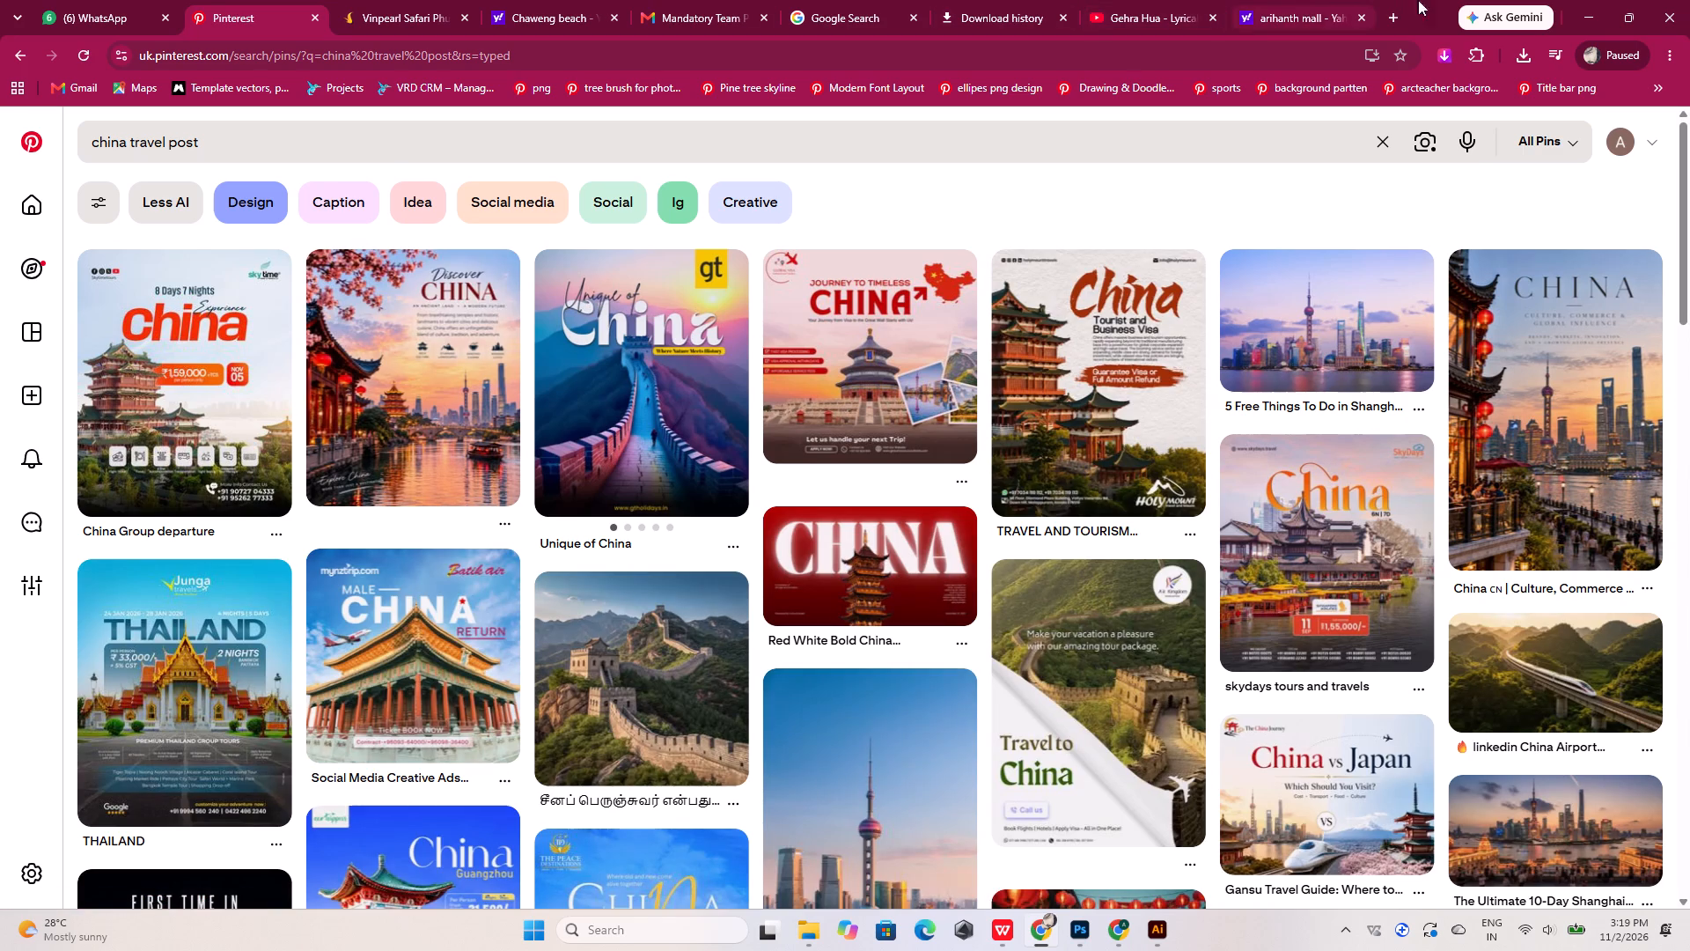
Reduce the Pinterest browser window from full screen so the ChatGPT travel design shows behind it.
click(1628, 19)
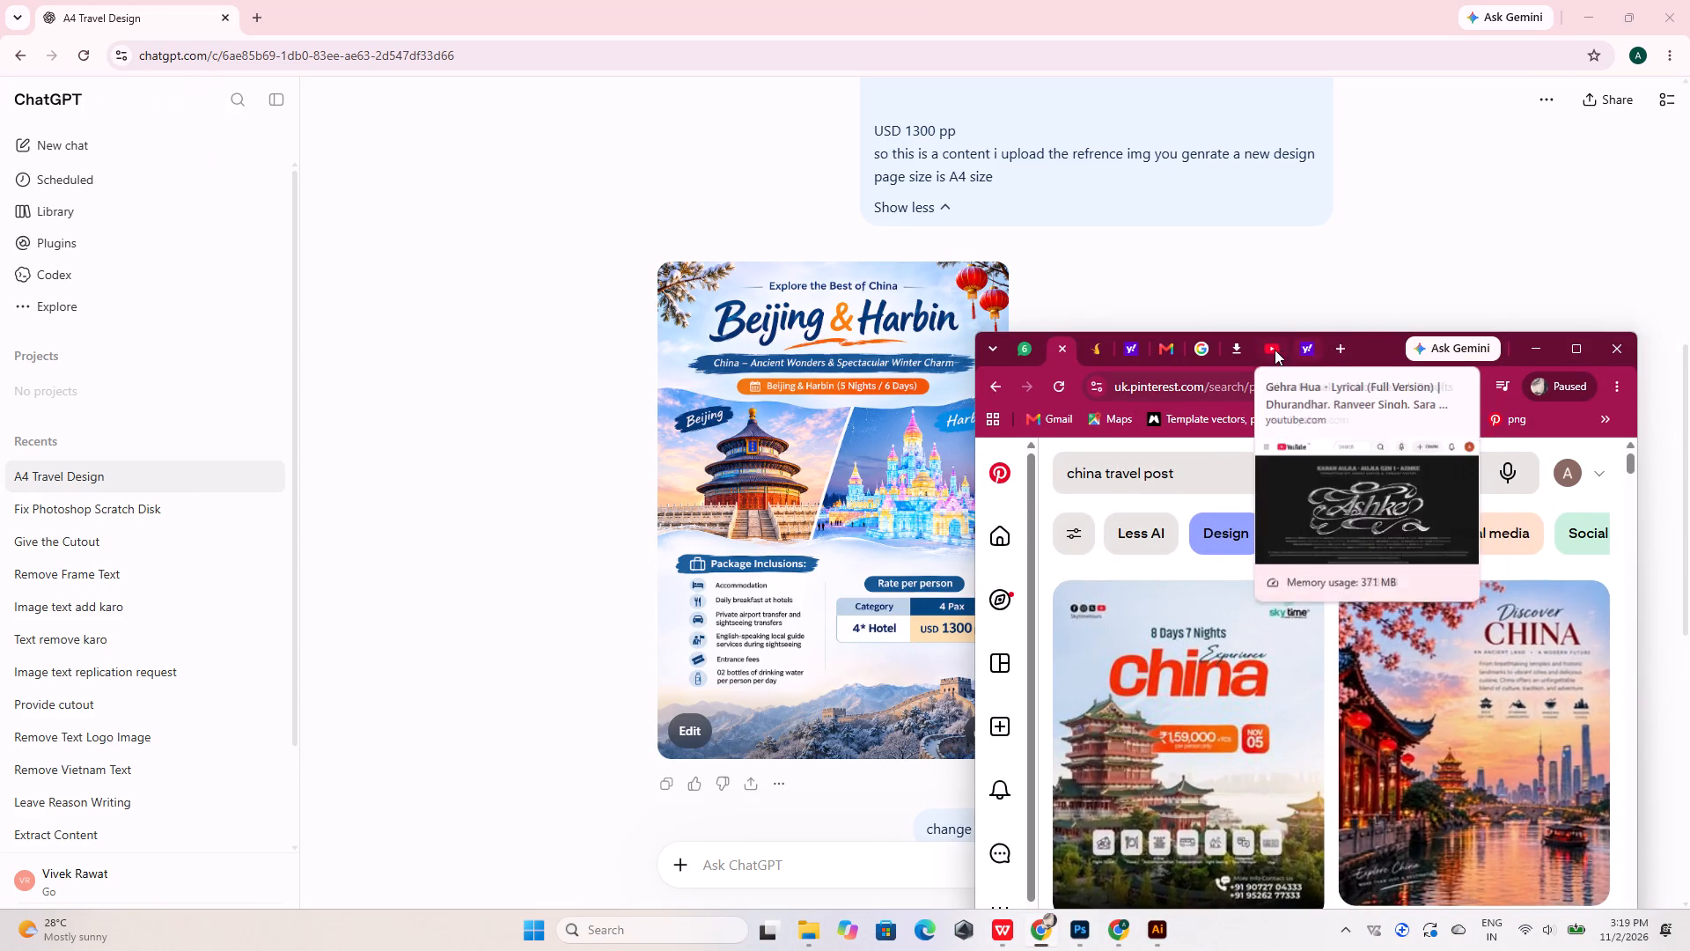
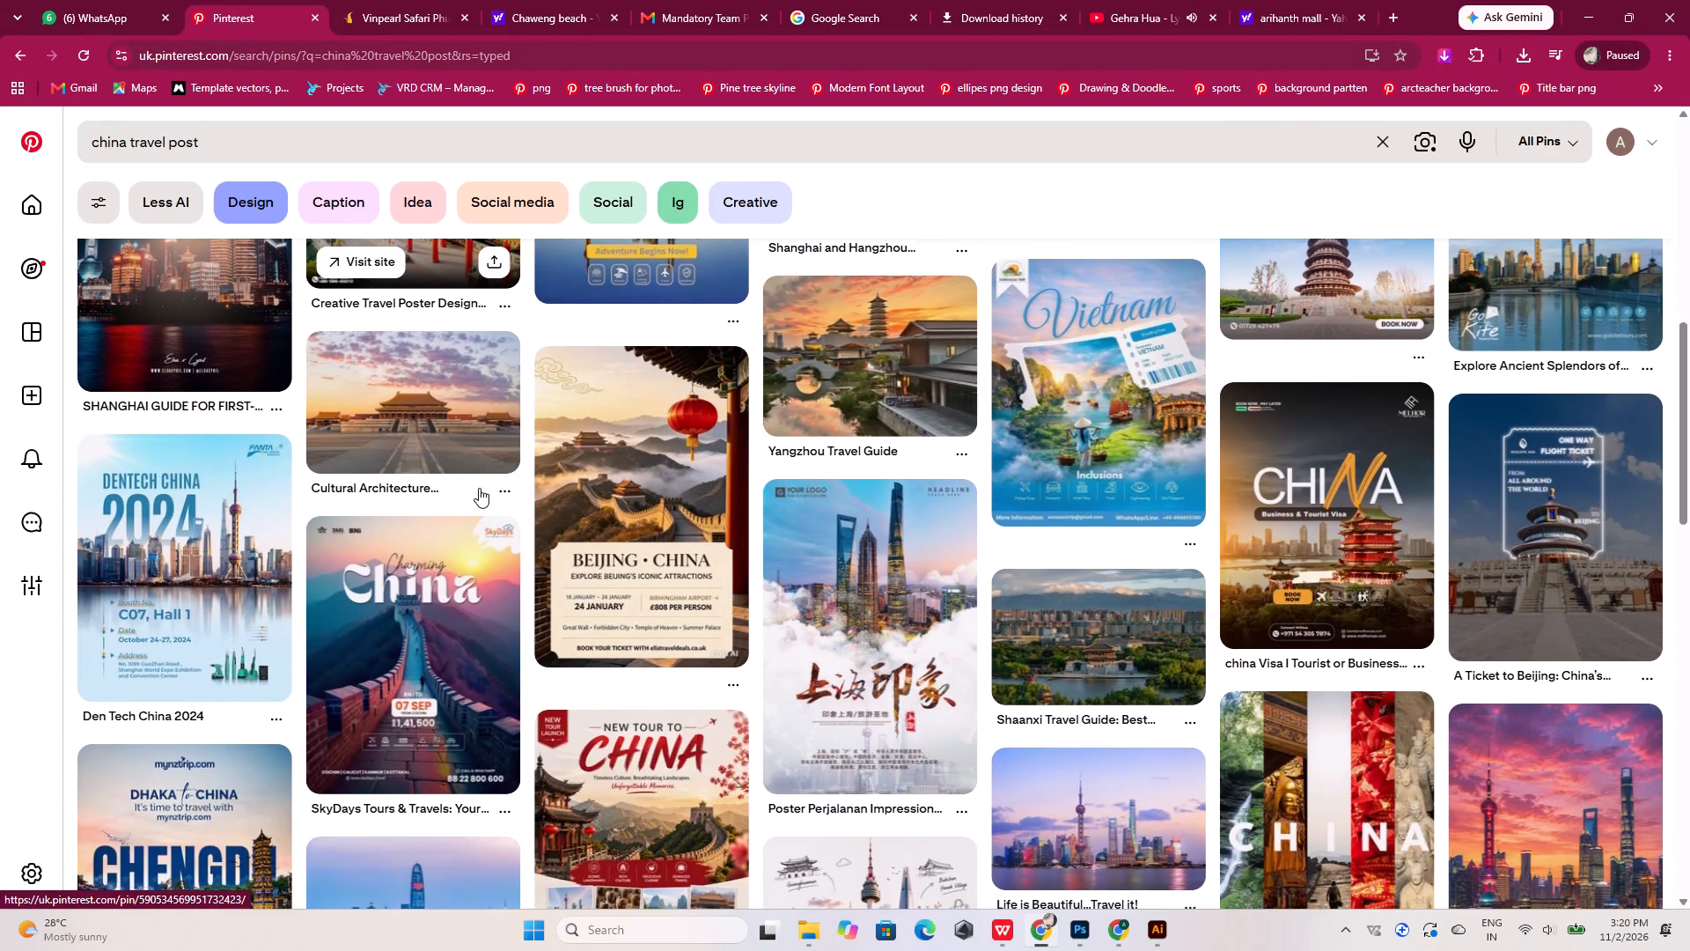
Browse the "china travel post" pins to examine China poster and tour package layouts as design references.
scroll(479, 488, down, 12)
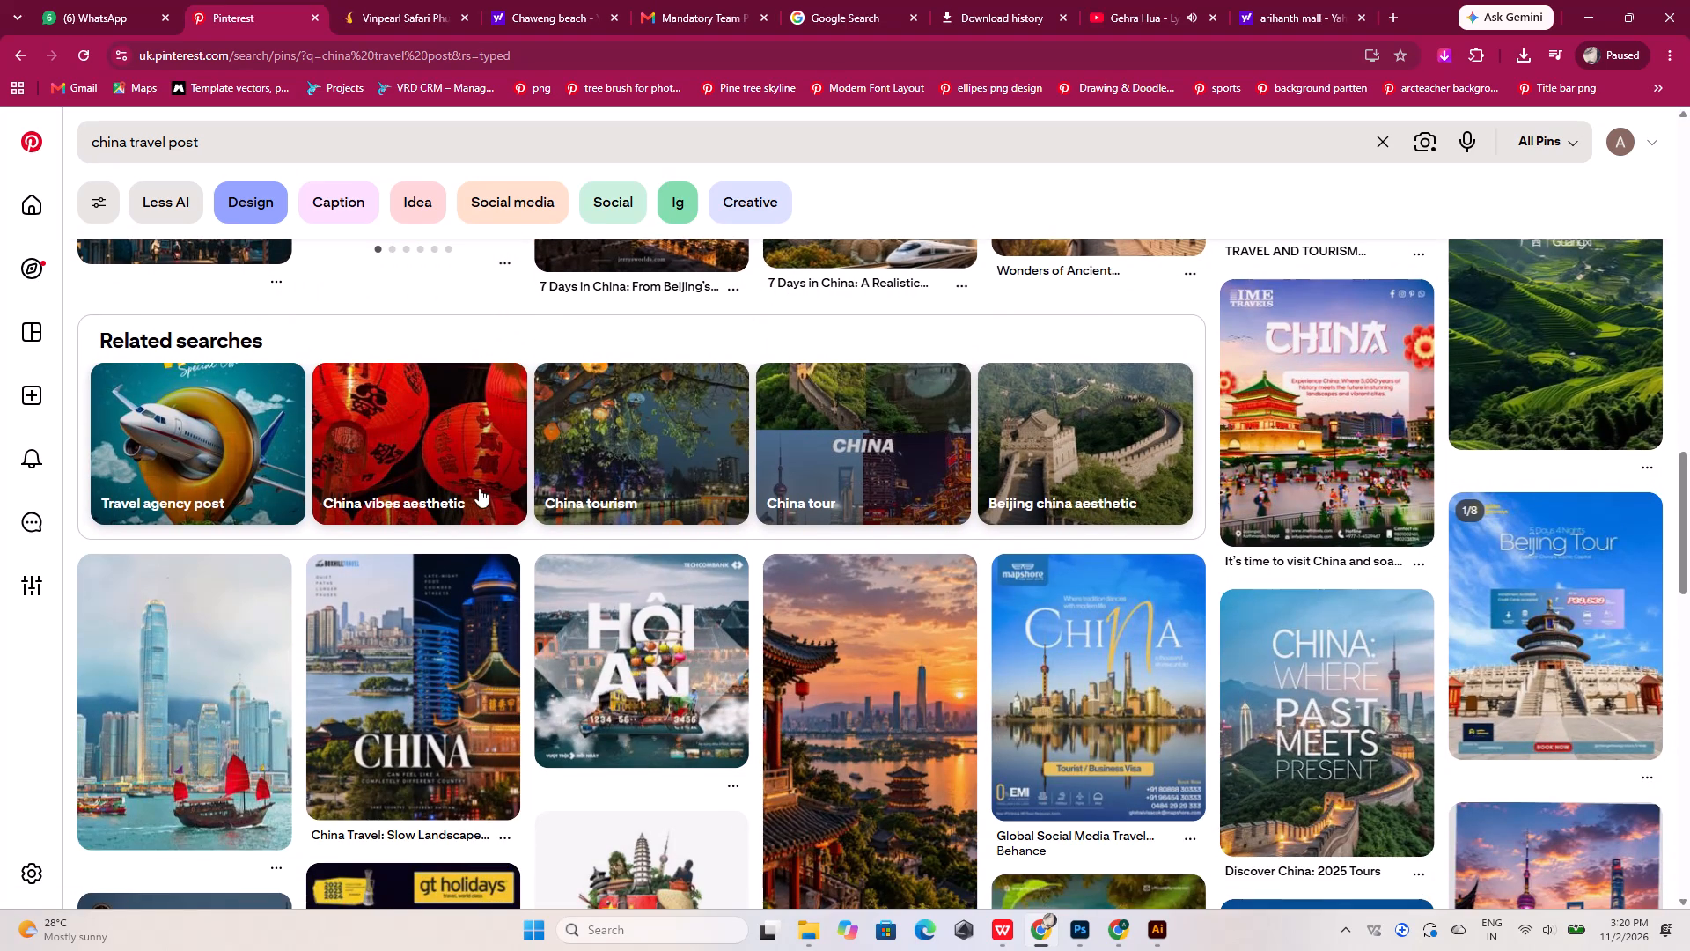
scroll(479, 488, down, 4)
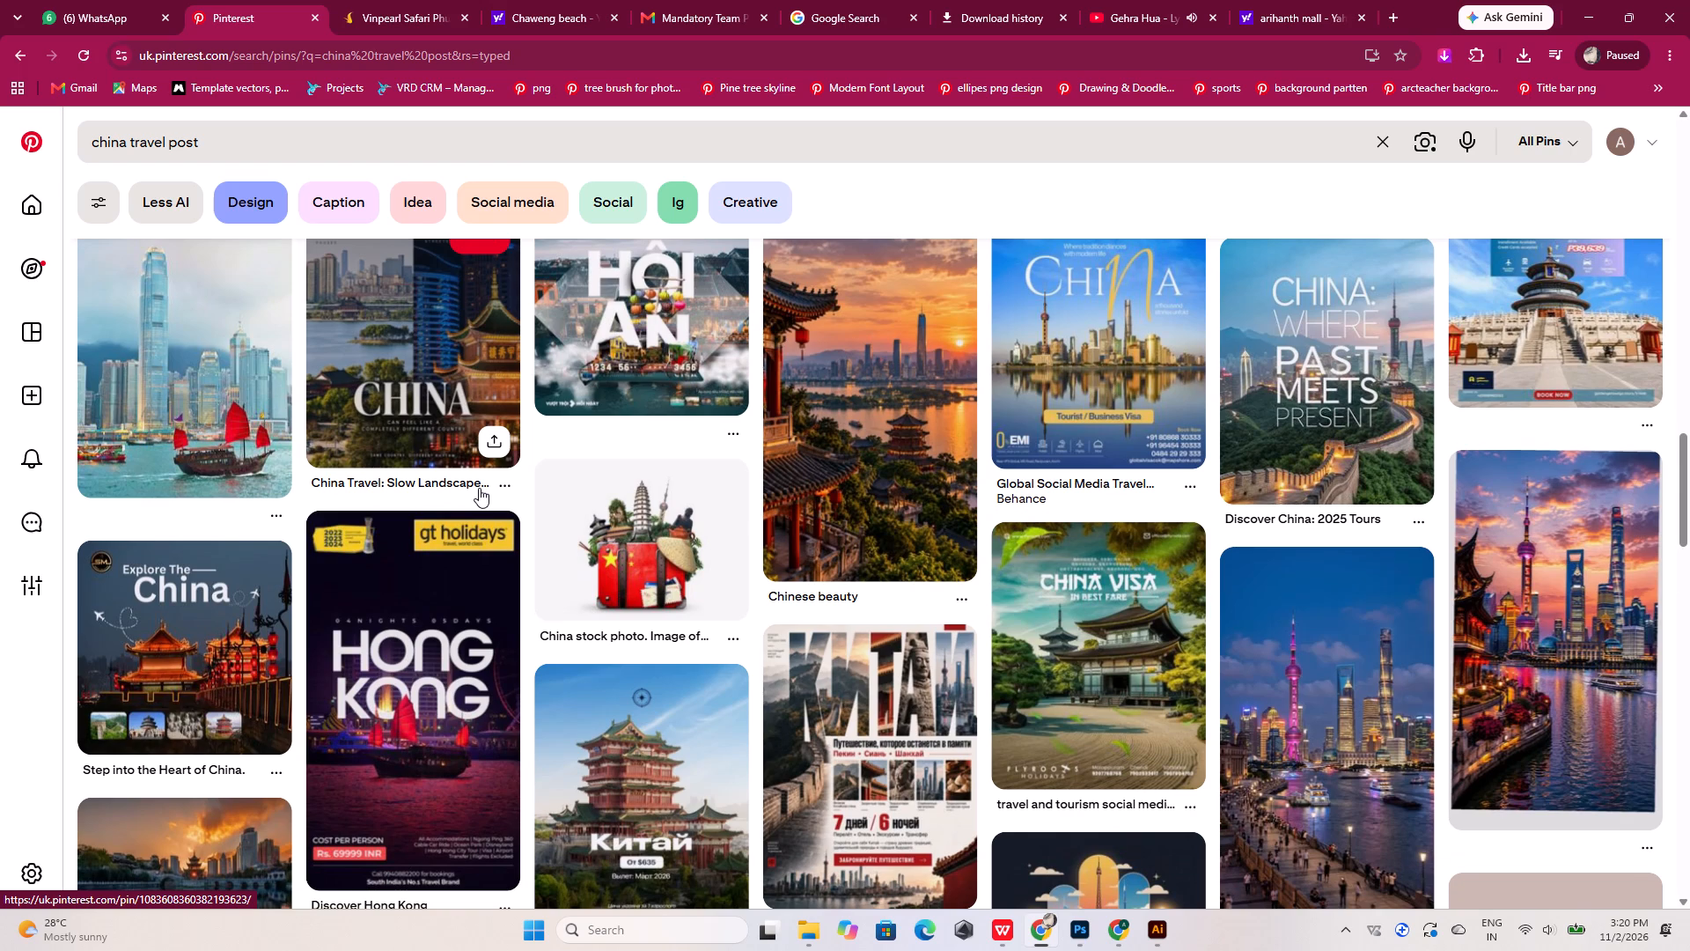
scroll(479, 488, down, 2)
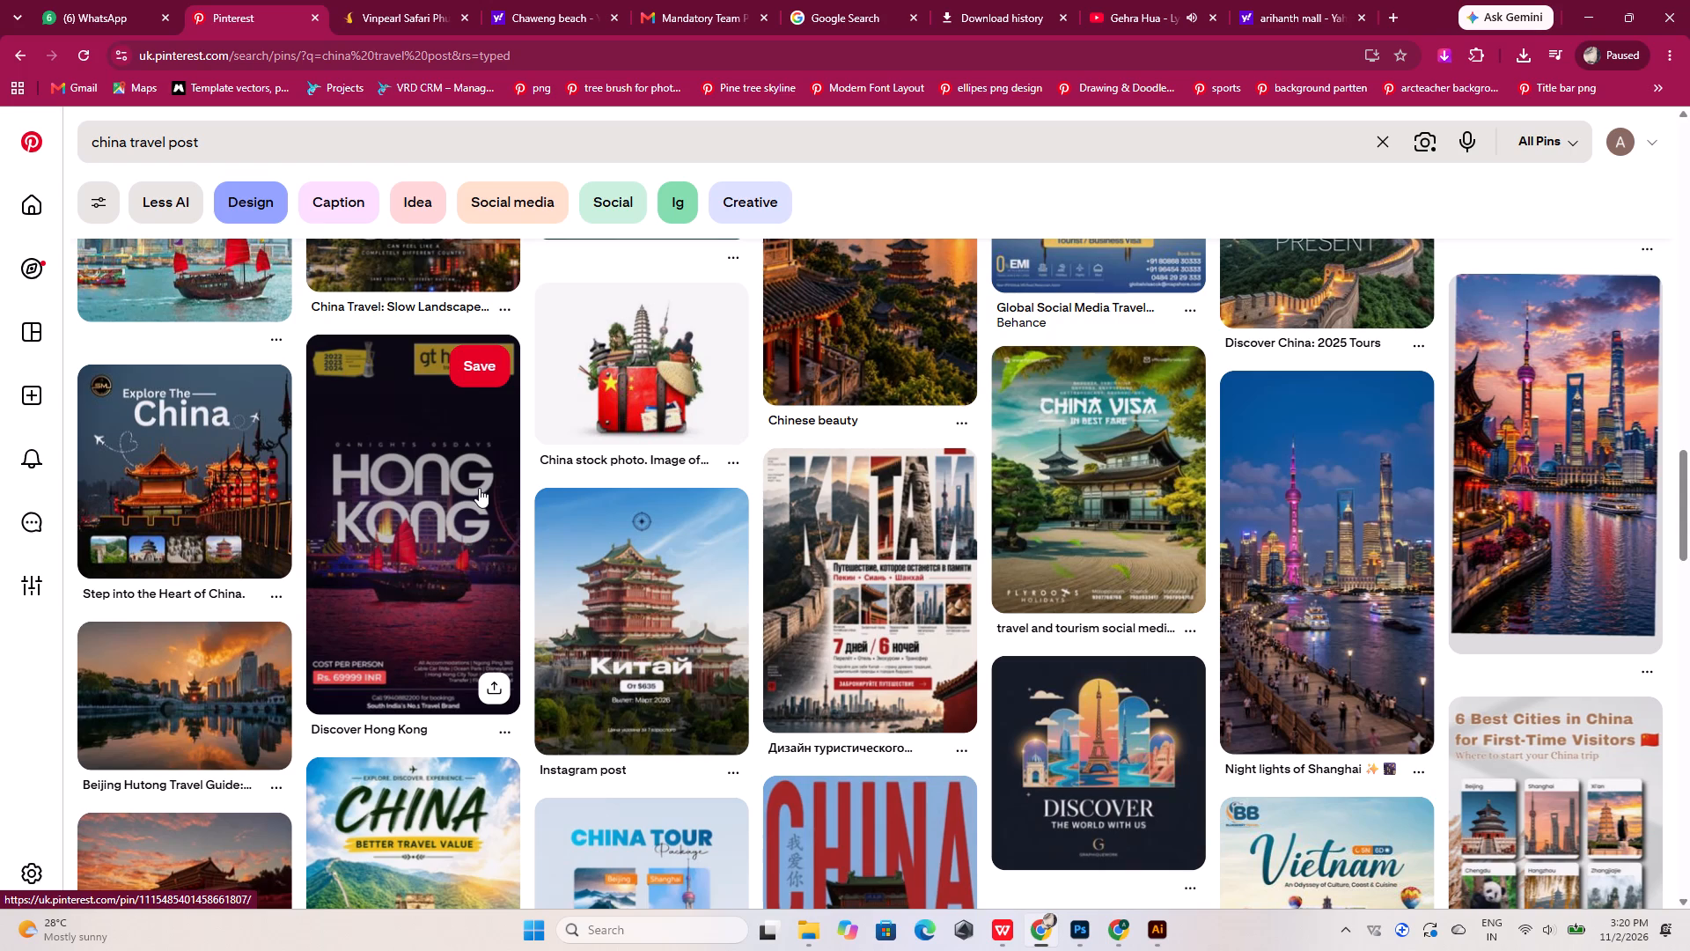
scroll(479, 488, down, 5)
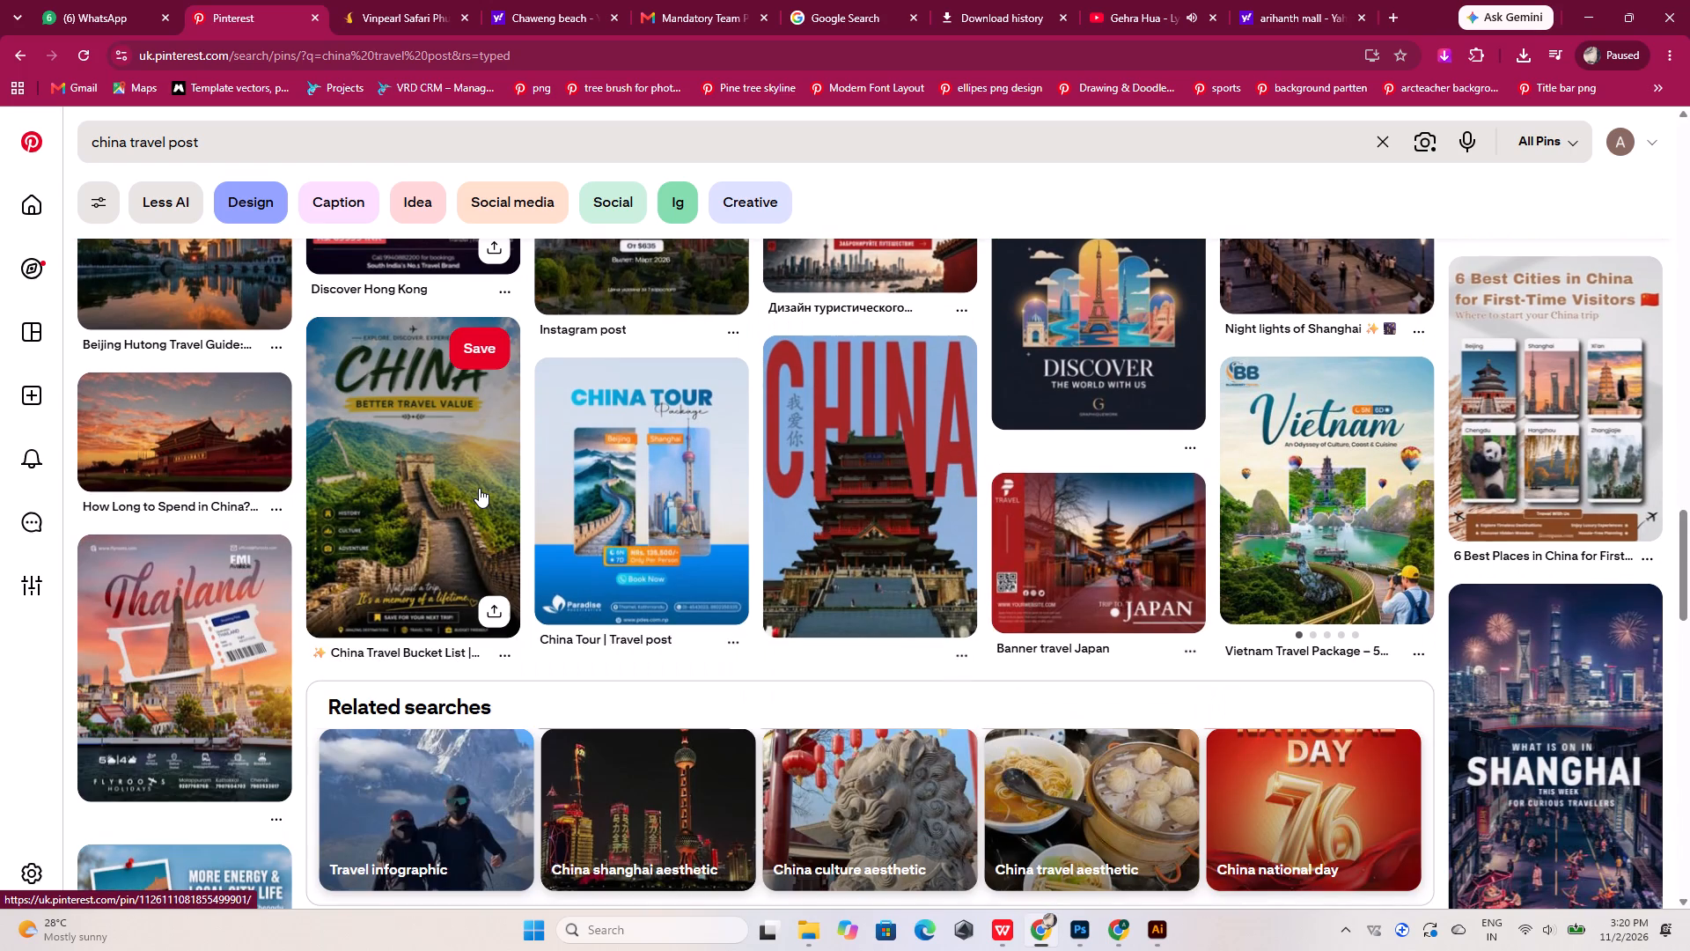
scroll(479, 488, down, 3)
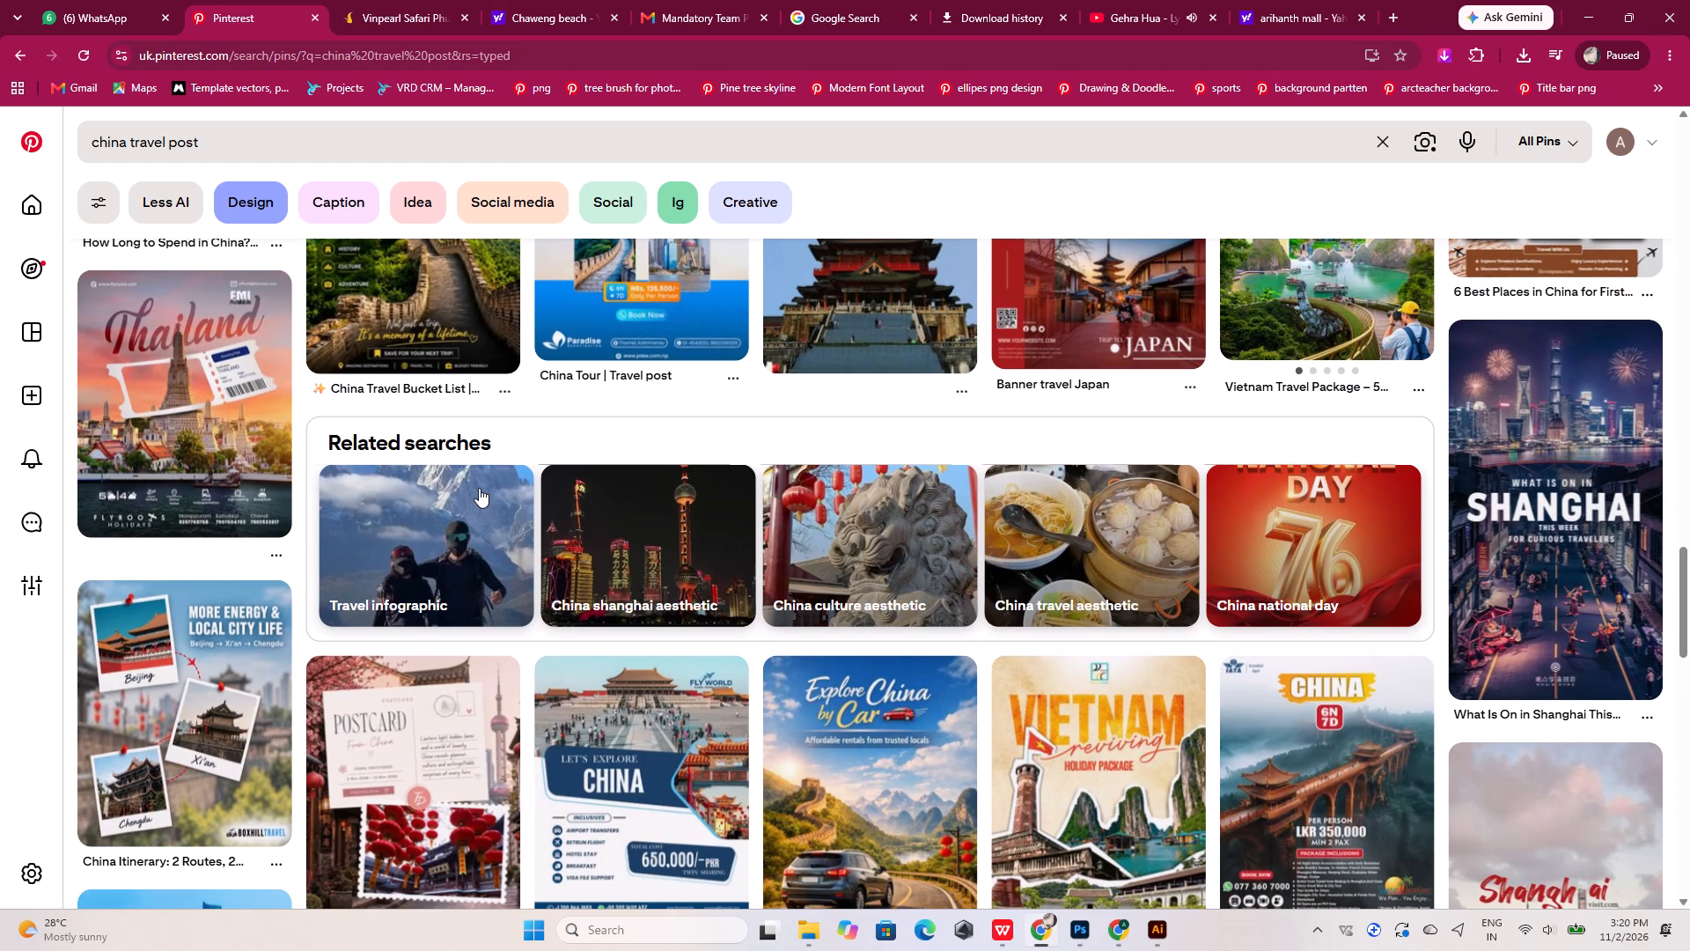
scroll(479, 488, down, 4)
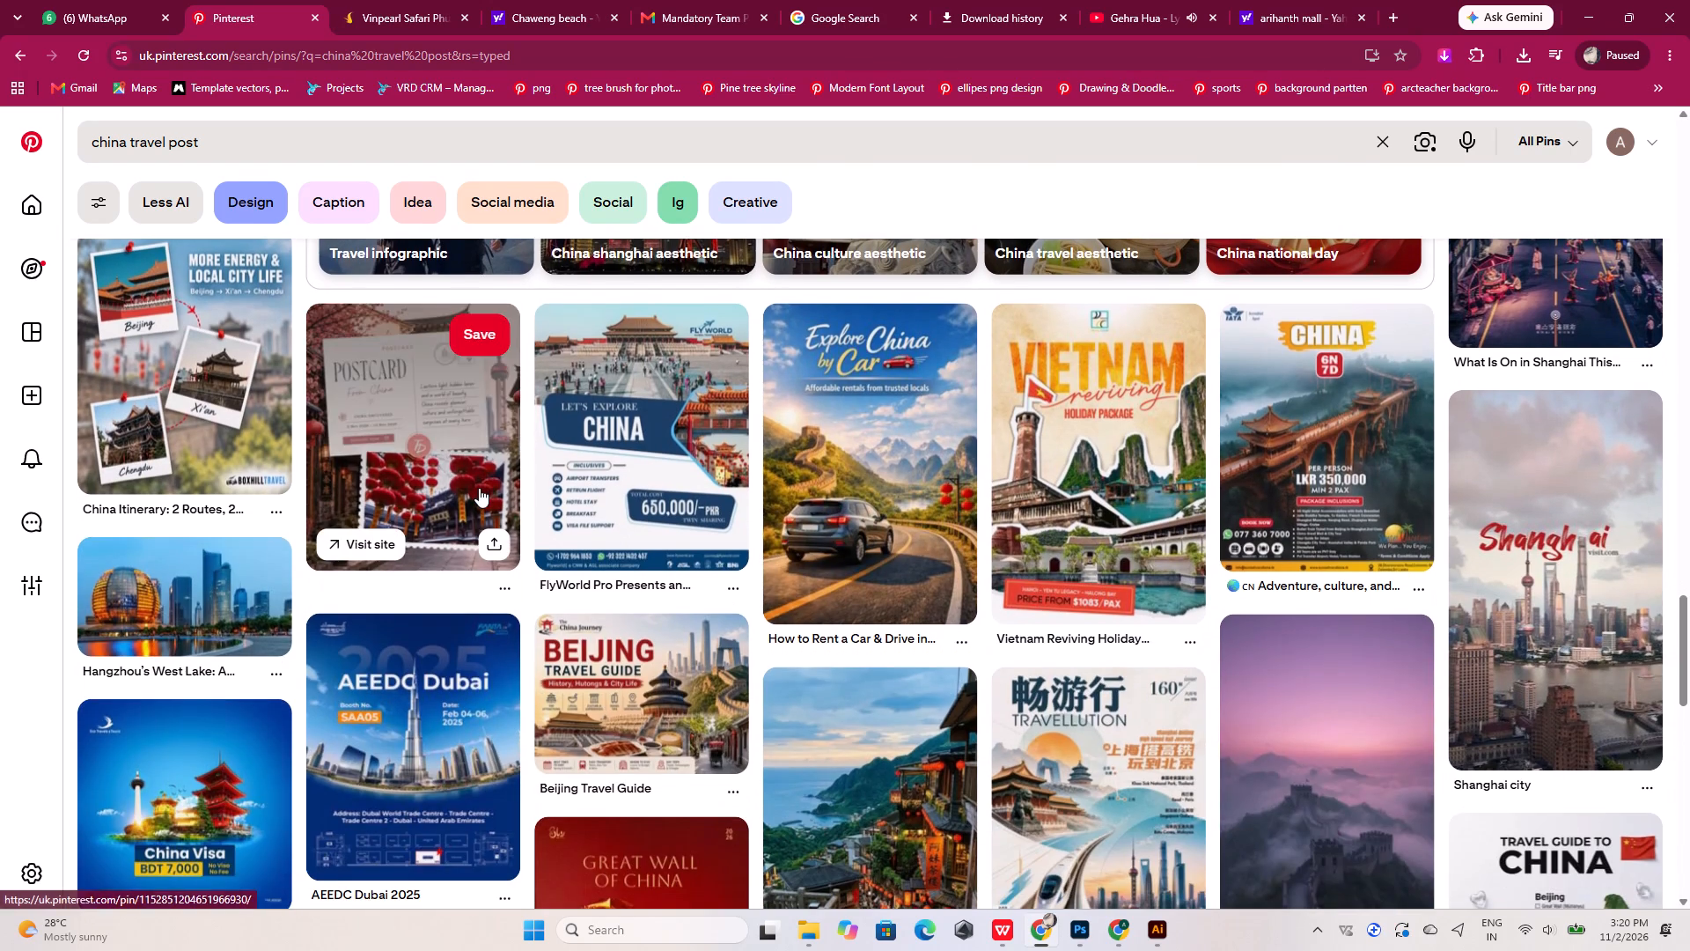
scroll(479, 488, down, 4)
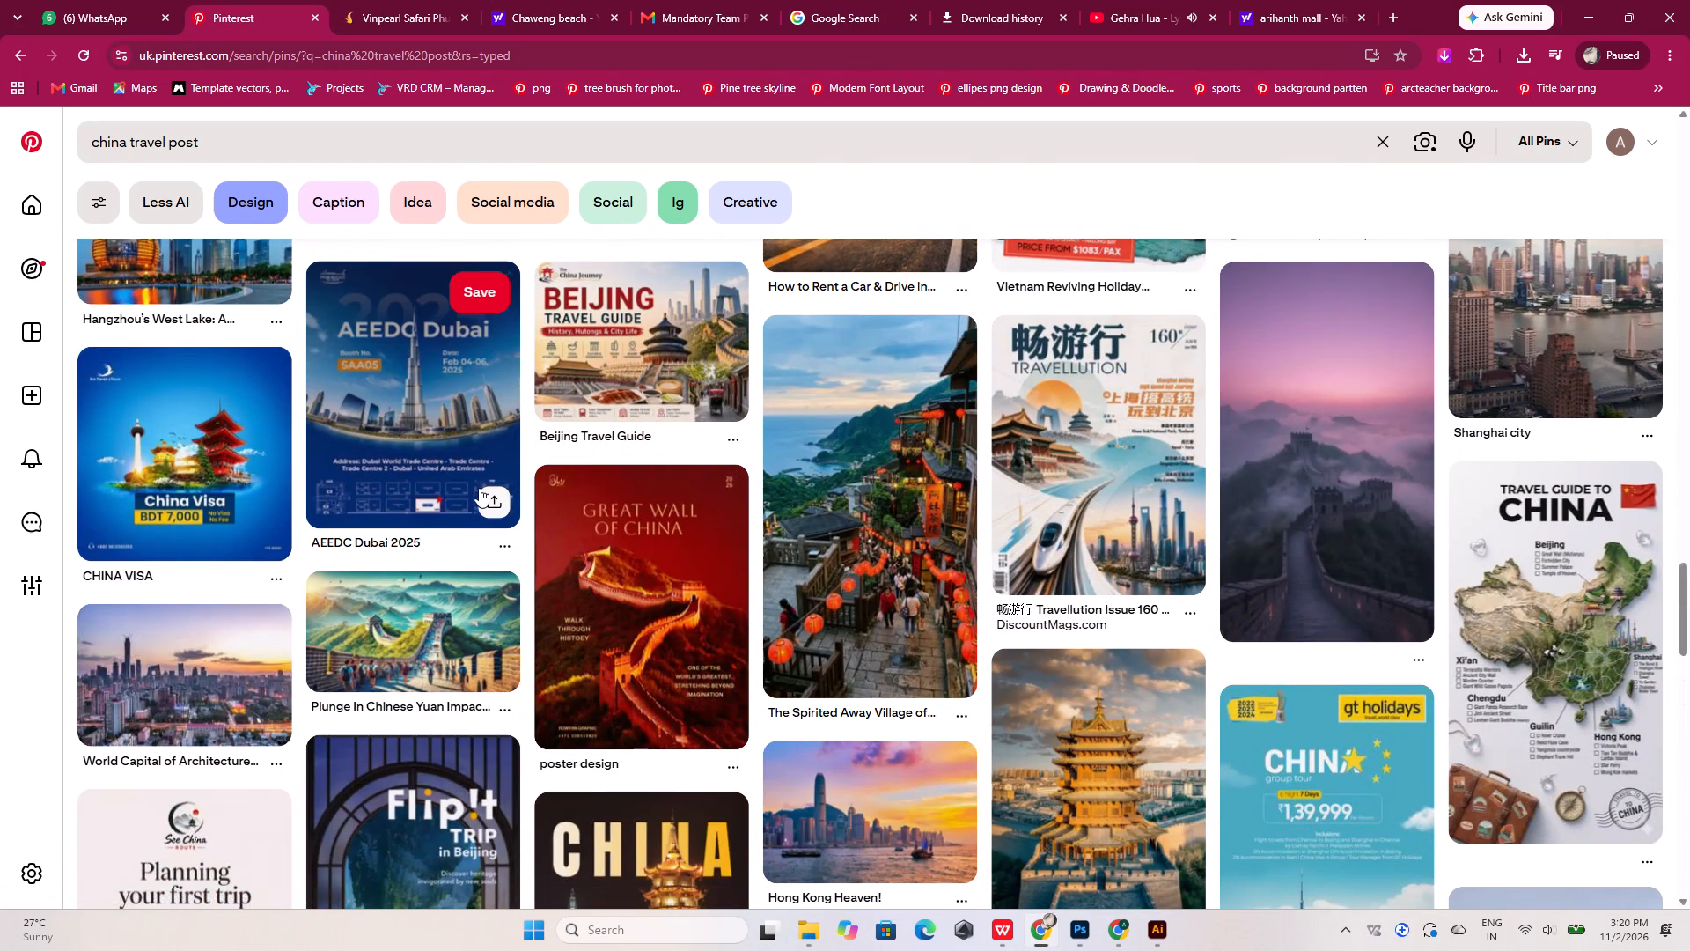
scroll(479, 488, down, 4)
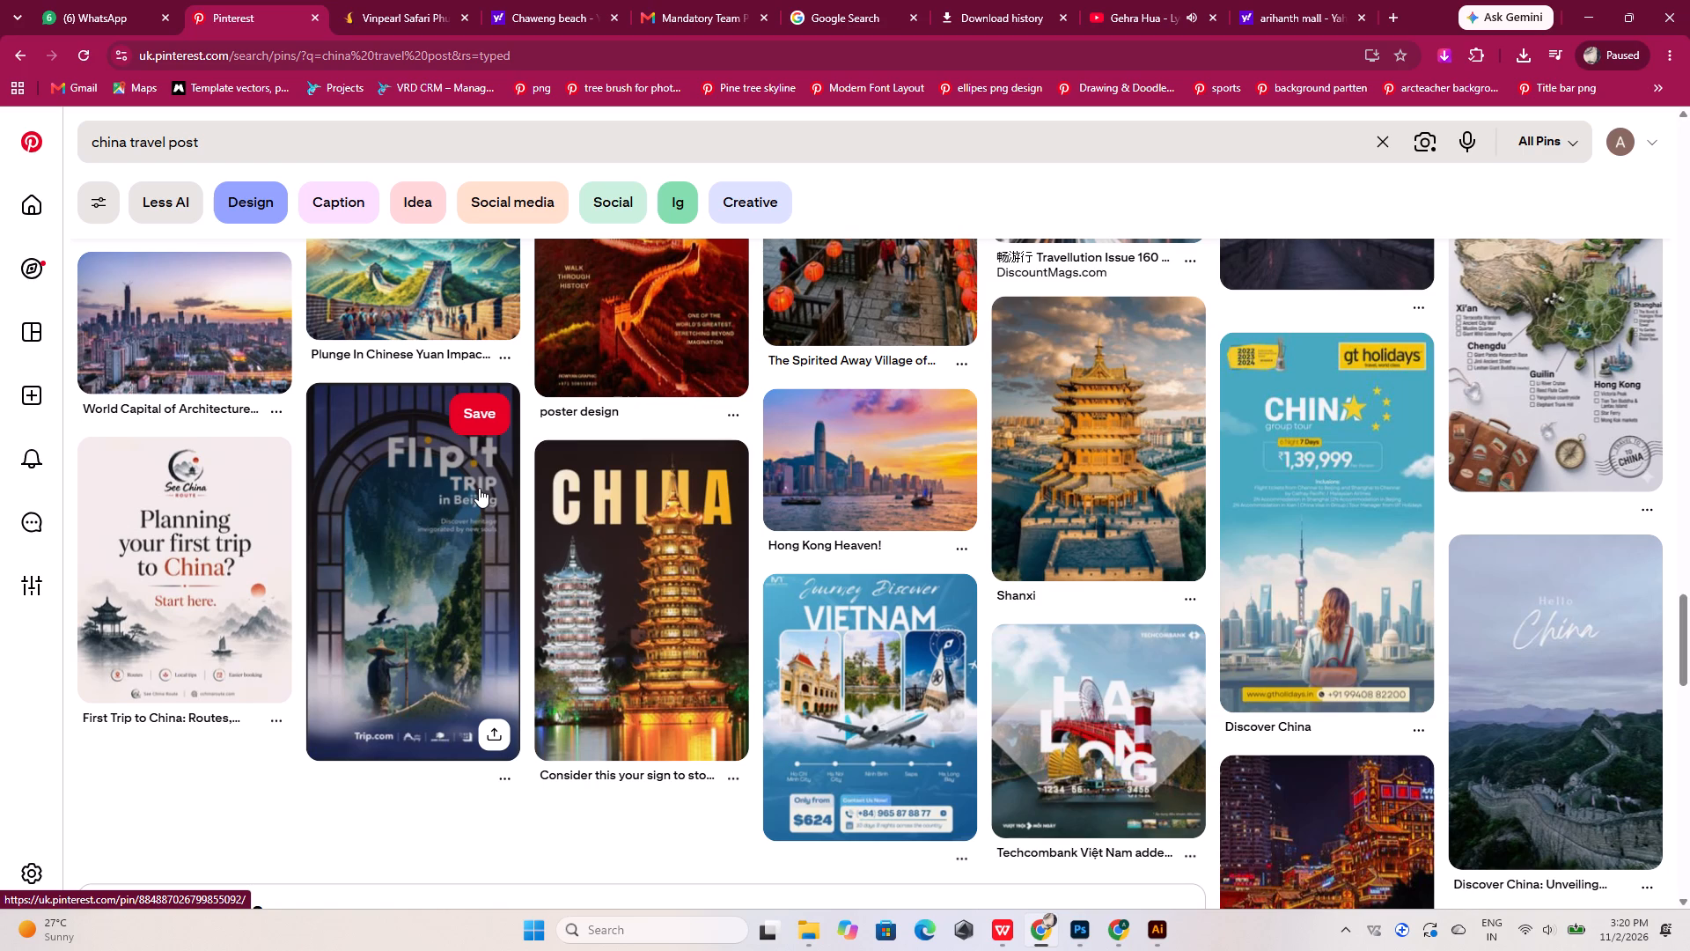
scroll(479, 488, down, 3)
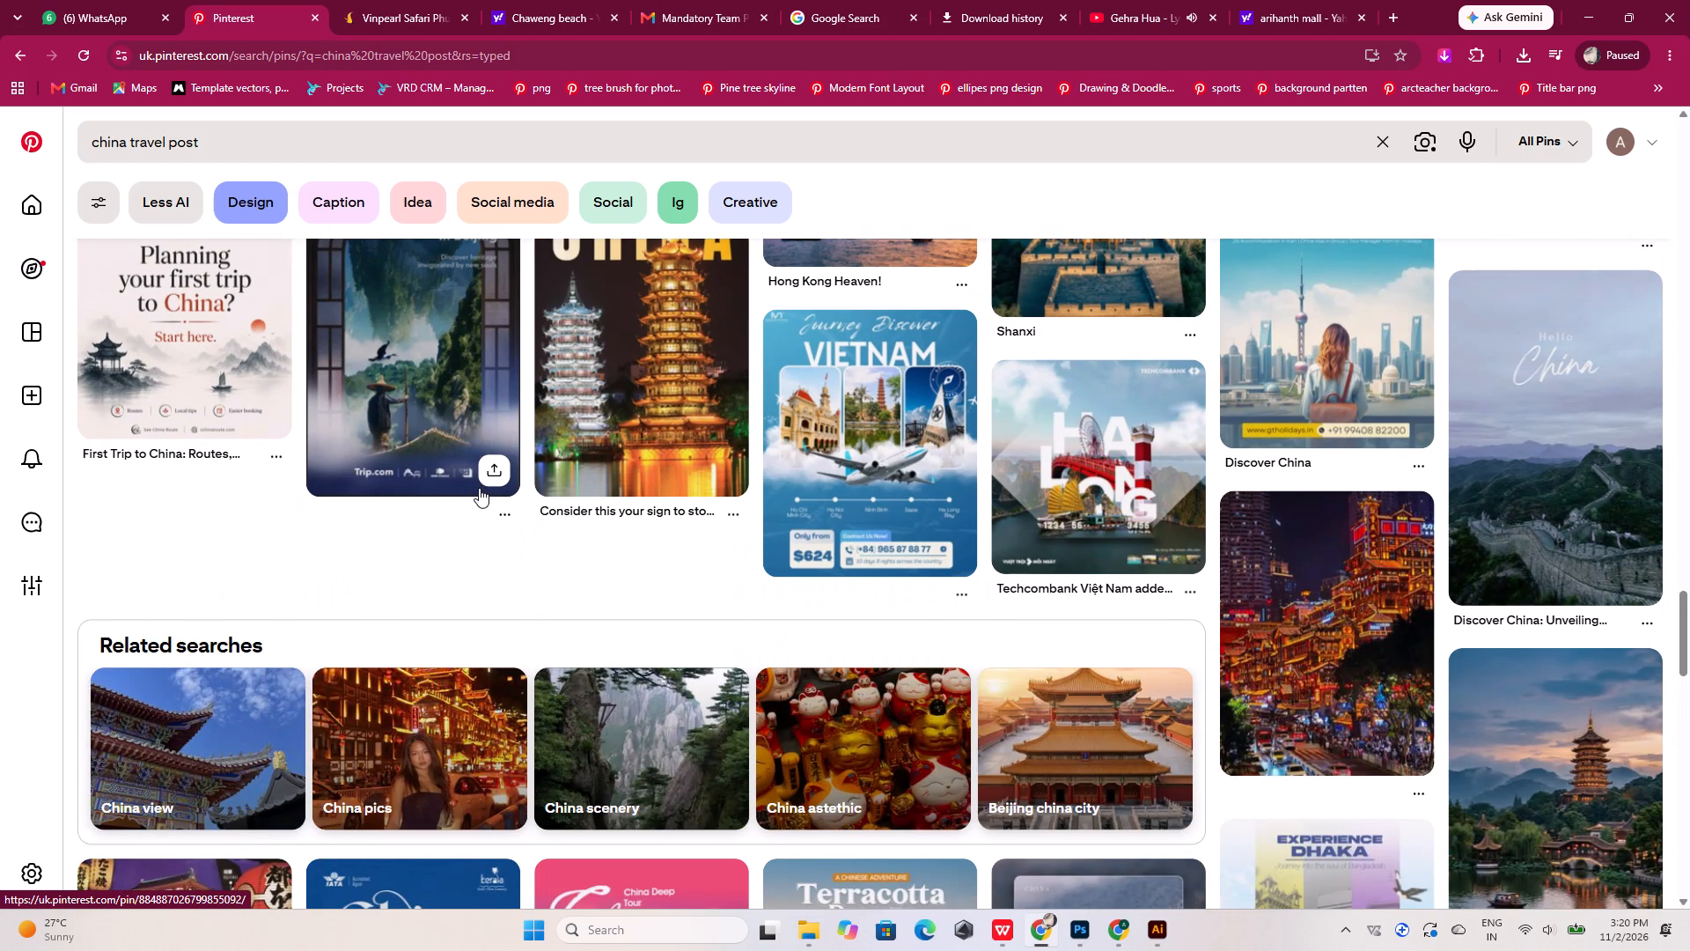
Continue through the "china travel post" pins to examine more China travel poster layouts as design references.
scroll(479, 488, down, 6)
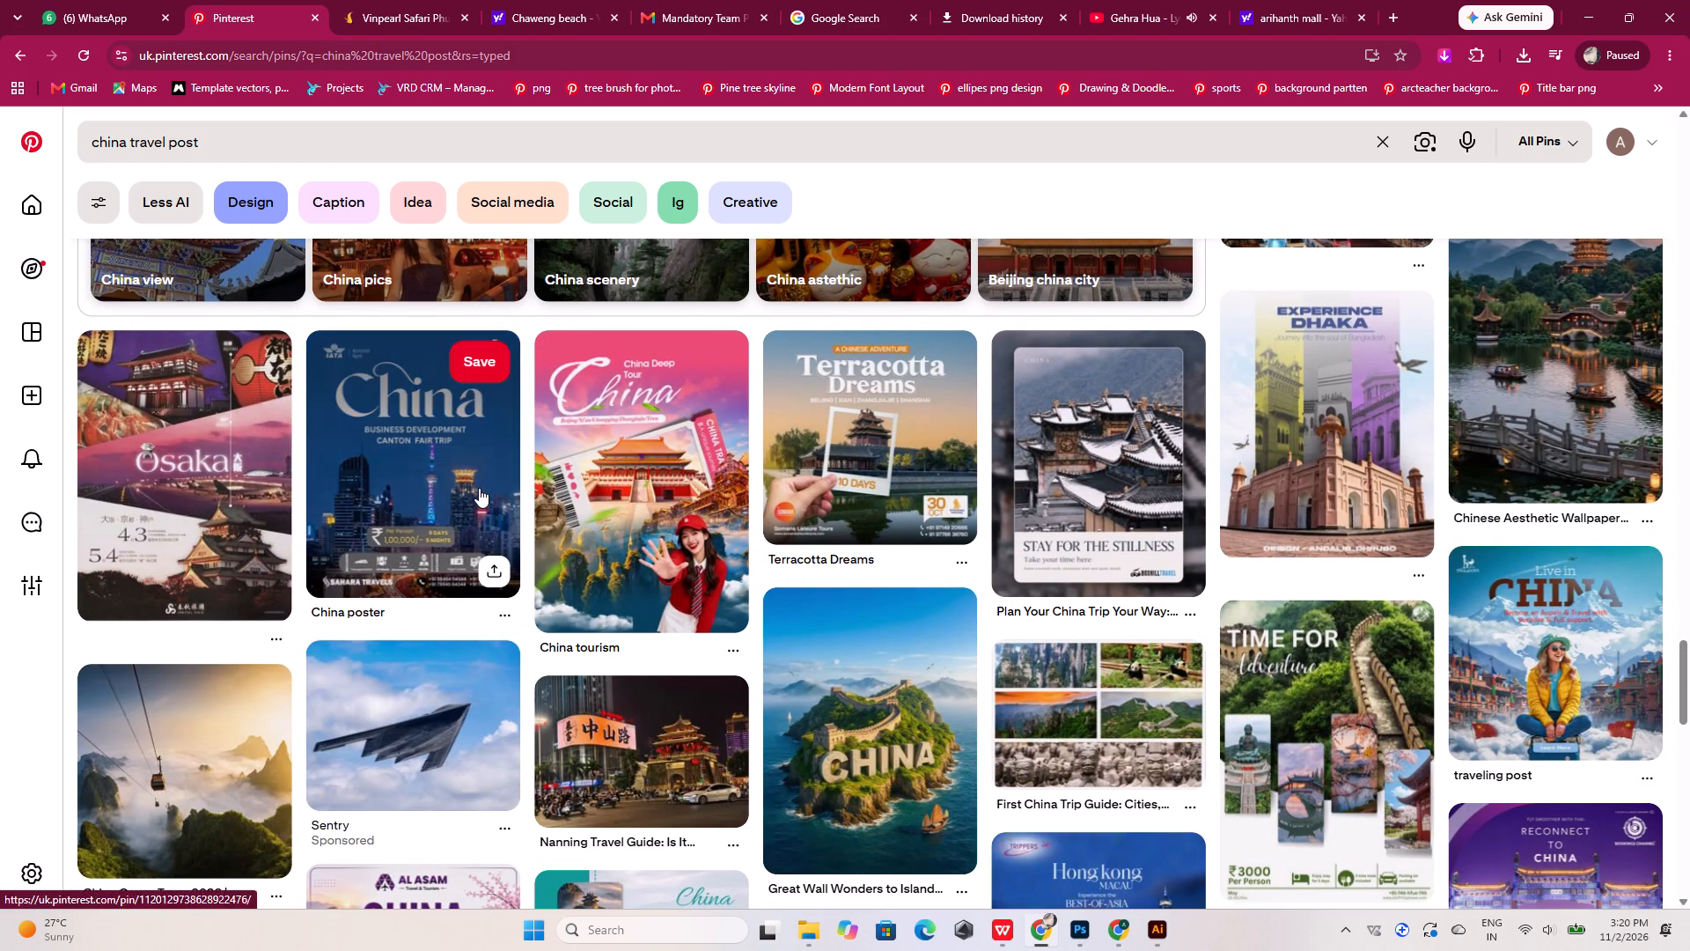
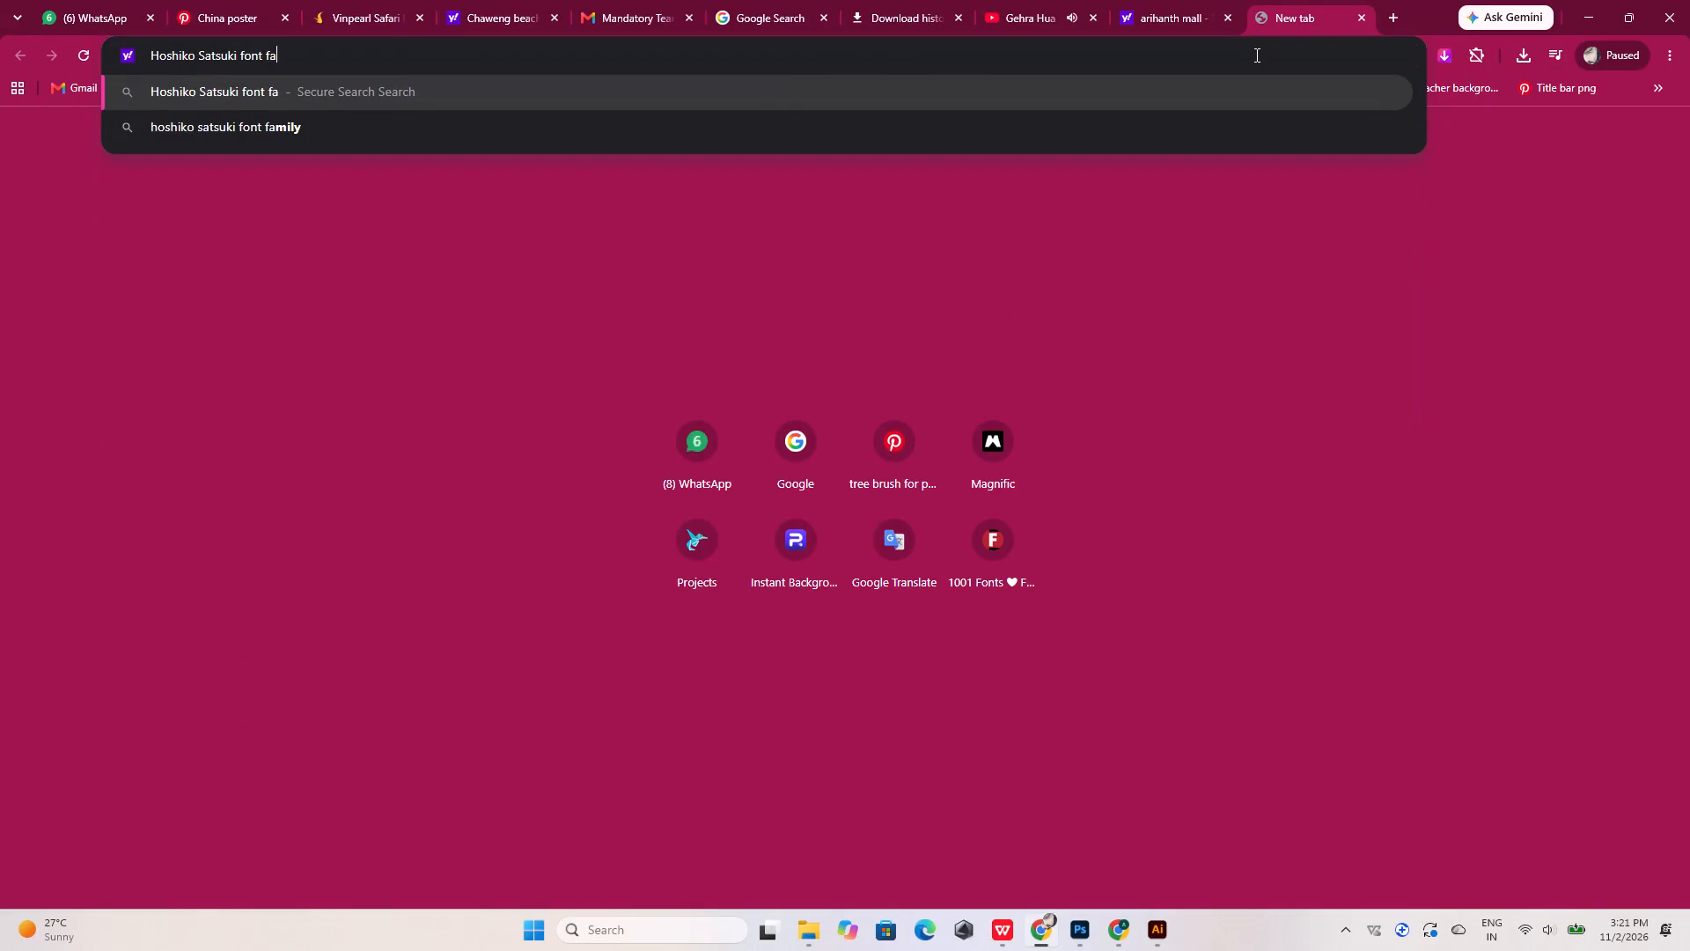
Search the web for "Hoshiko Satsuki font family download".
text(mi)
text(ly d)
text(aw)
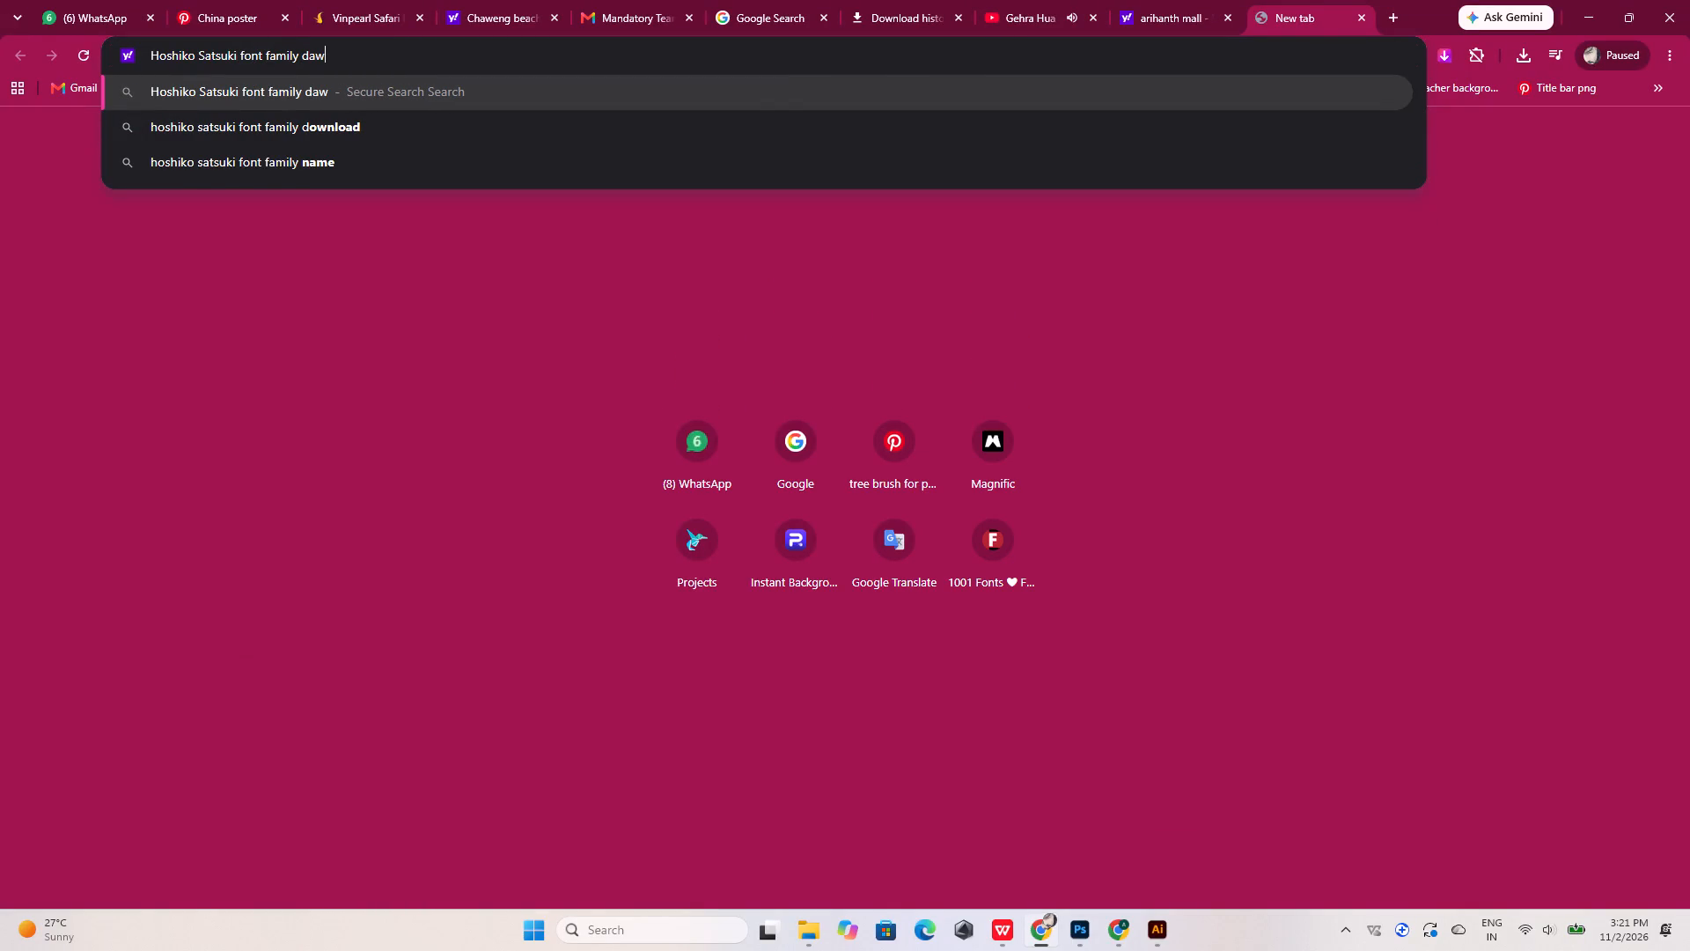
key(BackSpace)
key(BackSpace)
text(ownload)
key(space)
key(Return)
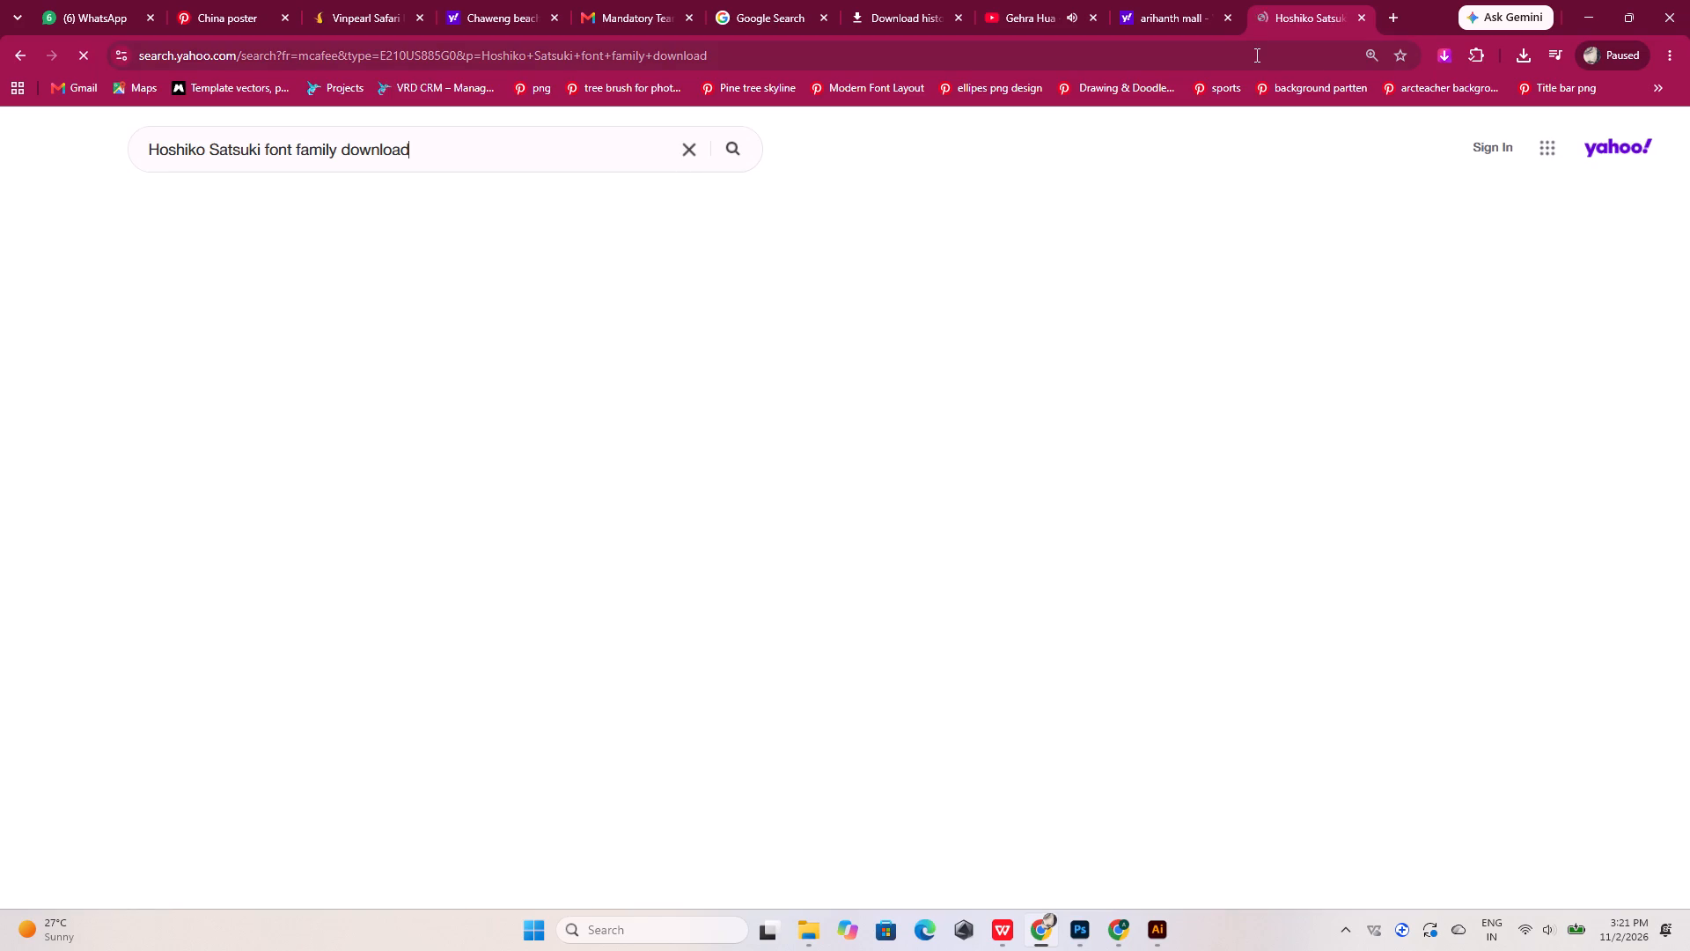
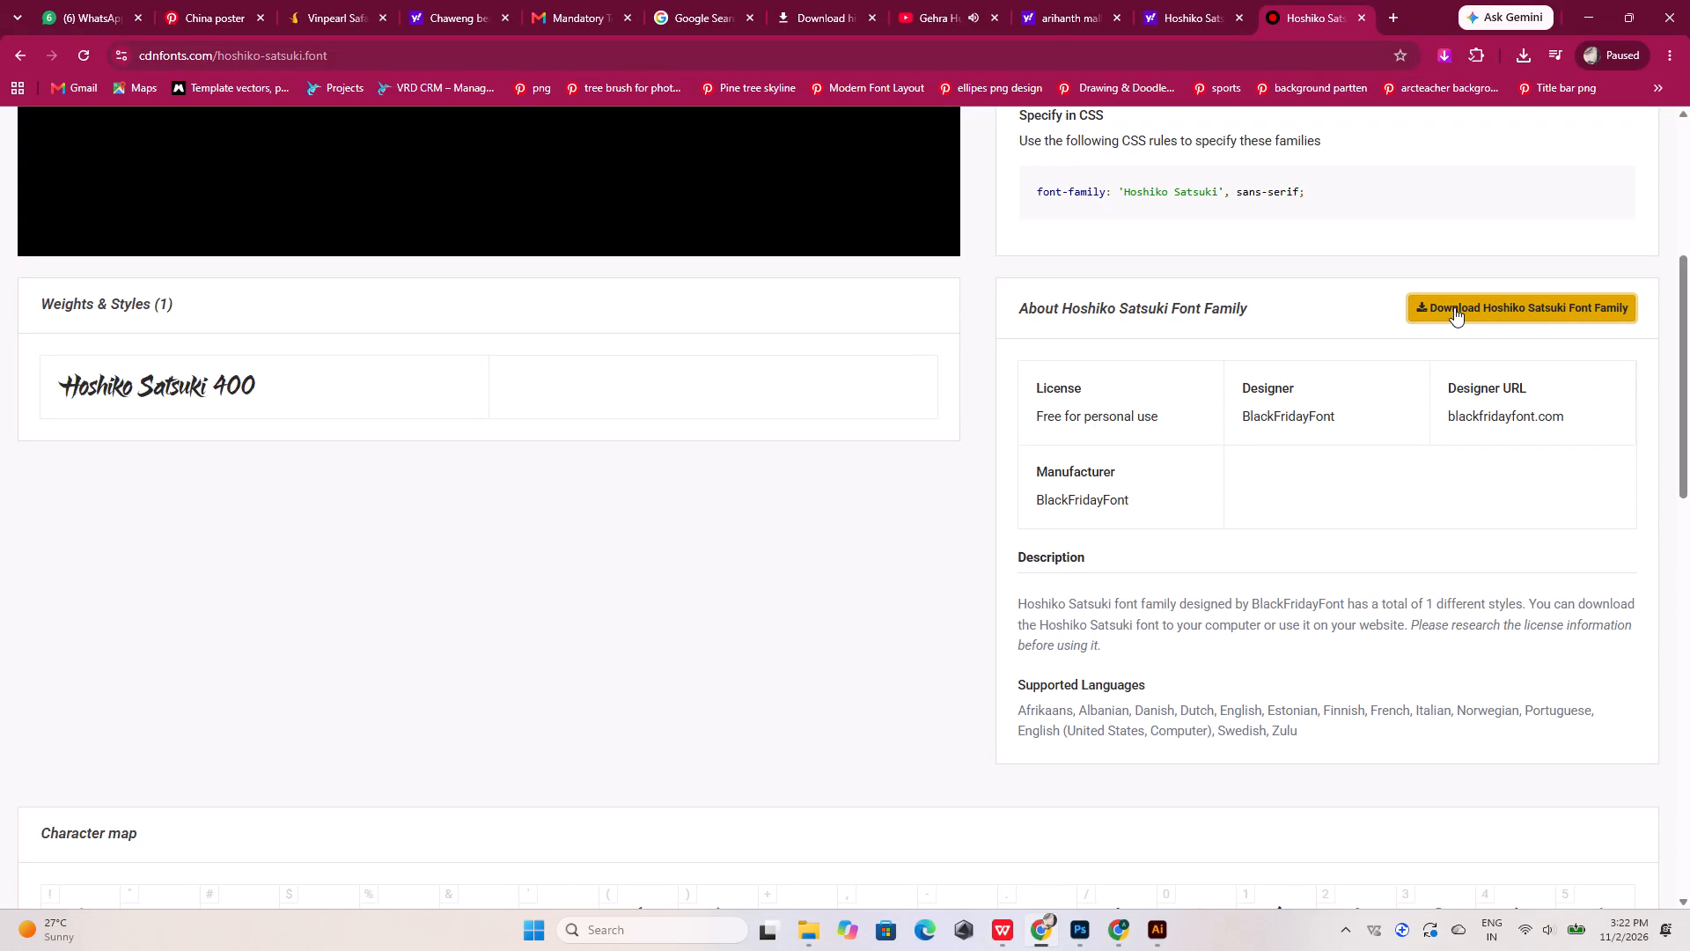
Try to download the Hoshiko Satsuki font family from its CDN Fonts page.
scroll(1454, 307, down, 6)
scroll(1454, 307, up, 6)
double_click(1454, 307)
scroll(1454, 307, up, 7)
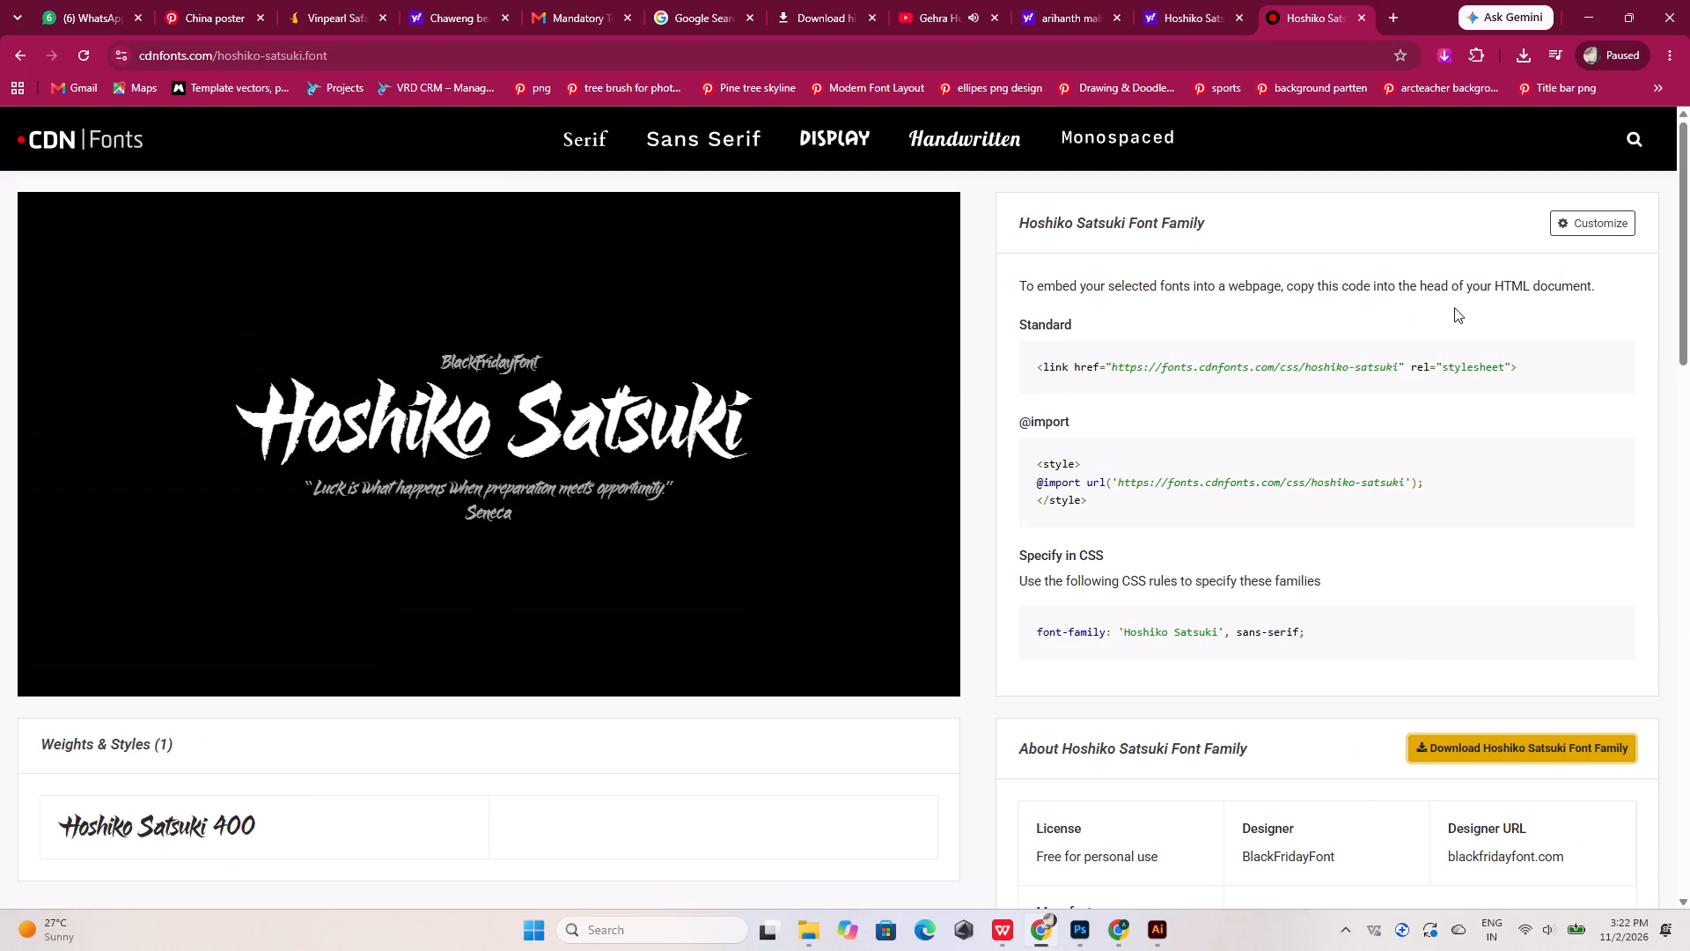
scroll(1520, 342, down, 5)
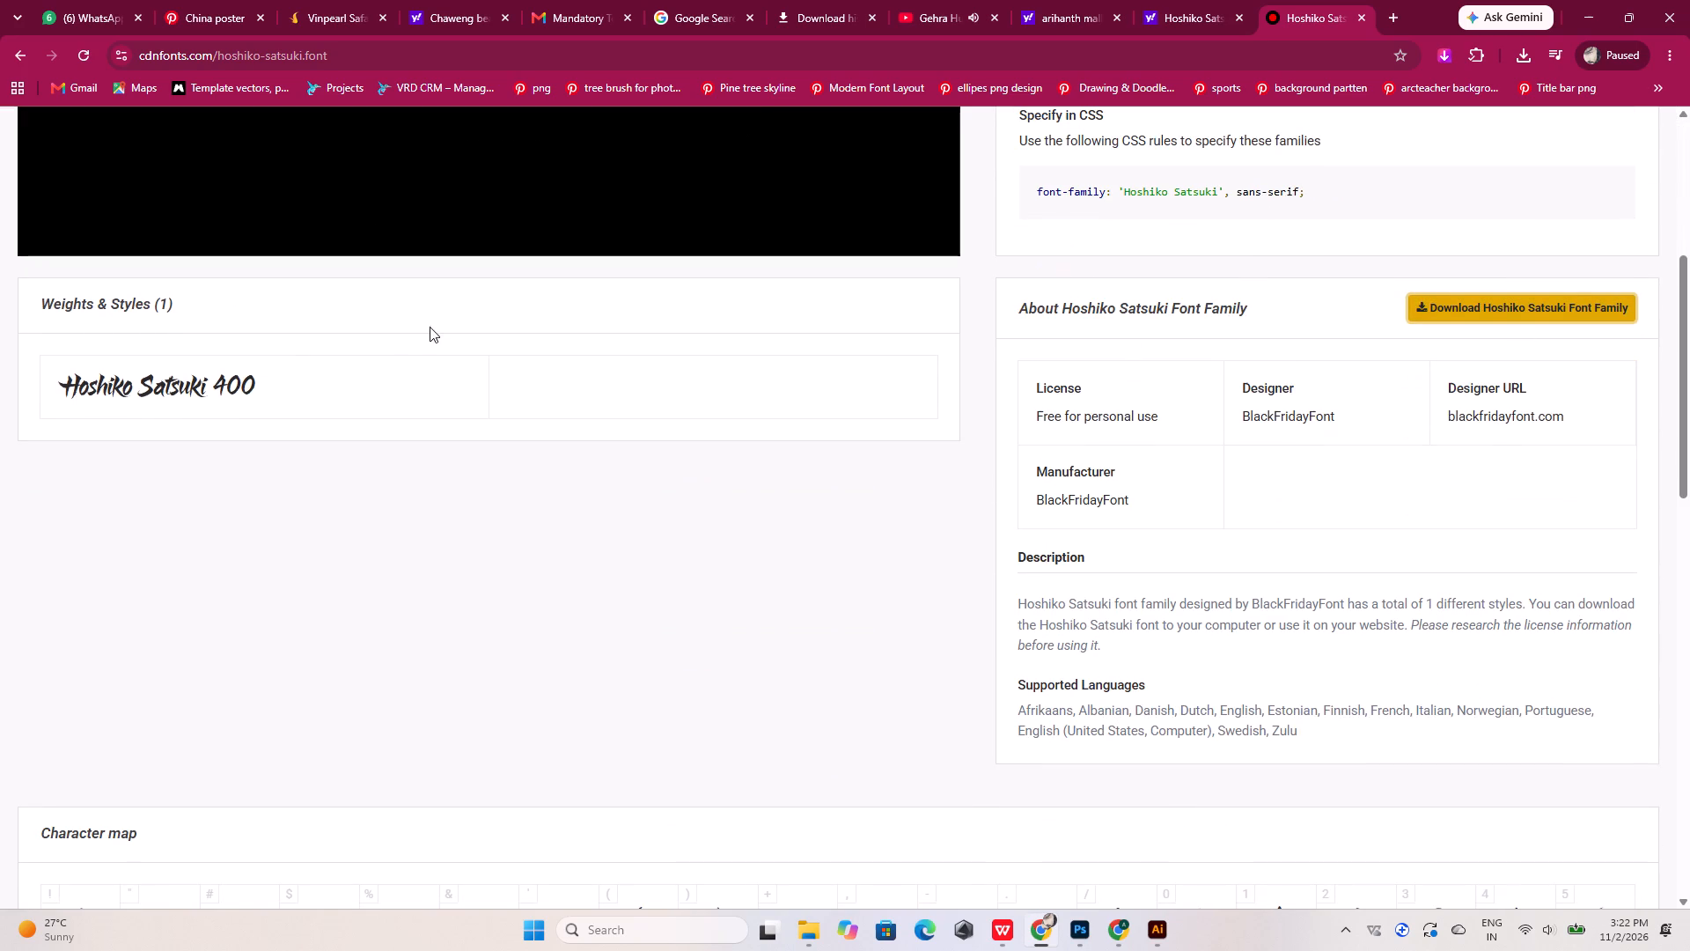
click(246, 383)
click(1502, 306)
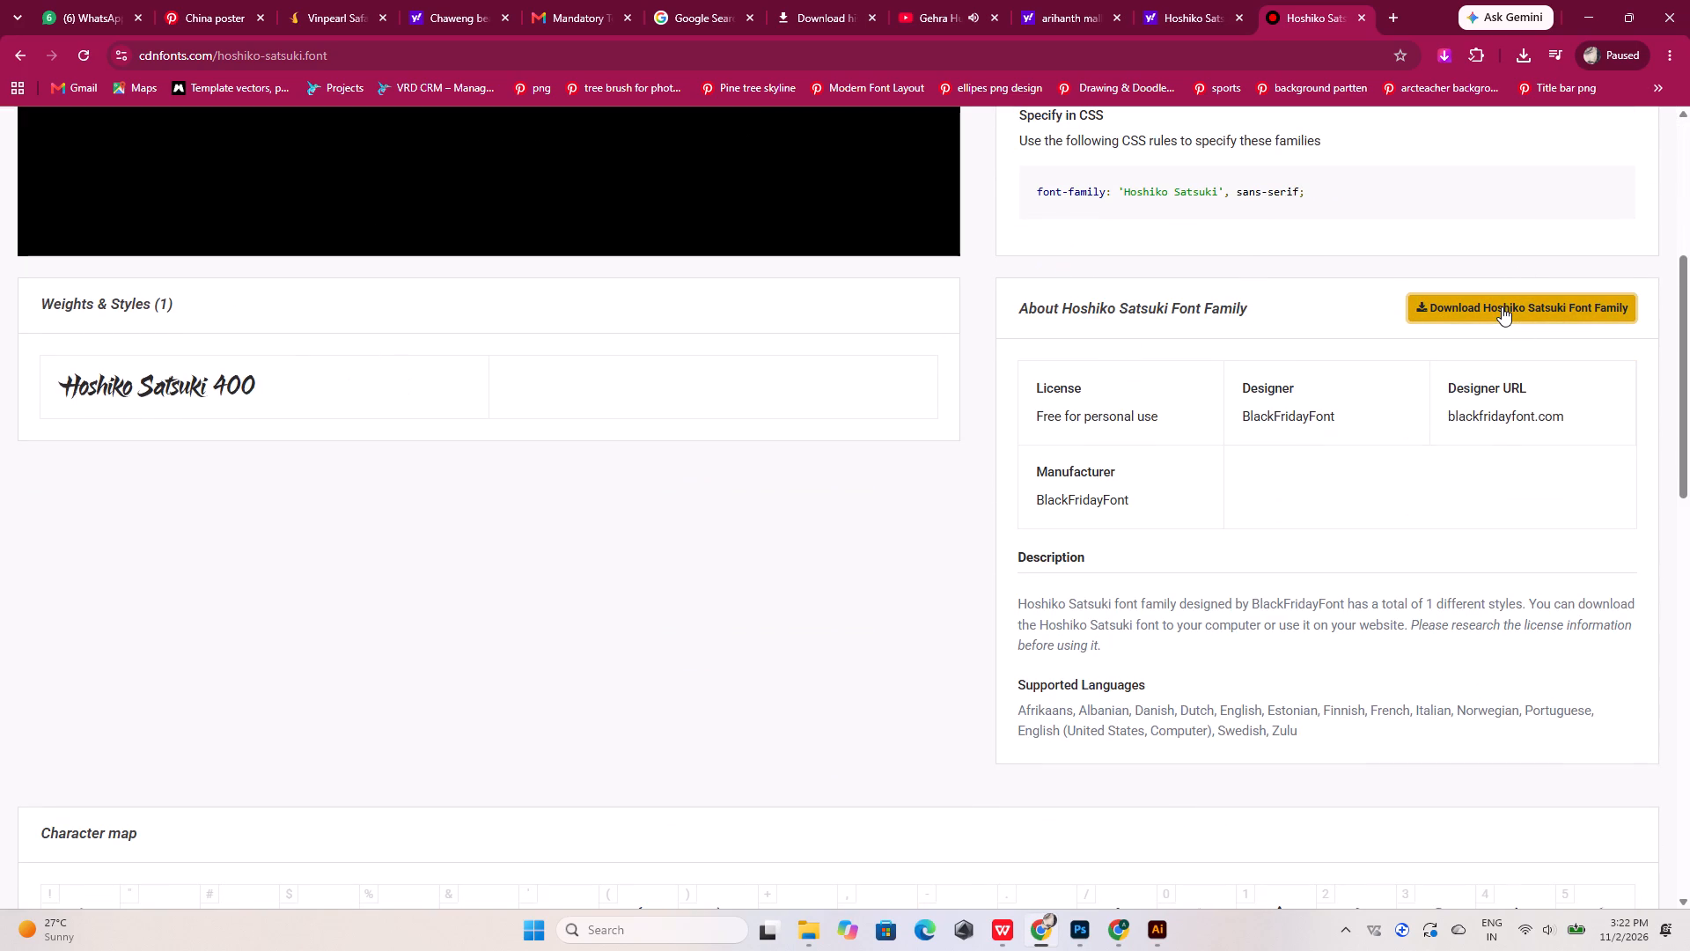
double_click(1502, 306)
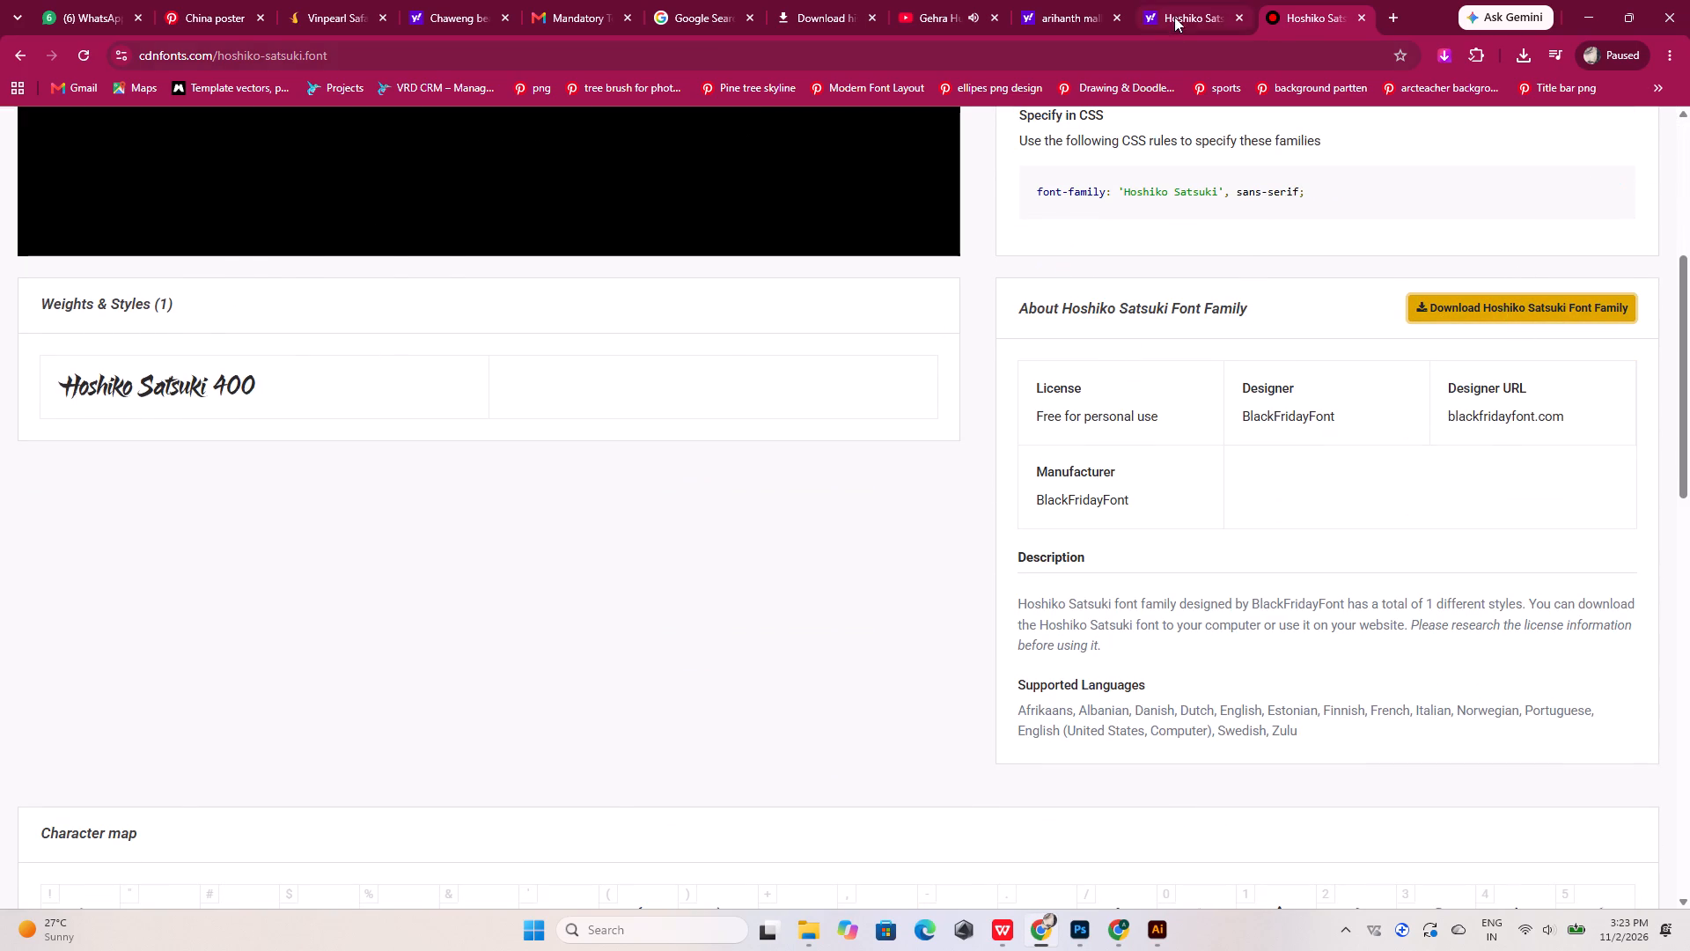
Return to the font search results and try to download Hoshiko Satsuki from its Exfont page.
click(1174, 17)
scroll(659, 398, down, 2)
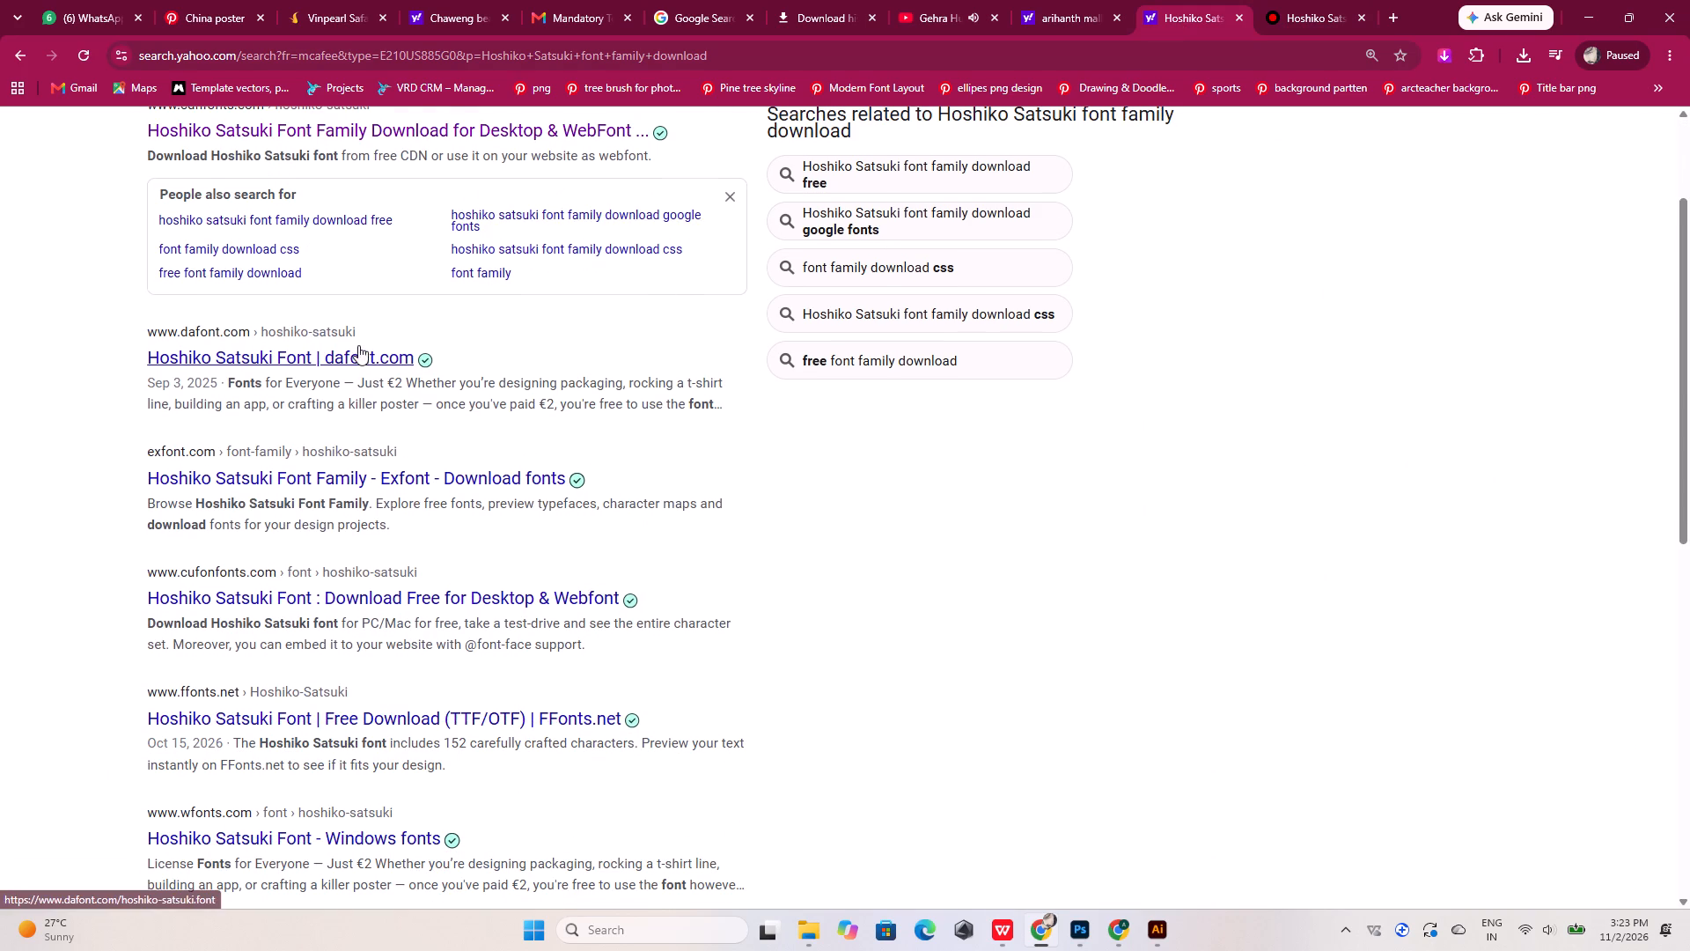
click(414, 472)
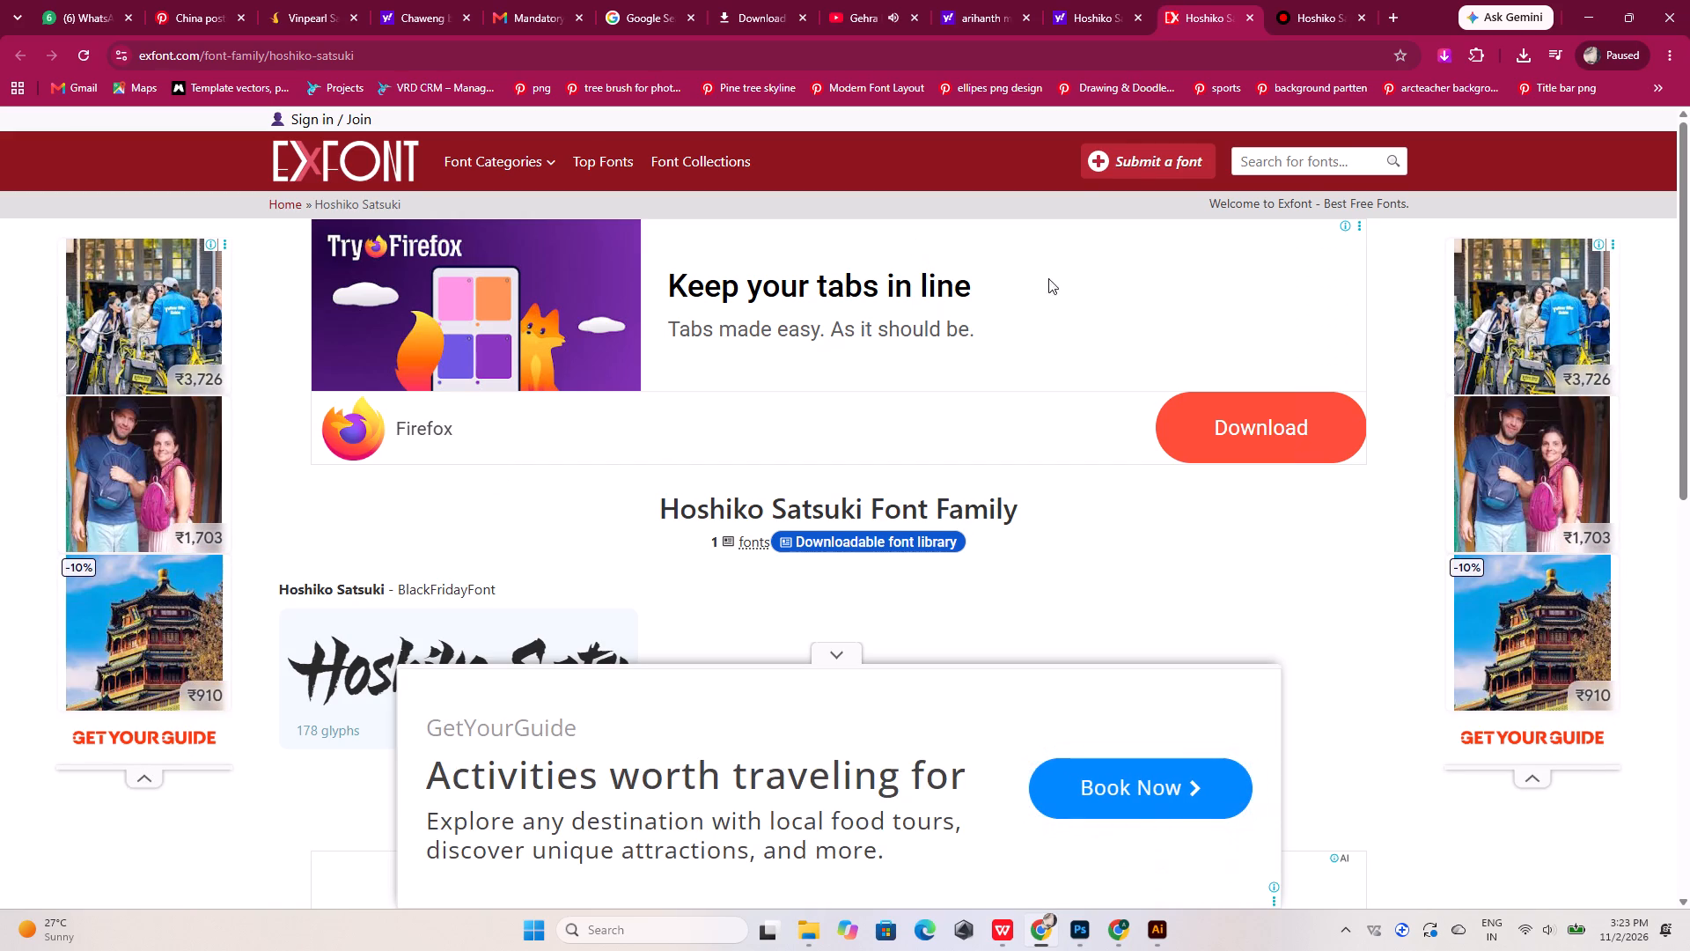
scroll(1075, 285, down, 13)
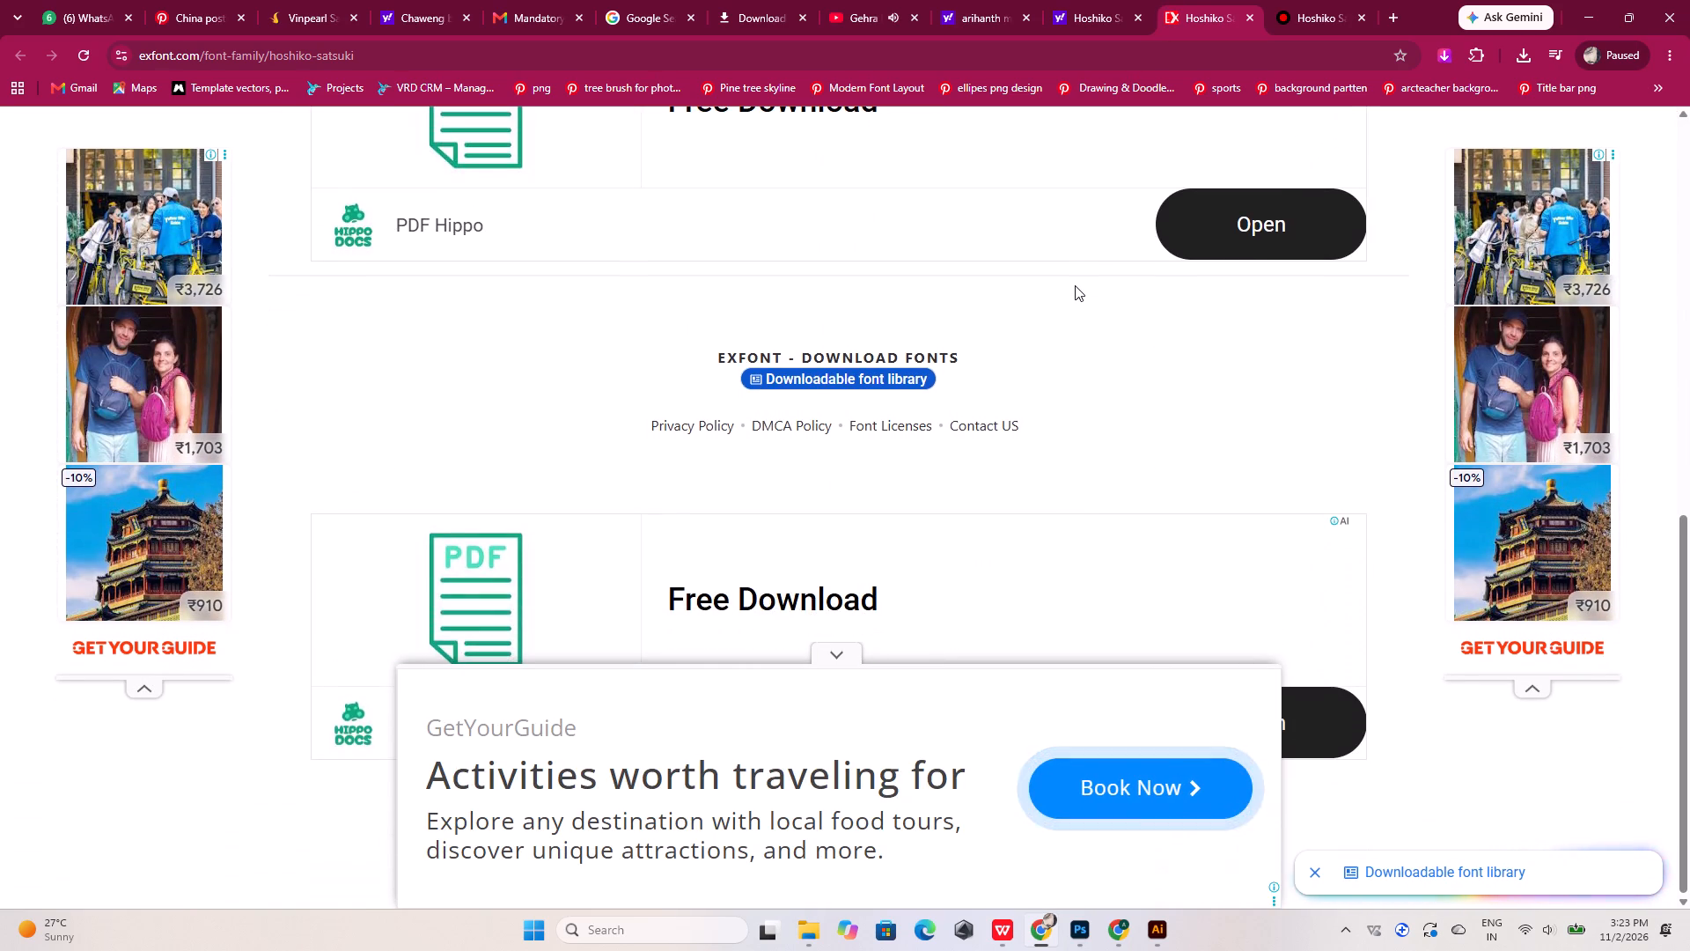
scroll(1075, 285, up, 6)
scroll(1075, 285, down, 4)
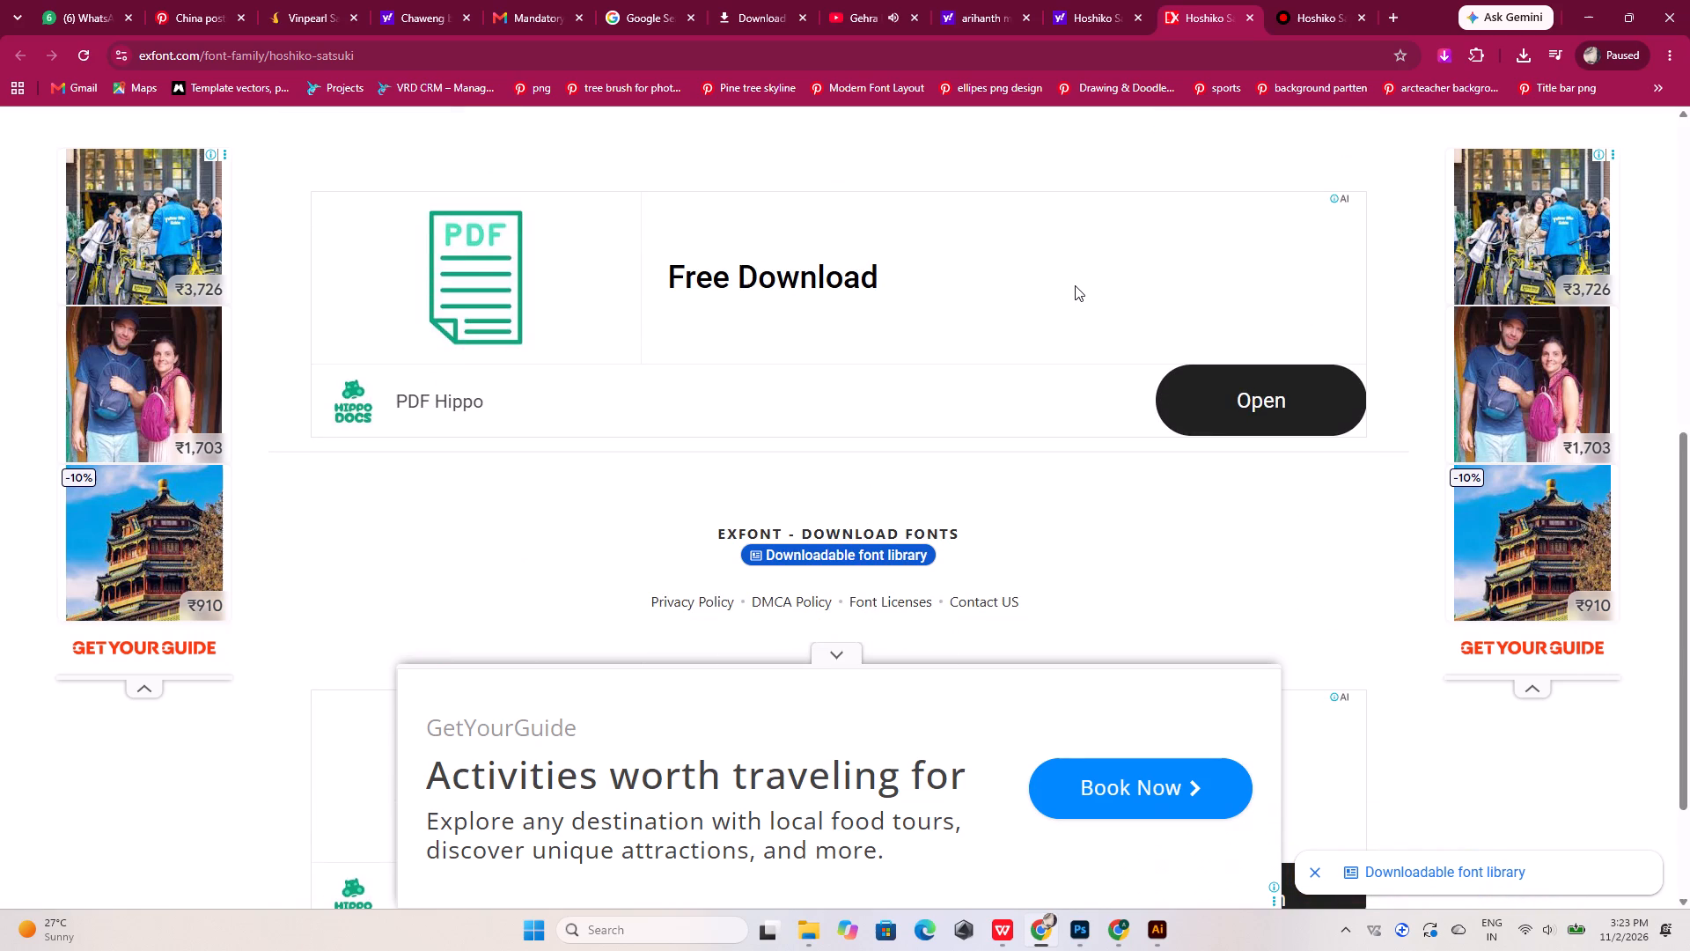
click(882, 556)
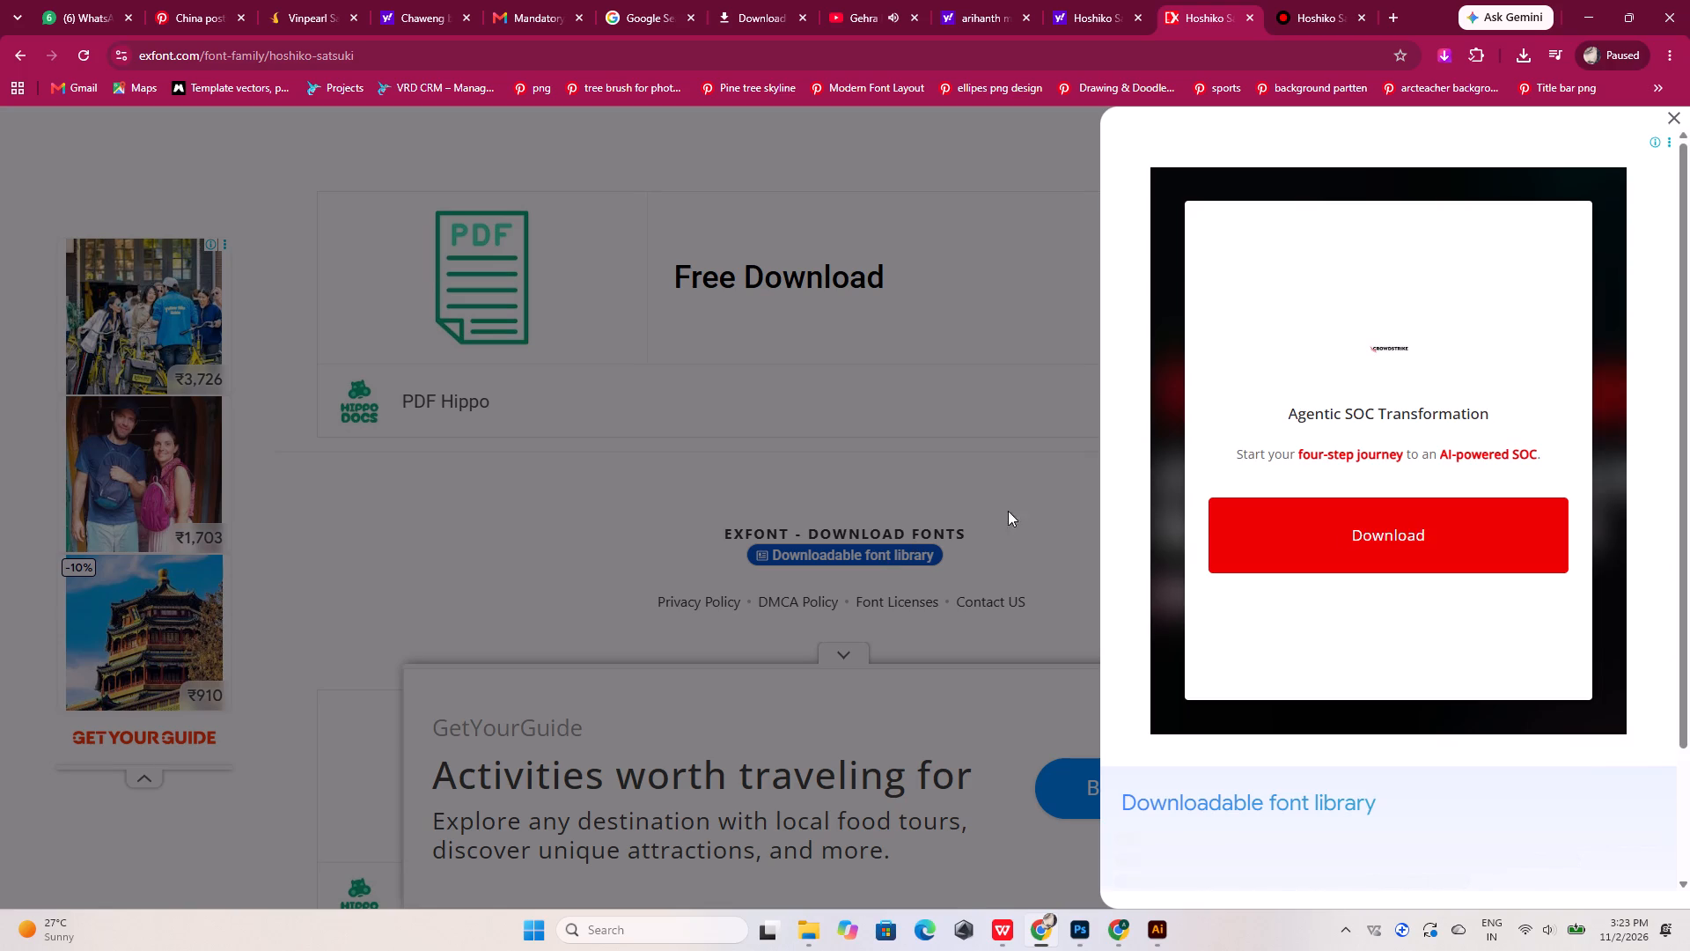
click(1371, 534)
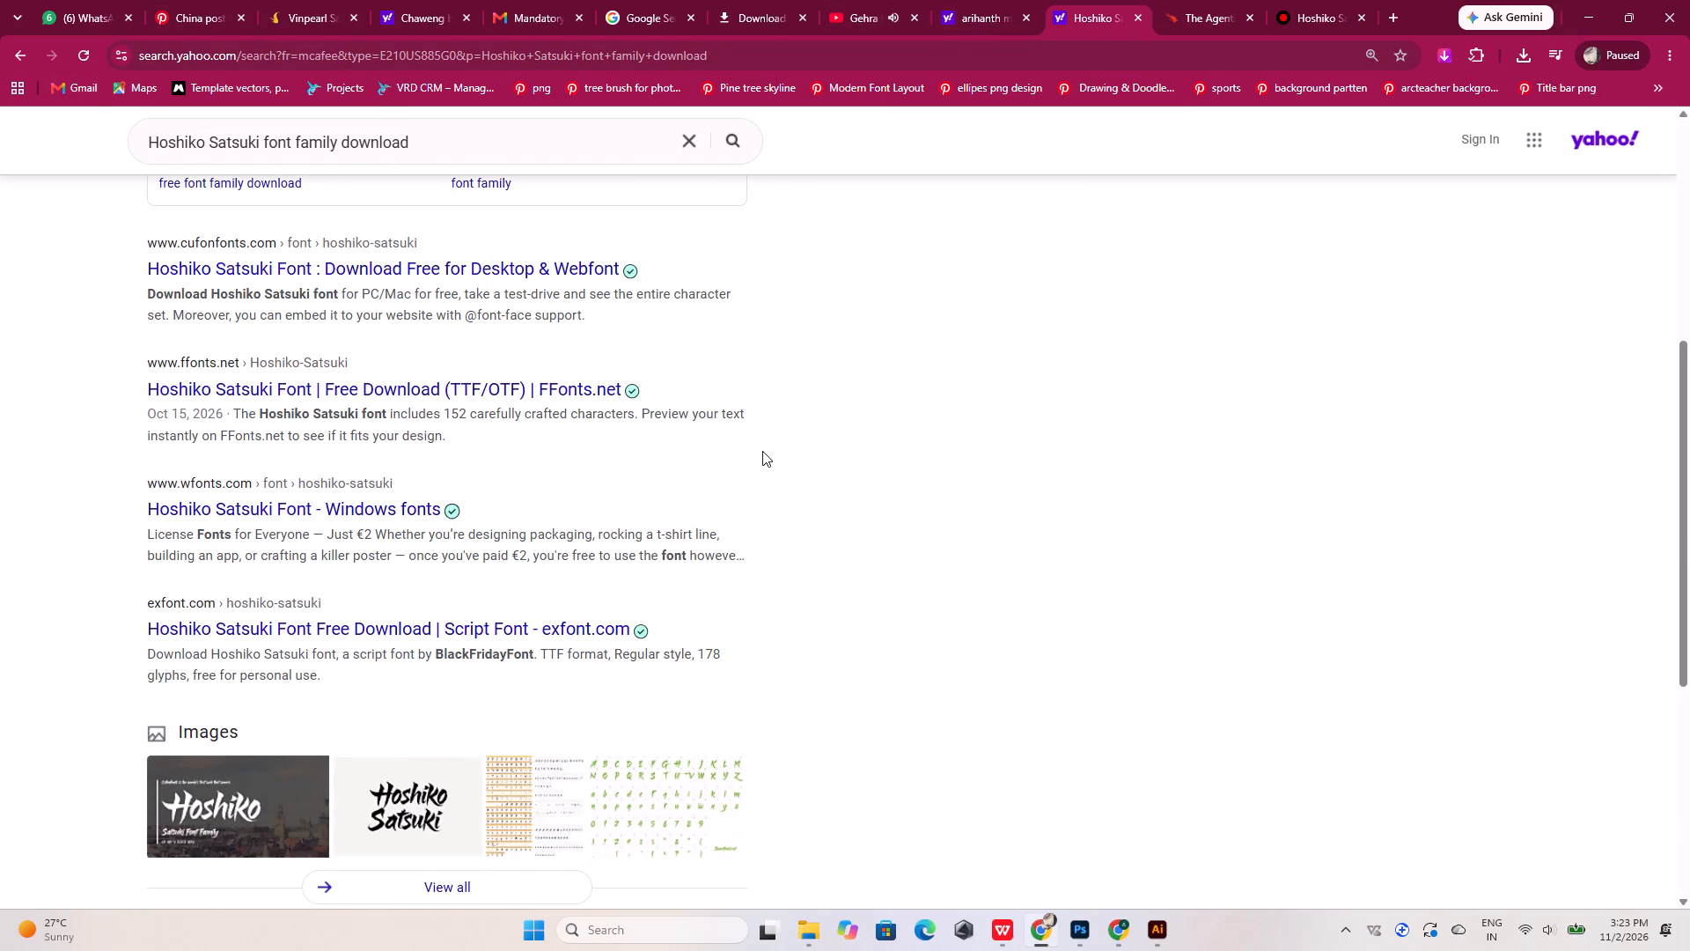
click(494, 366)
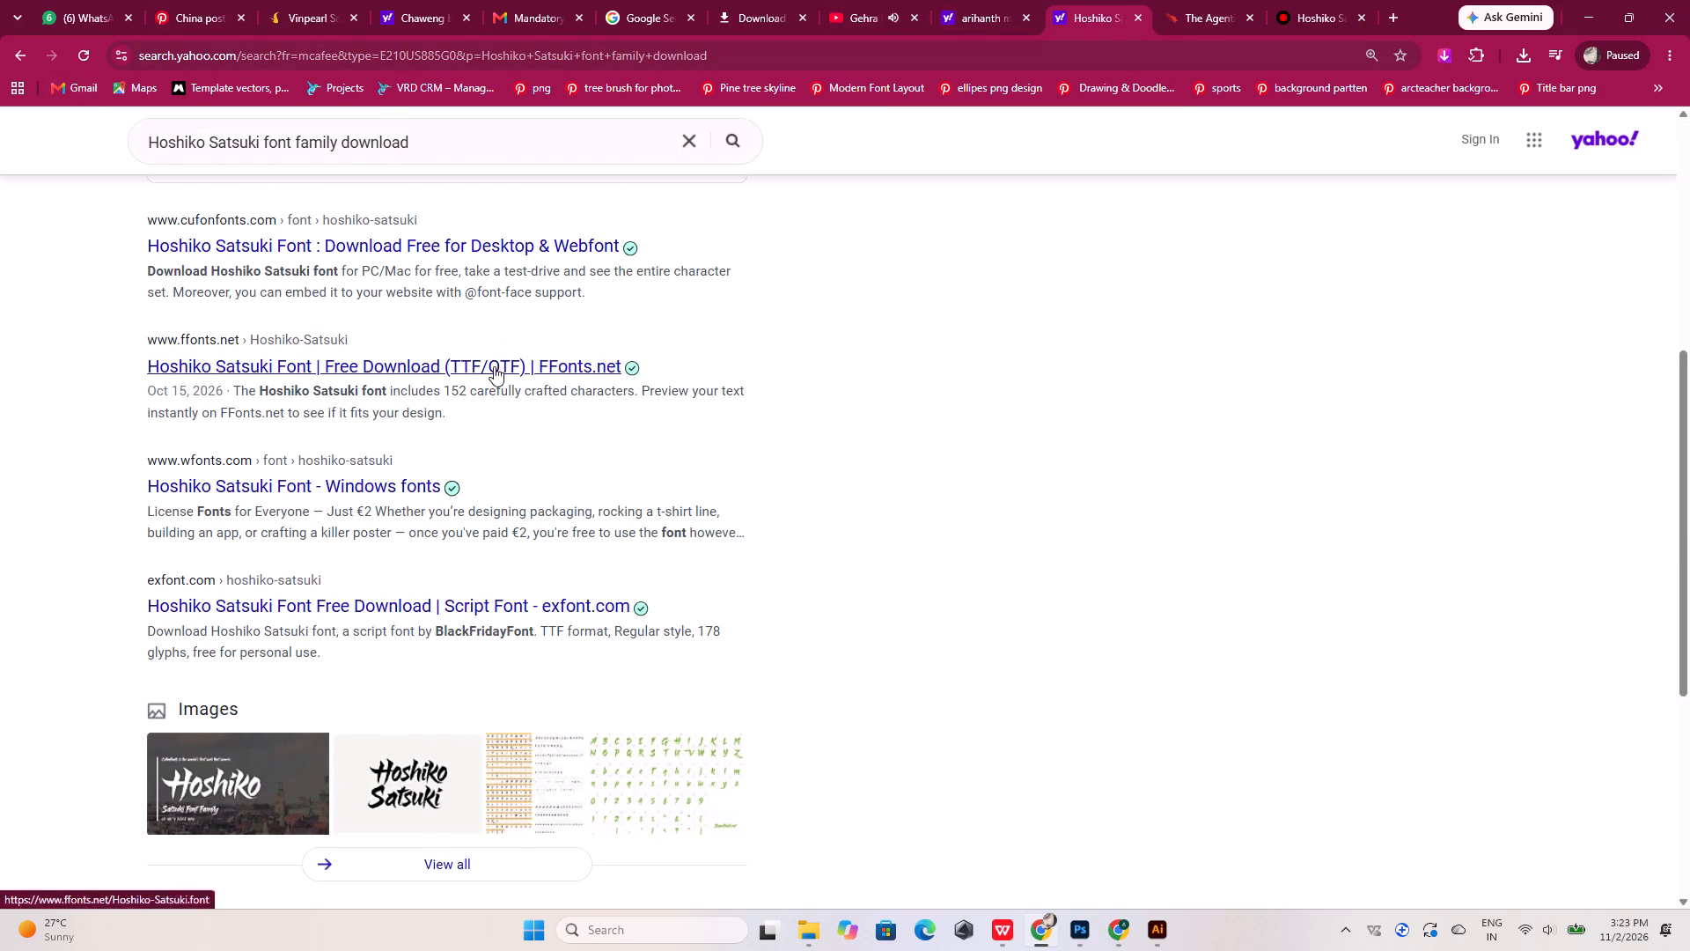
click(1256, 16)
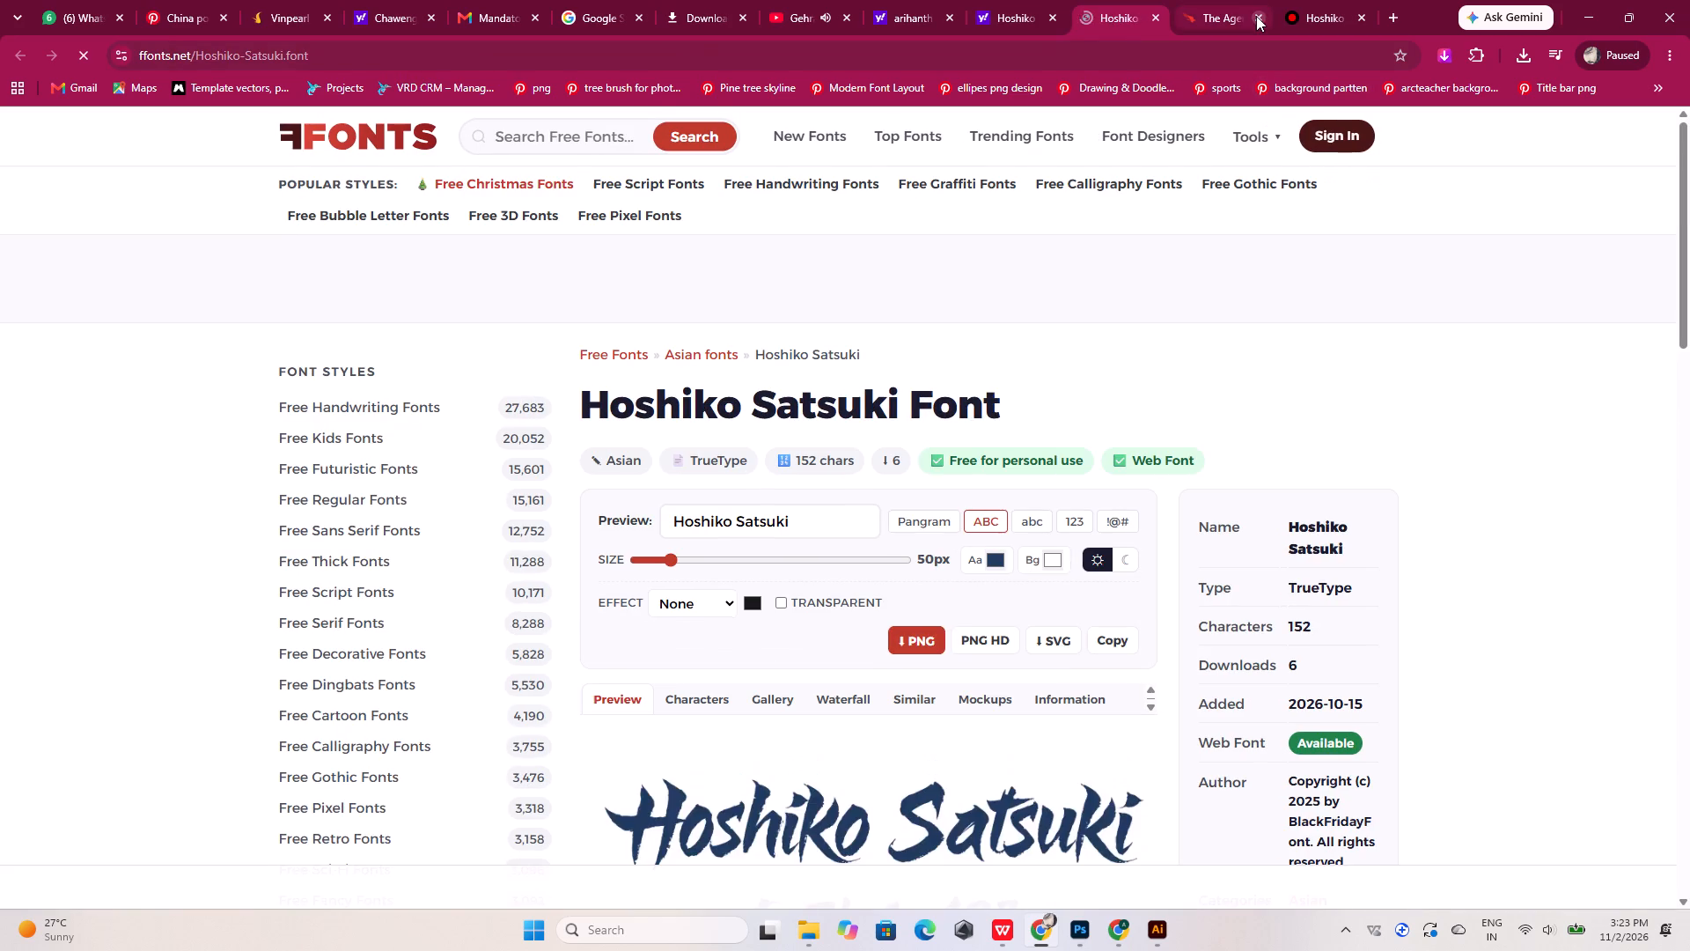
click(1256, 16)
scroll(941, 444, down, 5)
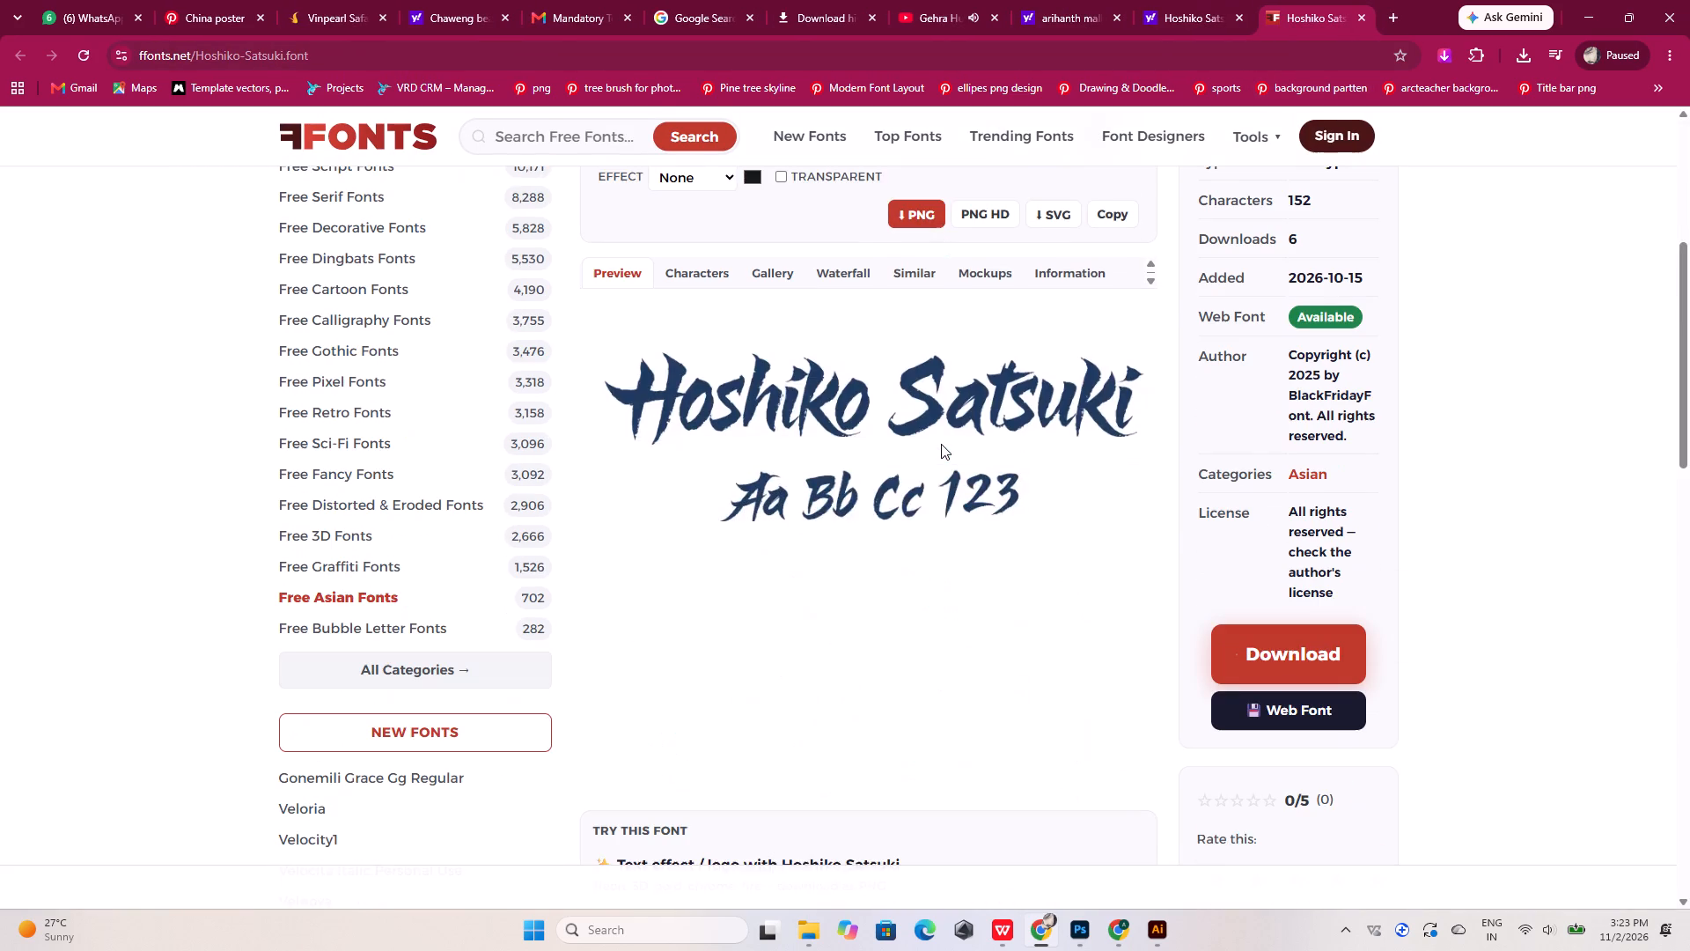
click(1287, 632)
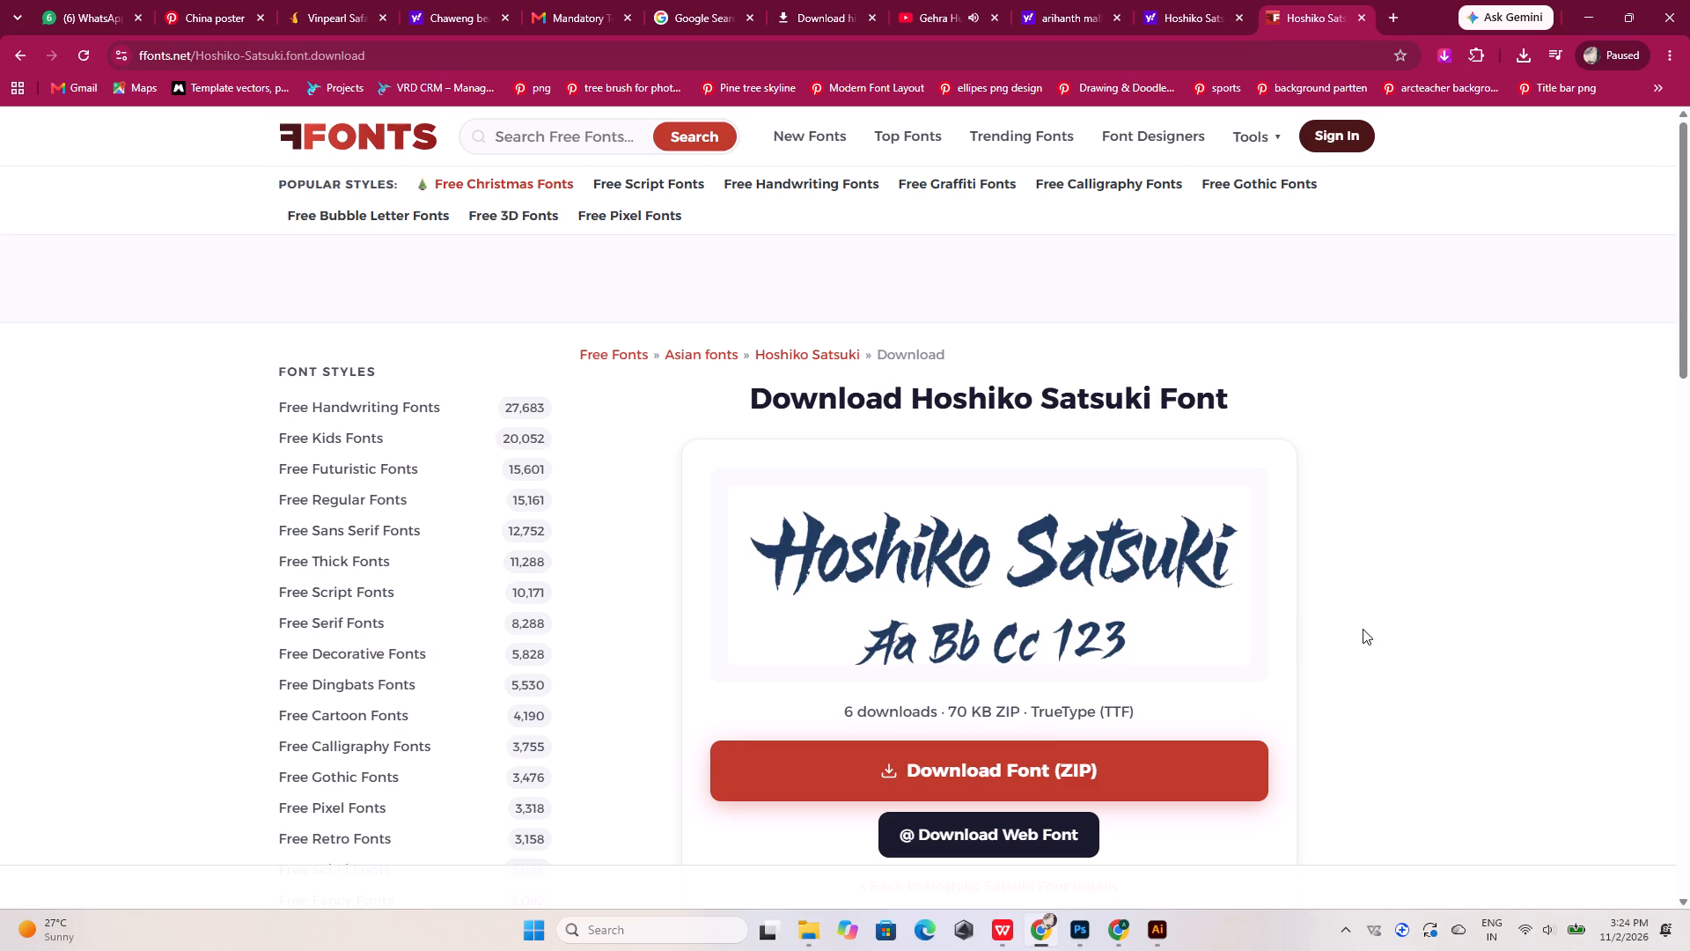
click(1145, 761)
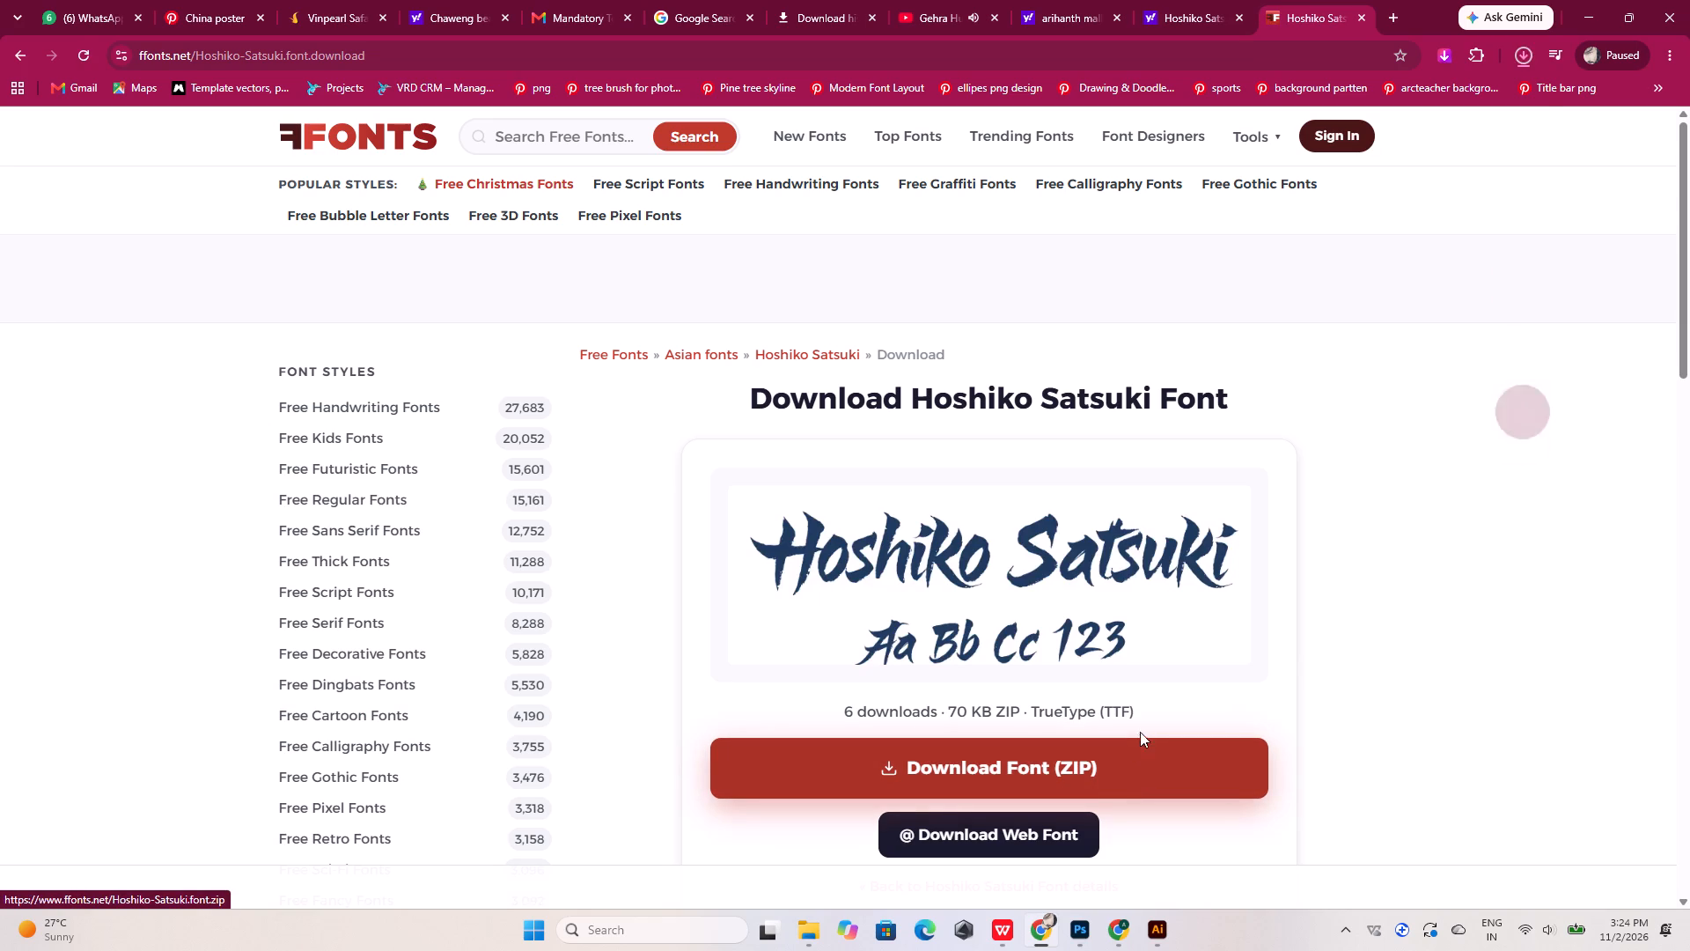
Show the downloaded Hoshiko-Satsuki archive in the Downloads folder and extract its contents there with WinRAR.
click(1519, 54)
click(1519, 54)
click(1457, 132)
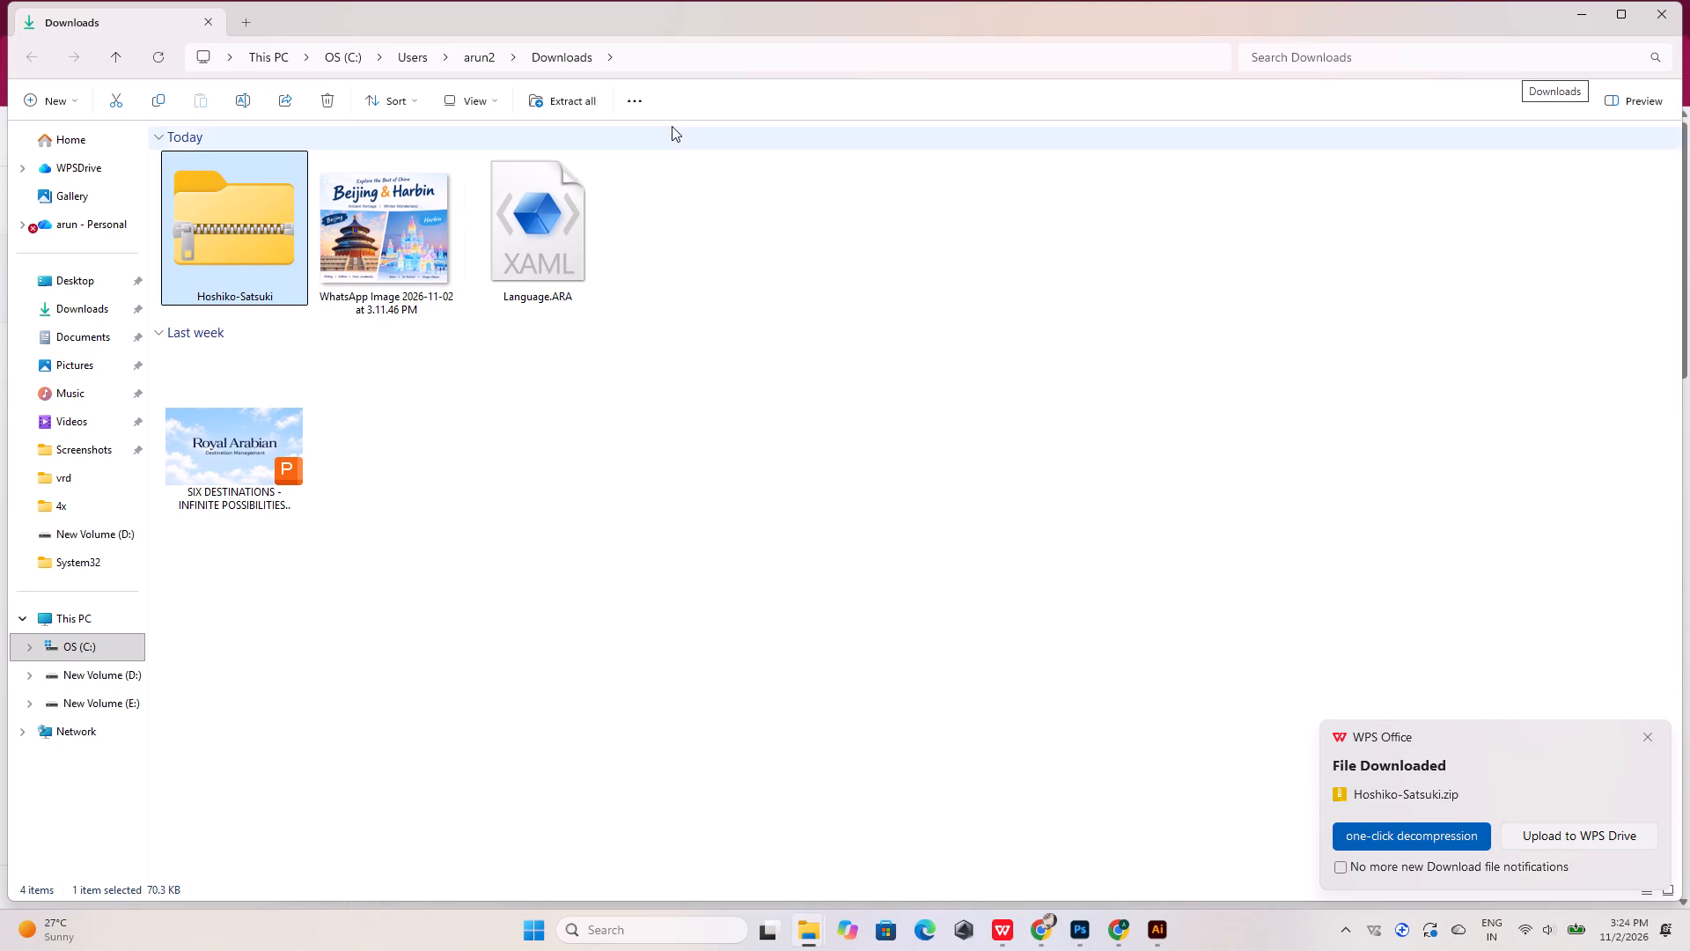
right_click(253, 238)
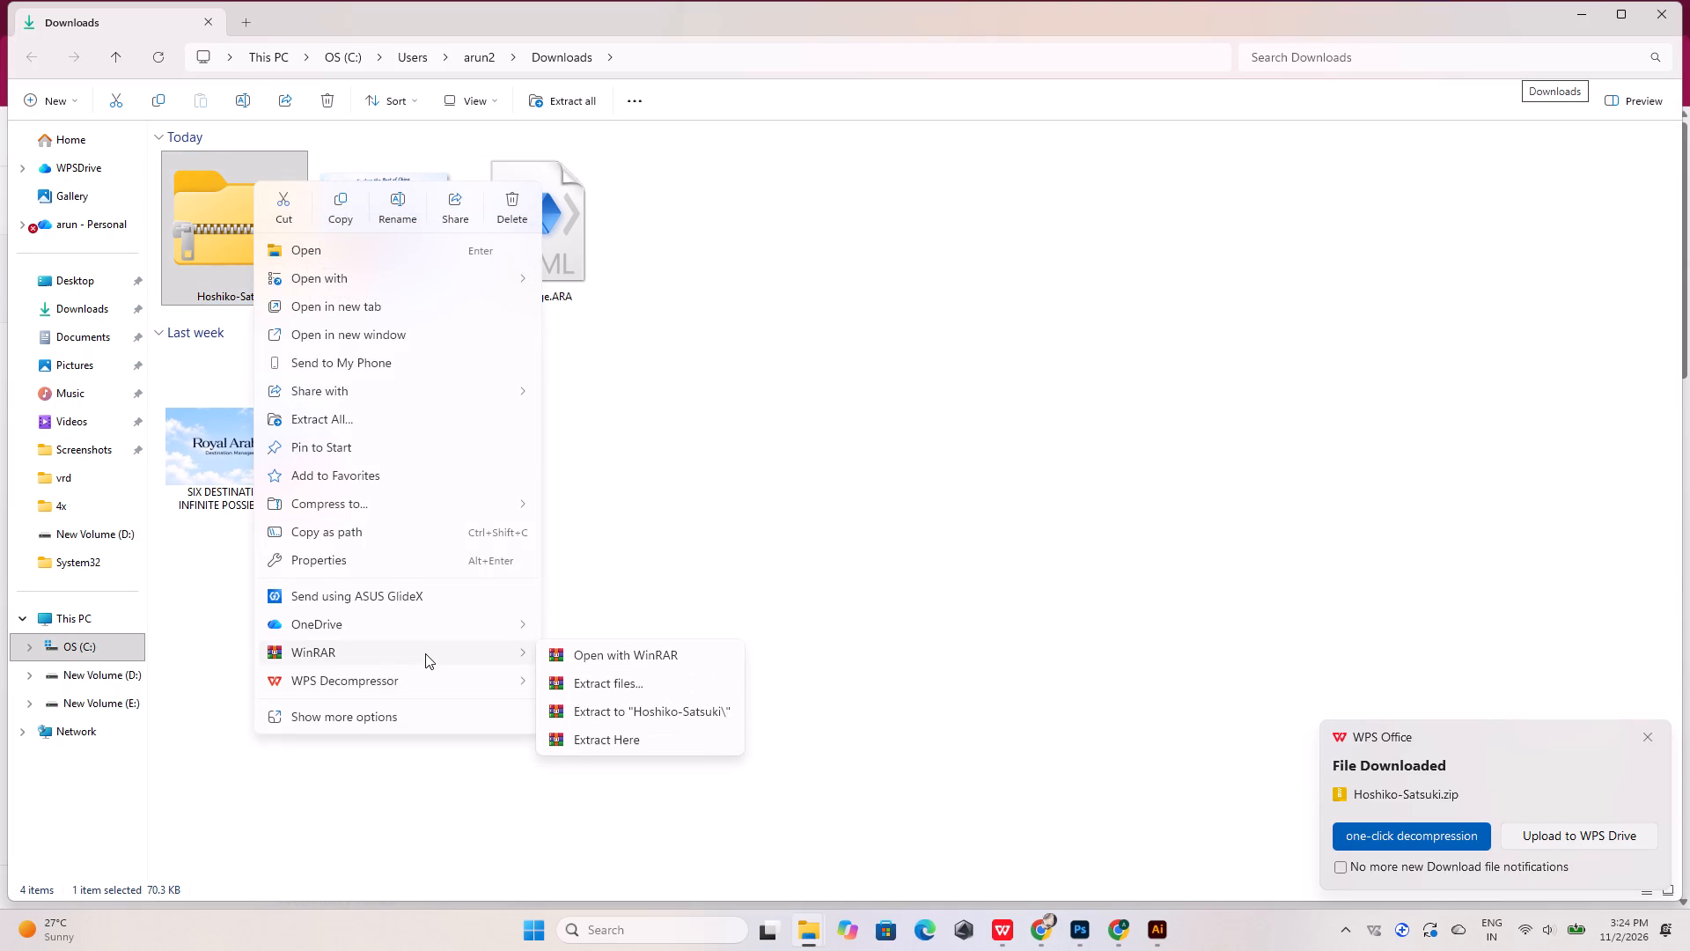
click(615, 734)
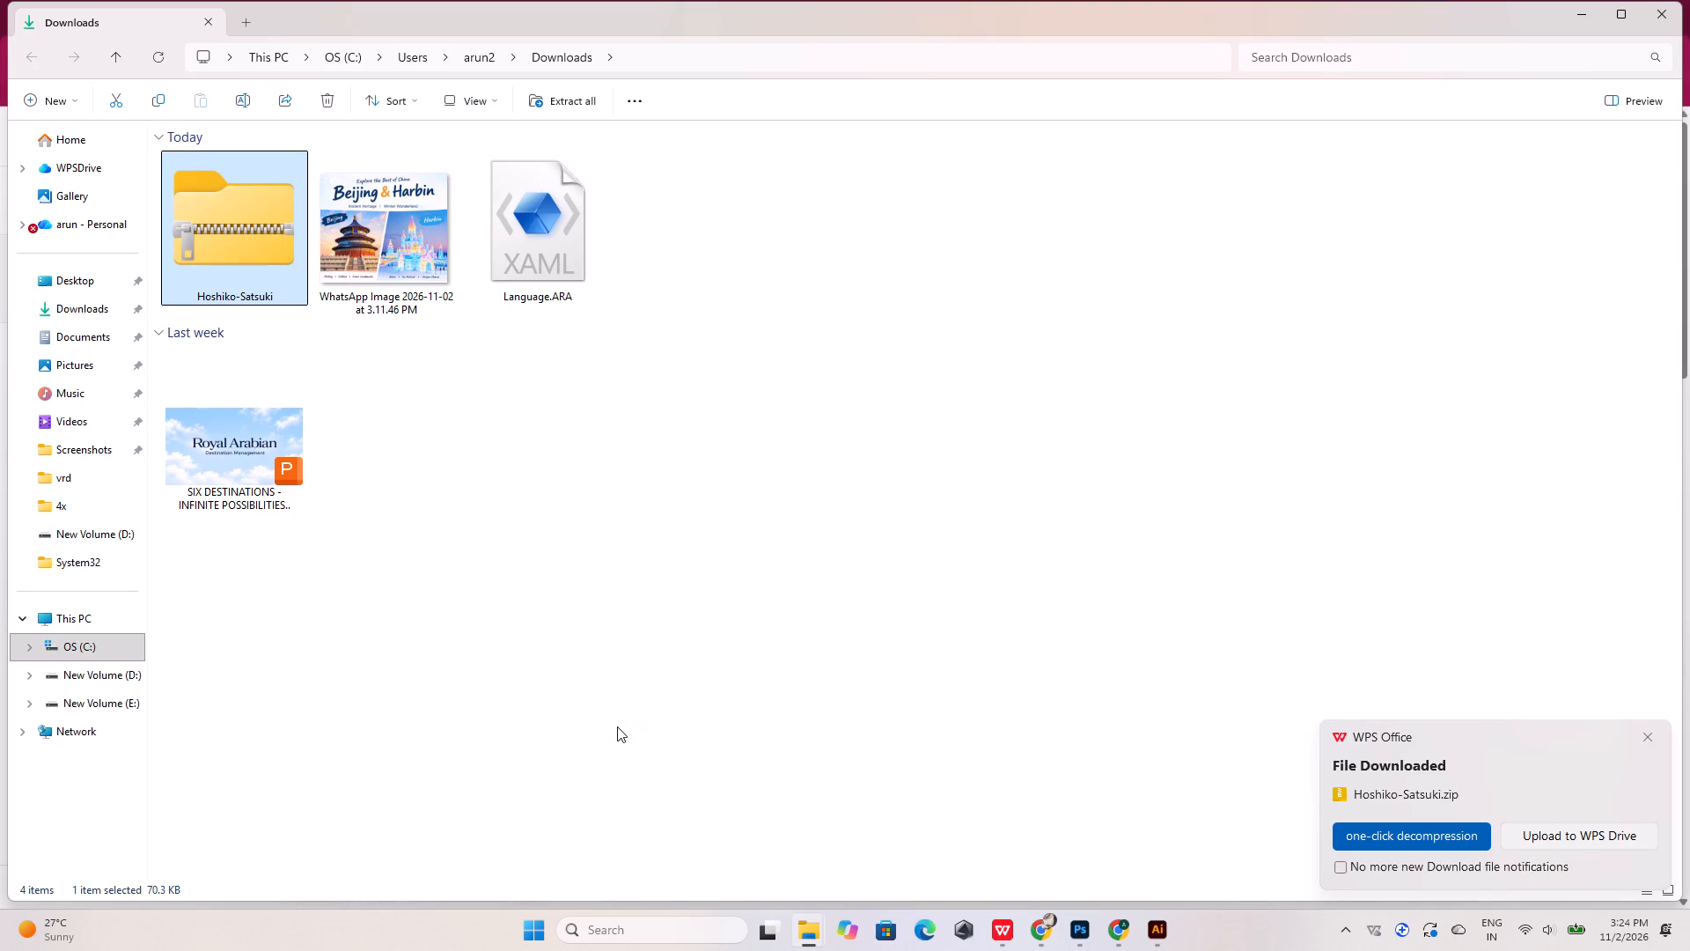
Open the extracted Hoshiko Satsuki font file, install the font, and minimise its preview window.
scroll(468, 518, down, 2)
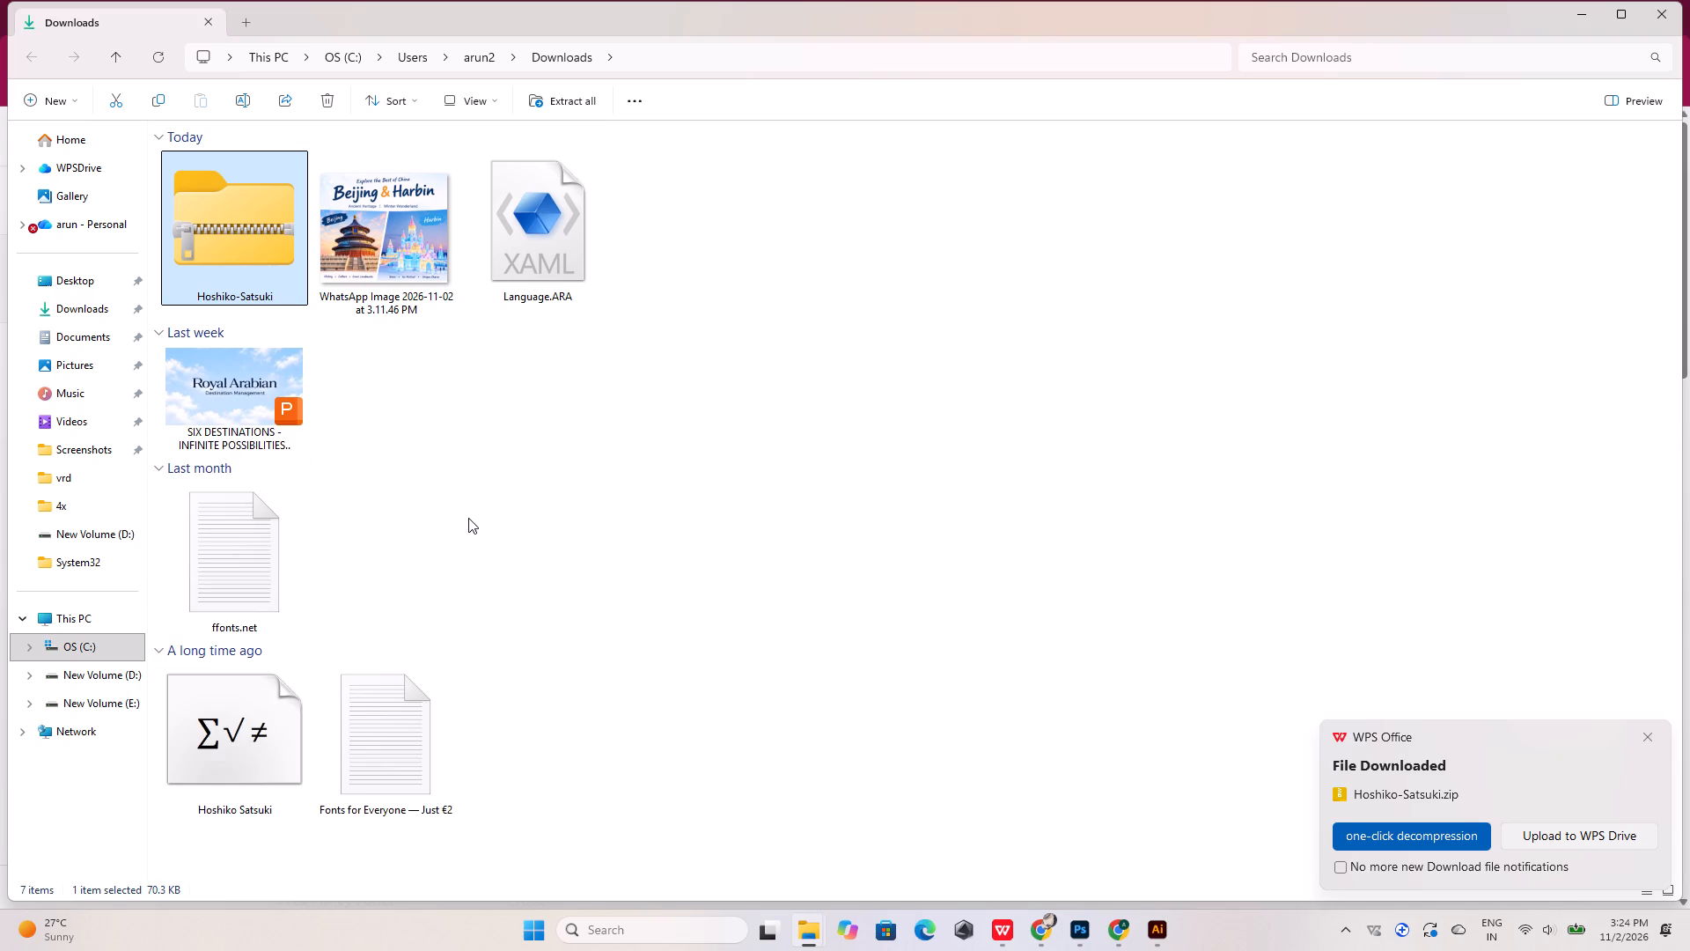
scroll(468, 518, down, 1)
double_click(261, 686)
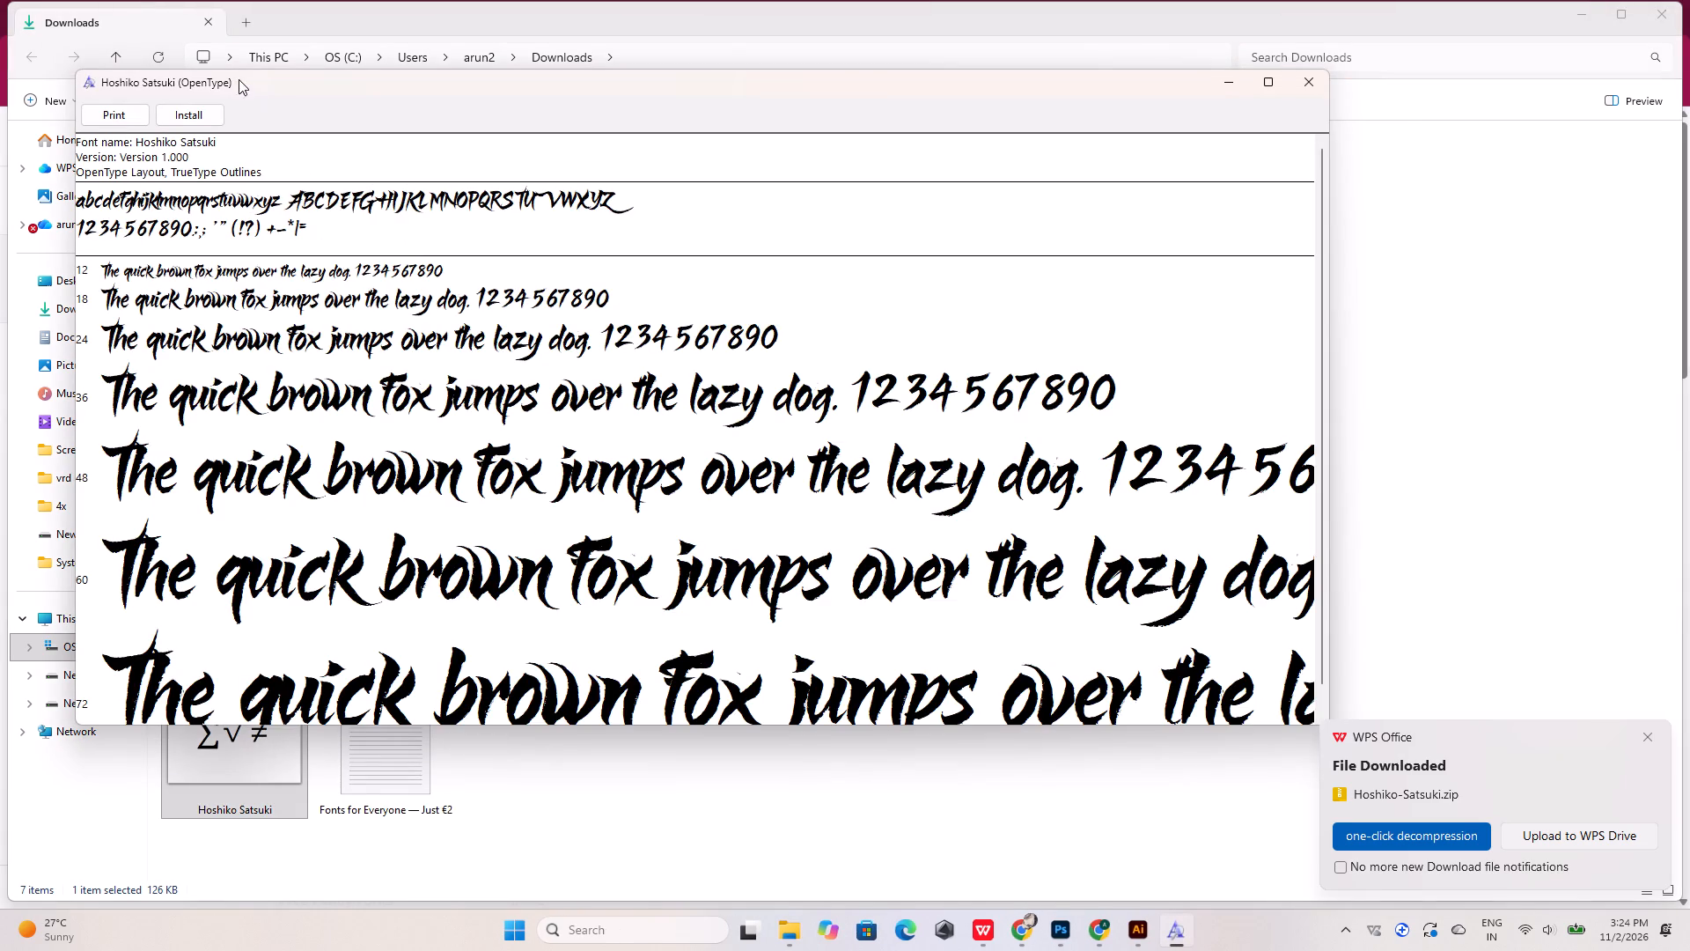
click(203, 116)
click(1229, 88)
Copy the name Hoshiko Satsuki from the font file and switch to the A4 document in Illustrator.
right_click(283, 723)
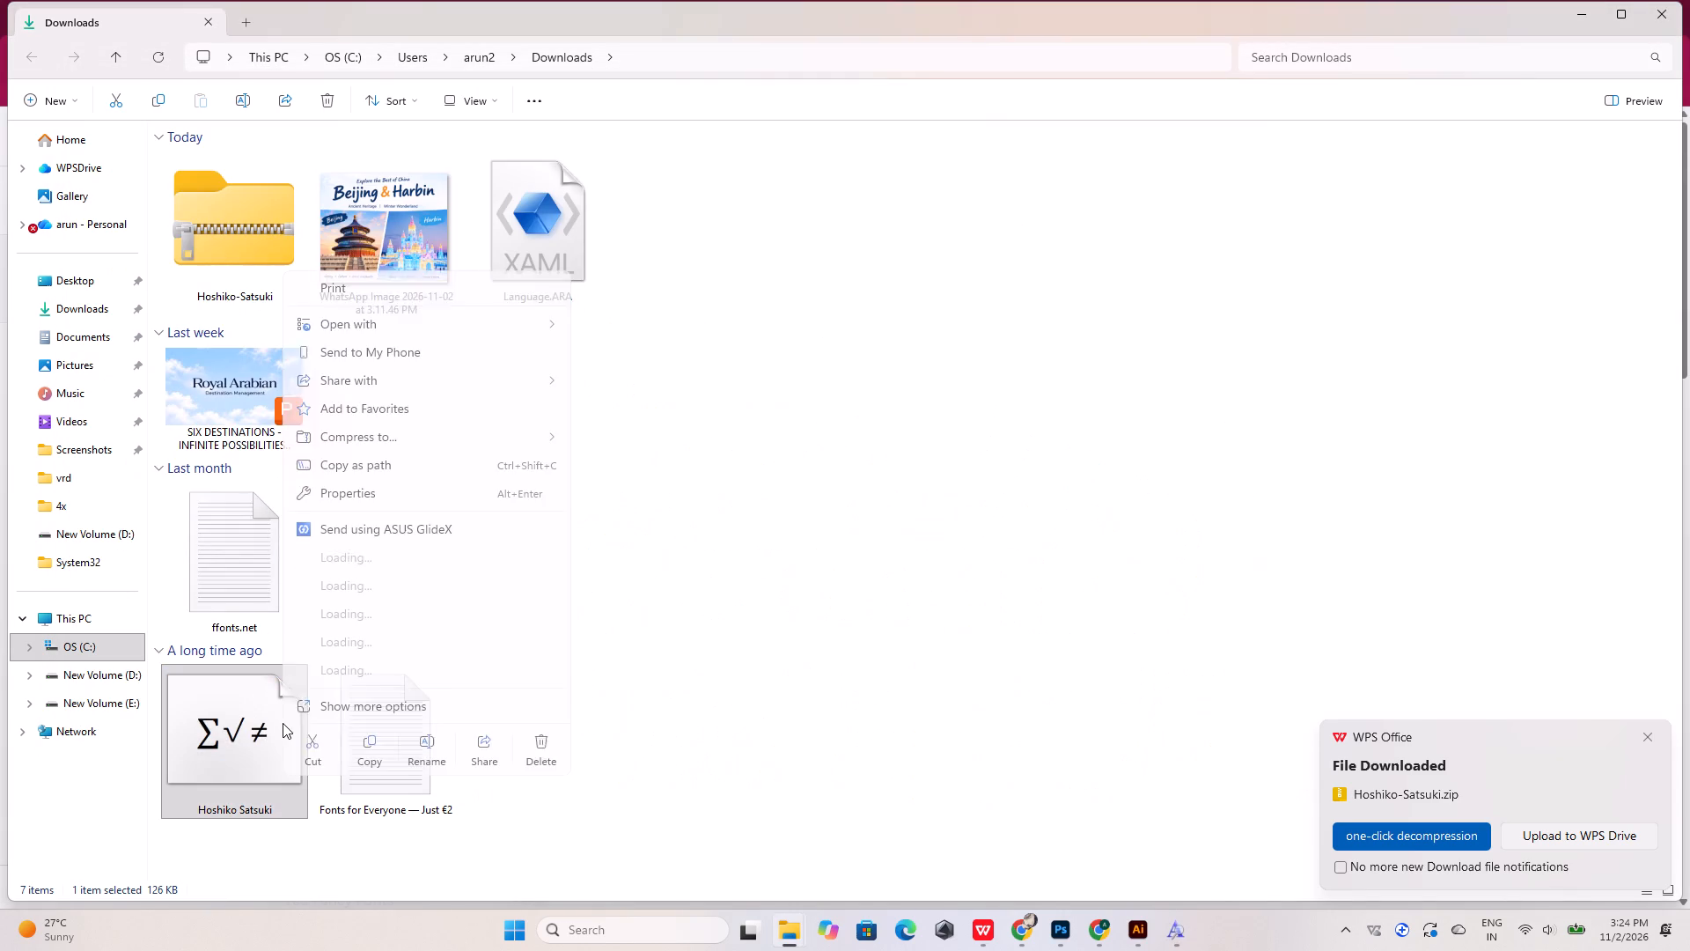
click(435, 748)
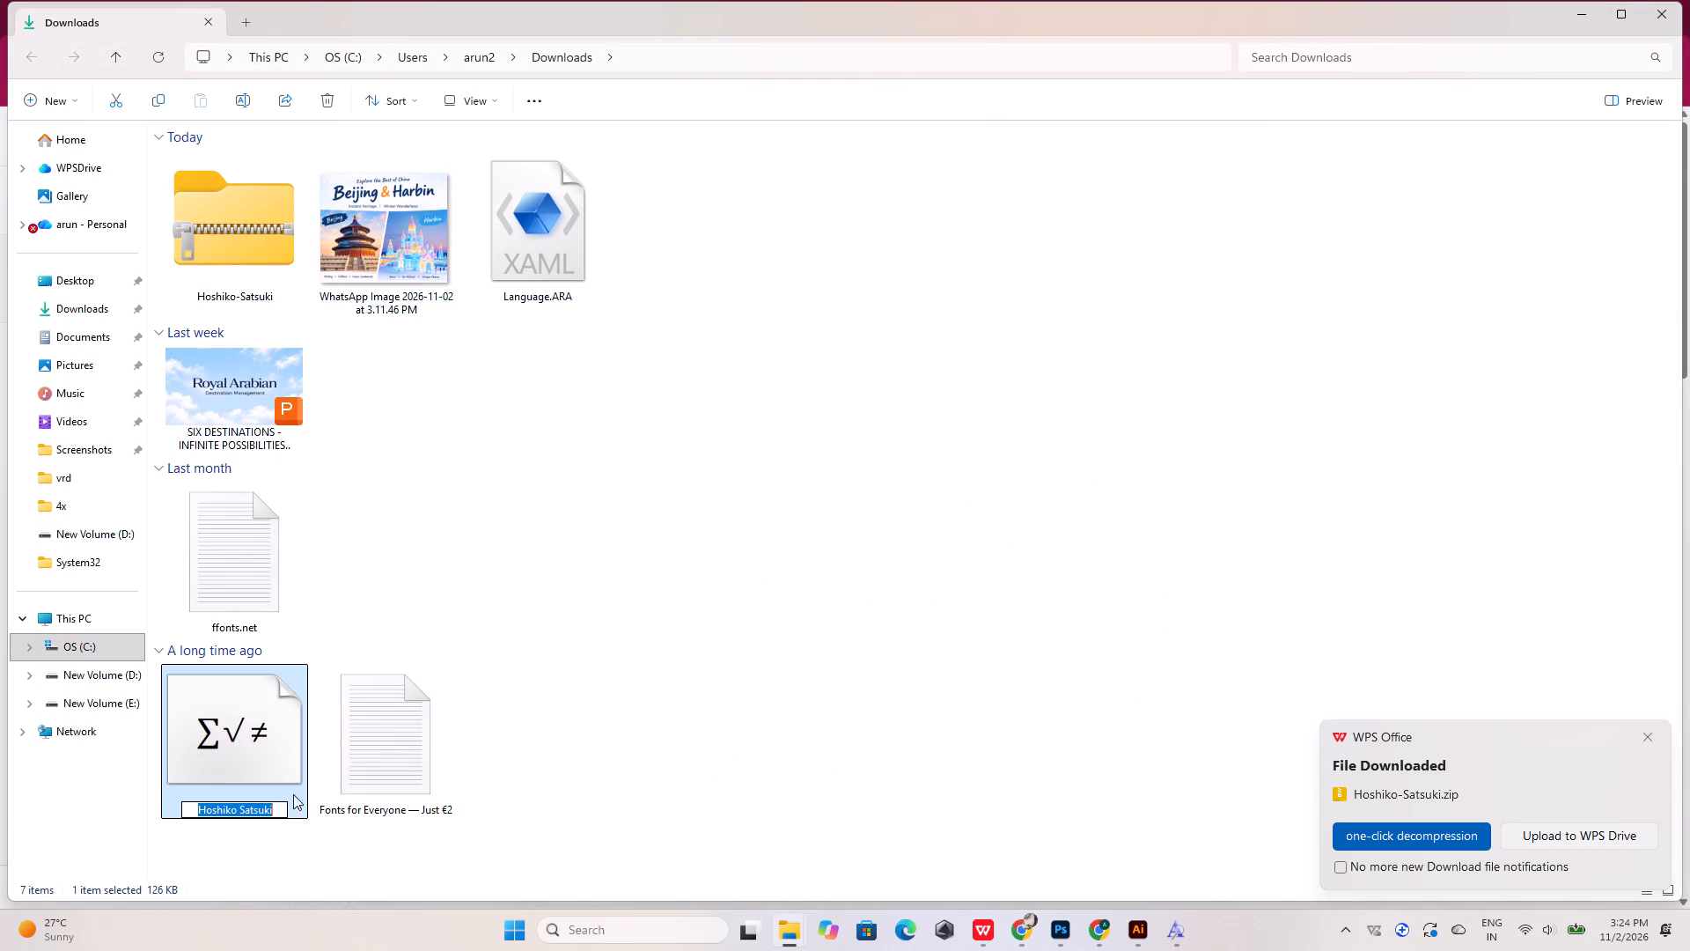
key(ctrl+c)
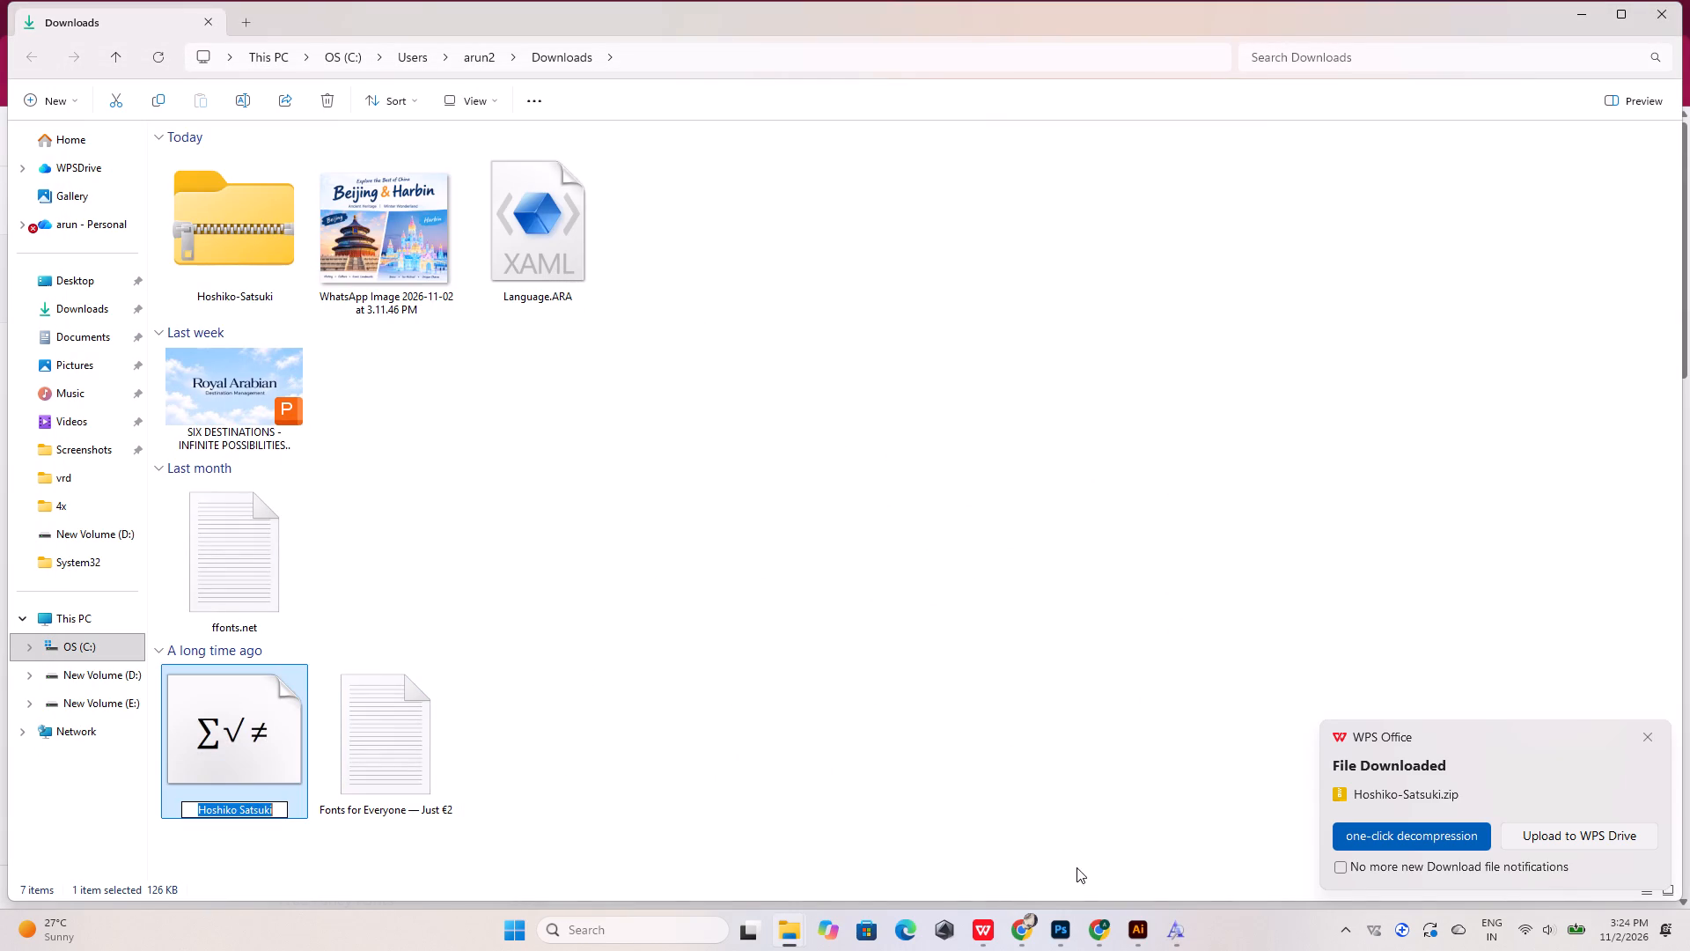
click(1056, 933)
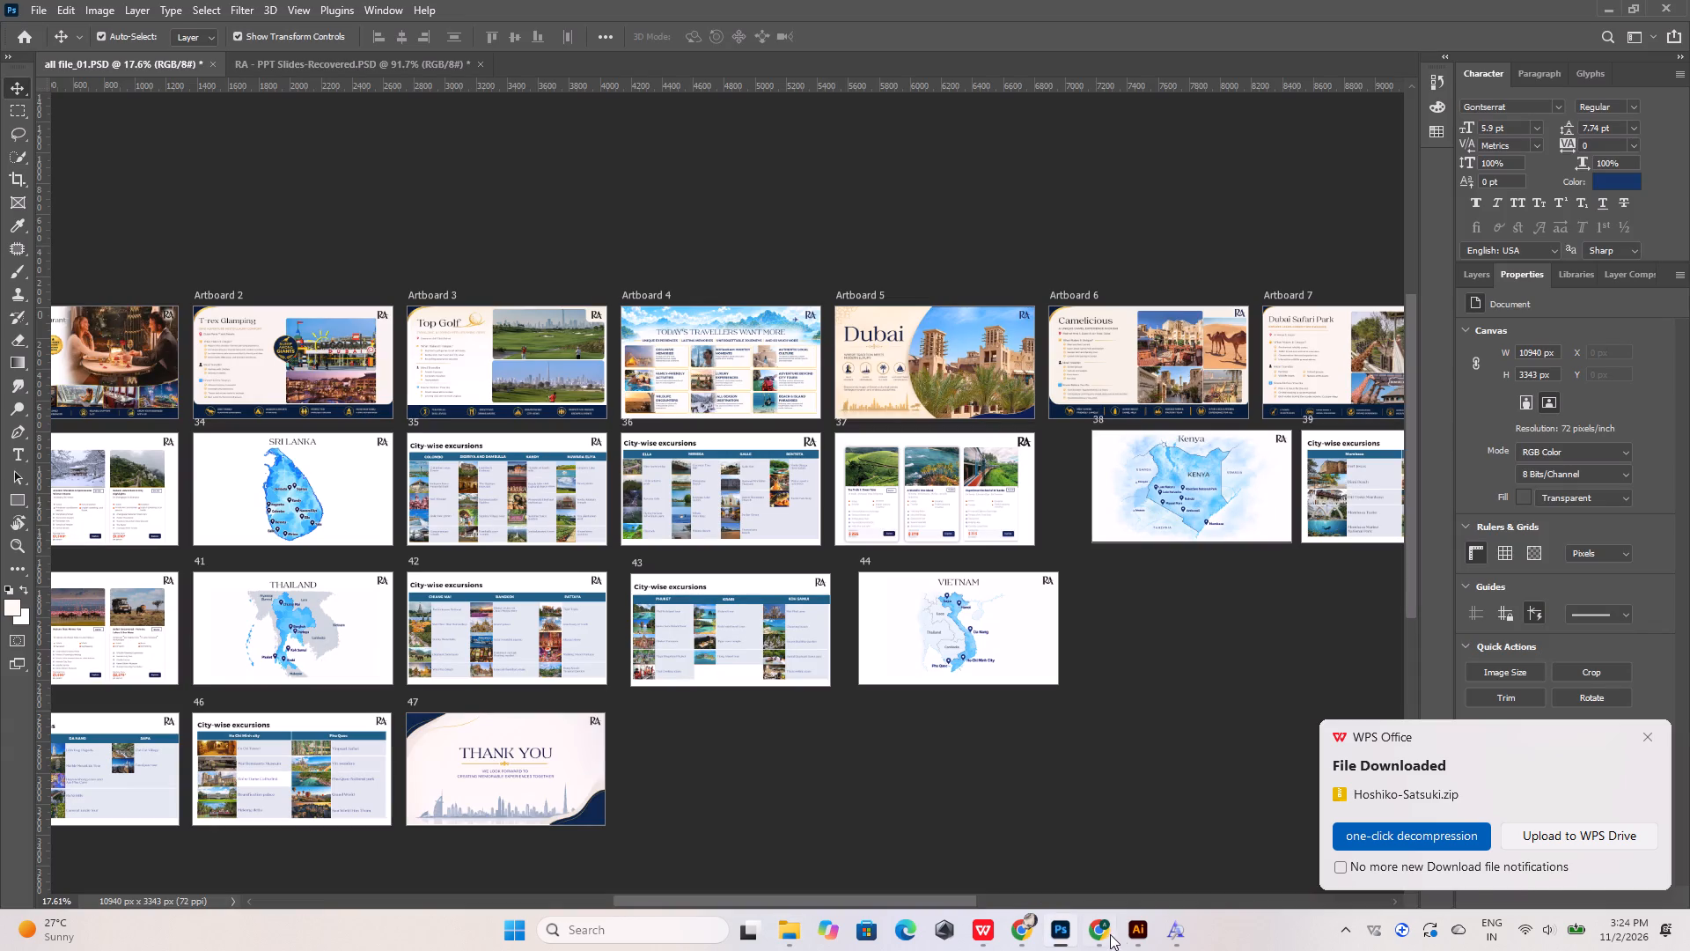
click(1129, 930)
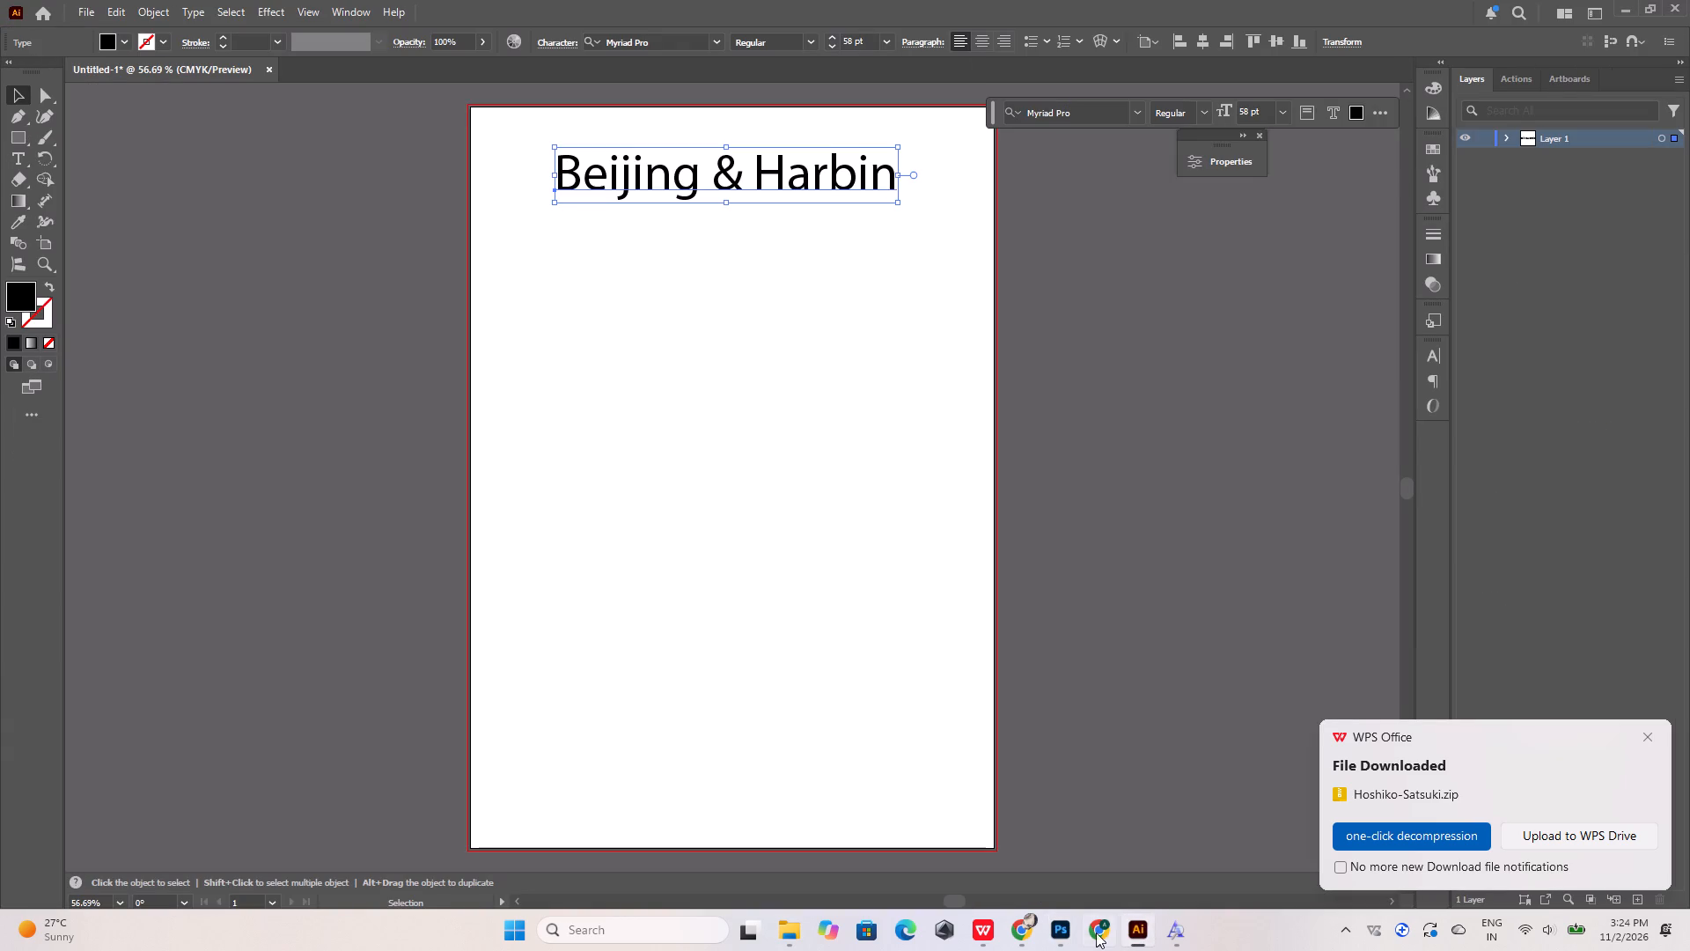
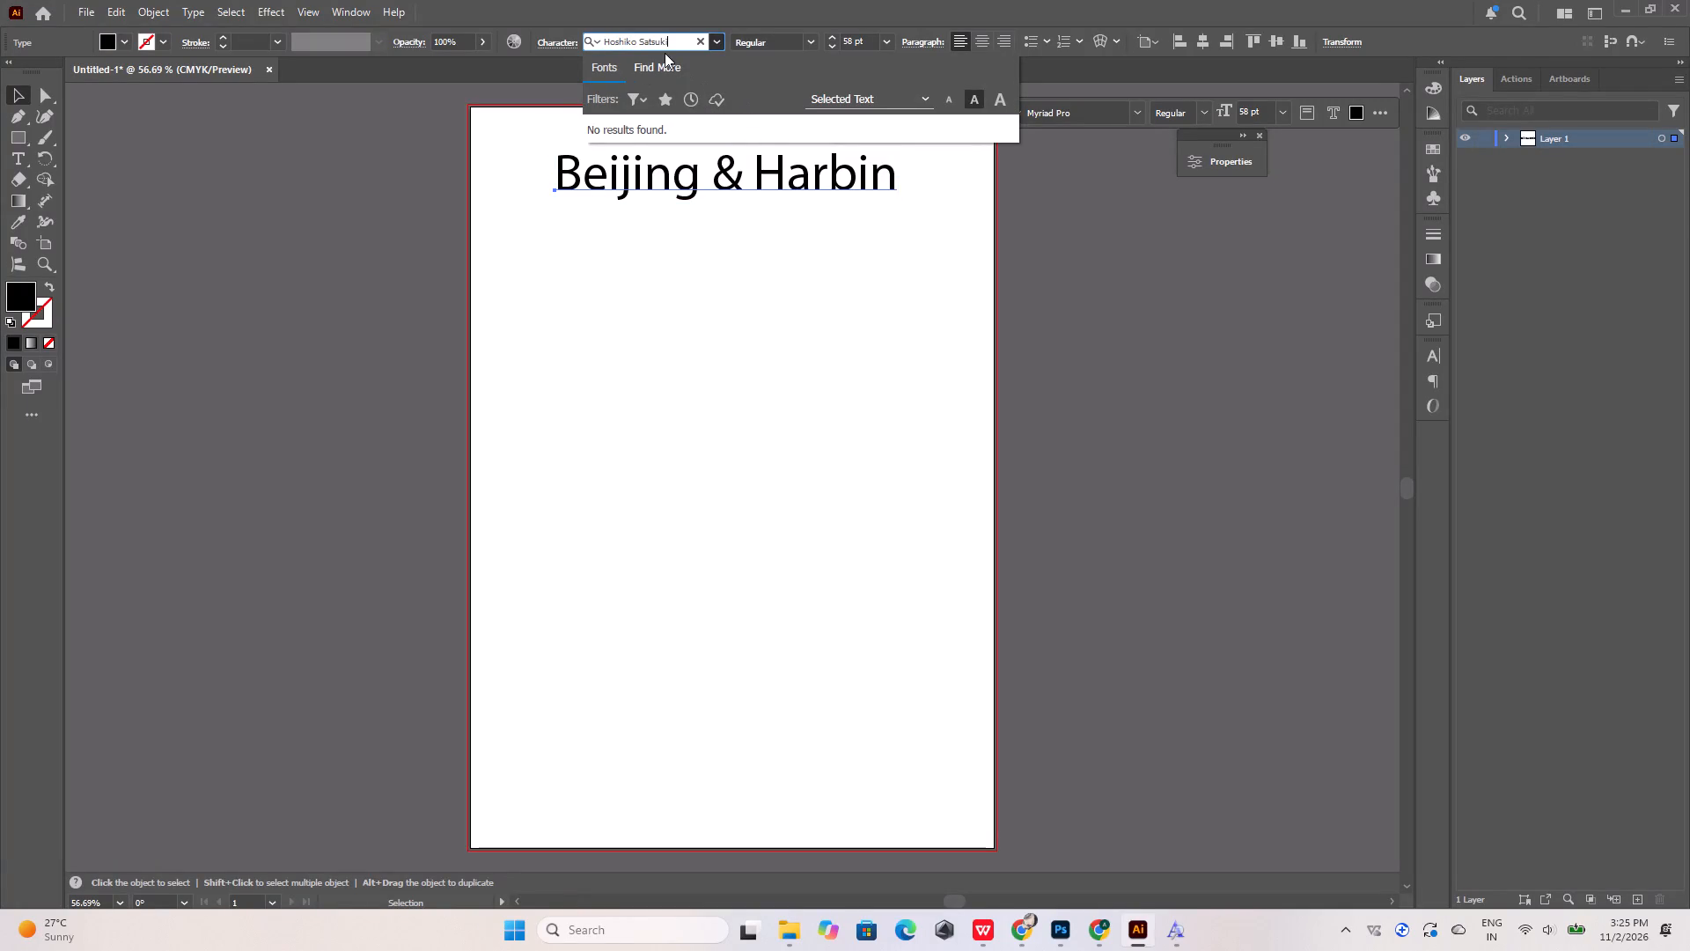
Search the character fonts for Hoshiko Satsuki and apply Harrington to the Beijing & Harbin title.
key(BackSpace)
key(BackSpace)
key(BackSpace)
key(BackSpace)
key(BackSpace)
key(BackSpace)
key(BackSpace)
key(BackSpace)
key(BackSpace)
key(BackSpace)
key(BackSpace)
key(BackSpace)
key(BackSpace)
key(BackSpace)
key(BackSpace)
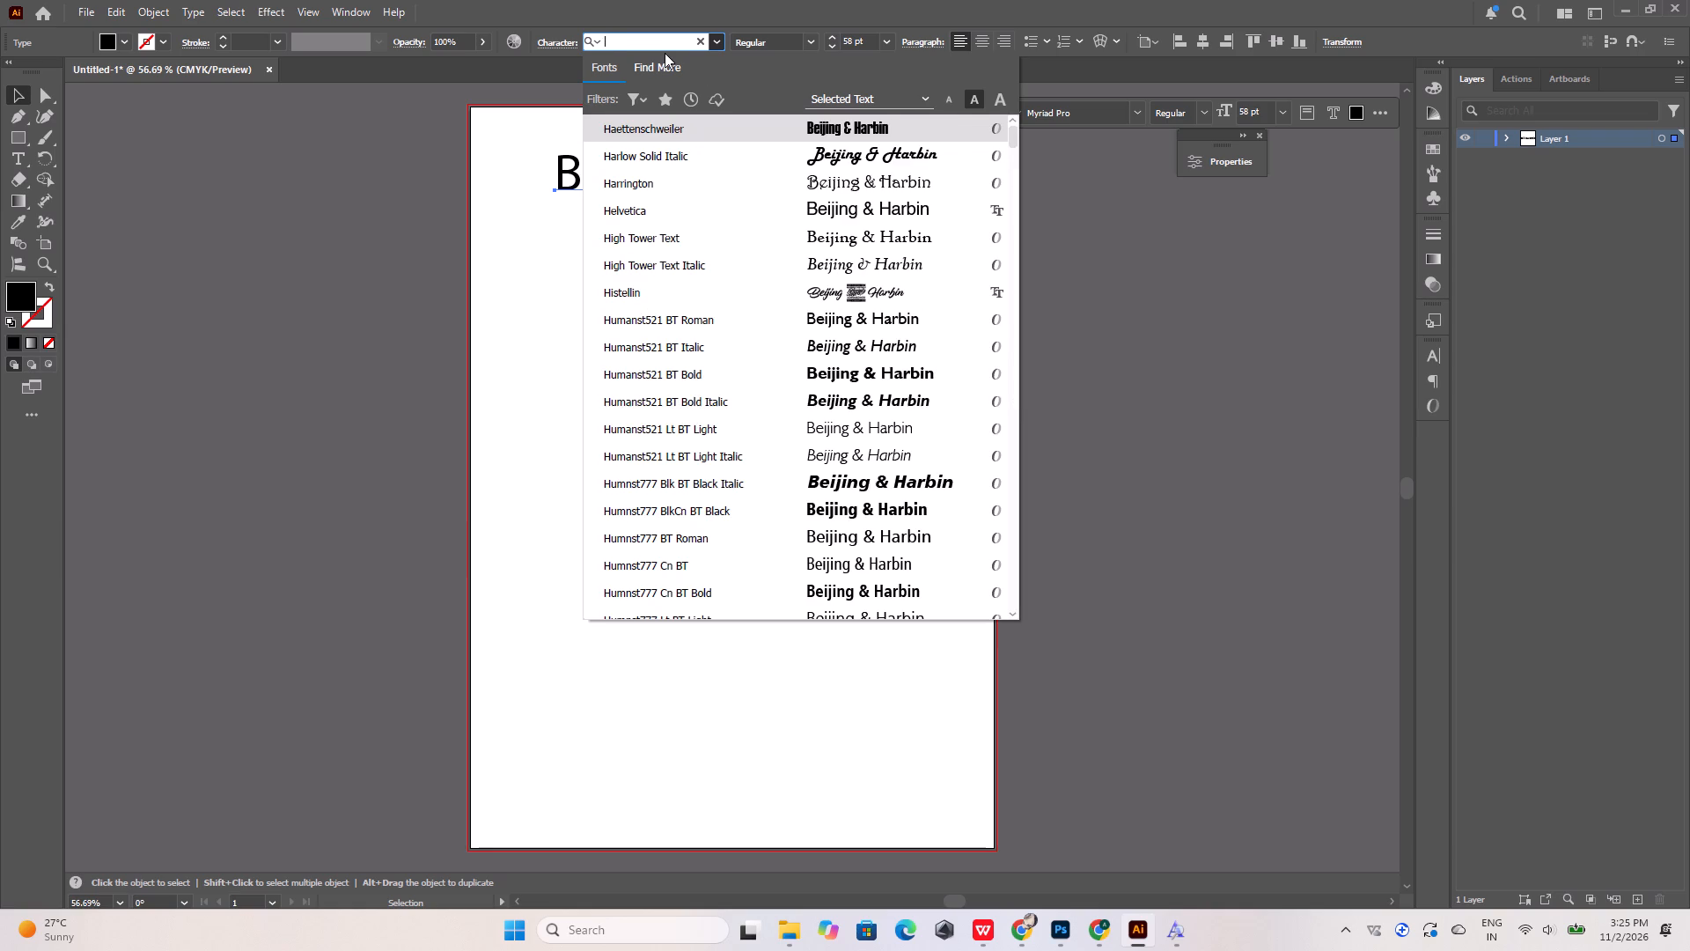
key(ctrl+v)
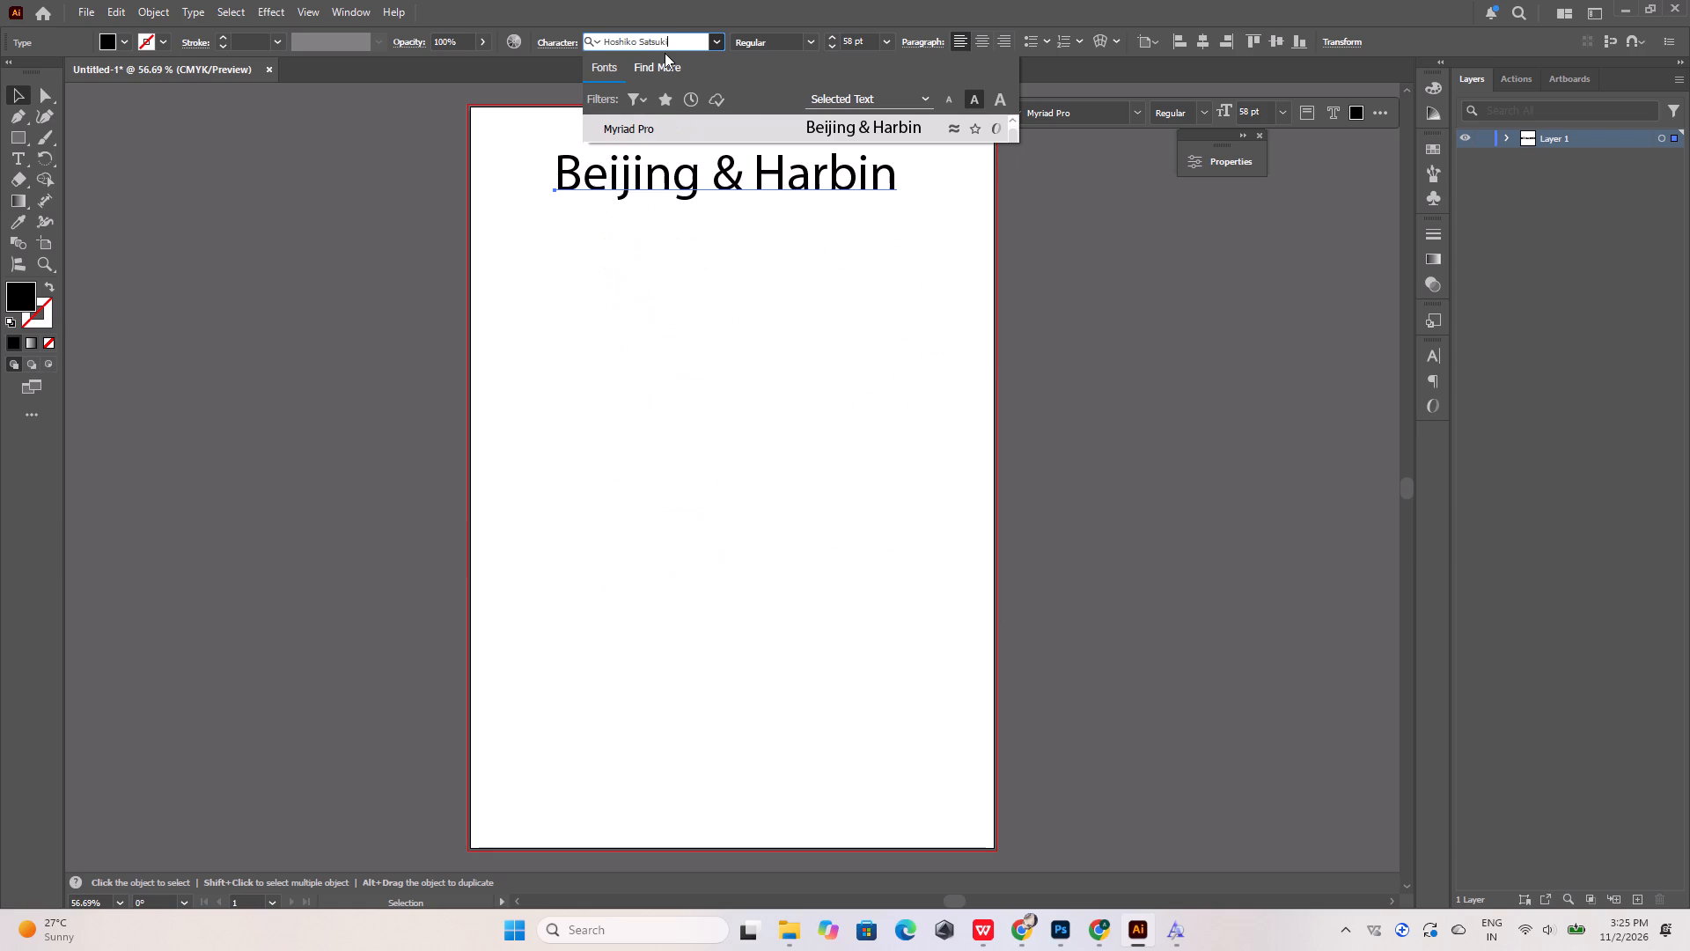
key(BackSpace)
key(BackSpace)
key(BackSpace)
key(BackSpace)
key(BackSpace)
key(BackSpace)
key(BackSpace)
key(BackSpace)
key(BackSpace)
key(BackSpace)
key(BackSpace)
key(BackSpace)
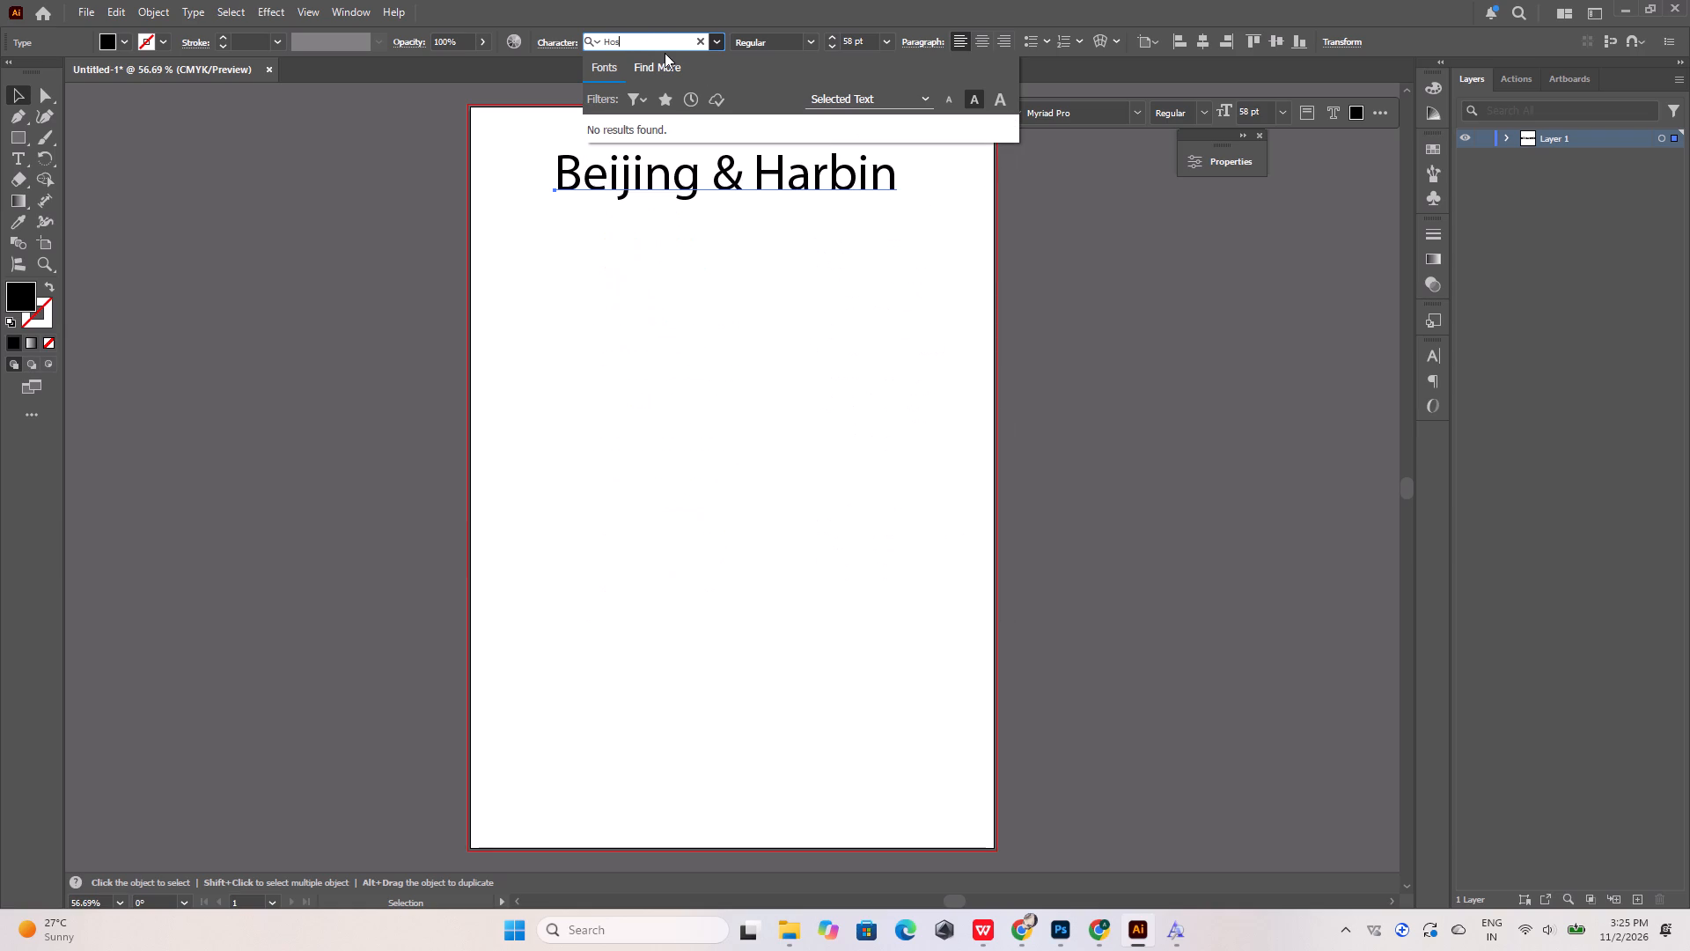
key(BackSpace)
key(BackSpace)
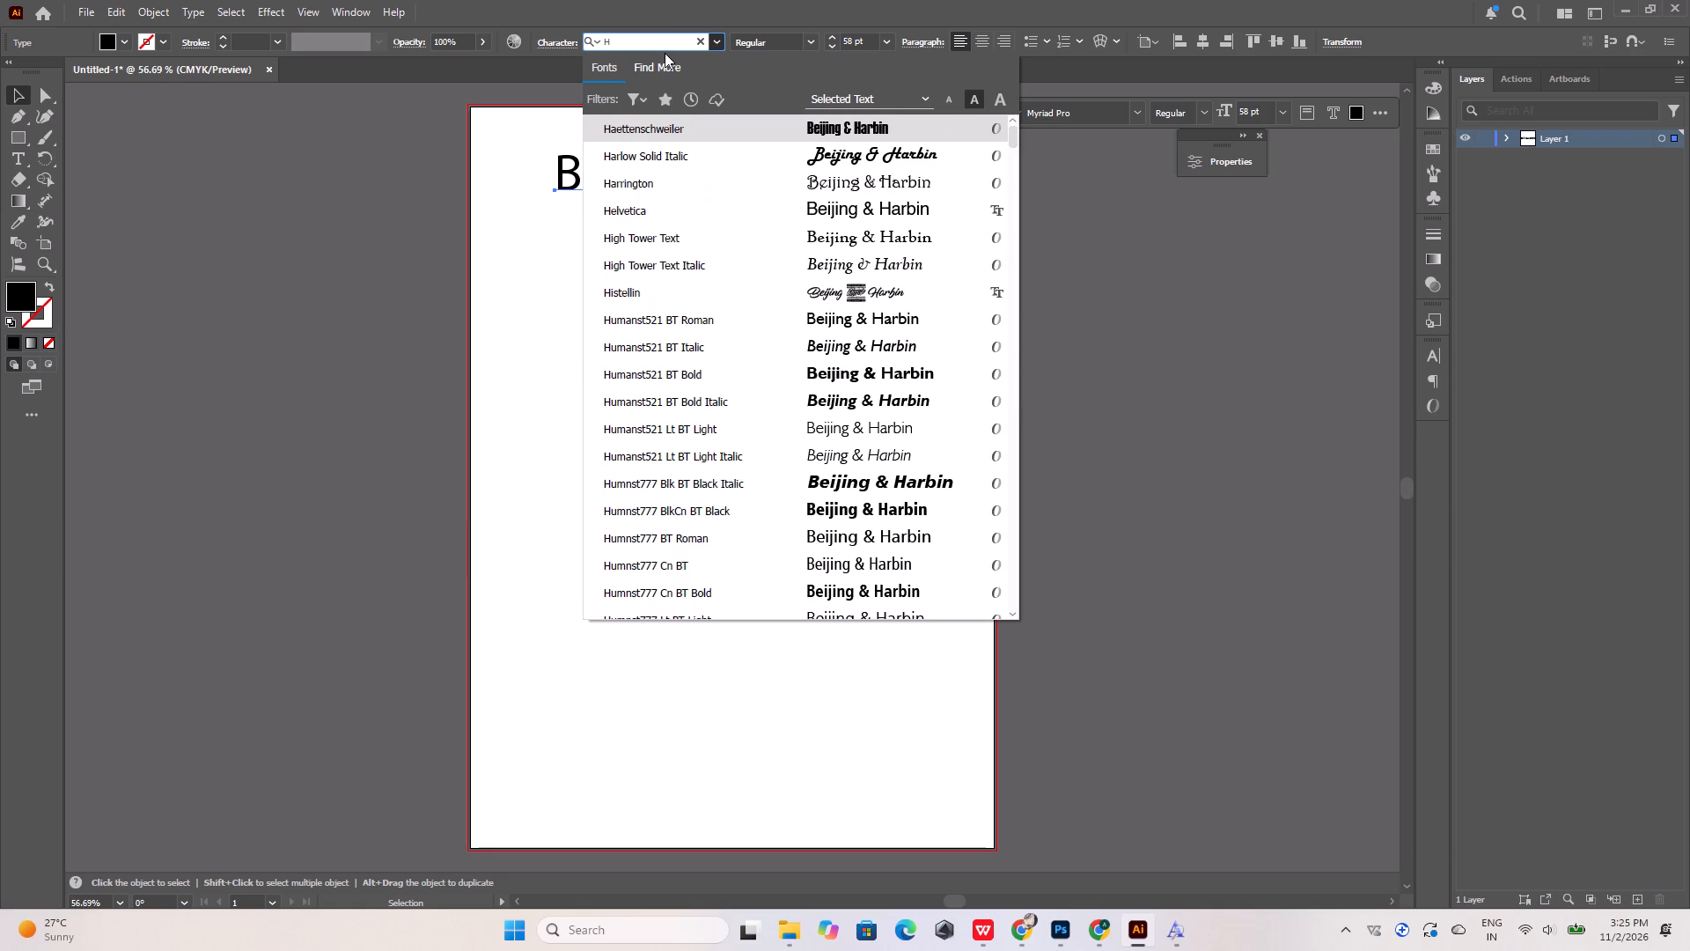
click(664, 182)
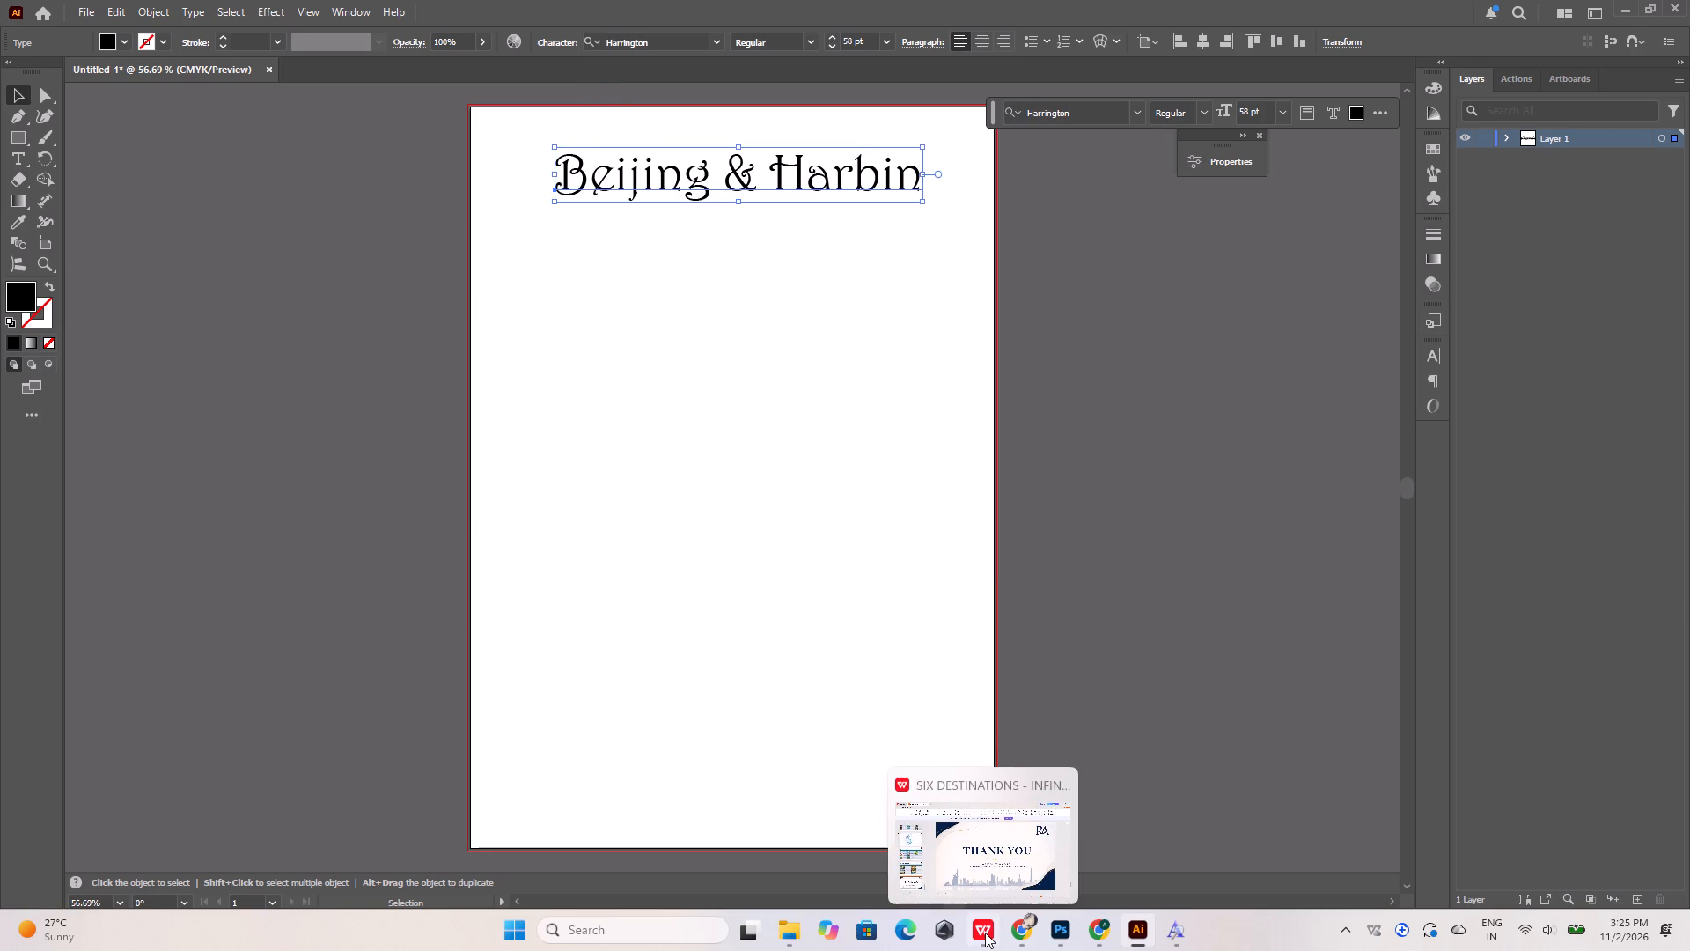
Reopen the Hoshiko Satsuki font file from the Downloads folder, install it again over the existing copy, and close its preview.
click(782, 924)
click(837, 854)
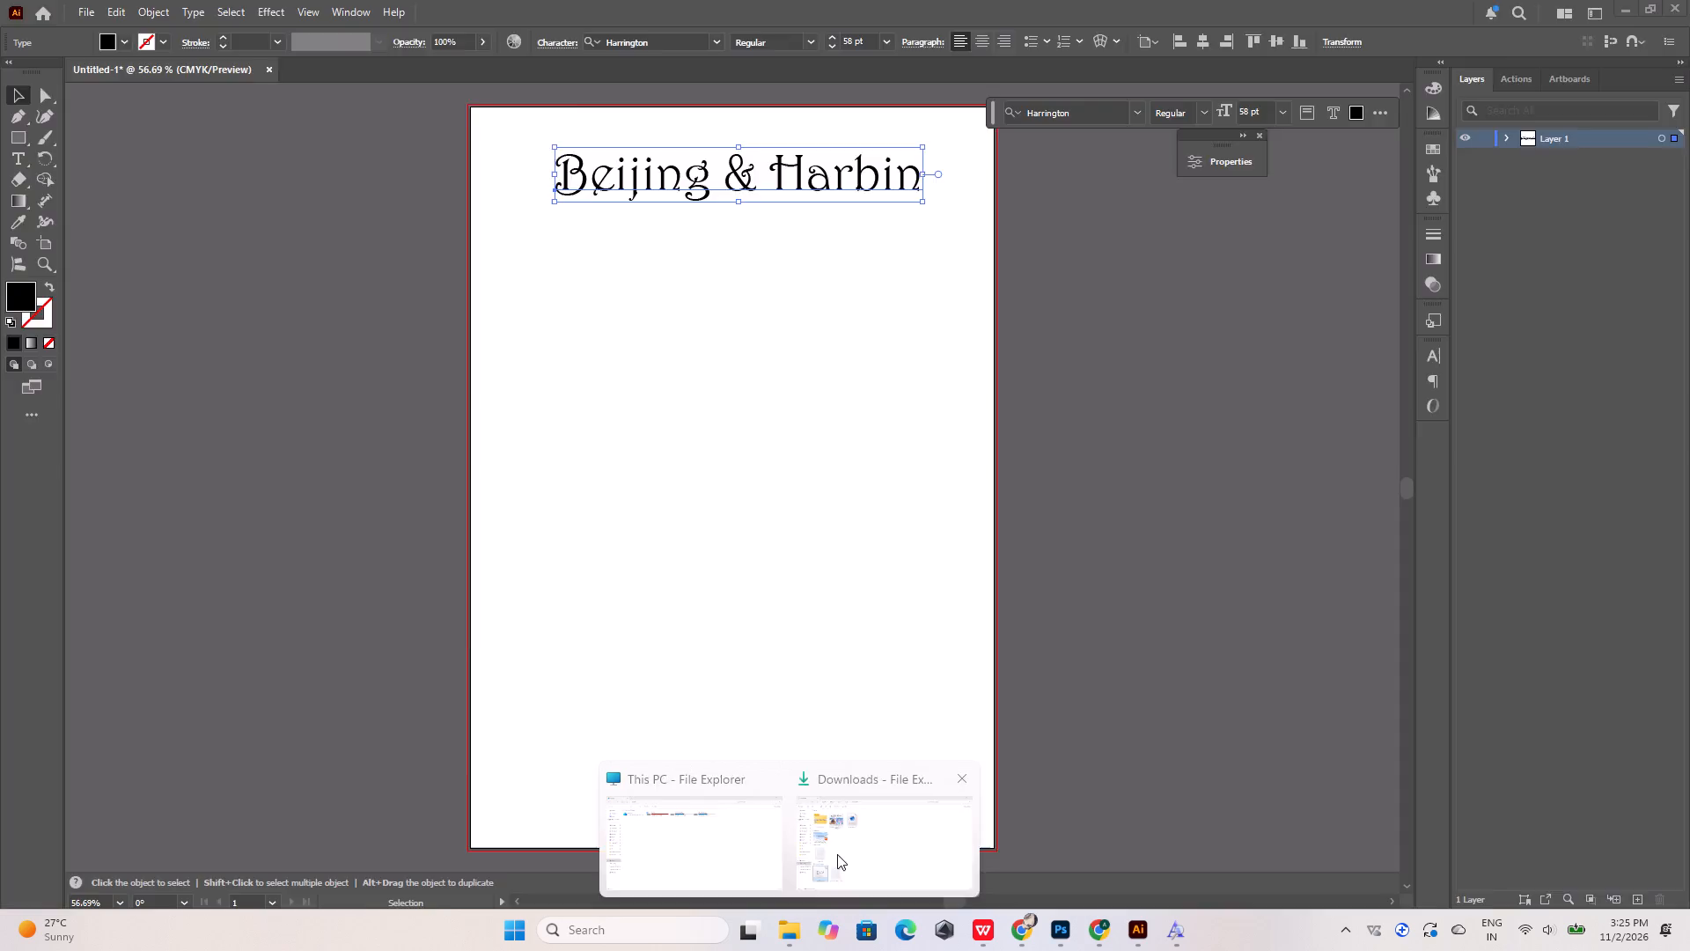
double_click(279, 713)
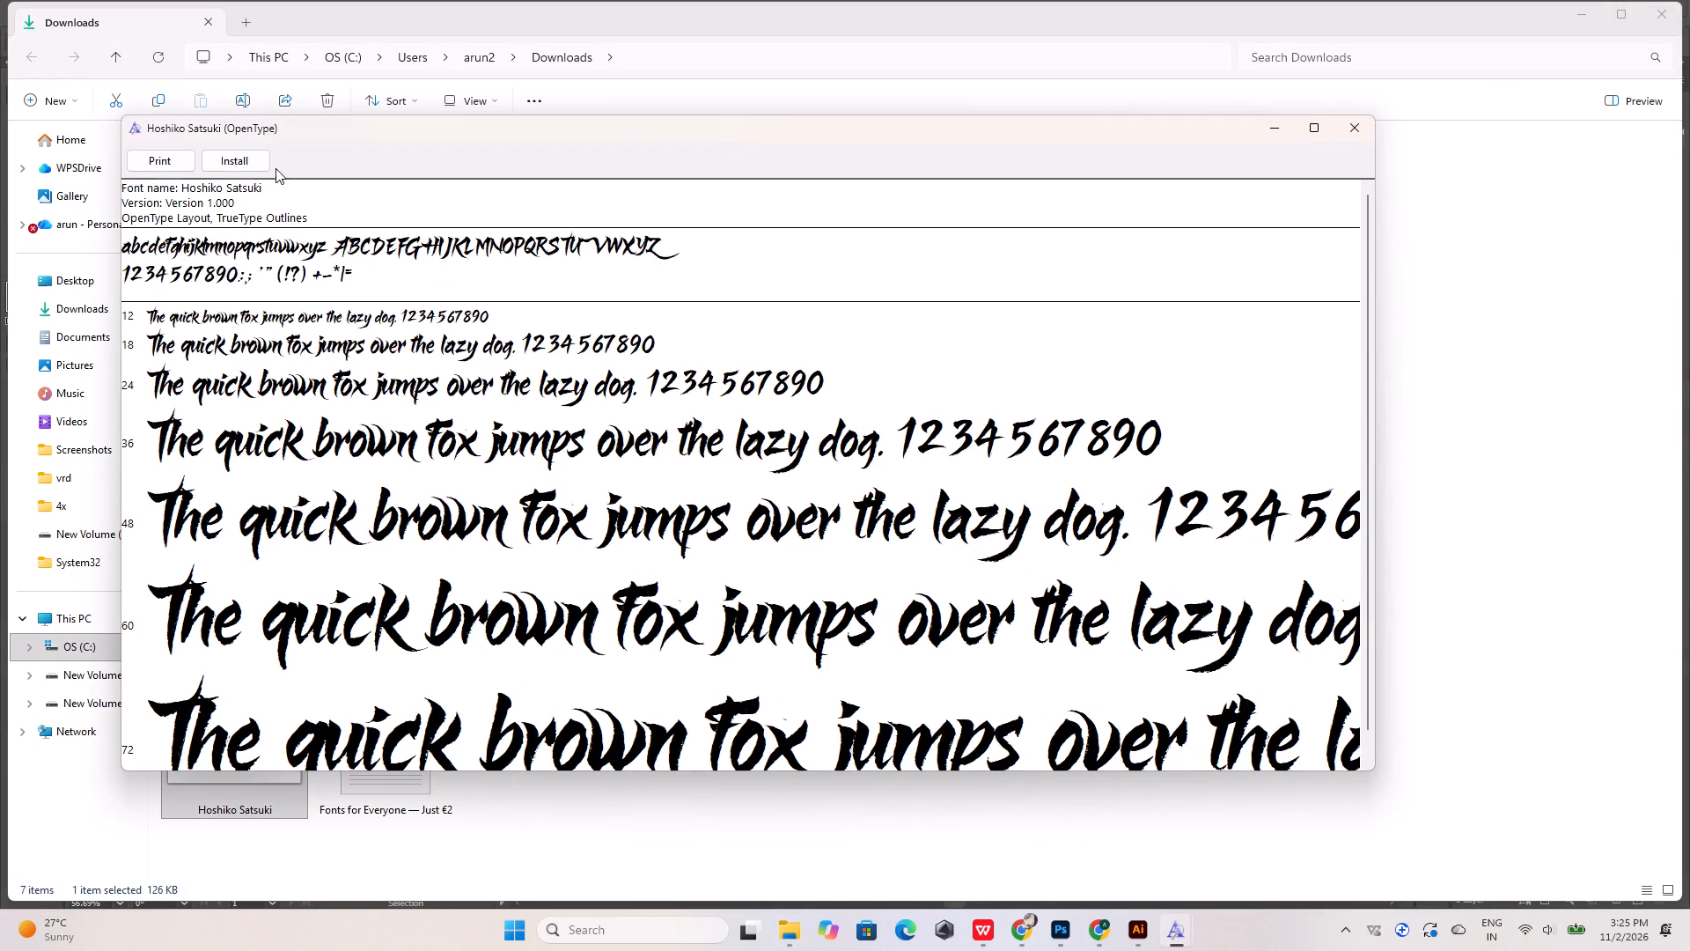
click(255, 157)
click(905, 475)
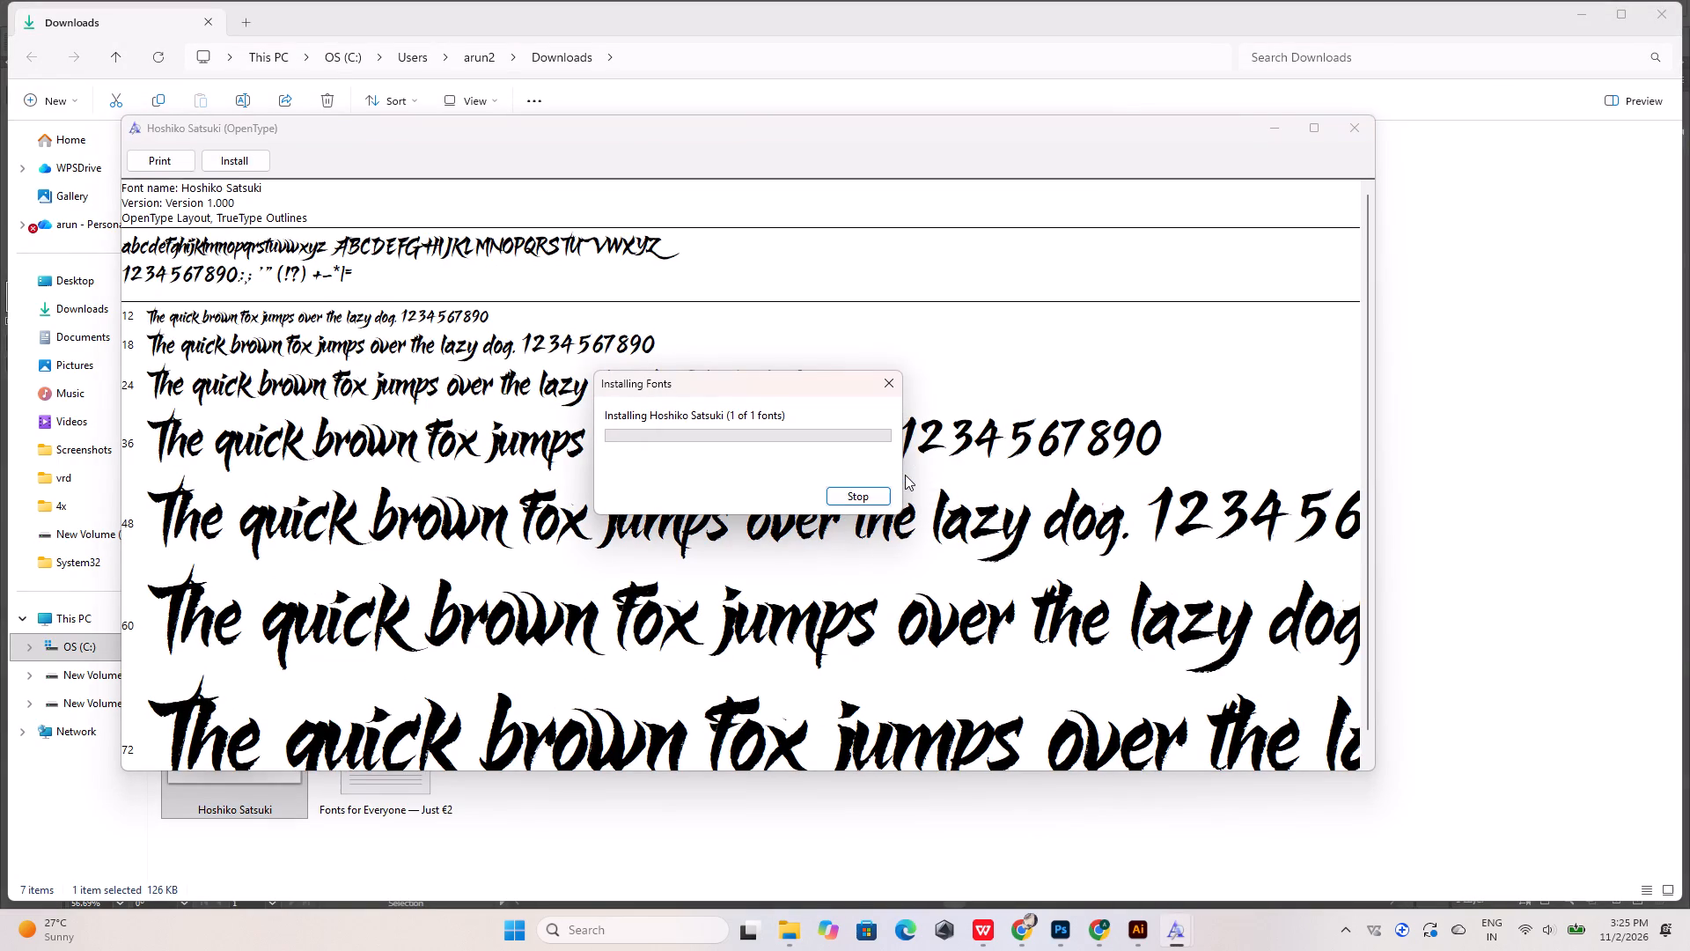
click(1351, 128)
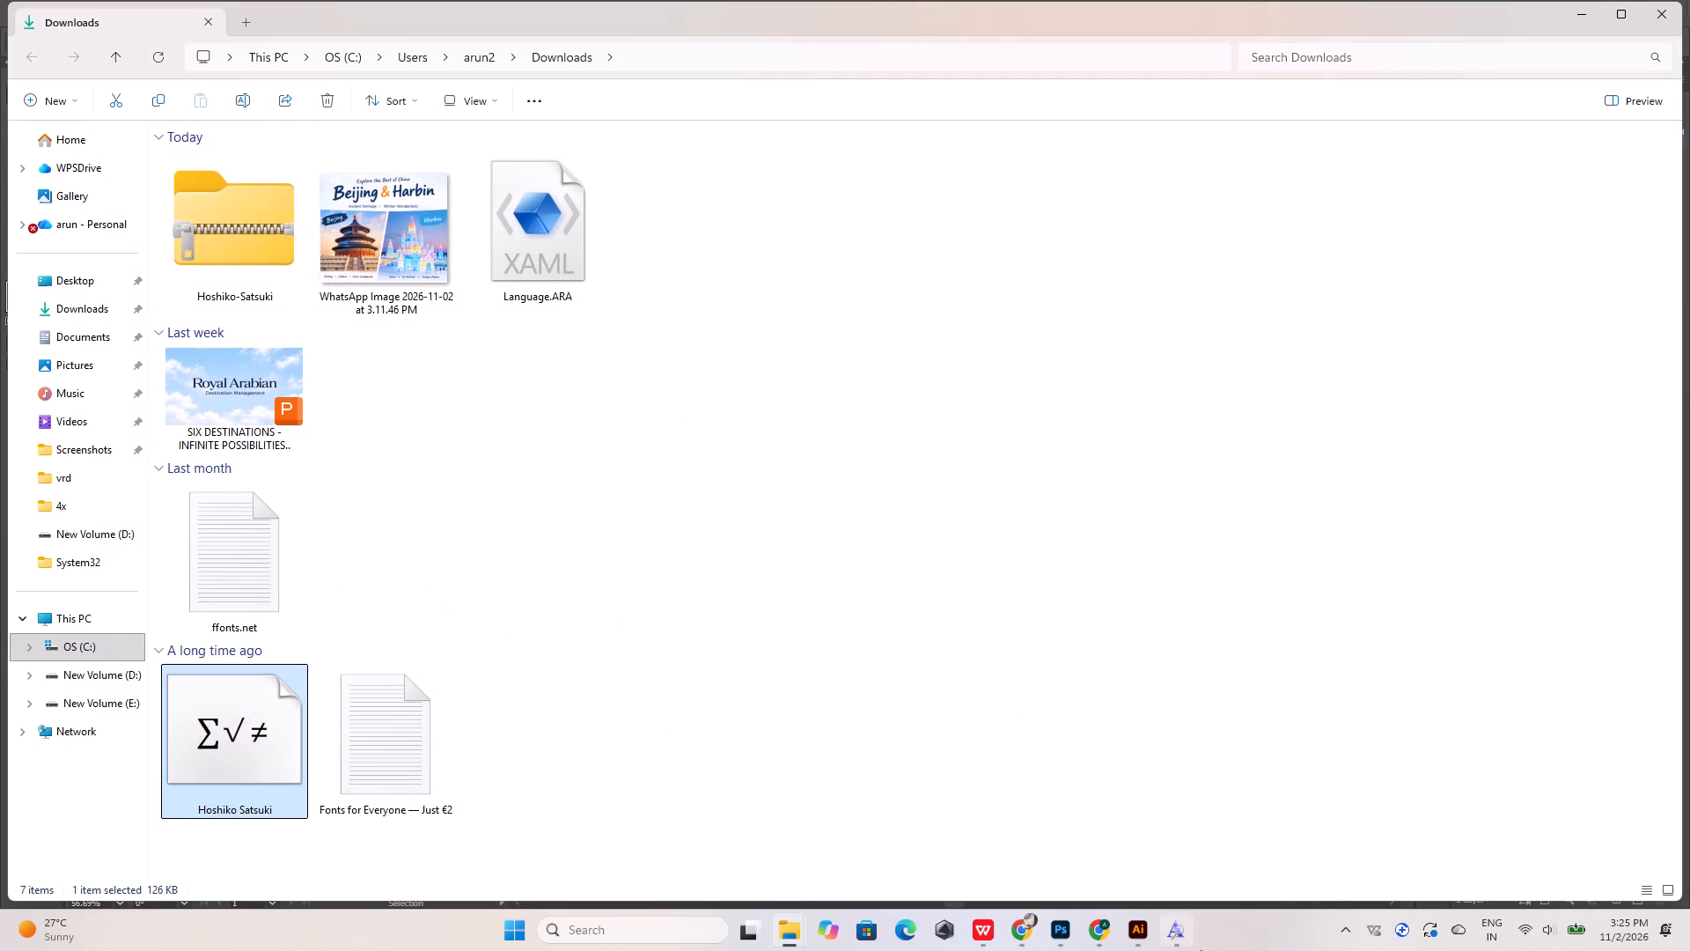
Return to Illustrator, search the title's font list for Hoshiko Satsuki again, check the fonts under H, and deselect the title.
click(1133, 927)
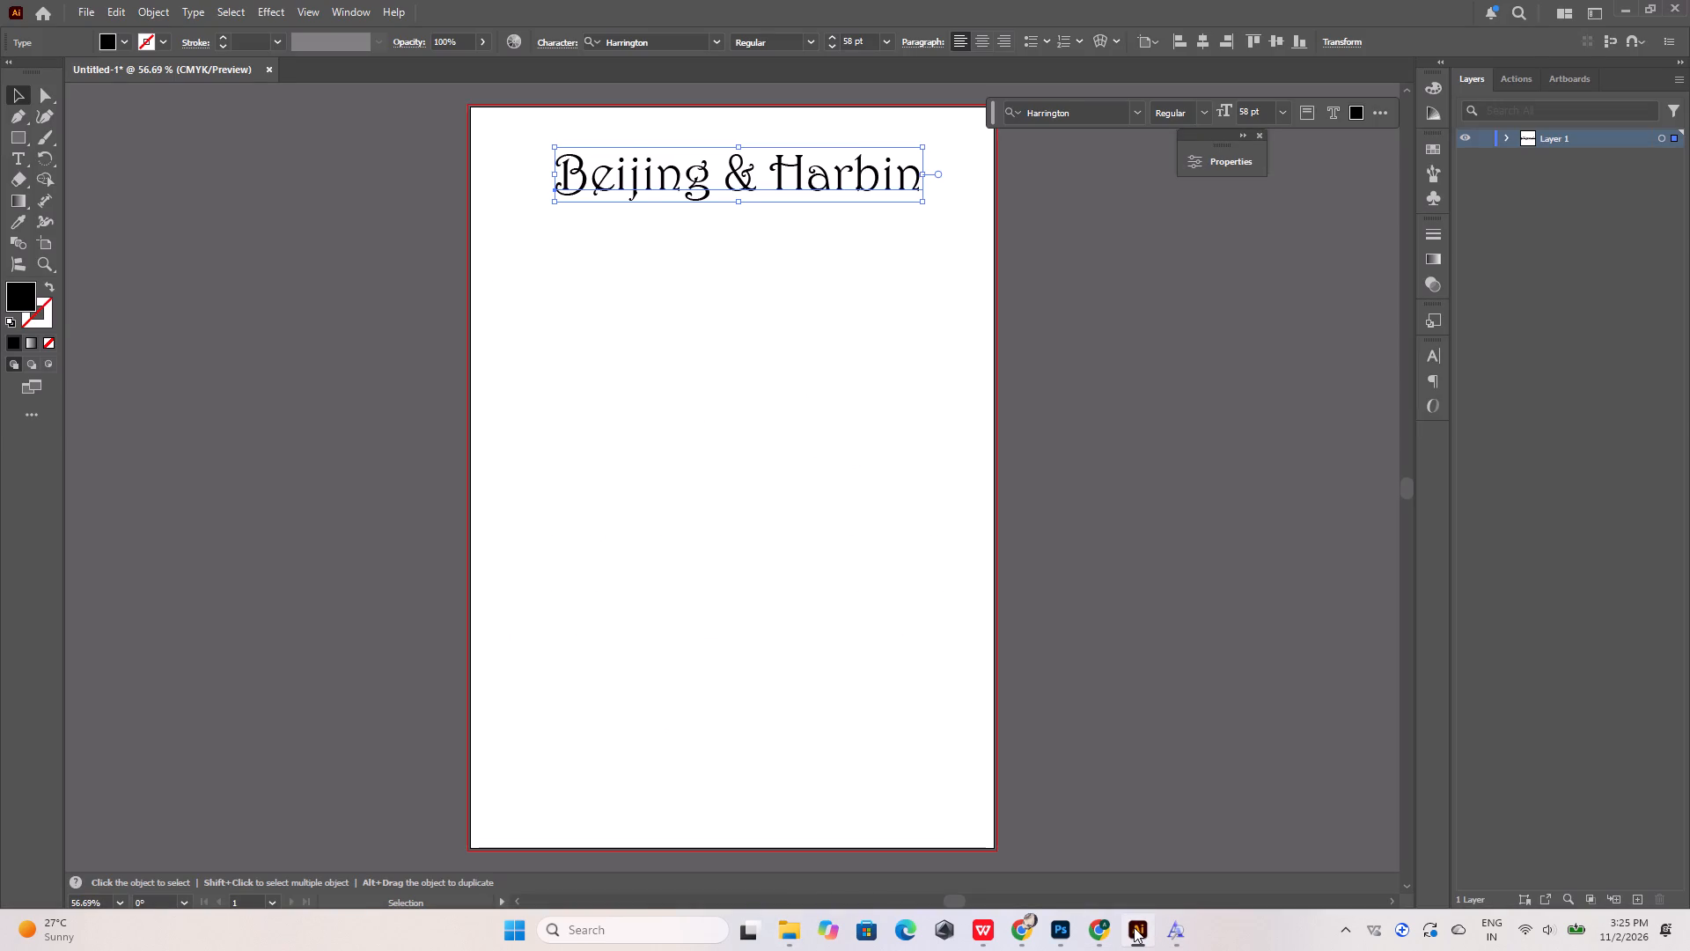
click(658, 39)
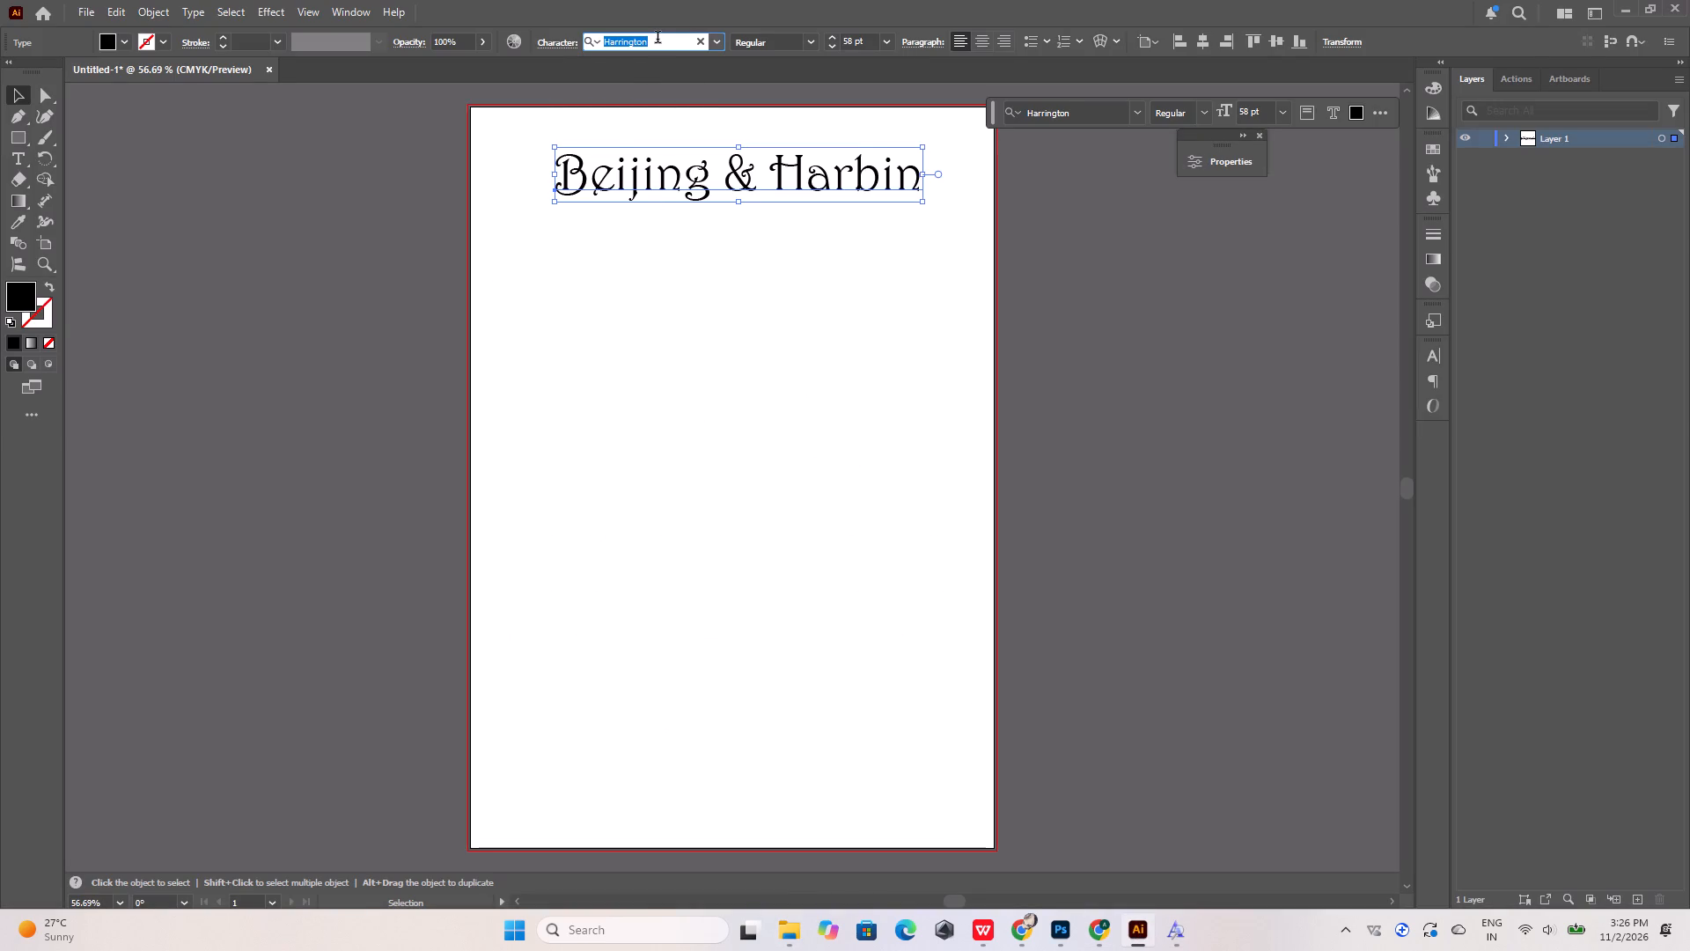
key(ctrl+v)
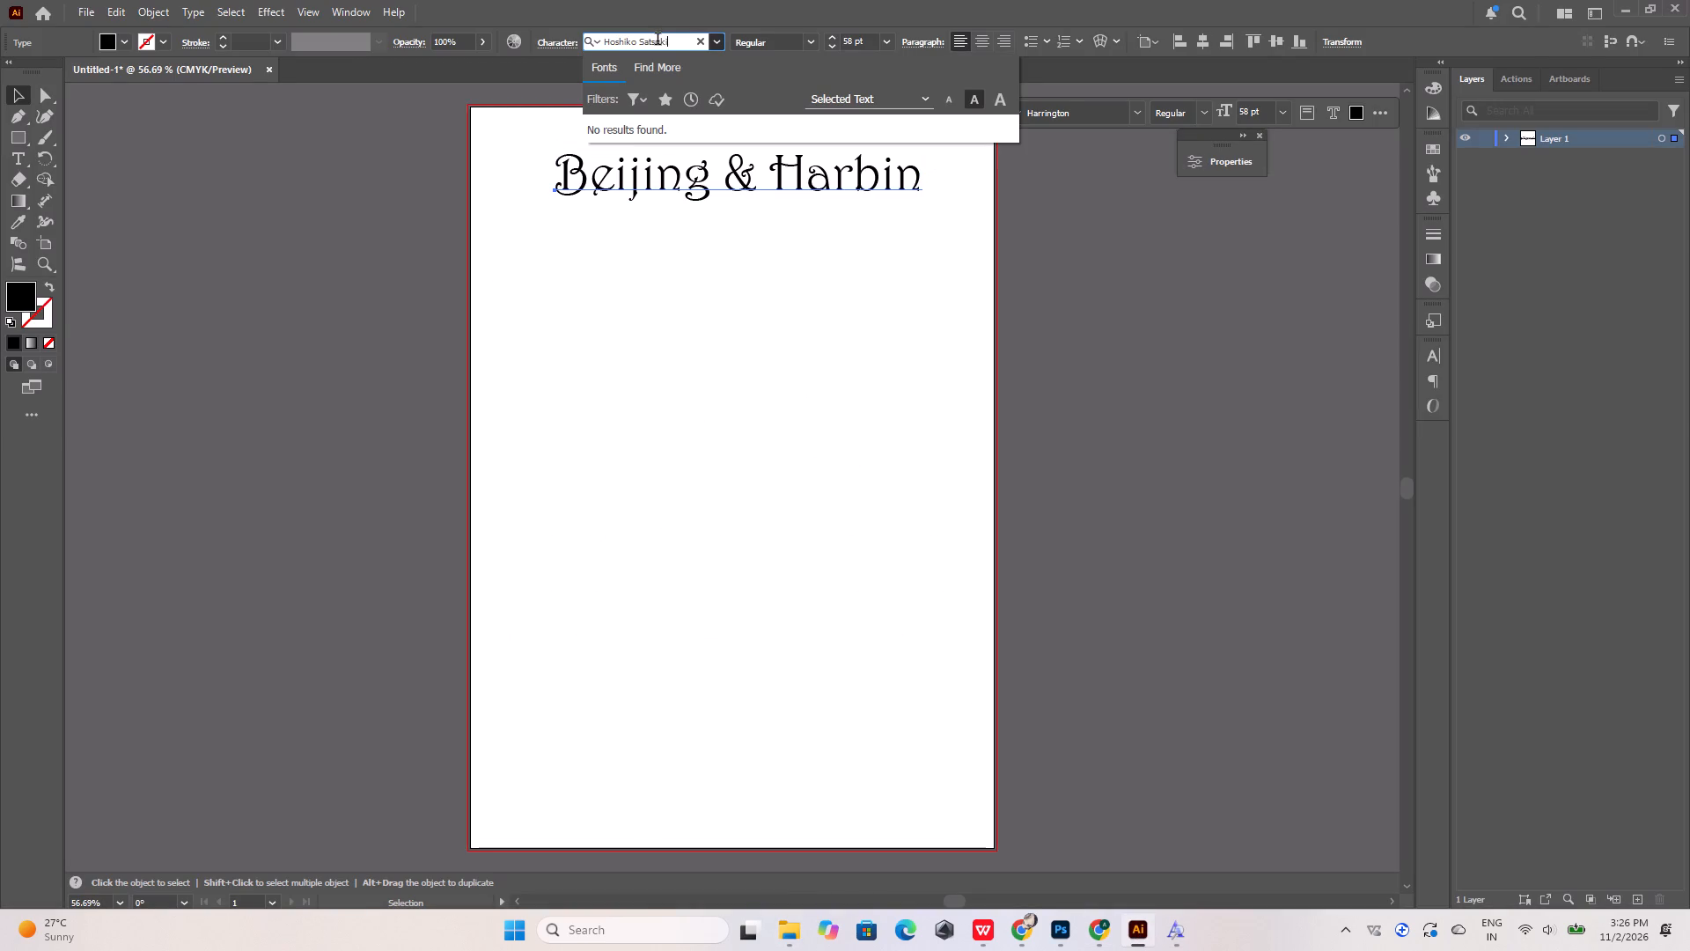
key(BackSpace)
key(BackSpace)
key(BackSpace)
key(BackSpace)
key(BackSpace)
key(BackSpace)
key(BackSpace)
key(BackSpace)
key(BackSpace)
key(BackSpace)
key(BackSpace)
key(BackSpace)
key(BackSpace)
key(BackSpace)
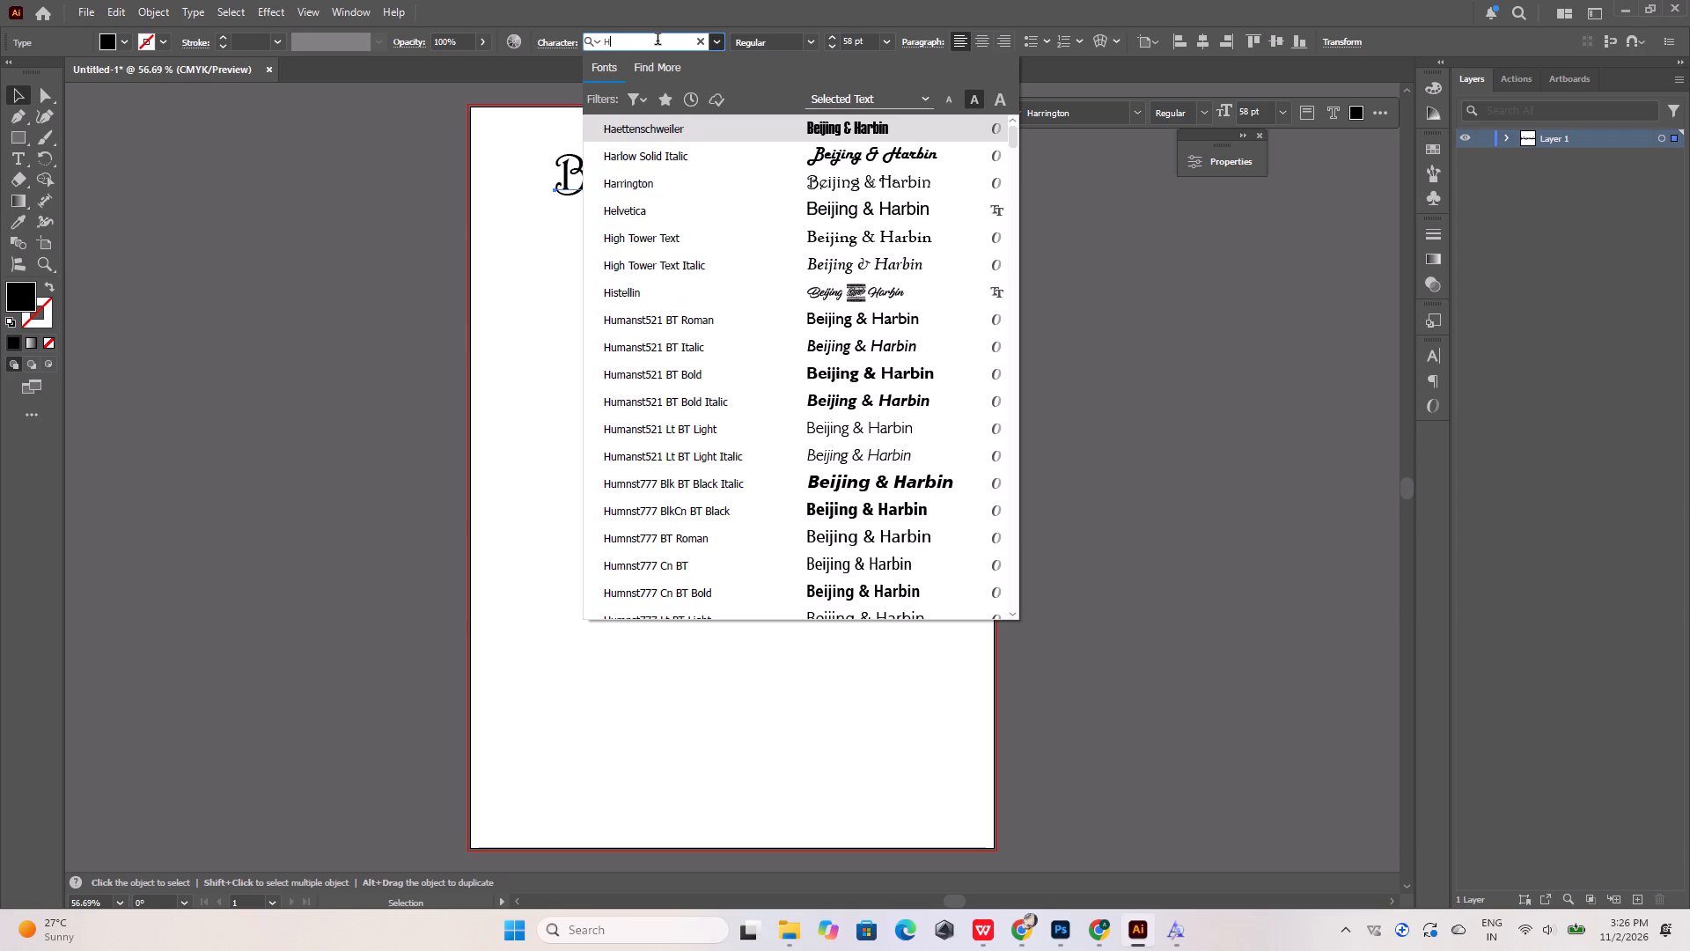
scroll(717, 512, down, 4)
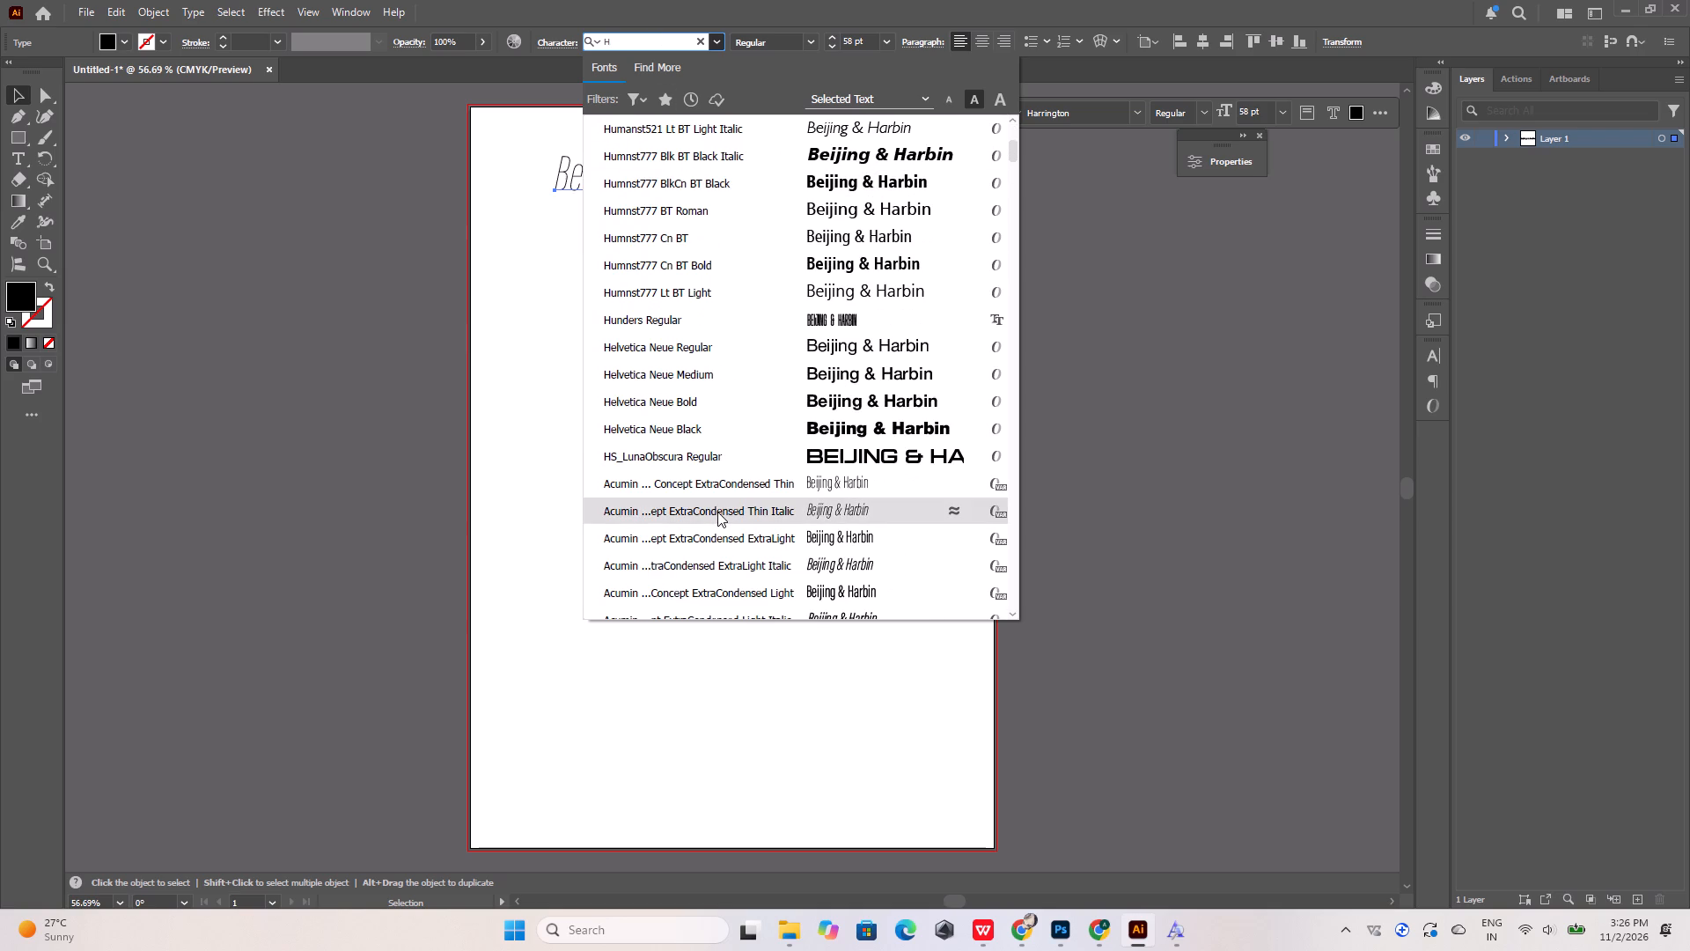
click(225, 296)
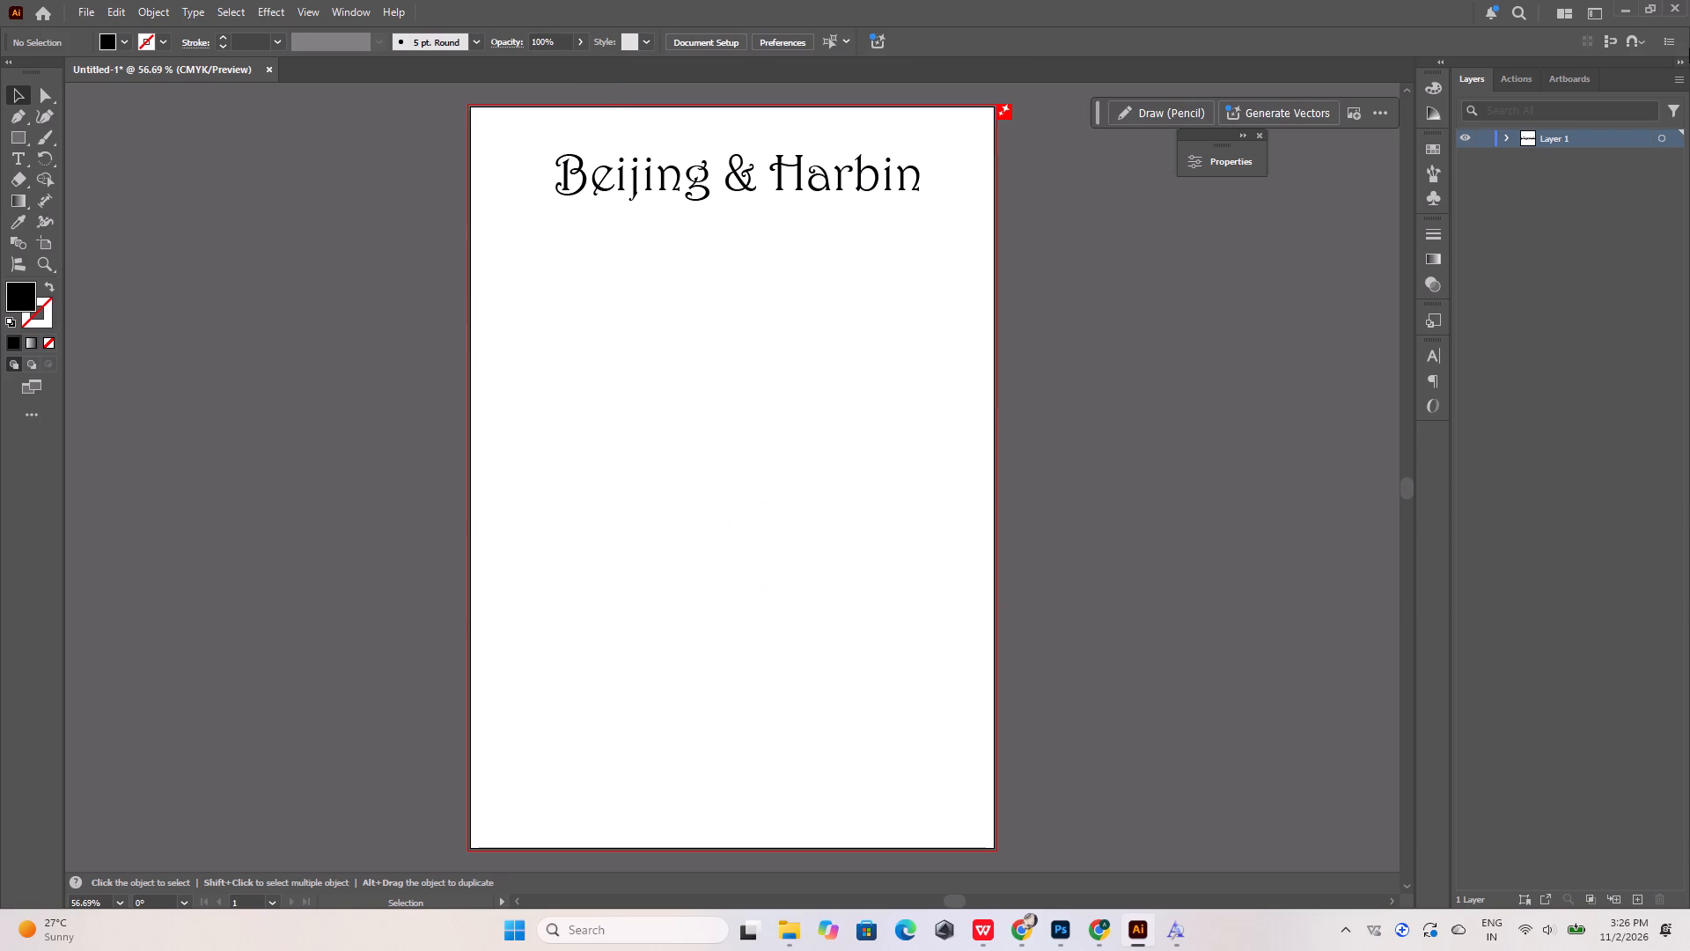
Close Illustrator without saving the untitled document and relaunch Adobe Illustrator 2025.
click(1679, 0)
click(918, 483)
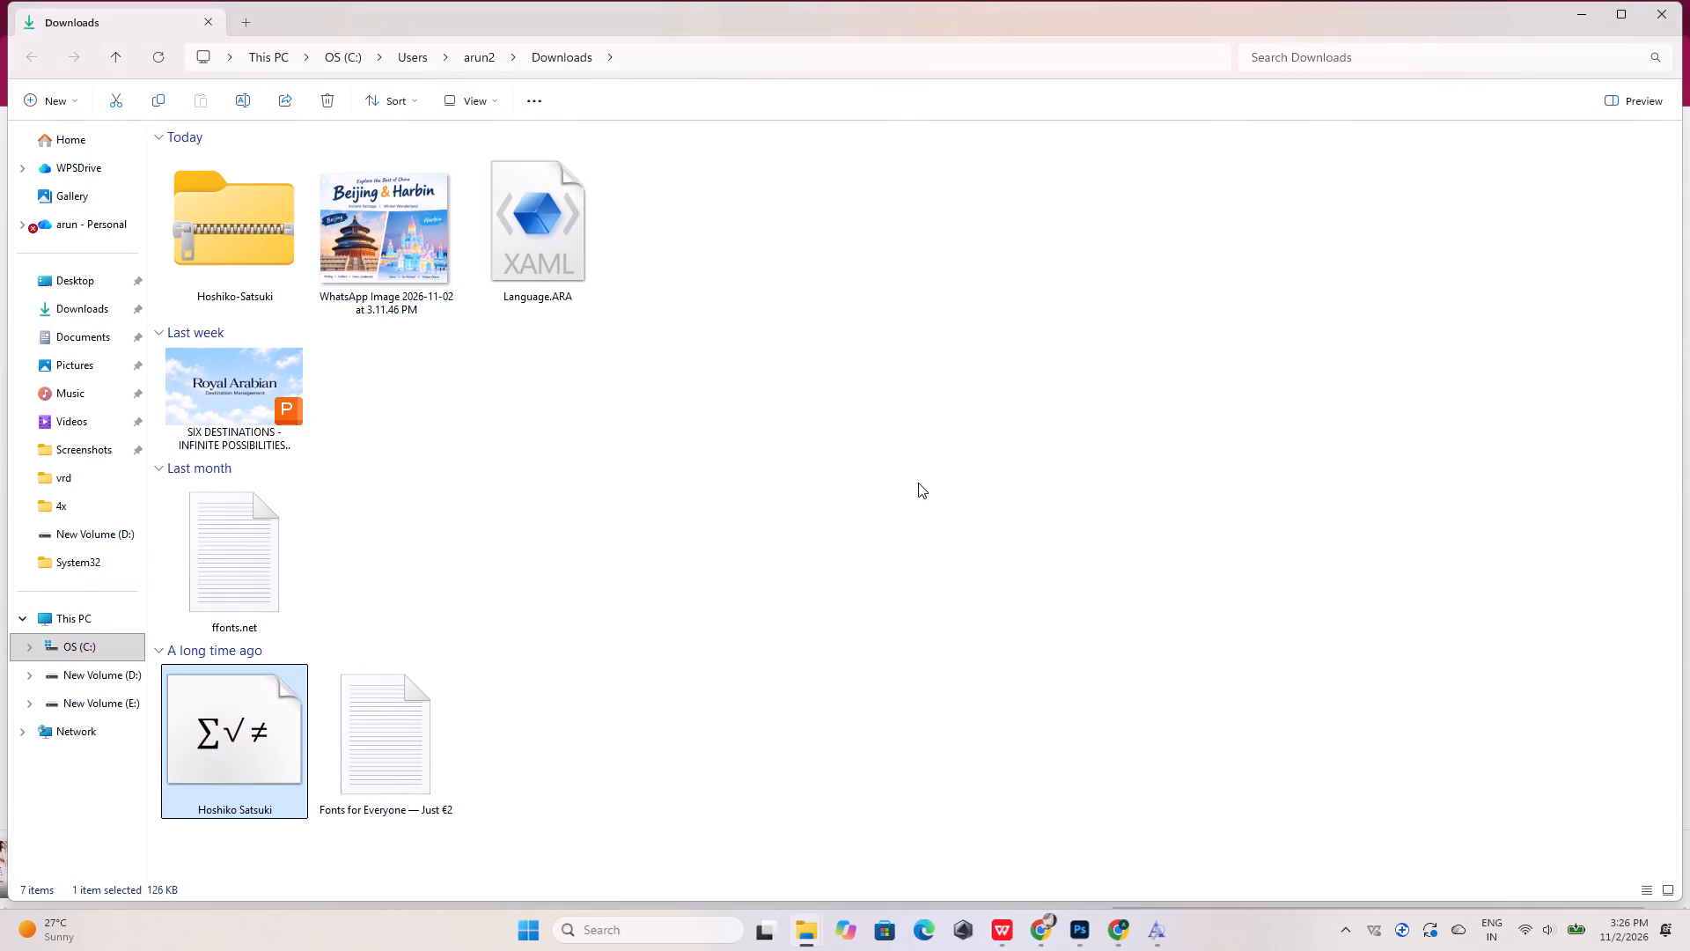
click(677, 933)
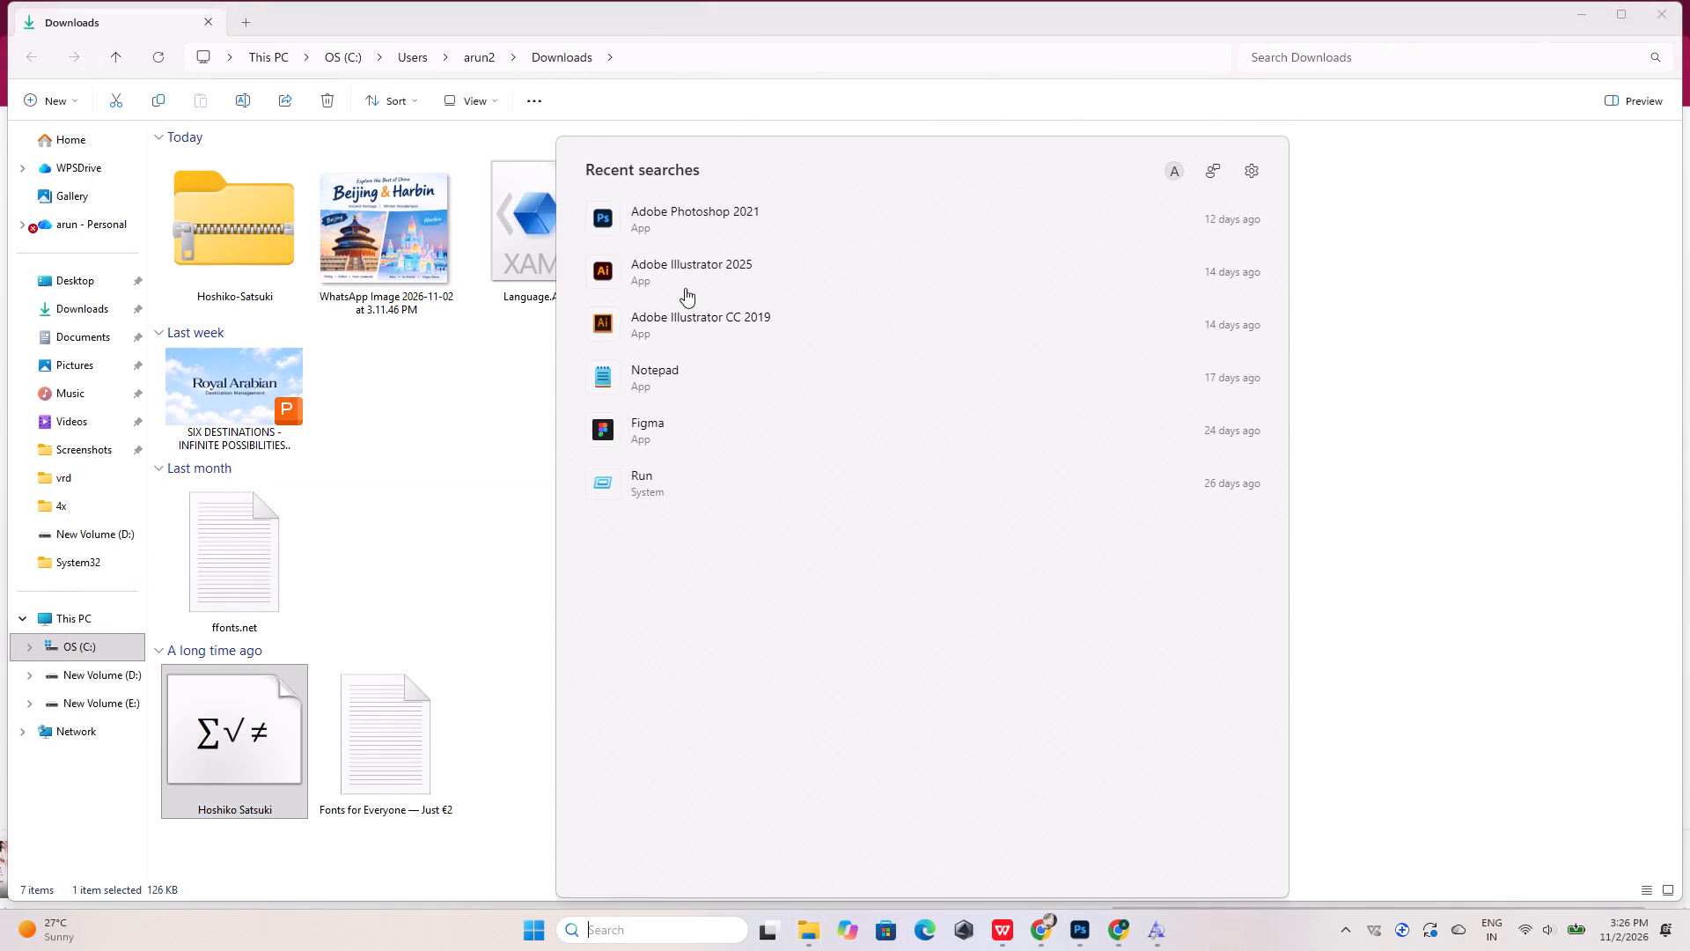
click(686, 269)
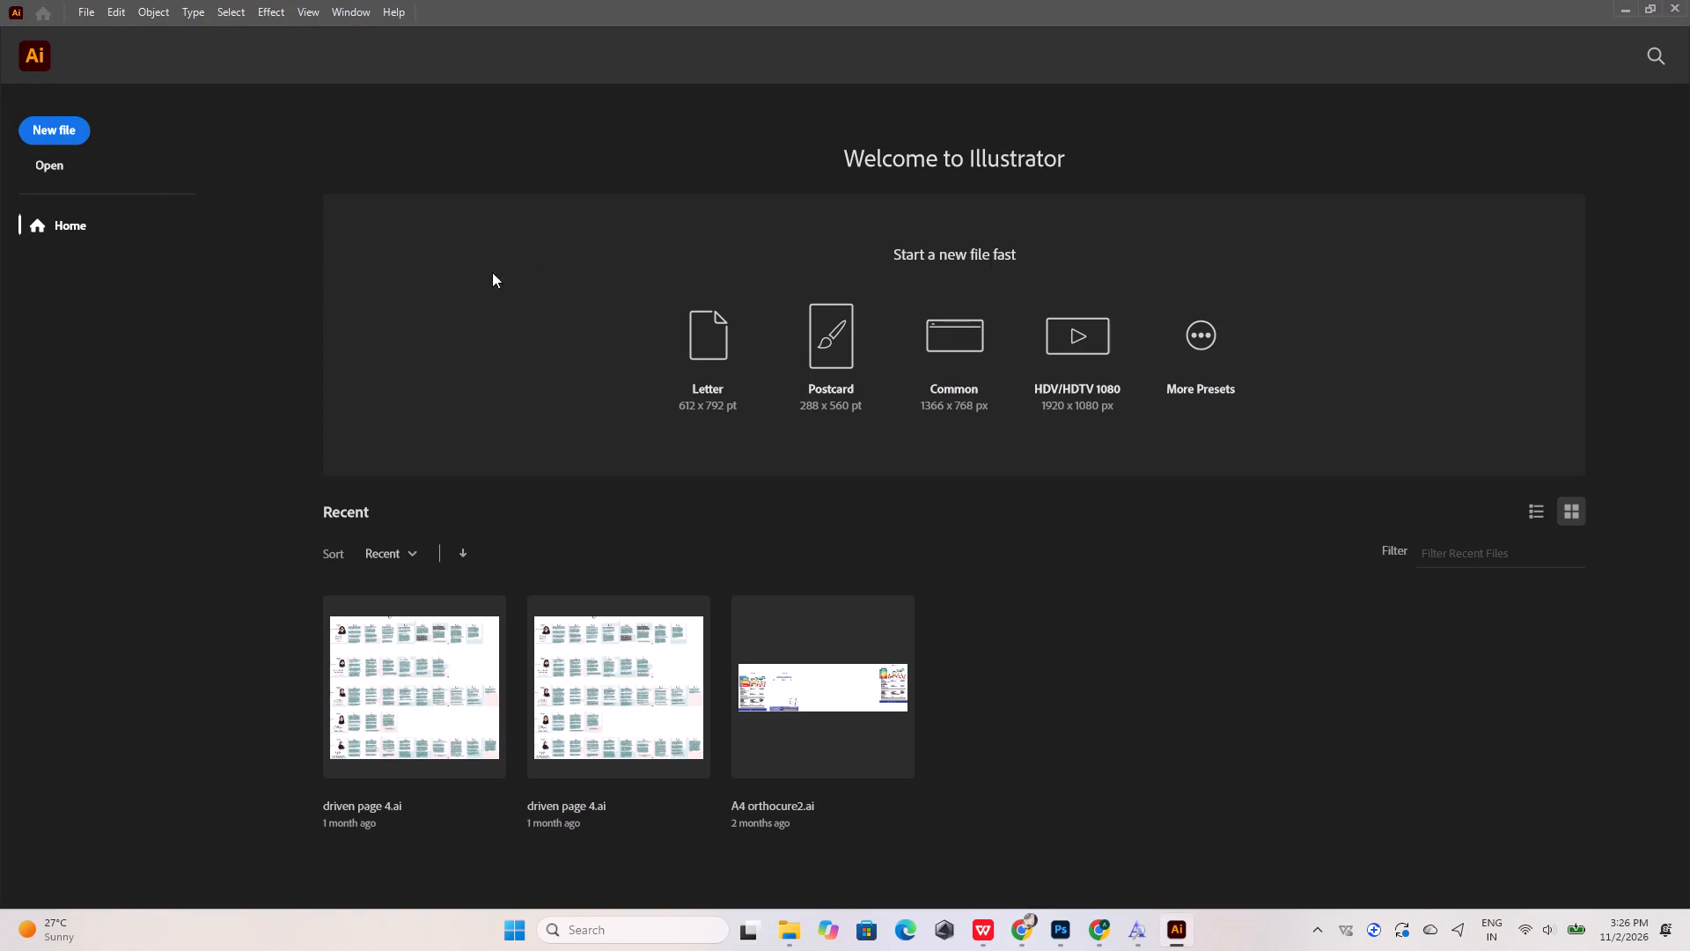
Create a new portrait A4 document, 595.28 x 841.89 px, with 3 px bleed and CMYK colour.
click(72, 138)
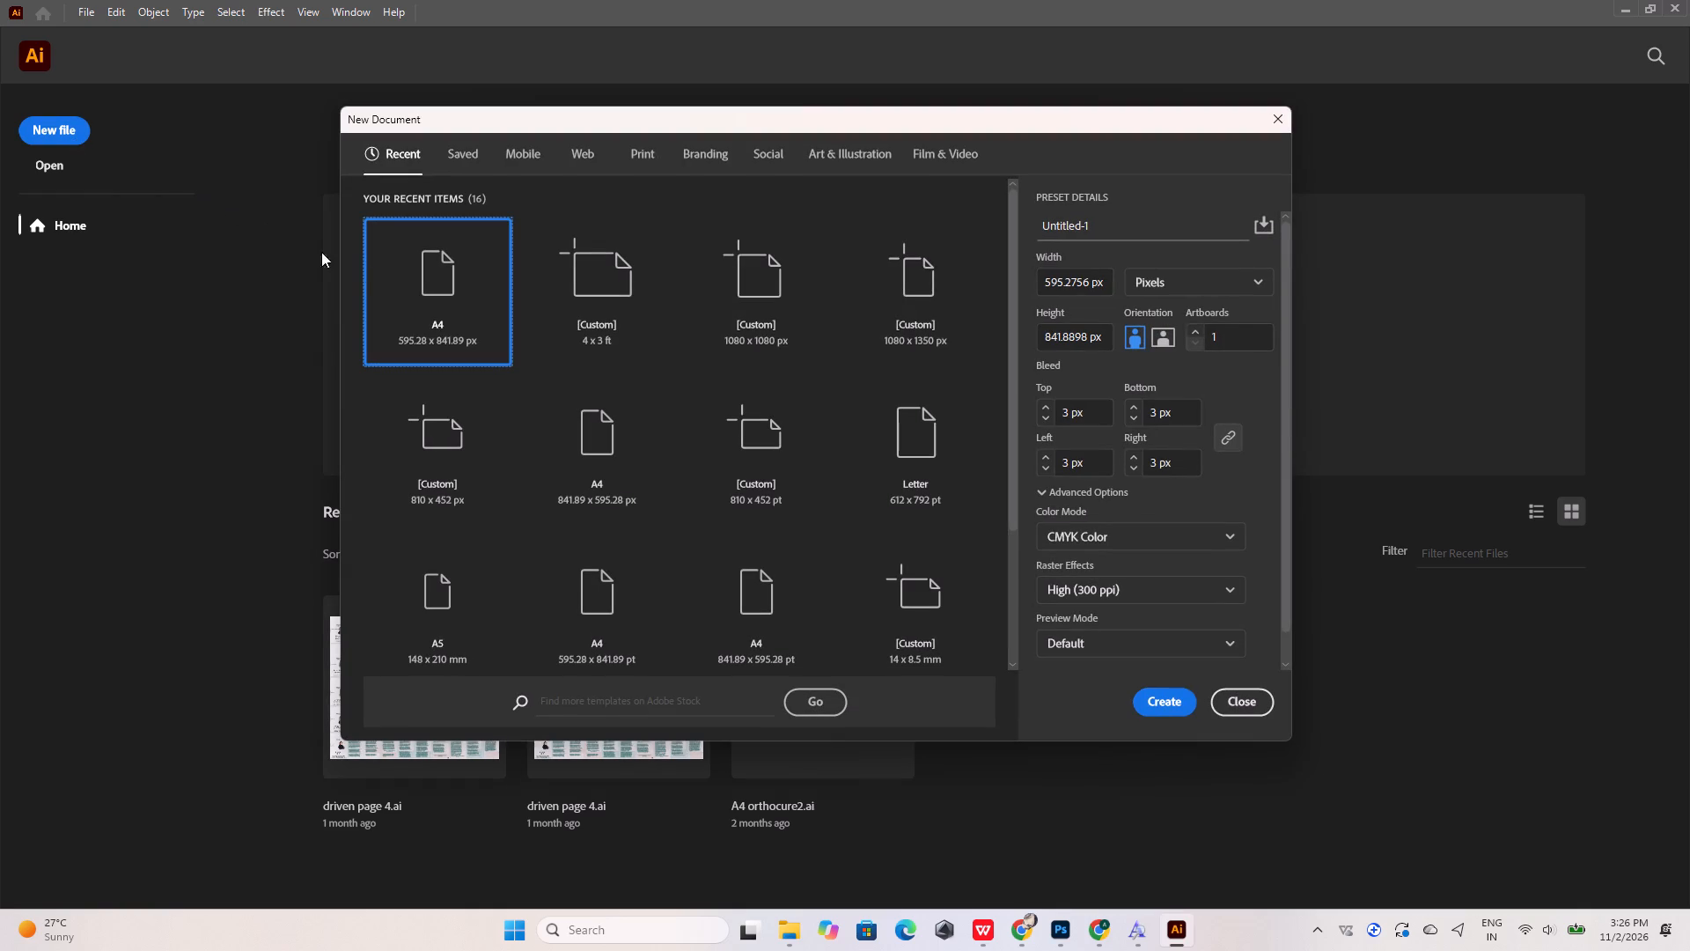
click(422, 284)
click(1187, 700)
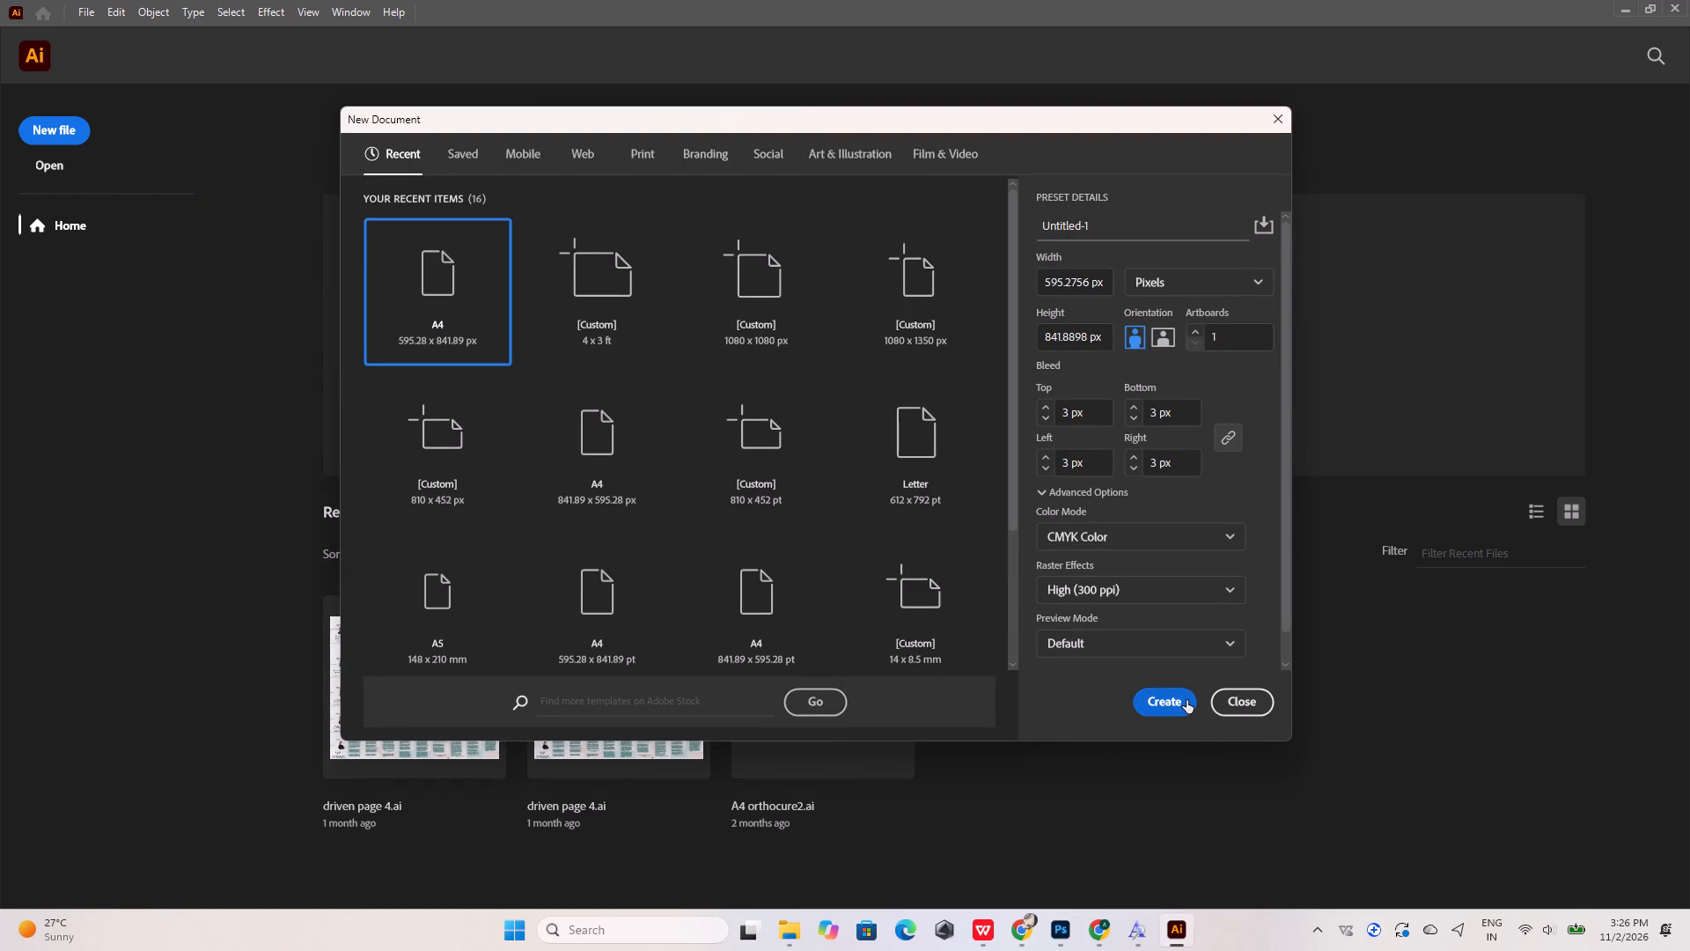
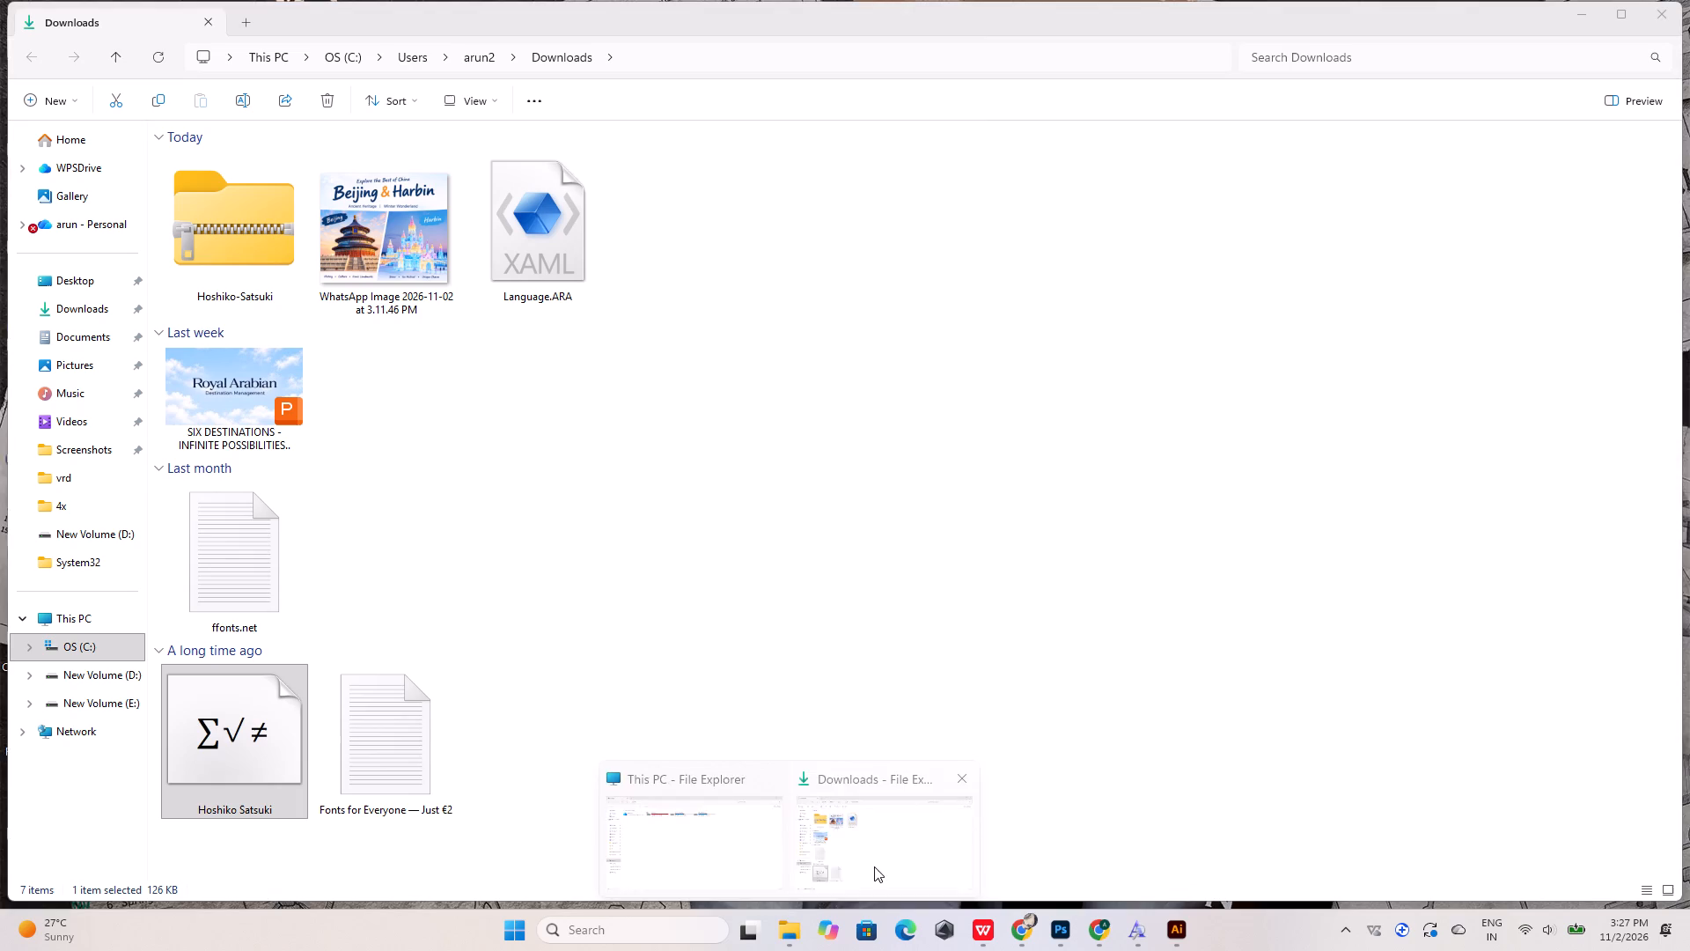
Copy the Hoshiko Satsuki file name from Downloads and apply that font to the "Beijing & Harbin" title in Illustrator.
right_click(257, 740)
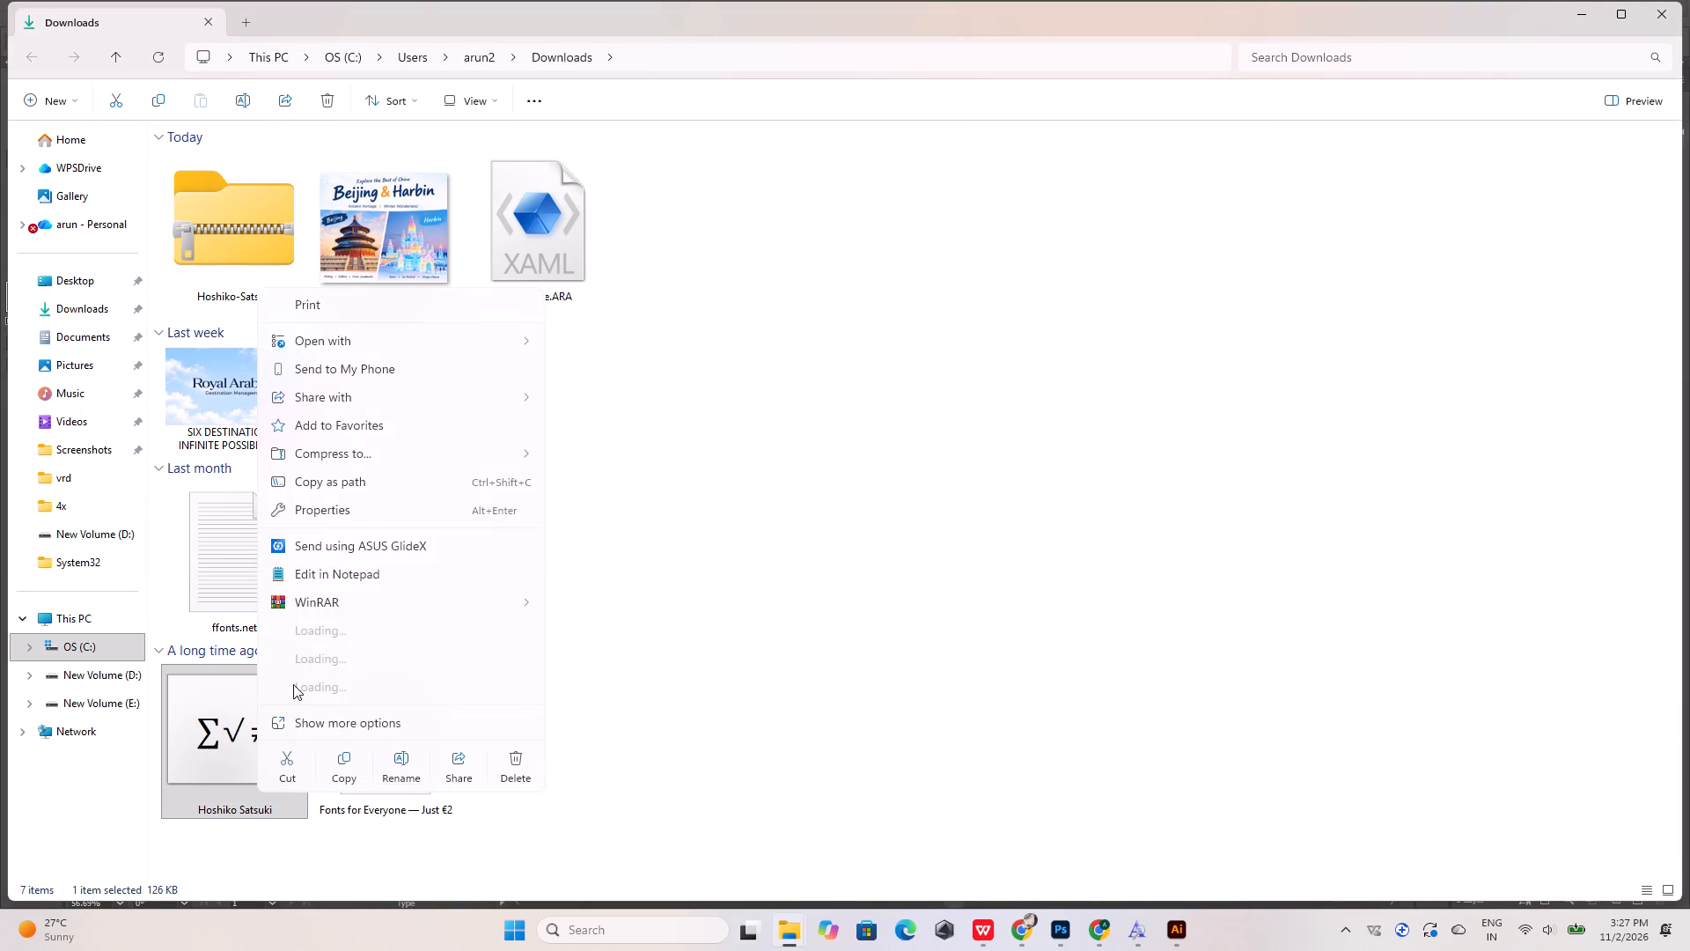
click(385, 763)
key(ctrl+c)
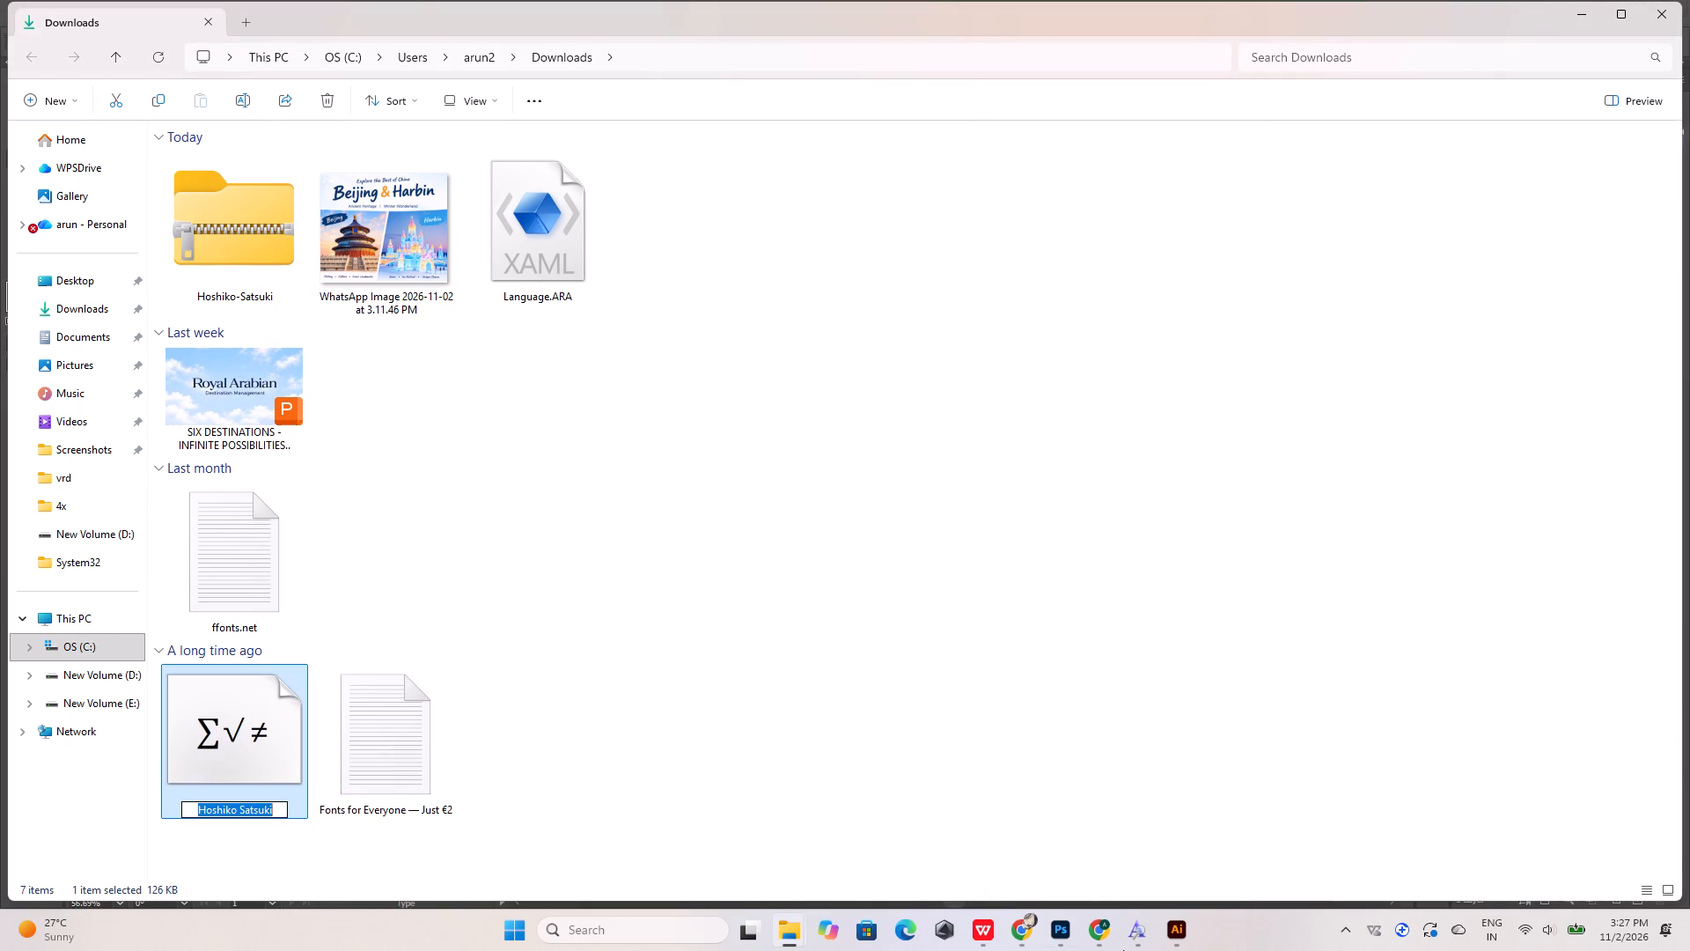
click(1103, 937)
click(1175, 927)
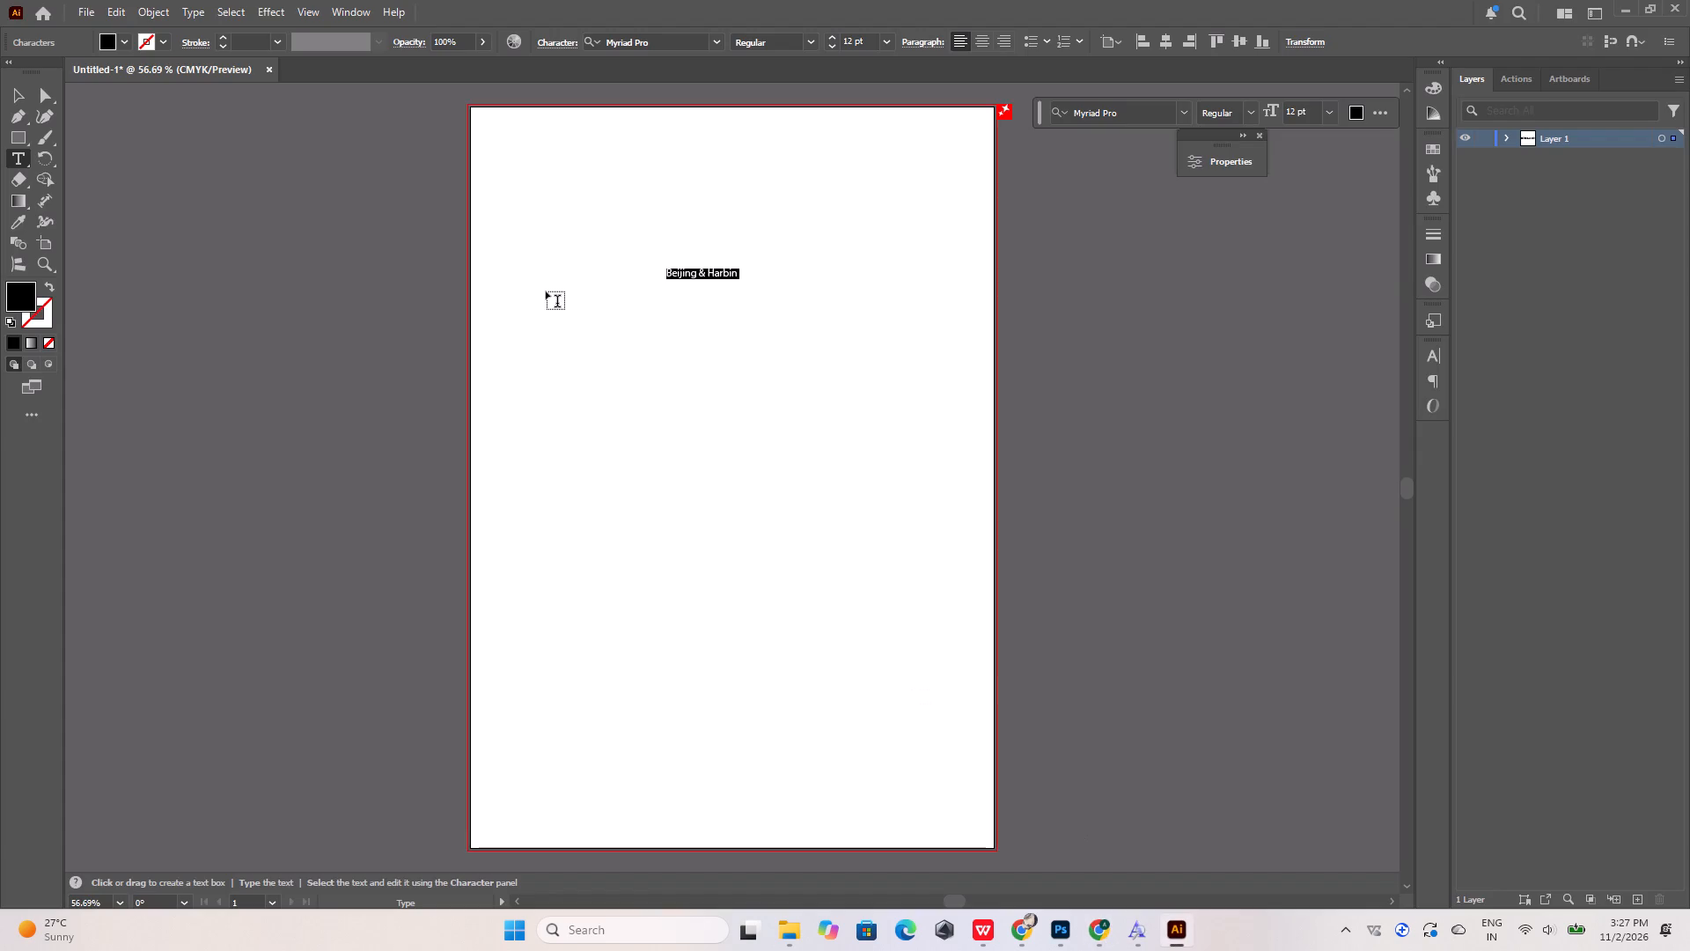
click(670, 36)
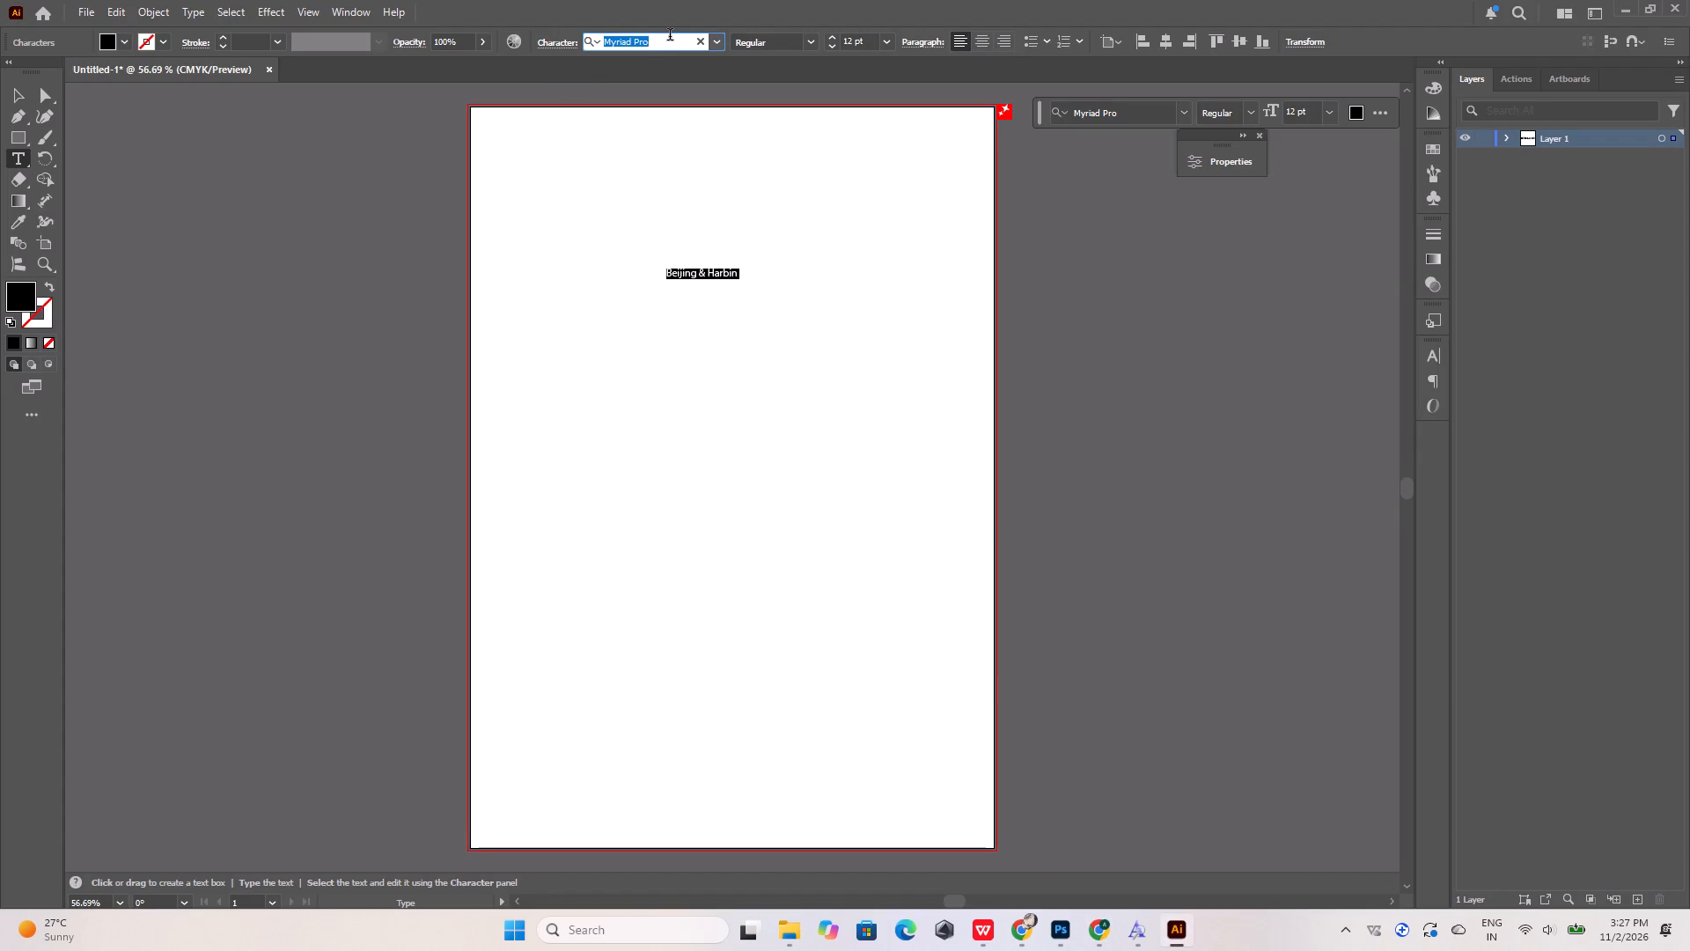
key(ctrl+v)
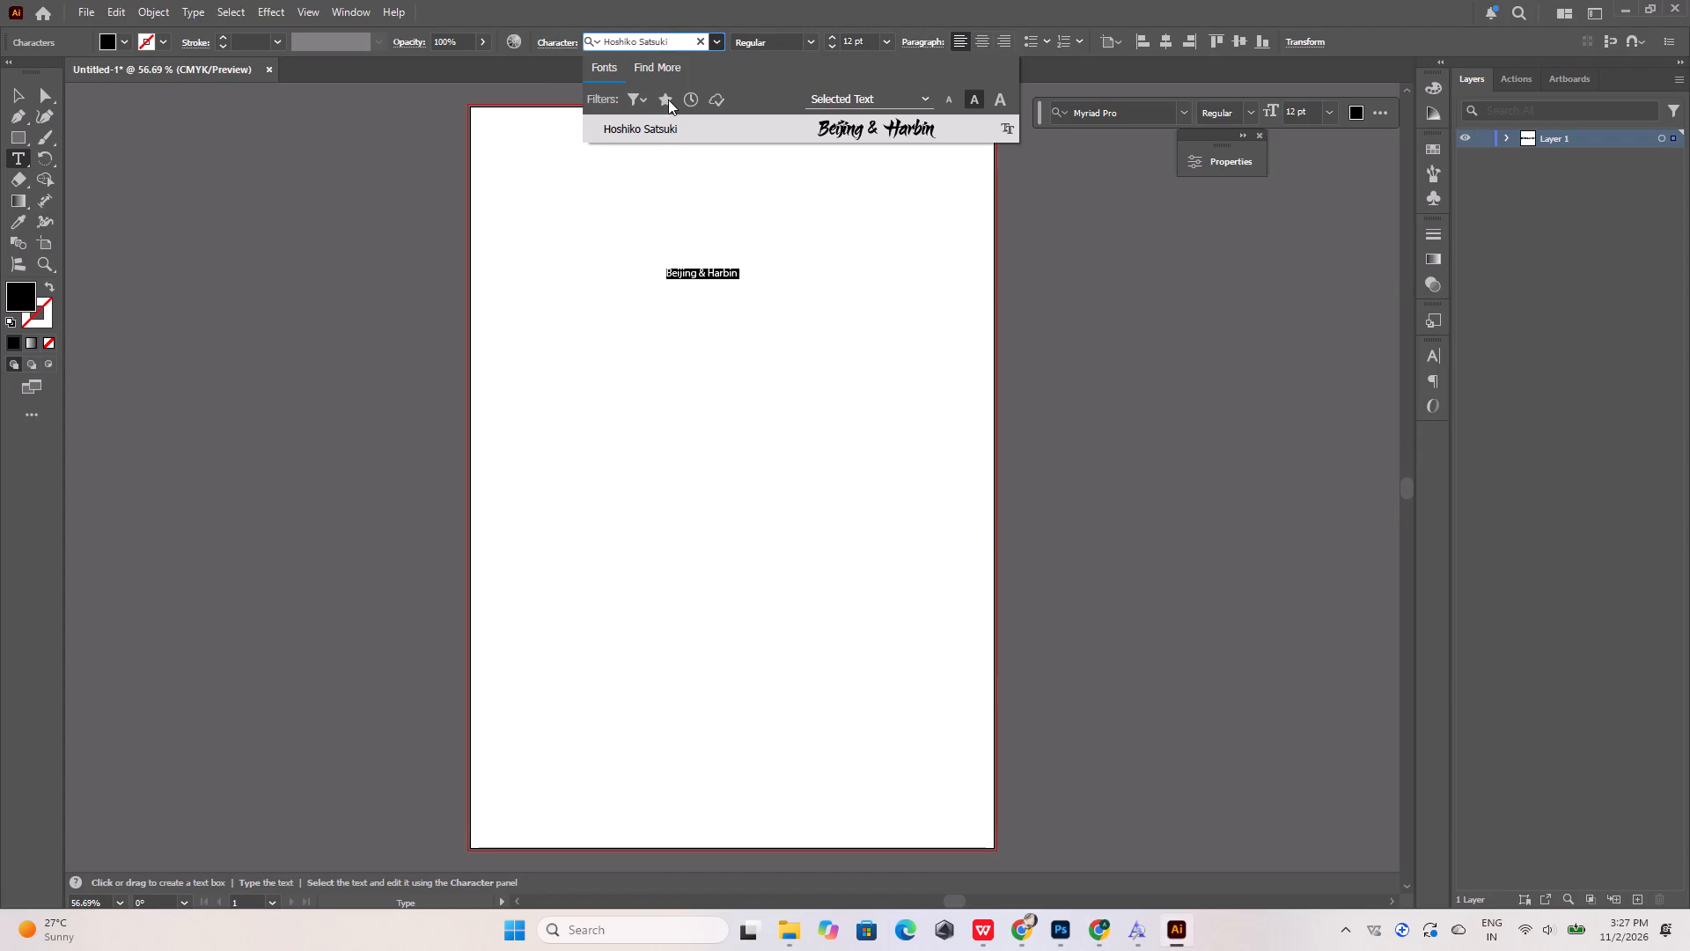
click(876, 124)
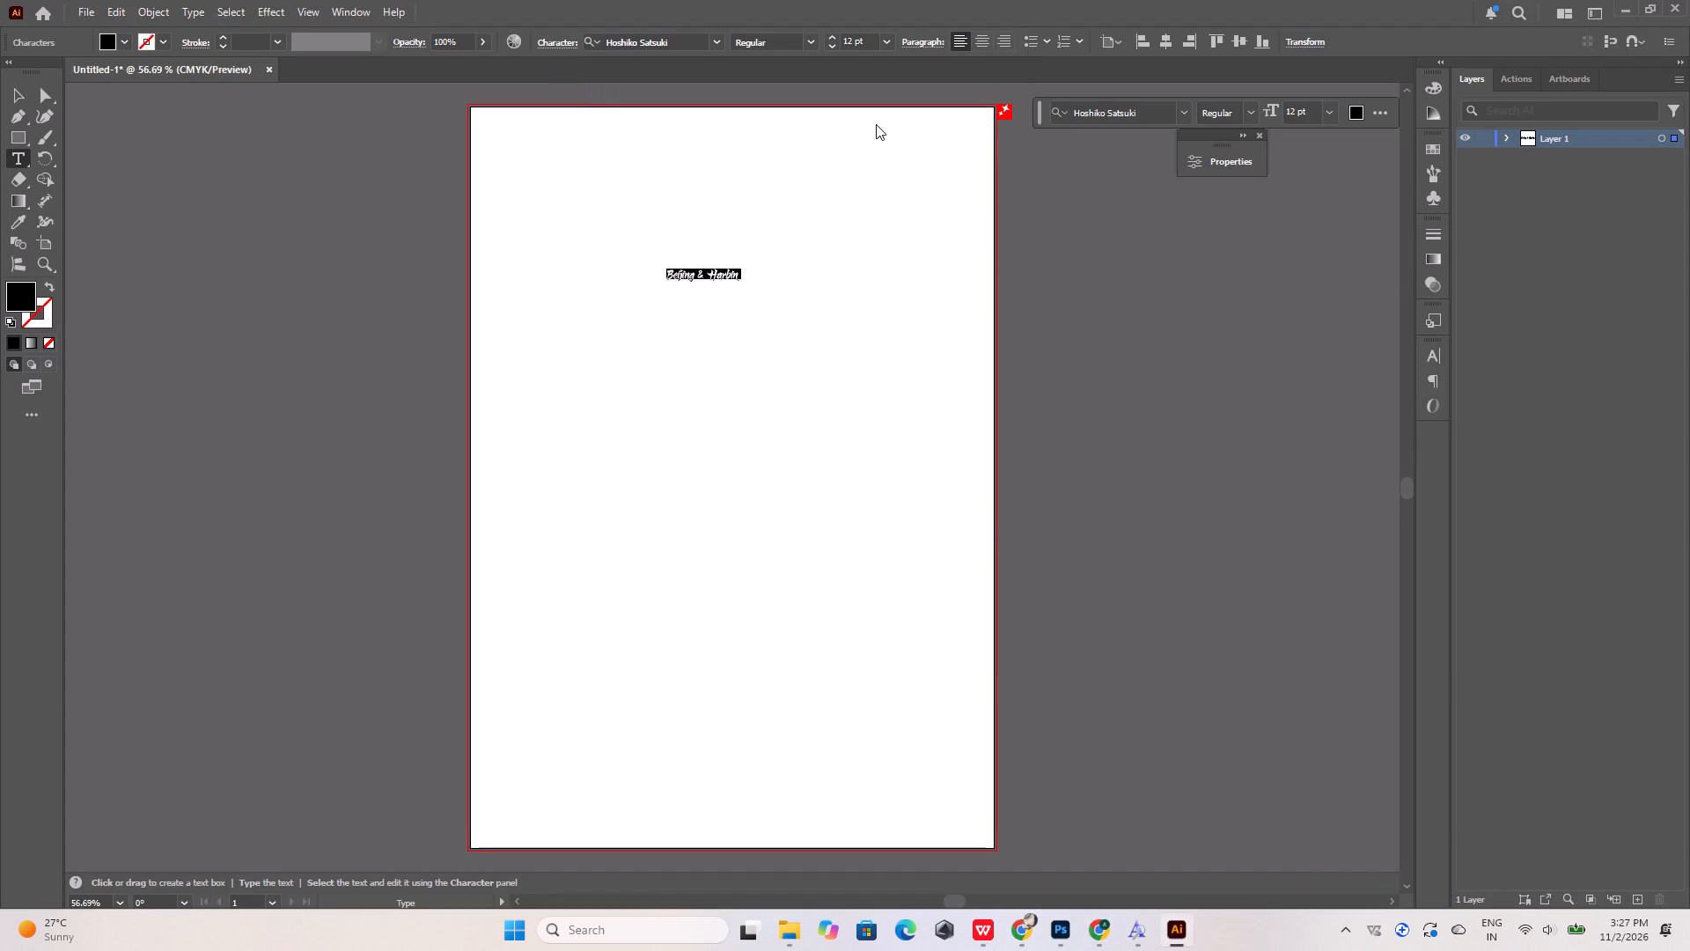
Set the "Beijing & Harbin" title's font size to 60 pt.
triple_click(832, 35)
triple_click(832, 35)
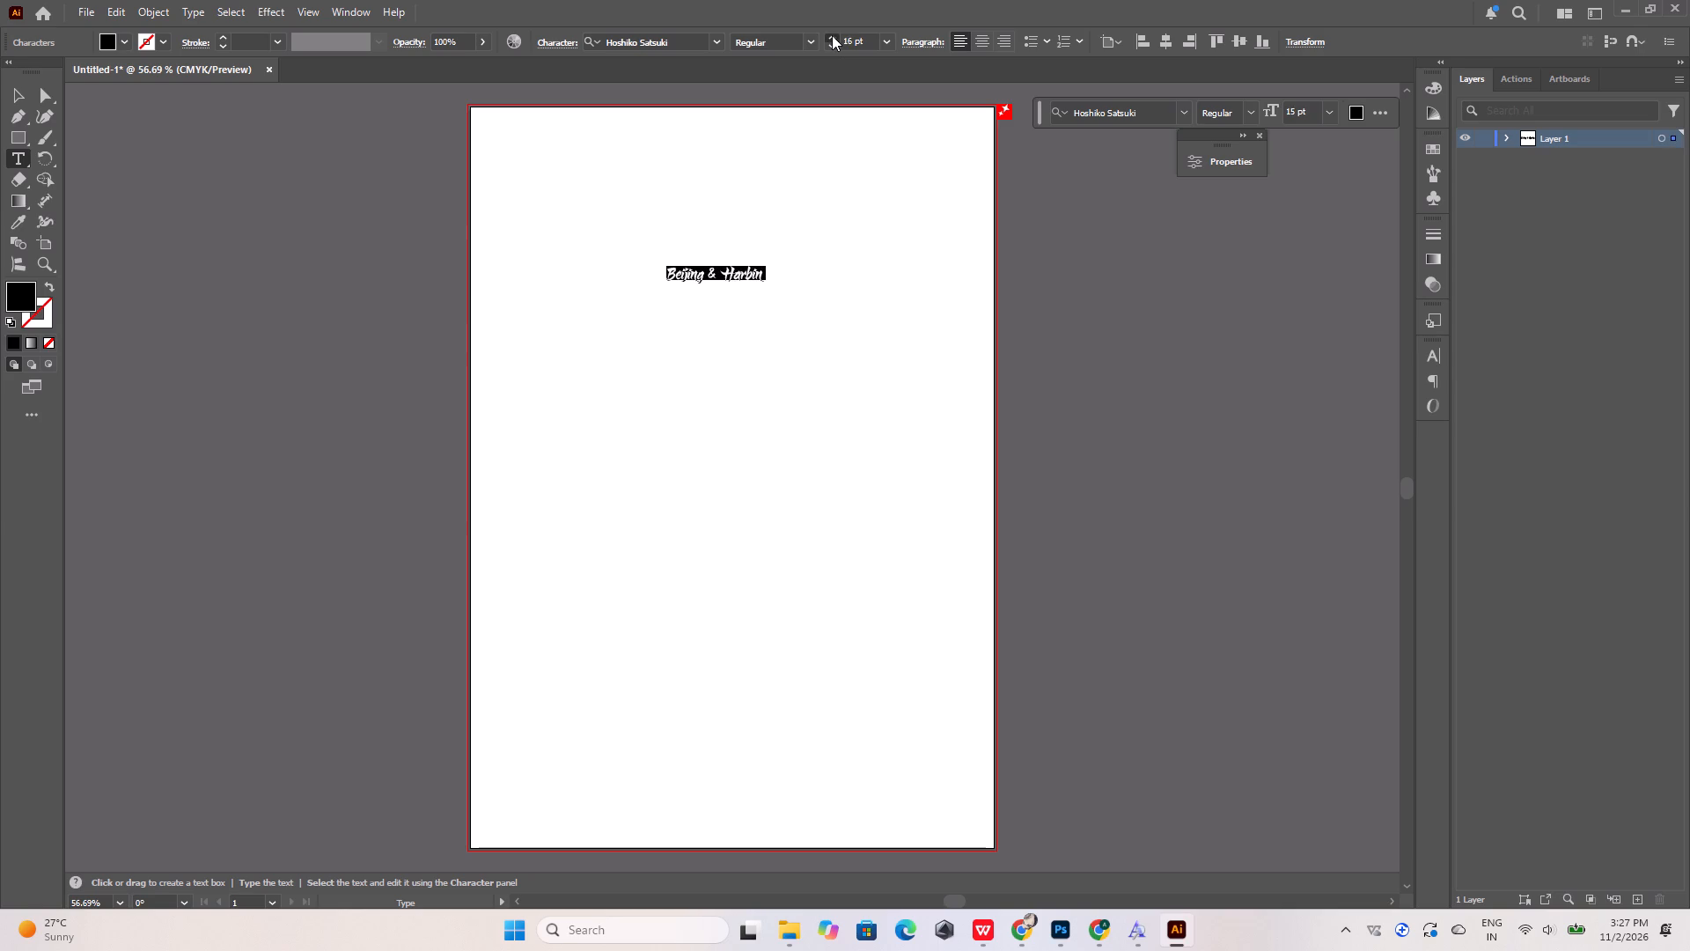
triple_click(832, 35)
triple_click(832, 35)
triple_click(832, 35)
triple_click(832, 35)
triple_click(832, 35)
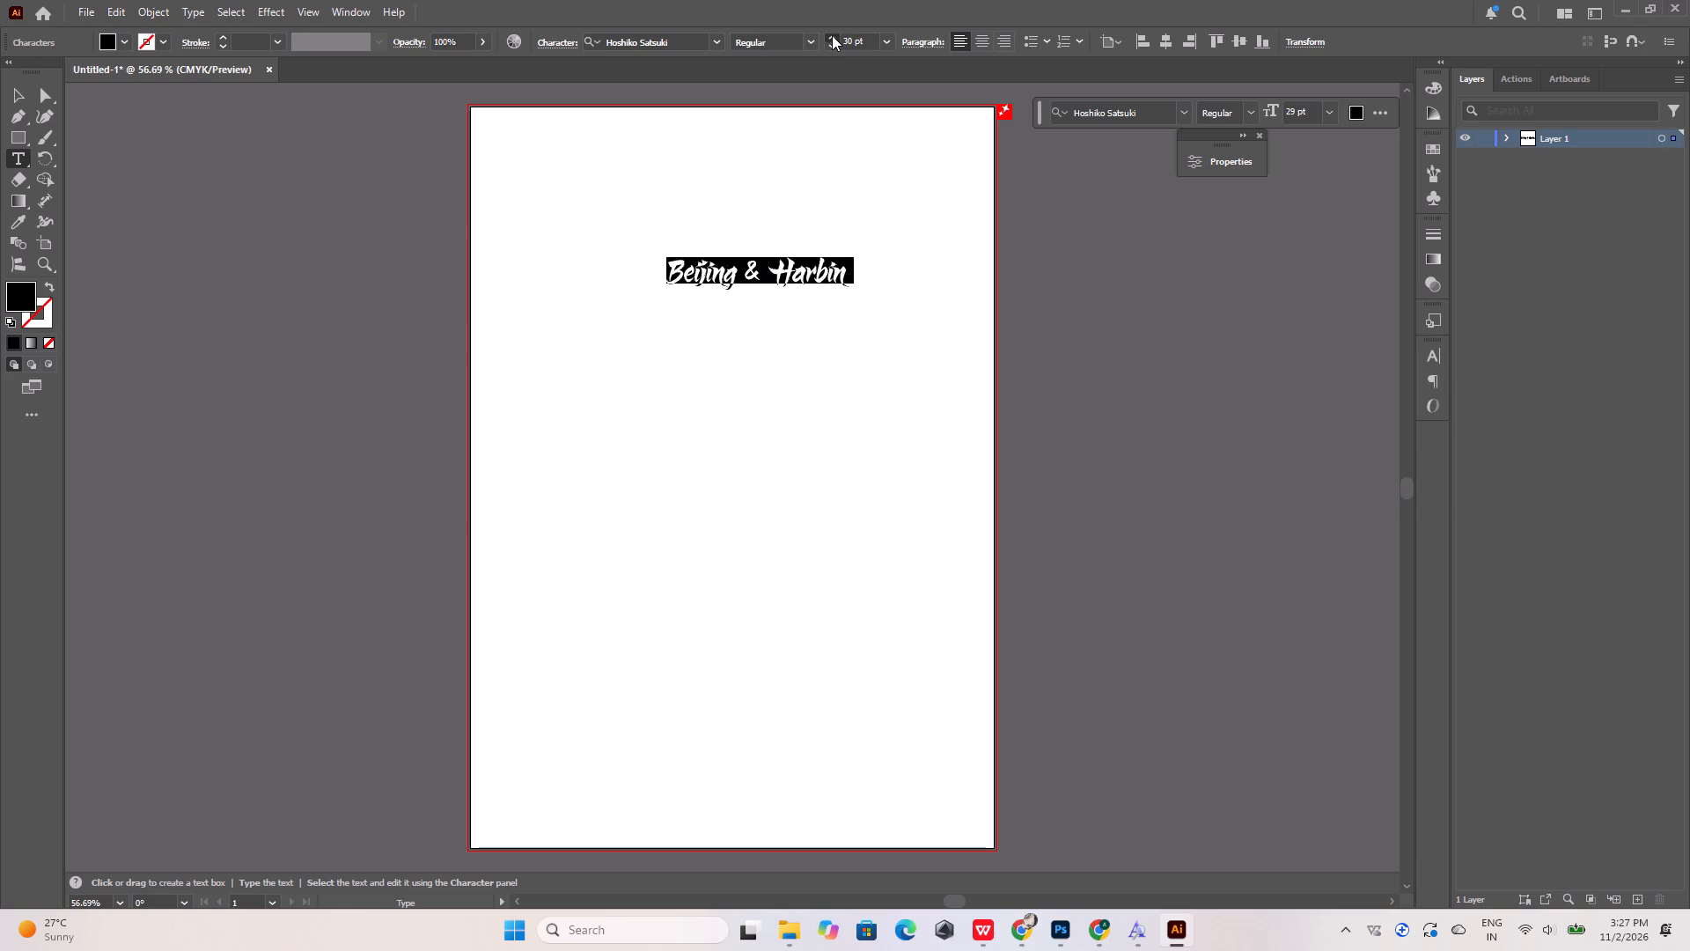
triple_click(832, 35)
double_click(832, 35)
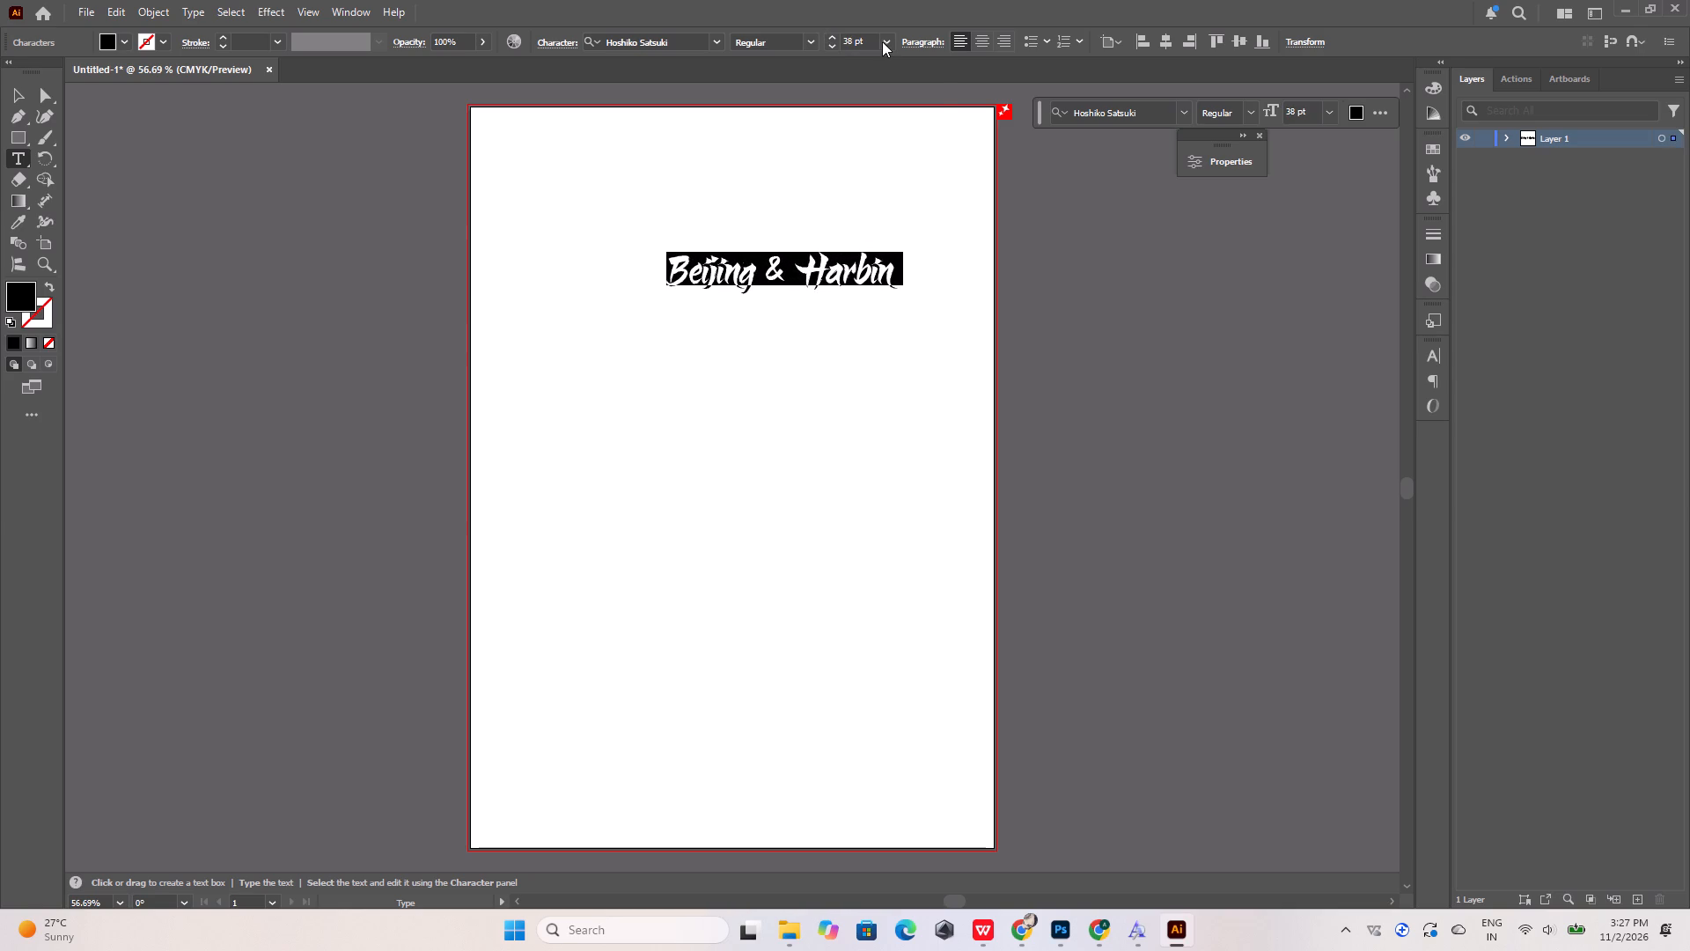
click(885, 42)
click(890, 331)
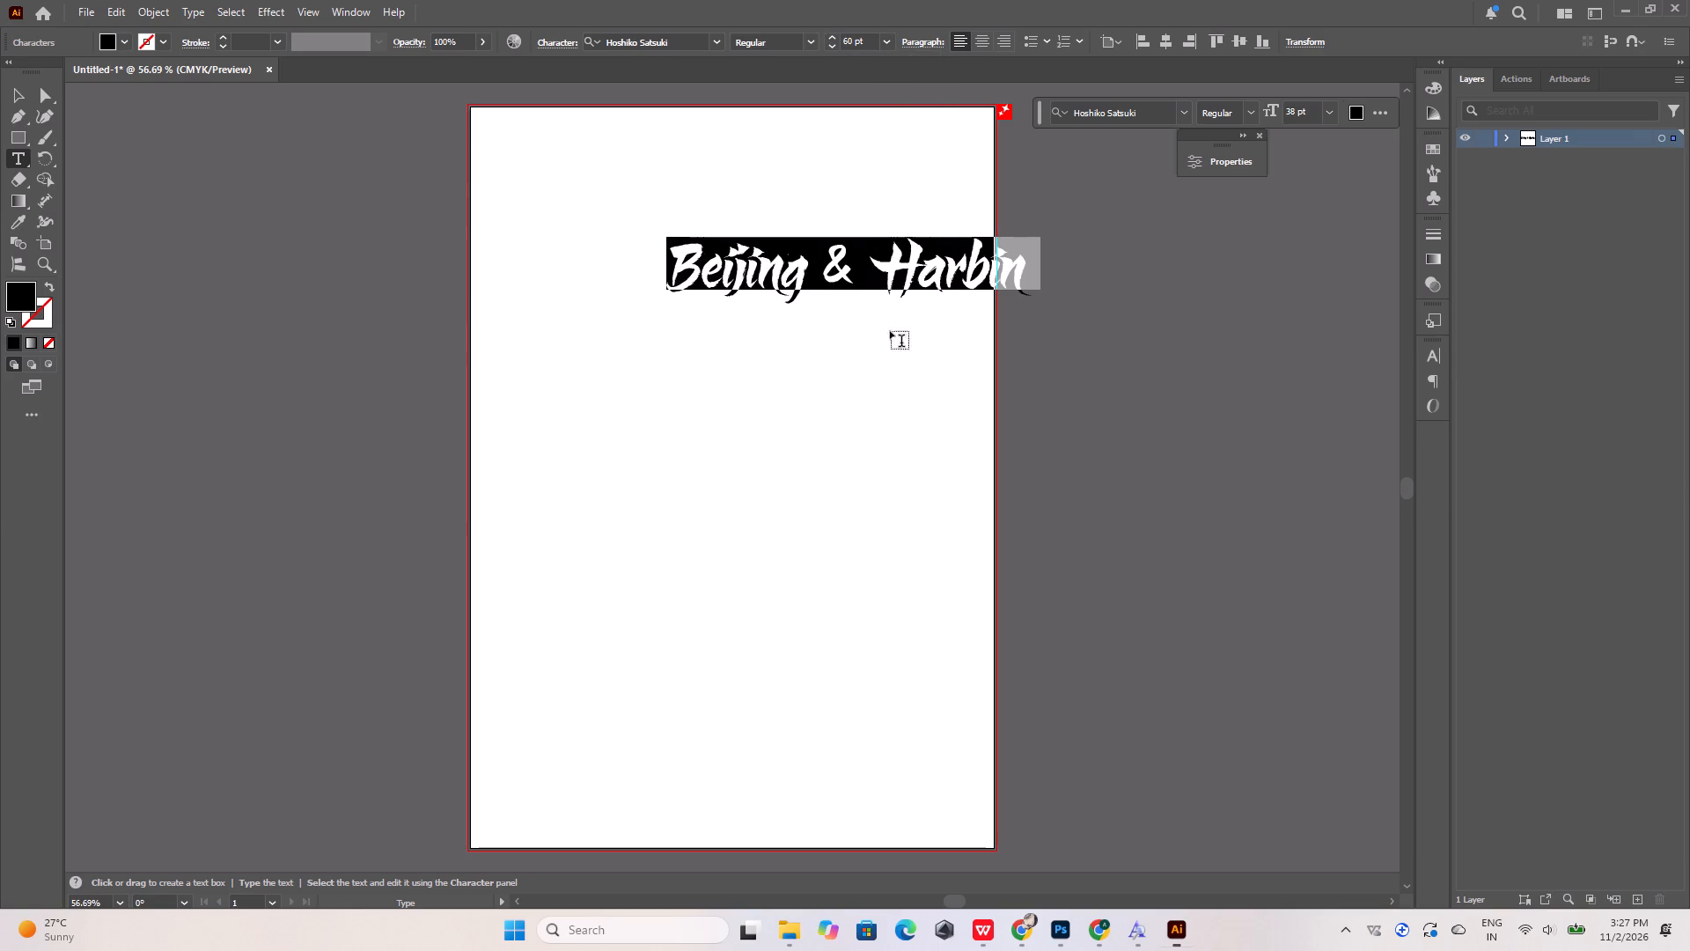
Move the title near the top of the artboard, scale it down slightly, centre it horizontally, and deselect it.
click(8, 85)
drag(896, 267, 795, 186)
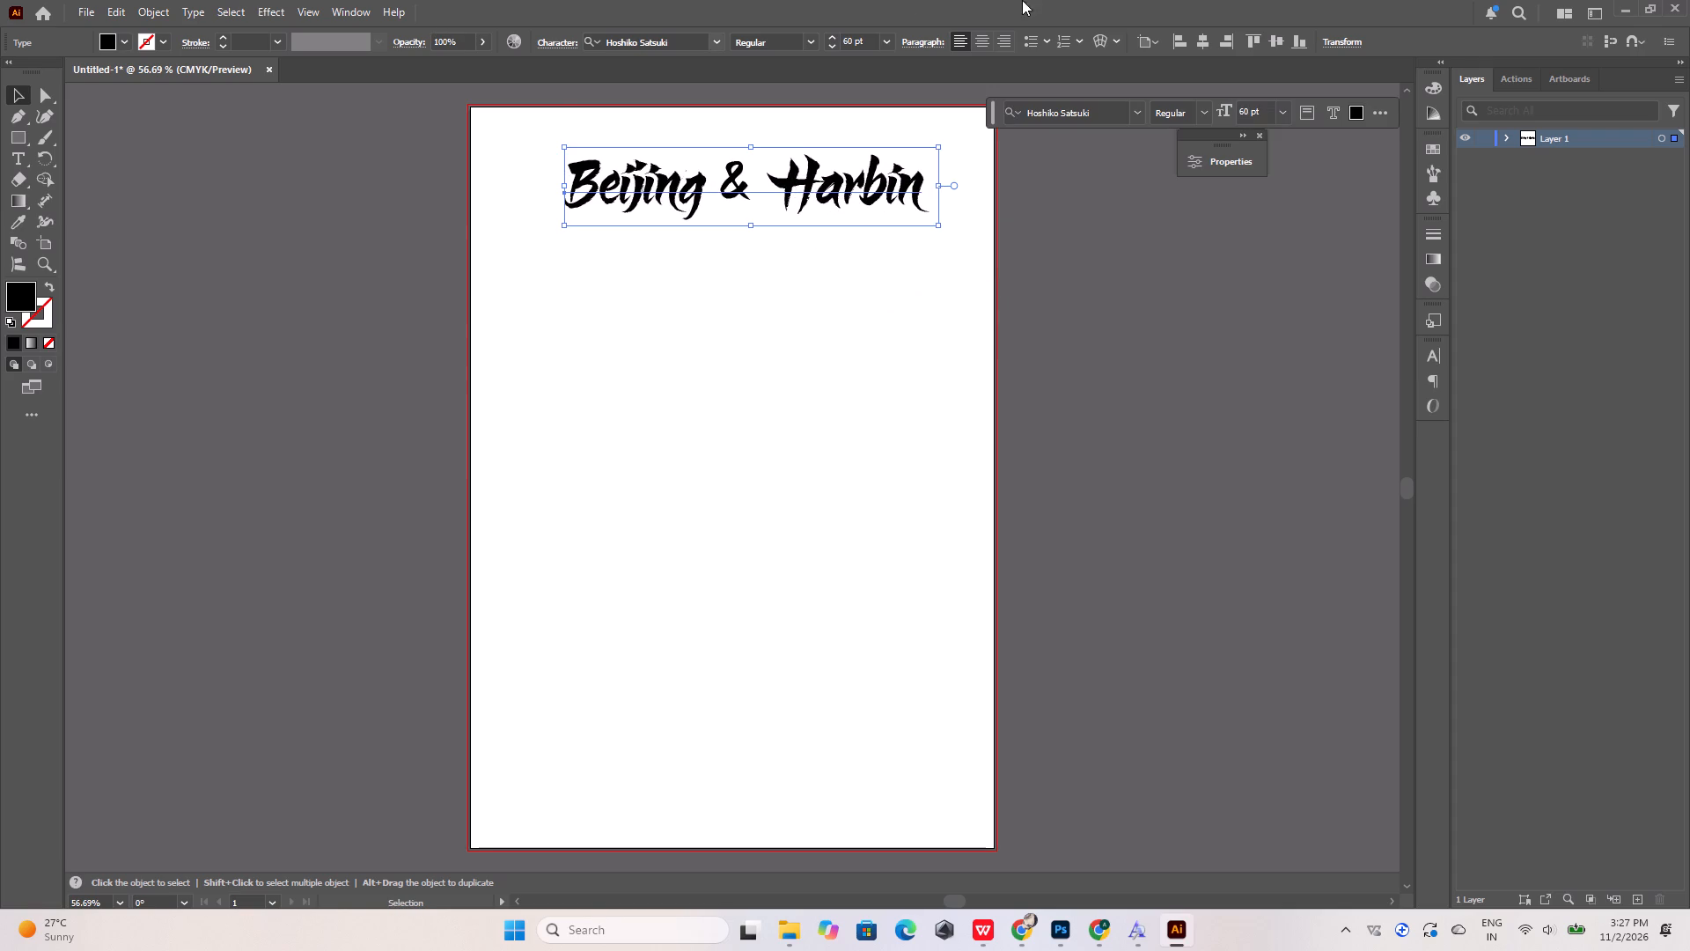
click(1198, 34)
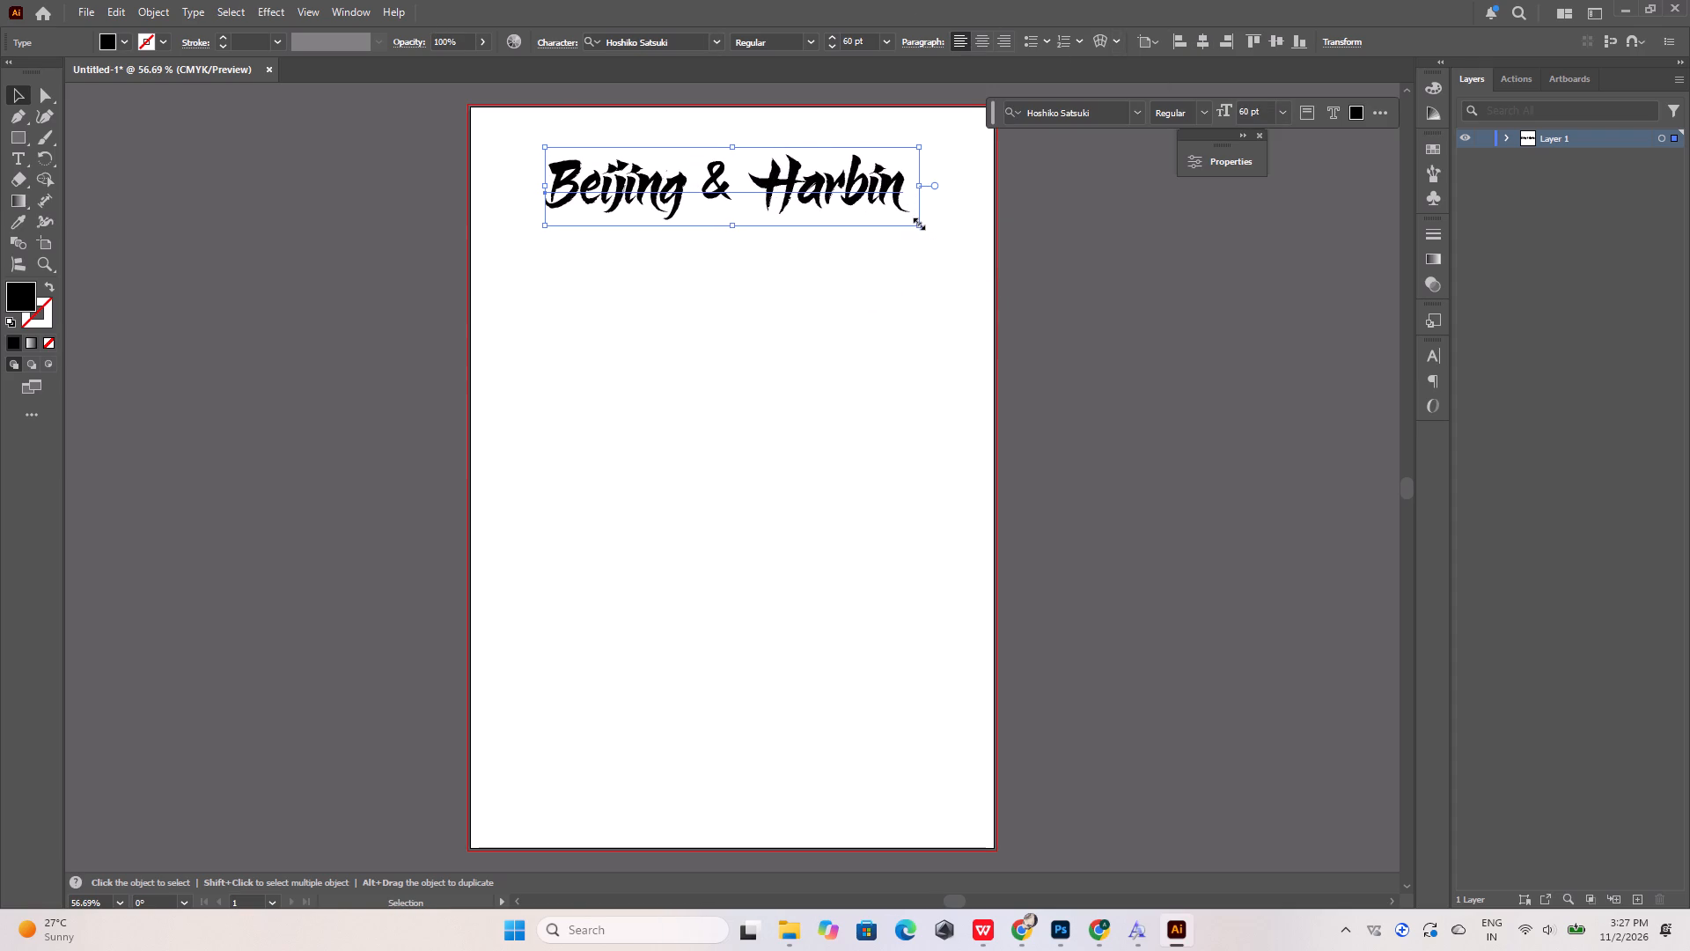
shift+drag(918, 224, 873, 211)
click(1206, 41)
click(1167, 212)
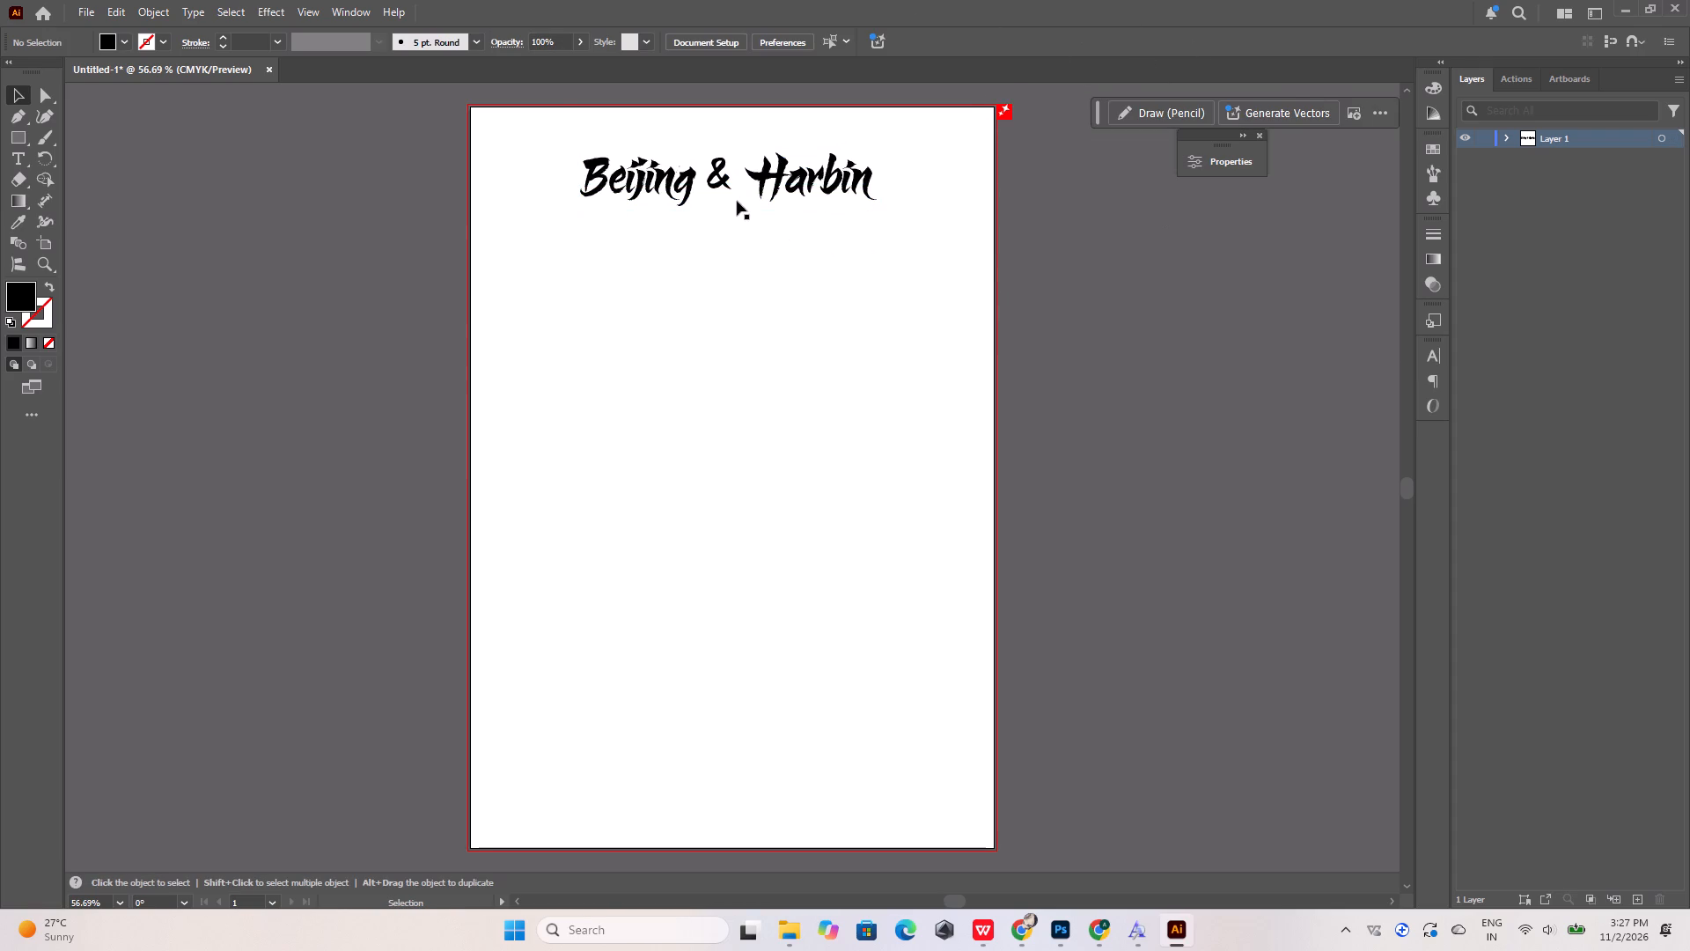
Switch to the ChatGPT chat in Chrome to view the Beijing & Harbin reference design.
alt+scroll(708, 262, down, 4)
alt+scroll(707, 210, up, 6)
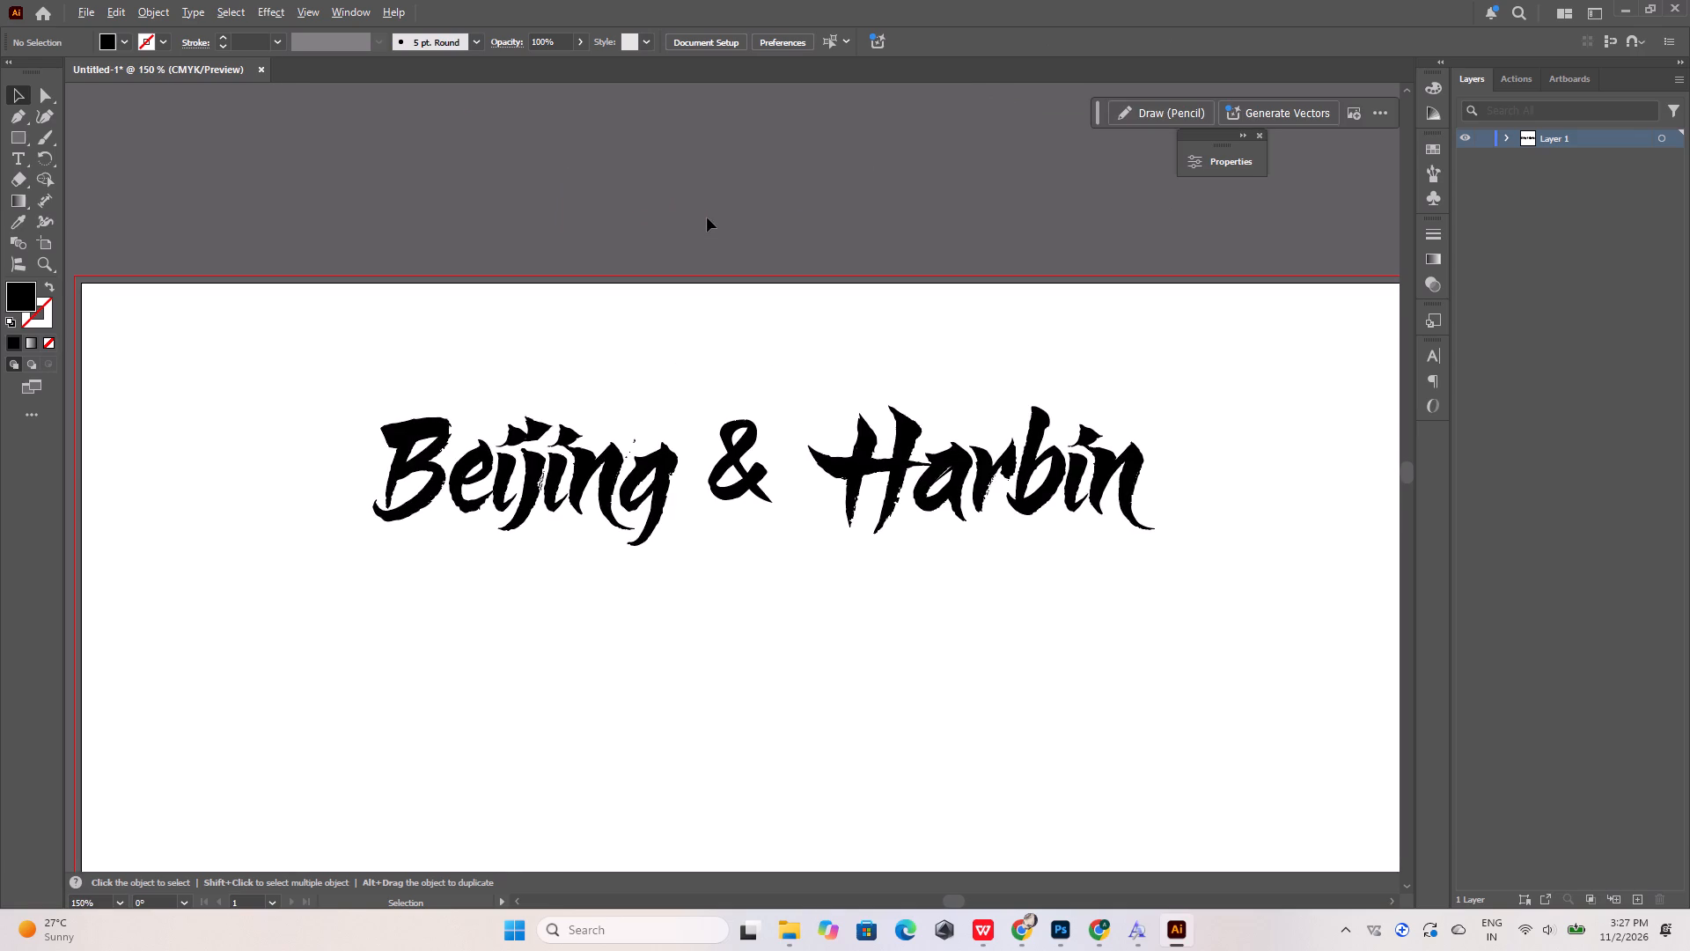
alt+scroll(707, 218, down, 2)
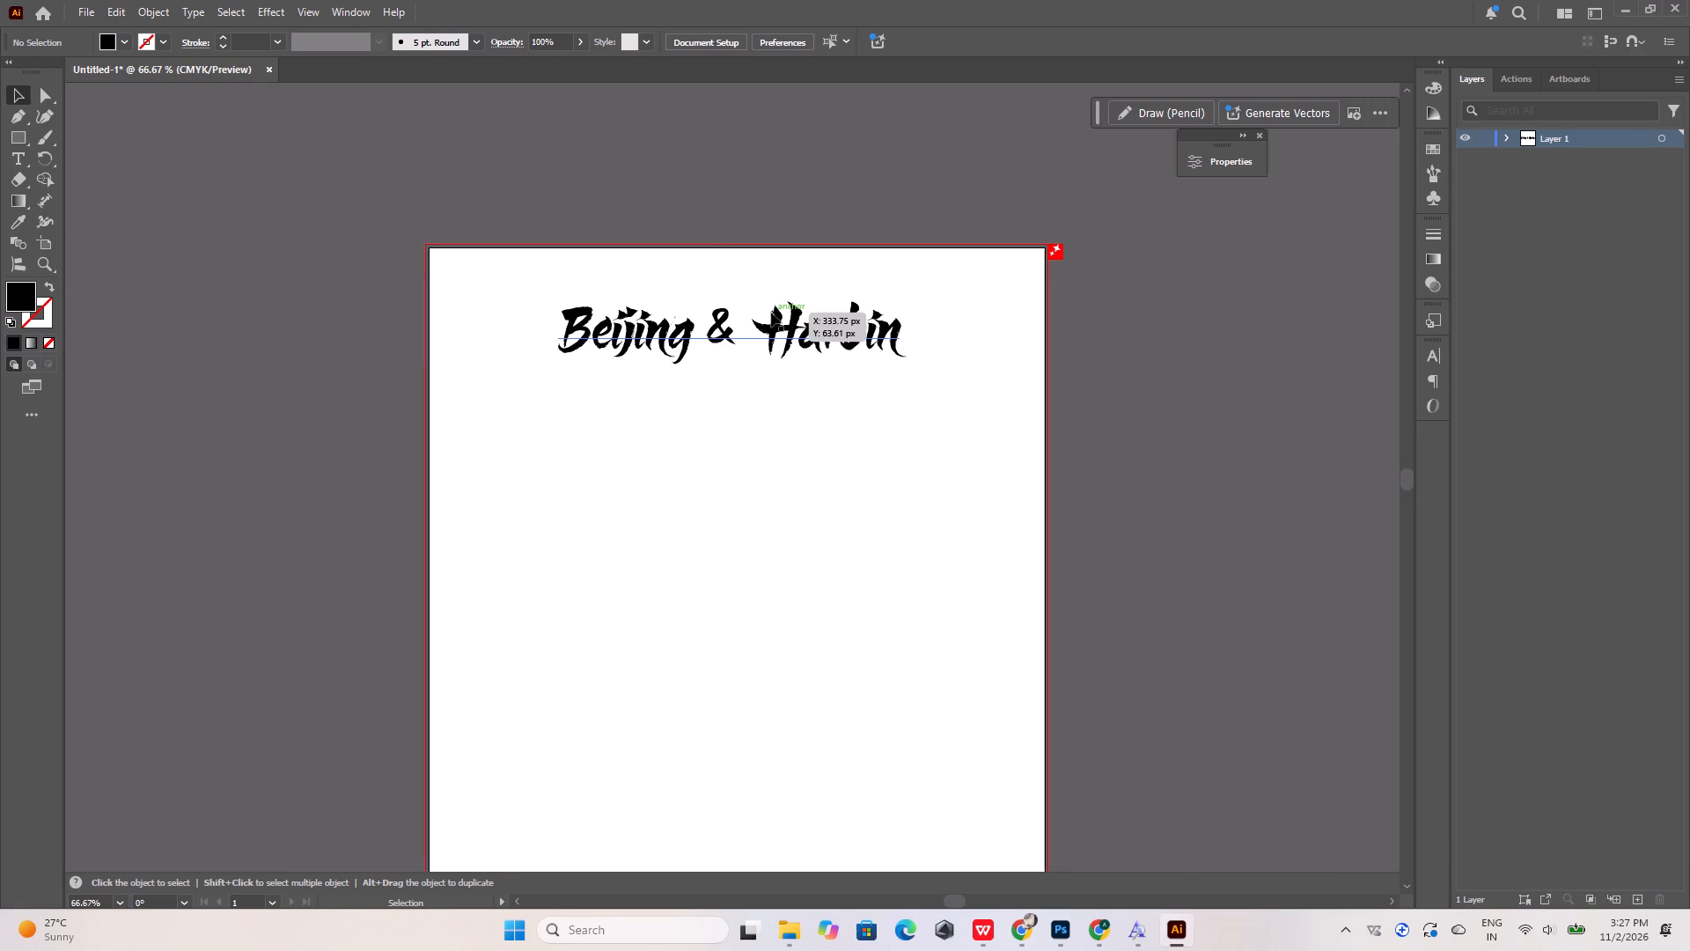
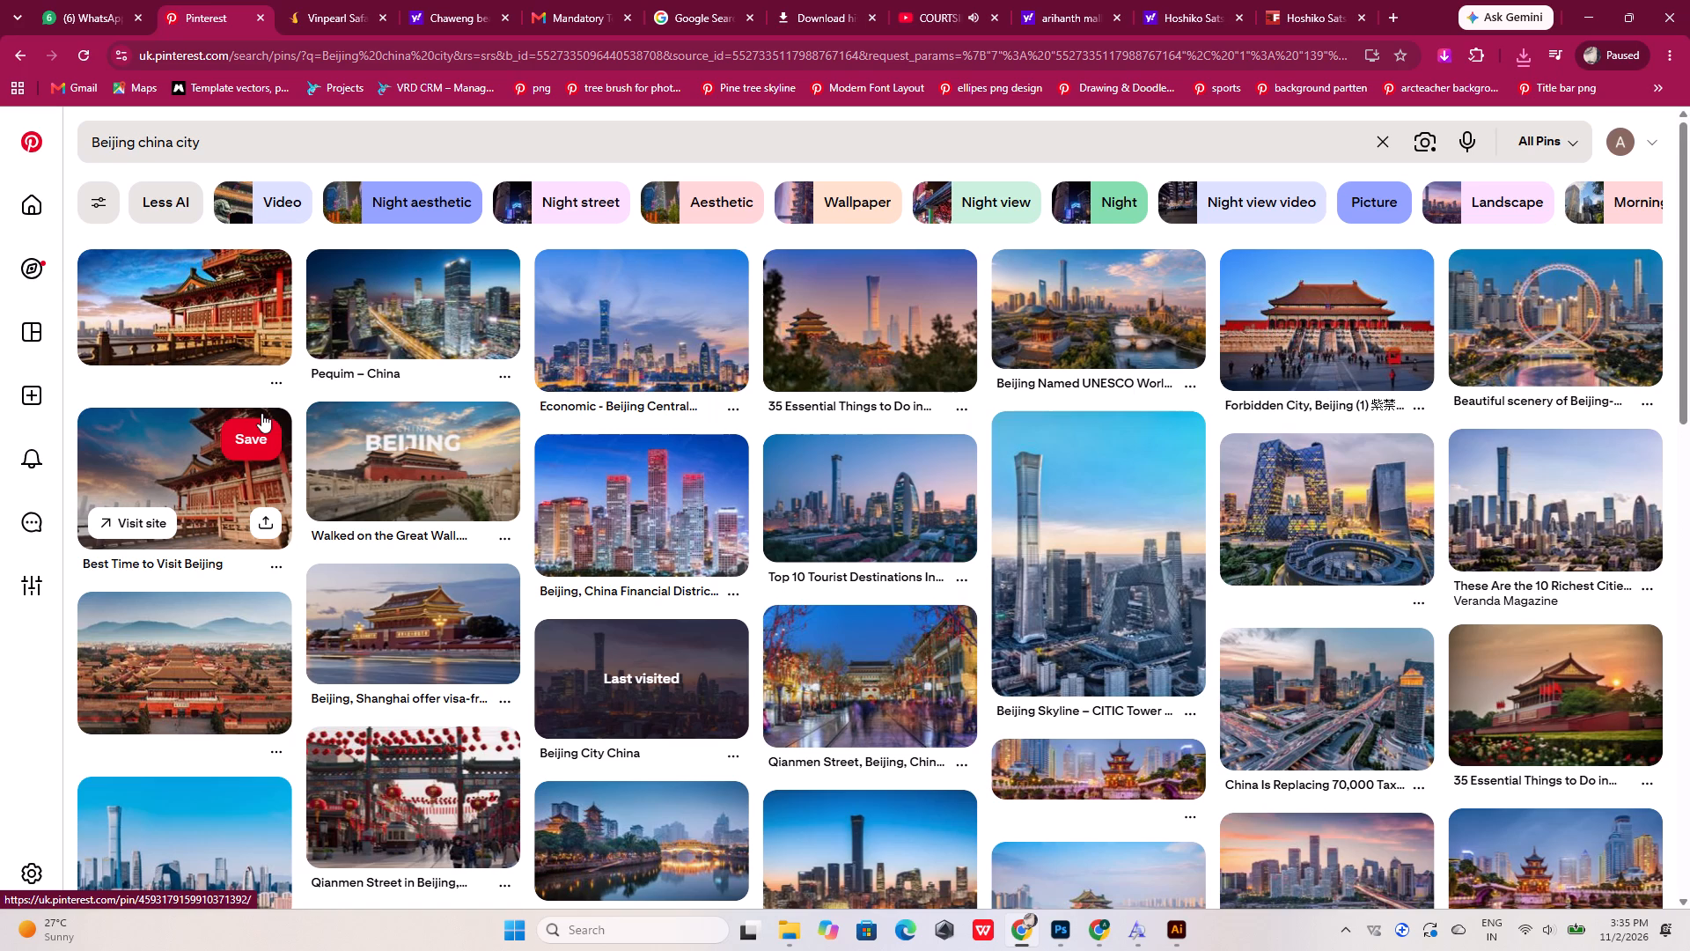
Browse the "Beijing china city" results for a Beijing landmark photo that suits the travel poster.
scroll(261, 413, down, 5)
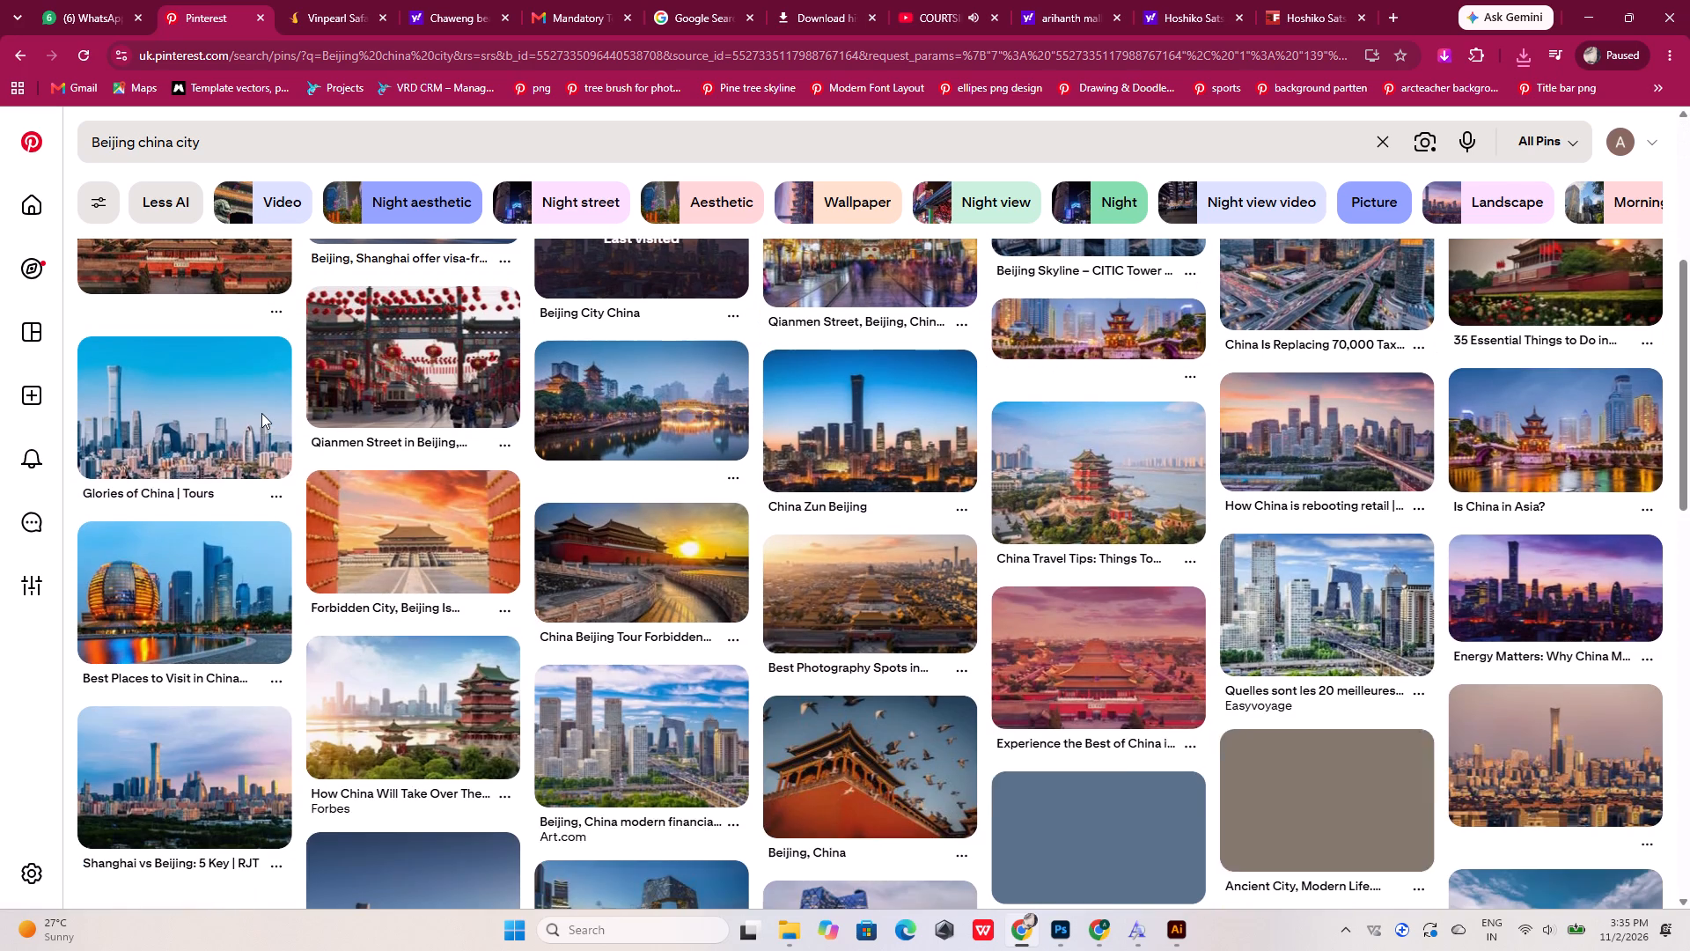
scroll(261, 413, down, 2)
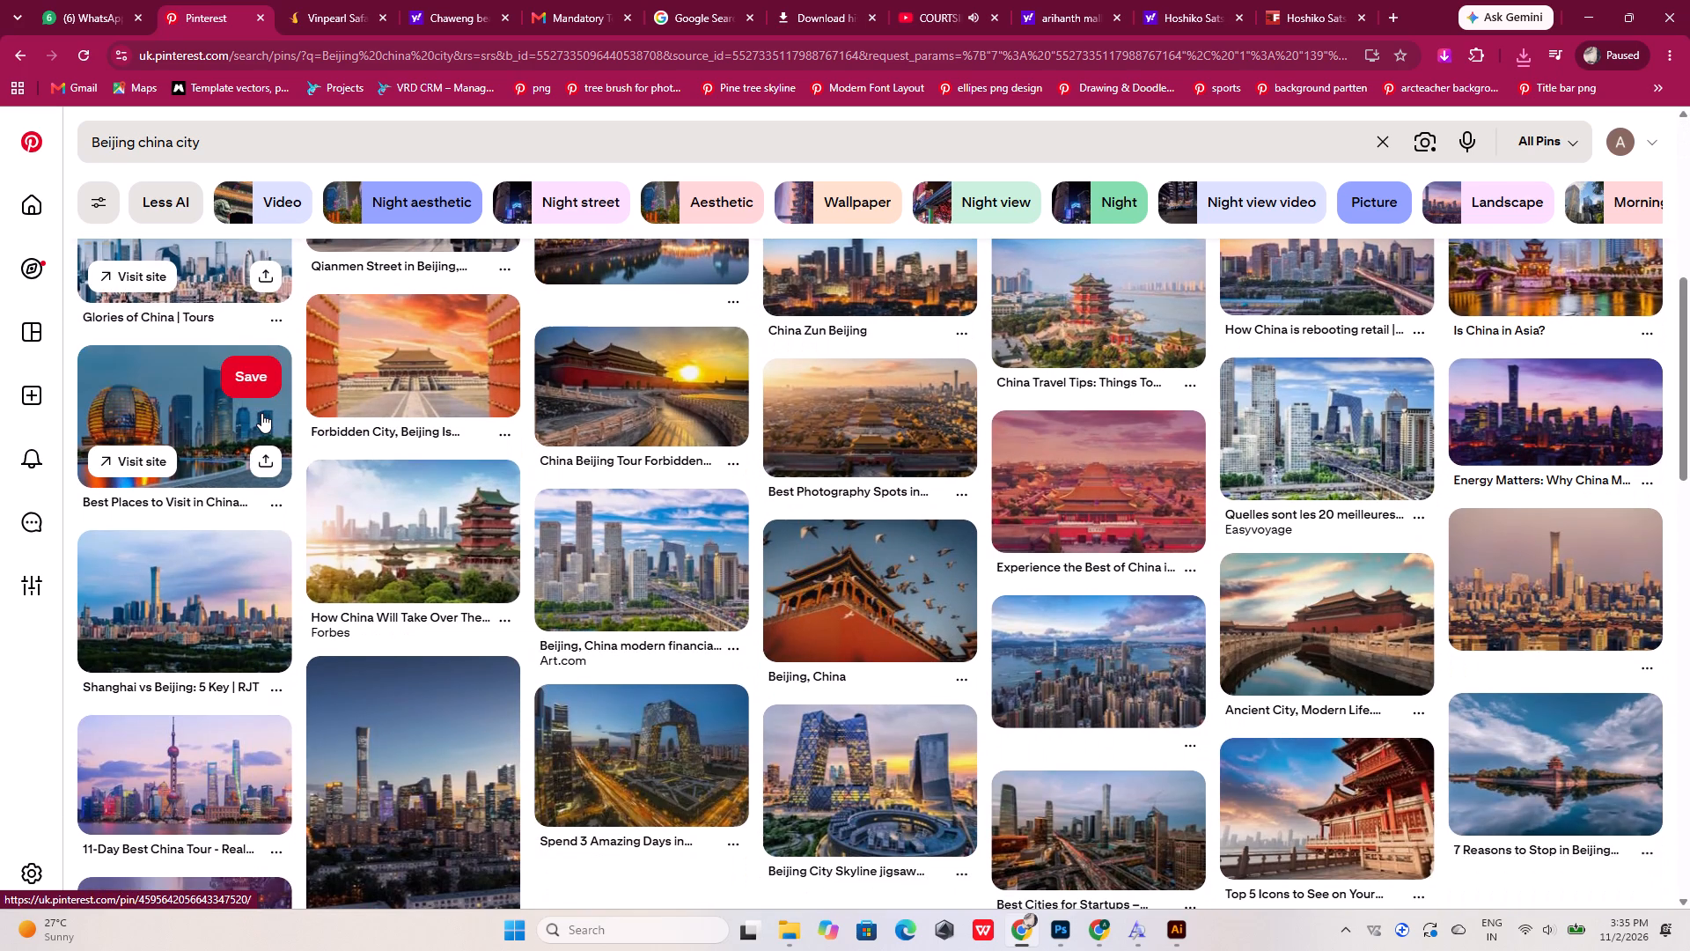
scroll(261, 413, down, 4)
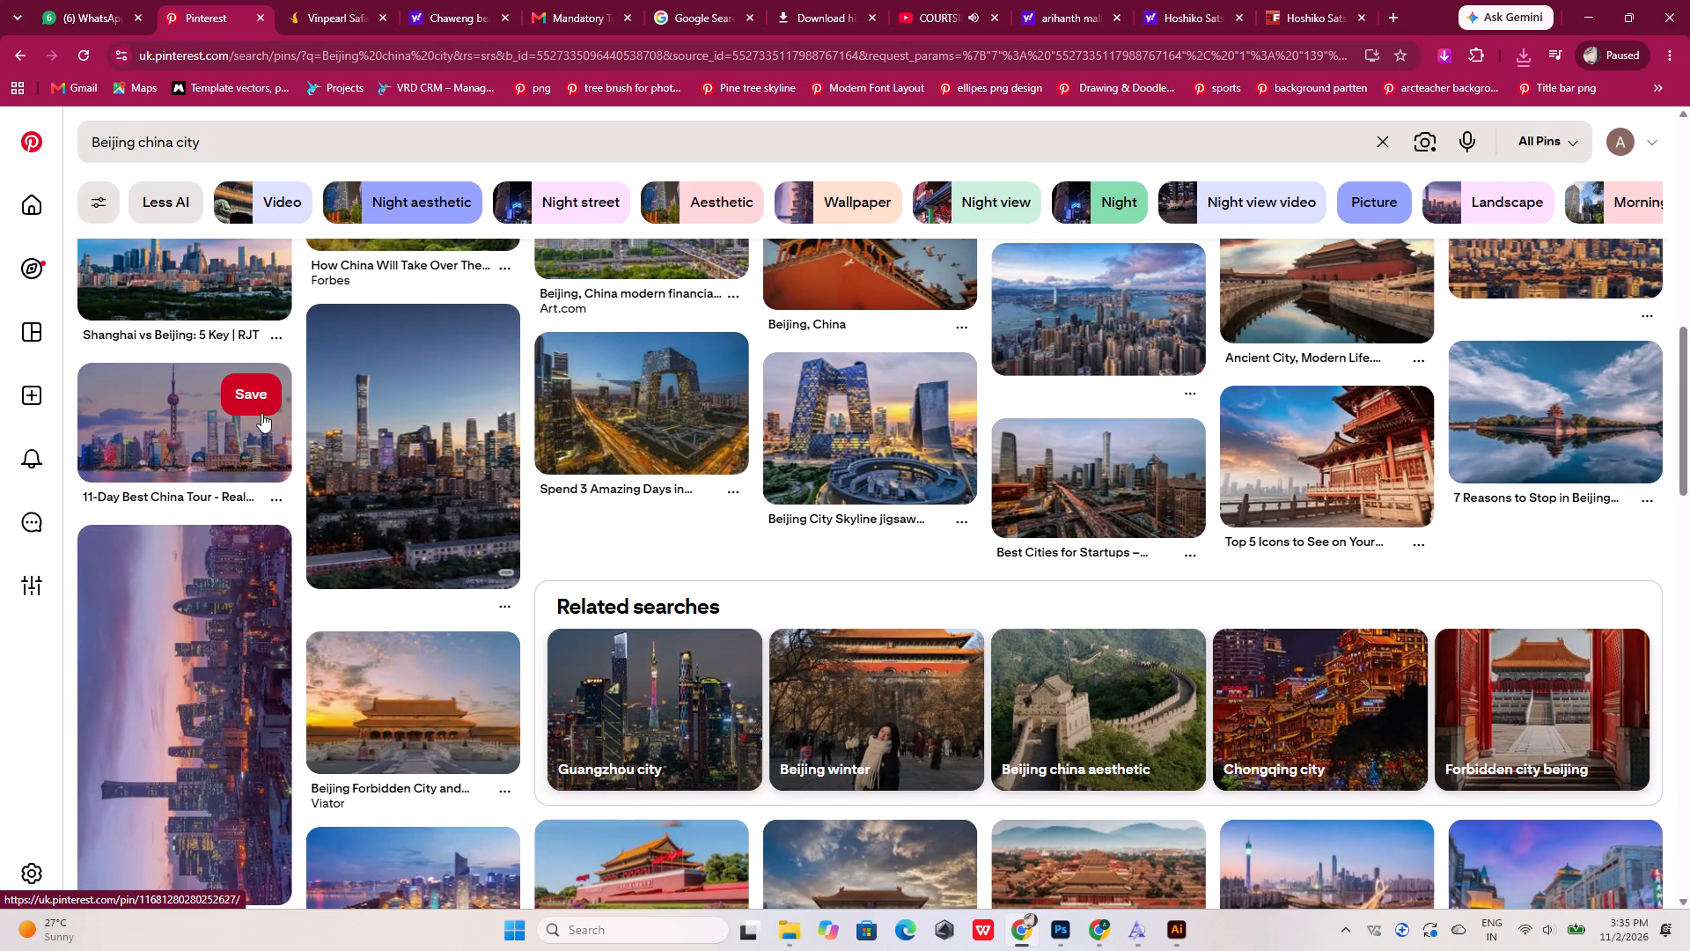
scroll(261, 413, down, 3)
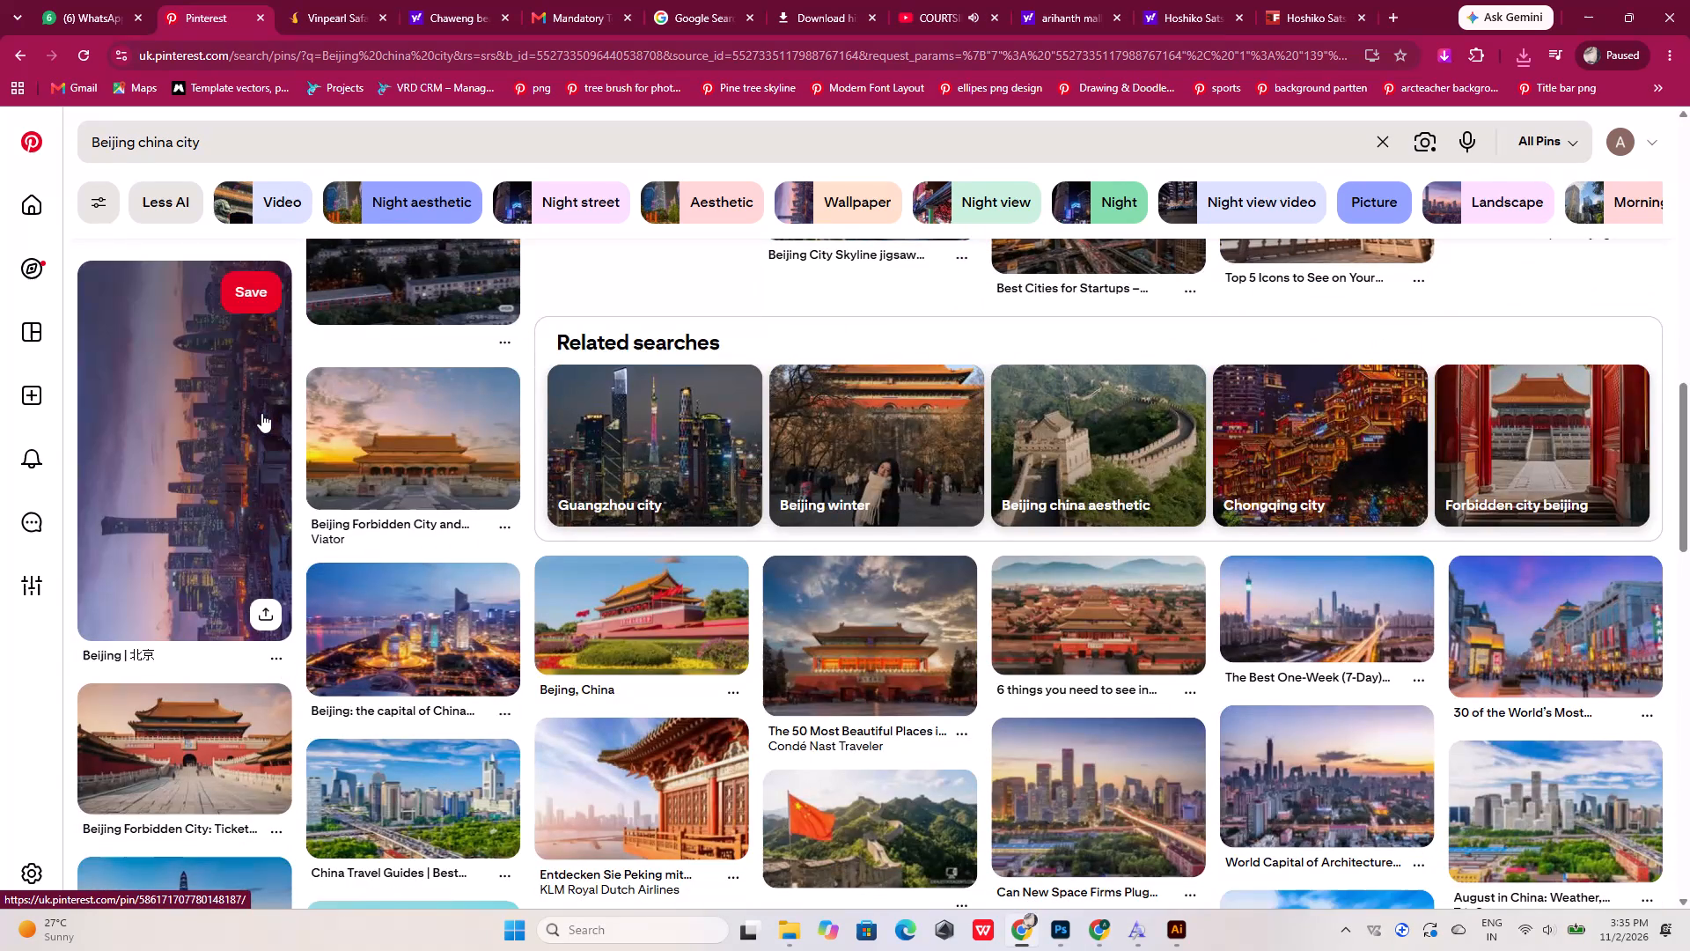
scroll(261, 413, down, 3)
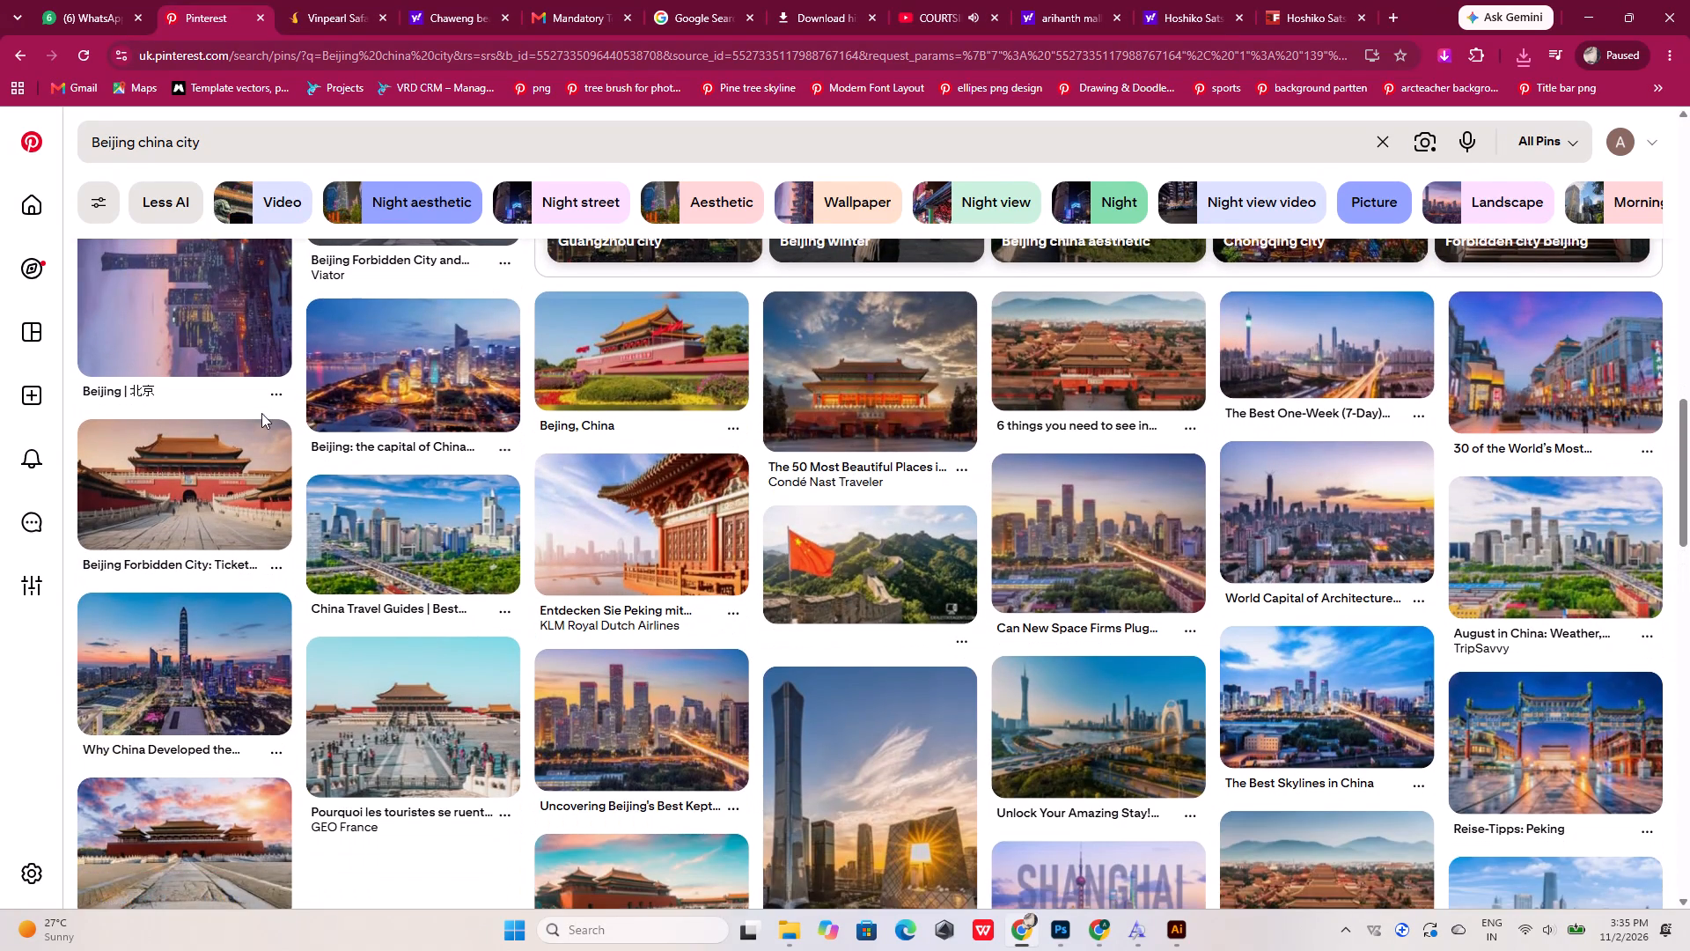
scroll(261, 413, down, 3)
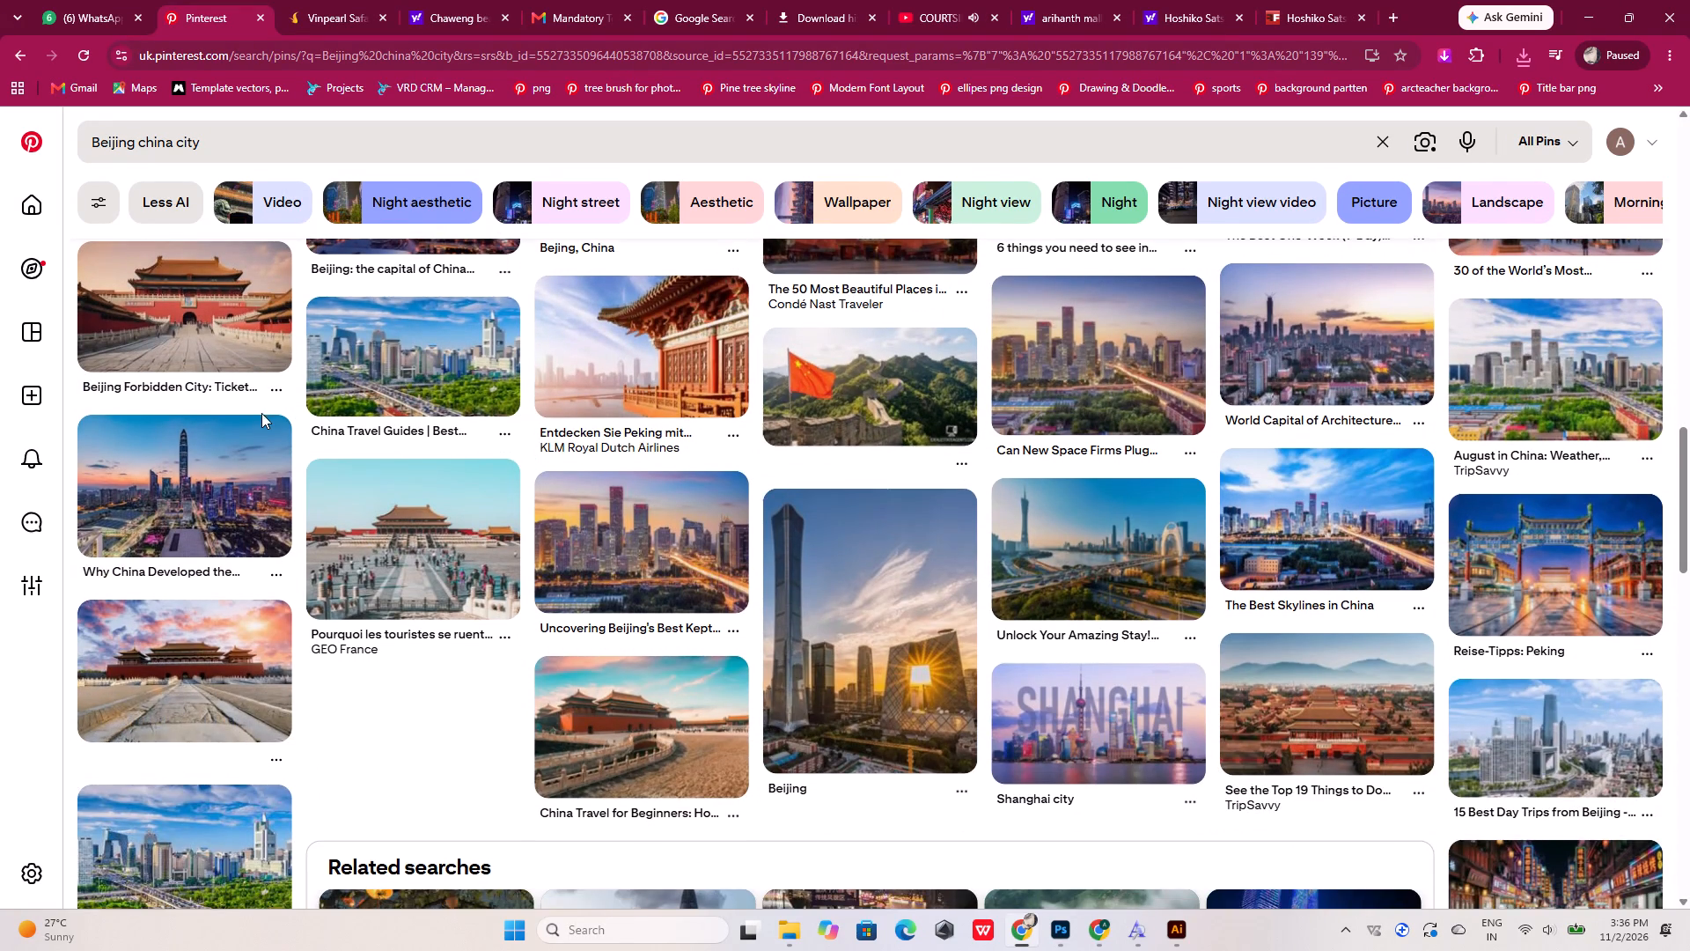
scroll(261, 413, down, 7)
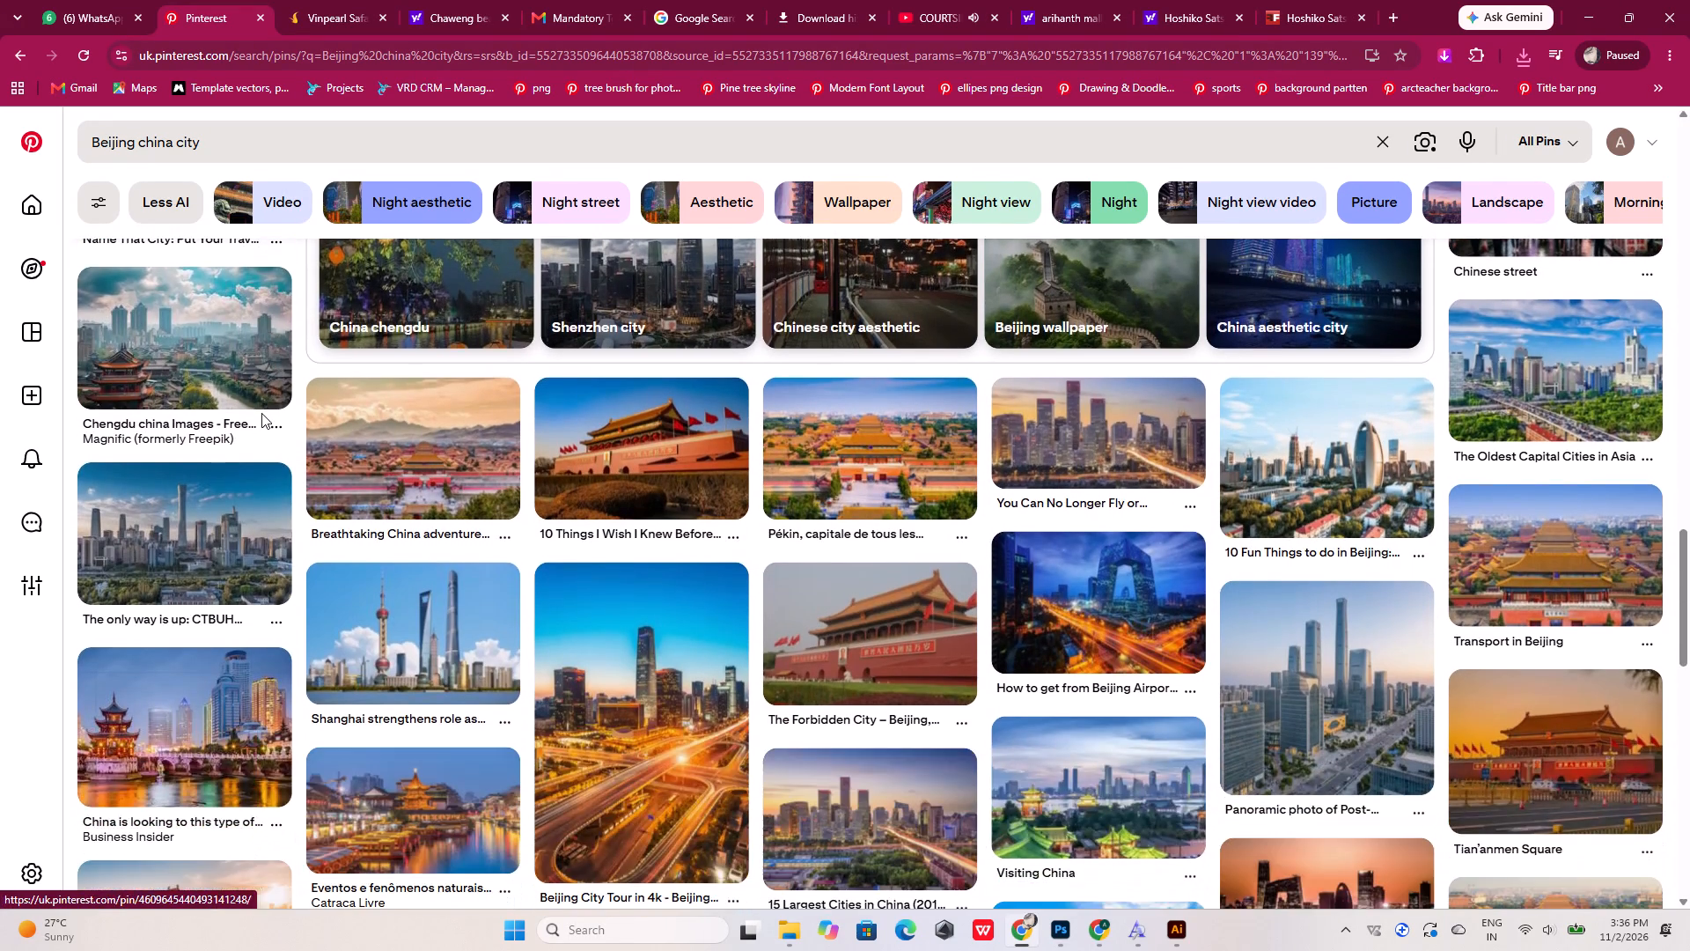
scroll(261, 413, down, 2)
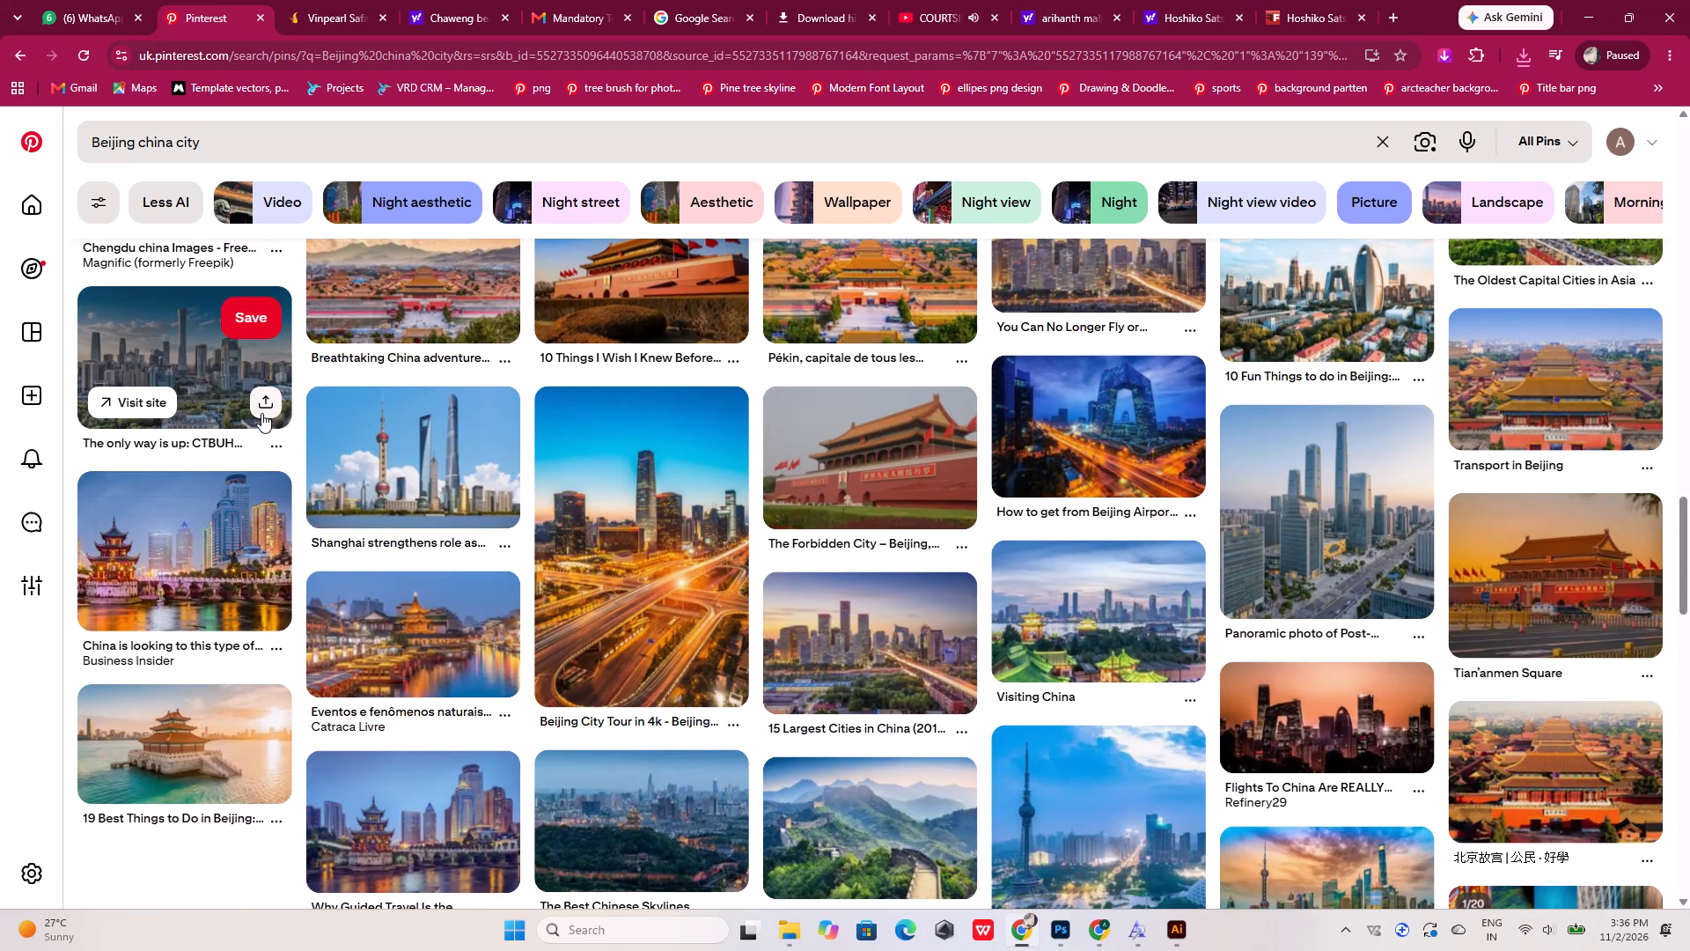
scroll(261, 413, down, 6)
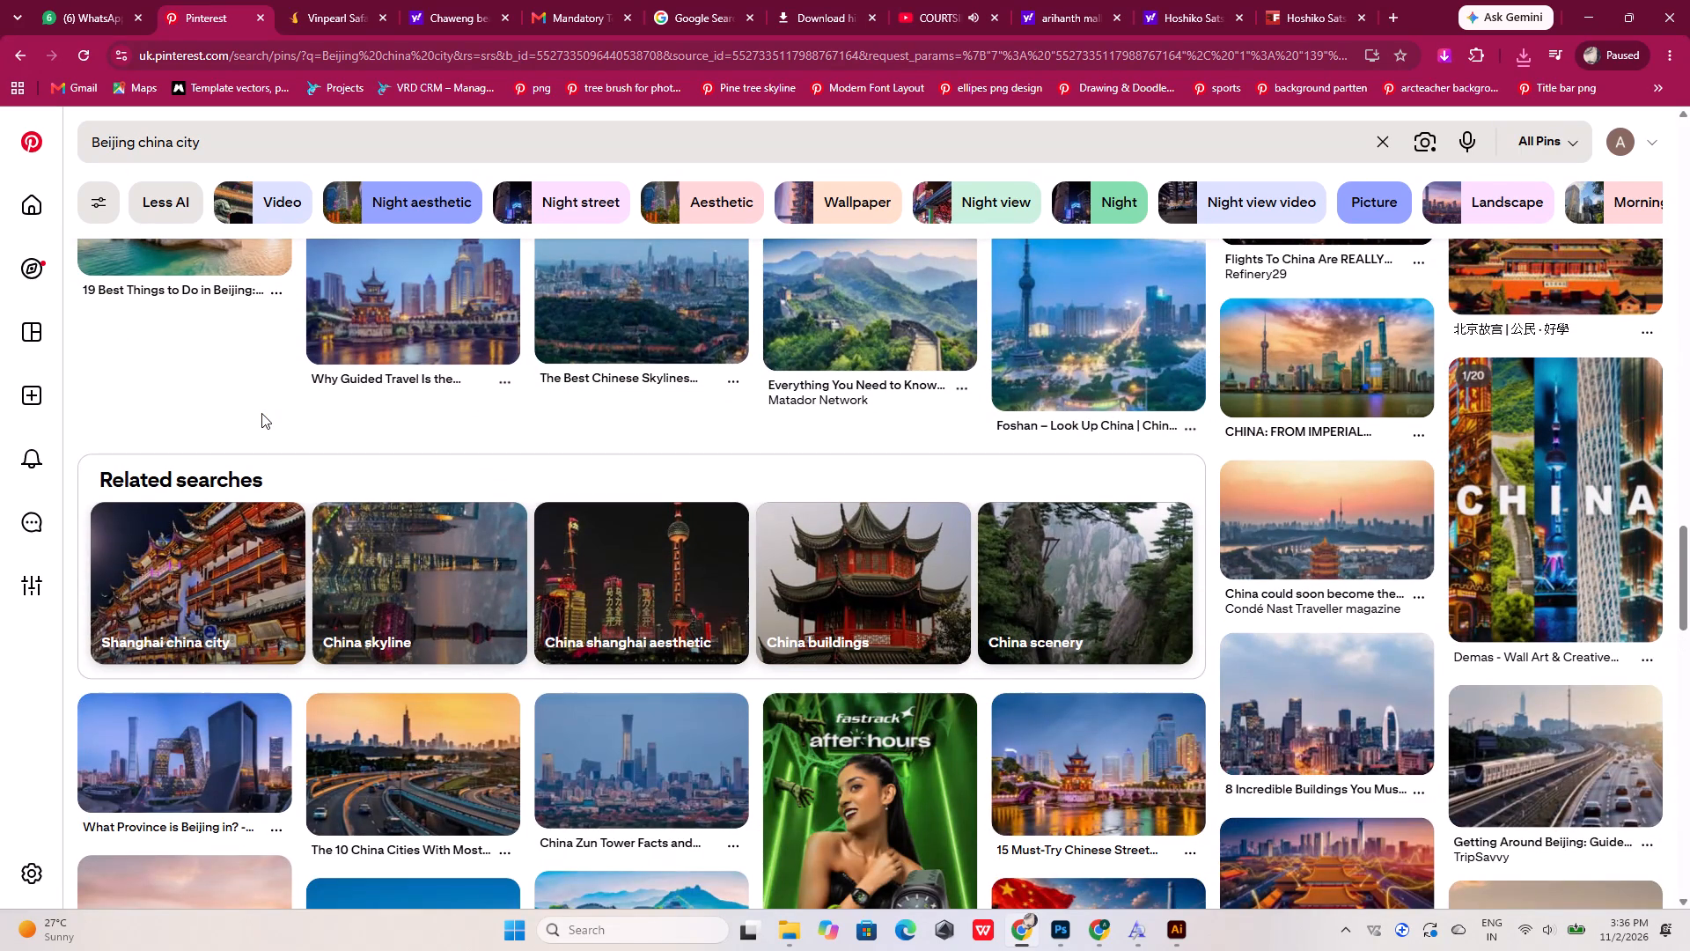
scroll(261, 413, up, 4)
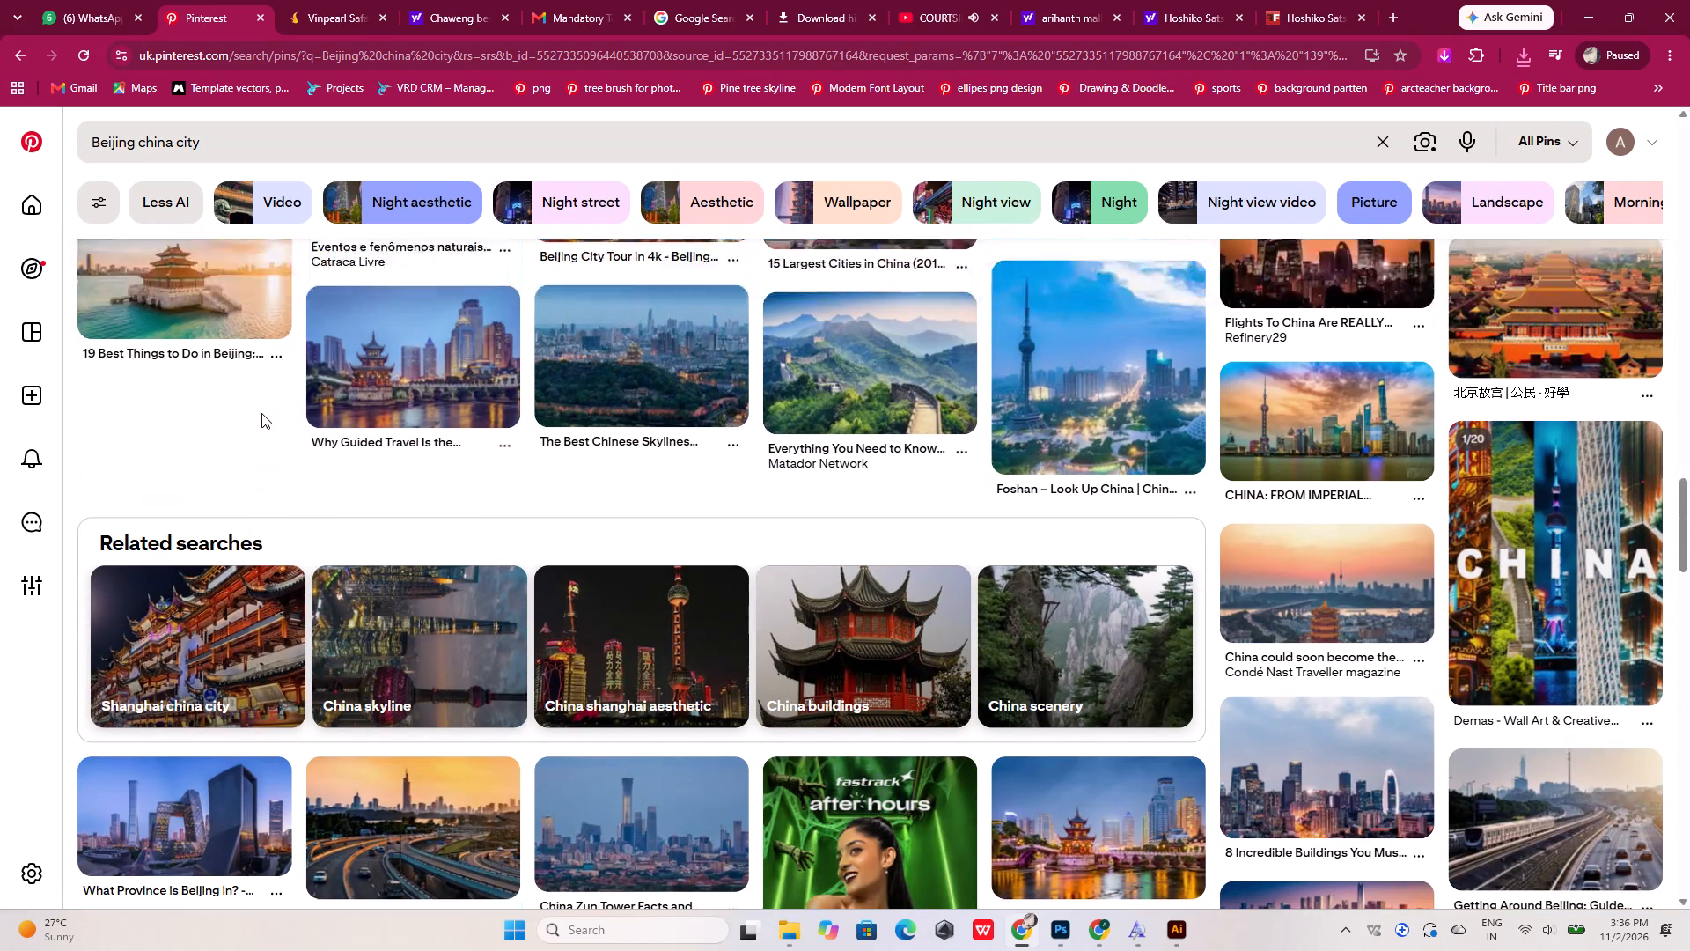
scroll(261, 413, up, 9)
scroll(261, 413, up, 16)
scroll(261, 413, down, 8)
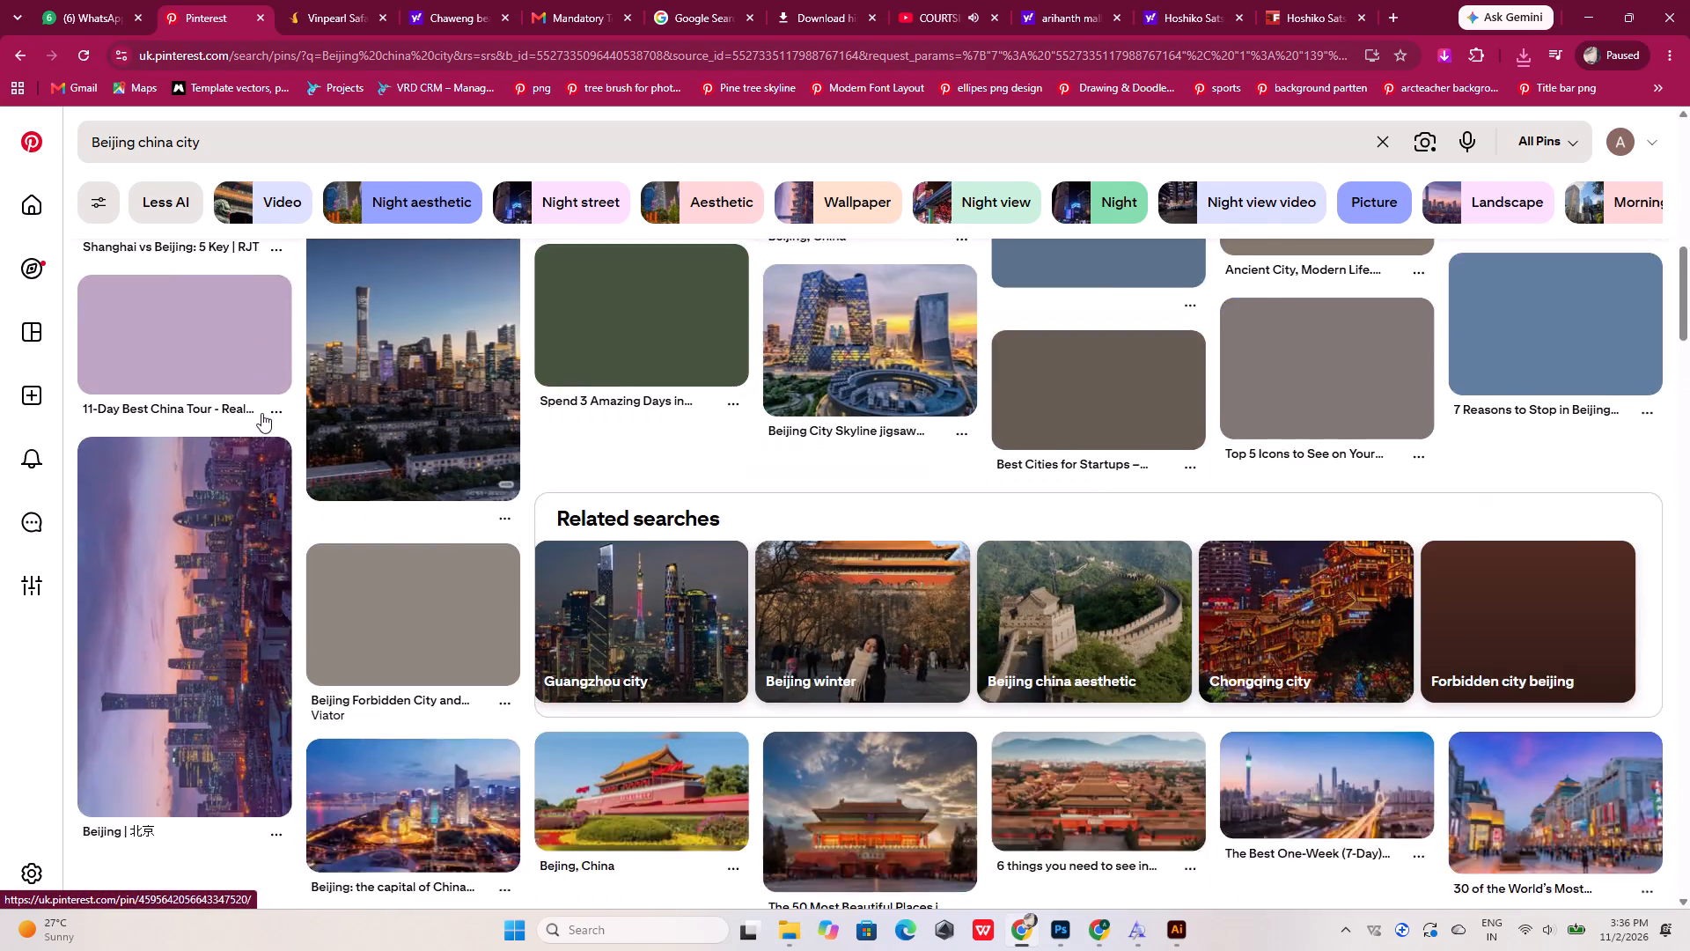
scroll(261, 413, down, 18)
scroll(261, 413, up, 6)
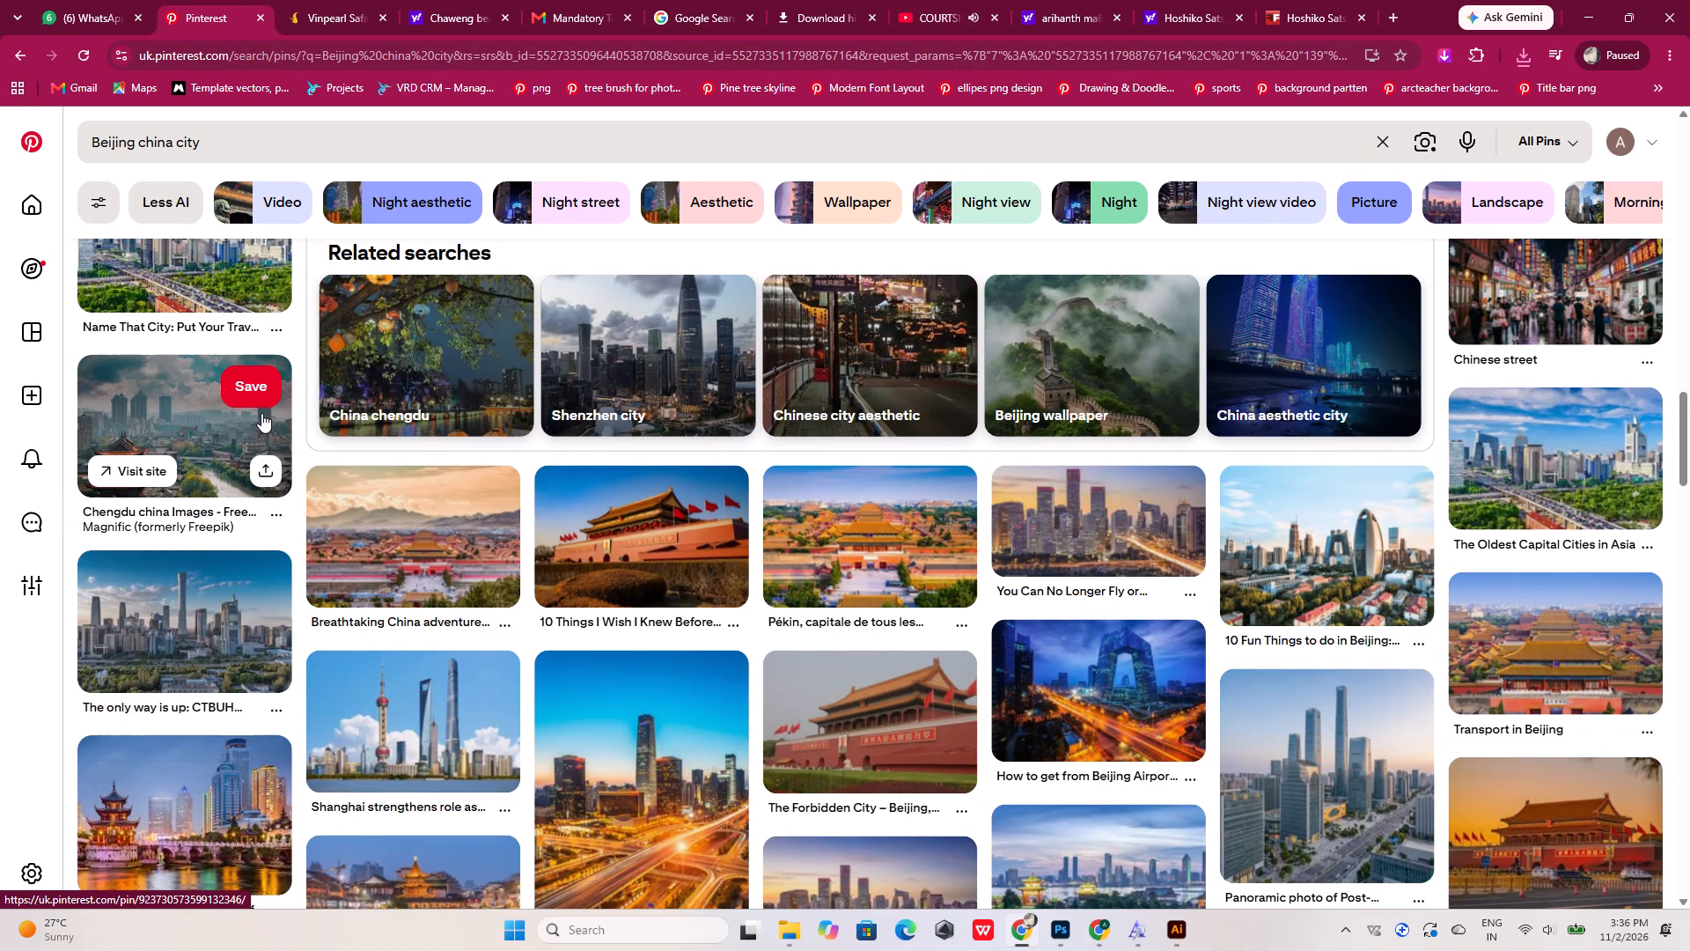
scroll(261, 413, down, 7)
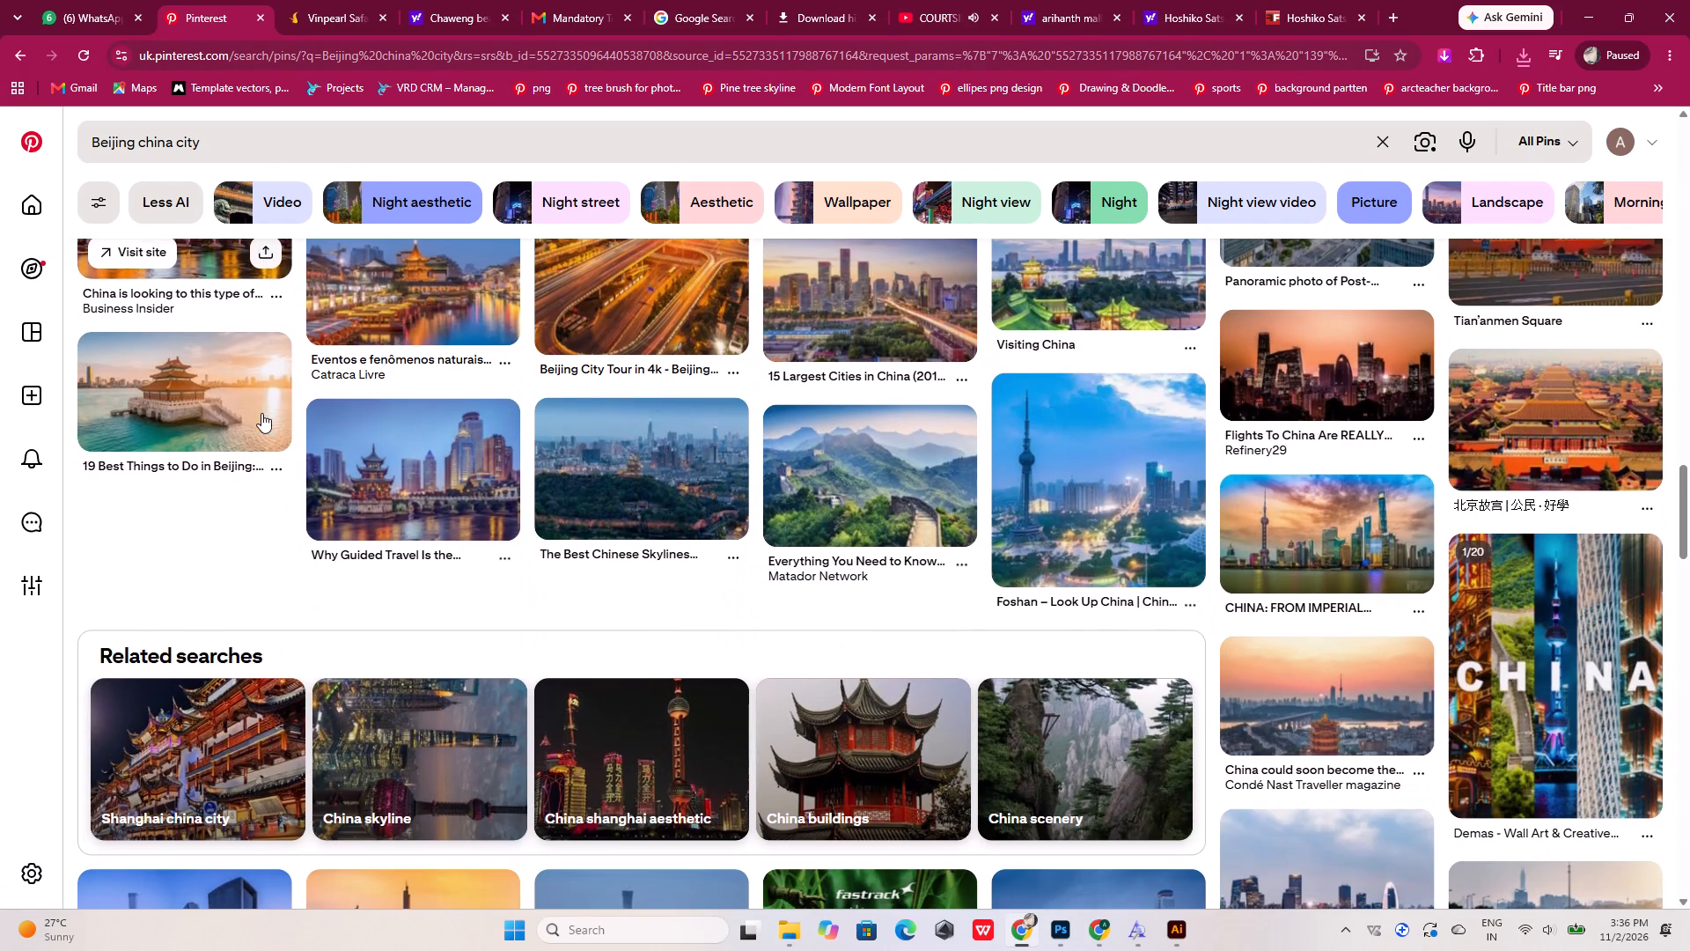
scroll(261, 413, down, 7)
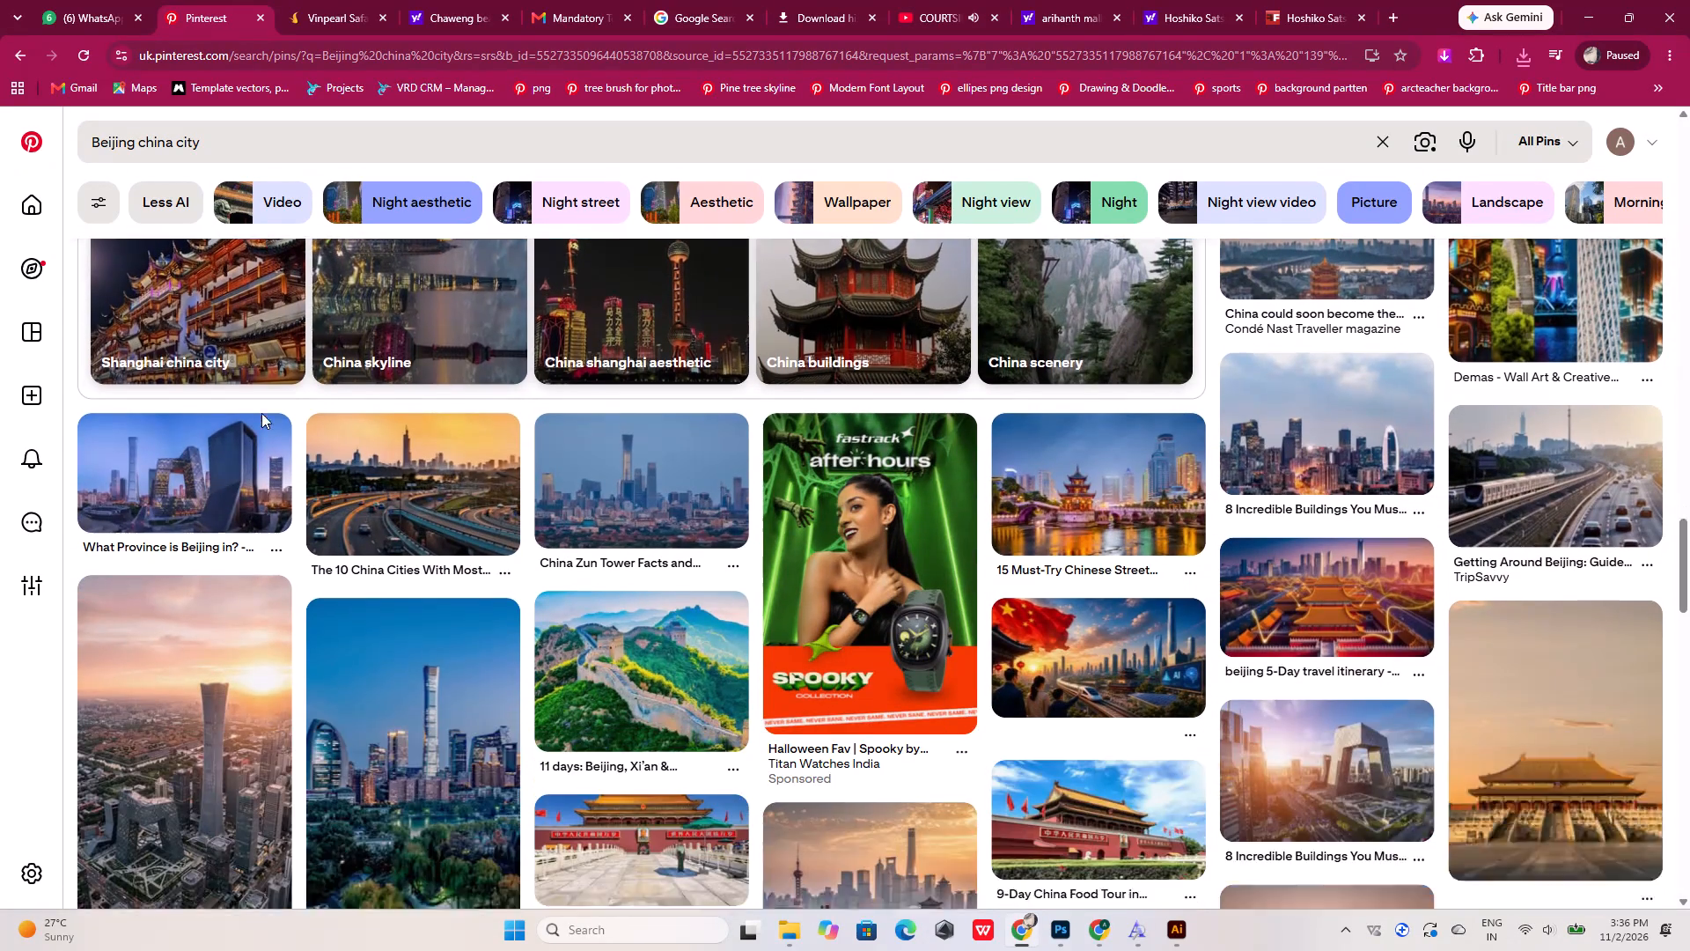
scroll(261, 413, up, 9)
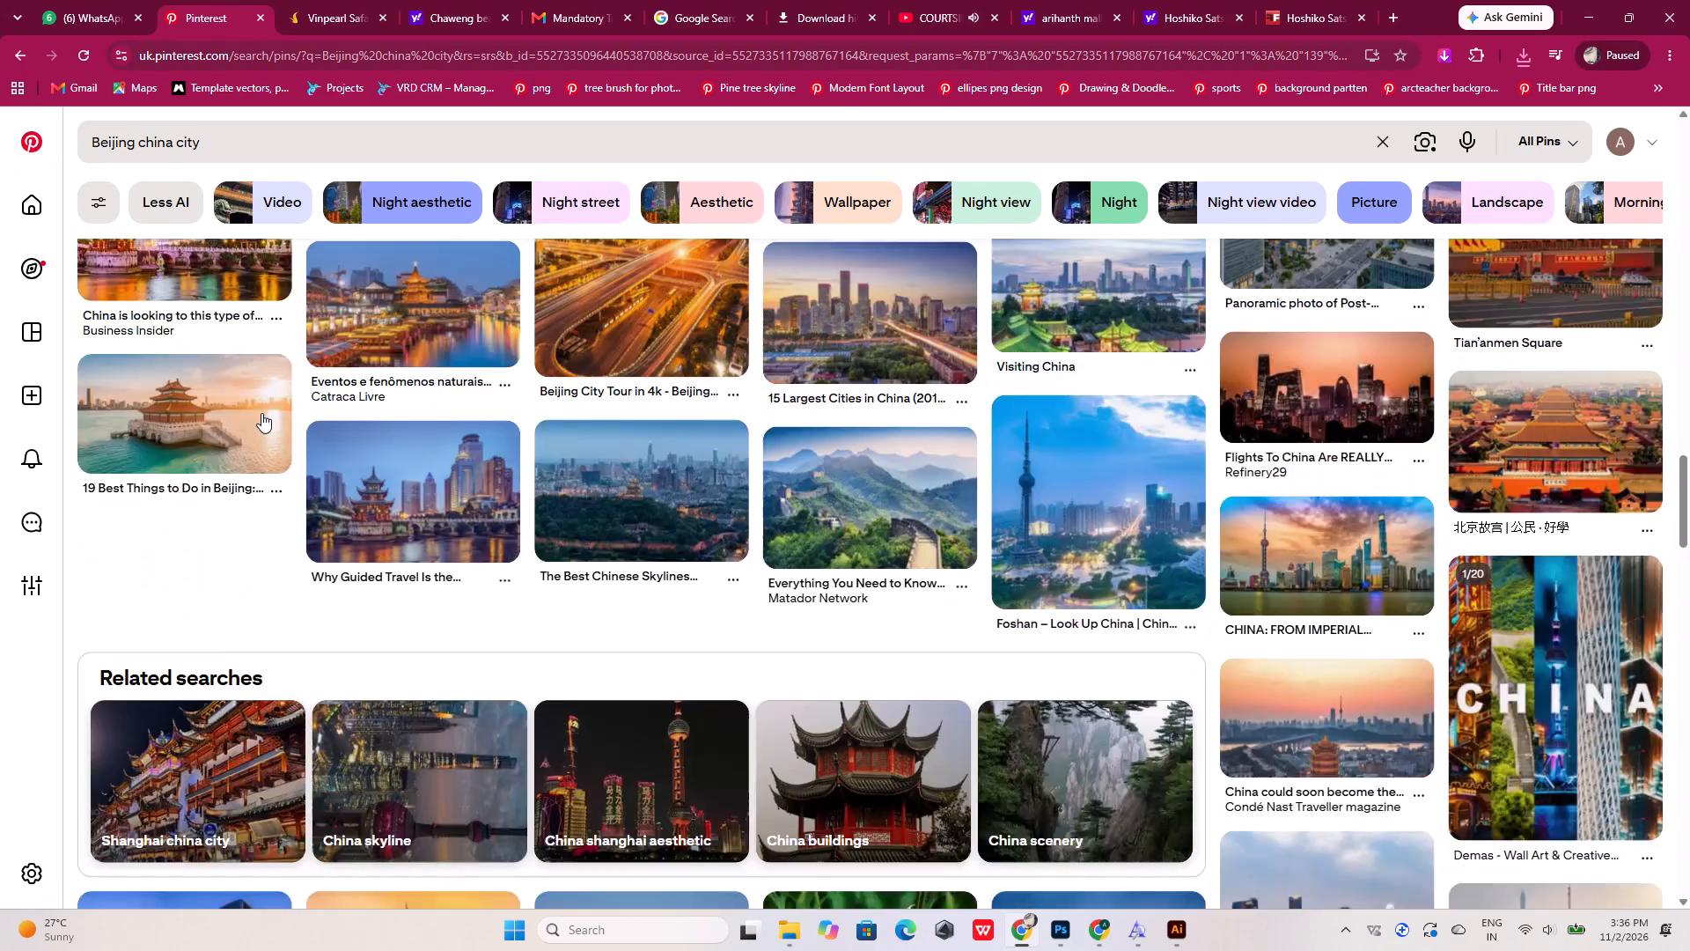
scroll(261, 413, up, 20)
scroll(261, 413, up, 16)
scroll(261, 413, up, 5)
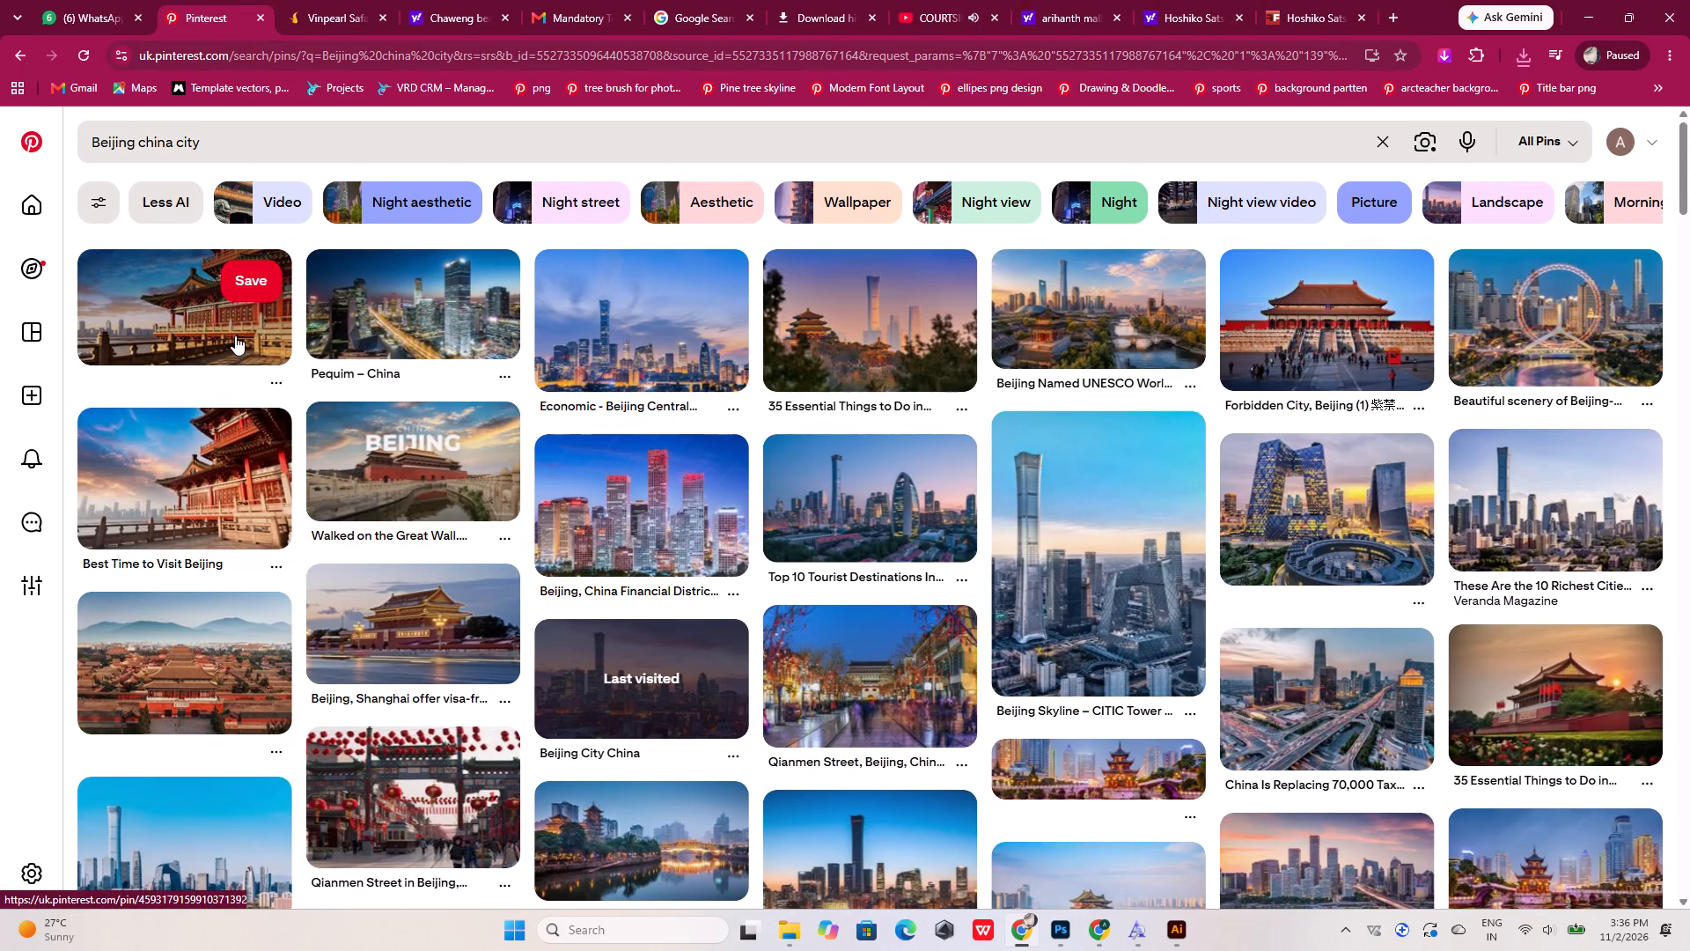
Open the "Best Time to Visit Beijing" pin and download the related front-view Forbidden City palace photo with the blue sky.
click(187, 437)
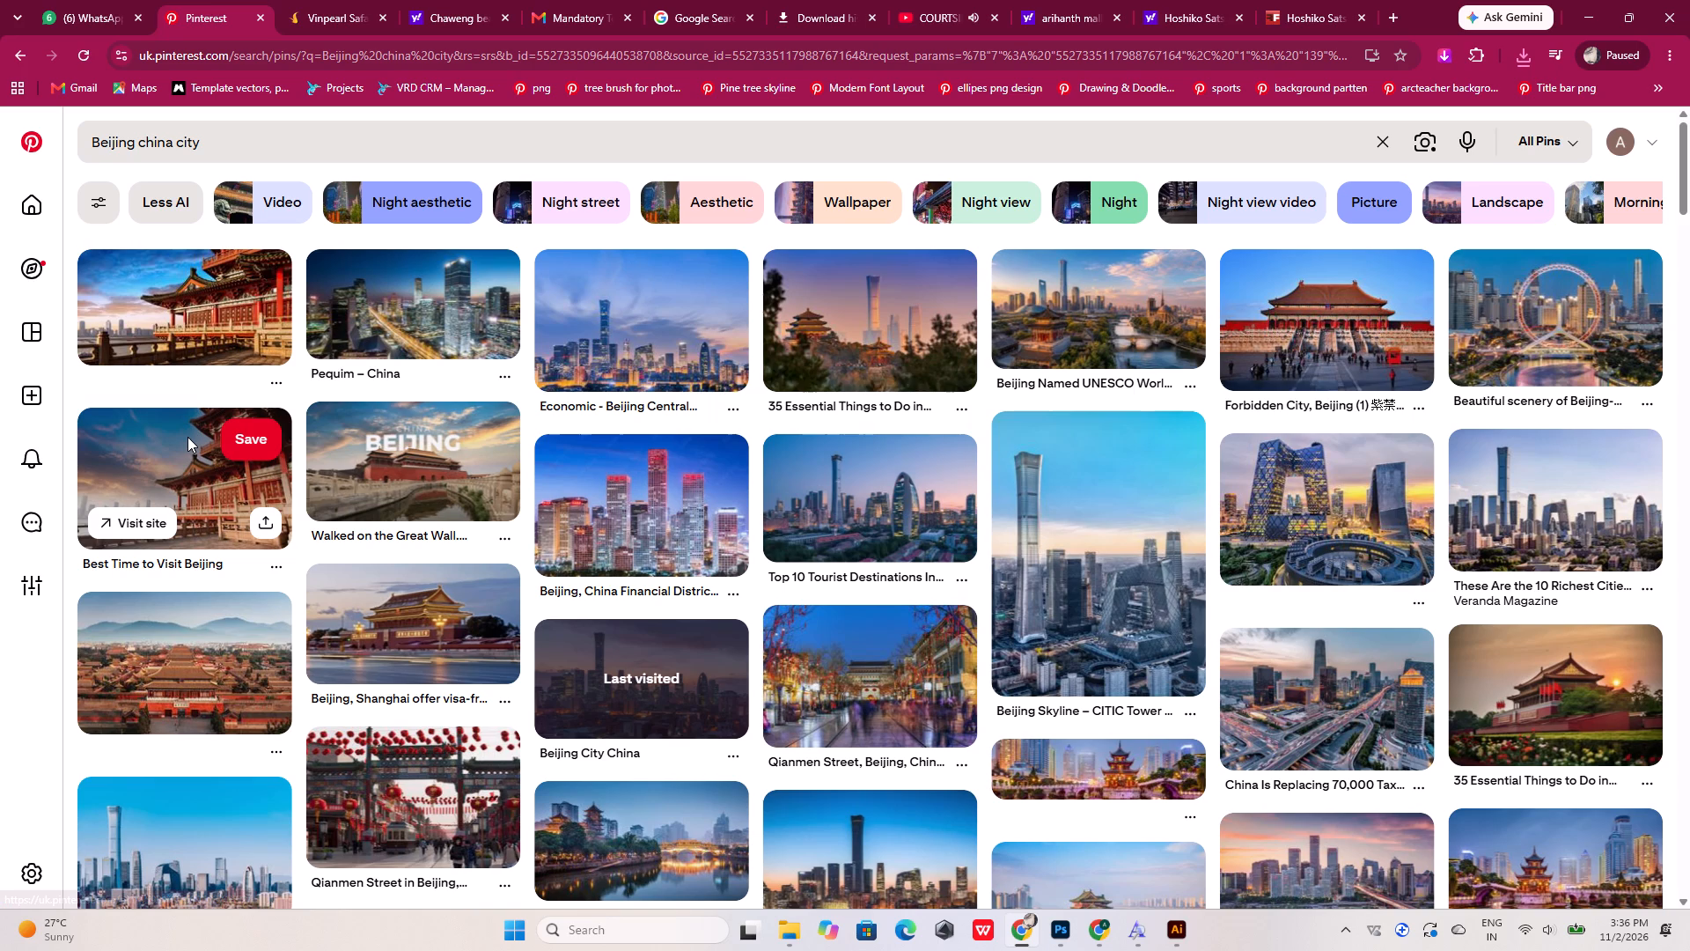
click(183, 471)
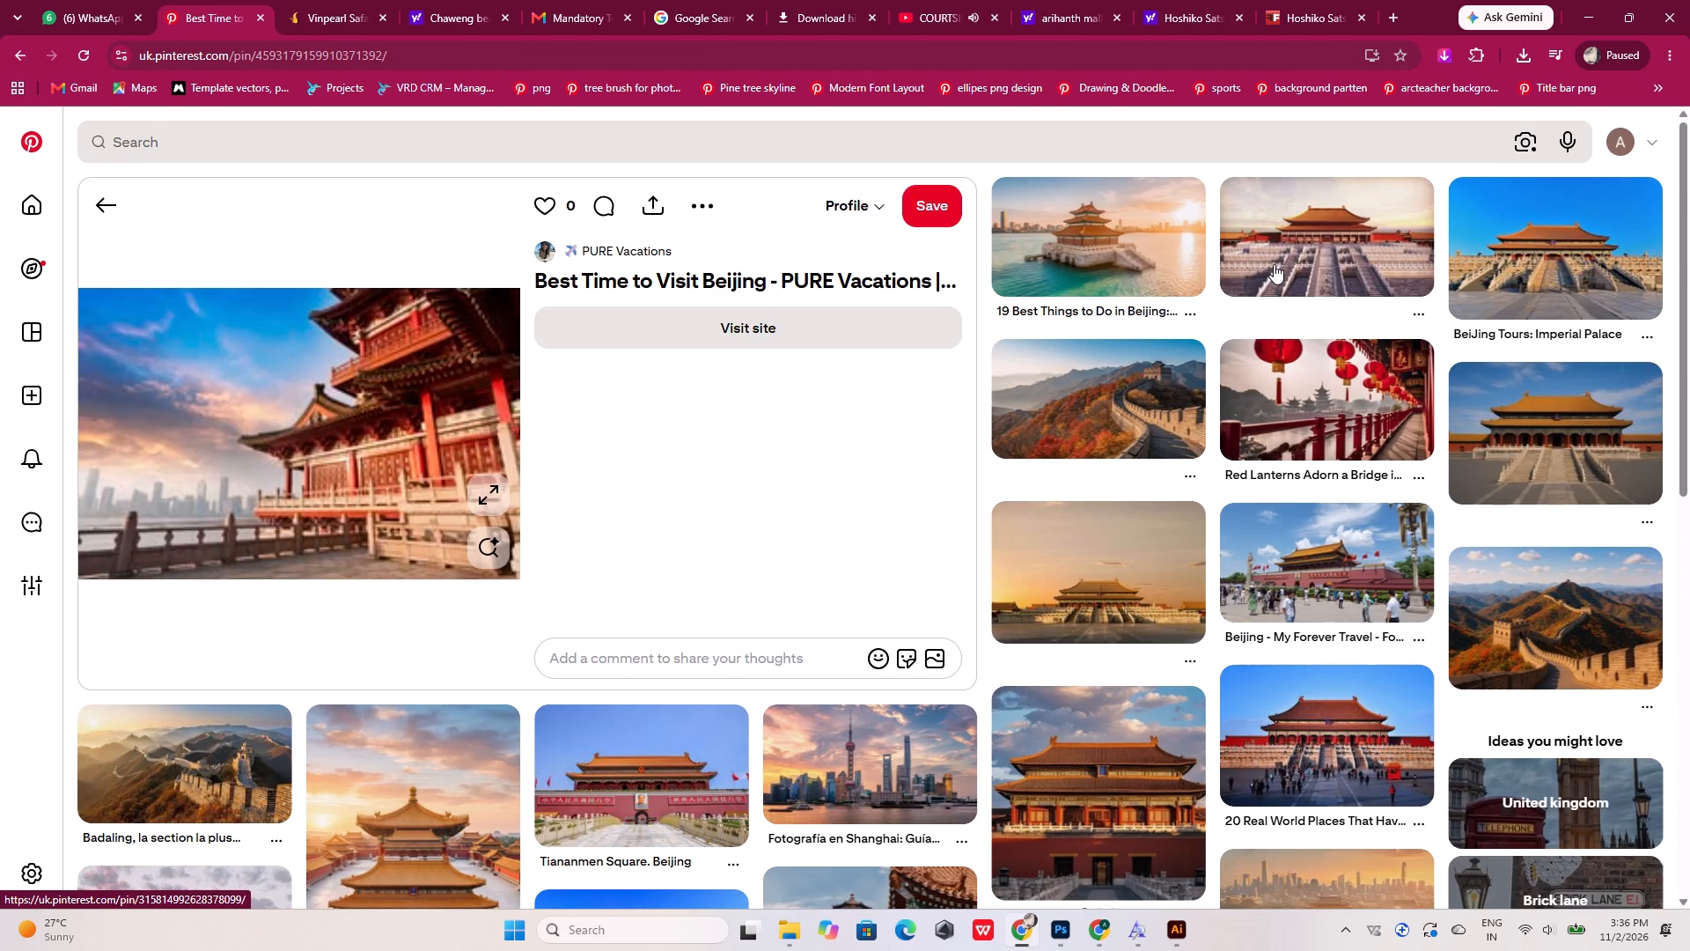
click(1505, 427)
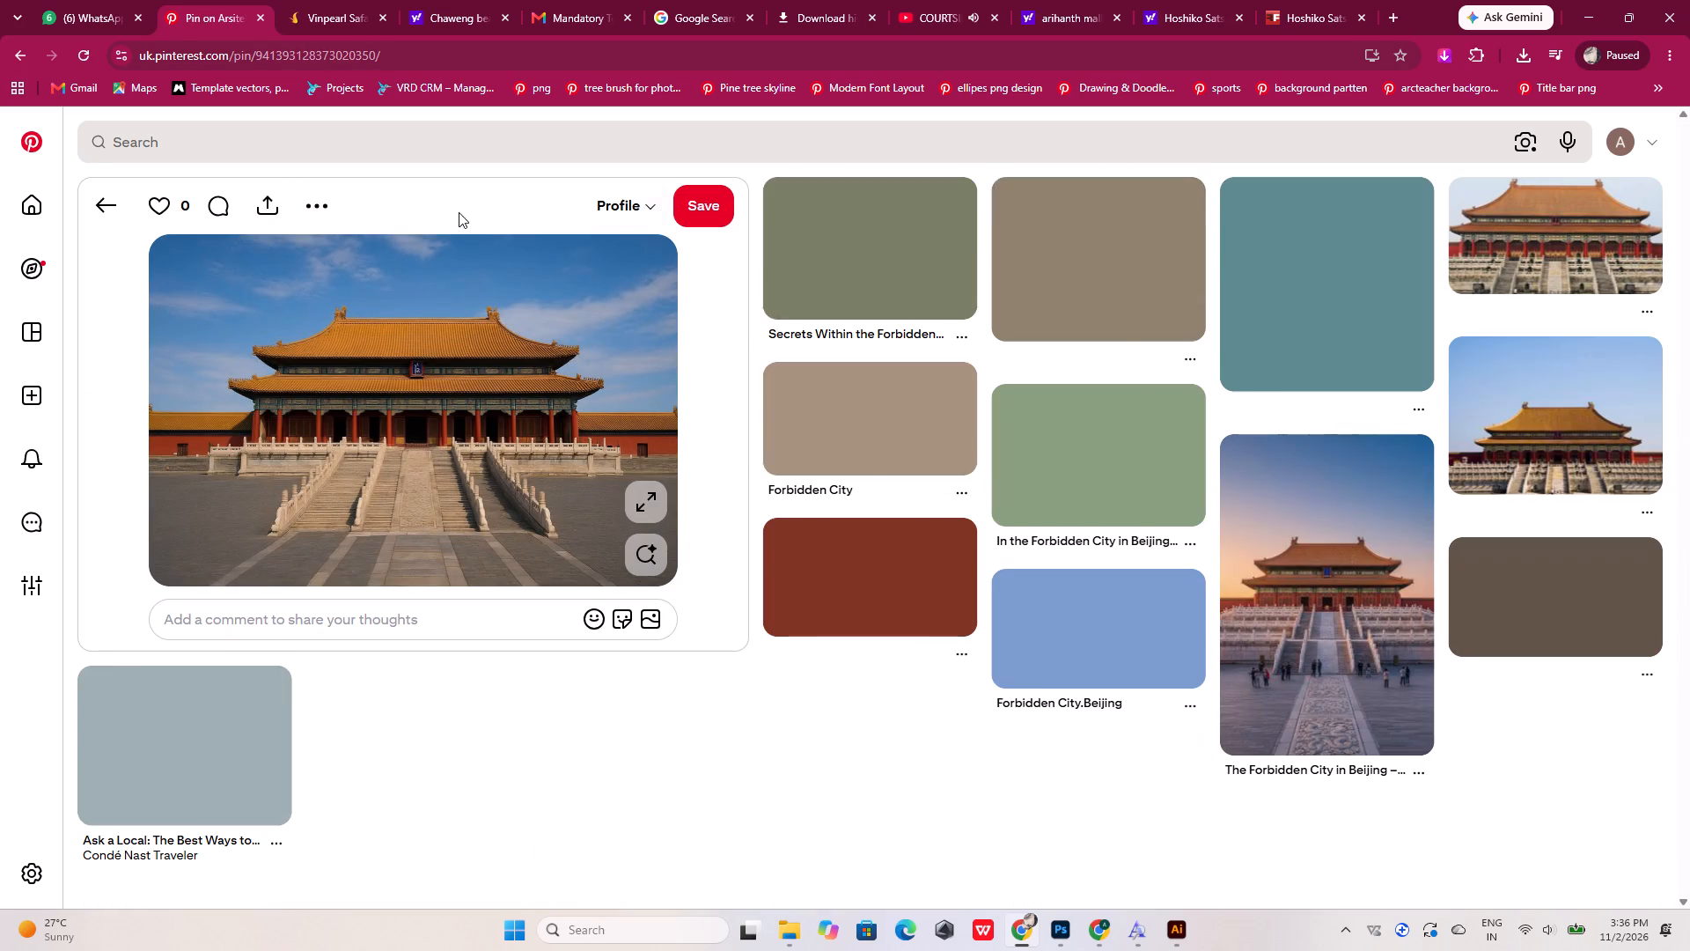
click(321, 203)
click(319, 255)
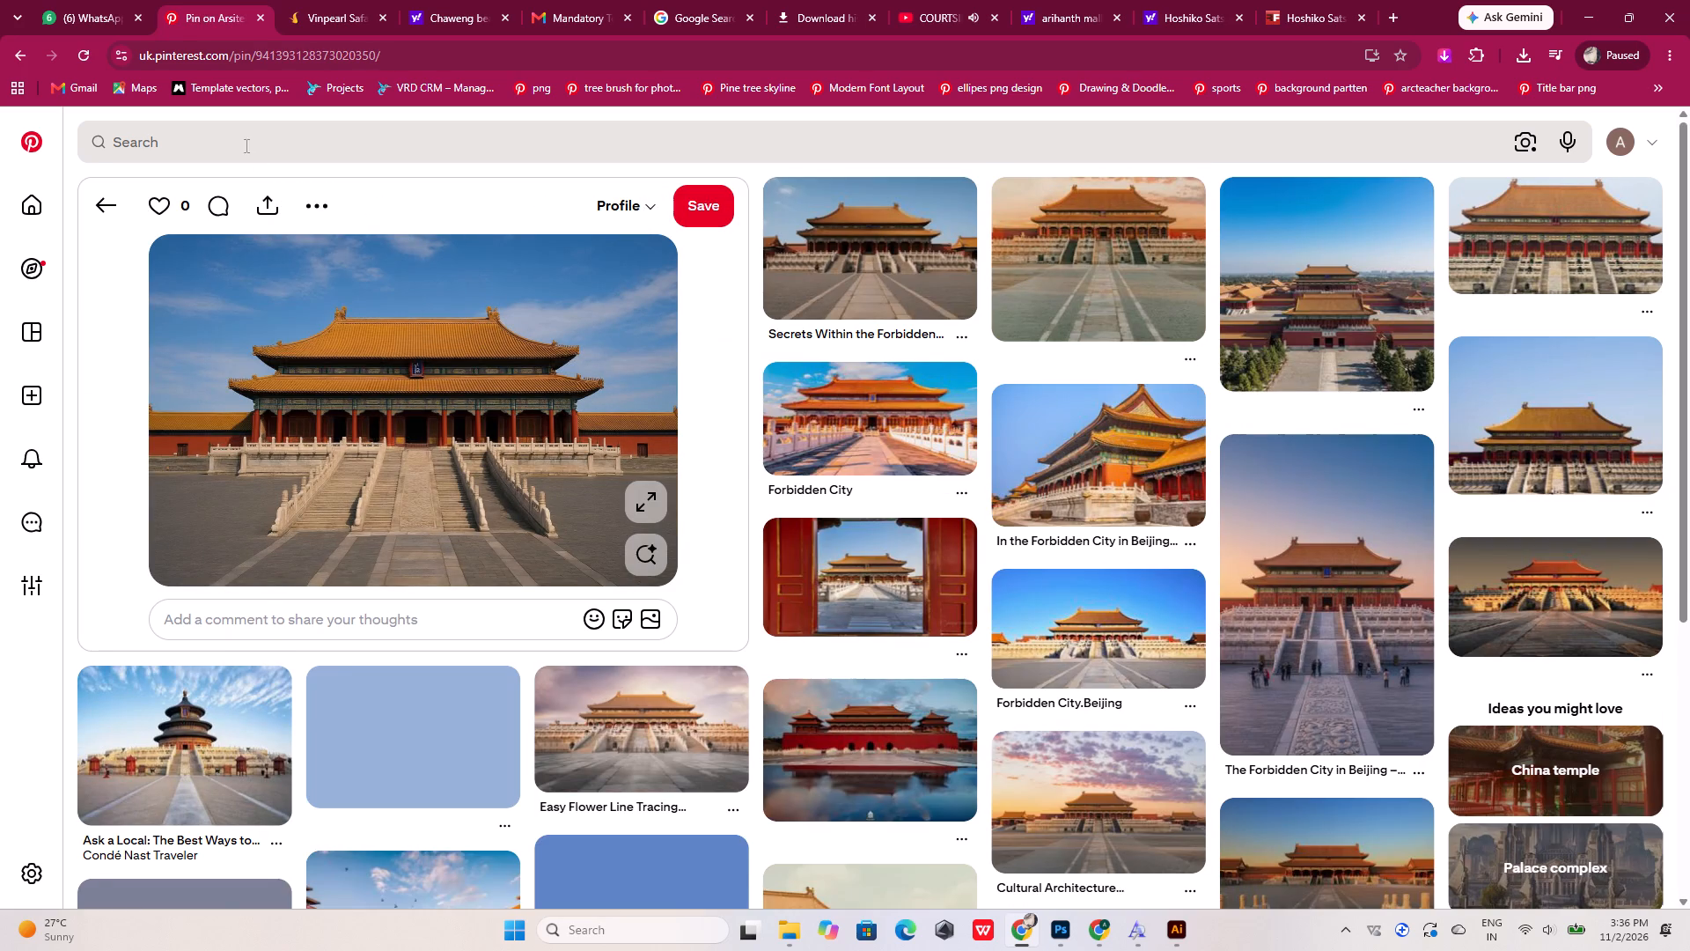
Search Pinterest for "Harbin img".
click(245, 144)
key(ctrl+v)
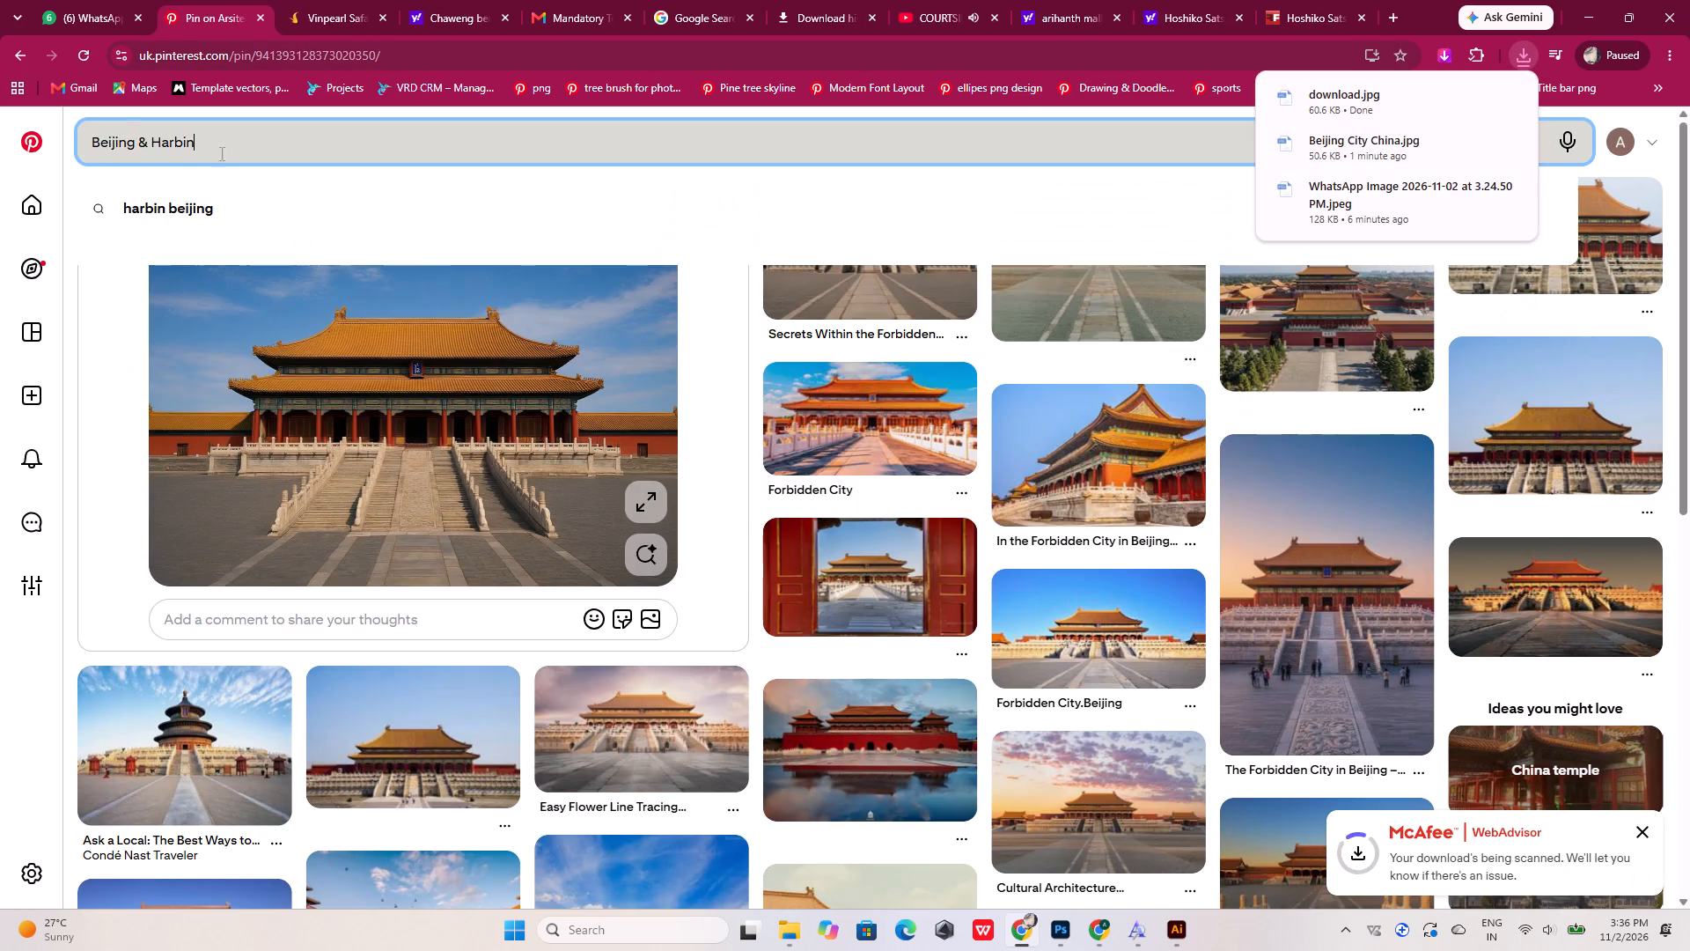
drag(153, 144, 0, 129)
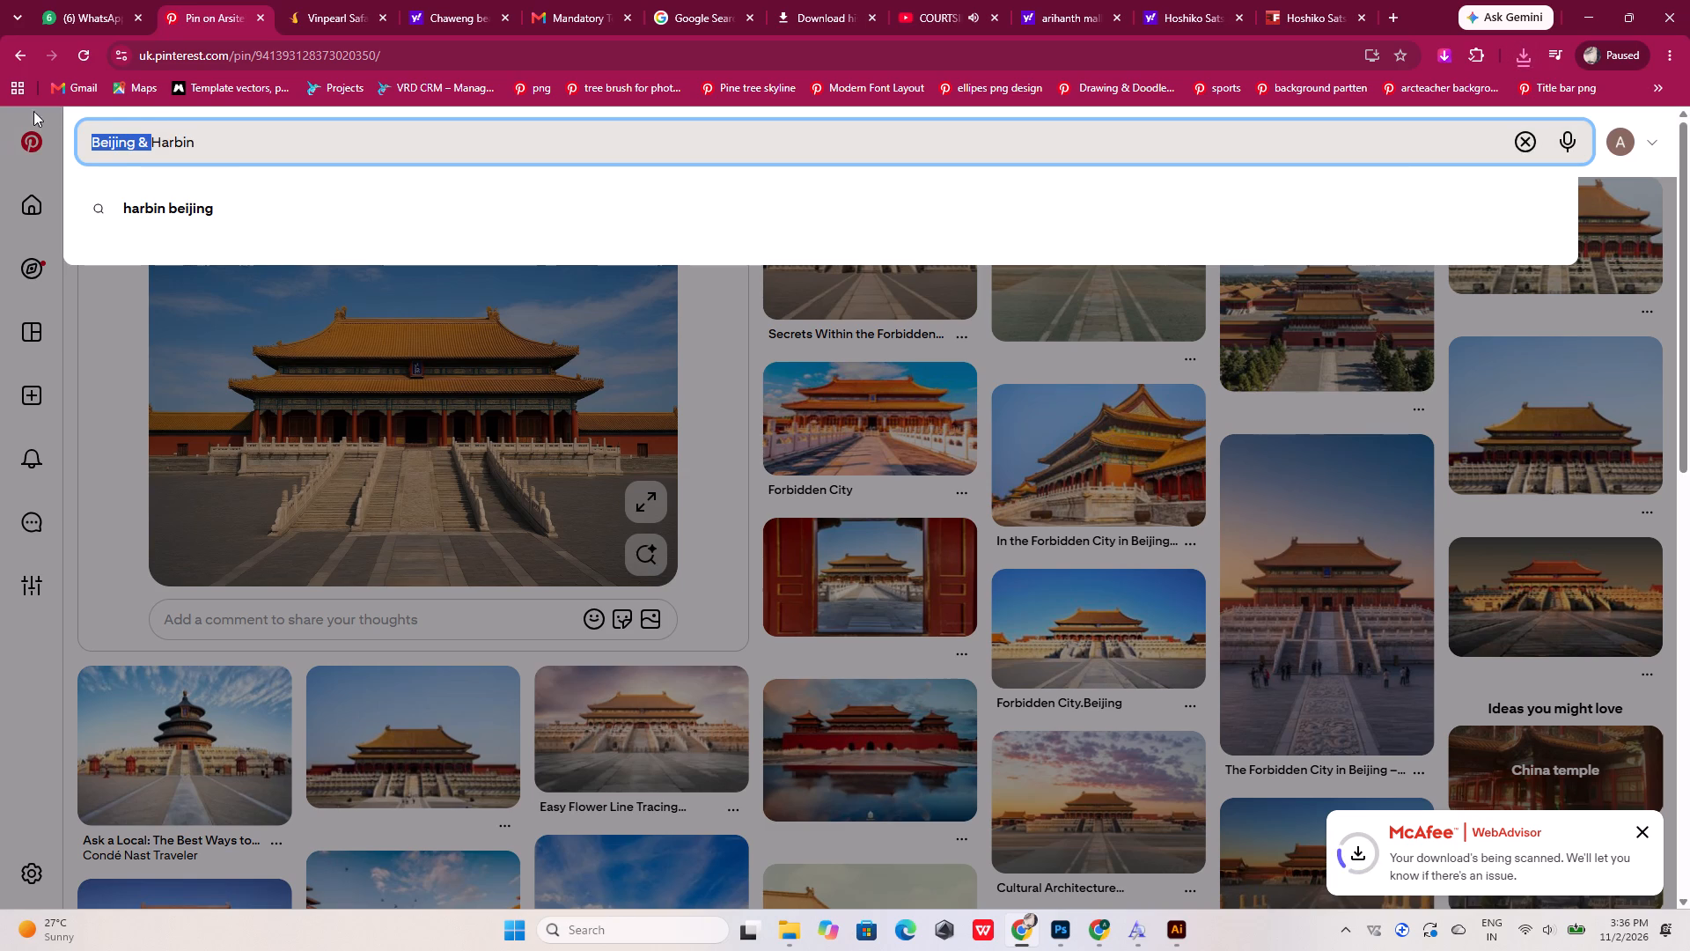
key(BackSpace)
click(224, 146)
key(space)
text(img)
key(Return)
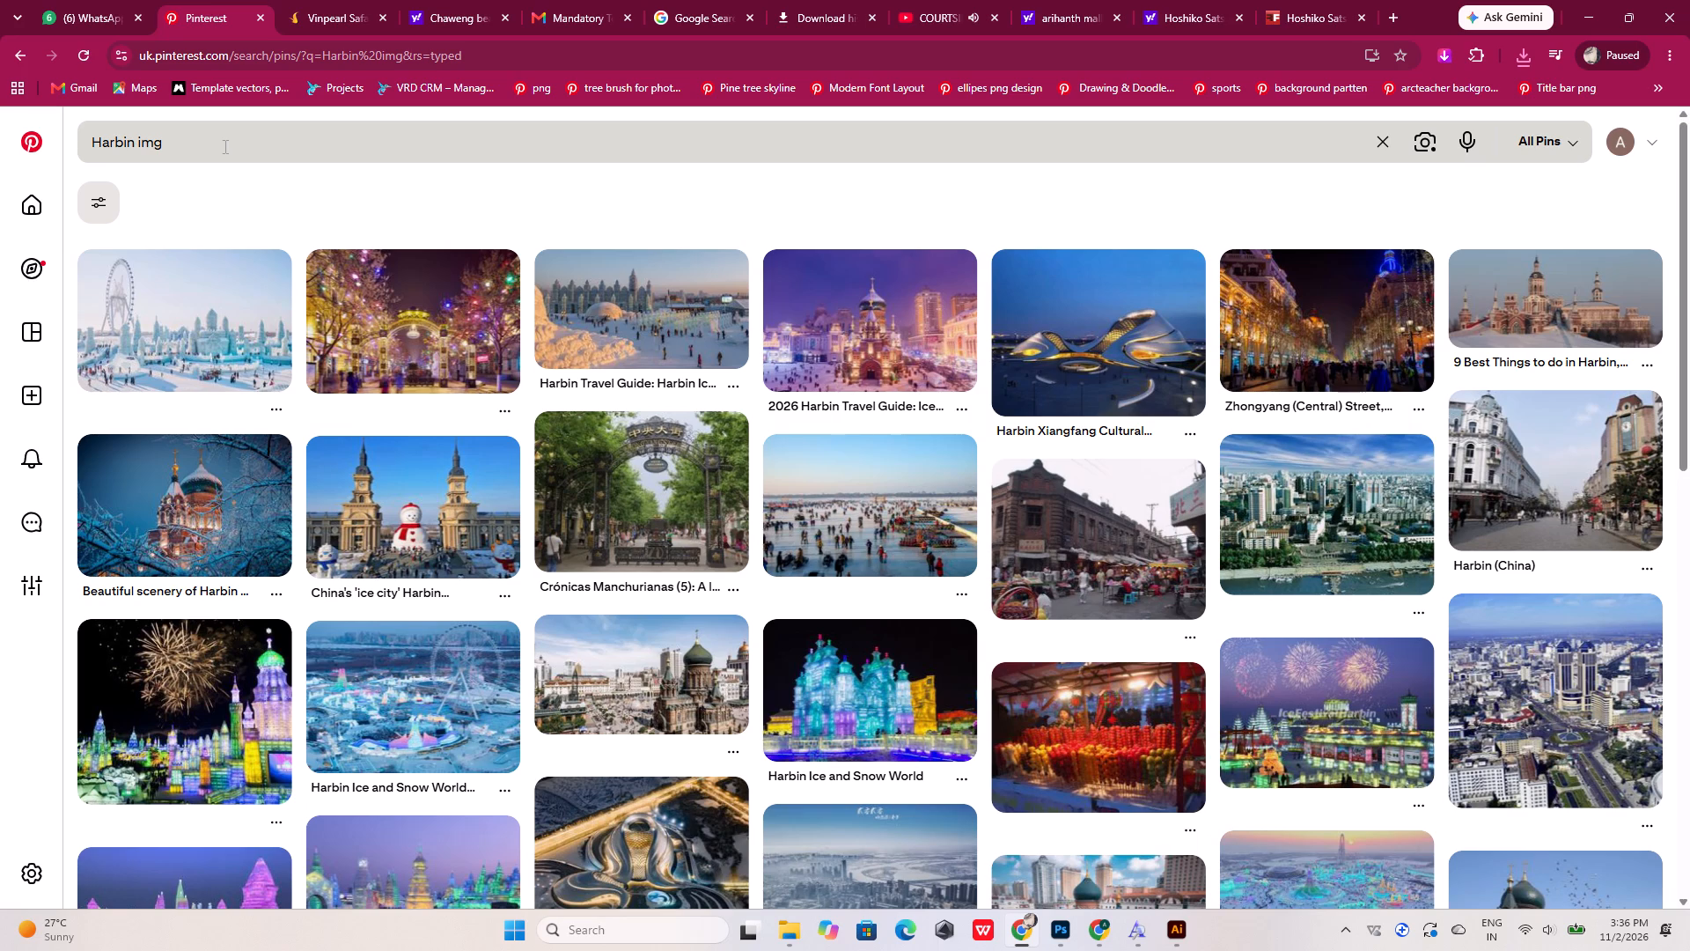
Find the "2026 Harbin Travel Guide: Ice City Culture & Winter Wonders" pin among the Harbin results and download its snowy cathedral photo.
scroll(224, 146, down, 2)
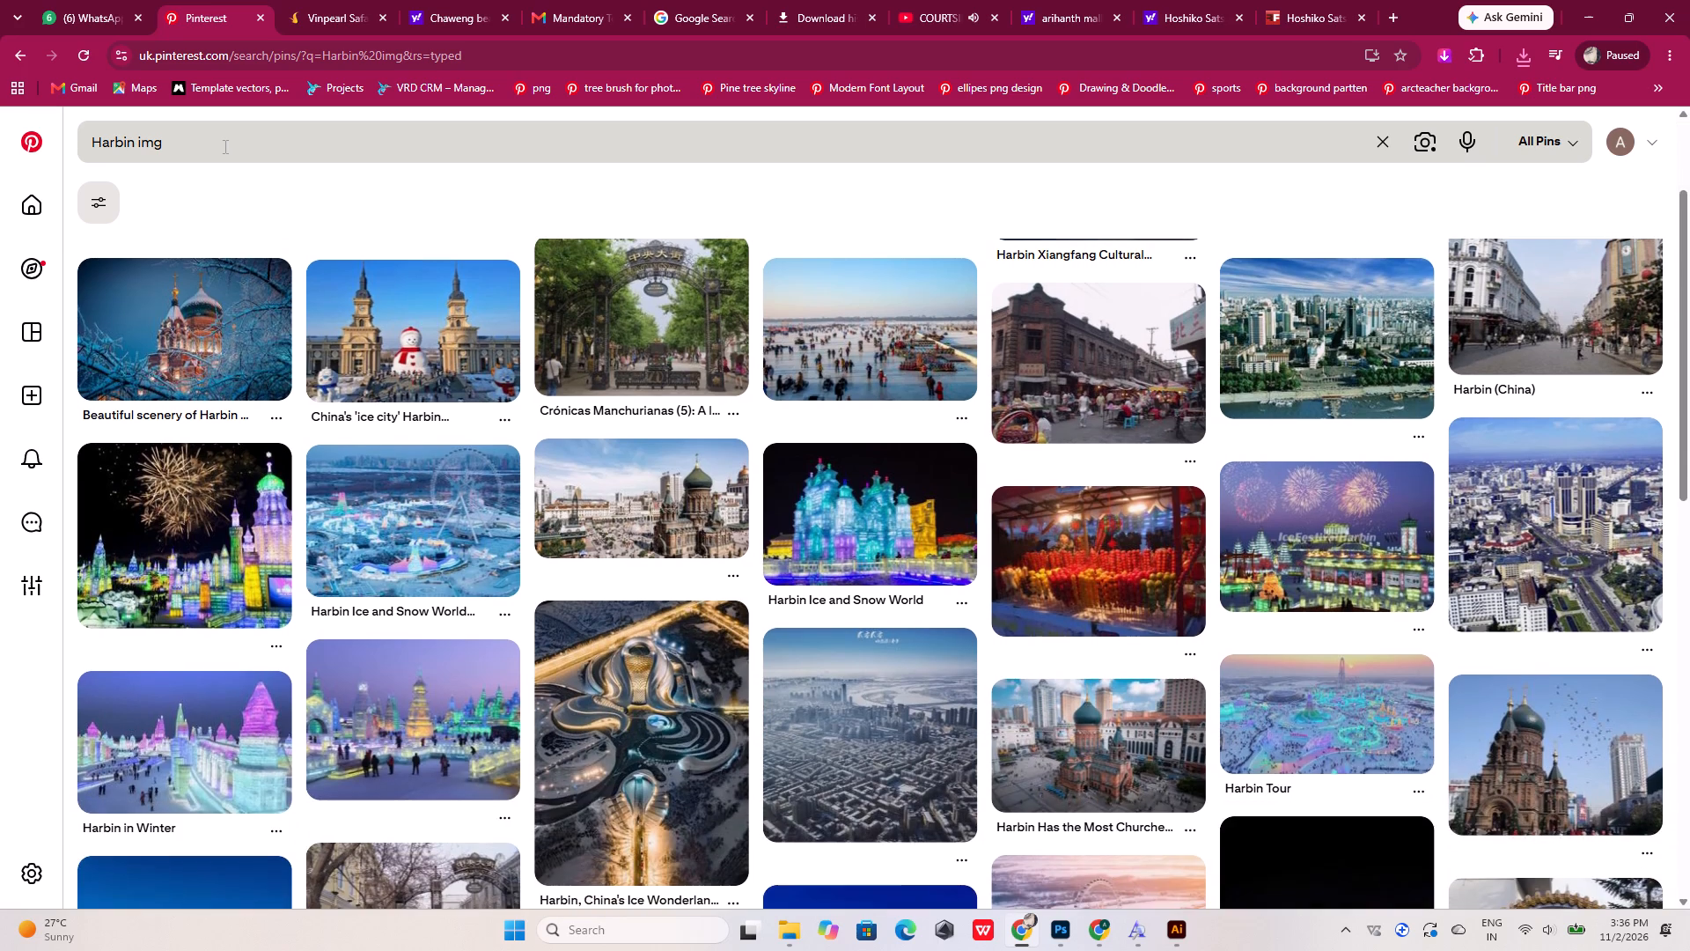
scroll(224, 146, down, 6)
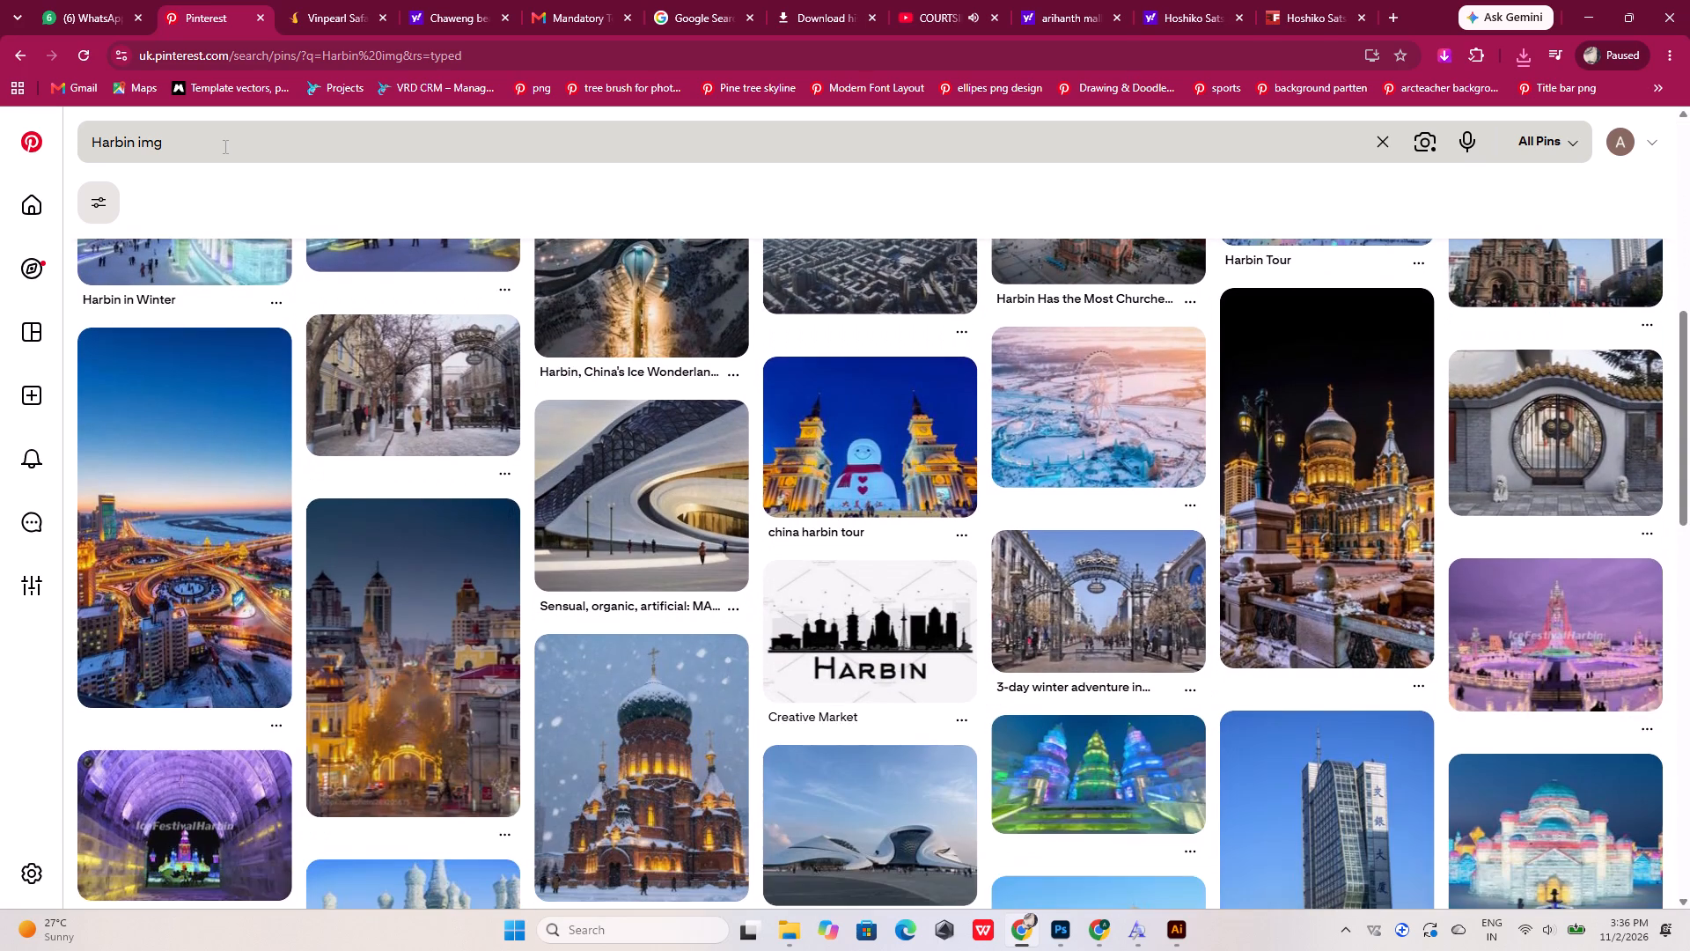
scroll(224, 146, down, 2)
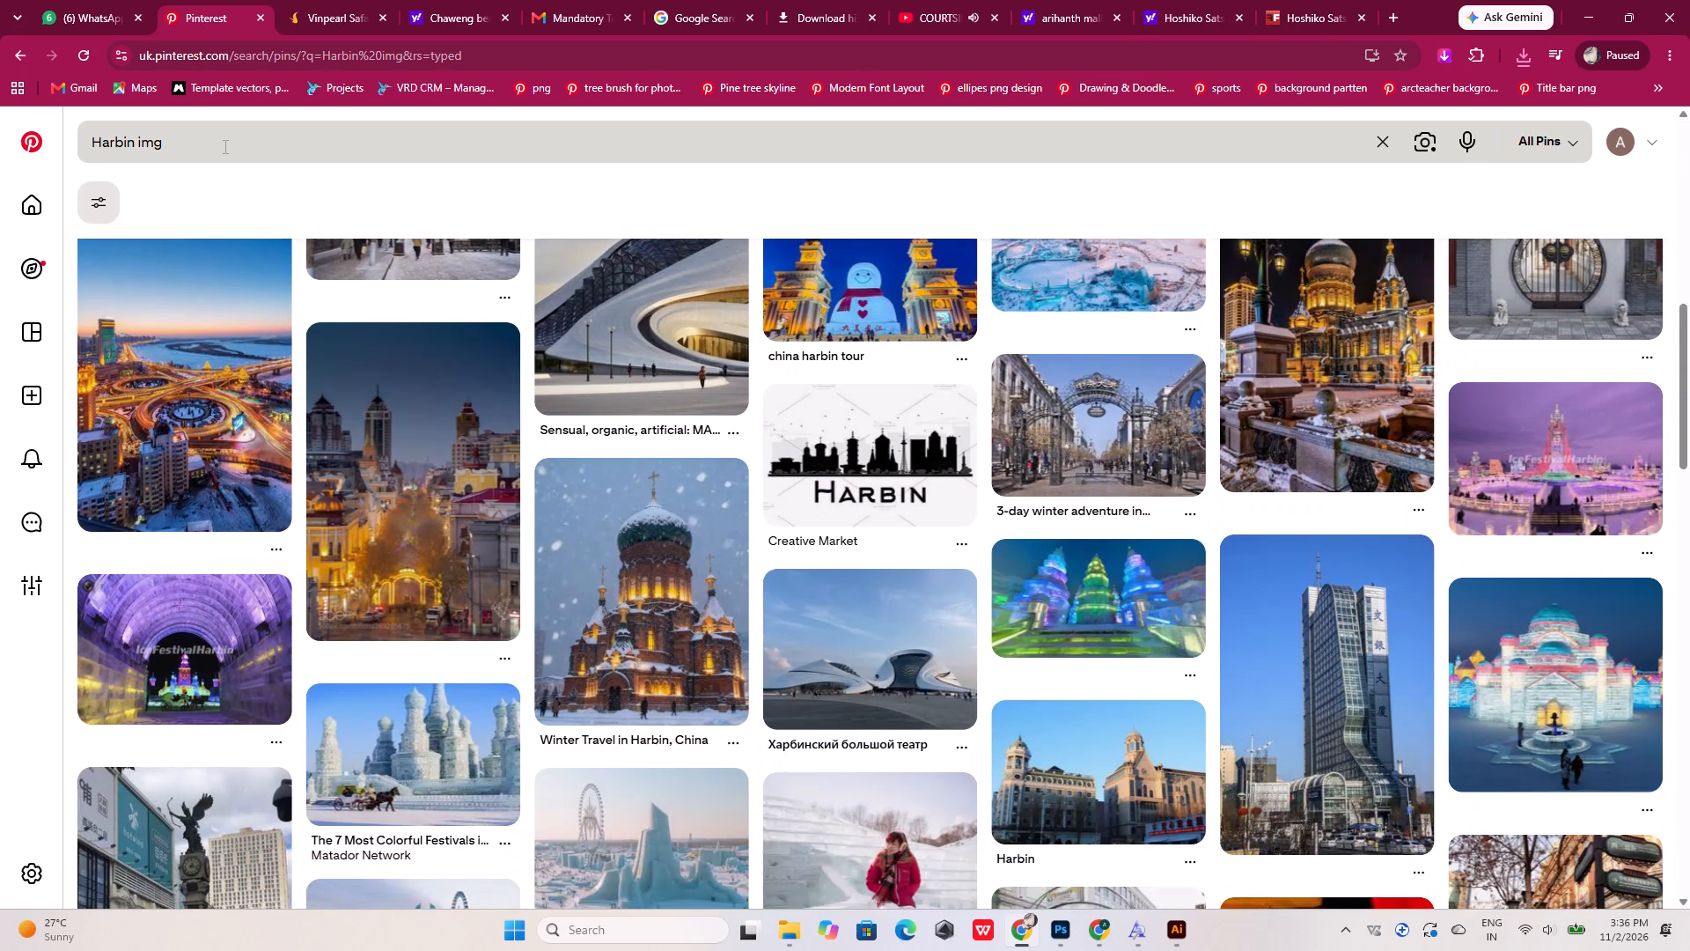
scroll(224, 146, down, 4)
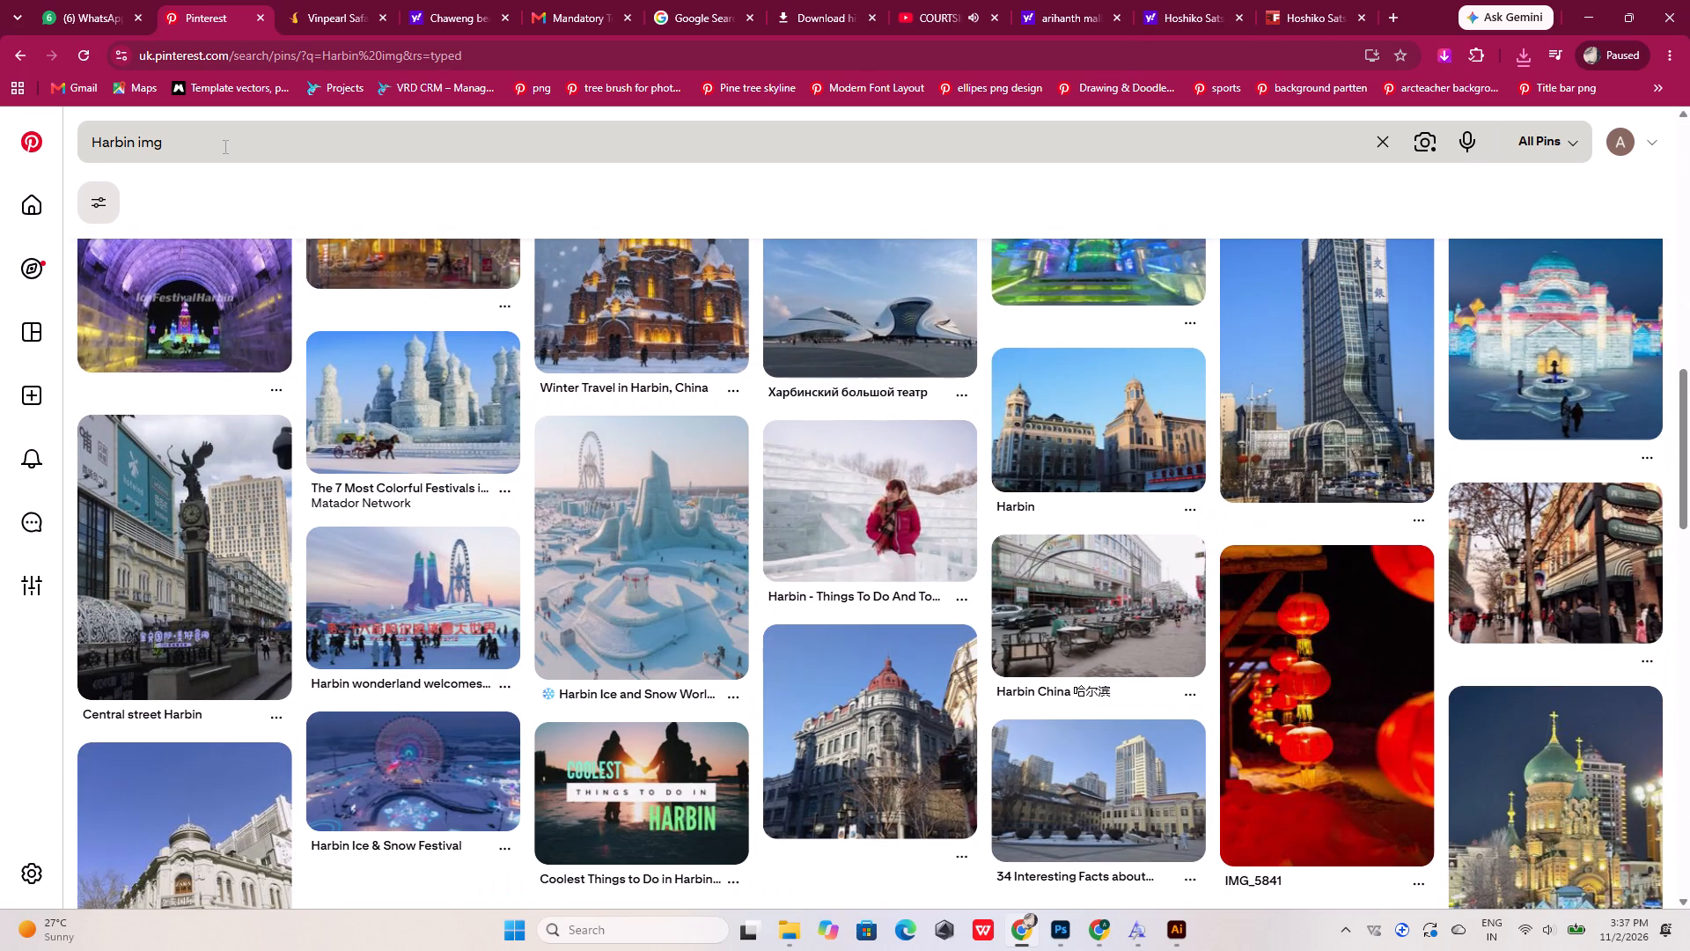
scroll(224, 146, up, 20)
scroll(224, 146, up, 4)
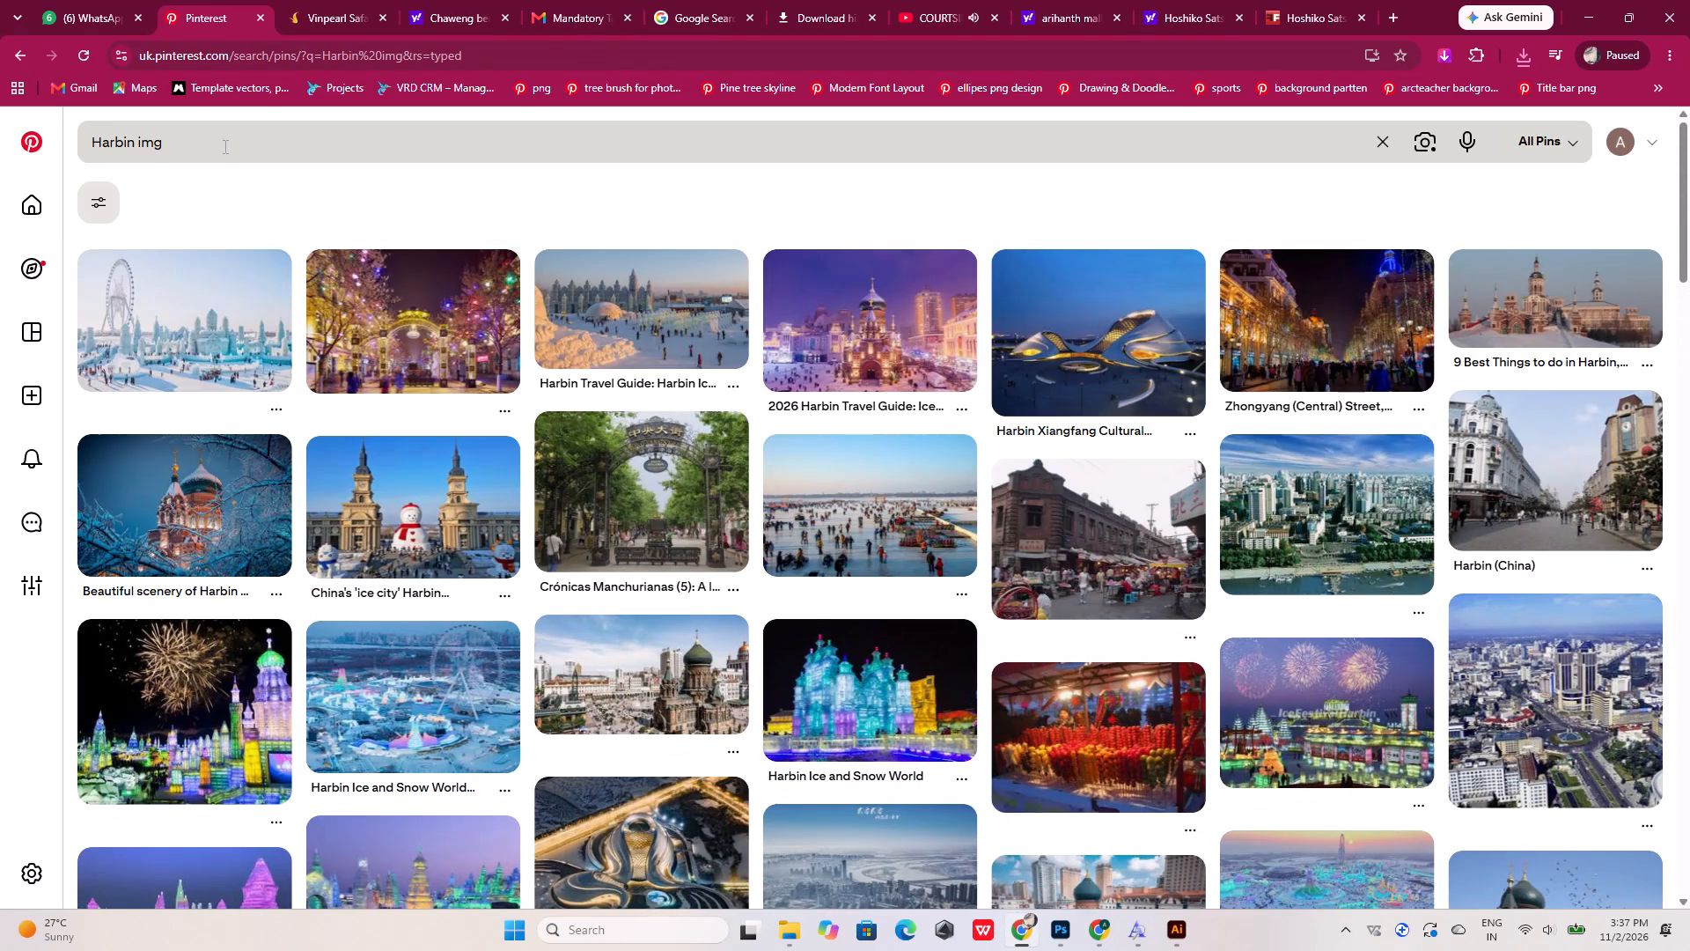
click(833, 316)
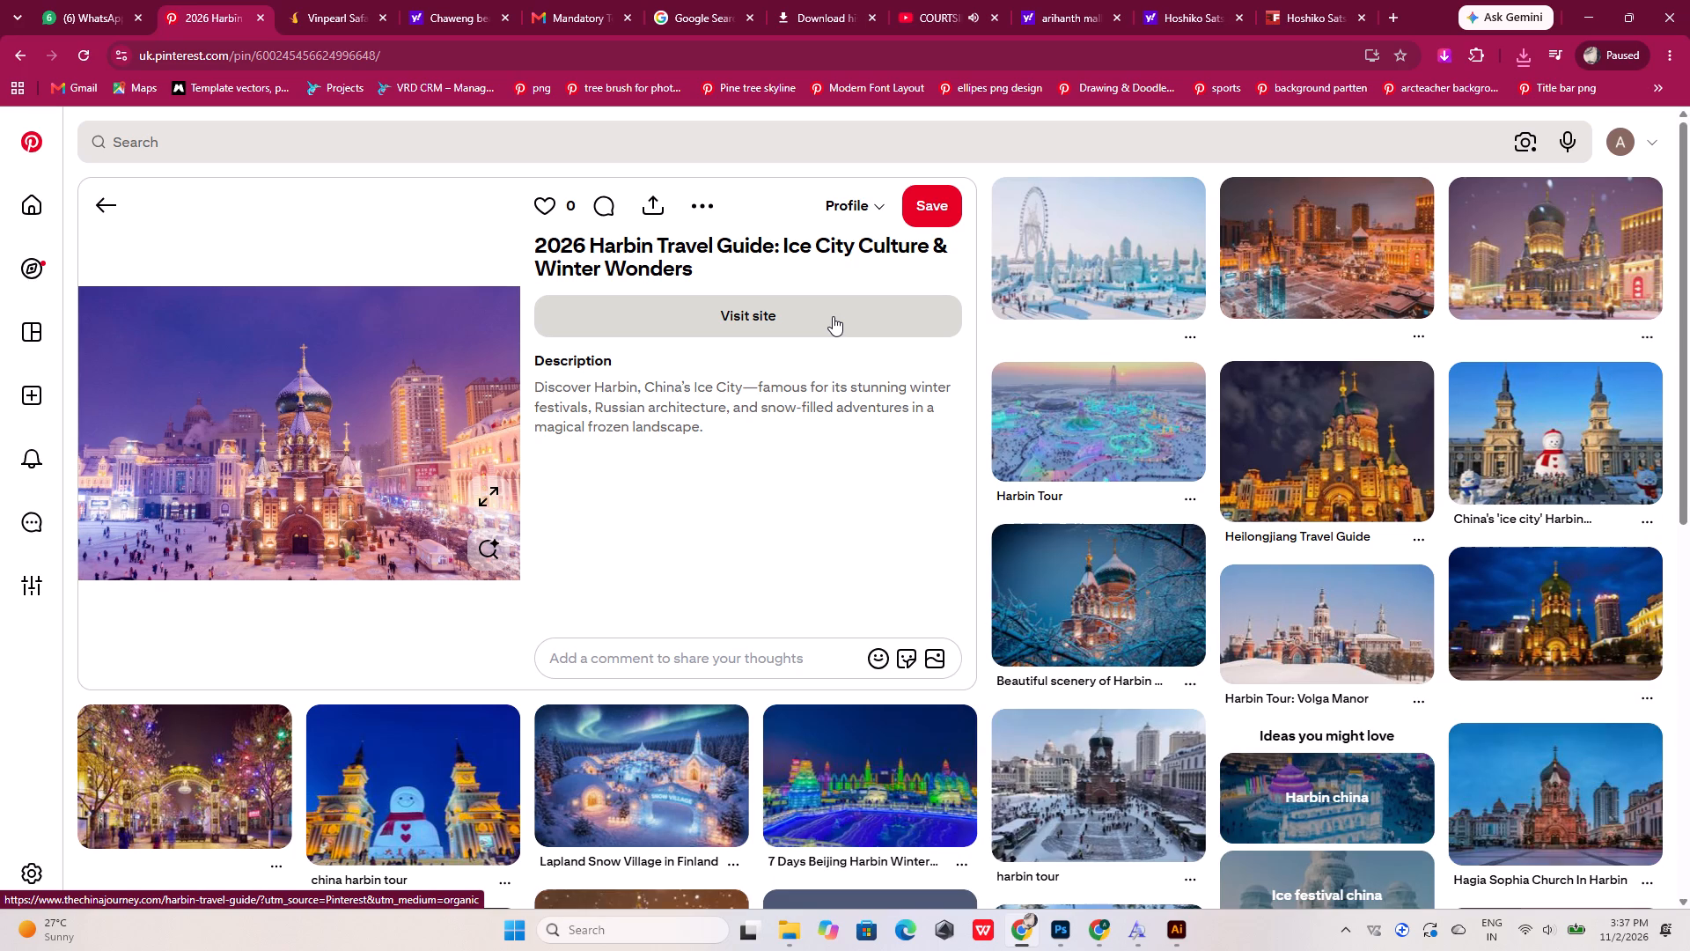
scroll(833, 316, down, 1)
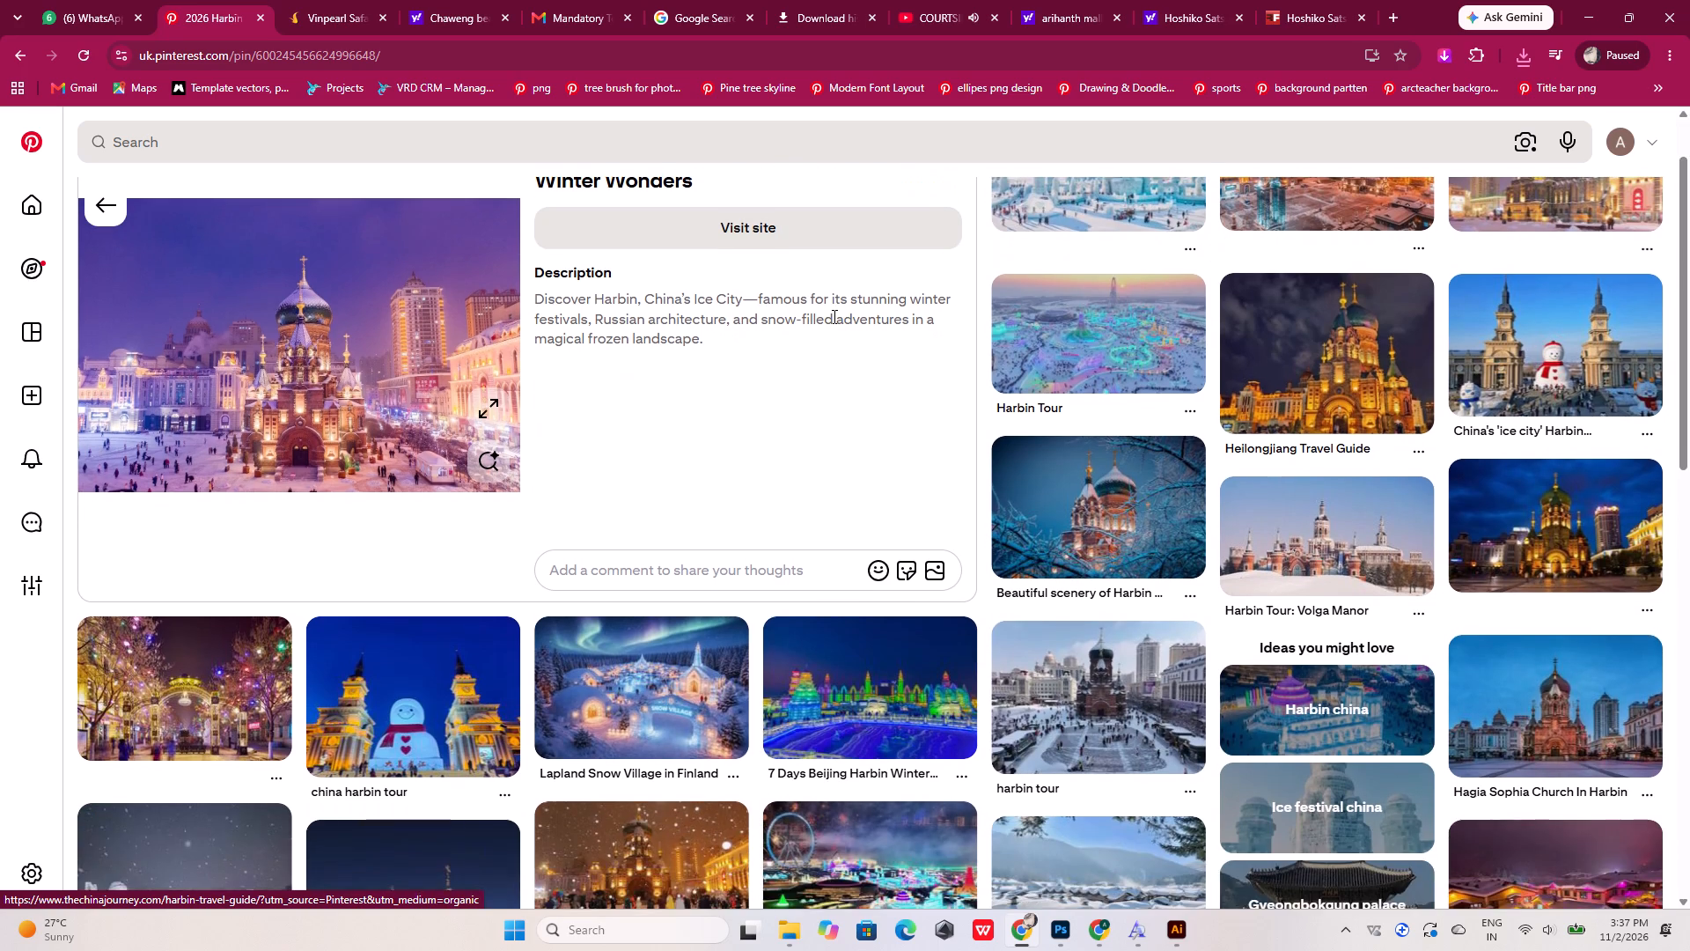
scroll(833, 316, up, 1)
click(700, 203)
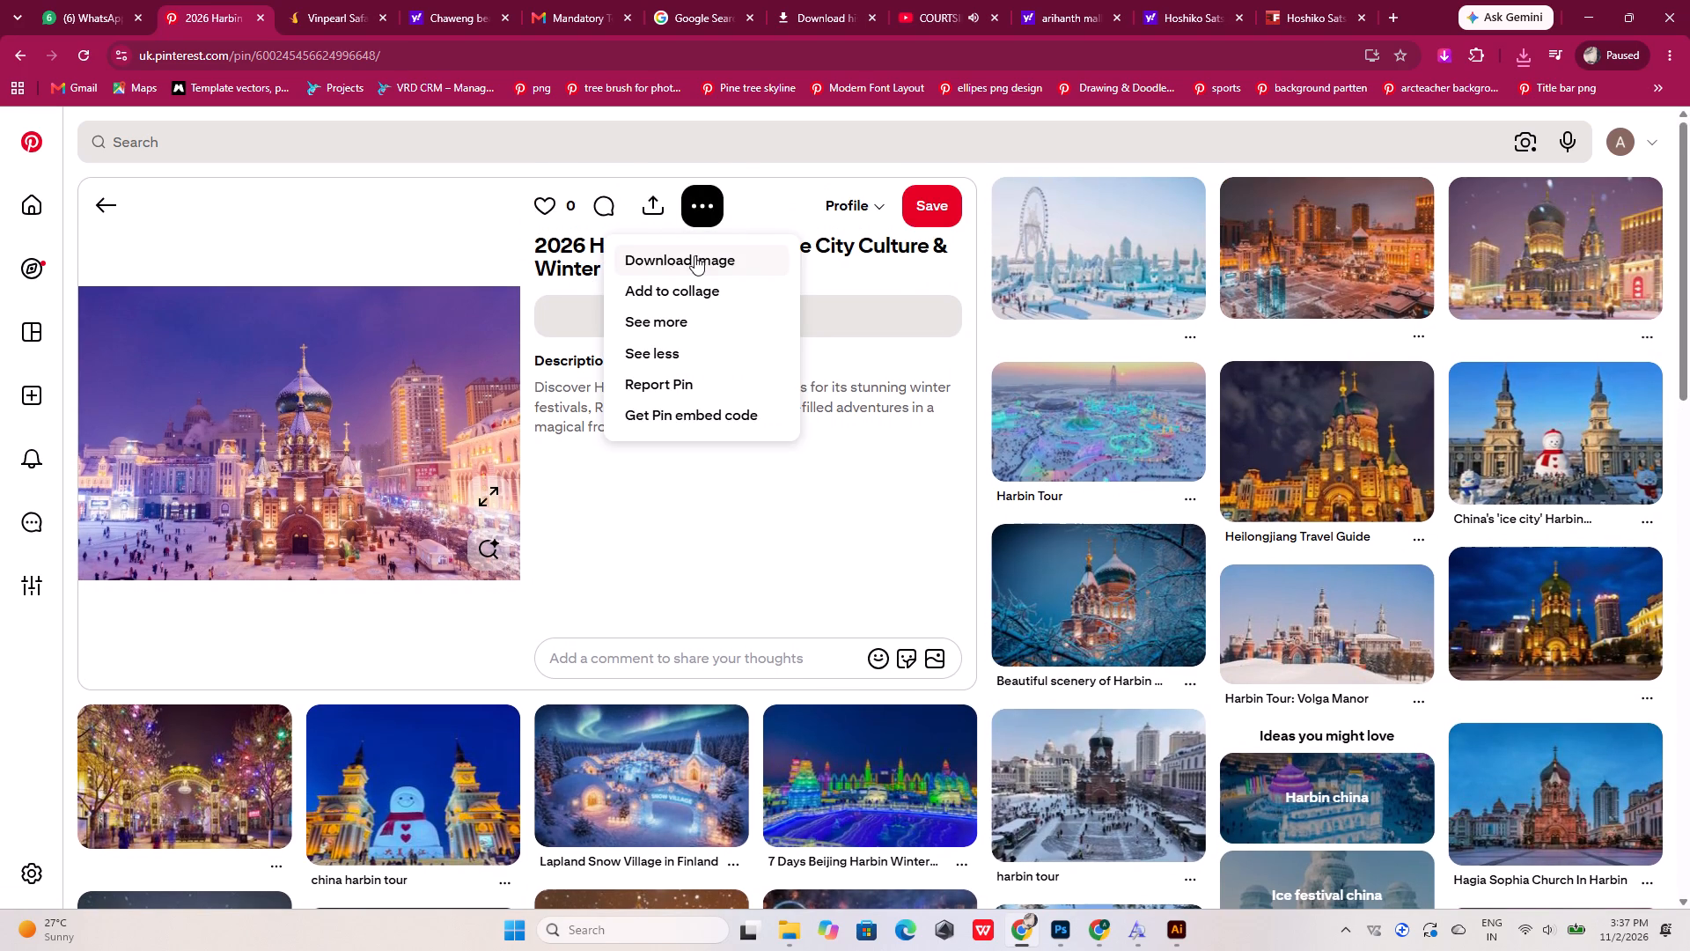
click(694, 255)
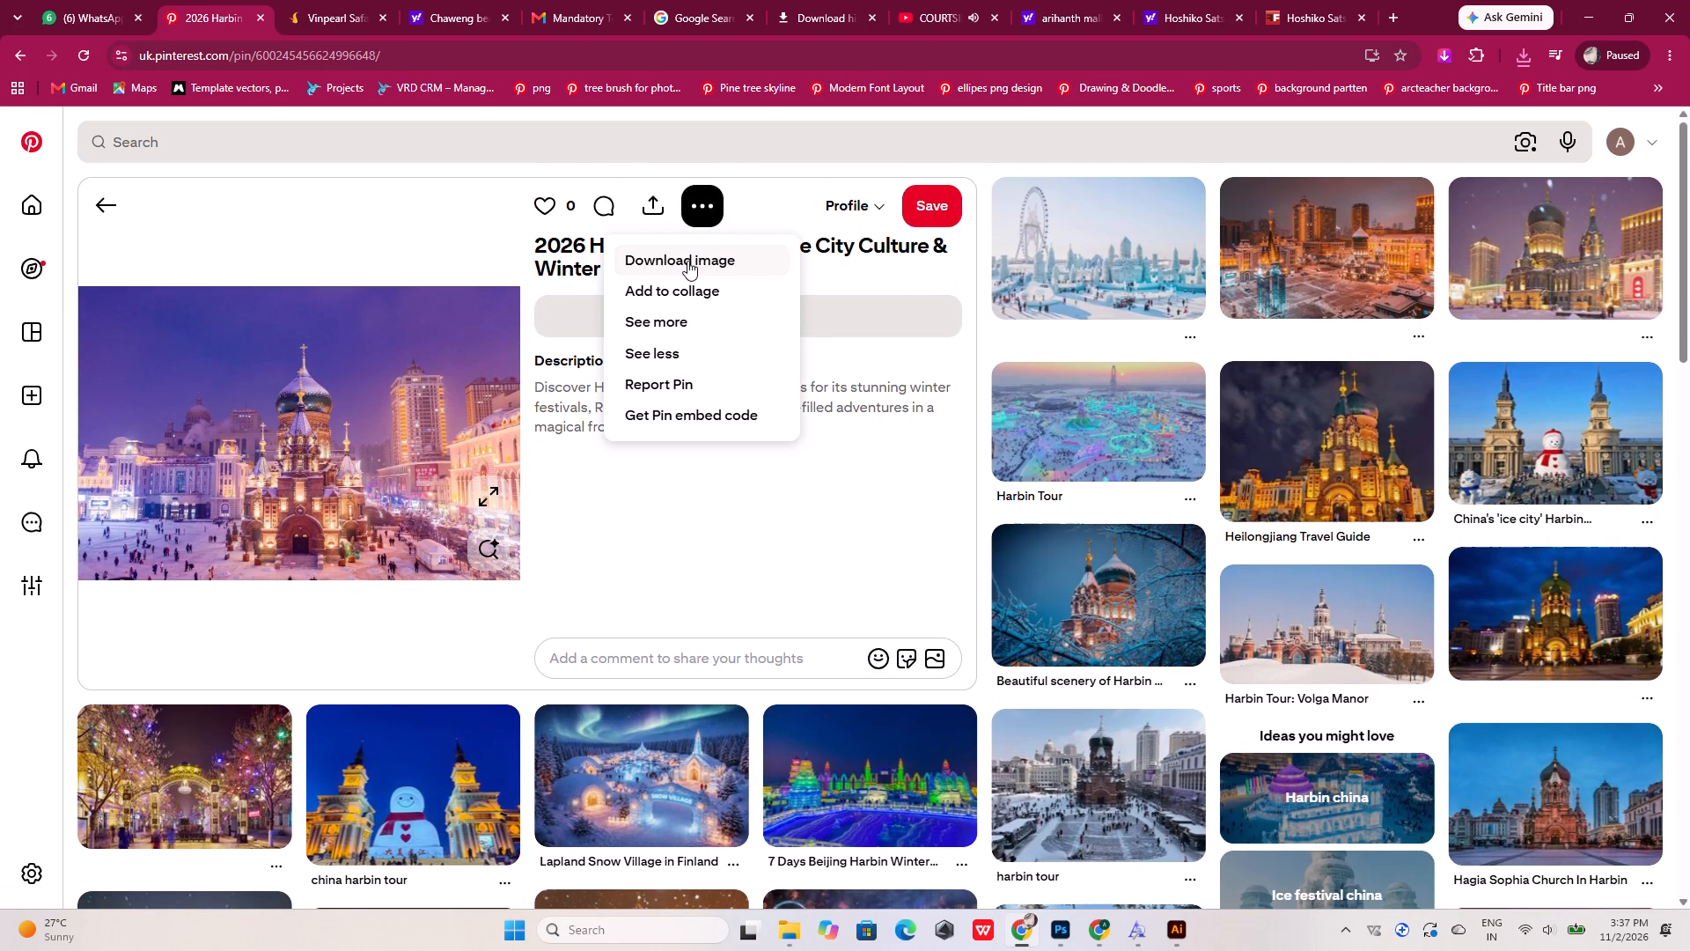
Download the snowy cathedral image from the "2026 Harbin Travel Guide" pin.
click(687, 261)
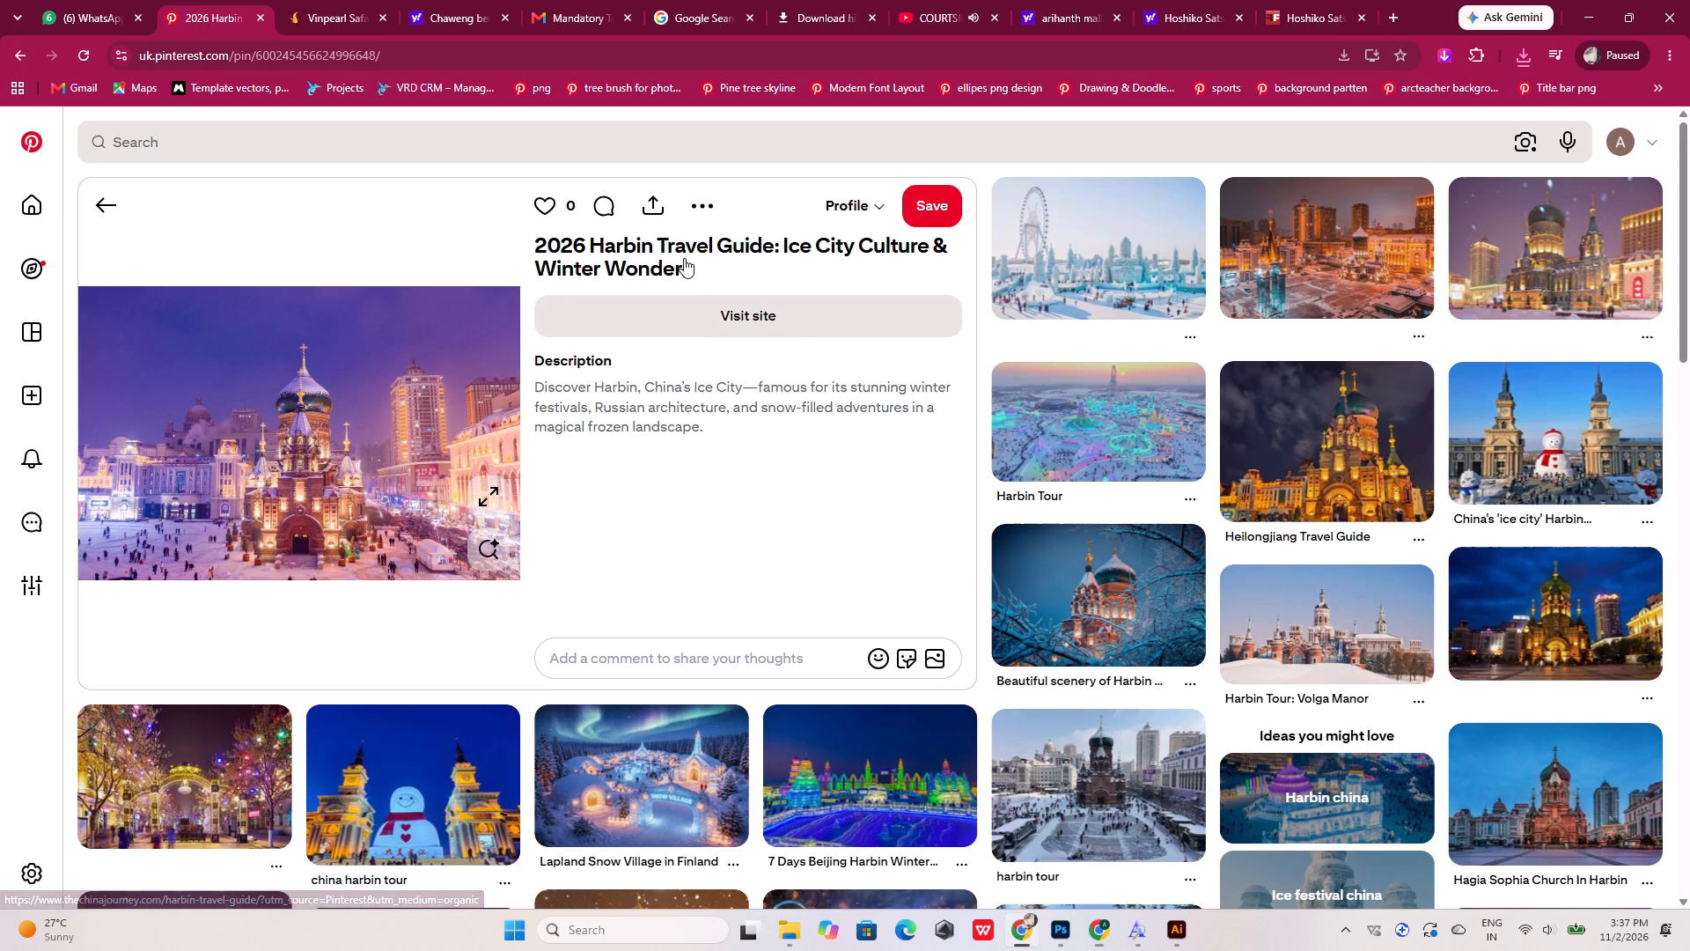
click(1099, 932)
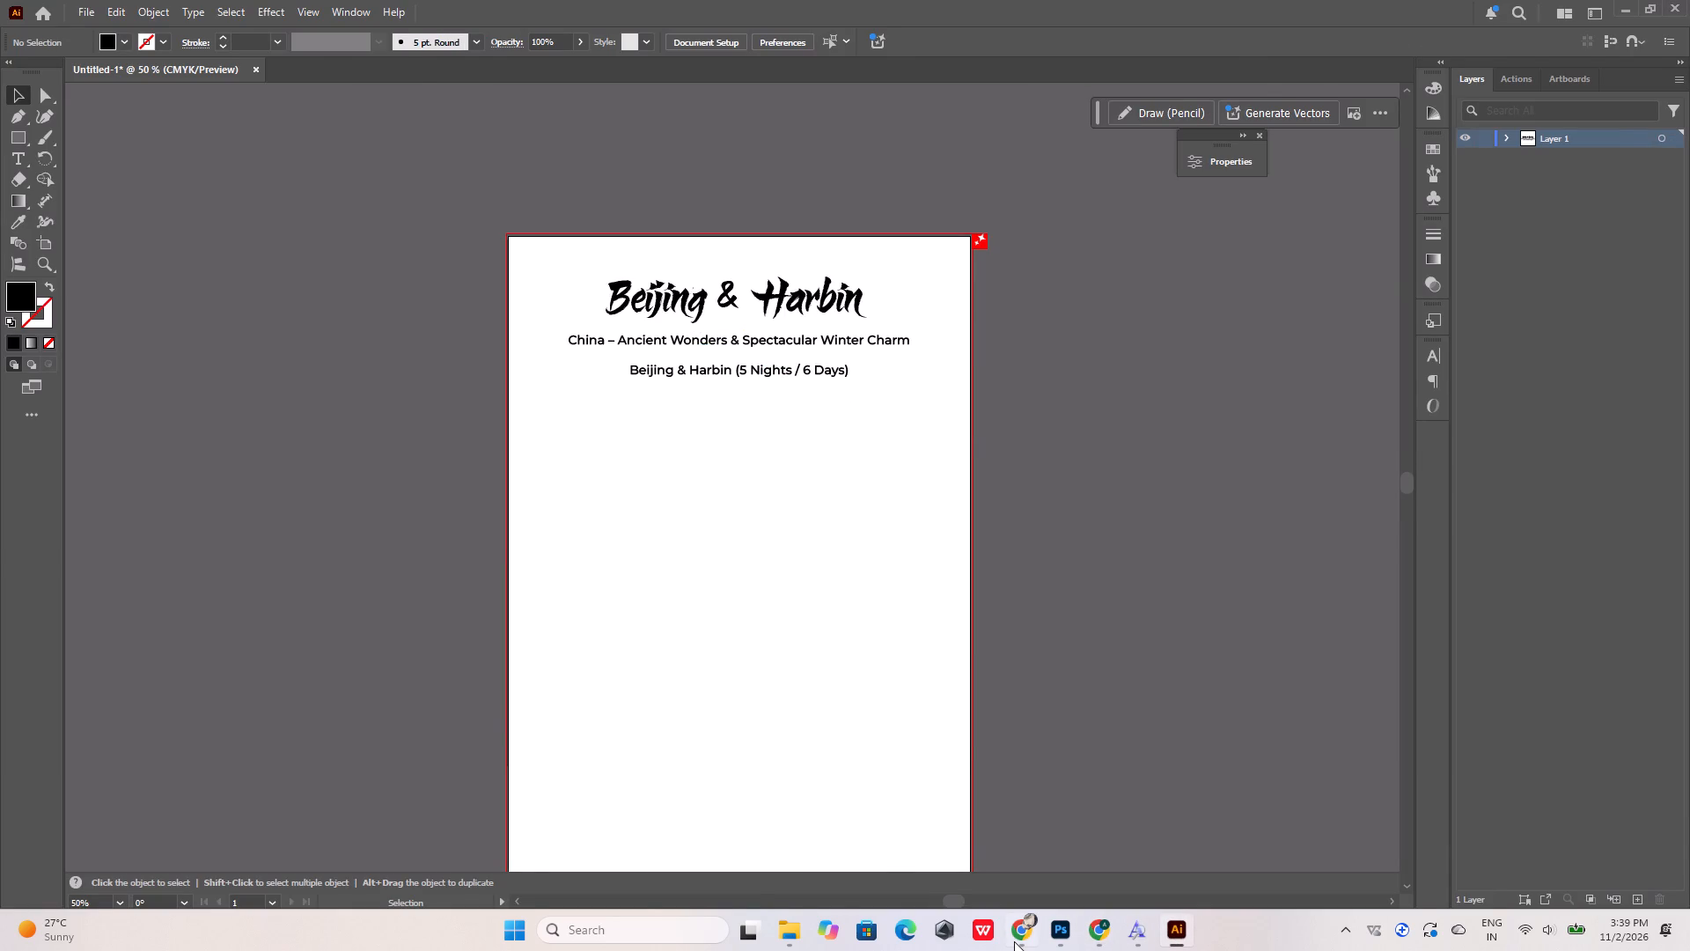
click(1010, 941)
scroll(543, 604, down, 5)
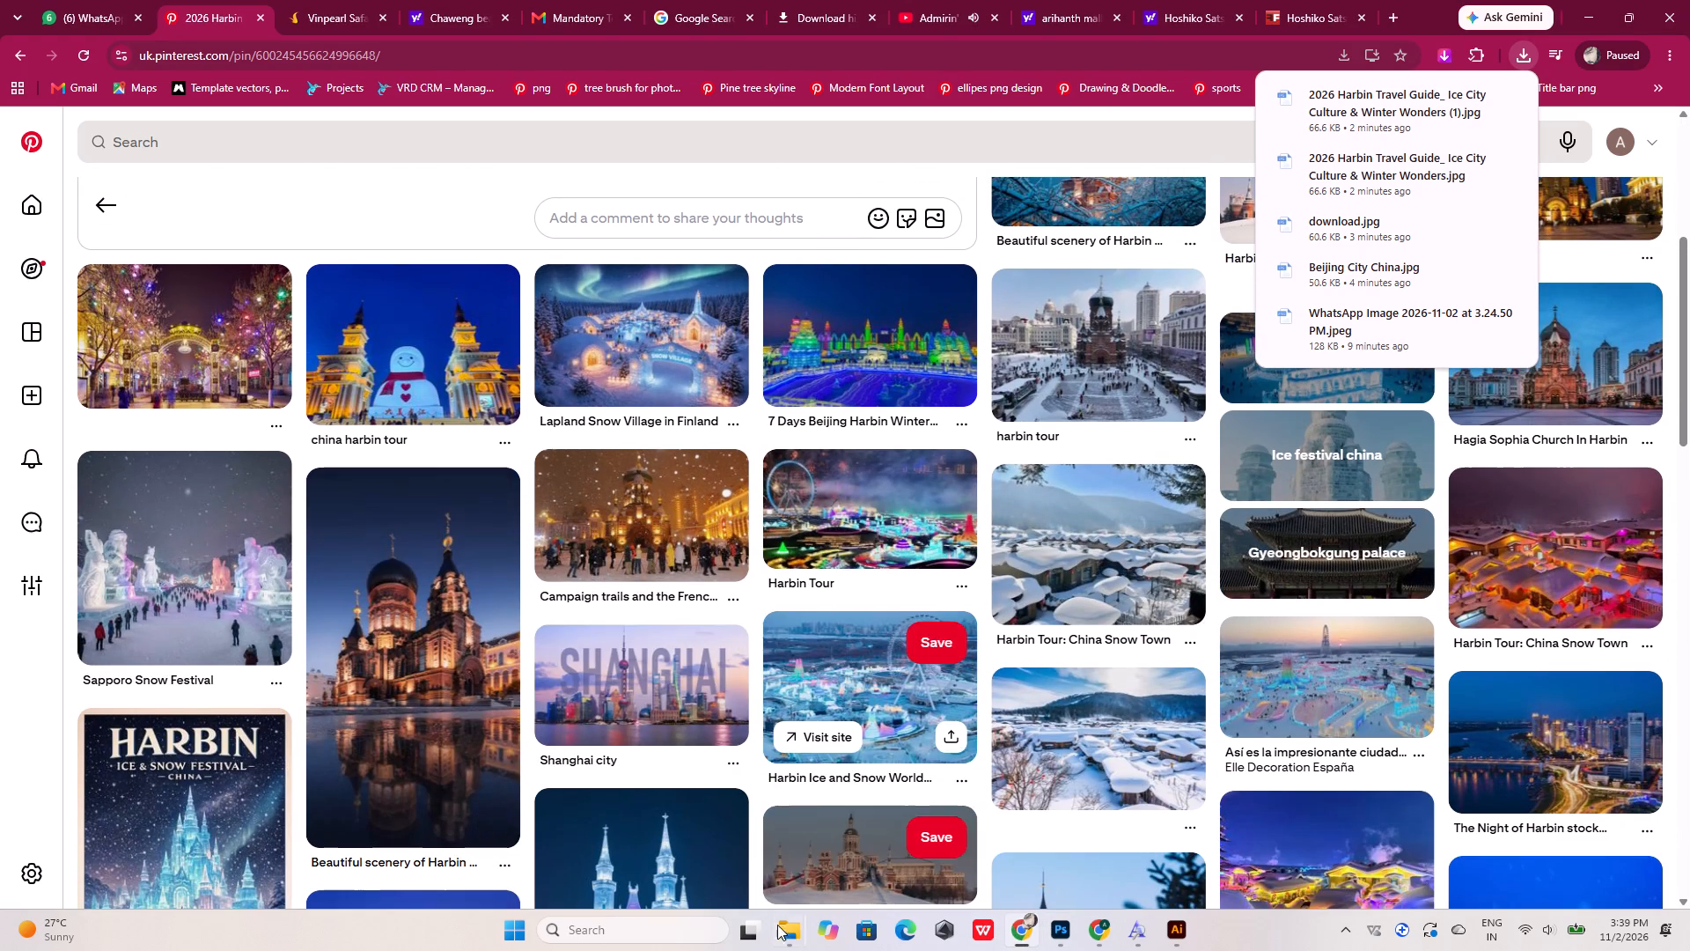
click(784, 929)
click(899, 852)
click(859, 230)
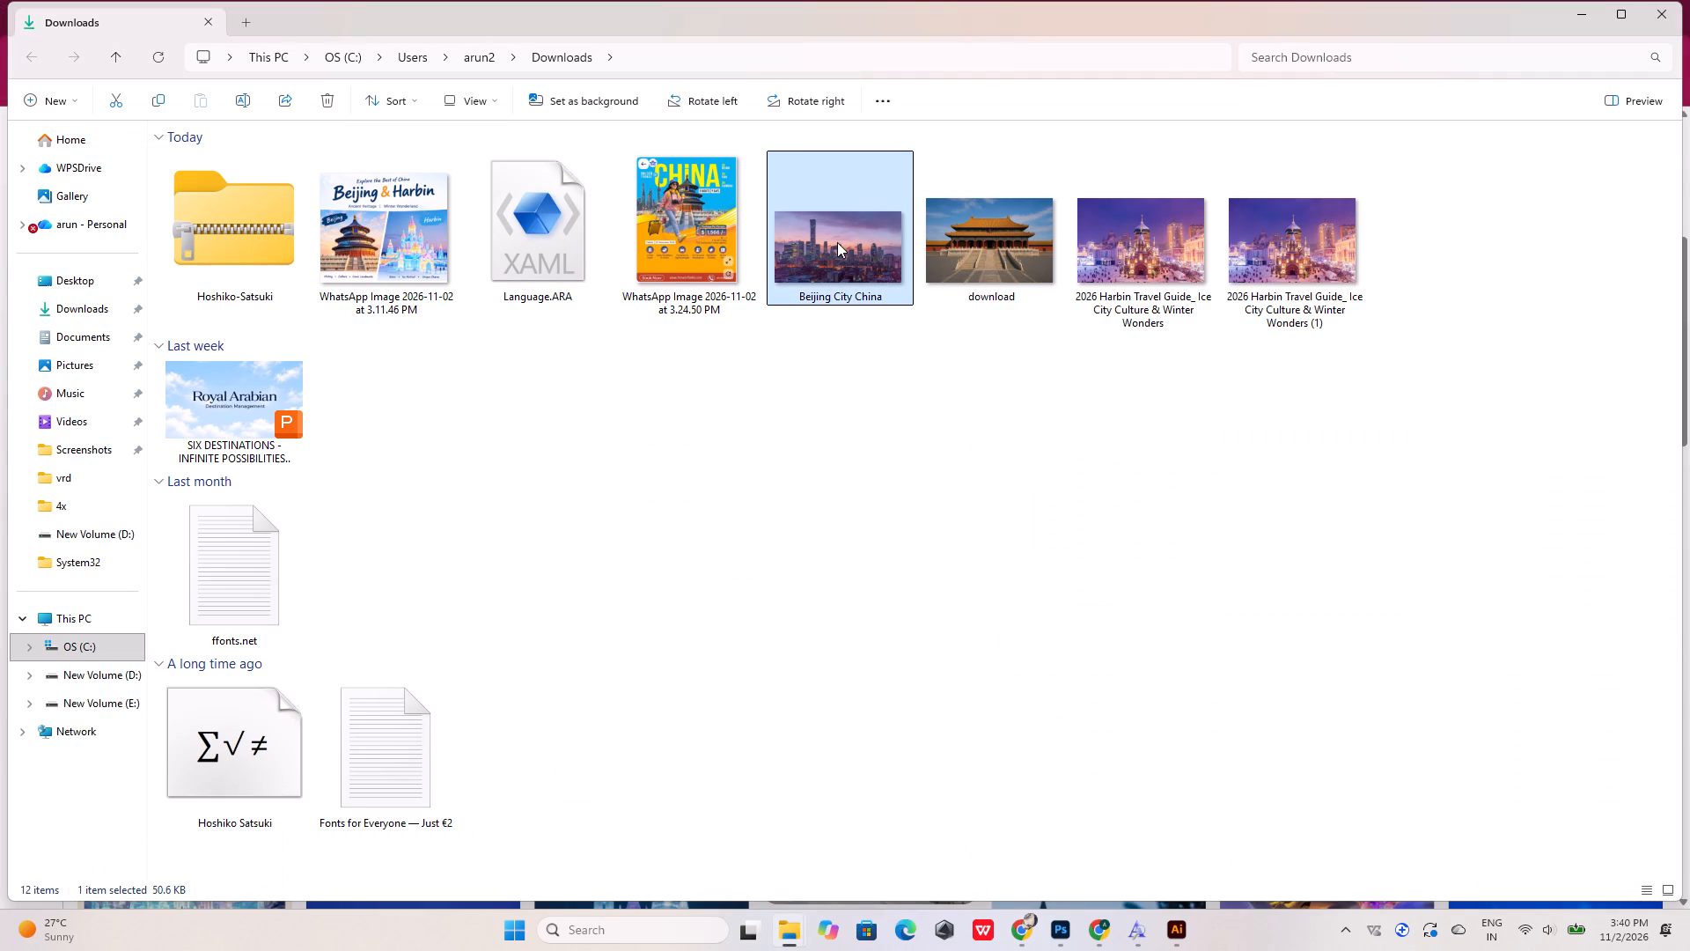
drag(836, 248, 873, 580)
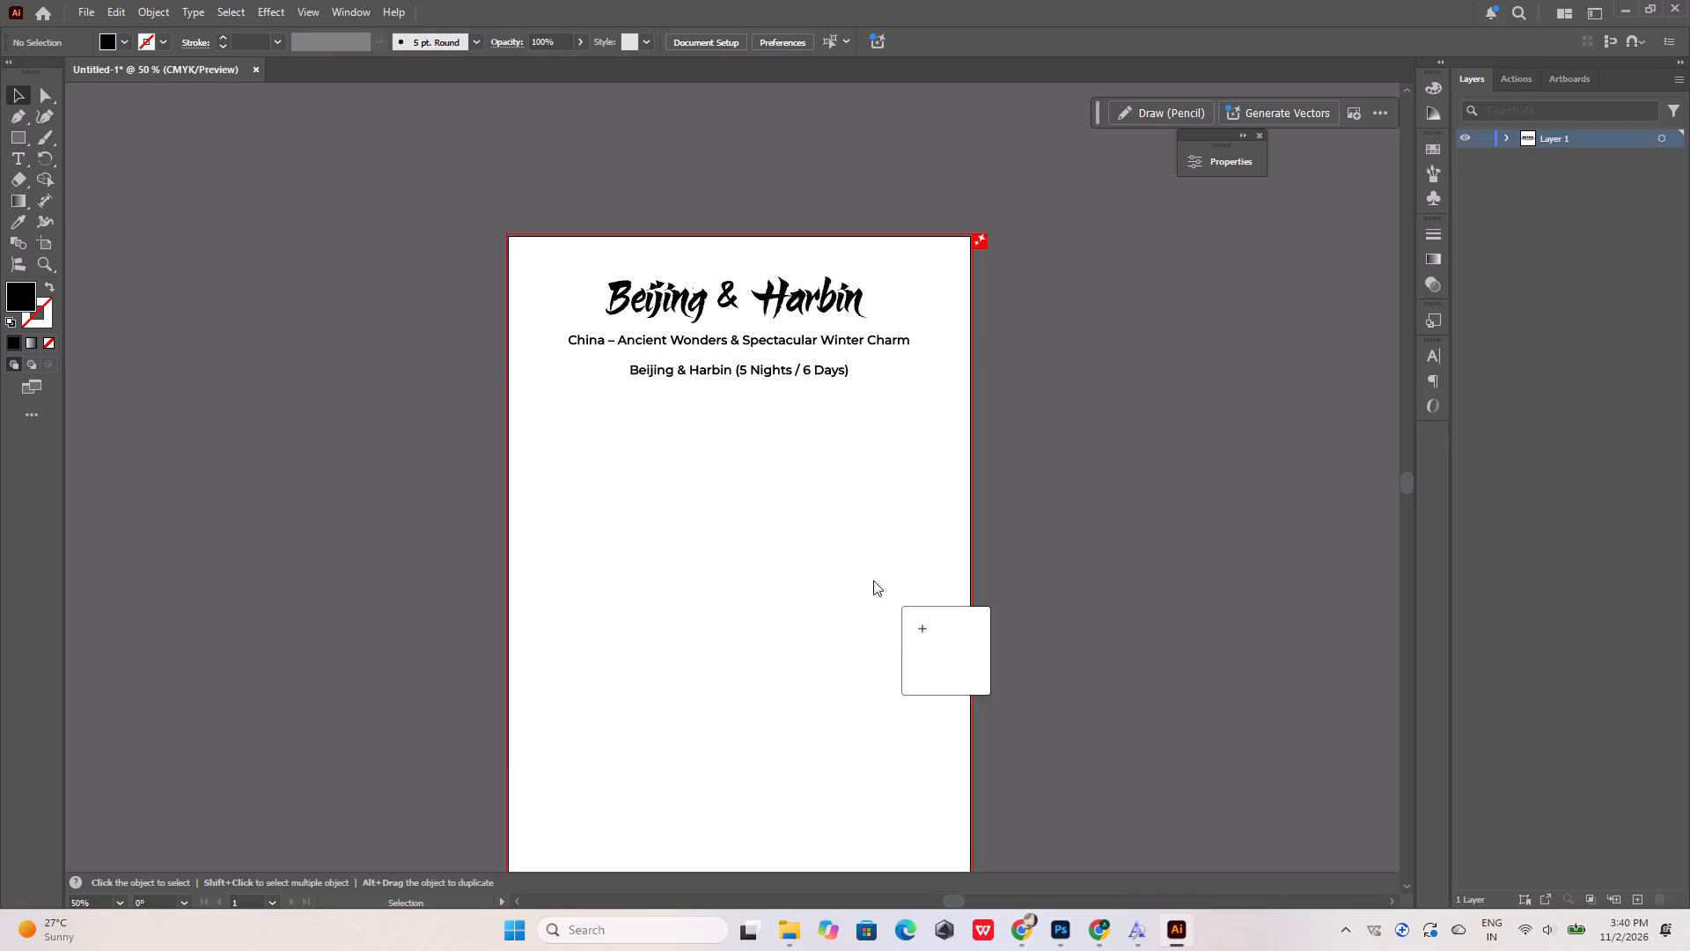
drag(873, 580, 759, 455)
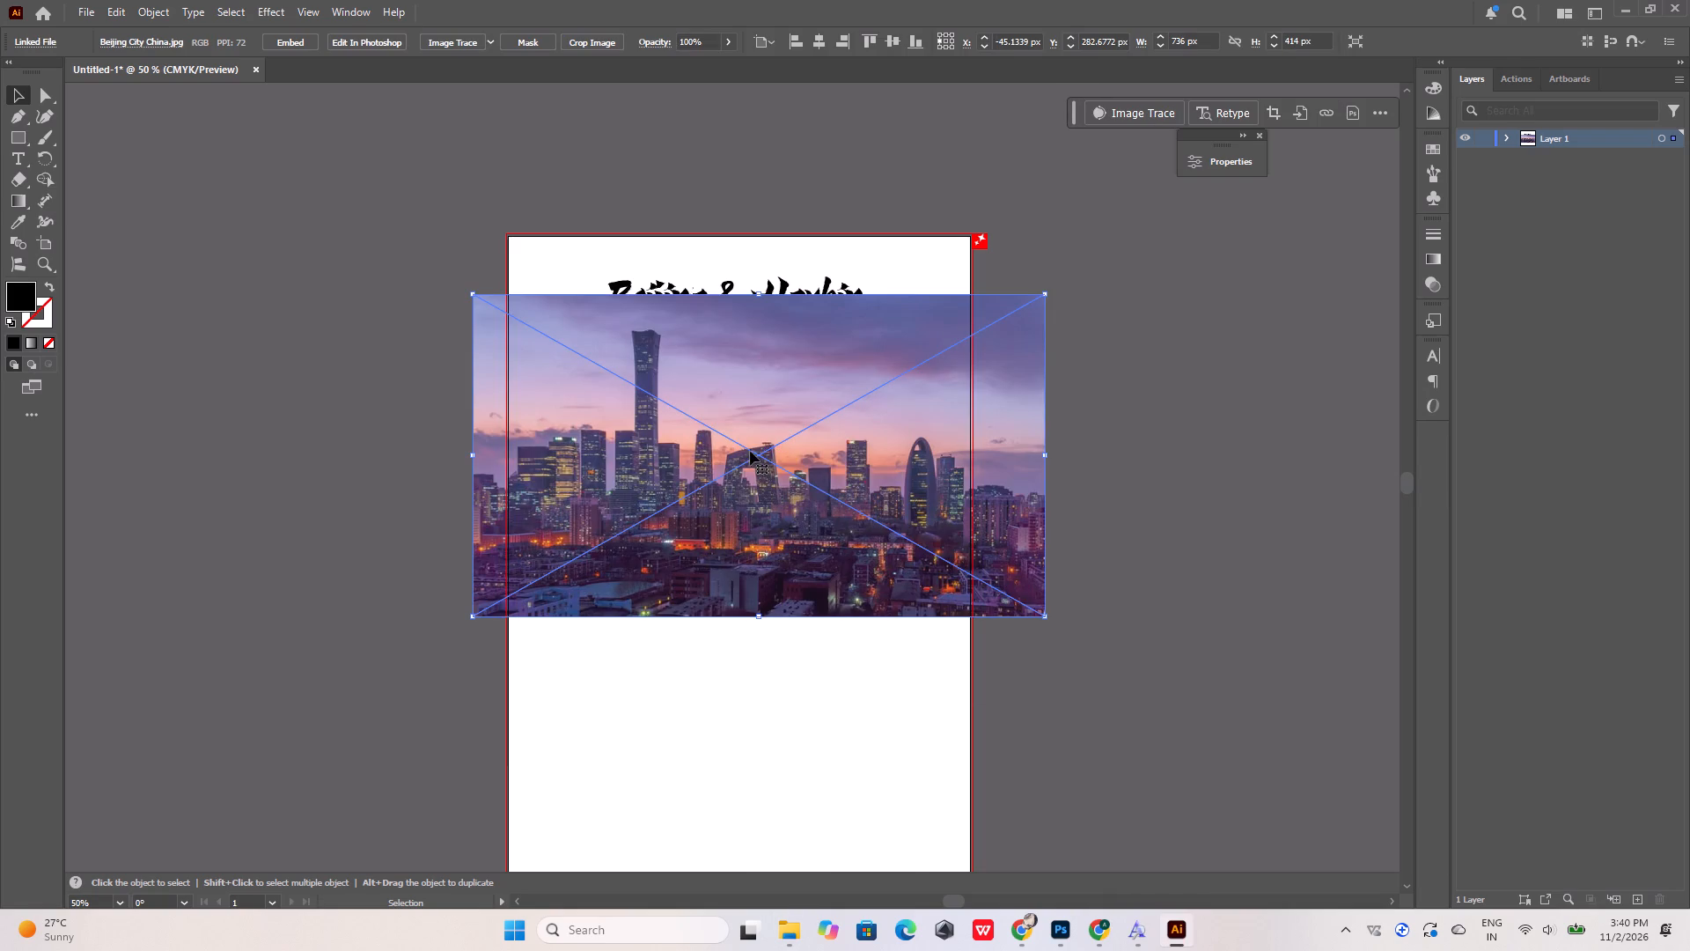
Align the skyline photo with the artboard's top-left corner and scale it proportionally to about 601 by 338 px, spanning the width.
drag(753, 436, 788, 374)
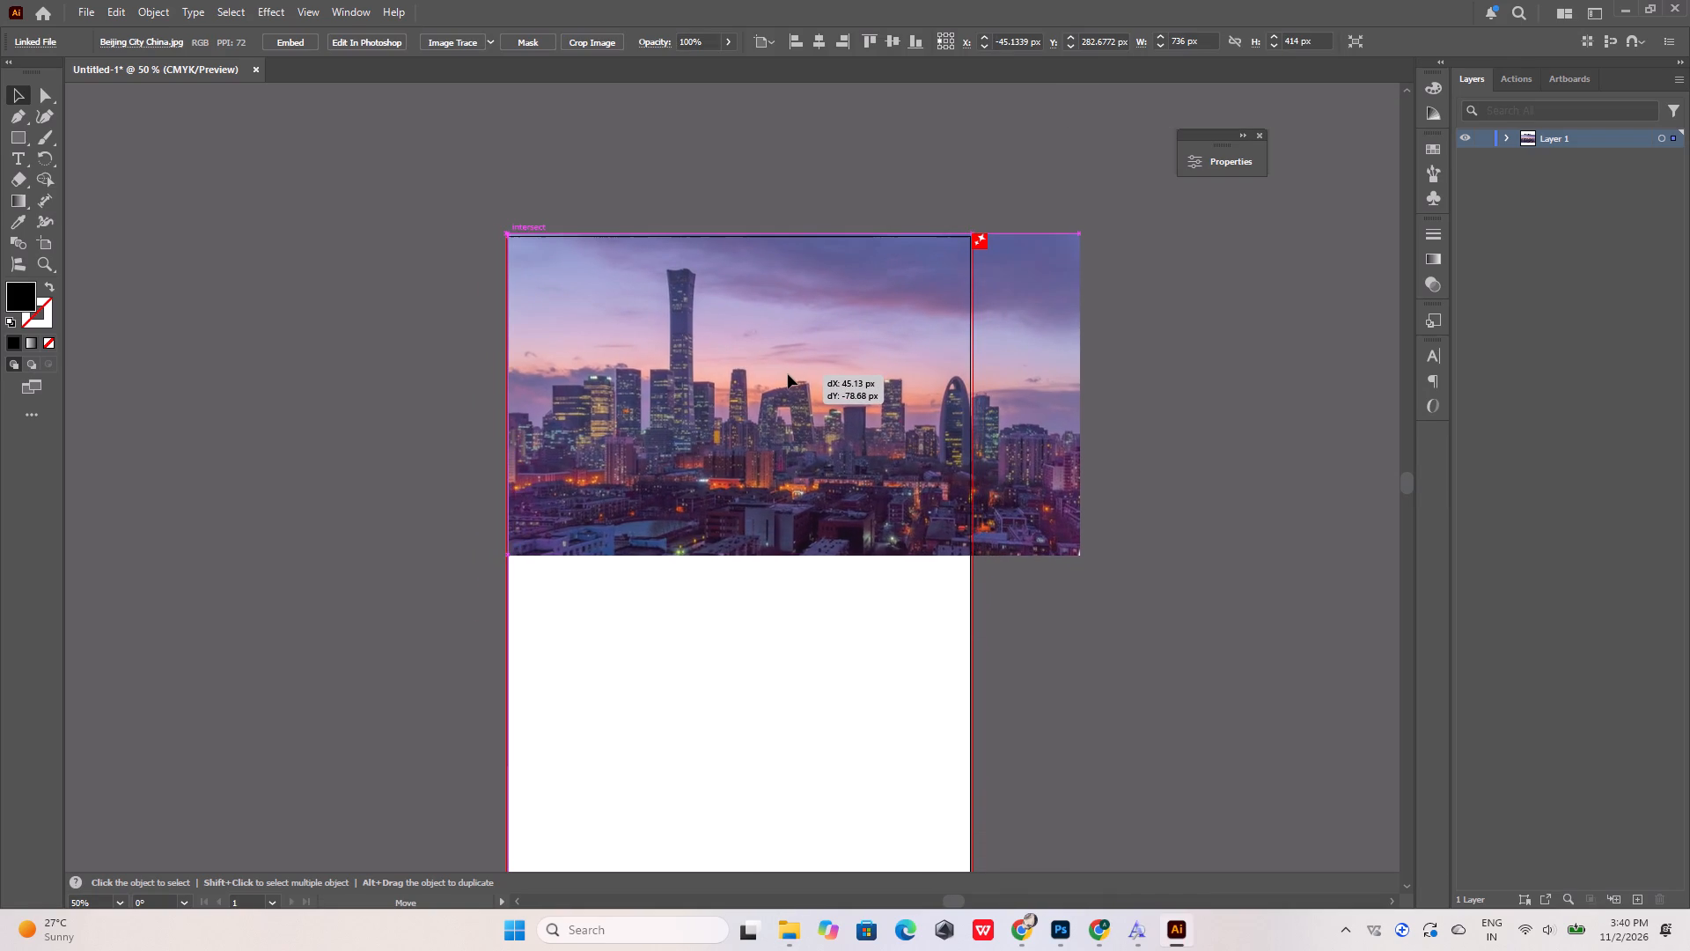
drag(788, 374, 784, 377)
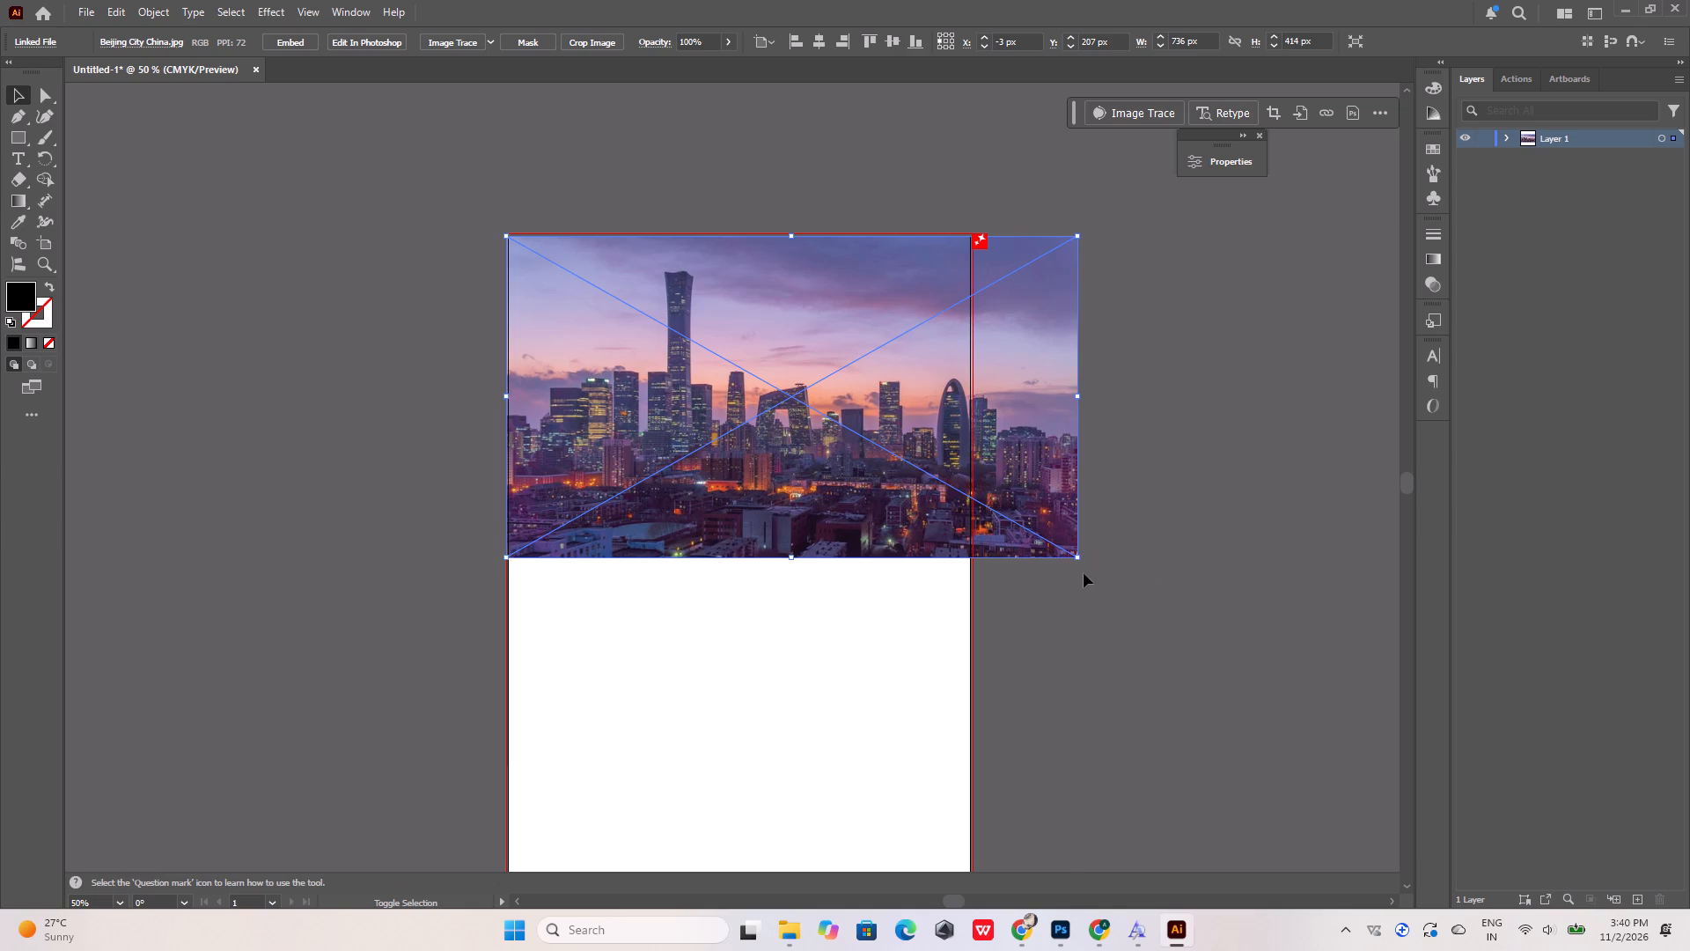
shift+drag(1078, 560, 981, 498)
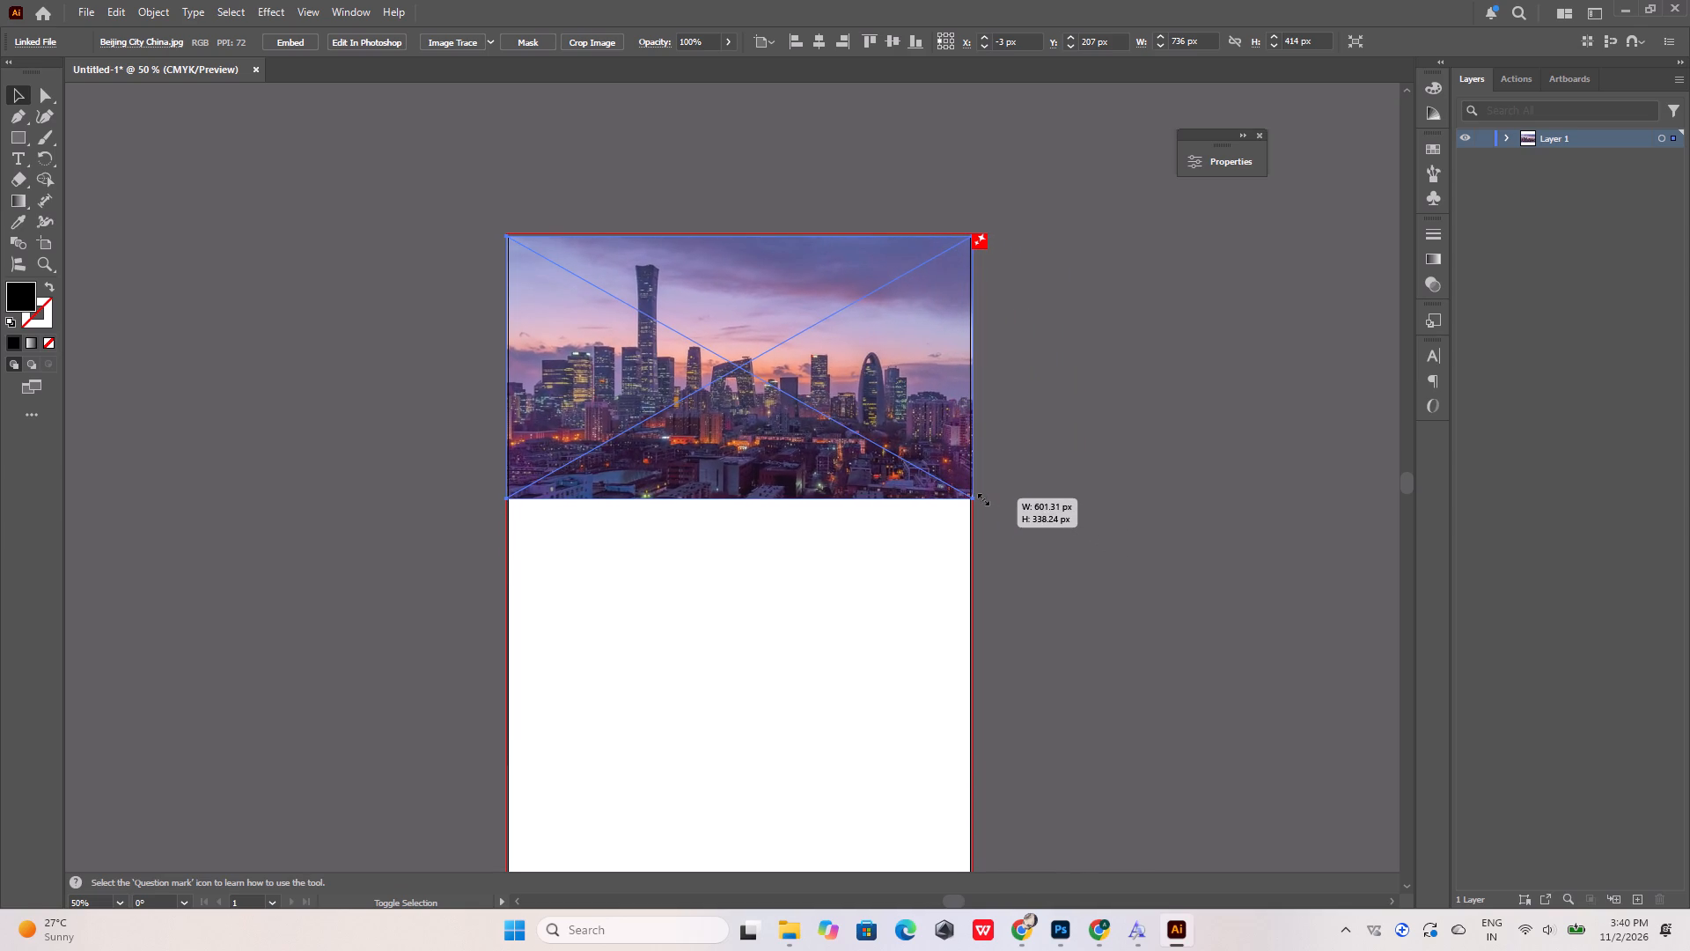
shift+drag(981, 498, 984, 499)
click(1073, 475)
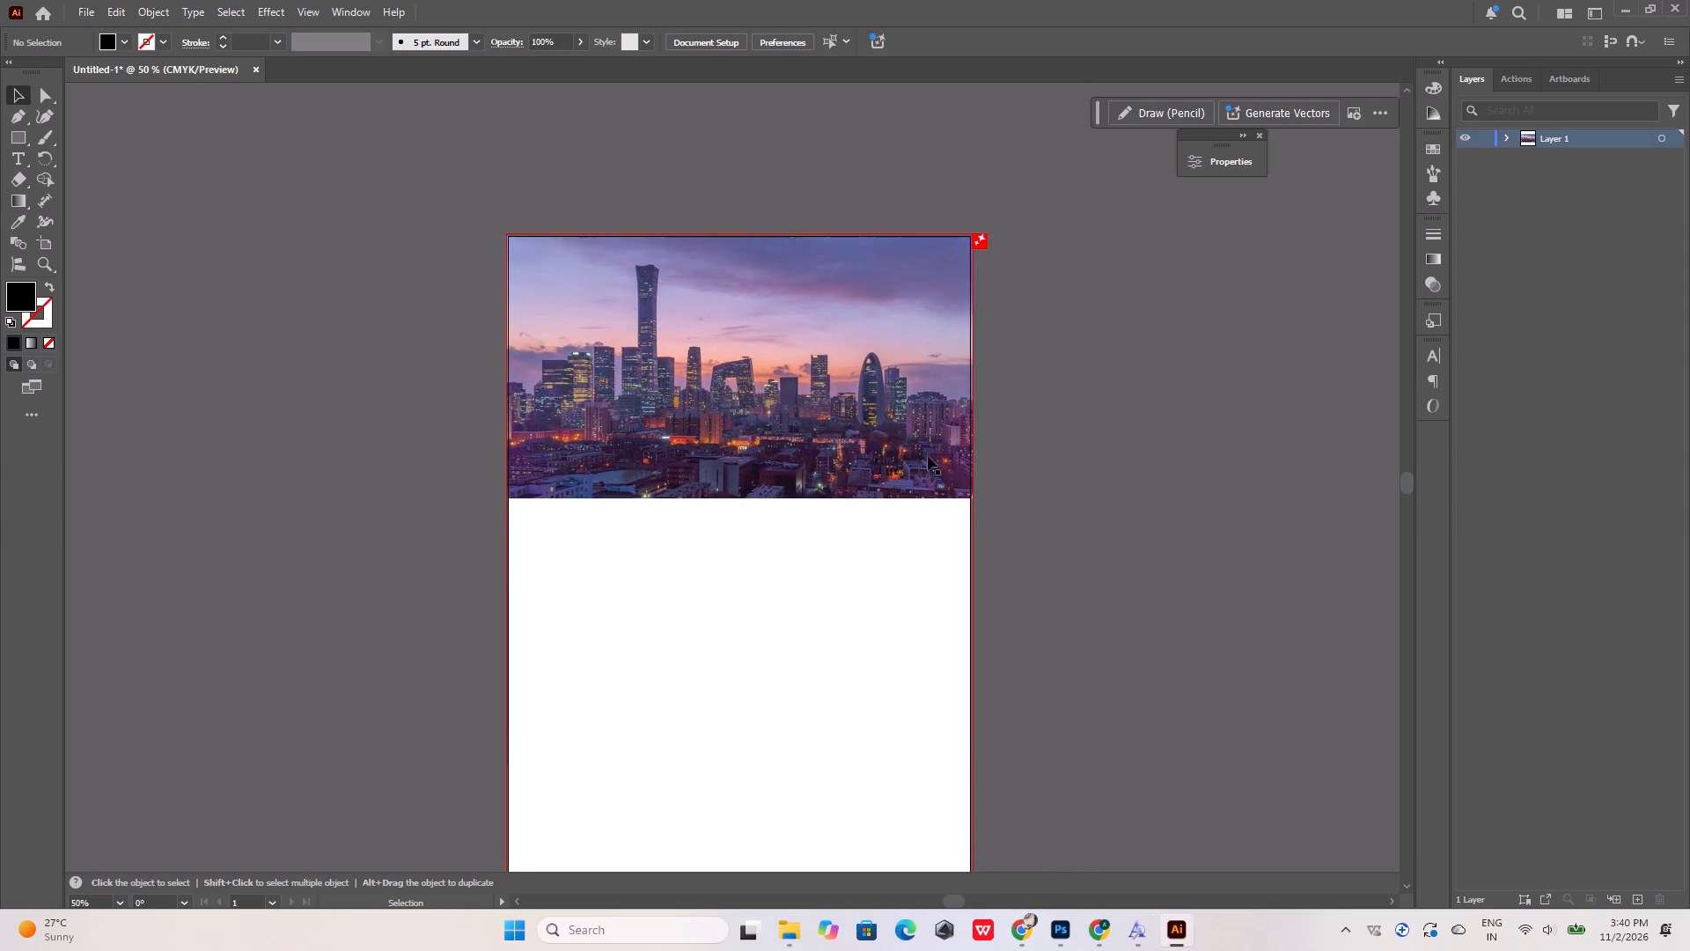
Send the skyline photo to the back, behind the three heading texts.
click(827, 430)
right_click(823, 417)
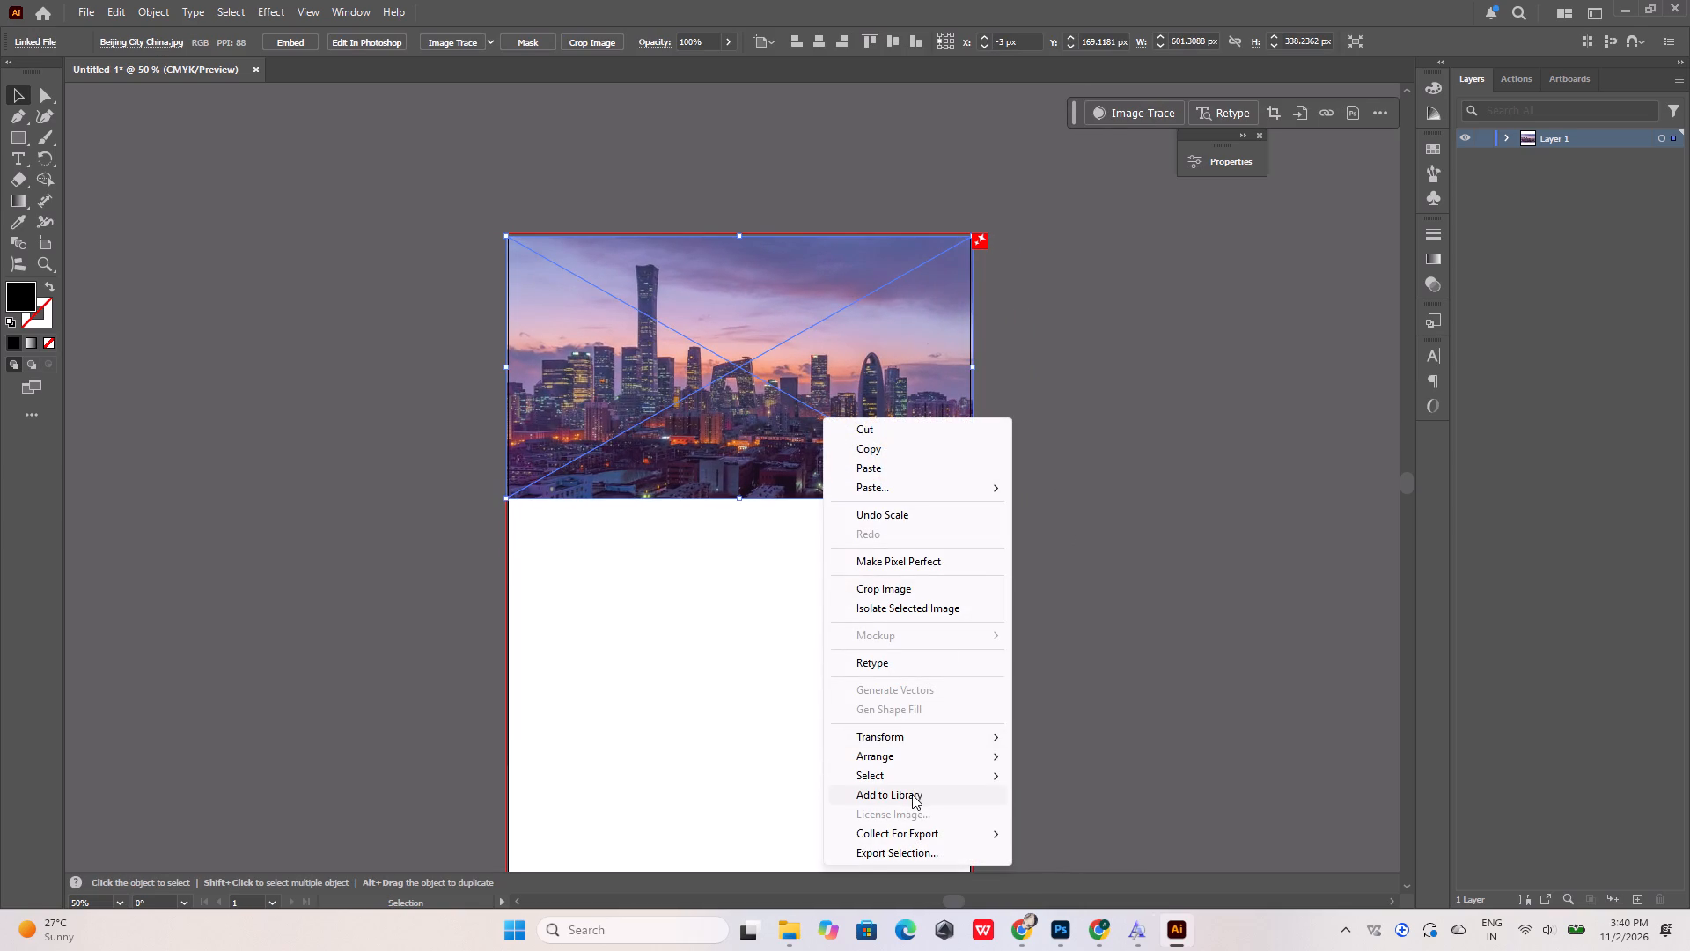
click(928, 762)
click(1047, 819)
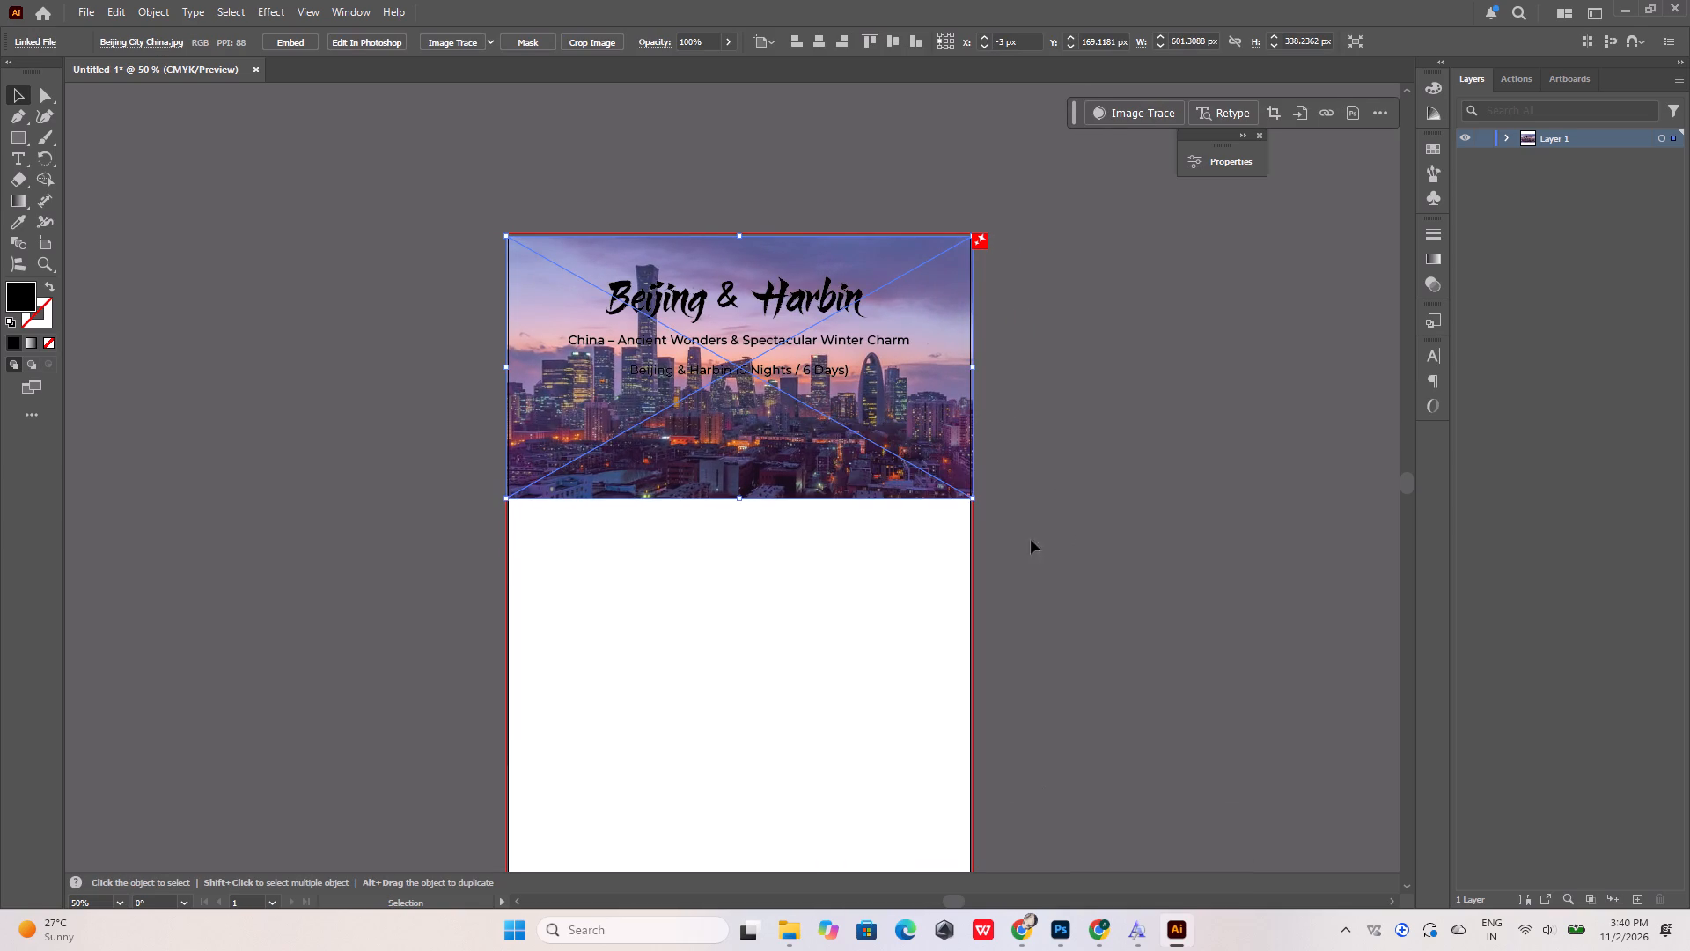
click(1039, 524)
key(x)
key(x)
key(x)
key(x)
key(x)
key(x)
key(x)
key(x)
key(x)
Change the fill of the whole "Beijing & Harbin" title to white.
scroll(695, 431, up, 6)
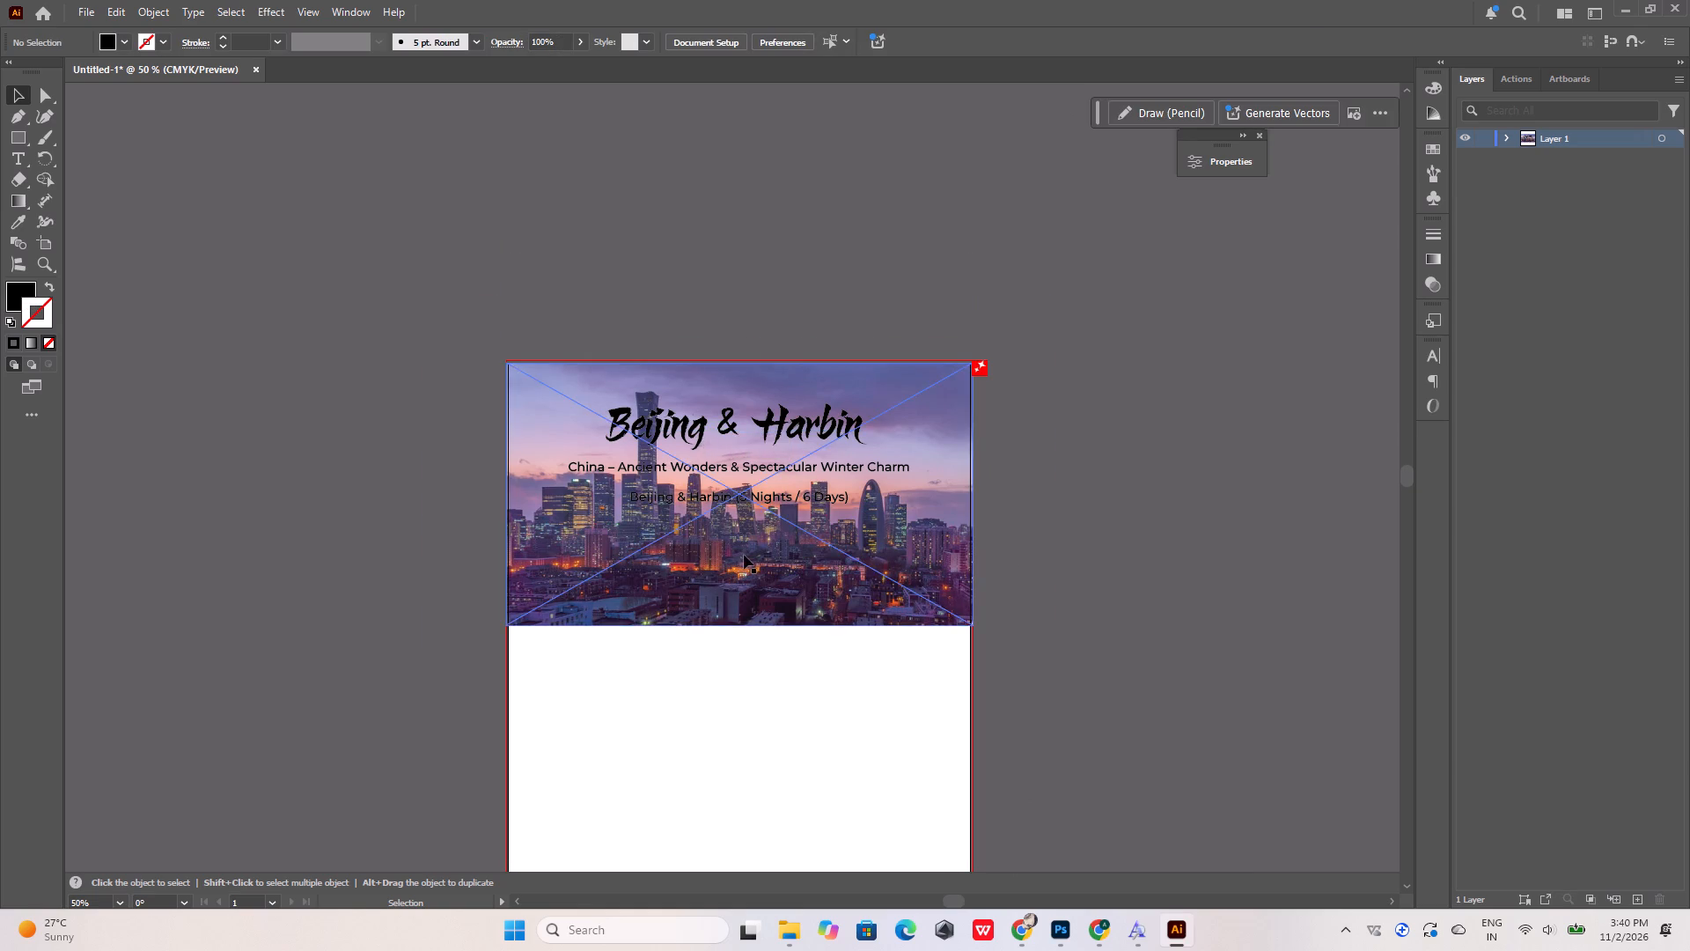
alt+scroll(743, 551, up, 6)
alt+scroll(743, 551, down, 4)
click(743, 551)
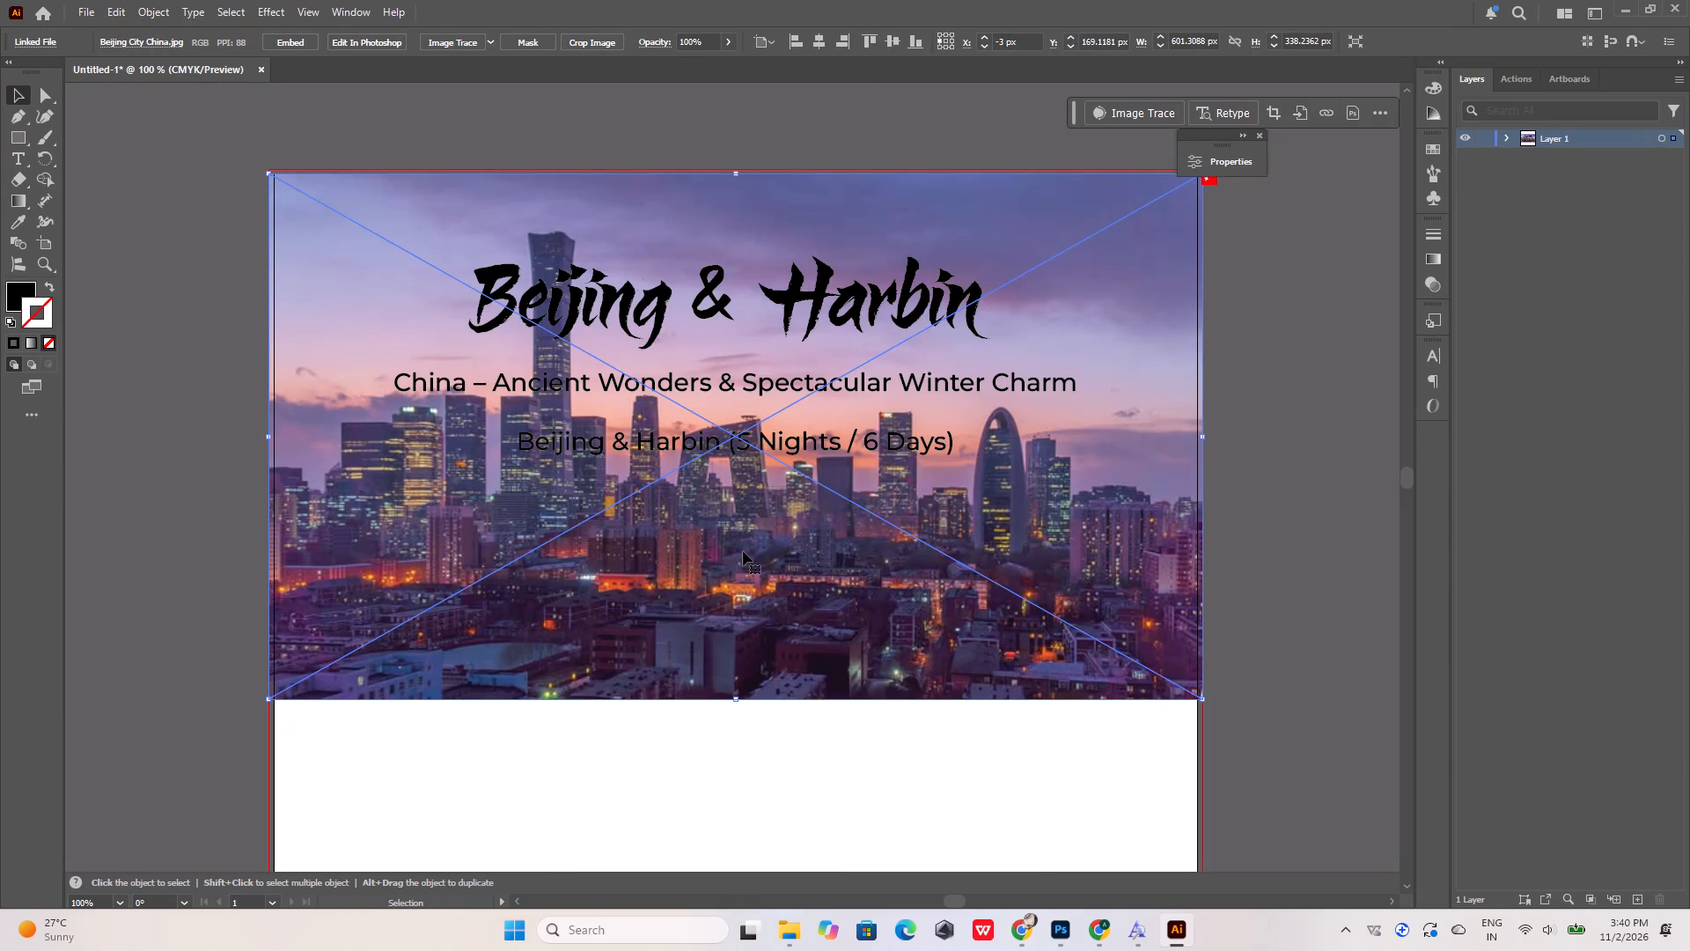
click(681, 120)
double_click(797, 292)
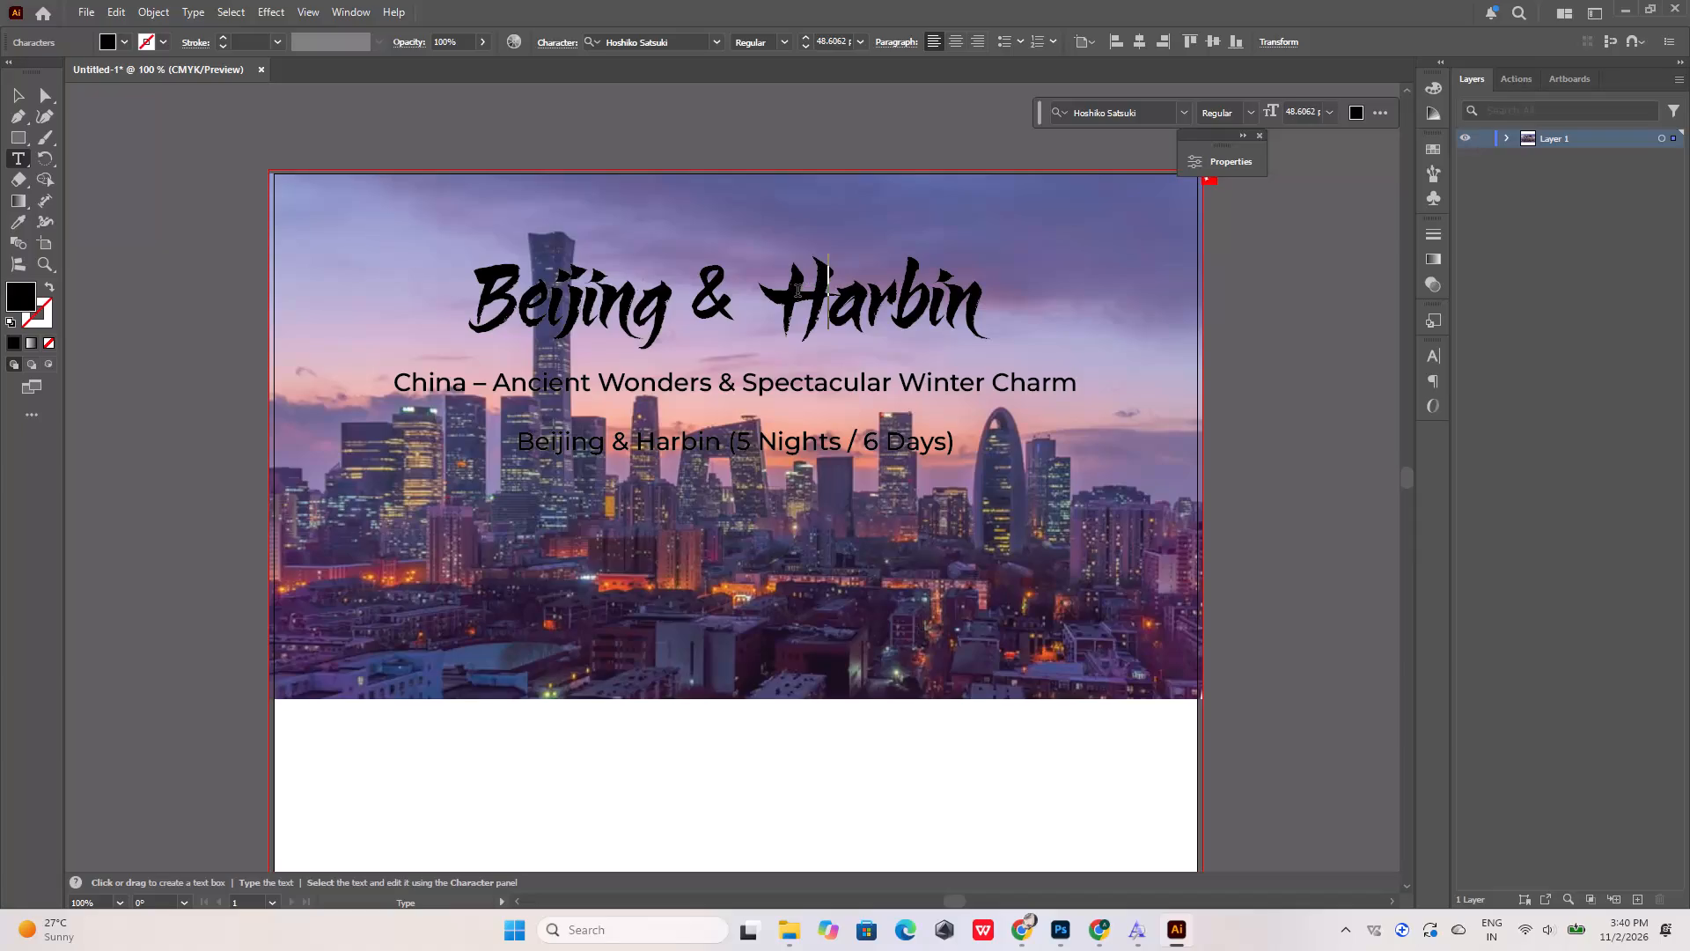
key(ctrl+a)
click(123, 42)
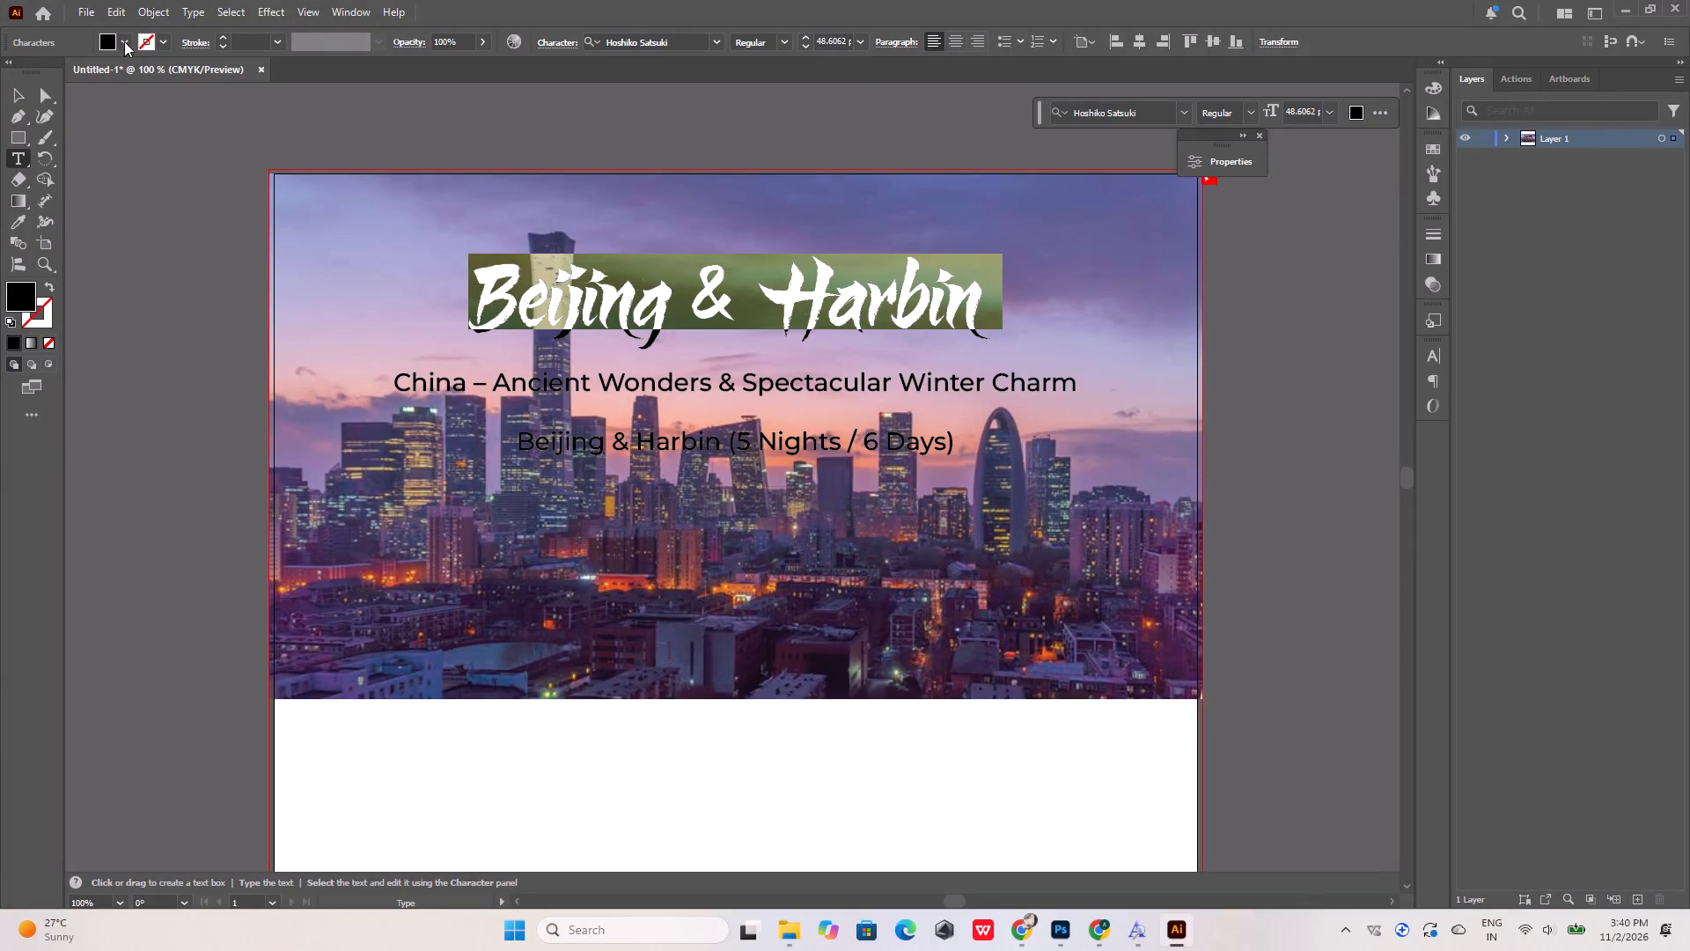
click(84, 128)
click(238, 122)
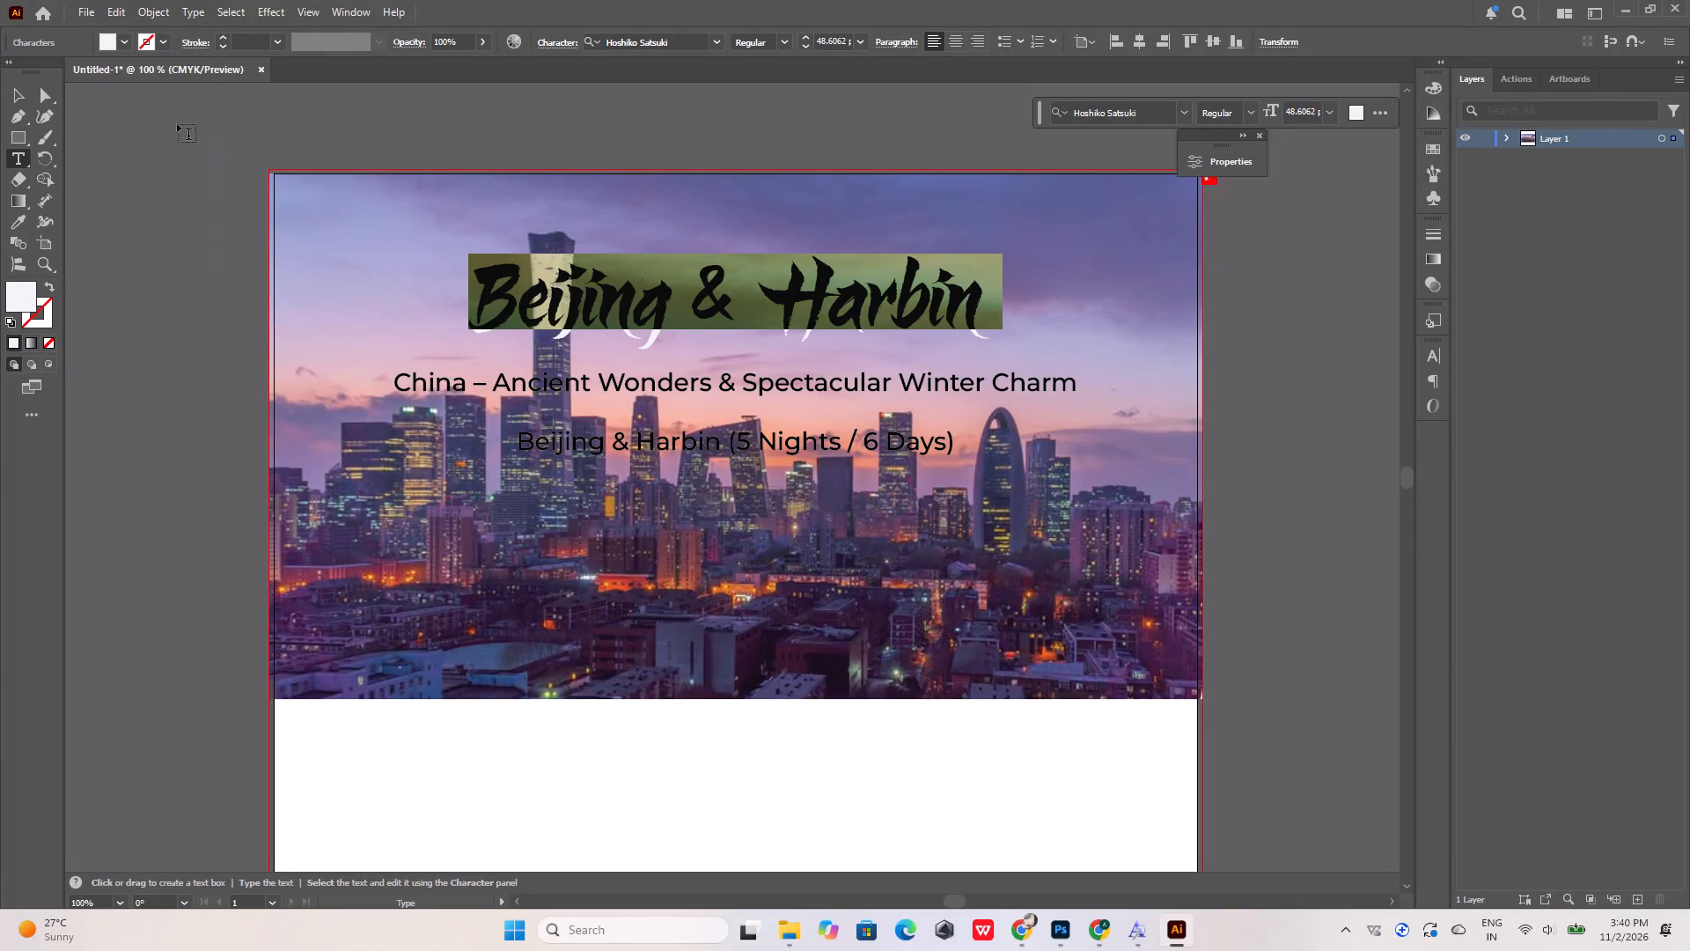
click(4, 92)
click(93, 117)
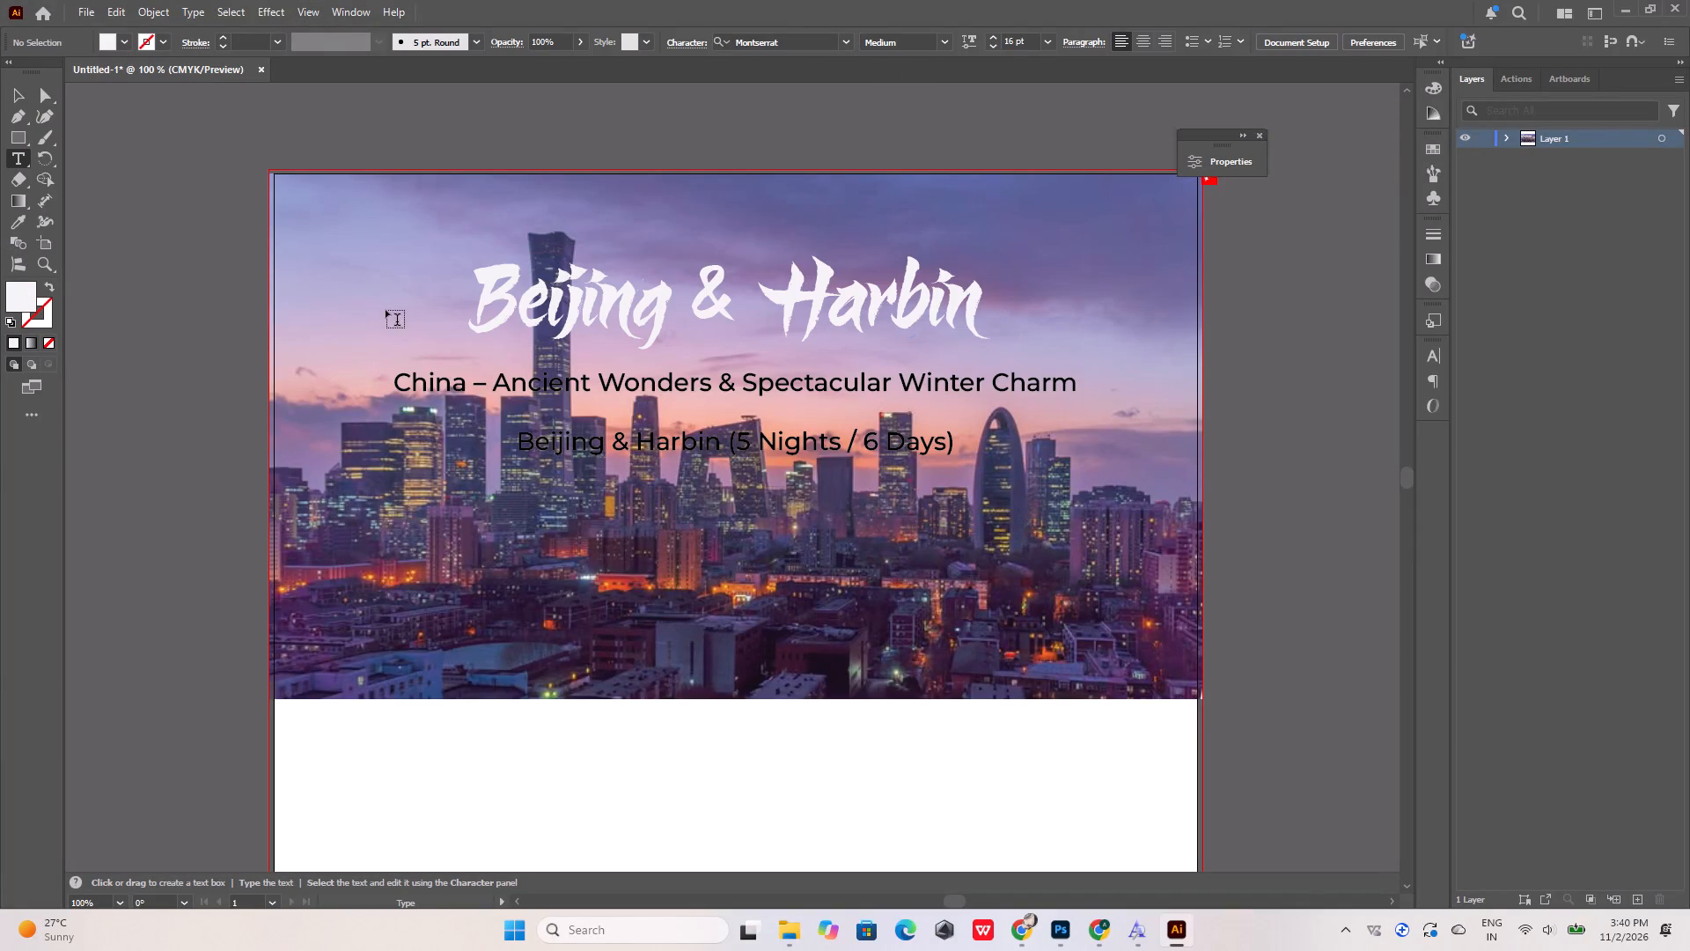
Change the fill of the "China – Ancient Wonders & Spectacular Winter Charm" tagline to white.
click(445, 387)
key(ctrl+a)
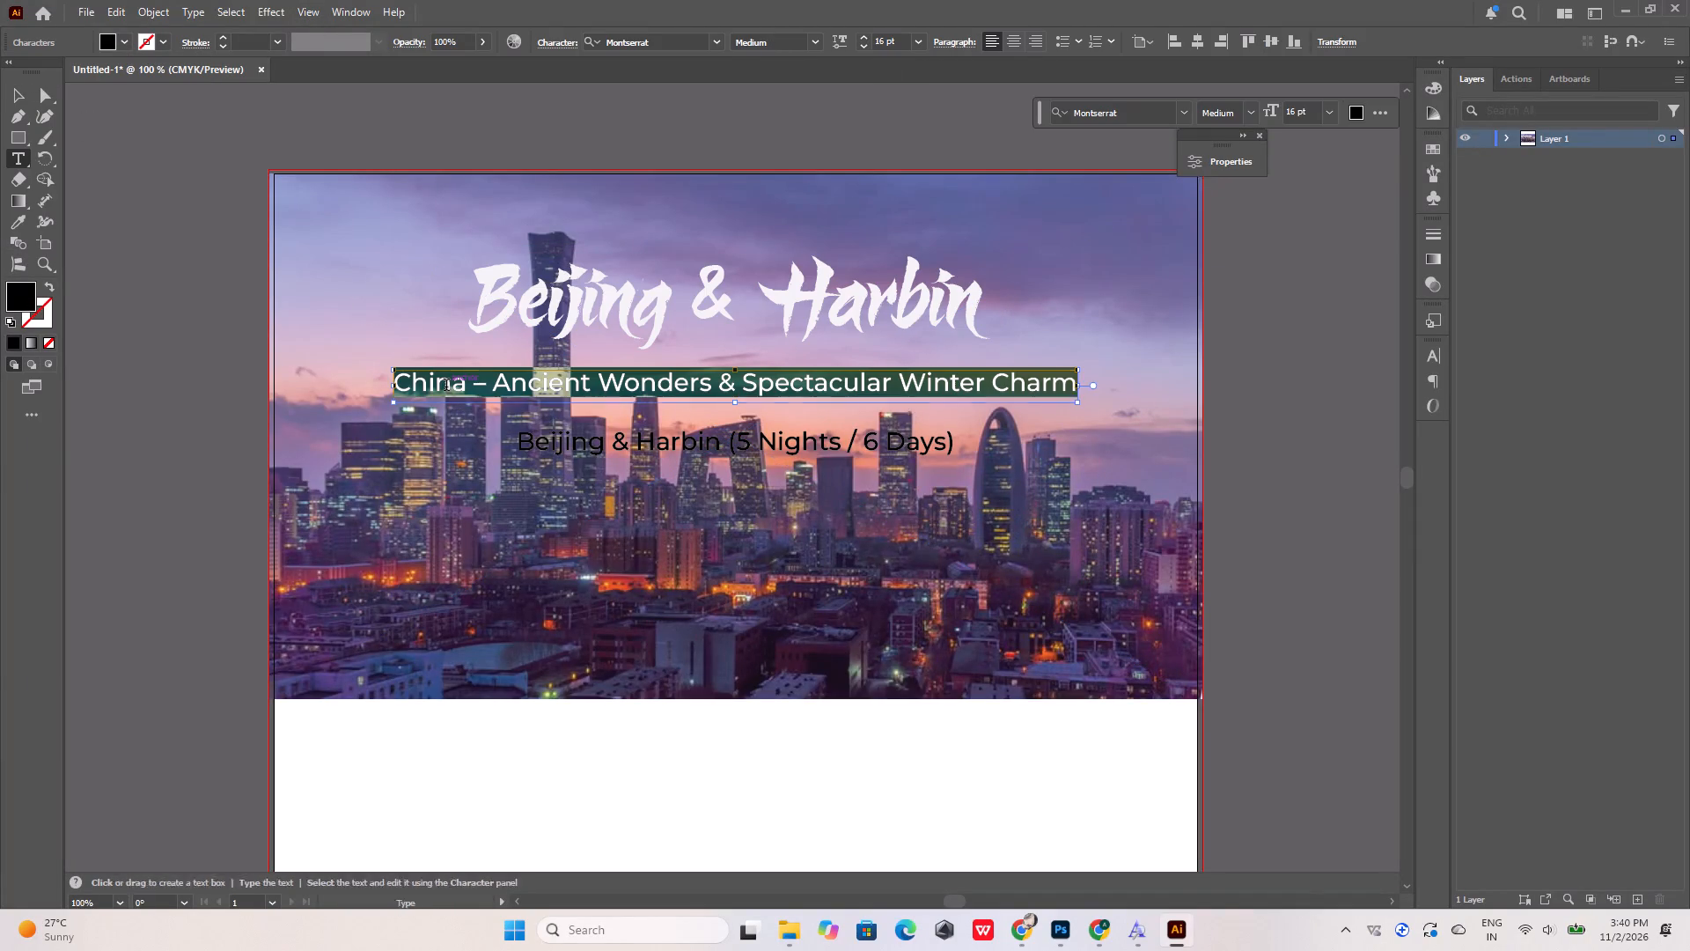
click(125, 43)
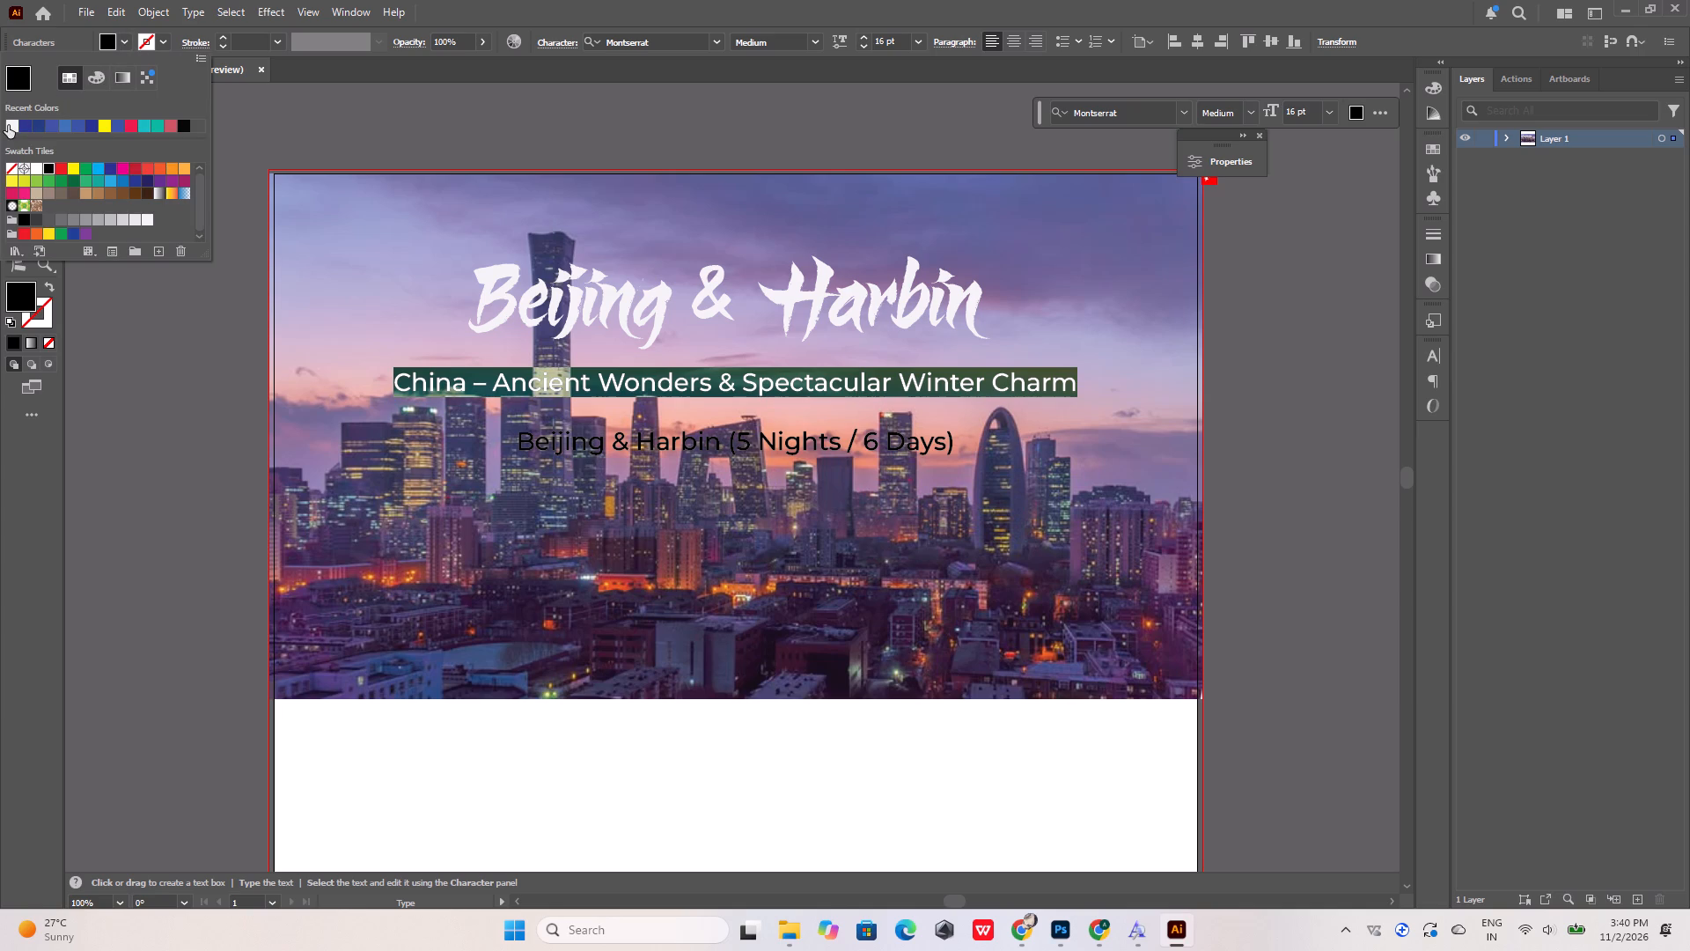
click(8, 125)
click(181, 323)
click(19, 93)
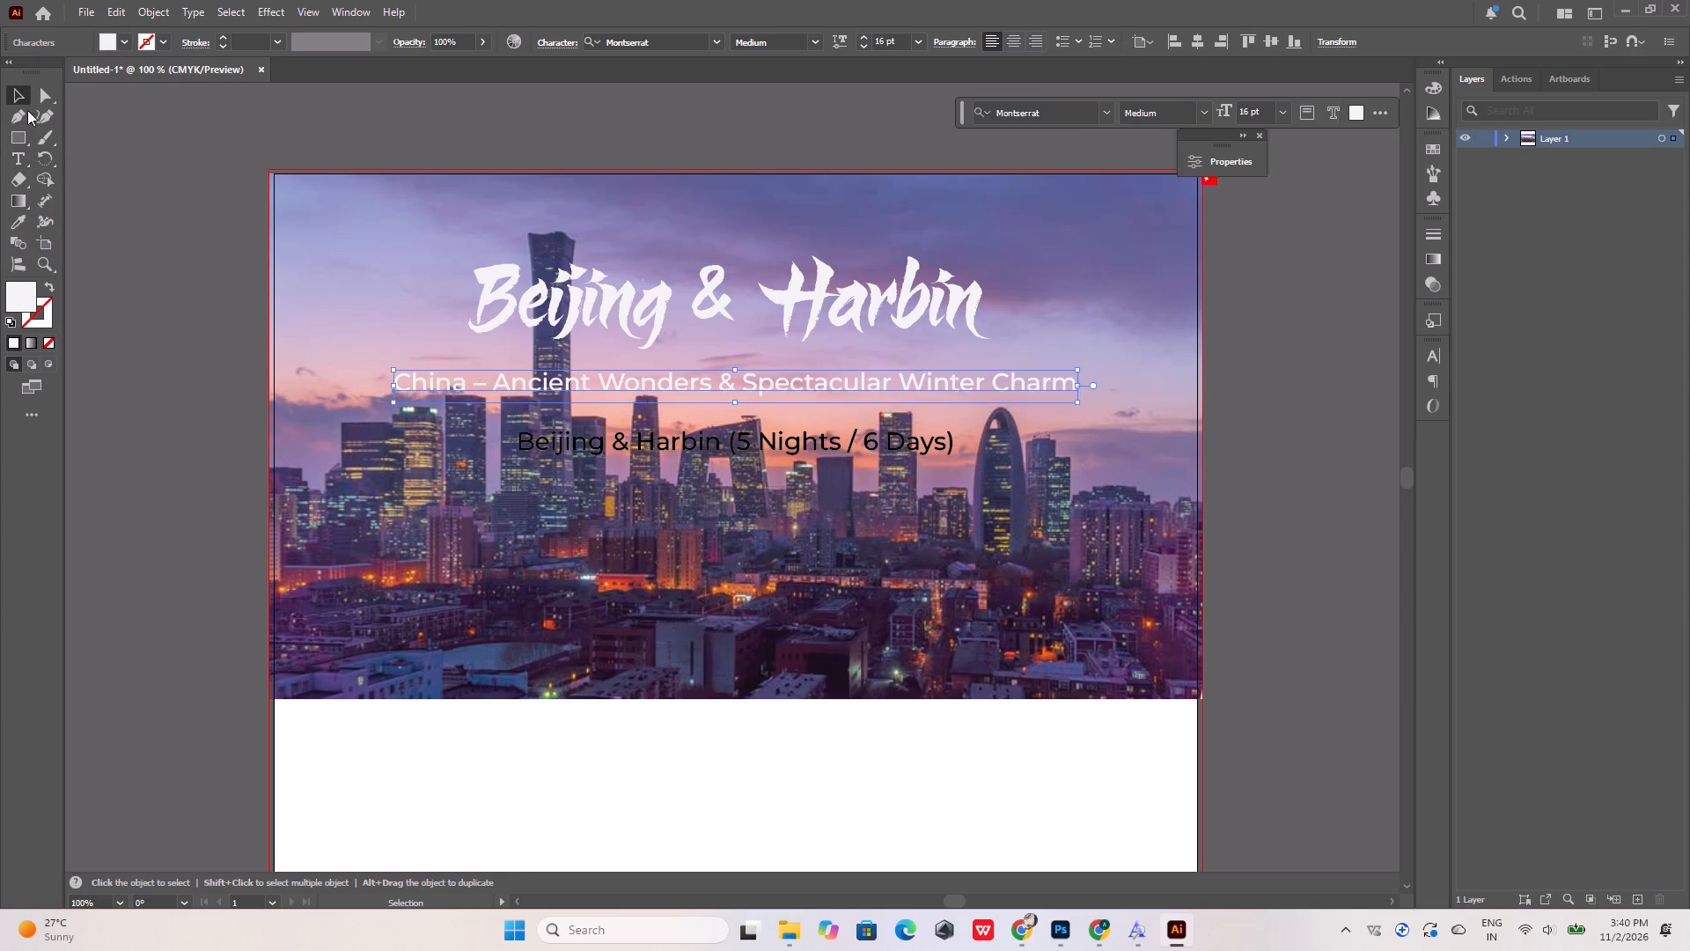
click(101, 206)
Change the fill of the "Beijing & Harbin (5 Nights / 6 Days)" line to white.
double_click(584, 445)
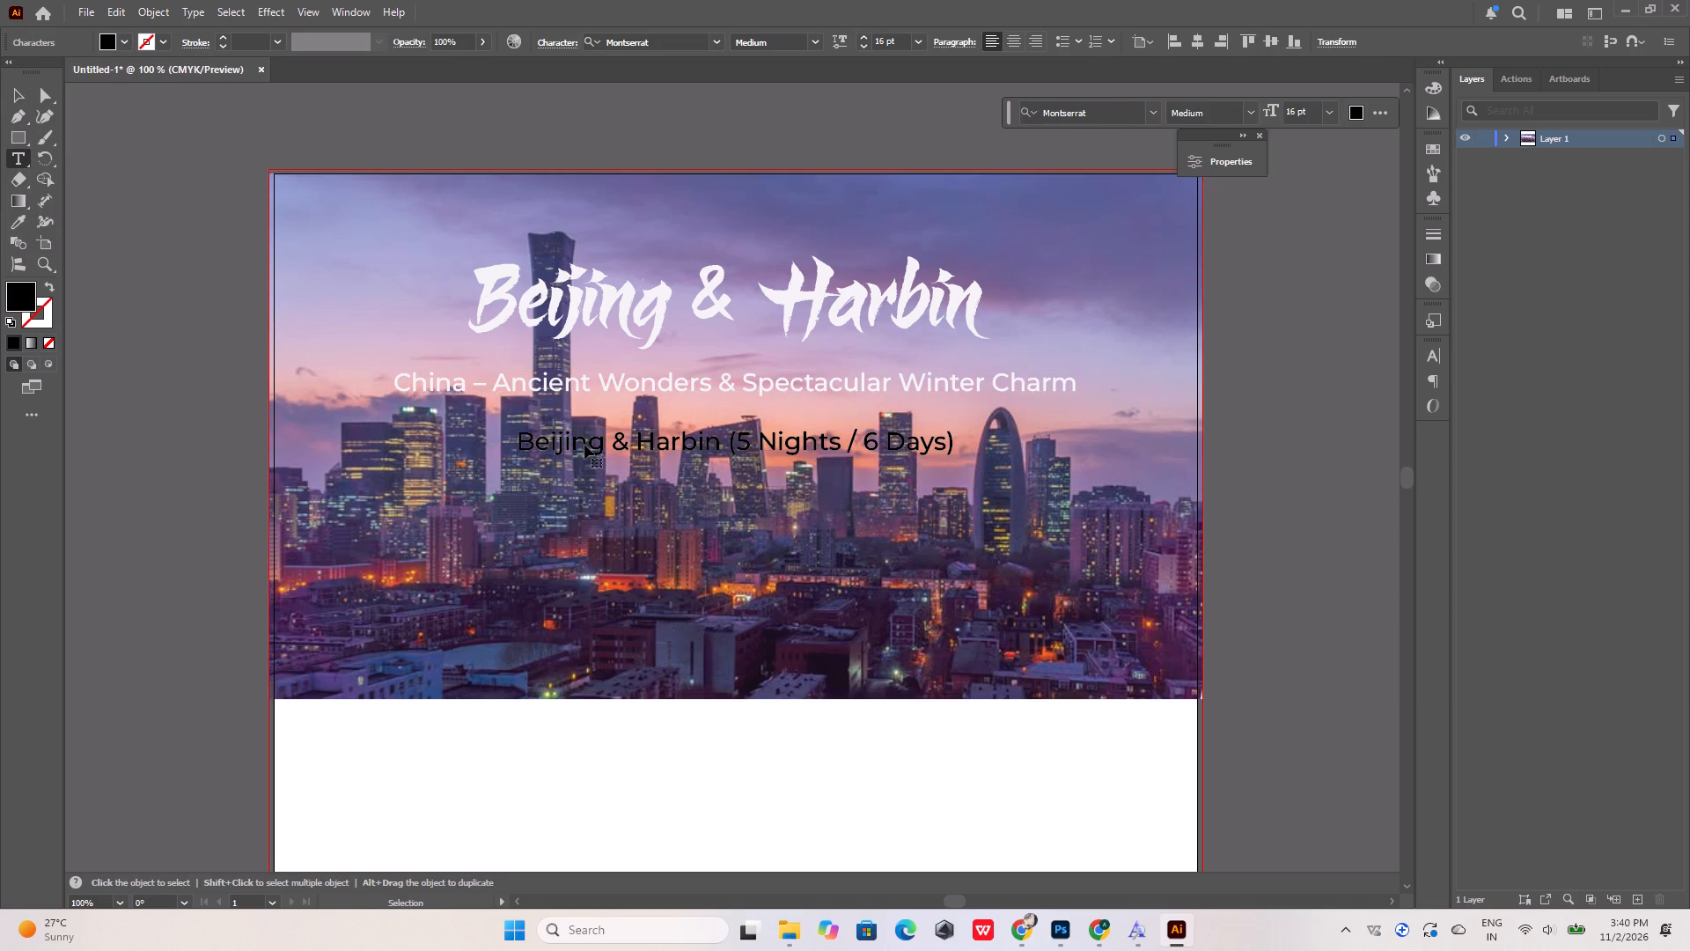
key(ctrl+a)
click(128, 43)
click(15, 124)
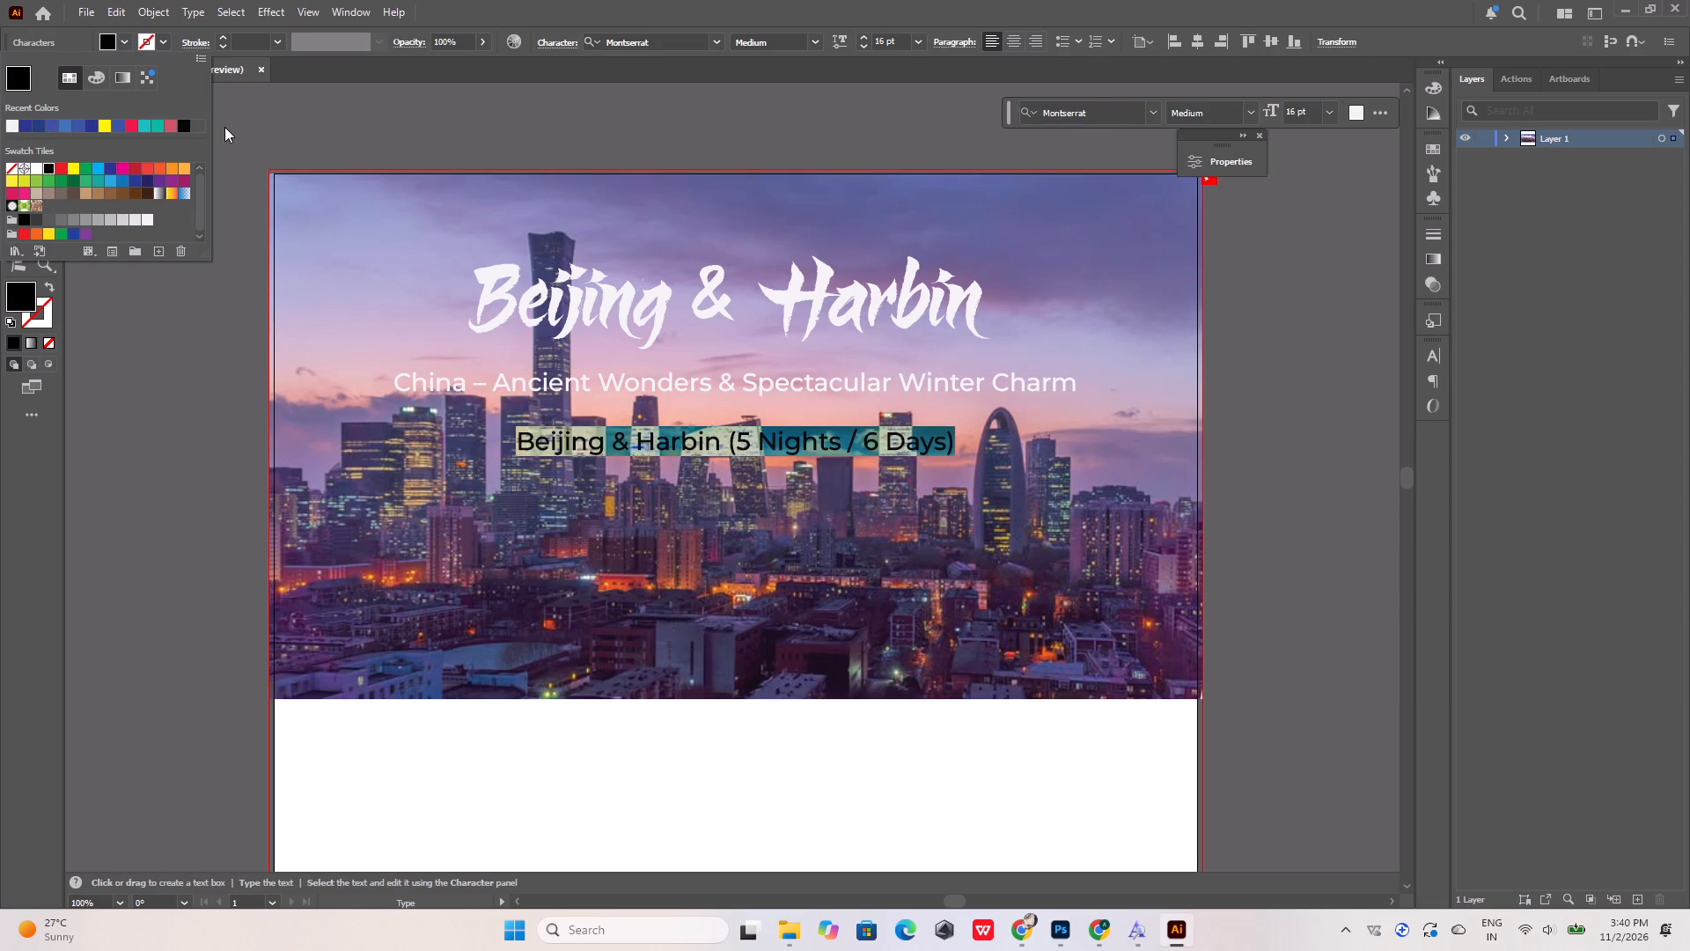
click(224, 127)
click(21, 96)
click(194, 193)
Set the whole "China – Ancient Wonders & Spectacular Winter Charm" tagline to the Bold weight of Montserrat.
double_click(457, 382)
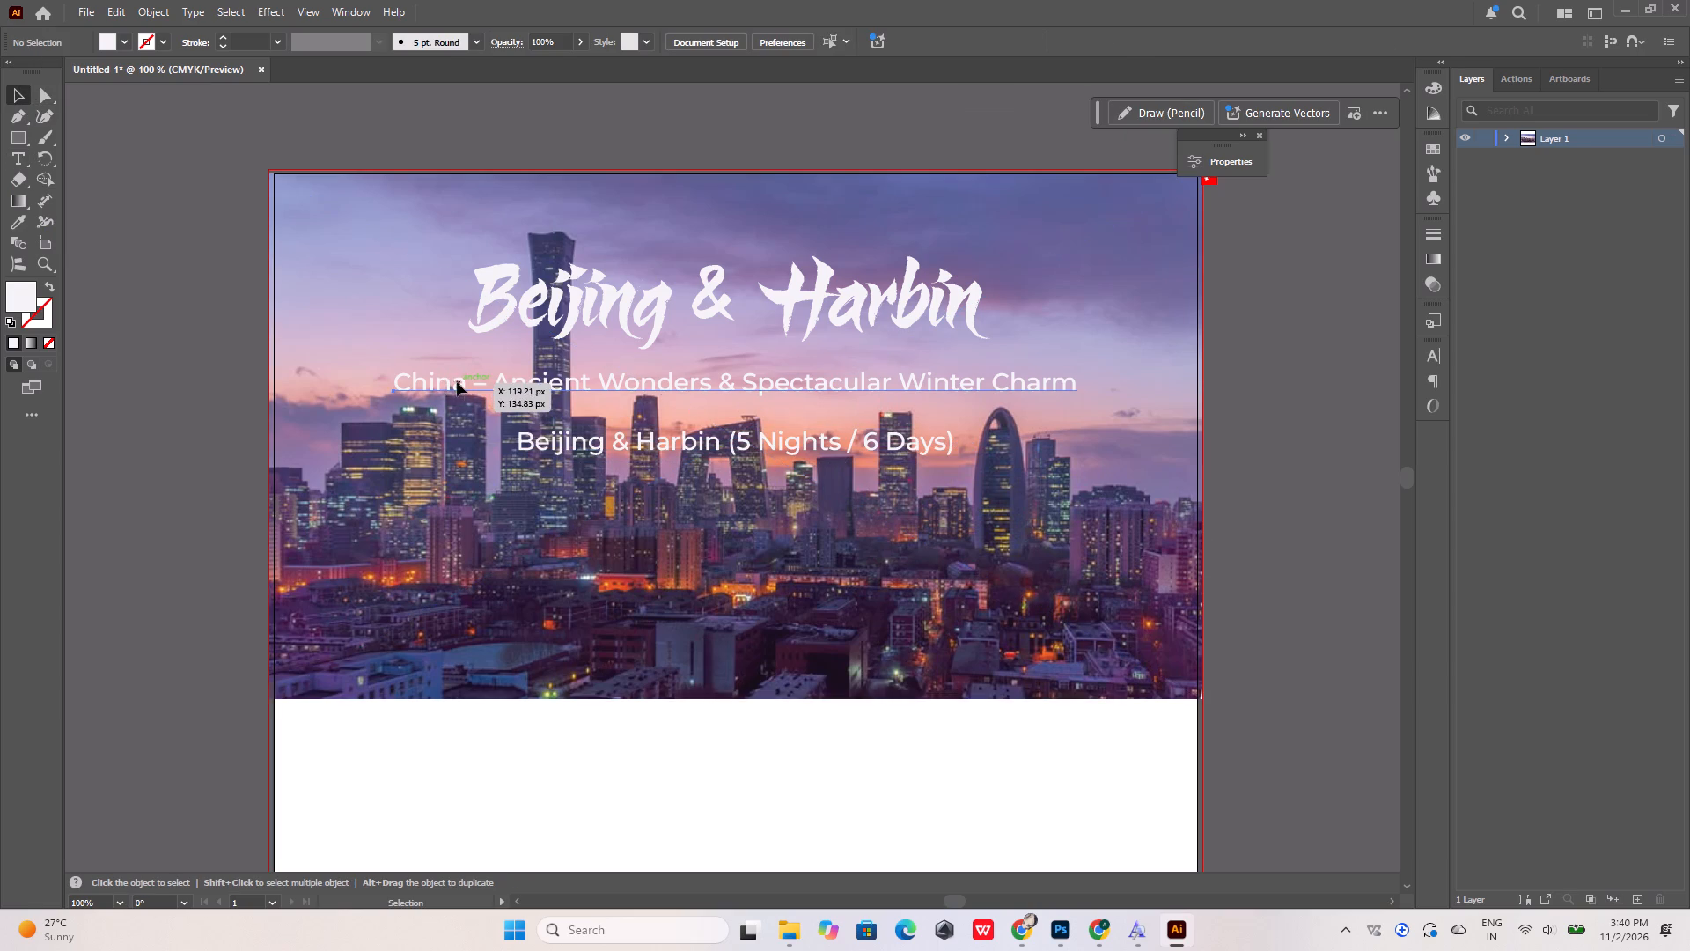
drag(400, 378, 1073, 399)
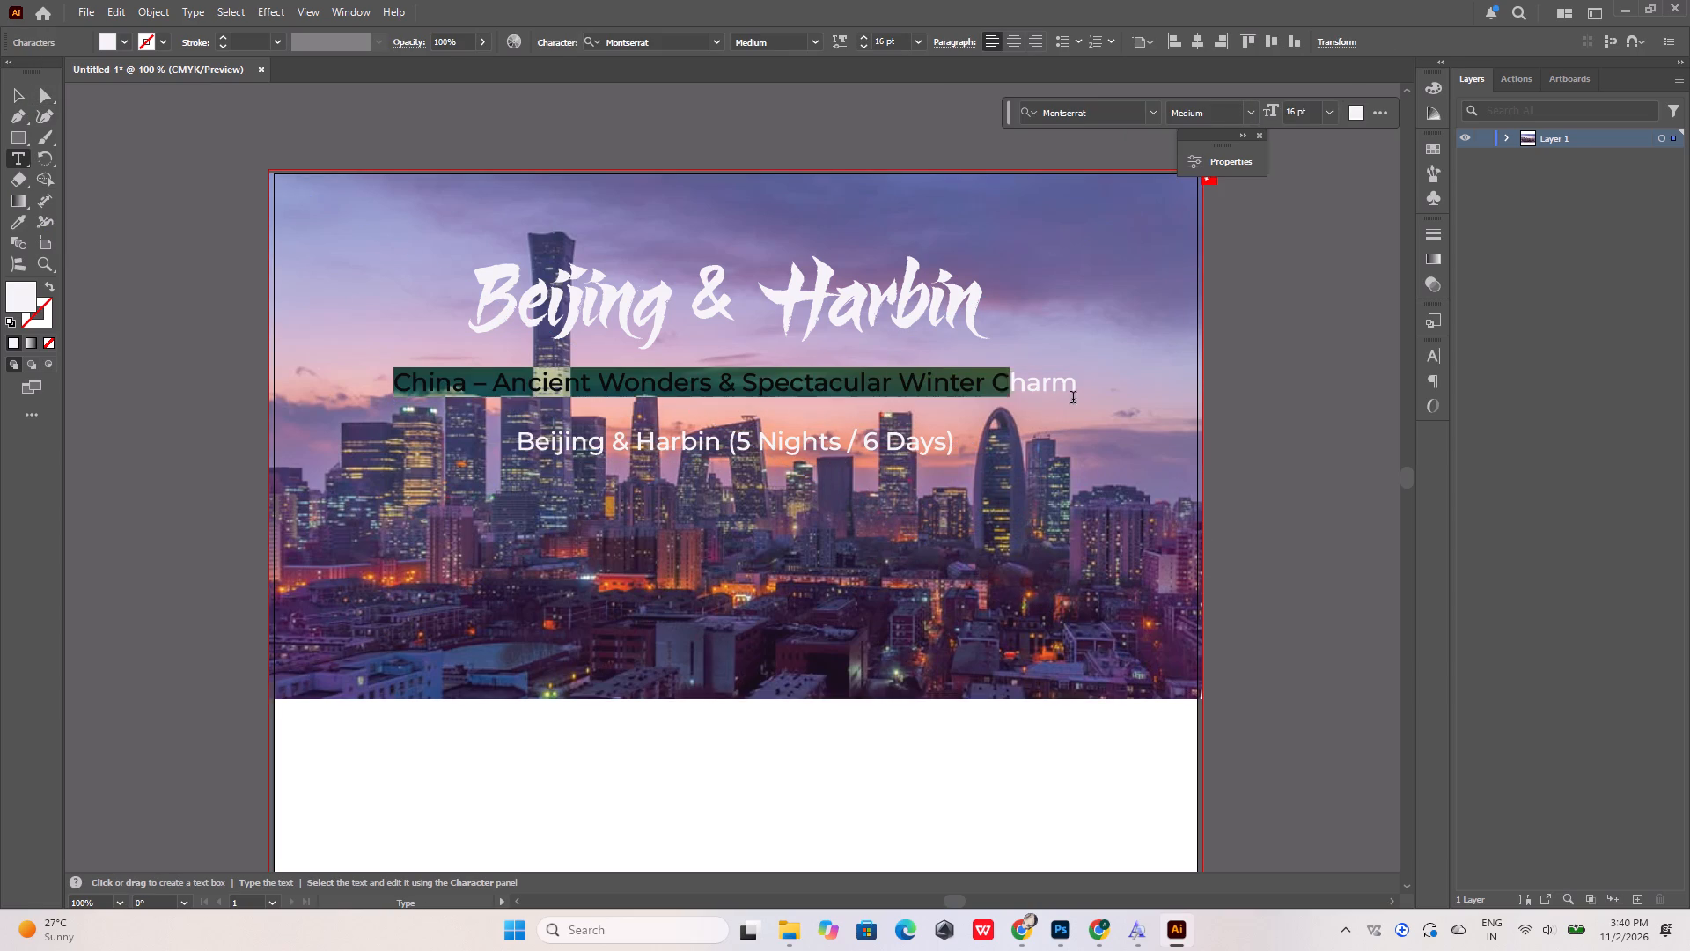
drag(1073, 399, 1134, 397)
click(812, 41)
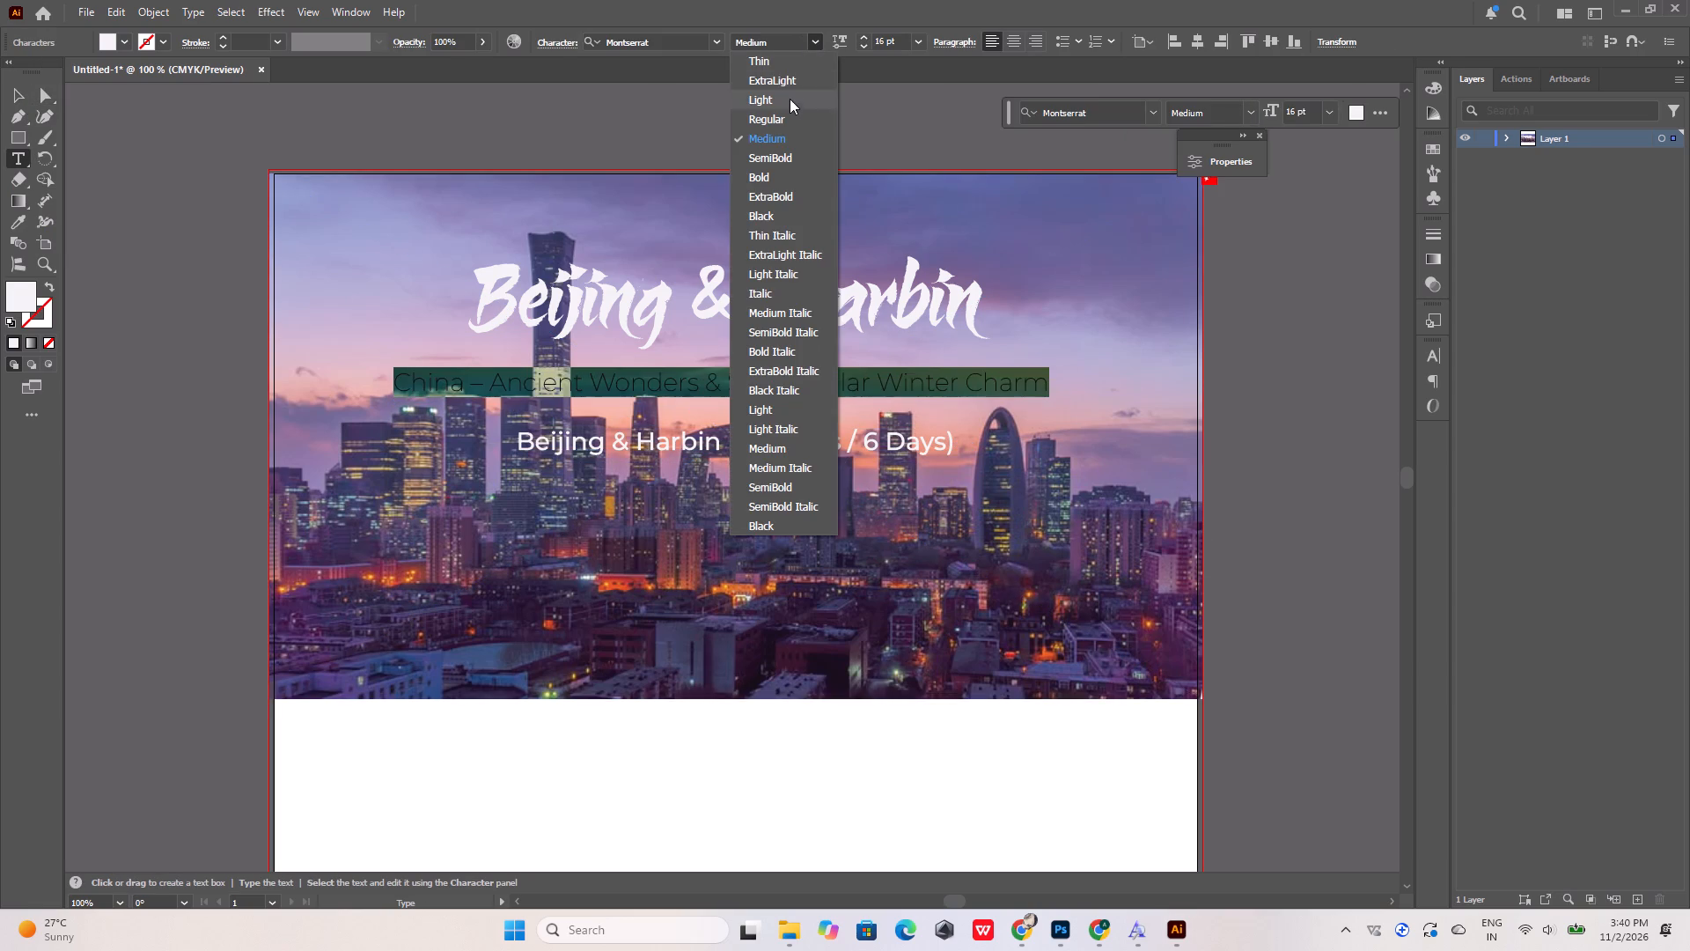
click(763, 174)
click(555, 120)
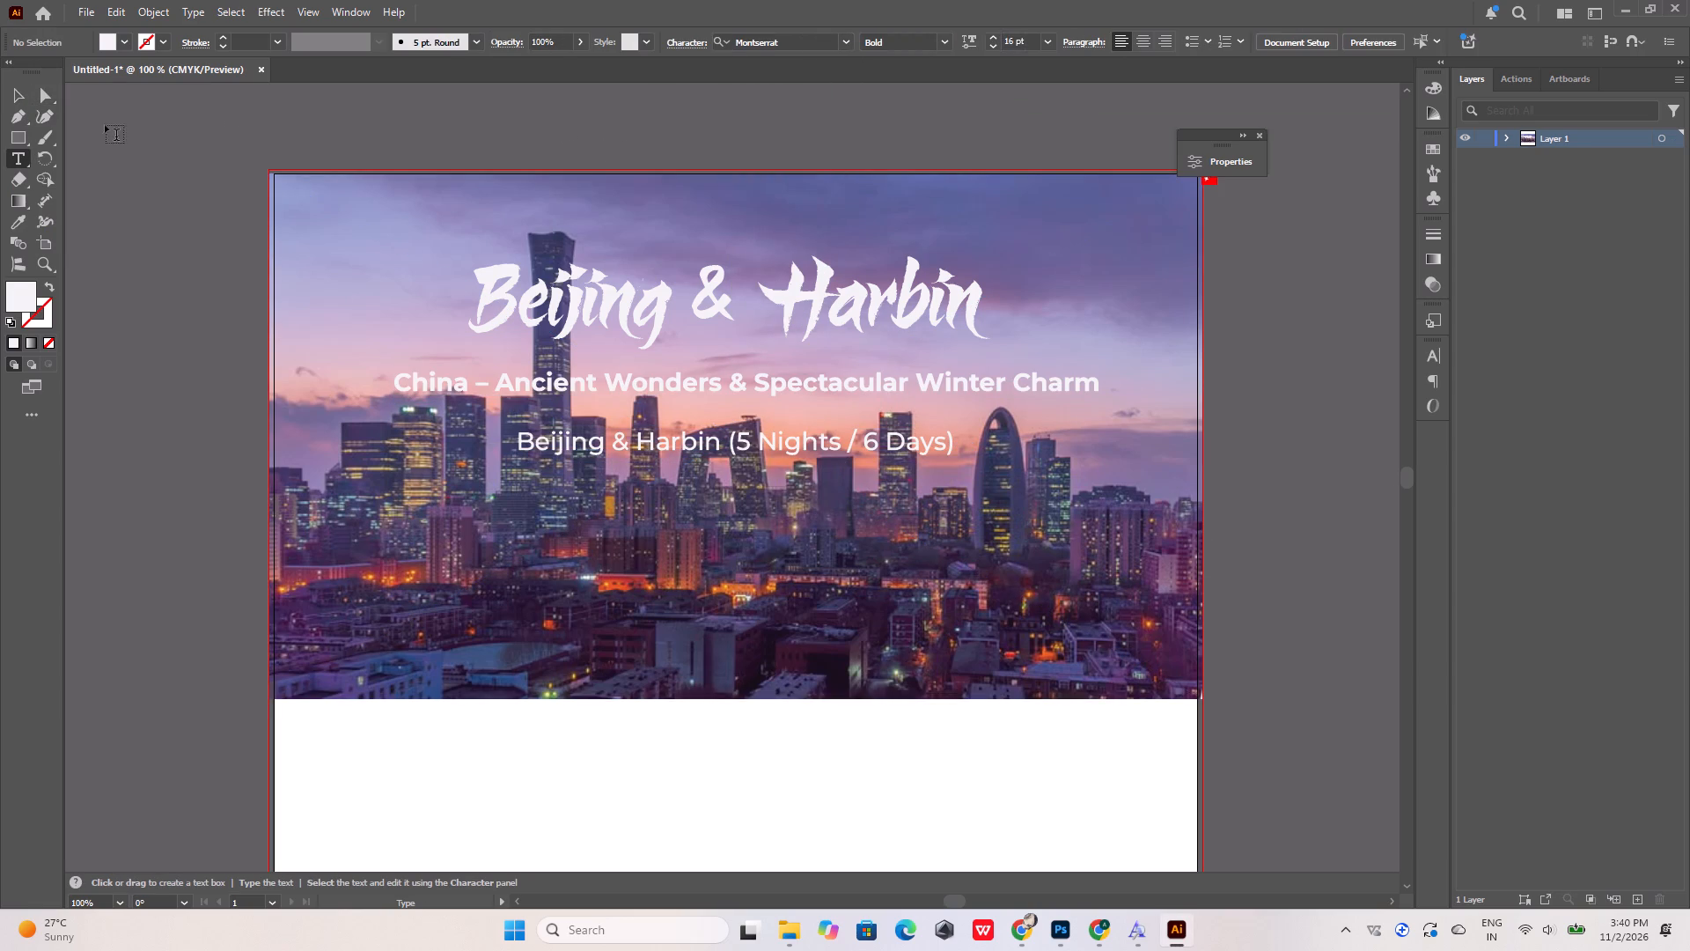
click(17, 88)
key(x)
key(x)
key(x)
key(x)
scroll(701, 456, up, 2)
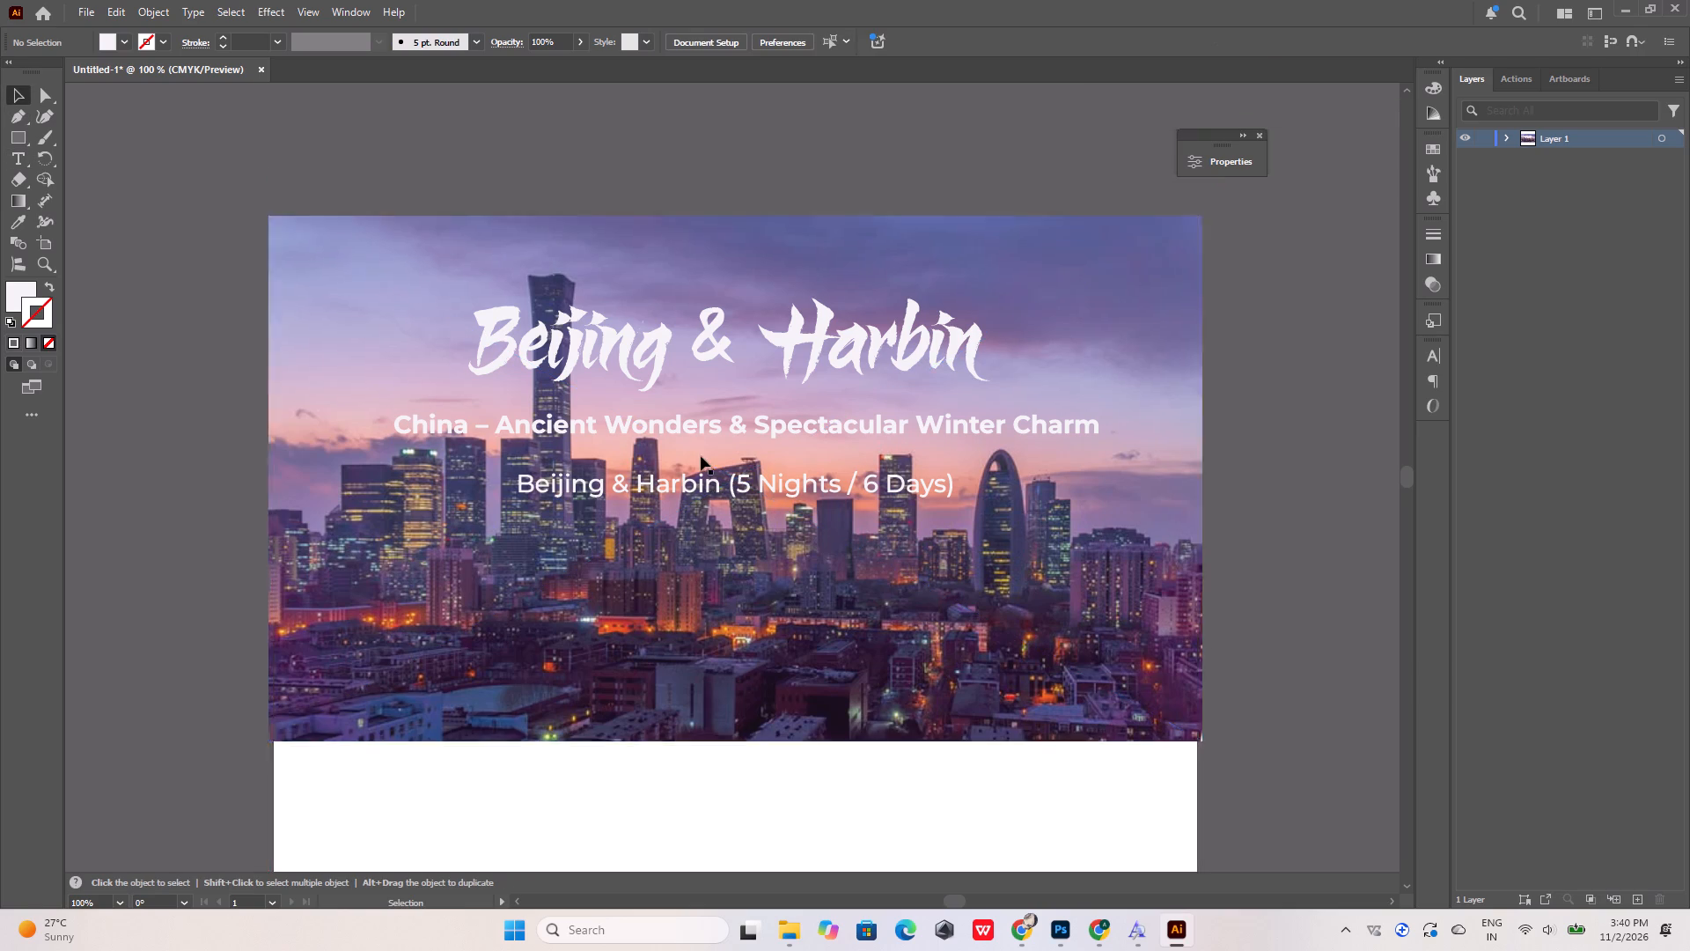
scroll(701, 456, up, 1)
click(726, 452)
click(724, 508)
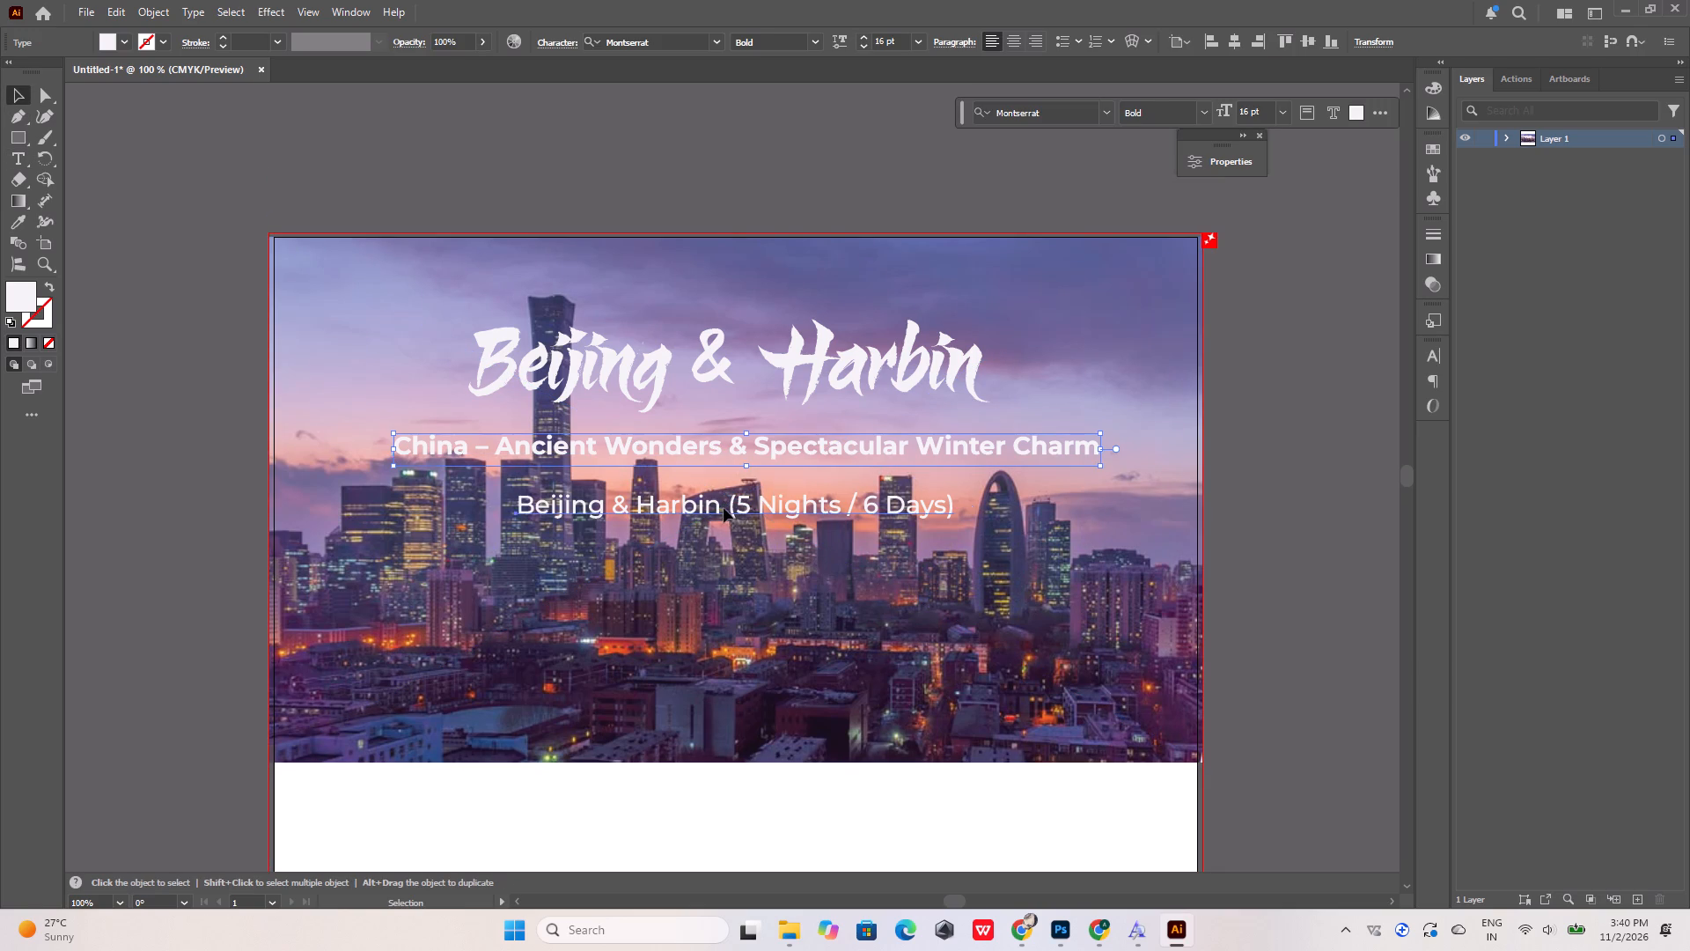
key(Up)
key(Up)
key(Up)
key(Up)
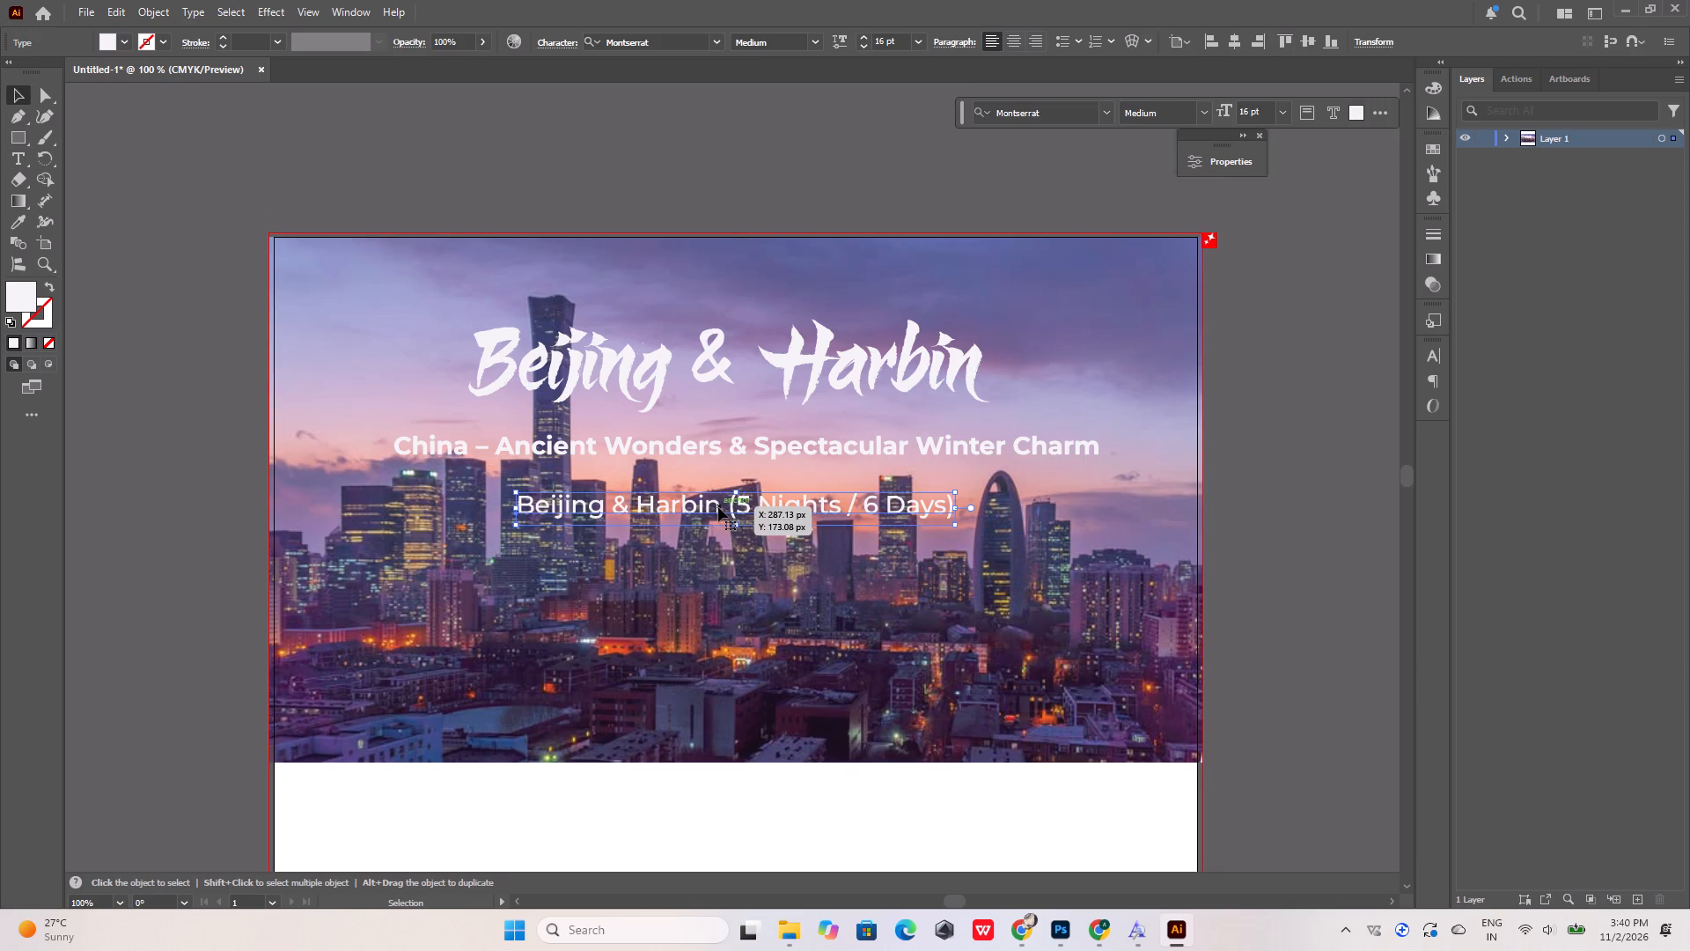
key(Up)
key(Up)
key(Up)
key(Up)
click(610, 117)
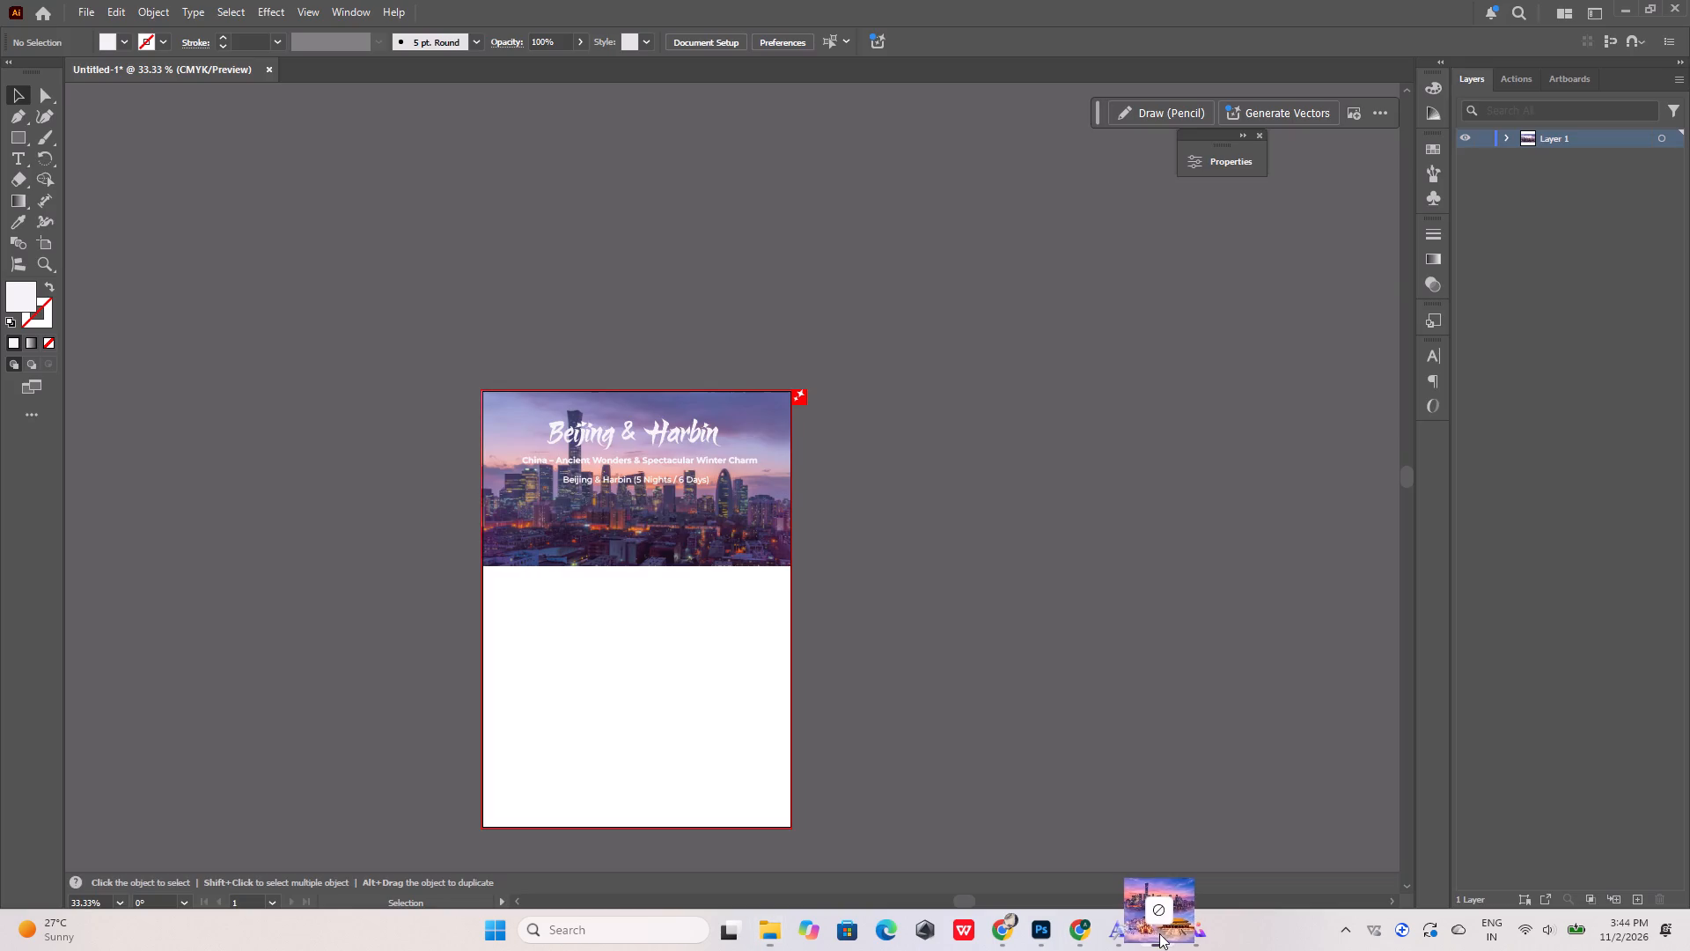
drag(1159, 933, 581, 508)
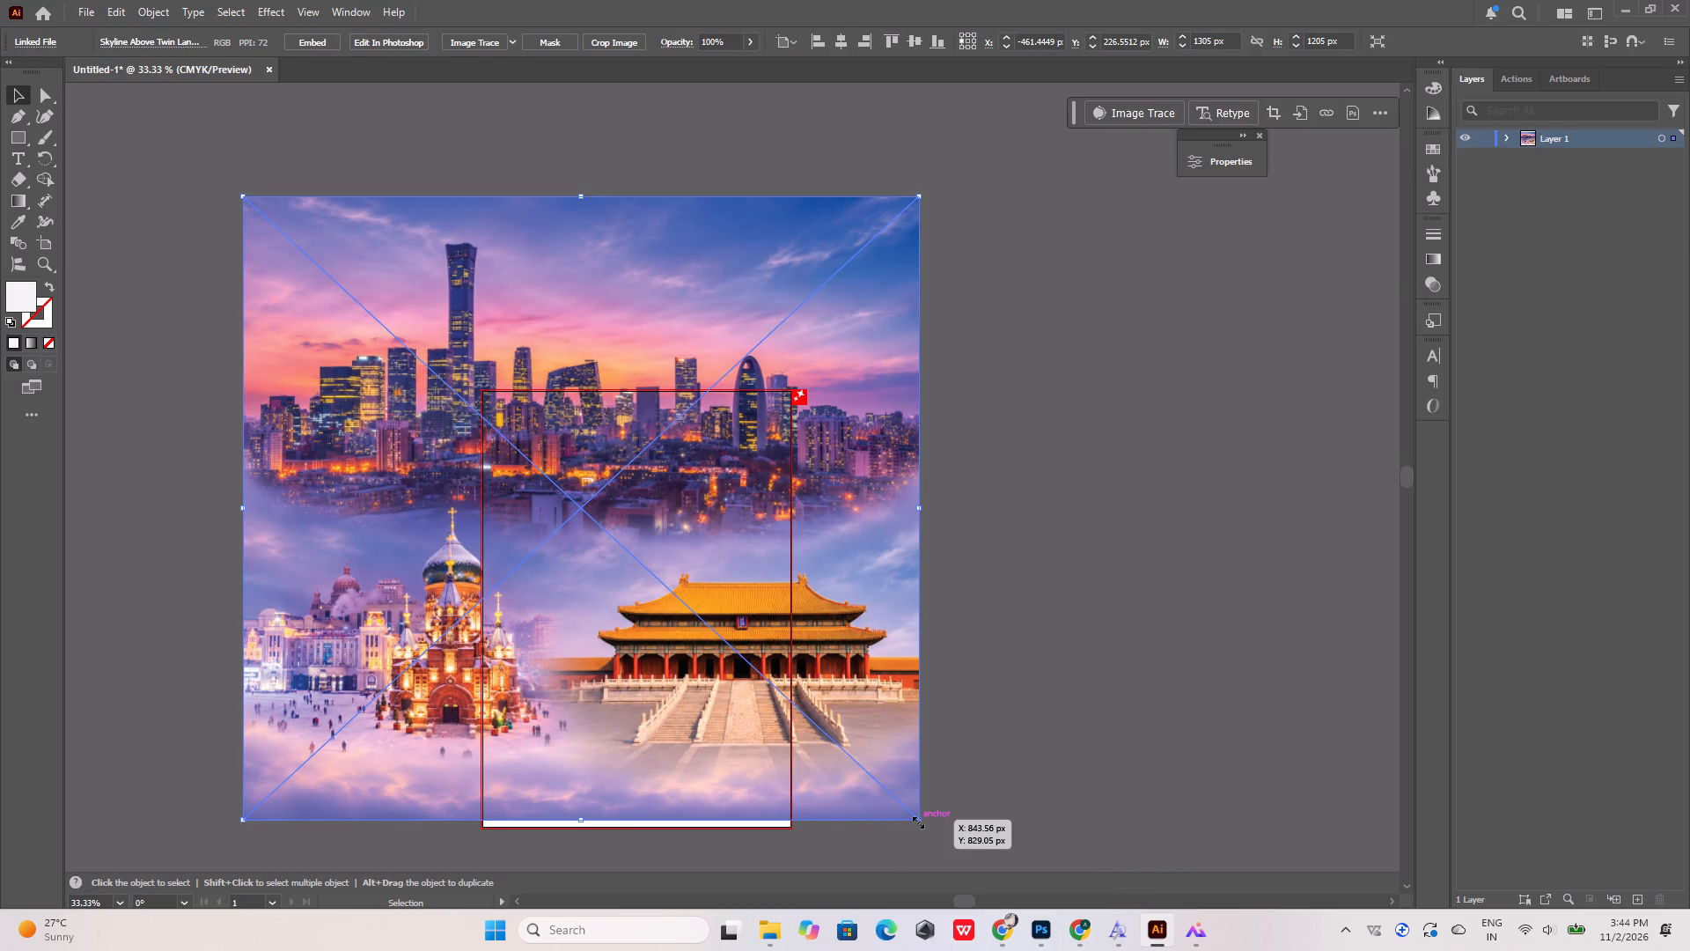
drag(916, 821, 793, 670)
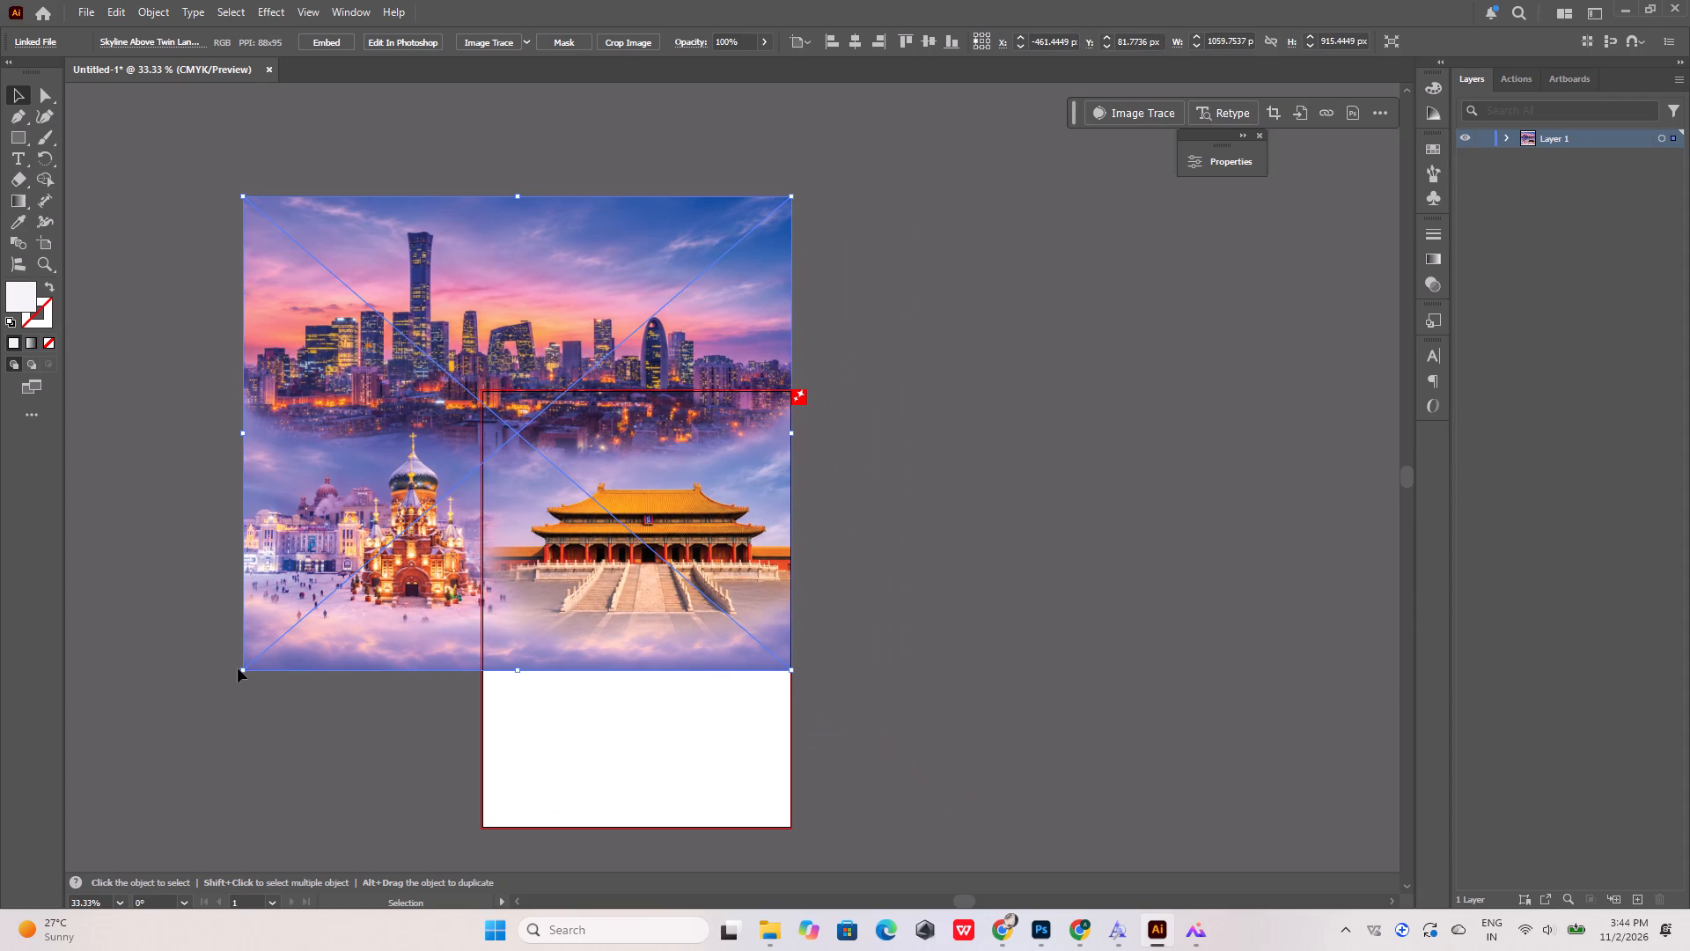
click(238, 668)
click(244, 676)
click(252, 663)
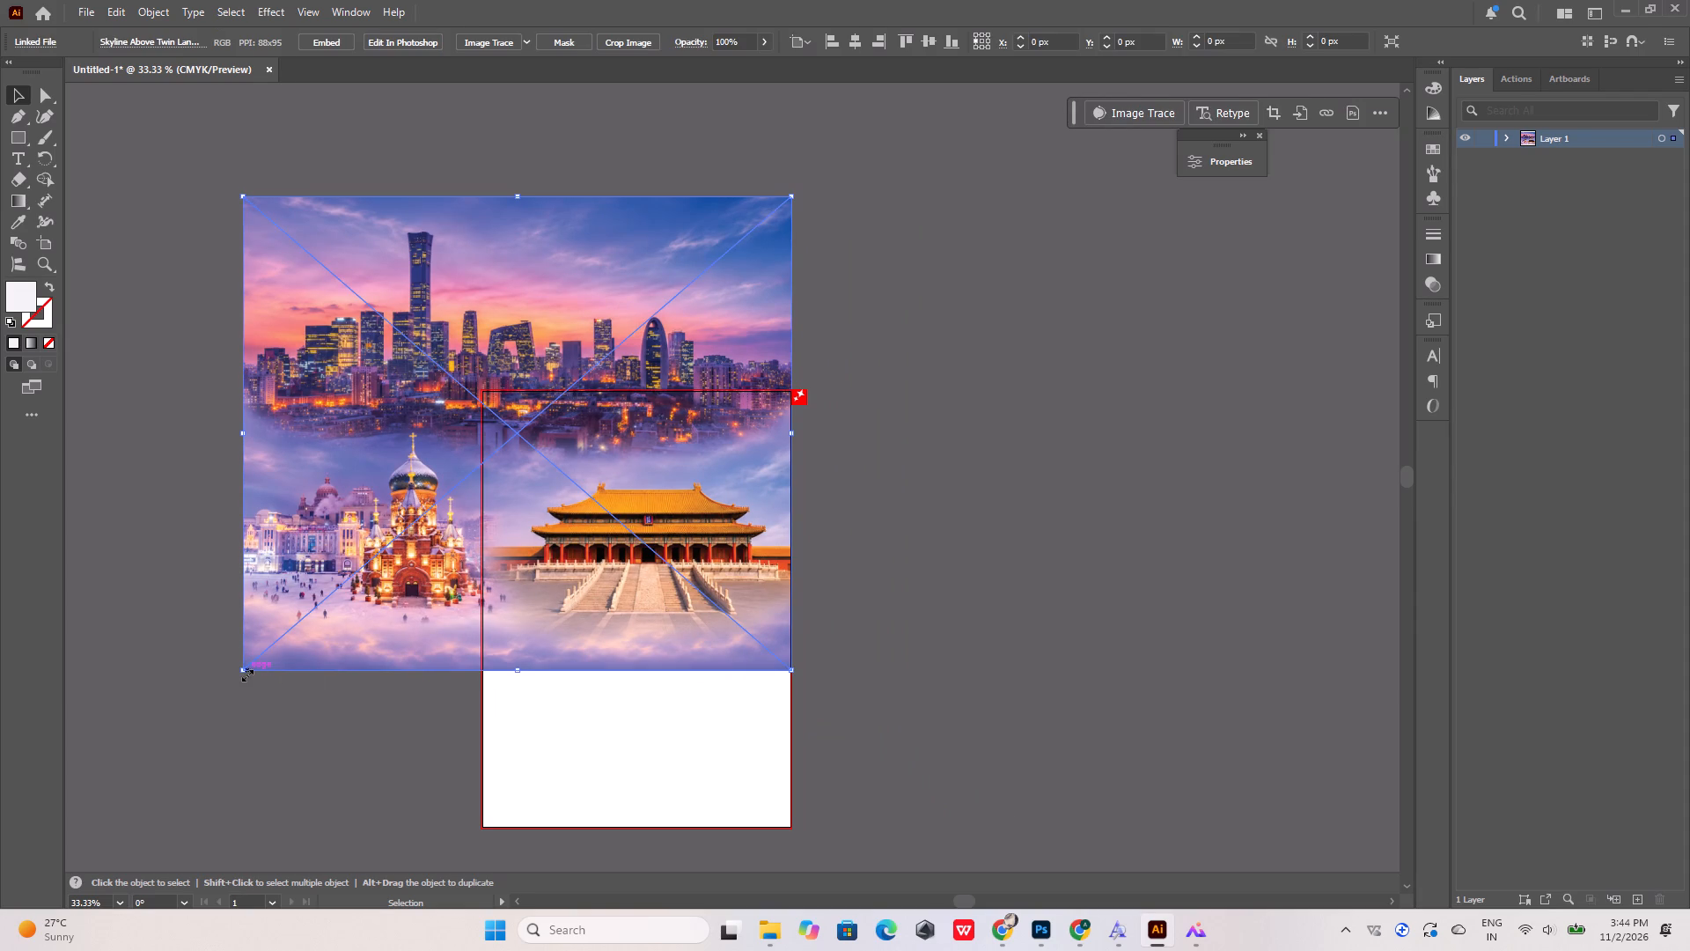
drag(246, 674, 481, 553)
key(ctrl+z)
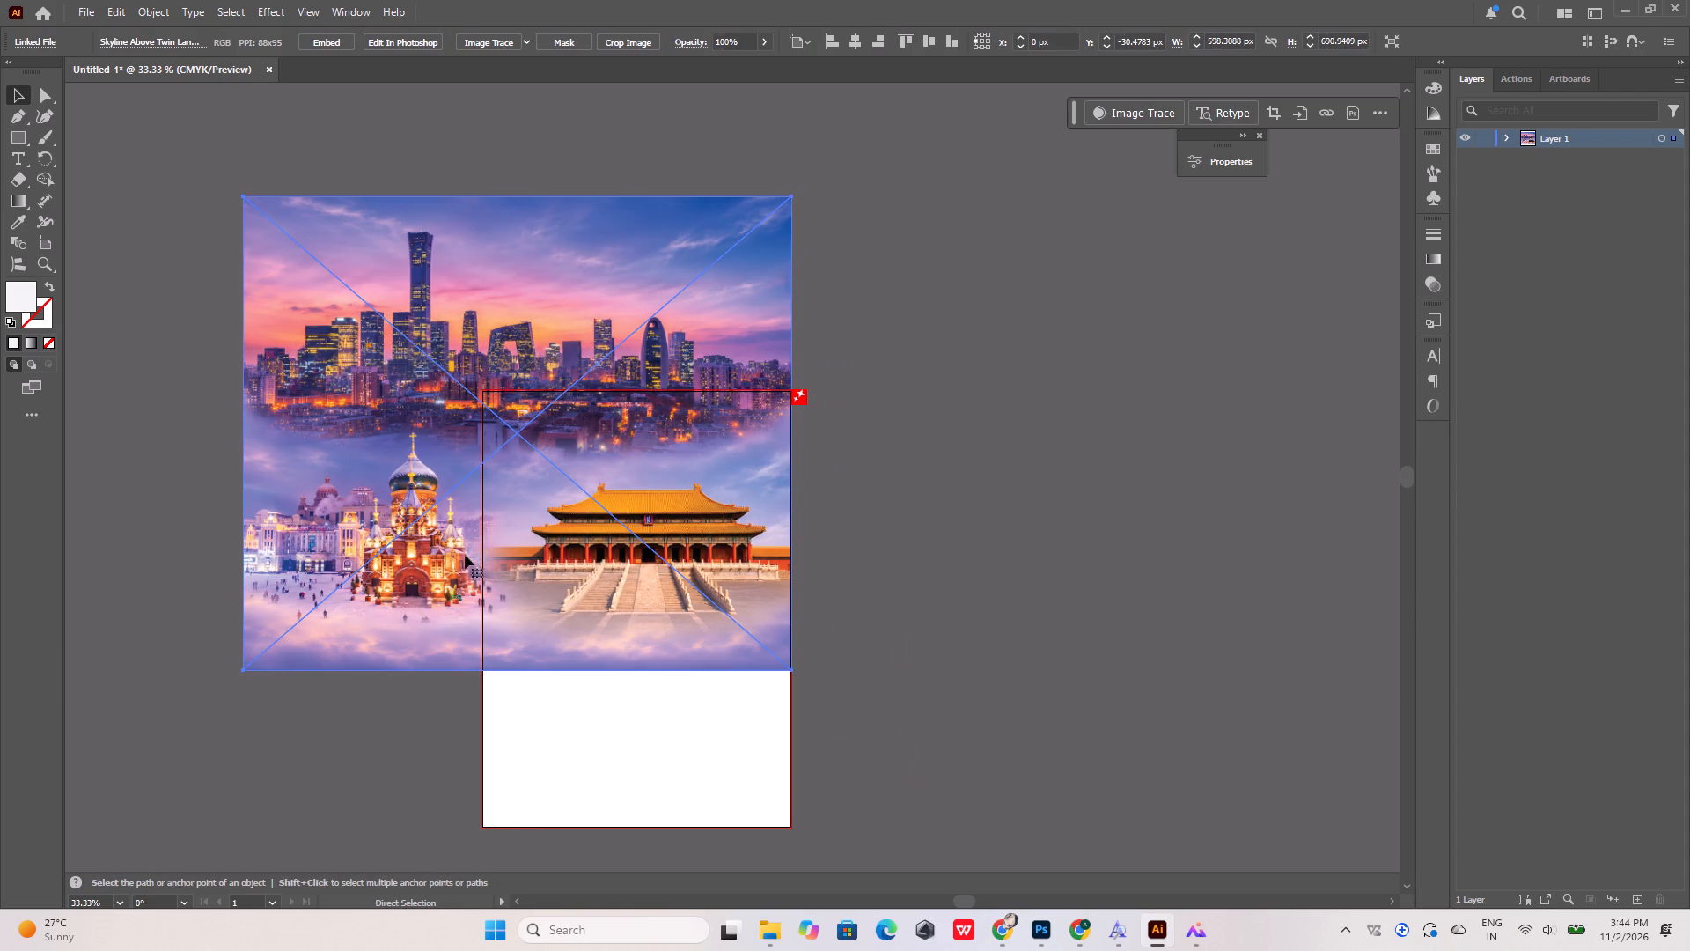
shift+drag(247, 671, 495, 534)
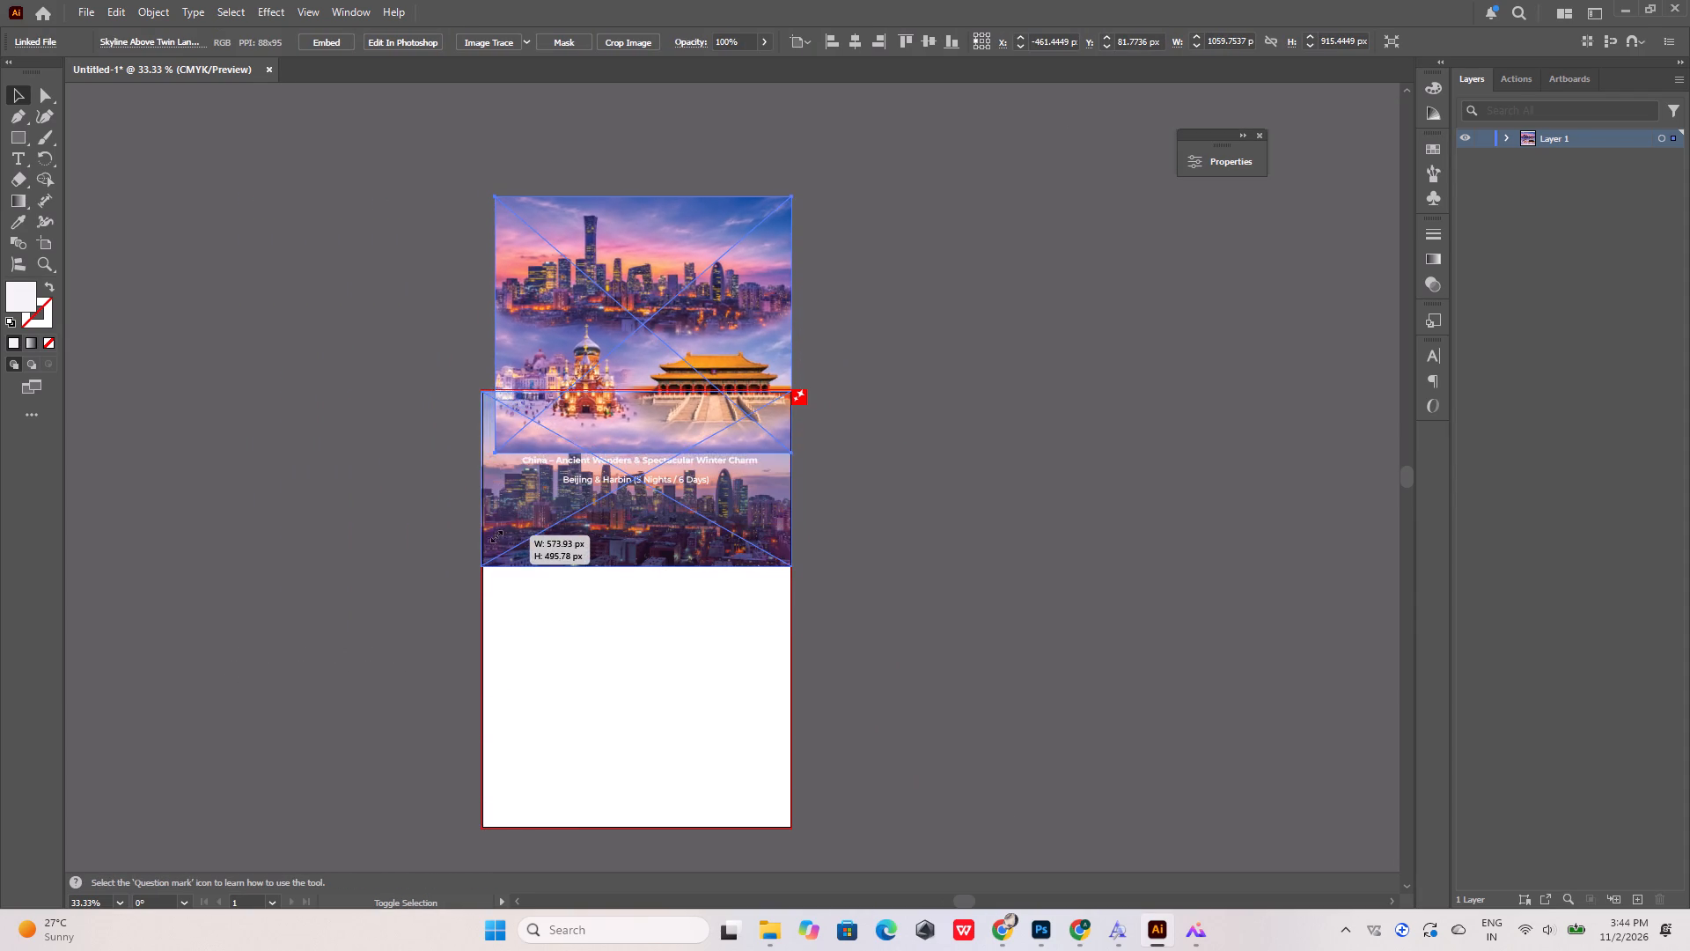
shift+drag(495, 534, 481, 536)
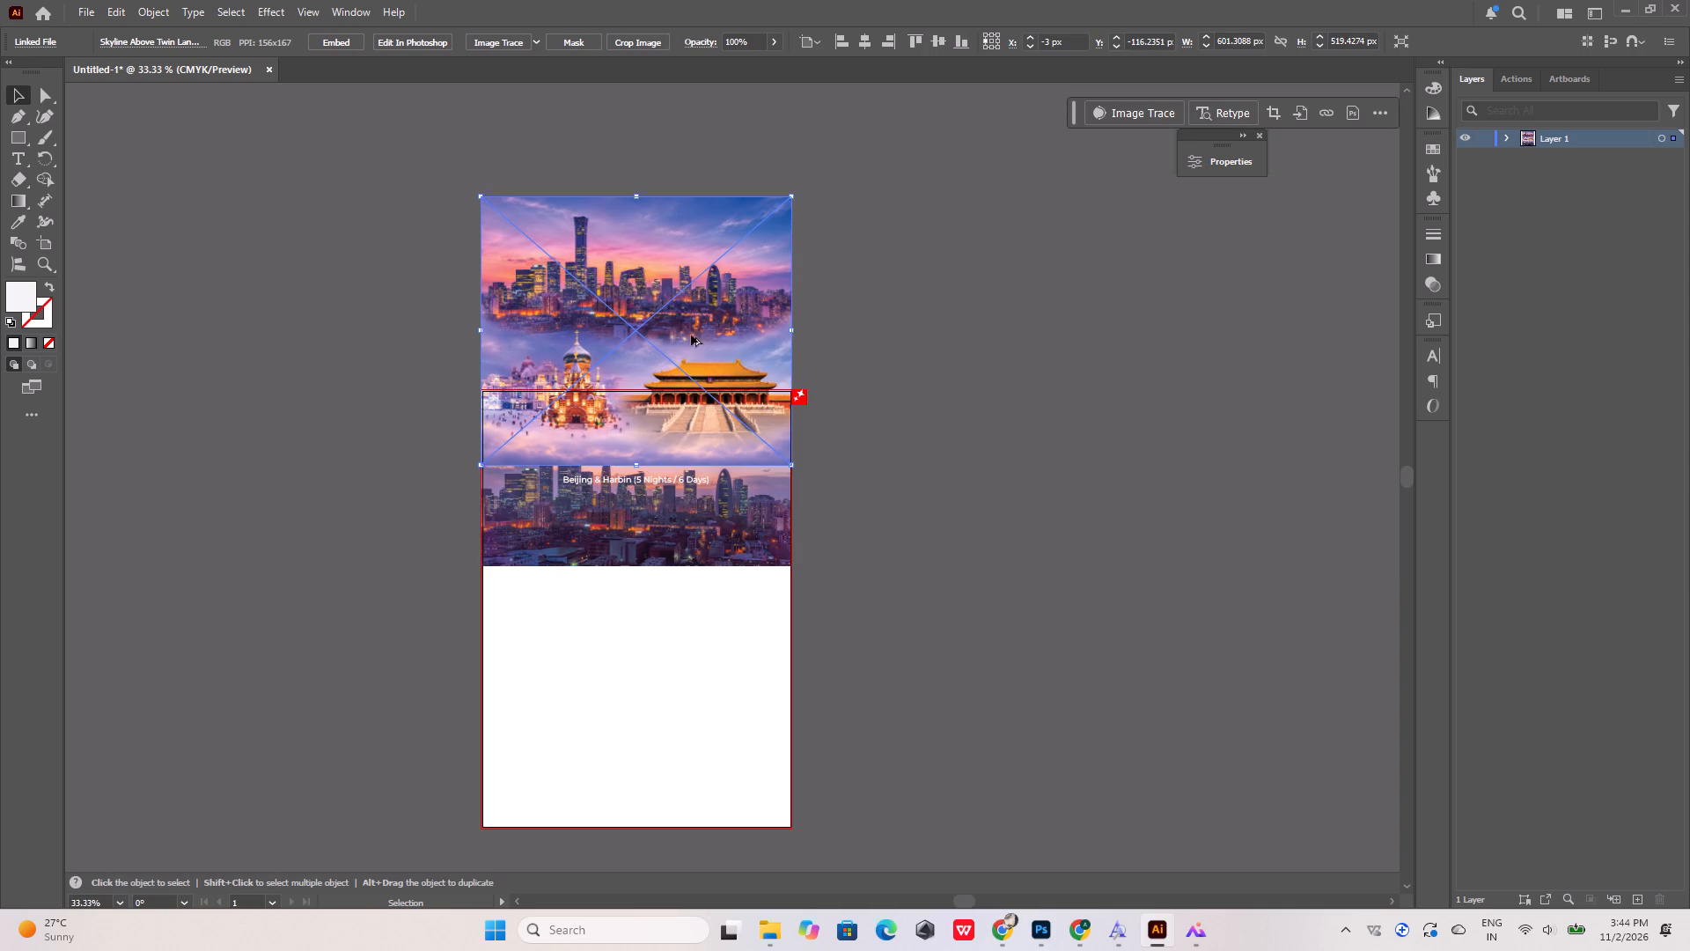
Delete the old Beijing skyline photo from behind the headings.
alt+scroll(722, 381, up, 6)
alt+scroll(613, 384, down, 5)
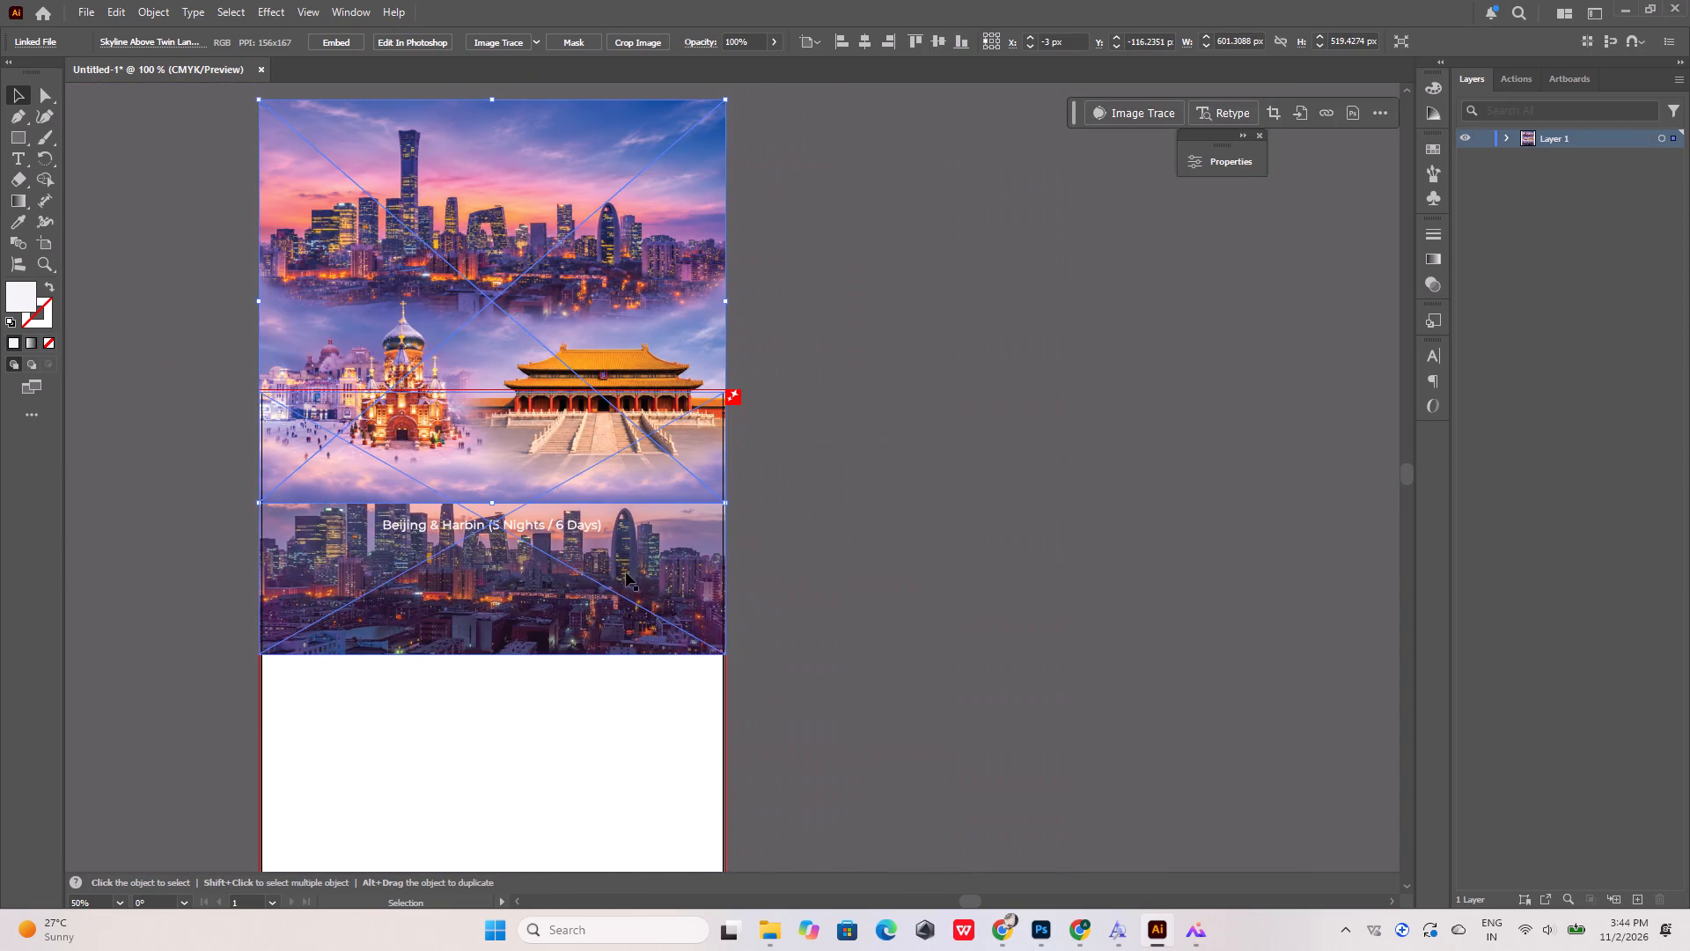
click(626, 572)
key(Delete)
Send the placed composite to the back, behind the white heading texts.
click(649, 470)
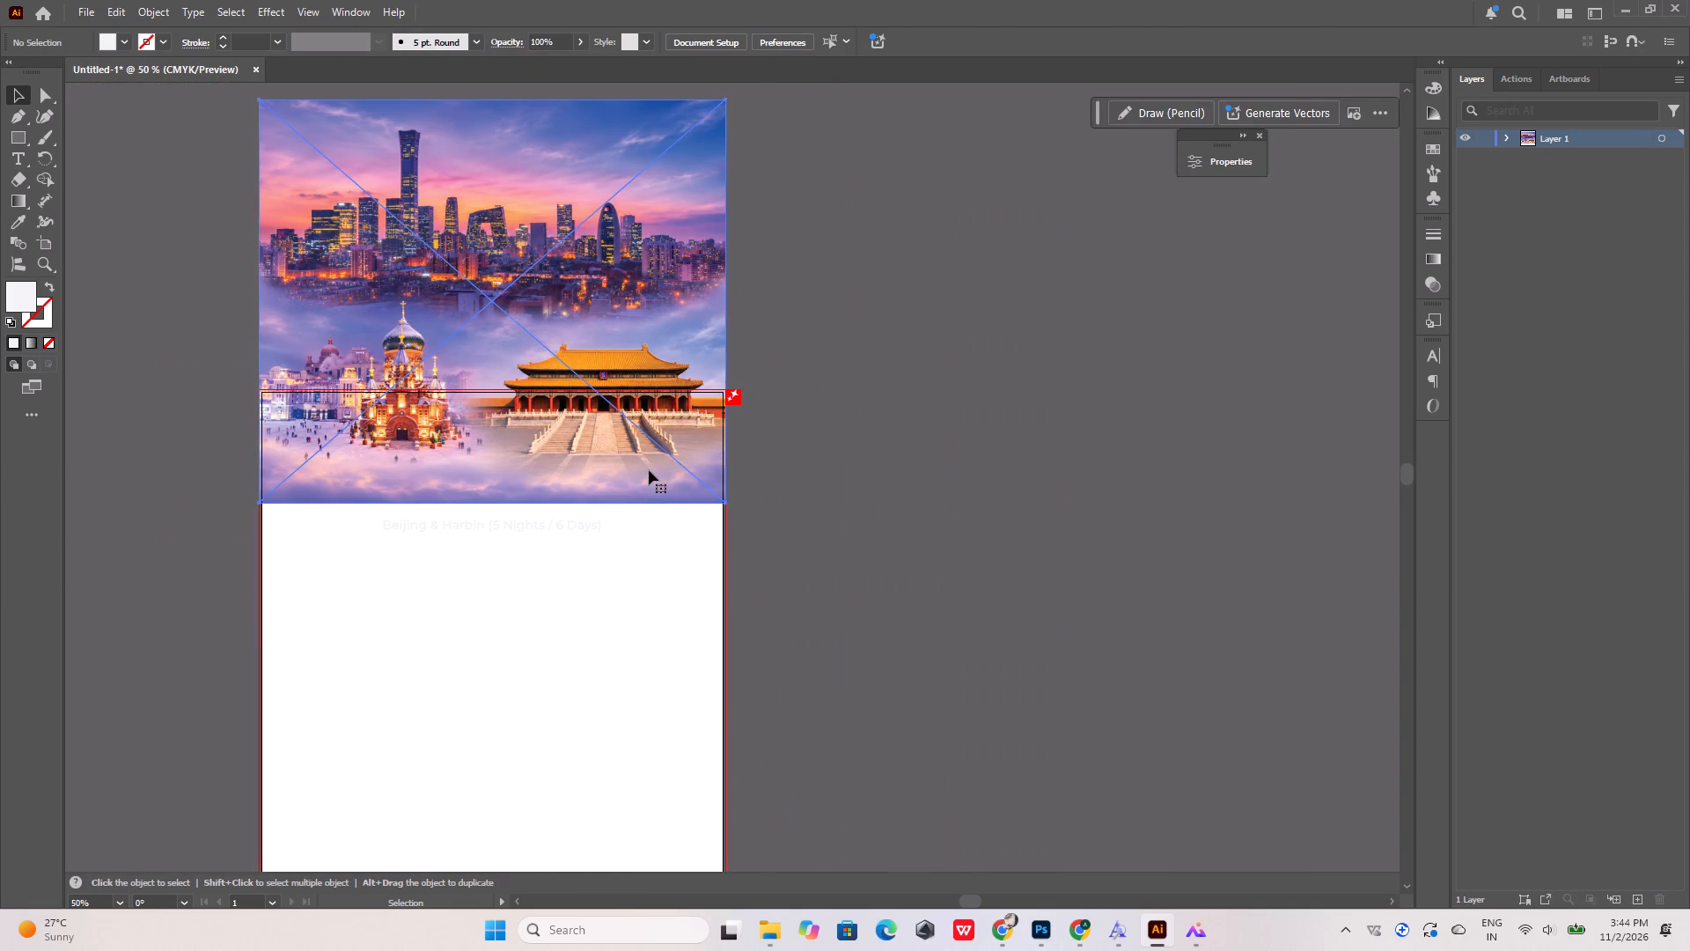
right_click(649, 470)
click(727, 365)
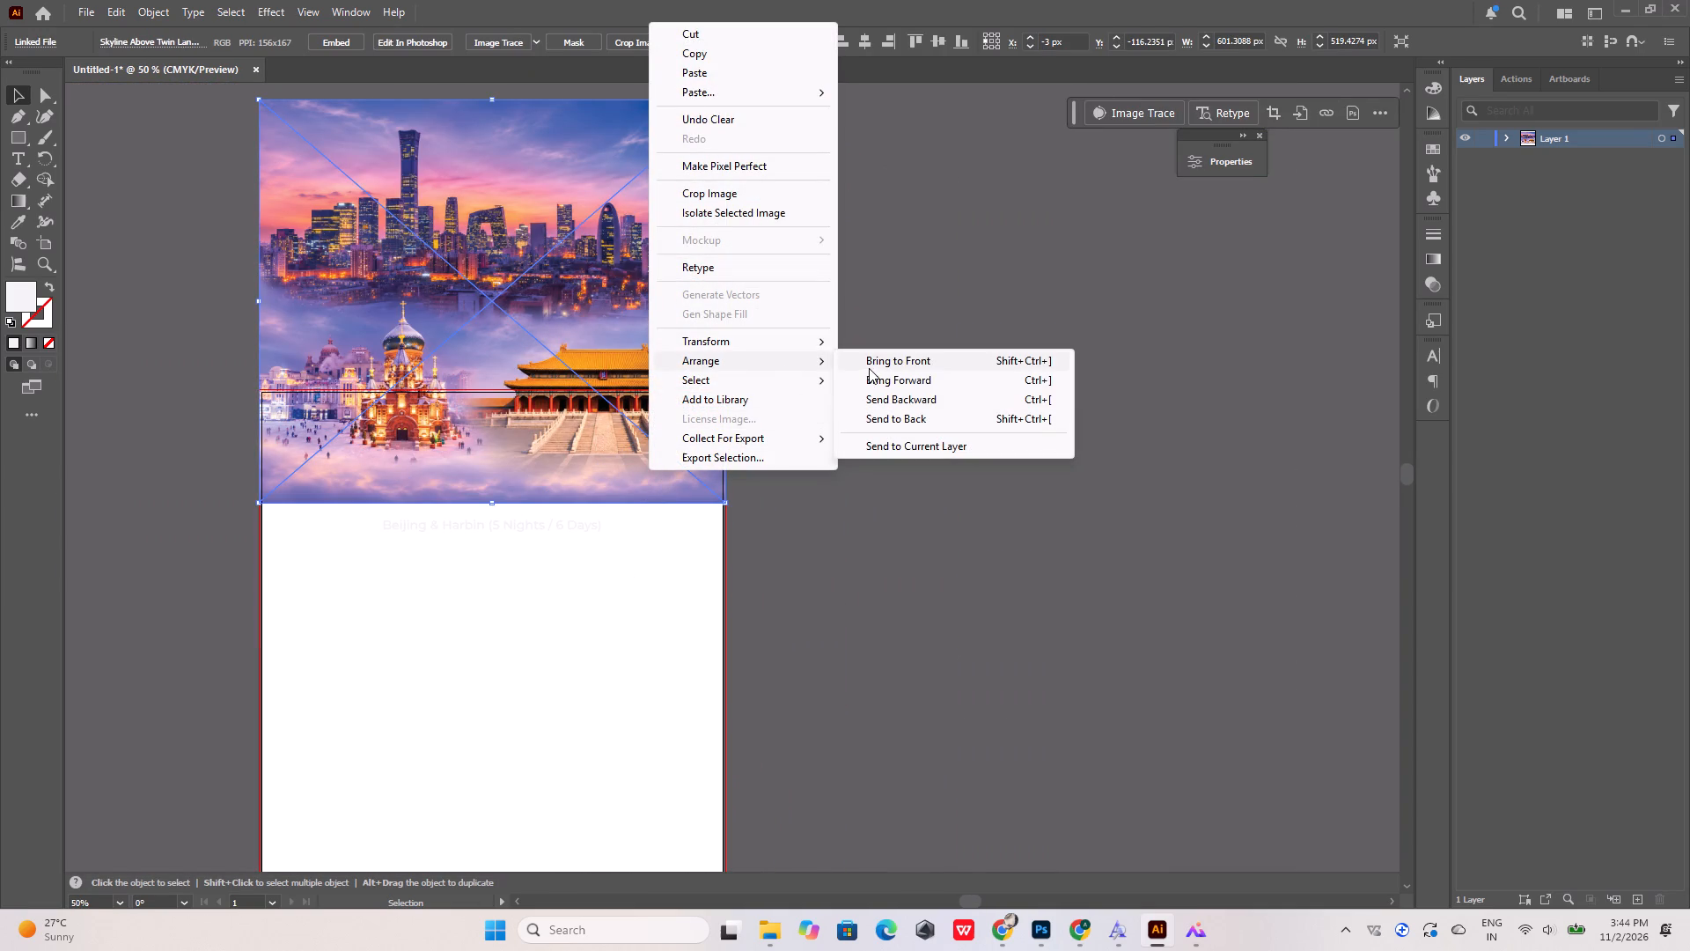
click(873, 422)
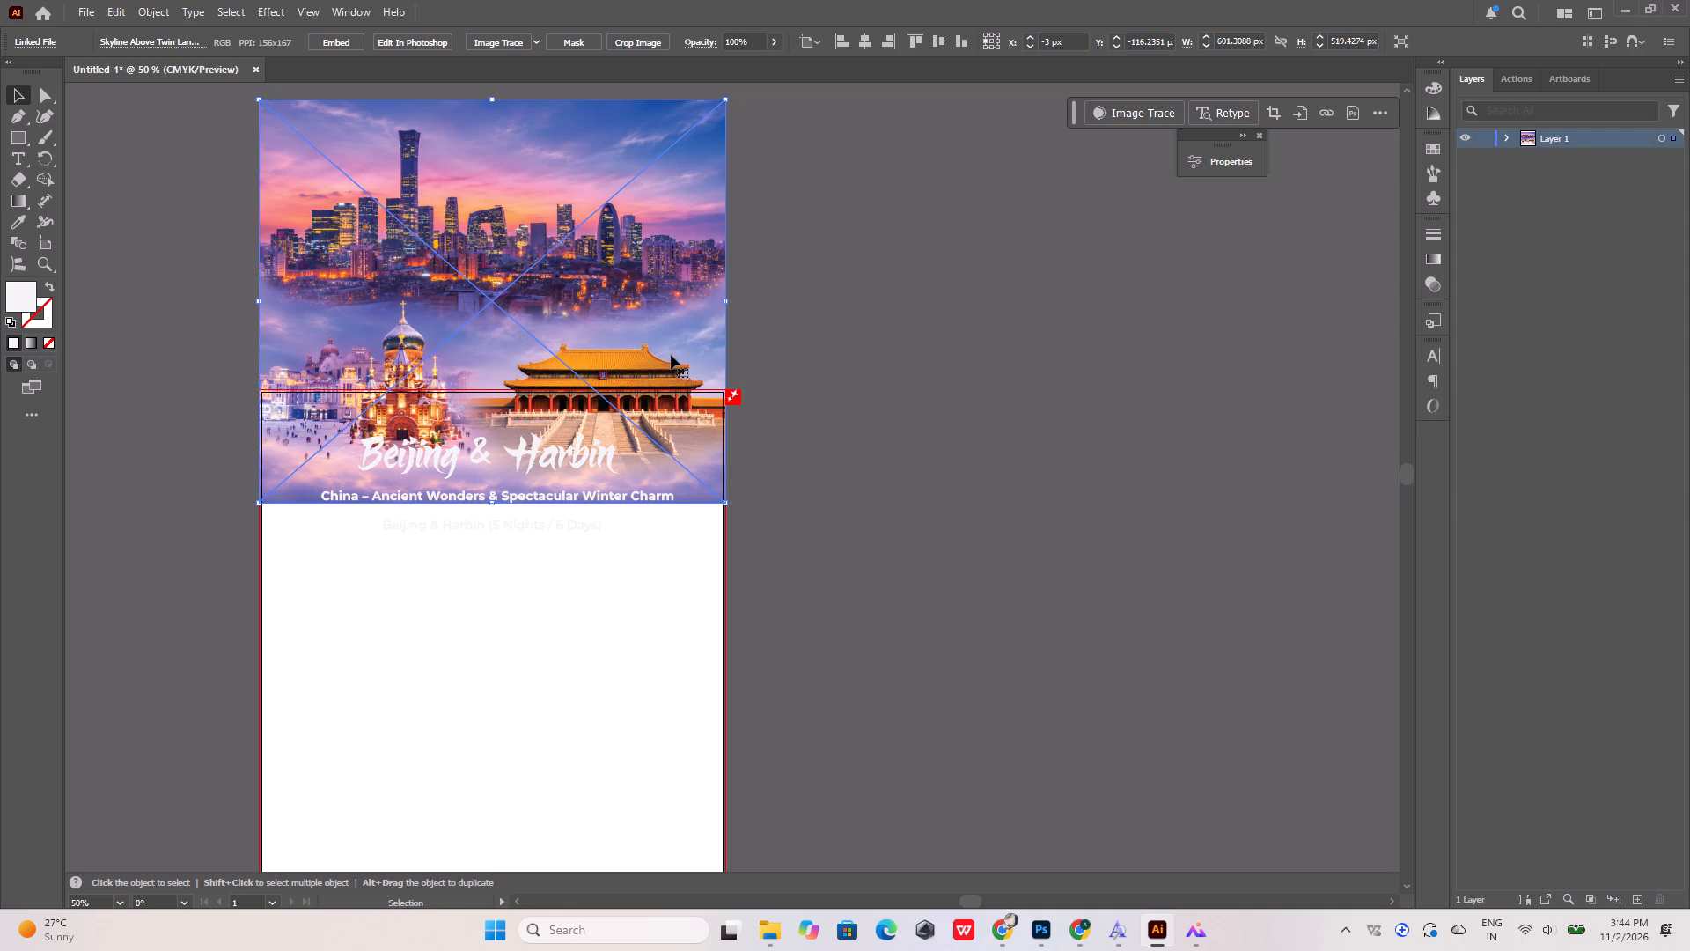
Move the composite straight down by about 188 px so it sits behind all three heading lines.
key(shift+Down)
key(shift+Down)
key(shift+Down)
key(shift+Down)
key(shift+Down)
key(shift+Down)
key(shift+Down)
key(shift+Down)
key(shift+Down)
key(shift+Down)
key(shift+Down)
key(shift+Down)
key(shift+Down)
key(shift+Down)
key(shift+Down)
key(shift+Down)
key(shift+Down)
key(shift+Down)
key(shift+Down)
key(shift+Down)
key(shift+Down)
key(shift+Down)
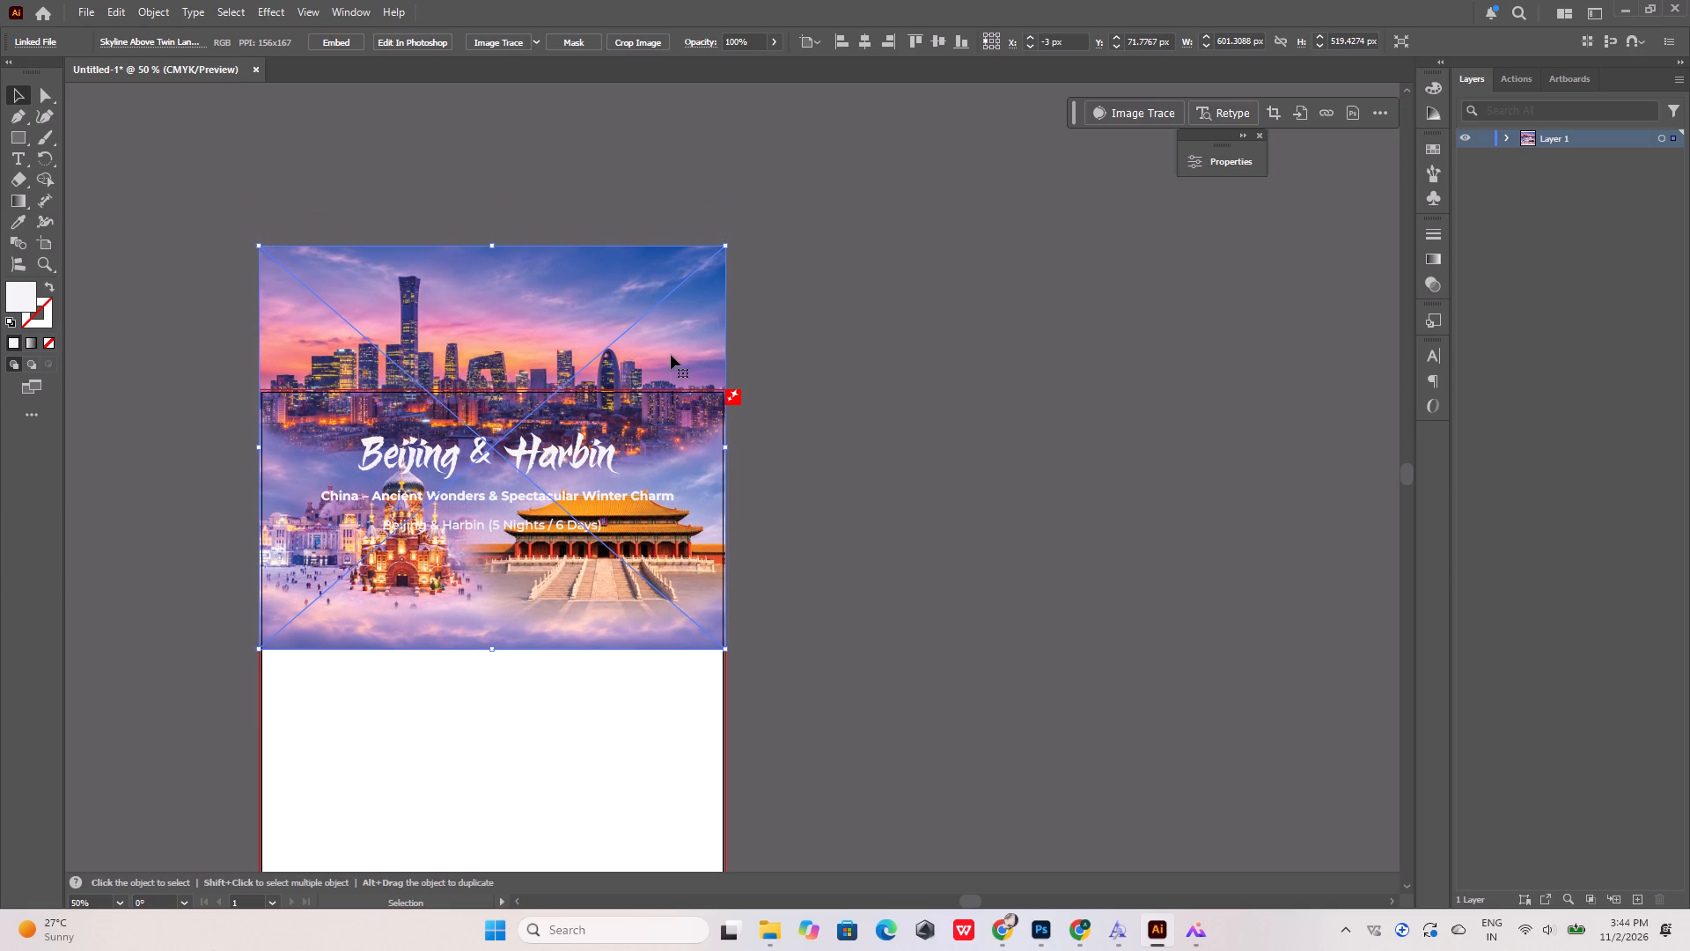
Crop the composite to its lower part with the Harbin church and the Beijing palace, about 600 × 250 px at full width.
click(629, 38)
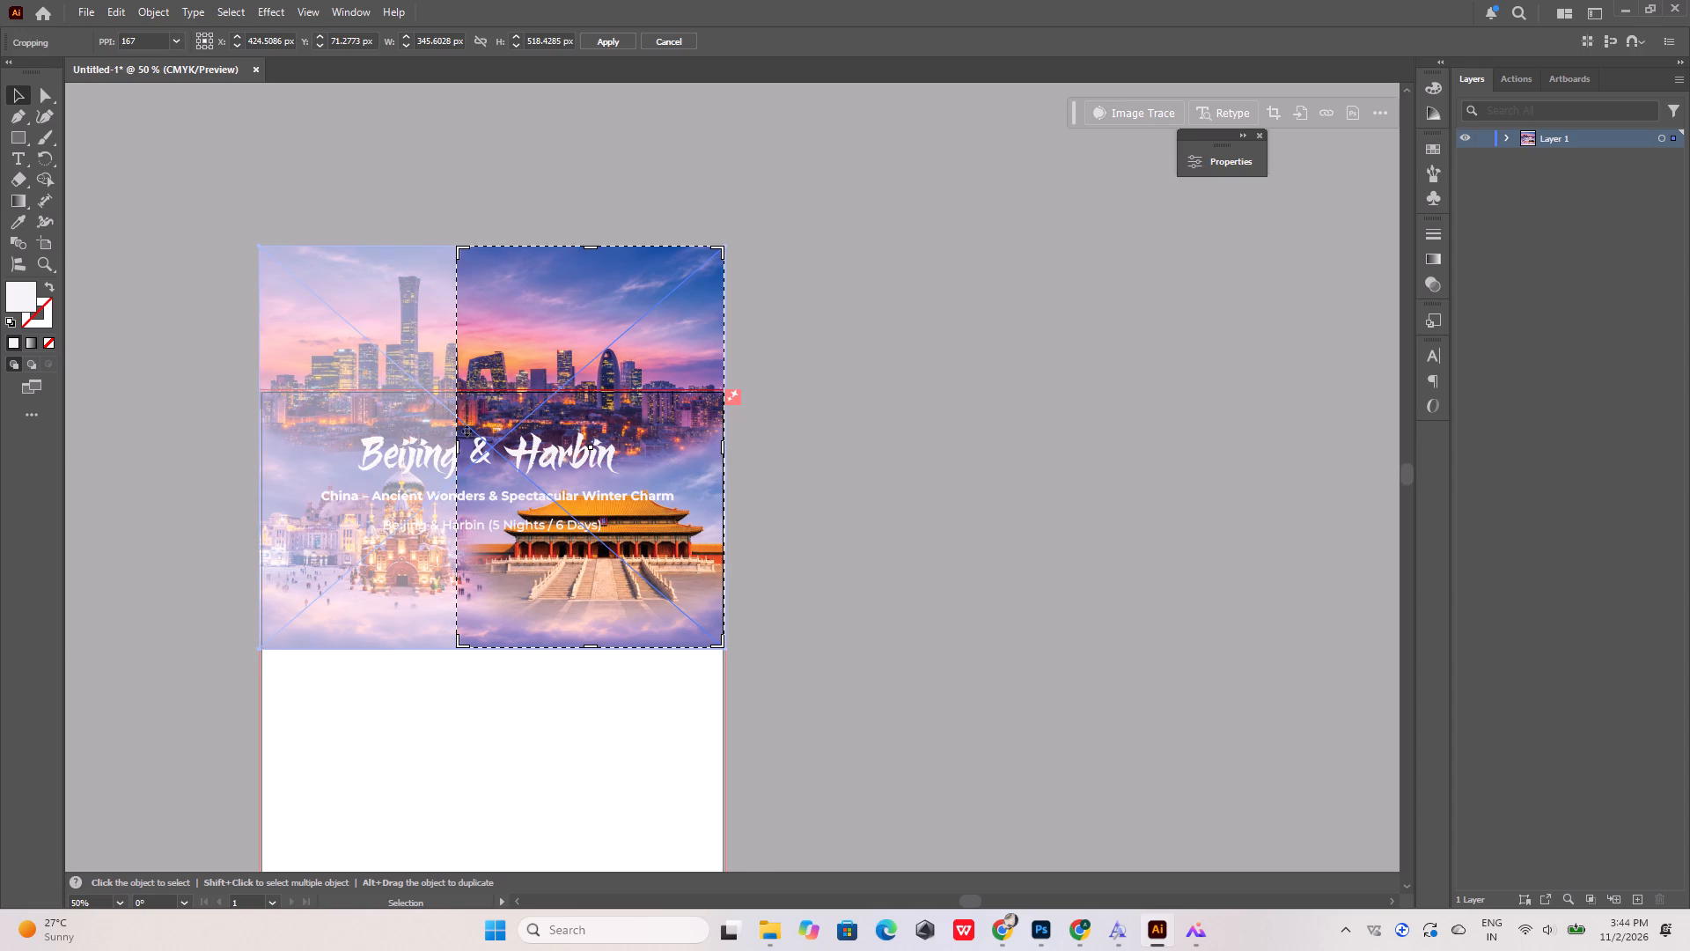
drag(458, 450, 234, 449)
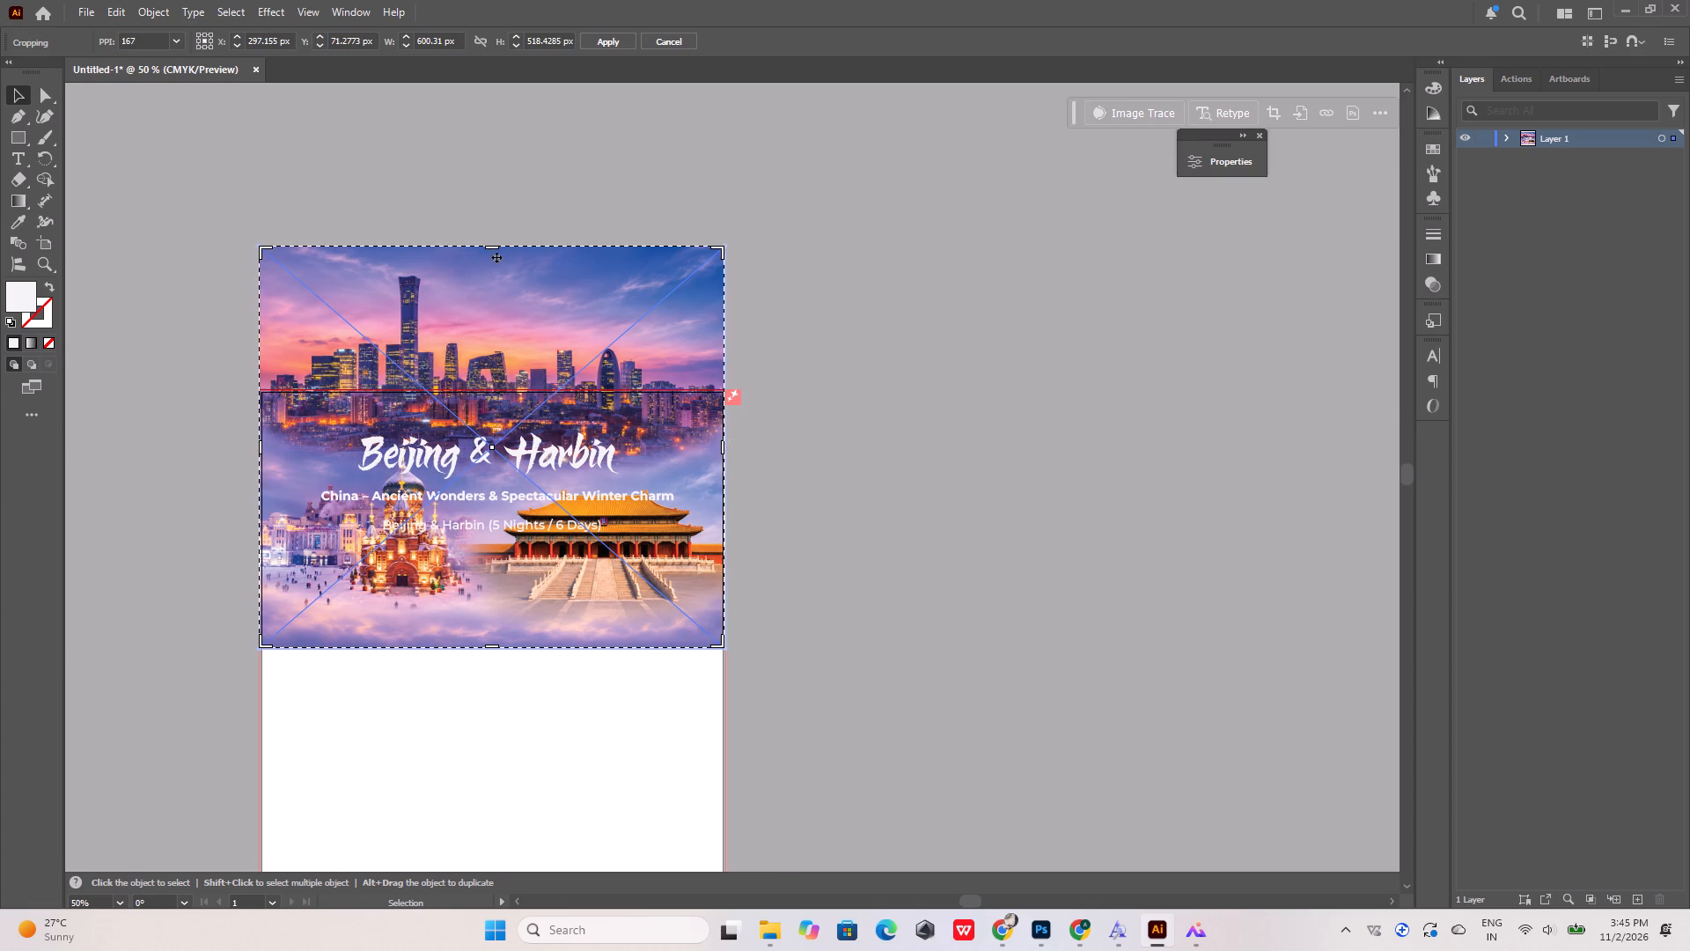
drag(494, 250, 494, 407)
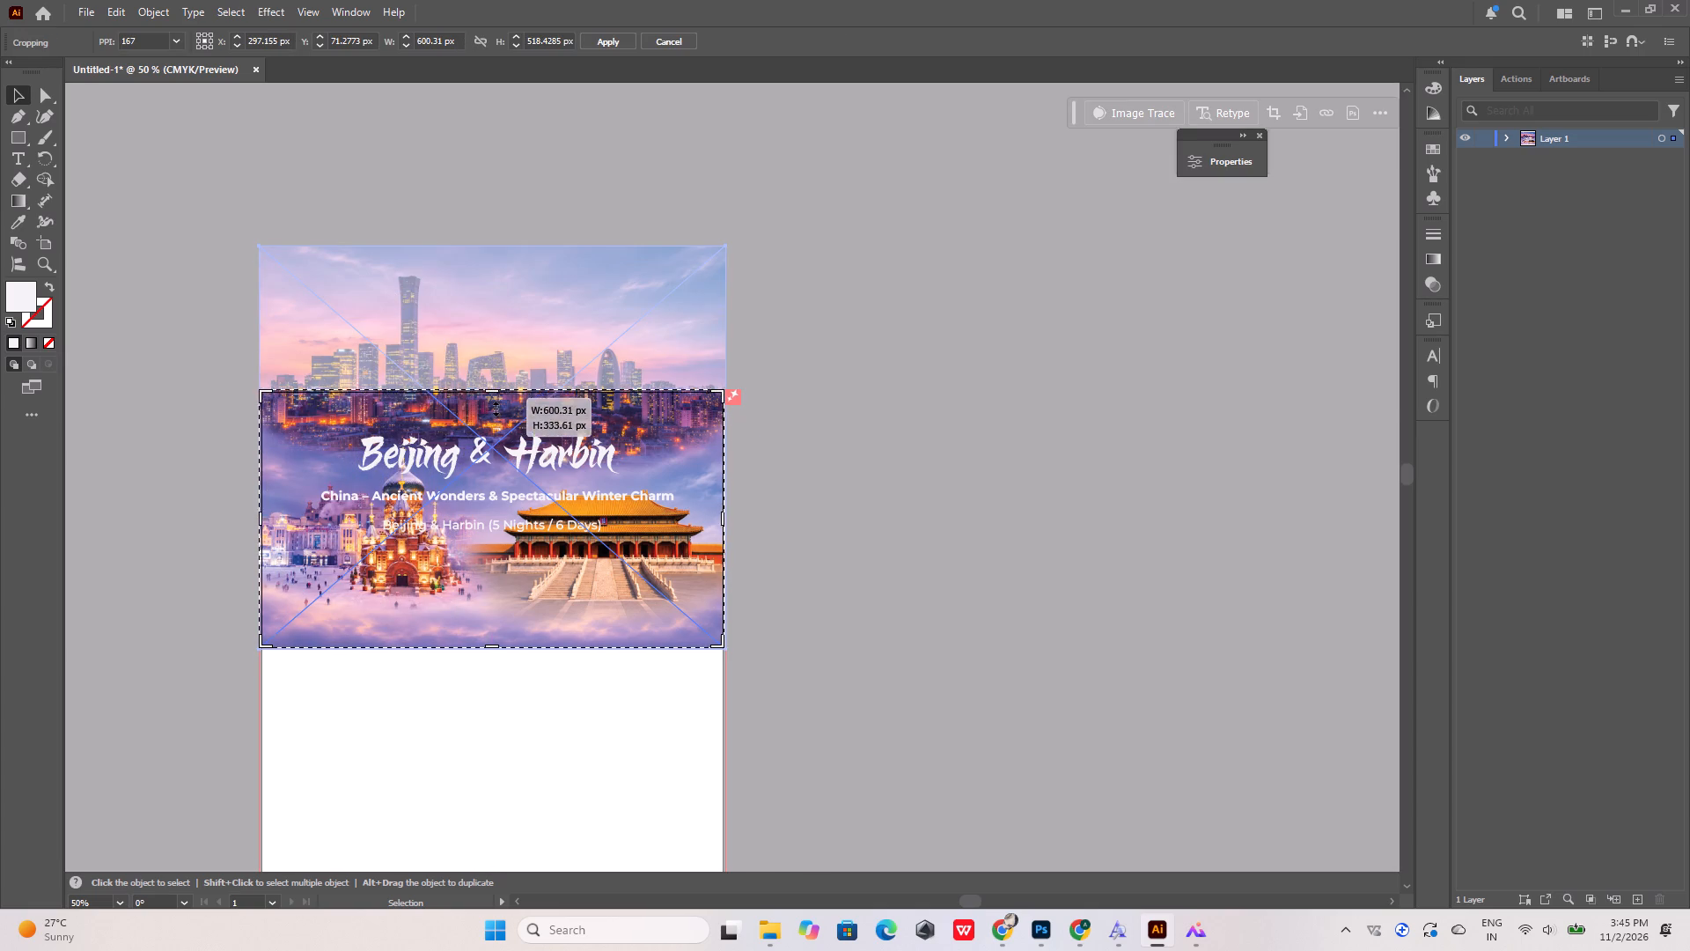
drag(494, 407, 494, 457)
click(615, 48)
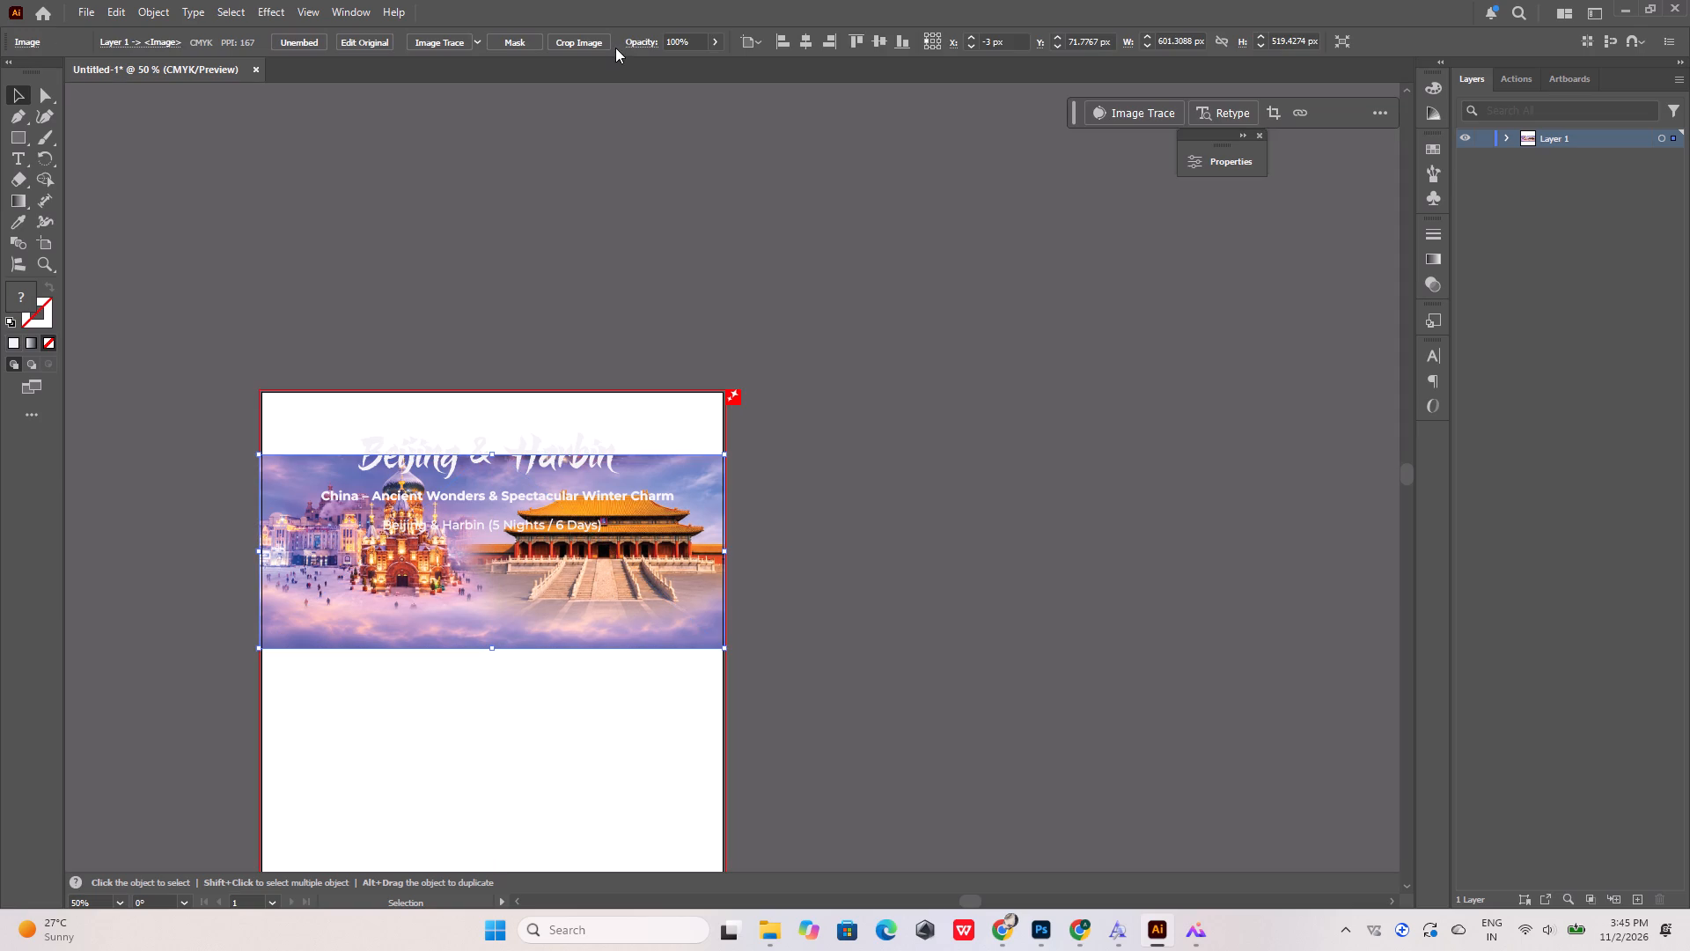
Move the cropped composite straight down by about 106 px so it sits just below the three heading lines.
click(22, 100)
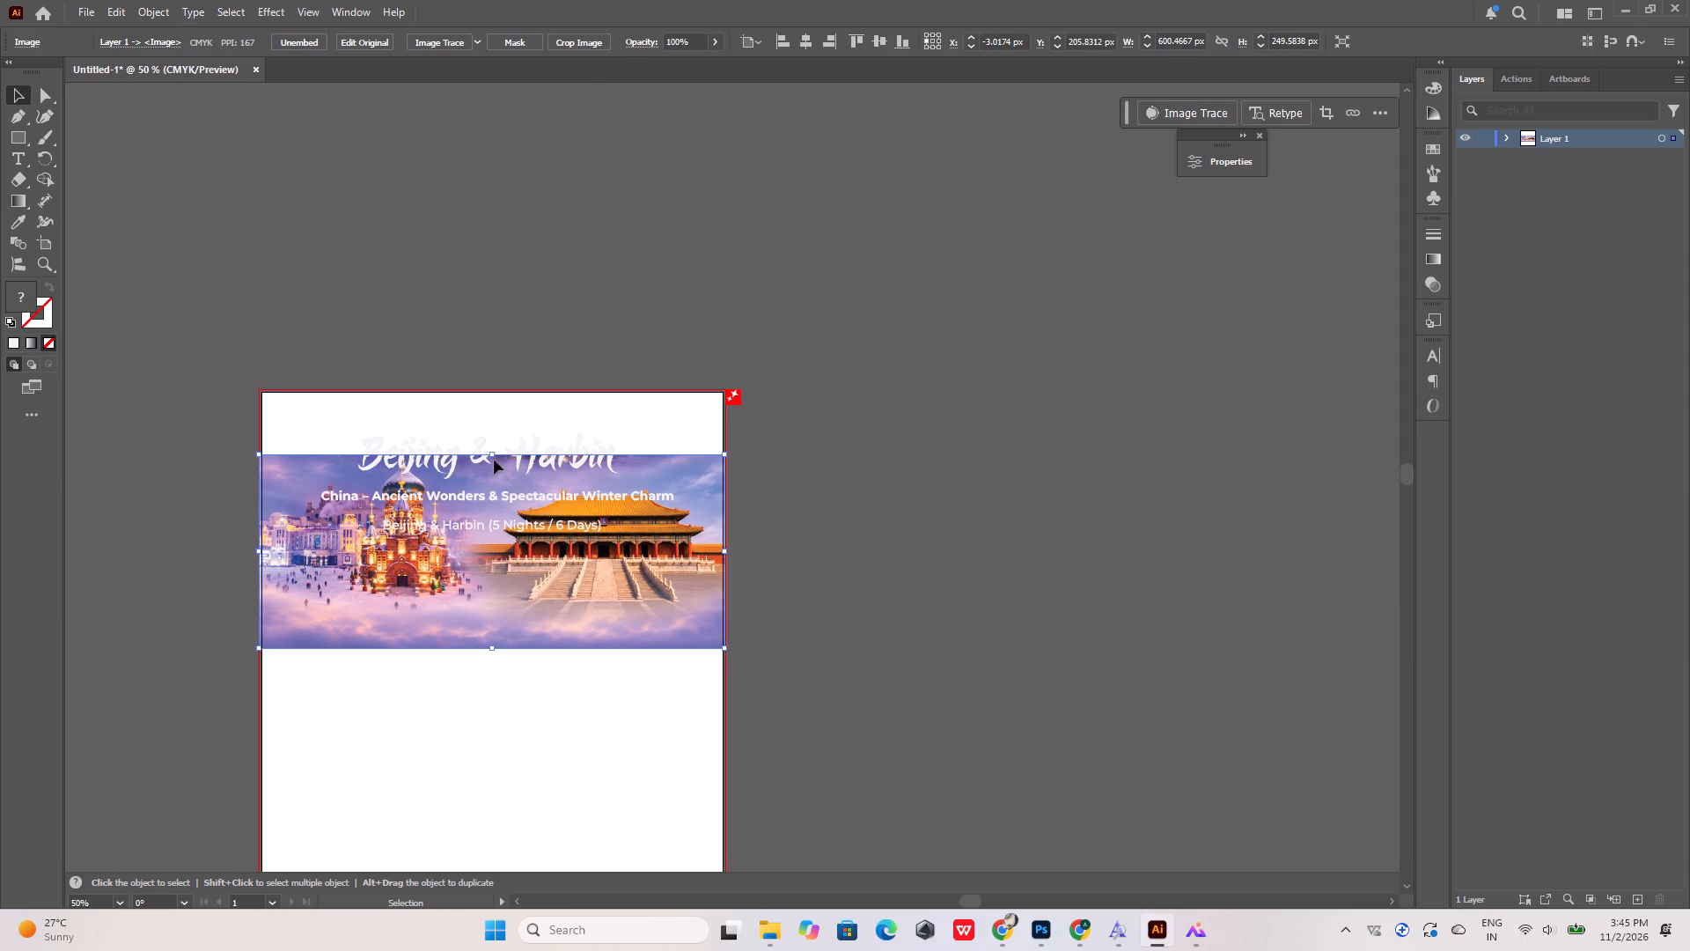
drag(516, 576, 518, 634)
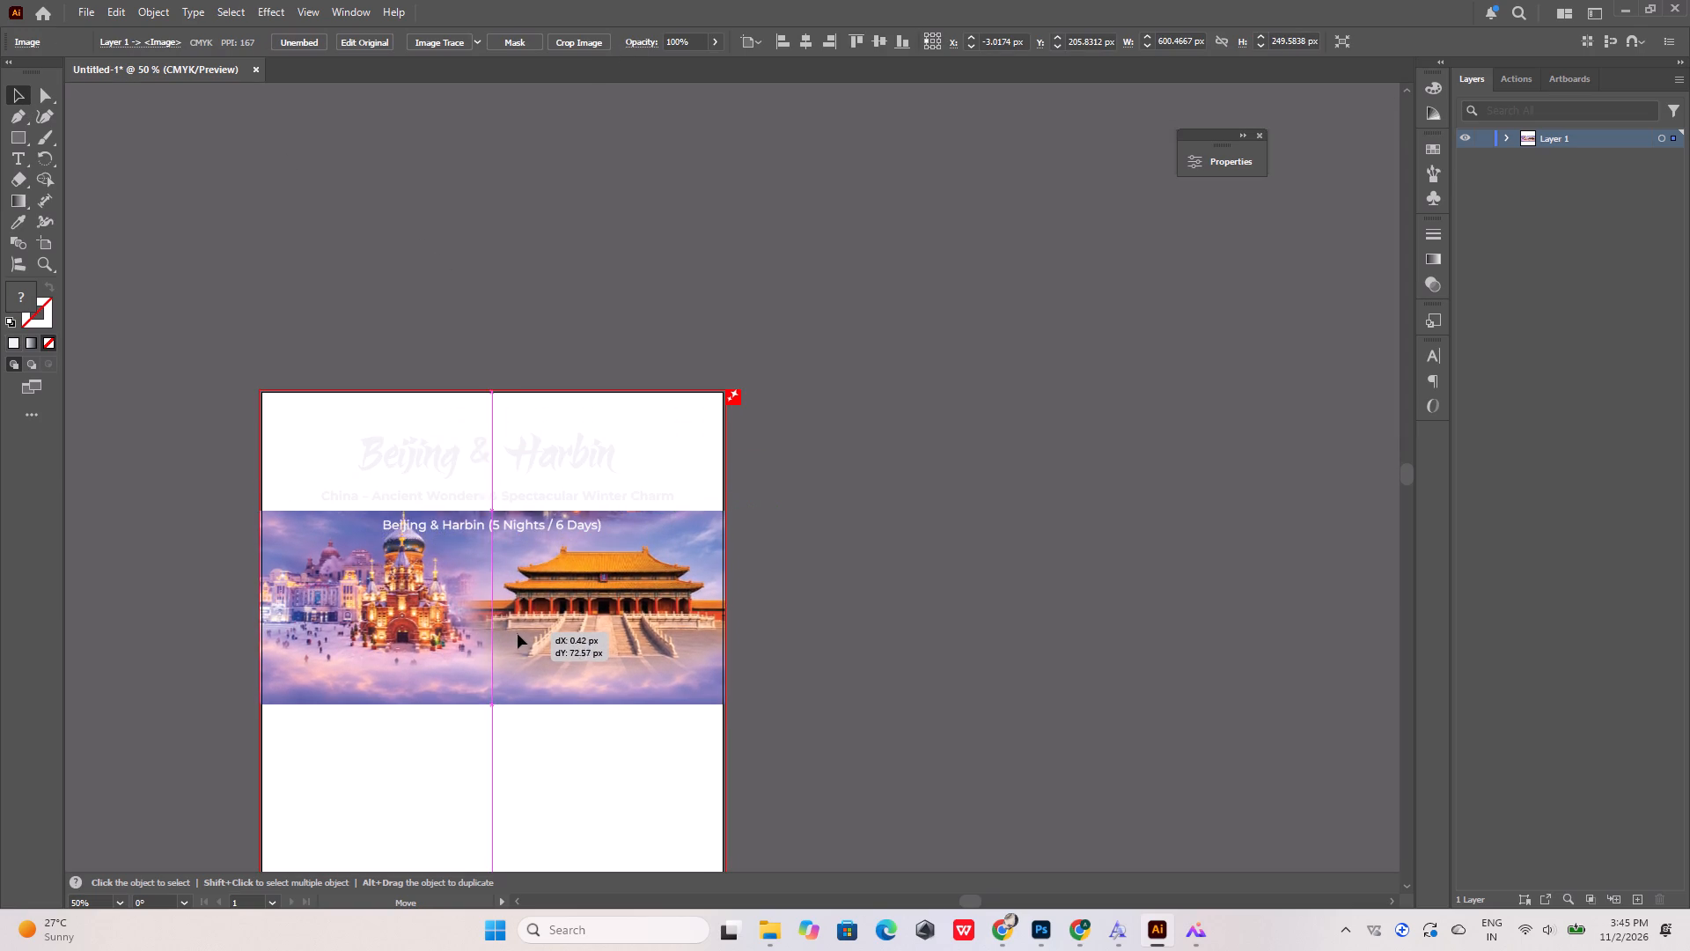
drag(518, 634, 517, 648)
alt+scroll(496, 587, up, 4)
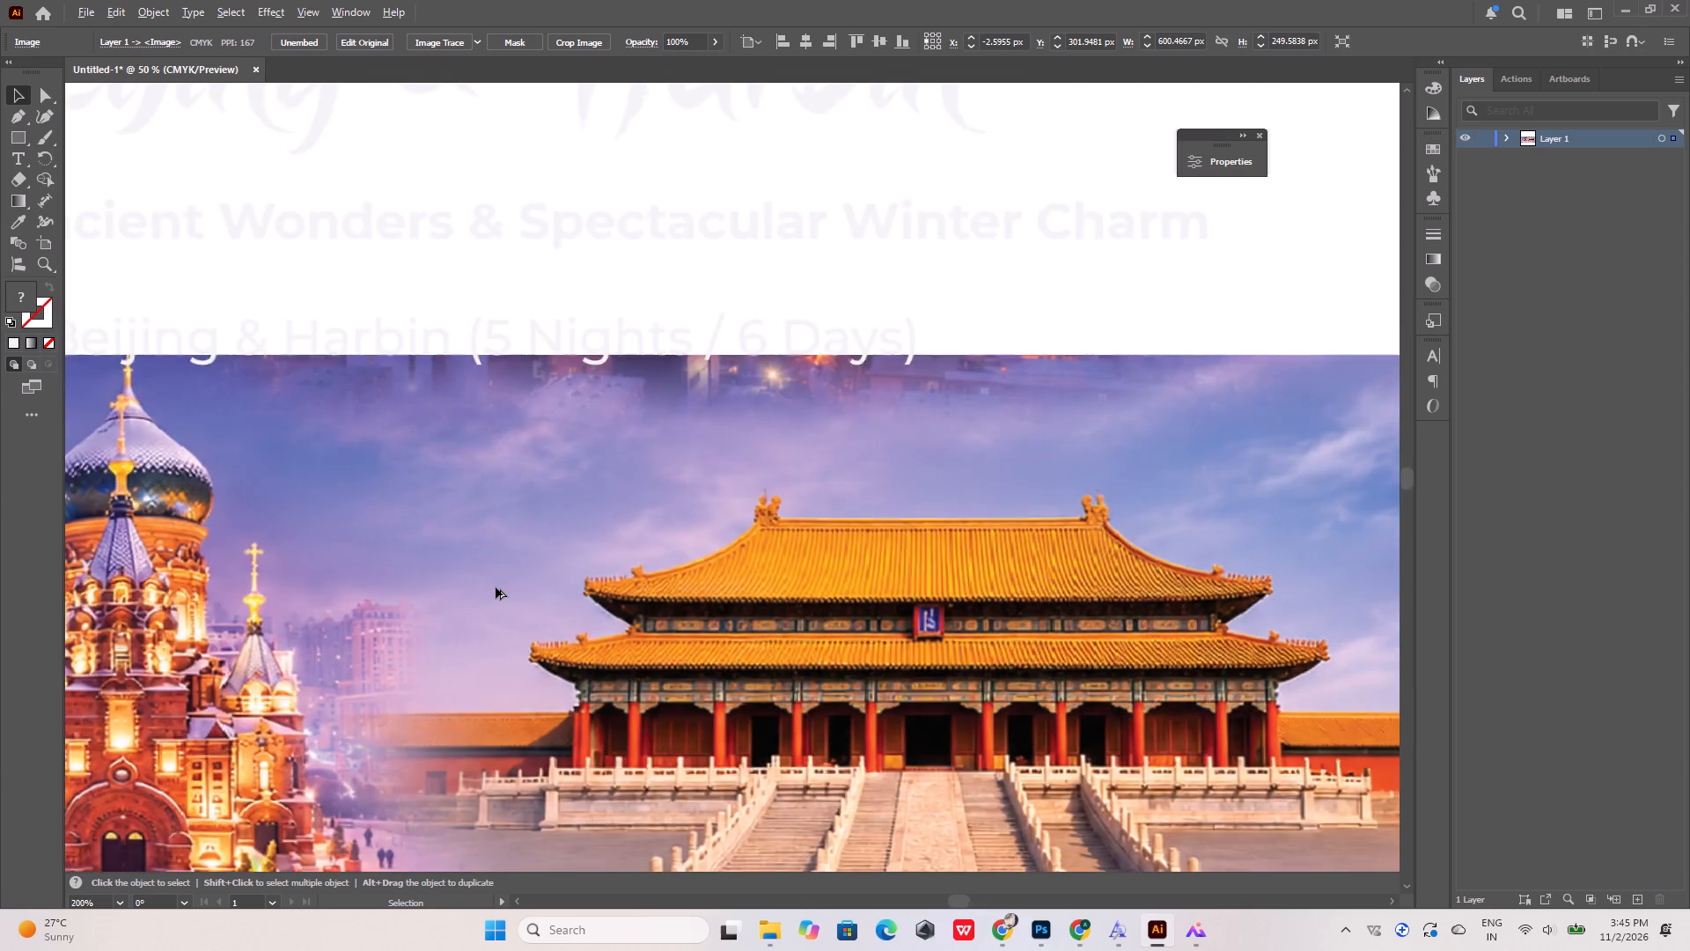
alt+scroll(496, 587, up, 2)
alt+scroll(496, 587, down, 8)
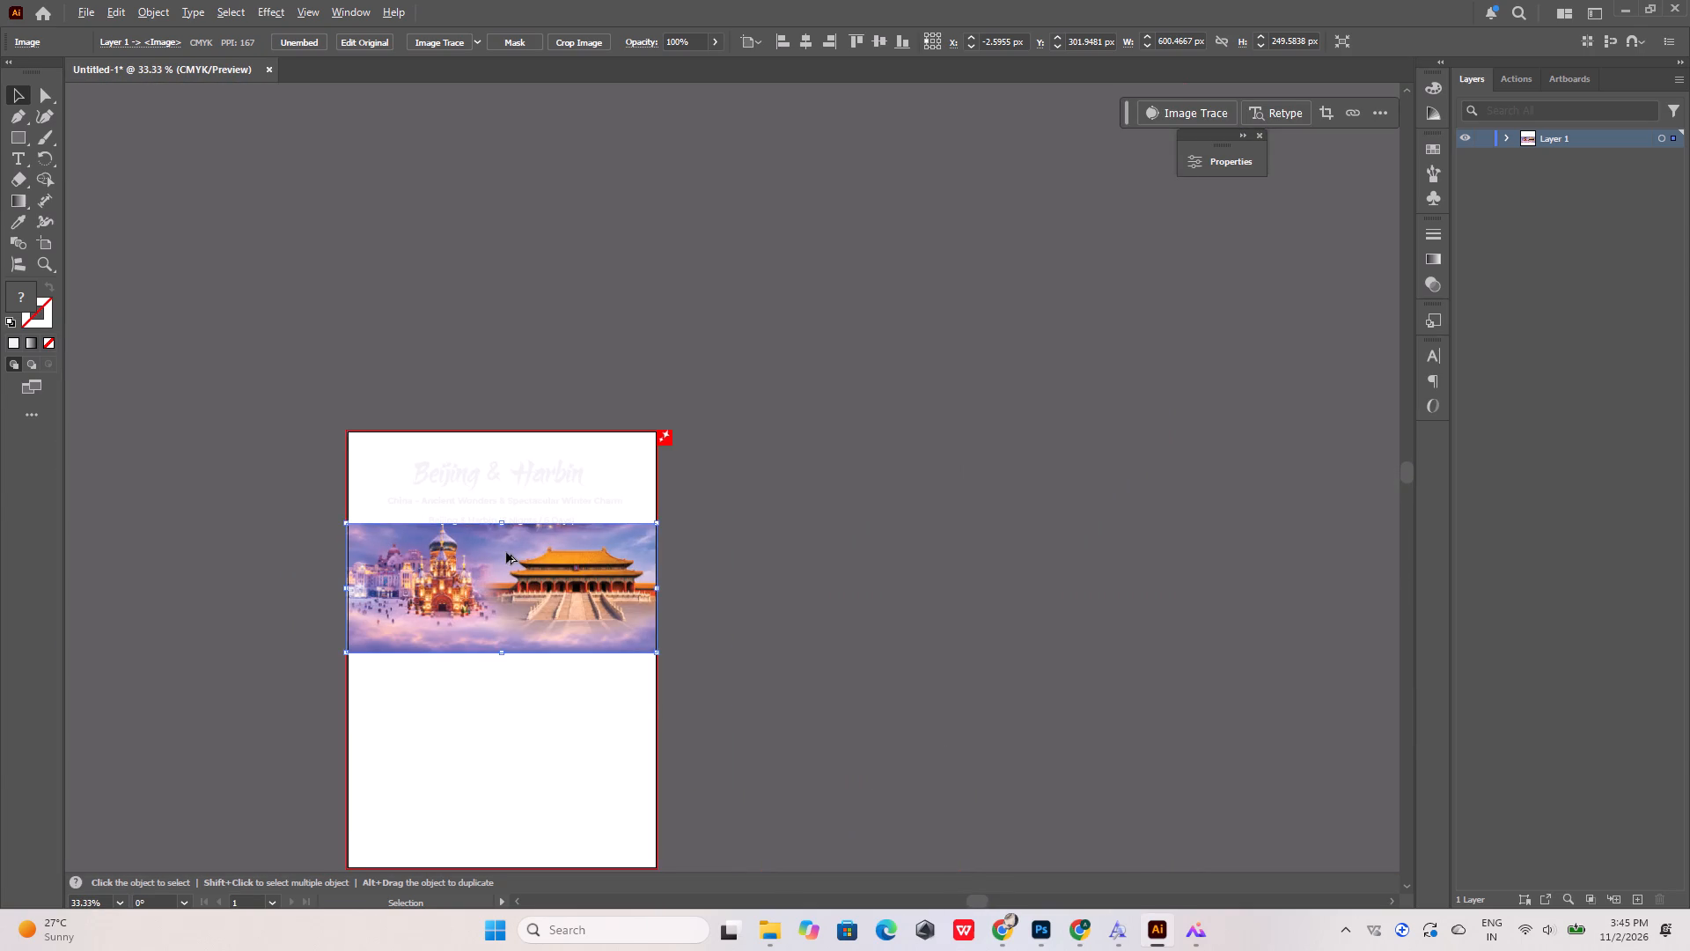
alt+scroll(506, 552, up, 2)
drag(502, 555, 503, 565)
click(938, 507)
alt+scroll(502, 584, up, 4)
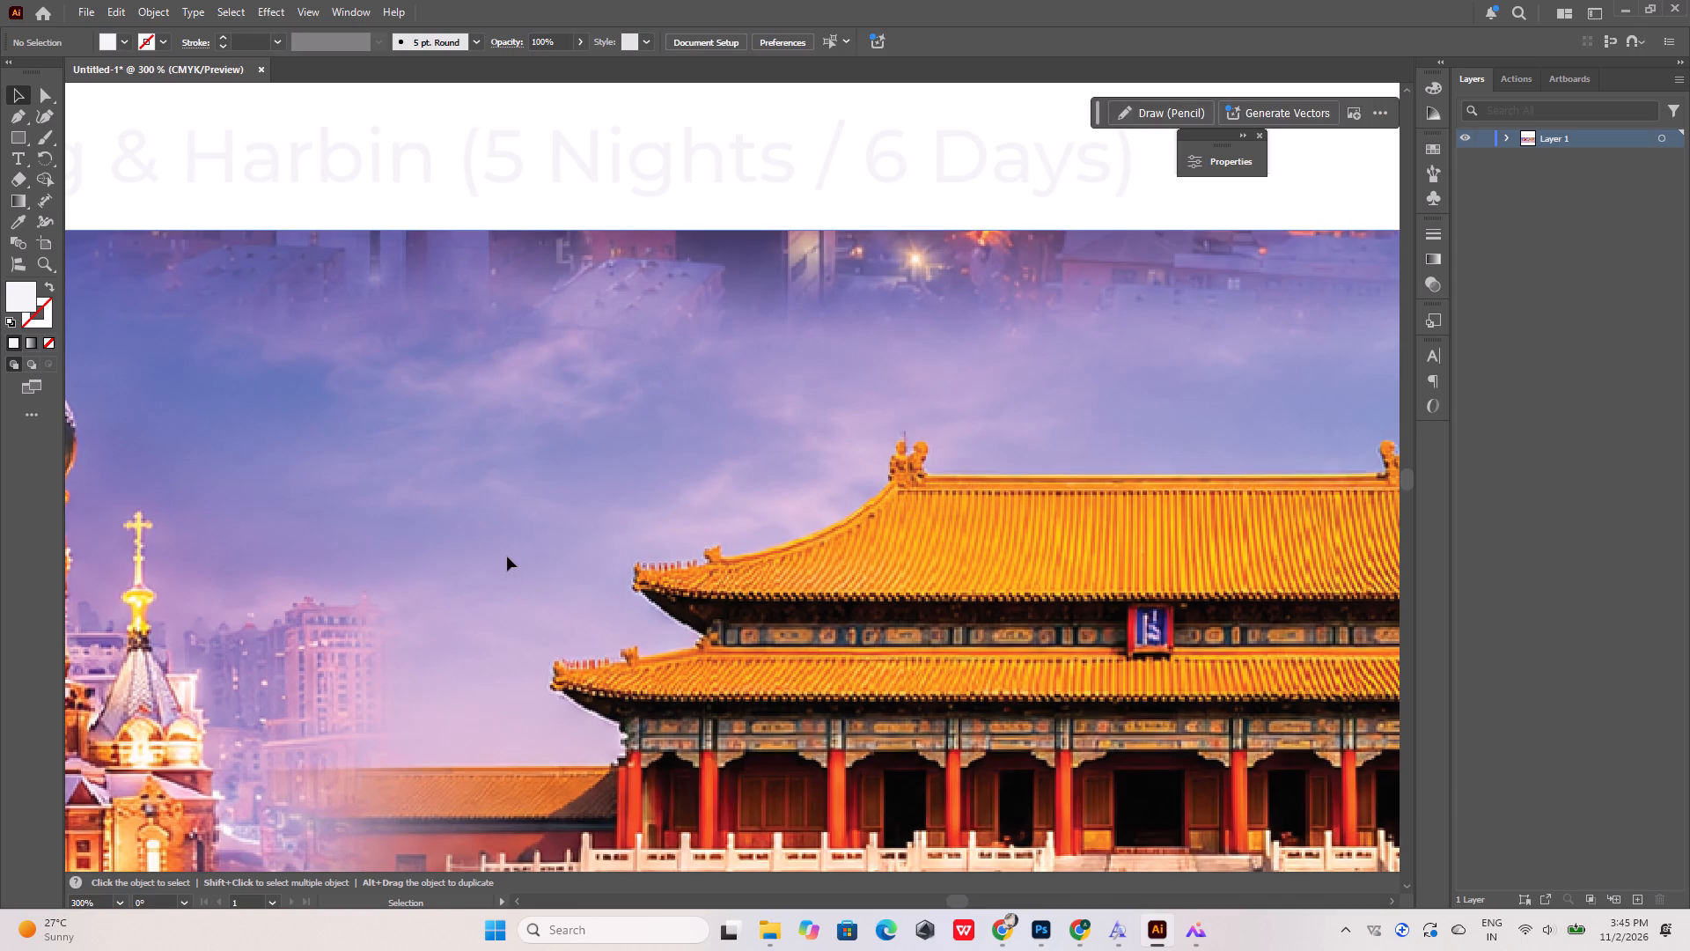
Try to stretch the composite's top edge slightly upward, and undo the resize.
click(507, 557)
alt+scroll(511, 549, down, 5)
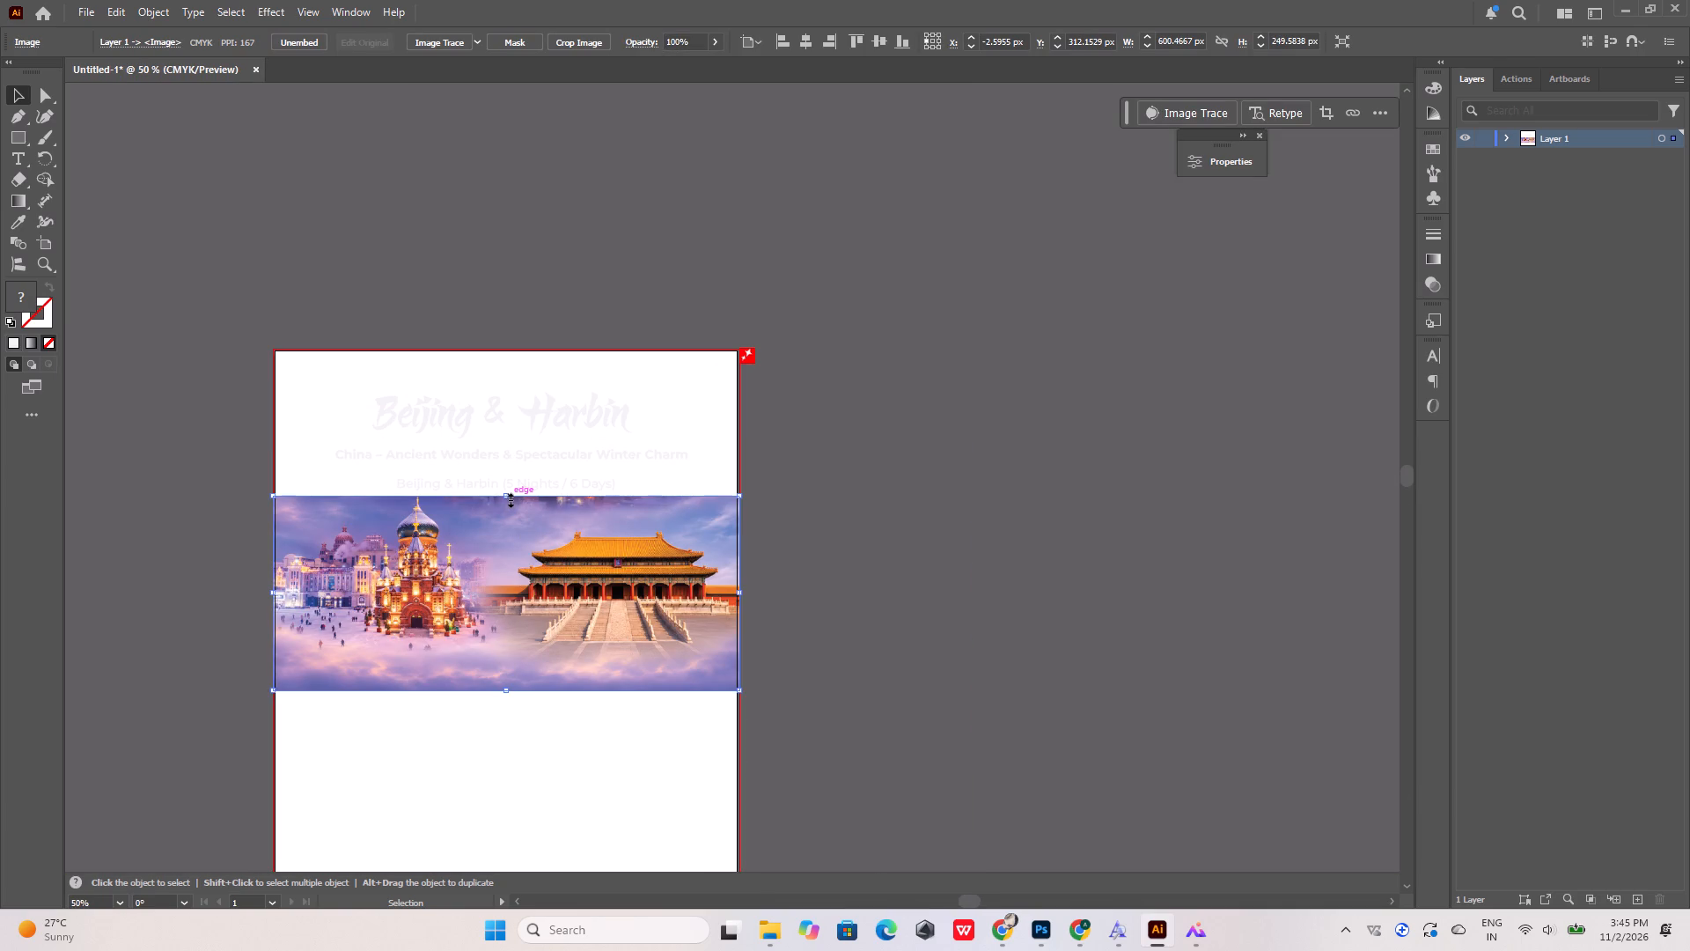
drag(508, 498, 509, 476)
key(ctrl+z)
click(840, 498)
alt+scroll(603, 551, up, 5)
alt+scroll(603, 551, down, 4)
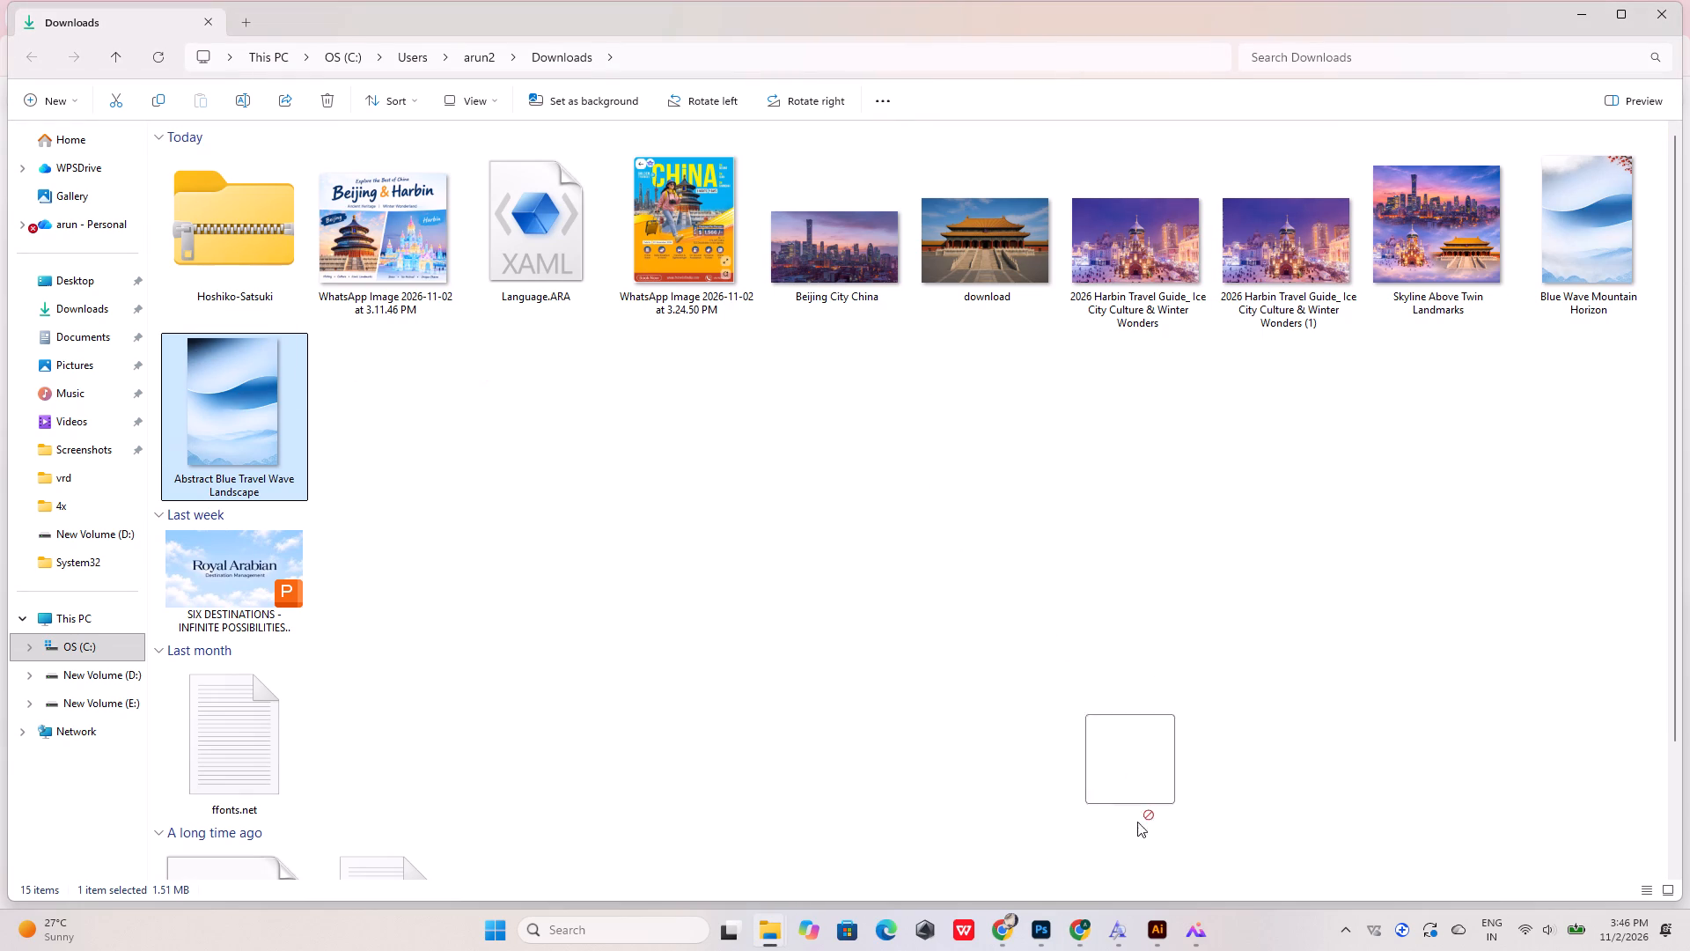
drag(1137, 822, 516, 581)
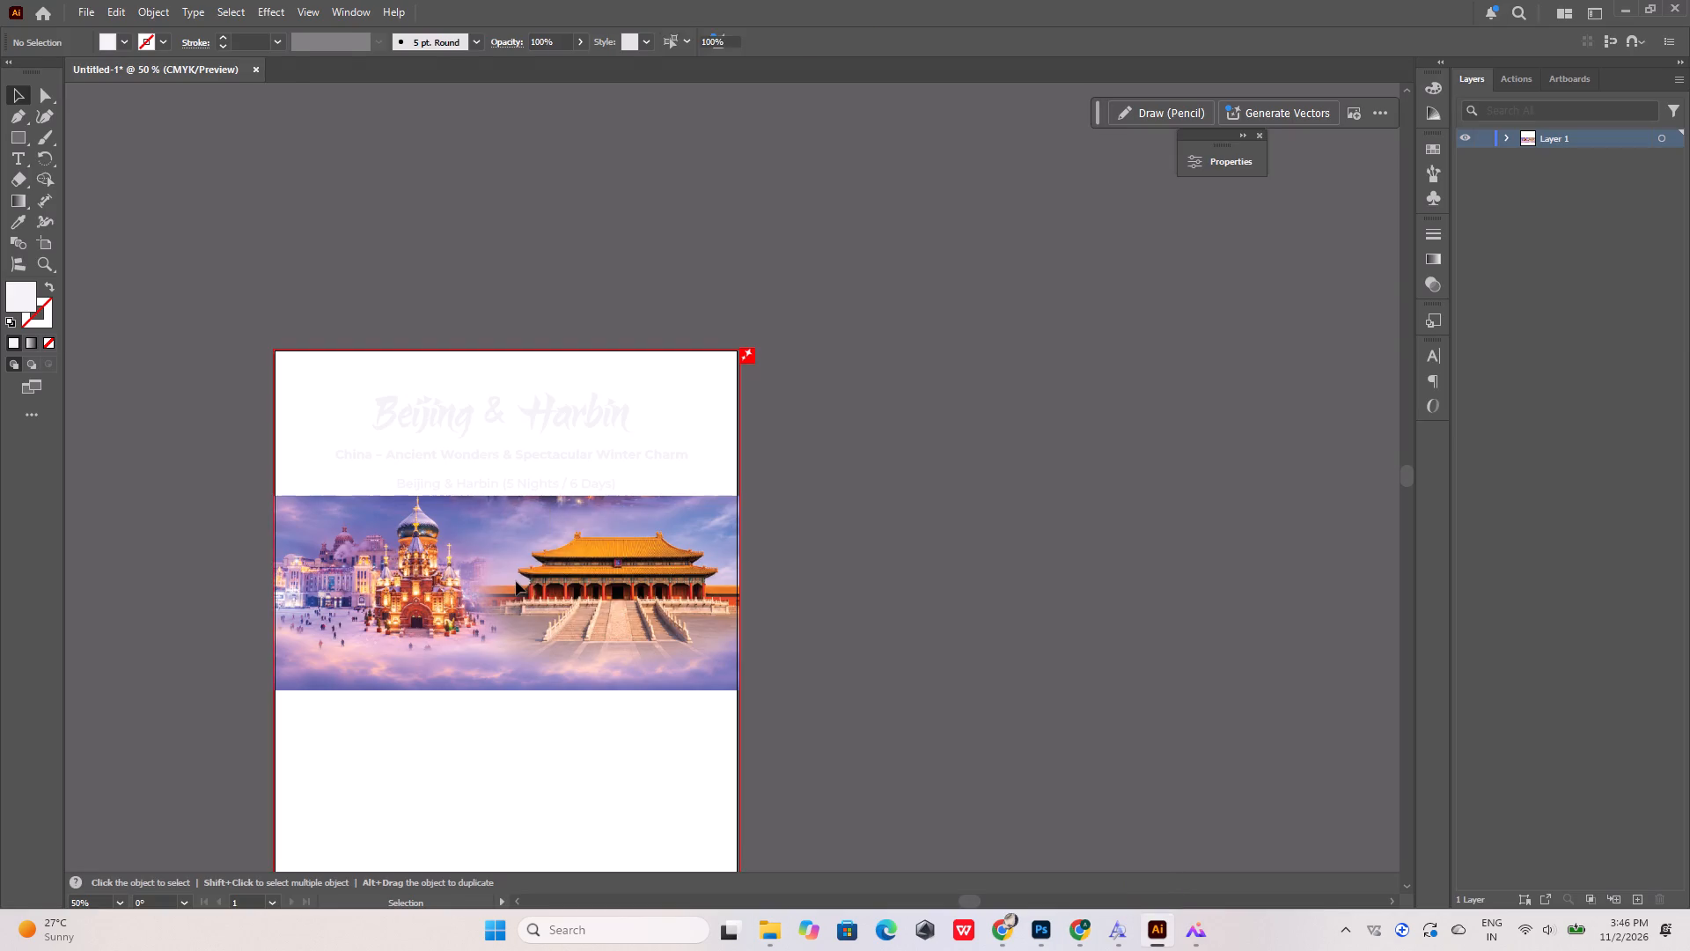
Scale the placed blue wave background down to about 738 × 1042 px, with its top edge at the artboard's top.
alt+scroll(611, 557, down, 5)
alt+scroll(635, 511, up, 2)
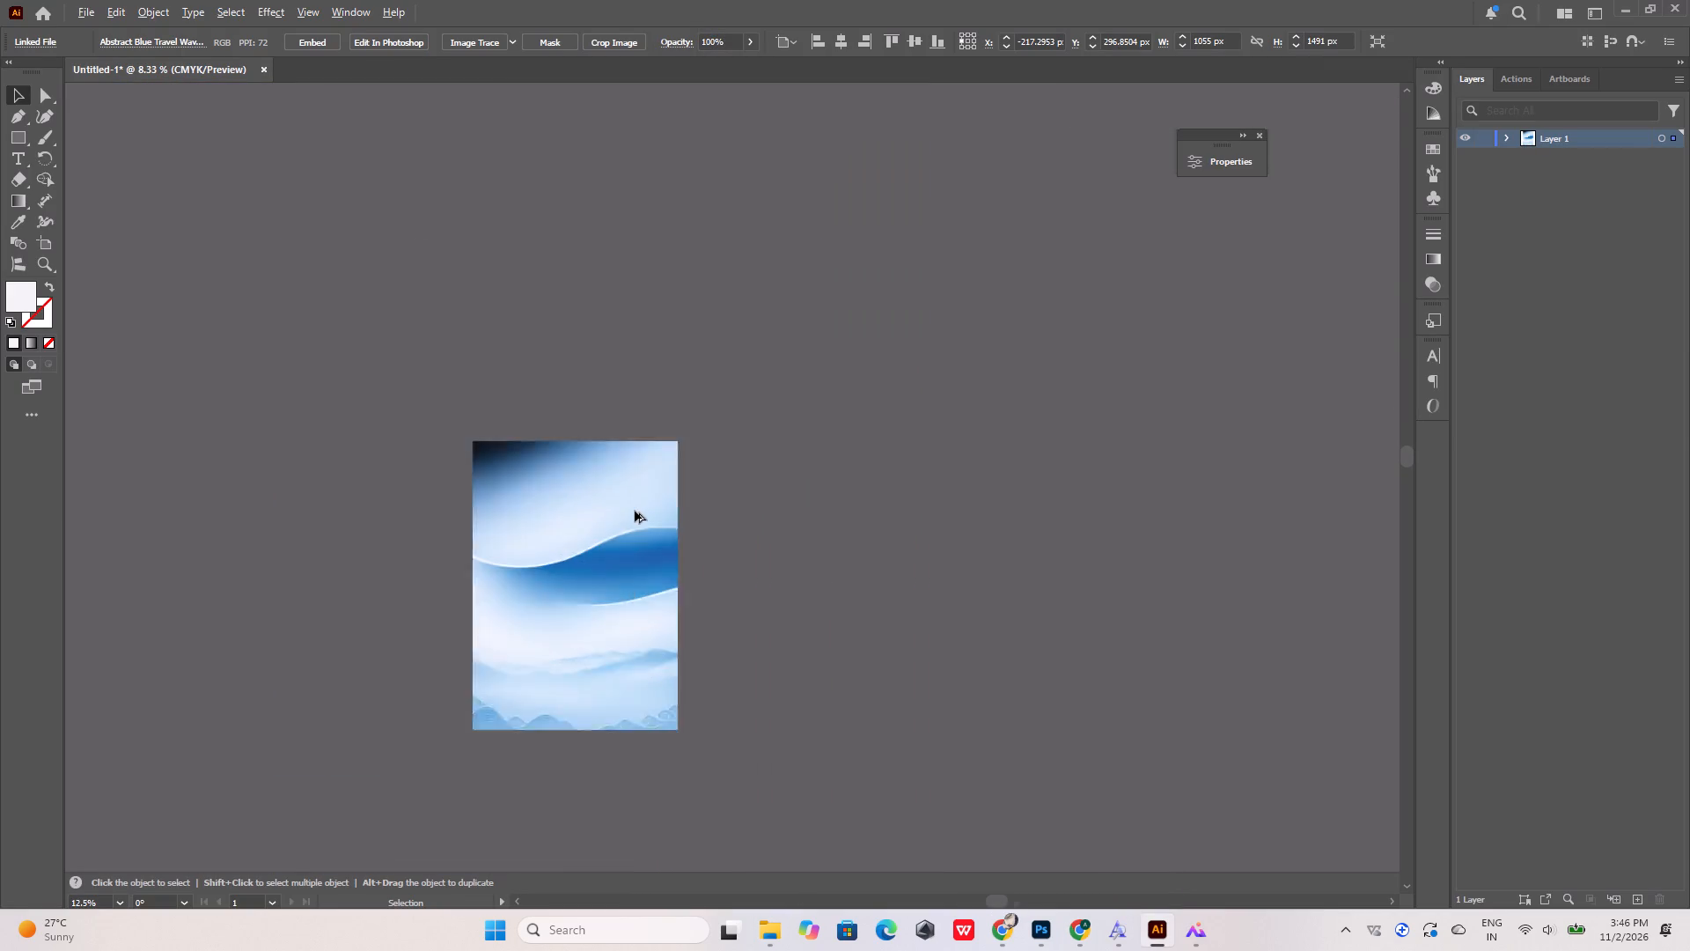
alt+scroll(635, 511, up, 1)
shift+drag(722, 369, 628, 539)
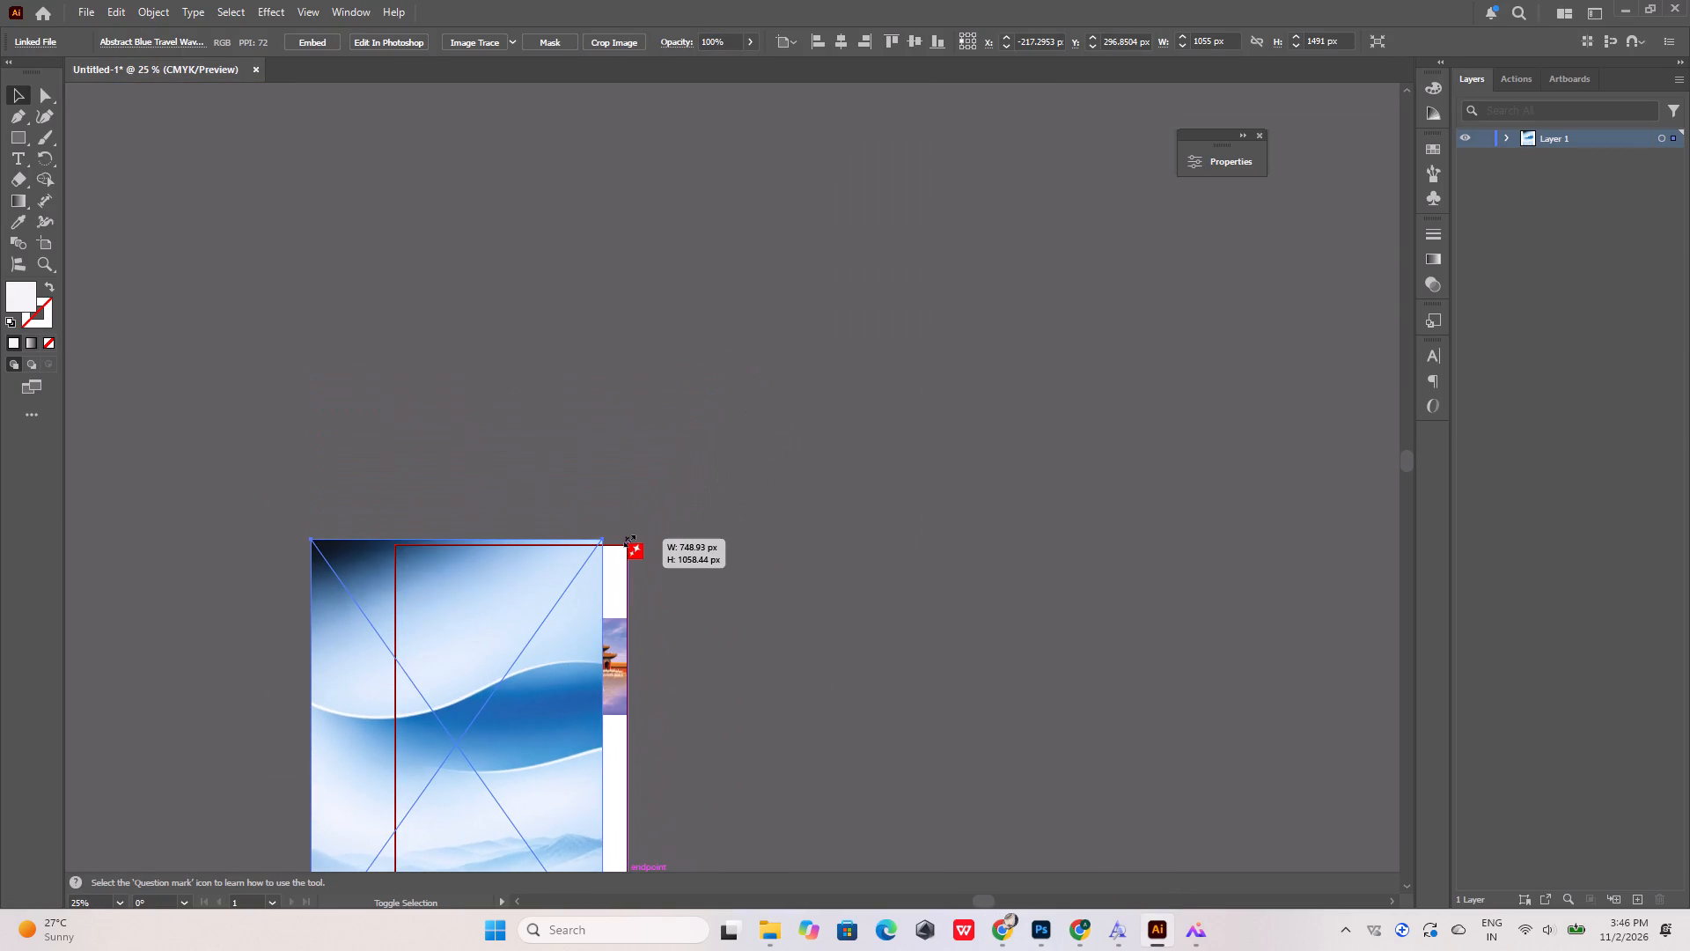
shift+drag(628, 539, 626, 546)
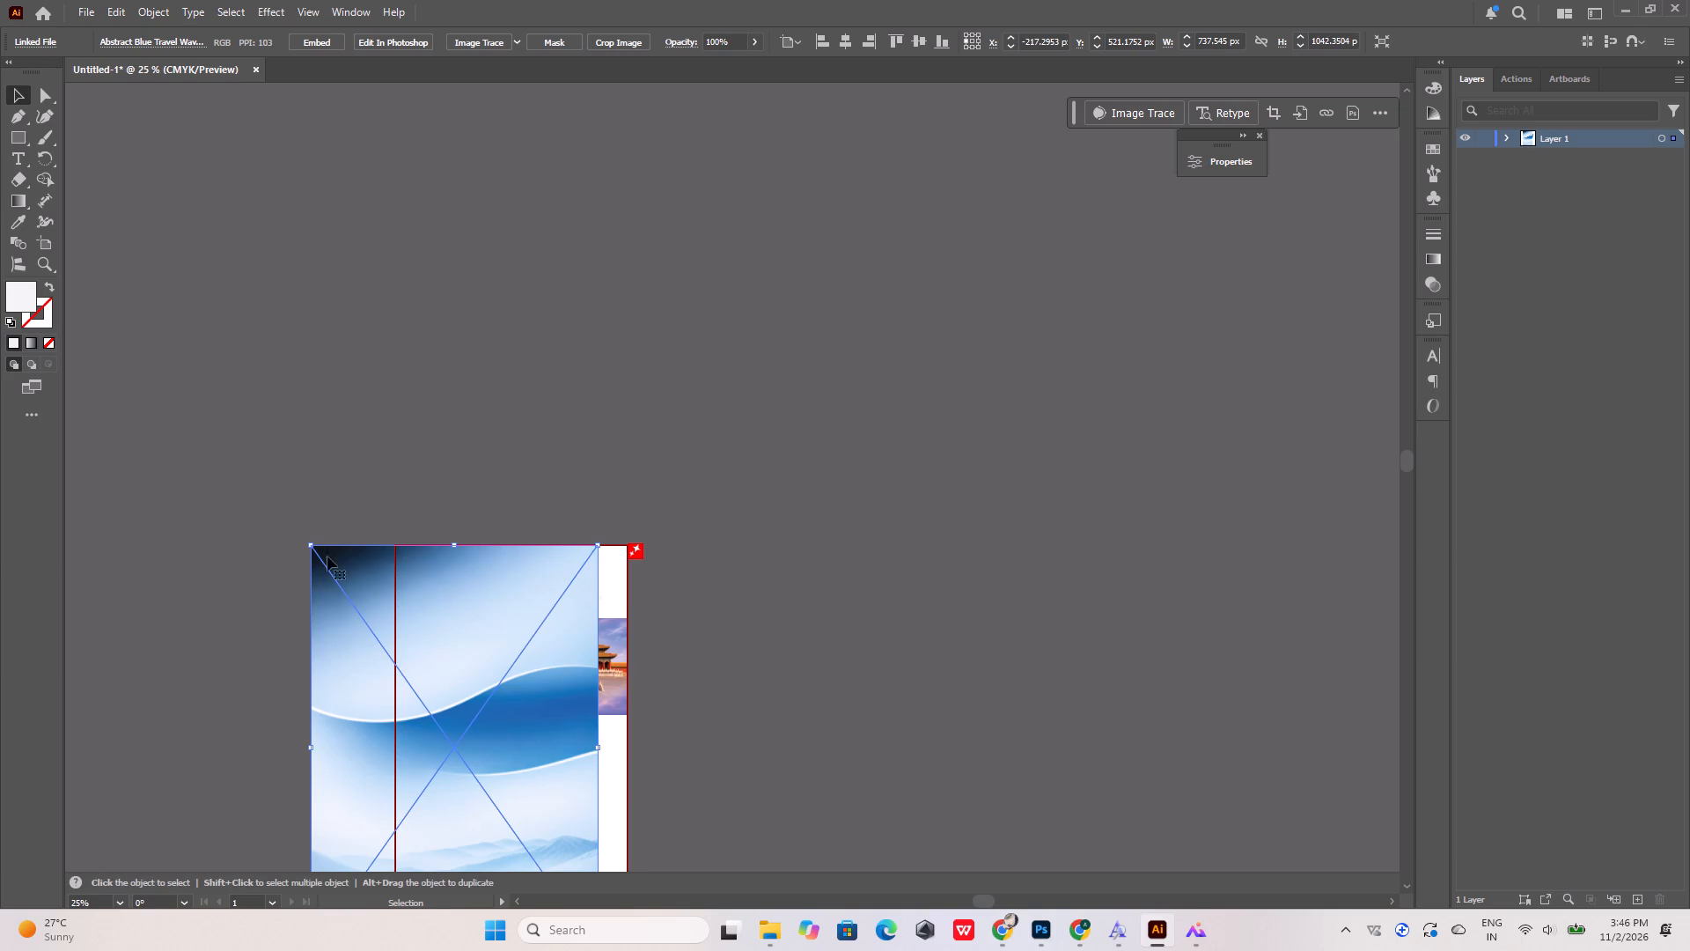
Move the background image right and slightly up until its top-right corner meets the bleed's top-right corner.
key(shift+Right)
key(shift+Right)
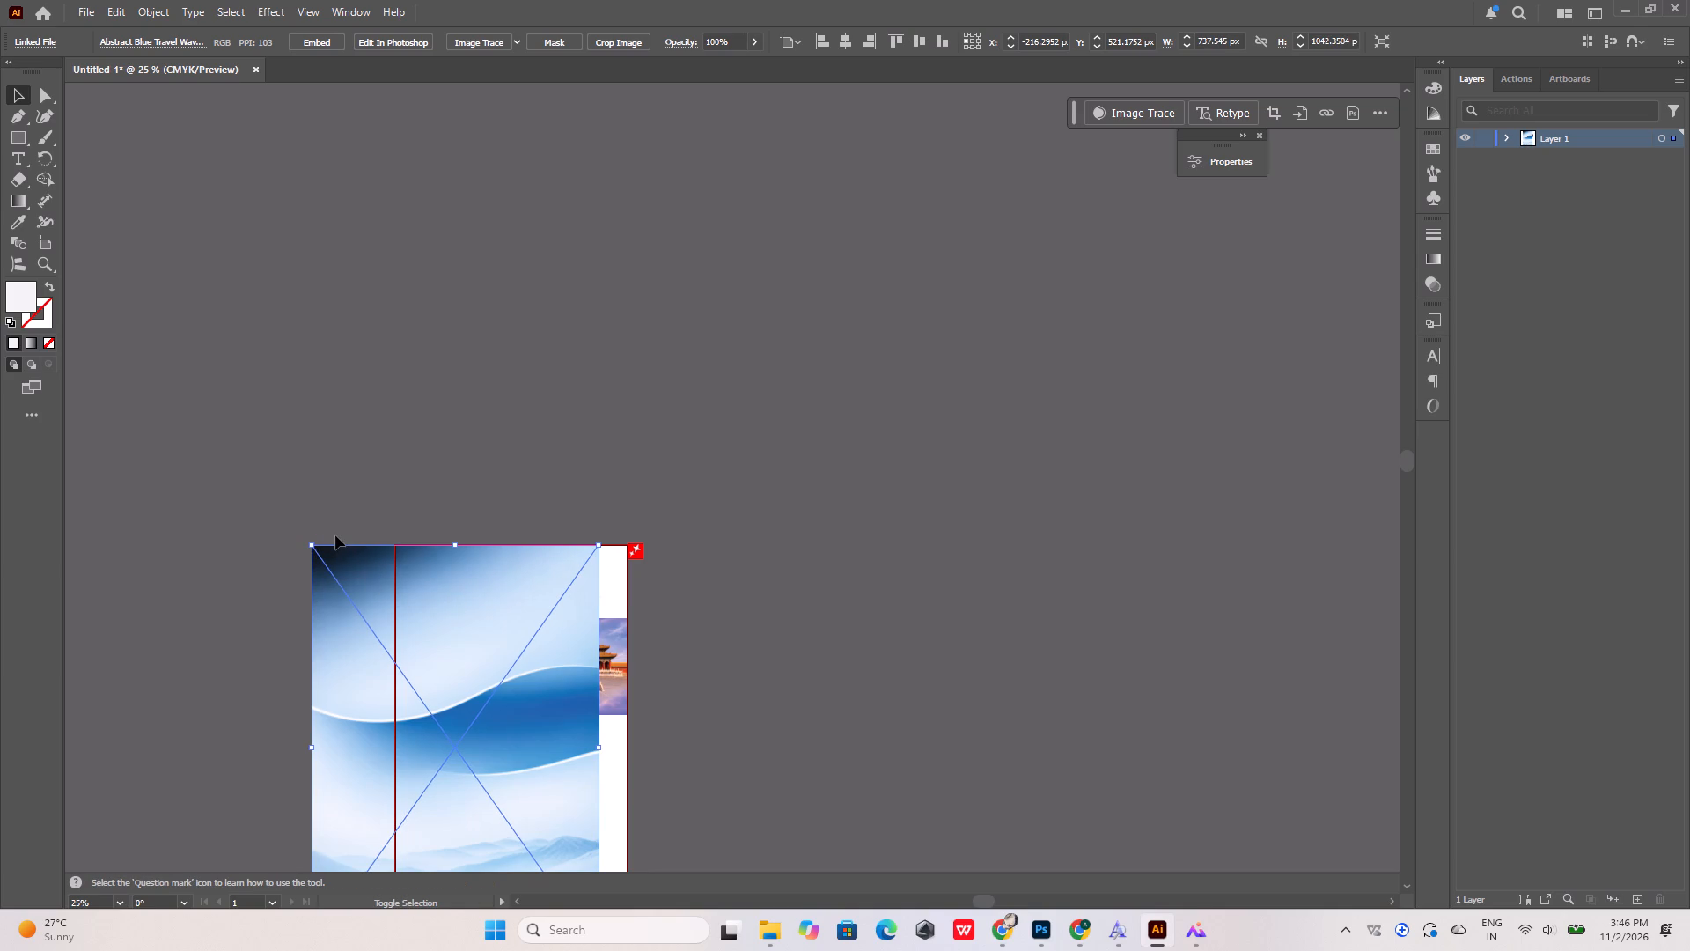
key(shift+Right)
key(shift+Right)
key(shift+Right)
key(shift+Right)
key(shift+Right)
key(shift+Right)
key(shift+Right)
key(shift+Right)
key(shift+Right)
key(shift+Right)
key(shift+Right)
key(shift+Right)
key(shift+Right)
key(shift+Right)
key(shift+Right)
key(shift+Right)
key(shift+Right)
key(shift+Right)
key(shift+Right)
key(shift+Right)
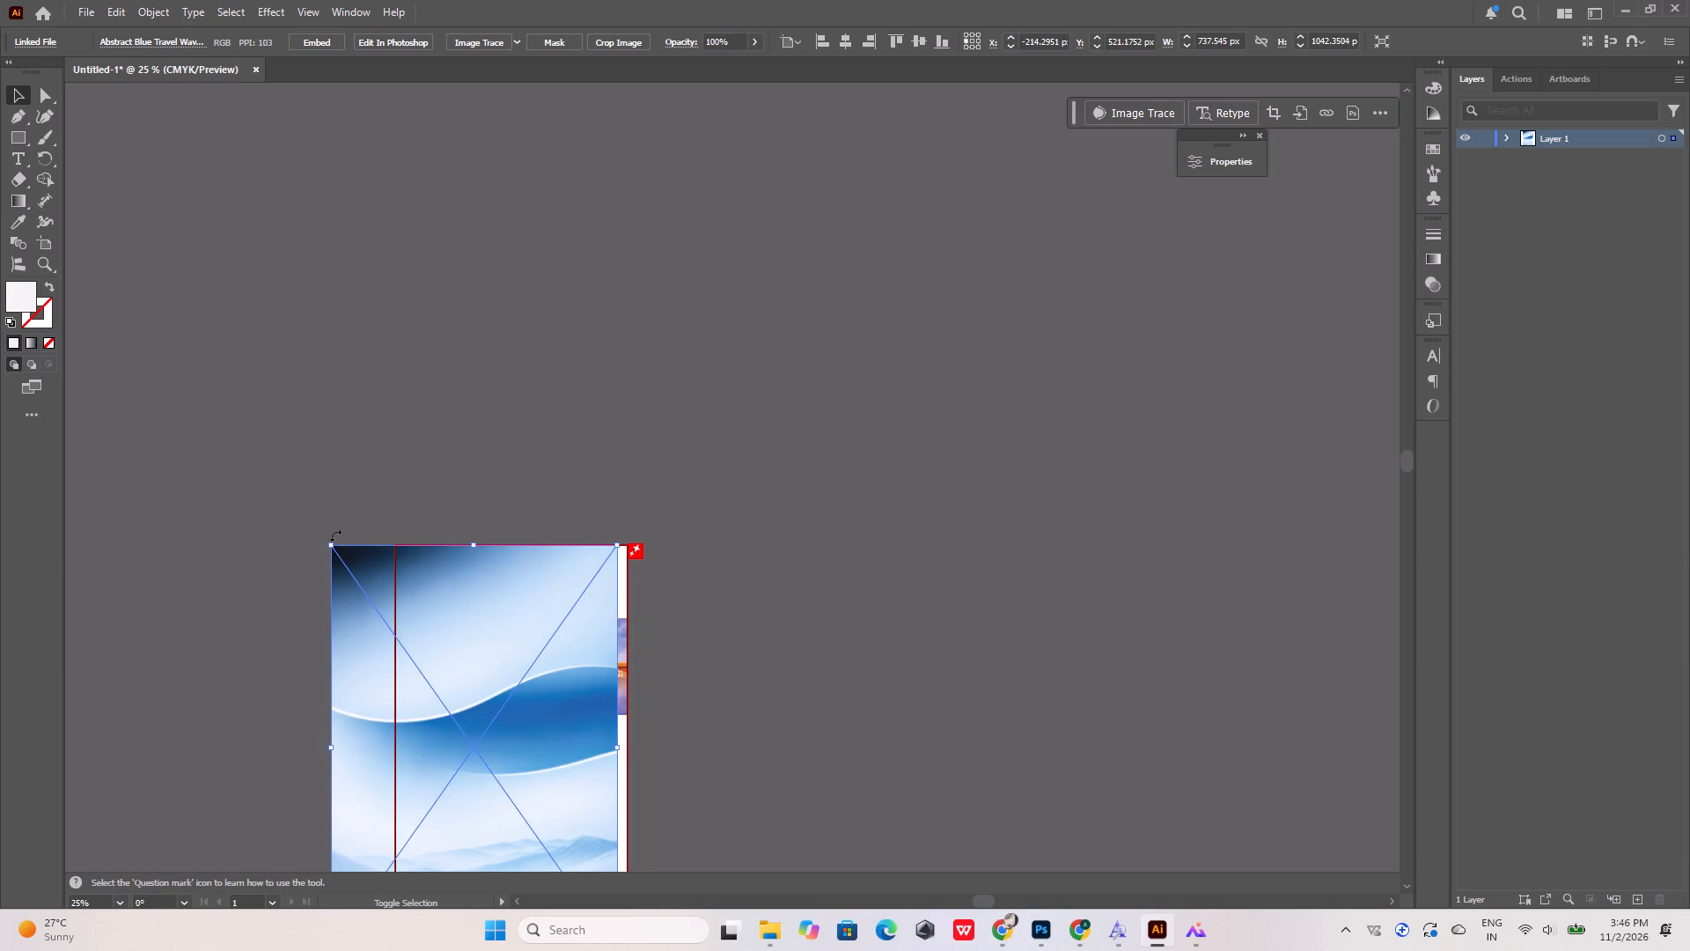
alt+scroll(528, 575, up, 6)
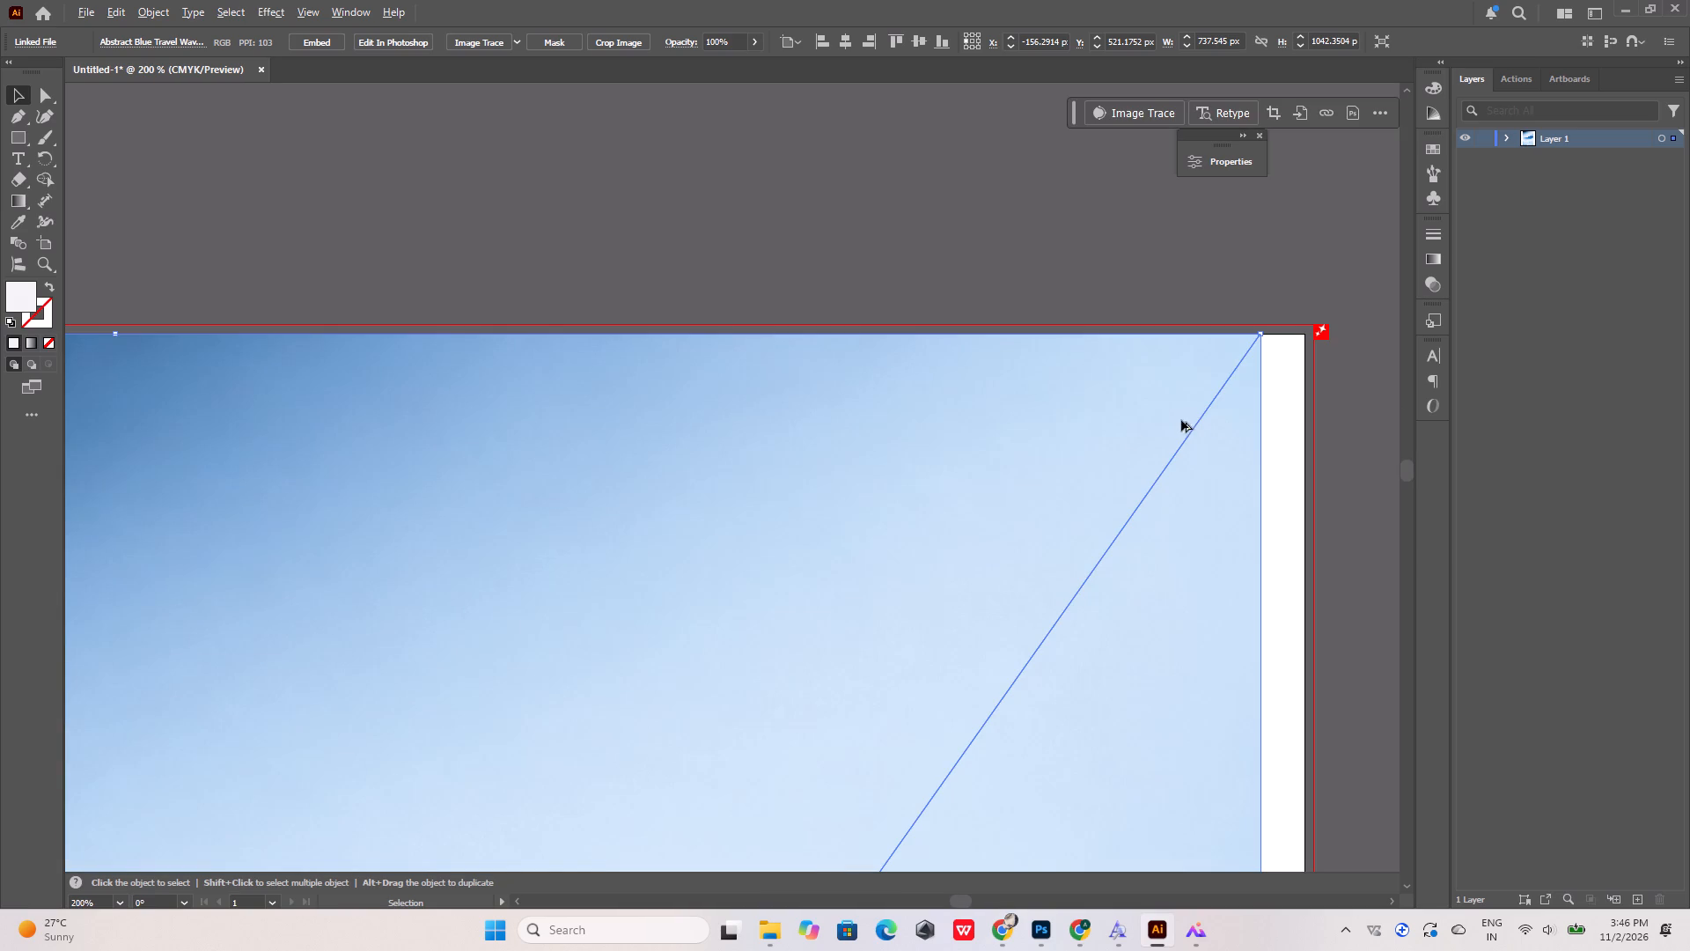
drag(1203, 360, 1260, 351)
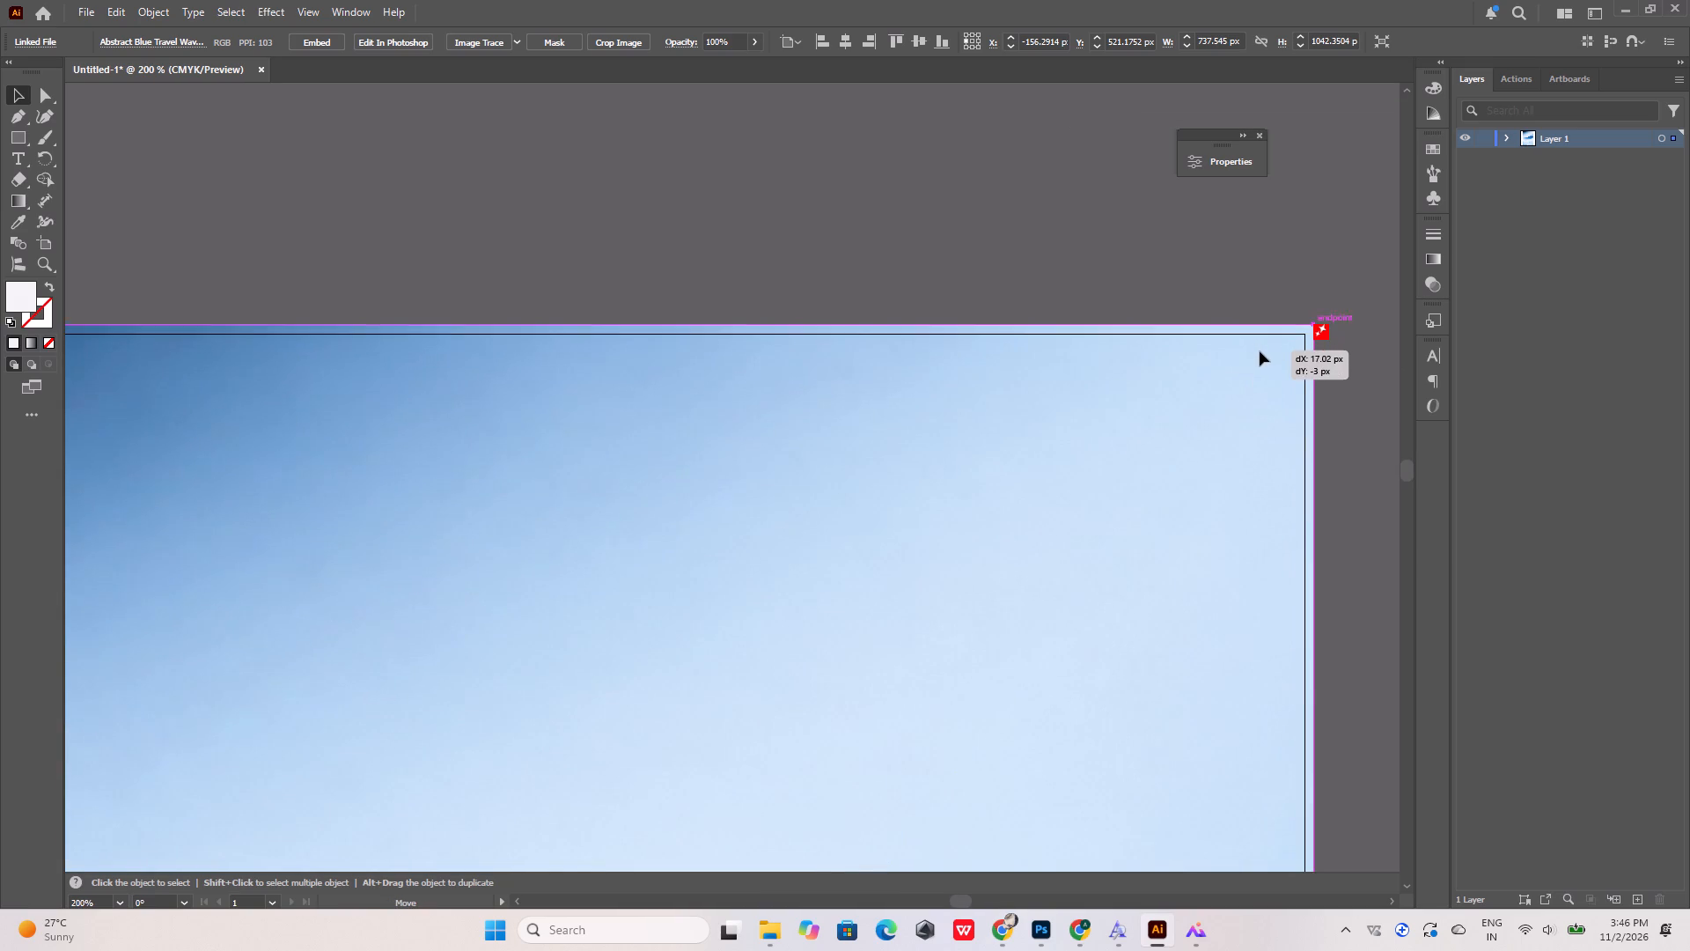
drag(1260, 351, 1256, 354)
Scale the background image to about 601 × 850 px to span the bleed width, and move it up to the bleed's top edge.
alt+scroll(1255, 354, down, 3)
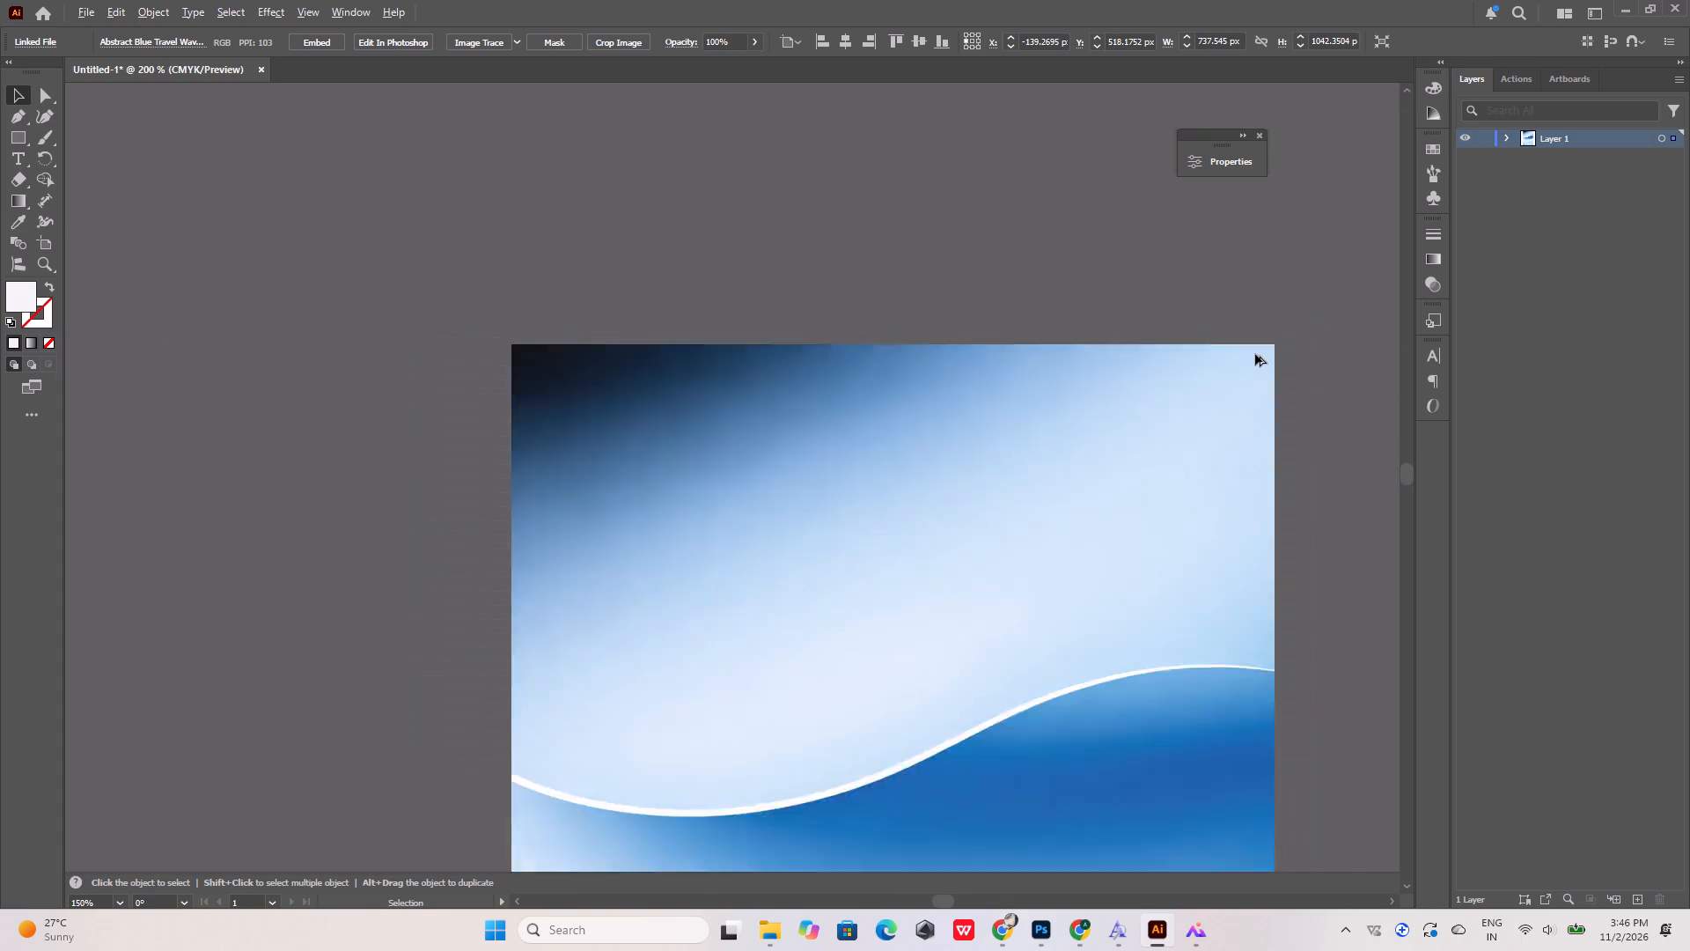
alt+scroll(1255, 354, down, 7)
alt+scroll(1221, 360, up, 8)
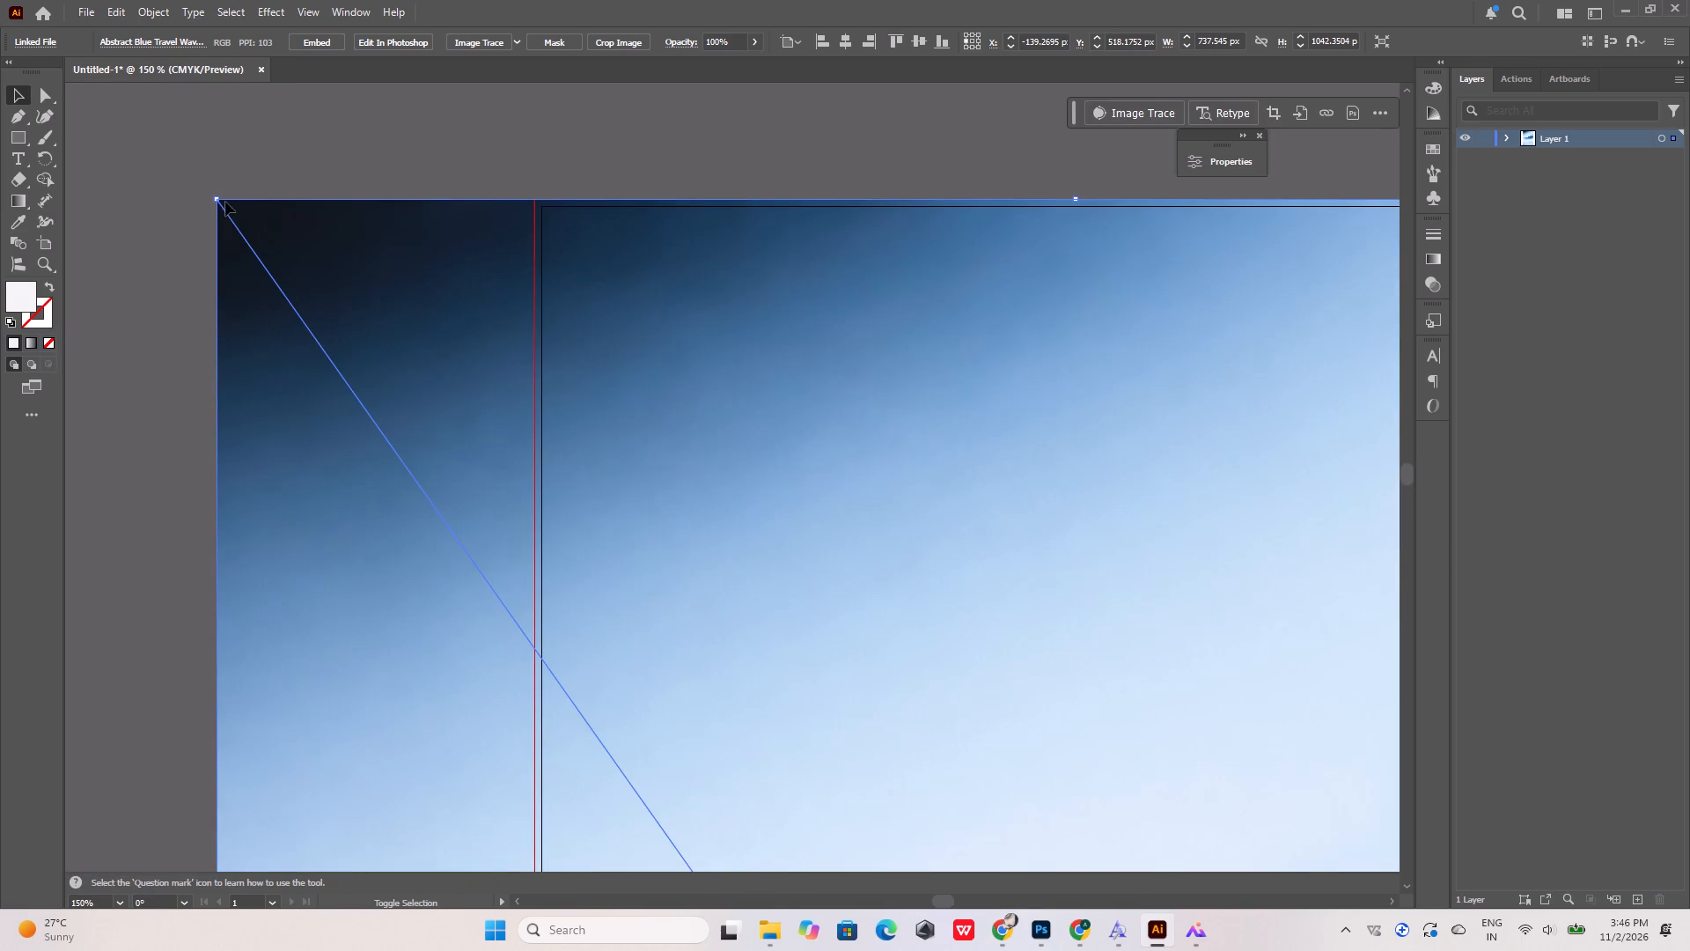
shift+drag(218, 198, 467, 490)
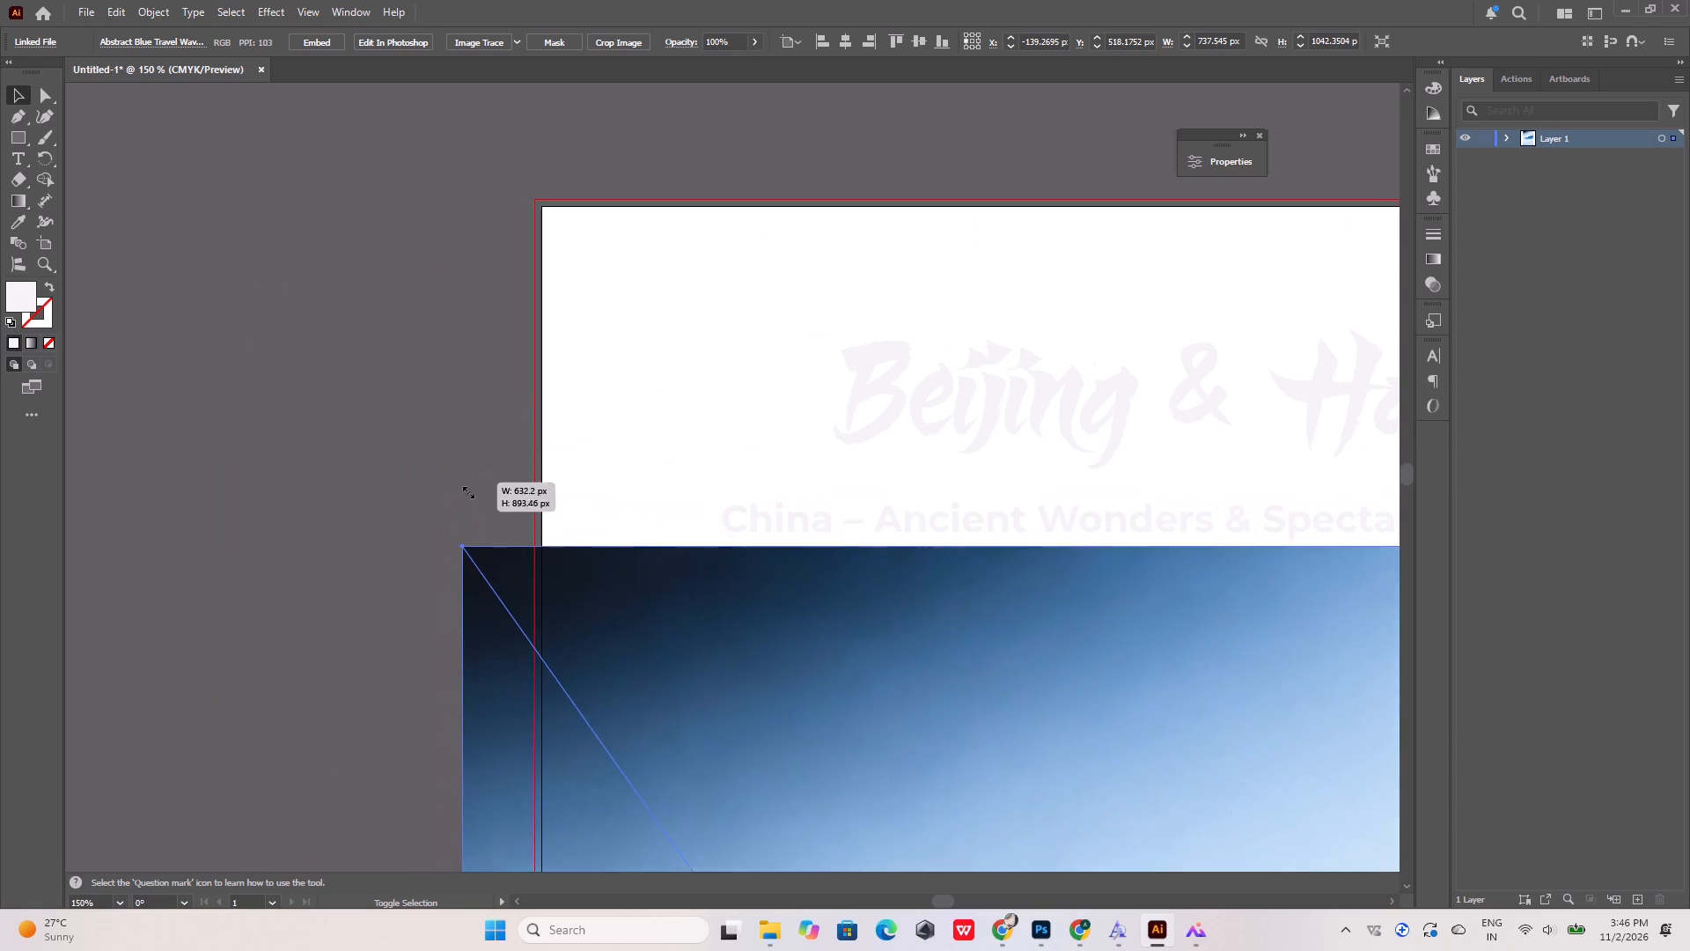
shift+drag(467, 490, 530, 602)
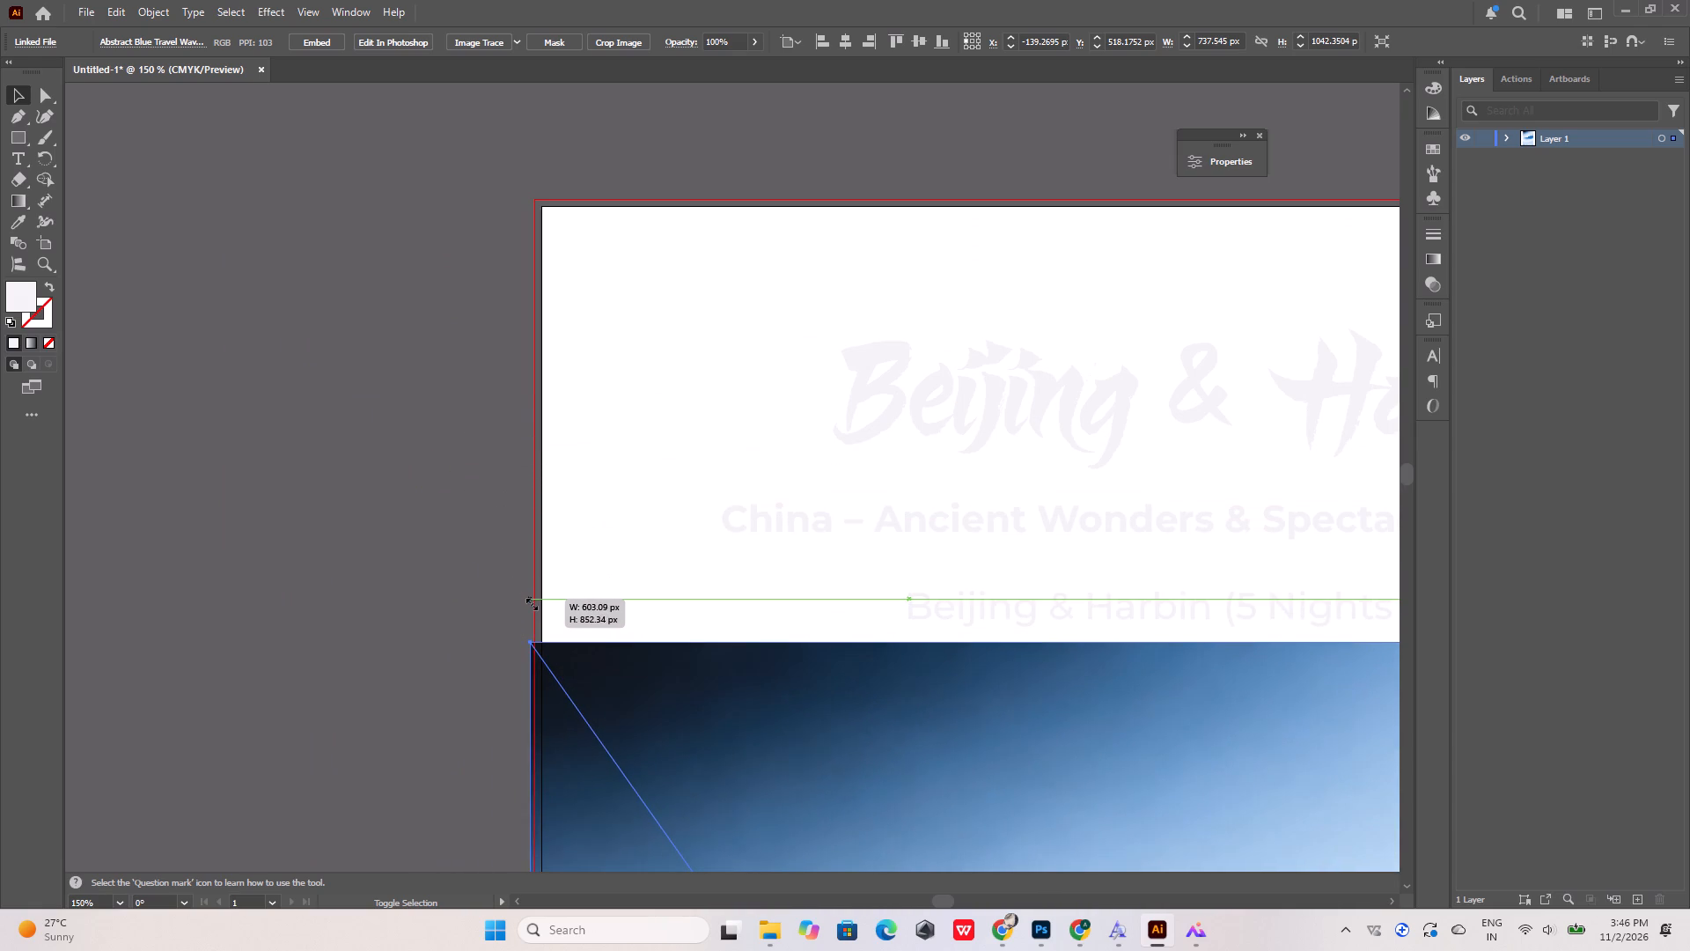
shift+drag(530, 602, 531, 605)
drag(700, 705, 721, 364)
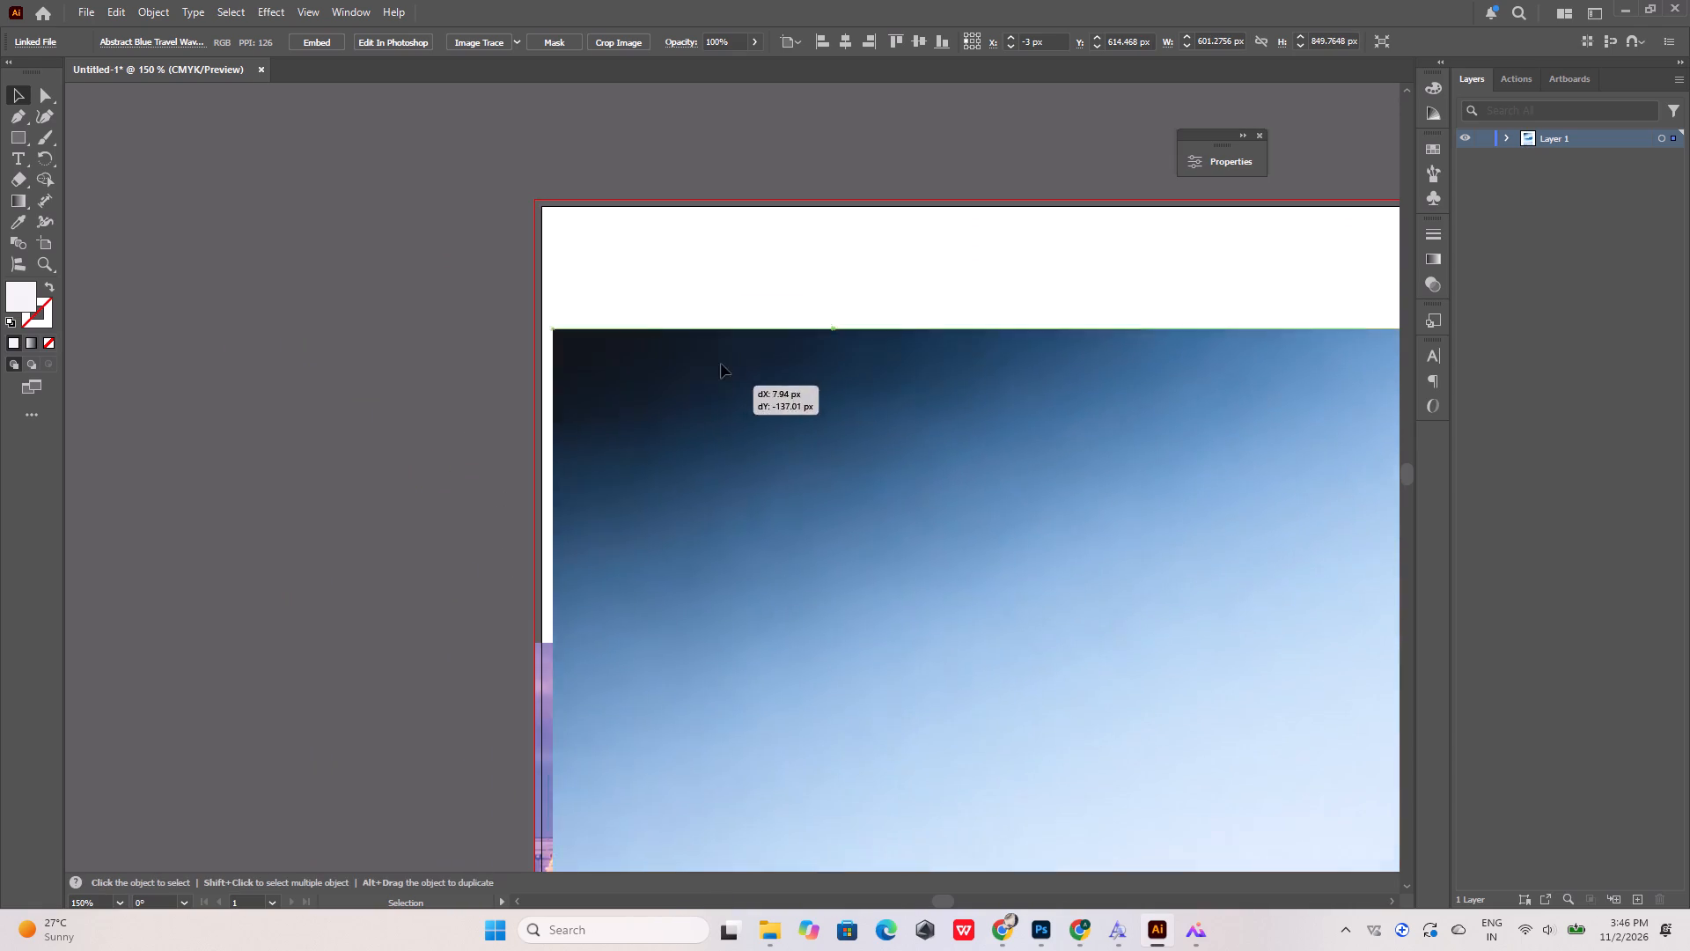
drag(721, 364, 700, 254)
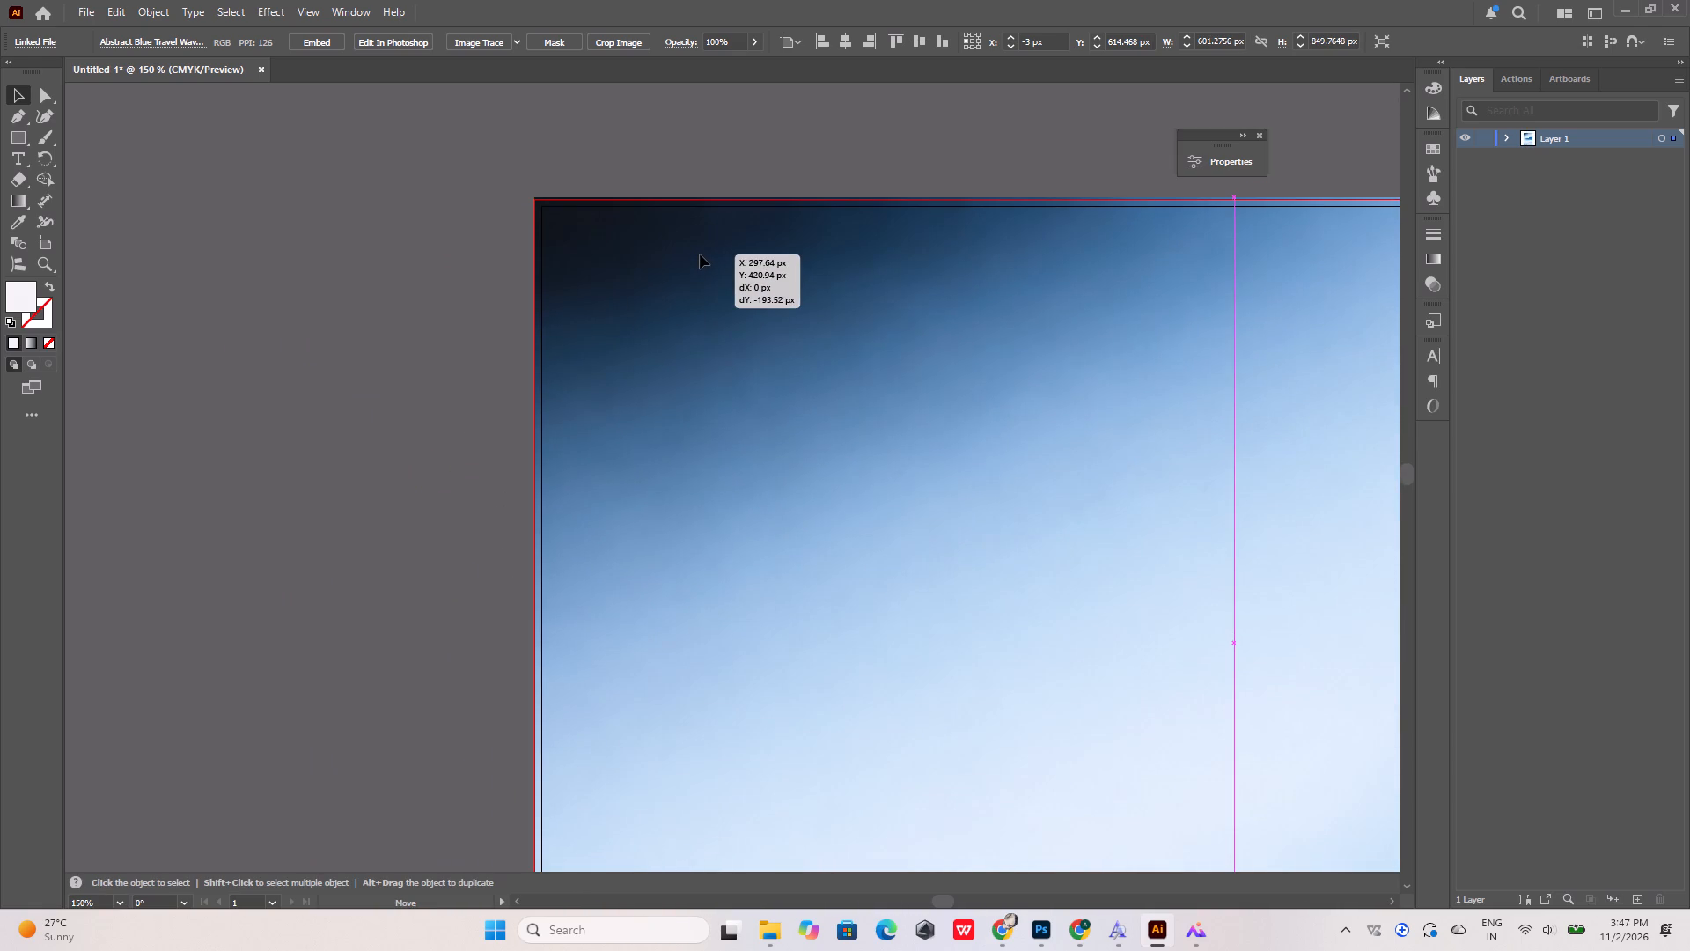
drag(700, 254, 698, 256)
Send the background image to the back, behind the title text and the landmark composite, and deselect it.
alt+scroll(442, 288, down, 6)
right_click(495, 315)
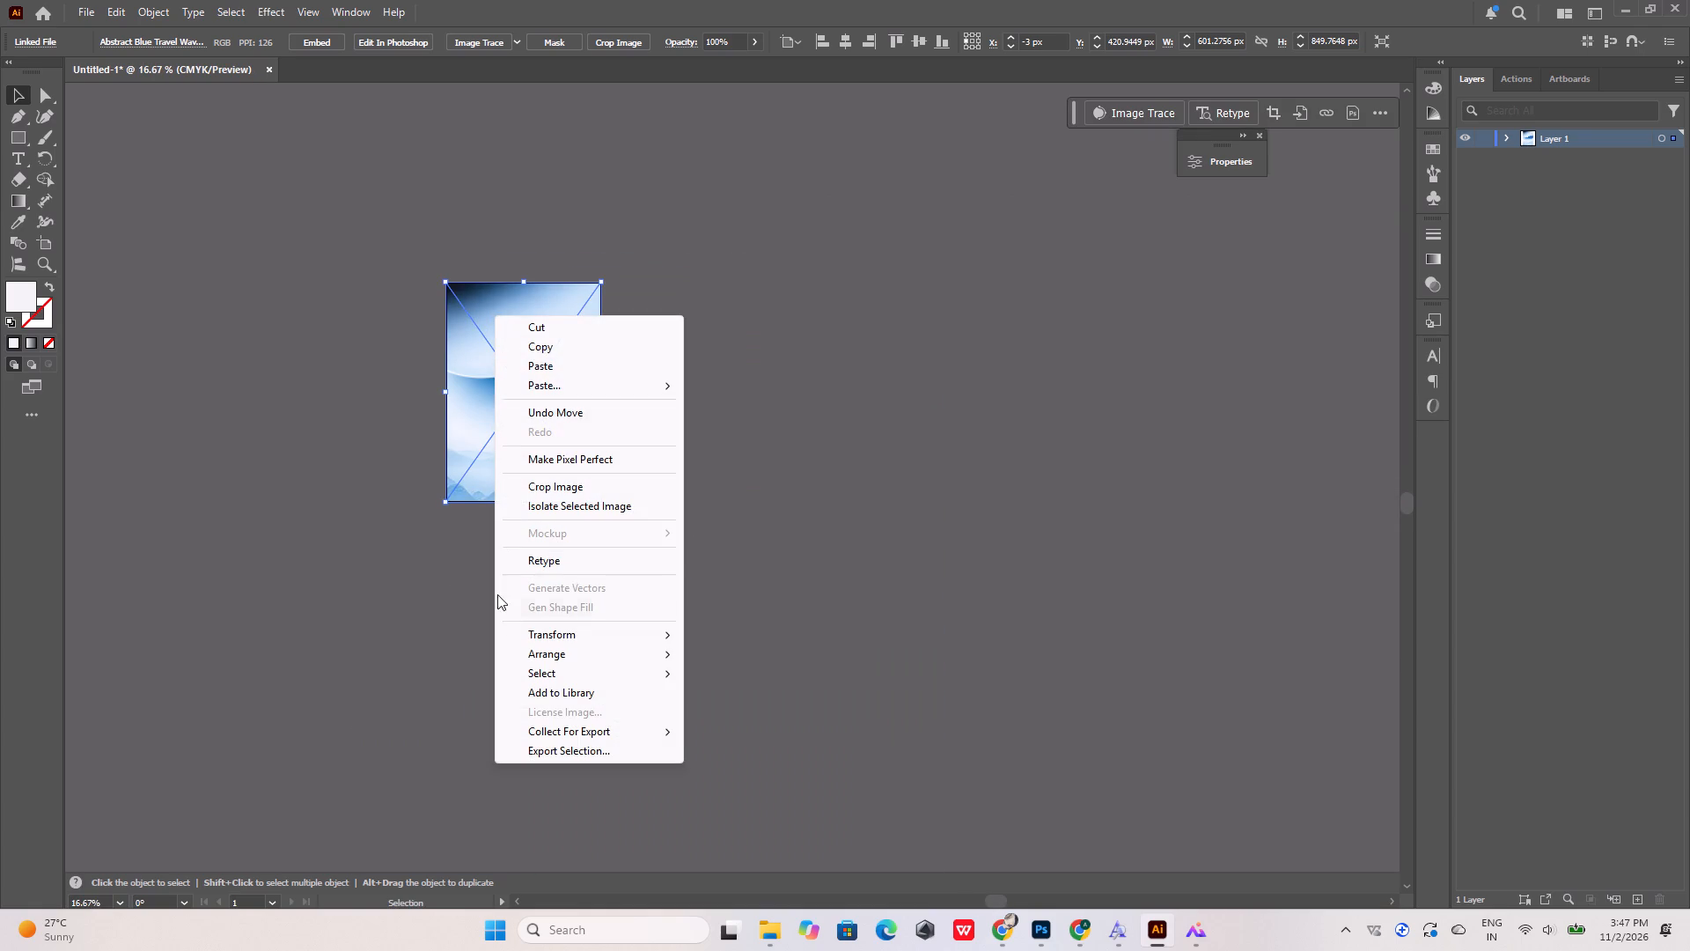
click(524, 649)
click(739, 709)
click(724, 499)
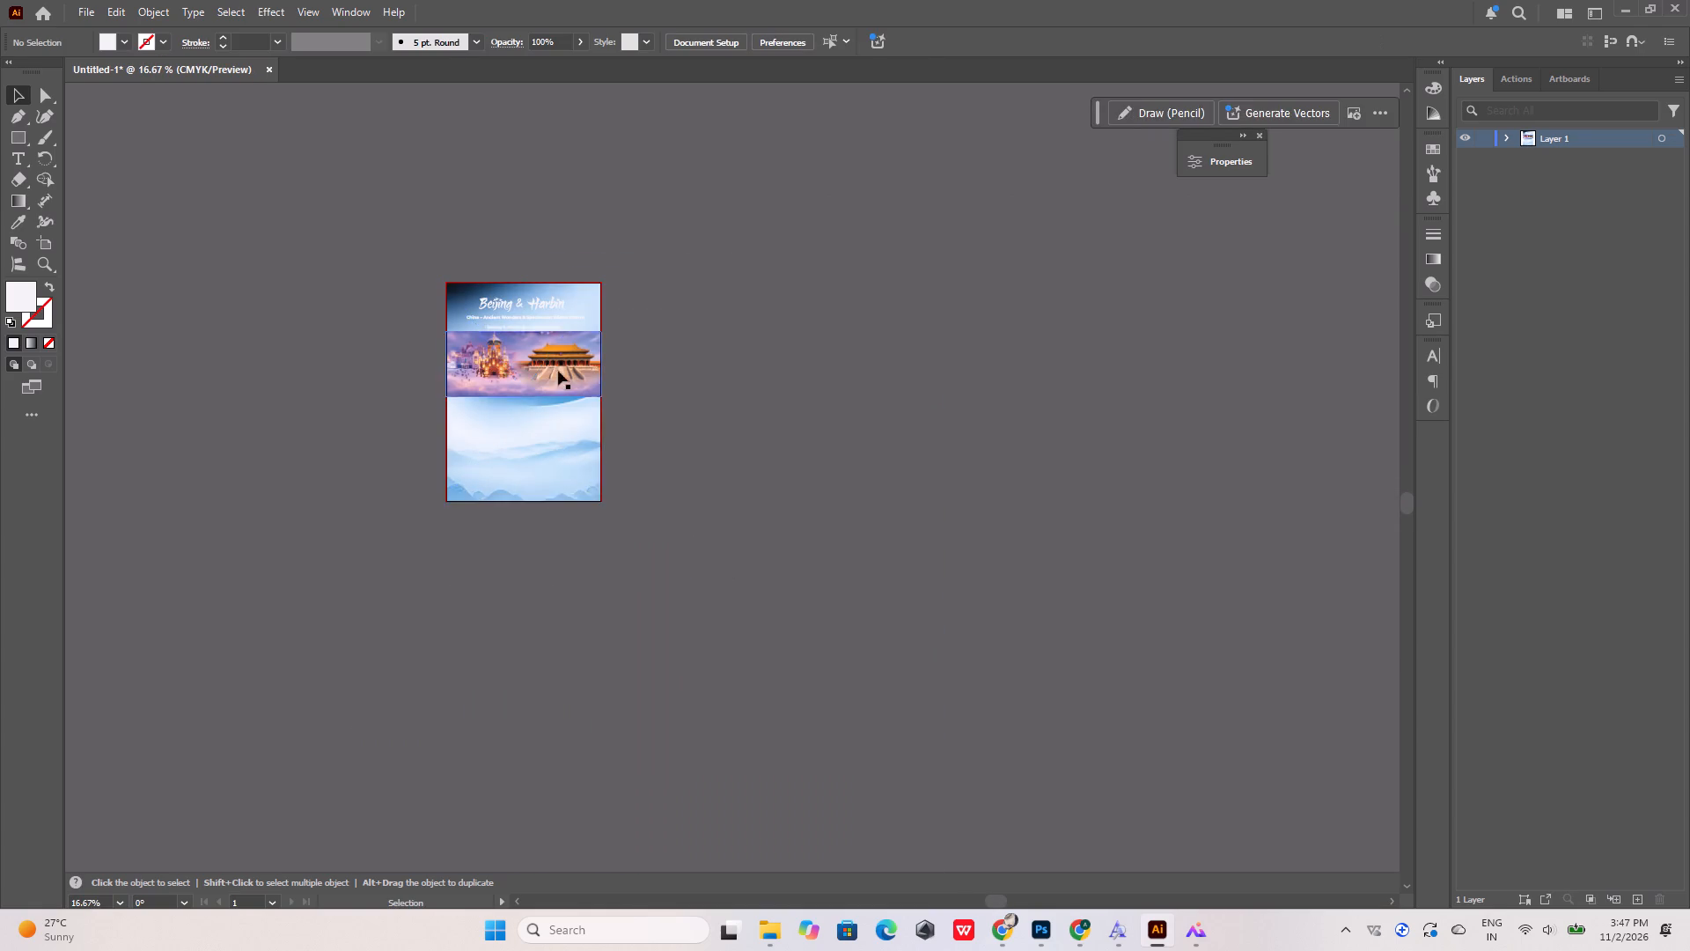
Delete the landmark composite image of the cathedral and palace from the layout.
alt+scroll(531, 358, up, 6)
click(531, 358)
key(Delete)
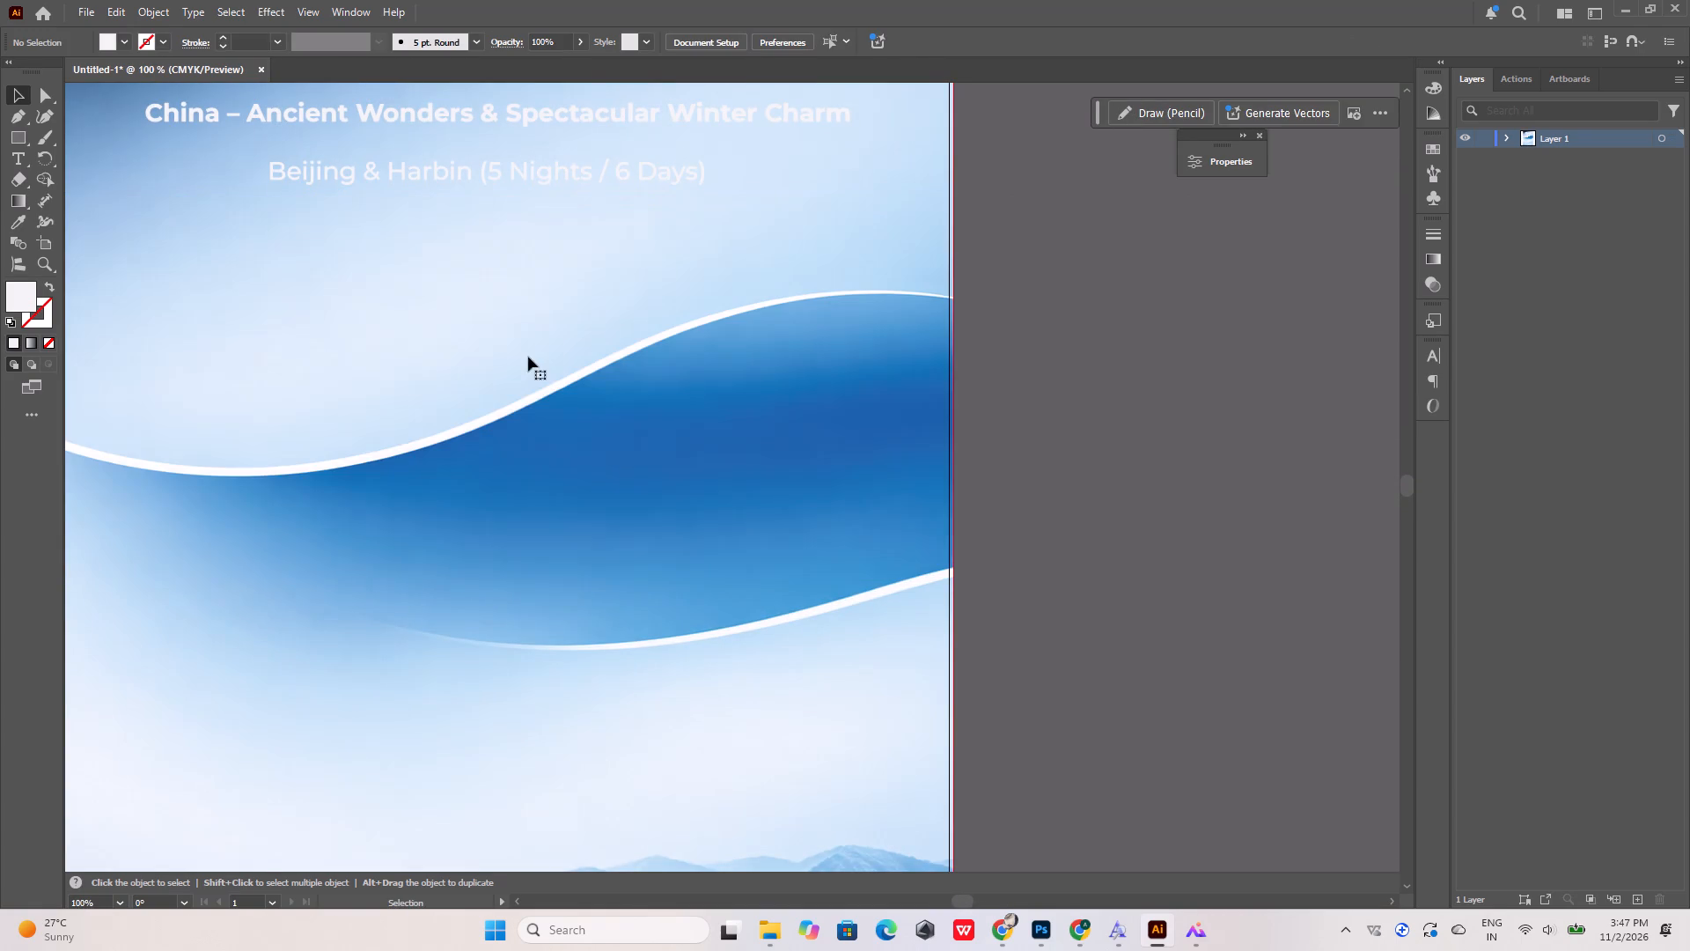
Start a Pen path at the left bleed edge and trace the dip along the upper edge of the white wave line.
alt+scroll(627, 569, down, 5)
alt+scroll(627, 566, up, 3)
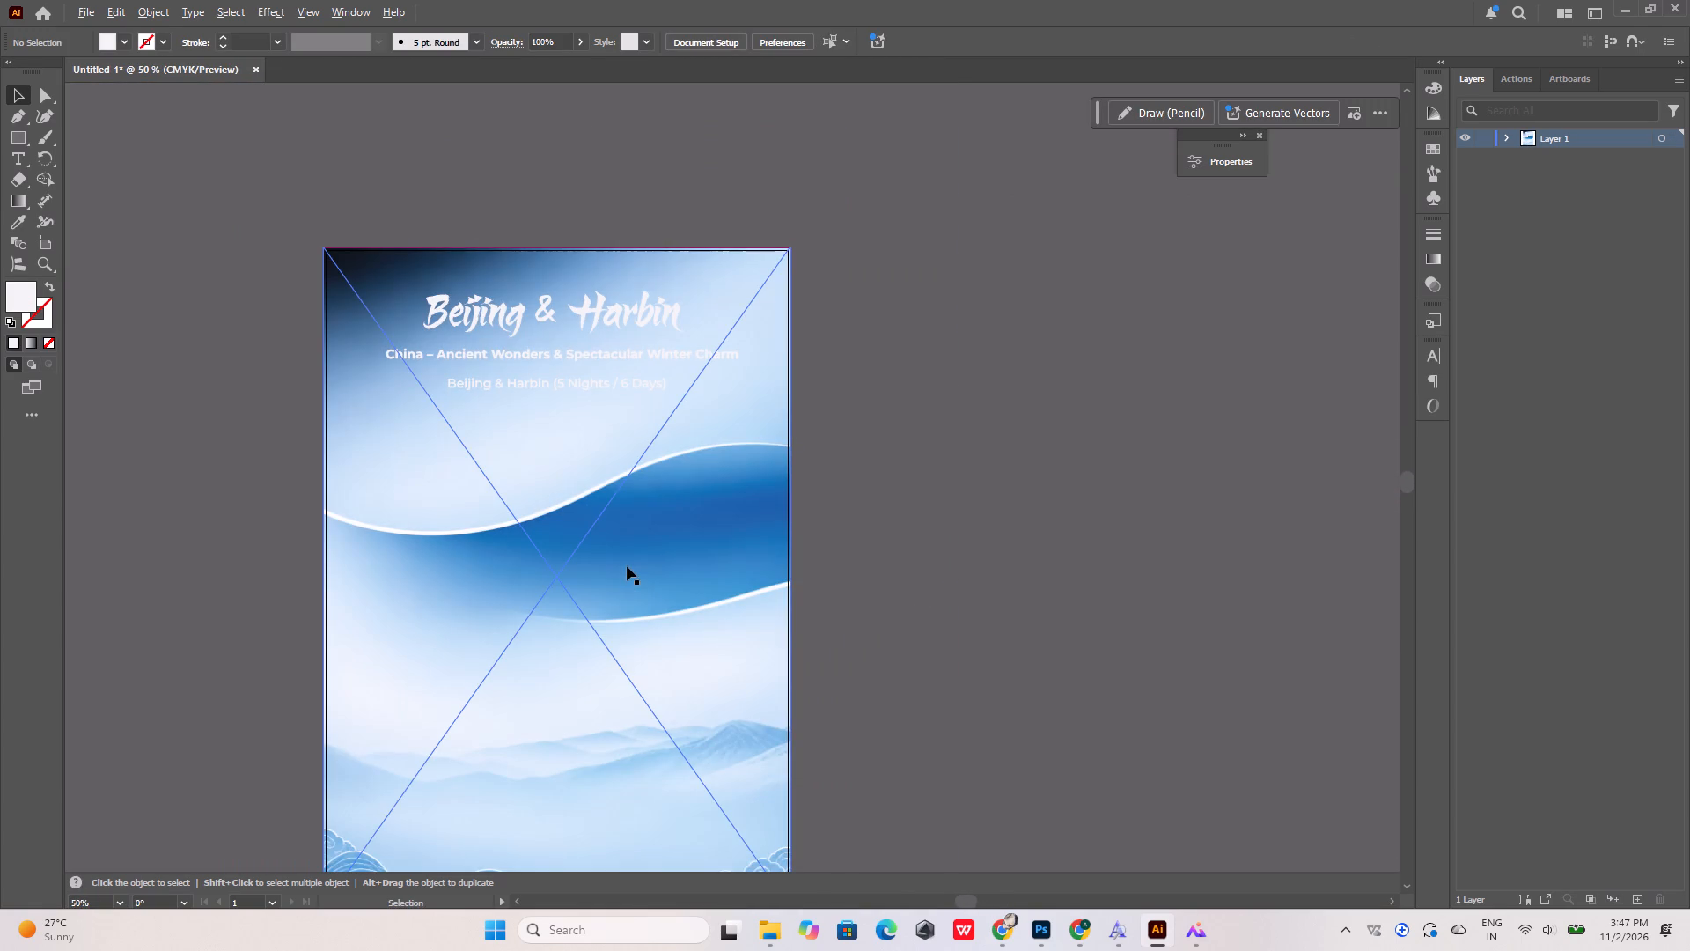
alt+scroll(404, 489, up, 1)
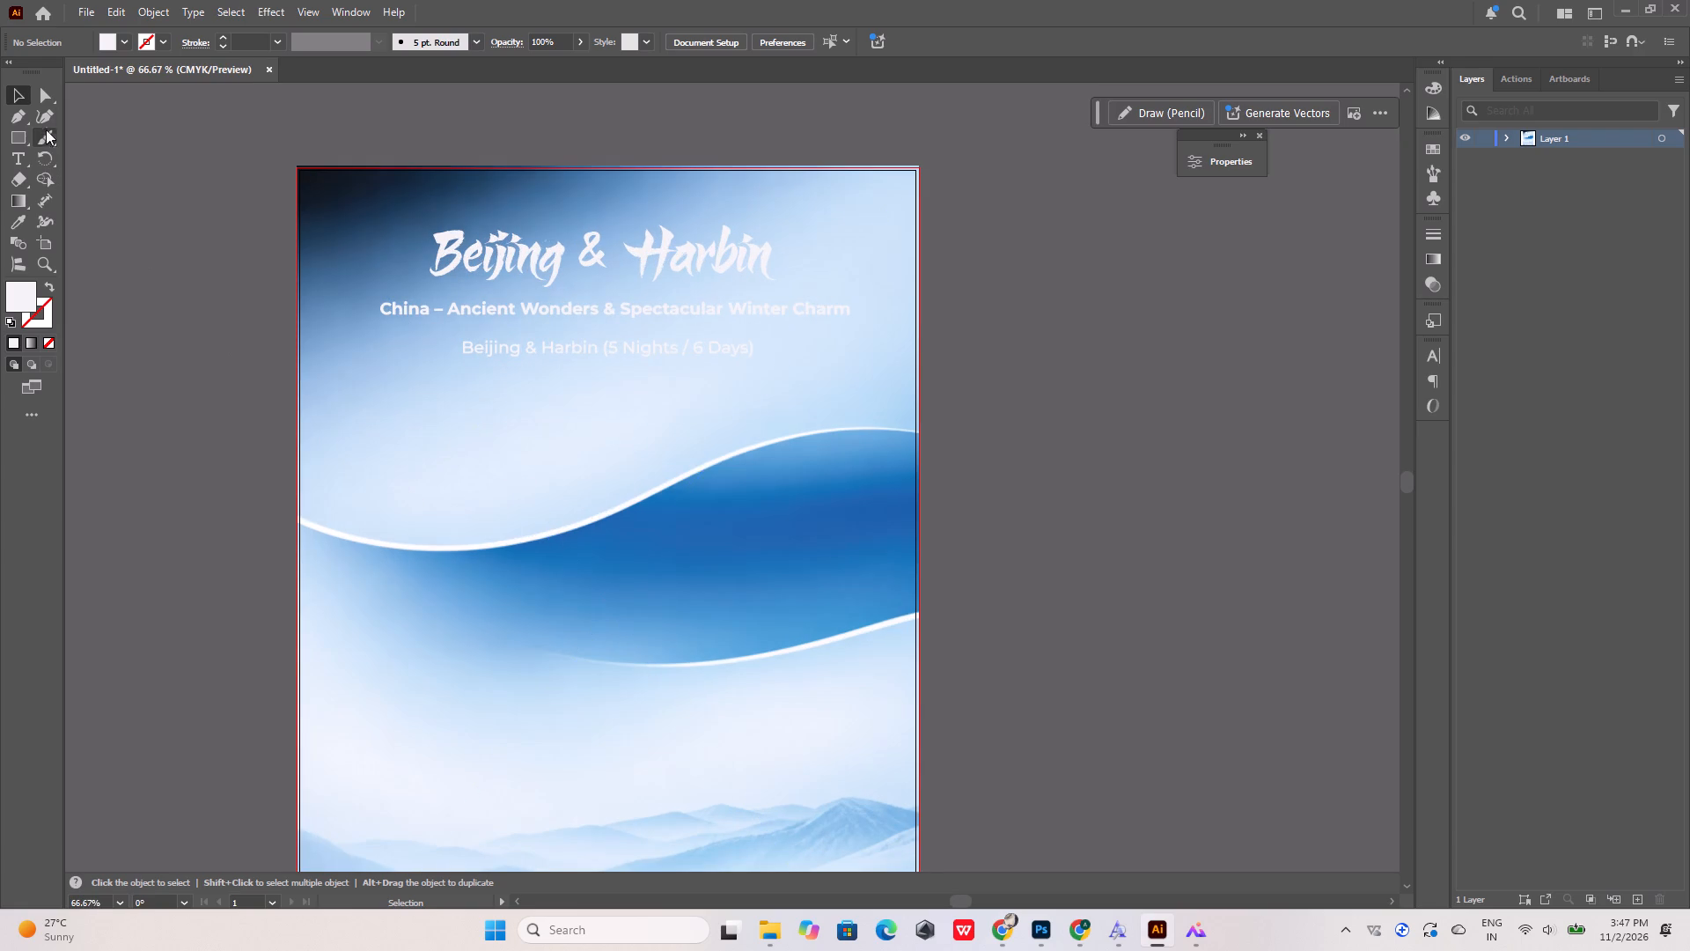
key(p)
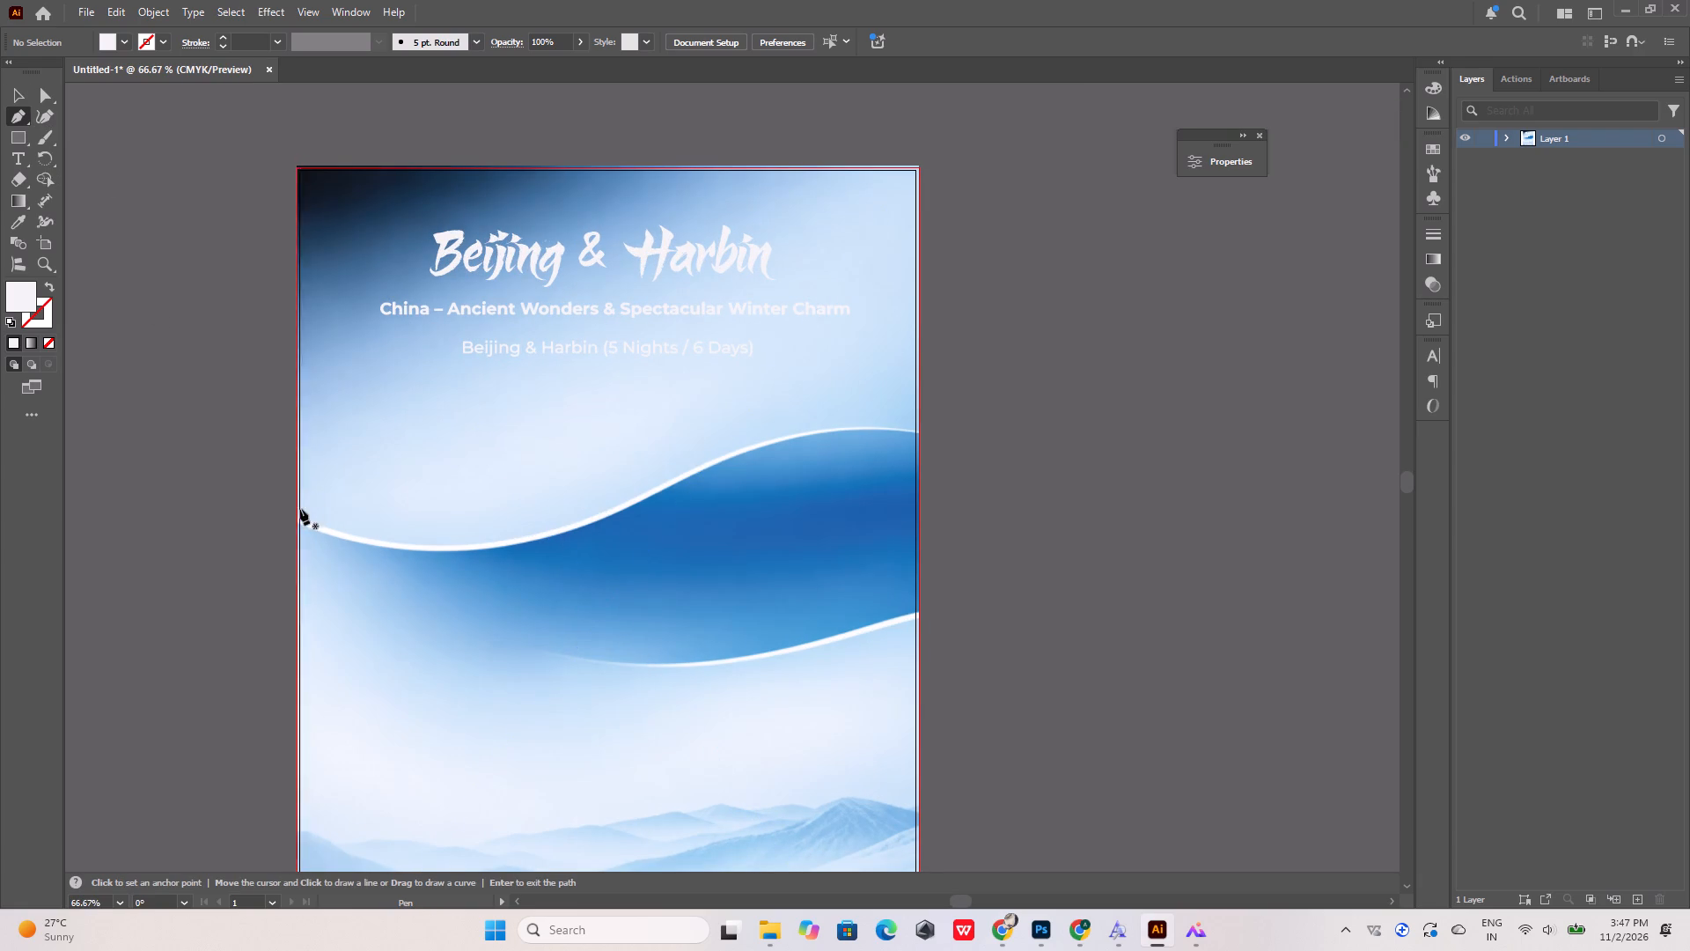
alt+scroll(302, 524, up, 7)
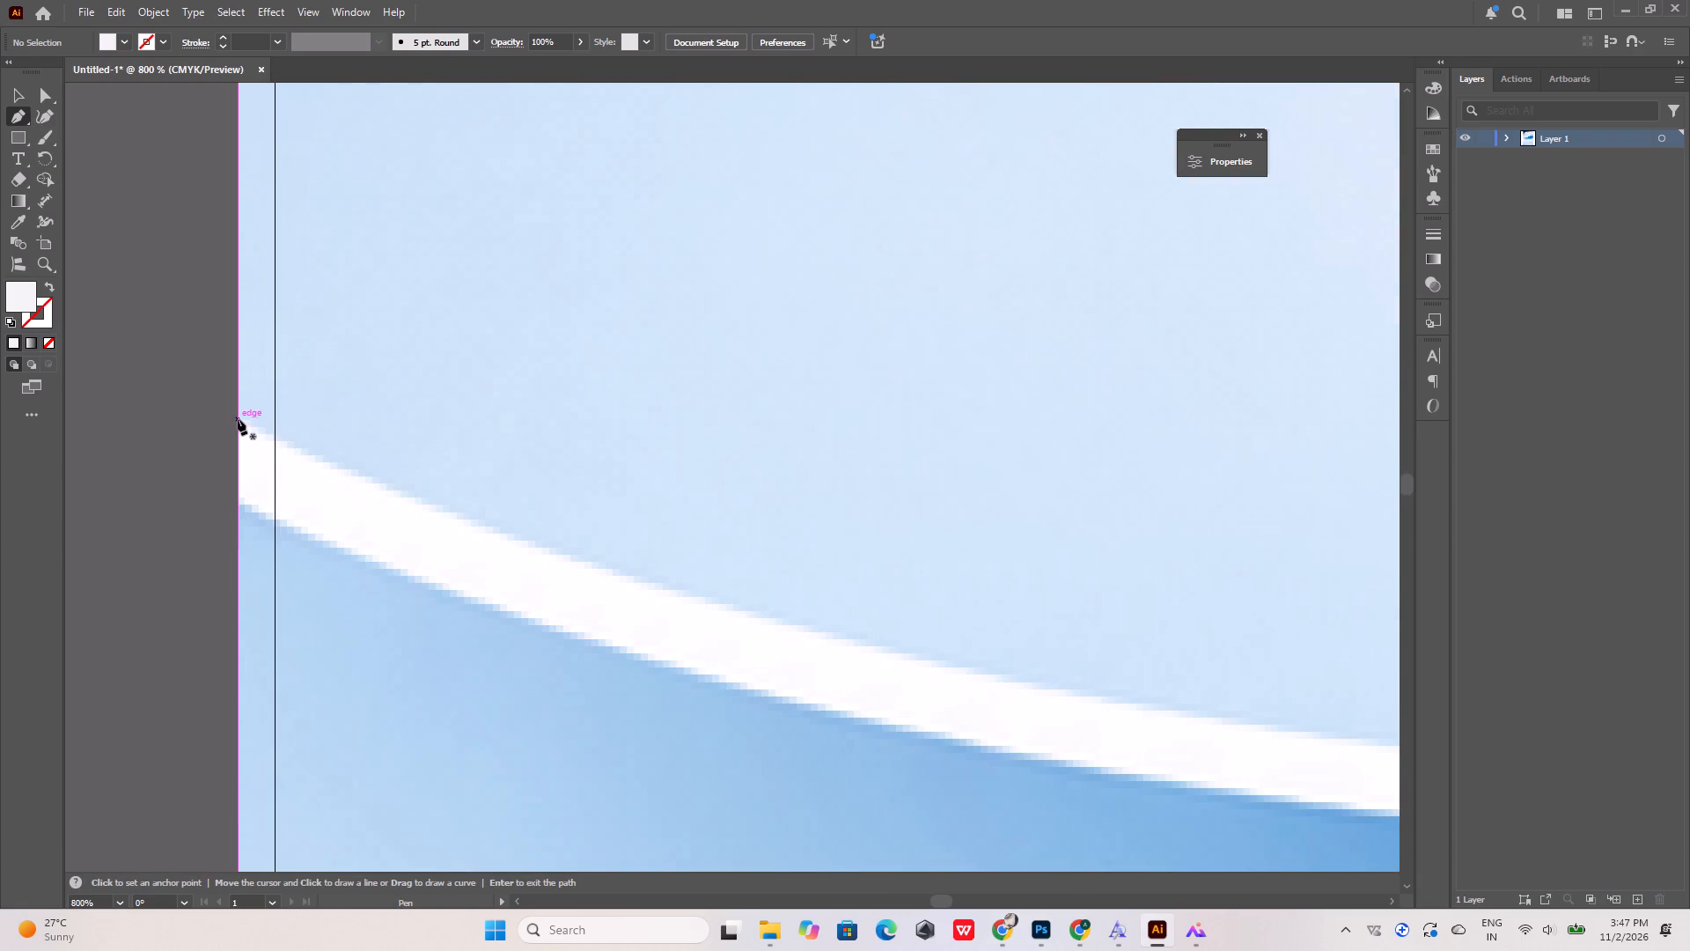
click(238, 419)
alt+scroll(235, 419, down, 6)
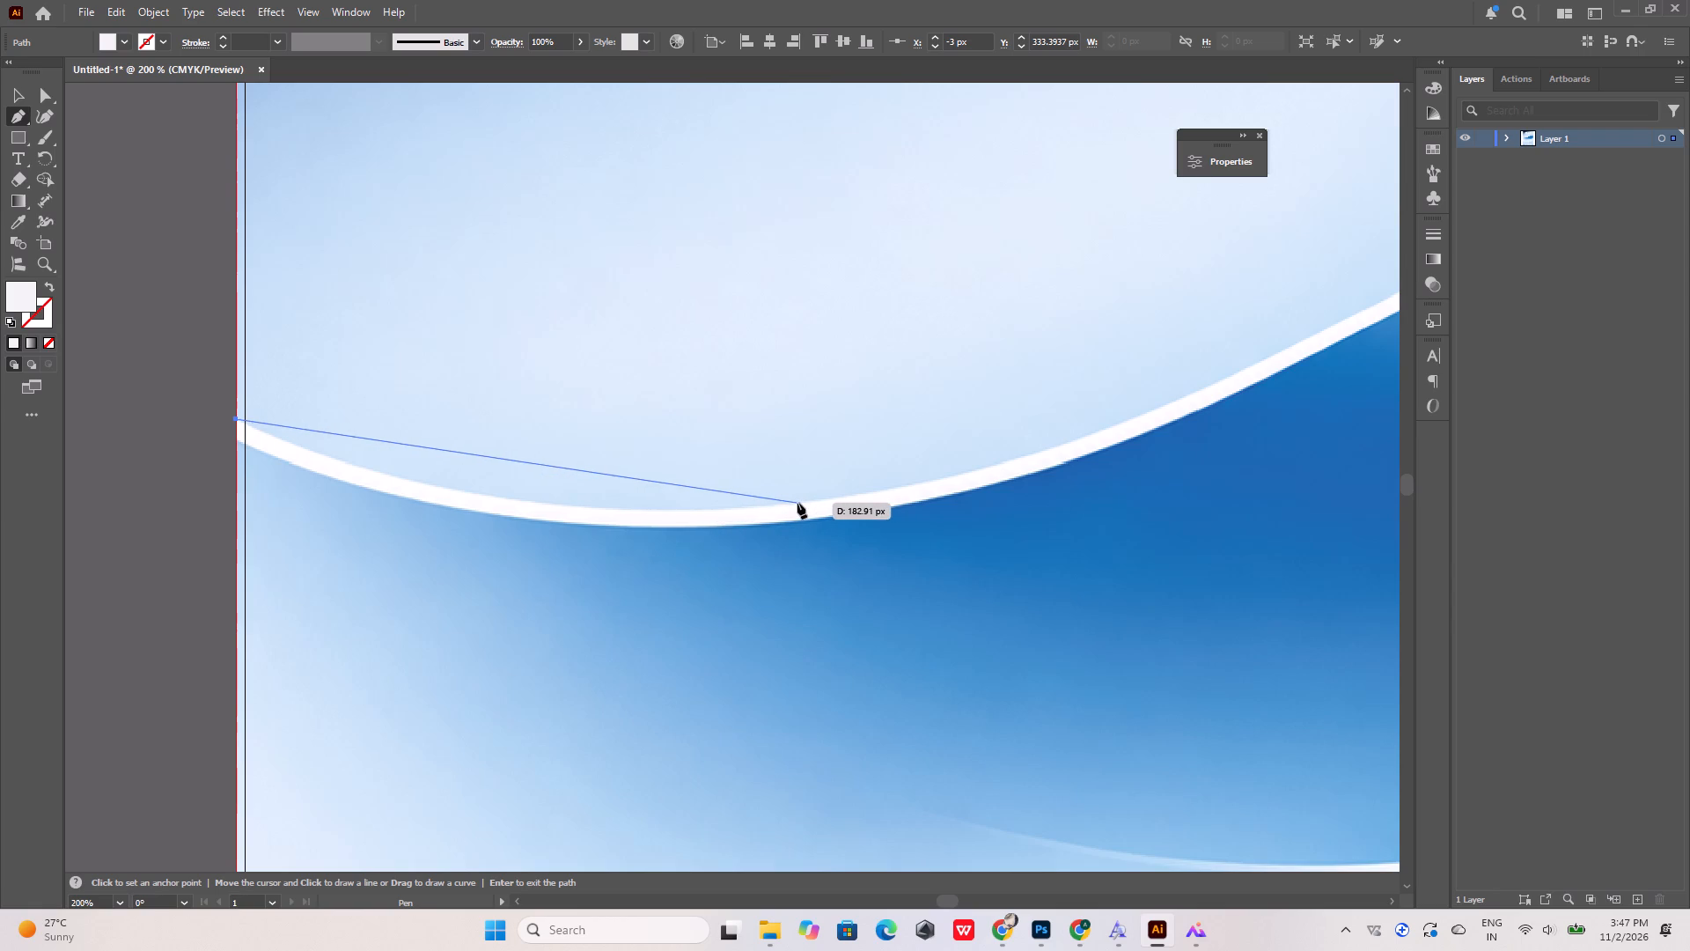
drag(797, 503, 1084, 467)
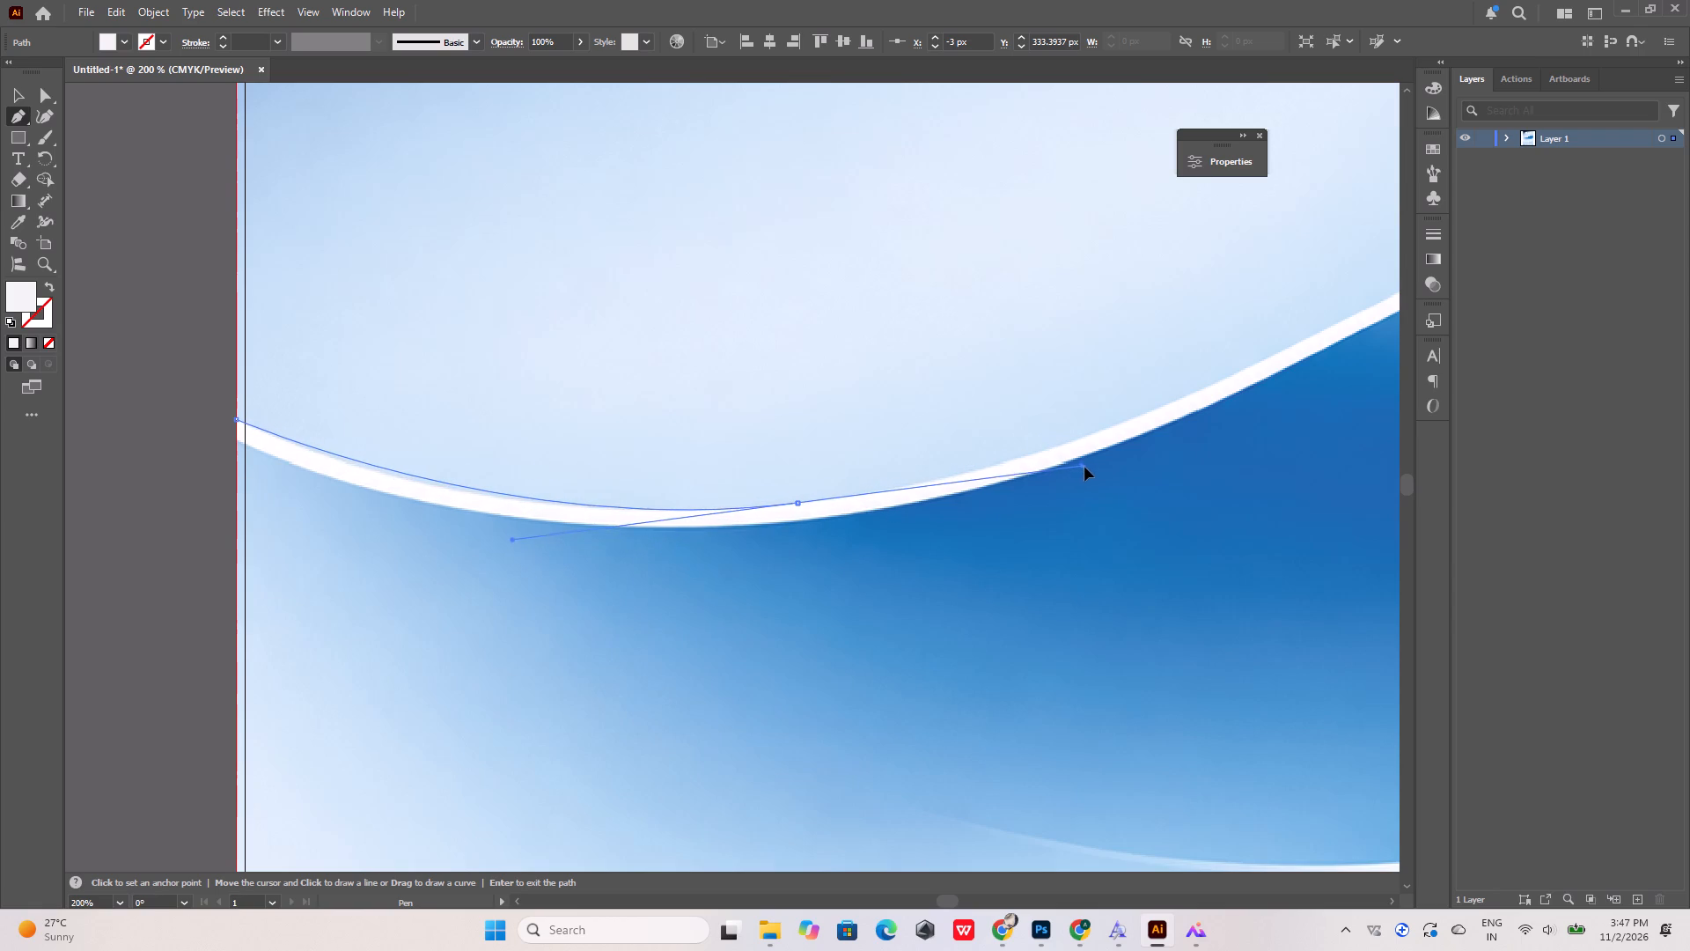
drag(1084, 467, 1107, 461)
alt+scroll(515, 402, down, 6)
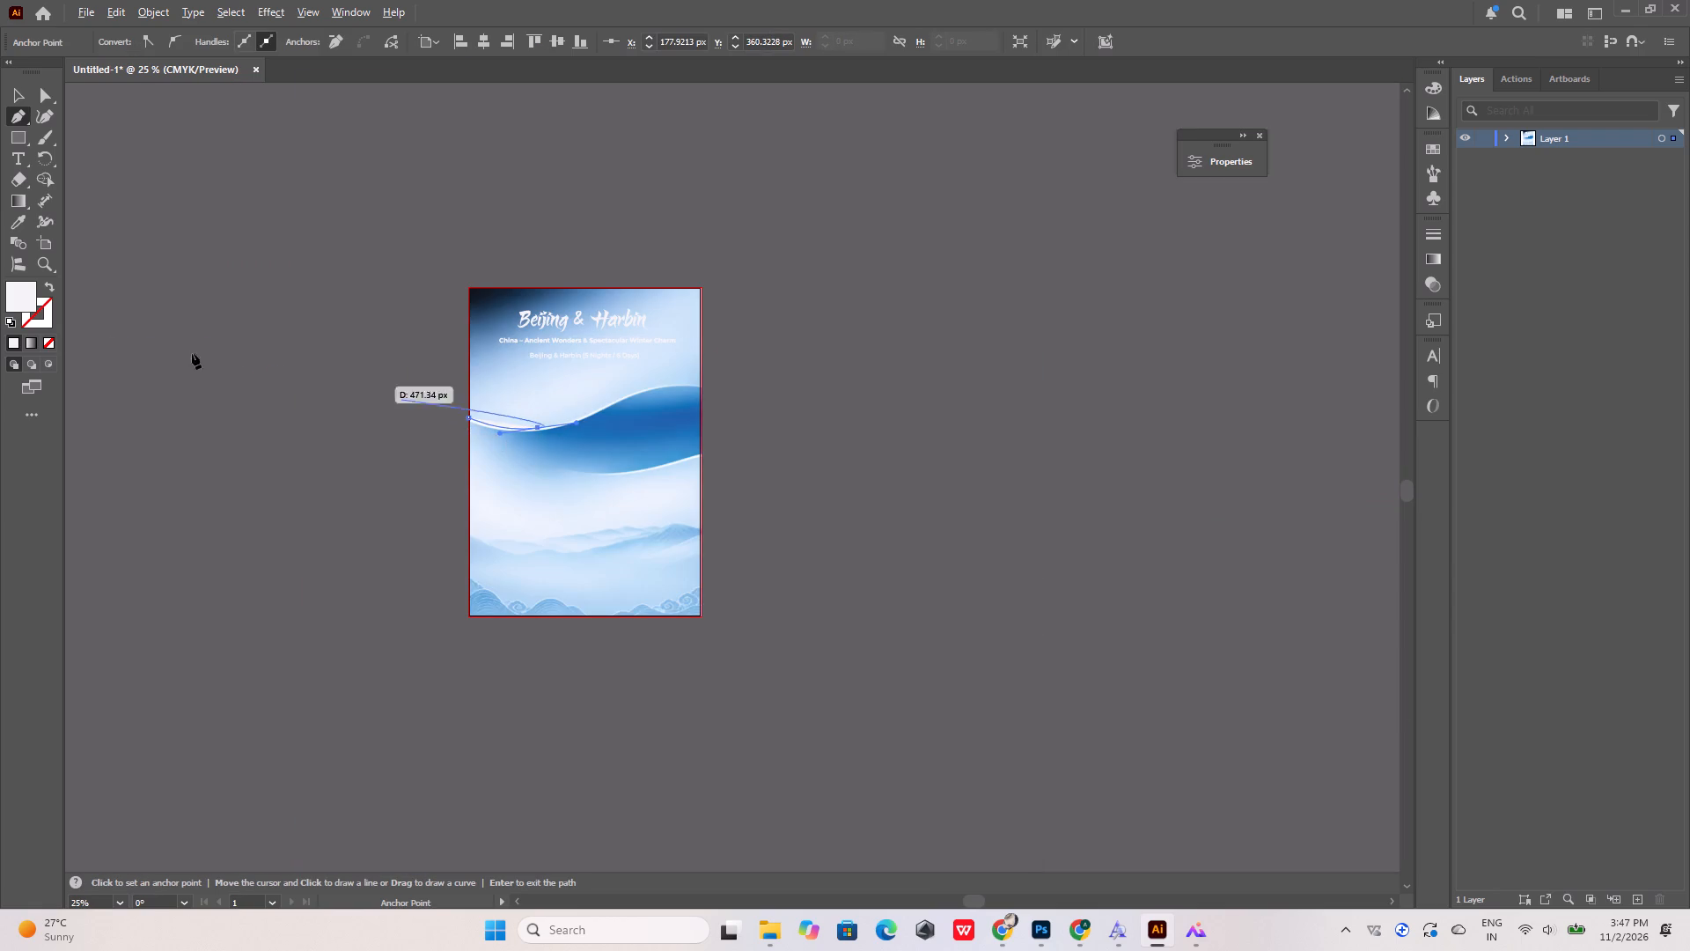
Set the path's fill to None and continue tracing the upper wave line to the right bleed edge, ending on a handle-free corner.
click(45, 341)
alt+scroll(753, 415, up, 5)
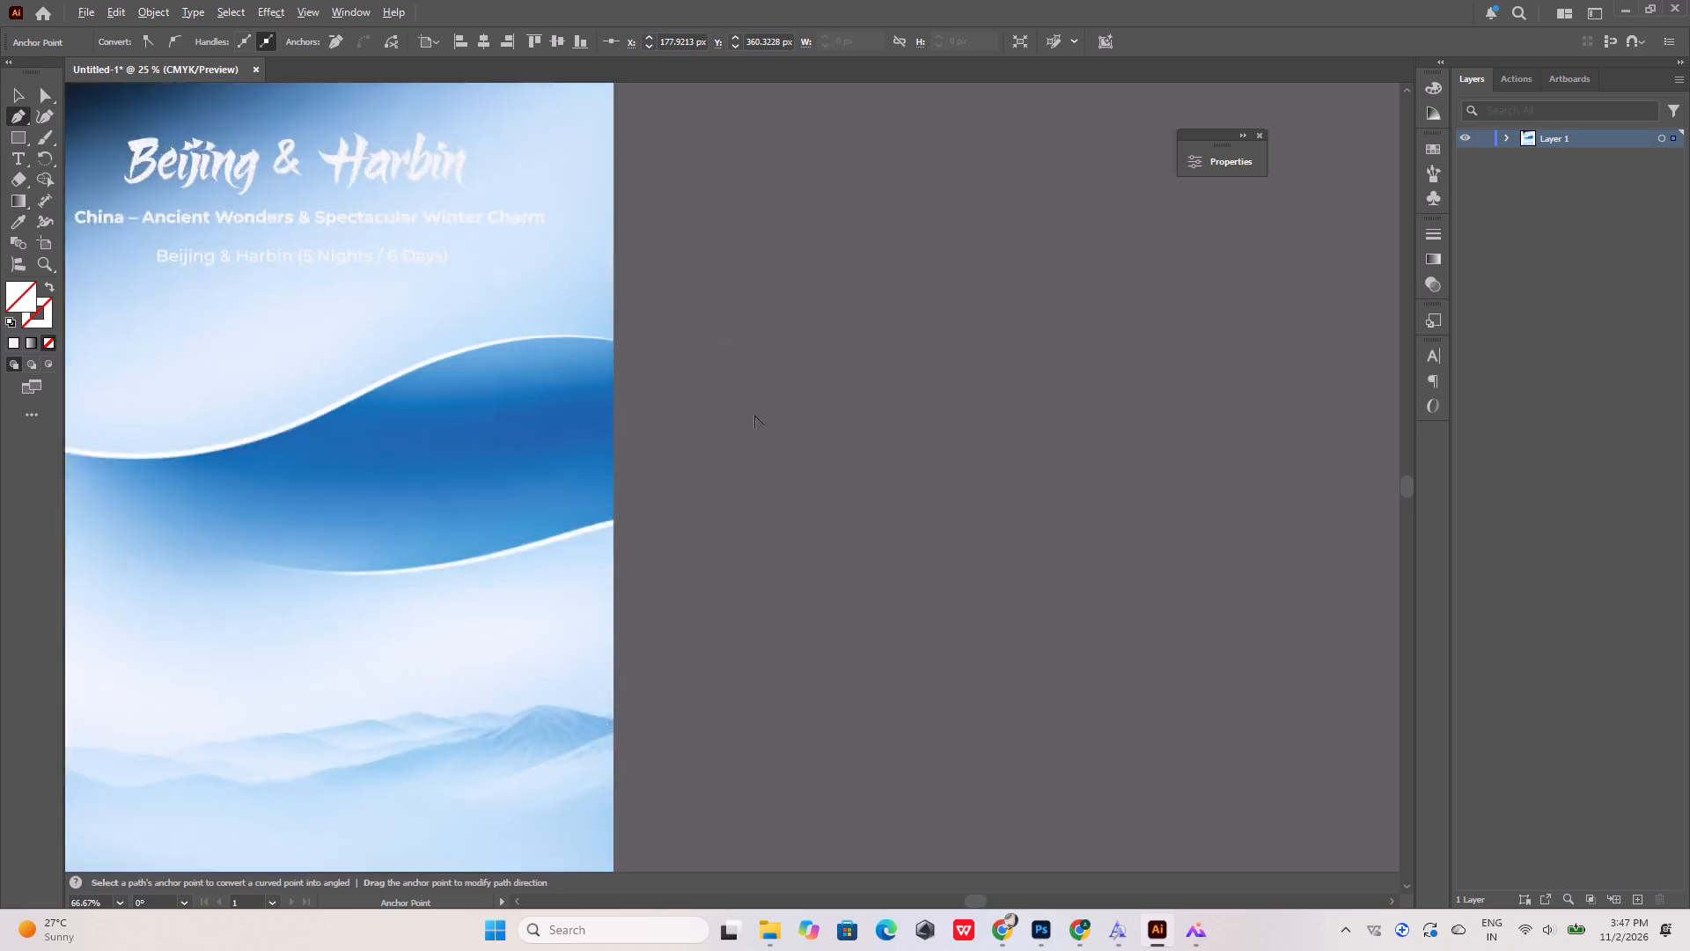
alt+scroll(724, 441, down, 3)
alt+scroll(579, 436, up, 3)
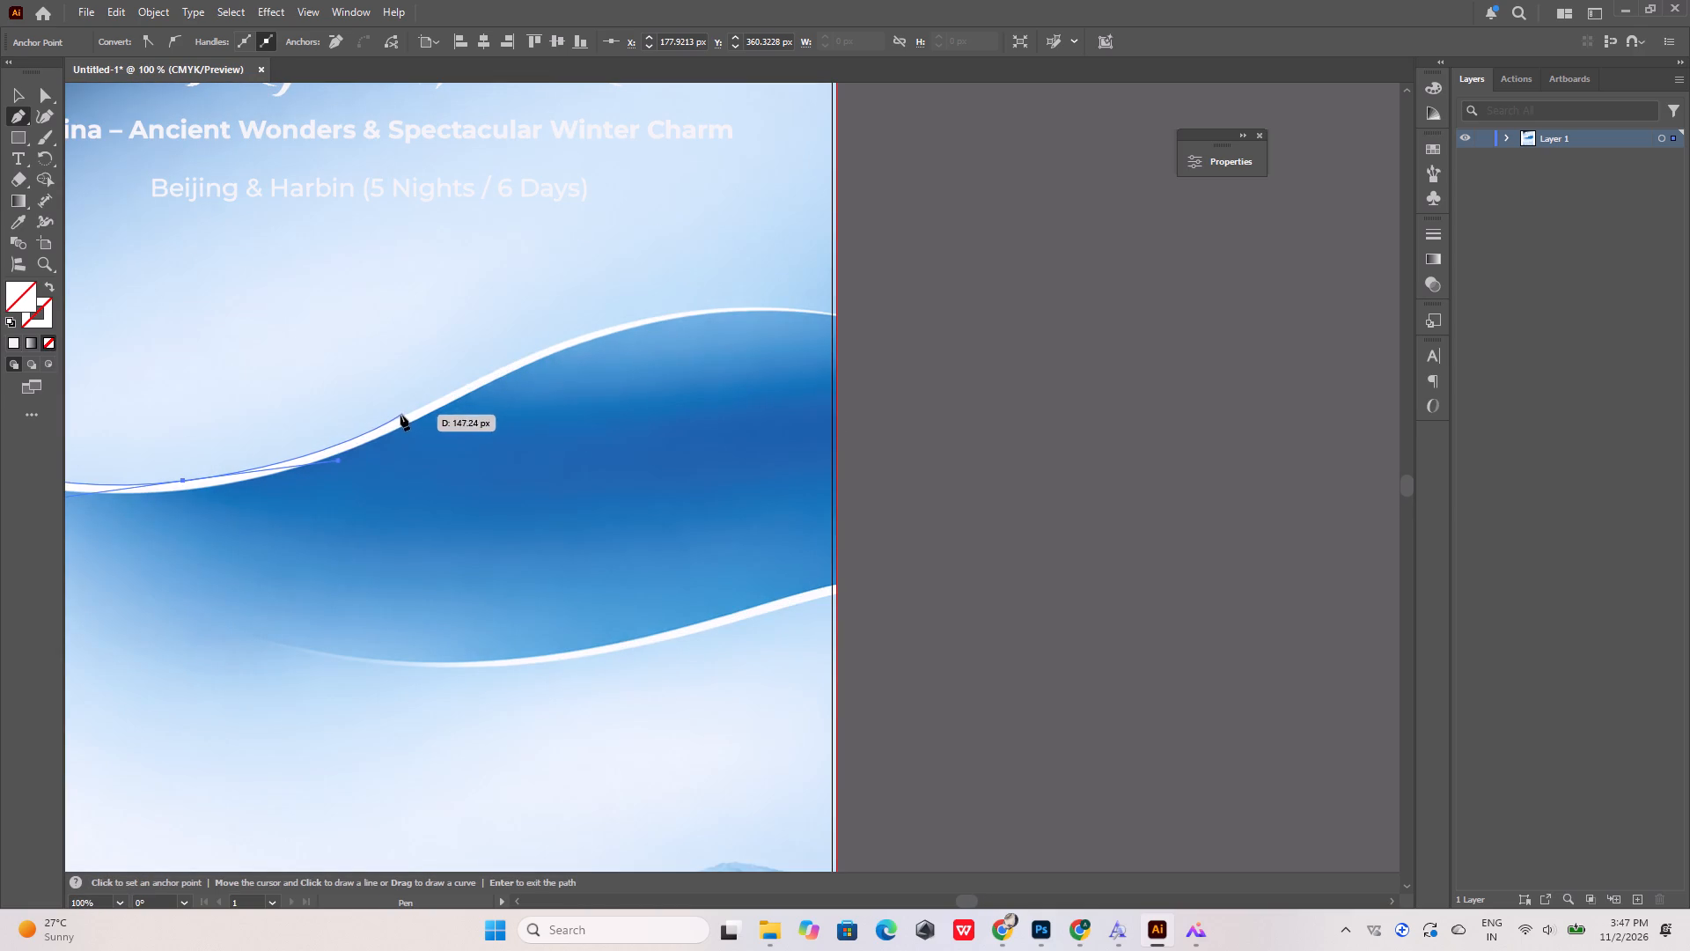
alt+scroll(394, 419, up, 3)
alt+scroll(501, 445, down, 5)
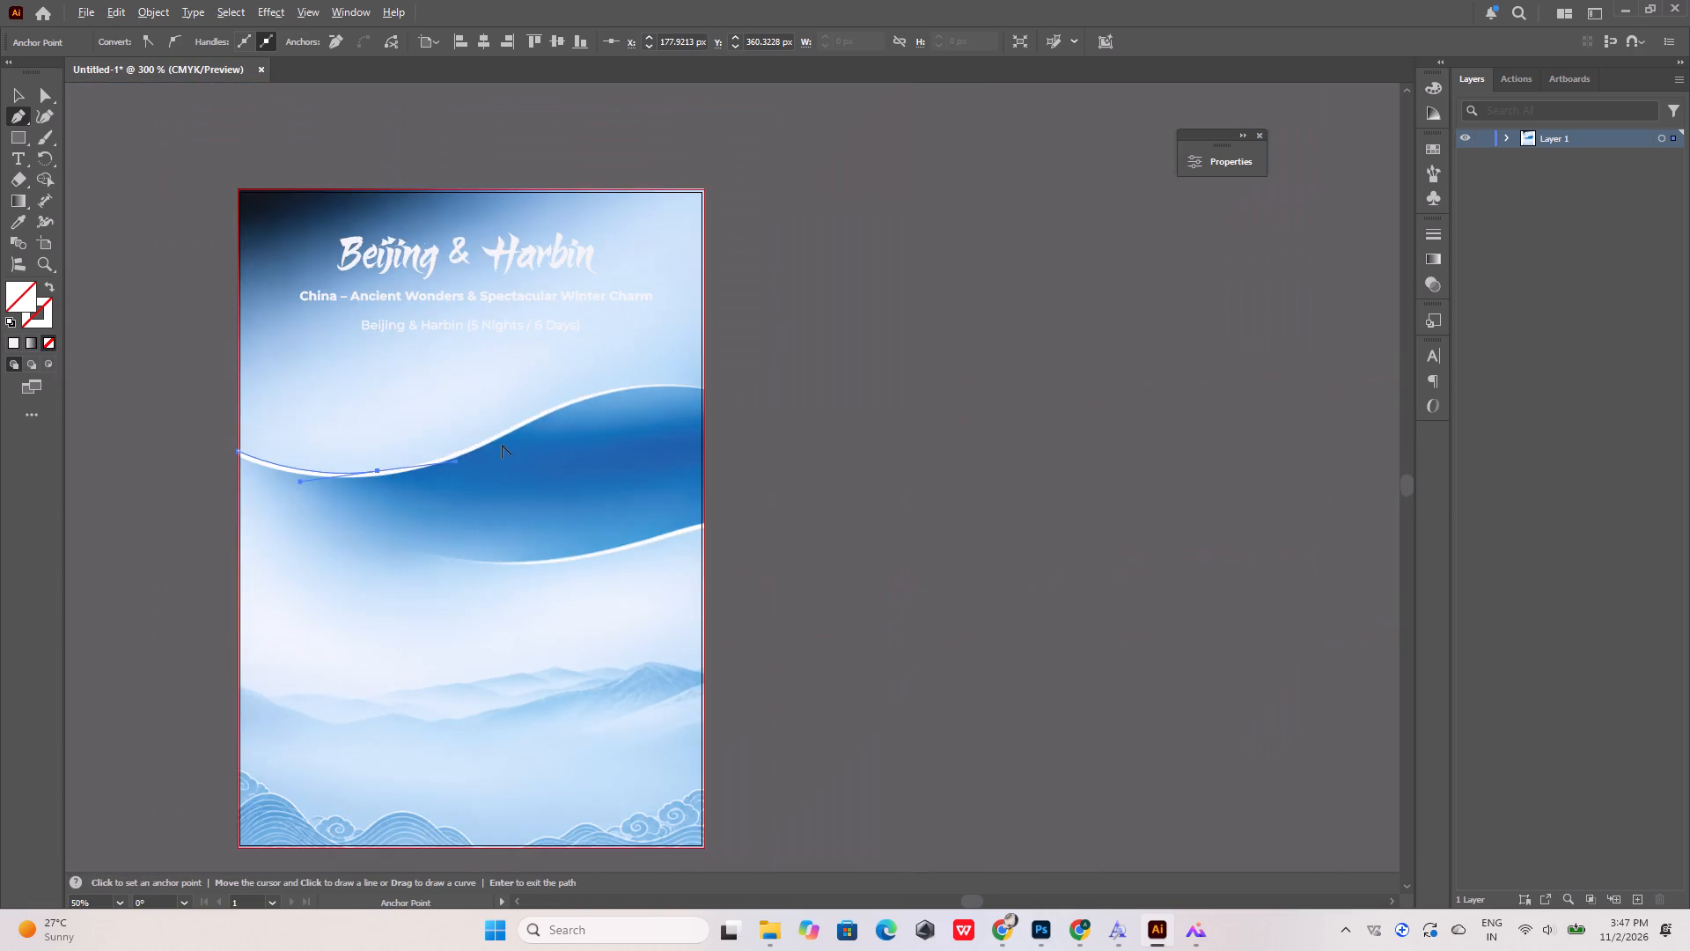
alt+scroll(449, 453, up, 3)
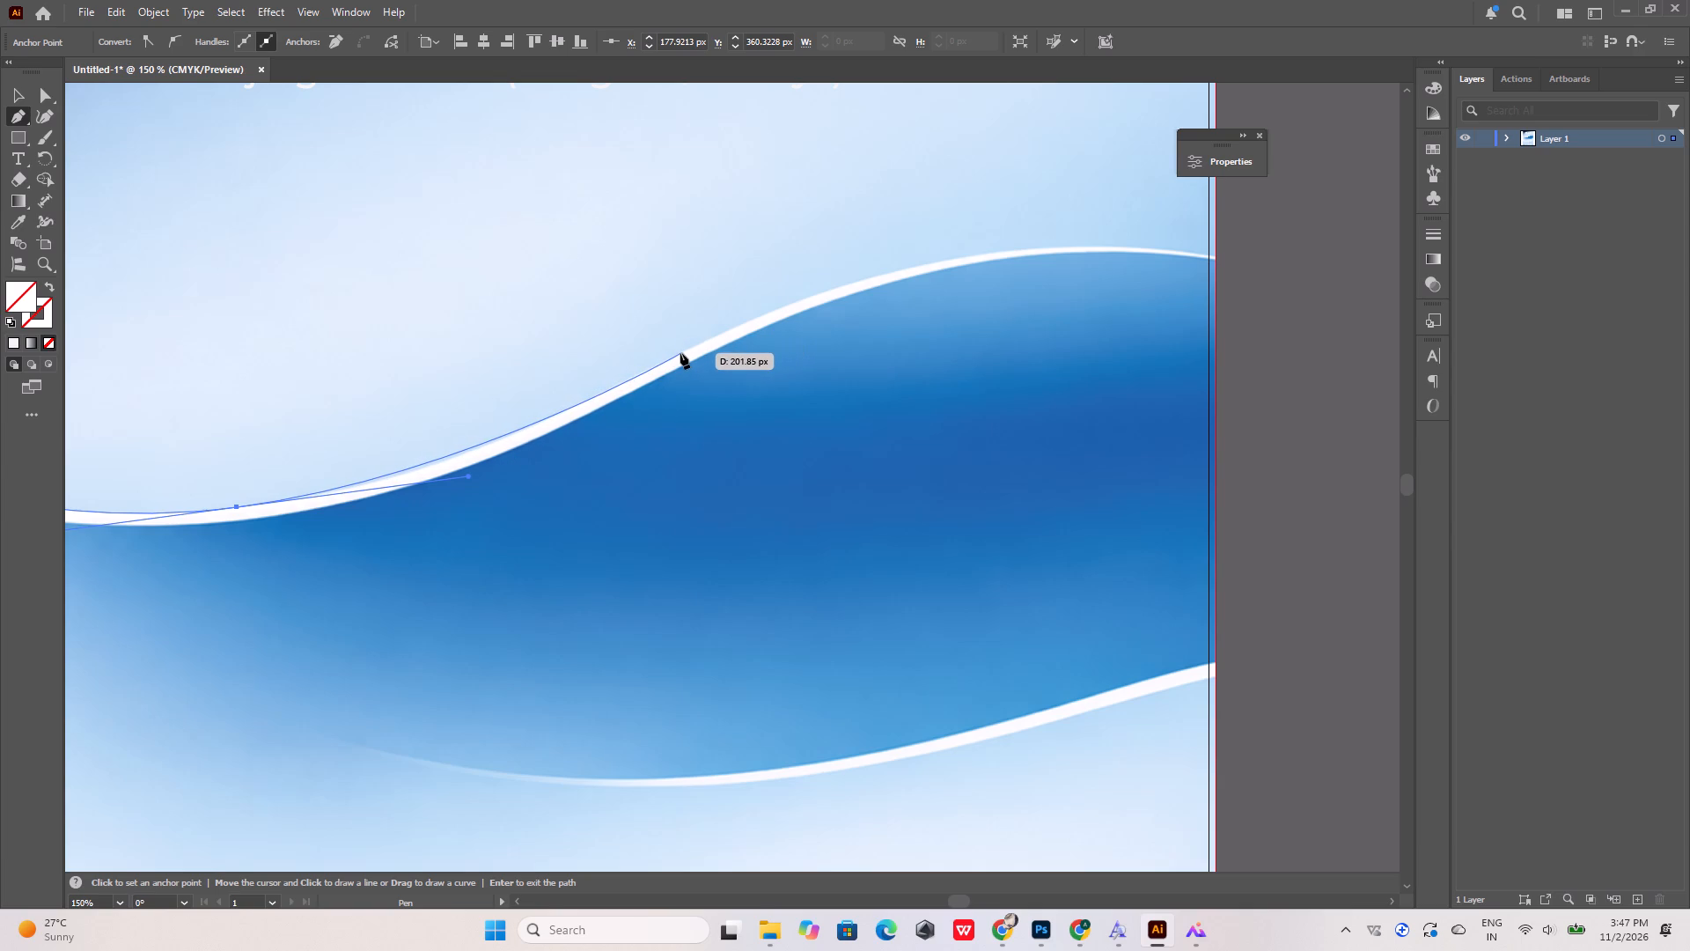
click(605, 390)
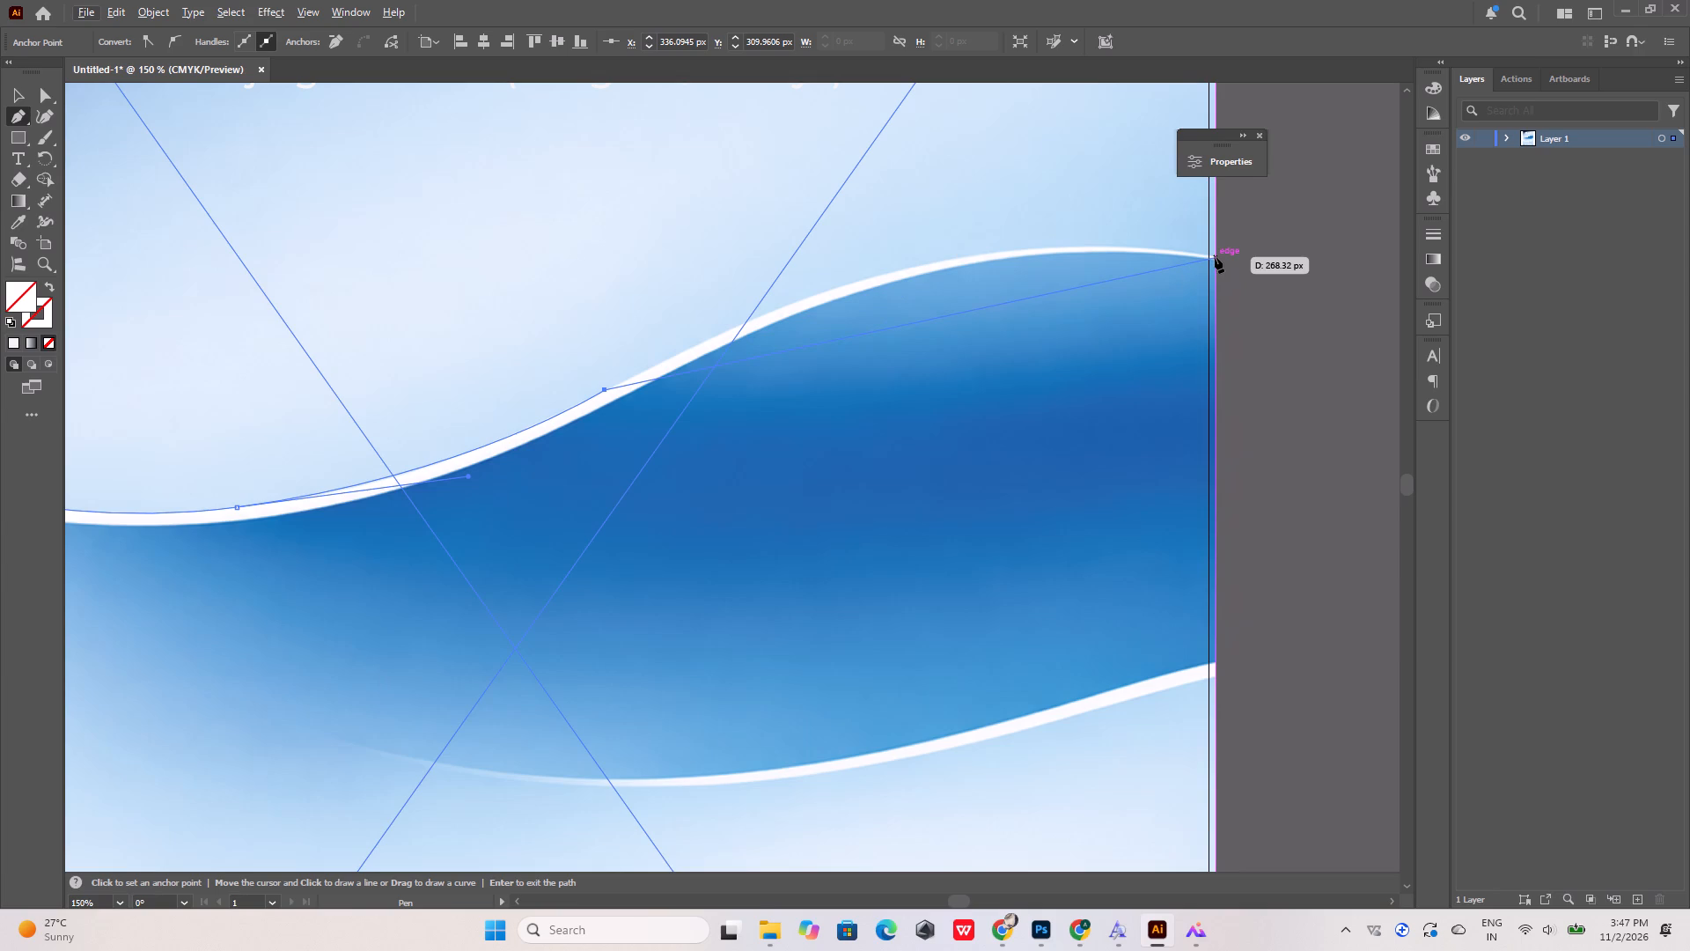
drag(1215, 257, 1339, 281)
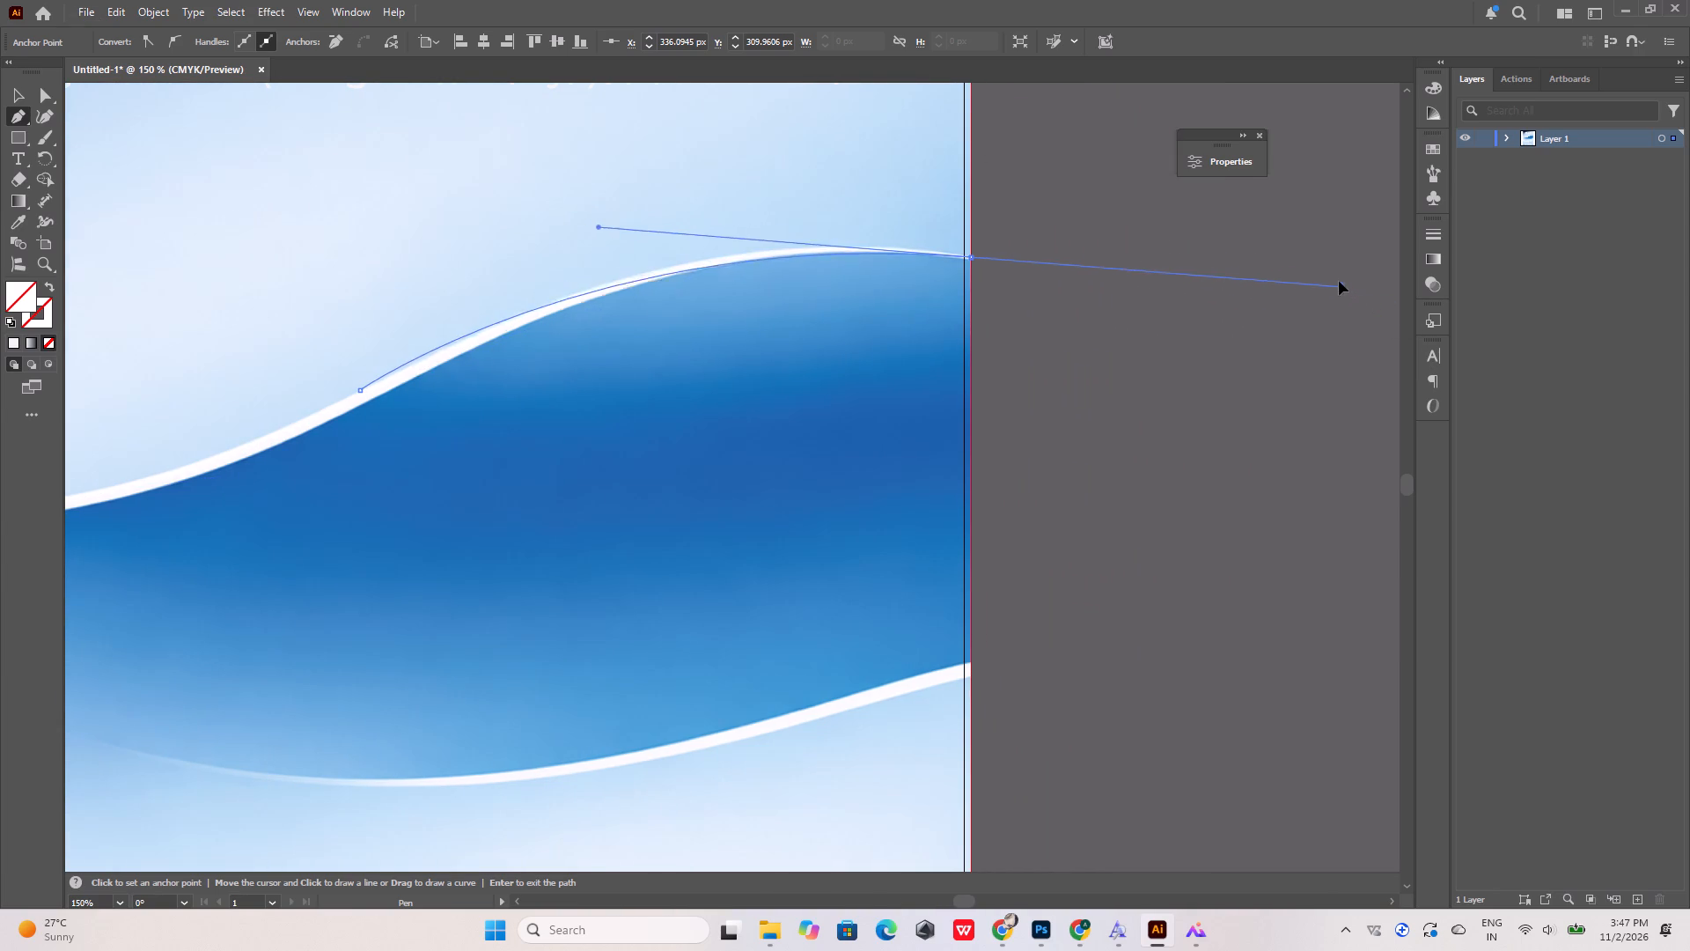
drag(1339, 281, 1258, 317)
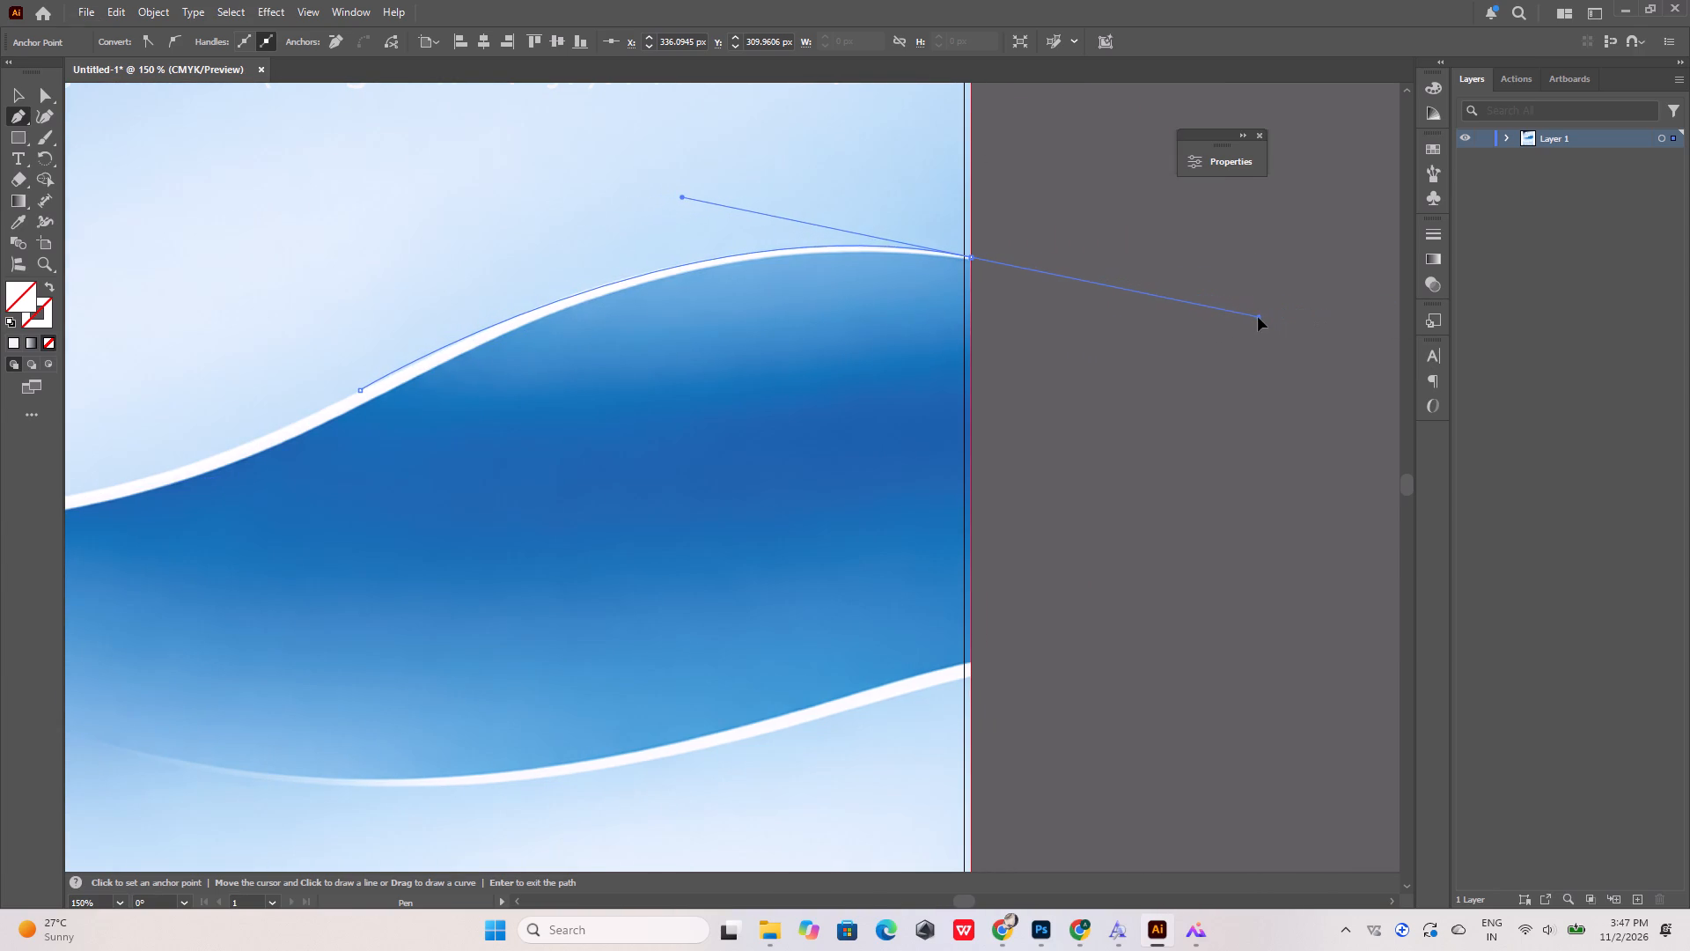
drag(1258, 317, 1256, 321)
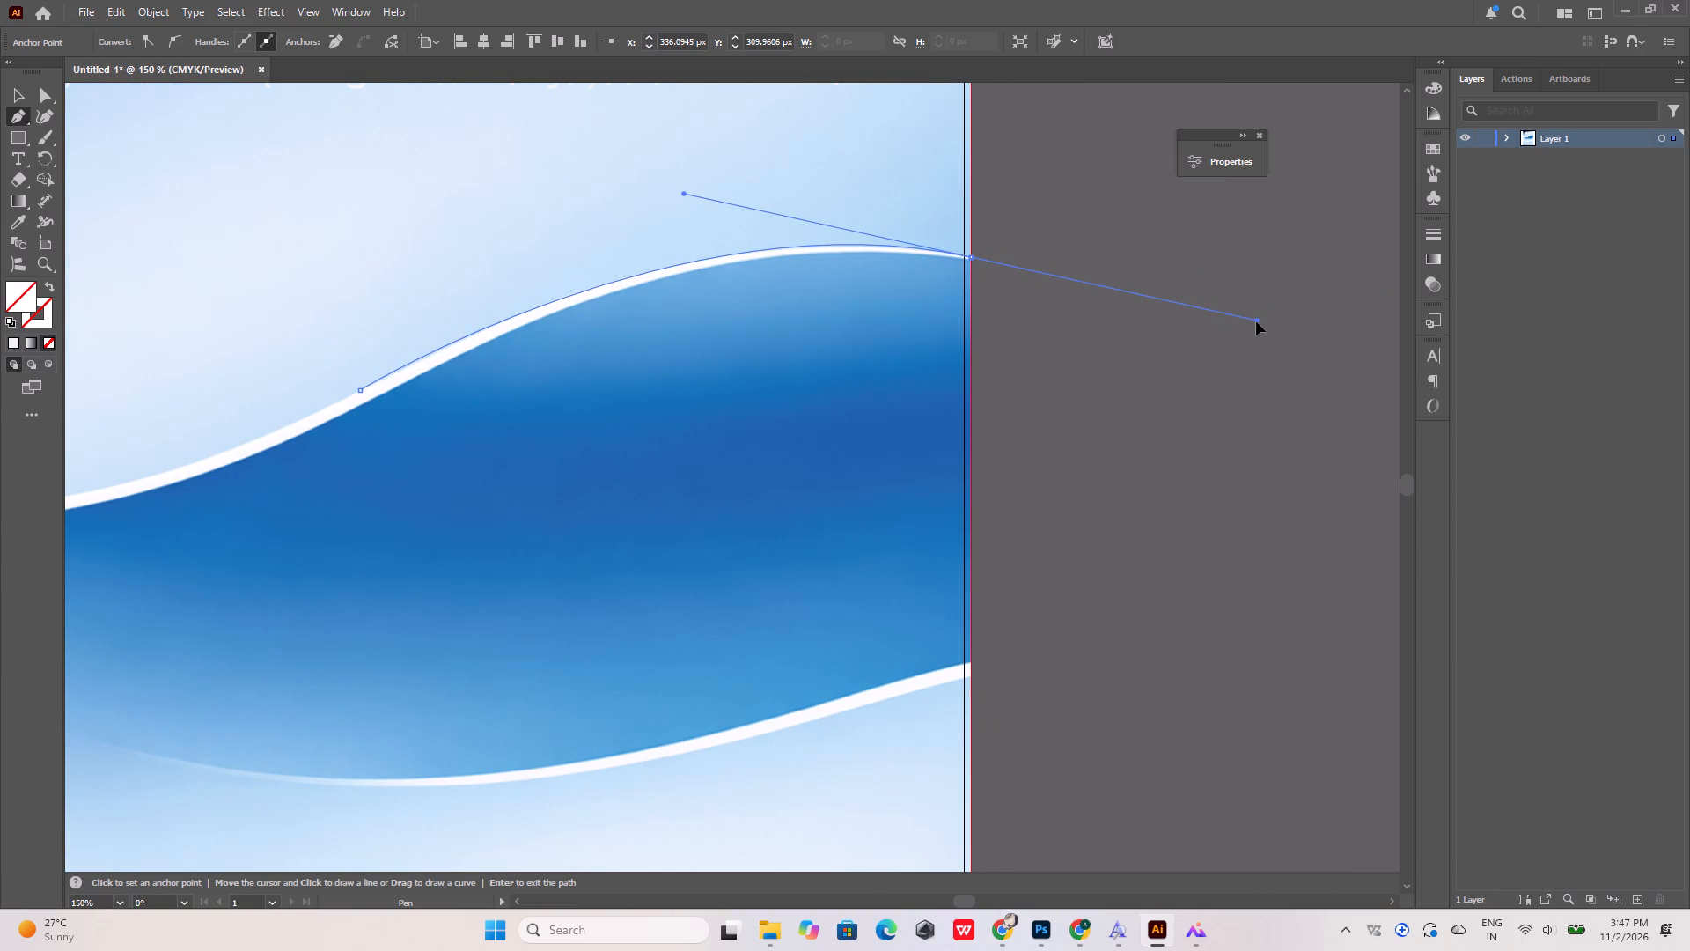
drag(1256, 321, 1255, 318)
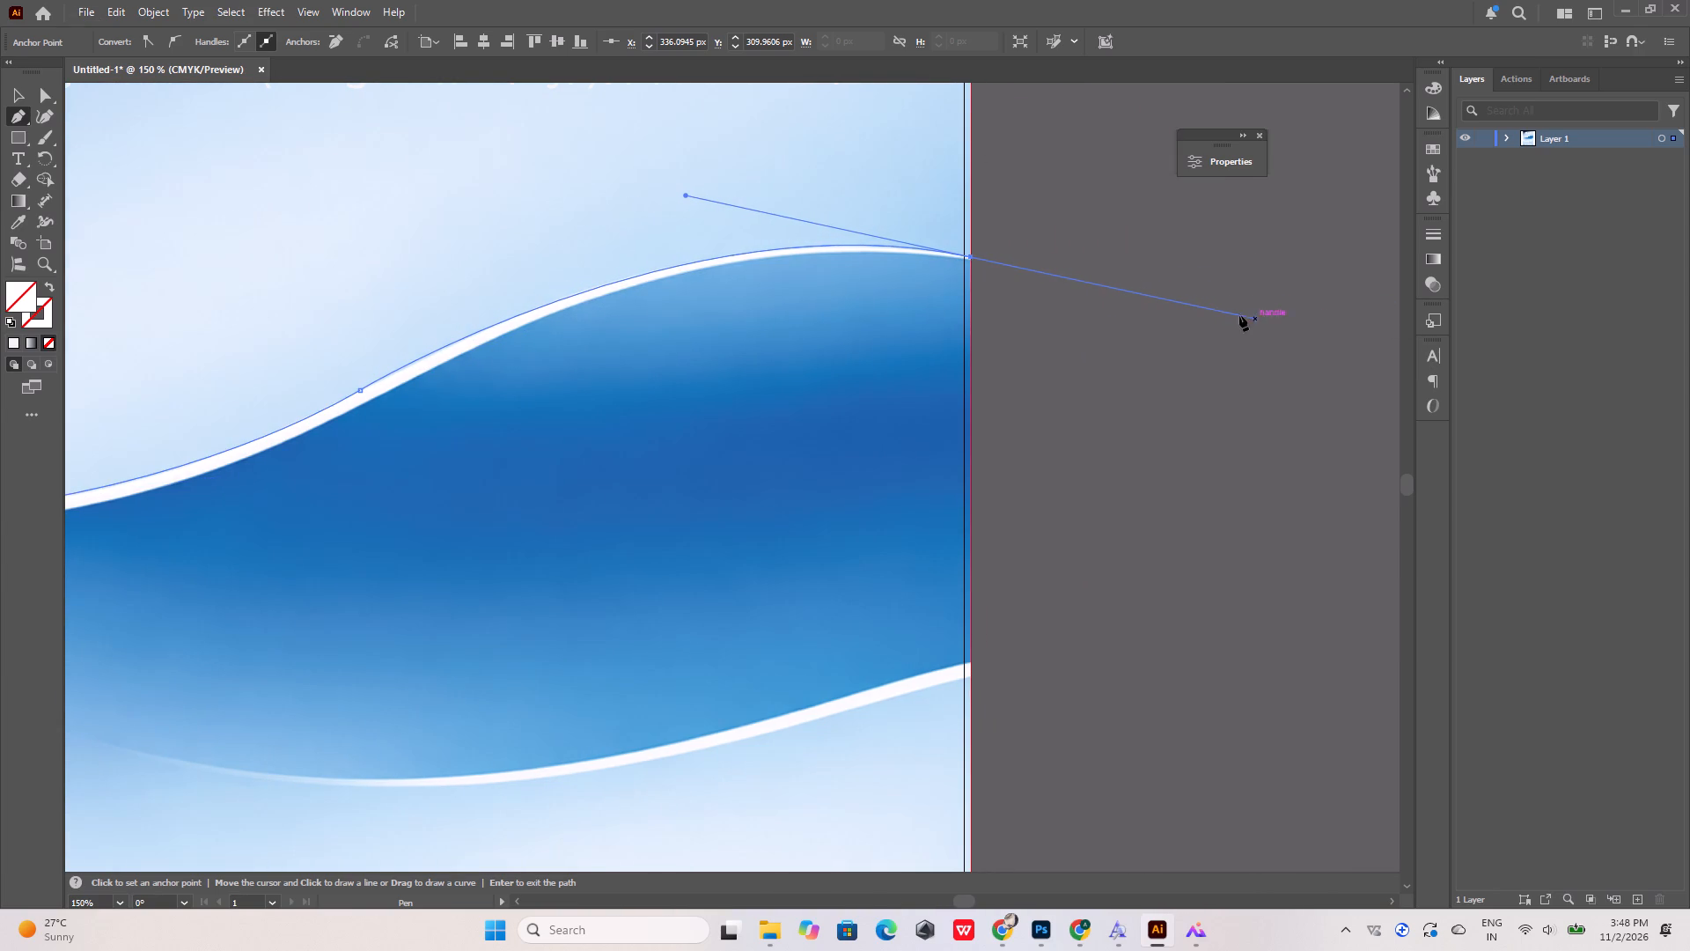
alt+click(972, 258)
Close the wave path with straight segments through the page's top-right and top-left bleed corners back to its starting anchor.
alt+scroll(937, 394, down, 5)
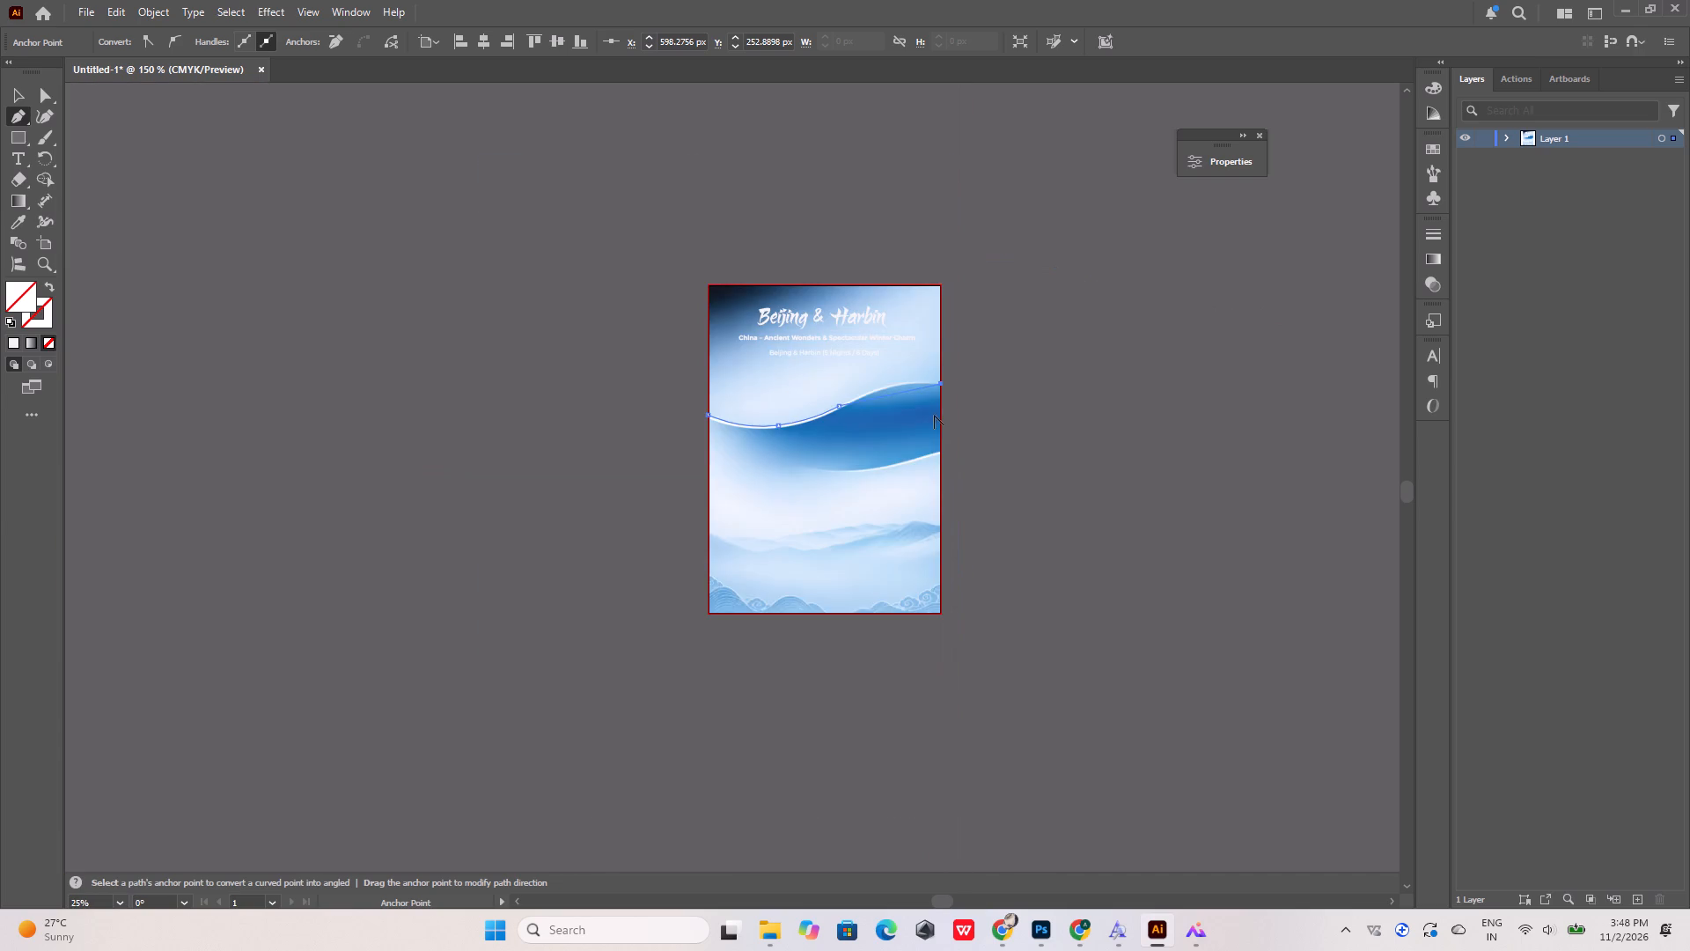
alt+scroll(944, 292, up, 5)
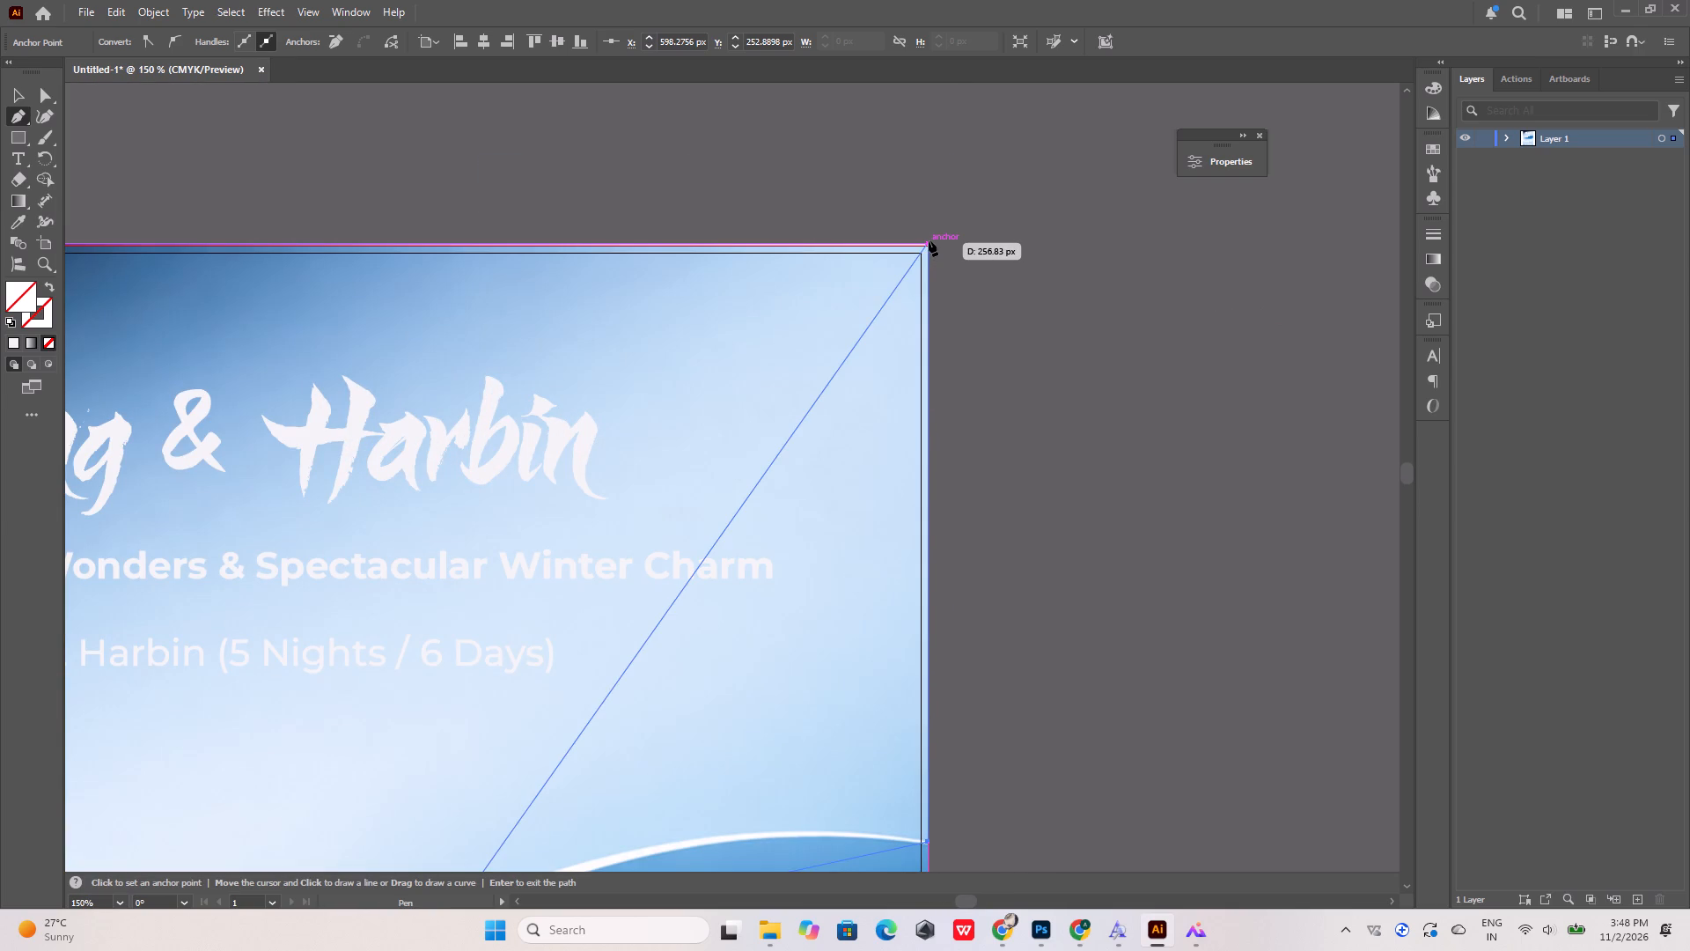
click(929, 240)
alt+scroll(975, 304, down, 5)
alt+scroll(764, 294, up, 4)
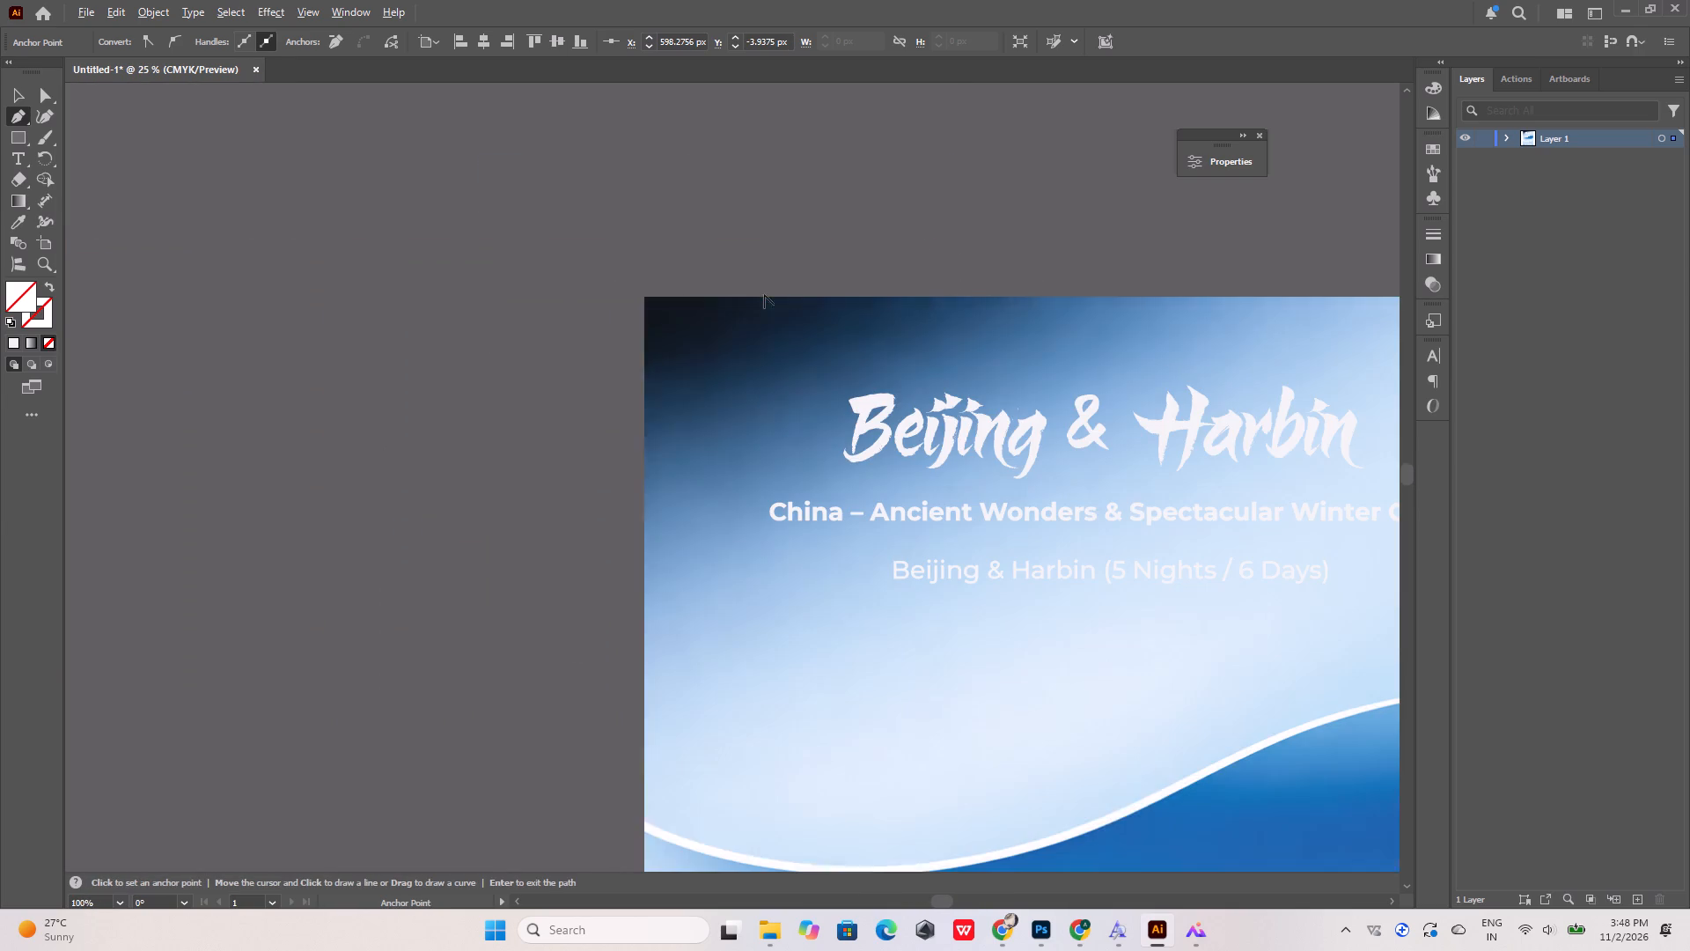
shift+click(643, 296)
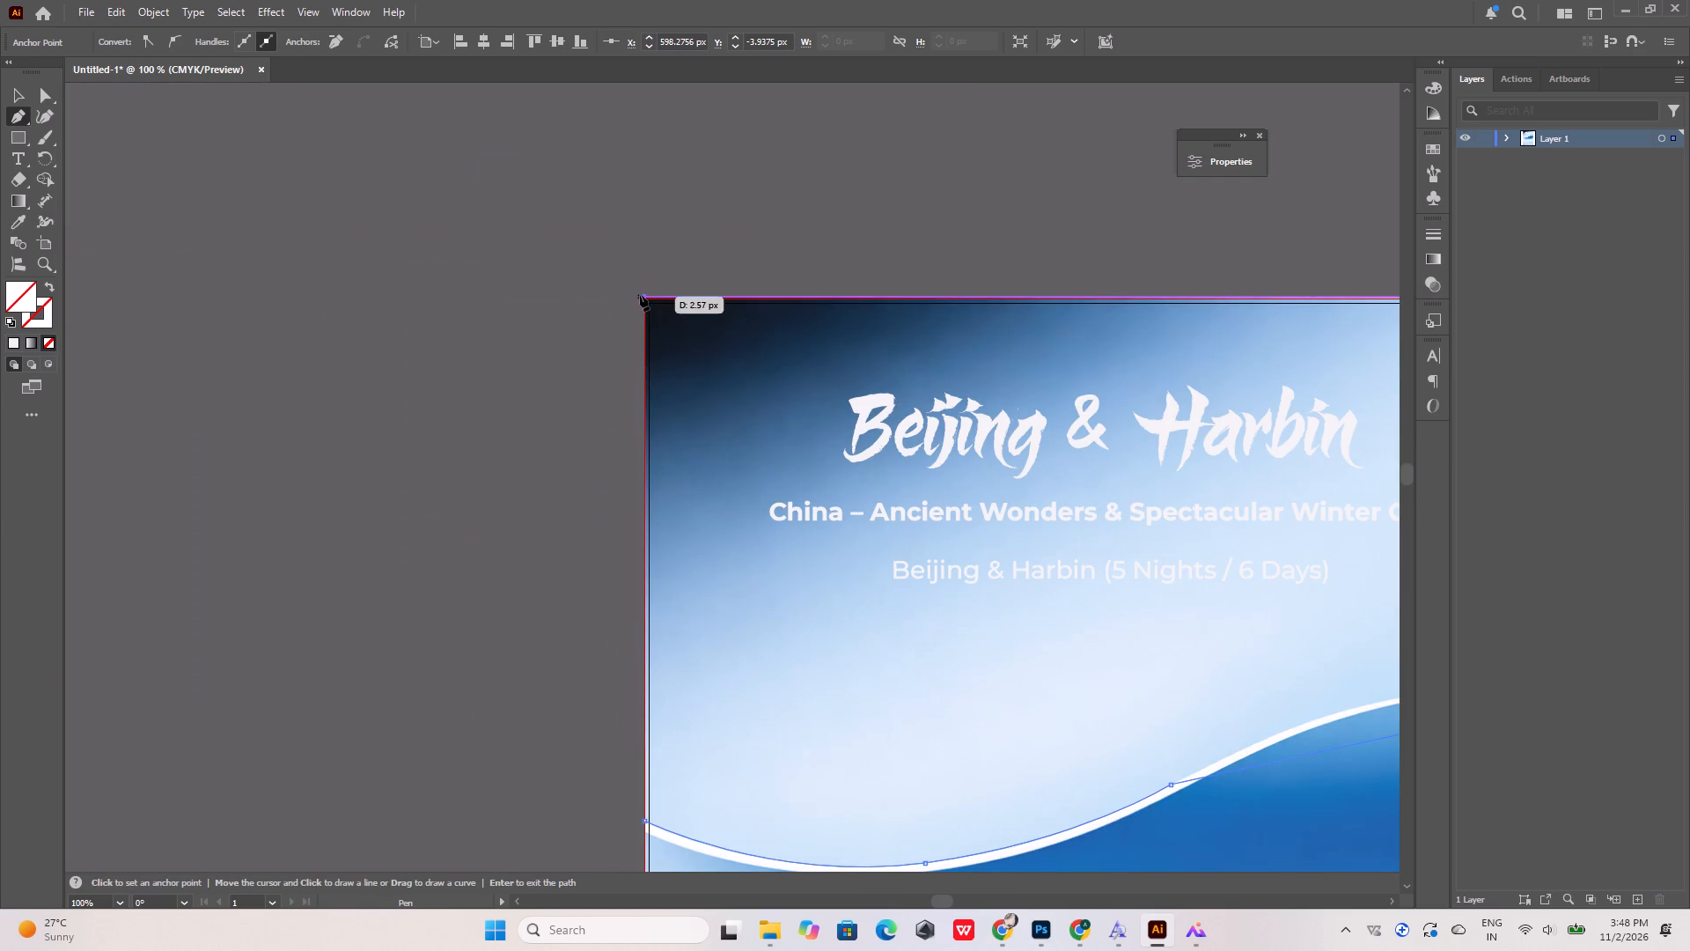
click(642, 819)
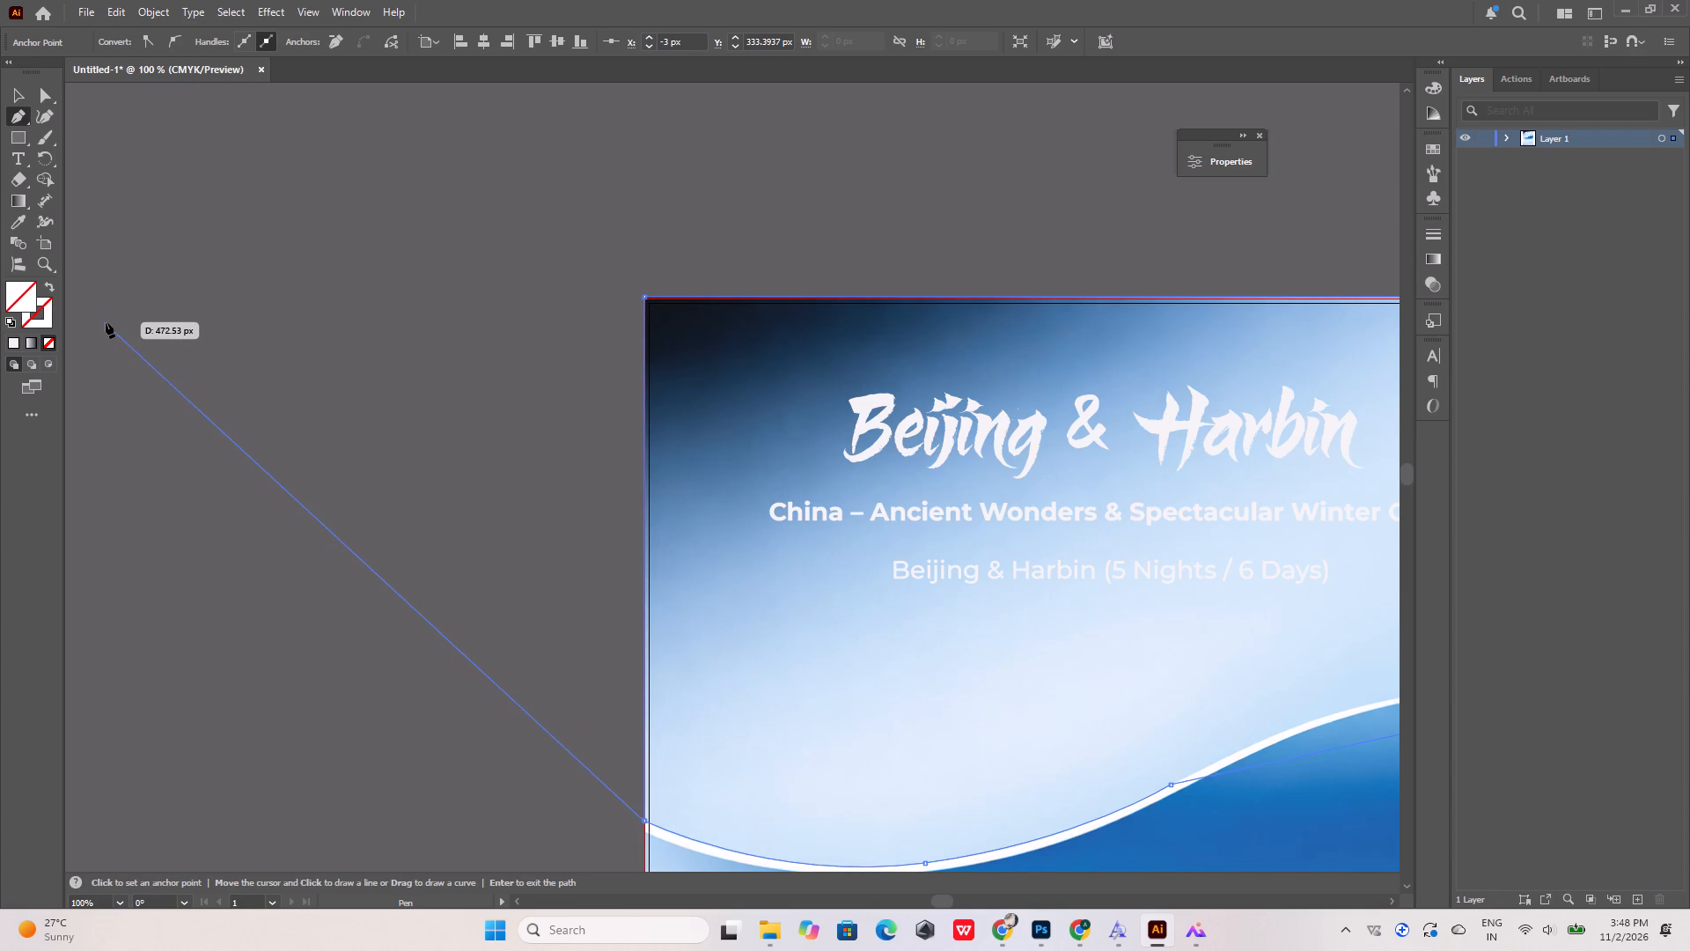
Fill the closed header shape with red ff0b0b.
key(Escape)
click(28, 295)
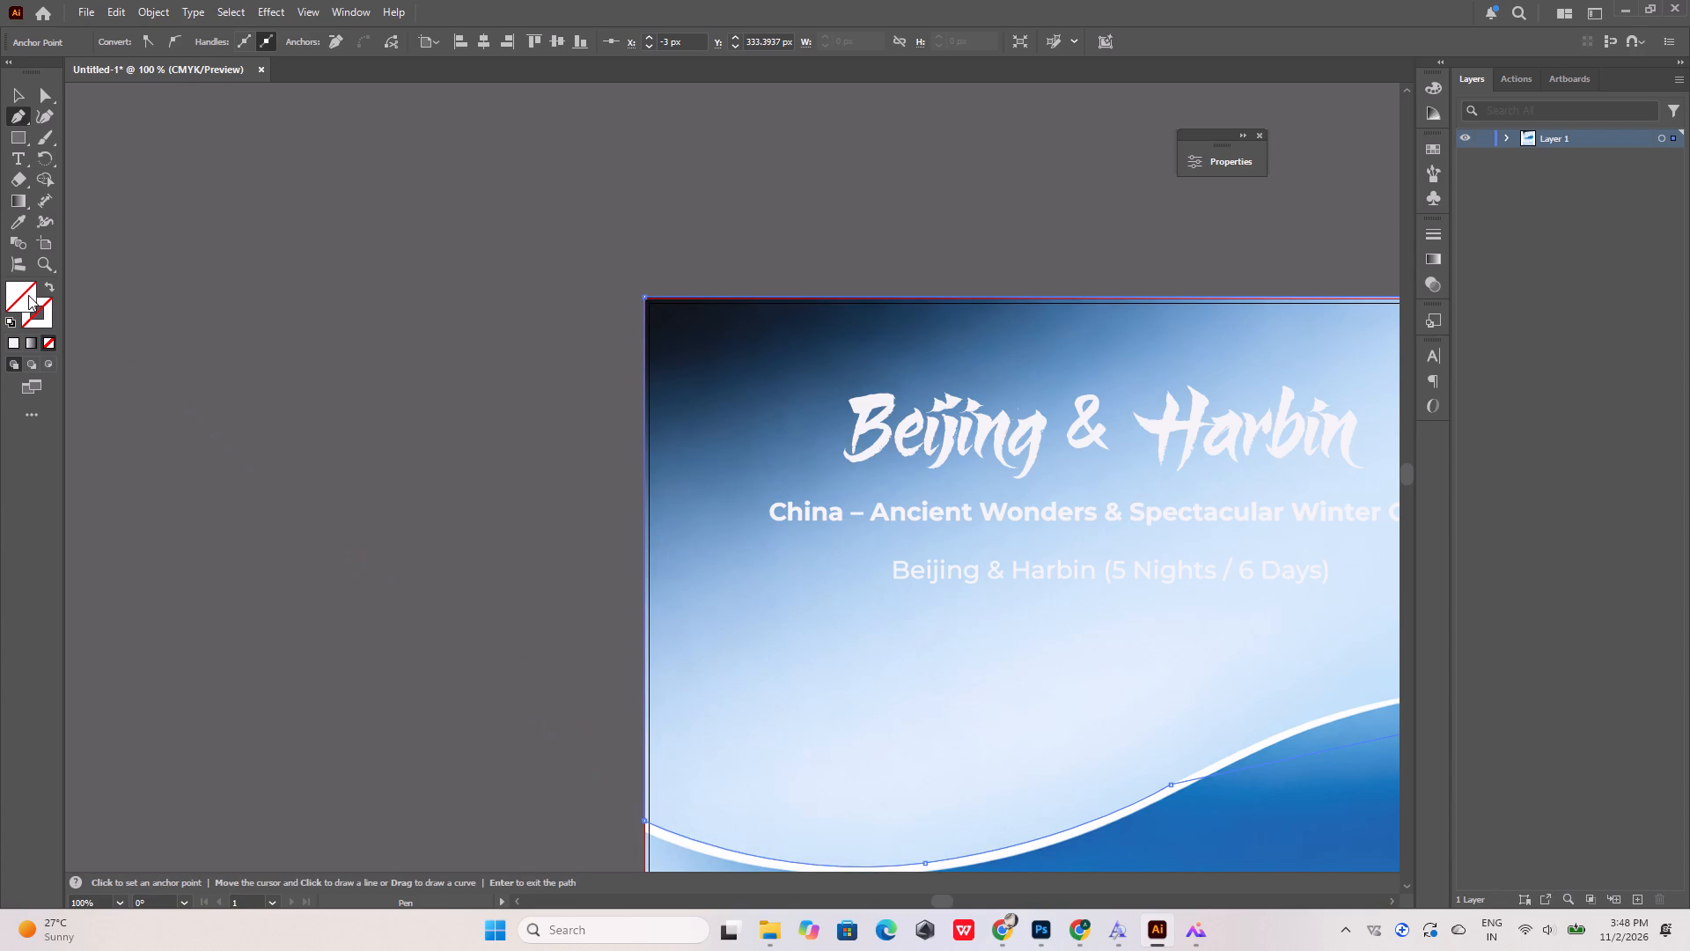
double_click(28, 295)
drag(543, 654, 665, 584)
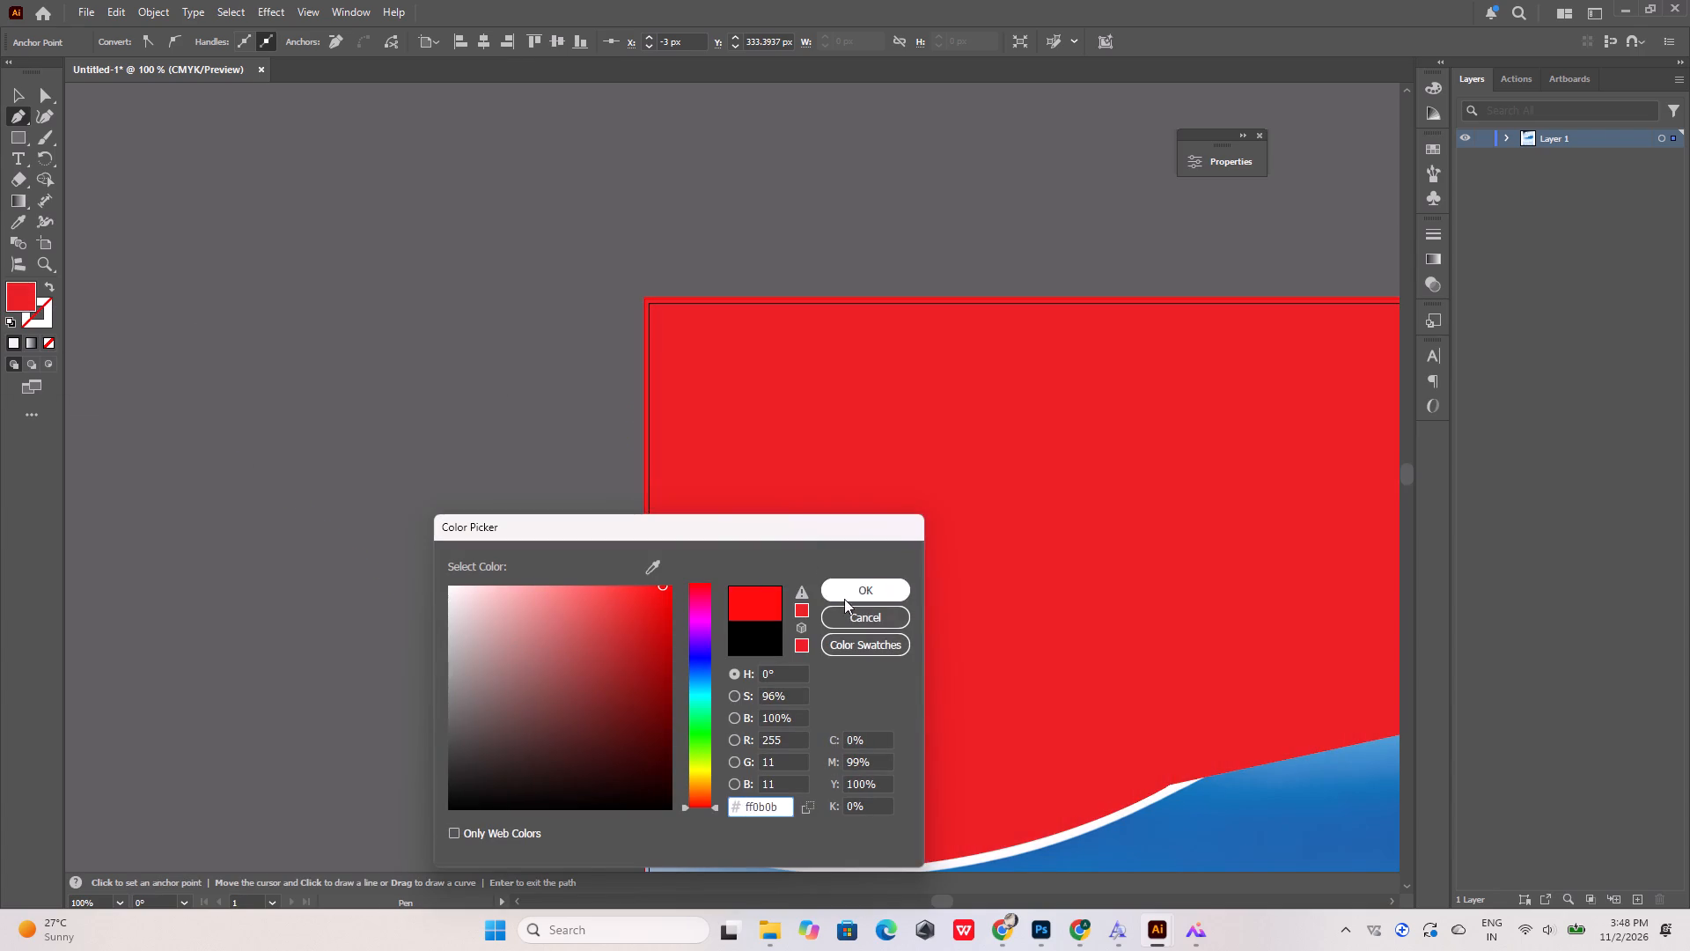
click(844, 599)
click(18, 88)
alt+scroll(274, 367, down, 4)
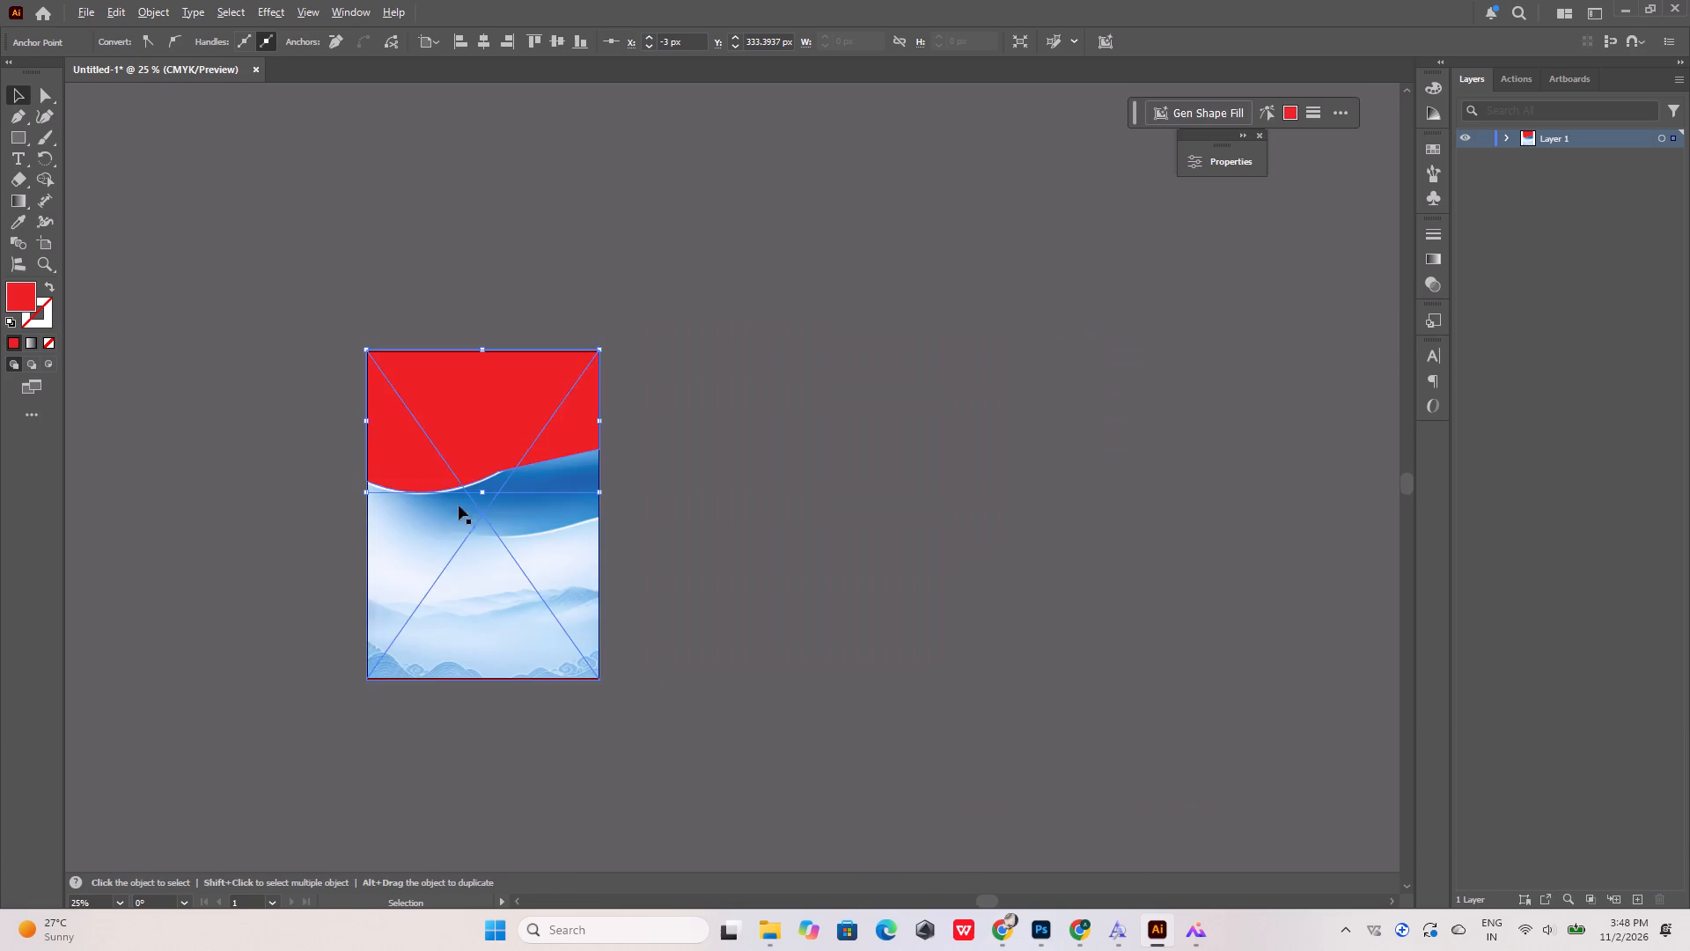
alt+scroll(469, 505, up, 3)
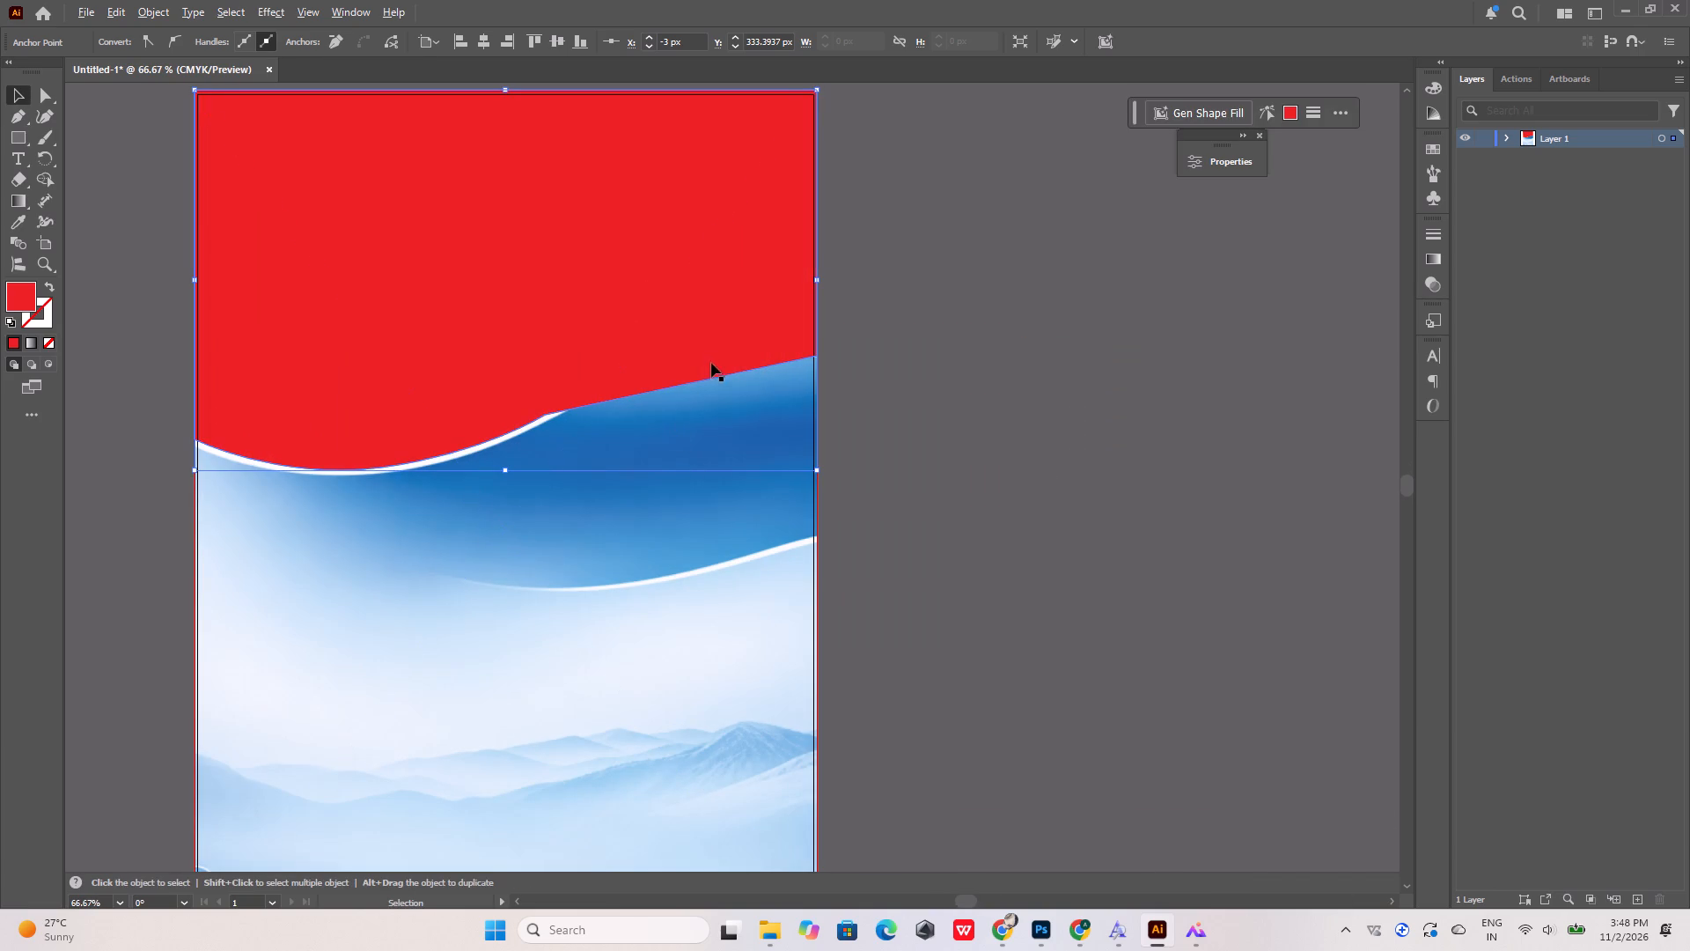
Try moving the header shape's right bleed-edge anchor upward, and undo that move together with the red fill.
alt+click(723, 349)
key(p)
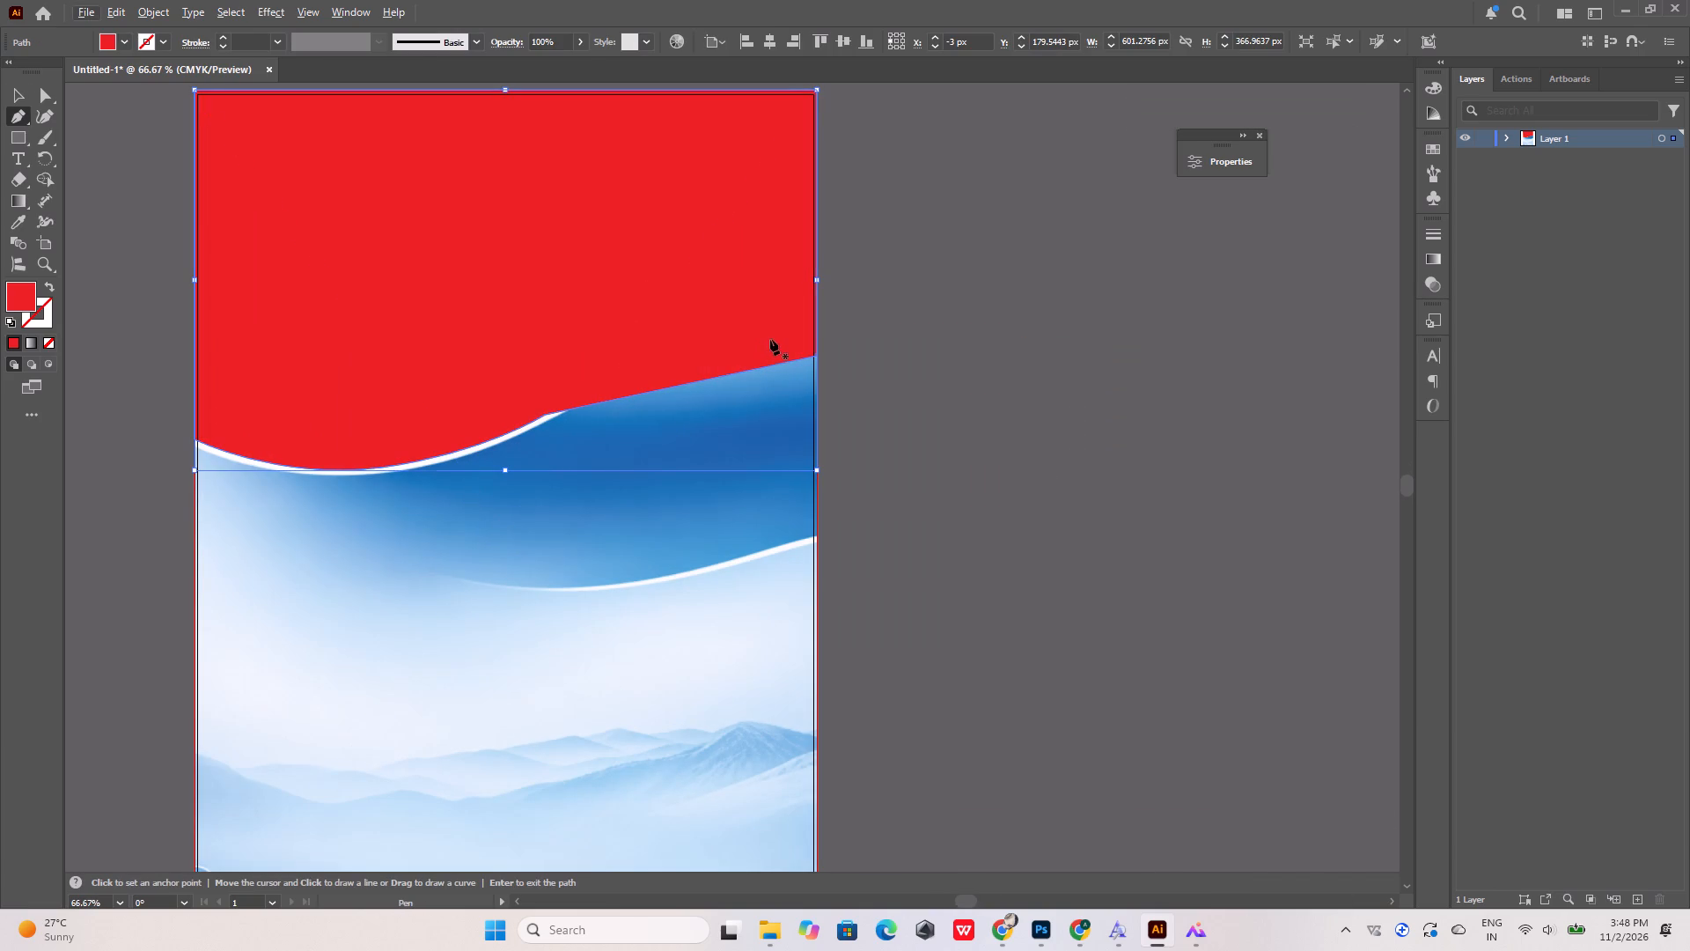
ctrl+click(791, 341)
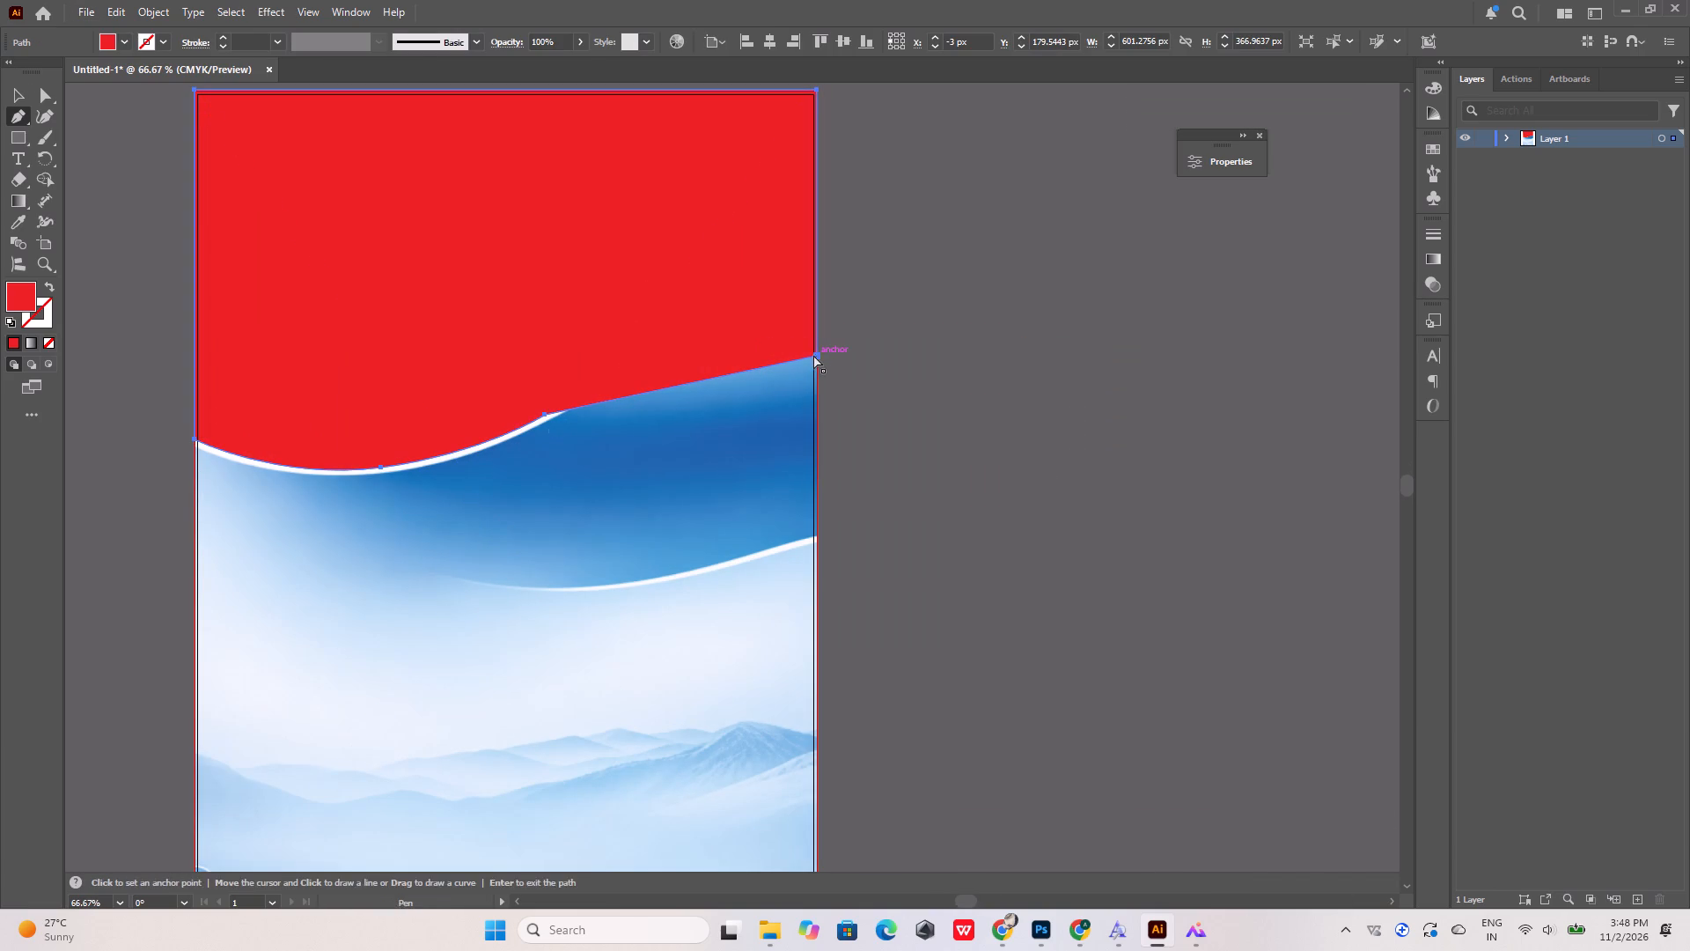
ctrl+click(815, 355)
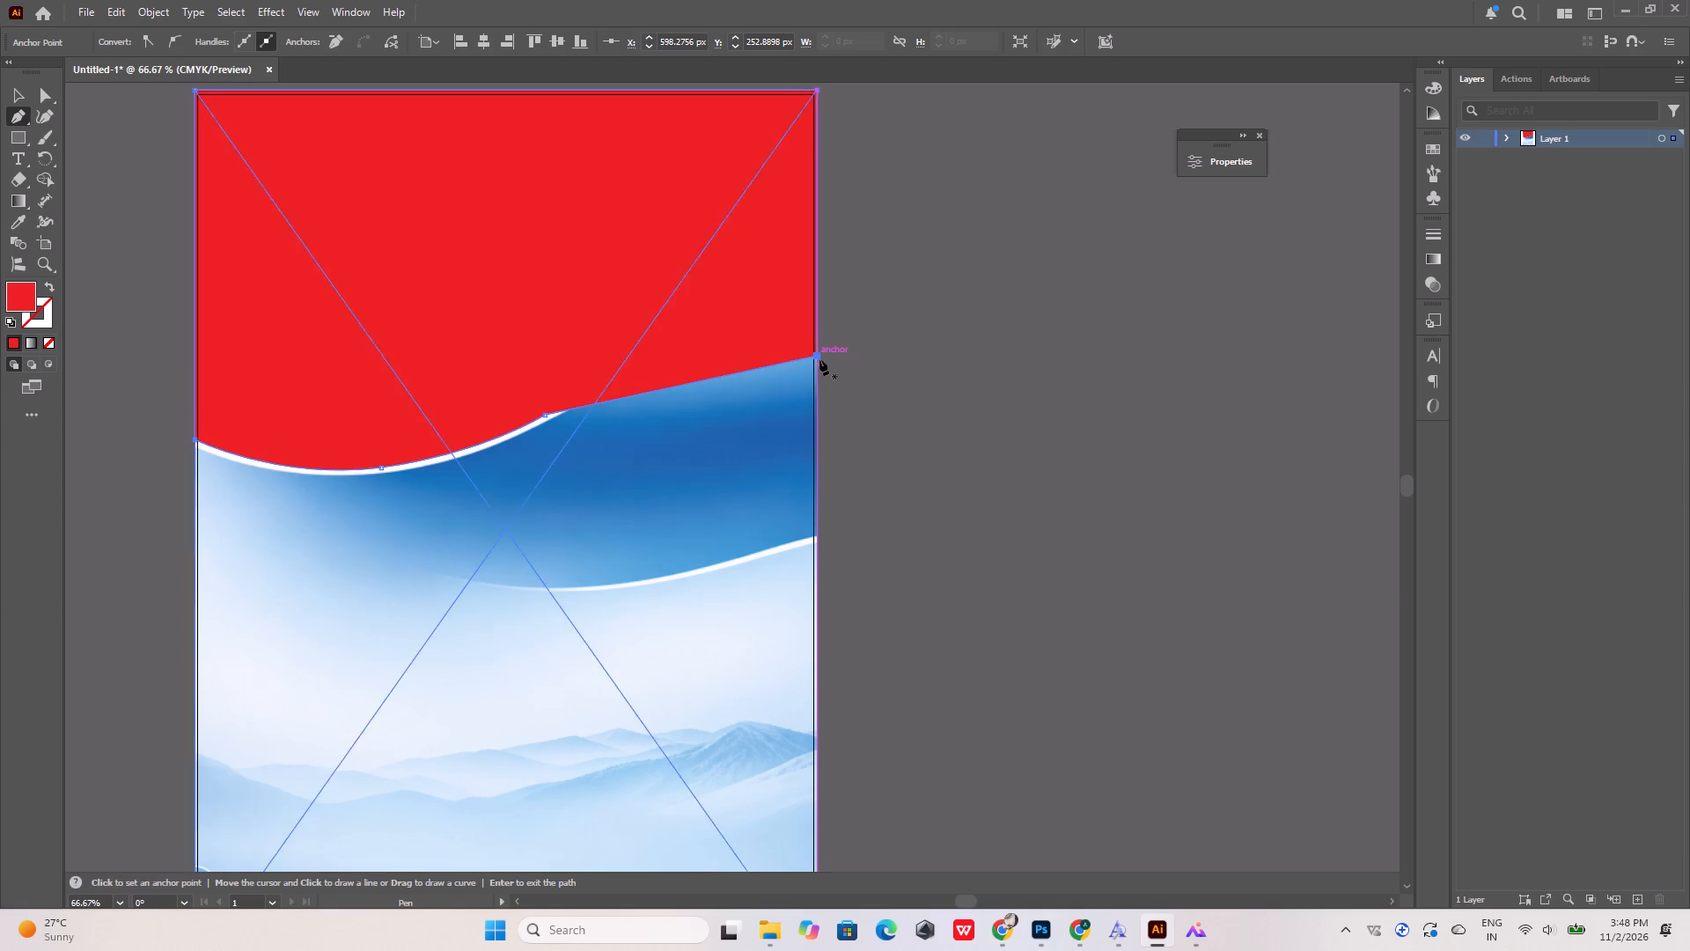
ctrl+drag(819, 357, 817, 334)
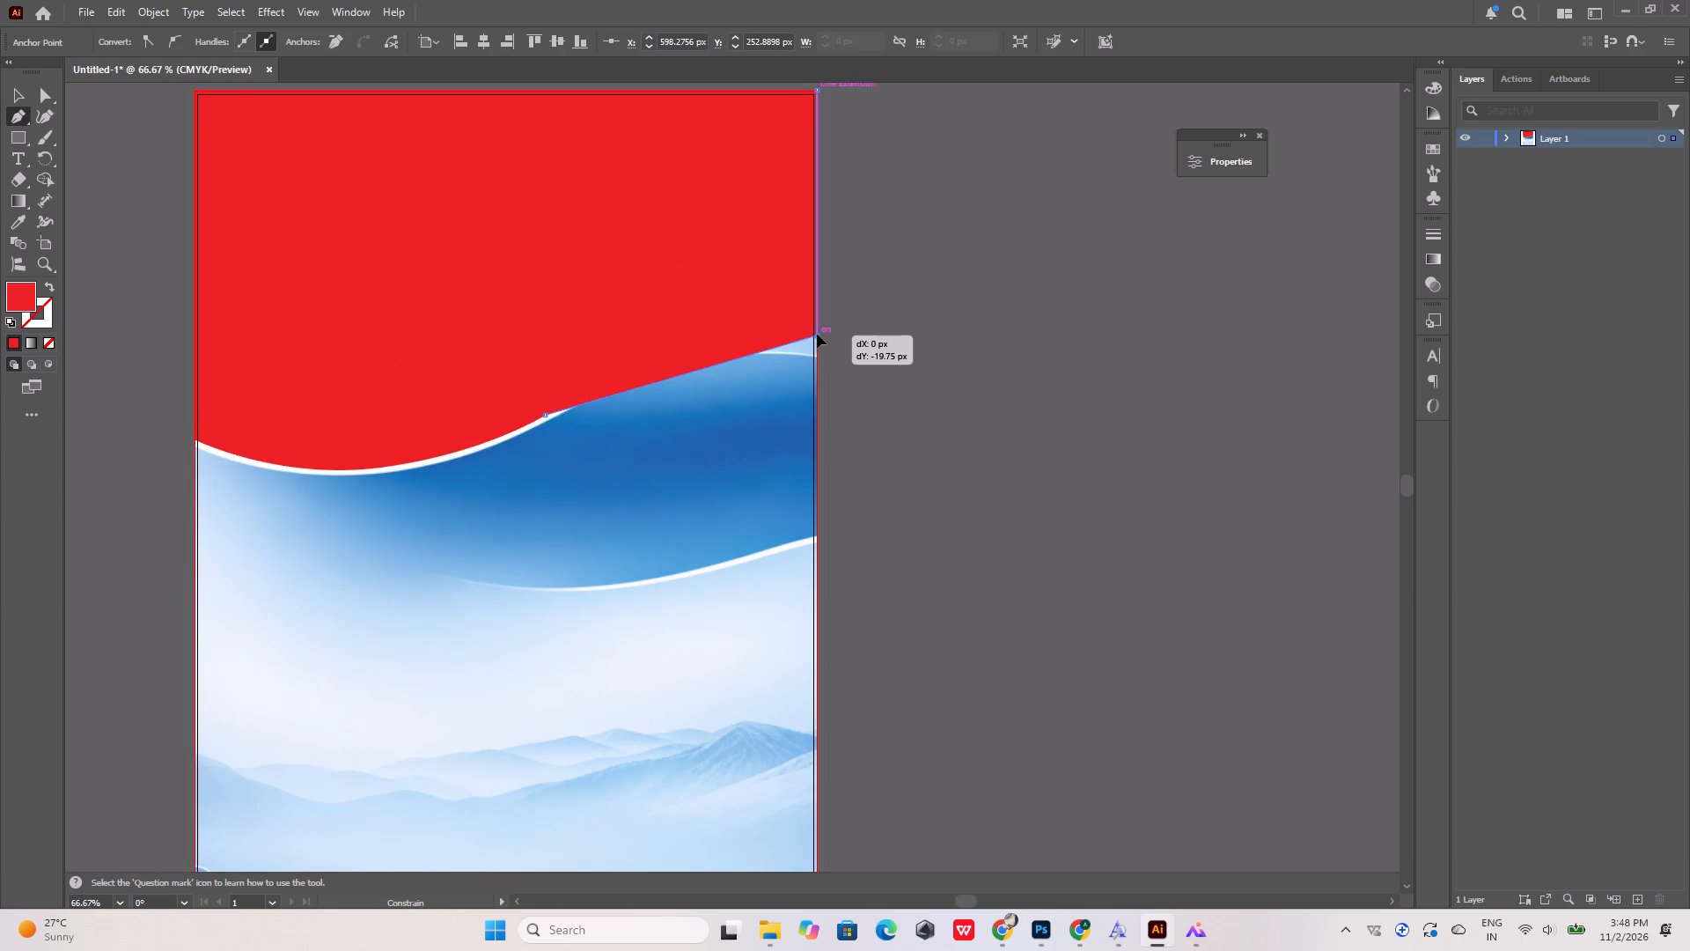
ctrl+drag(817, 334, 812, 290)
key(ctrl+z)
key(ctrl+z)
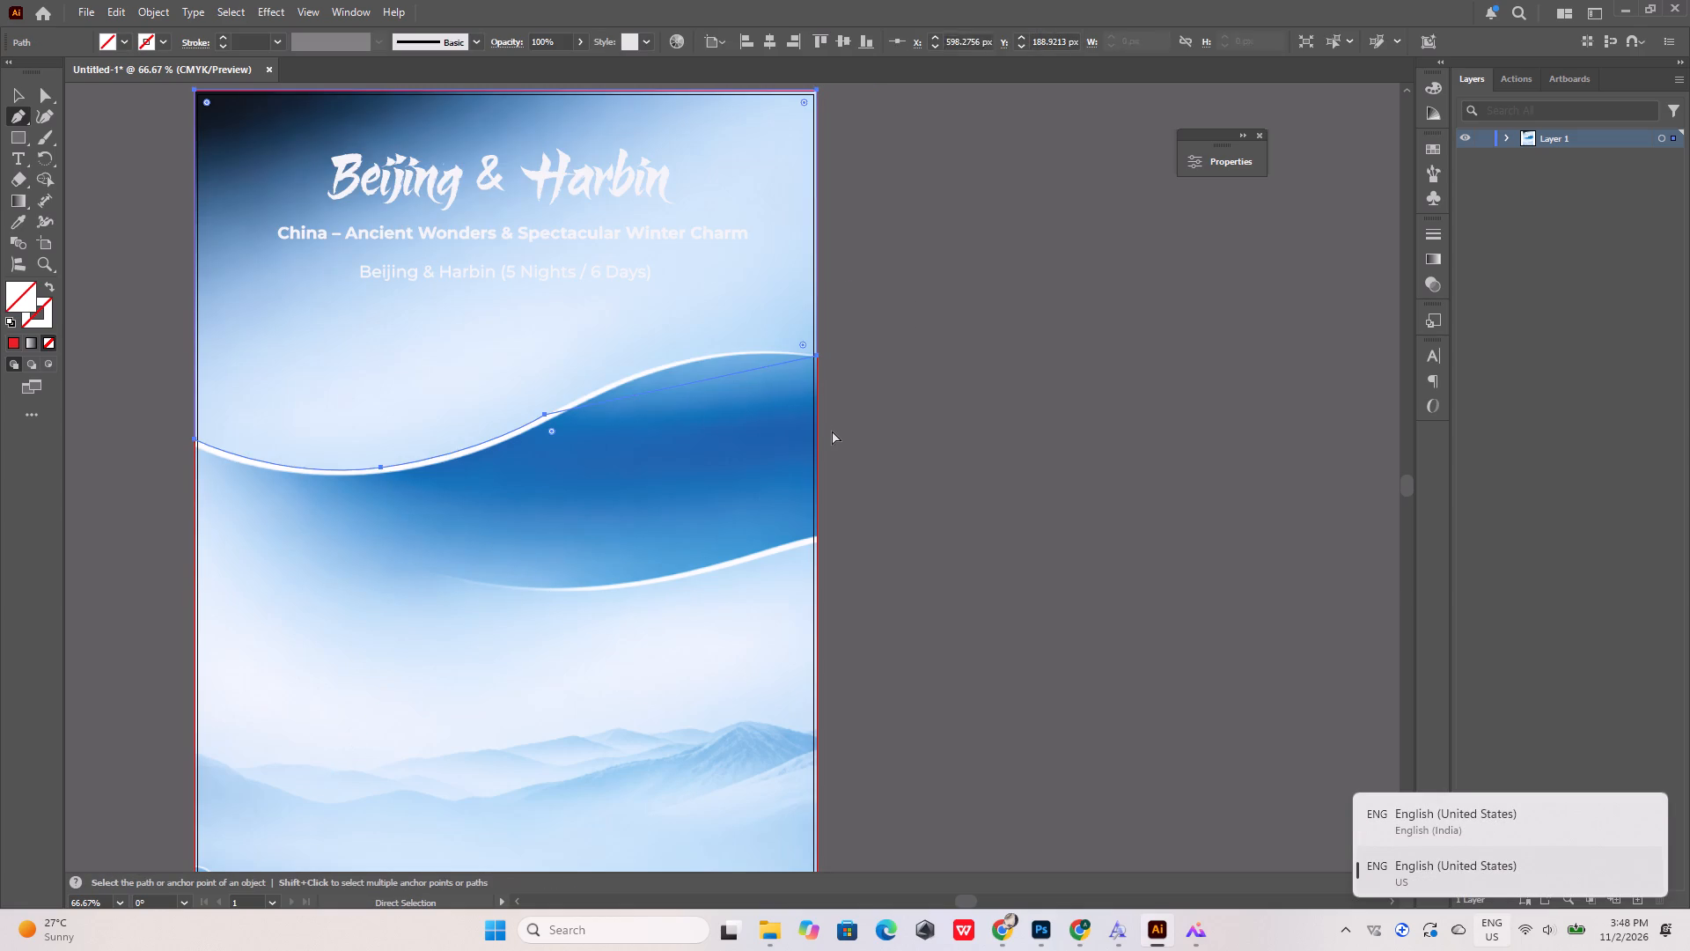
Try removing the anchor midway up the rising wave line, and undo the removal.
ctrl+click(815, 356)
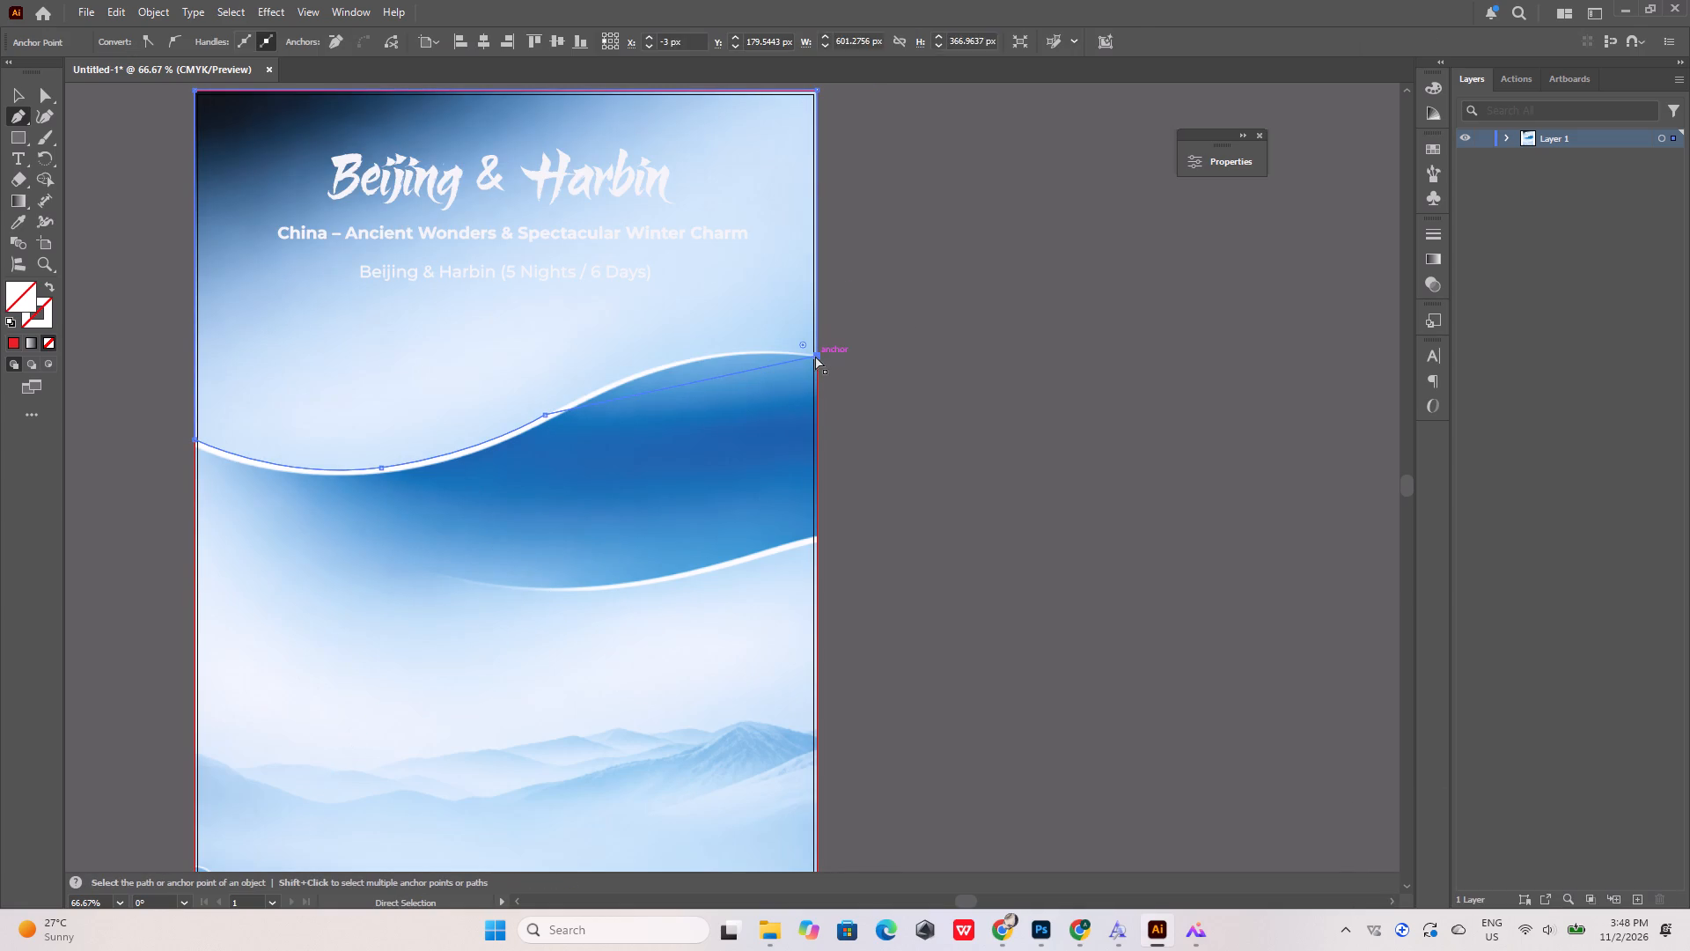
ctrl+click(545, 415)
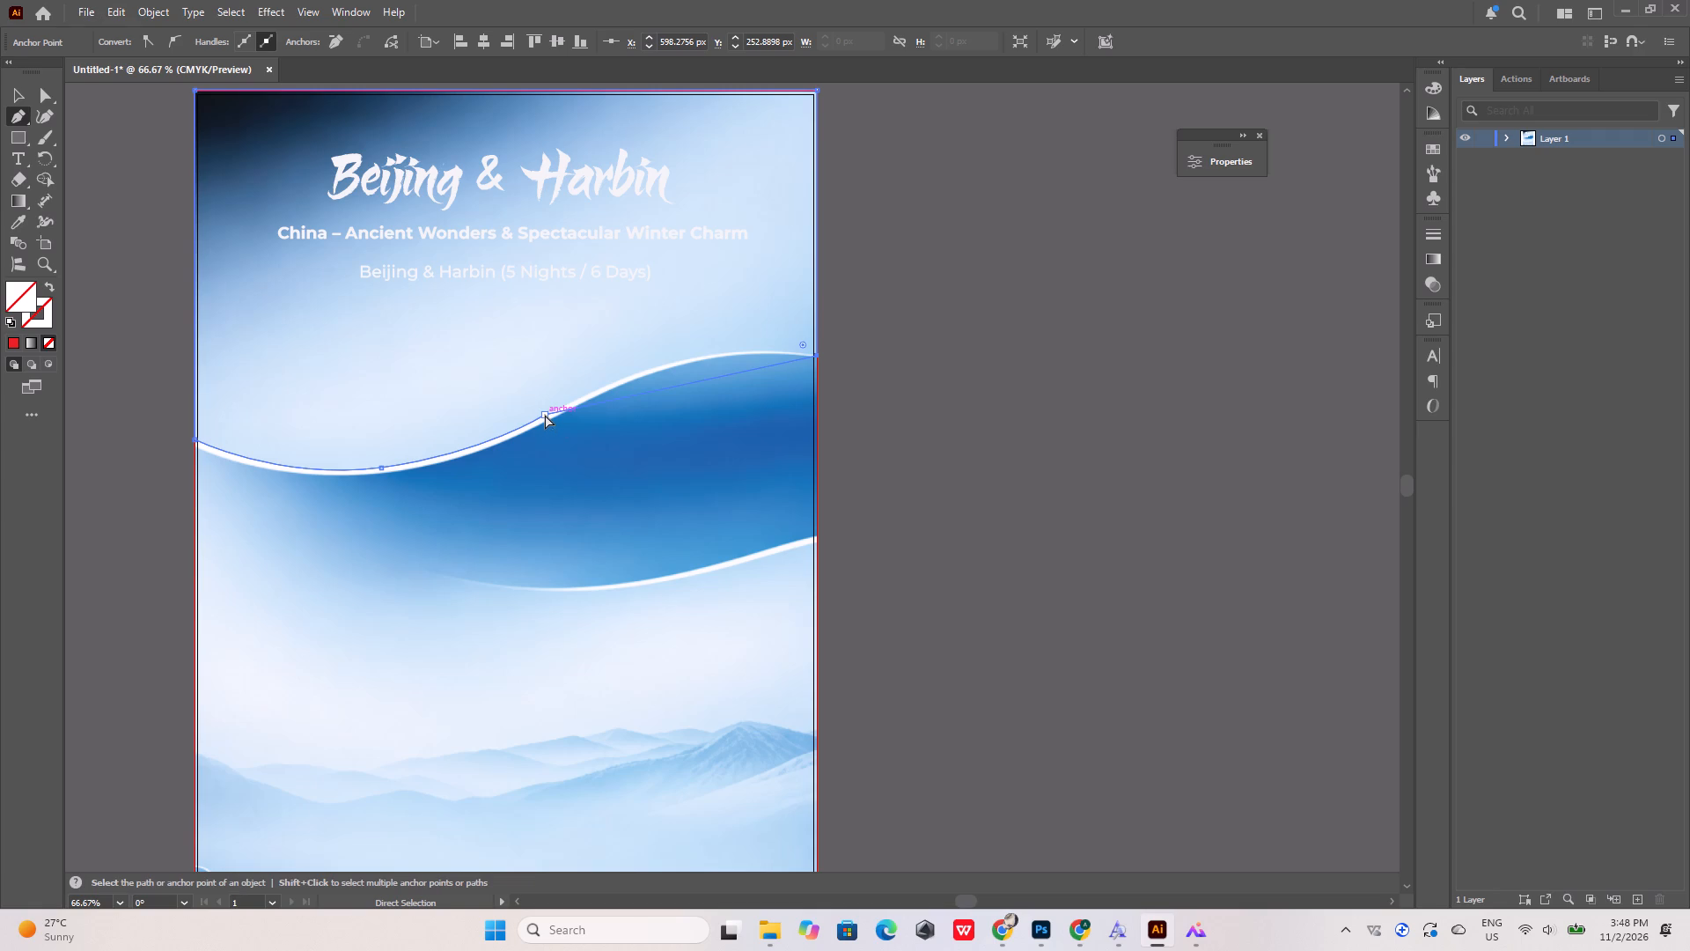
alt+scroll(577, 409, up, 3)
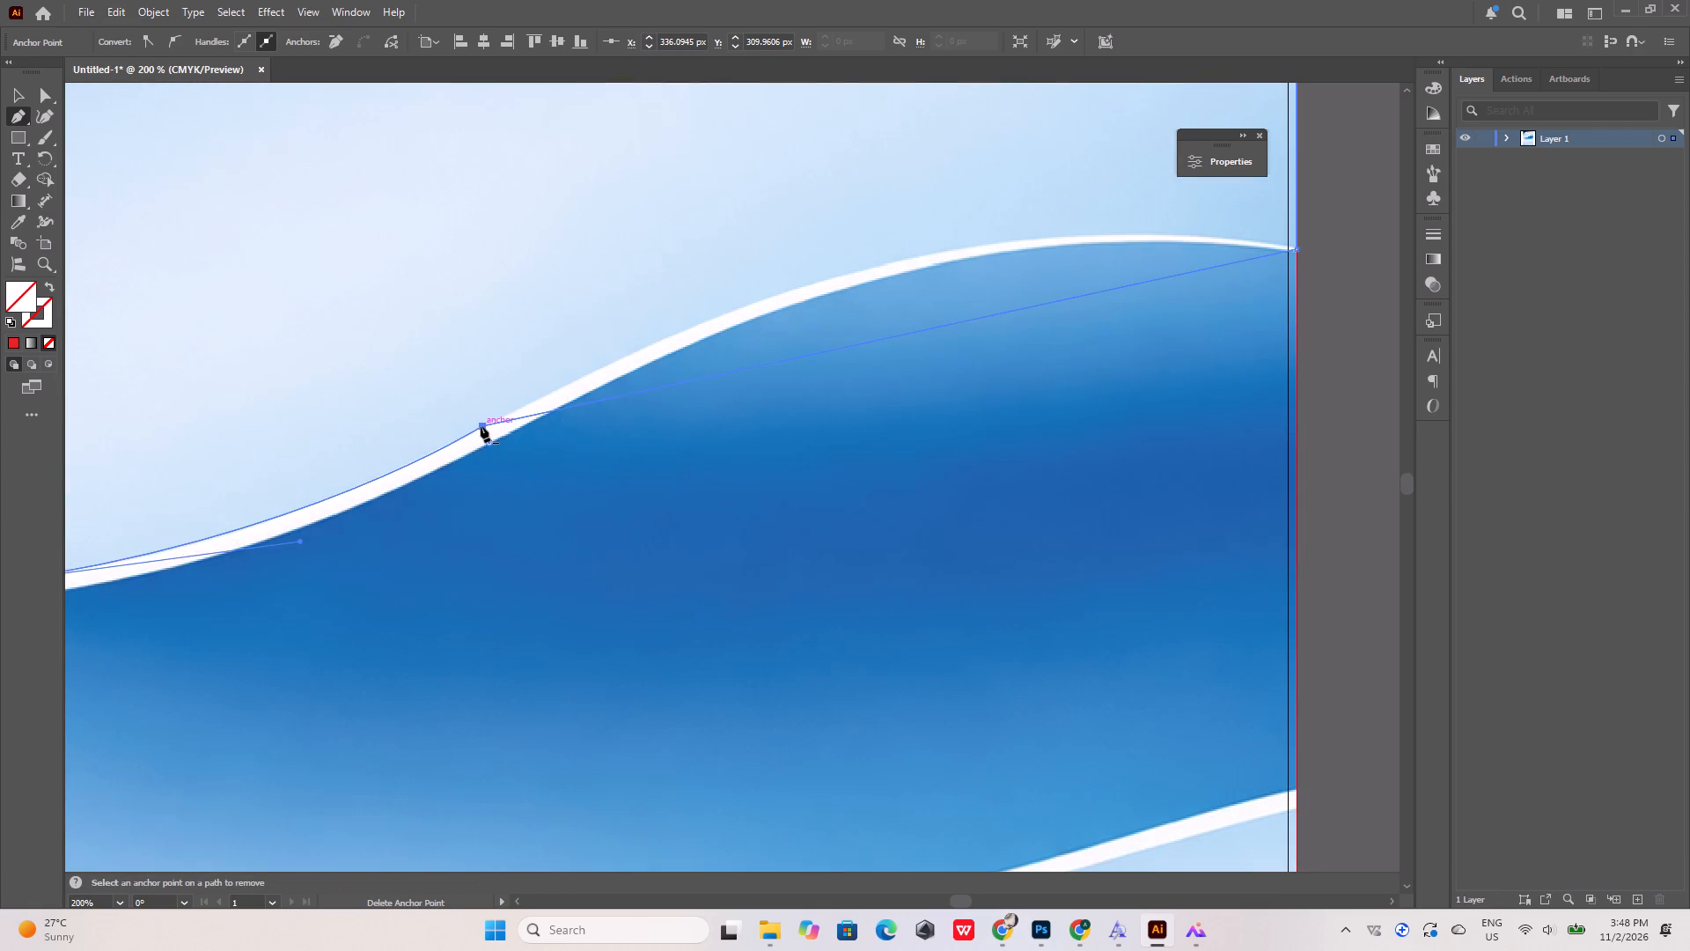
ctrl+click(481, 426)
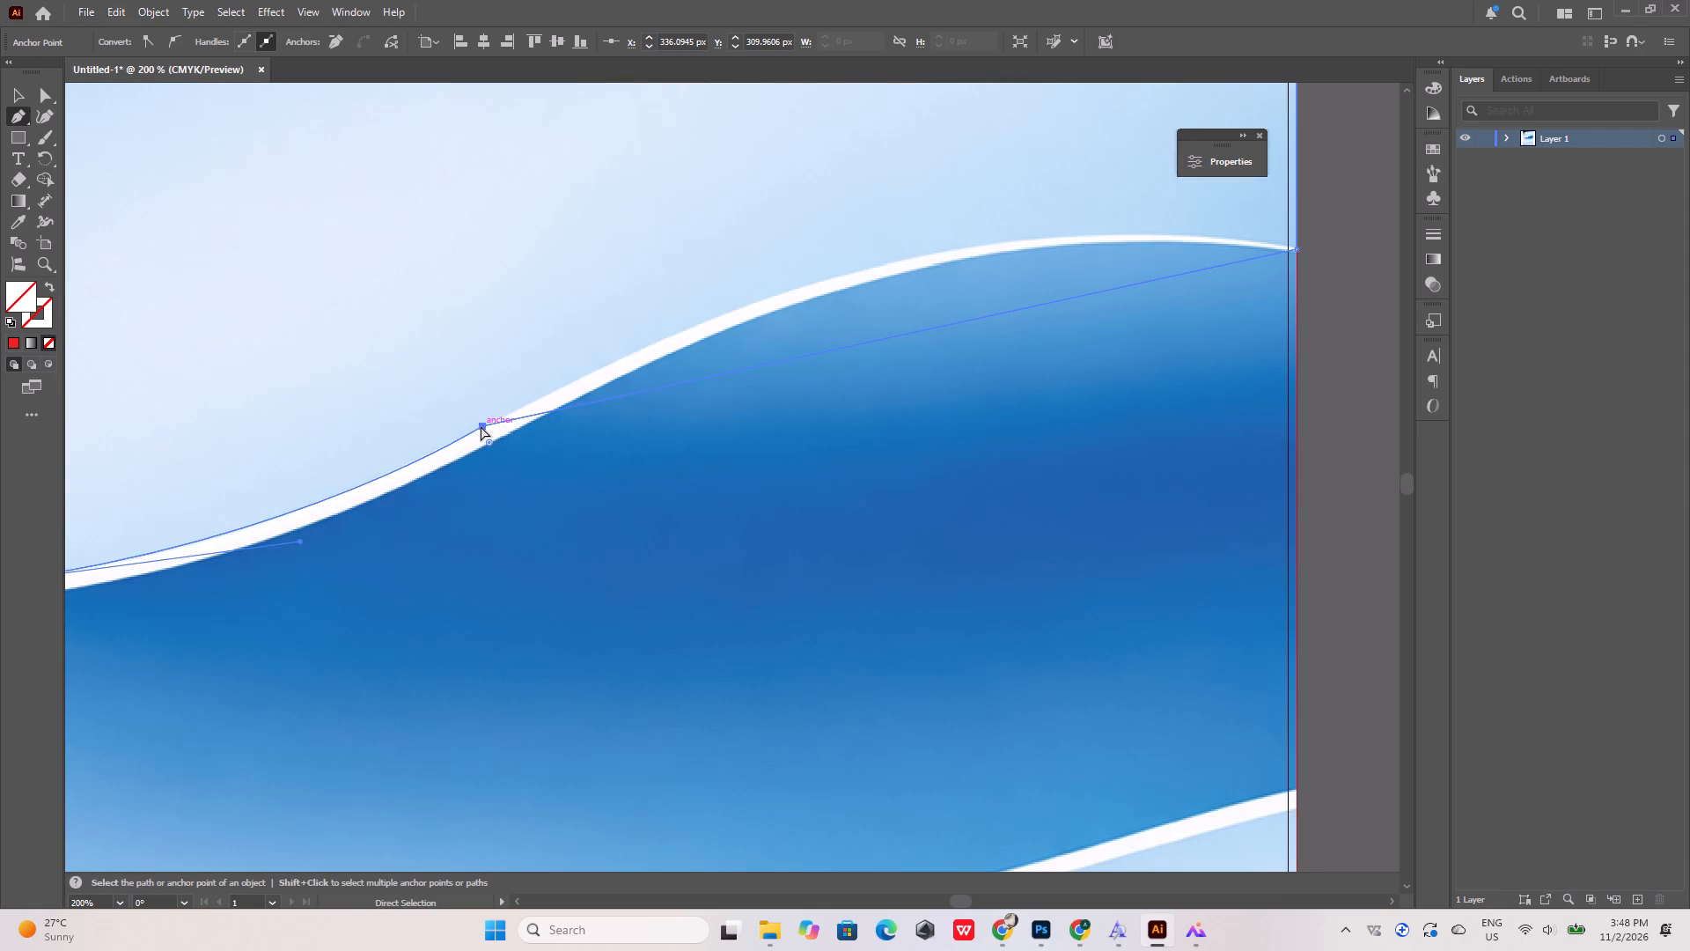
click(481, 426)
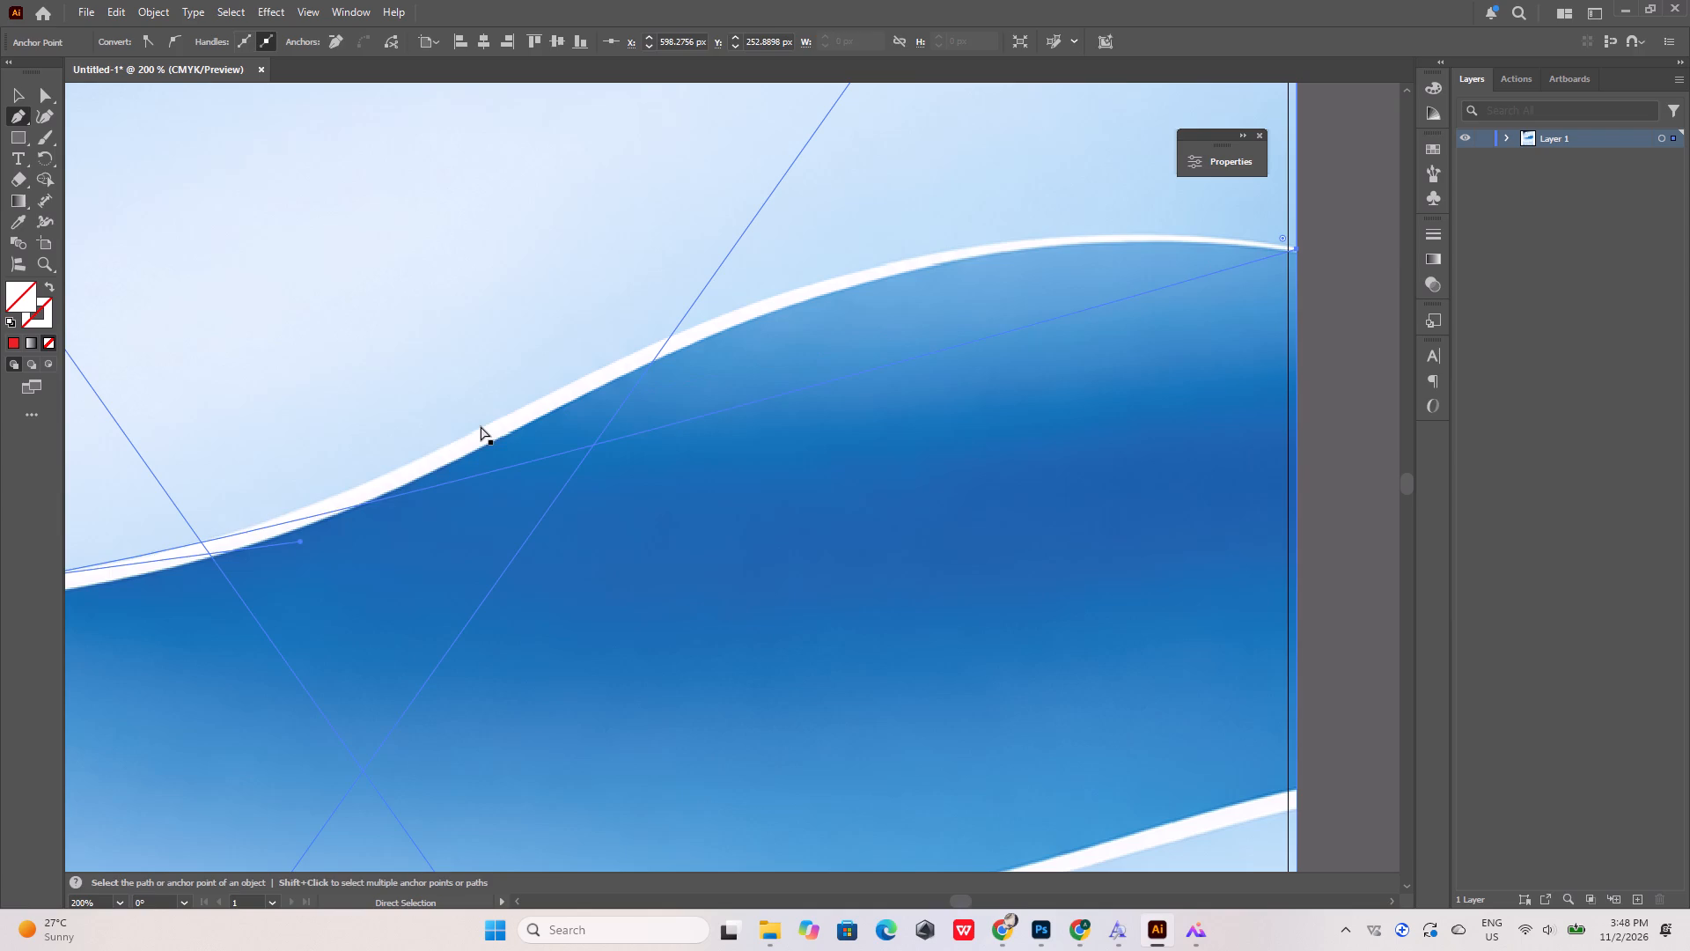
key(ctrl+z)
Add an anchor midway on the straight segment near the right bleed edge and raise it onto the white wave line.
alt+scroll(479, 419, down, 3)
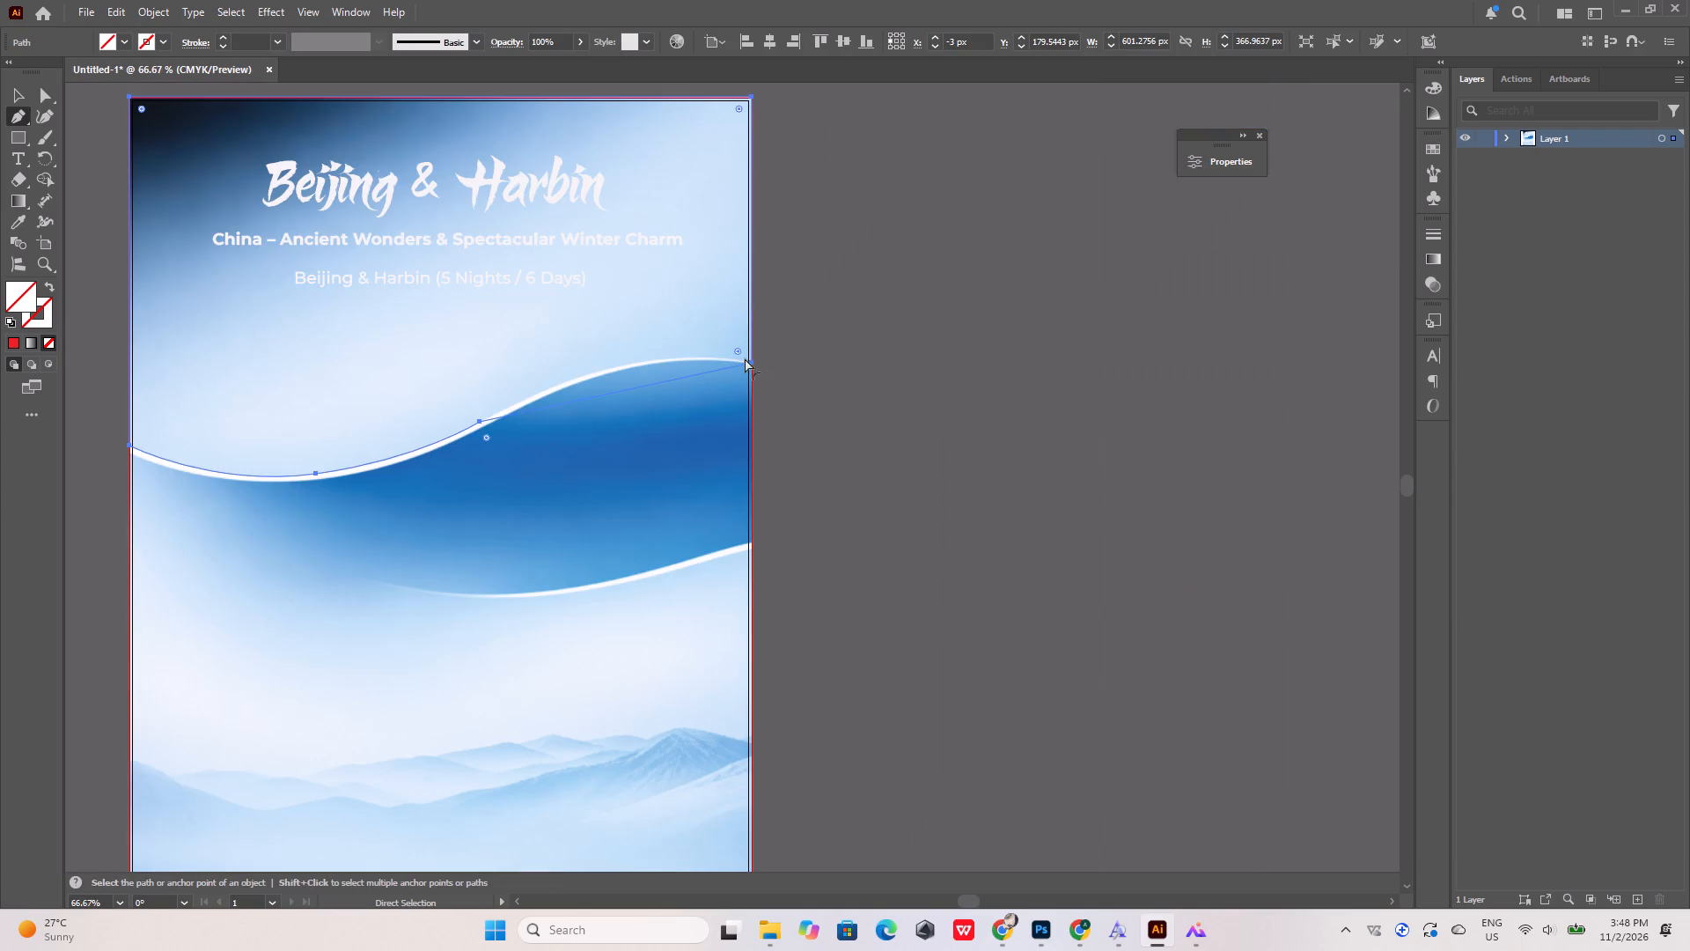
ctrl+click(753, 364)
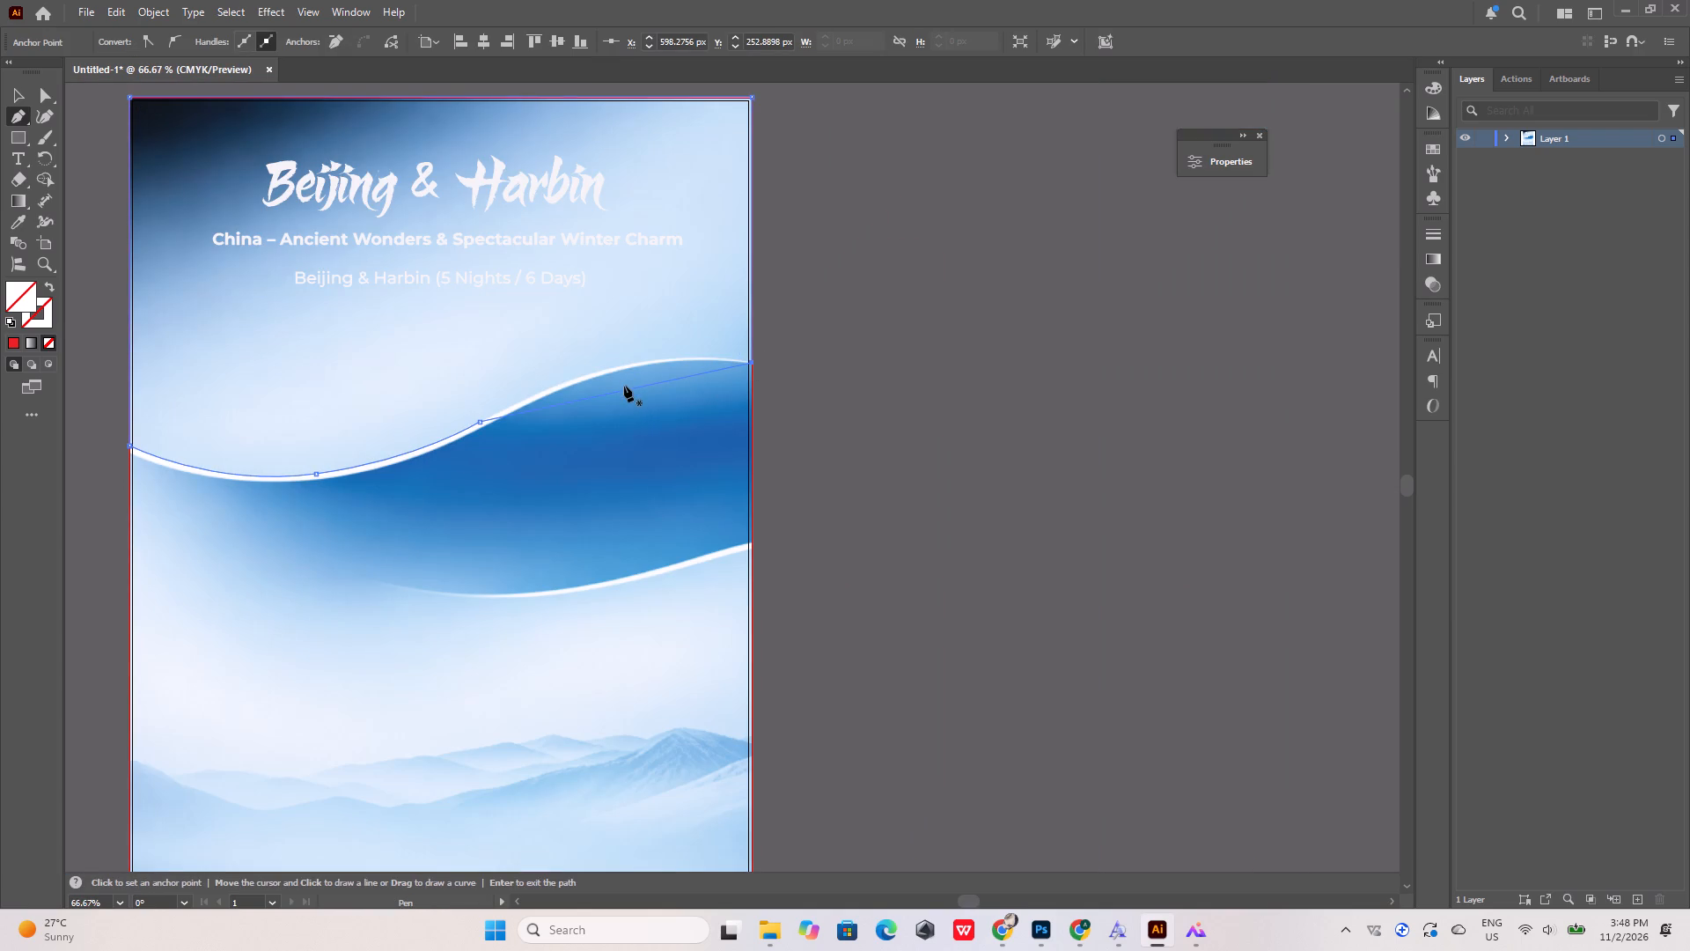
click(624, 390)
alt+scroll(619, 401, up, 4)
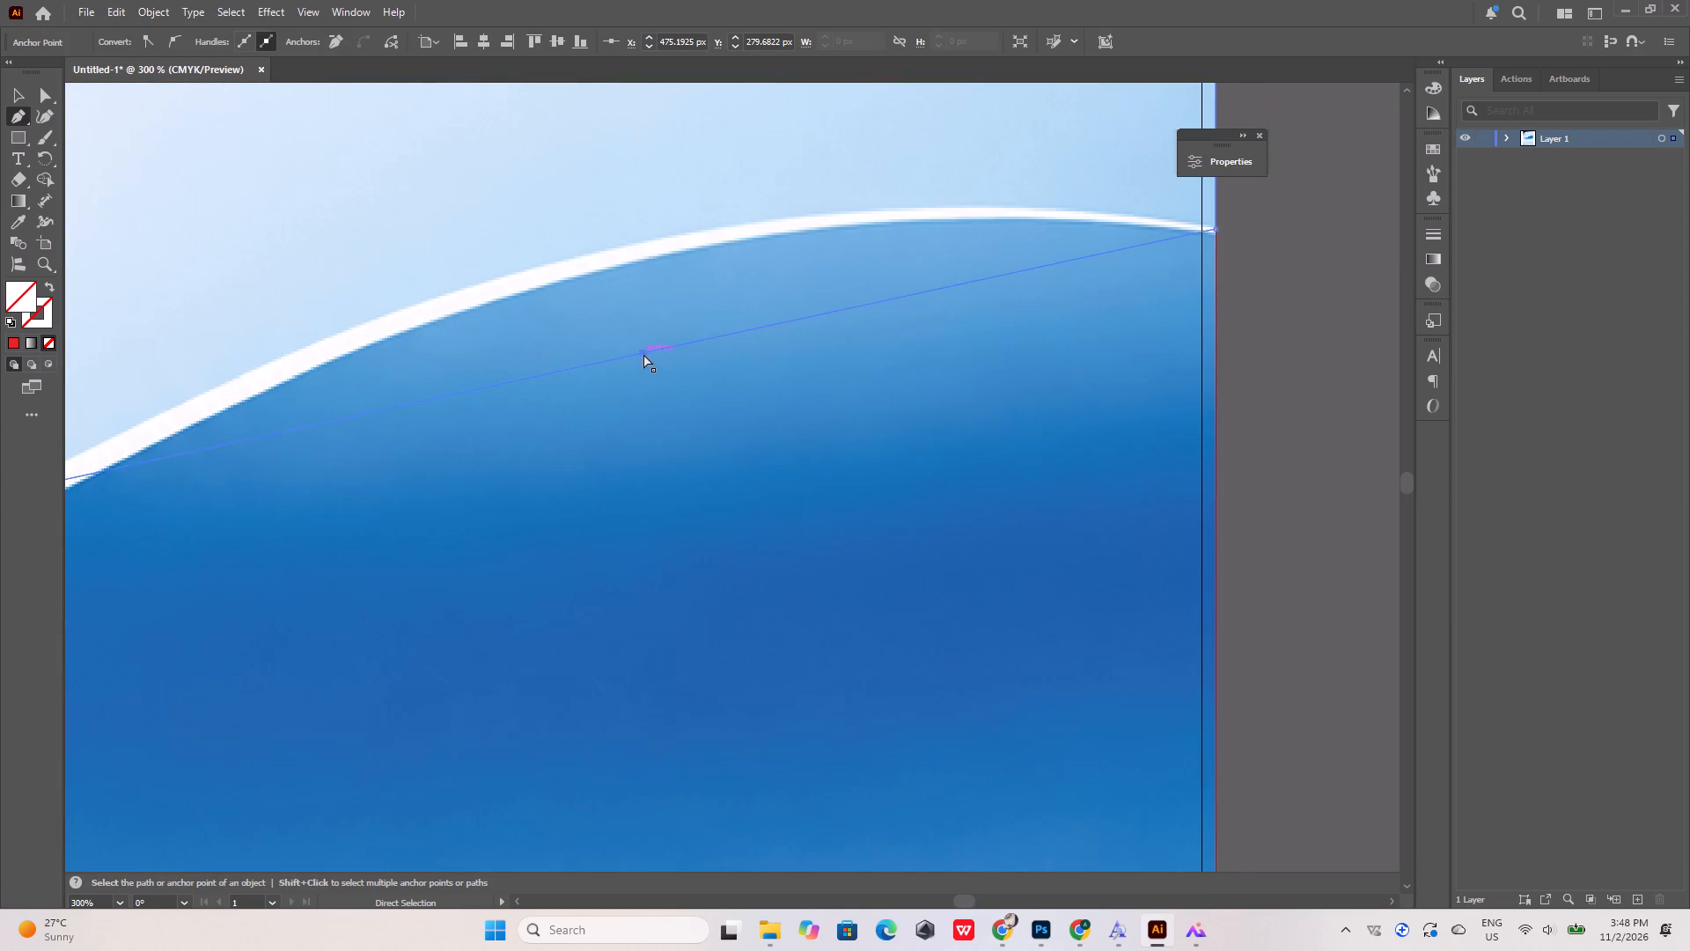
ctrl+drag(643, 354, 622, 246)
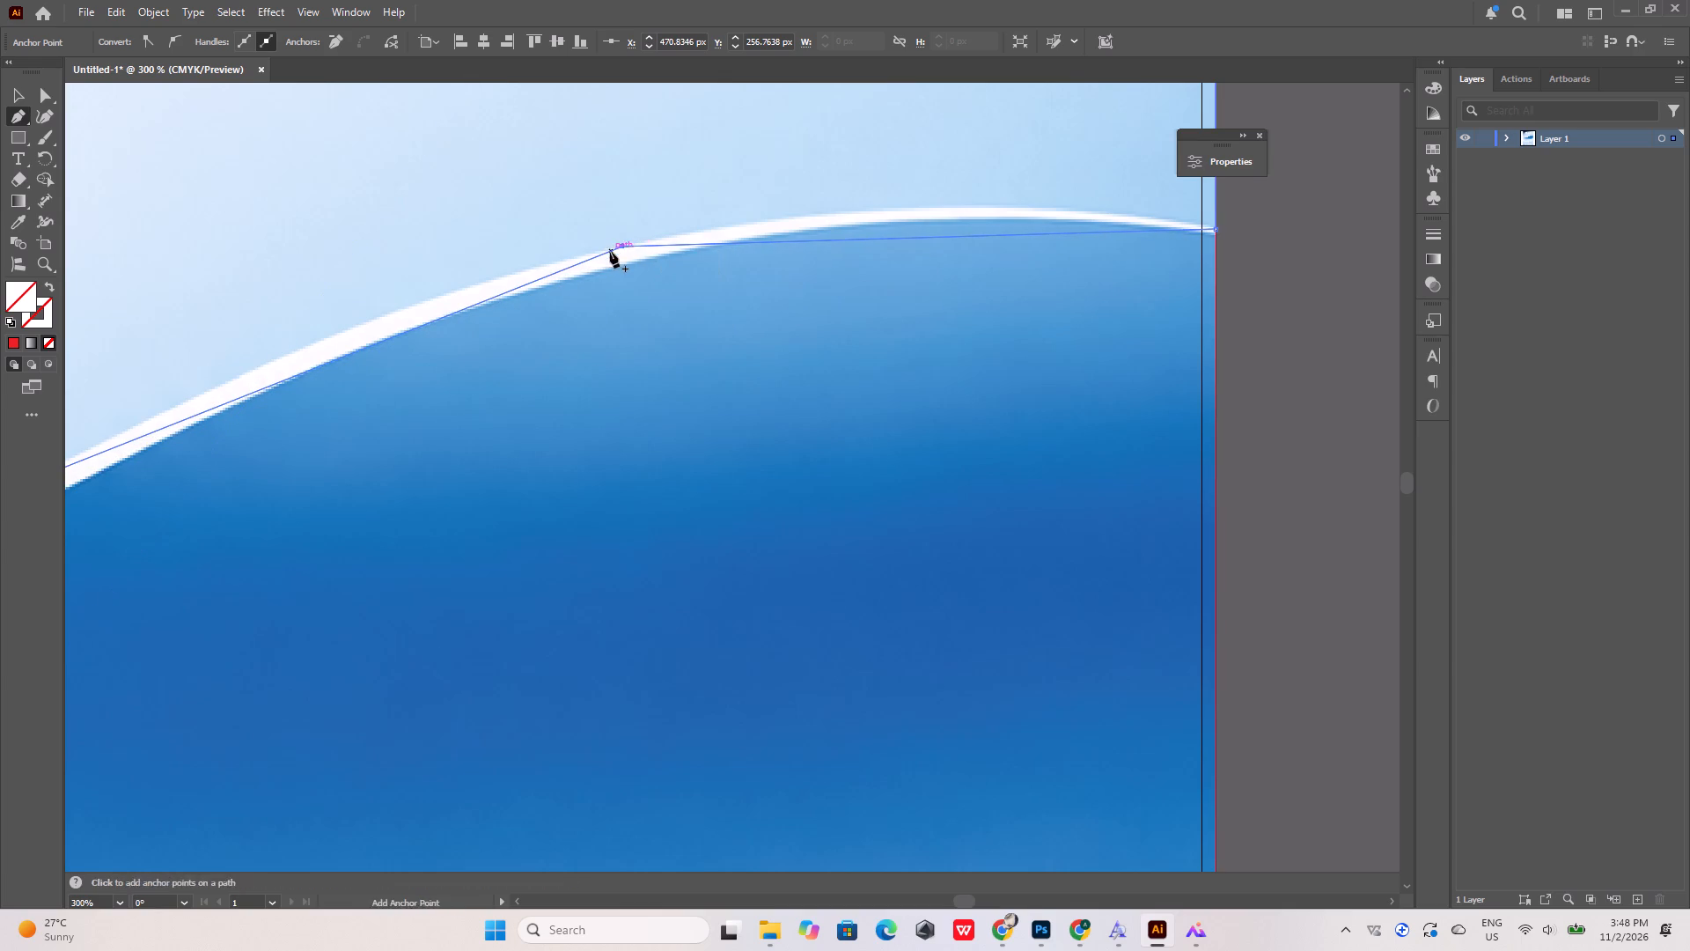
Undo the path edits back to the open wave path ending at the anchor midway up the rise.
key(ctrl+z)
key(ctrl+z)
key(ctrl+z)
key(ctrl+z)
key(ctrl+z)
key(ctrl+z)
key(ctrl+z)
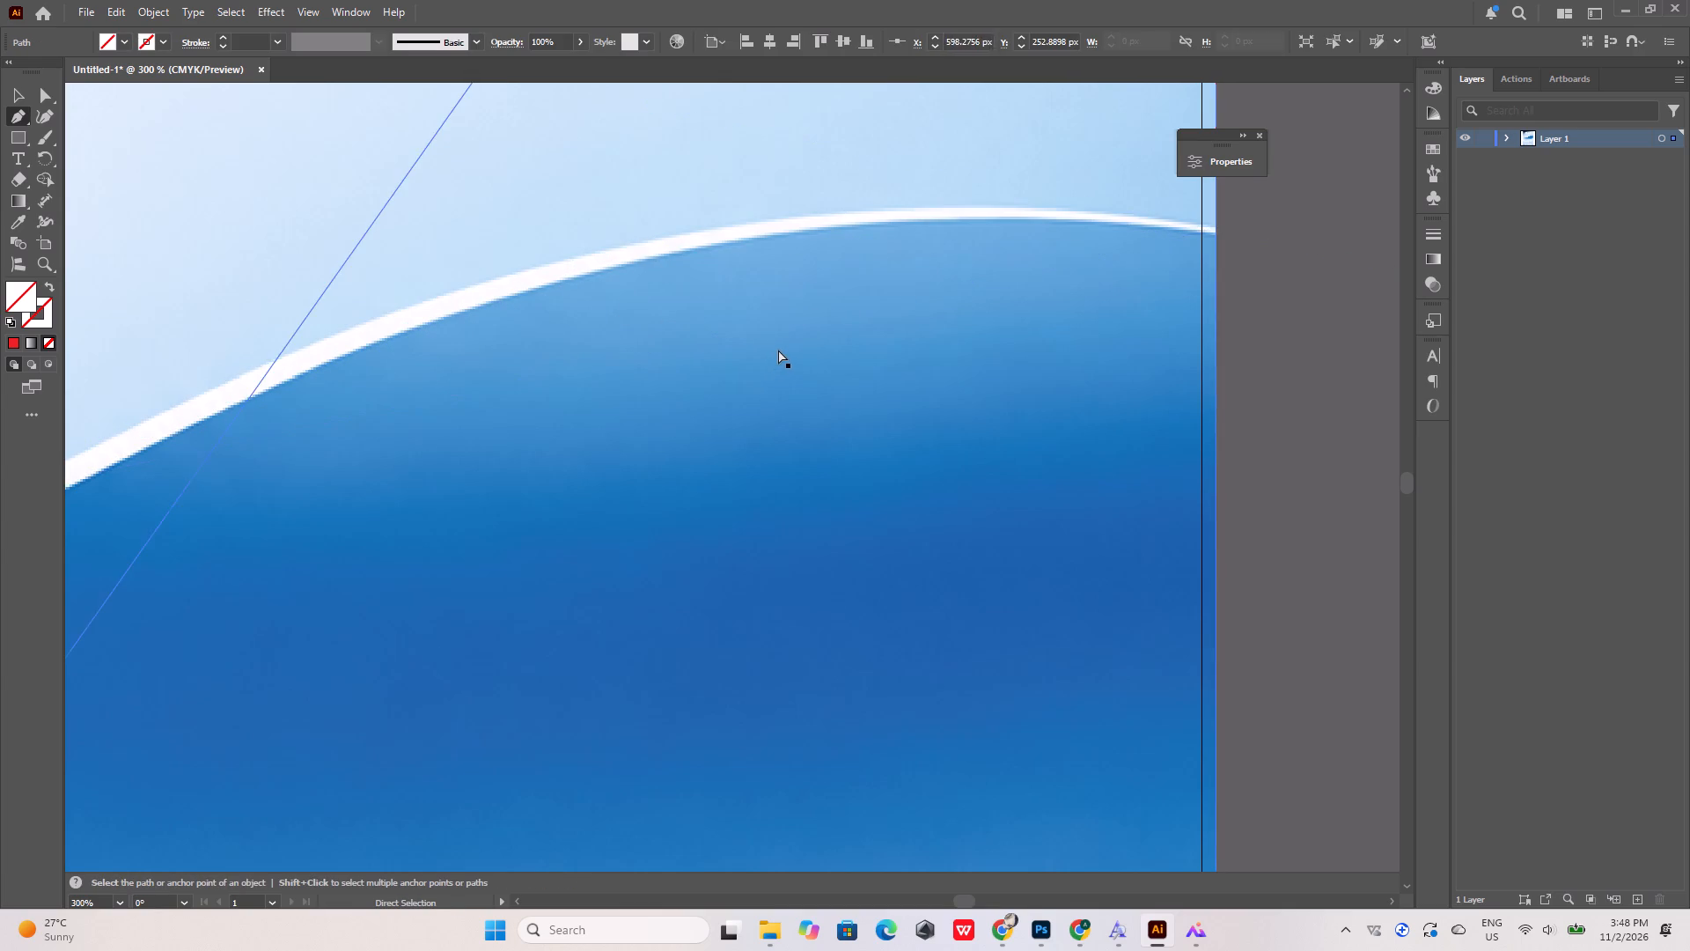
Continue the Pen path with a curve along the white wave line's upper edge to the right bleed edge.
alt+scroll(730, 399, down, 5)
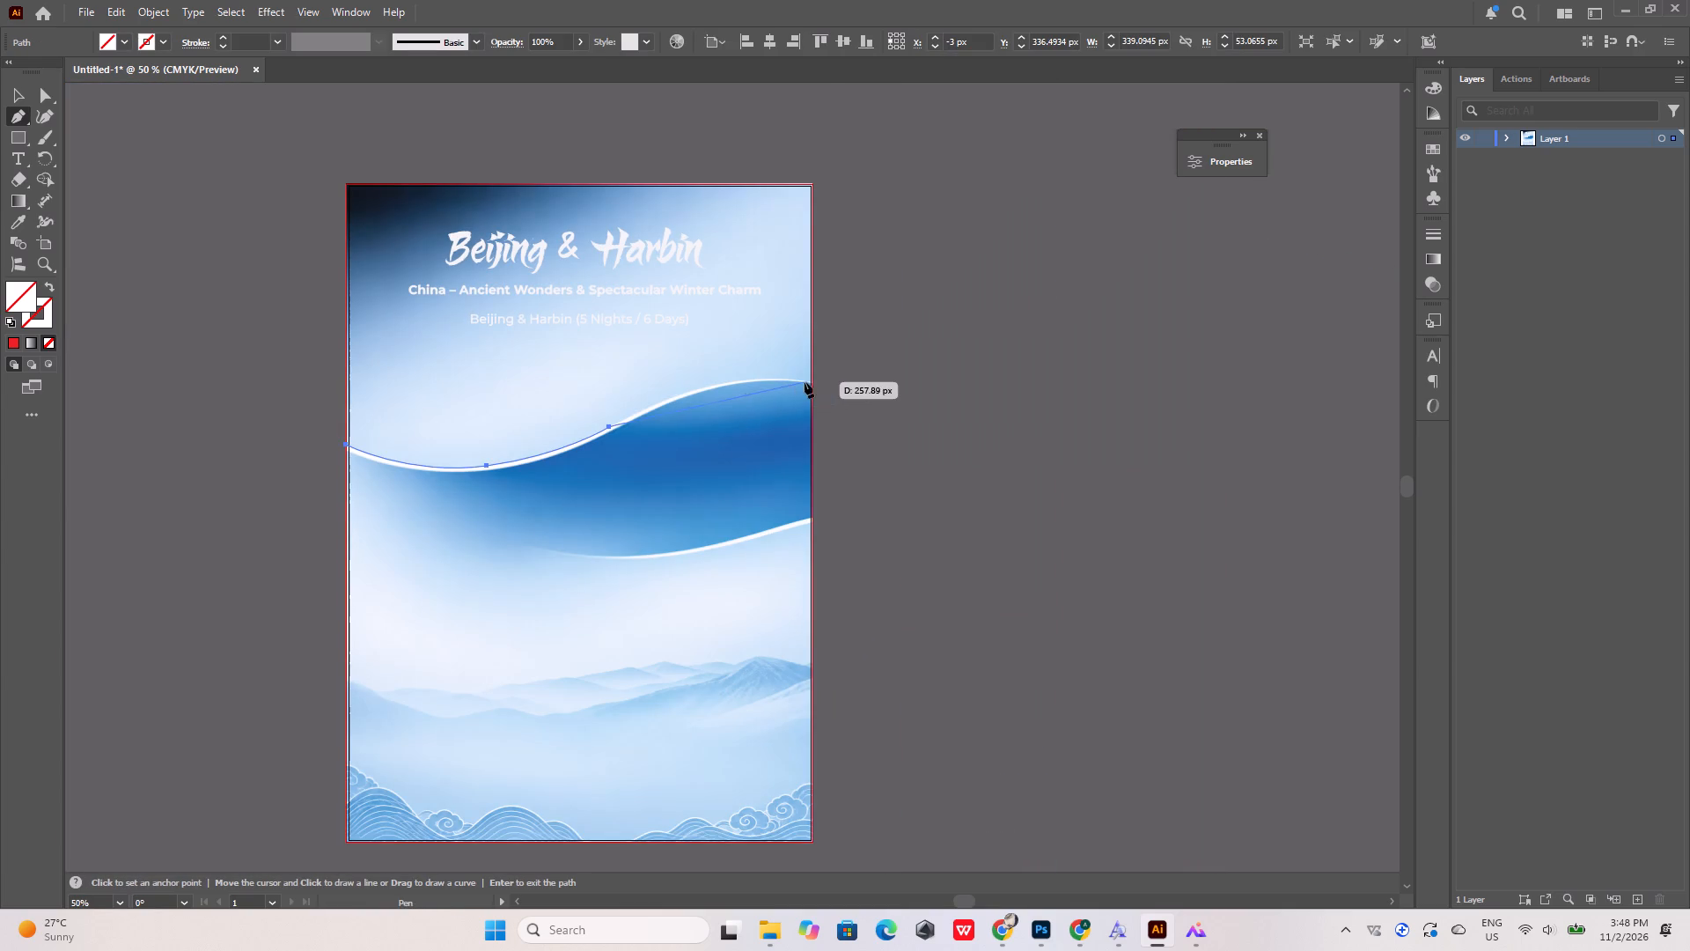
alt+scroll(805, 382, up, 5)
alt+scroll(841, 416, down, 5)
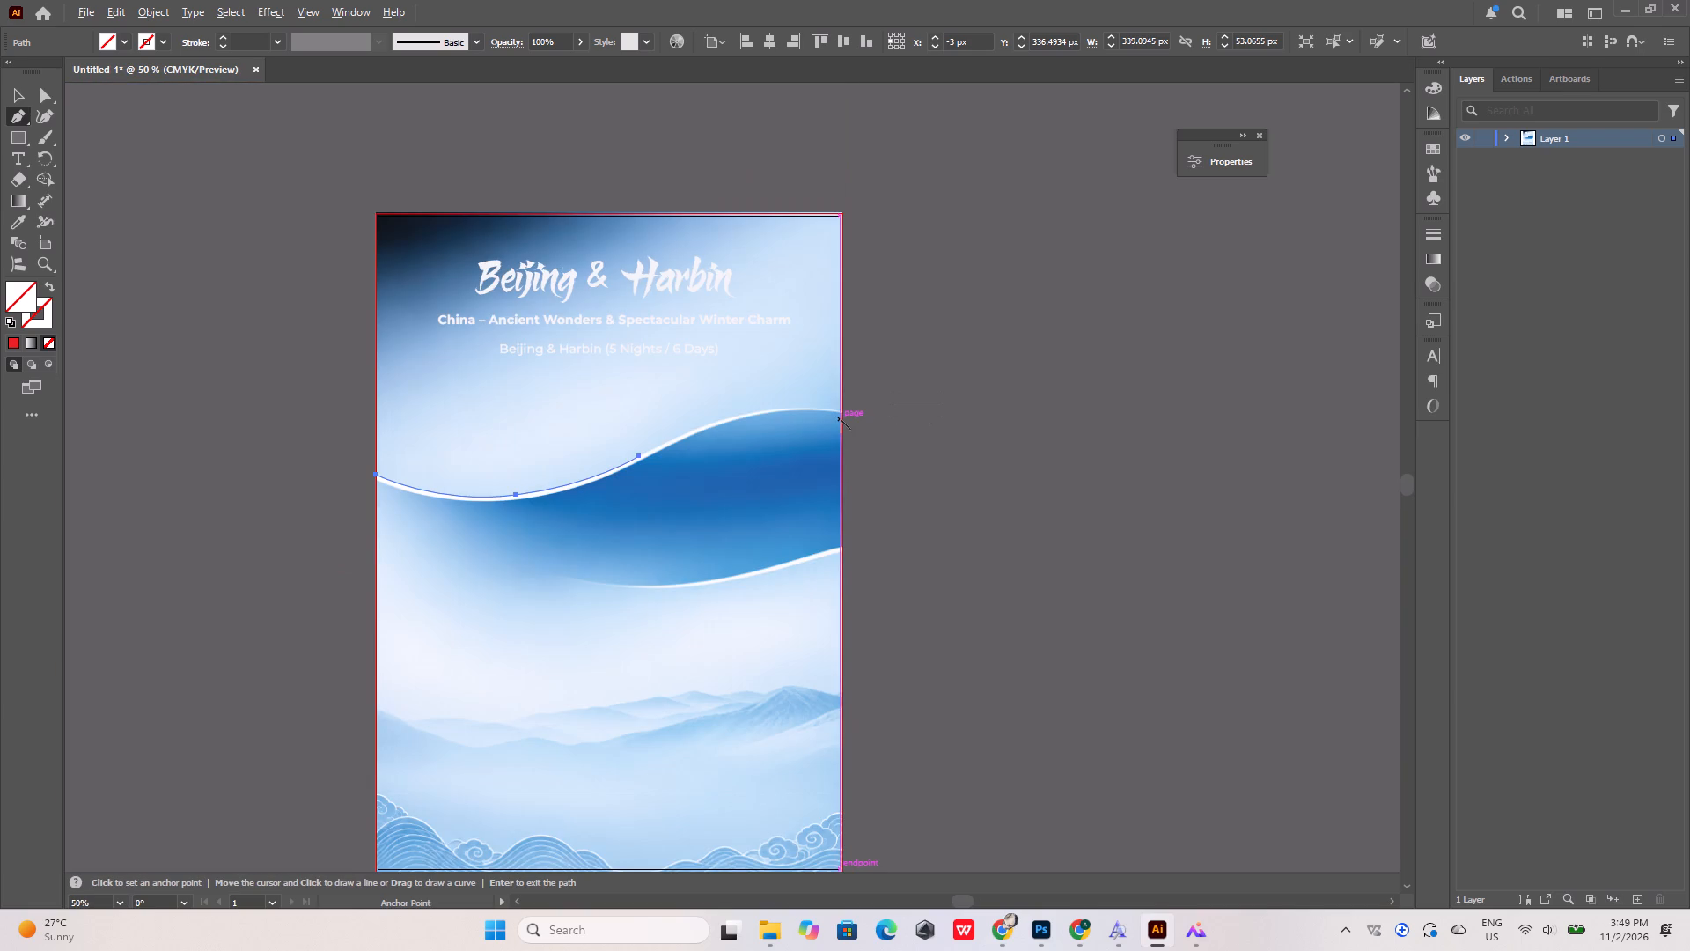
alt+scroll(840, 418, up, 3)
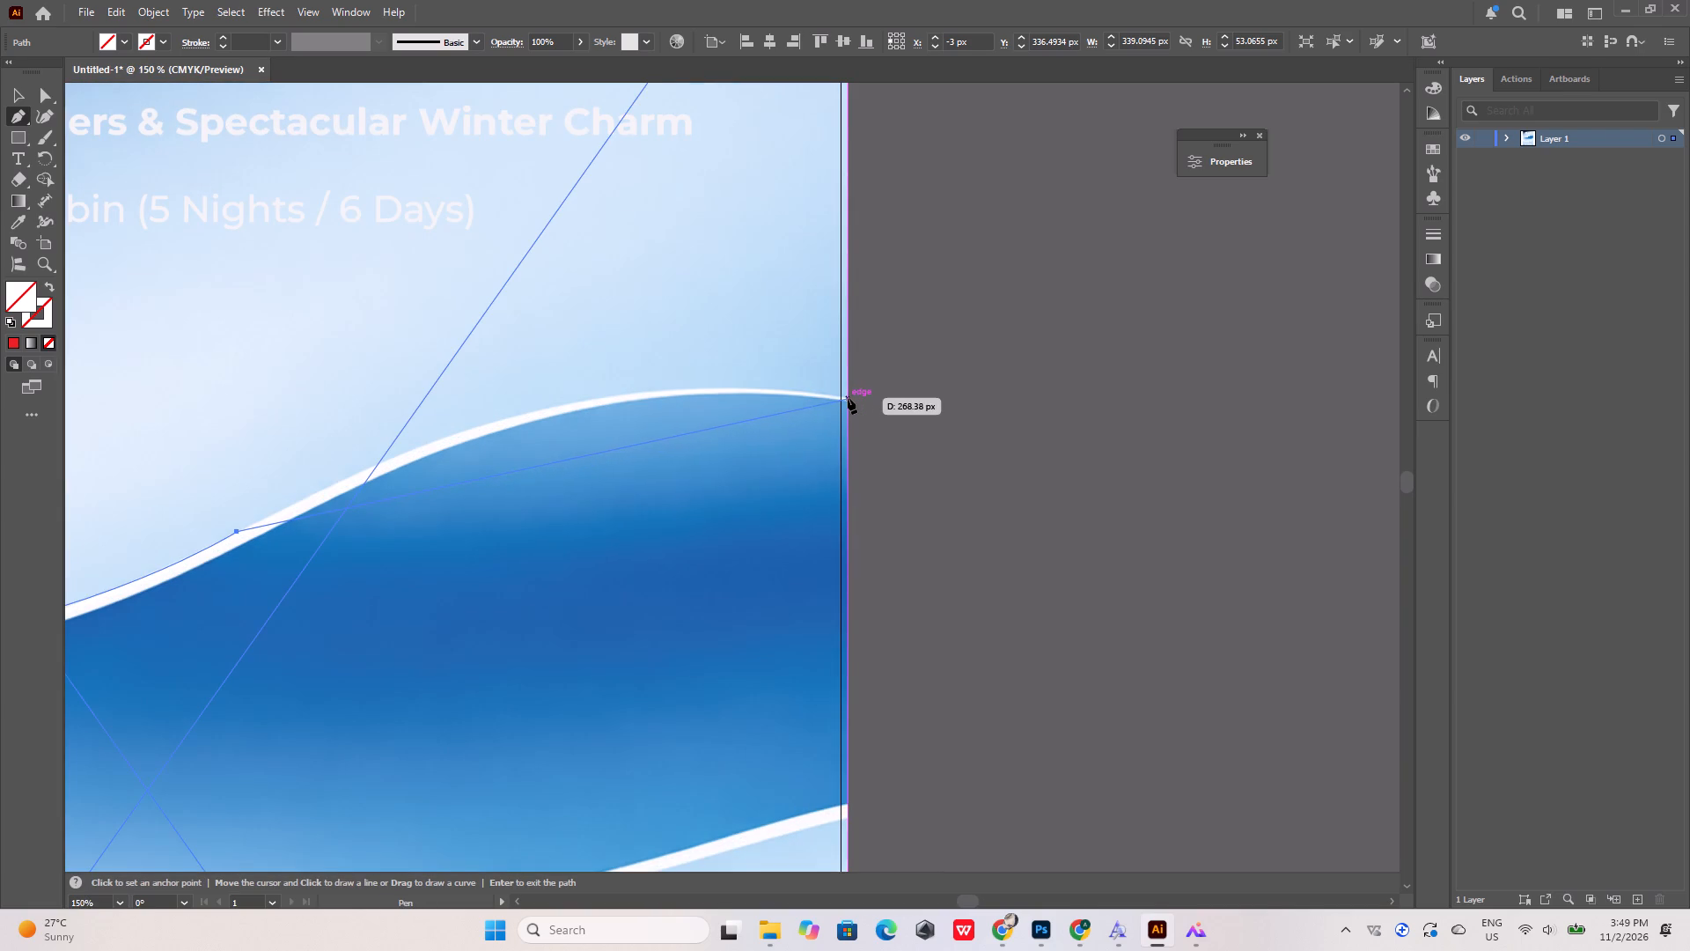
drag(850, 400, 1084, 521)
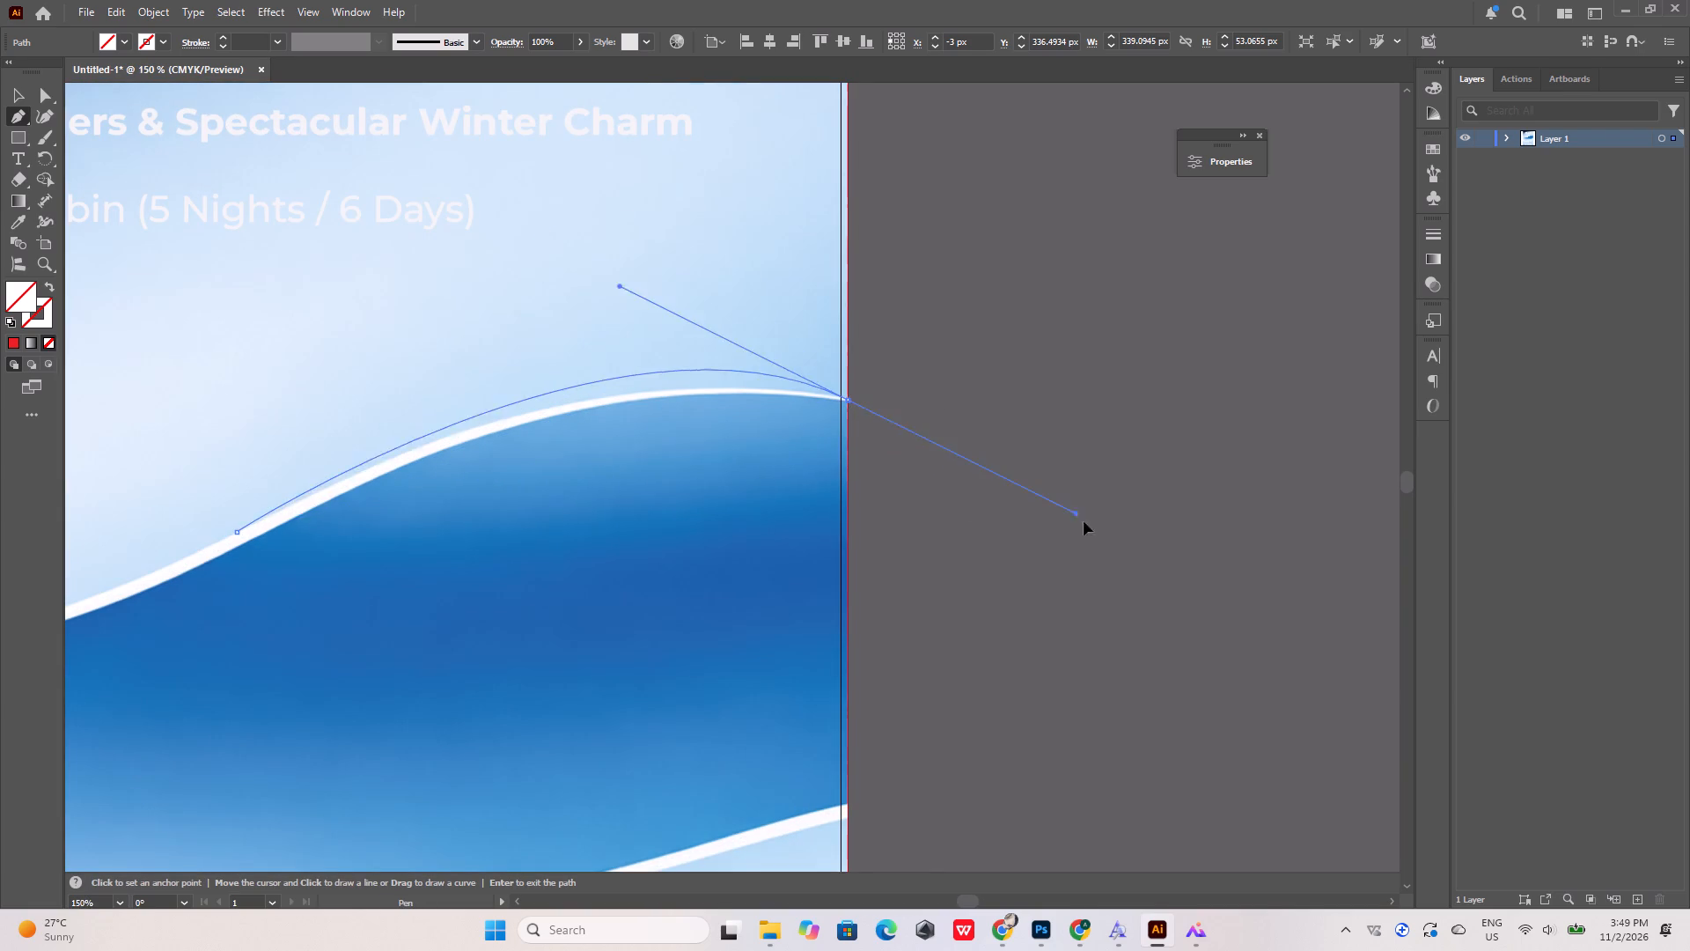
drag(1084, 521, 1106, 468)
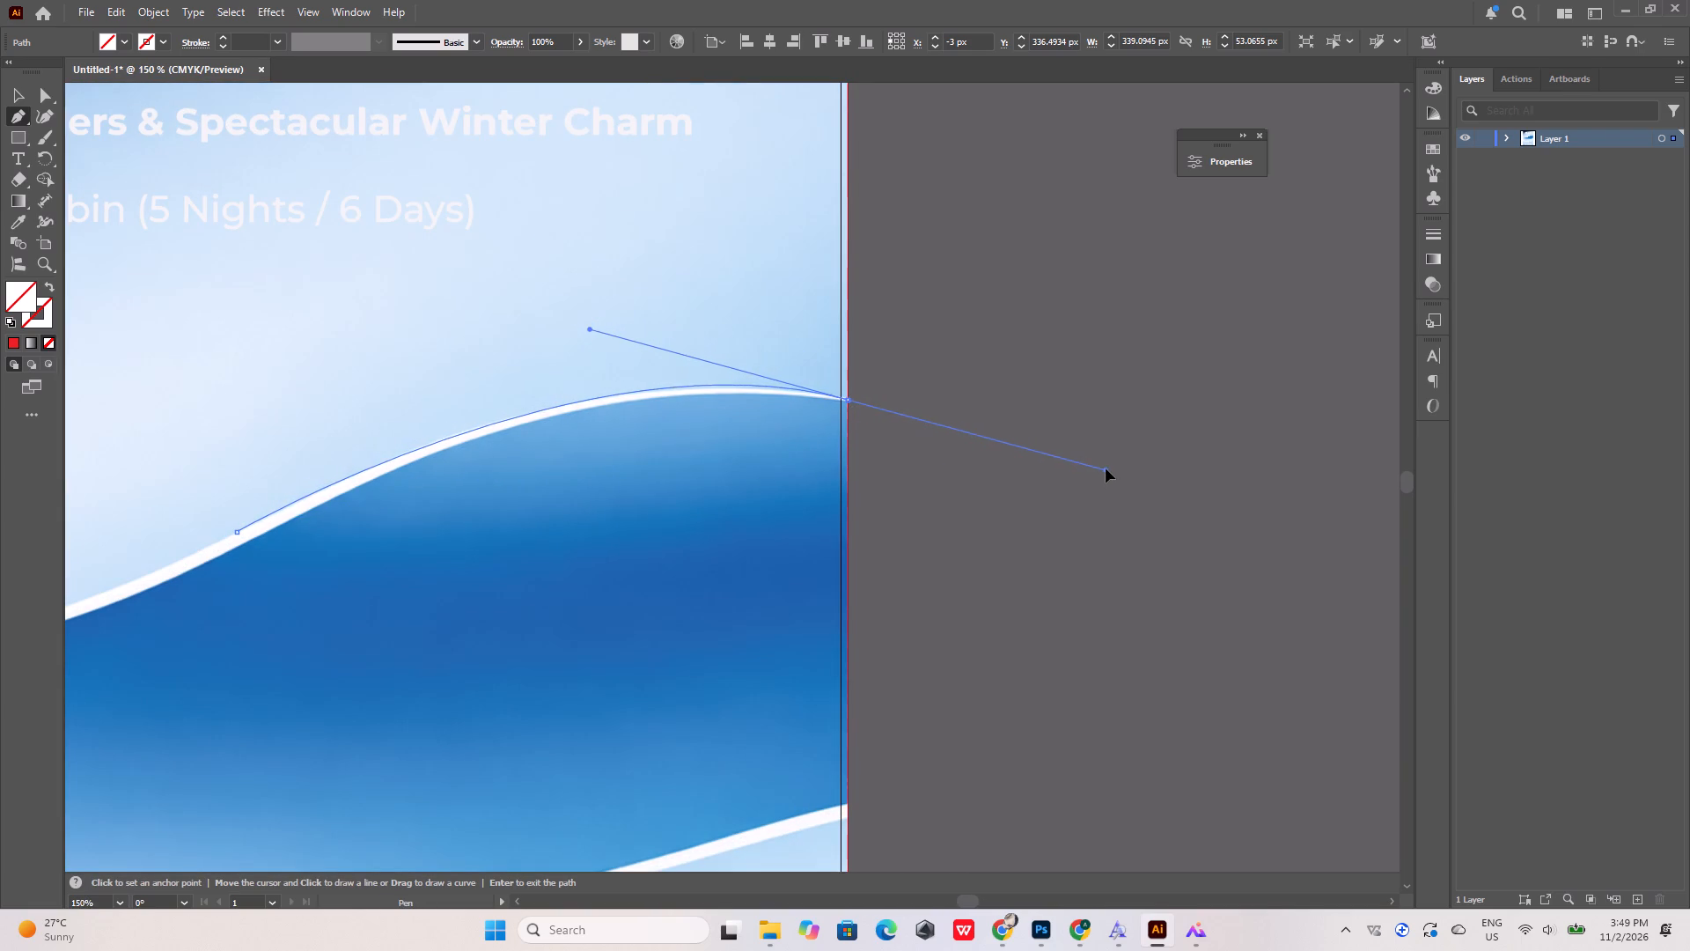
drag(1106, 468, 1121, 472)
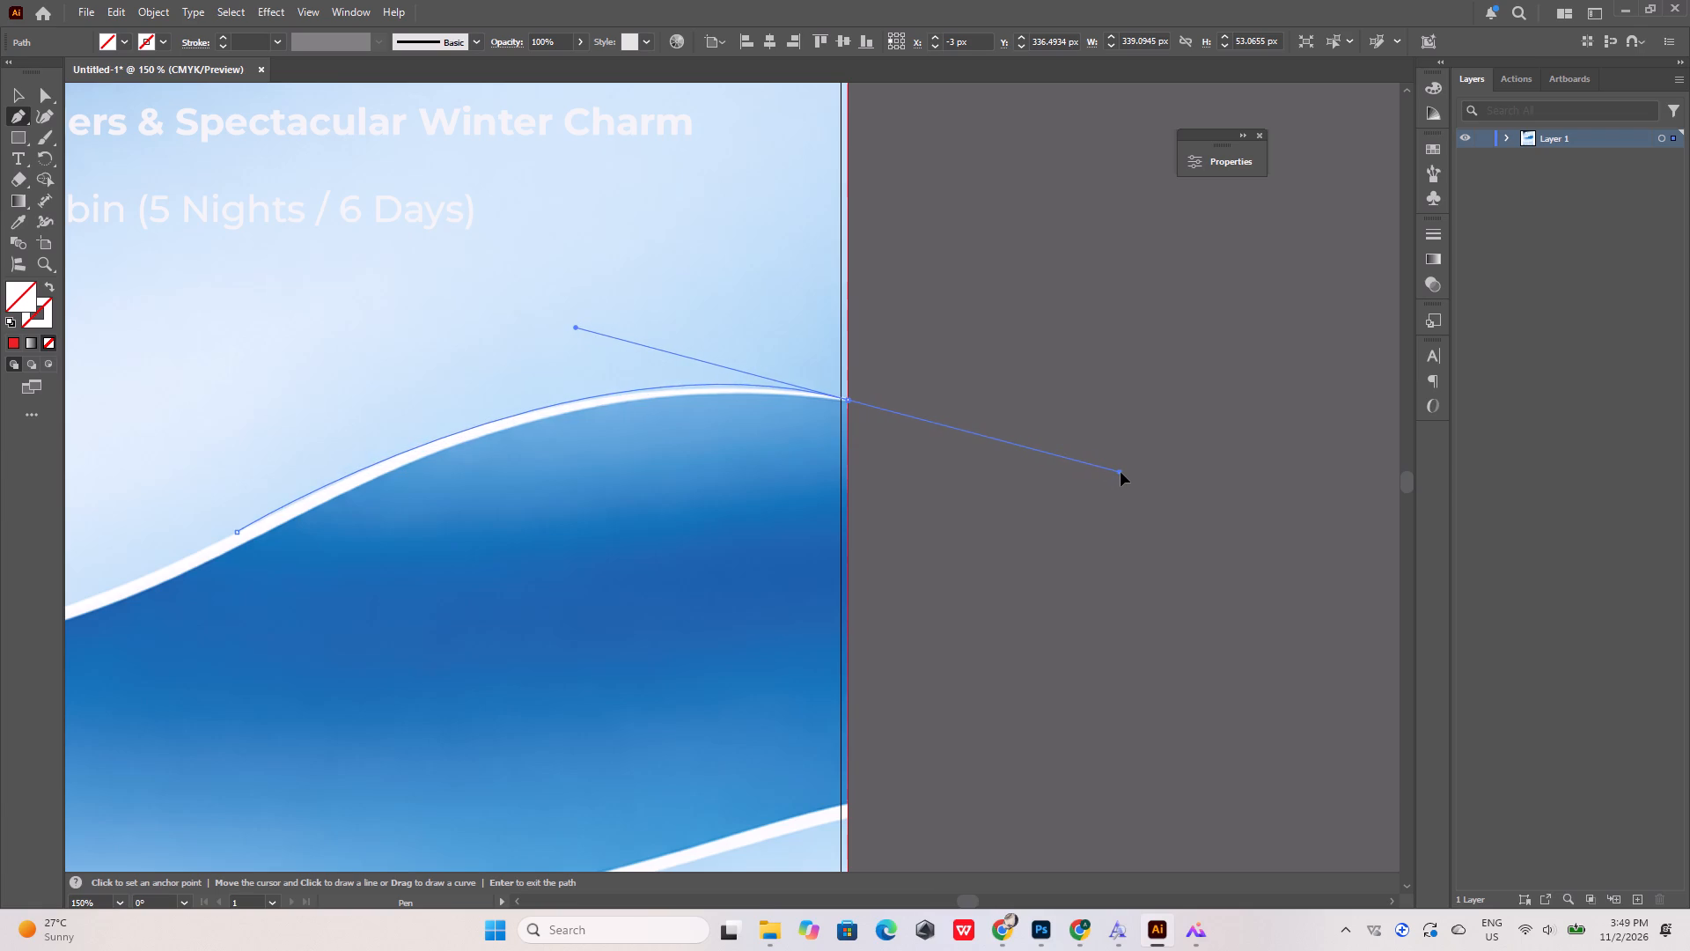
drag(1121, 472, 1128, 463)
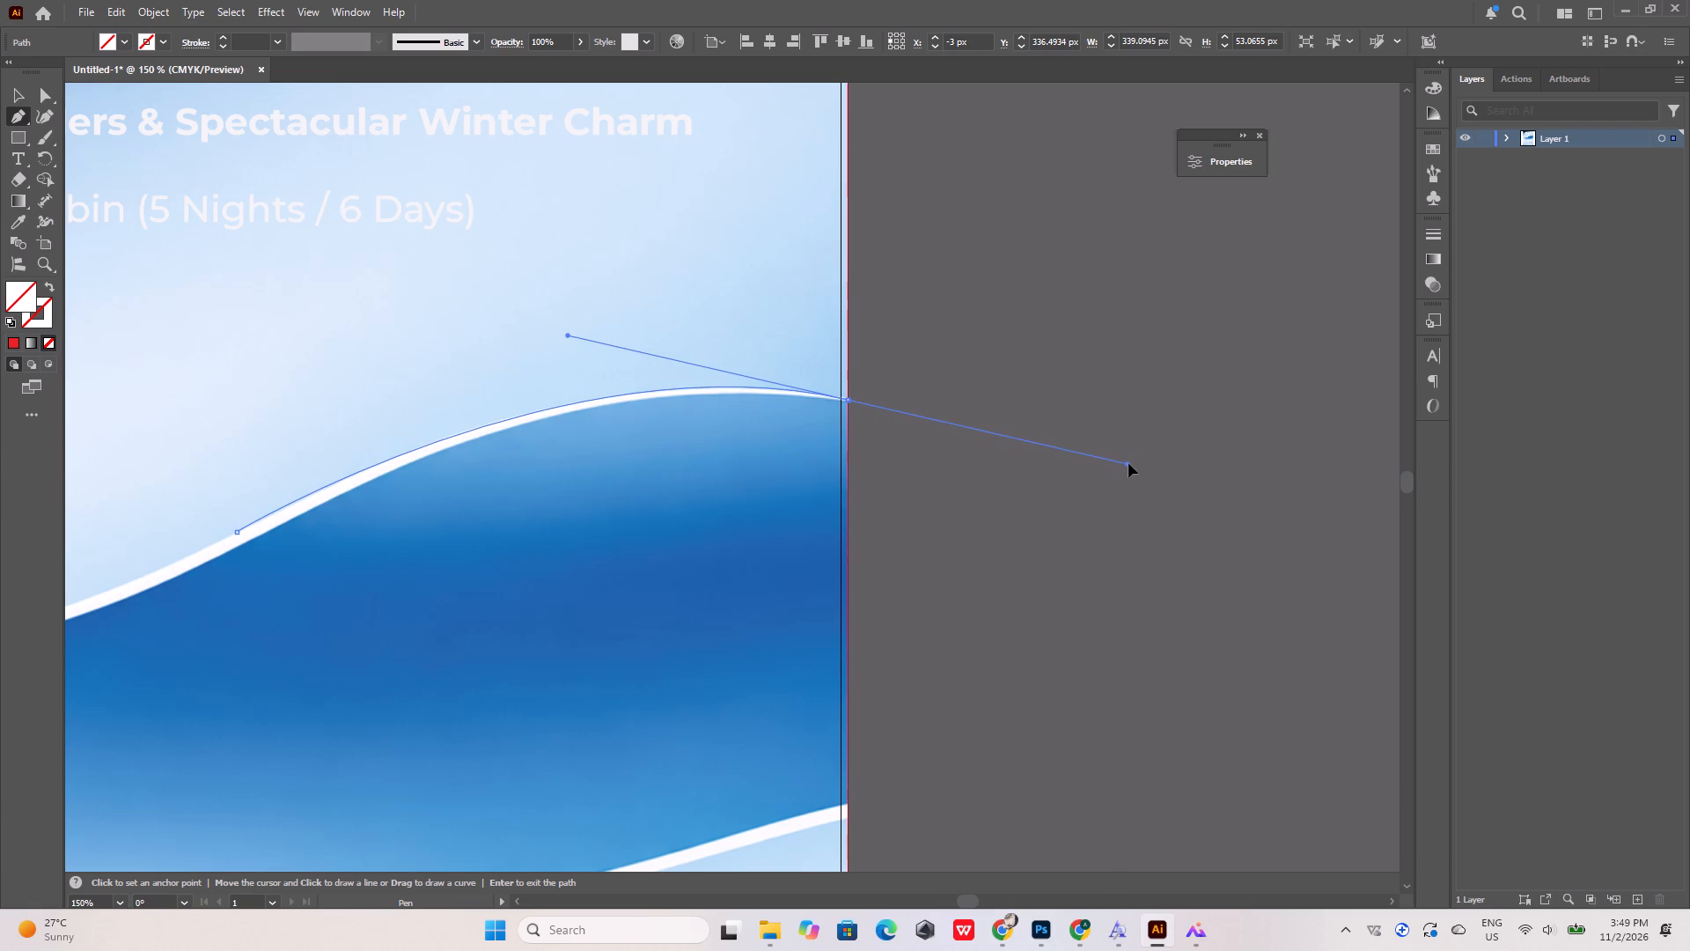
drag(1128, 463, 1136, 464)
Convert the path's right bleed-edge anchor to a handle-free corner, undoing the first conversion and repeating it.
alt+click(846, 399)
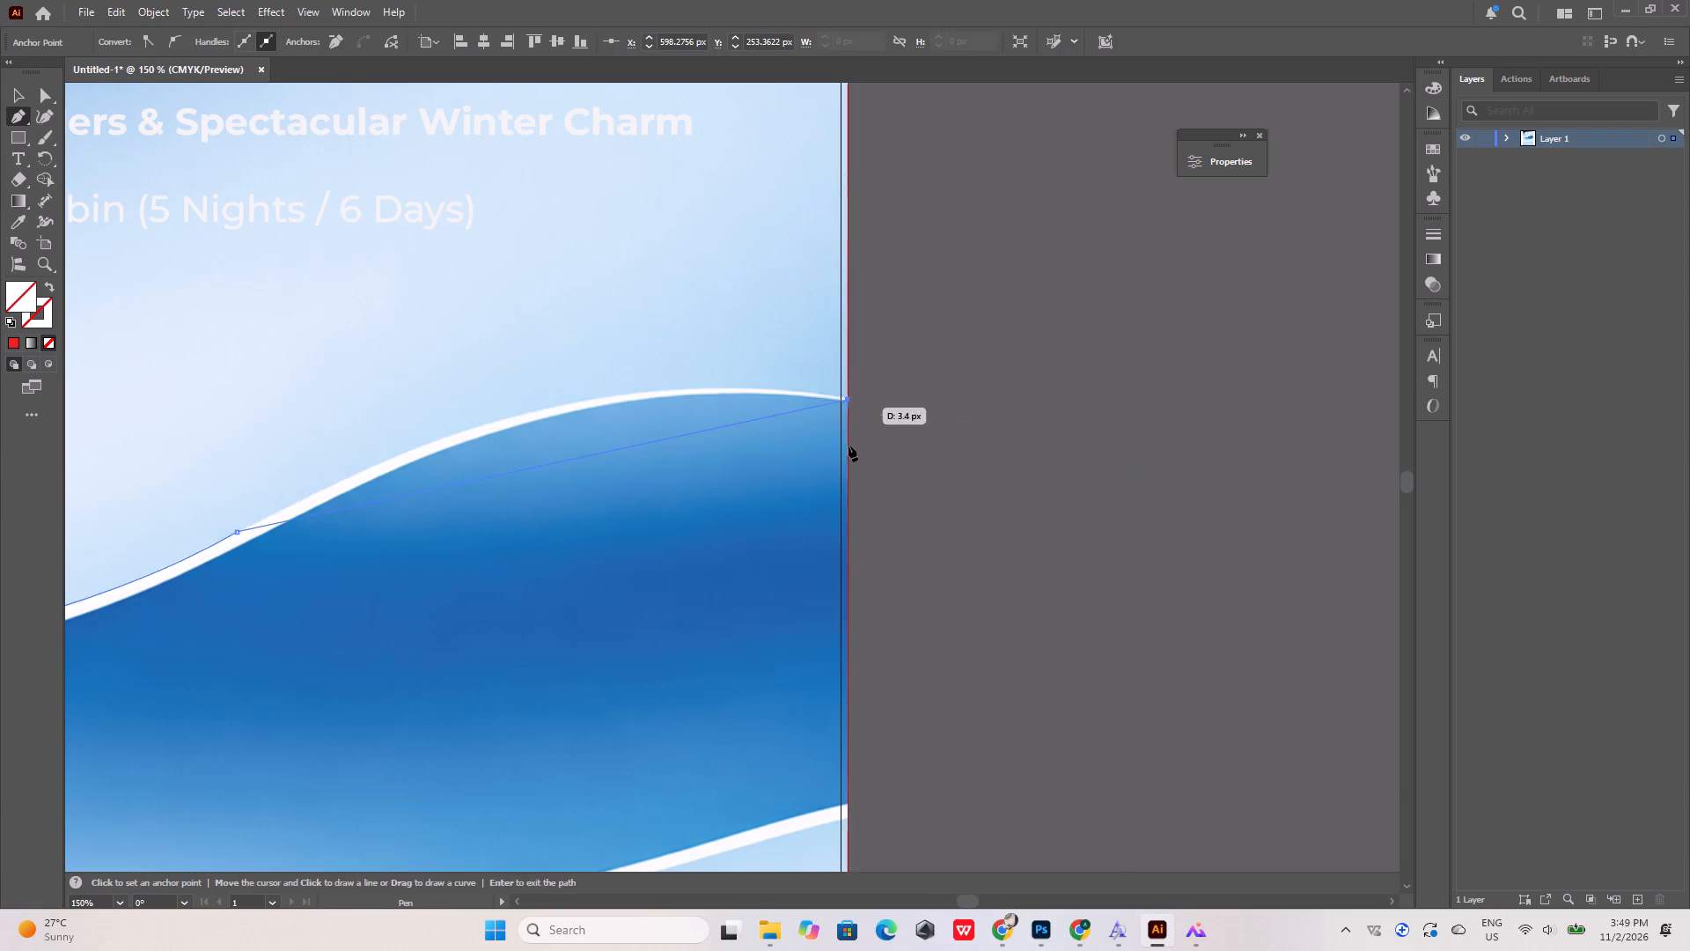
alt+scroll(851, 549, down, 5)
key(ctrl+z)
alt+scroll(847, 542, up, 5)
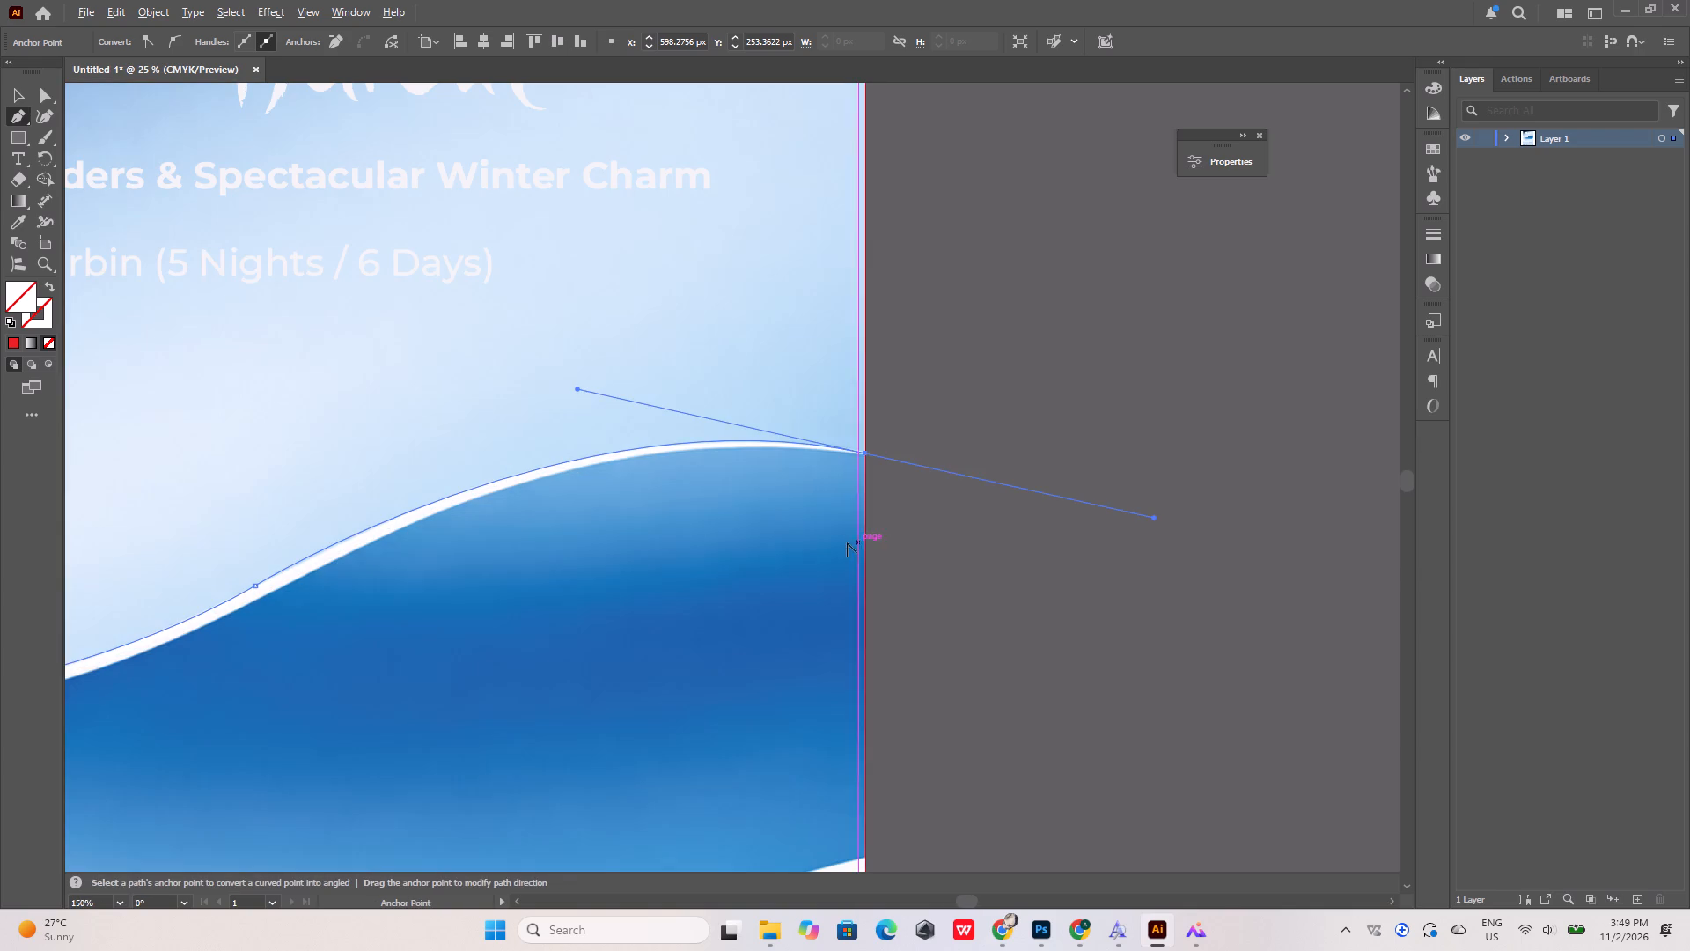
alt+click(867, 454)
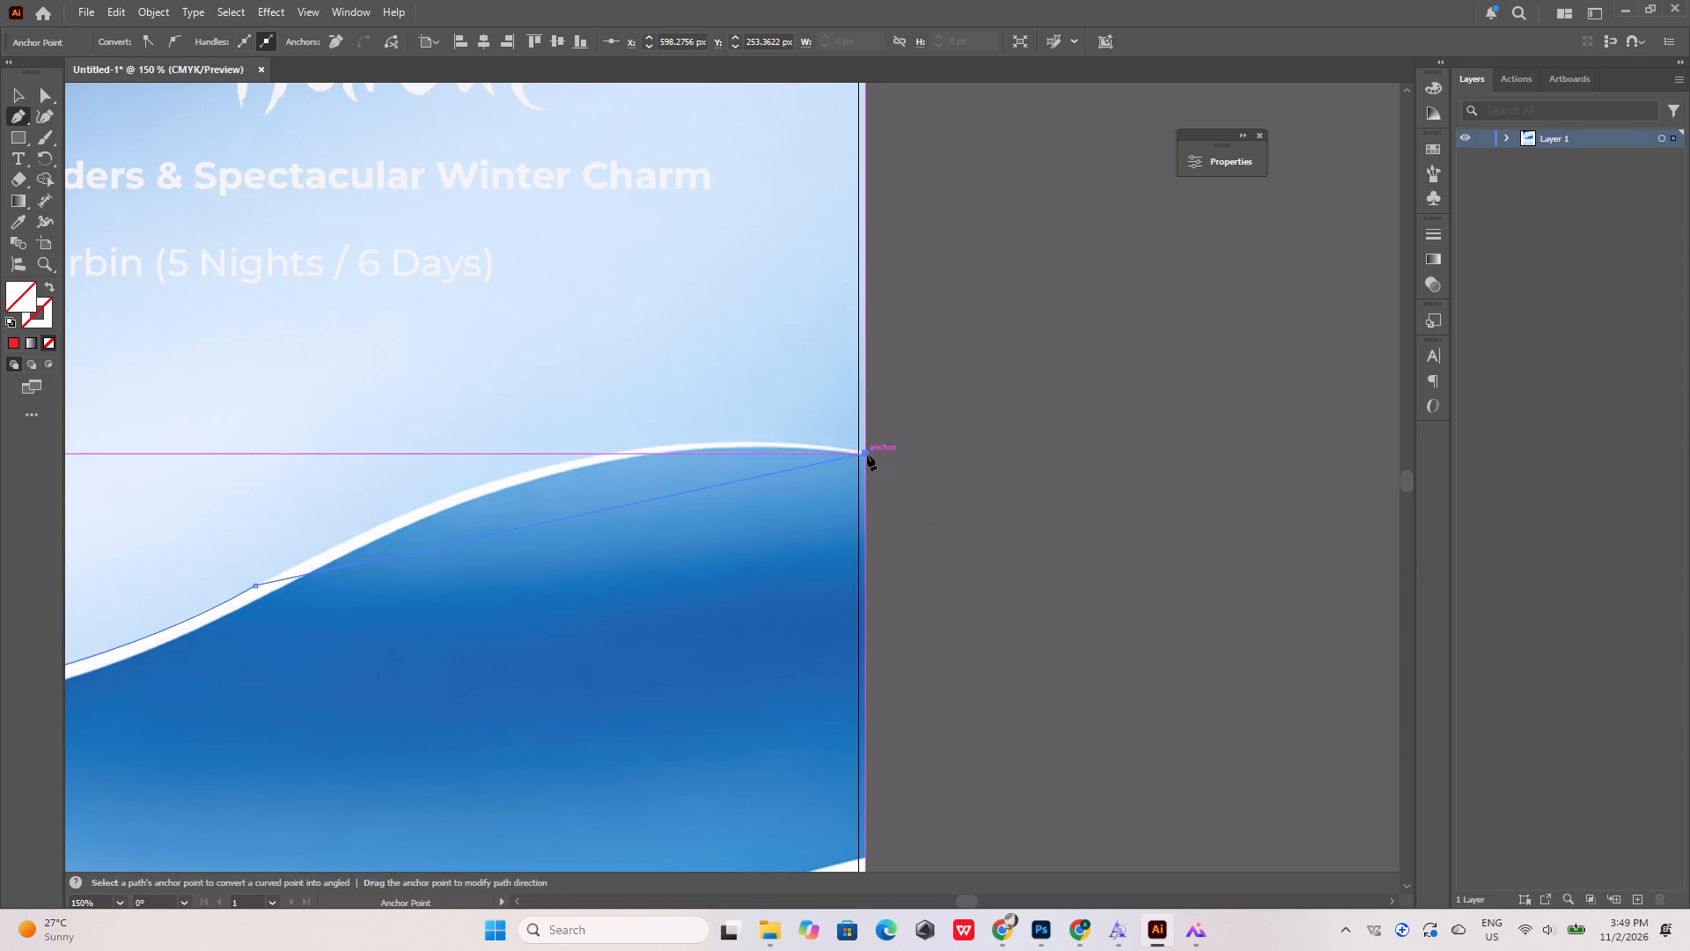
Undo the corner conversion of the path's right bleed-edge anchor, trying it once more and undoing that too.
key(ctrl+z)
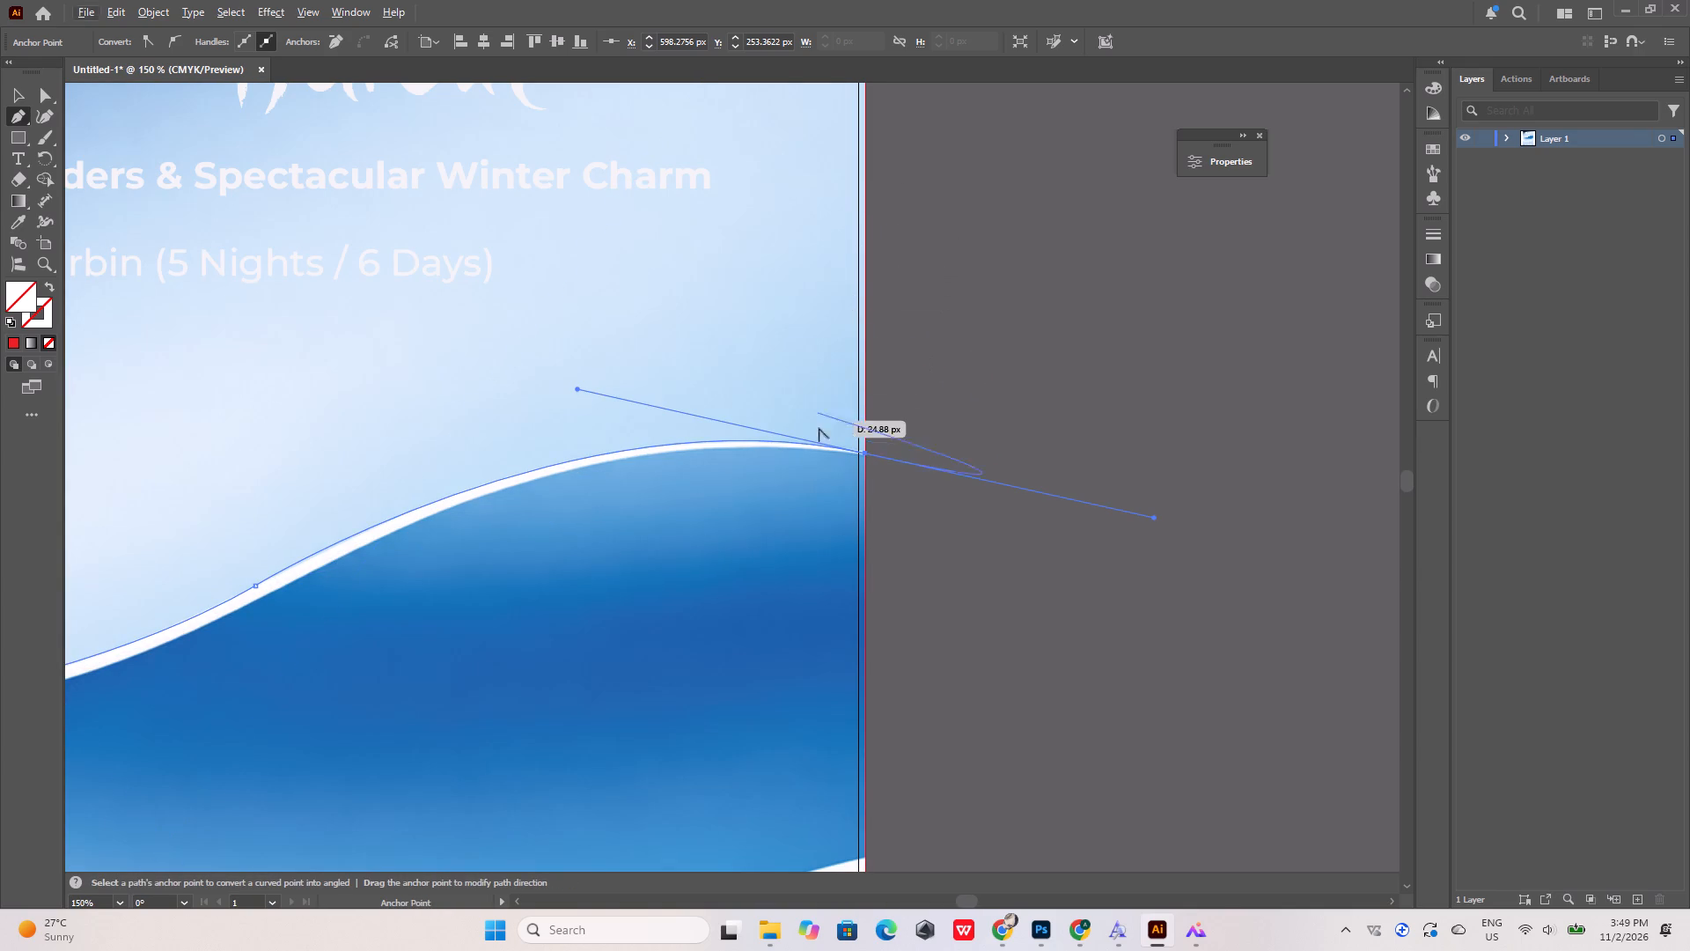
ctrl+click(863, 453)
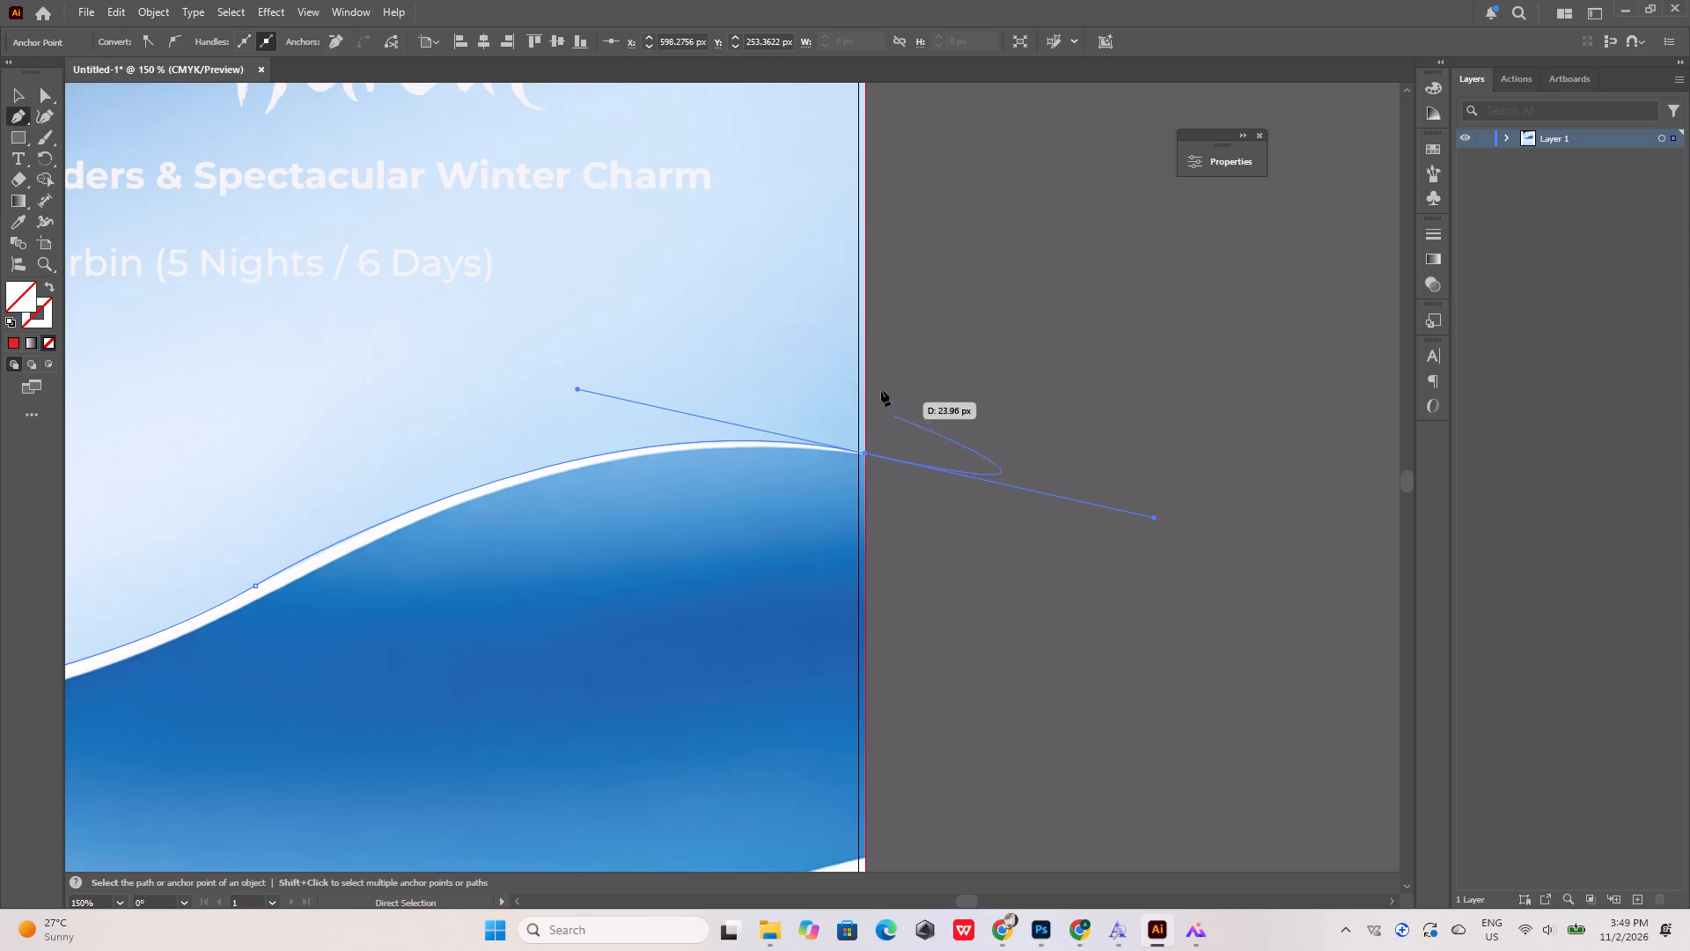
alt+scroll(864, 396, down, 5)
alt+scroll(862, 405, up, 5)
alt+click(866, 425)
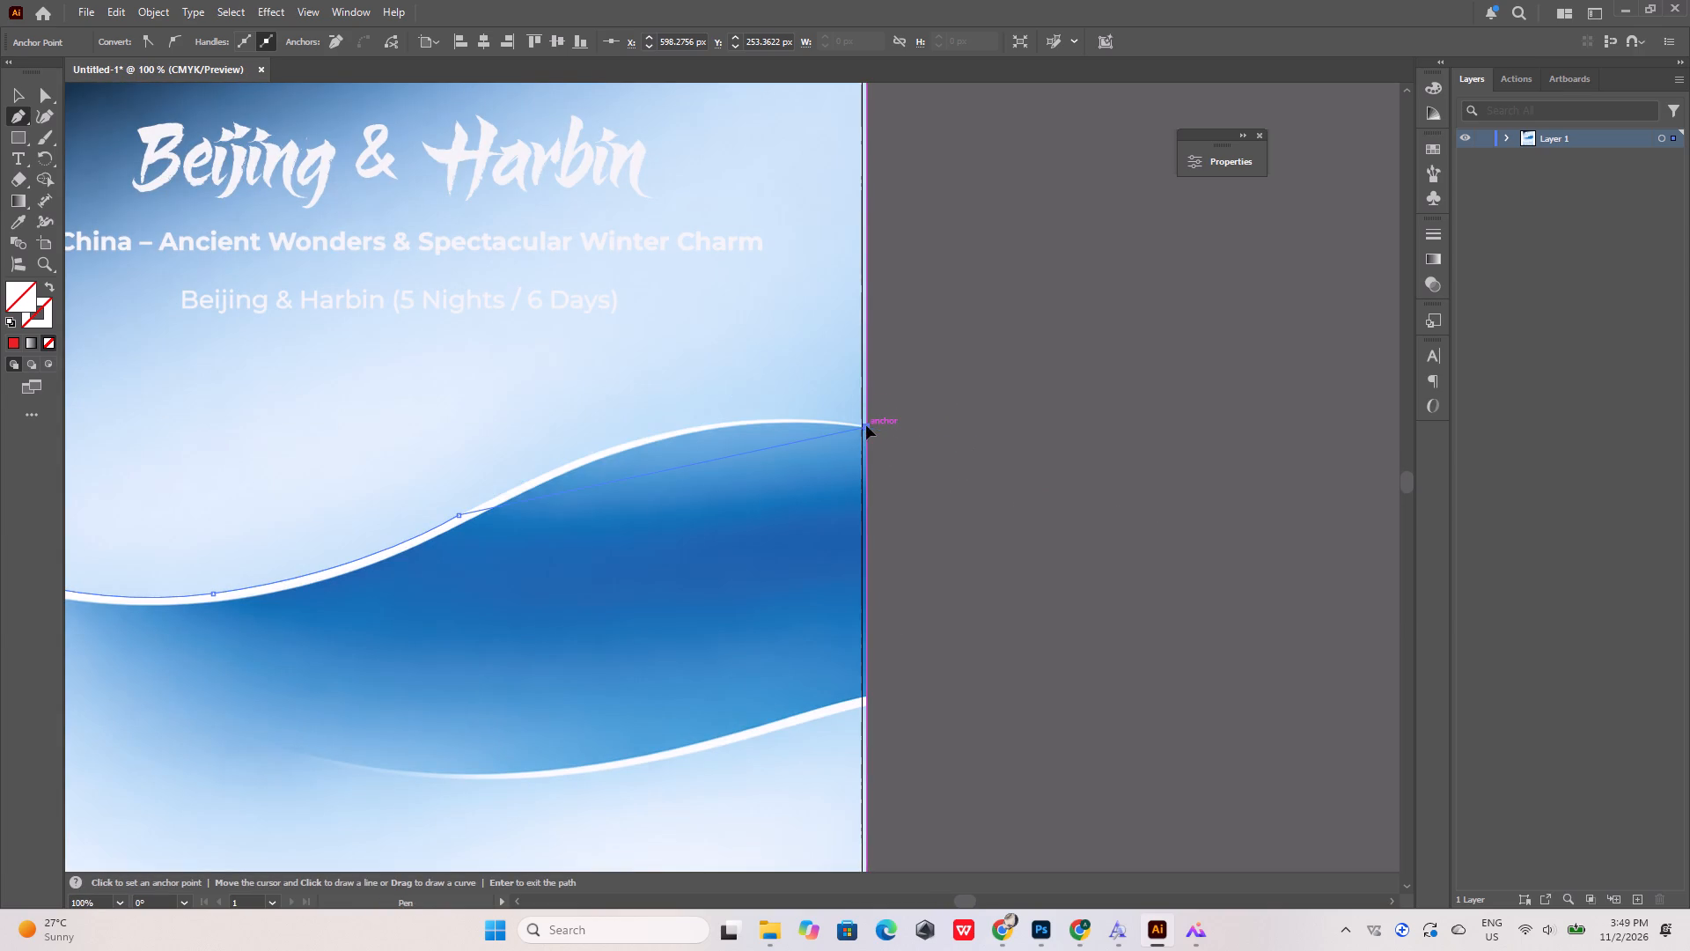
key(ctrl+z)
Continue the wave path through the artboard's top-right and top-left bleed corners and back to its starting anchor on the left bleed edge.
alt+scroll(863, 461, down, 5)
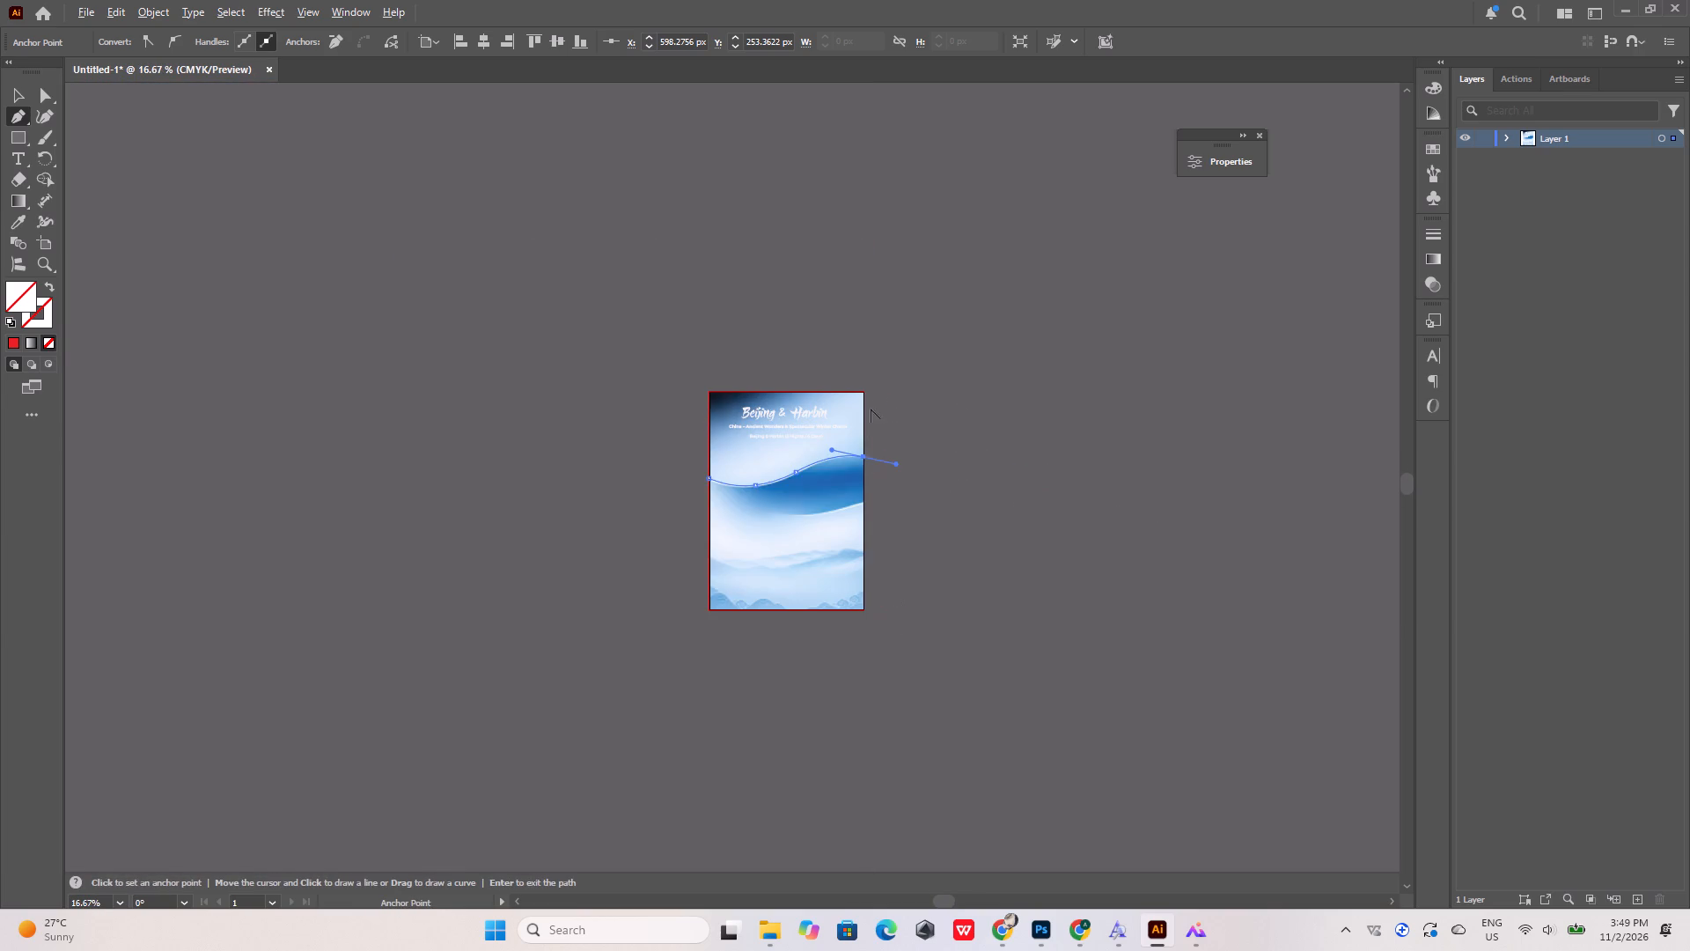
alt+scroll(865, 396, up, 5)
click(859, 363)
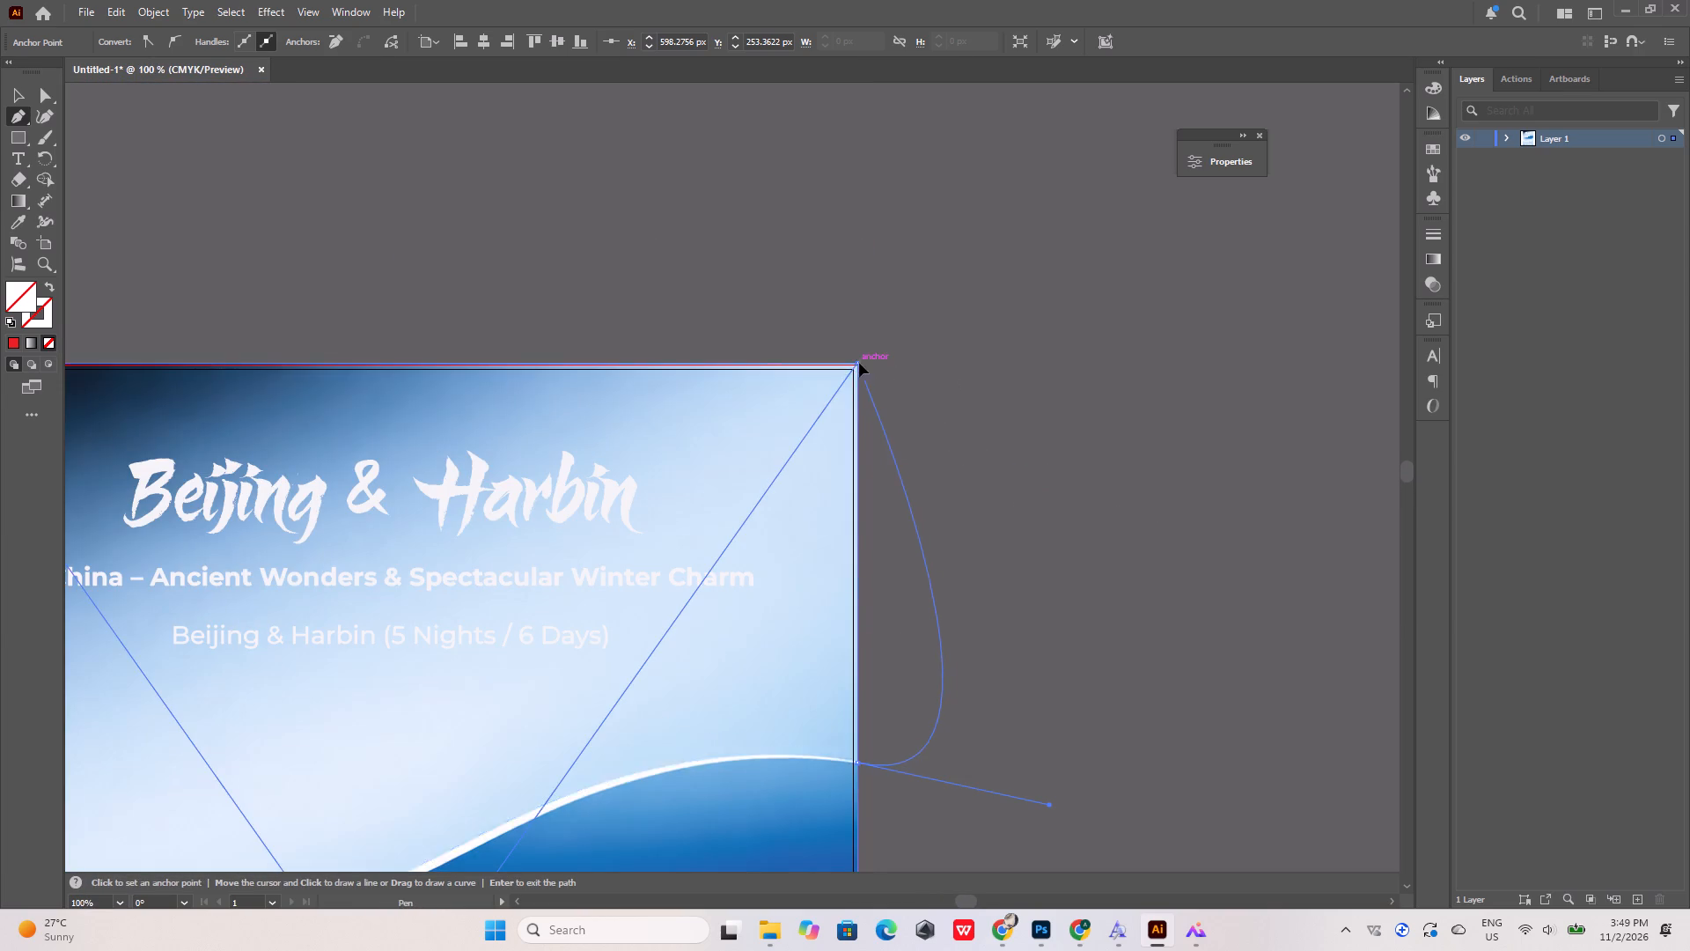
alt+scroll(859, 363, down, 5)
alt+scroll(638, 365, up, 4)
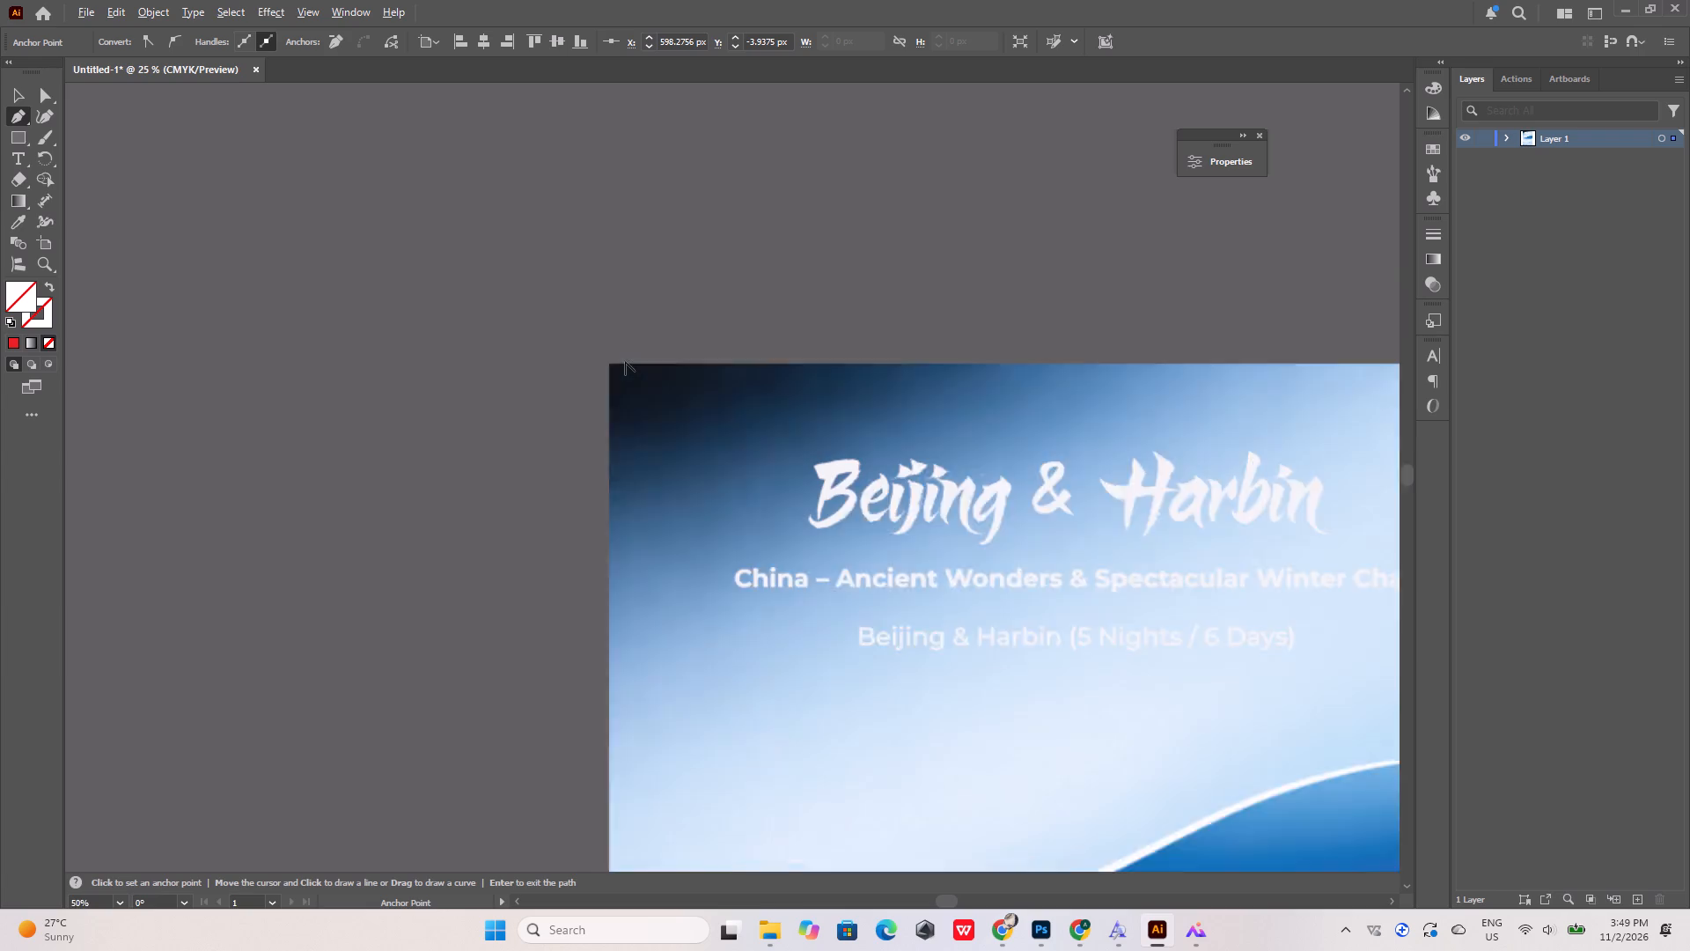
alt+scroll(625, 361, up, 1)
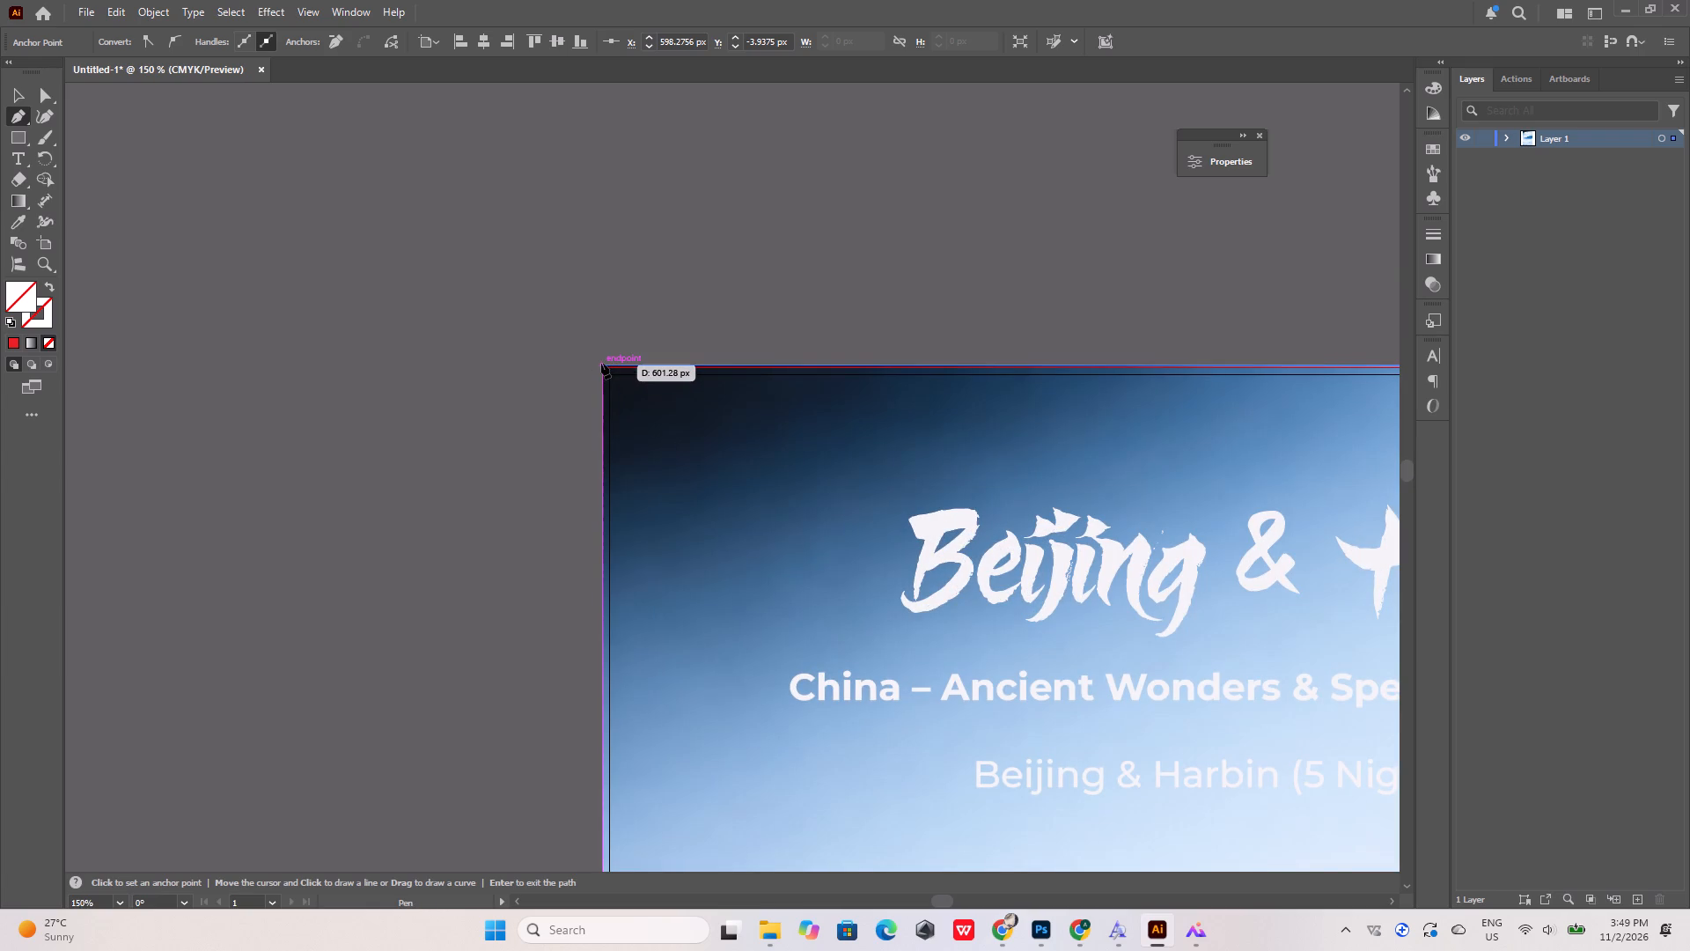
shift+click(601, 363)
alt+scroll(606, 327, down, 5)
alt+scroll(606, 402, up, 4)
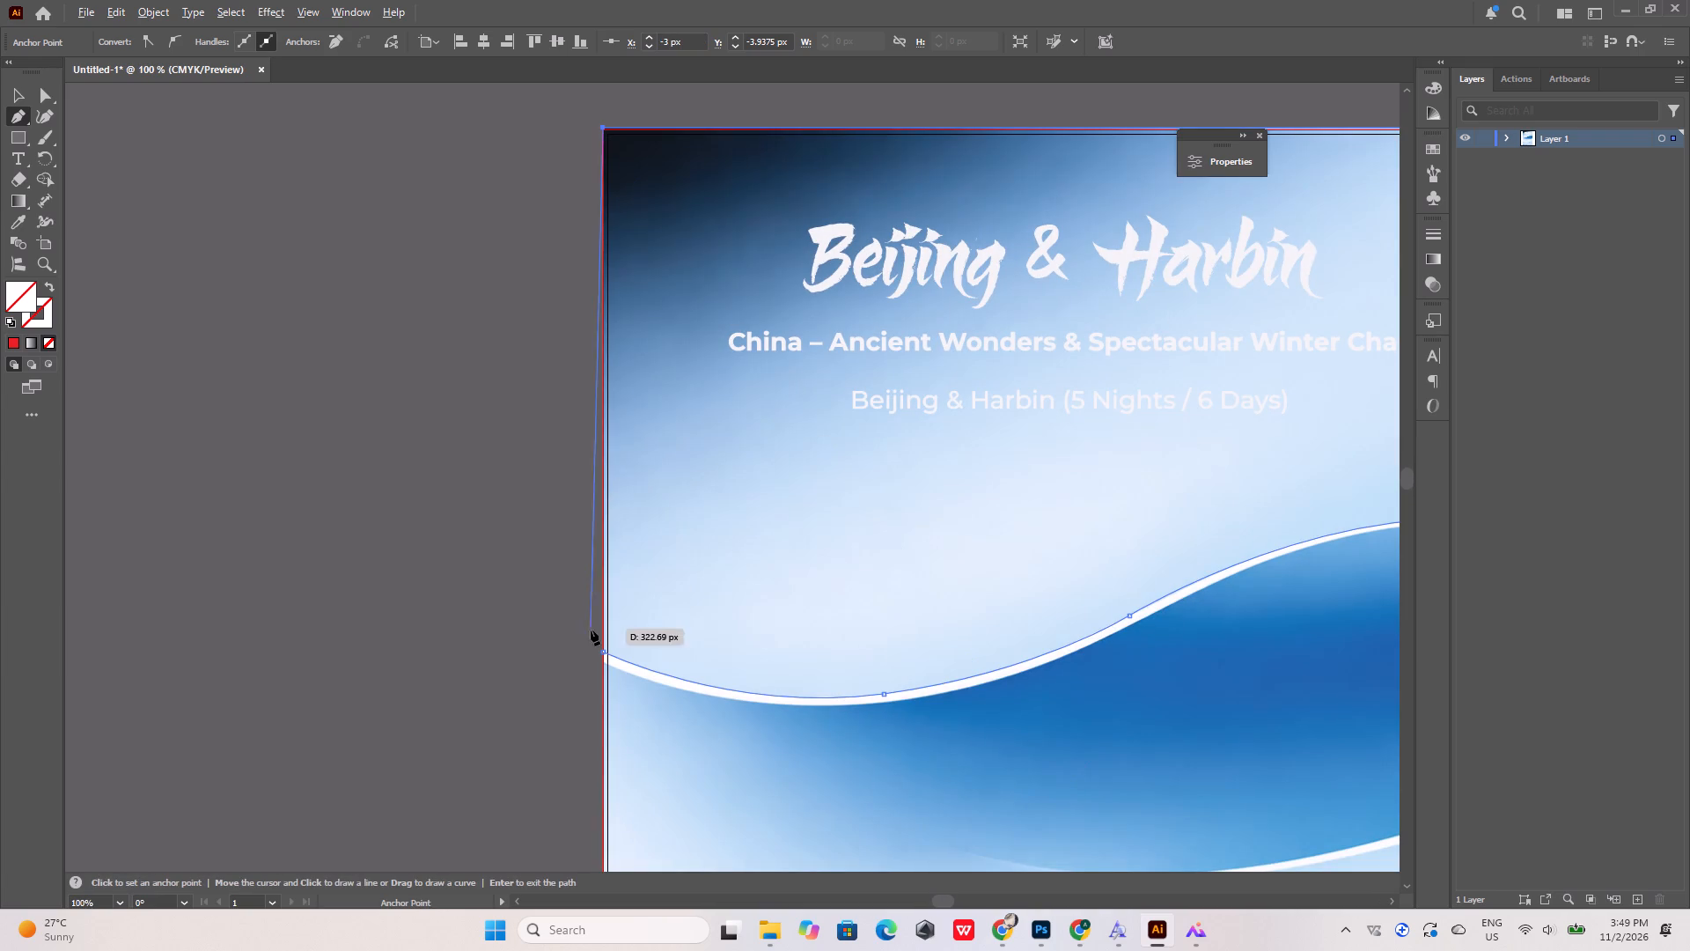
click(603, 652)
alt+scroll(372, 561, down, 6)
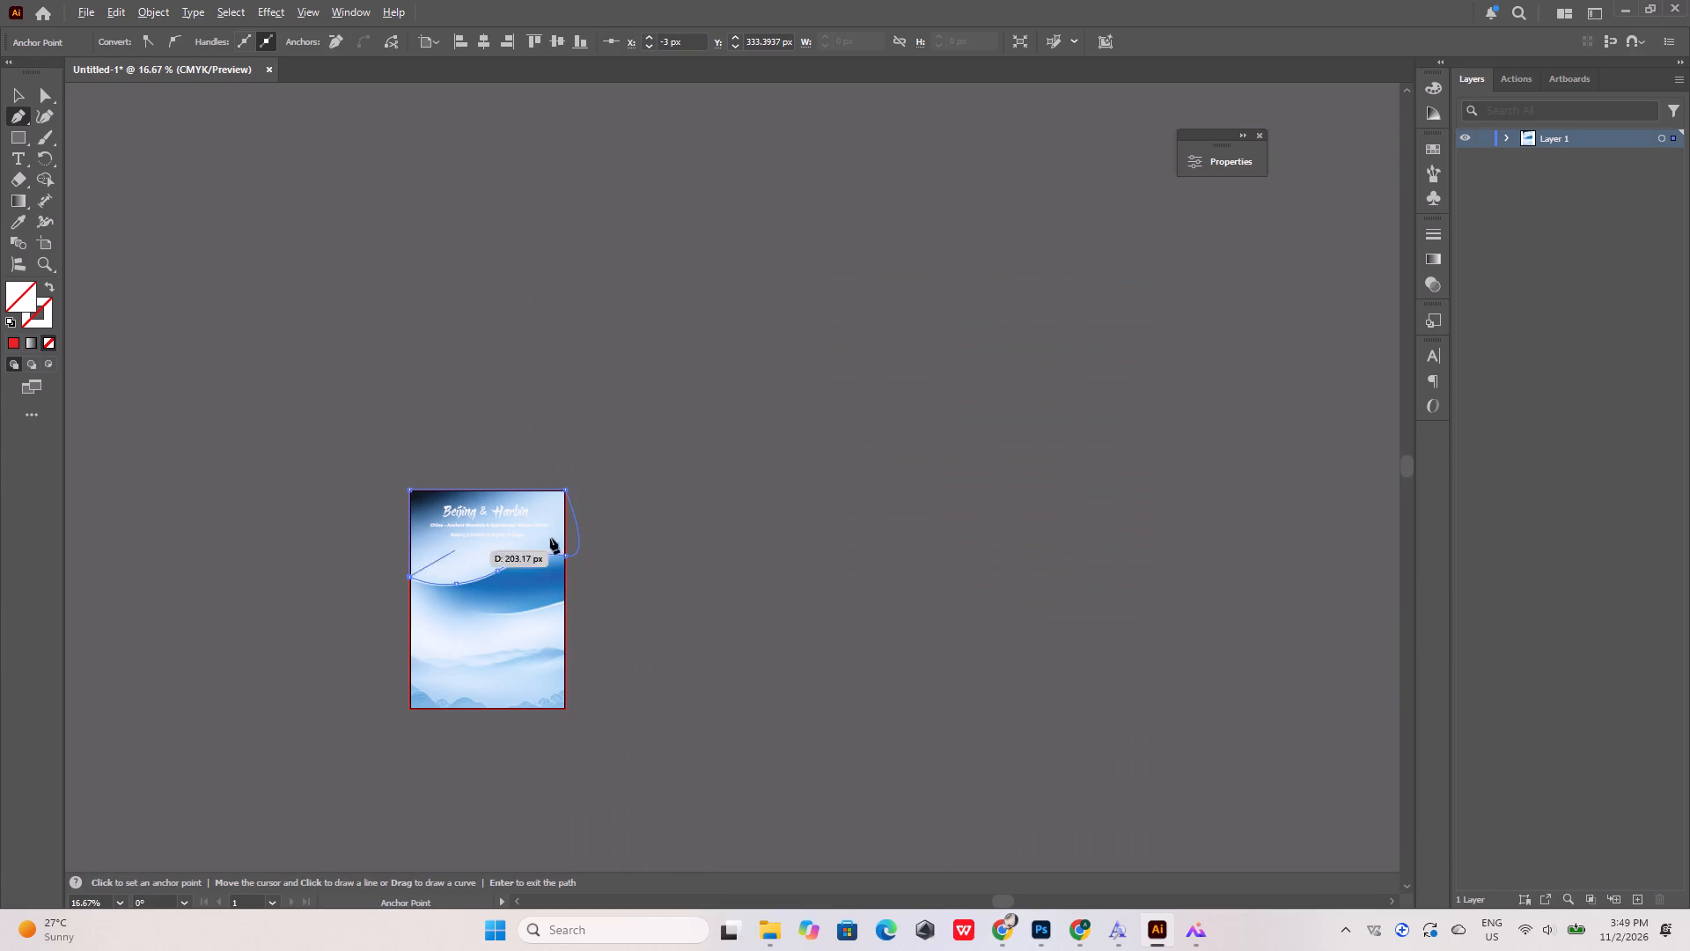
key(Escape)
Redirect the right bleed-edge anchor's outgoing handle up to the top-right bleed corner to straighten the header shape's right side.
alt+scroll(577, 545, up, 6)
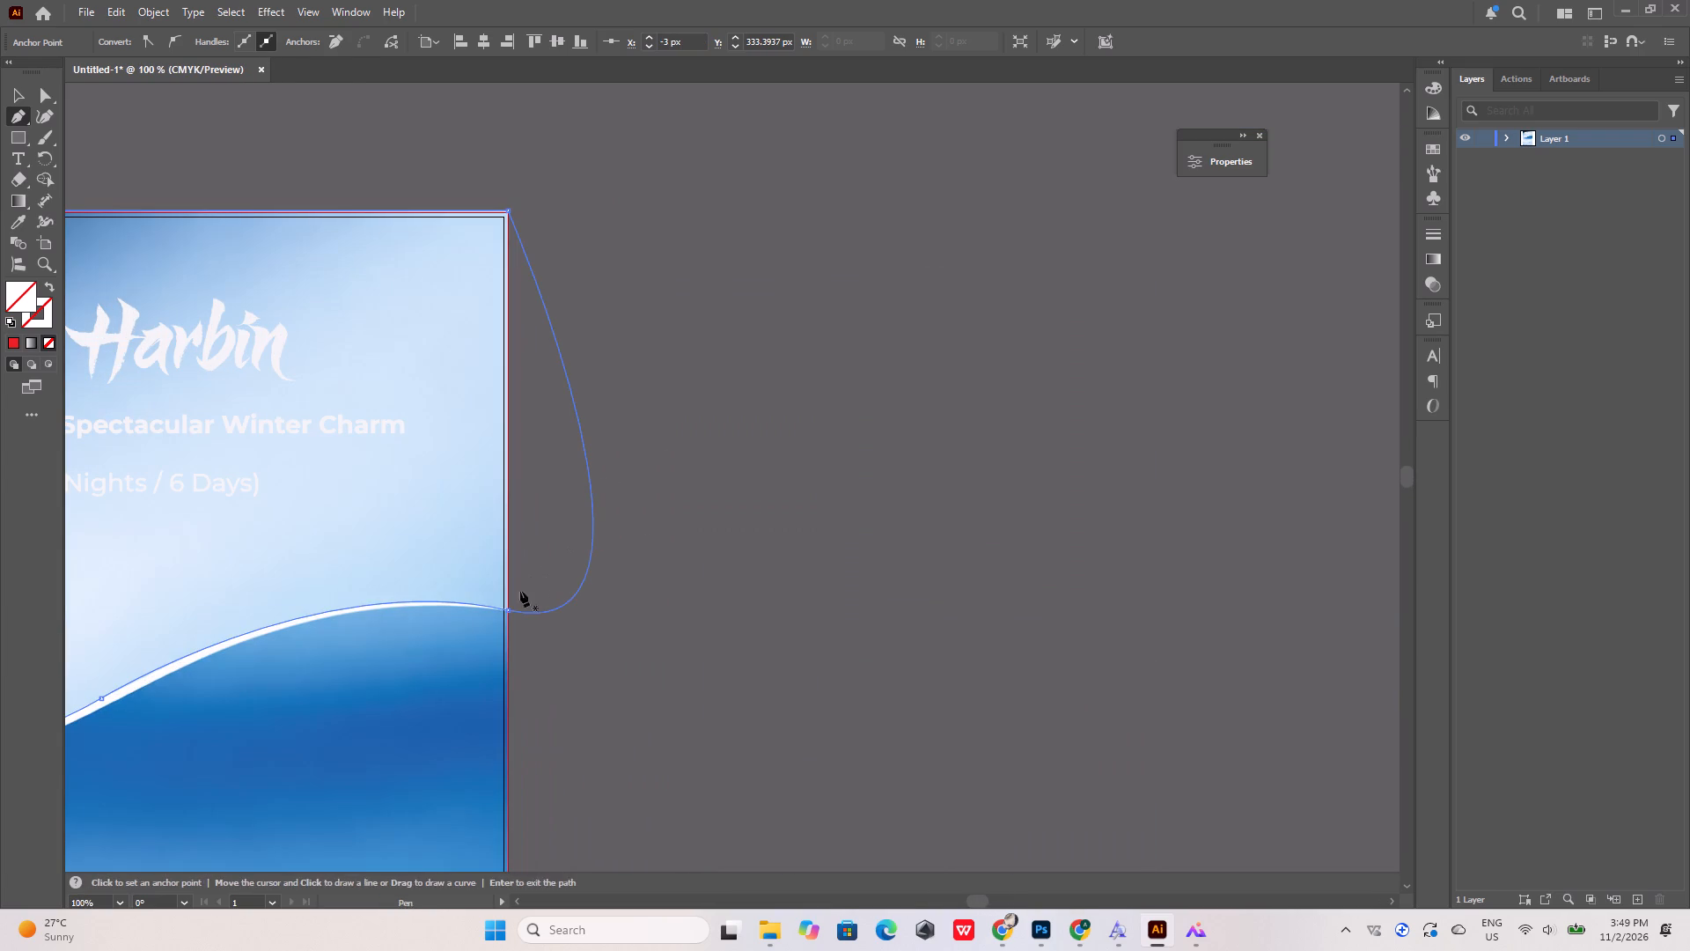
ctrl+click(510, 611)
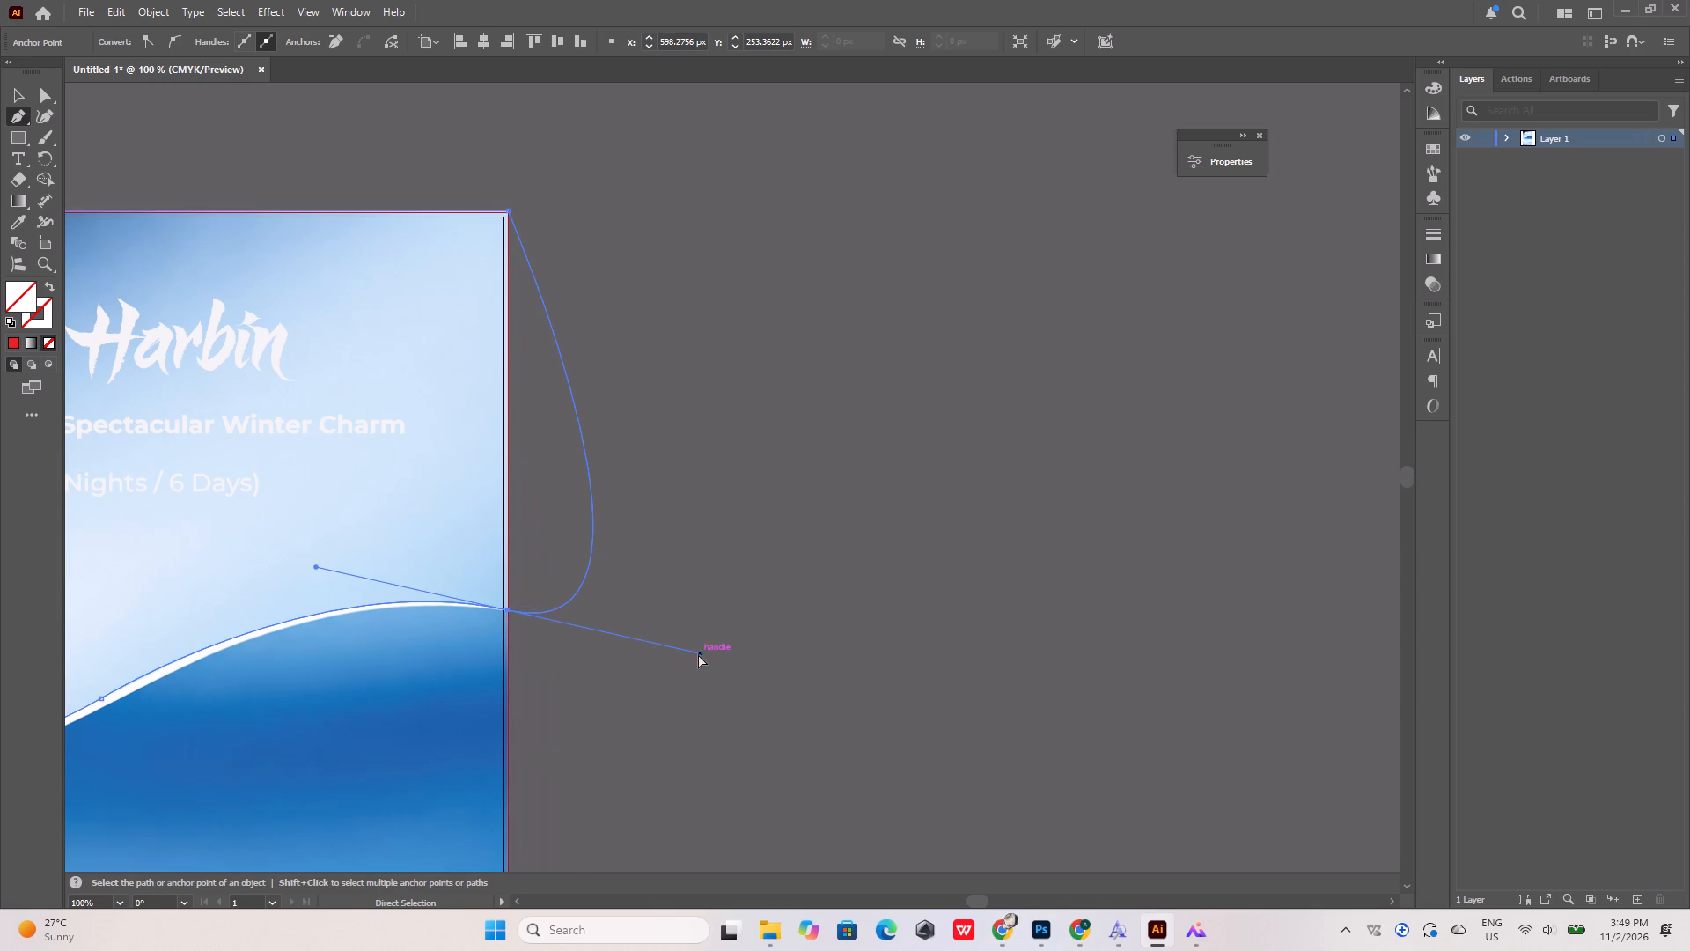
alt+drag(701, 654, 555, 329)
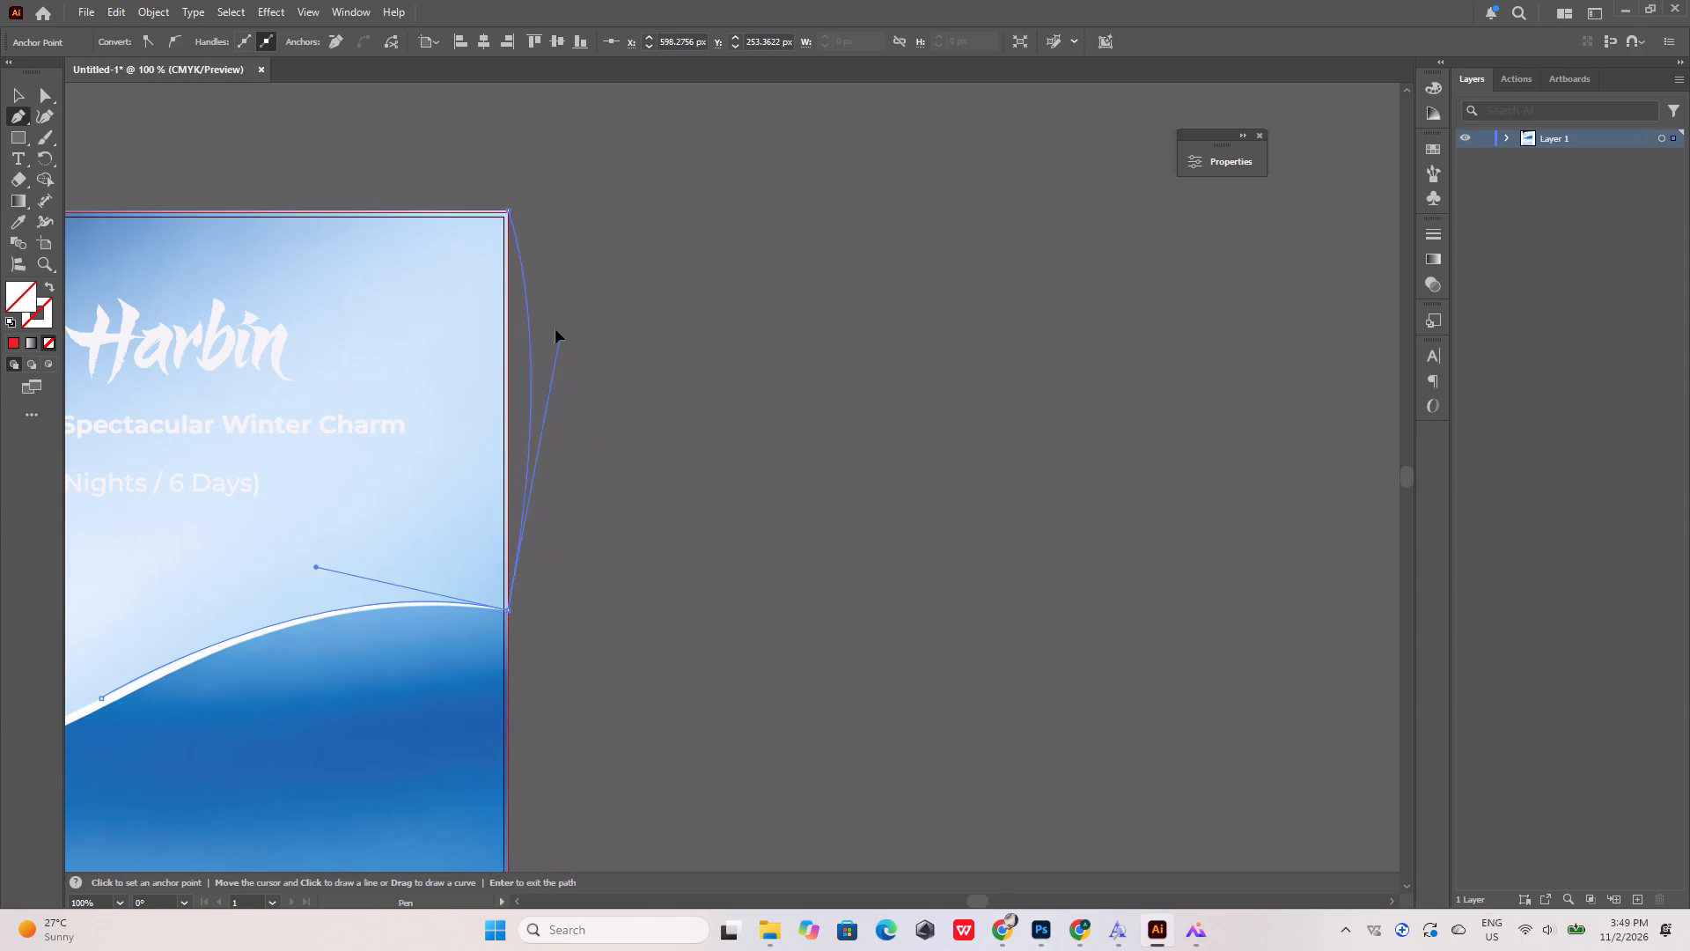
alt+drag(555, 329, 506, 208)
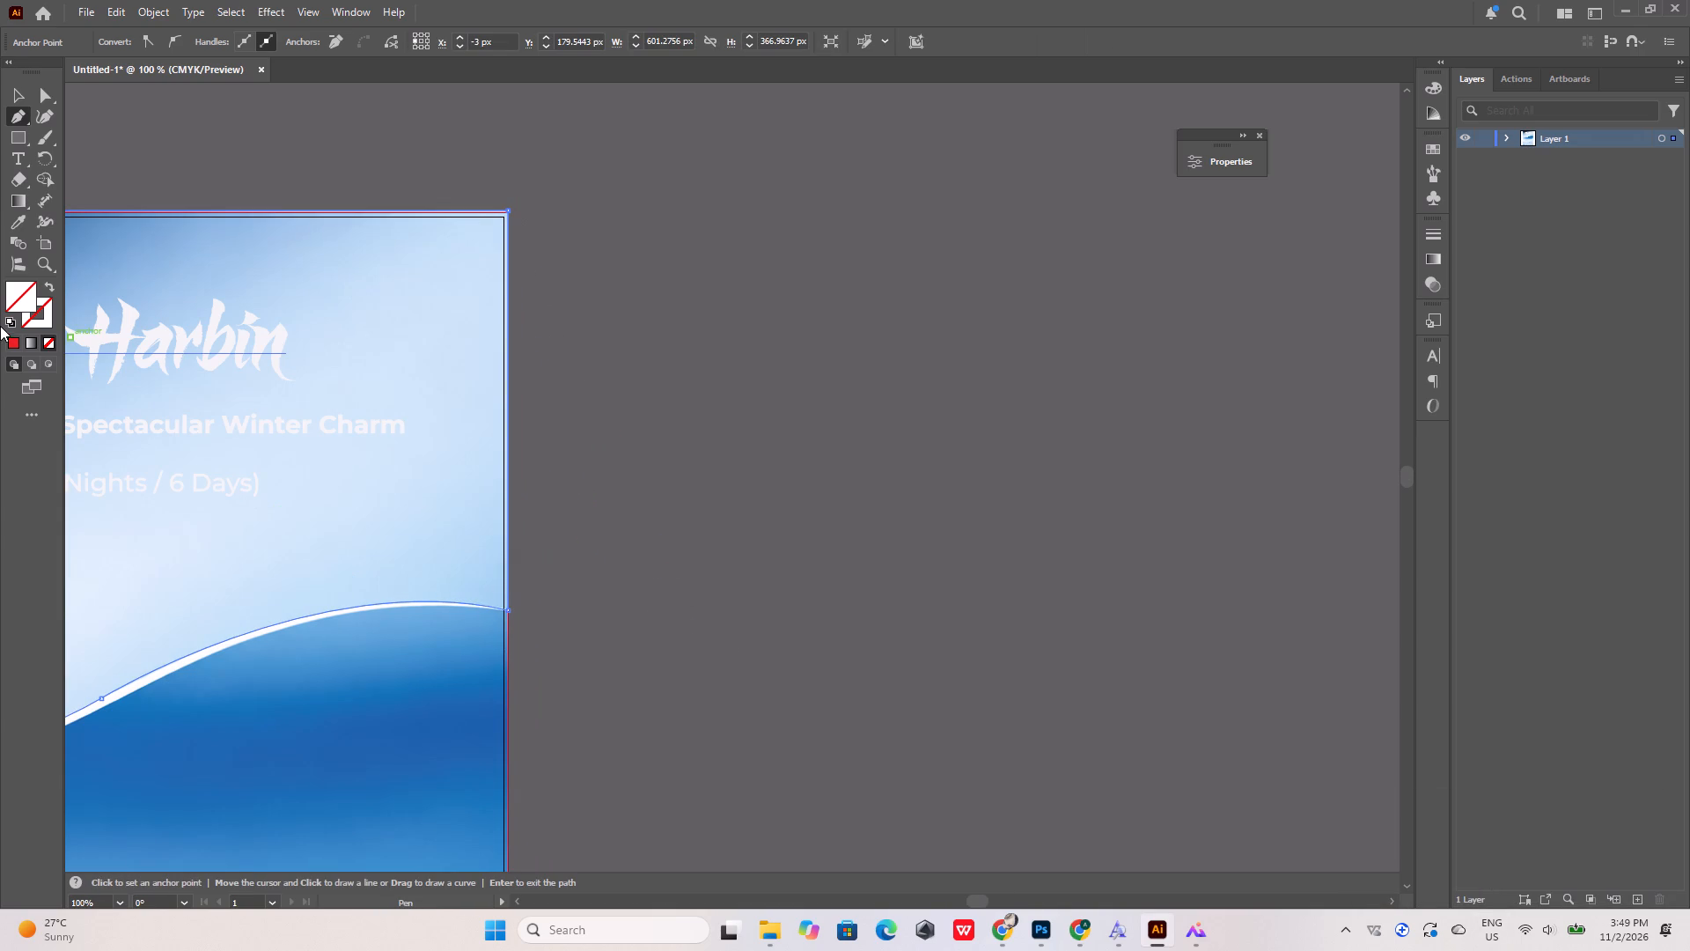
Fill the wave-edged header shape with red #ff0000.
click(27, 286)
double_click(27, 286)
drag(560, 638, 720, 573)
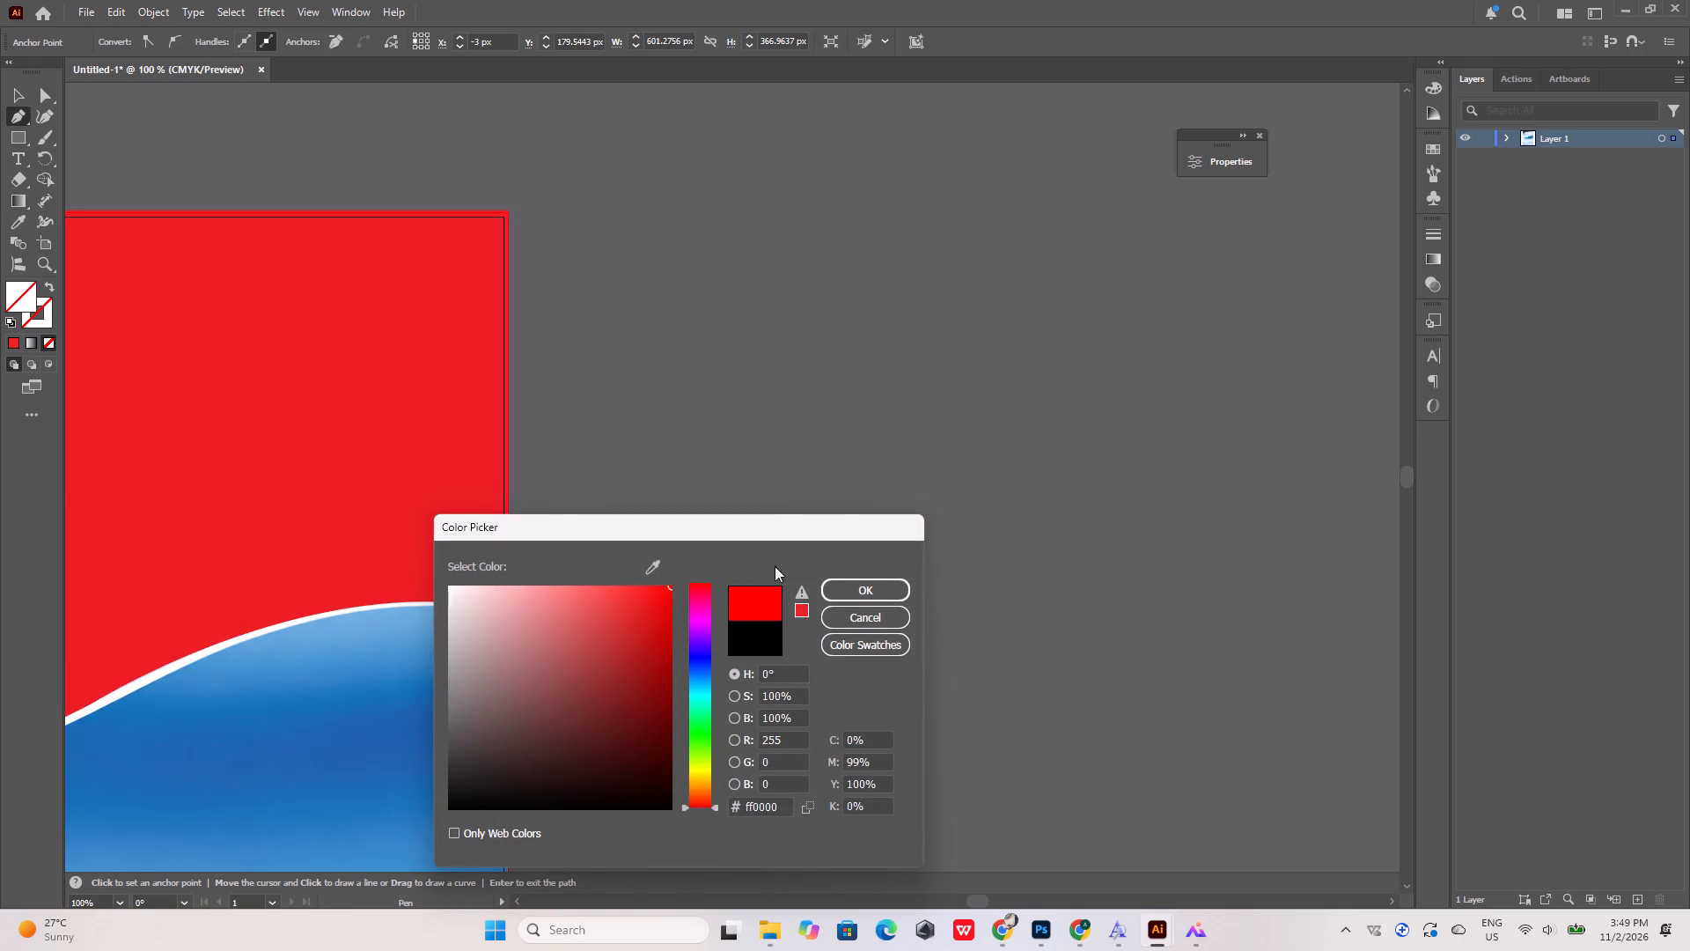
click(885, 587)
alt+scroll(861, 379, down, 9)
alt+scroll(861, 392, up, 8)
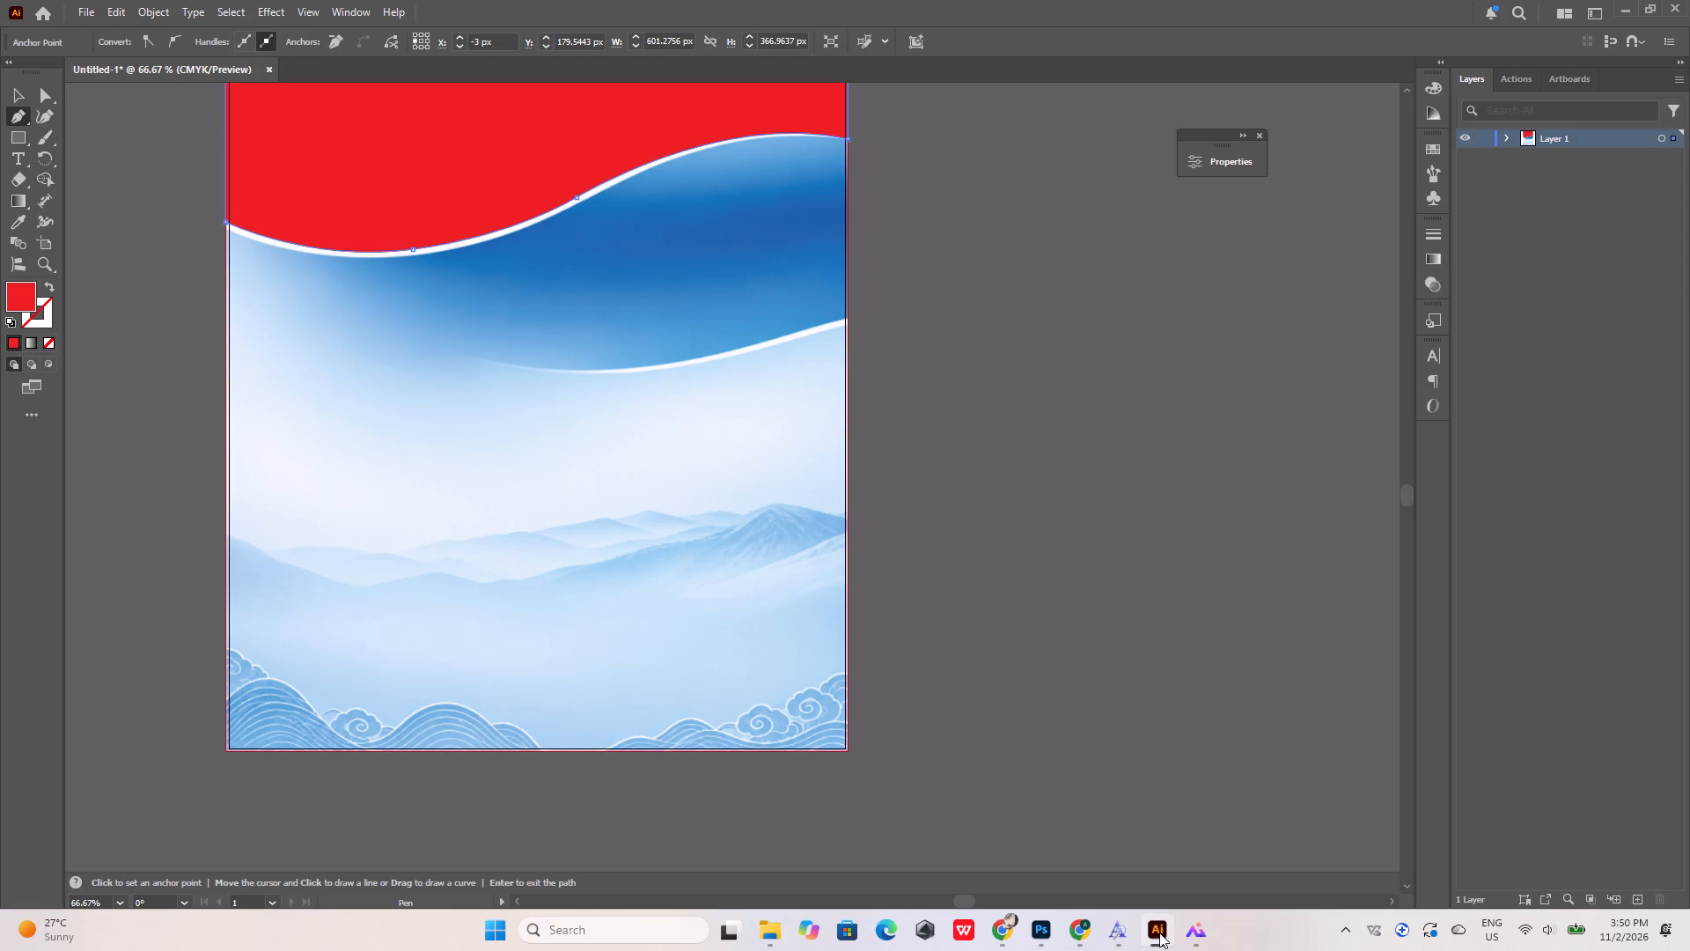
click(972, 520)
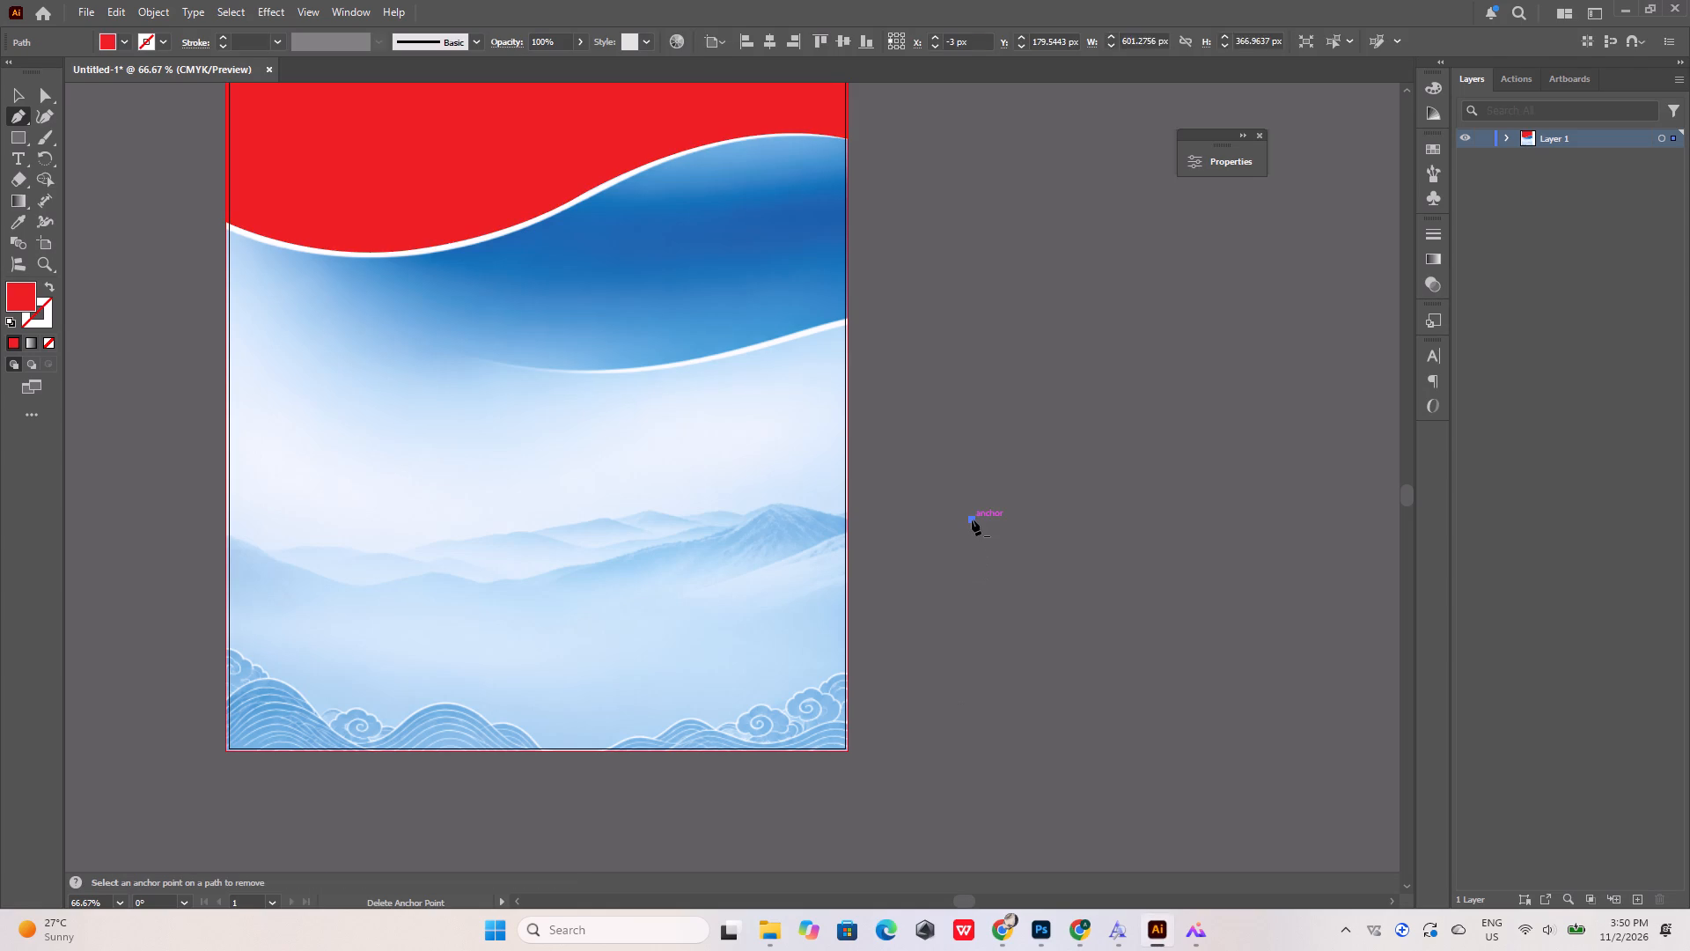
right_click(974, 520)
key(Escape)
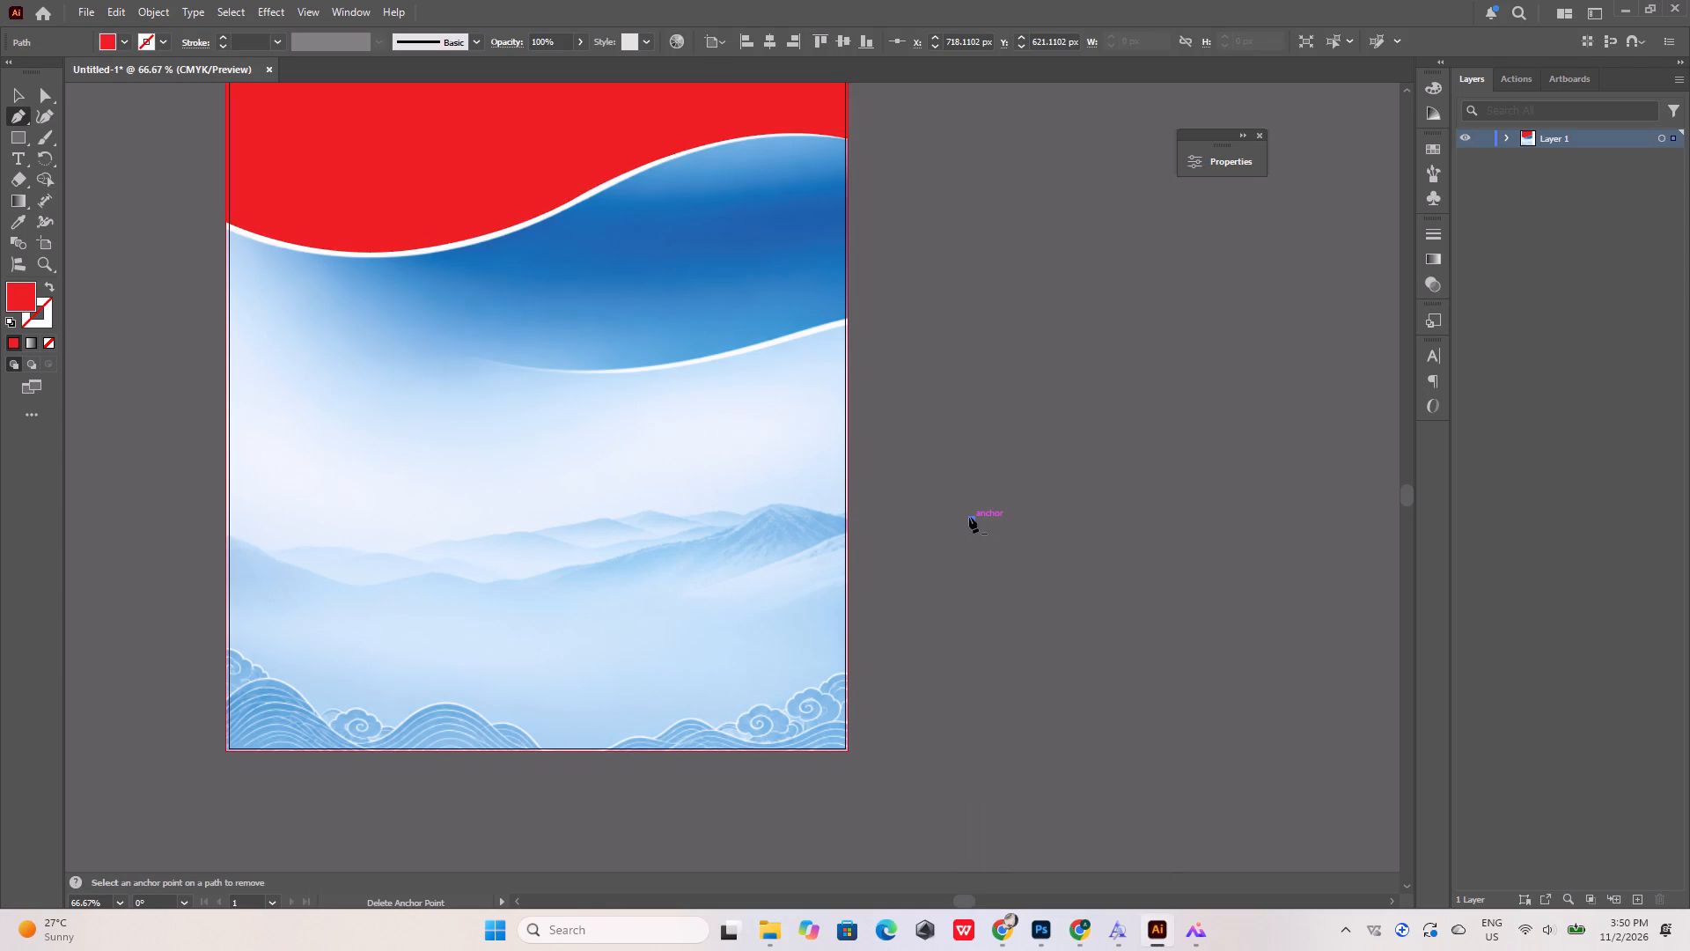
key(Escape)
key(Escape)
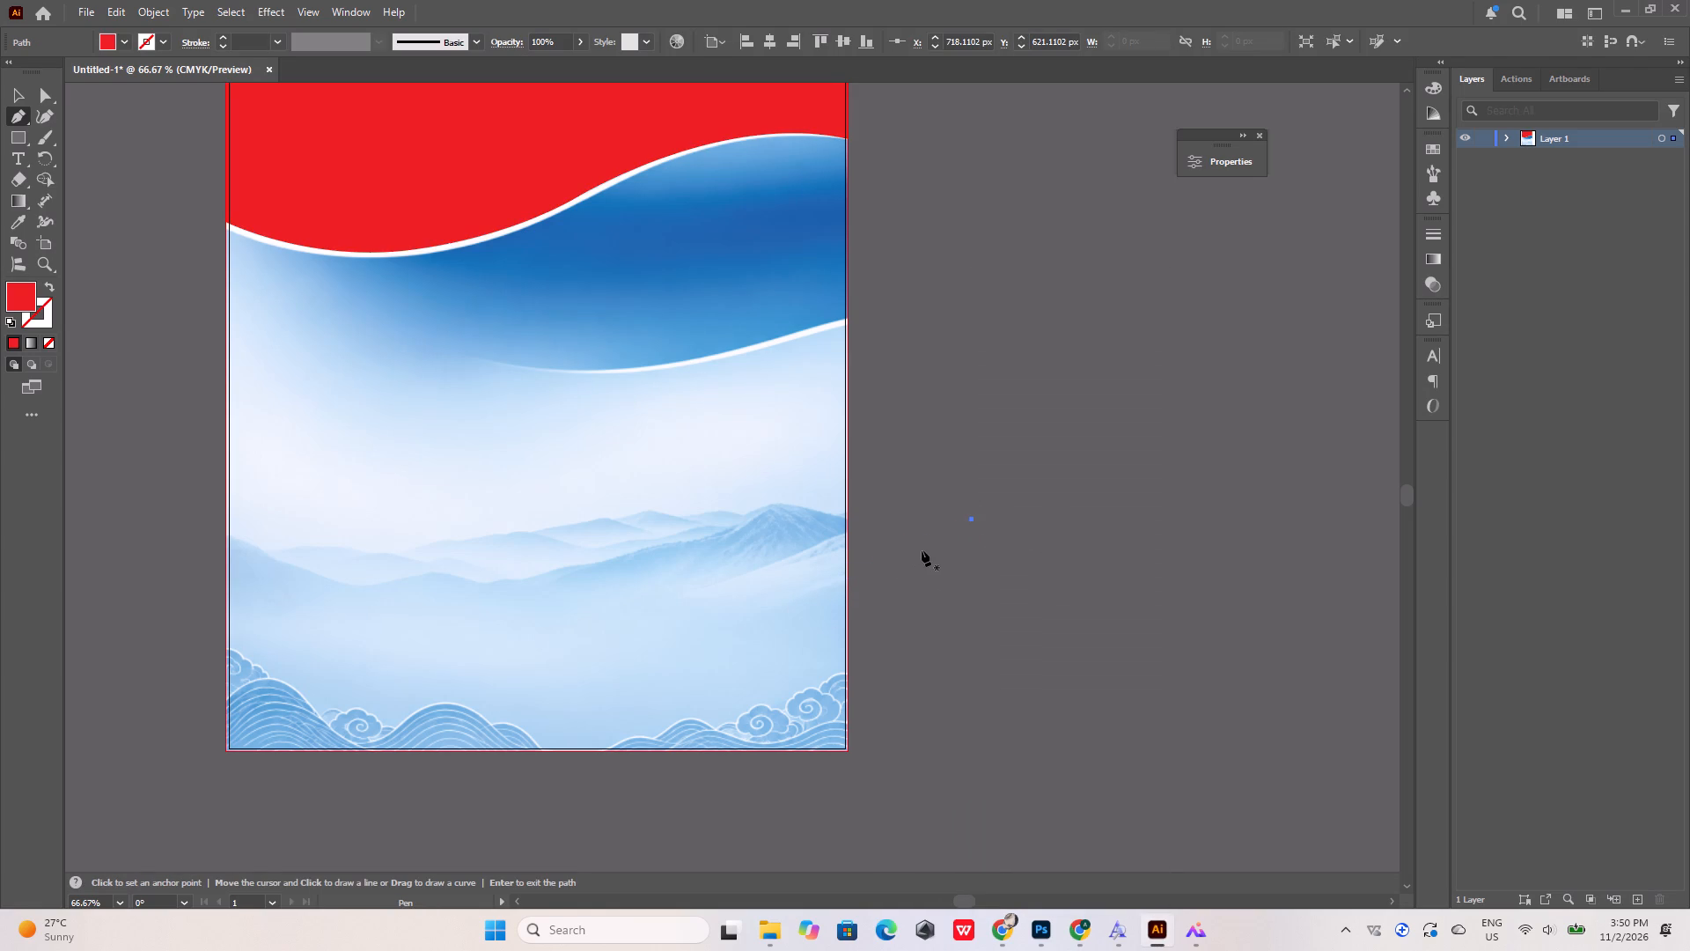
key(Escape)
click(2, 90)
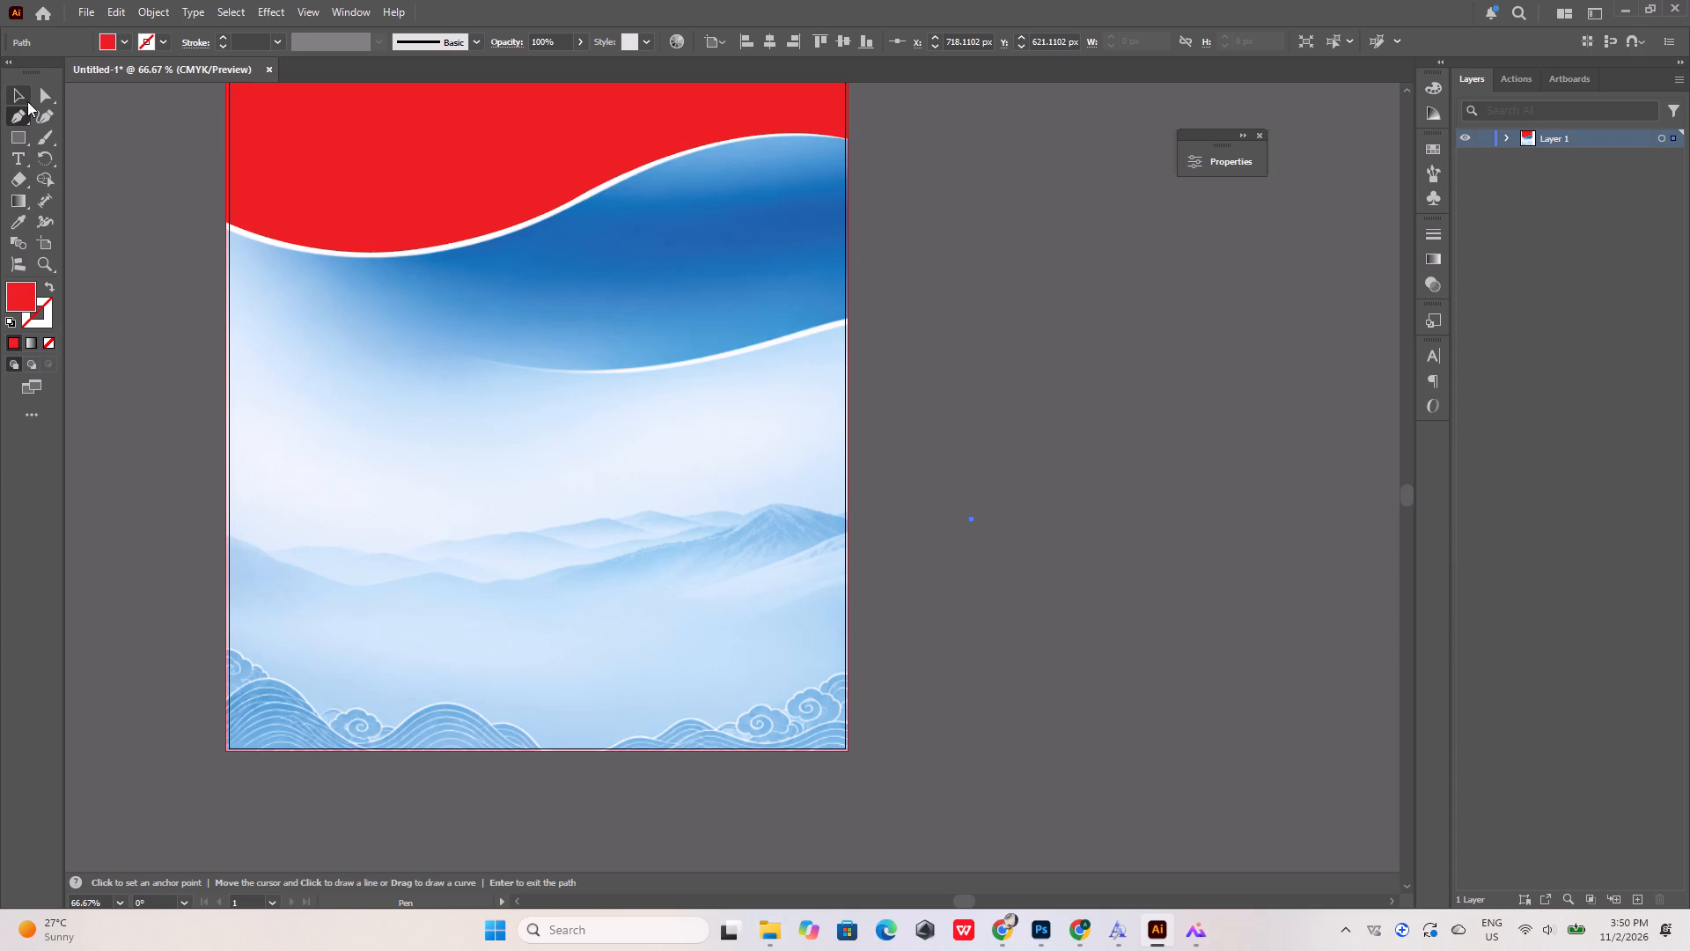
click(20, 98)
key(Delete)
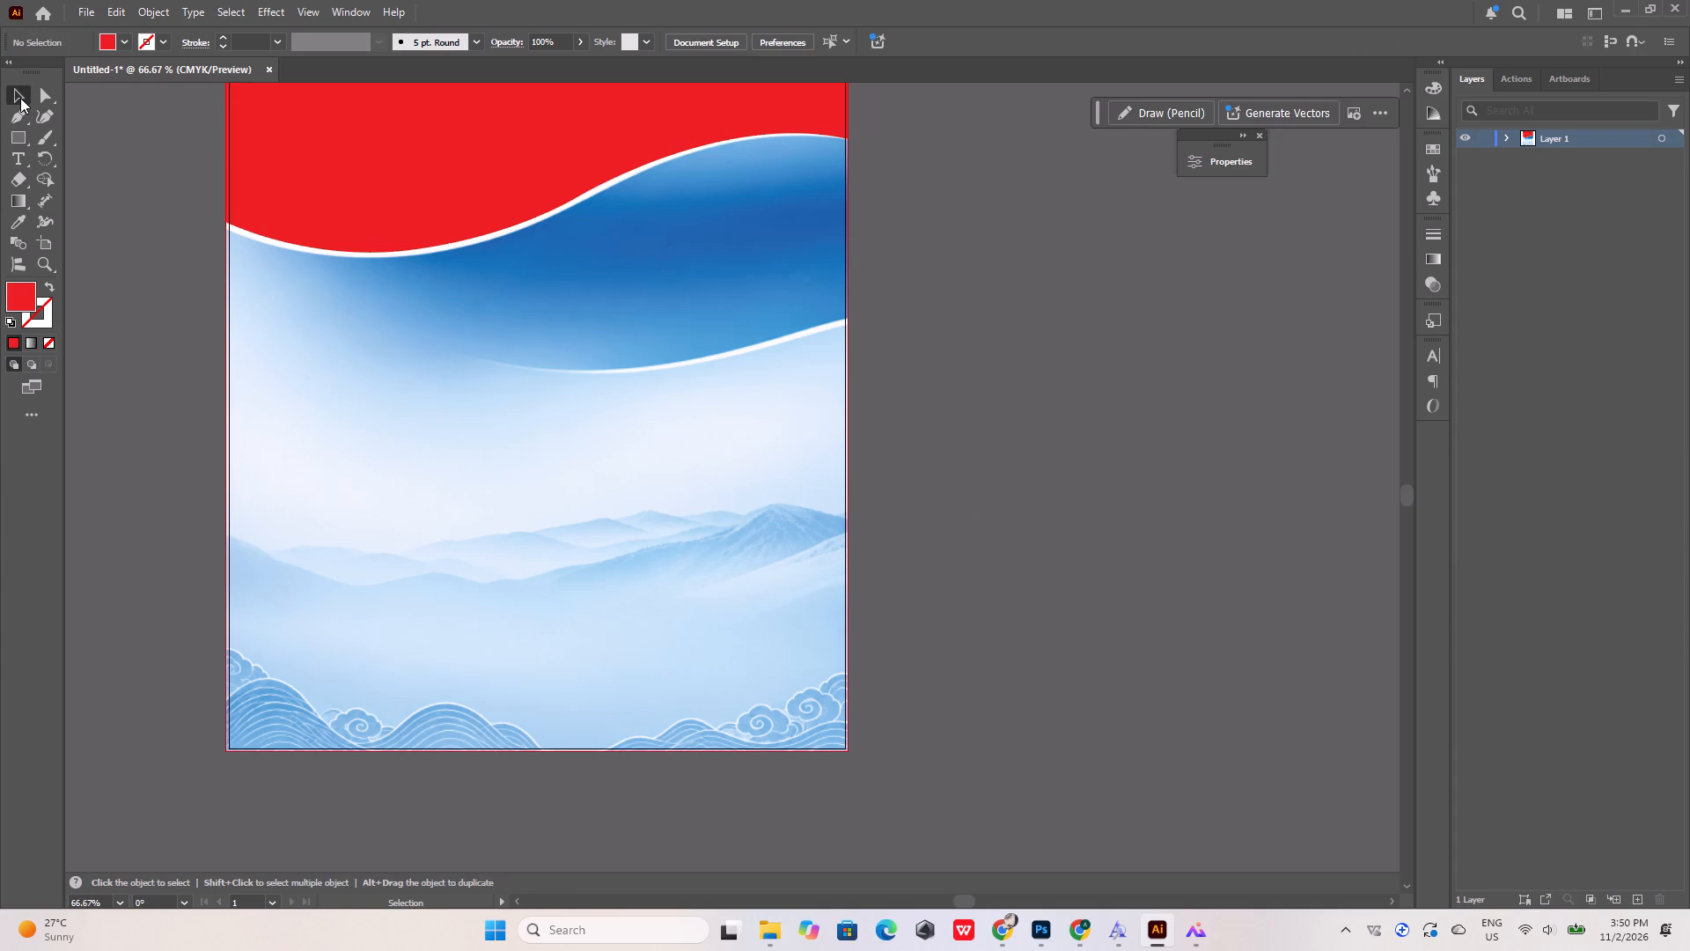
Start a Pen path on the right bleed edge below the header's white stripe, curve it along the upper wave edge, and remove its fill.
alt+scroll(821, 119, up, 6)
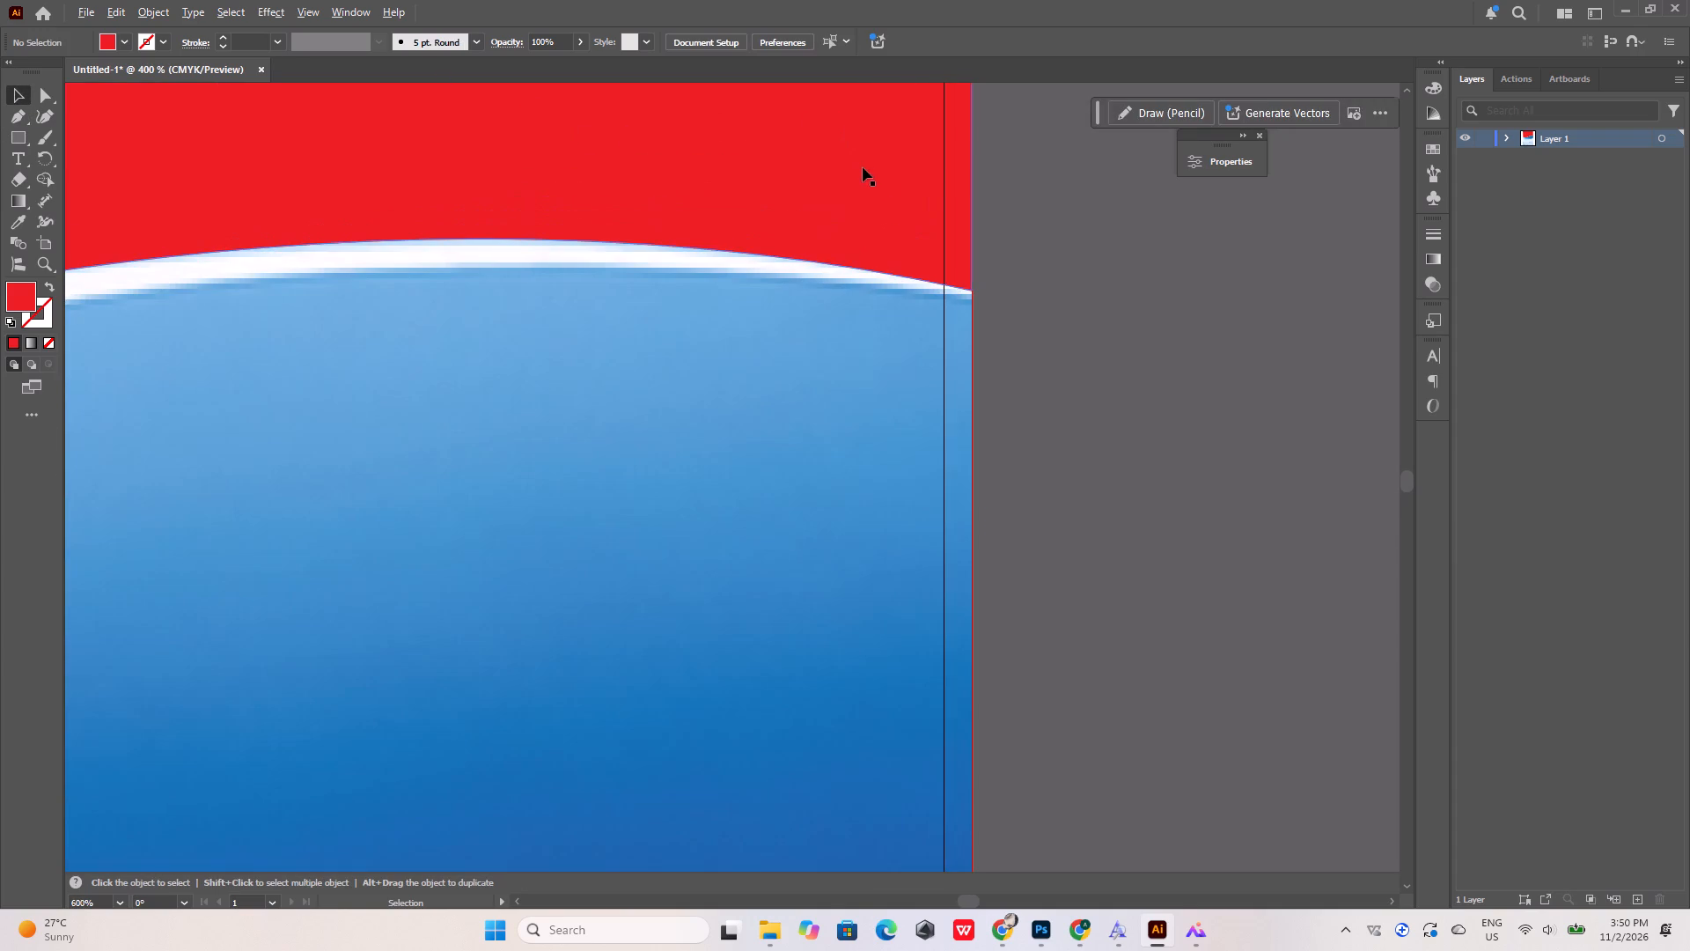
key(p)
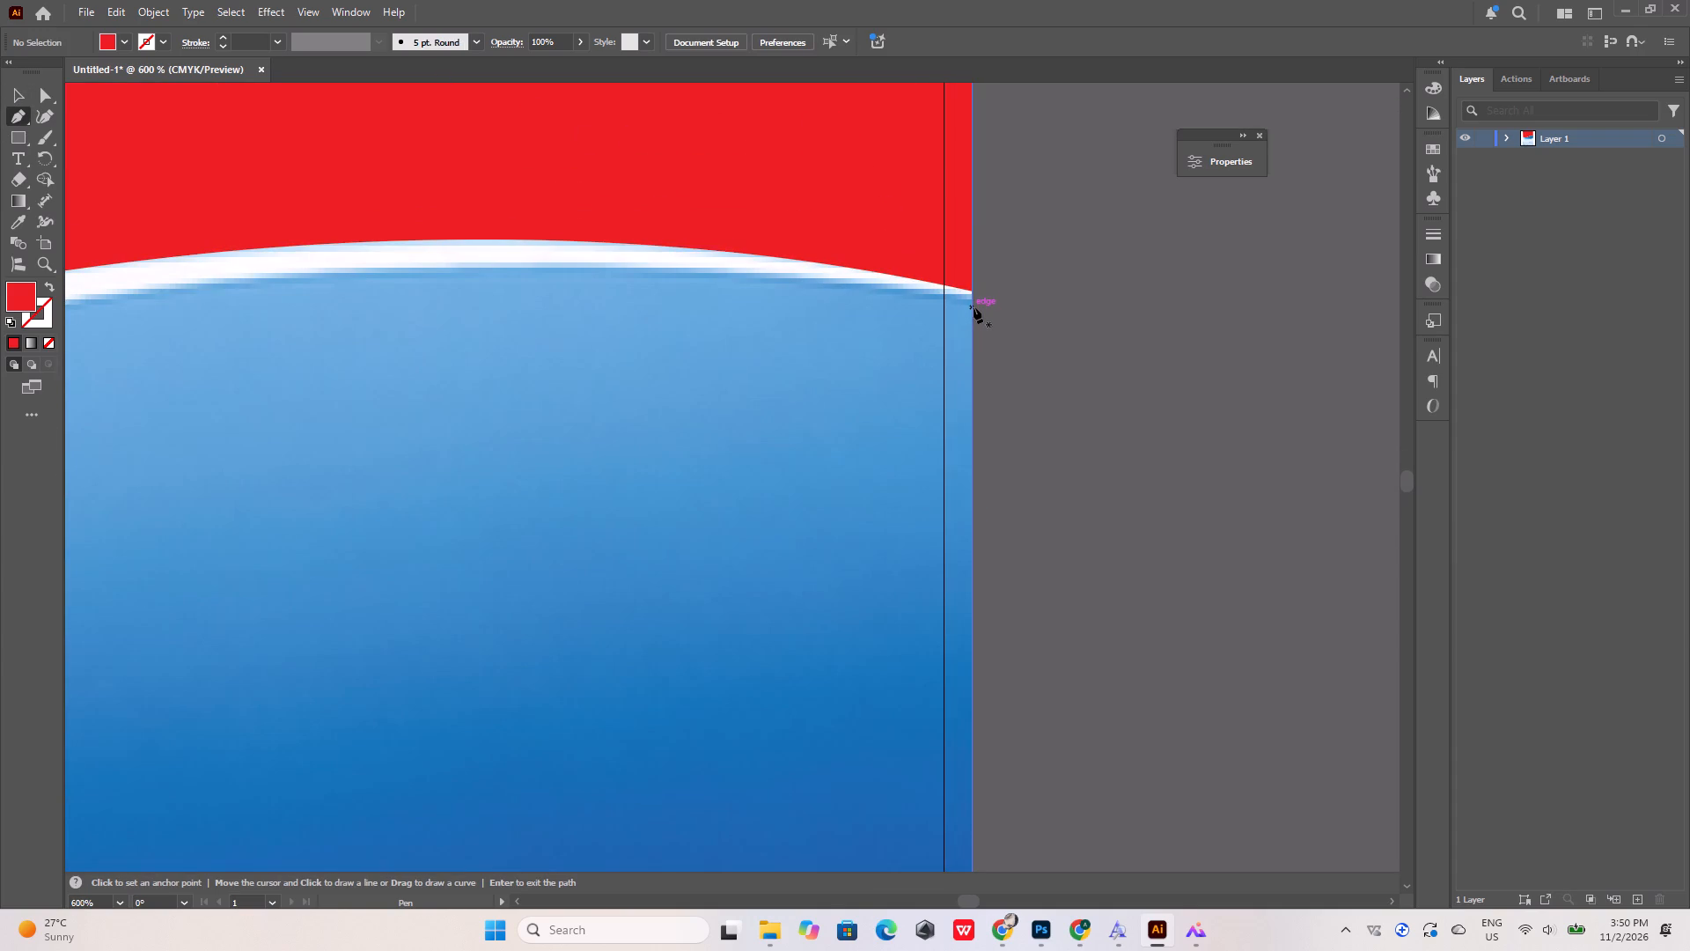
click(971, 304)
alt+scroll(971, 304, down, 5)
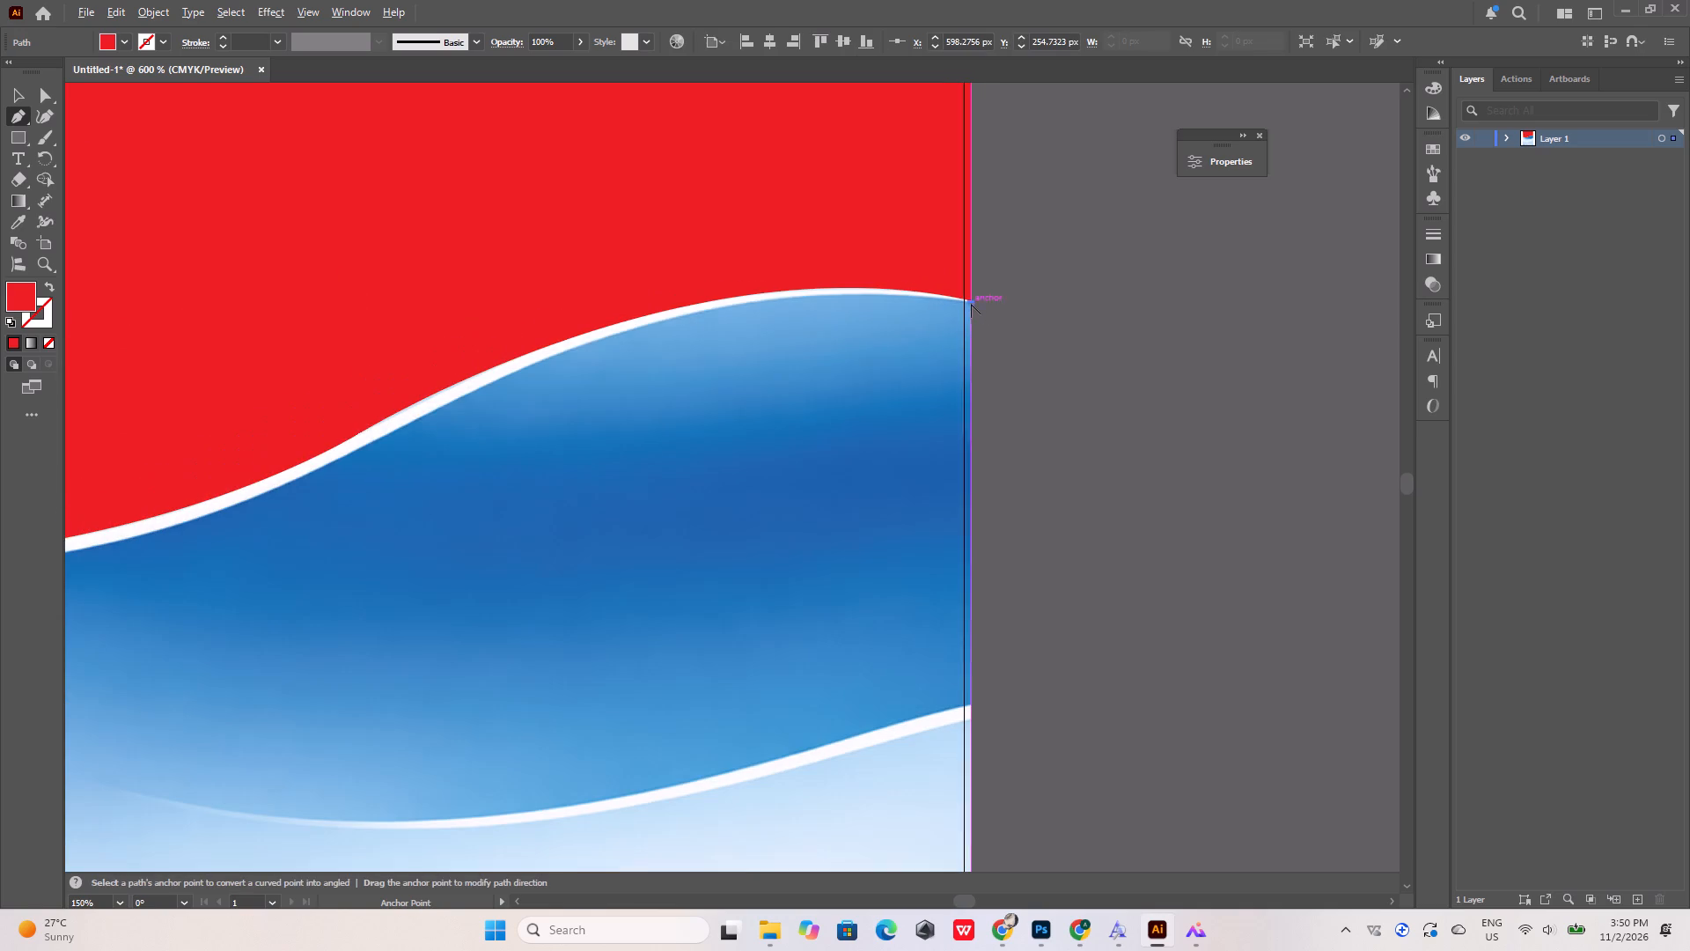
drag(455, 399, 400, 498)
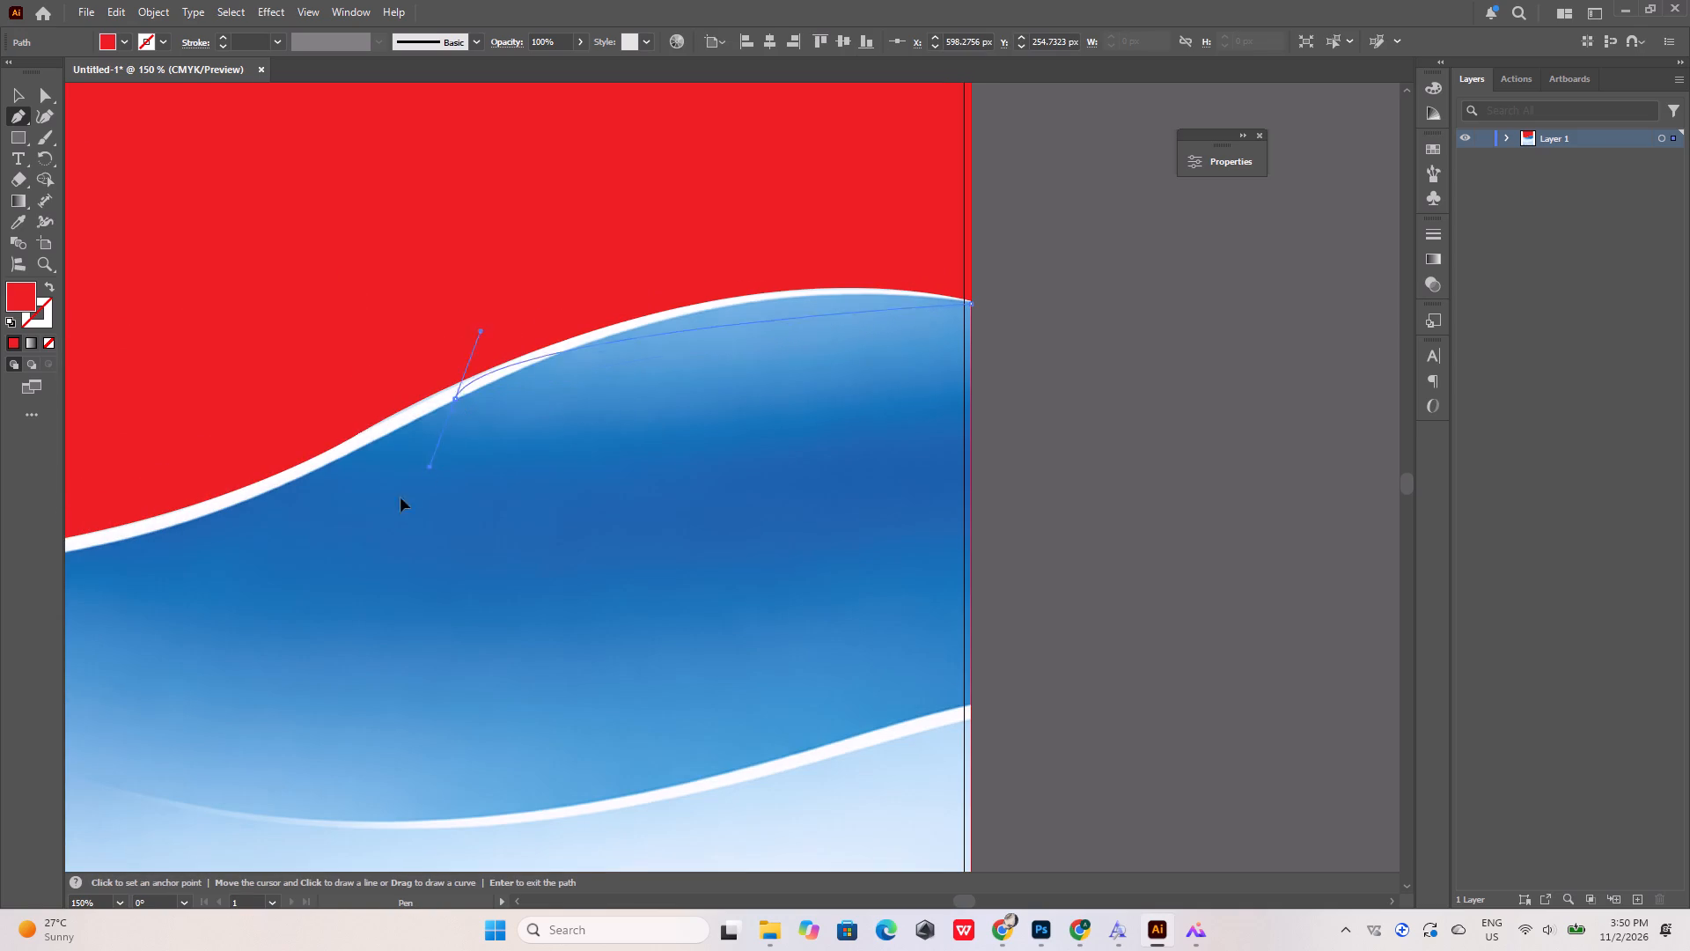
drag(400, 498, 200, 540)
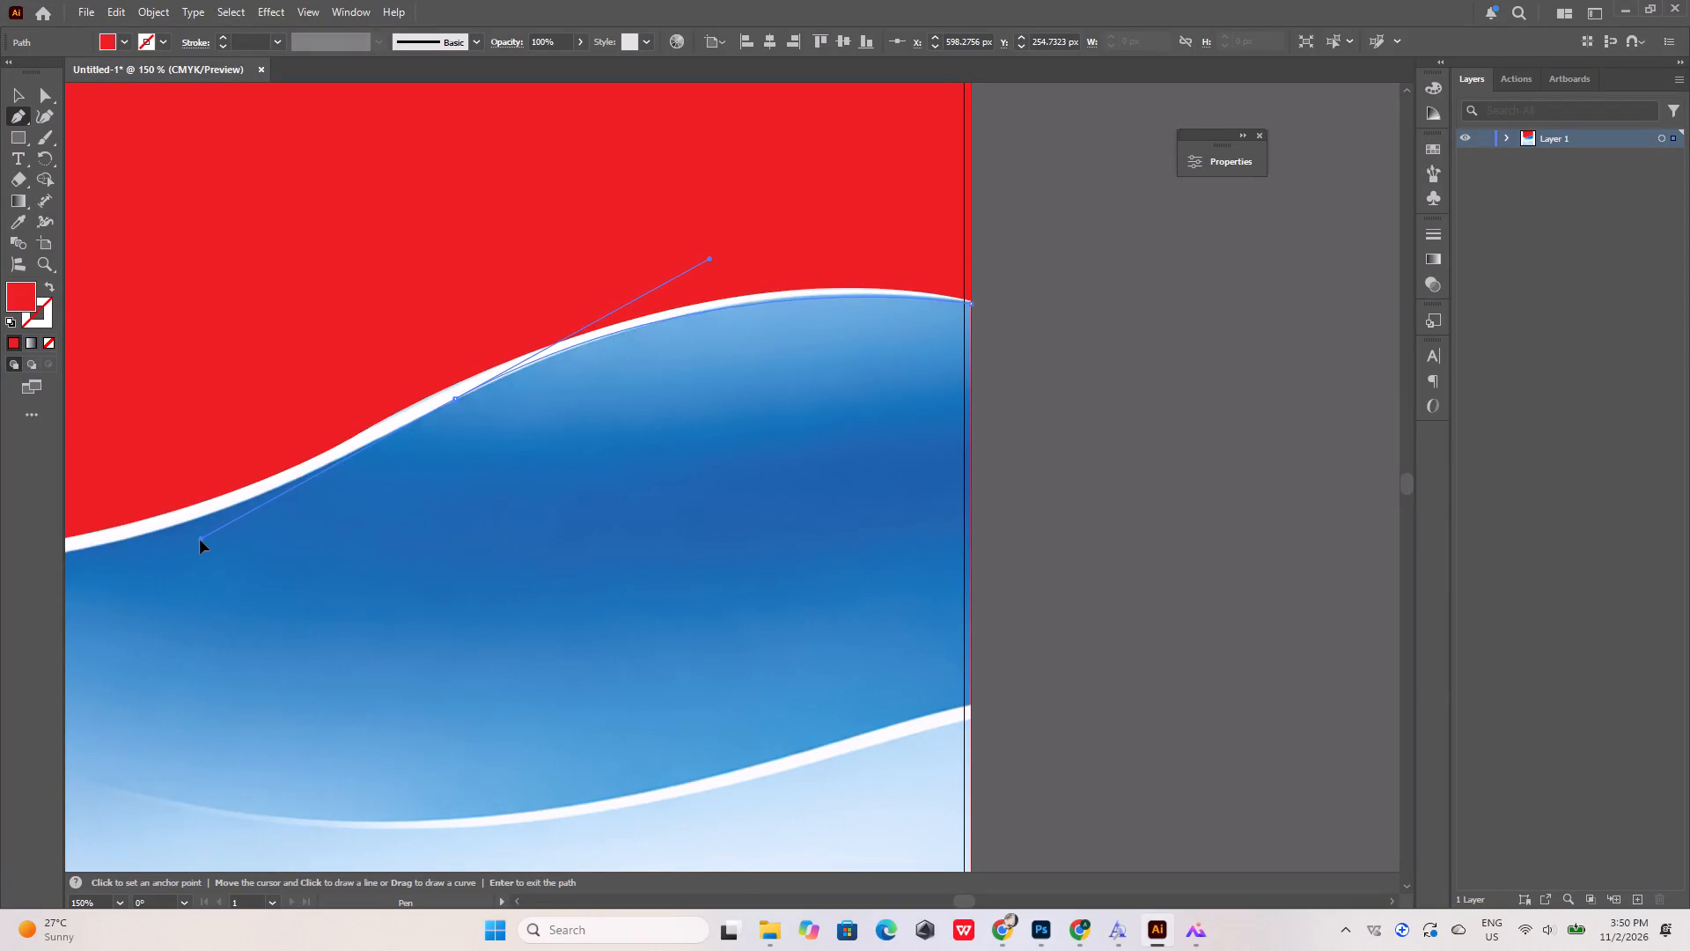
drag(200, 540, 171, 550)
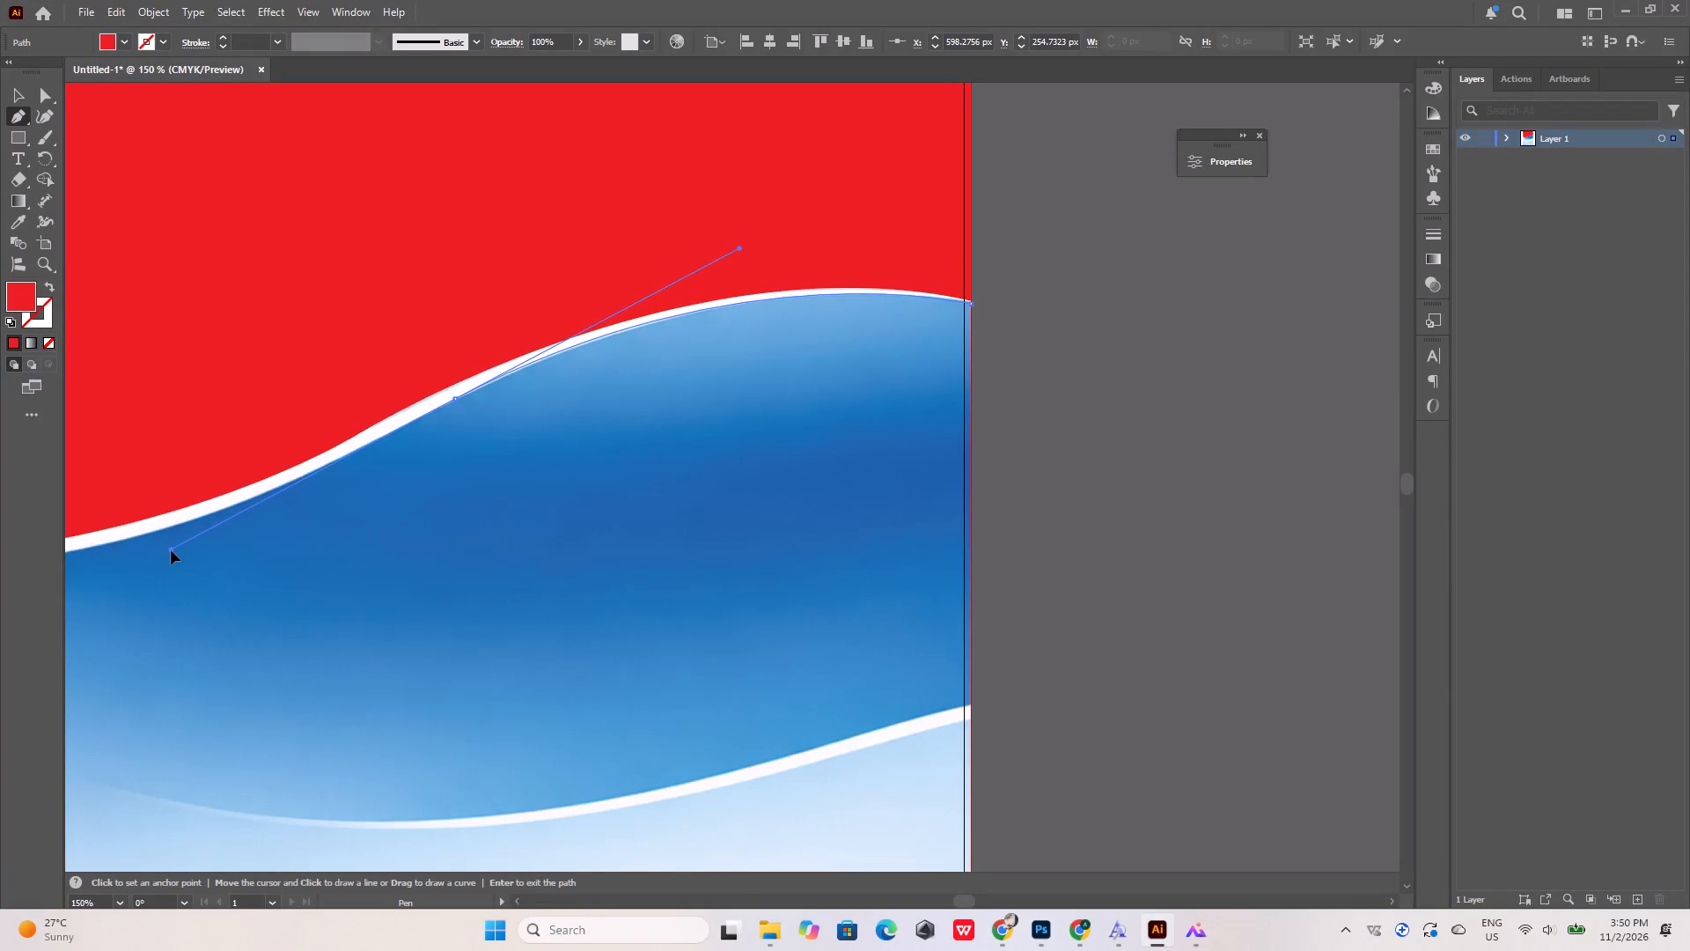
drag(171, 550, 163, 548)
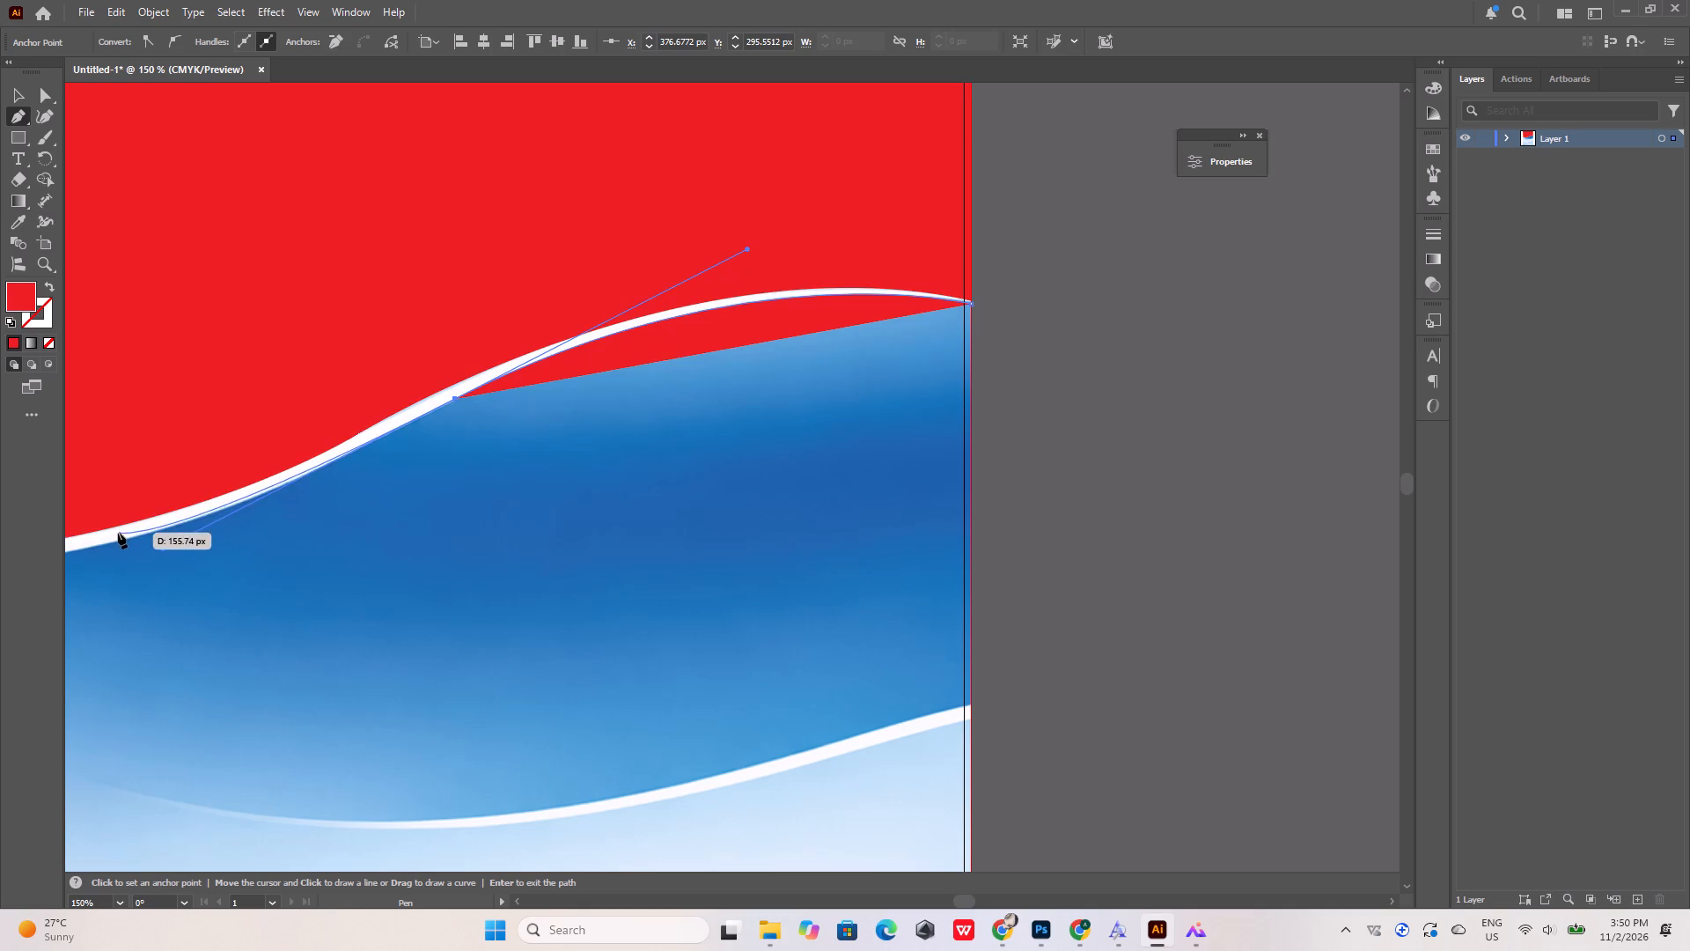
click(49, 340)
Continue the path along the underside of the upper white stripe to the left bleed edge, and make that end anchor a corner.
alt+scroll(607, 427, down, 5)
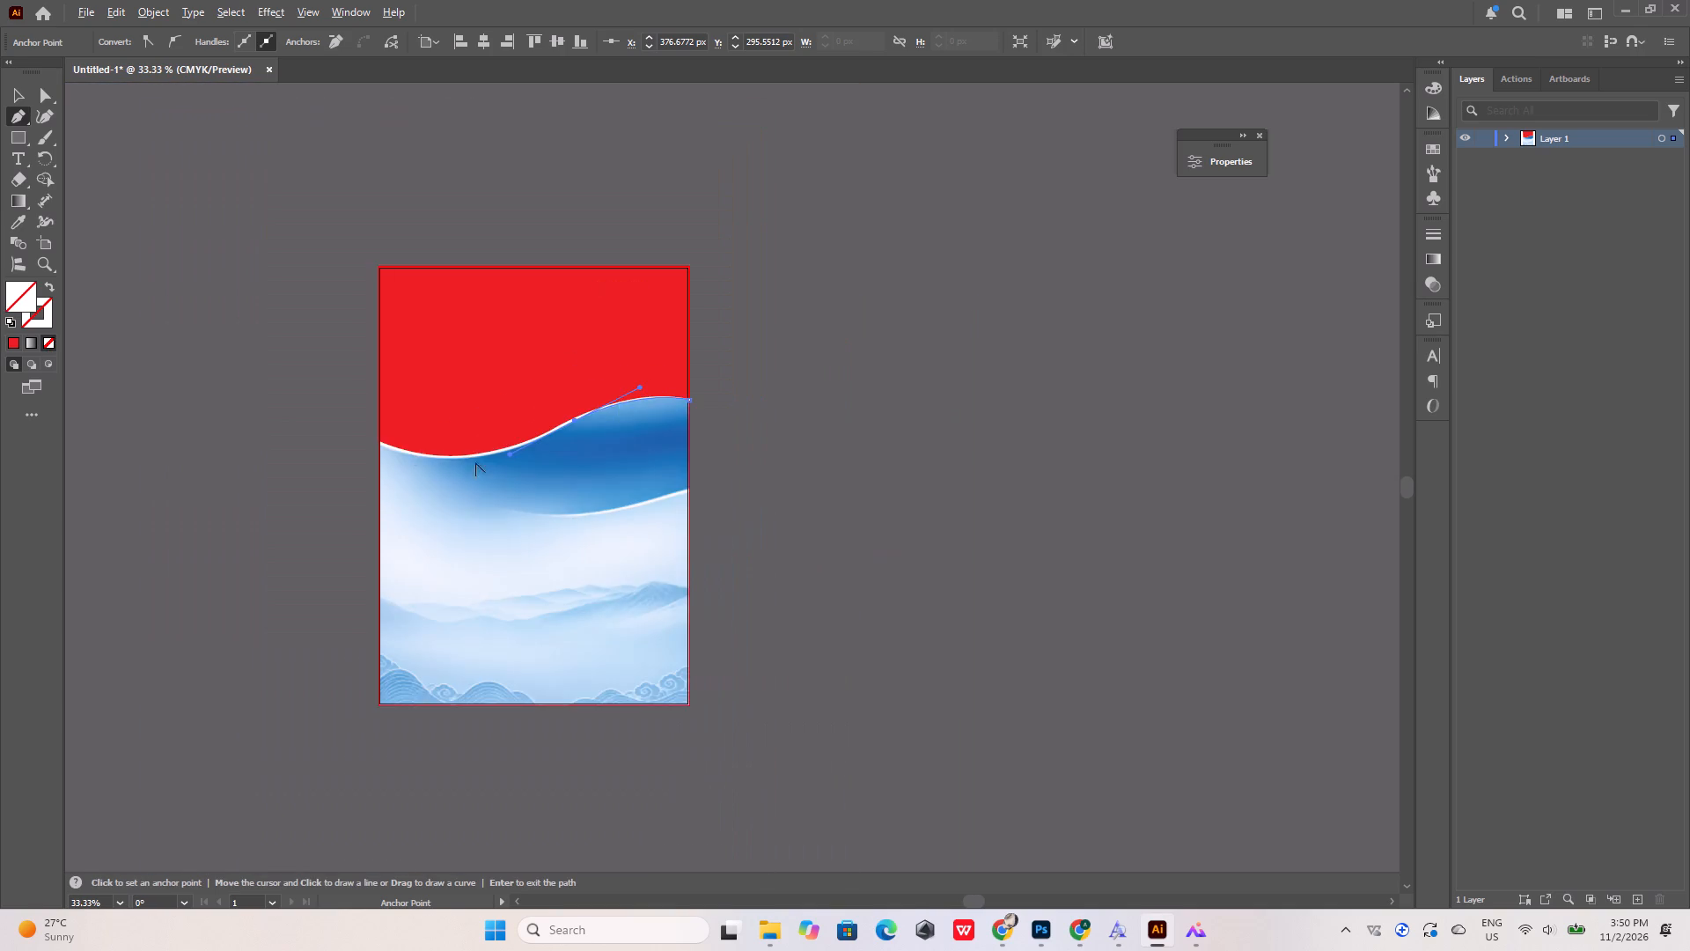
alt+scroll(395, 449, up, 5)
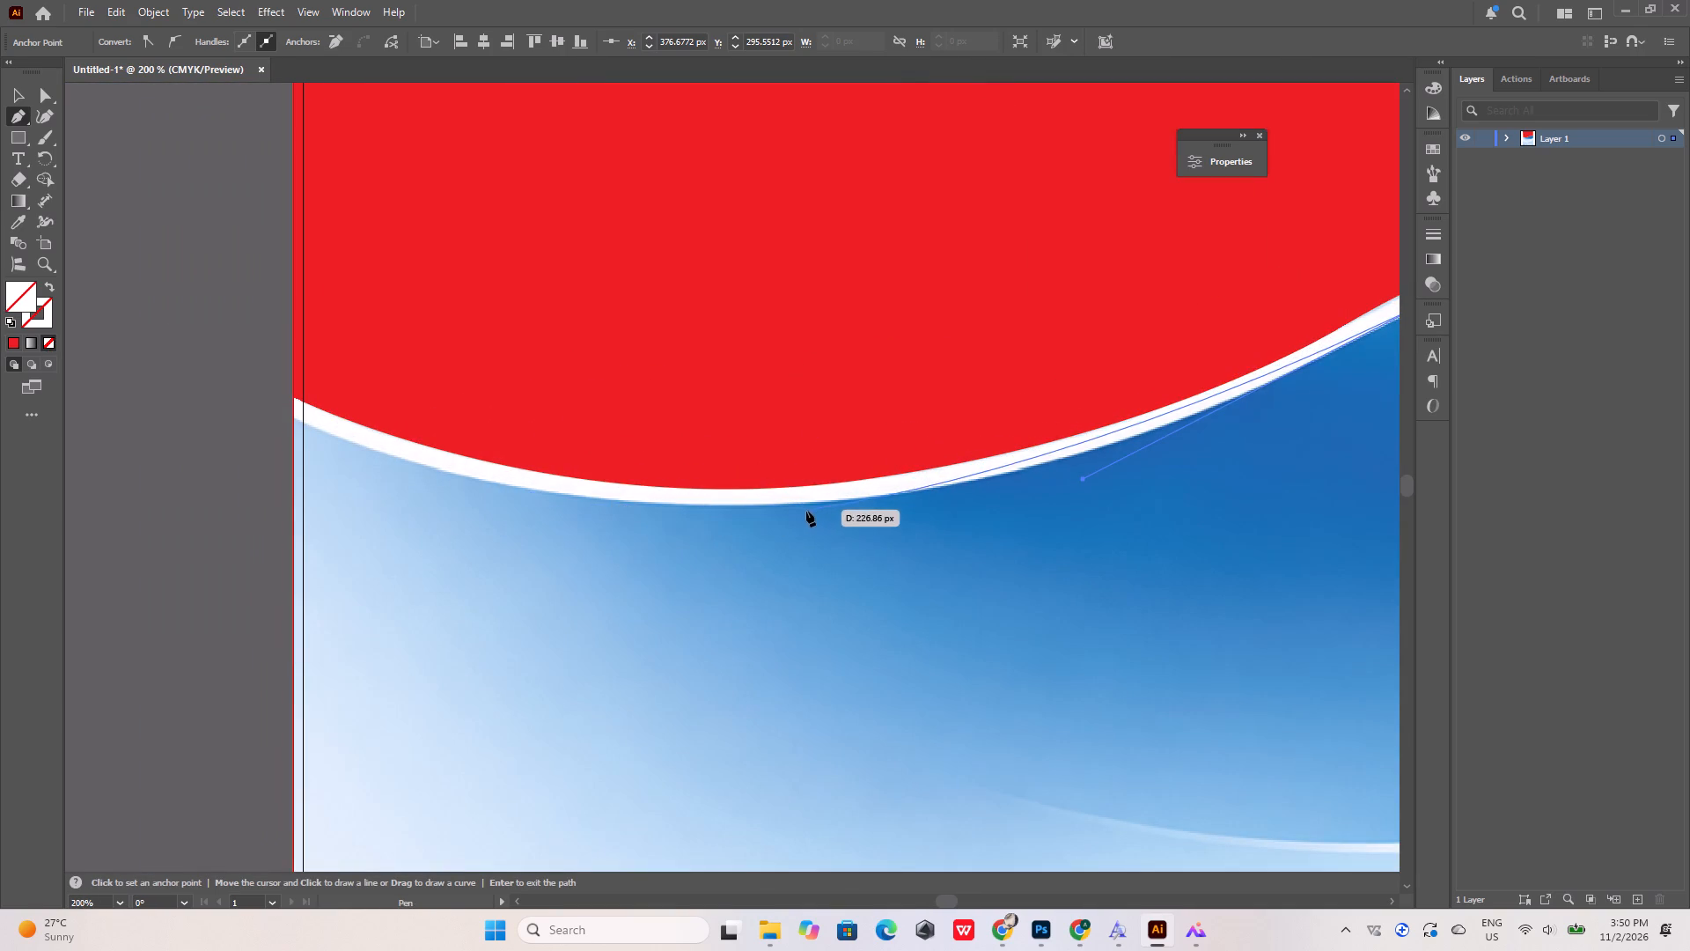
alt+scroll(714, 513, down, 5)
alt+scroll(739, 503, up, 3)
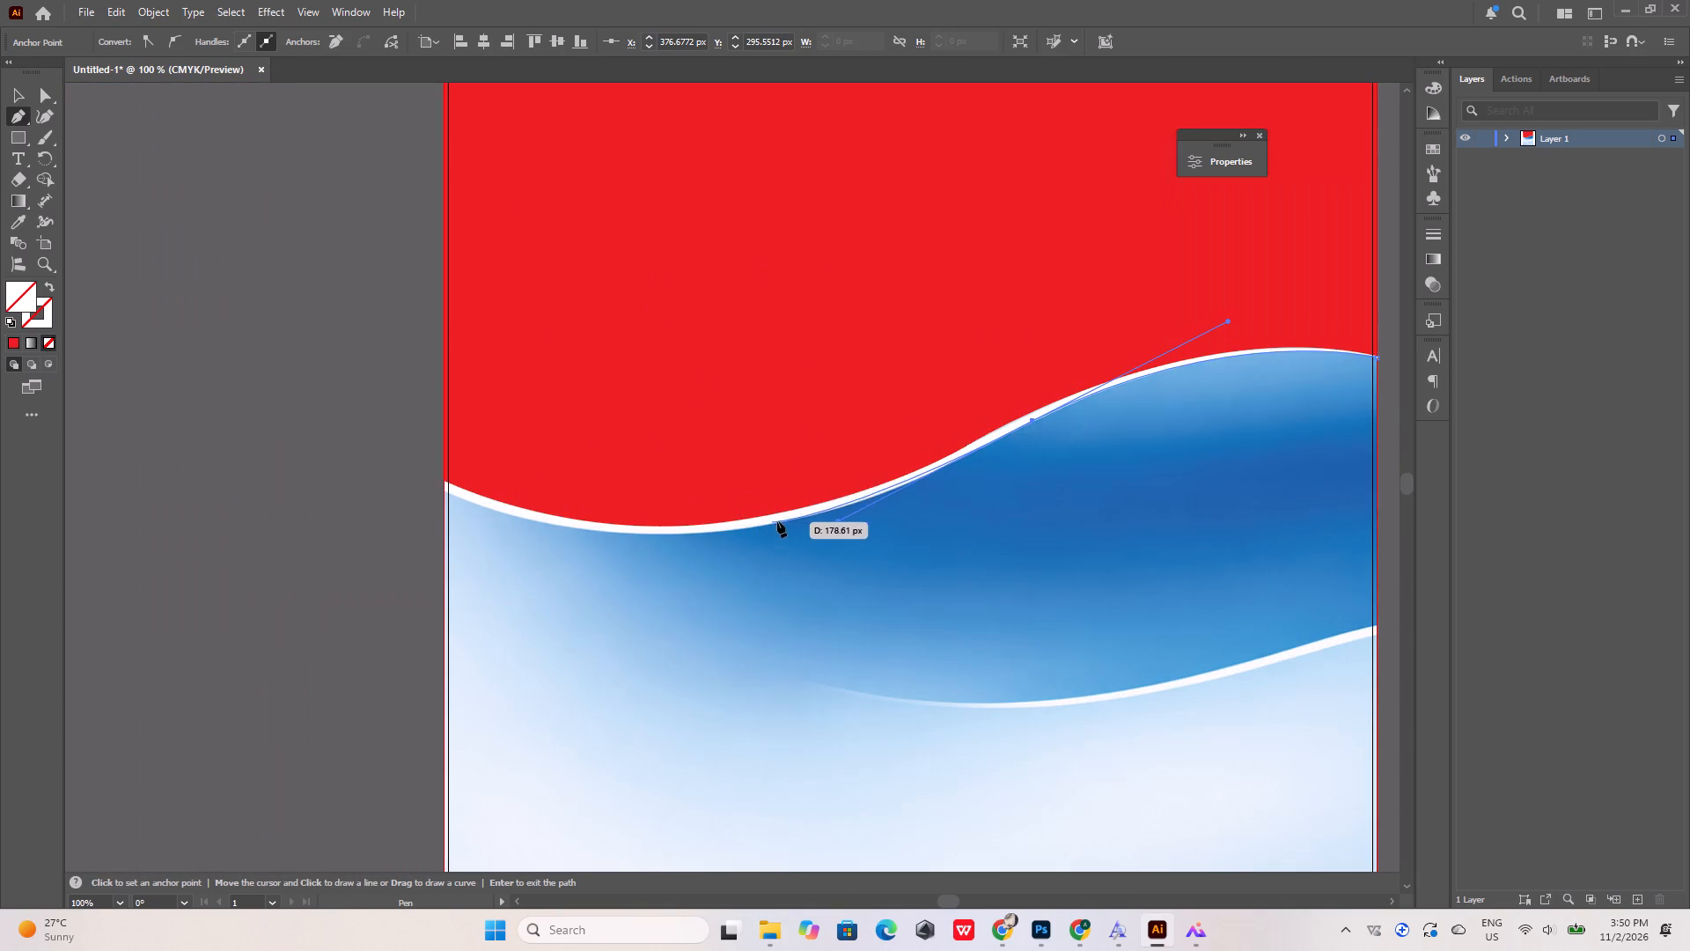
click(845, 505)
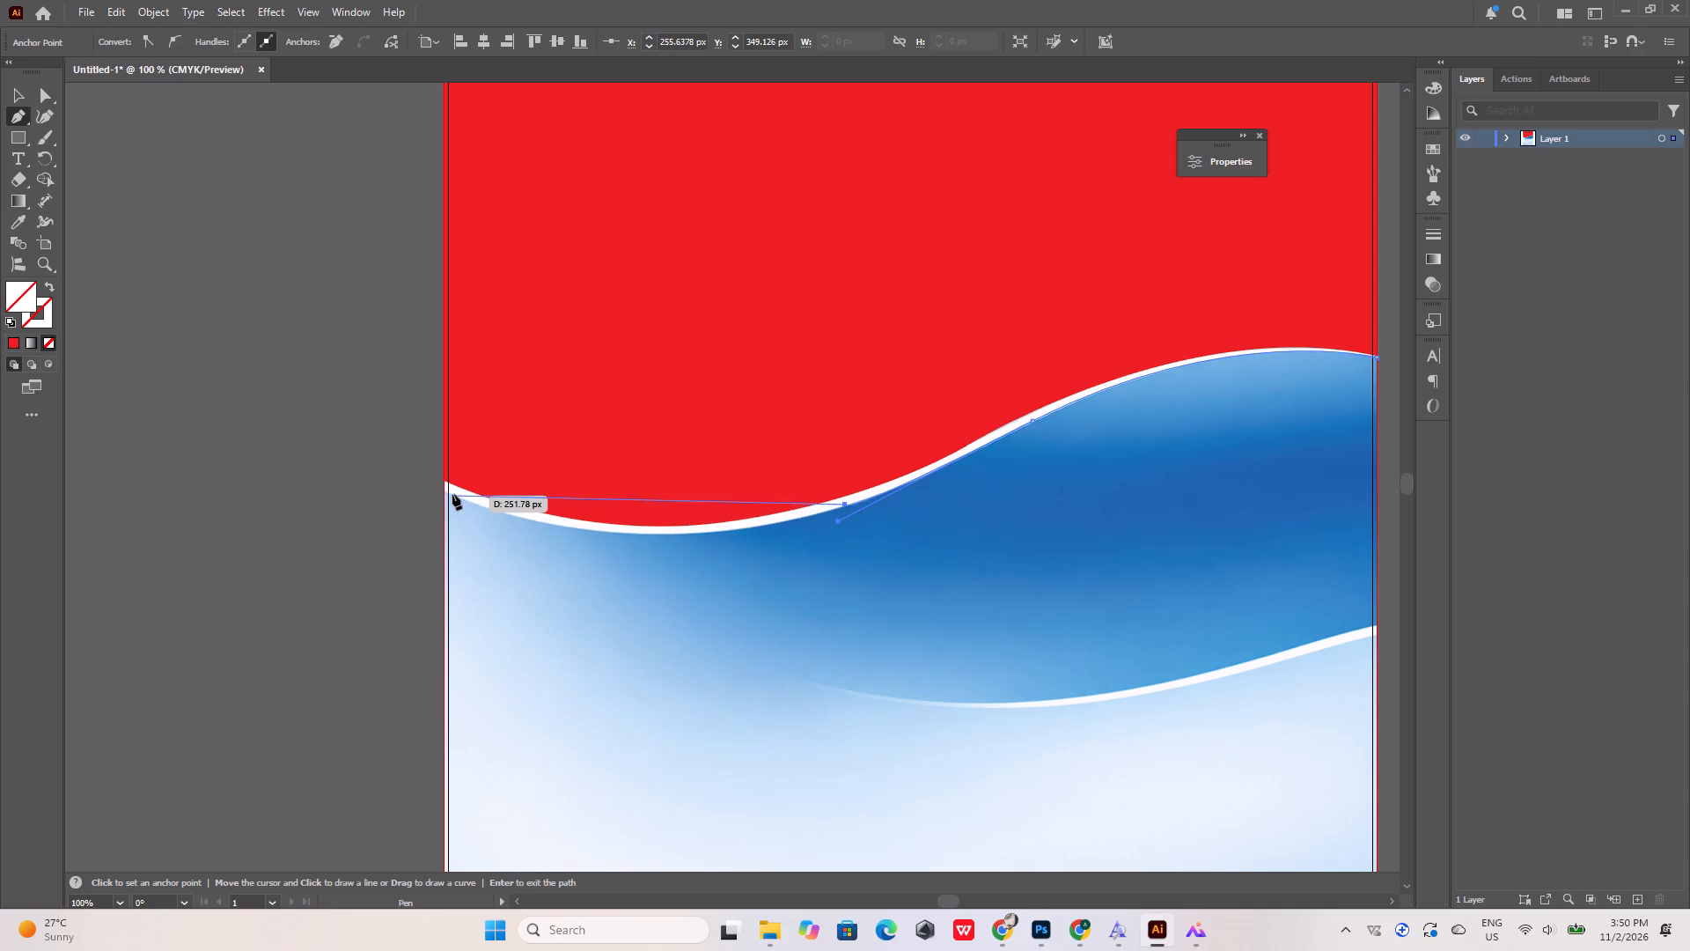
drag(443, 489, 212, 374)
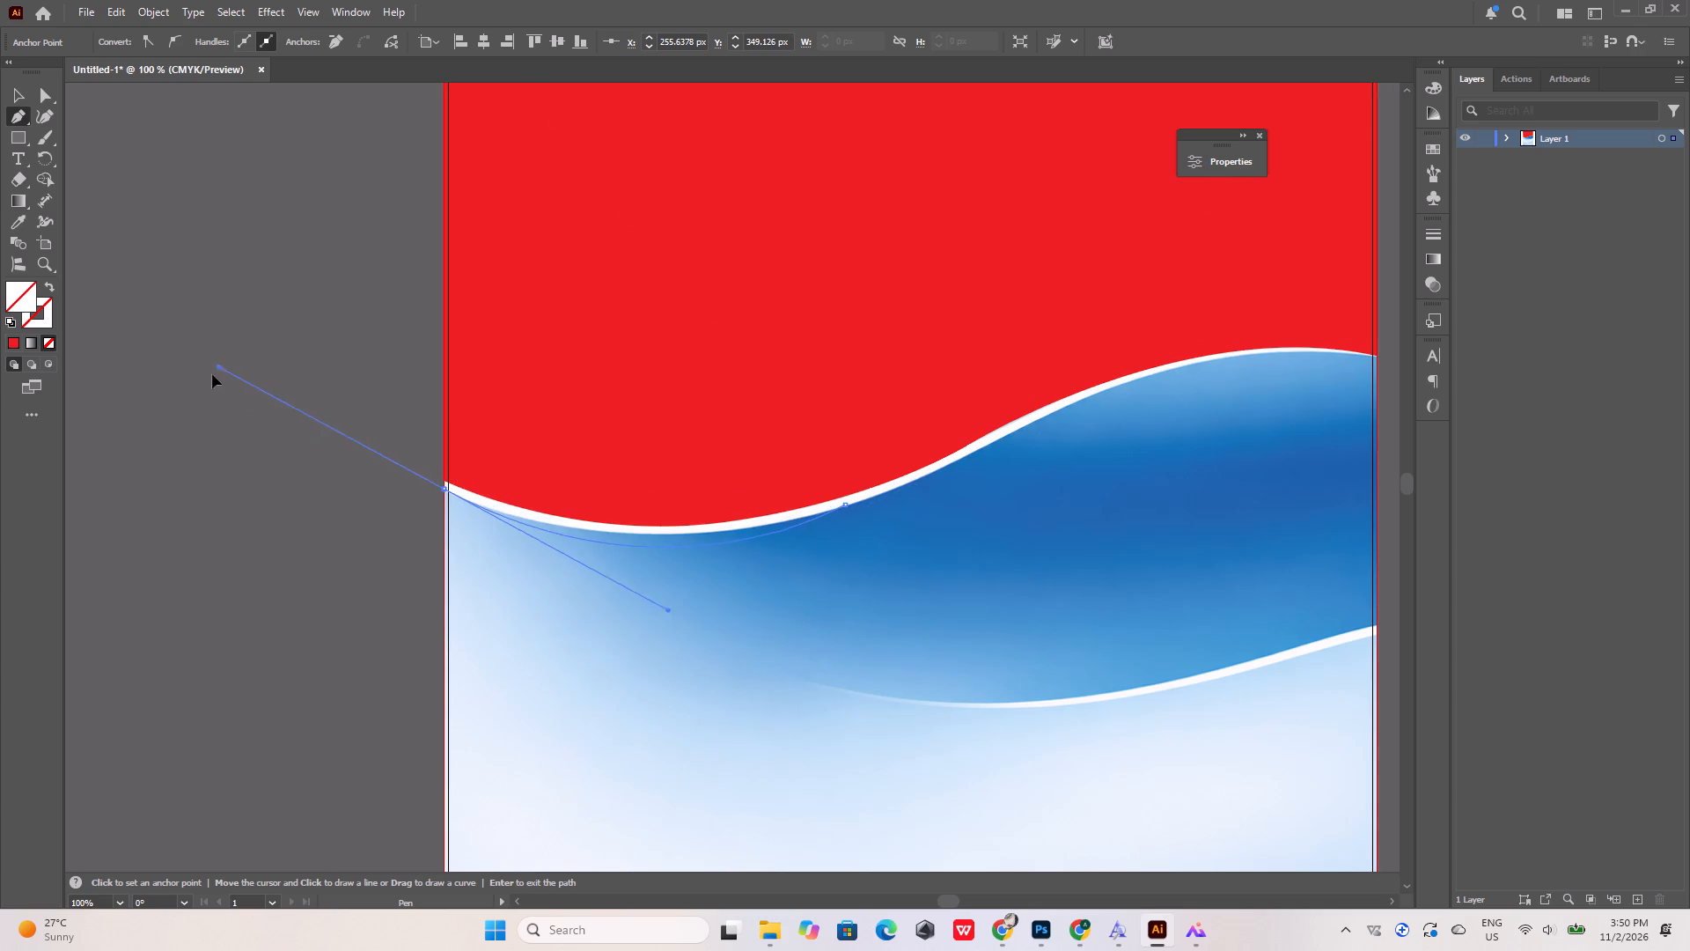
drag(212, 374, 187, 394)
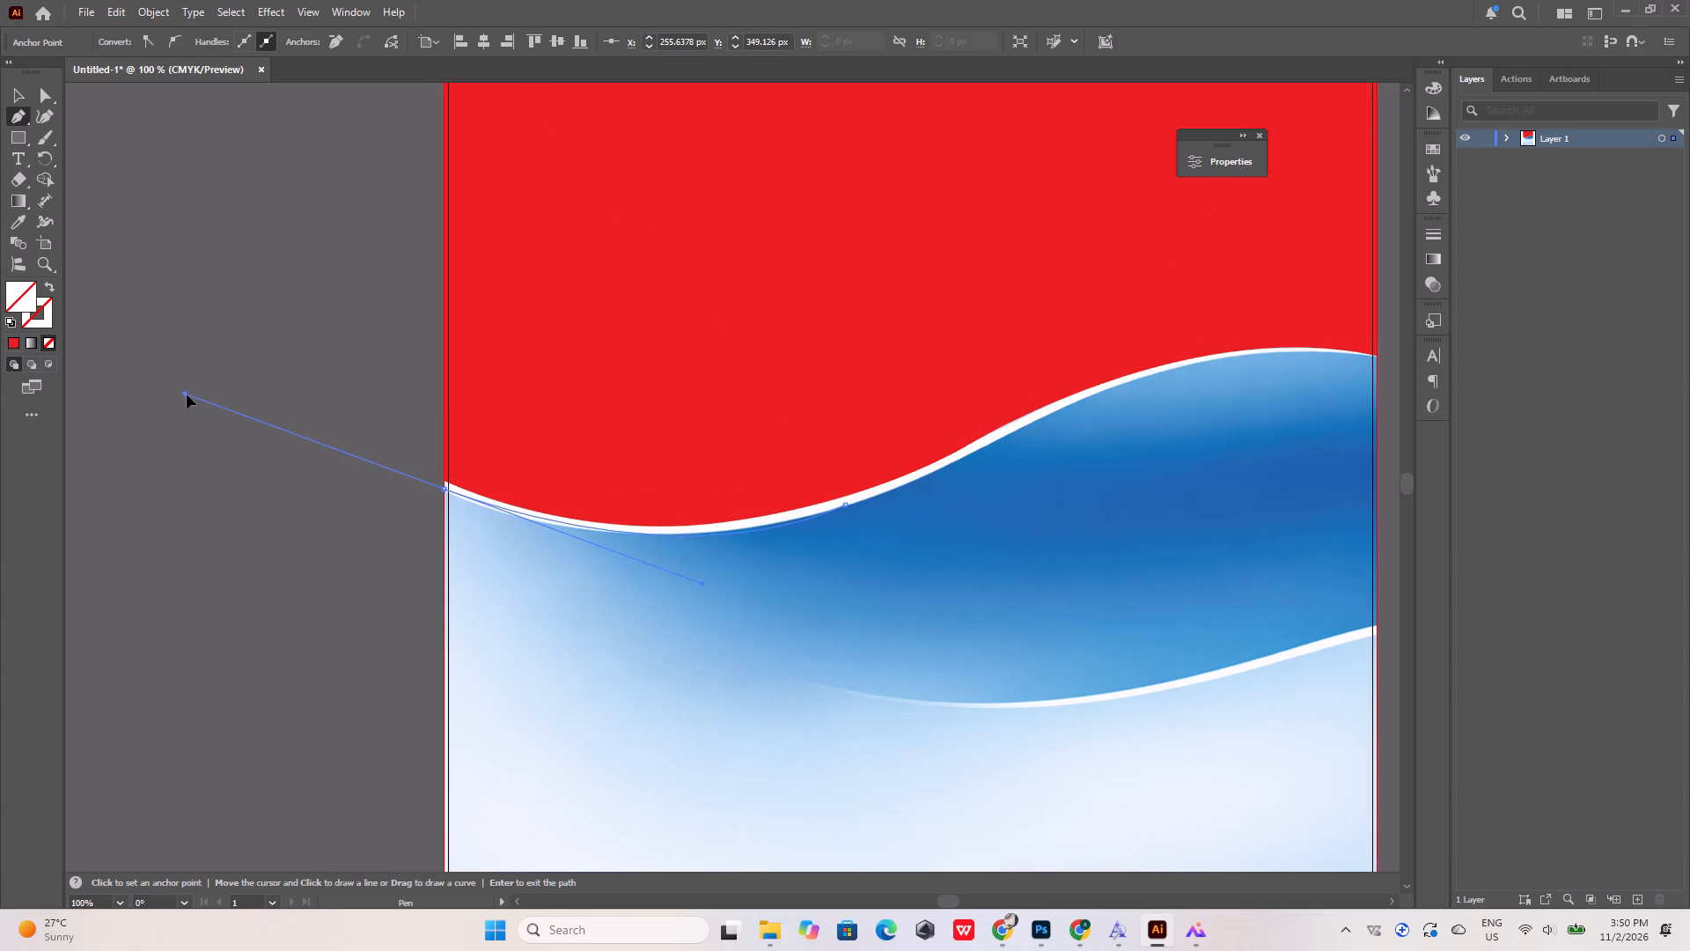
drag(187, 394, 210, 386)
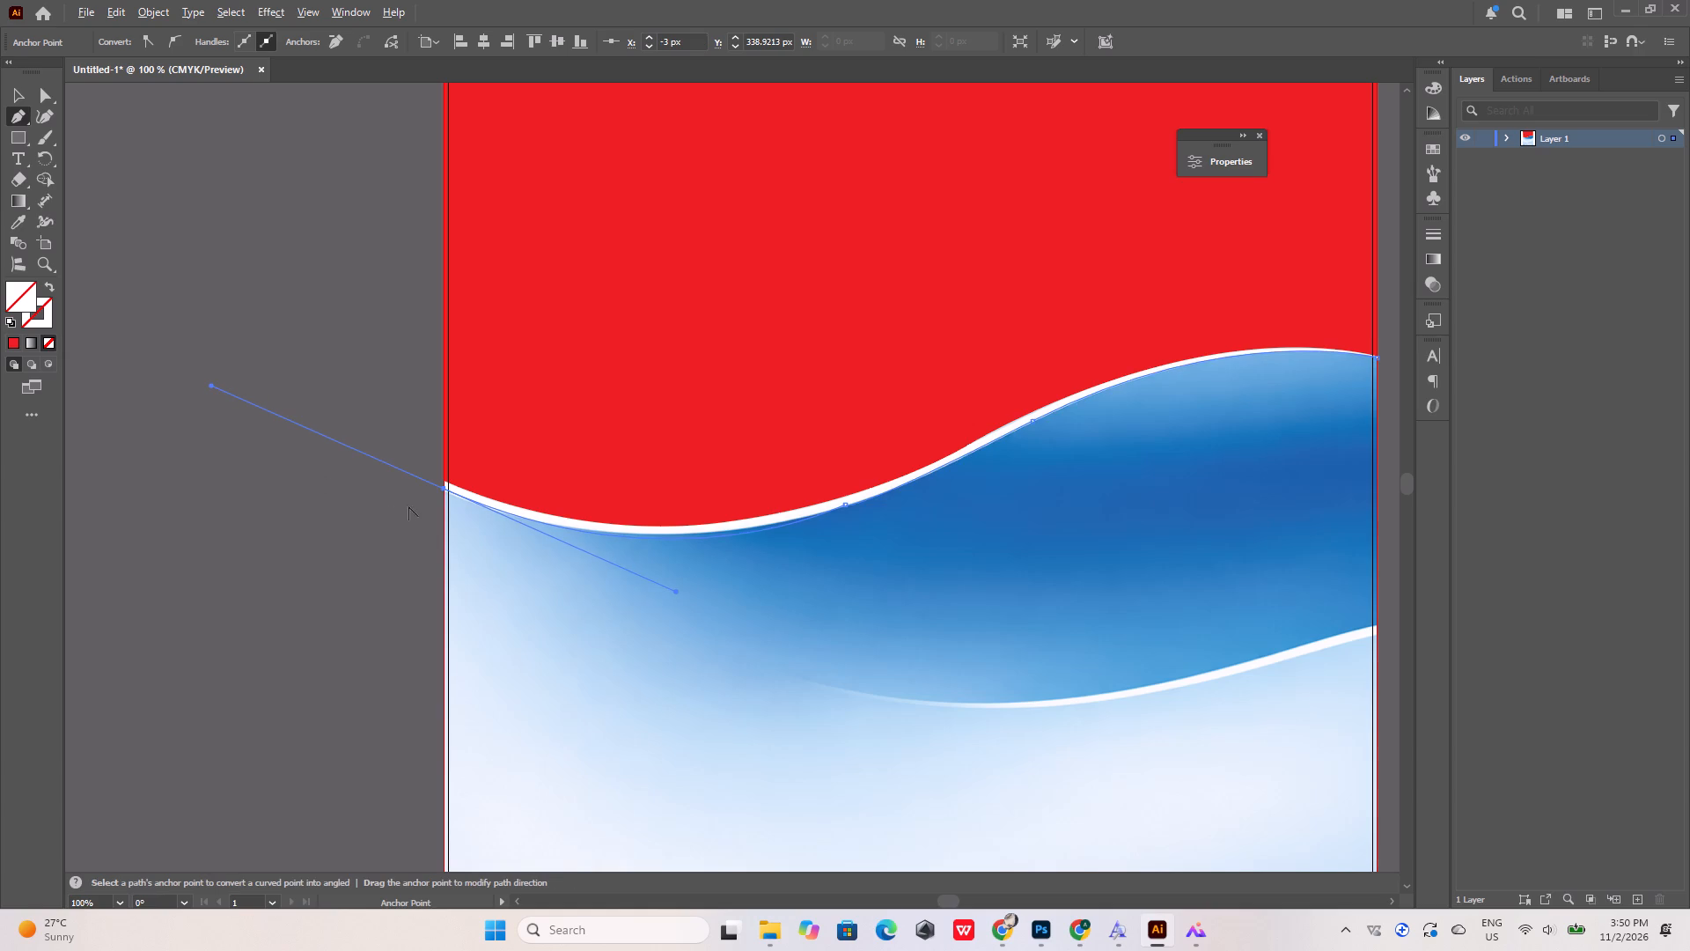
alt+click(445, 490)
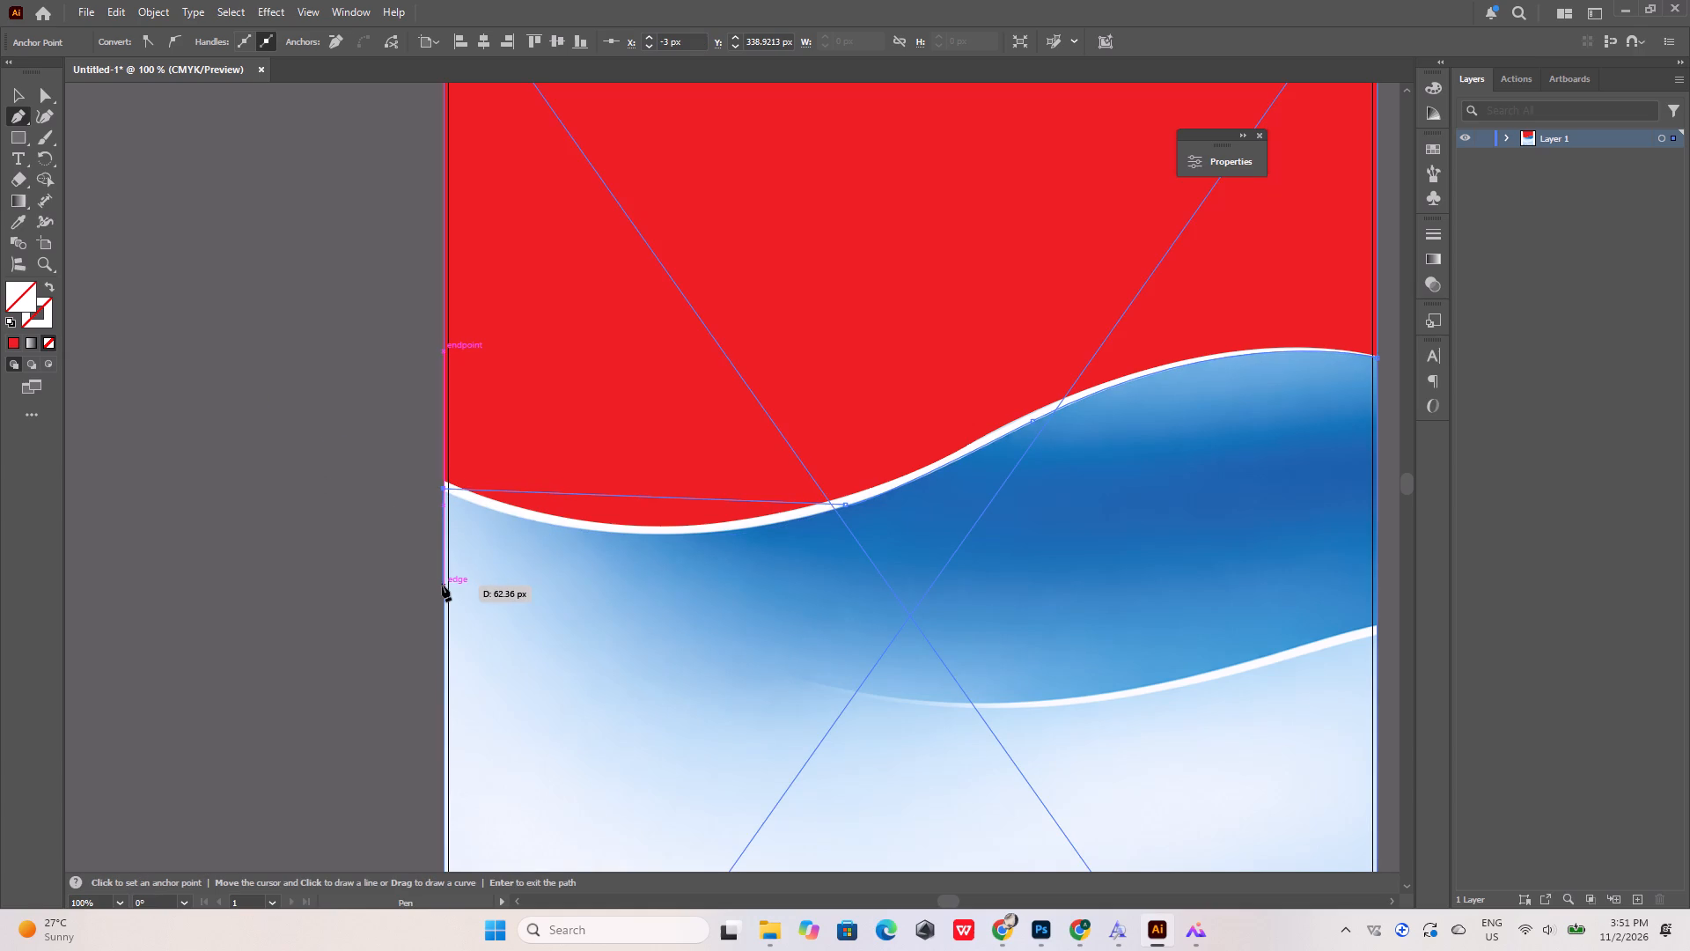
Take the path down the left bleed edge, along the lower white stripe to the right bleed edge, and close it at its starting anchor.
click(445, 567)
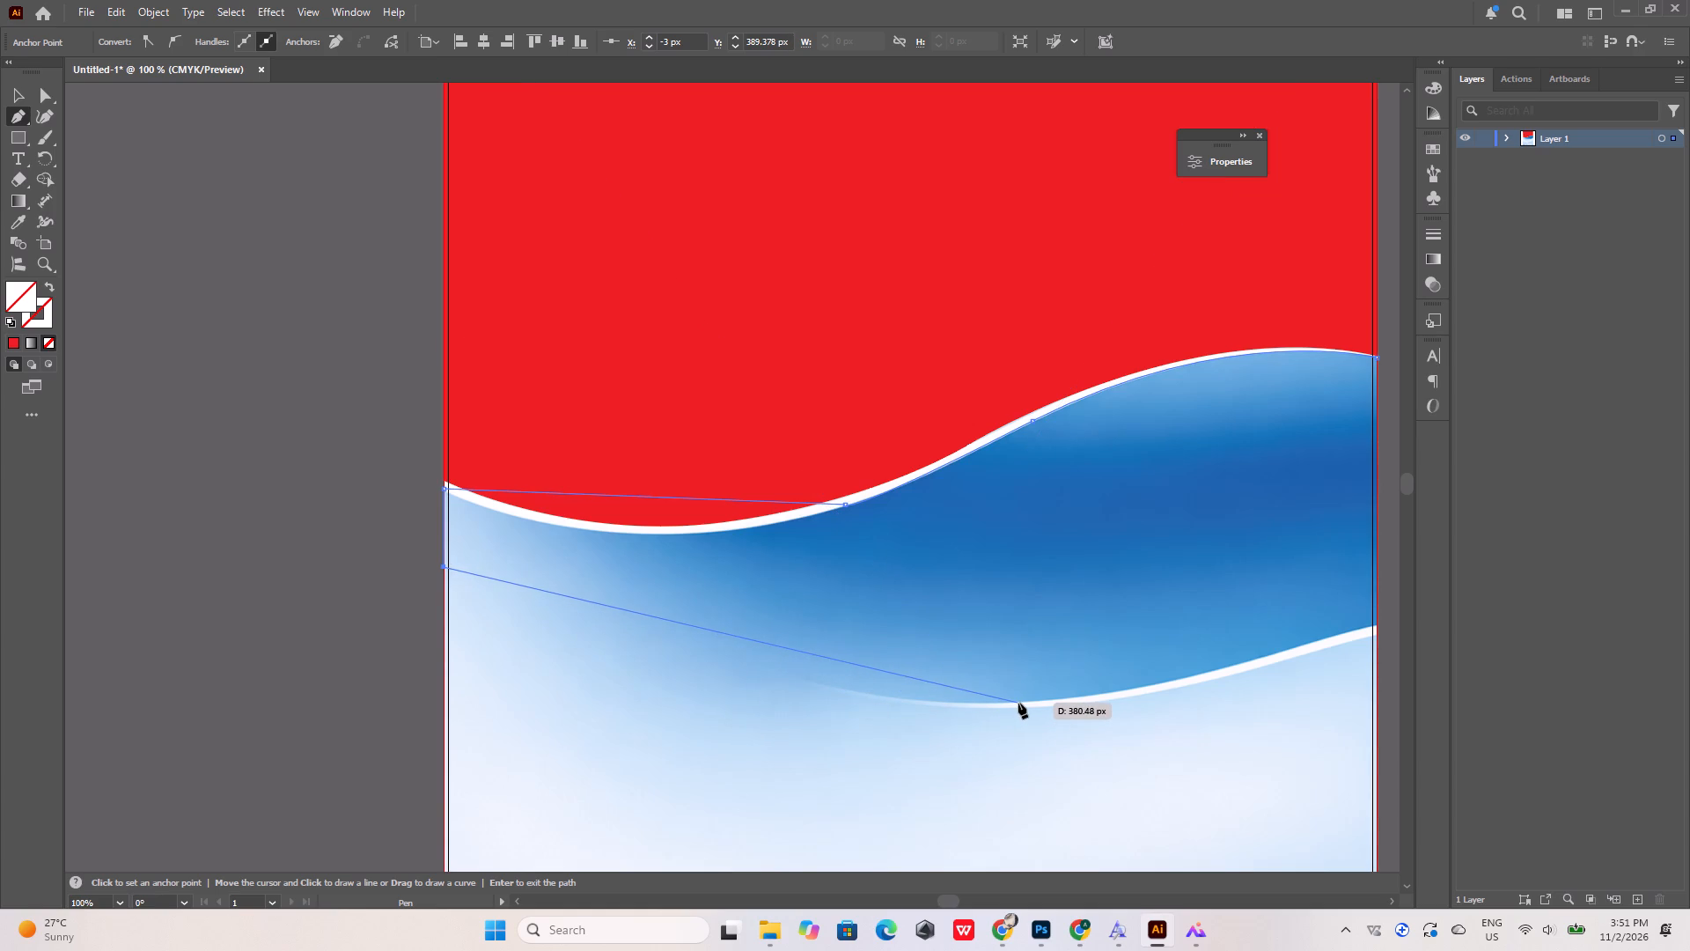
drag(1018, 703, 1211, 689)
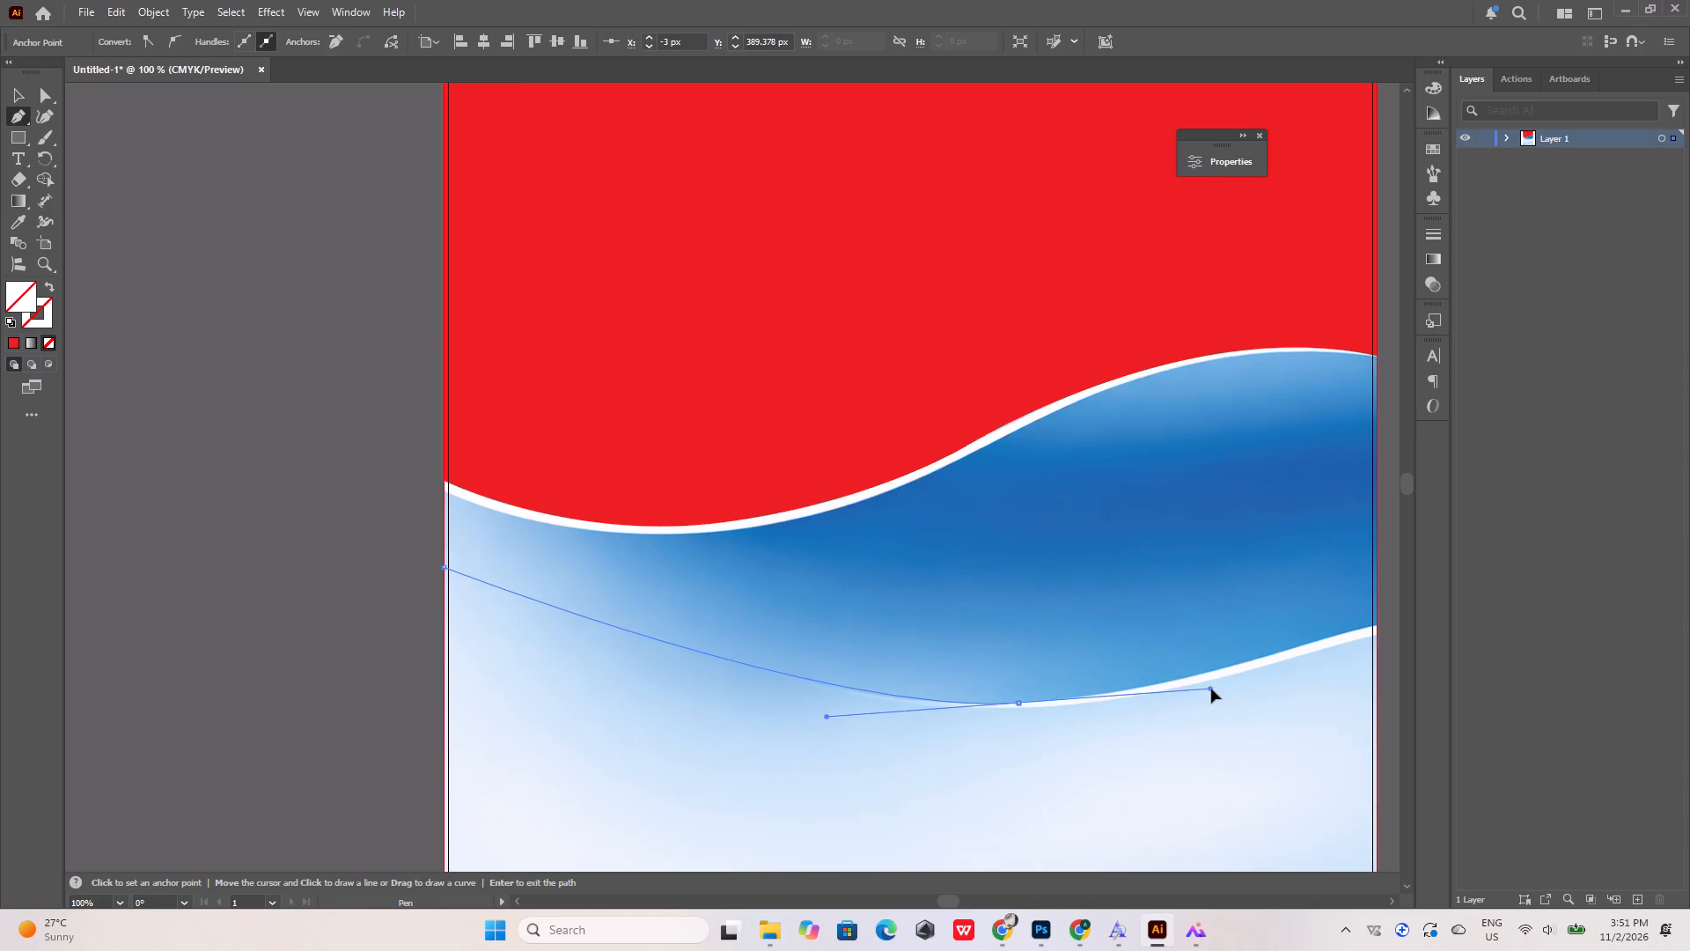
drag(1211, 689, 1232, 678)
alt+scroll(658, 581, down, 5)
alt+scroll(776, 595, up, 6)
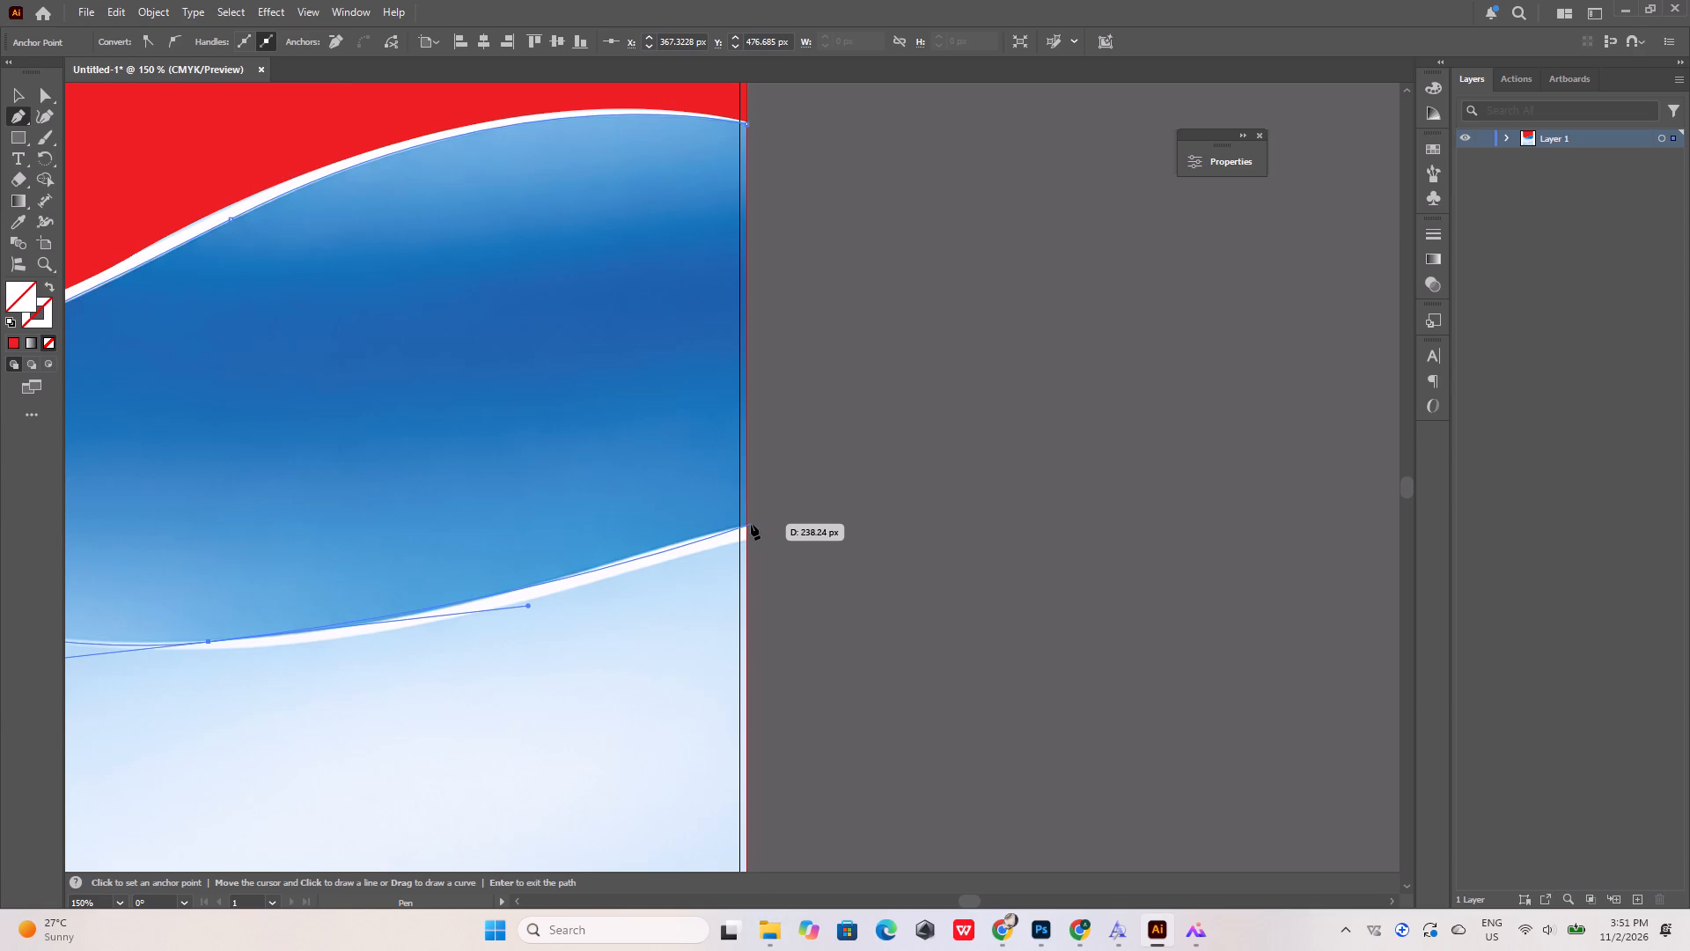
click(749, 524)
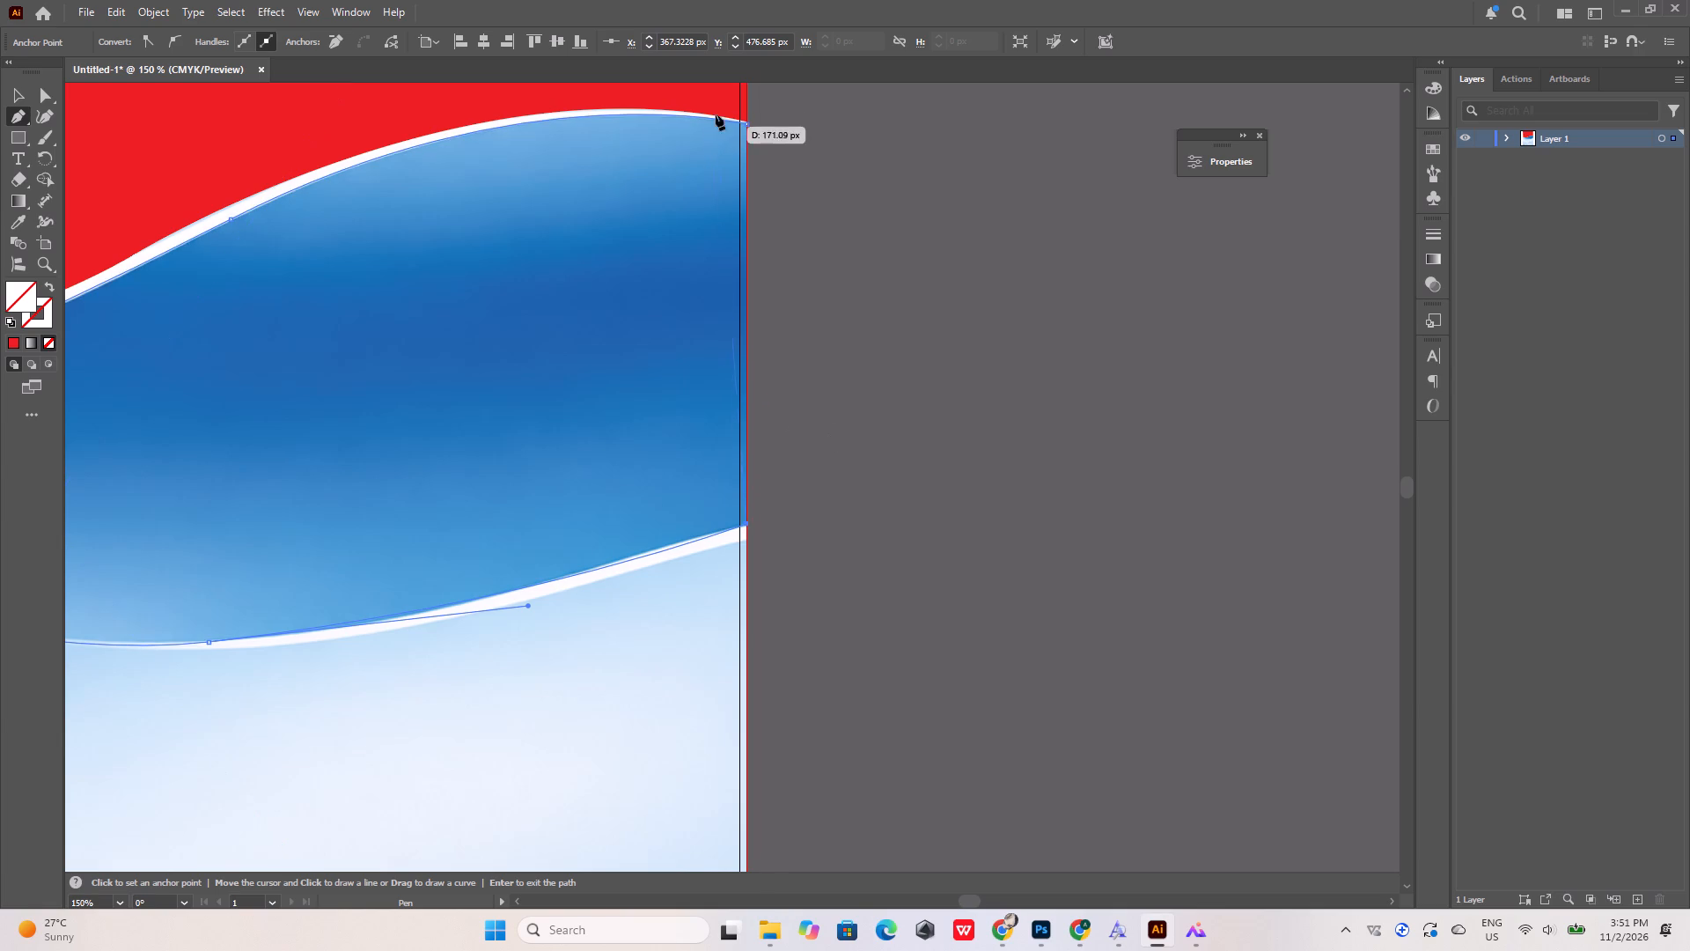
click(746, 123)
alt+scroll(859, 535, down, 3)
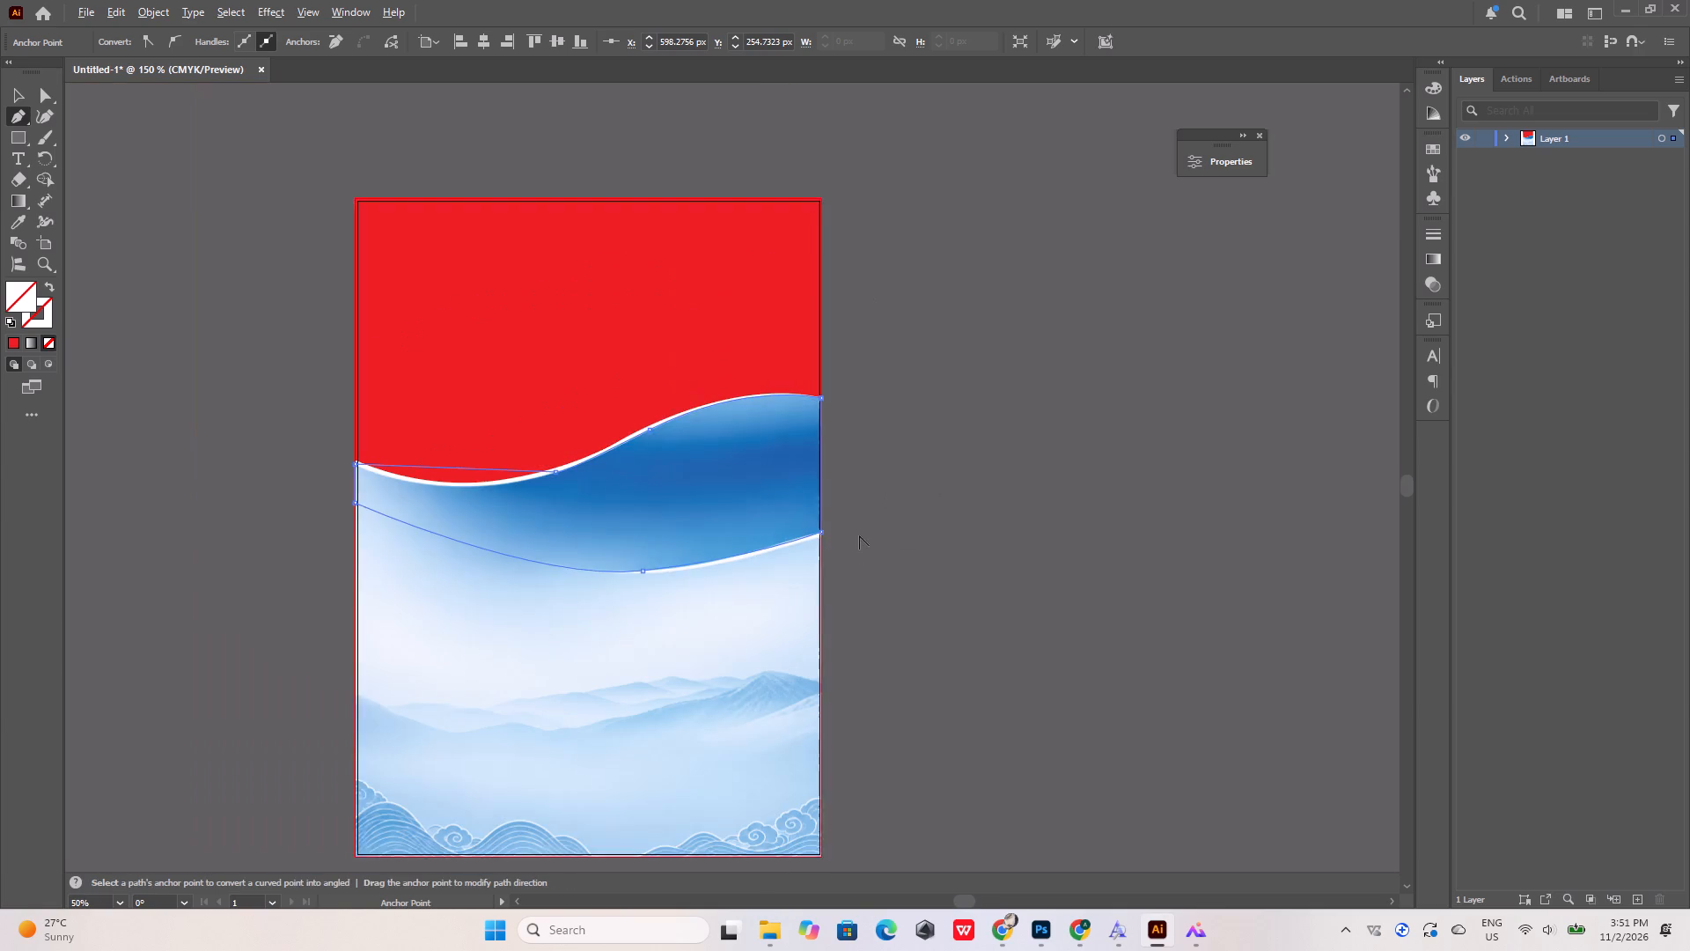
key(Escape)
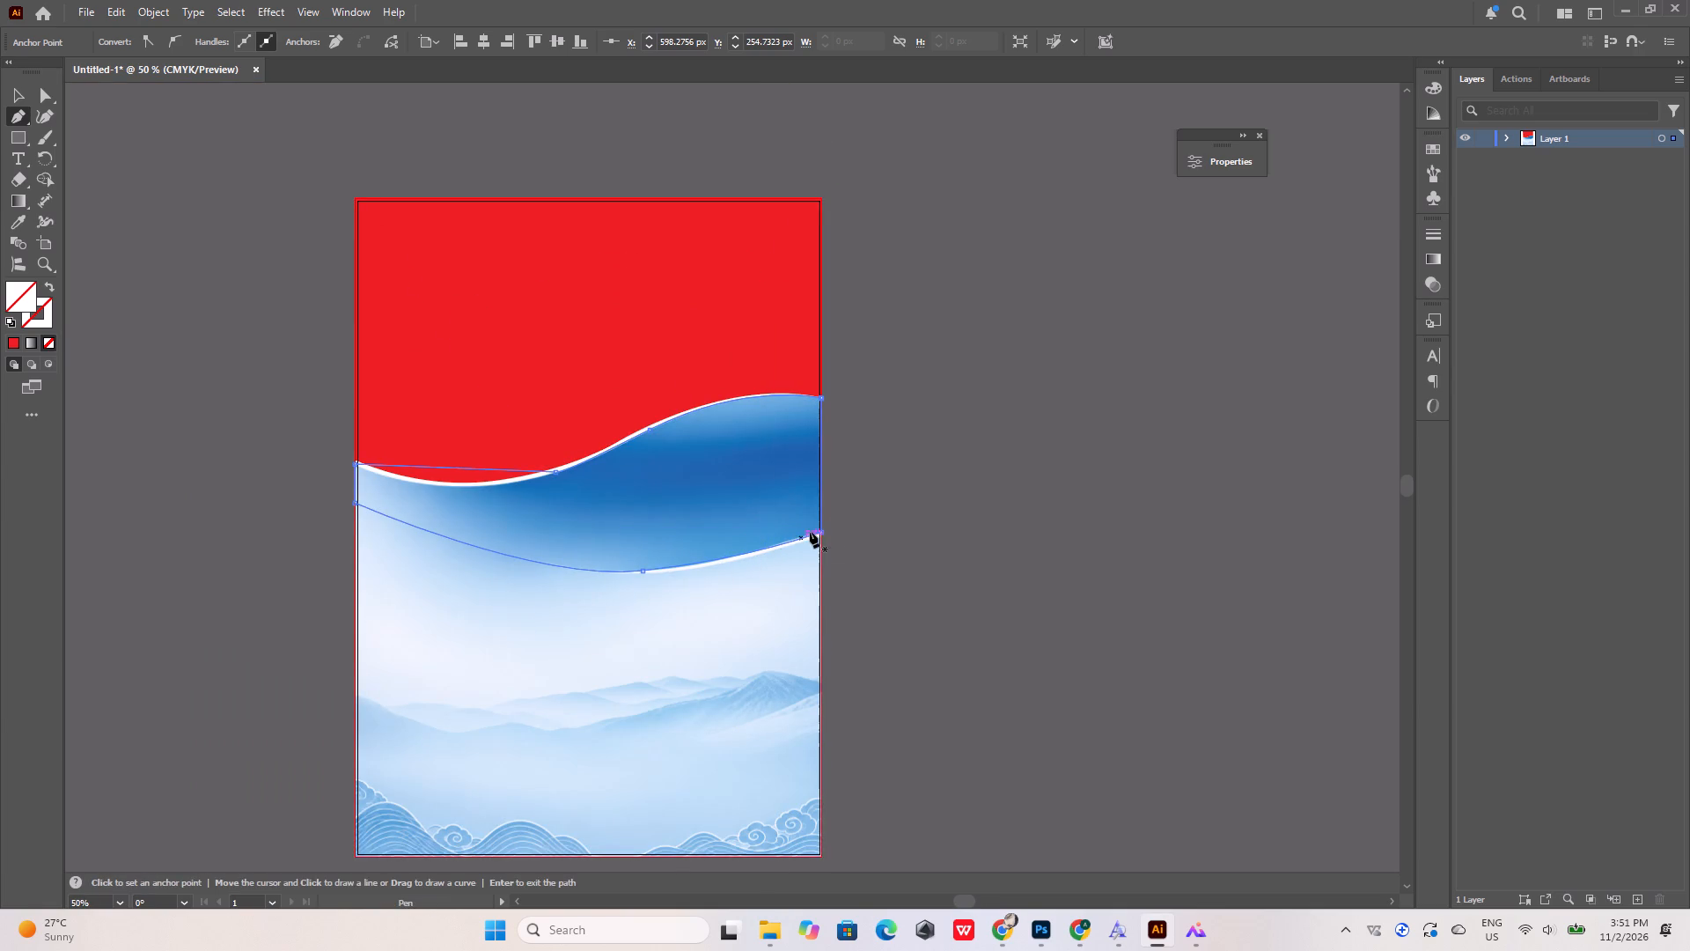
Shorten and lower the bottom wave anchor's right-hand handle to fit the curve to the lower white stripe up to the right bleed edge.
alt+scroll(812, 532, up, 4)
ctrl+click(851, 532)
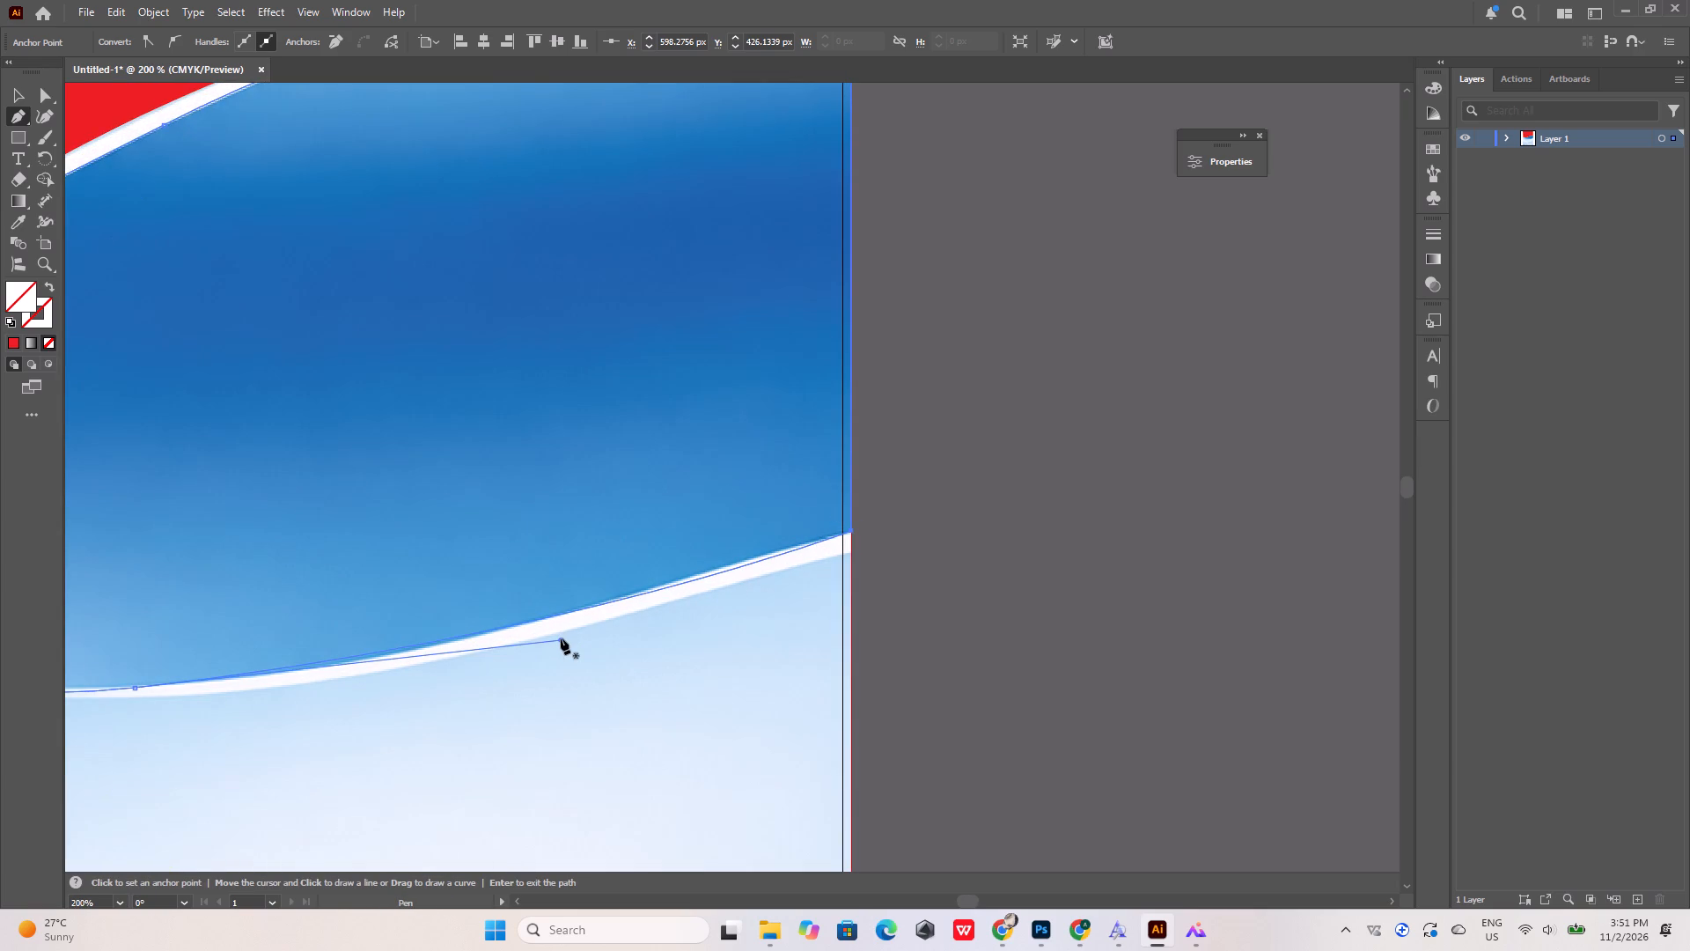
alt+drag(561, 638, 452, 672)
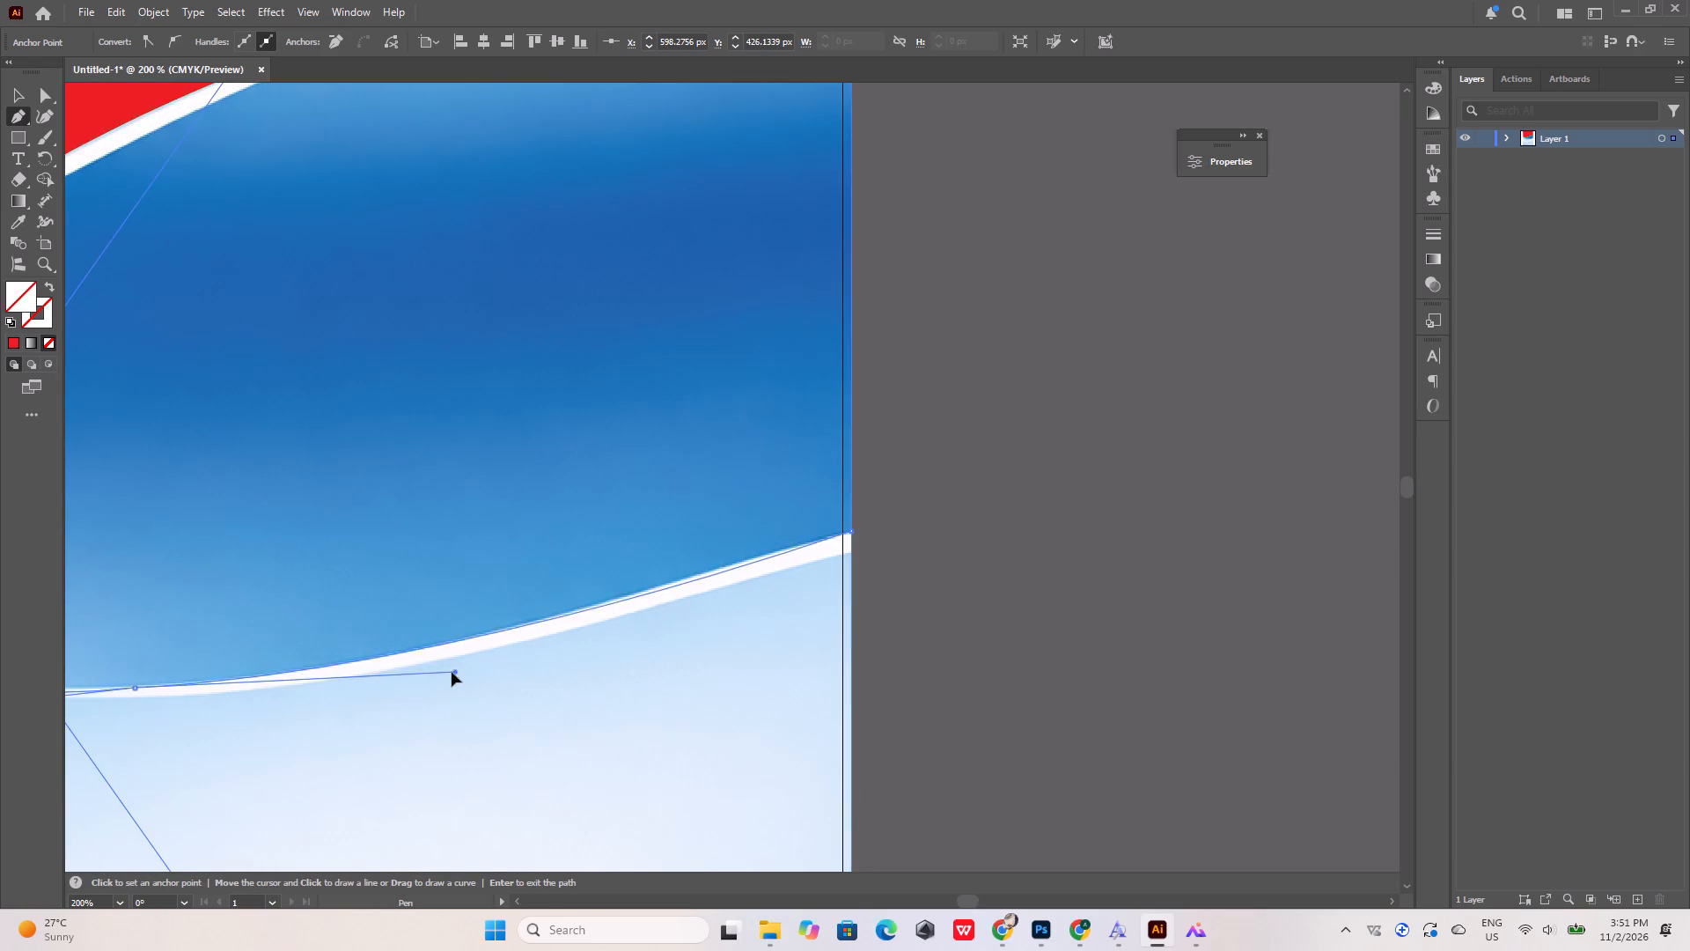
alt+drag(452, 672, 403, 674)
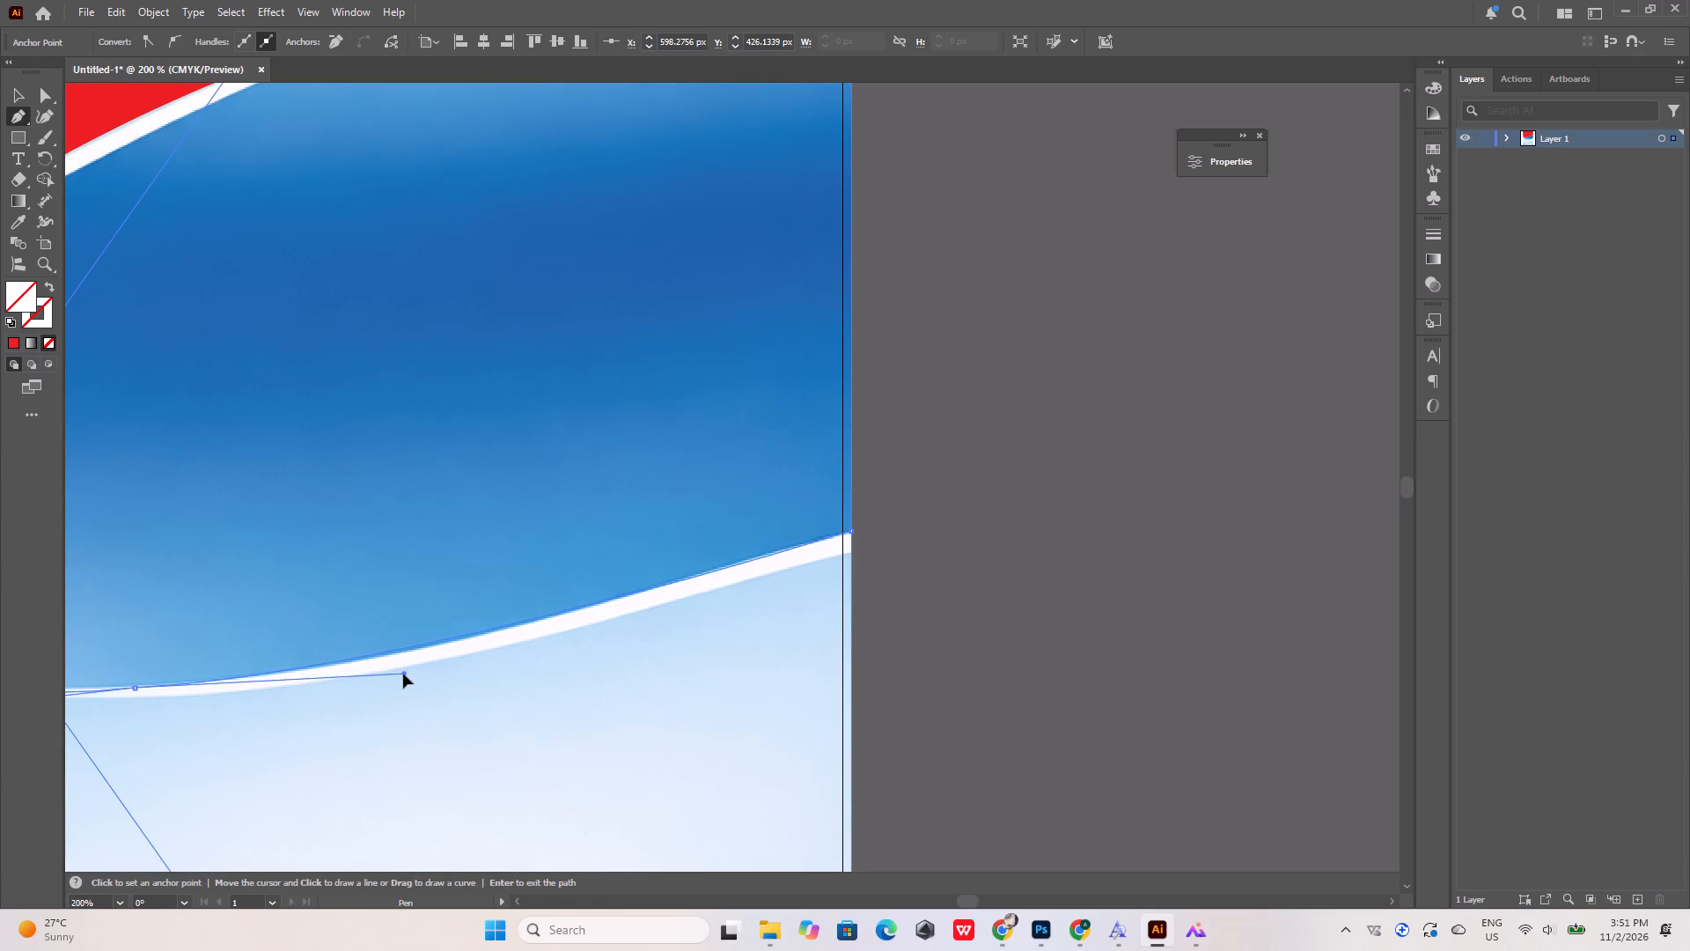
alt+drag(403, 674, 402, 670)
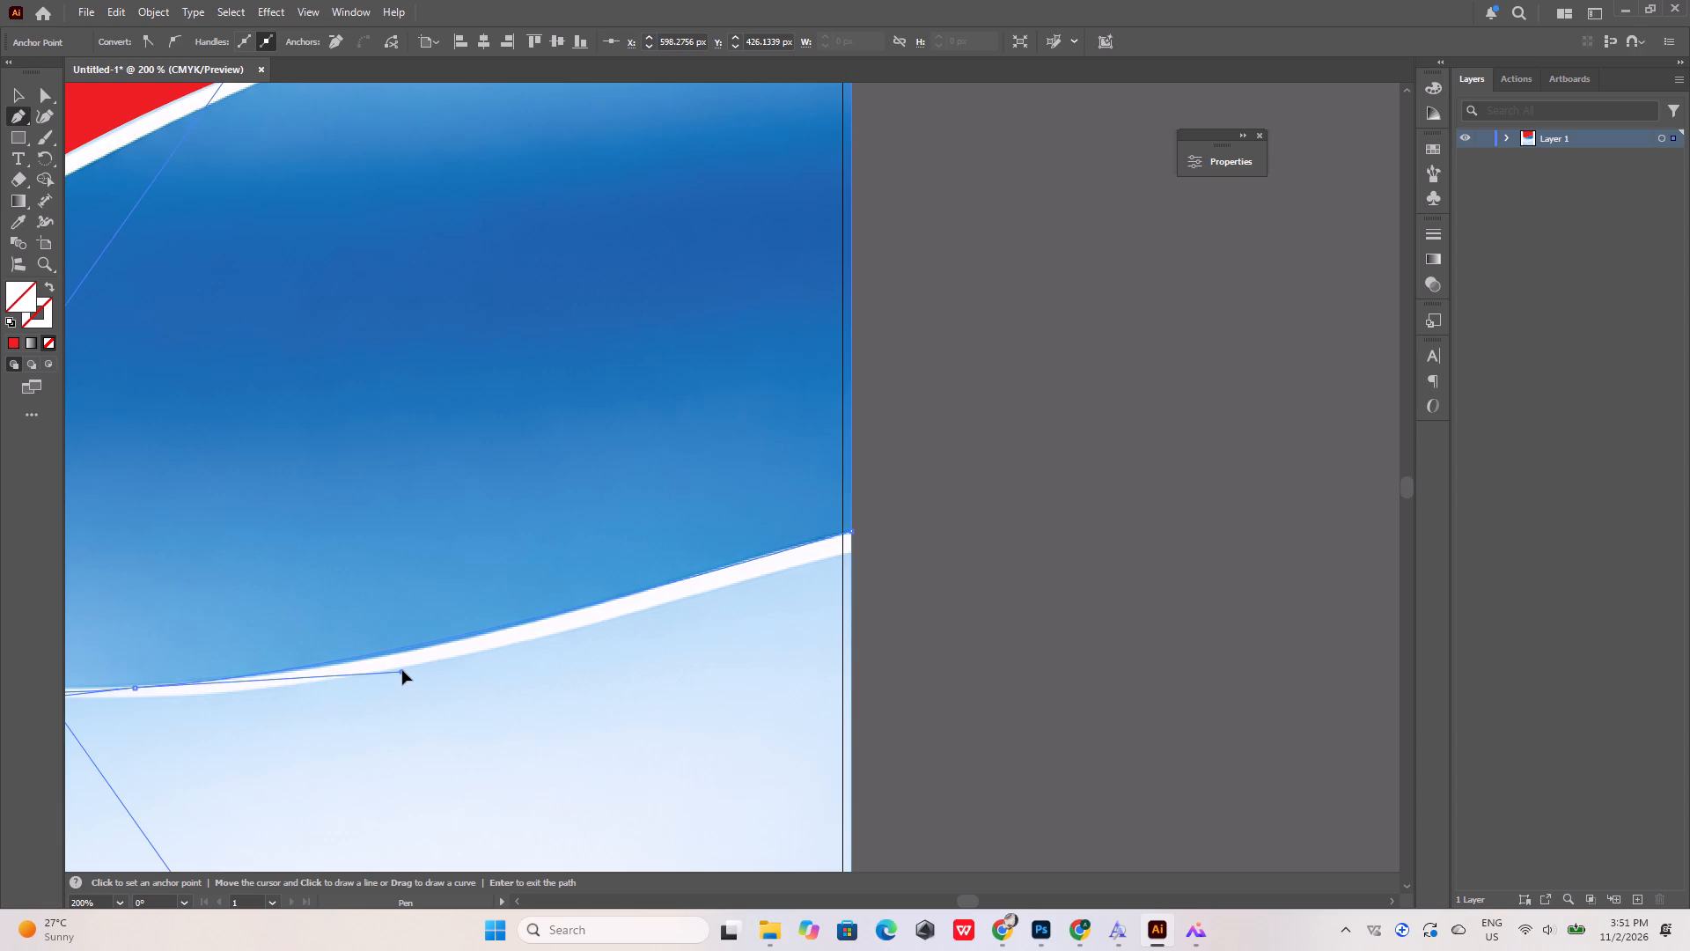
alt+drag(402, 670, 451, 668)
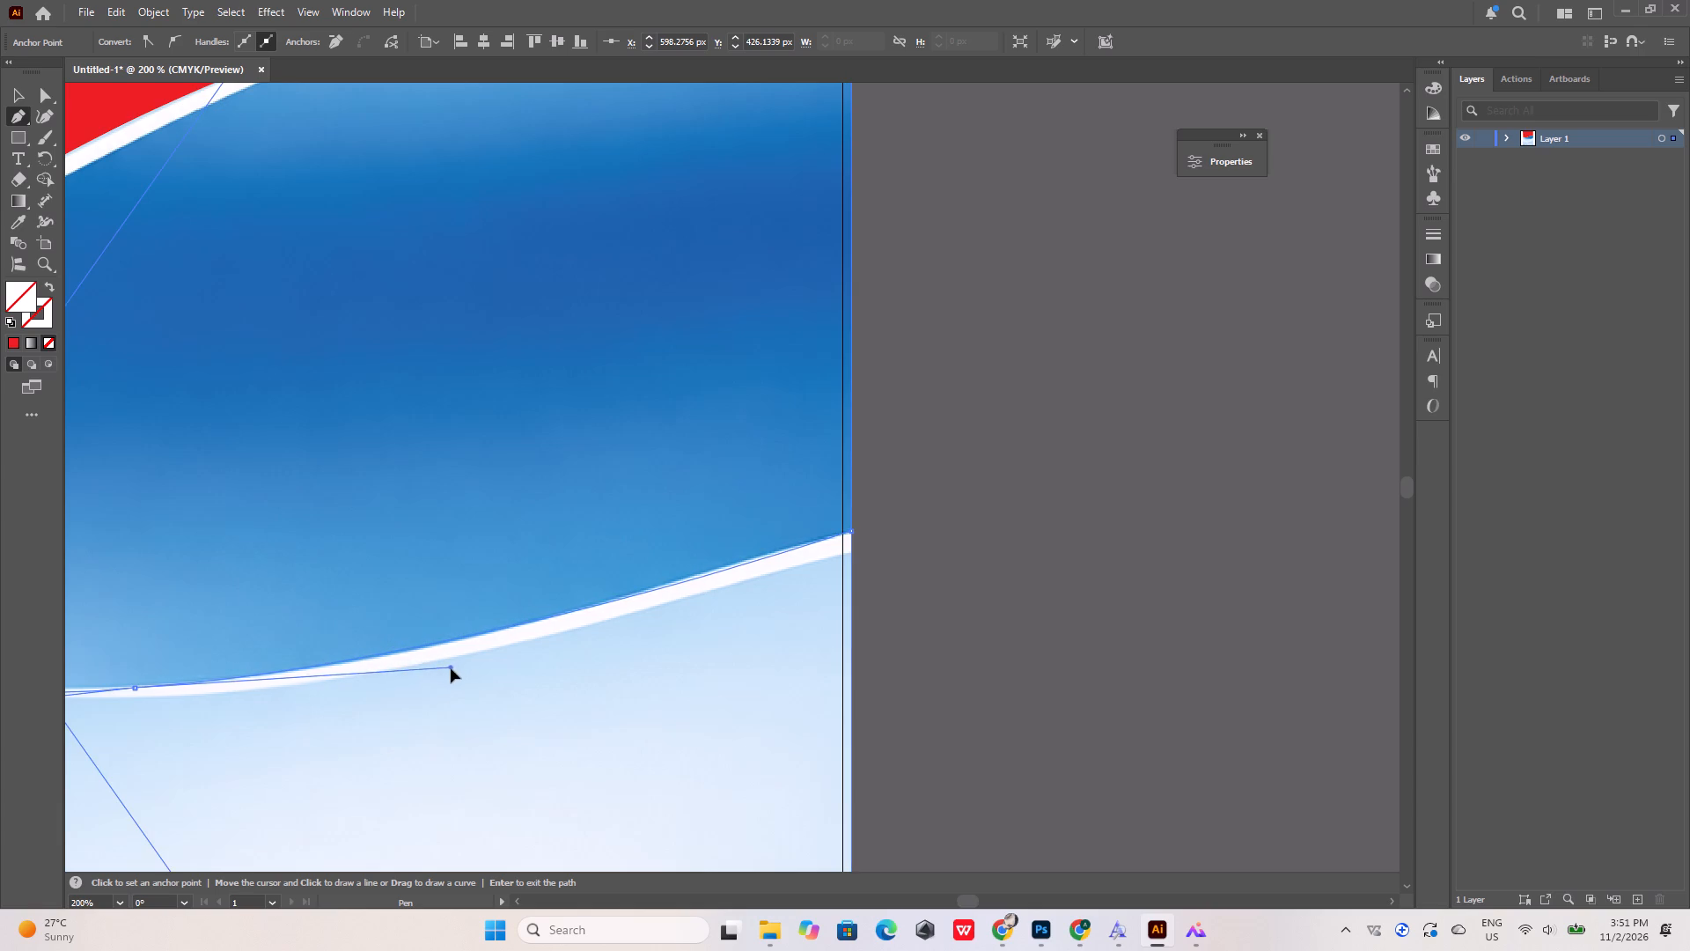
alt+drag(451, 668, 327, 689)
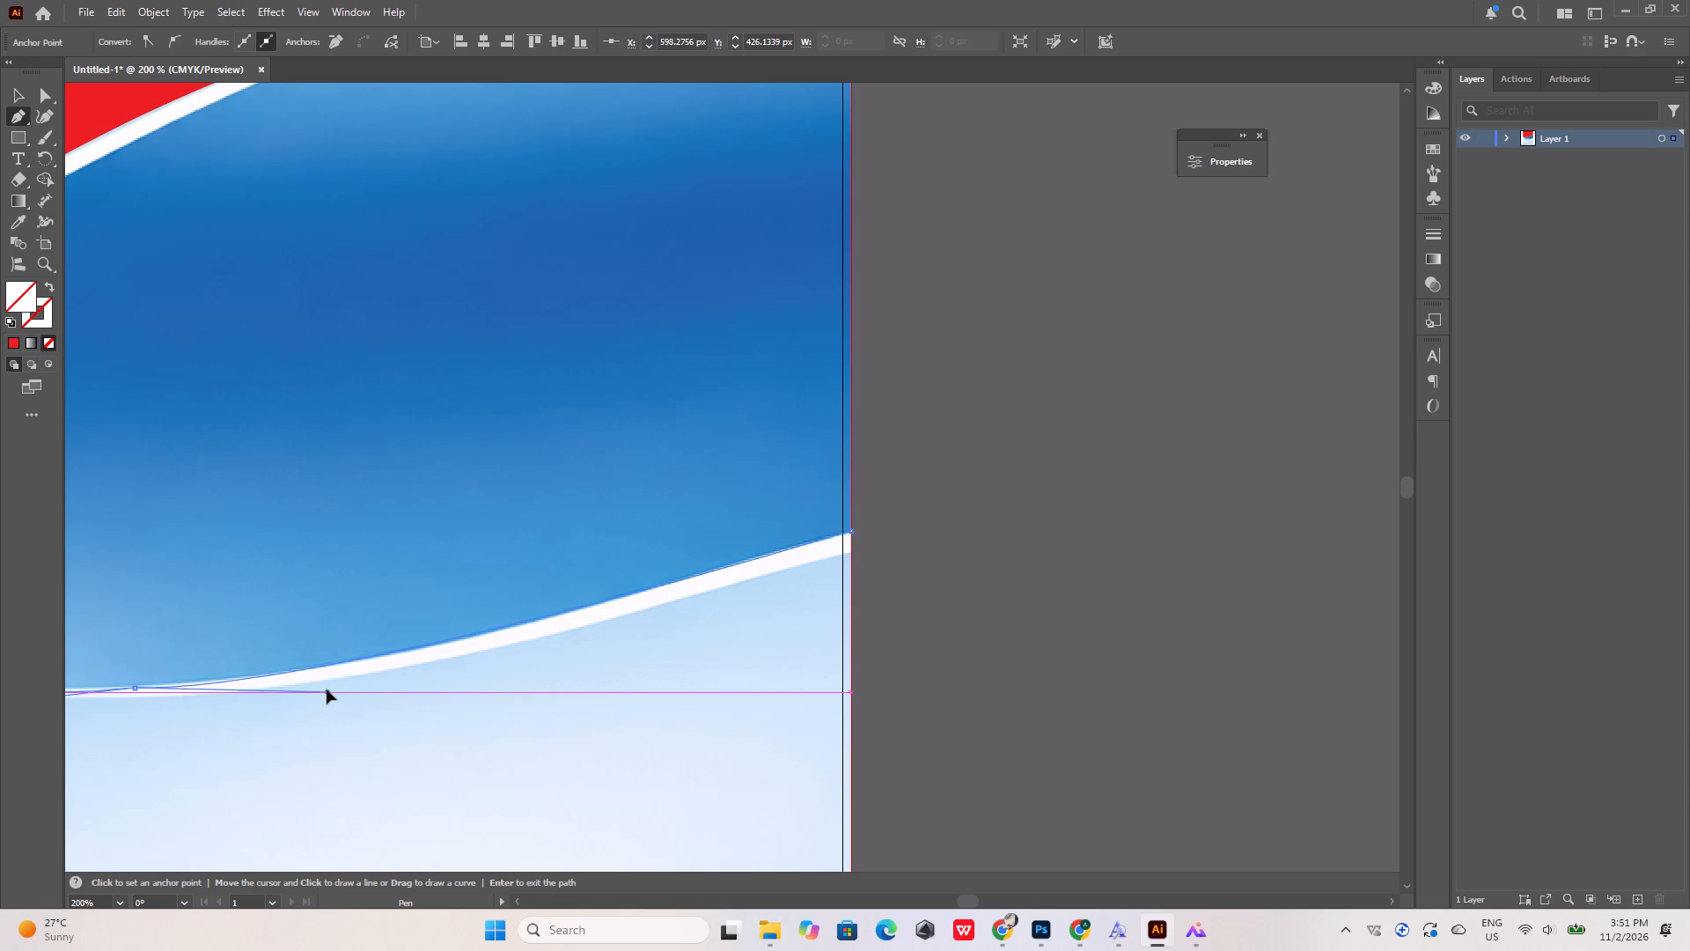
alt+drag(327, 689, 314, 691)
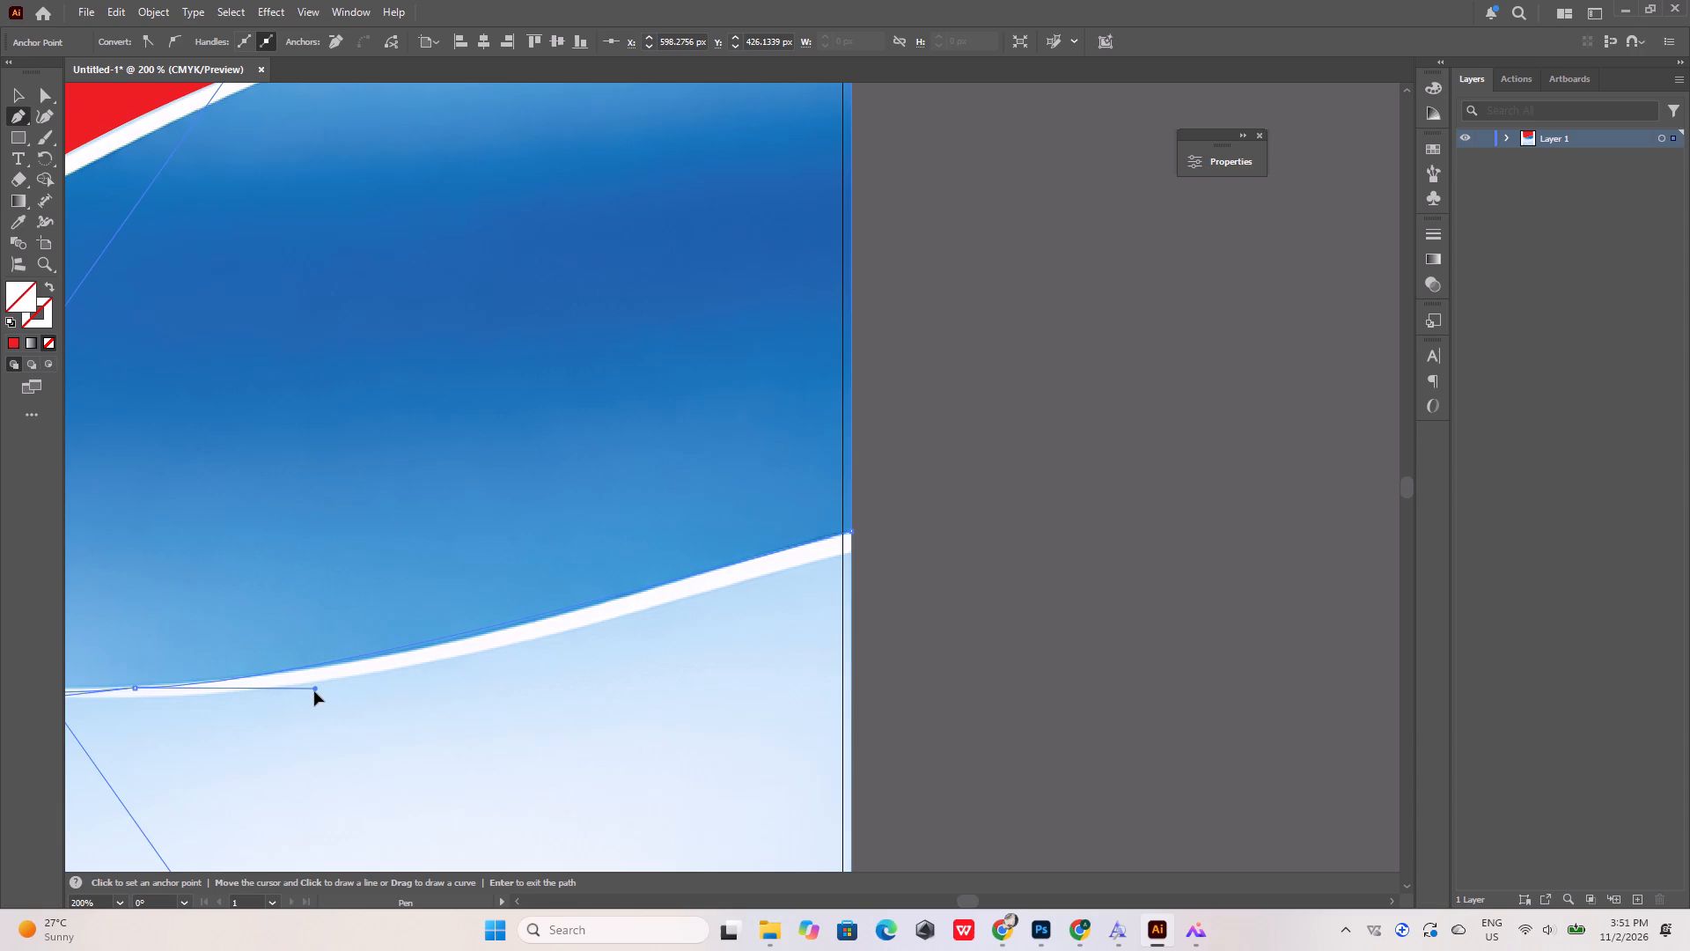
alt+drag(314, 691, 312, 697)
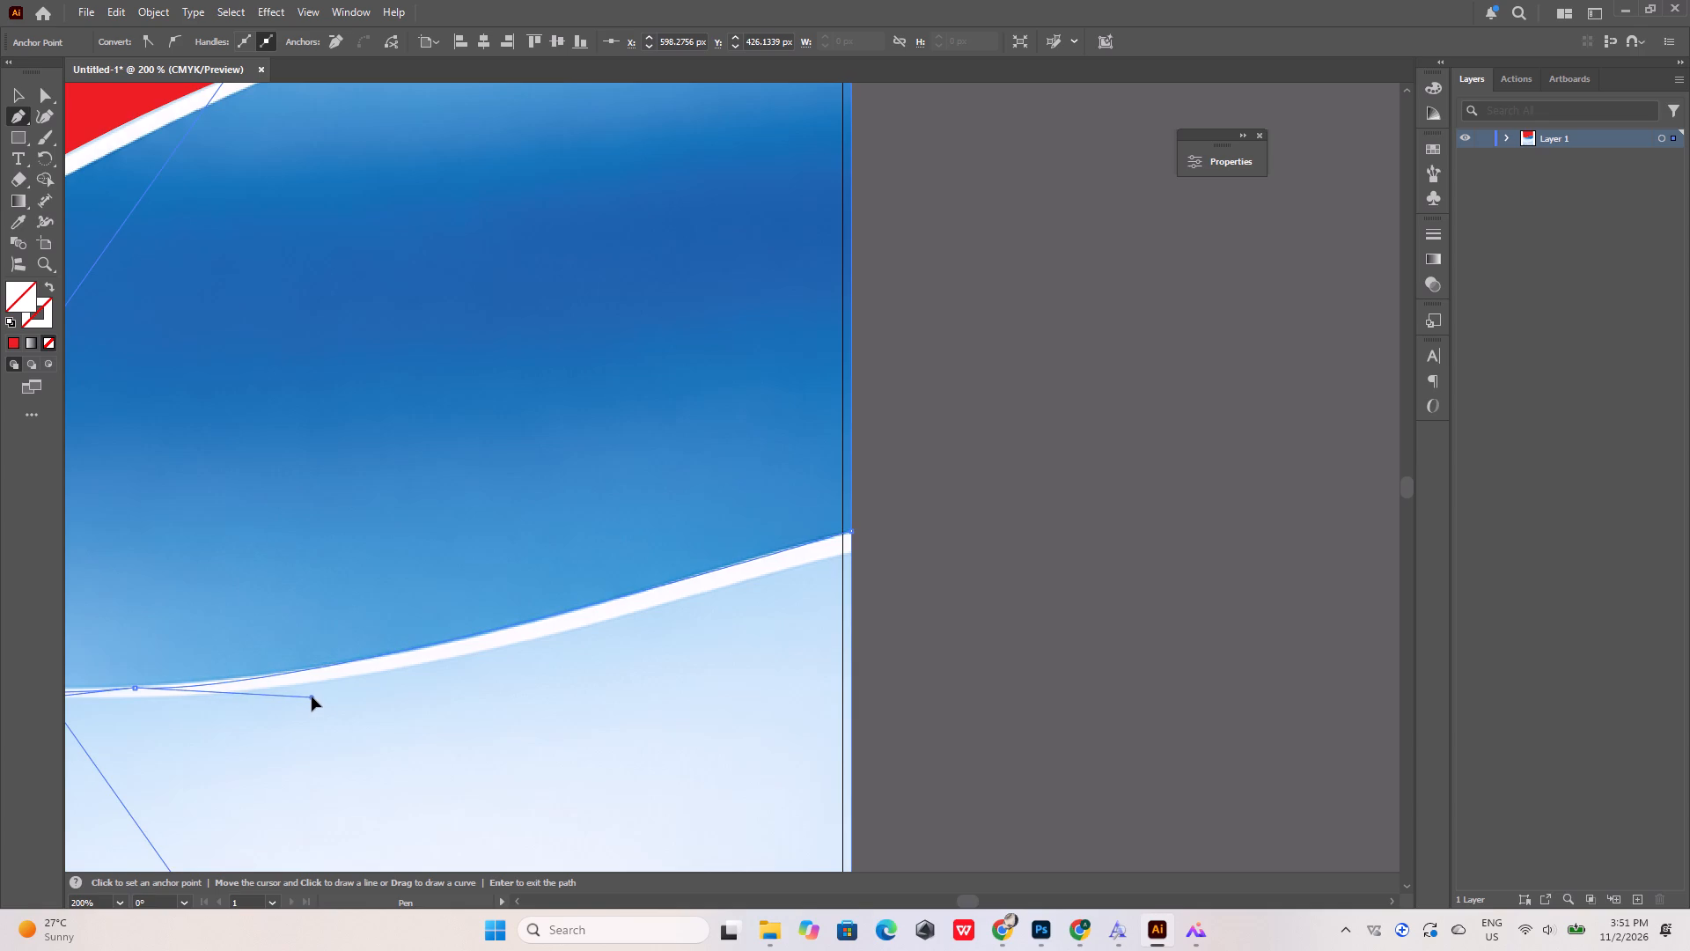
alt+drag(312, 697, 322, 697)
Move the bottom wave anchor about 17 px left along the lower white stripe.
alt+scroll(466, 529, down, 5)
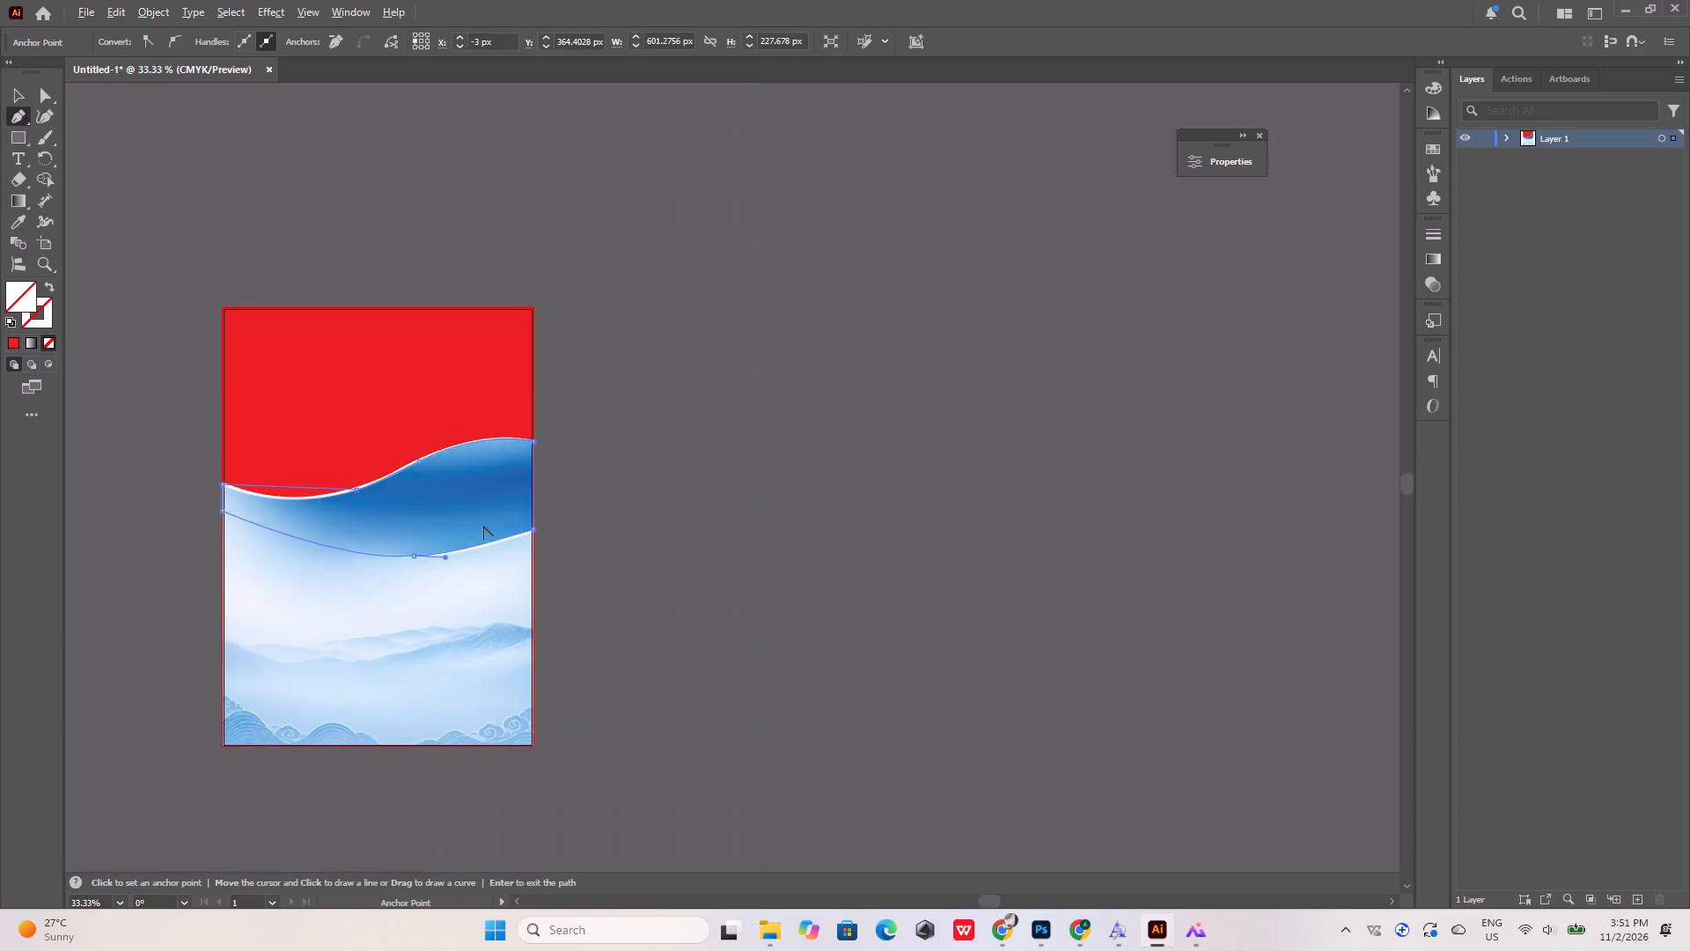
alt+scroll(404, 557, up, 8)
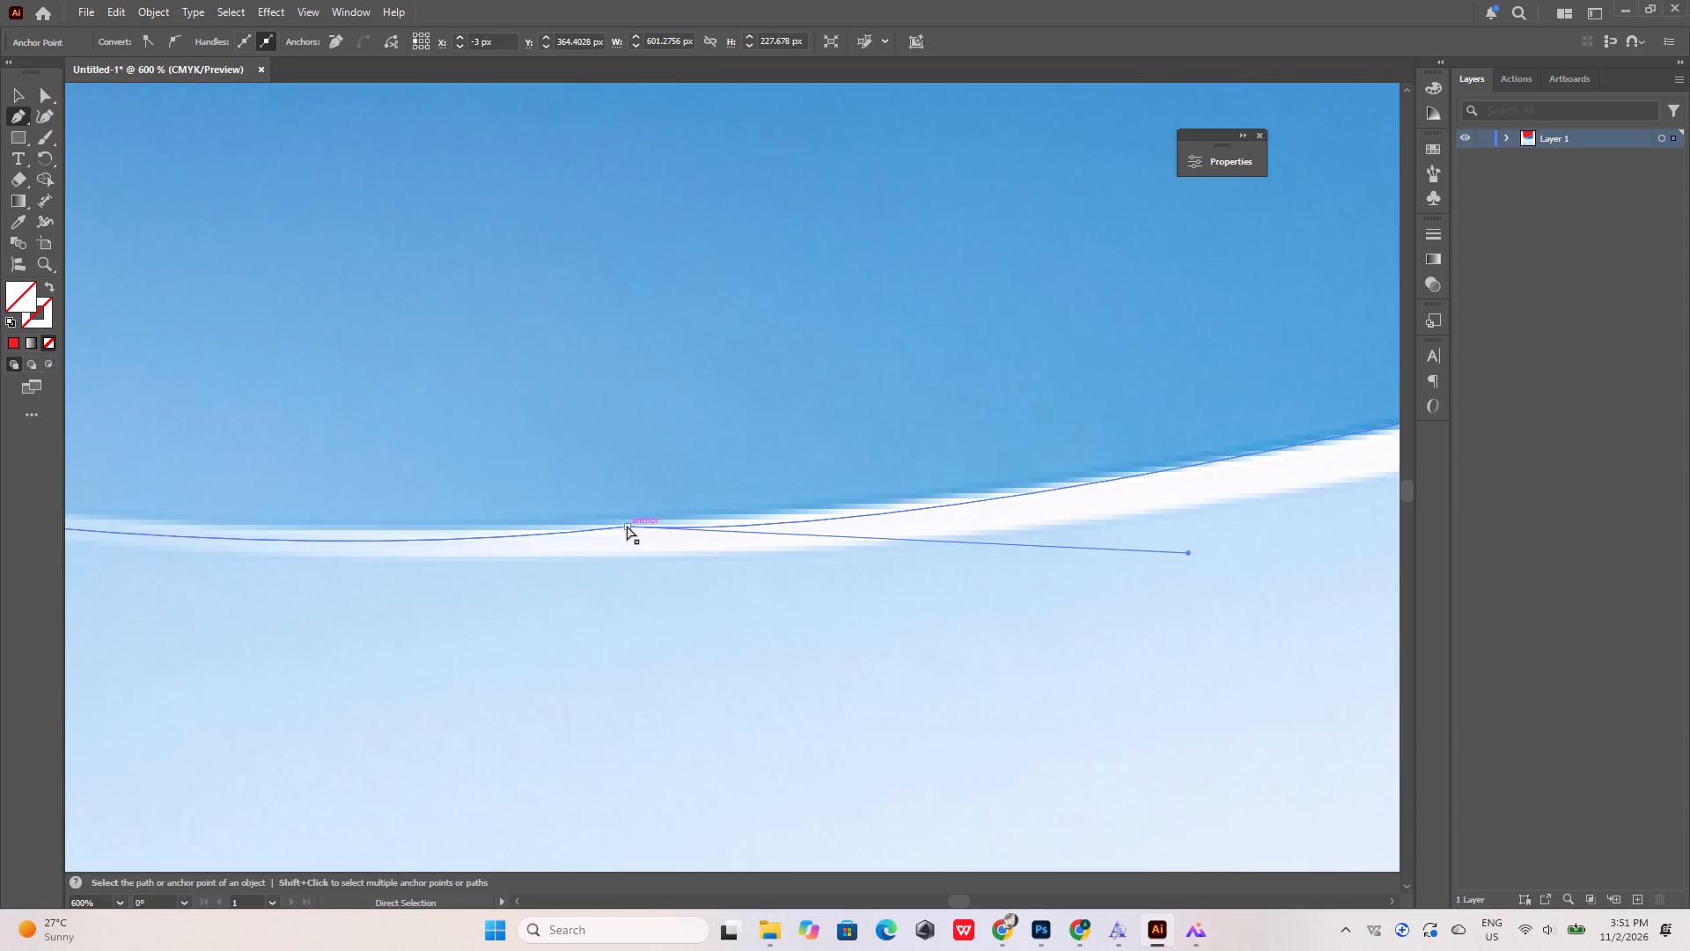
ctrl+drag(627, 525, 460, 528)
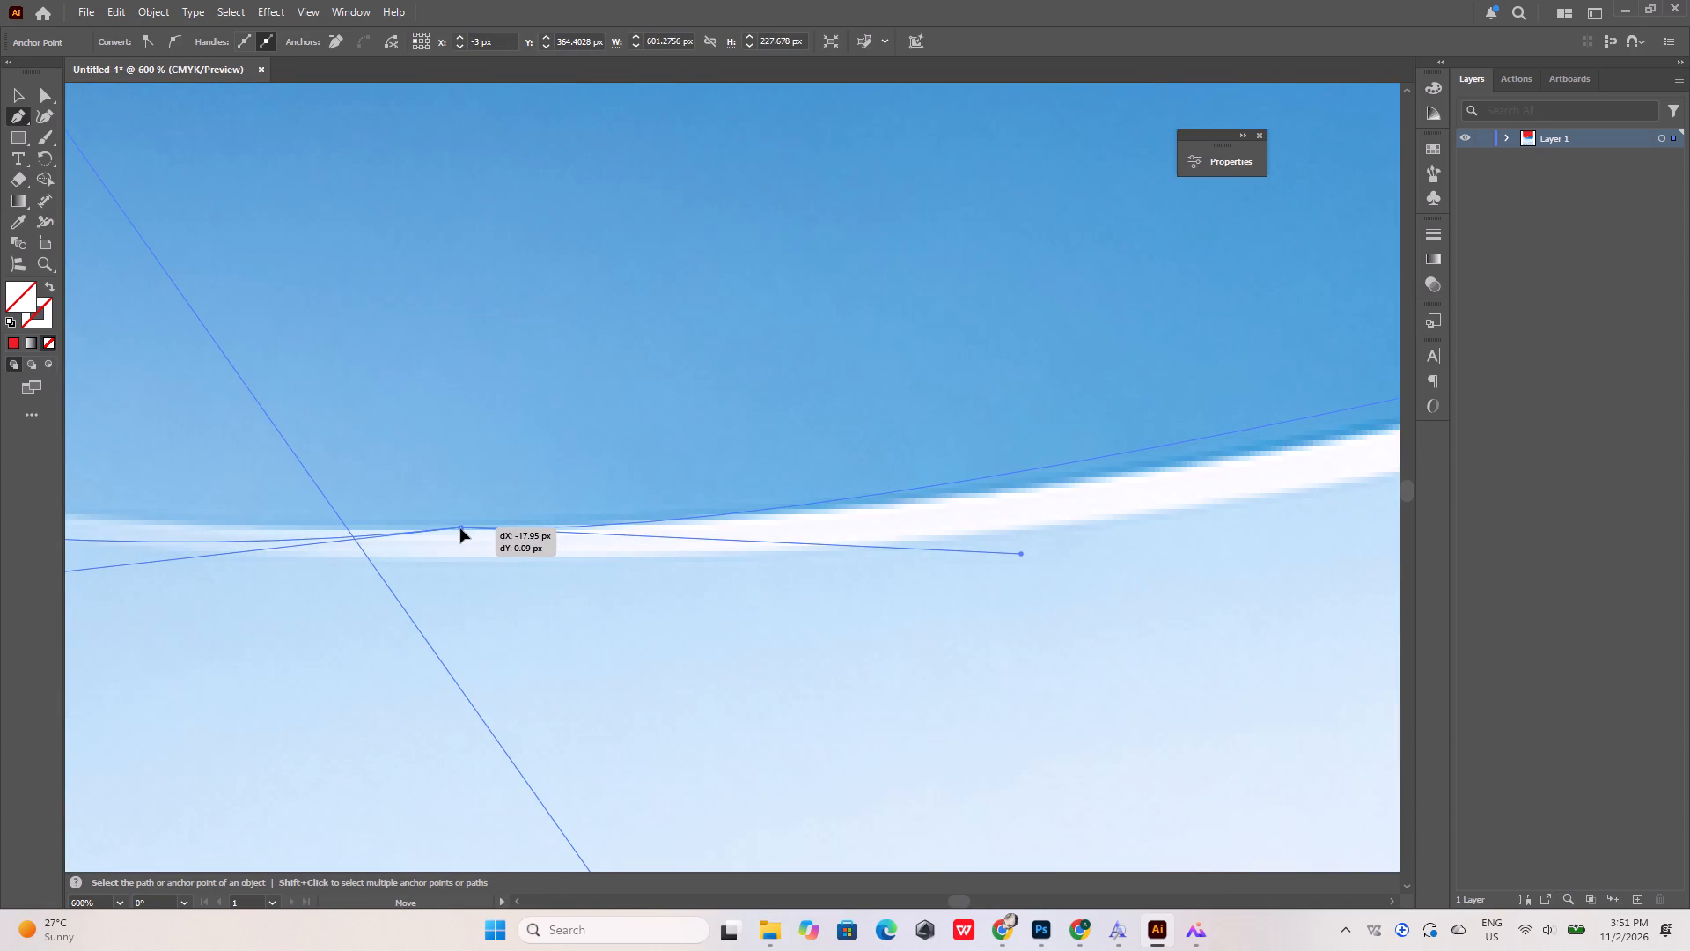
ctrl+drag(460, 528, 465, 531)
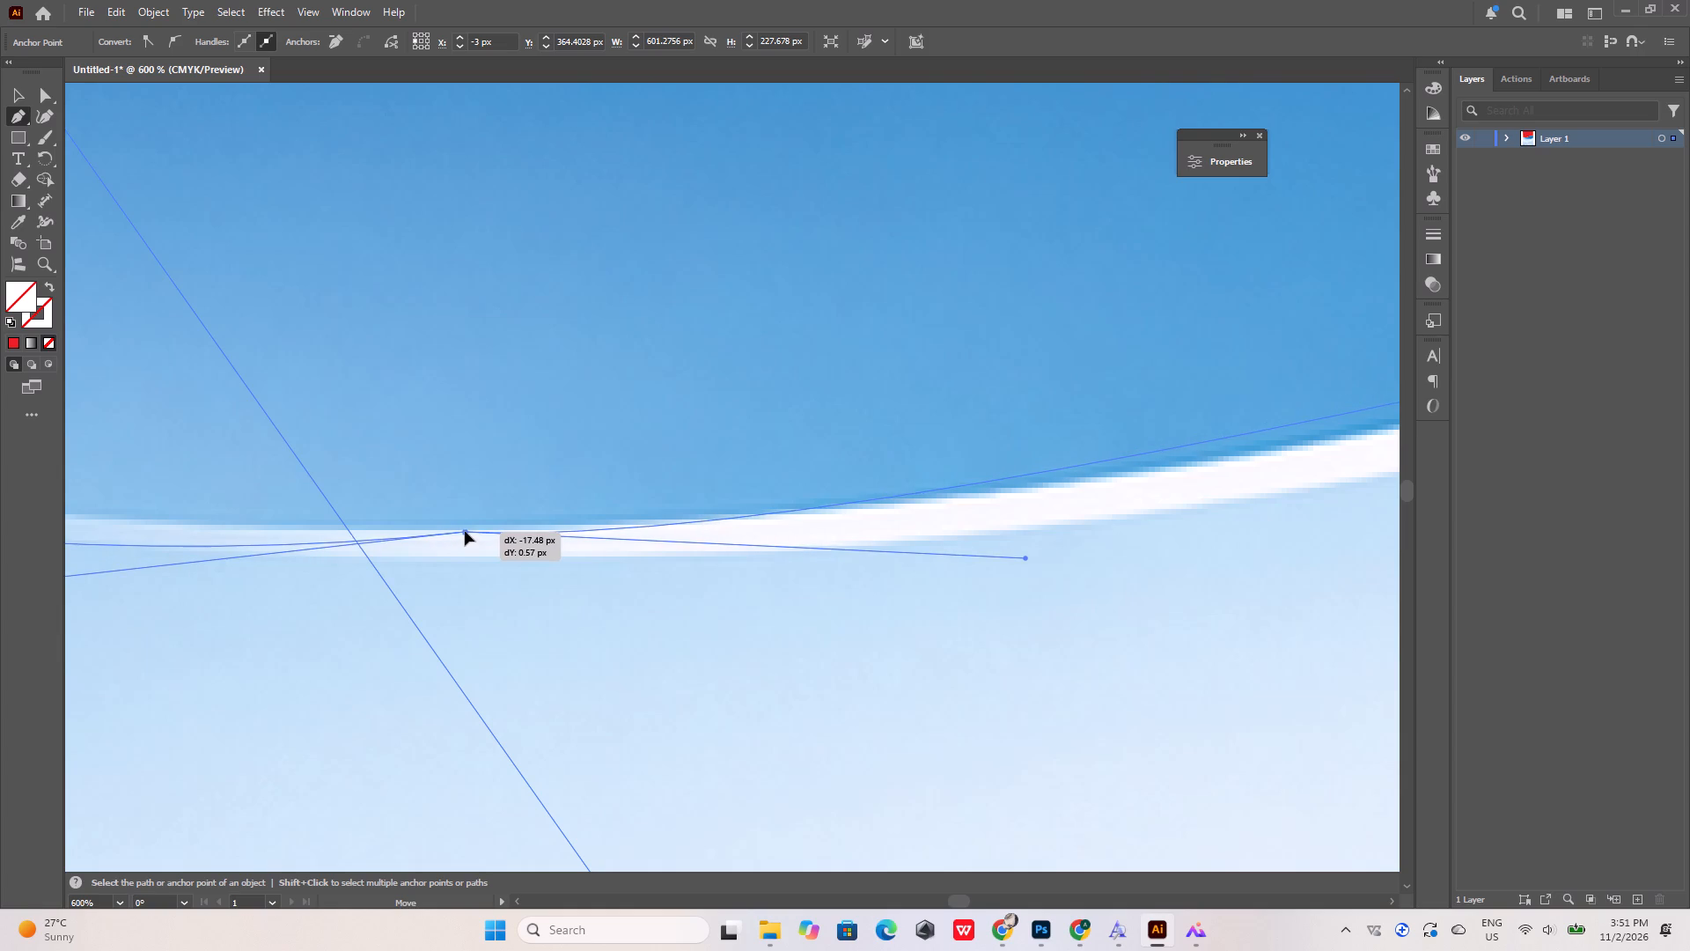
ctrl+drag(465, 531, 465, 529)
Lengthen and raise the bottom wave anchor's right-hand handle to fit the curve along the lower white stripe to the right bleed edge.
alt+scroll(342, 495, down, 6)
alt+scroll(496, 484, up, 2)
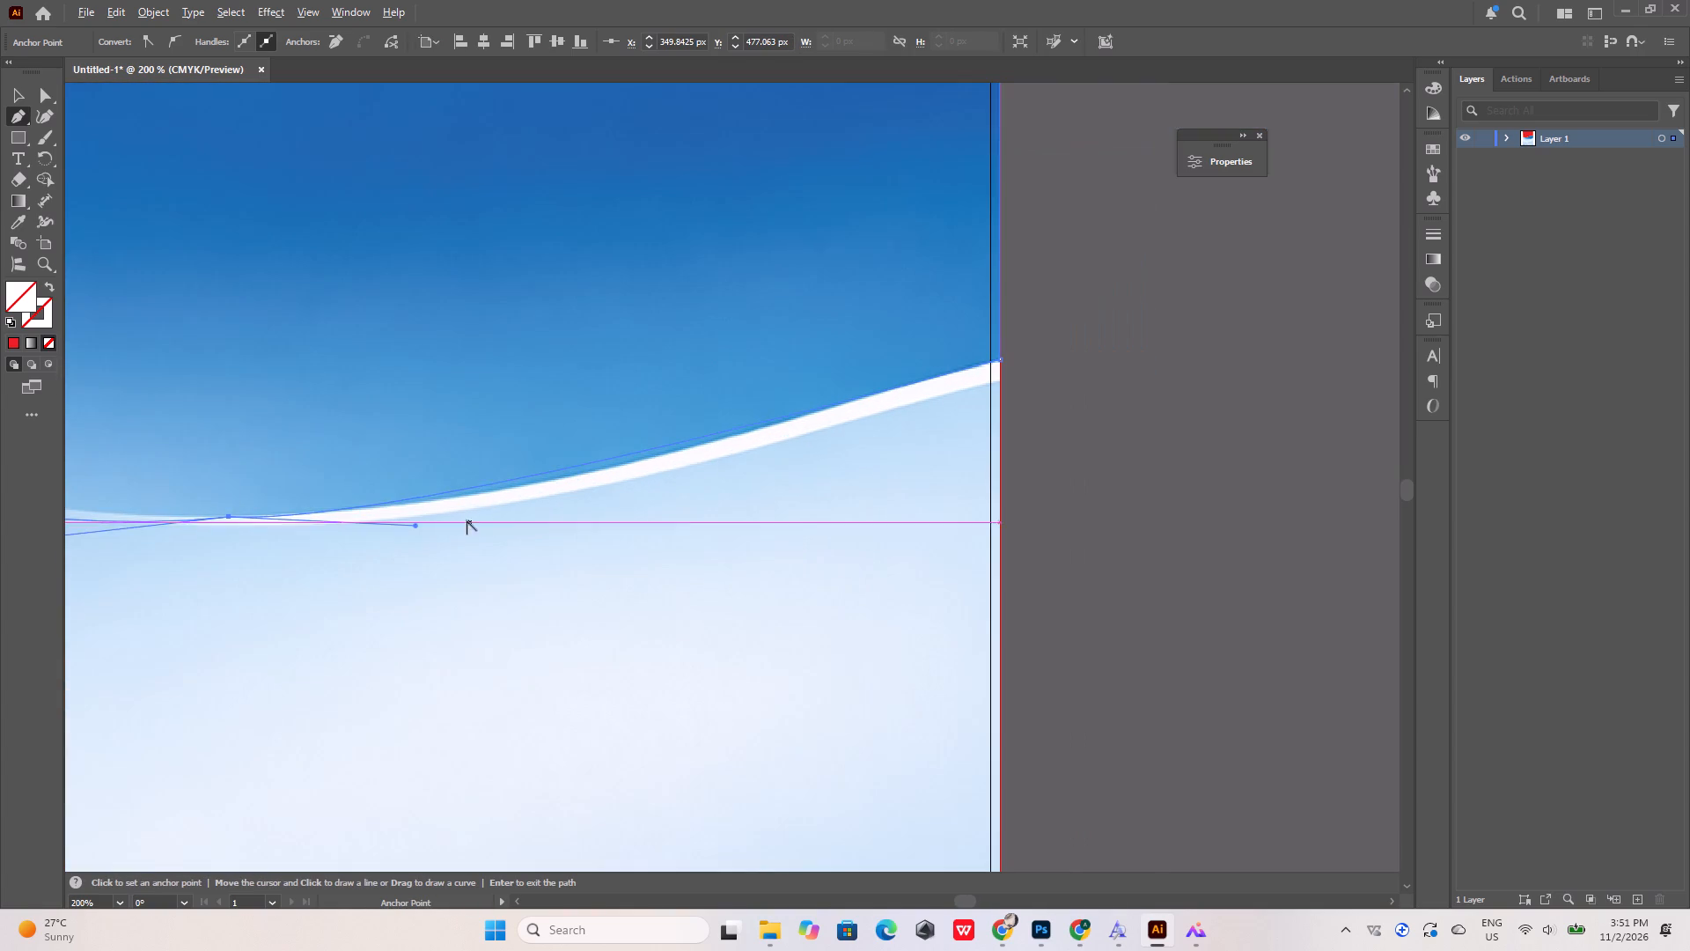
alt+drag(416, 523, 451, 531)
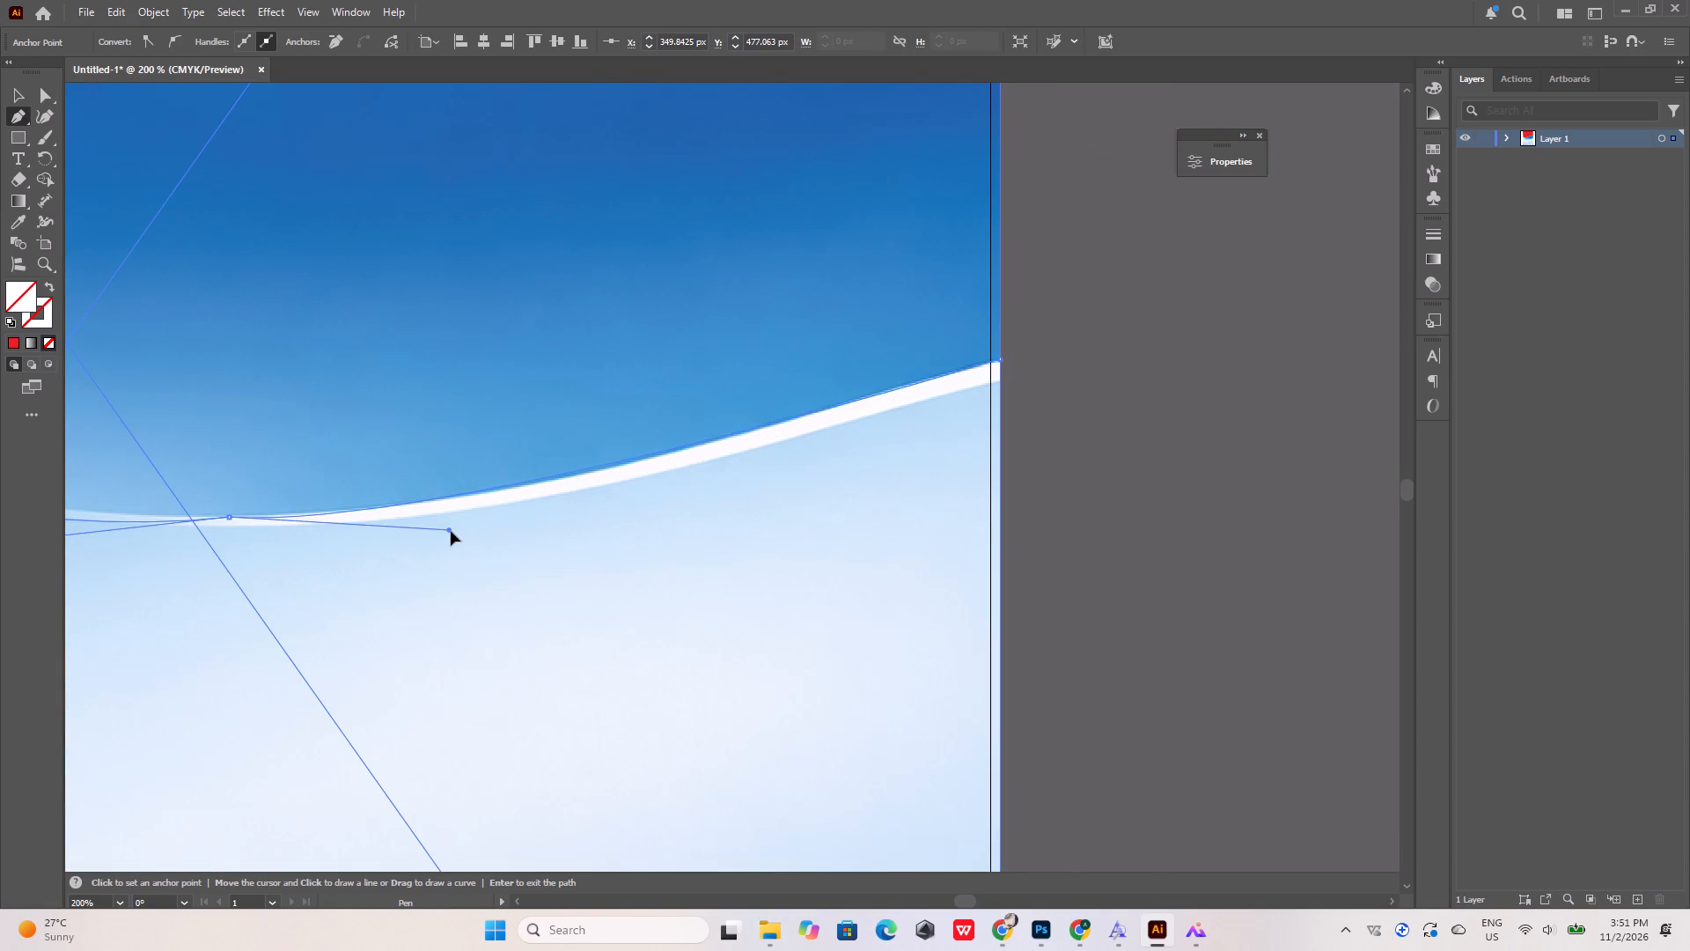
alt+drag(451, 531, 430, 538)
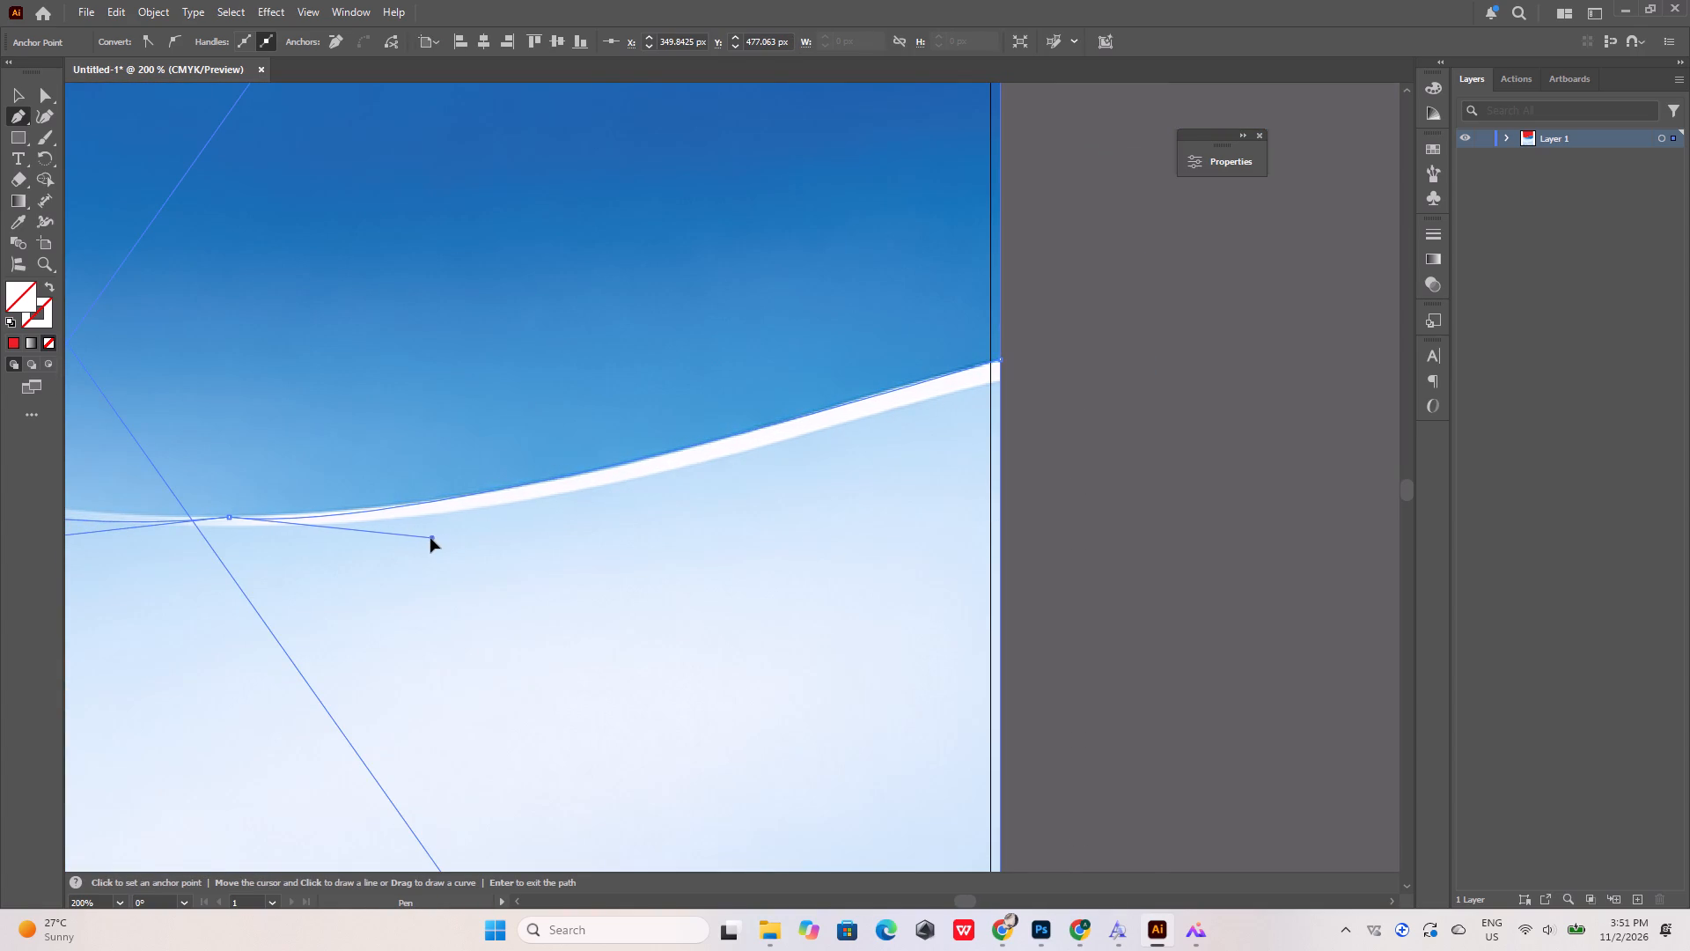
alt+drag(430, 538, 448, 532)
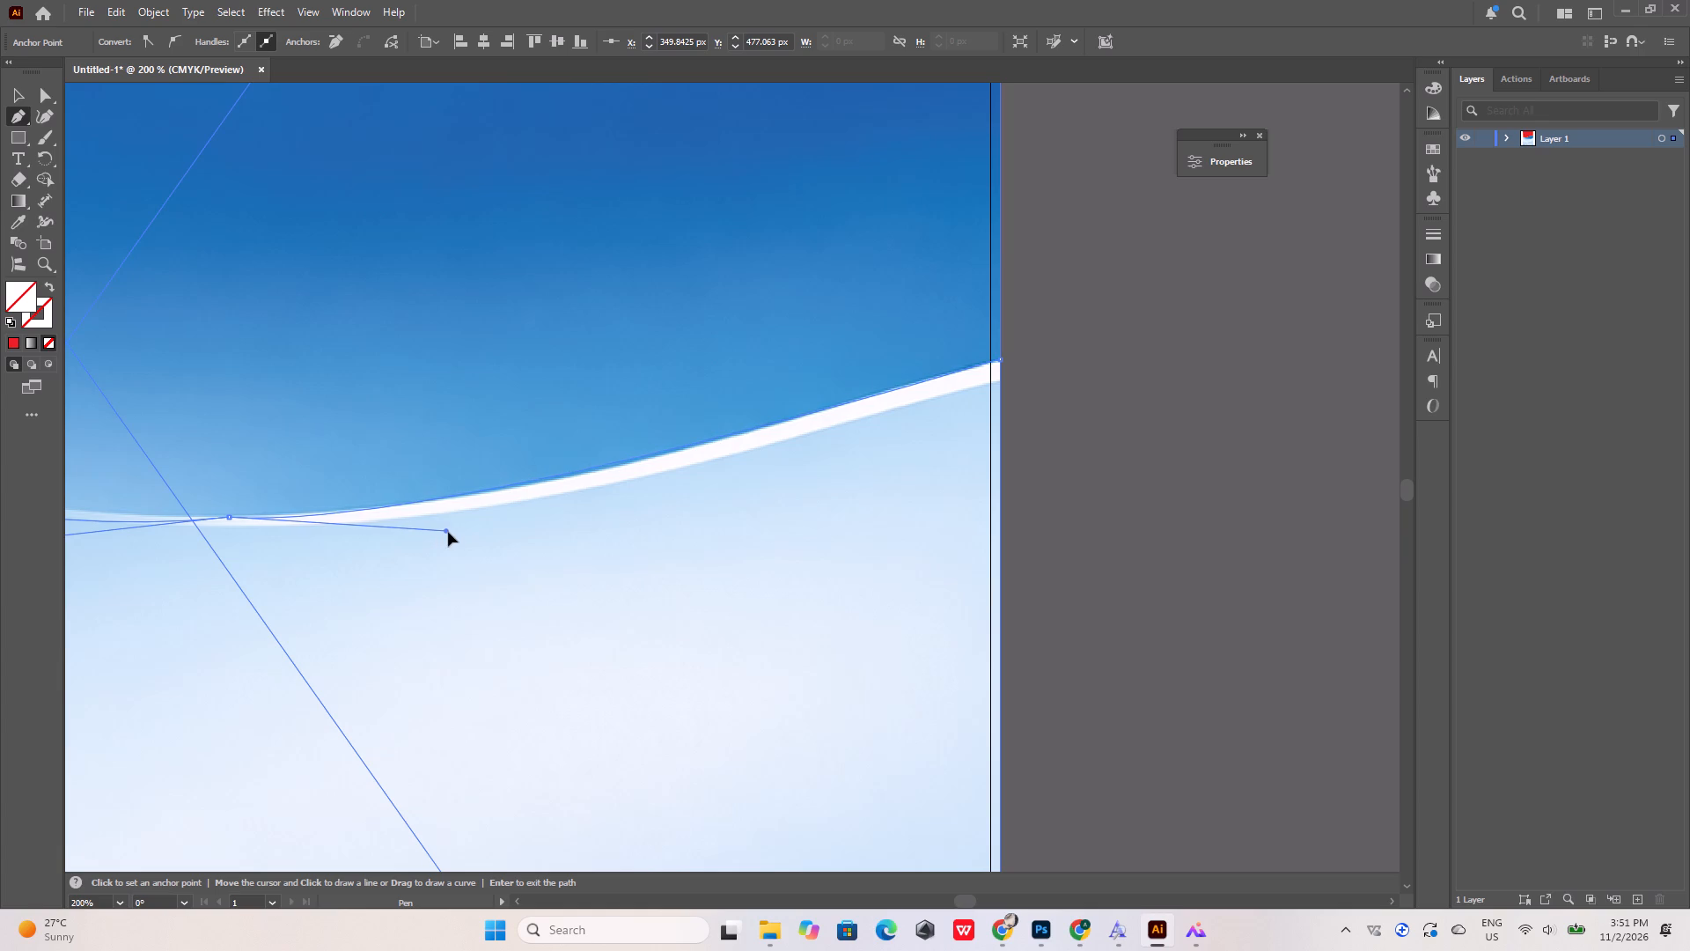
alt+drag(448, 532, 453, 538)
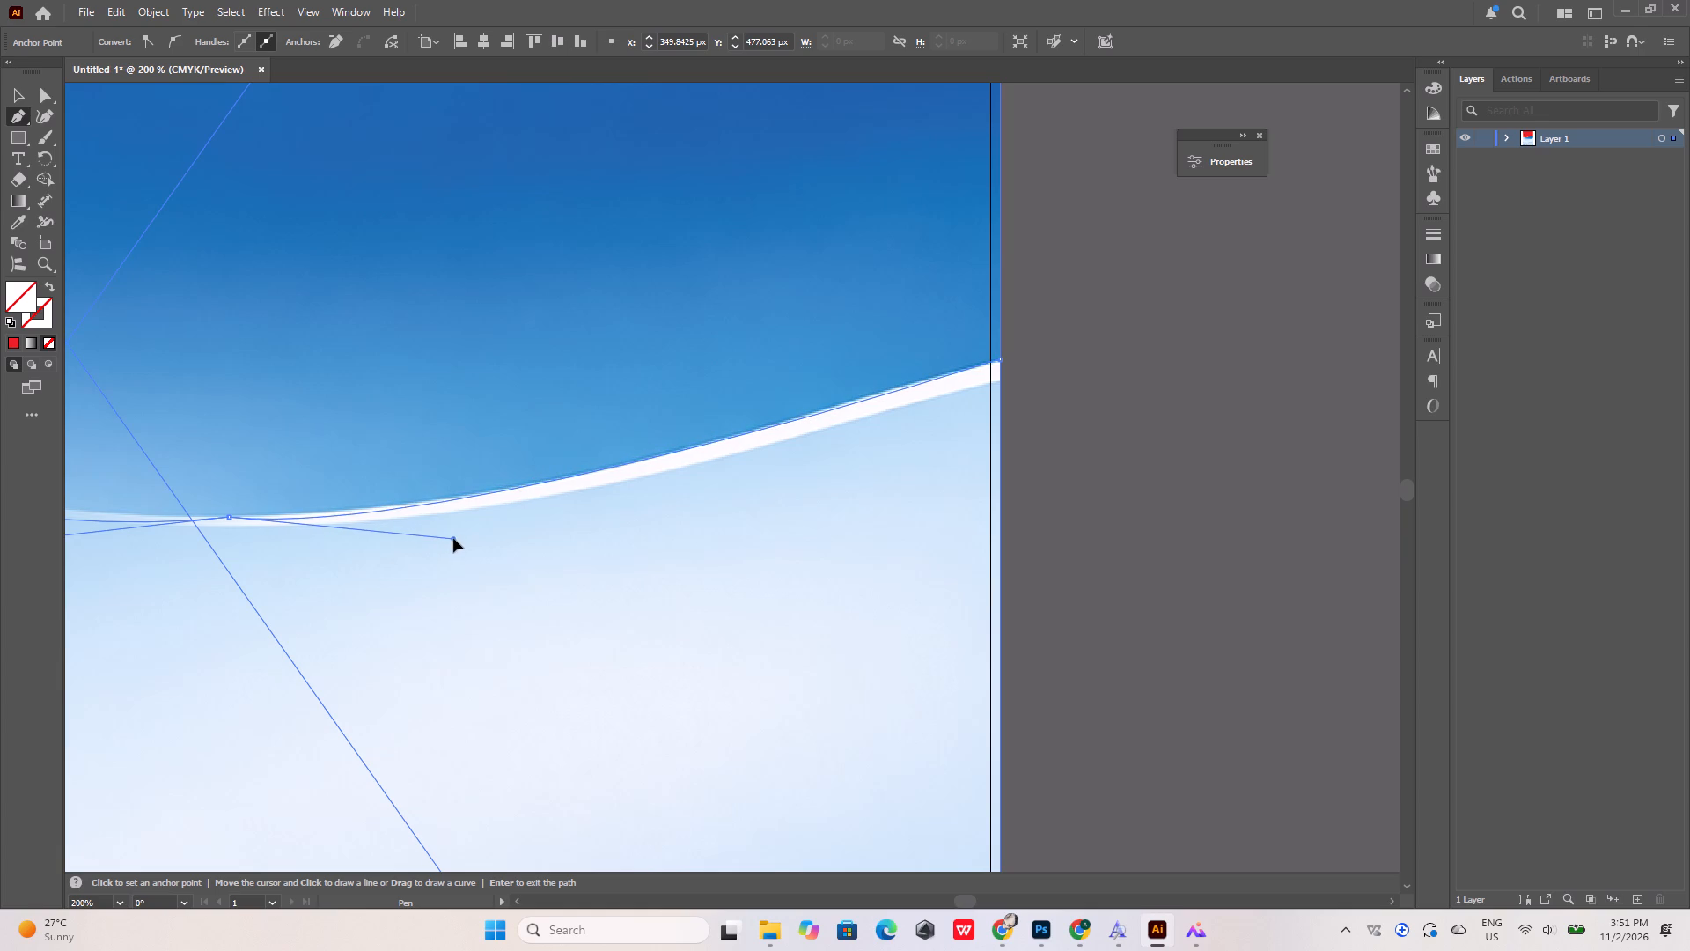
alt+drag(453, 538, 453, 535)
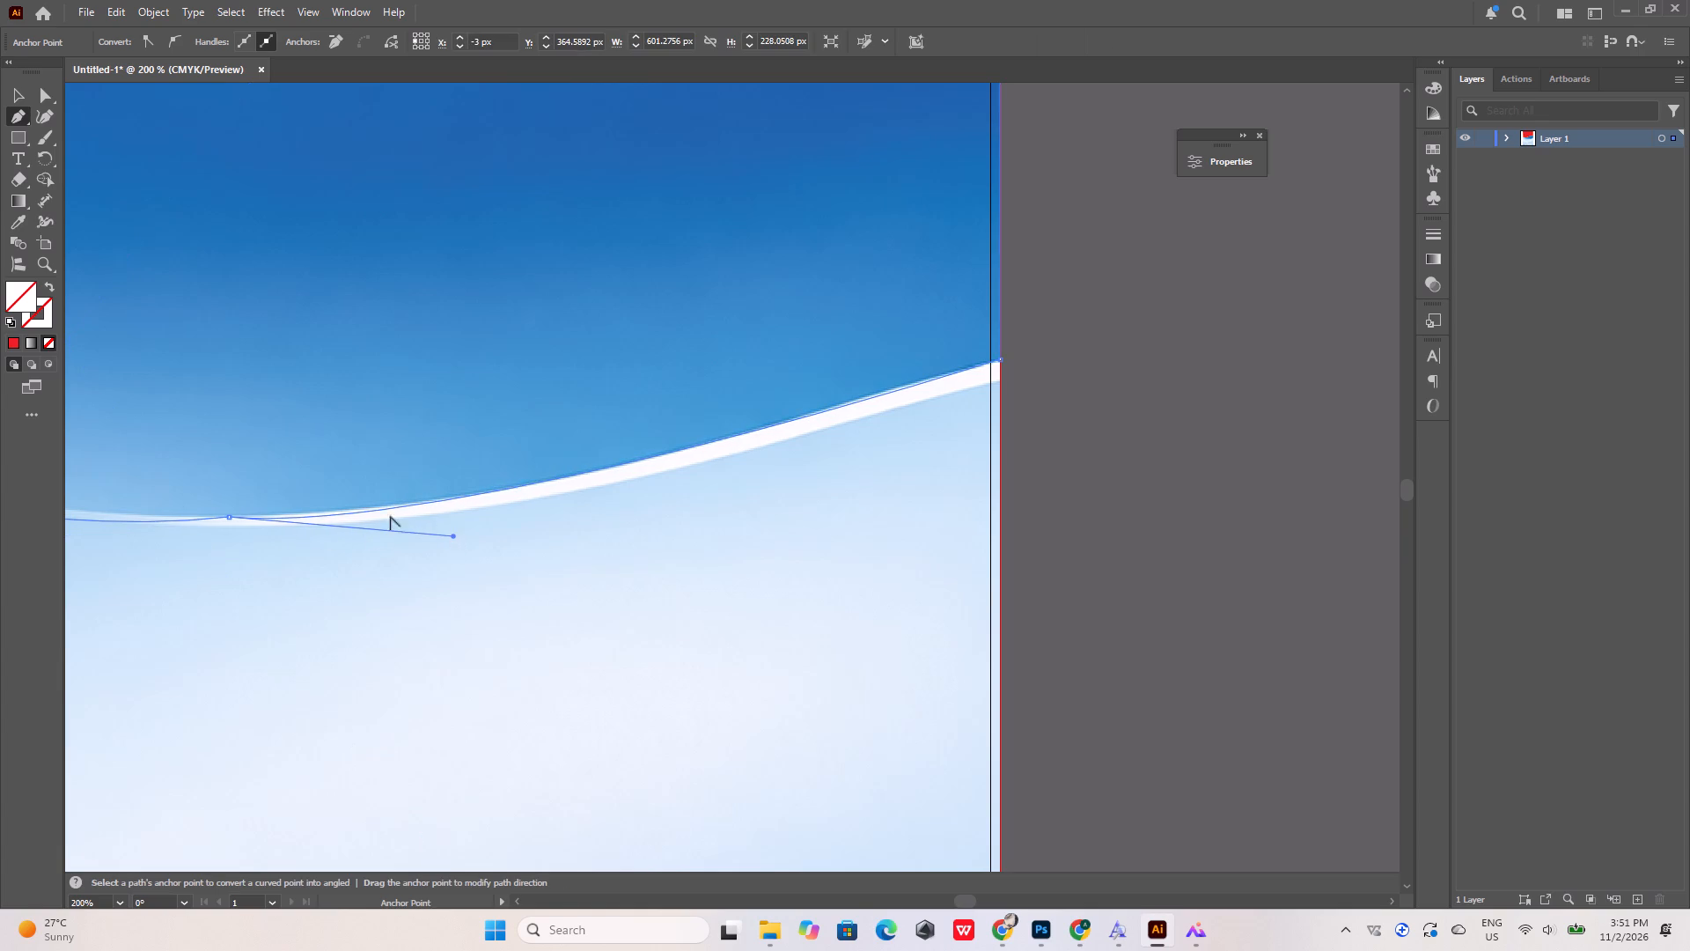
alt+scroll(426, 516, down, 5)
alt+scroll(373, 531, up, 9)
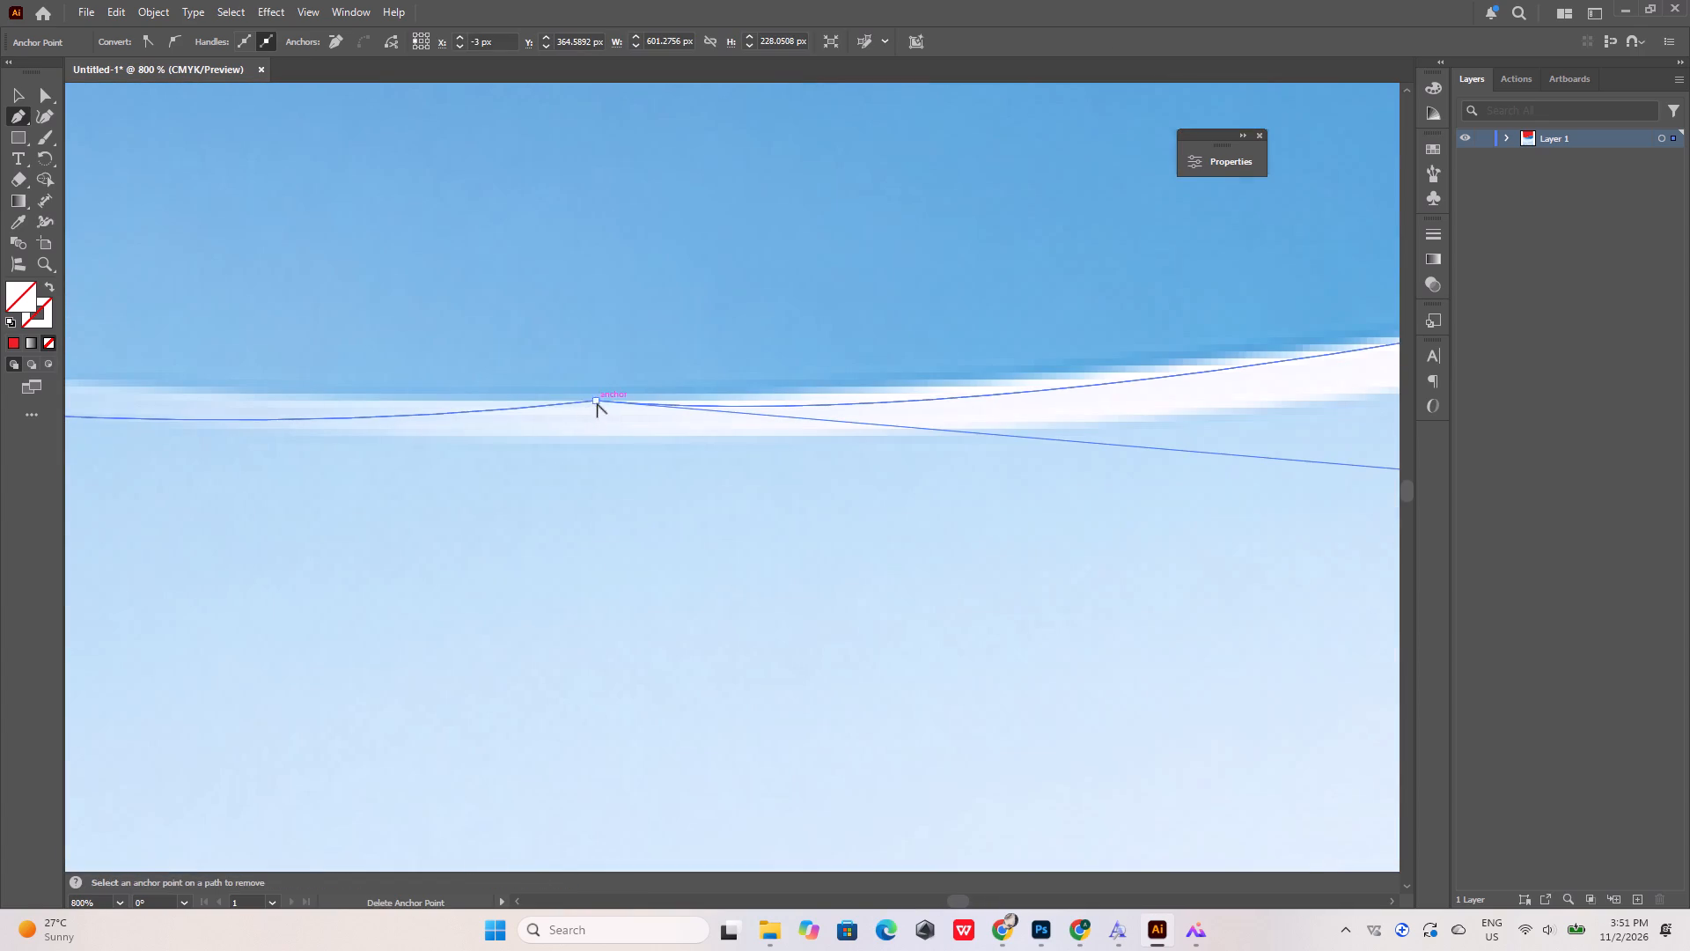
alt+scroll(555, 425, down, 5)
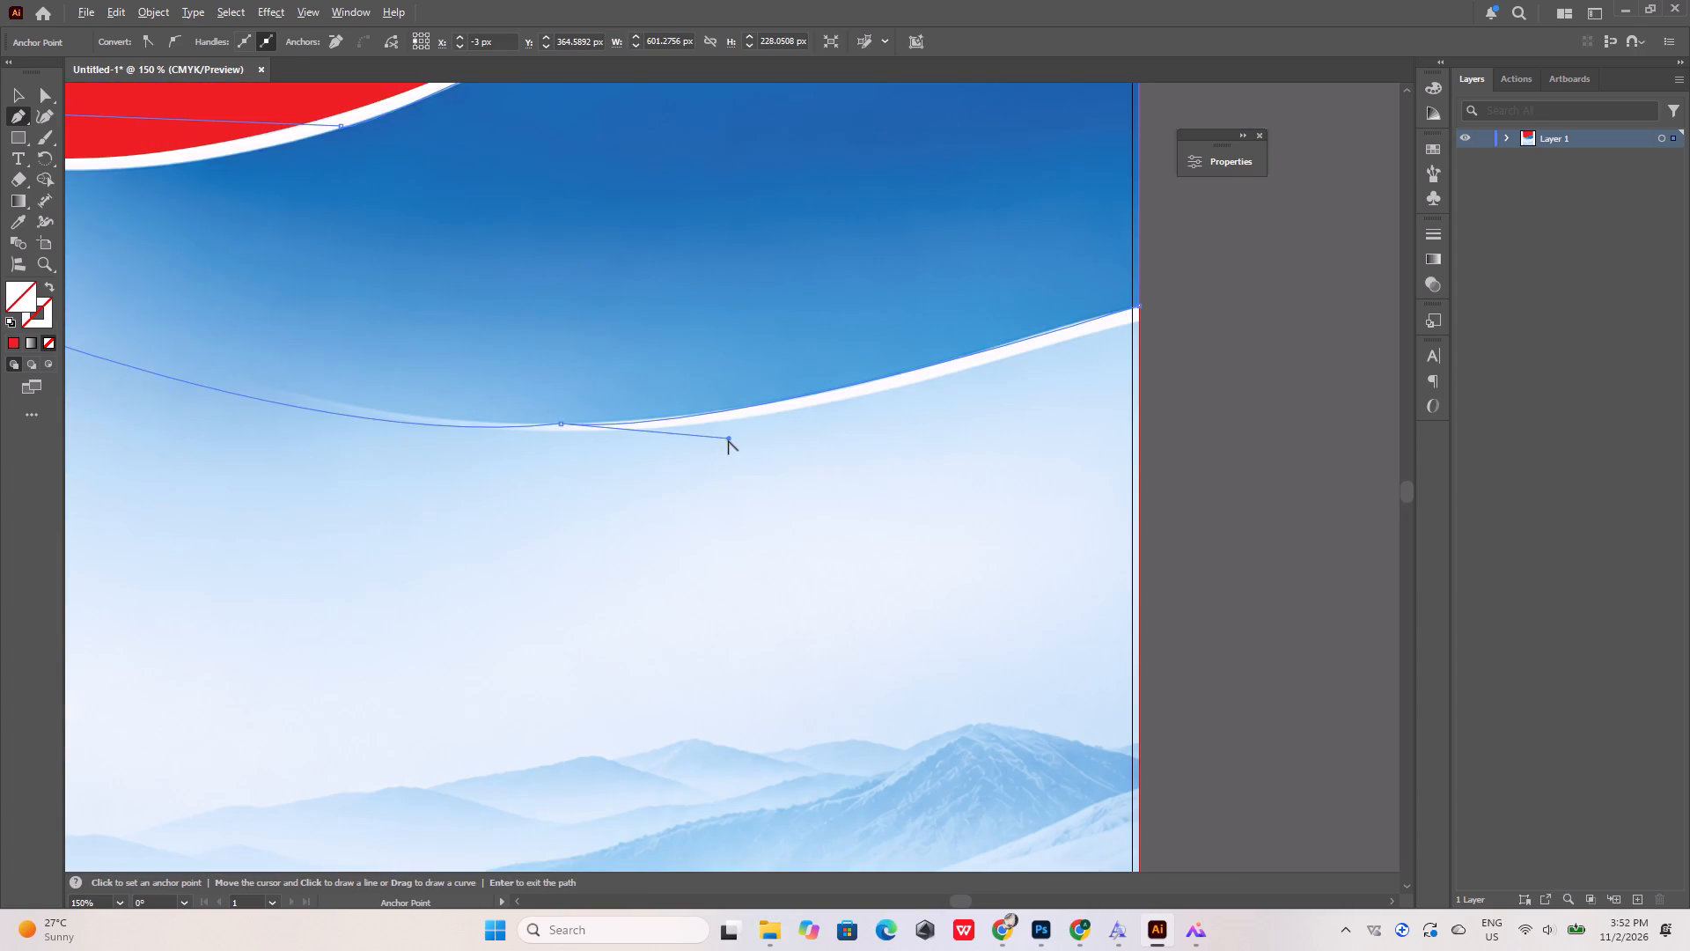
alt+drag(728, 440, 831, 416)
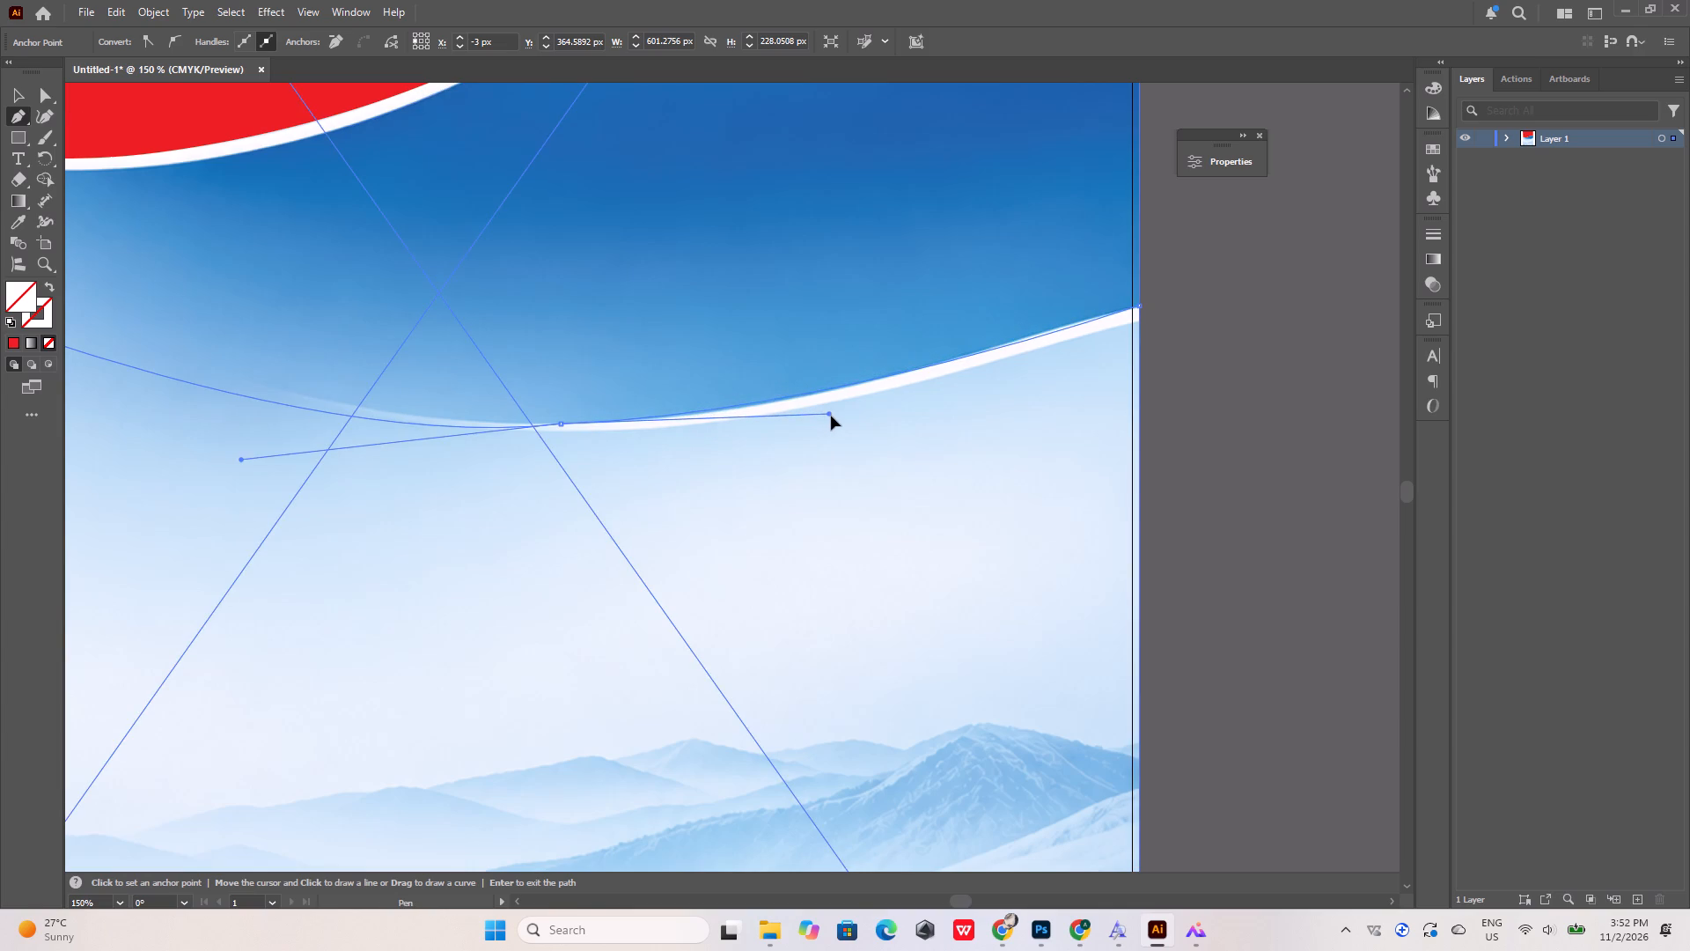
alt+drag(831, 416, 834, 416)
Raise the bottom wave anchor's left-hand handle to bring the curve up to the faded part of the lower white stripe.
ctrl+click(560, 423)
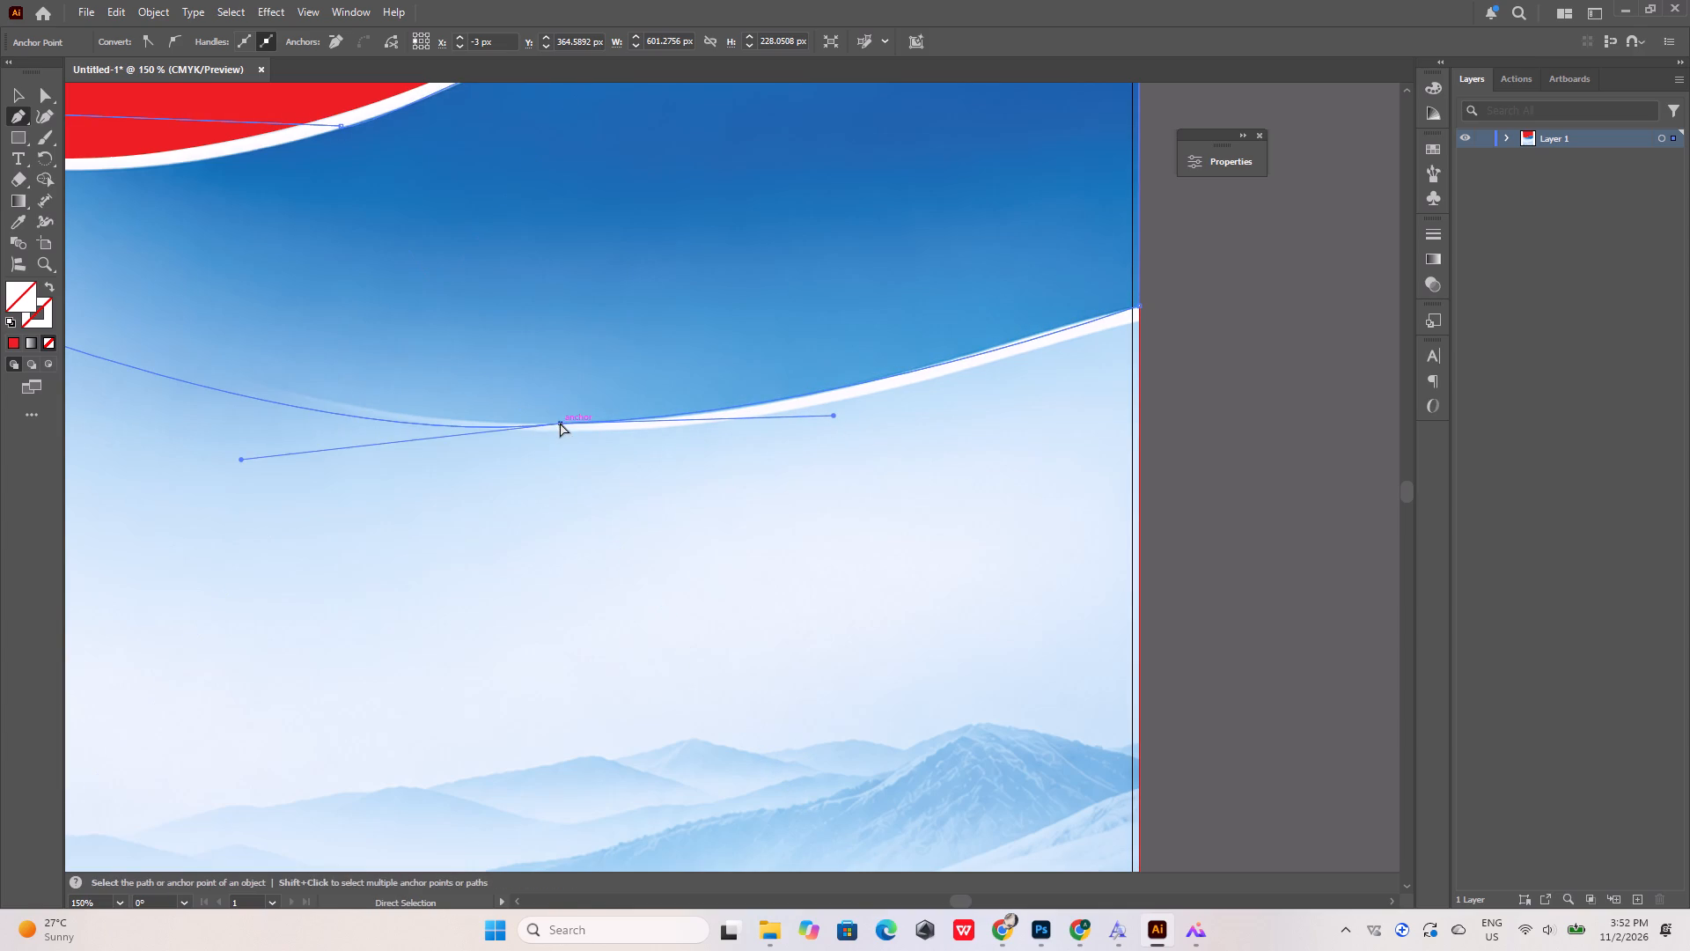
alt+drag(241, 459, 229, 431)
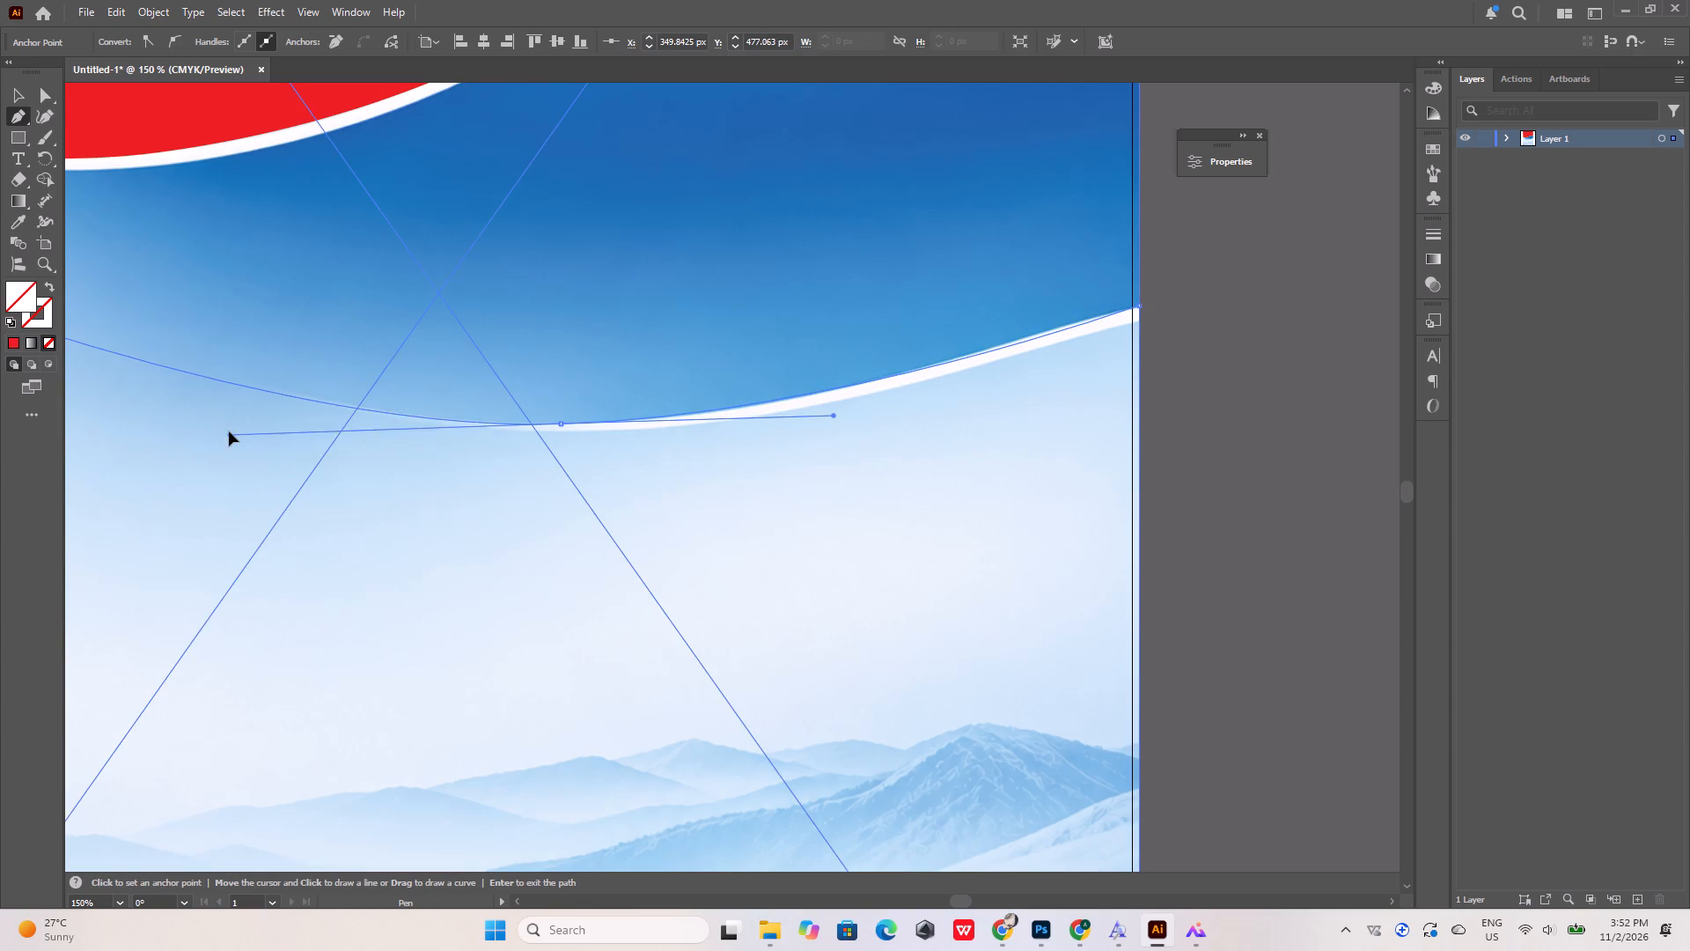
alt+drag(229, 431, 229, 428)
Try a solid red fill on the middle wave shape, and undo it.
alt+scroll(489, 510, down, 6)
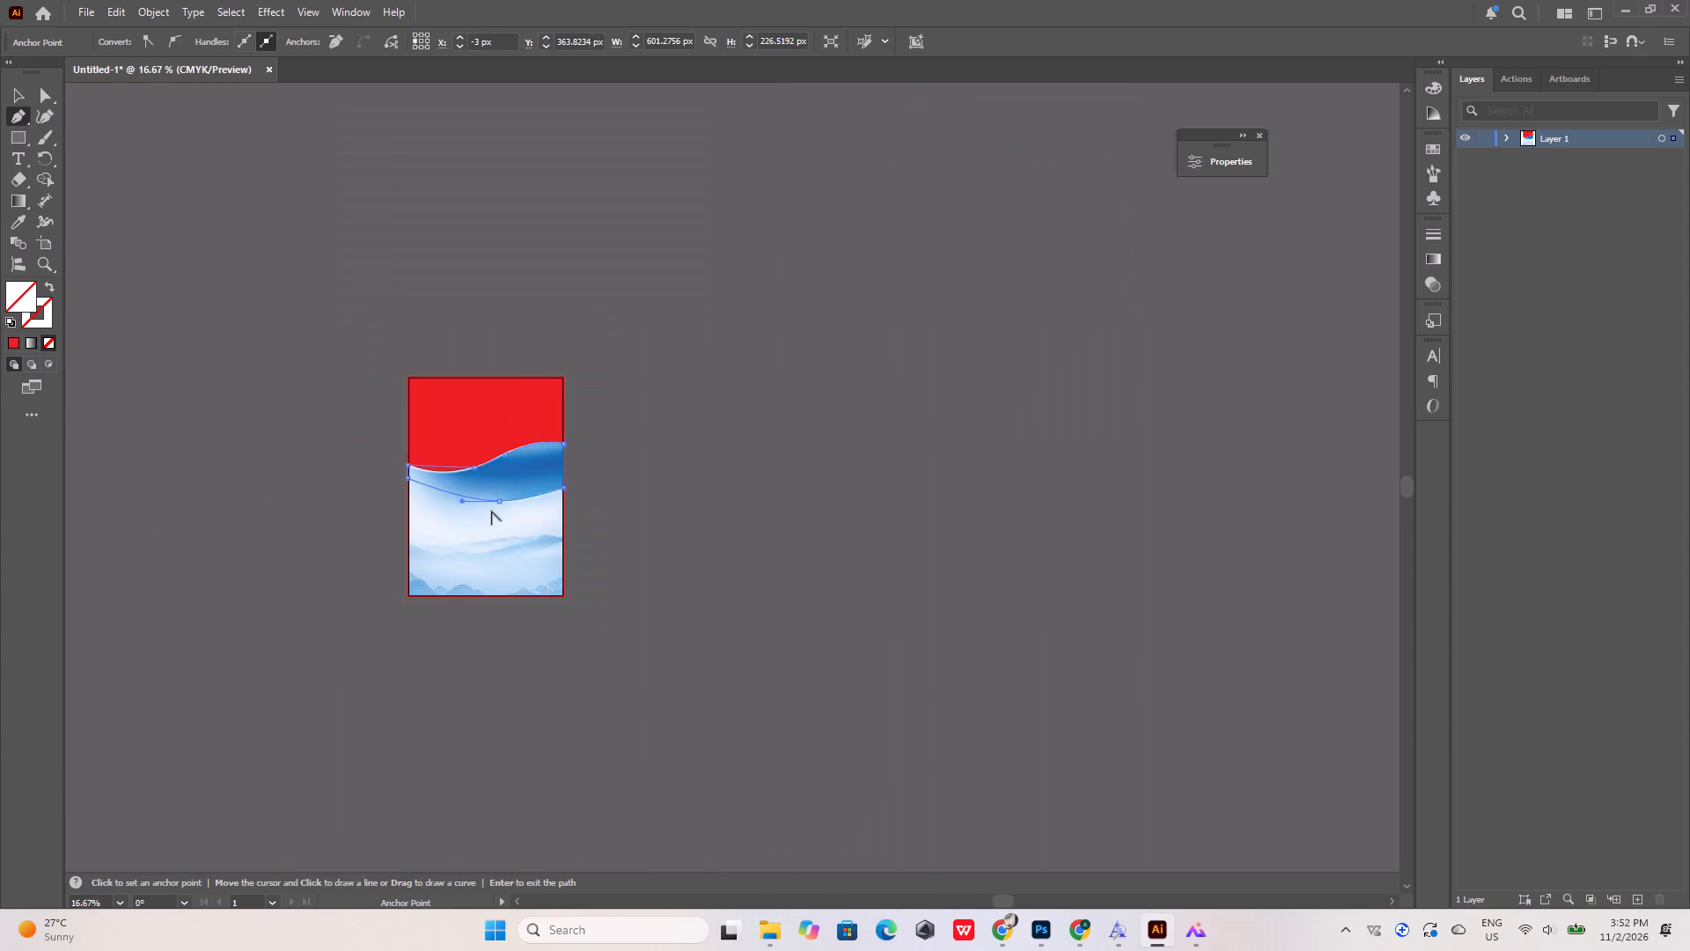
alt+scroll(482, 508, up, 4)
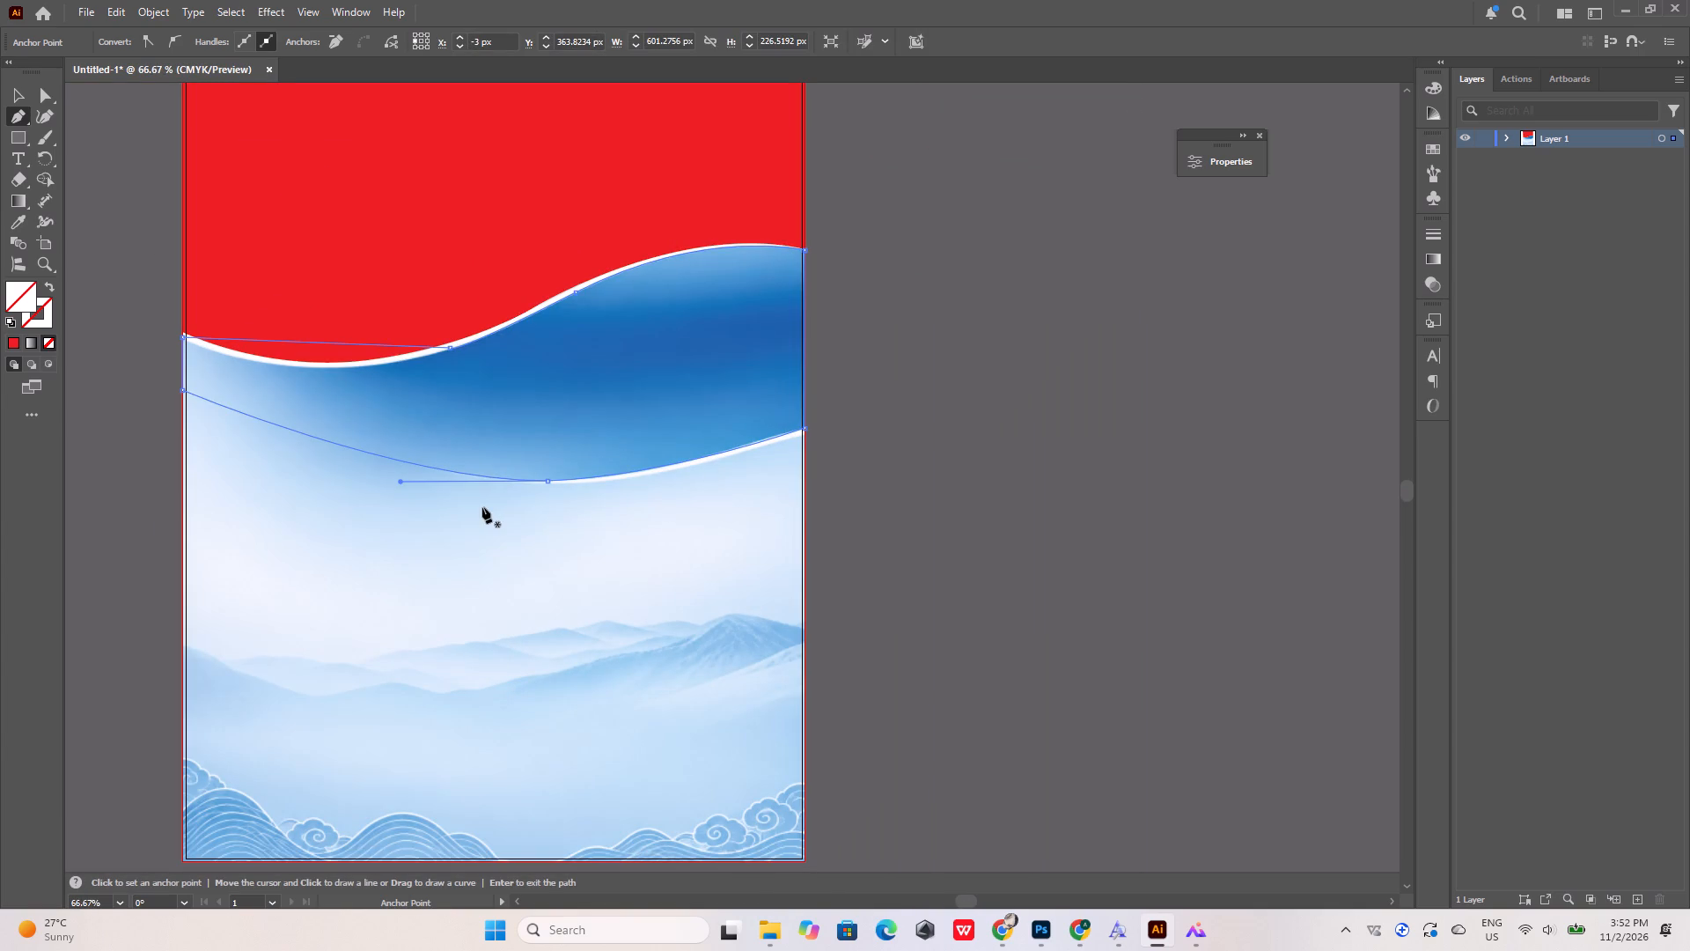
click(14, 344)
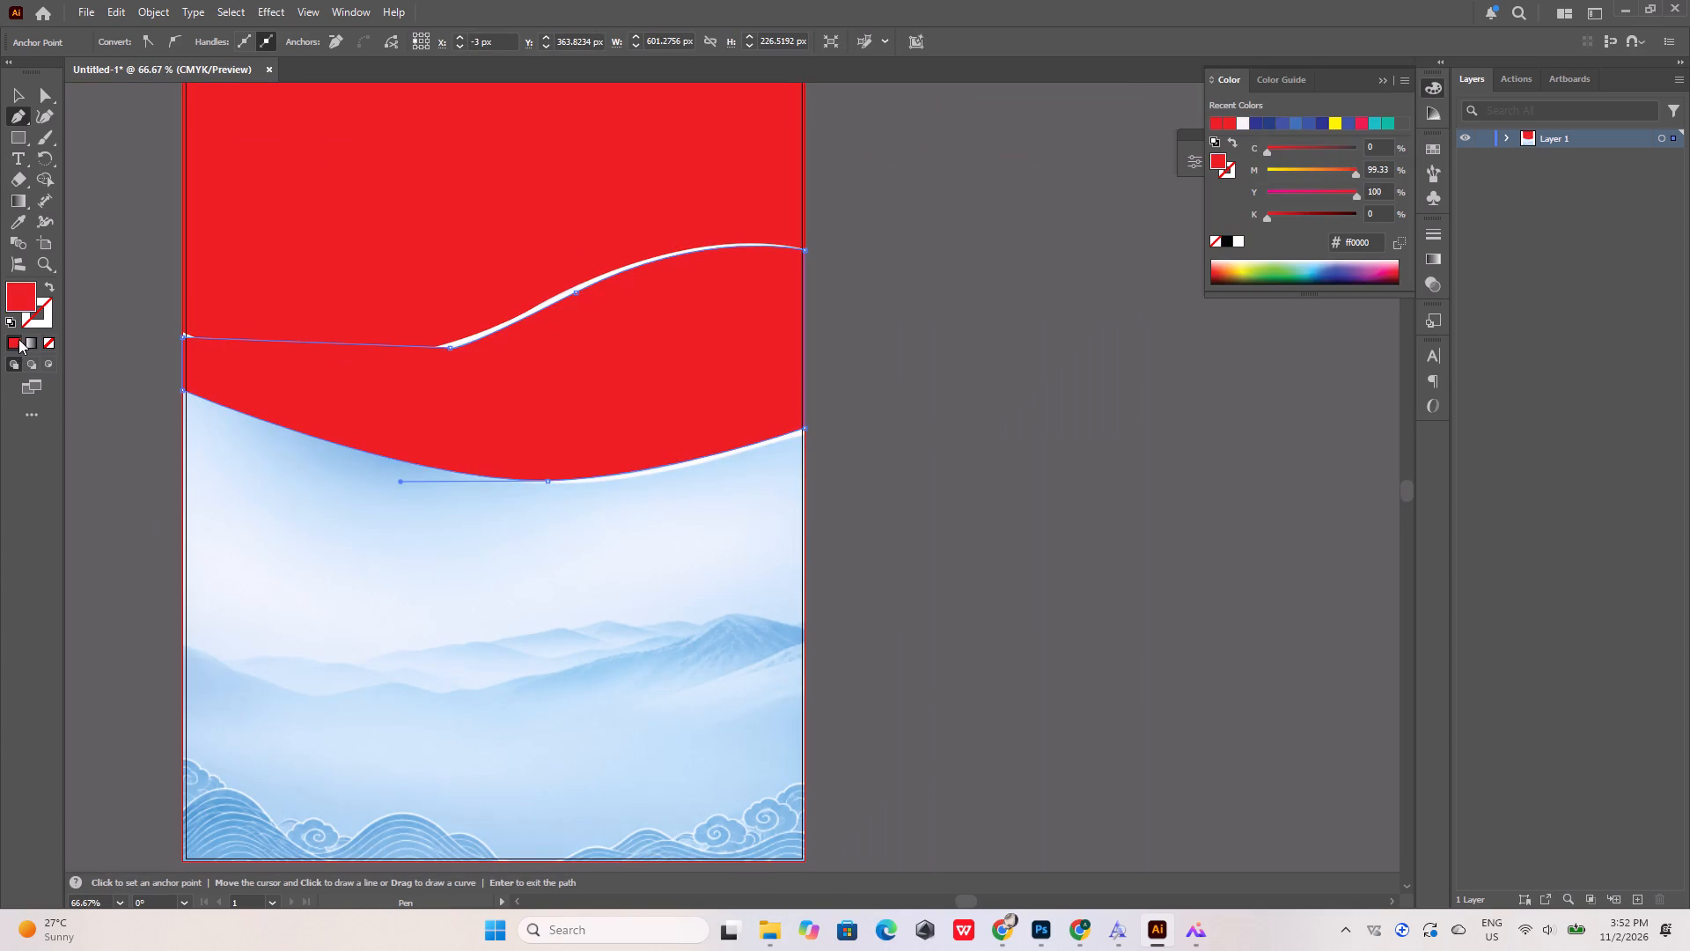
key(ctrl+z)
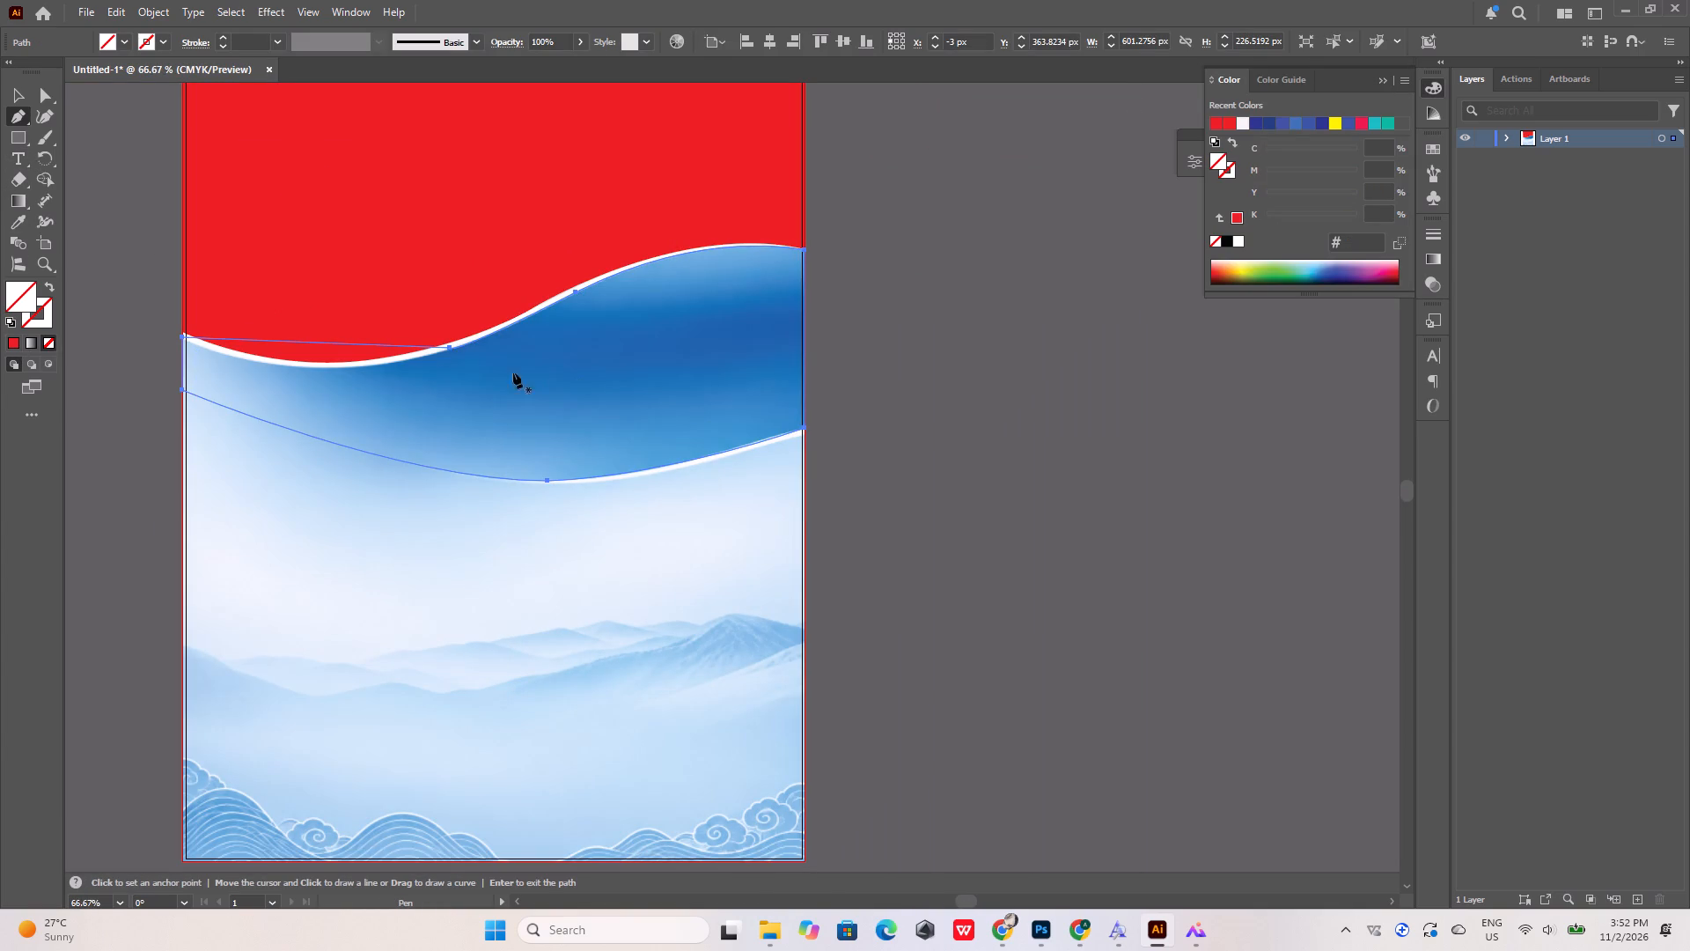
Move the upper stripe's lower corner anchor about 122 px left and 63 px down, below the stripe's trough.
alt+scroll(250, 353, up, 2)
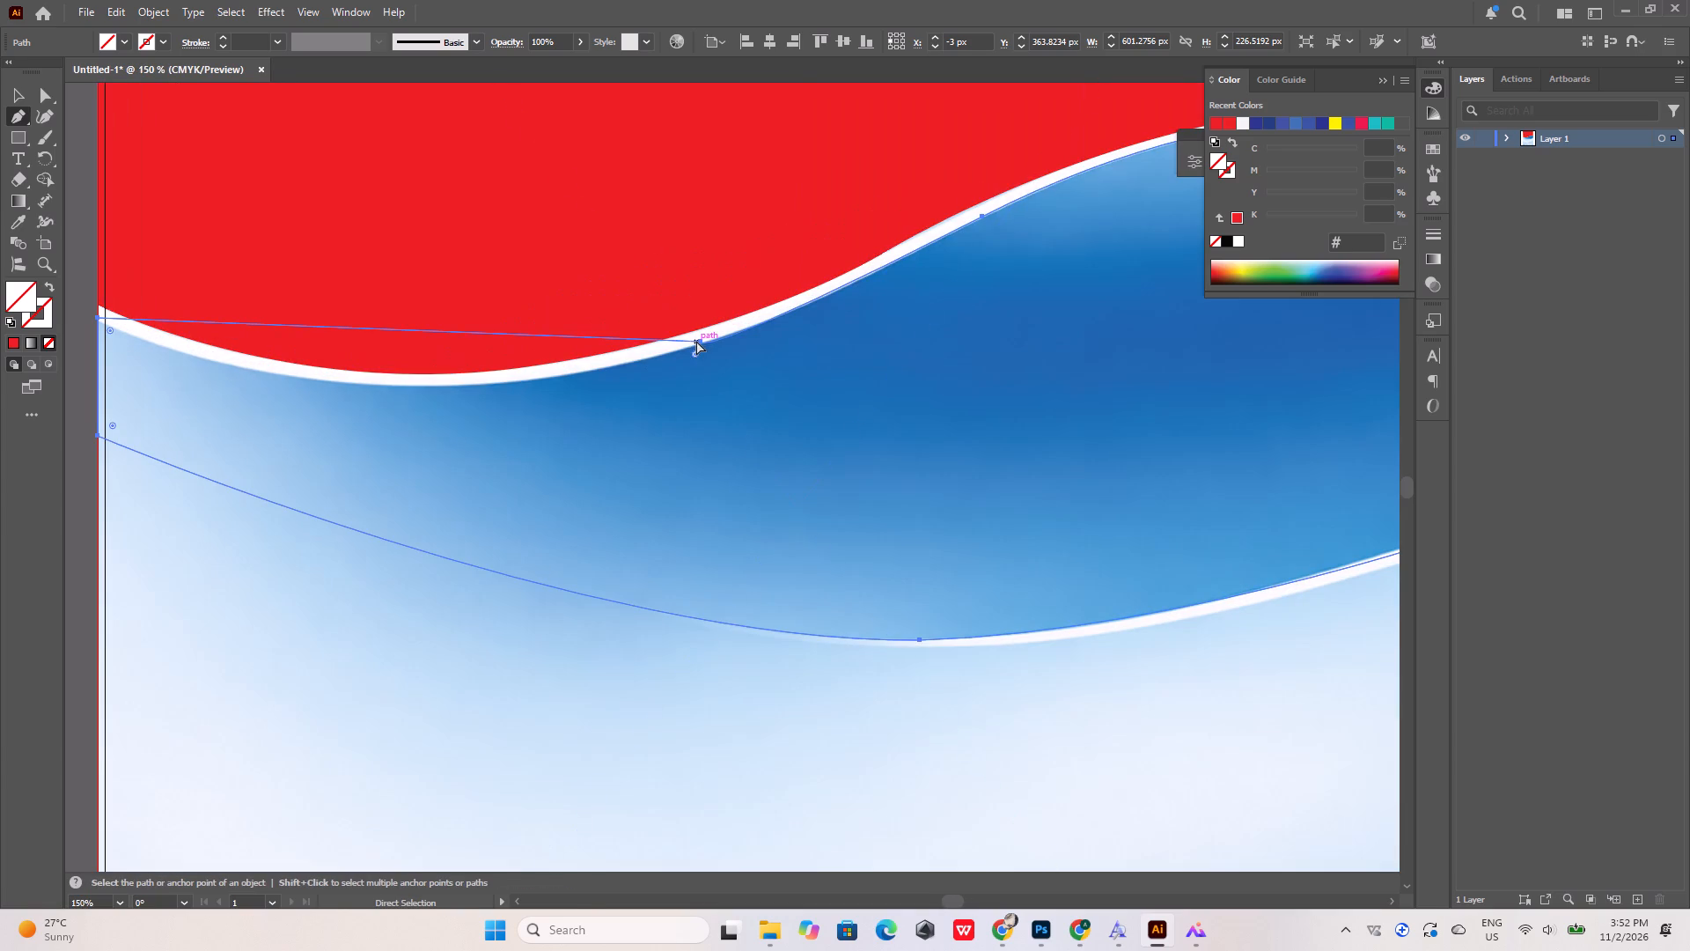
ctrl+click(700, 341)
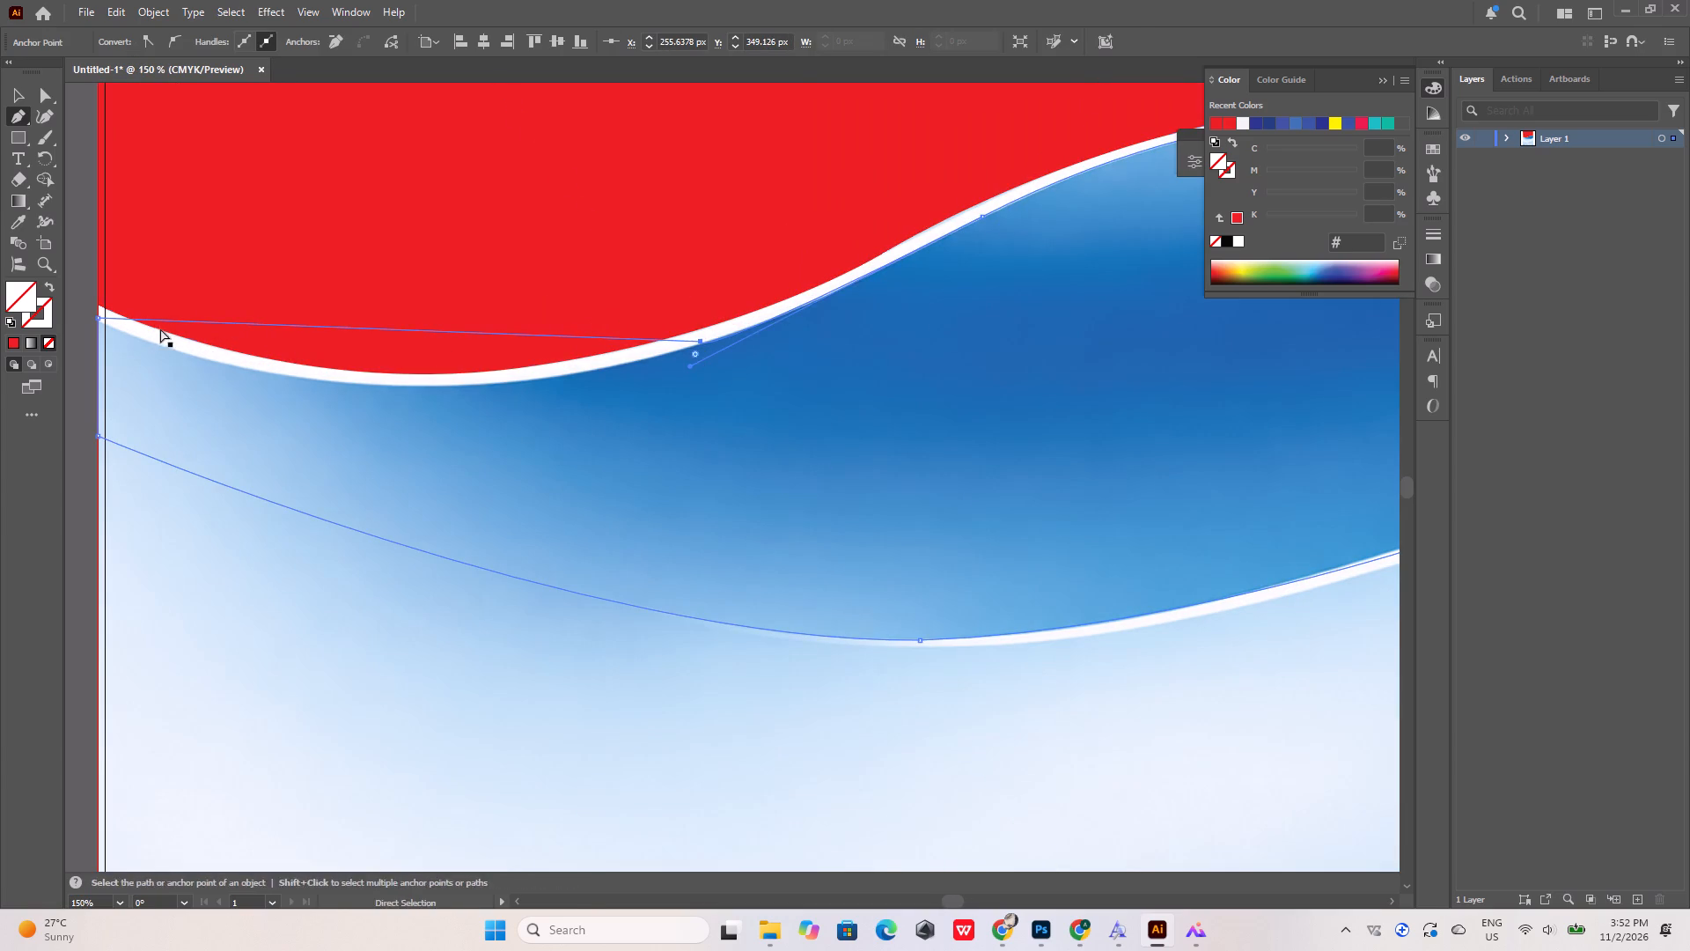
ctrl+click(97, 320)
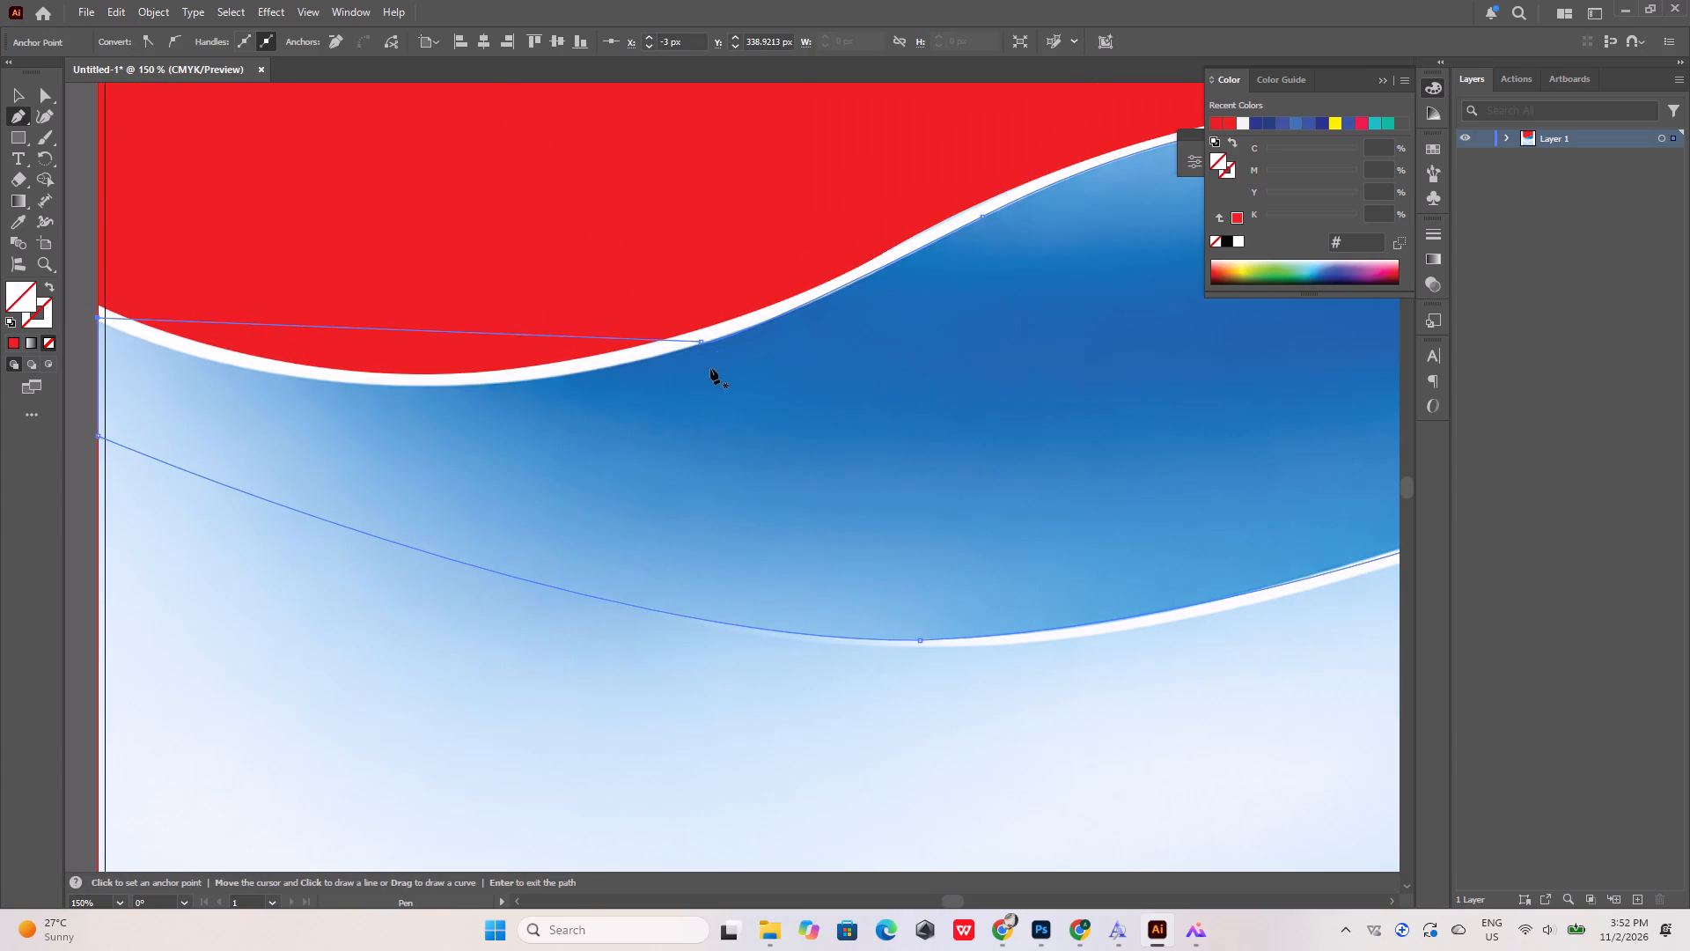
ctrl+drag(700, 343, 621, 375)
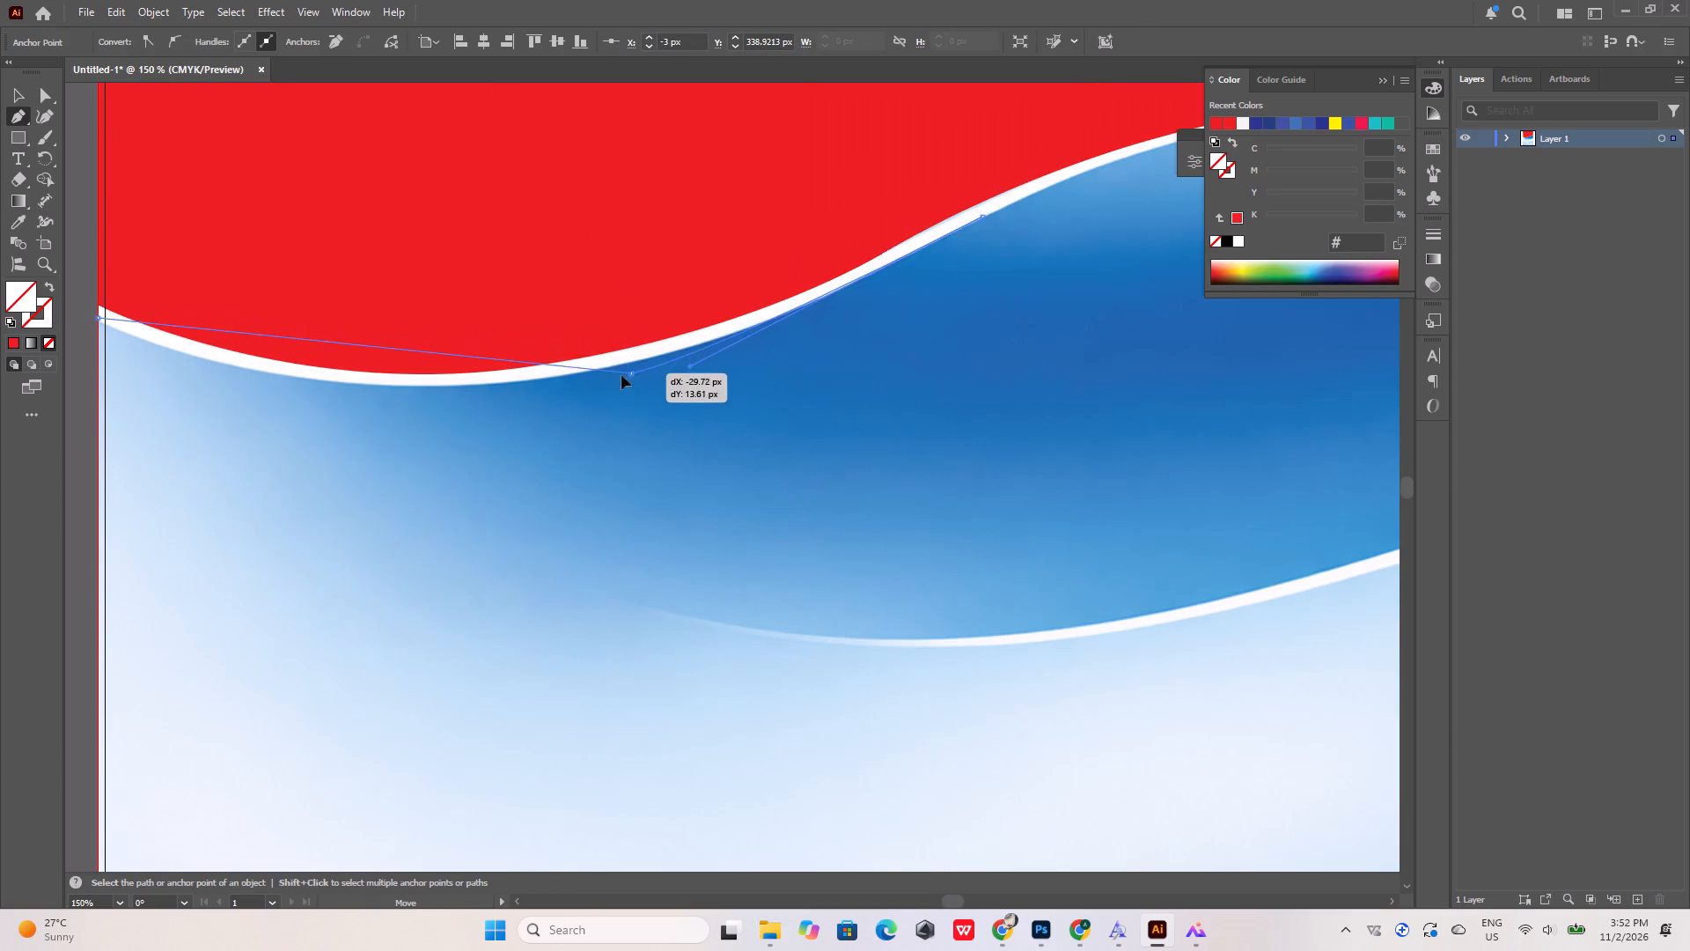
ctrl+drag(621, 375, 409, 433)
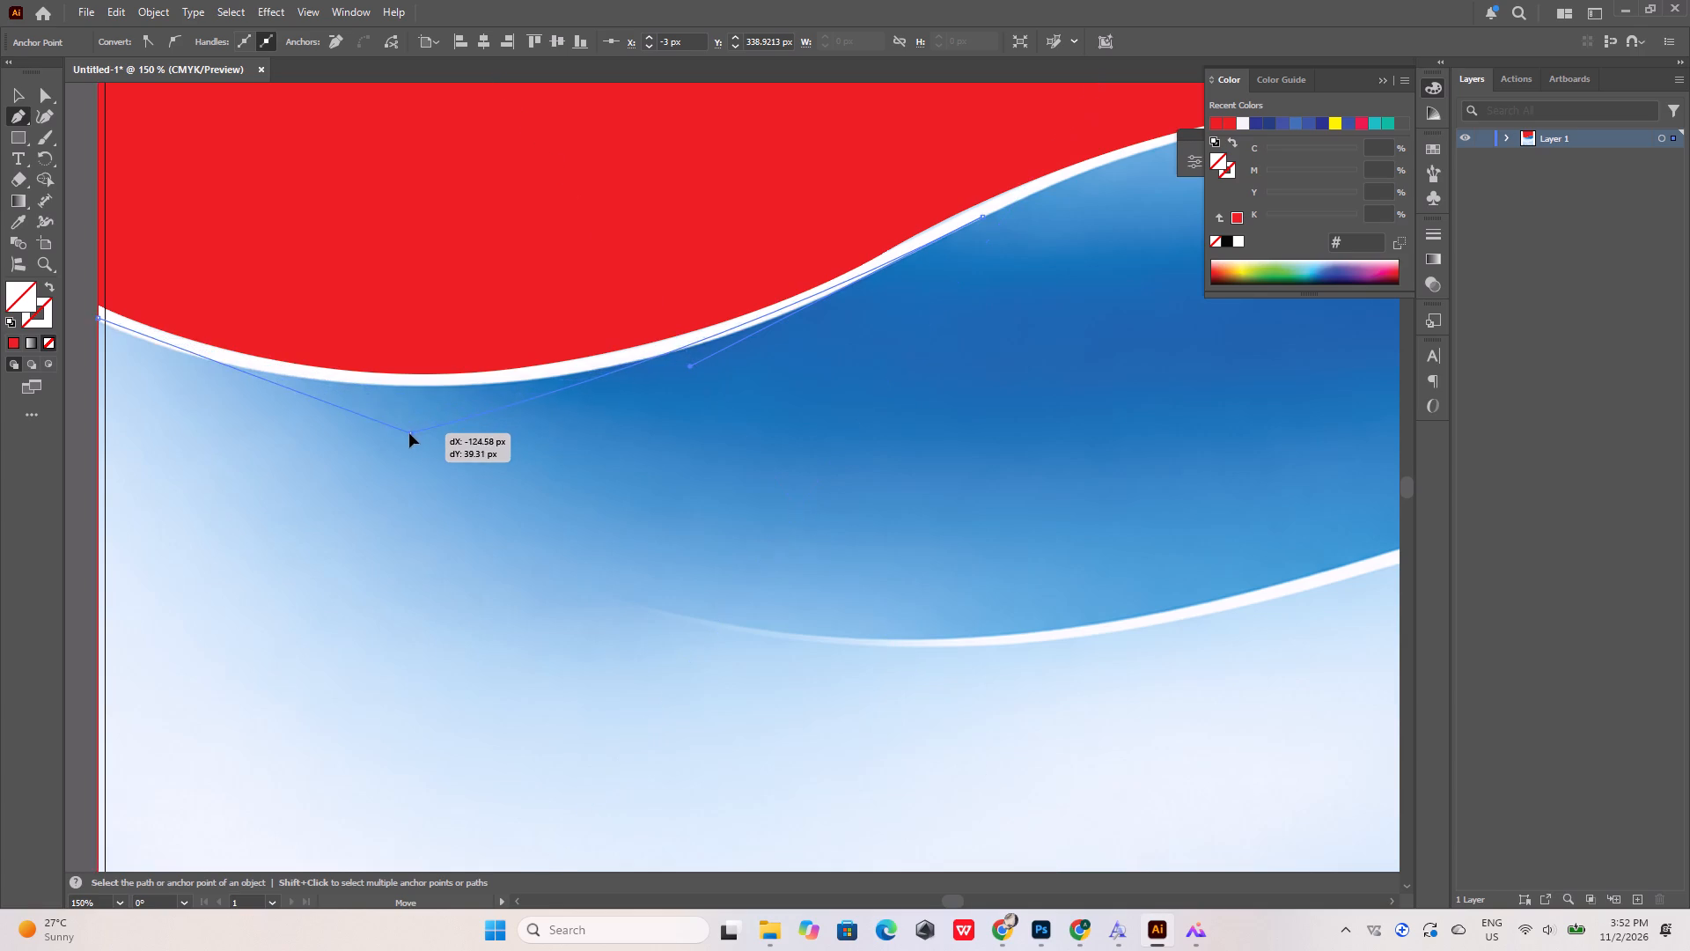
ctrl+drag(409, 433, 388, 453)
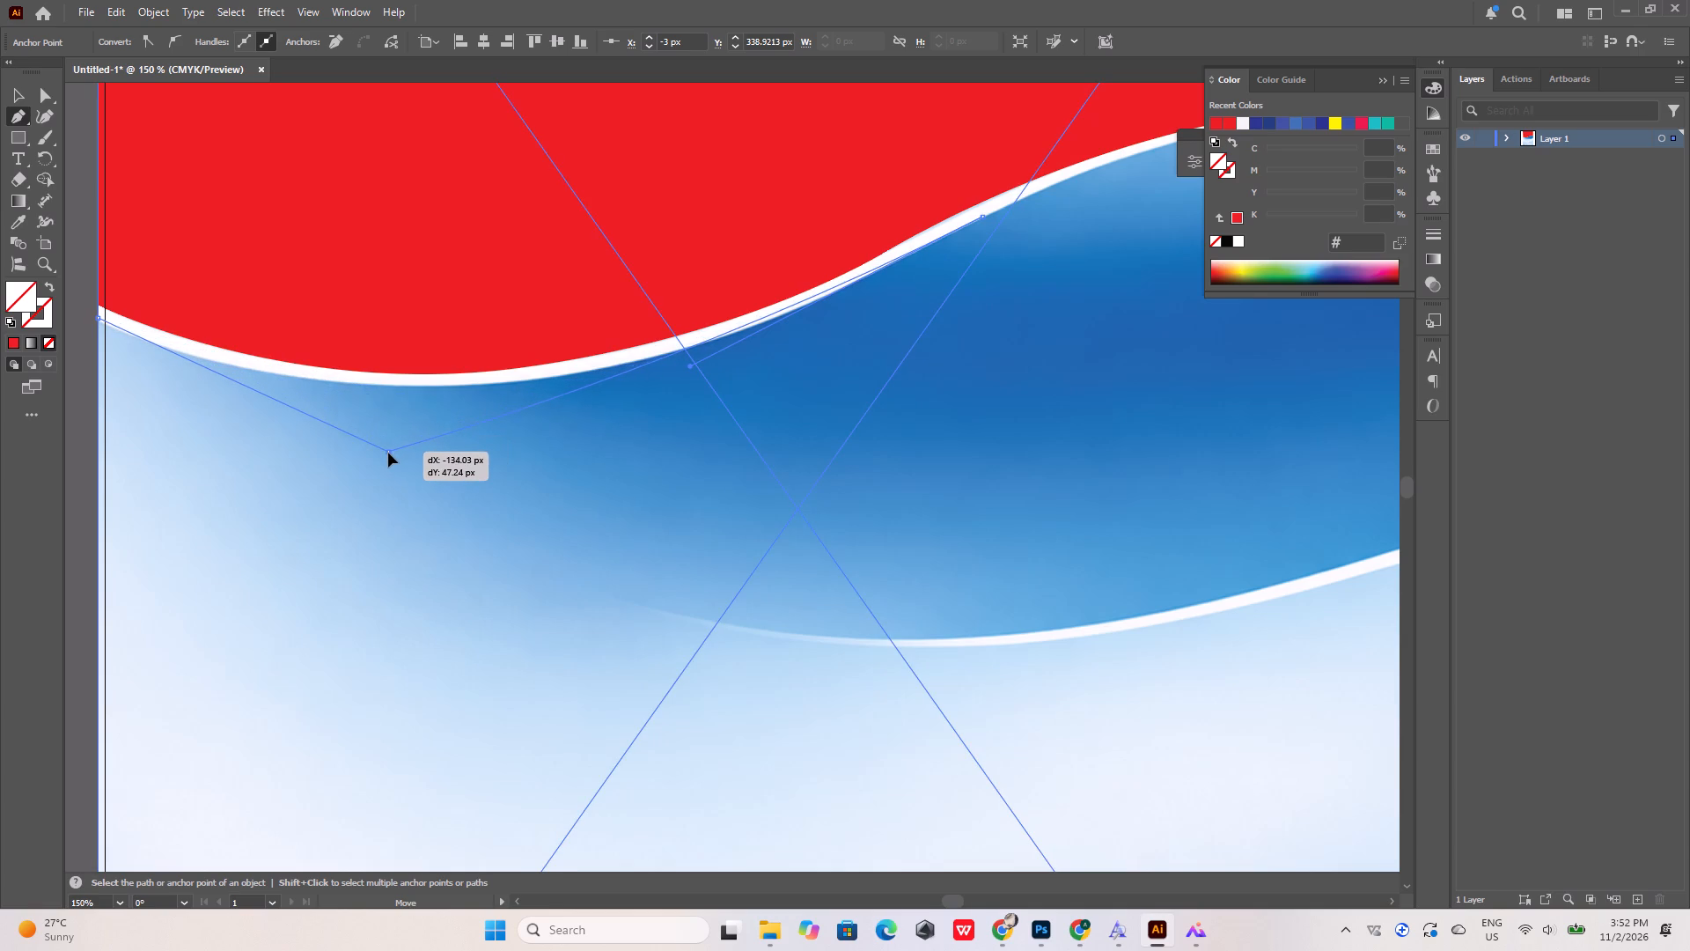
ctrl+drag(388, 453, 419, 478)
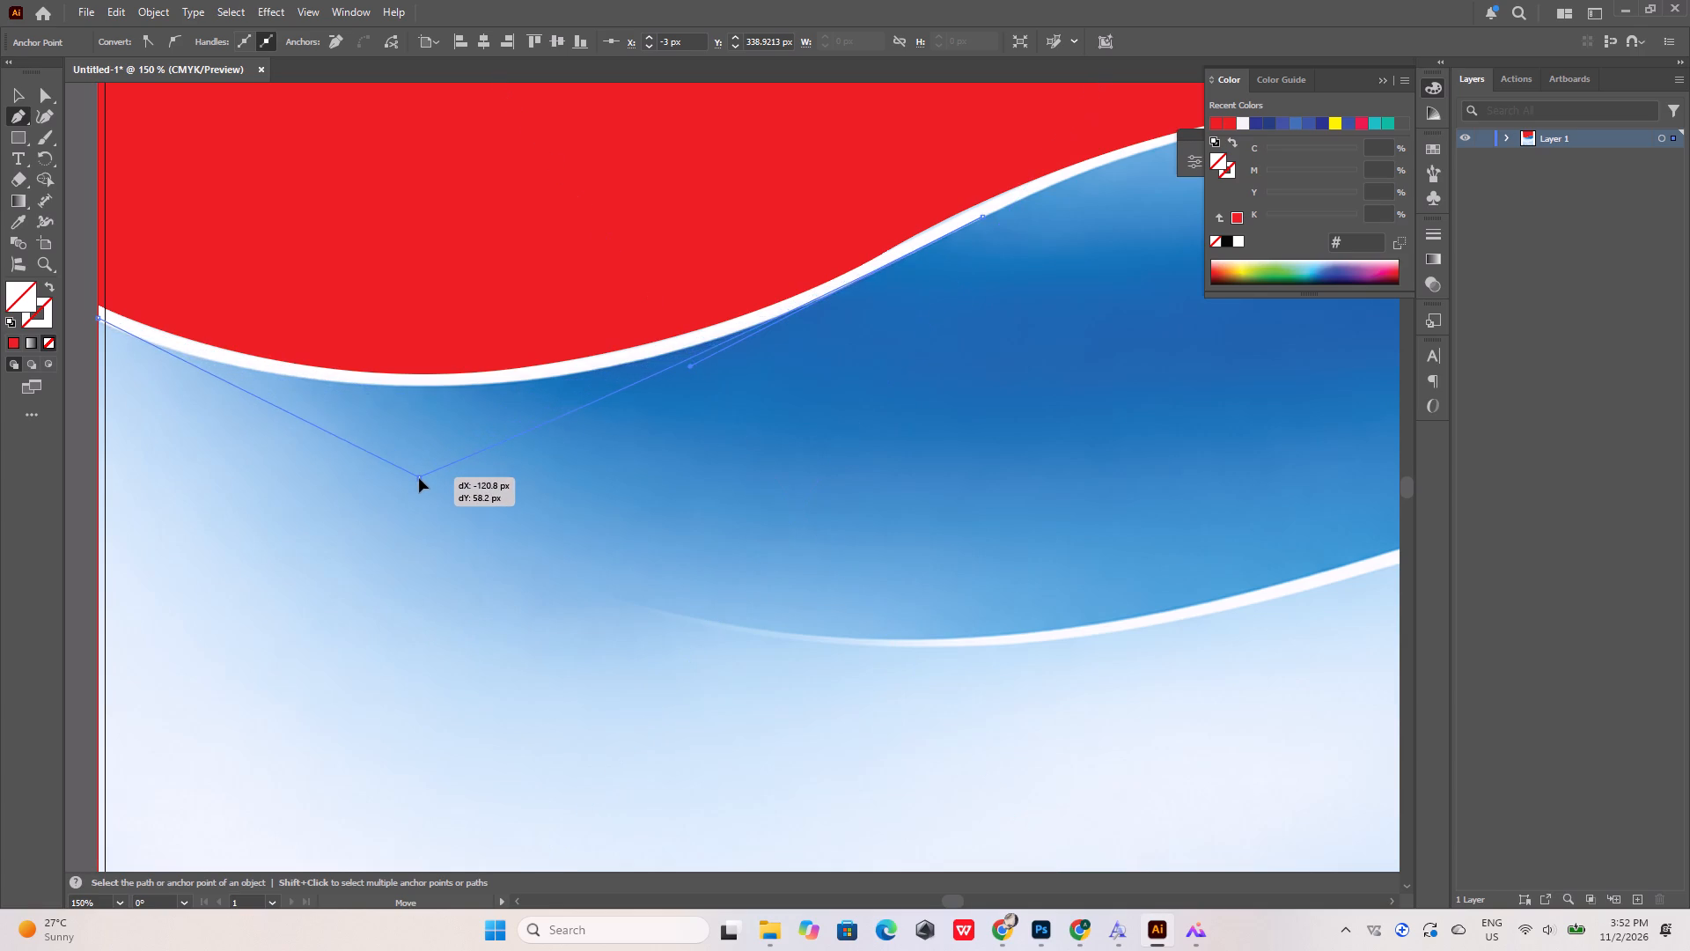
ctrl+drag(419, 478, 417, 489)
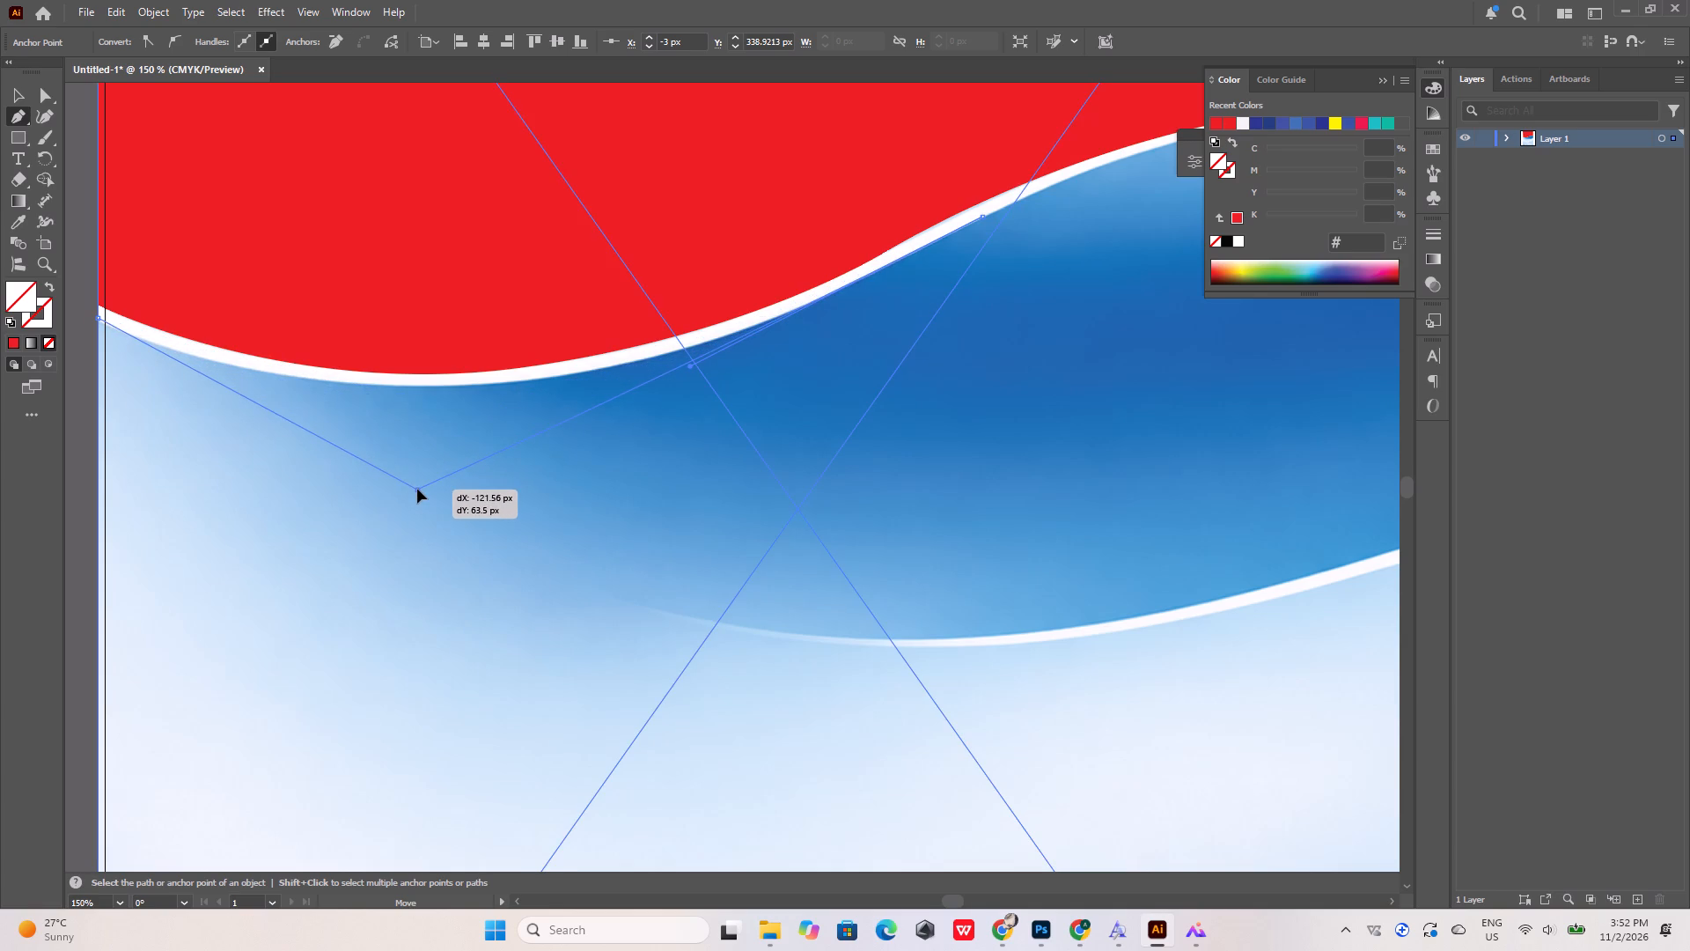
ctrl+drag(417, 489, 417, 485)
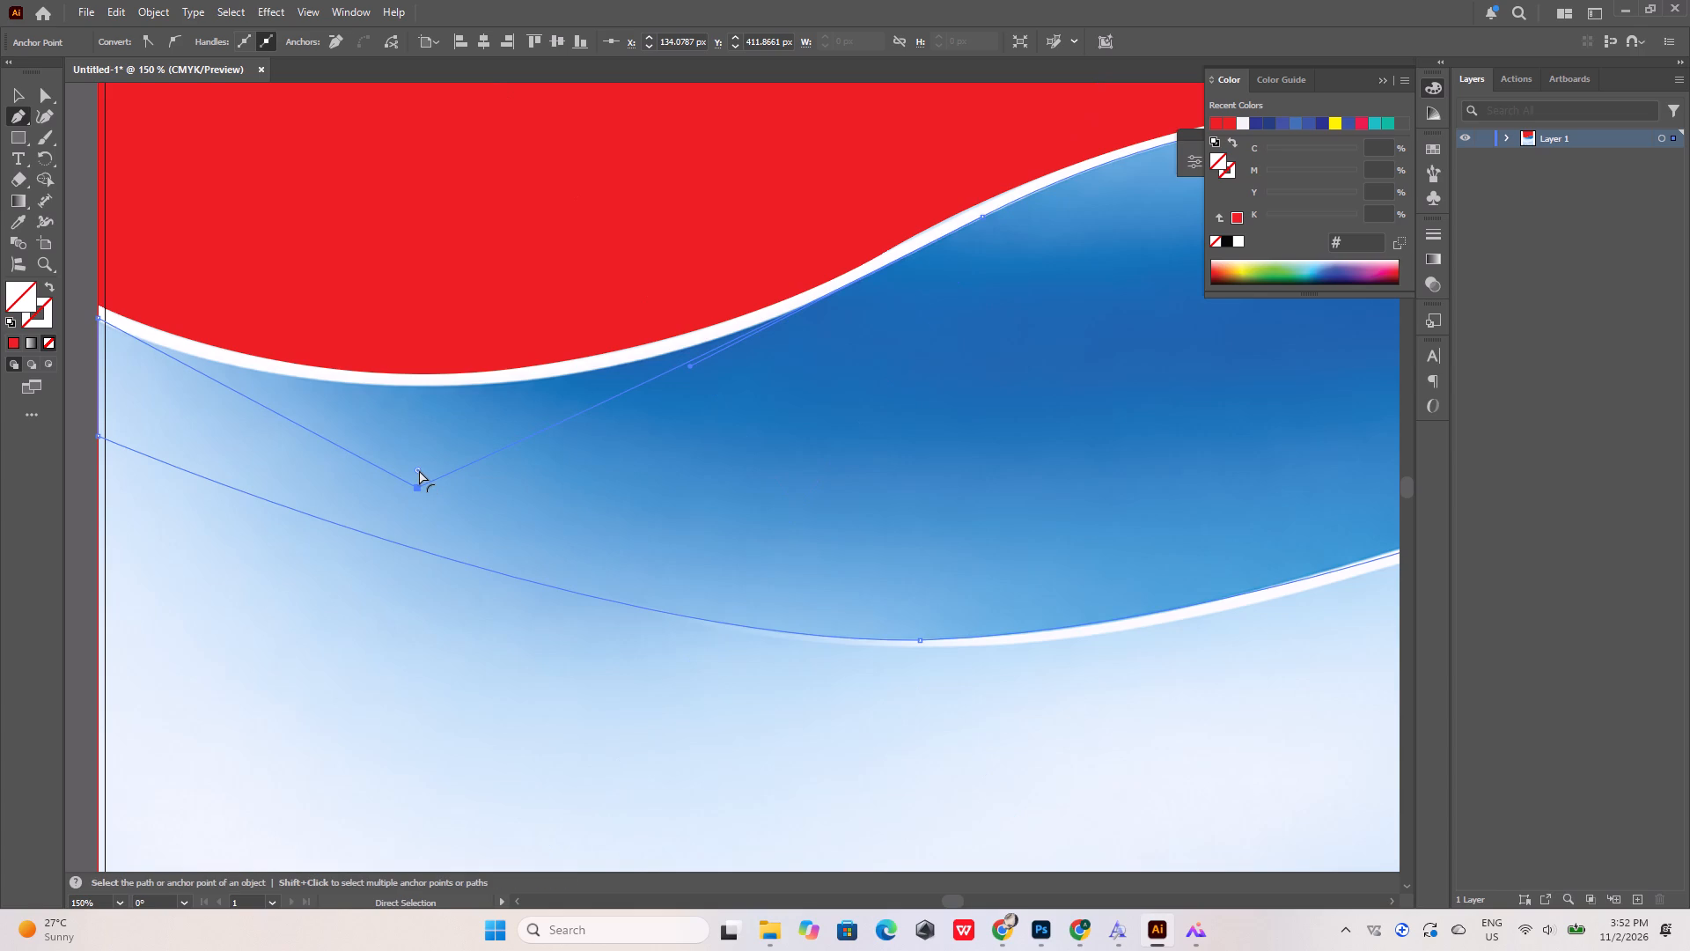
Round the relocated corner below the upper stripe to a radius of about 311 px.
ctrl+drag(419, 470, 621, 3)
alt+scroll(446, 431, down, 5)
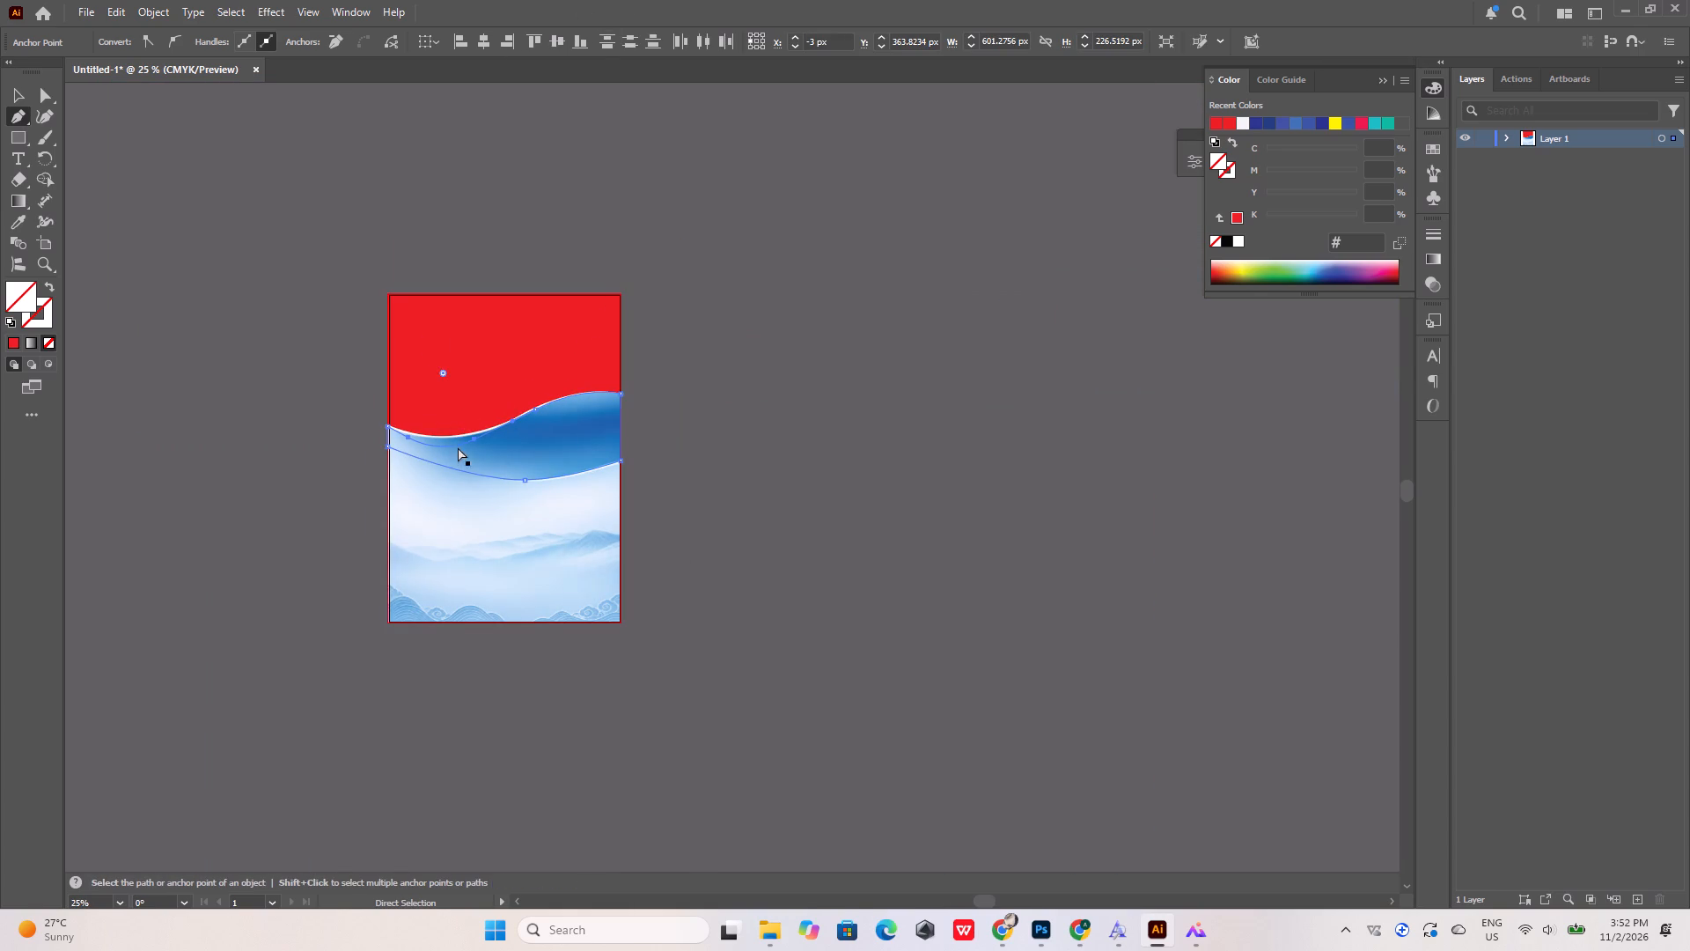
ctrl+drag(445, 375, 464, 247)
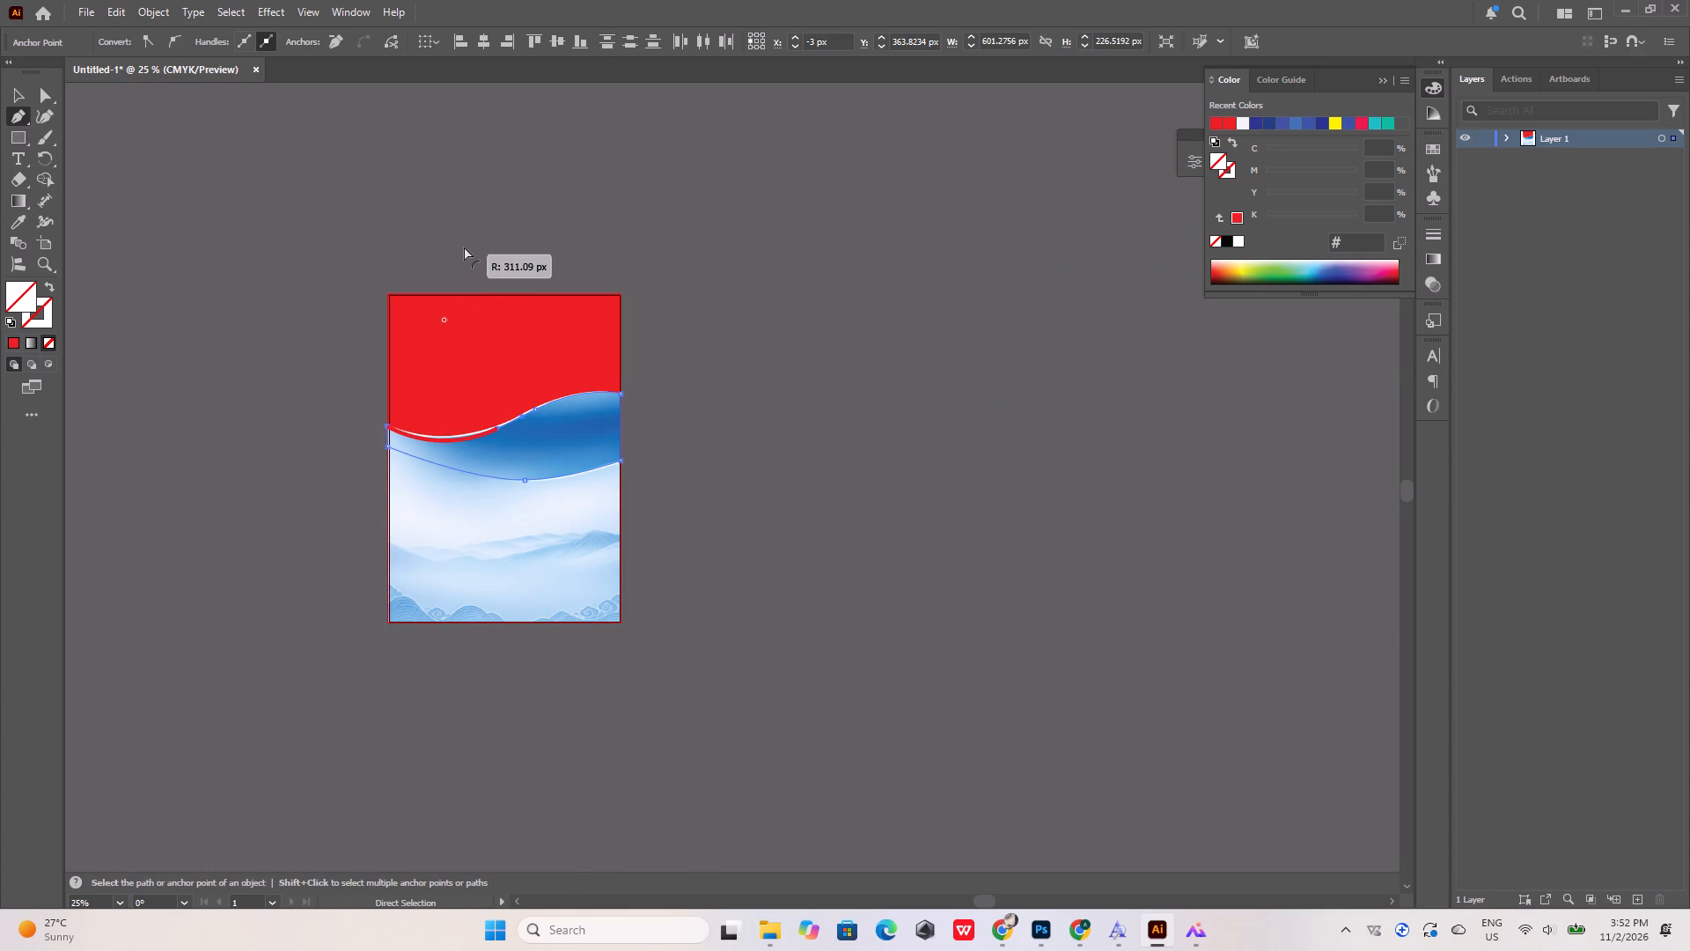
ctrl+drag(464, 247, 465, 244)
Raise the left-hand handle of the rounded curve's right end anchor to bring the curve closer to the upper stripe's underside.
alt+scroll(452, 409, up, 6)
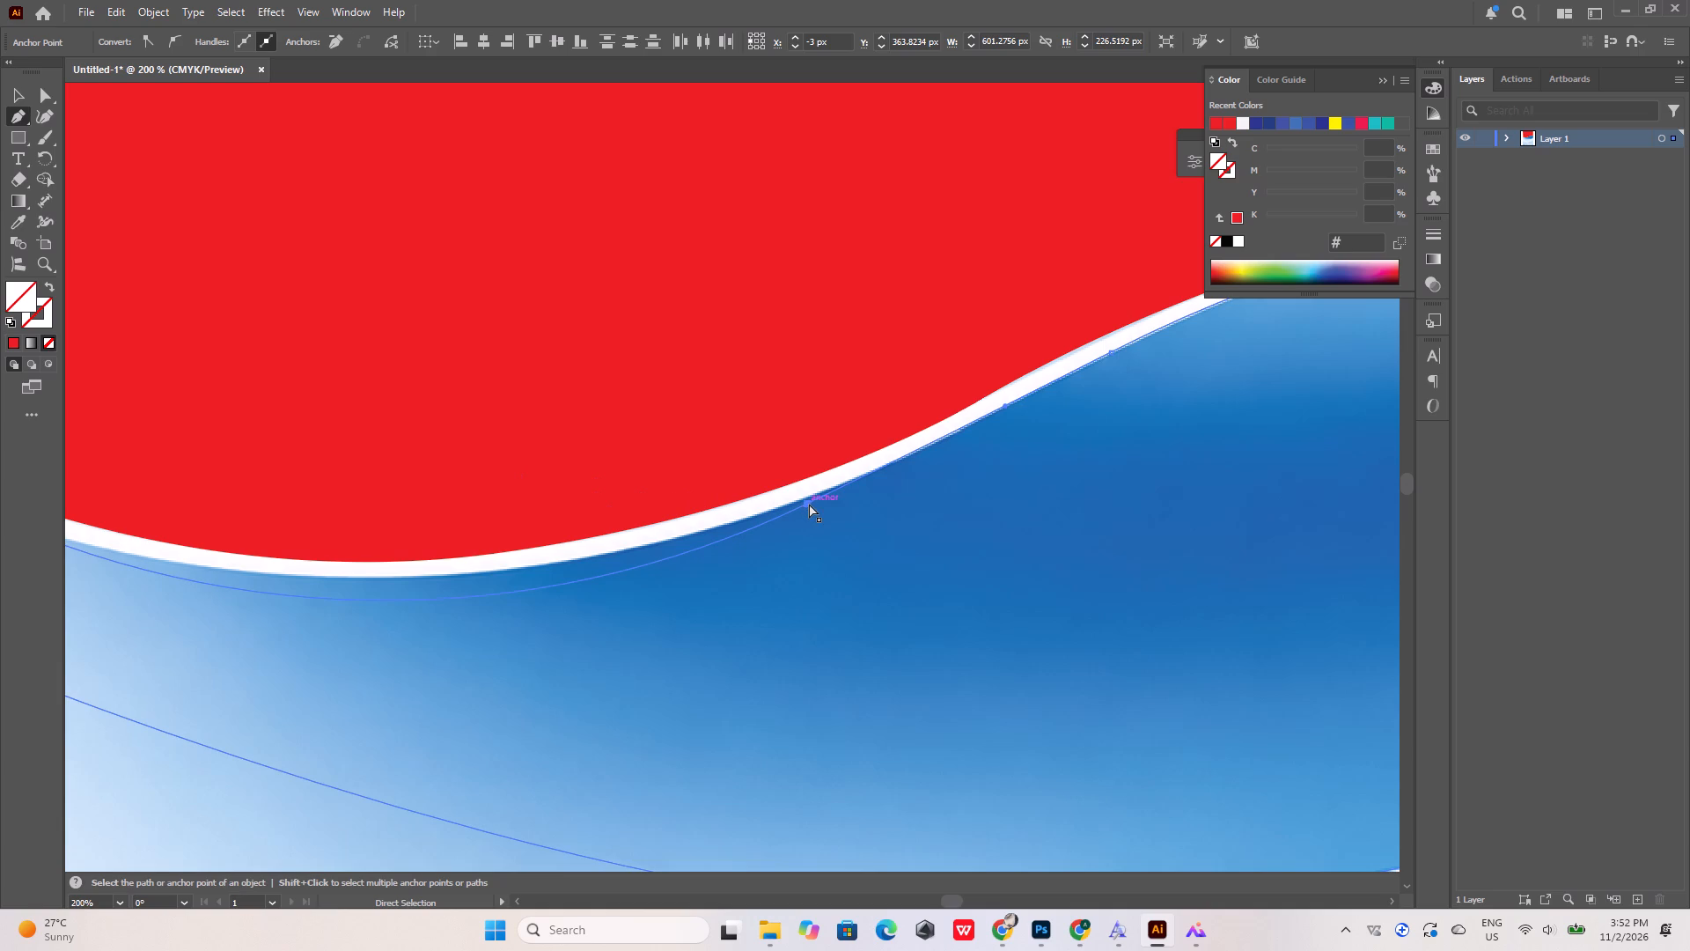
ctrl+click(809, 504)
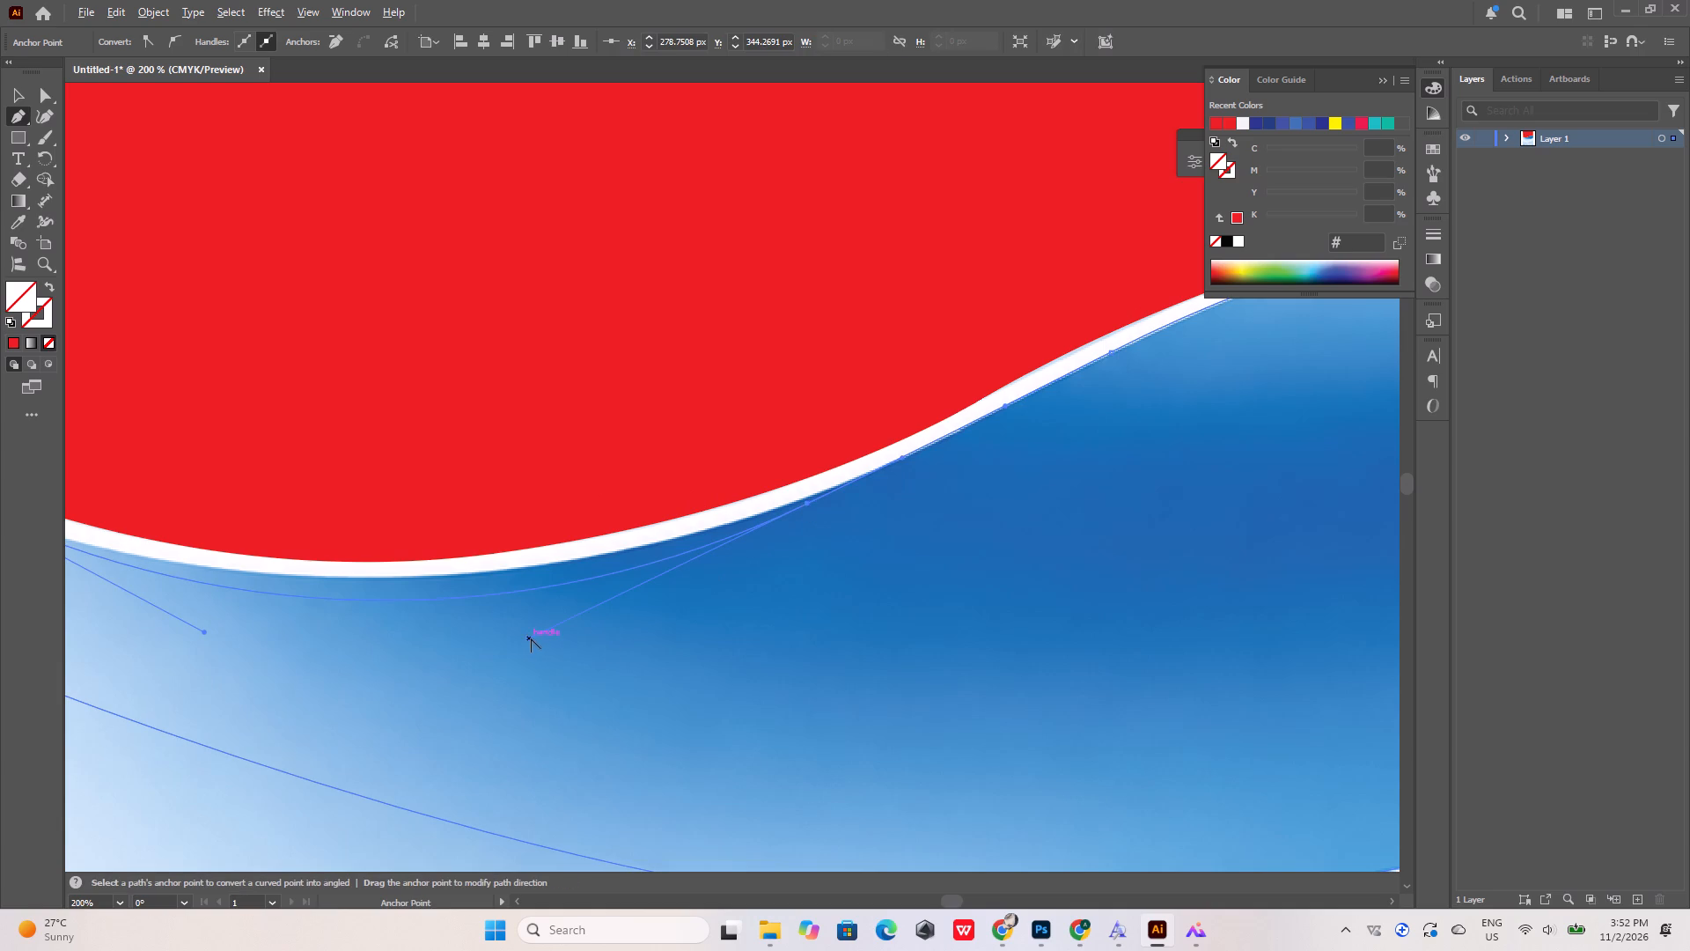
alt+drag(531, 638, 518, 614)
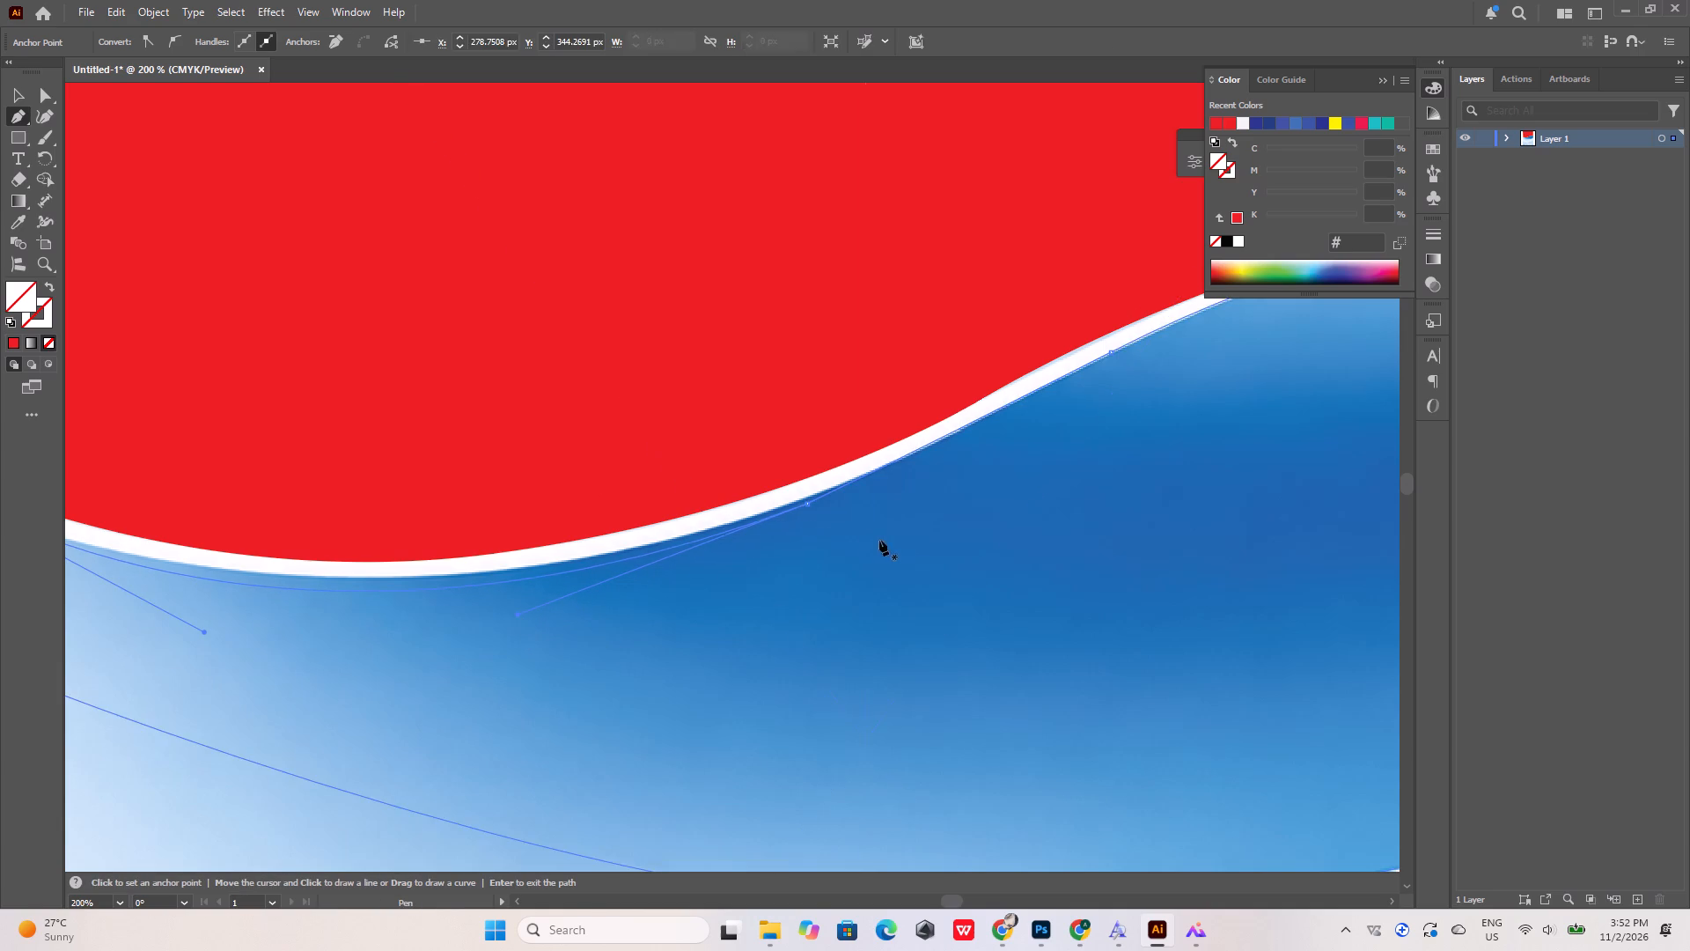
Move that end anchor about 1.6 px up onto the upper stripe's underside, and lower its right-hand handle to follow the stripe's edge.
alt+scroll(830, 509, up, 5)
ctrl+drag(691, 478, 686, 461)
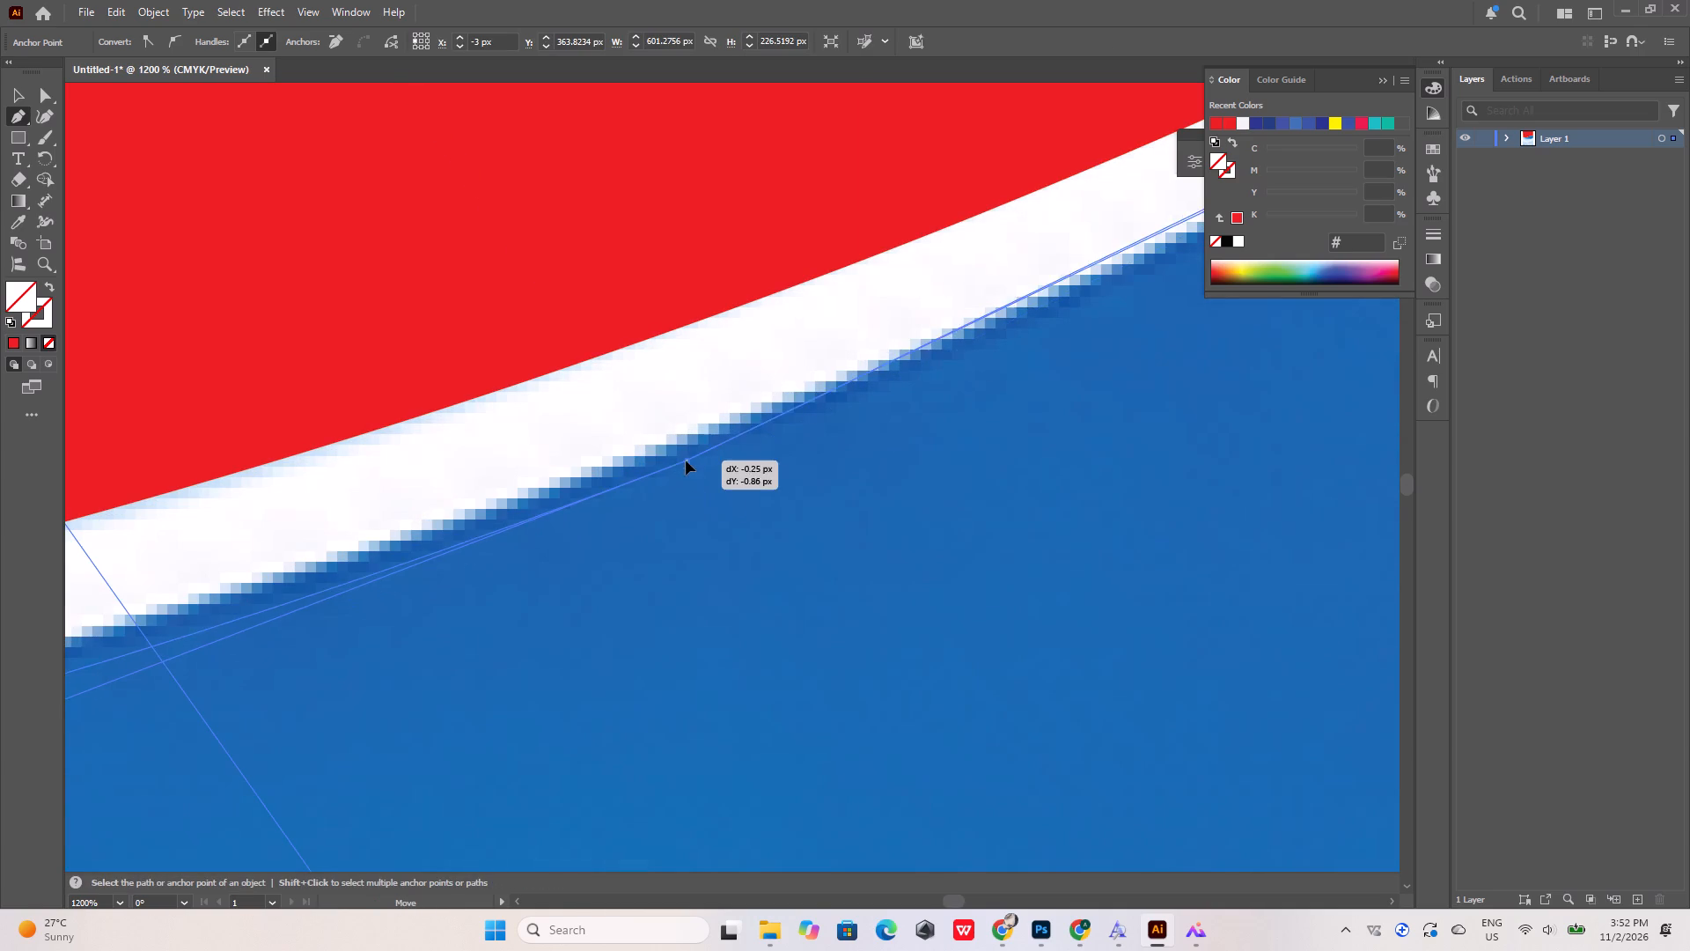
ctrl+drag(686, 461, 680, 446)
alt+scroll(622, 504, down, 6)
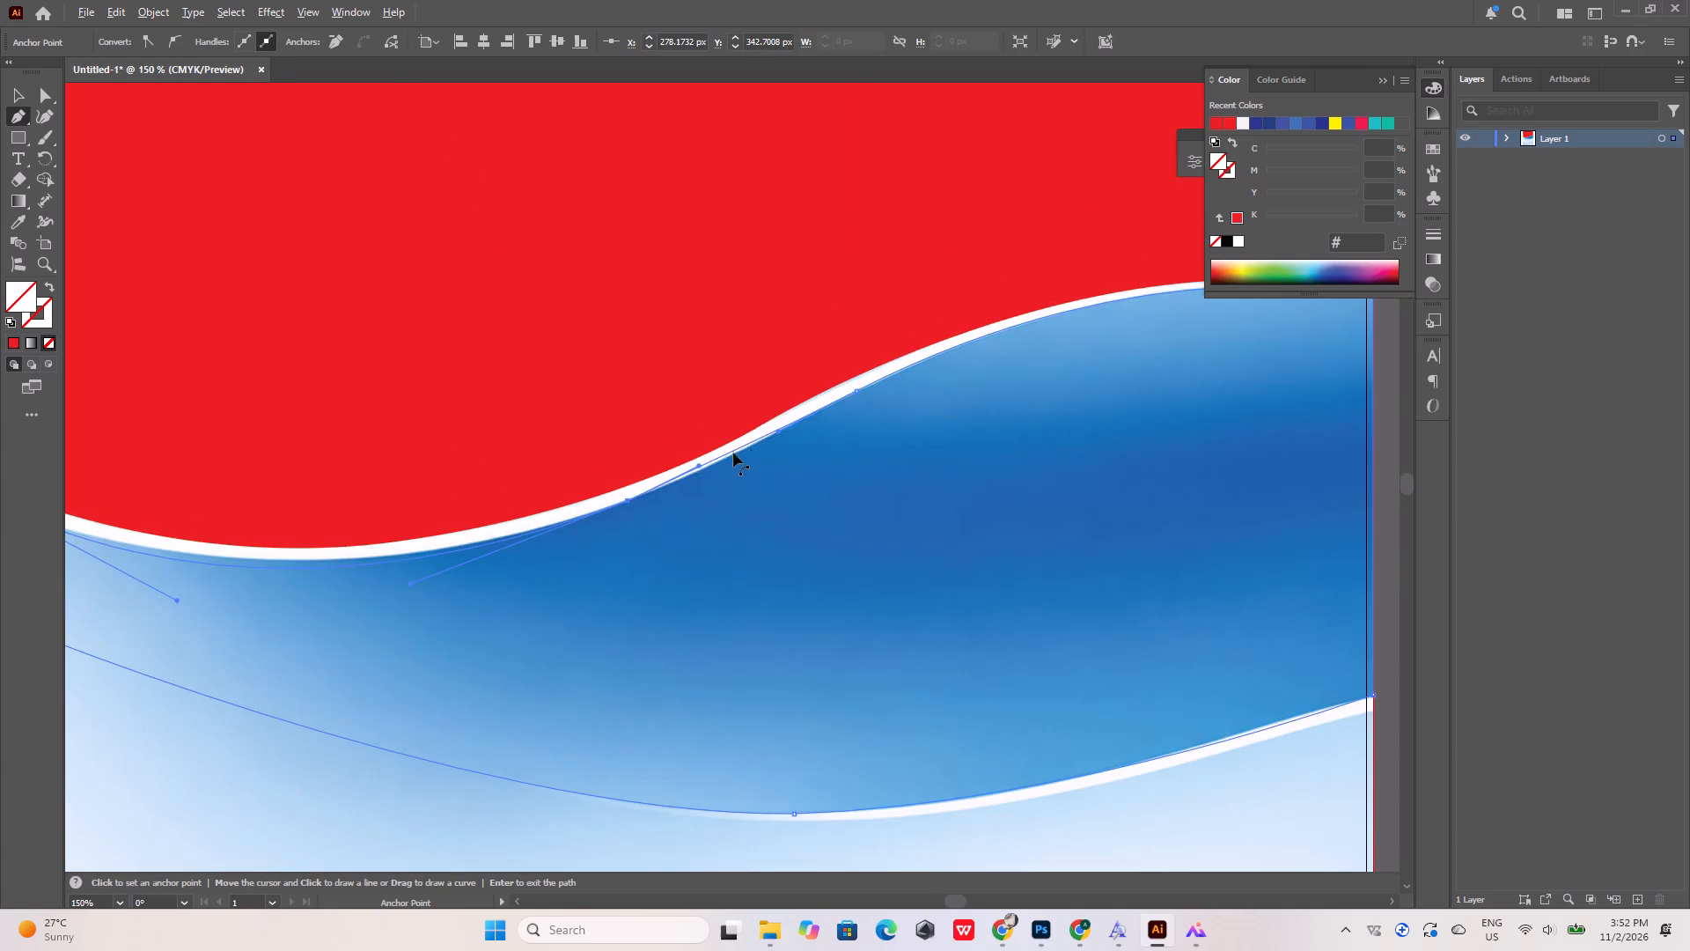
alt+scroll(780, 441, up, 3)
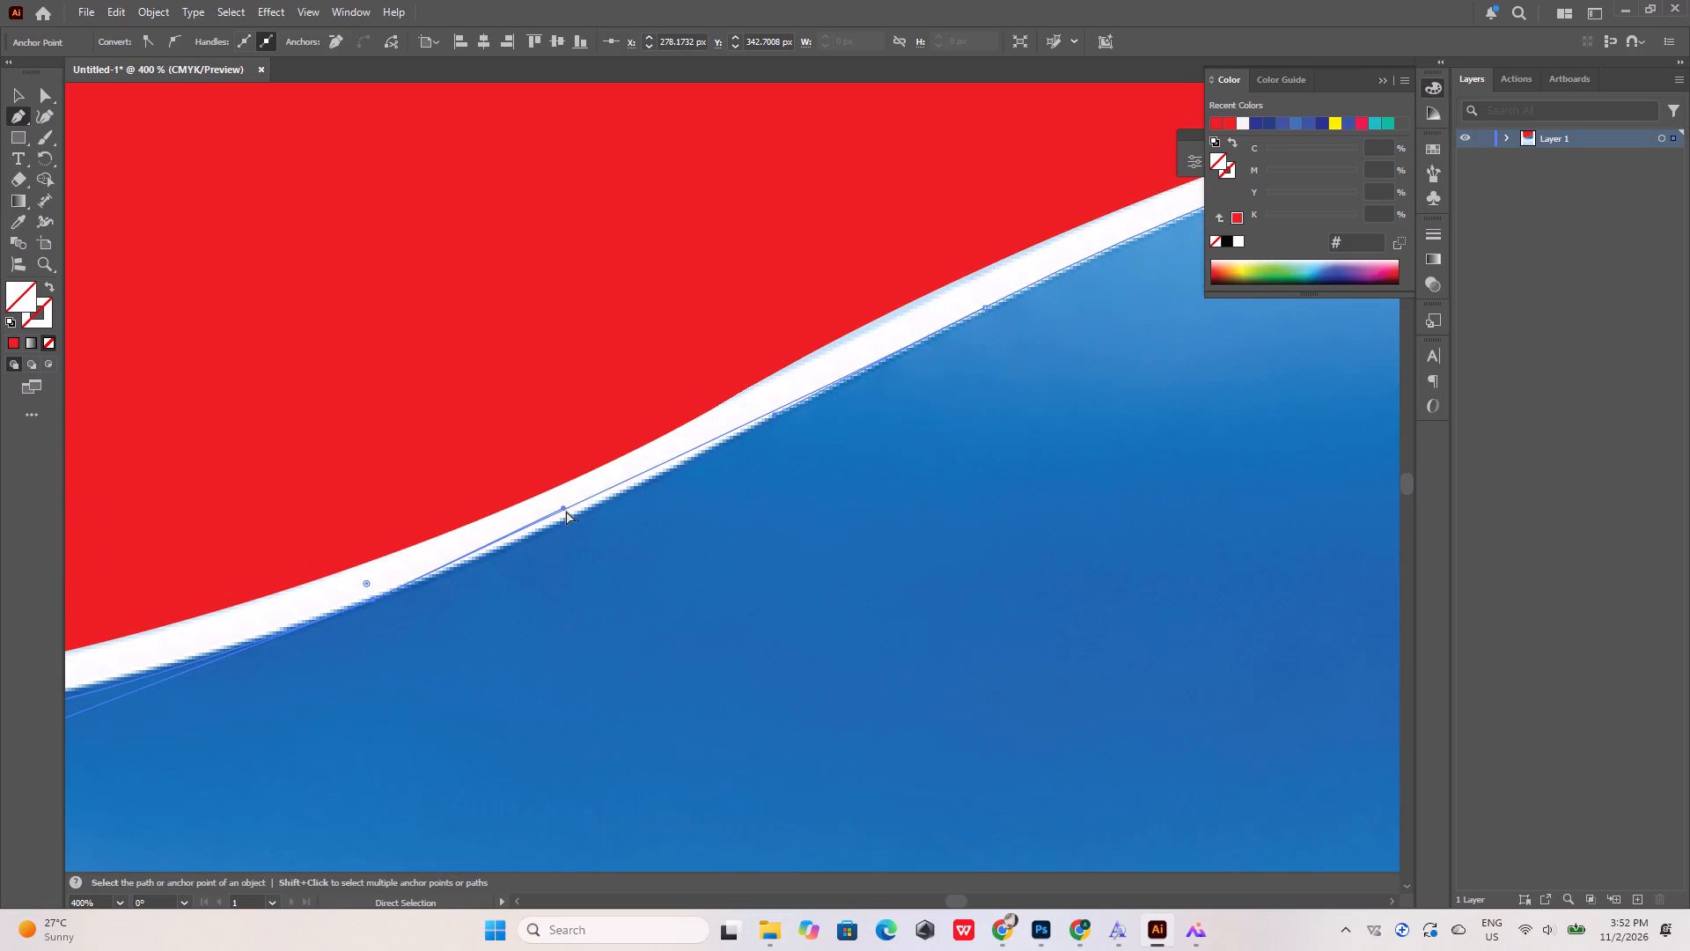
ctrl+drag(564, 507, 574, 525)
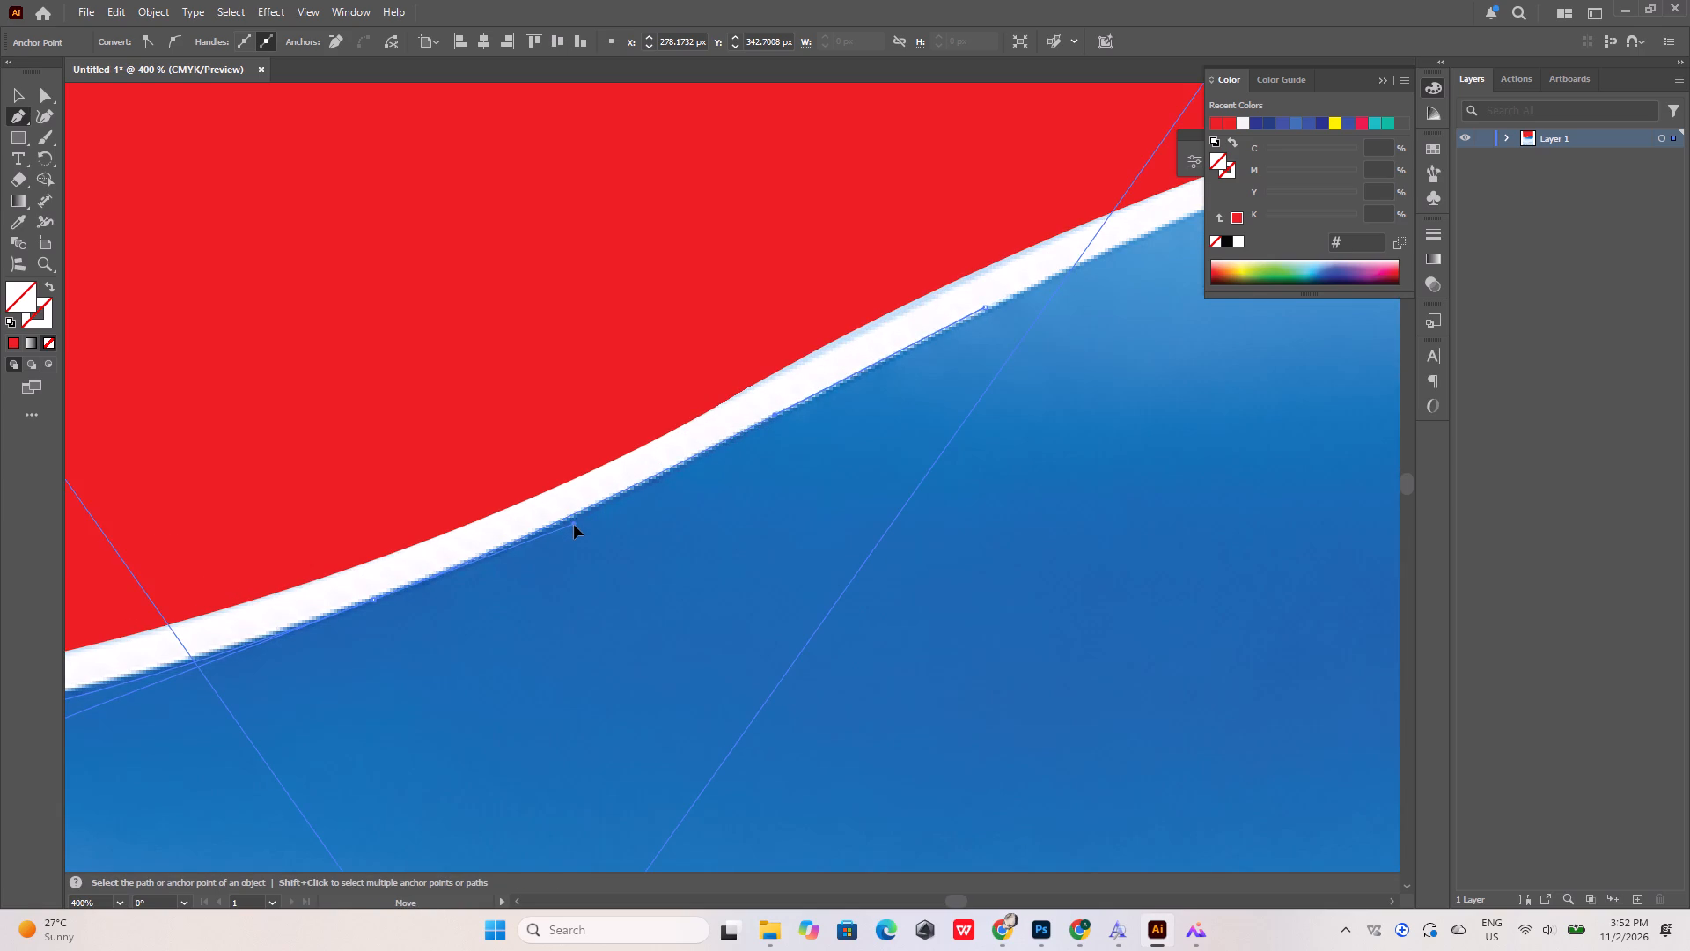
ctrl+drag(574, 525, 574, 524)
Raise the inward handles at both ends of the rounded curve so it follows the upper stripe's underside more closely.
alt+scroll(681, 456, down, 6)
alt+scroll(508, 498, up, 4)
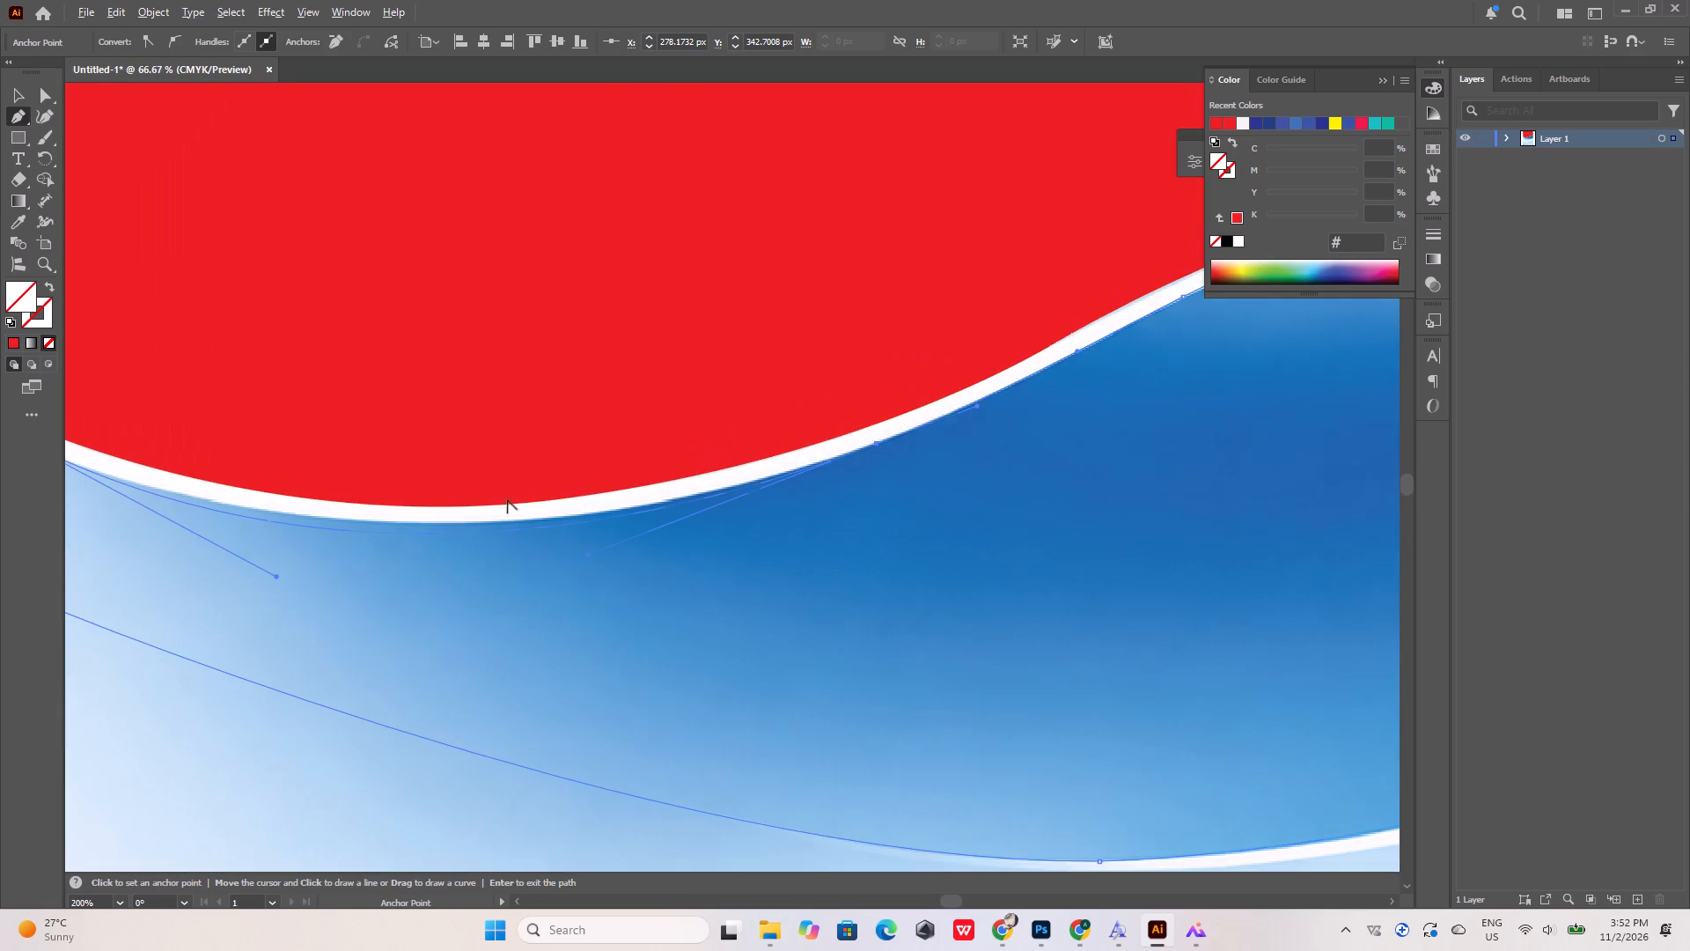
ctrl+drag(590, 556, 590, 542)
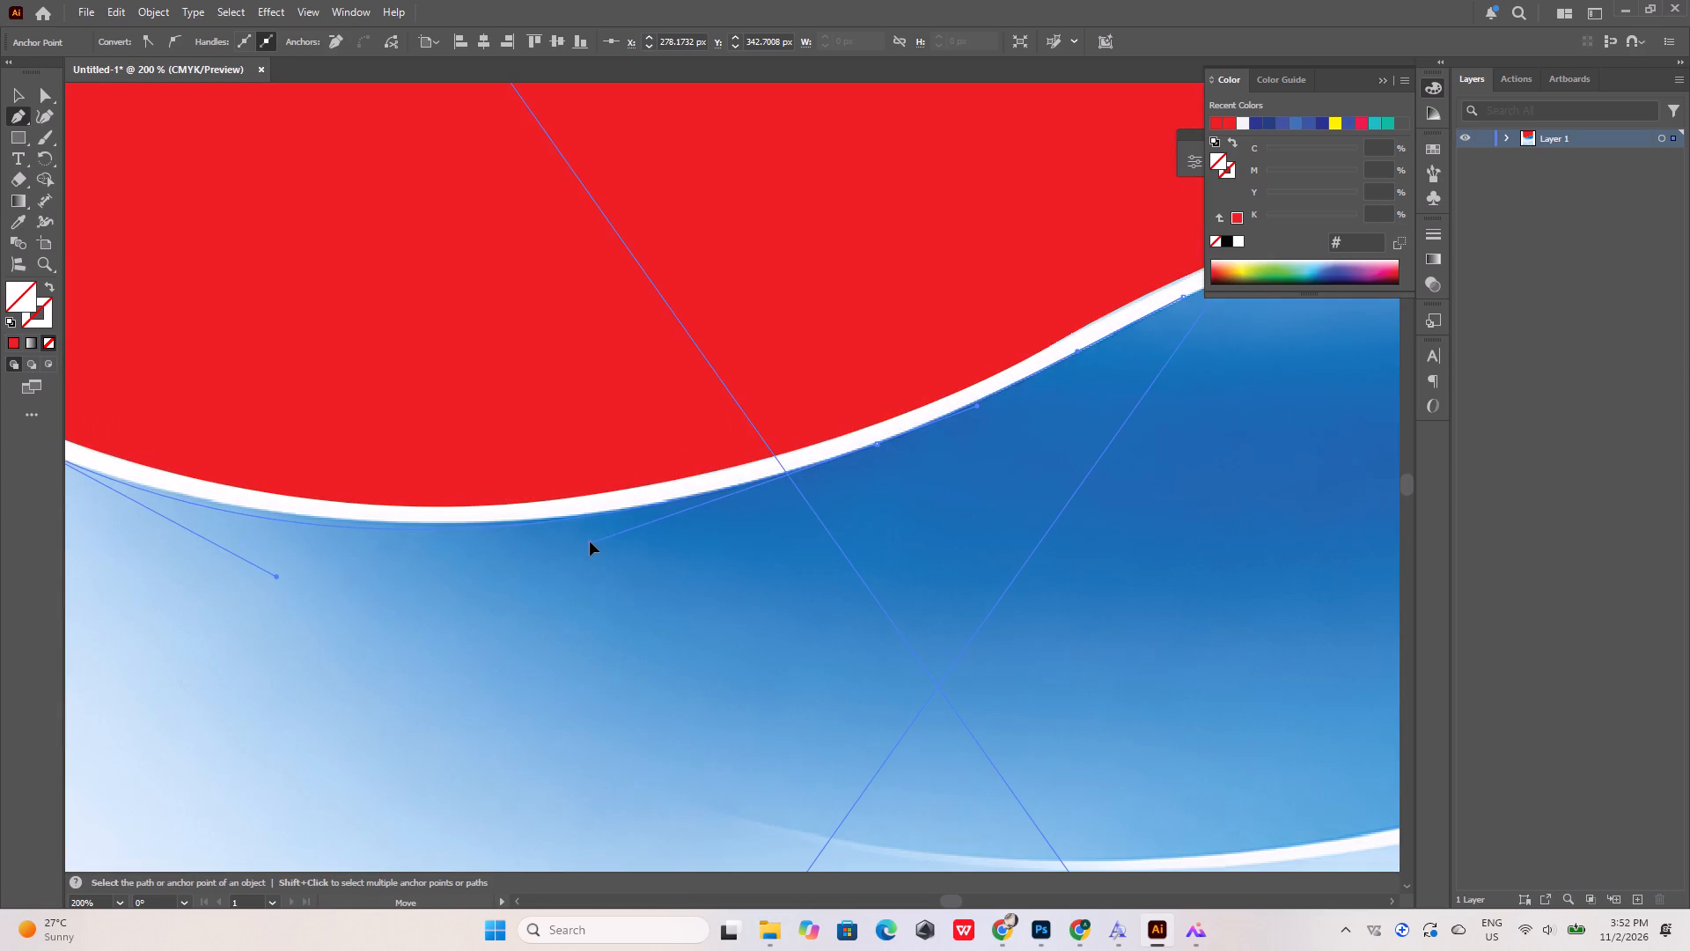
ctrl+drag(590, 542, 595, 541)
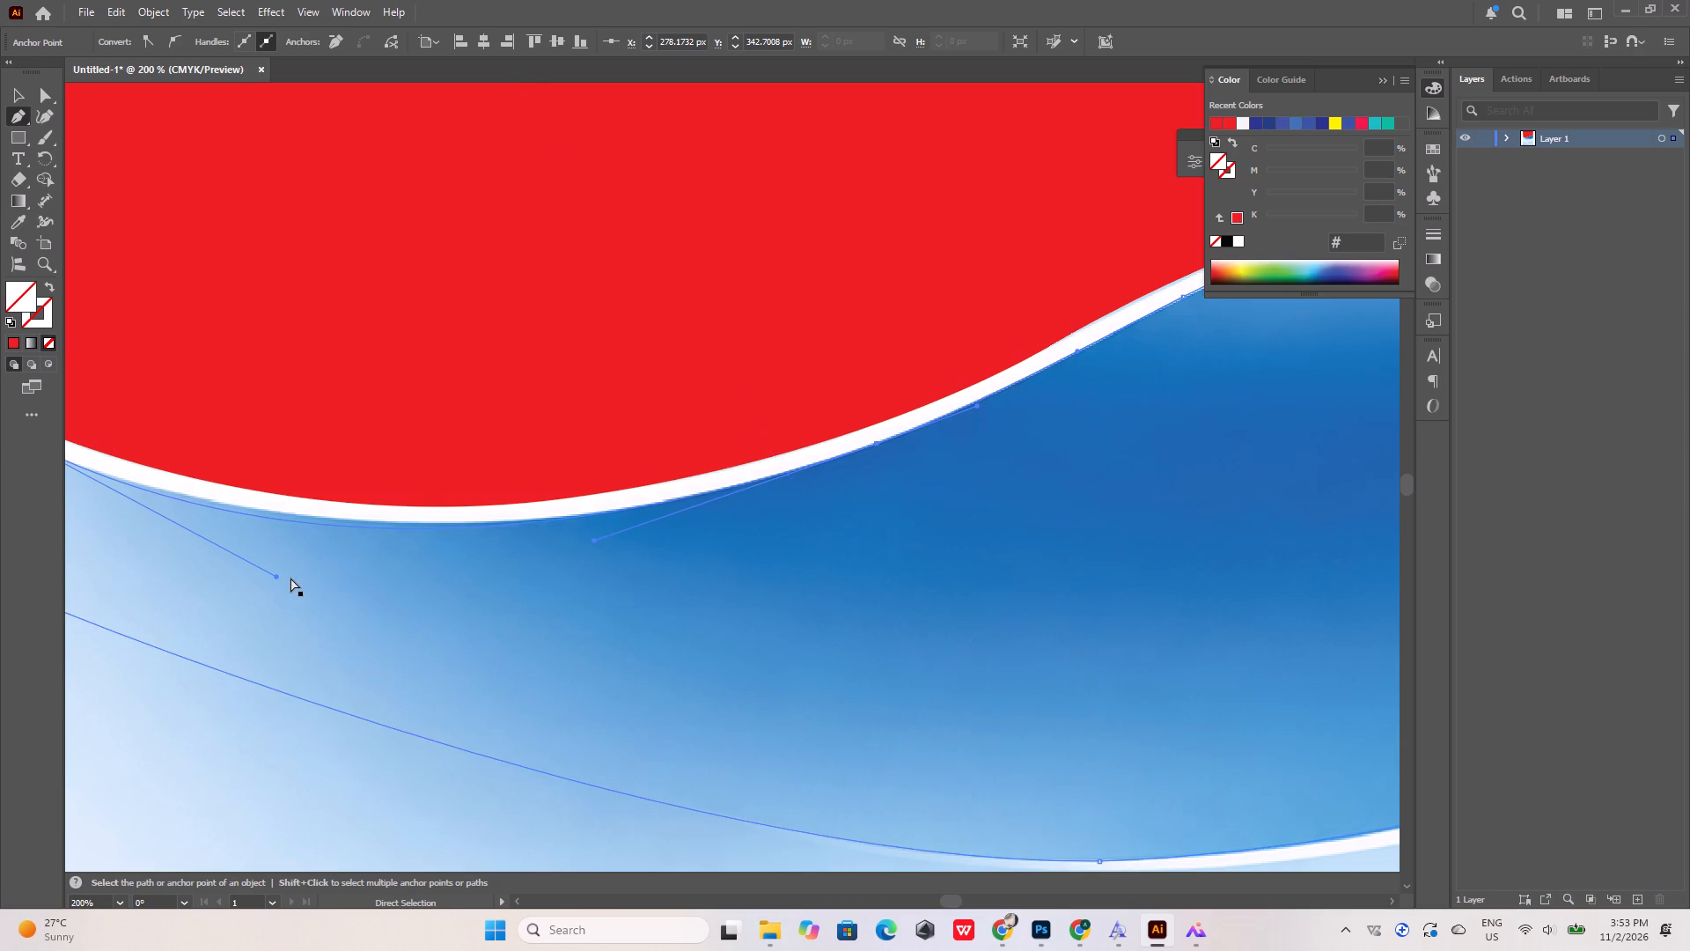
ctrl+drag(277, 578, 294, 566)
alt+scroll(459, 543, down, 5)
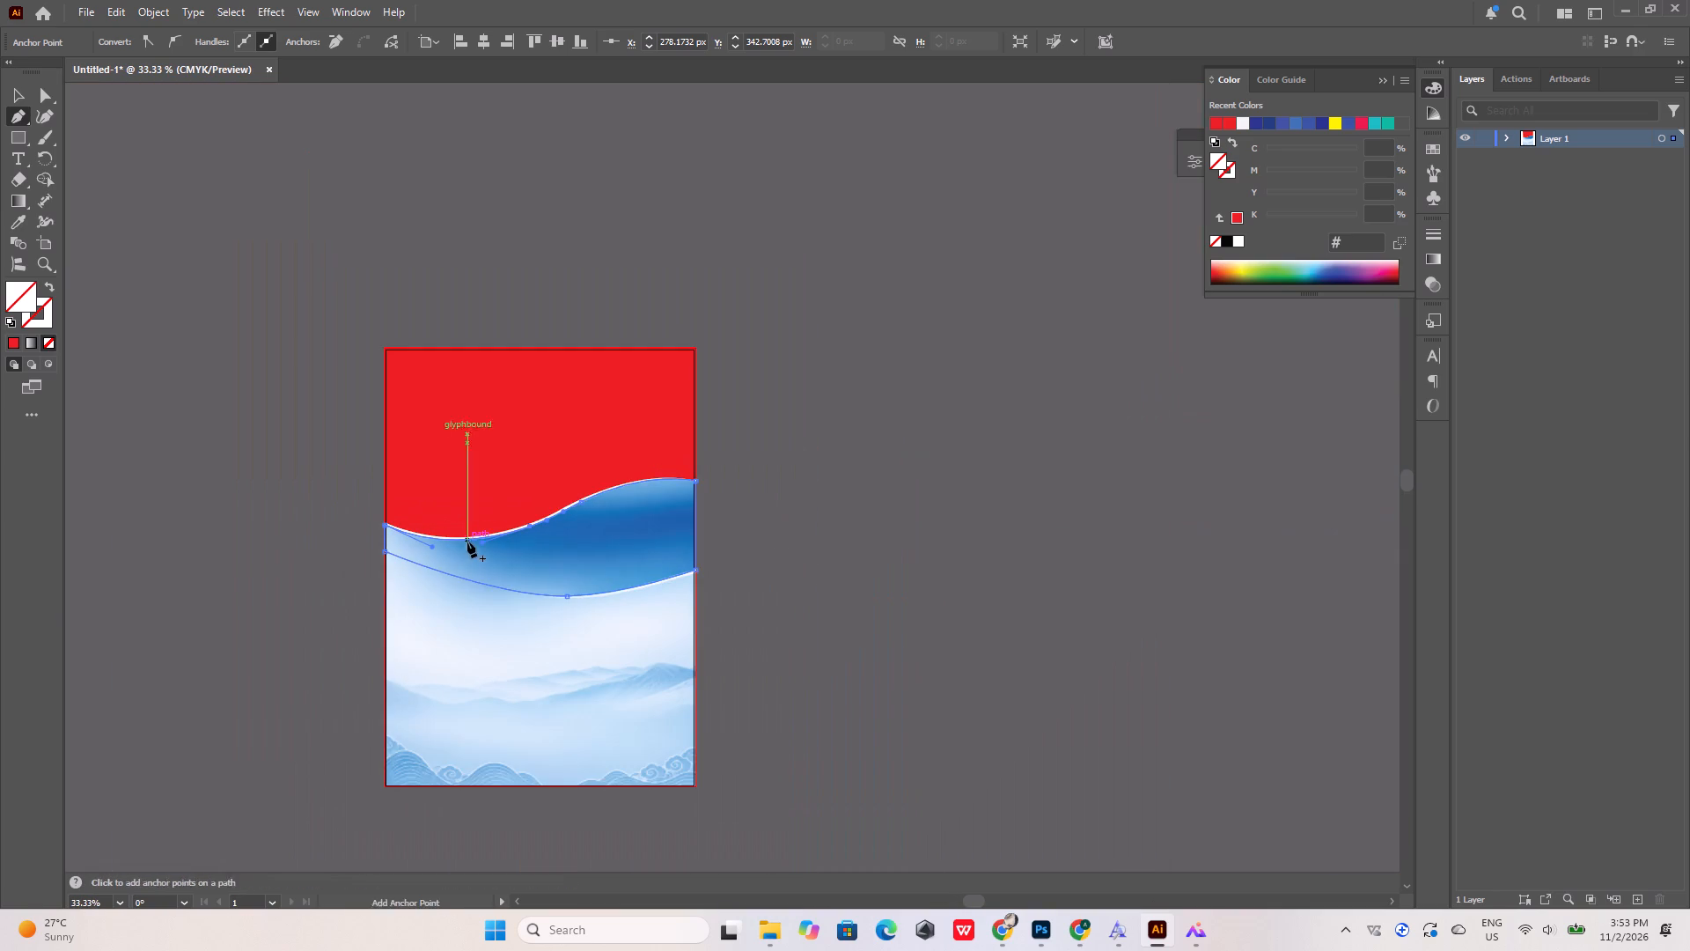
Fill the traced middle wave shape with muted red #ad5959.
double_click(15, 297)
click(559, 657)
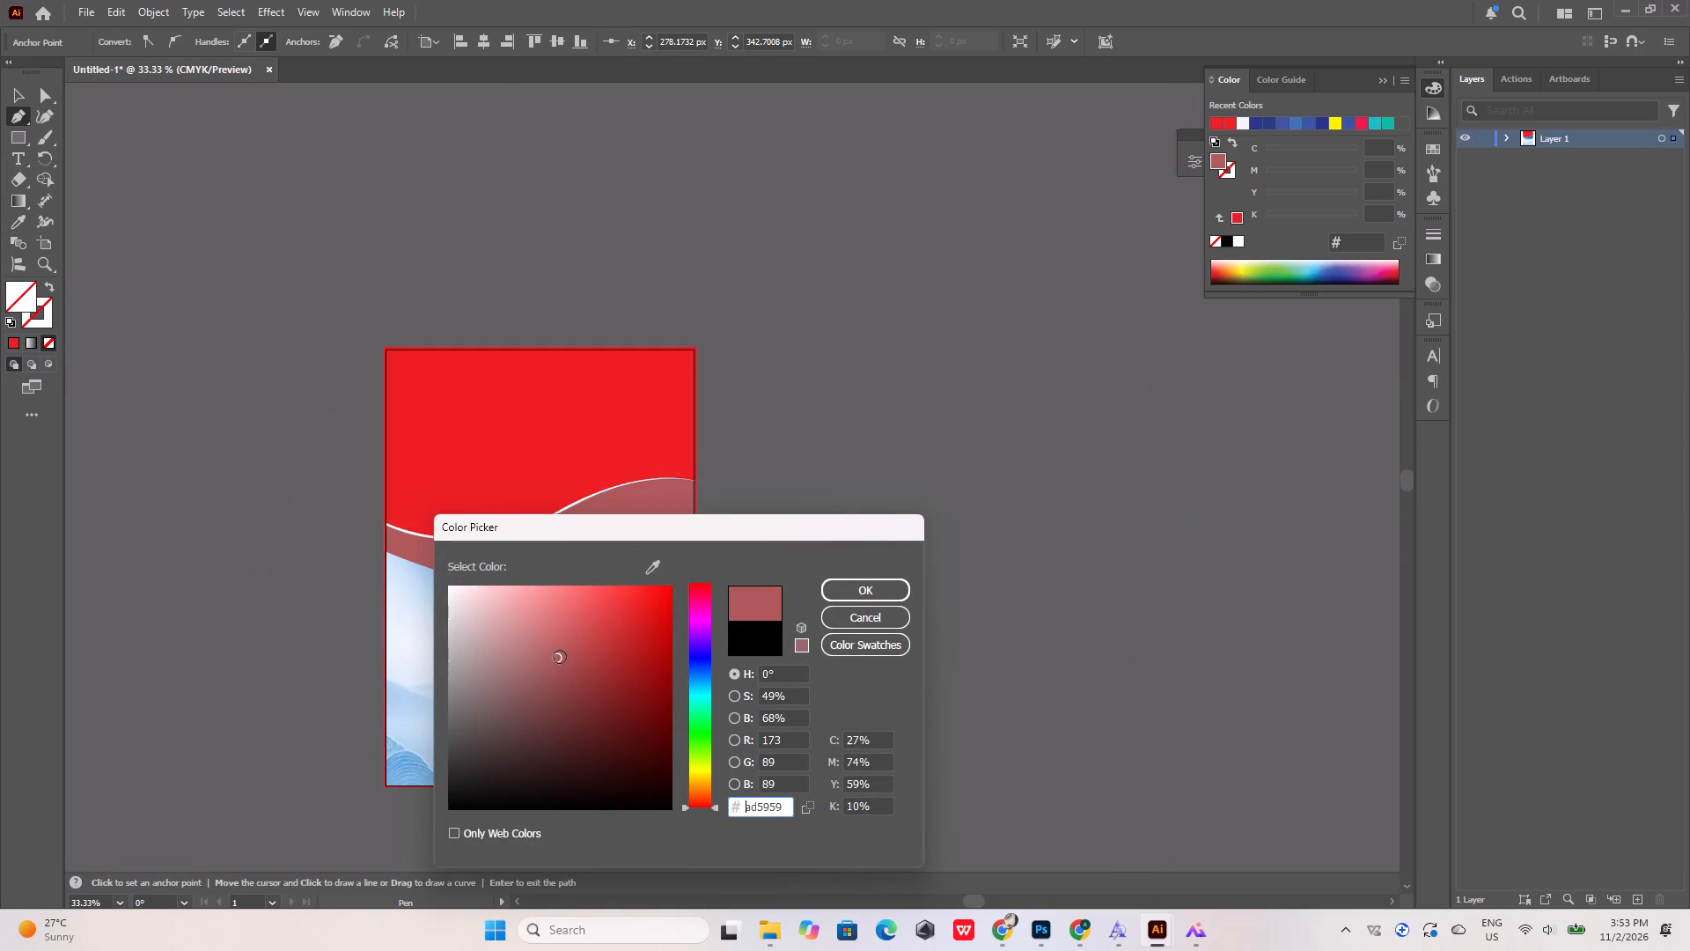
click(885, 585)
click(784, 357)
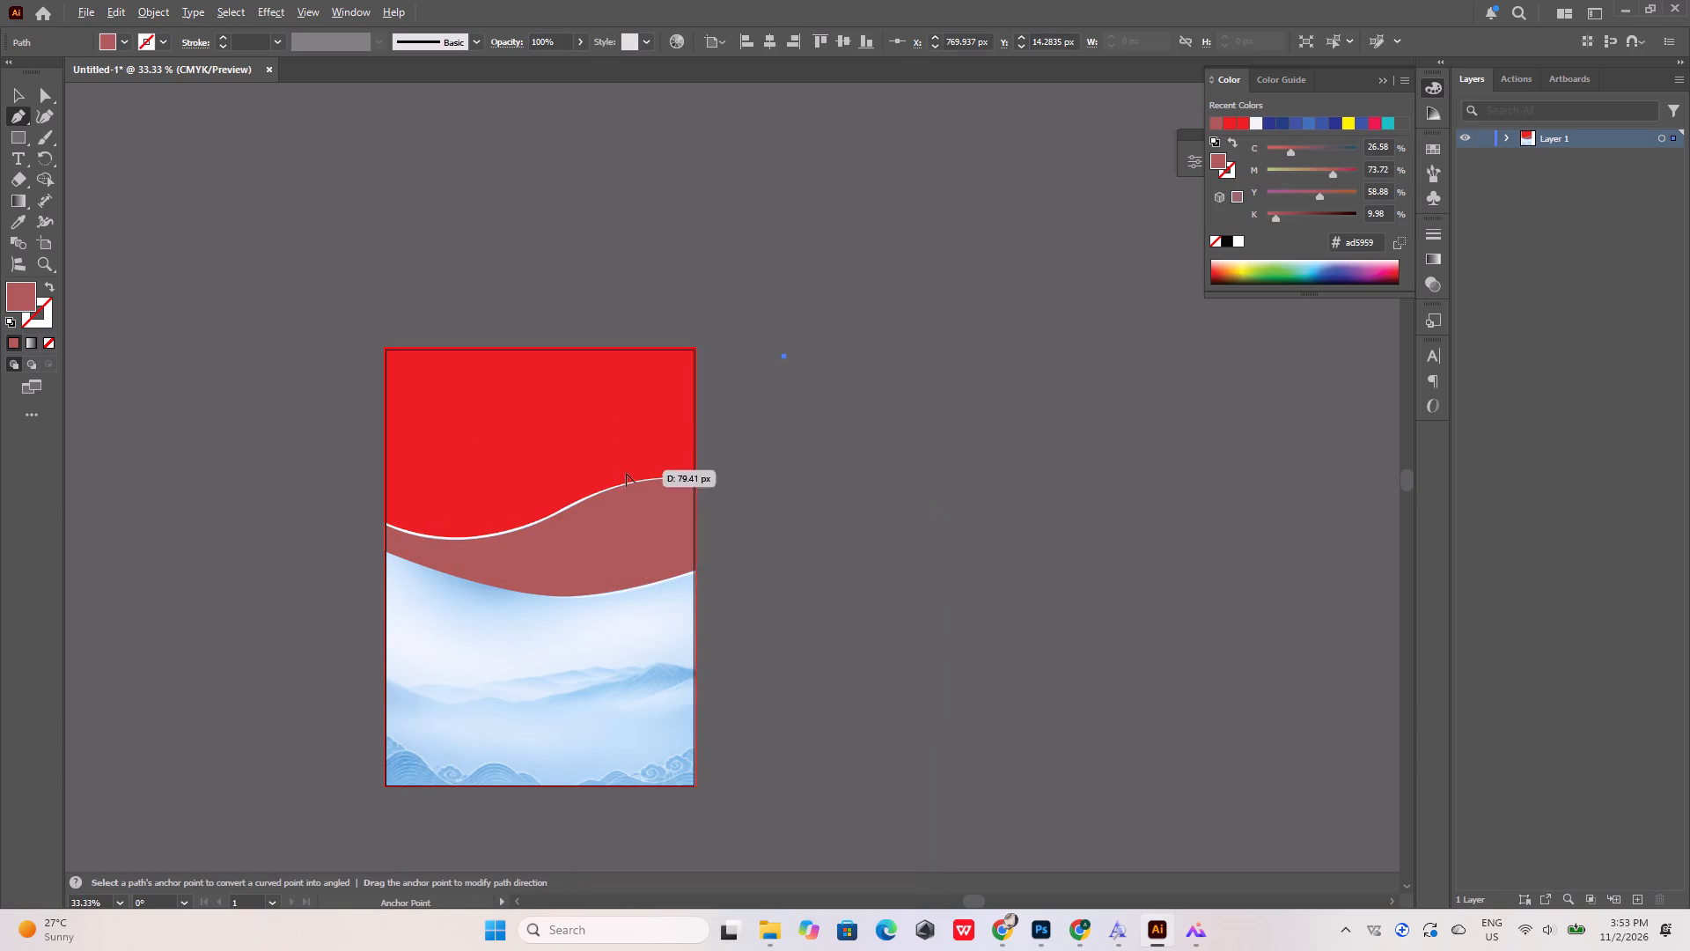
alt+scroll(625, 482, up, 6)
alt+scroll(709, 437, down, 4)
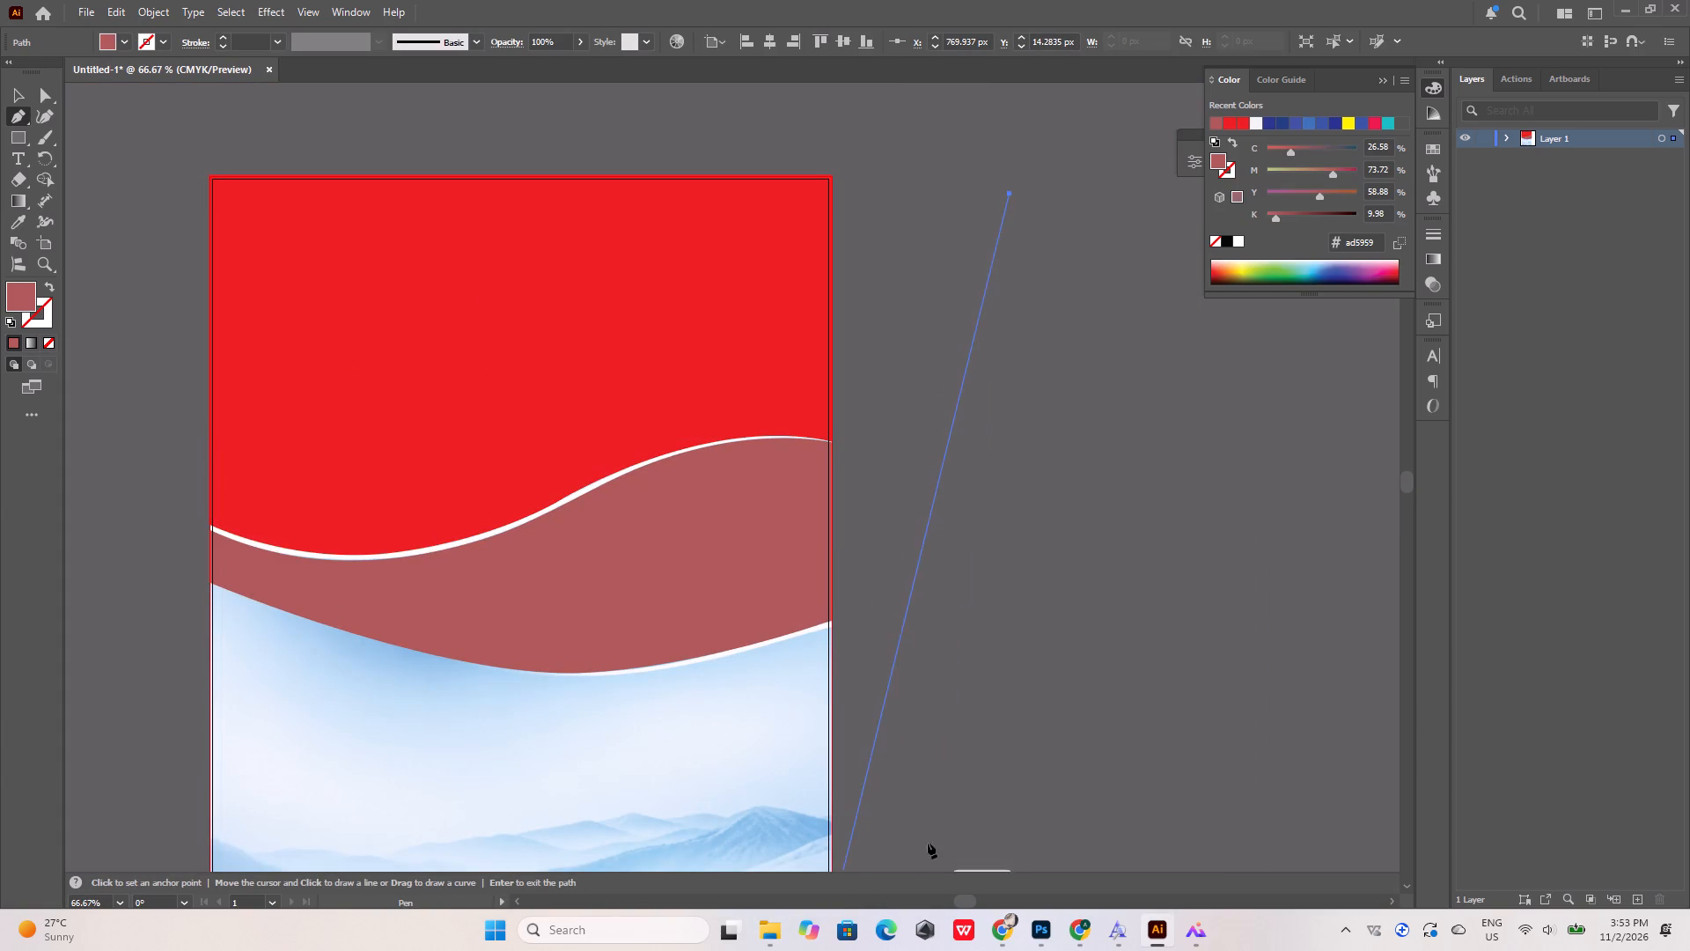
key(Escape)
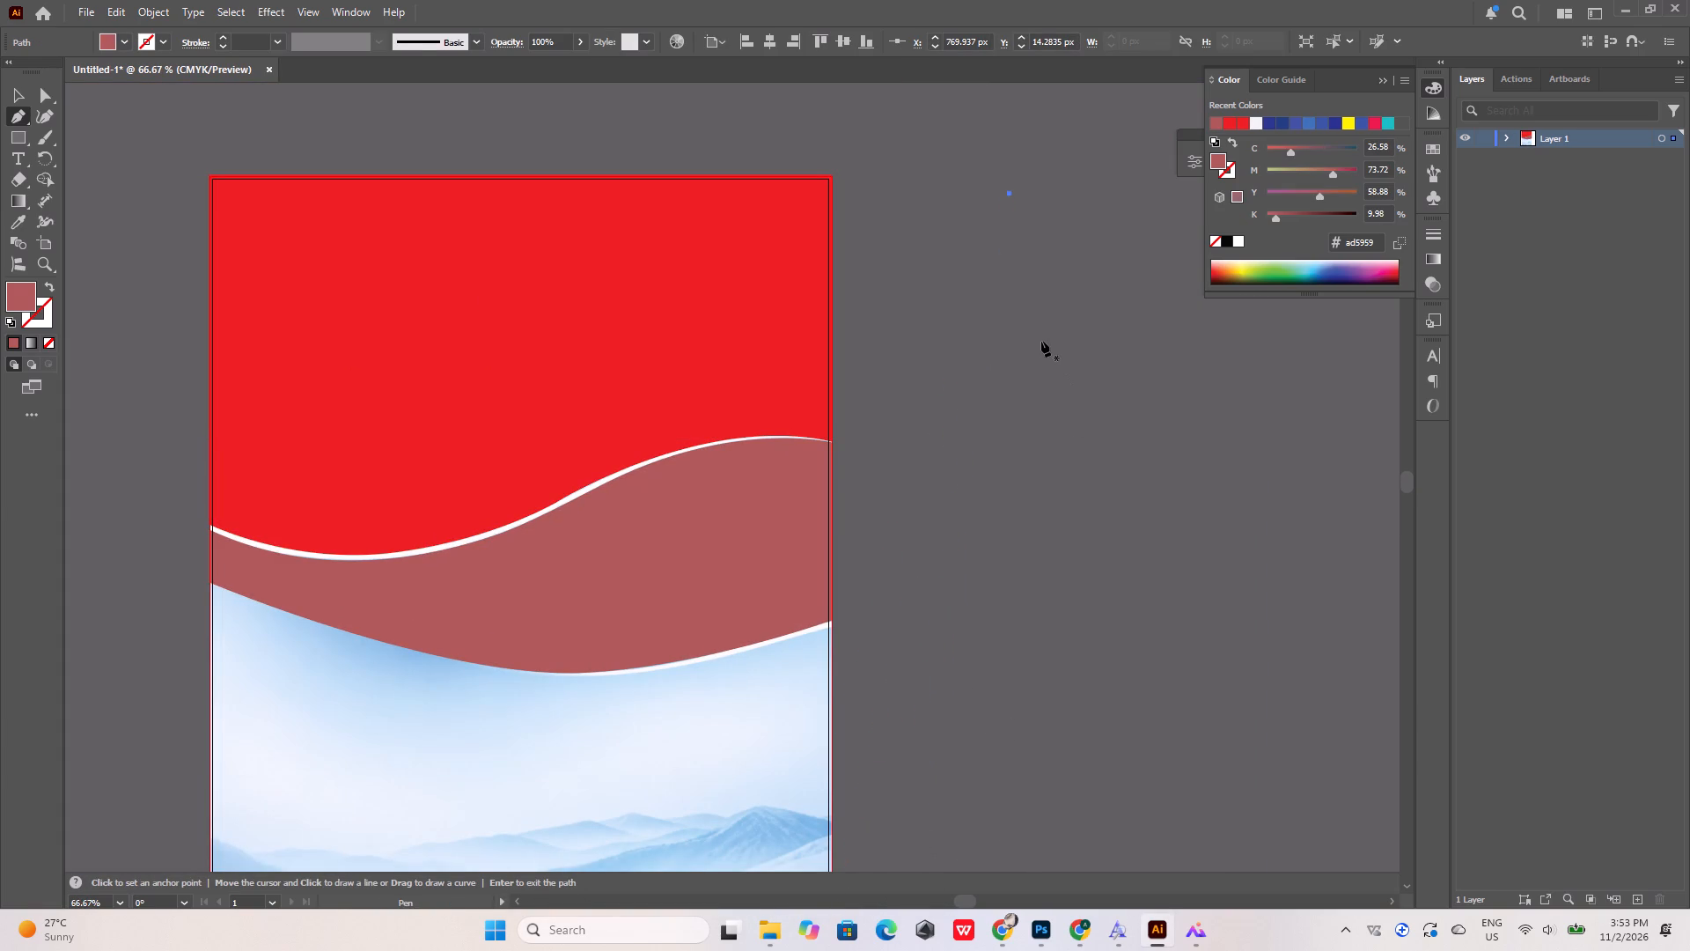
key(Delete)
Switch to Chrome and go back through the Pinterest pages to the Forbidden City palace photo.
click(1004, 930)
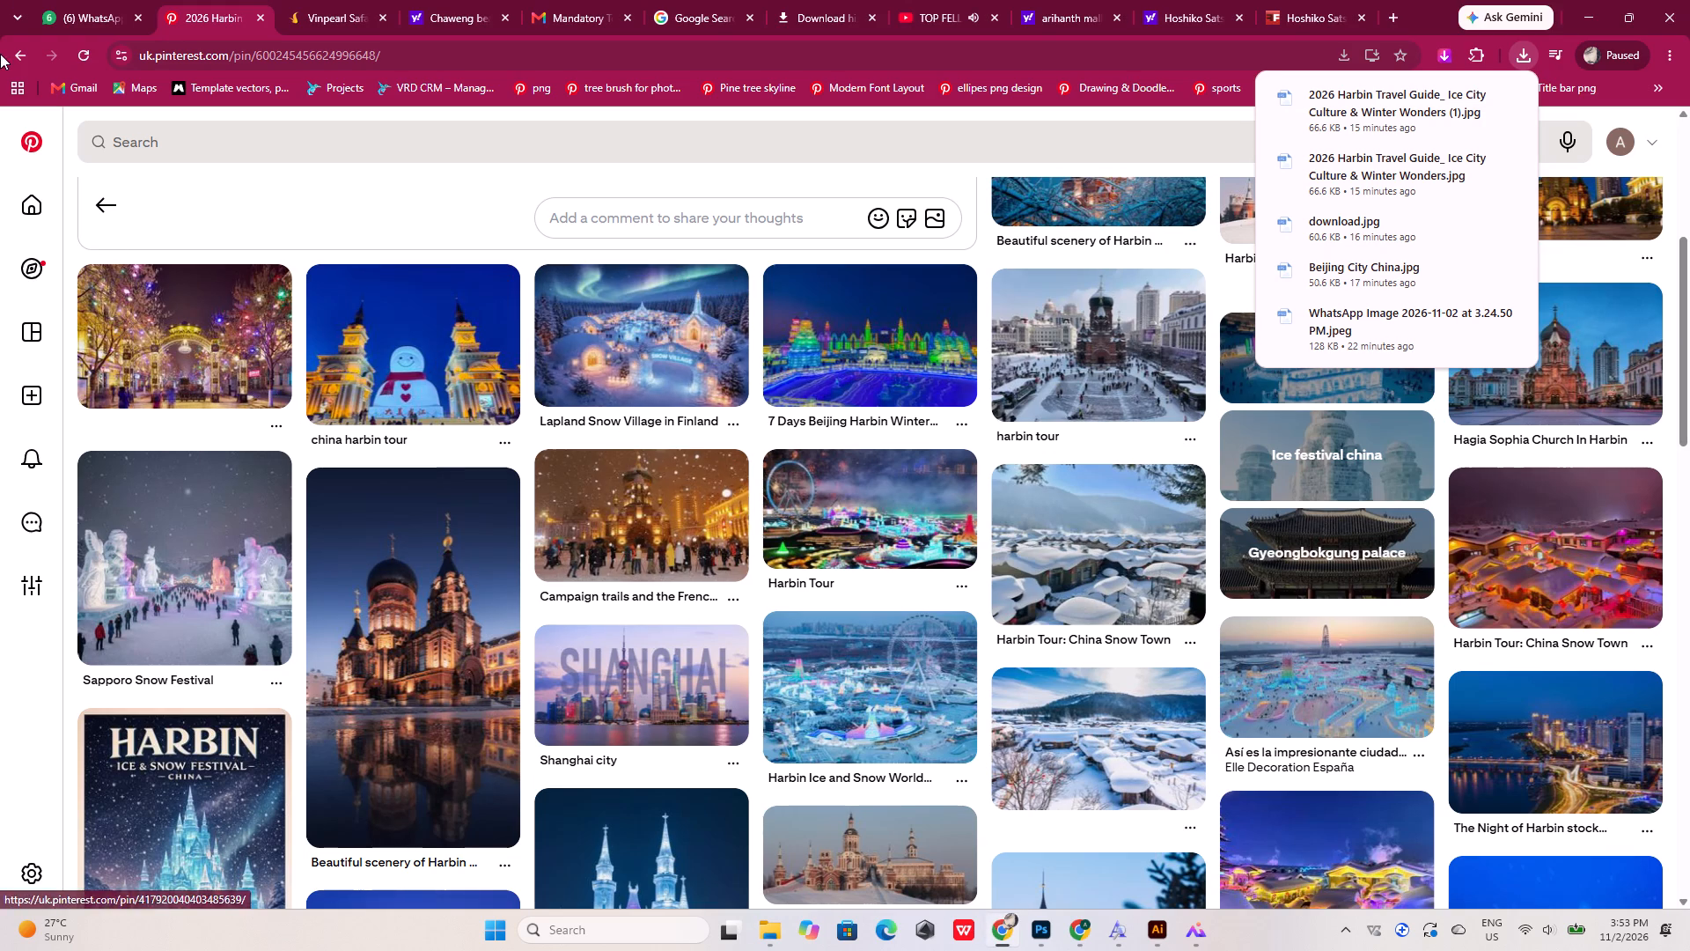
click(25, 55)
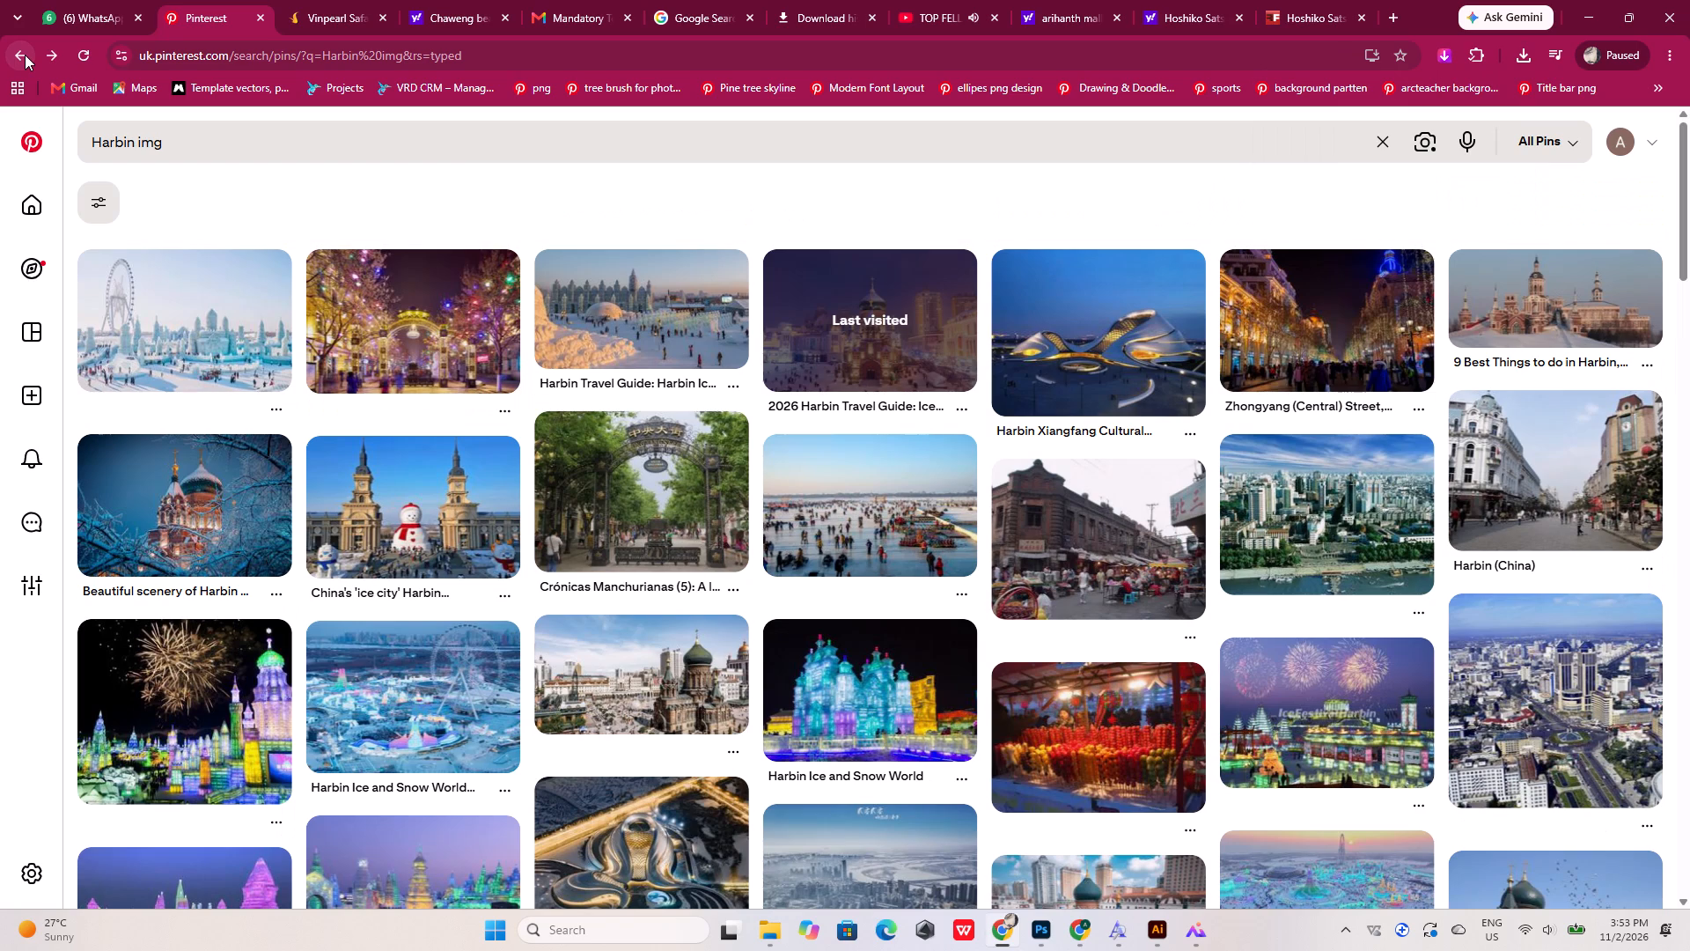
click(25, 55)
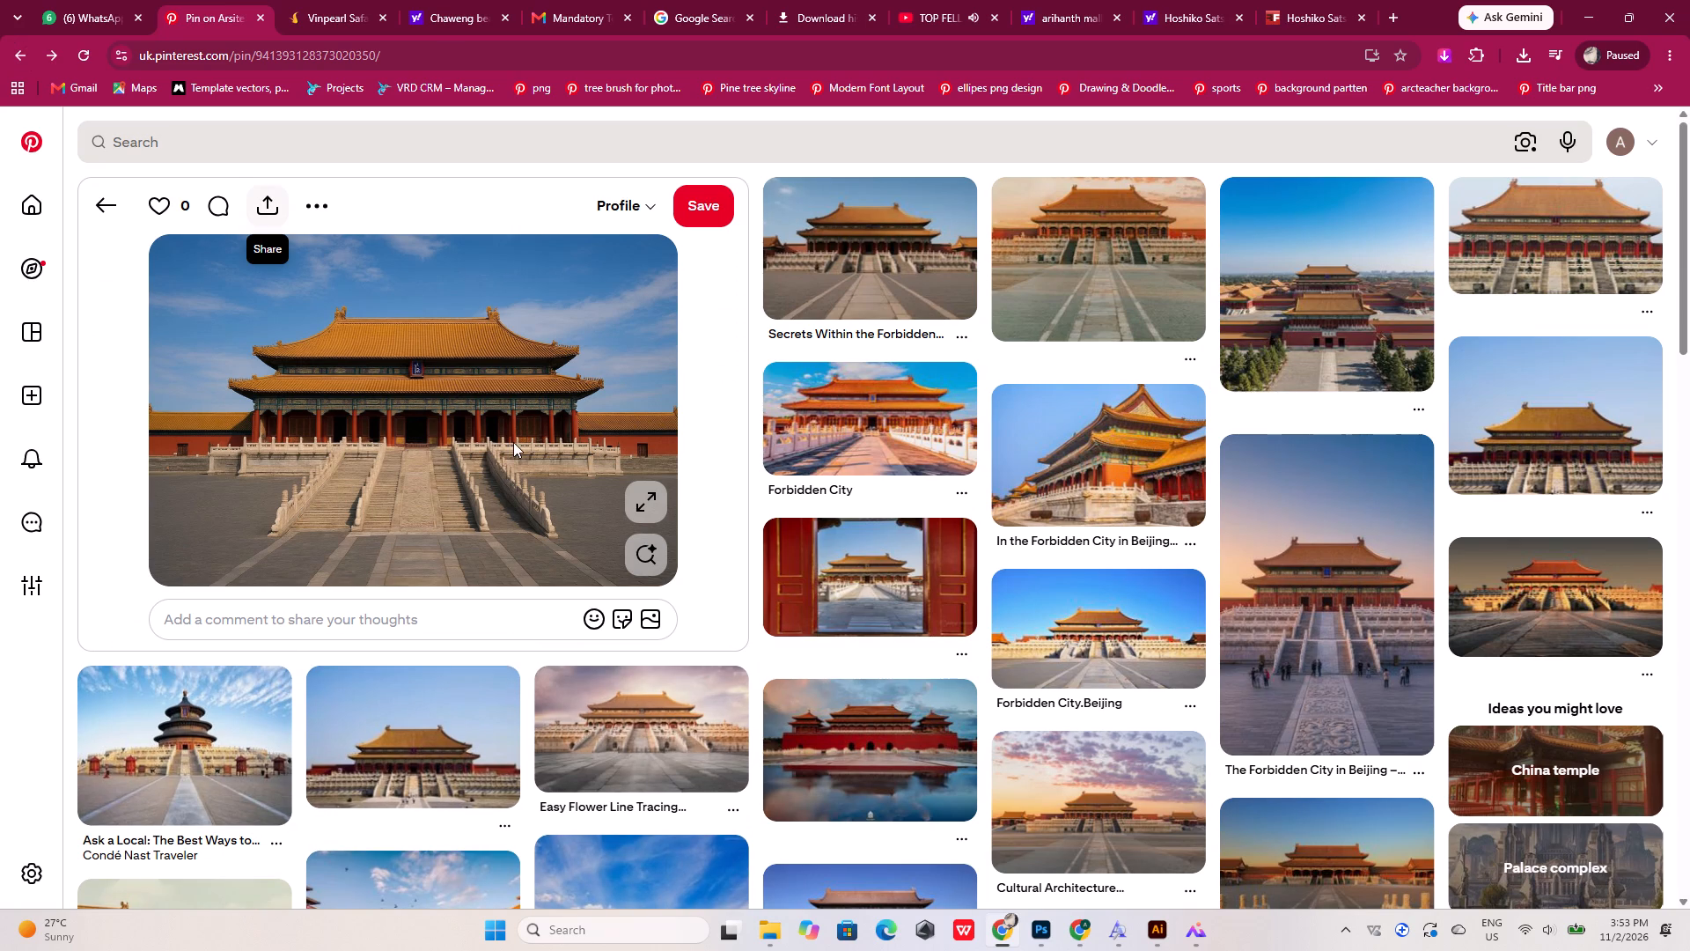
scroll(513, 442, down, 2)
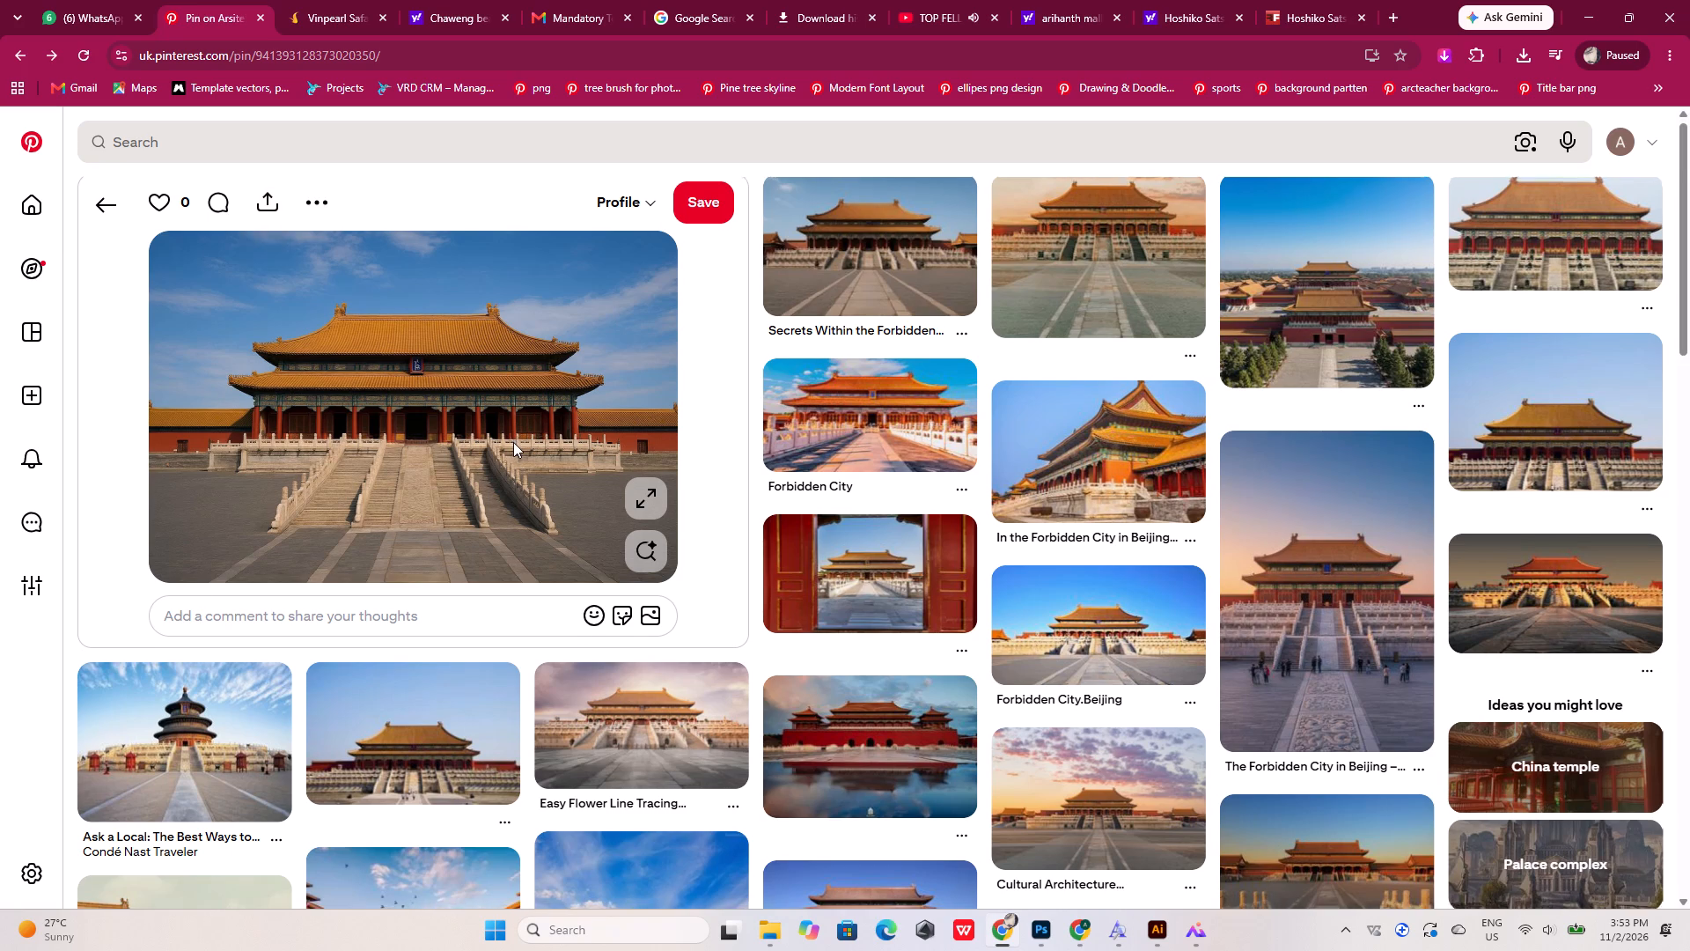
scroll(513, 442, up, 2)
click(513, 442)
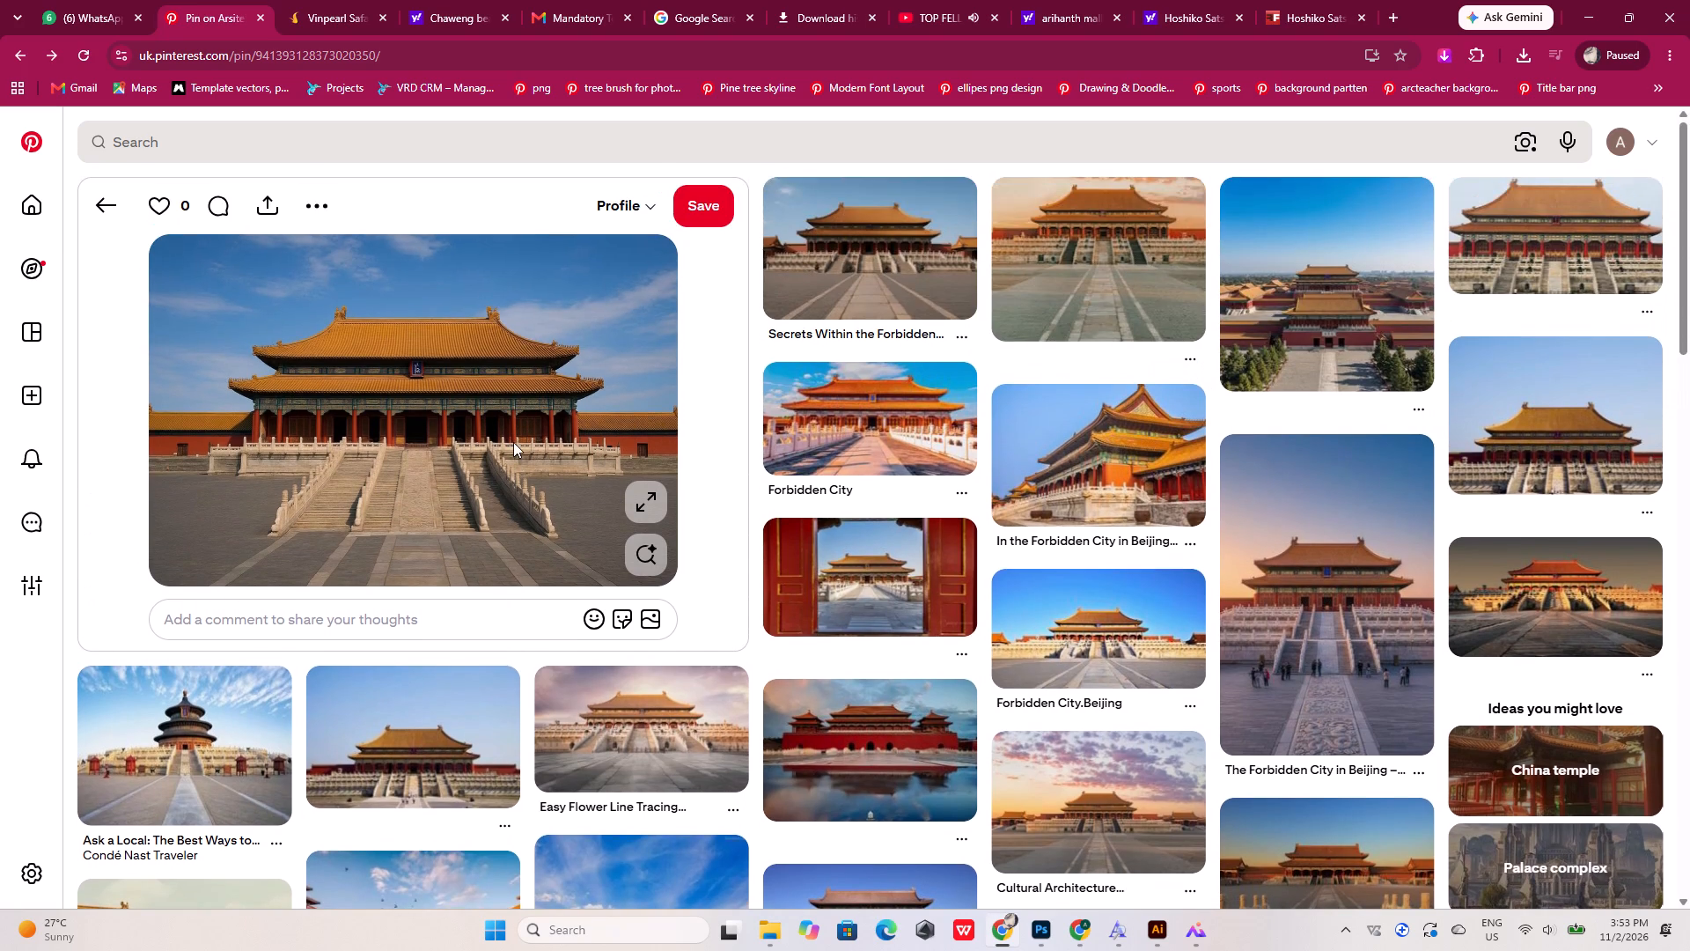
Place the palace photo named download from the Downloads folder into the Illustrator document.
click(770, 933)
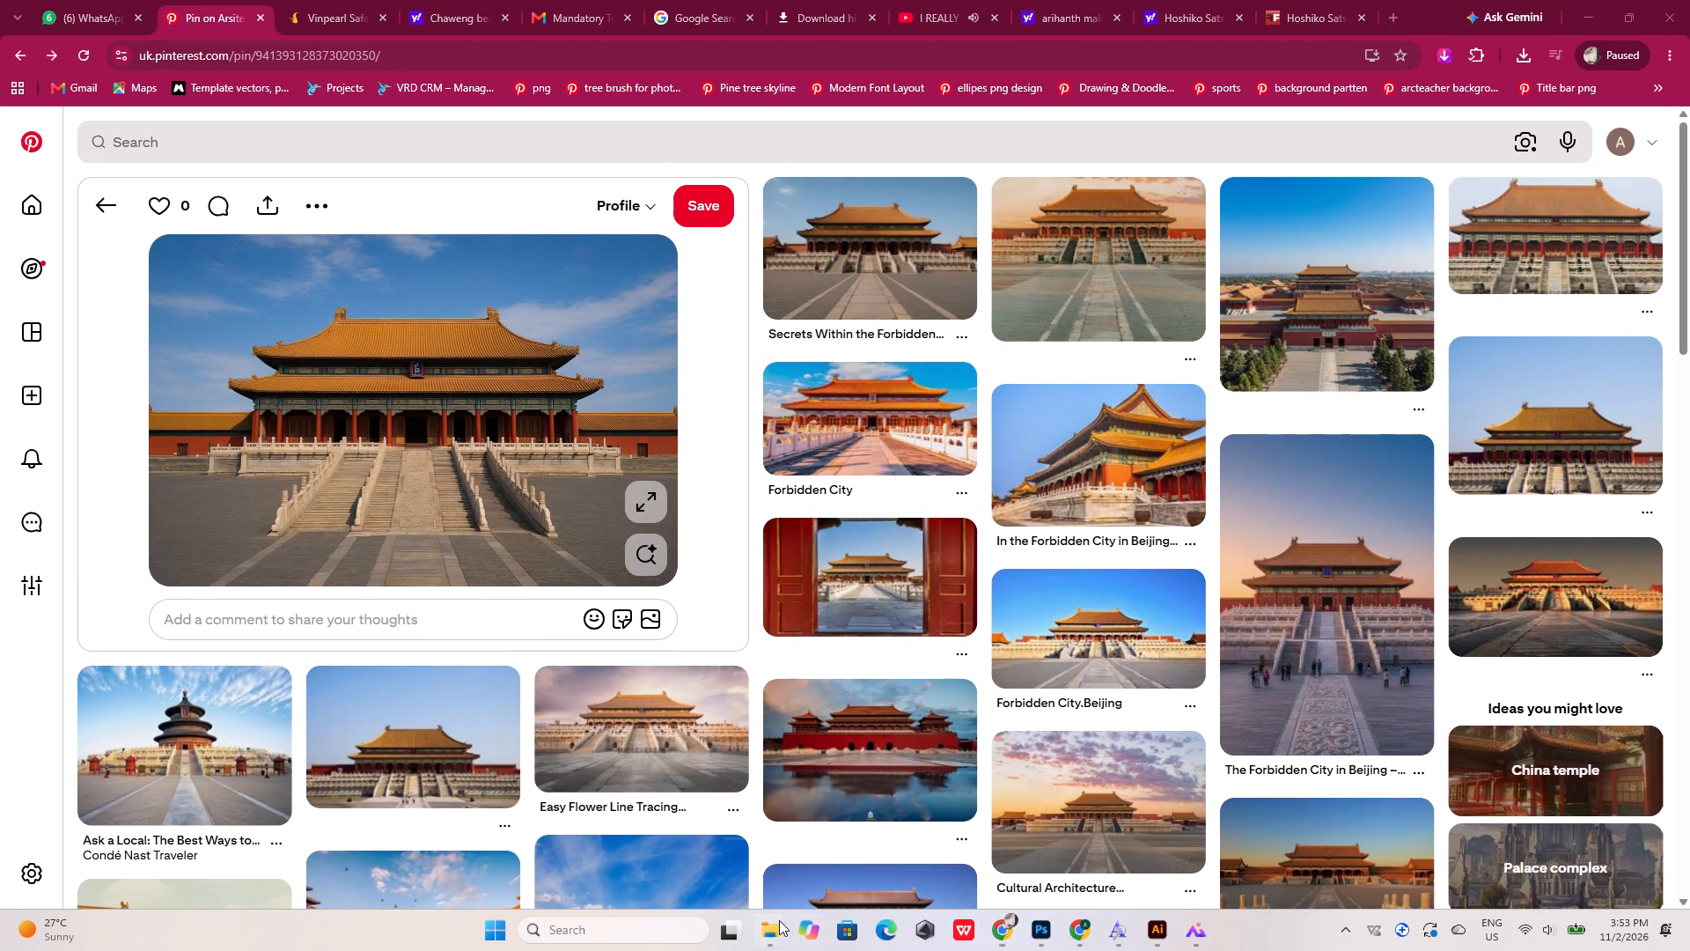
click(887, 866)
click(995, 240)
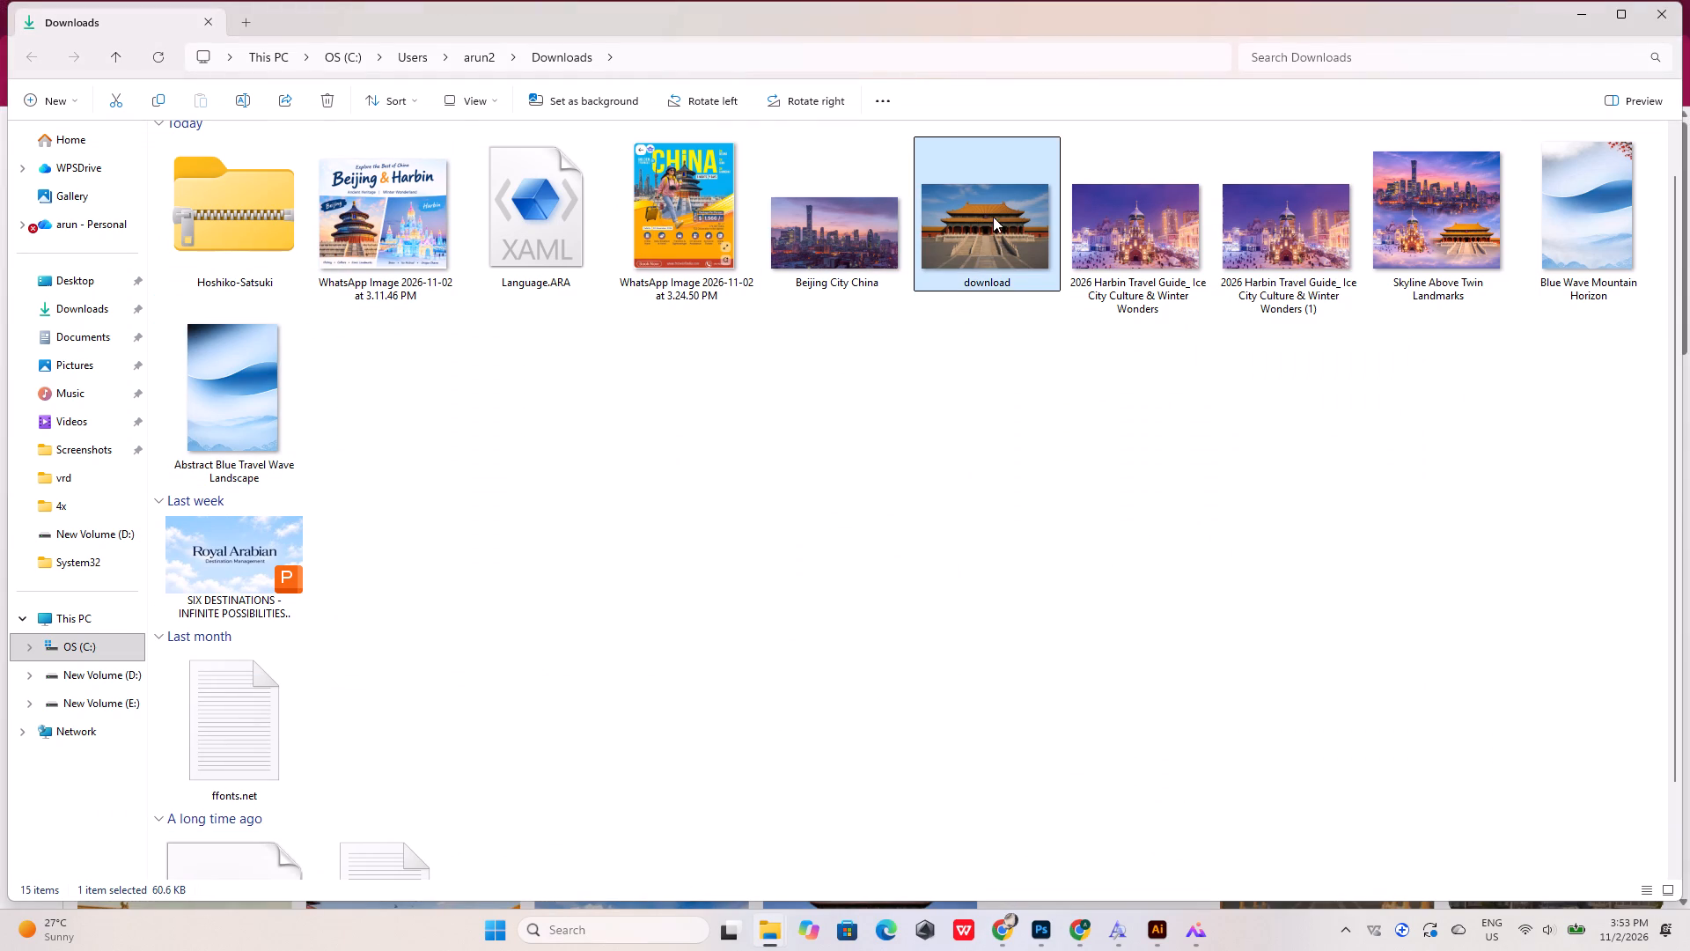
drag(988, 247, 625, 309)
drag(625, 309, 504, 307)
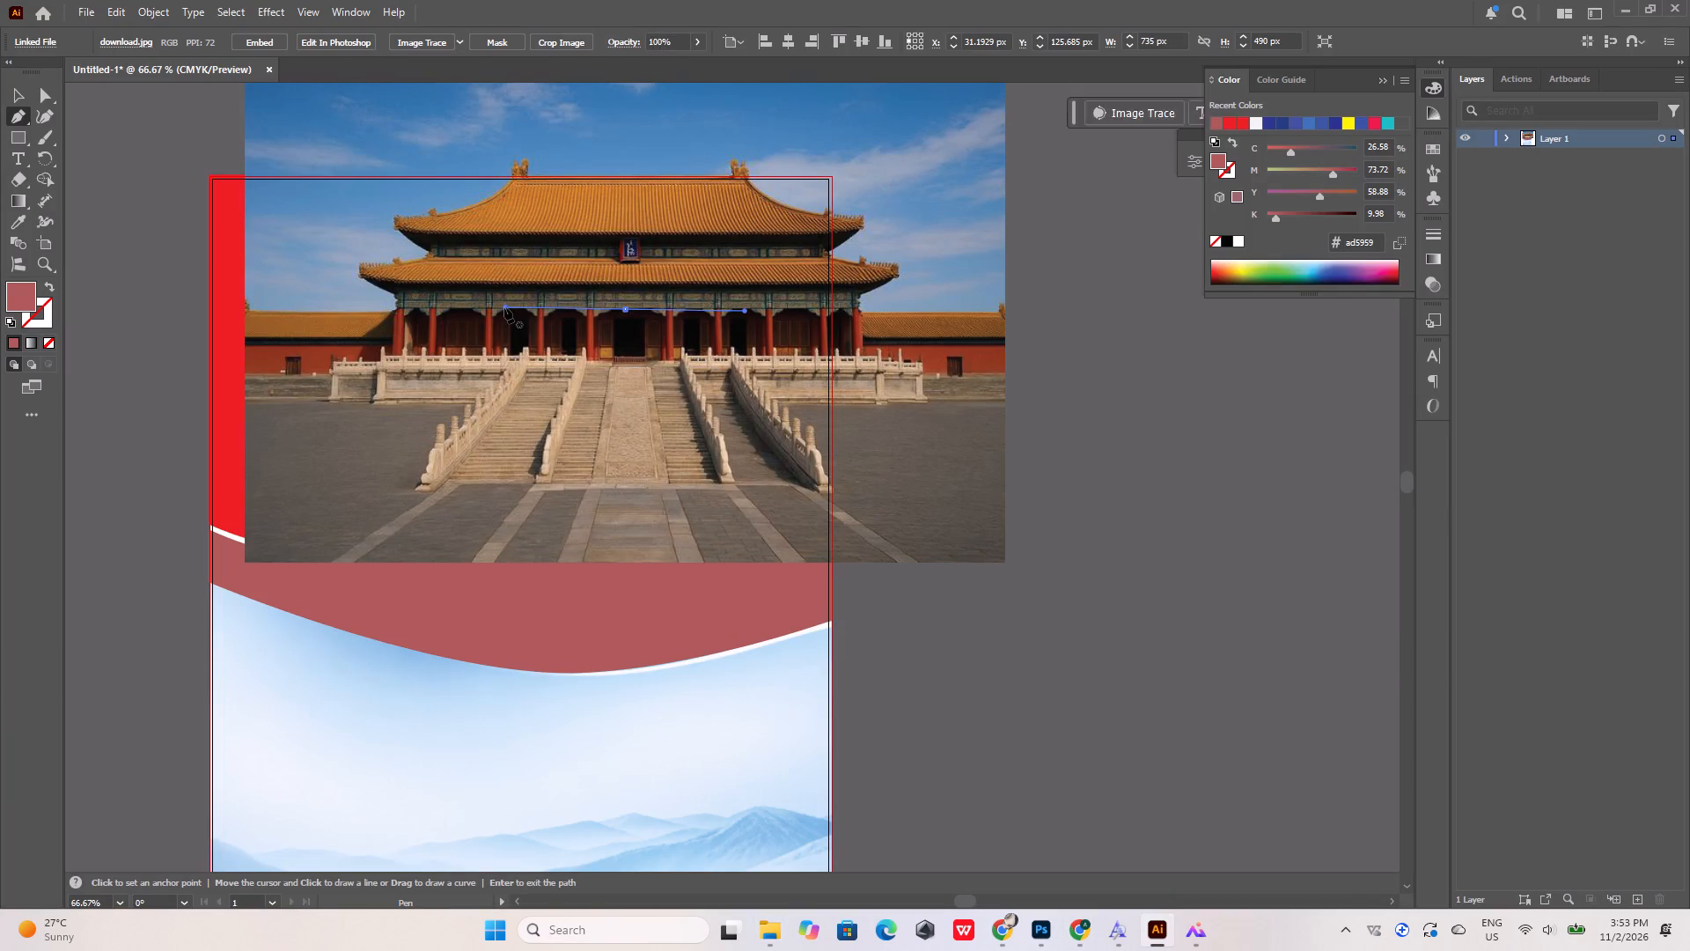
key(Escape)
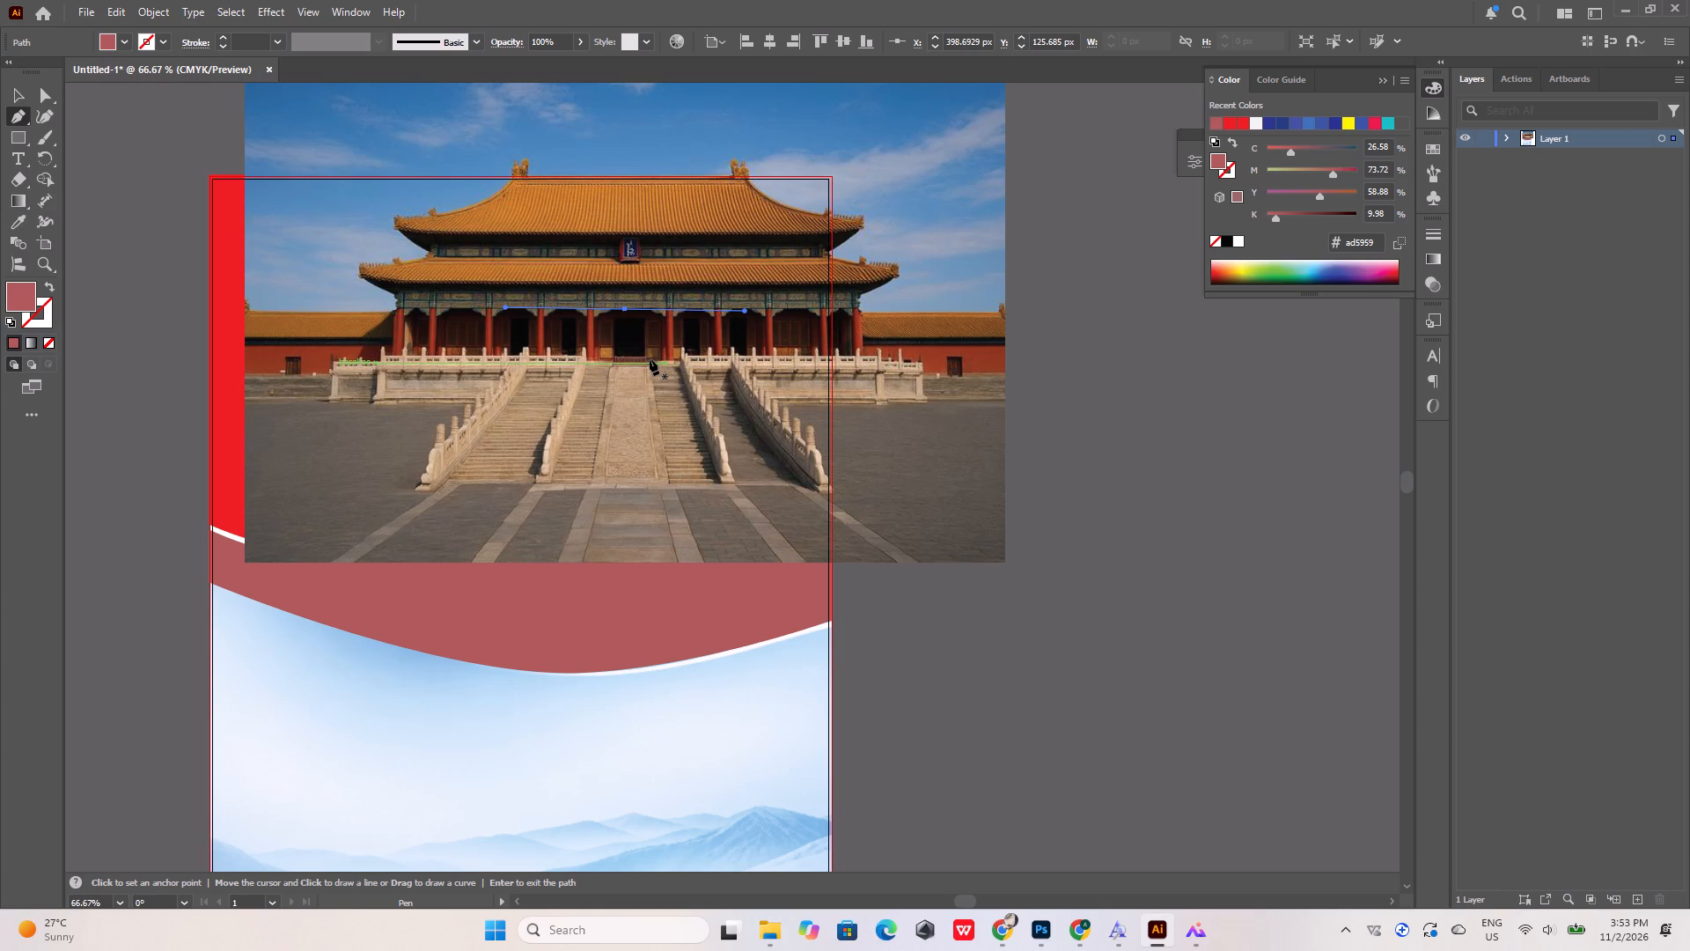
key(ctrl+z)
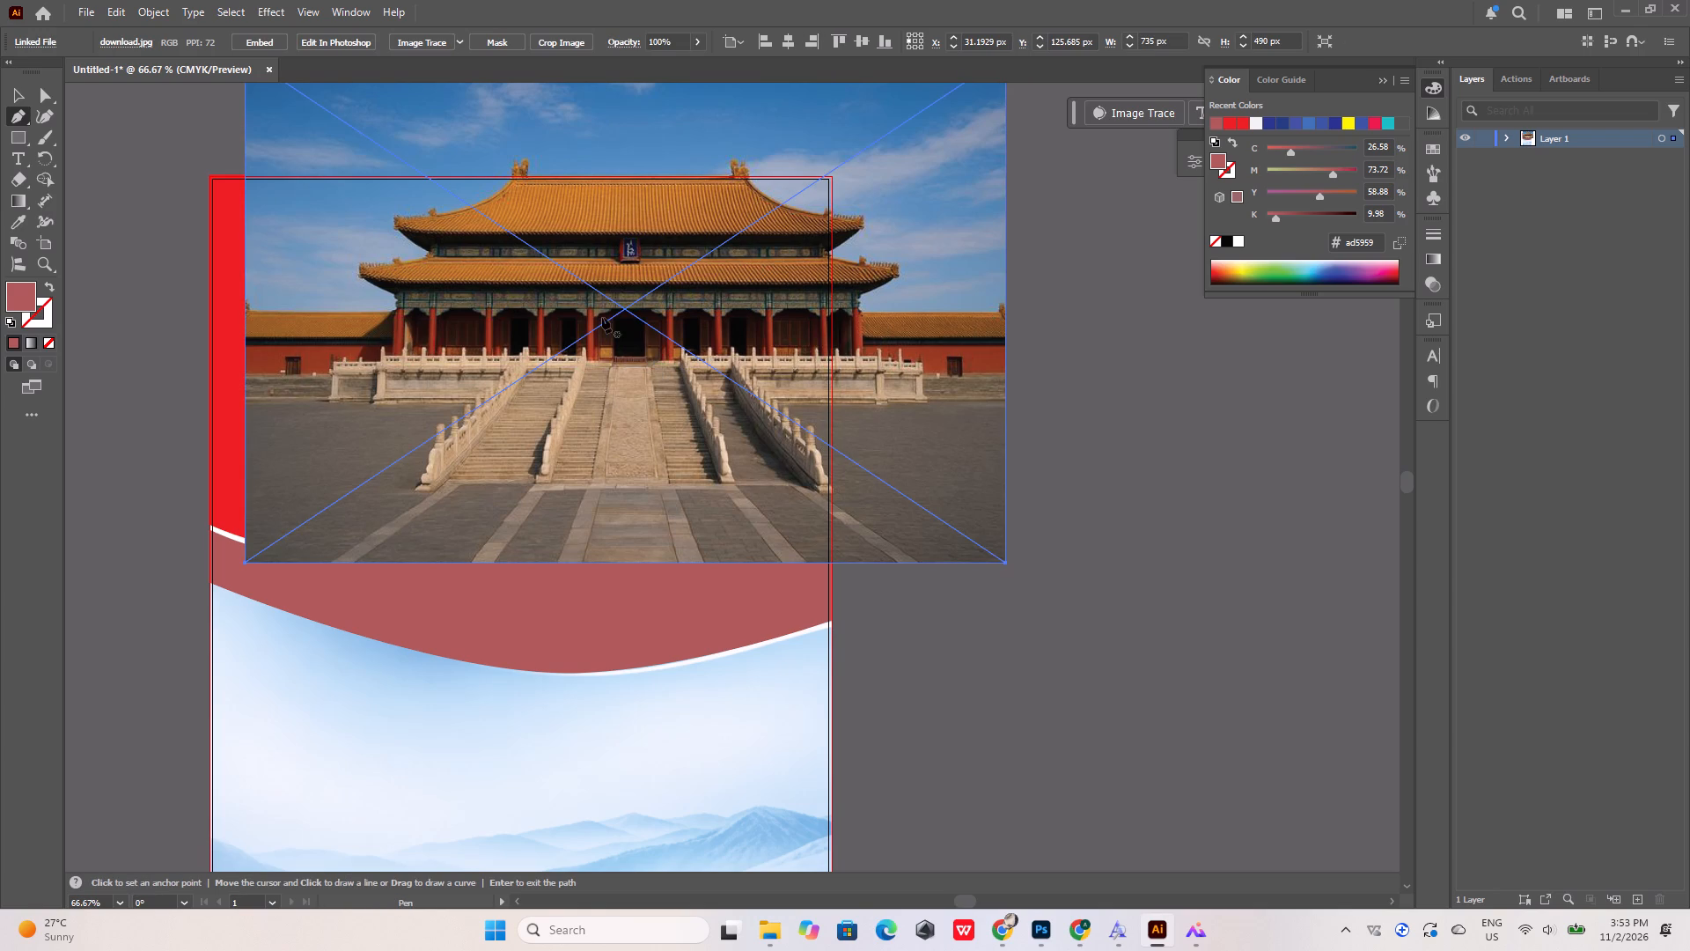
Align the palace photo with the artboard's top-left bleed corner and scale it proportionally to about 604 × 403 px.
click(19, 94)
drag(702, 270, 655, 330)
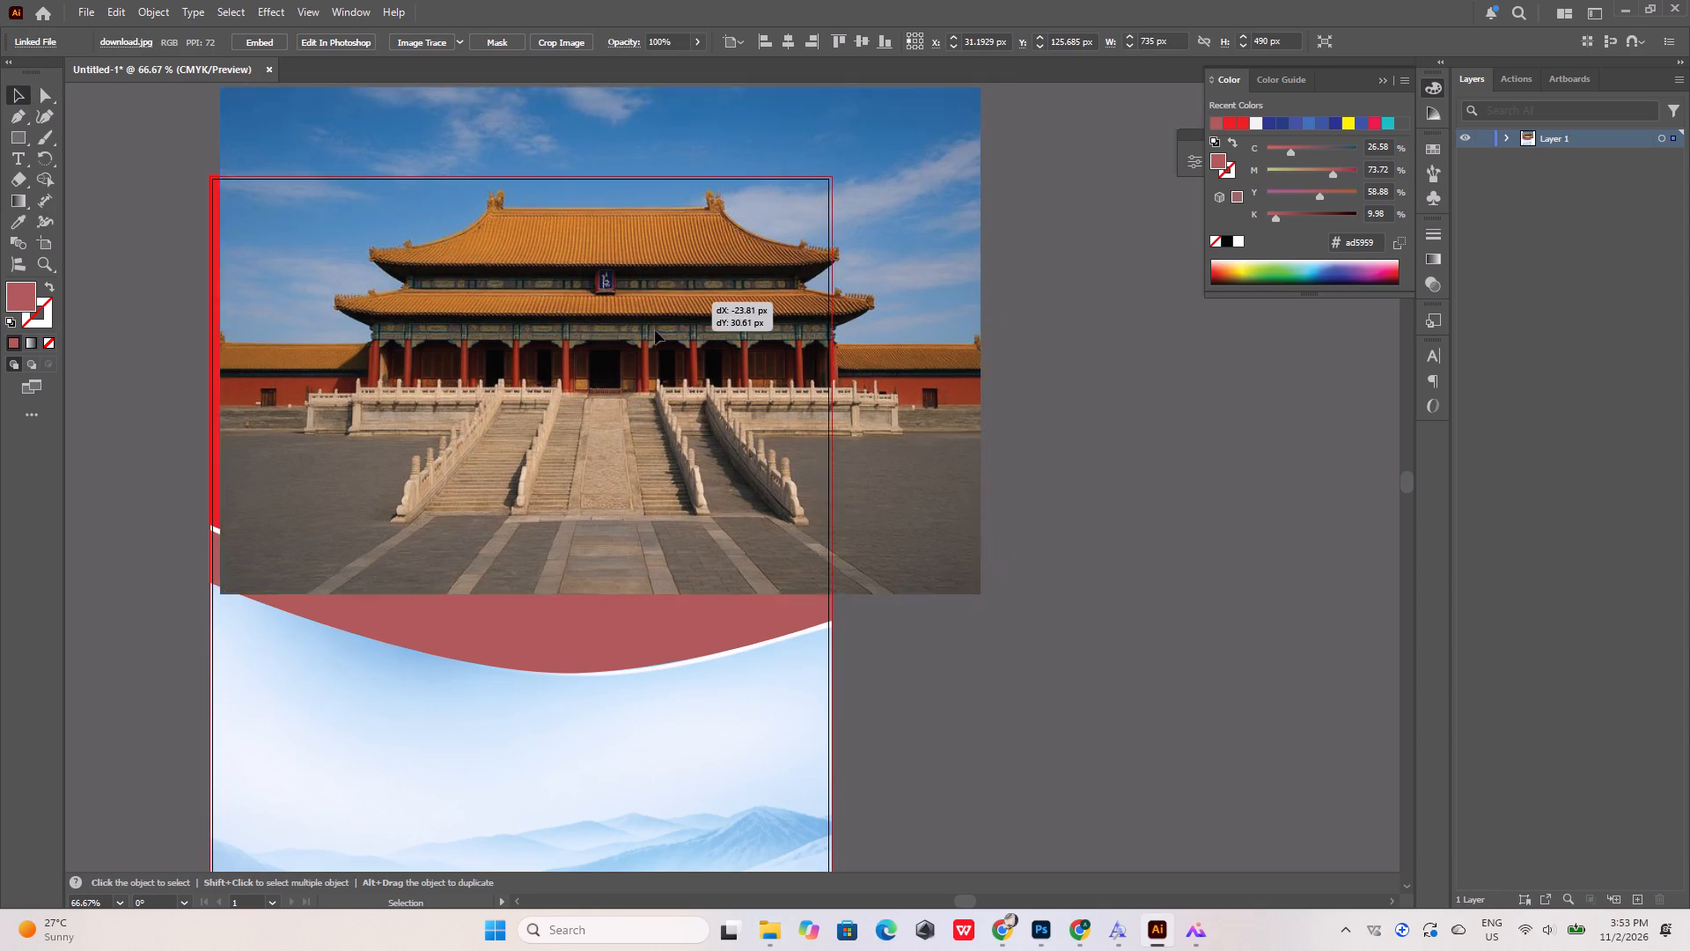
drag(655, 330, 666, 388)
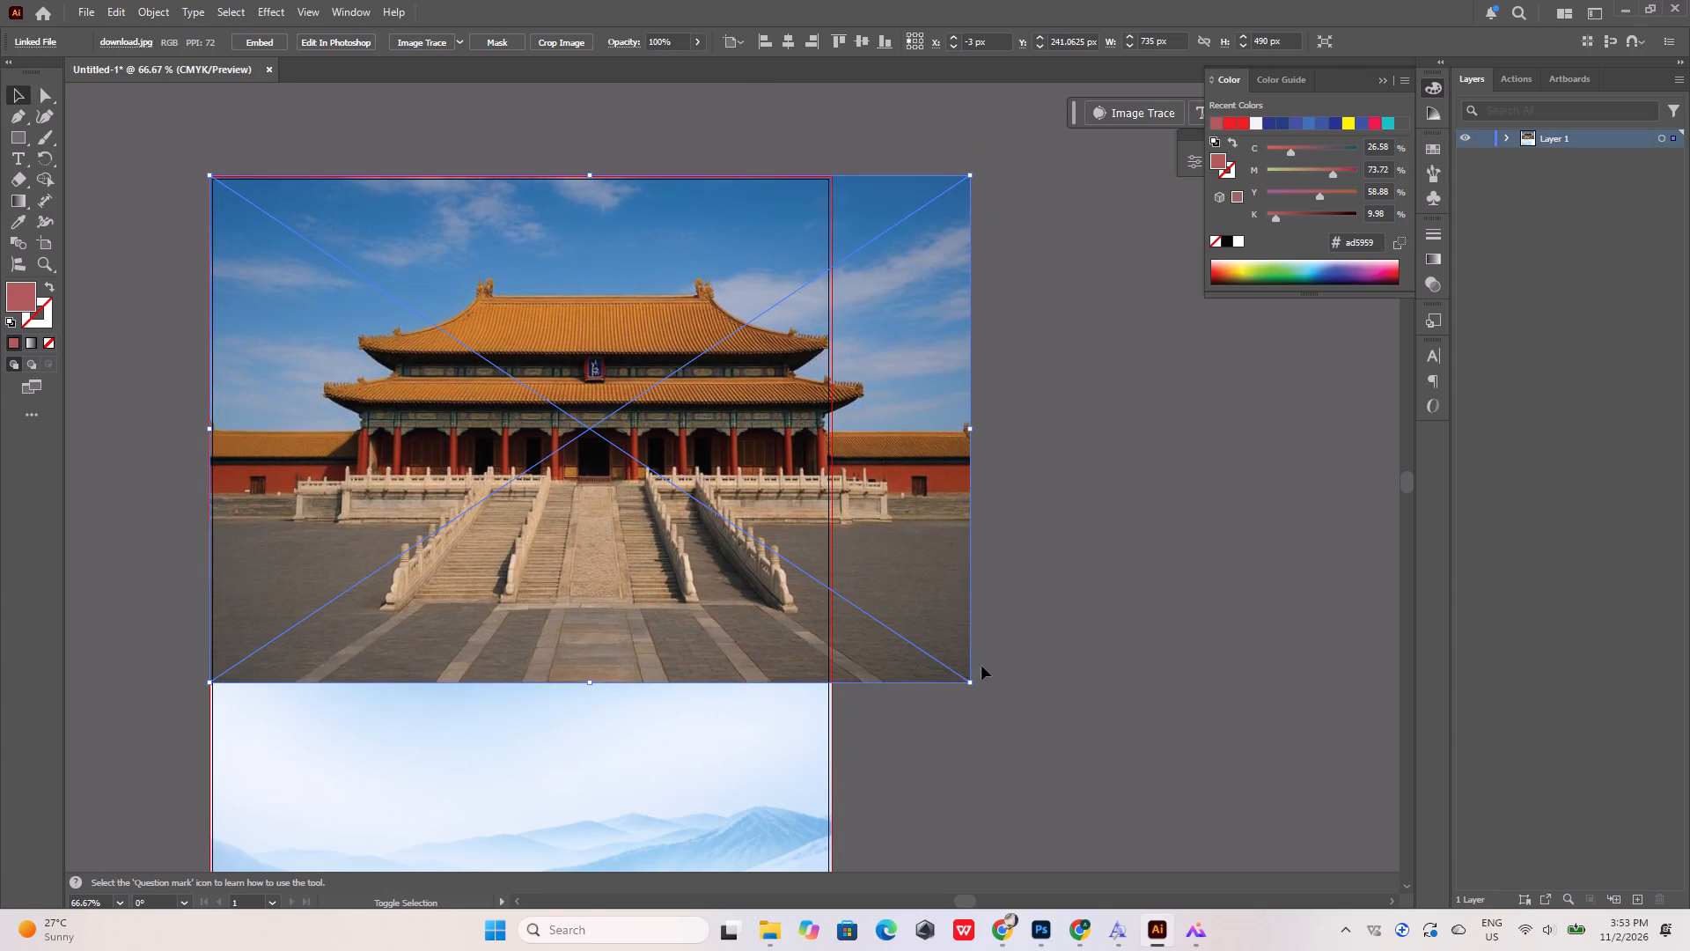
shift+drag(974, 685, 863, 588)
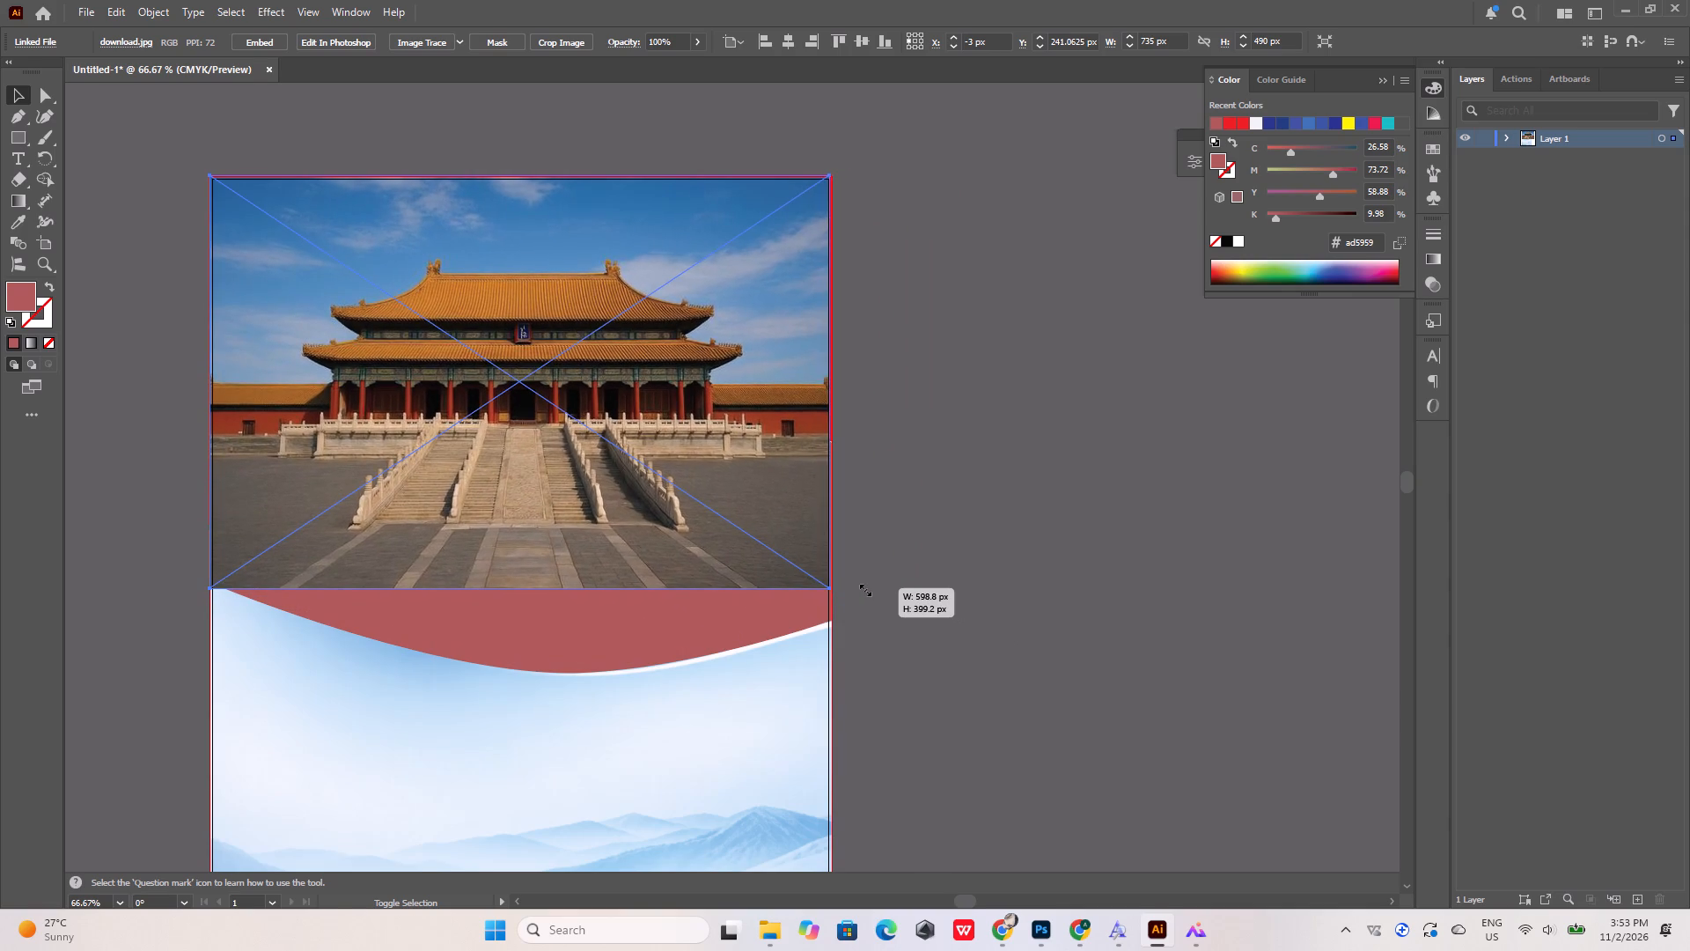
shift+drag(863, 588, 869, 592)
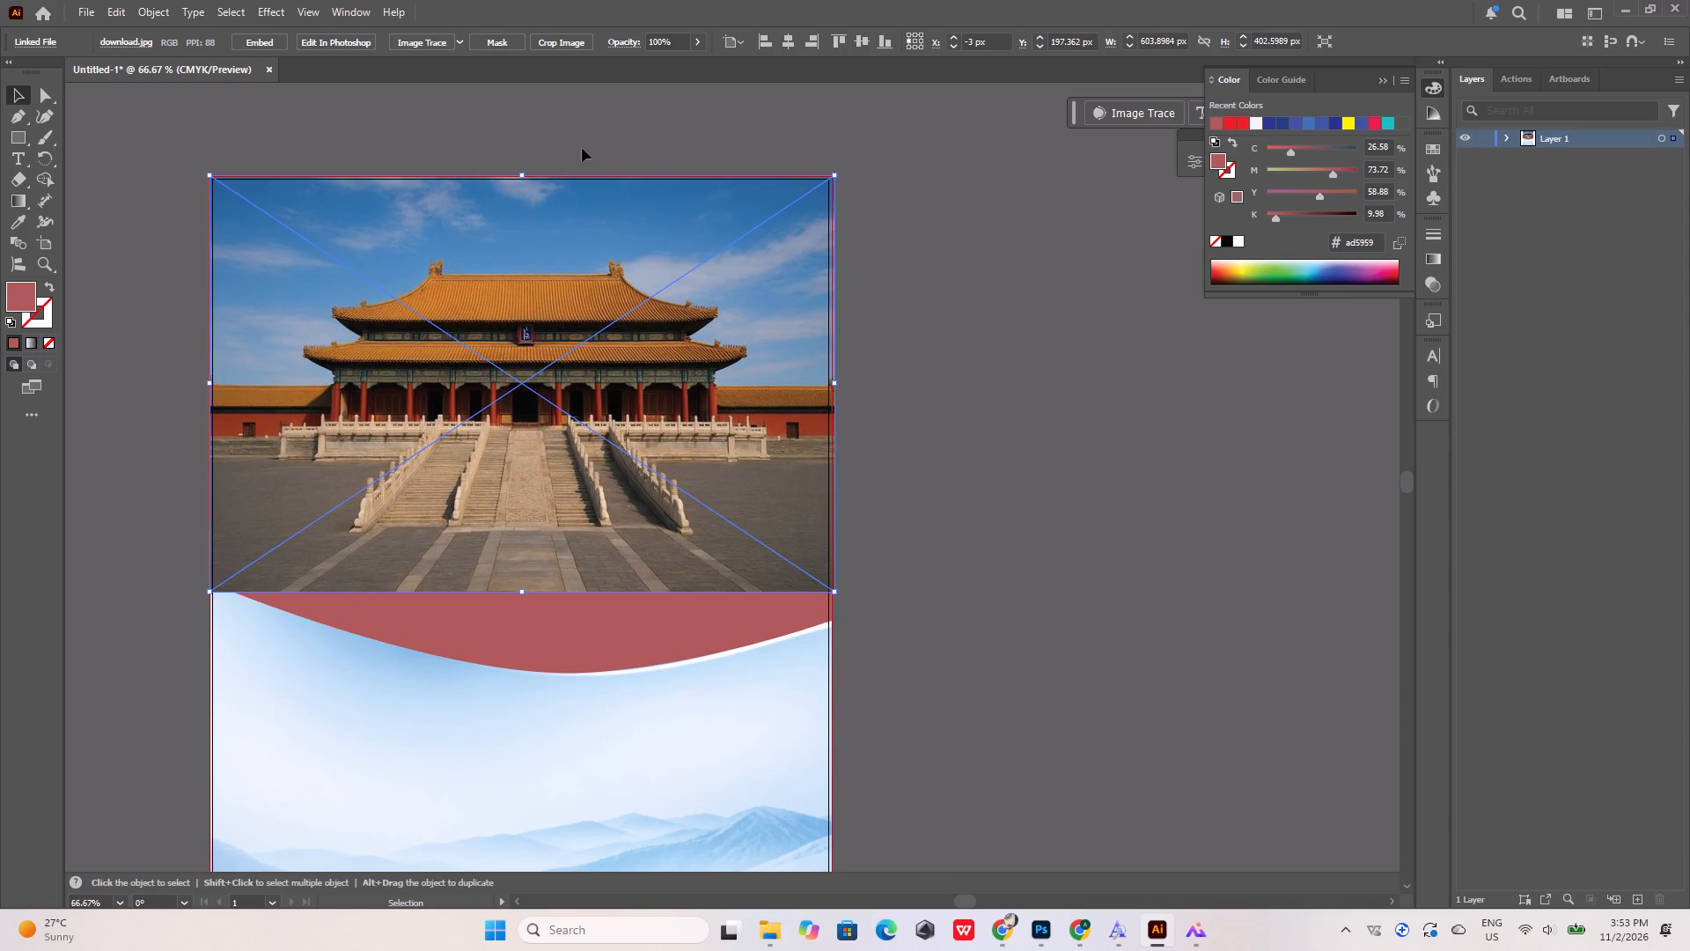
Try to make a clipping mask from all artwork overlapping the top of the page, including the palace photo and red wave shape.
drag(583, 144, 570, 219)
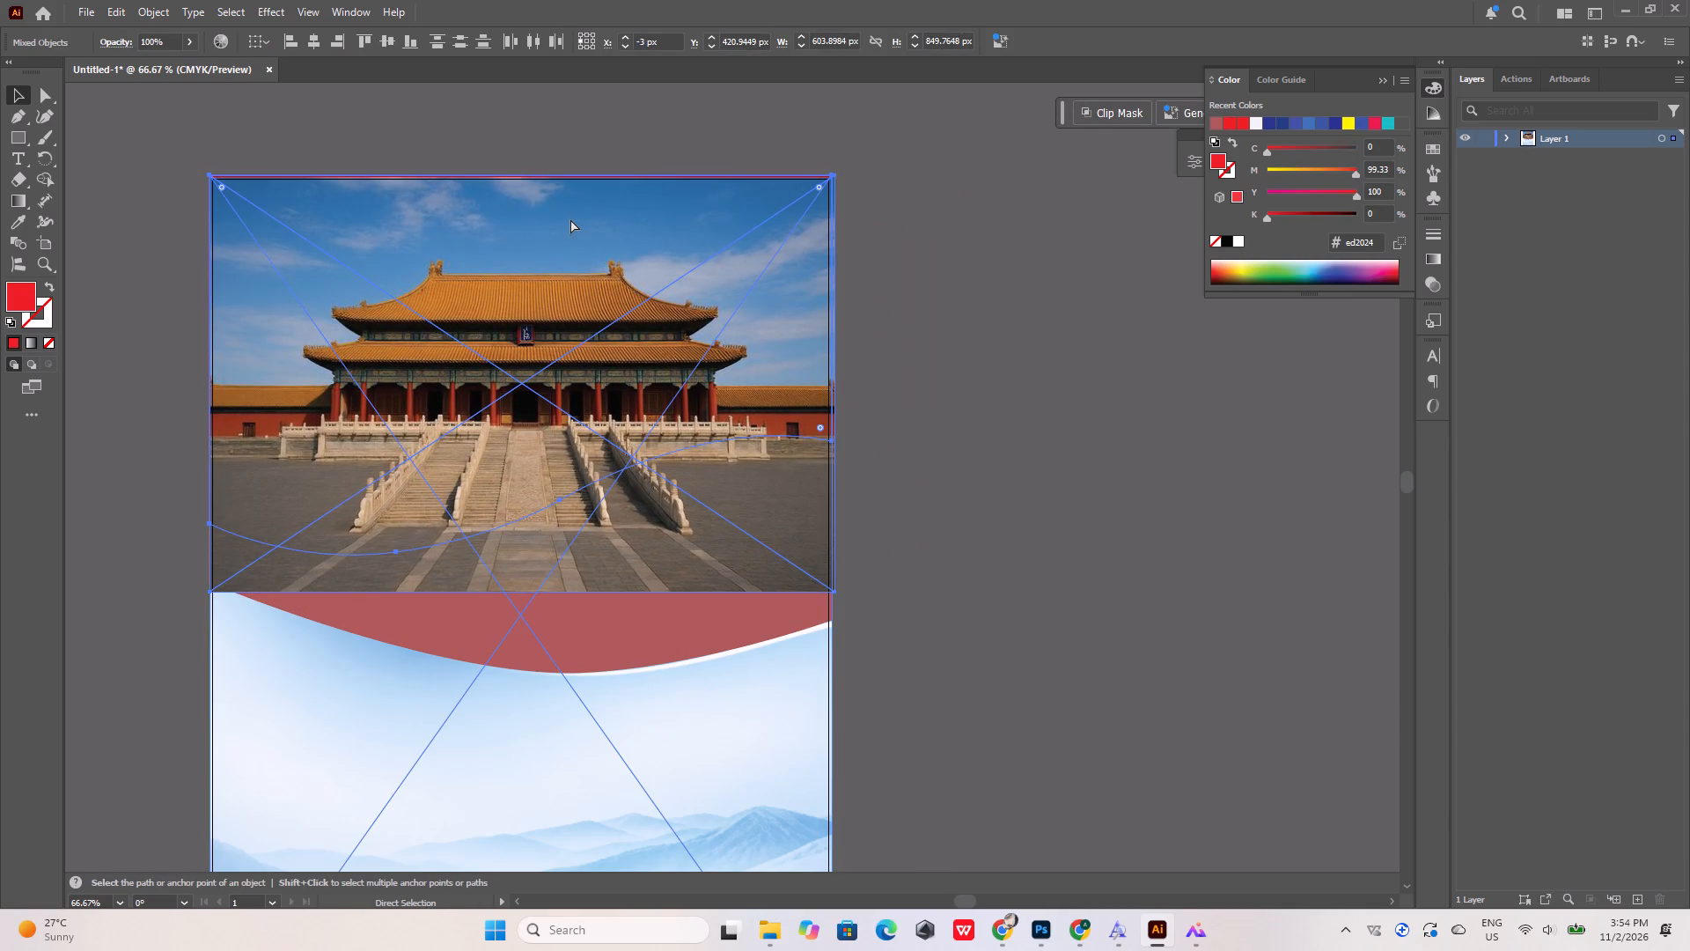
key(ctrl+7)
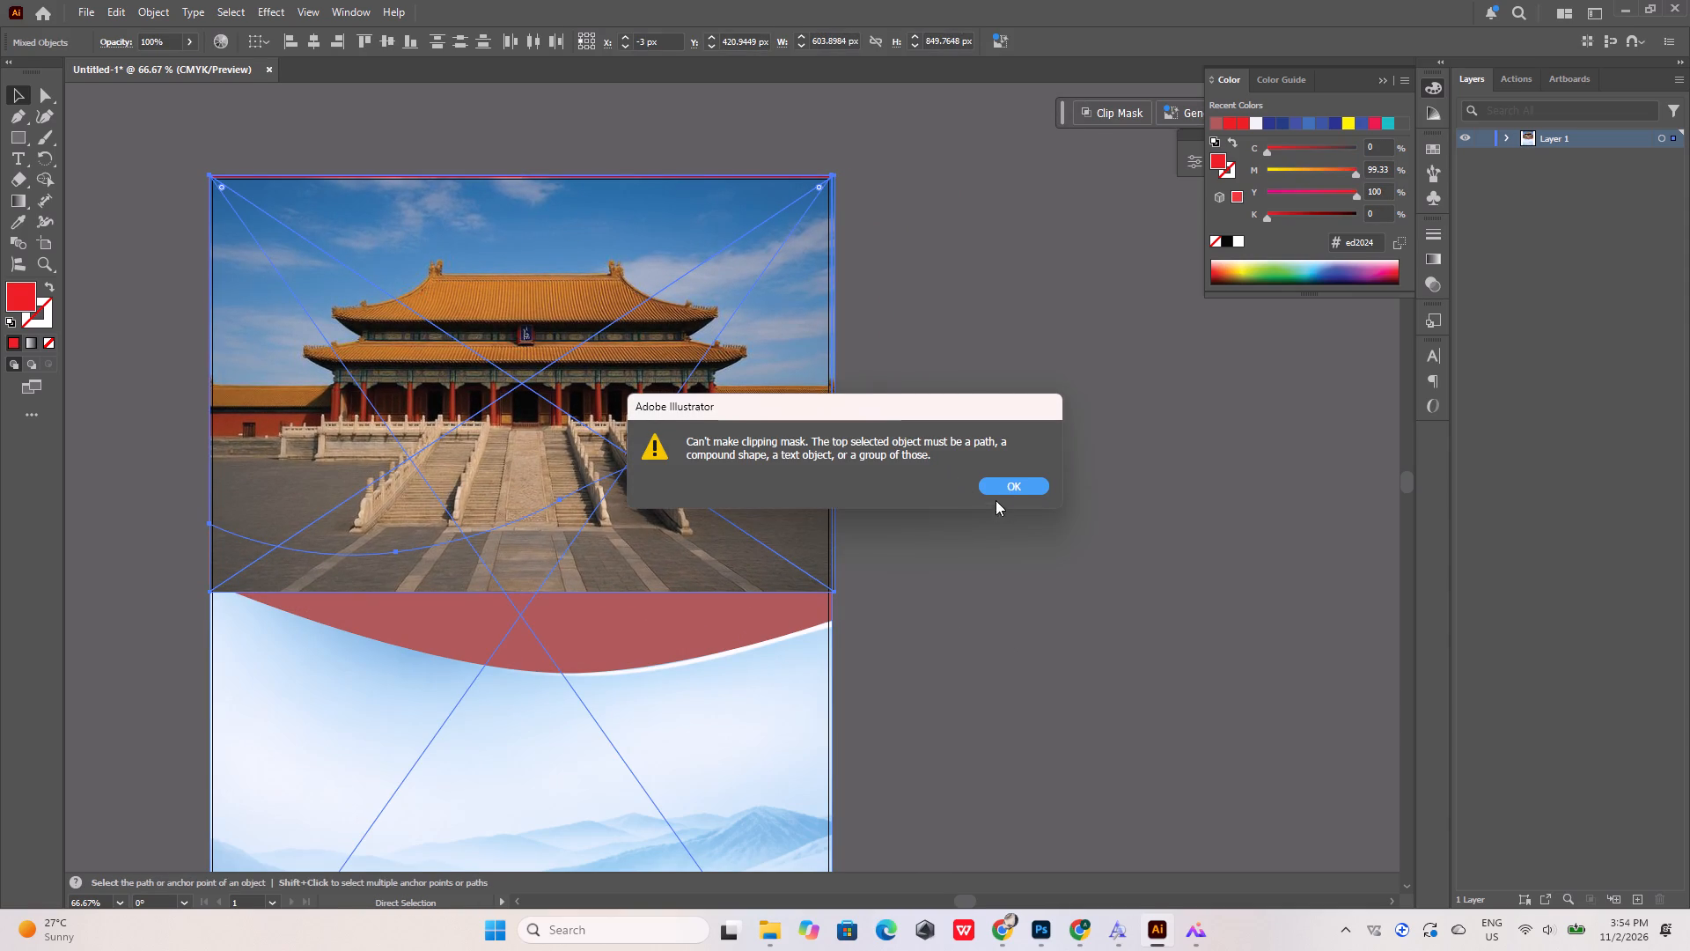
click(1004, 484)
Move the palace photo down about 26 px, exposing a strip of the red wave shape along the page's top edge.
click(863, 271)
click(658, 236)
drag(658, 236, 658, 263)
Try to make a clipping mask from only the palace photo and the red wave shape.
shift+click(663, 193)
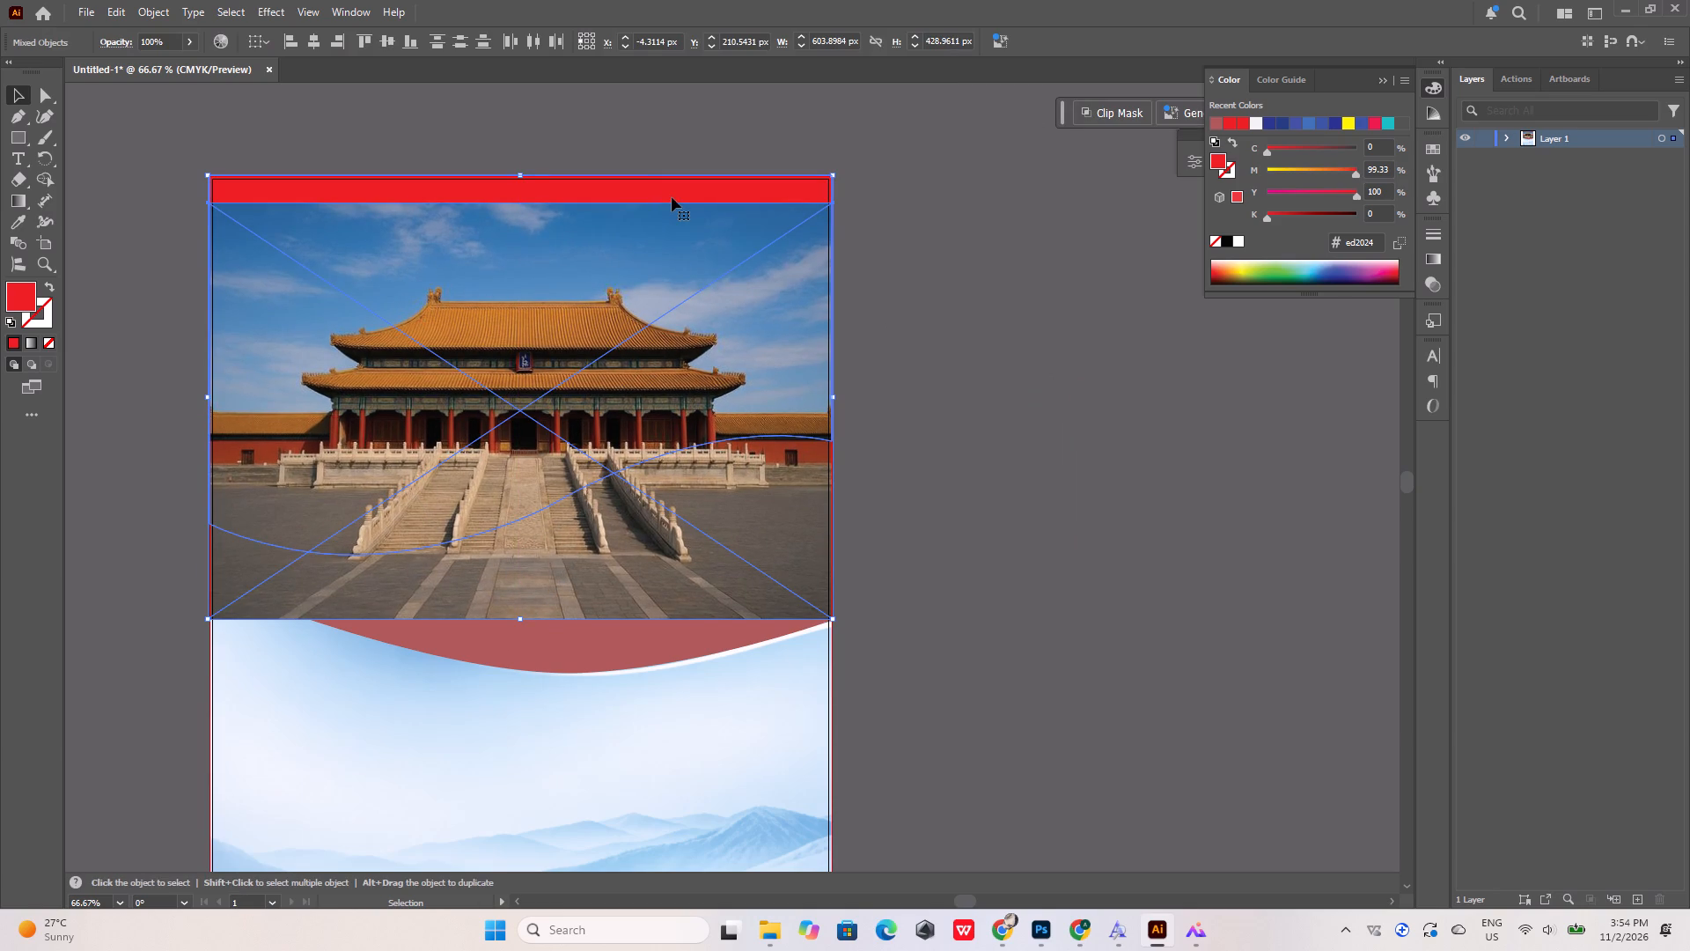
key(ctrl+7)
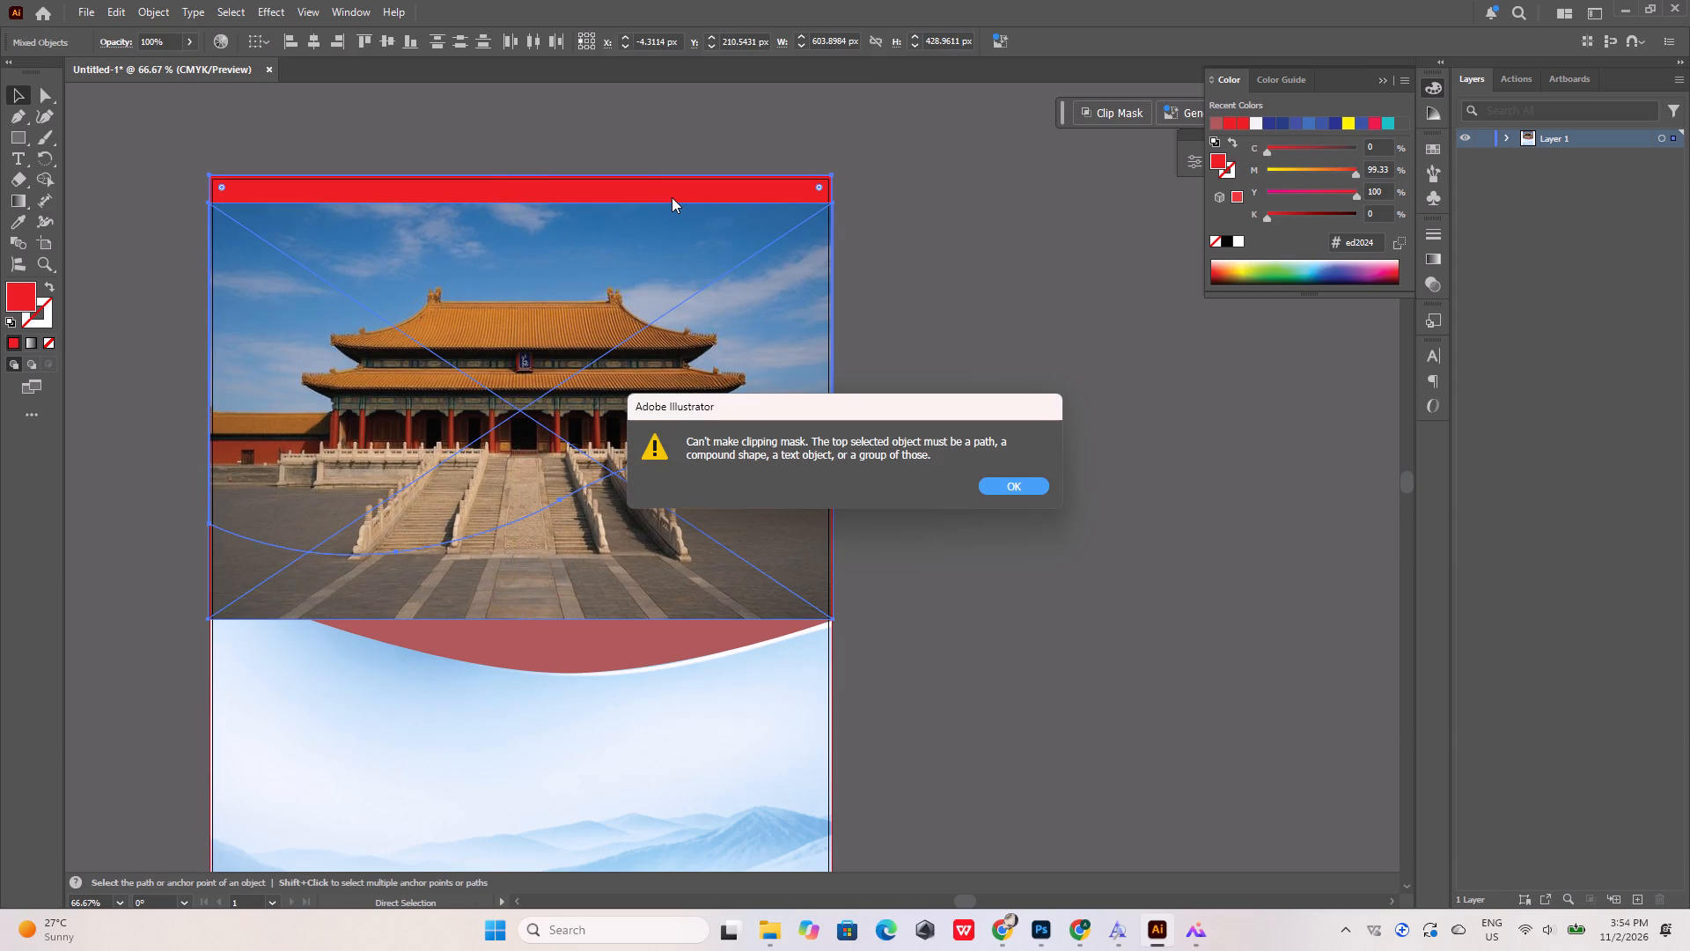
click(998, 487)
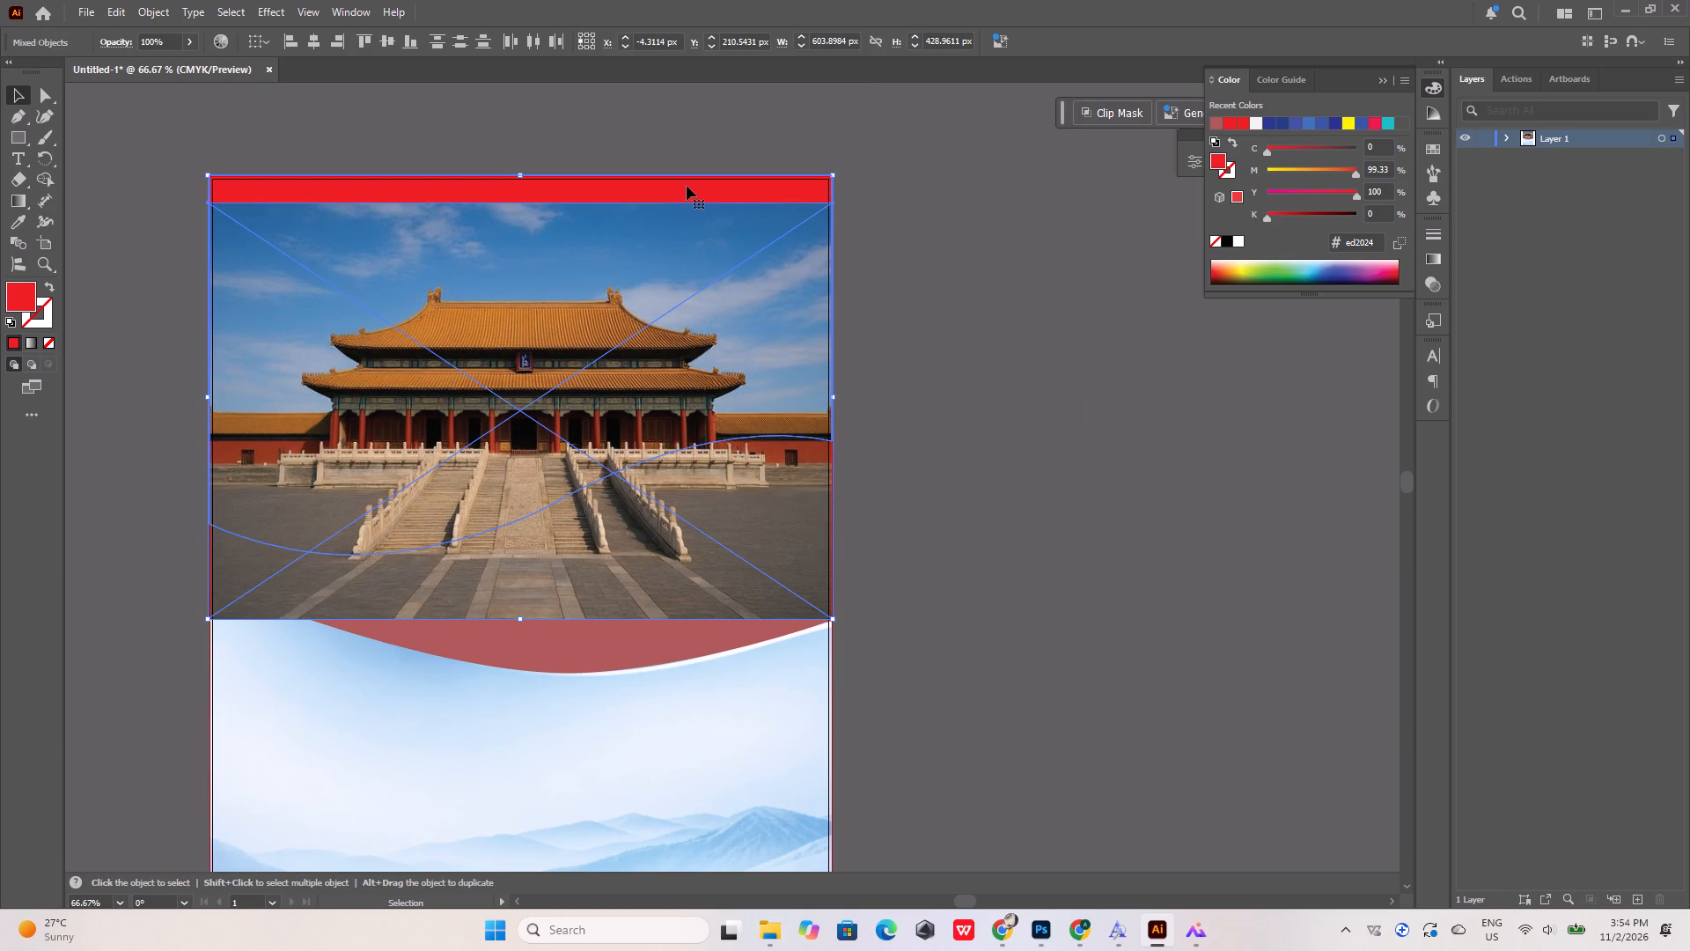
Bring the photo and red wave shape to the front together, and stack the red shape above the photo.
click(687, 186)
right_click(687, 186)
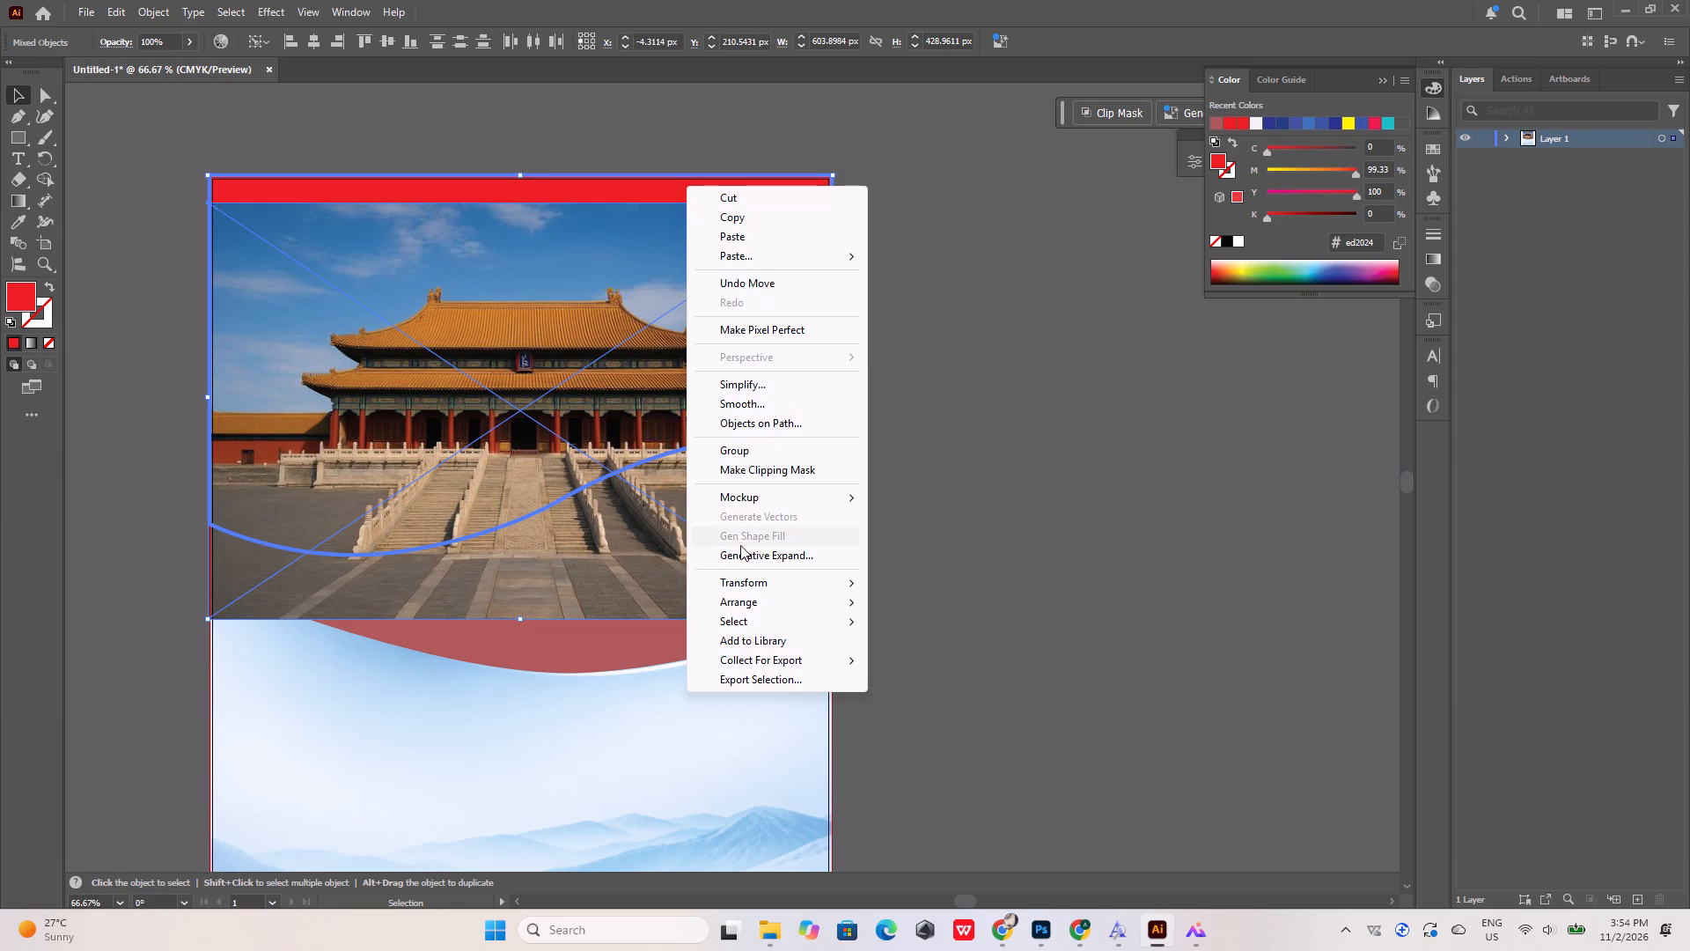
click(909, 597)
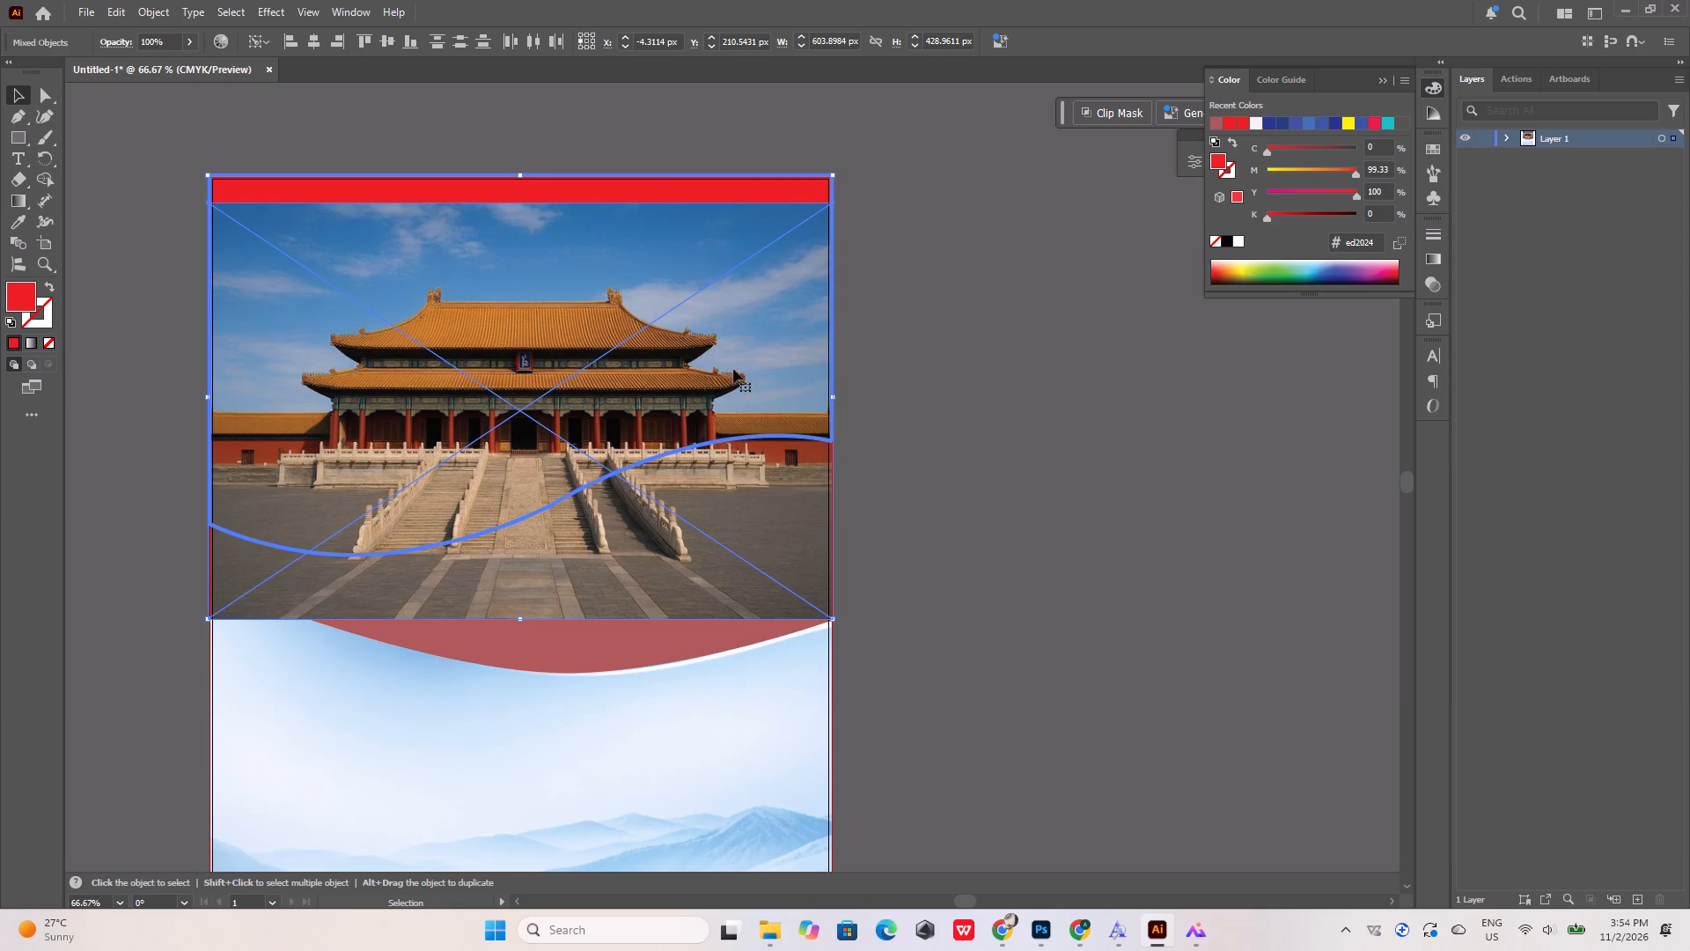
click(1014, 310)
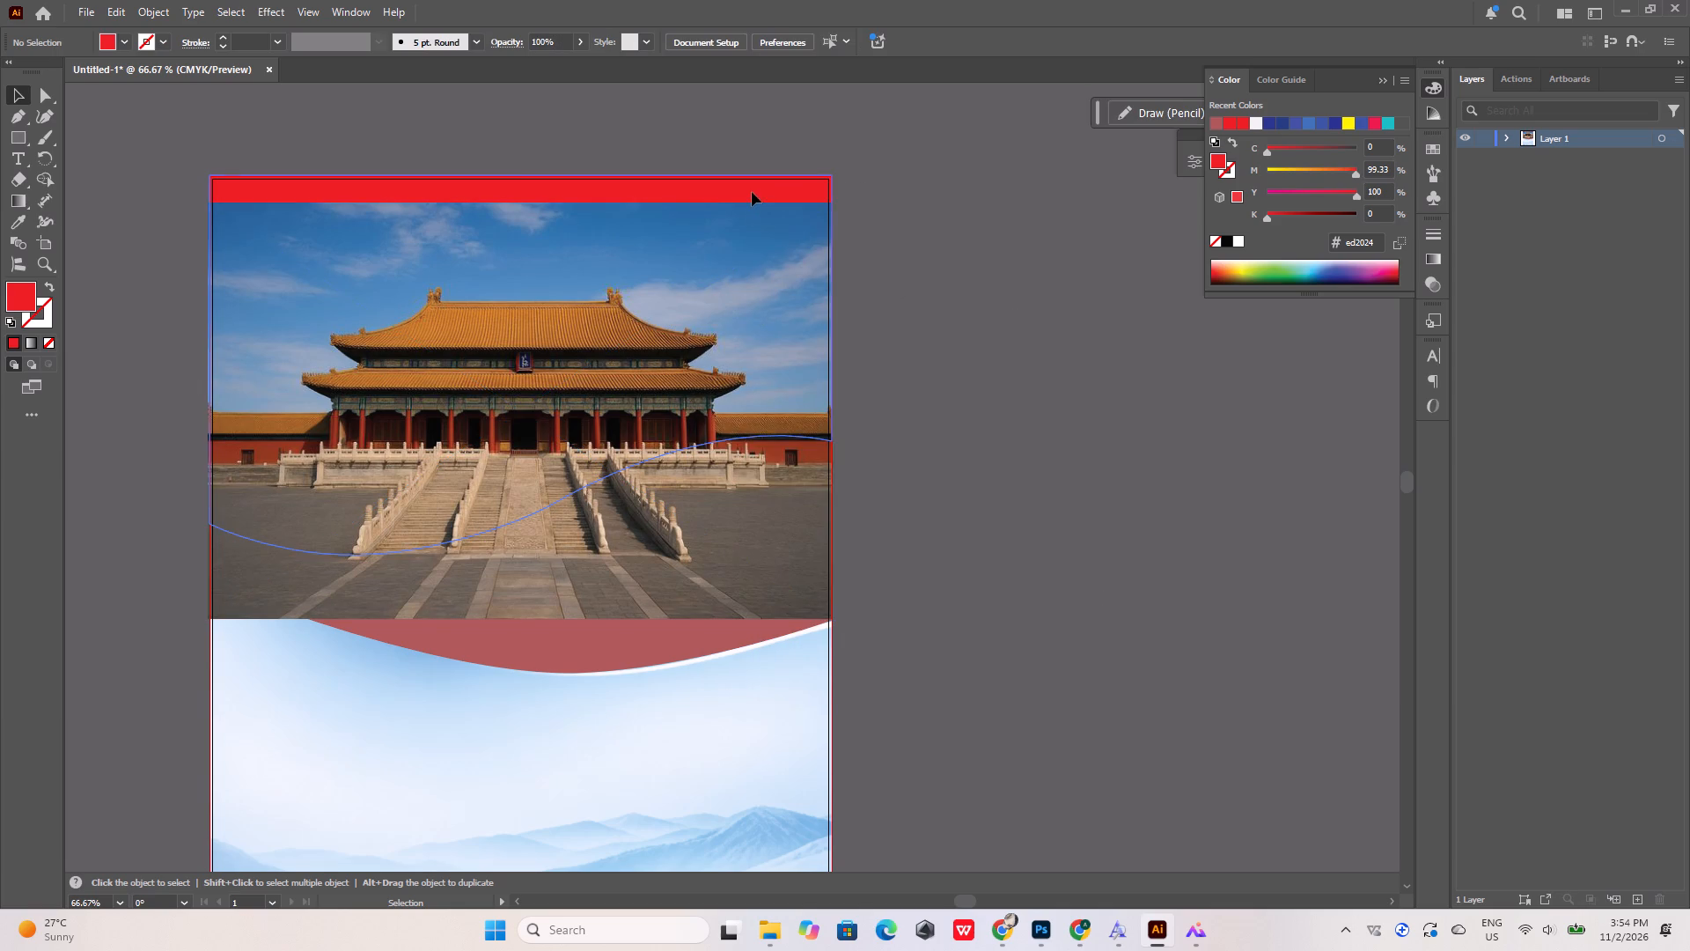
click(752, 192)
right_click(752, 192)
click(841, 748)
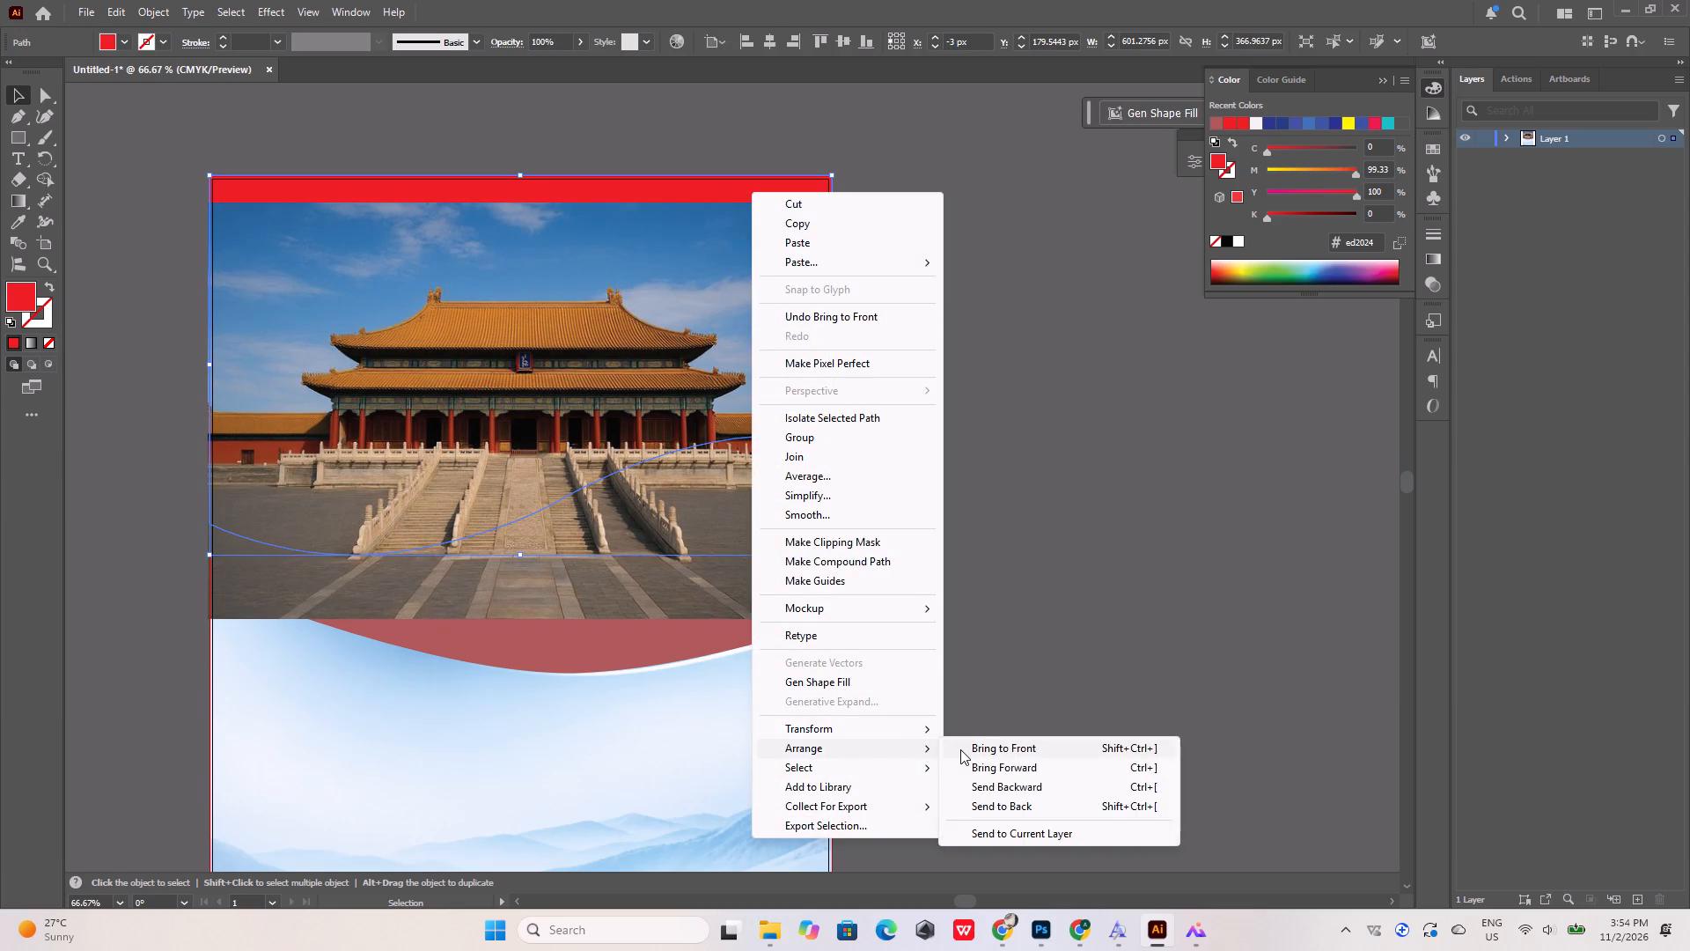
click(961, 749)
click(998, 544)
Apply a clipping mask to the palace photo alone.
shift+click(755, 487)
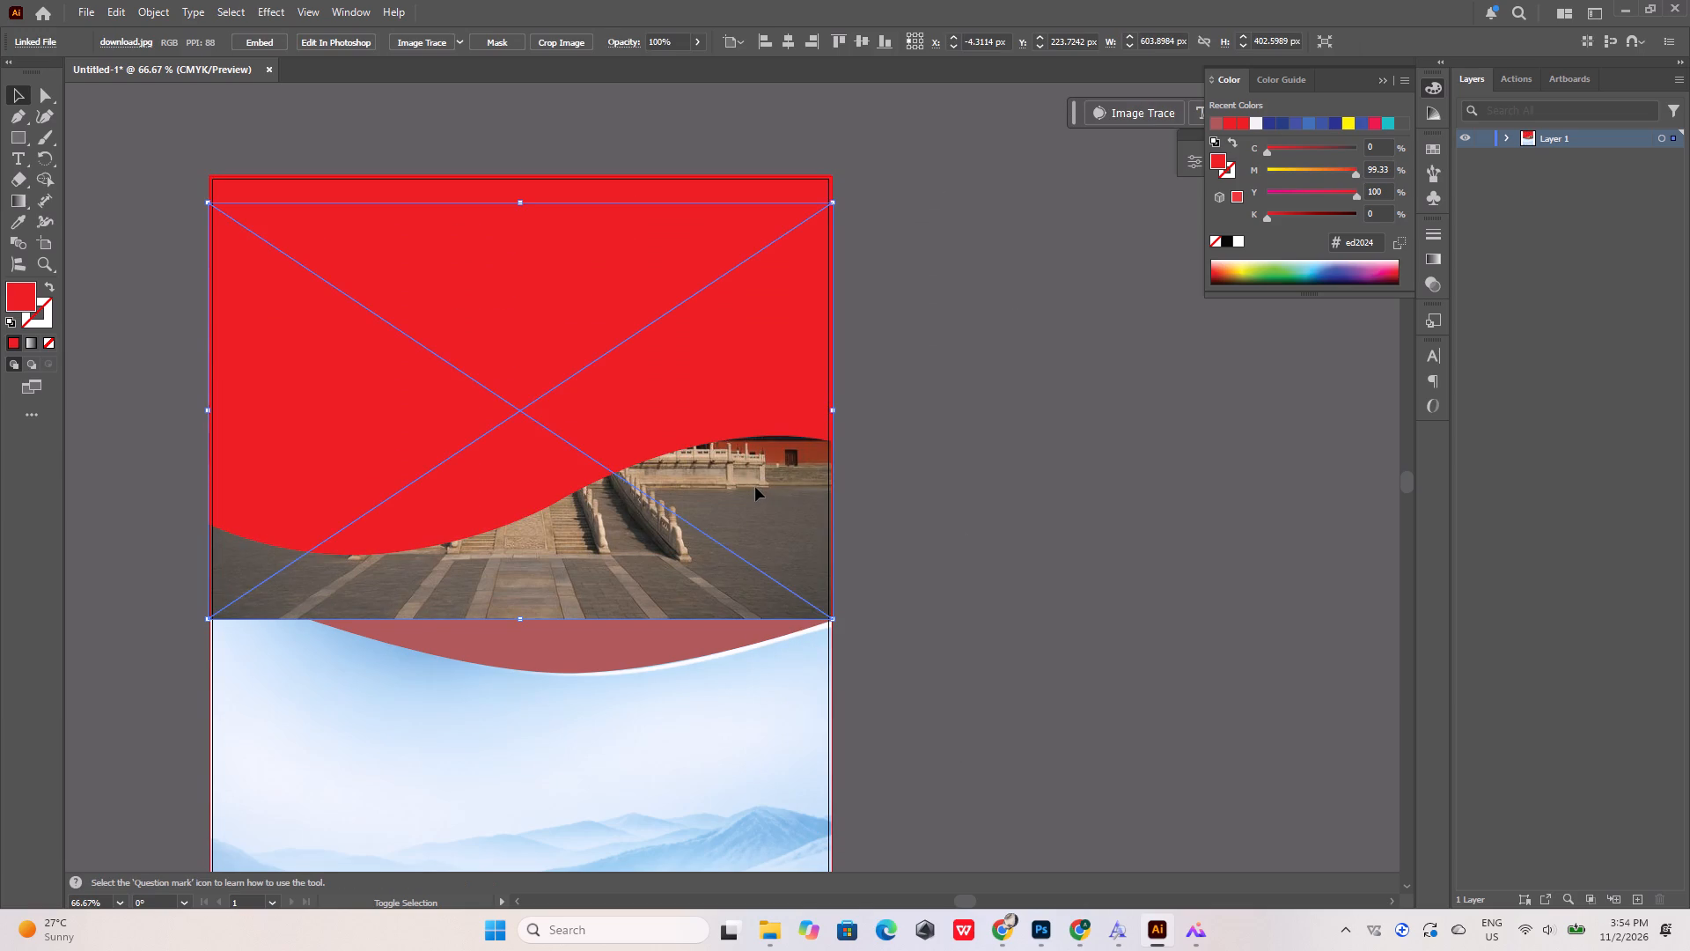
key(ctrl+7)
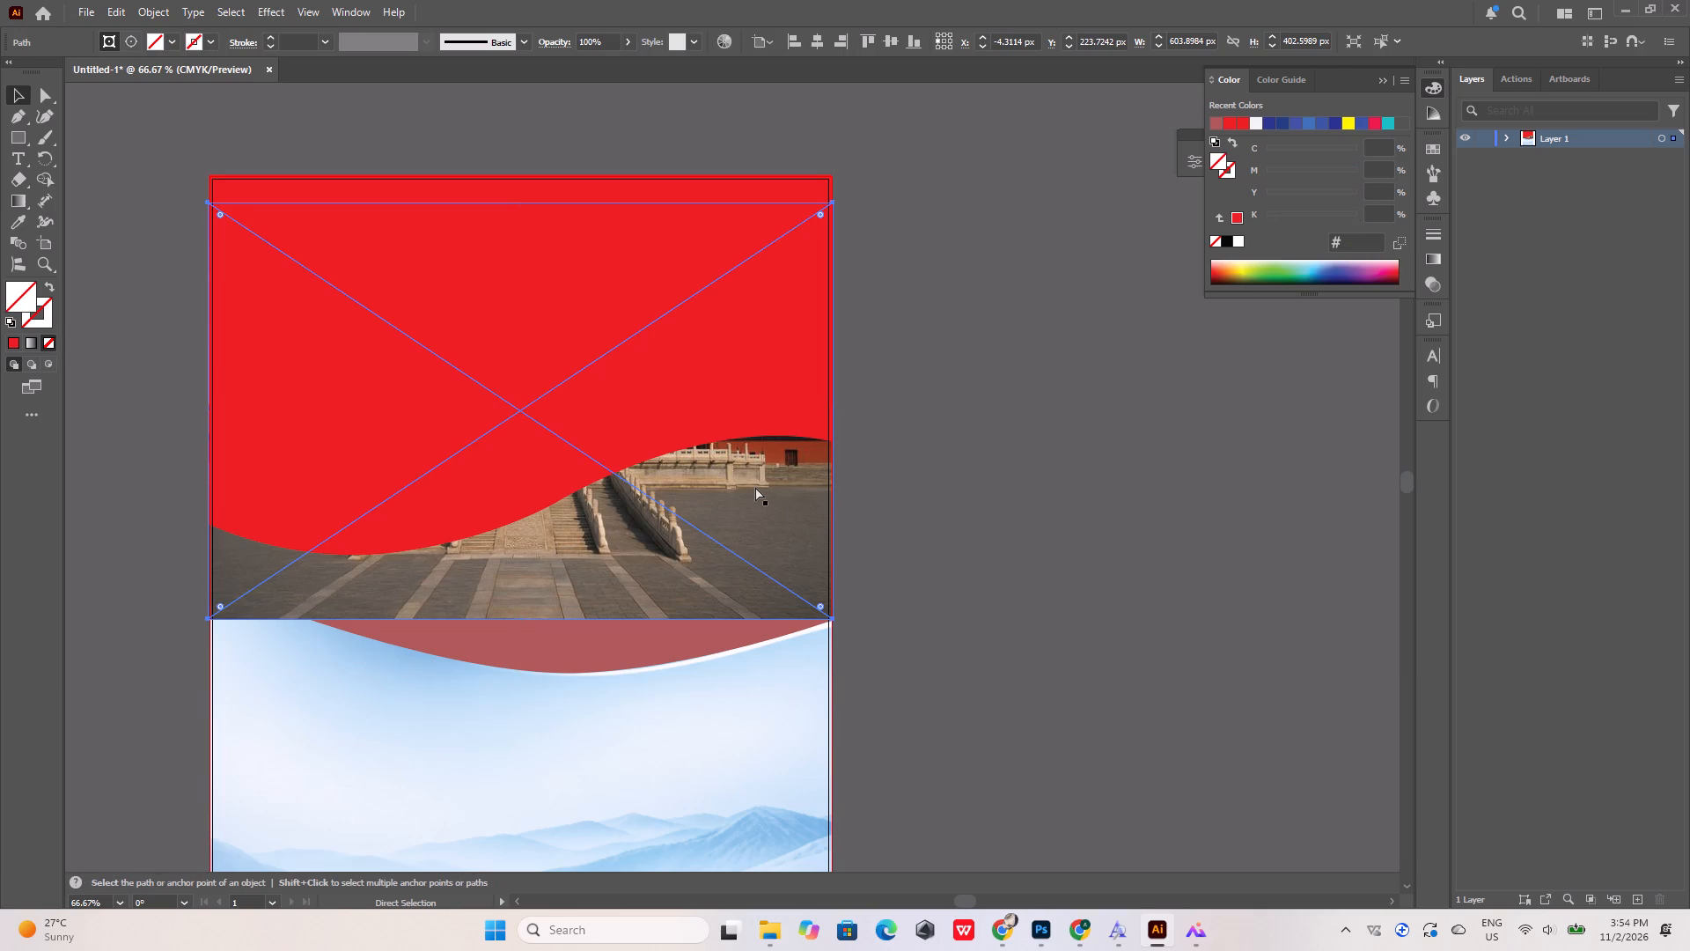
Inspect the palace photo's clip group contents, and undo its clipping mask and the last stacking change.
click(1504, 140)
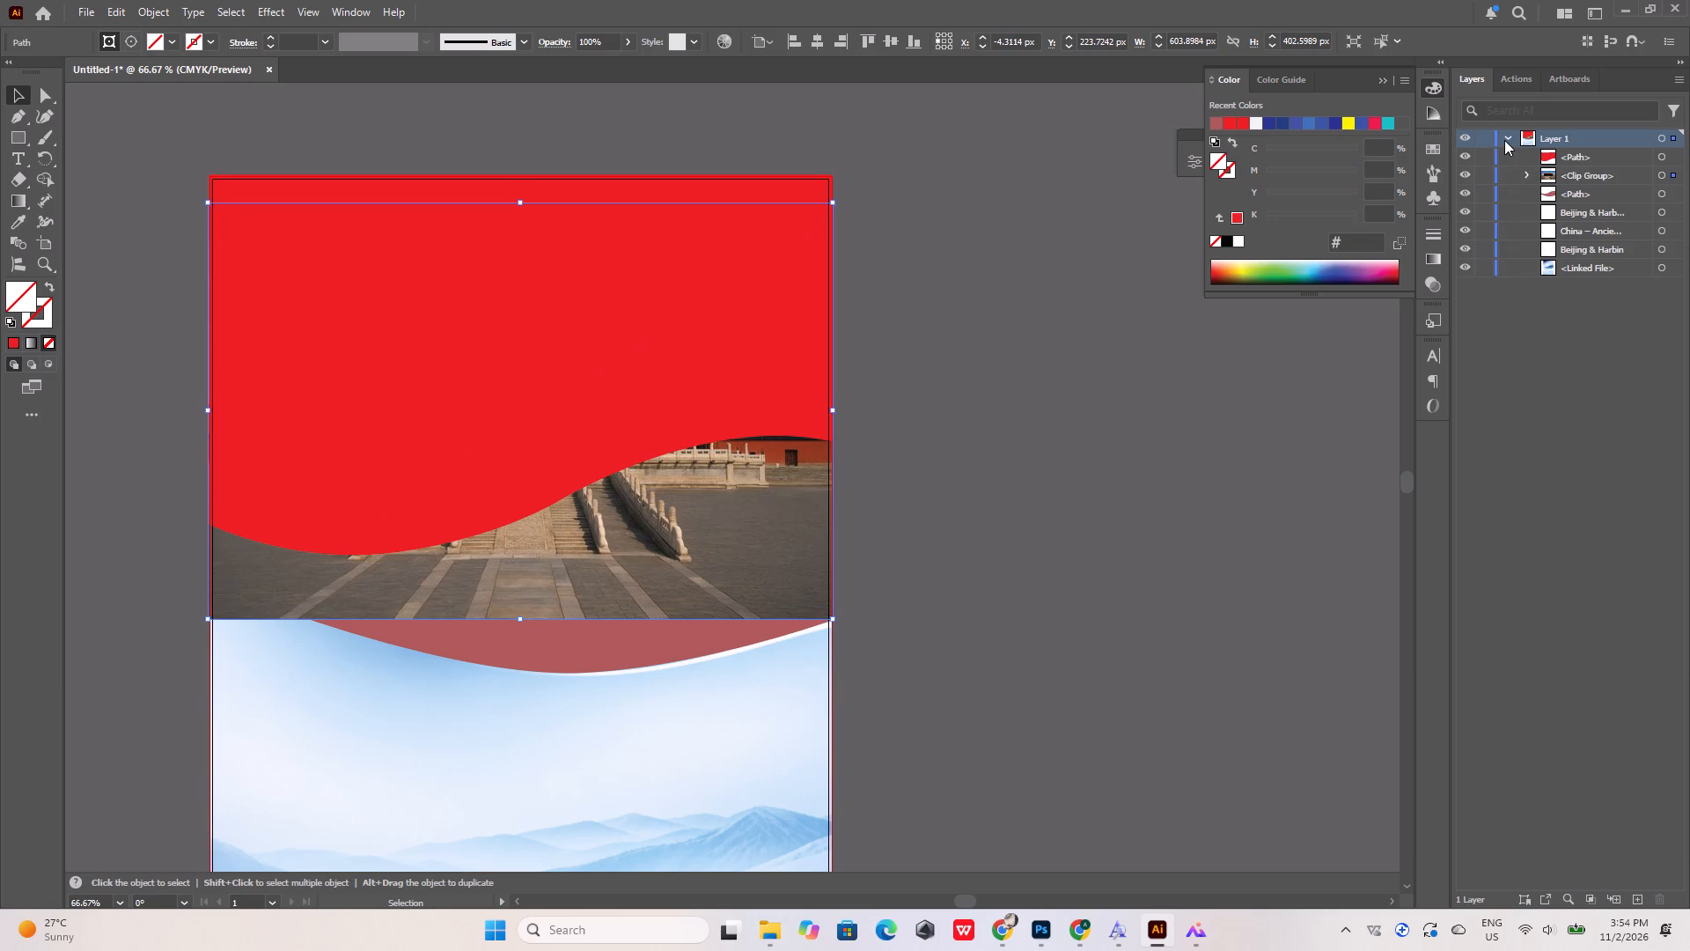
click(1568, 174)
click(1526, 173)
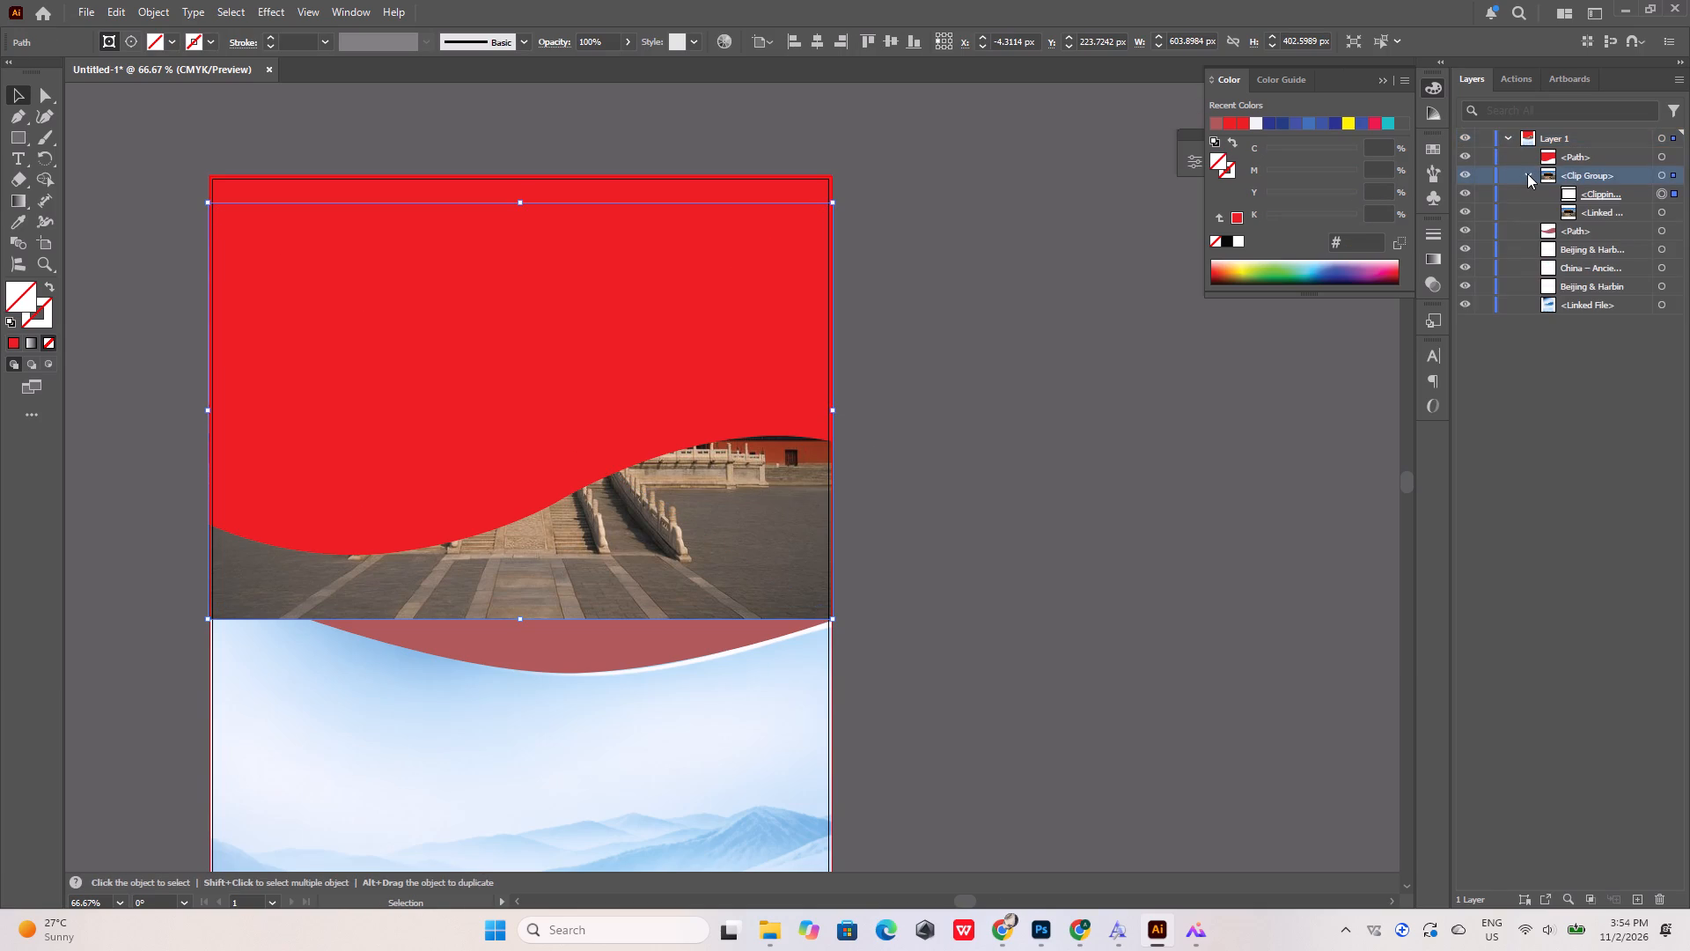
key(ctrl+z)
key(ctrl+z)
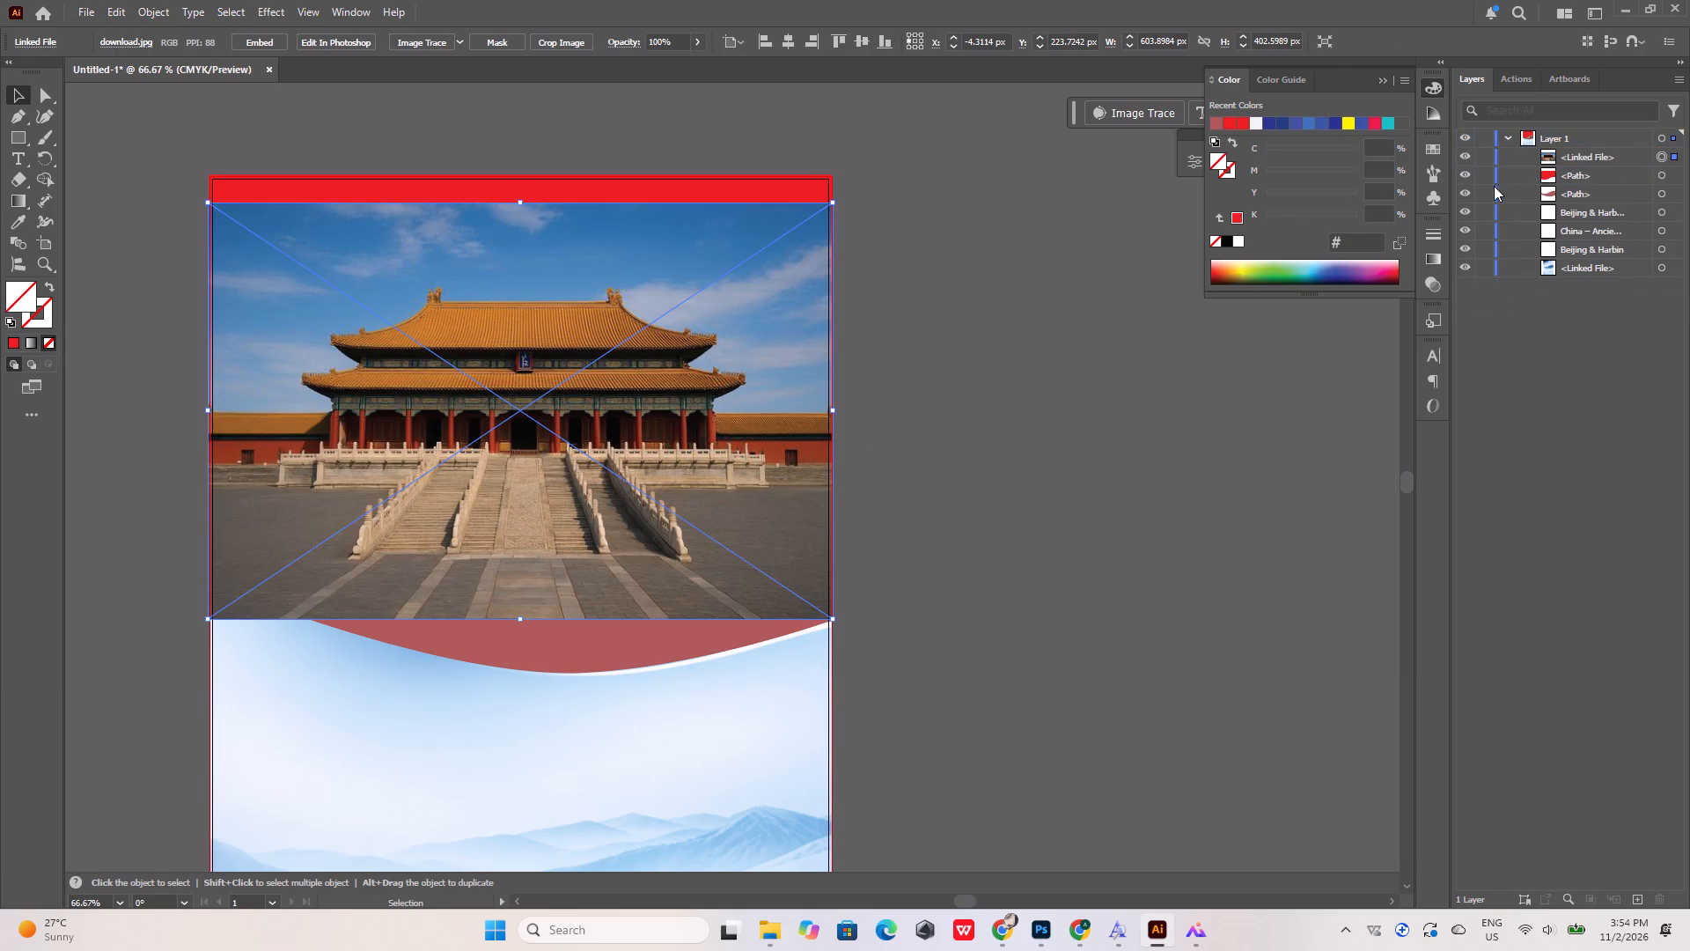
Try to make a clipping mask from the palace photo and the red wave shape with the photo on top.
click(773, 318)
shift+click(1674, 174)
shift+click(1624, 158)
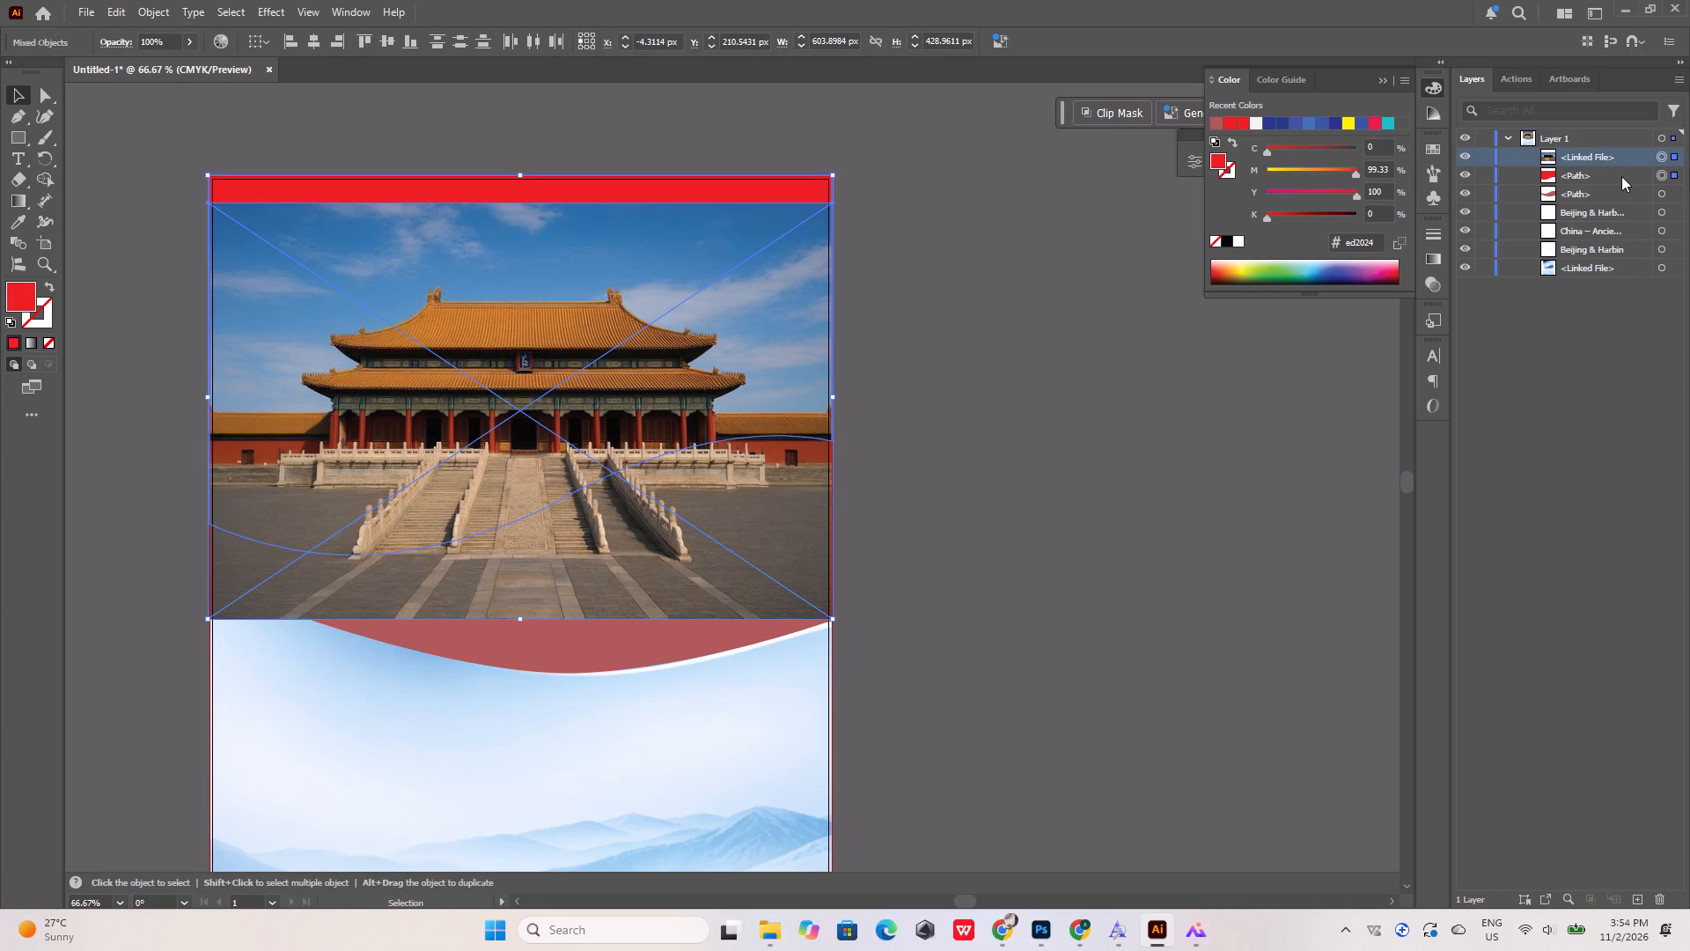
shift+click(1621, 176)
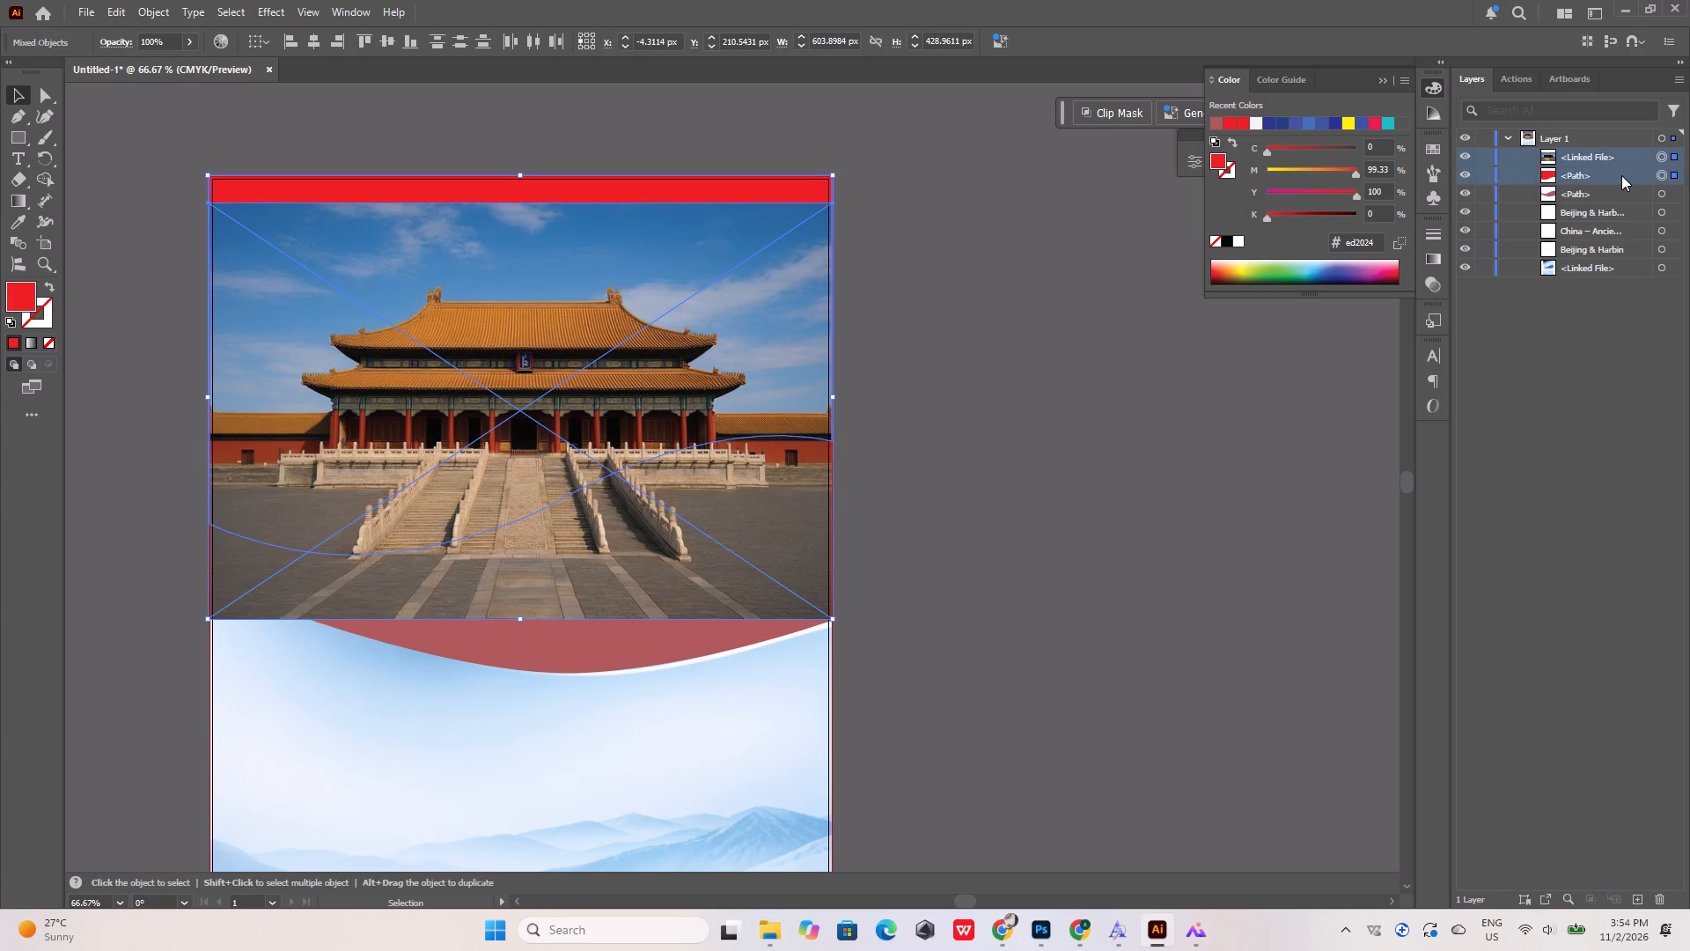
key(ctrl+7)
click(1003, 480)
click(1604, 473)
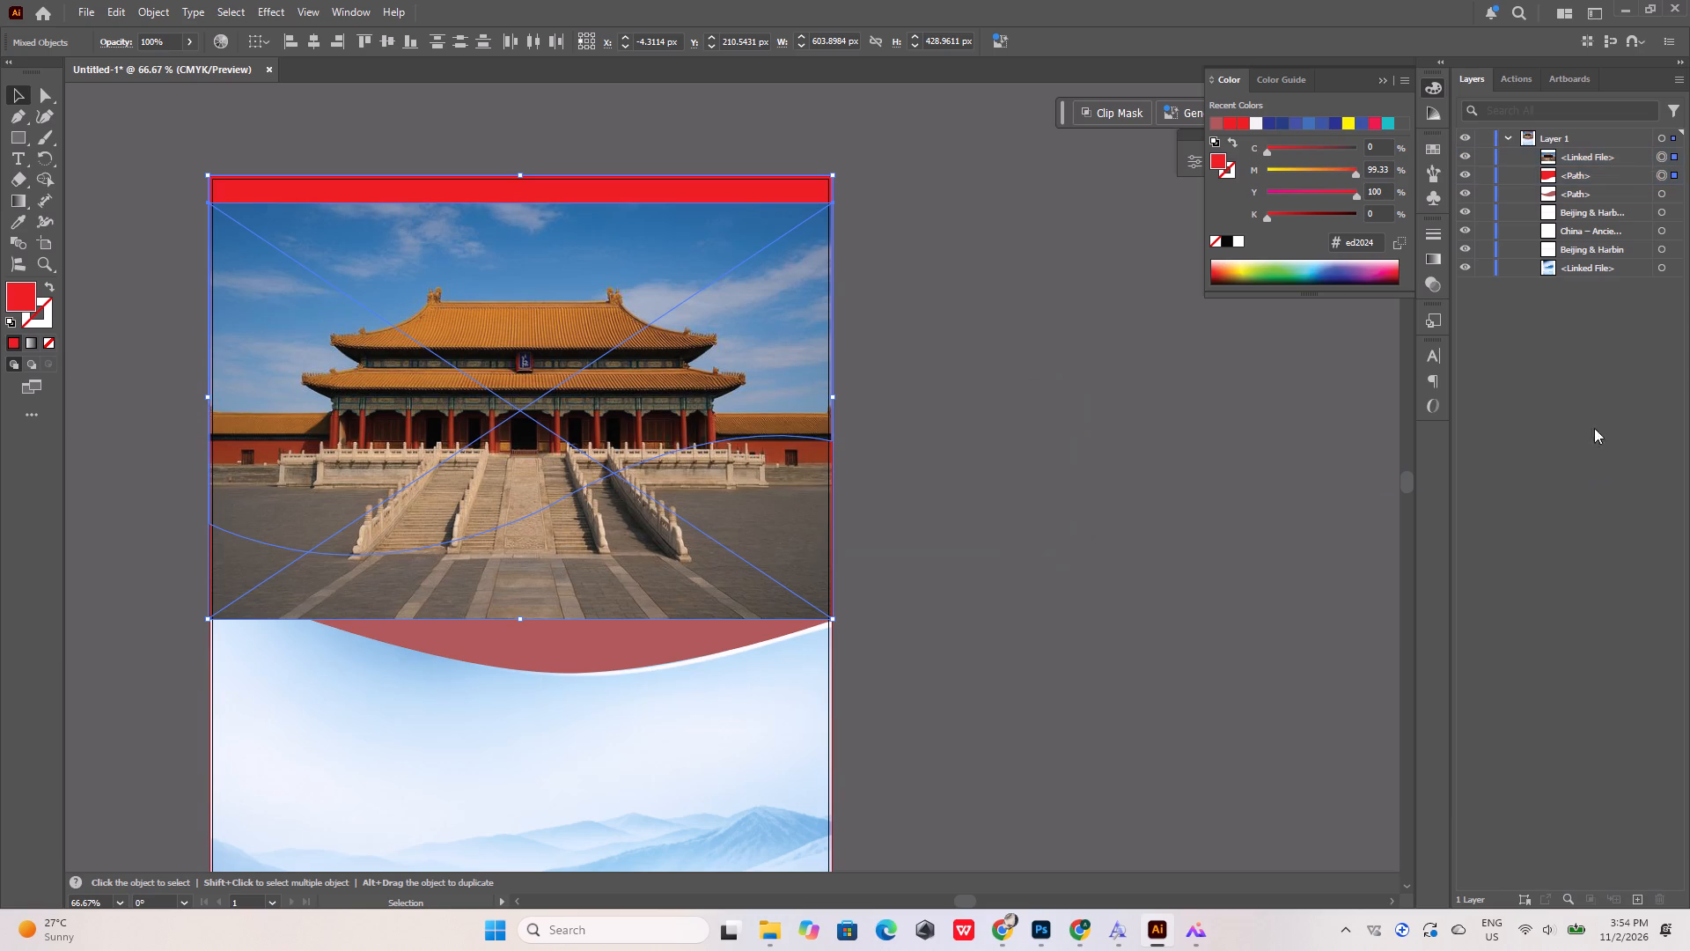
Stack the red wave shape above the palace photo and make a clipping mask from the two.
click(1609, 173)
click(1609, 156)
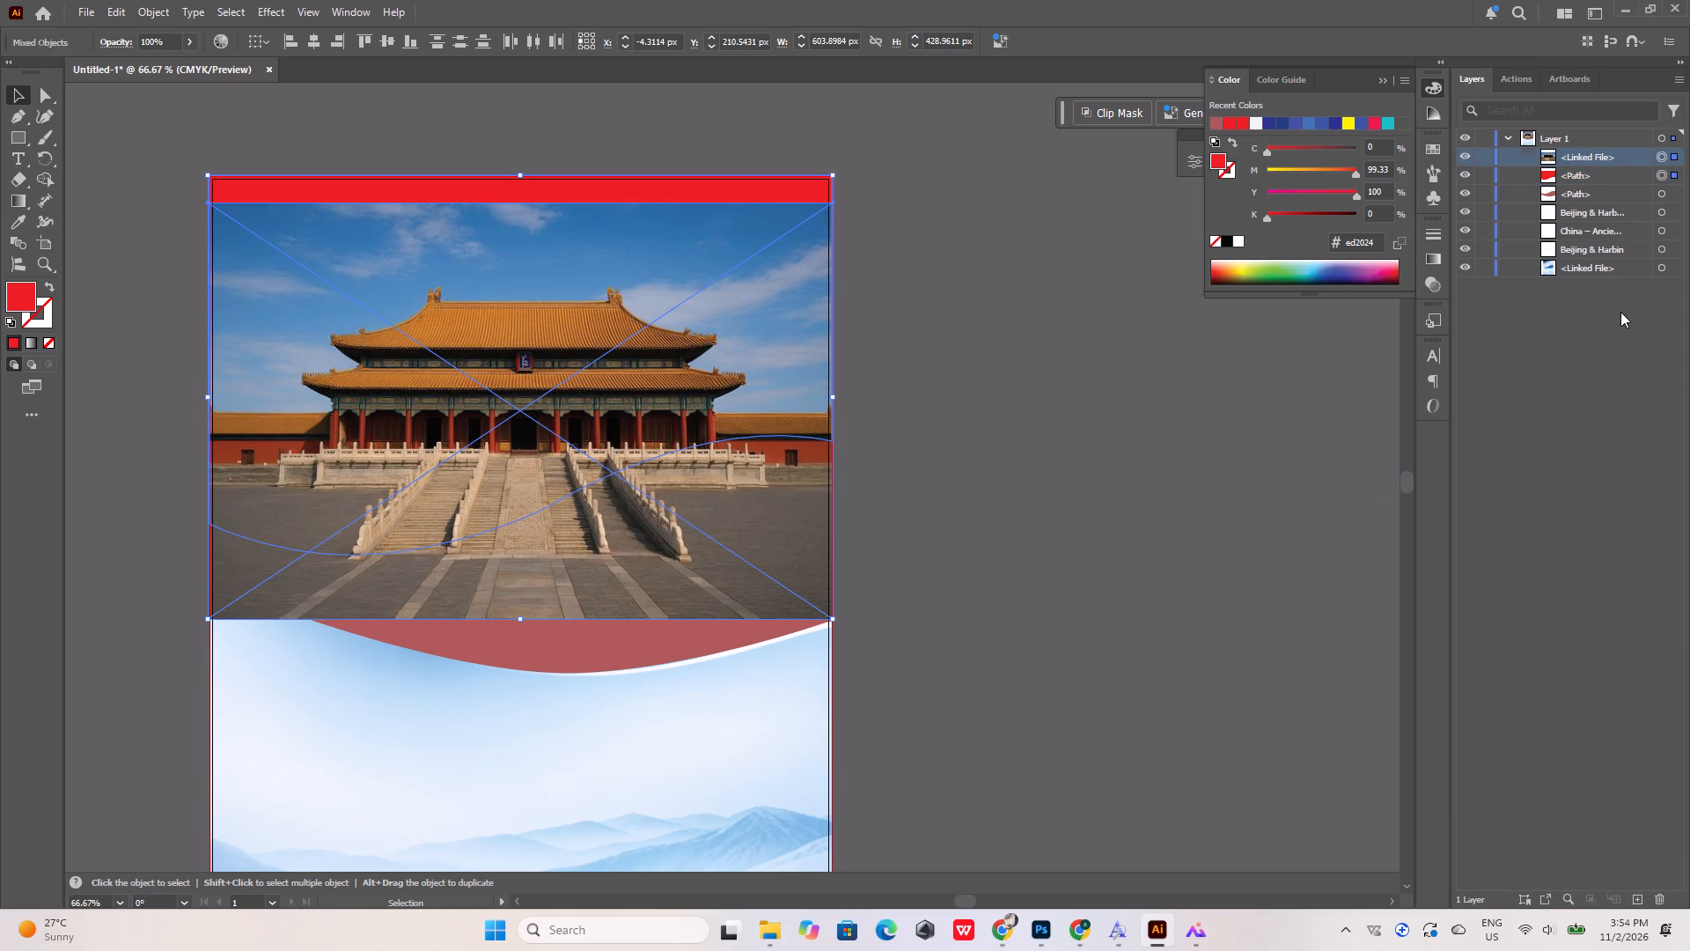
click(1620, 312)
drag(1598, 155, 1597, 183)
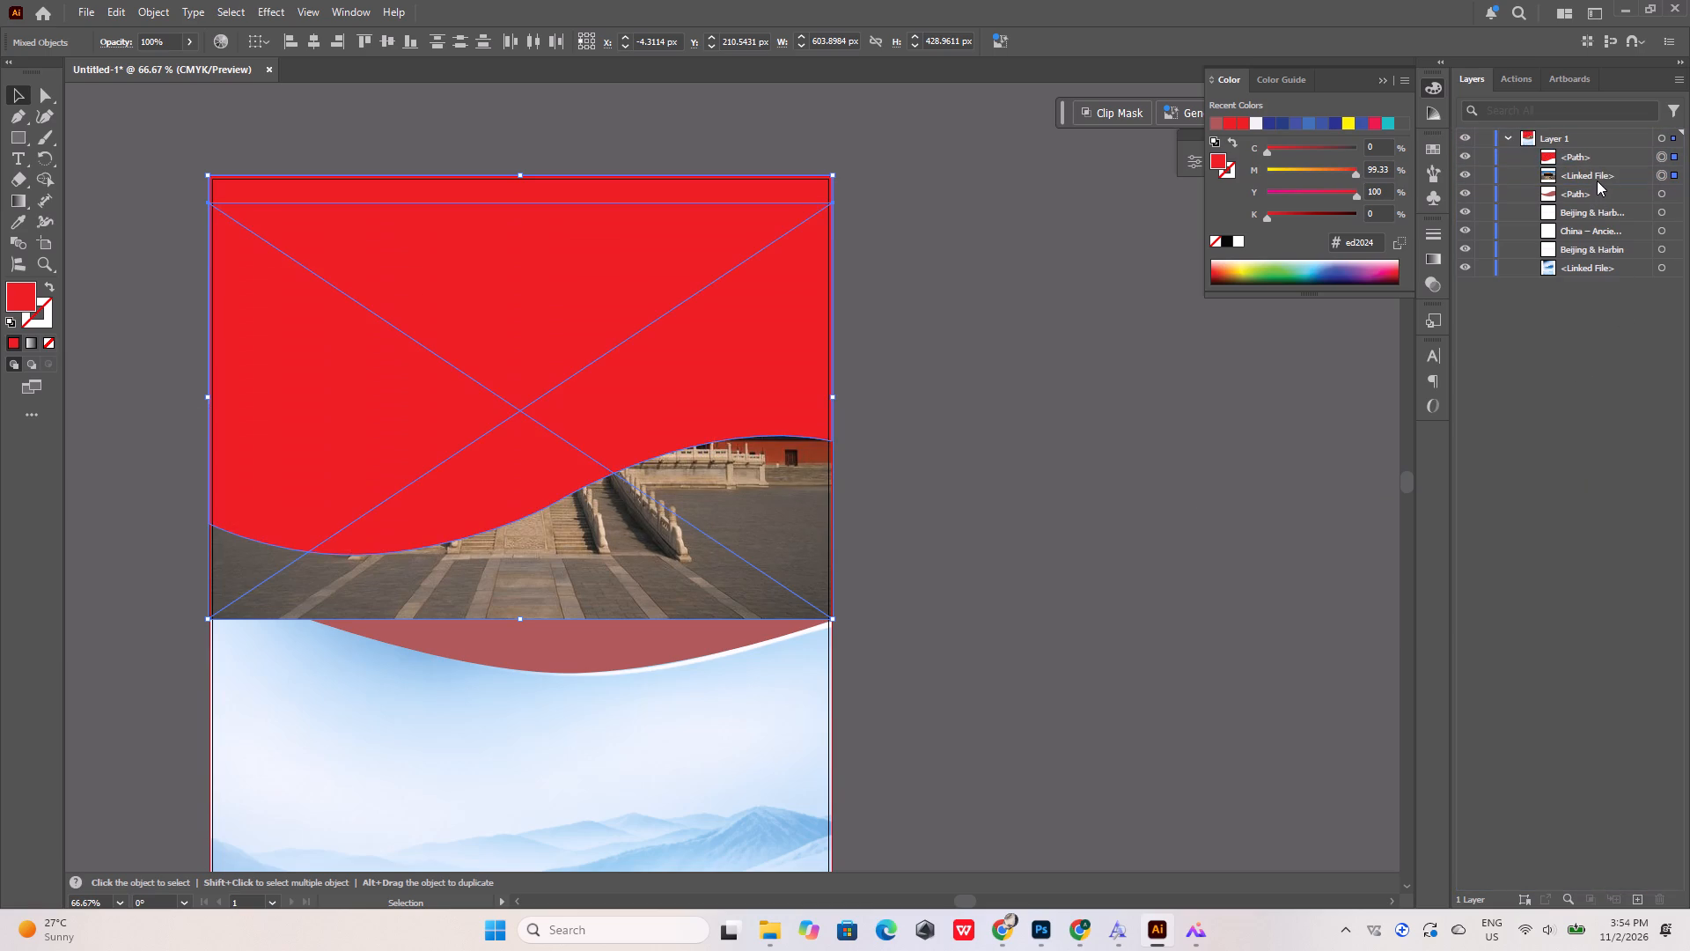
shift+click(1627, 158)
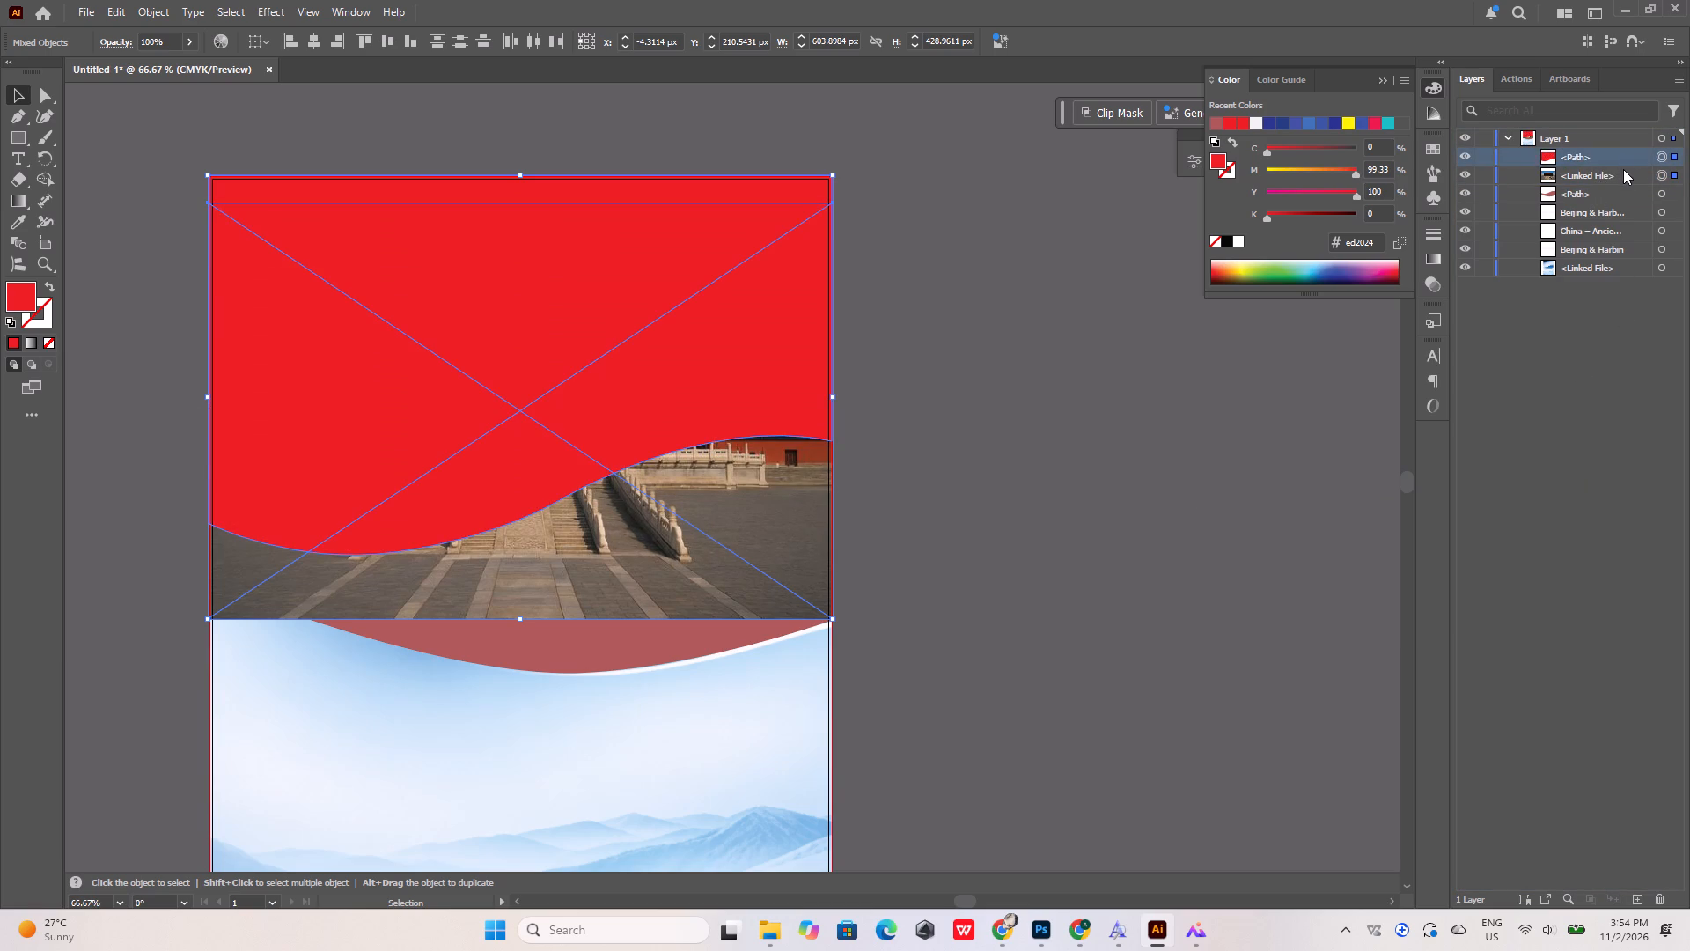
shift+click(1621, 179)
key(ctrl+7)
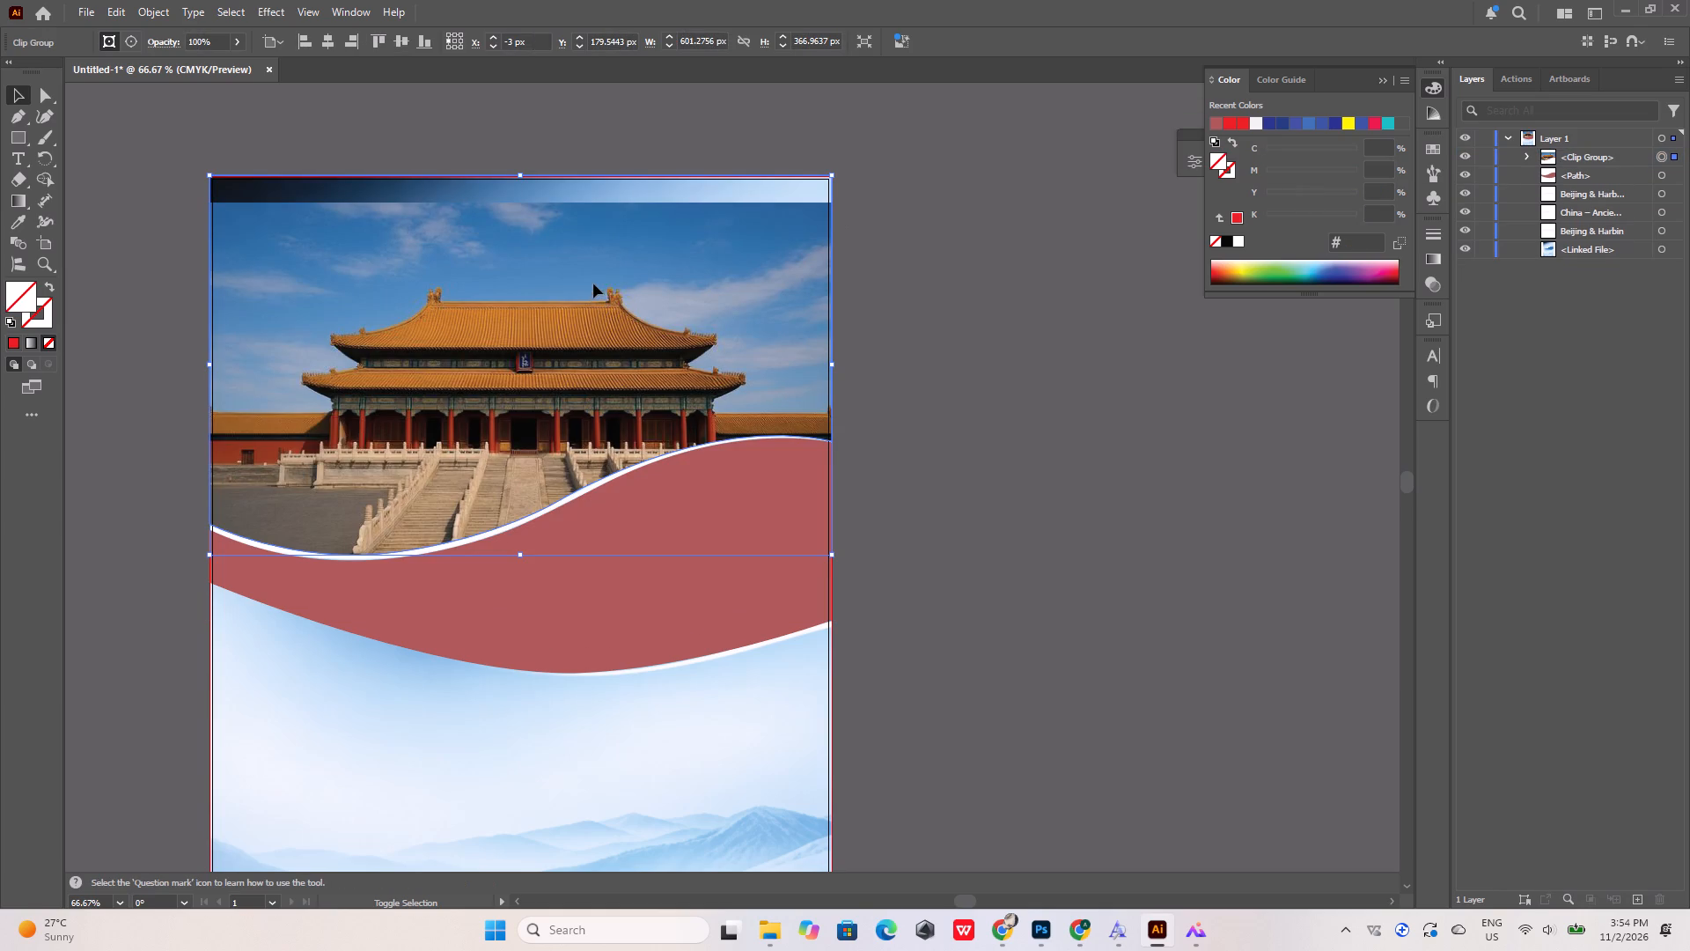
Move the masked palace photo group up about 27 px so that its sky covers the page's top edge.
key(shift+Up)
key(shift+Up)
key(shift+Up)
key(shift+Up)
key(shift+Up)
key(shift+Up)
key(shift+Up)
key(shift+Up)
key(shift+Up)
key(shift+Up)
key(shift+Up)
key(shift+Up)
key(shift+Up)
key(shift+Up)
key(shift+Up)
key(shift+Up)
key(shift+Up)
key(shift+Up)
key(shift+Up)
key(shift+Up)
key(shift+Up)
key(shift+Up)
key(shift+Up)
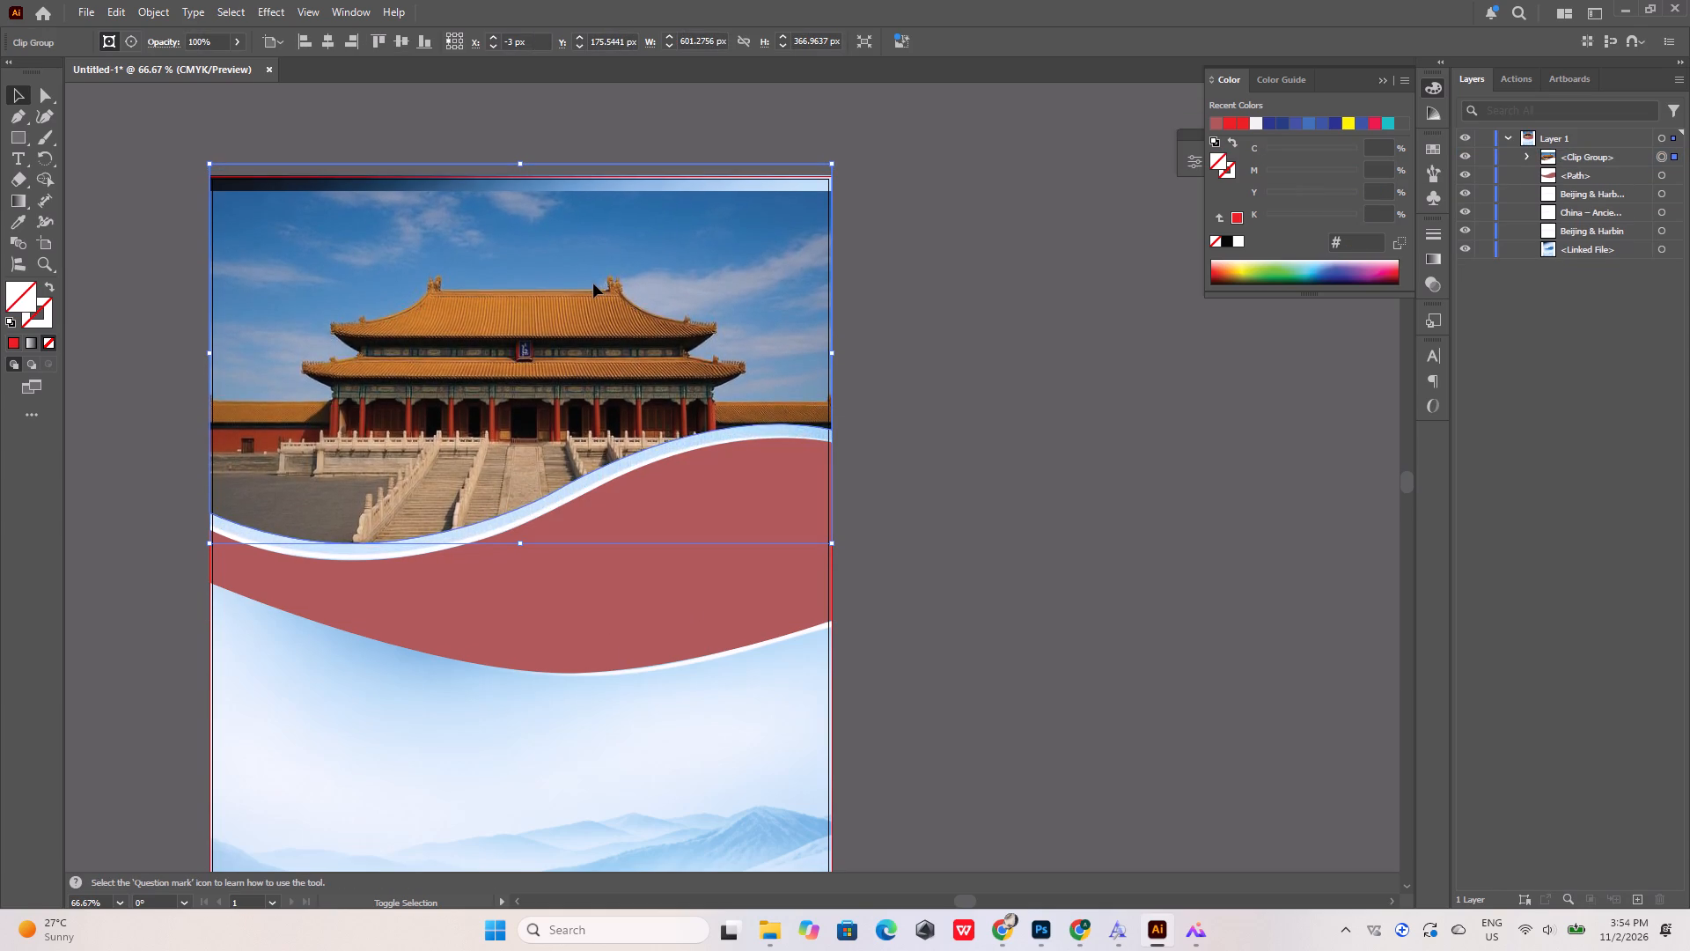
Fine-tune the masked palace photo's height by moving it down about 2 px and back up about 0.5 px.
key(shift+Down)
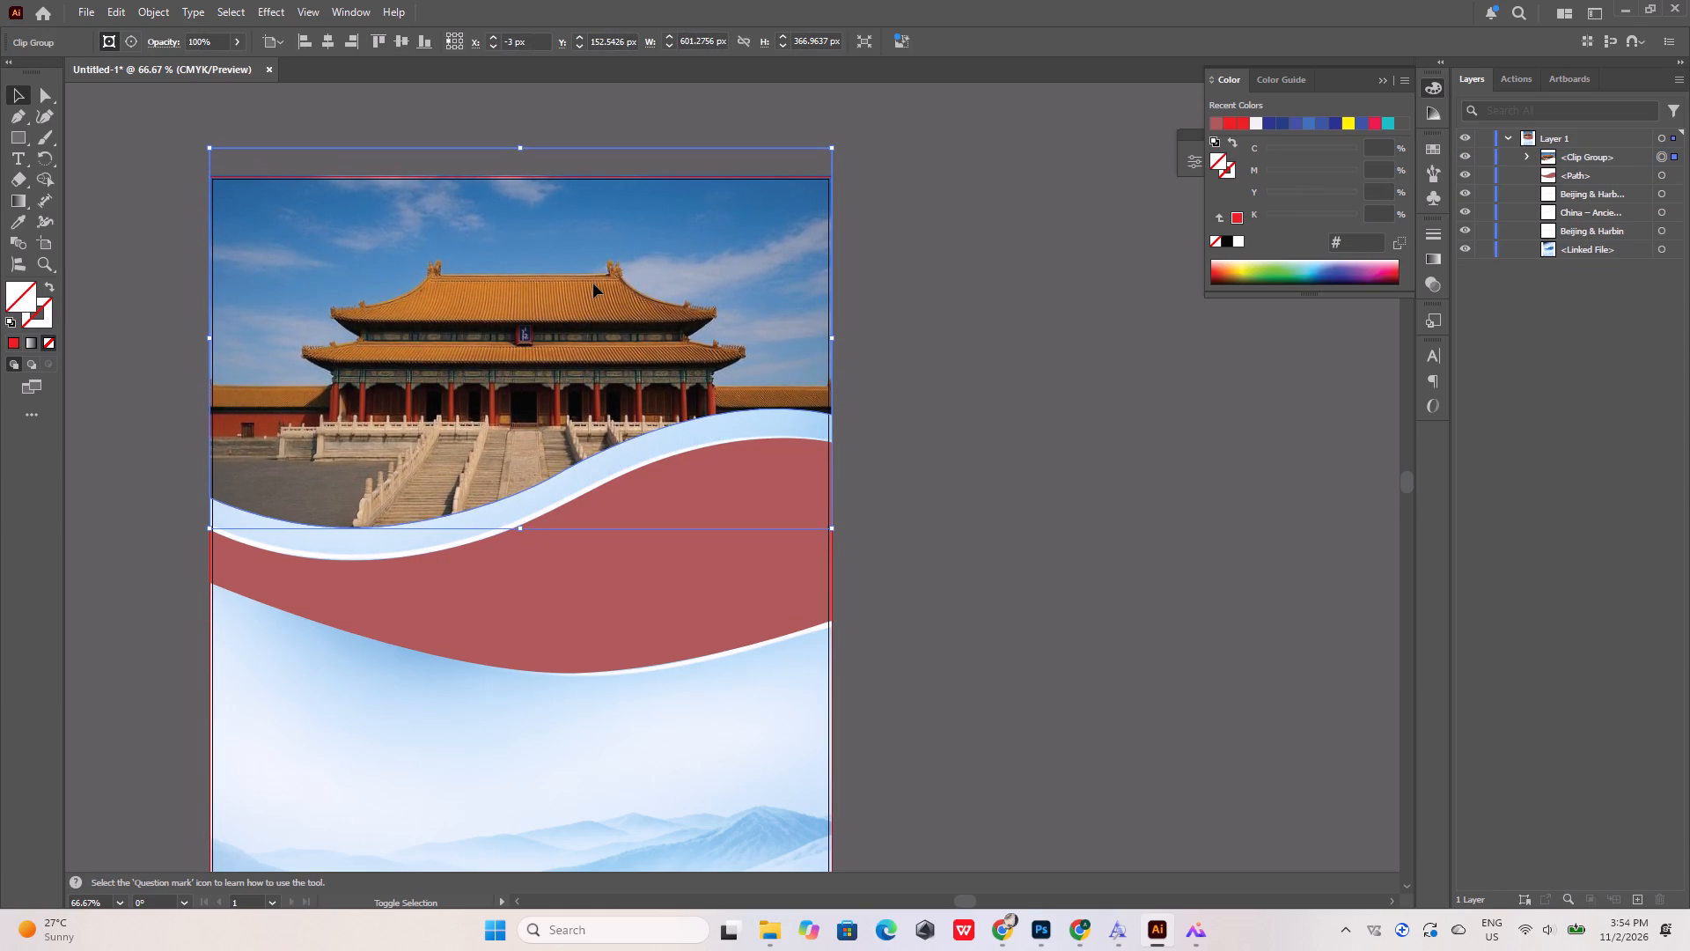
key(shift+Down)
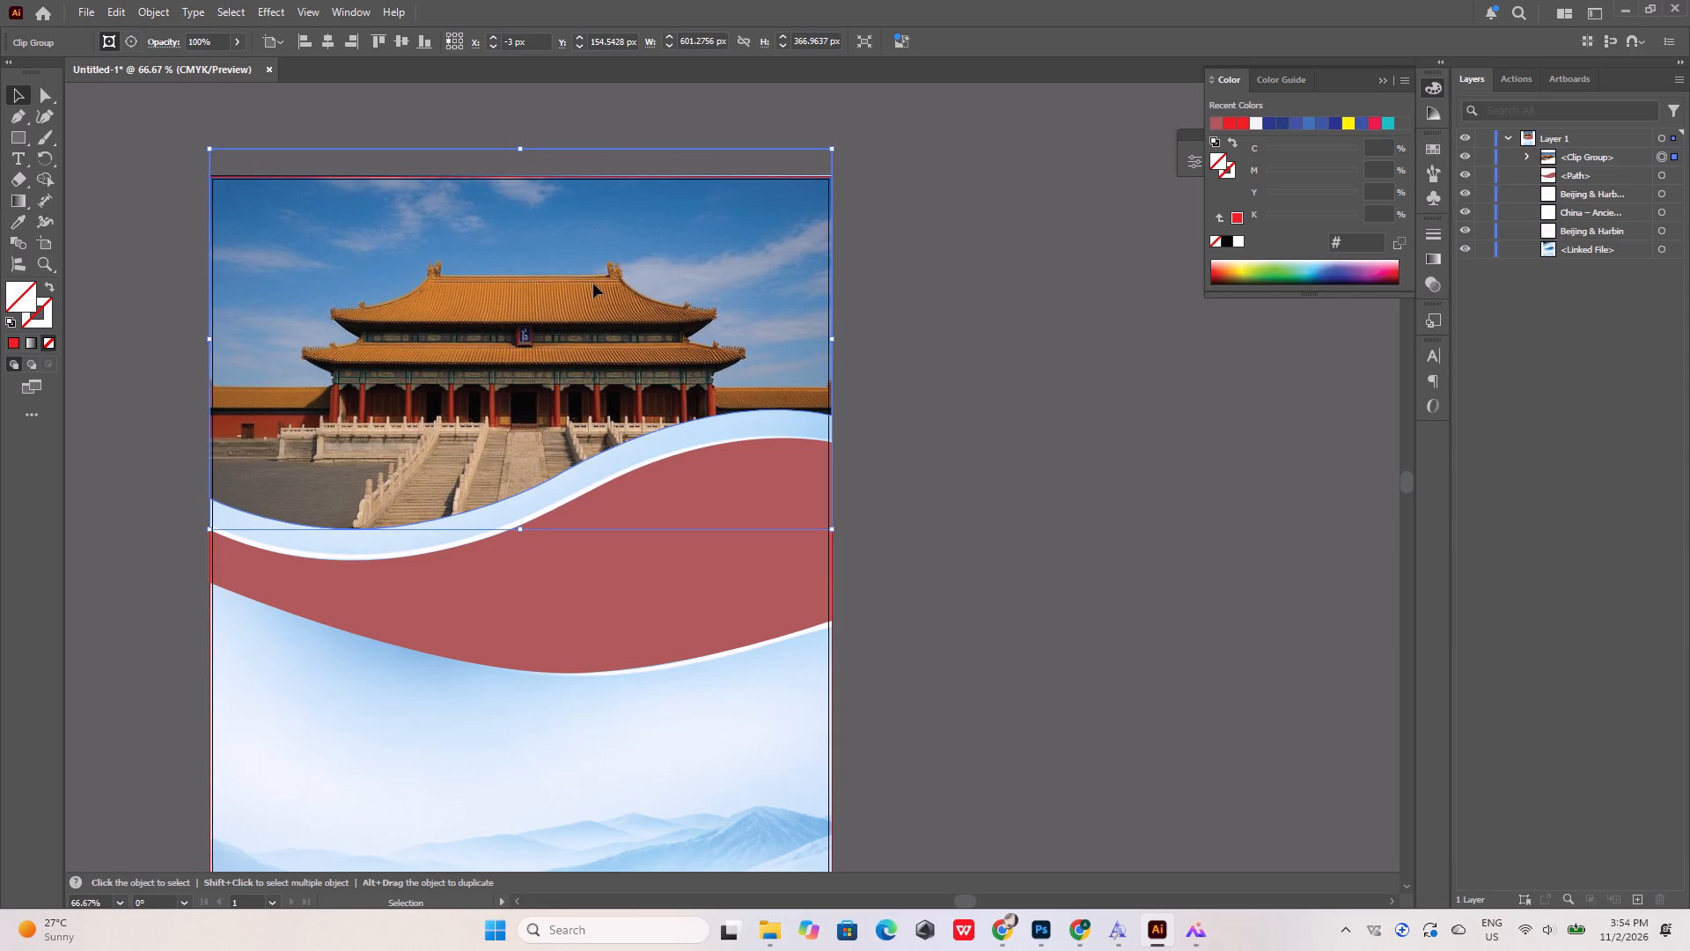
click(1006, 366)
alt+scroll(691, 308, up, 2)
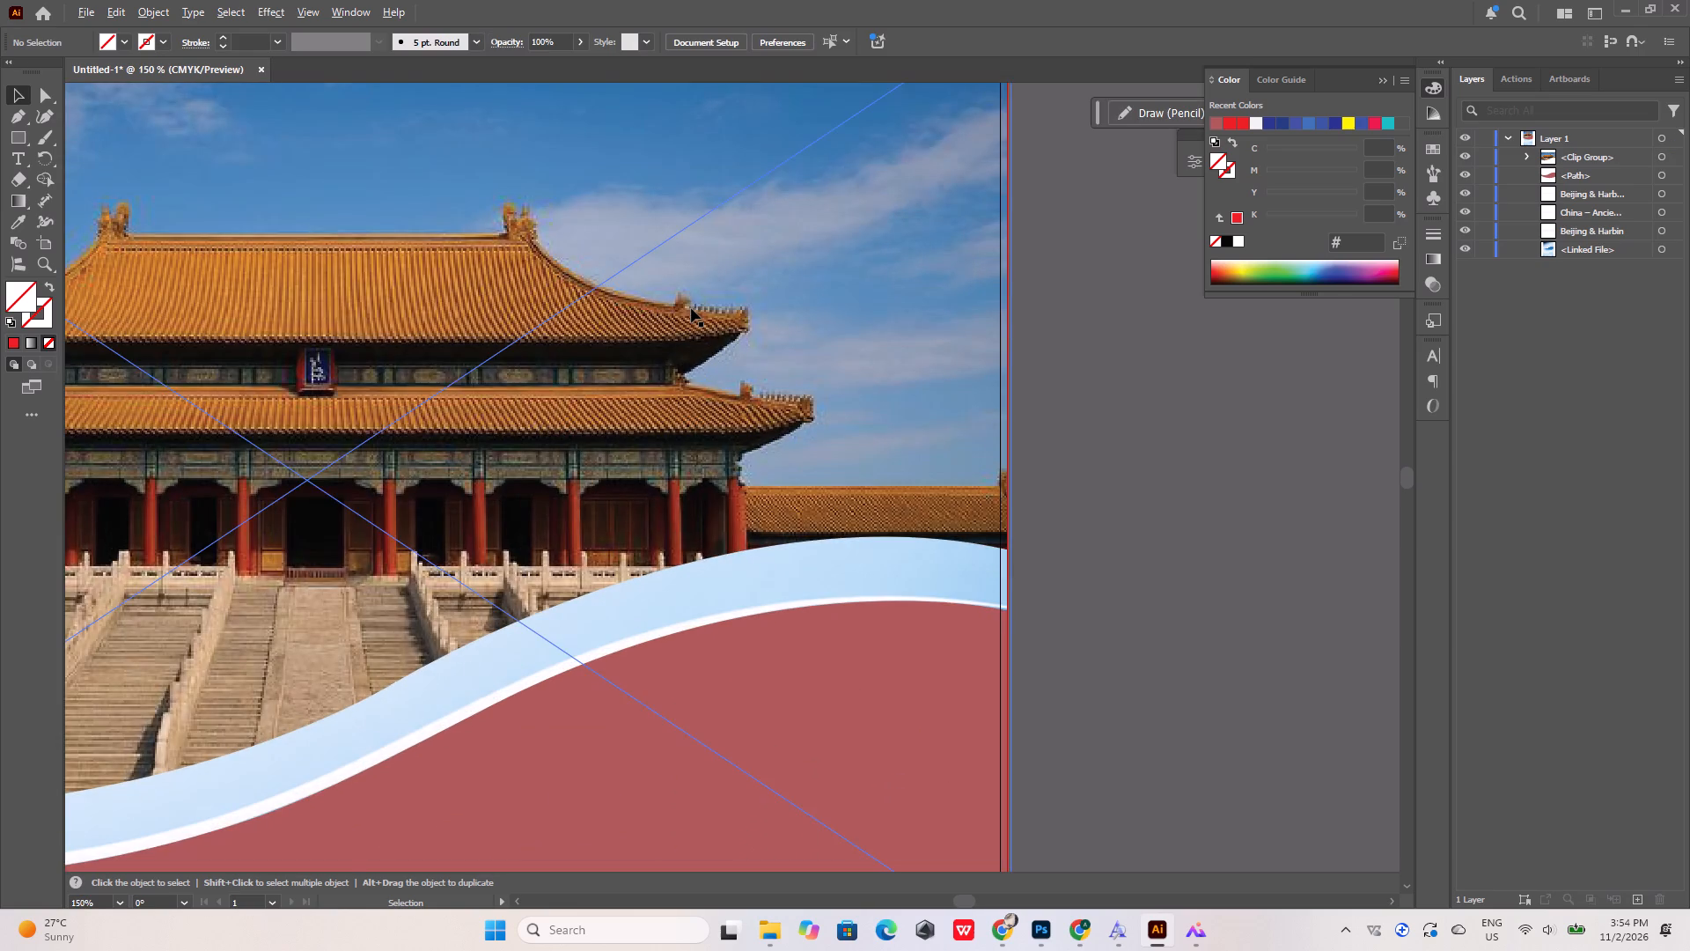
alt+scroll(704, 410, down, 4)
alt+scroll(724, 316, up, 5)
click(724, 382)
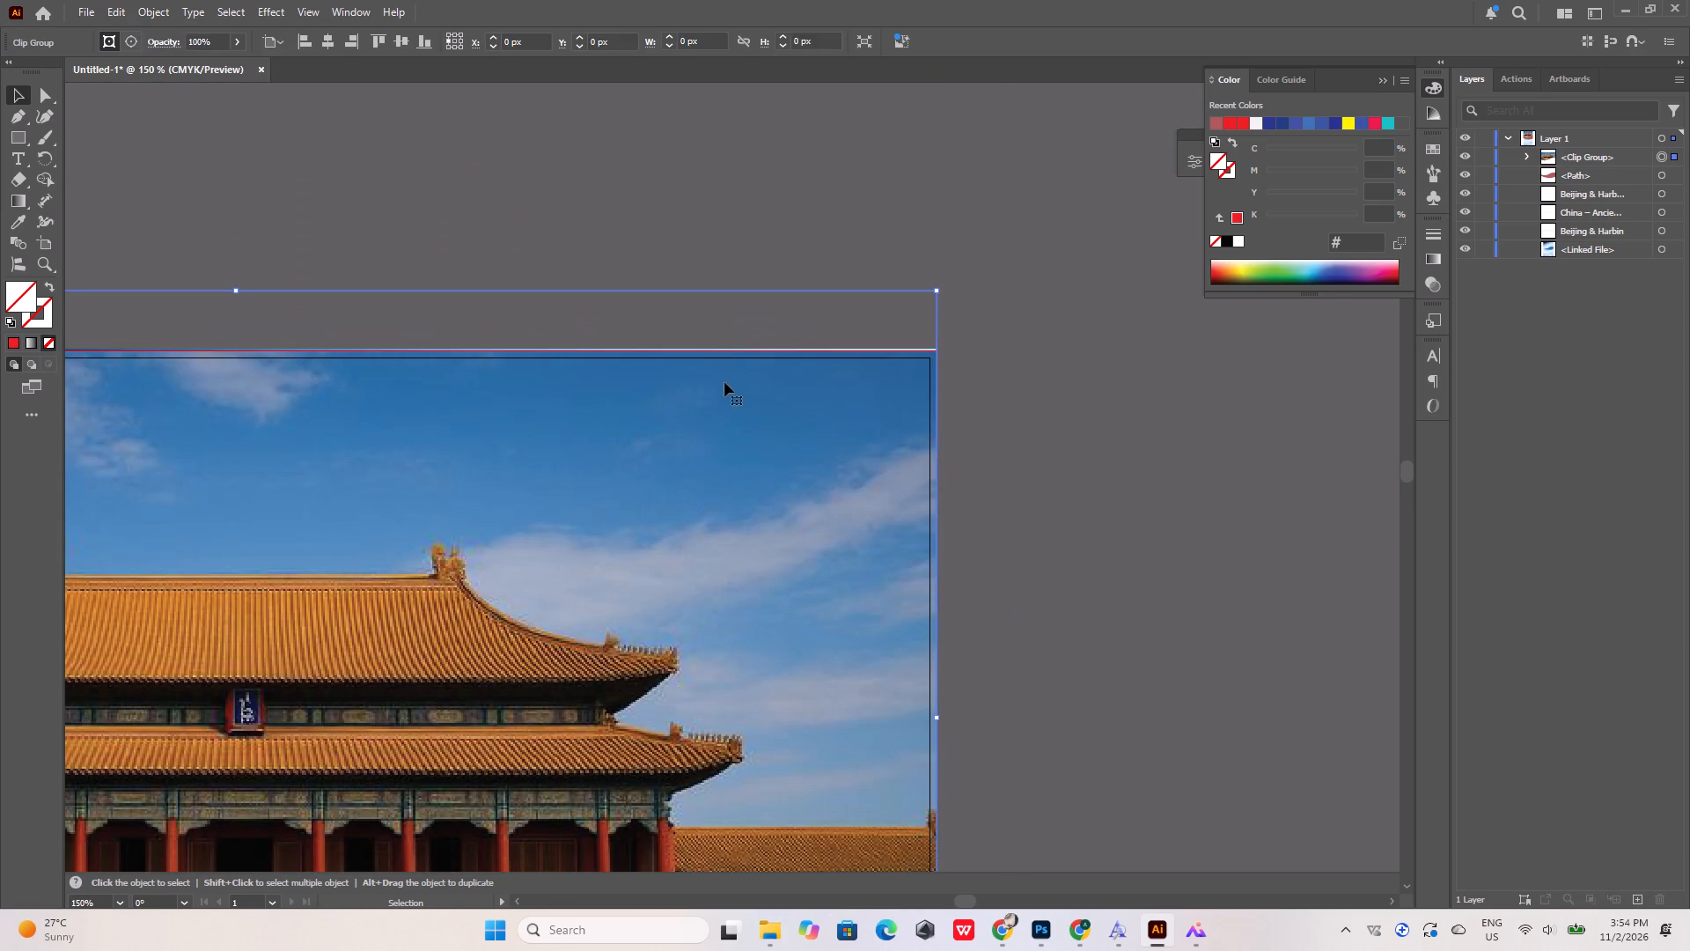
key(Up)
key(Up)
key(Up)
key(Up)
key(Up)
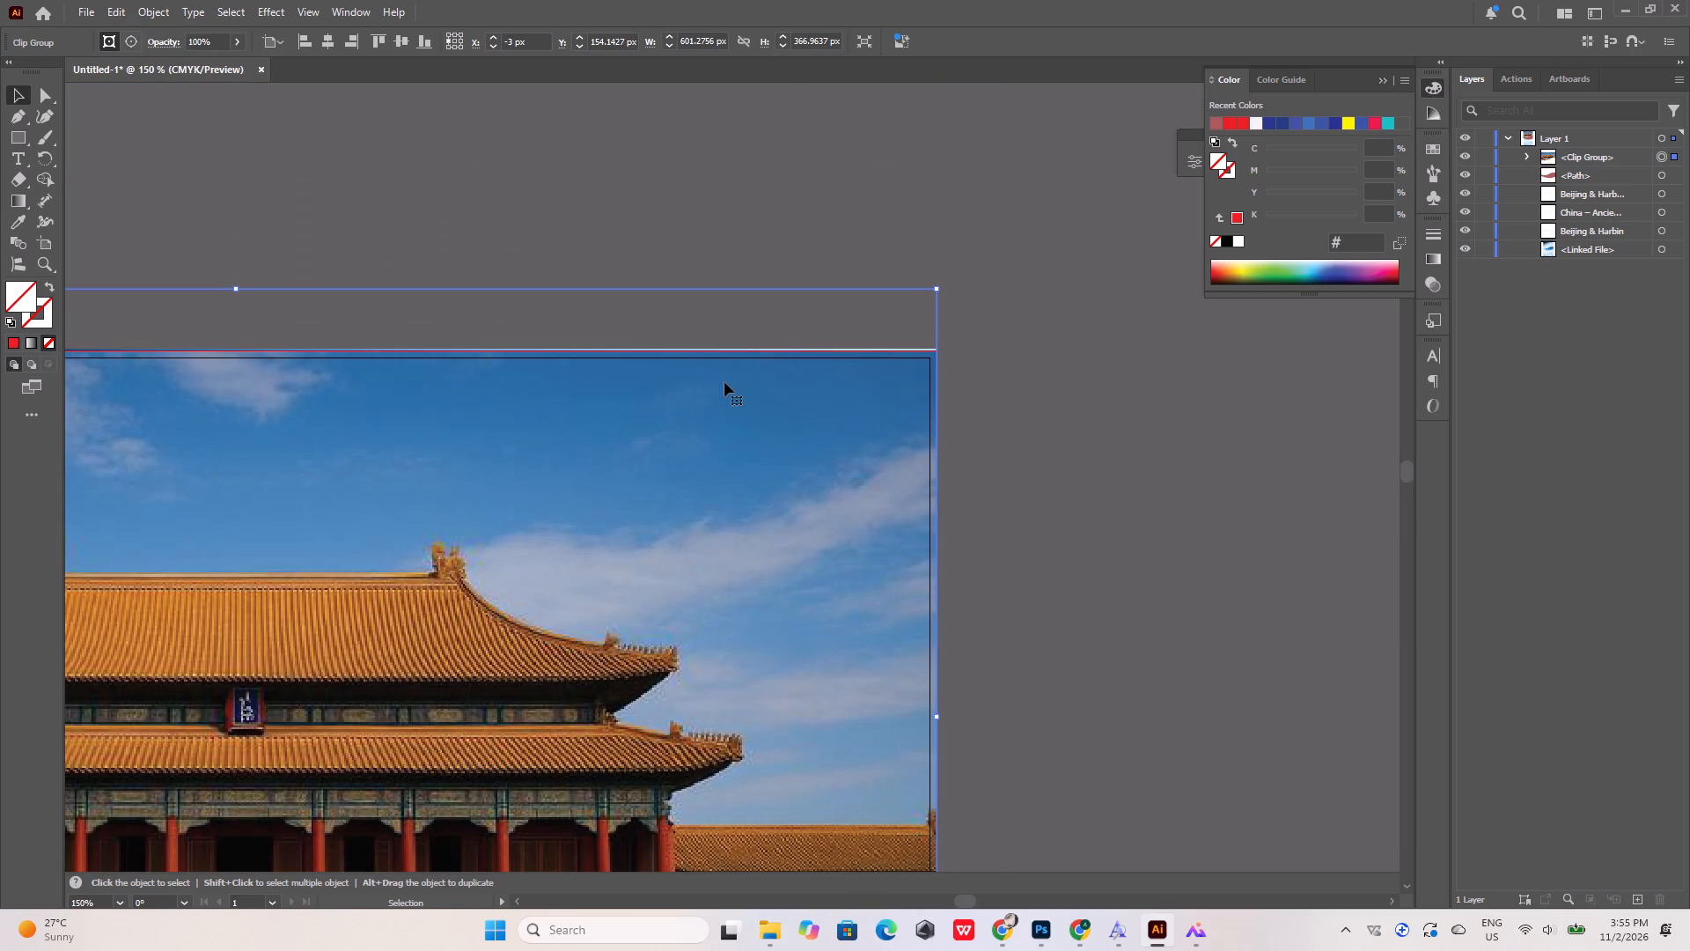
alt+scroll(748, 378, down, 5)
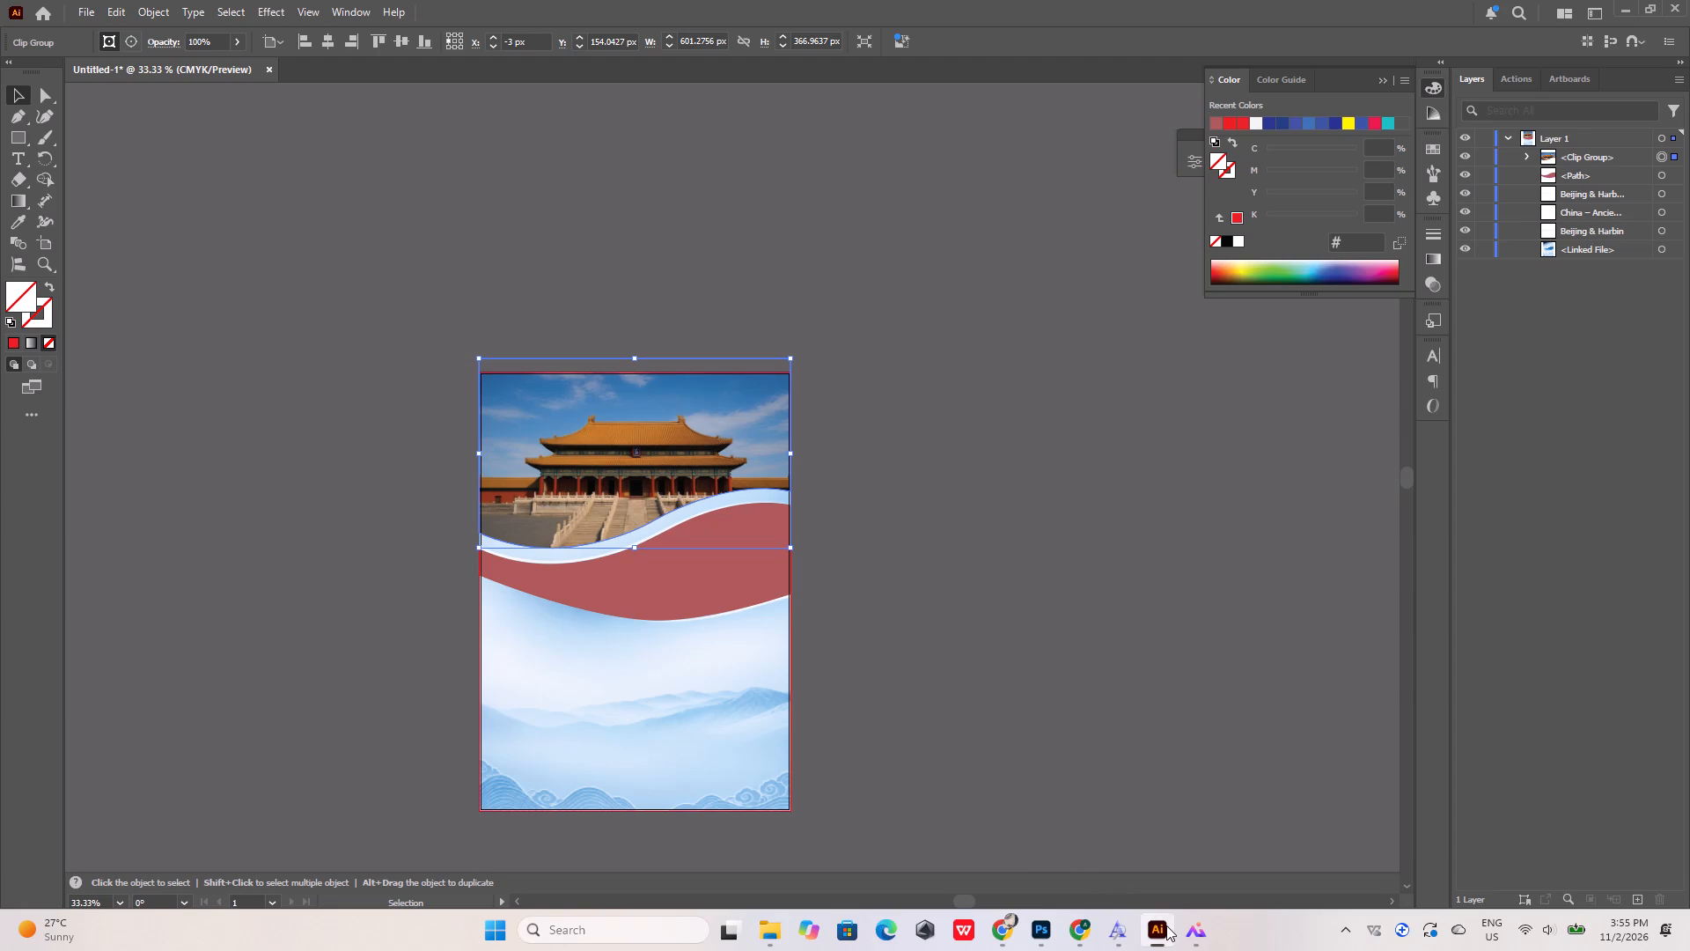
Switch to Chrome and examine the generated Beijing & Harbin flyer used as the reference.
click(1187, 928)
click(1187, 928)
click(1078, 934)
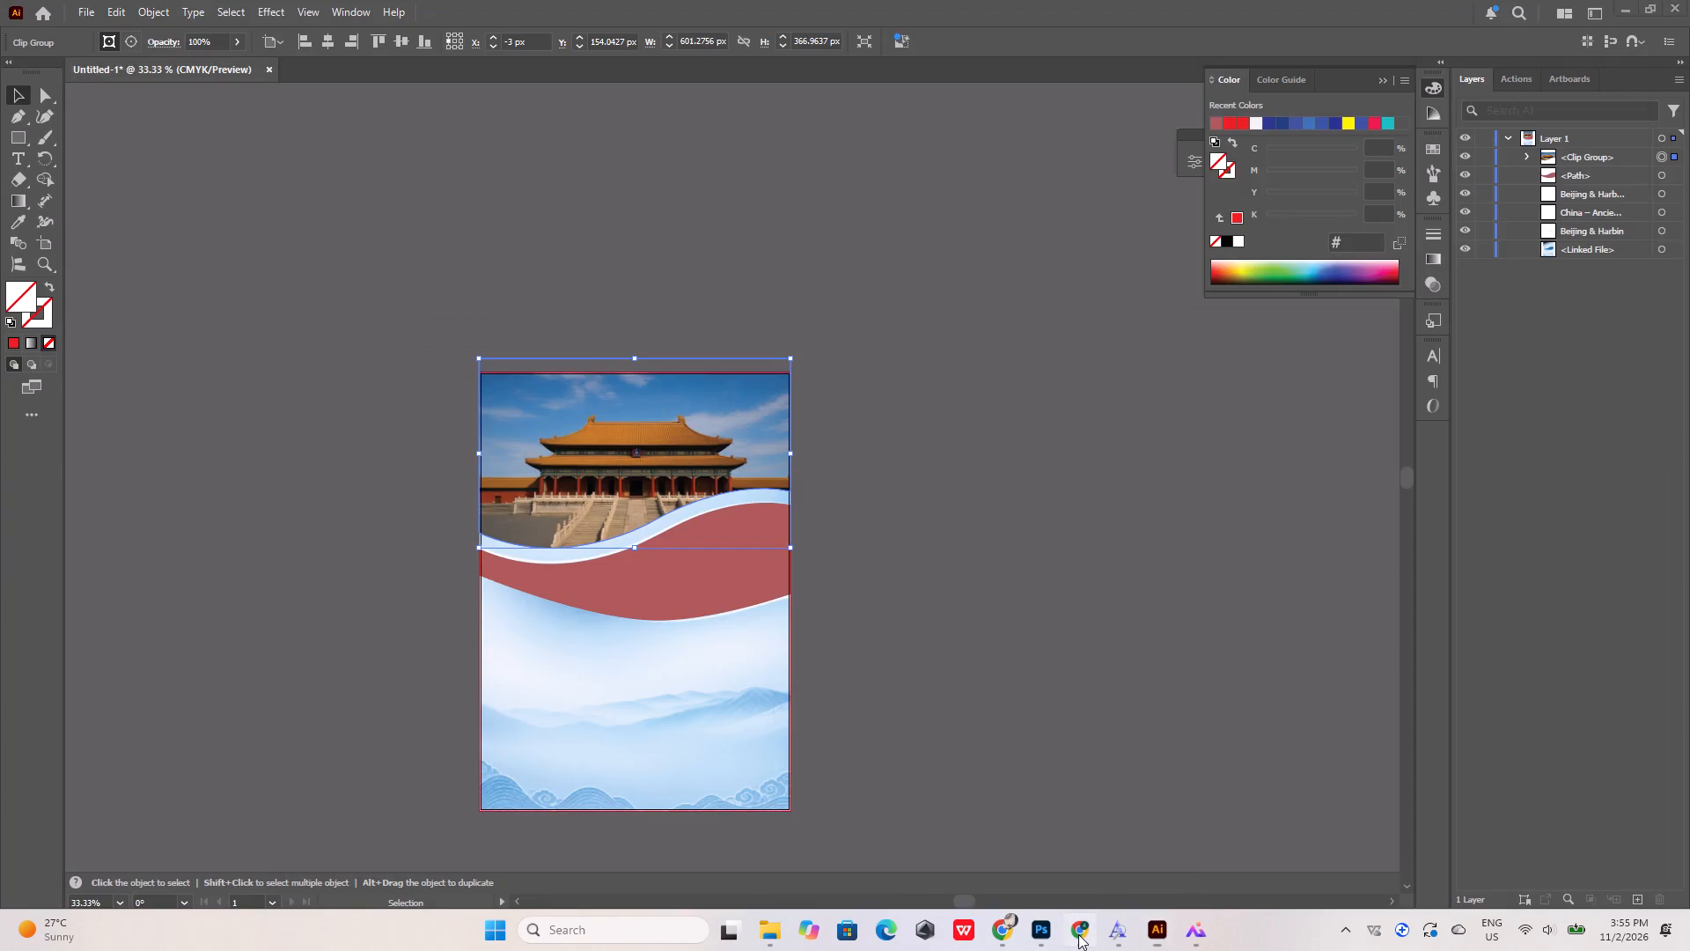
click(1078, 934)
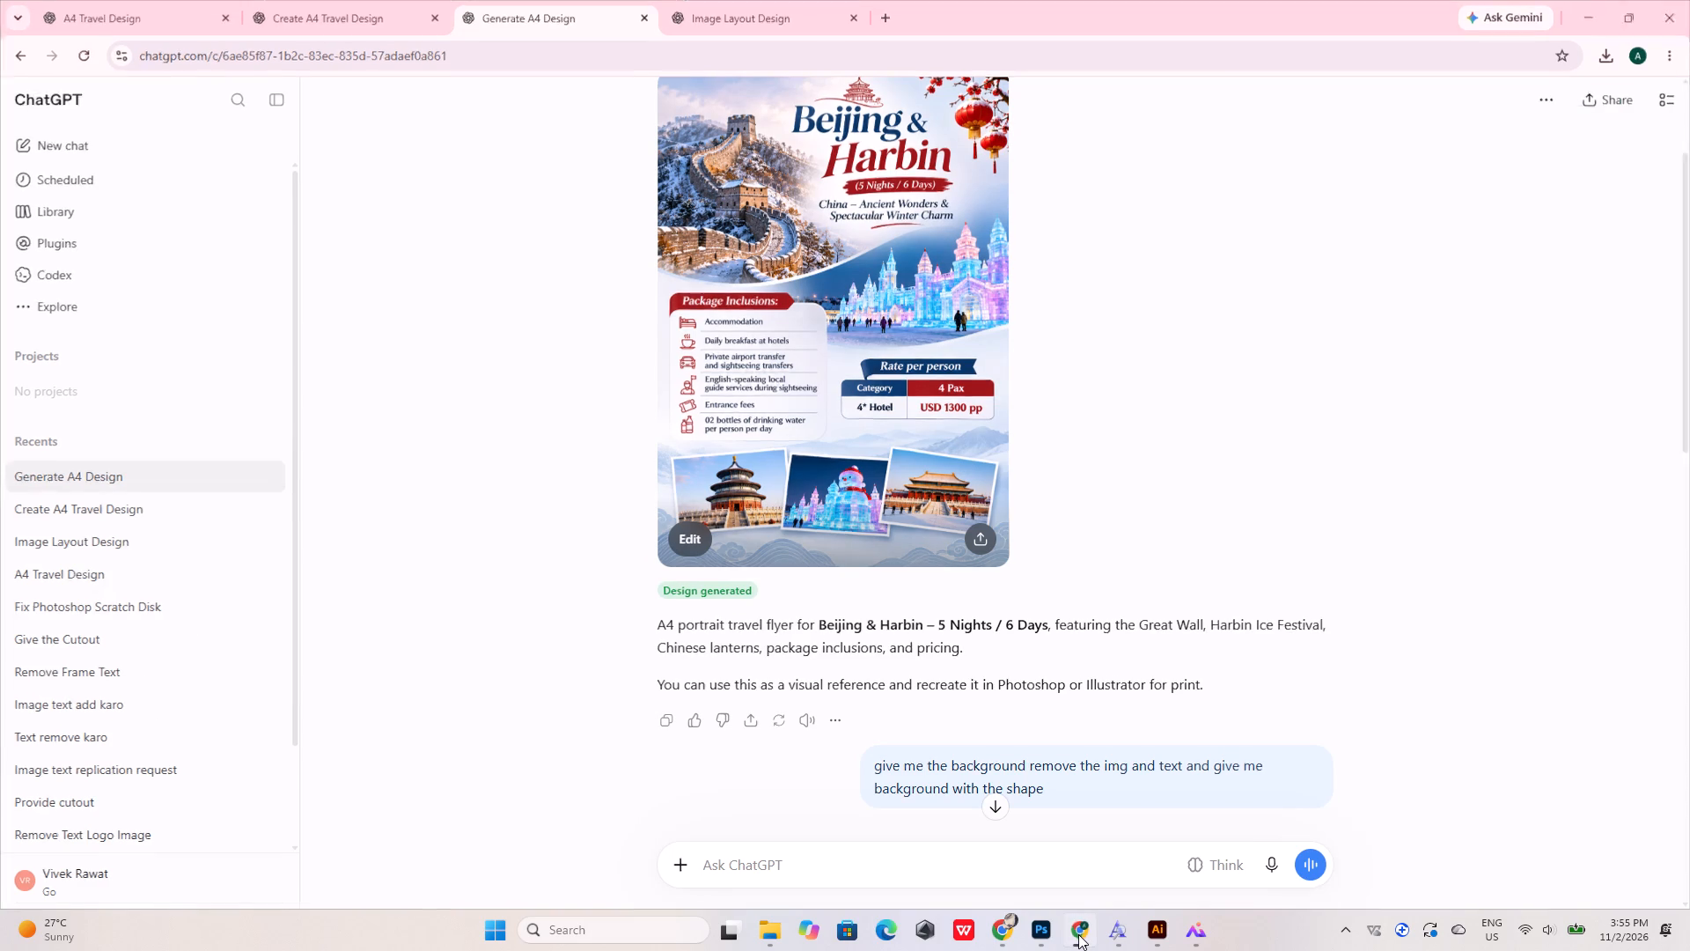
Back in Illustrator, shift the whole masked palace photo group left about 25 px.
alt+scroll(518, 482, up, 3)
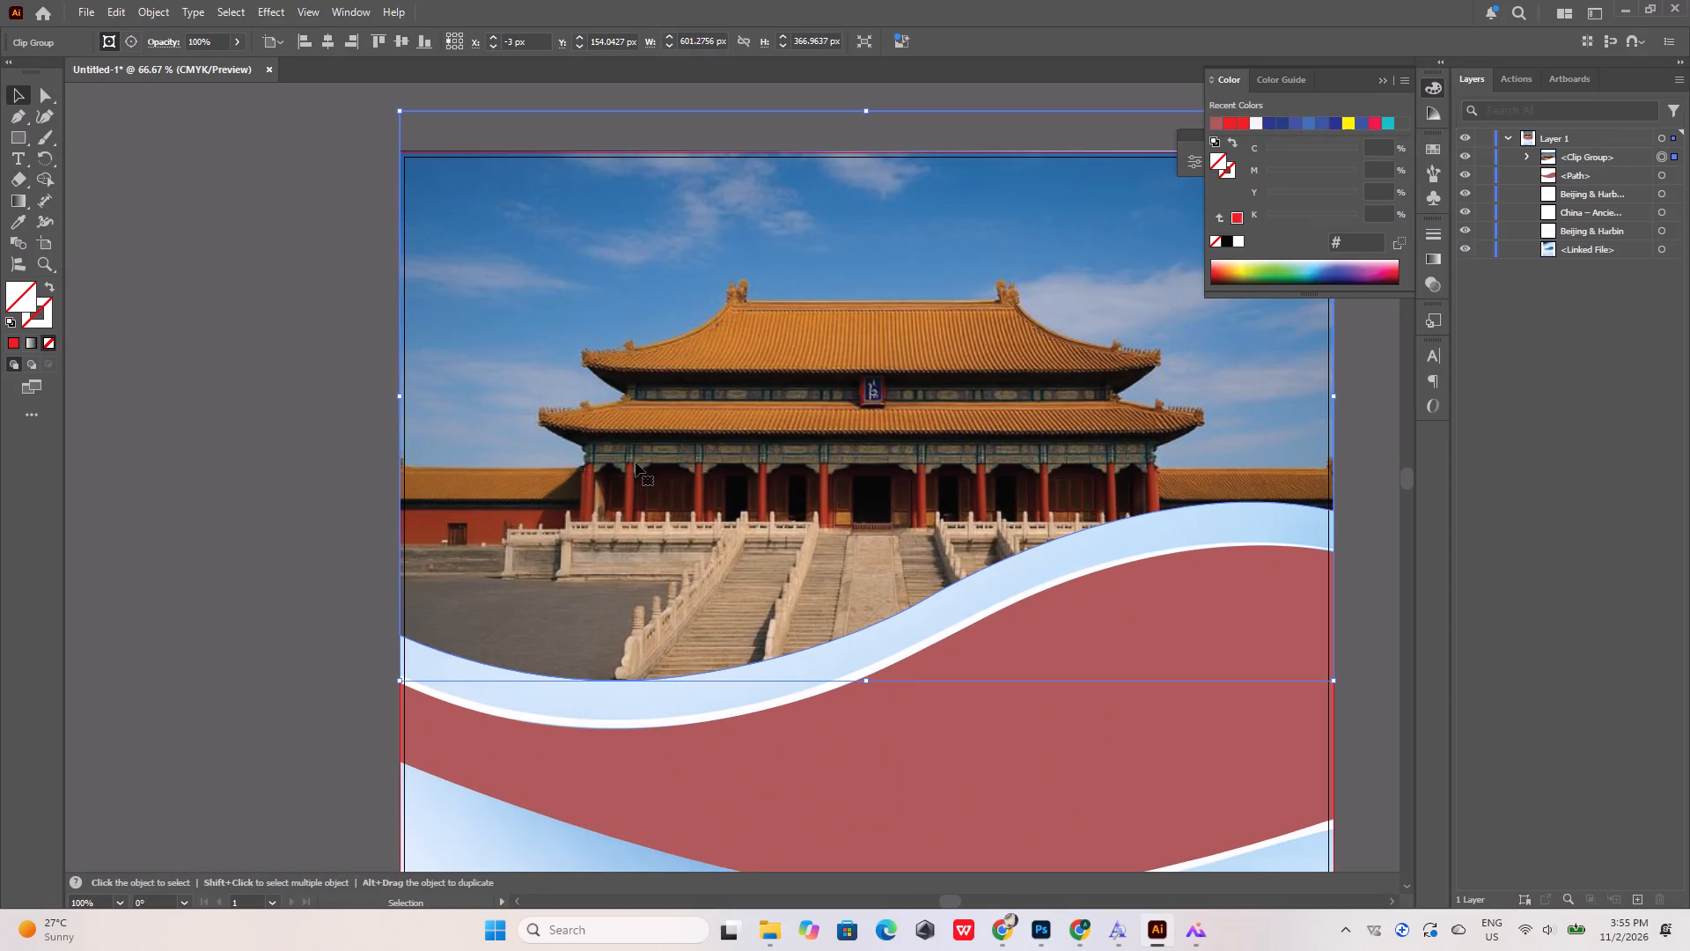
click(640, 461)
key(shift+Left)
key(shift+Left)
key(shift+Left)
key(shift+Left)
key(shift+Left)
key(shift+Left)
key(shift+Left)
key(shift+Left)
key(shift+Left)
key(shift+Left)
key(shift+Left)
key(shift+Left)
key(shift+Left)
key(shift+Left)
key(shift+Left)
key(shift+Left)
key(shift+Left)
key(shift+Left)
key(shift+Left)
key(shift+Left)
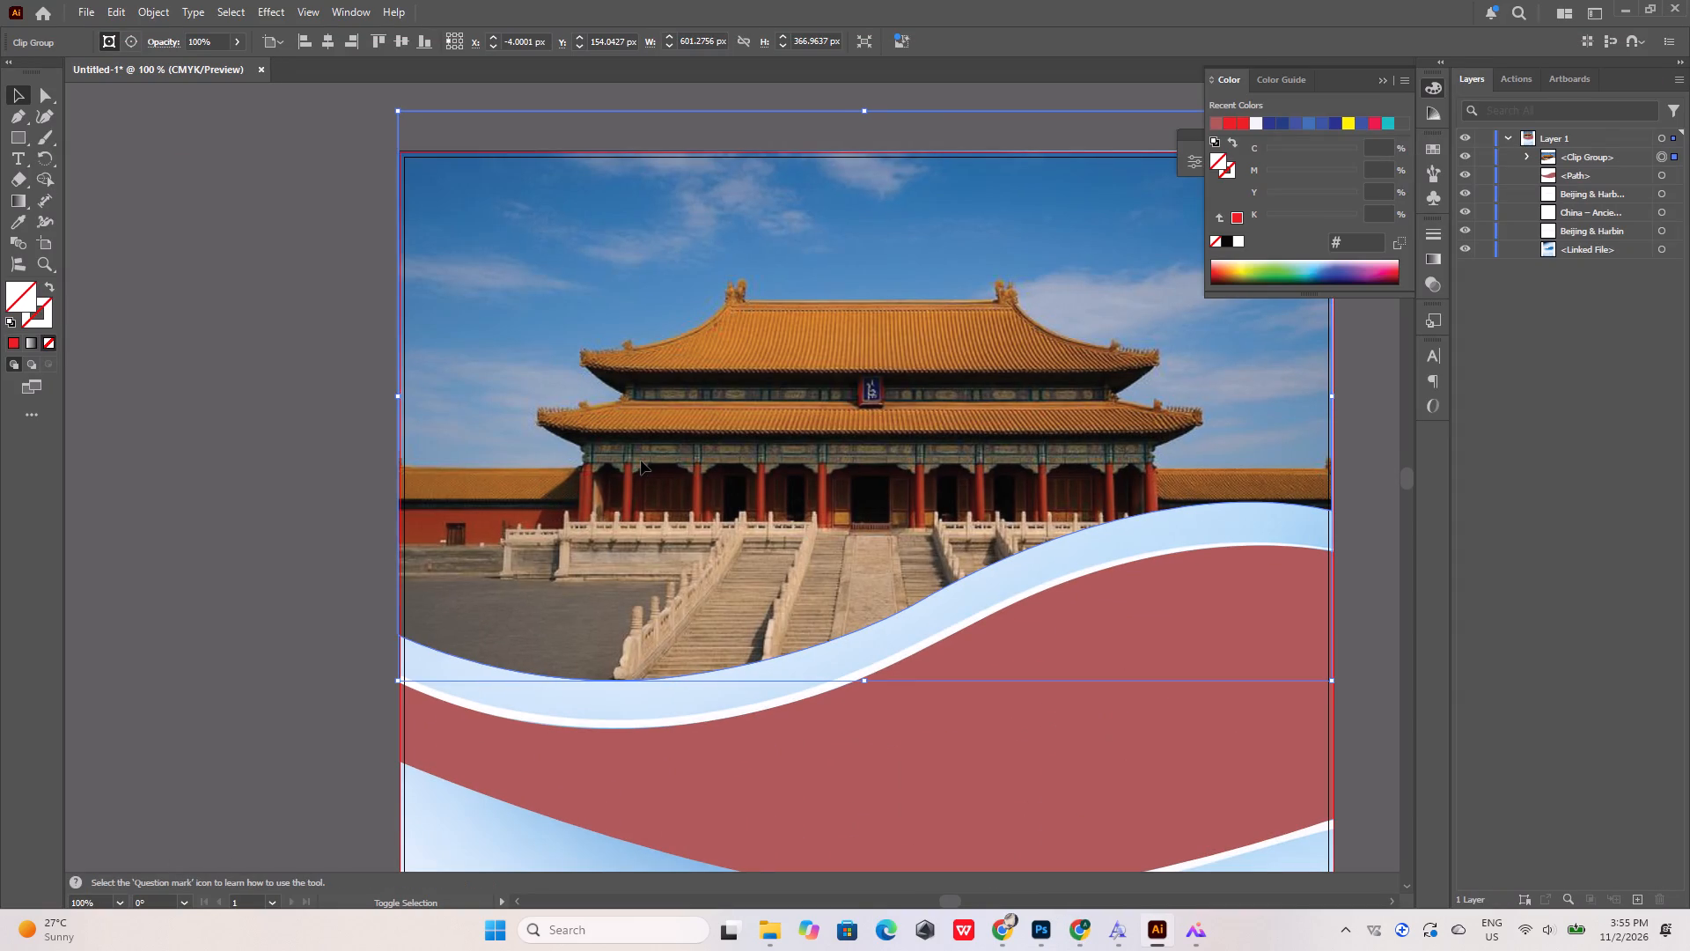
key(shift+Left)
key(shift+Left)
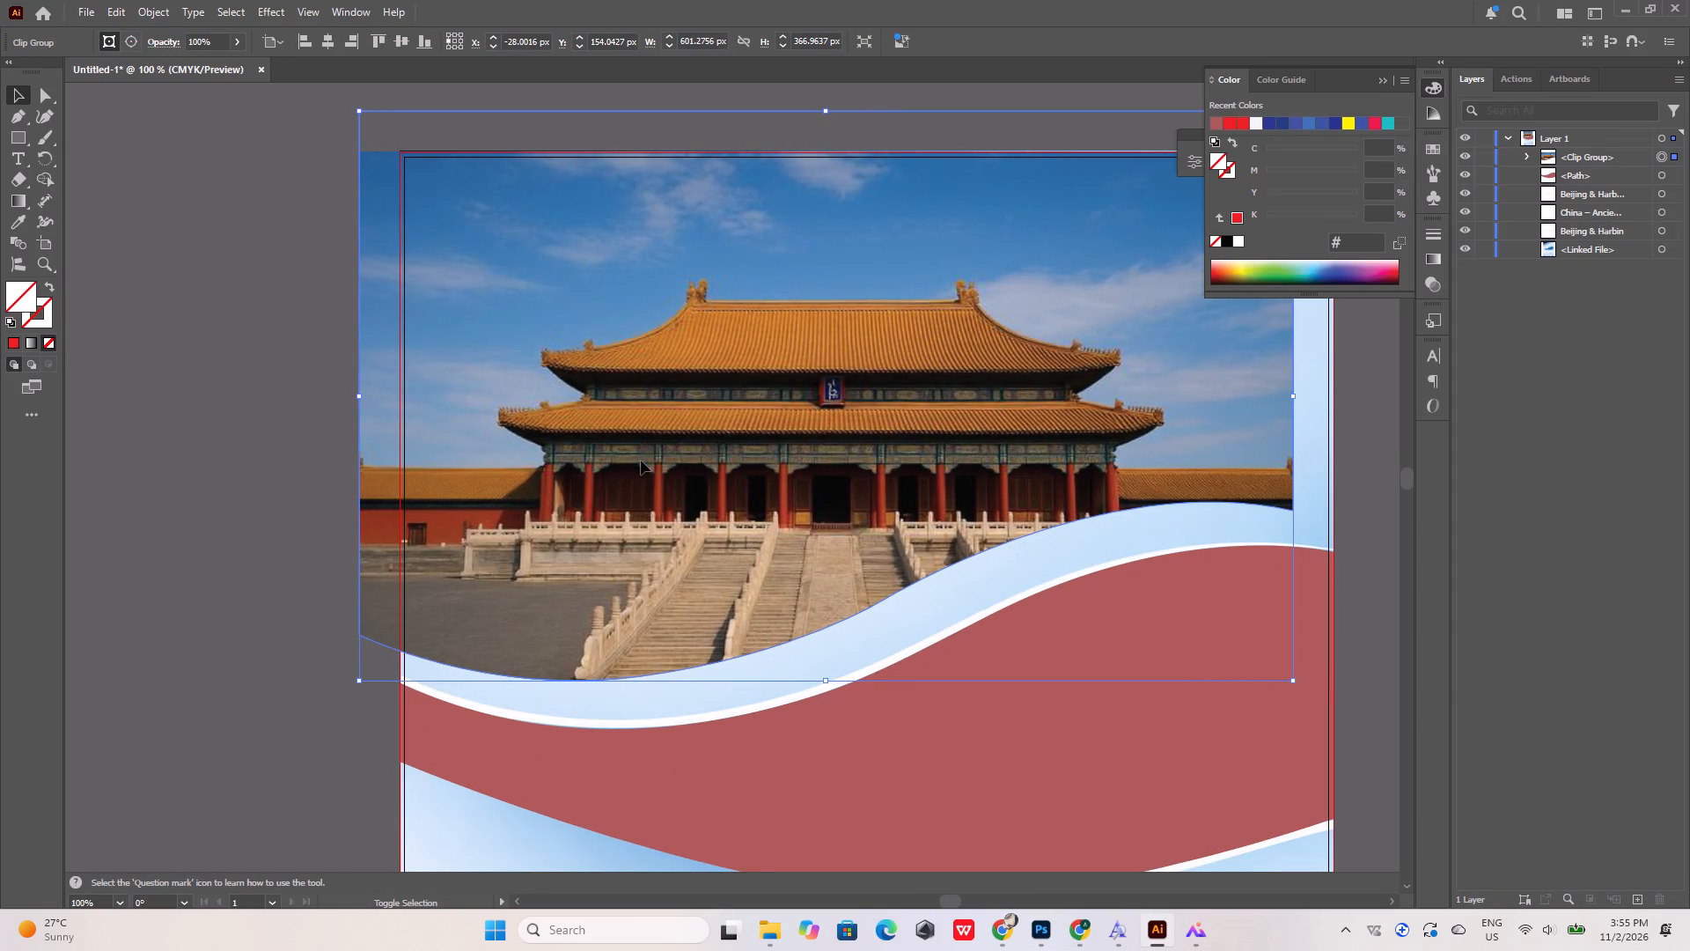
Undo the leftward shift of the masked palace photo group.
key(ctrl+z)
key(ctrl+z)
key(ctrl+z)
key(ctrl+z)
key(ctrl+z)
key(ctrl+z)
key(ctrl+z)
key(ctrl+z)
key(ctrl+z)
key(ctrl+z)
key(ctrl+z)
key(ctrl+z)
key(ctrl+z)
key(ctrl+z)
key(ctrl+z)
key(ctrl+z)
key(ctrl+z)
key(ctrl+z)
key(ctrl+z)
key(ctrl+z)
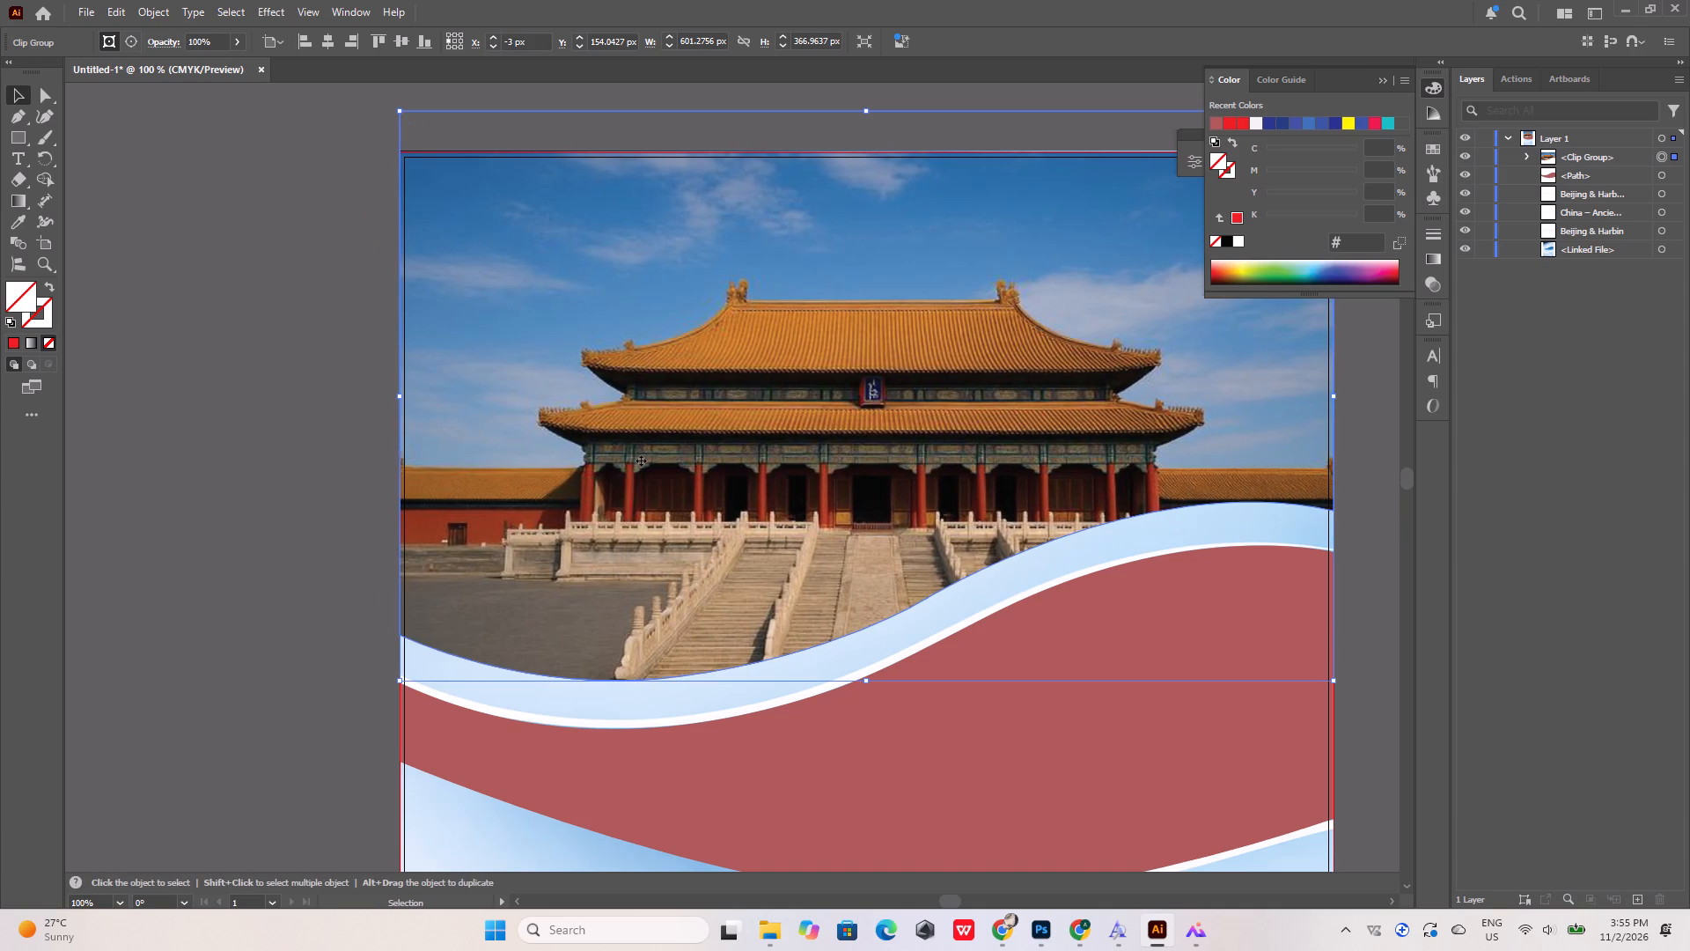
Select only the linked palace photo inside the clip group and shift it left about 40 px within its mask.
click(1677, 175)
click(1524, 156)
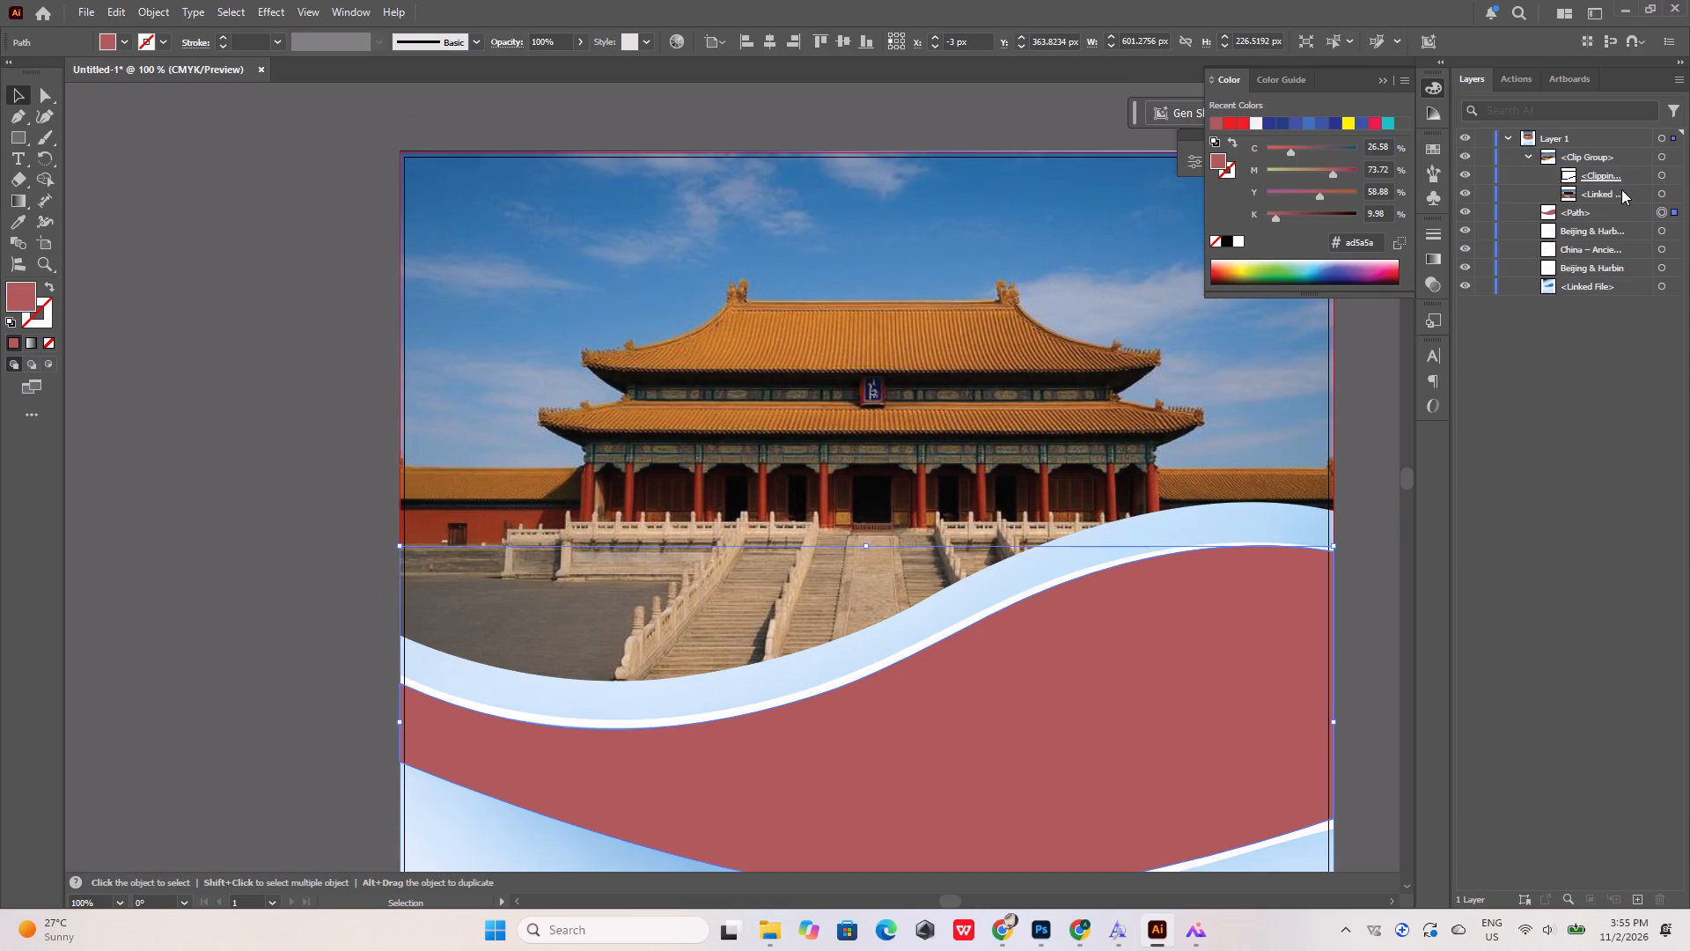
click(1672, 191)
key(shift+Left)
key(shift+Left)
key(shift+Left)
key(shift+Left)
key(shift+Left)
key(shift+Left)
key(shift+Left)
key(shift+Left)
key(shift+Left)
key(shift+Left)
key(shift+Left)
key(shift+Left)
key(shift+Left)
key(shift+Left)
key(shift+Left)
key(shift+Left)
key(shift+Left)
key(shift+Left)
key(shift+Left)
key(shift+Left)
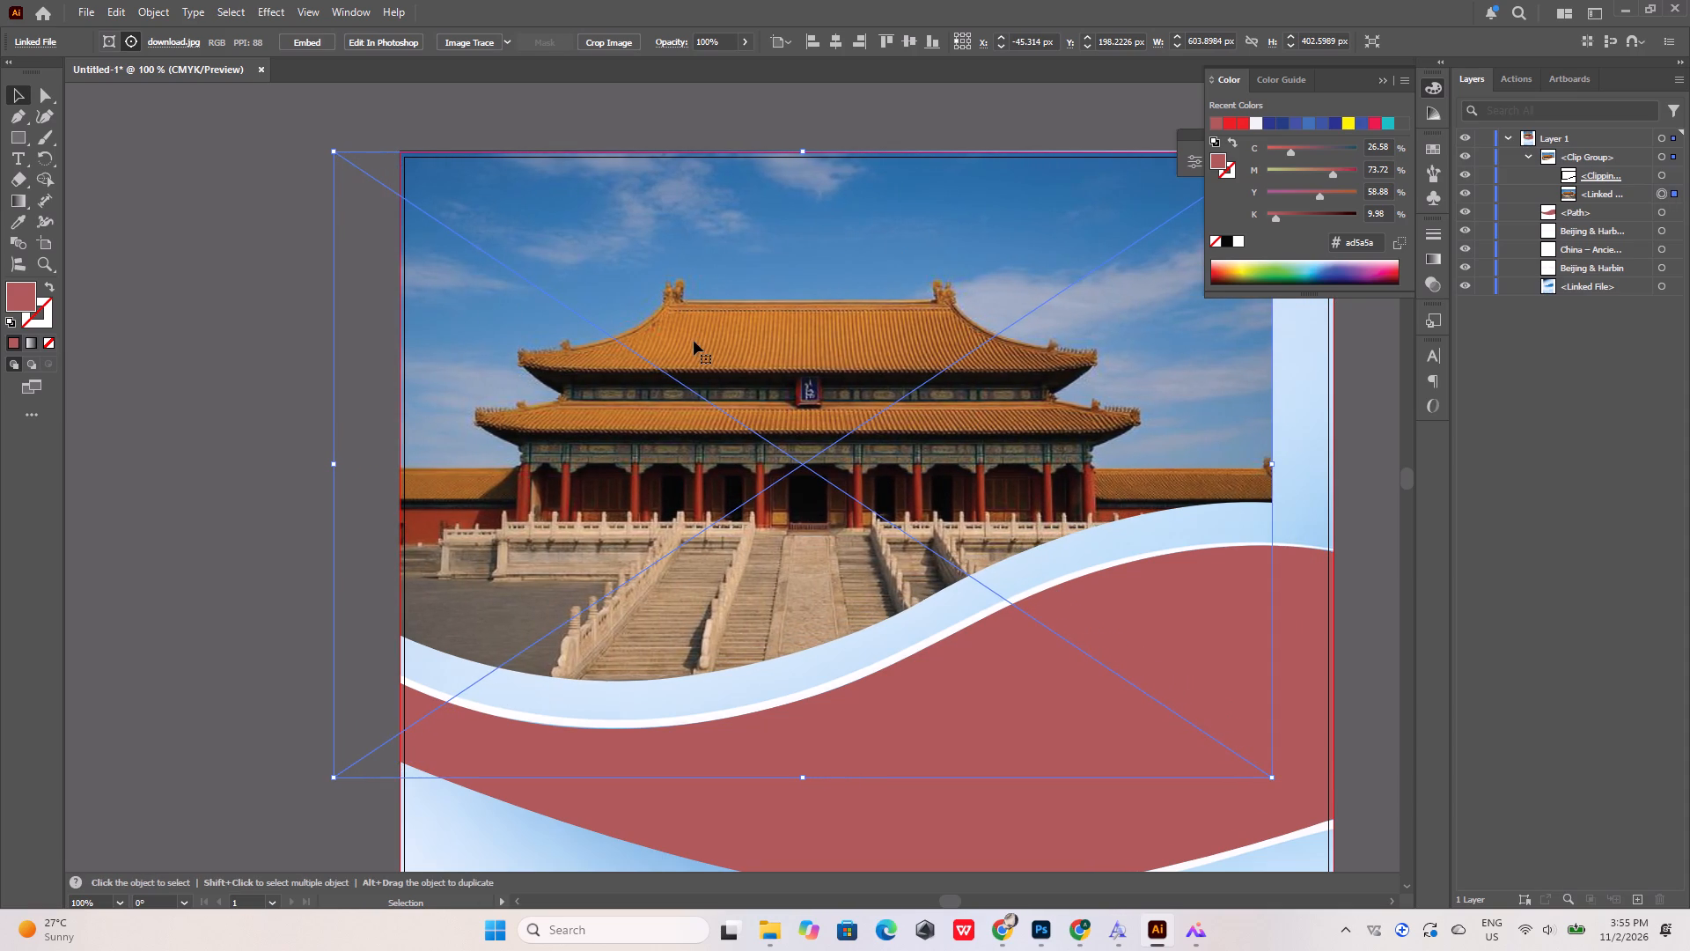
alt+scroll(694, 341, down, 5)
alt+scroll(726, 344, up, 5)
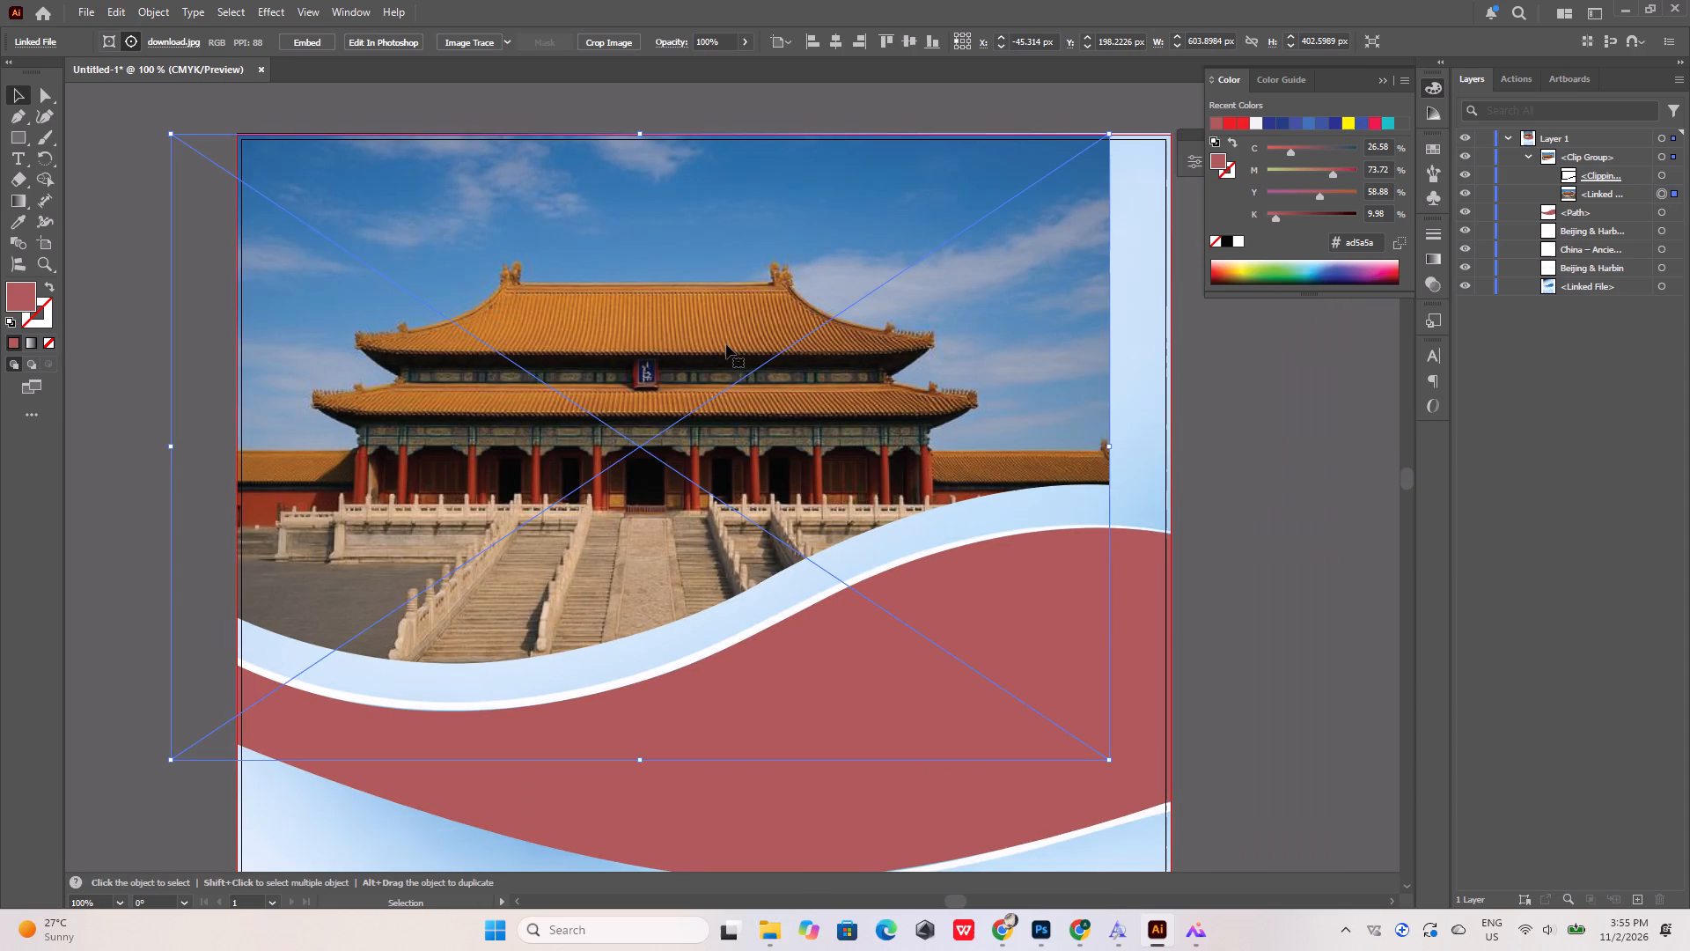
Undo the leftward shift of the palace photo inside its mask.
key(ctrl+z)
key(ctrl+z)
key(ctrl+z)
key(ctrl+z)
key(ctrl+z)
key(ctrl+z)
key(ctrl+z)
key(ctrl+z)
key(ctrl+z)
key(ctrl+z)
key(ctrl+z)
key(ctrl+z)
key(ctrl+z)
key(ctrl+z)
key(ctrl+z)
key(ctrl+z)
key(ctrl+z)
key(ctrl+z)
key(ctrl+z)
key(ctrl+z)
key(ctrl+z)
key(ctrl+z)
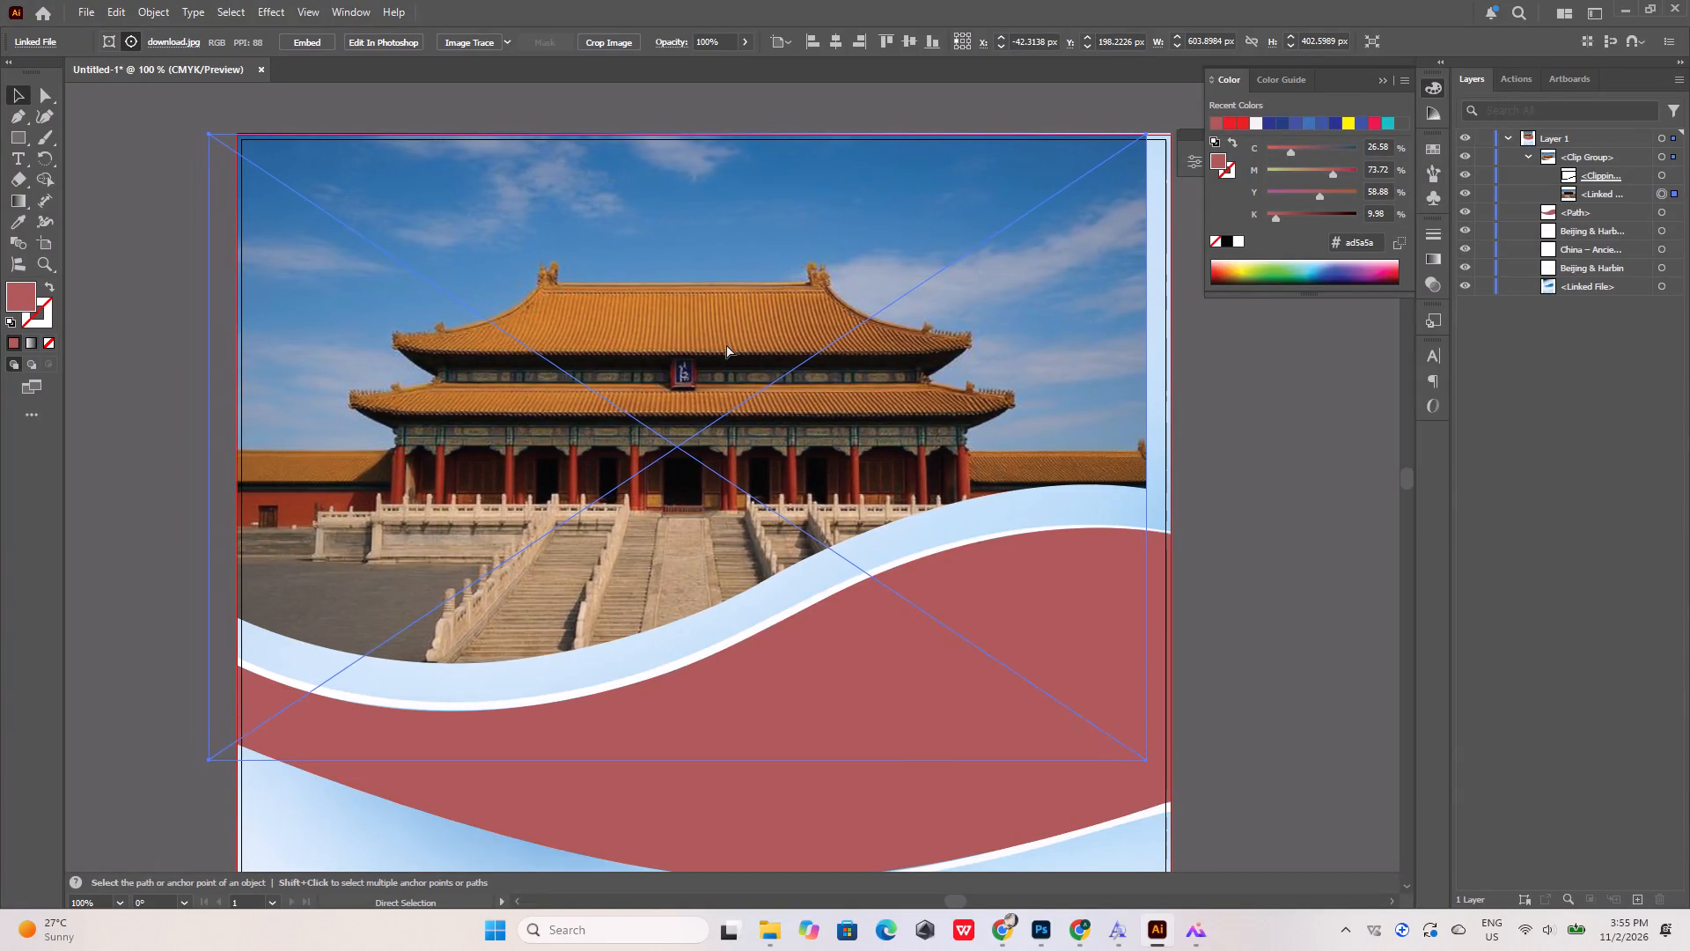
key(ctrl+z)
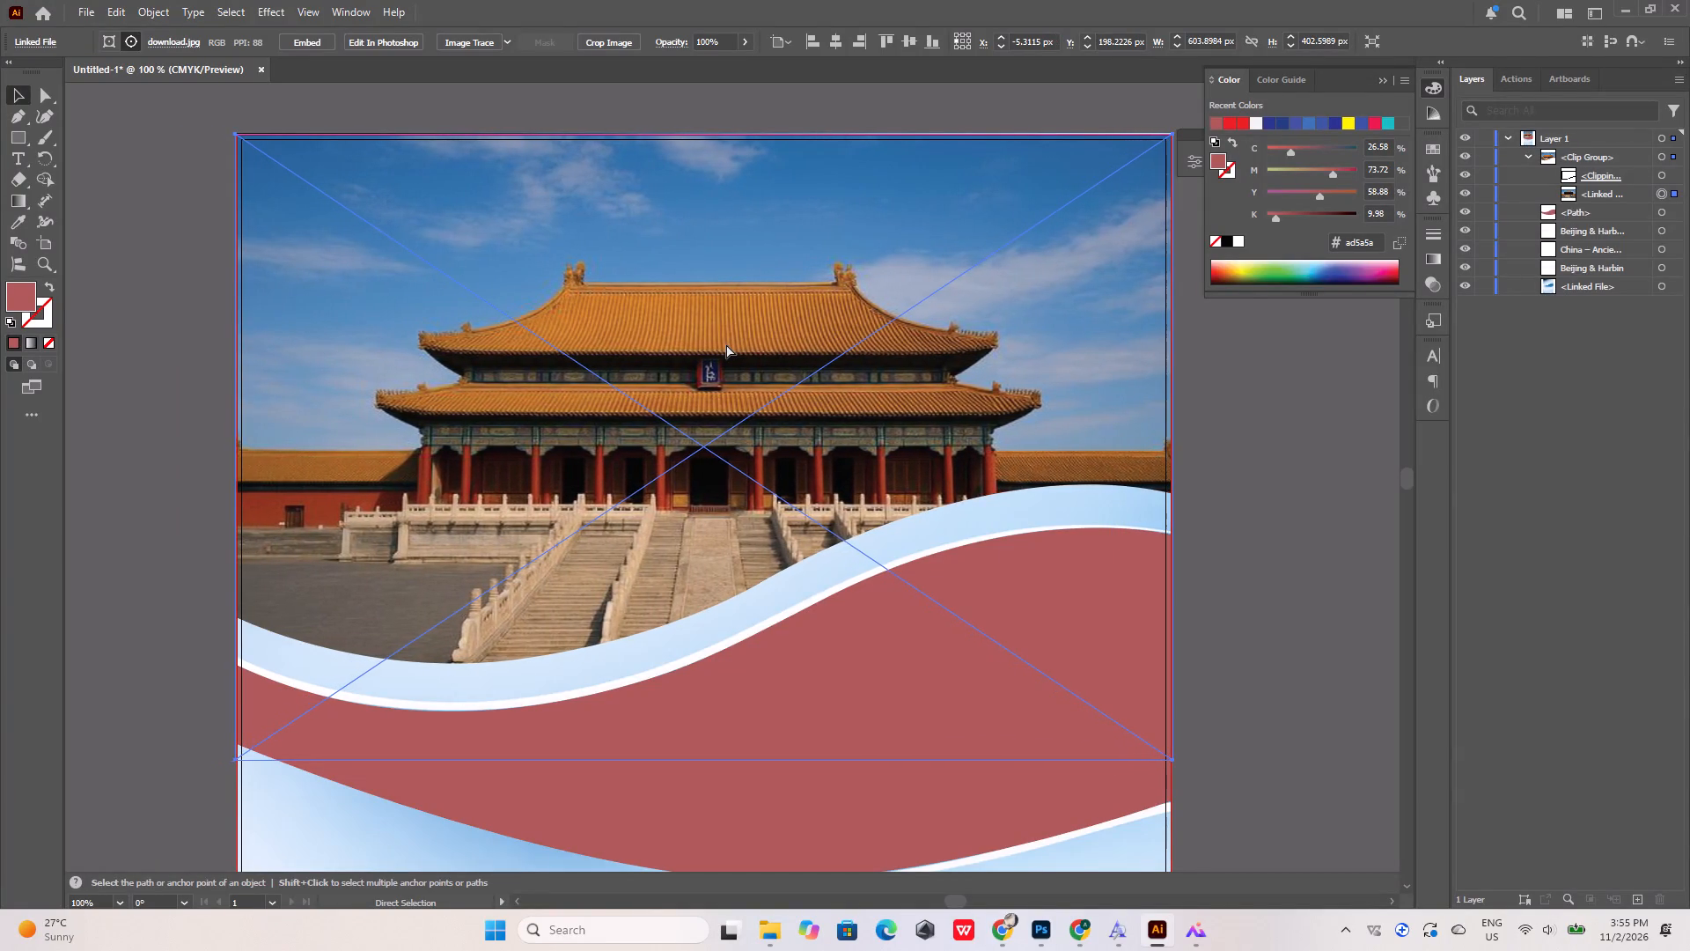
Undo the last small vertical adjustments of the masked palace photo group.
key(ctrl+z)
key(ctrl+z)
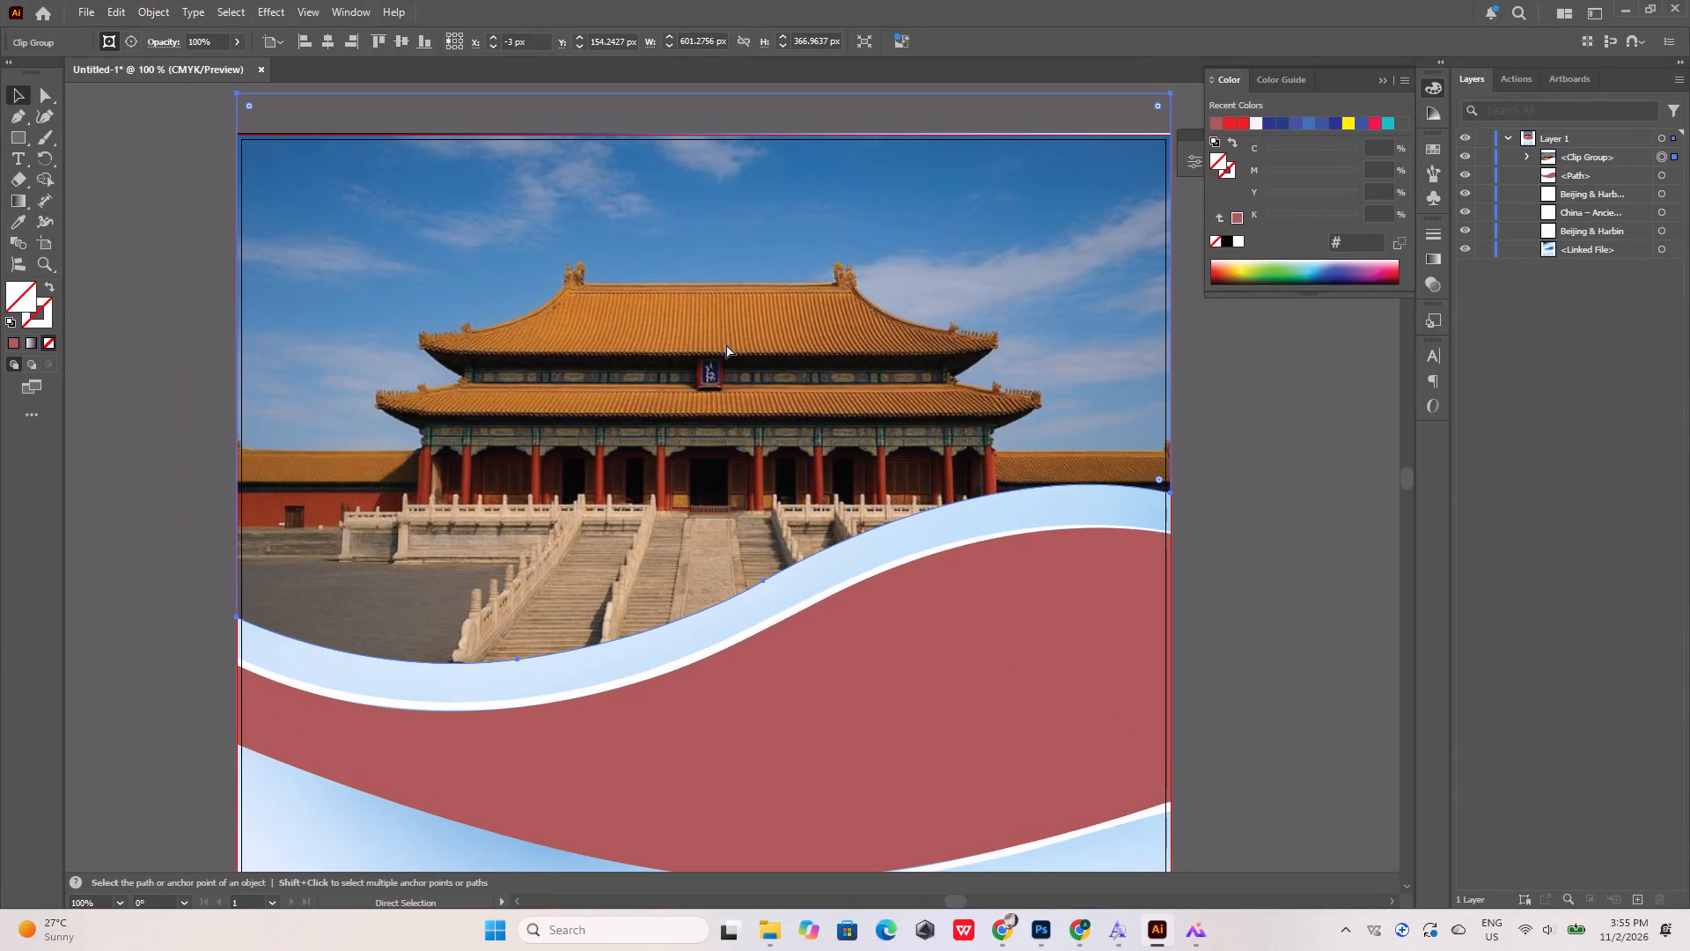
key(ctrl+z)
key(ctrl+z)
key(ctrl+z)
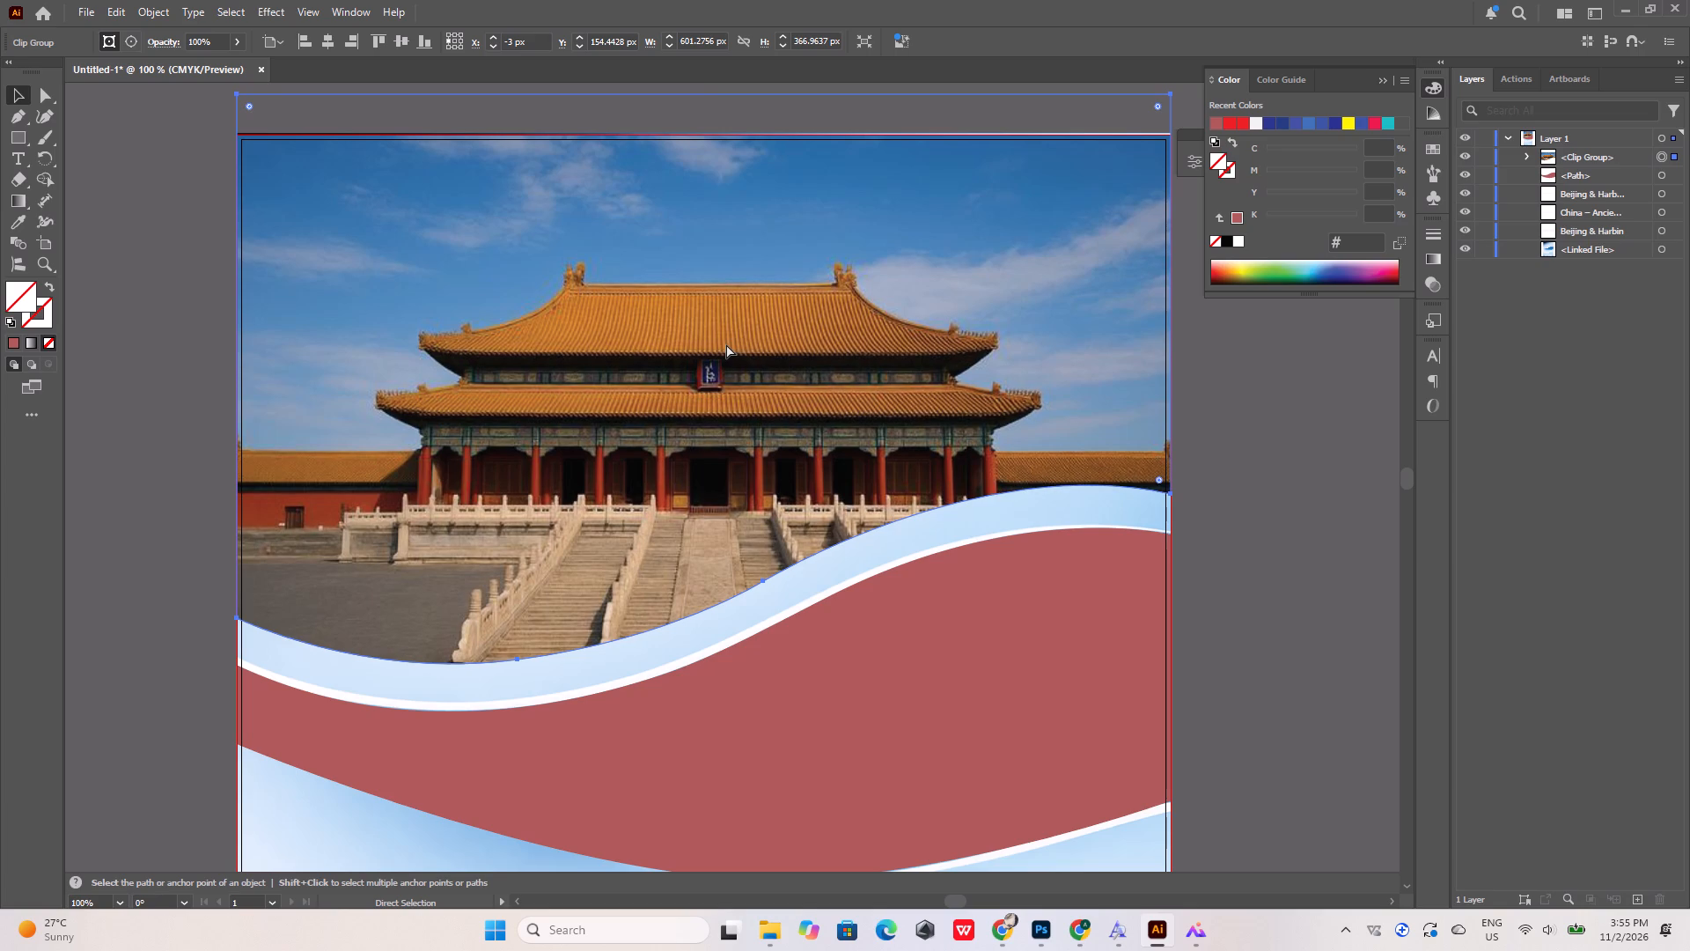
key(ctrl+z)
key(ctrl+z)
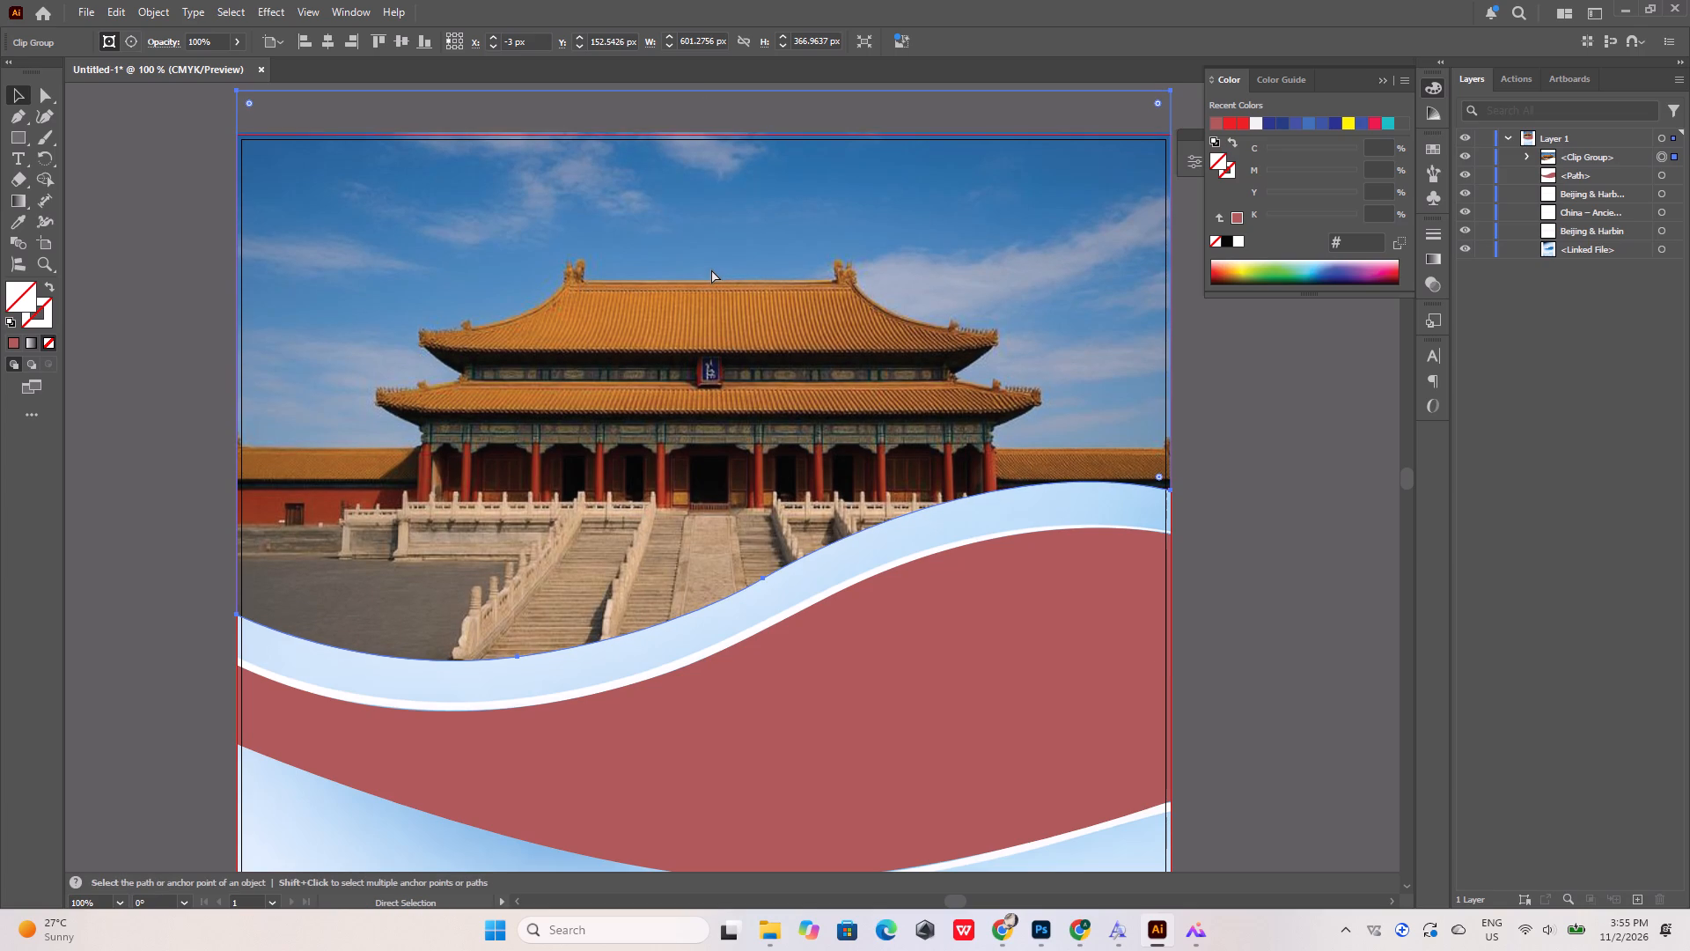
Undo the masked palace photo group's vertical moves and the clipping mask, back to the separate red top shape and photo.
key(ctrl+z)
key(ctrl+z)
key(ctrl+z)
key(ctrl+z)
key(ctrl+z)
key(ctrl+z)
key(ctrl+z)
key(ctrl+z)
key(ctrl+z)
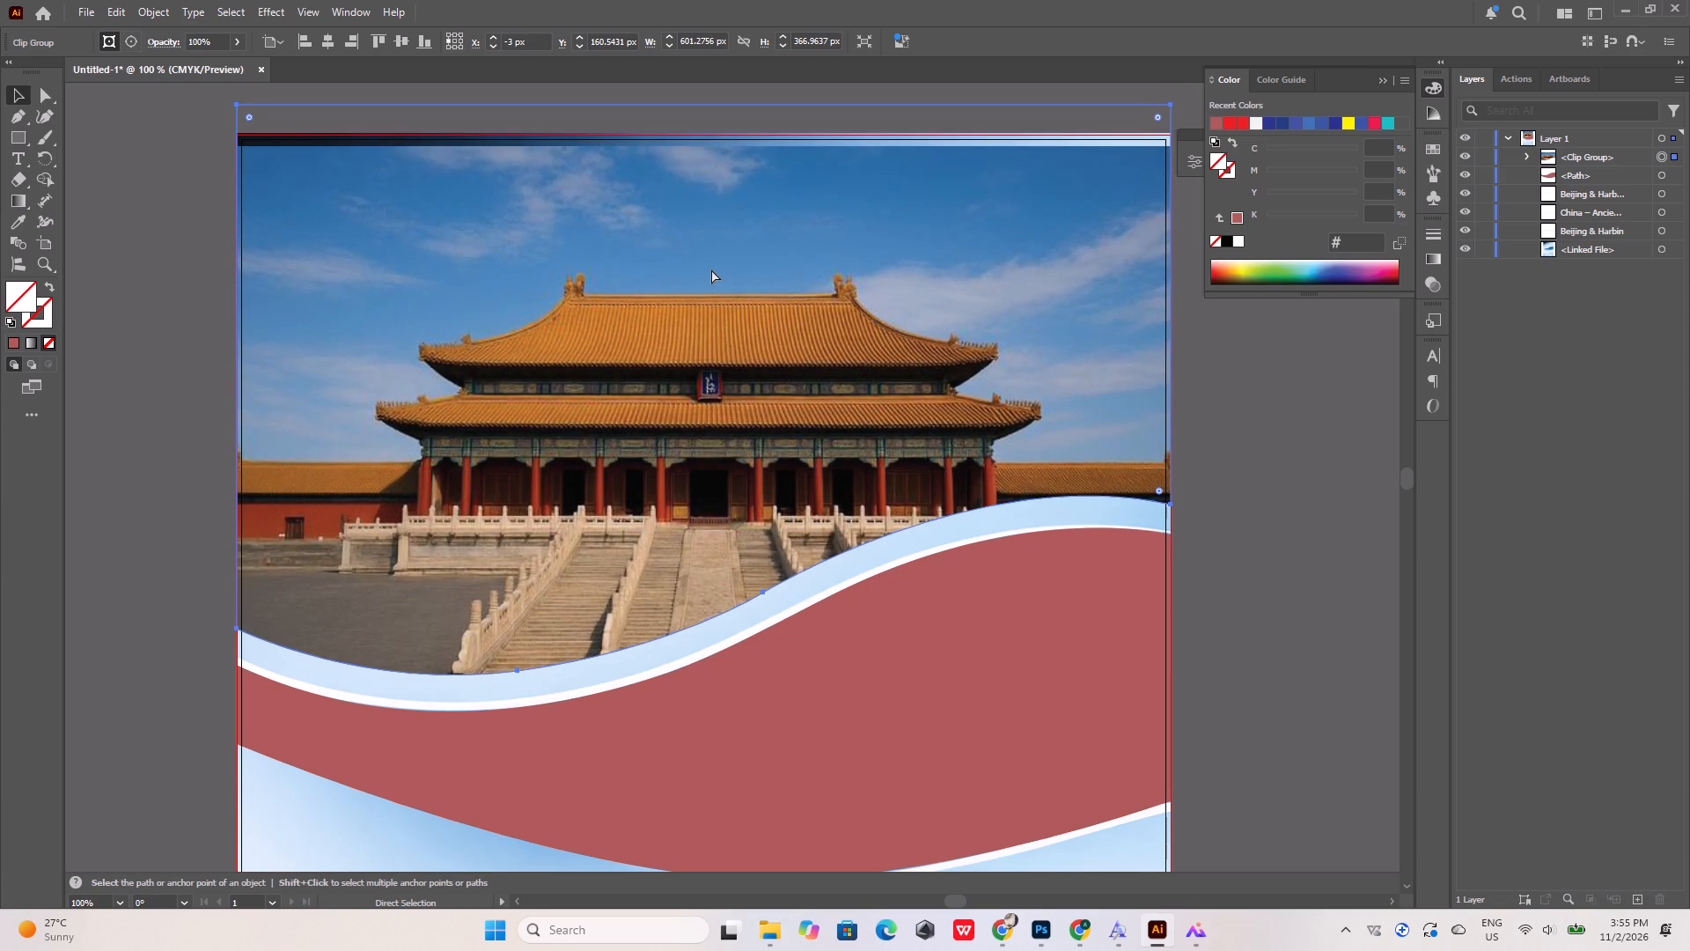
key(ctrl+z)
key(ctrl+z)
key(ctrl+z)
key(ctrl+z)
key(ctrl+z)
key(ctrl+z)
key(ctrl+z)
key(ctrl+z)
key(ctrl+z)
key(ctrl+z)
key(ctrl+z)
key(ctrl+z)
key(ctrl+z)
key(ctrl+z)
key(ctrl+z)
key(ctrl+z)
key(ctrl+z)
key(ctrl+z)
key(ctrl+z)
key(ctrl+z)
key(ctrl+z)
key(ctrl+z)
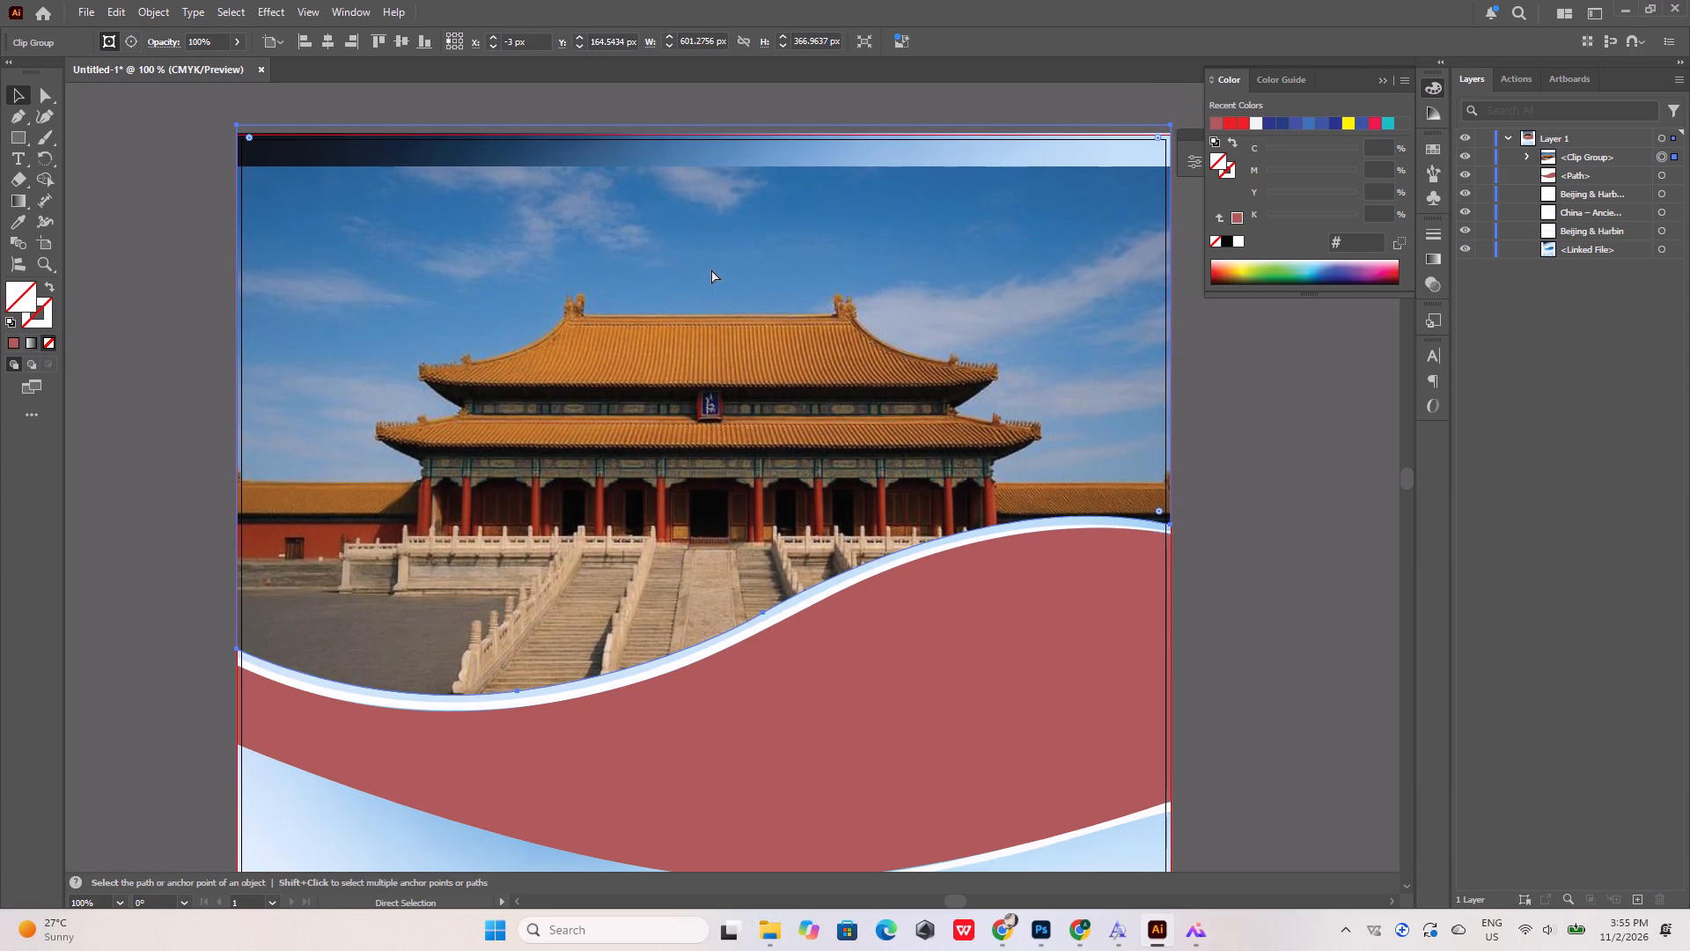
key(ctrl+z)
key(ctrl+z)
key(ctrl+z)
key(ctrl+z)
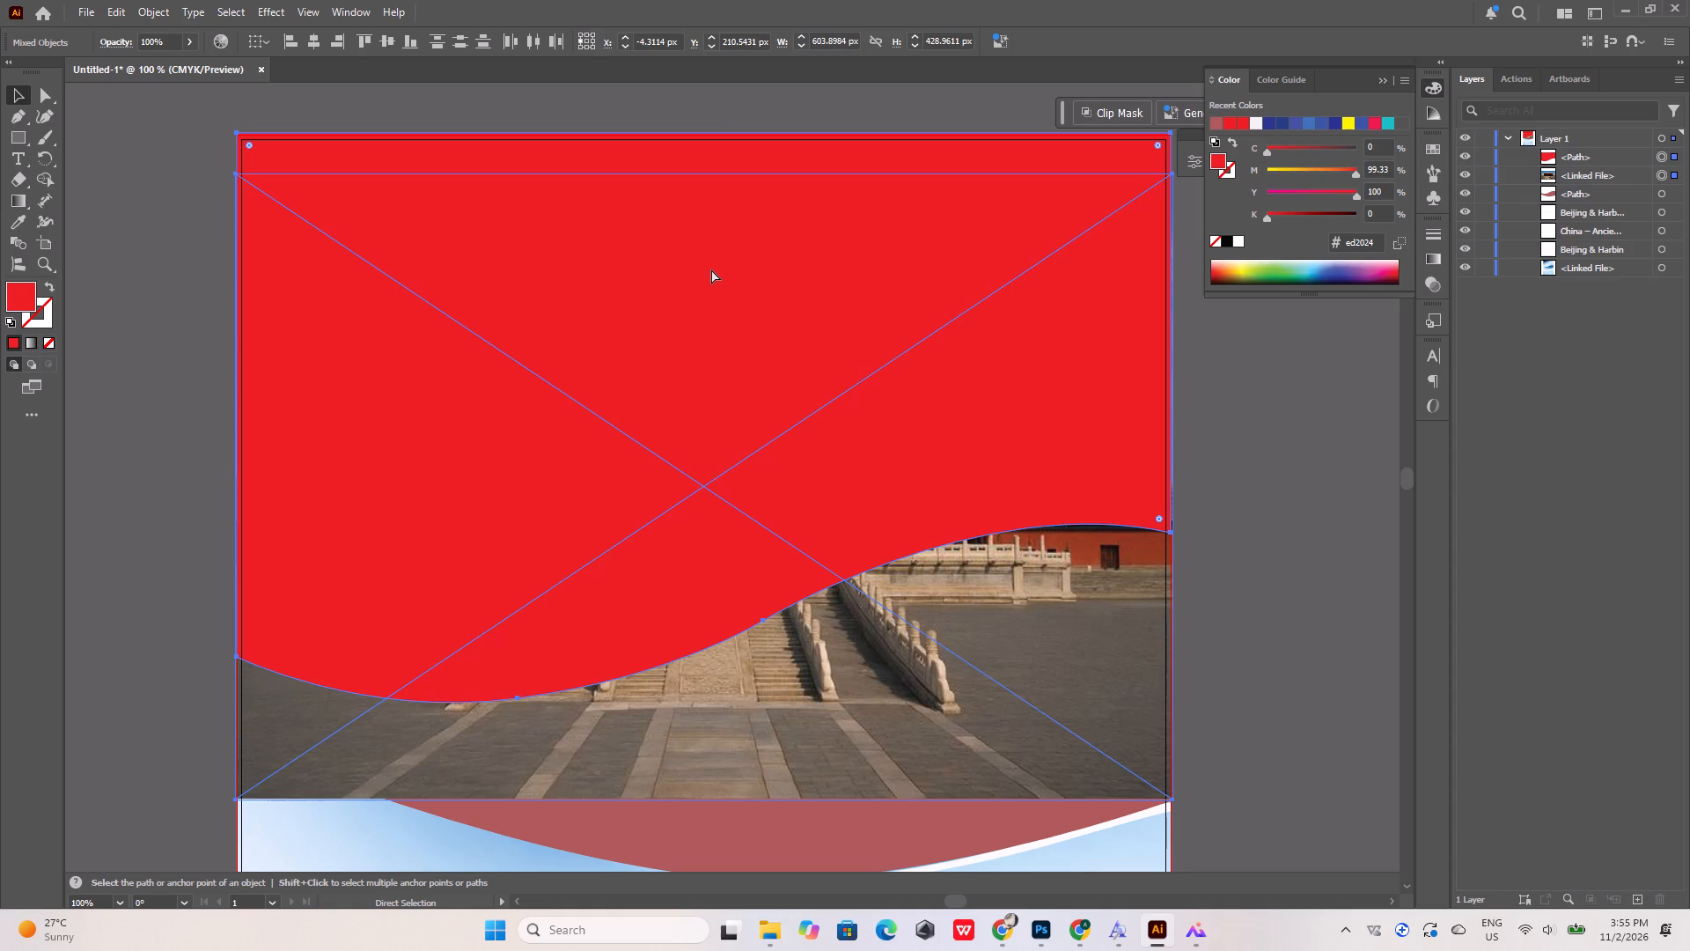
Make a clipping mask from the red wave-edged top shape over the linked palace photo.
click(711, 269)
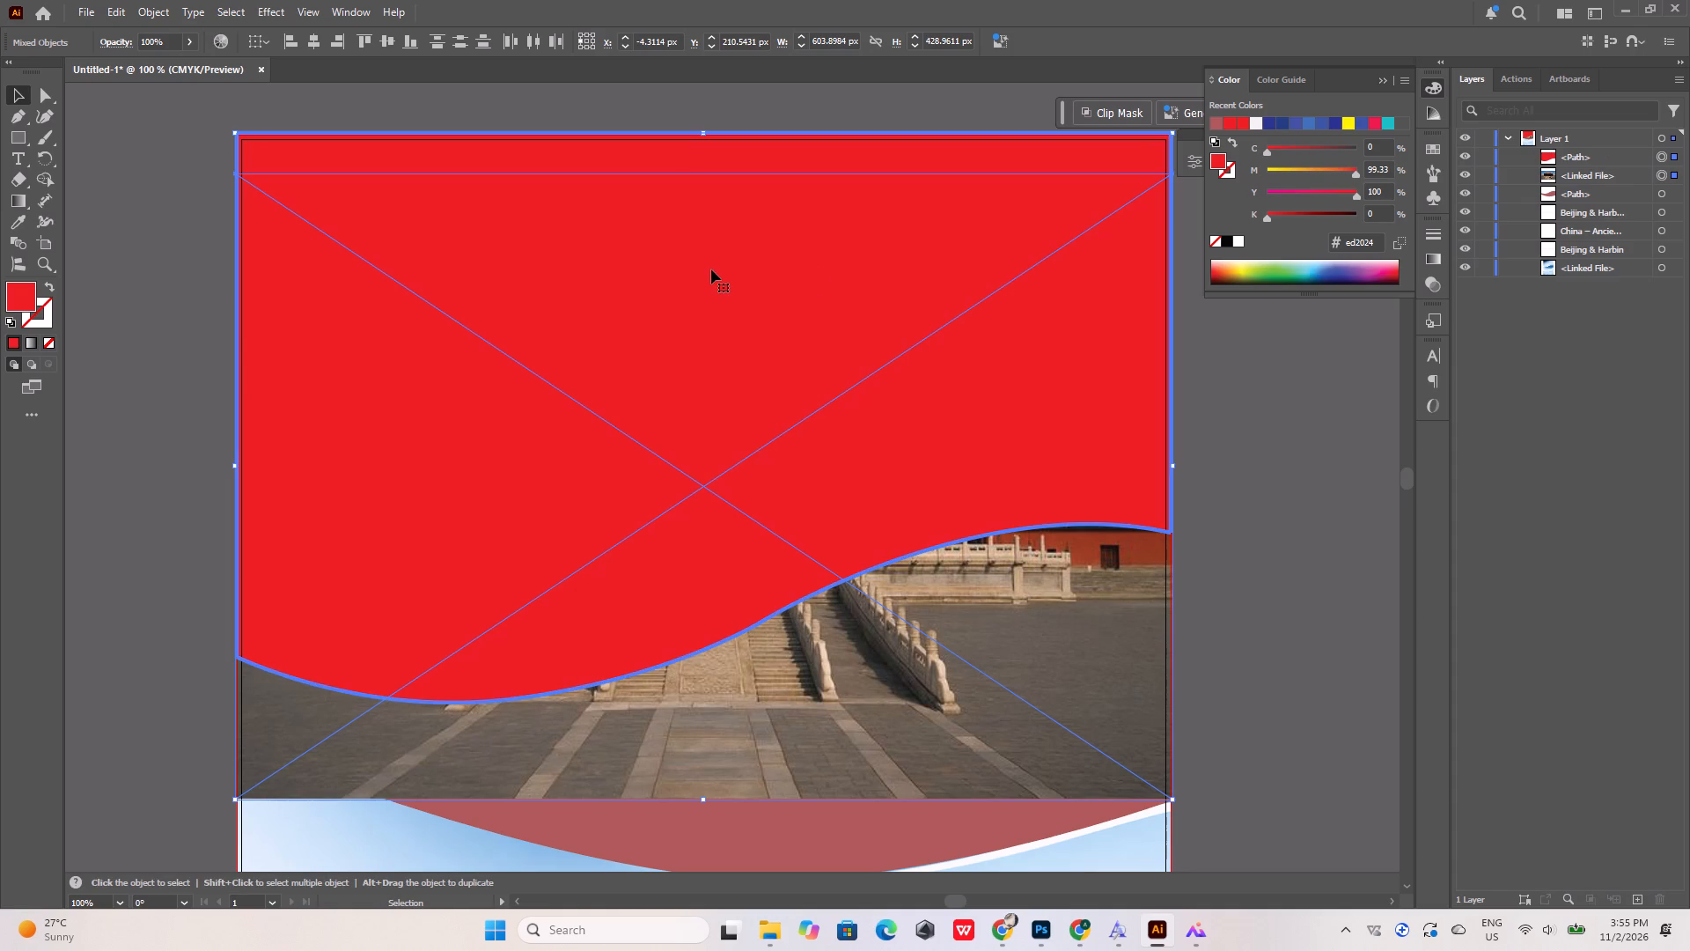
click(1628, 160)
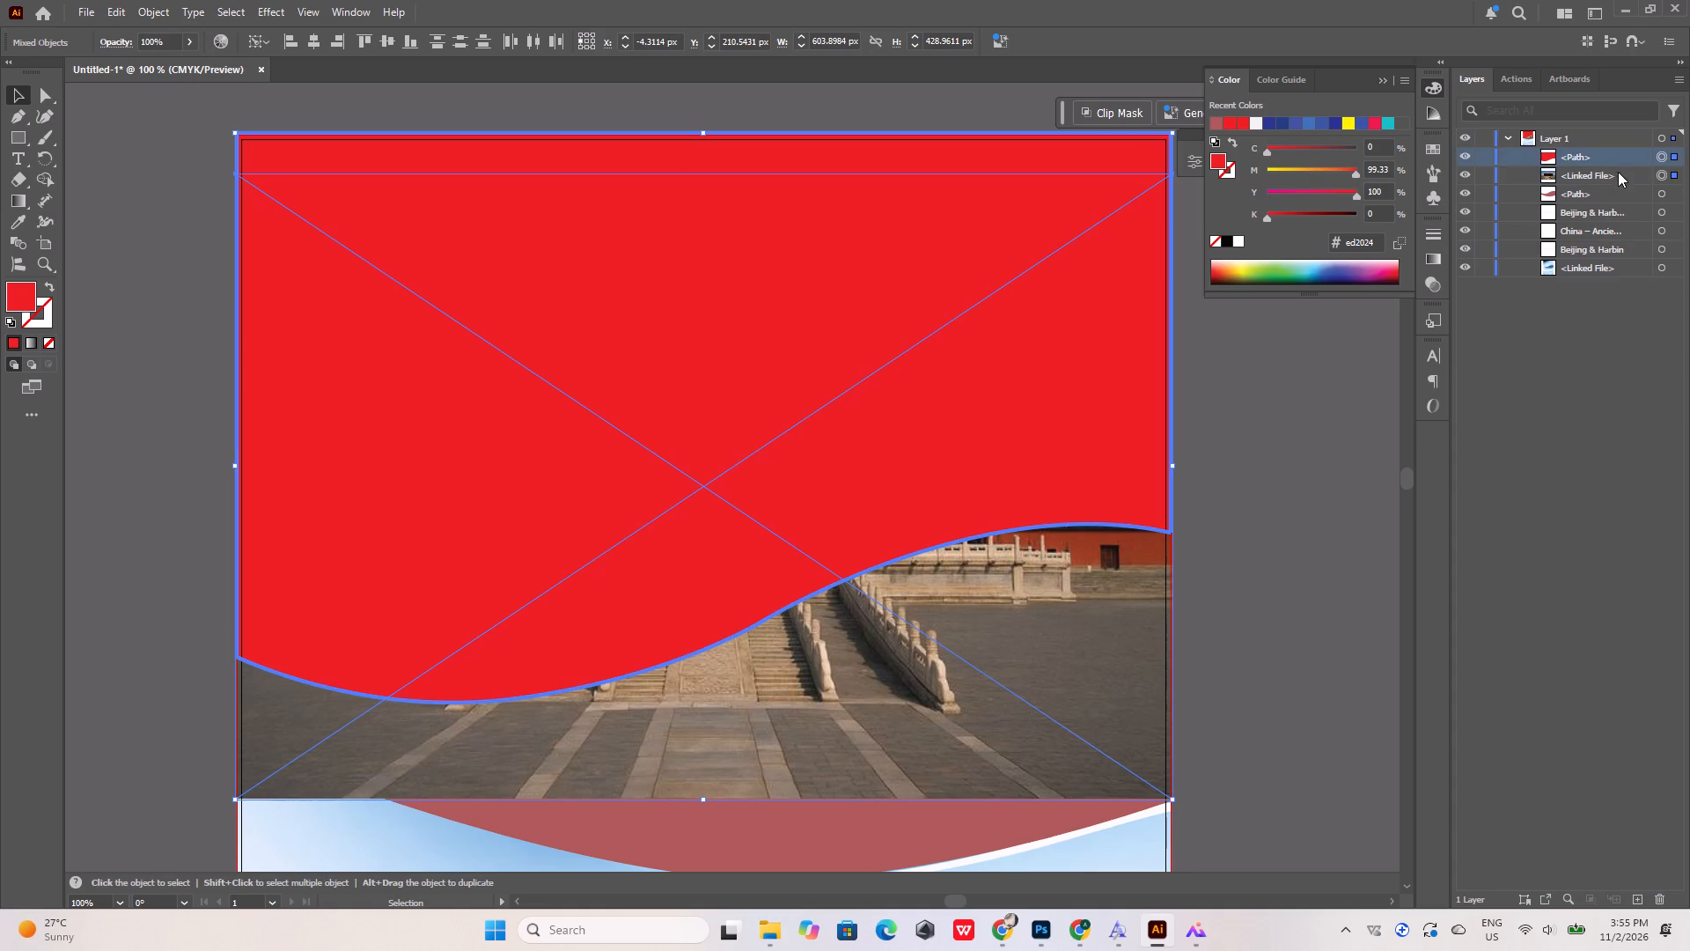
shift+click(1613, 174)
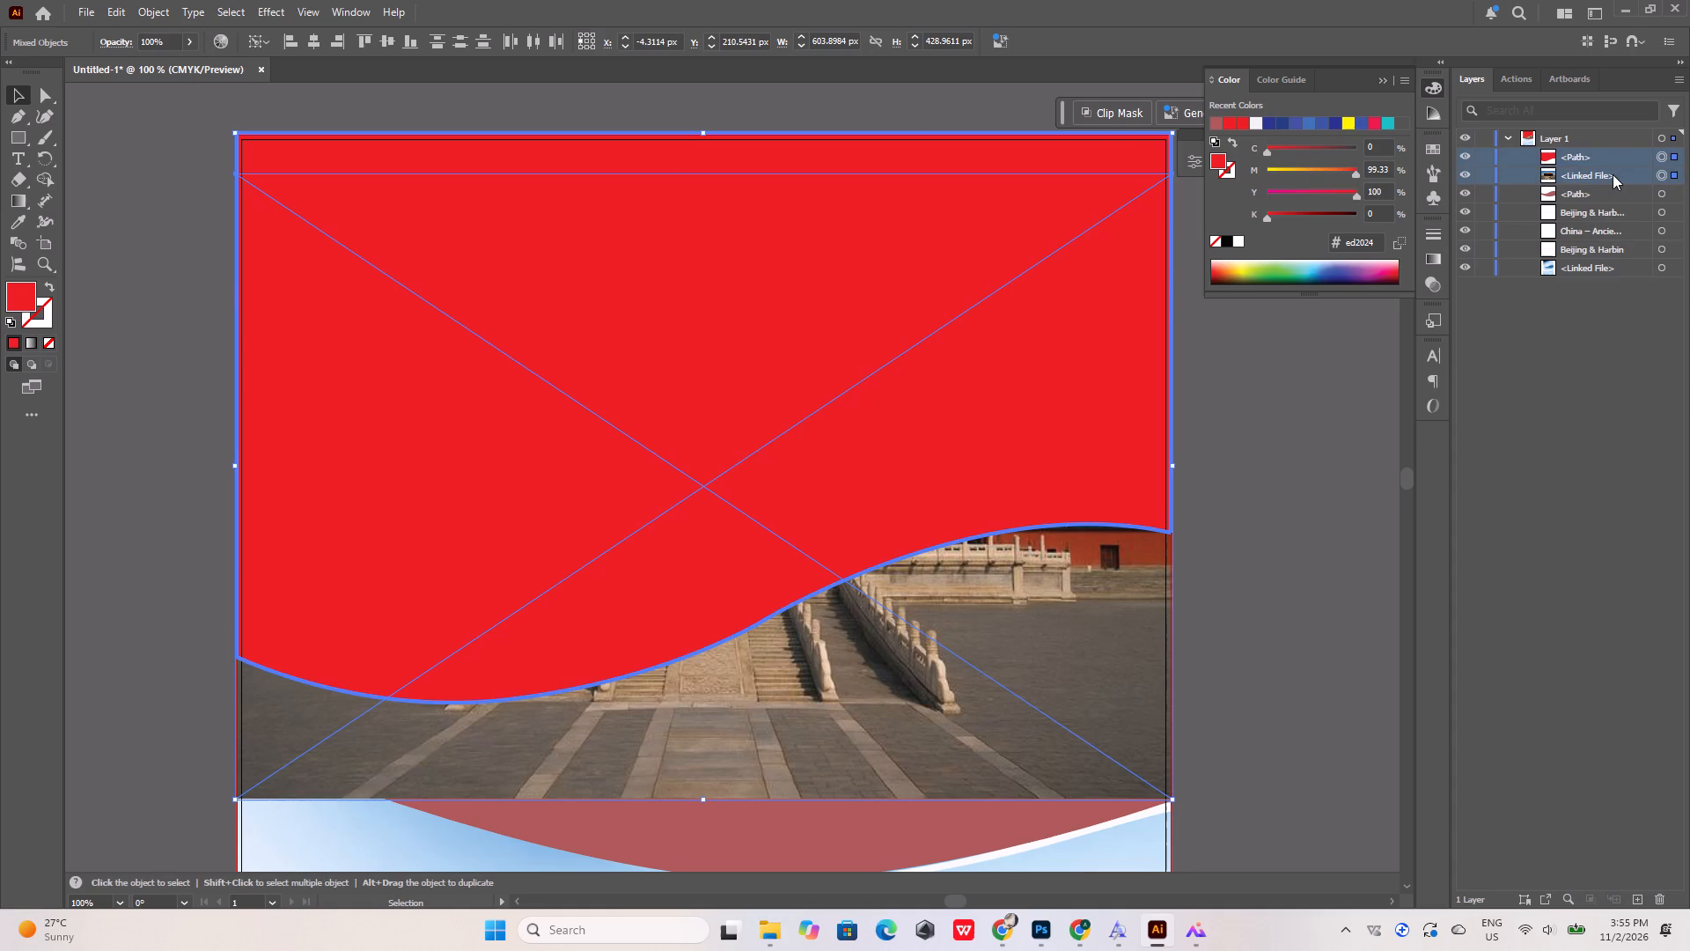
key(ctrl+7)
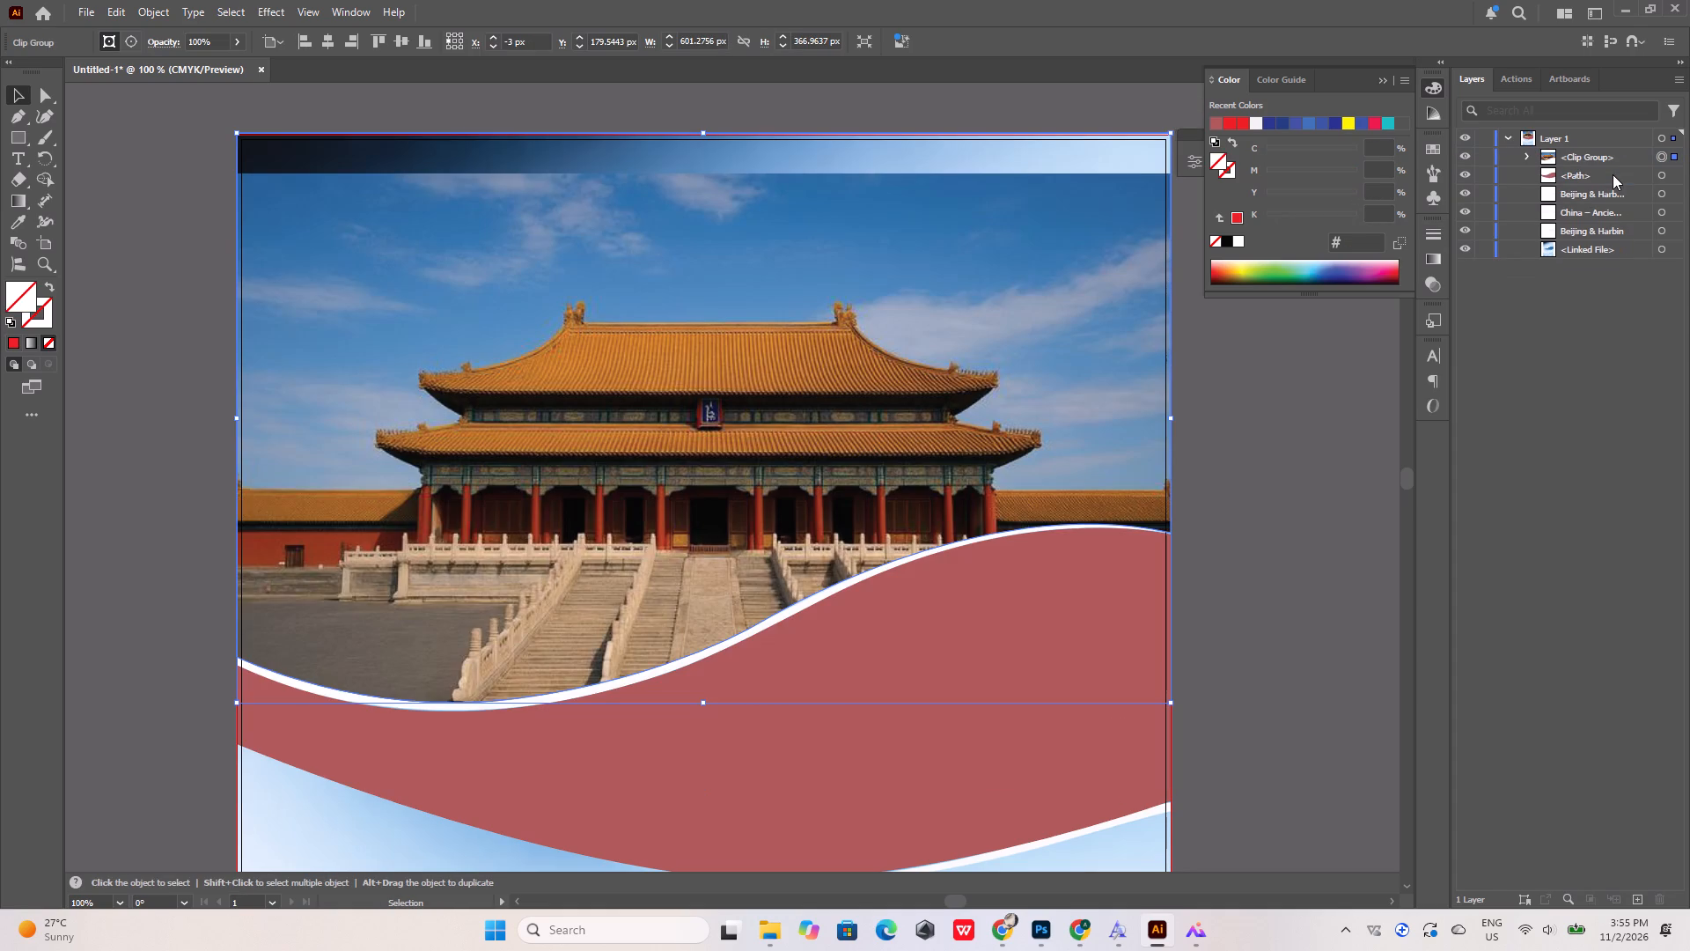
Select only the linked palace photo inside the clip group and shift it up about 25 px to the mask's top edge.
click(1613, 174)
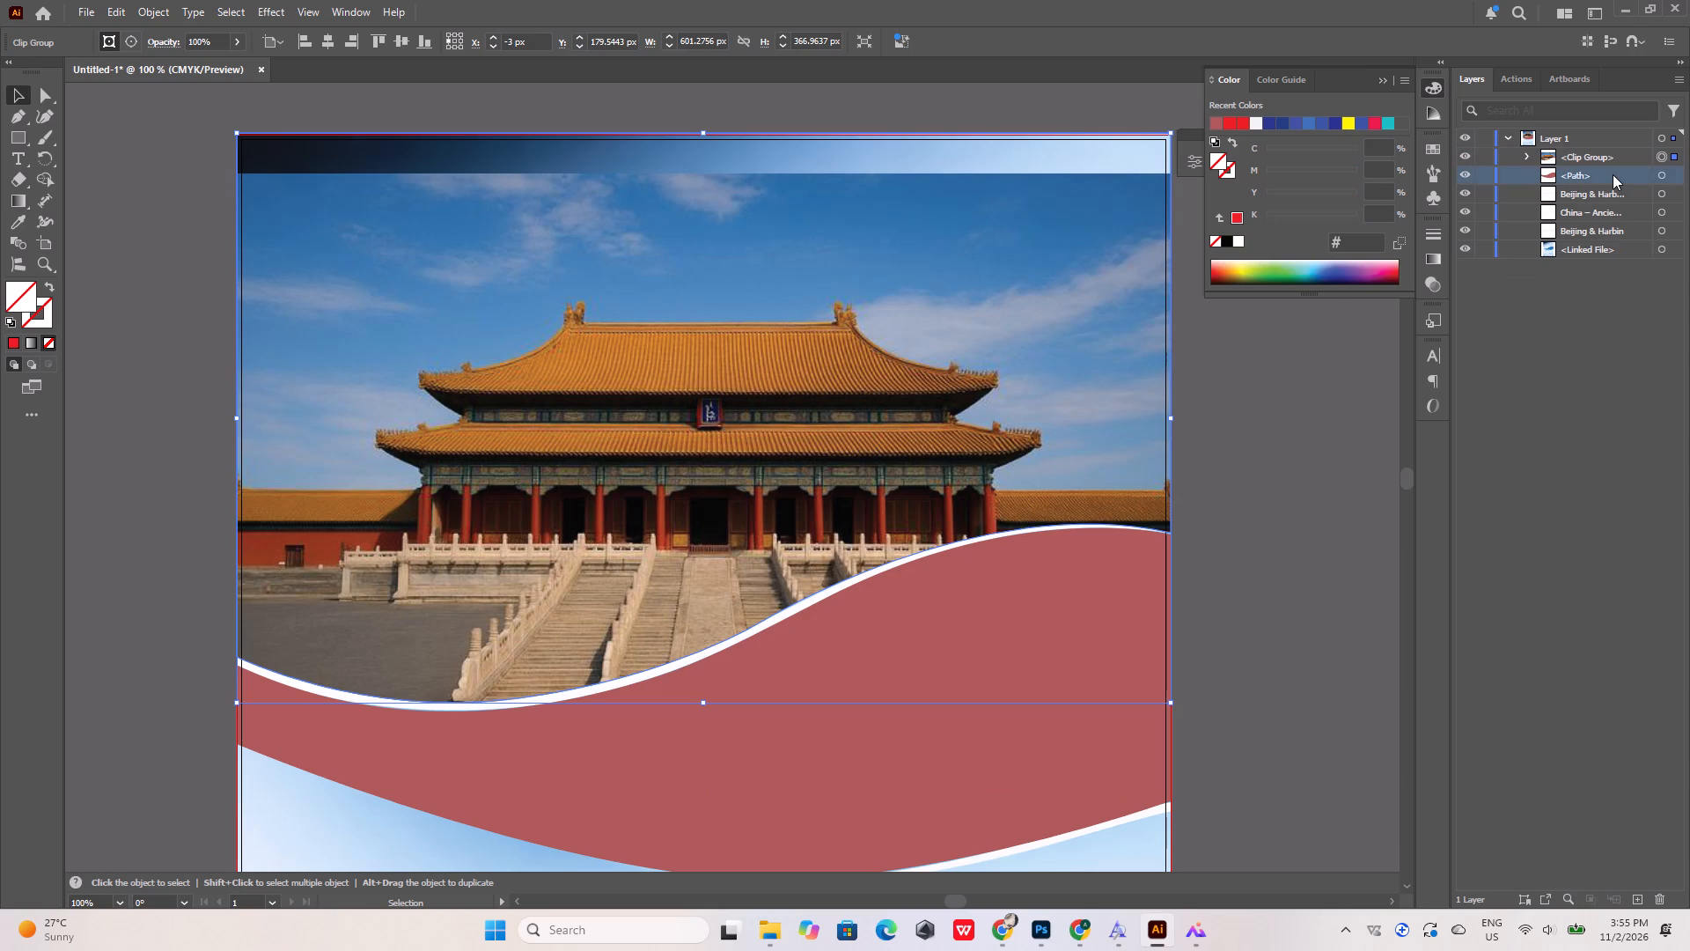
click(1675, 179)
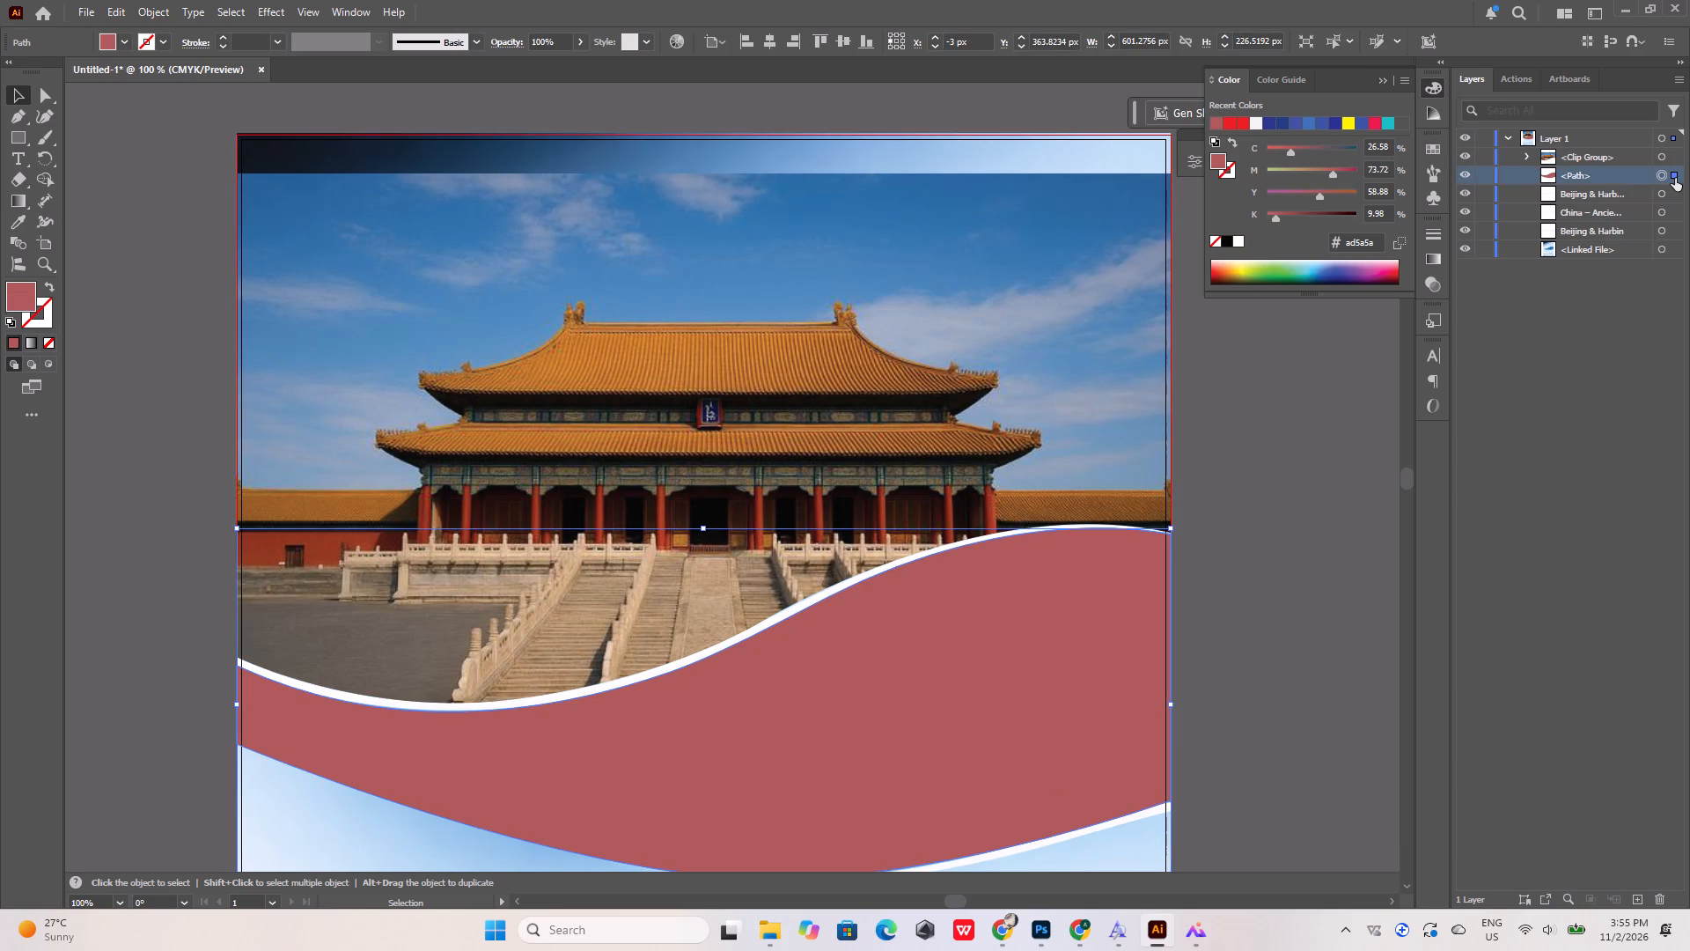
click(1525, 156)
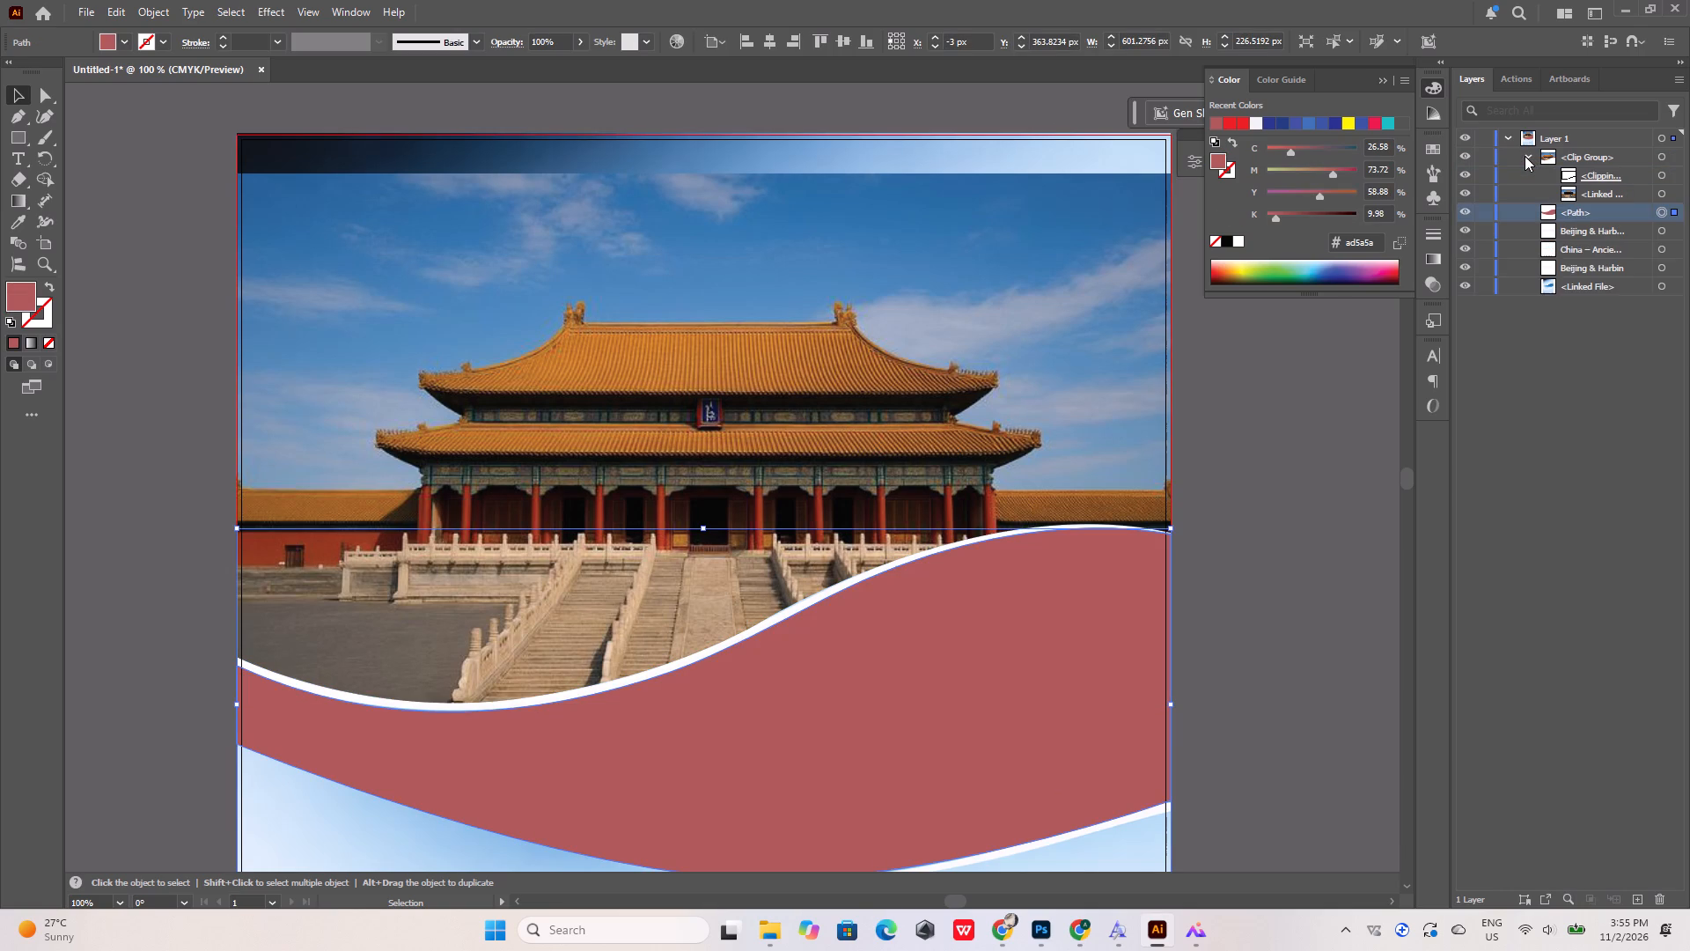
click(1633, 195)
click(1676, 193)
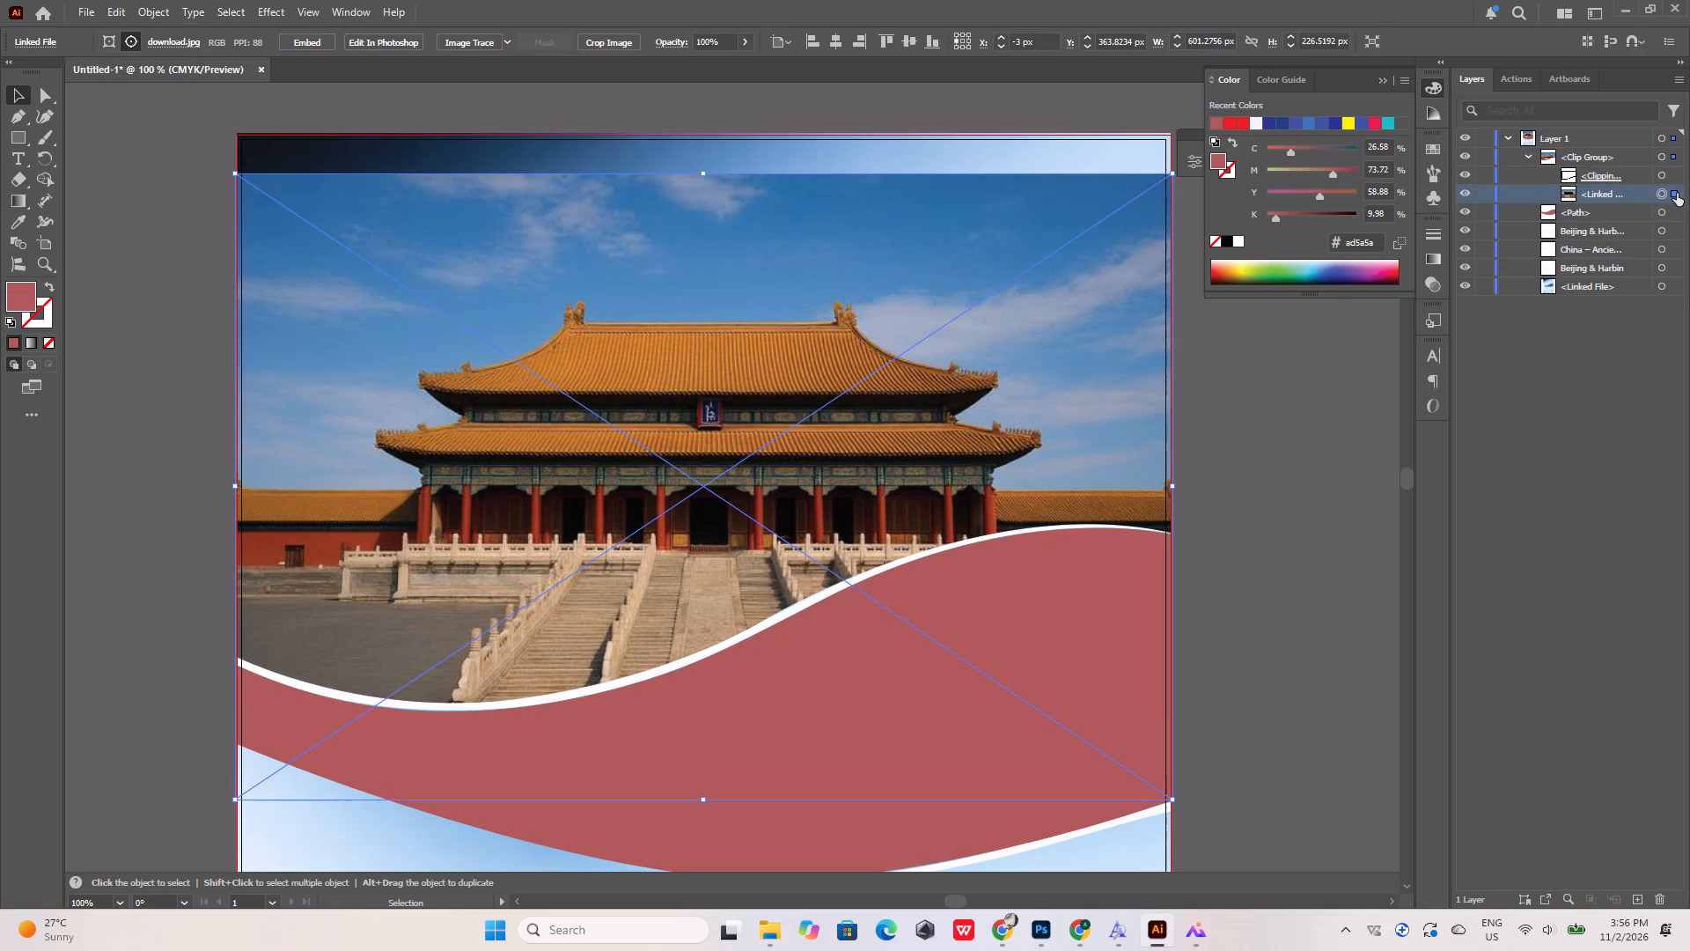
key(shift+Up)
key(shift+Up)
key(shift+Up)
key(shift+Up)
key(shift+Up)
key(shift+Up)
key(shift+Up)
key(shift+Up)
key(shift+Up)
key(shift+Up)
key(shift+Up)
key(shift+Up)
key(shift+Up)
key(shift+Up)
key(shift+Up)
key(shift+Up)
key(shift+Up)
key(shift+Up)
key(shift+Up)
key(shift+Up)
key(shift+Up)
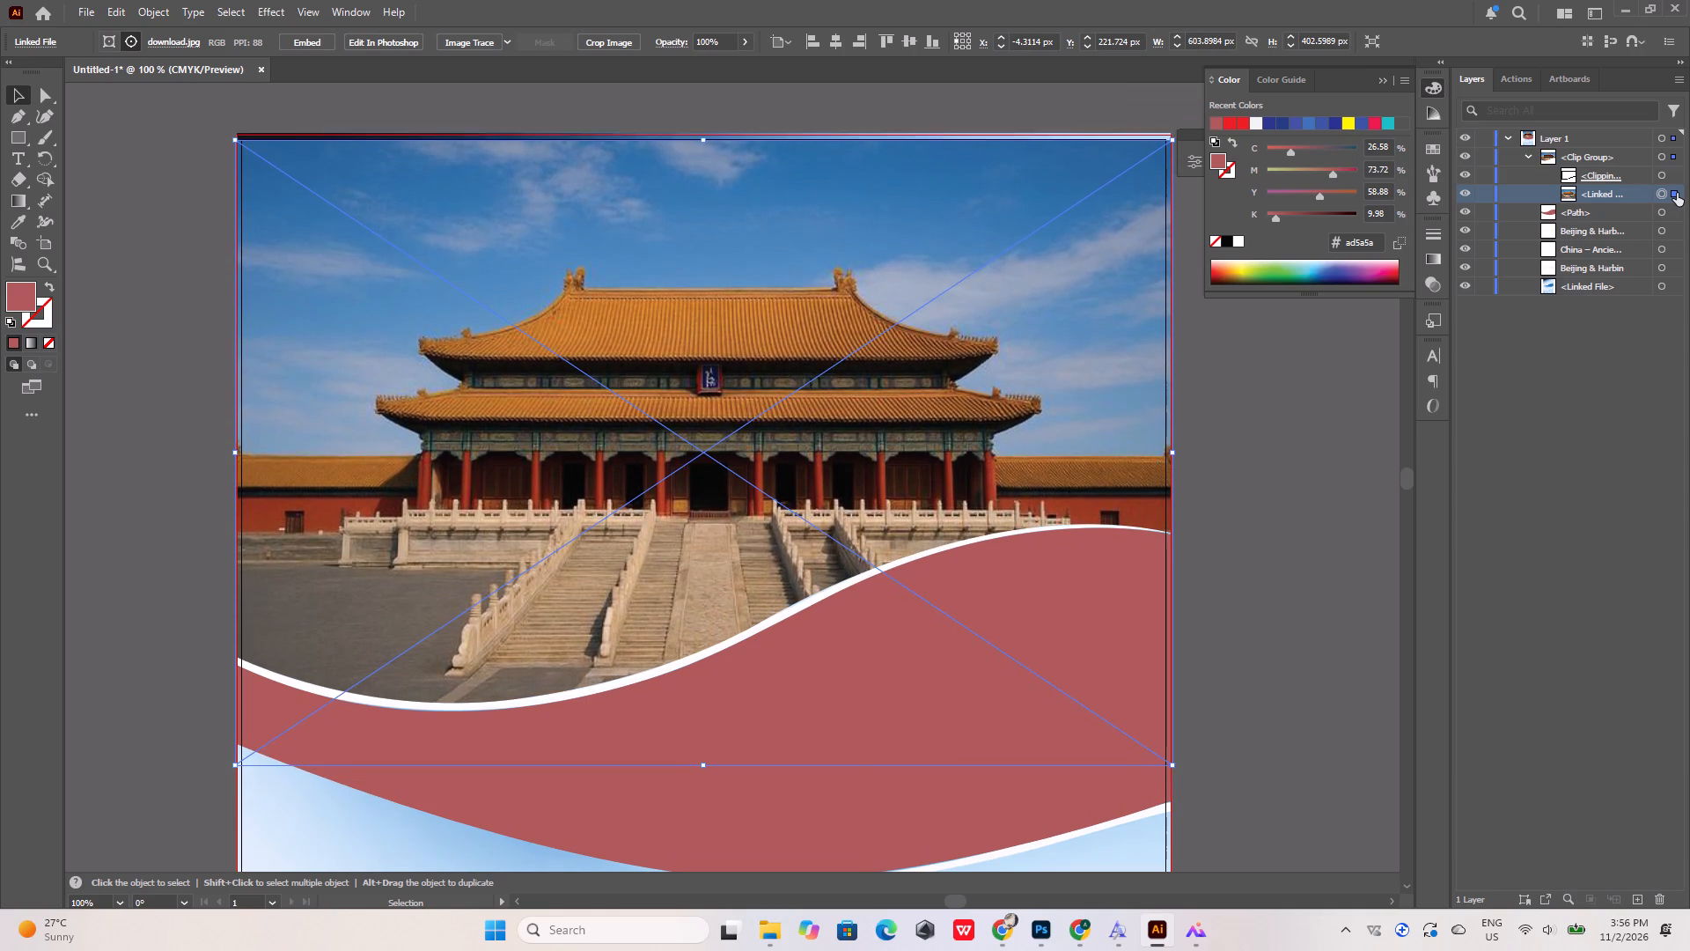
key(shift+Up)
key(shift+Up)
key(shift+Up)
key(shift+Up)
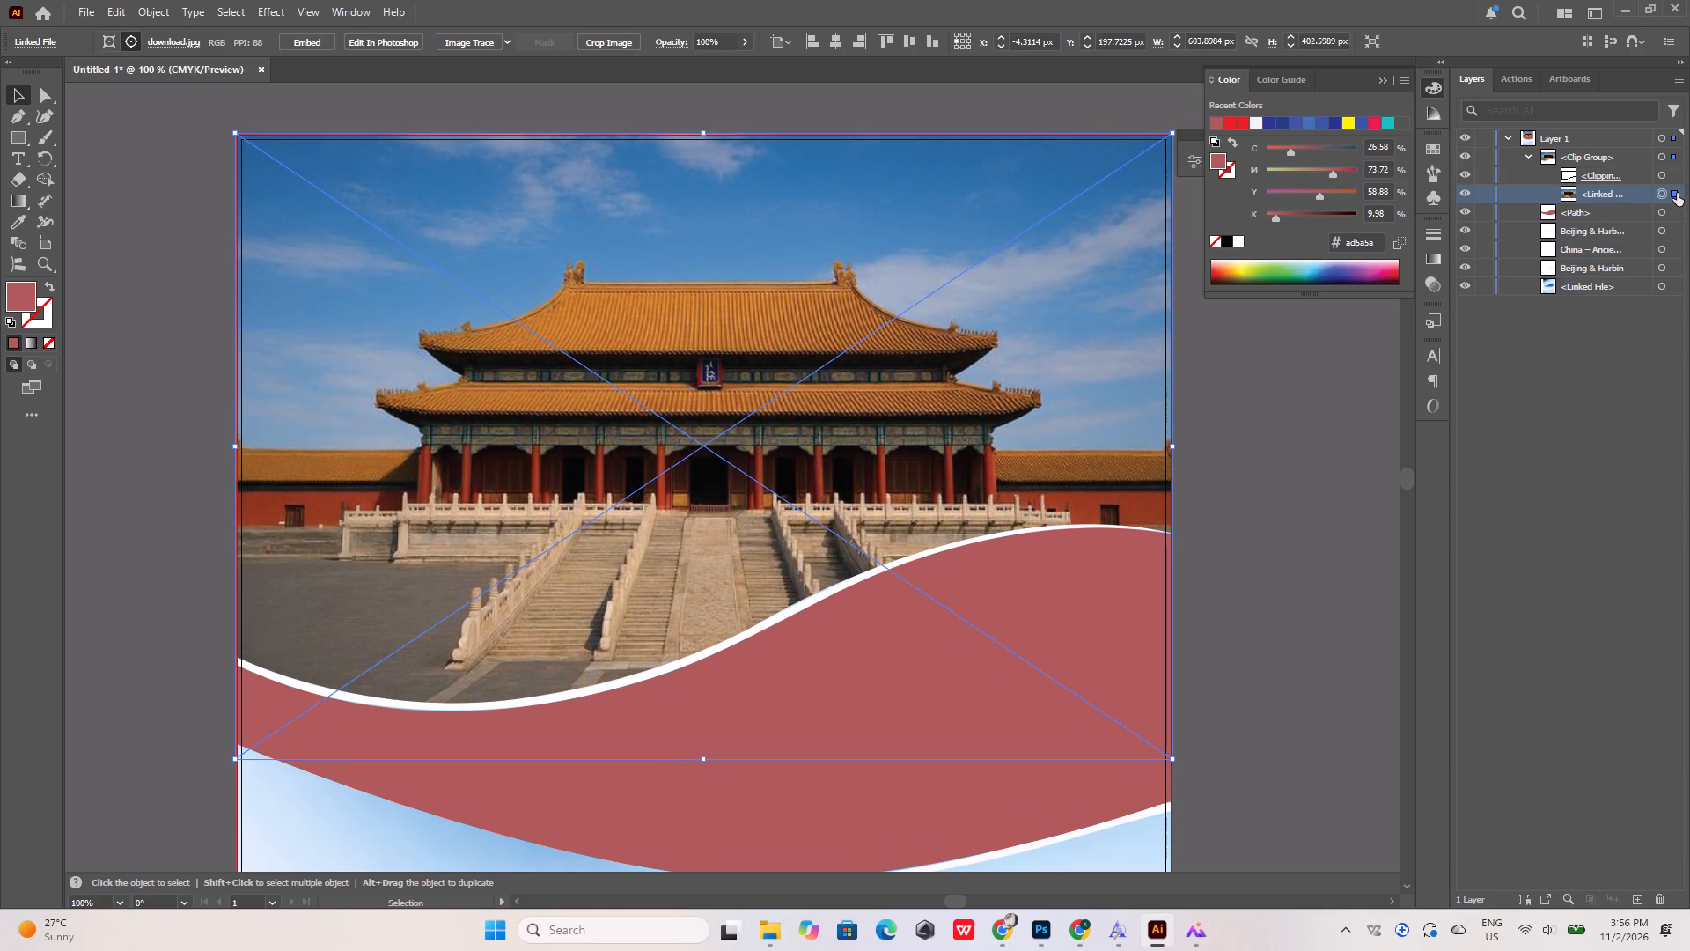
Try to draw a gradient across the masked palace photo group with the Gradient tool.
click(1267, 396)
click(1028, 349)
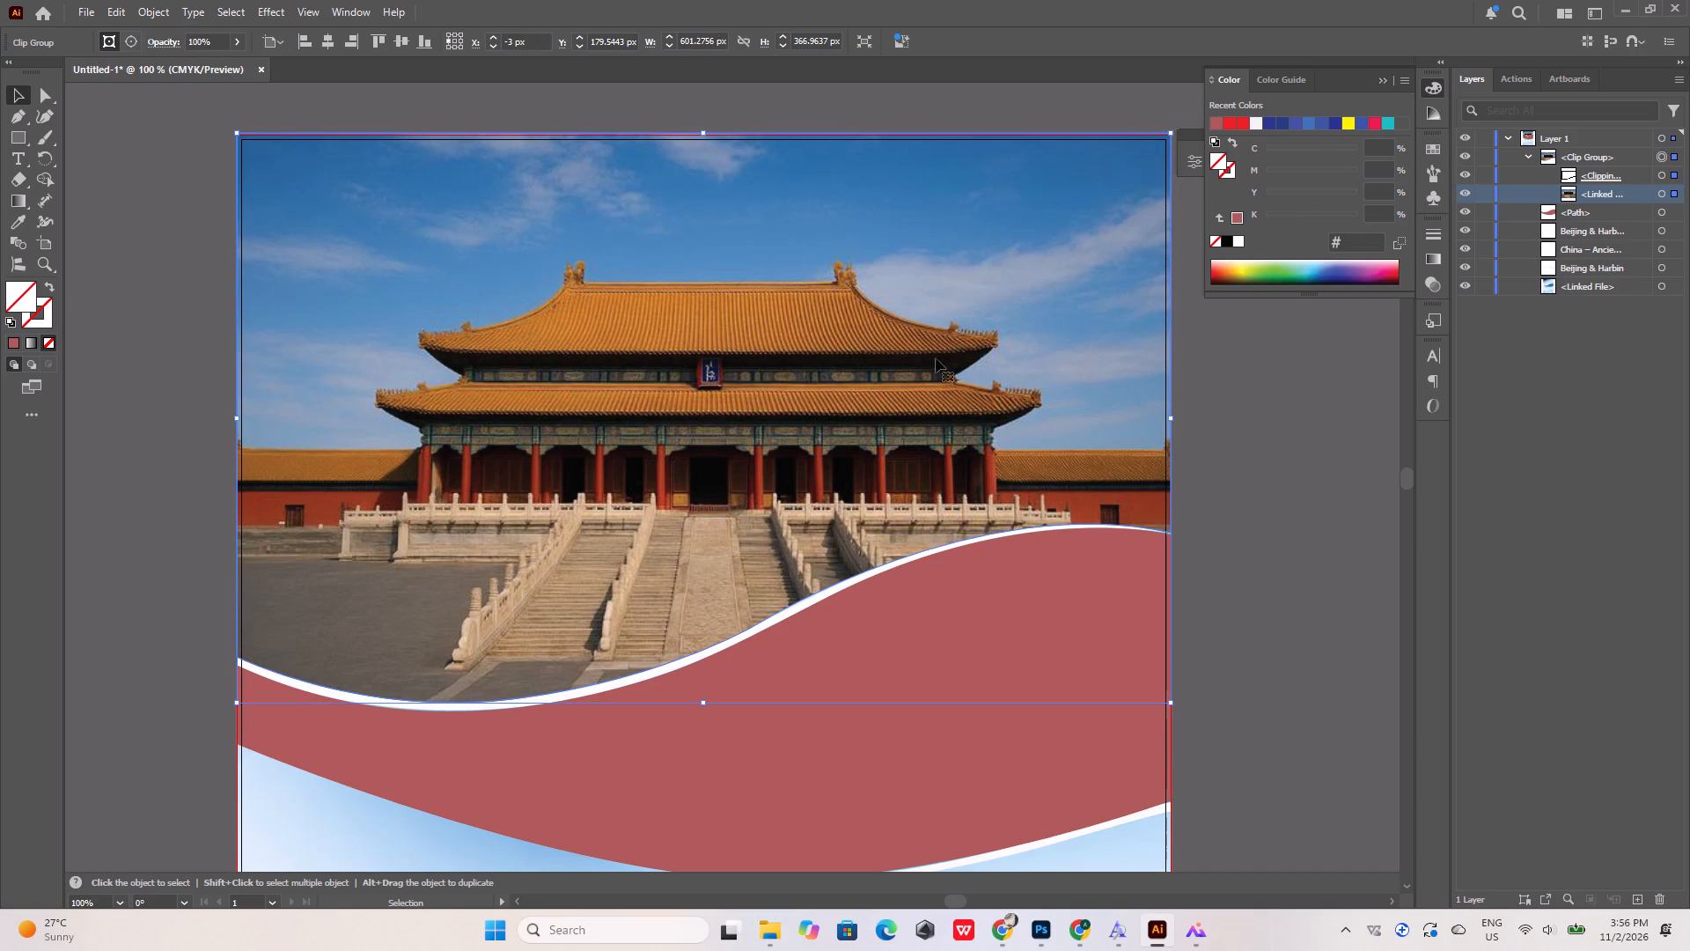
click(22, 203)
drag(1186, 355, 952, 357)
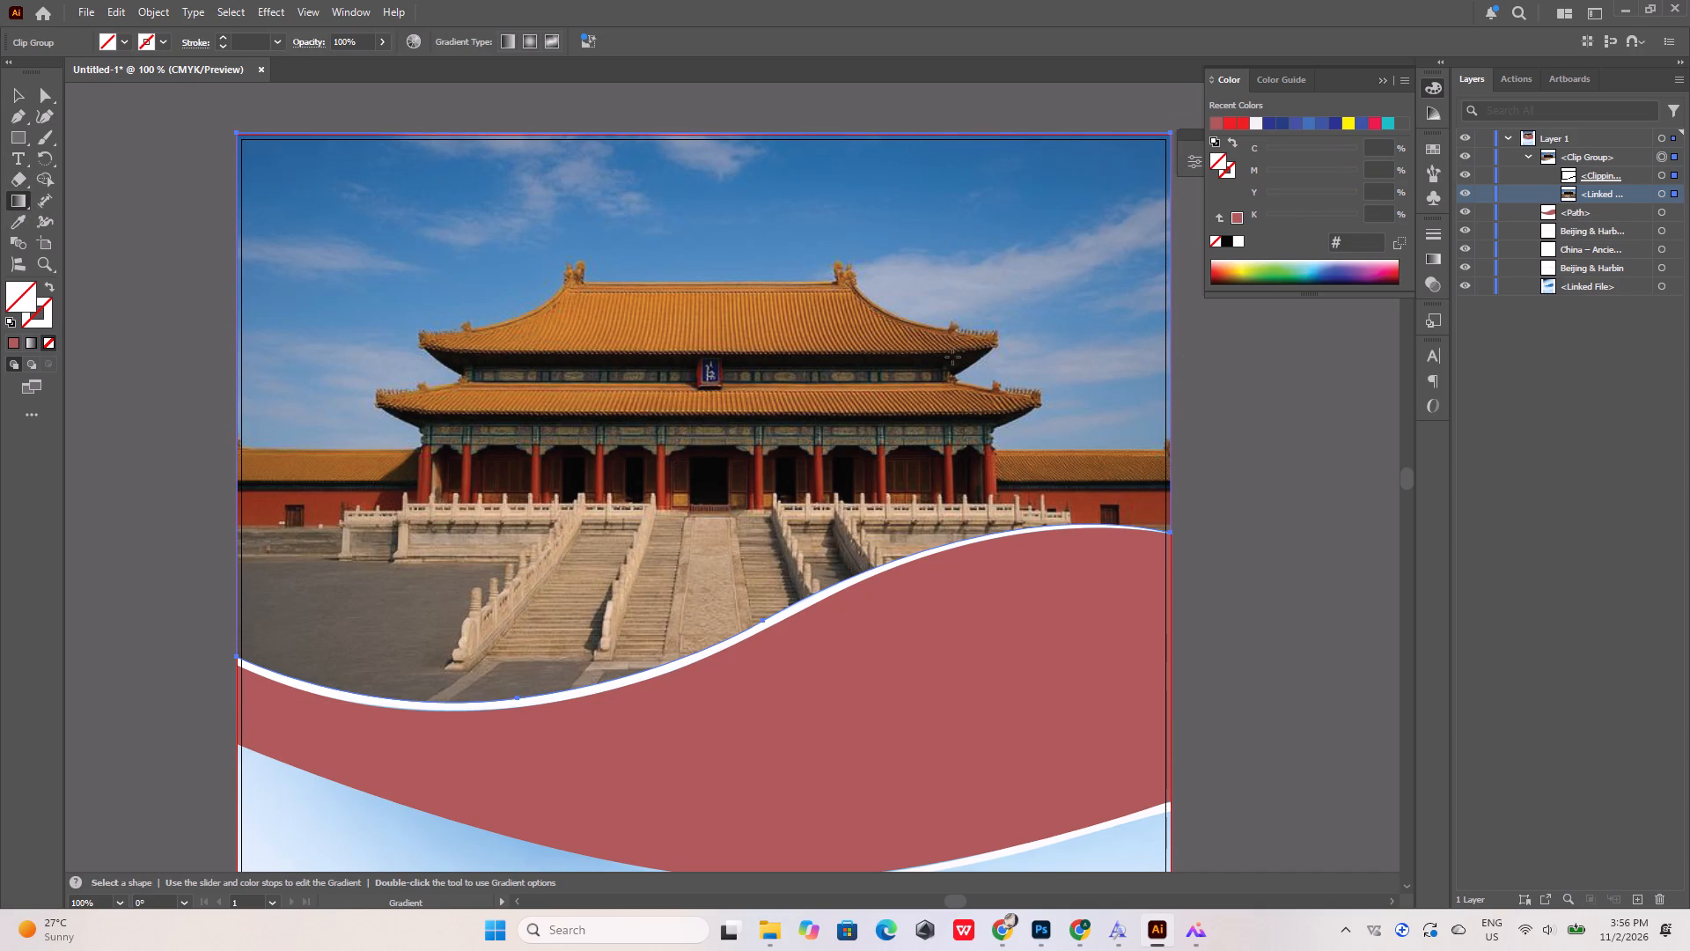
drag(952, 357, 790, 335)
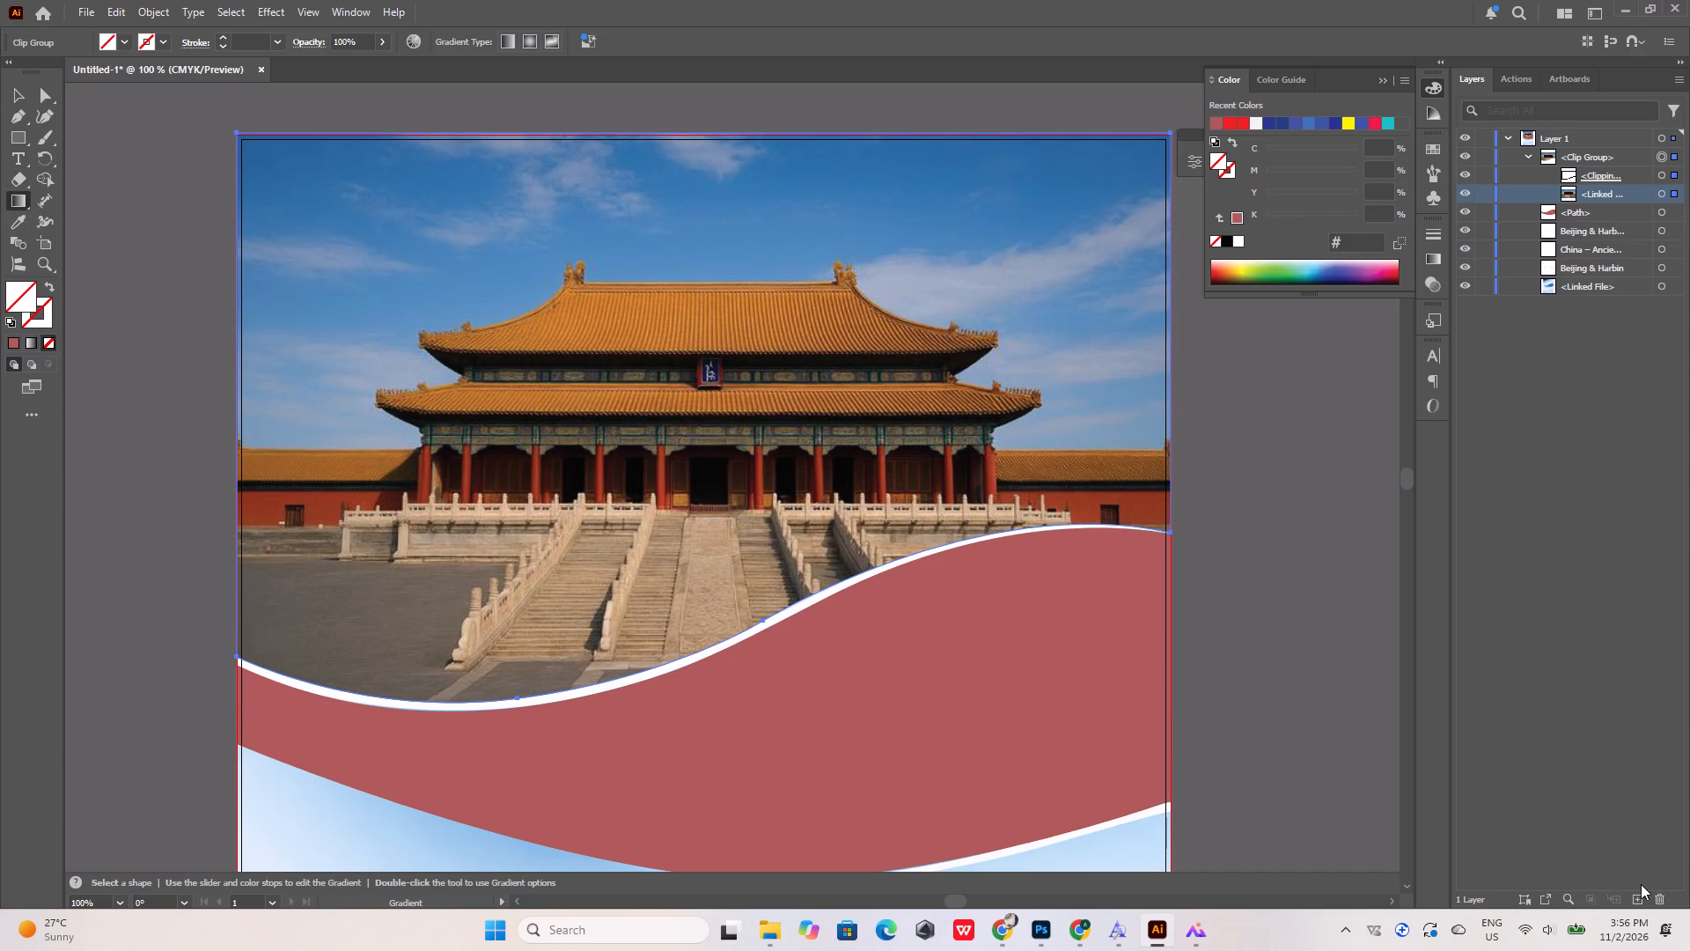
Add a new layer above Layer 1 and try to draw a gradient across the palace photo.
click(1636, 896)
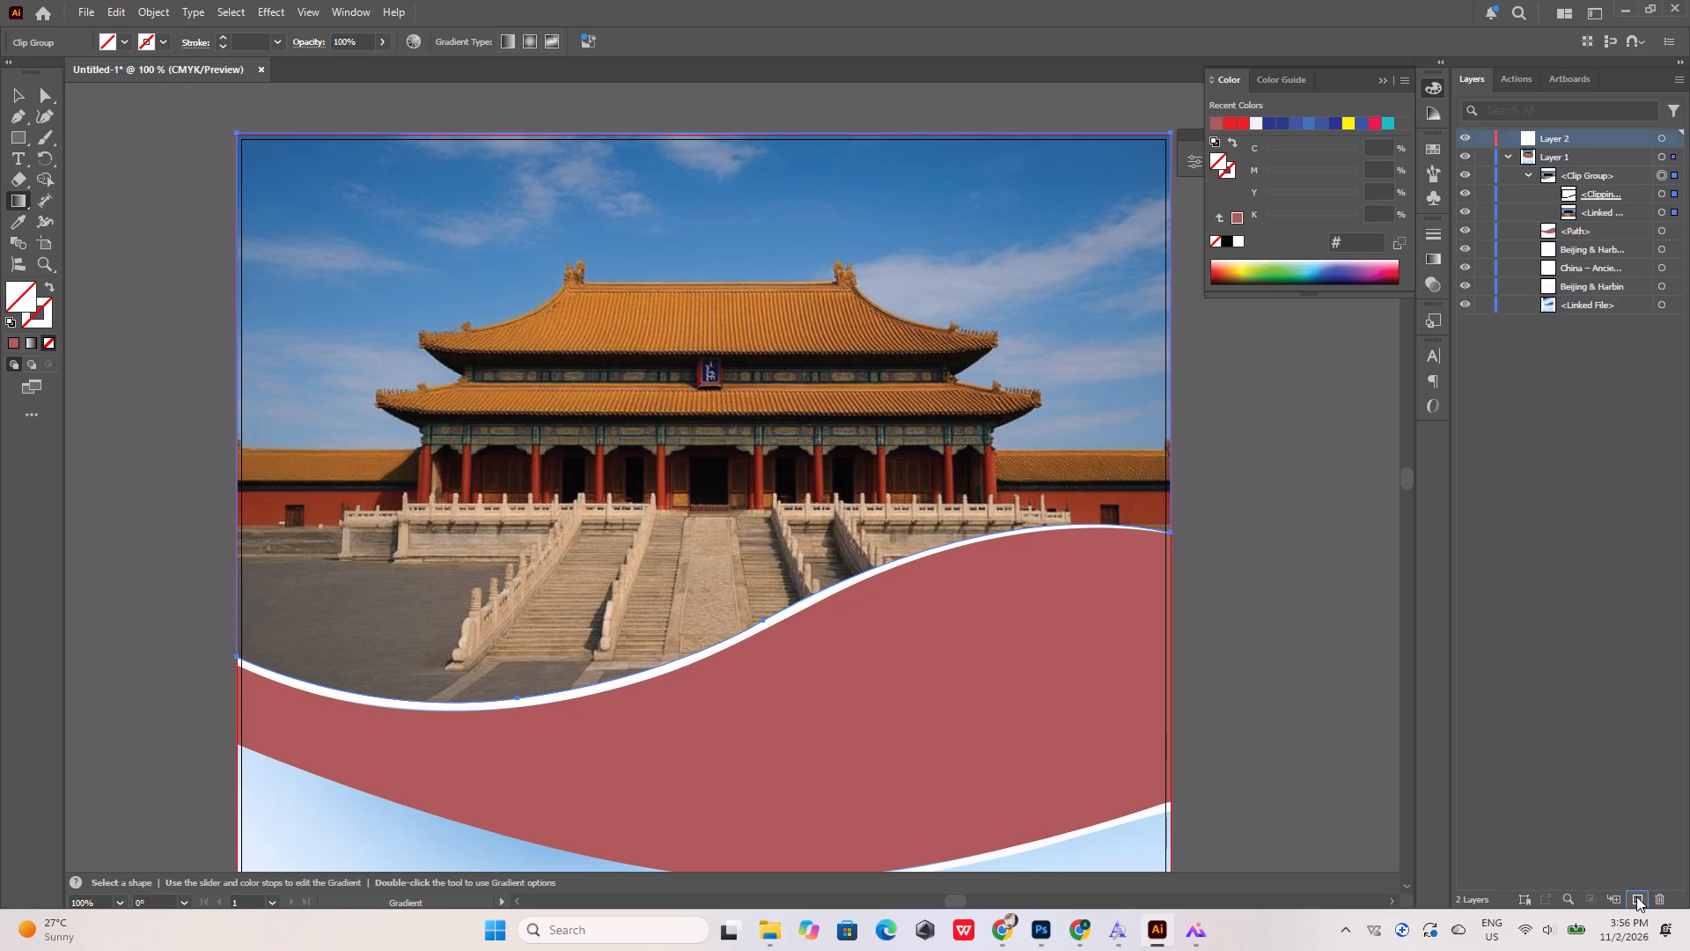
drag(1188, 347, 735, 339)
click(18, 202)
click(783, 359)
drag(783, 359, 1022, 385)
Apply a linear white-to-black gradient fill to the palace clip group and move its black stop to about 73.45%.
click(32, 348)
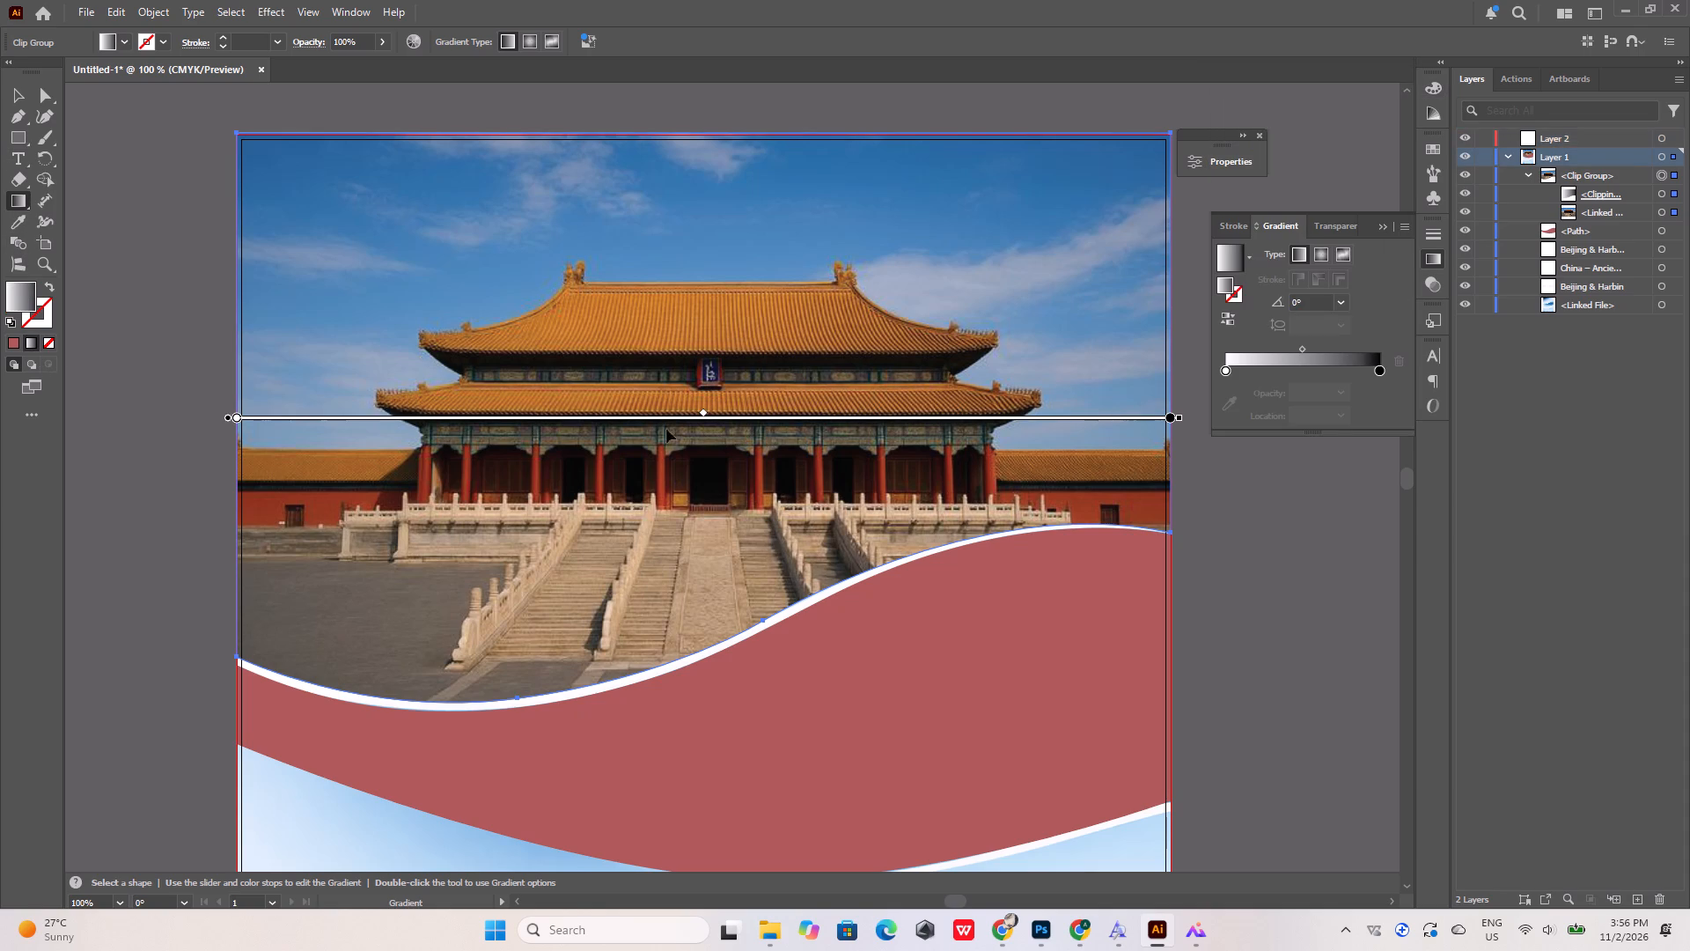
click(1172, 418)
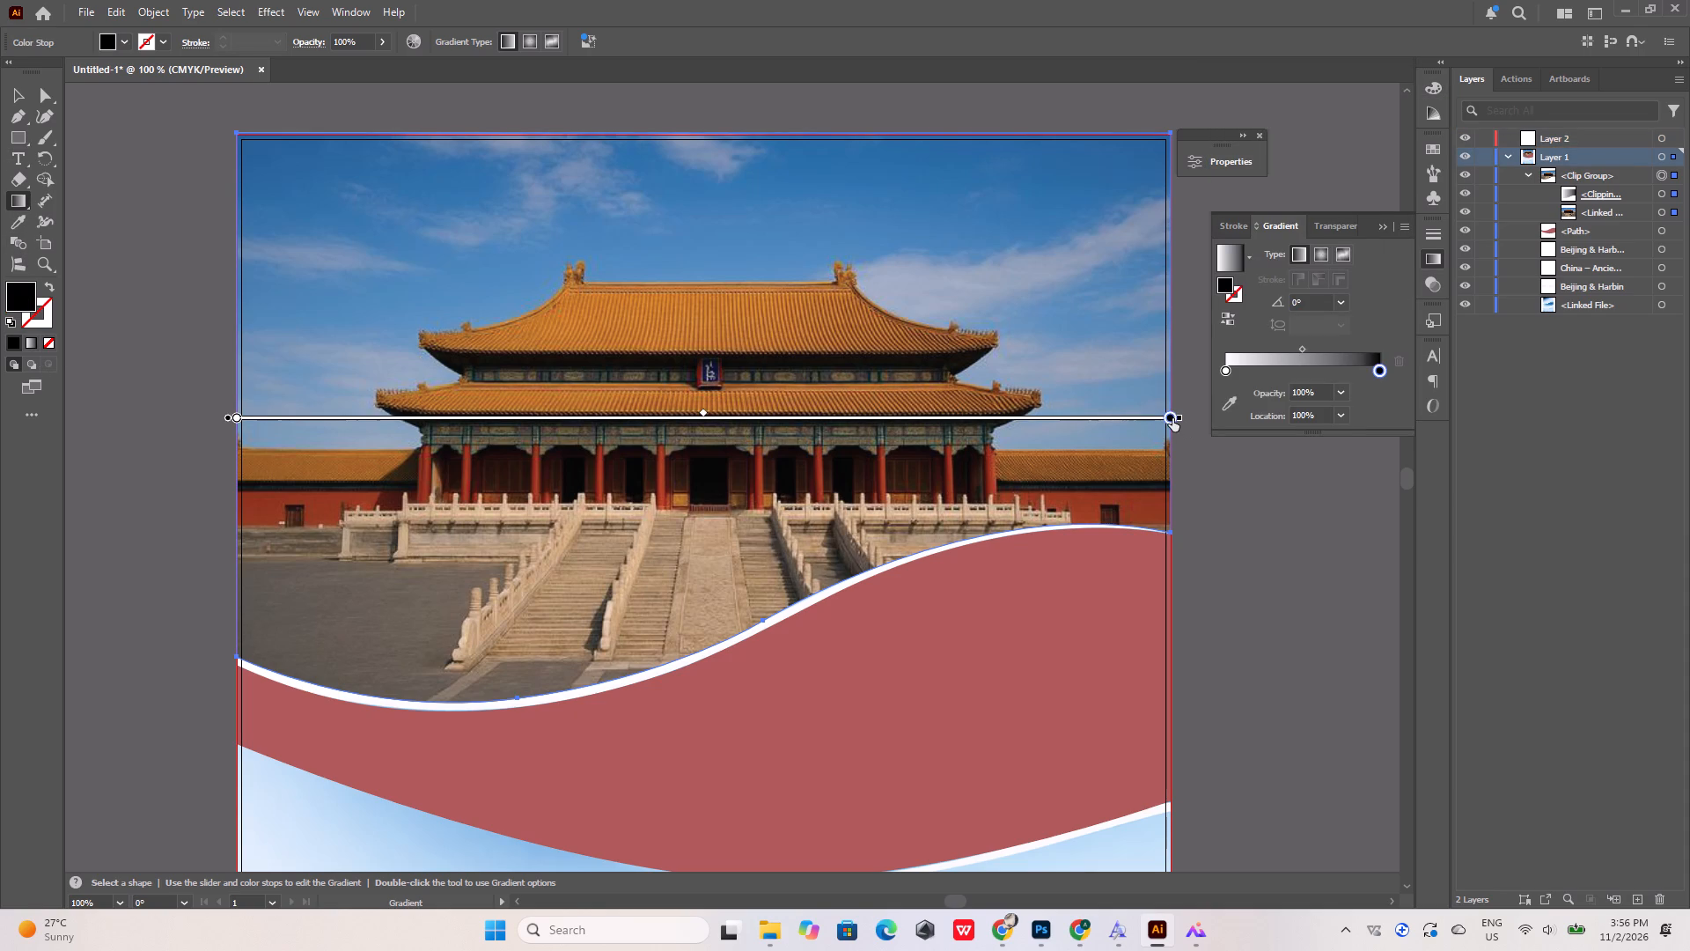
click(1172, 418)
double_click(1172, 418)
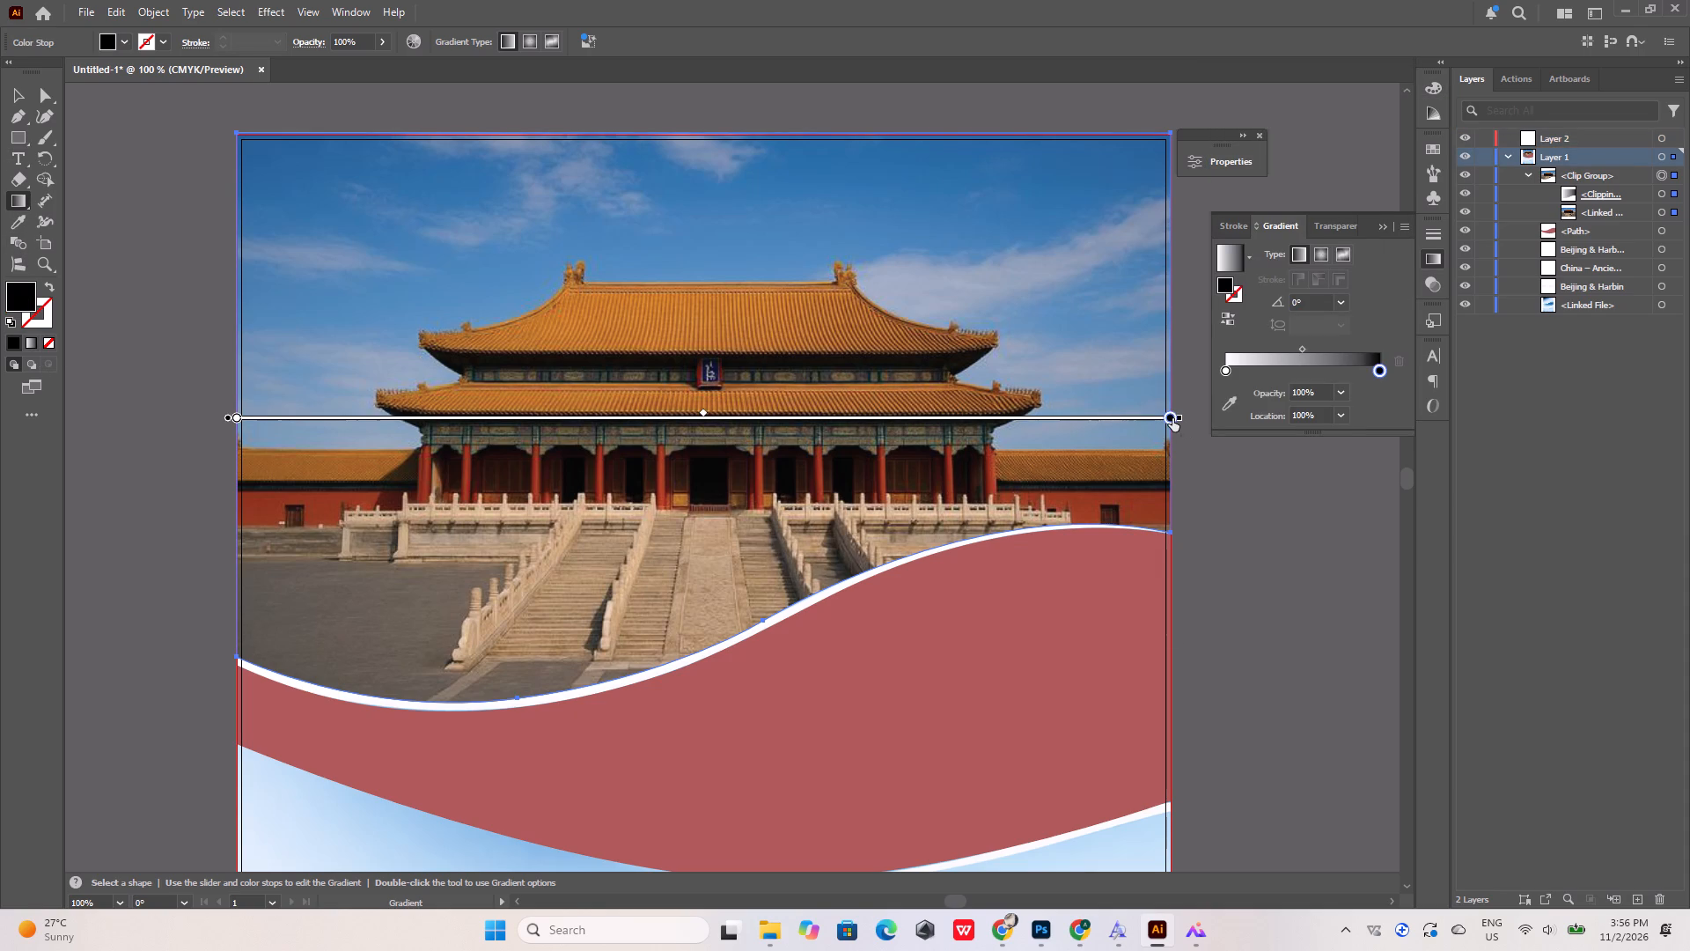
double_click(1172, 418)
drag(1172, 418, 1010, 416)
drag(1170, 417, 922, 409)
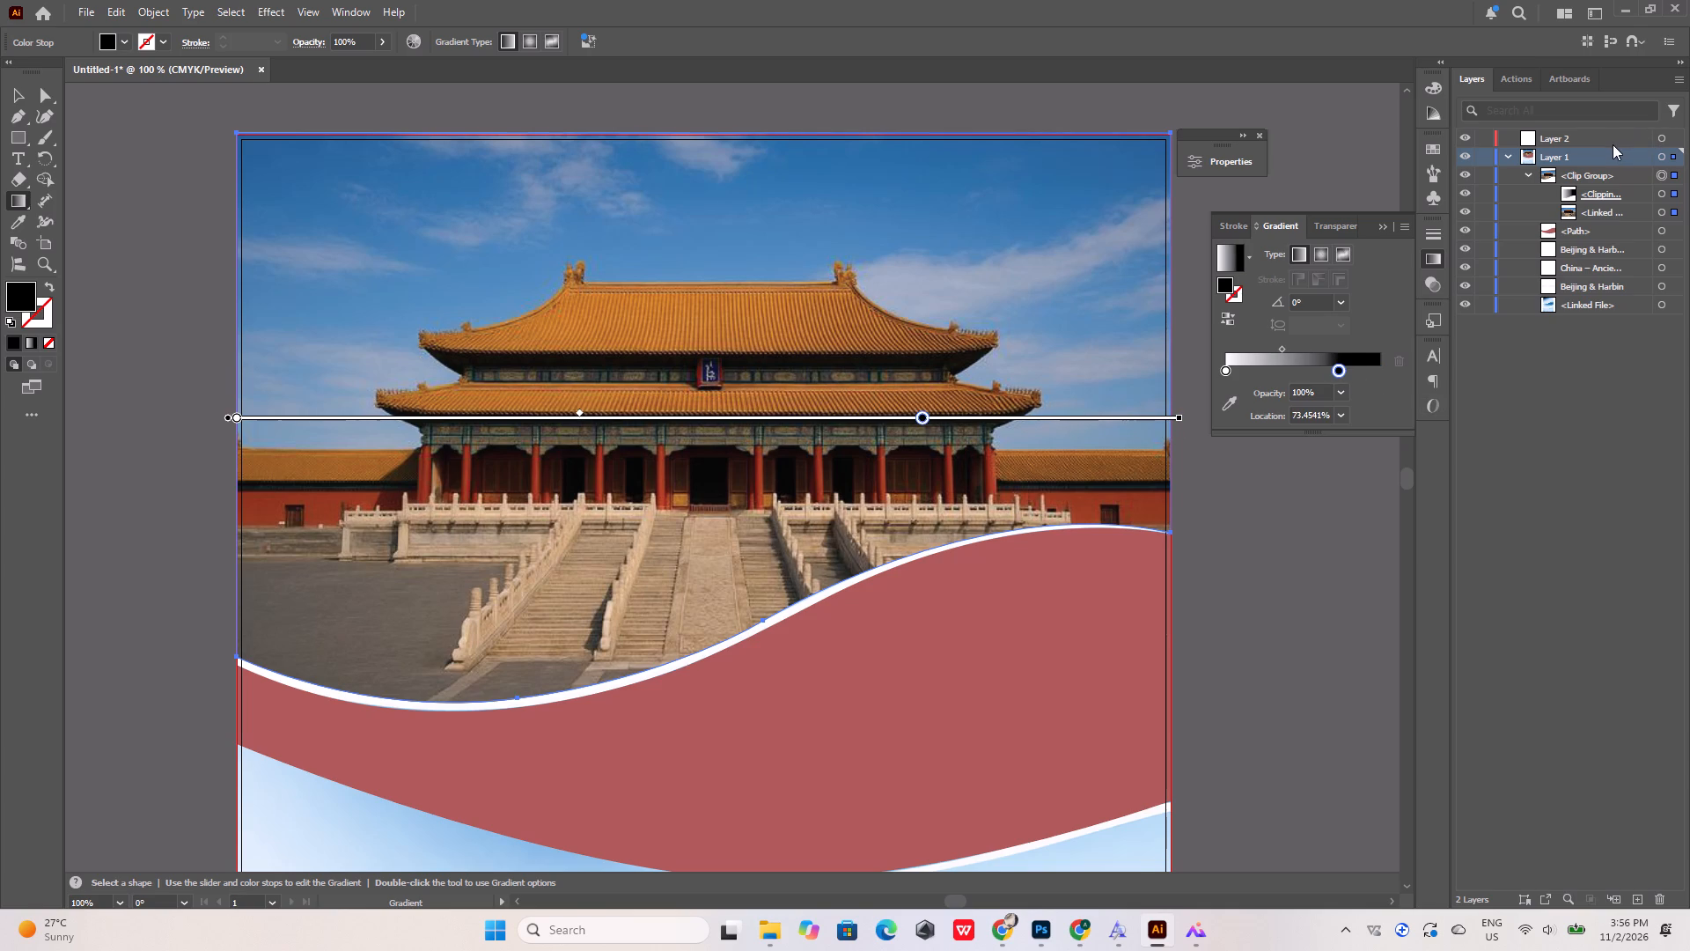
click(22, 97)
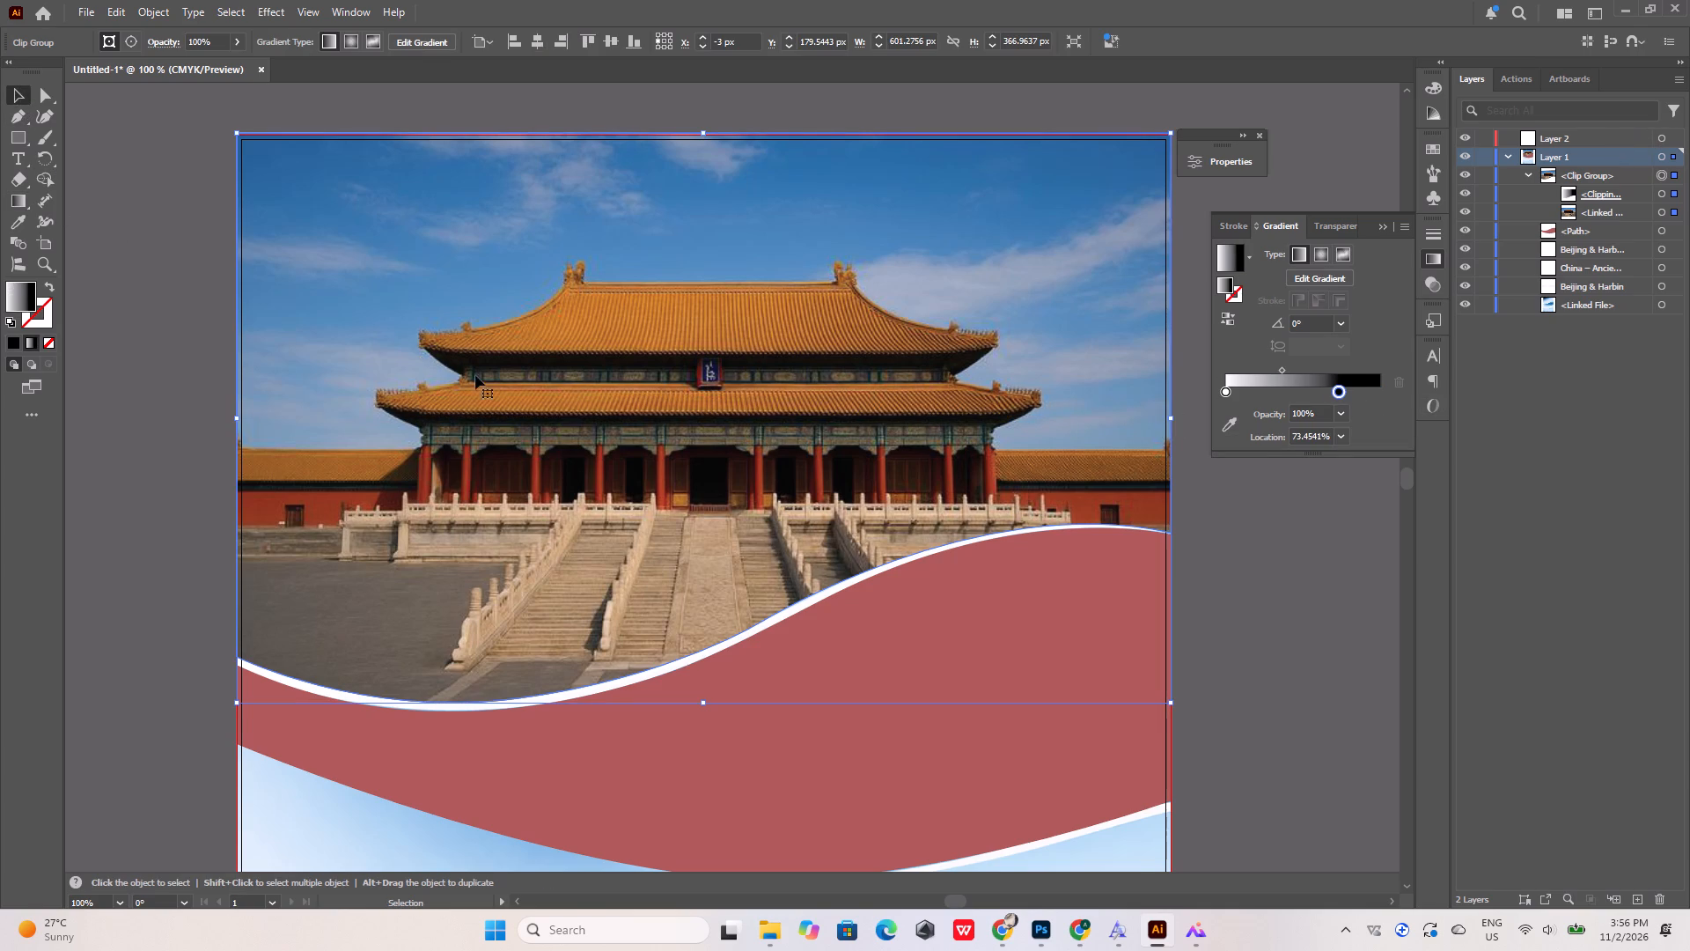
click(481, 384)
Select only the linked palace photo inside the clip group.
click(1588, 218)
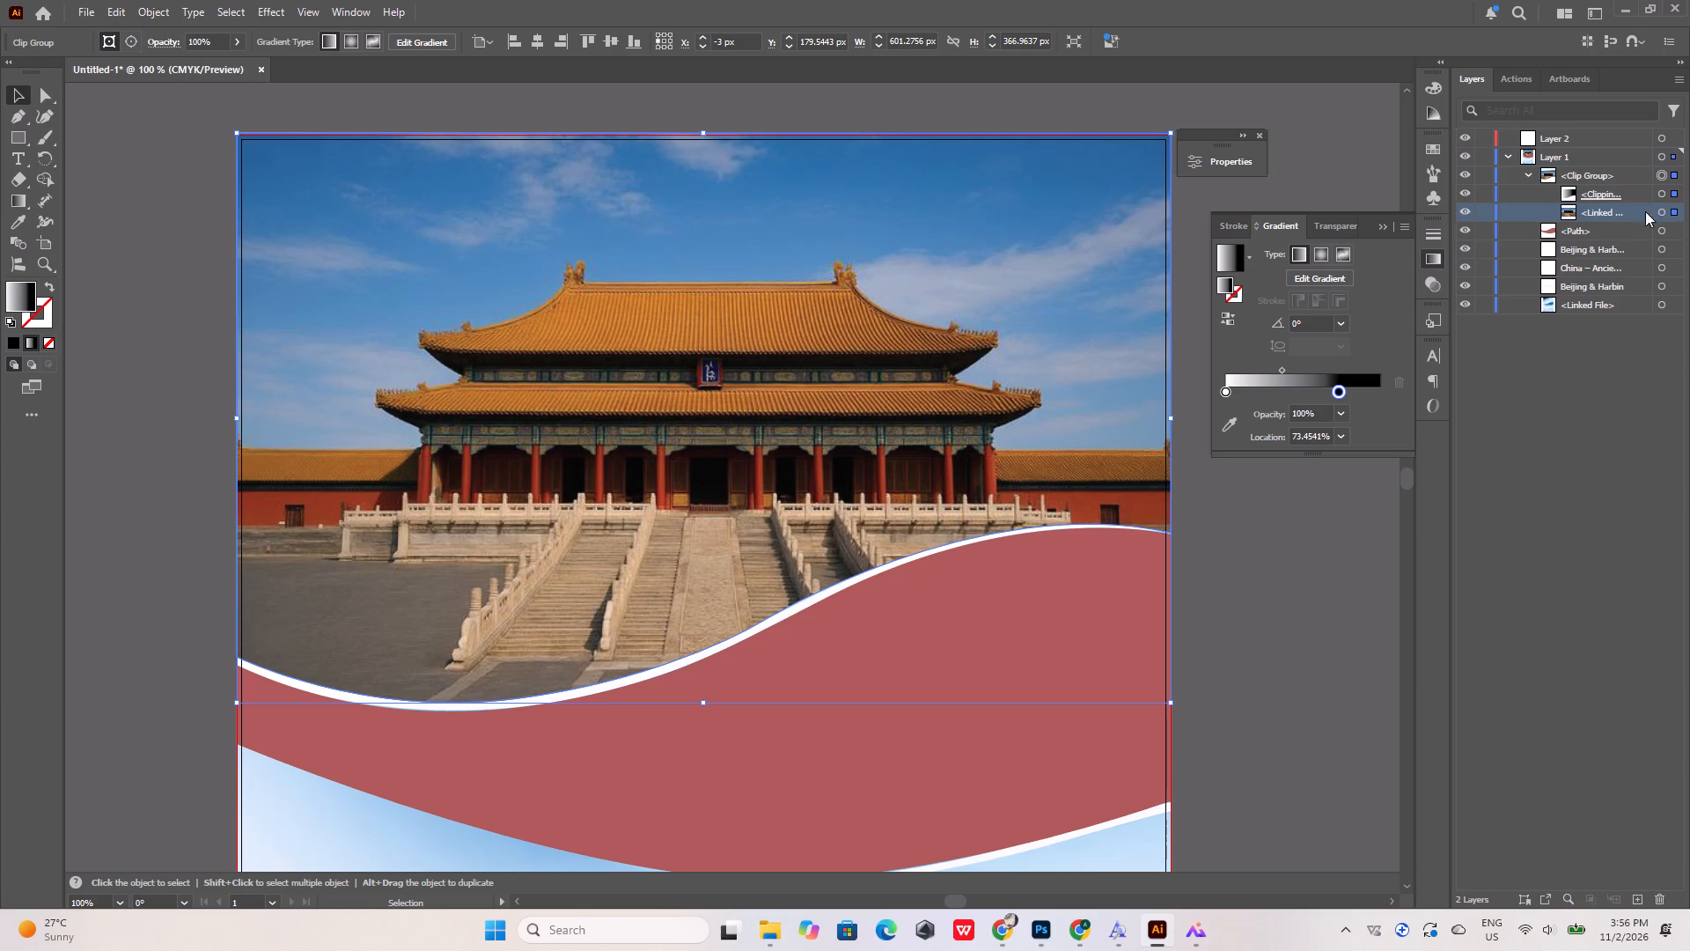
click(1673, 215)
click(1674, 215)
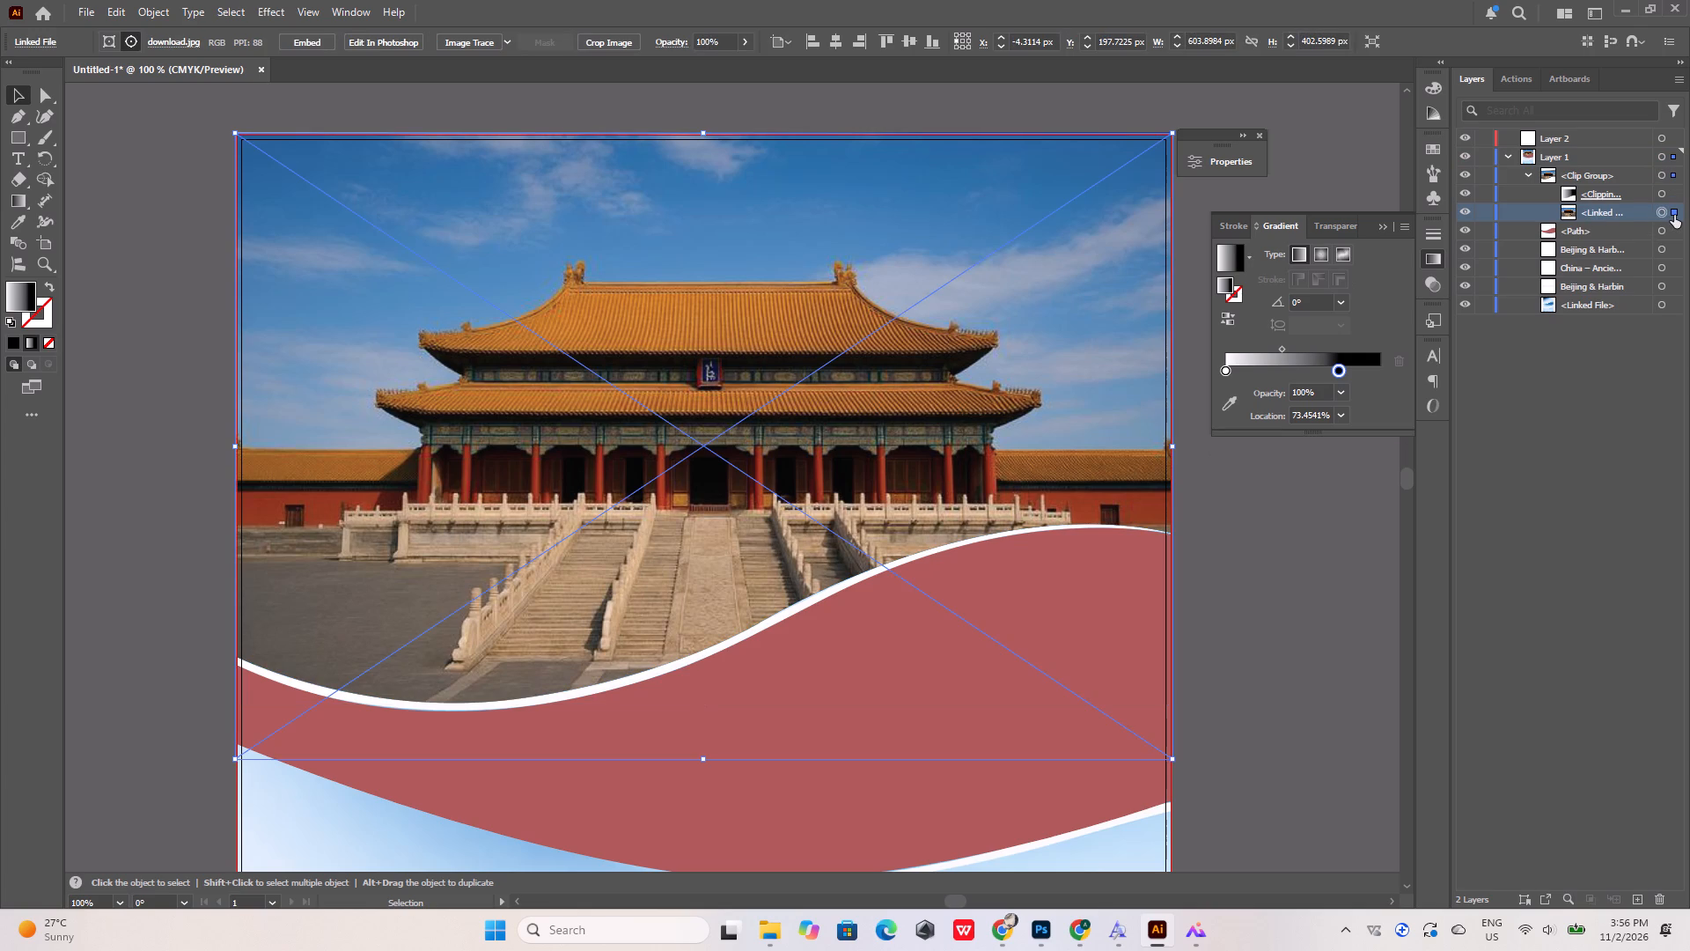
click(1674, 215)
Switch to Chrome to examine the generated Beijing & Harbin reference flyer, and return to Illustrator.
click(1078, 932)
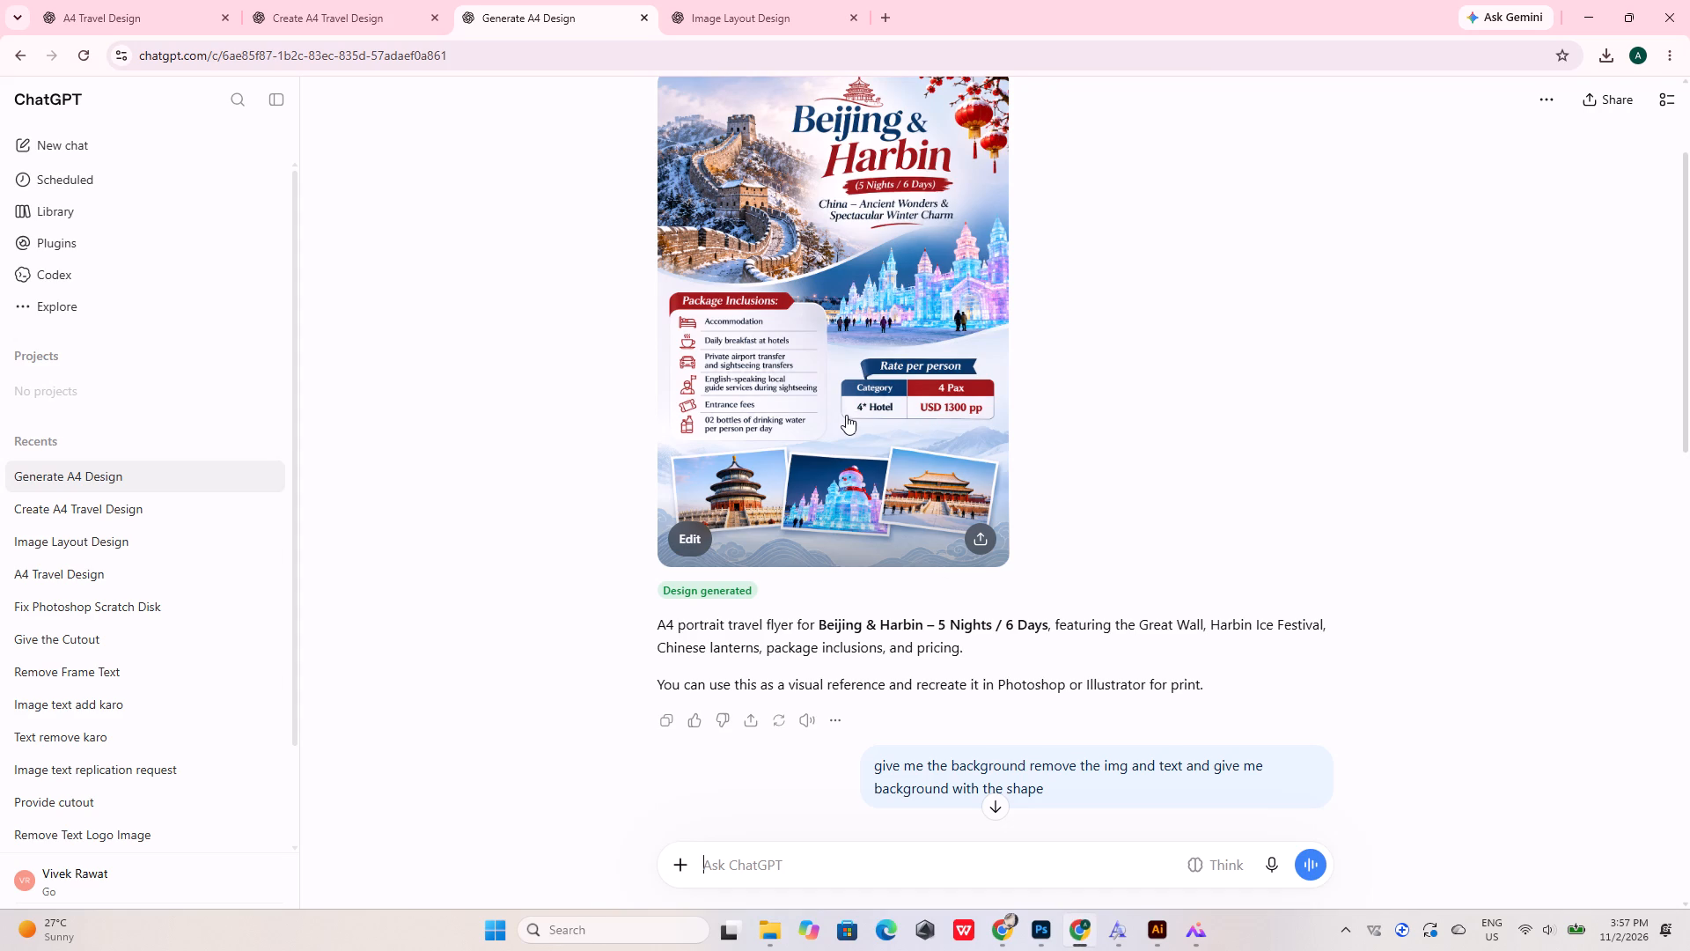
scroll(836, 402, up, 3)
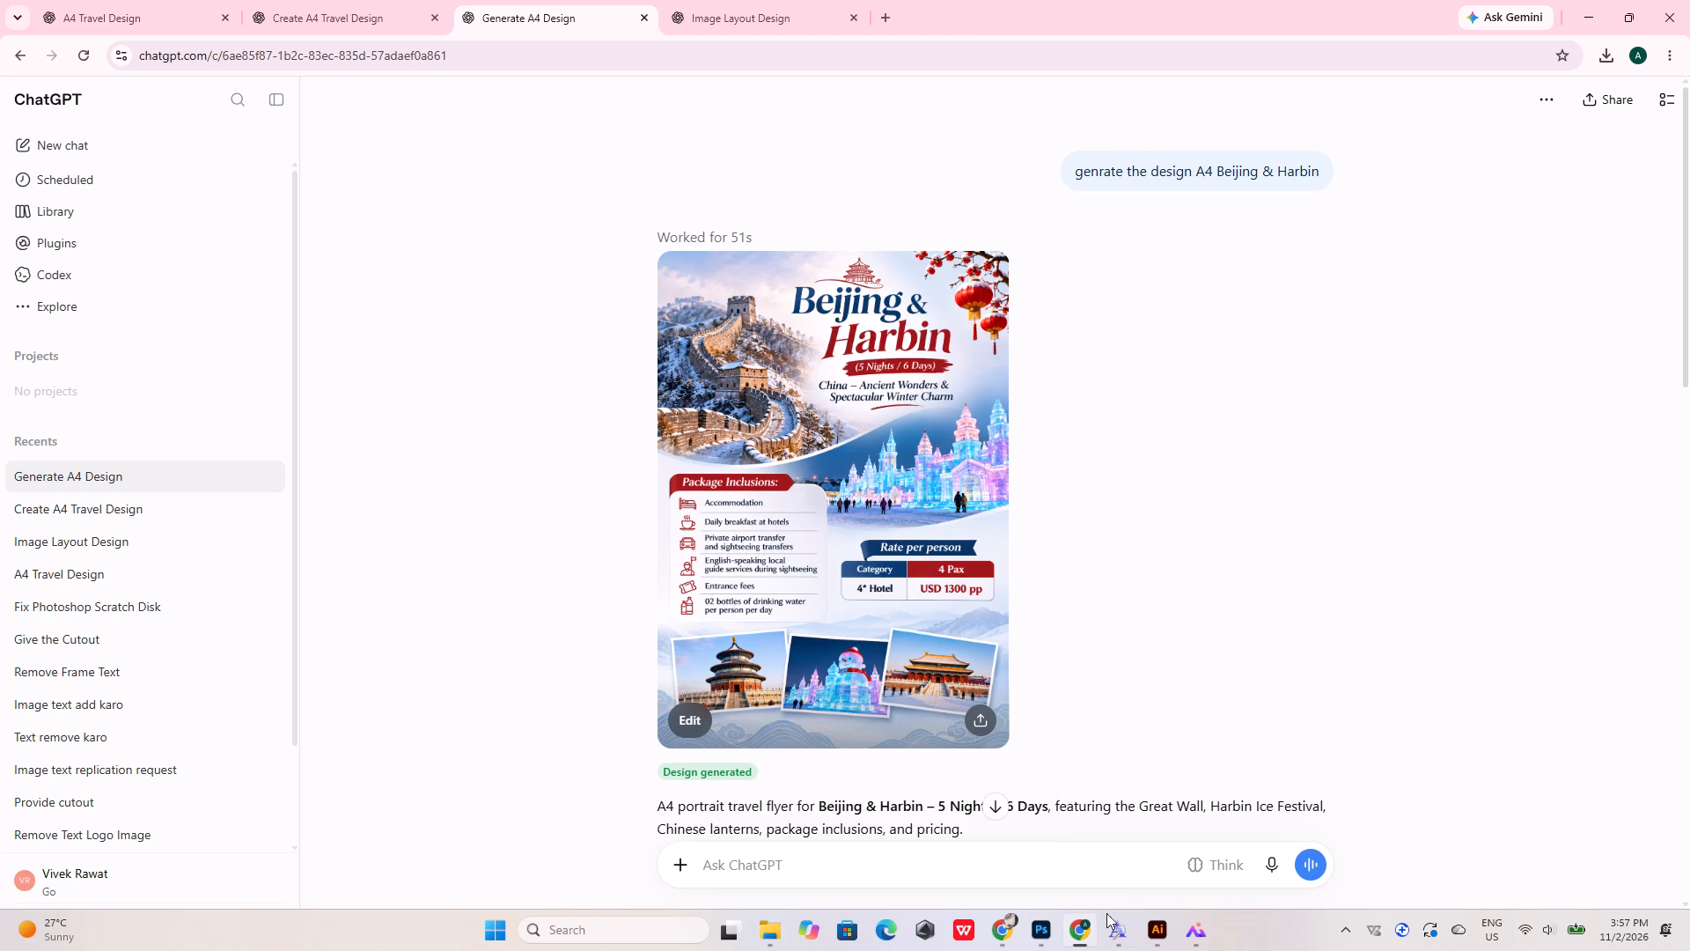
click(1069, 932)
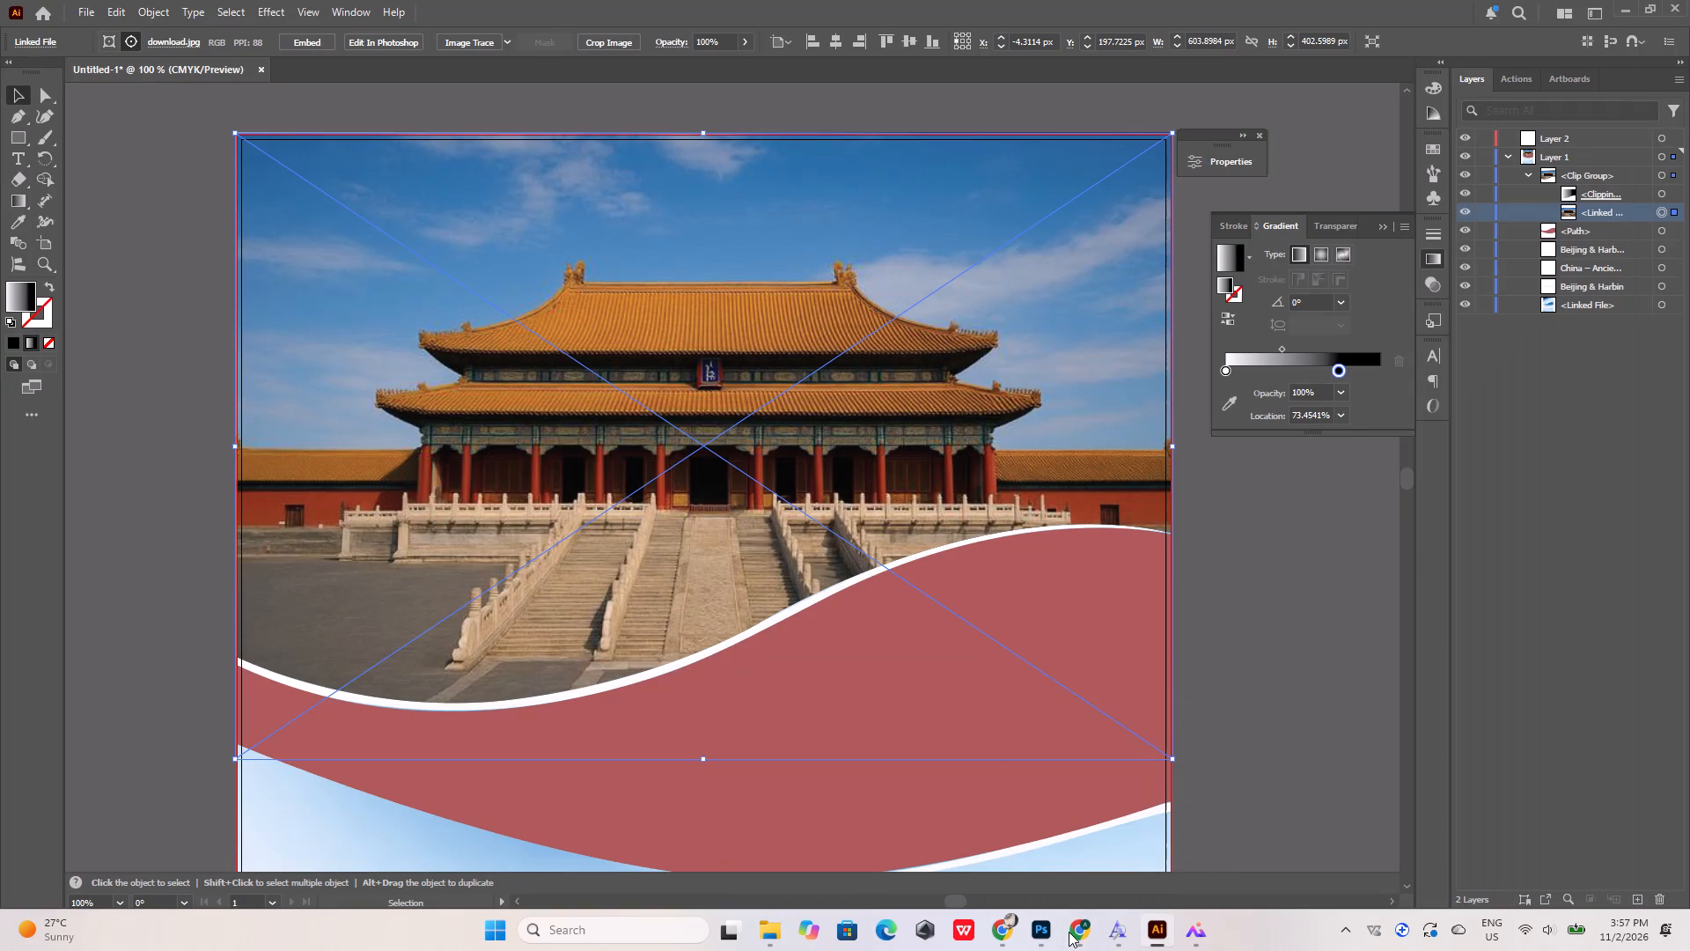
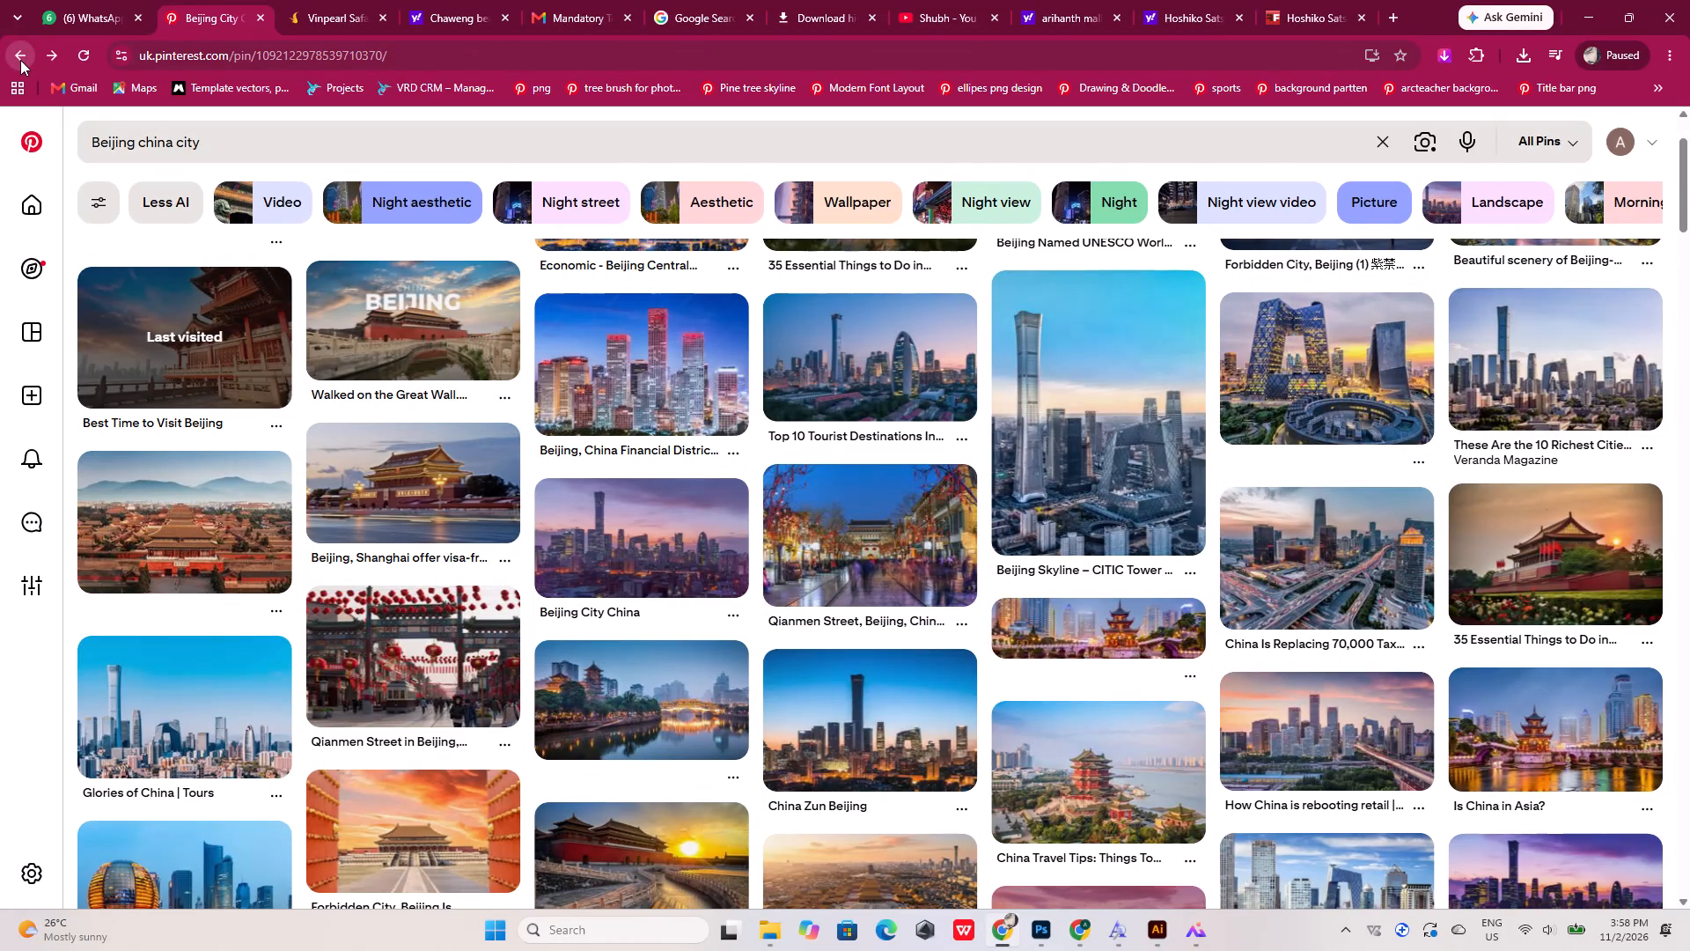
Search Pinterest for "china creative design" and examine the first poster results for travel layout ideas.
click(20, 60)
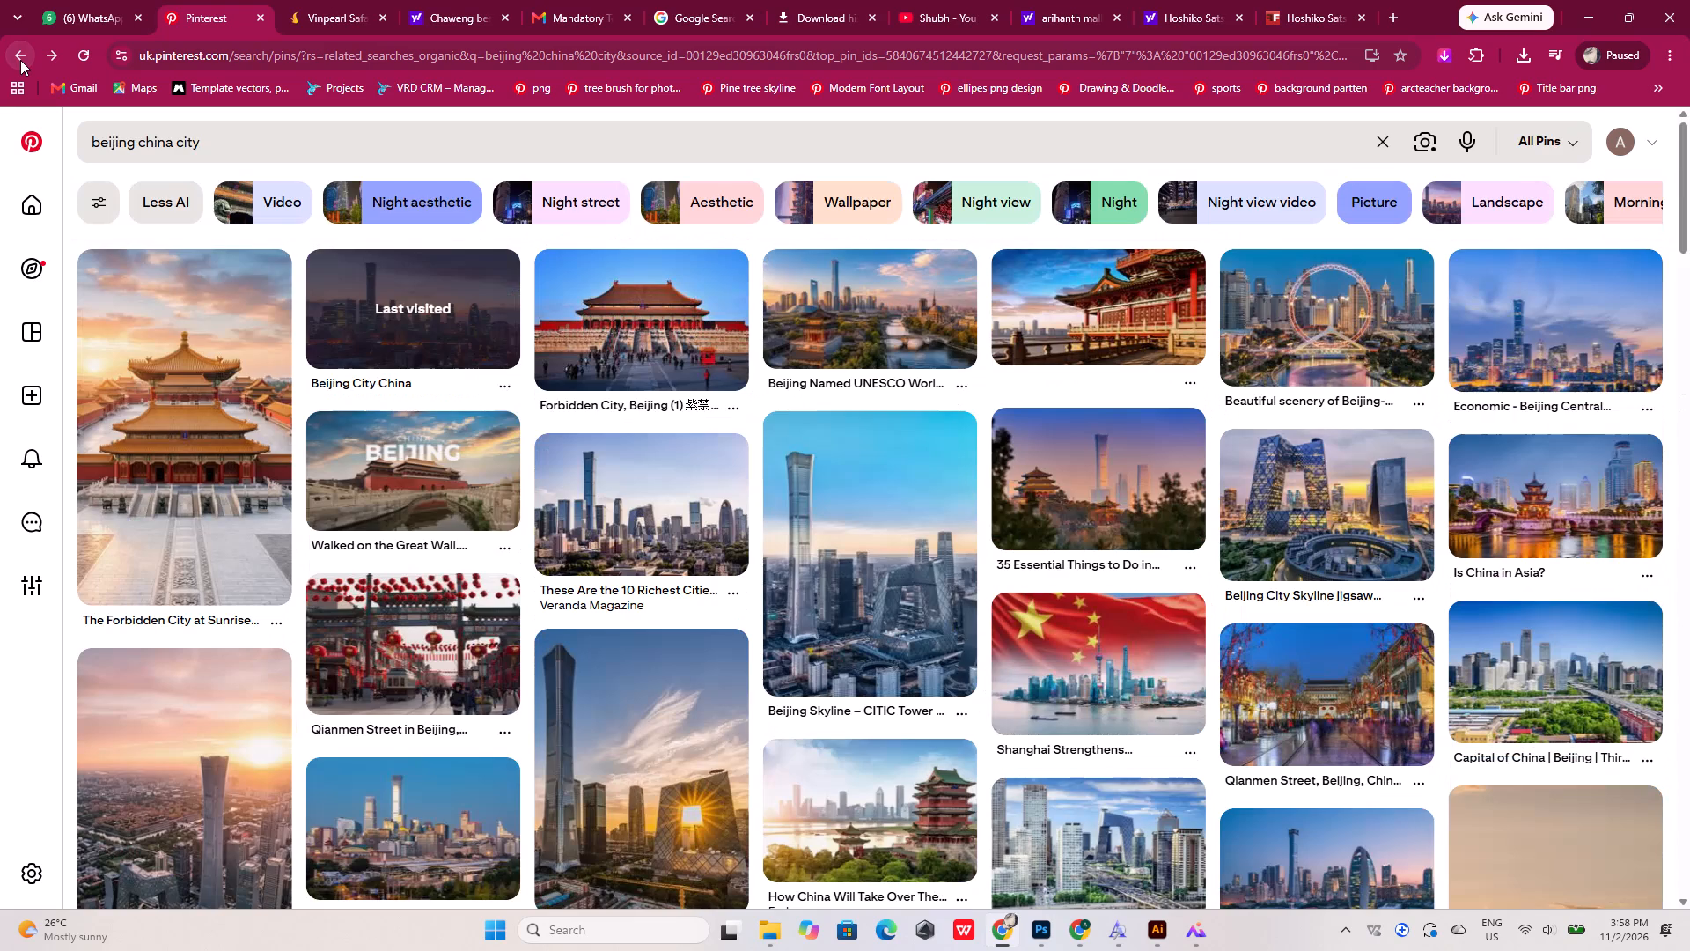
click(20, 60)
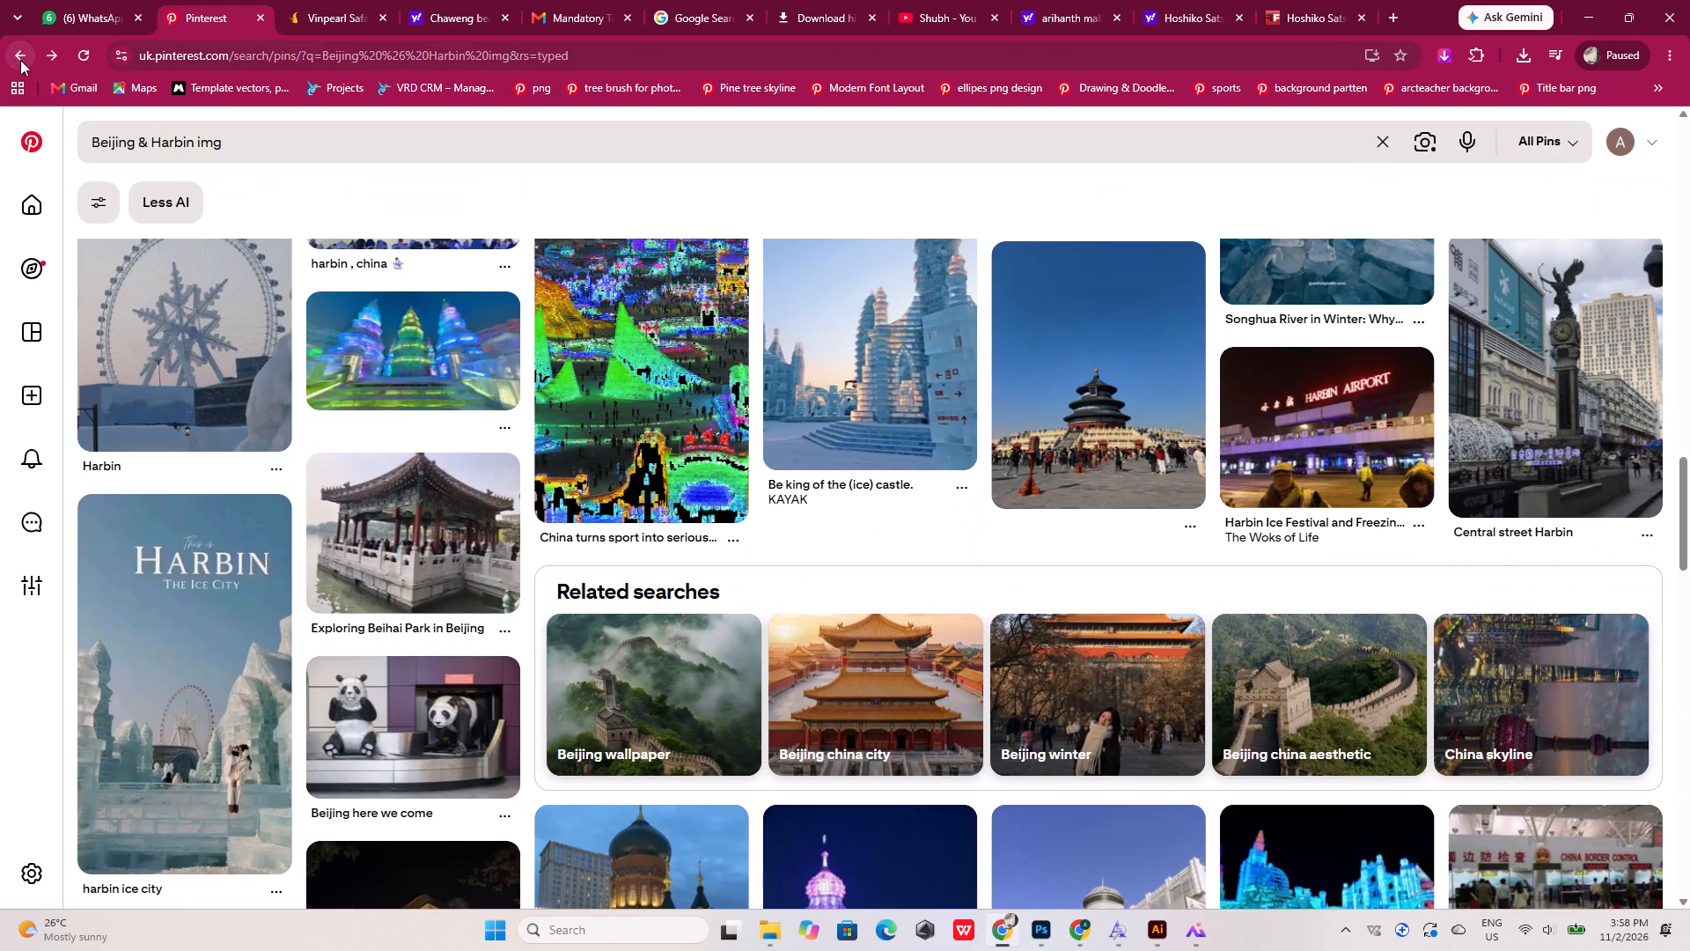
click(20, 60)
click(20, 60)
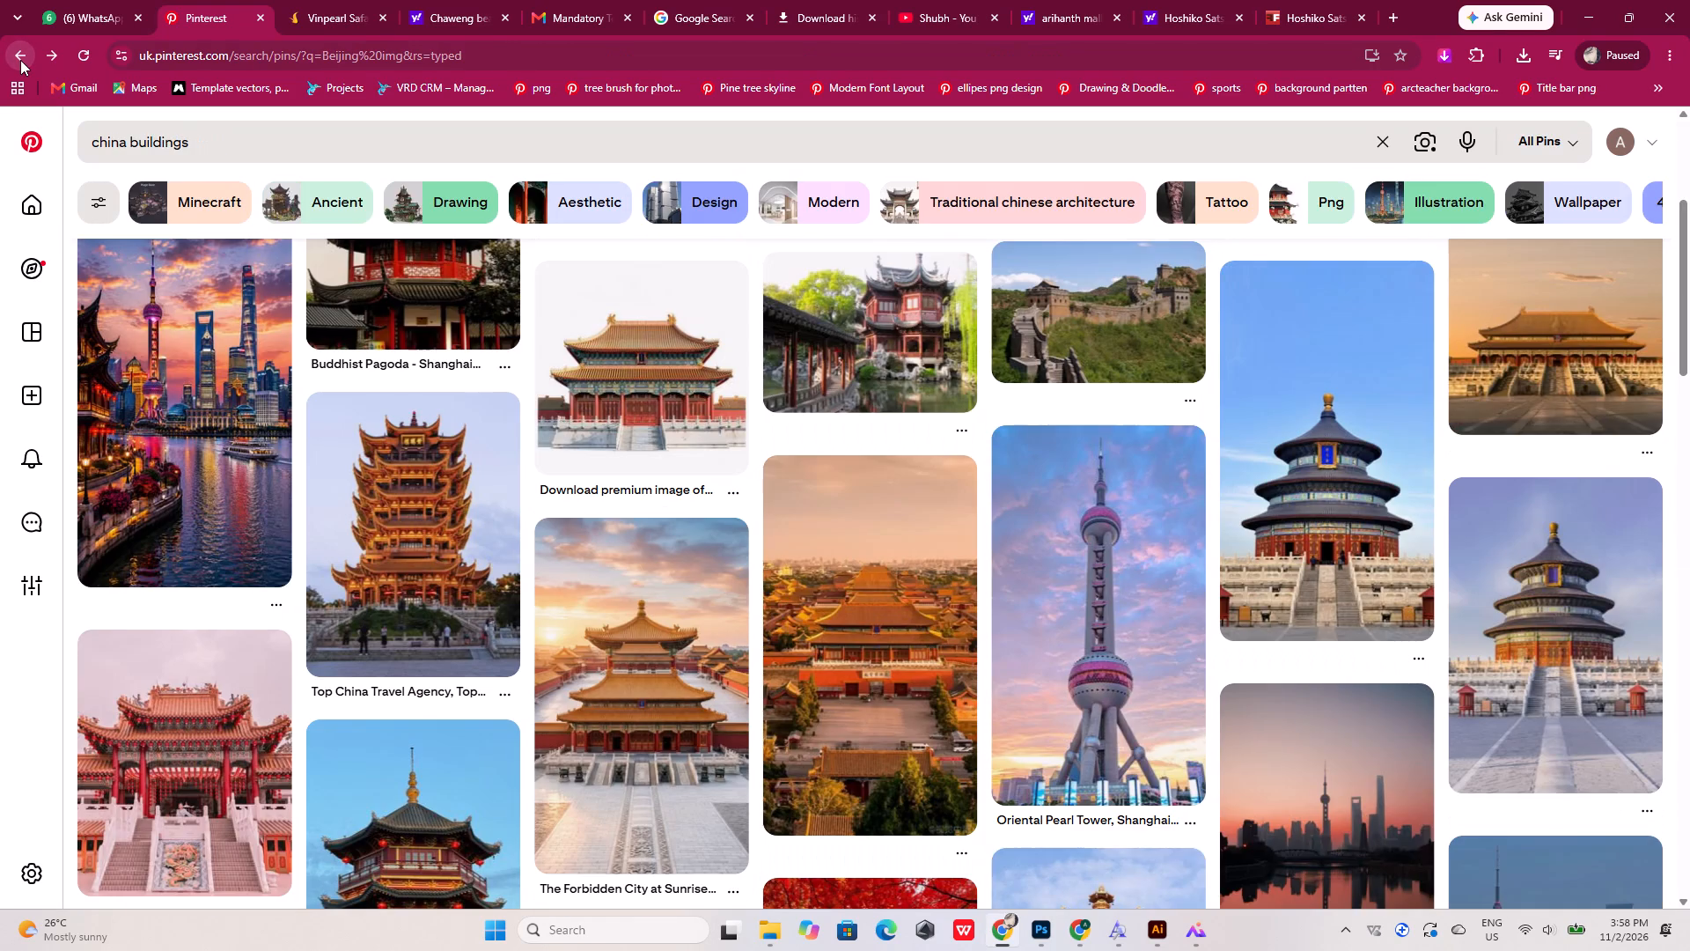
click(20, 60)
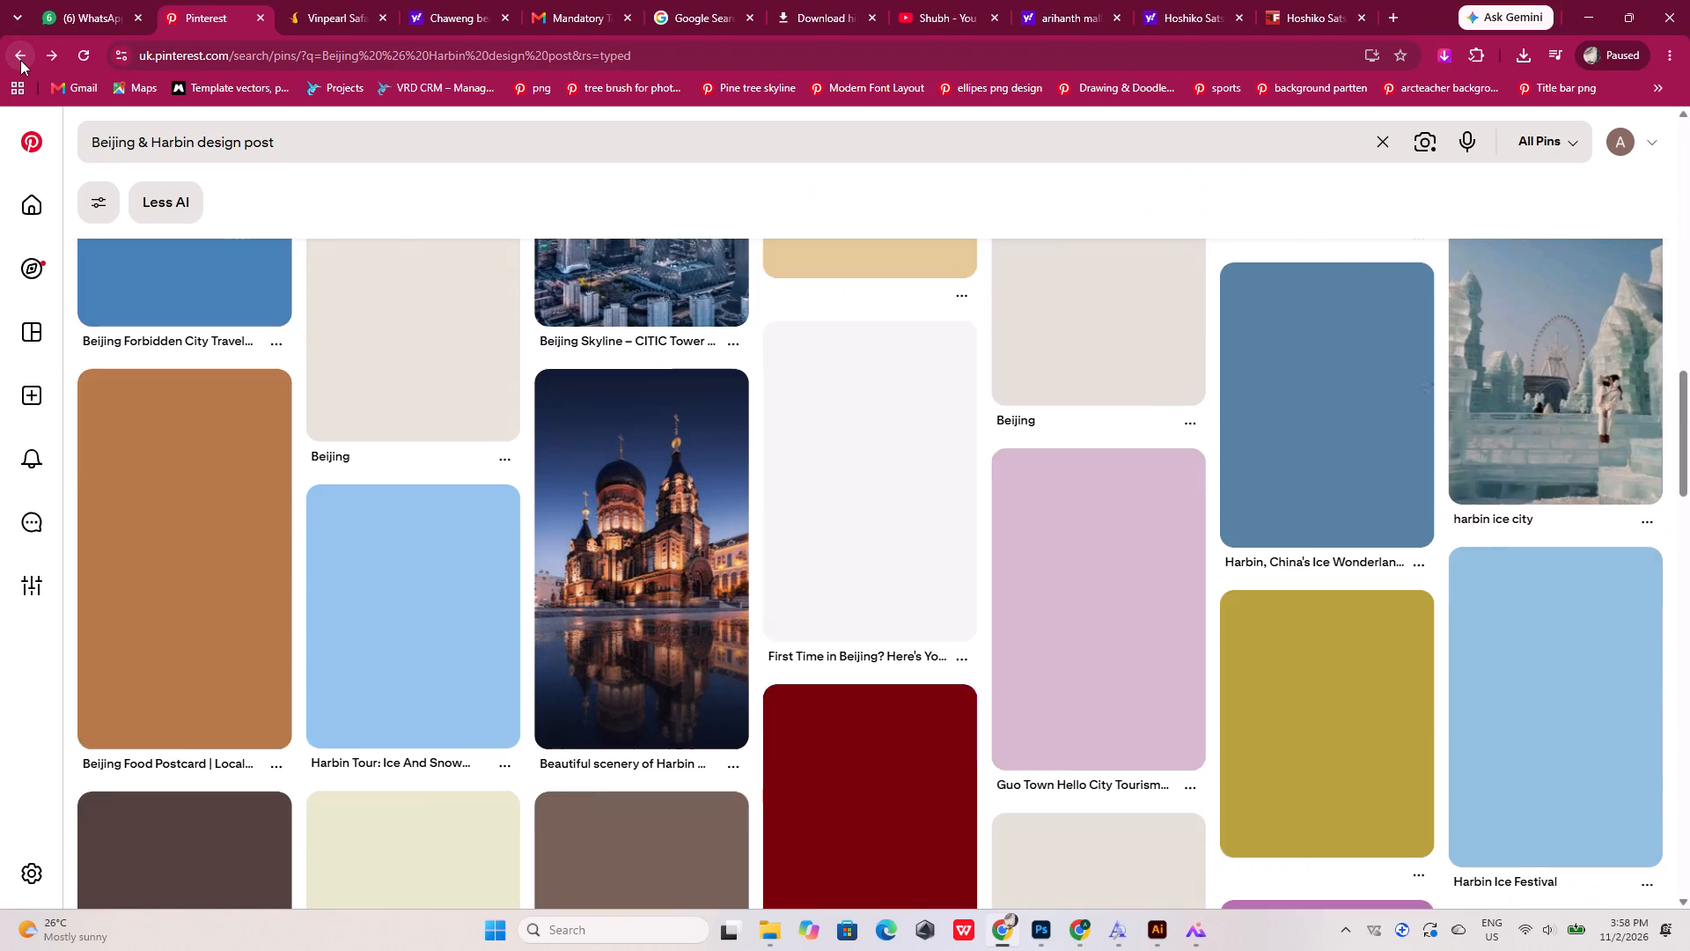
drag(309, 146, 8, 136)
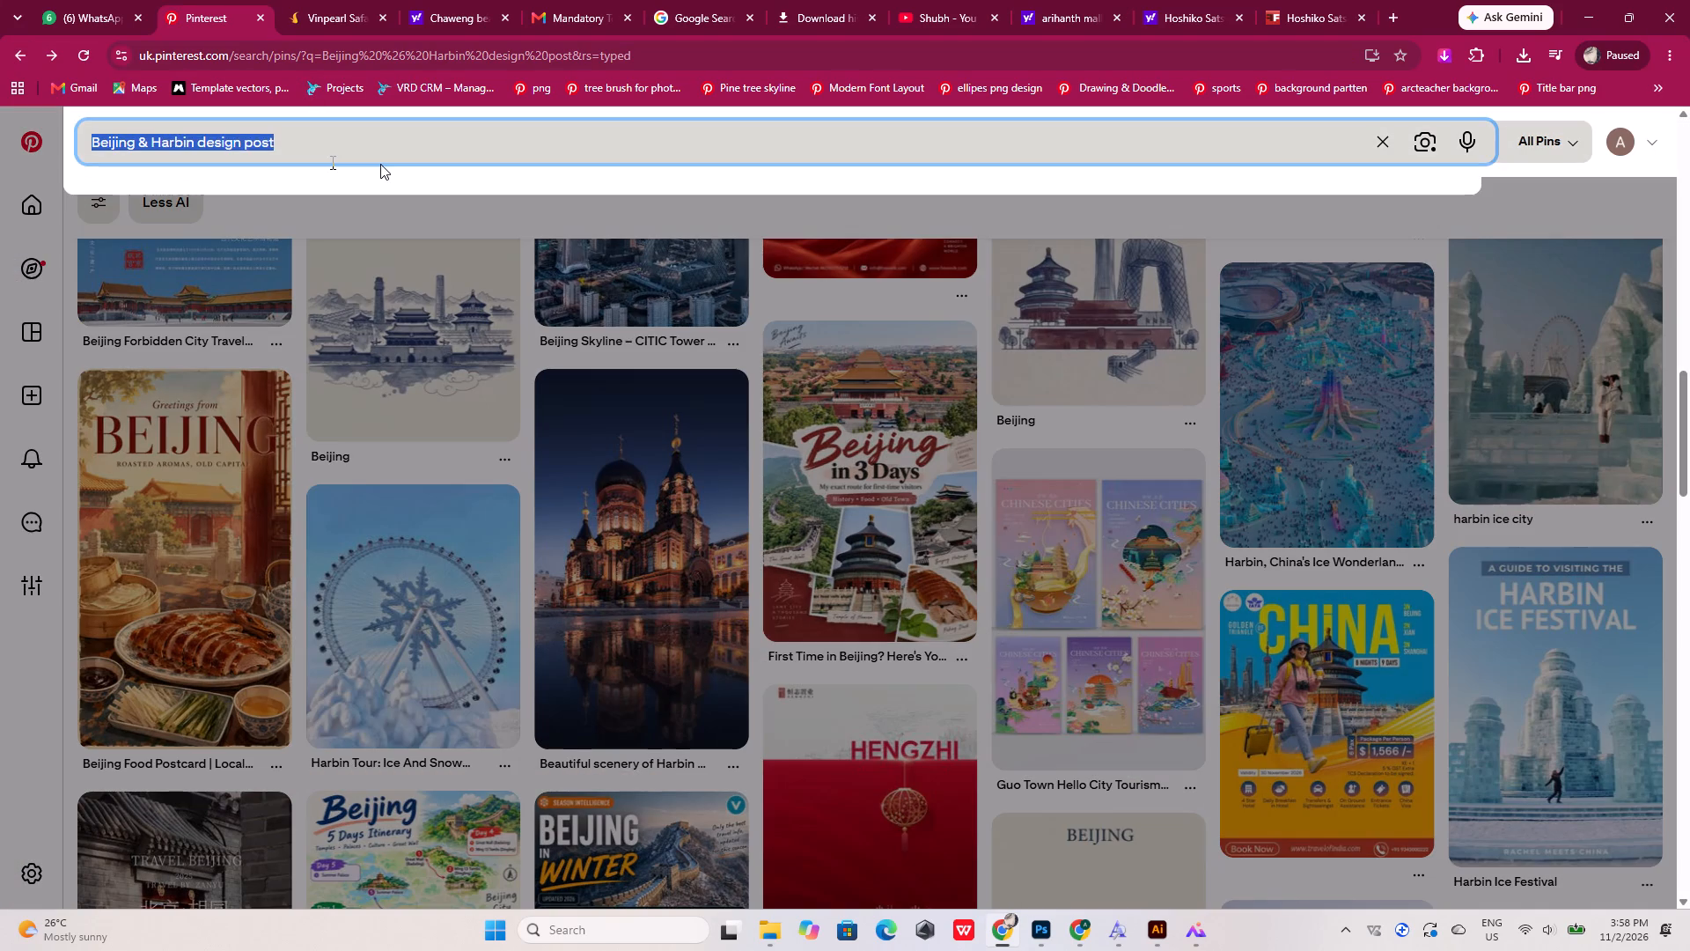
text(china)
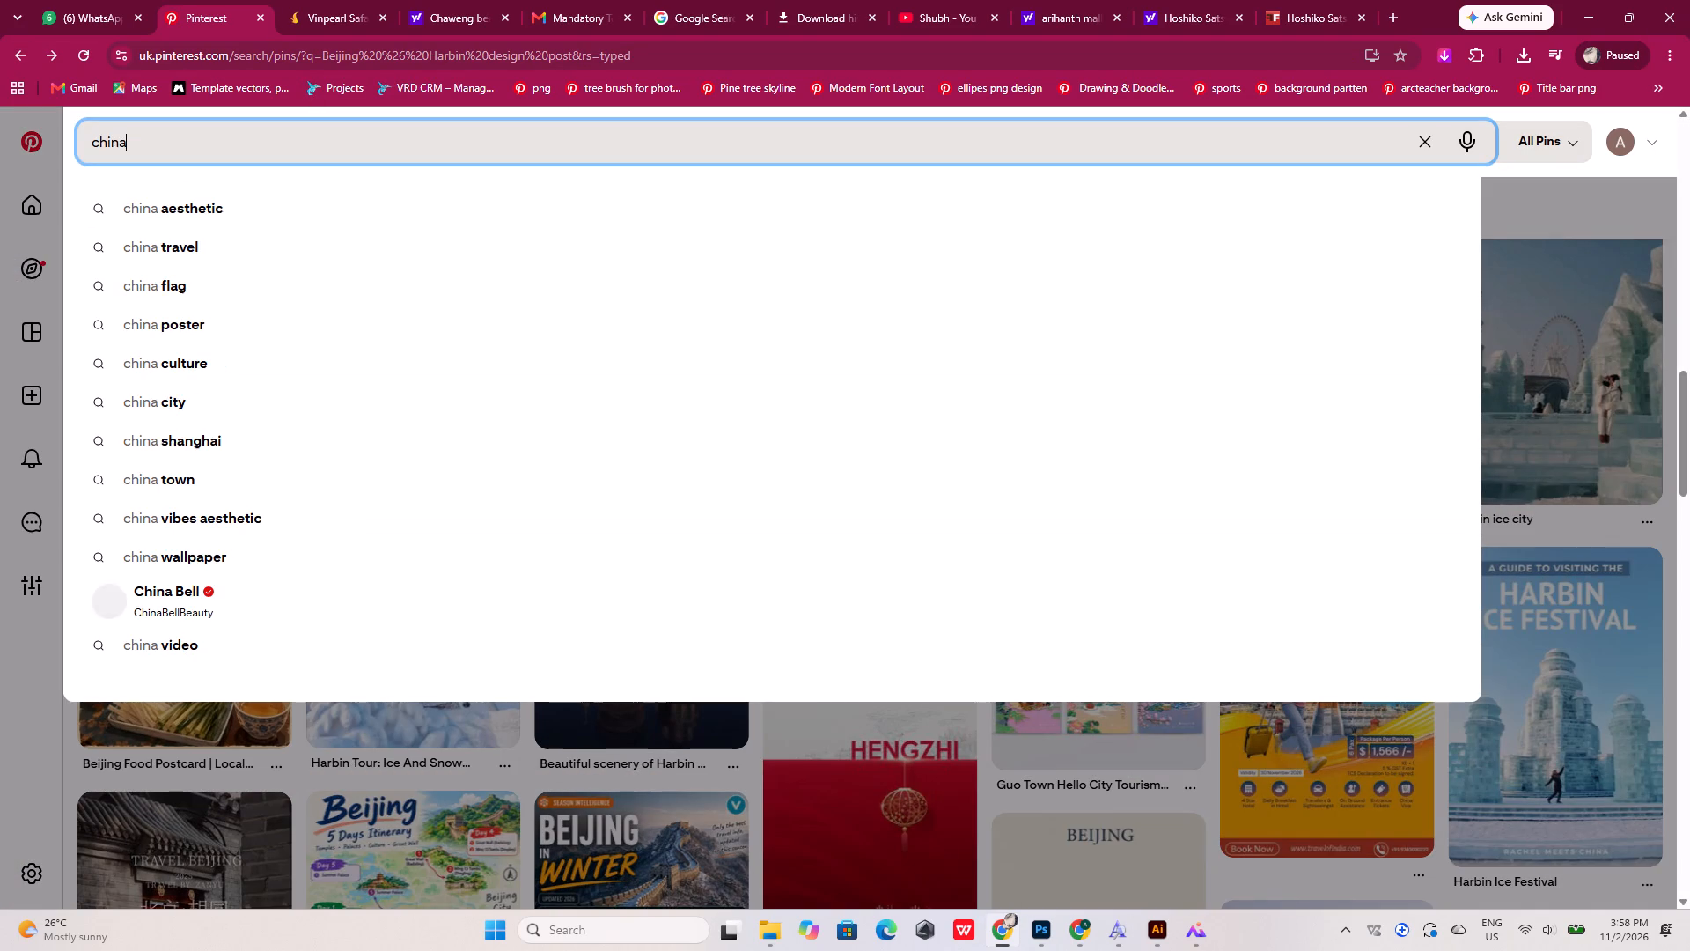
key(space)
text(cre)
key(a)
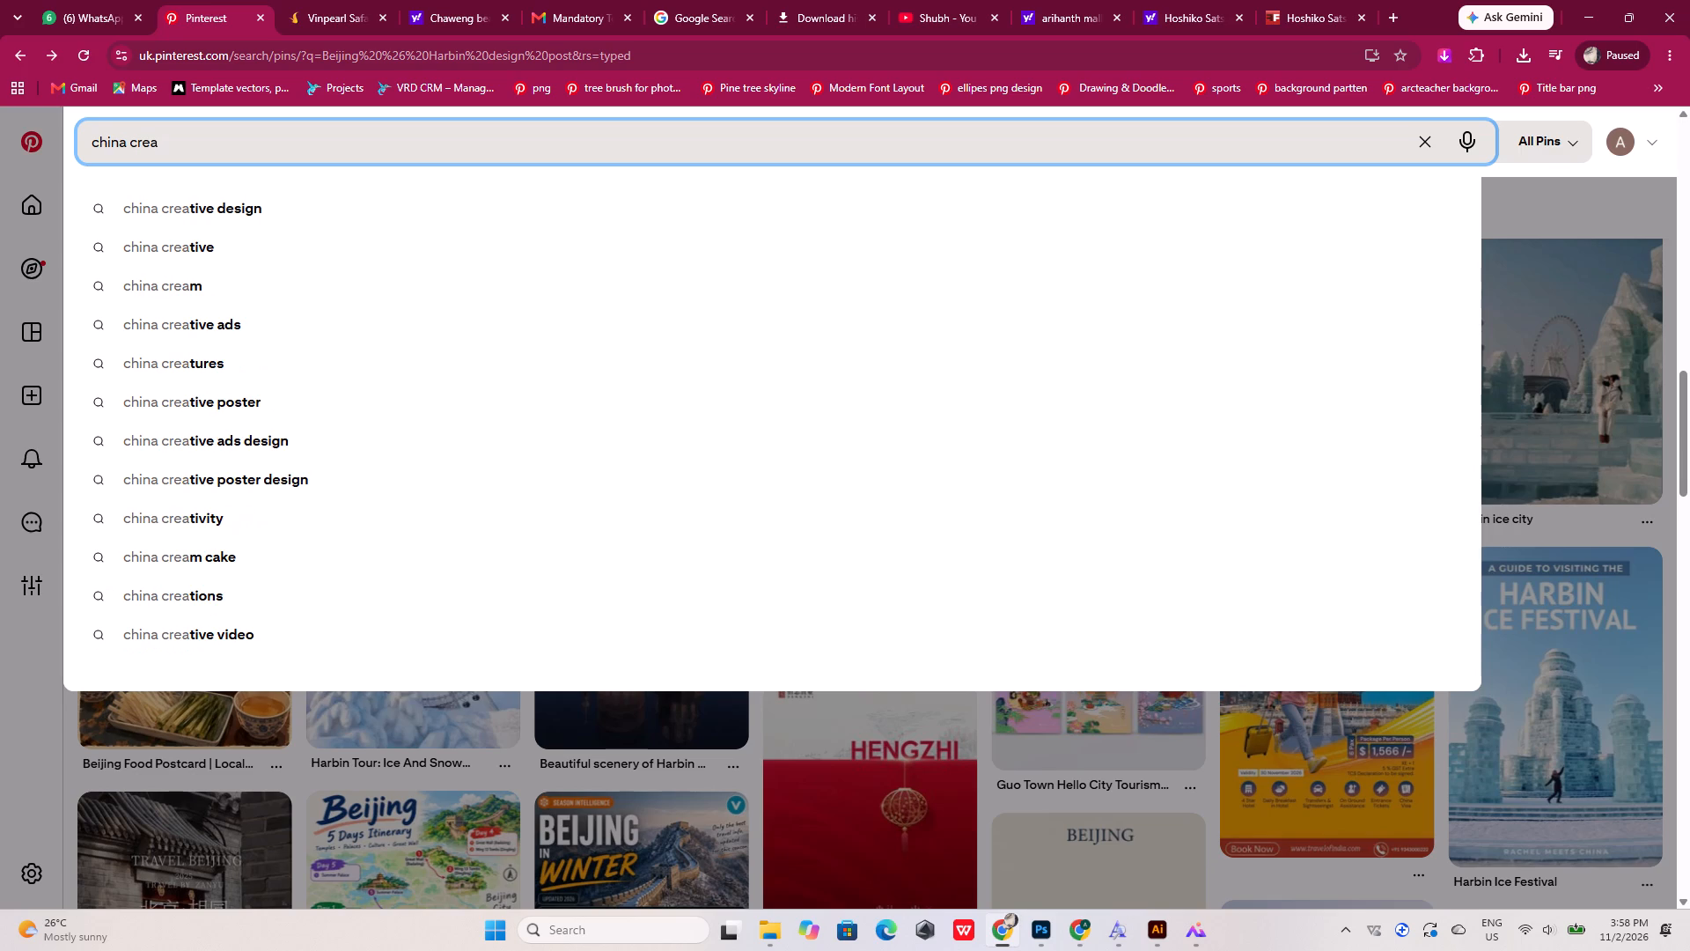
key(Down)
key(Return)
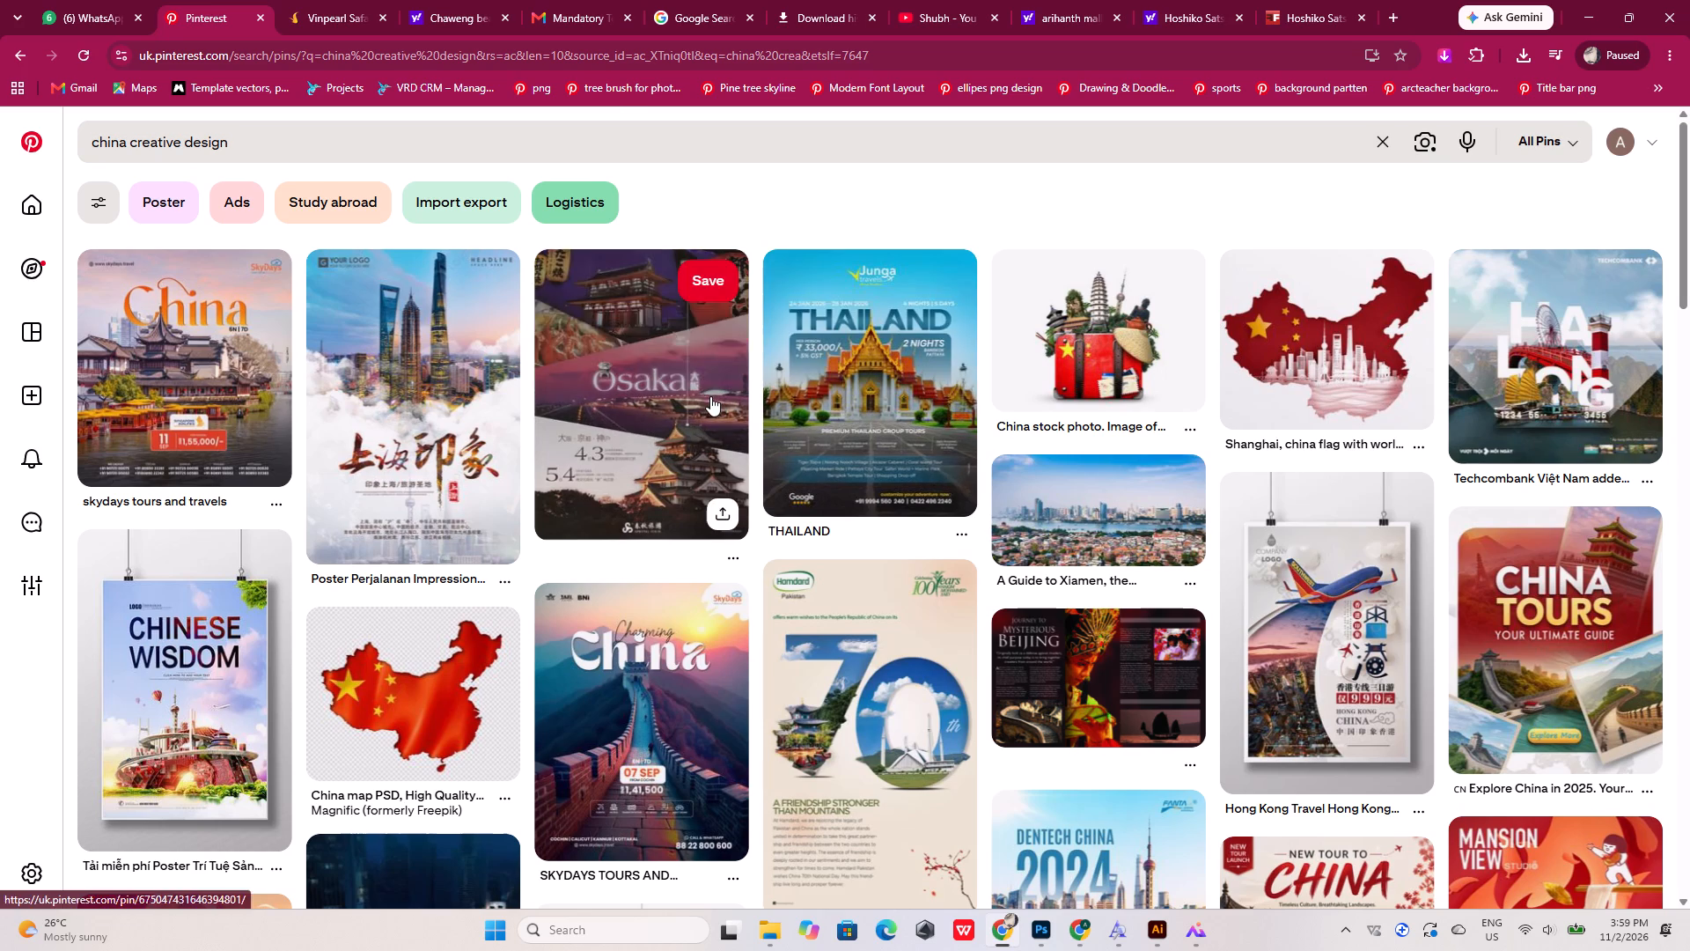
scroll(710, 396, down, 2)
scroll(710, 396, up, 2)
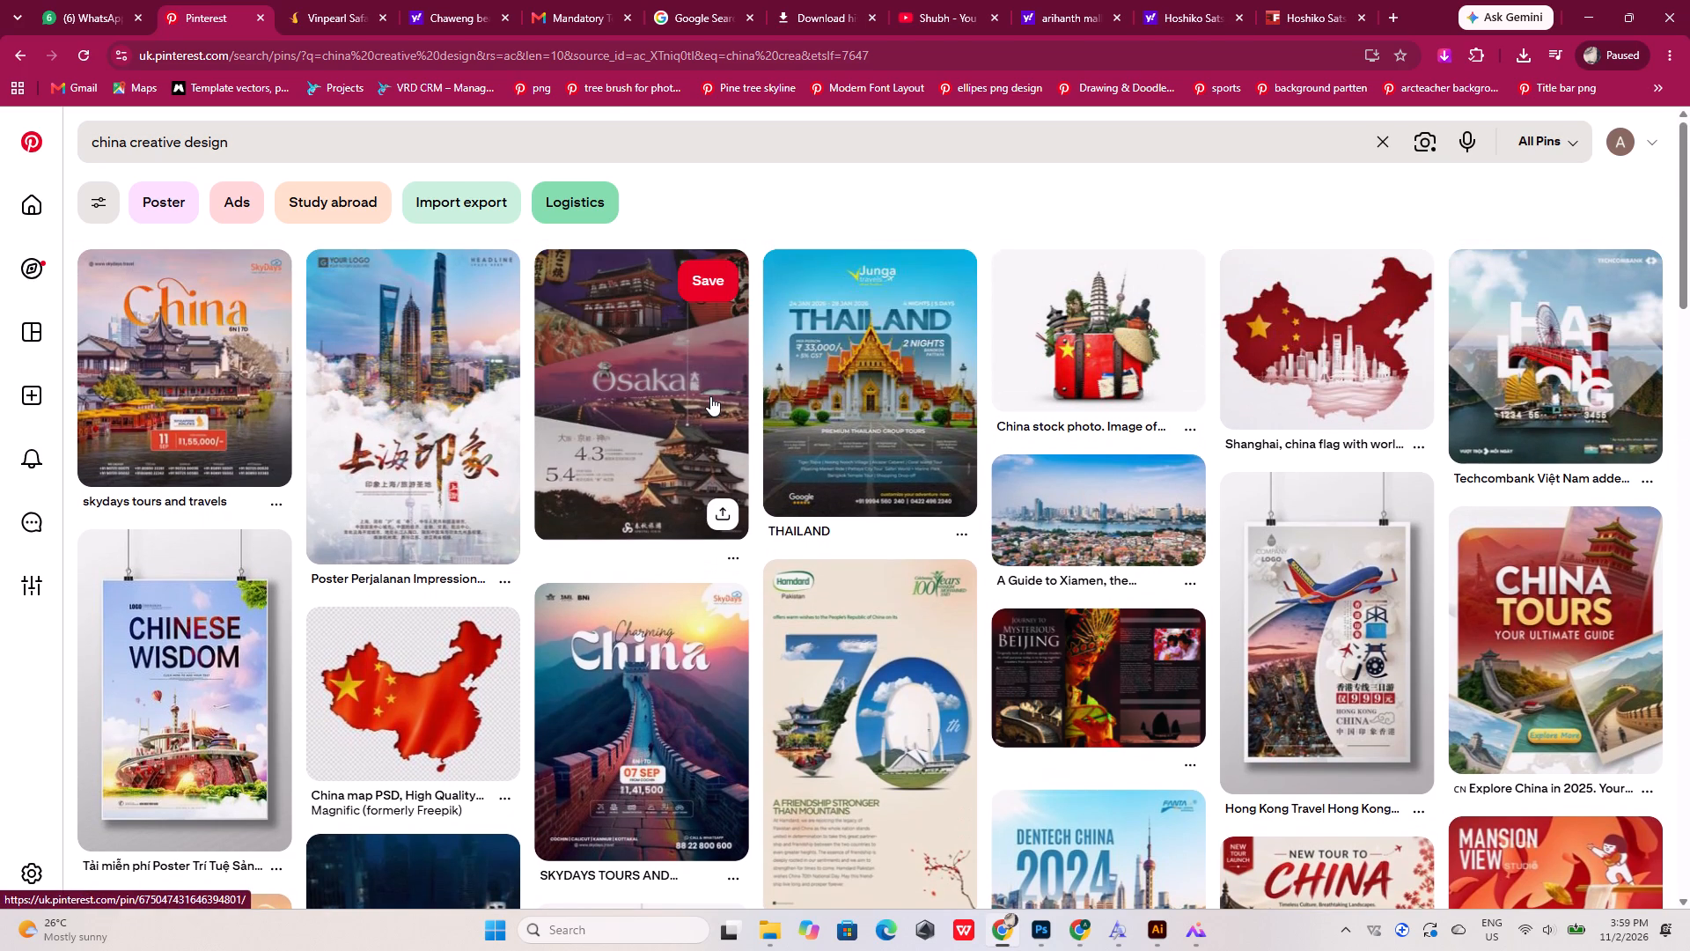
scroll(710, 396, down, 5)
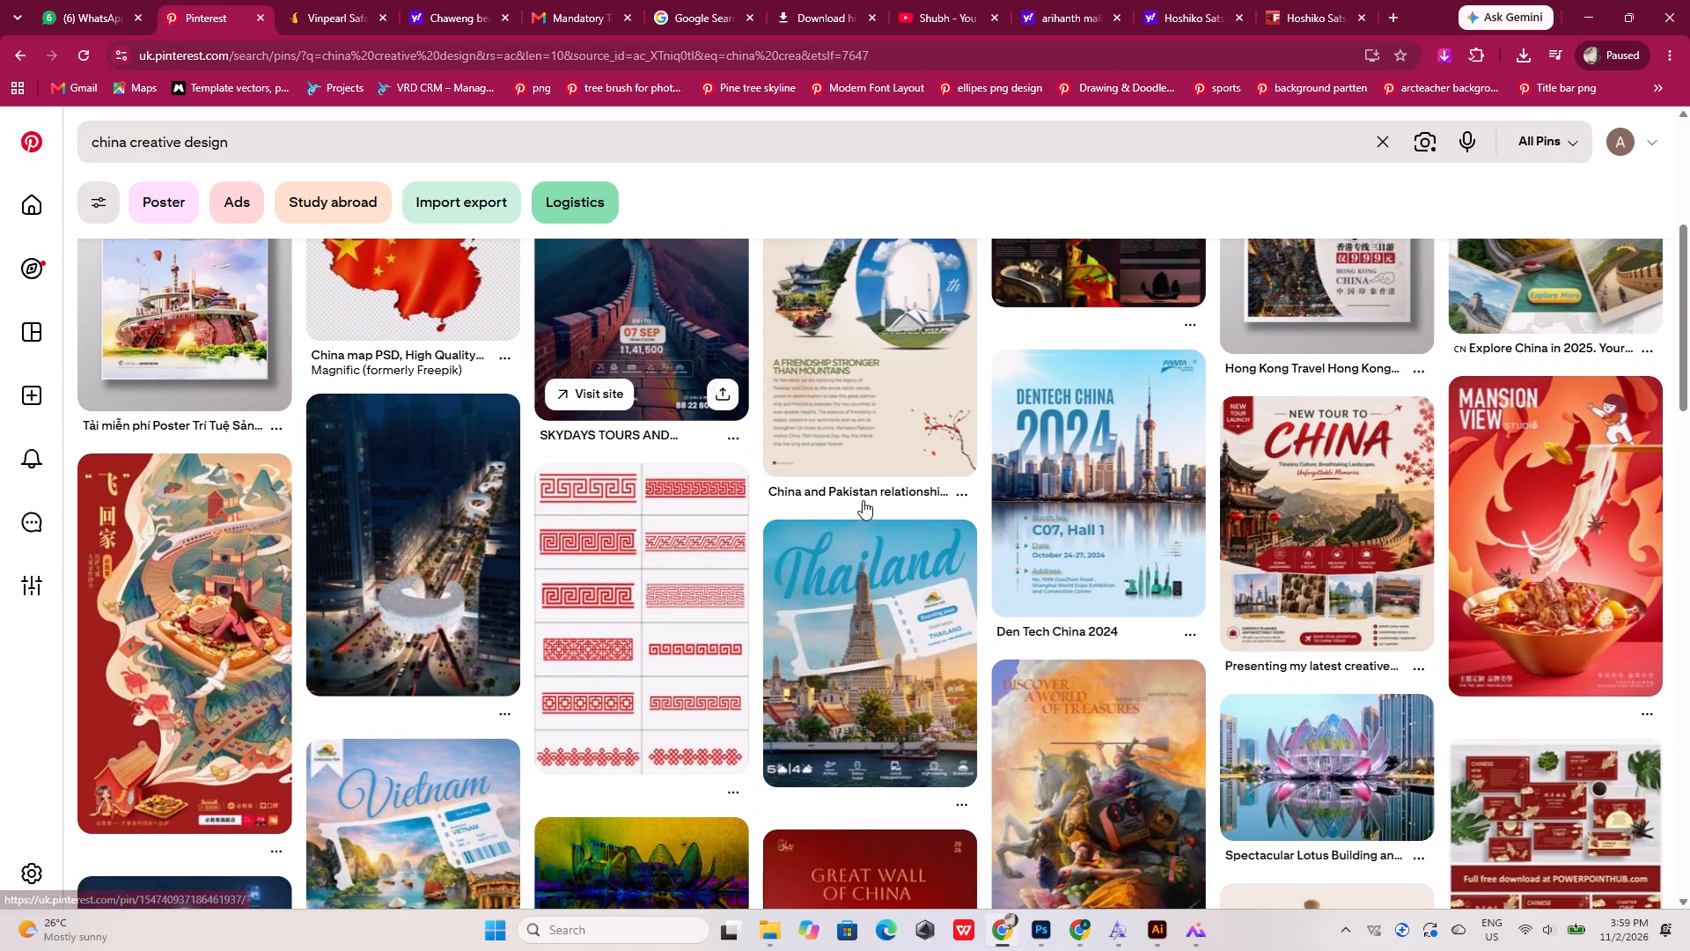
Resume playback of the paused YouTube video from the system media controls.
click(1551, 928)
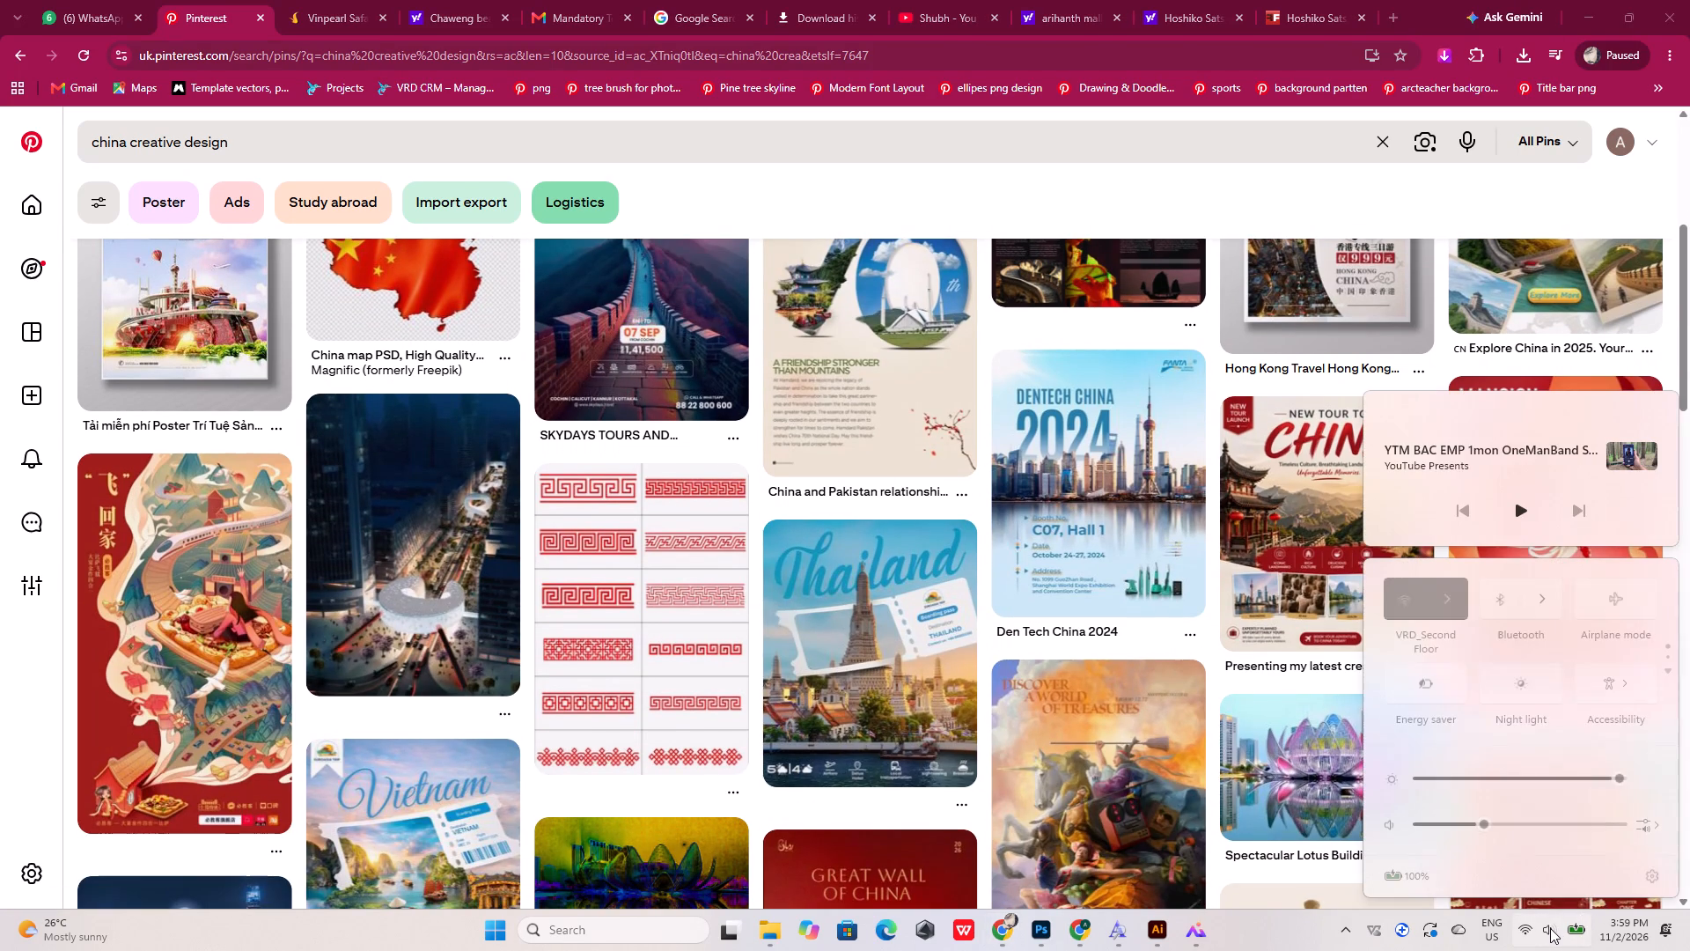
click(1521, 510)
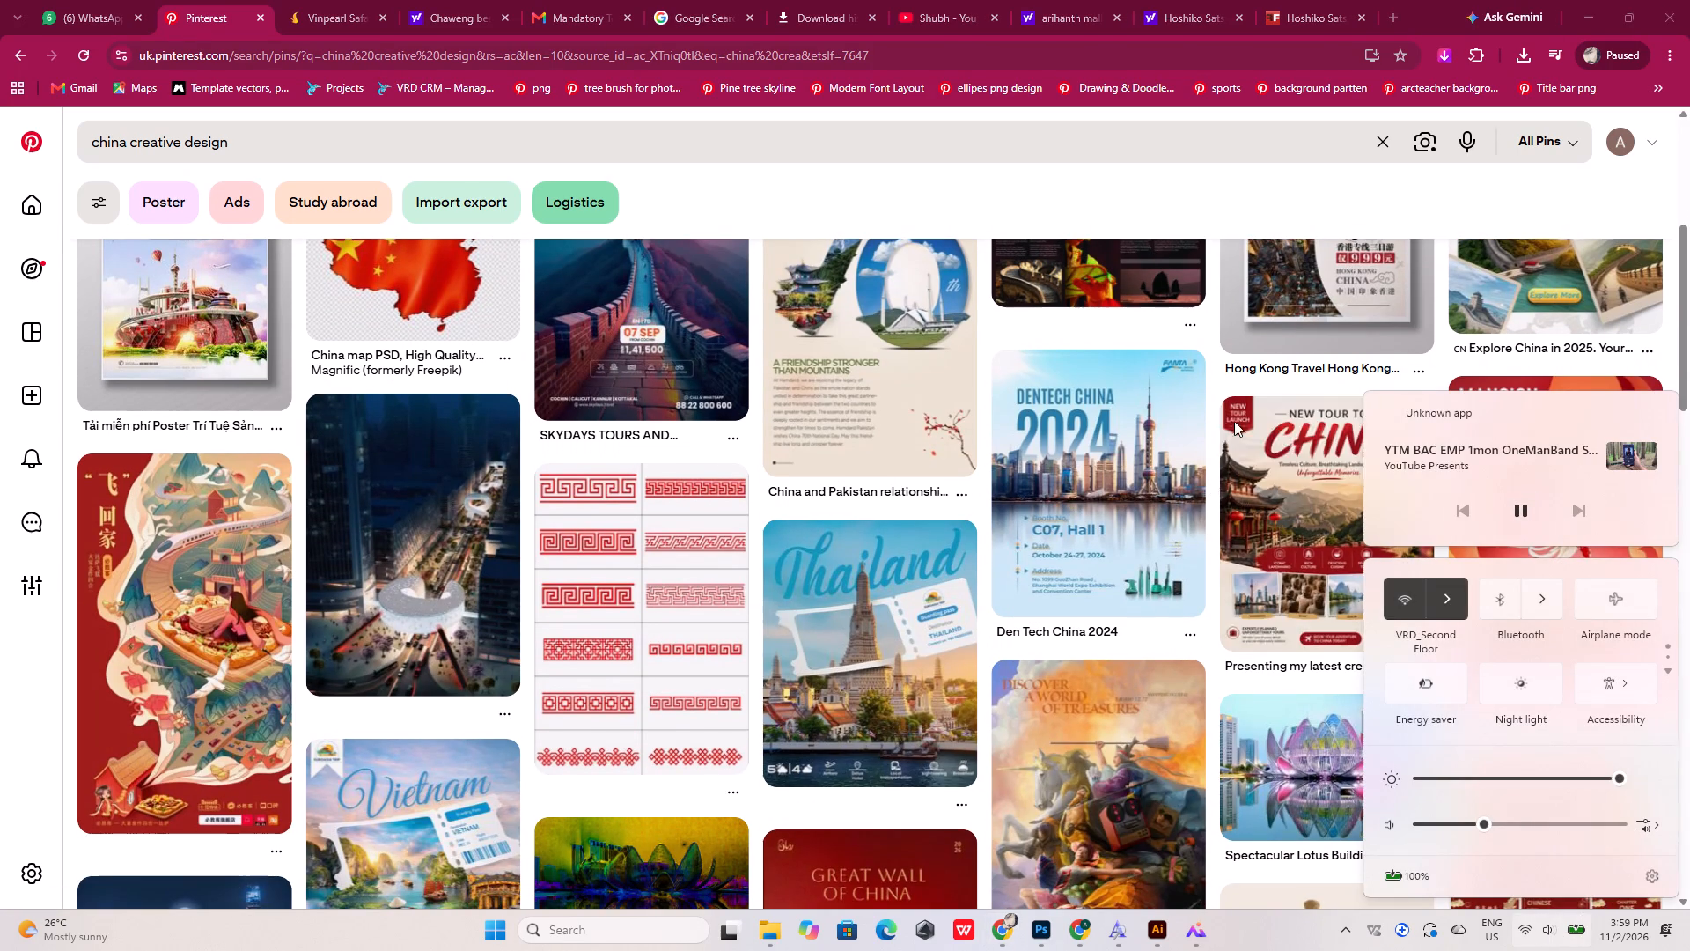
click(1209, 181)
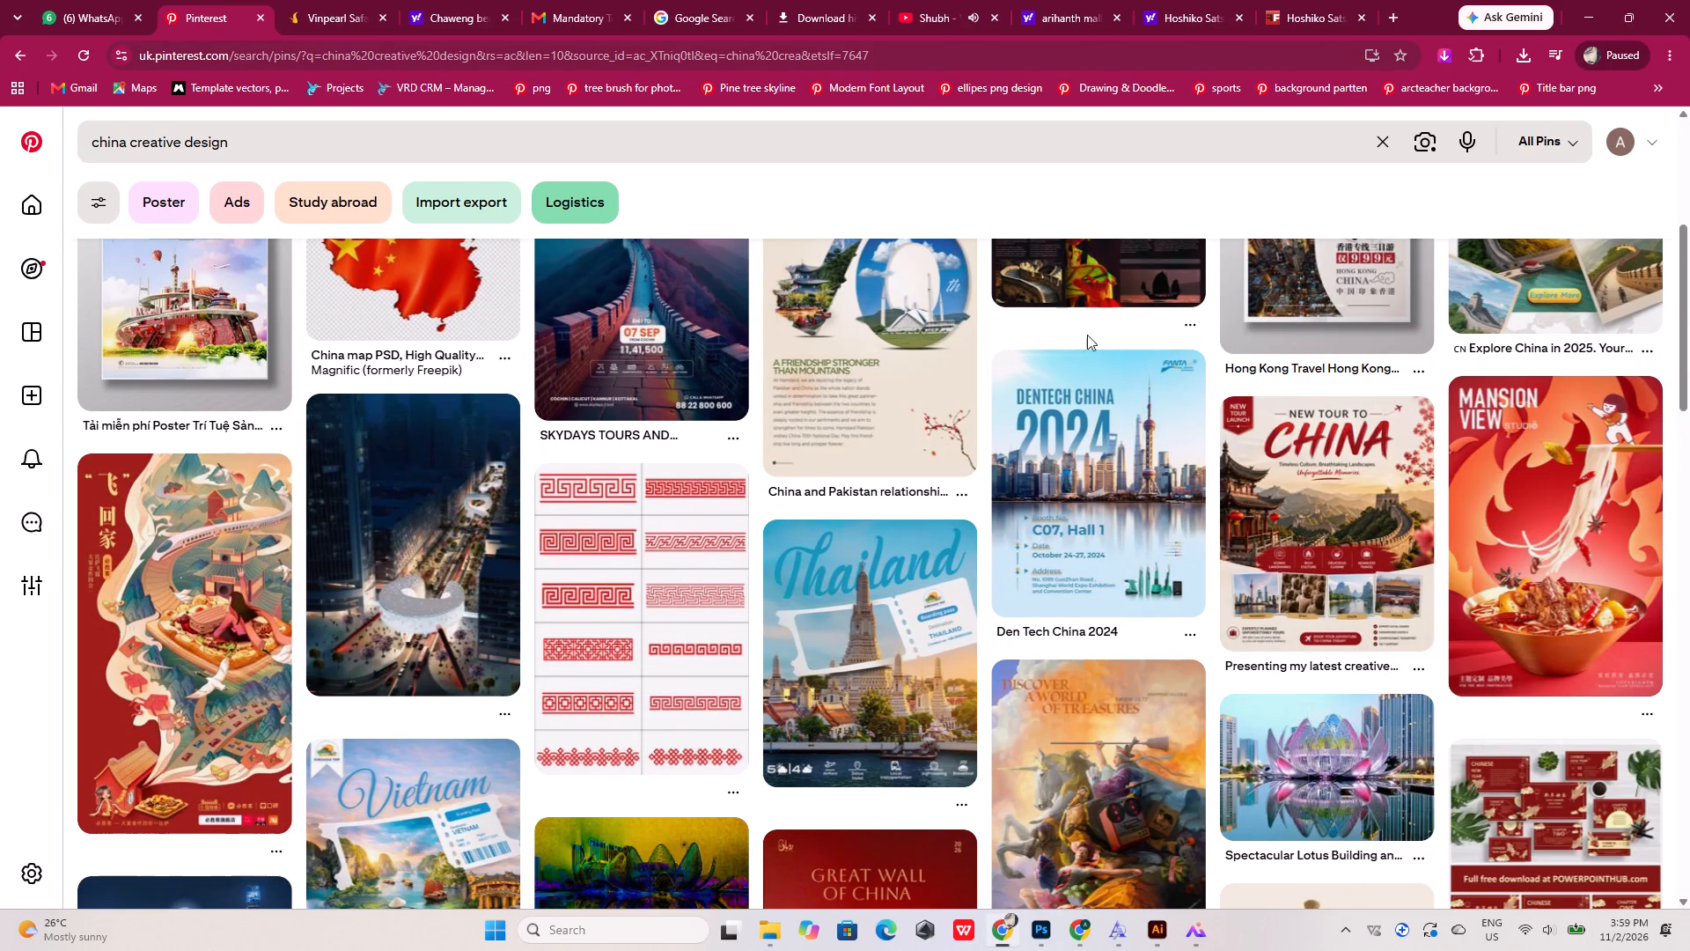
Examine more of the china creative design results, looking for travel poster references.
scroll(1065, 394, down, 11)
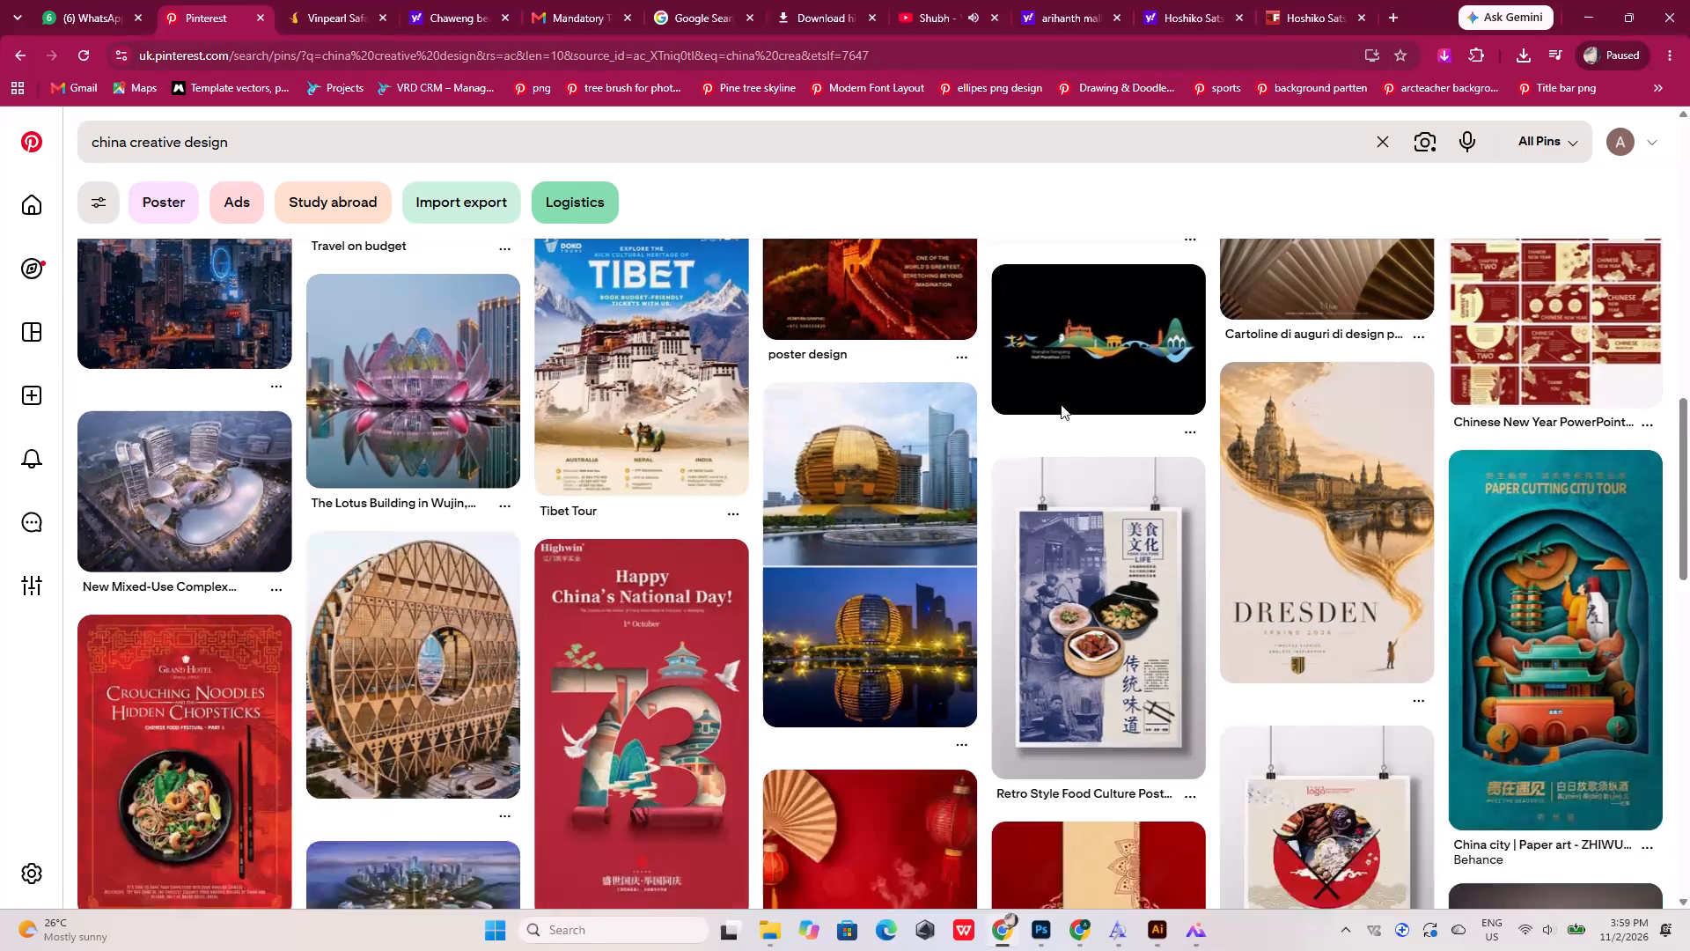
scroll(1061, 404, down, 10)
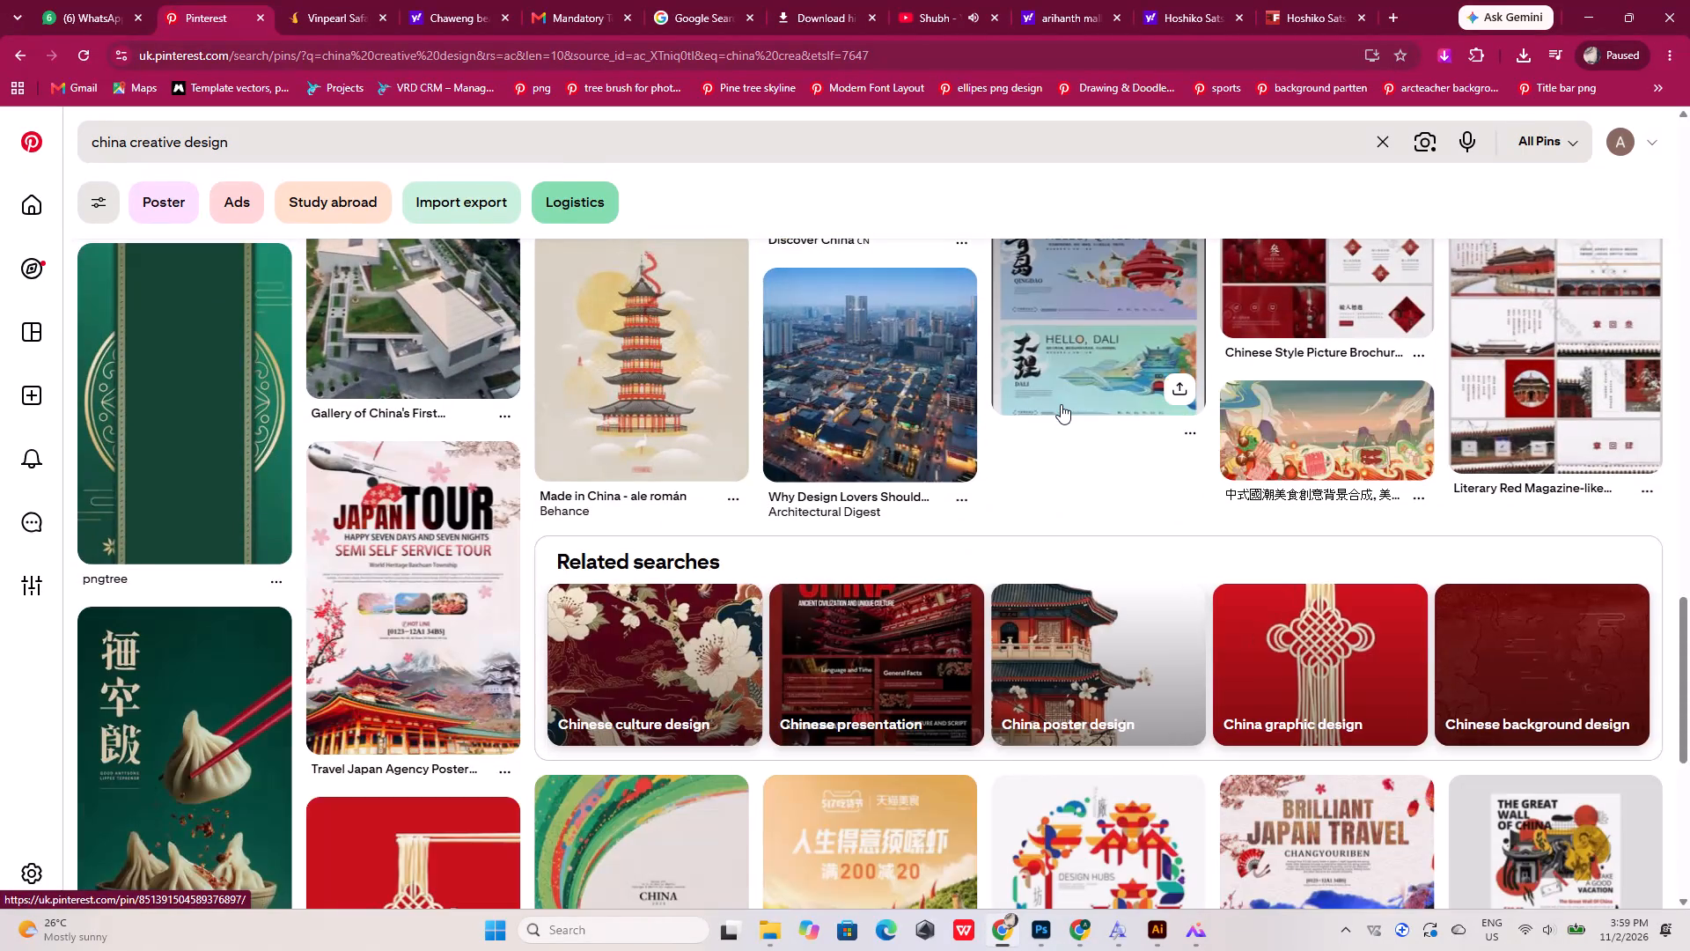
scroll(1061, 404, down, 4)
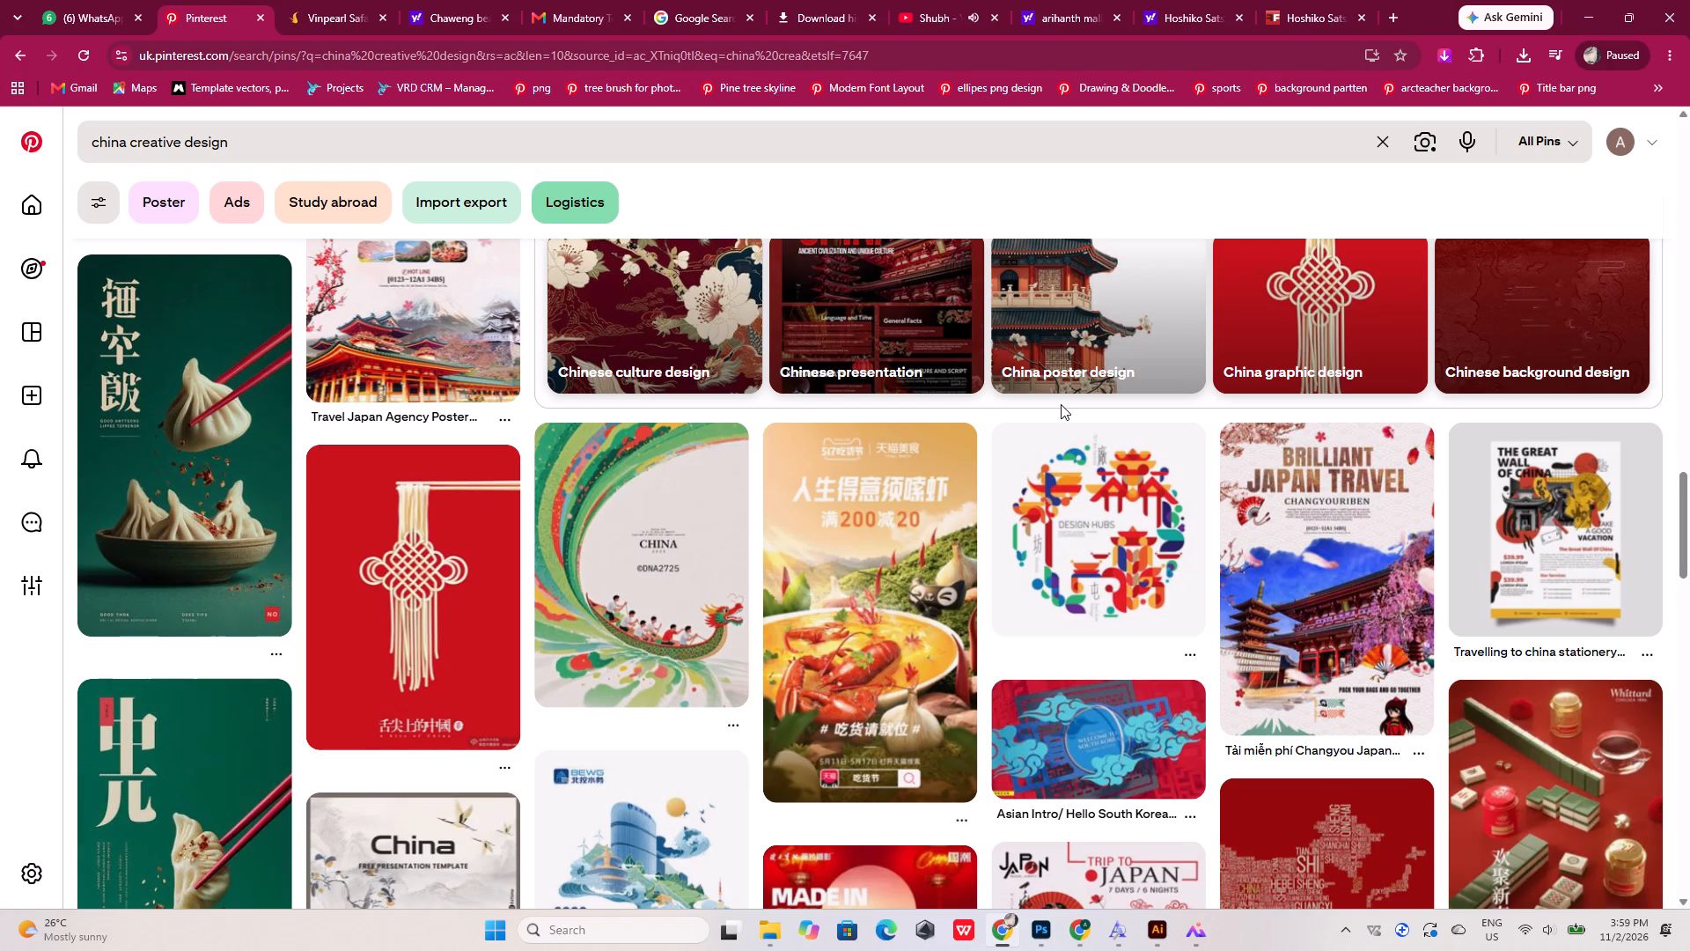
Open the Brilliant Japan Travel poster pin and examine the related Japan and China travel posters for layout ideas.
click(1393, 584)
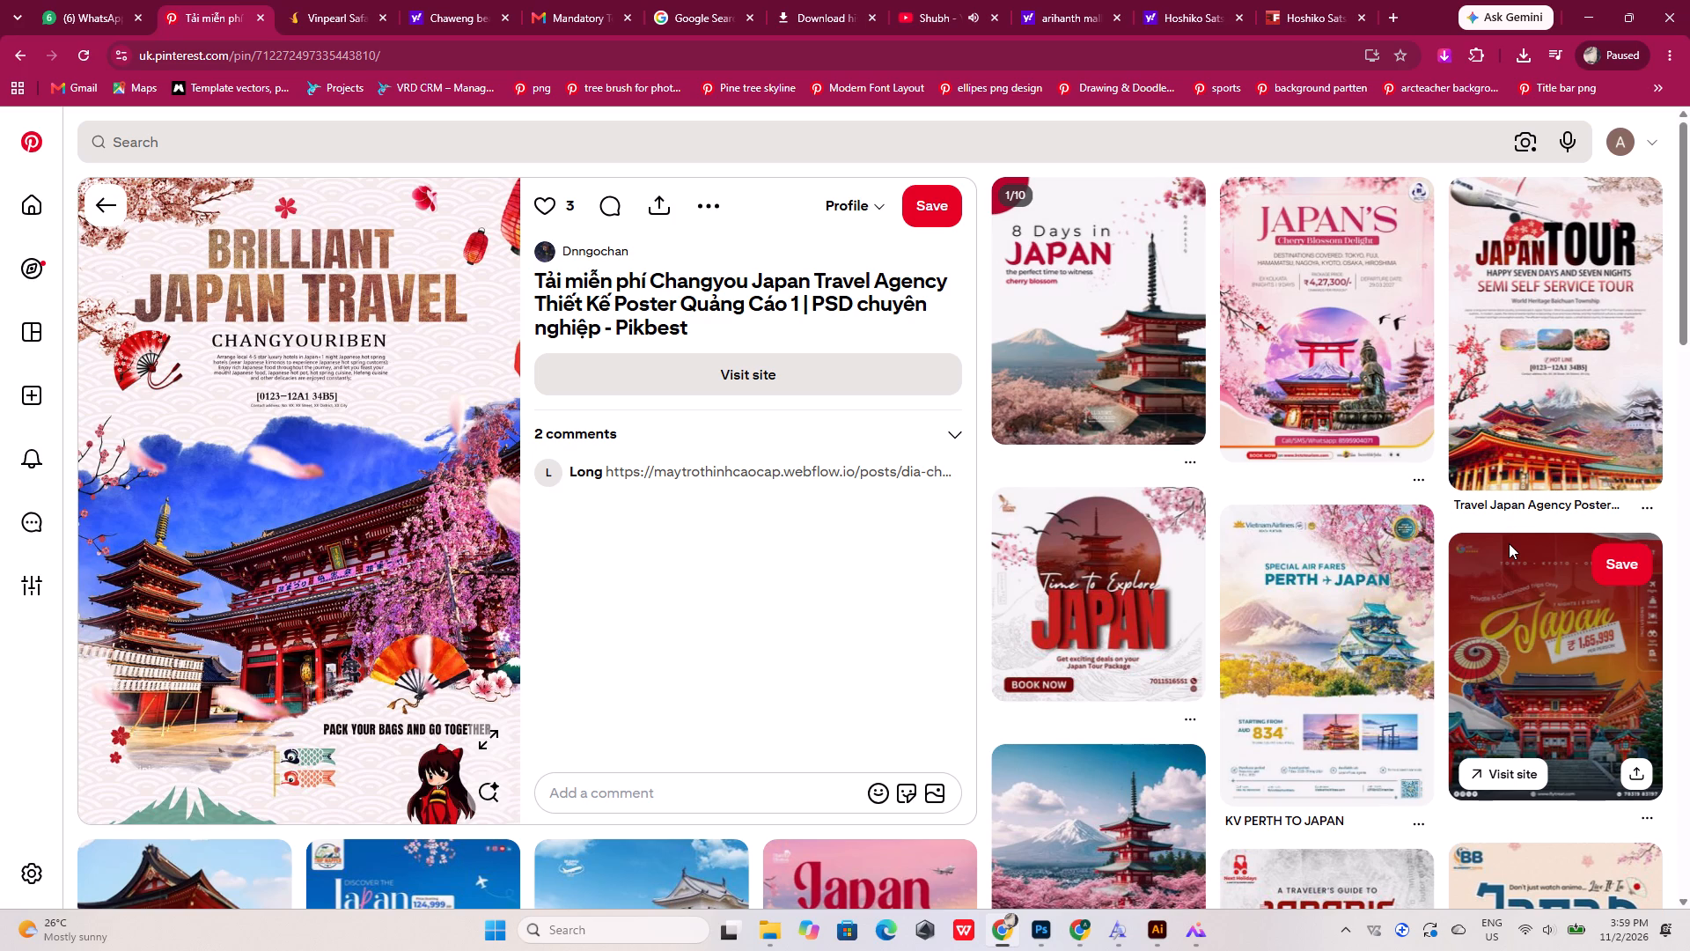
scroll(1509, 545, down, 1)
scroll(1509, 546, up, 2)
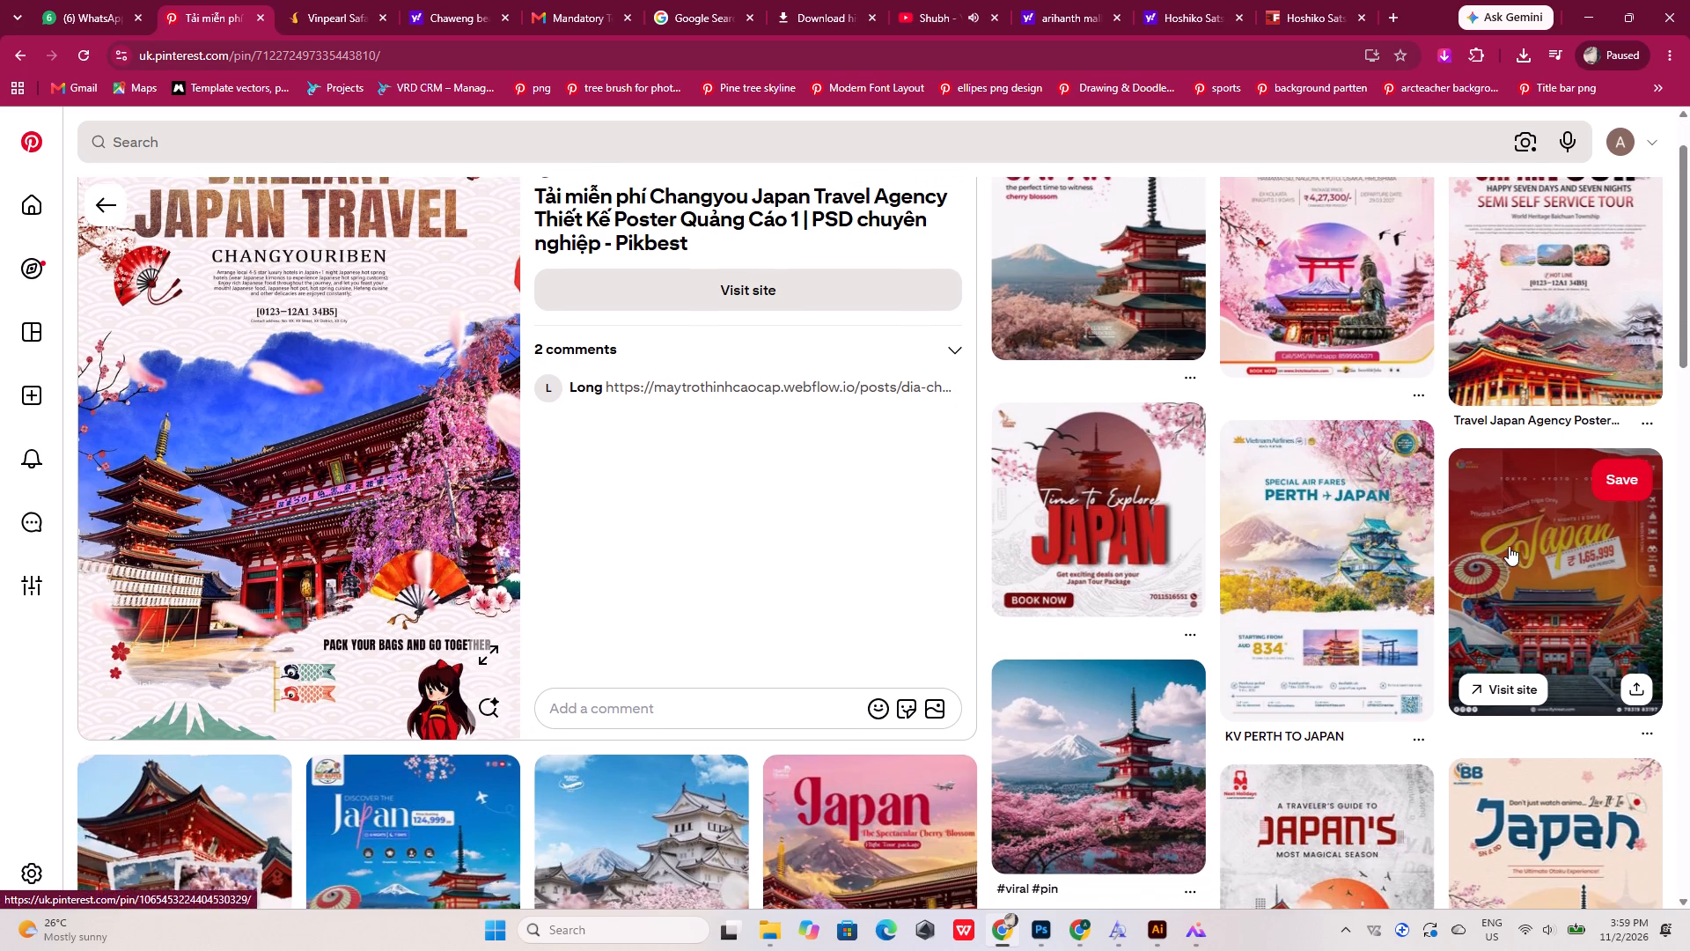
scroll(1509, 546, up, 1)
scroll(1509, 546, down, 5)
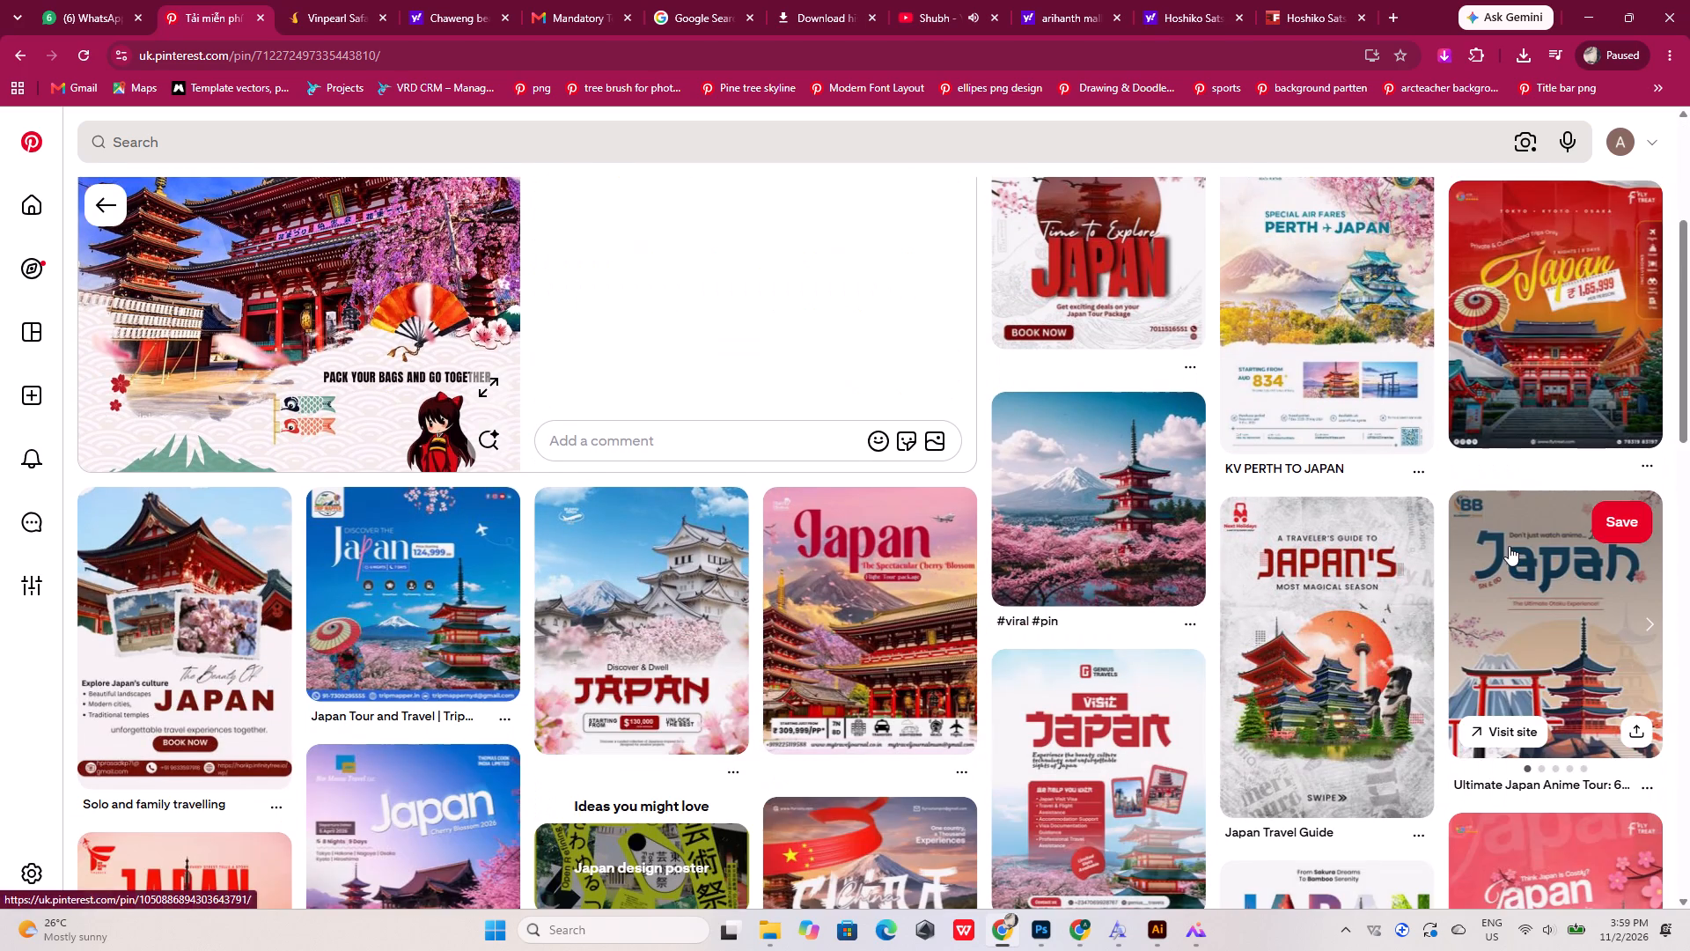
scroll(1509, 546, down, 4)
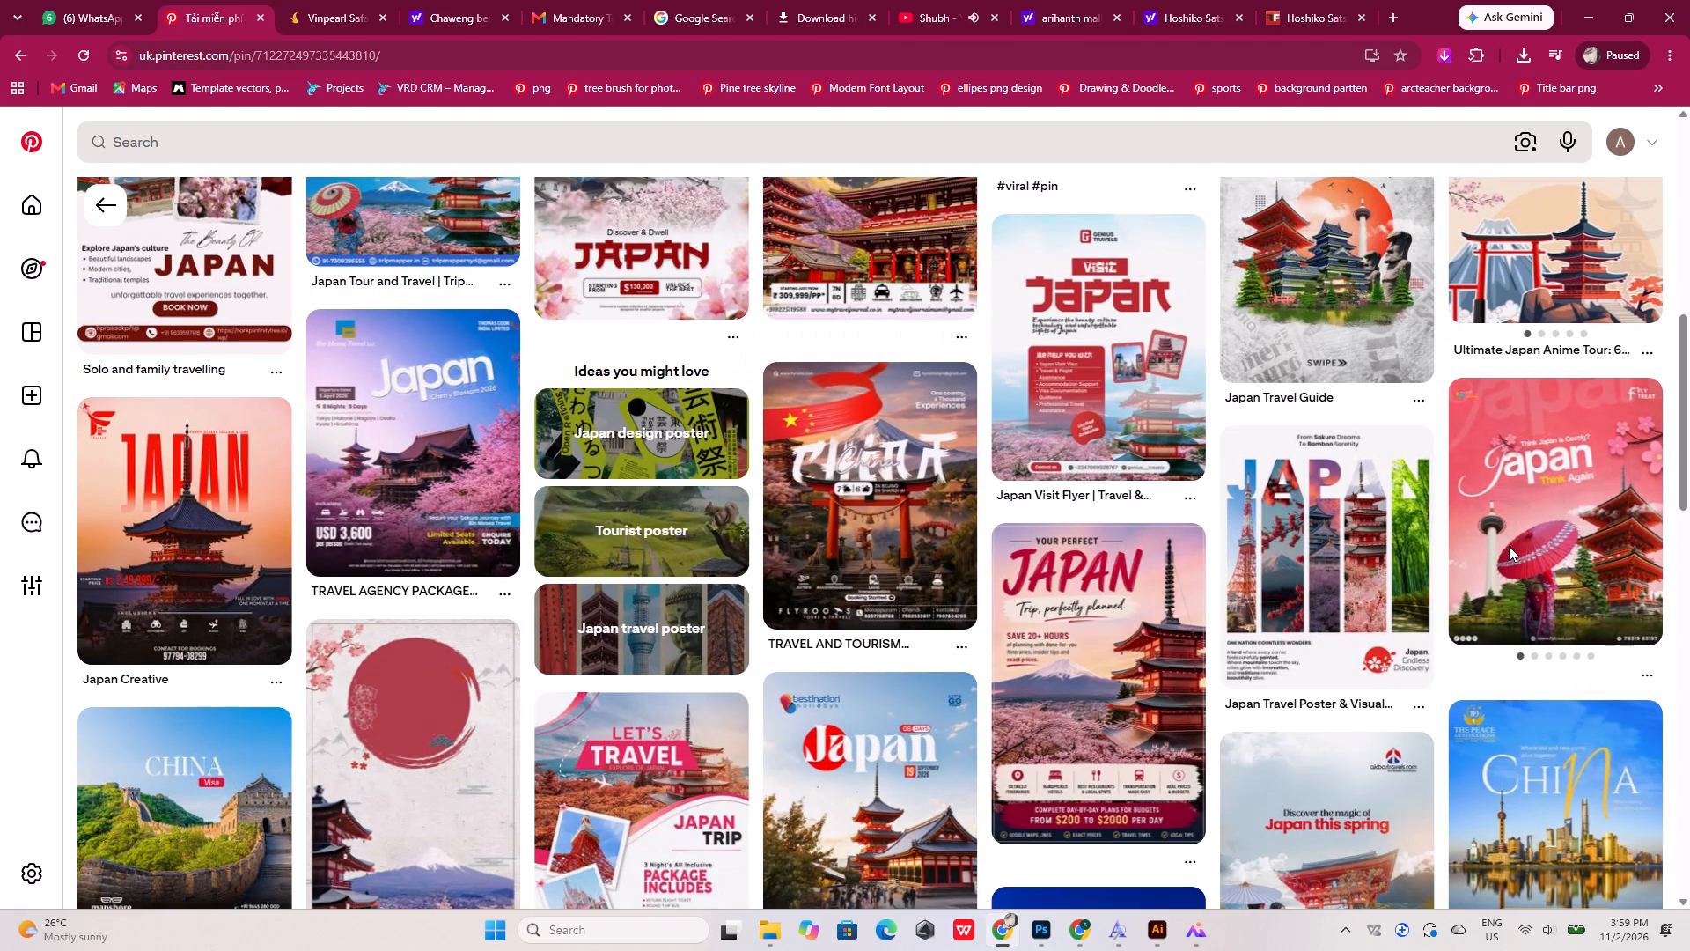
scroll(1509, 546, down, 1)
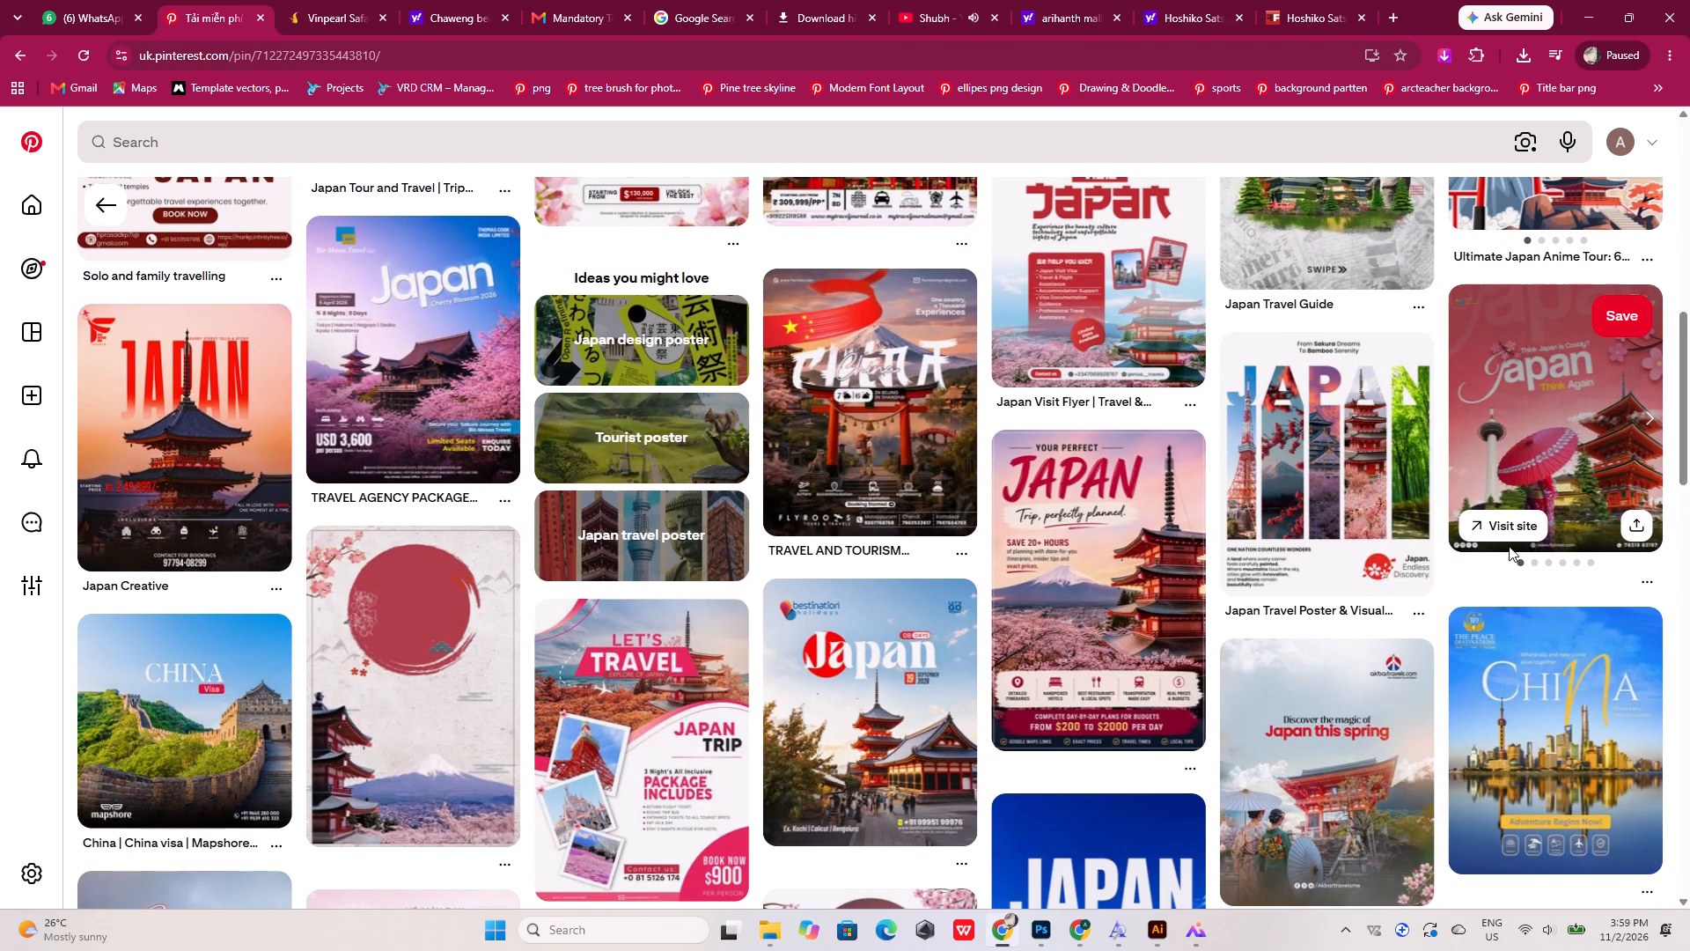
scroll(1509, 546, down, 1)
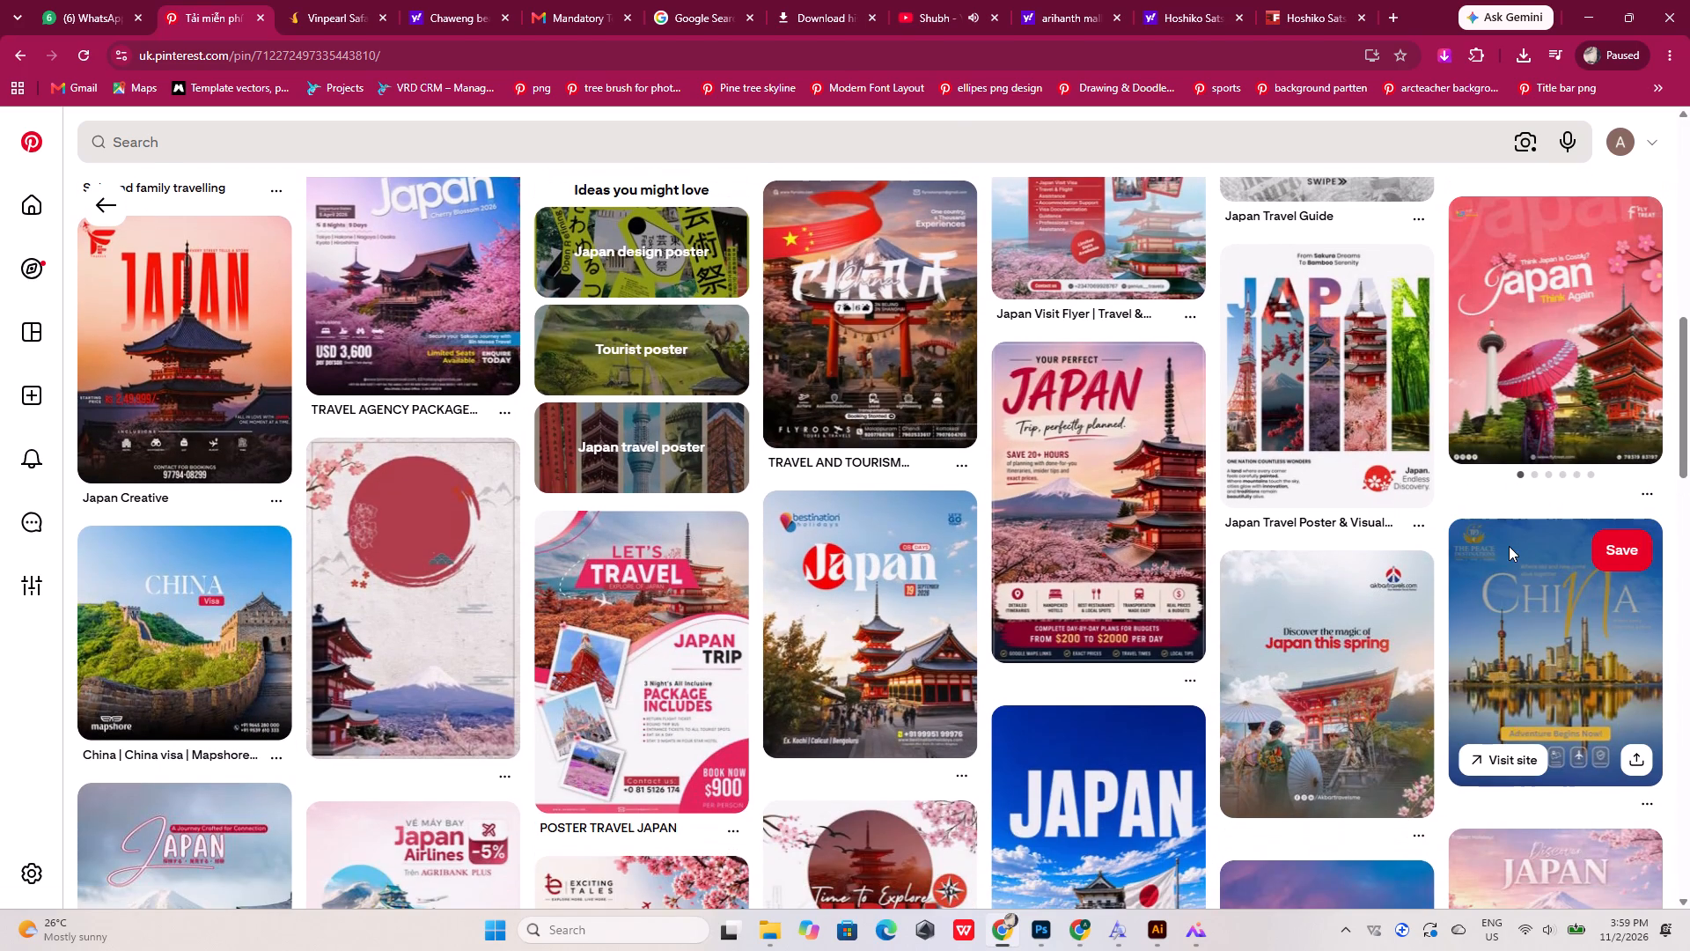
scroll(1509, 546, down, 5)
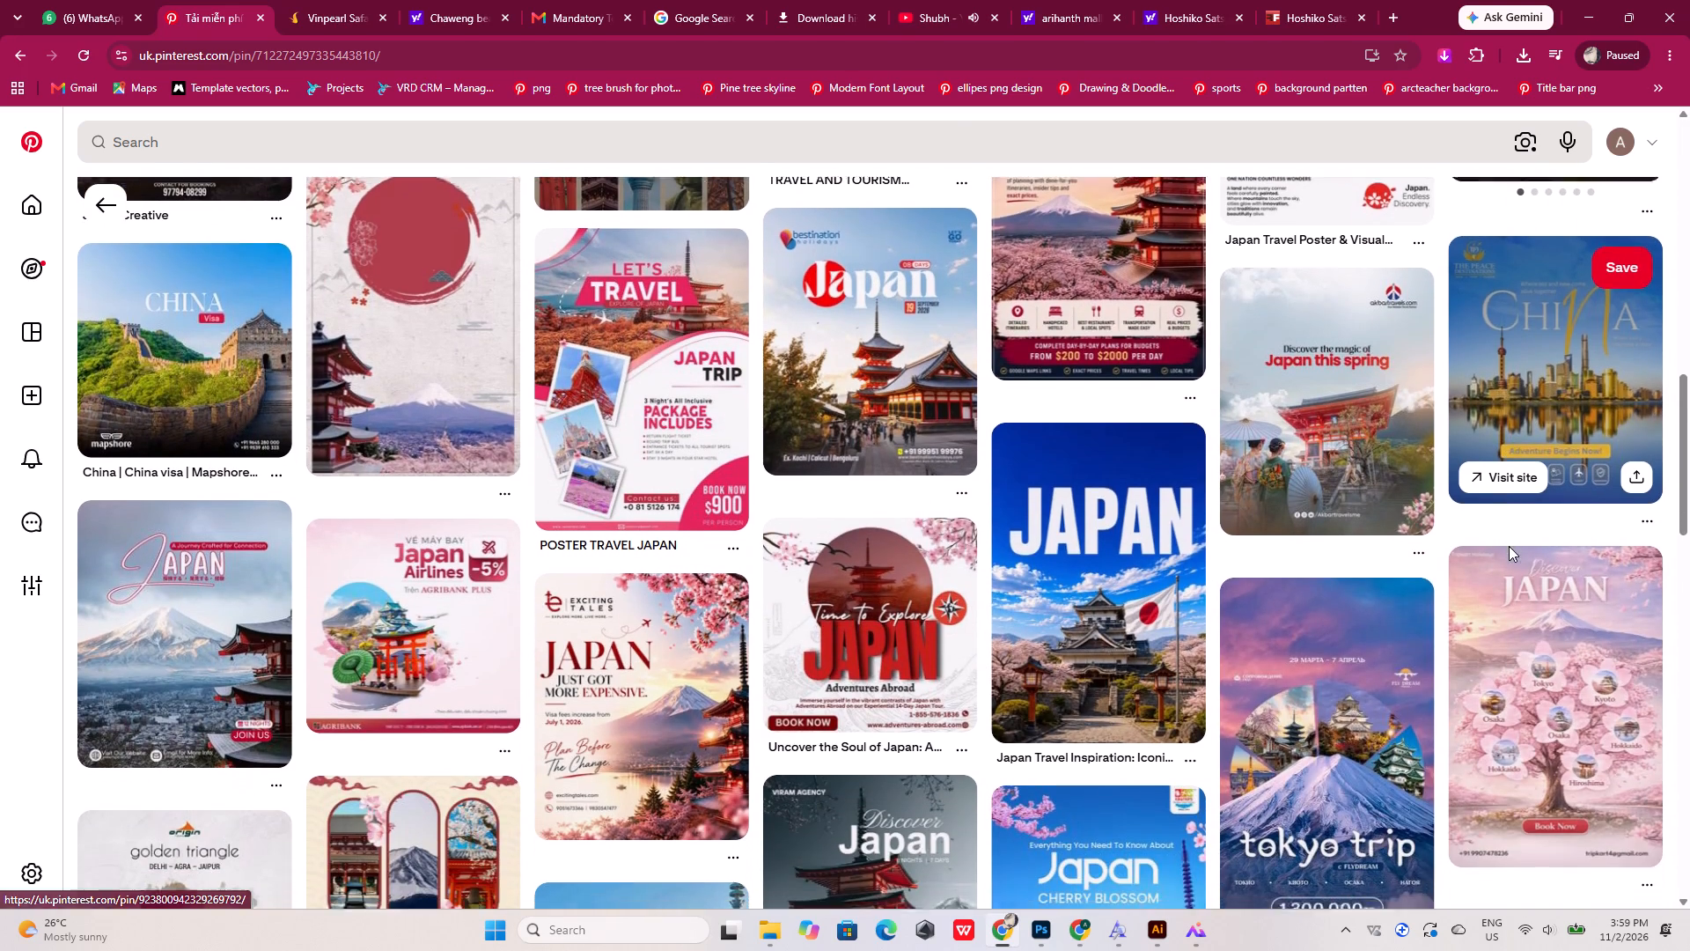
scroll(1509, 546, down, 2)
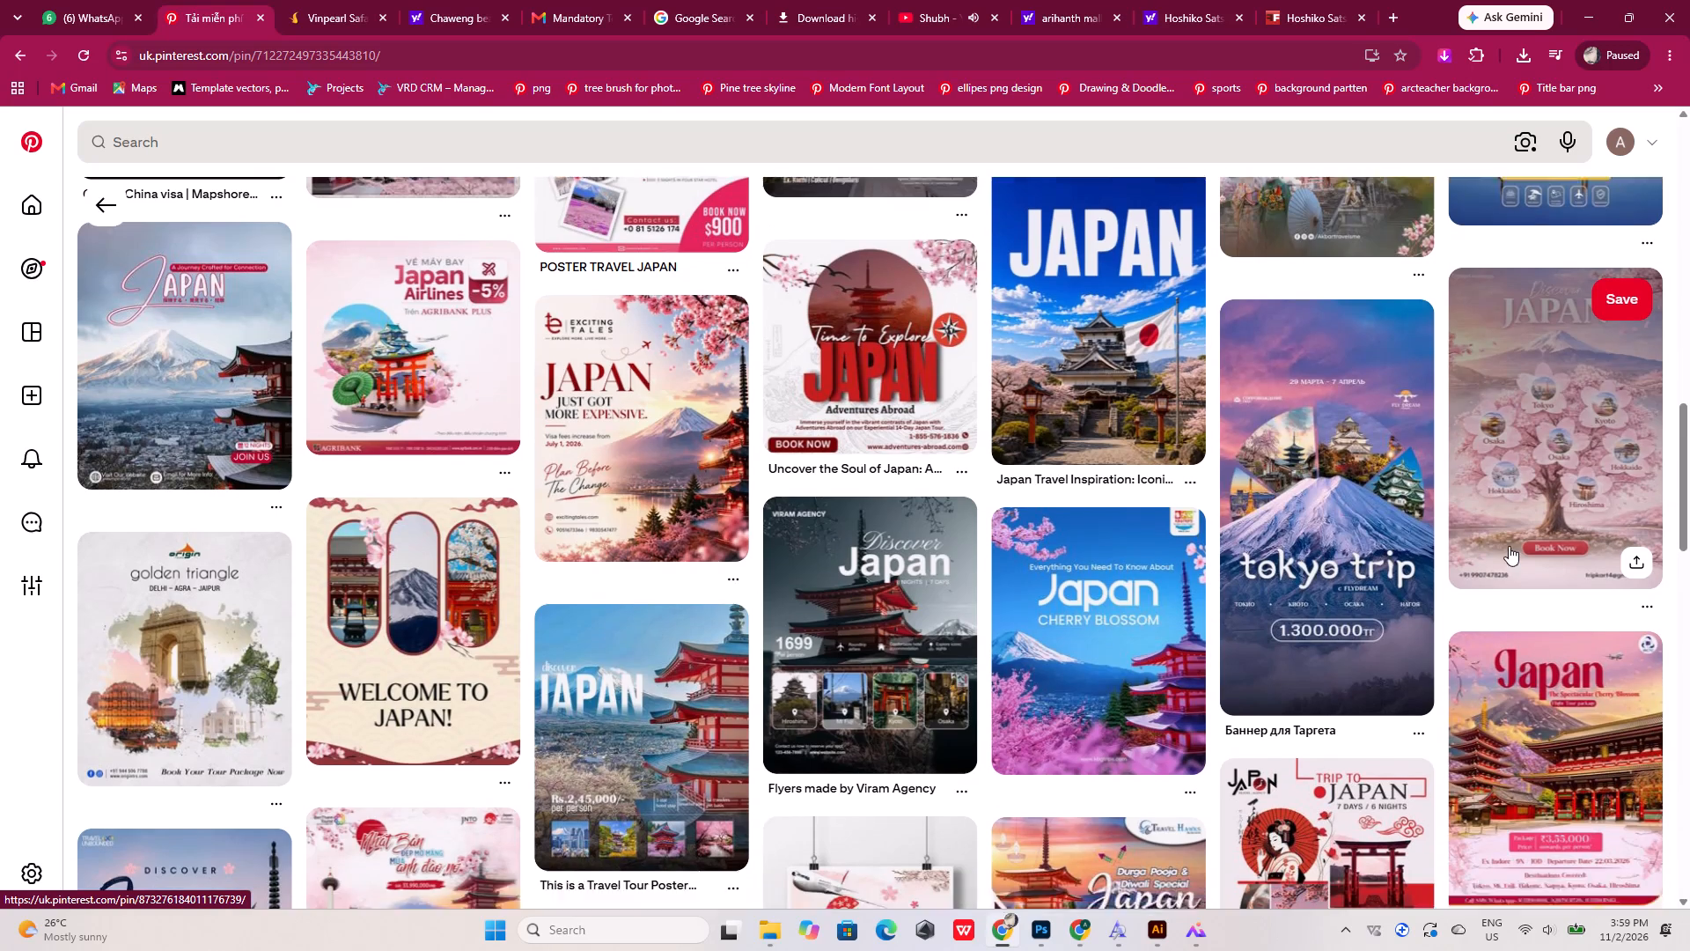
scroll(1509, 546, up, 13)
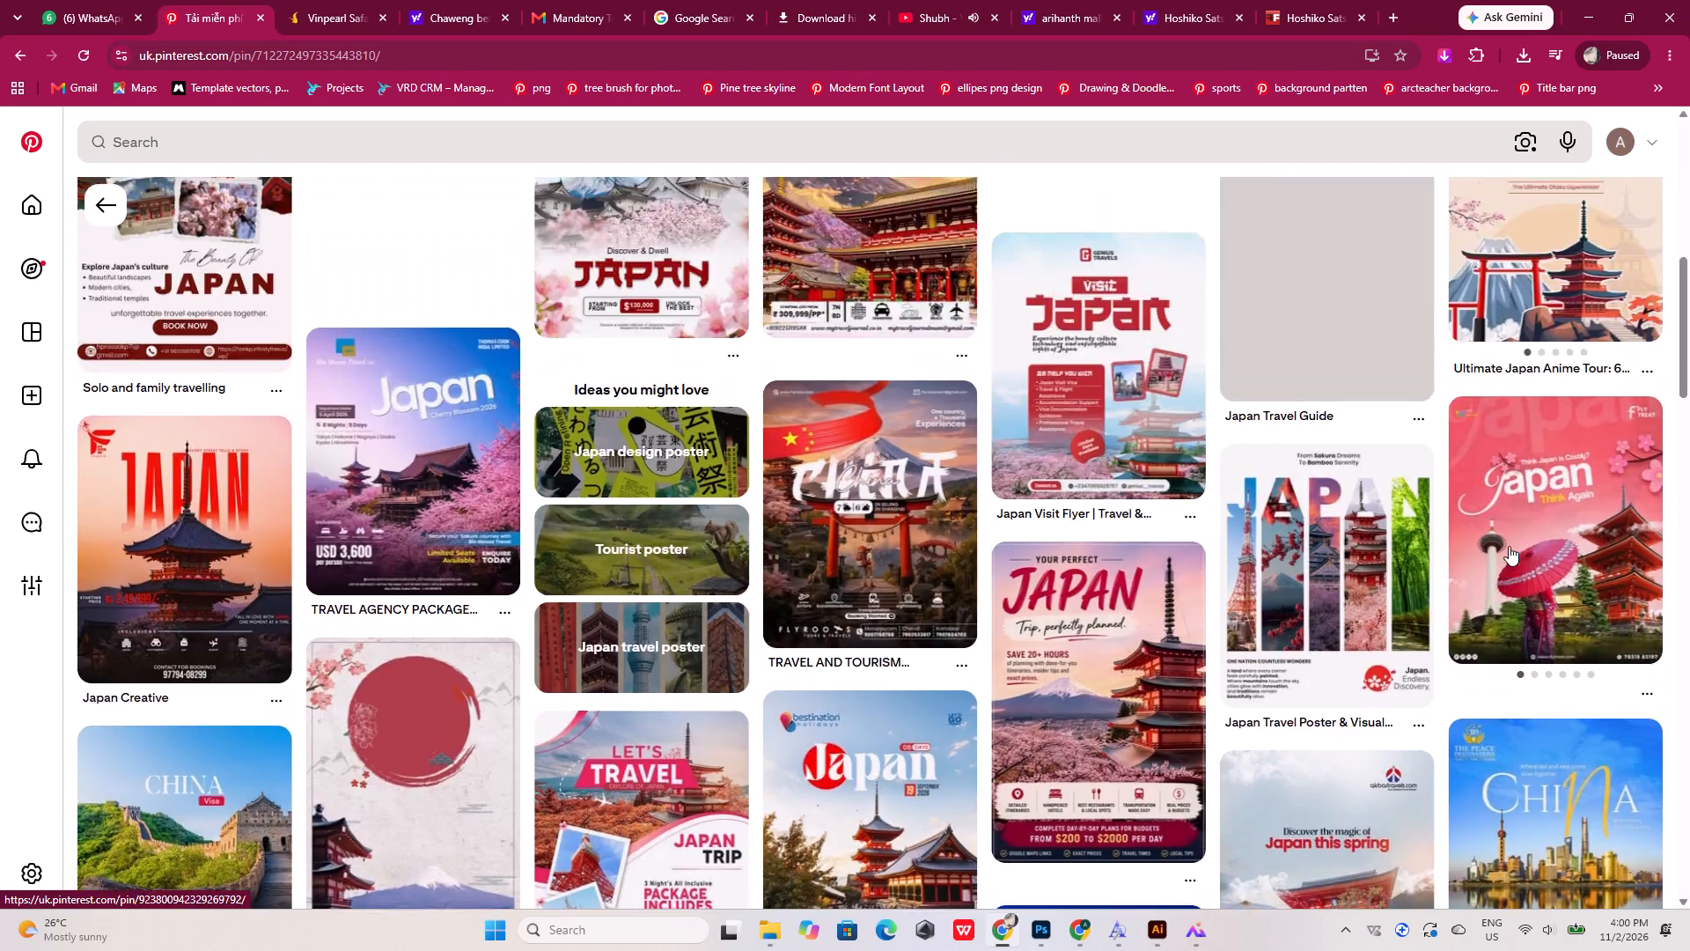
scroll(1509, 546, up, 4)
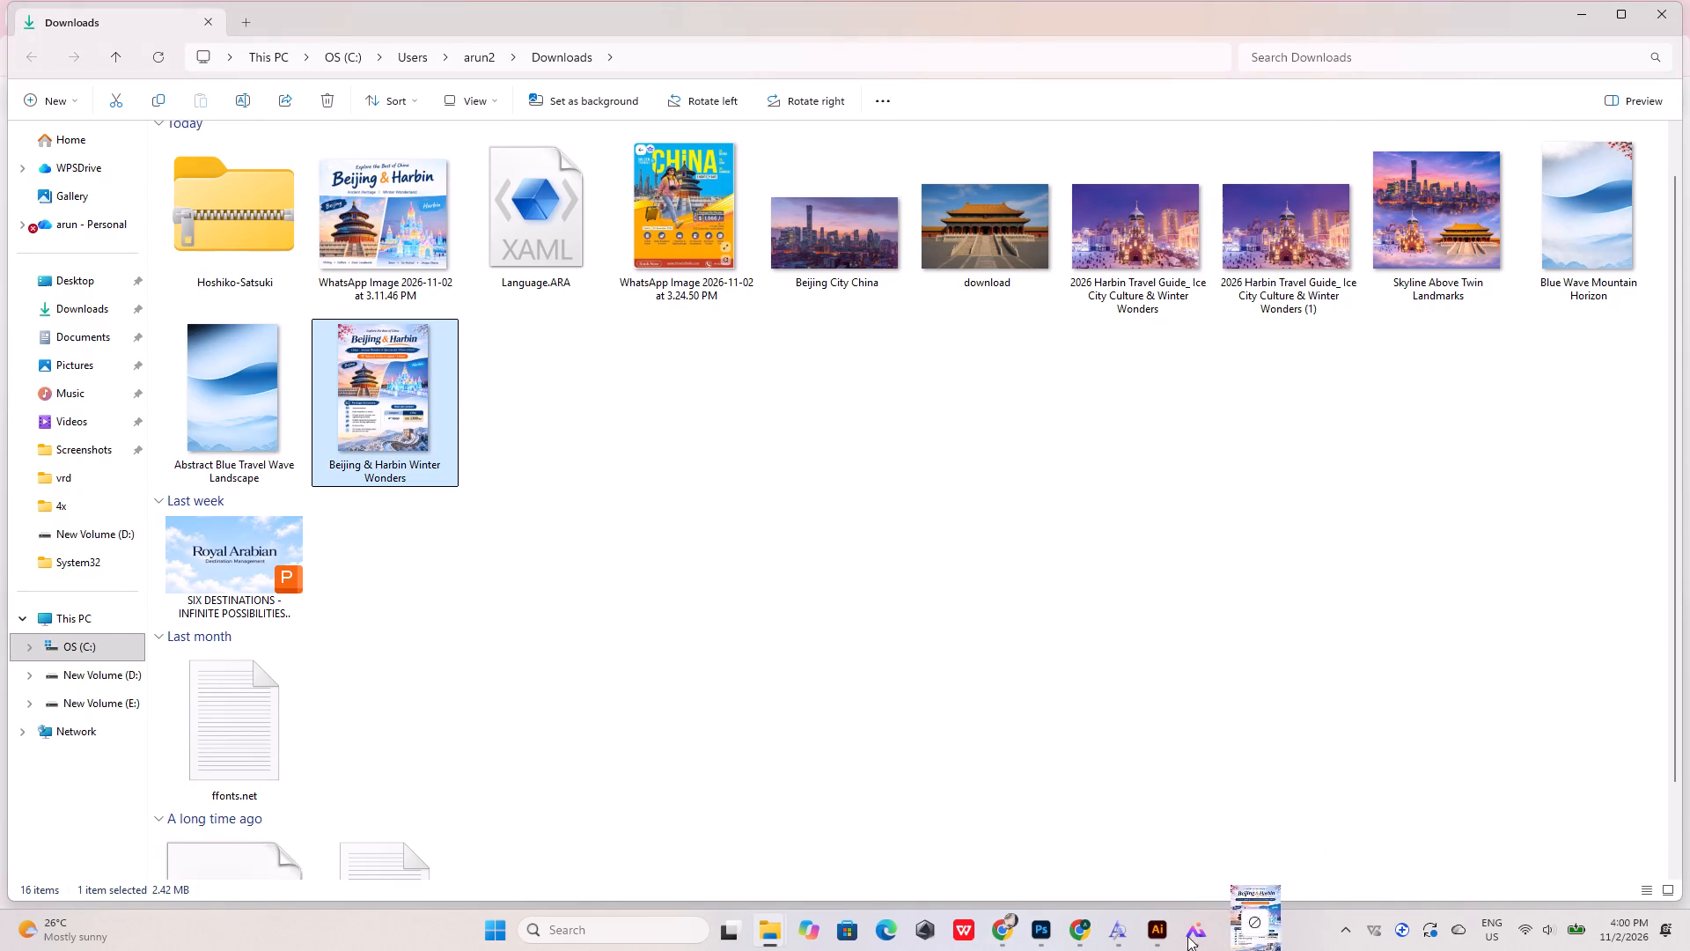
drag(1187, 936, 772, 437)
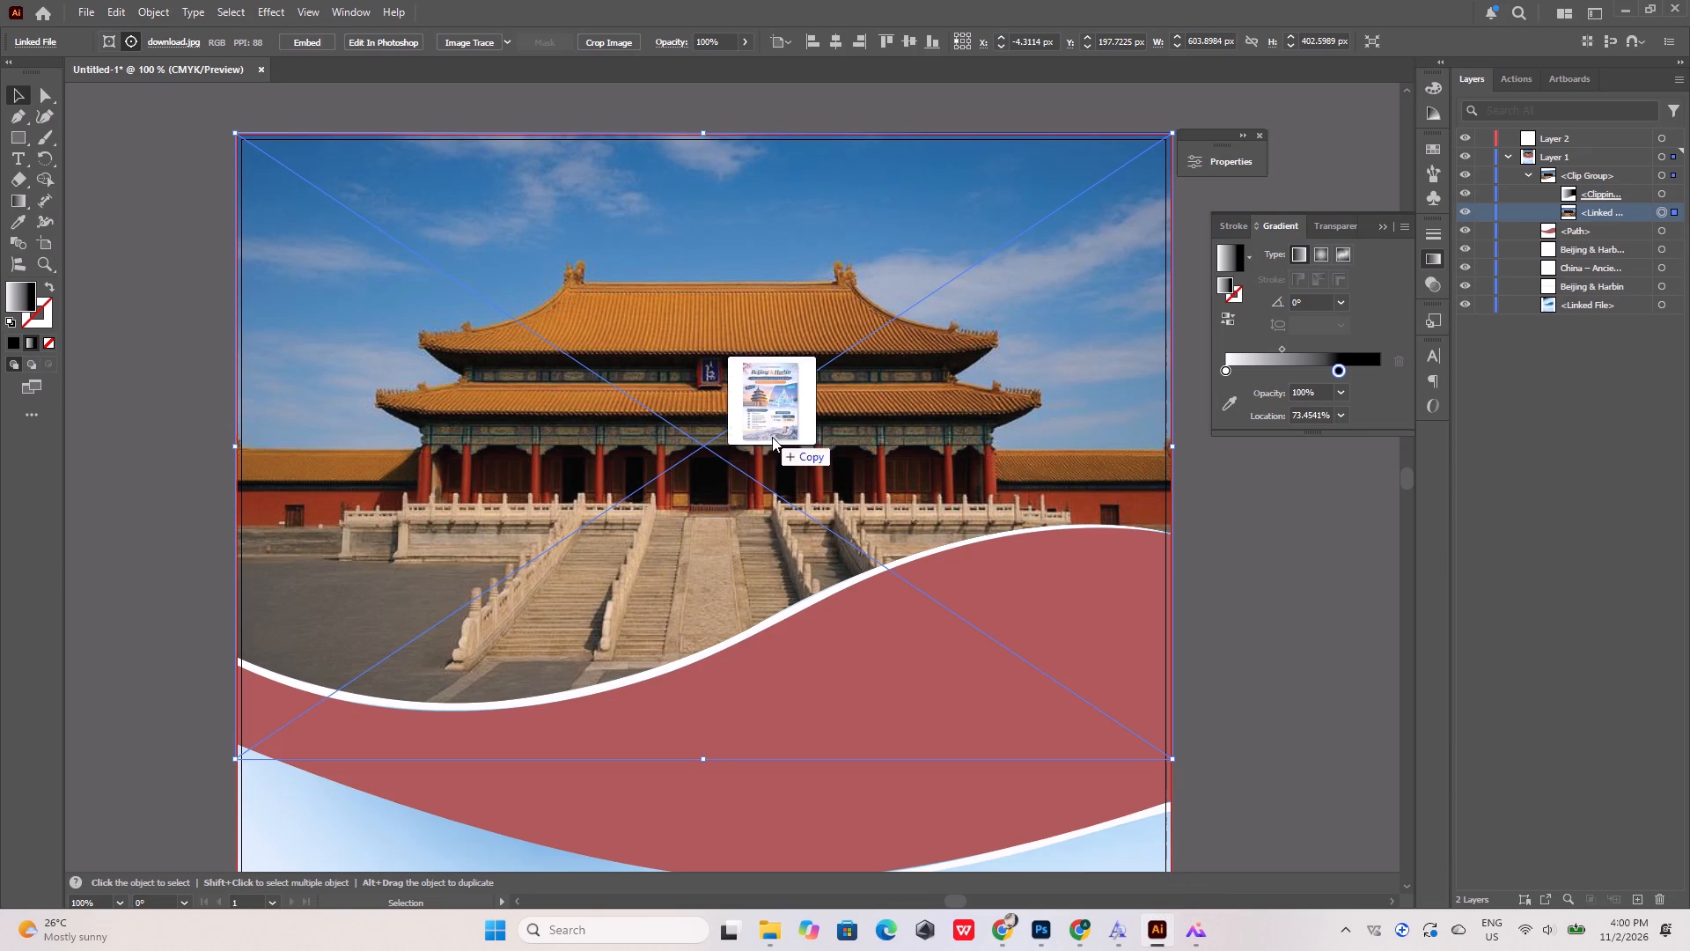
drag(772, 437, 772, 436)
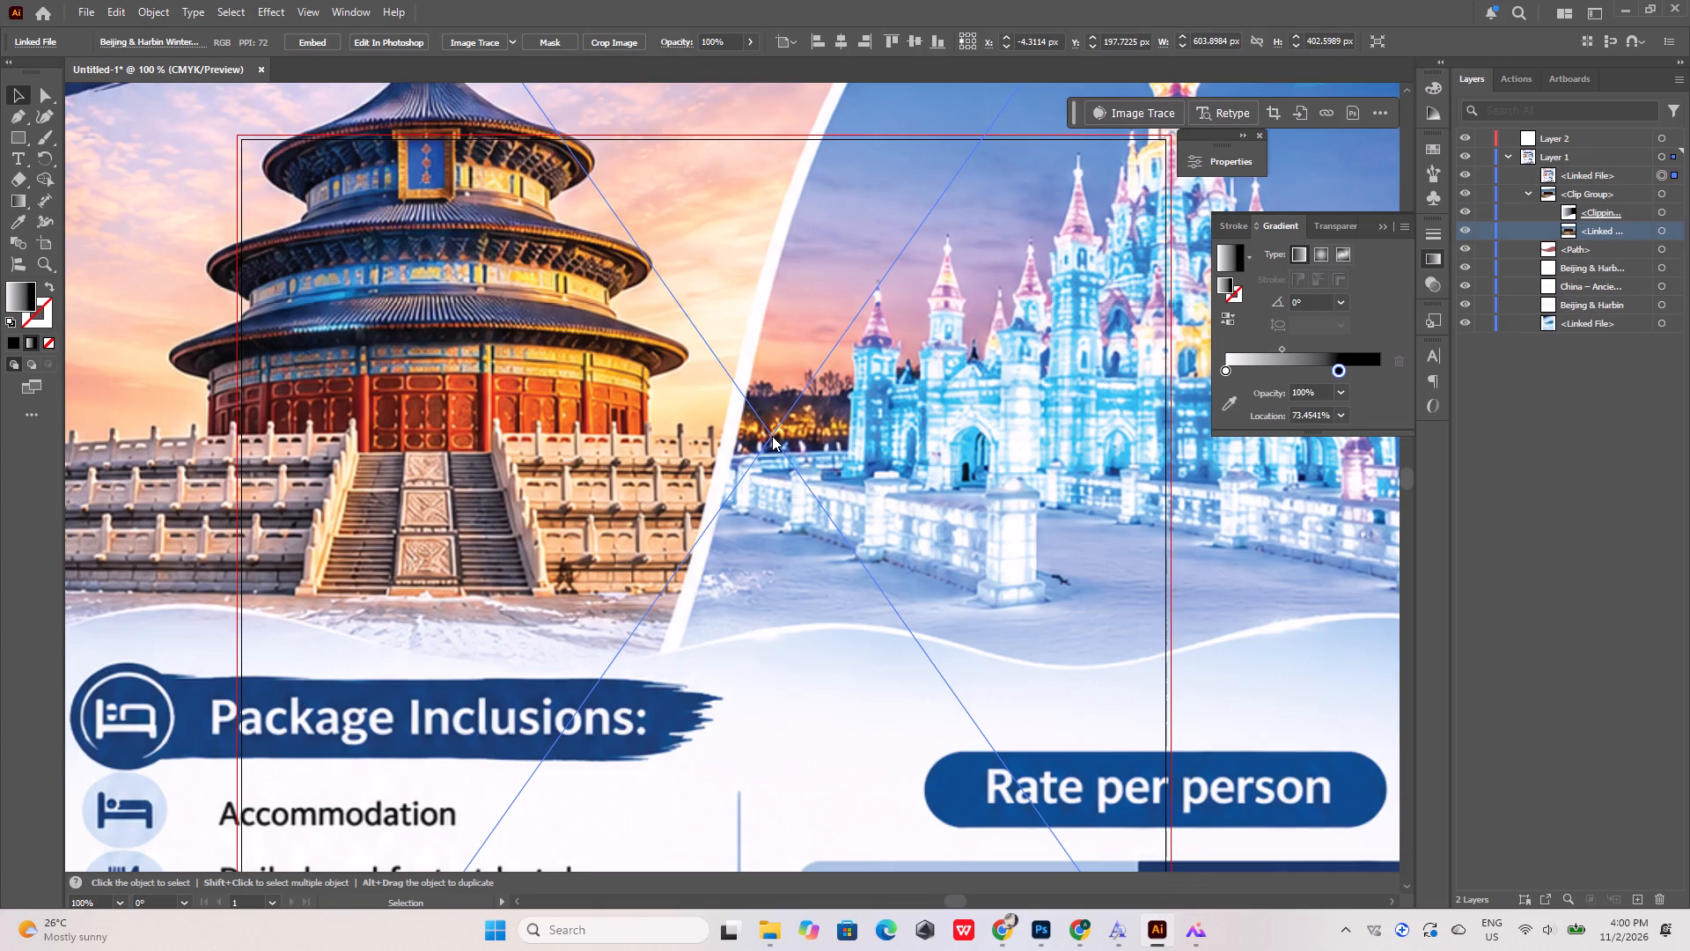
Scale the flyer image down proportionally to about 666 × 940 px and shift it to uncover the artboard's upper-right corner.
alt+scroll(774, 425, down, 8)
alt+scroll(804, 363, up, 5)
click(1033, 165)
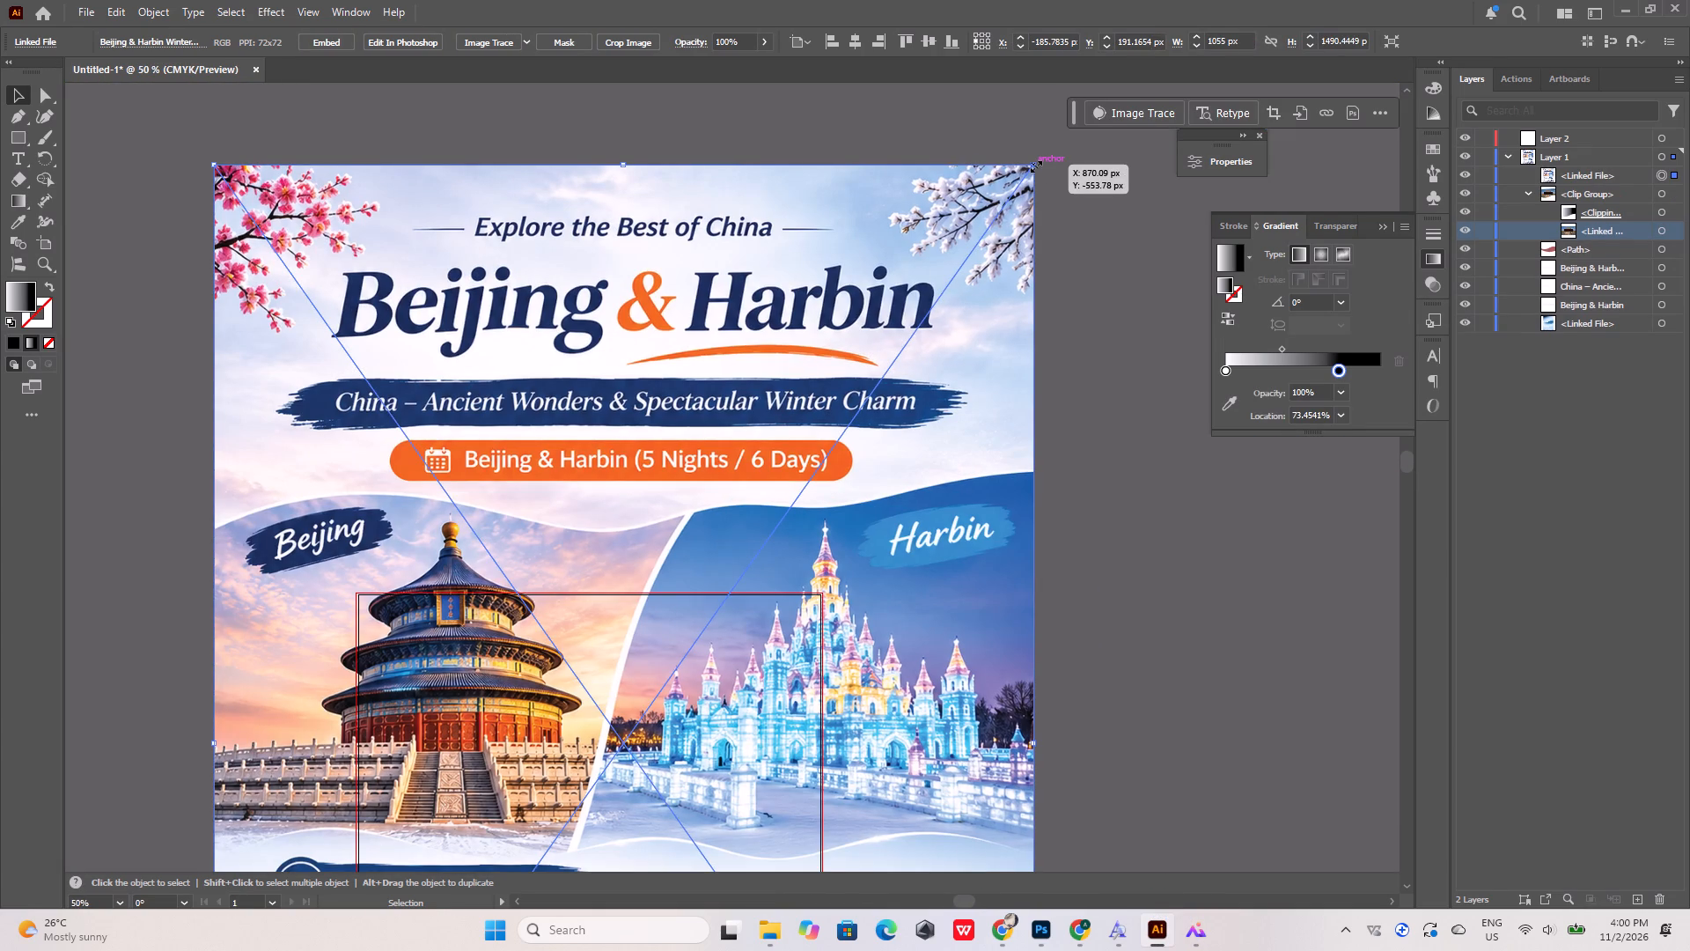
shift+drag(1034, 165, 830, 594)
alt+scroll(709, 626, up, 6)
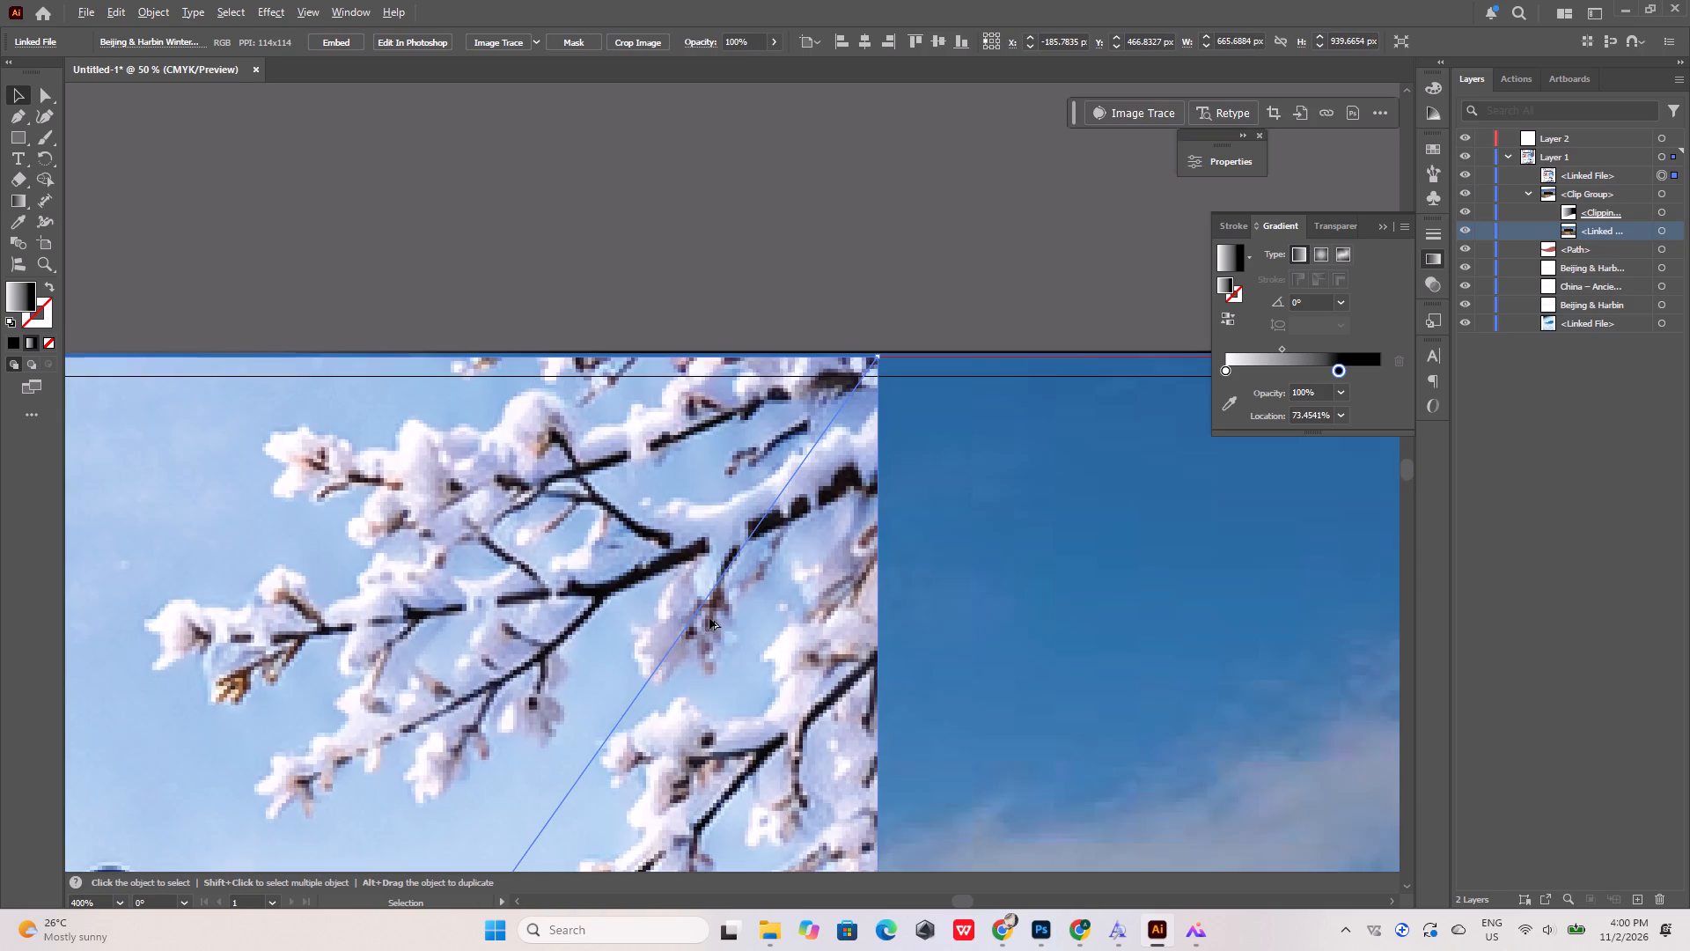
alt+scroll(784, 515, down, 4)
drag(799, 529, 1001, 532)
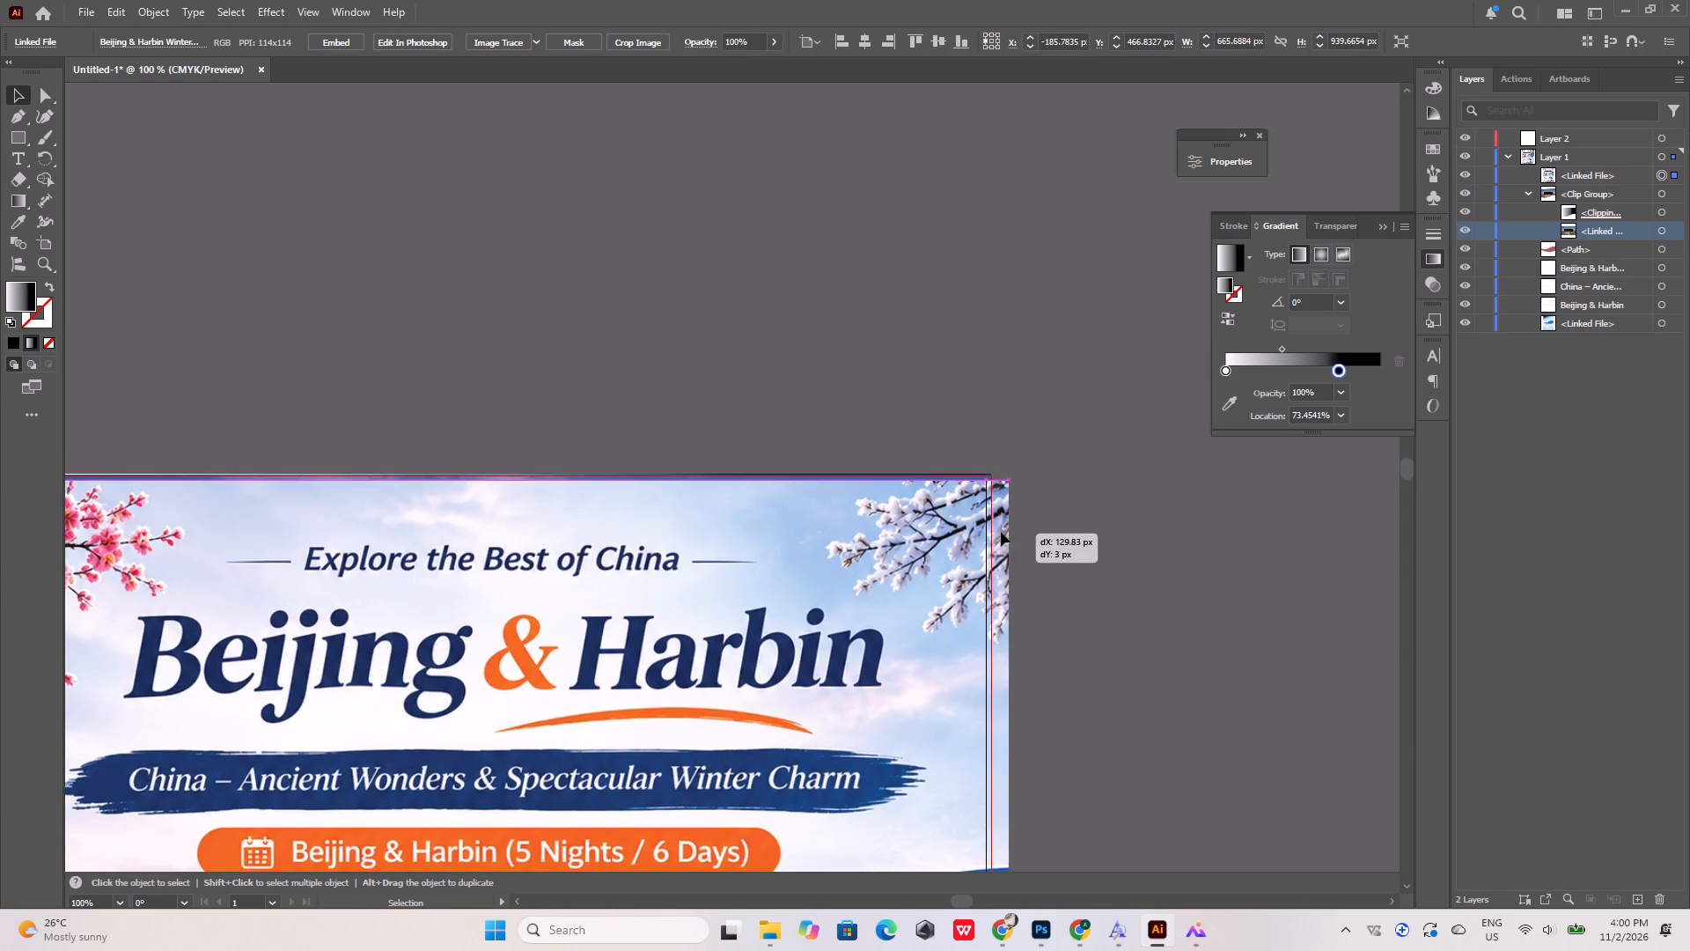
drag(1001, 532, 791, 575)
Delete the old artwork behind the flyer: the Forbidden City photo group, the red shape and the blue sky background.
click(939, 577)
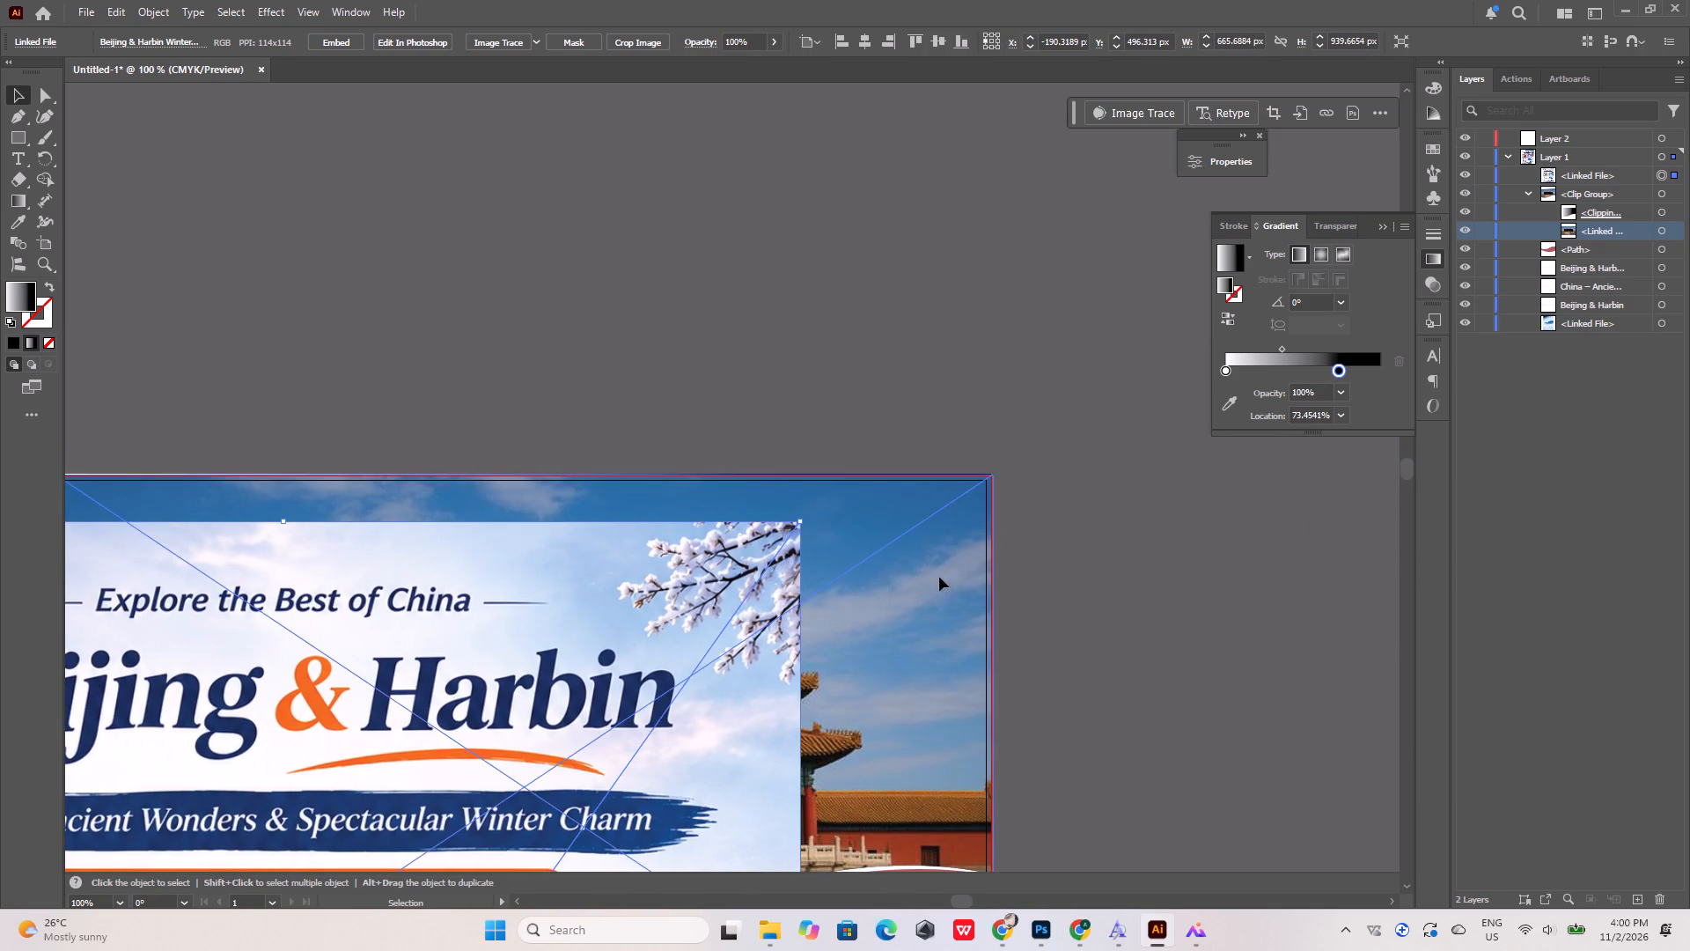
alt+scroll(794, 443, down, 5)
key(Delete)
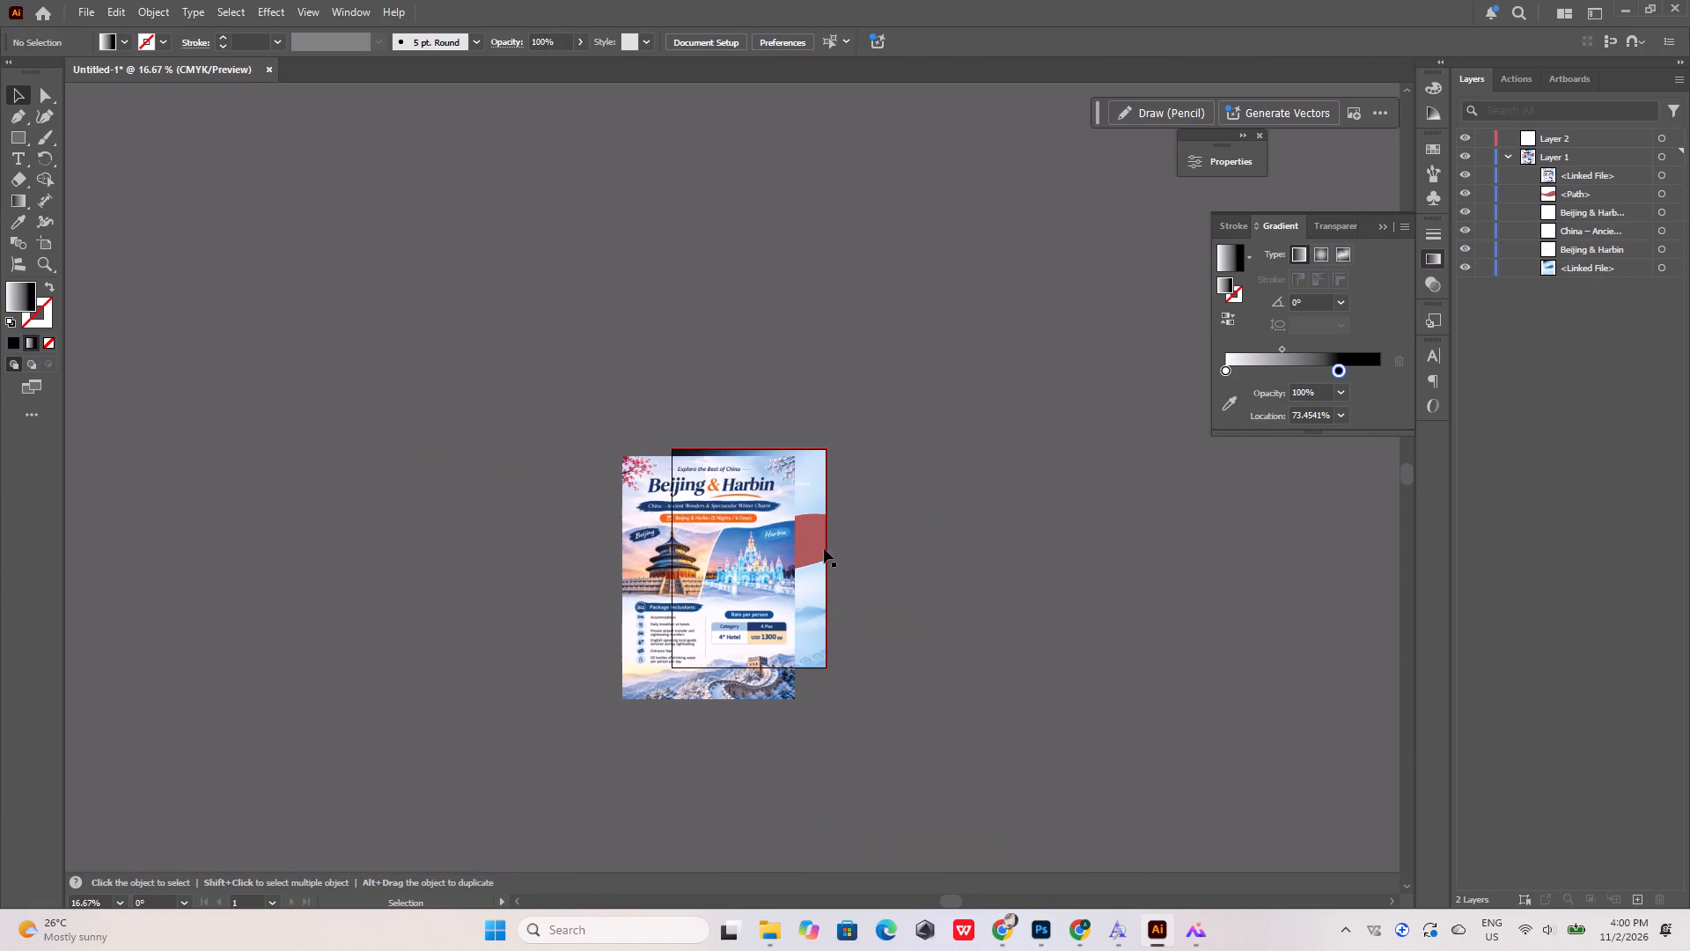
click(816, 544)
key(Delete)
click(818, 497)
key(Delete)
click(810, 501)
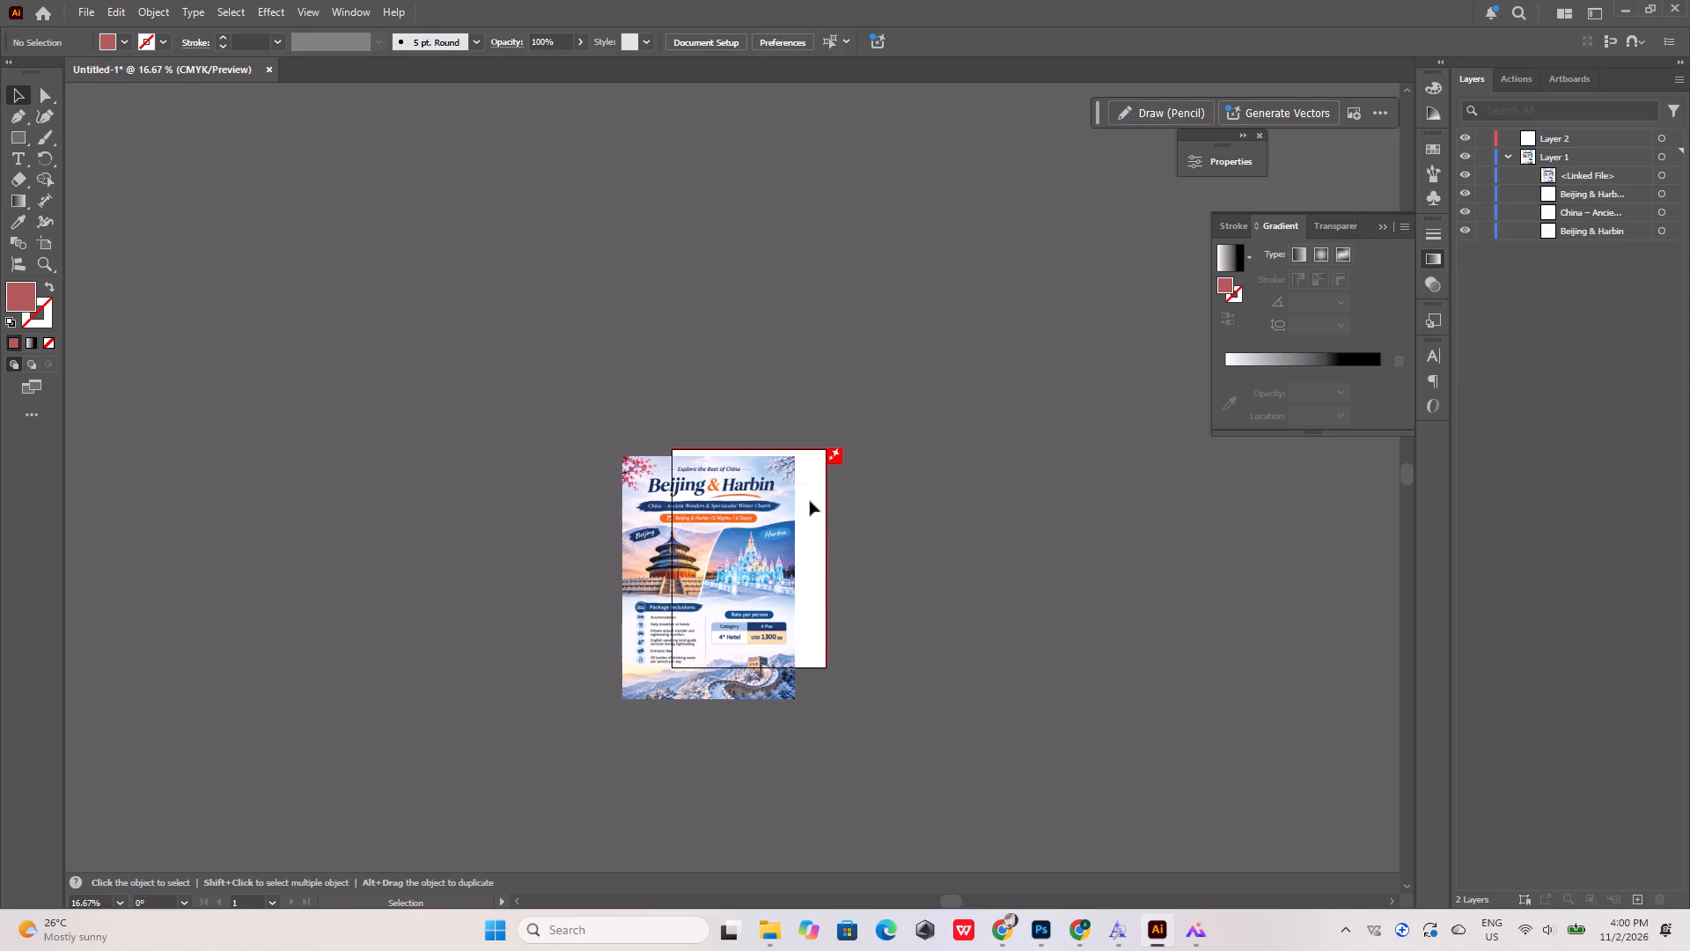
drag(817, 474, 820, 579)
key(Delete)
Move the flyer image so its top-right corner snaps to the bleed's top-right corner.
scroll(778, 478, up, 1)
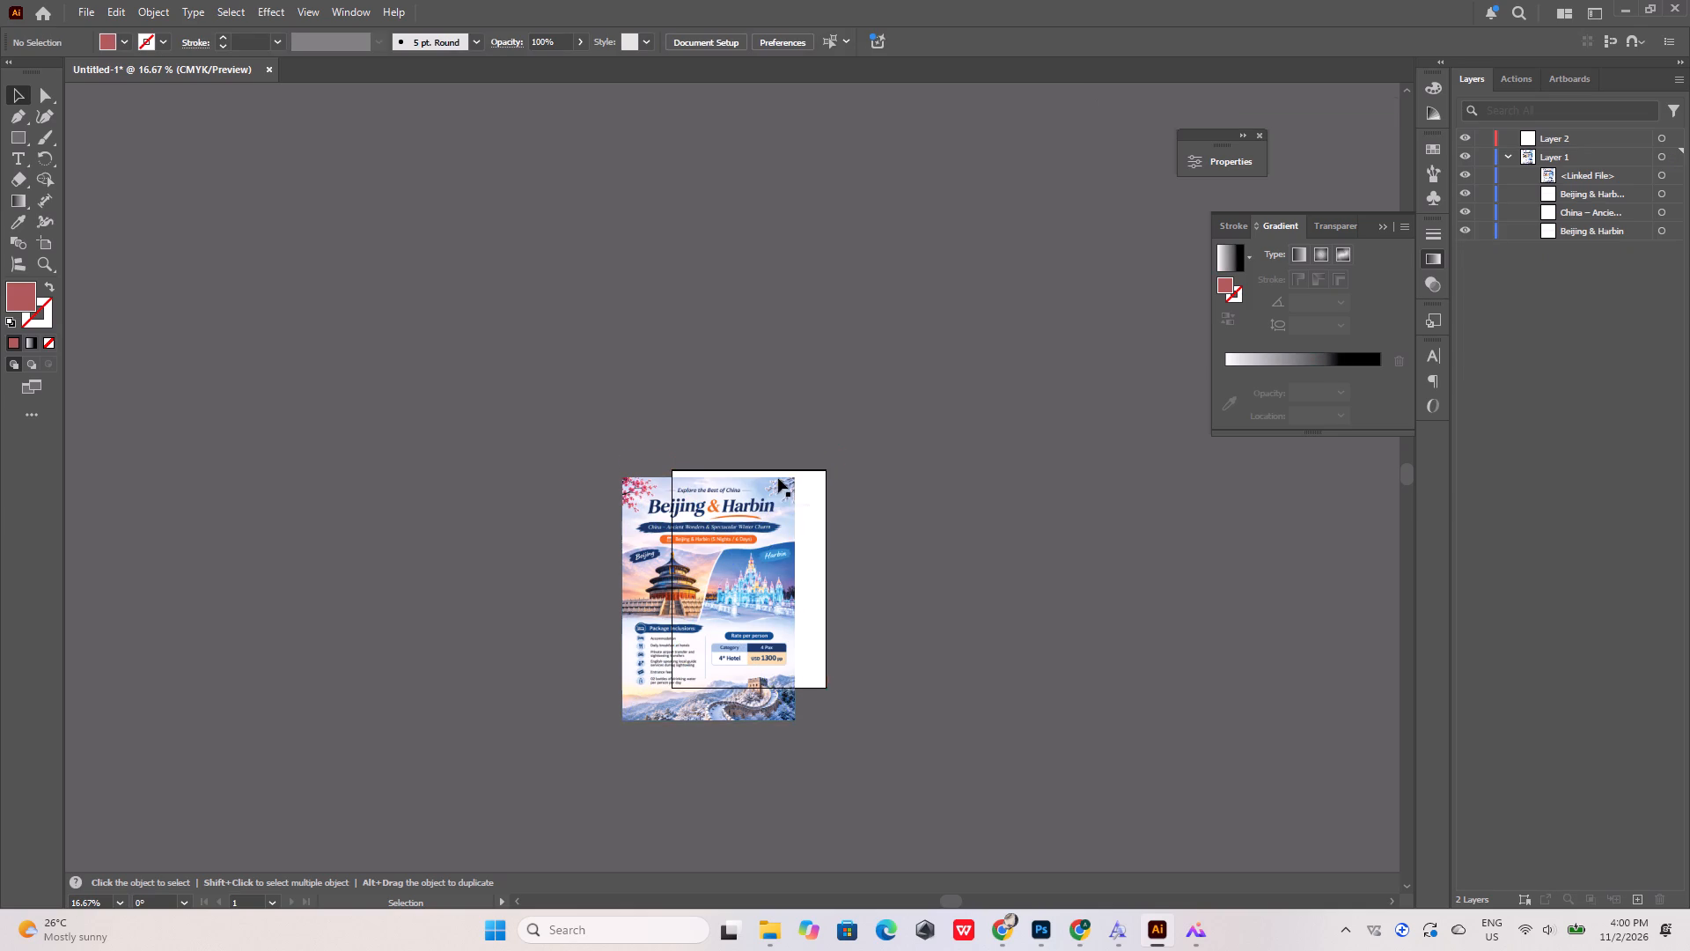
scroll(778, 478, up, 2)
alt+scroll(771, 544, up, 6)
alt+scroll(713, 453, down, 5)
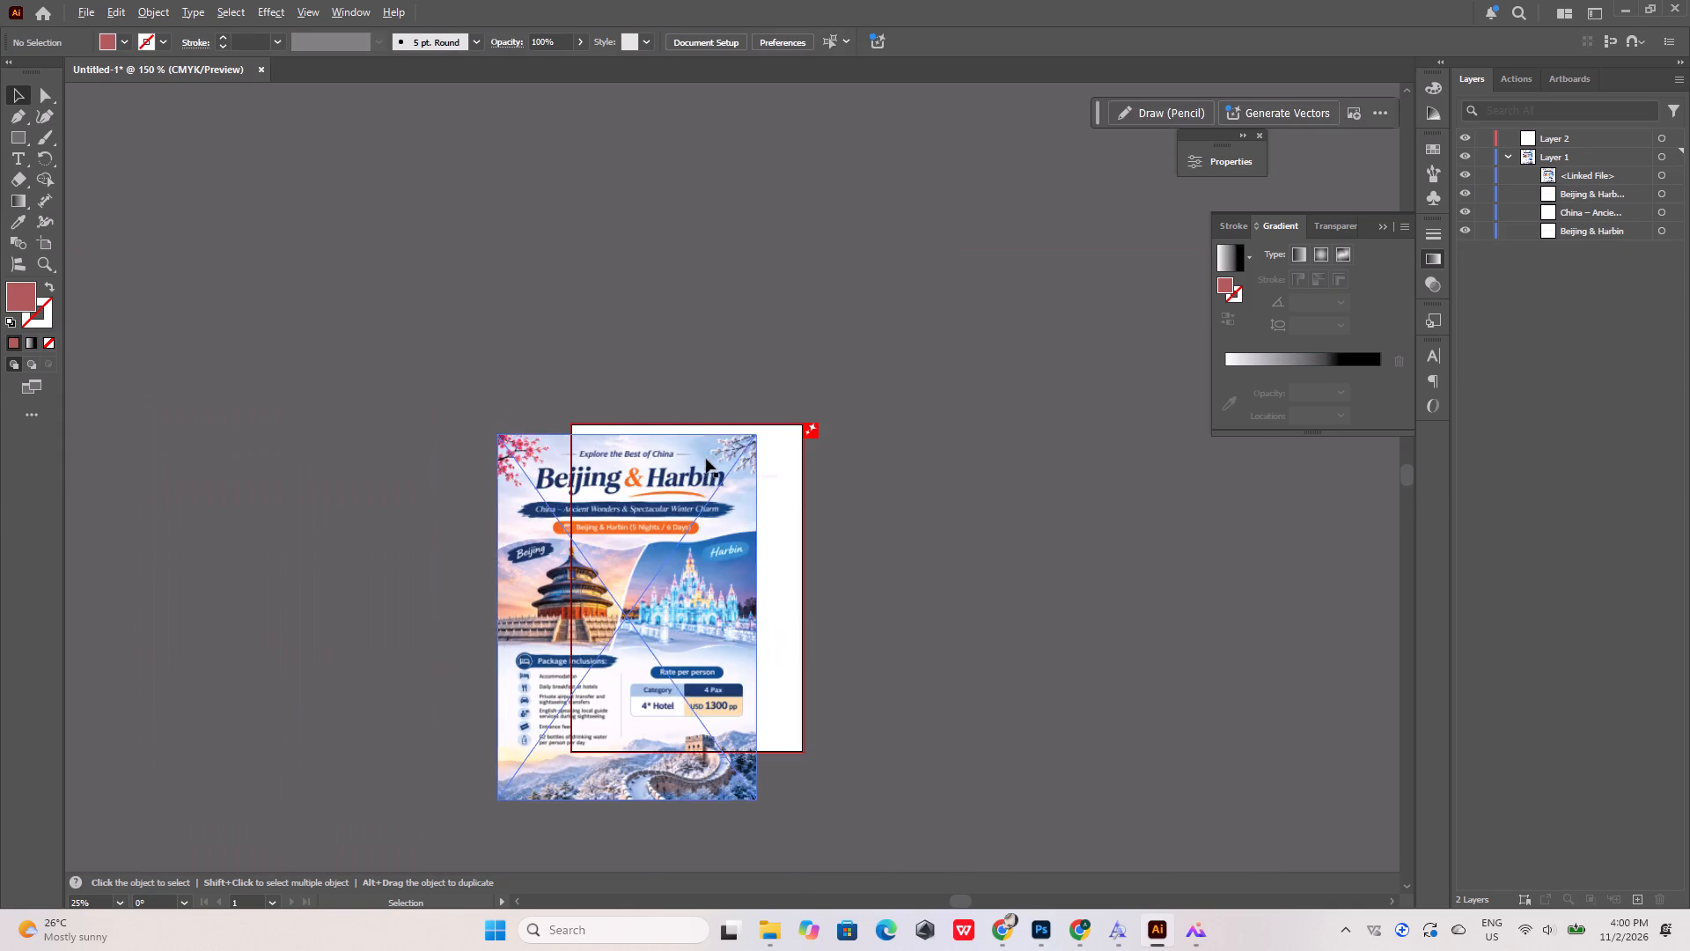
alt+scroll(760, 465, up, 6)
drag(704, 264, 1021, 180)
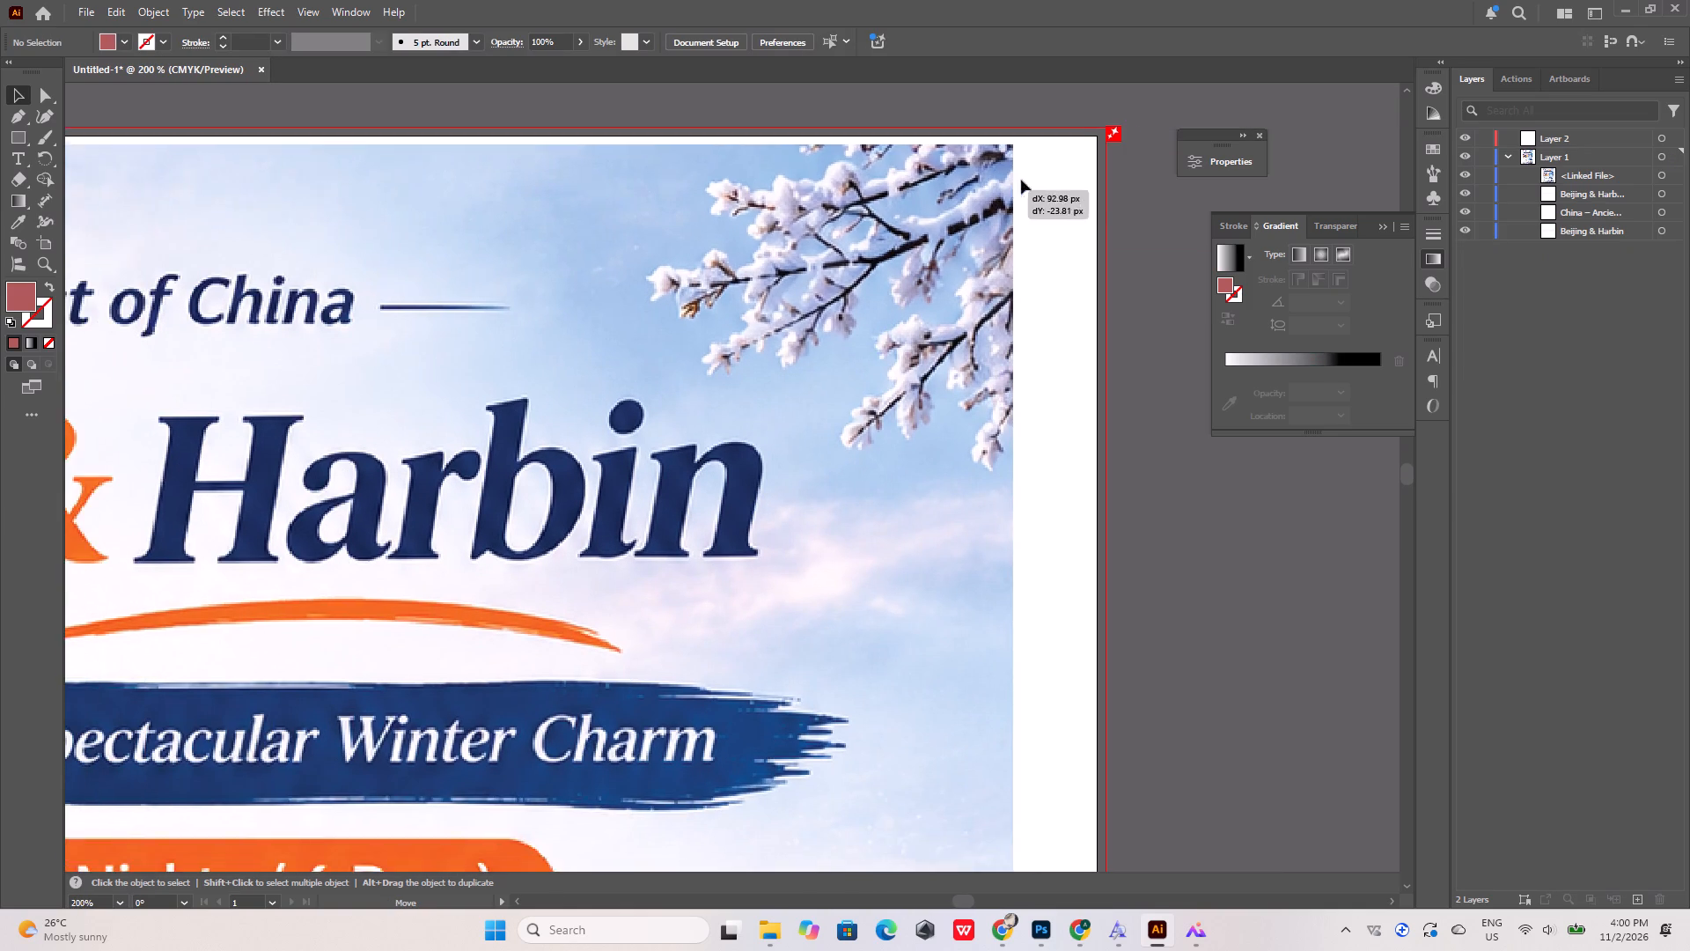
drag(1021, 180, 1085, 173)
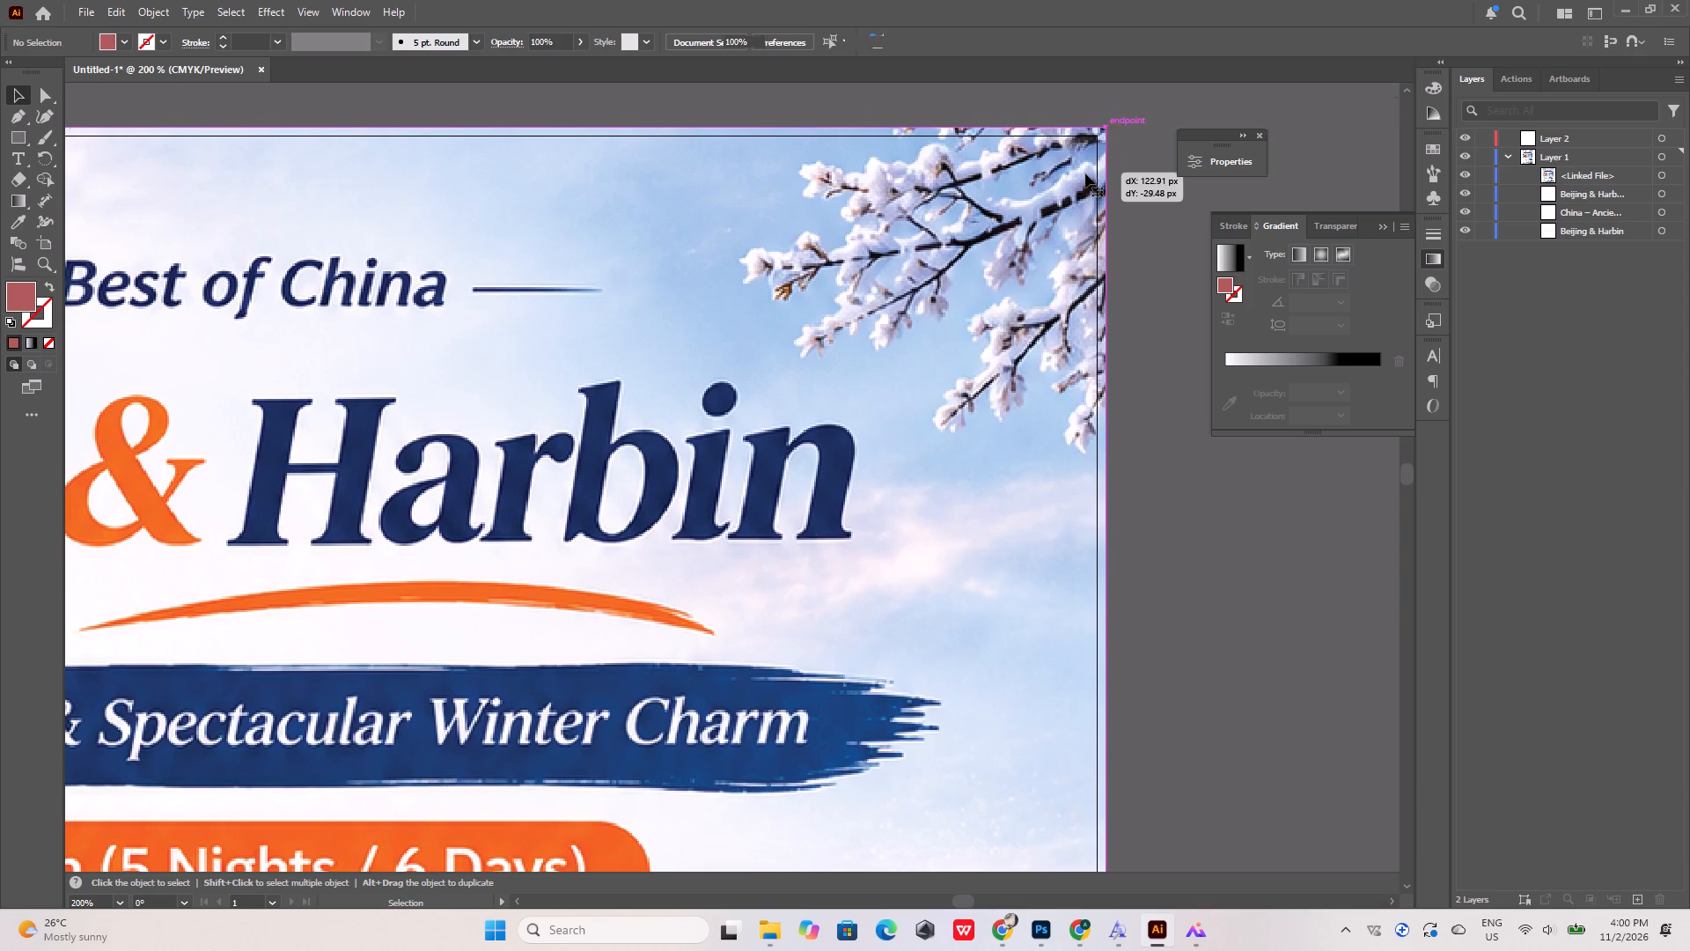
Scale the flyer proportionally to about 601 × 849 px and move it up so it fills the artboard including the bleed.
alt+scroll(1085, 173, down, 10)
alt+scroll(1038, 199, up, 8)
scroll(937, 297, up, 10)
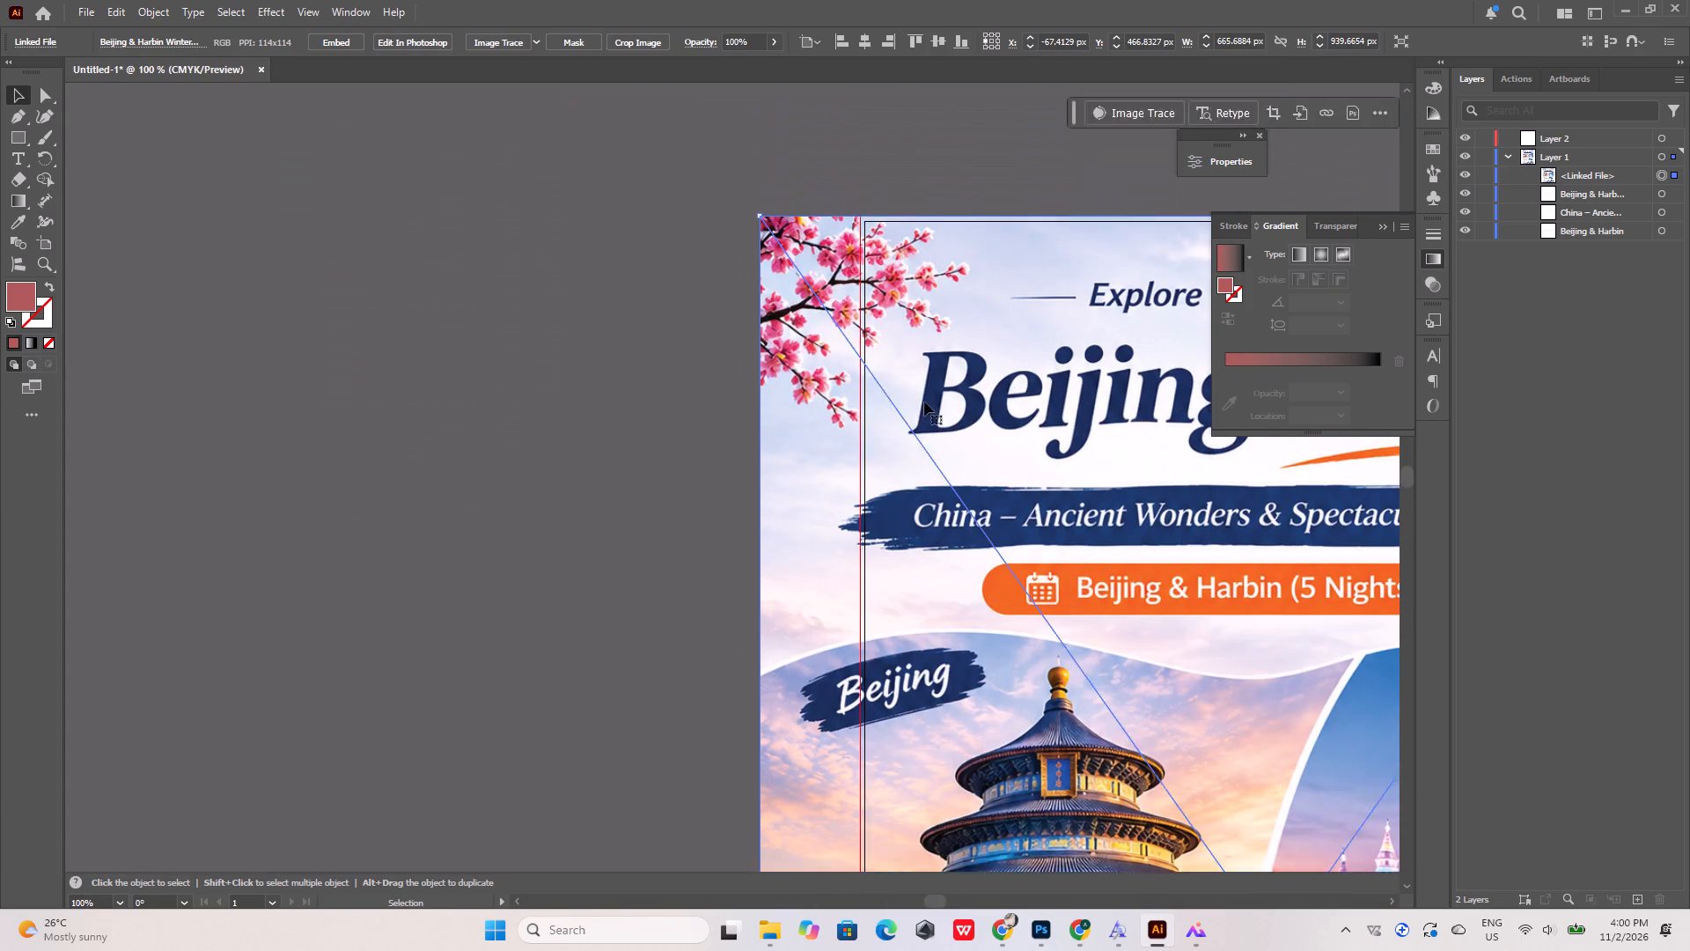
scroll(924, 402, up, 4)
shift+drag(757, 279, 842, 350)
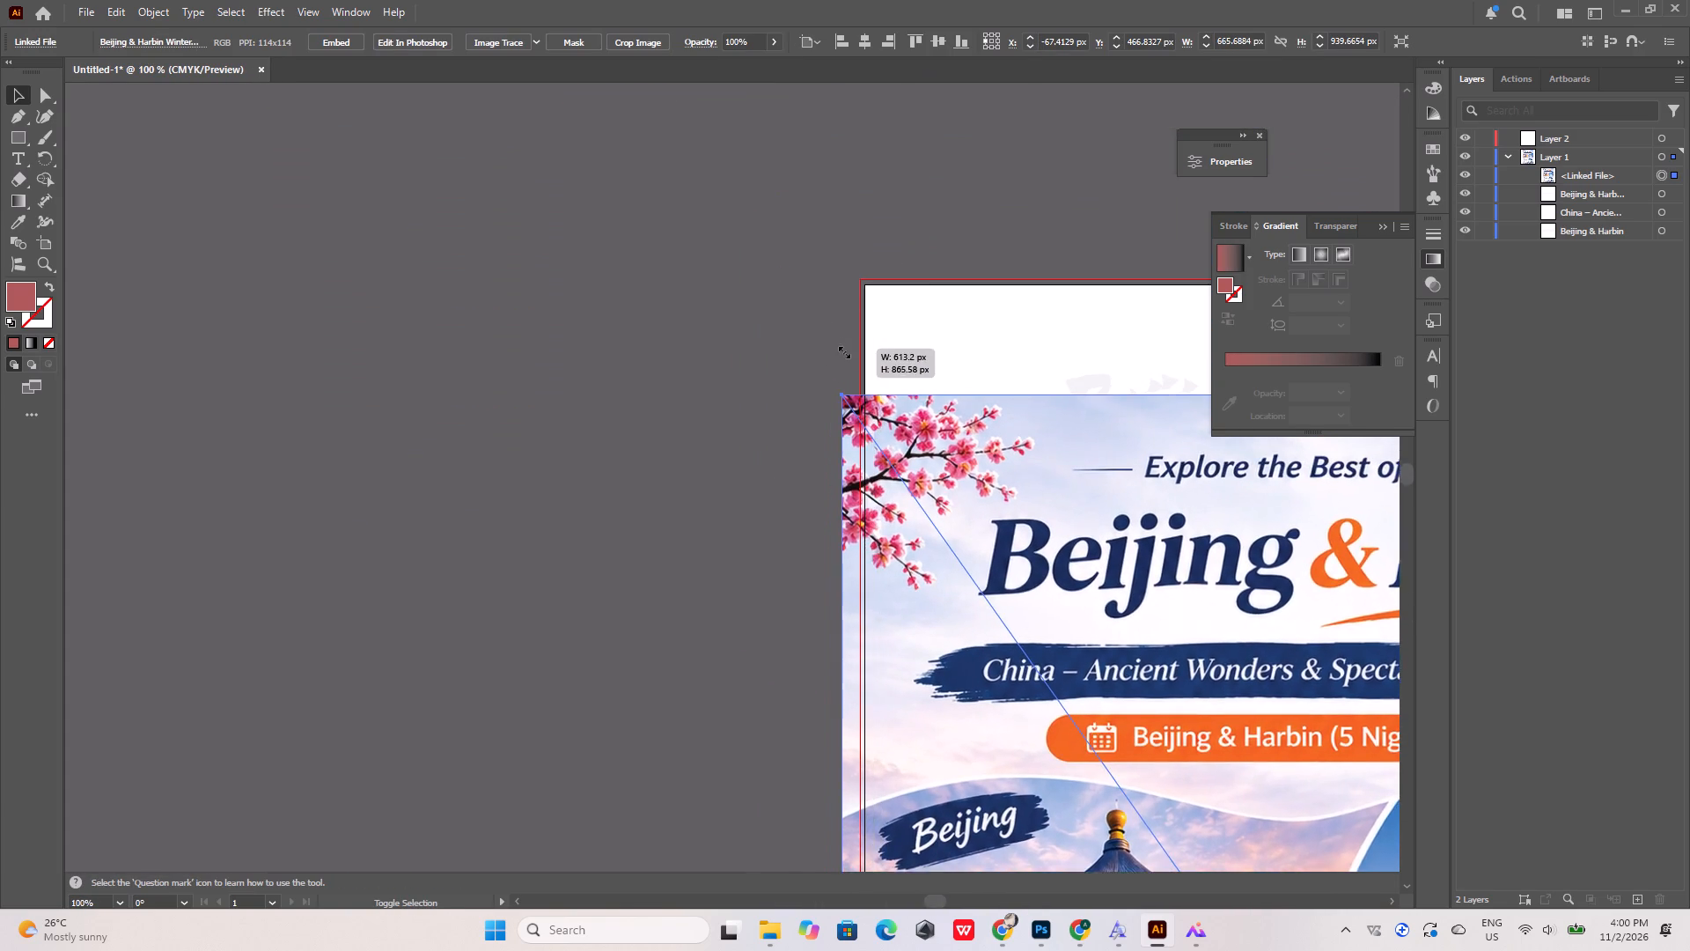
shift+drag(842, 350, 861, 394)
drag(934, 448, 935, 405)
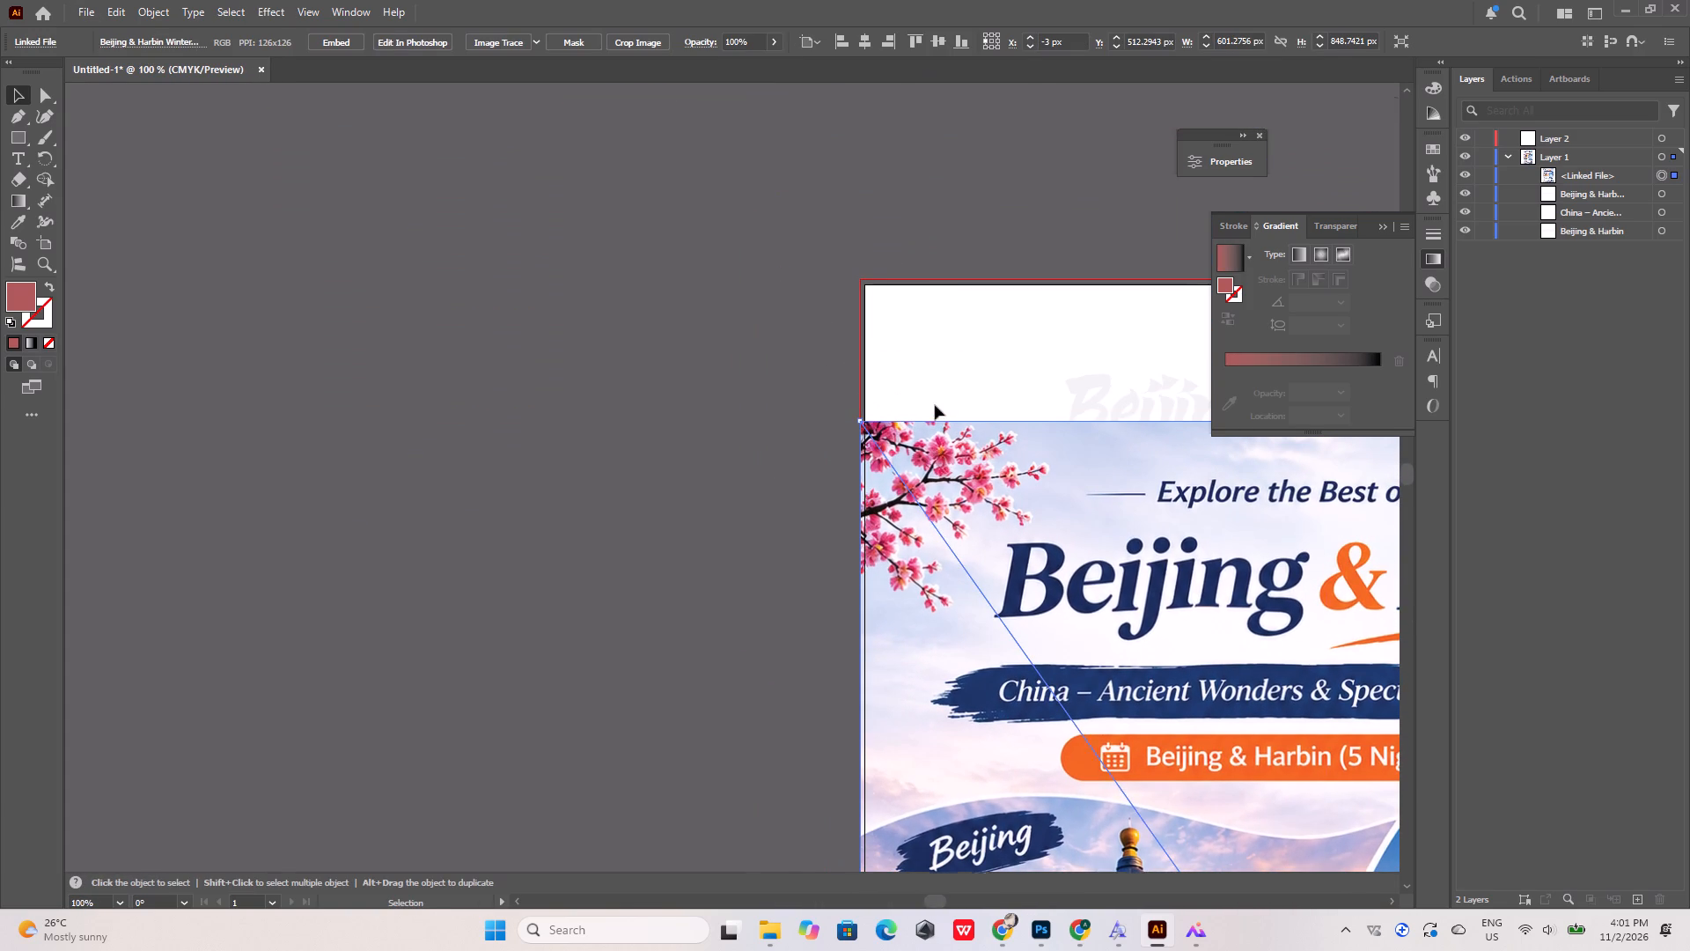
drag(935, 405, 937, 308)
alt+scroll(544, 232, down, 5)
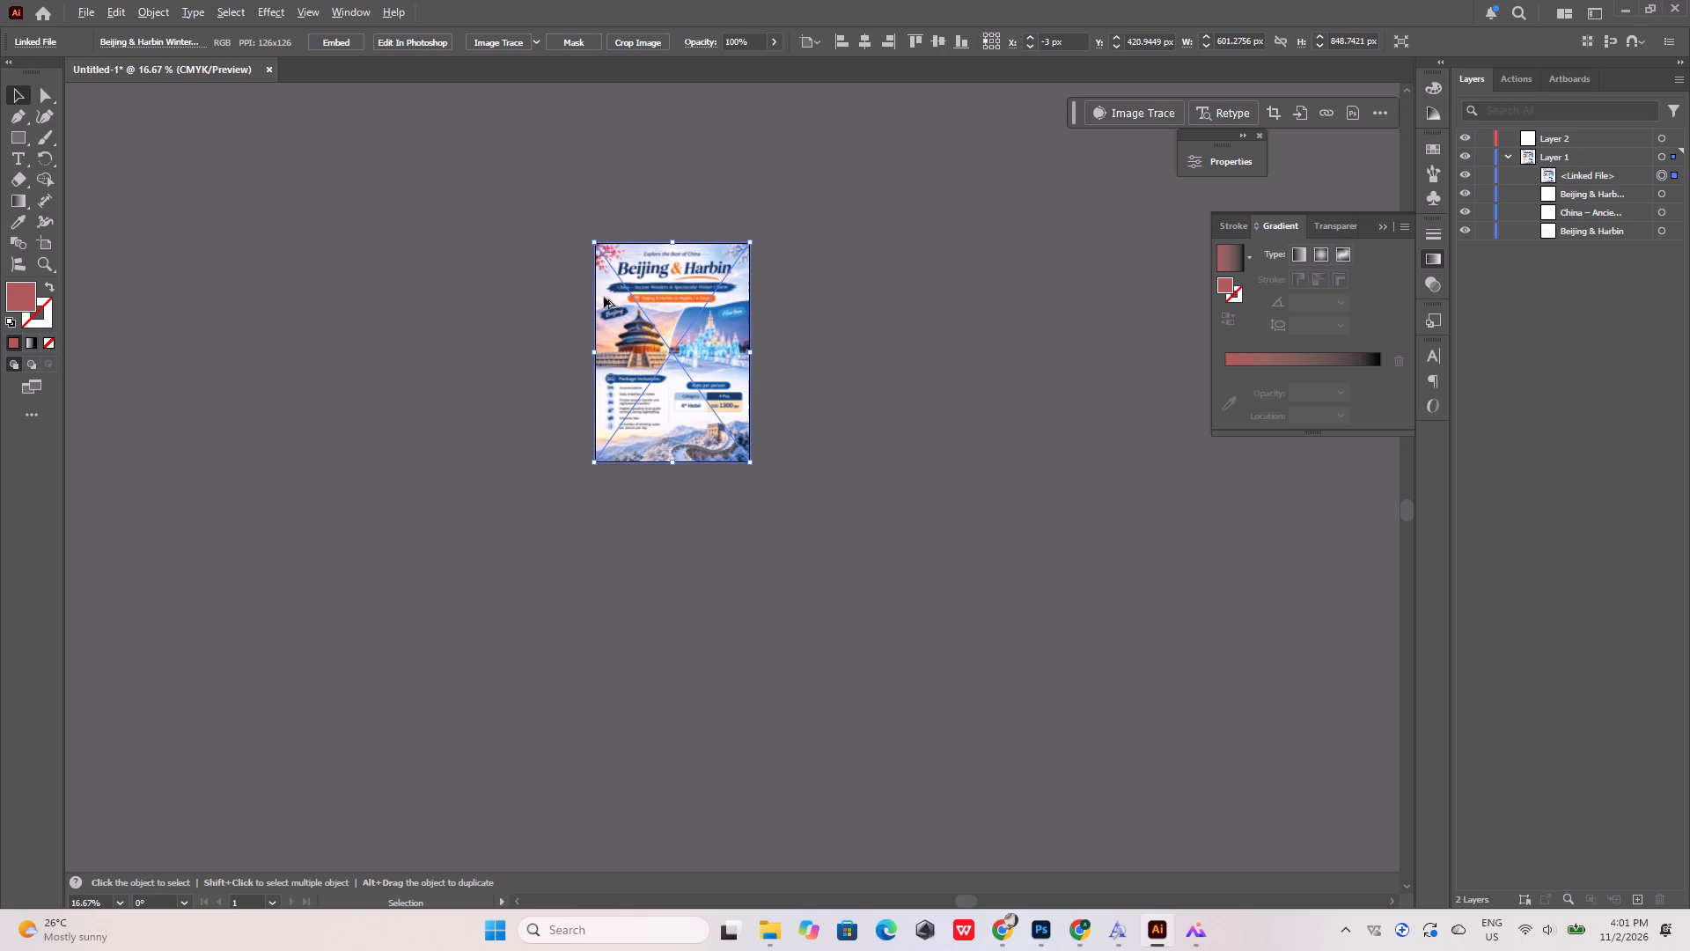
alt+click(867, 304)
Start a Pen path where the Harbin photo's top curve meets the right bleed edge.
alt+scroll(703, 324, up, 6)
alt+scroll(724, 370, down, 1)
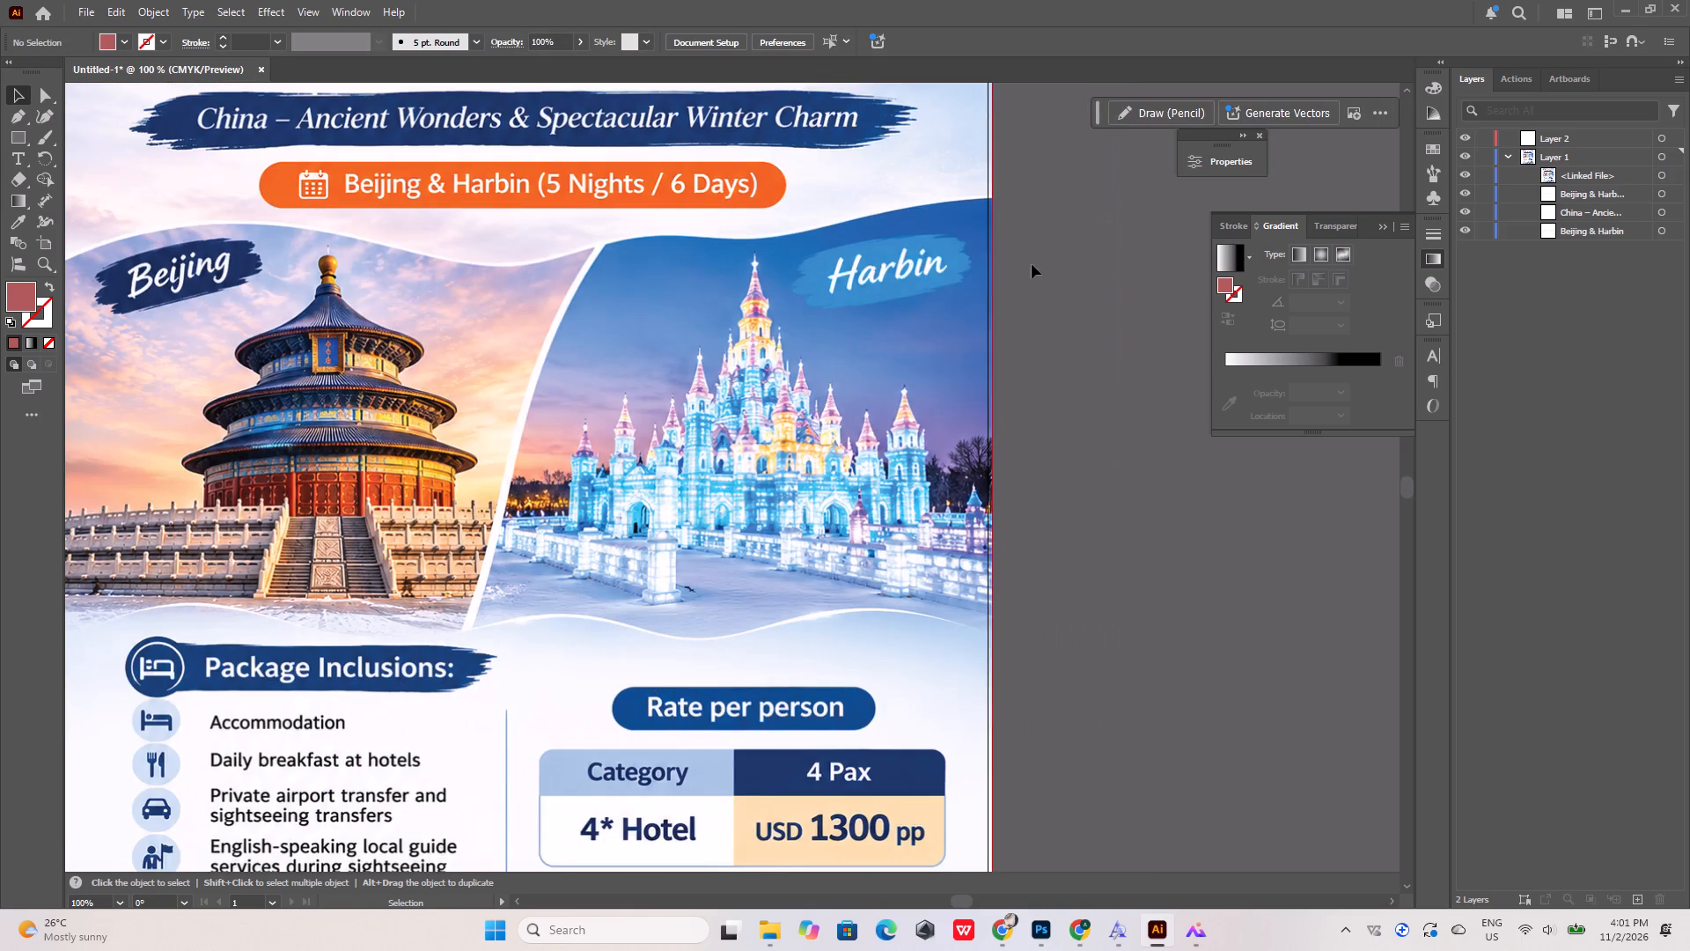
click(1032, 264)
key(p)
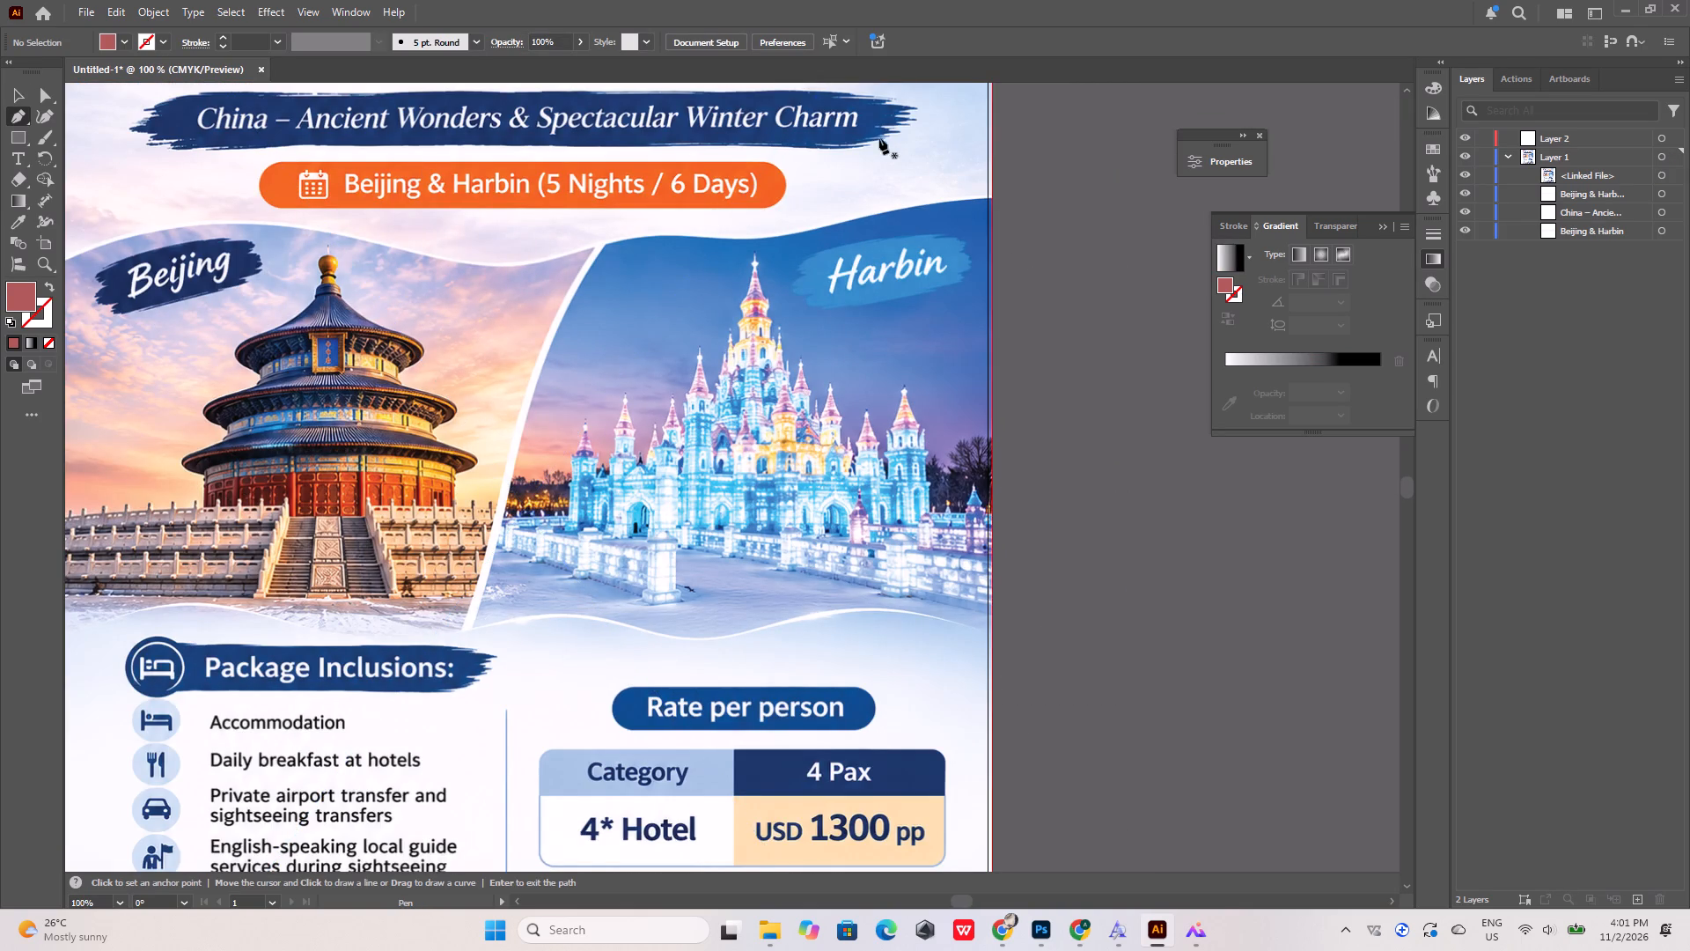
alt+scroll(982, 193, up, 5)
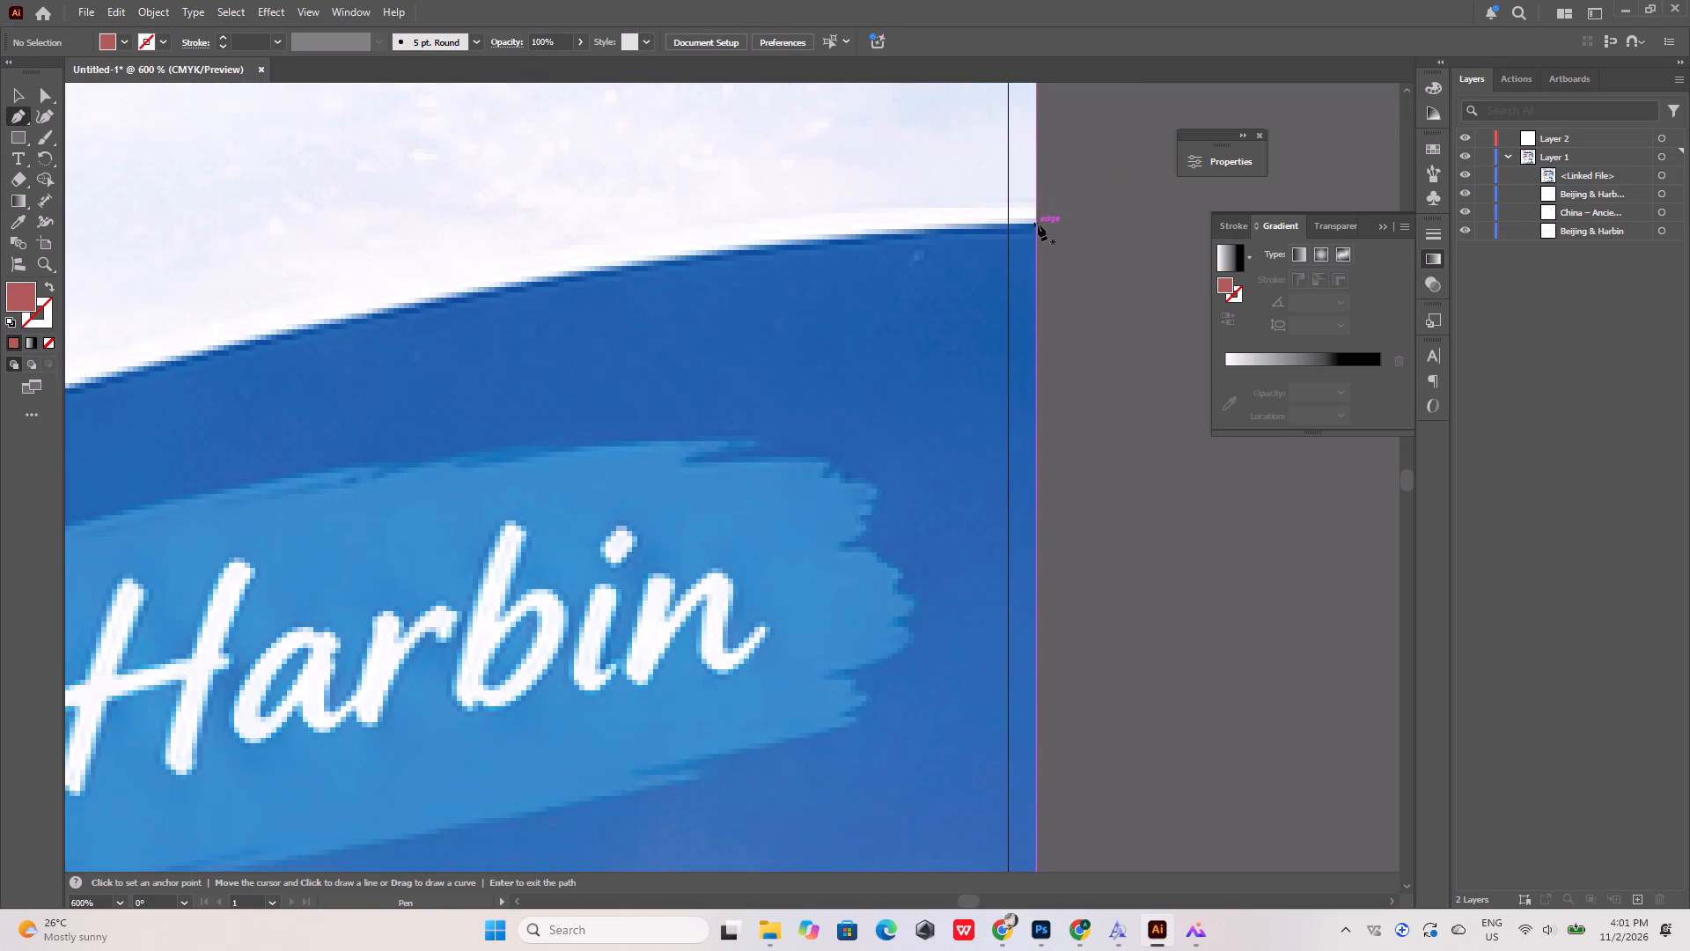
click(1038, 225)
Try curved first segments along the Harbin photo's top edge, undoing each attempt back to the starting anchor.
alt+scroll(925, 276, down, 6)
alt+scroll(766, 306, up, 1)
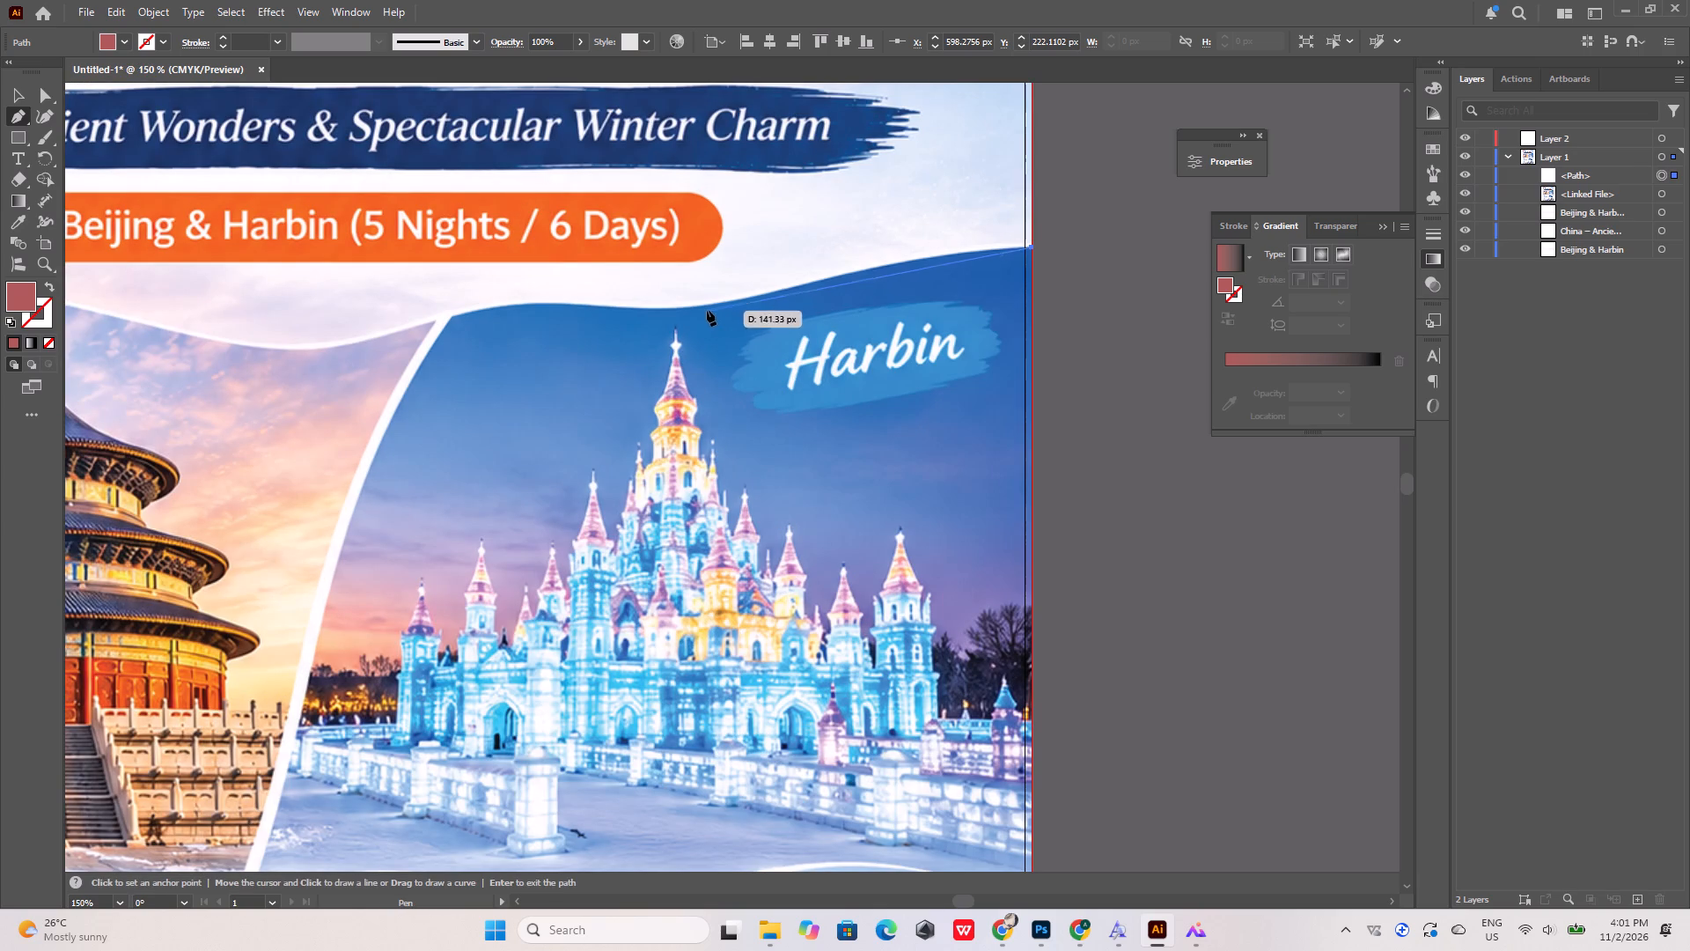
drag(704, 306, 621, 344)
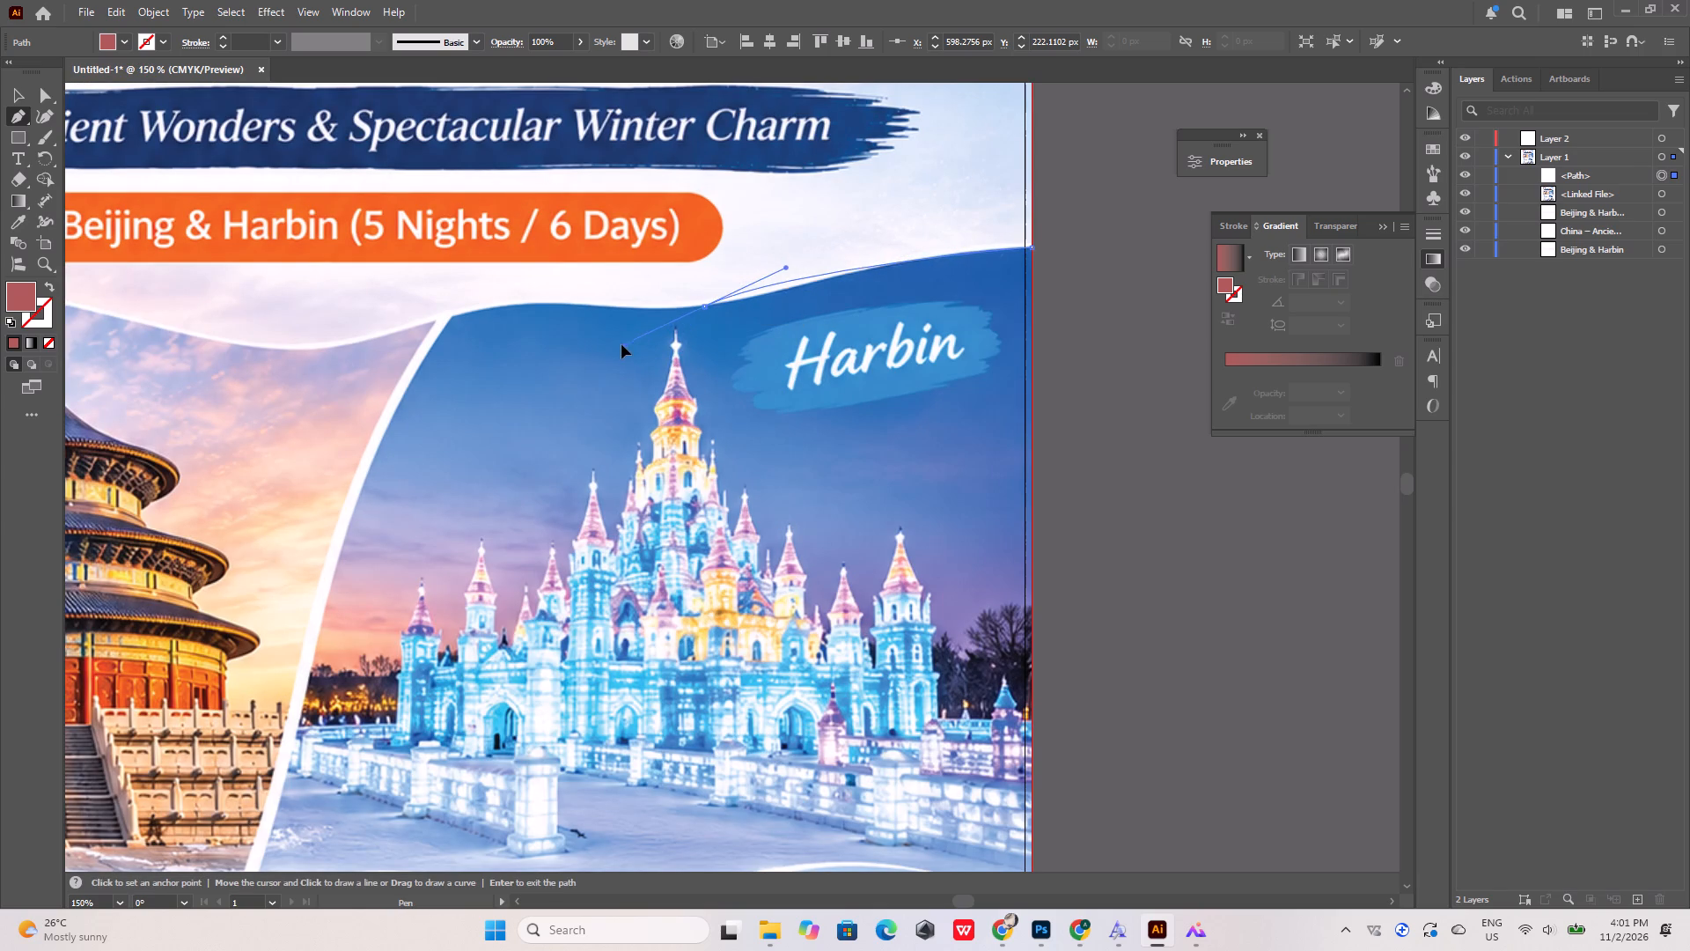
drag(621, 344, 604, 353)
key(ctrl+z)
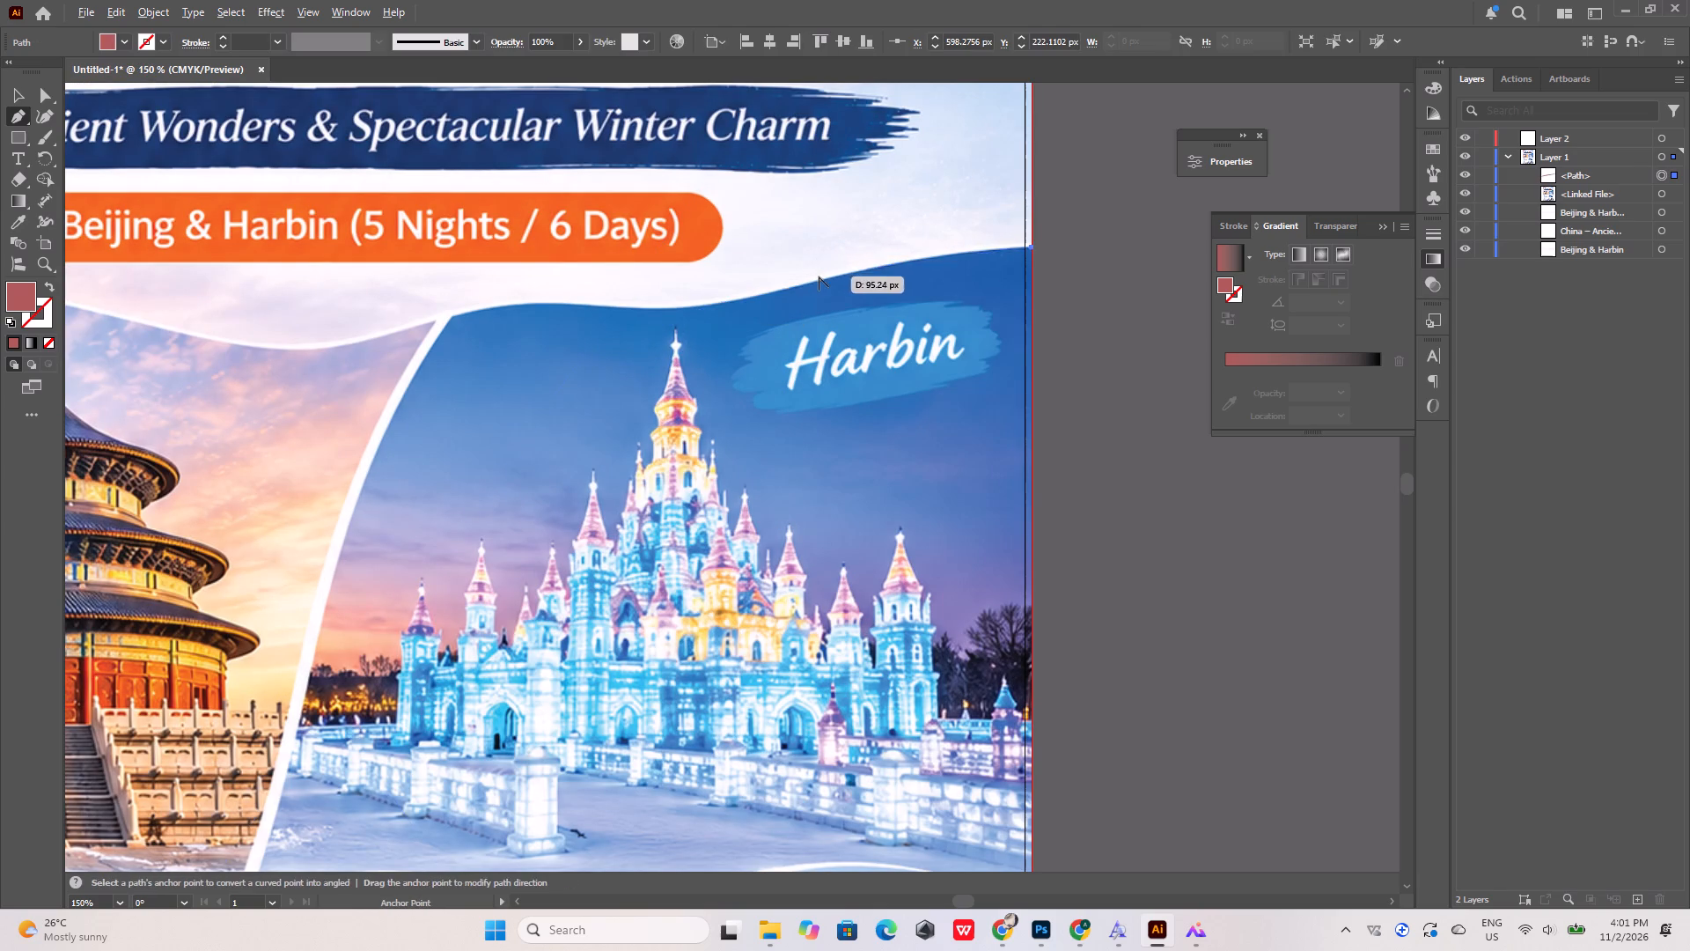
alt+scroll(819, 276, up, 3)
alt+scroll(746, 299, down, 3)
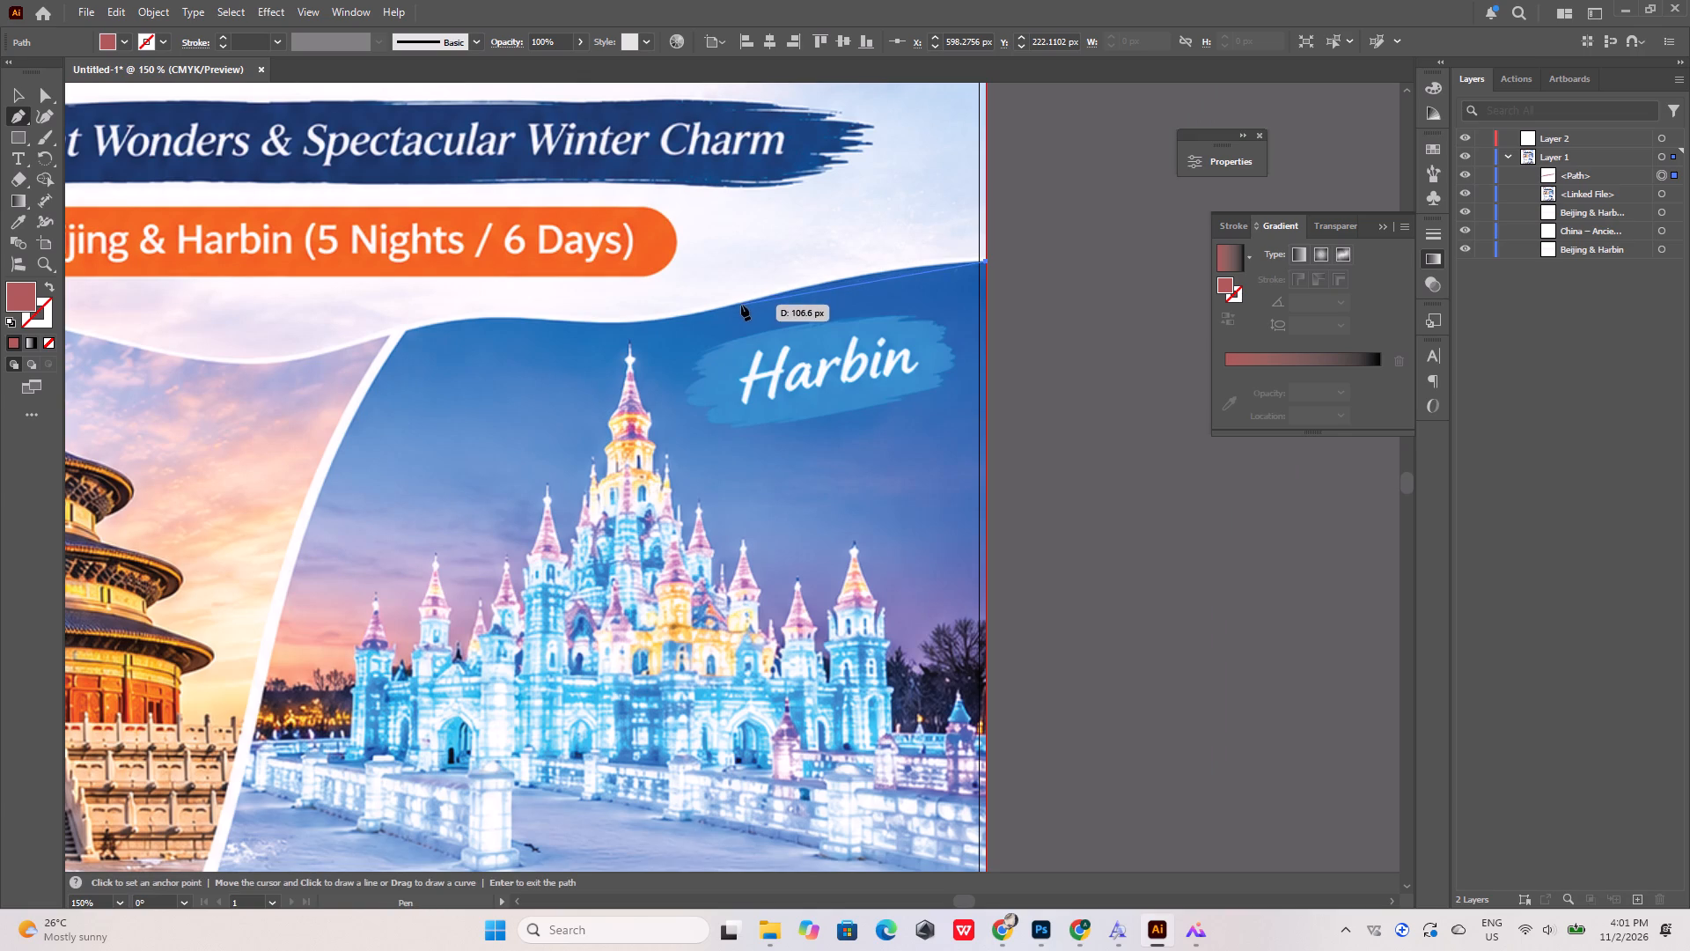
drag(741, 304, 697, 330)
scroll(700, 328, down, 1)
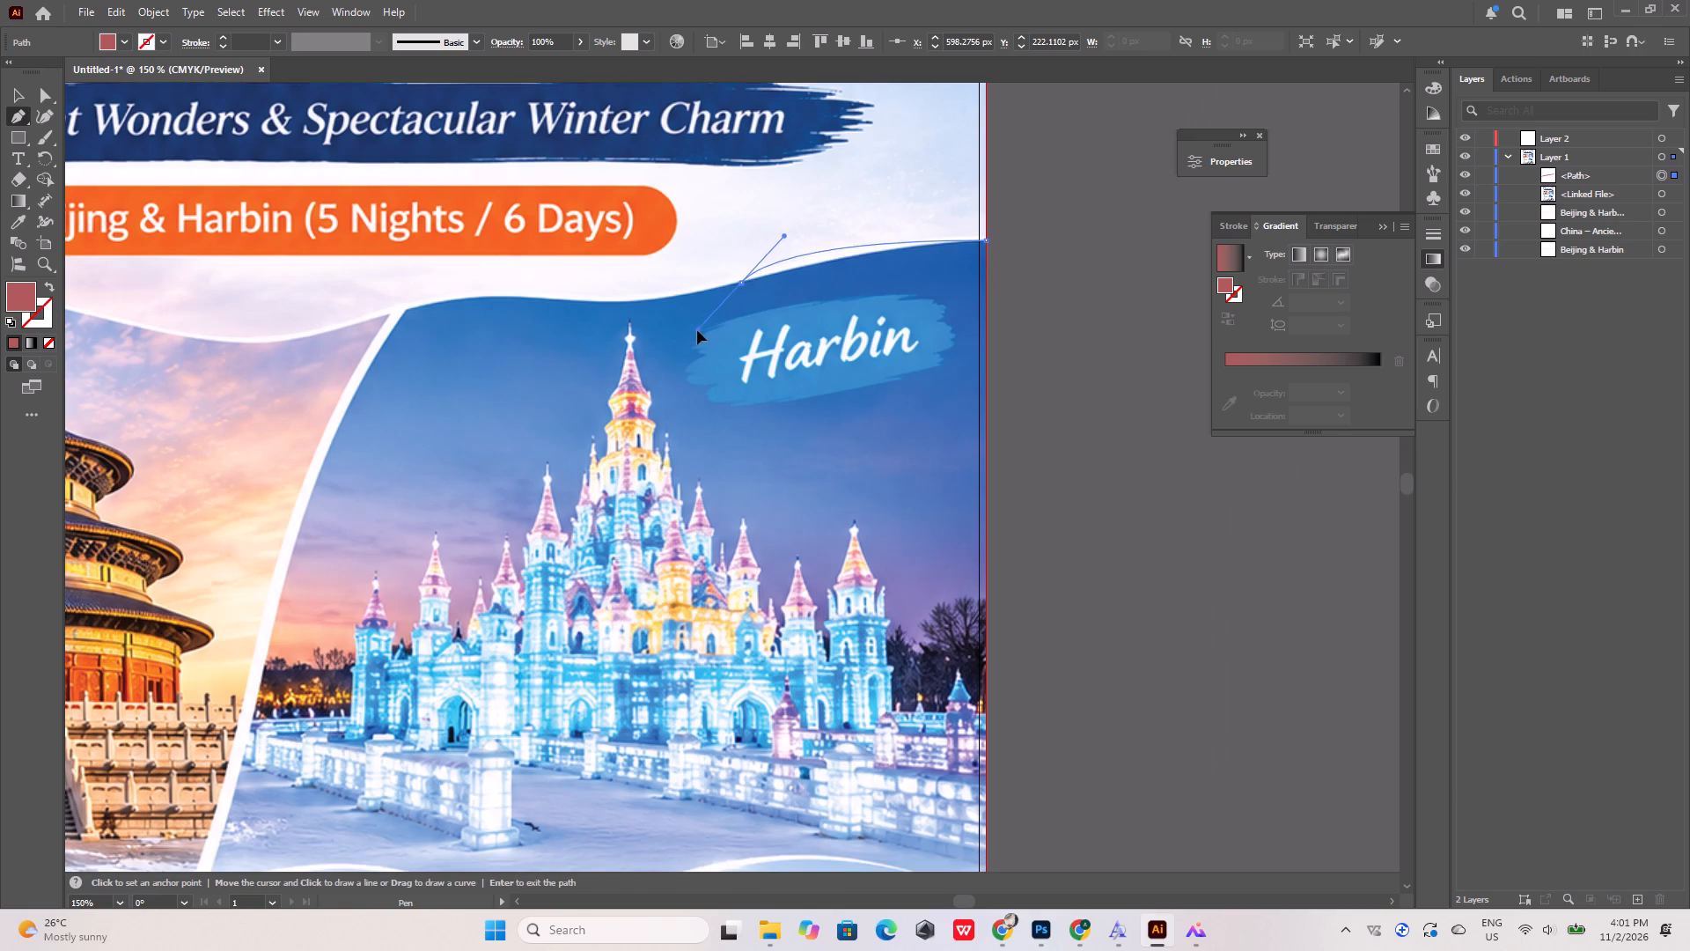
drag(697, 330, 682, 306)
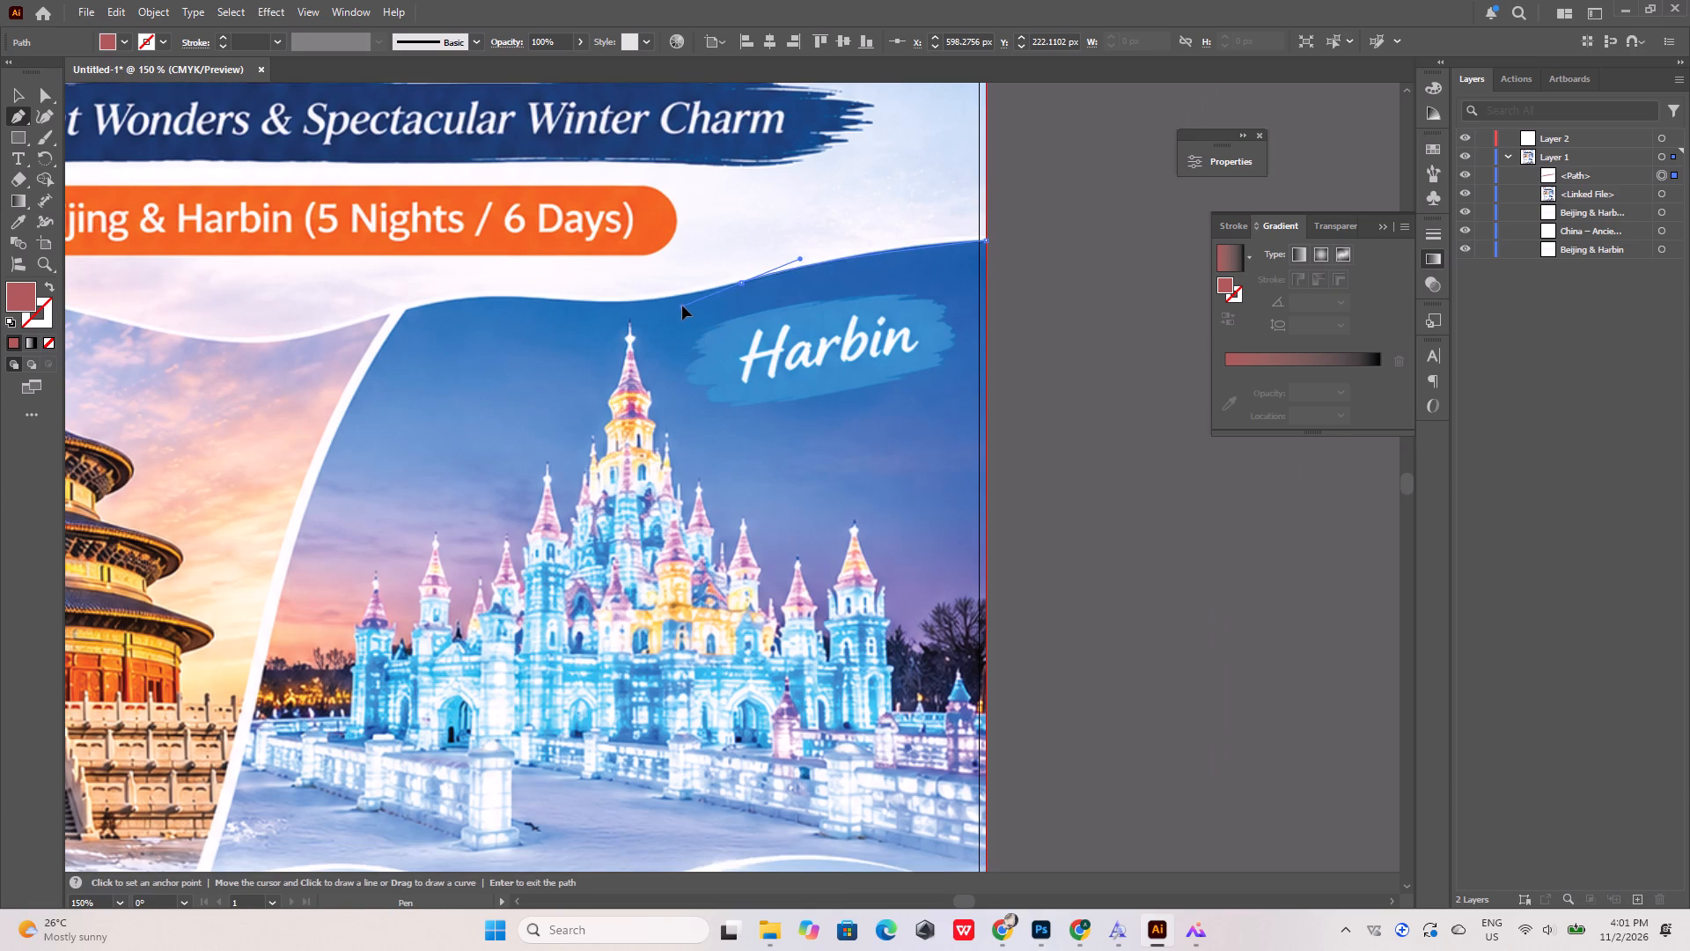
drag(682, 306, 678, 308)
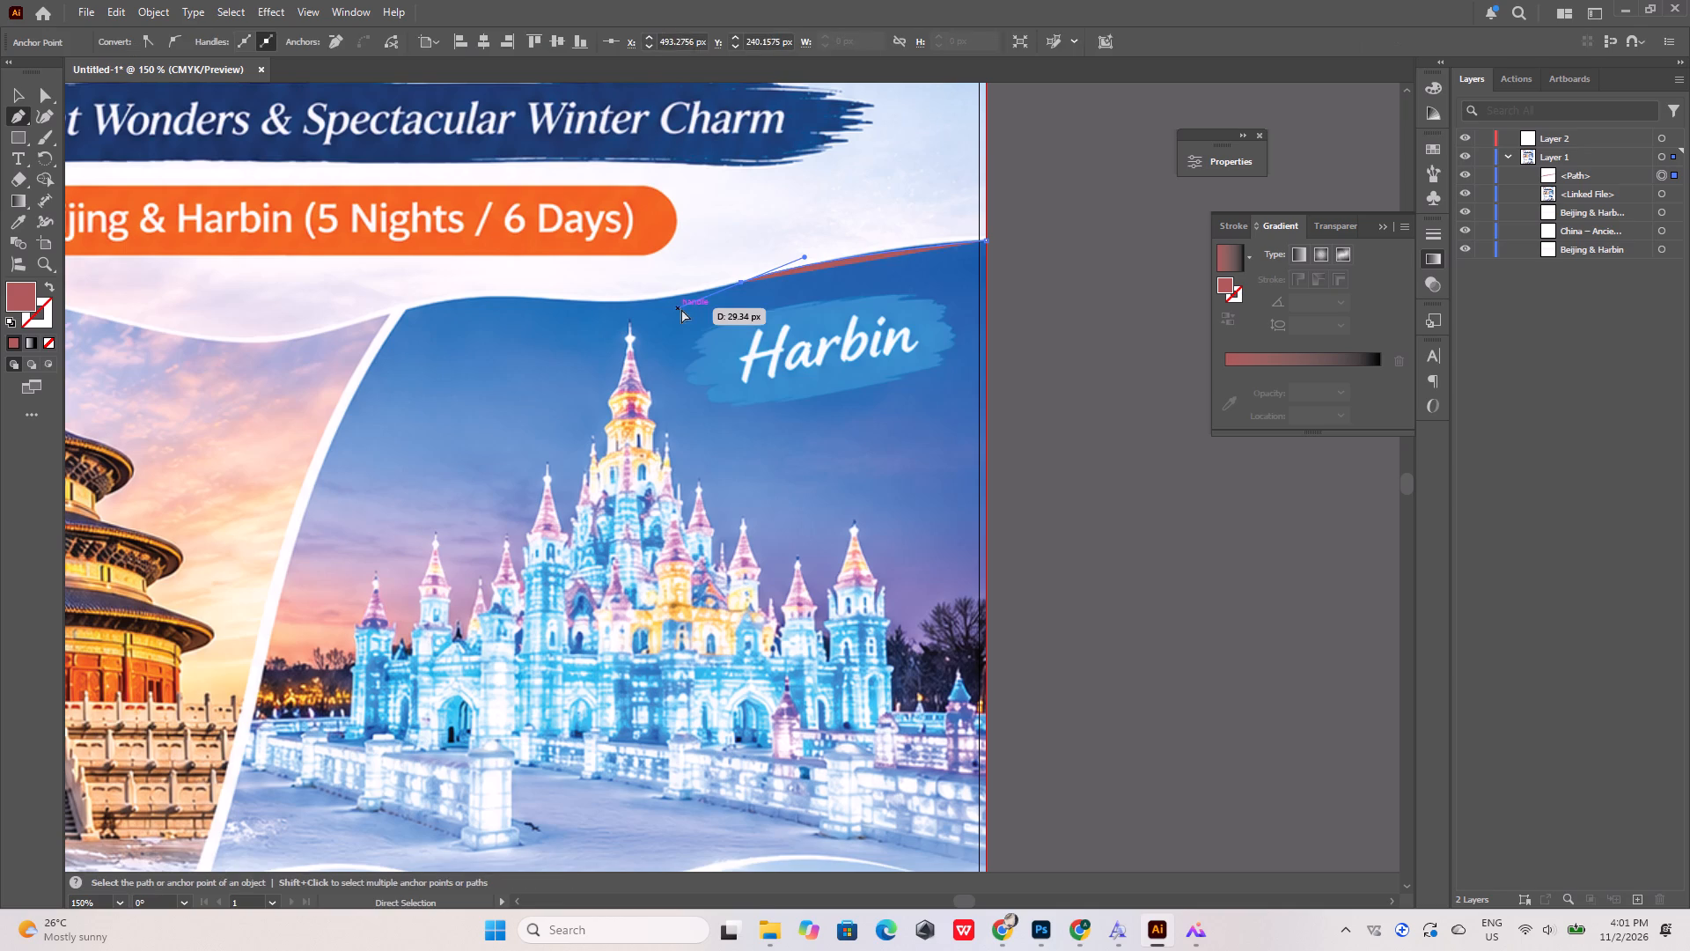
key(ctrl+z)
Trace the Harbin photo's wavy top edge with two smooth Pen anchors, ending near the castle's tallest spire.
alt+scroll(823, 242, up, 4)
alt+scroll(619, 299, down, 5)
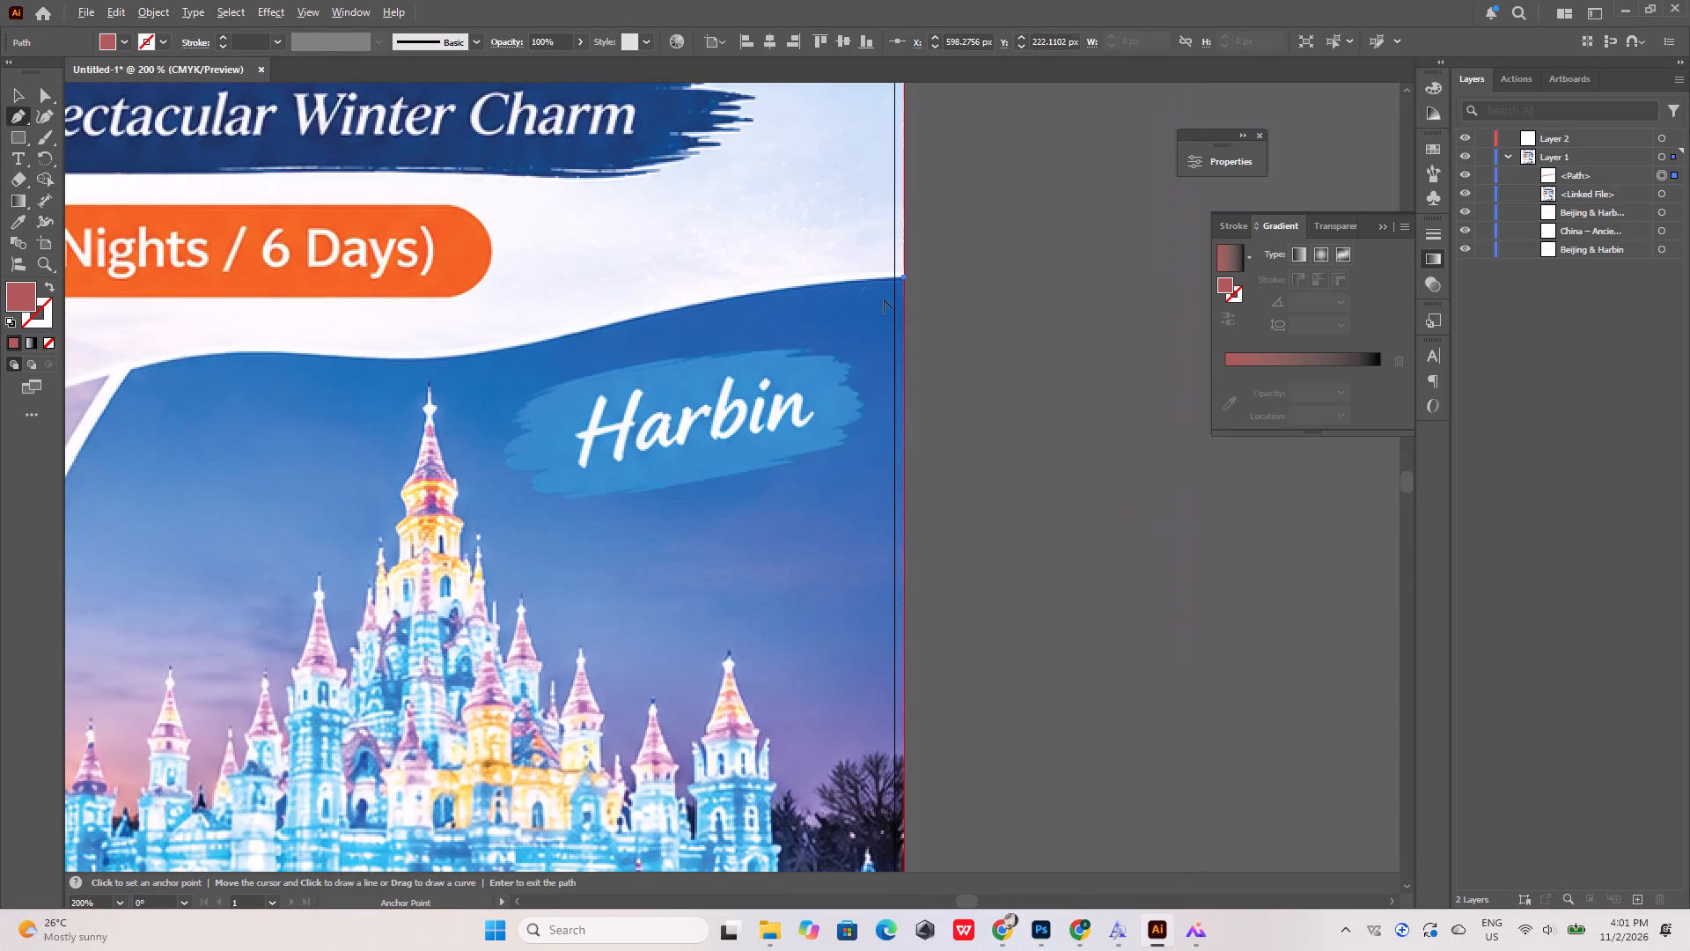
alt+scroll(790, 298, up, 3)
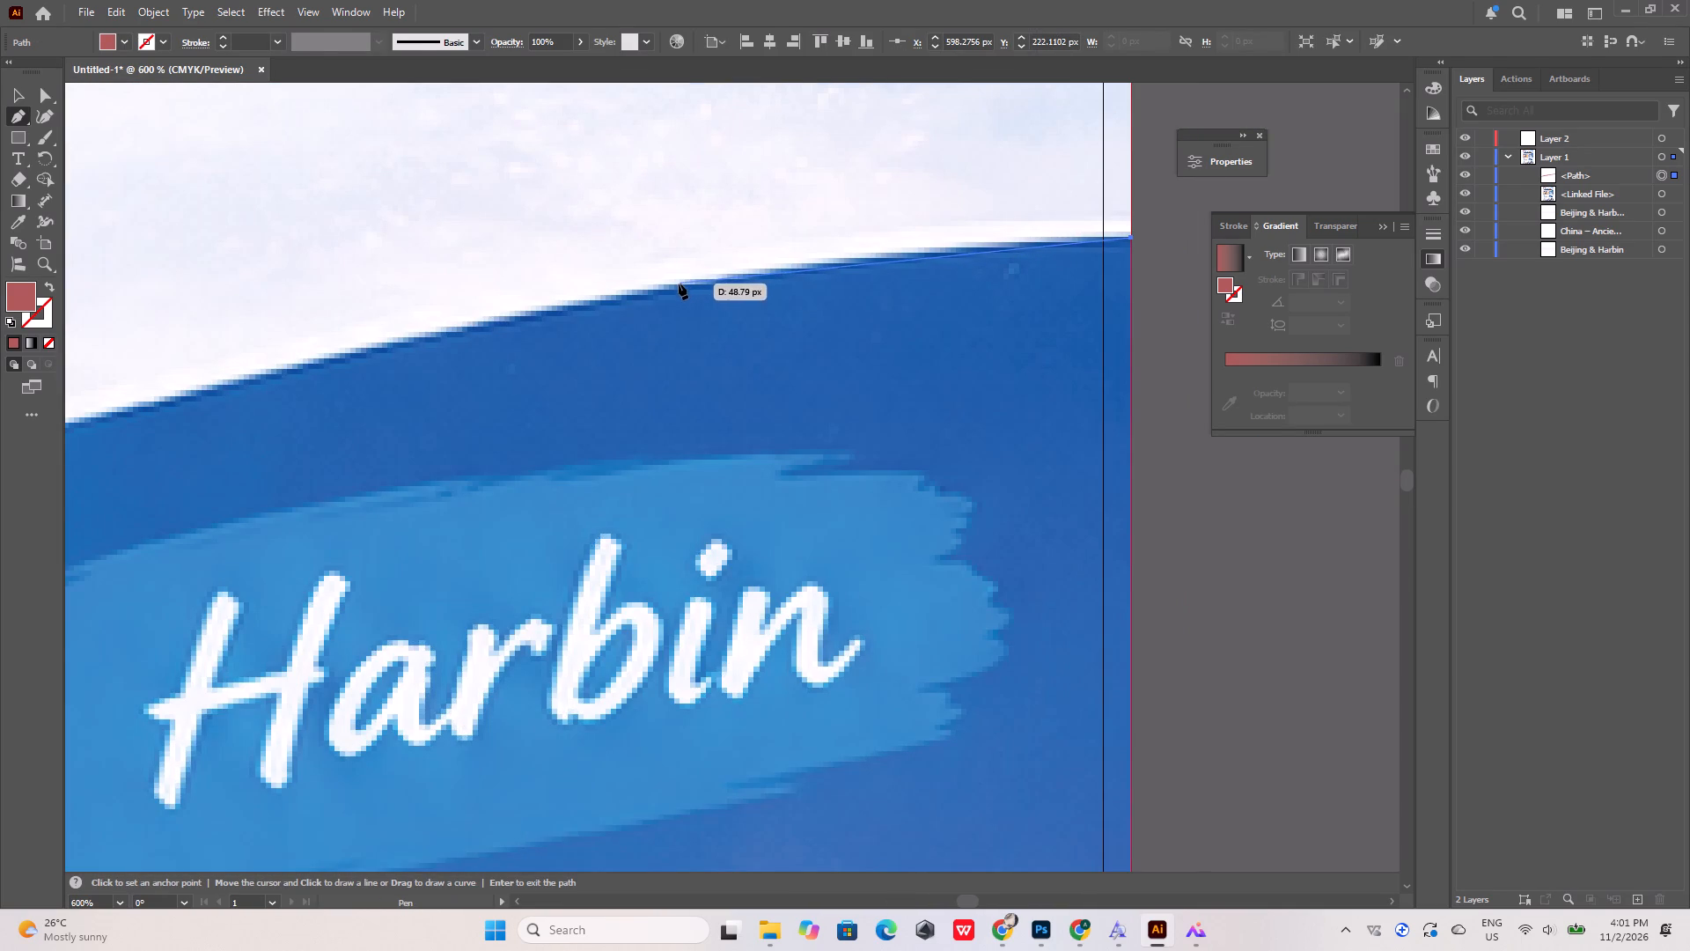
drag(679, 284, 504, 317)
alt+scroll(589, 277, down, 4)
alt+scroll(386, 310, up, 2)
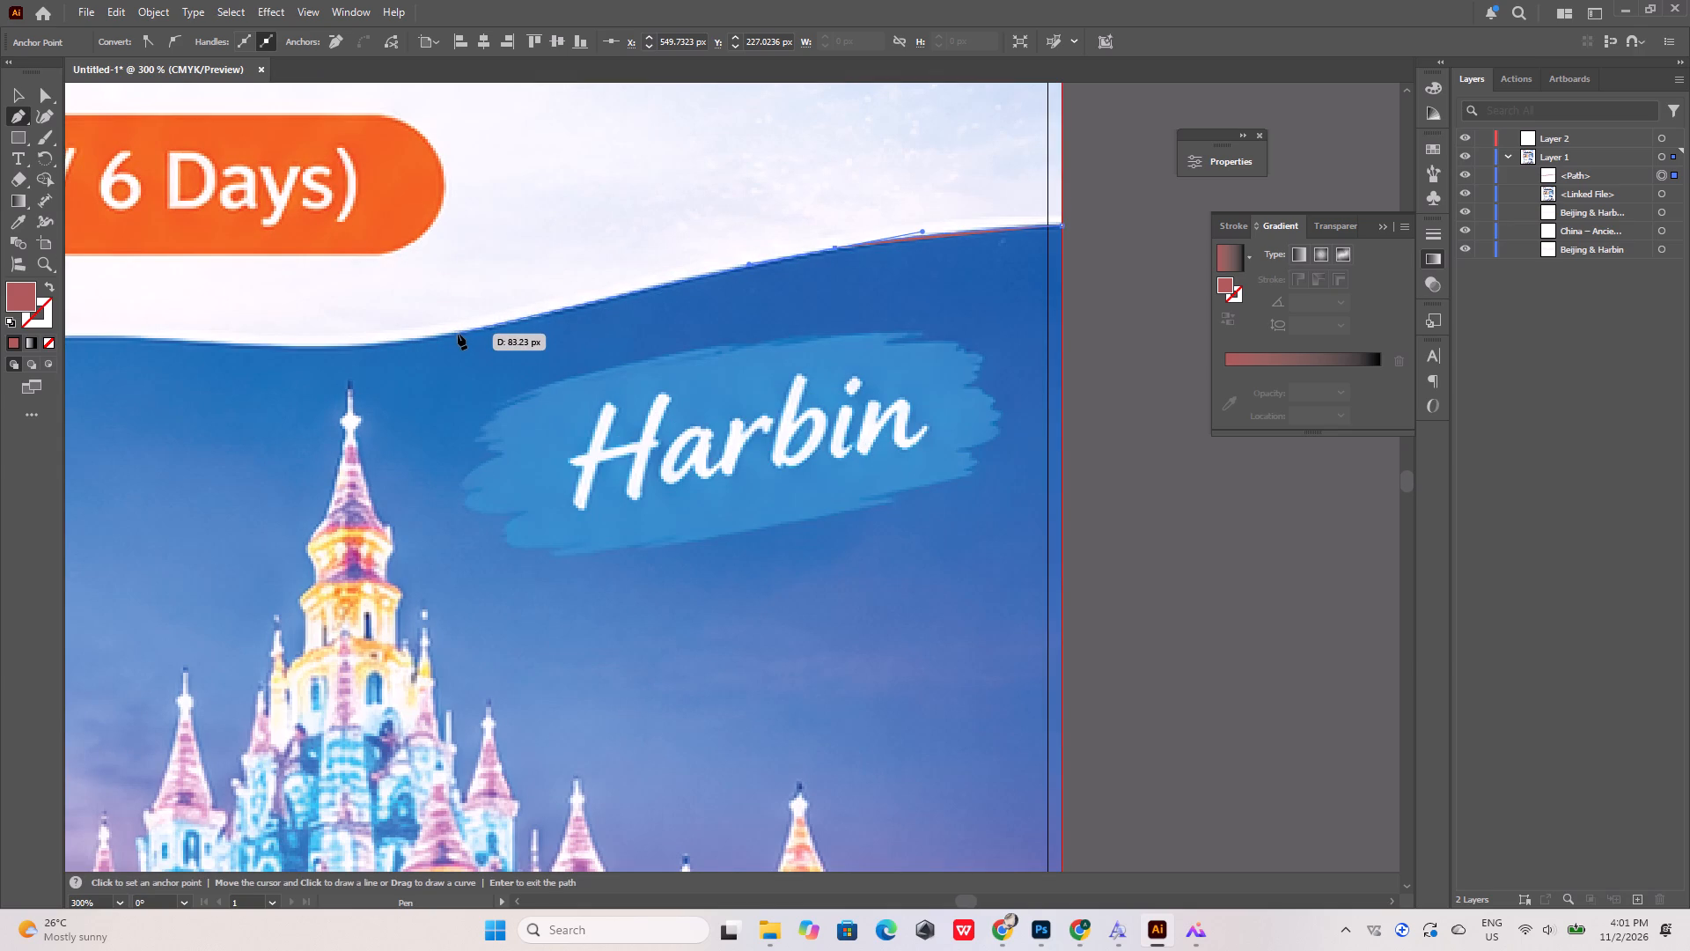
alt+scroll(458, 334, up, 3)
alt+scroll(458, 334, down, 2)
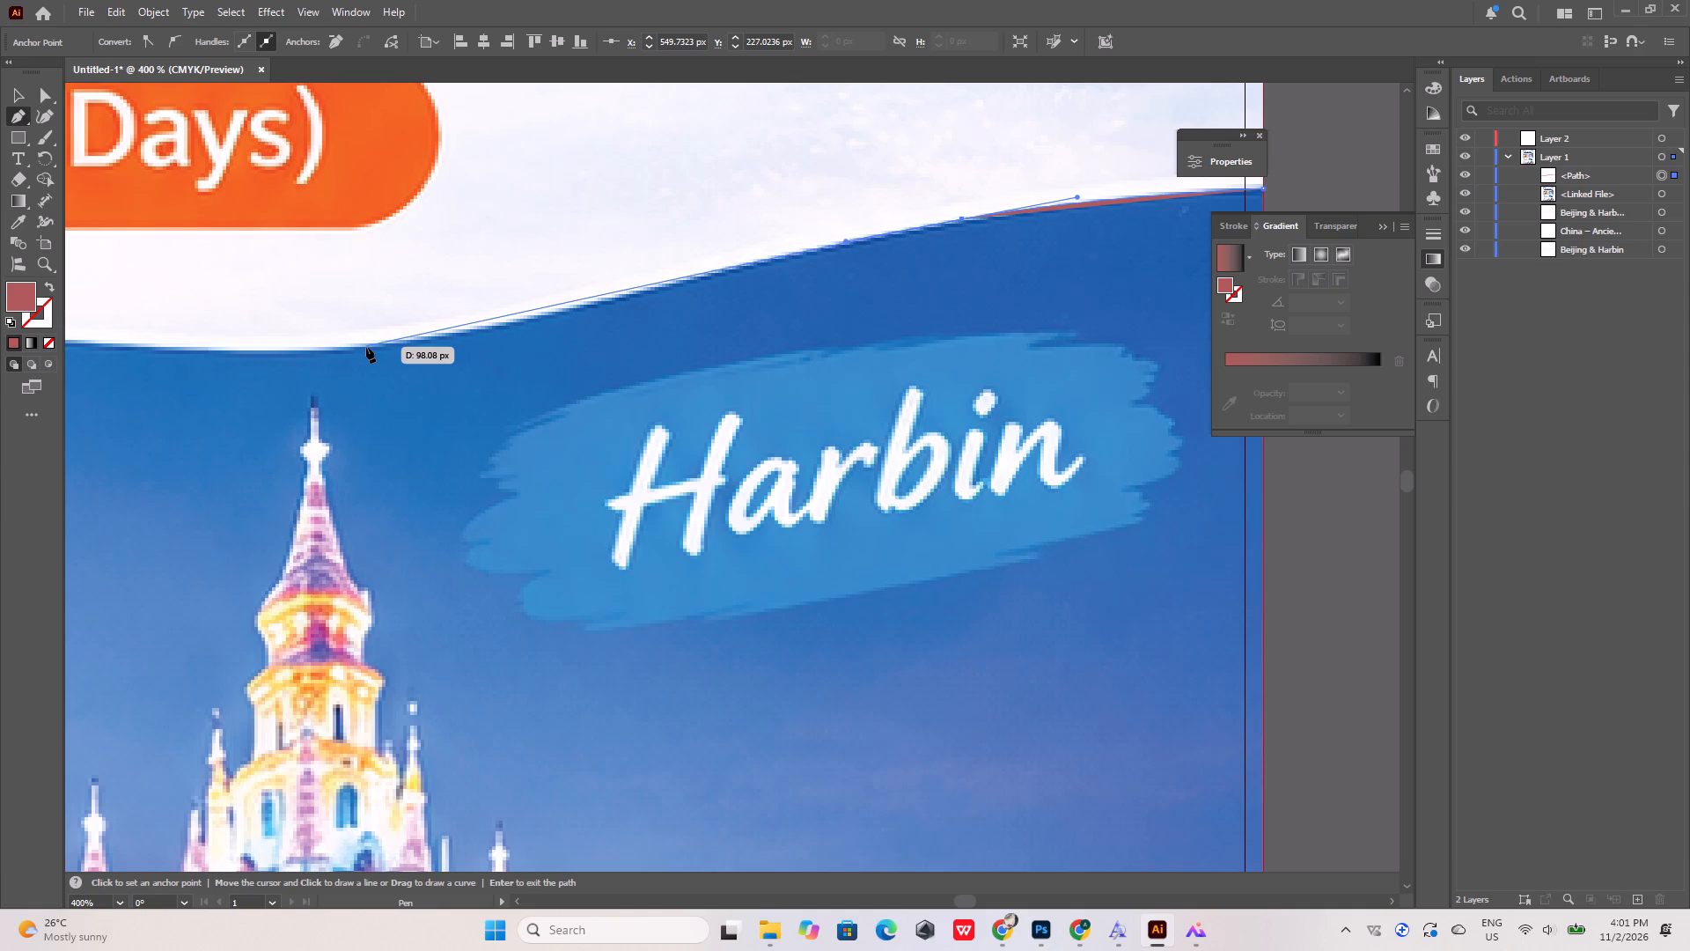
drag(366, 347, 285, 350)
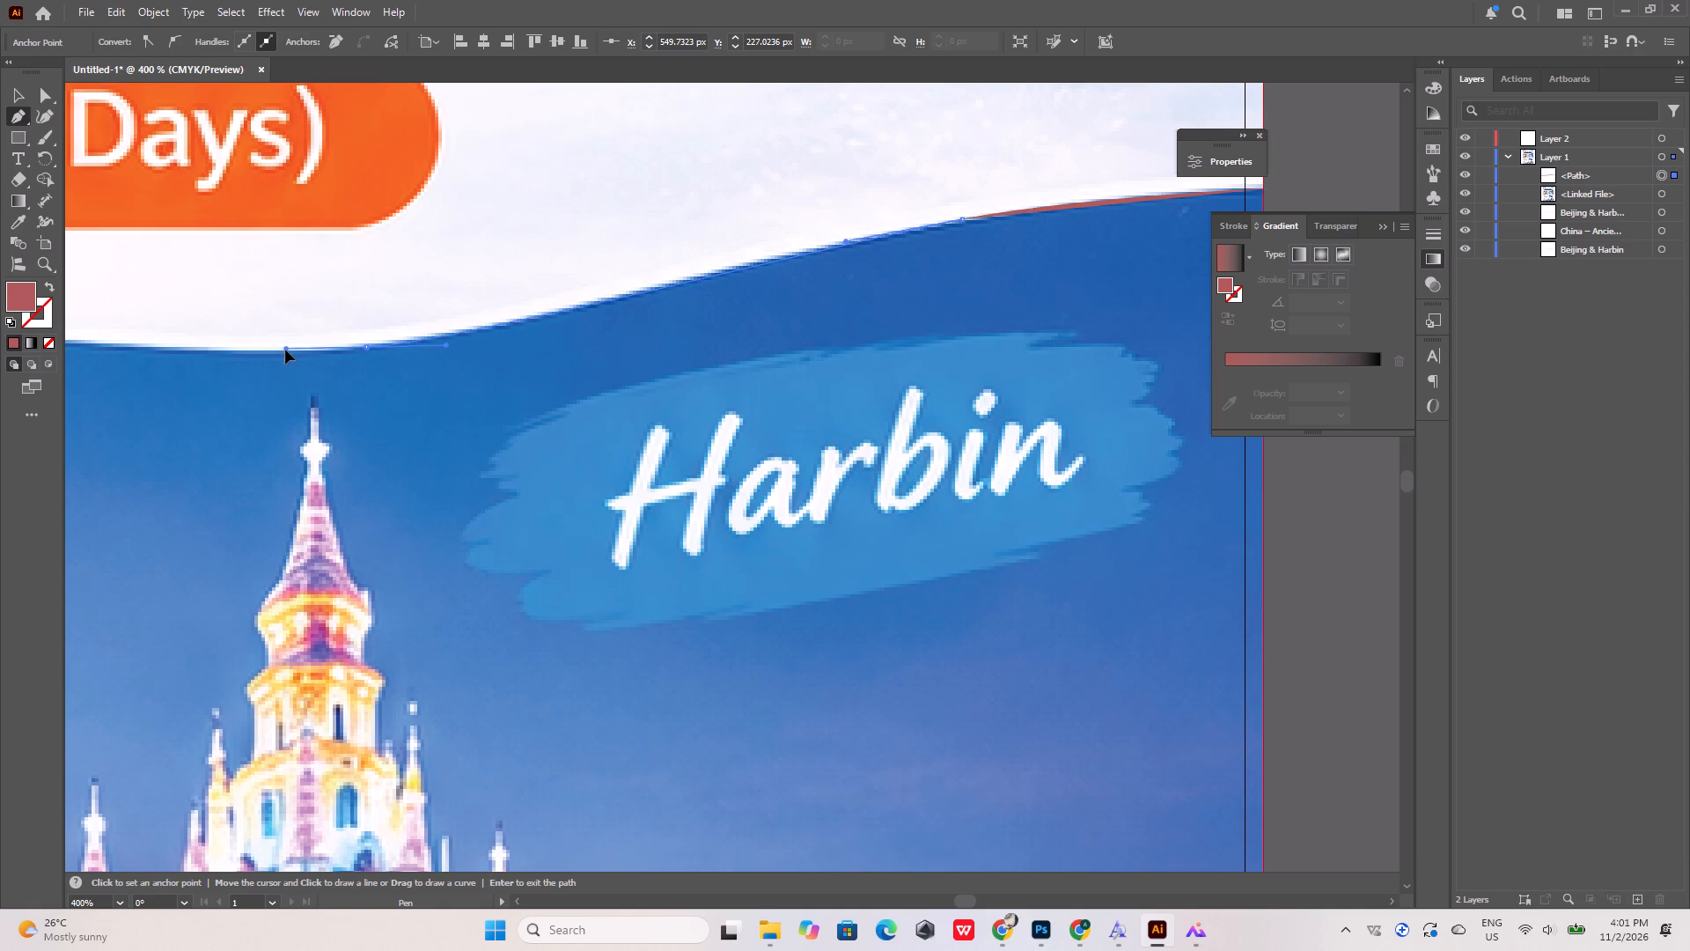
drag(285, 350, 270, 349)
drag(270, 349, 269, 350)
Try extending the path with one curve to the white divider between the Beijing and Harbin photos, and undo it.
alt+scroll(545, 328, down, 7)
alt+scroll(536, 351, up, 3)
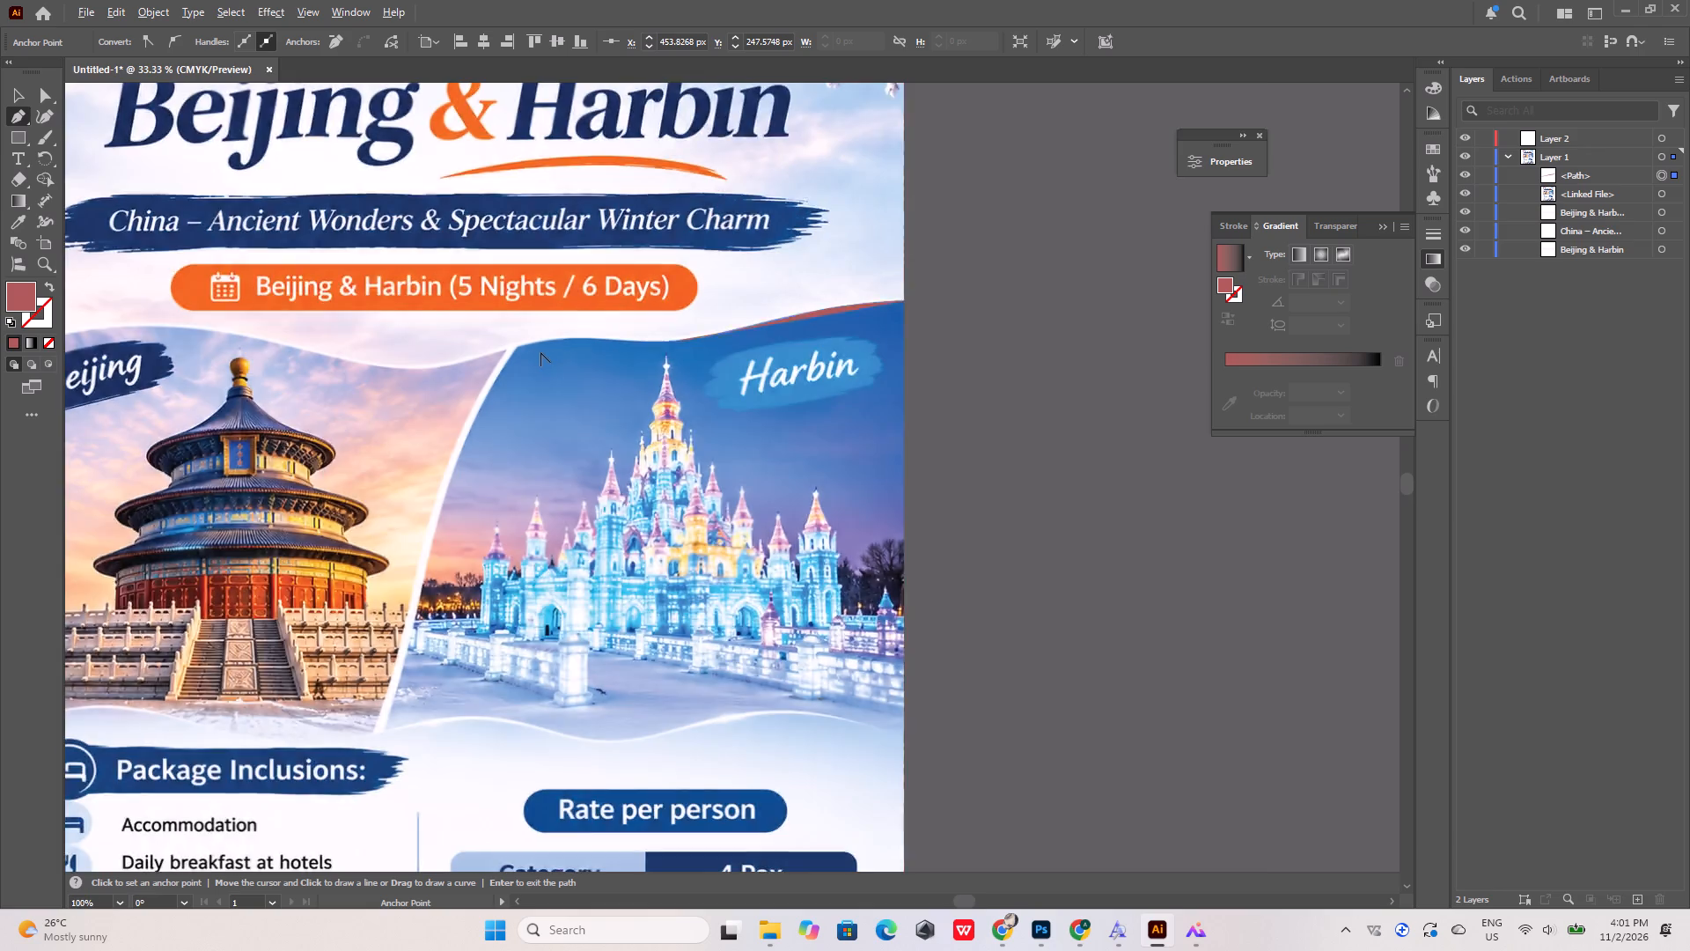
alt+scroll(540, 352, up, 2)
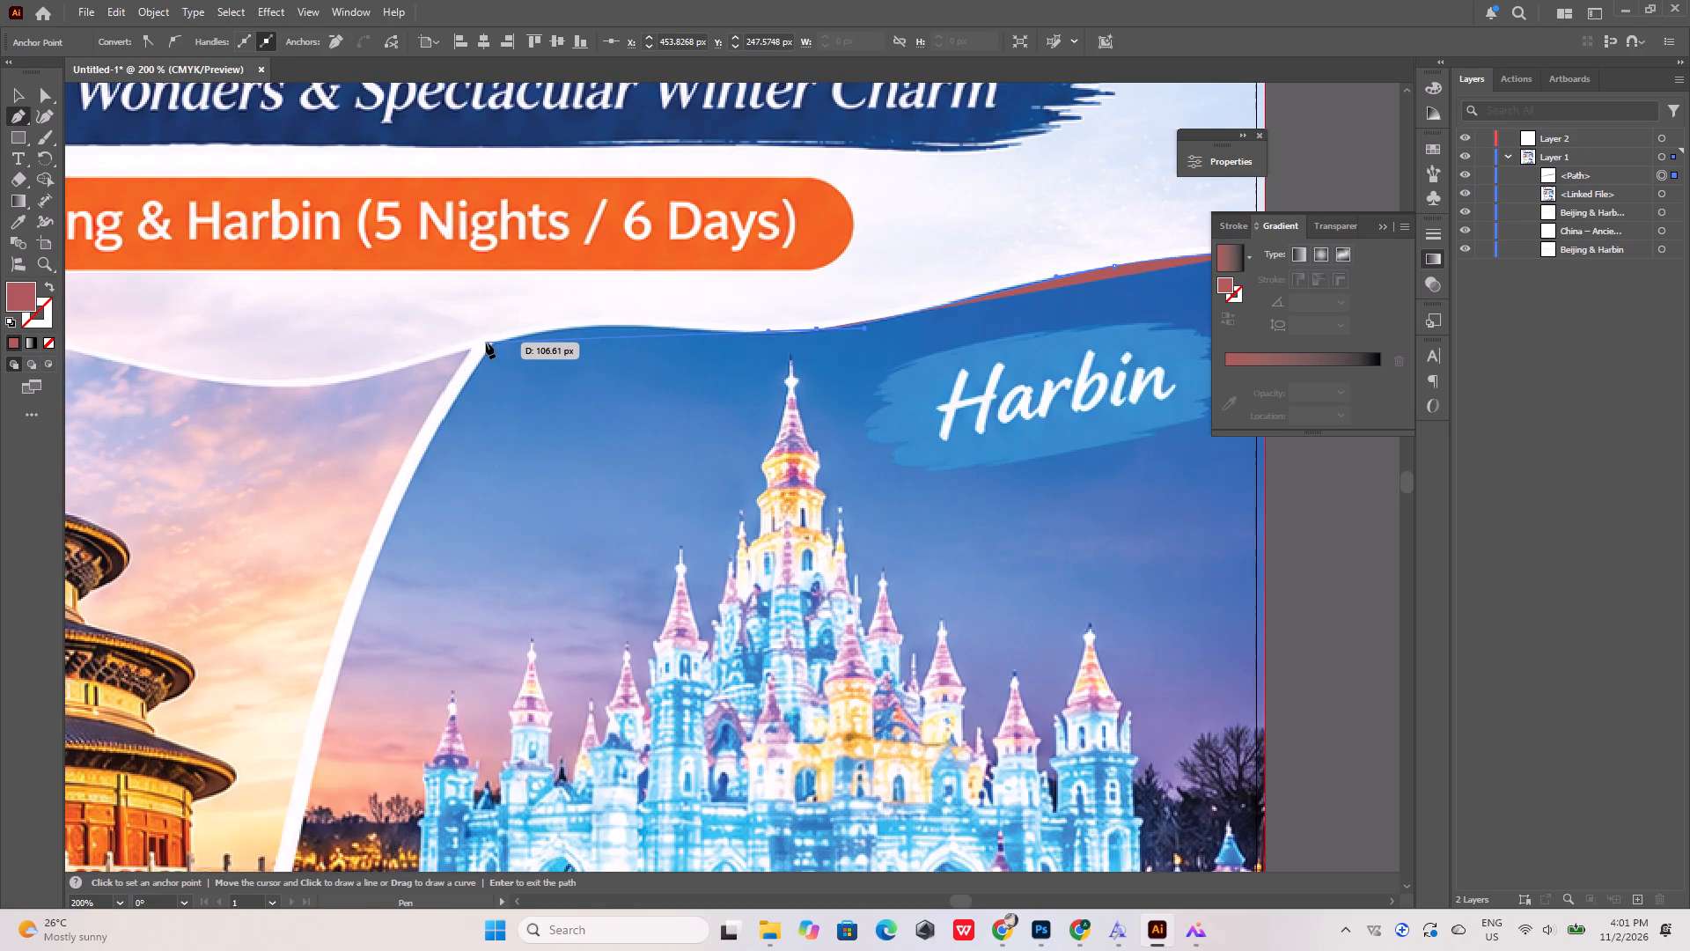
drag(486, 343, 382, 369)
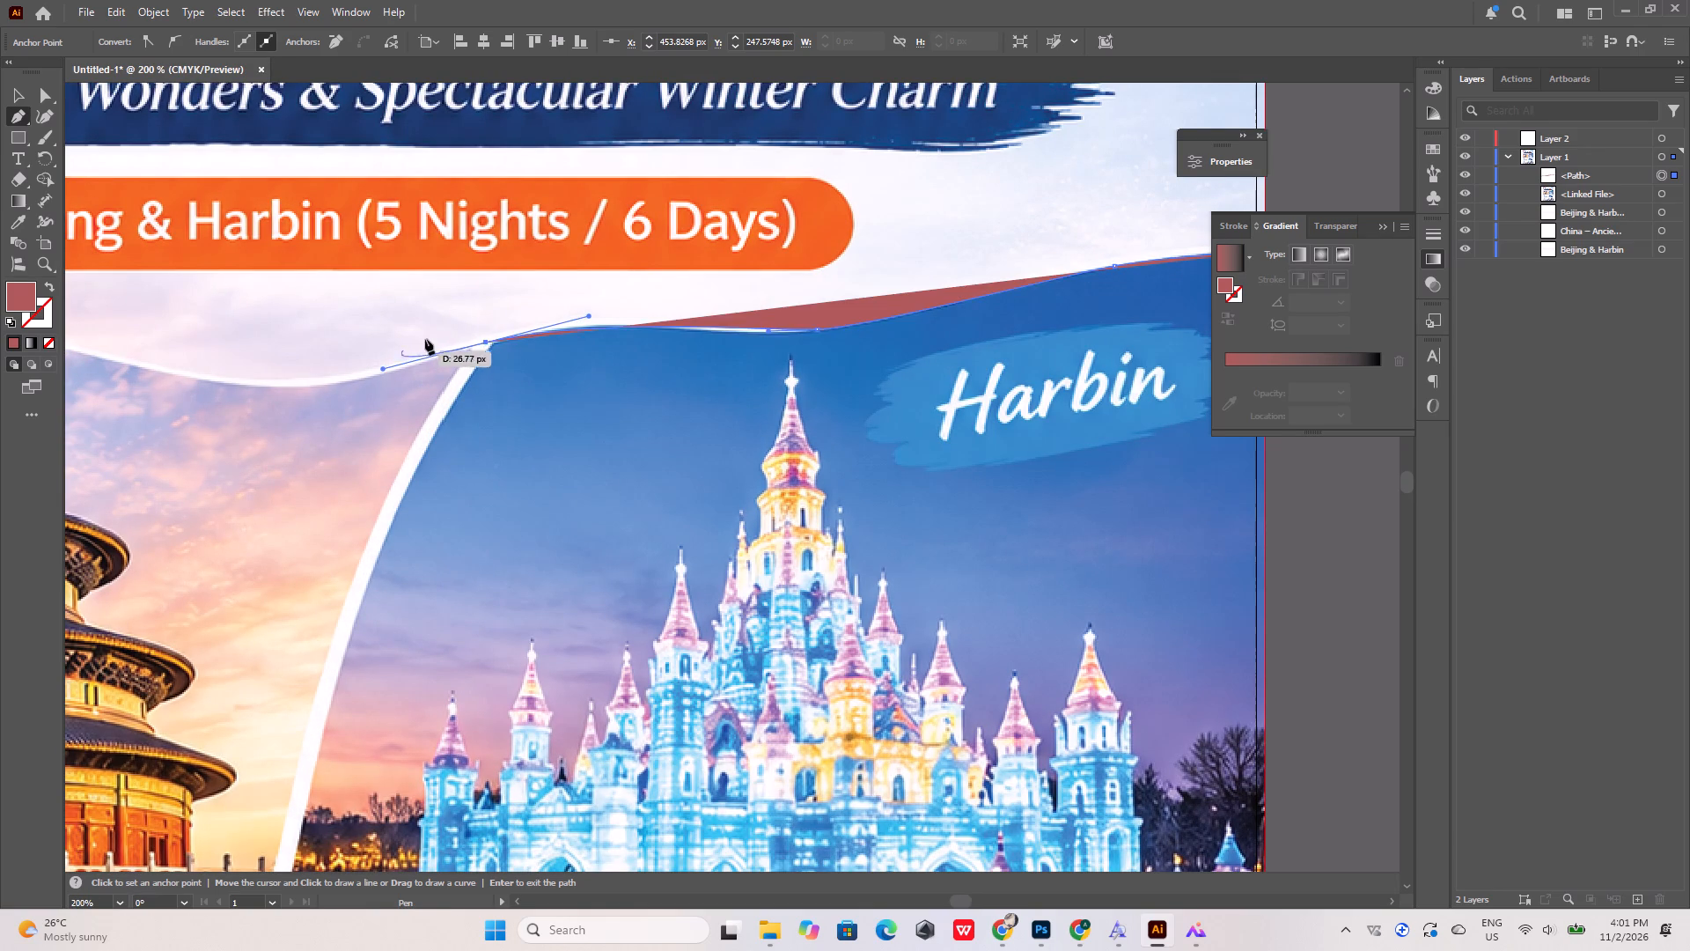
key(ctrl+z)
Set the traced path's fill to None.
alt+scroll(600, 328, up, 3)
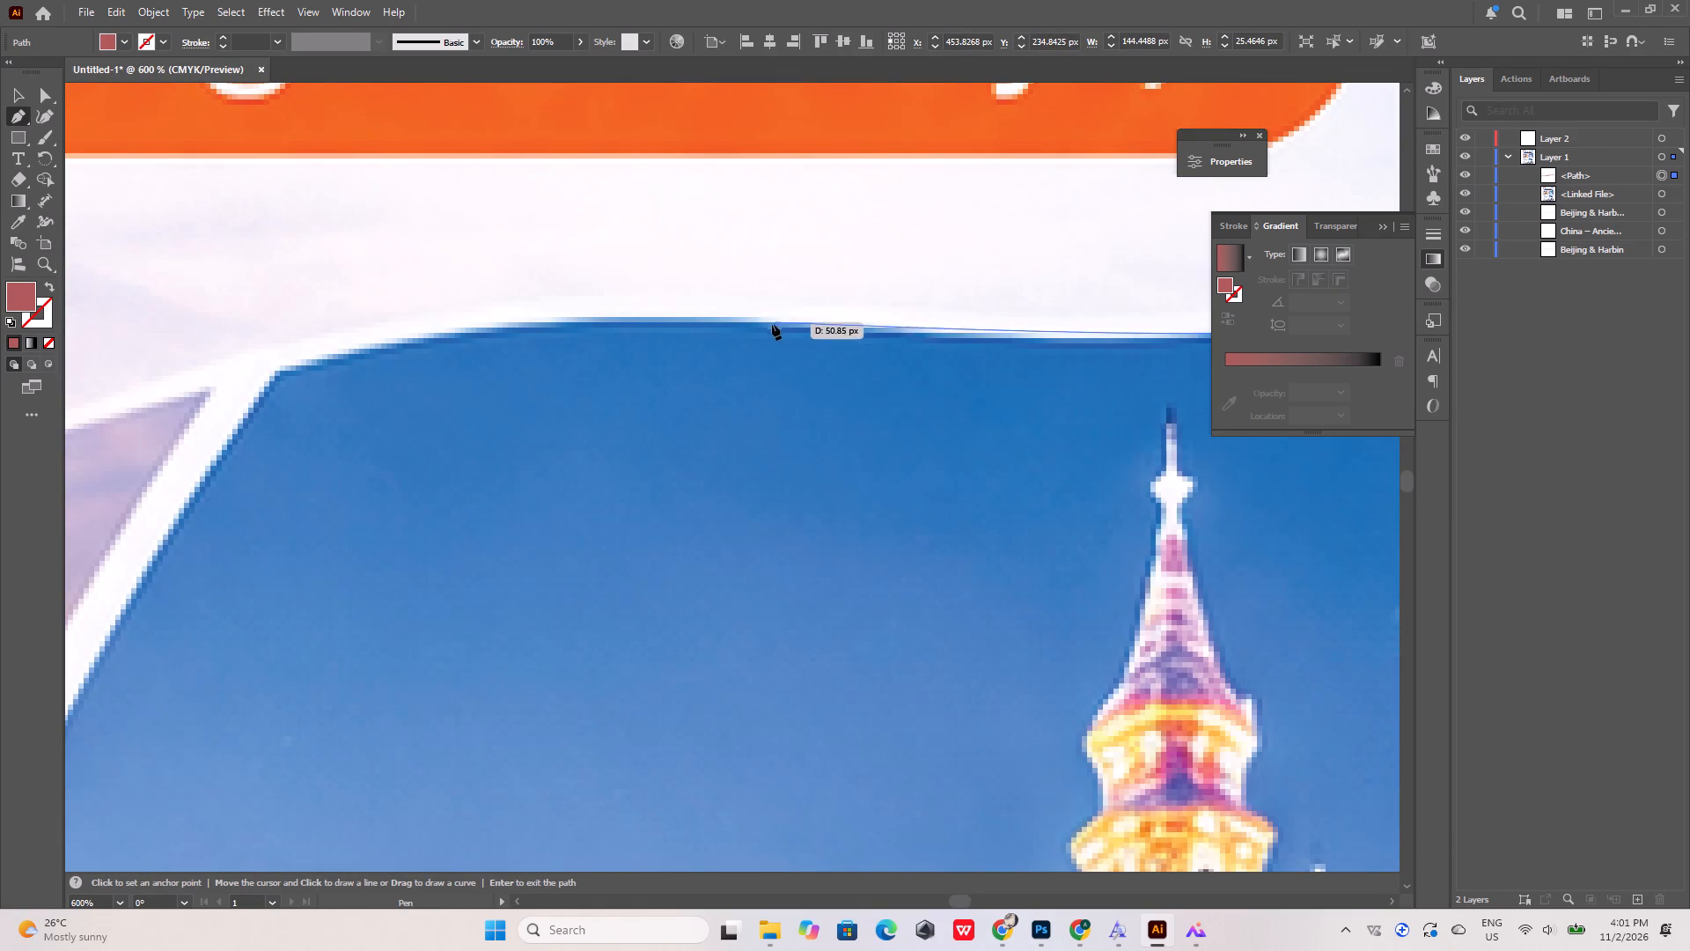
click(50, 341)
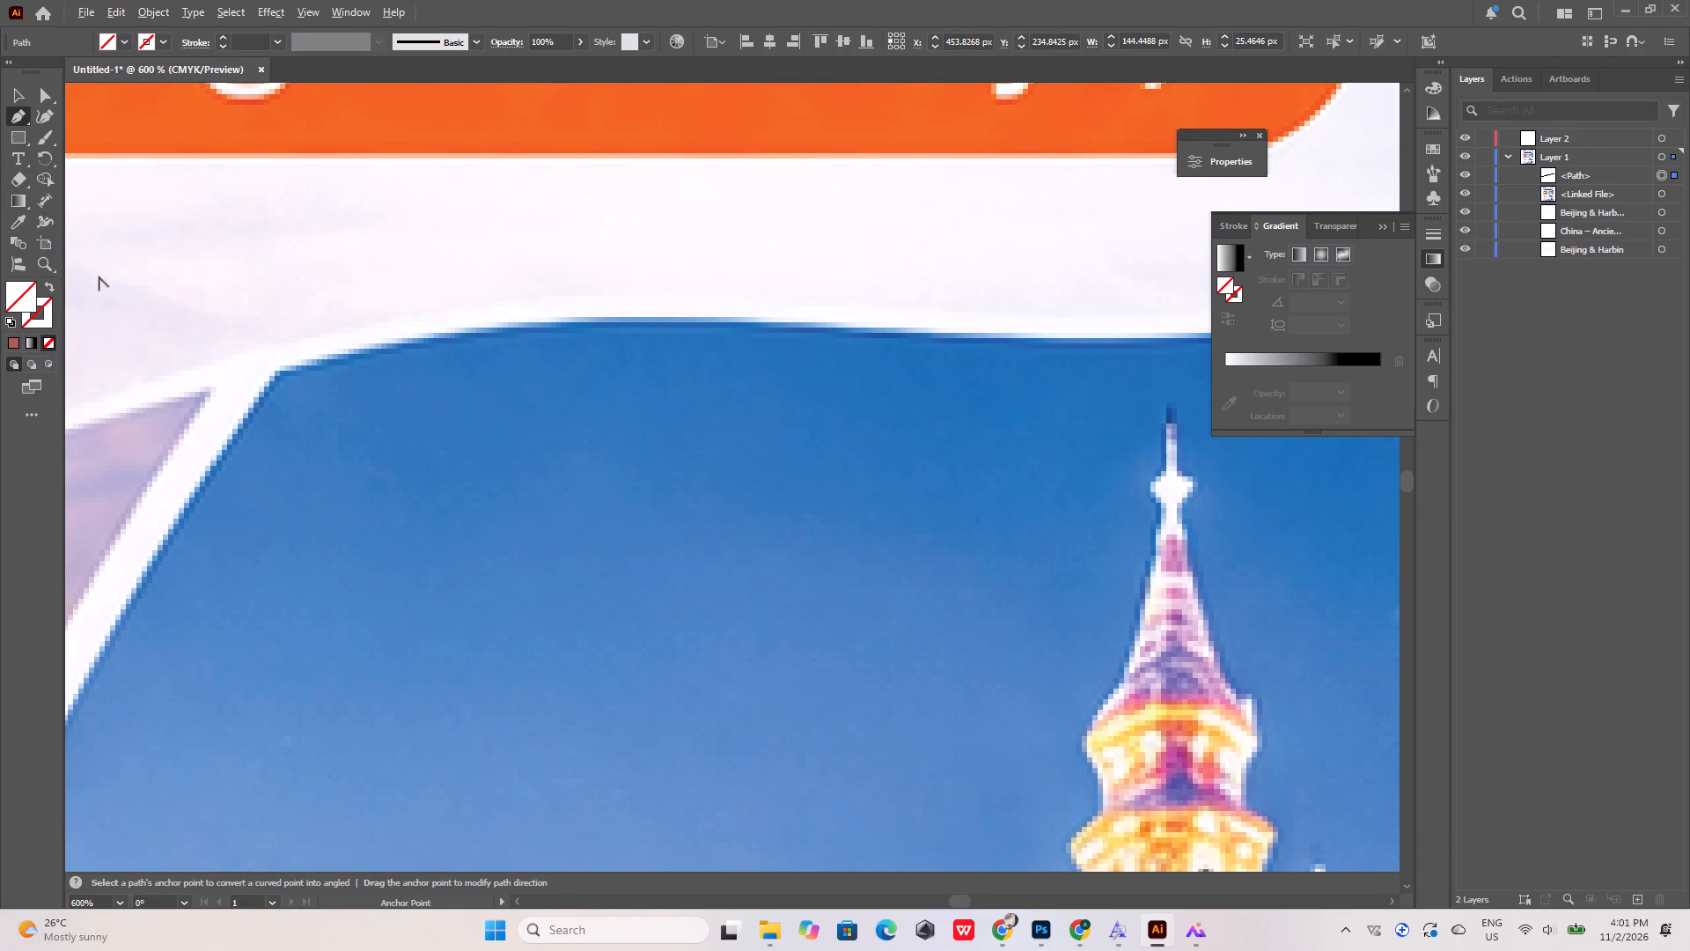
Extend the Pen path along the Harbin photo's wavy top edge to its corner at the white divider, ending with a corner anchor.
alt+scroll(99, 276, down, 5)
alt+scroll(231, 289, up, 5)
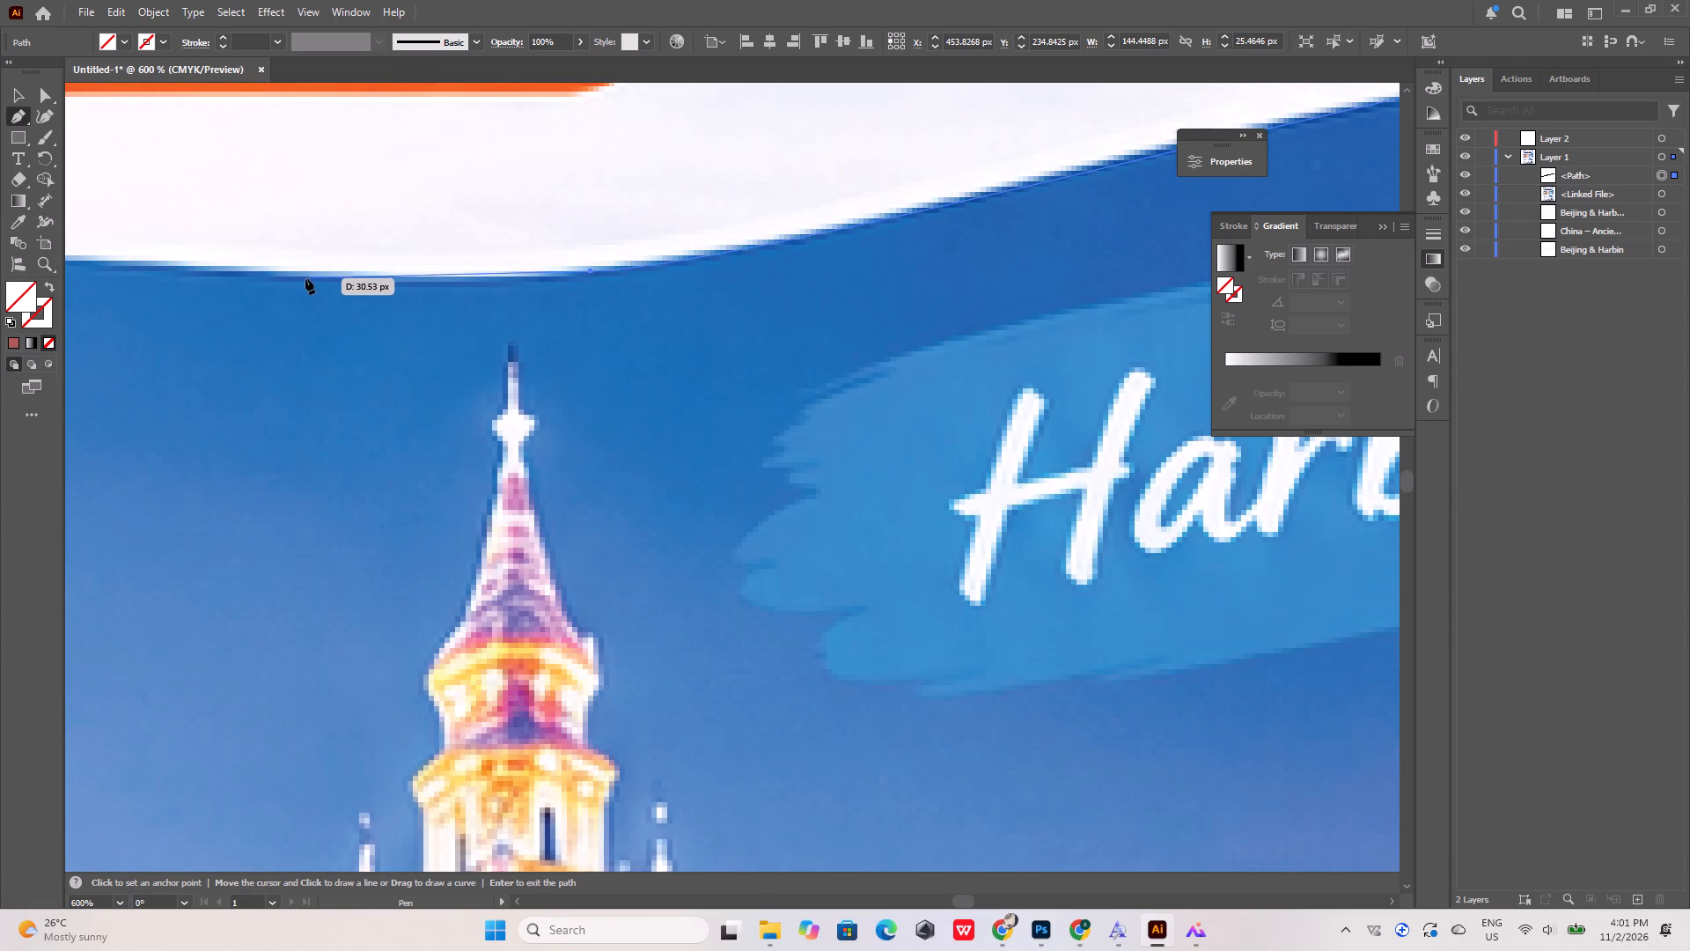
drag(298, 274, 173, 254)
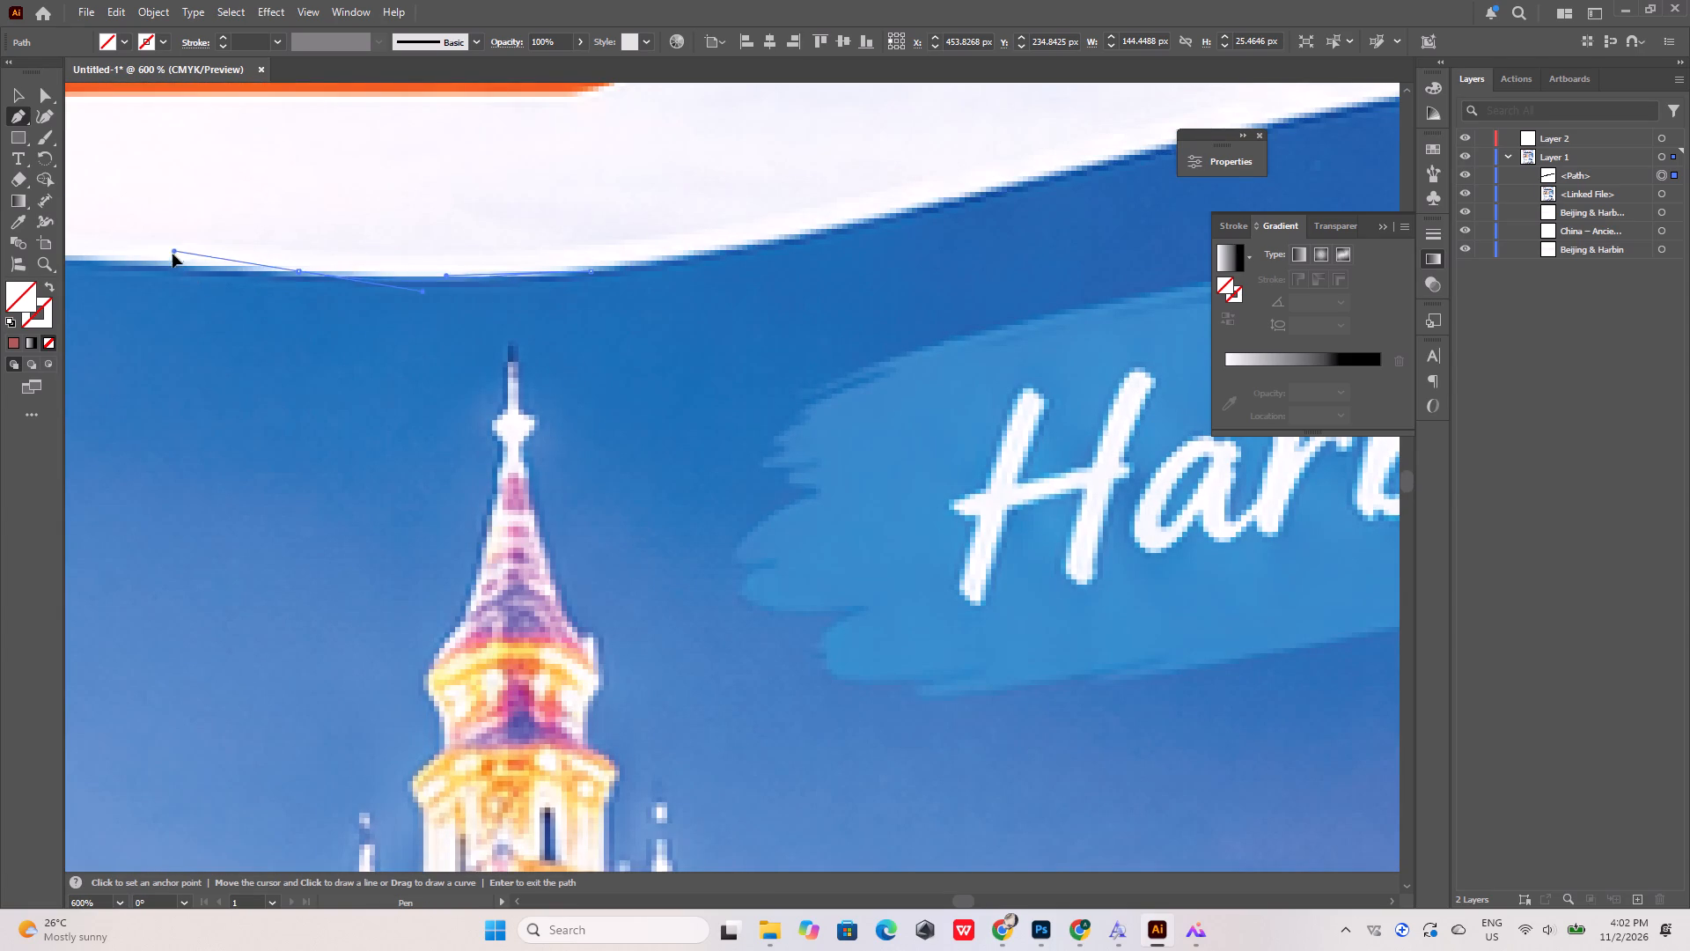
drag(173, 254, 149, 262)
alt+scroll(273, 256, down, 5)
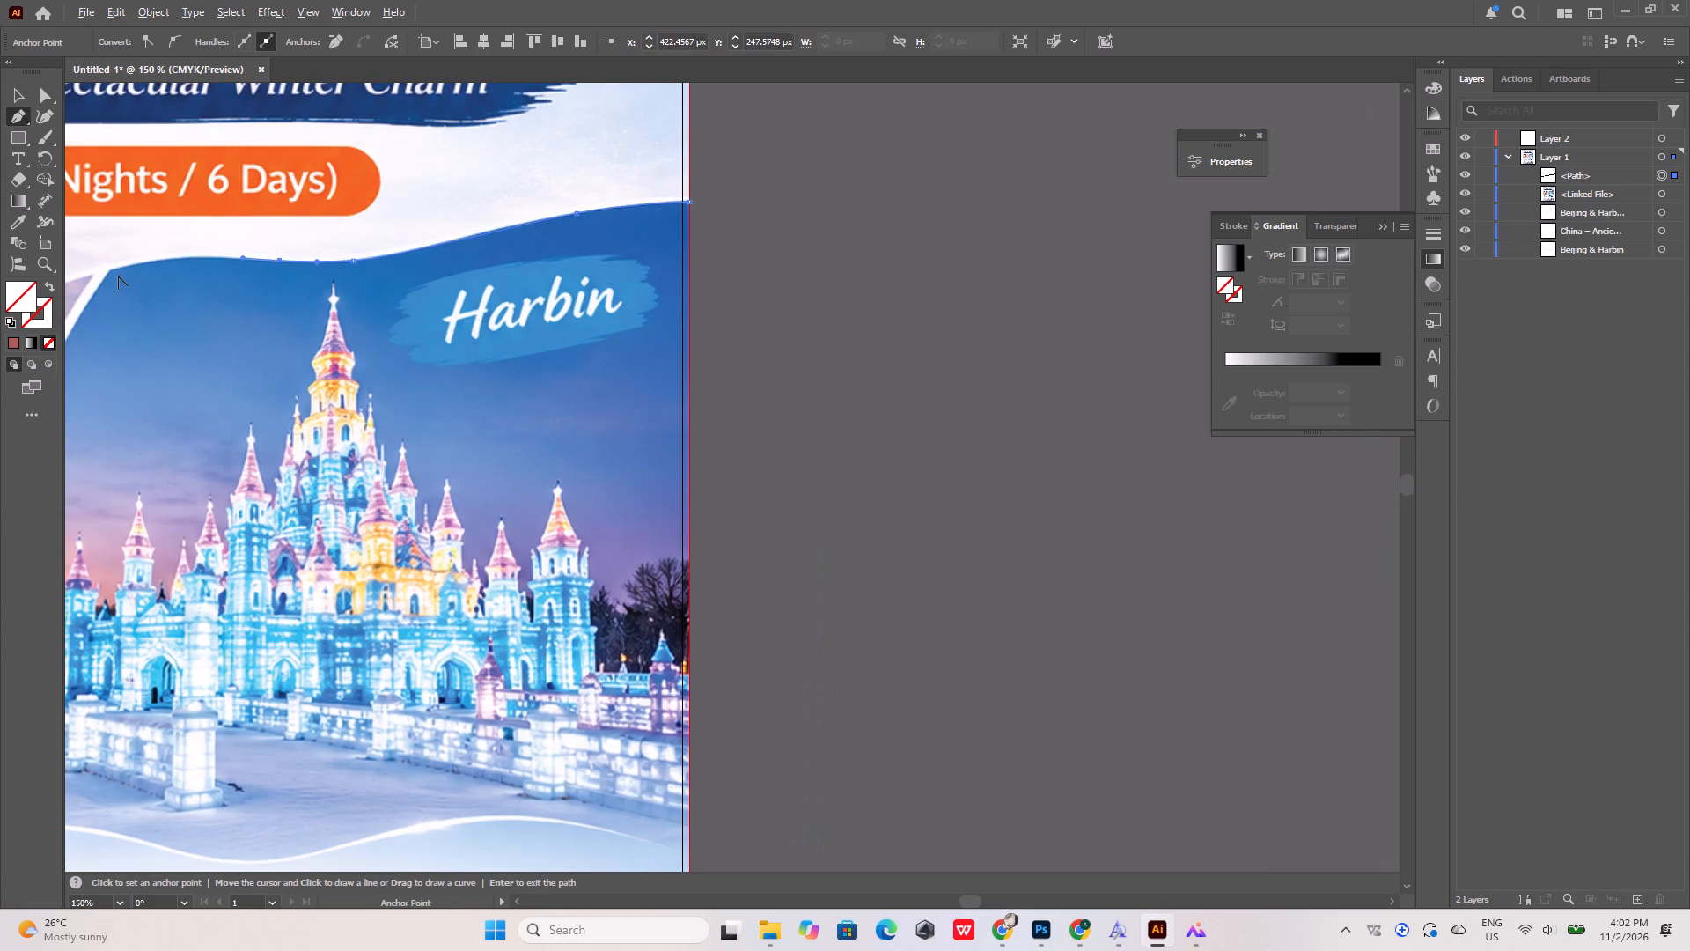
alt+scroll(118, 275, up, 6)
alt+scroll(309, 323, down, 6)
alt+scroll(272, 335, up, 3)
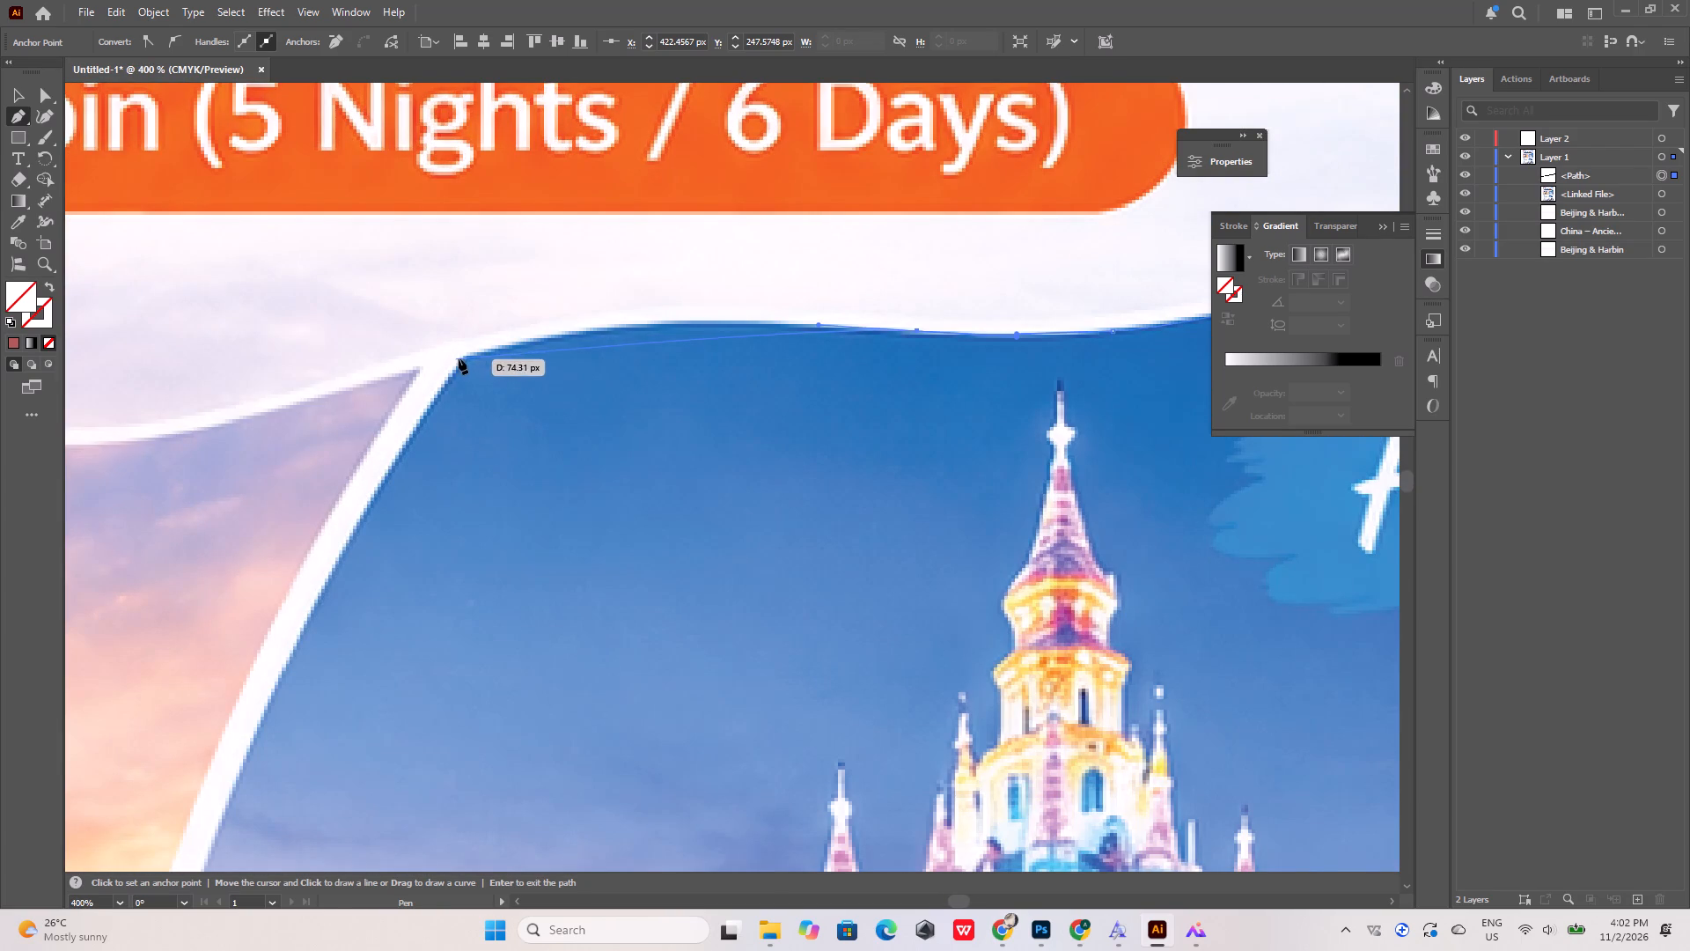
drag(464, 355, 330, 413)
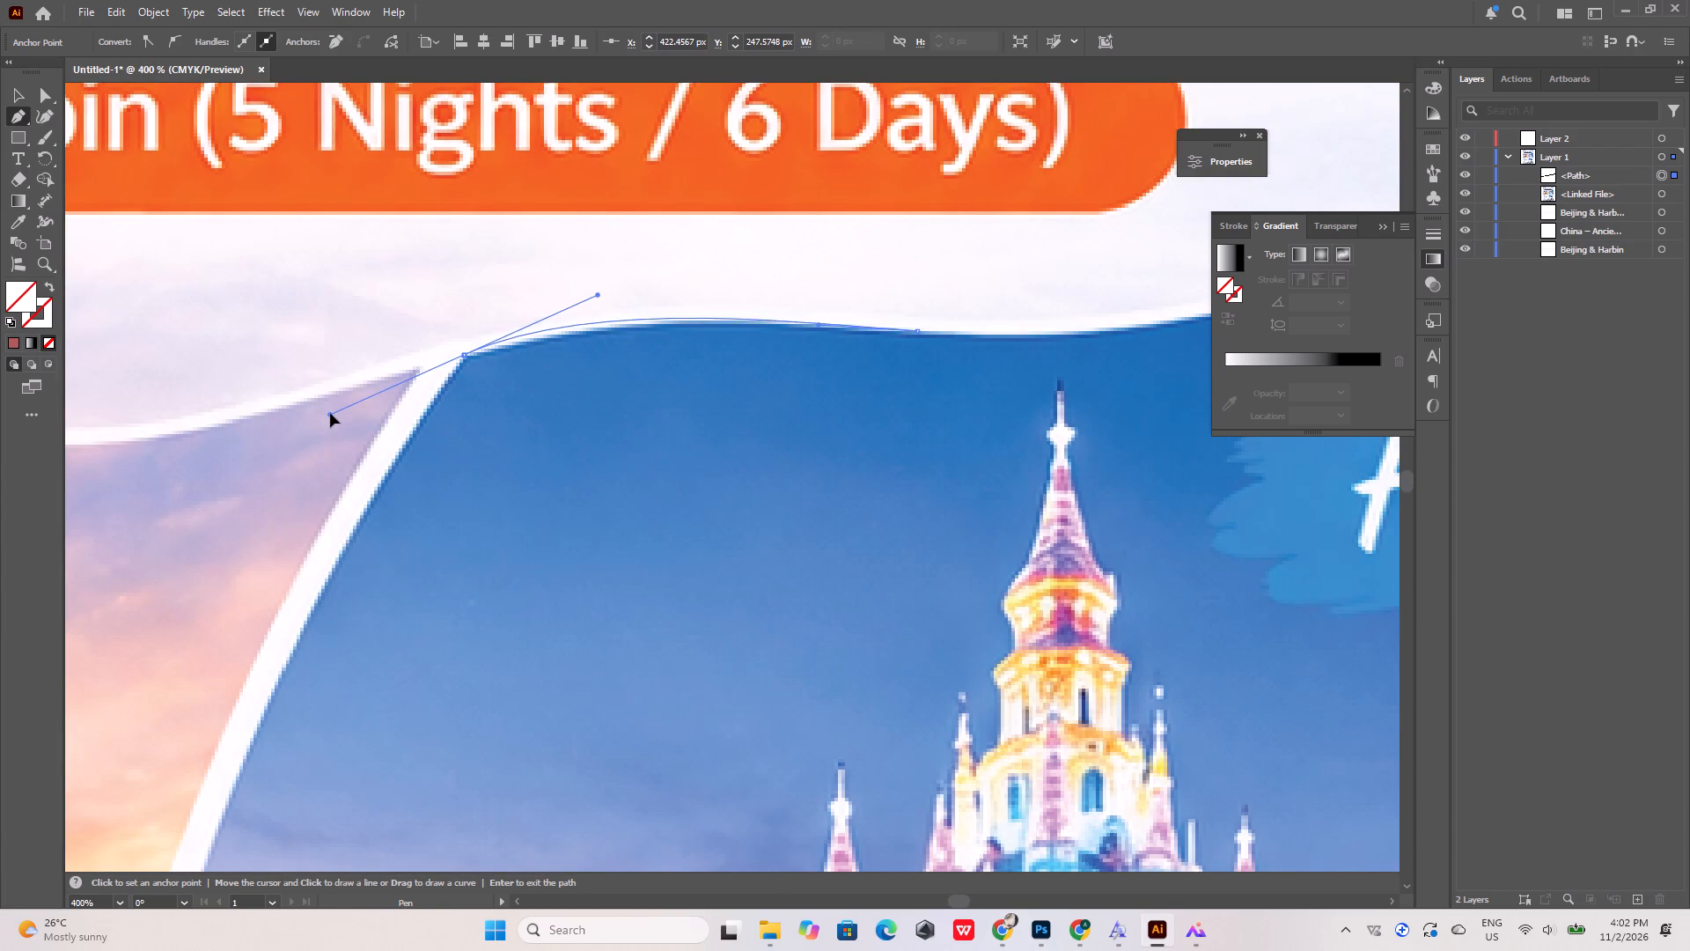
drag(330, 413, 317, 401)
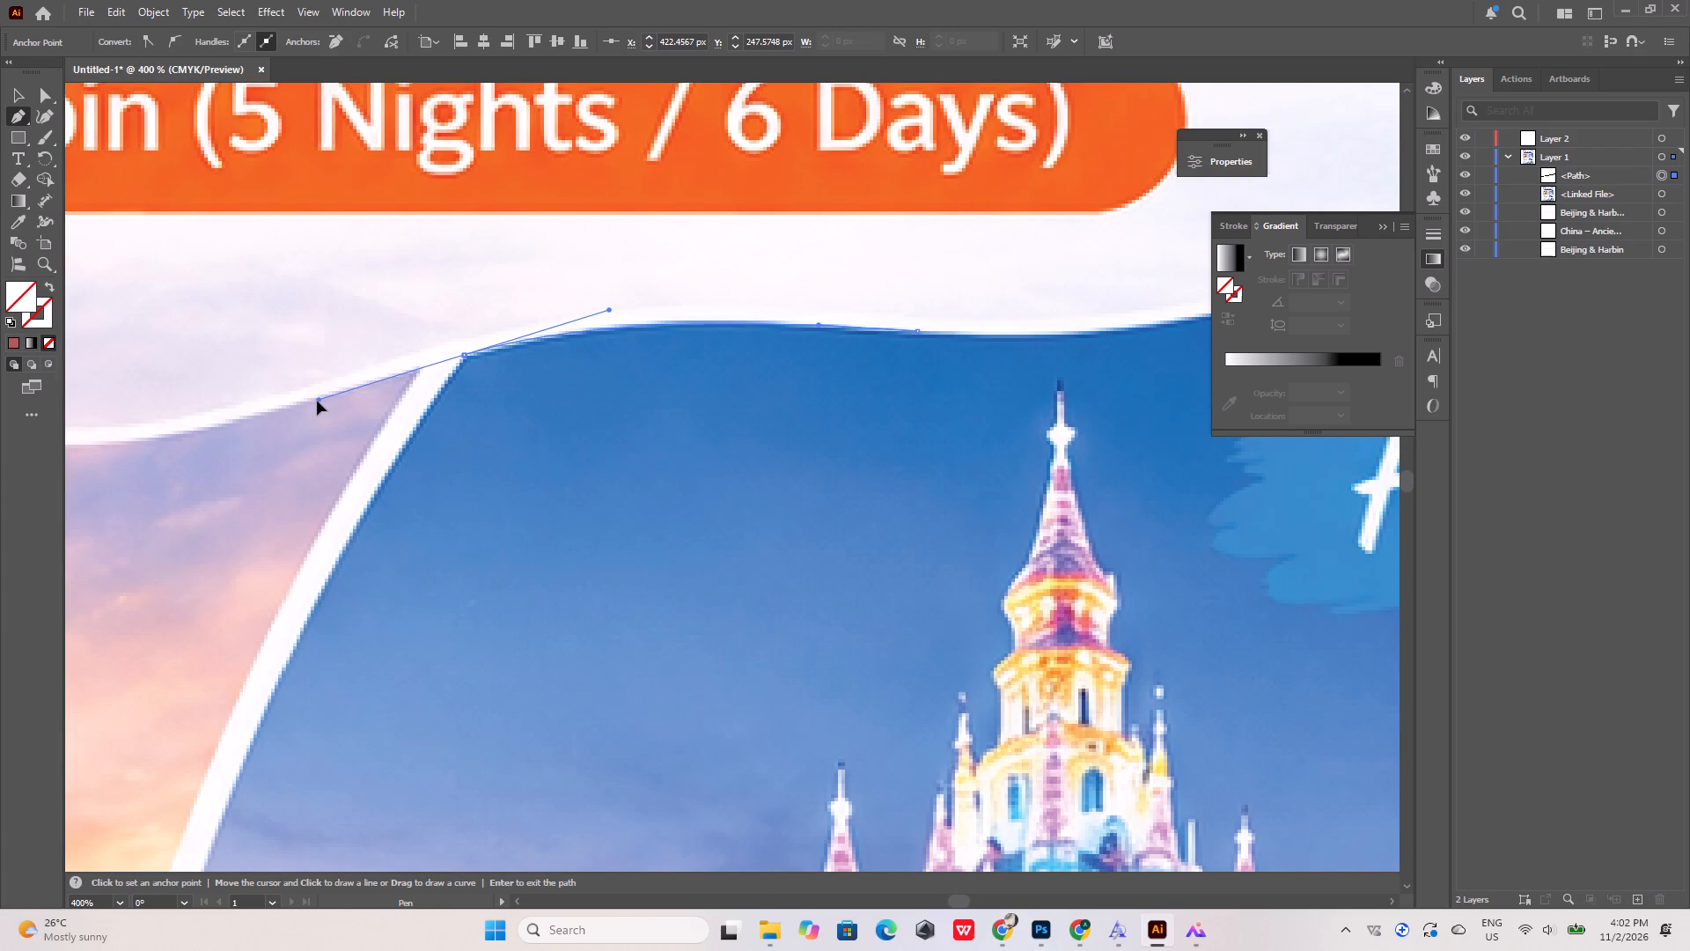
drag(317, 401, 311, 396)
alt+click(462, 357)
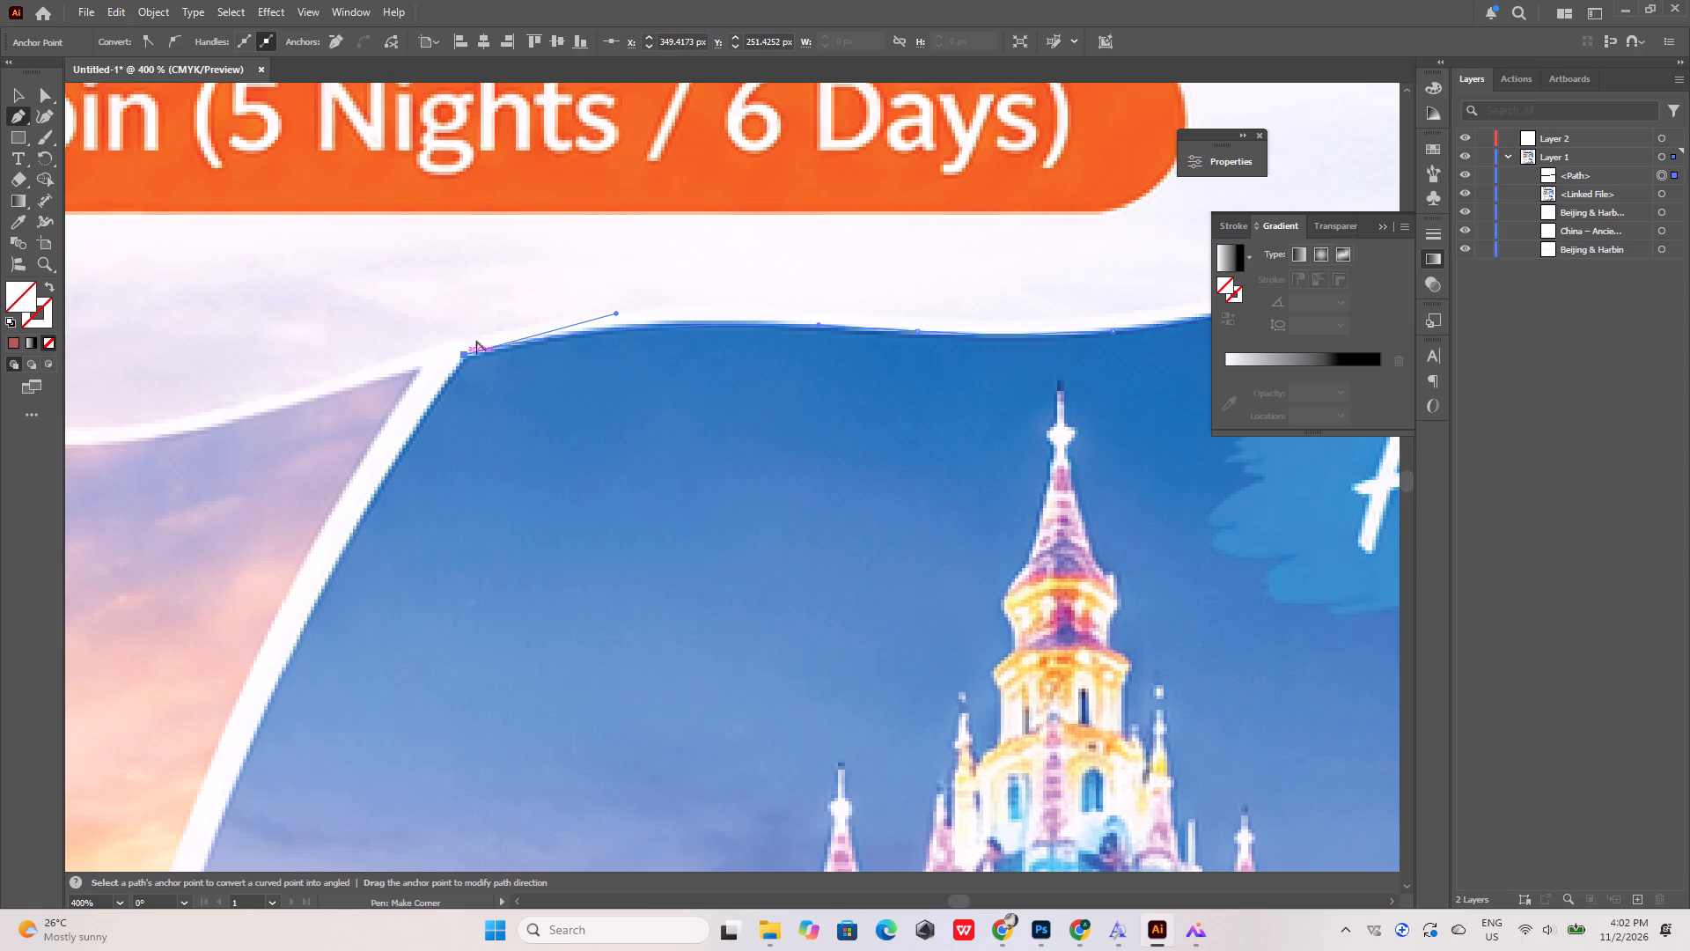
Trace the Harbin photo's curved side down the white divider to its bottom corner, using one smooth midpoint and a corner anchor at the end.
alt+scroll(498, 298, down, 5)
alt+scroll(474, 356, up, 3)
scroll(484, 314, down, 2)
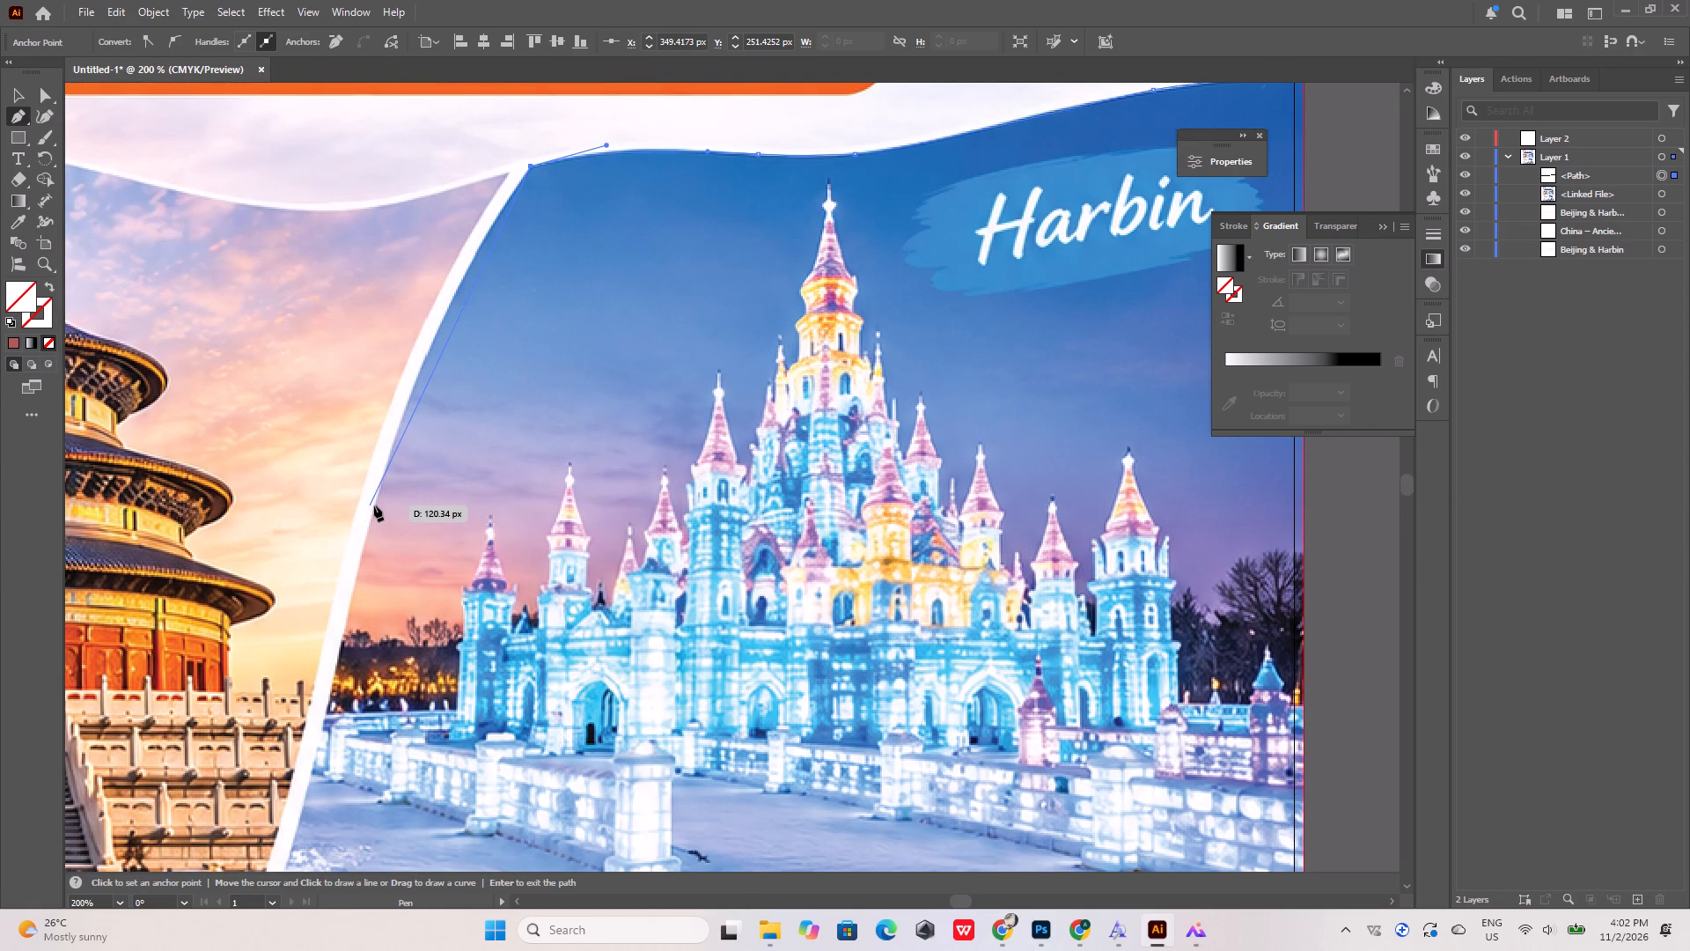
drag(374, 505, 331, 645)
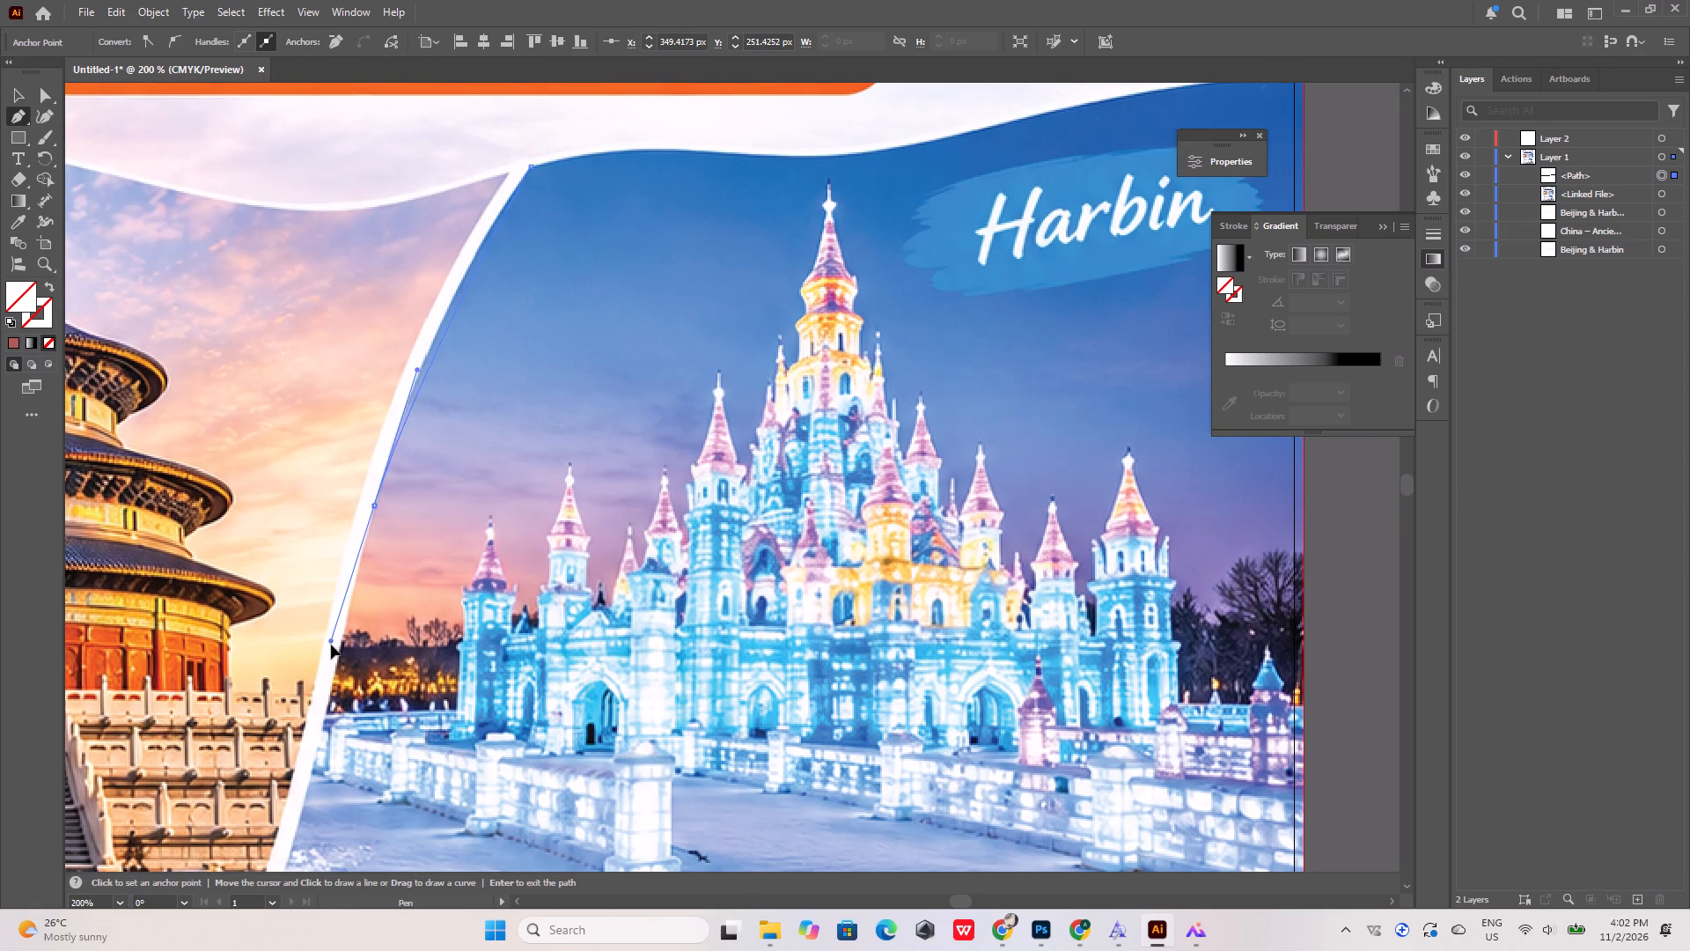
drag(331, 645, 334, 669)
alt+scroll(432, 440, down, 4)
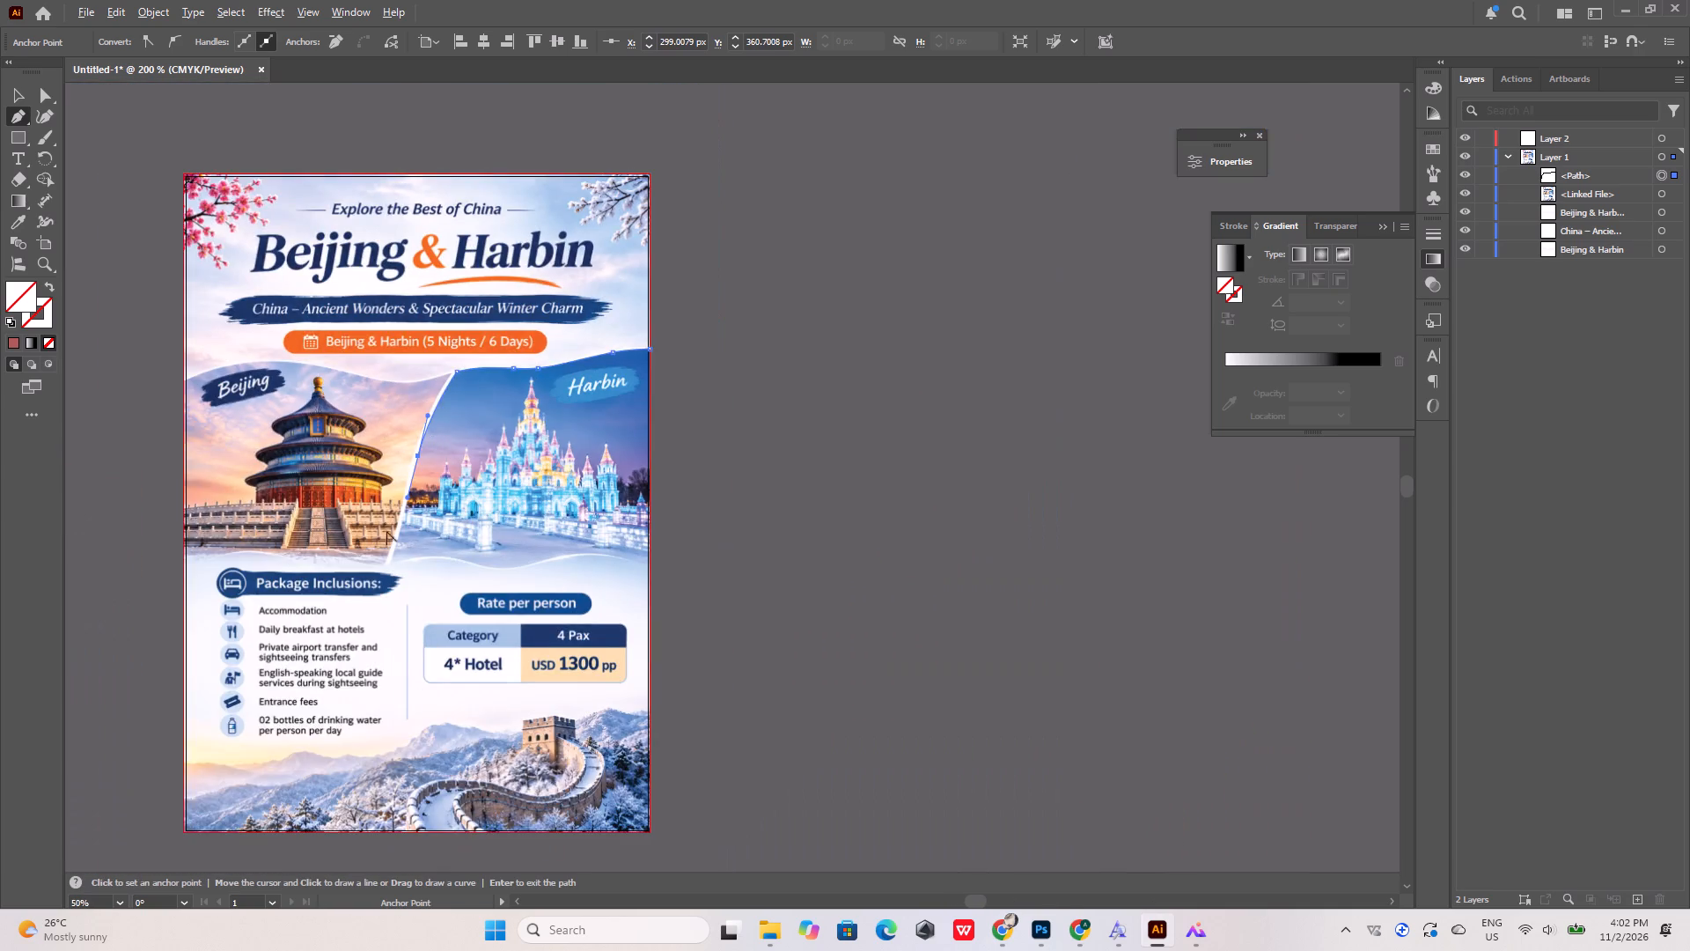
alt+scroll(380, 543, up, 4)
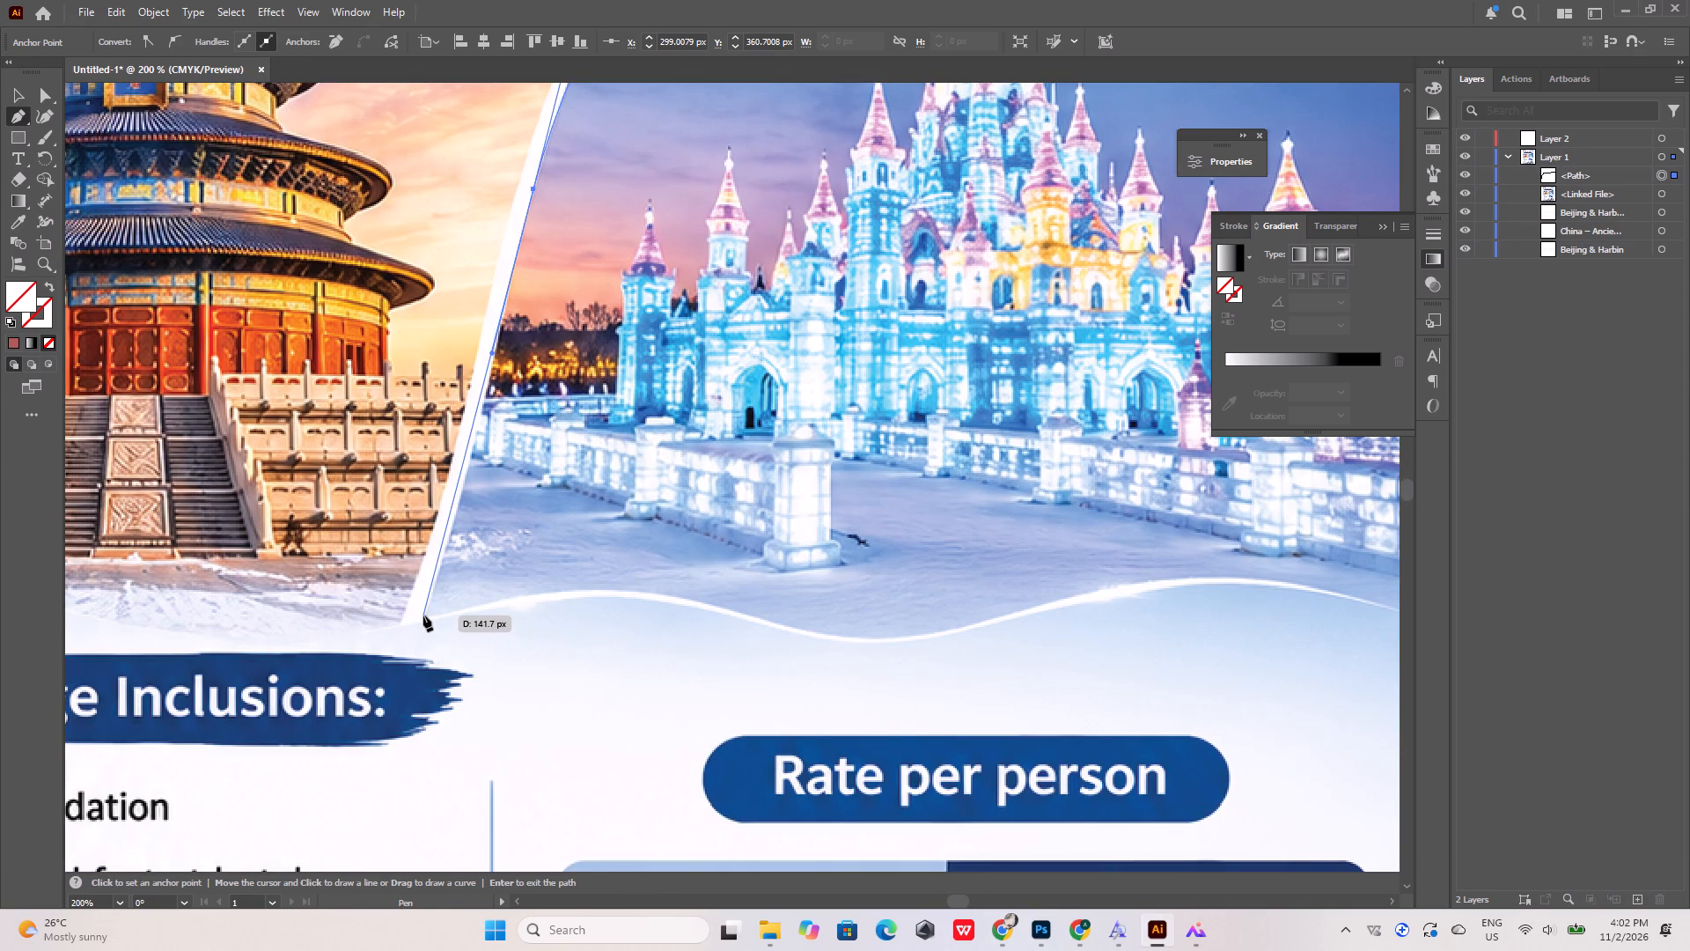
drag(423, 617, 419, 626)
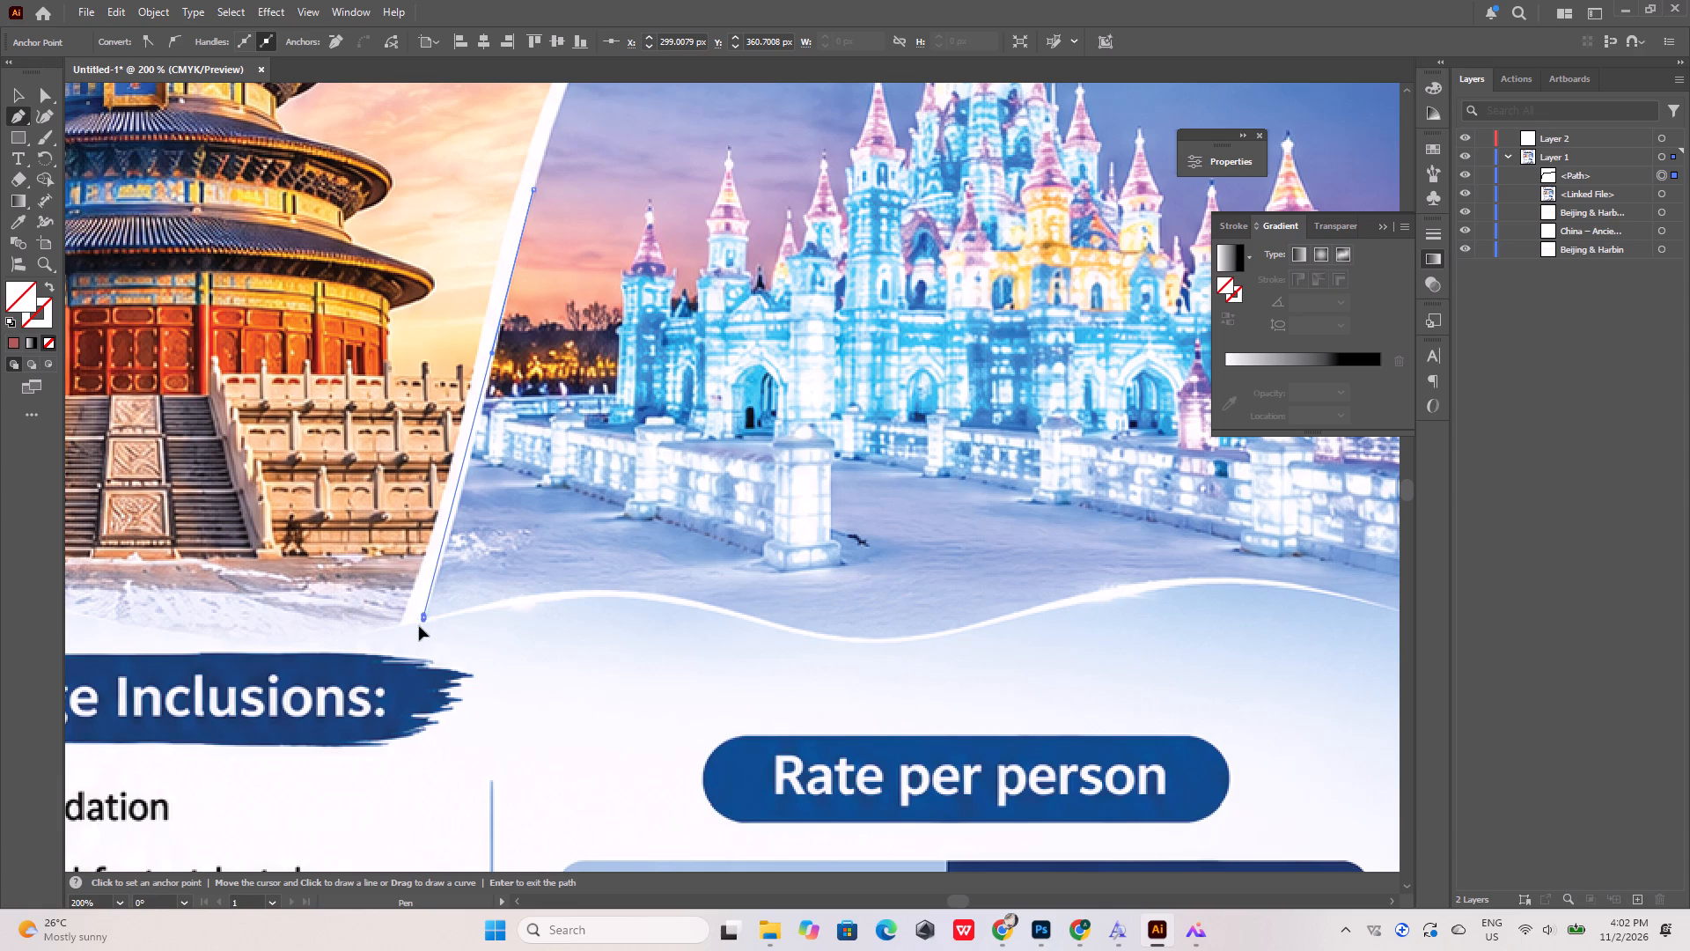
drag(419, 626, 398, 664)
alt+click(422, 617)
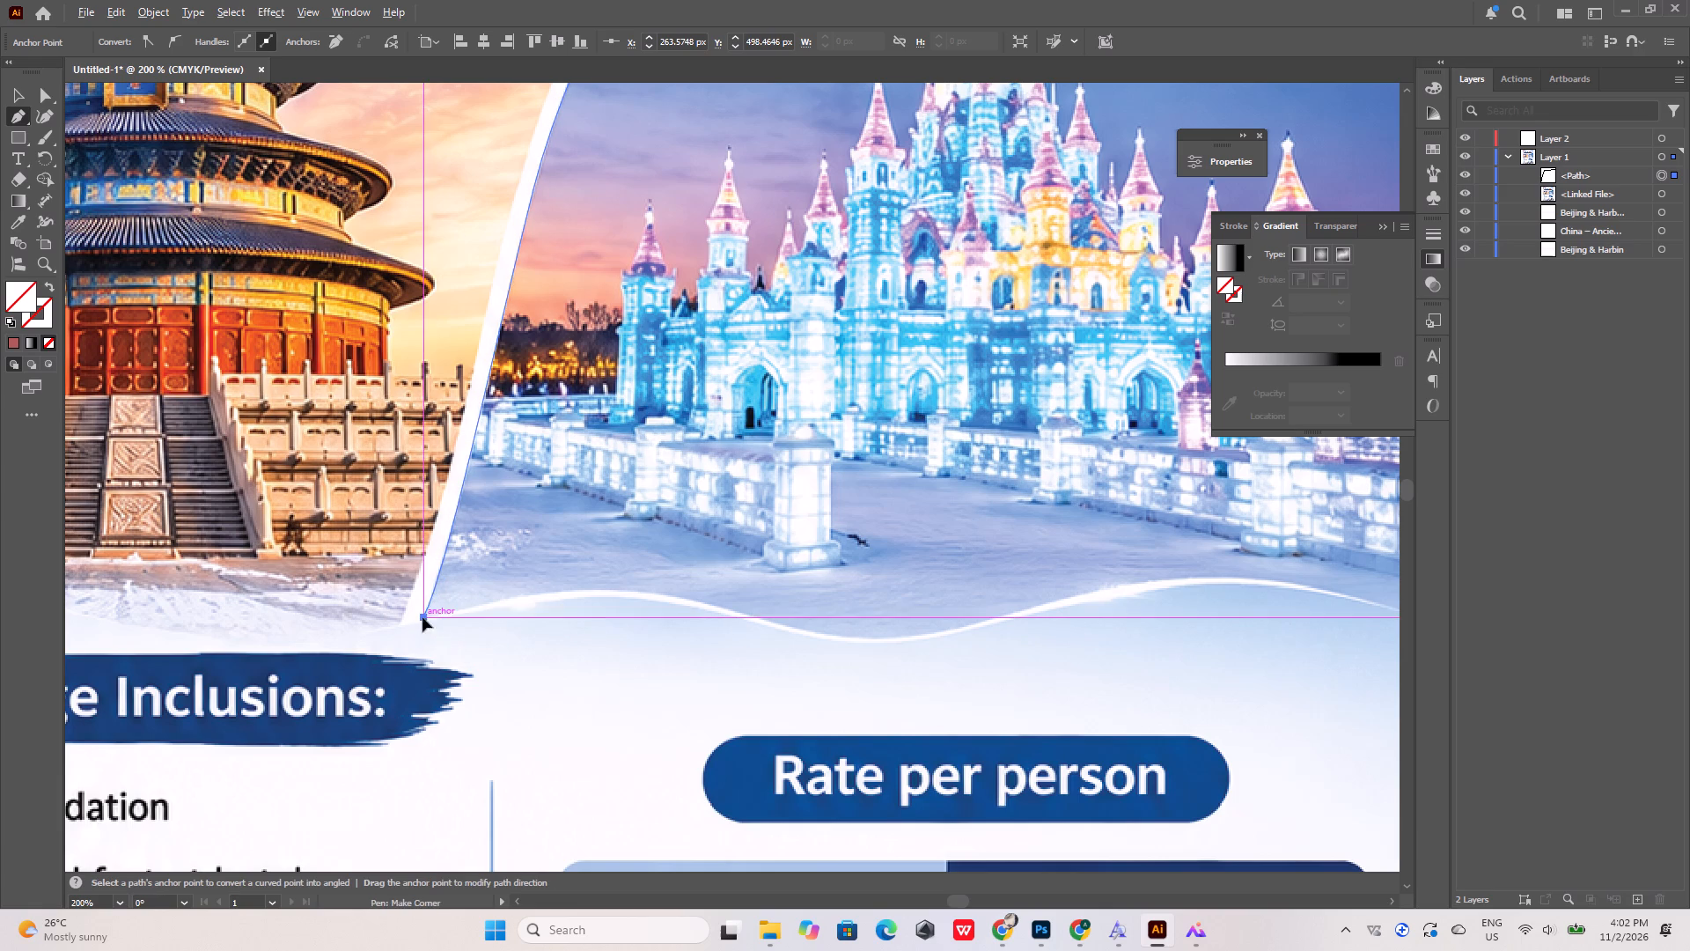
Trace the first part of the Harbin photo's wavy bottom edge, placing anchors at the first crest, the descending slope and the trough.
drag(592, 588, 610, 597)
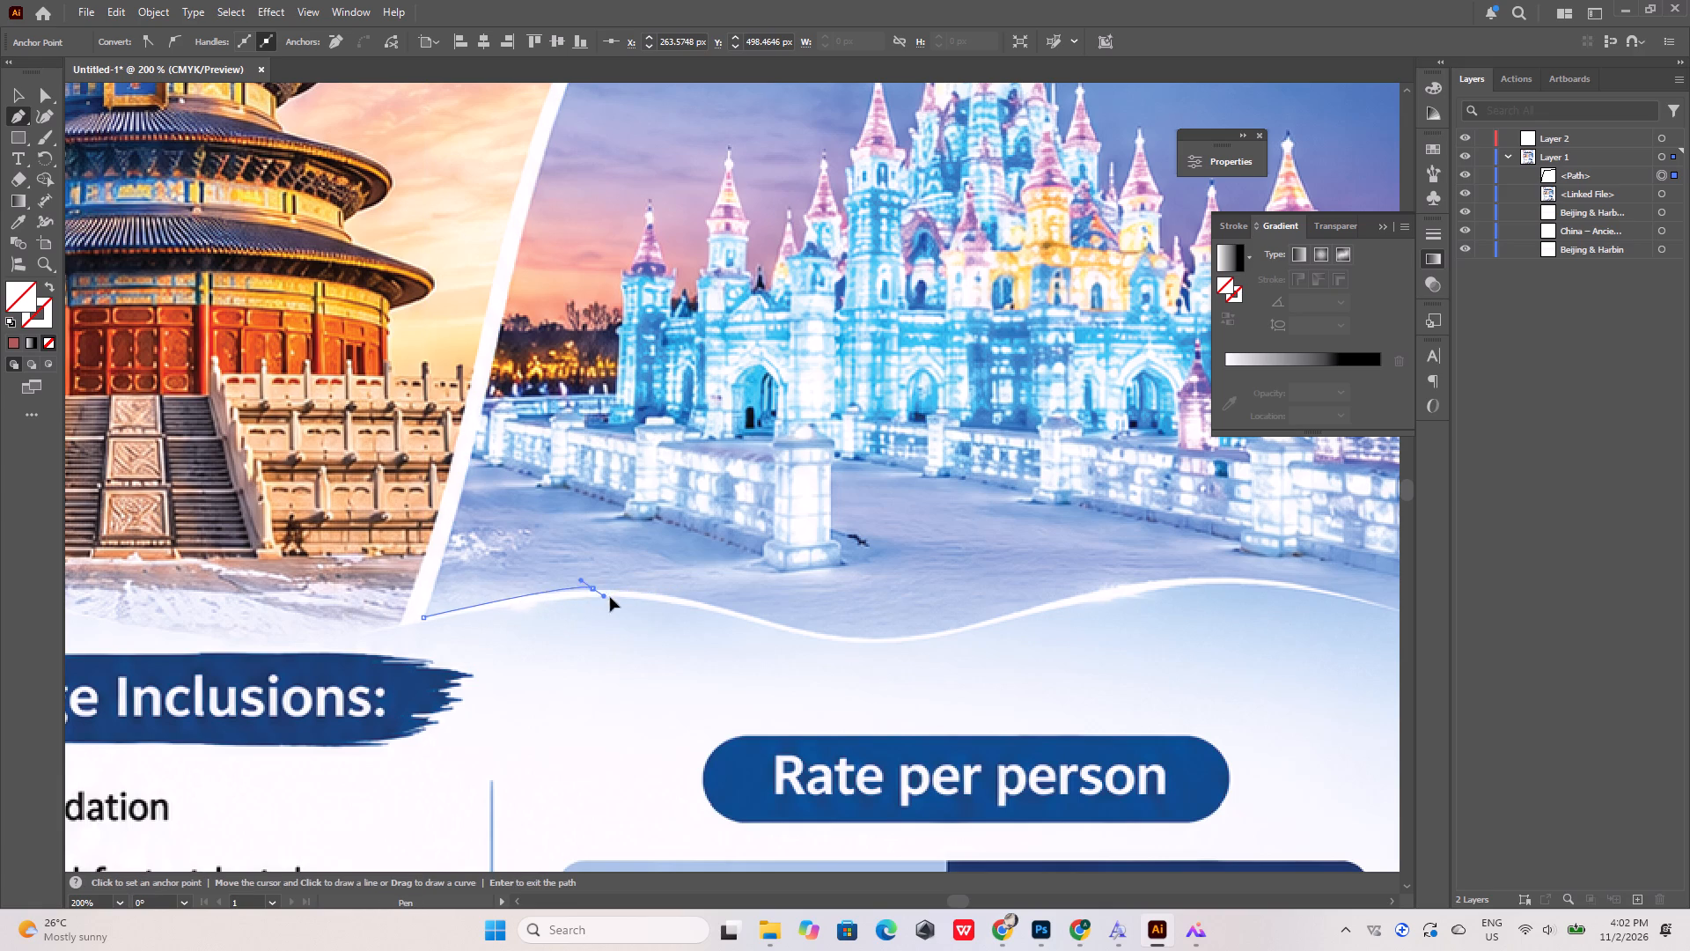
drag(610, 597, 657, 584)
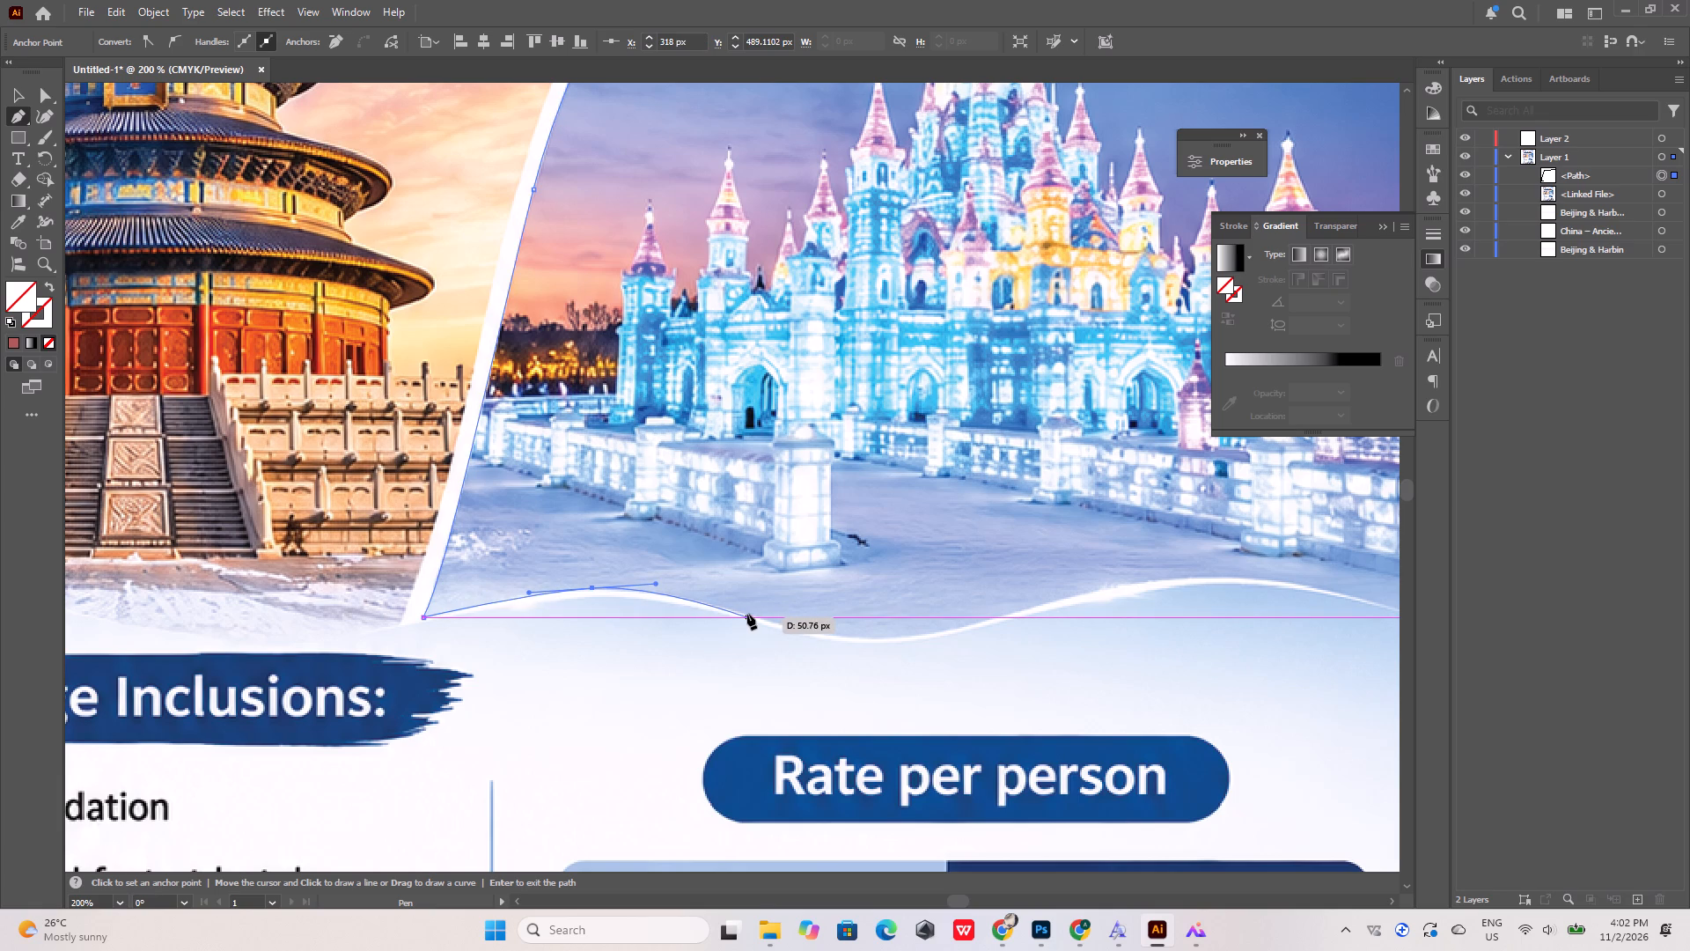
click(748, 613)
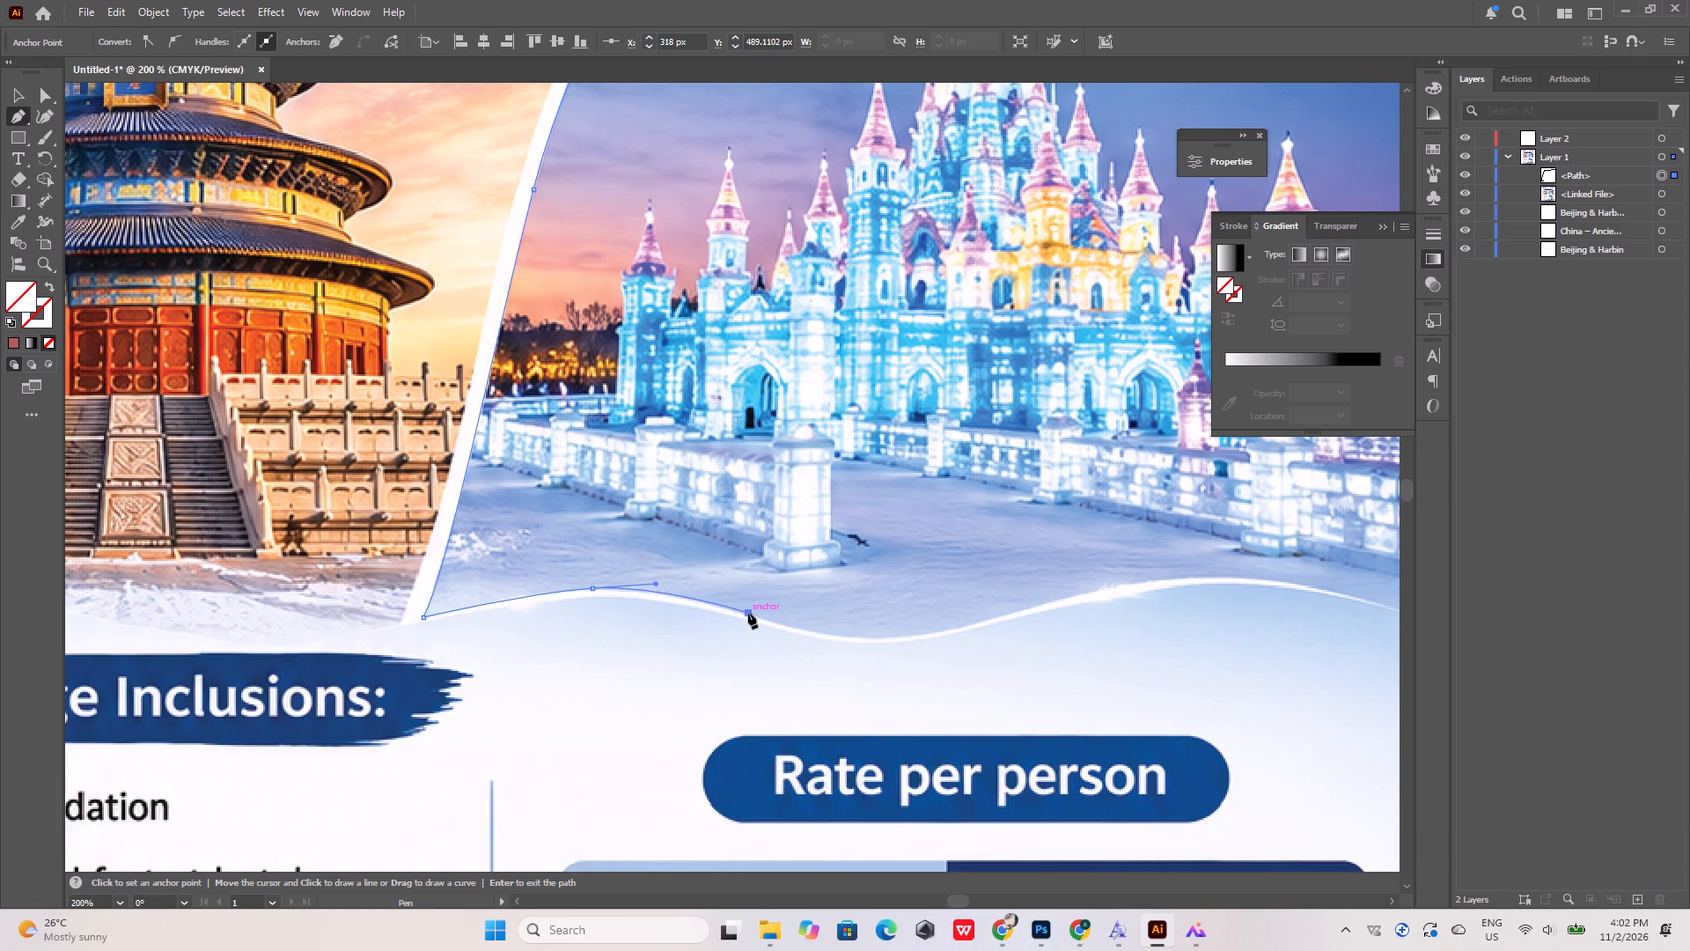
alt+scroll(864, 642, up, 3)
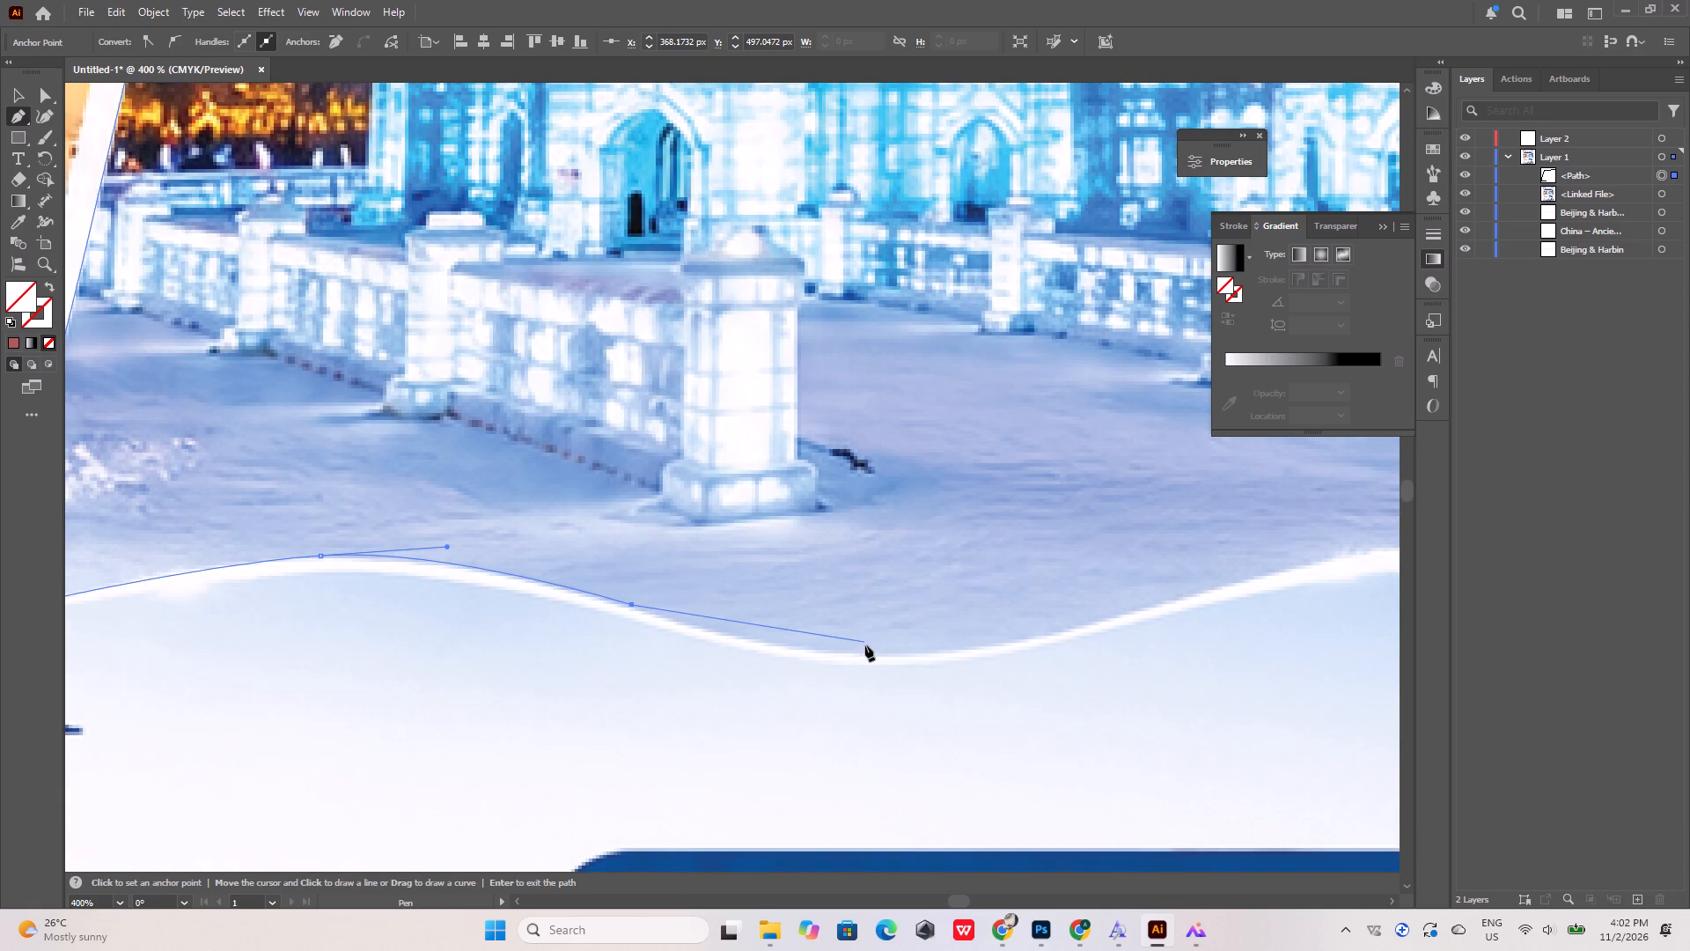
drag(883, 656, 1010, 650)
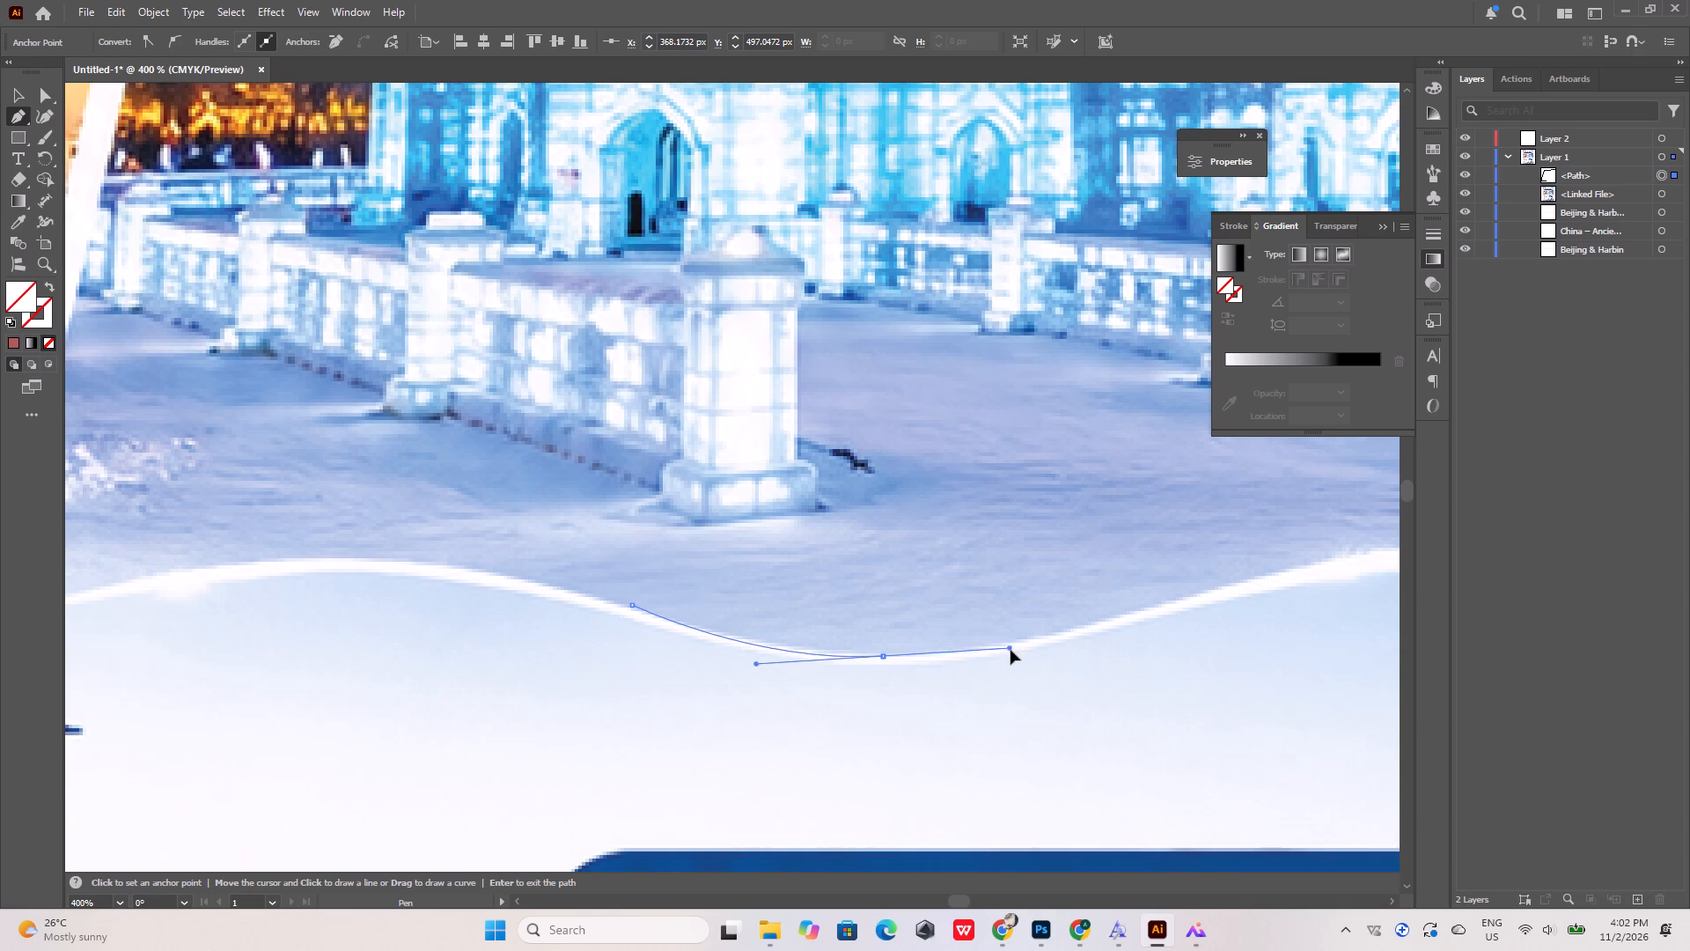
drag(1010, 650, 1062, 661)
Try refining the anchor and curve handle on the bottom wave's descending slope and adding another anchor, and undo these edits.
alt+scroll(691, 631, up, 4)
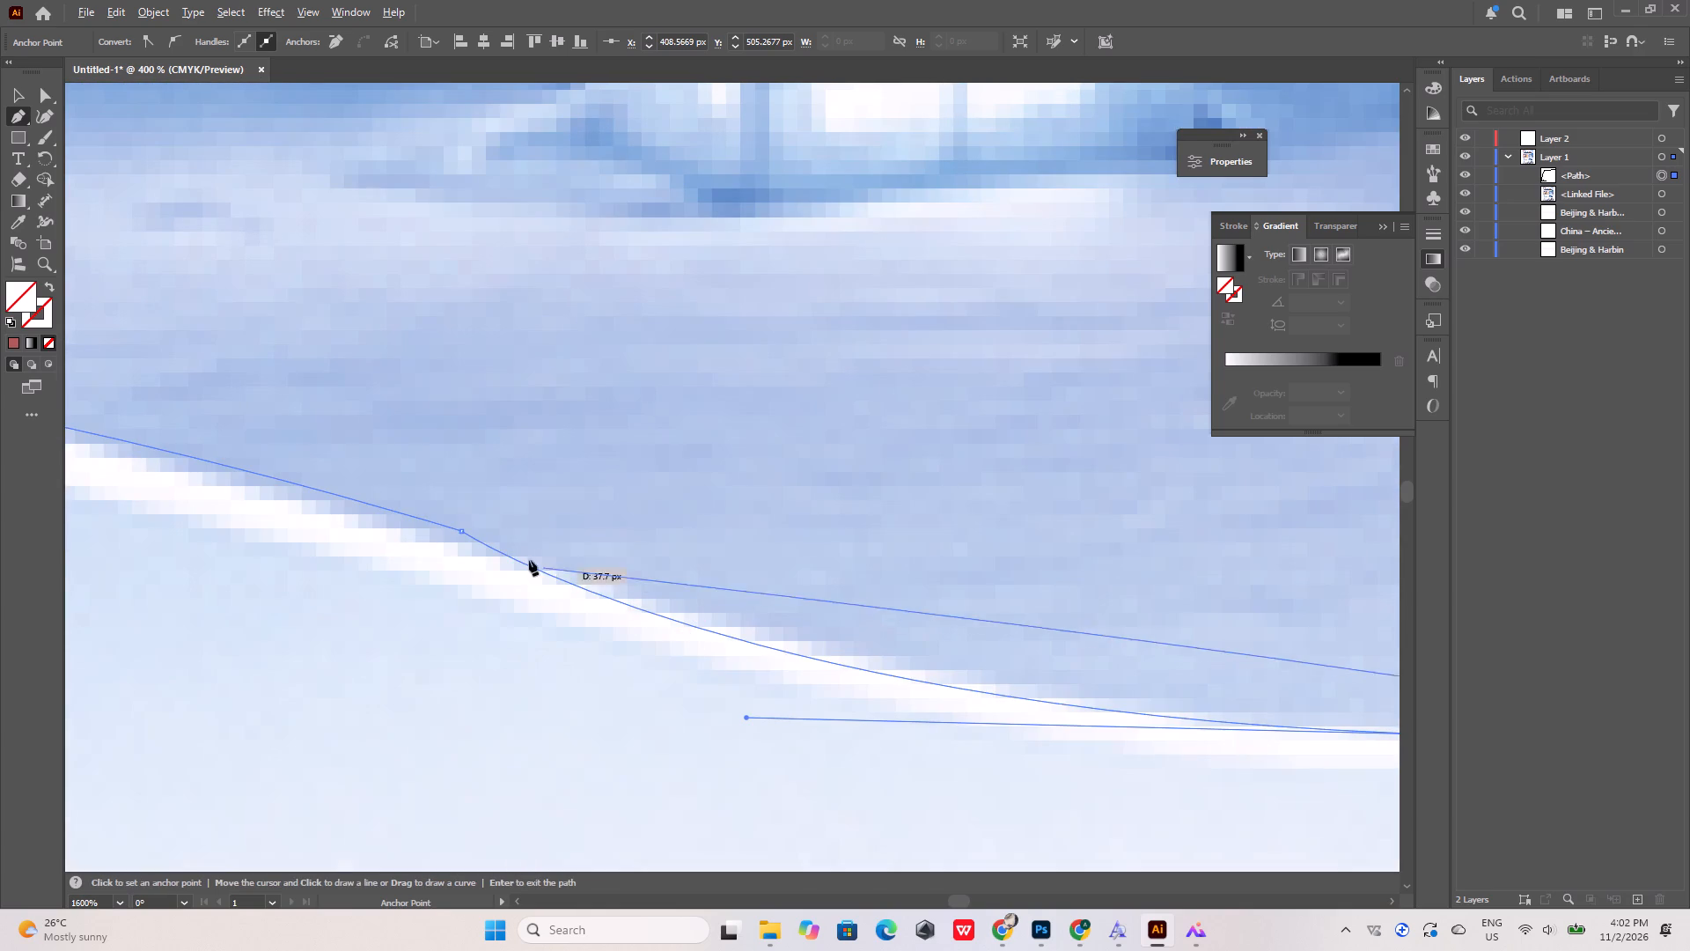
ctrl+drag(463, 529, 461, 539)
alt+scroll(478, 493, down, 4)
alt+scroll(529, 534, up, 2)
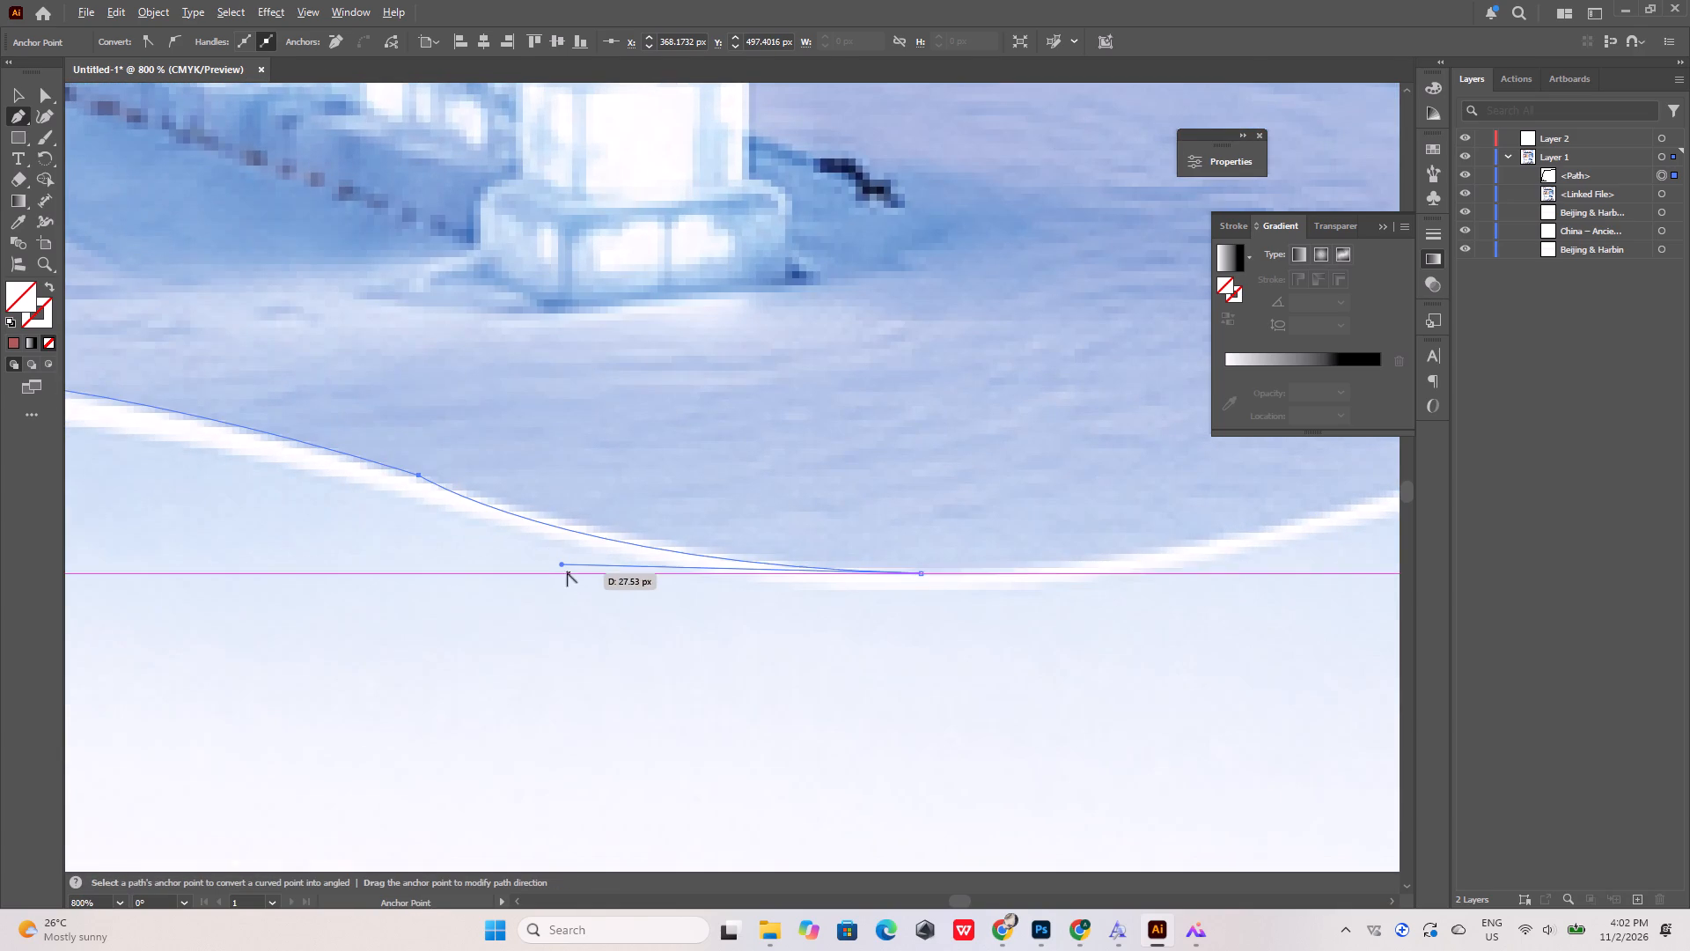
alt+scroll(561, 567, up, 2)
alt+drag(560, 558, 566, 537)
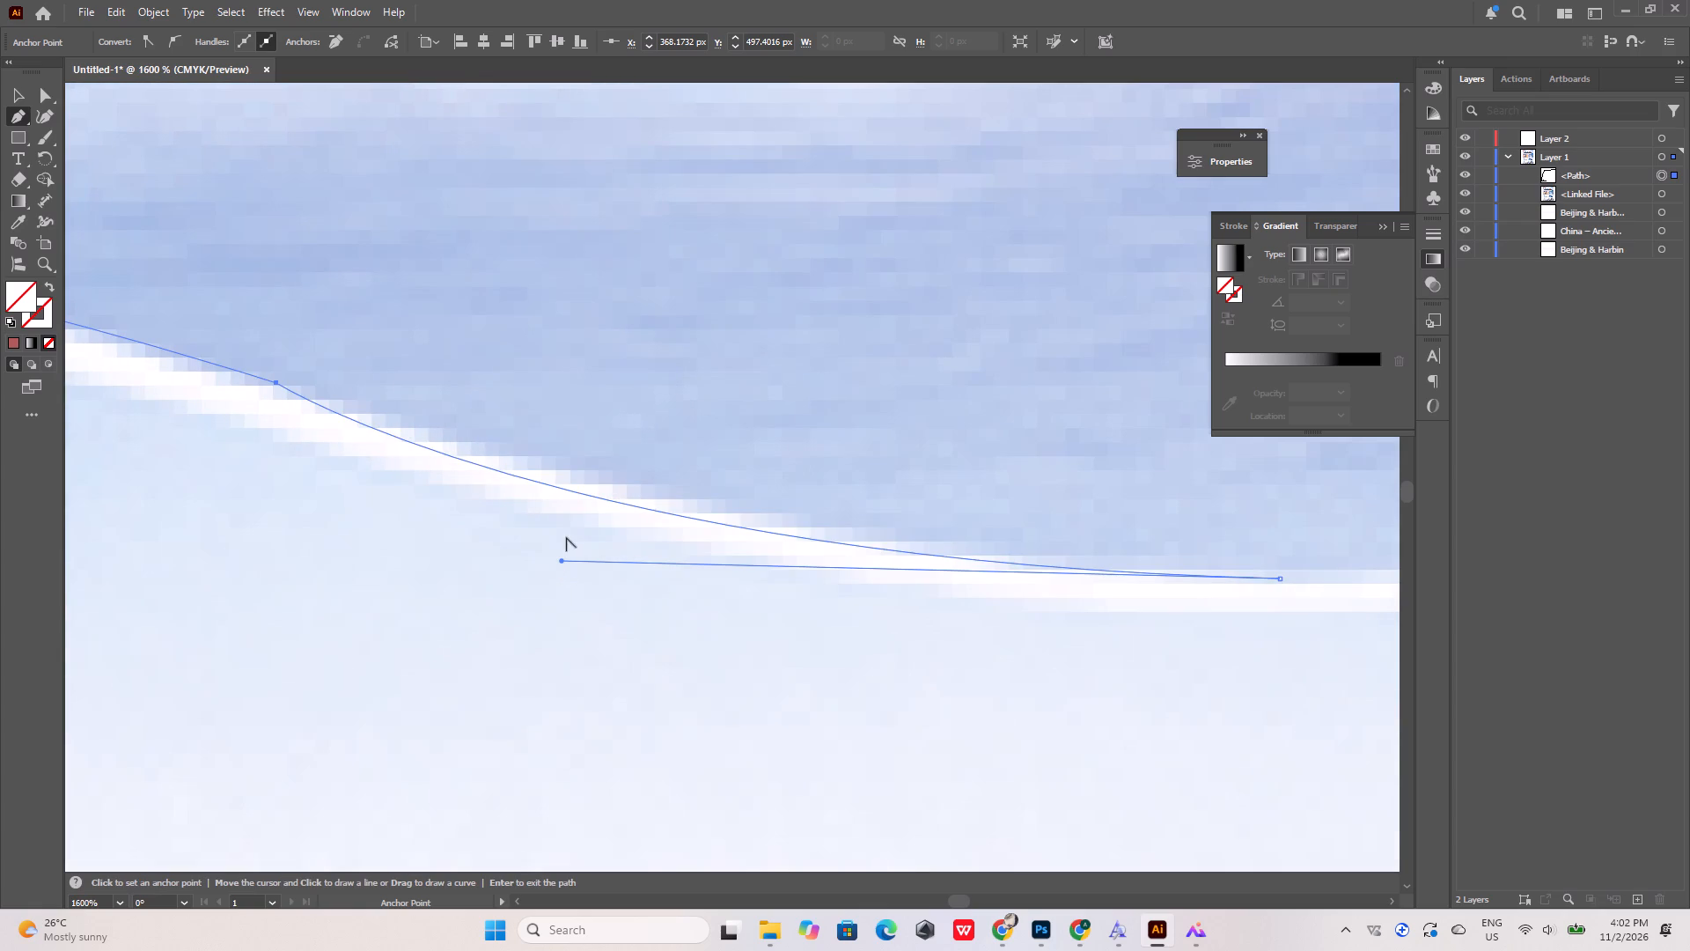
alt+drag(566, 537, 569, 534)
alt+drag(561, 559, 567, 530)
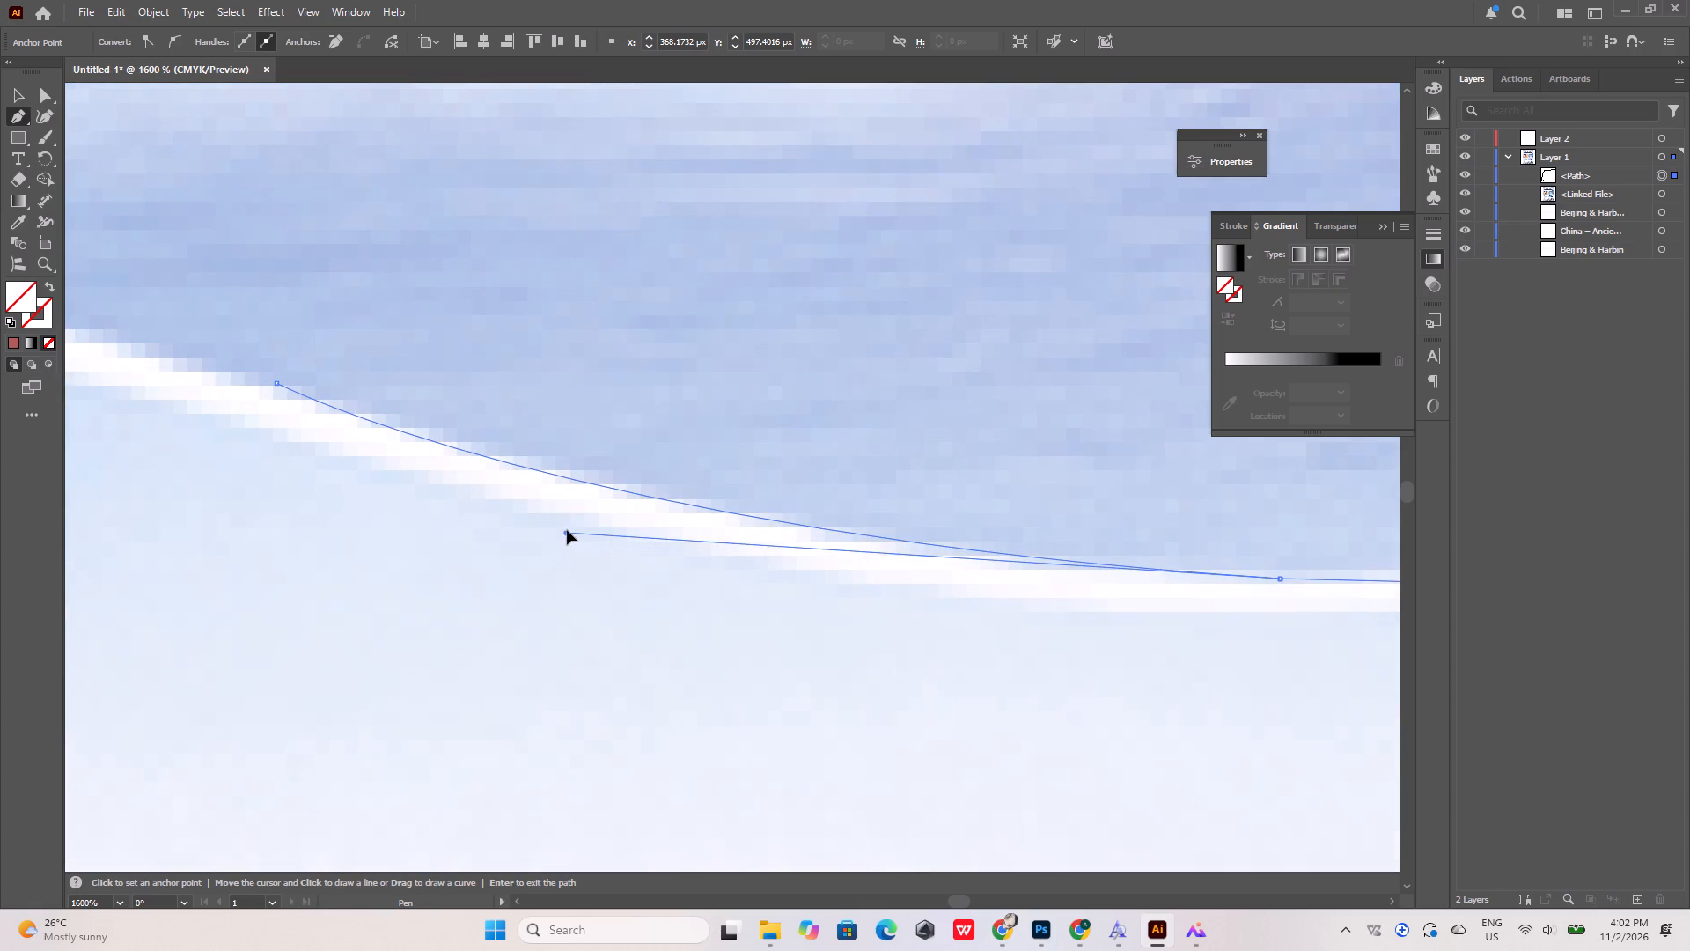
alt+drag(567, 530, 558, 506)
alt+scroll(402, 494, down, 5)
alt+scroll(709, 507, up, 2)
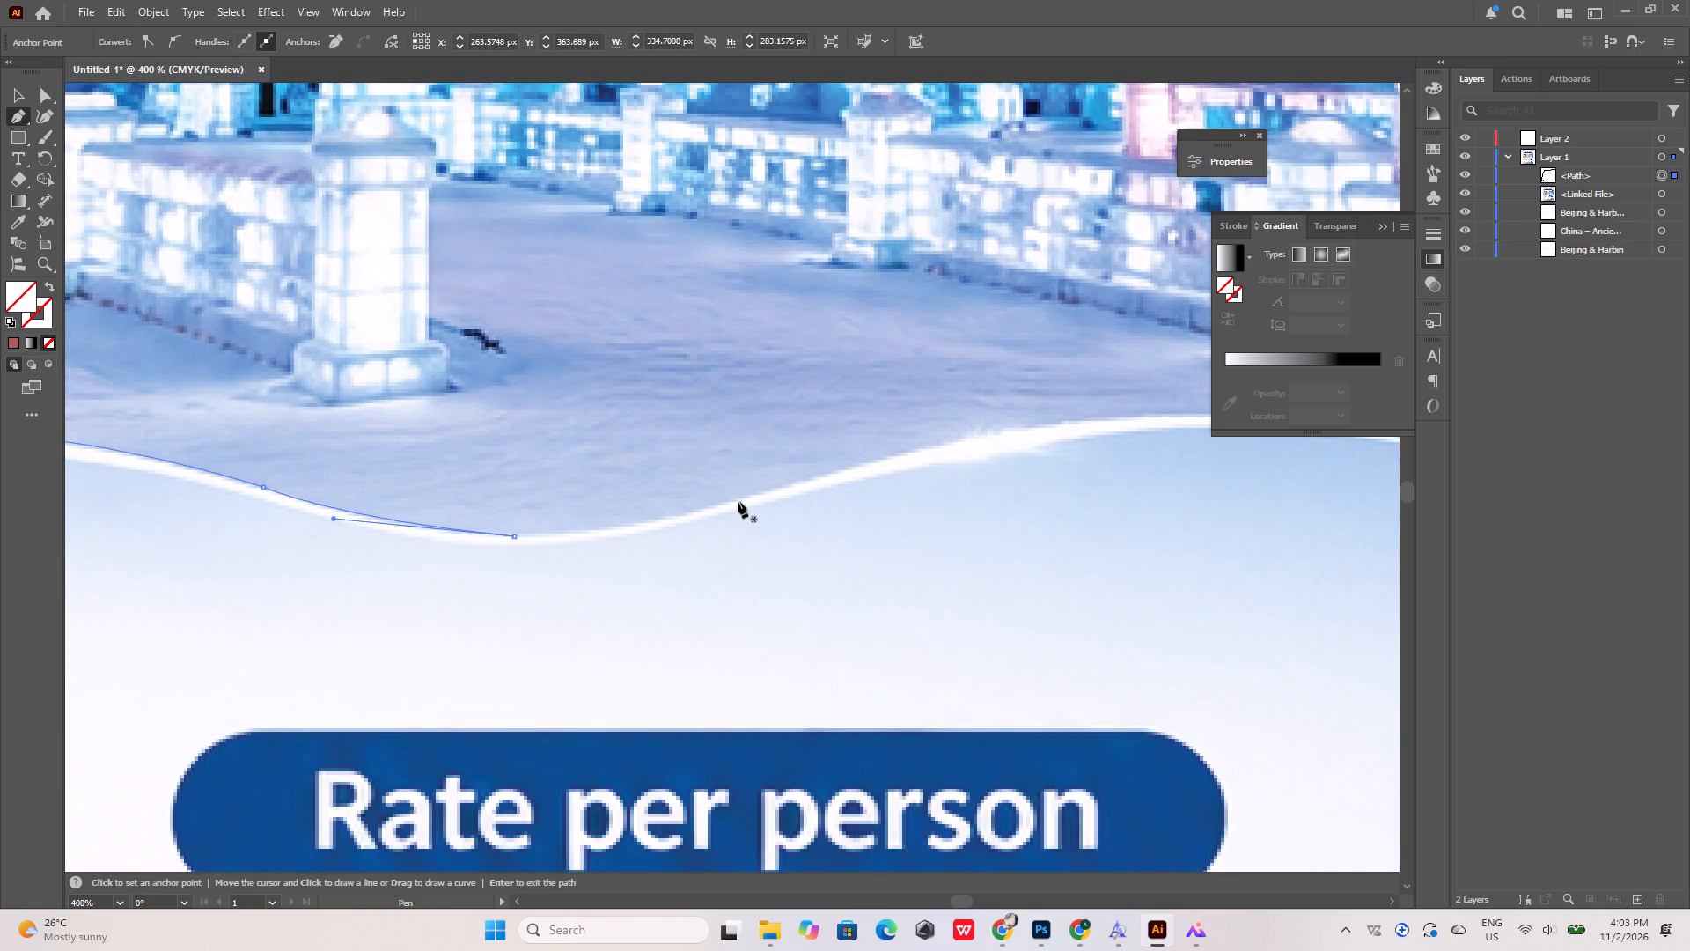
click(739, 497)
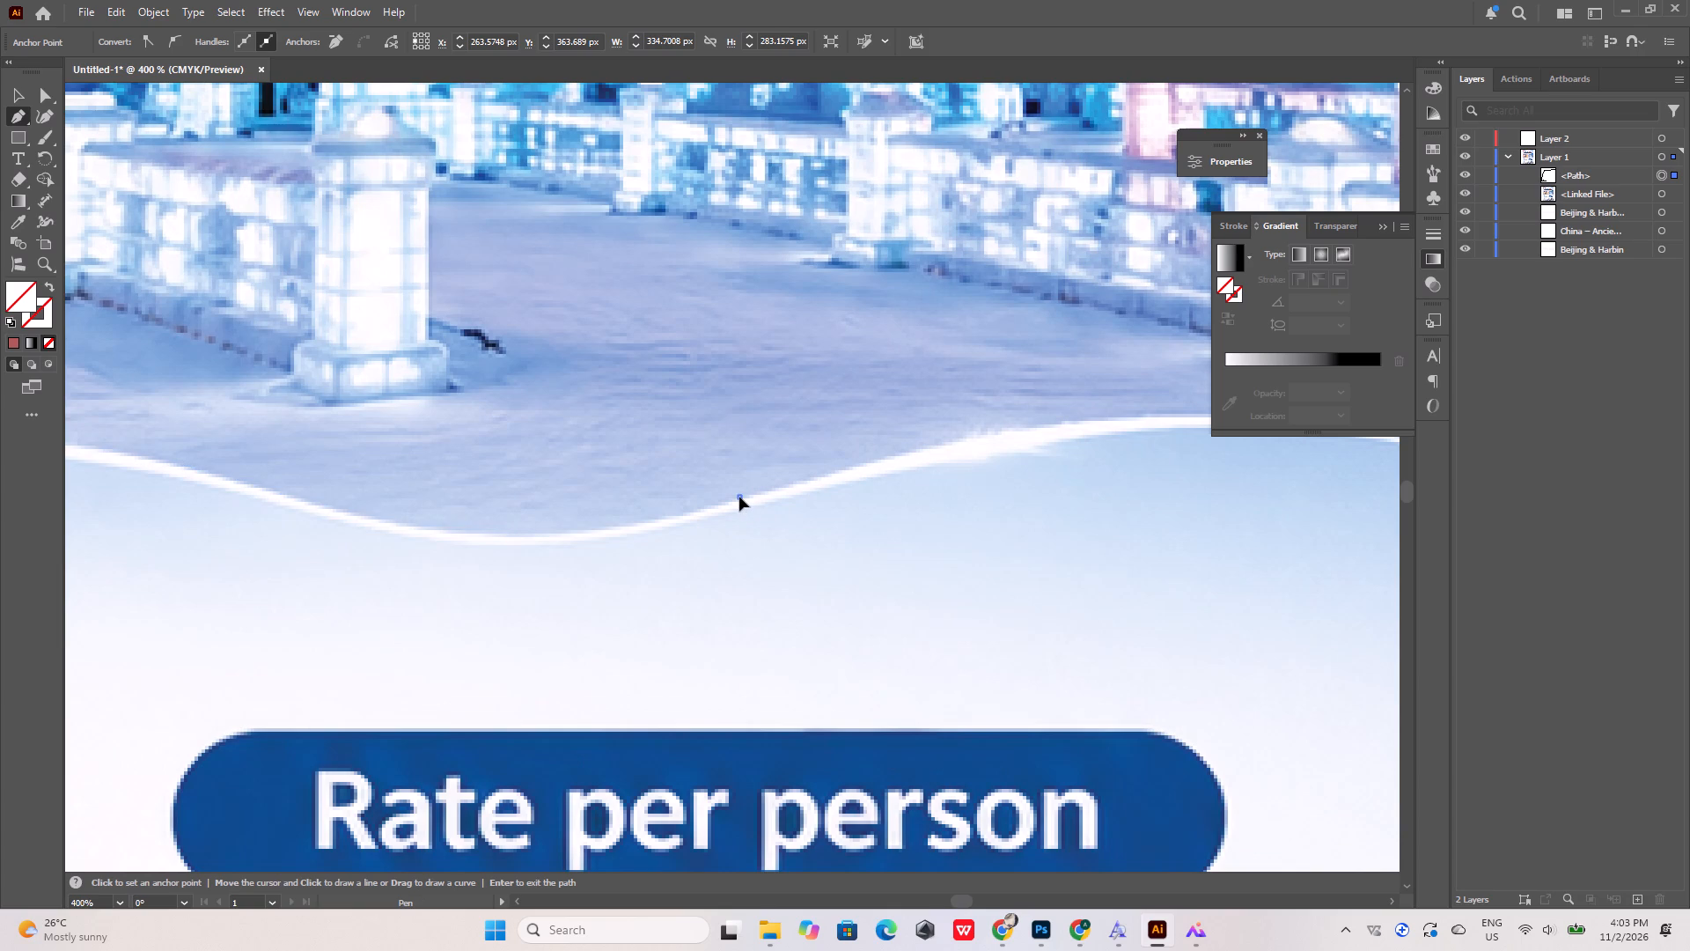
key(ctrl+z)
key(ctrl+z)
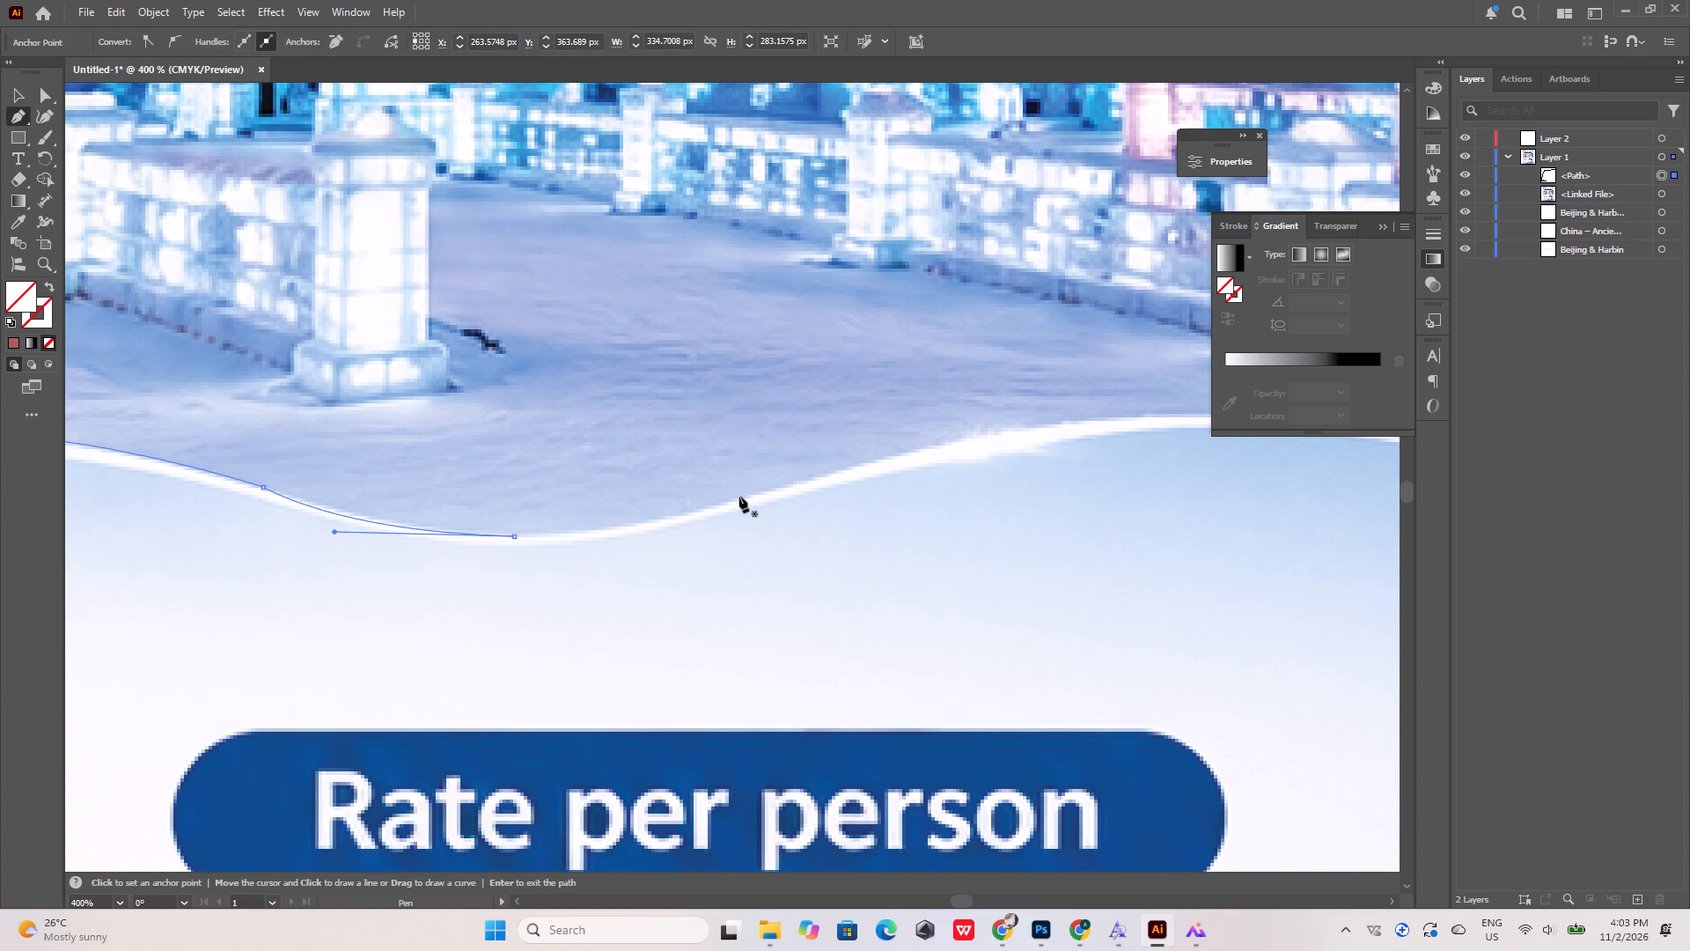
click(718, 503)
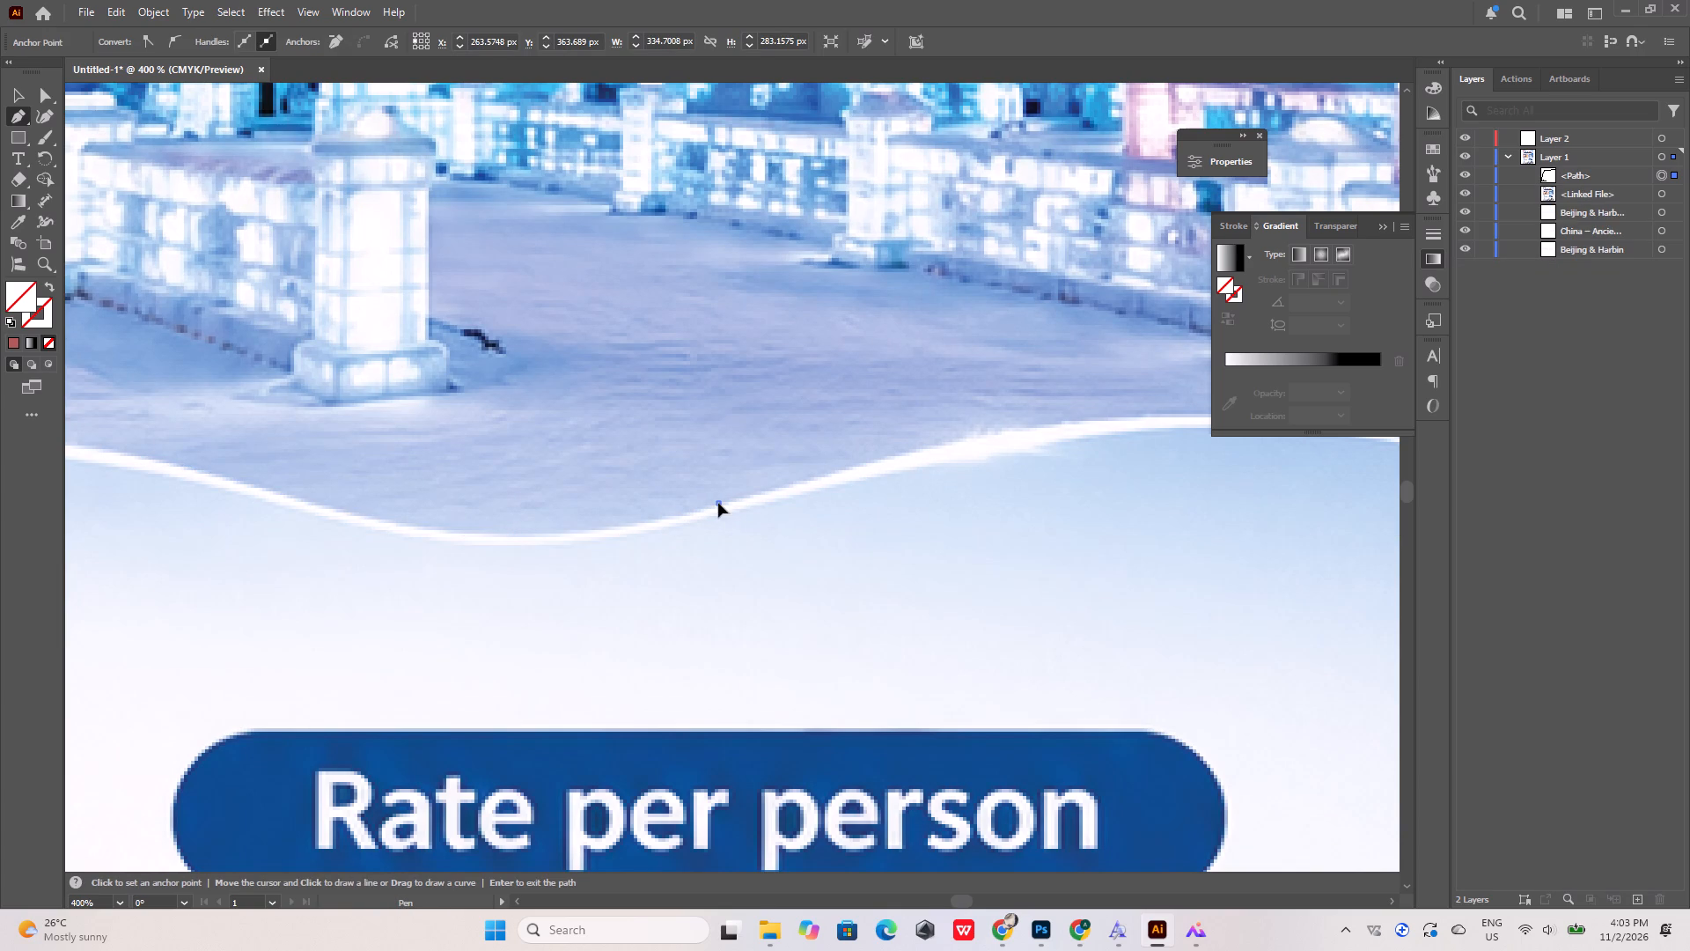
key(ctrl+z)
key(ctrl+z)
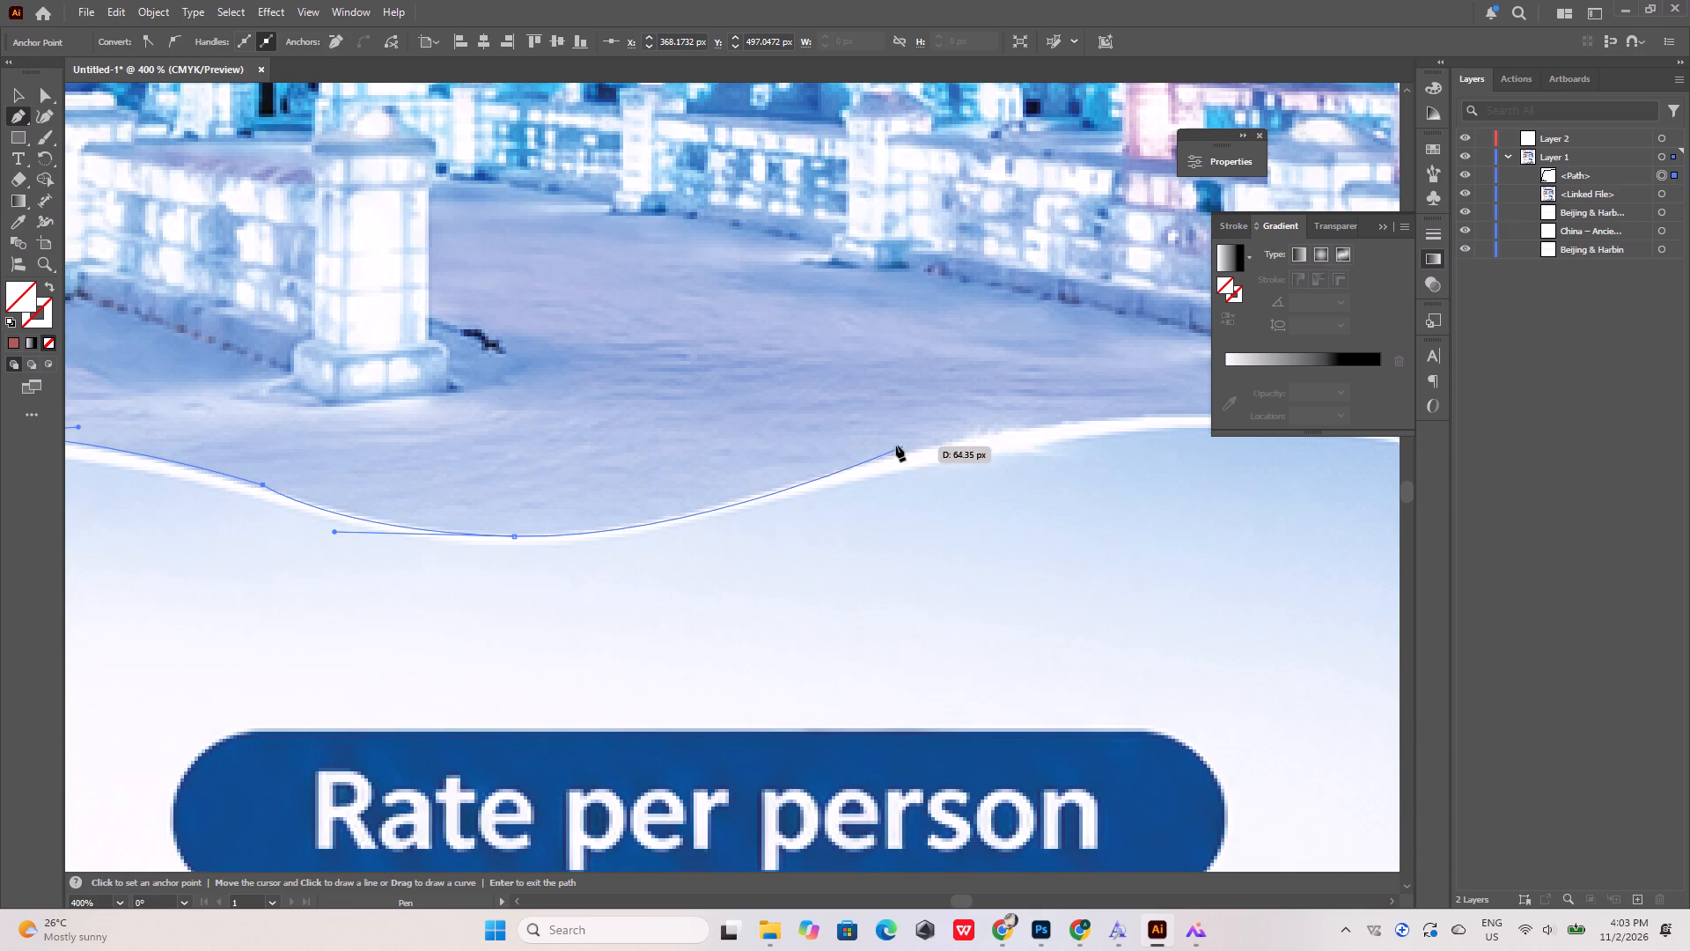
Continue the bottom wave path from the trough up to the second crest and curve it down to the flyer's right edge.
click(821, 476)
drag(1069, 422, 1125, 424)
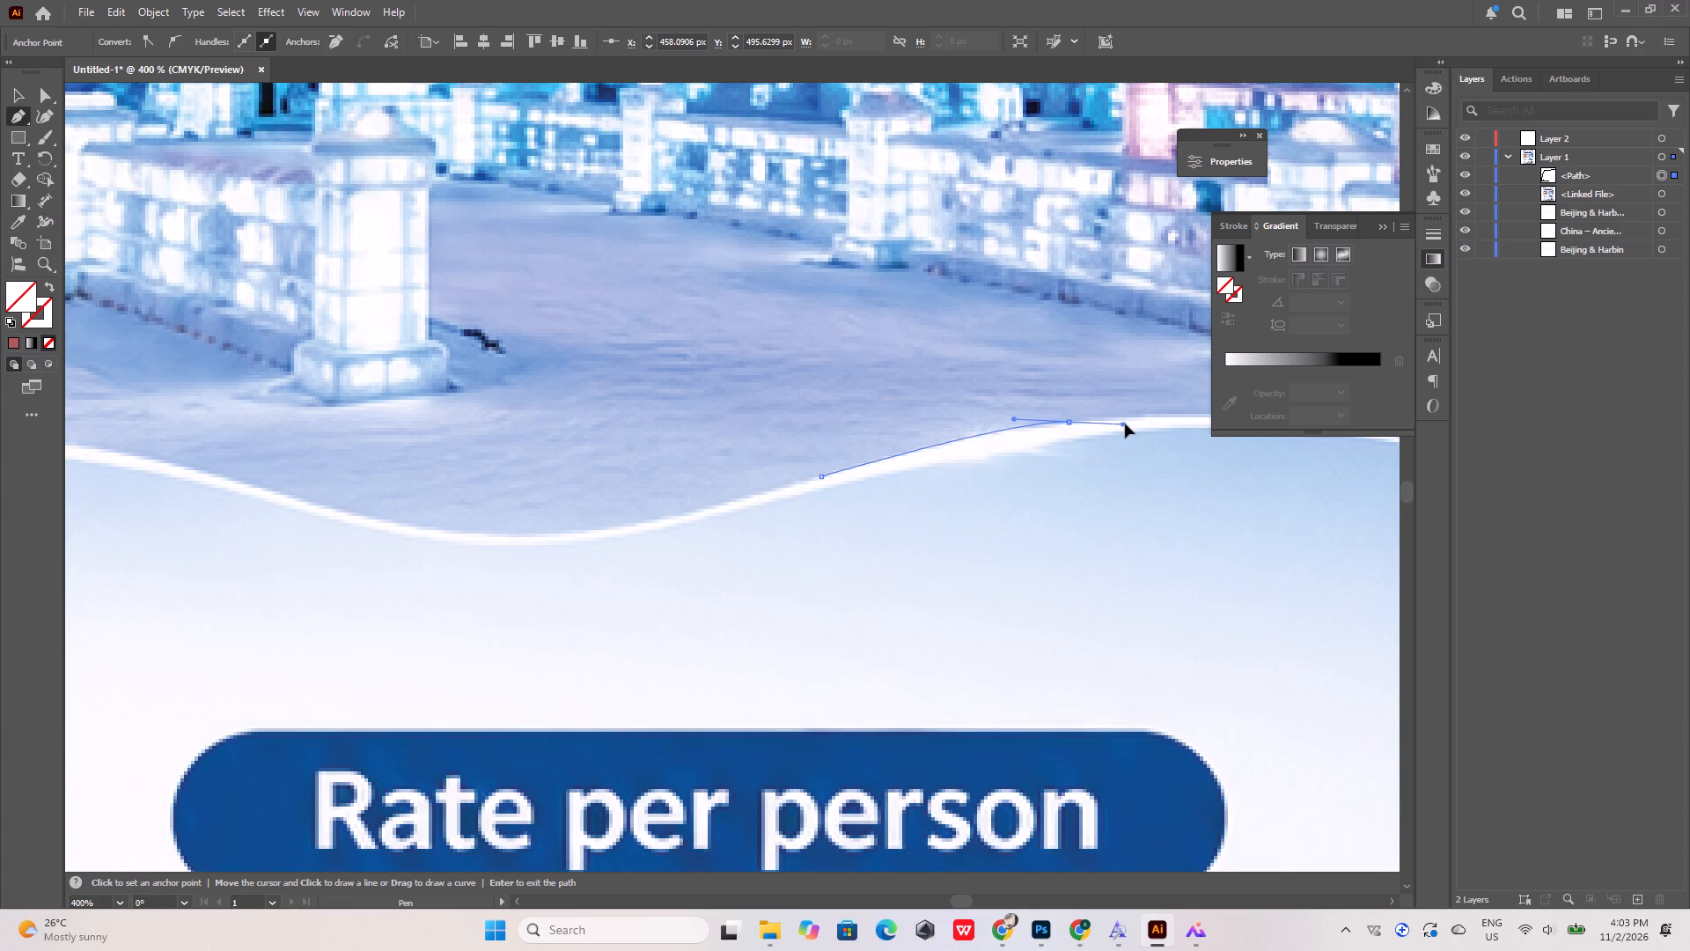
drag(1125, 424, 1139, 415)
alt+scroll(529, 437, down, 5)
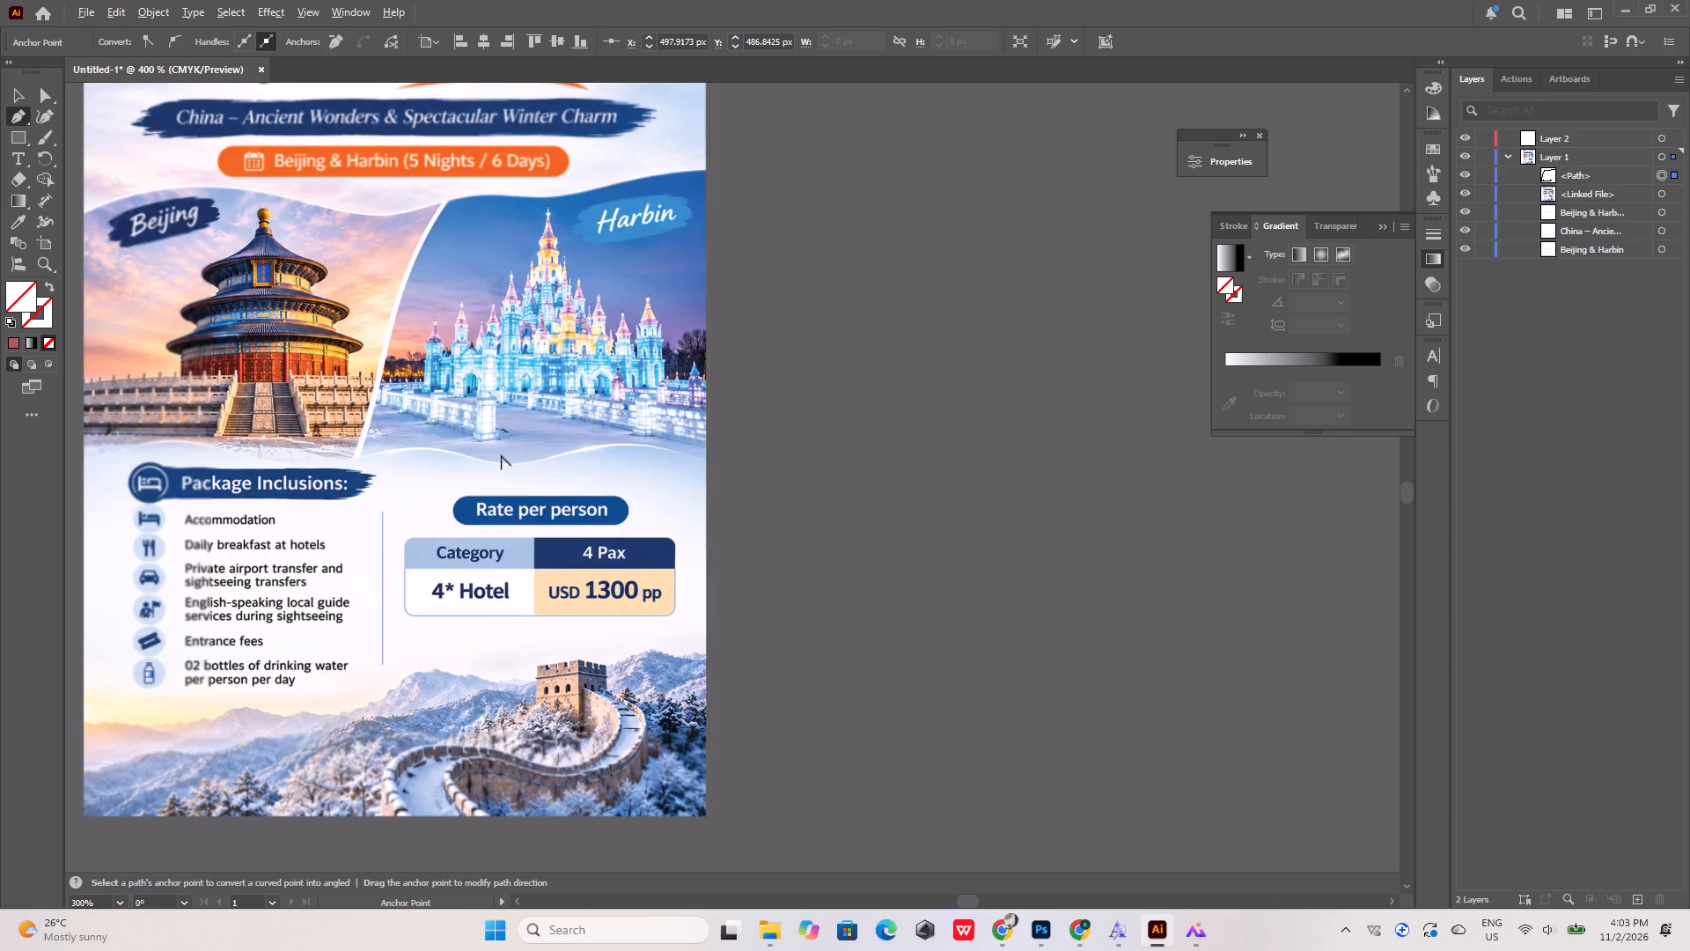
alt+scroll(640, 456, up, 5)
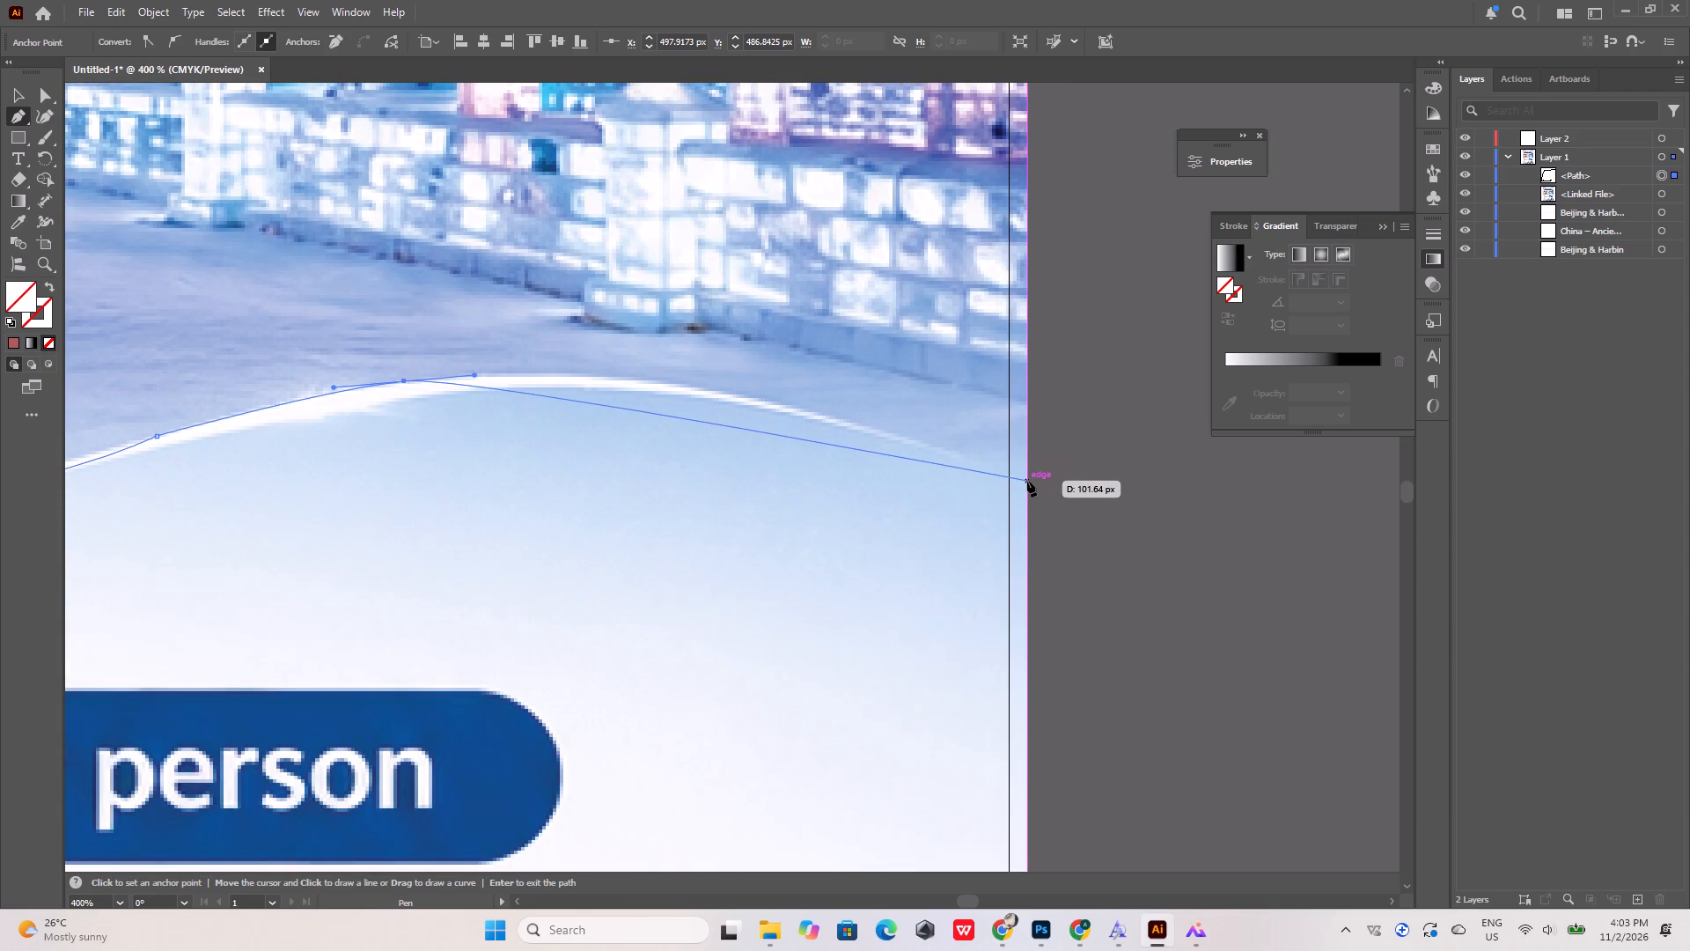
drag(1027, 481, 1279, 606)
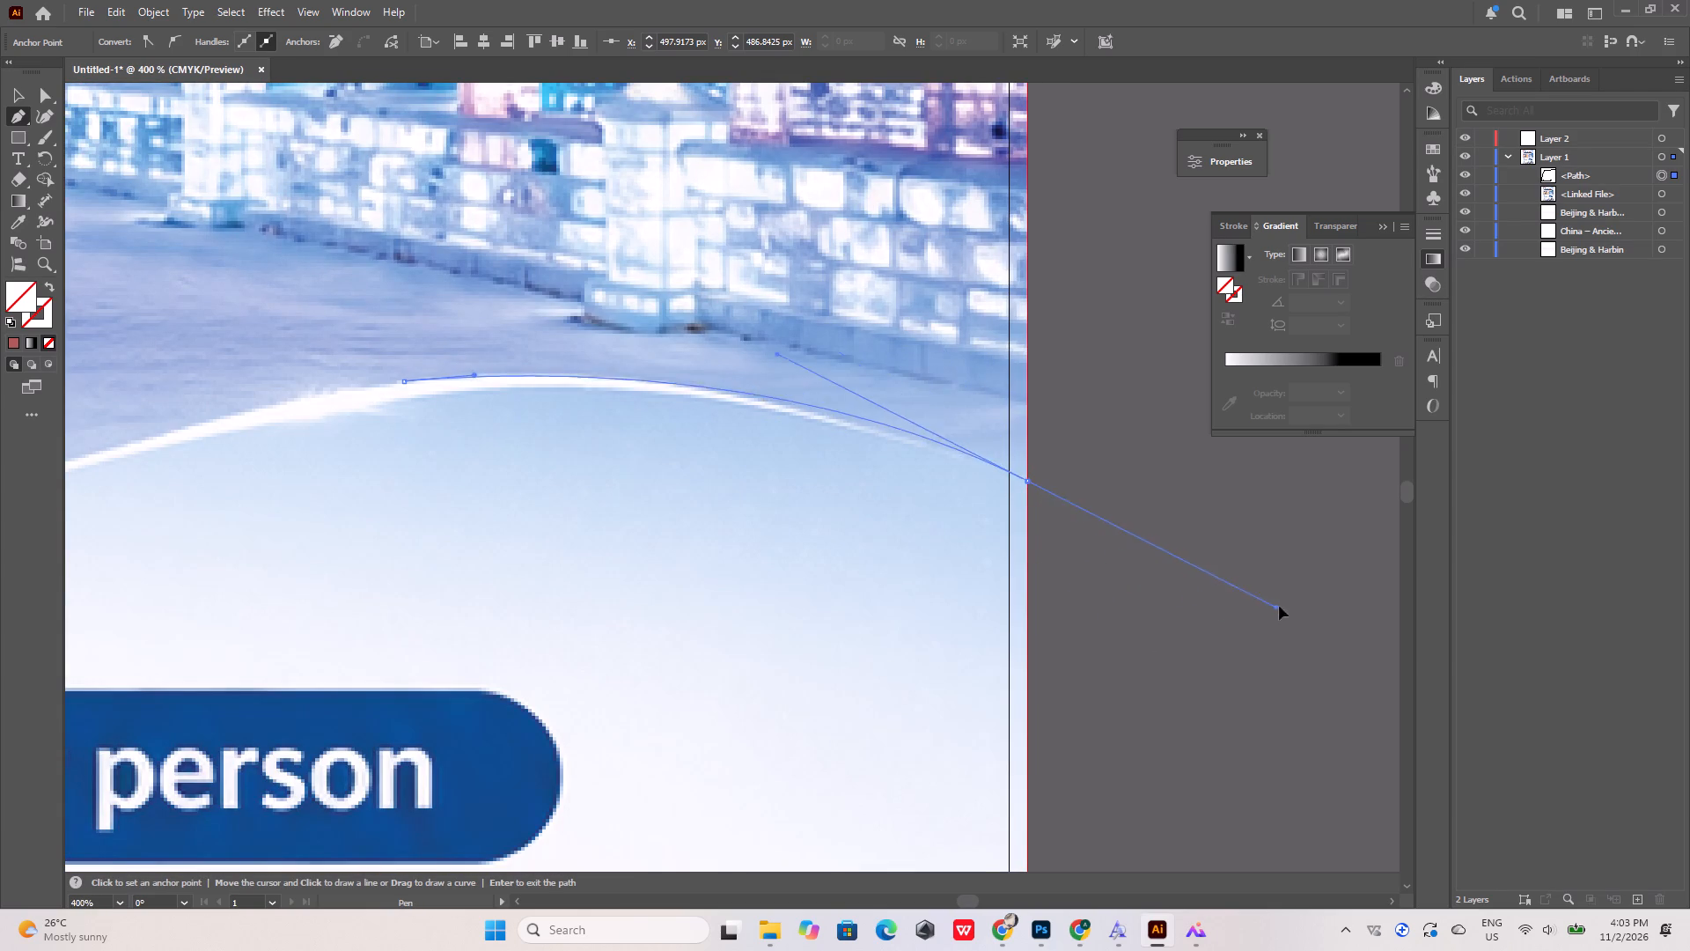
drag(1279, 606, 1312, 605)
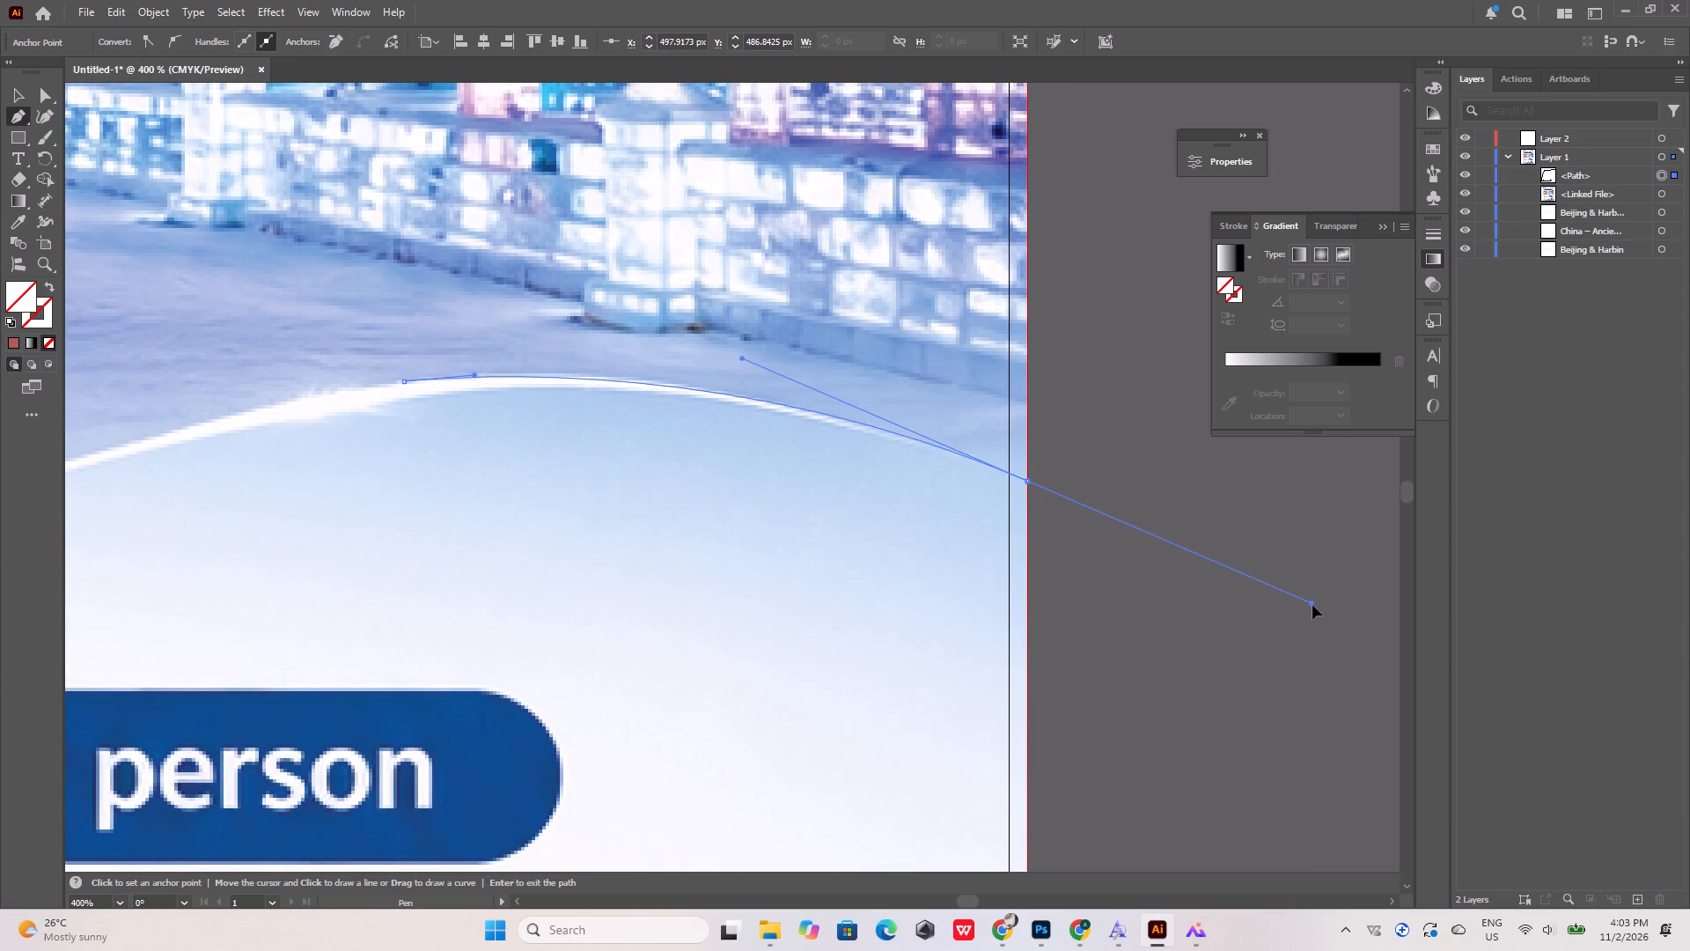
drag(1312, 605, 1312, 610)
Try retracting the outgoing handle of the end anchor at the flyer's right edge, undoing the first attempt and repeating it.
alt+click(1028, 480)
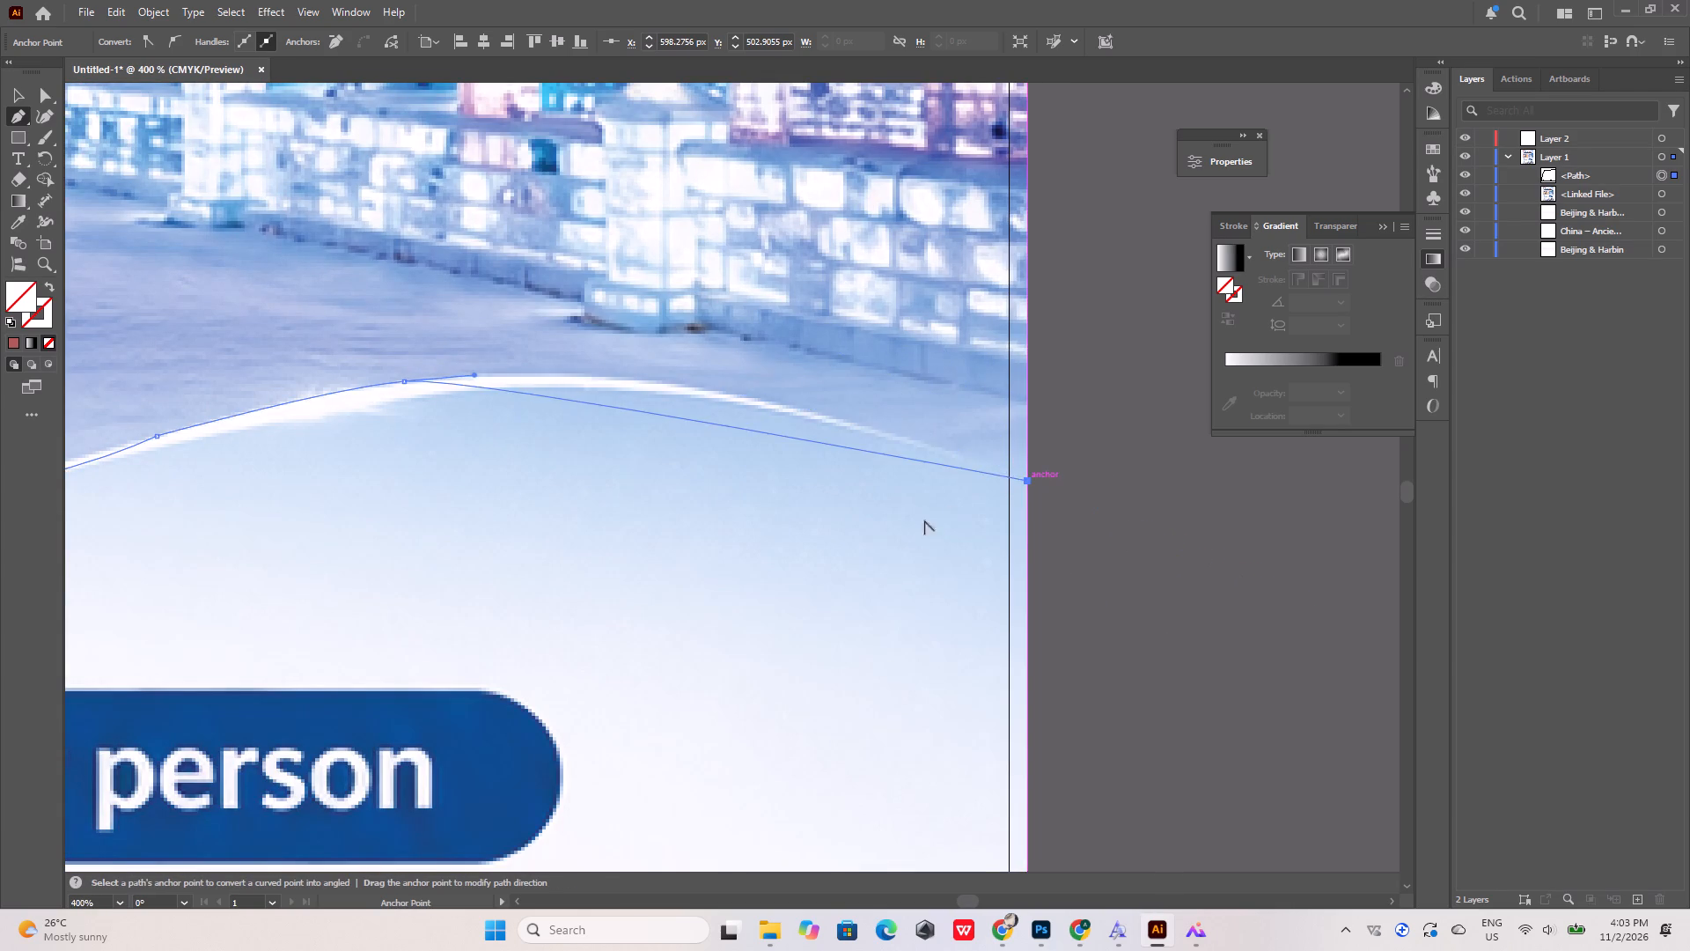
alt+scroll(857, 587, down, 5)
key(ctrl+z)
alt+scroll(878, 579, up, 6)
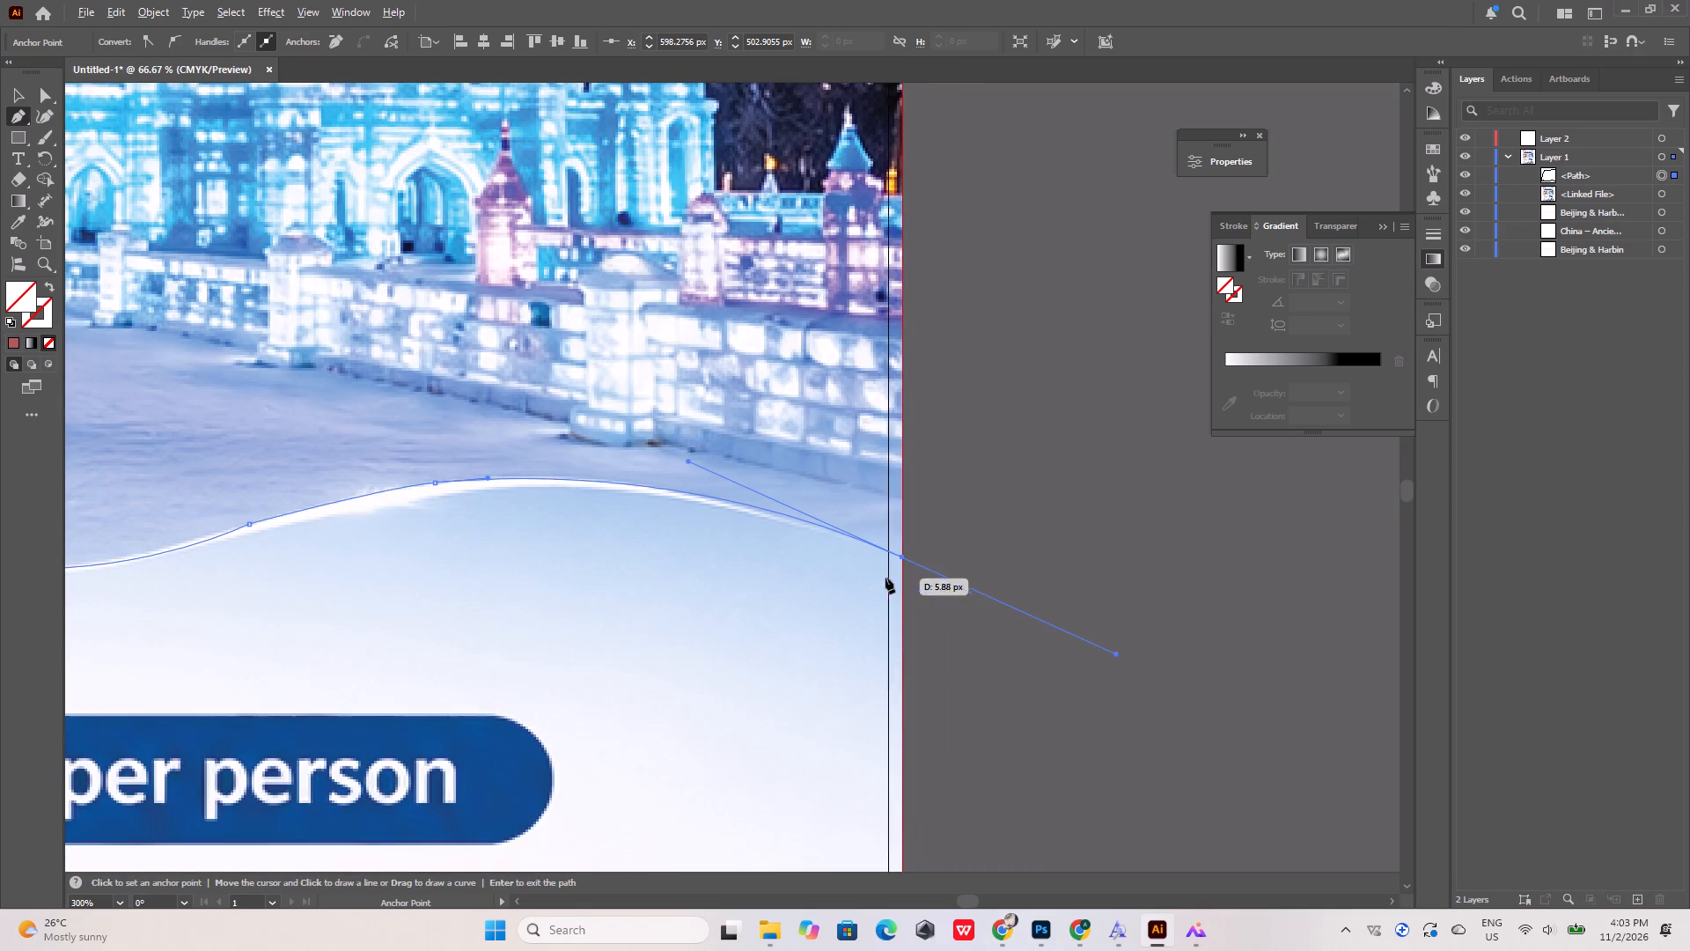
ctrl+click(904, 560)
alt+scroll(844, 619, down, 5)
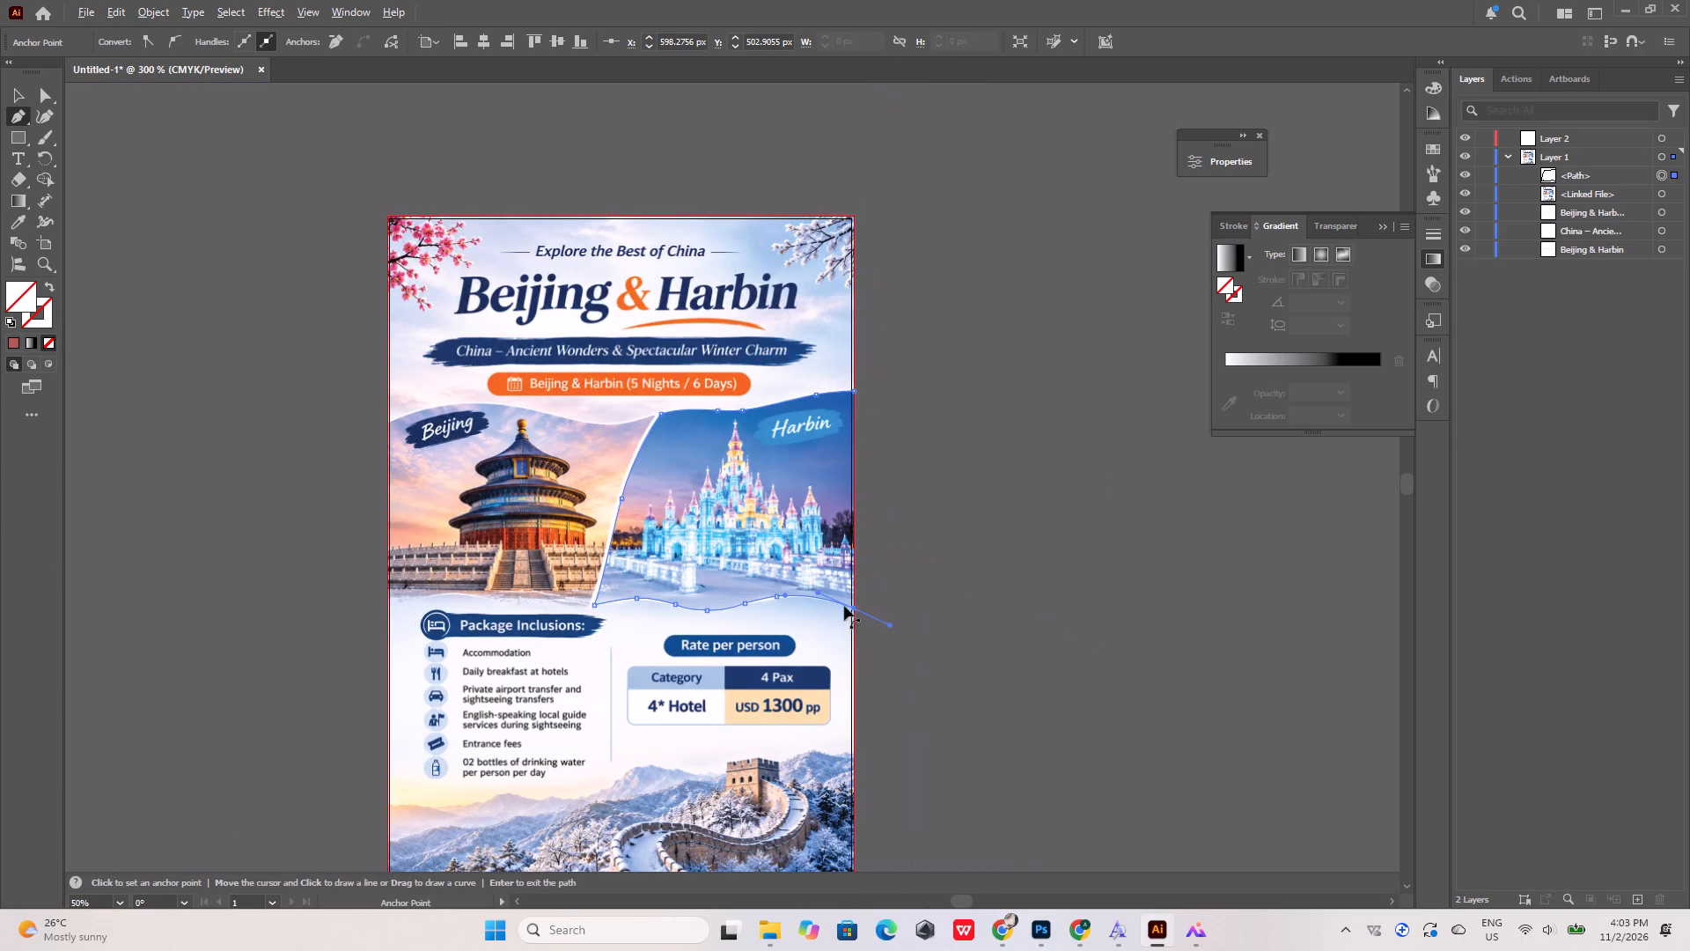
Close the Harbin photo outline at its upper-right corner and straighten the segment along the flyer's right edge by adjusting the bottom anchor's handle.
click(856, 389)
alt+scroll(865, 602, up, 5)
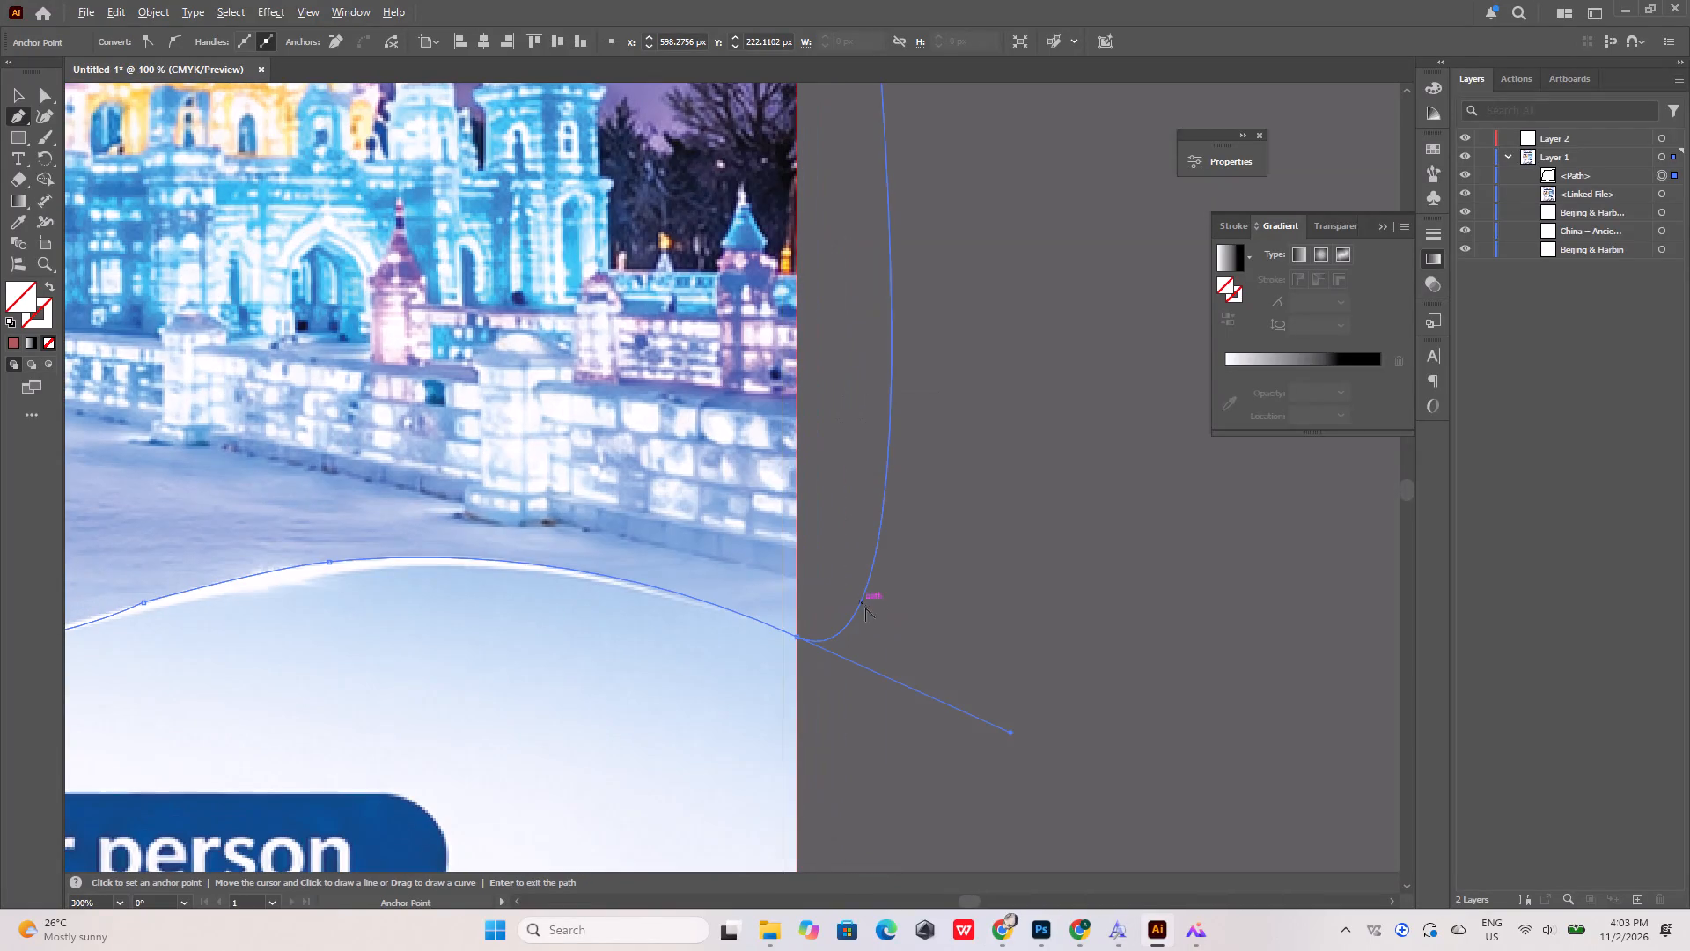
alt+drag(1011, 734, 834, 400)
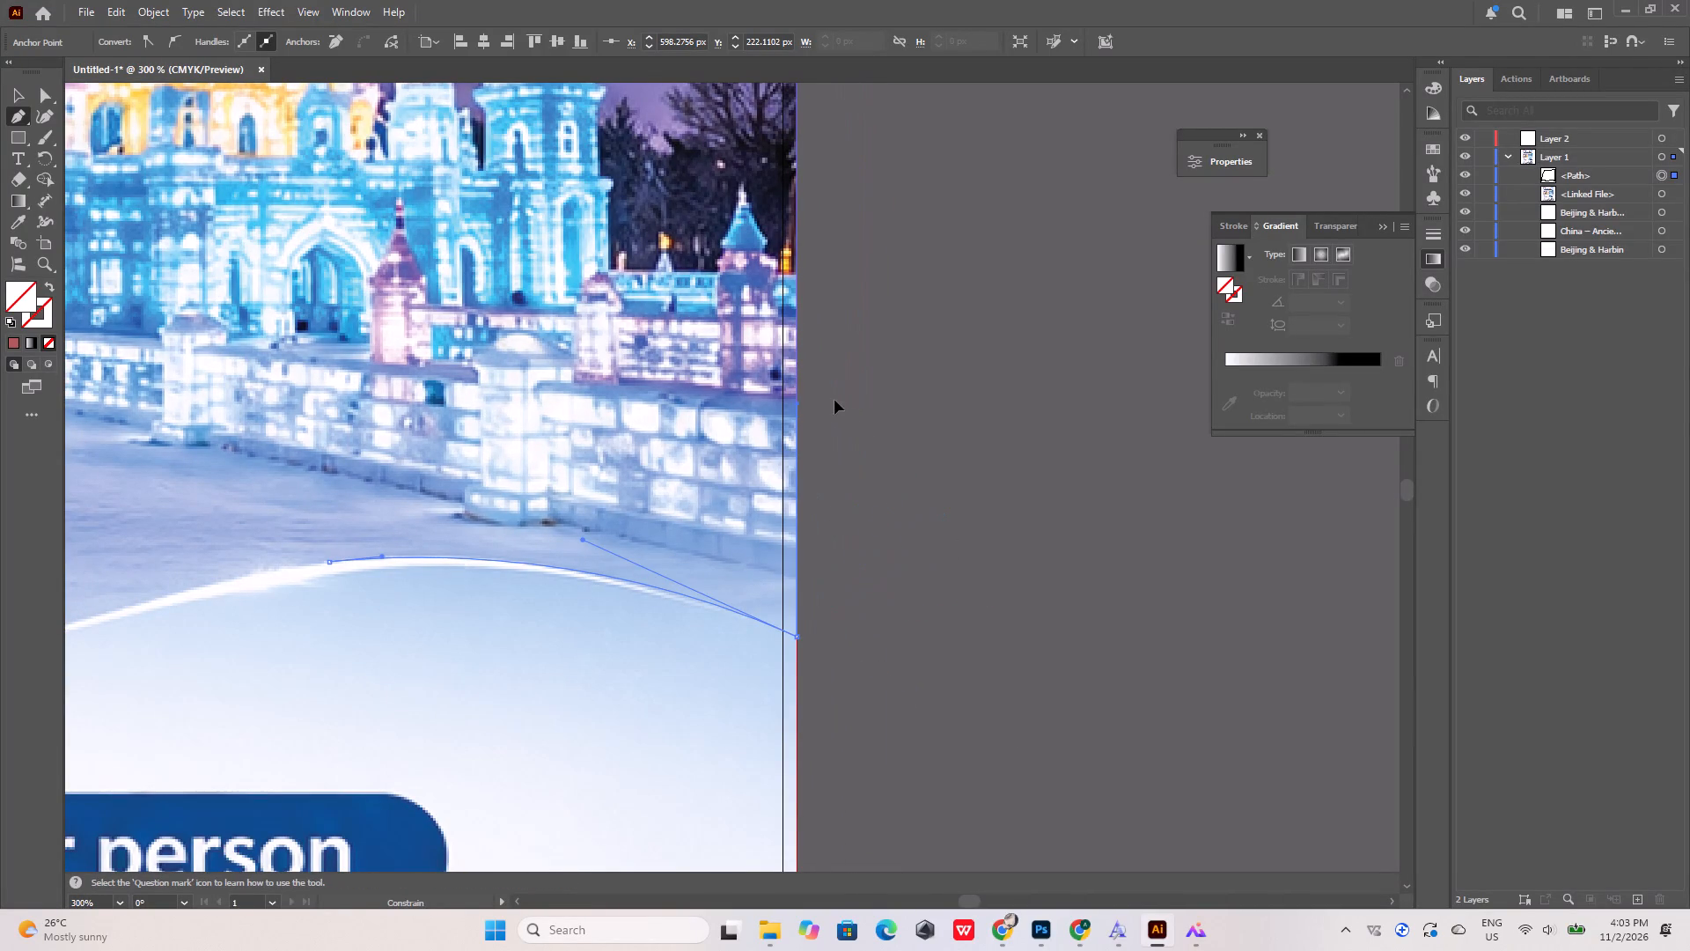
alt+drag(834, 400, 831, 396)
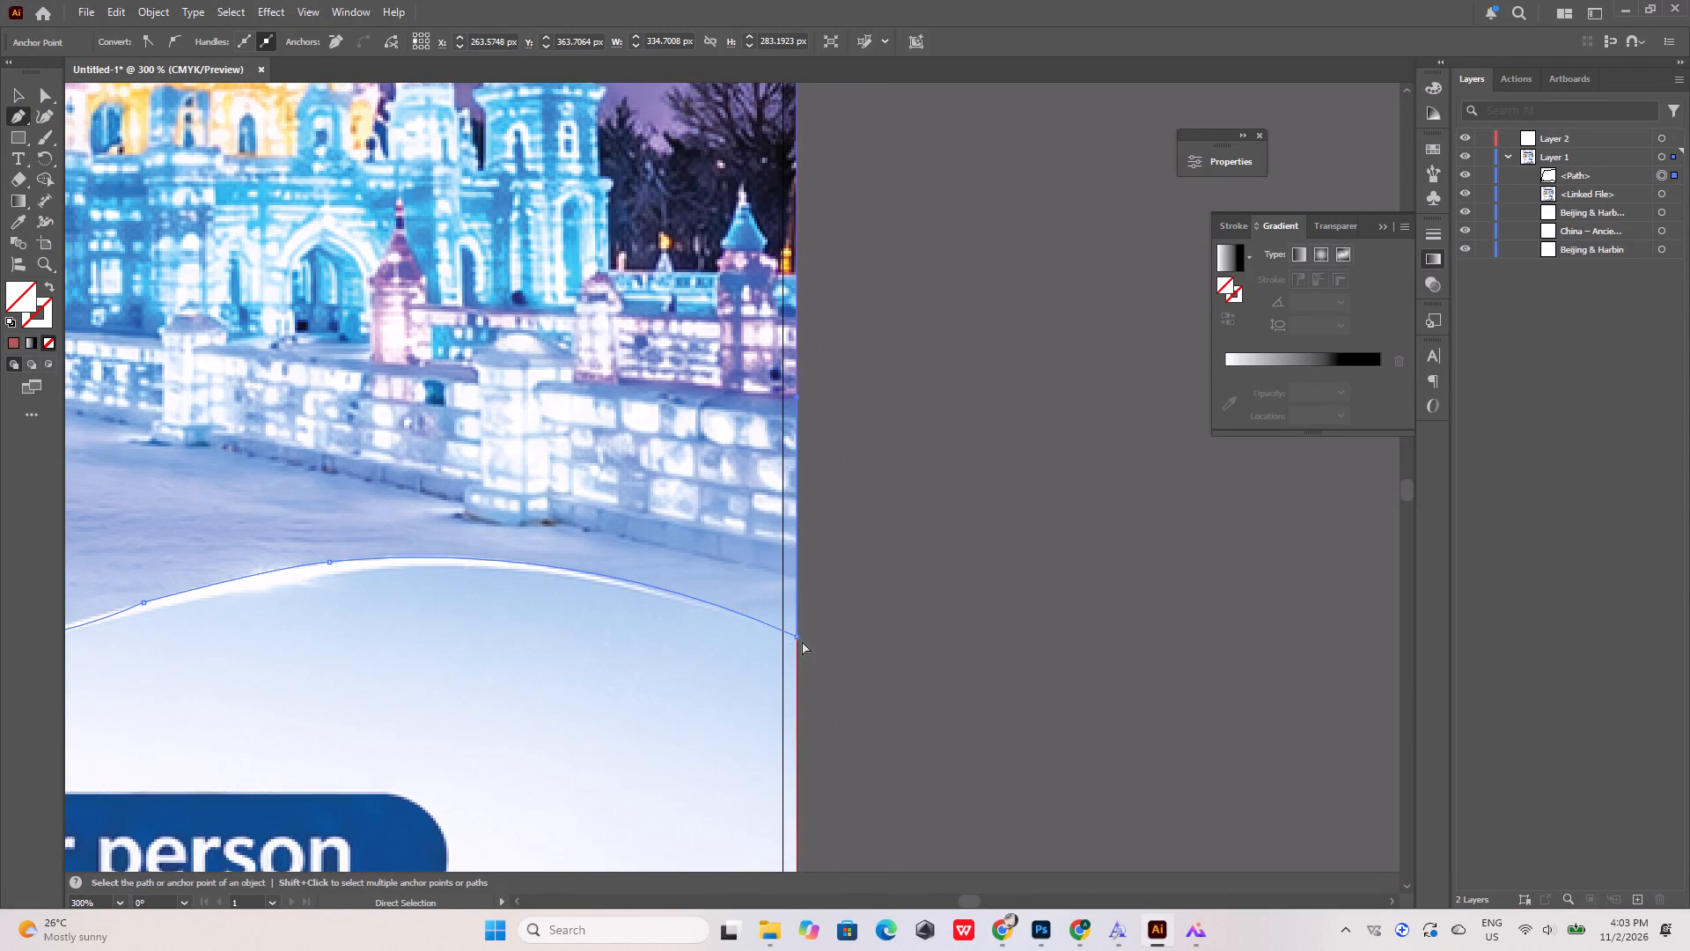
Adjust the incoming curve handle of the Harbin outline's lower-right anchor so the last wave segment follows the photo's bottom edge.
ctrl+click(798, 639)
alt+scroll(635, 598, up, 2)
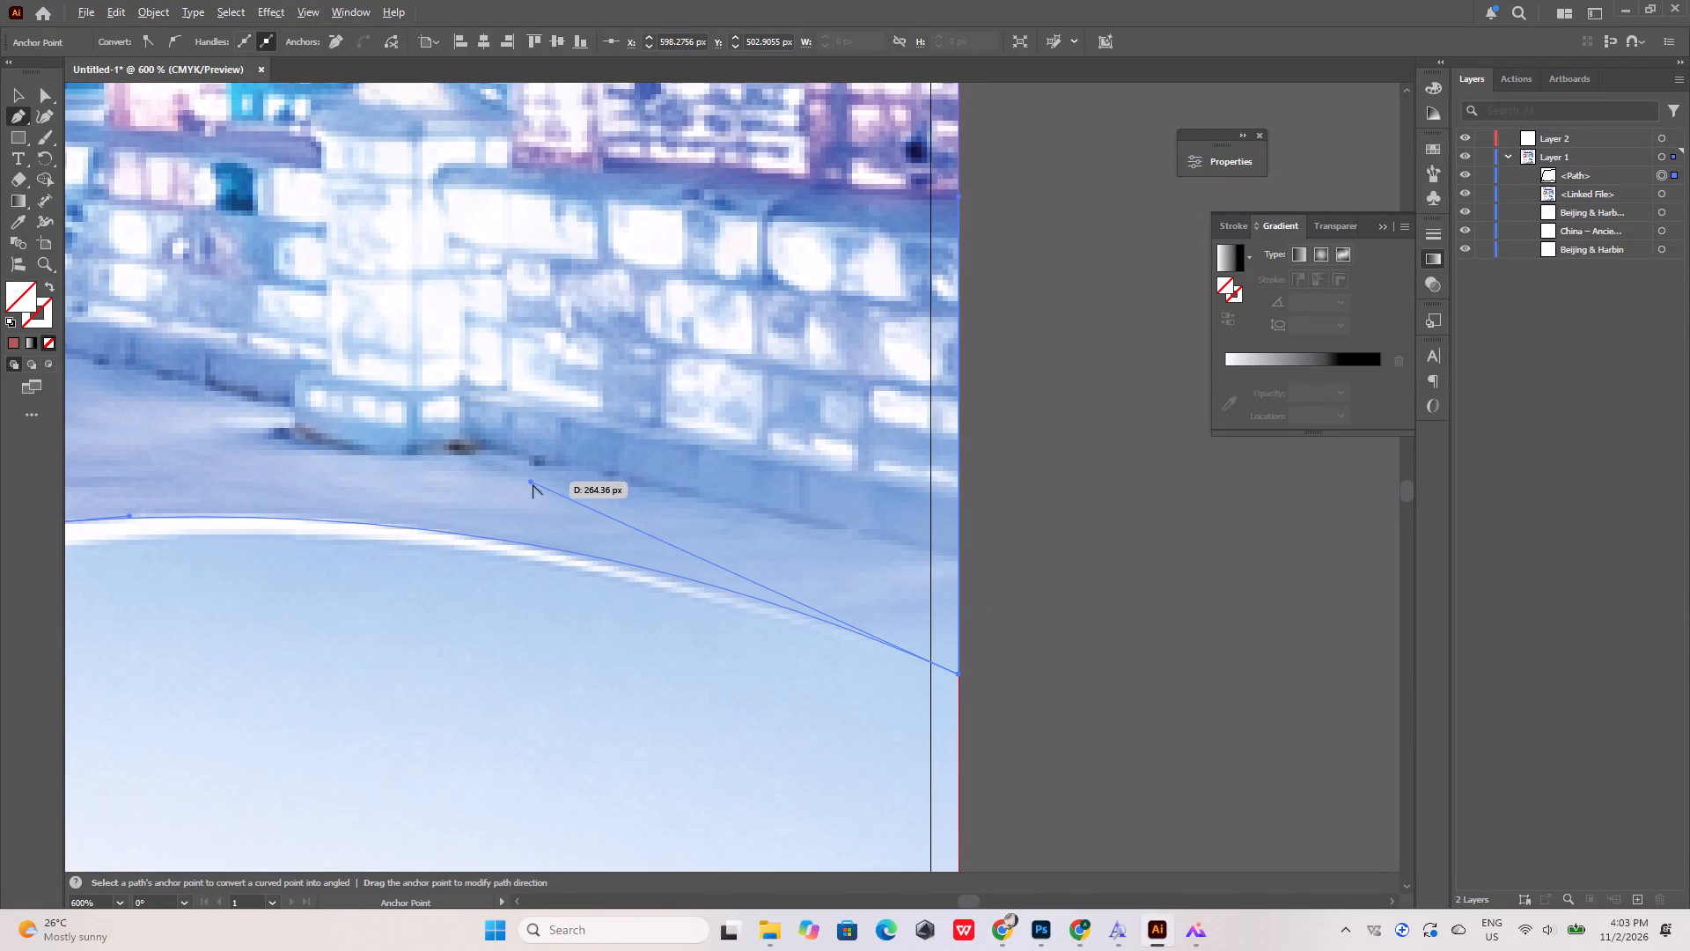
alt+drag(531, 483, 467, 483)
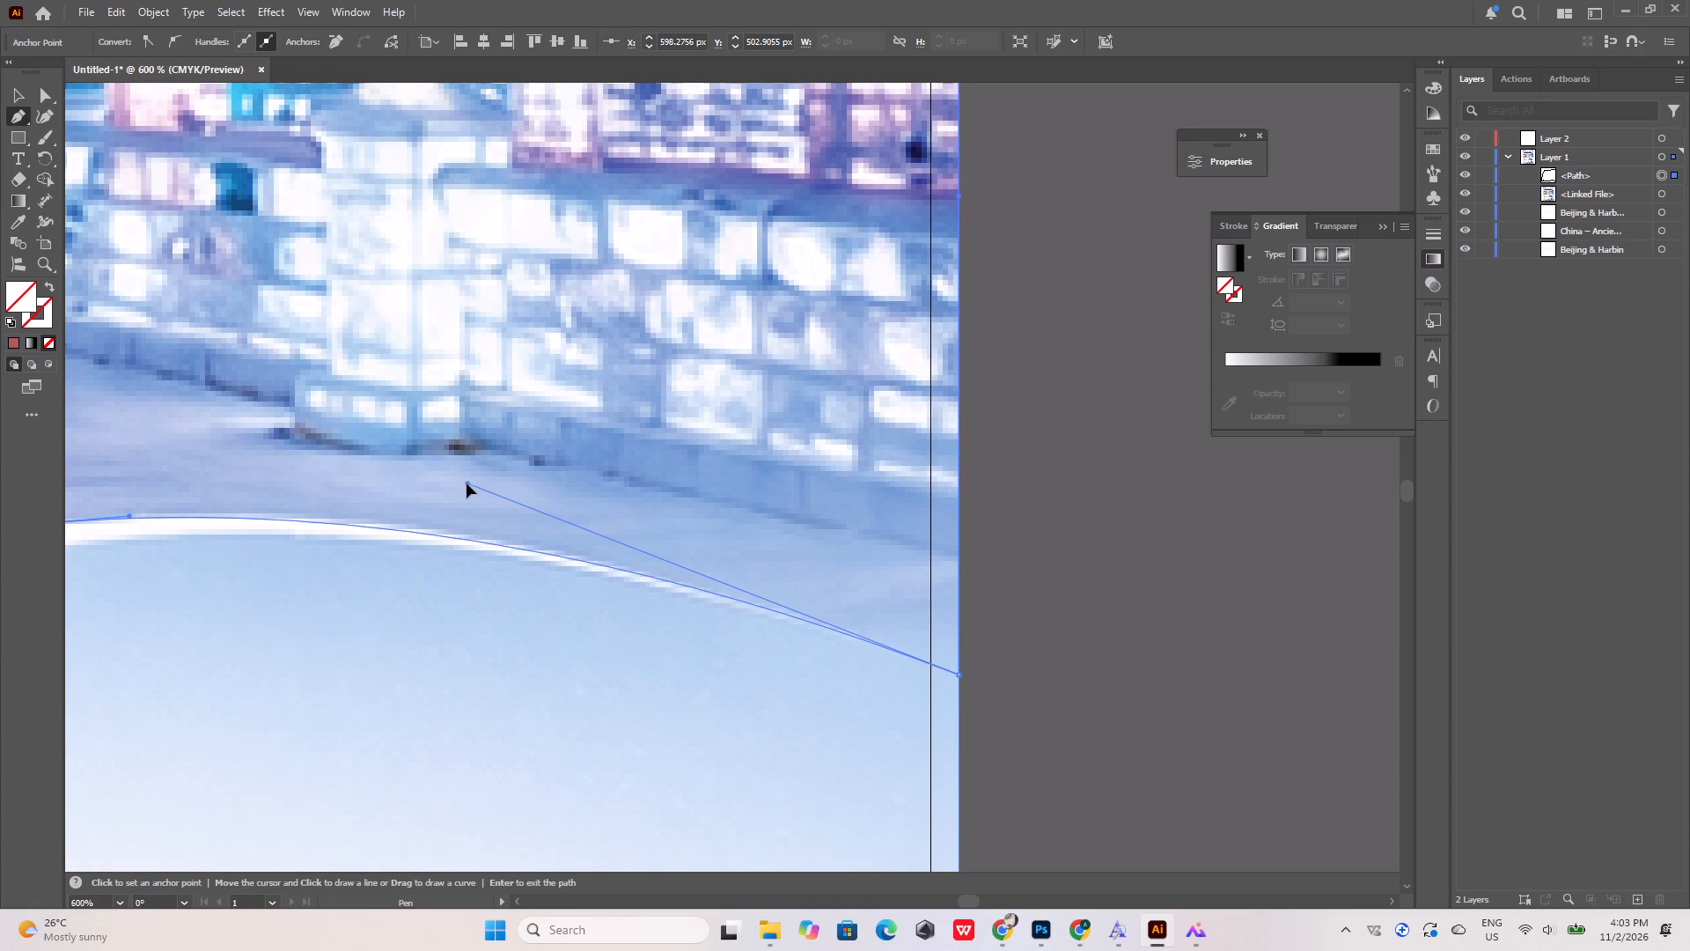
alt+drag(467, 483, 469, 474)
Refine the Harbin bottom wave by shortening and leveling the trough anchor's handle and nudging the rising-slope anchor slightly down.
alt+scroll(506, 481, down, 5)
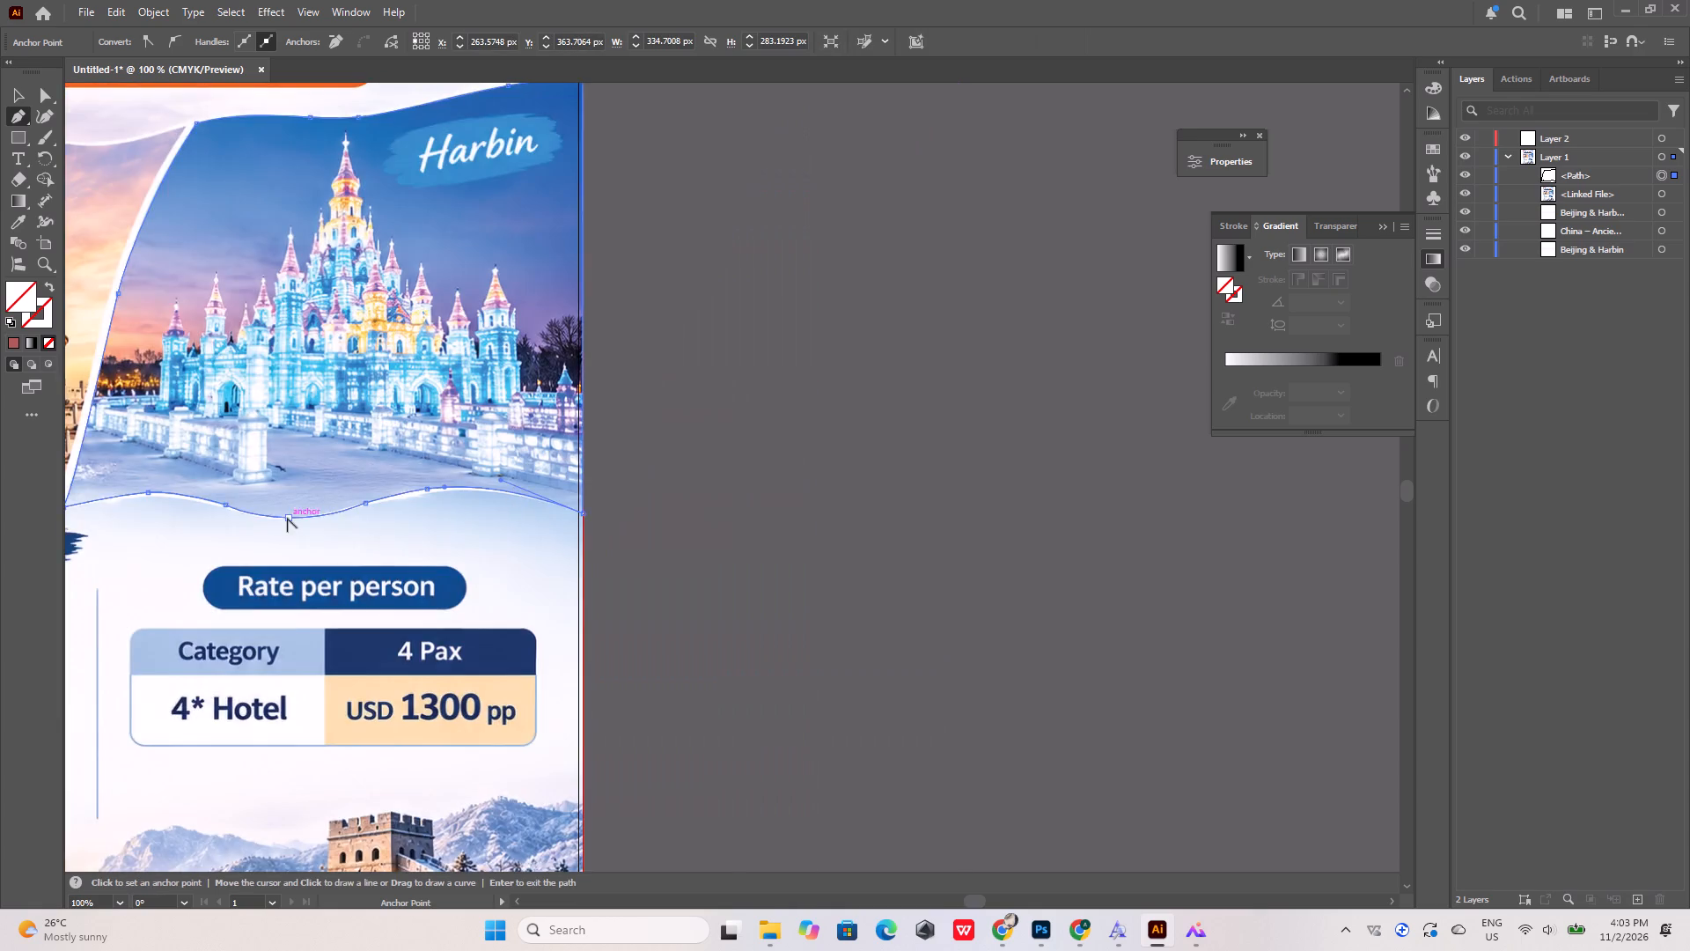
alt+scroll(287, 518, up, 5)
ctrl+click(709, 434)
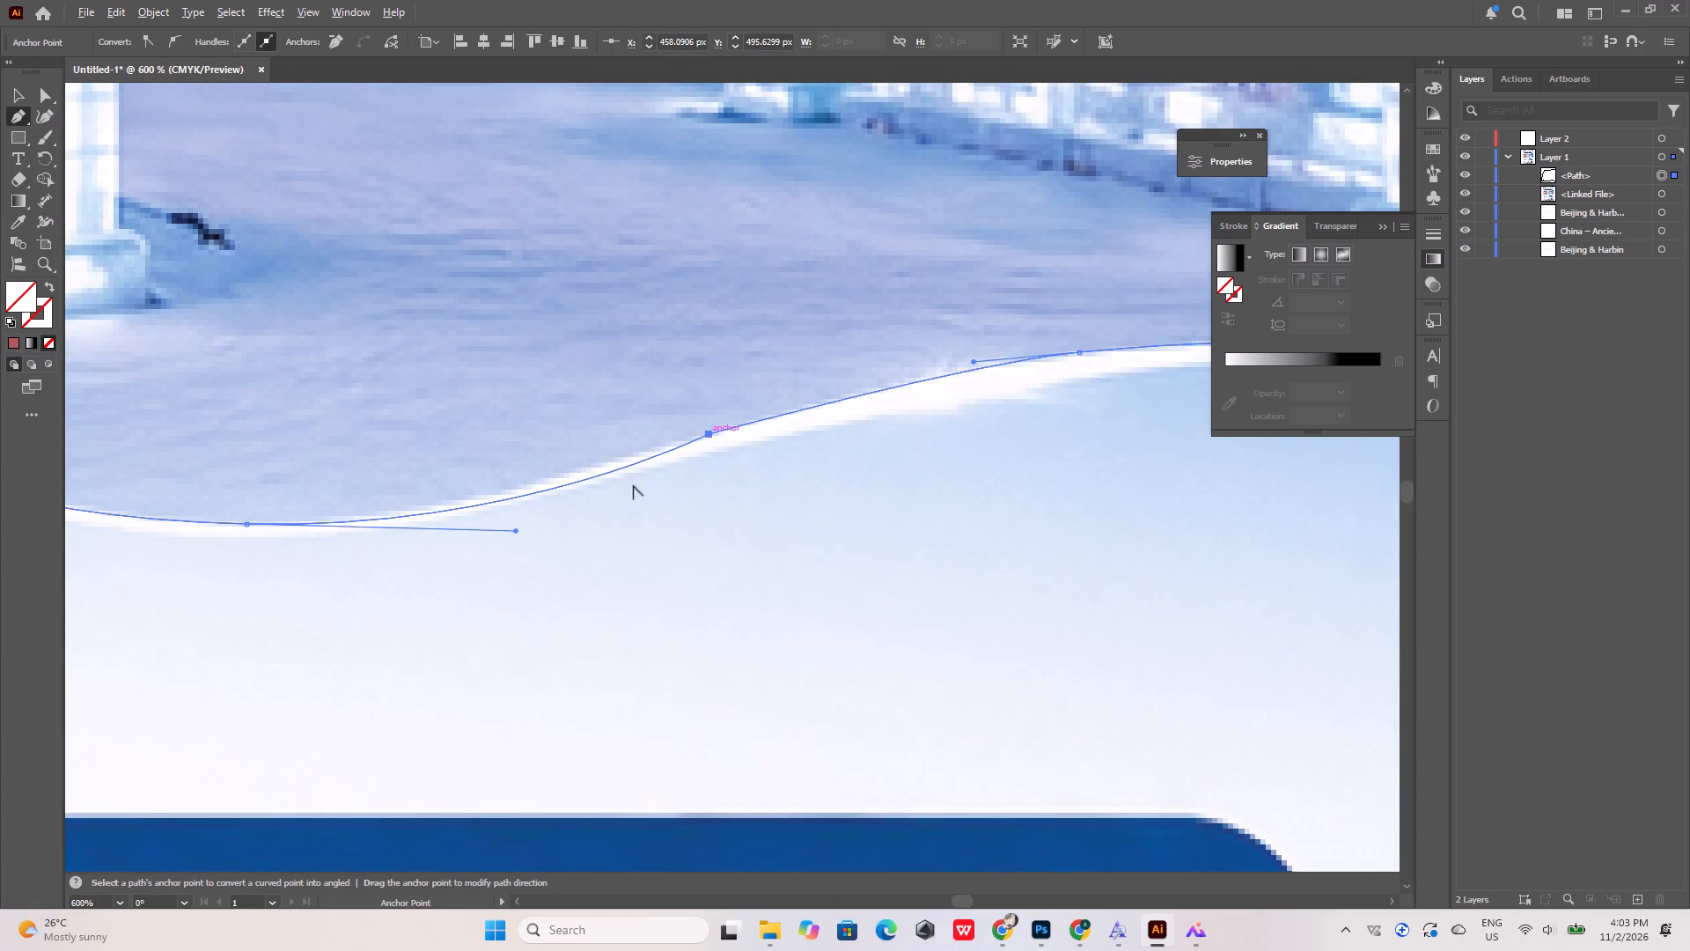
alt+drag(513, 530, 489, 517)
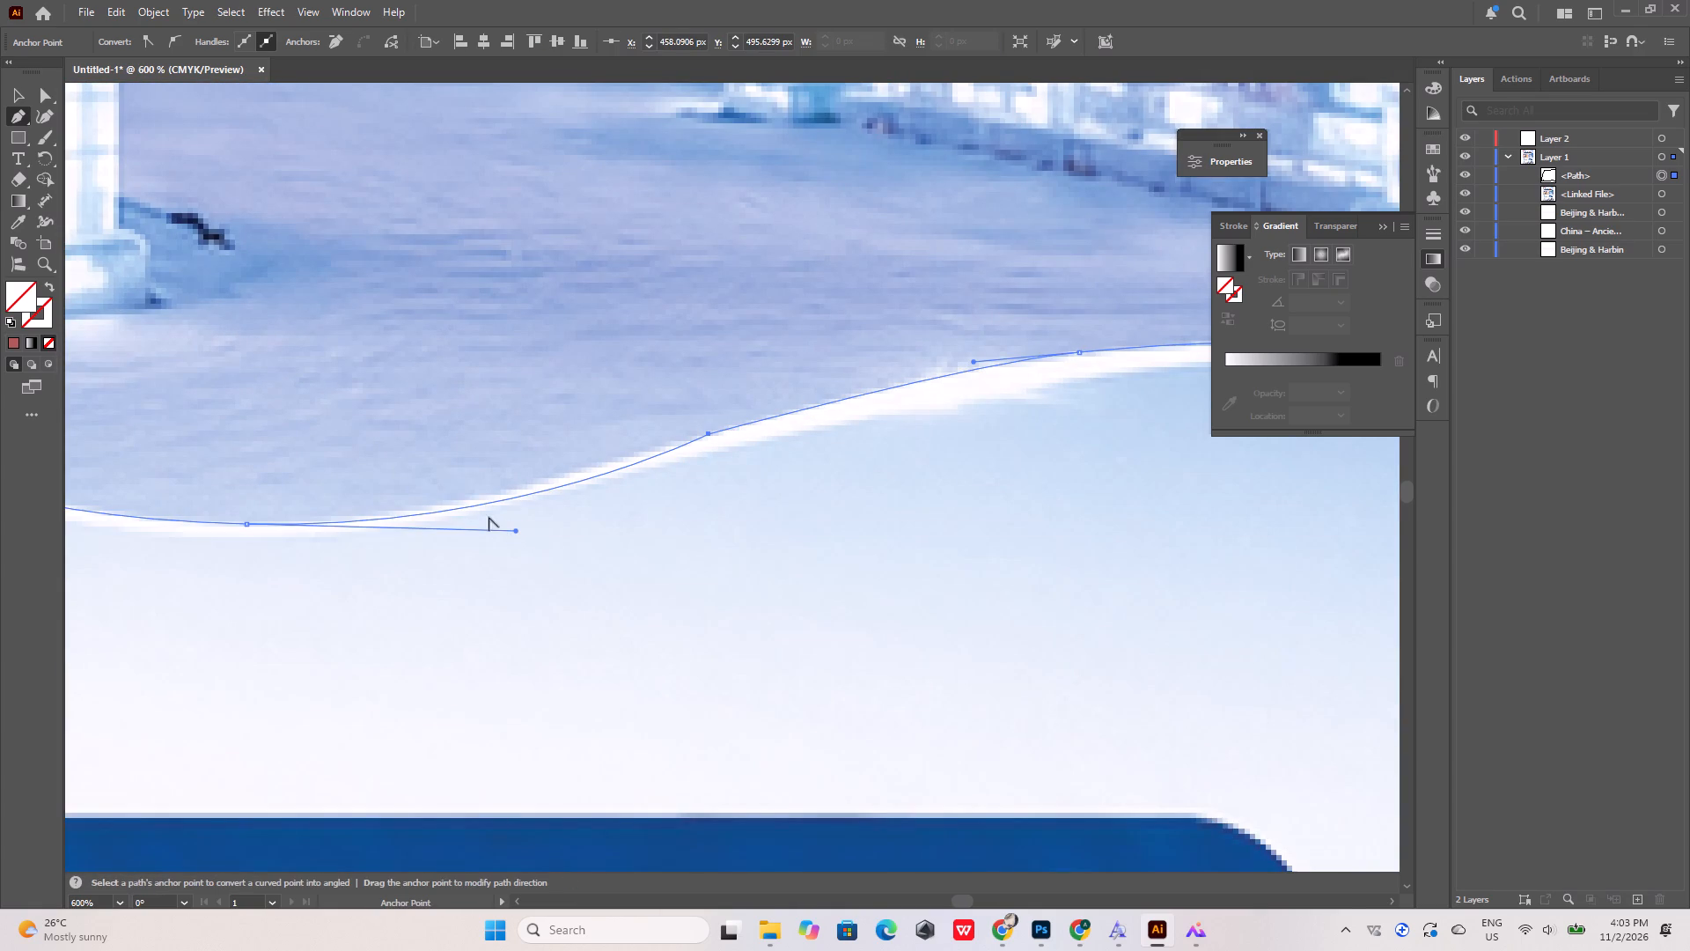
alt+drag(489, 517, 471, 511)
alt+drag(518, 532, 495, 521)
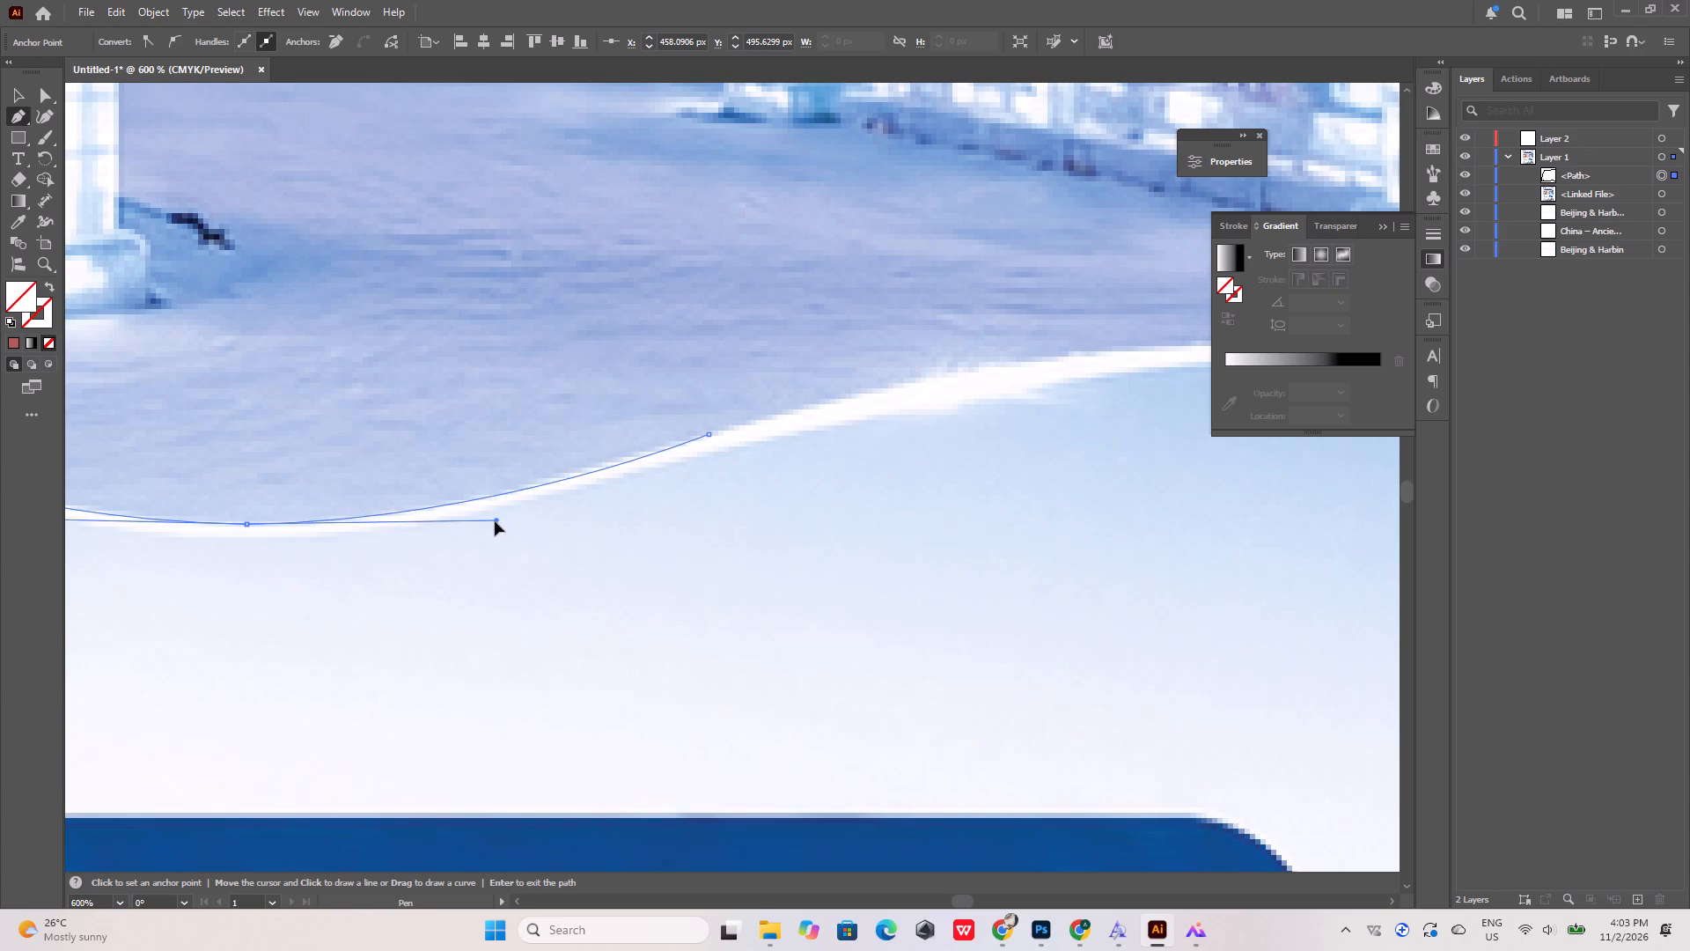
alt+drag(495, 521, 475, 521)
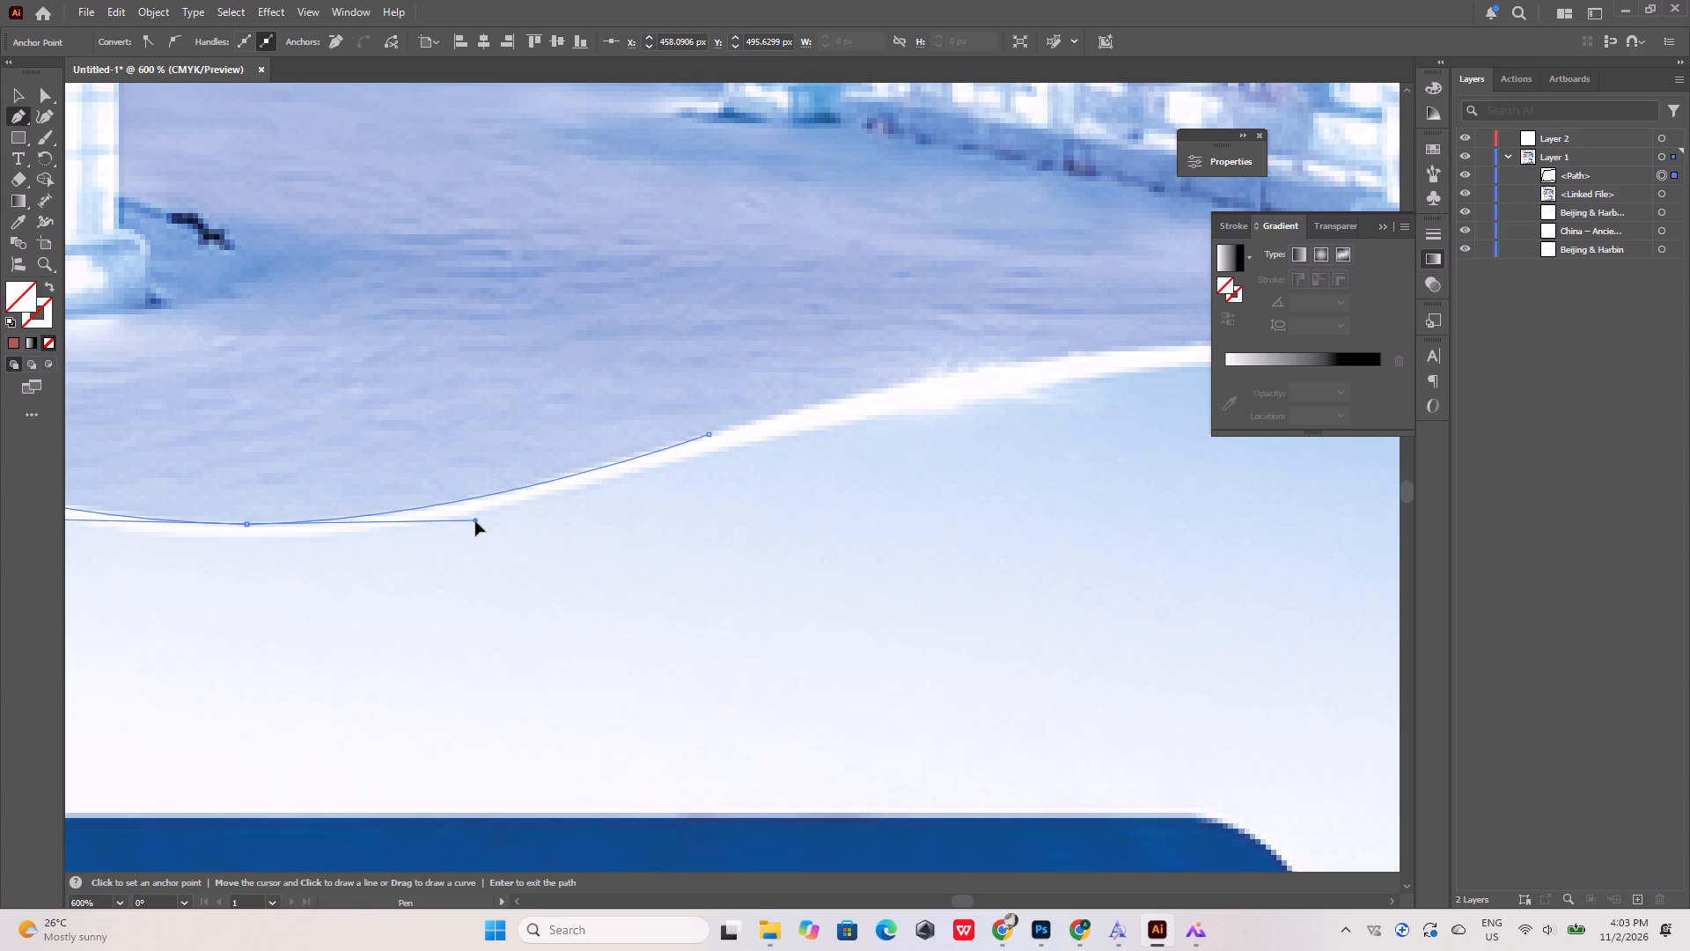
alt+drag(475, 521, 472, 520)
alt+scroll(706, 435, up, 4)
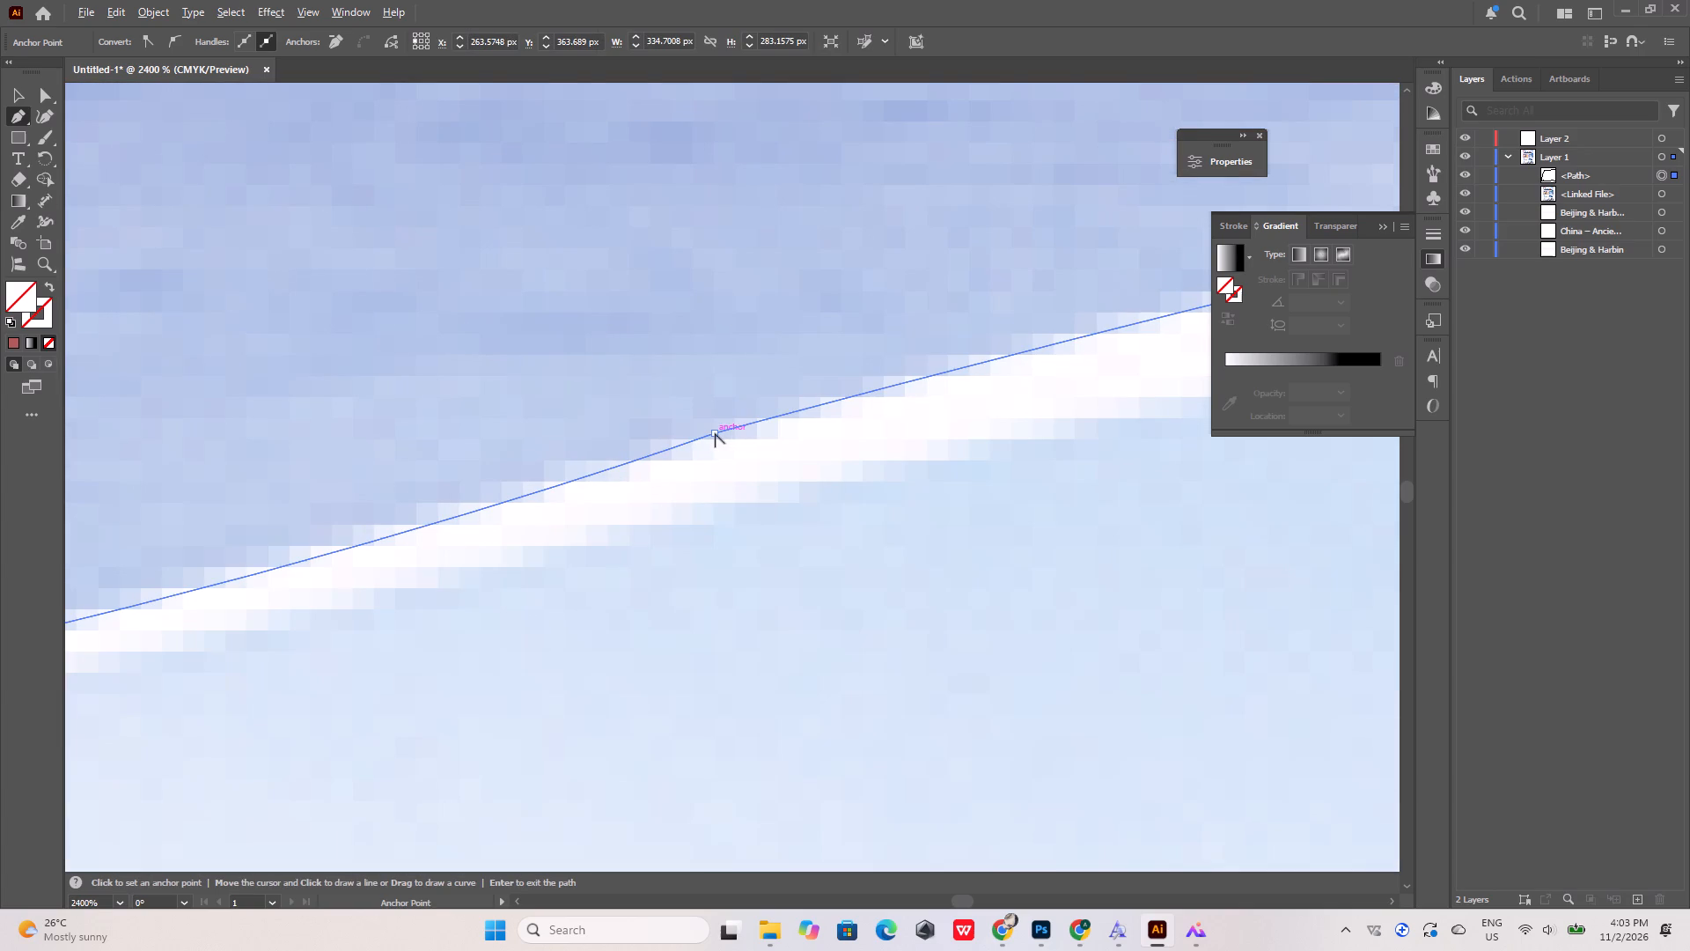
ctrl+drag(715, 433, 715, 442)
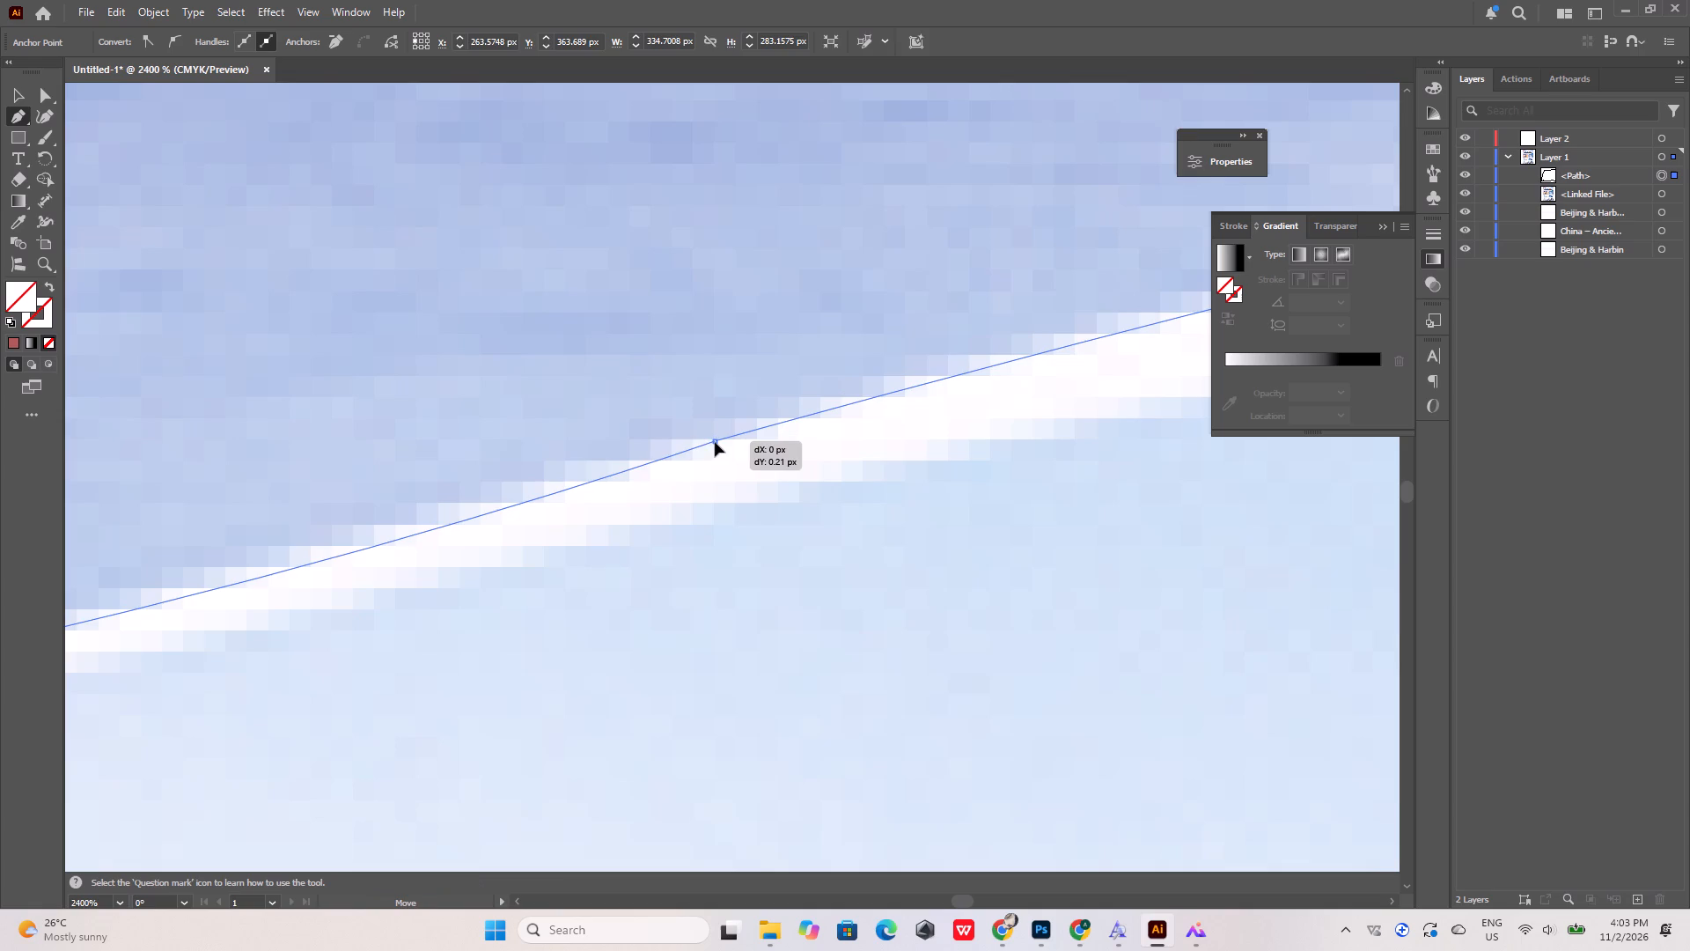
ctrl+drag(715, 442, 715, 444)
Fill the closed Harbin photo outline with solid red.
alt+scroll(715, 444, down, 11)
alt+scroll(475, 446, up, 5)
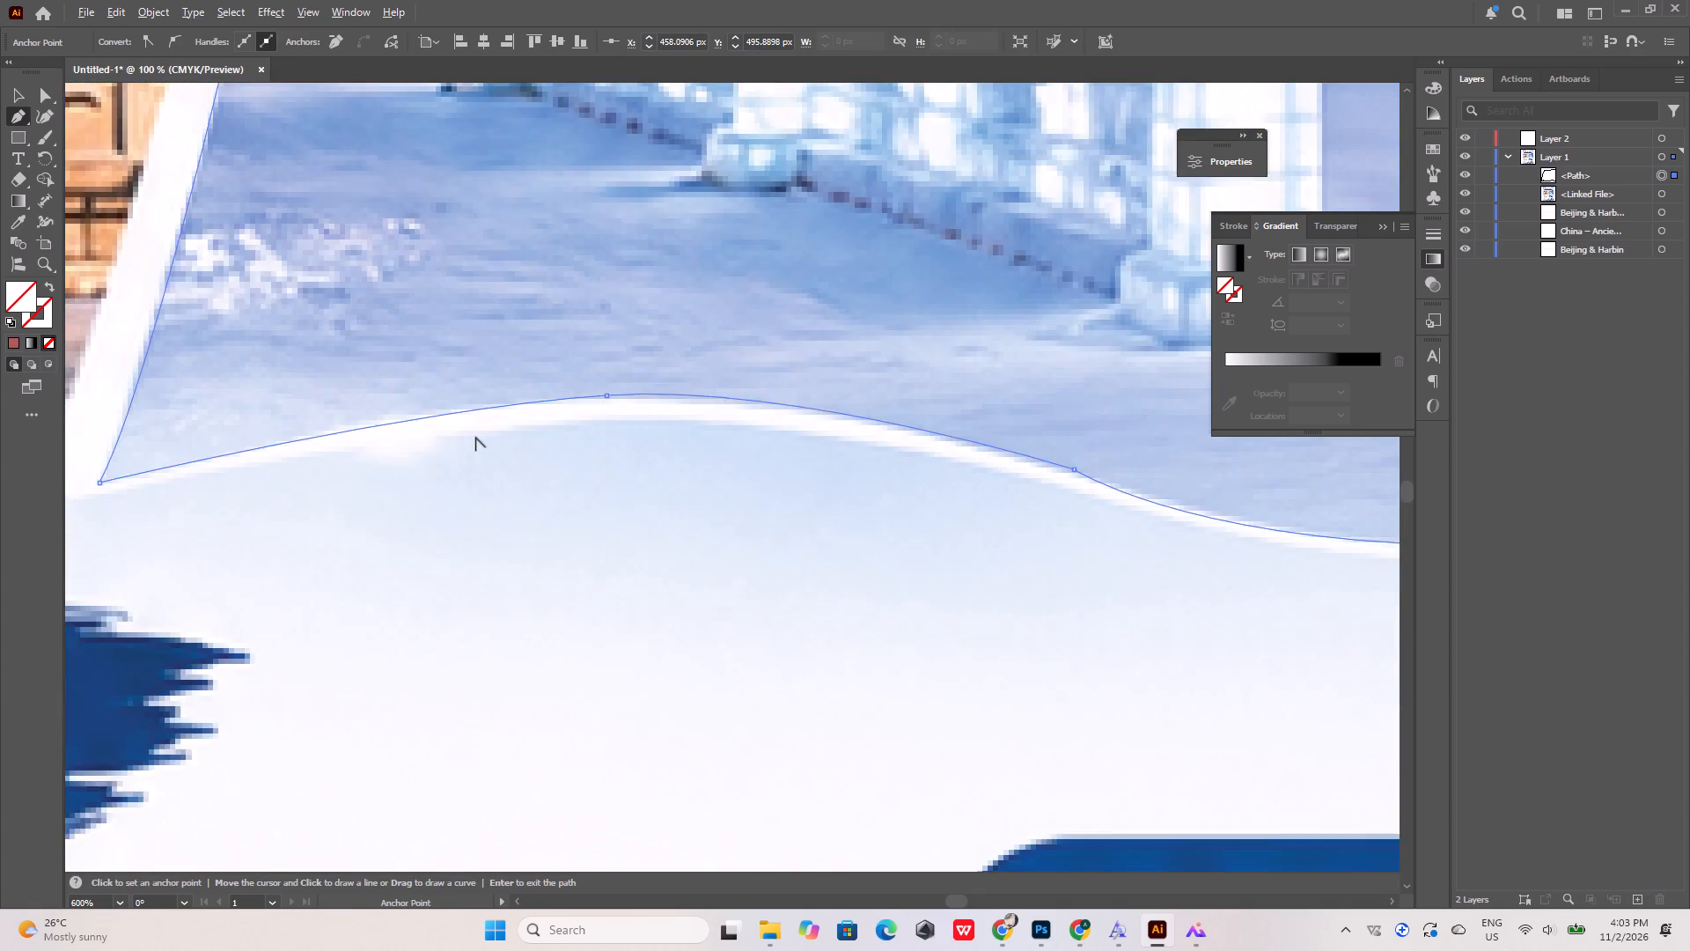
alt+scroll(496, 448, down, 4)
alt+scroll(441, 447, up, 3)
alt+scroll(441, 455, down, 6)
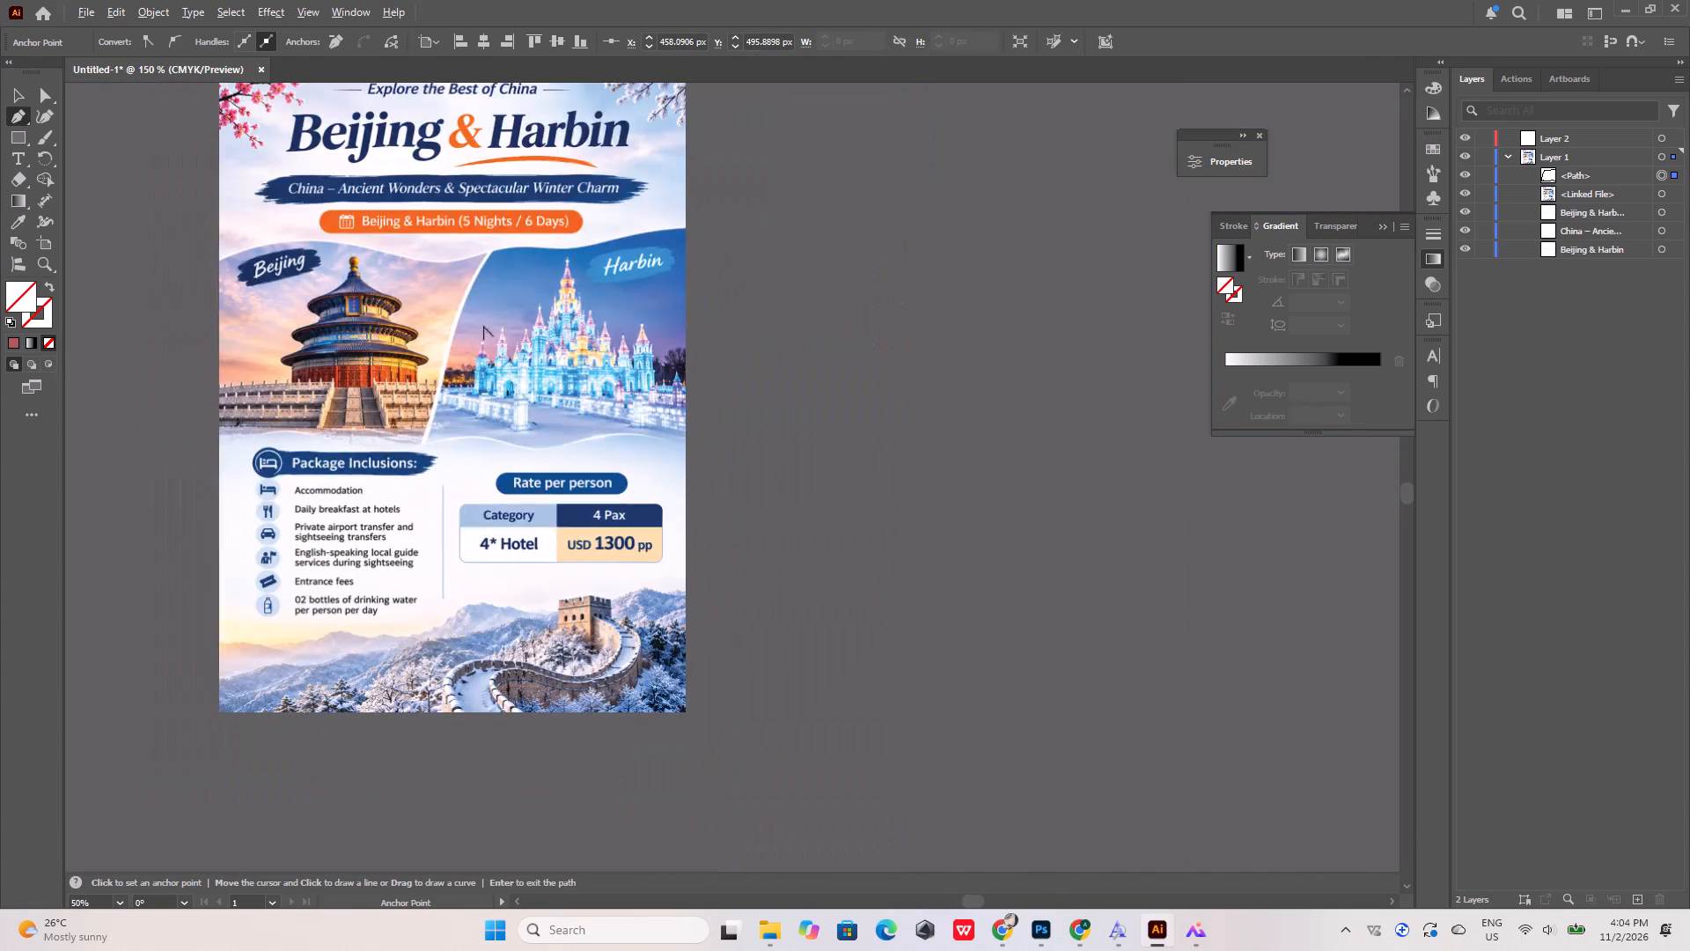
alt+scroll(513, 261, up, 4)
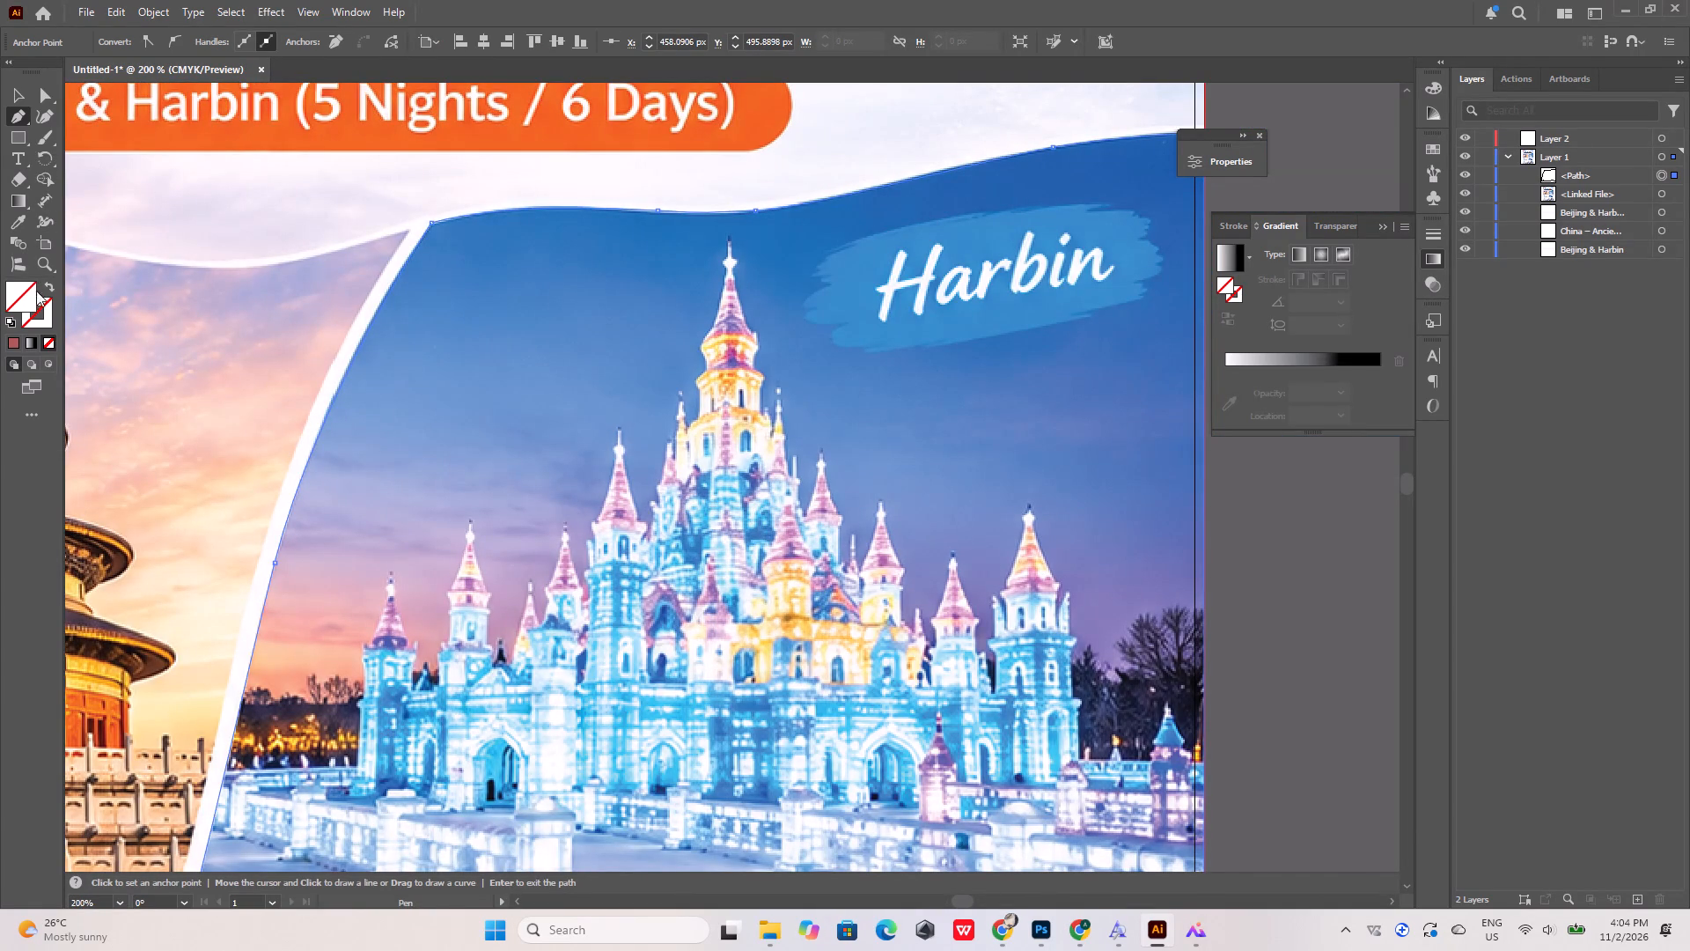
click(26, 296)
double_click(33, 296)
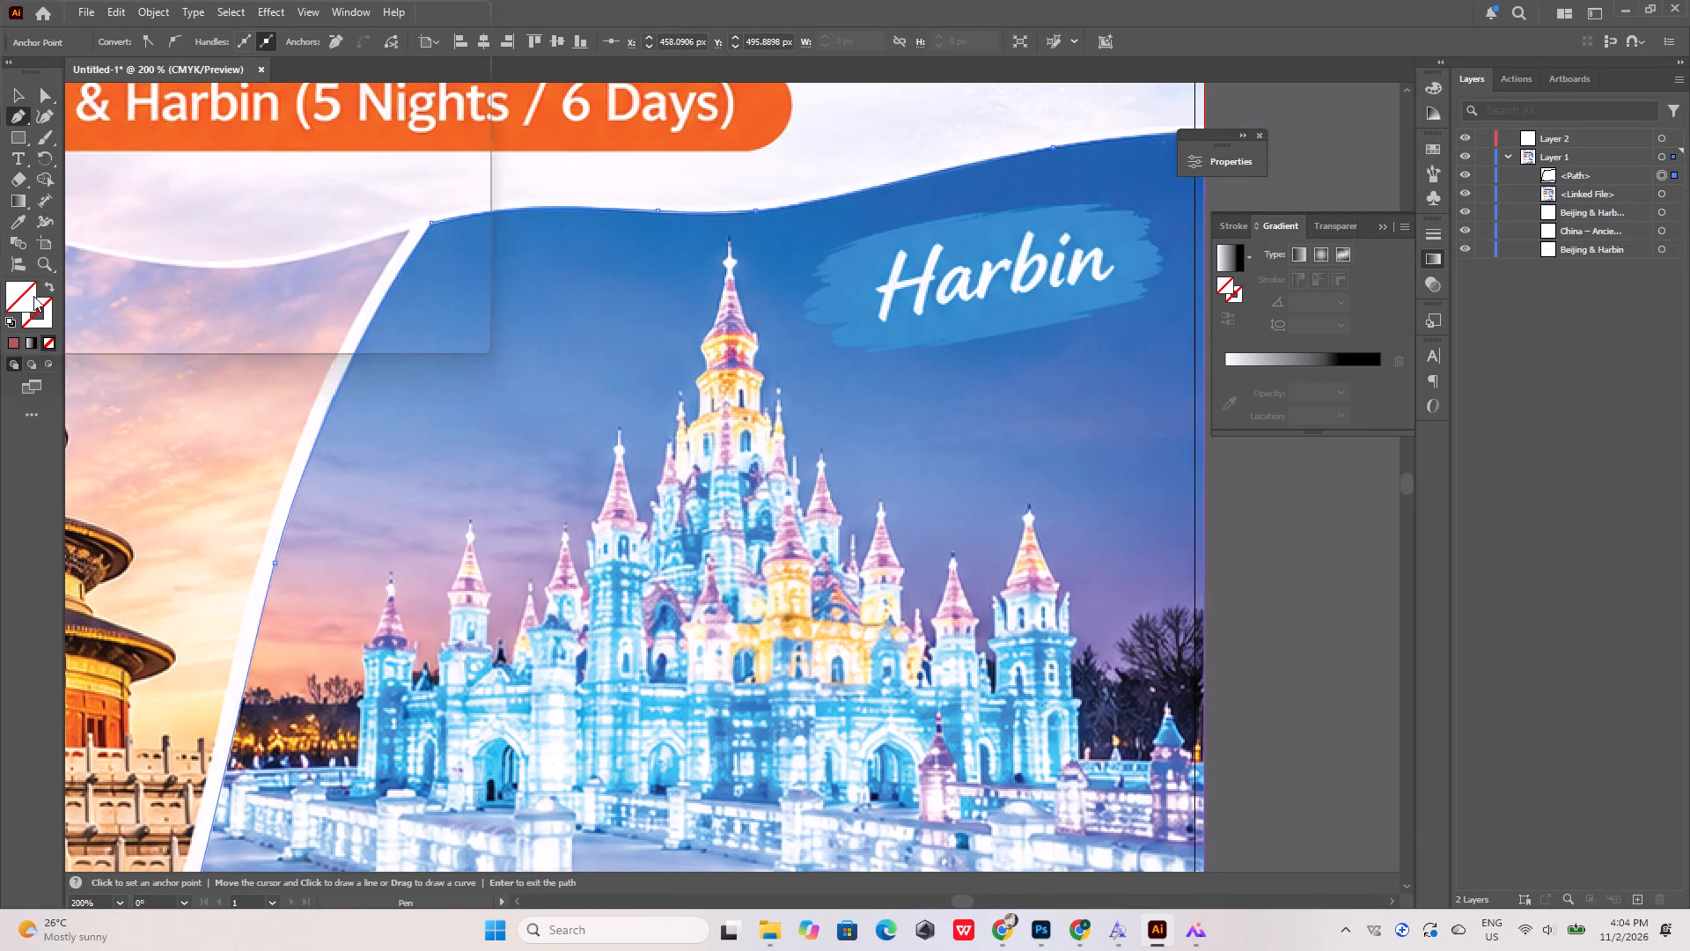
drag(636, 651, 683, 591)
click(841, 582)
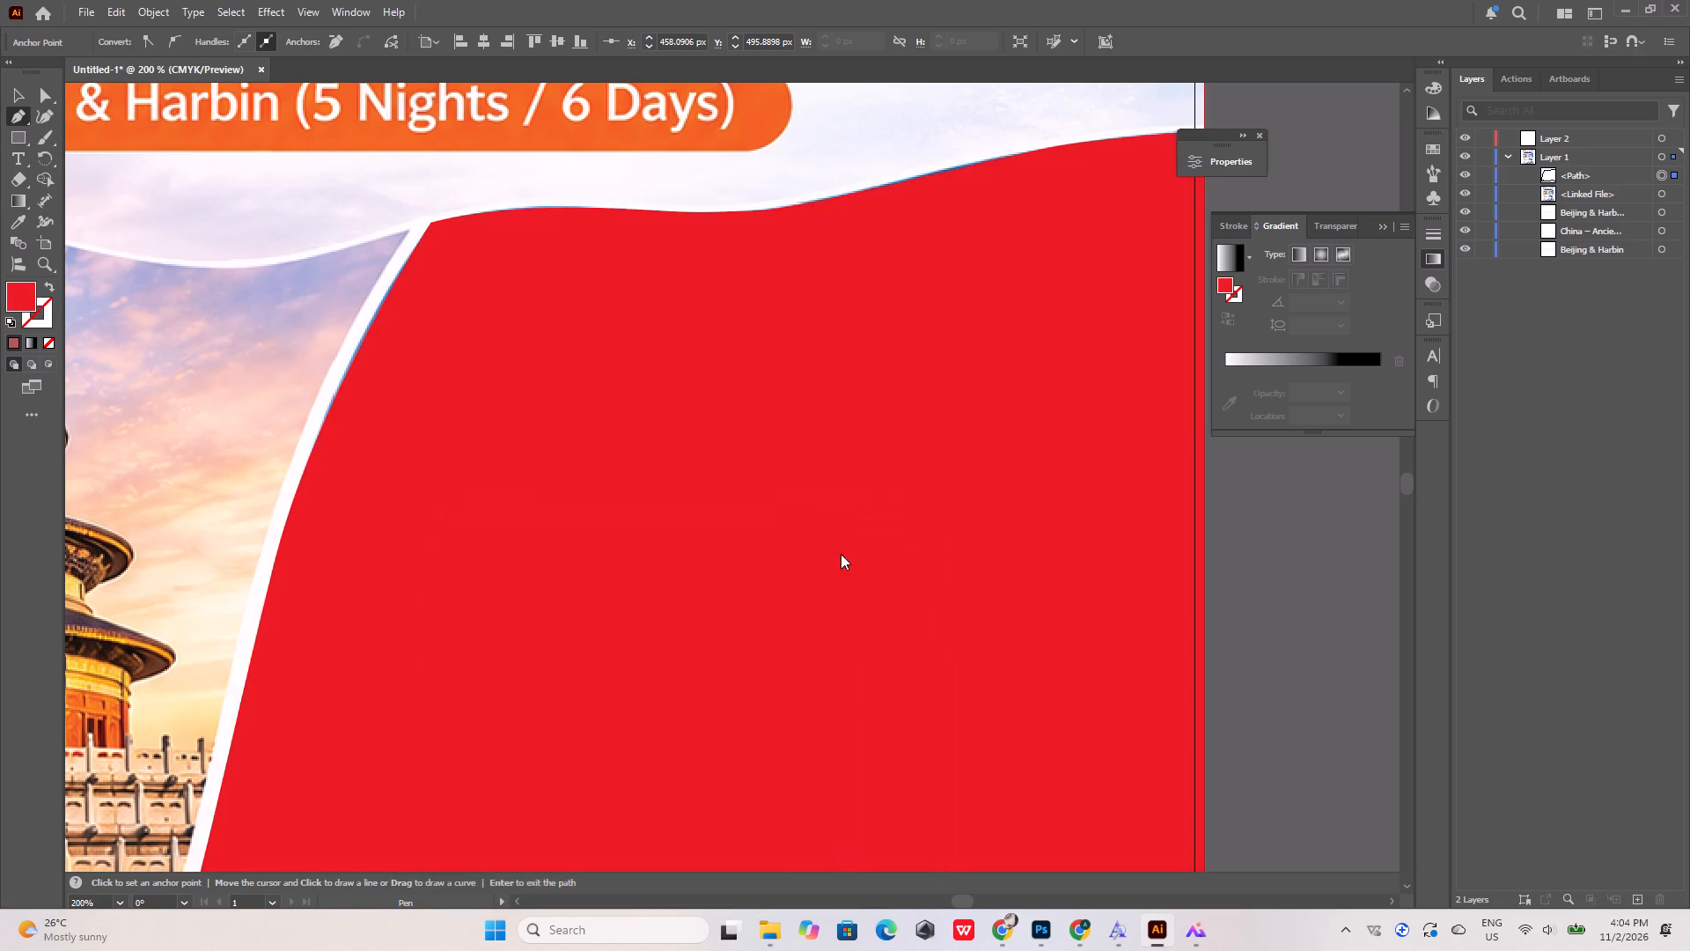
Start the Beijing photo's outline with the Pen tool at the flyer's left bleed edge, tracing the top wave over its crest and down the slope.
alt+scroll(839, 533, down, 4)
alt+scroll(480, 469, up, 4)
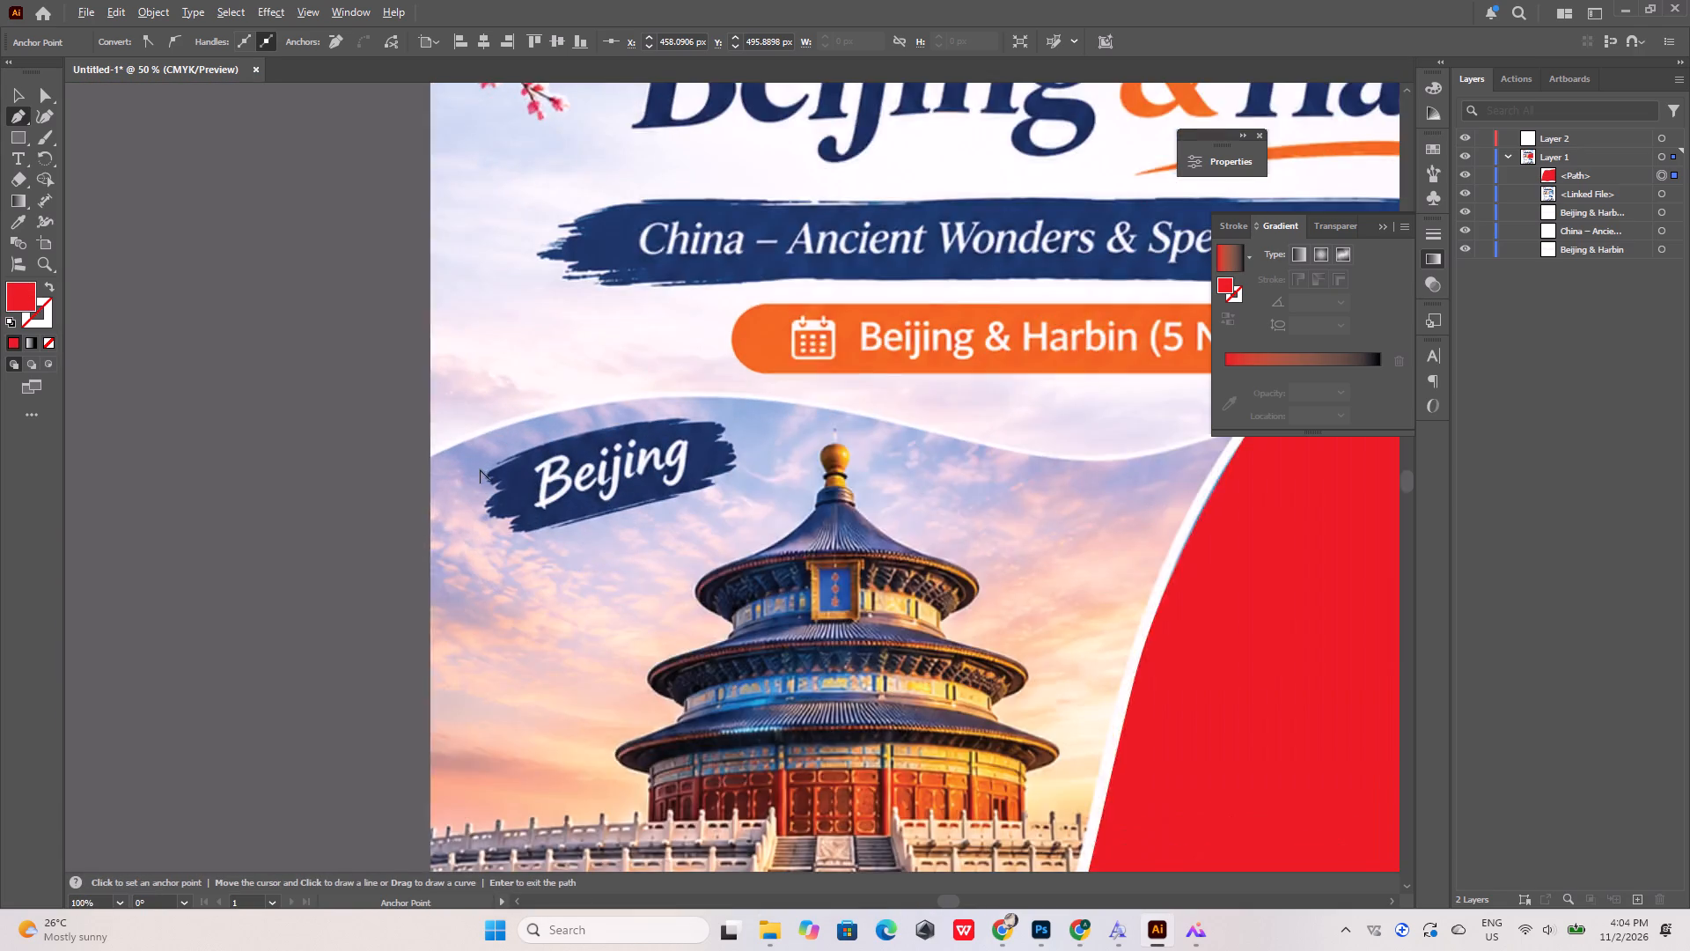
key(p)
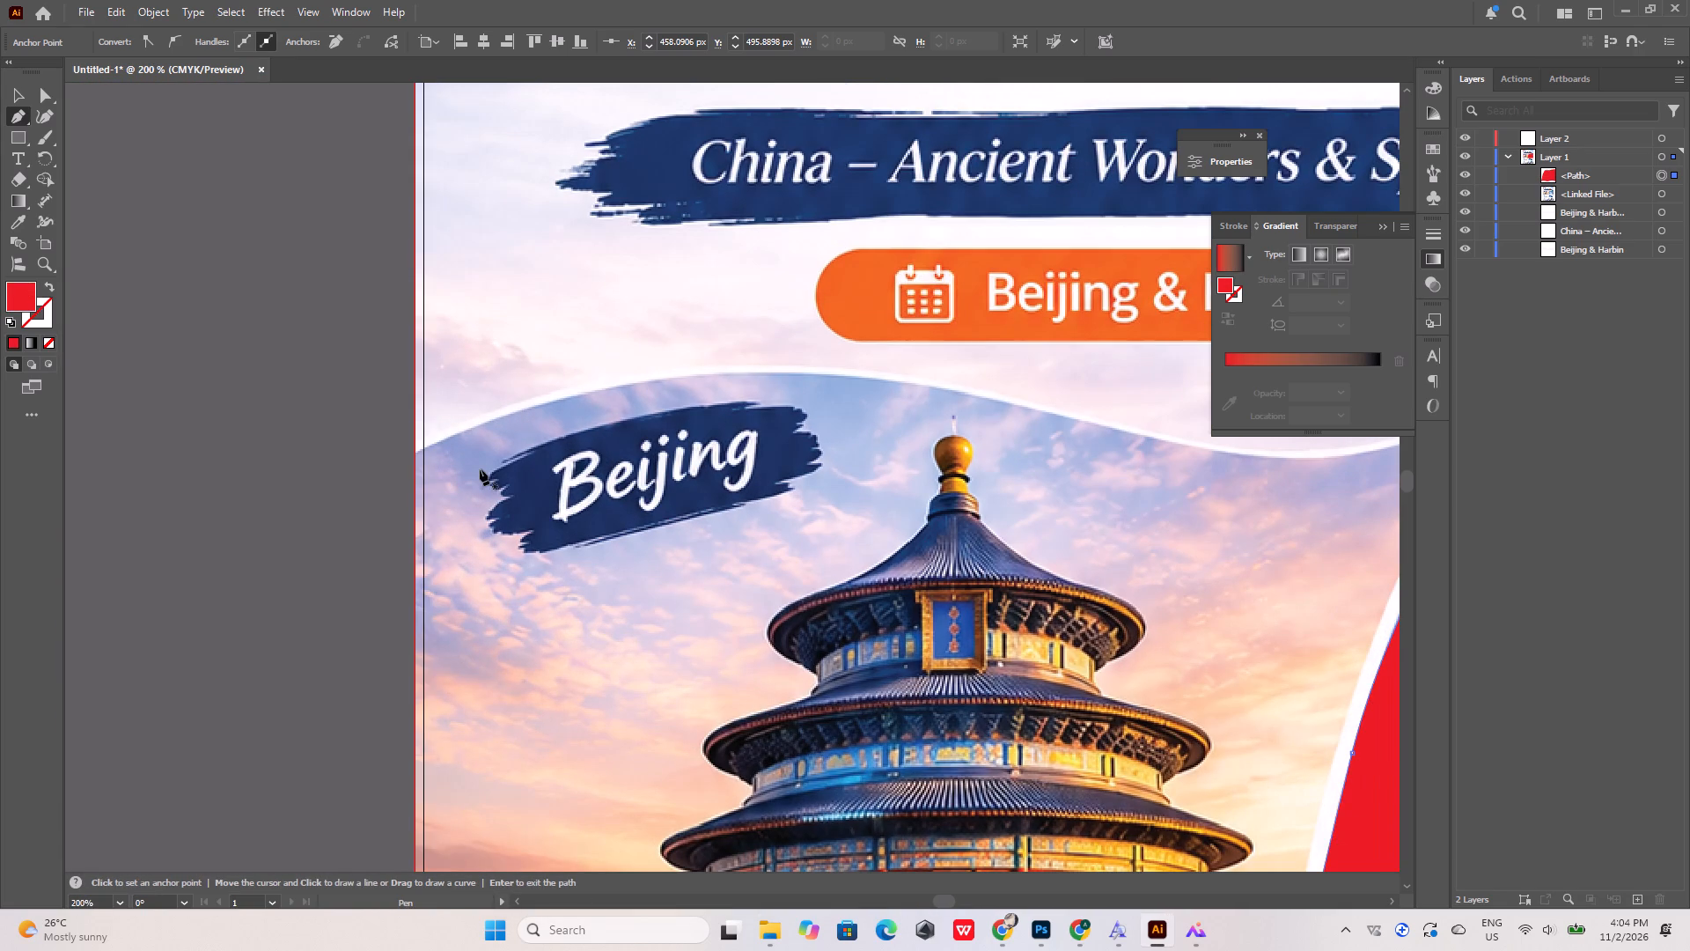
click(415, 453)
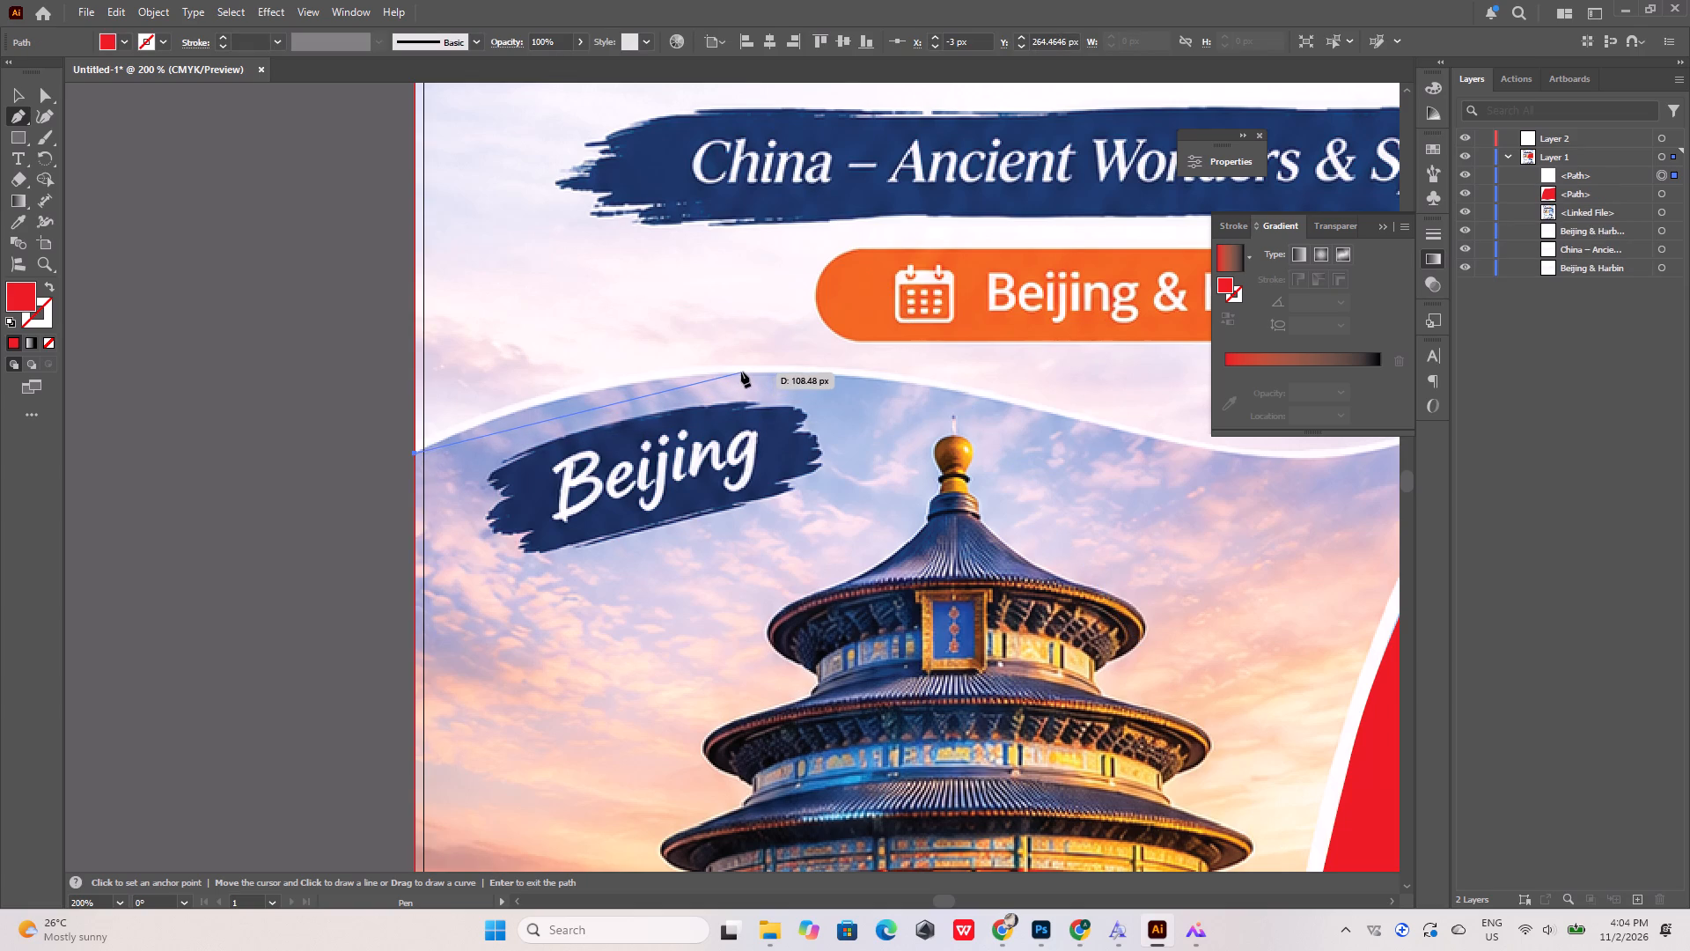
drag(741, 373, 947, 375)
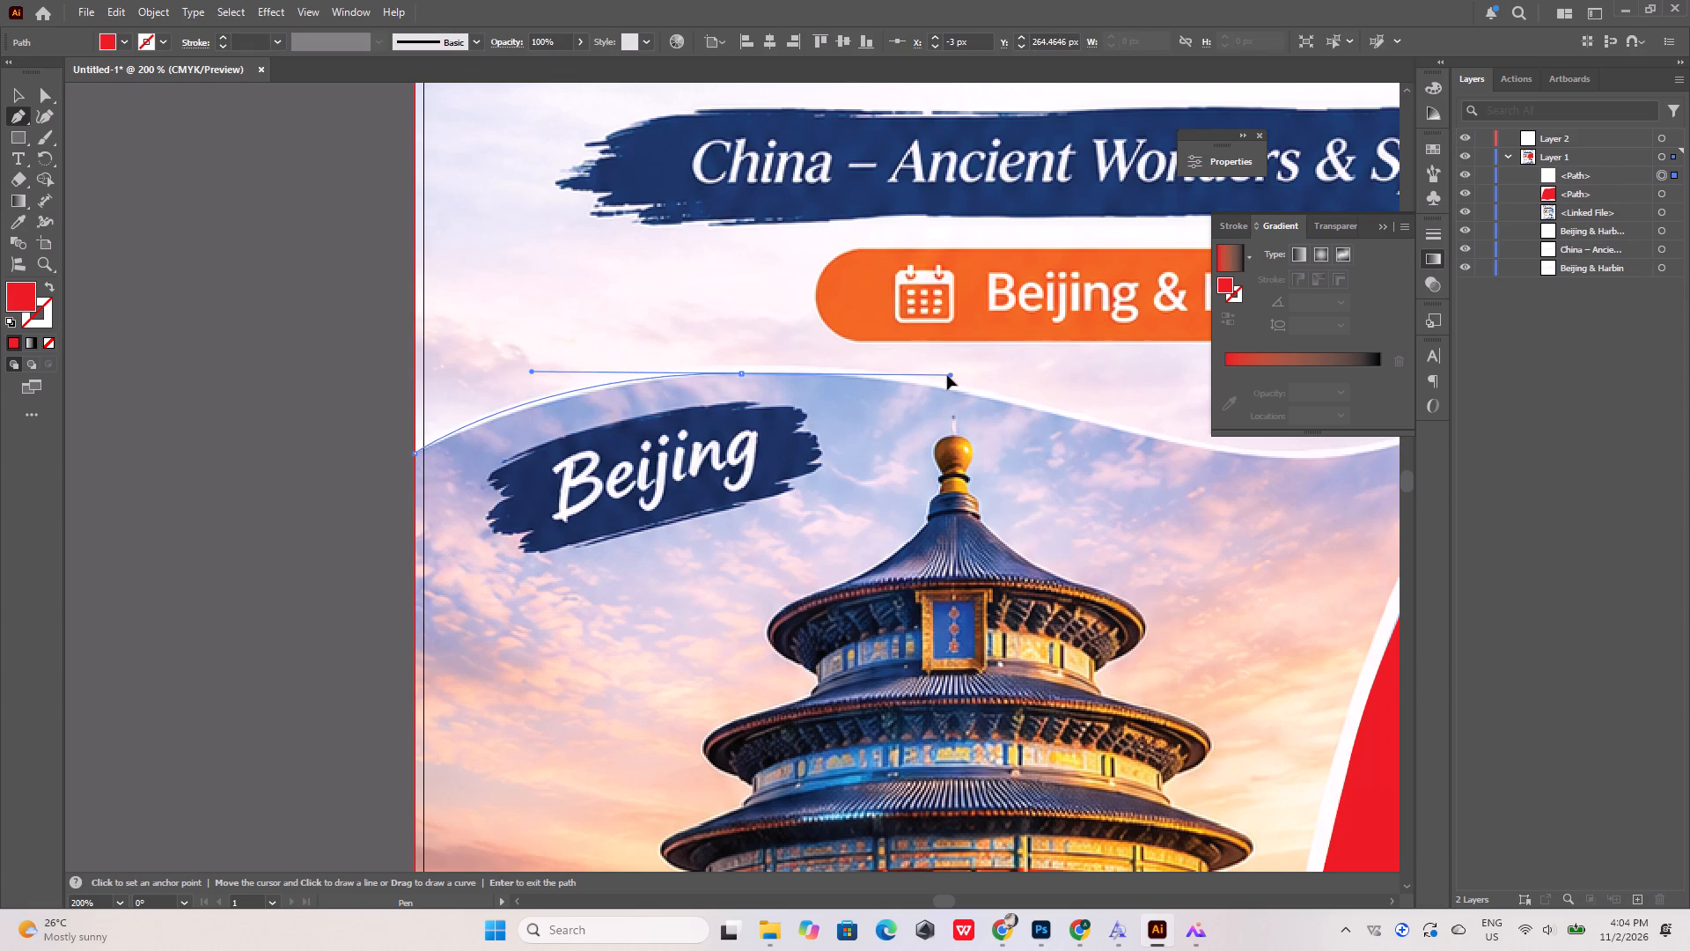
drag(947, 375, 930, 370)
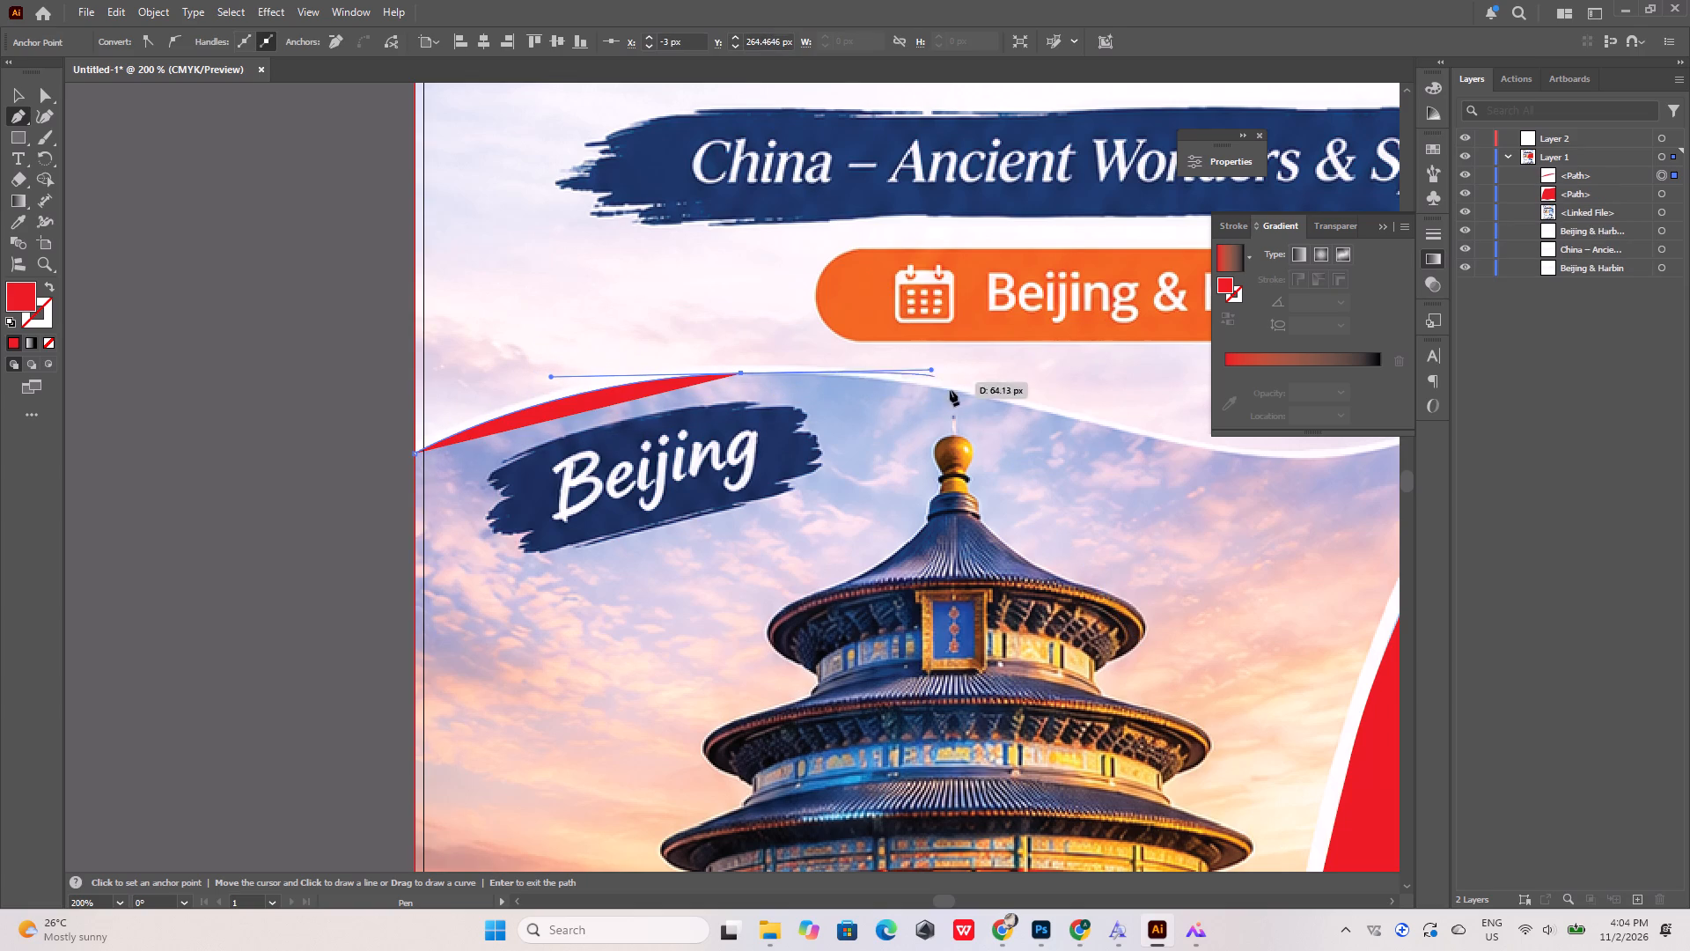
click(1044, 412)
Set the fill of the new Beijing outline path to none.
click(52, 344)
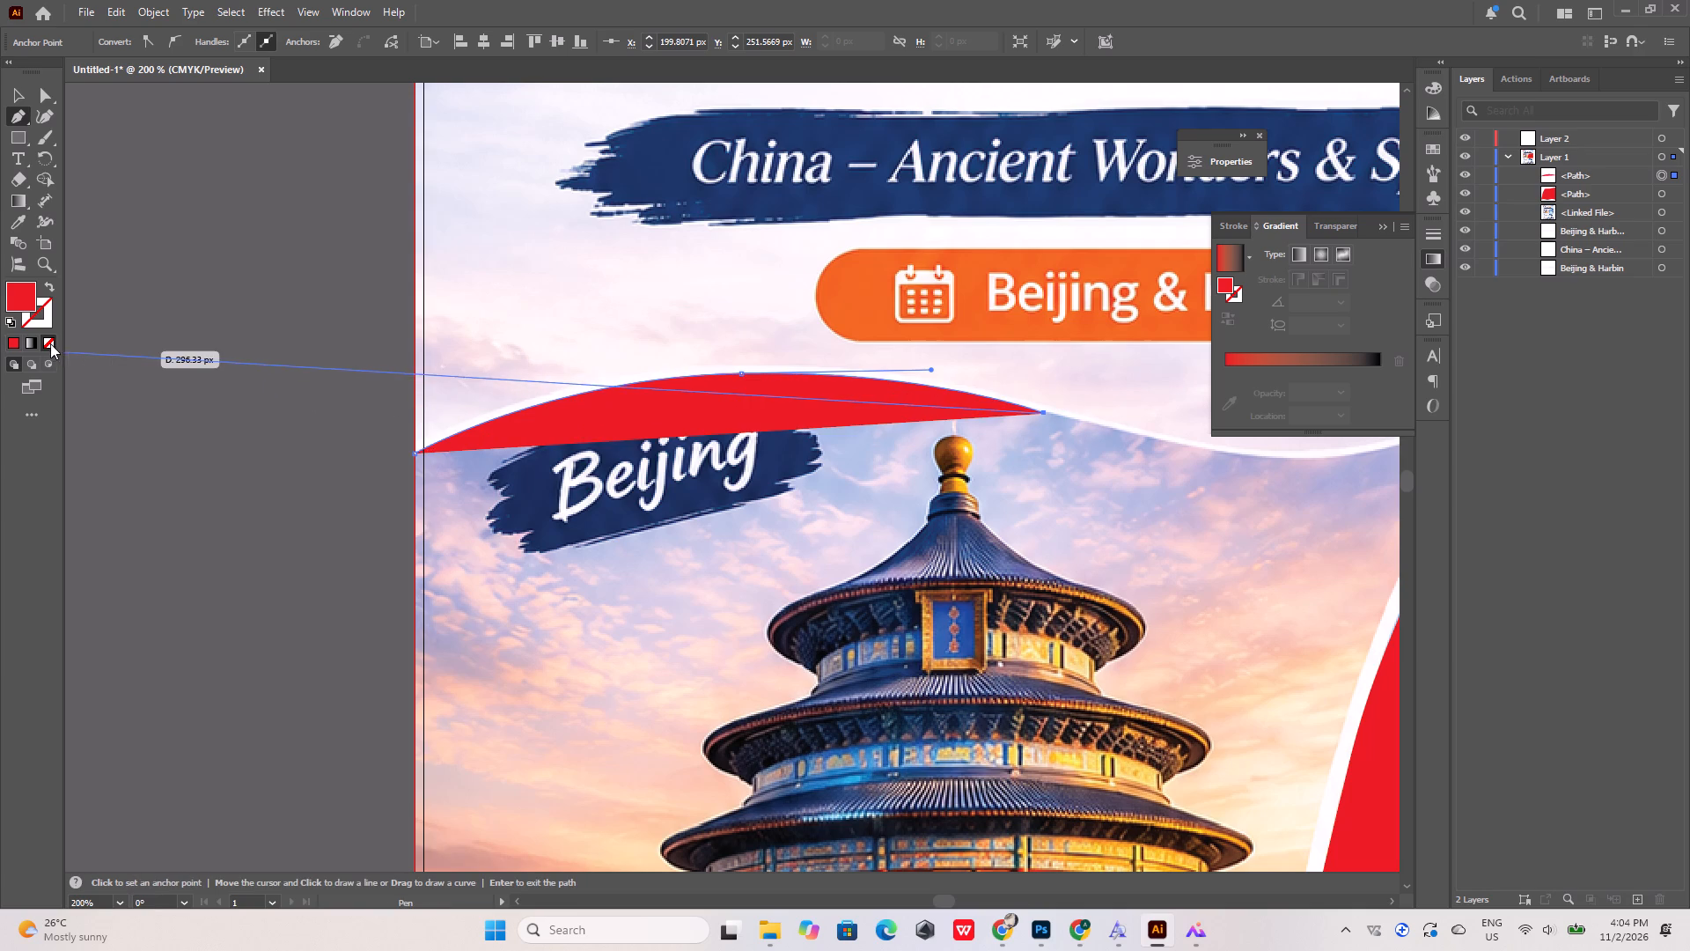
Continue the Beijing top wave through the trough with a curved anchor at the upper end of the white divider.
alt+scroll(48, 342, down, 5)
alt+scroll(723, 473, down, 4)
alt+scroll(847, 475, up, 5)
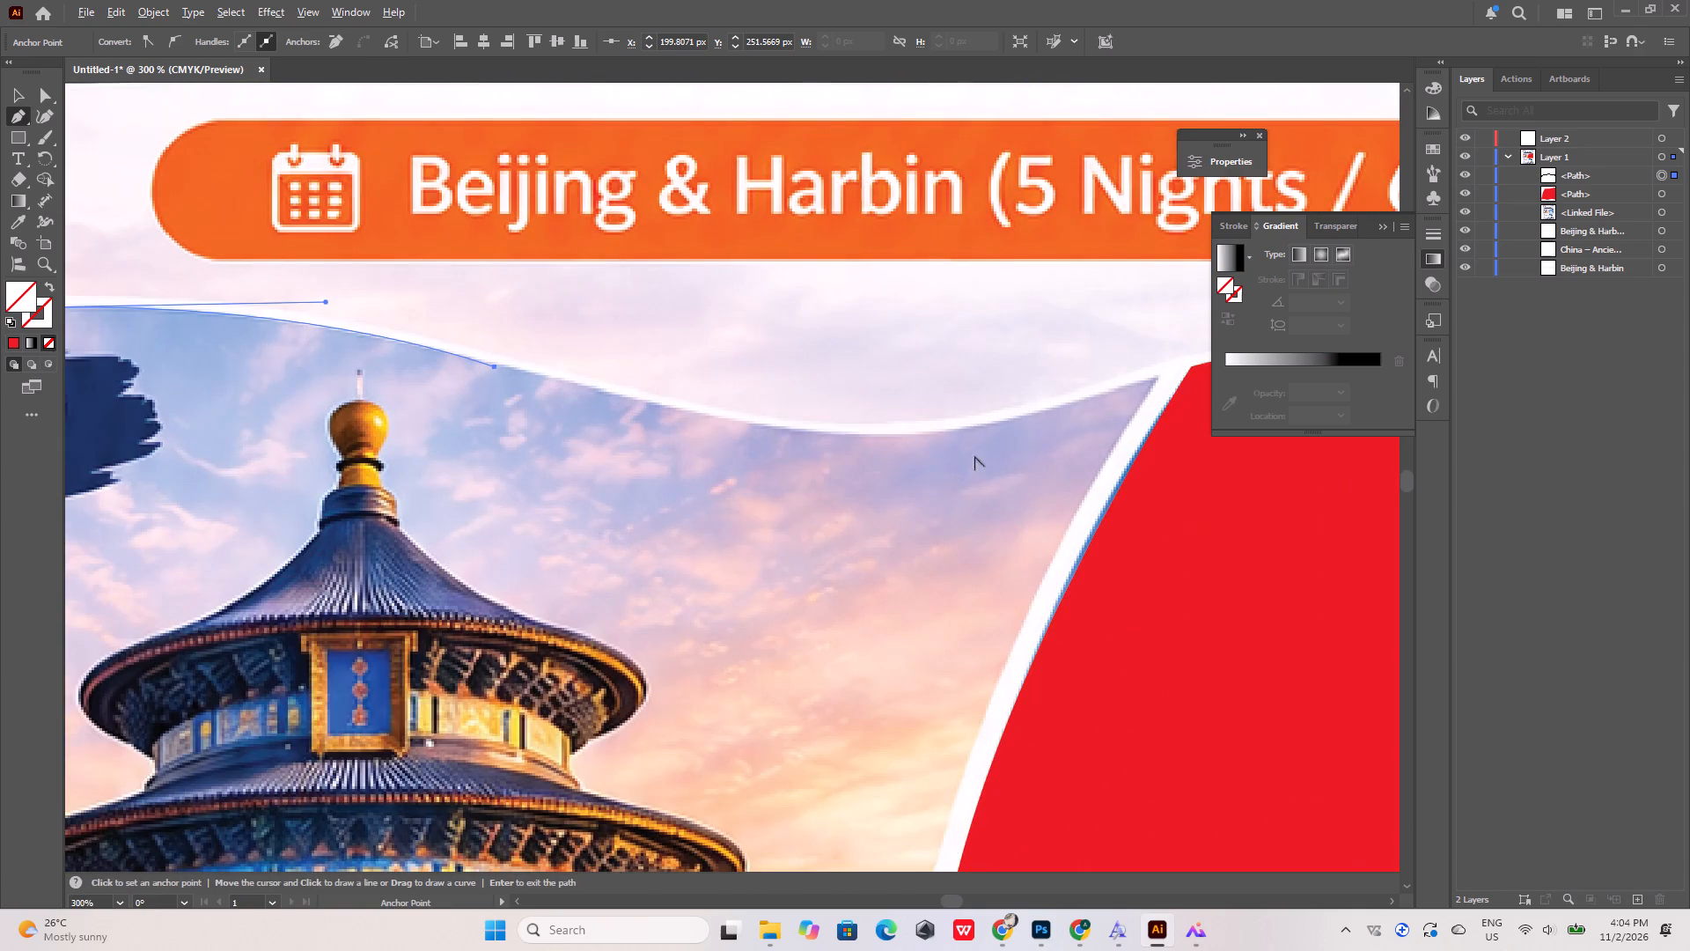
alt+scroll(504, 424, down, 4)
alt+scroll(650, 414, up, 1)
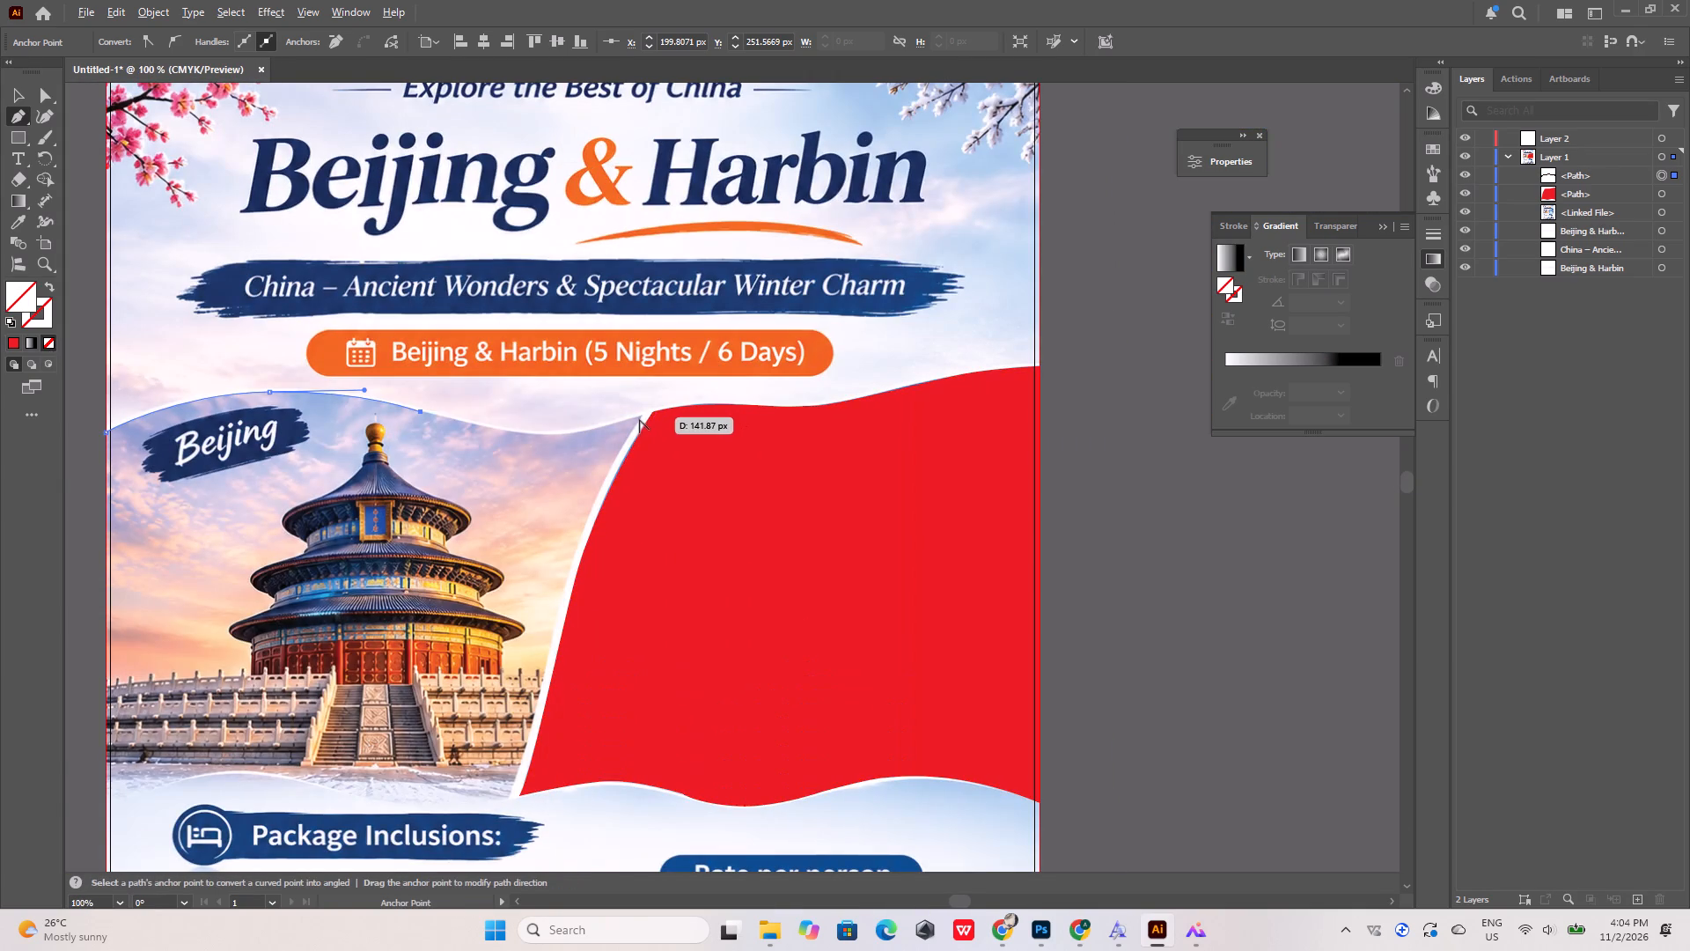
alt+scroll(638, 419, up, 2)
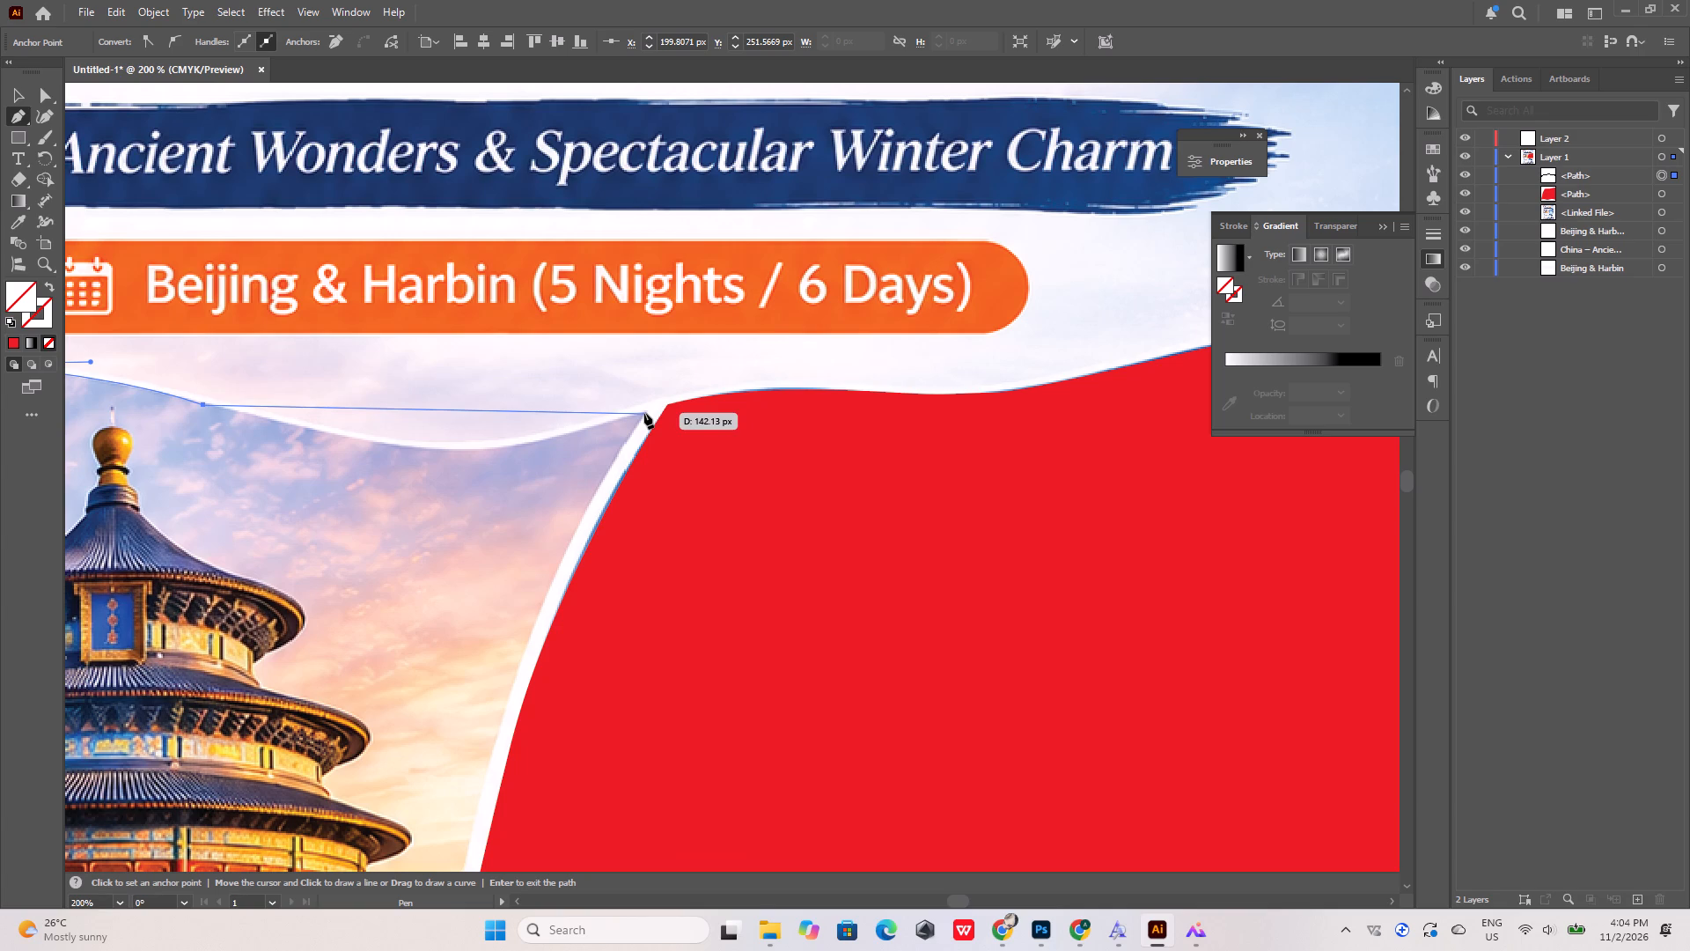
drag(644, 413, 856, 325)
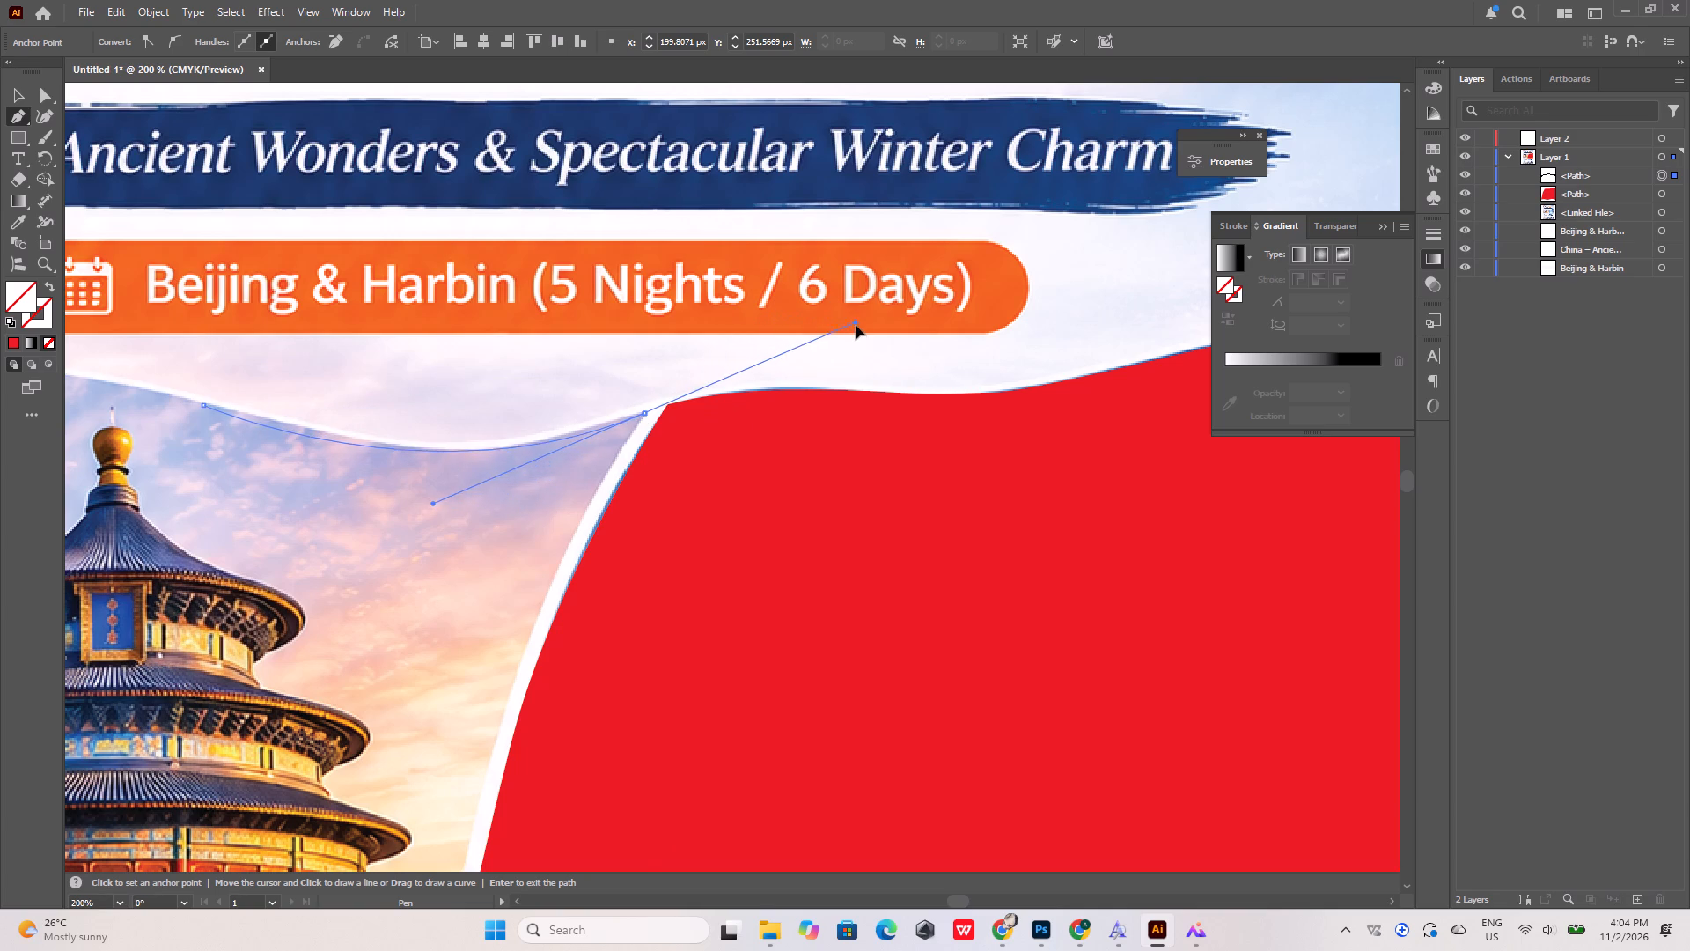
drag(856, 325, 848, 328)
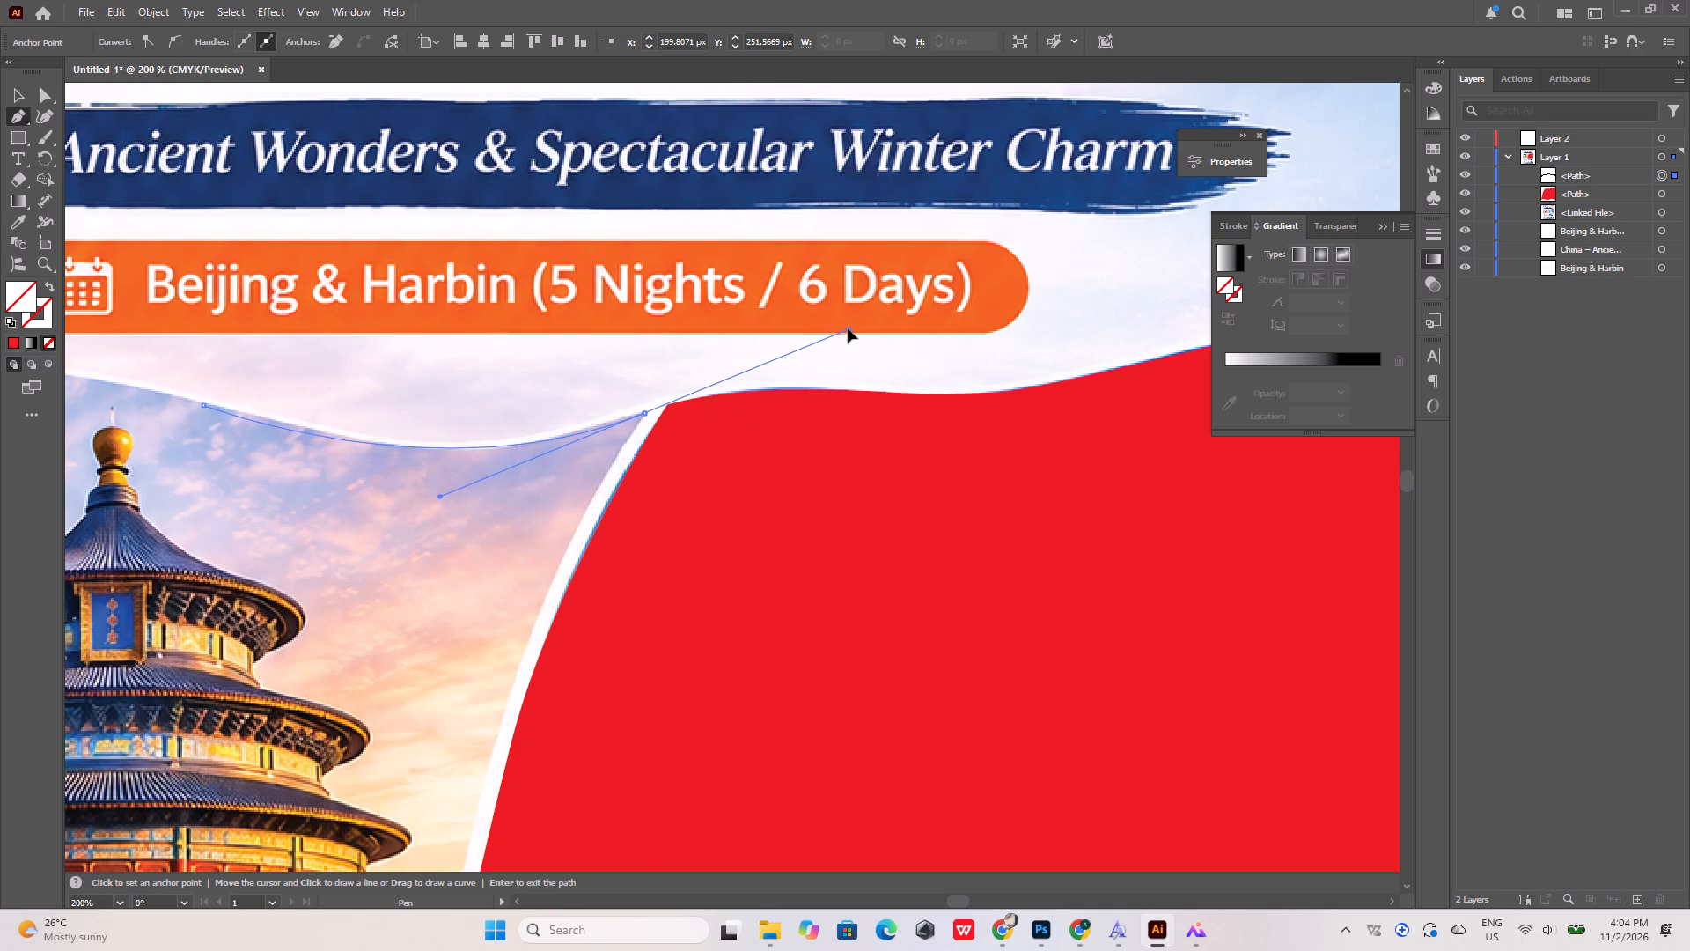
drag(848, 328, 861, 338)
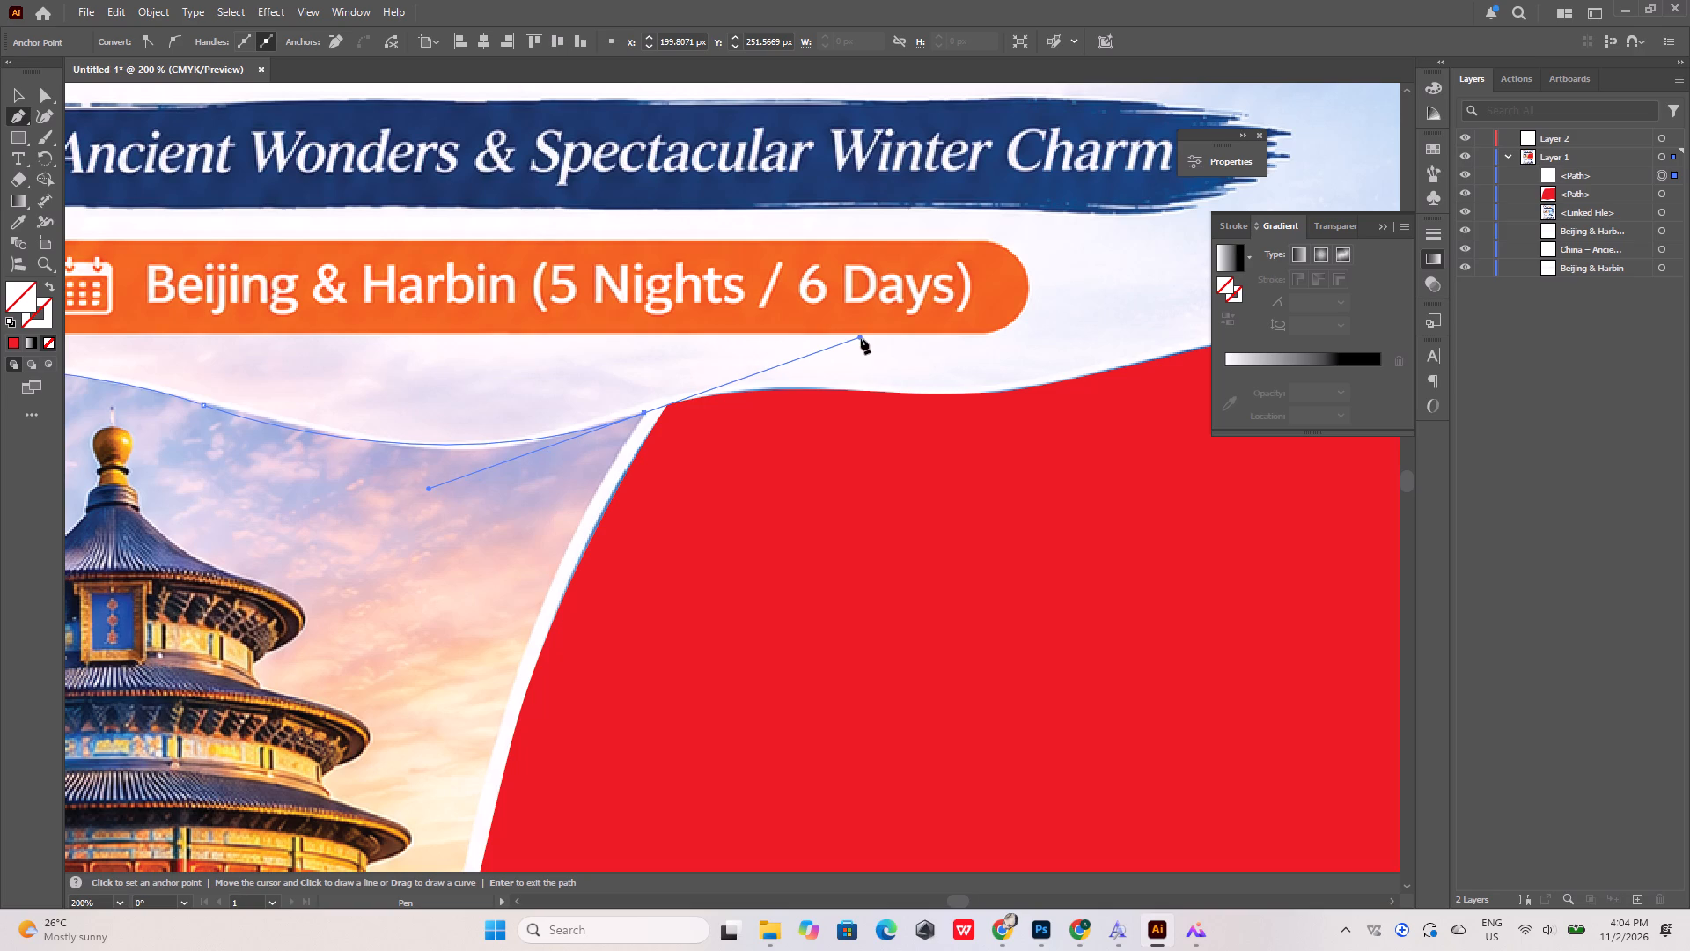
Continue the Beijing outline from a corner at the divider's upper end, curving down its photo-side edge to the photo's lower corner.
alt+scroll(636, 360, down, 4)
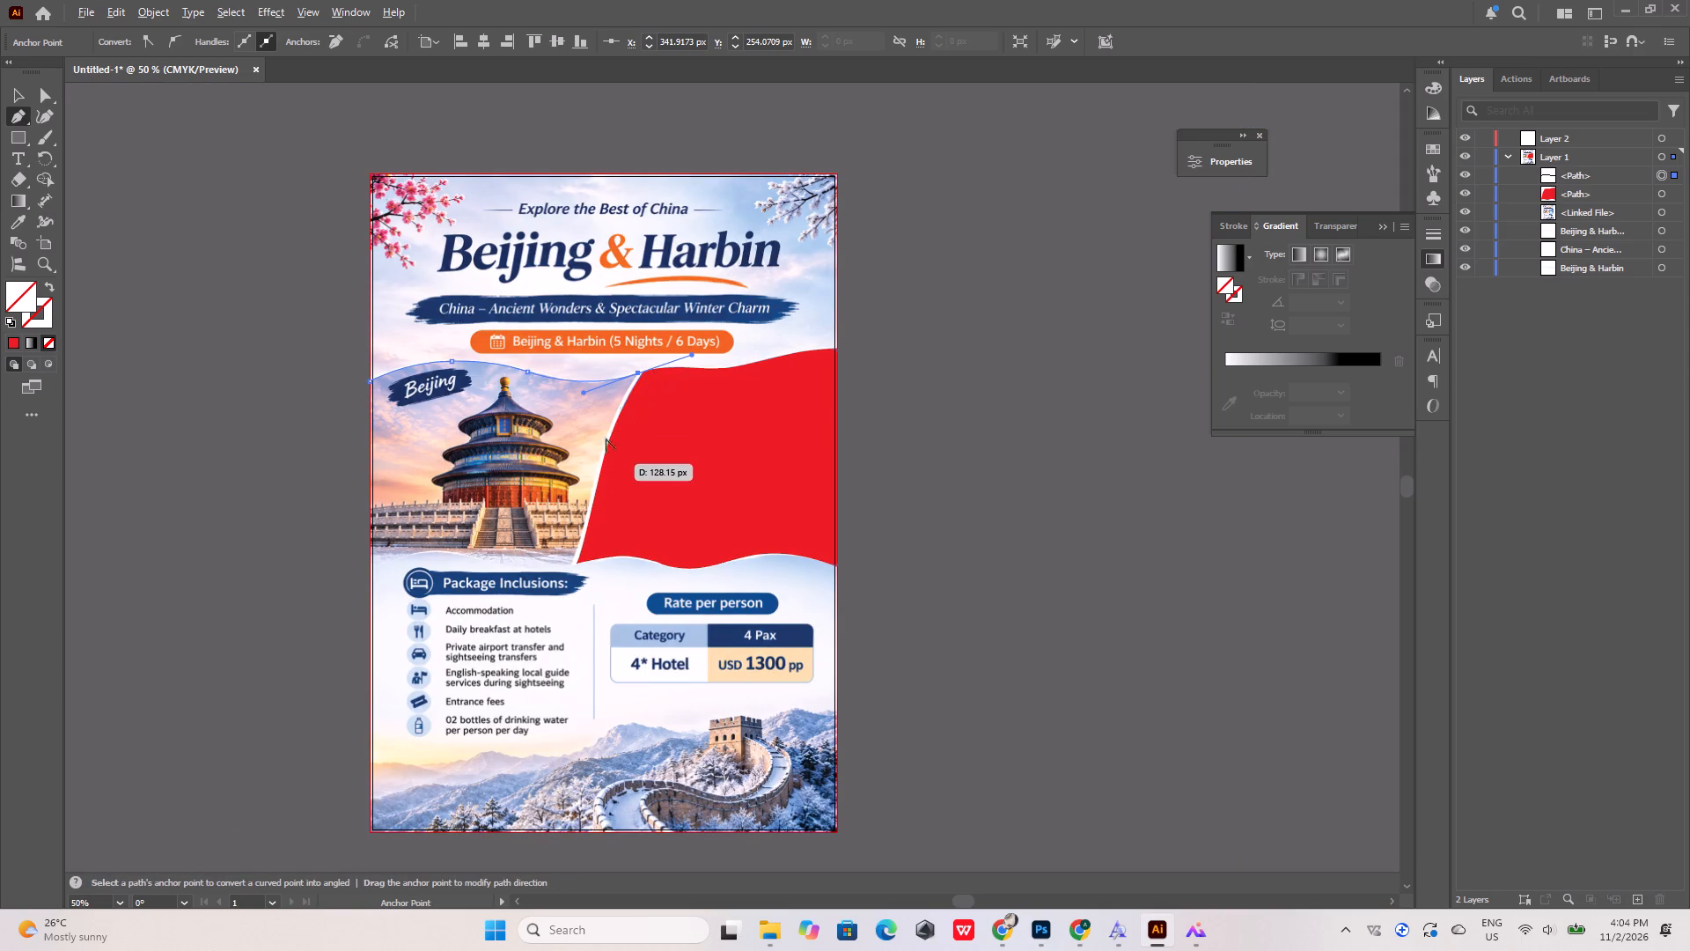
alt+click(638, 372)
alt+scroll(623, 403, up, 3)
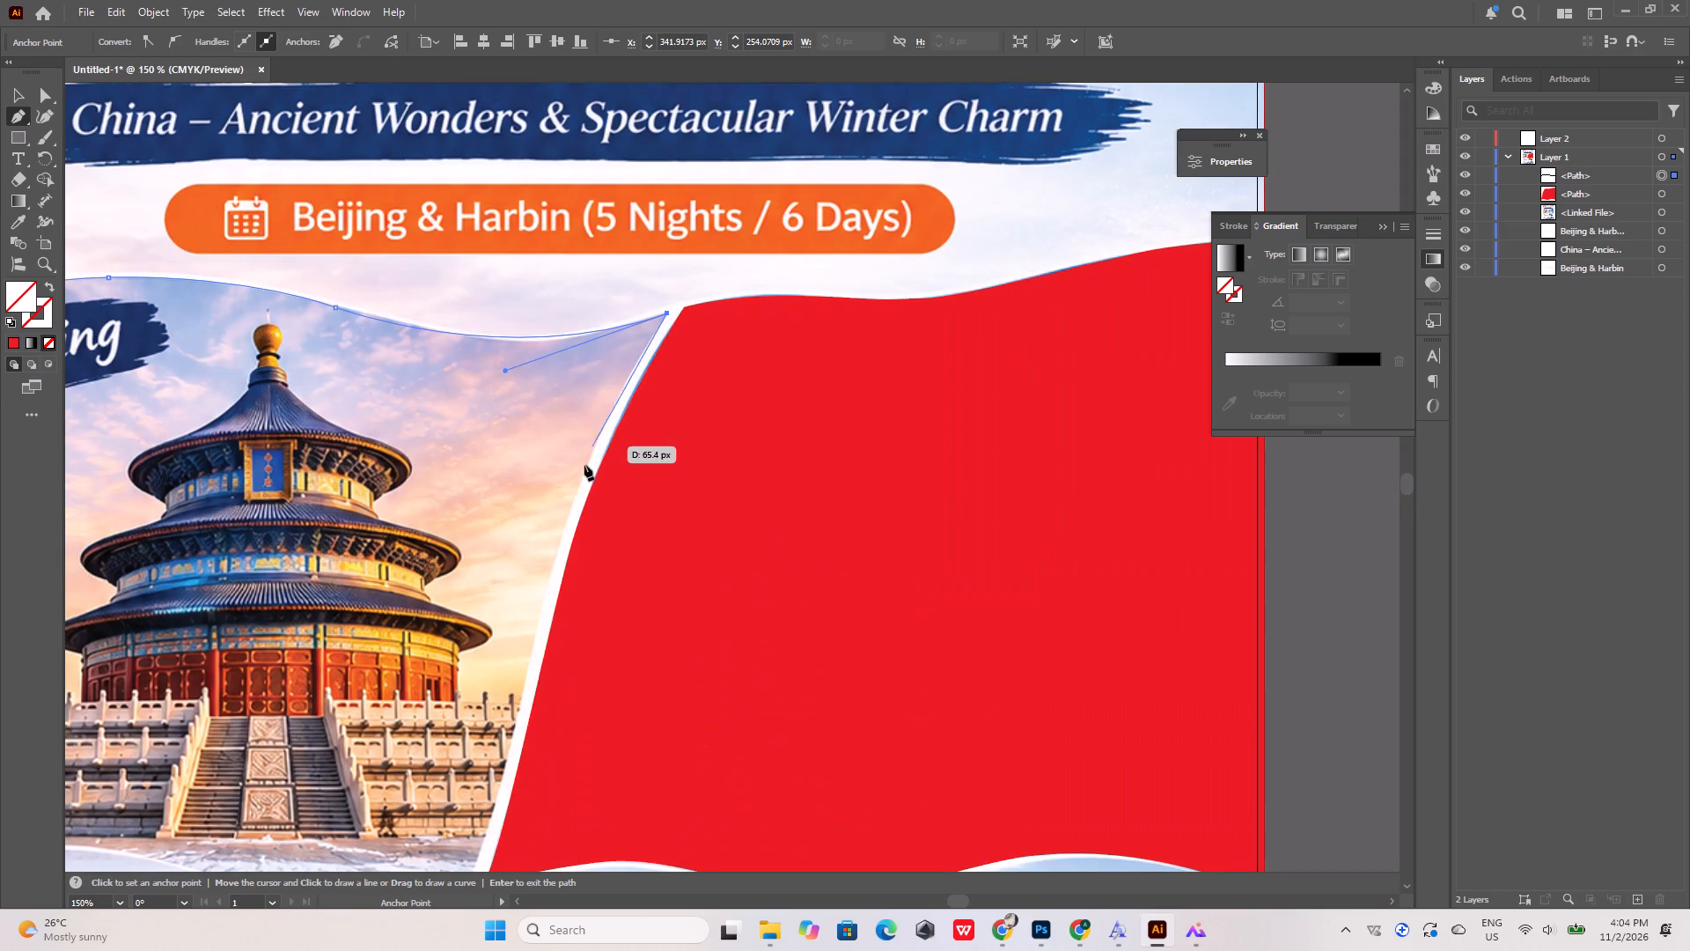
drag(568, 519, 544, 604)
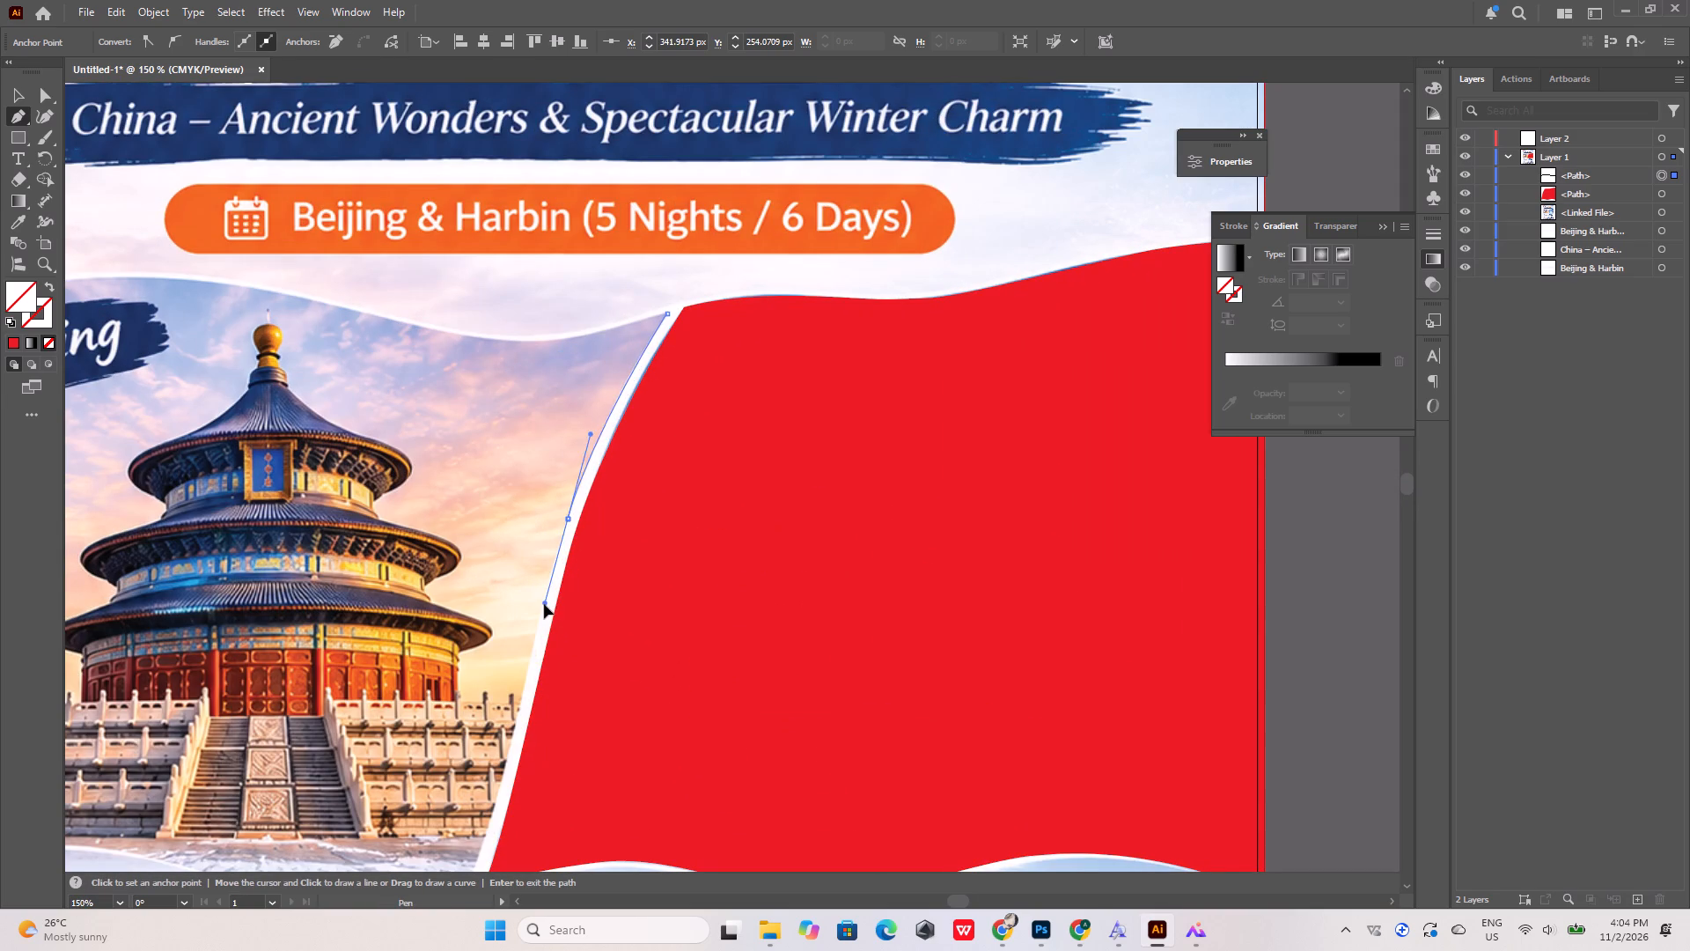
drag(544, 604, 537, 623)
alt+scroll(519, 313, down, 3)
alt+scroll(507, 433, up, 3)
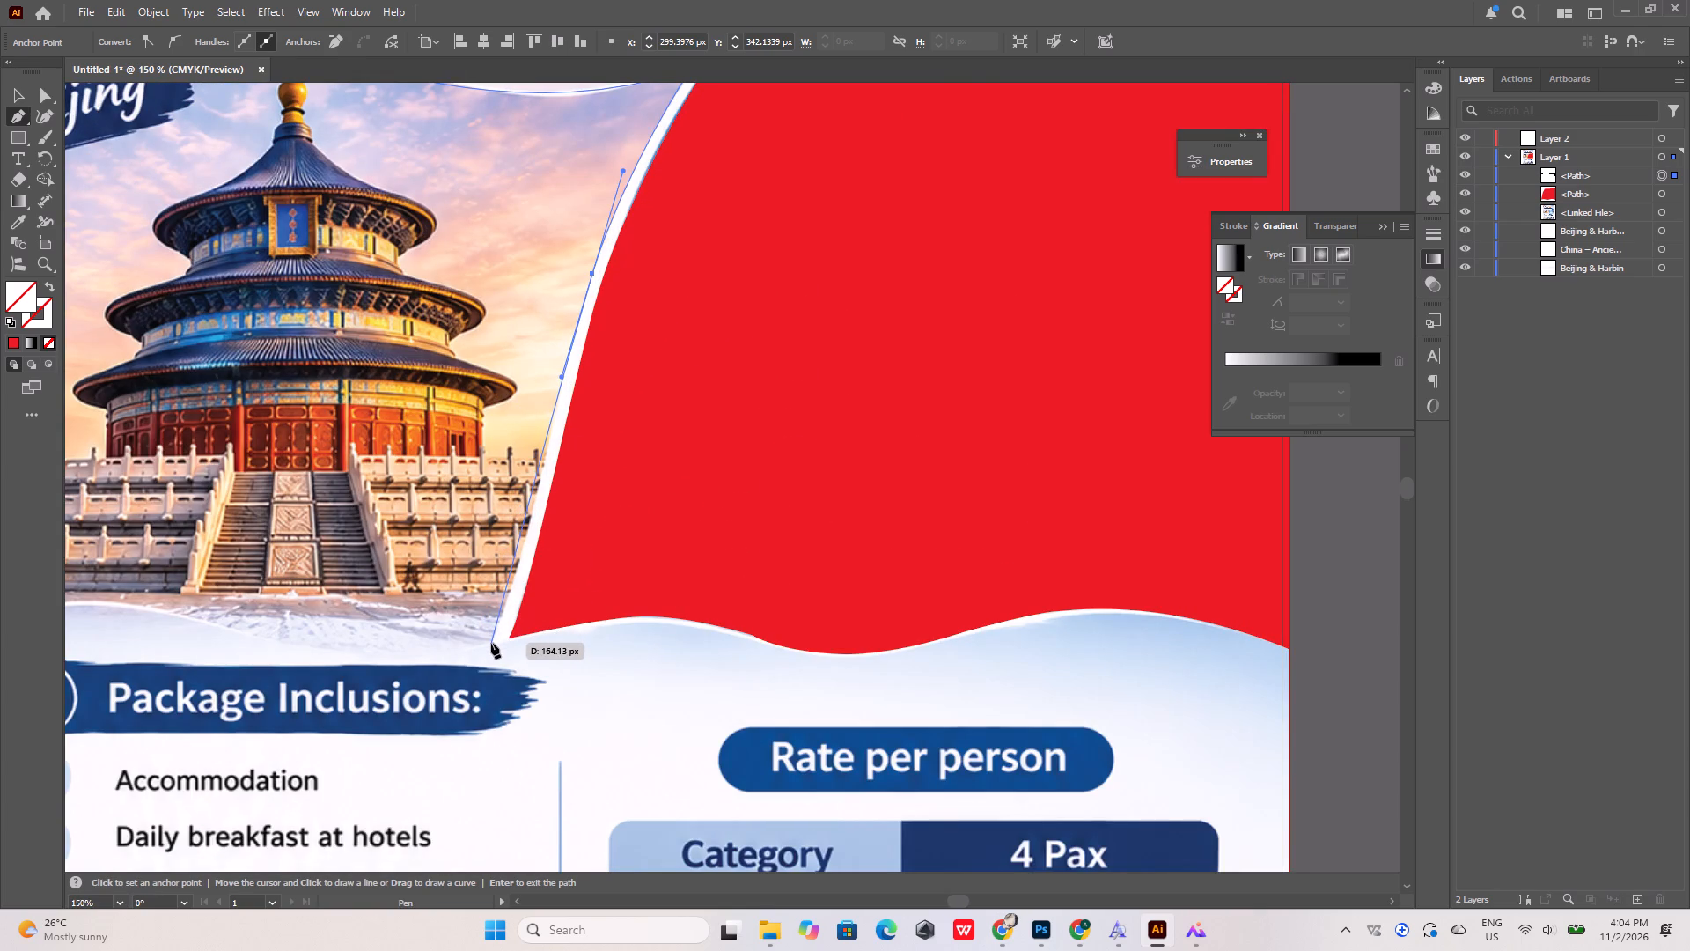
alt+scroll(494, 627, down, 5)
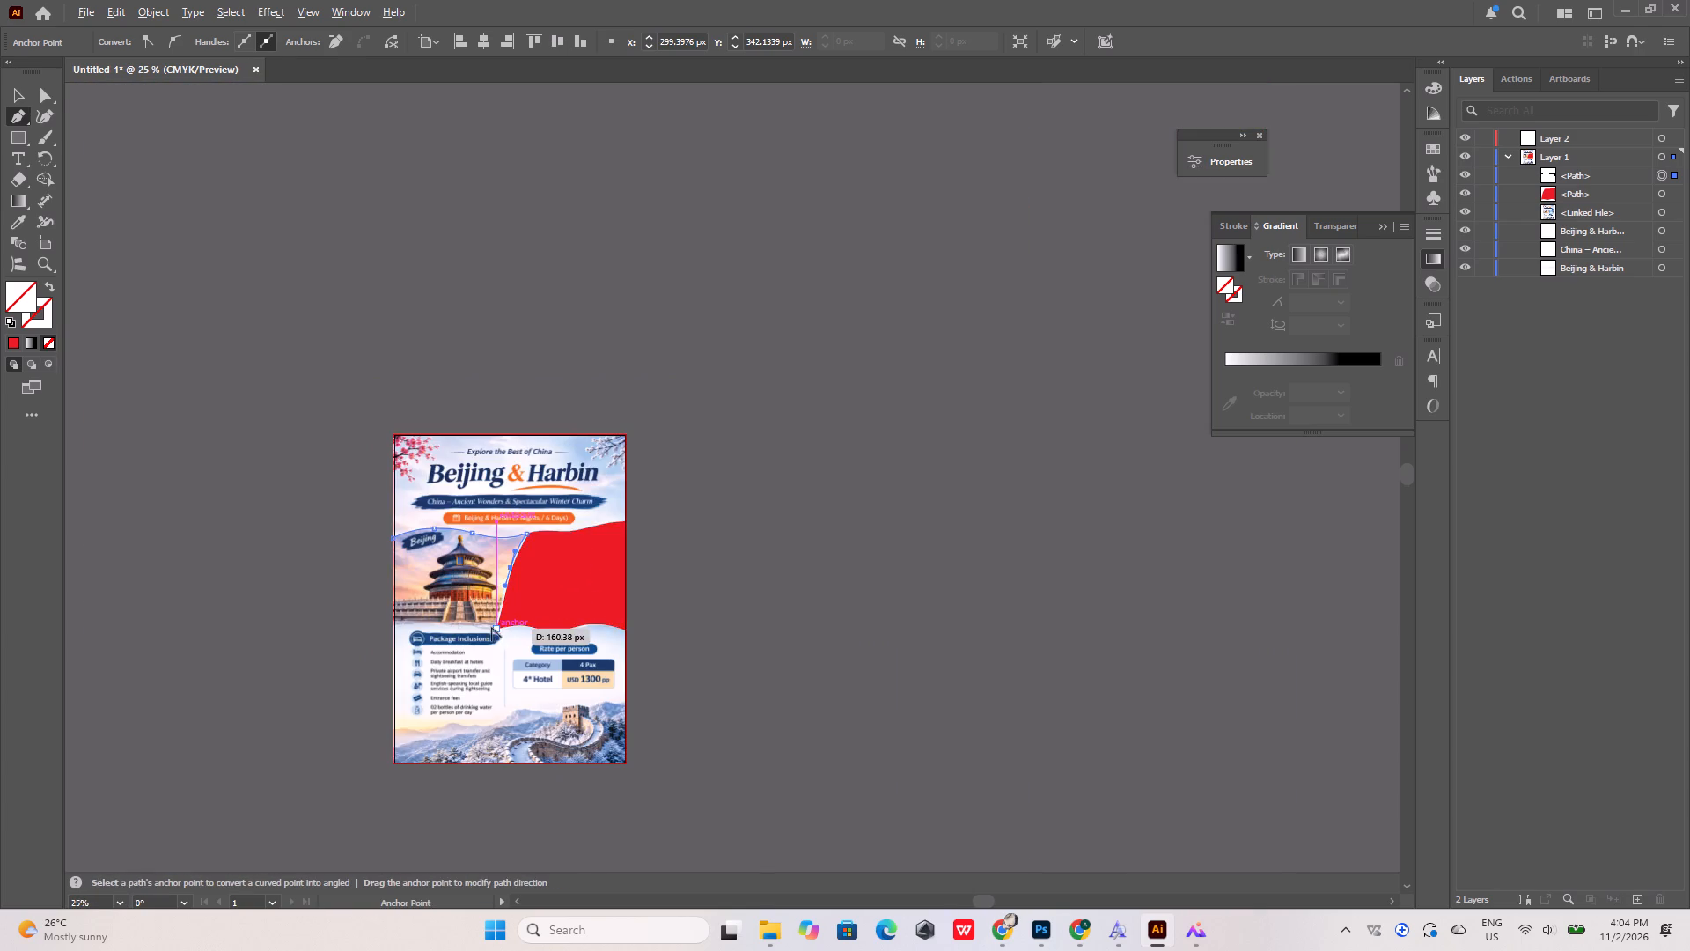
alt+scroll(490, 628, up, 8)
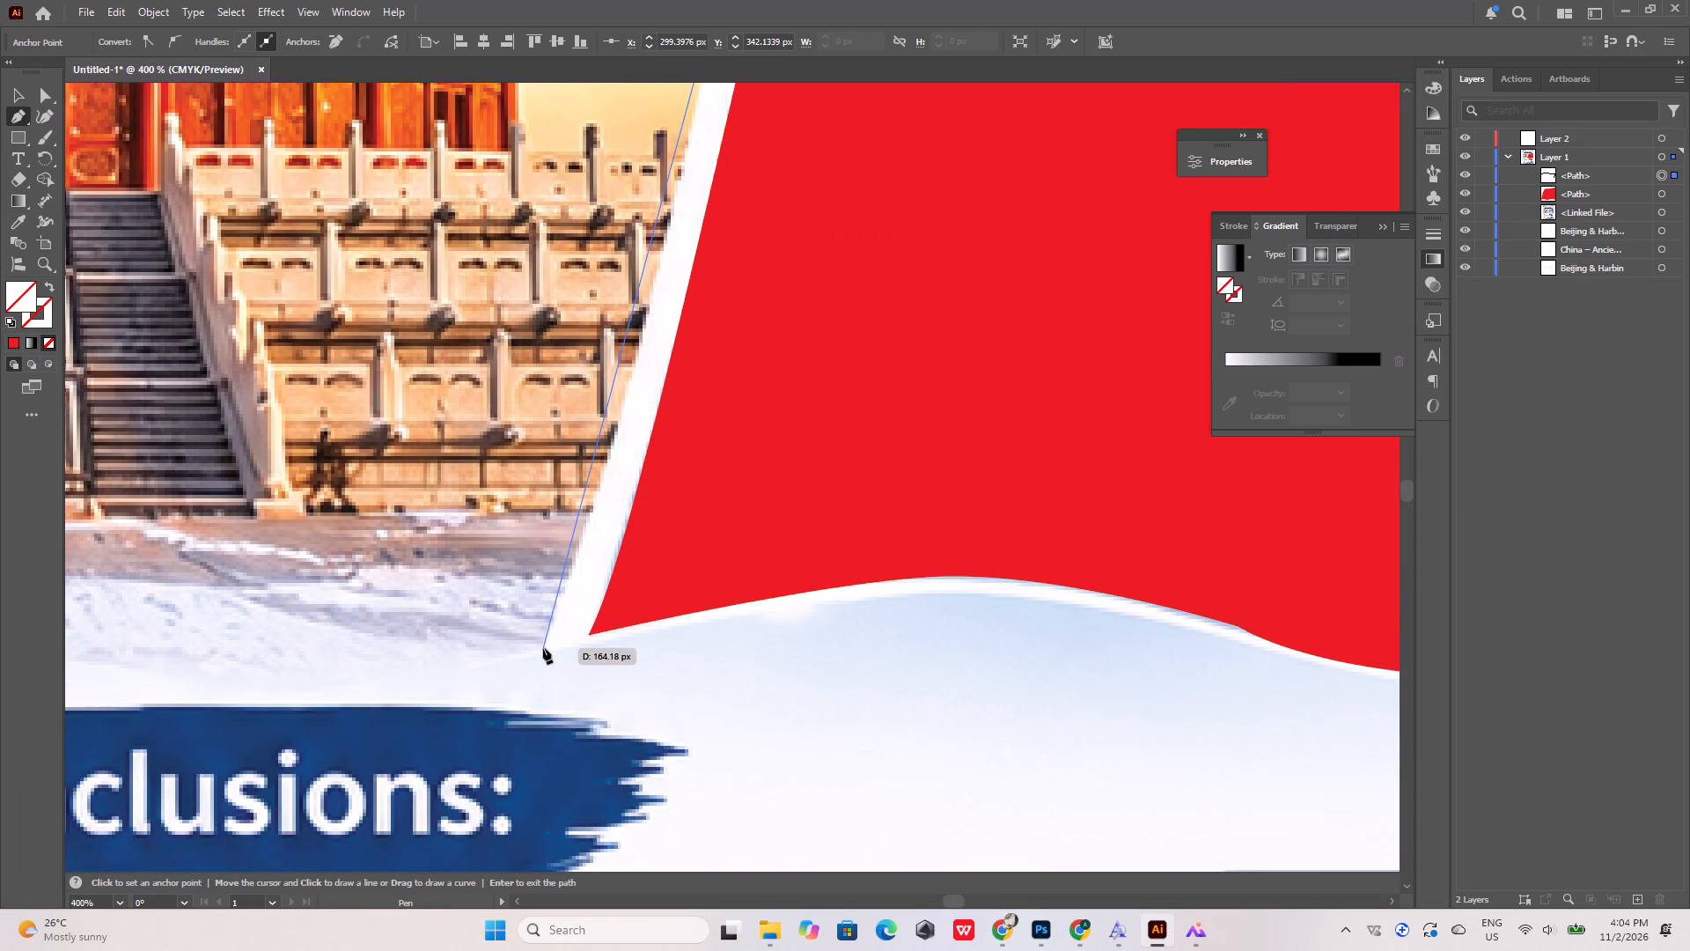
drag(543, 648, 497, 704)
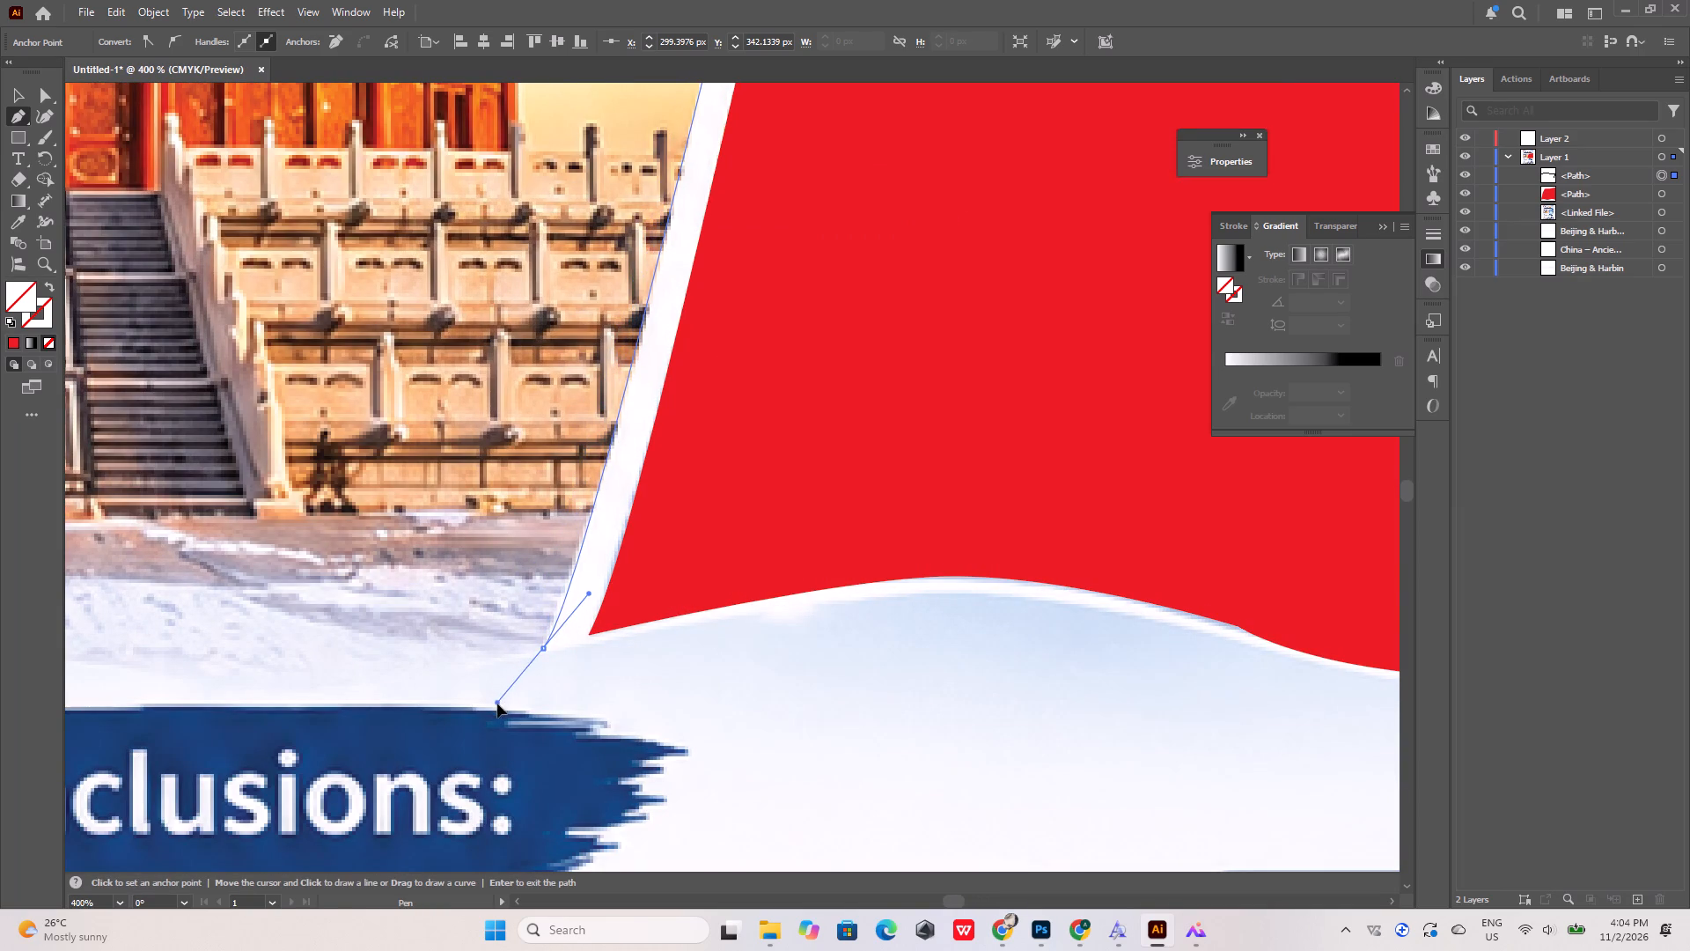
drag(497, 704, 497, 725)
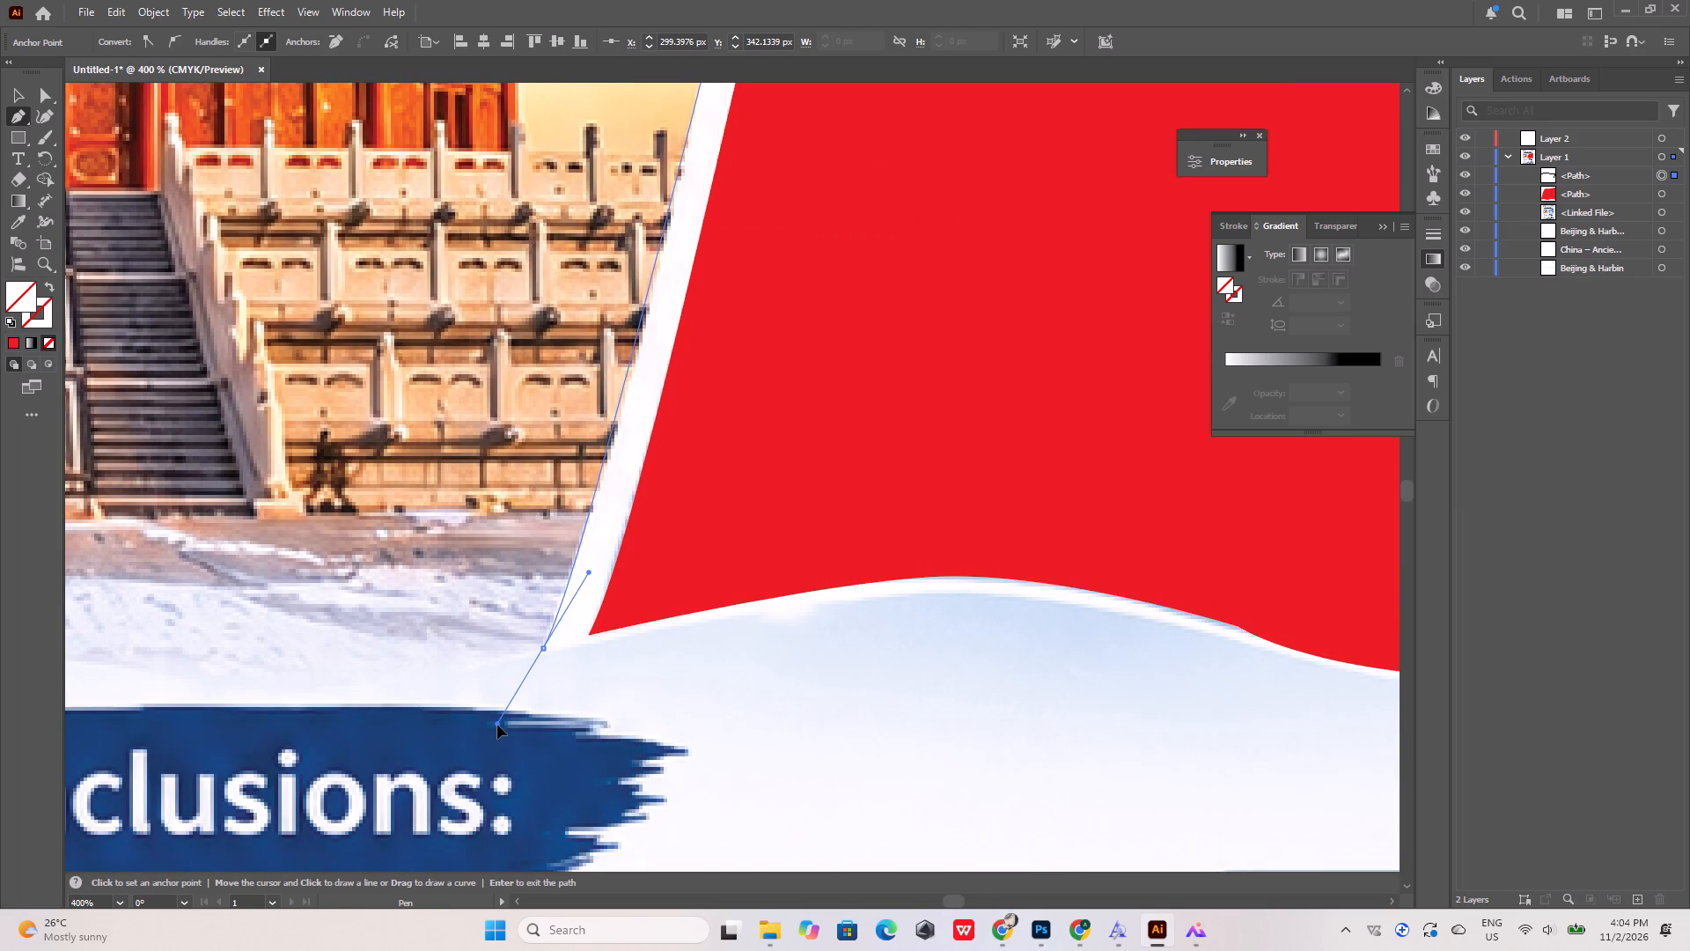
drag(497, 725, 496, 725)
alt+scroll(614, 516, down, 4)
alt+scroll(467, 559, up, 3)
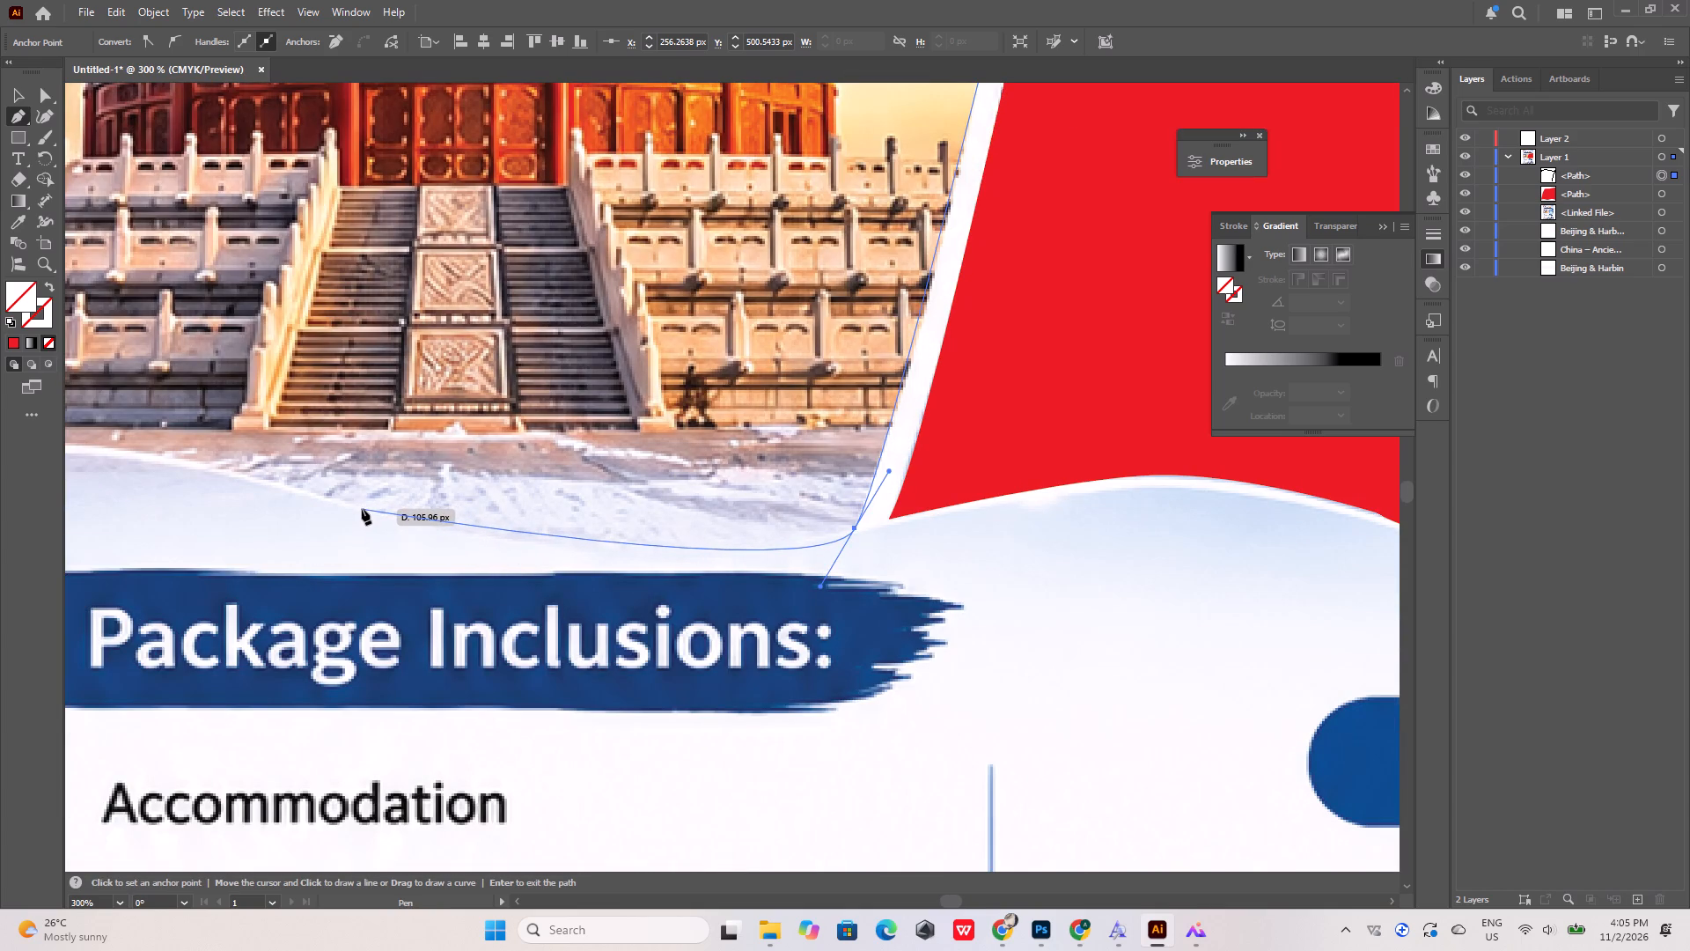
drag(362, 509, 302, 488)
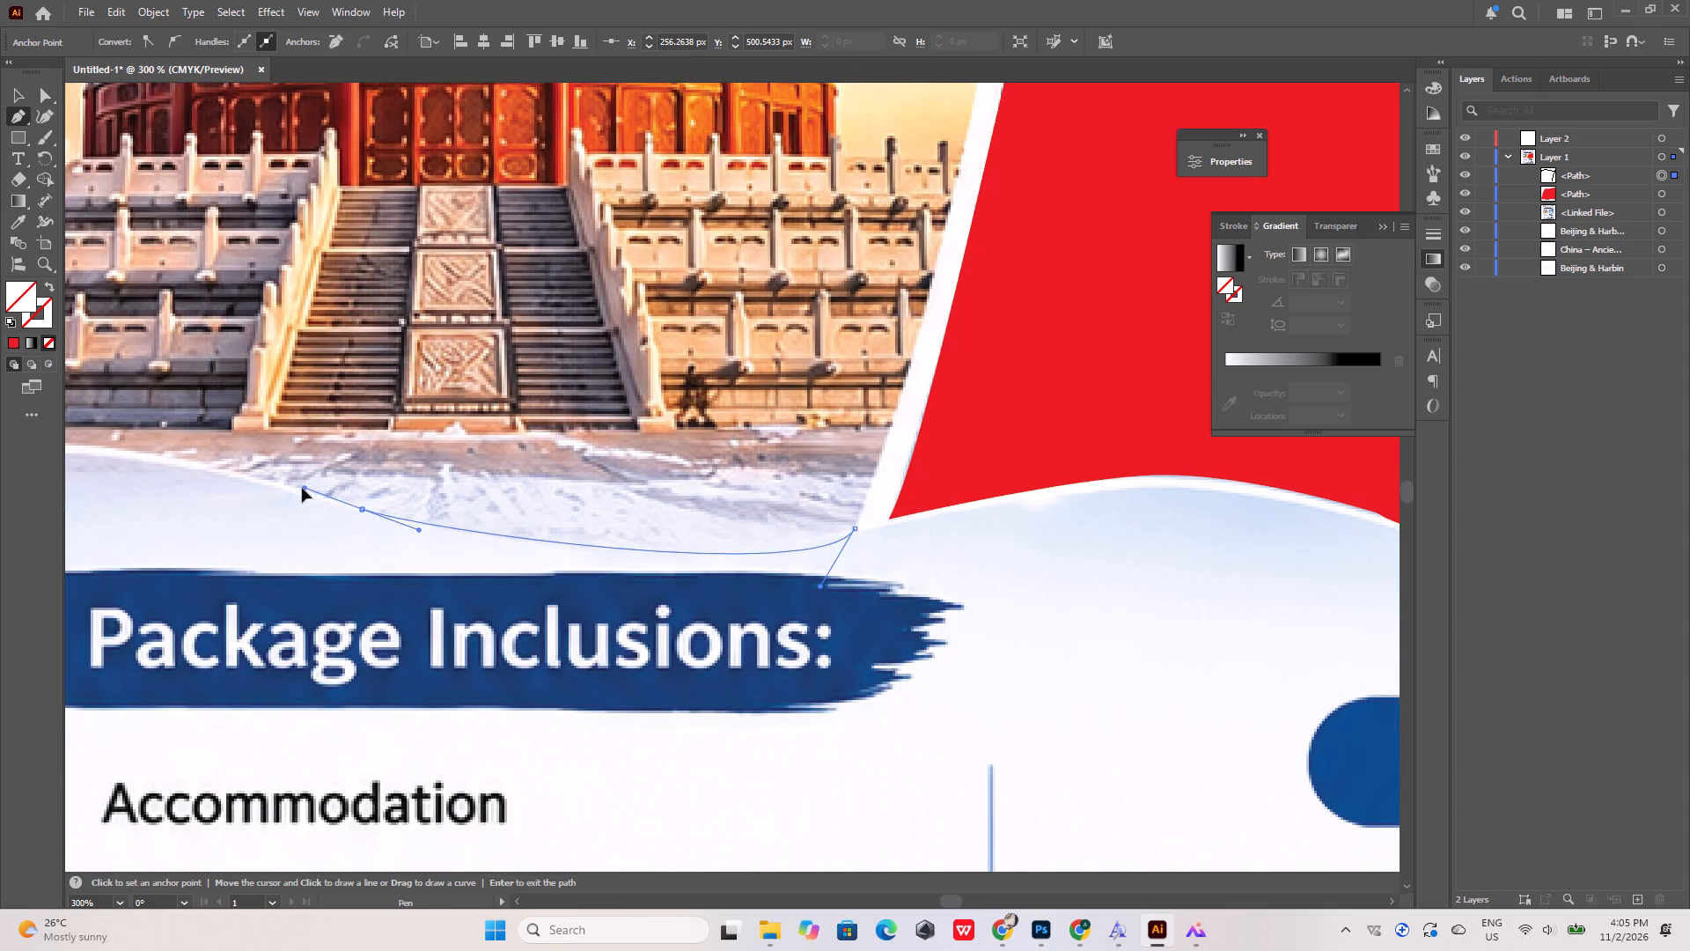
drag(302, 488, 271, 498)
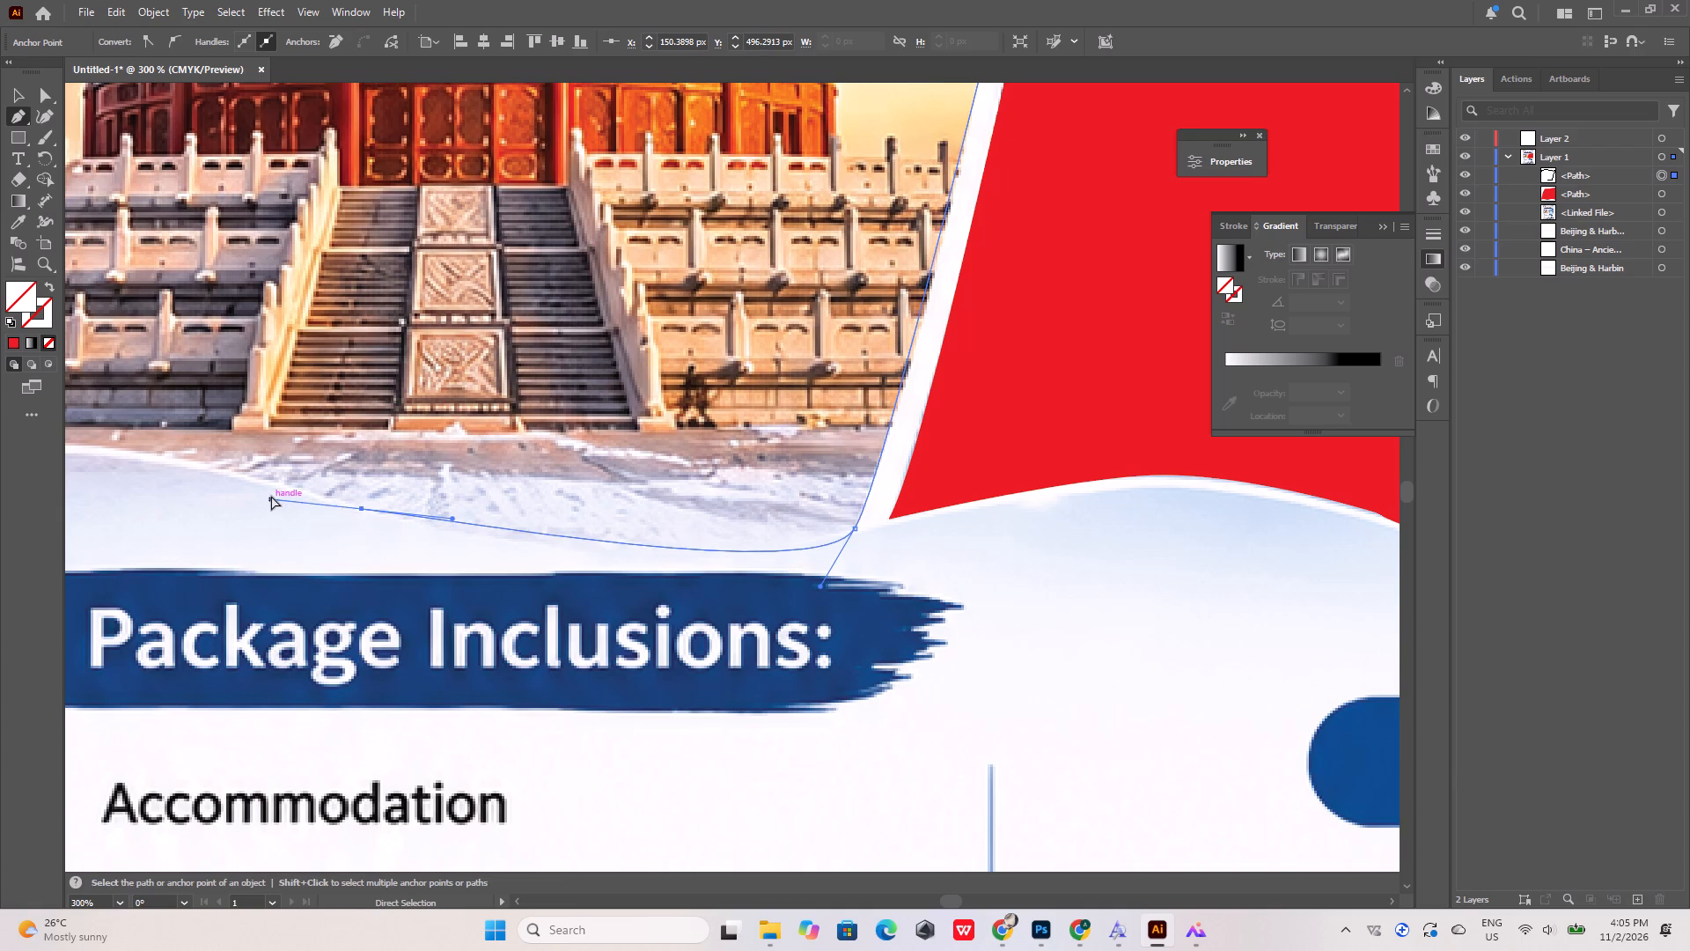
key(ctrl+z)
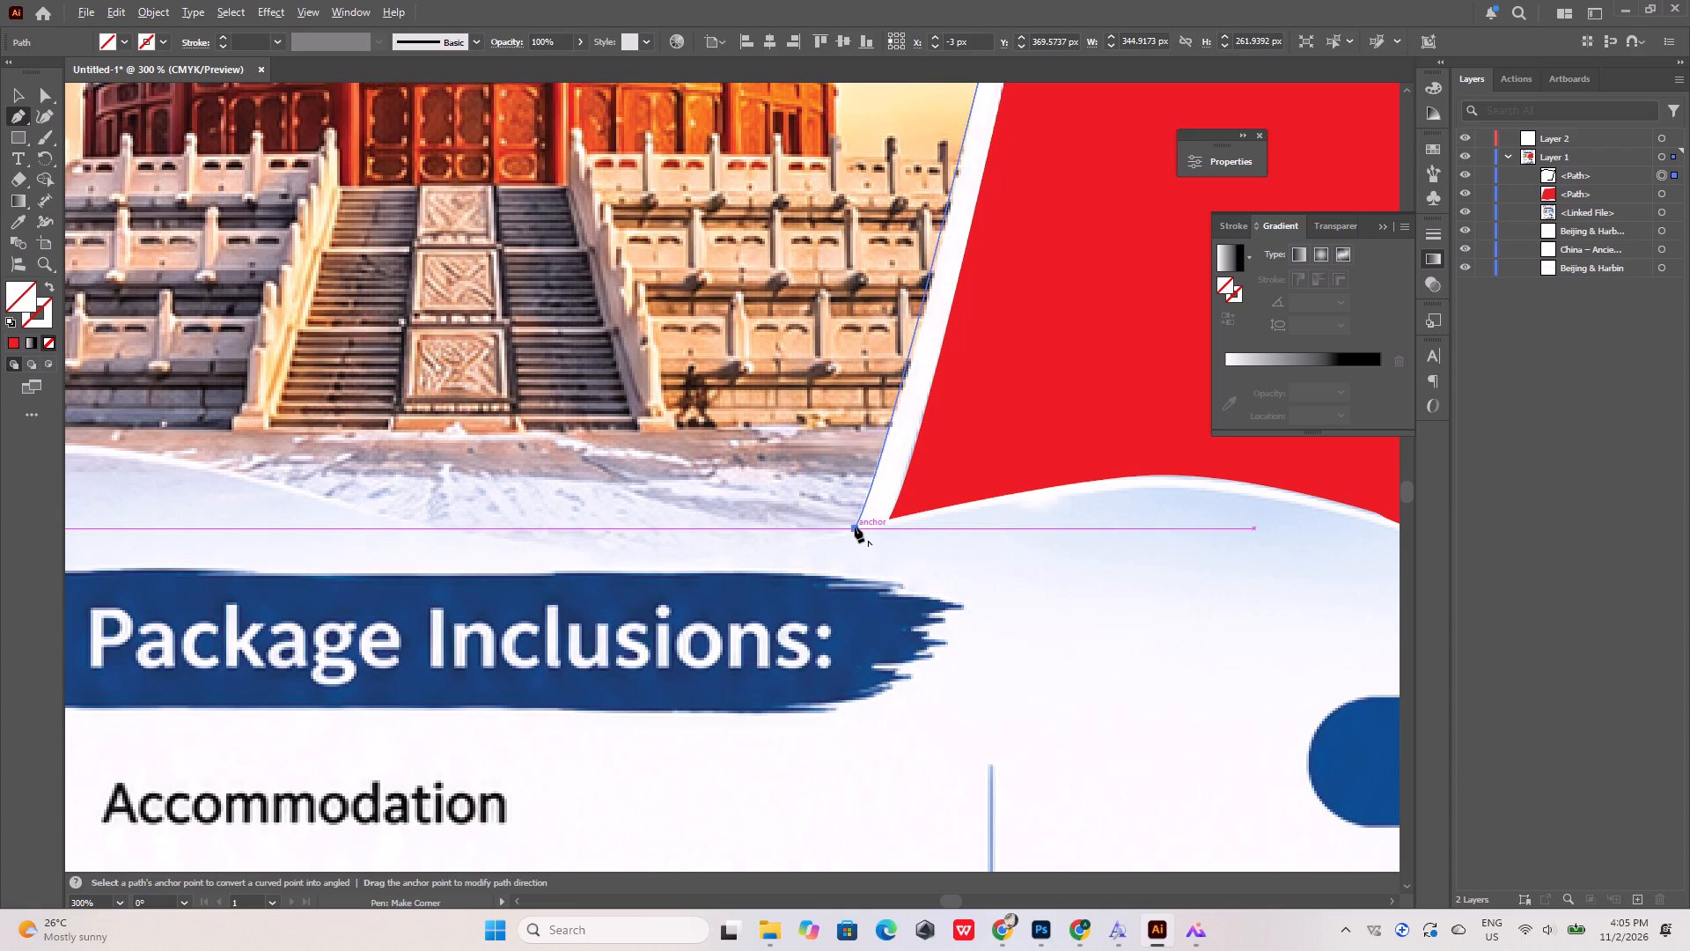
Make the lower divider anchor a corner and trace the Beijing photo's bottom wave through the trough and crest to the flyer's left bleed edge.
alt+click(855, 527)
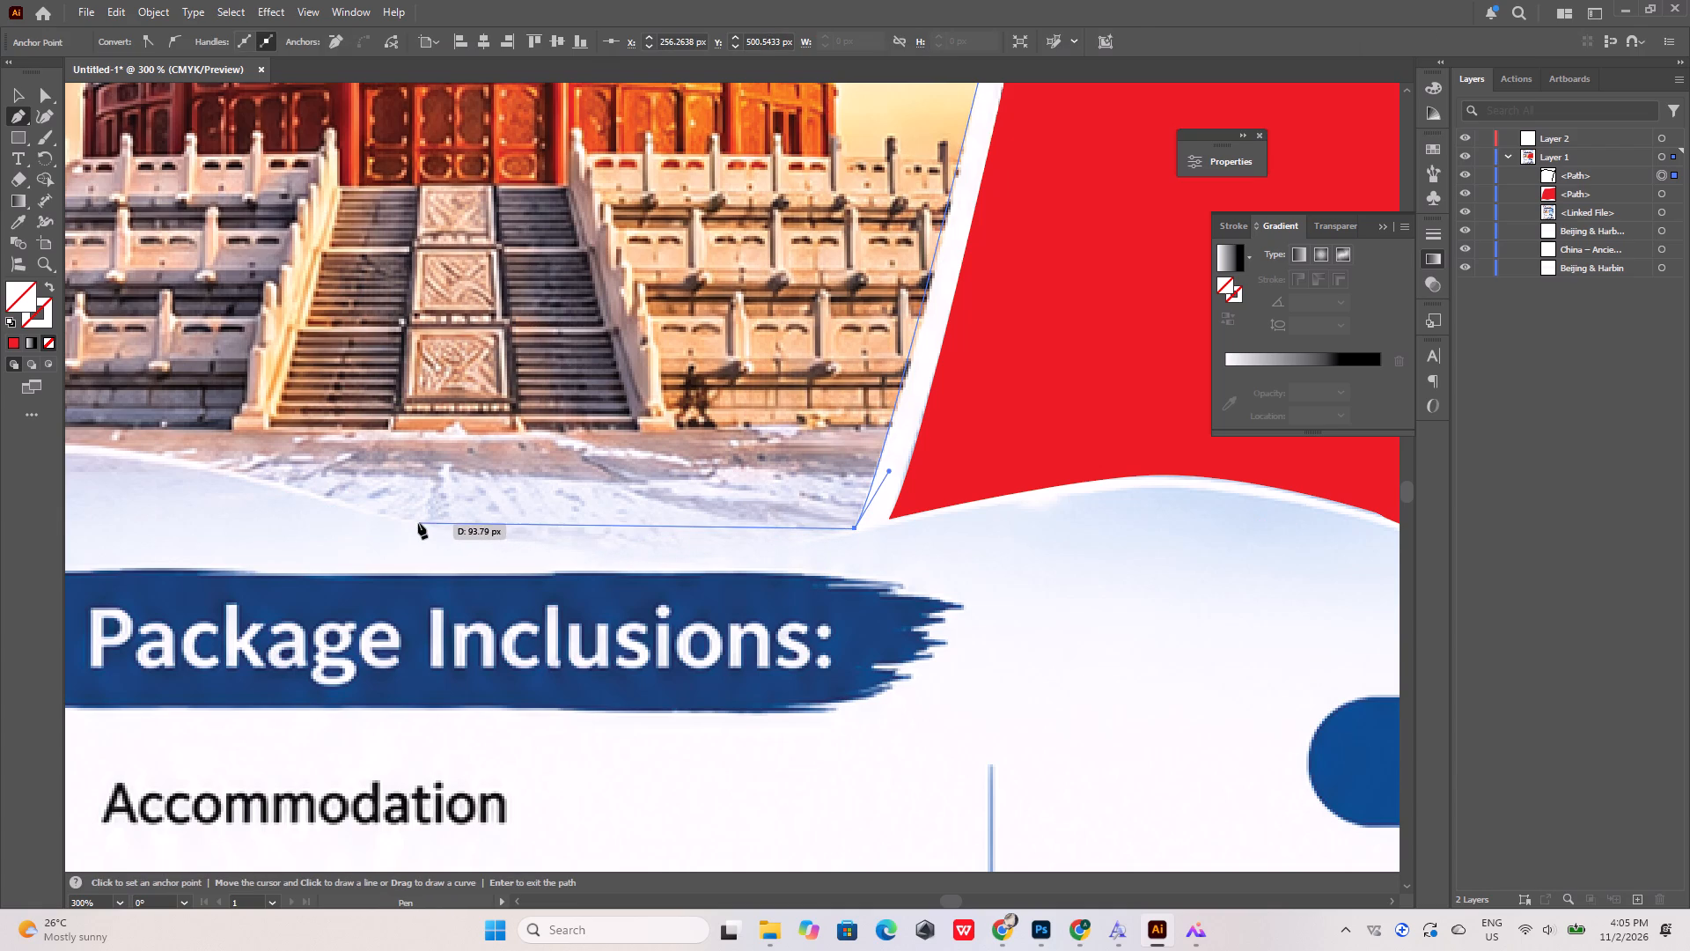
drag(418, 523, 194, 475)
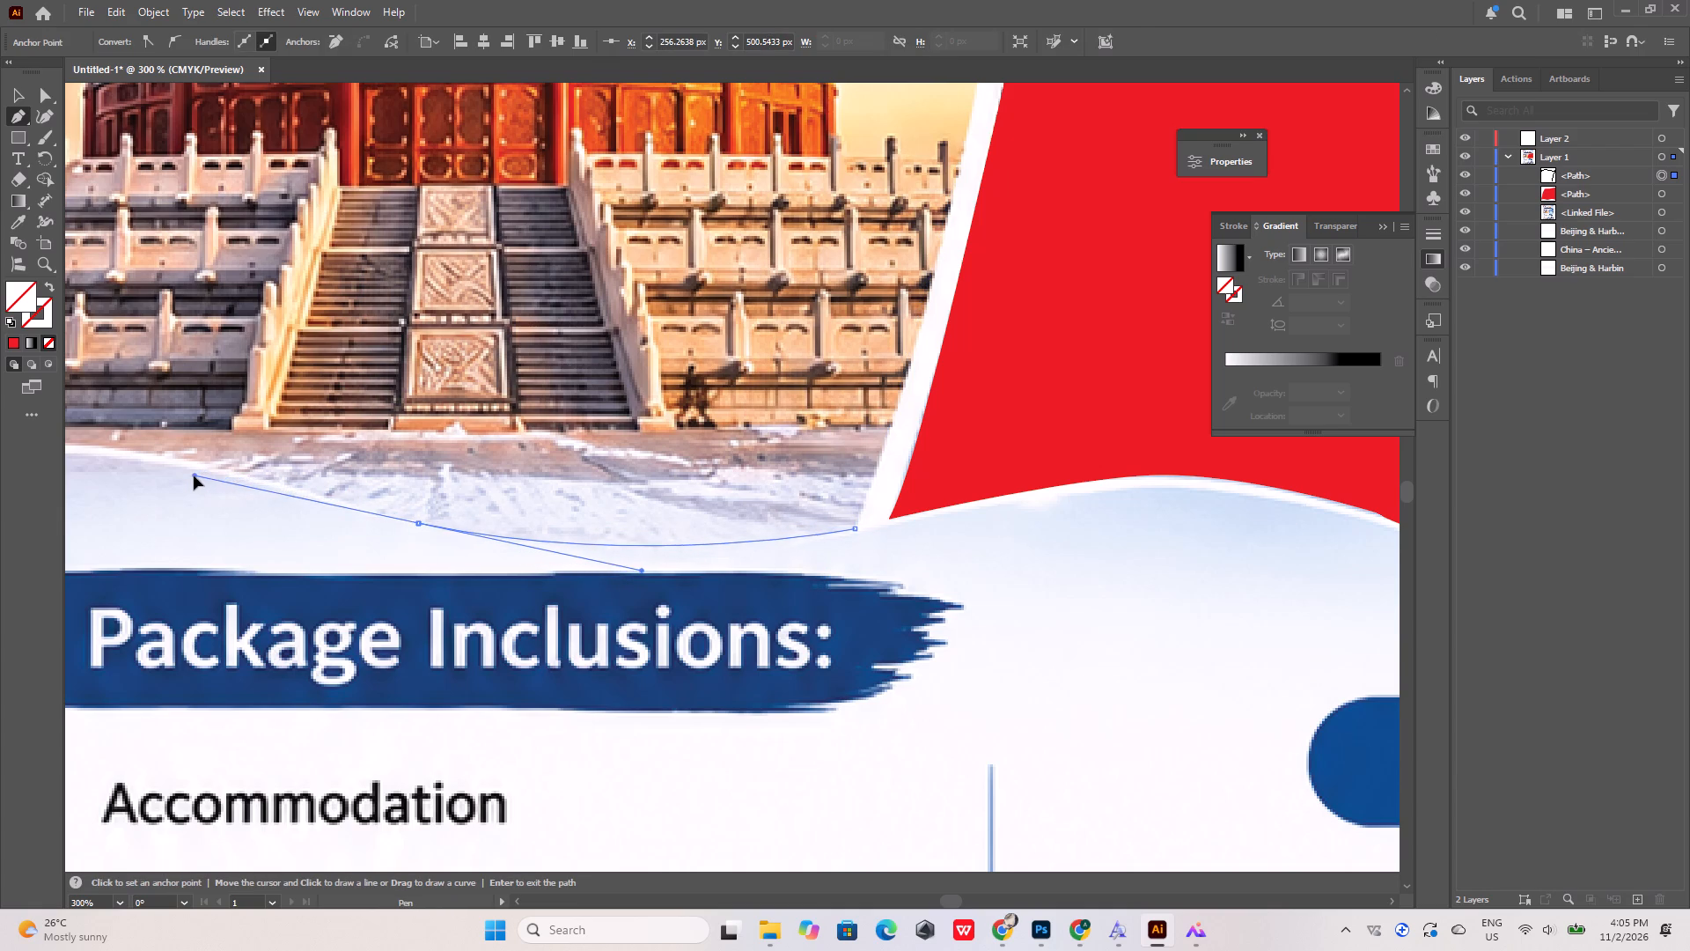
drag(194, 475, 188, 461)
alt+scroll(540, 498, down, 3)
alt+scroll(344, 490, up, 3)
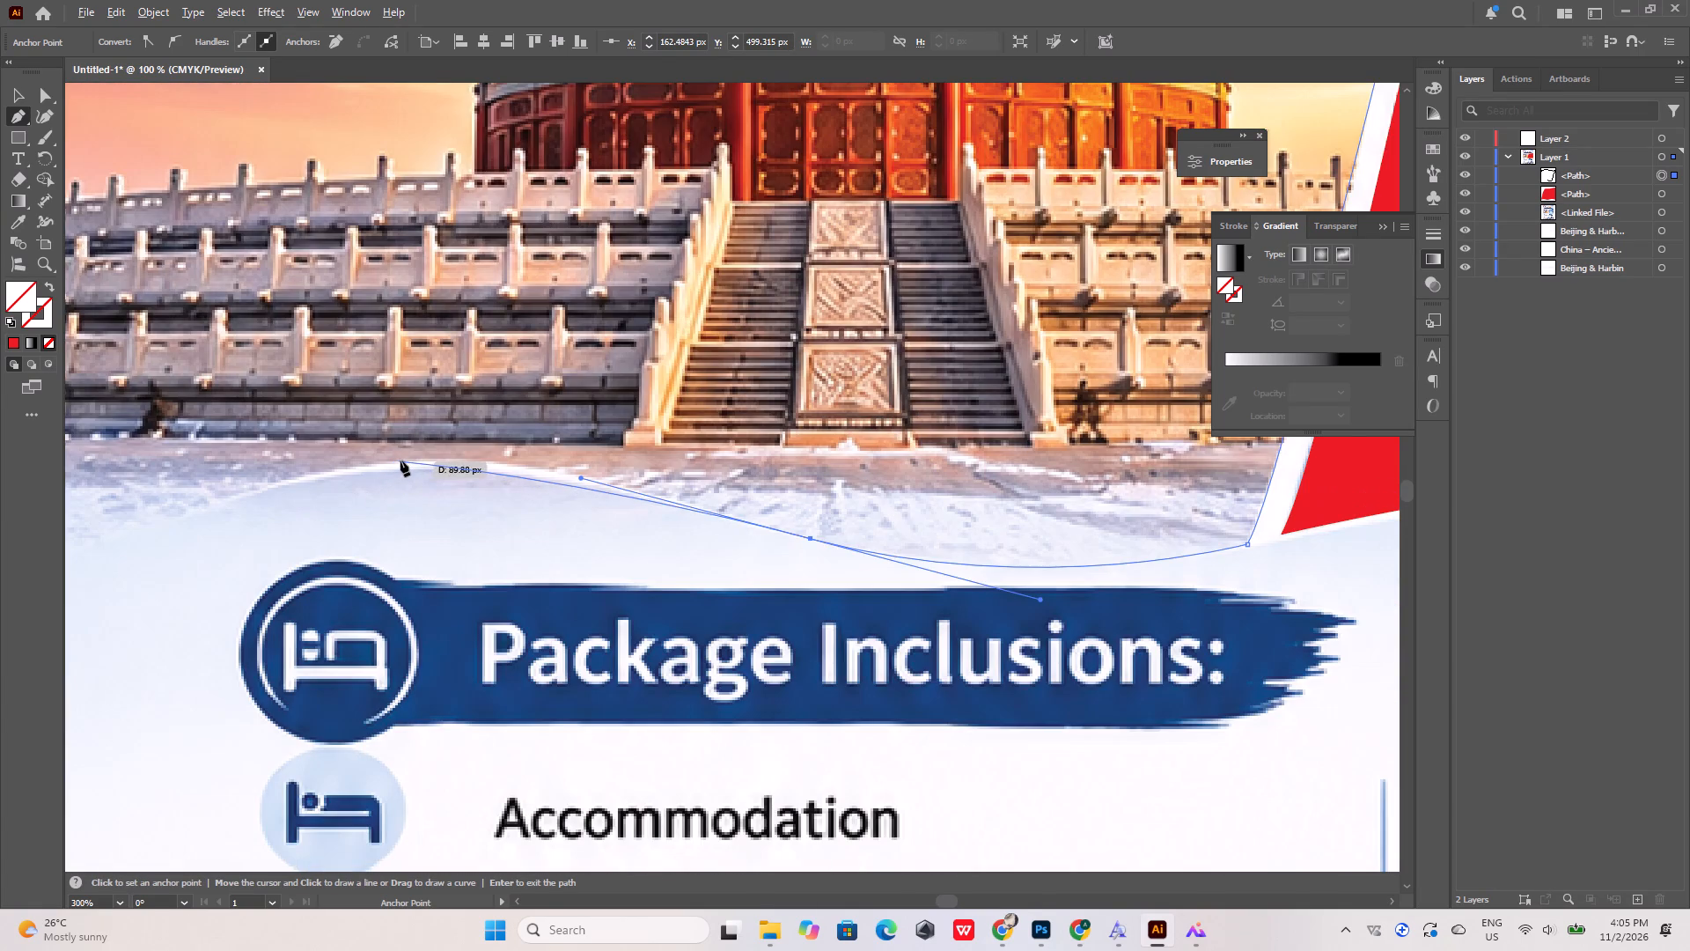
drag(403, 460, 299, 468)
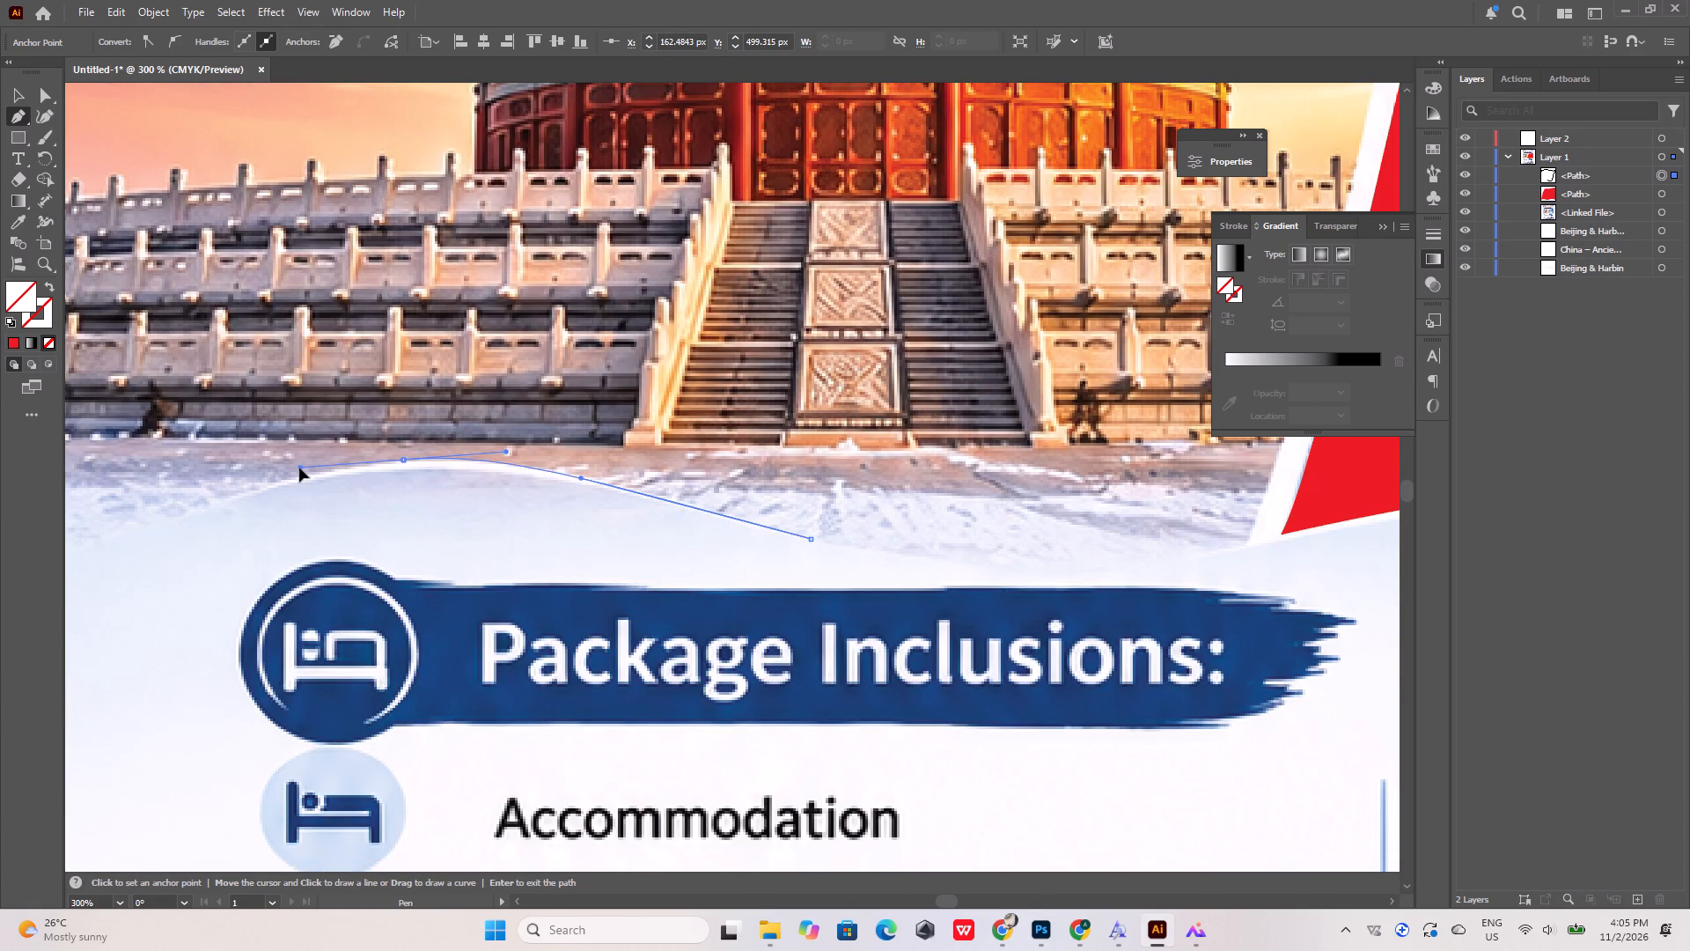
drag(299, 468, 297, 466)
alt+scroll(497, 455, down, 3)
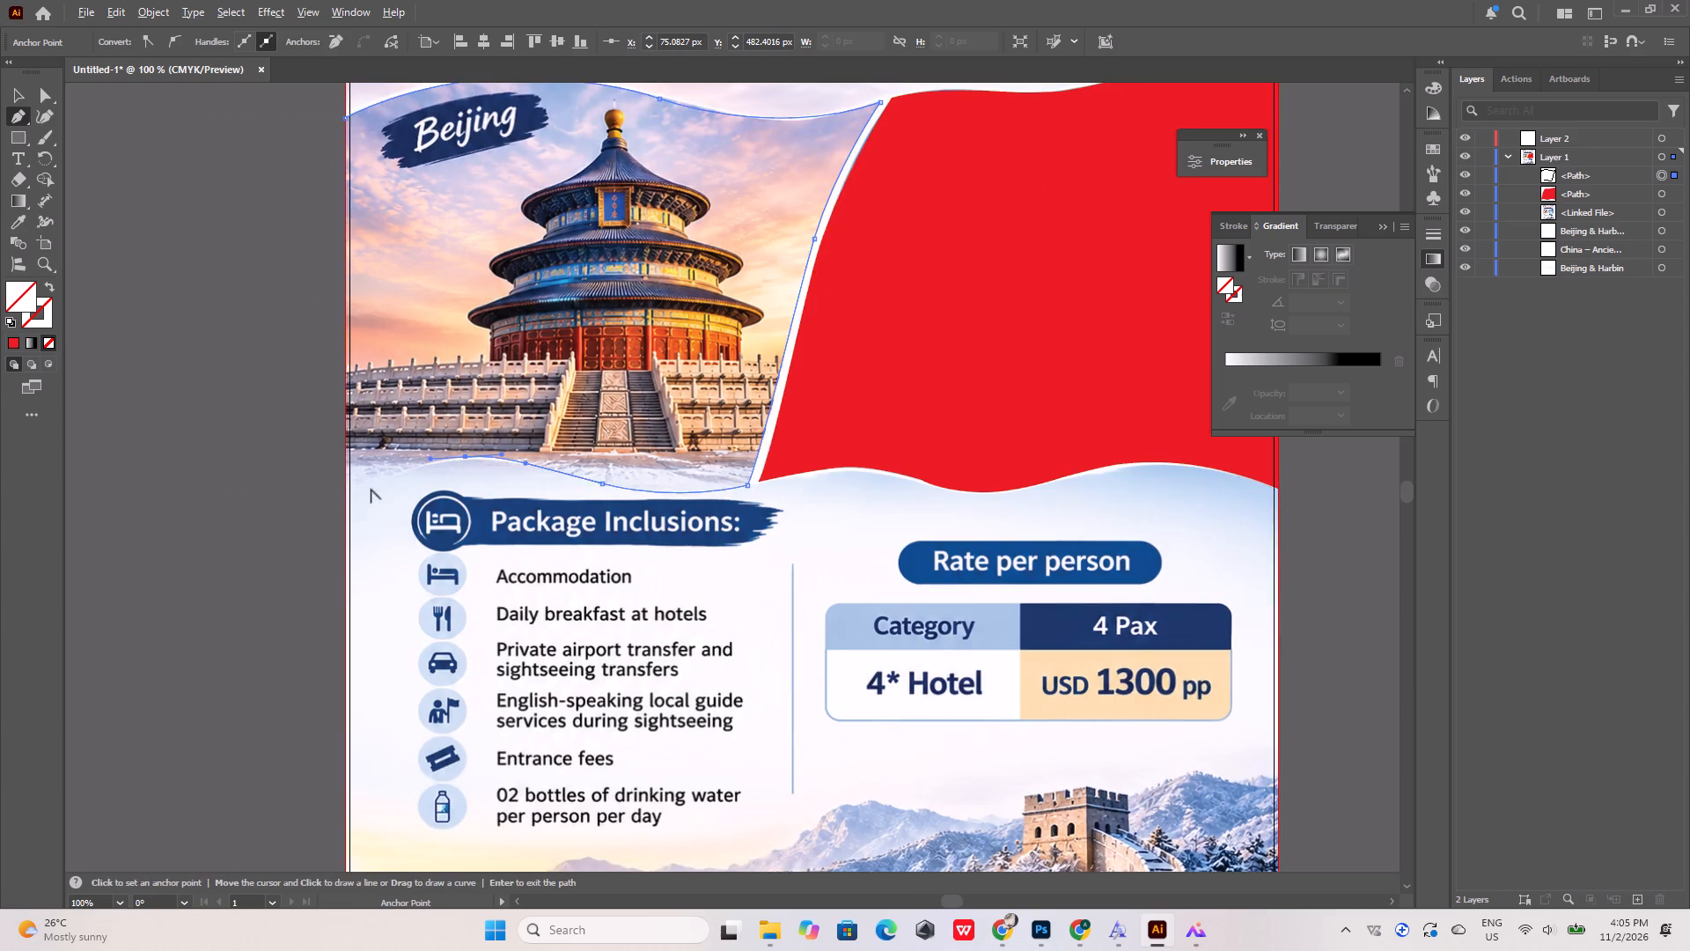
alt+scroll(313, 493, up, 2)
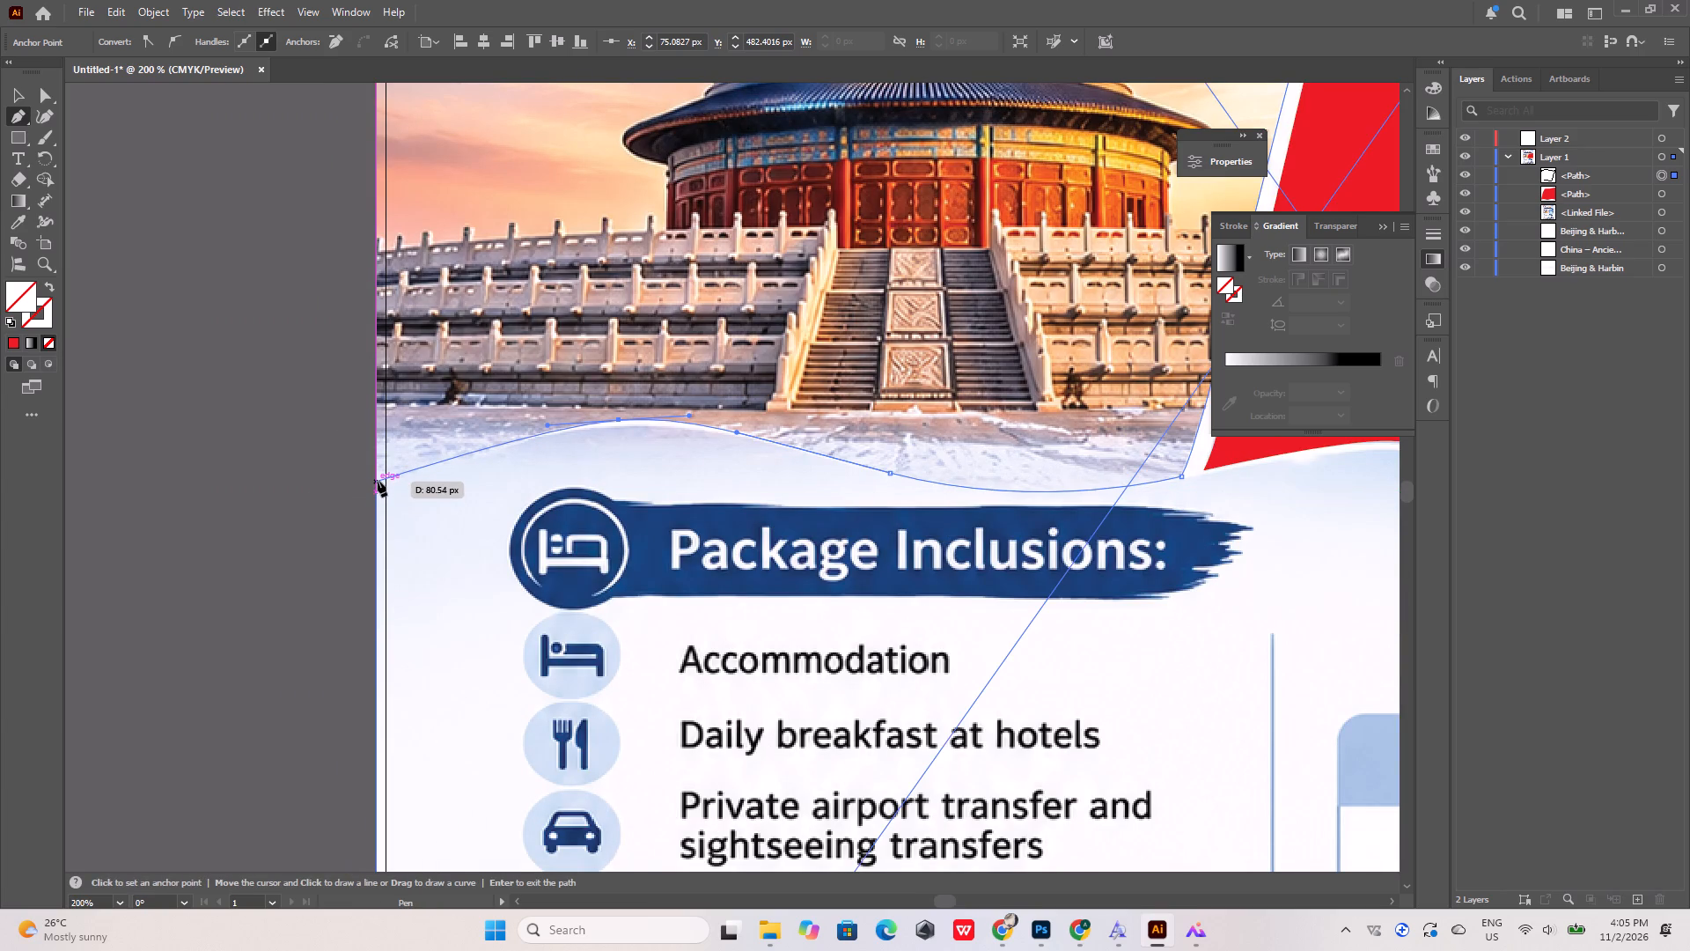
click(377, 481)
Run the Beijing outline straight up the left bleed edge to its starting point and end the path.
alt+scroll(377, 481, down, 5)
alt+scroll(388, 241, up, 1)
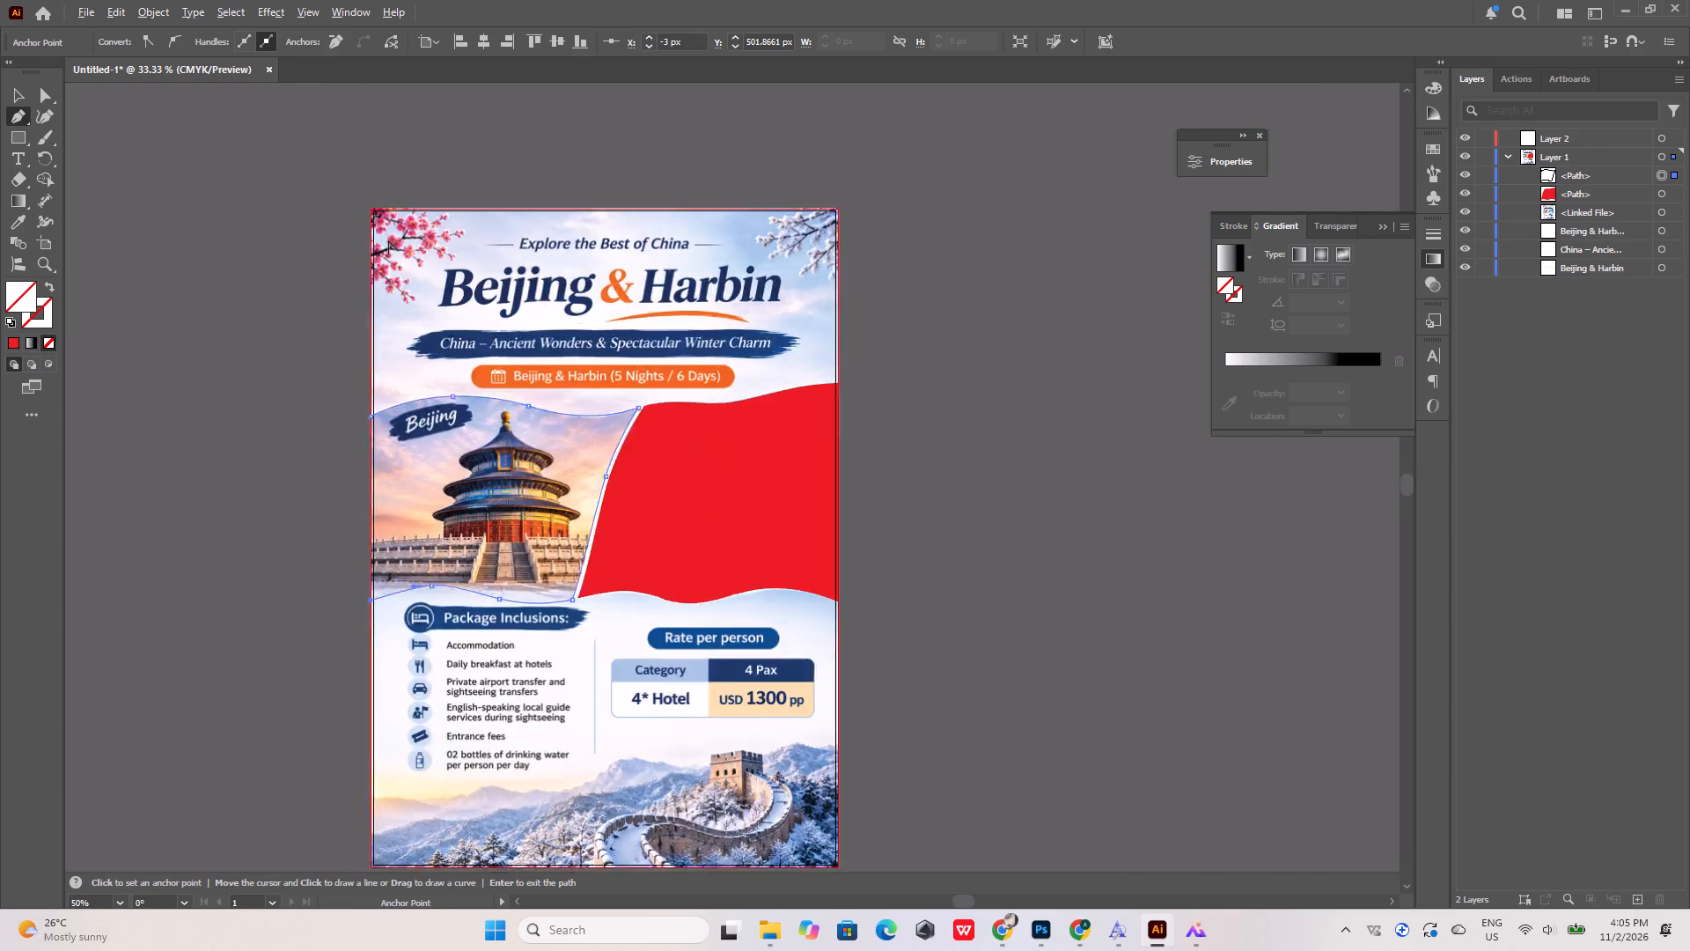
alt+scroll(388, 240, up, 2)
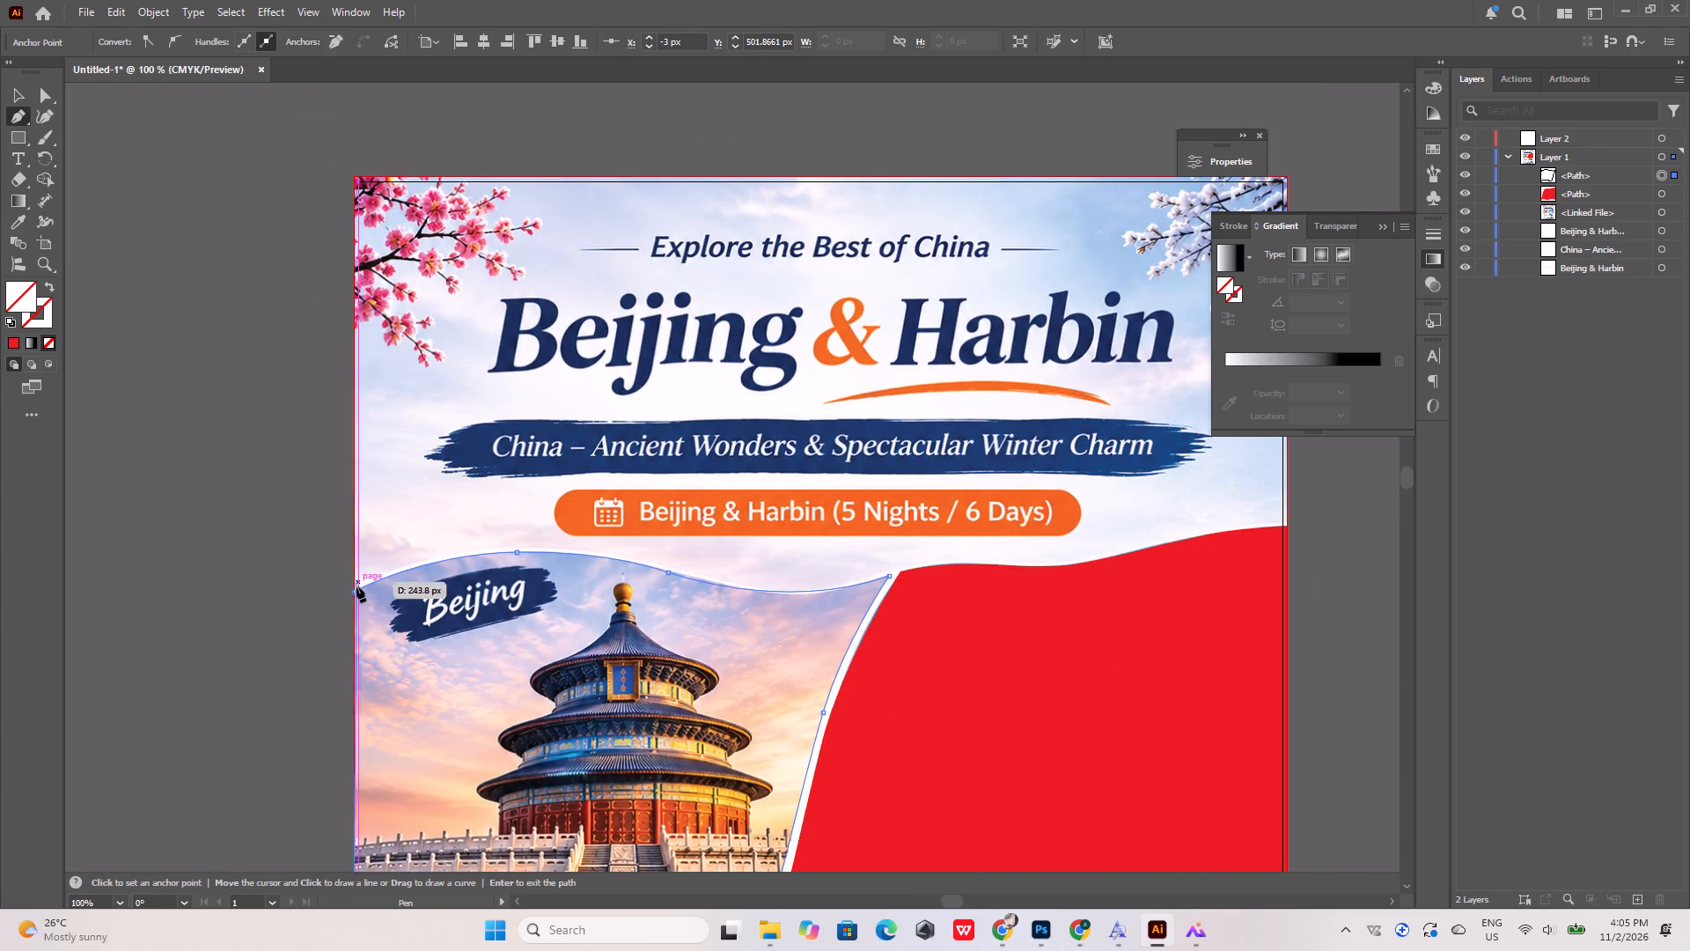
click(355, 593)
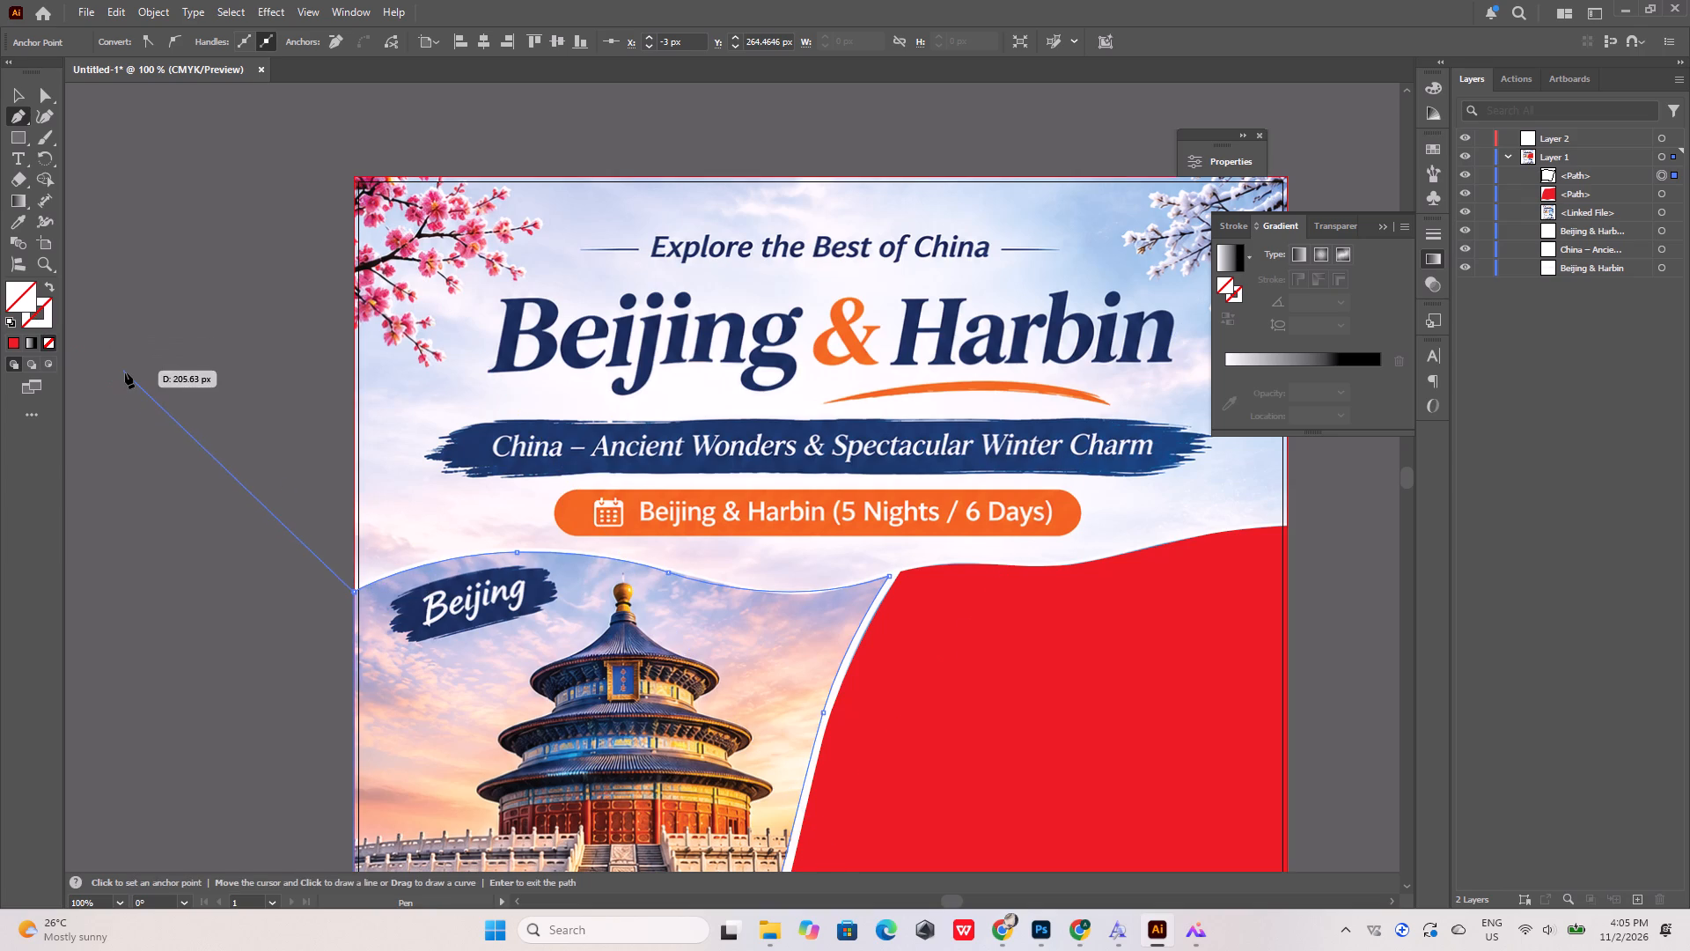
key(Escape)
Adjust the direction handle of the anchor at the divider's upper end to fit the top wave's trough to the photo edge.
scroll(569, 299, down, 3)
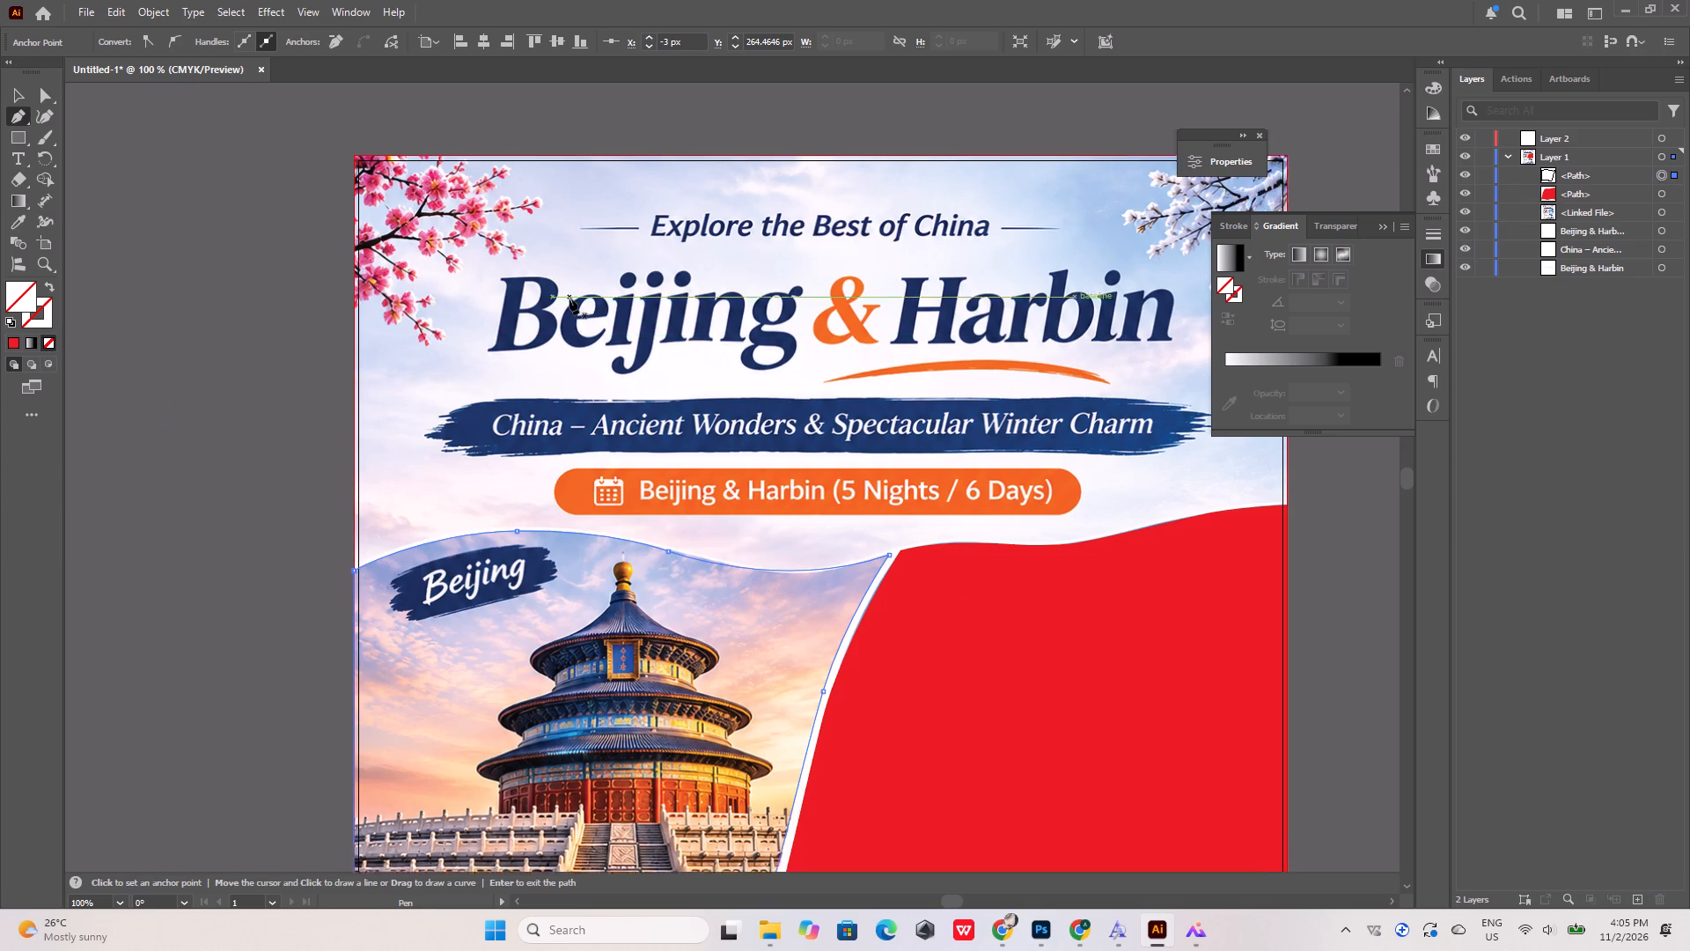
alt+scroll(849, 531, up, 5)
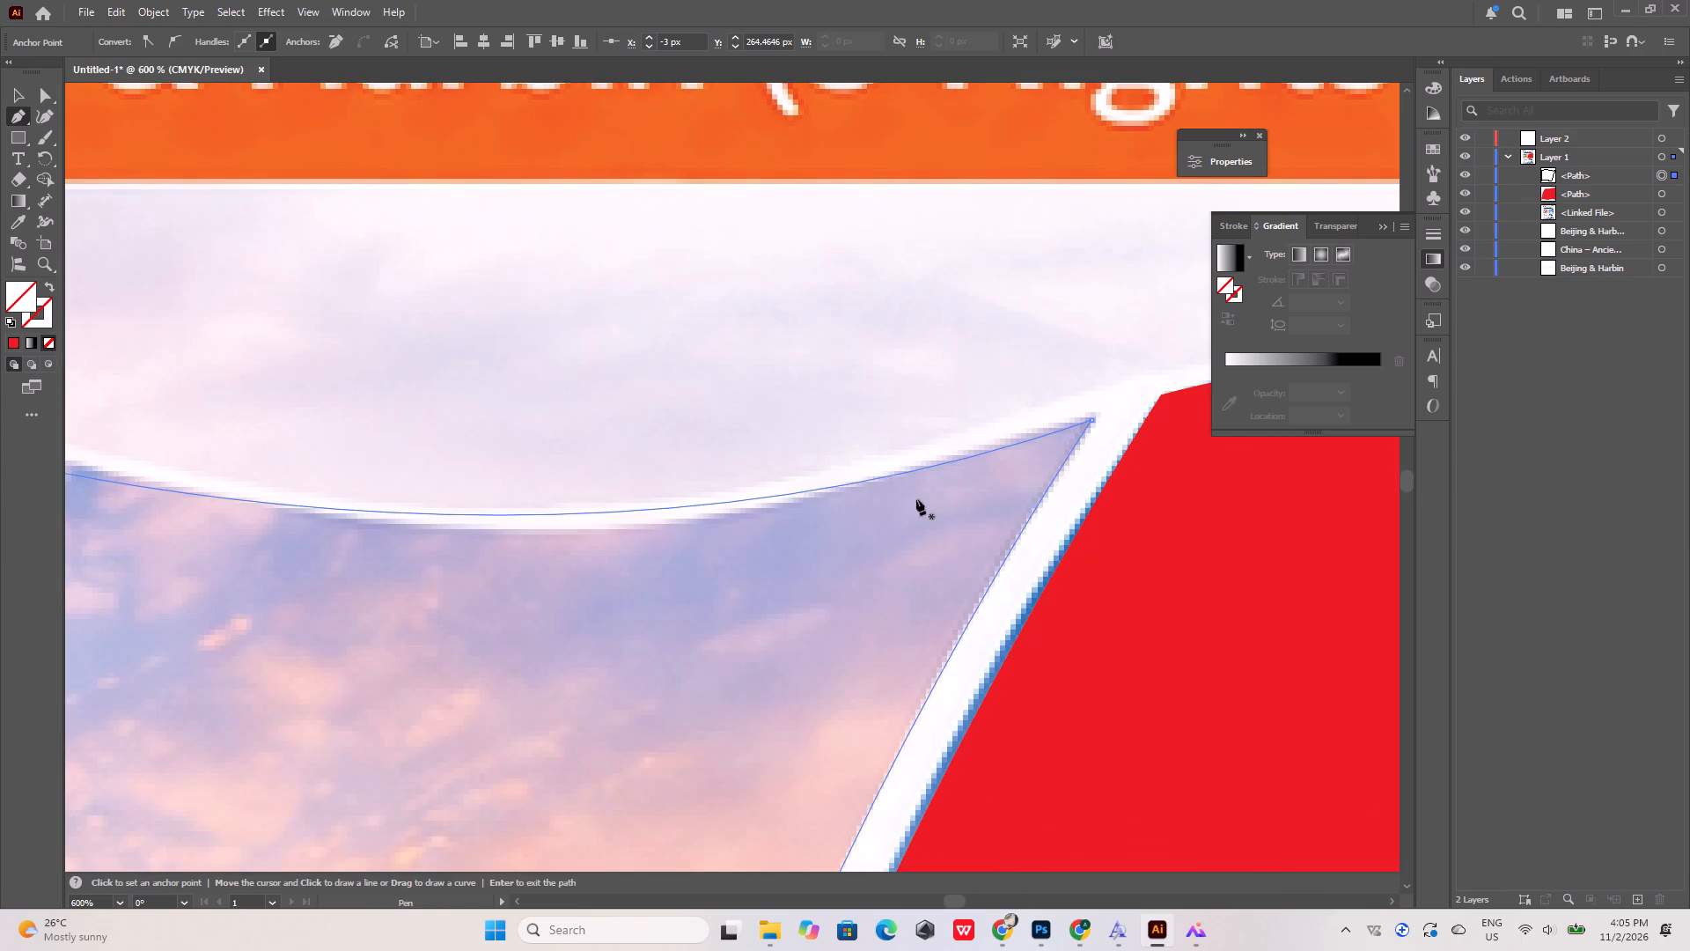
ctrl+click(1091, 422)
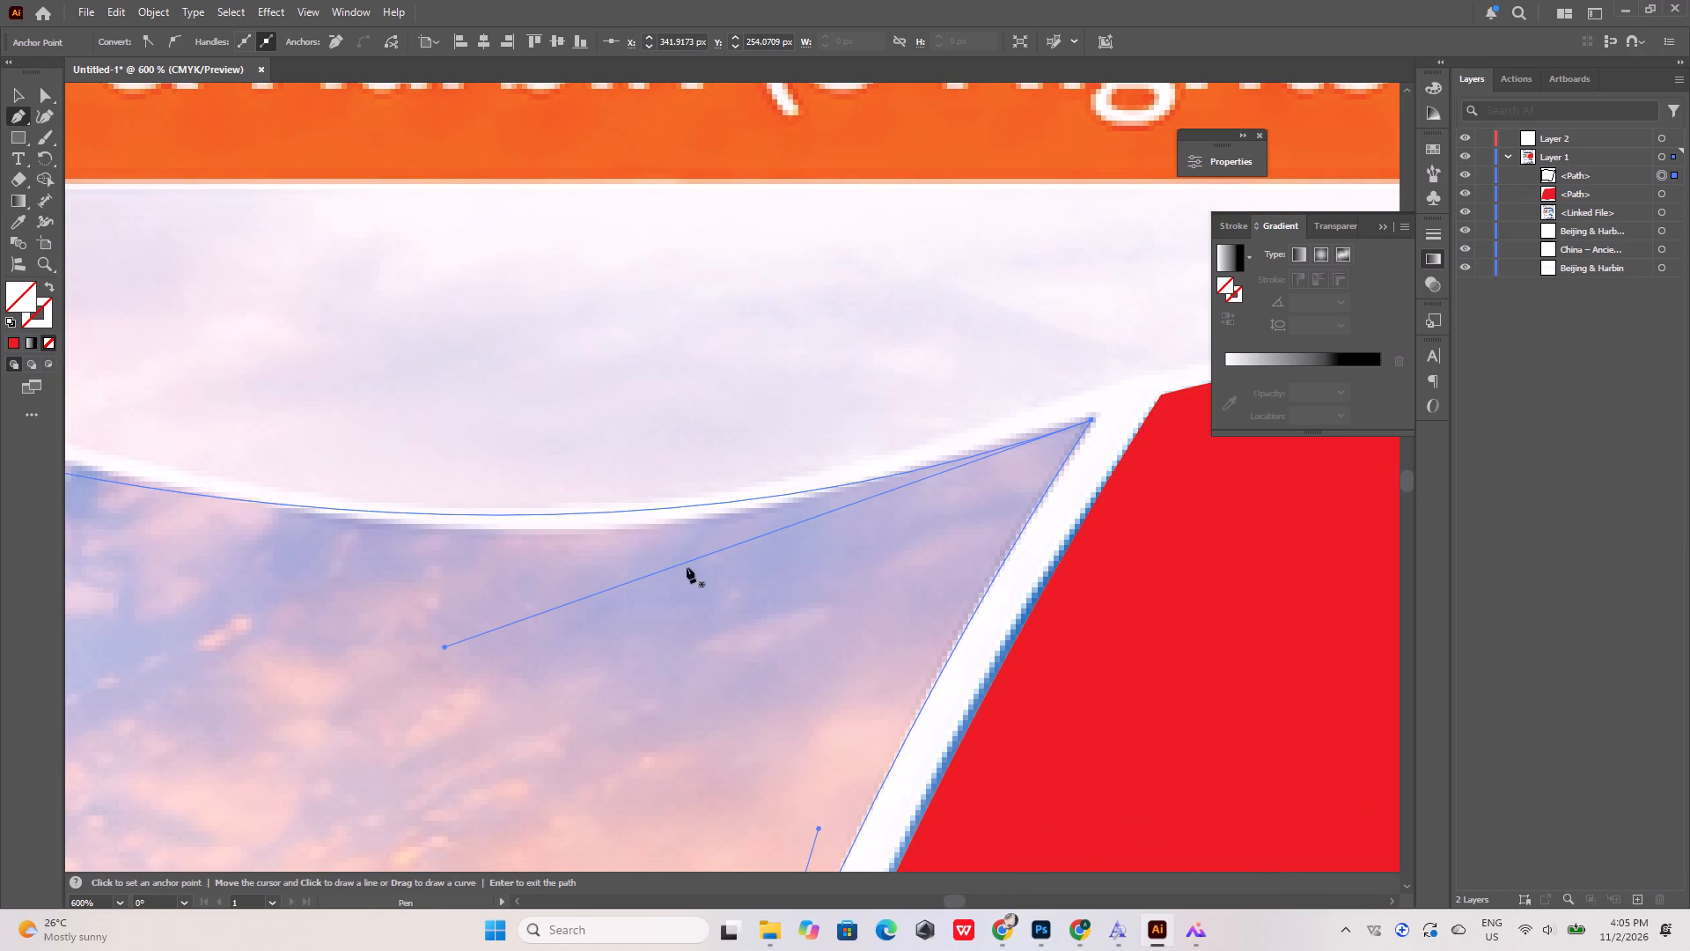
alt+drag(447, 648, 467, 638)
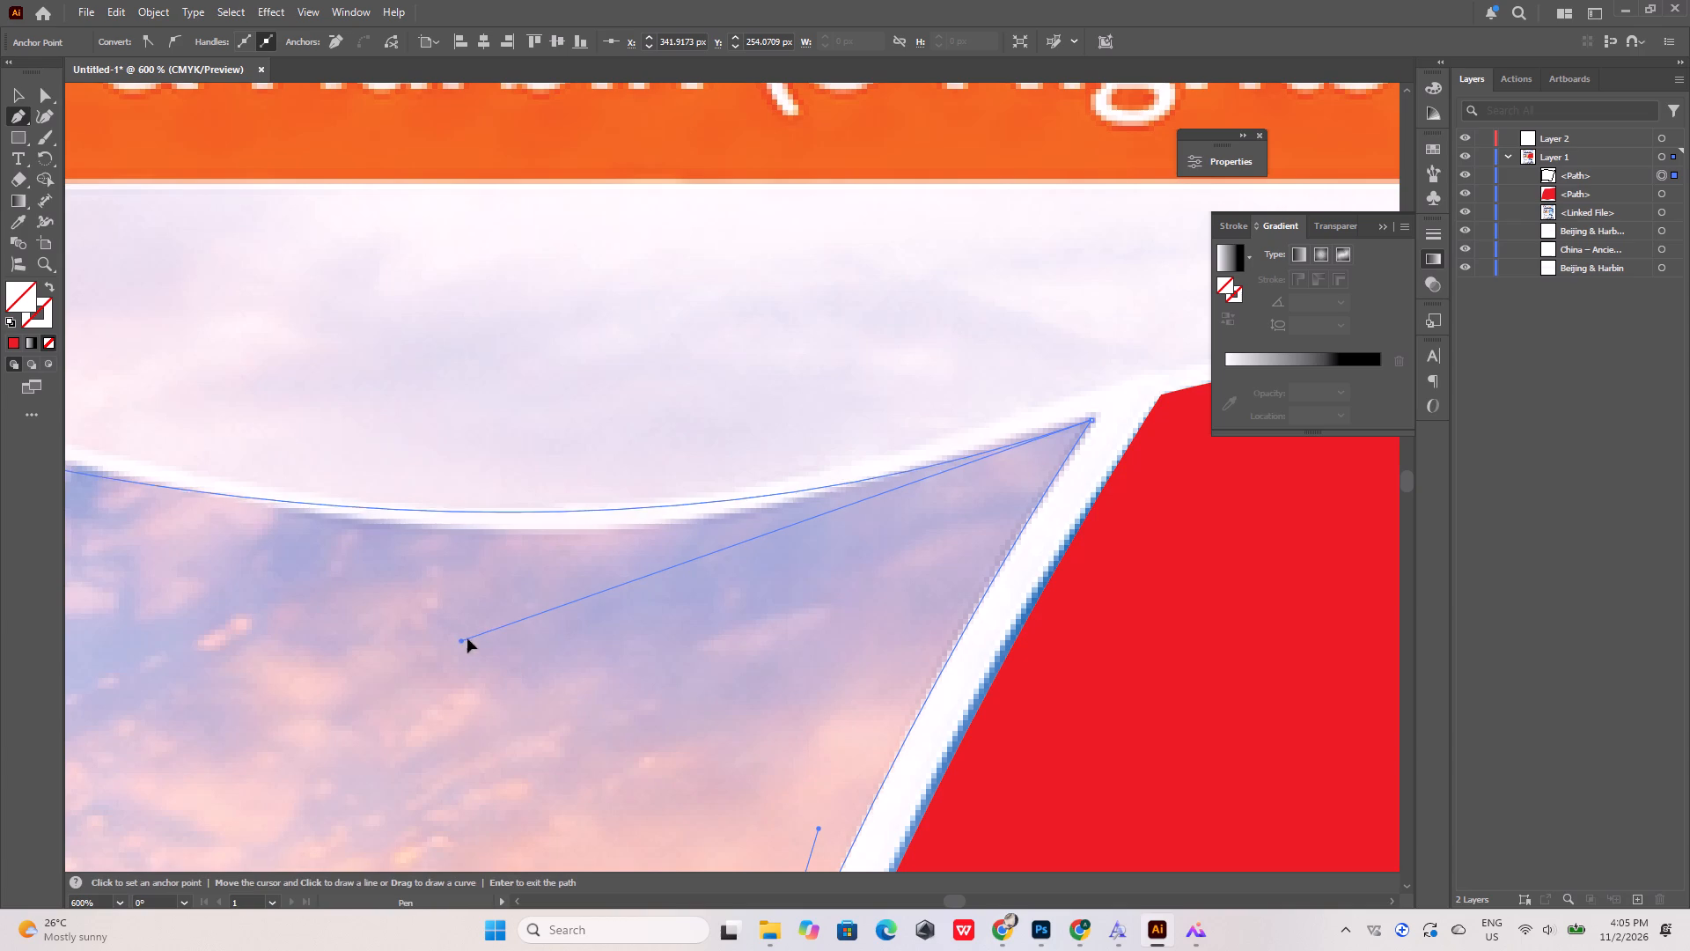
alt+drag(467, 638, 439, 658)
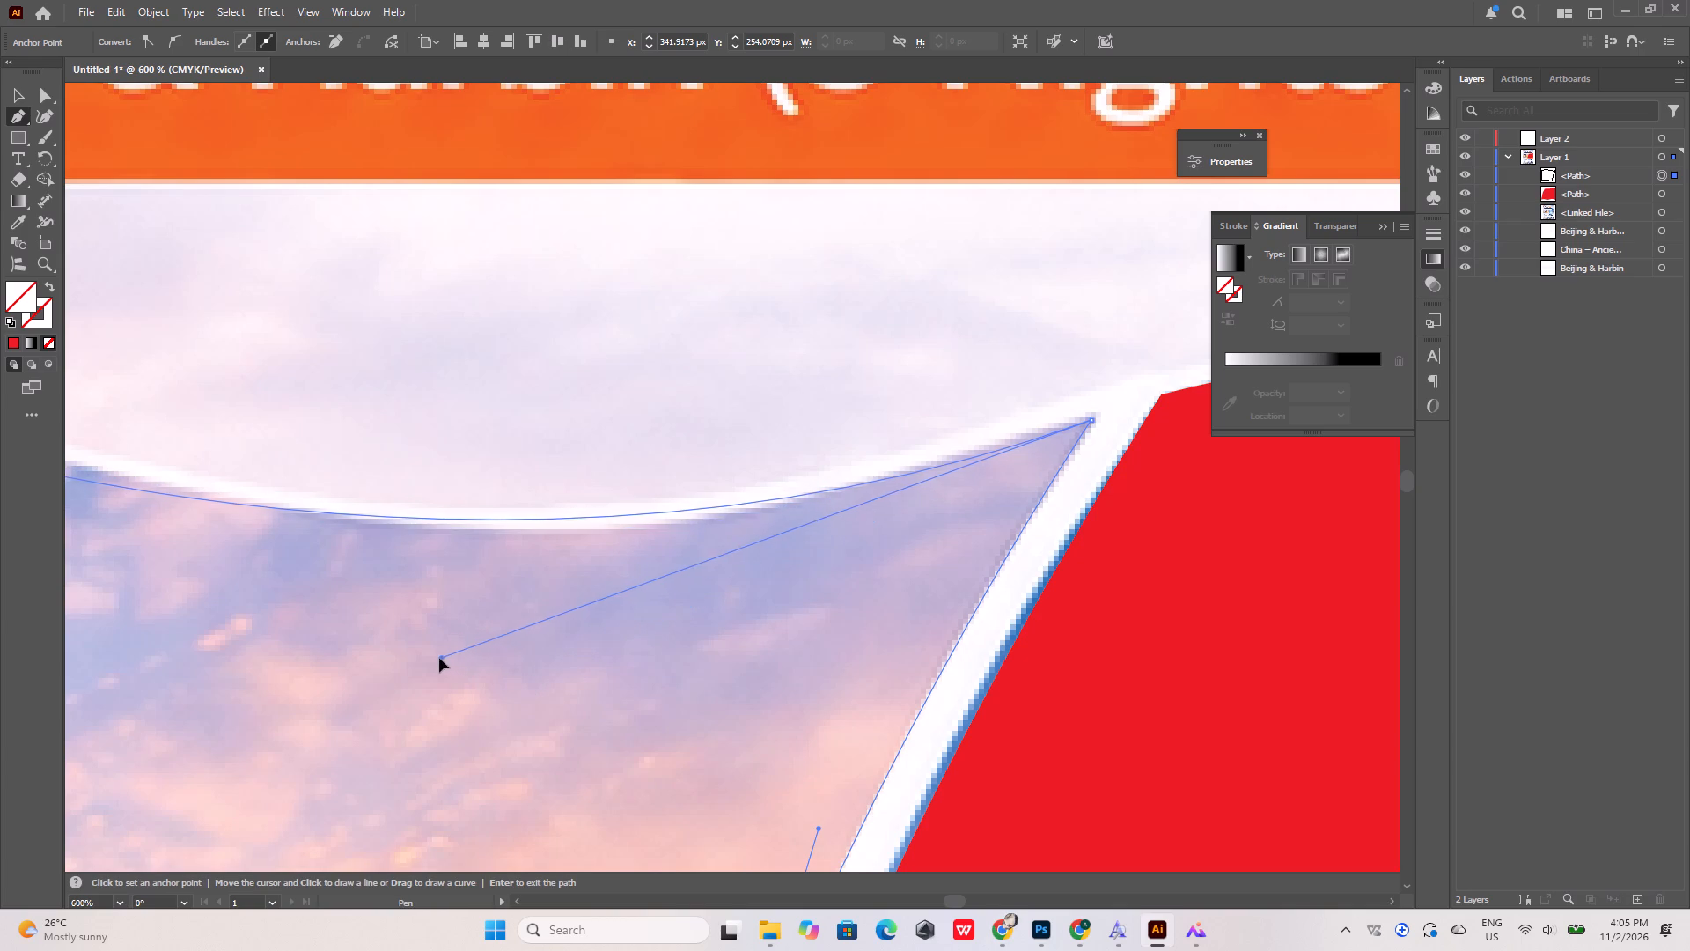
alt+drag(439, 658, 491, 657)
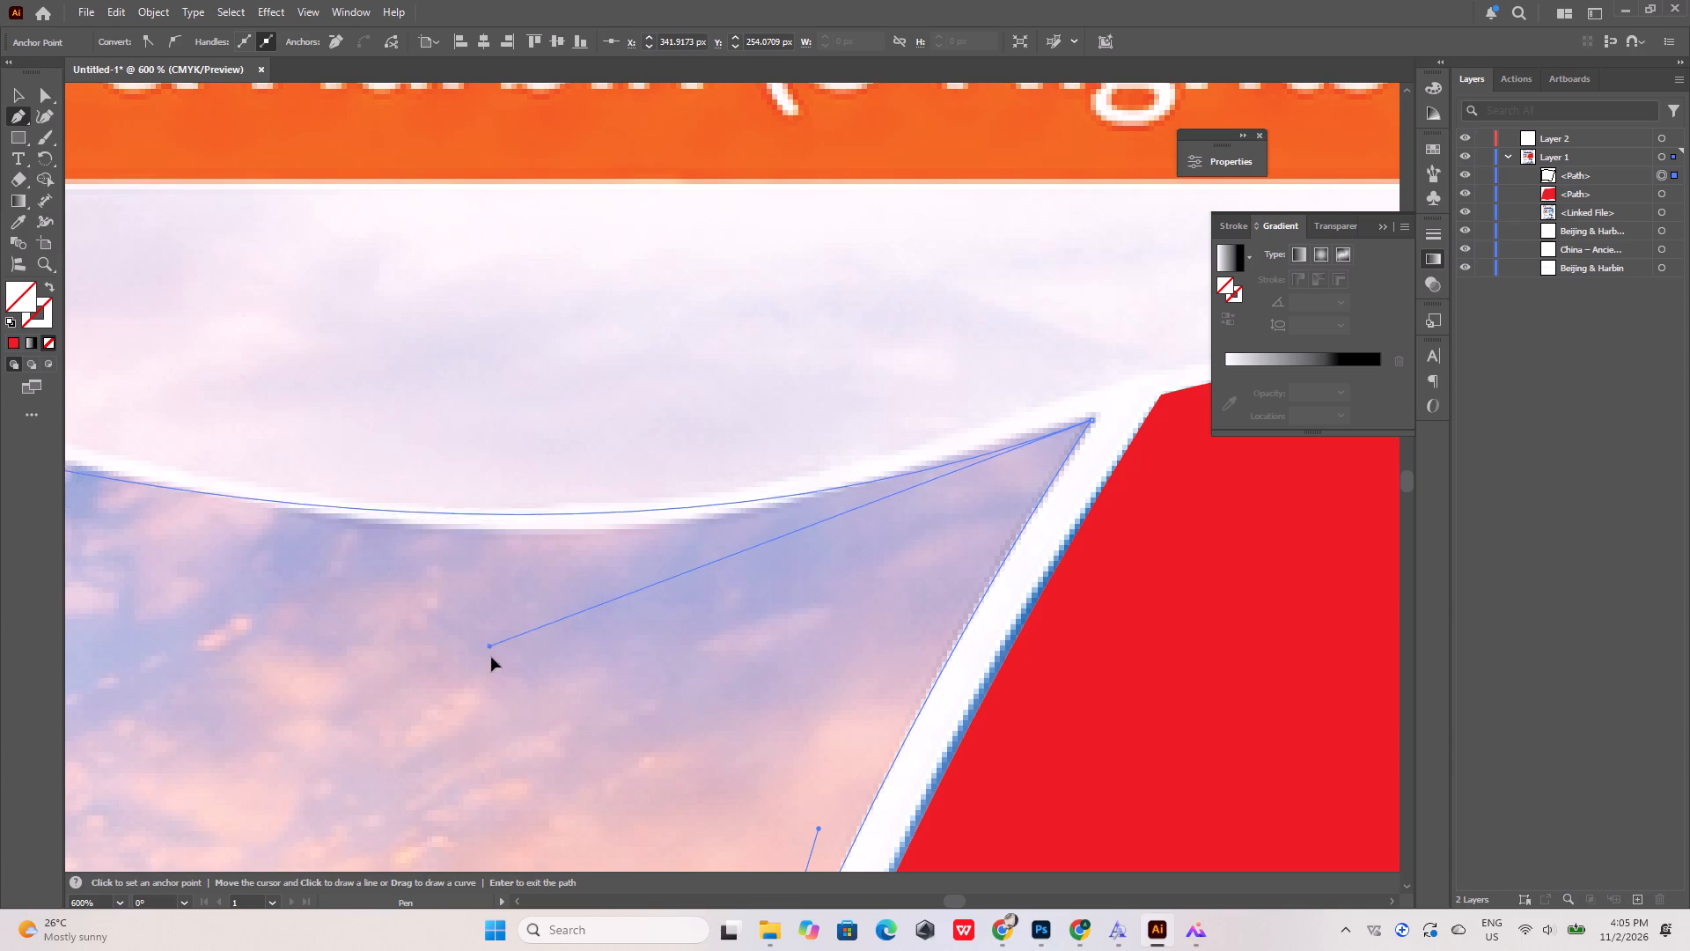
alt+drag(491, 657, 385, 653)
alt+right_drag(474, 677, 420, 667)
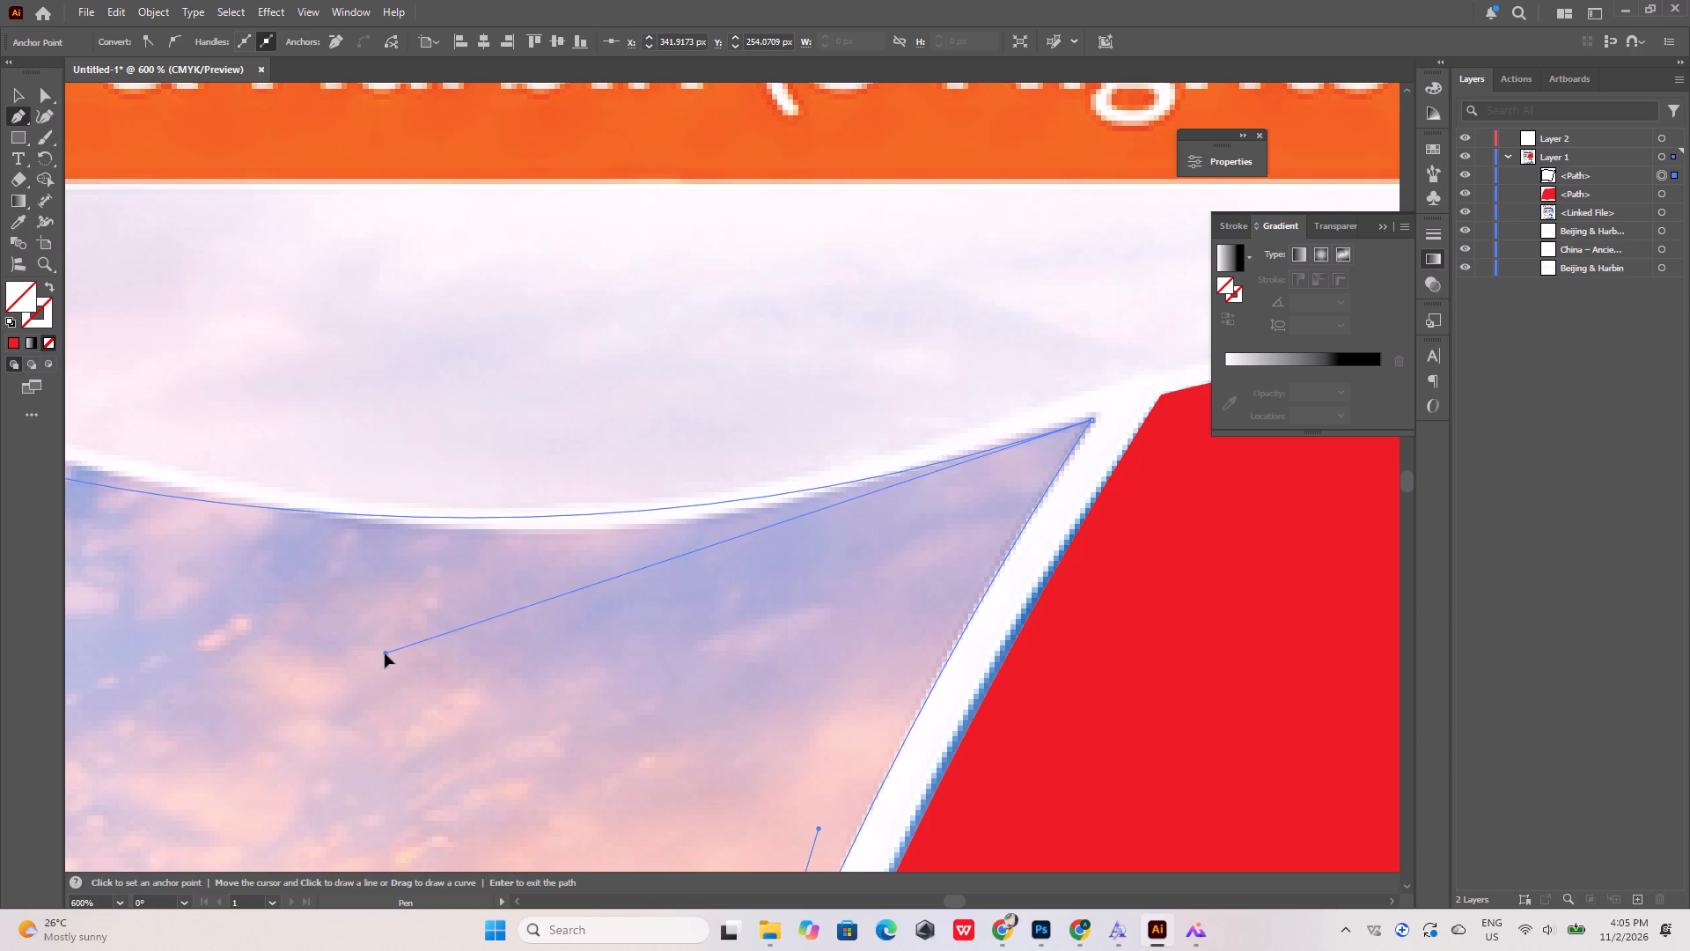
alt+drag(385, 653, 390, 649)
Move the top wave's slope anchor about 25 px towards the trough and reshape the trough with the divider anchor's handle.
alt+scroll(662, 551, down, 4)
alt+scroll(435, 524, up, 3)
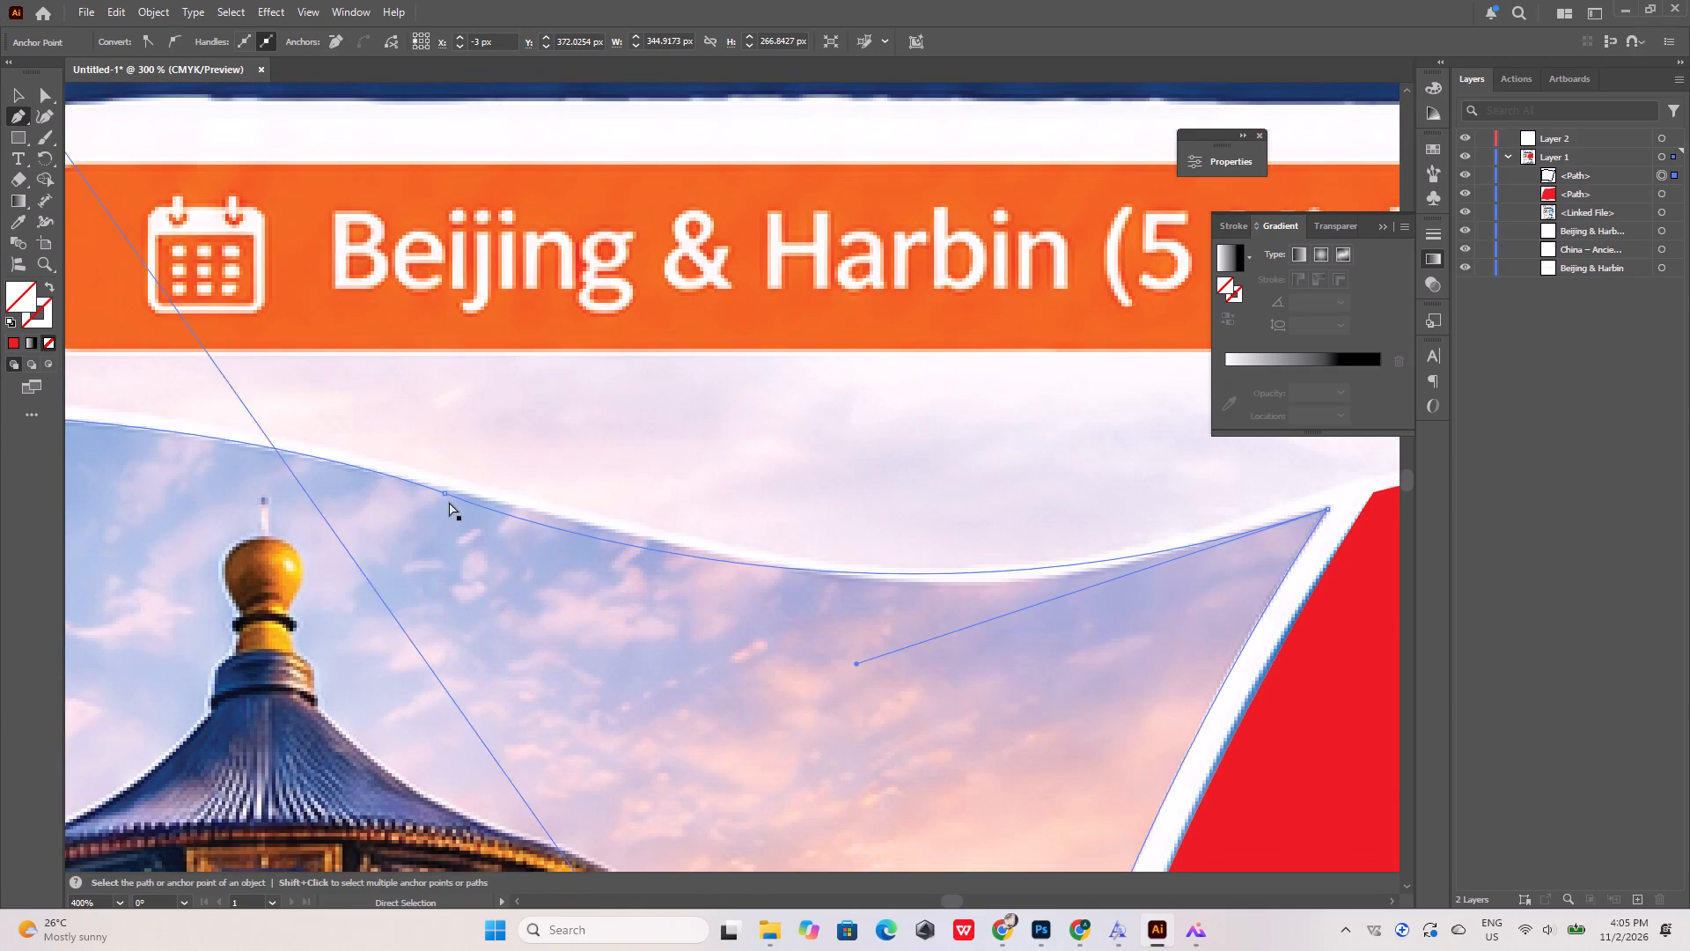
ctrl+drag(445, 495, 491, 502)
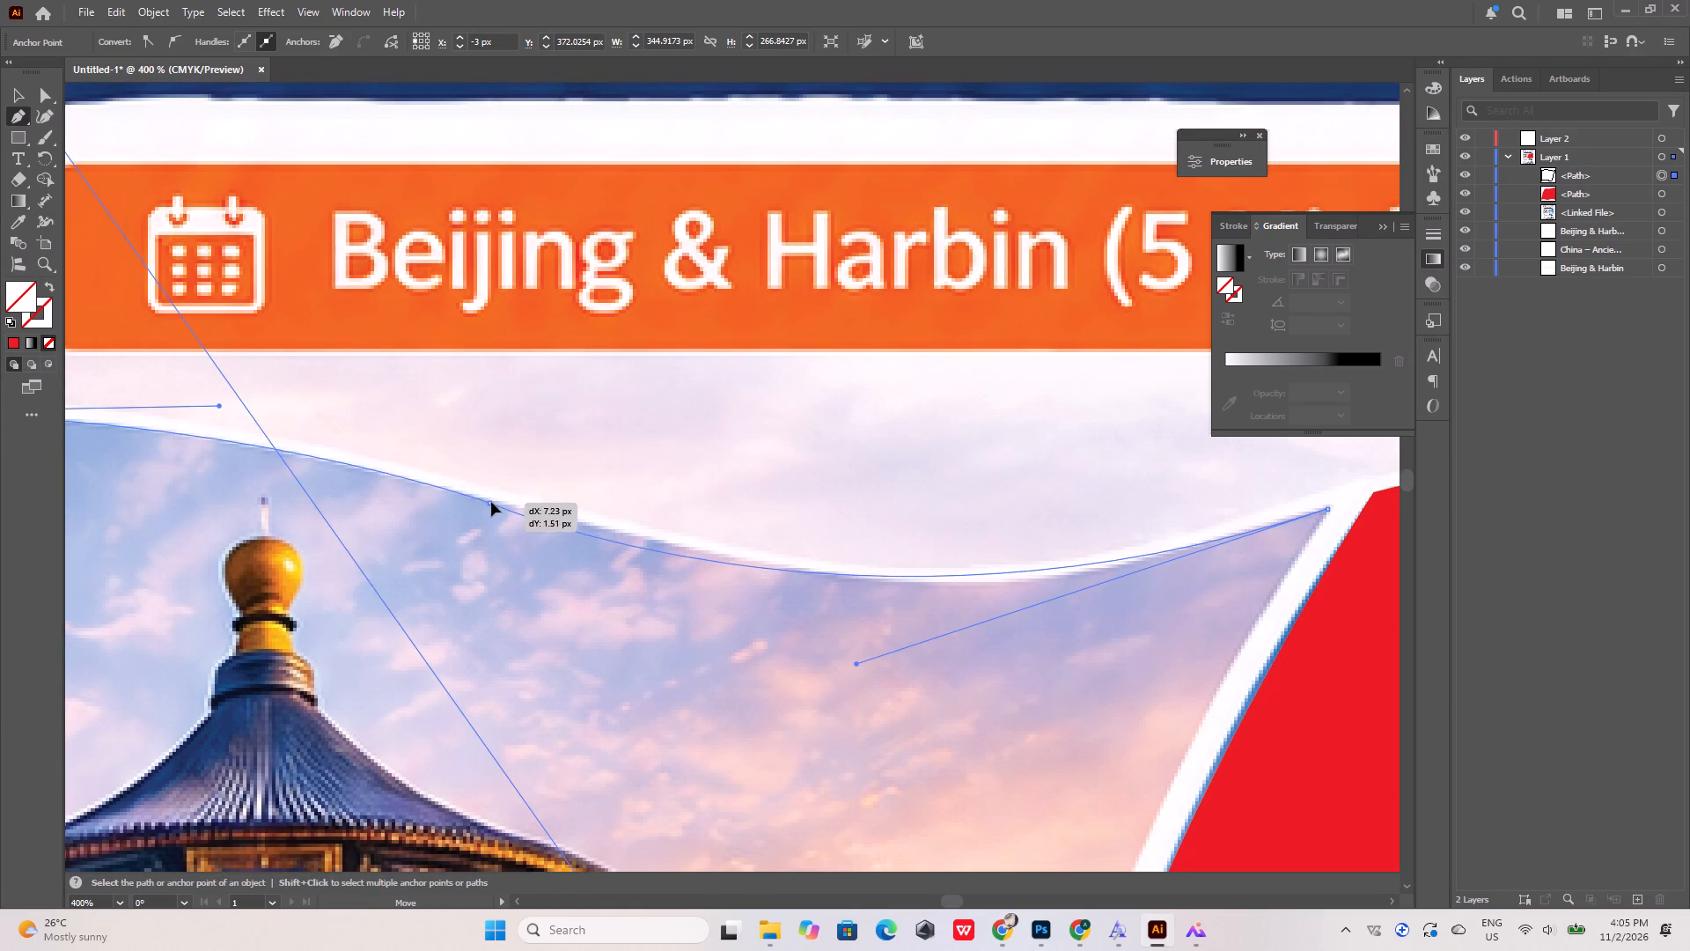
ctrl+drag(491, 502, 599, 523)
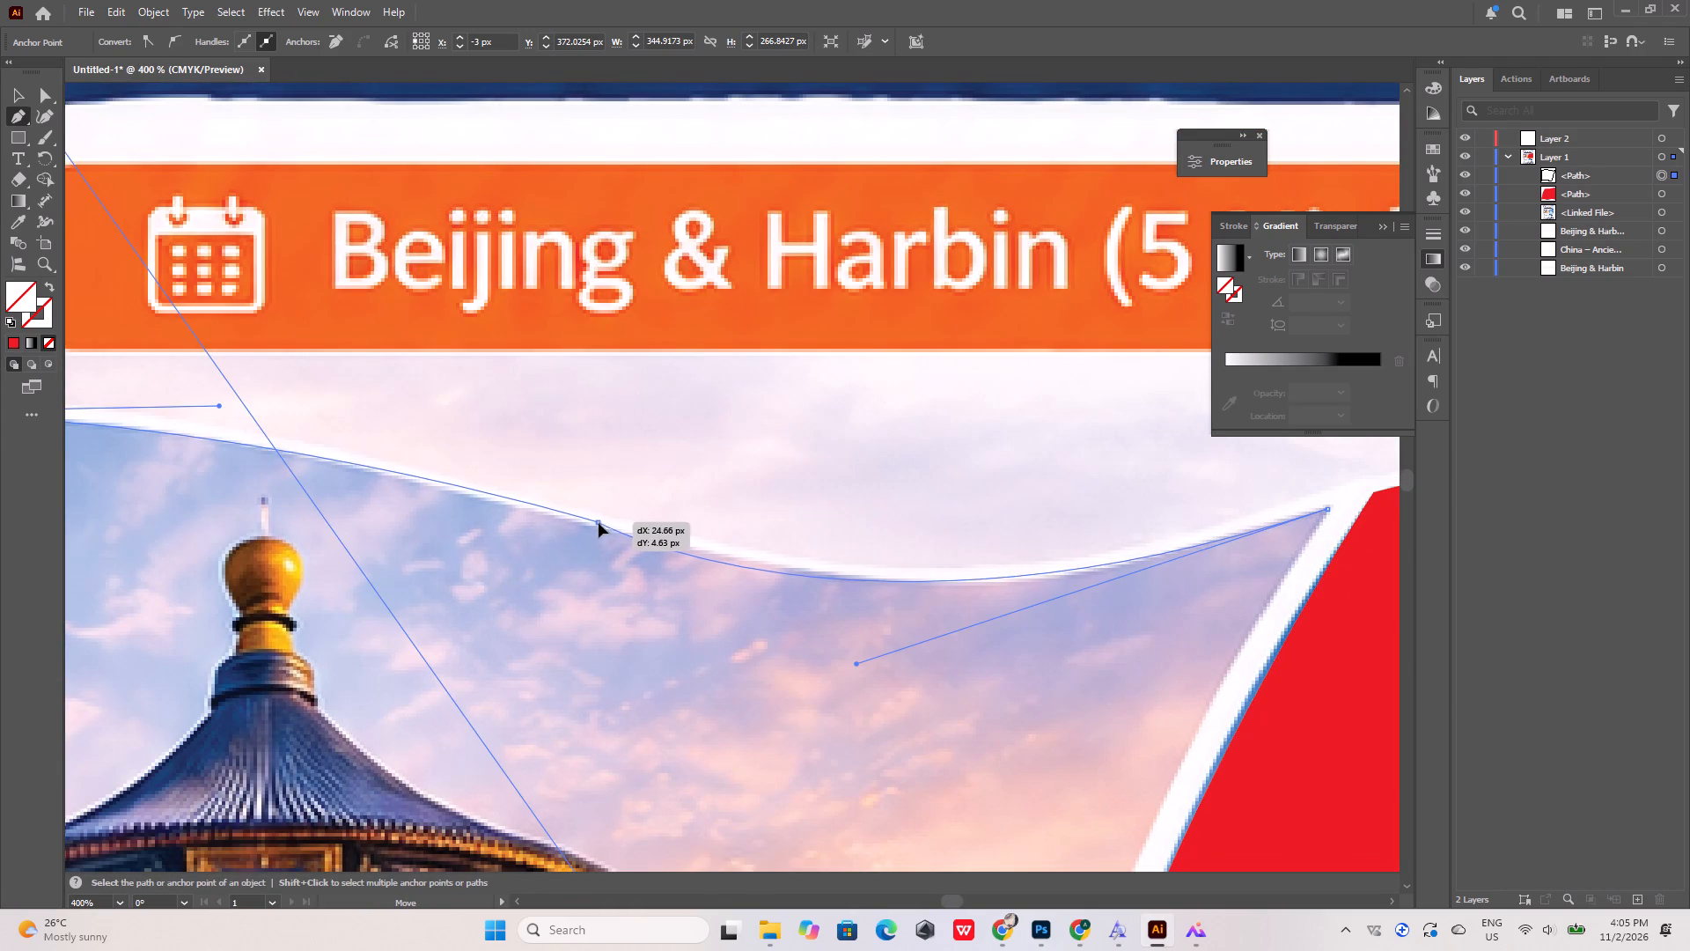
ctrl+drag(599, 523, 603, 529)
alt+drag(859, 664, 862, 626)
alt+drag(856, 663, 861, 642)
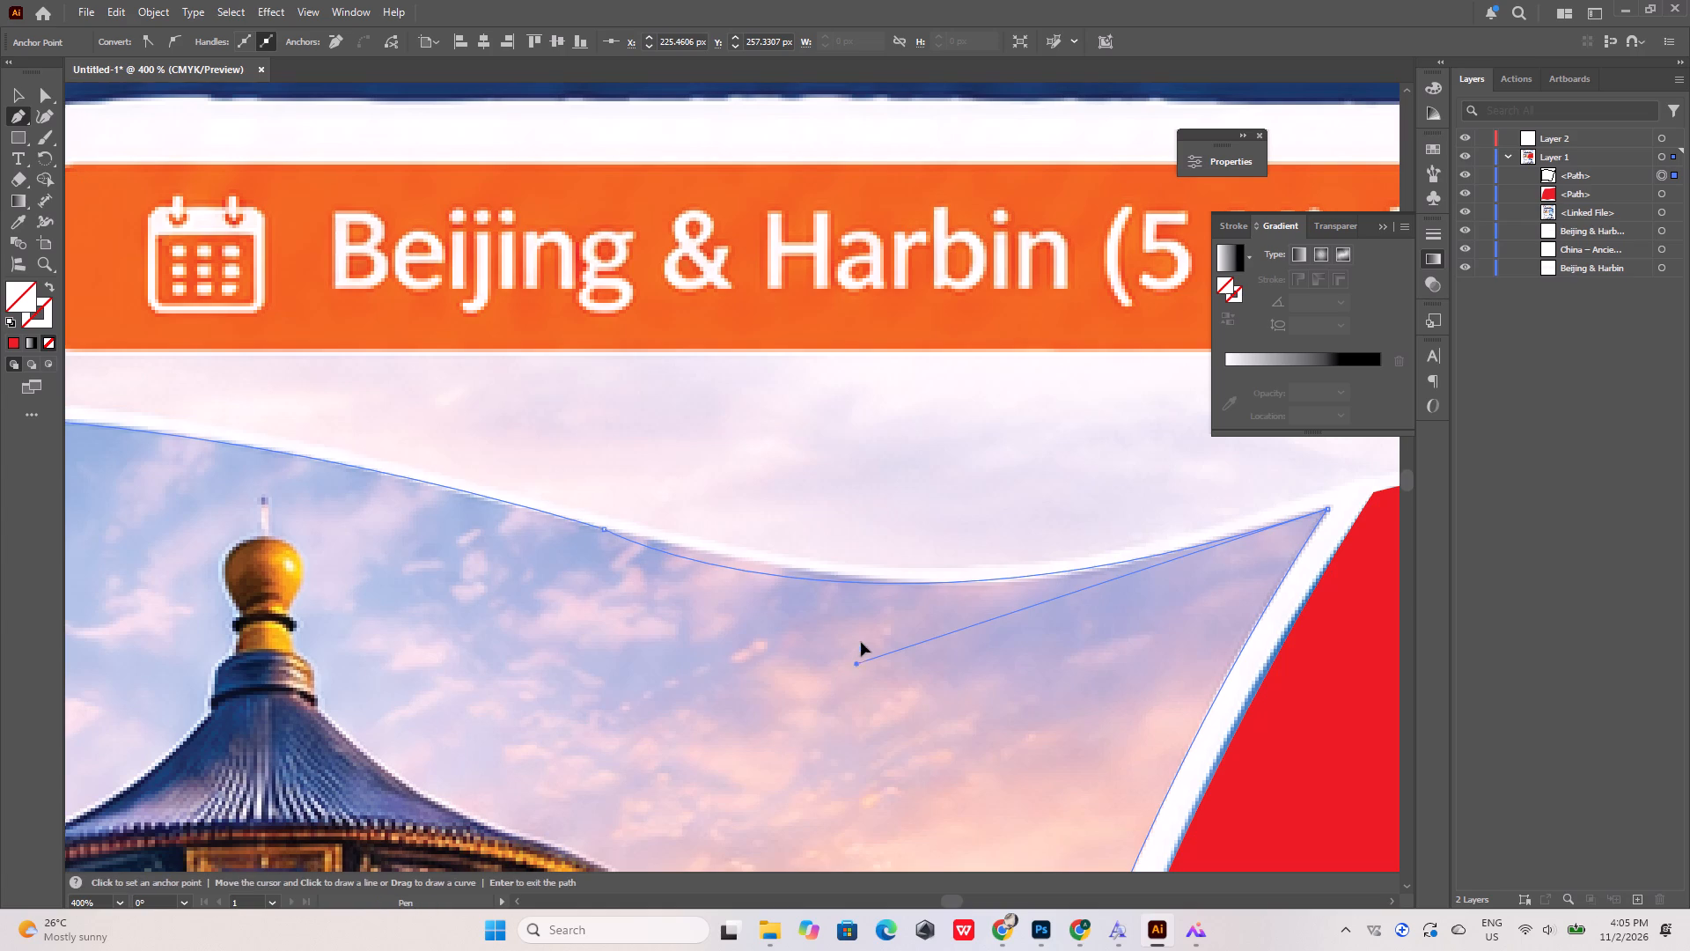
alt+drag(861, 642, 952, 661)
Shift the top wave's slope anchor about 2 px towards the trough and extend its direction handles along the Beijing photo's edge.
ctrl+drag(606, 531, 615, 530)
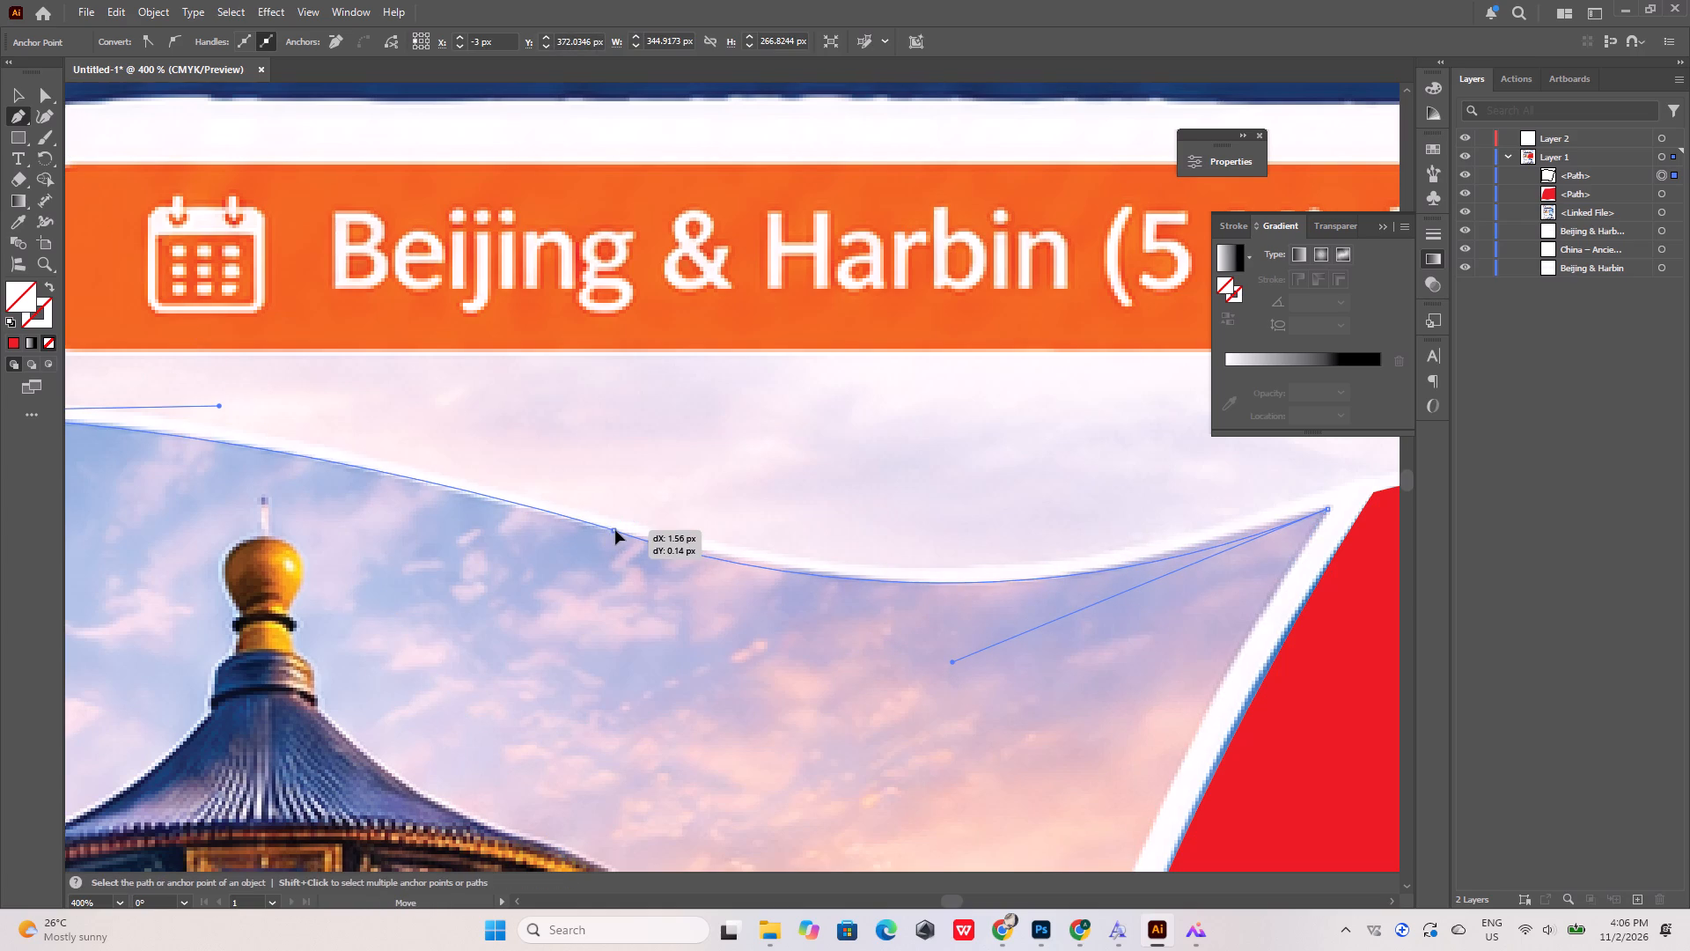
ctrl+drag(615, 530, 616, 533)
alt+drag(616, 533, 636, 533)
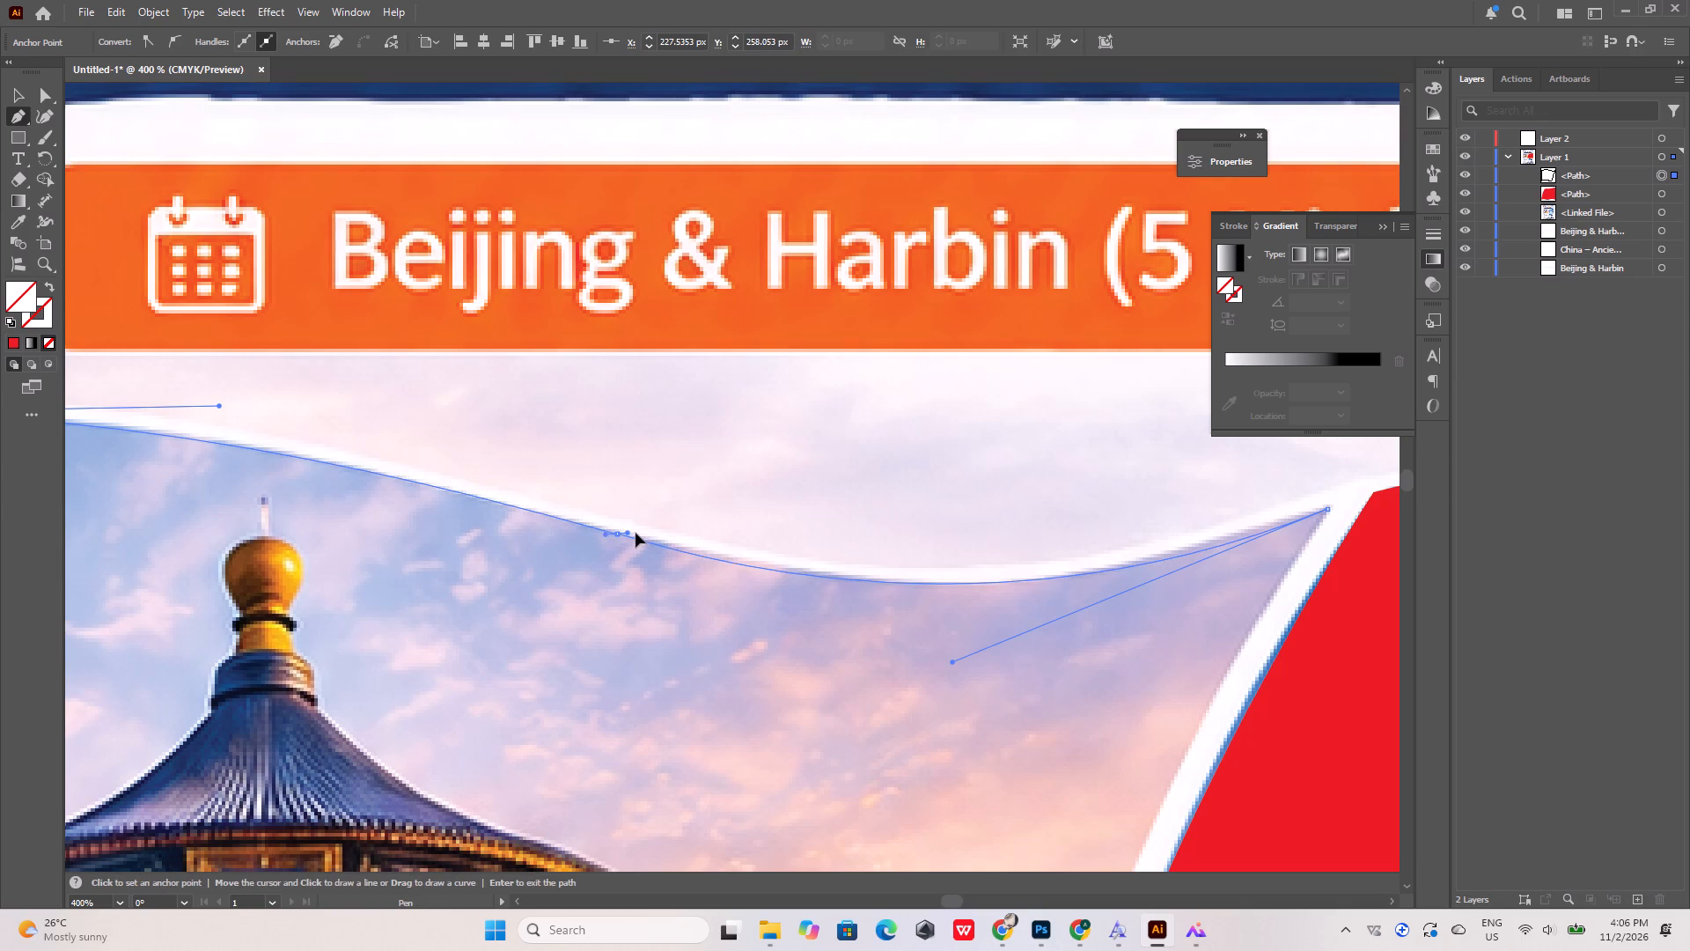
alt+drag(636, 533, 691, 539)
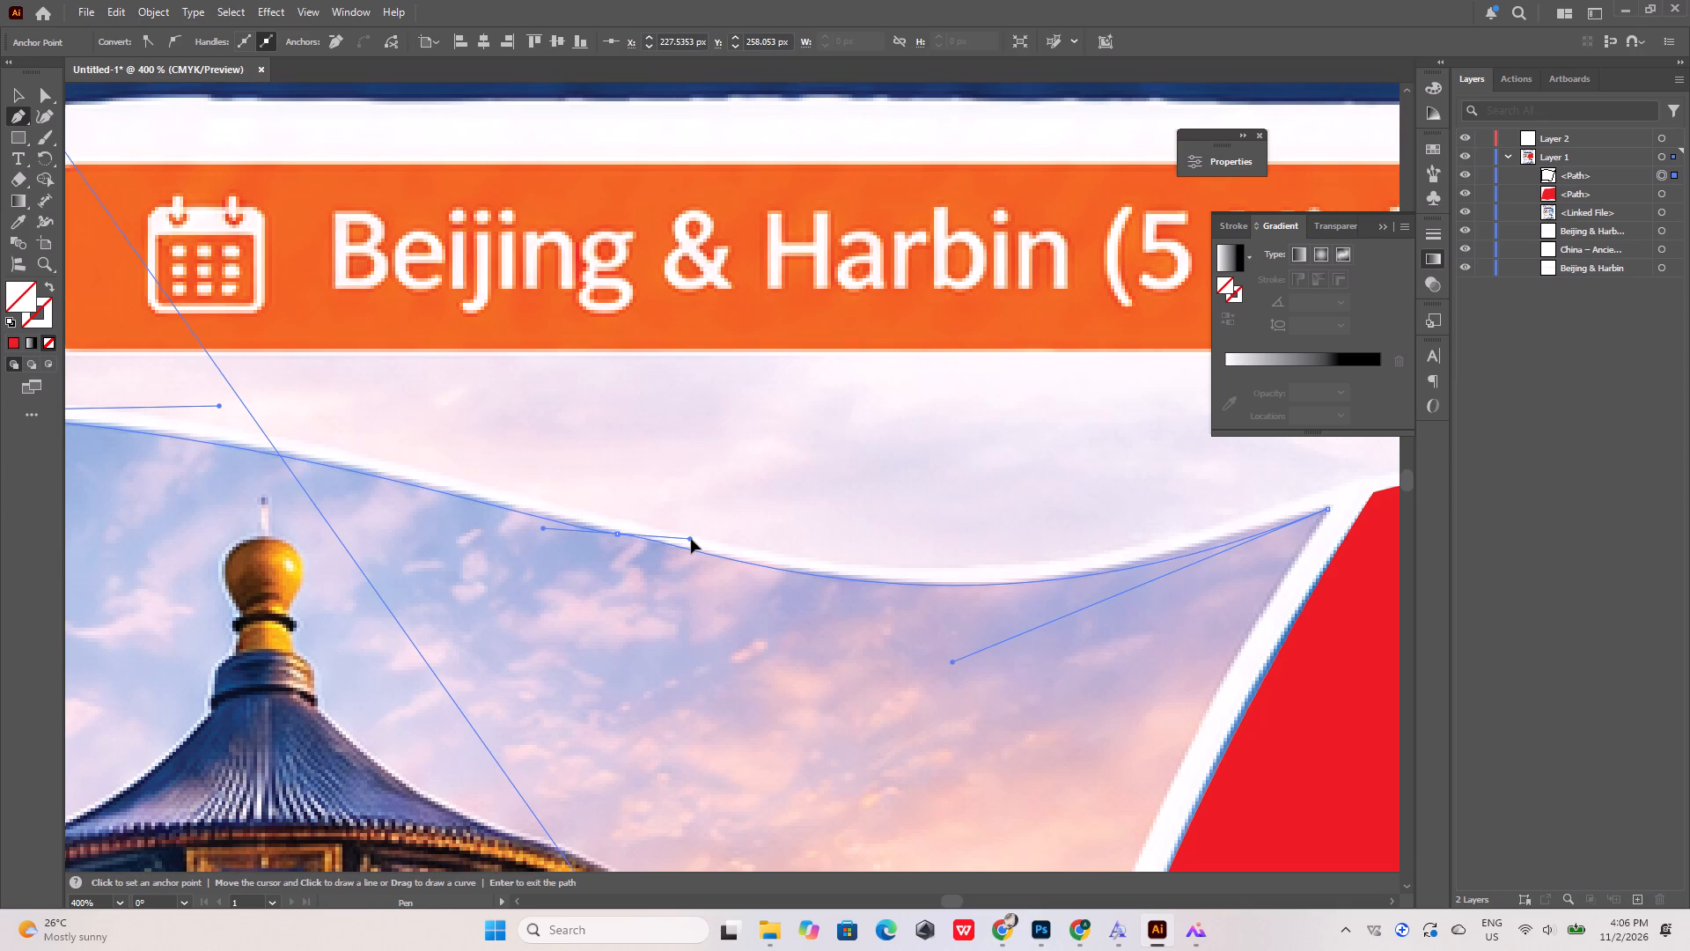
alt+drag(691, 539, 706, 543)
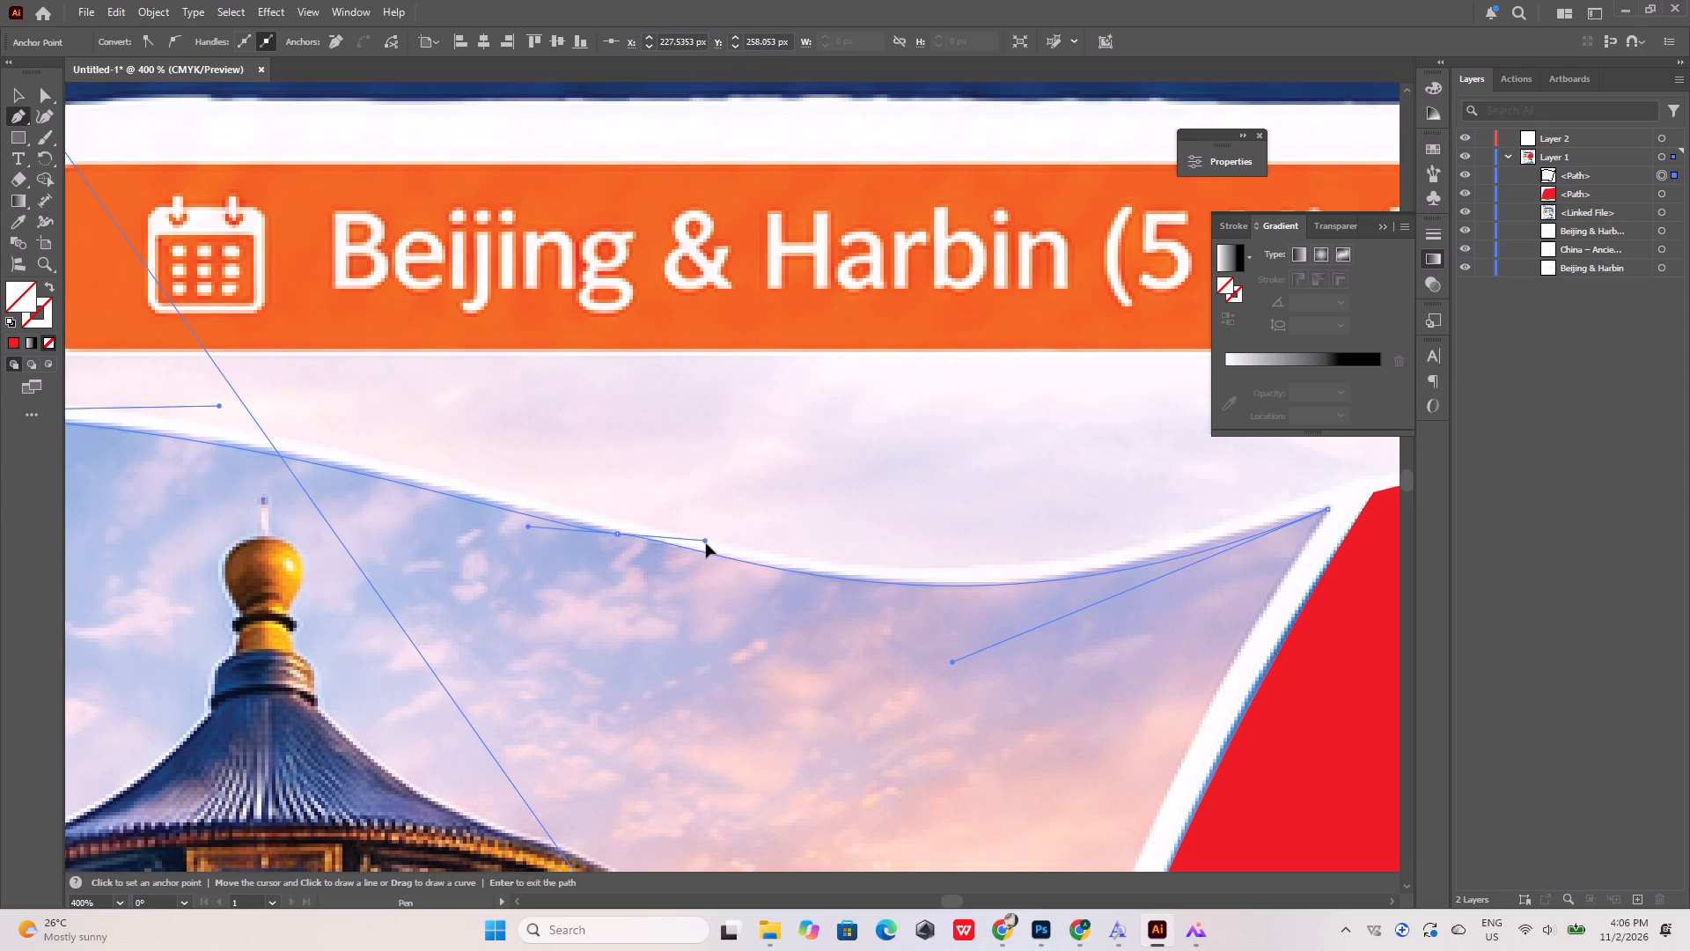
alt+drag(706, 543, 719, 557)
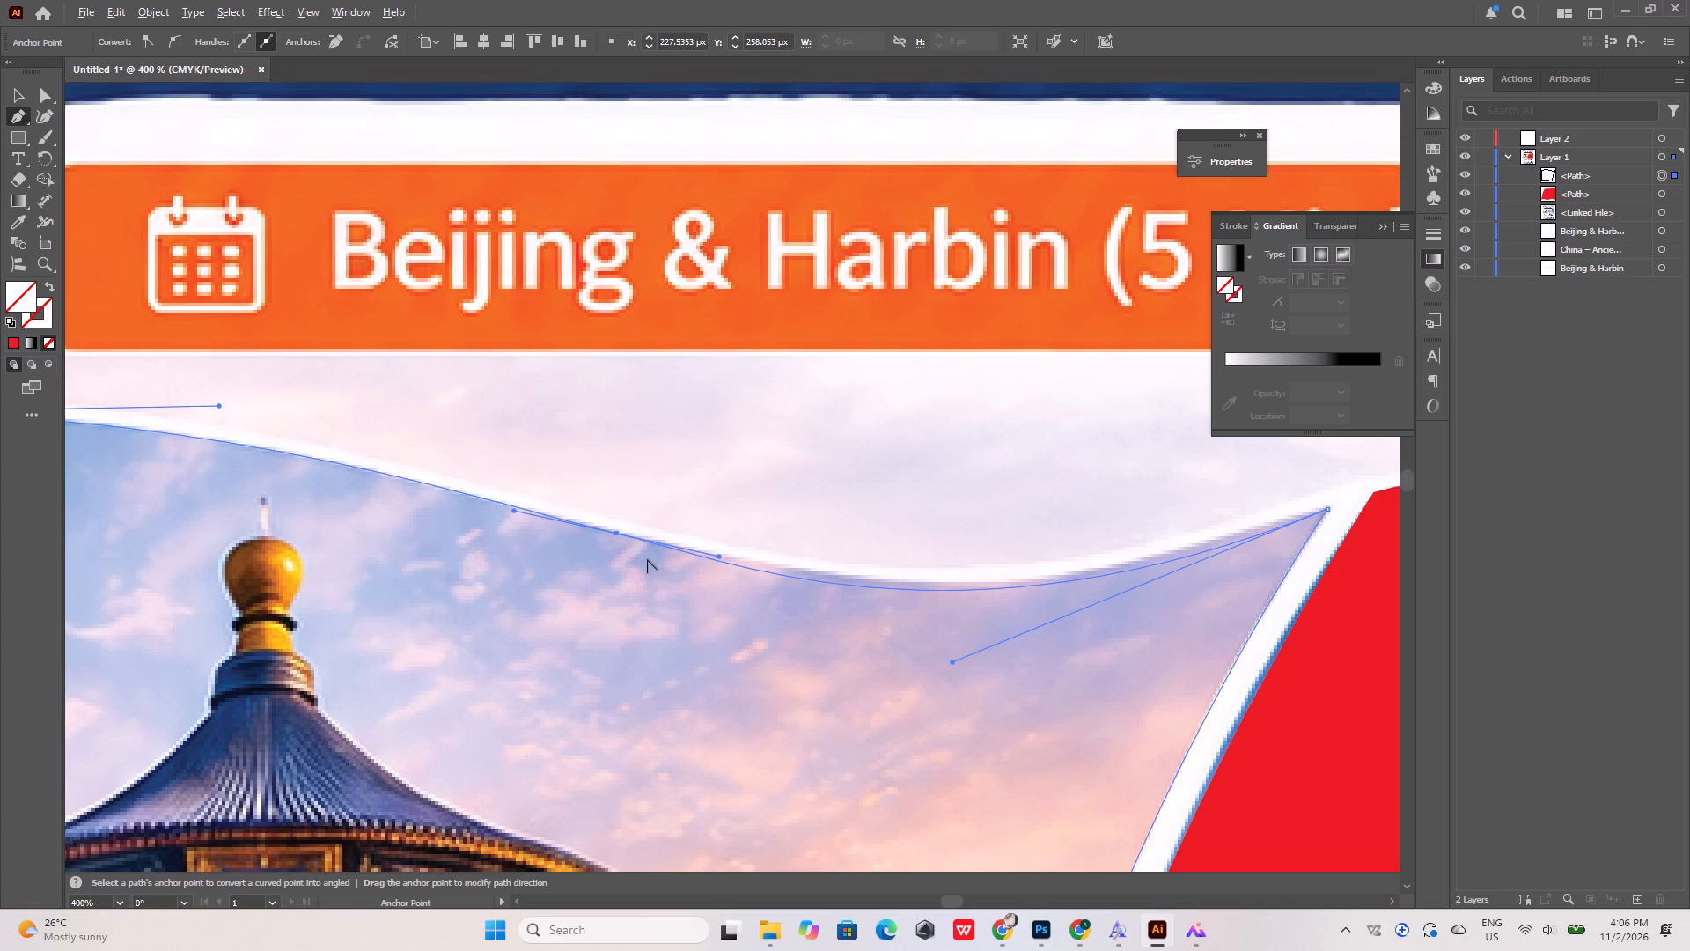
alt+scroll(624, 544, down, 2)
alt+scroll(623, 544, up, 4)
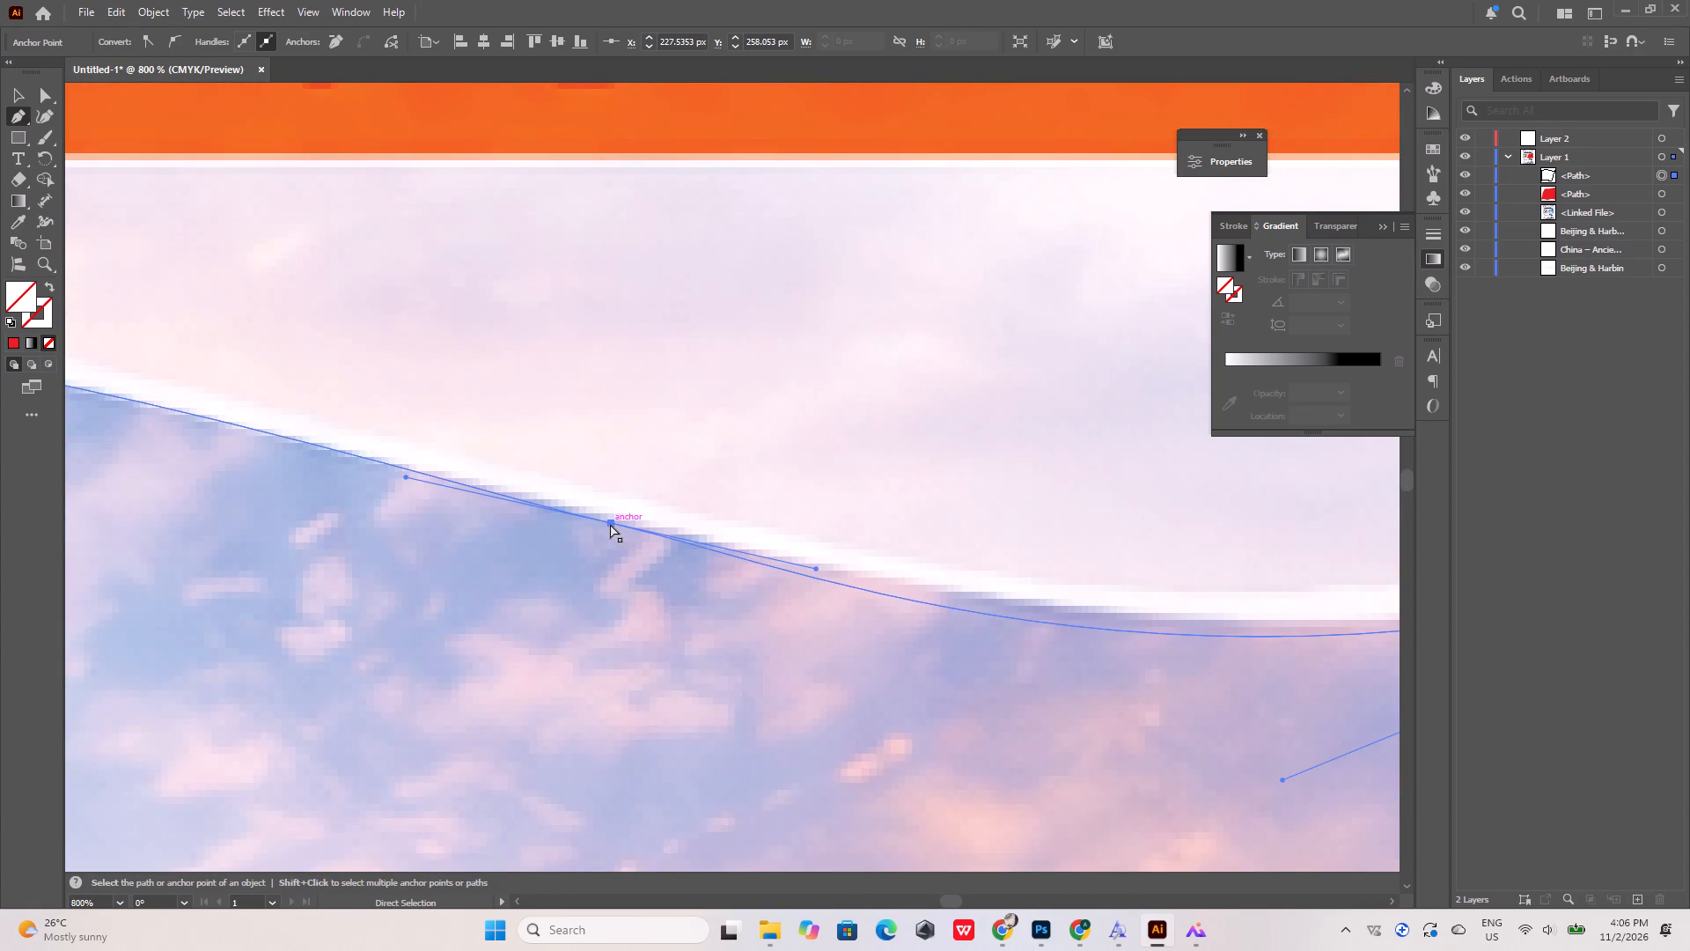
ctrl+click(610, 524)
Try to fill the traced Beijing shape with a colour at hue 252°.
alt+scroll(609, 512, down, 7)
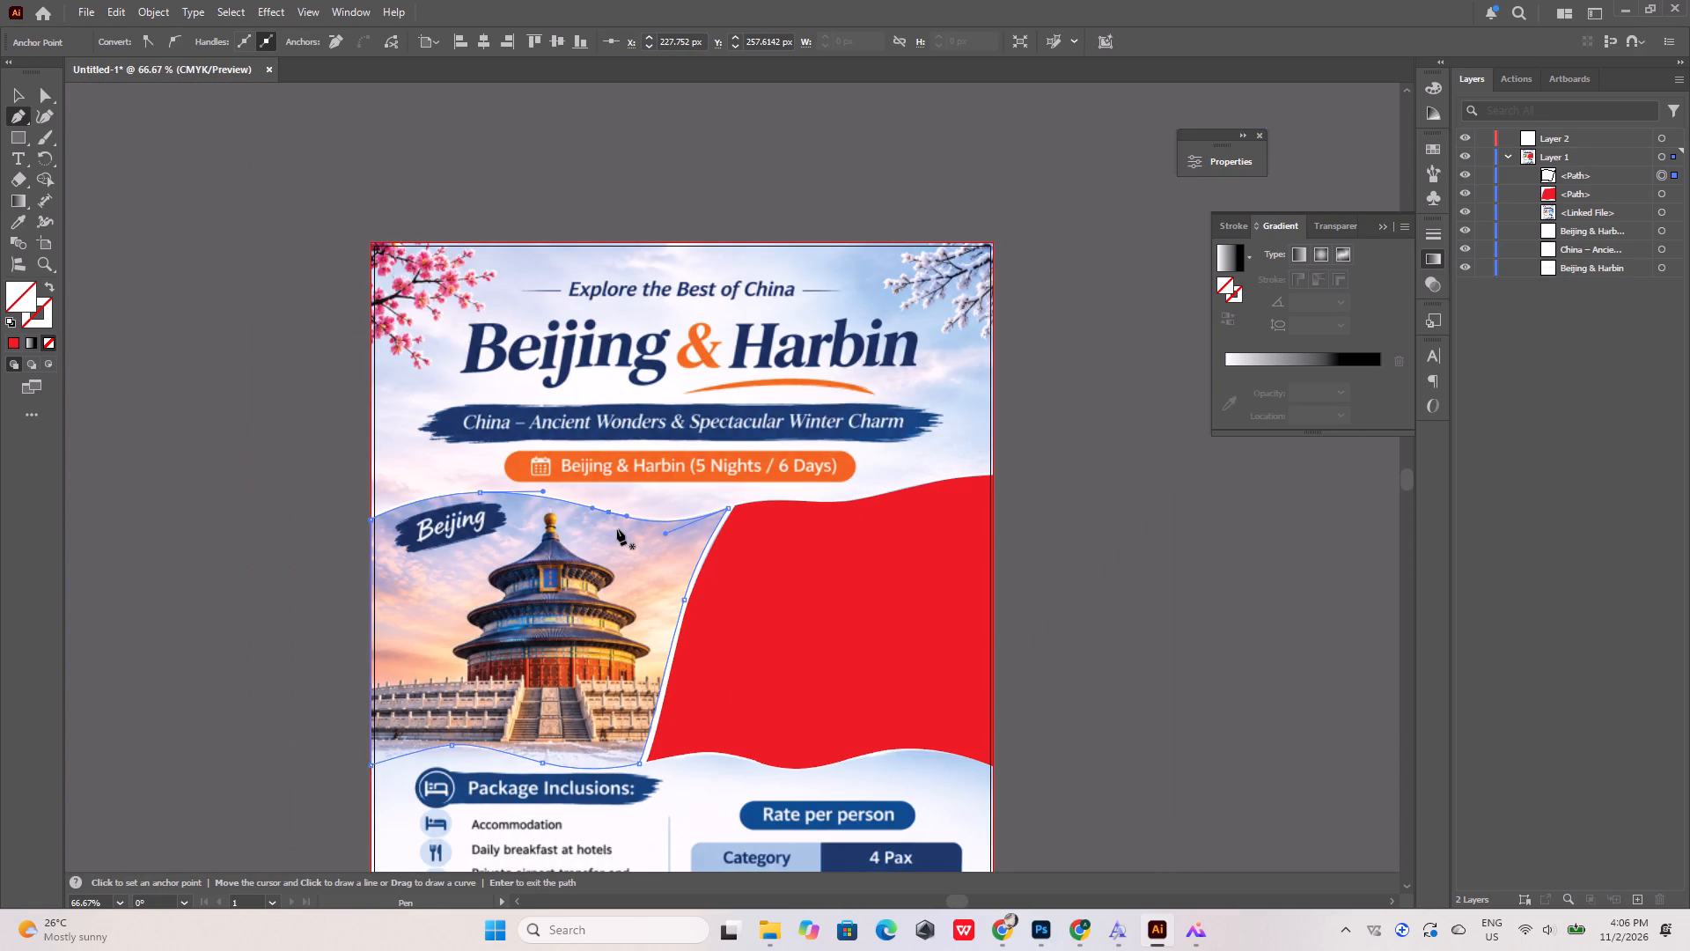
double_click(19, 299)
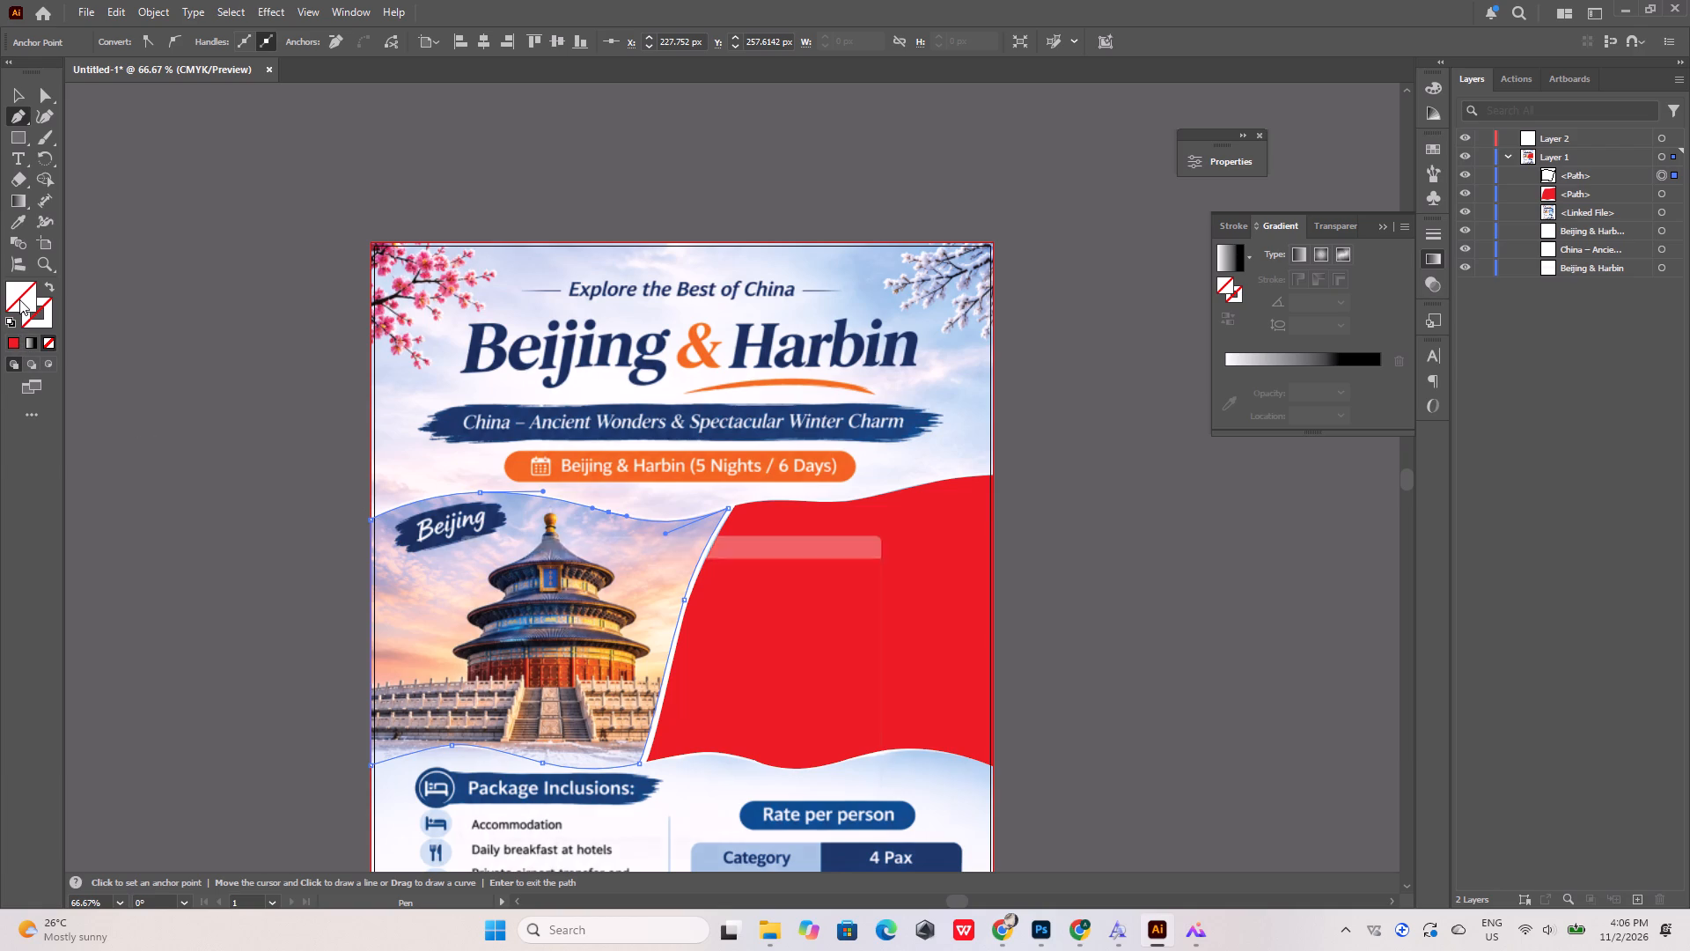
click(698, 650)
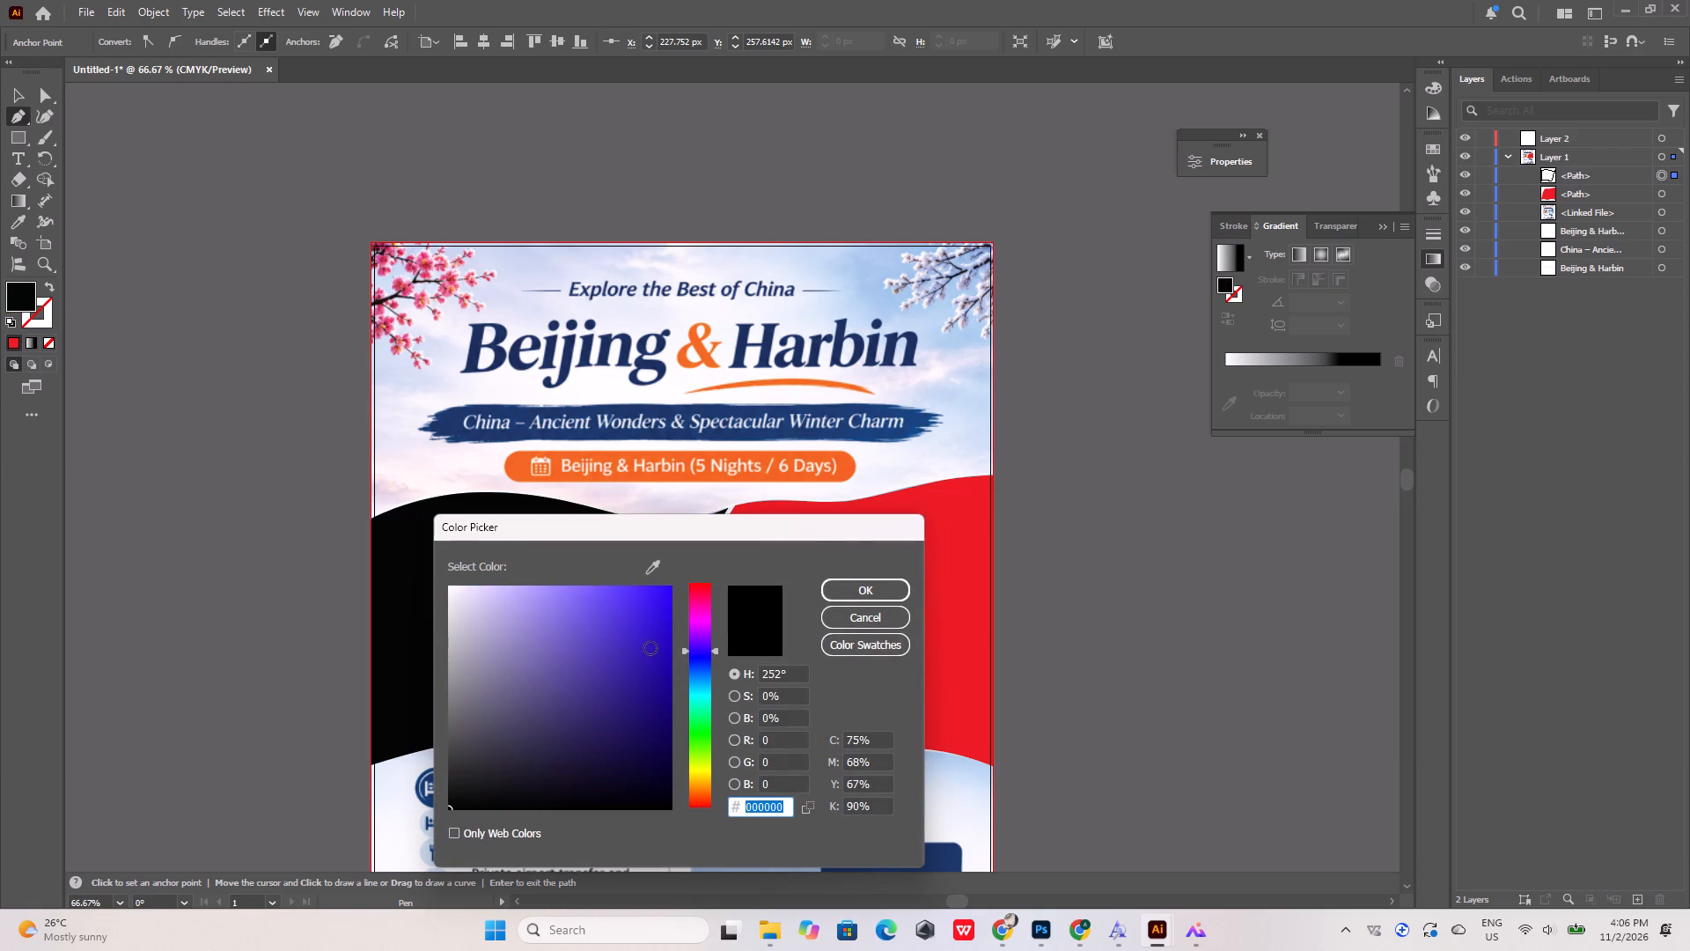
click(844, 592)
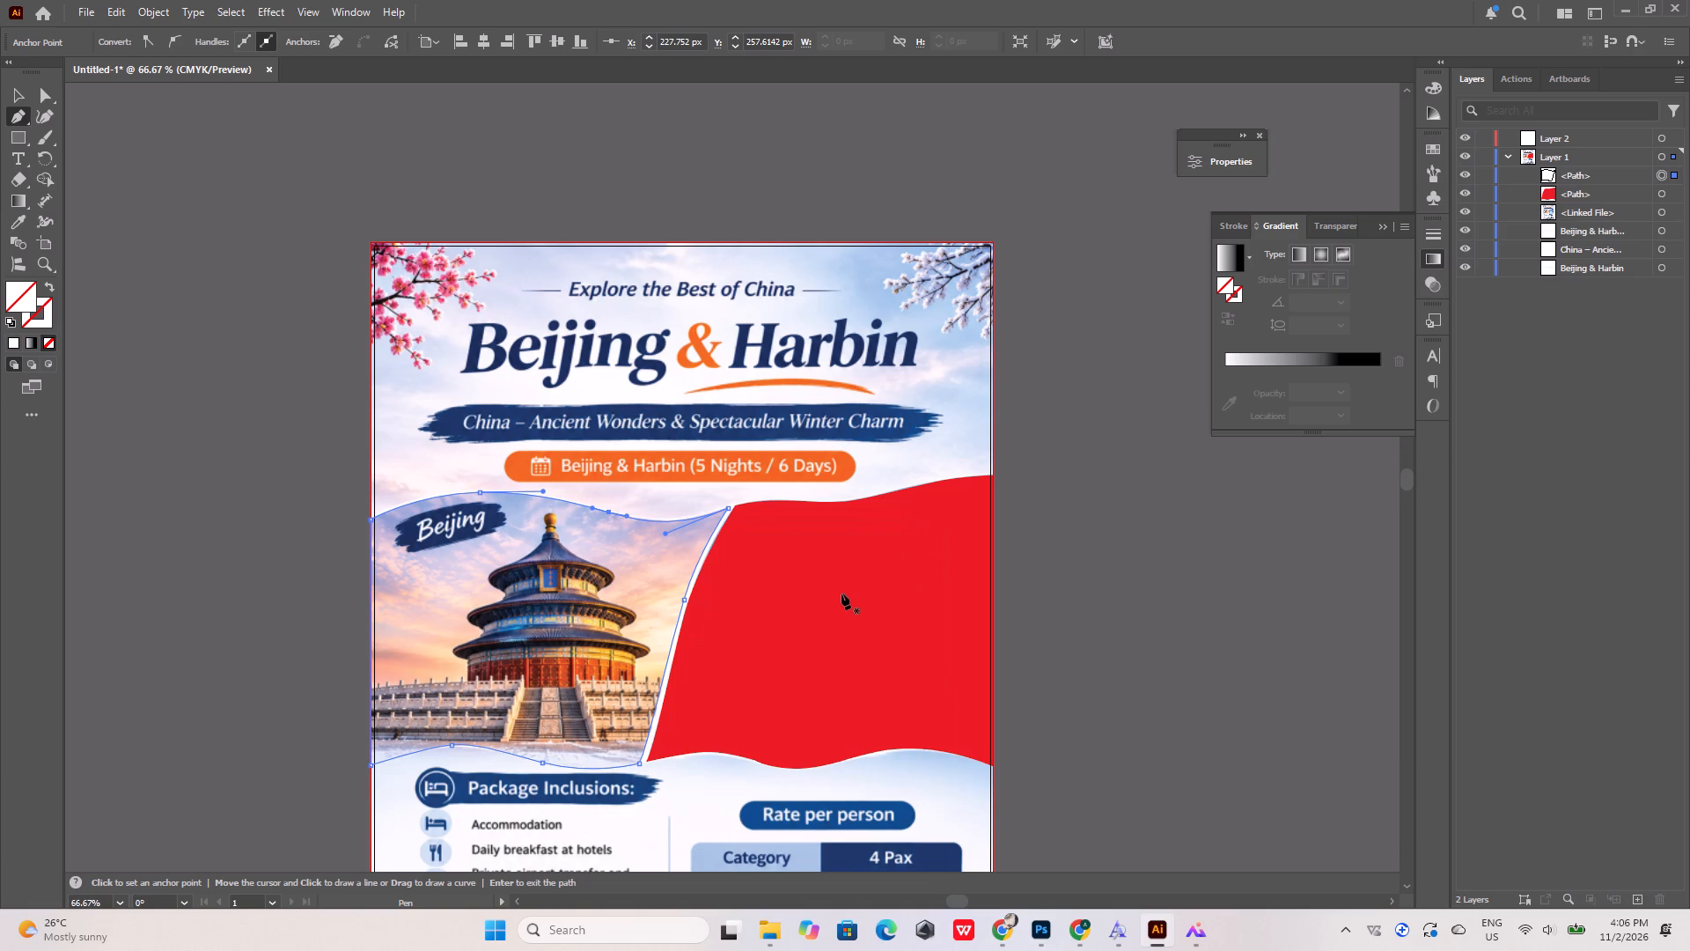
Fill the traced Beijing shape with purple.
click(21, 299)
double_click(21, 299)
click(693, 627)
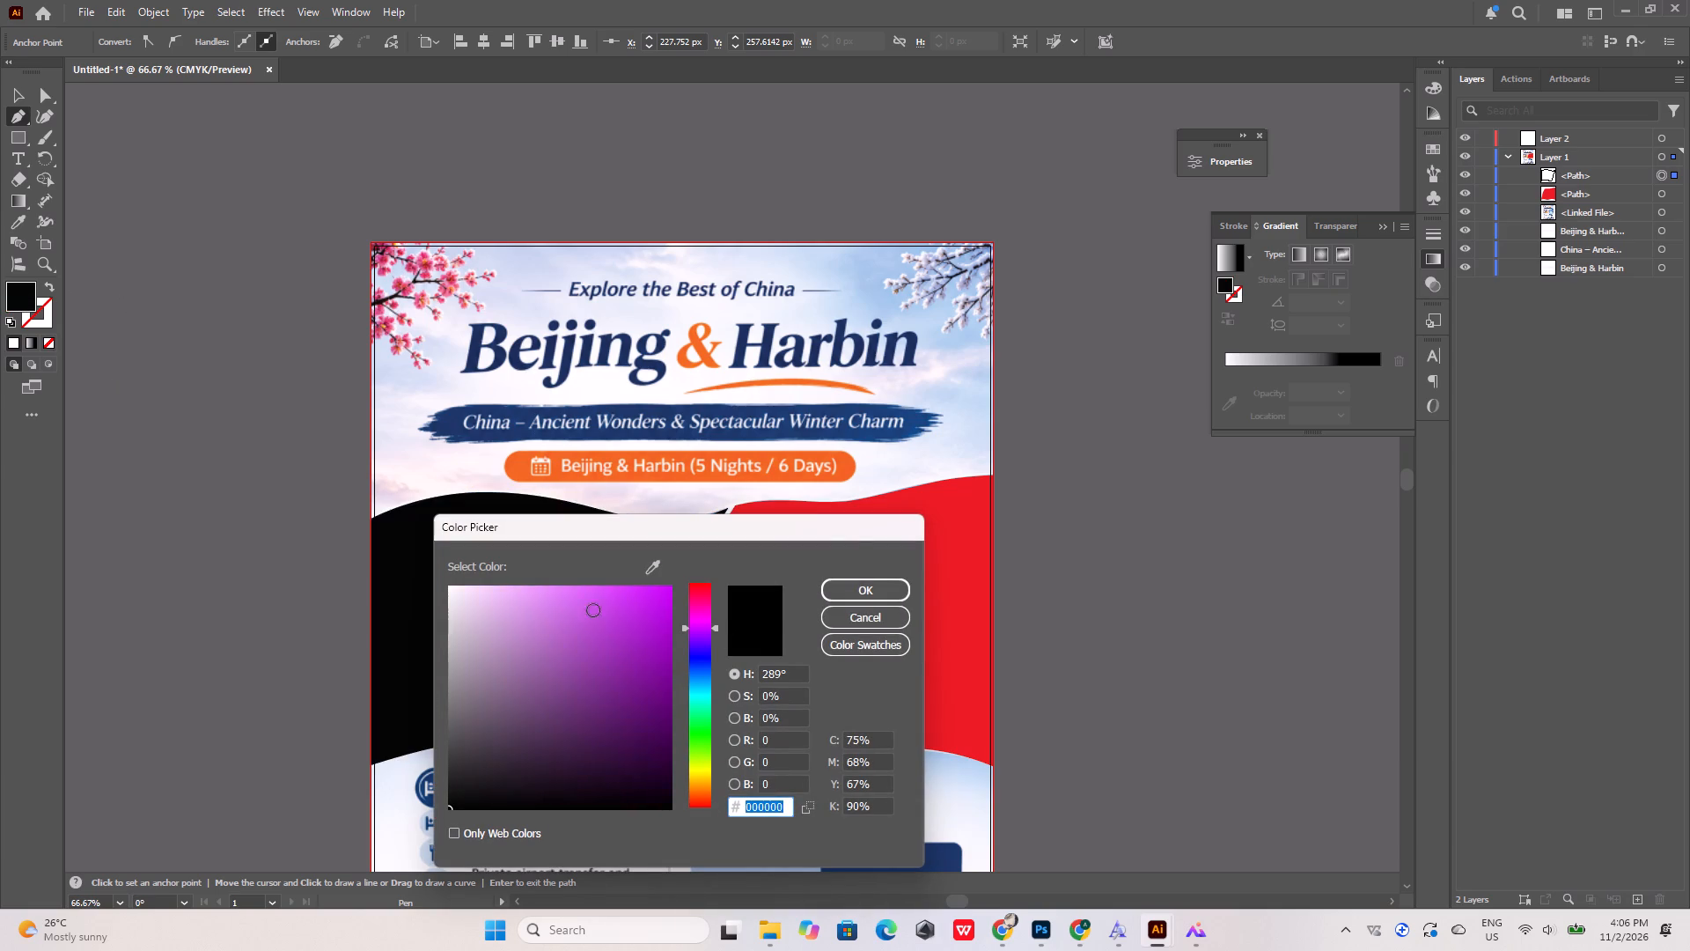
drag(637, 619, 680, 584)
click(845, 592)
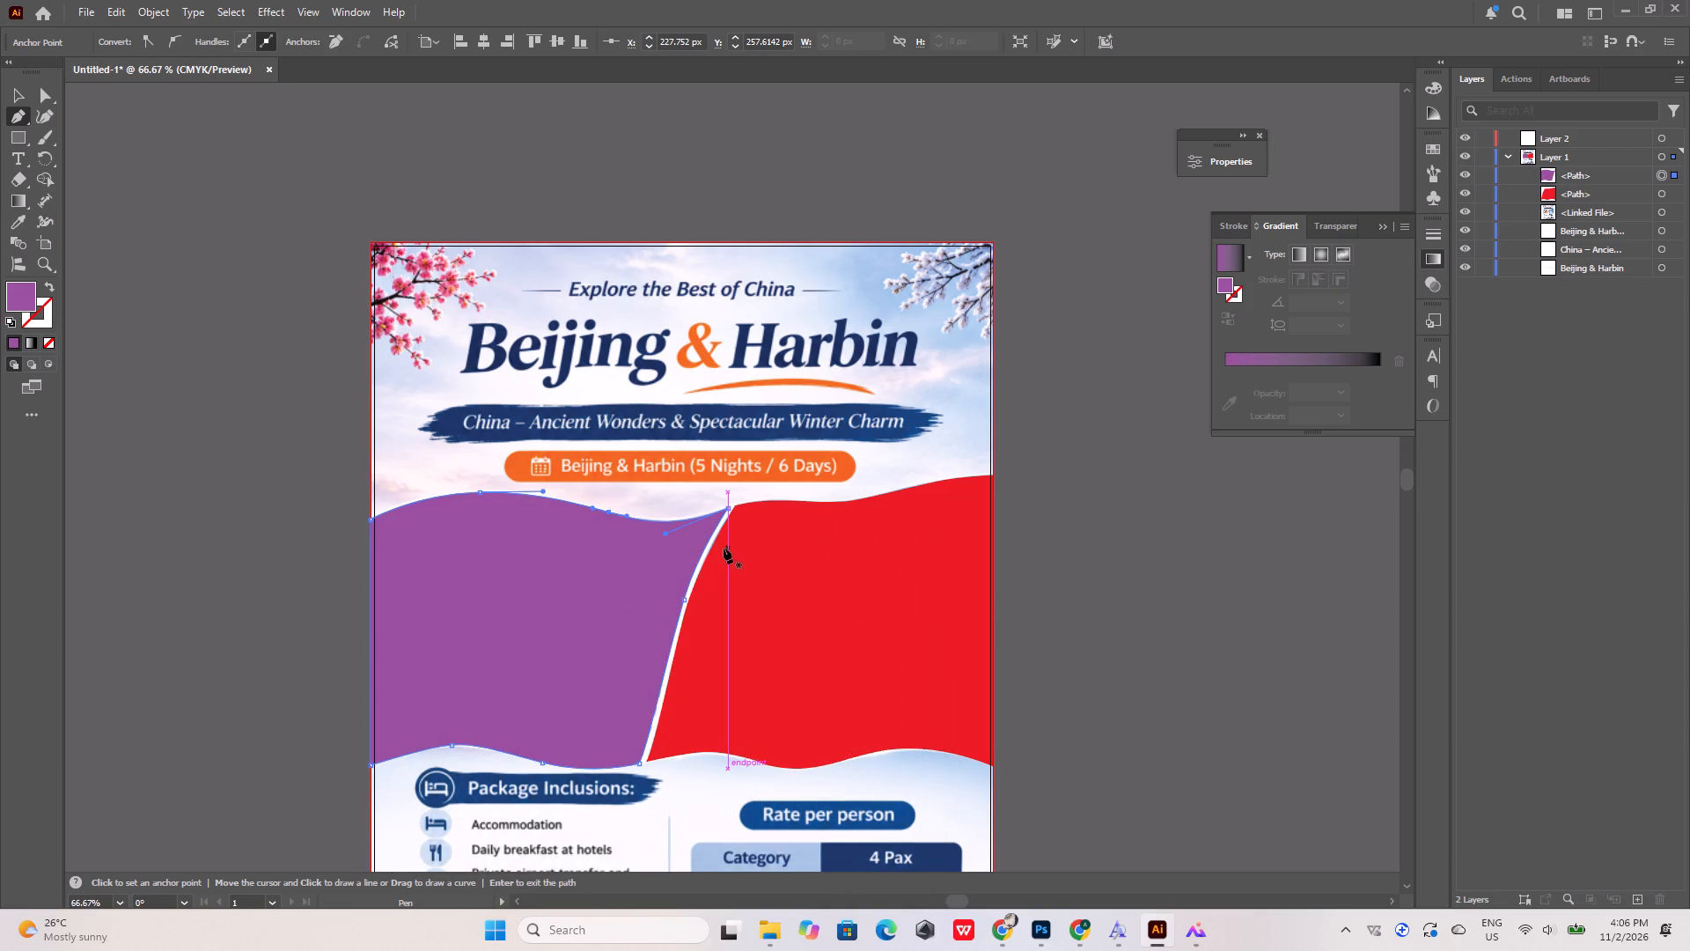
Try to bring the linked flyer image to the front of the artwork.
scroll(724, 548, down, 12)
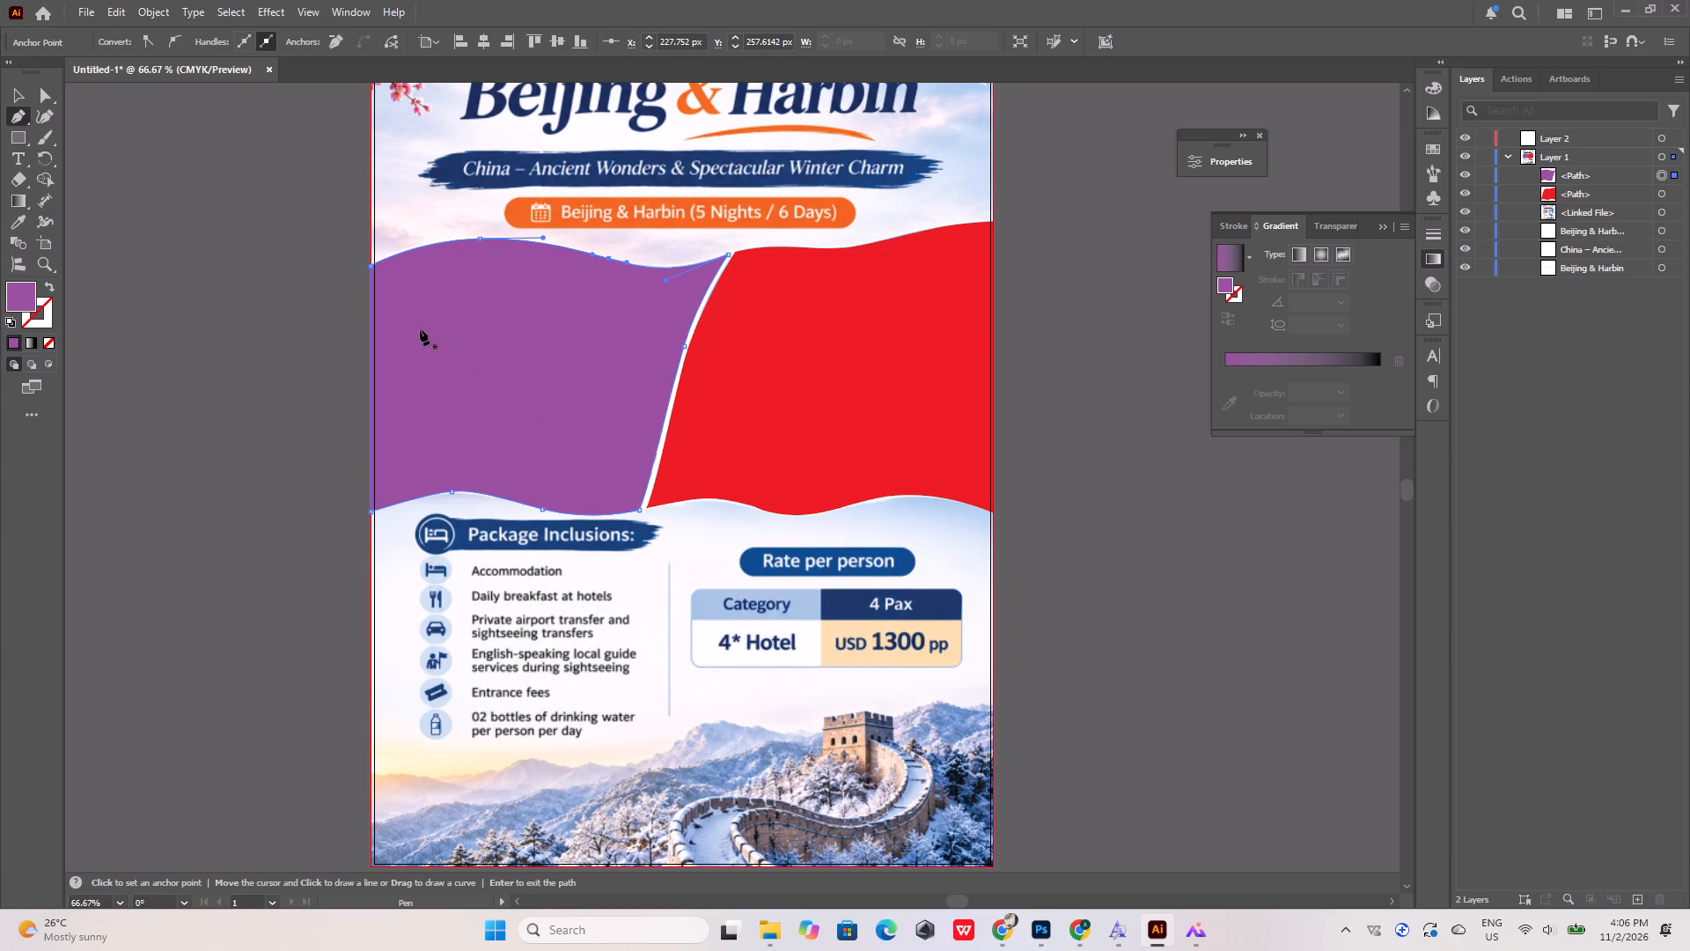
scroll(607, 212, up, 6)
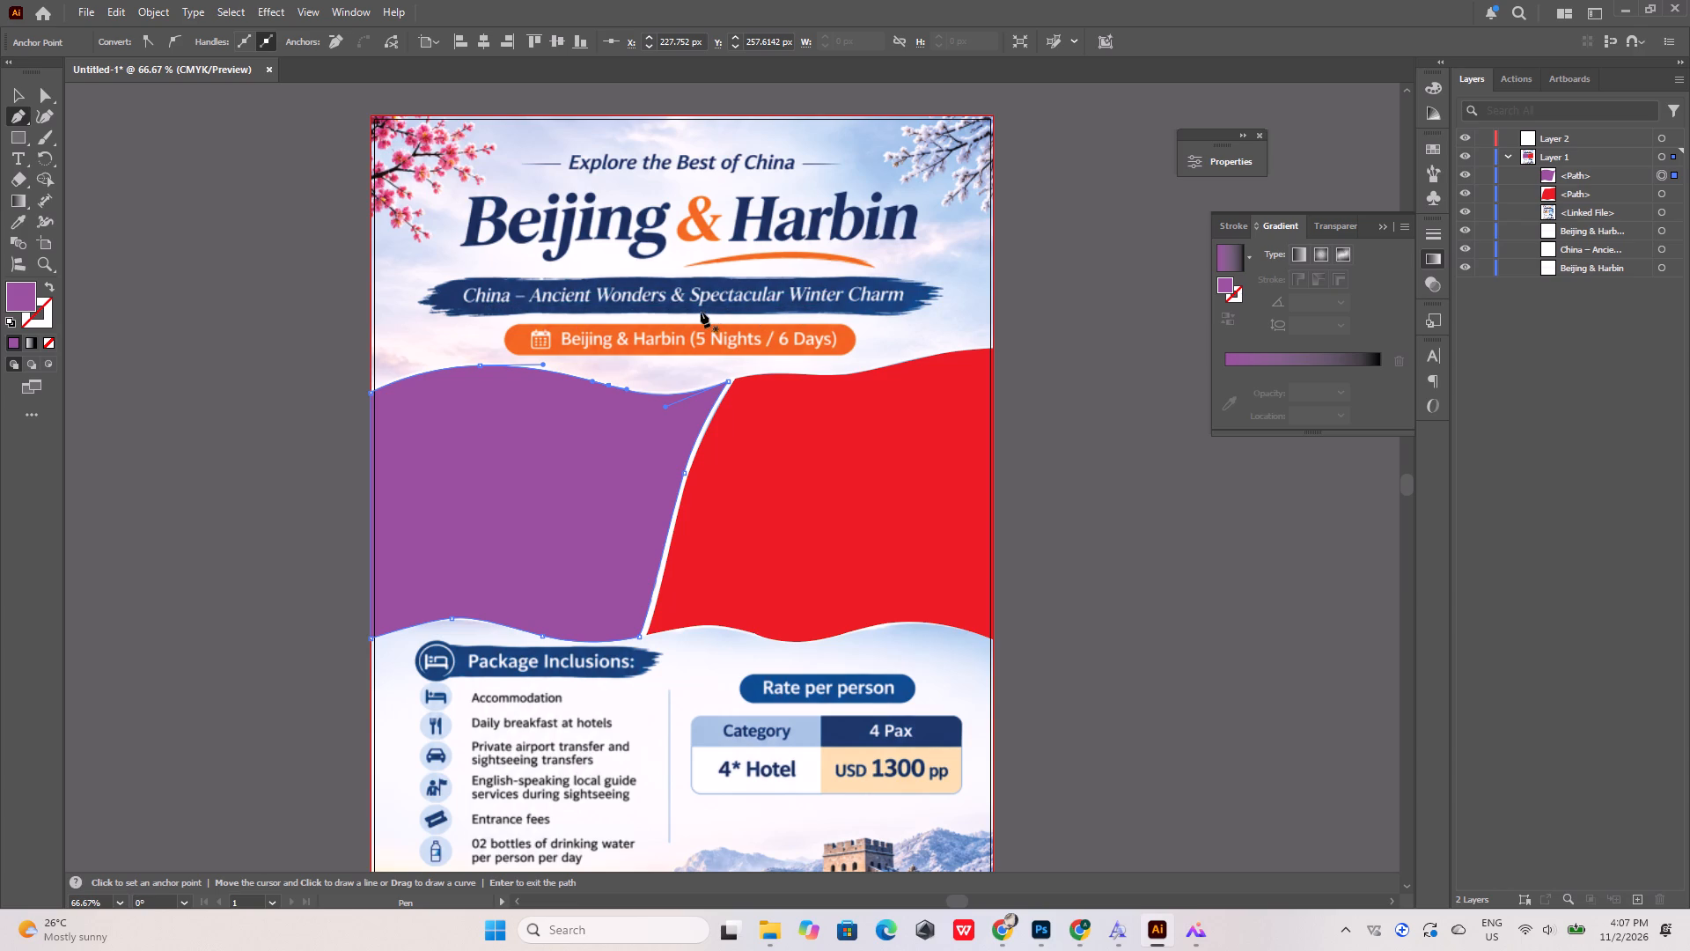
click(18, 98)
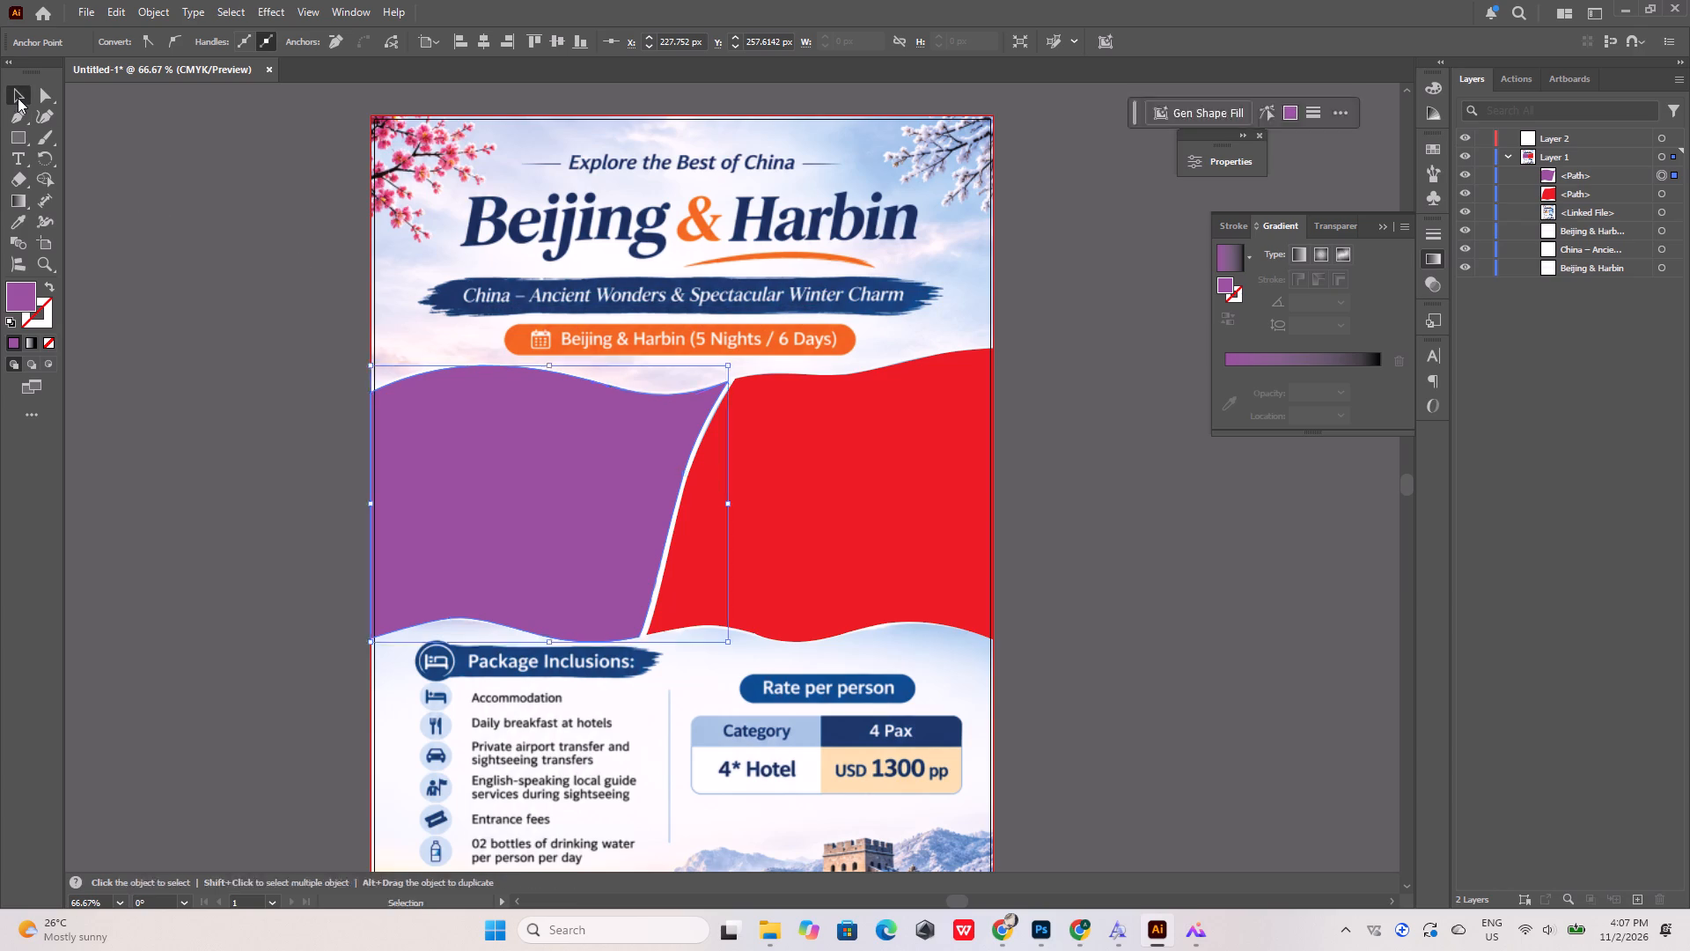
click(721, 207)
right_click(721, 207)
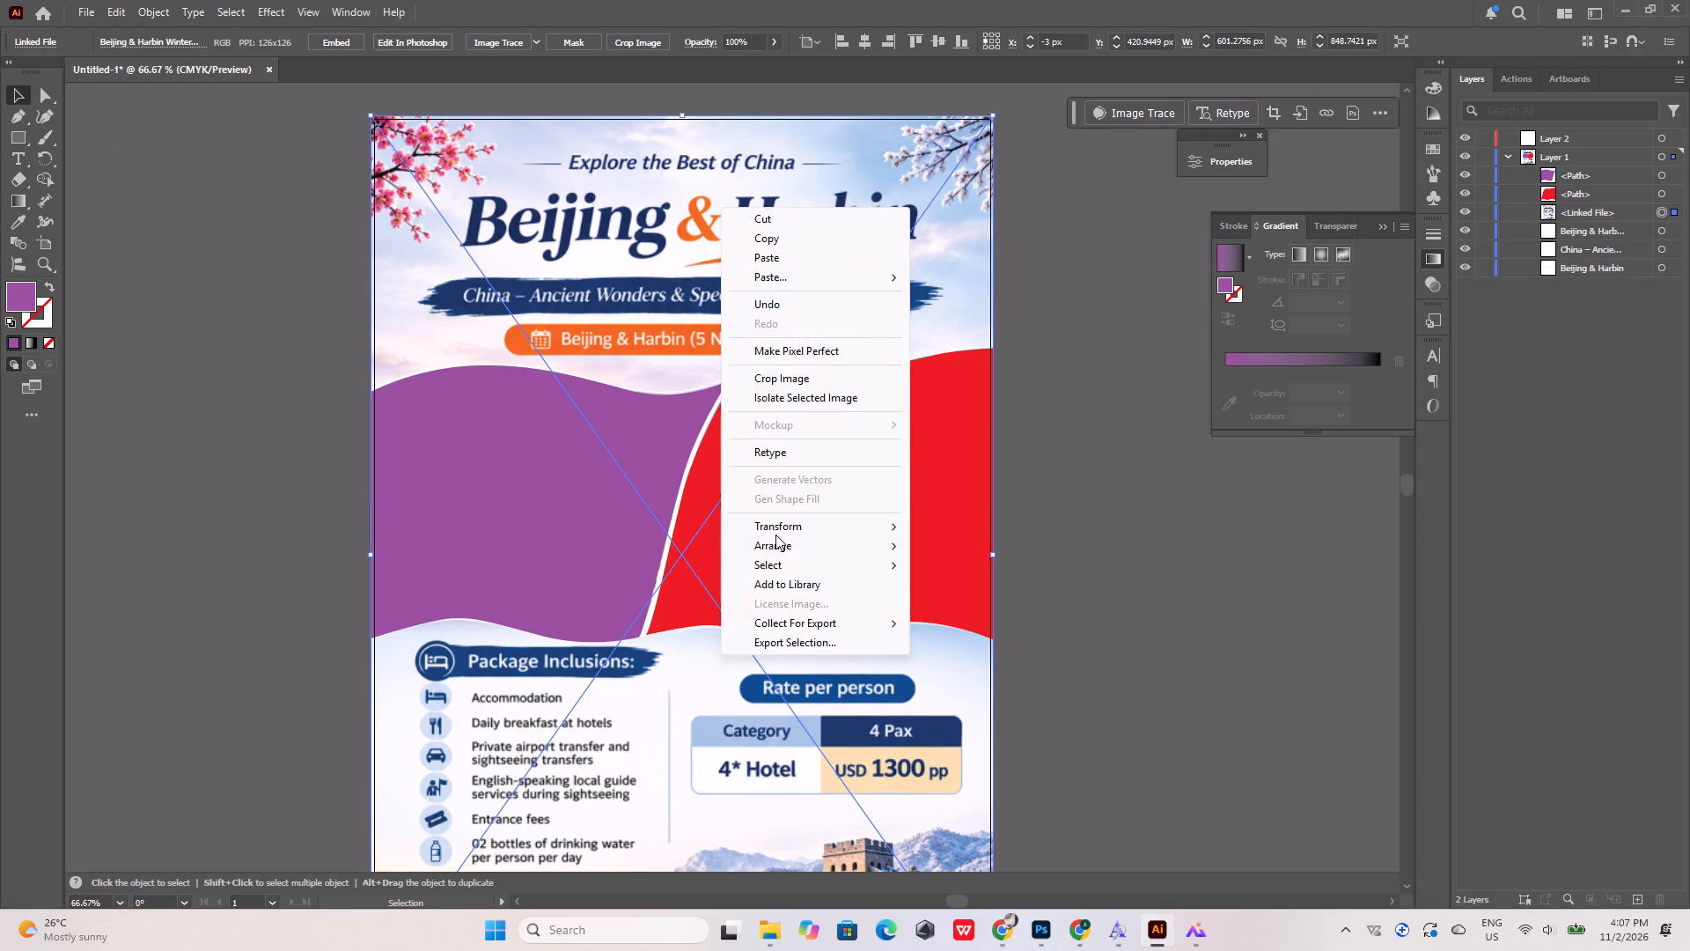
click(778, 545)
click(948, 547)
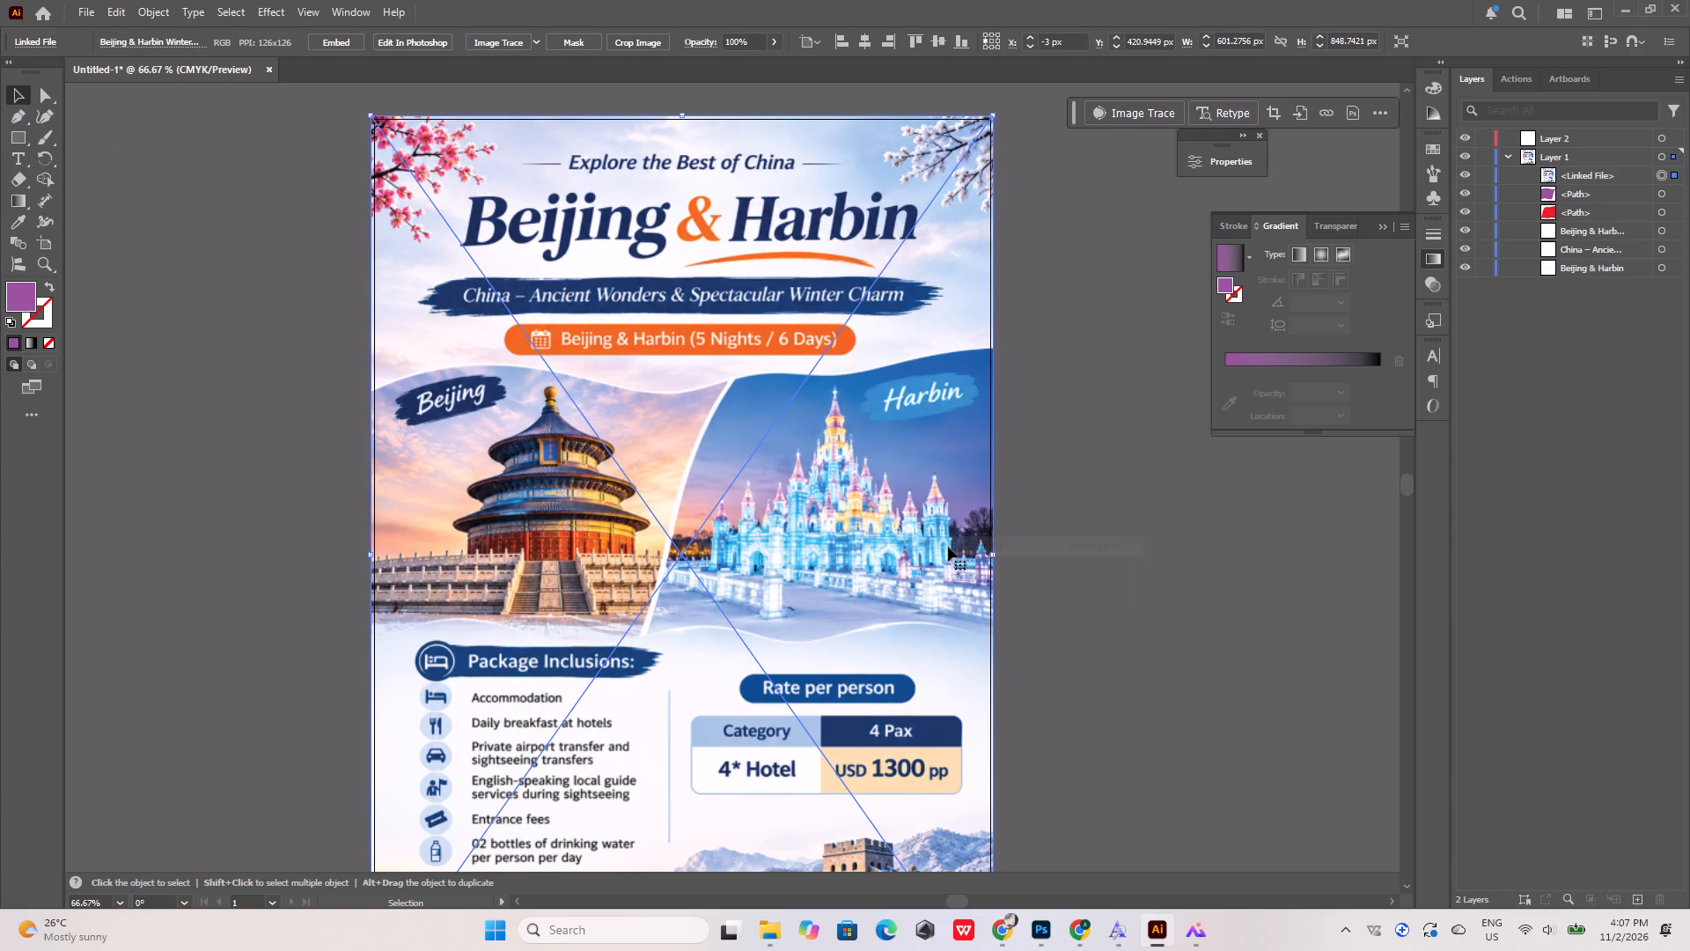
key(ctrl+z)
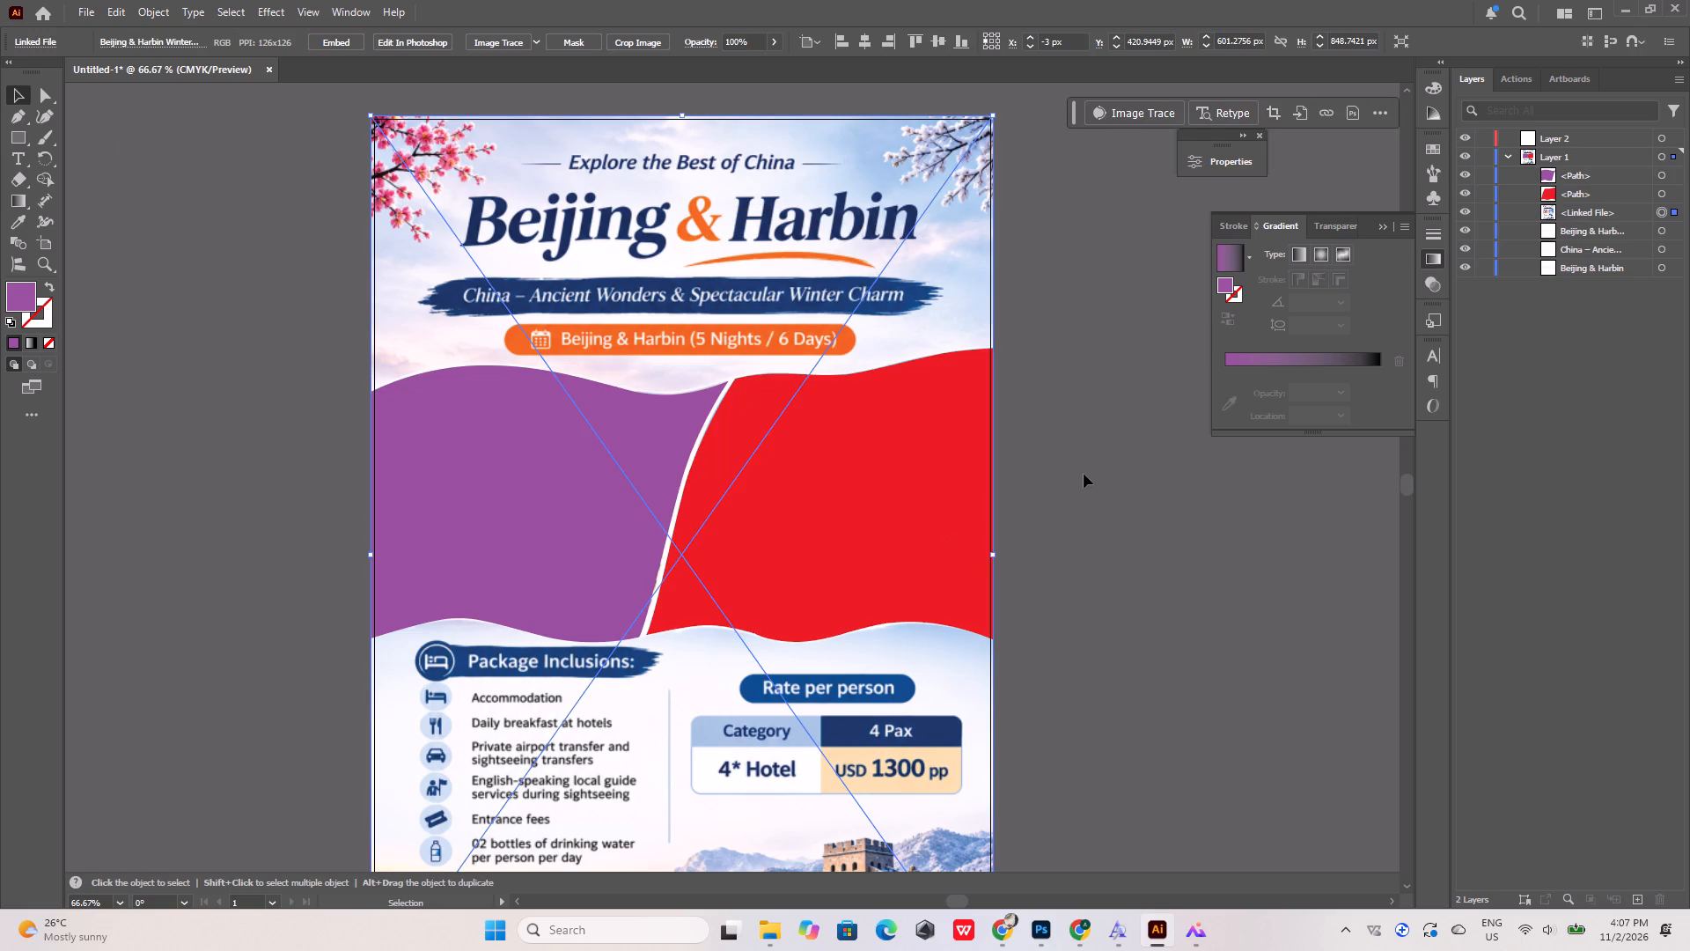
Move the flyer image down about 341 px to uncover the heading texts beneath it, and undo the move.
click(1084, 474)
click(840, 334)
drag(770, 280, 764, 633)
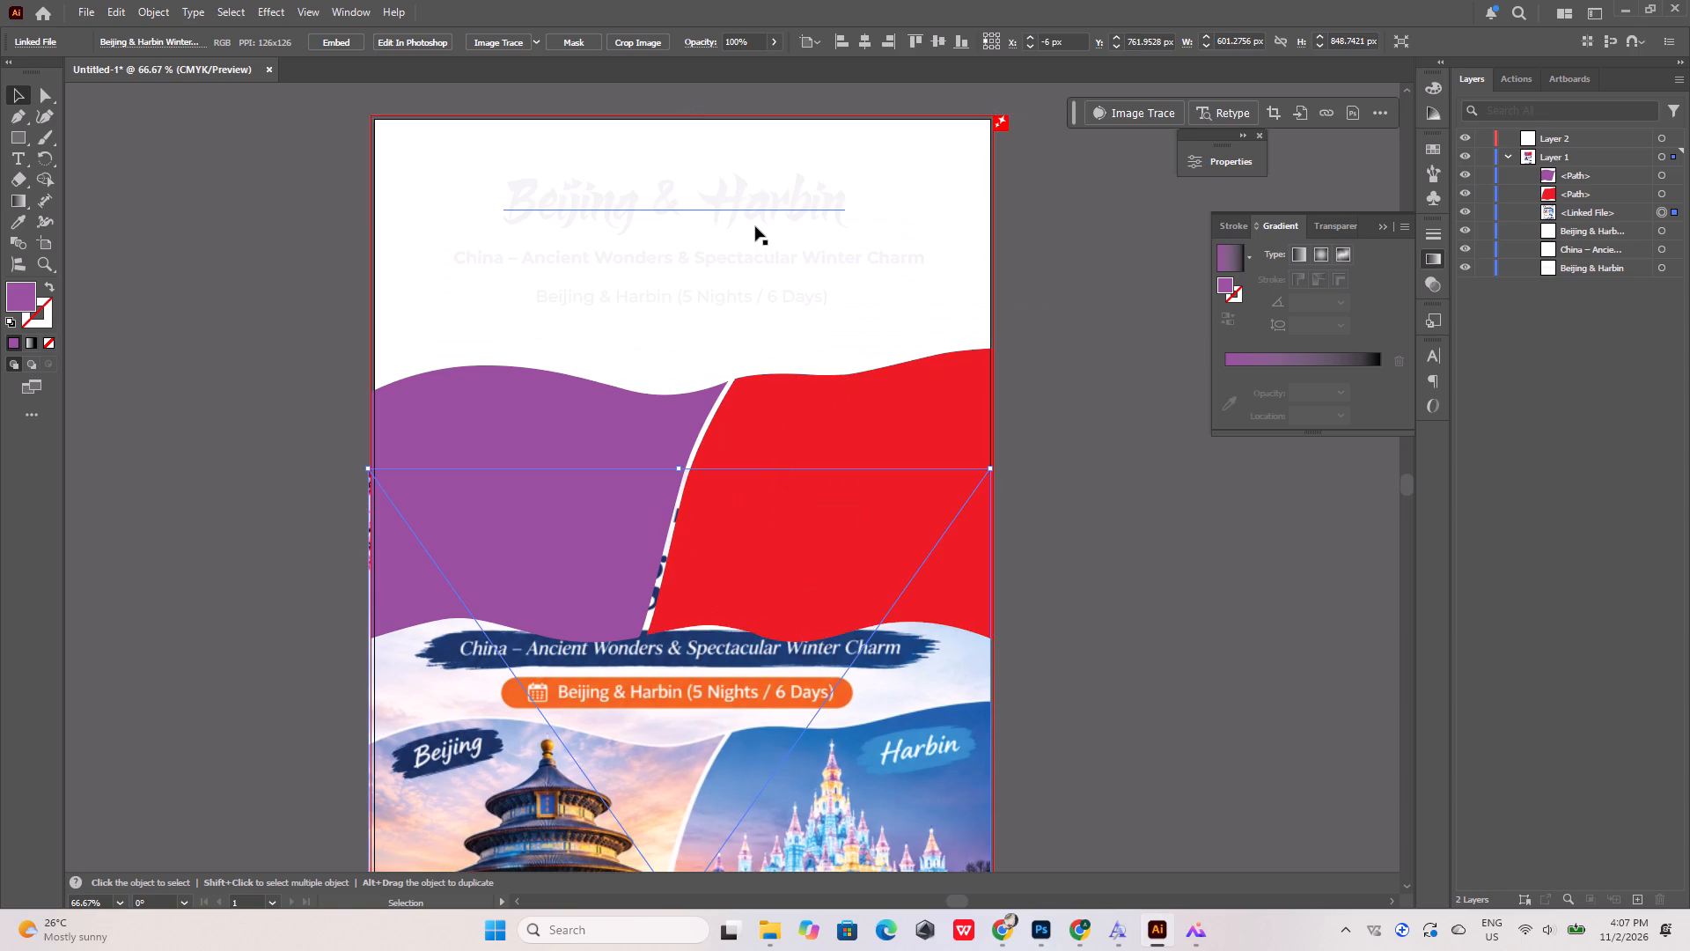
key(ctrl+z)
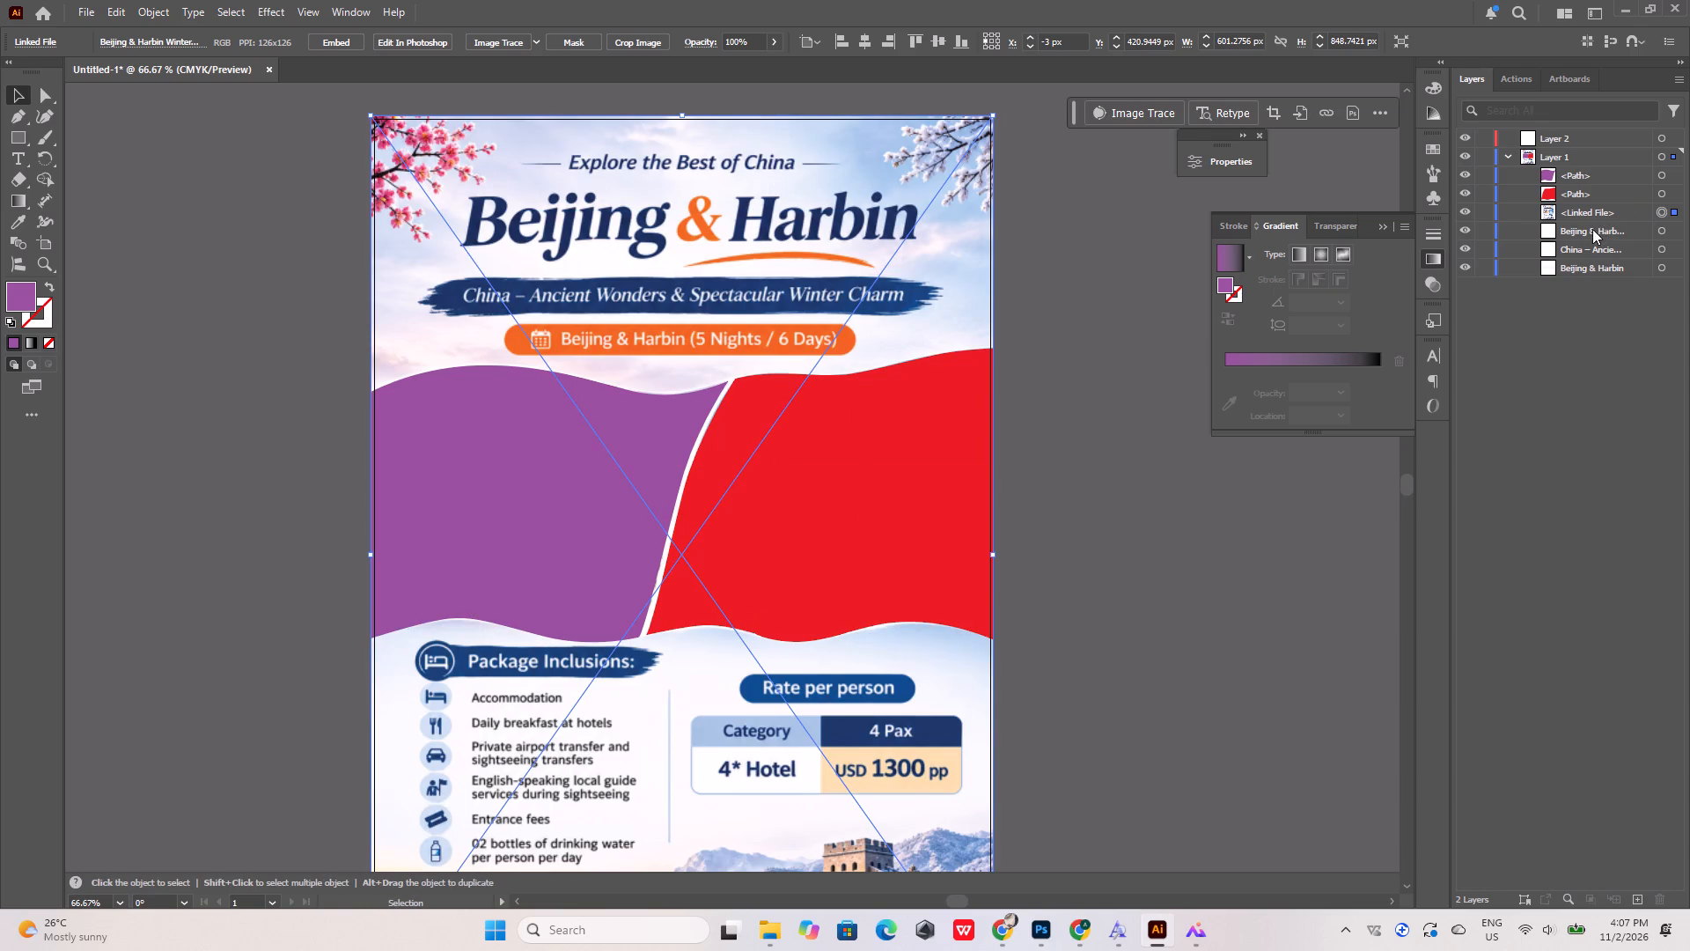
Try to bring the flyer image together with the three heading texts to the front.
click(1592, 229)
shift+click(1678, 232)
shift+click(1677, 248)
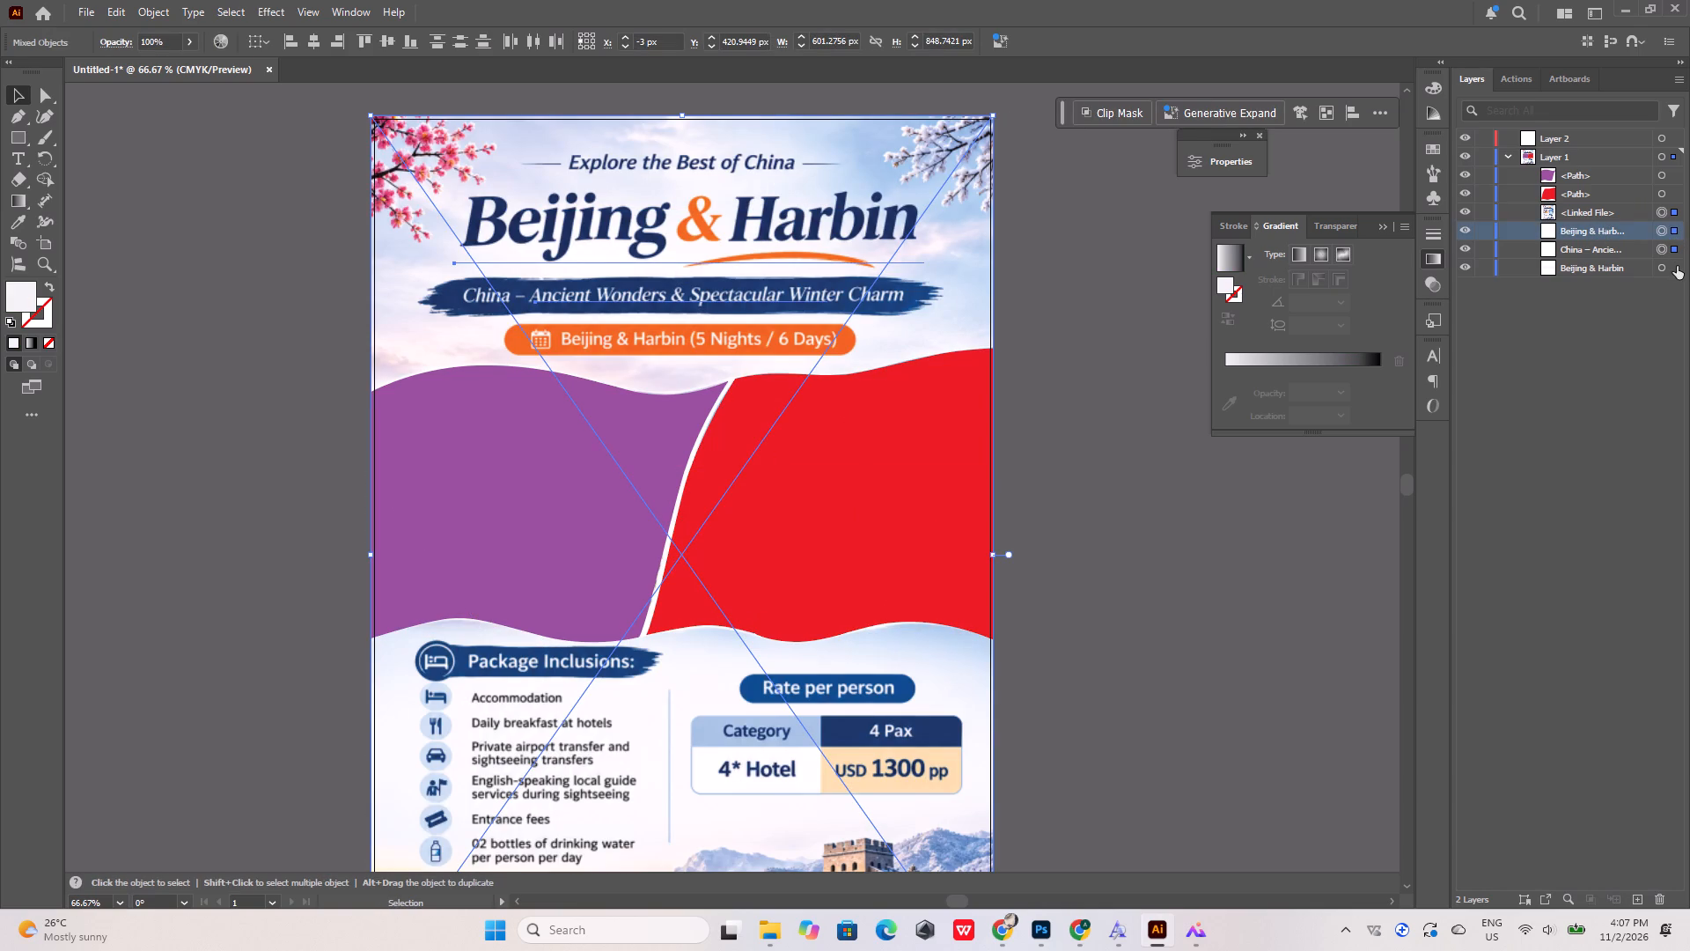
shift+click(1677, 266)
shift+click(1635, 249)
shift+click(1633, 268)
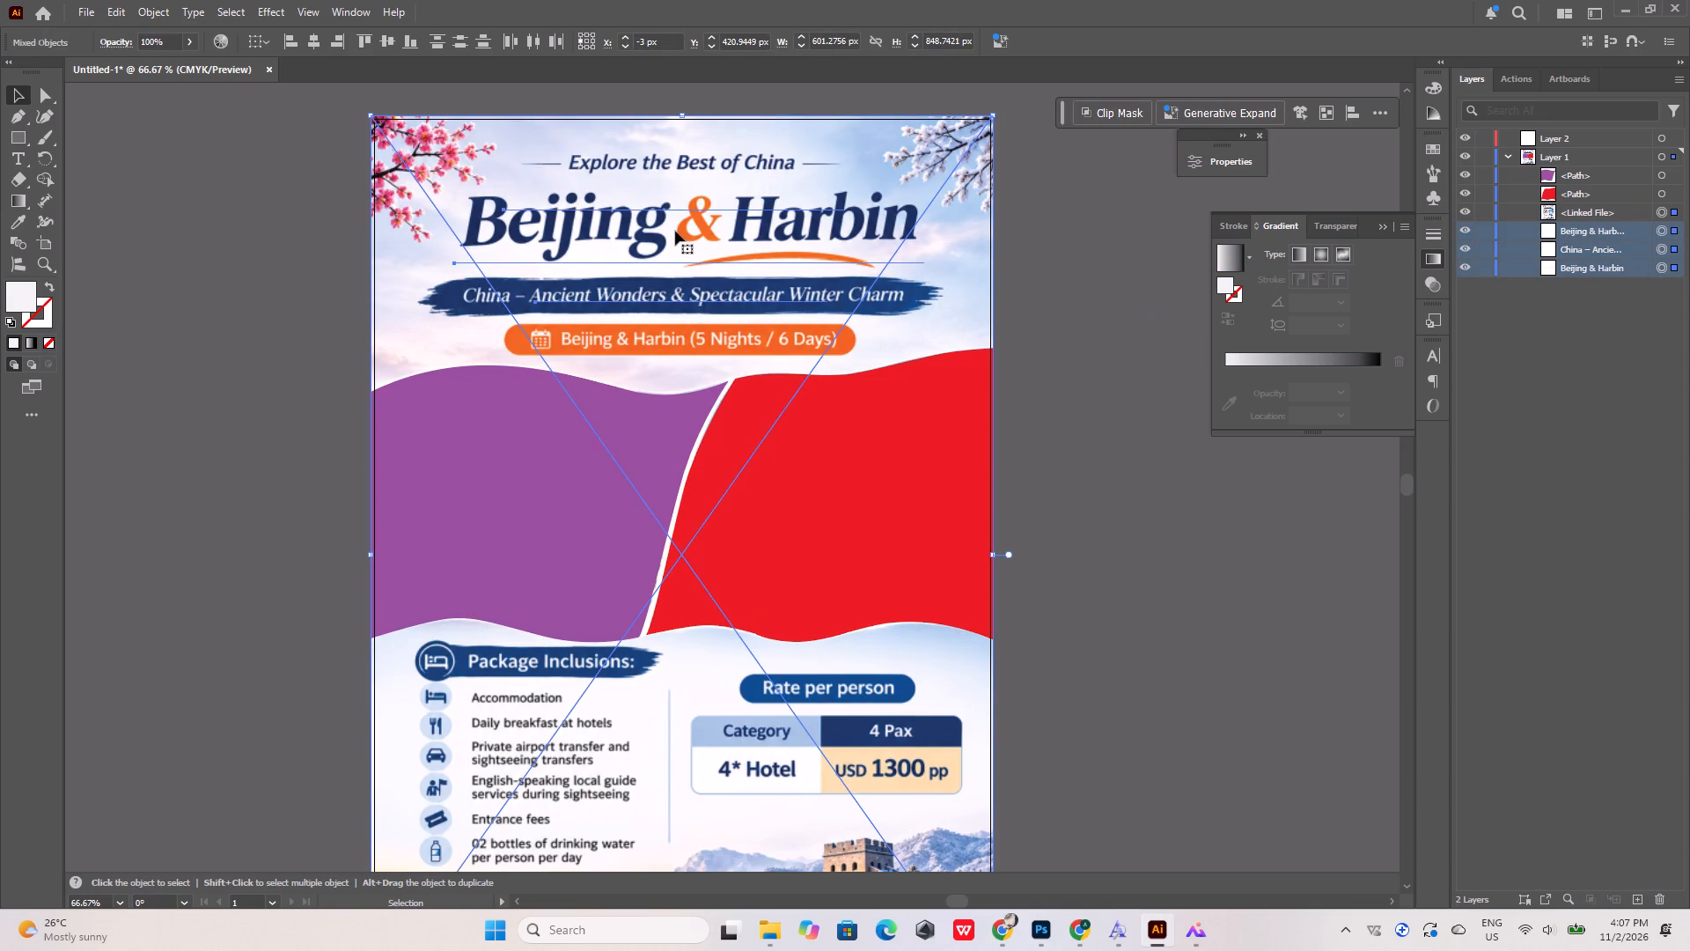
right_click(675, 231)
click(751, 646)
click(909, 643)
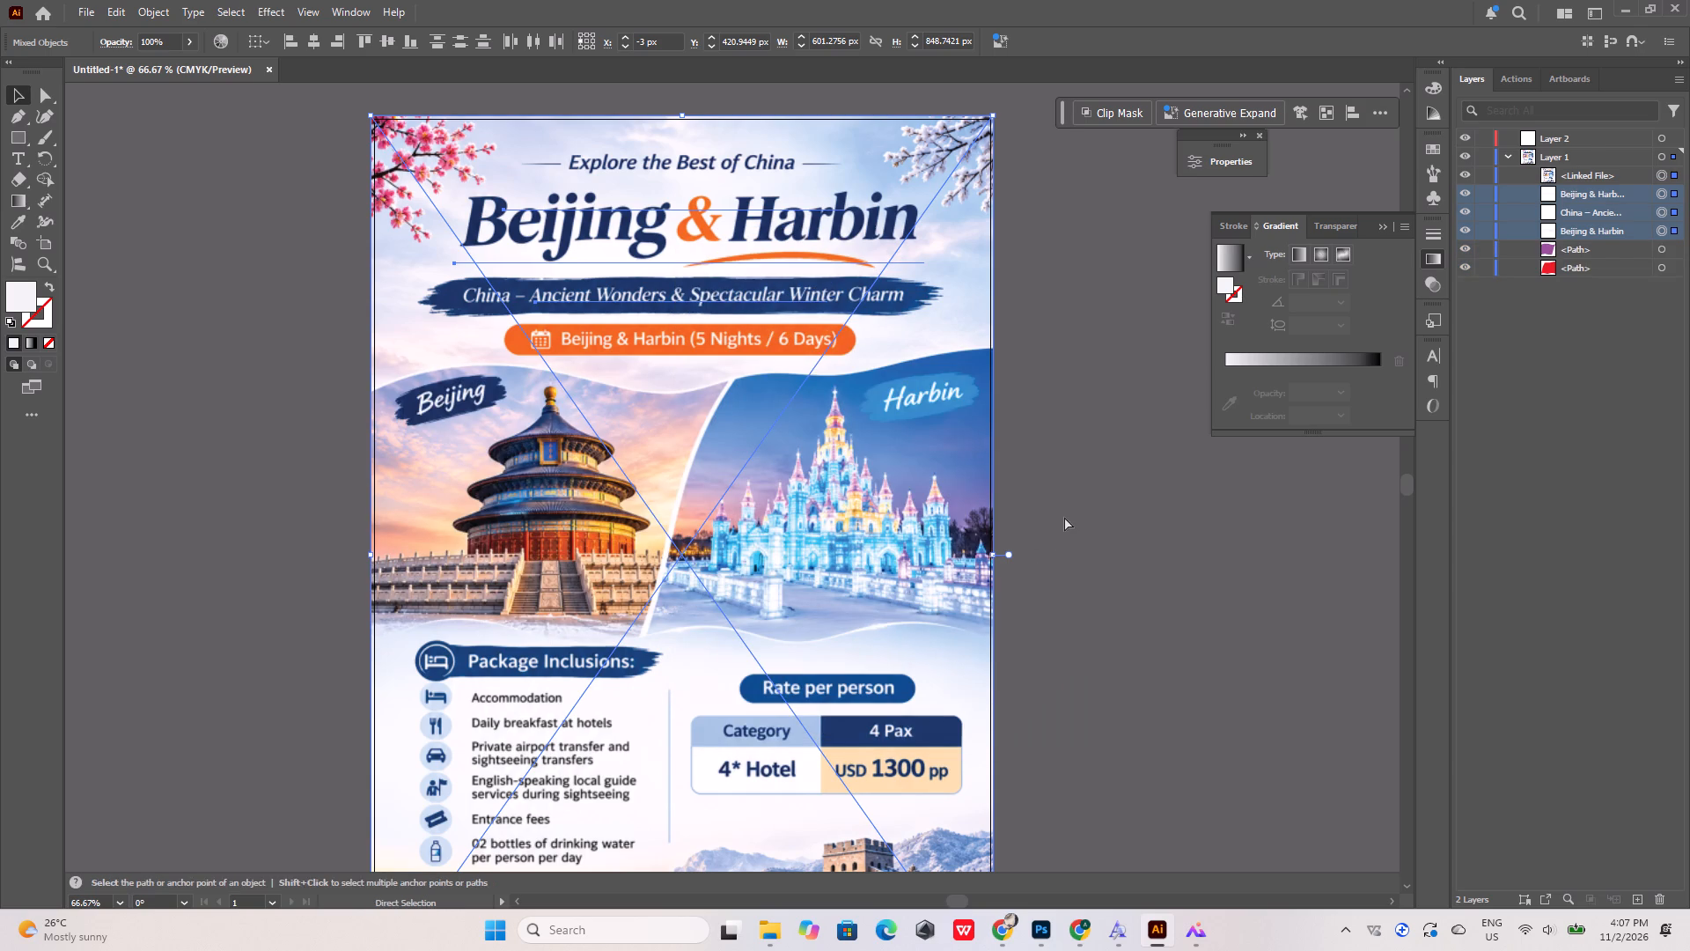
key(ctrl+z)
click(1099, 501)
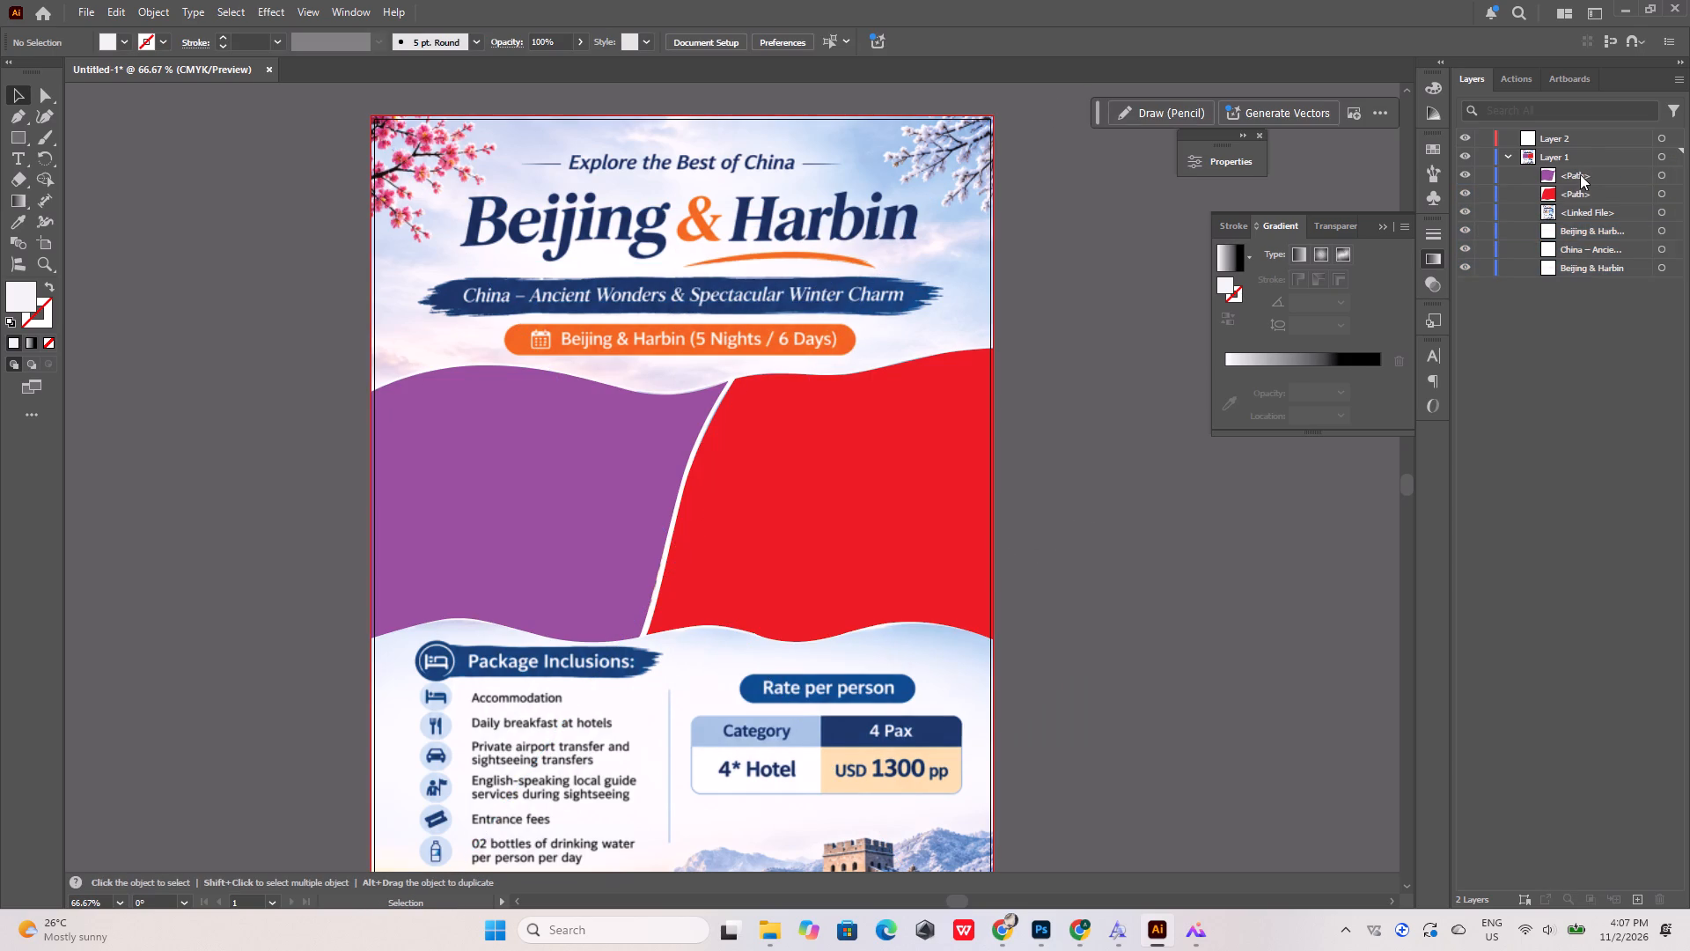
Move the linked flyer image to the bottom of Layer 1, beneath the three heading texts.
click(1581, 174)
click(1583, 208)
drag(1583, 208, 1590, 280)
drag(1582, 349, 1582, 341)
drag(1615, 215, 1616, 274)
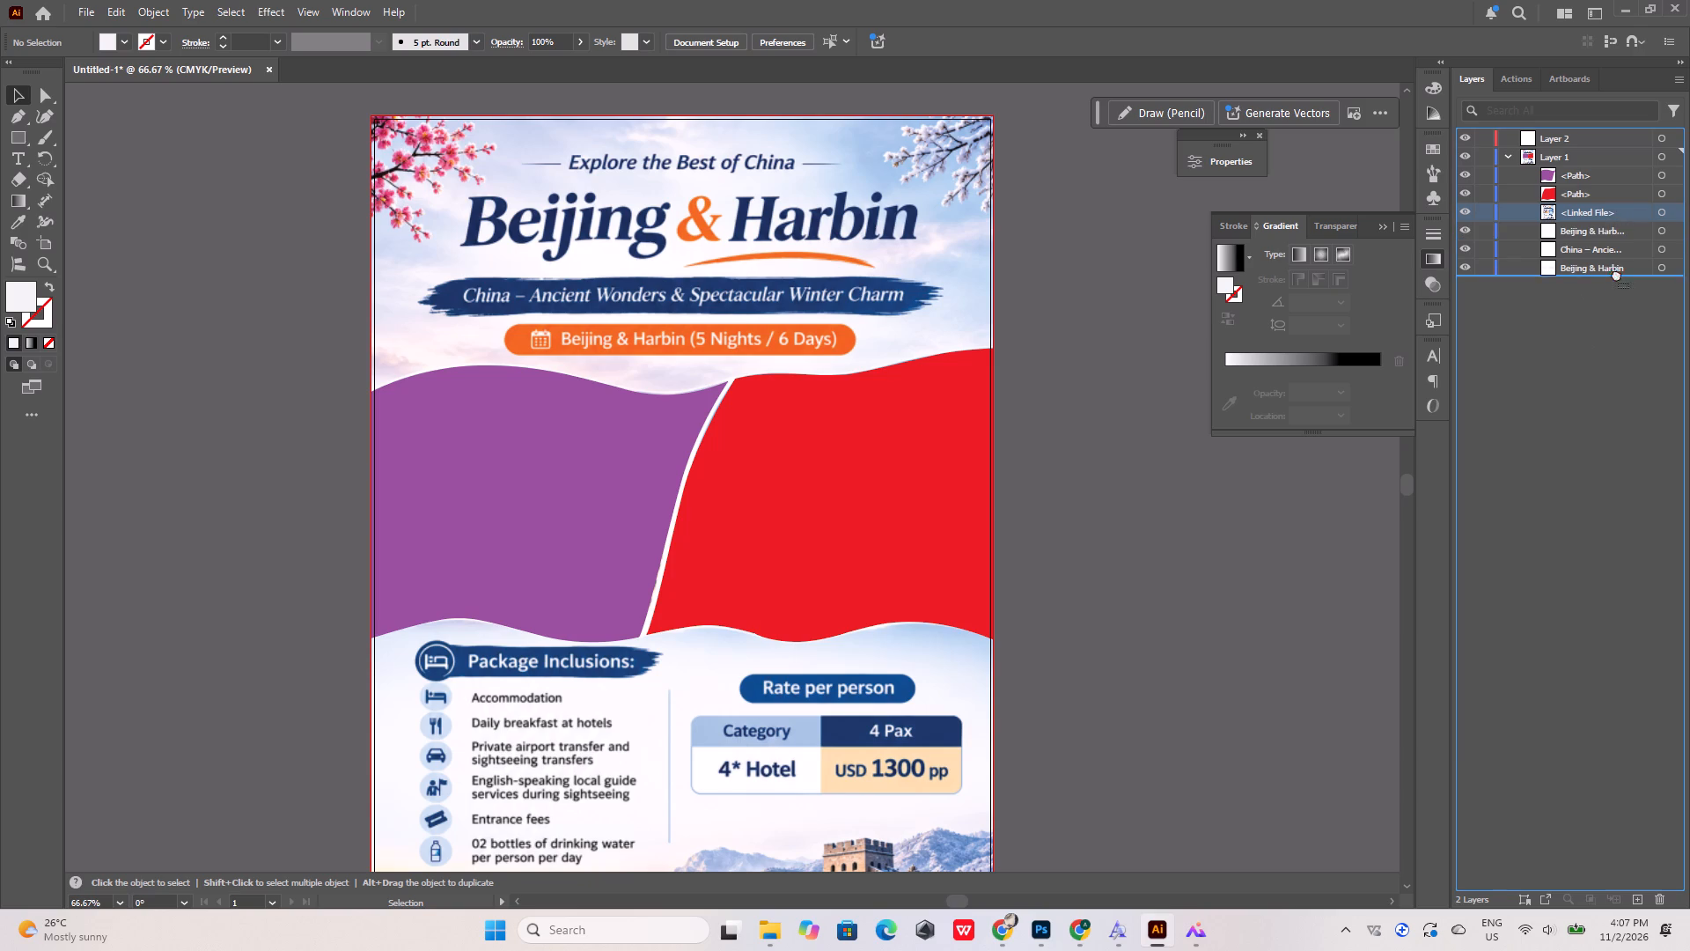
drag(1616, 274, 1619, 273)
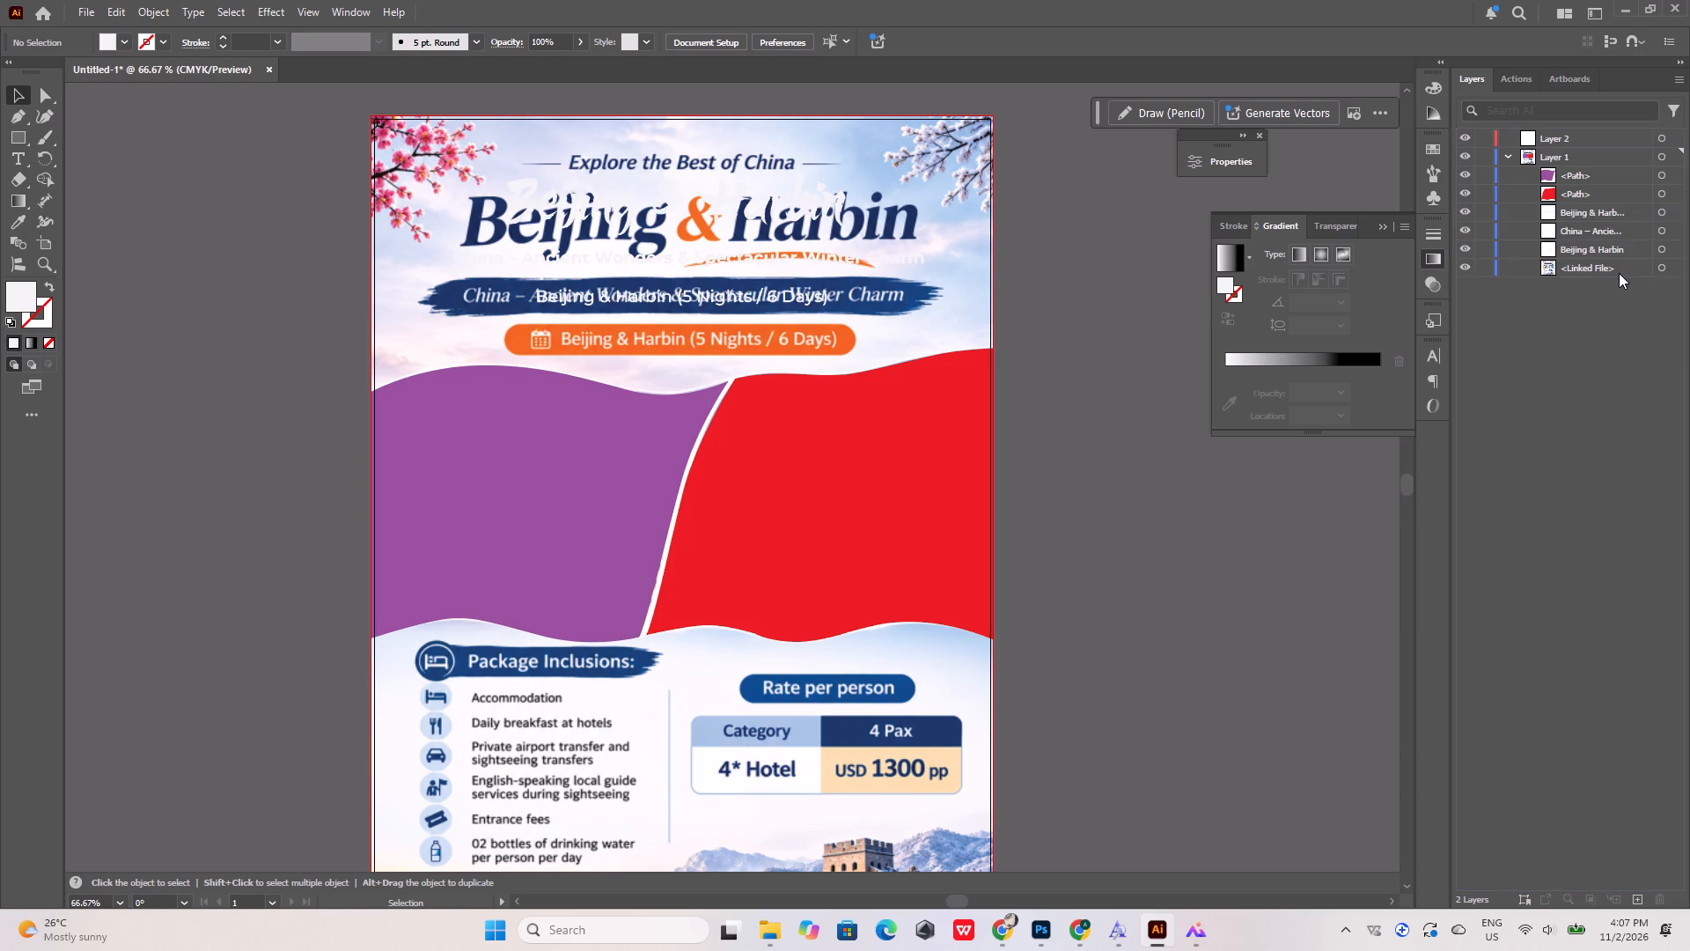
Recolour the whole "Beijing & Harbin" heading text with the navy sampled from the flyer's subtitle banner.
double_click(548, 198)
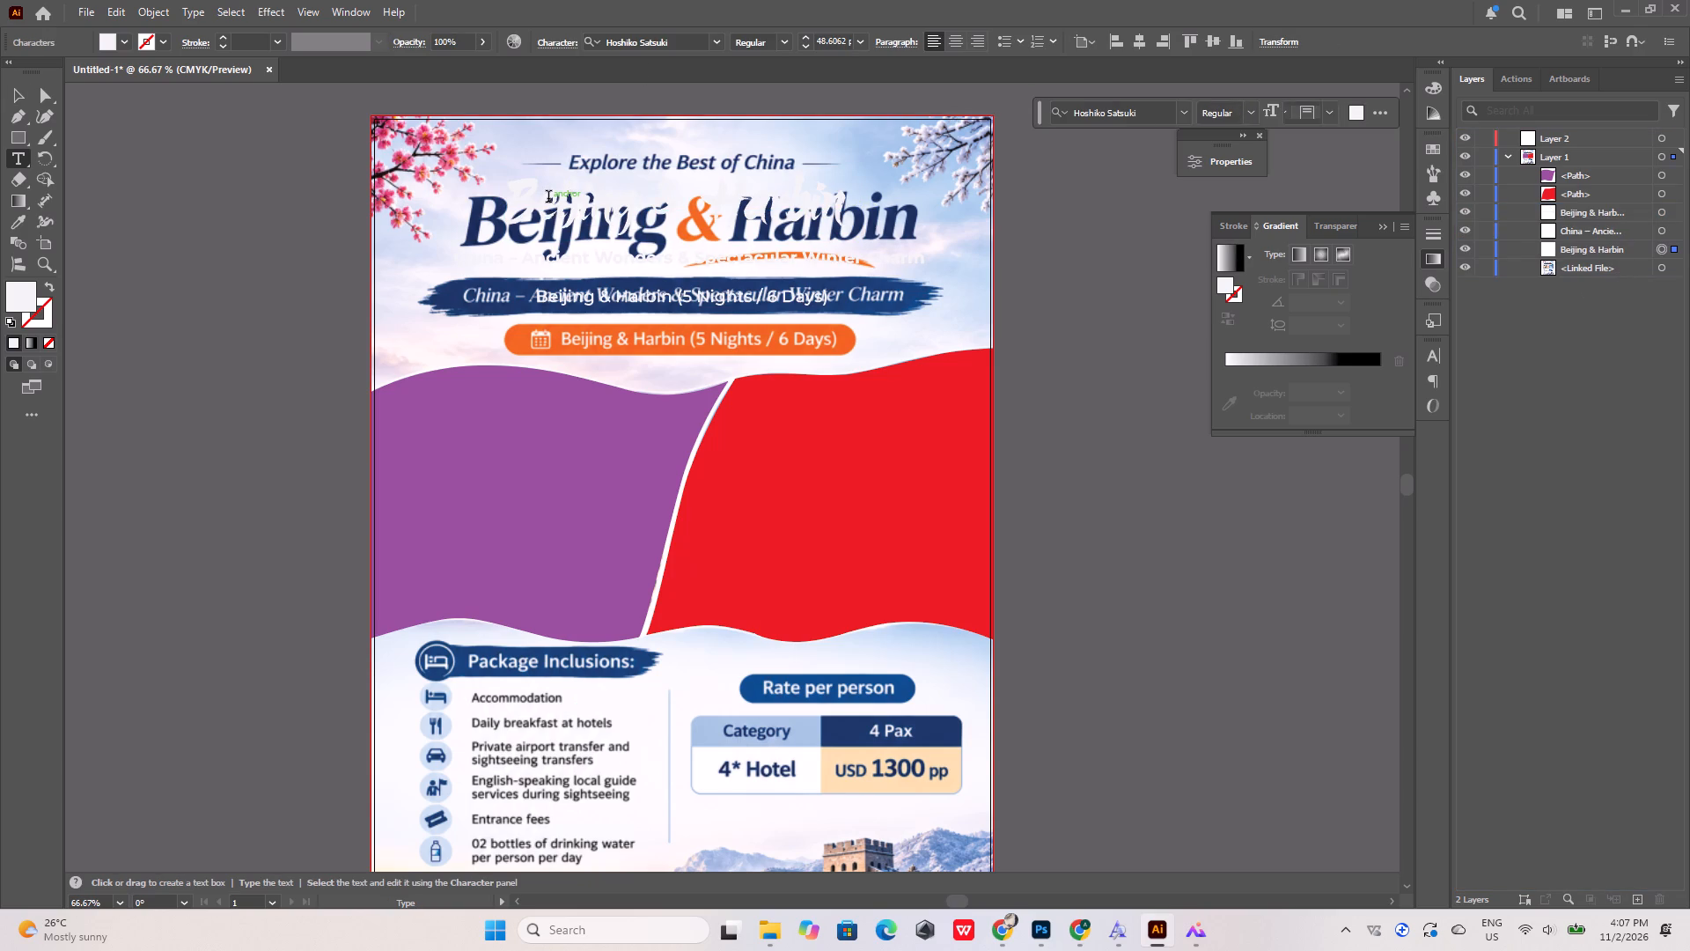
key(ctrl+a)
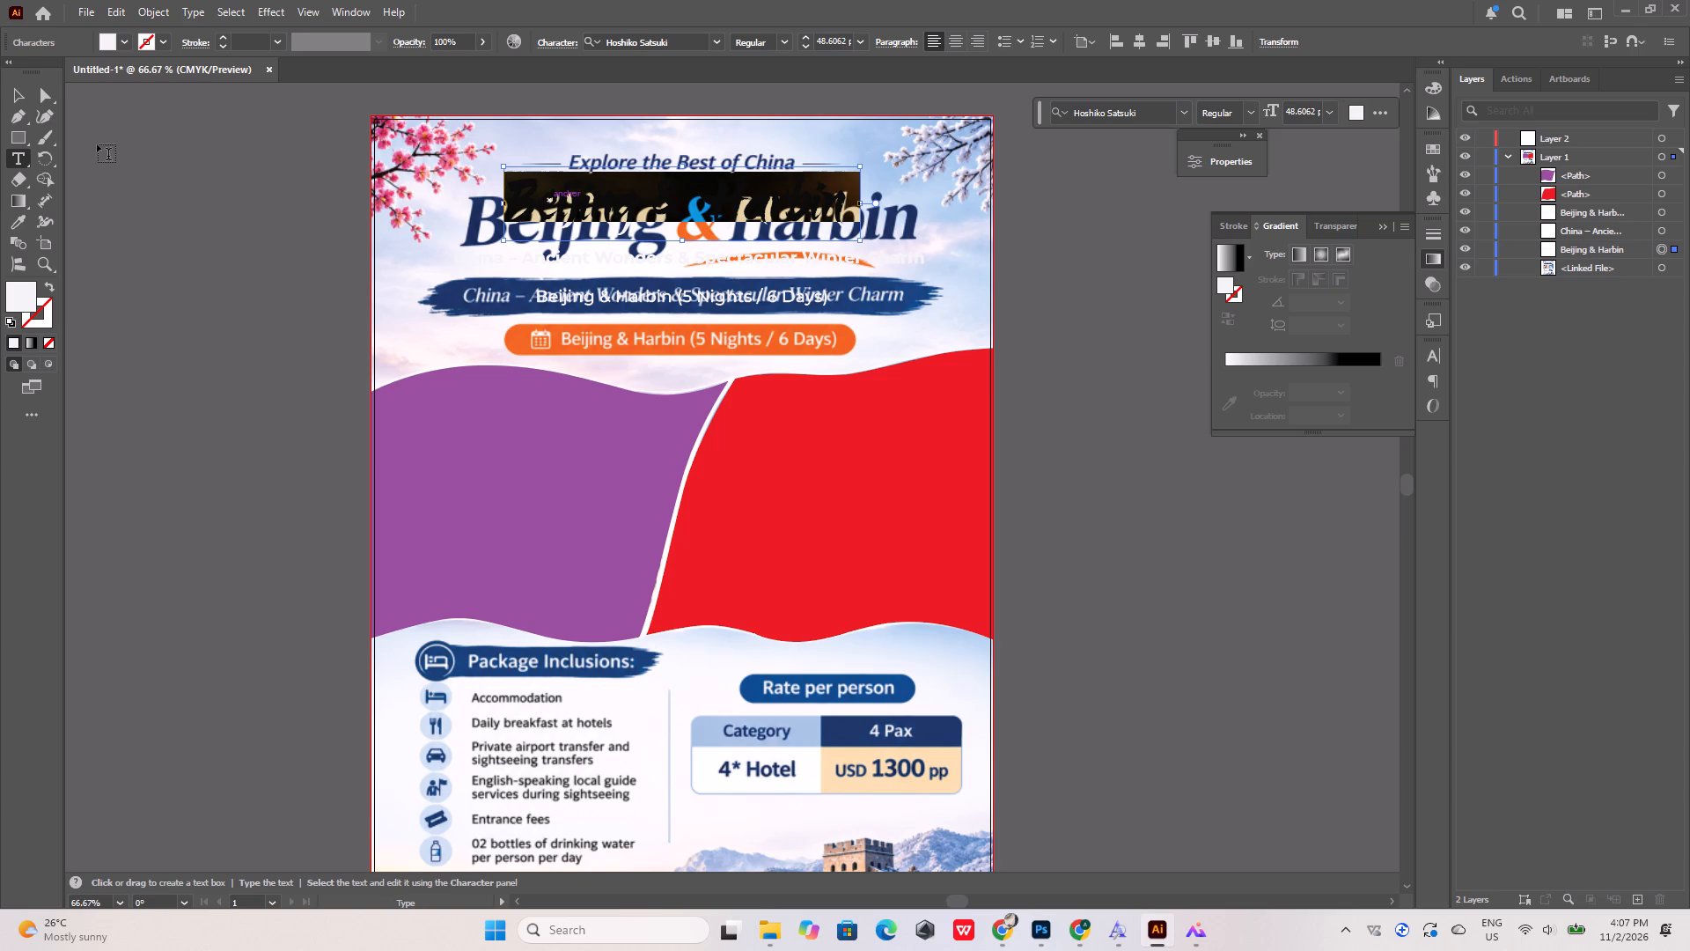
click(23, 222)
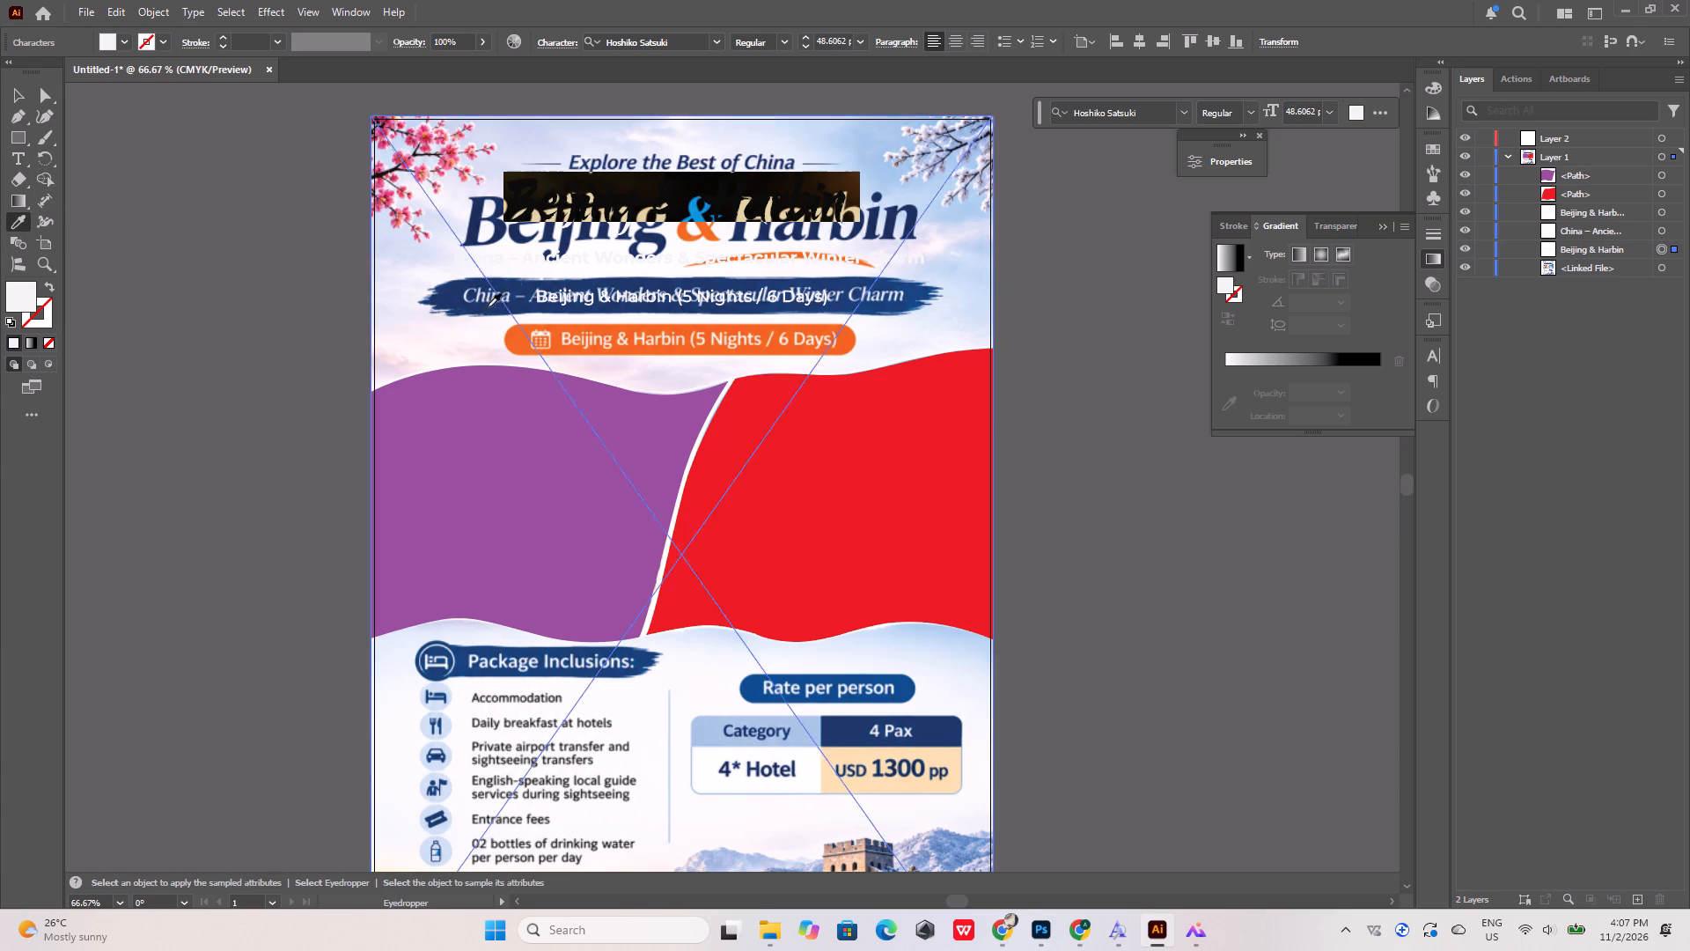
click(522, 286)
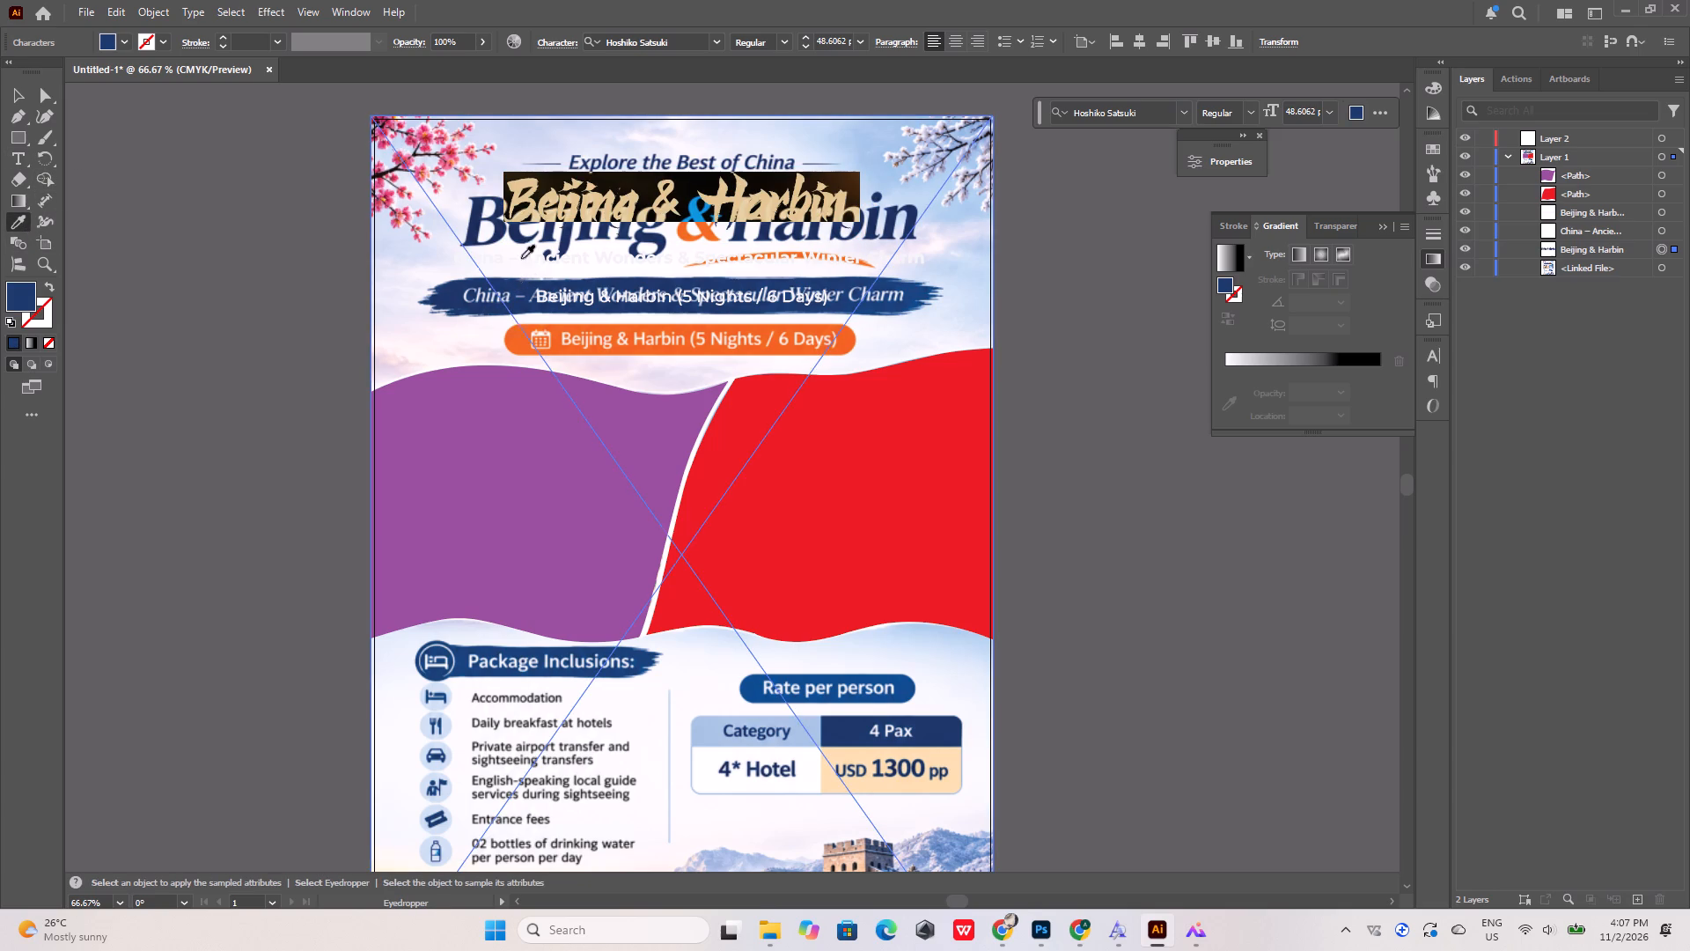
click(16, 97)
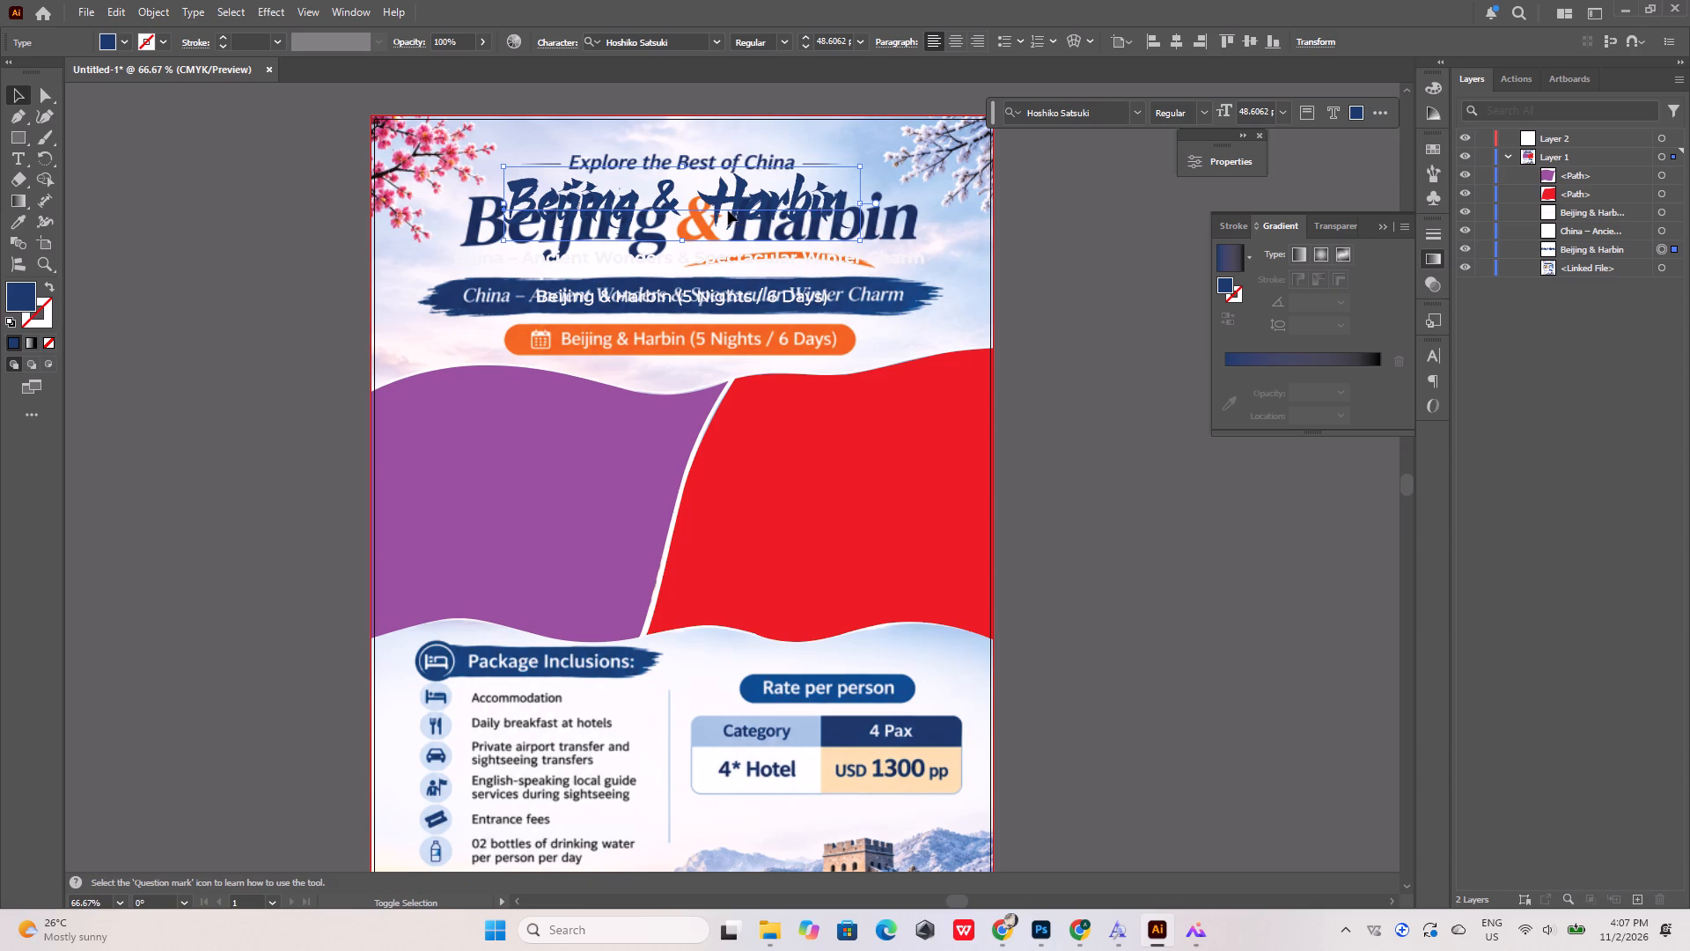
Nudge the navy "Beijing & Harbin" heading down slightly over the flyer's title.
key(shift+Down)
key(shift+Down)
key(shift+Down)
key(shift+Down)
key(shift+Down)
key(shift+Down)
key(shift+Down)
key(shift+Down)
key(shift+Down)
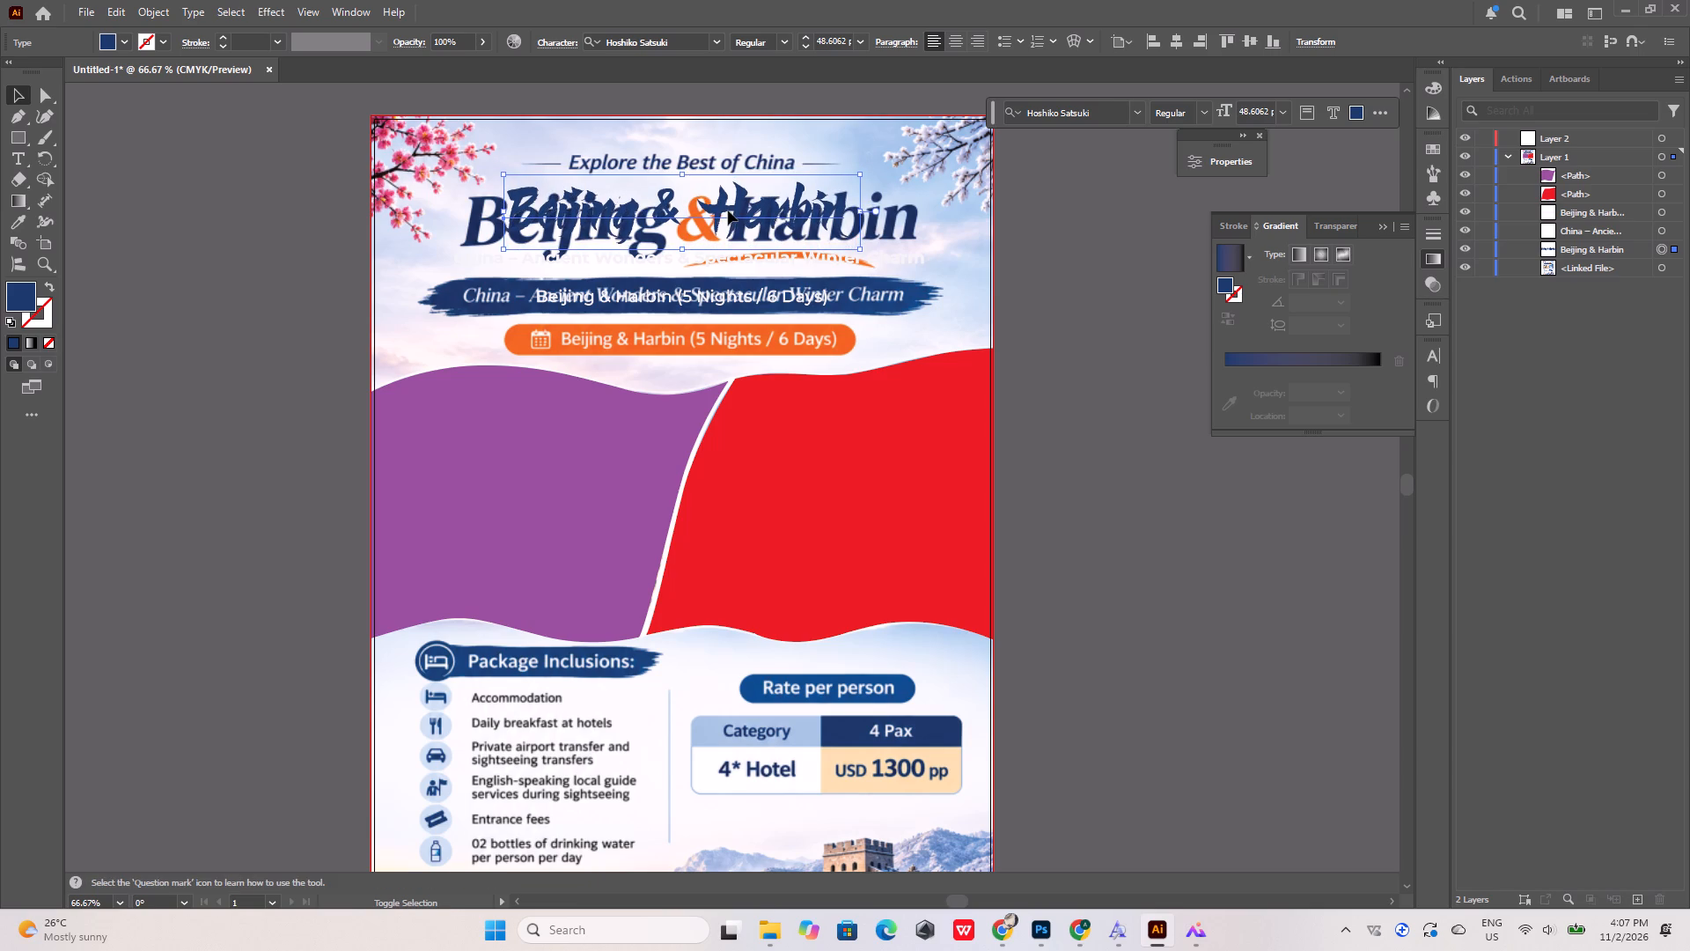
key(shift+Down)
key(shift+Down)
Enlarge the navy "Beijing & Harbin" heading to about 64.8 pt over the flyer's title and centre it horizontally on the artboard.
click(716, 295)
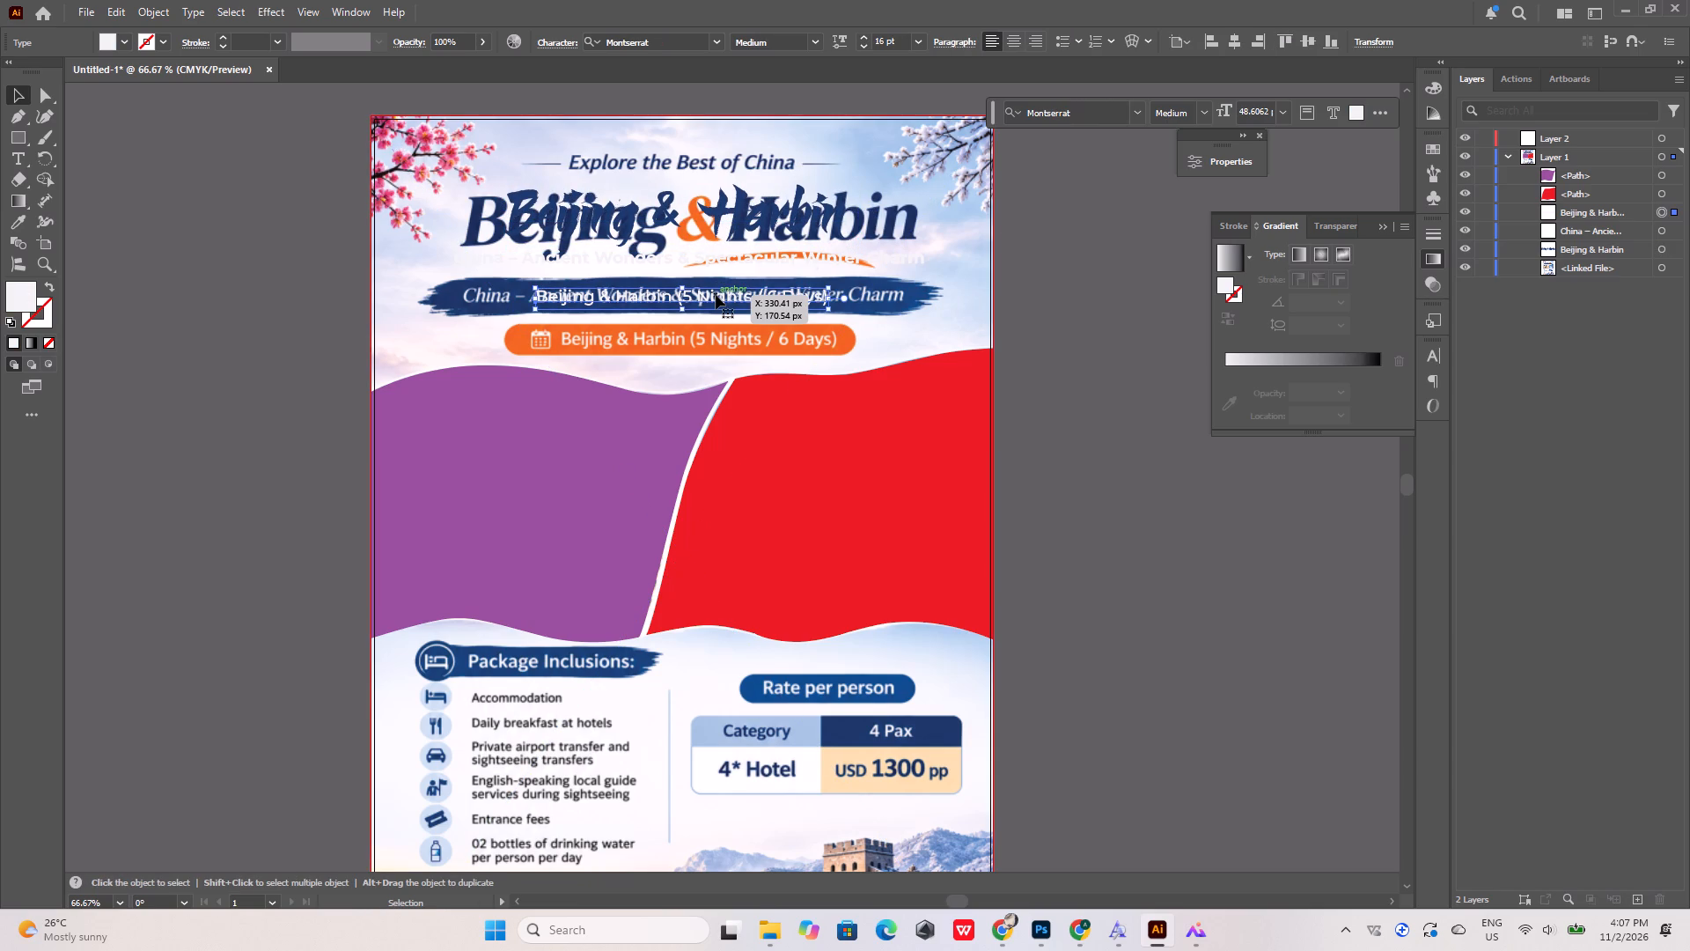
click(691, 338)
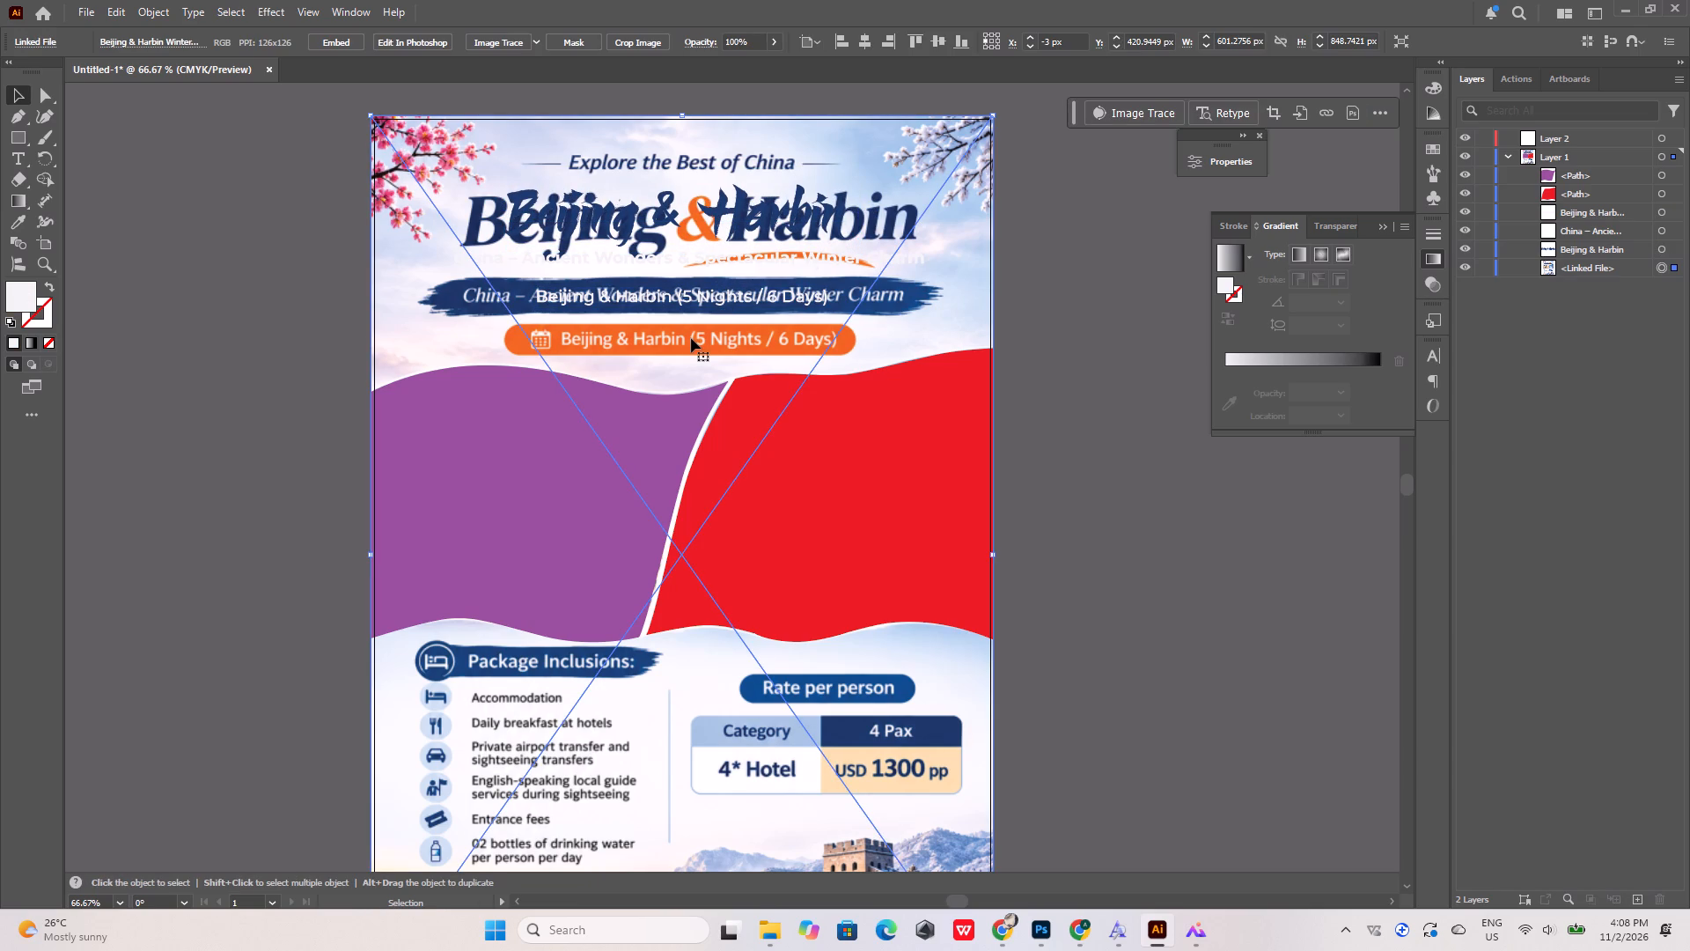
click(702, 207)
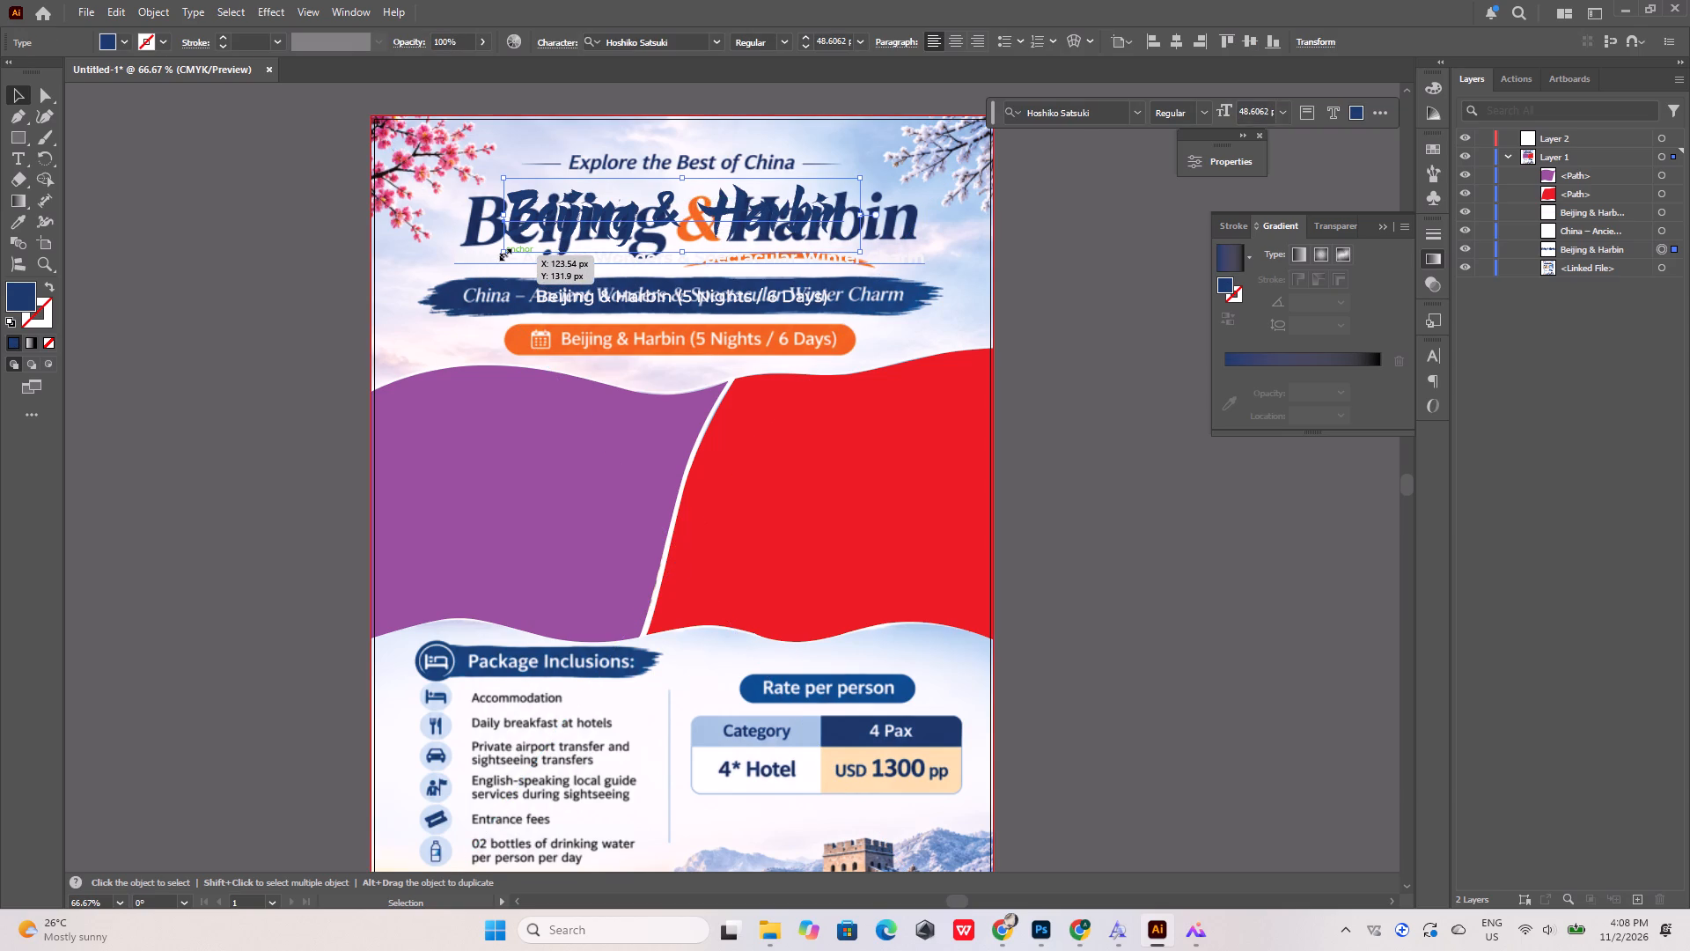
shift+drag(503, 253, 462, 272)
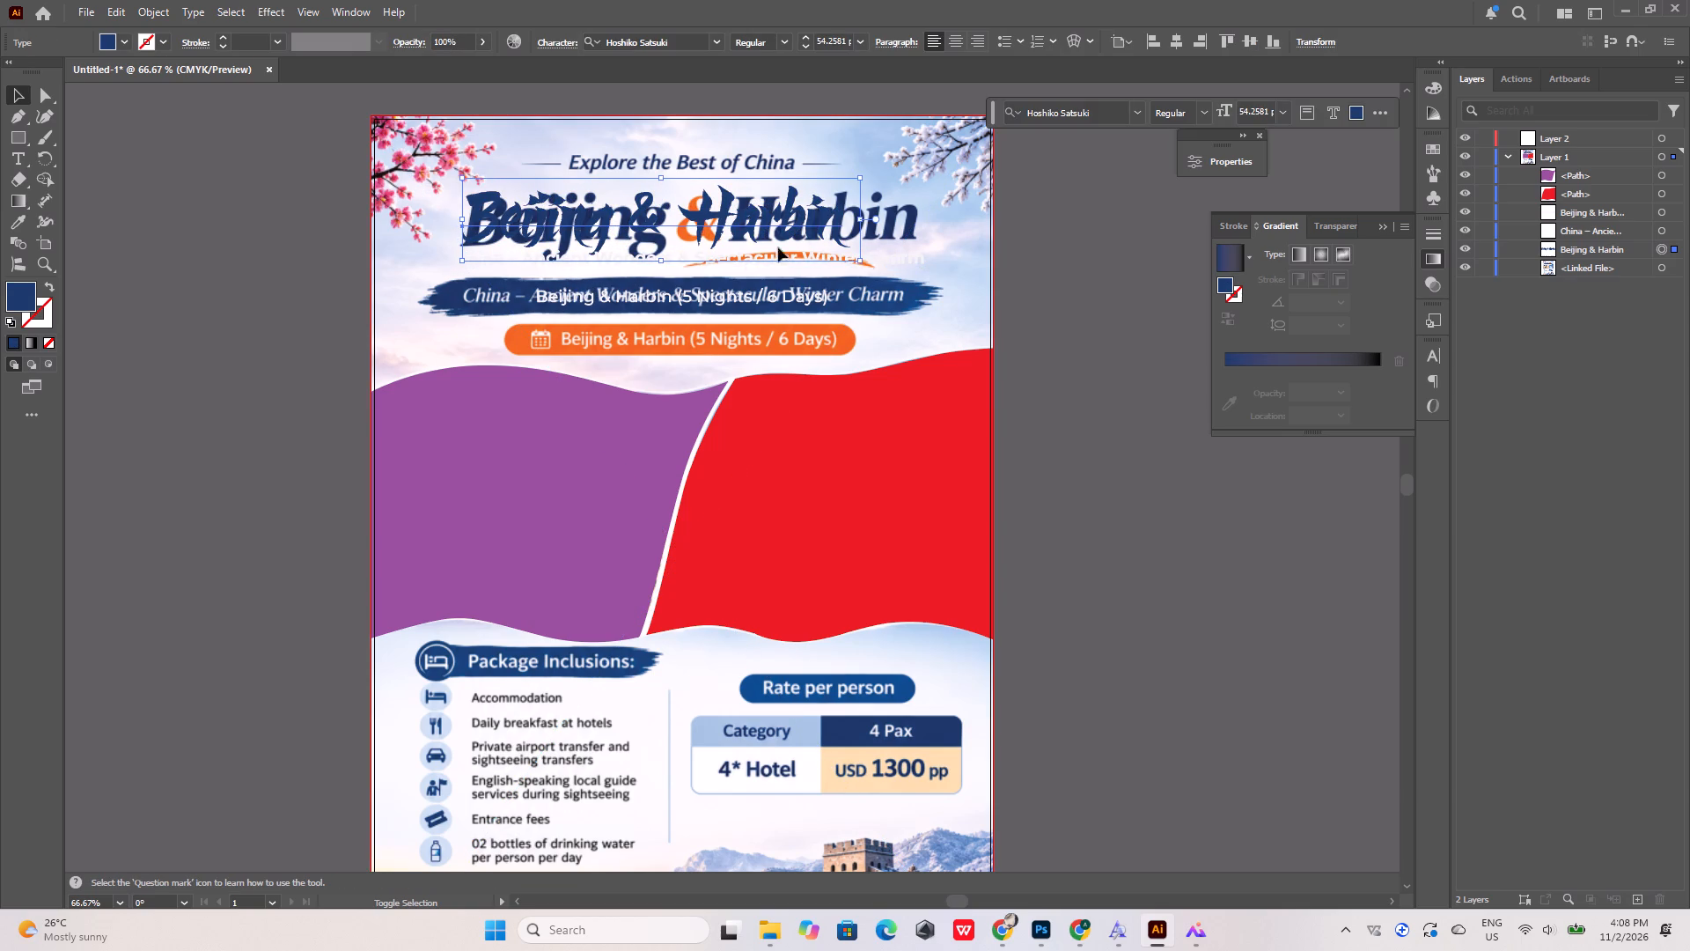
shift+drag(859, 260, 949, 272)
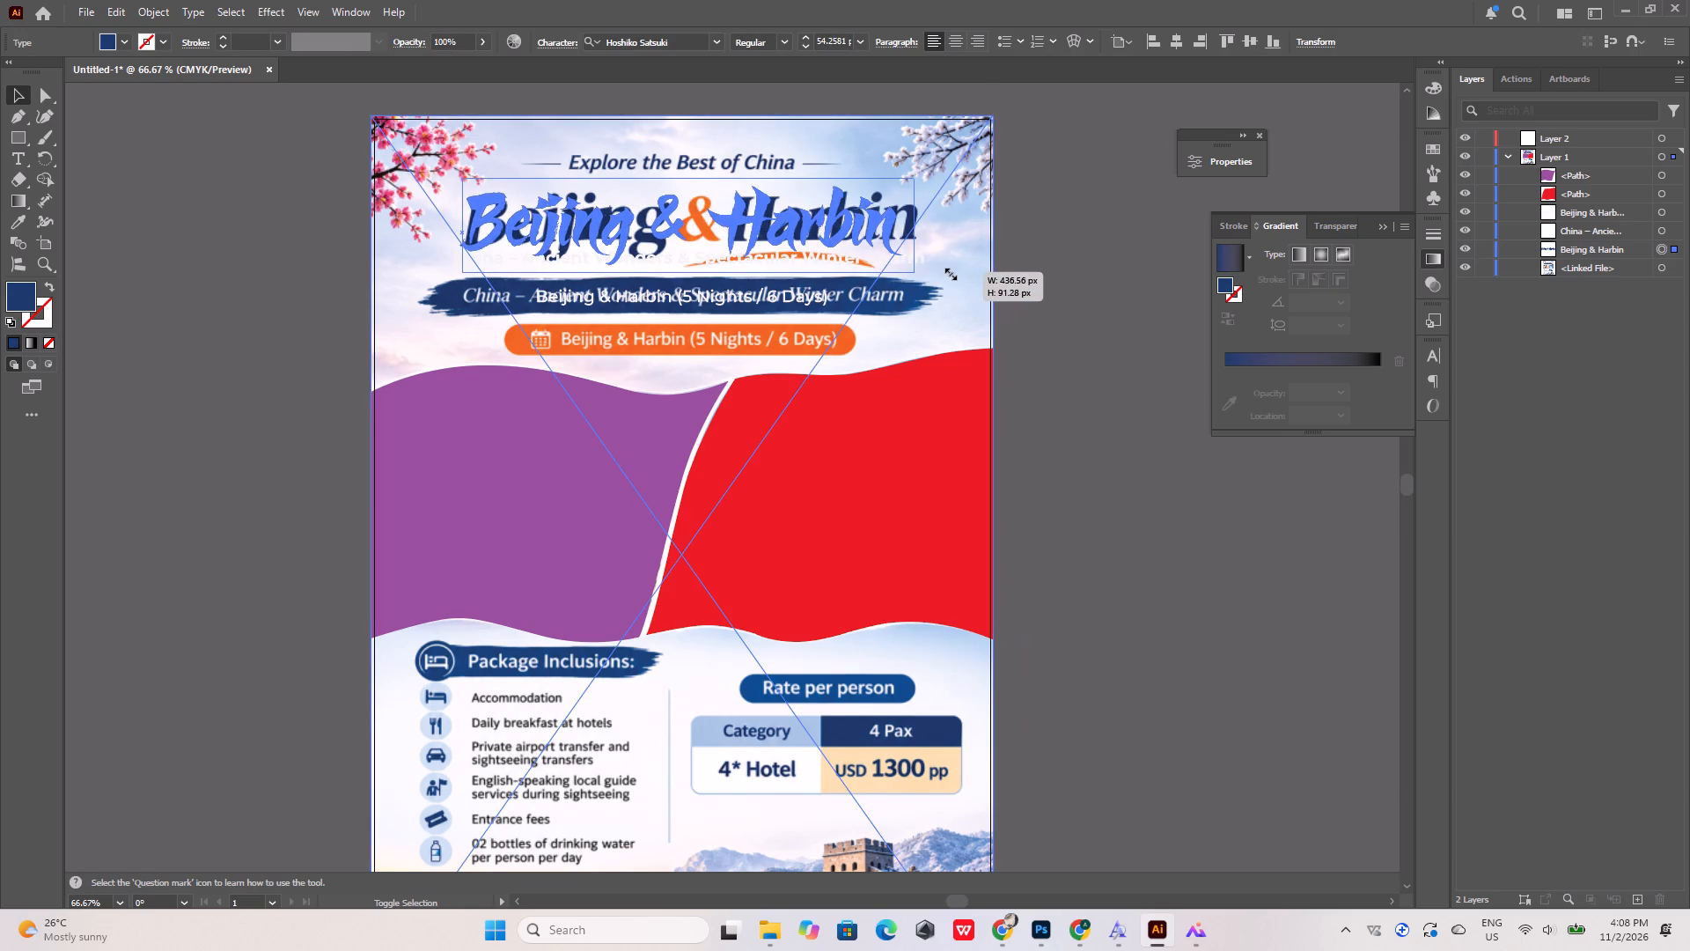
shift+drag(949, 272, 937, 277)
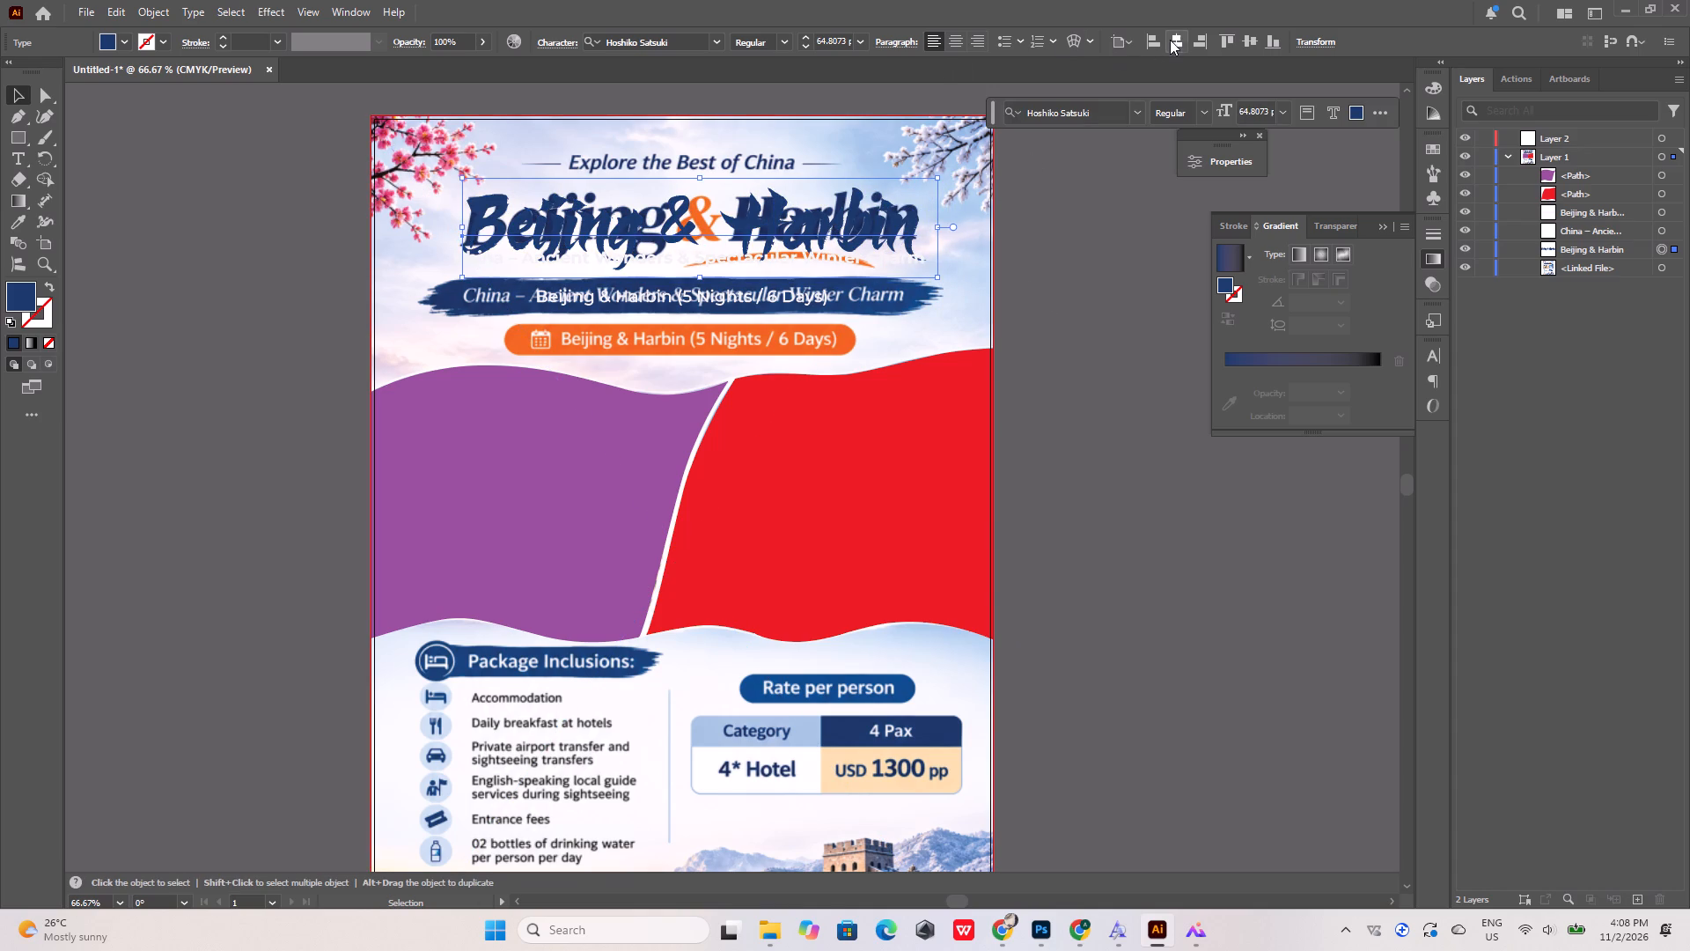
click(1172, 37)
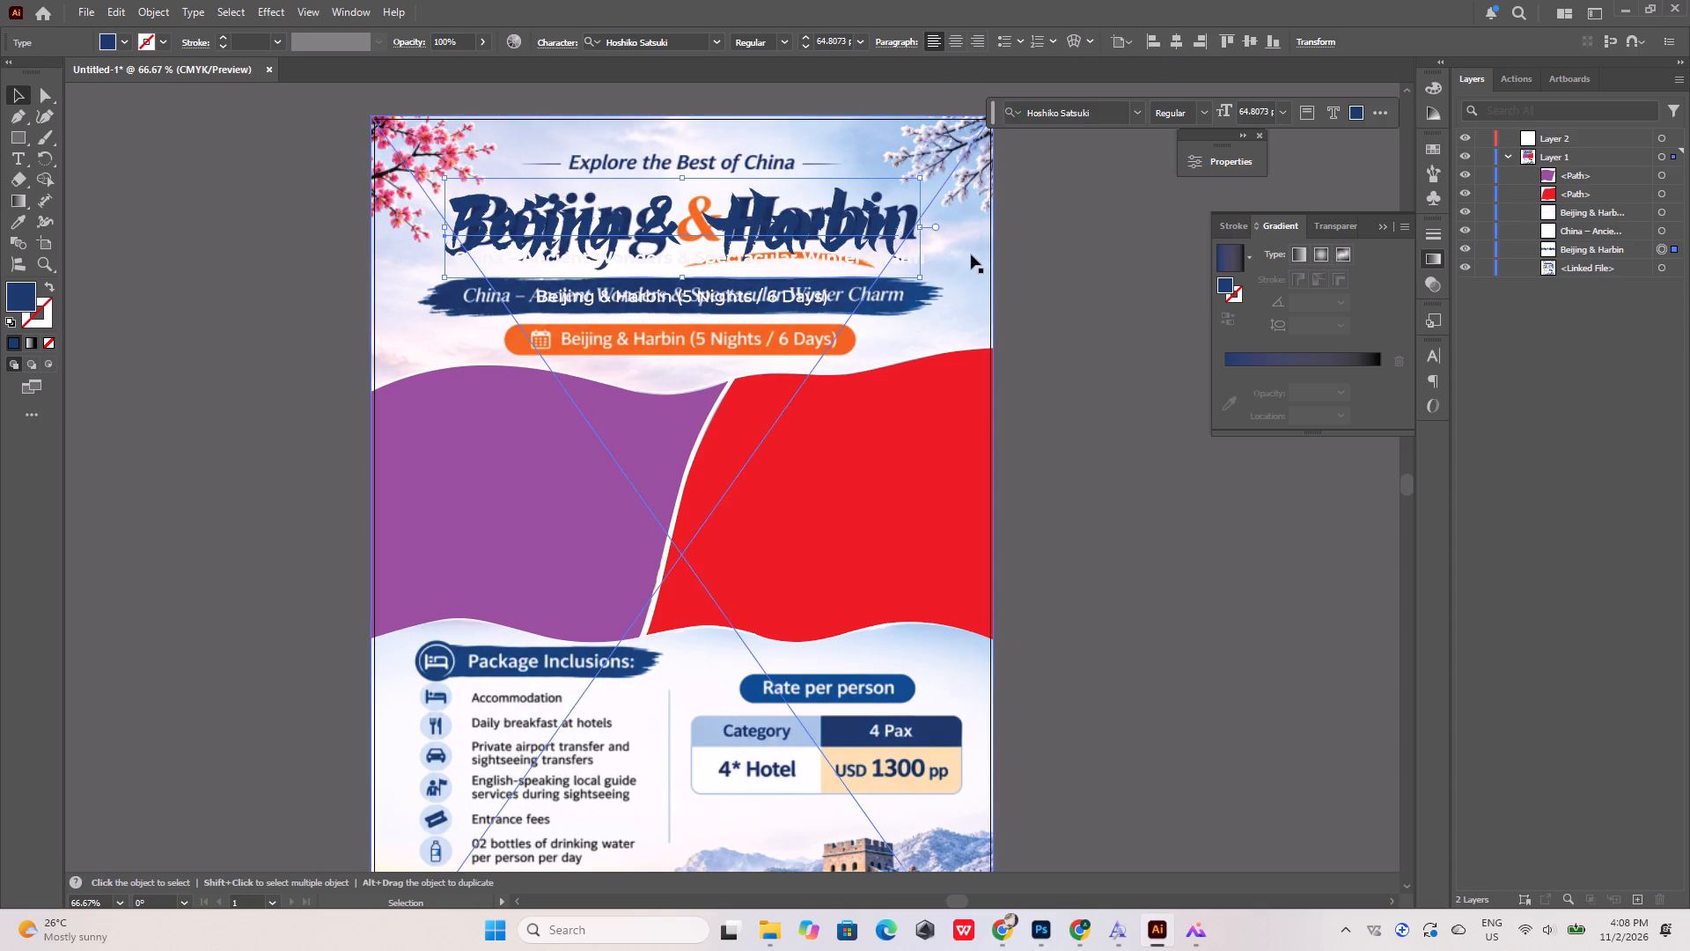
click(1036, 268)
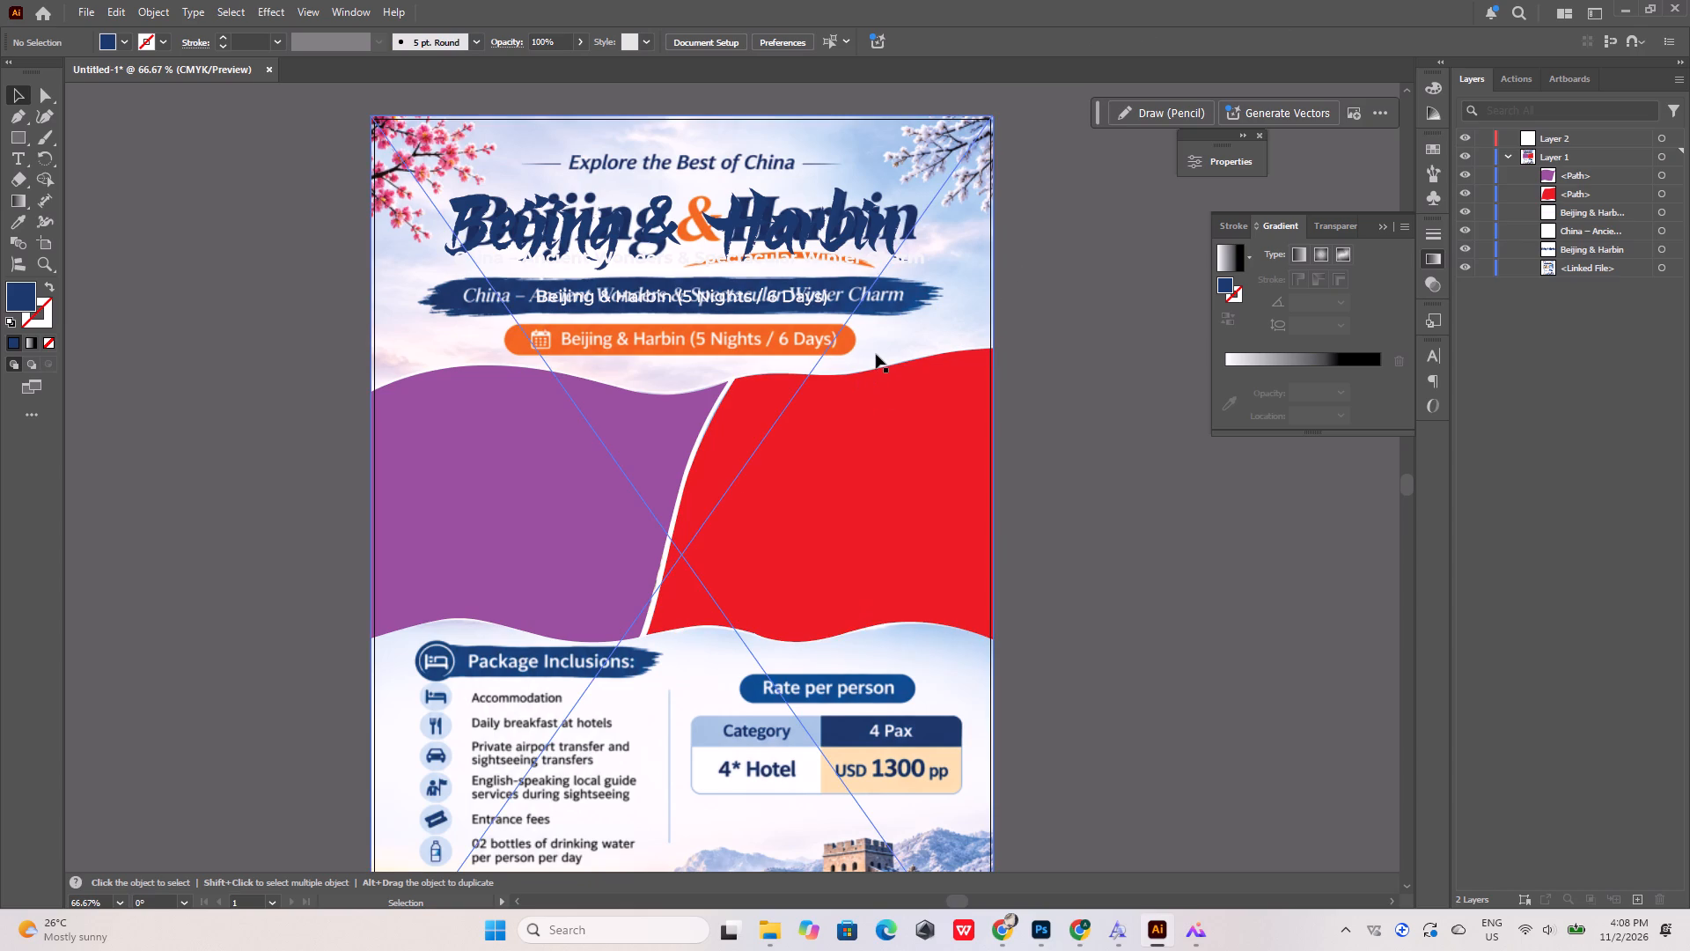
Hide the linked flyer image at the bottom of Layer 1.
scroll(876, 354, down, 8)
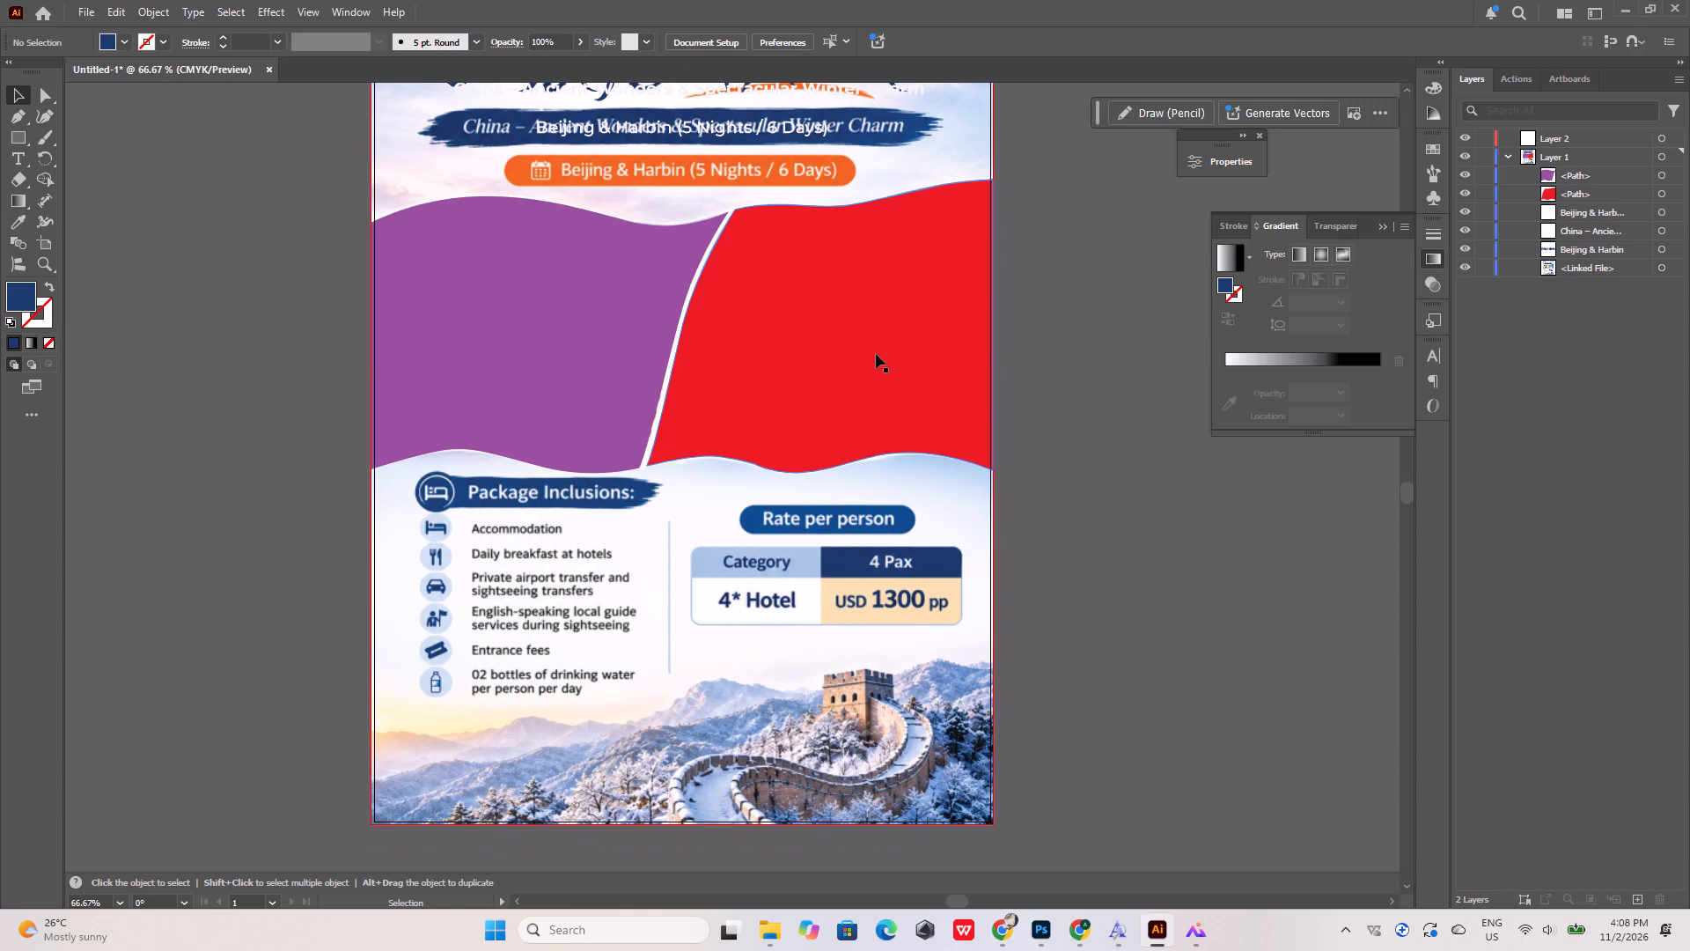
alt+scroll(681, 399, down, 3)
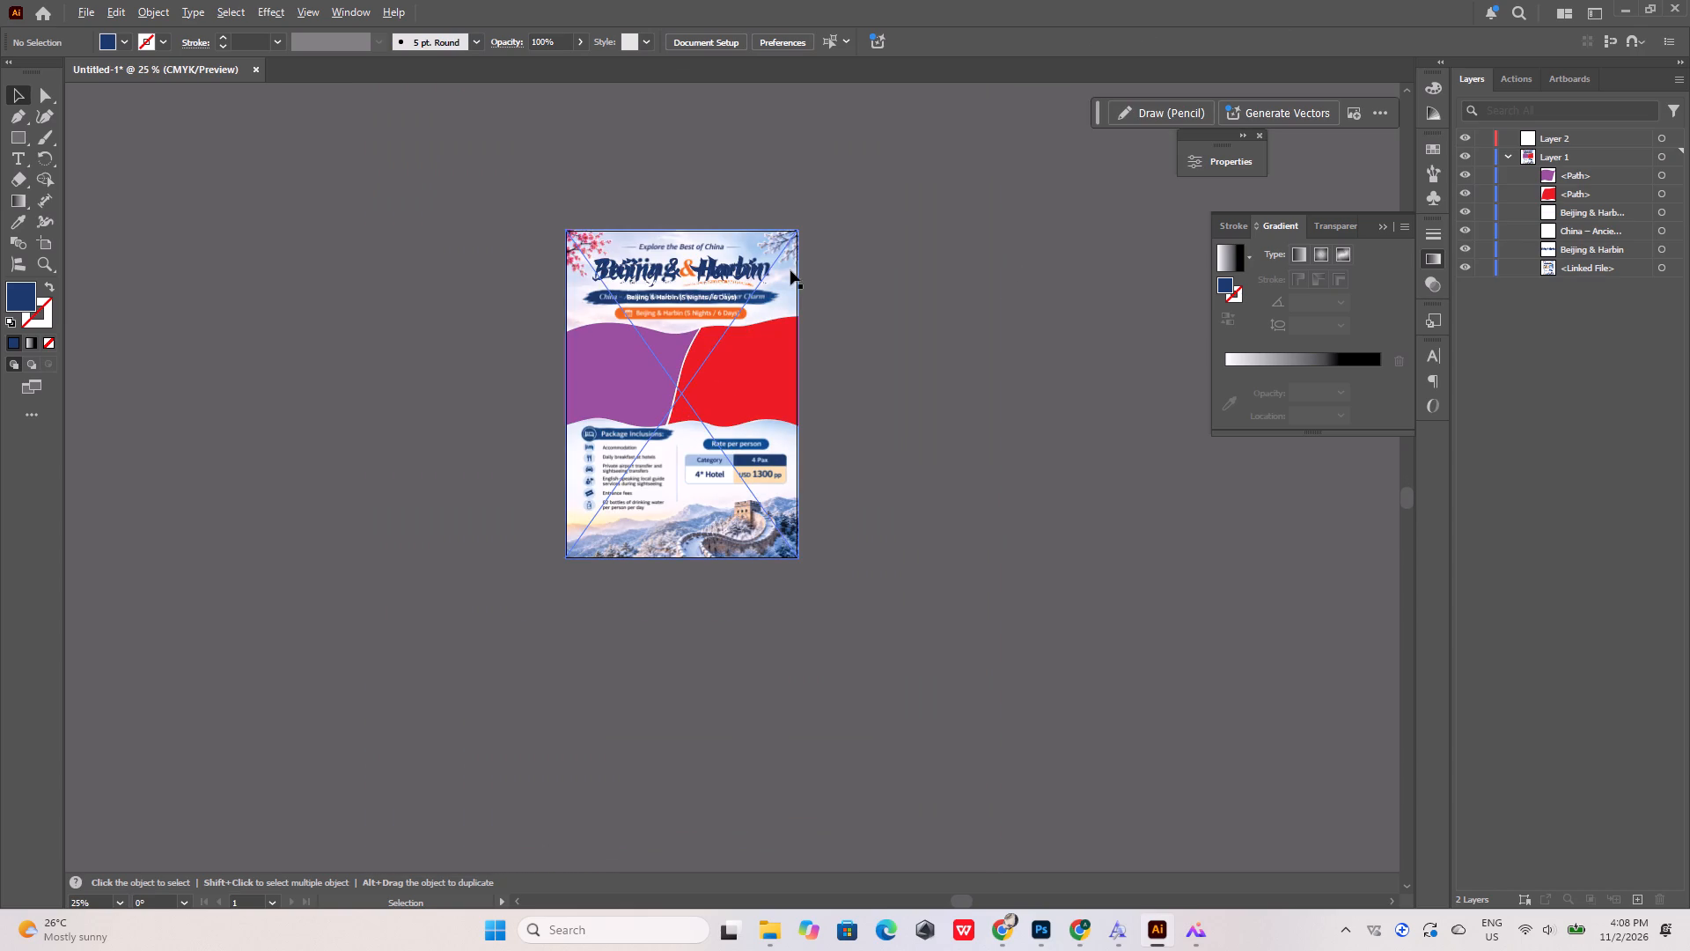
click(791, 270)
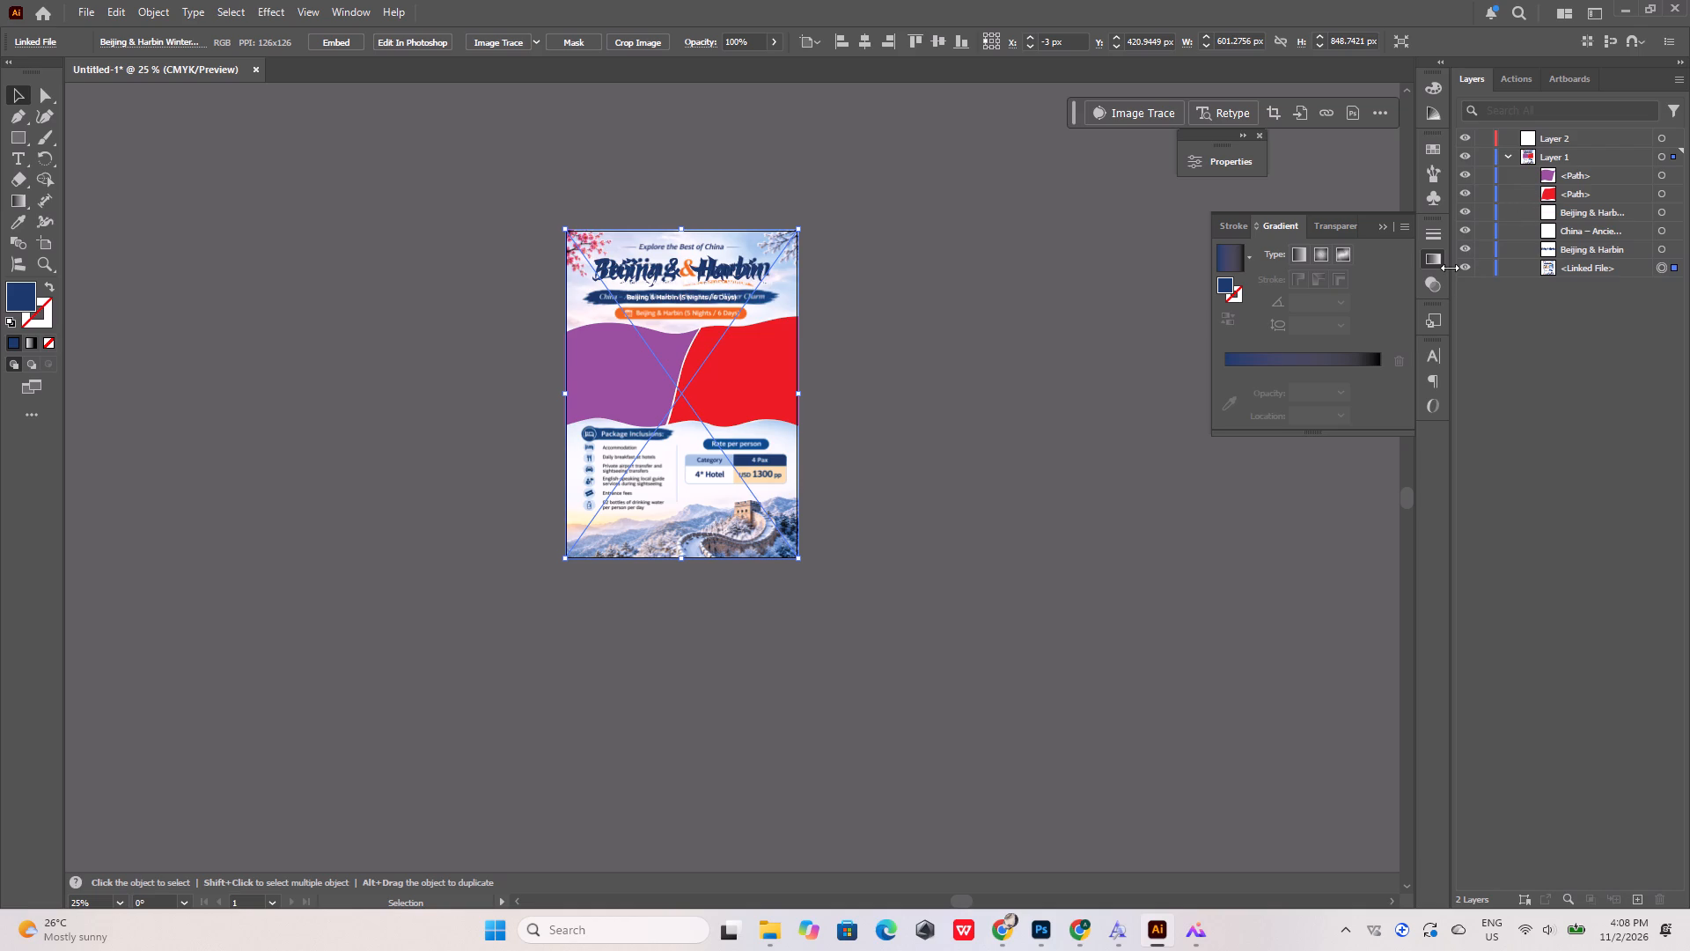
click(1466, 269)
Move the "China – Ancient Wonders" and "5 Nights / 6 Days" text lines down together so they clear the "Beijing & Harbin" heading.
alt+scroll(684, 293, up, 4)
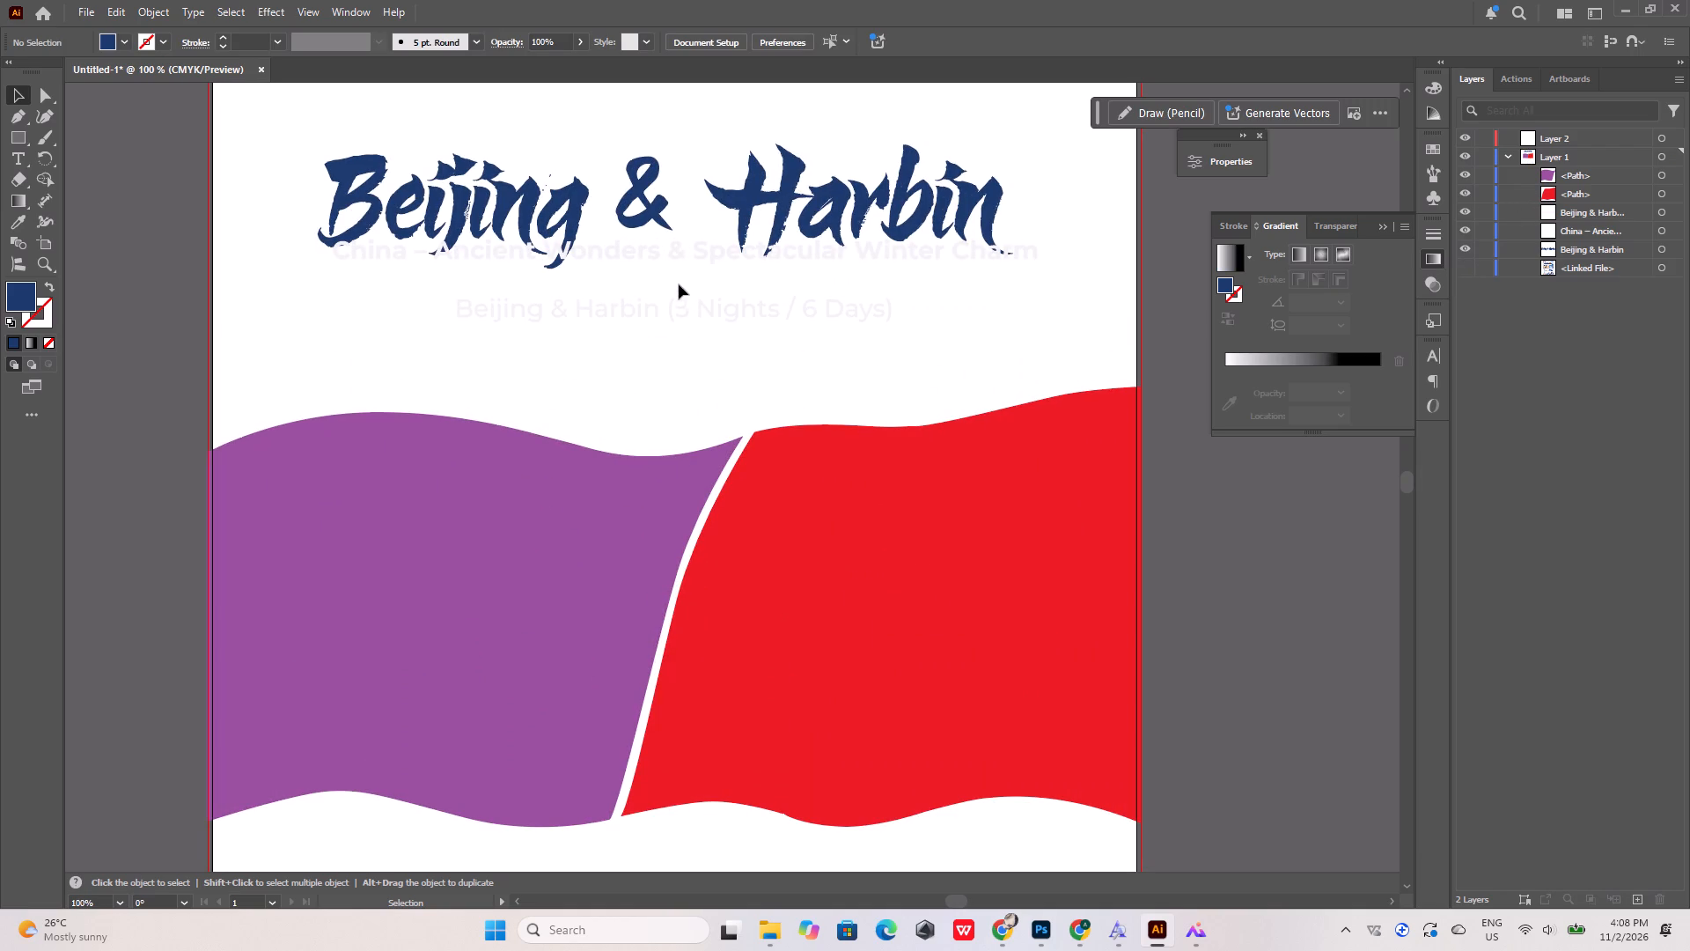
click(680, 257)
shift+click(681, 306)
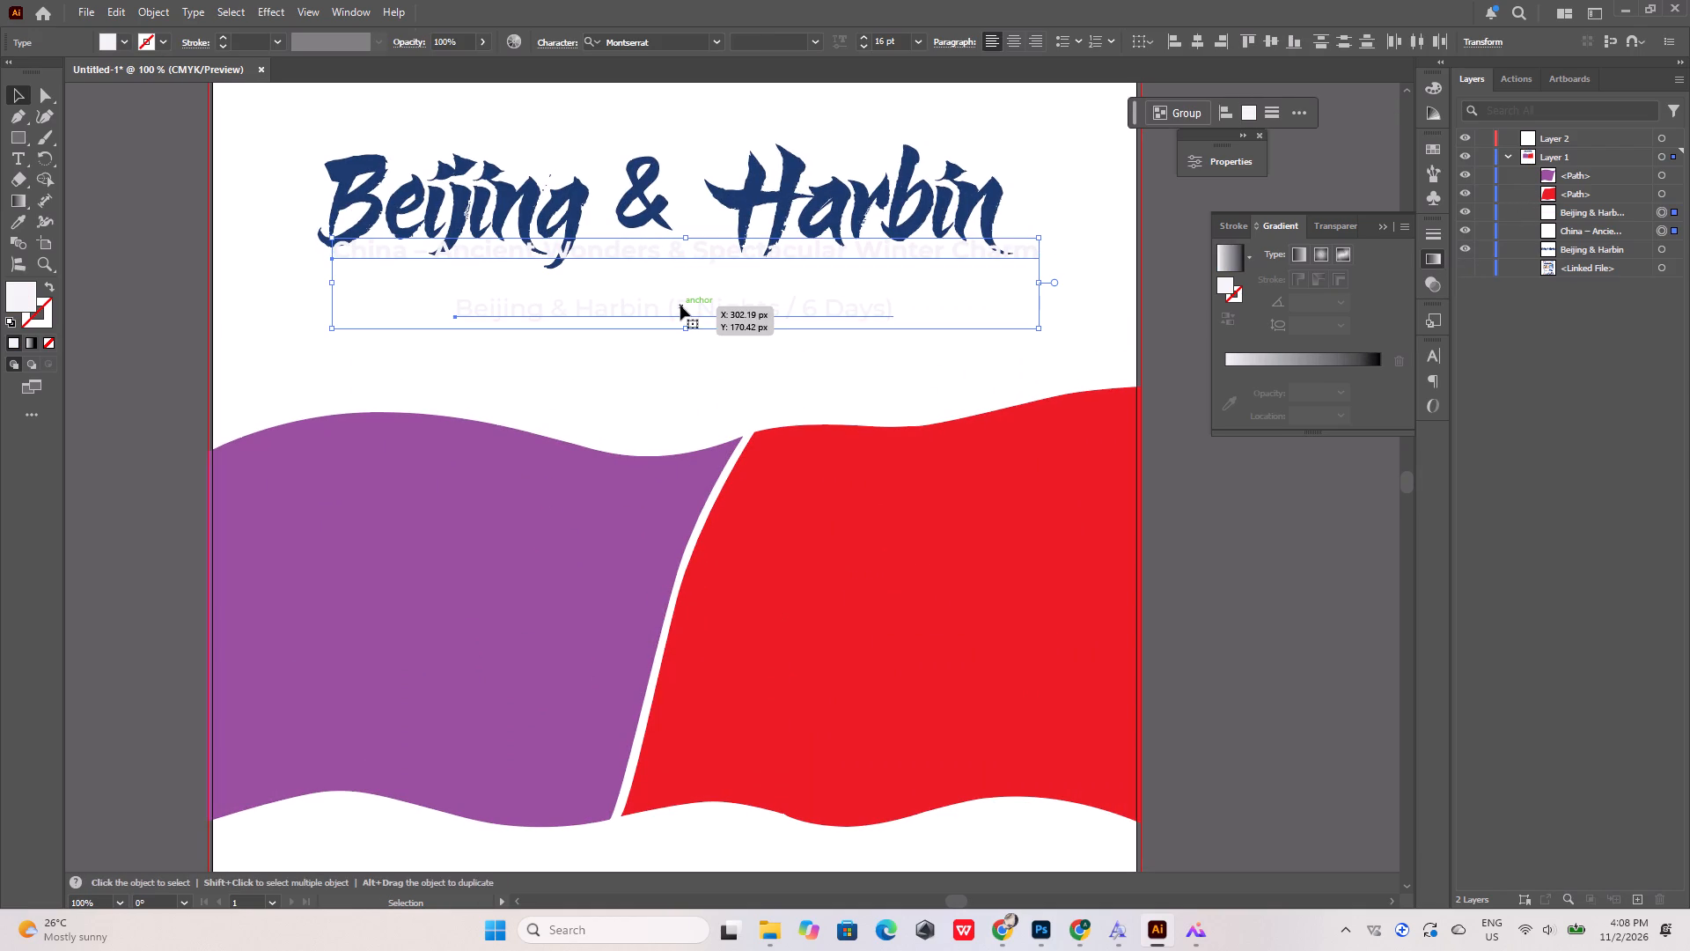
key(shift+Down)
key(shift+Down)
key(shift+Down)
key(shift+Down)
key(shift+Down)
key(shift+Down)
key(shift+Down)
key(shift+Down)
key(shift+Down)
key(shift+Down)
key(shift+Down)
key(shift+Down)
key(shift+Down)
key(shift+Down)
key(shift+Down)
key(shift+Down)
key(shift+Down)
key(shift+Down)
key(shift+Down)
key(shift+Down)
key(shift+Down)
key(shift+Down)
key(shift+Down)
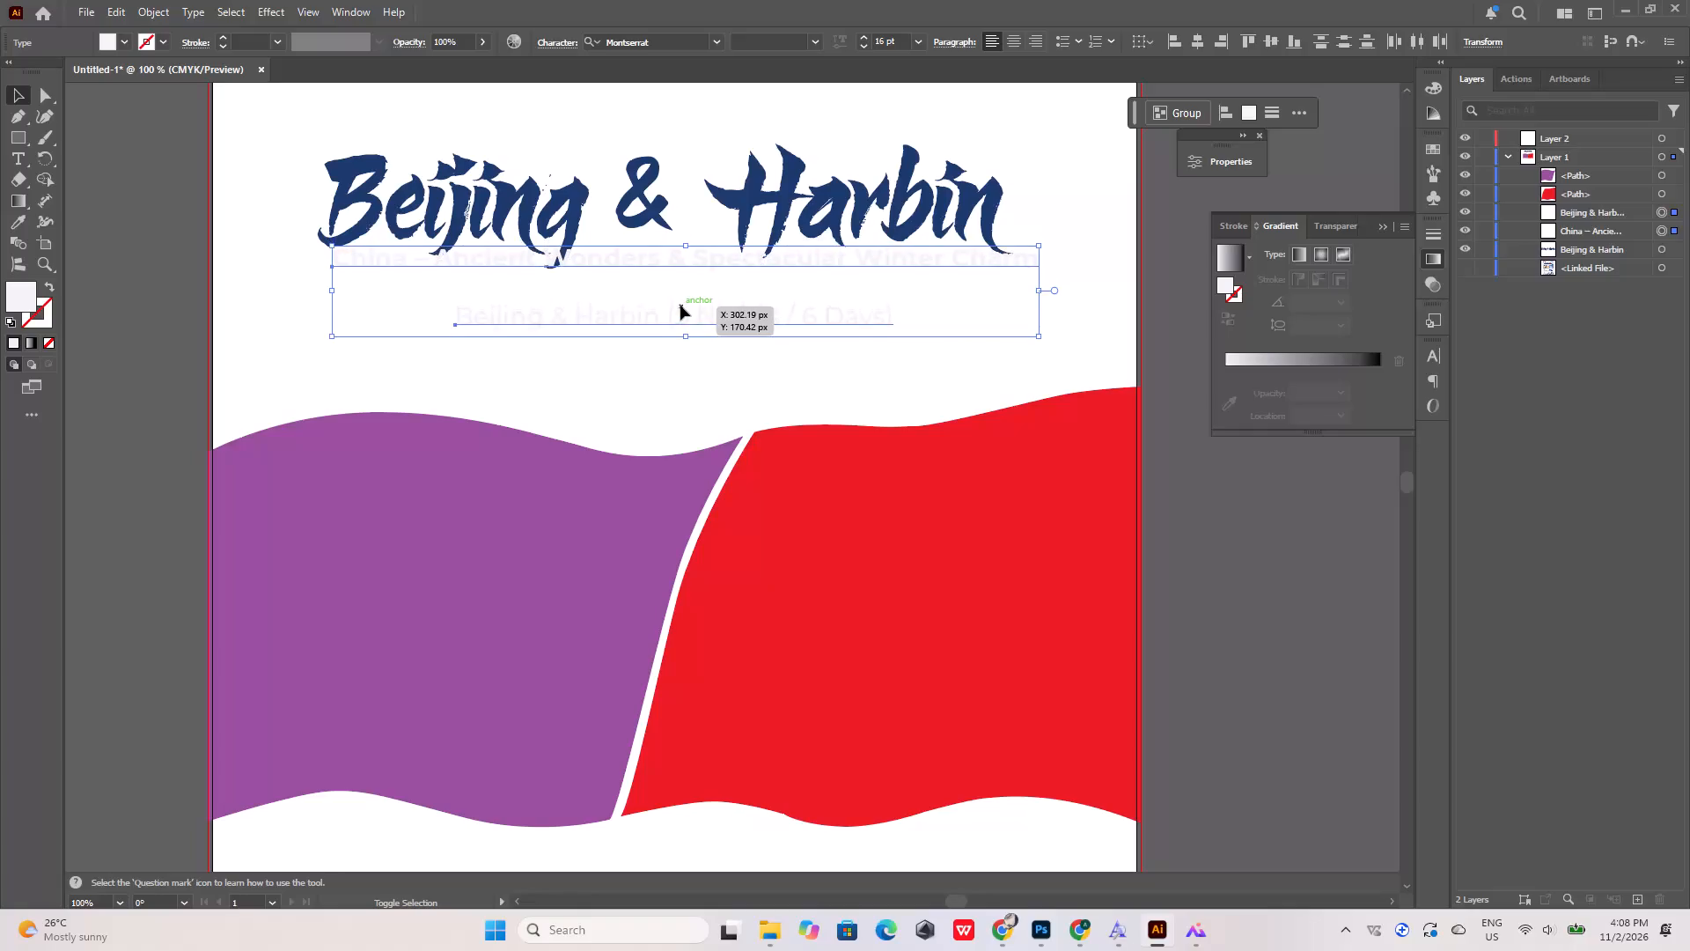
key(shift+Down)
key(shift+Down)
key(shift+Down)
key(shift+Down)
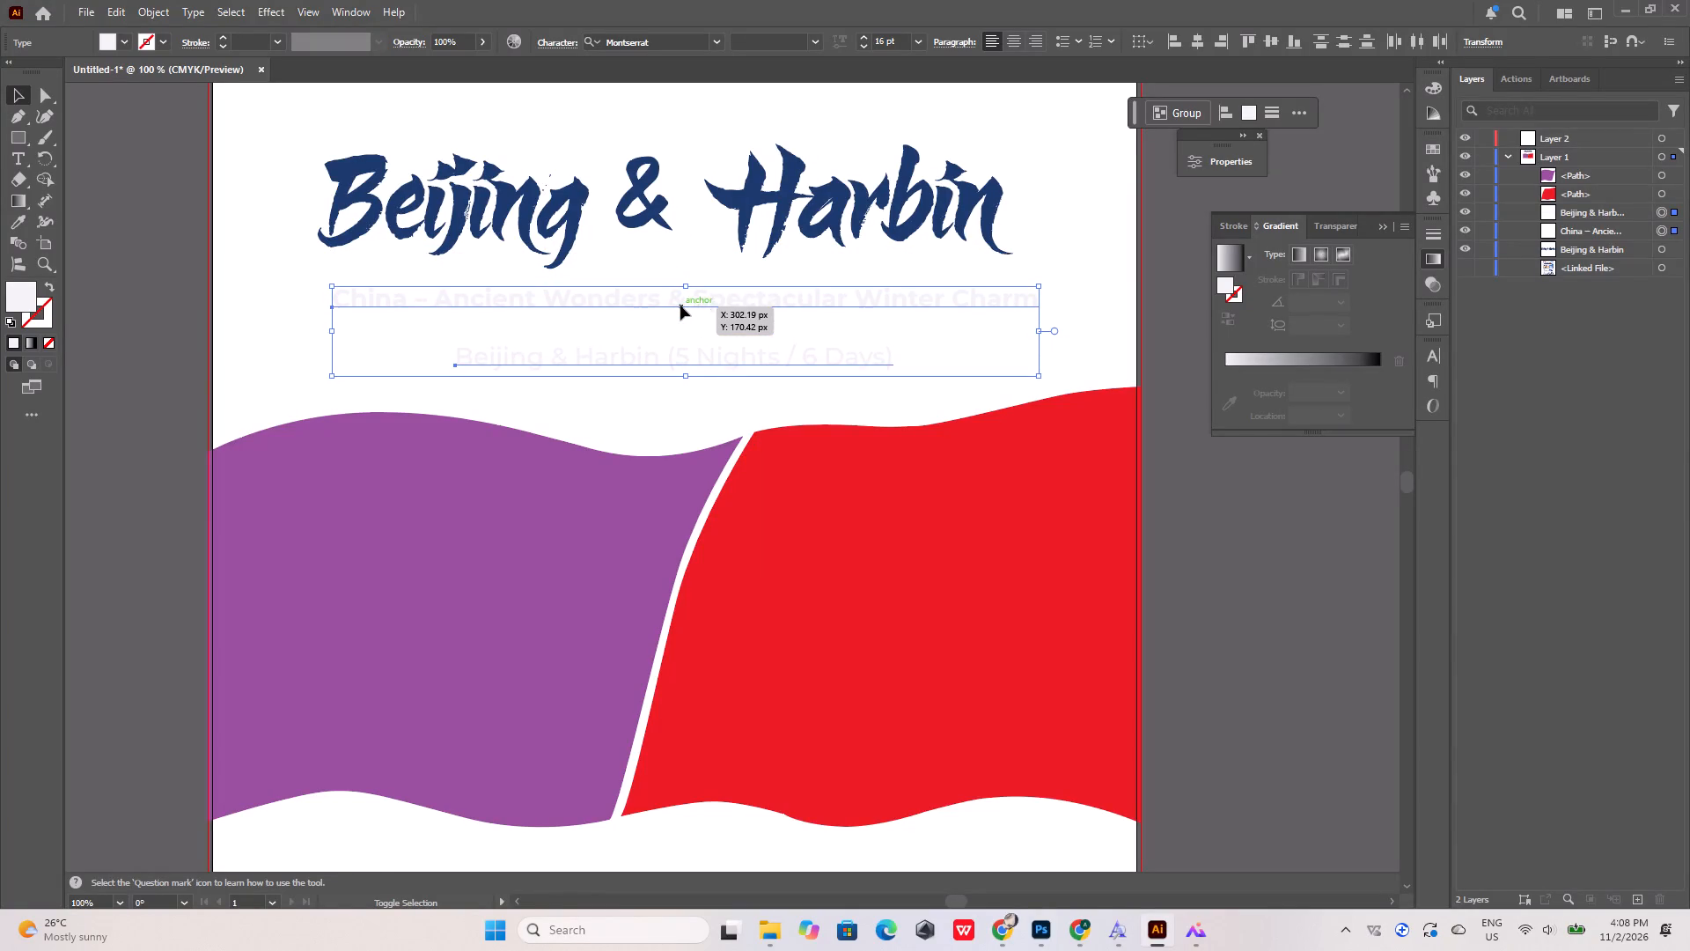
key(shift+Down)
key(shift+Down)
click(1054, 216)
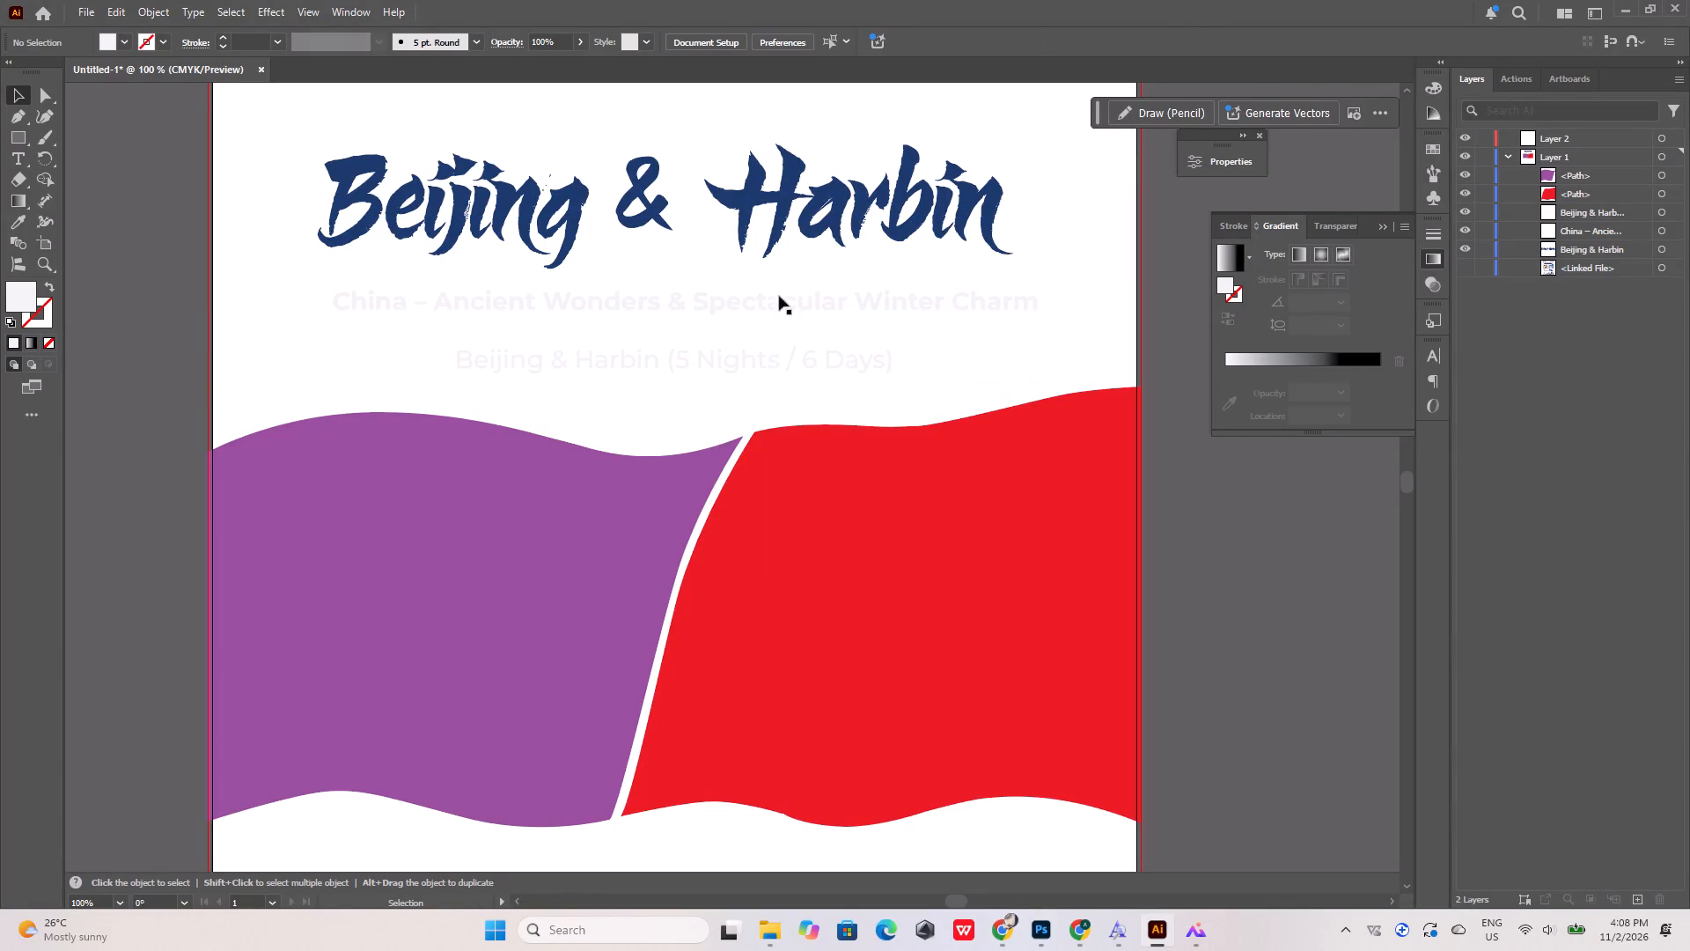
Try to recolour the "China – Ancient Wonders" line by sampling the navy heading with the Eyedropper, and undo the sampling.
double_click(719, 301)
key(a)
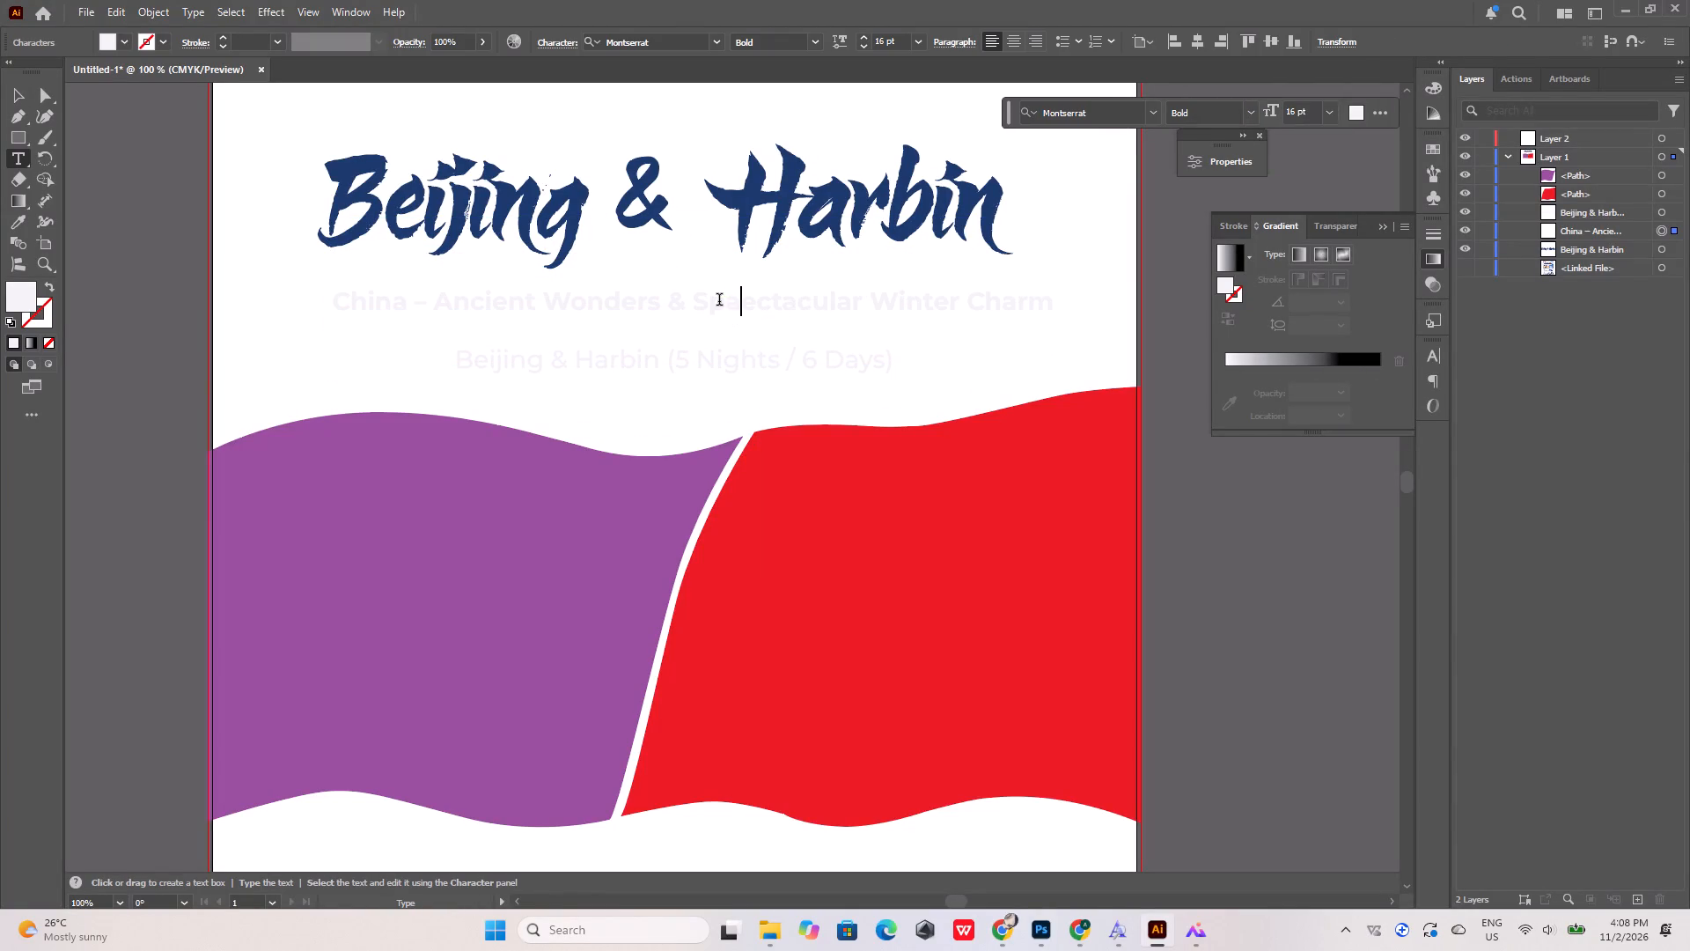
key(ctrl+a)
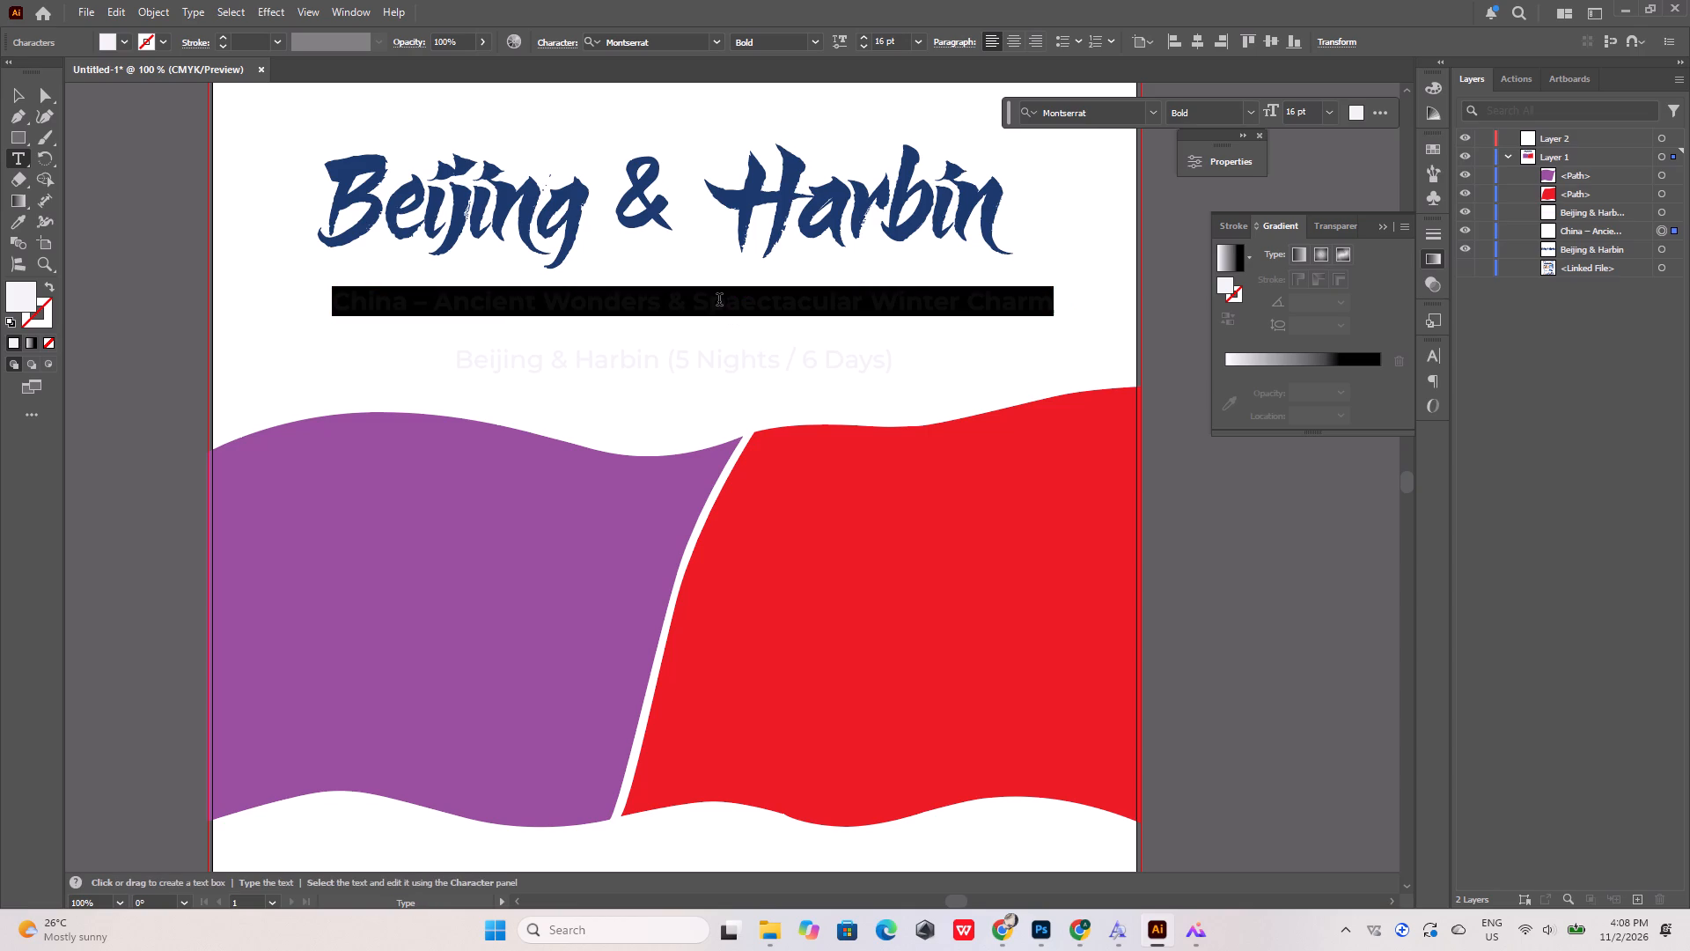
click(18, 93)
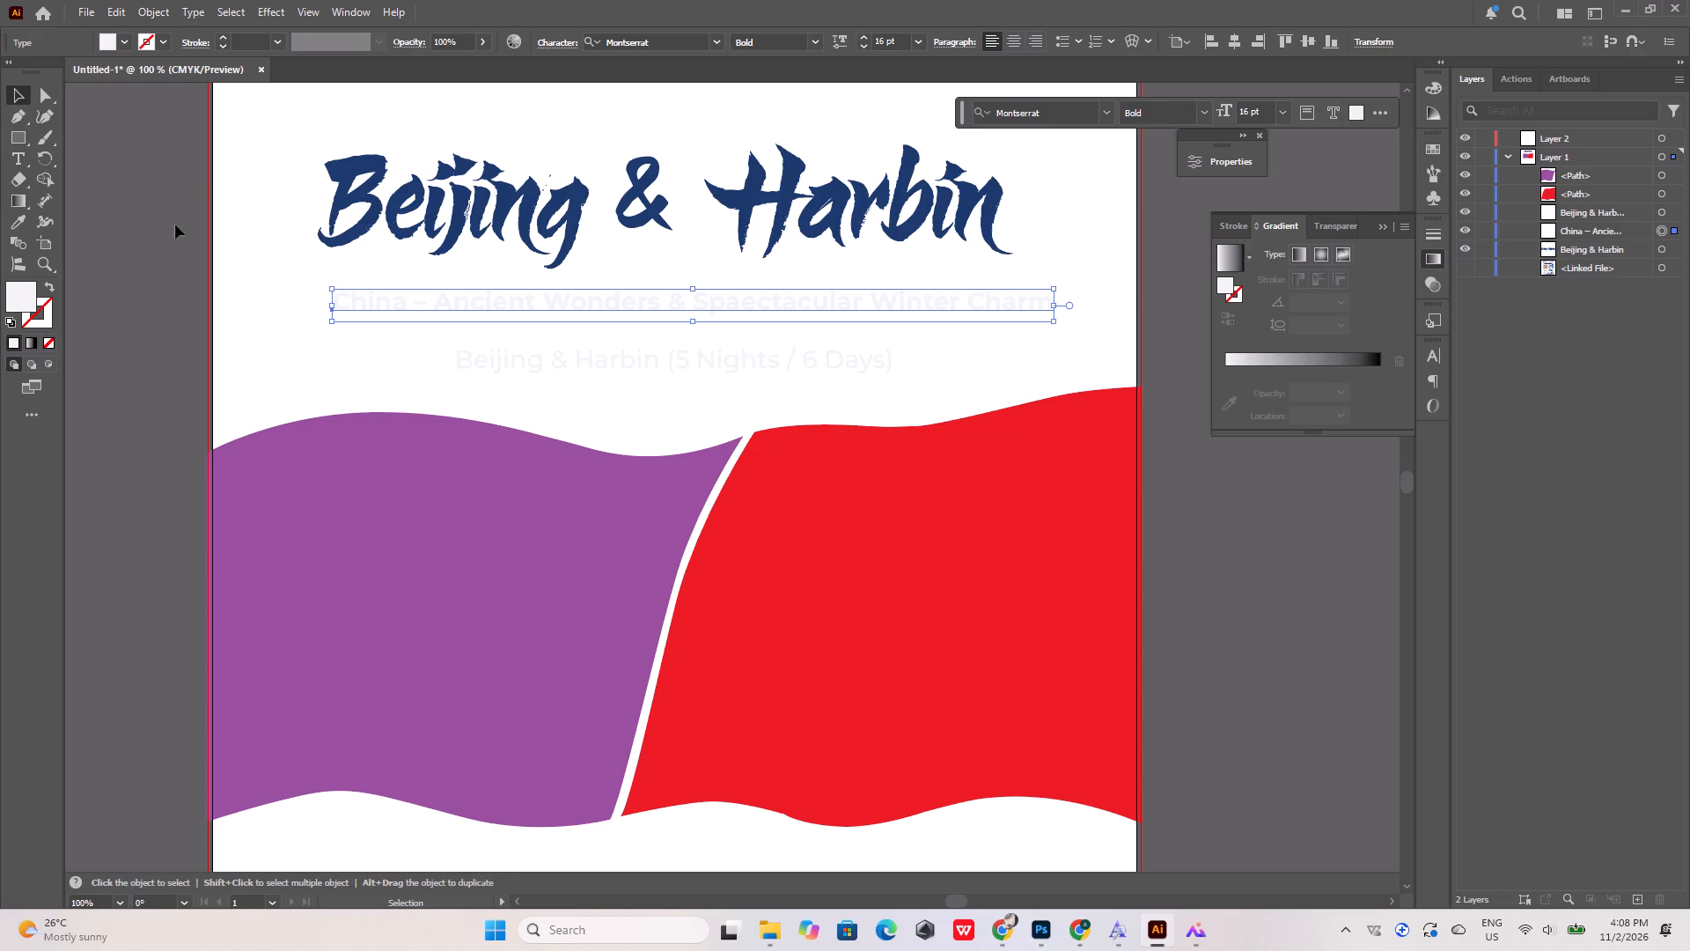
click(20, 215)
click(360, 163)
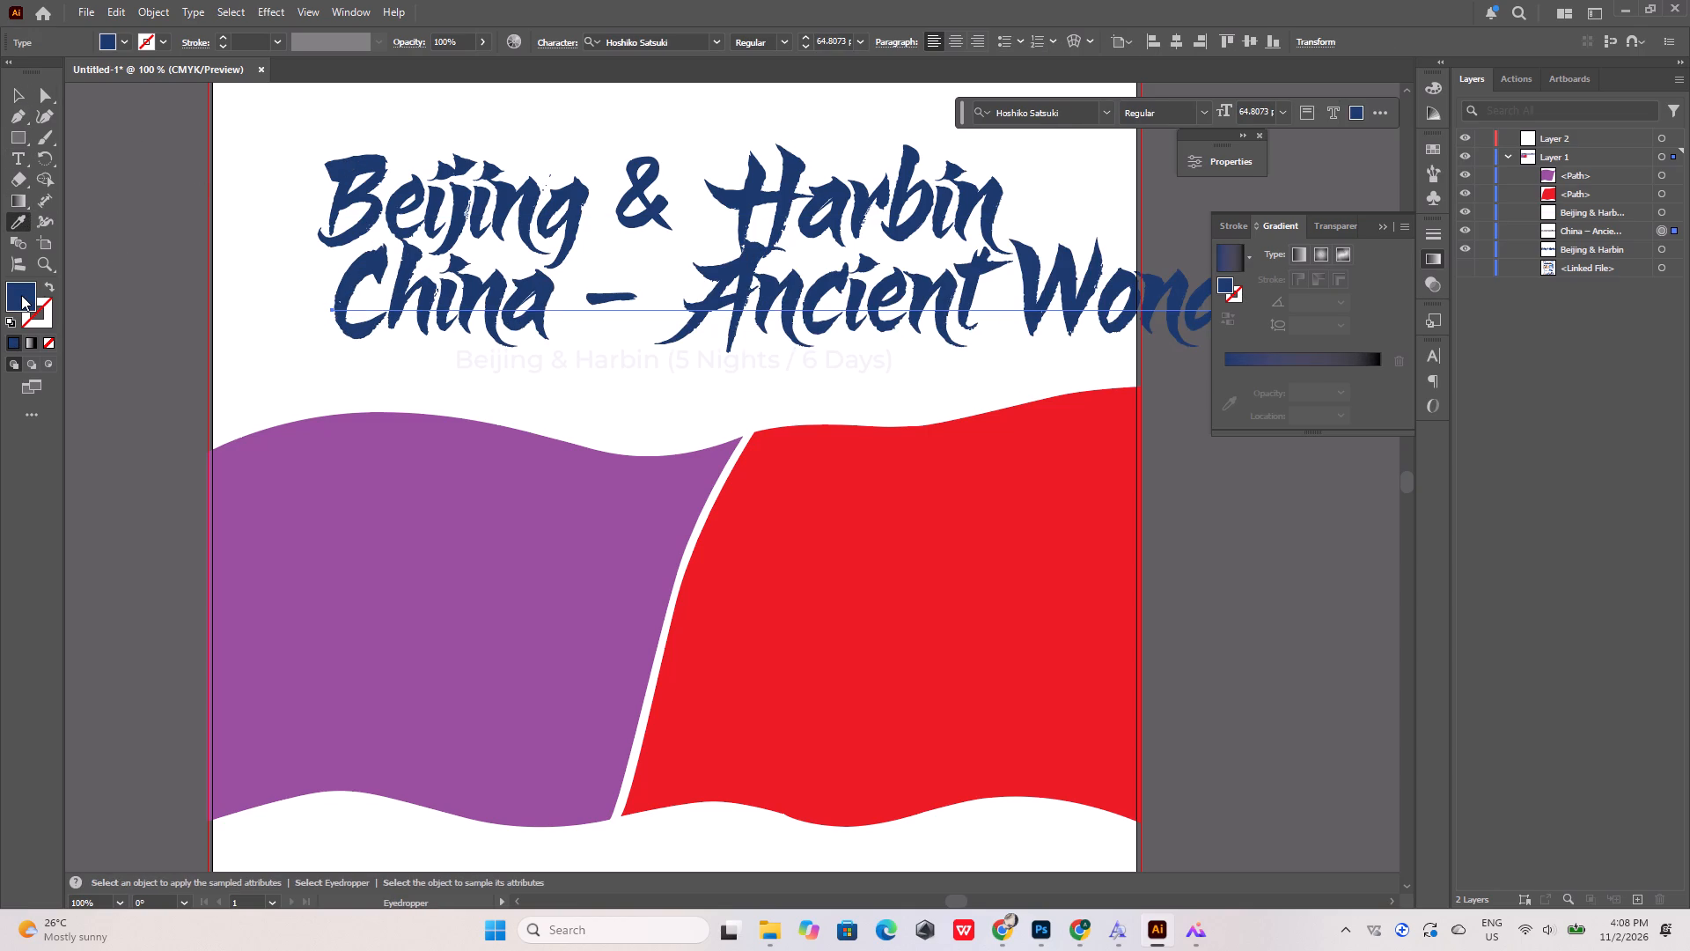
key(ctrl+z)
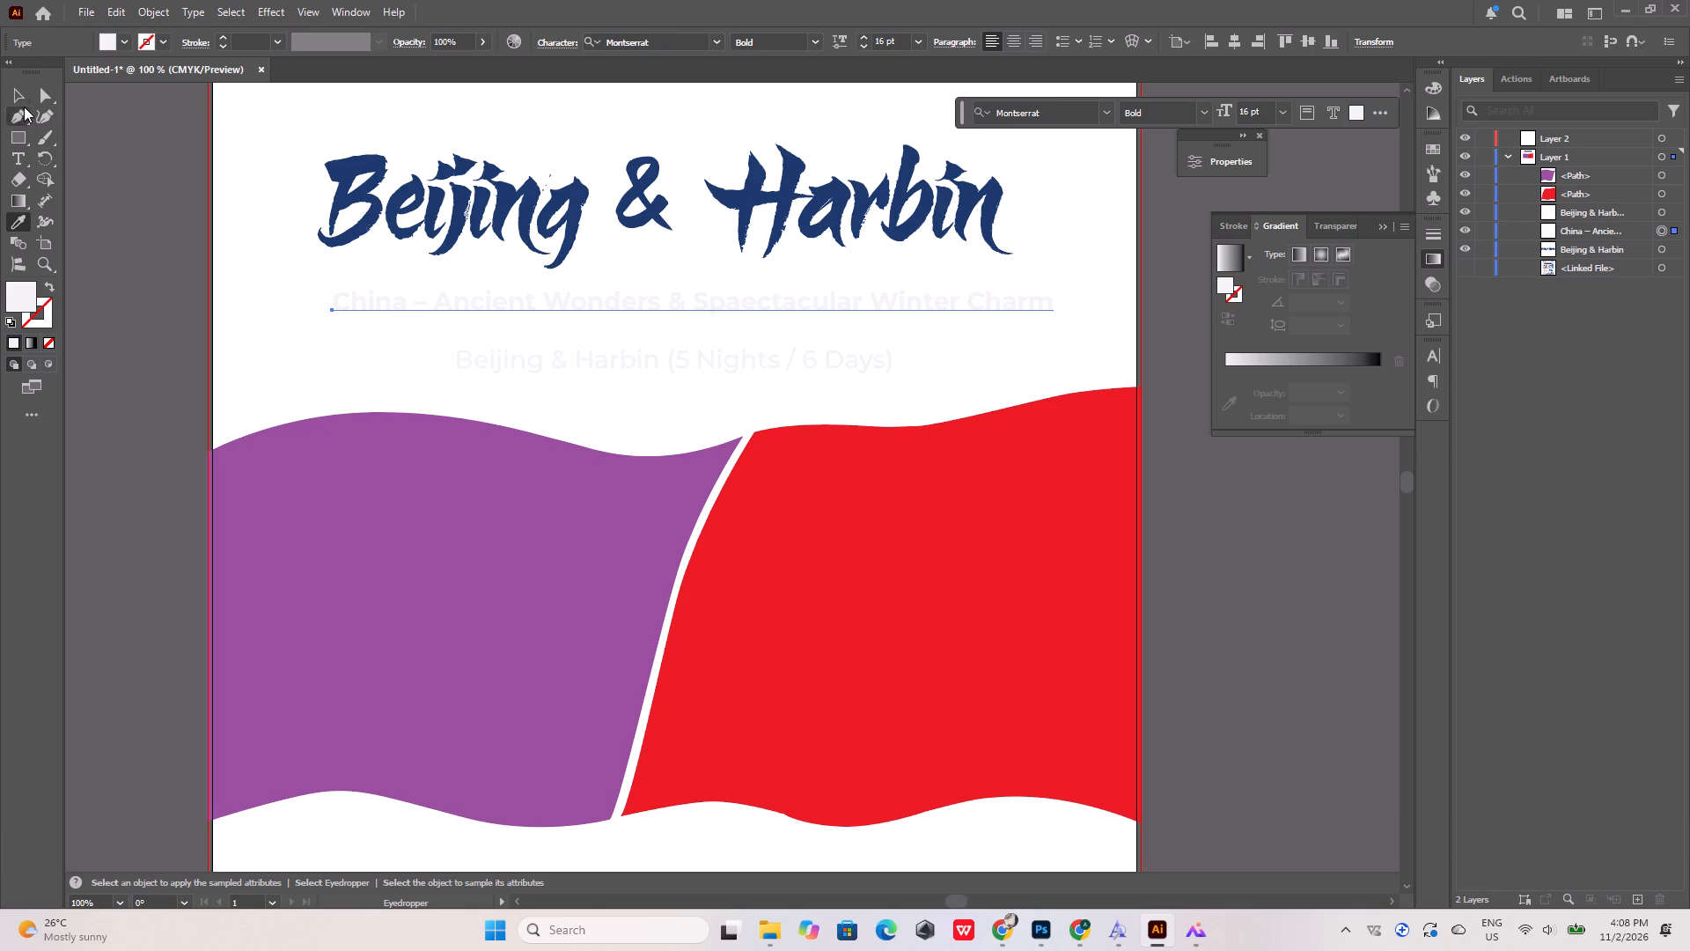
Copy the hex code 1e3a6e from the fill colour of the "Beijing & Harbin" heading.
click(20, 101)
click(125, 176)
click(373, 173)
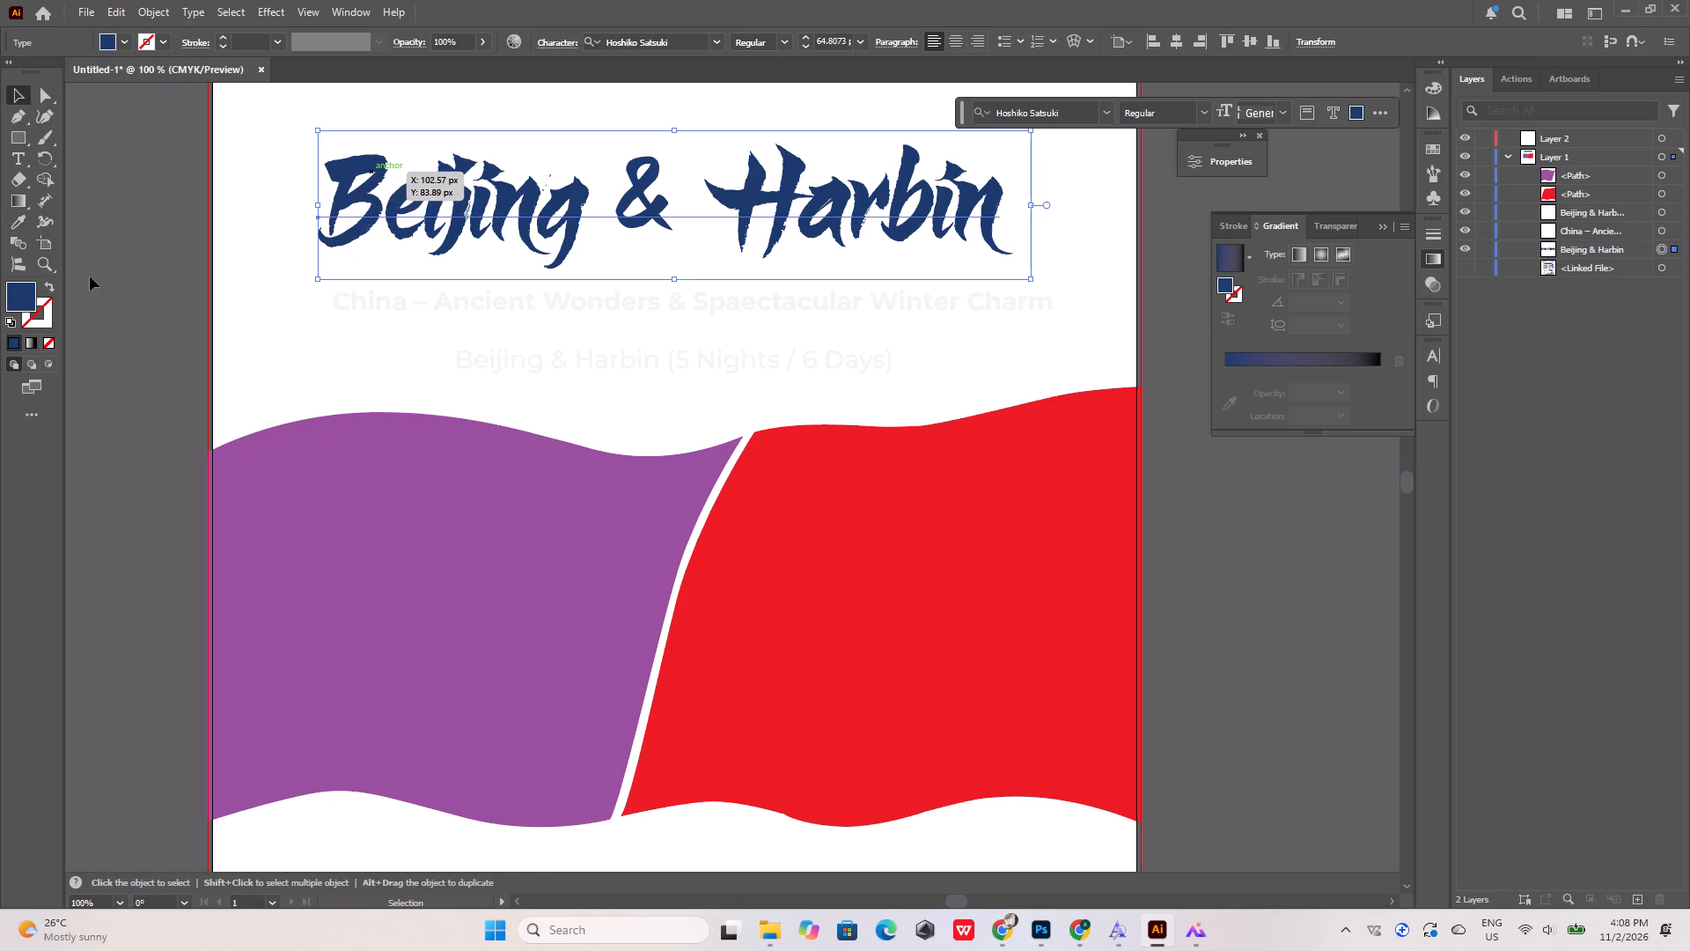
double_click(26, 294)
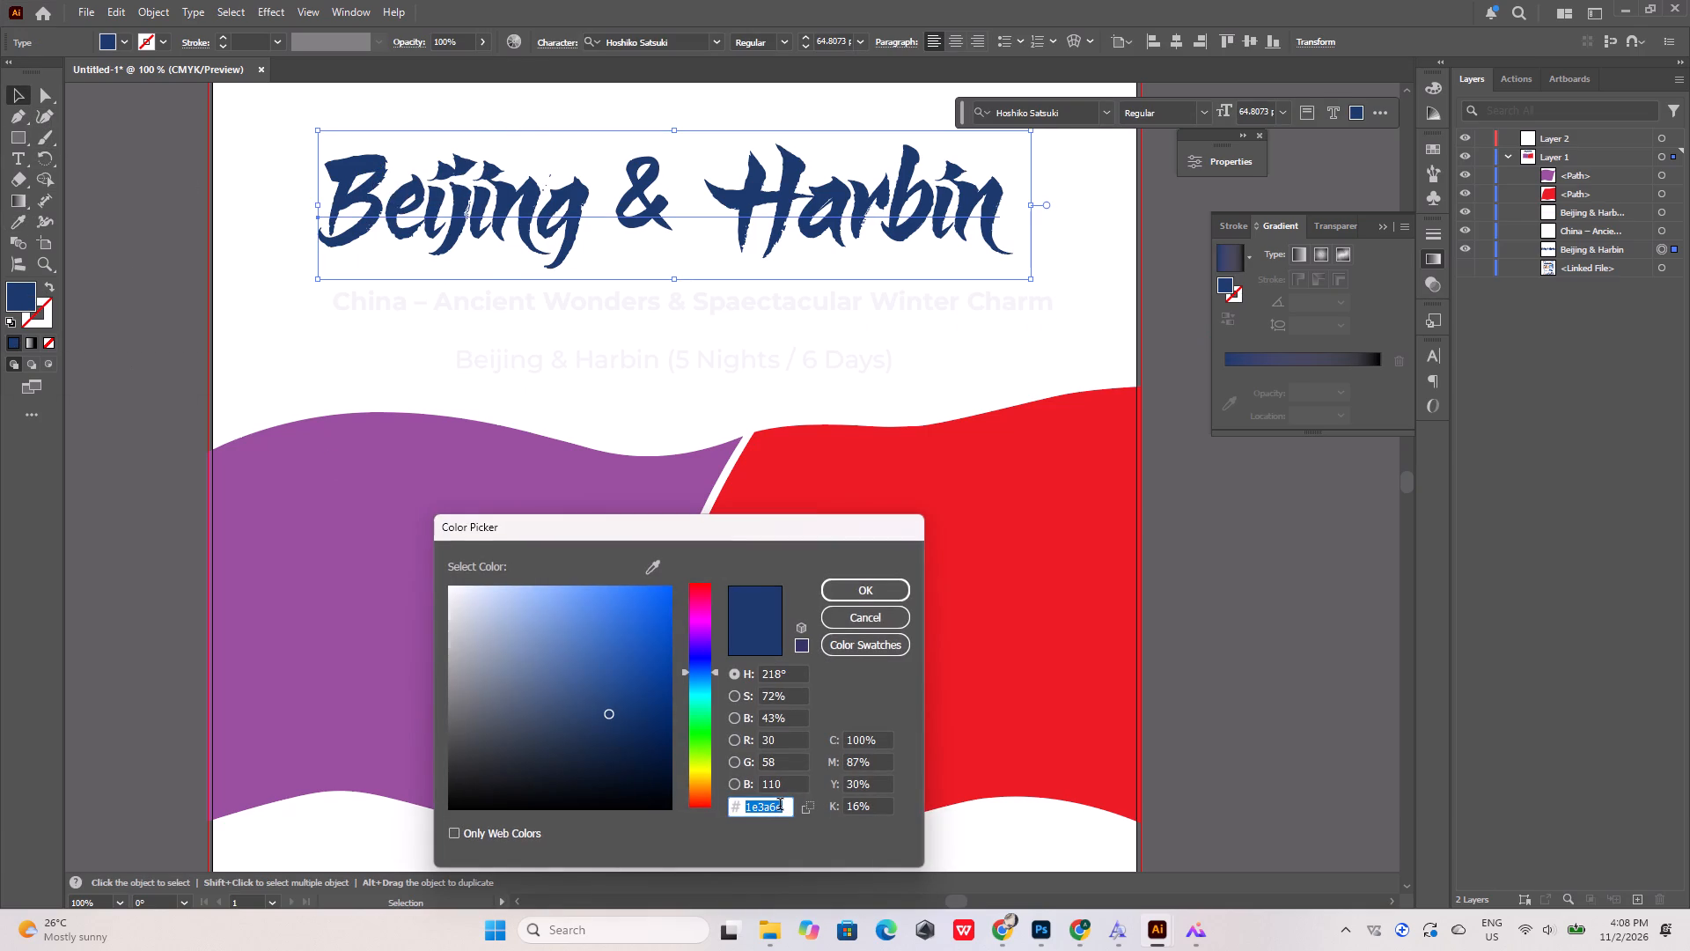
key(ctrl+c)
drag(790, 806, 684, 793)
key(ctrl+c)
click(893, 593)
click(189, 335)
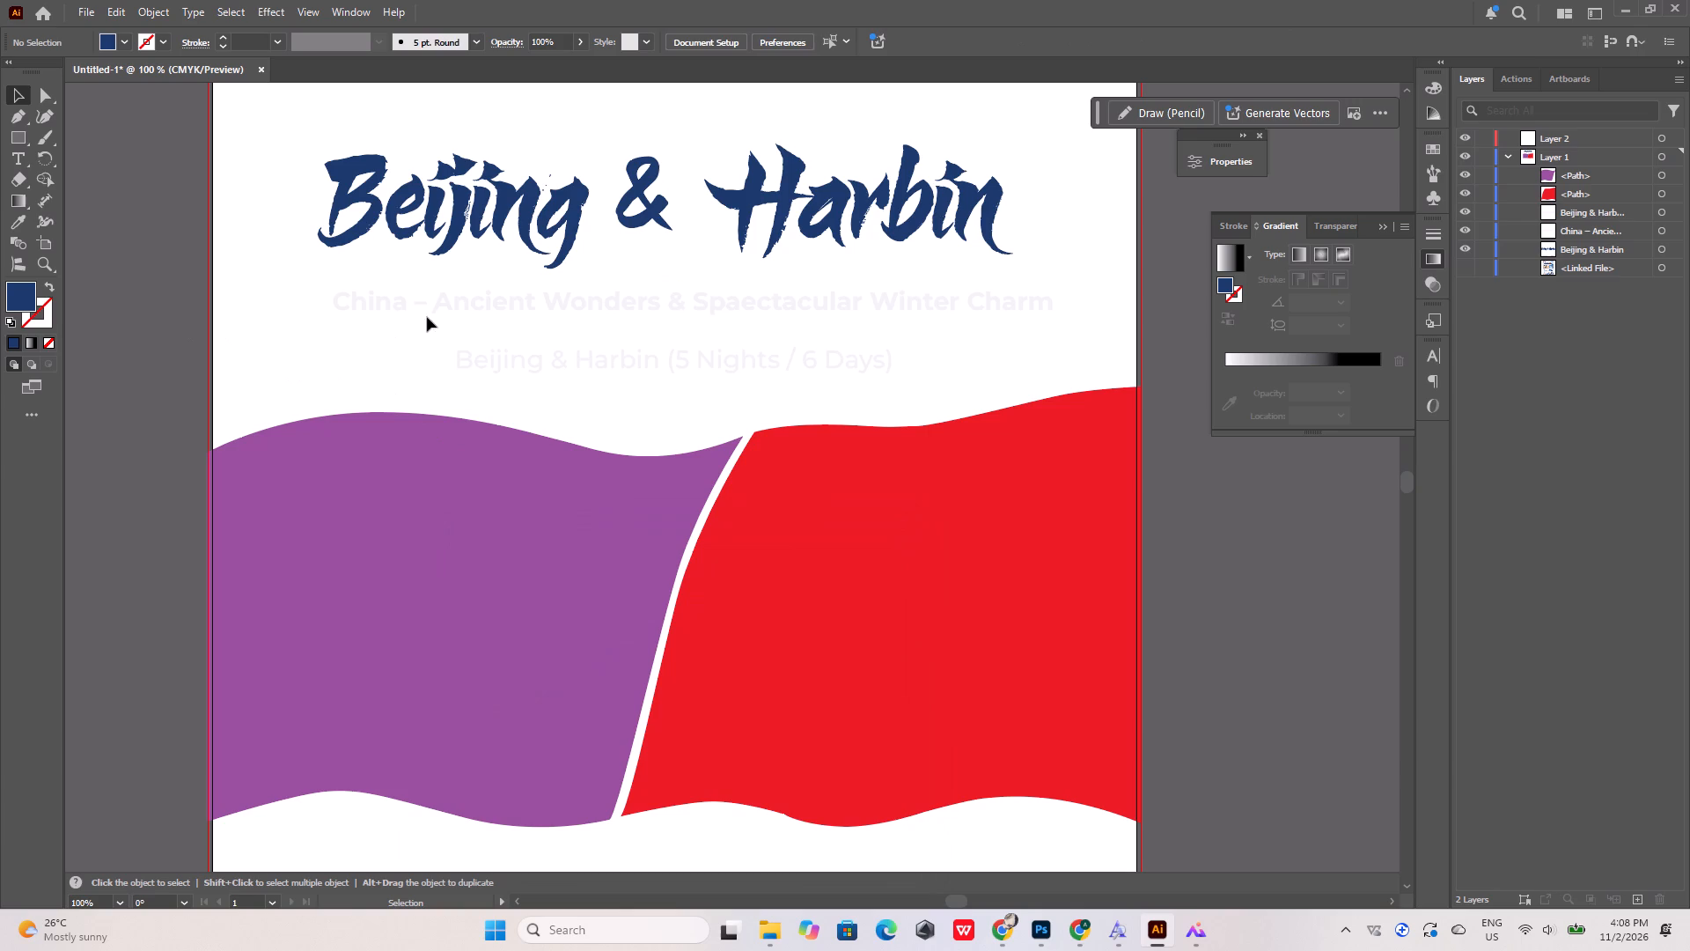
Set the fill of the whole "China – Ancient Wonders" text line to the copied navy 1e3a6e.
double_click(431, 299)
key(ctrl+a)
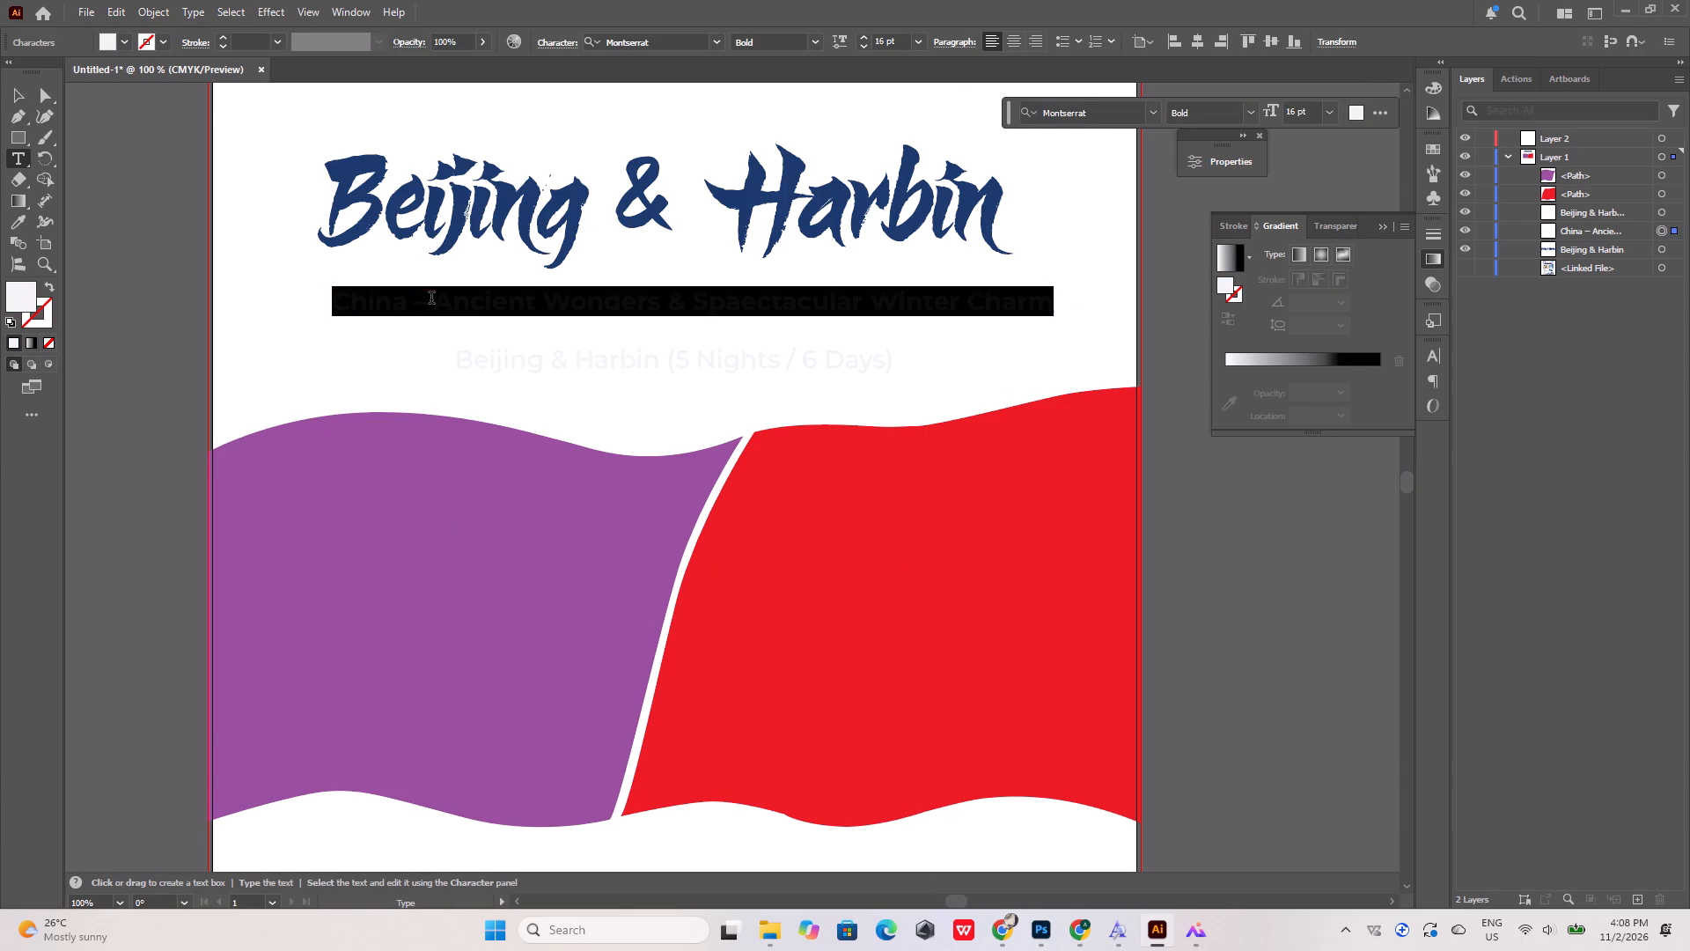
click(17, 299)
double_click(18, 298)
key(ctrl+v)
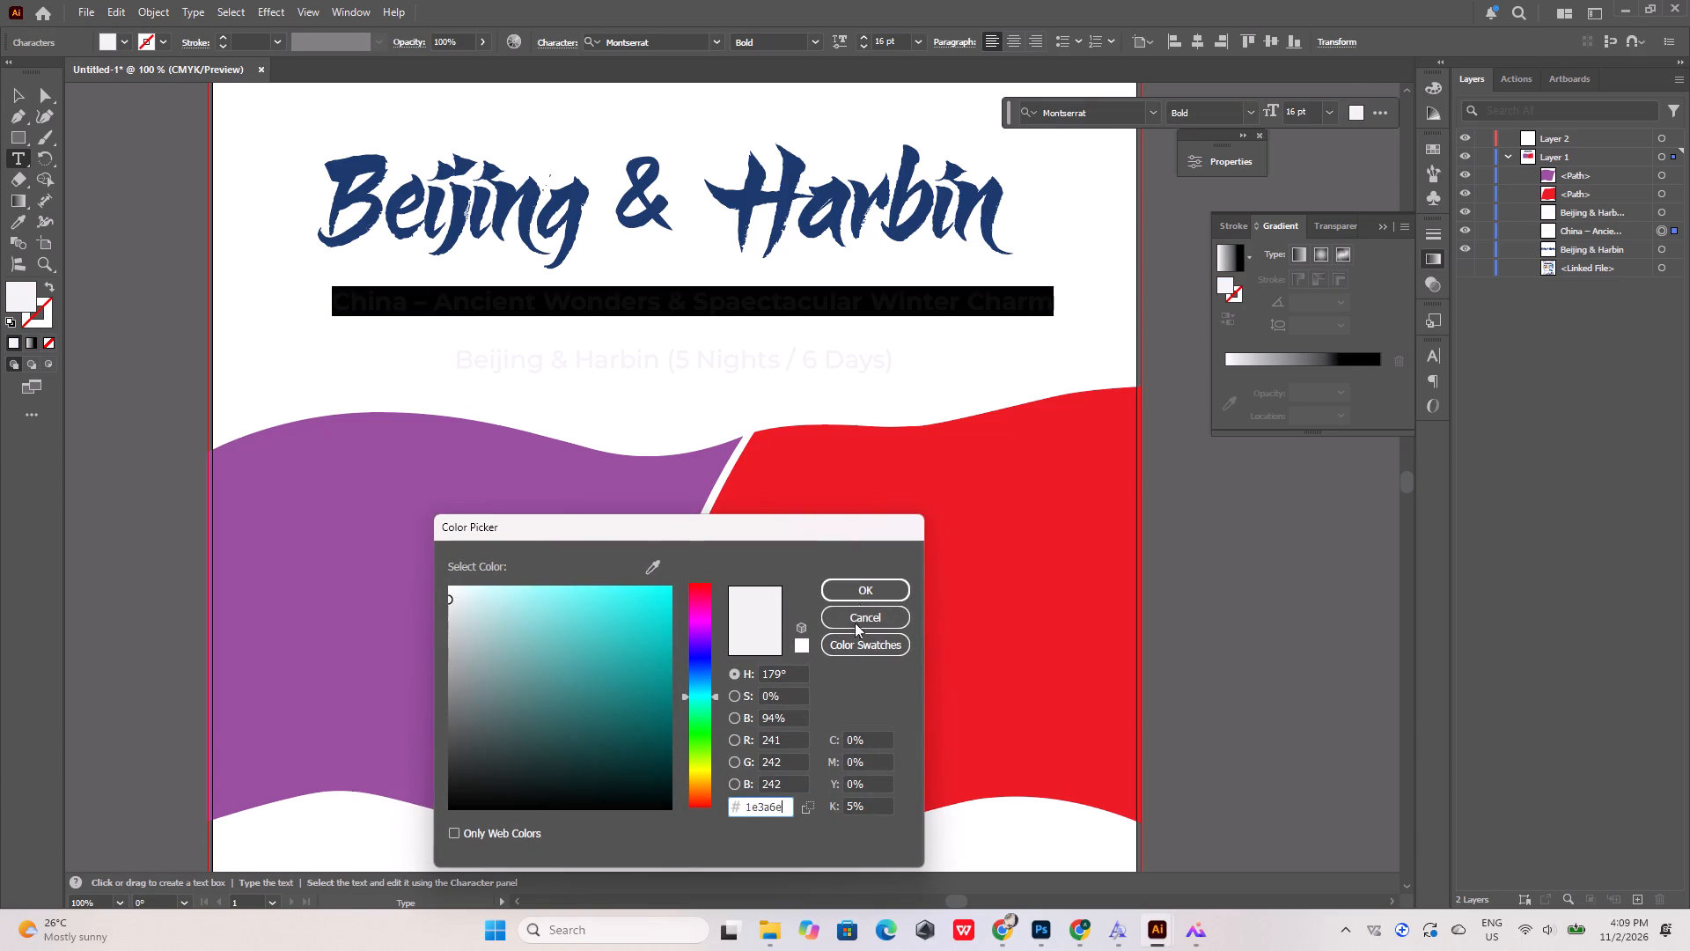
click(855, 596)
click(17, 97)
Set the fill of the whole "Beijing & Harbin (5 Nights / 6 Days)" text line to the copied navy 1e3a6e.
click(462, 365)
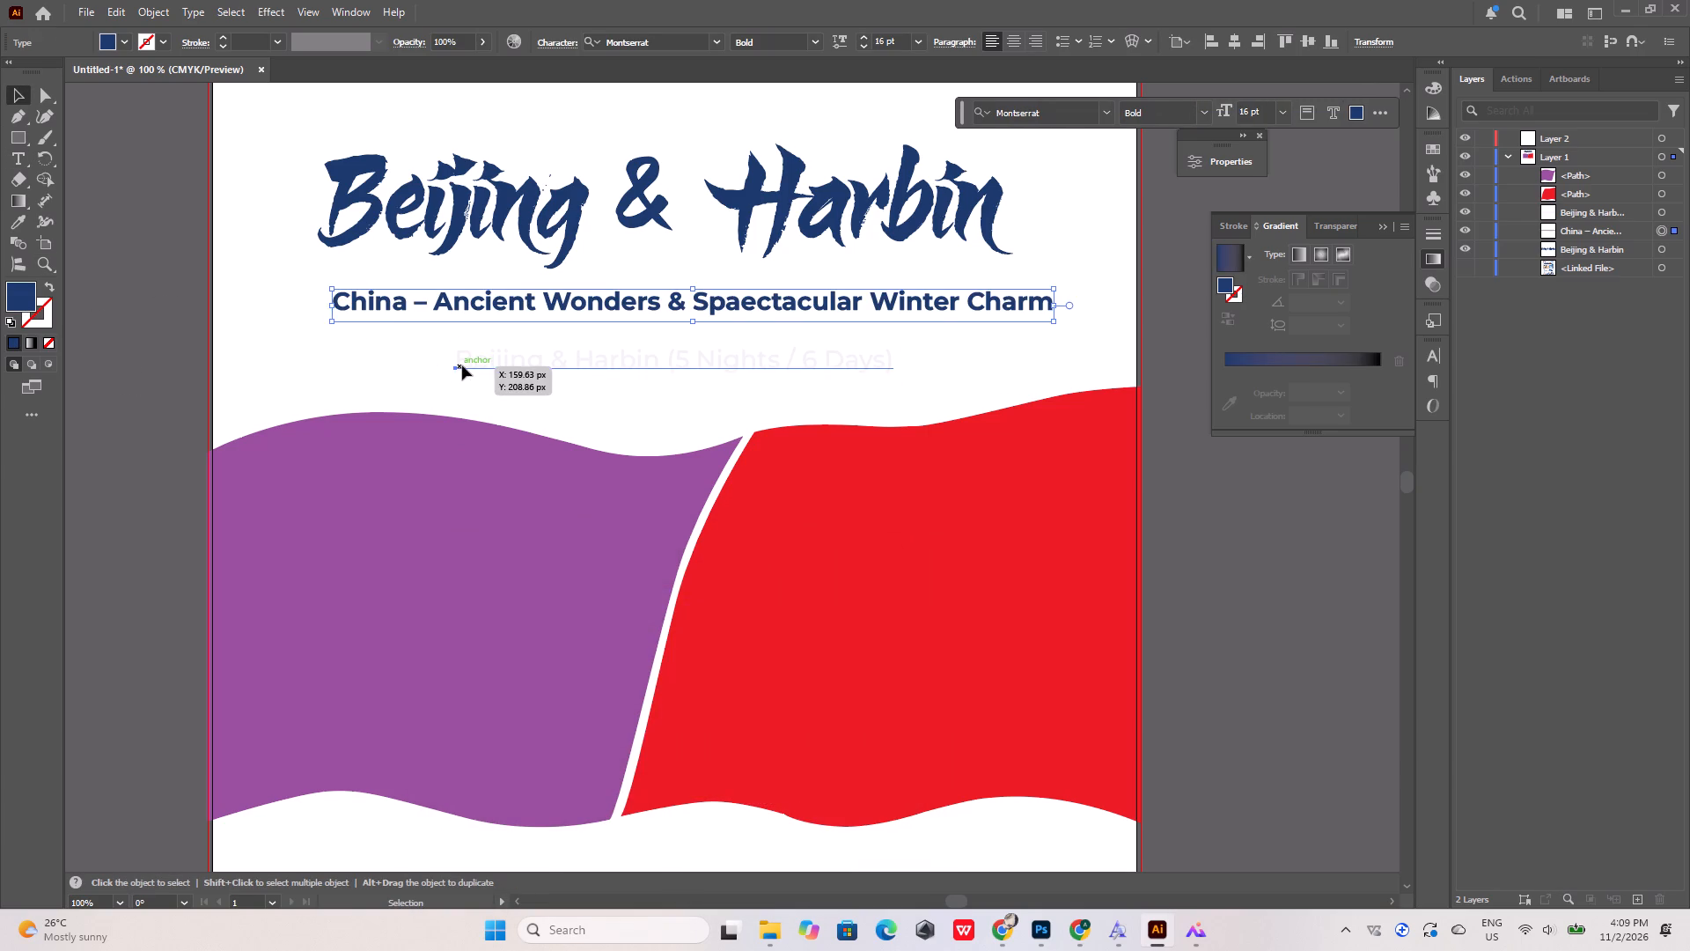
double_click(470, 362)
key(ctrl+a)
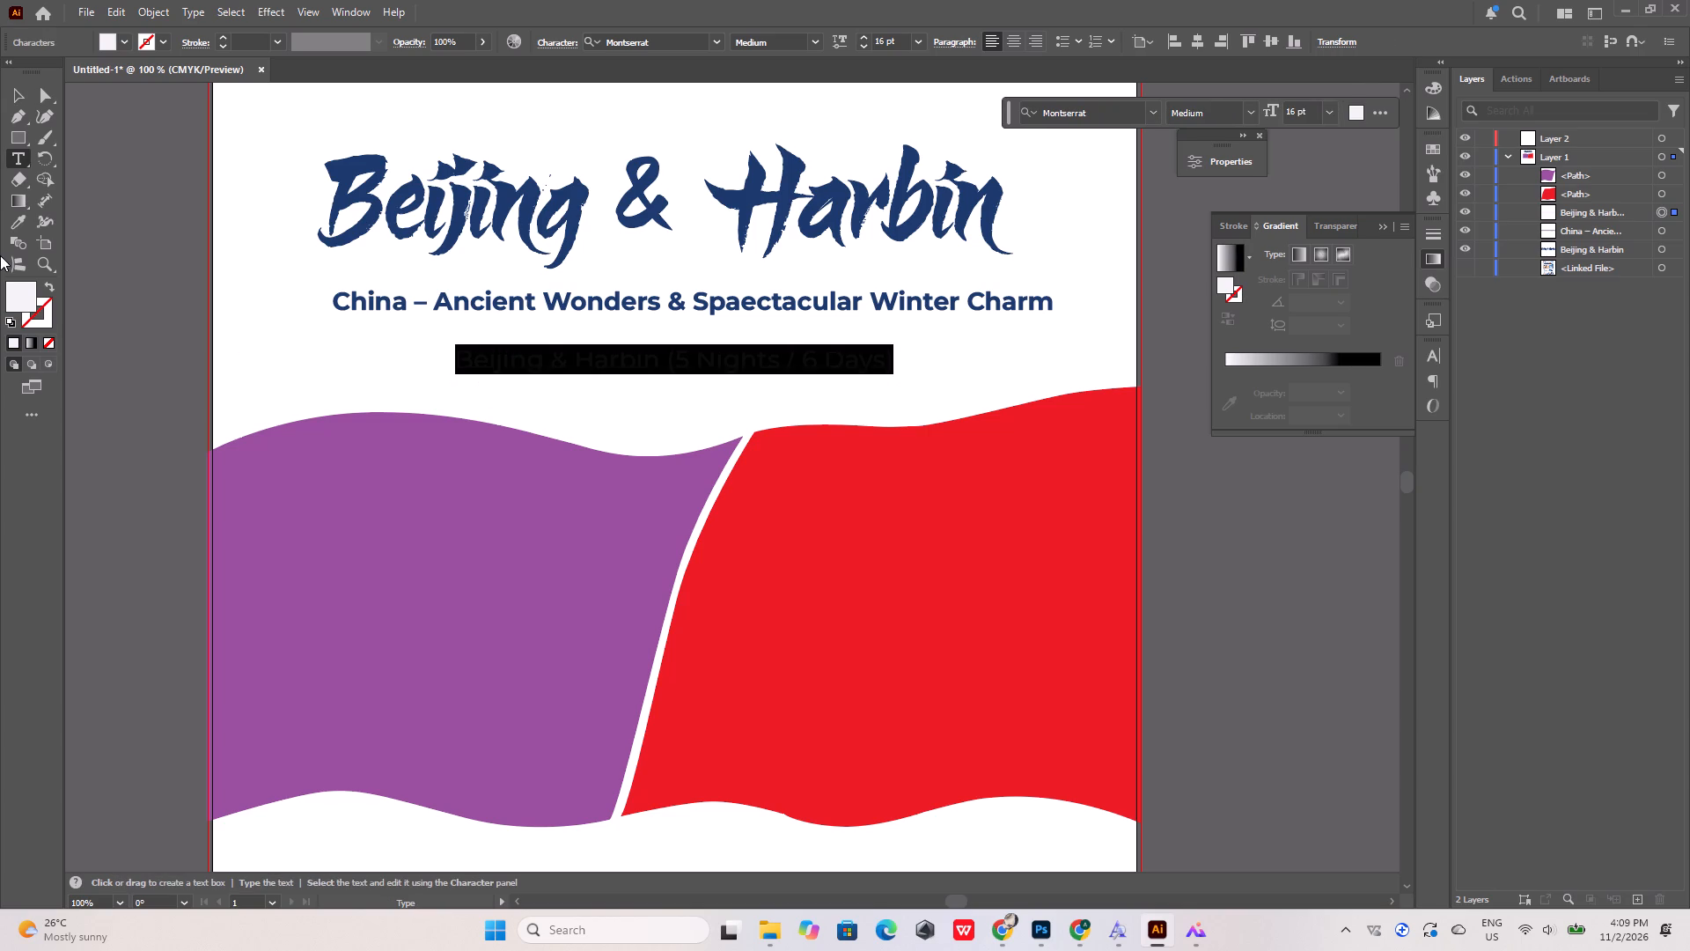
click(26, 287)
double_click(26, 287)
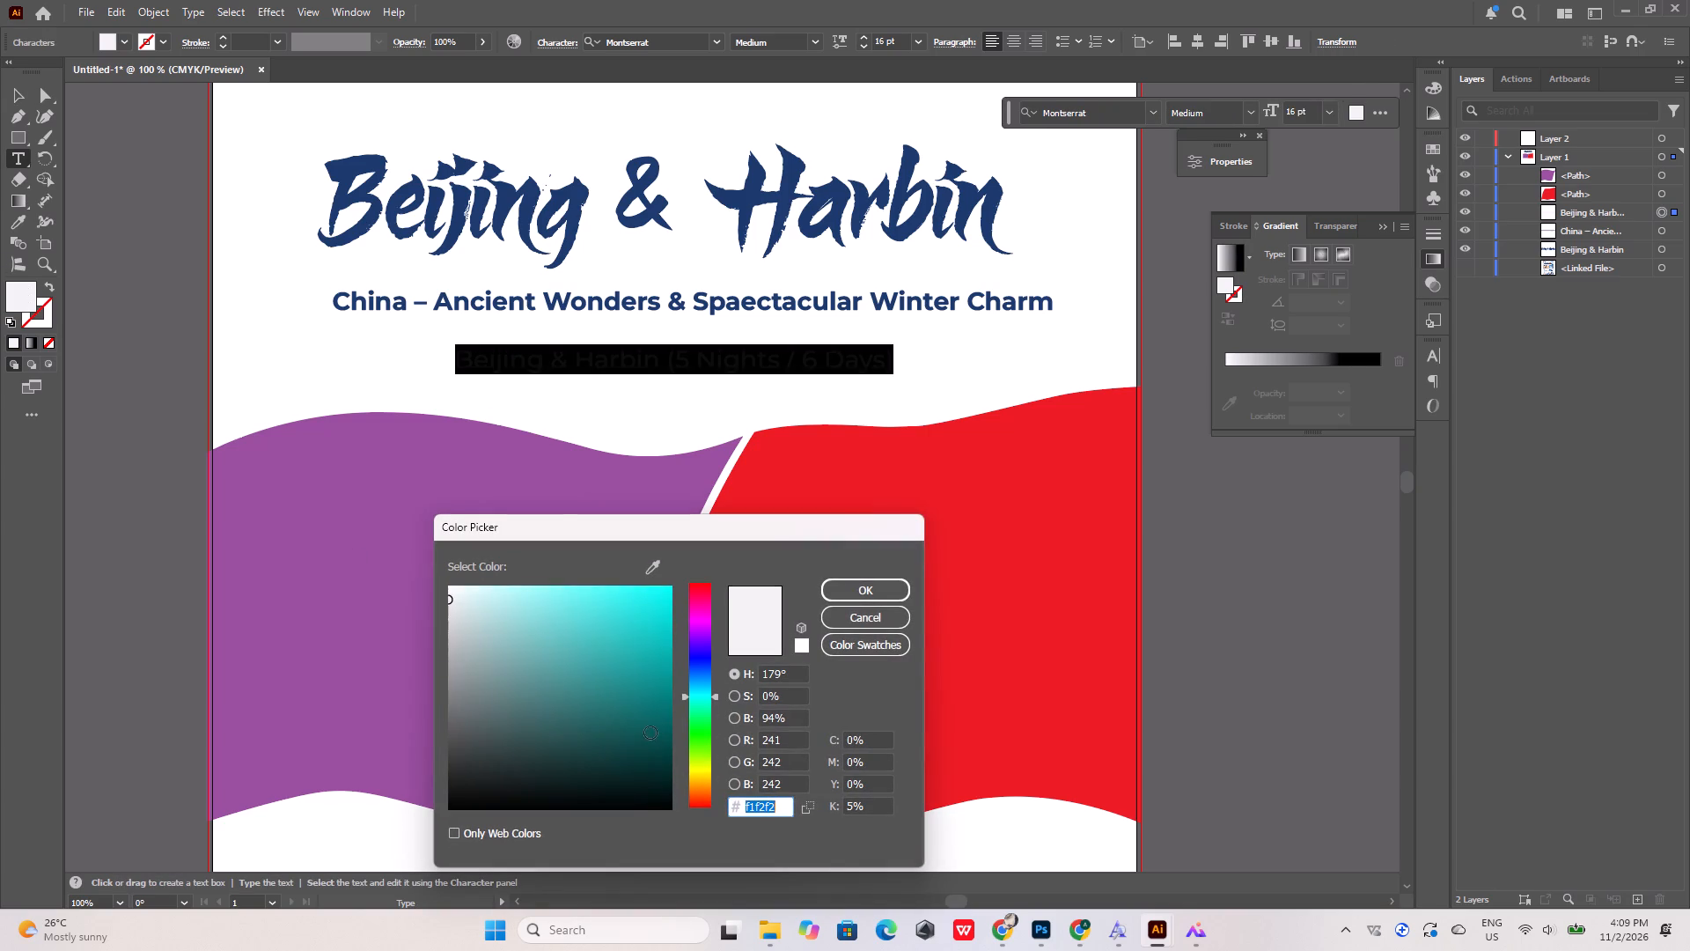
key(ctrl+v)
click(853, 589)
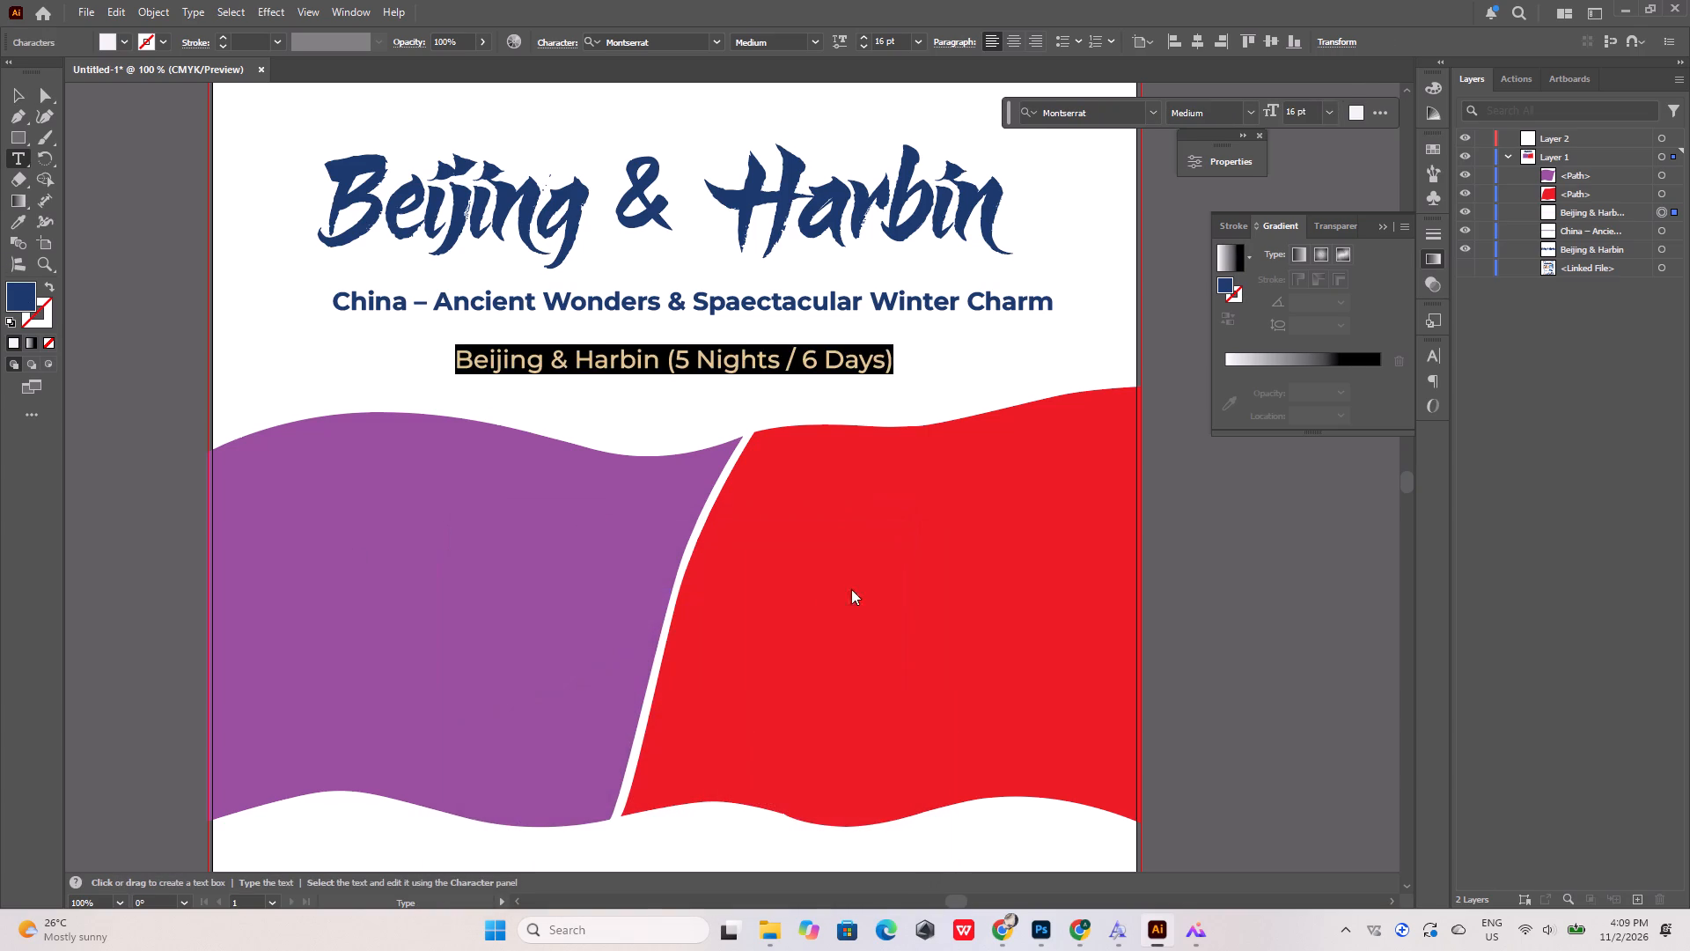
click(16, 90)
click(100, 176)
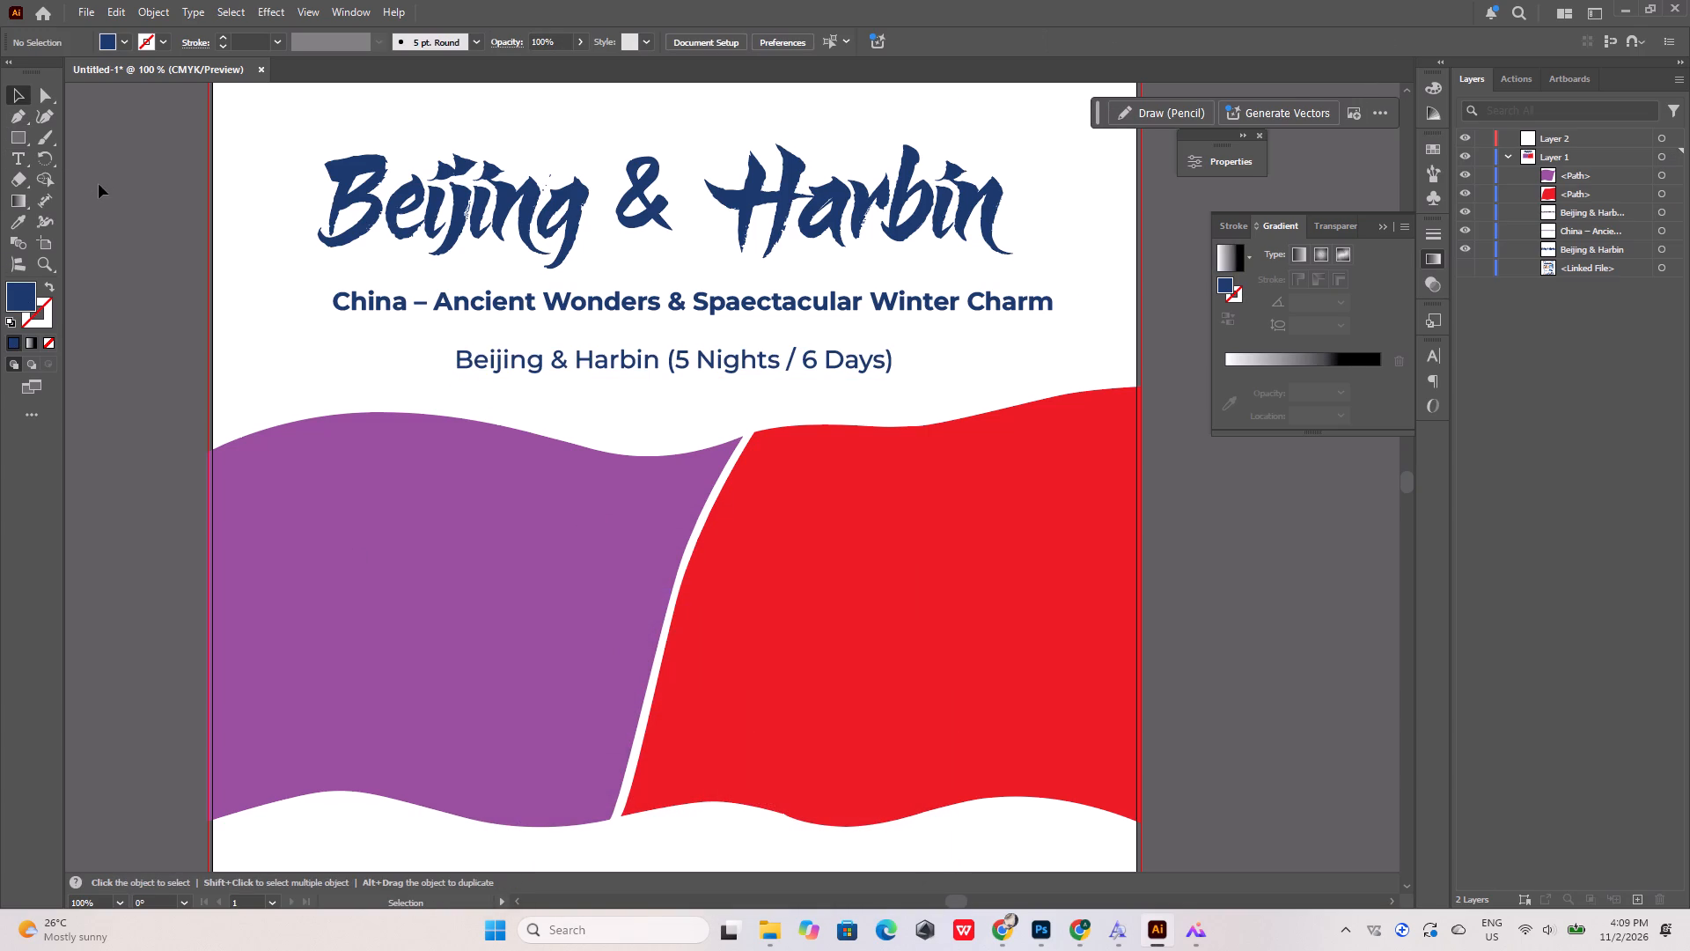
Smooth the kink on the red shape's lower wavy edge by rounding its corner anchor with a large radius.
alt+scroll(787, 824, up, 10)
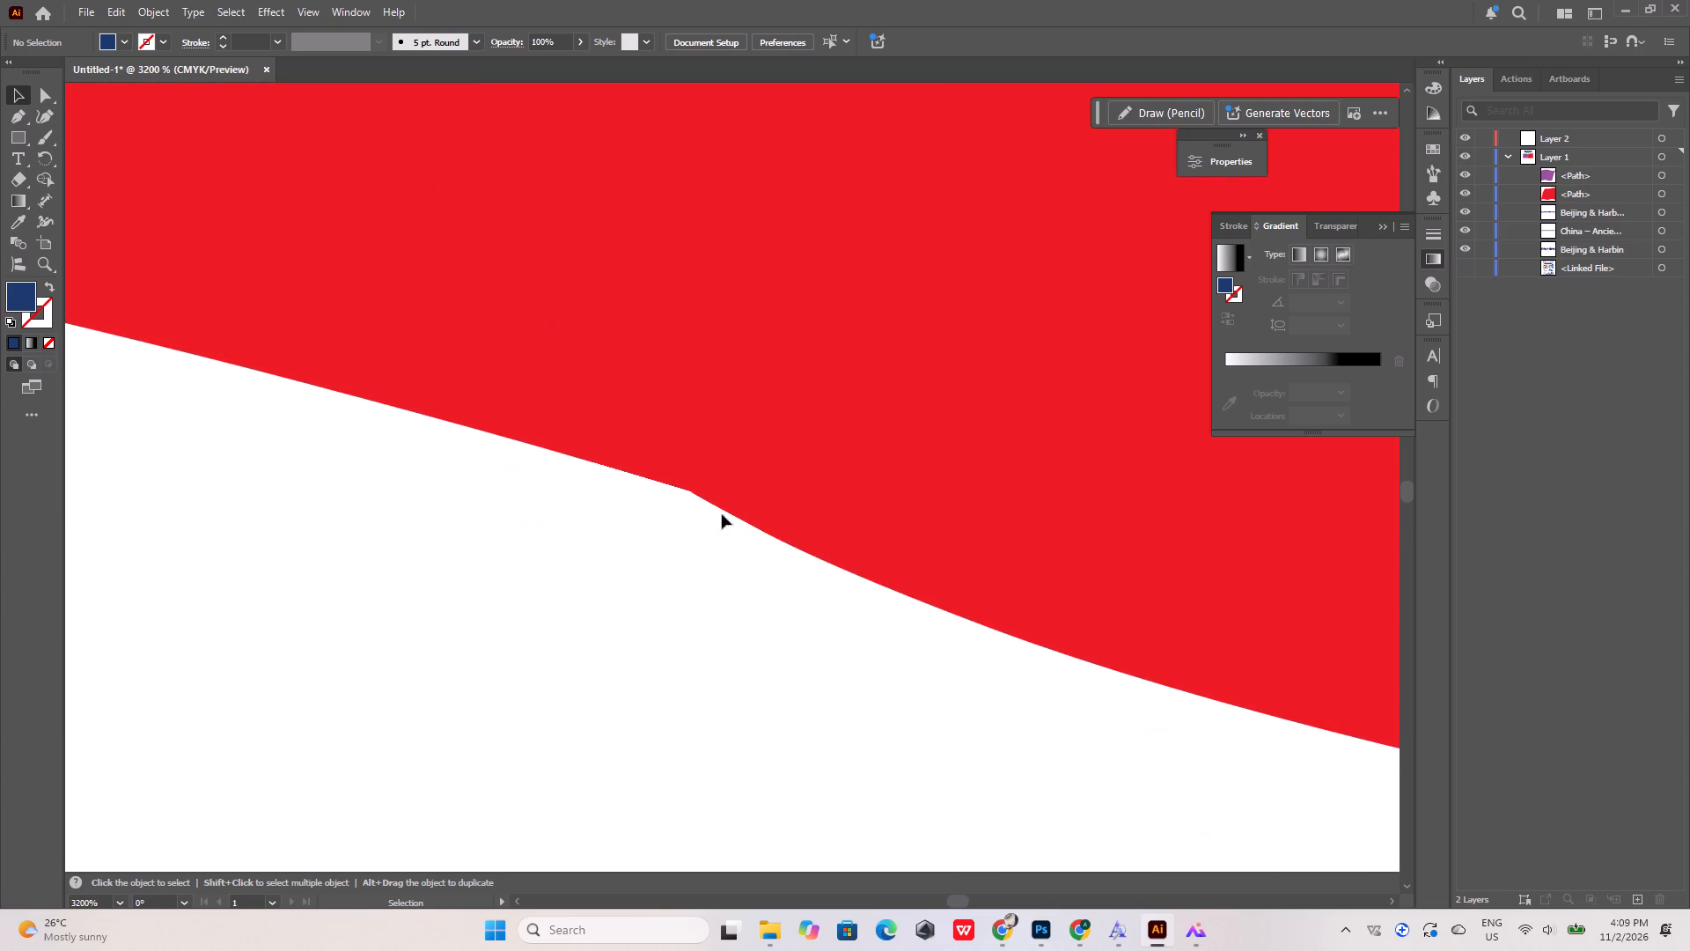
click(705, 491)
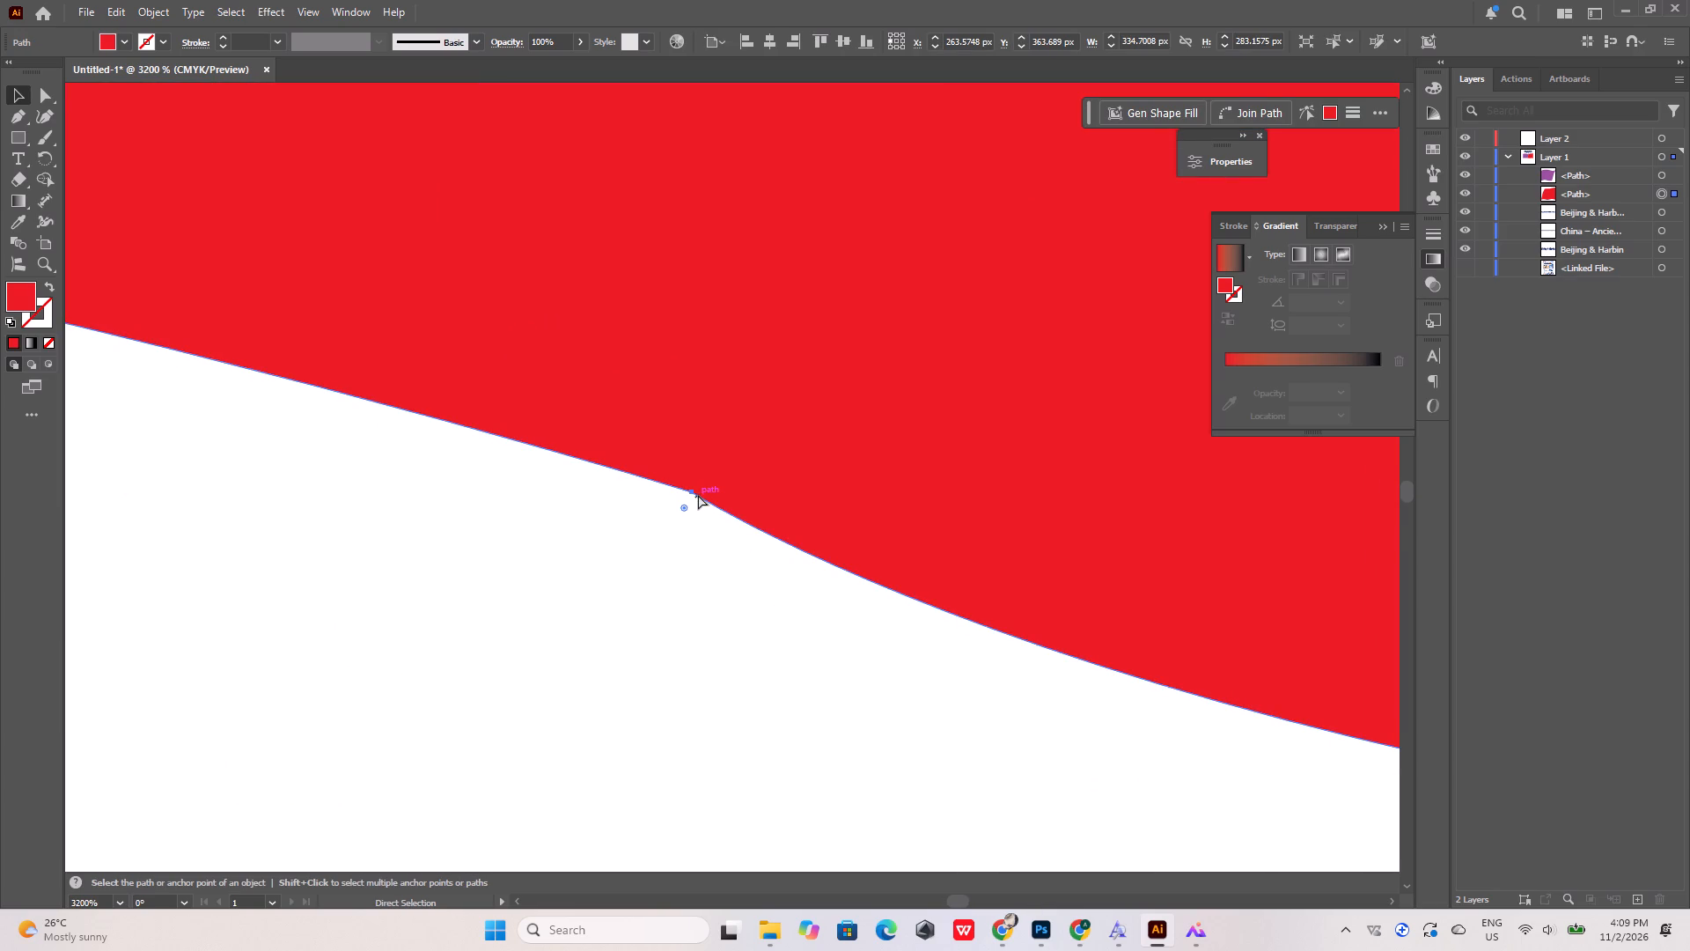
key(p)
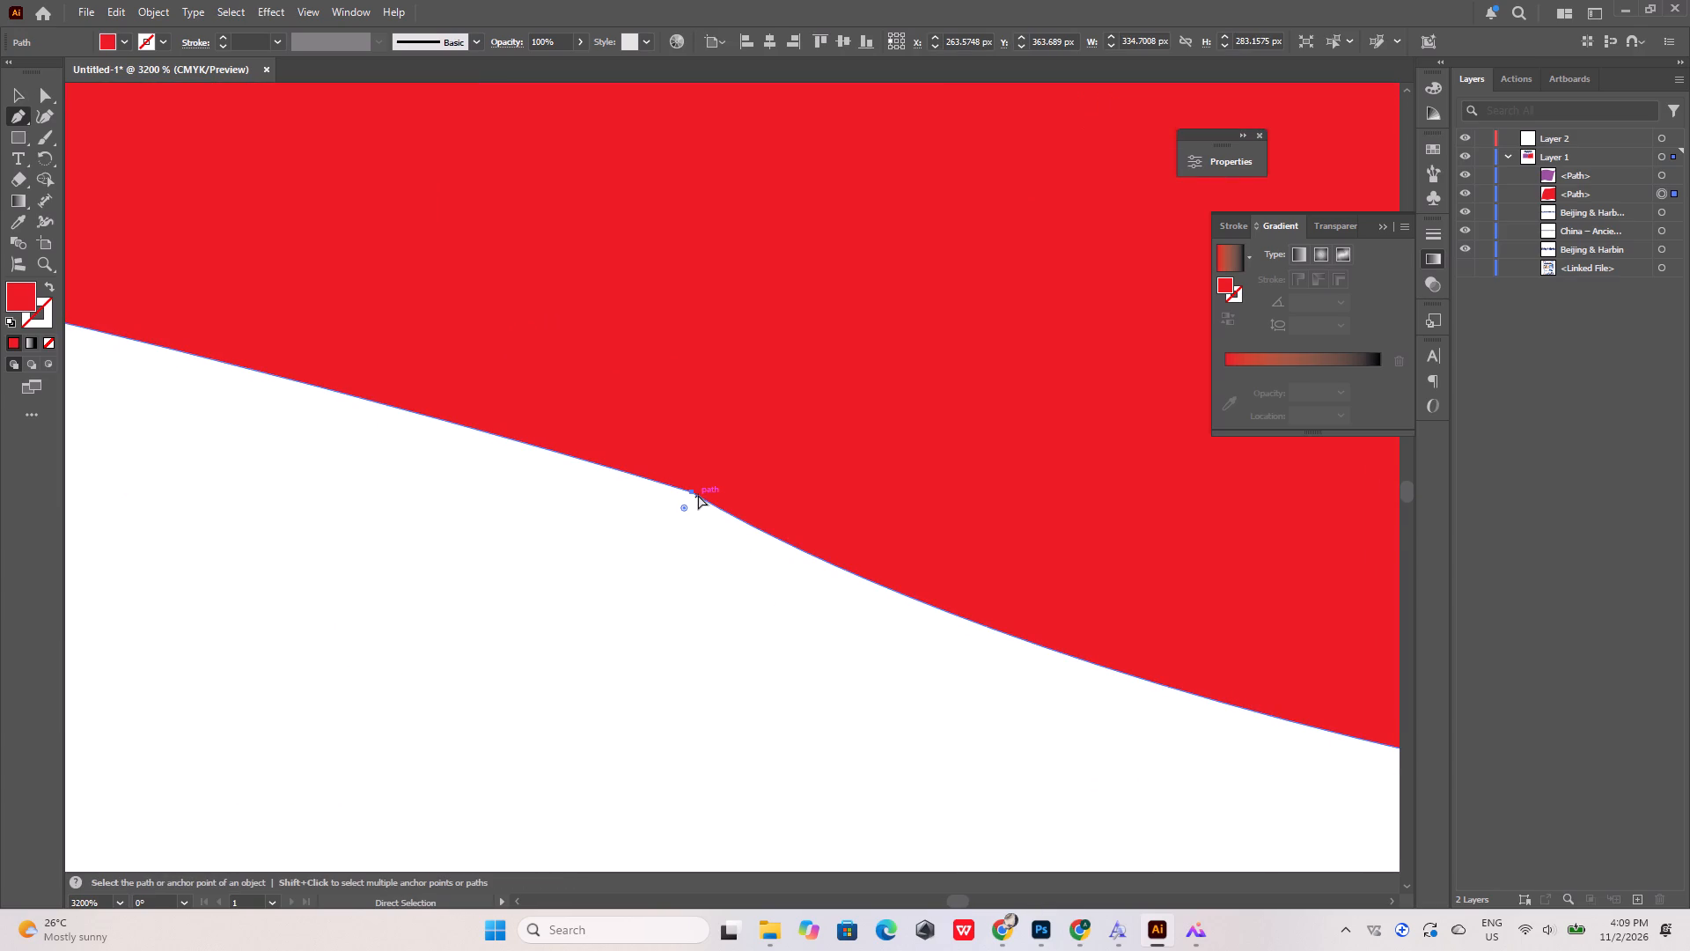
ctrl+click(690, 496)
ctrl+click(693, 492)
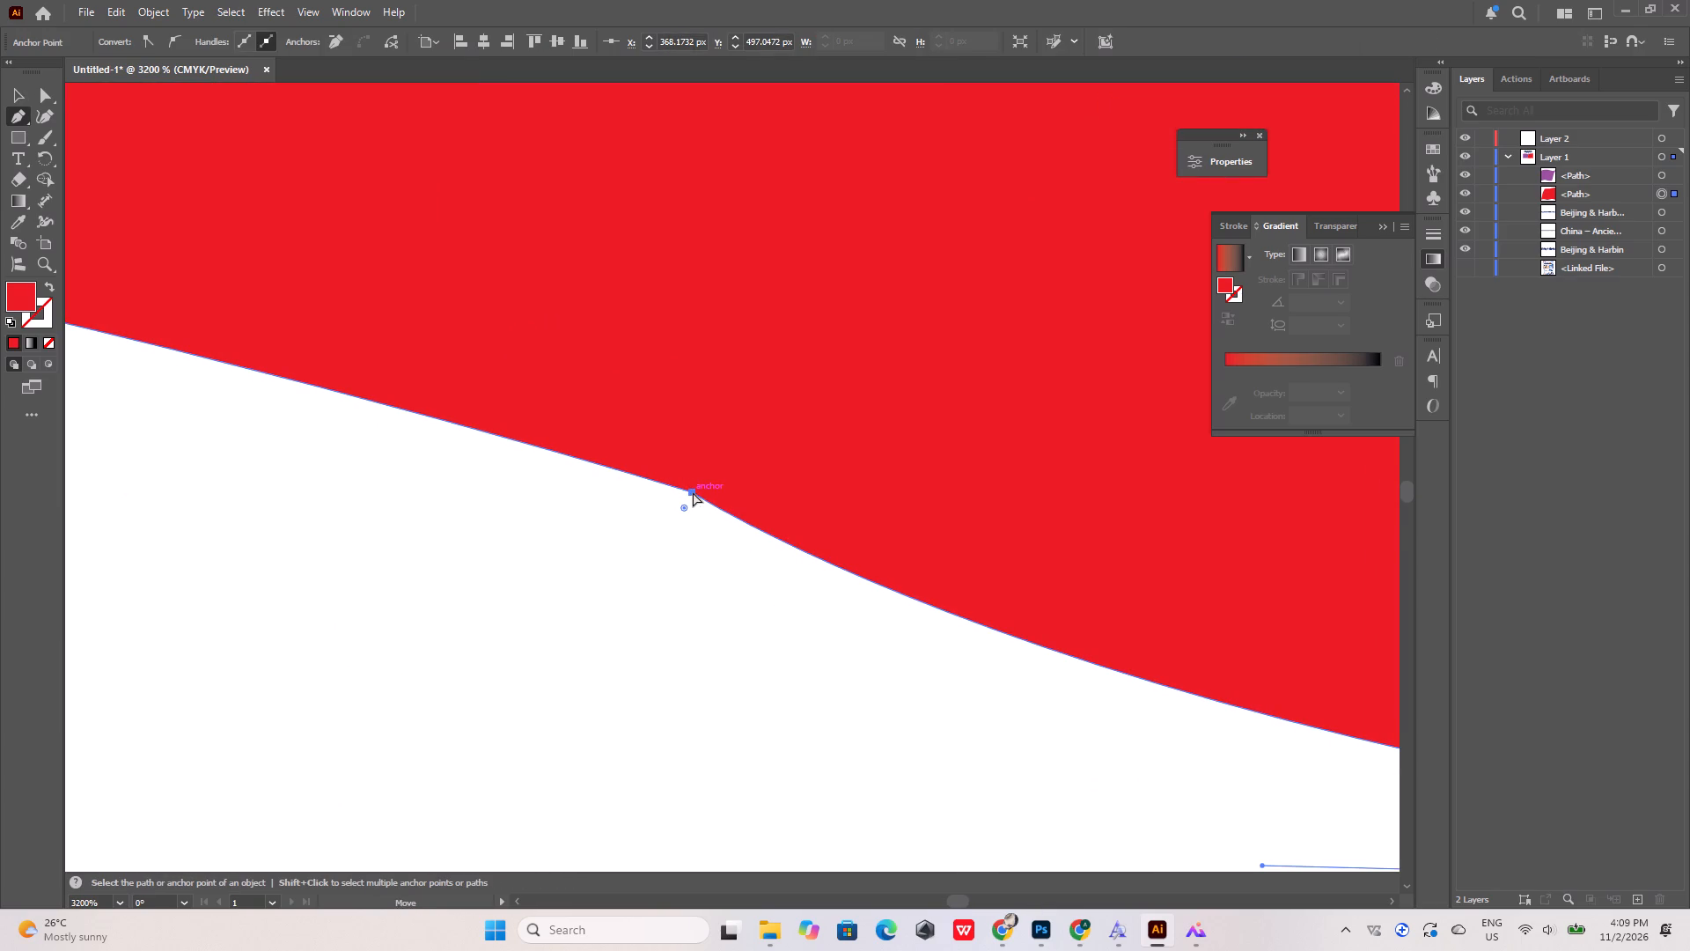
ctrl+click(683, 505)
ctrl+drag(683, 505, 7, 947)
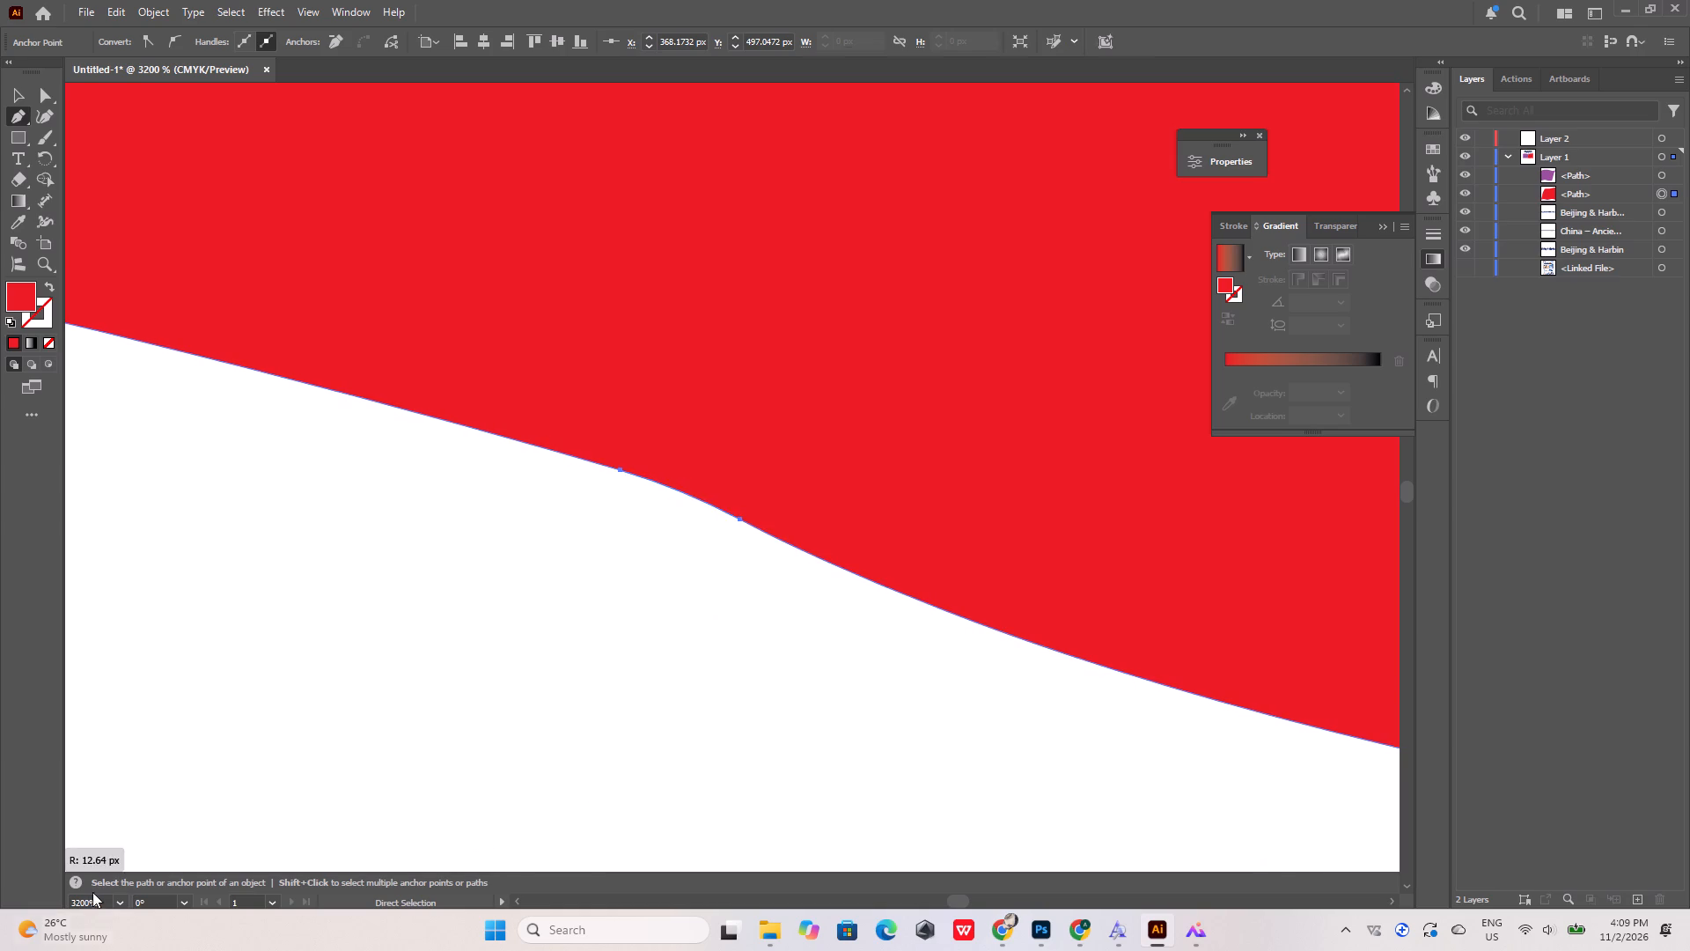
alt+scroll(484, 572, down, 12)
alt+scroll(486, 574, up, 3)
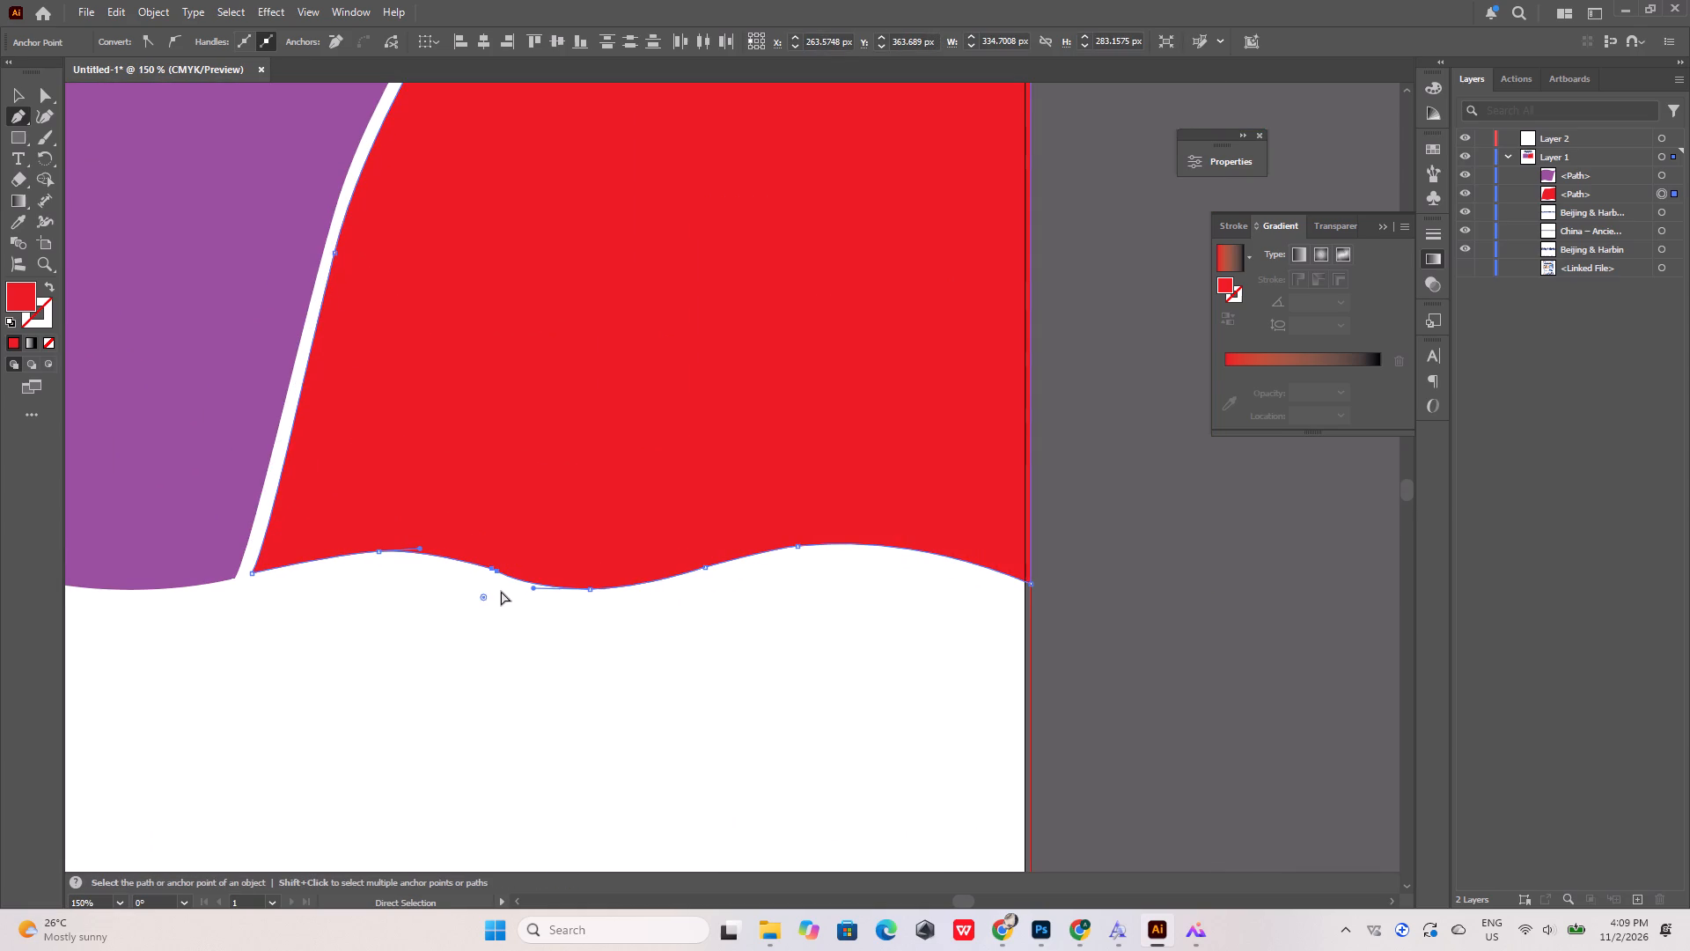
ctrl+drag(483, 596, 305, 941)
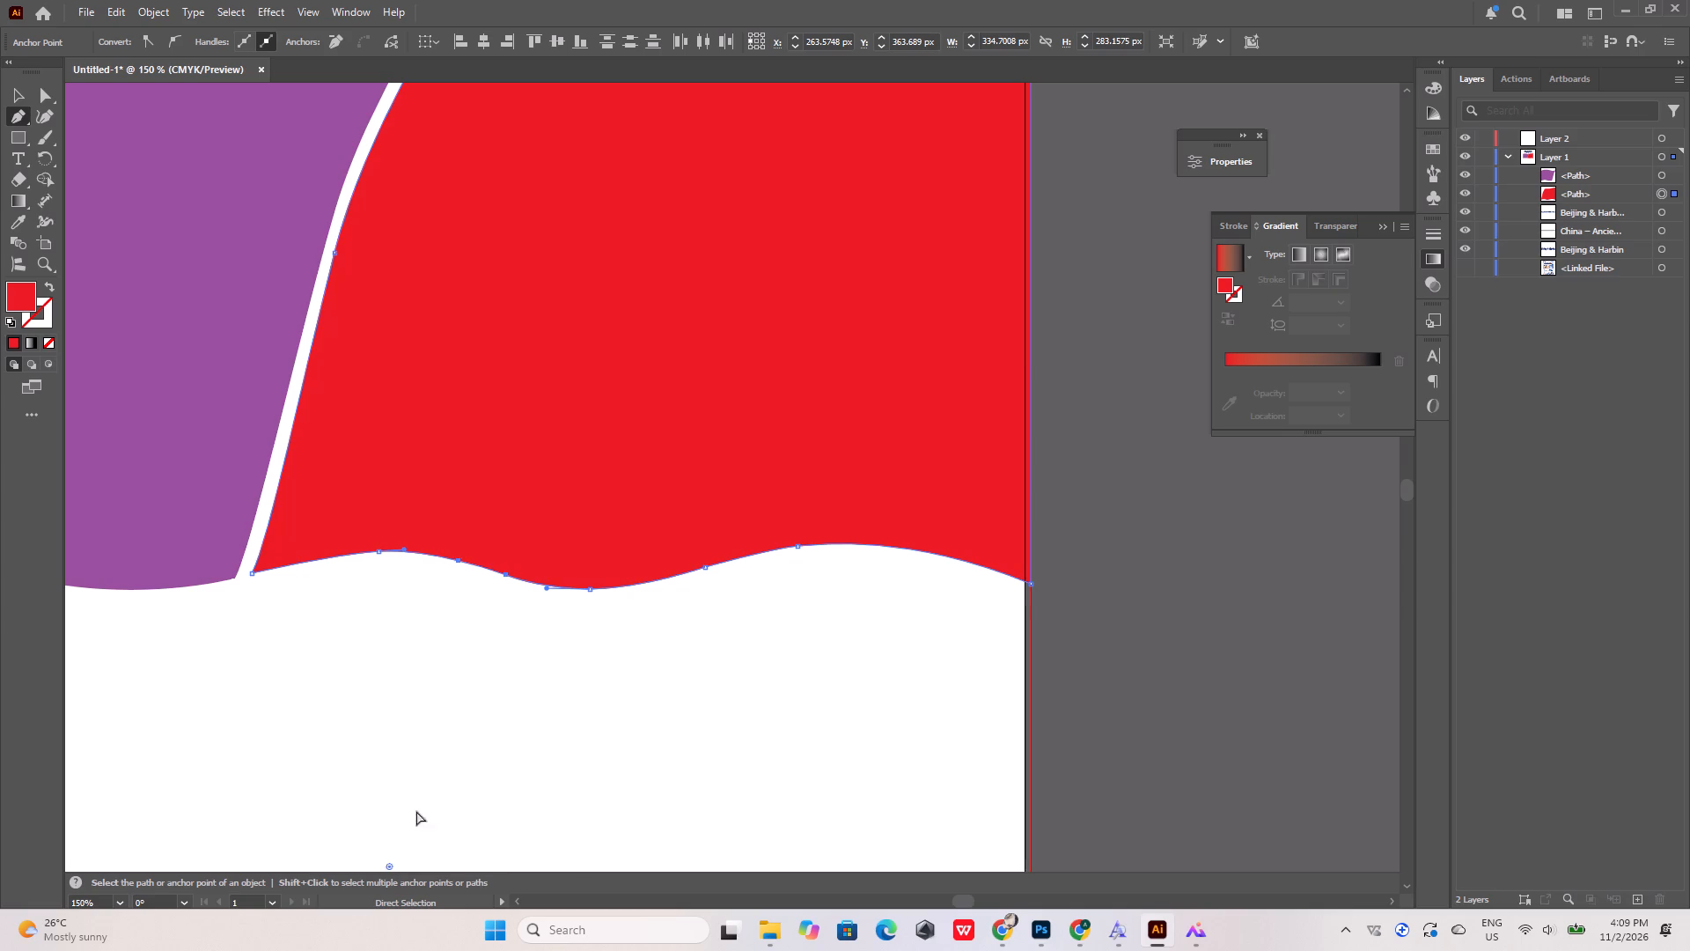
alt+scroll(471, 621, up, 3)
alt+scroll(470, 617, down, 8)
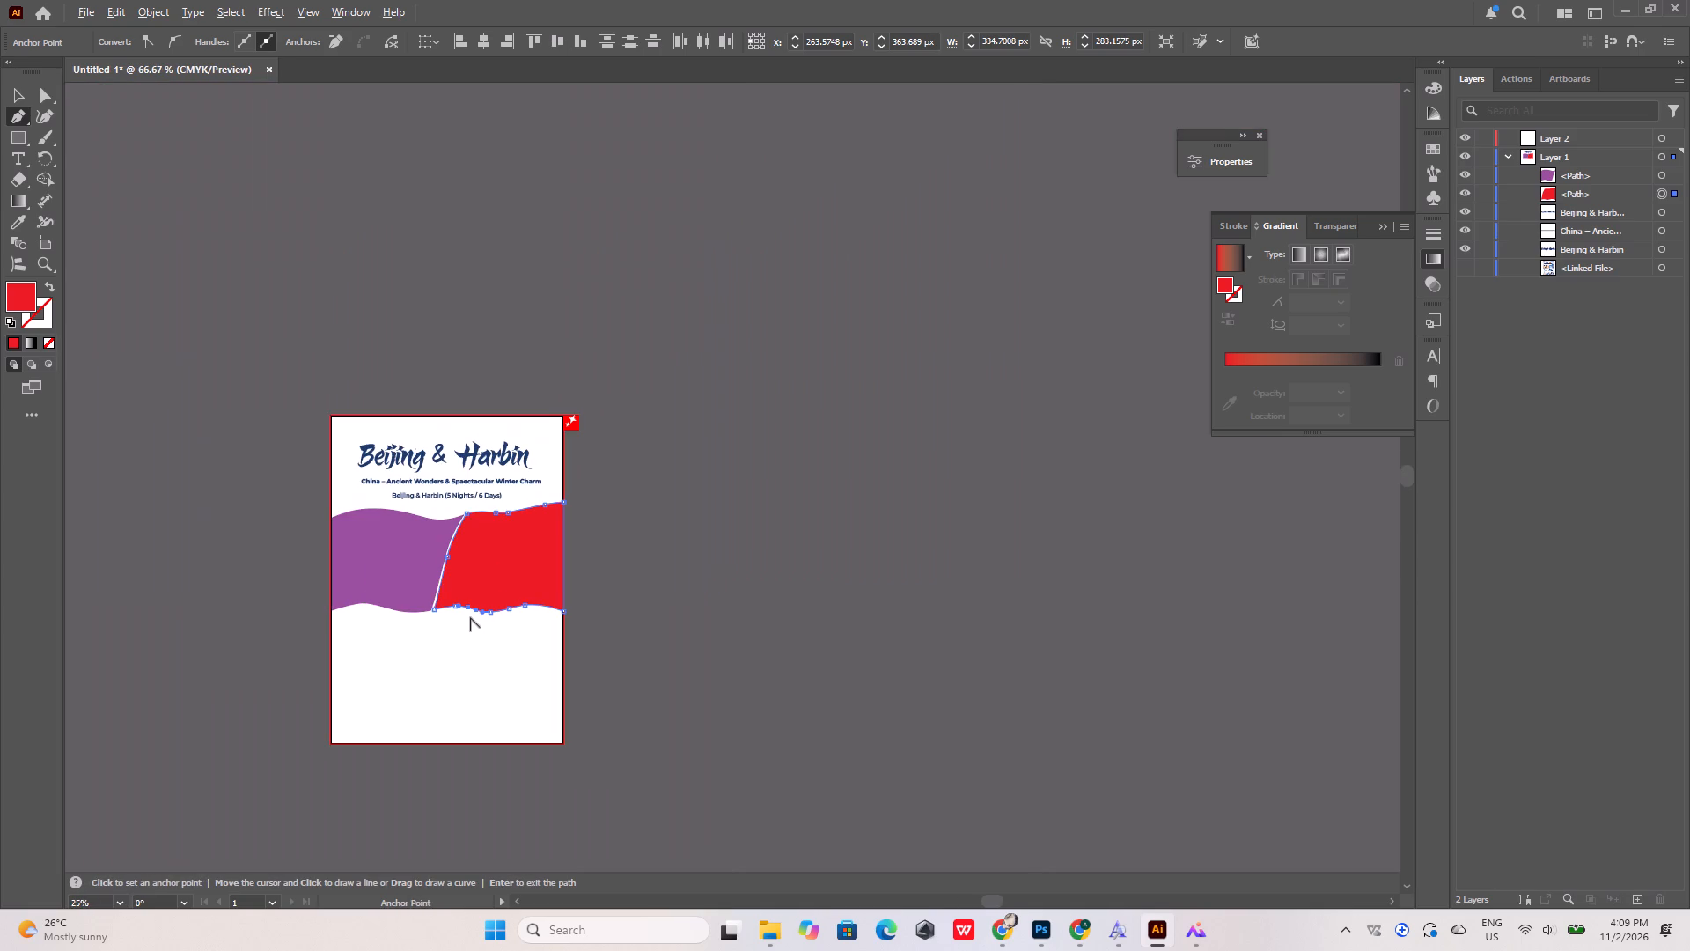
click(19, 97)
click(158, 174)
Nudge the "Beijing & Harbin (5 Nights / 6 Days)" line up slightly, closer to the "China – Ancient Wonders" line.
alt+scroll(400, 527, up, 4)
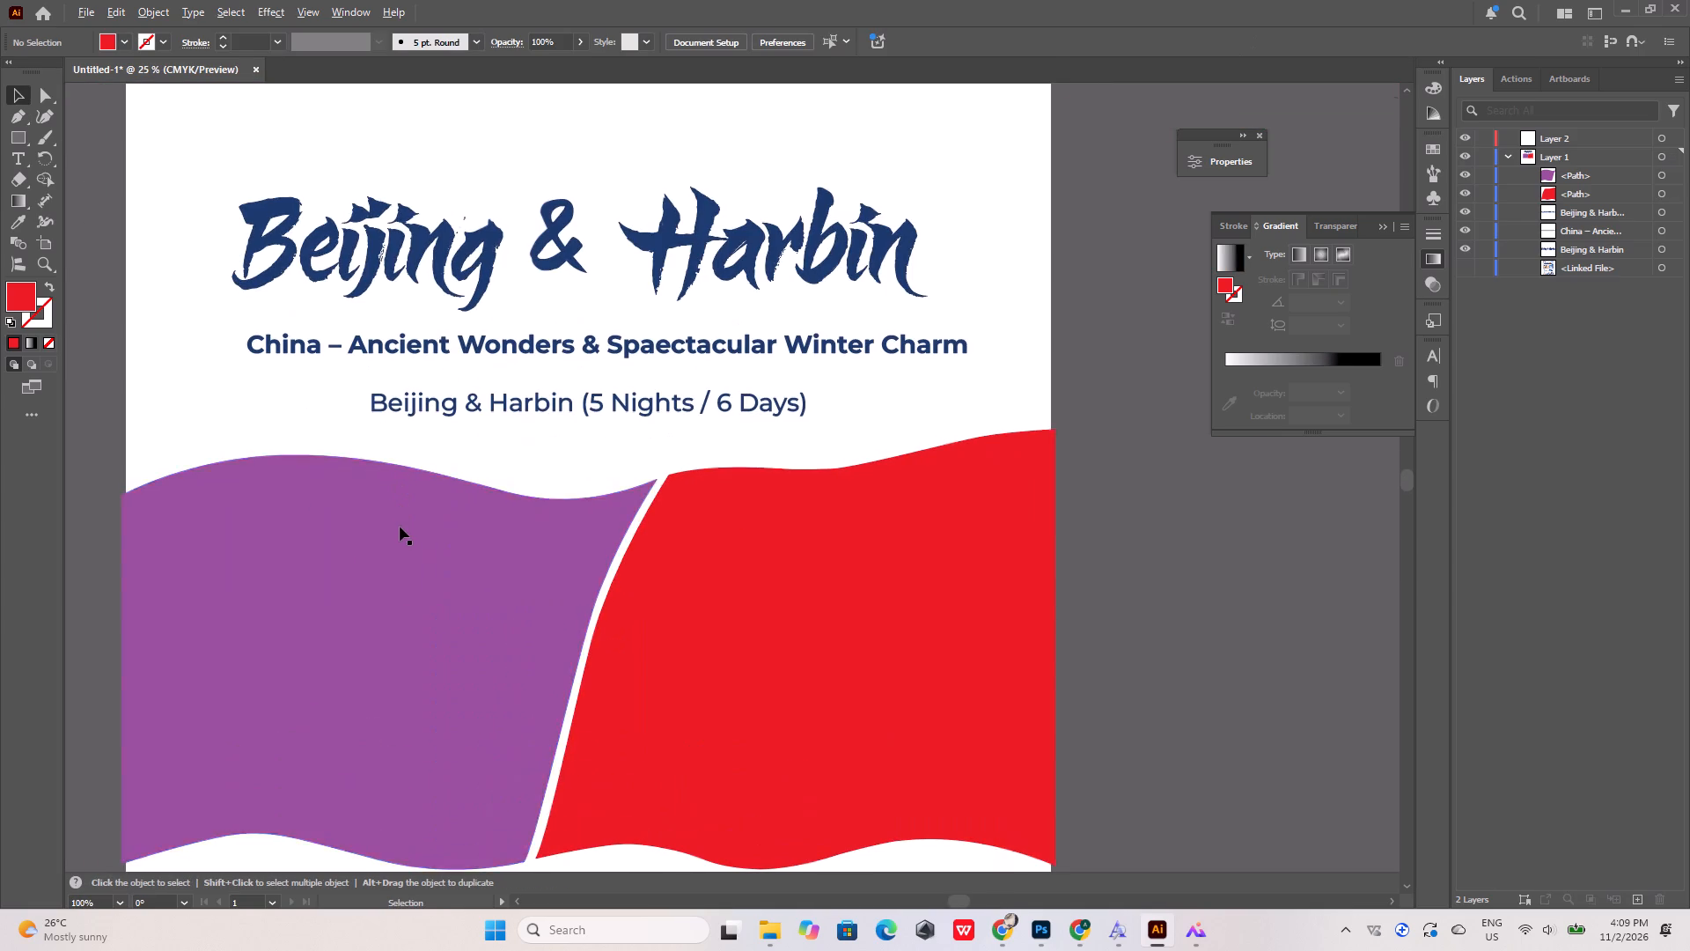
click(541, 402)
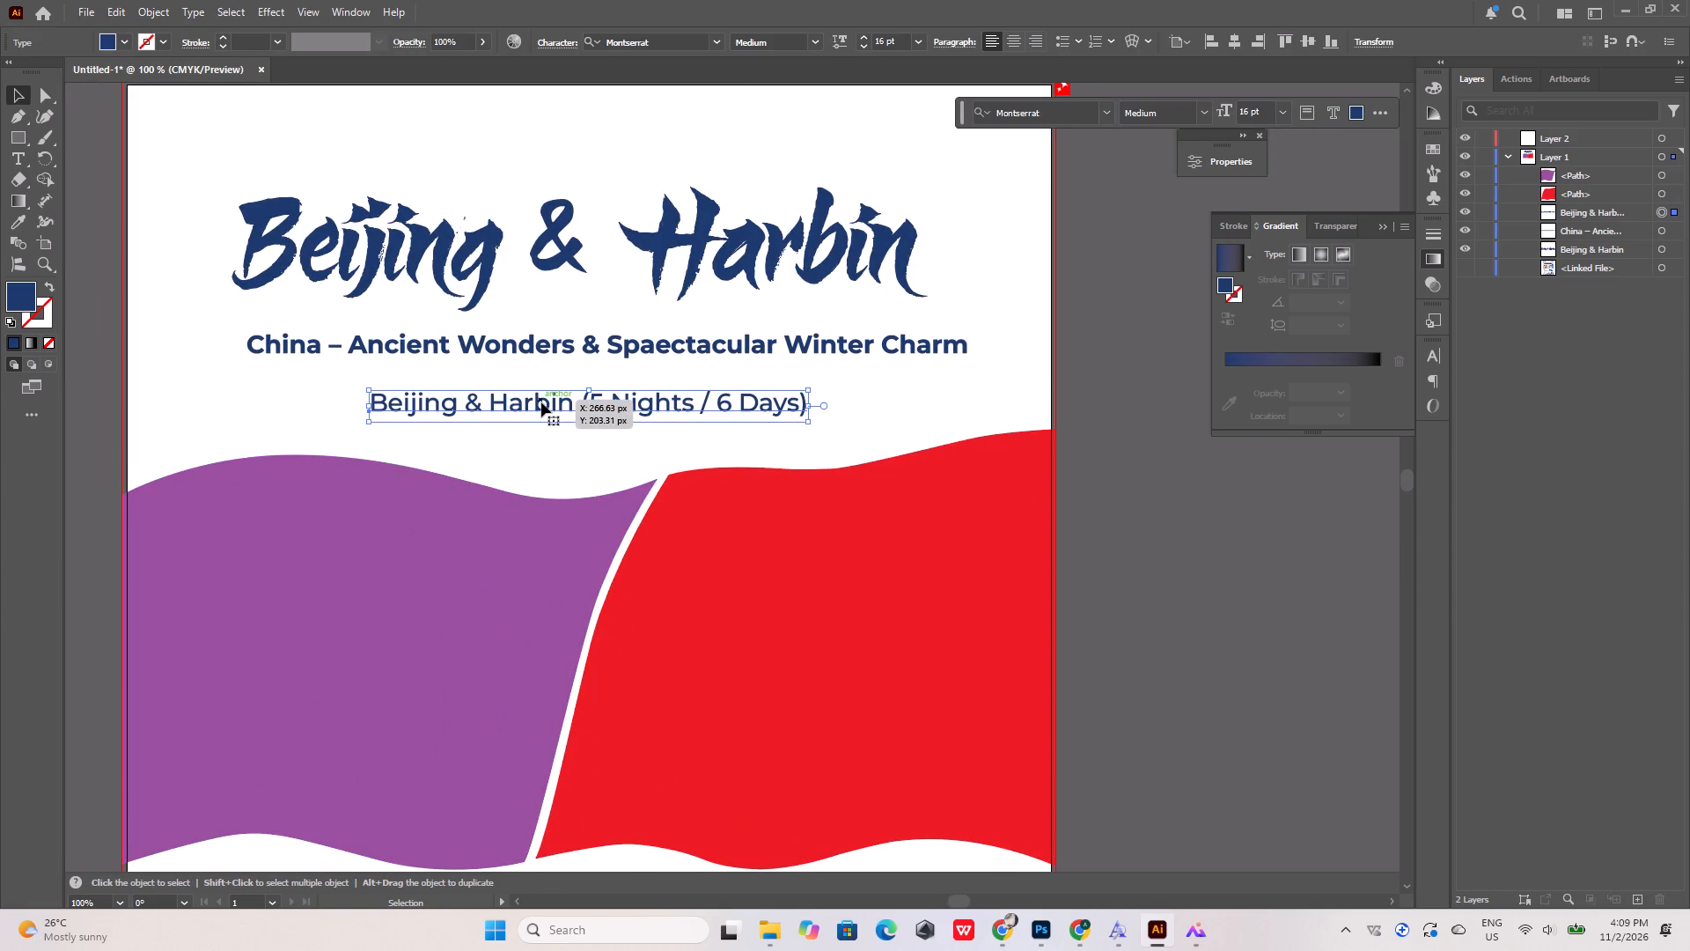
key(Up)
key(Up)
key(Up)
key(shift+Up)
key(shift+Up)
key(shift+Up)
key(shift+Up)
key(shift+Up)
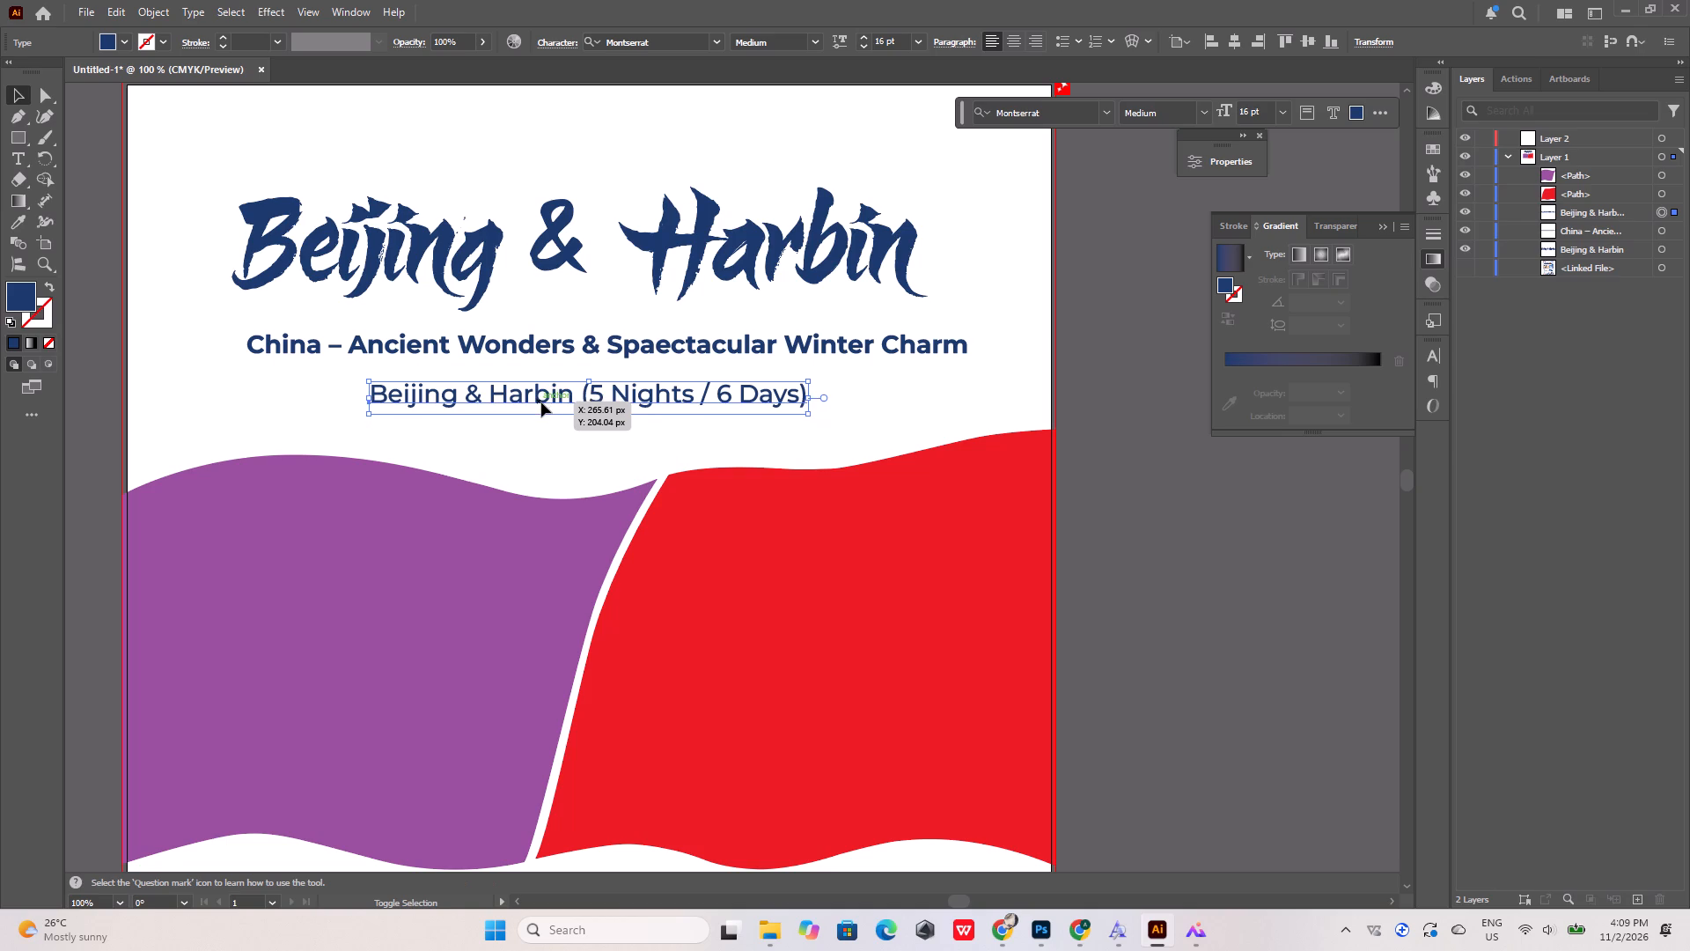
key(shift+Up)
key(shift+Up)
key(shift+Up)
key(shift+Down)
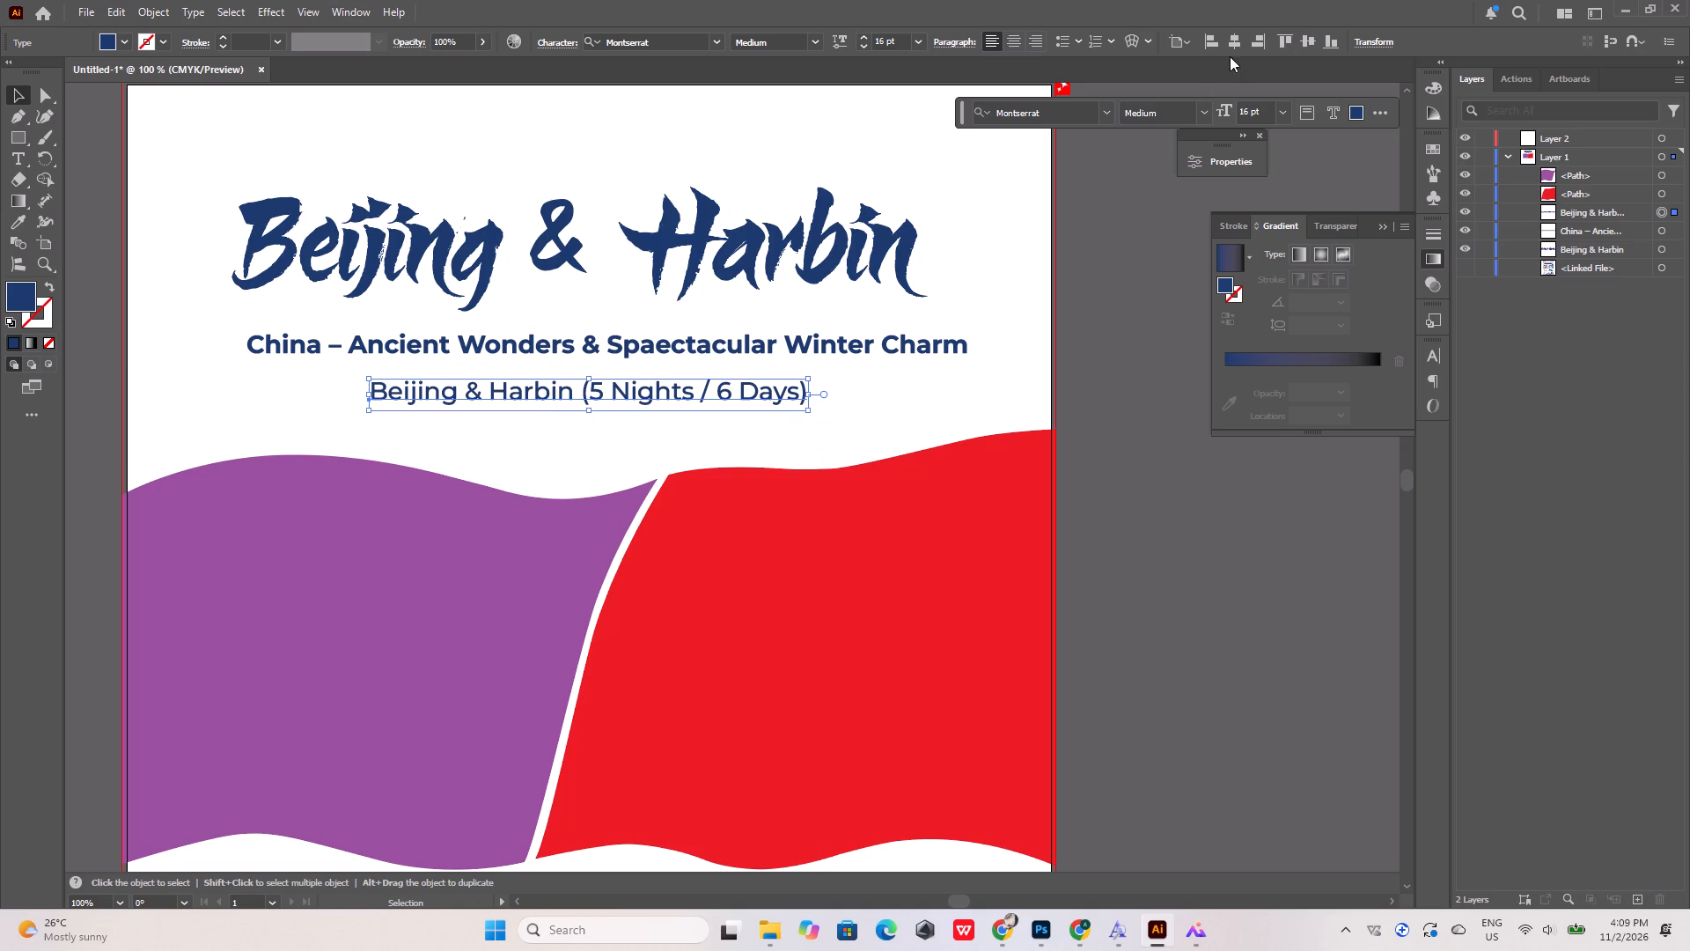
Align the "Beijing & Harbin (5 Nights / 6 Days)" line horizontally to the centre of the artboard.
click(1225, 34)
click(1107, 290)
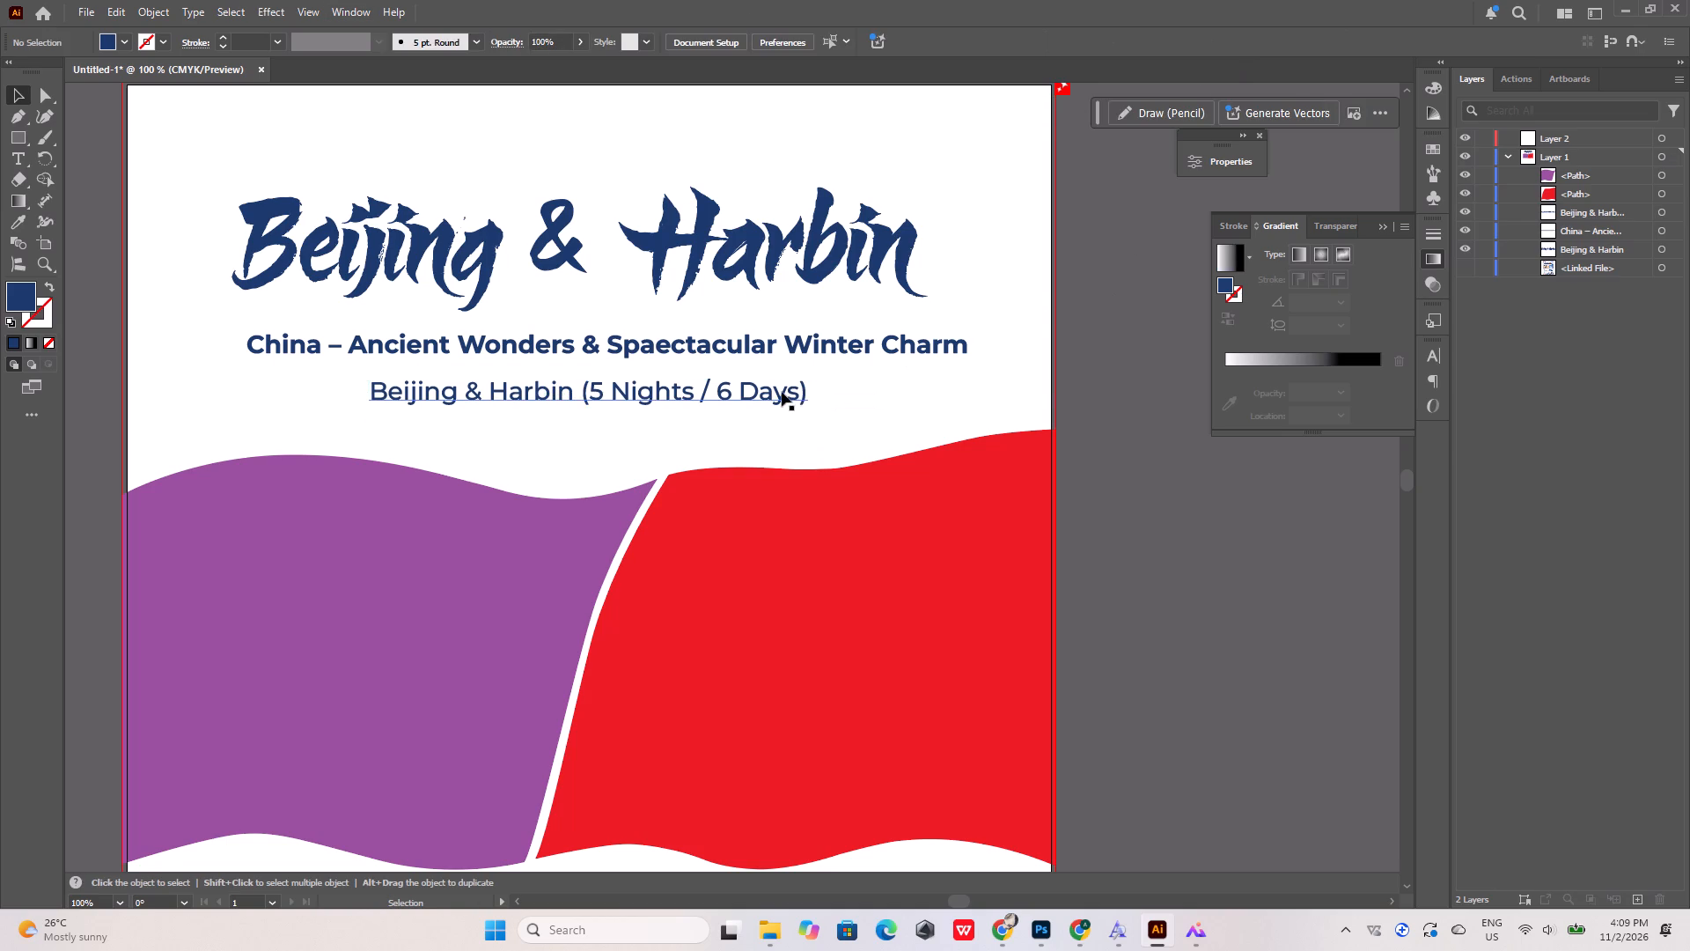
click(782, 392)
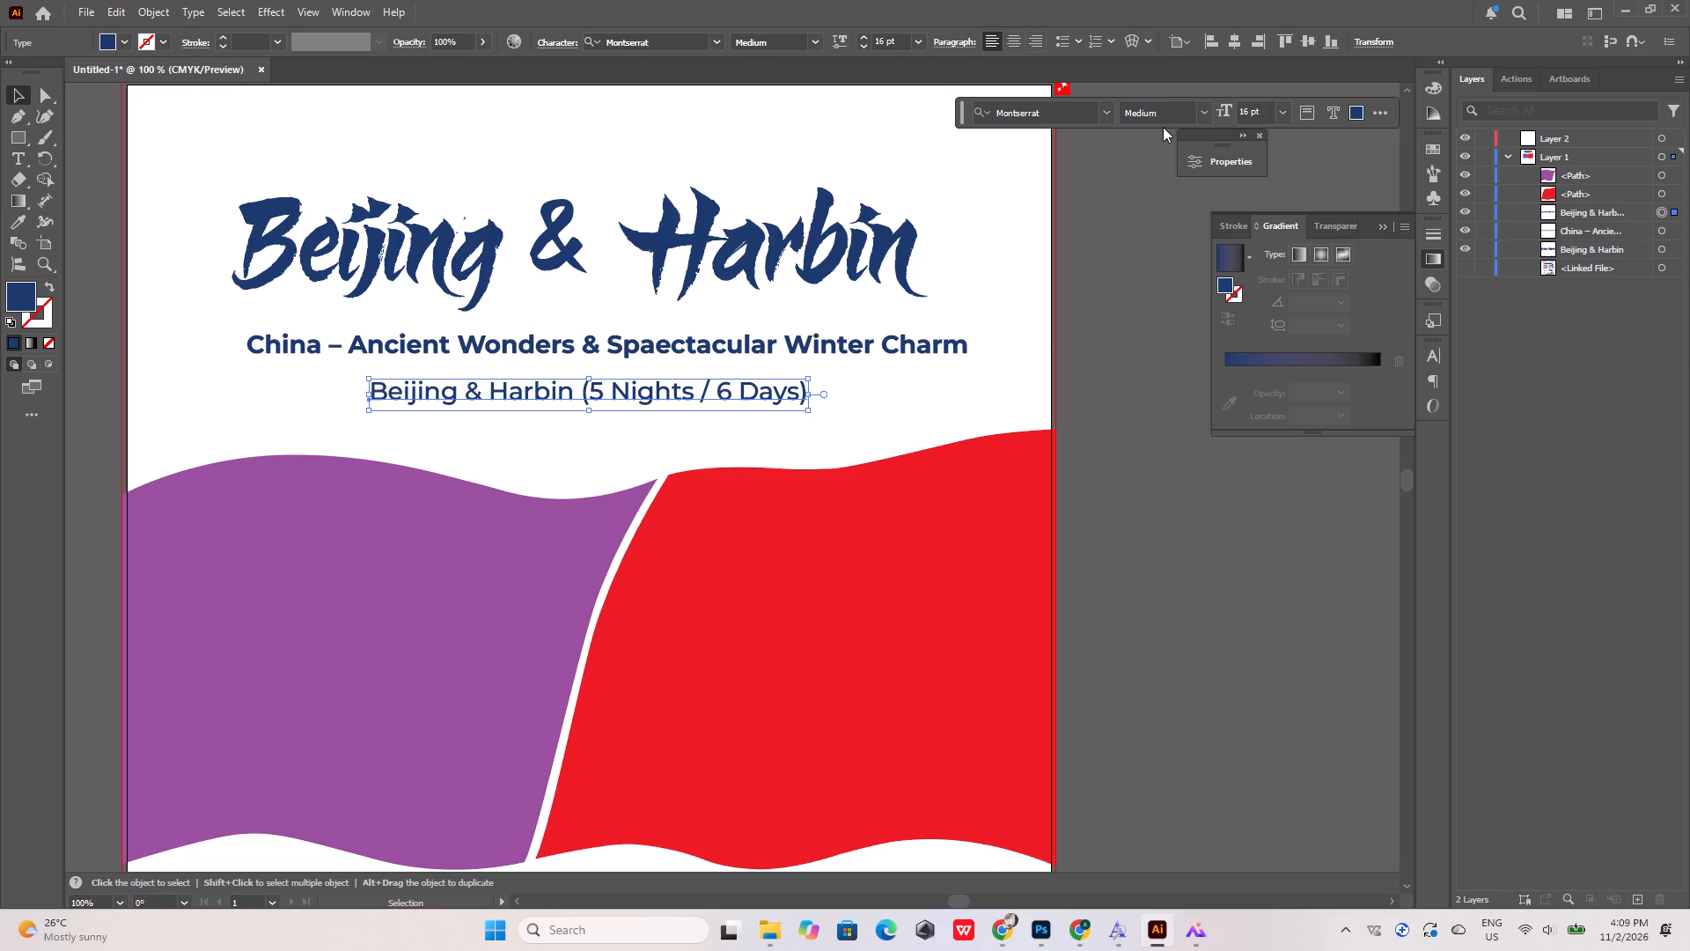
click(1235, 40)
click(1126, 194)
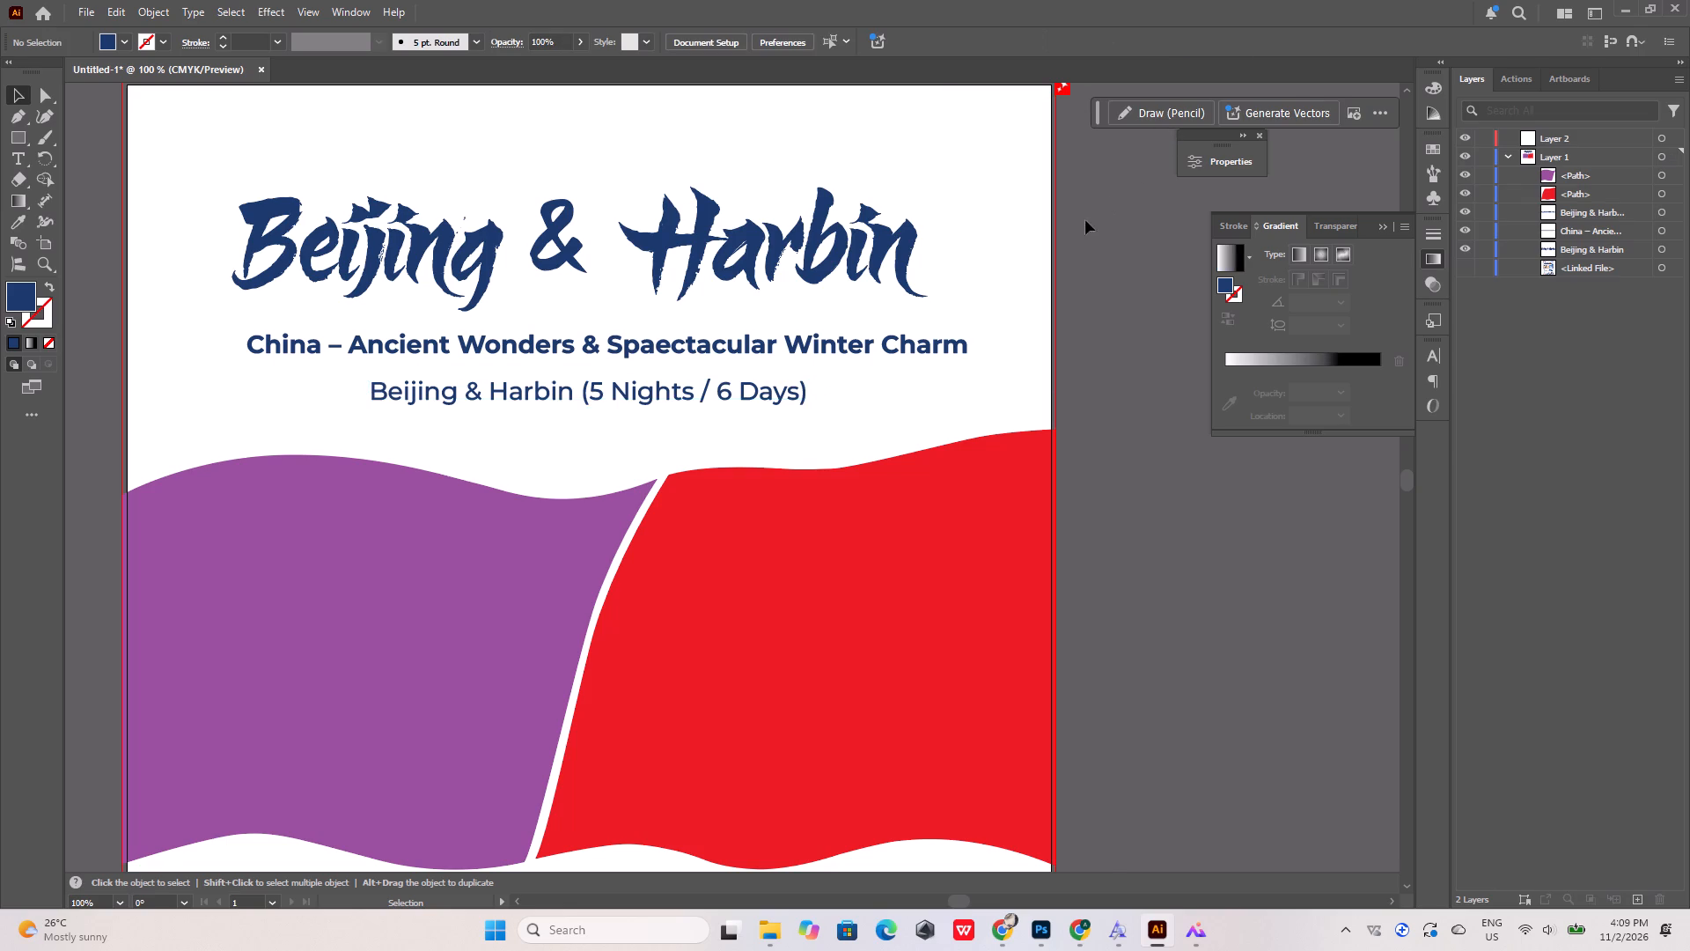
Set the "China – Ancient Wonders" line's font size to 15 pt and nudge the line up slightly.
alt+scroll(654, 395, down, 2)
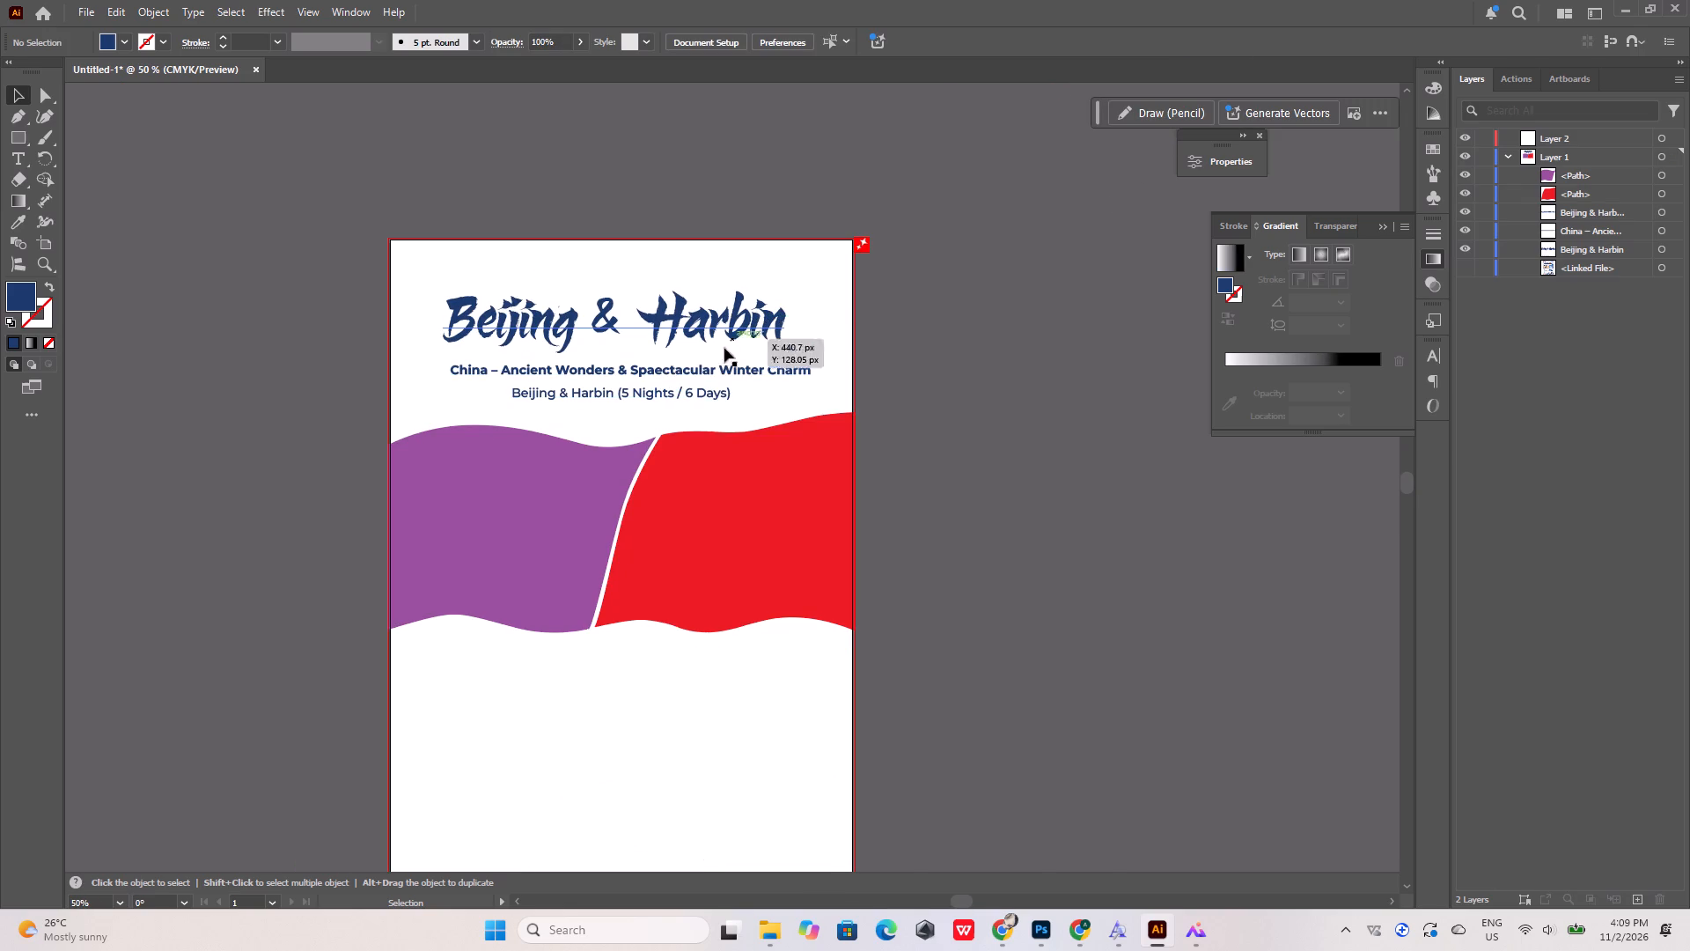
click(709, 366)
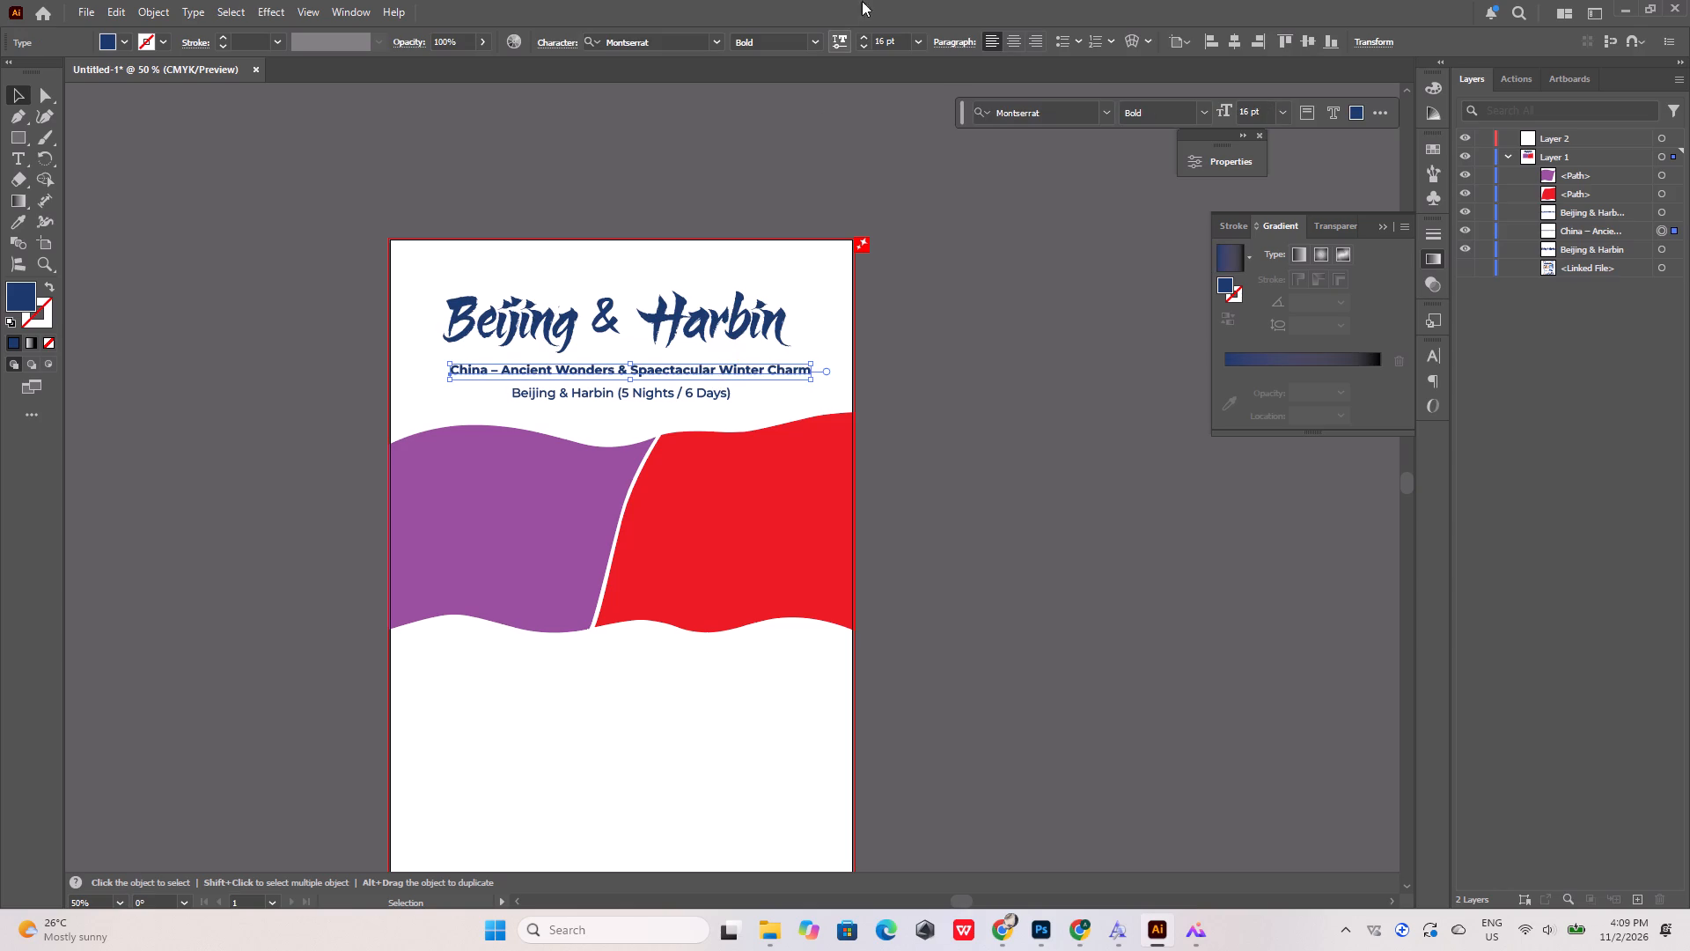
click(863, 43)
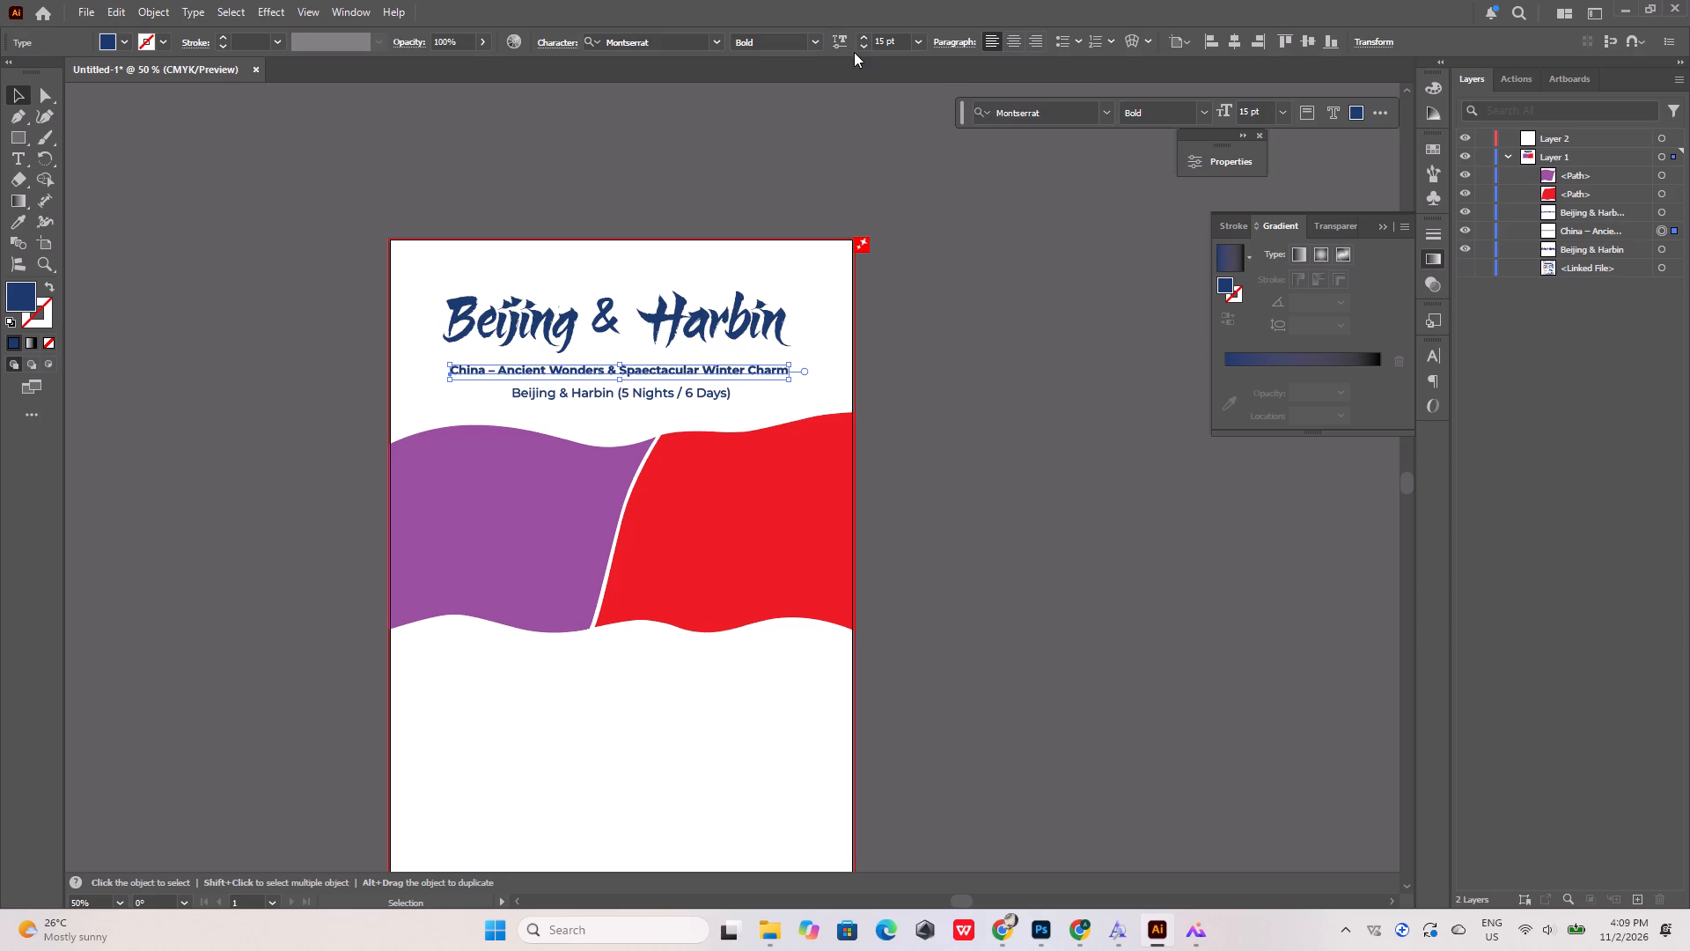
key(Up)
key(Up)
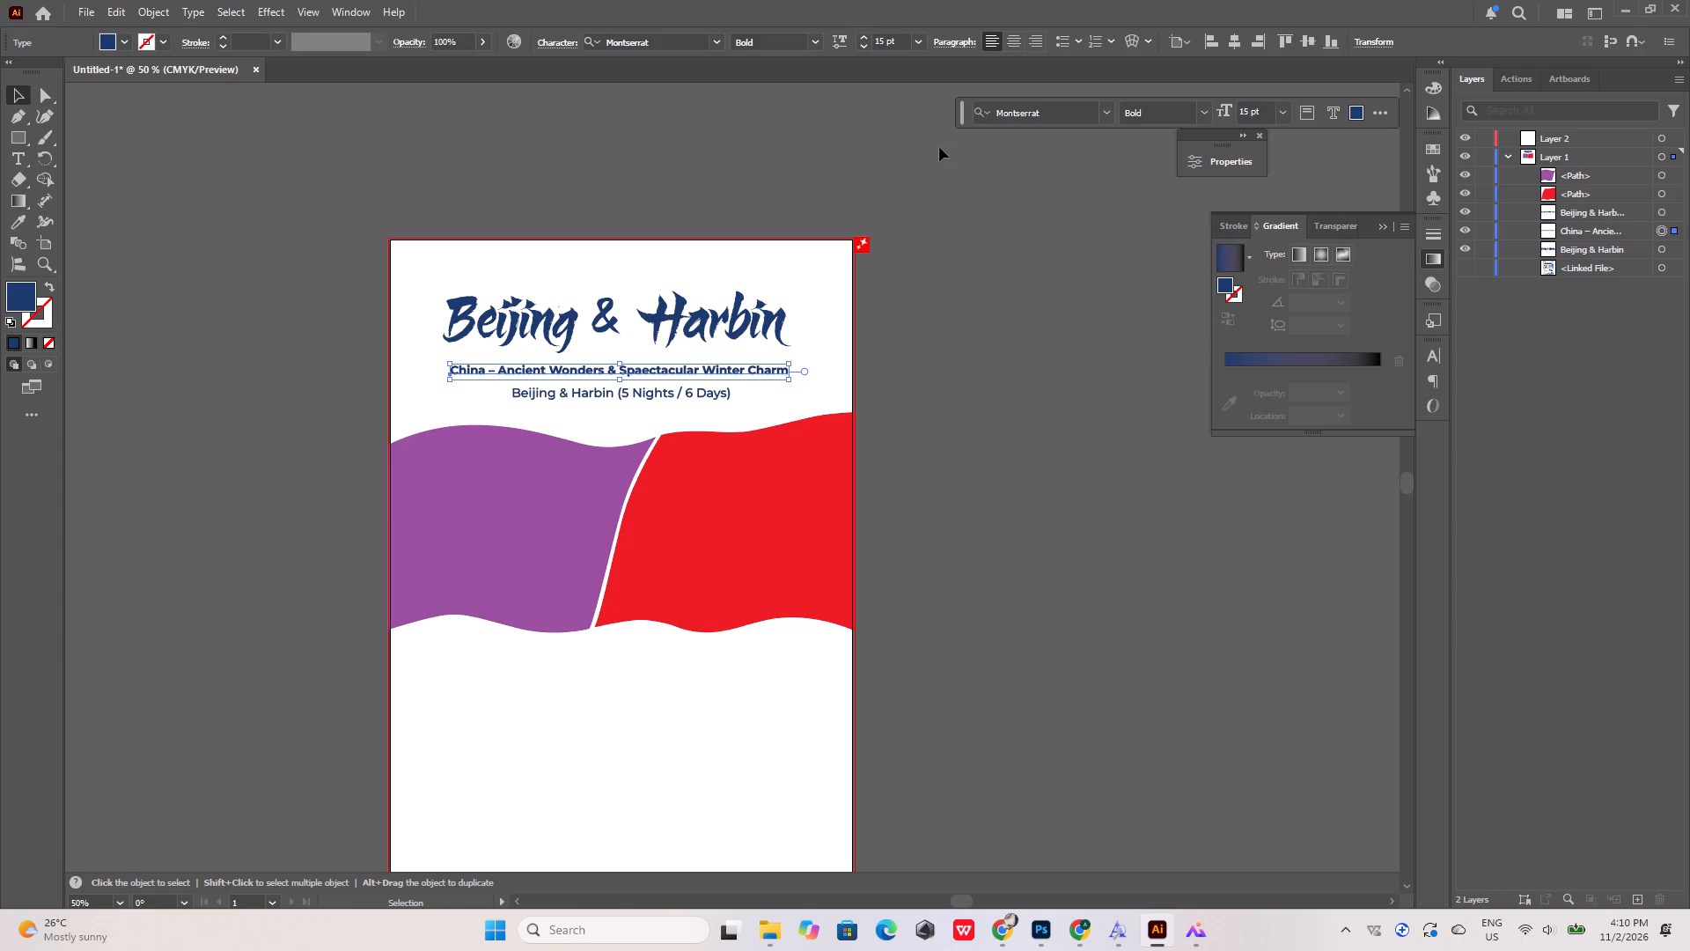
key(Up)
click(929, 153)
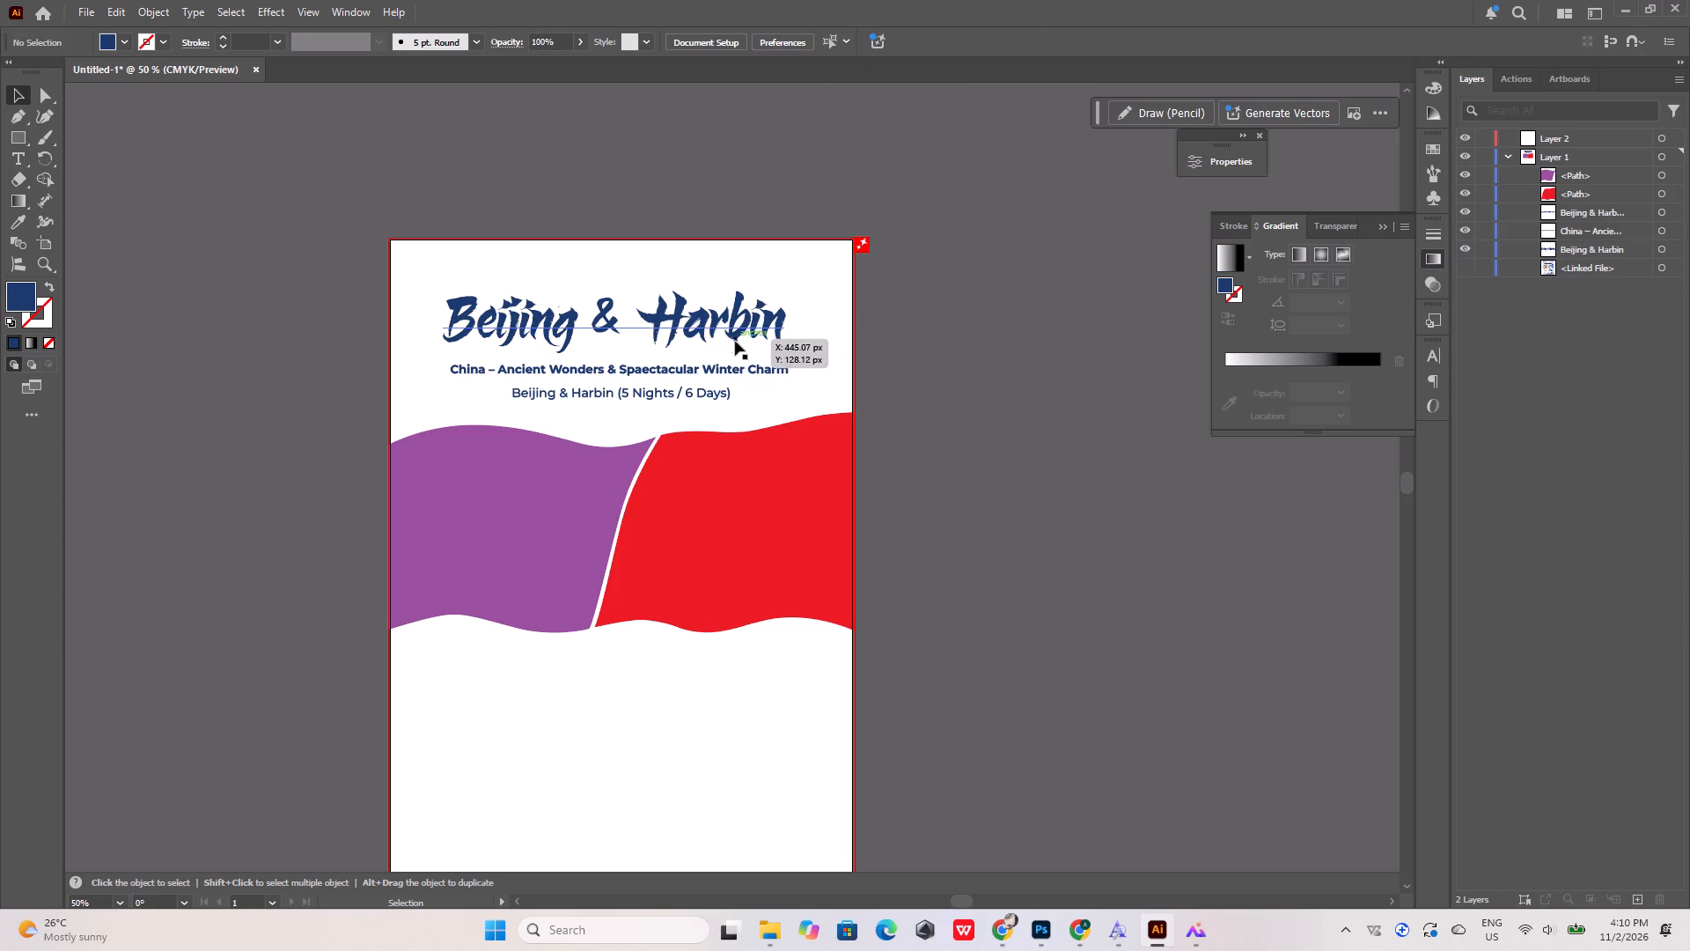
Compare the layout with the linked reference flyer by toggling its visibility, leaving the reference hidden.
click(721, 366)
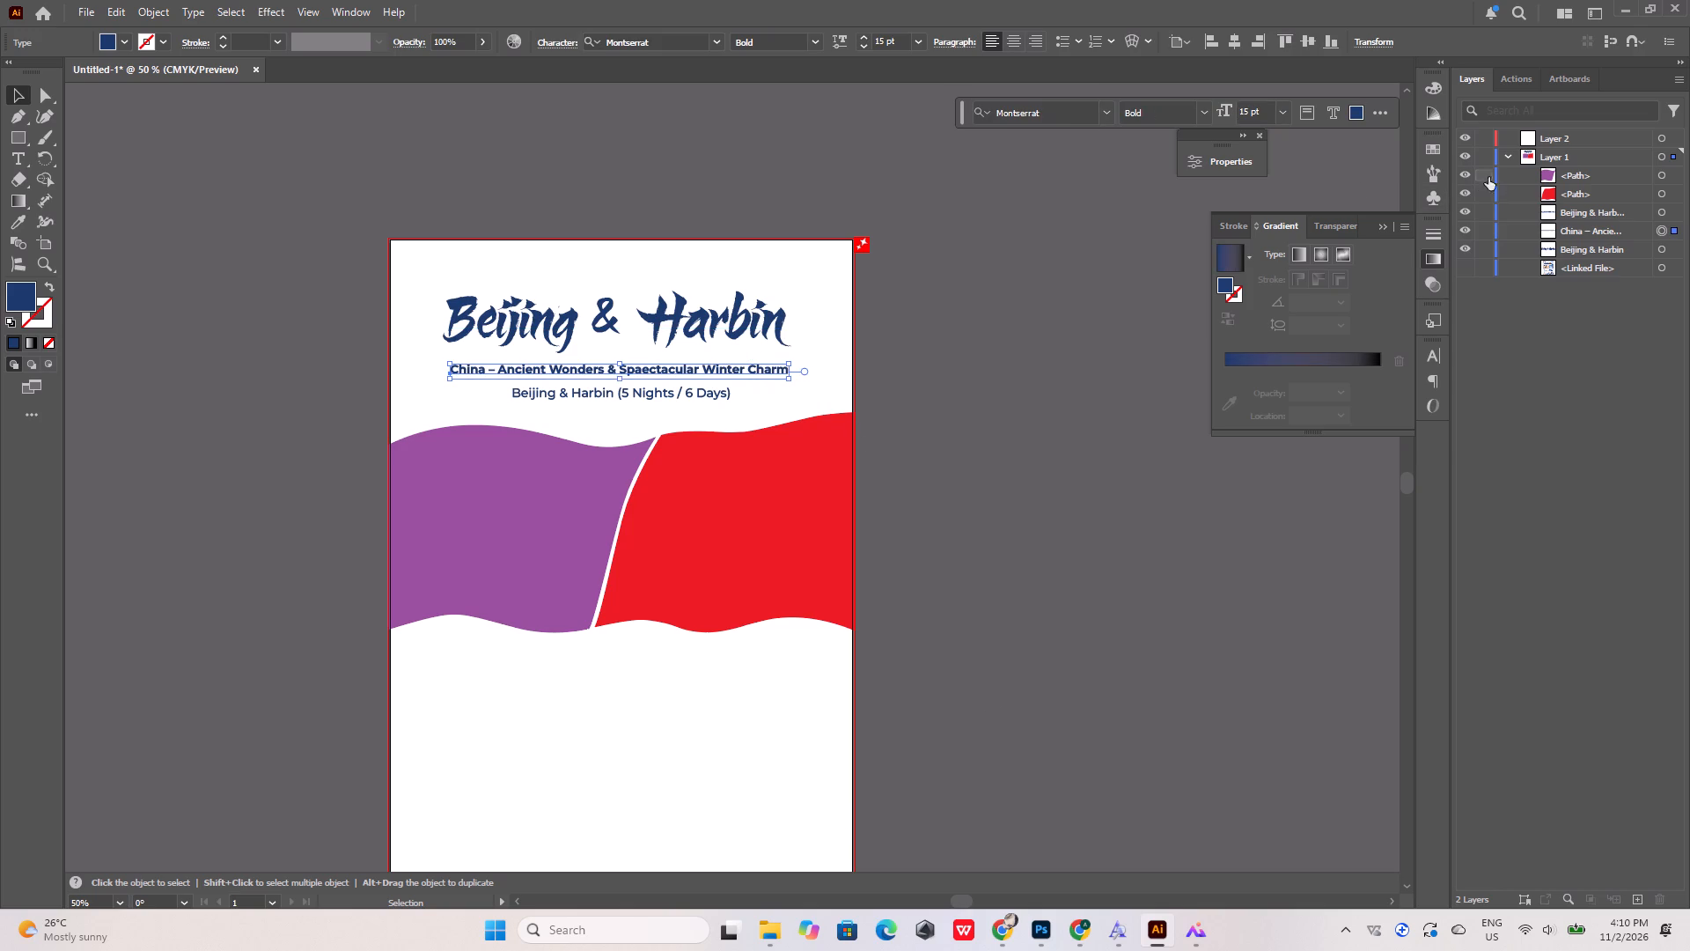
click(1467, 267)
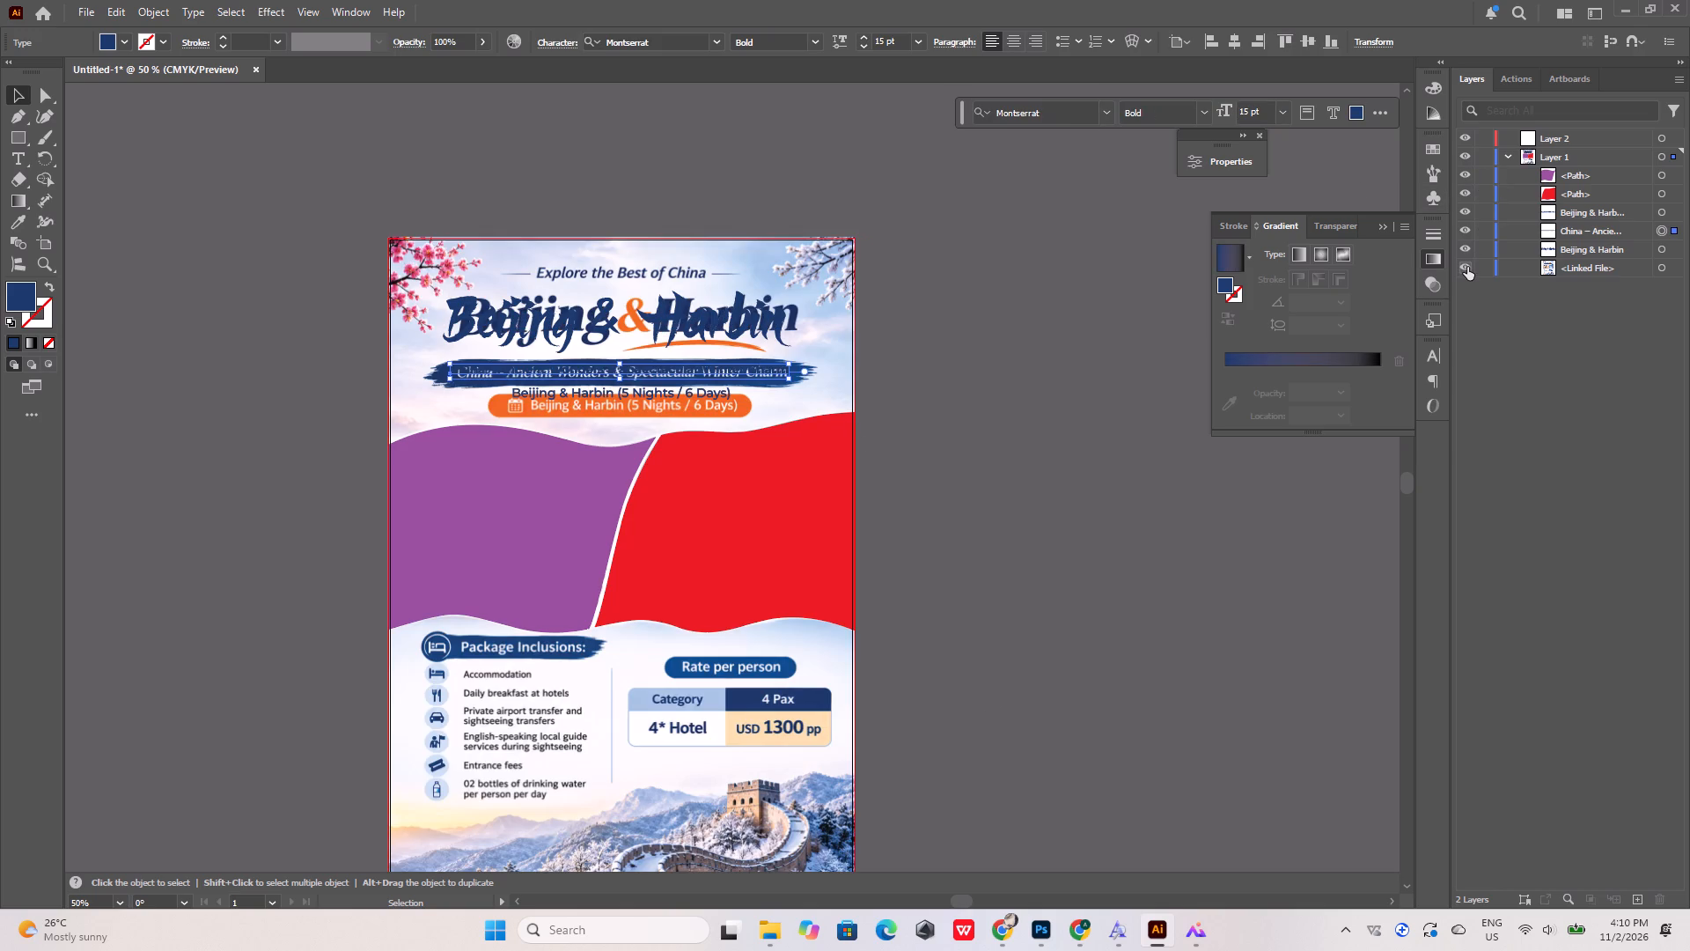
click(1467, 267)
click(1467, 267)
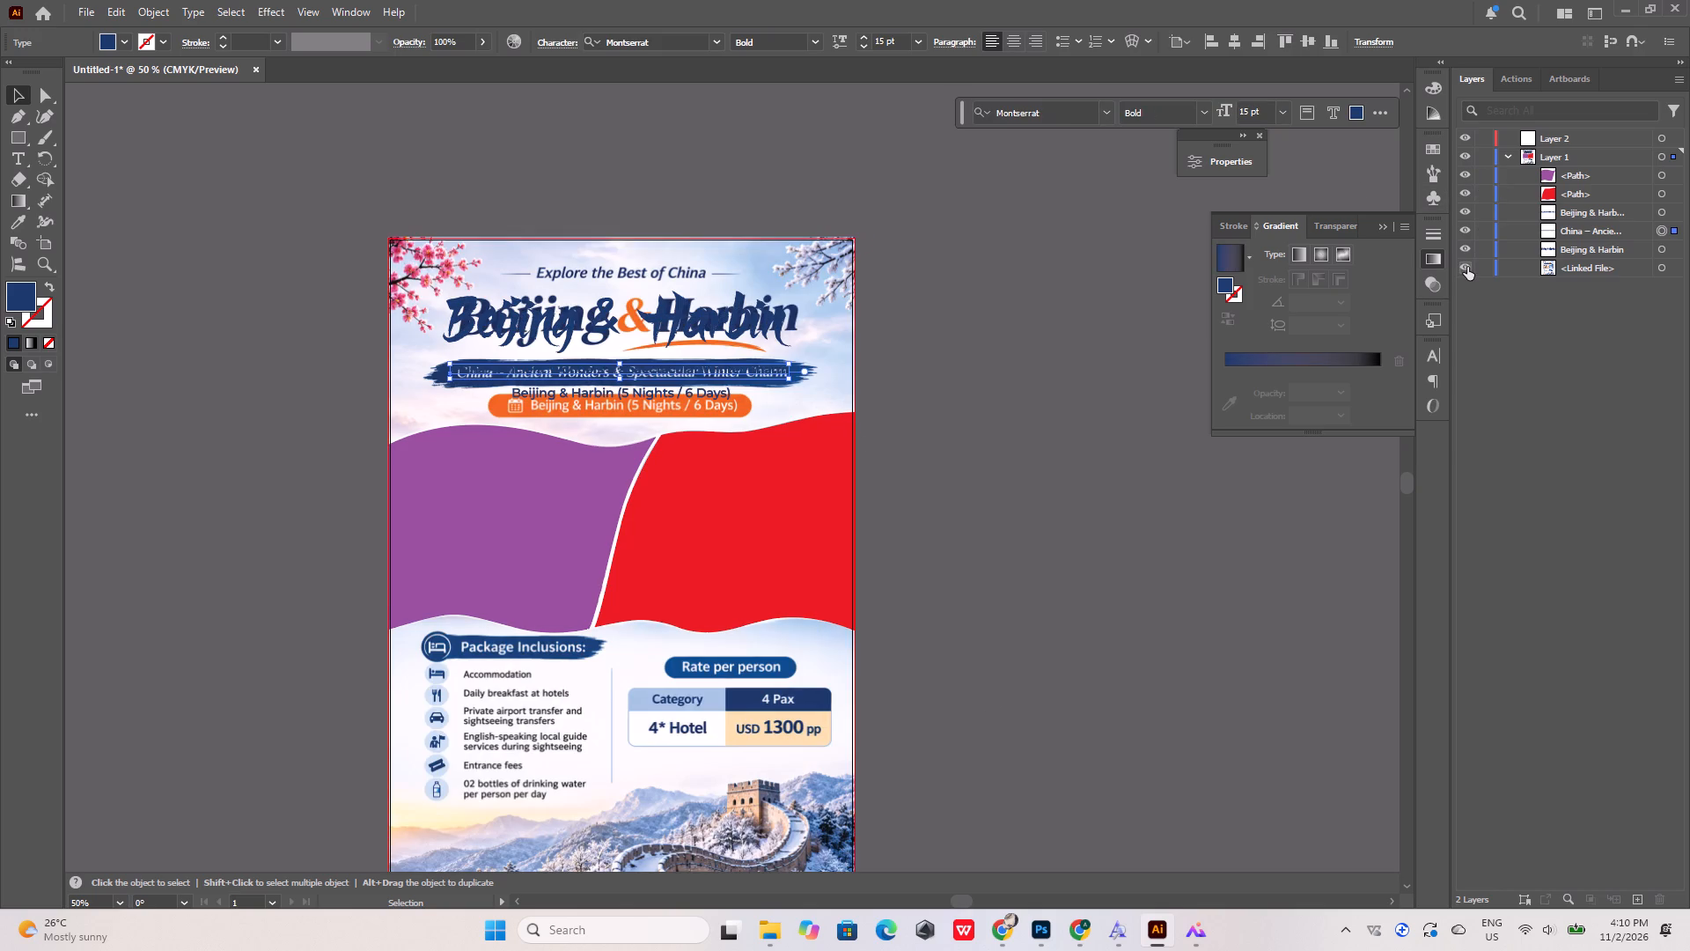
click(1467, 267)
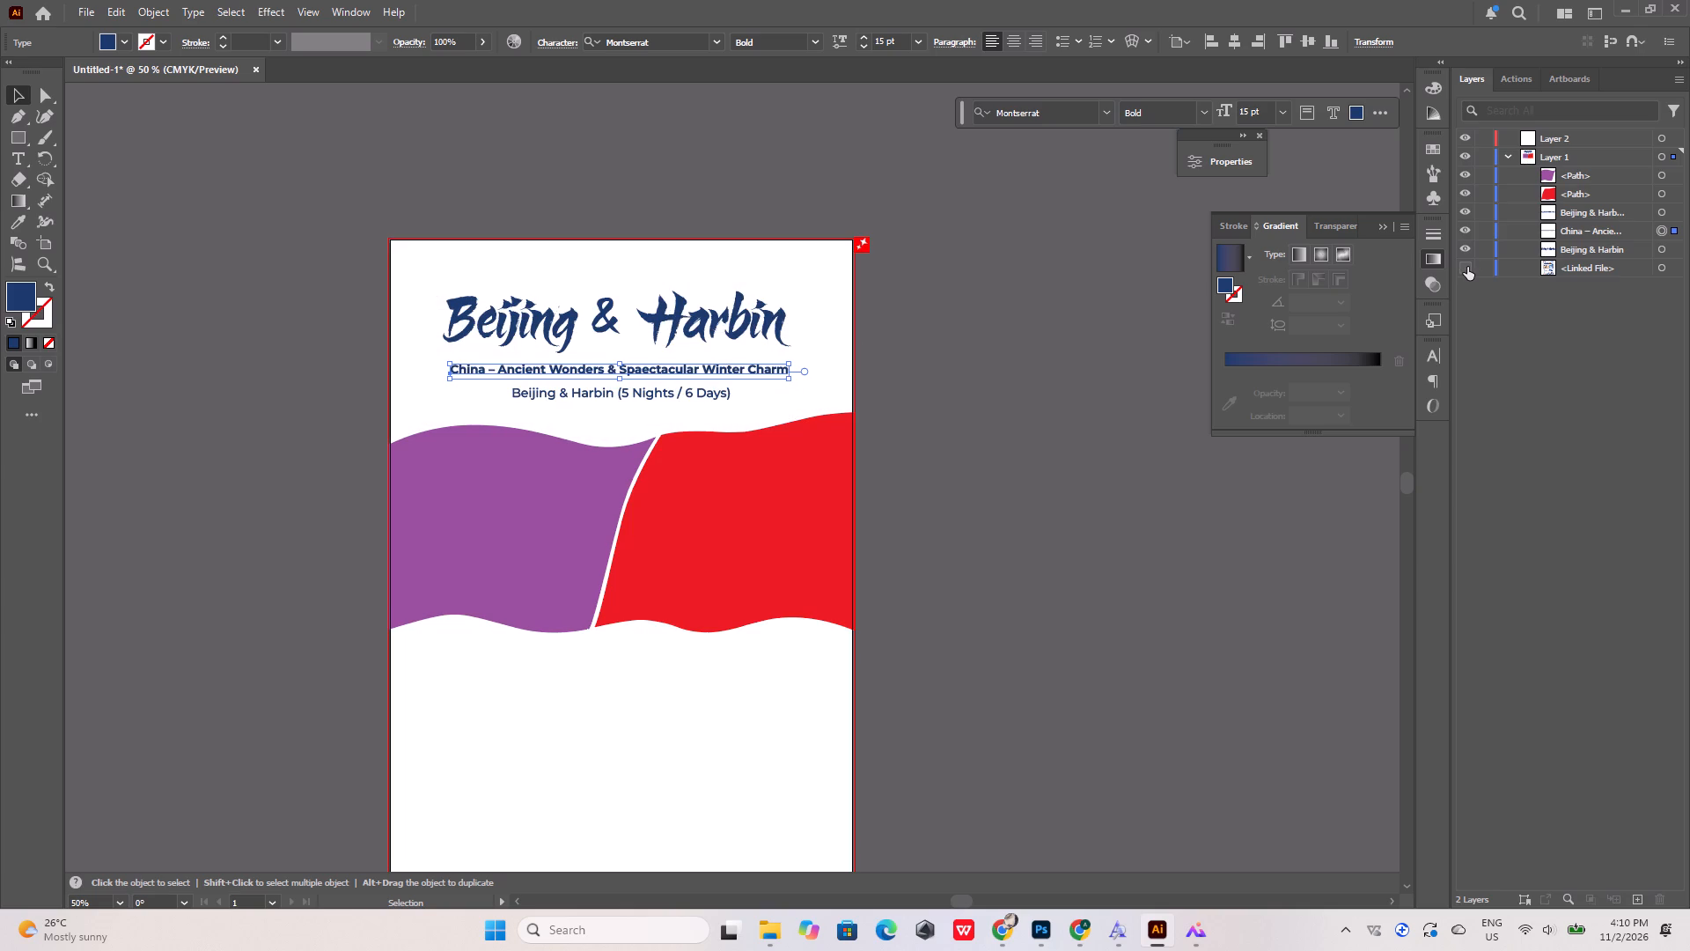
click(1467, 267)
click(1467, 267)
Switch to Google Chrome and close the two Hoshiko Satsuki font tabs.
click(1001, 933)
click(1272, 9)
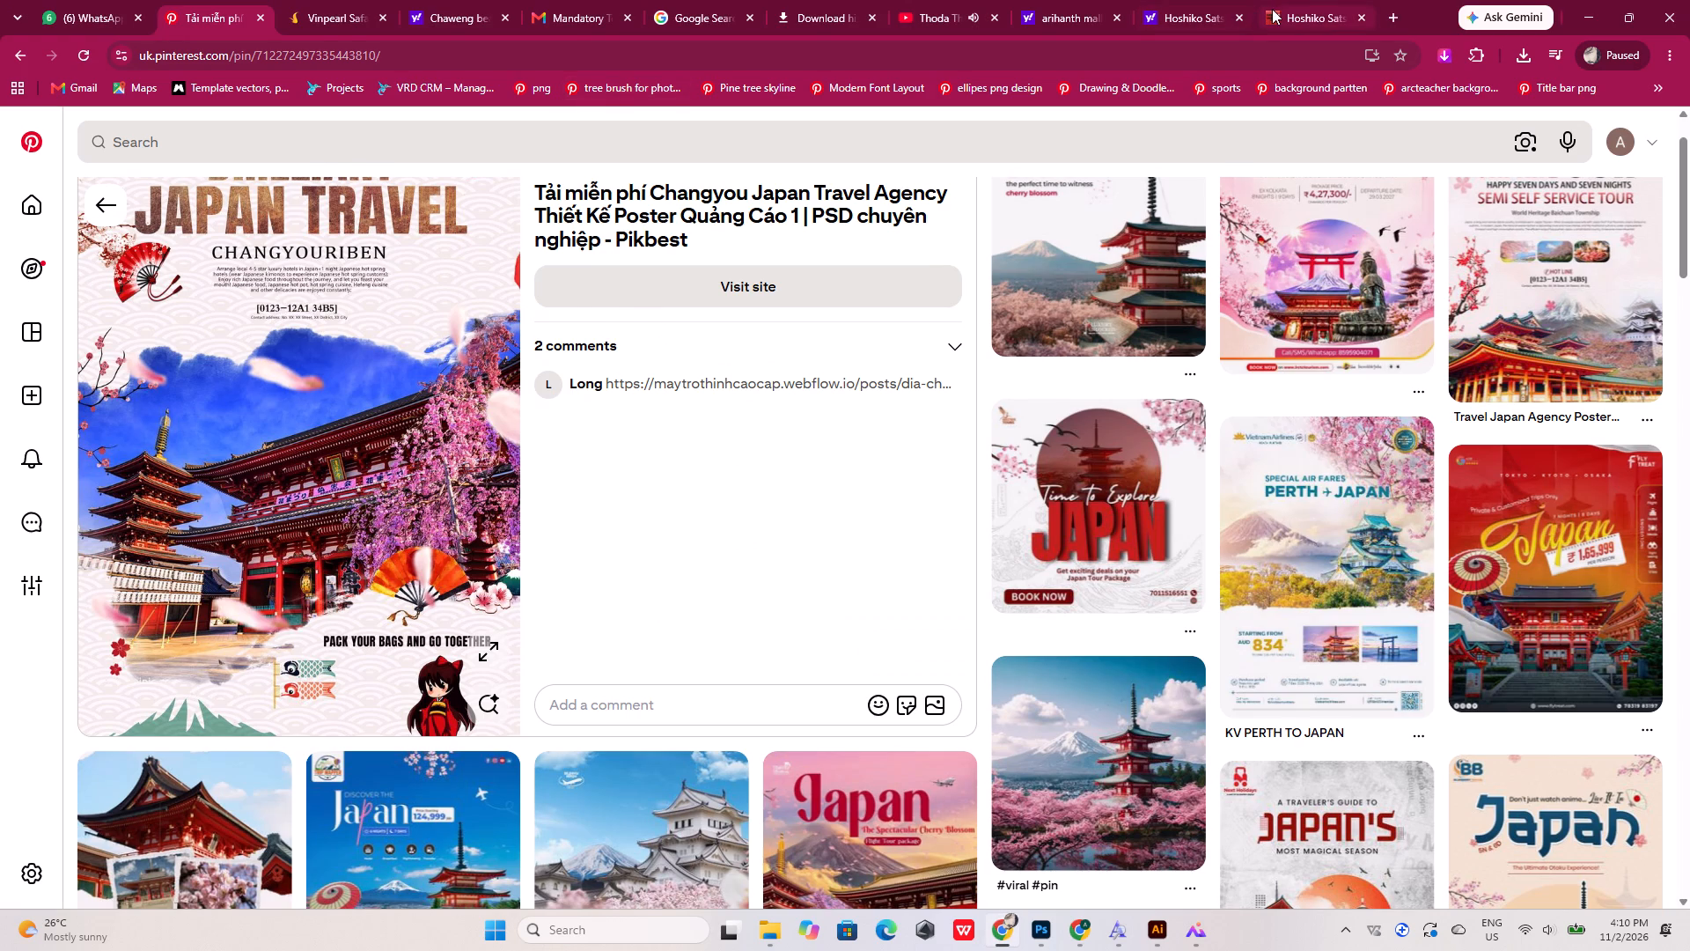
click(1360, 16)
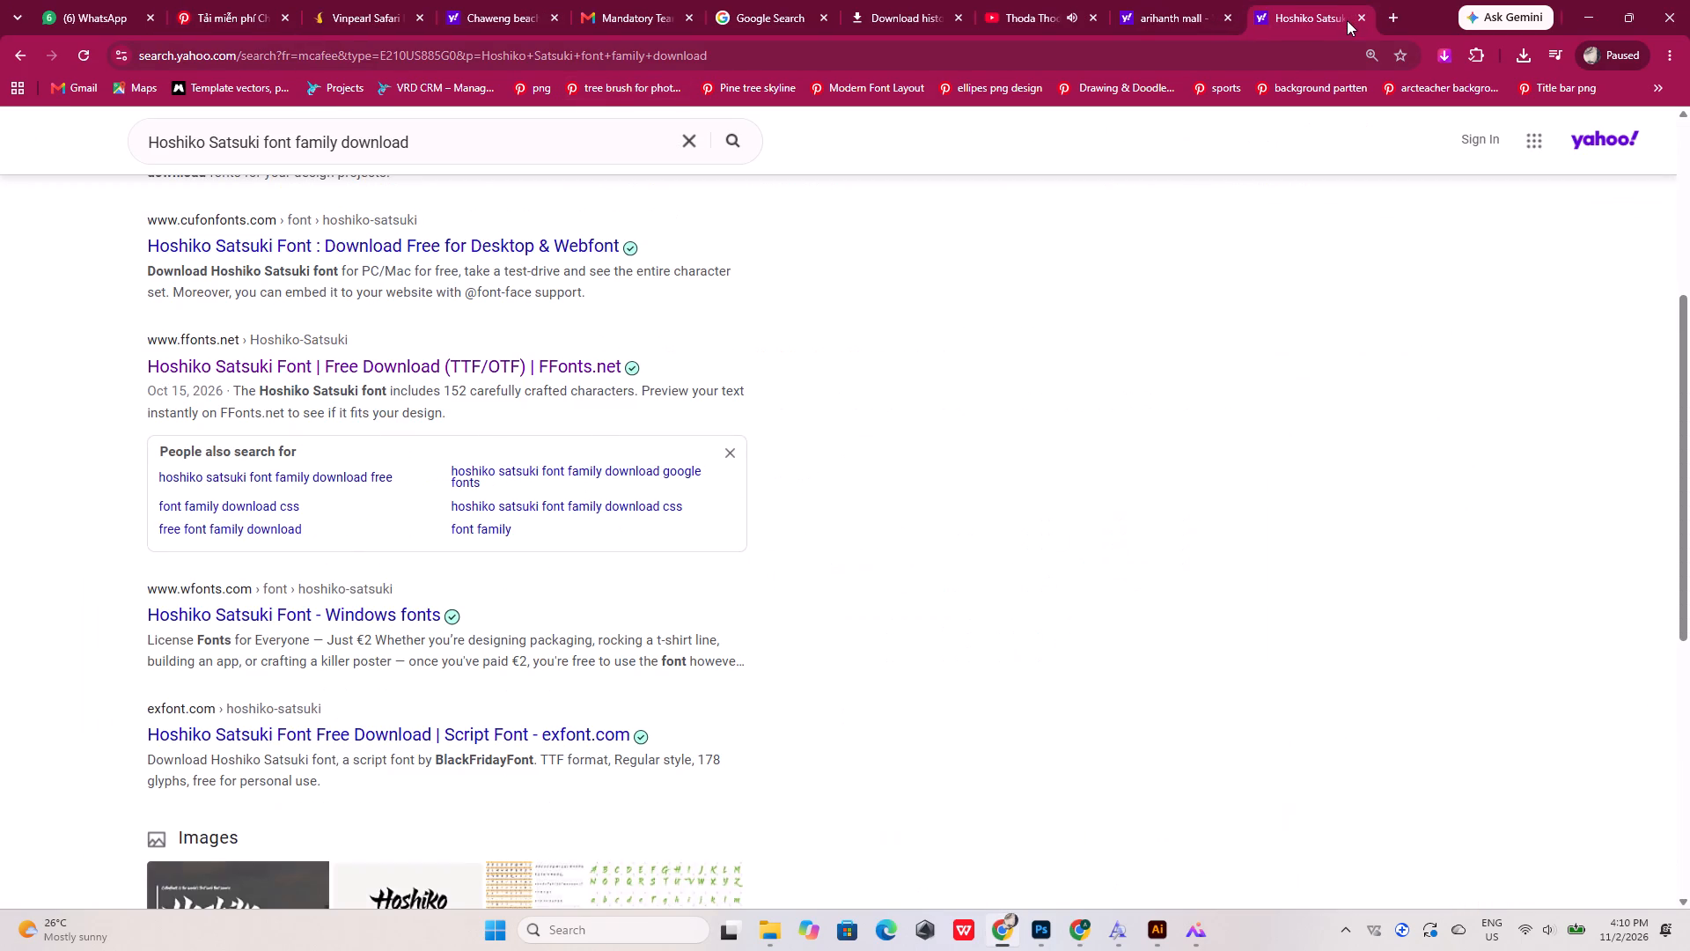
click(1362, 17)
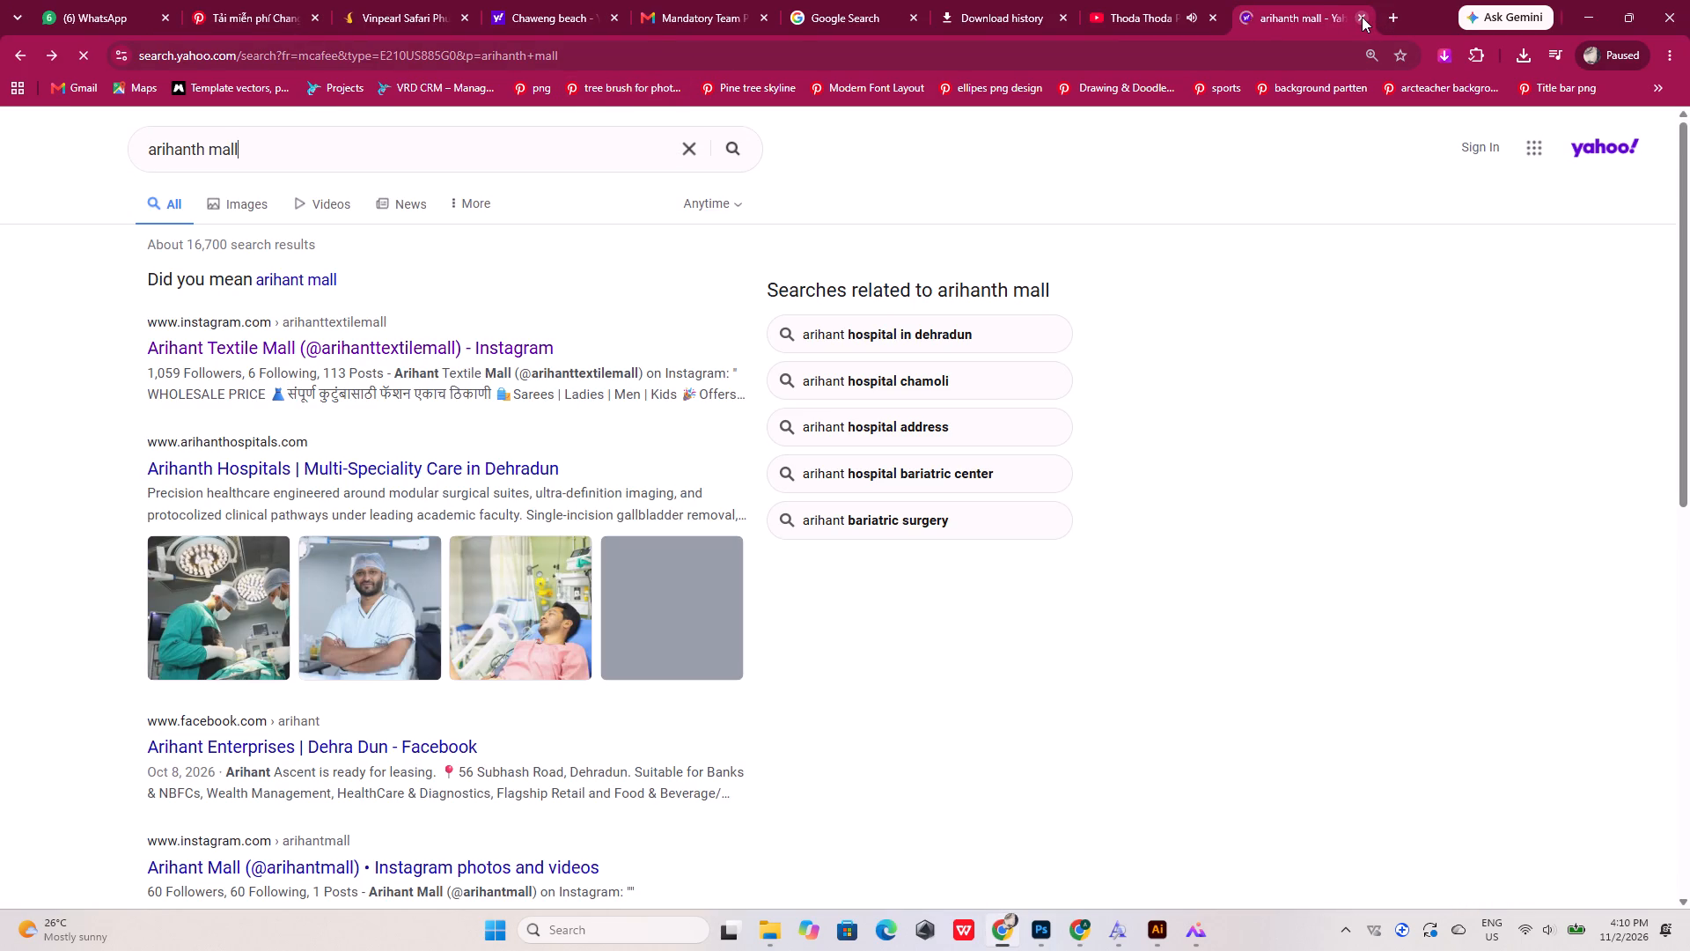
Search the web for "logo png" in a new tab and open the Adobe "Design a Logo for Free" result.
click(1390, 12)
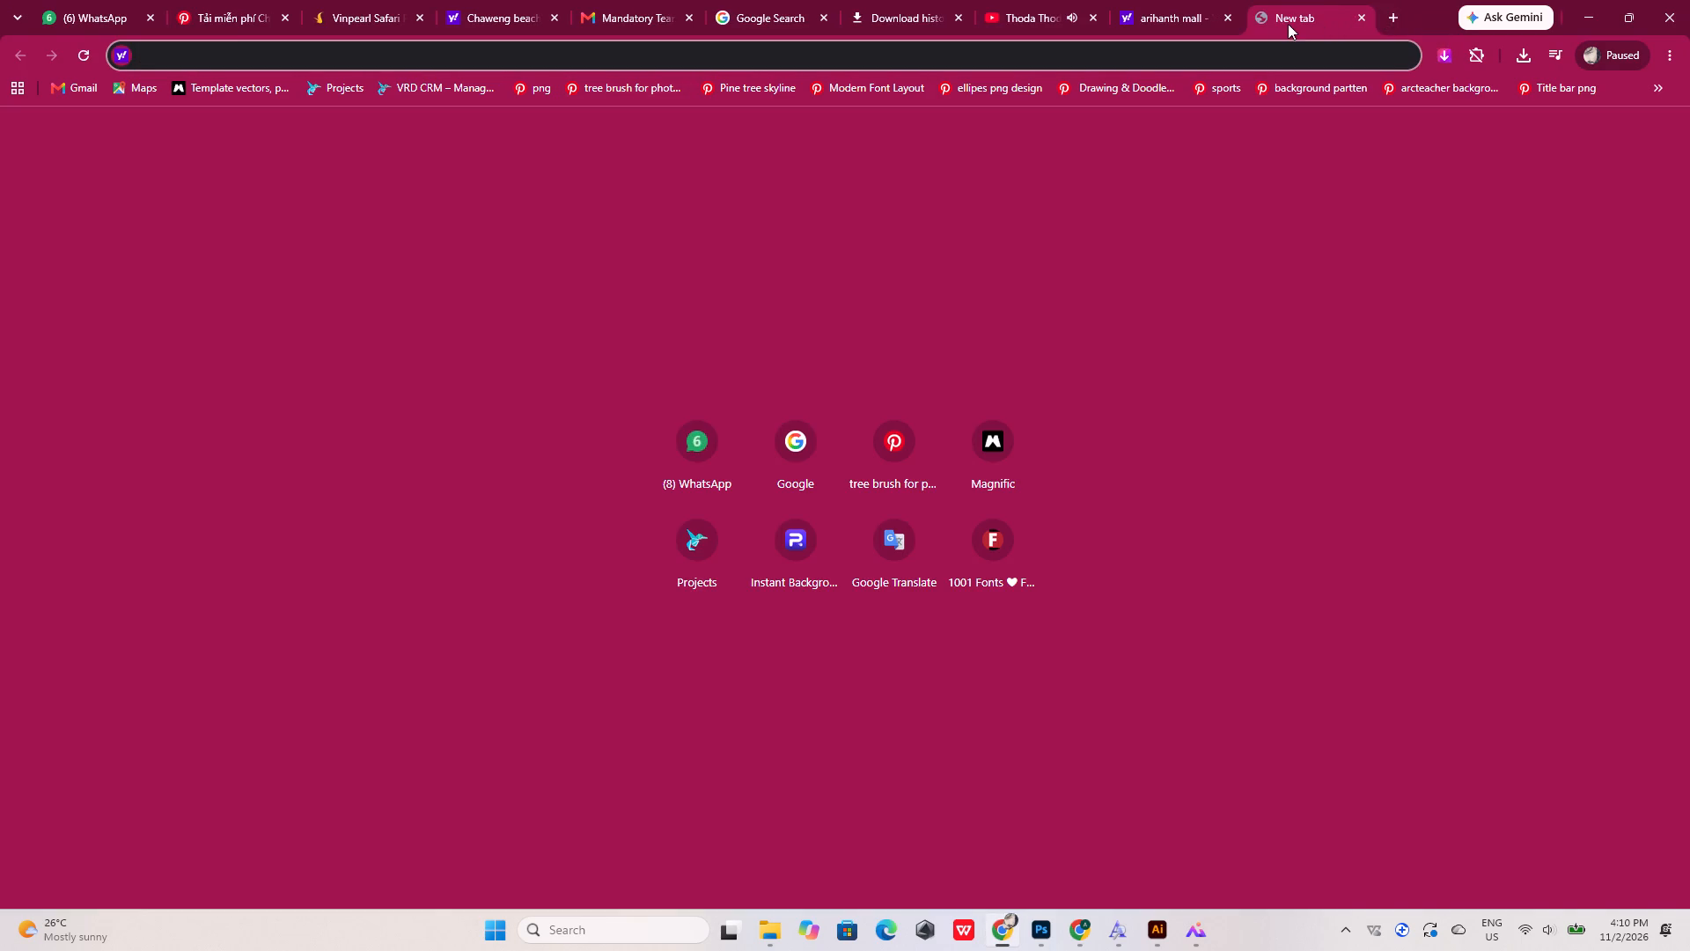
click(1124, 60)
text(logo)
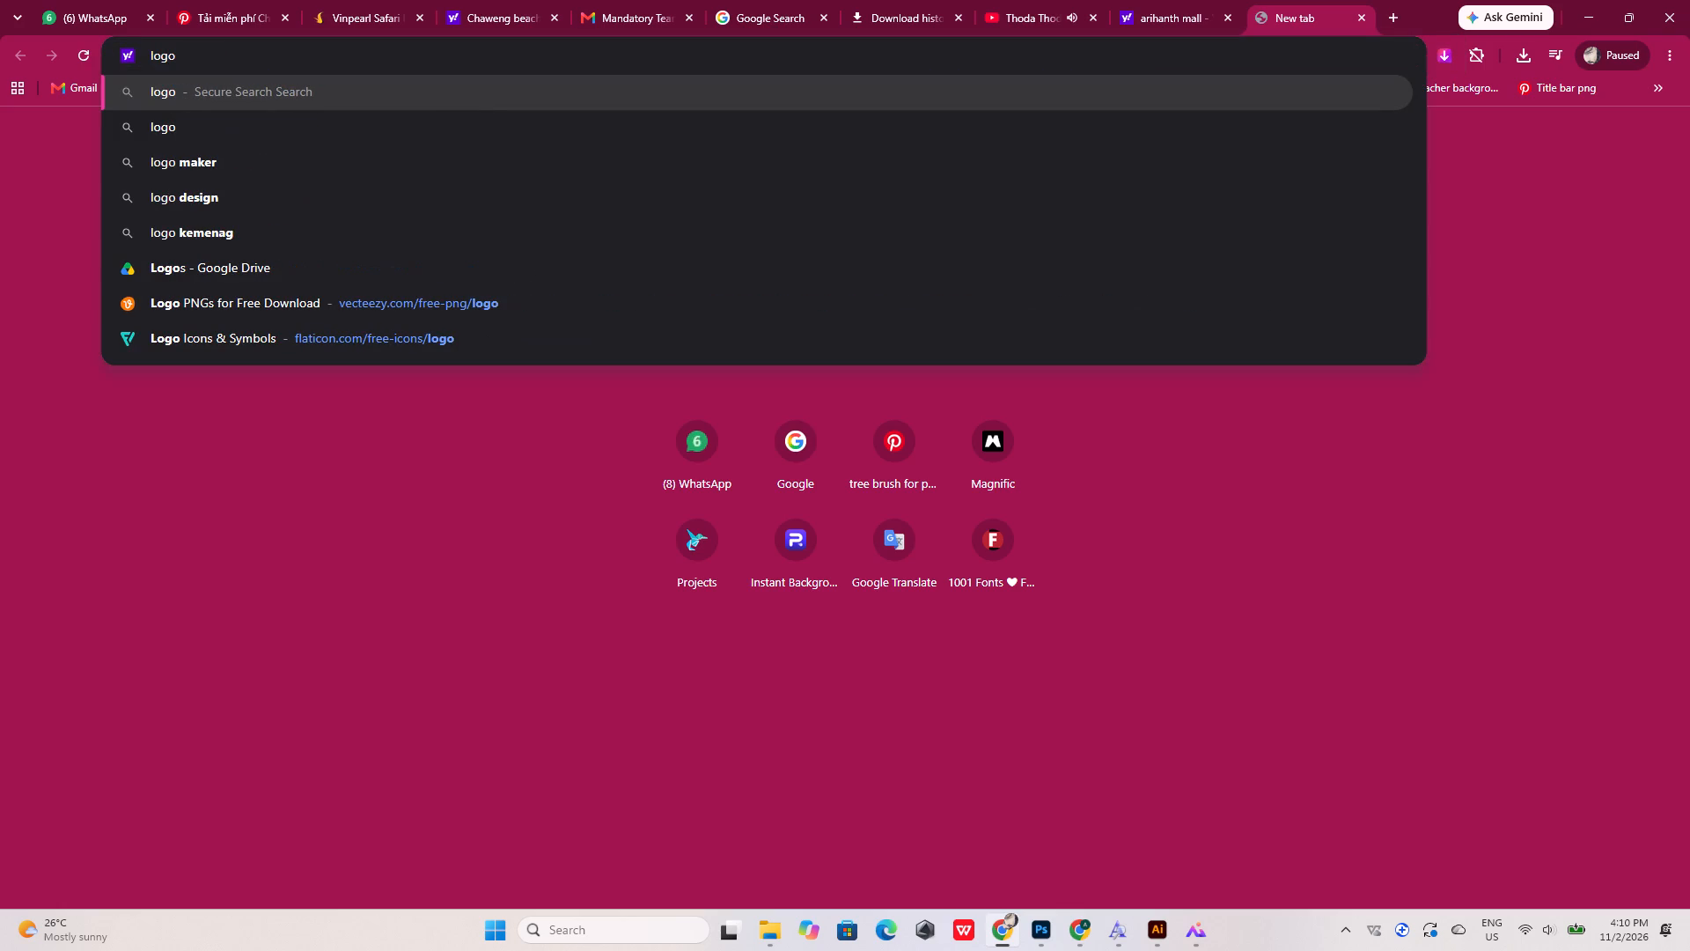
key(space)
text(png)
key(Return)
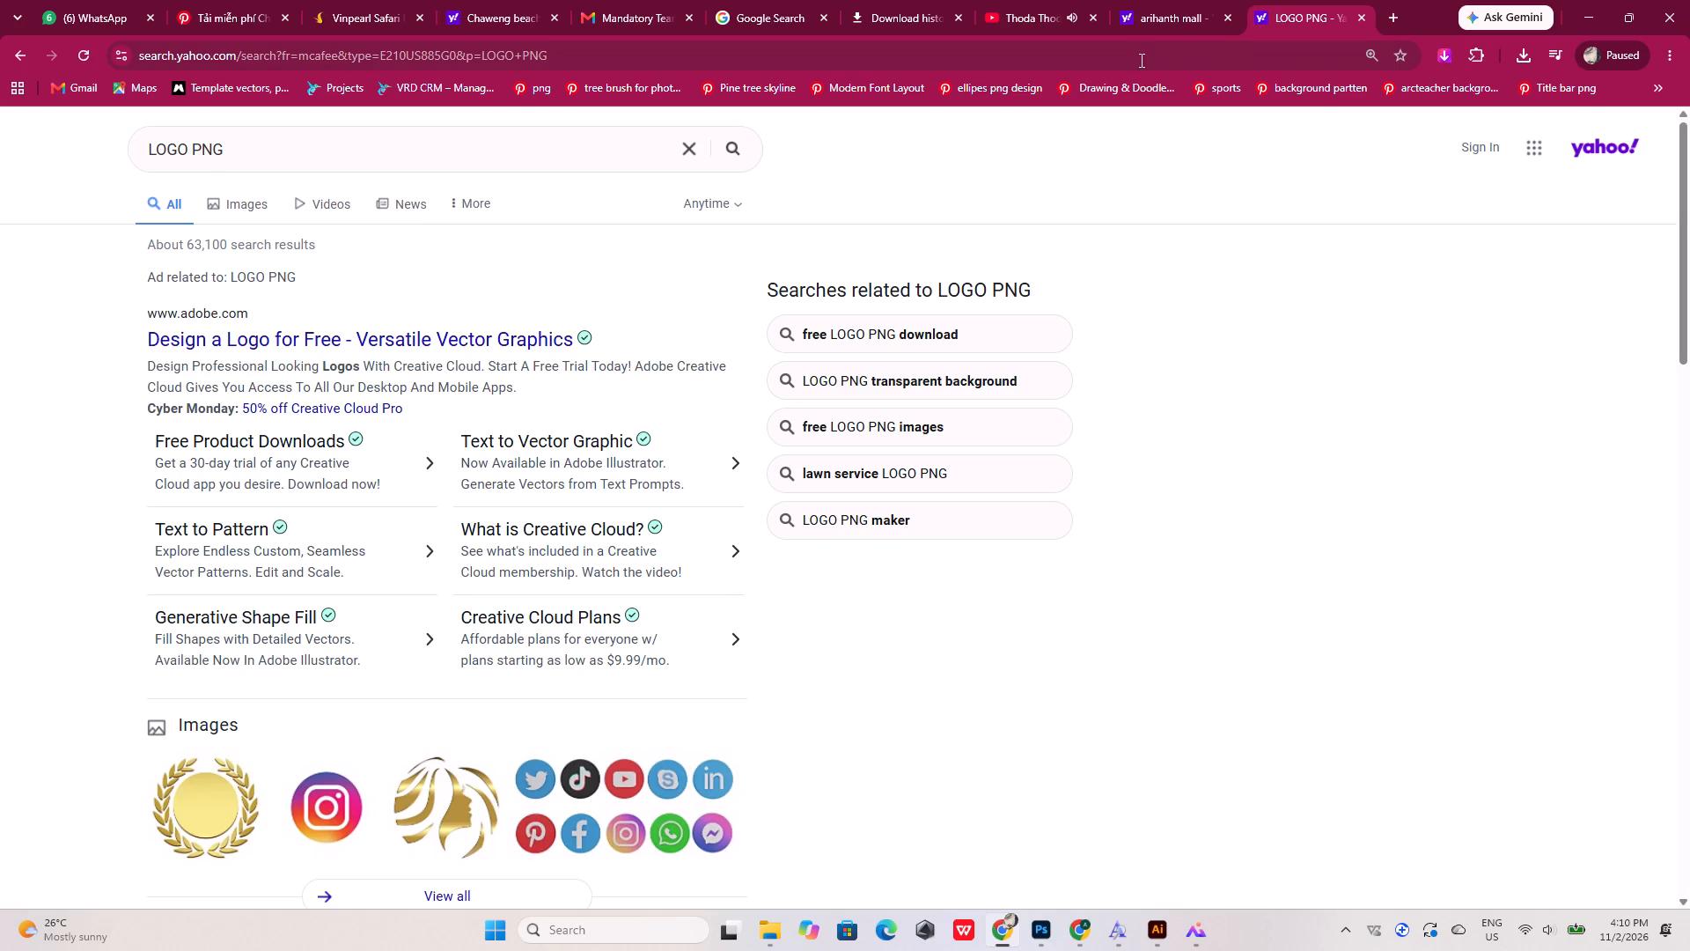
click(295, 343)
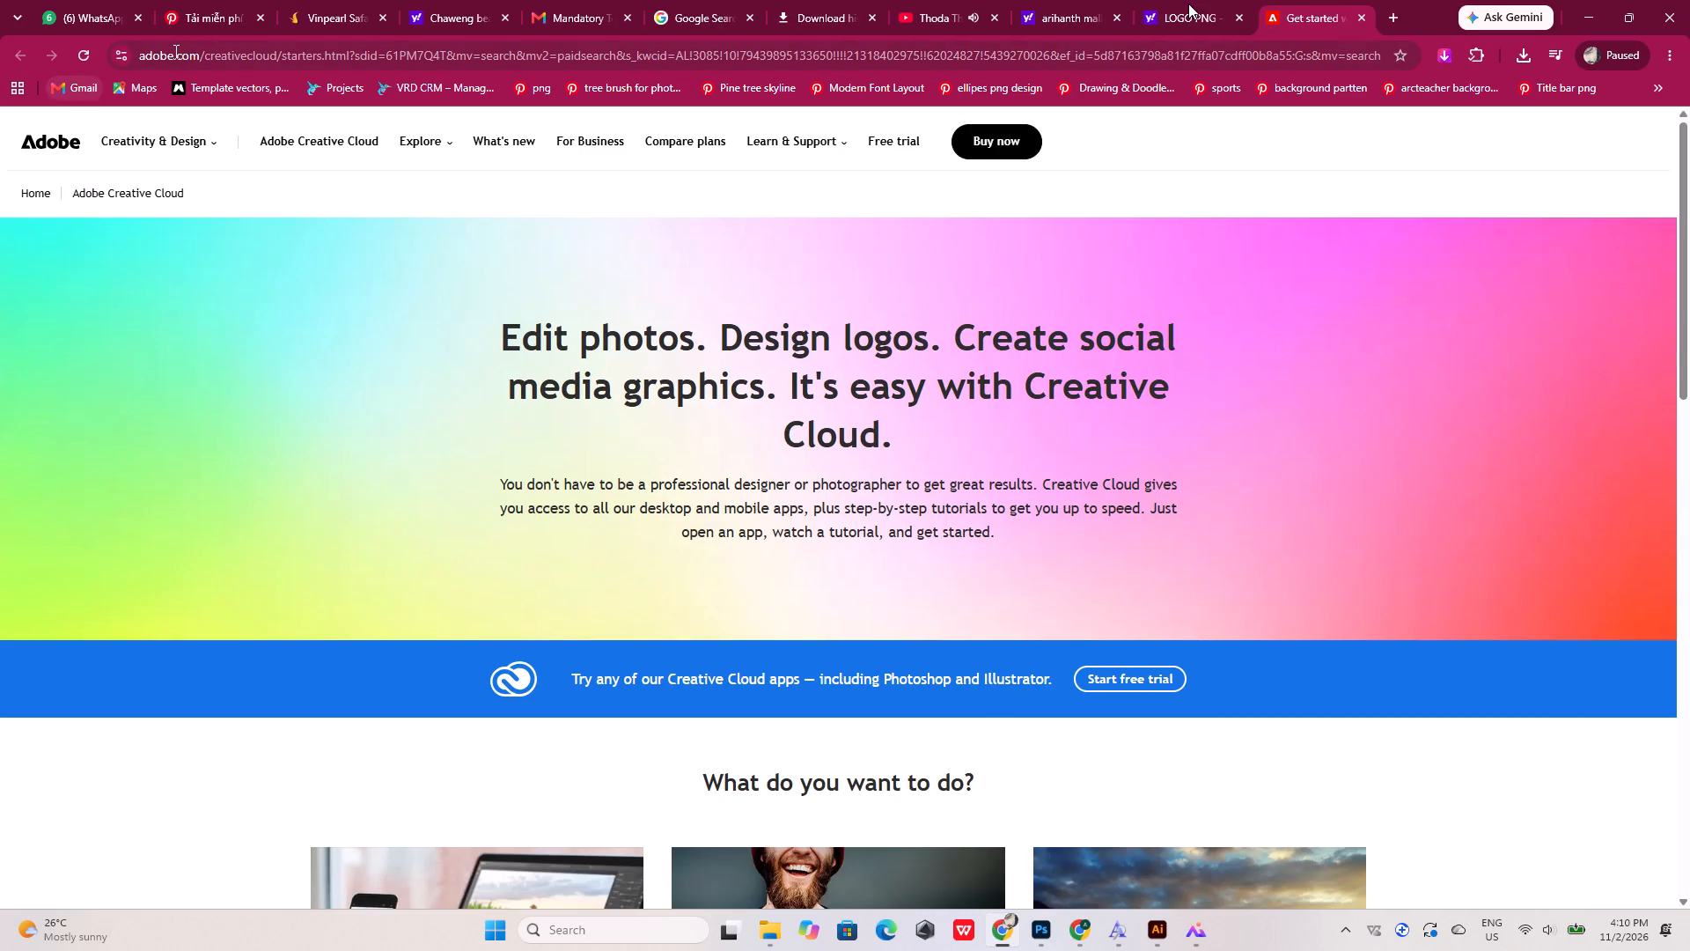
Return to the Yahoo results and change the web search to "png logo".
click(1188, 4)
drag(190, 151, 3, 141)
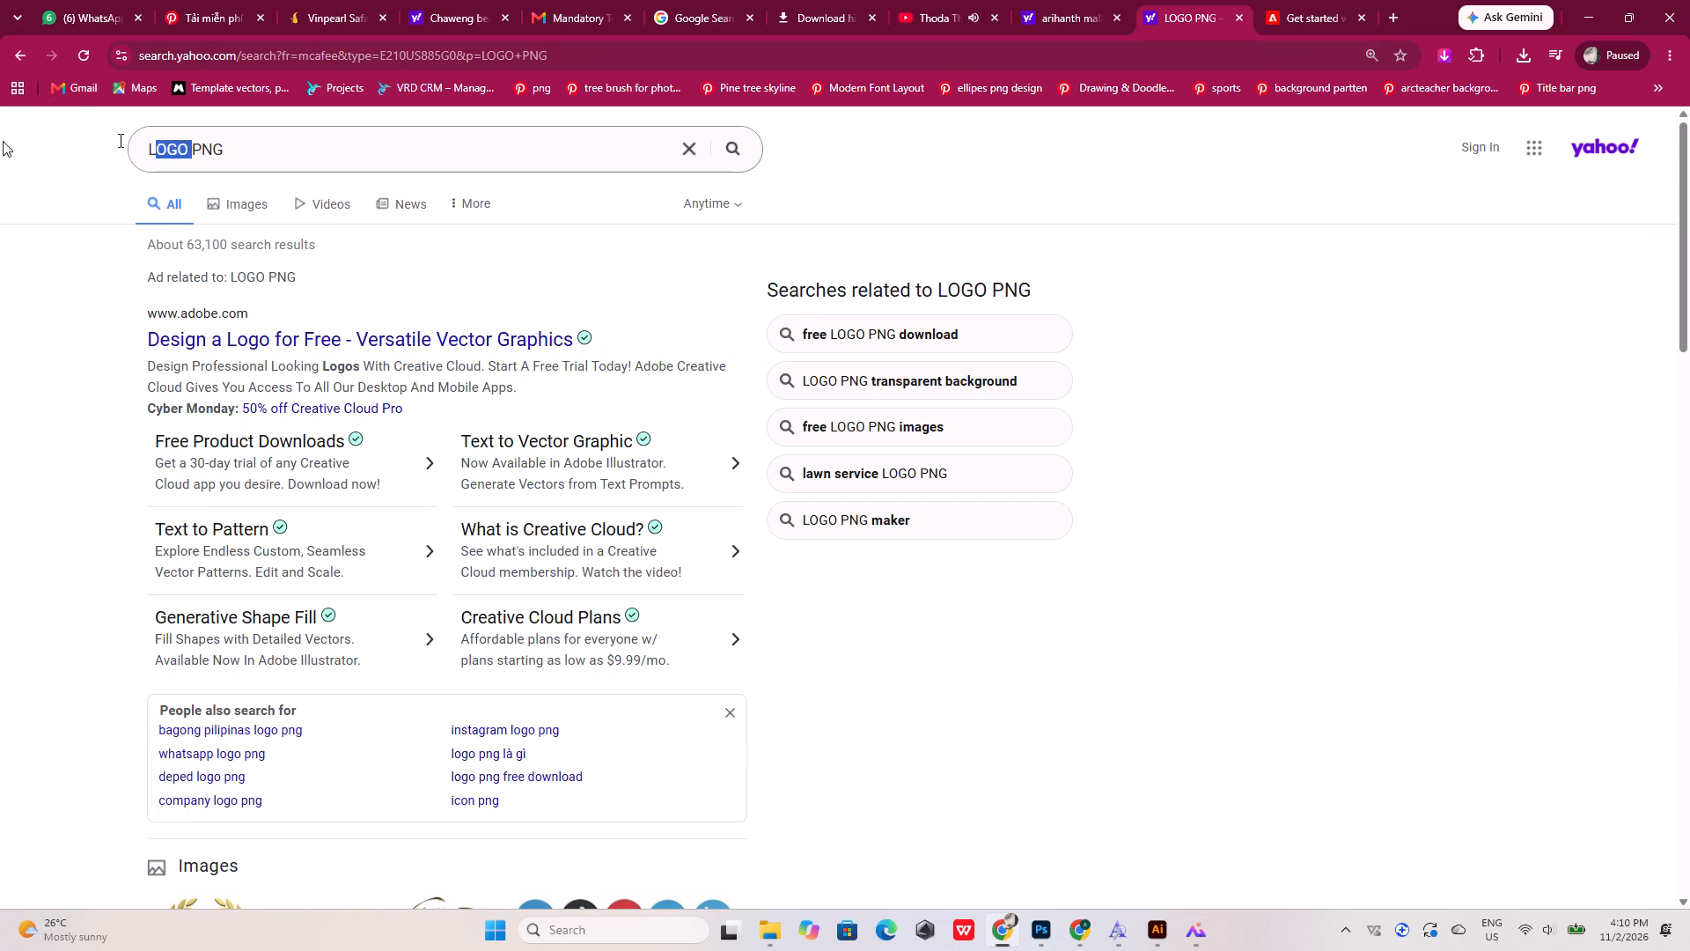
key(BackSpace)
key(0)
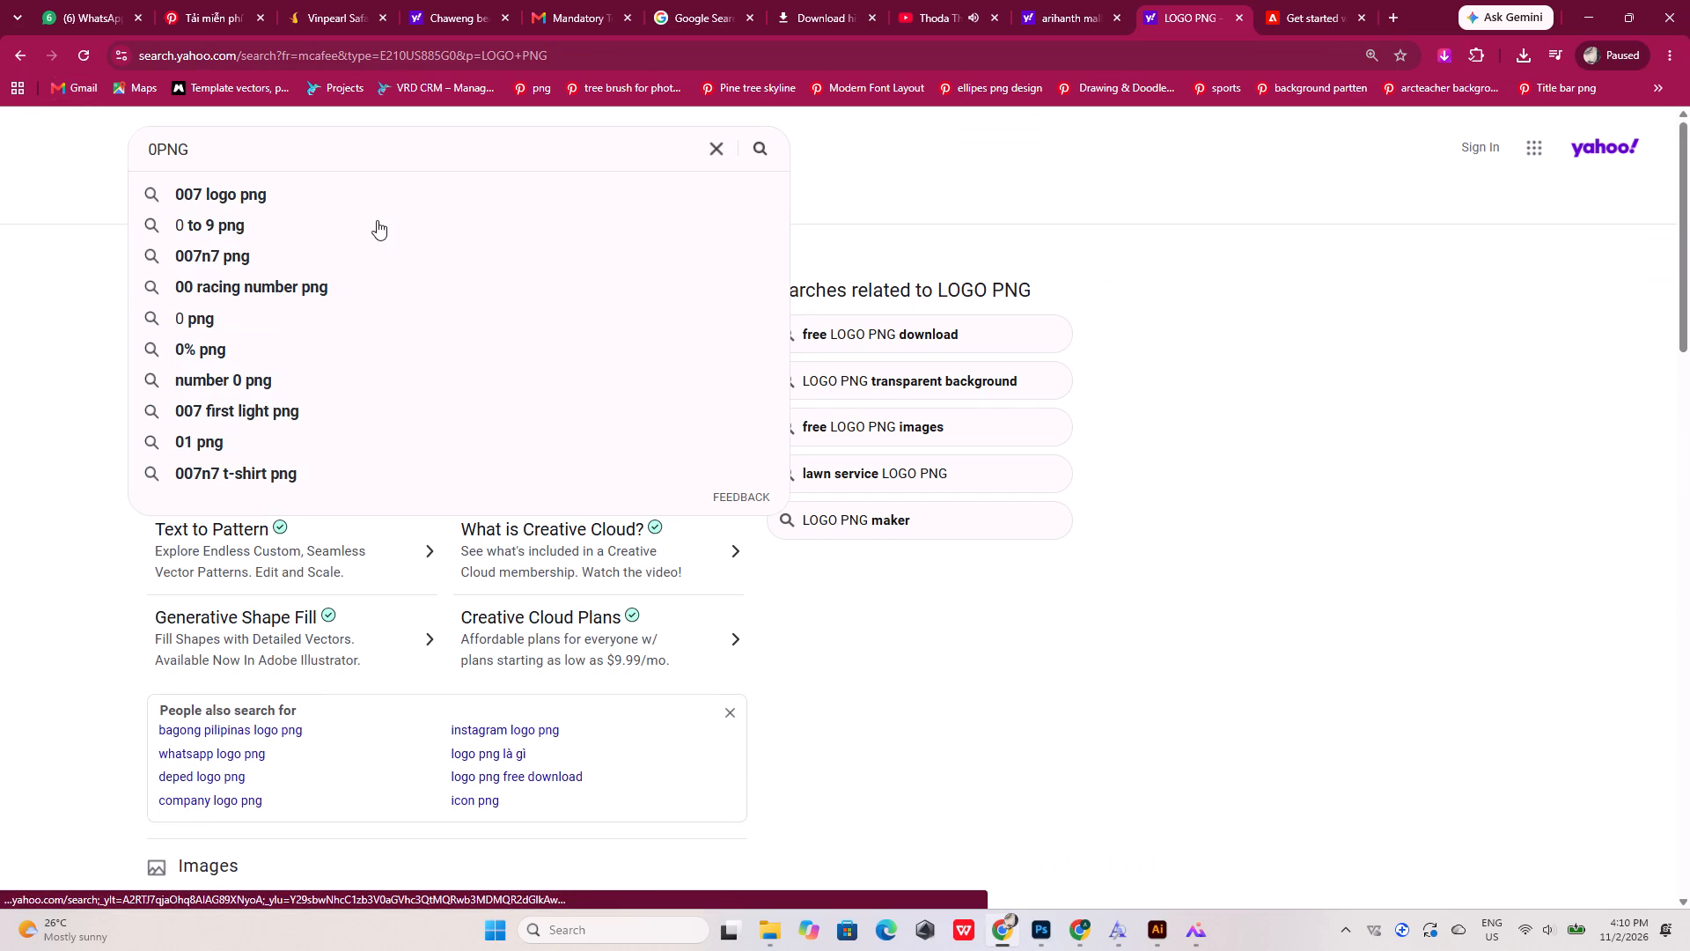
key(BackSpace)
key(Right)
key(Right)
key(Right)
key(Right)
key(Right)
key(Right)
key(Right)
key(Right)
key(Right)
key(Right)
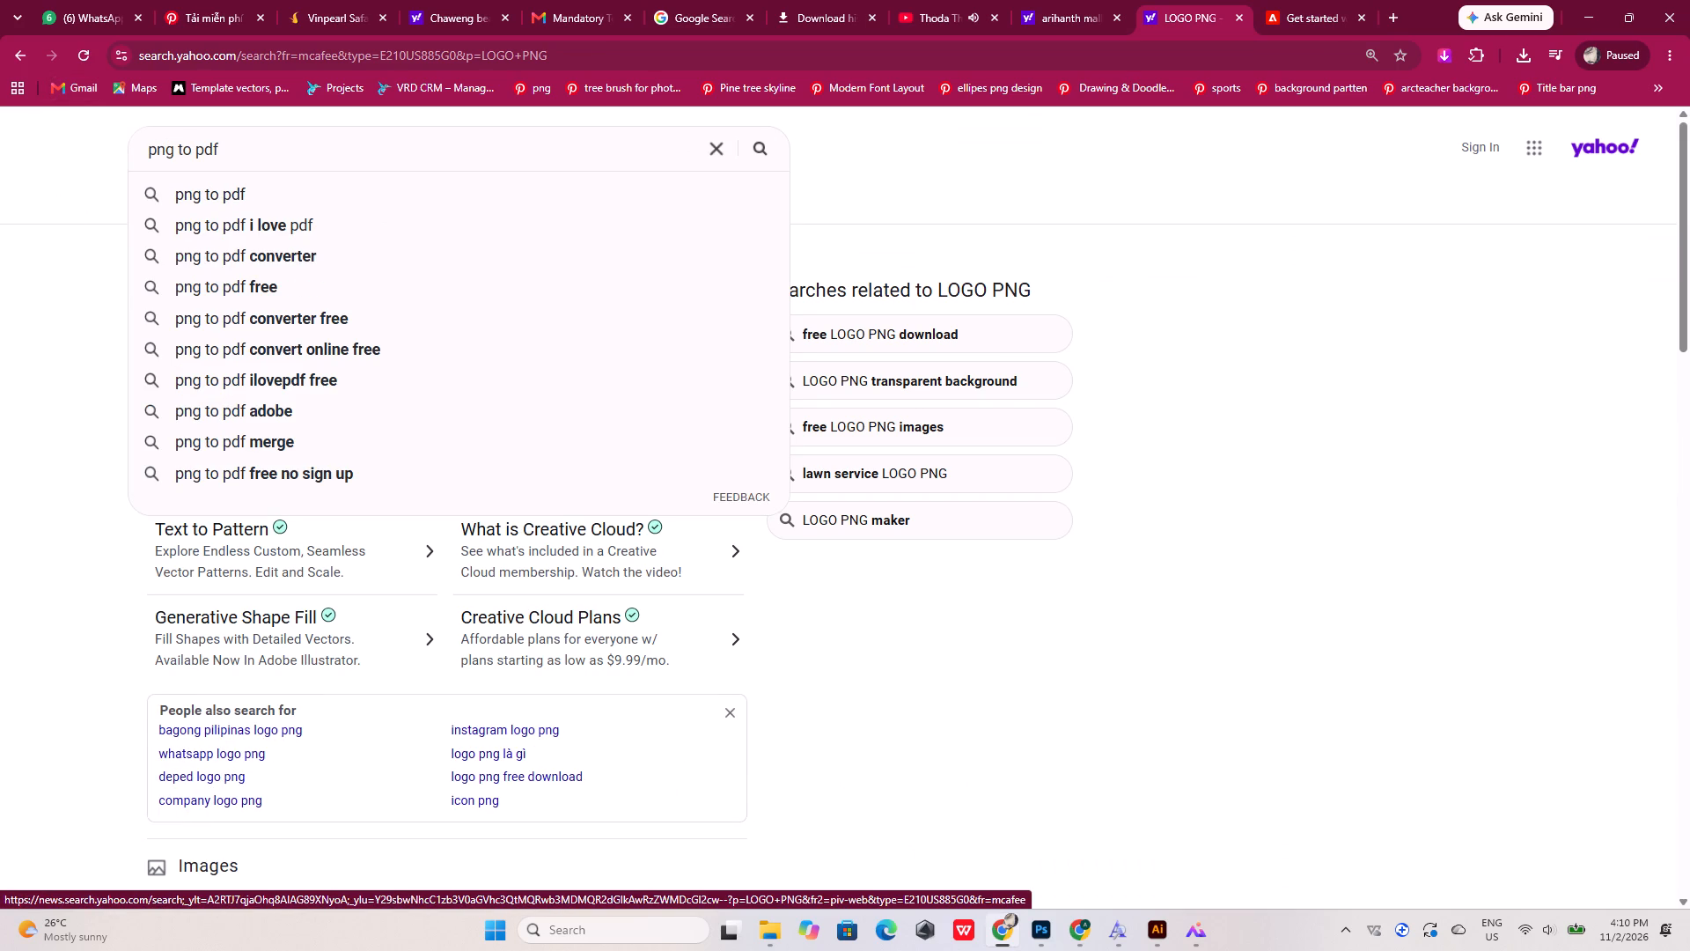
key(BackSpace)
key(BackSpace)
key(BackSpace)
key(BackSpace)
key(BackSpace)
key(BackSpace)
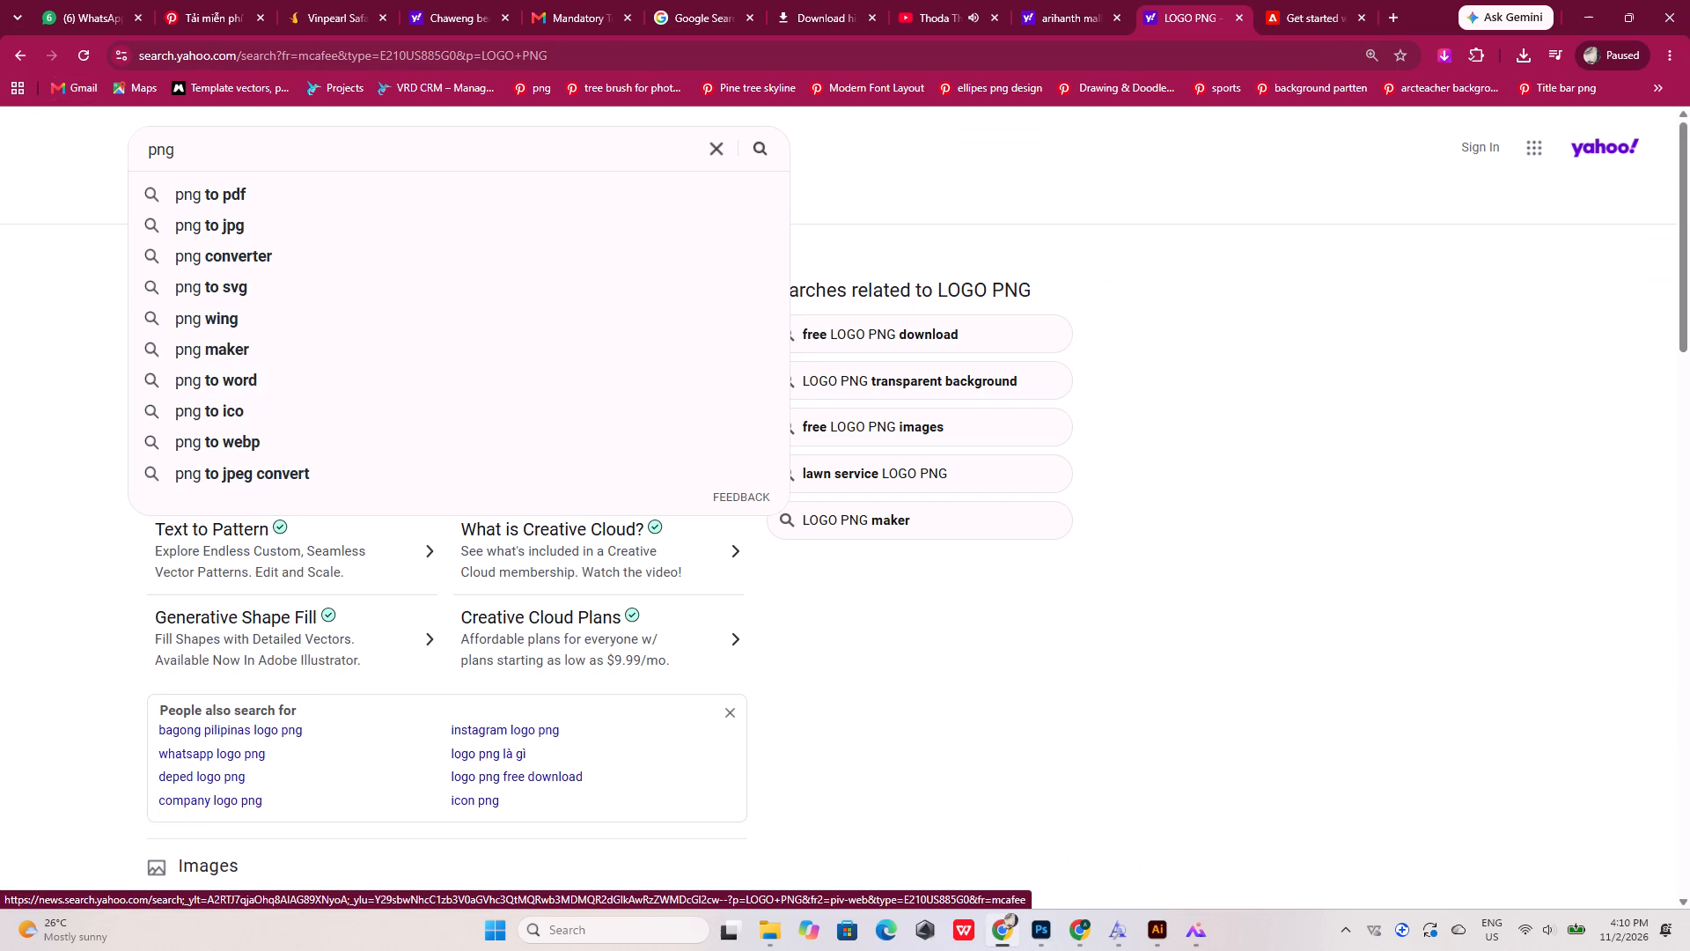
text(lo)
text(go)
key(Return)
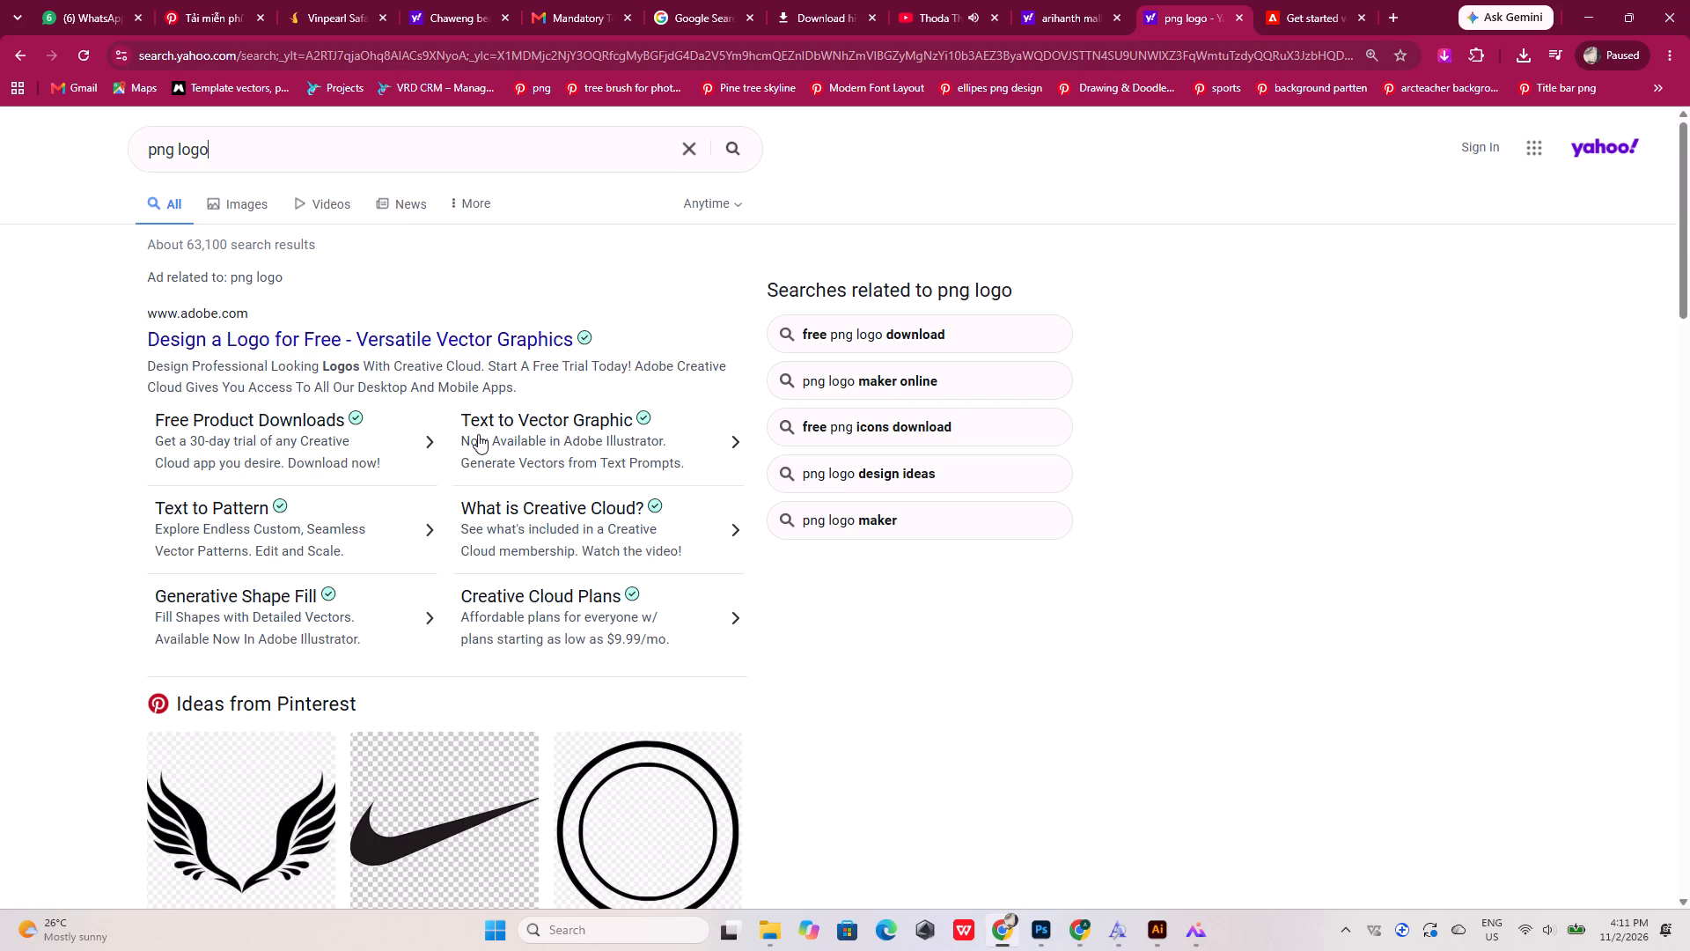
Open the Vecteezy logo PNG page from the search results.
scroll(478, 445, down, 10)
click(413, 638)
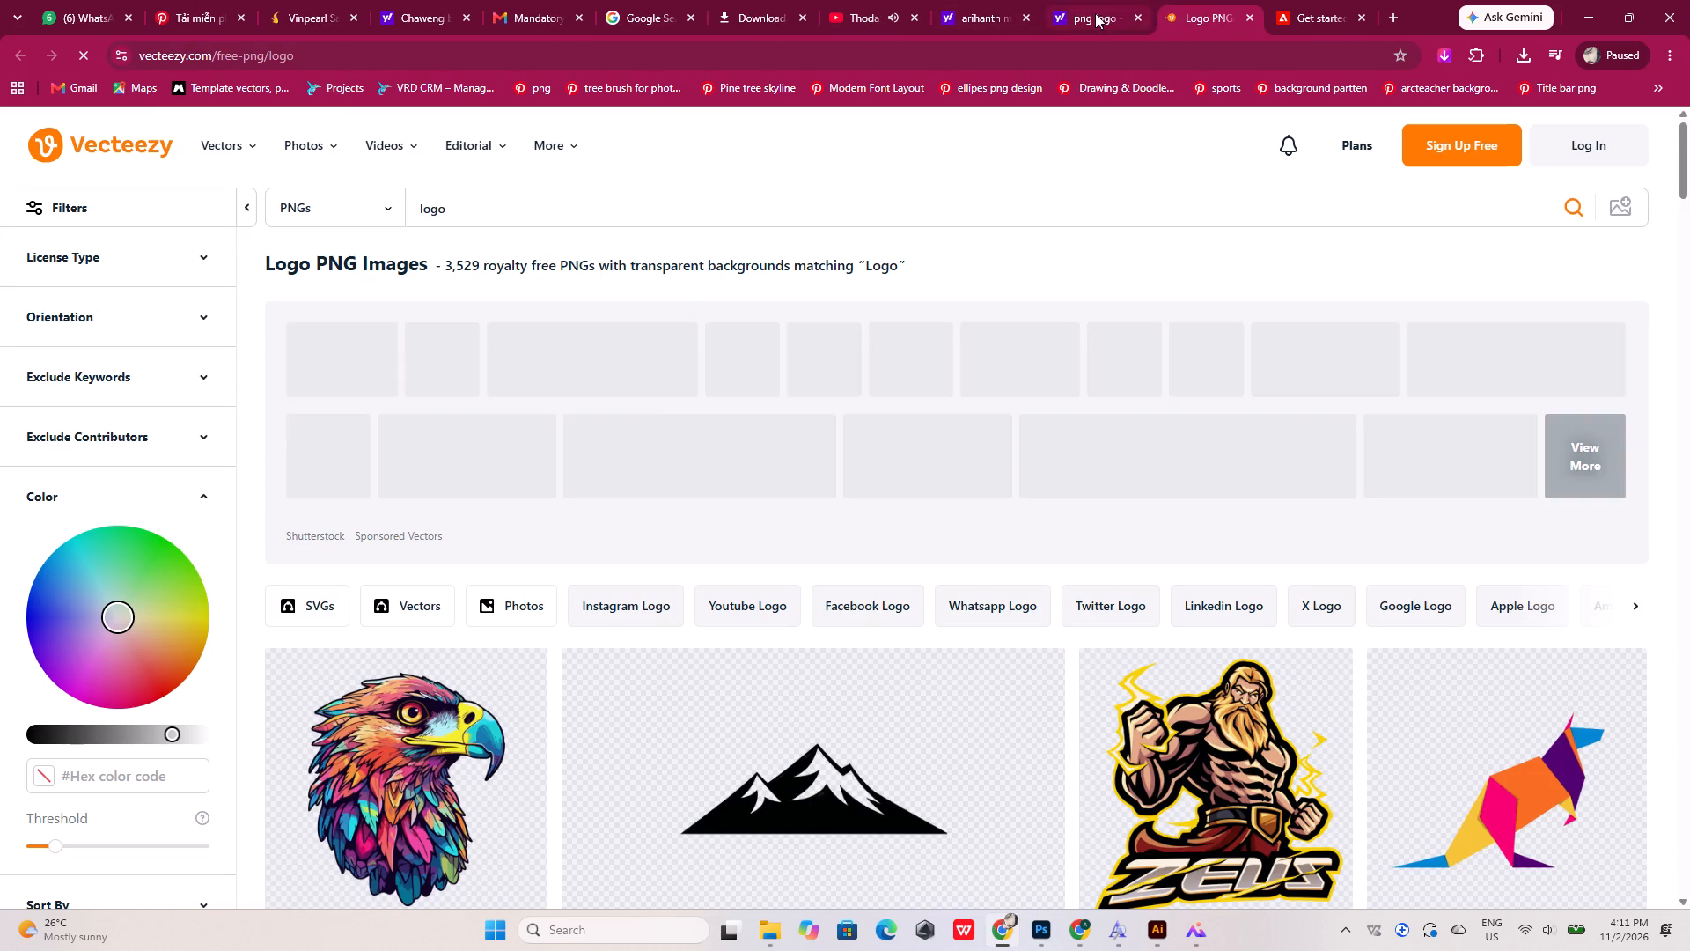
Return to the search results, open the icons8 icons and logos page, and view its outlined Calendar icon's details.
click(1099, 11)
scroll(443, 671, down, 4)
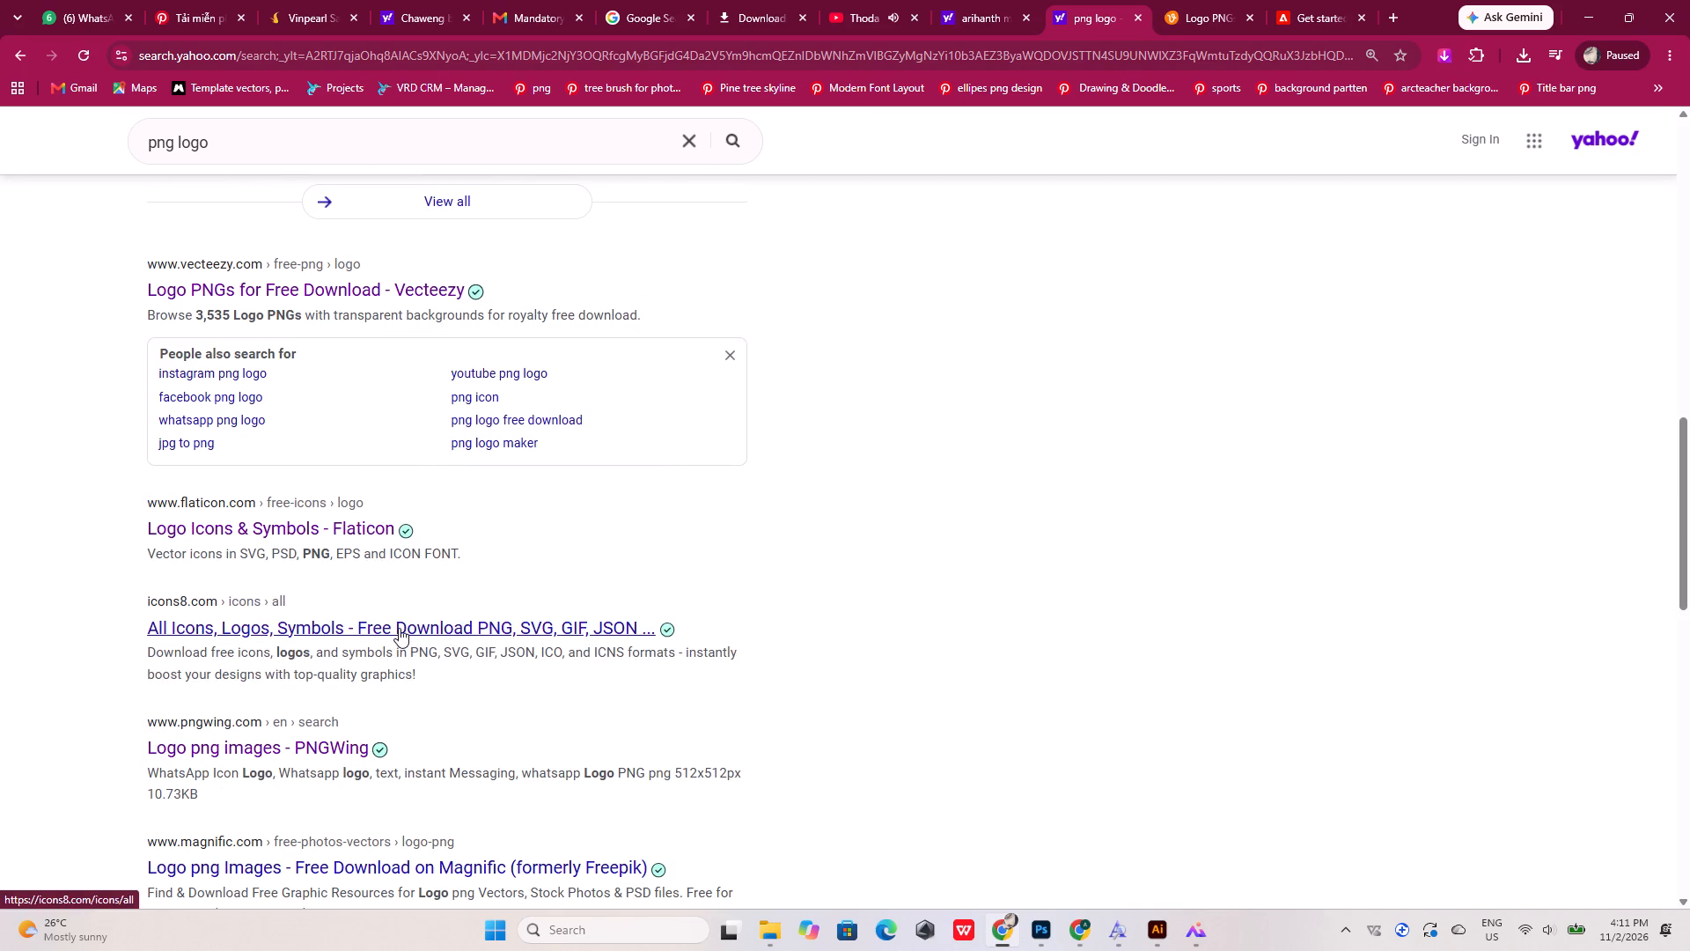
click(399, 628)
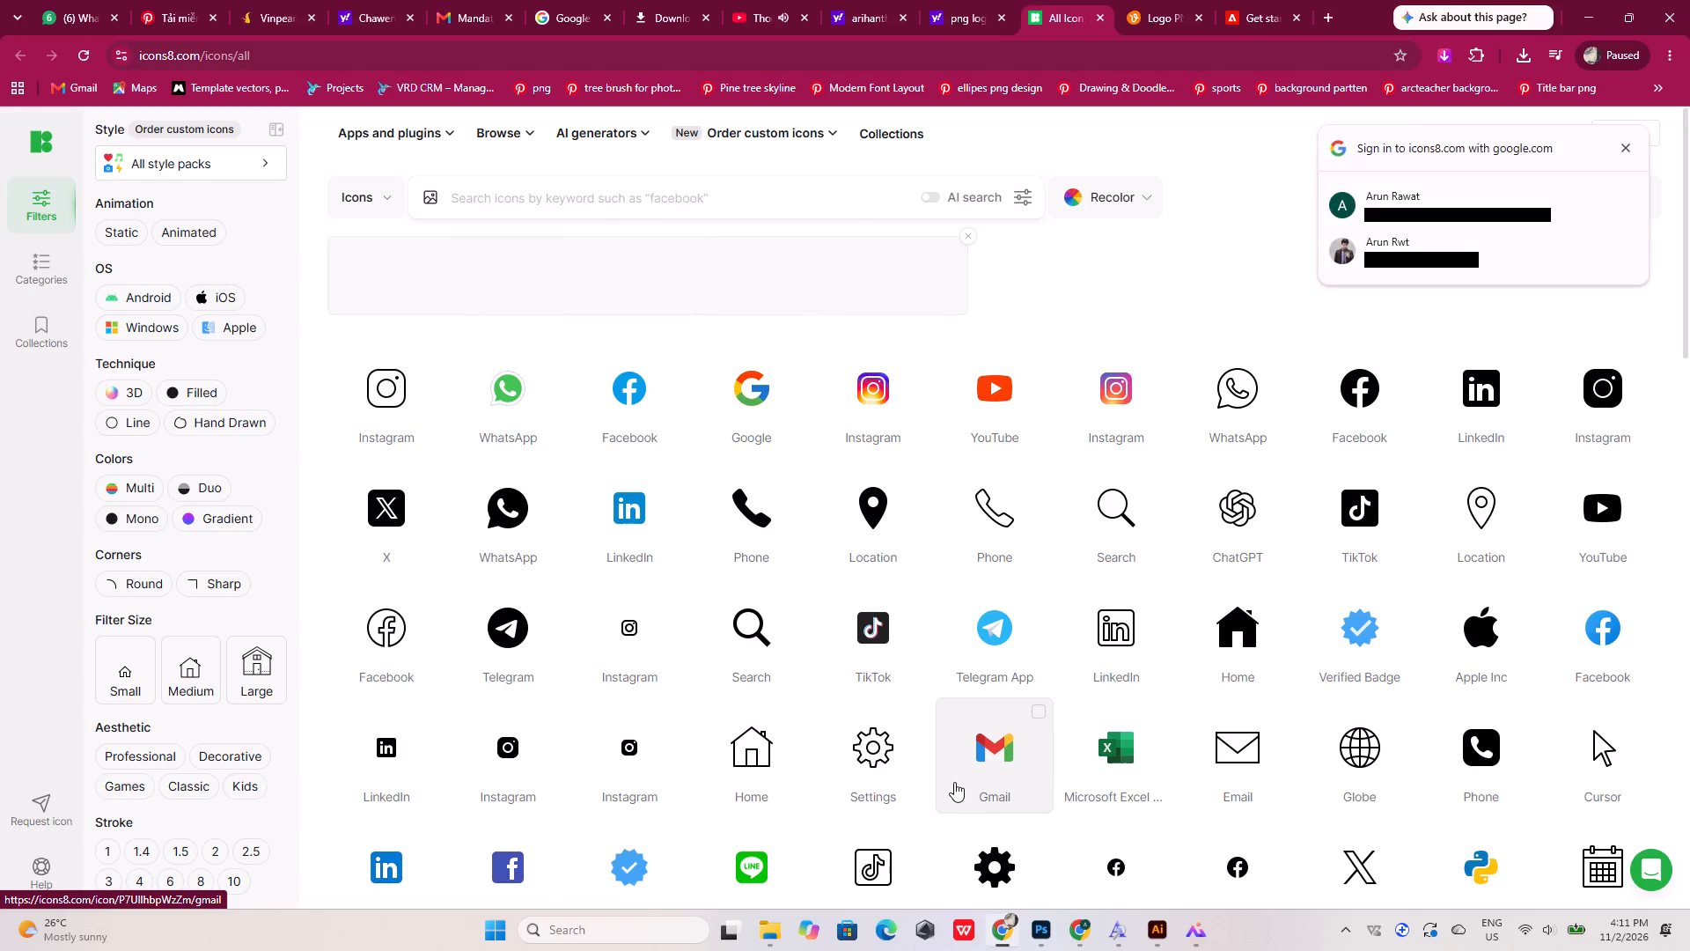
scroll(1438, 528, down, 5)
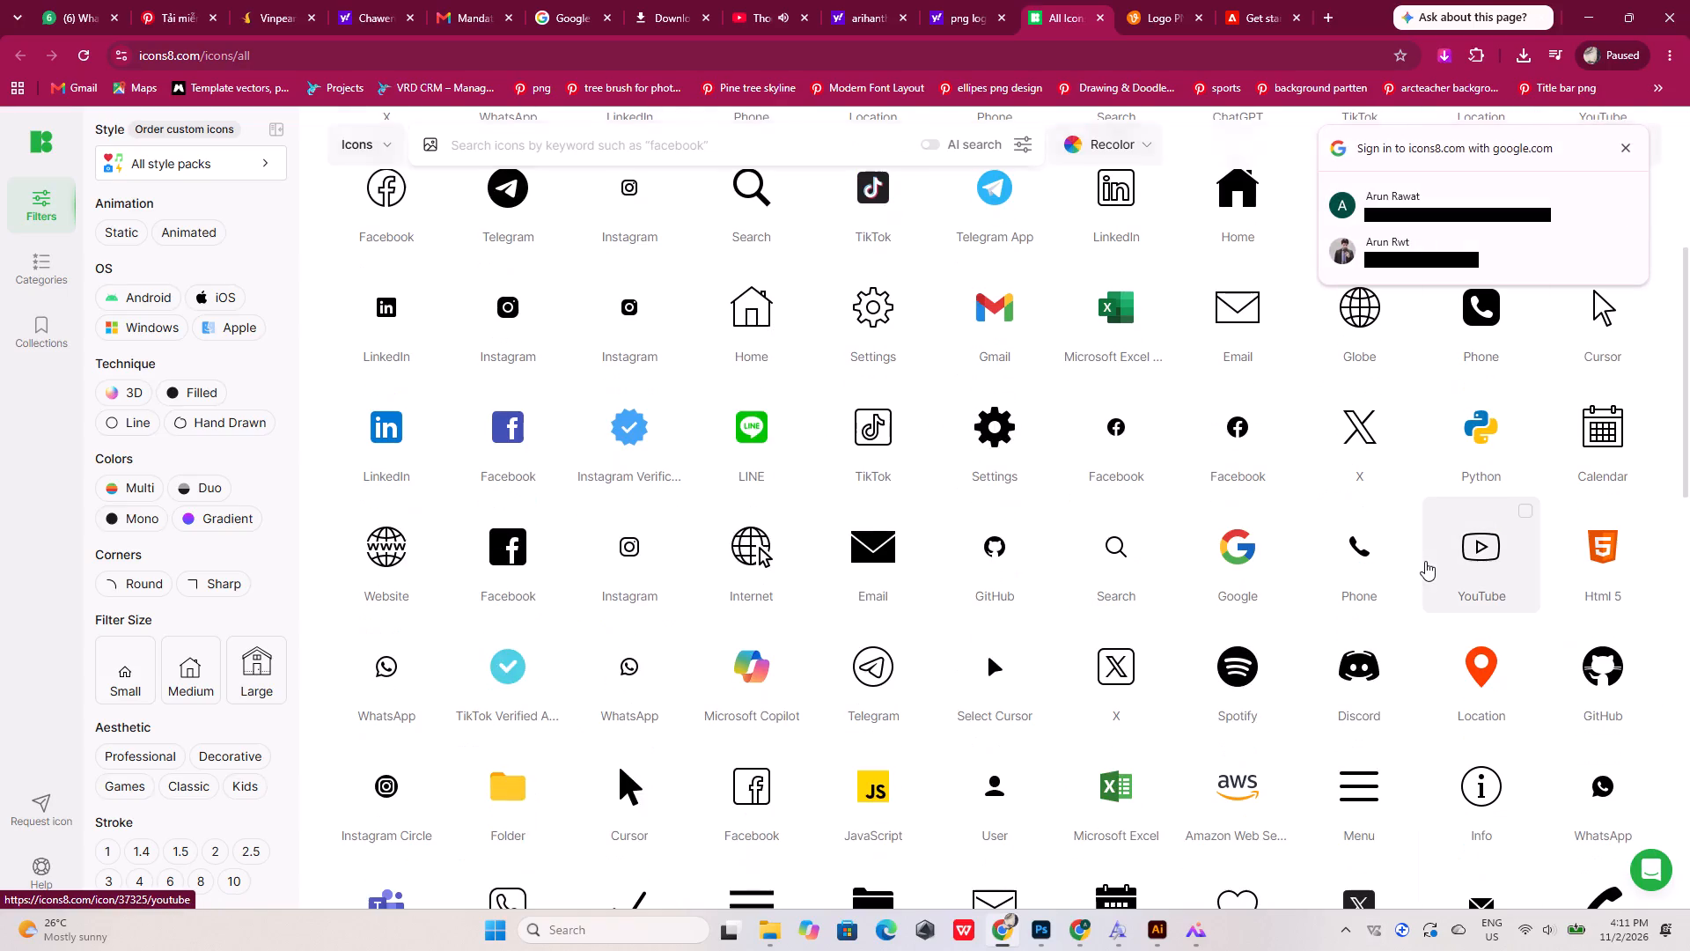
click(1592, 446)
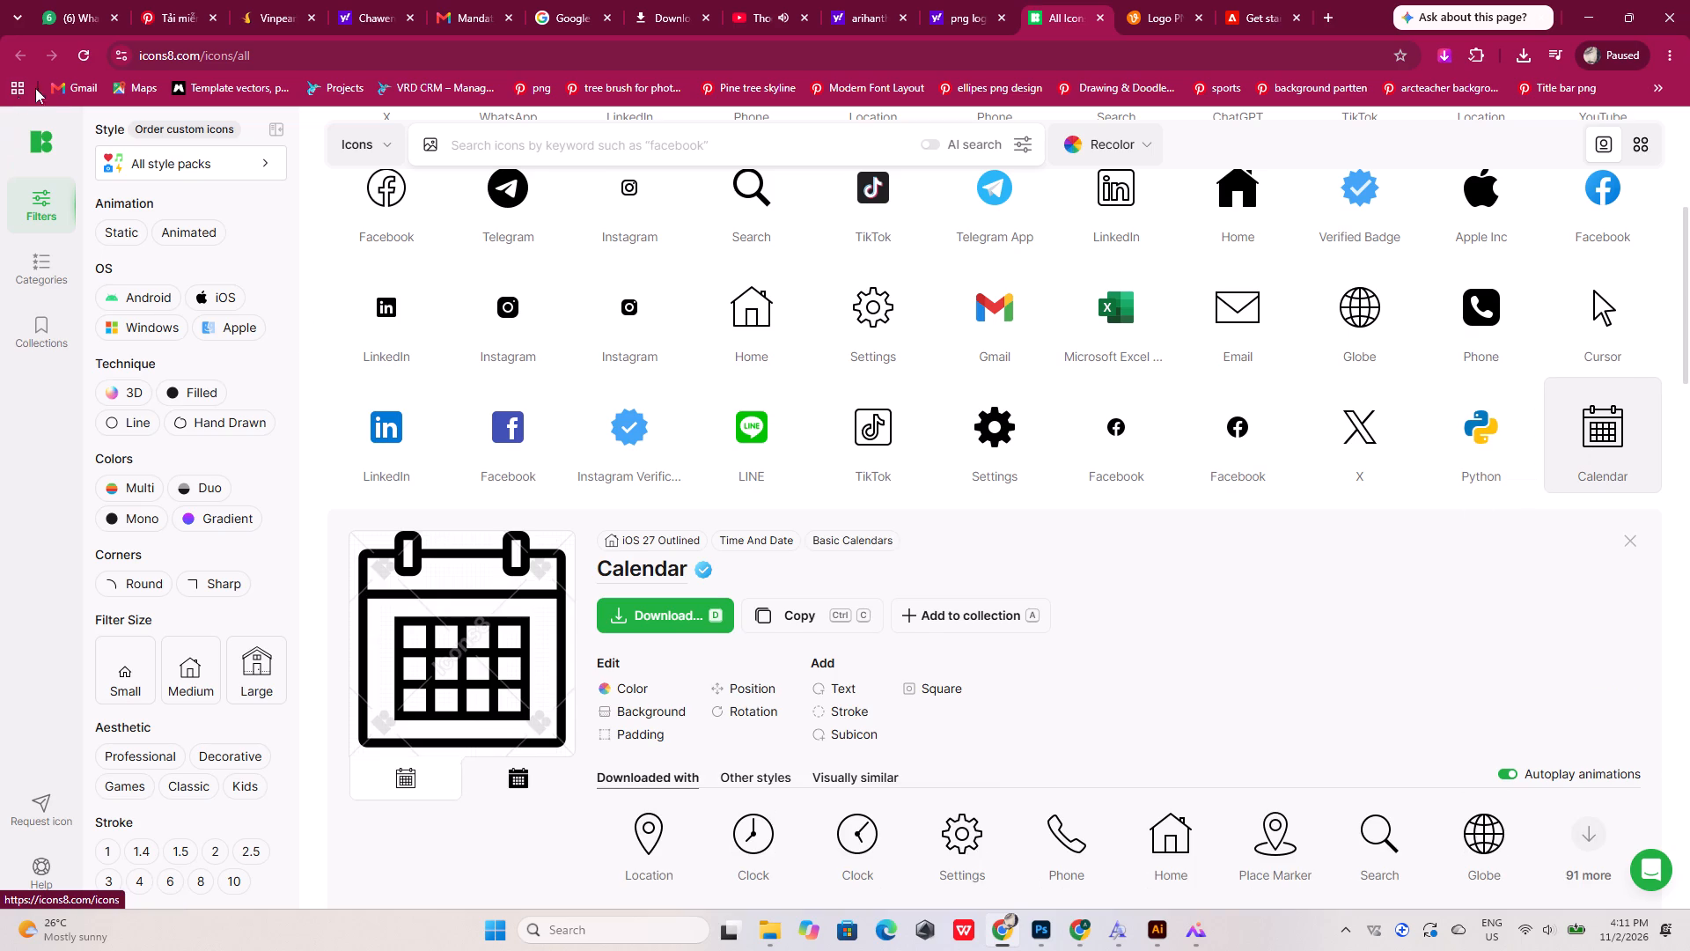
Go back to the Yahoo results and search the web for "logo png".
click(967, 5)
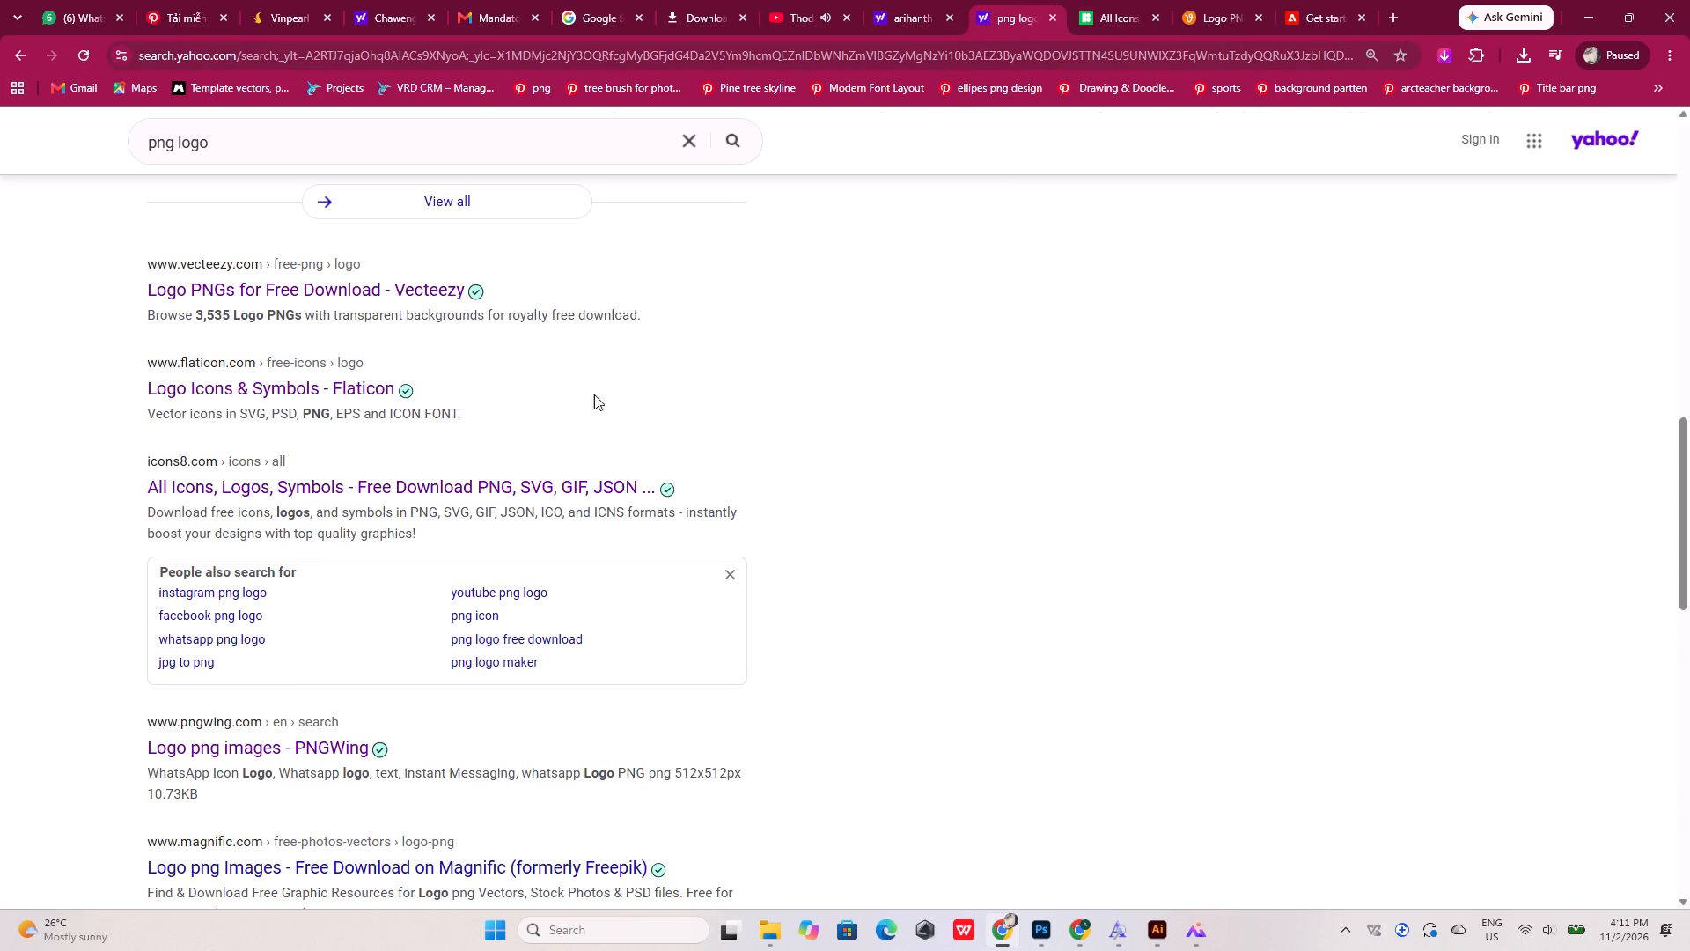
drag(218, 142, 40, 116)
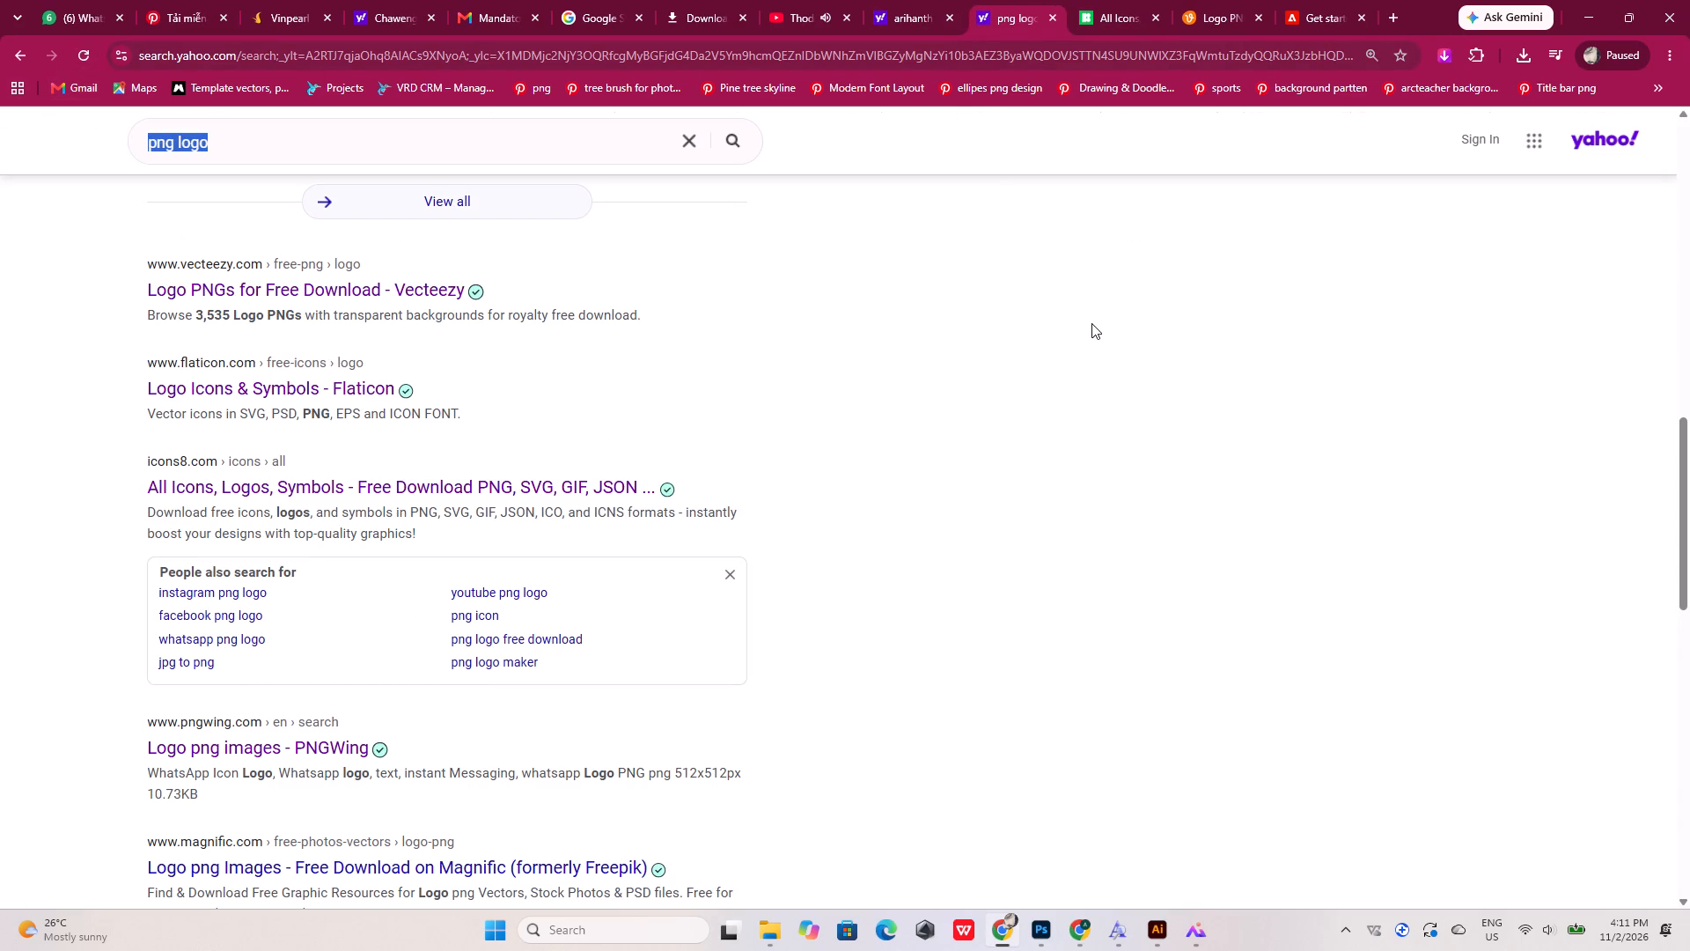
text(logo)
key(space)
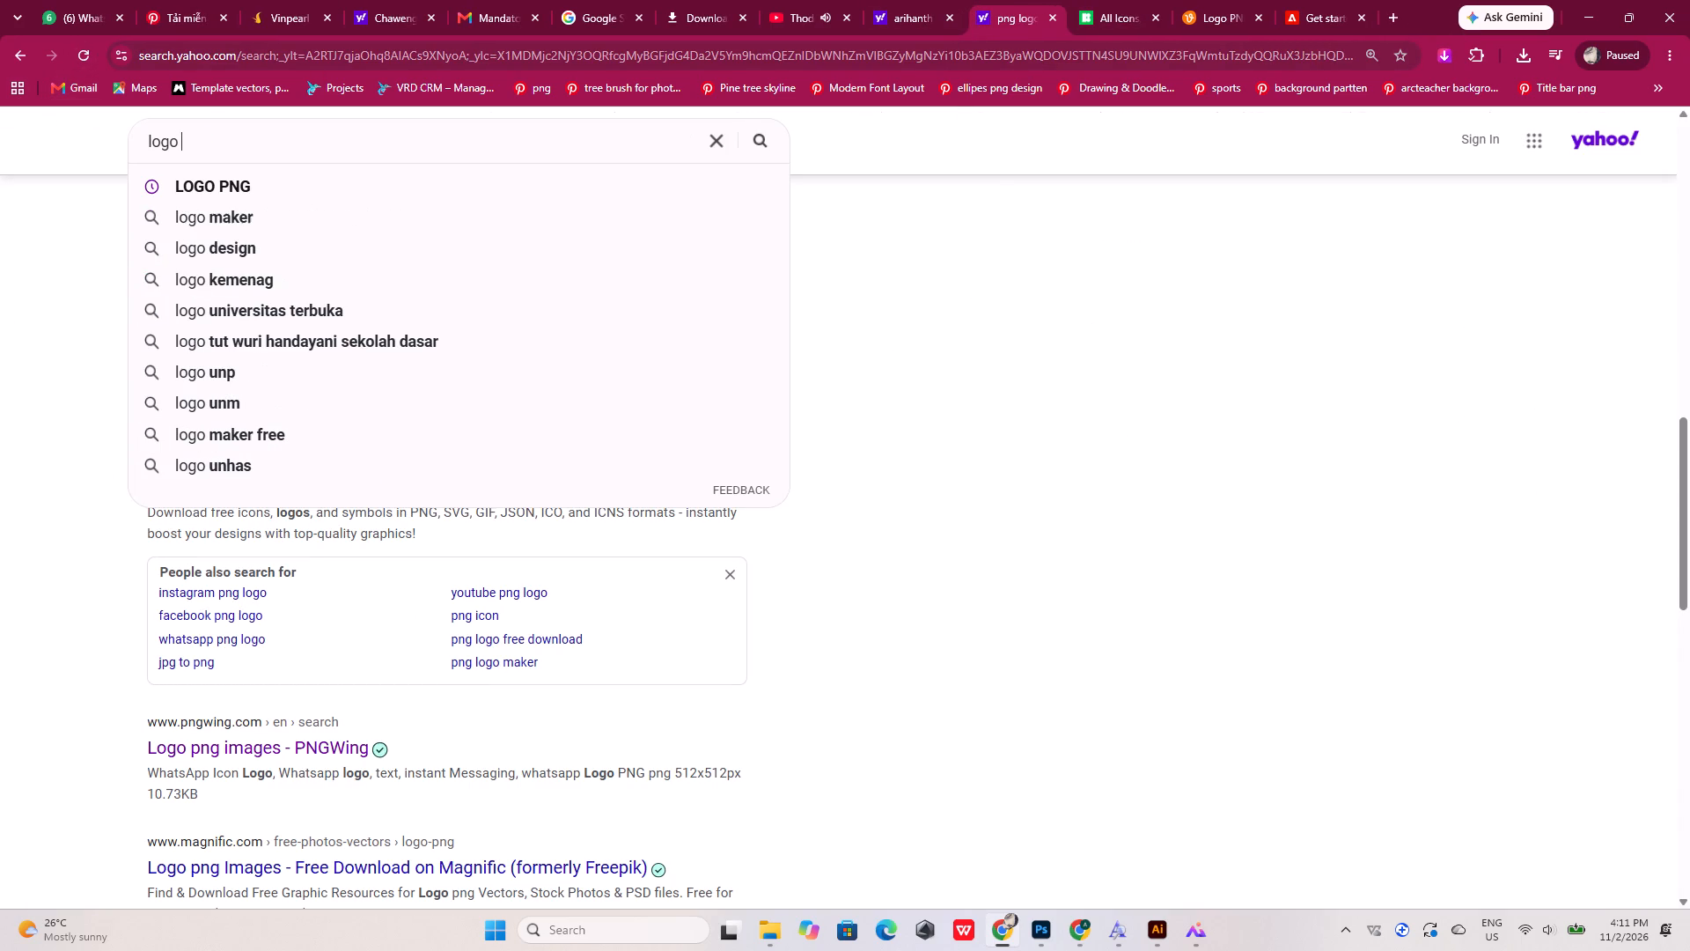
text(png)
key(Return)
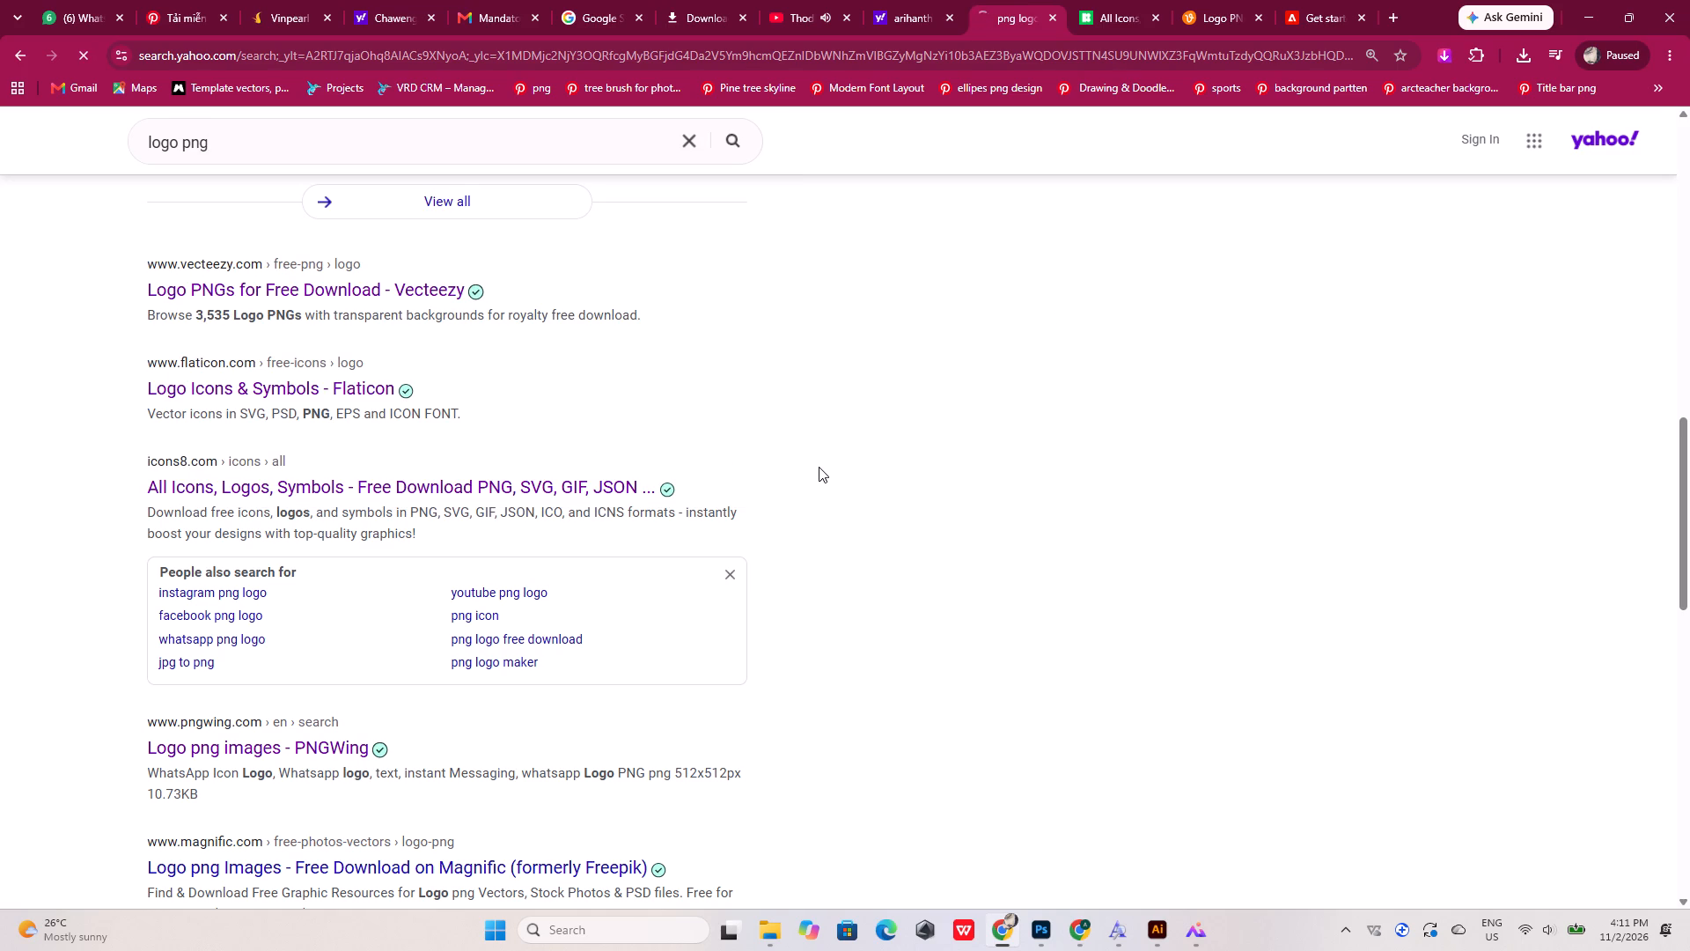
scroll(819, 469, up, 18)
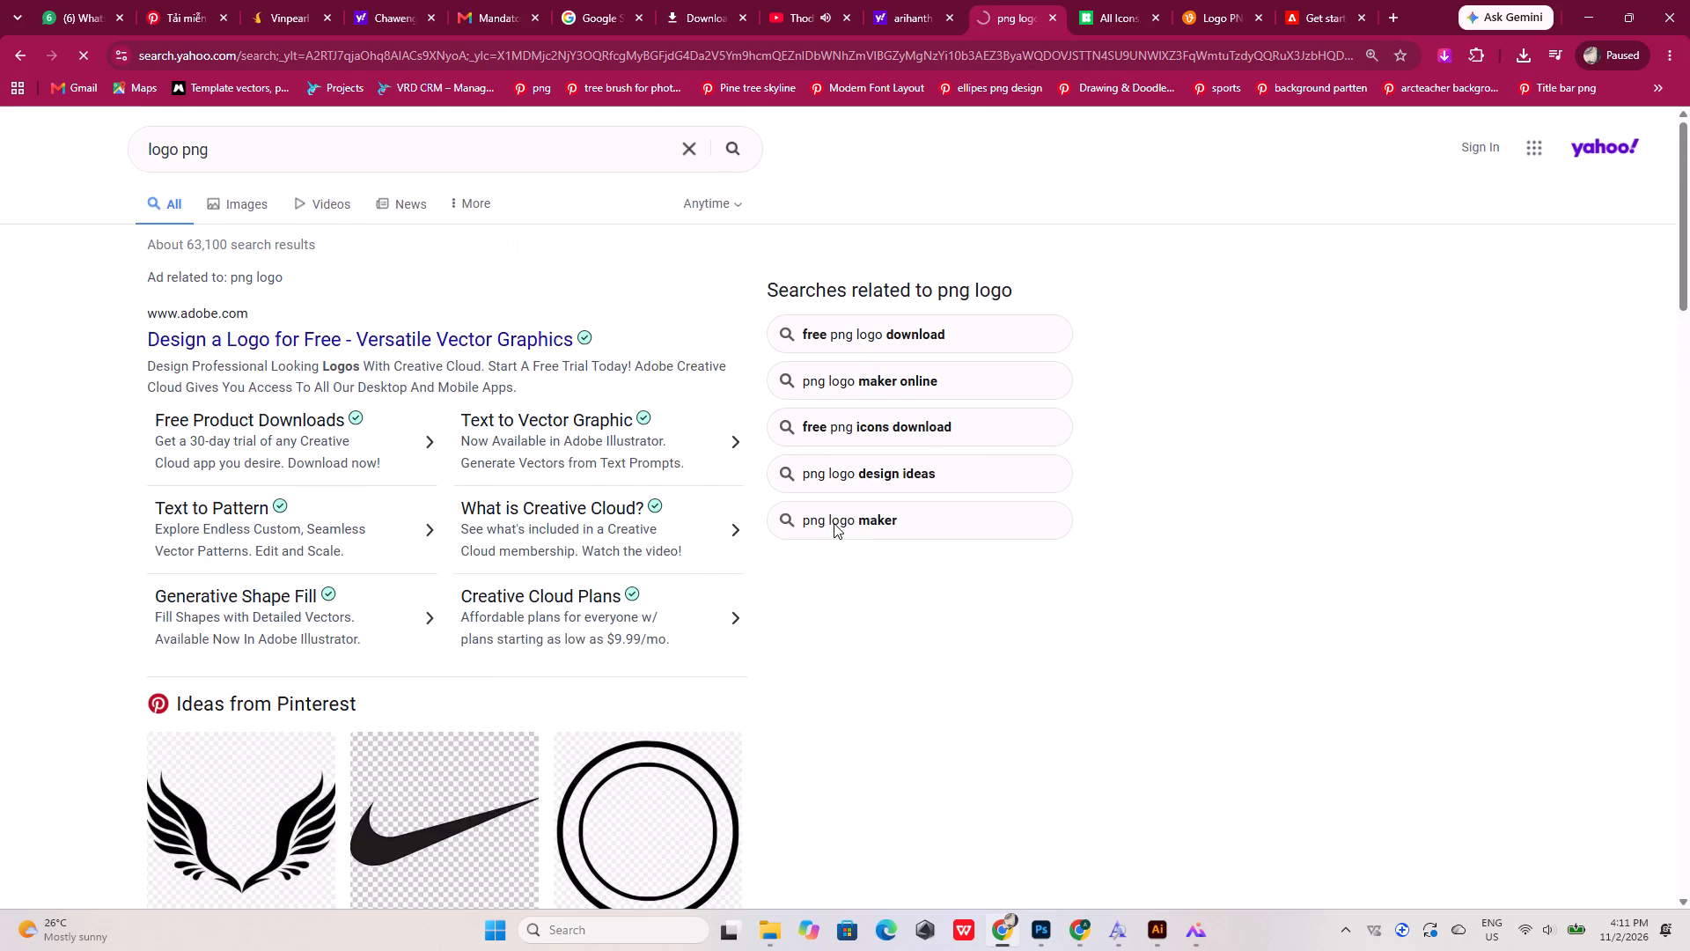
click(378, 149)
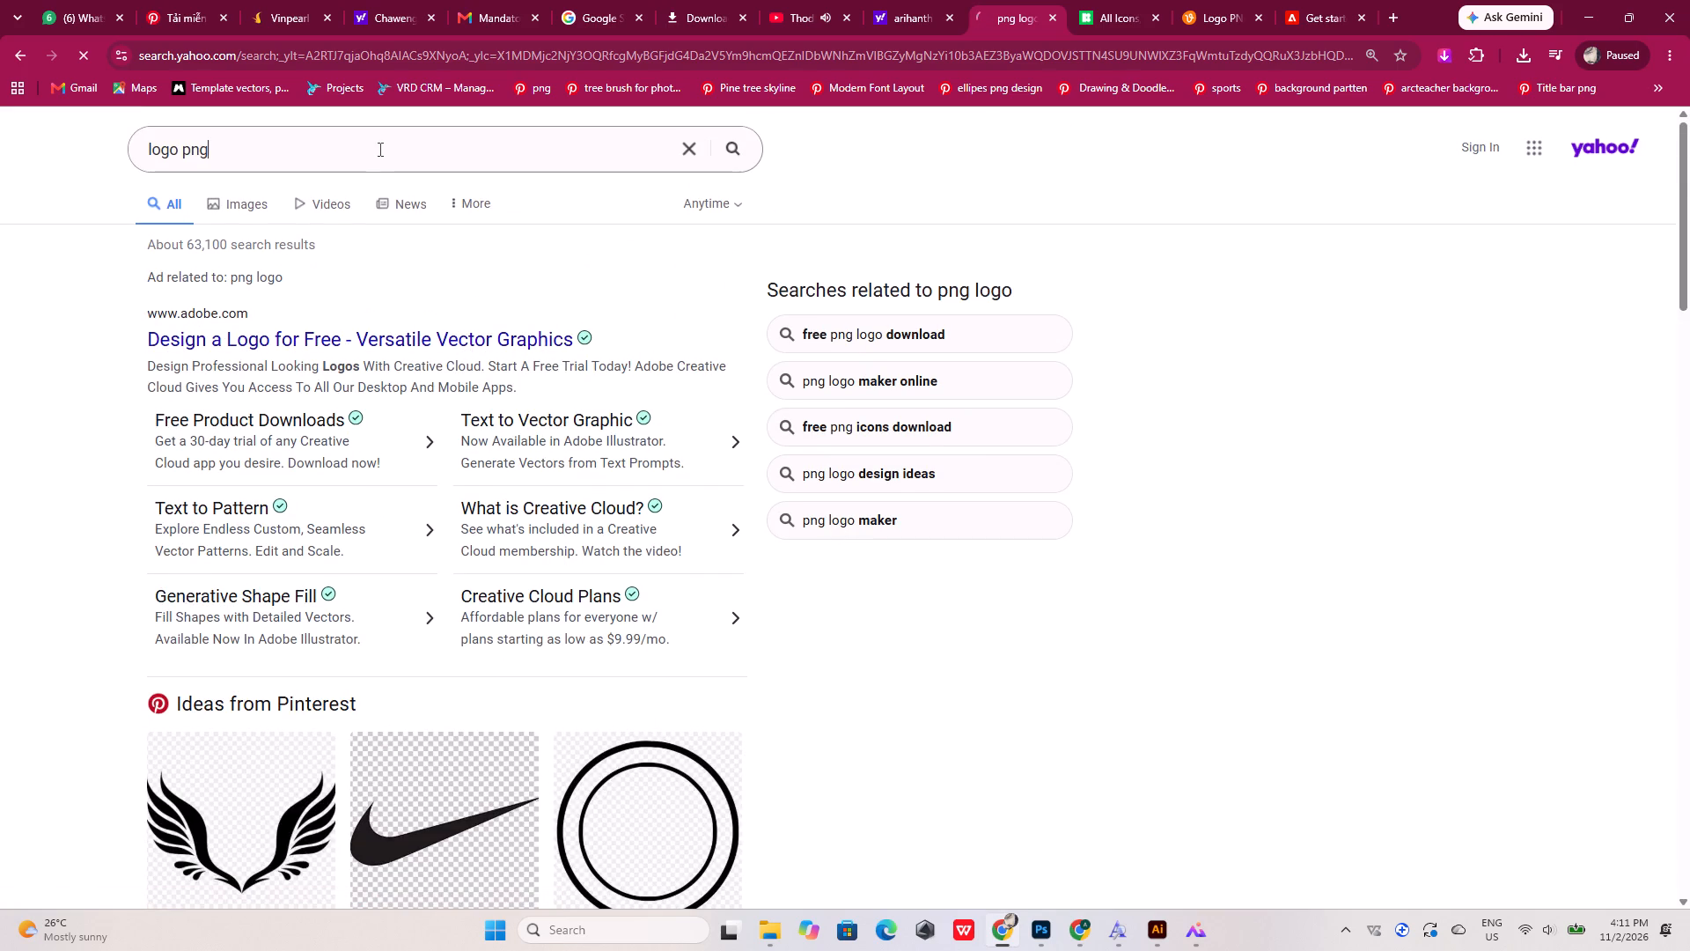
key(Return)
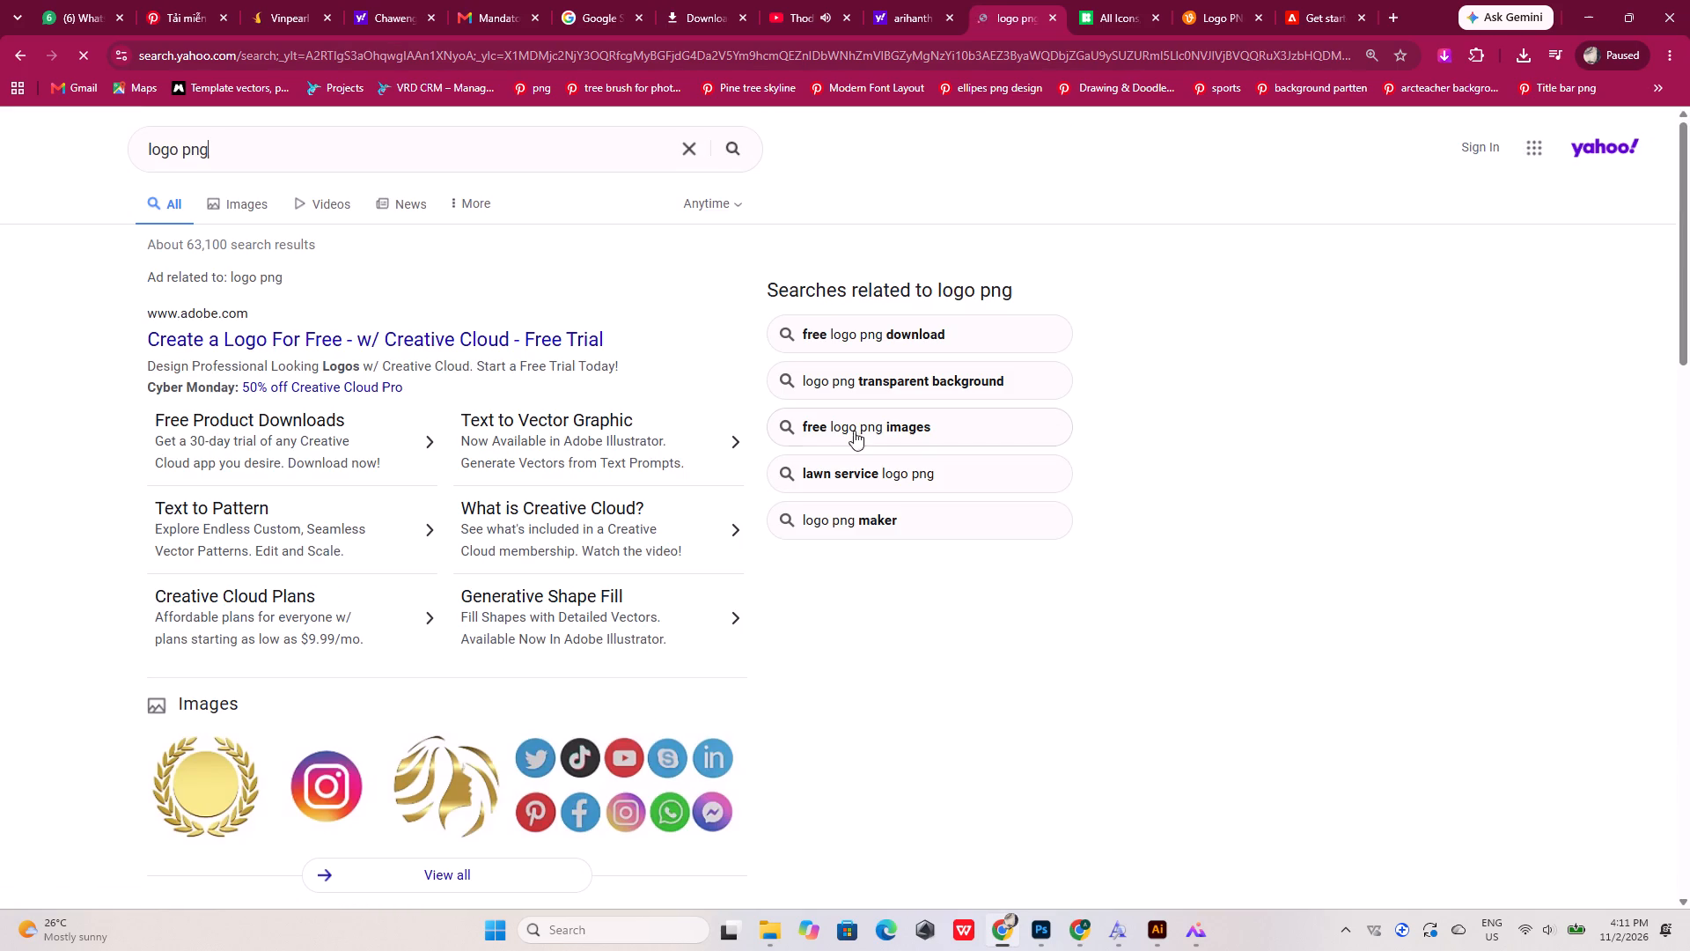
Open the Adobe "Create a Logo For Free" result and look through its page.
click(508, 338)
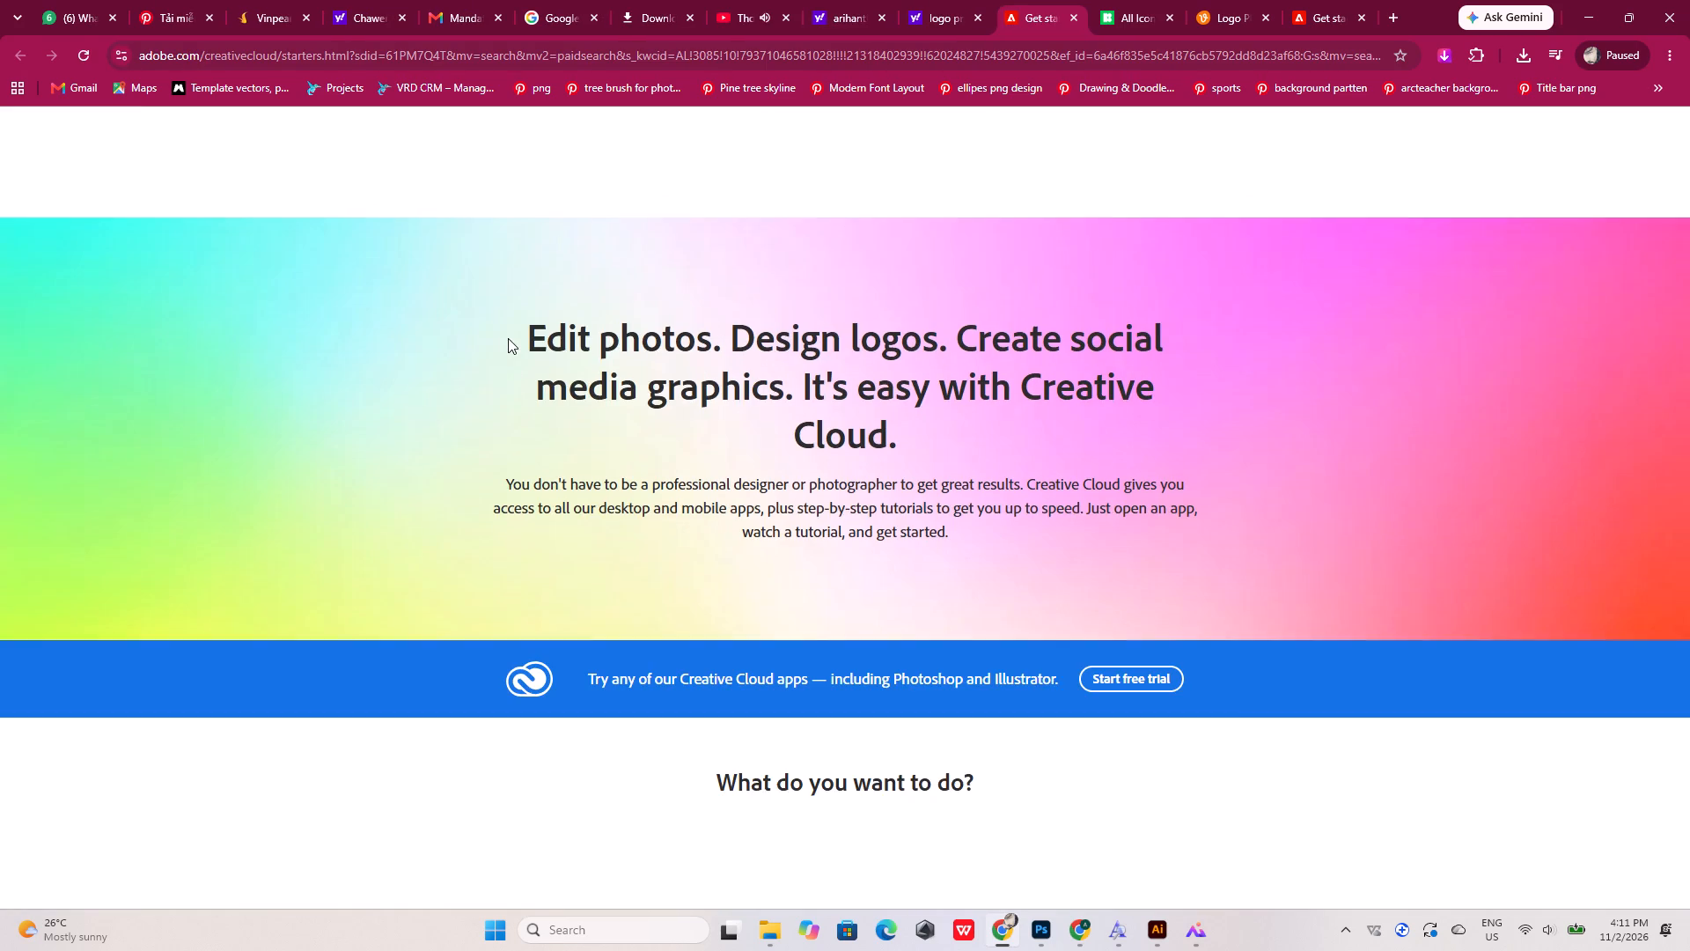
scroll(646, 542, down, 8)
scroll(688, 605, down, 5)
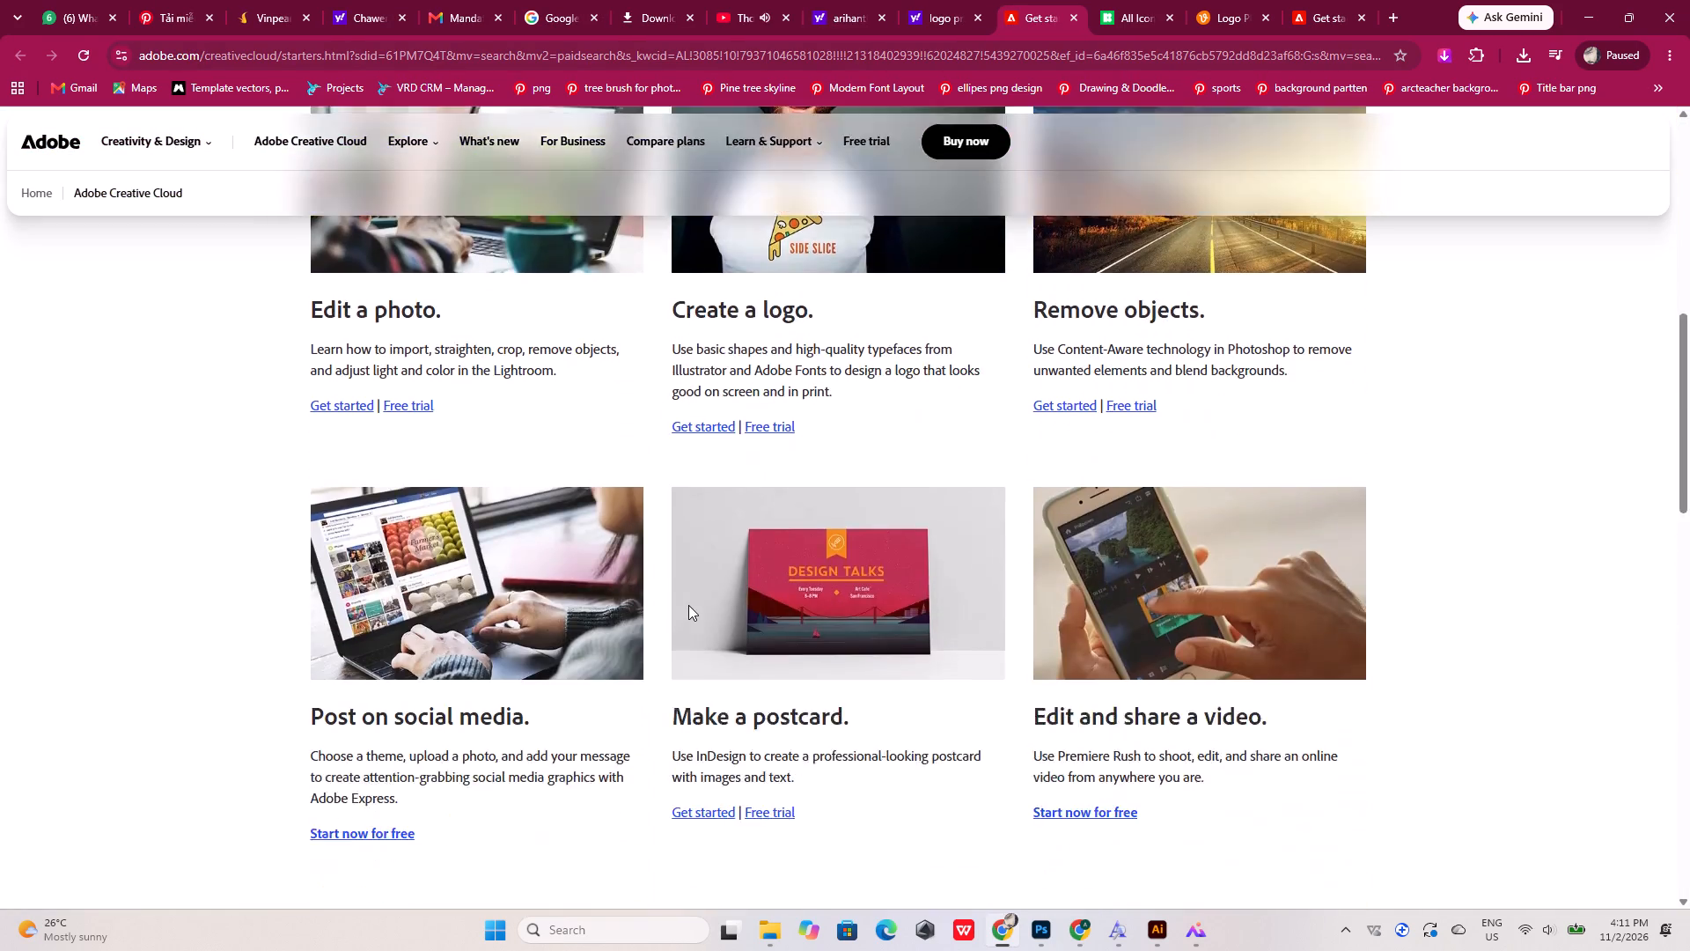
scroll(688, 605, up, 14)
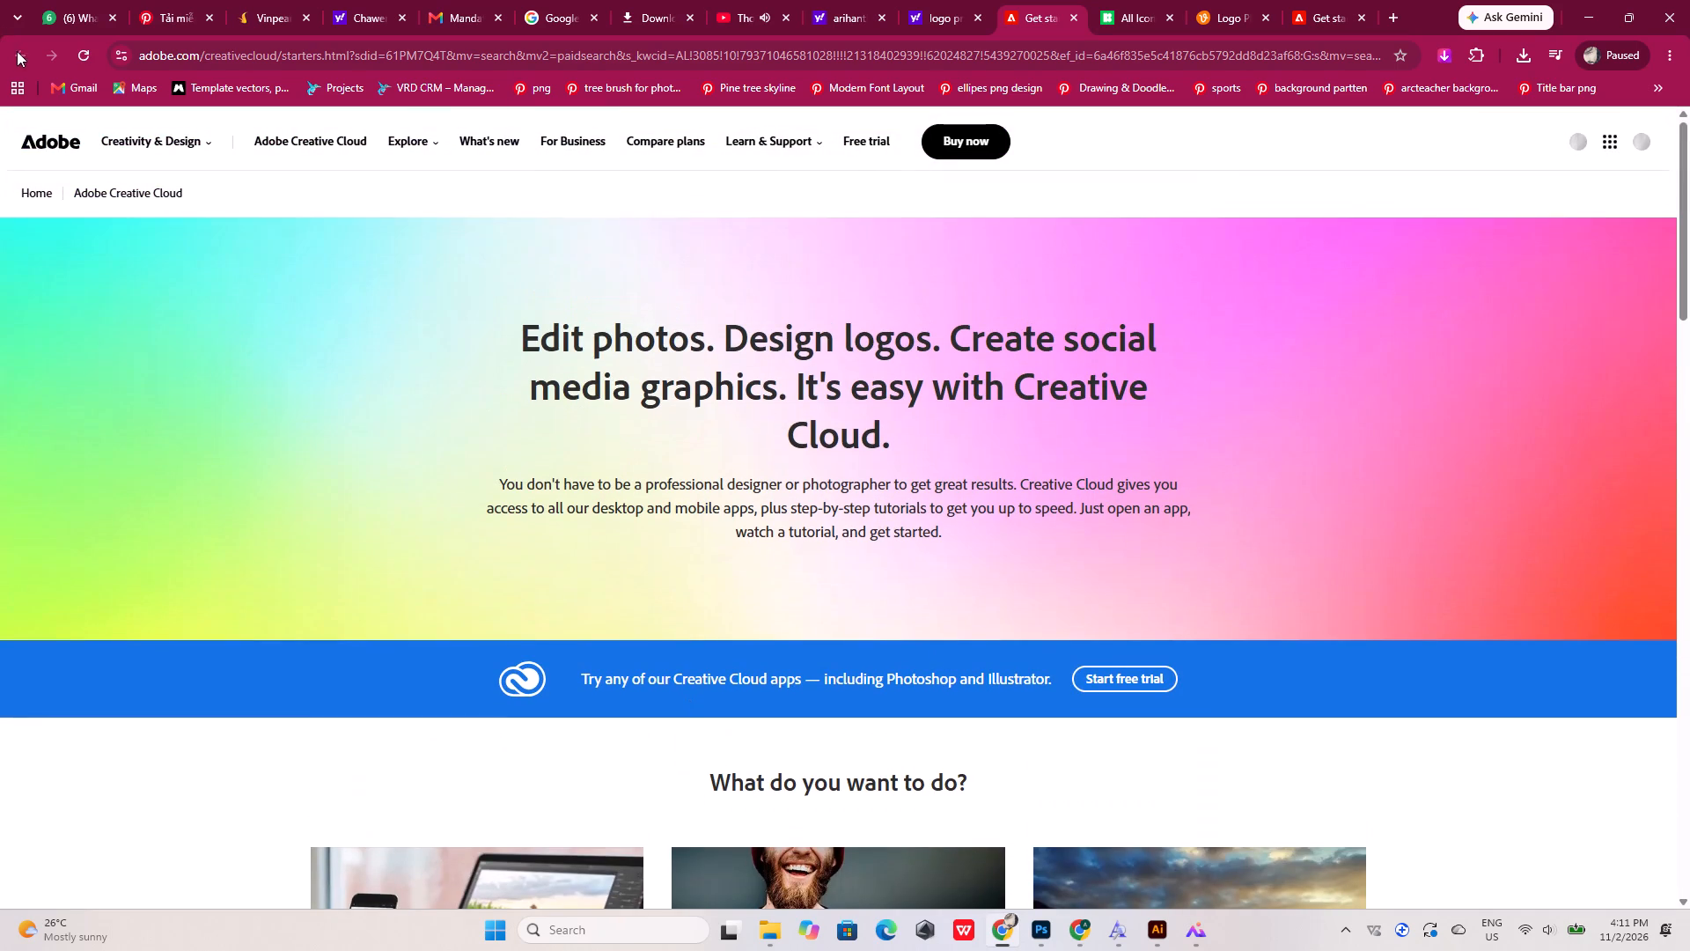
From the "logo png" results, open Flaticon's Logo Icons & Symbols page and one further result, ending on the Flaticon page.
click(934, 26)
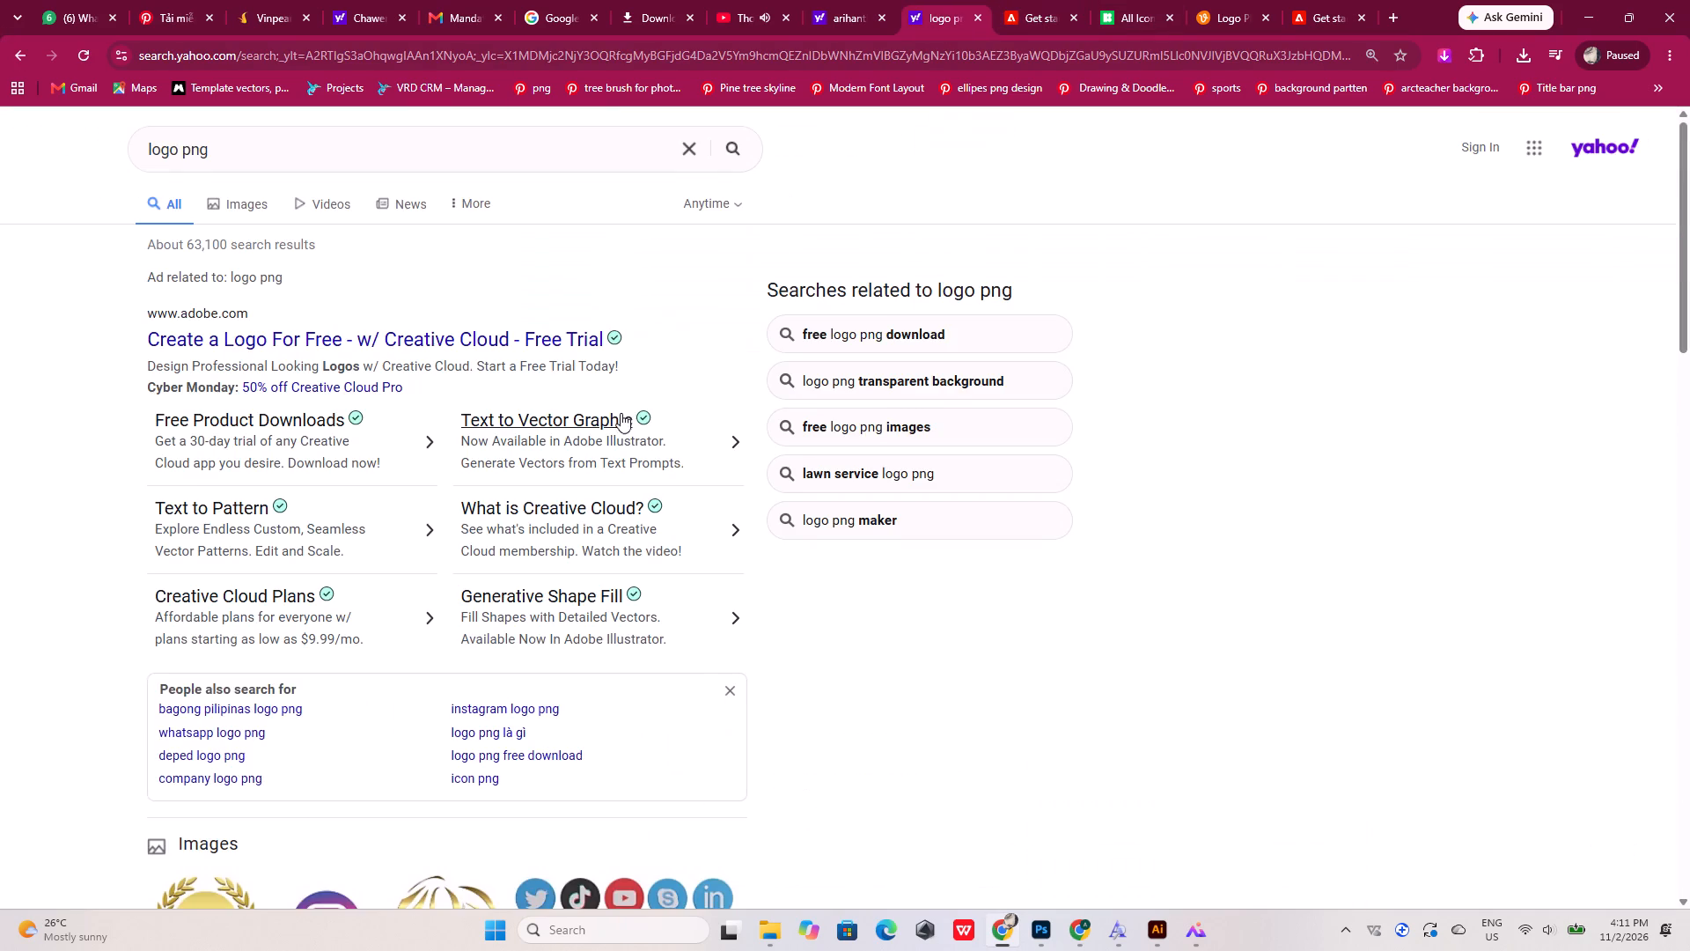
scroll(611, 432, down, 7)
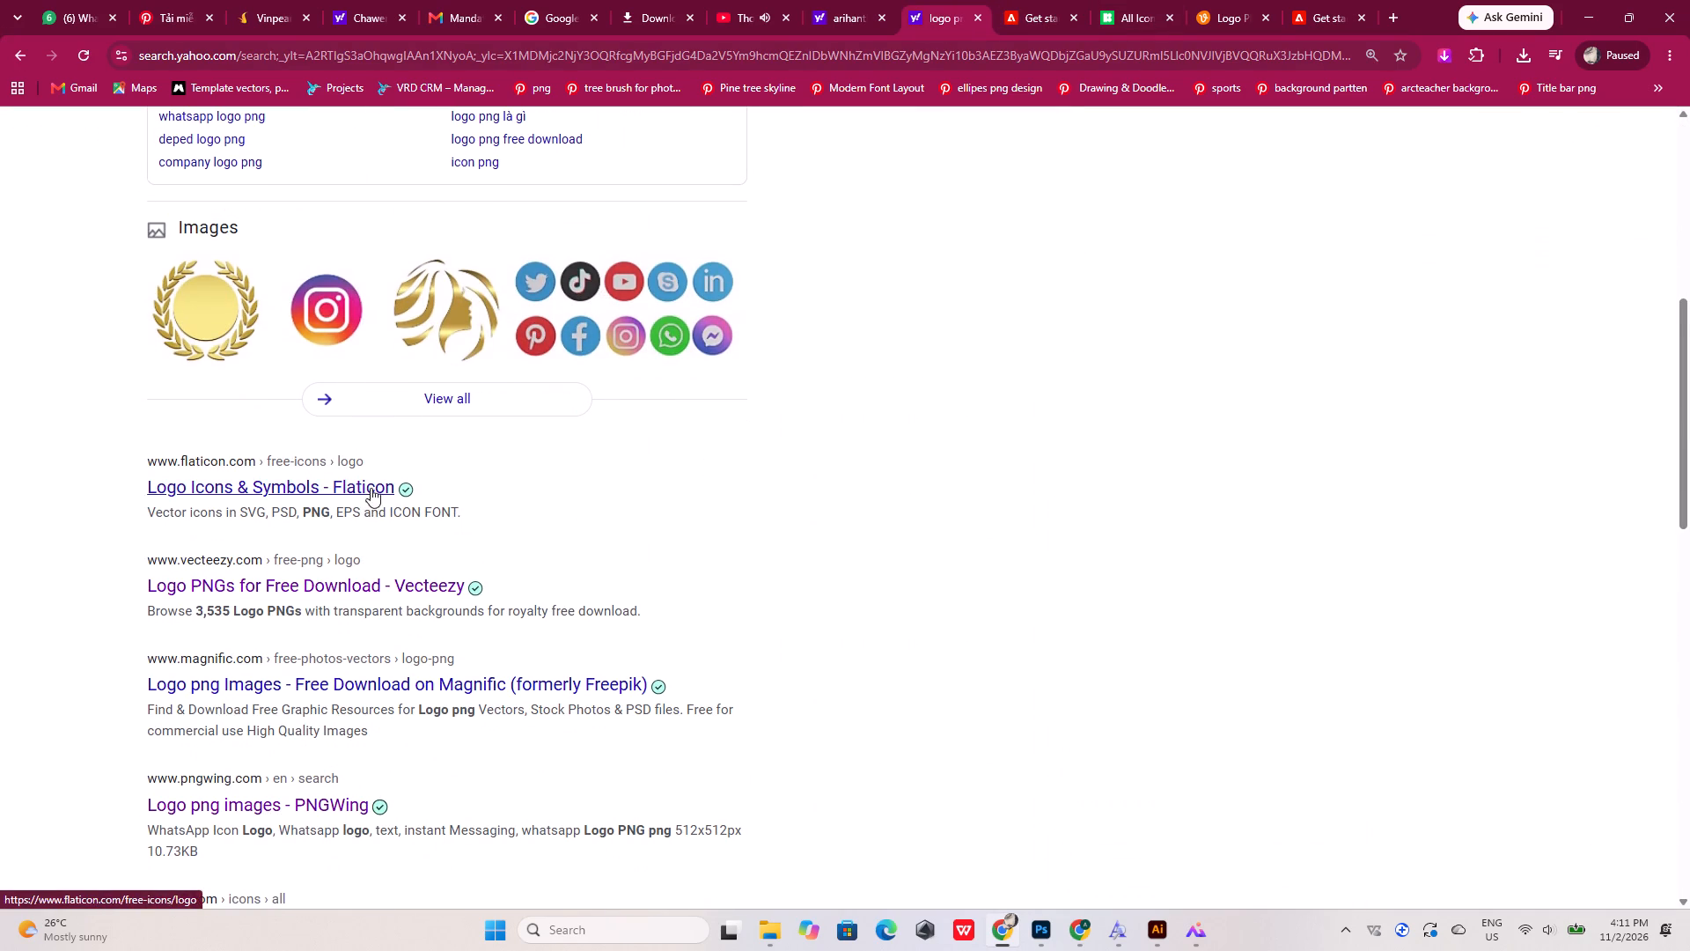
click(371, 488)
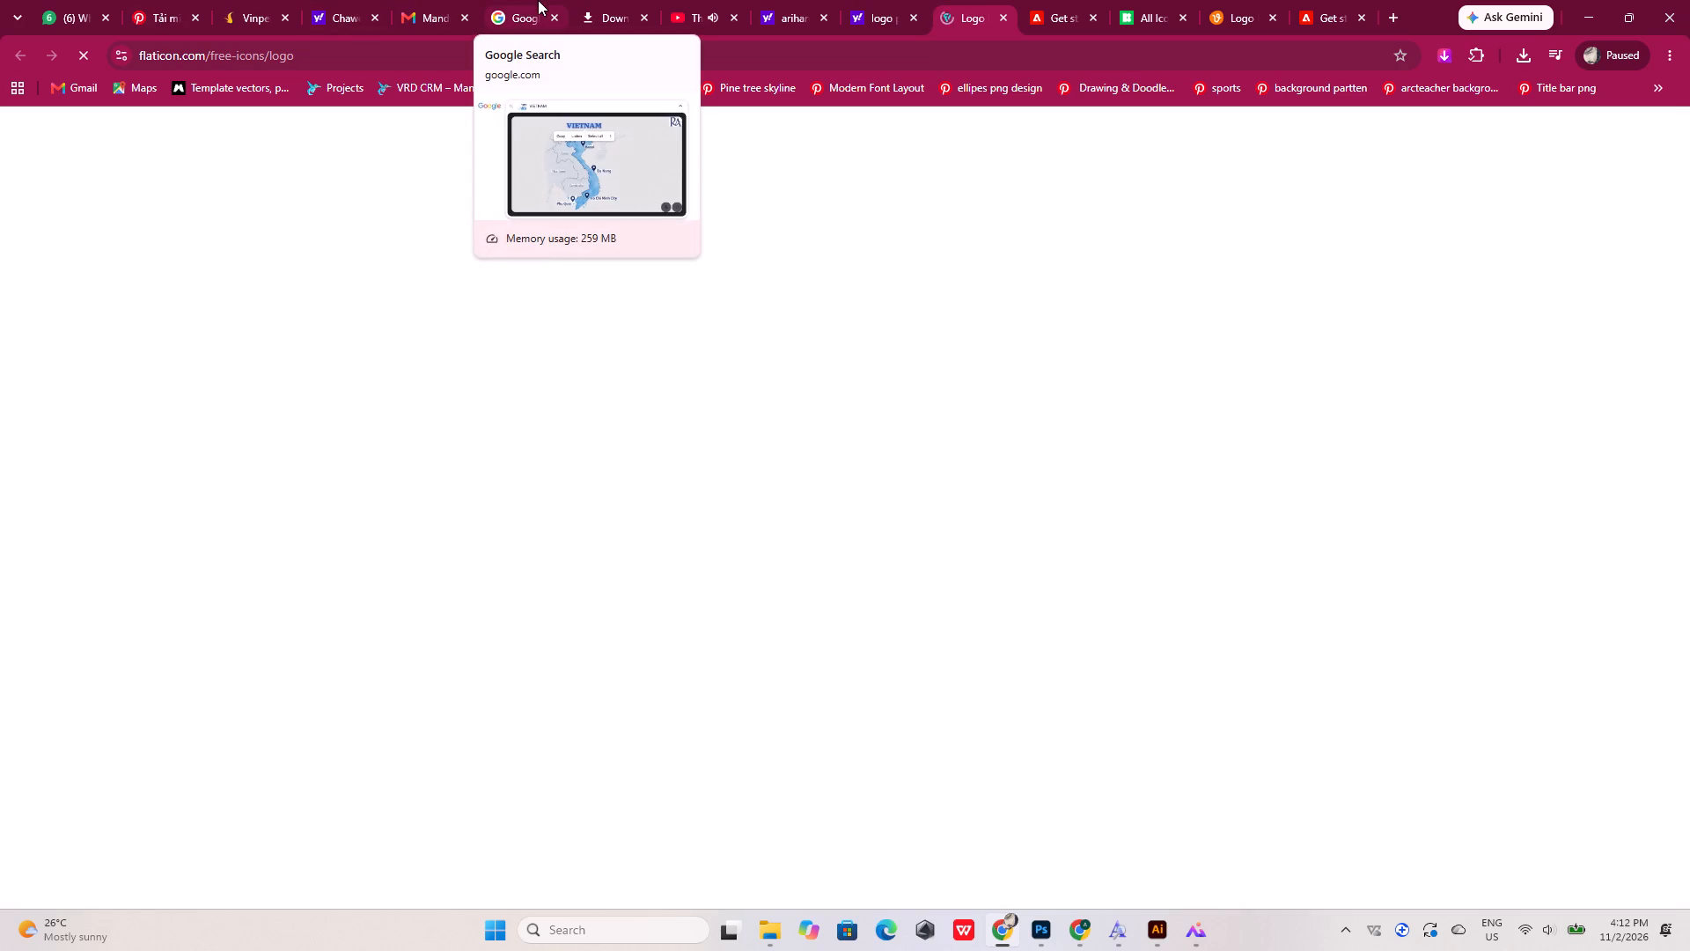
click(872, 10)
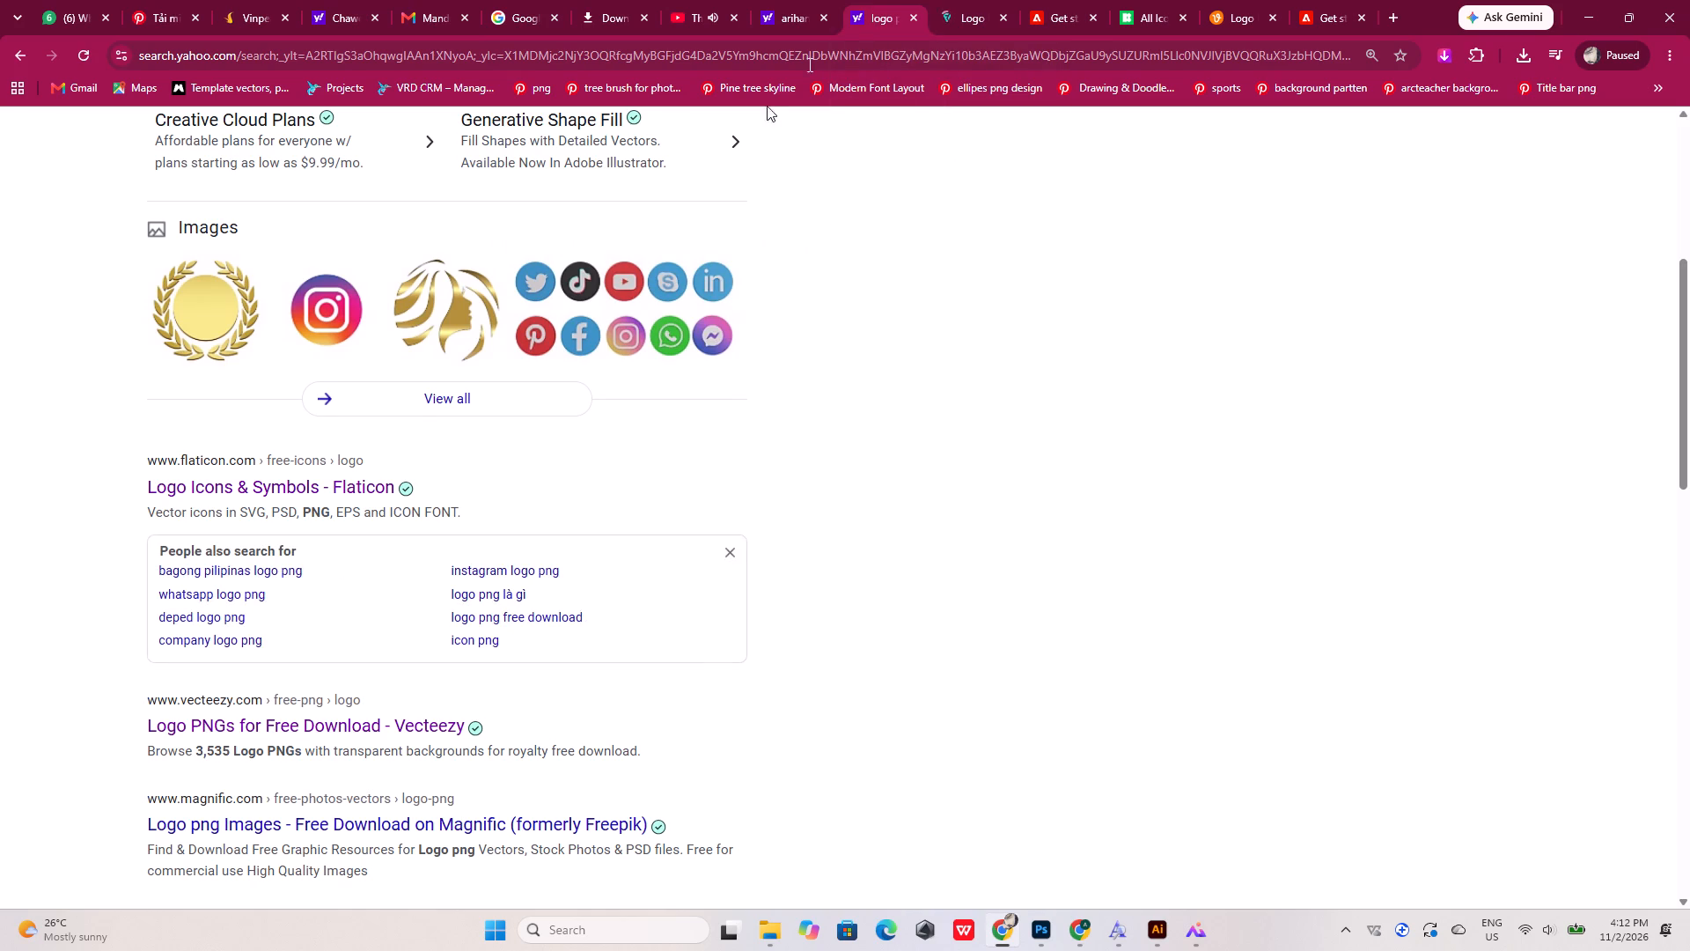
scroll(461, 479, down, 3)
click(477, 562)
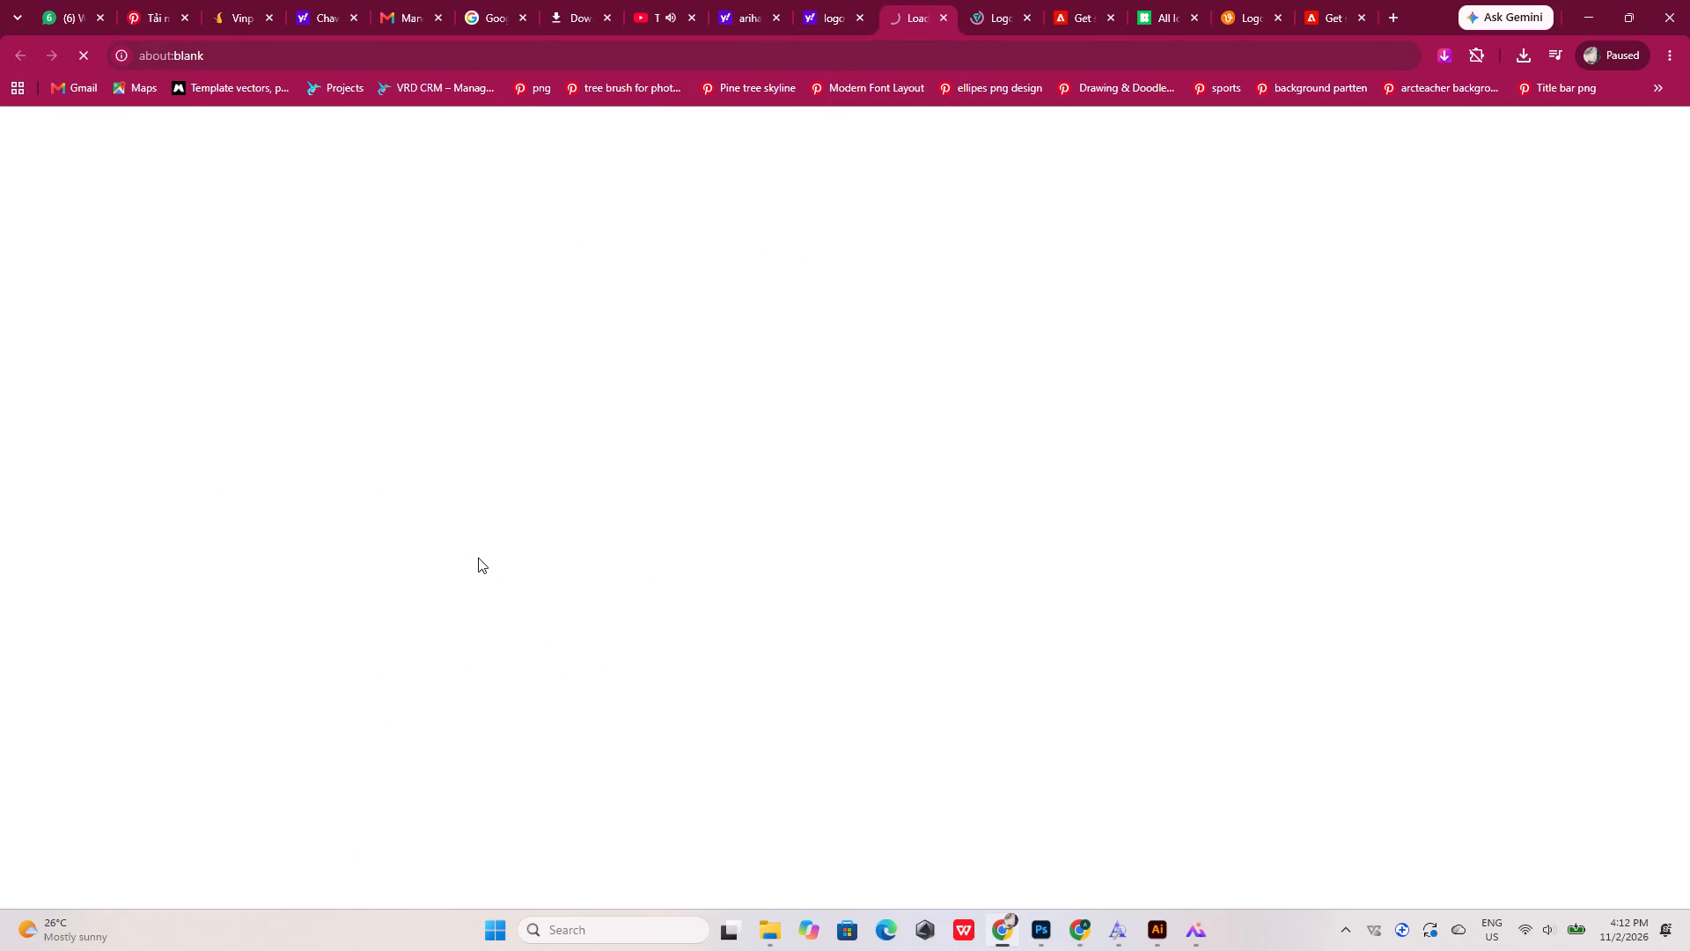
click(827, 11)
click(982, 12)
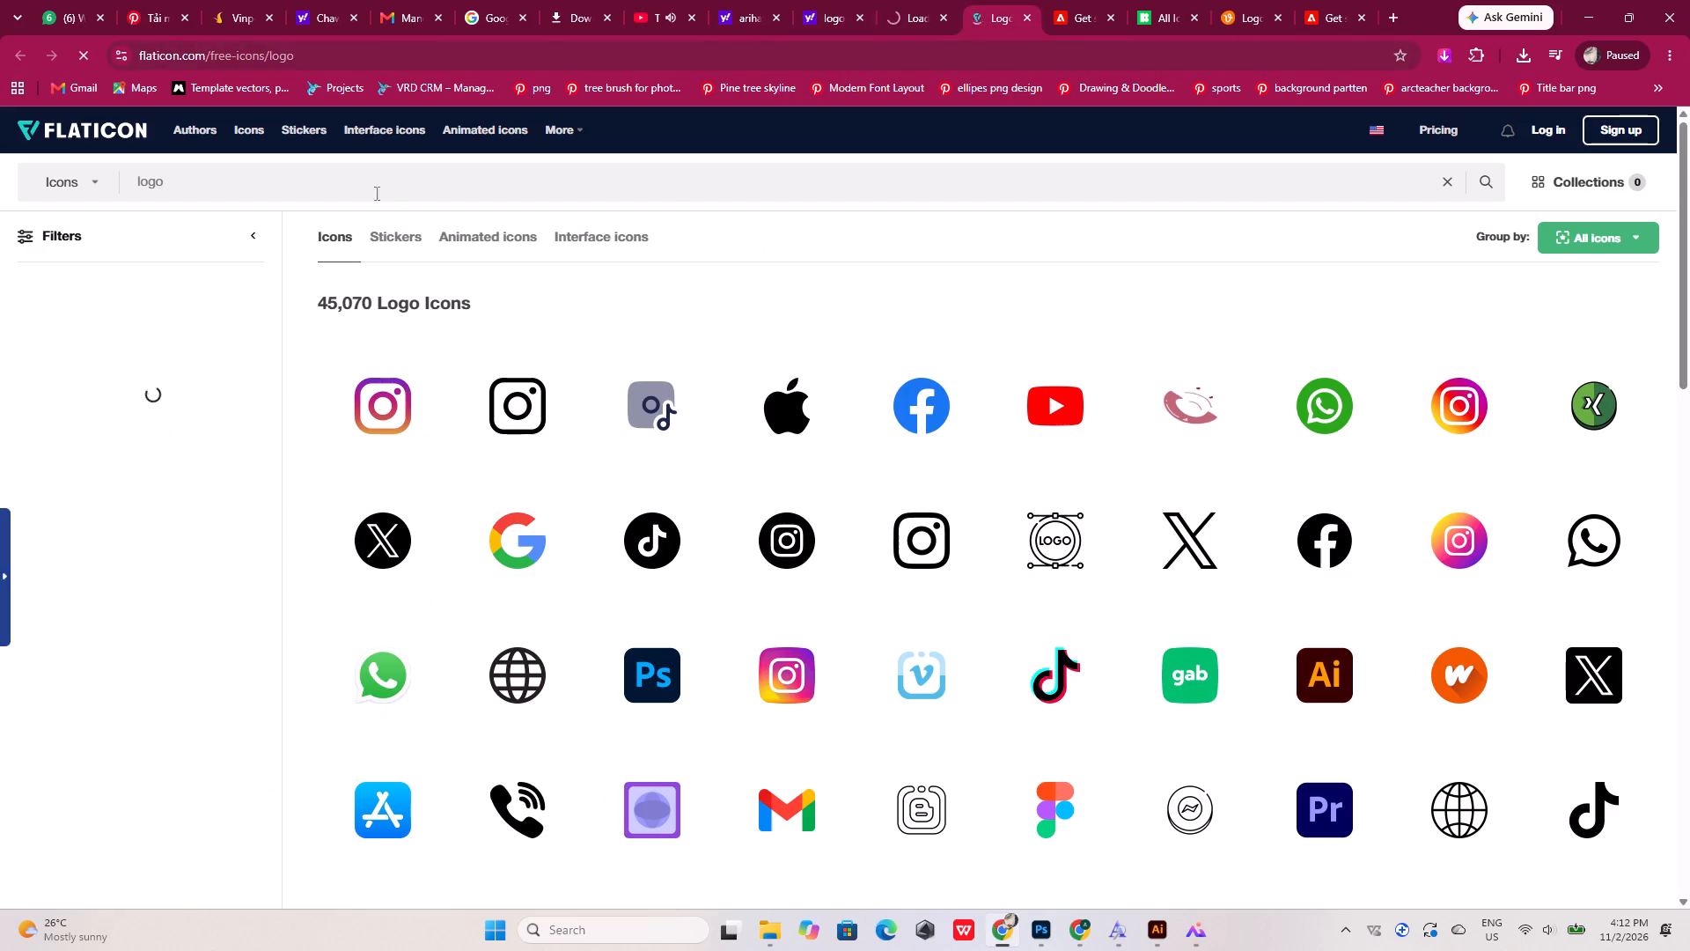
Search Flaticon for "date" and open the solid black calendar icon.
drag(364, 181, 0, 169)
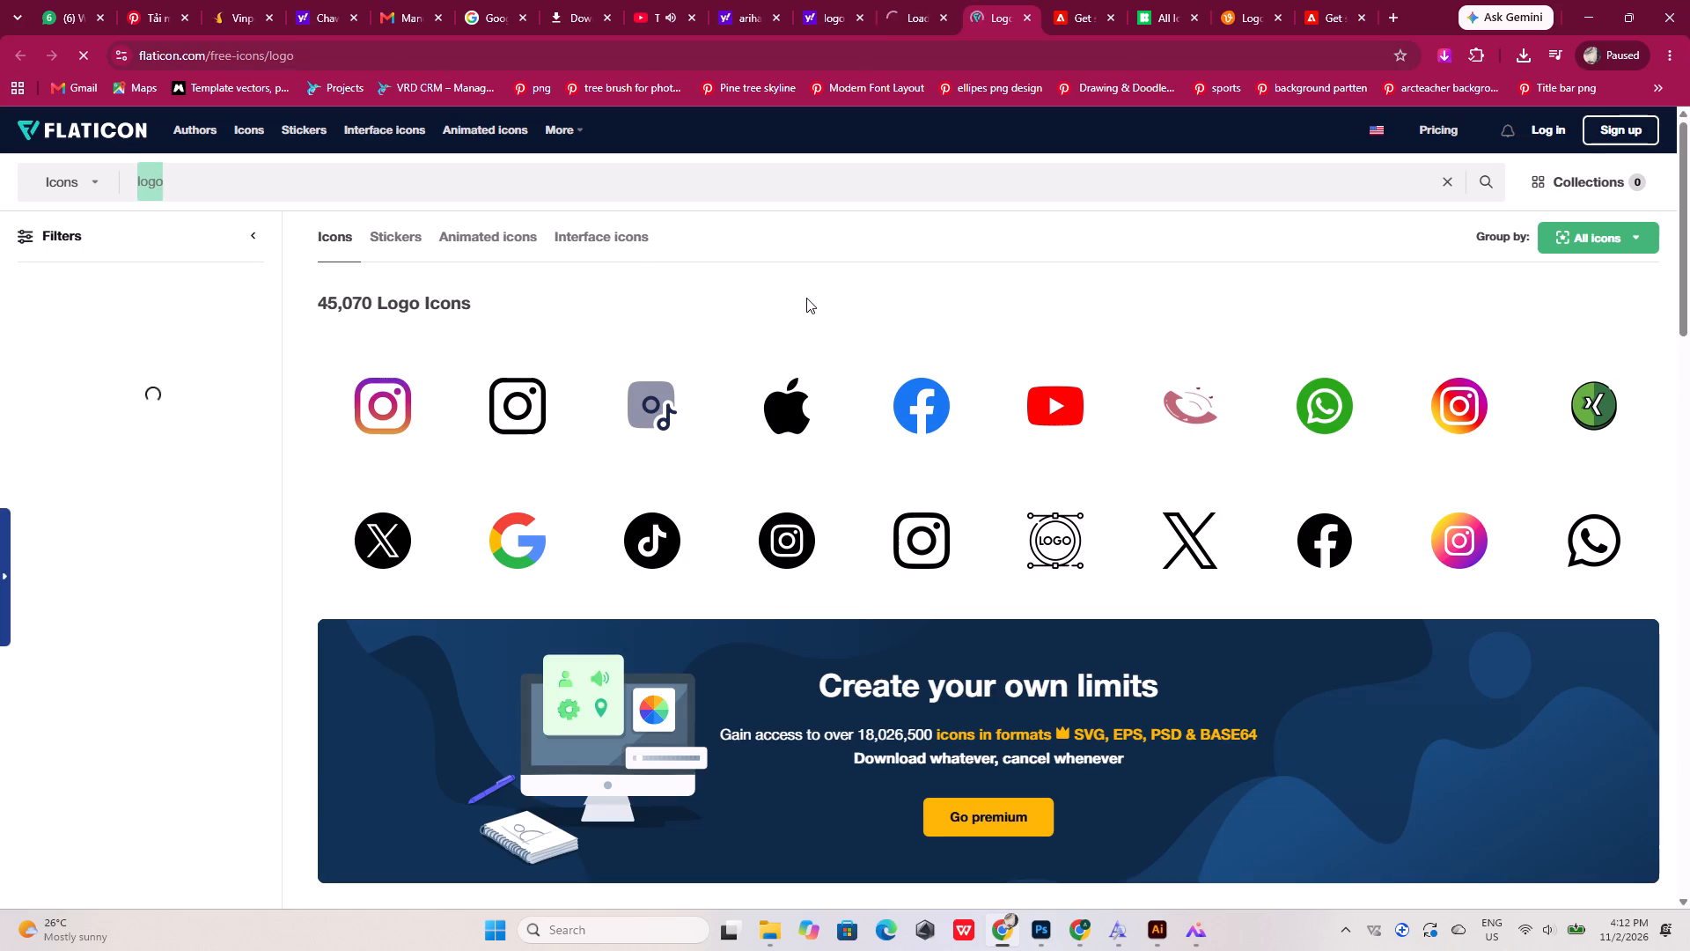
text(date)
key(Return)
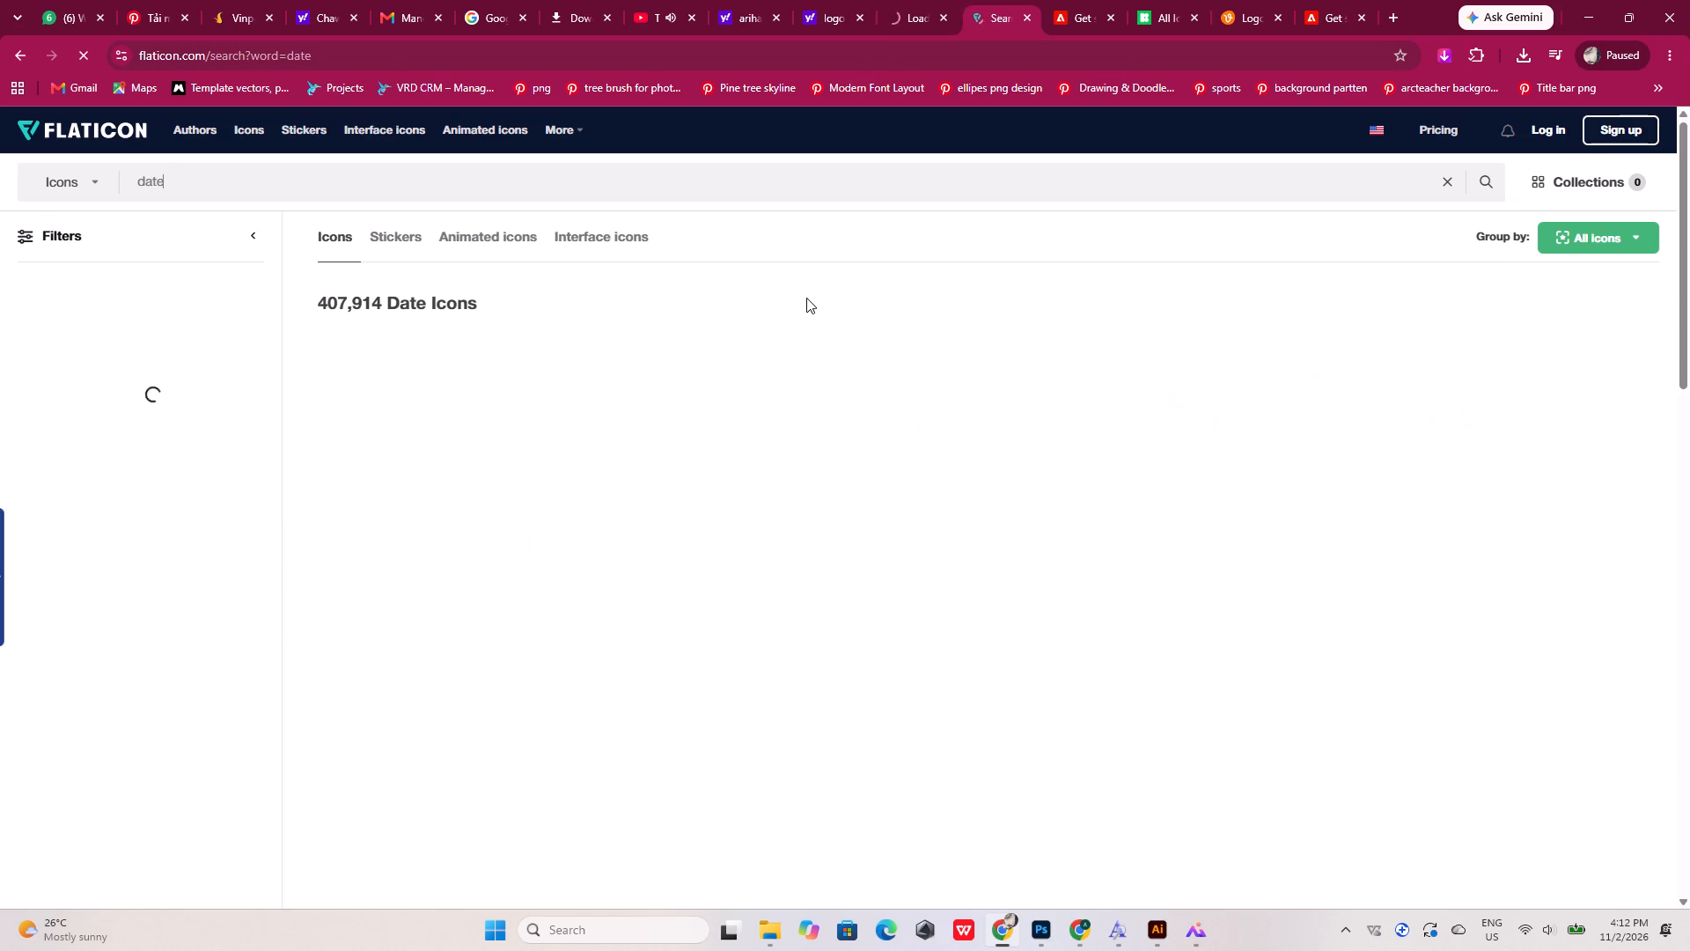
click(783, 420)
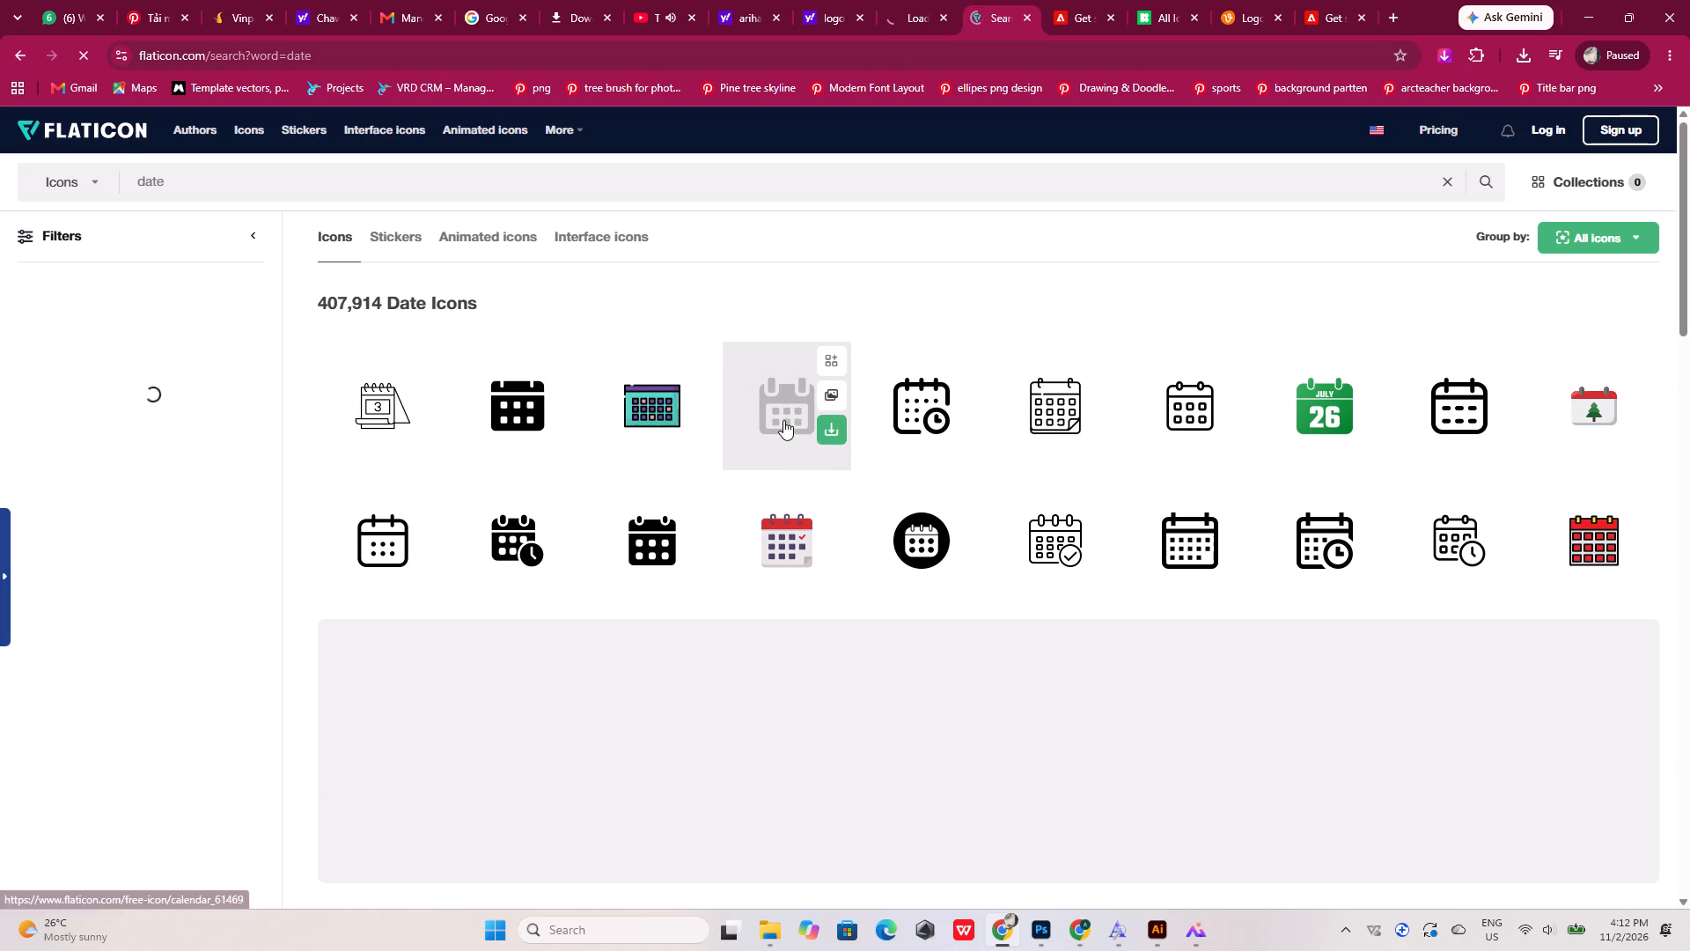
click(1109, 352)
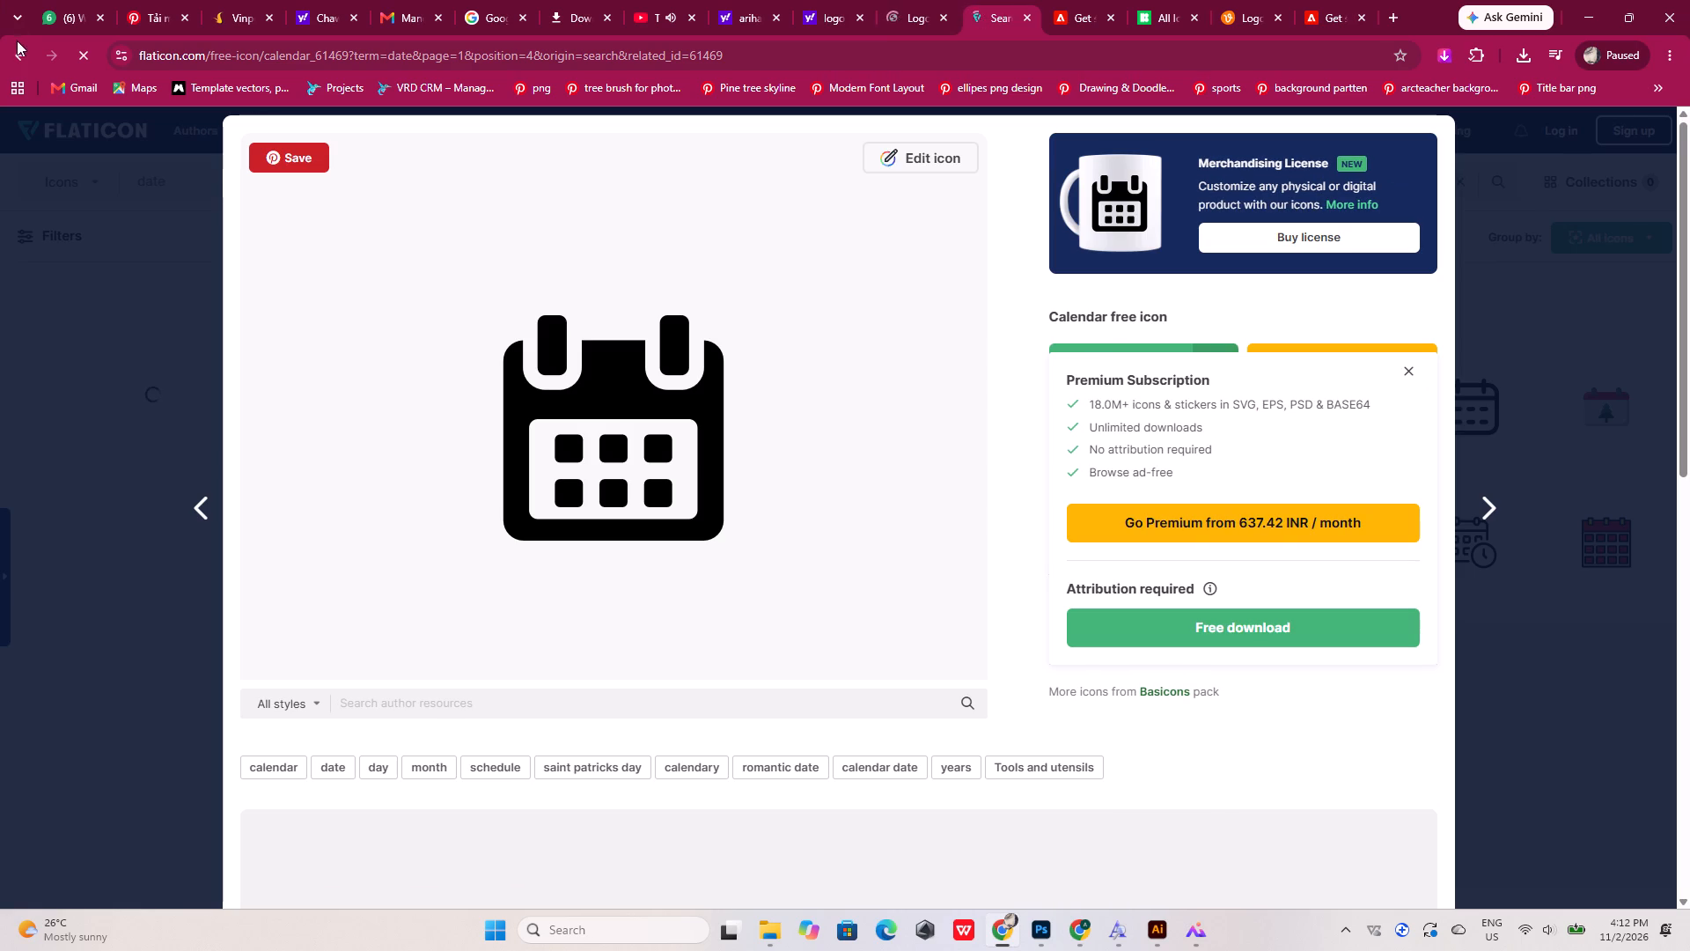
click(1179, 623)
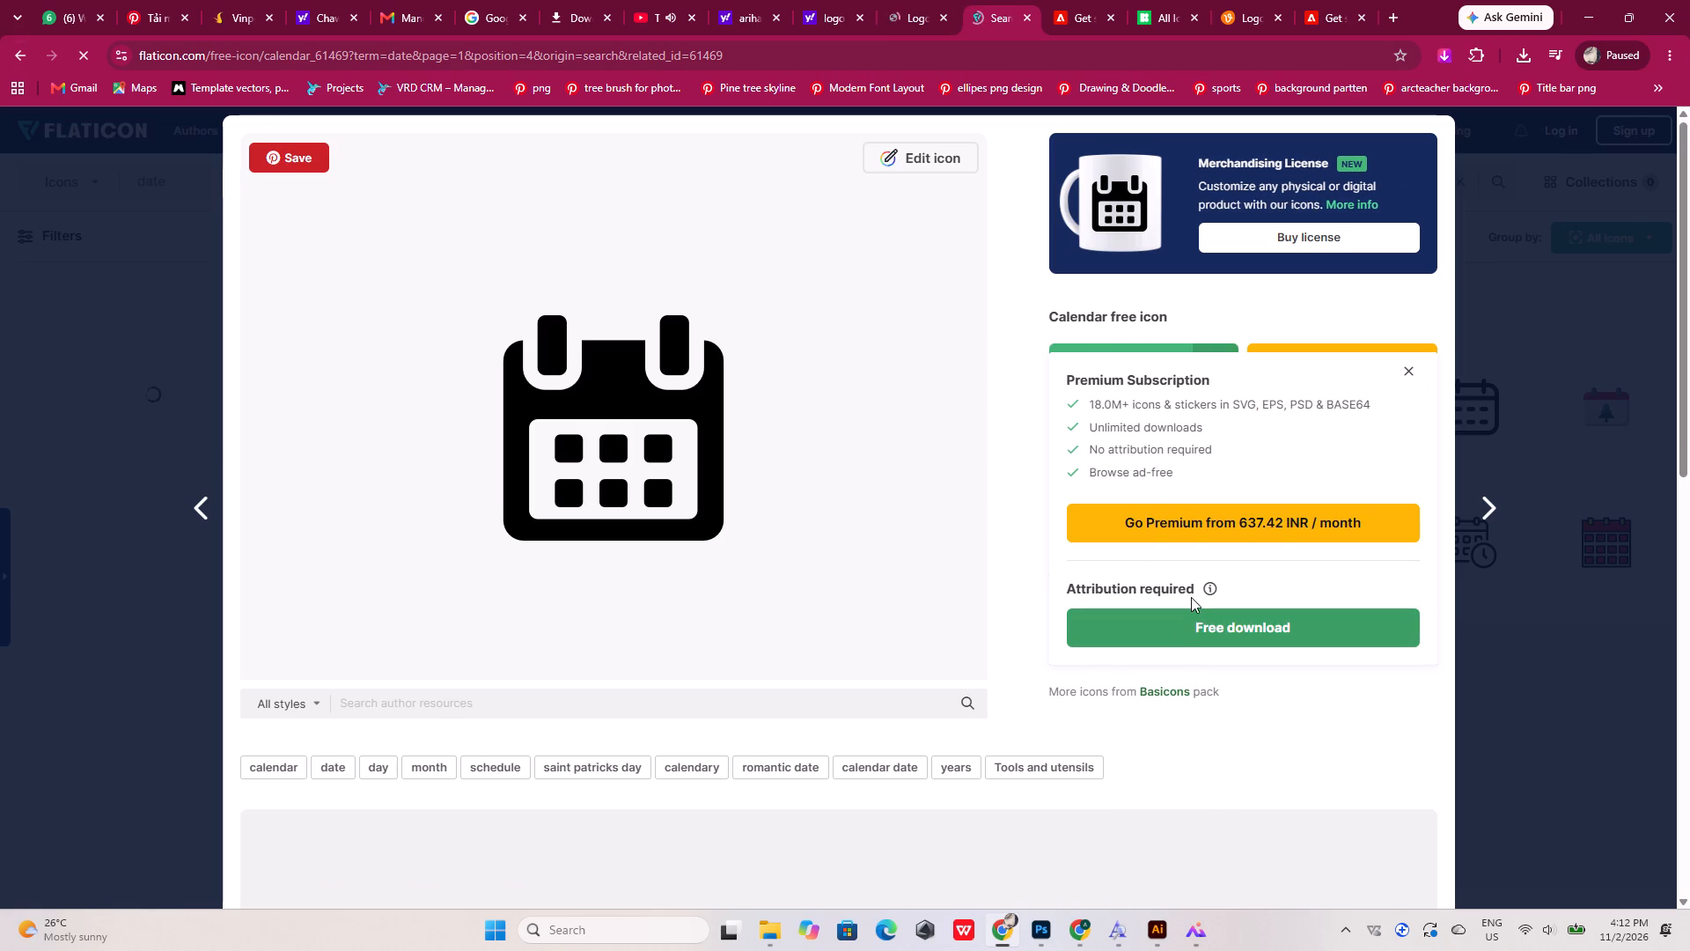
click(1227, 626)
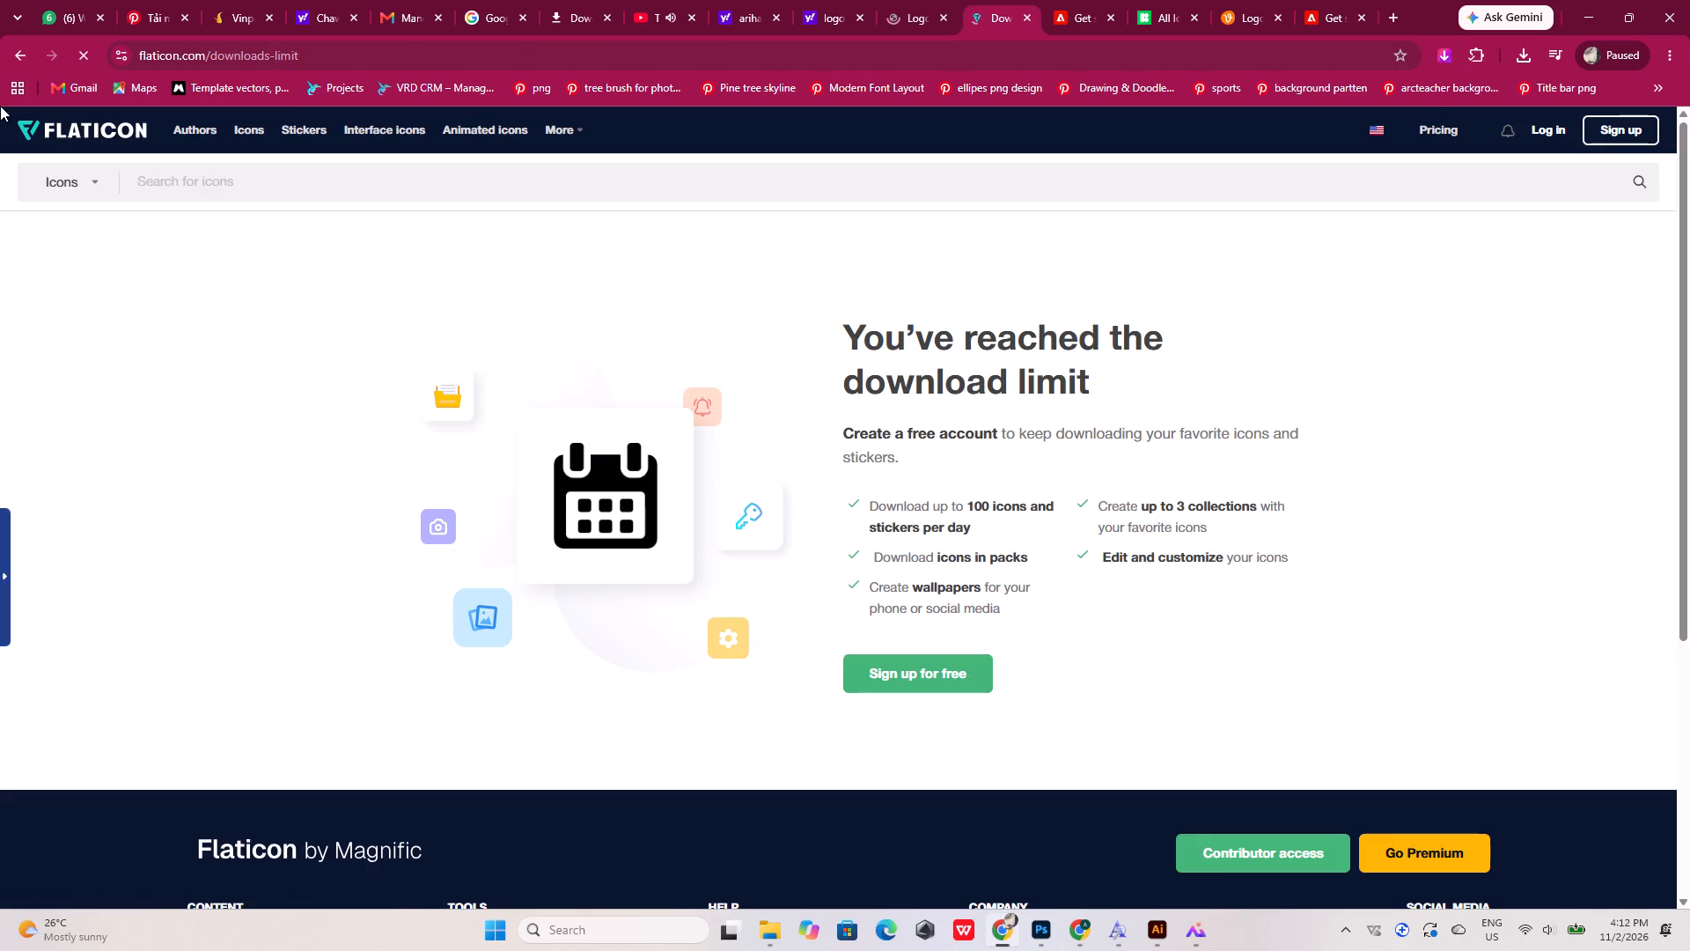
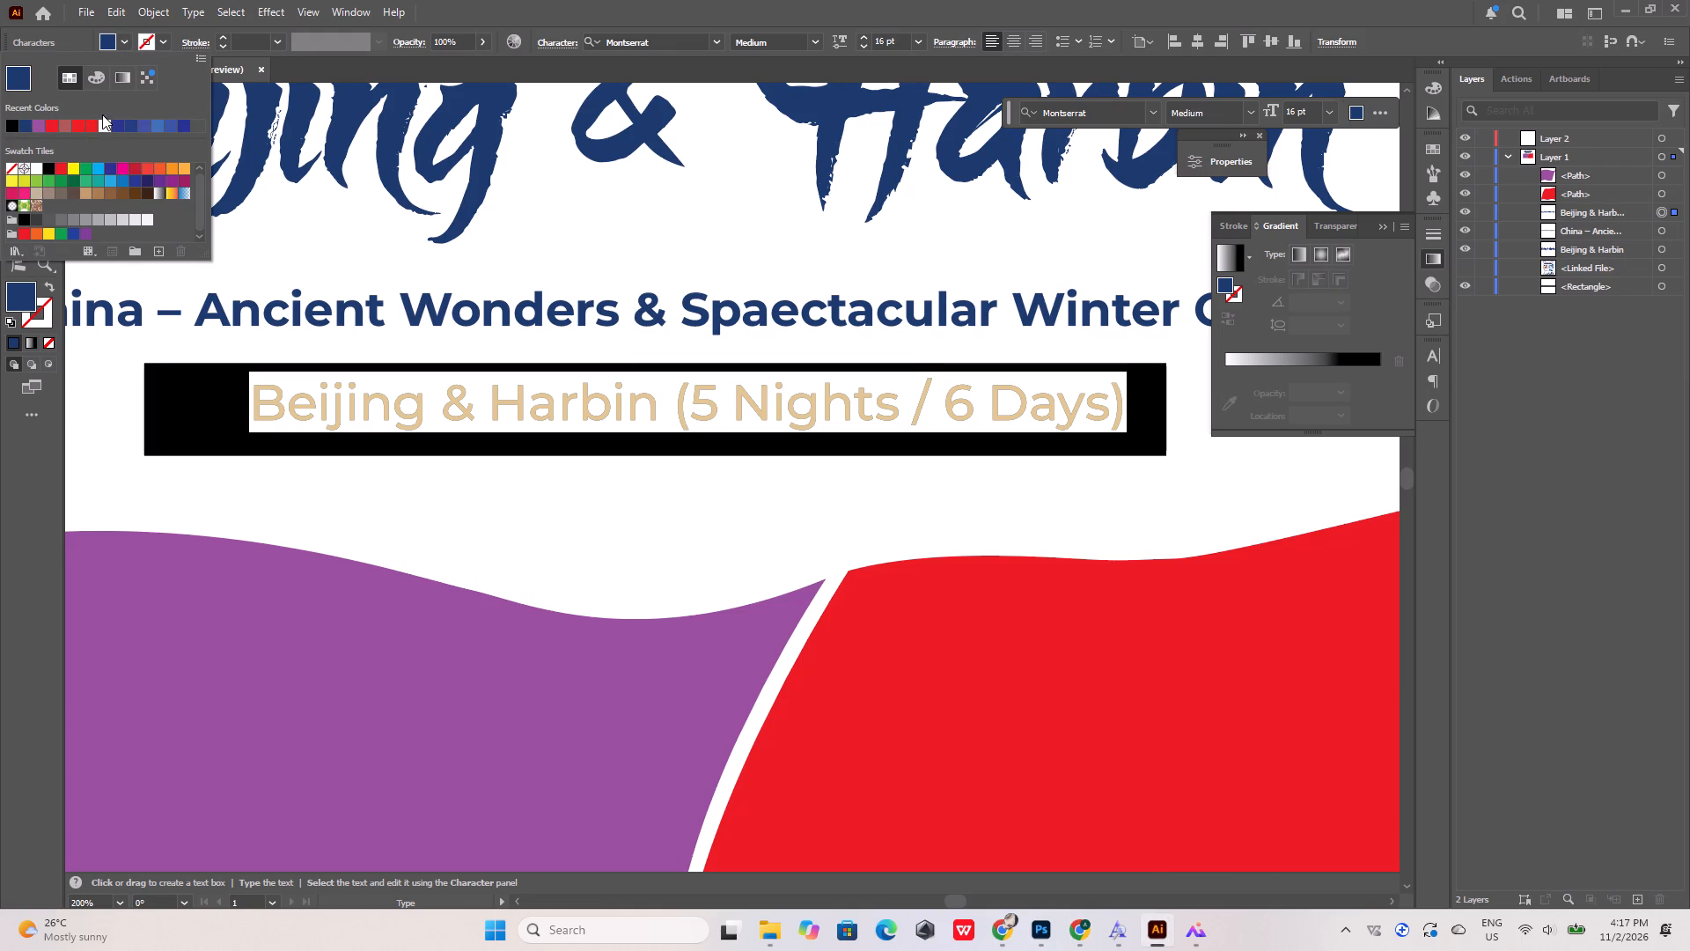
click(104, 129)
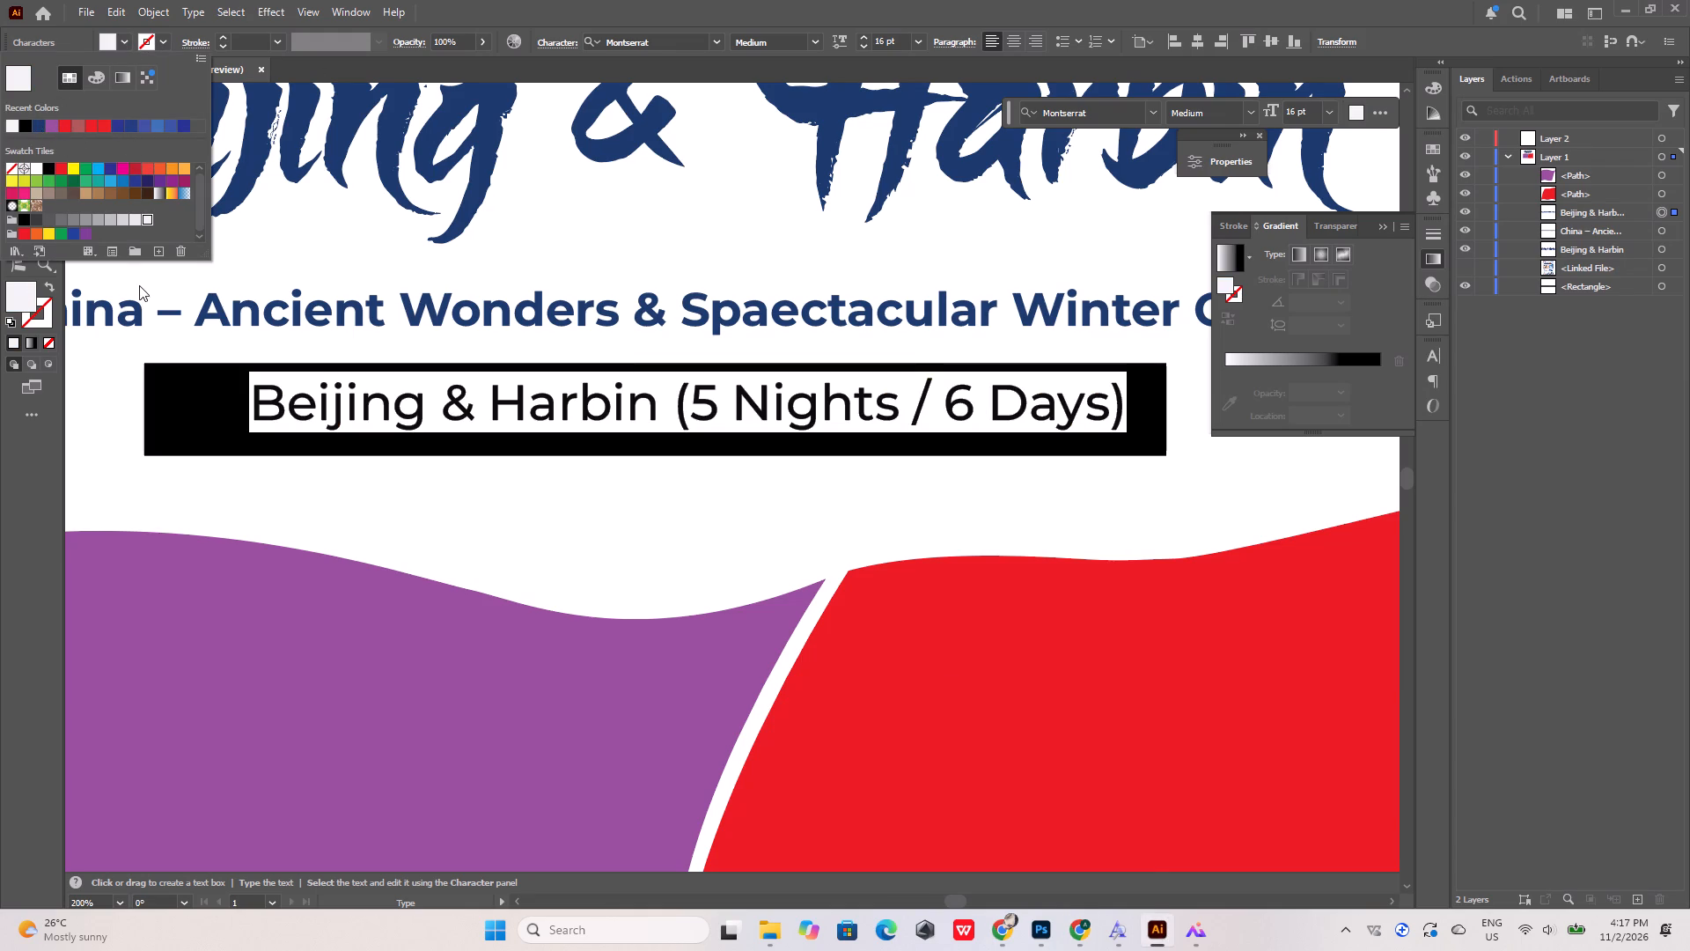
click(139, 285)
click(13, 91)
Nudge the black rectangle slightly upward behind the nights-and-days text.
click(196, 407)
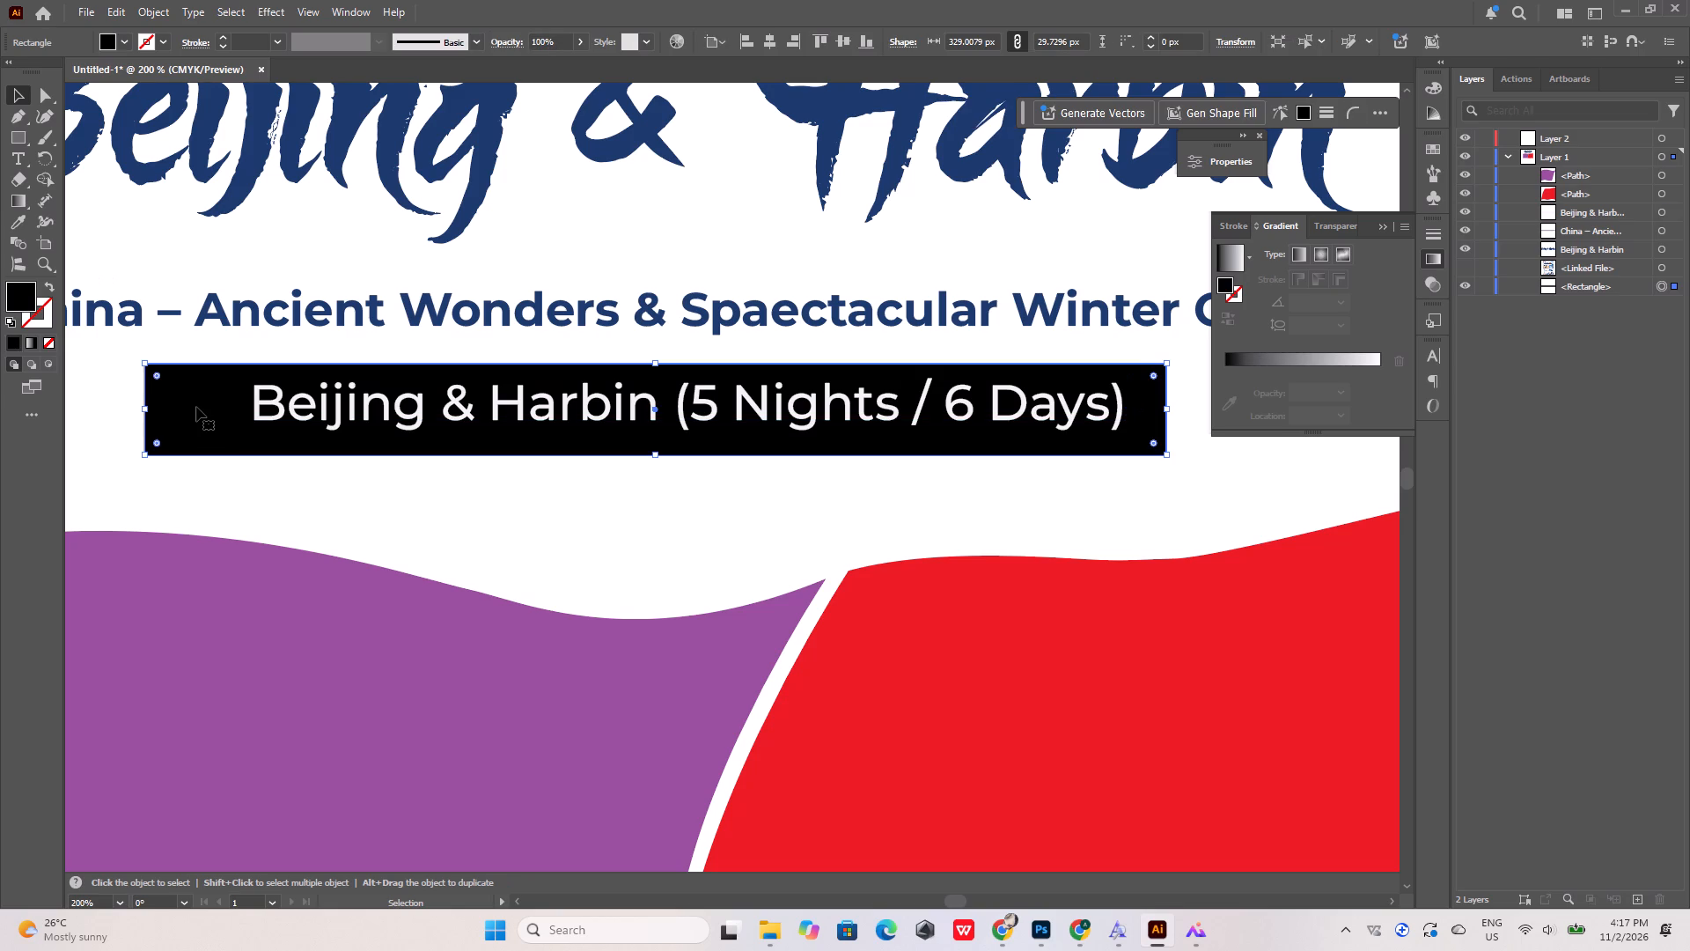
key(Up)
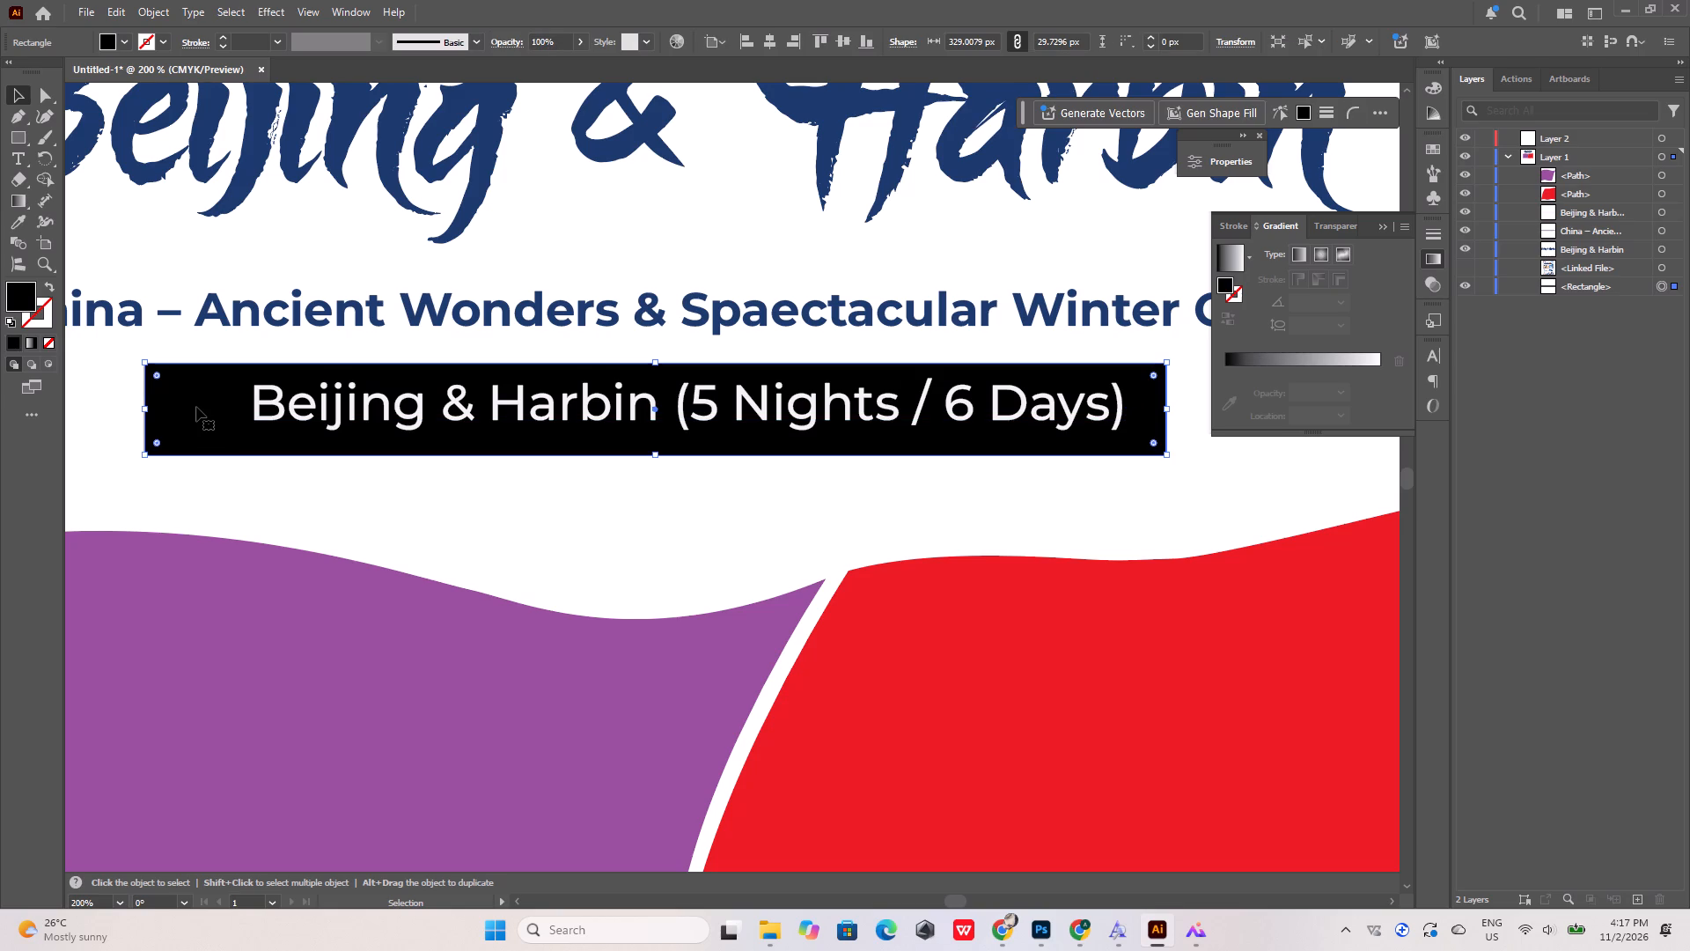
key(Up)
key(Up)
key(Up)
key(Up)
key(Up)
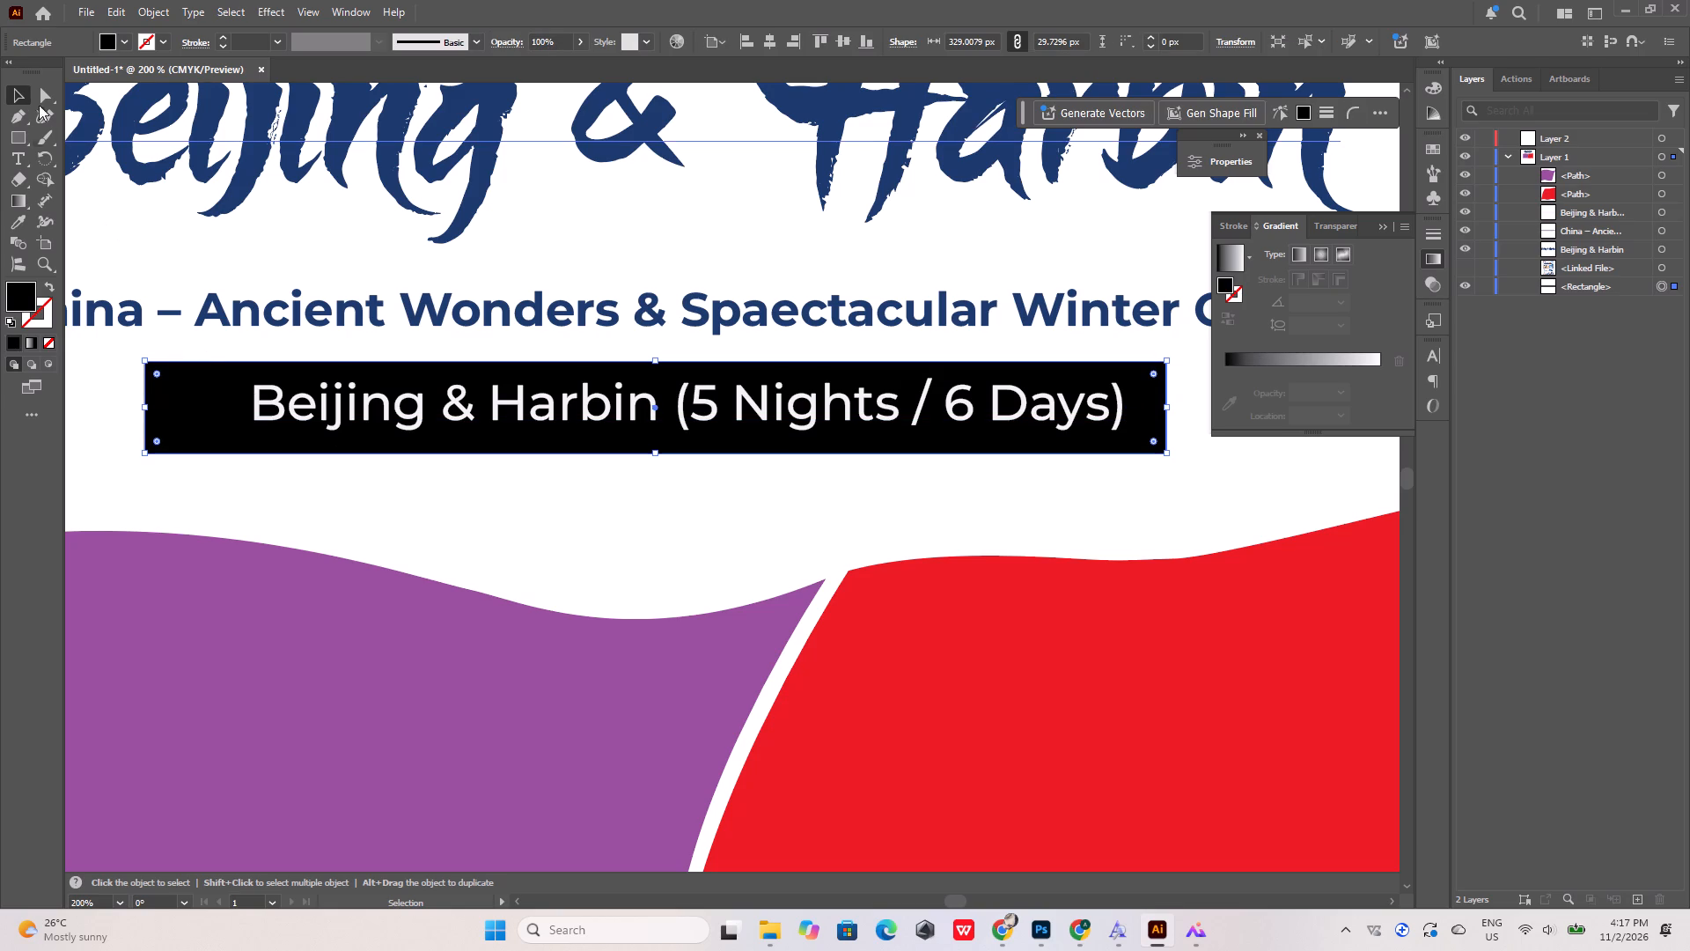
Show the hidden linked reference flyer in Layer 1 to compare it with the artwork.
click(896, 599)
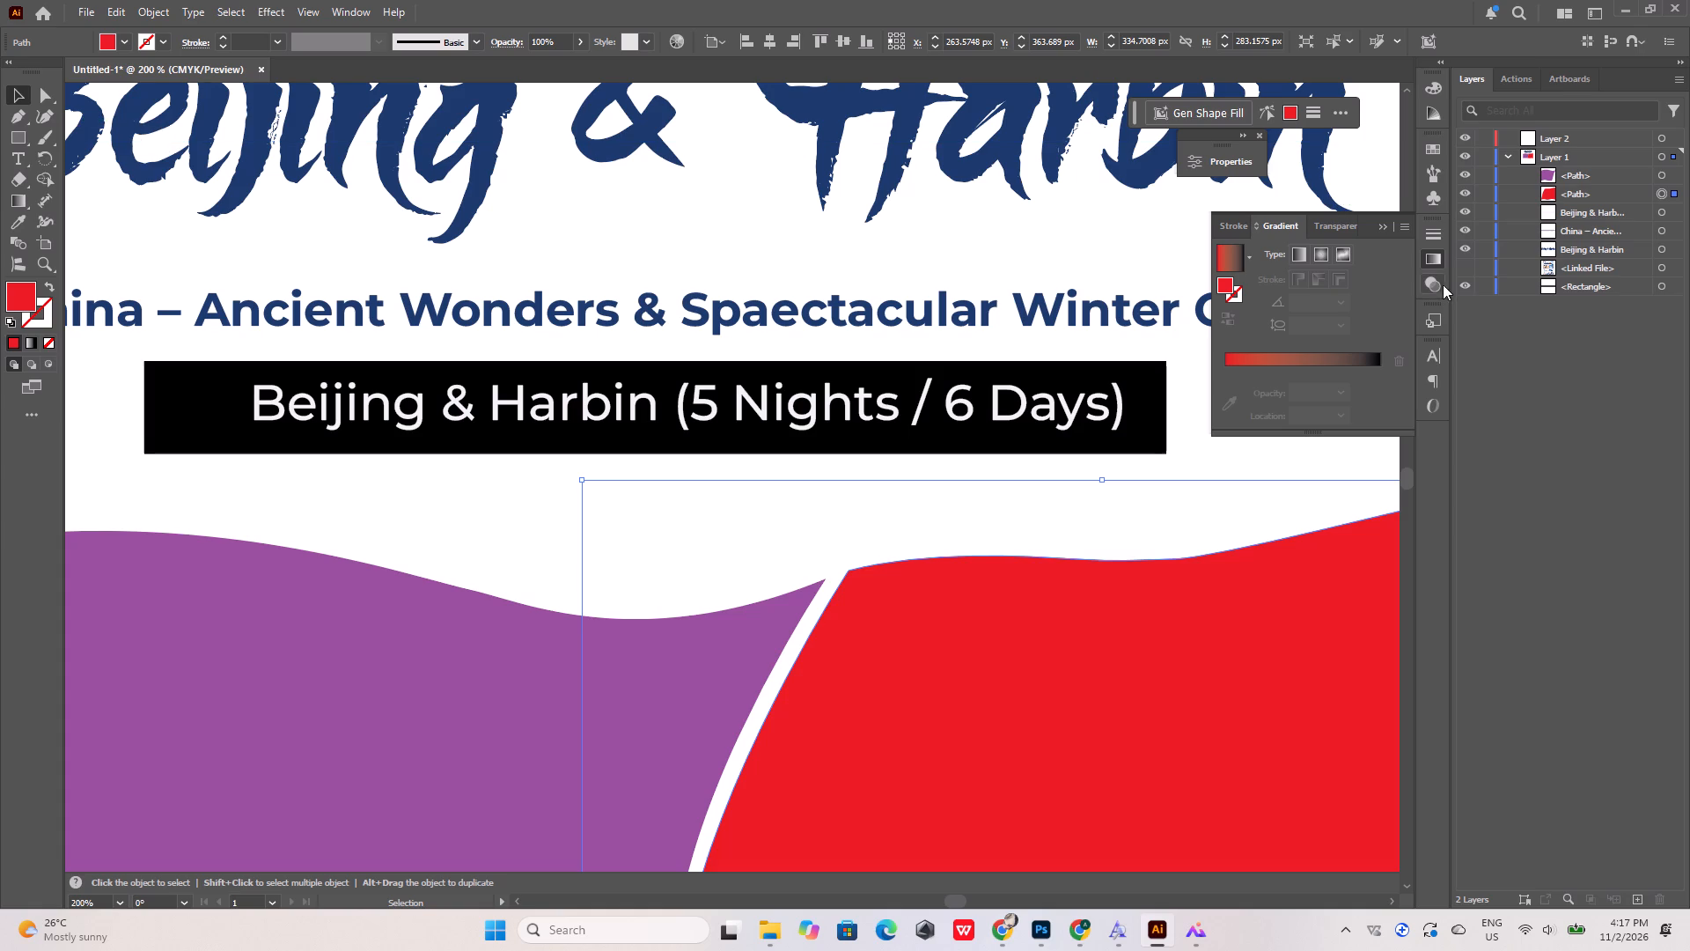
click(1457, 267)
click(1463, 265)
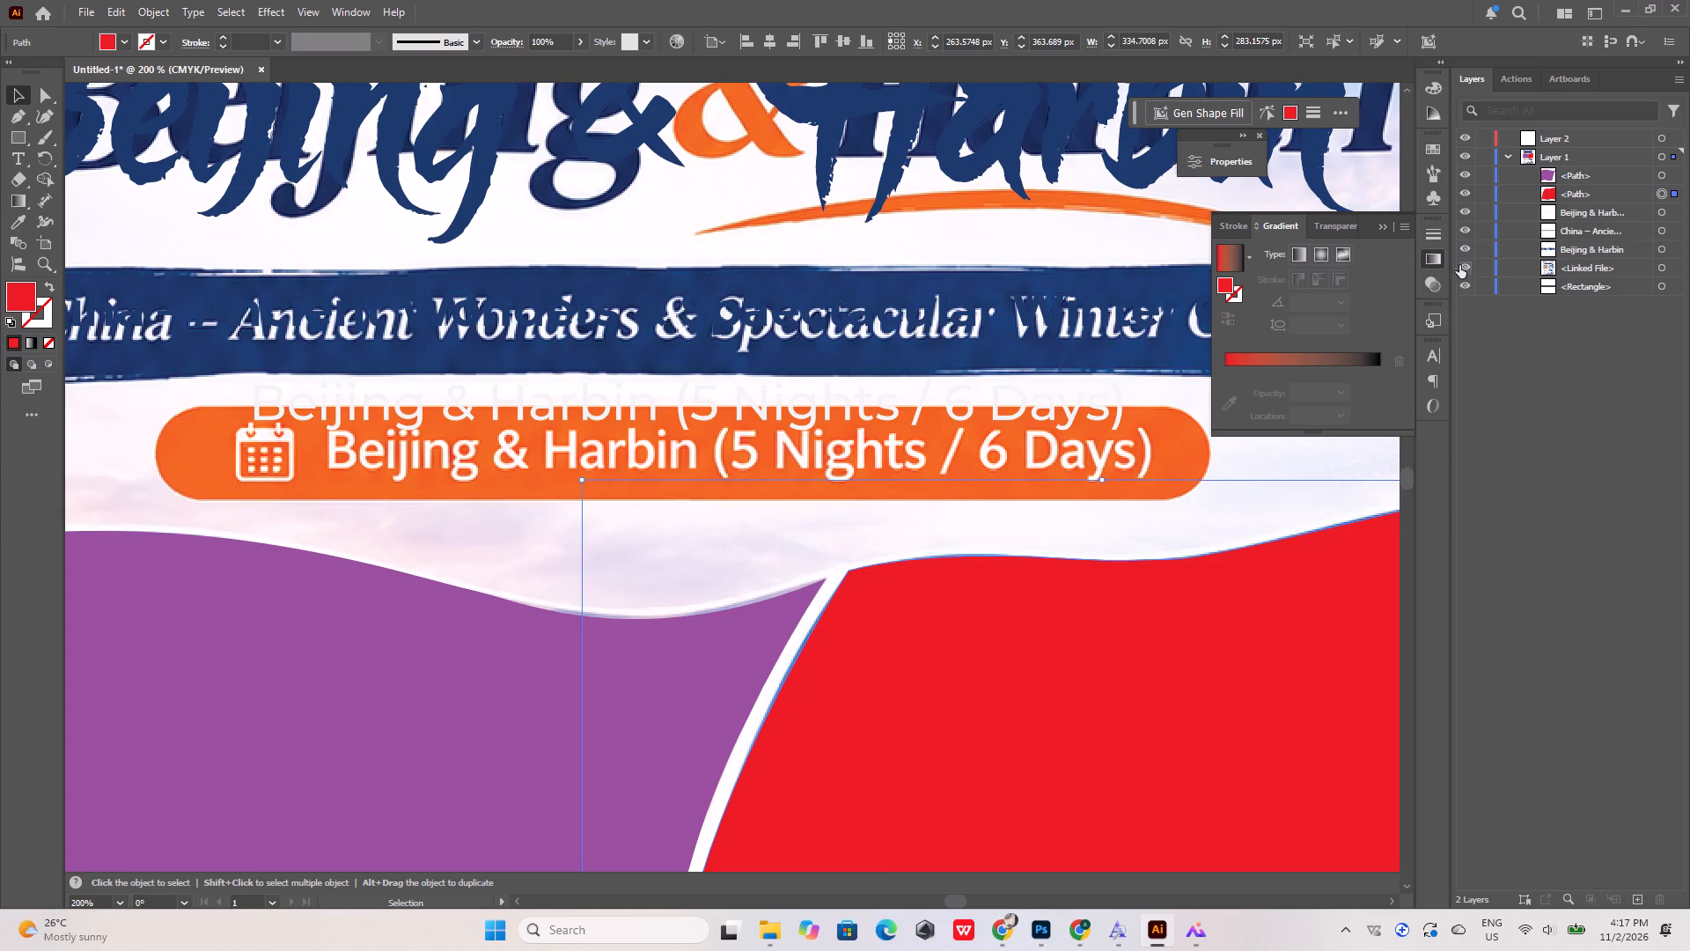
alt+scroll(744, 515, down, 4)
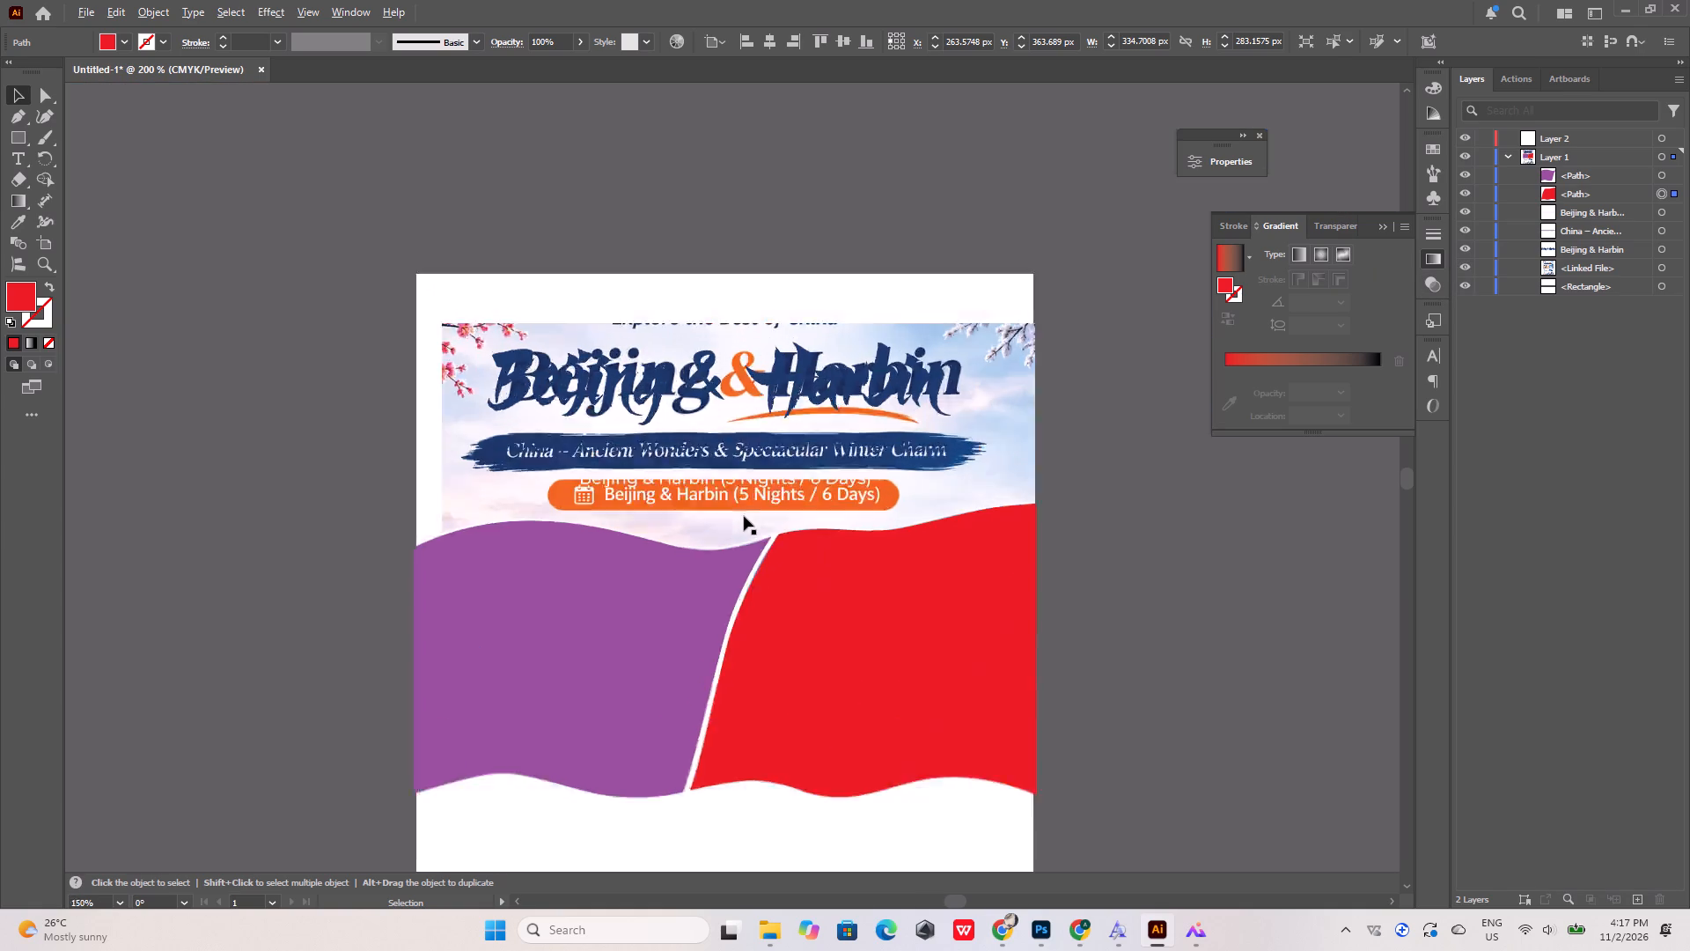
Move the linked reference flyer down so it no longer sits behind the heading texts.
drag(934, 438, 924, 608)
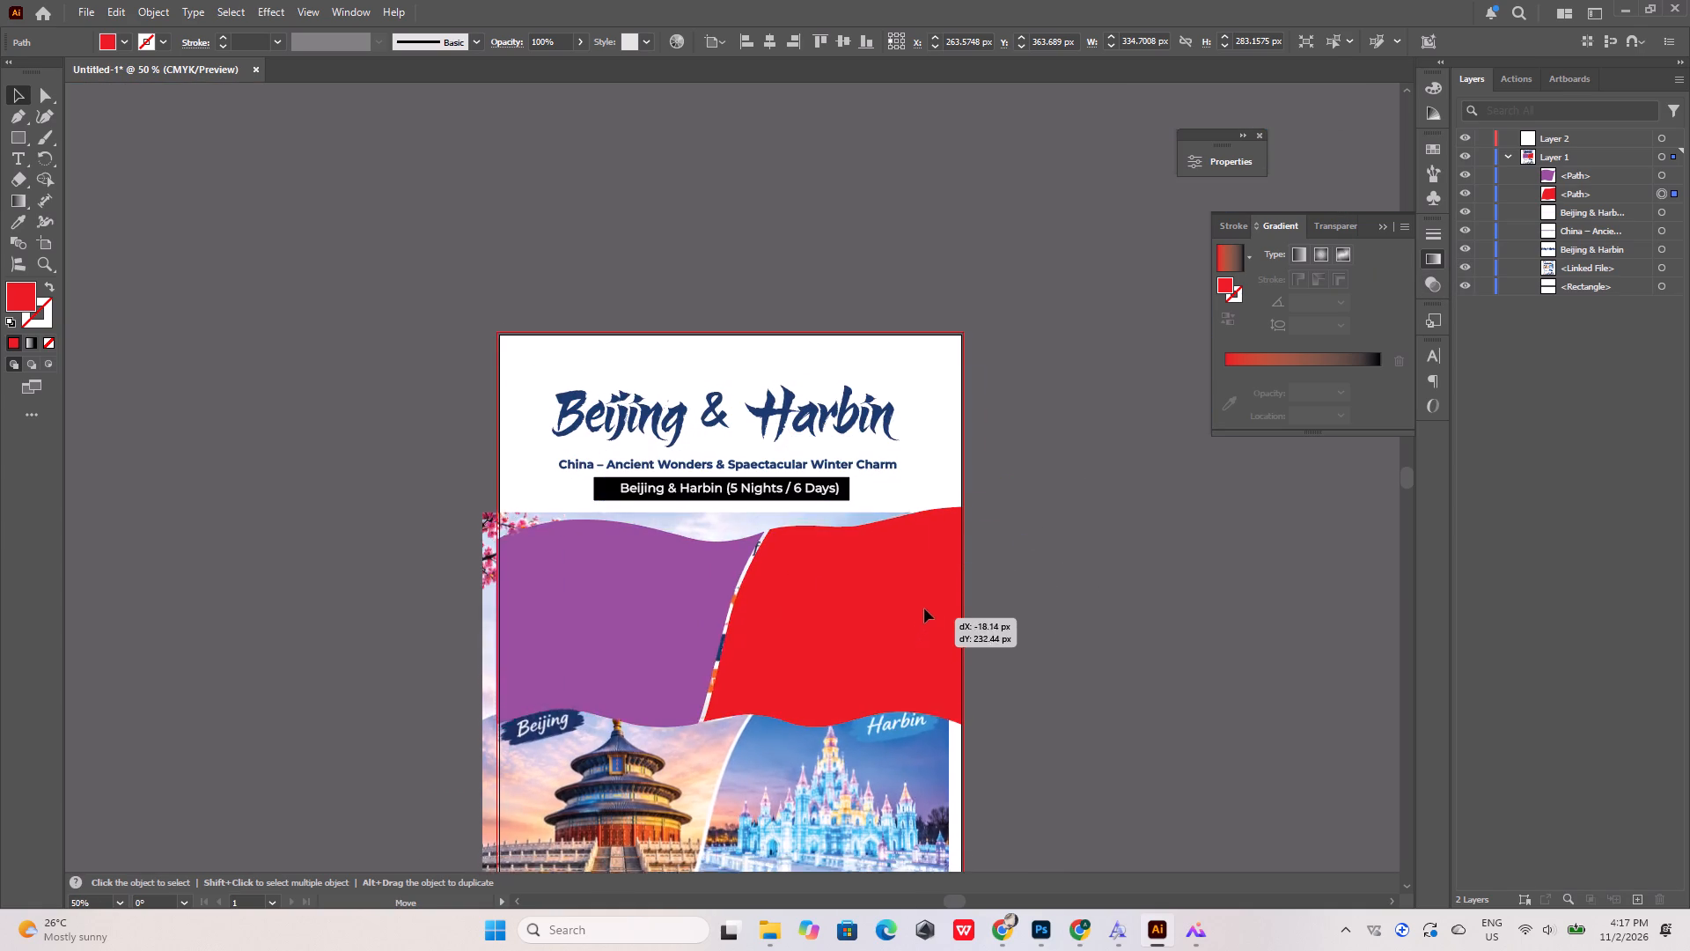
drag(924, 608, 931, 684)
Recolour the black rectangle behind the nights-and-days text with the orange sampled from the reference flyer's banner.
alt+scroll(751, 527, up, 1)
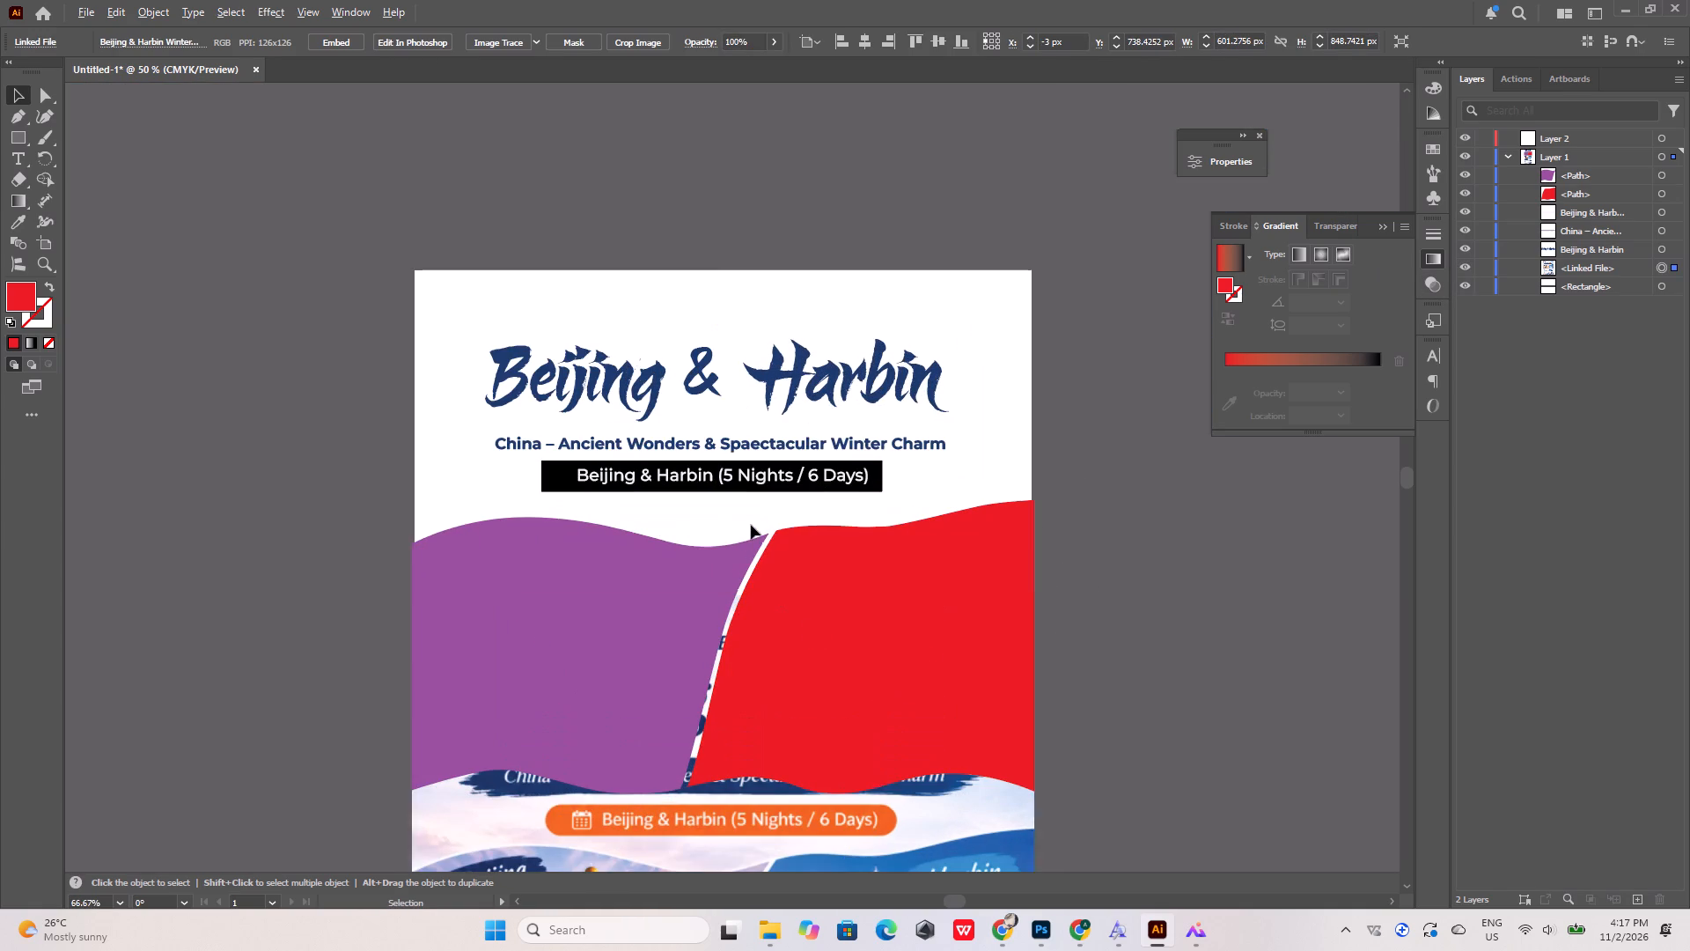
click(876, 473)
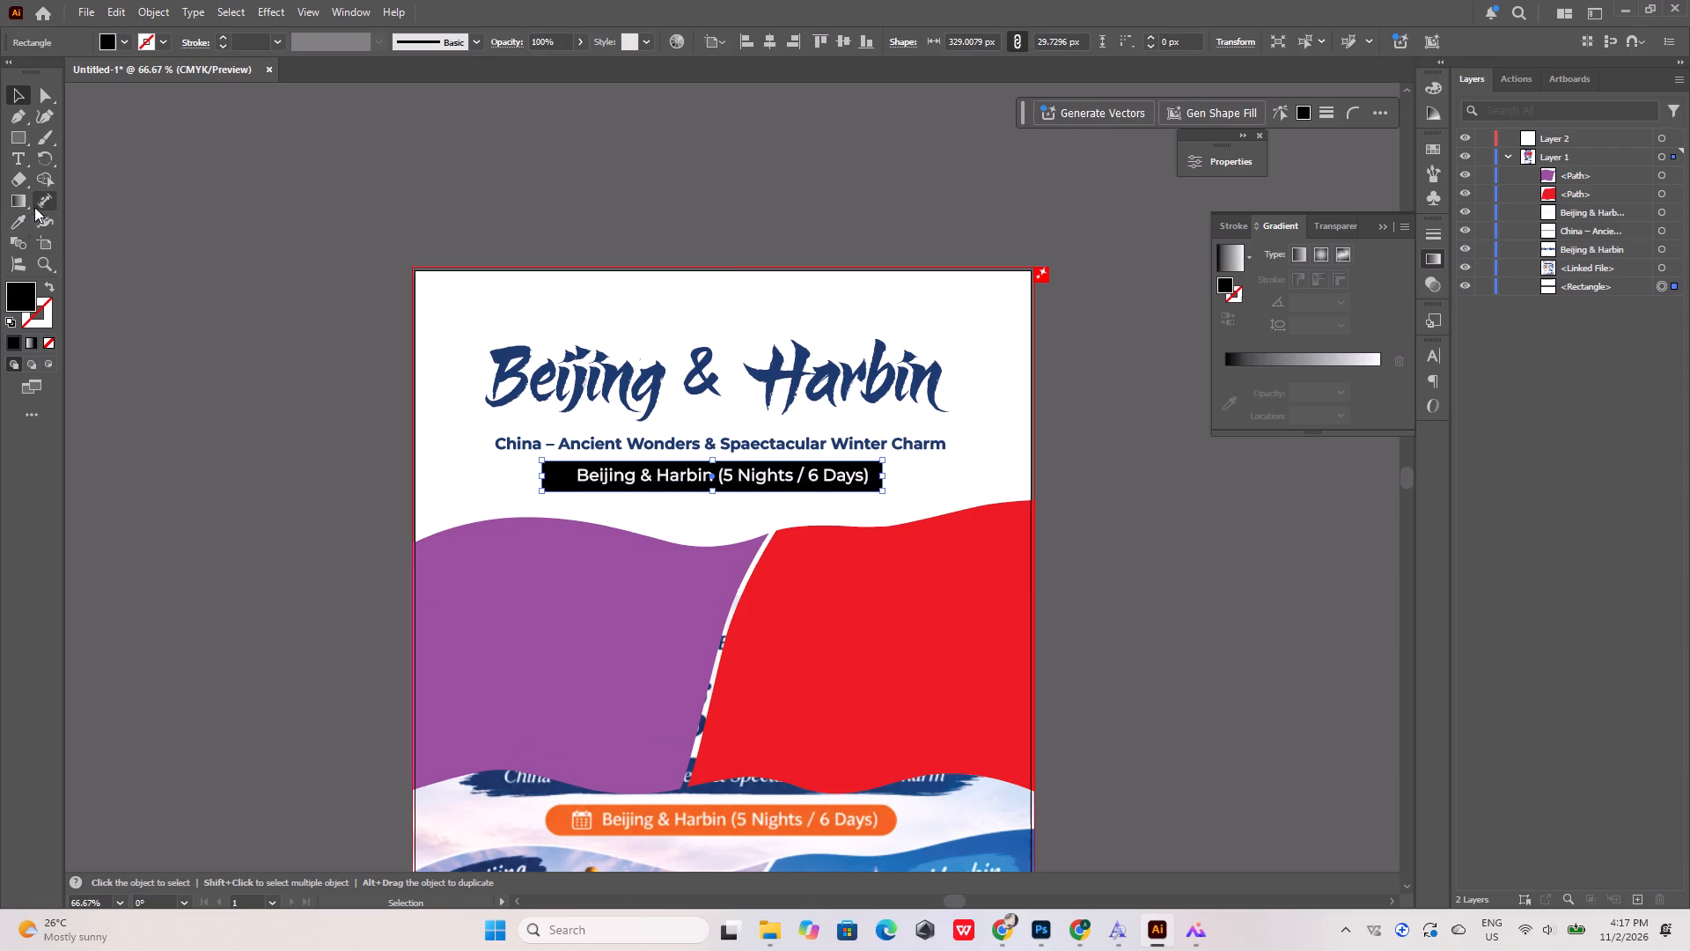
click(17, 223)
click(562, 814)
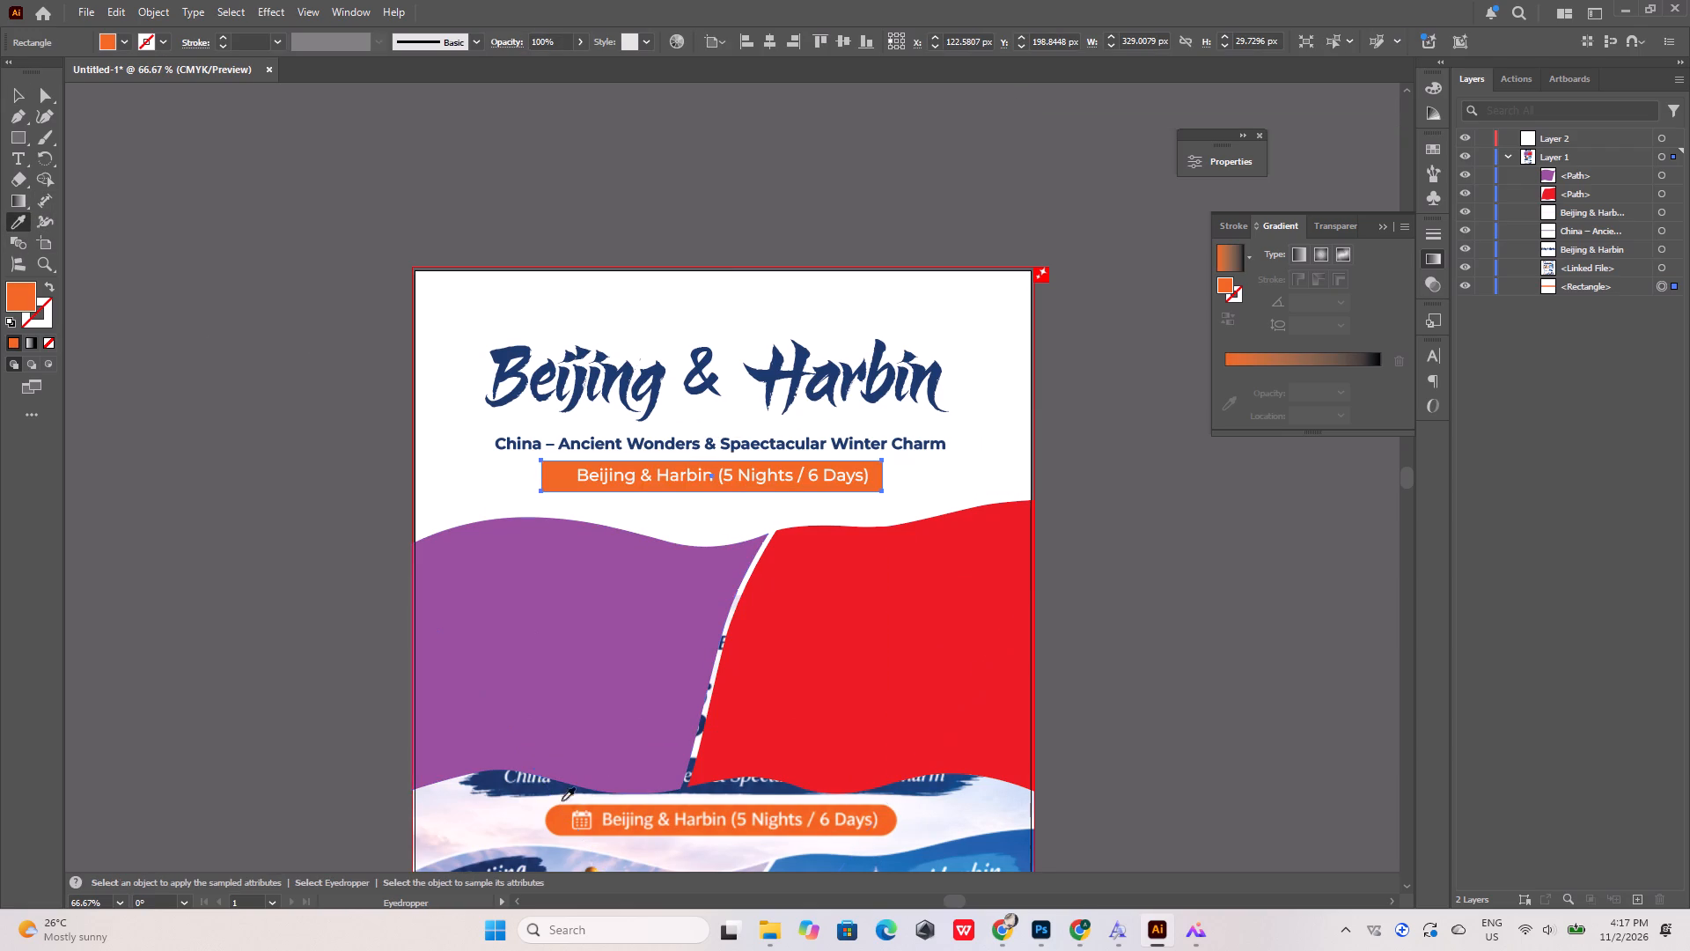
click(20, 95)
Align the "Beijing & Harbin (5 Nights / 6 Days)" text and the orange rectangle to each other's vertical centre.
alt+scroll(596, 468, up, 5)
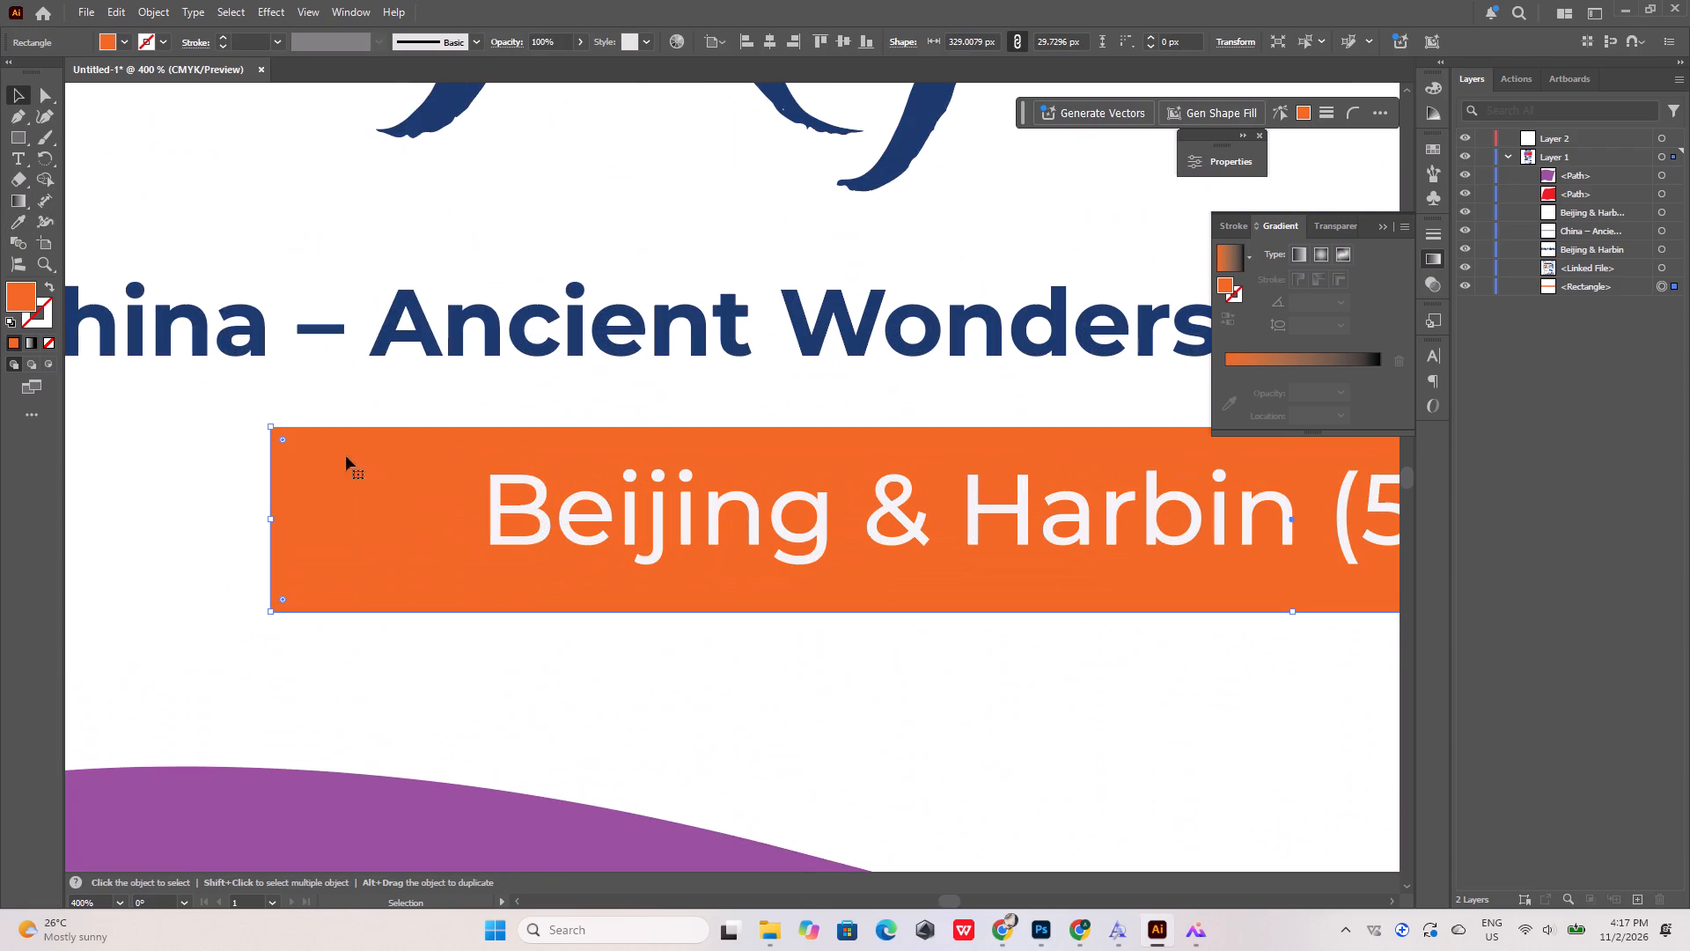
click(600, 504)
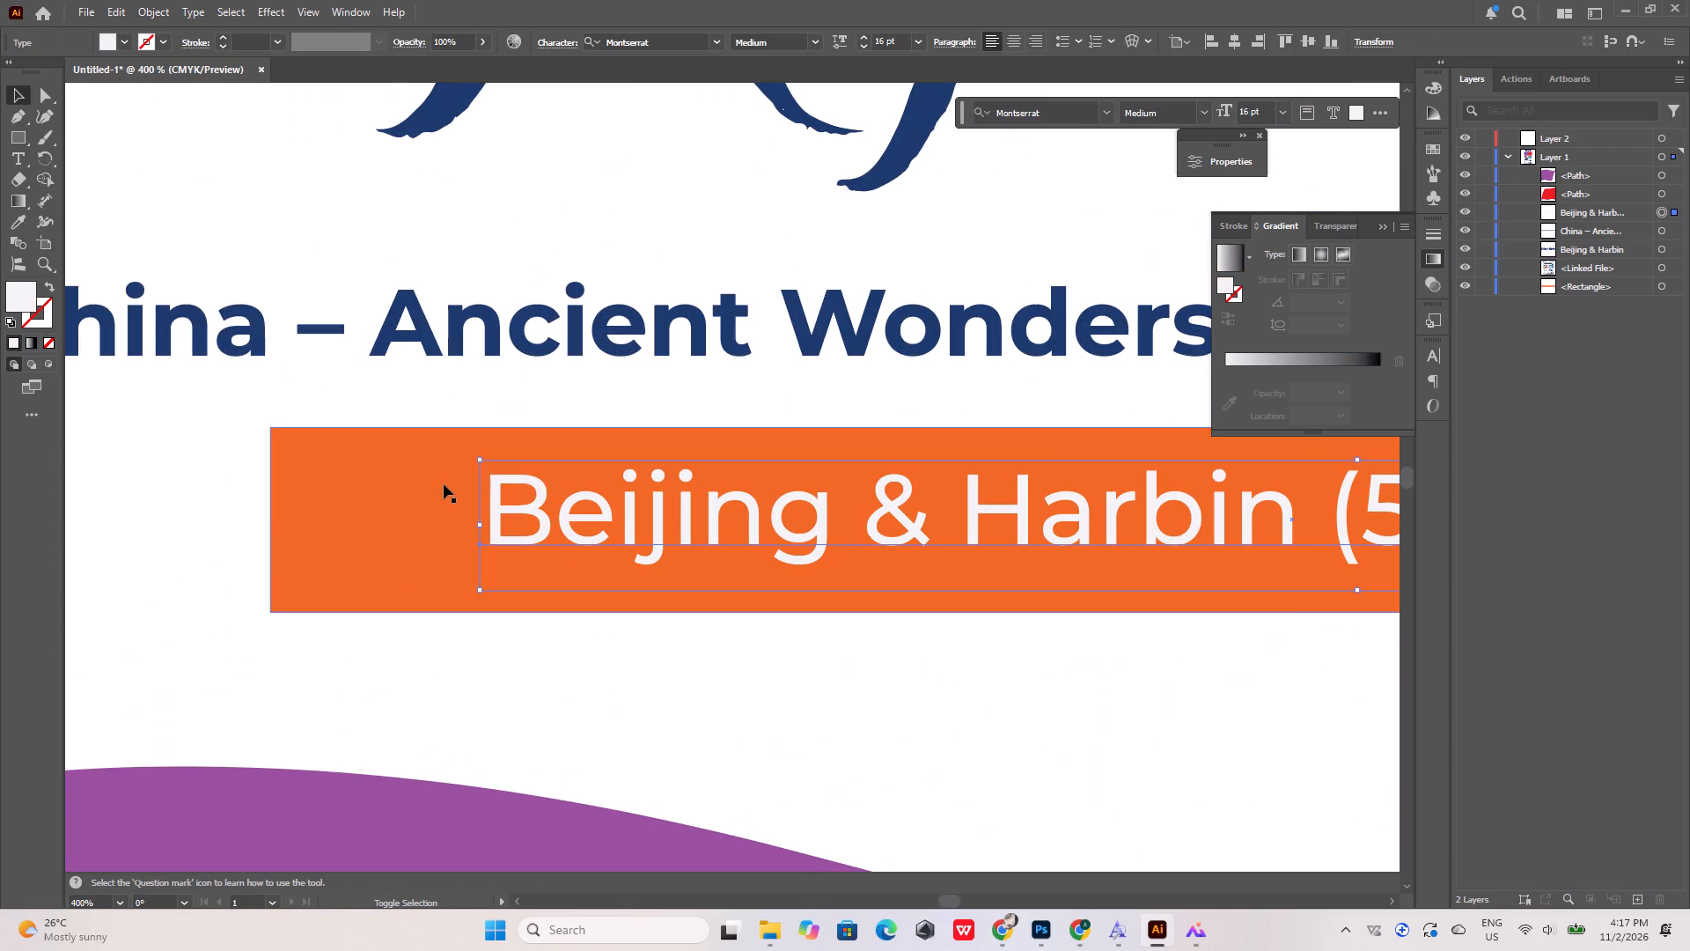
shift+click(444, 484)
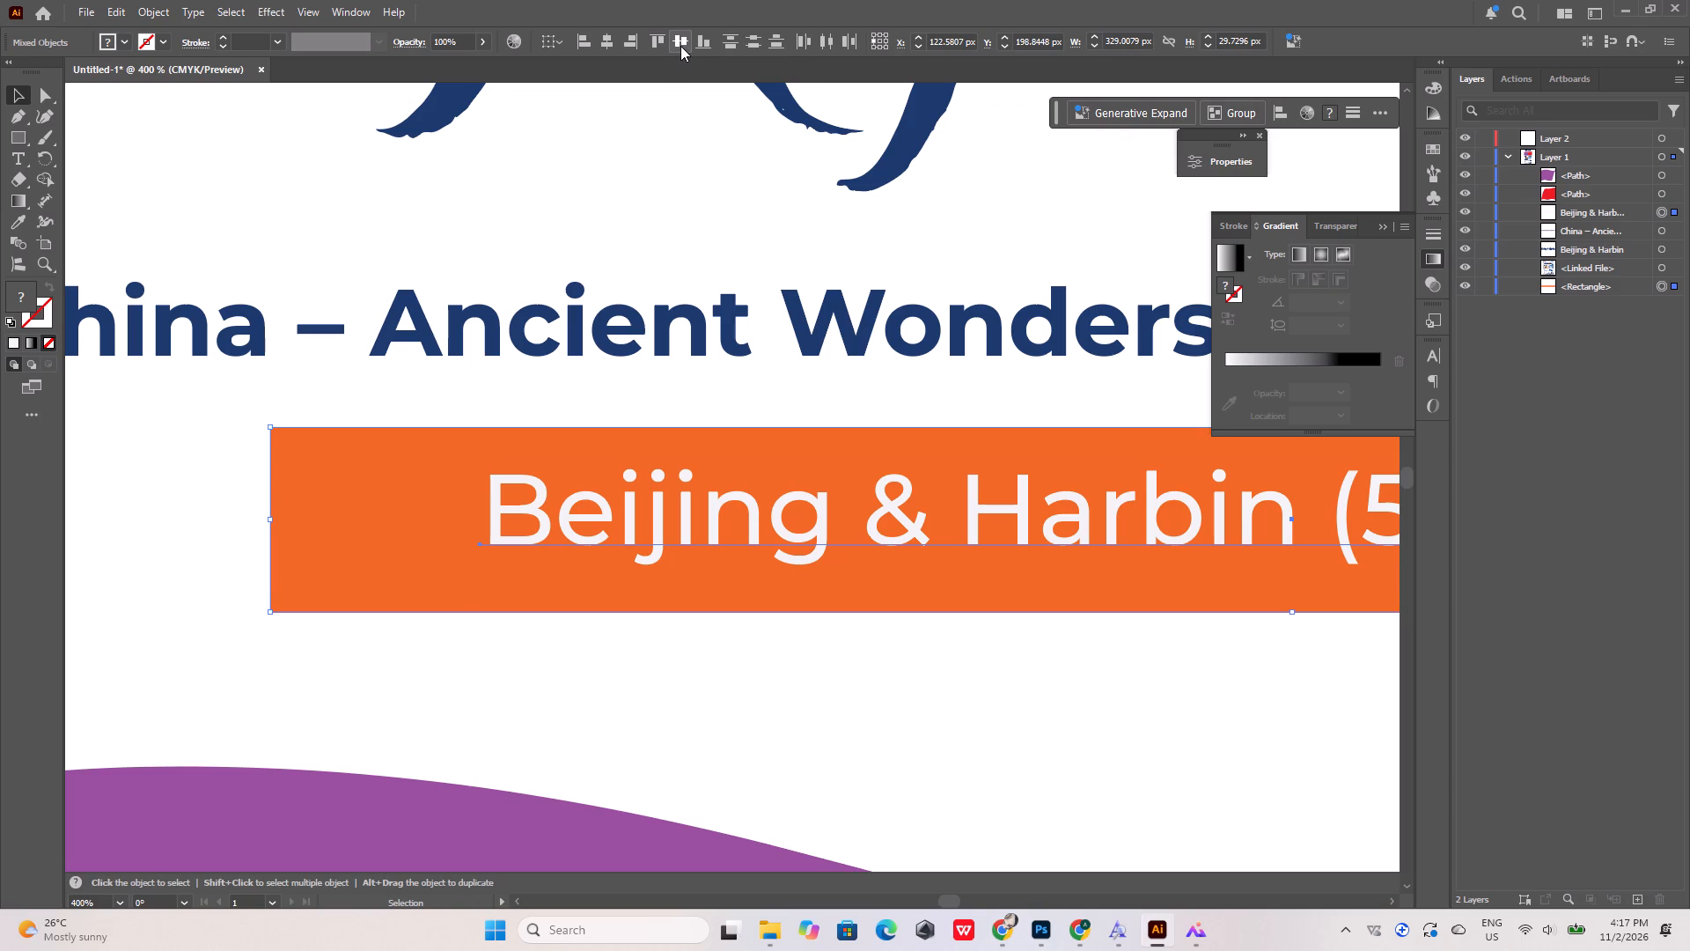
click(680, 46)
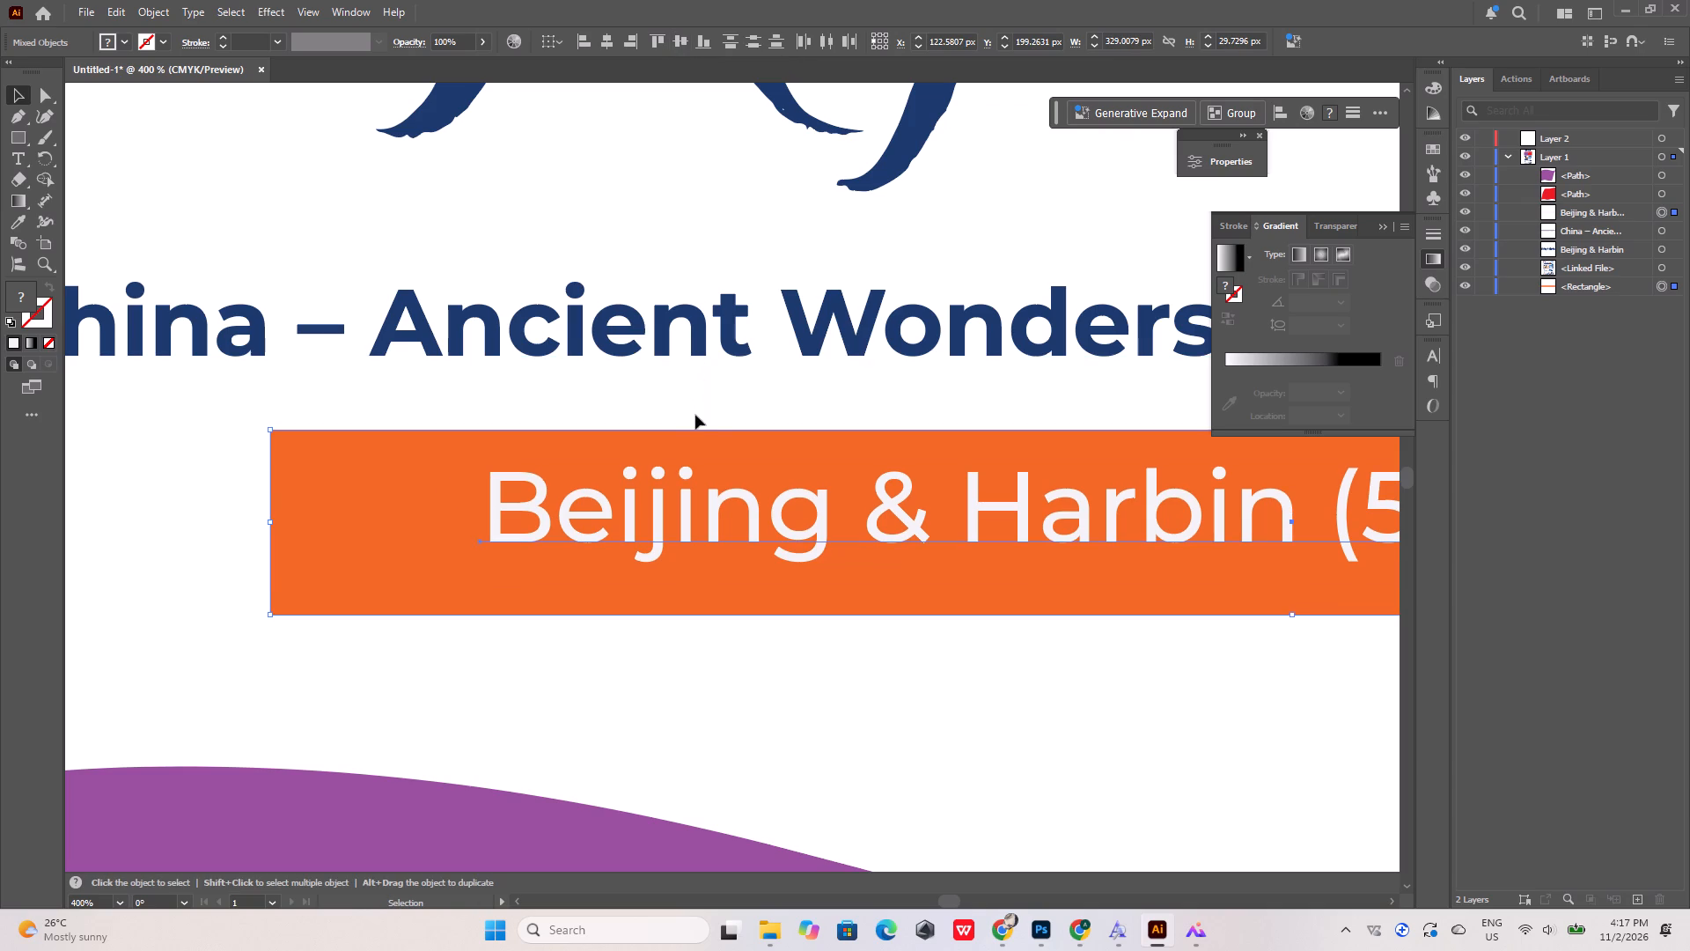
click(696, 405)
Nudge the nights-and-days text slightly down within the orange banner.
click(754, 512)
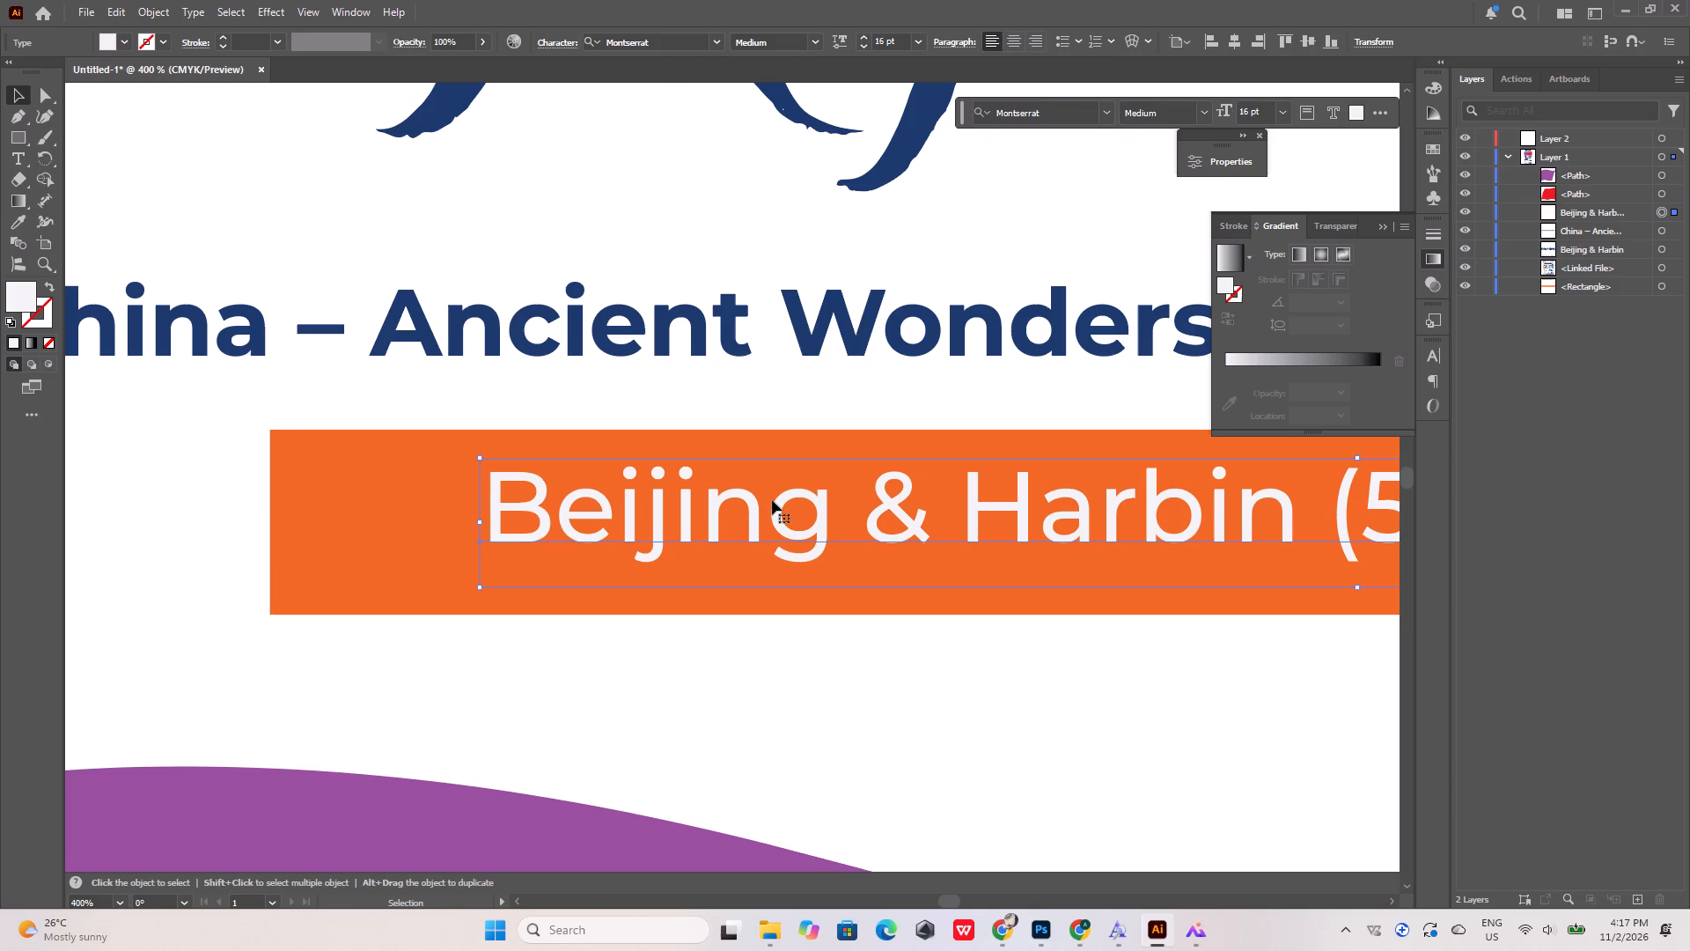
key(Down)
key(Down)
key(Down)
key(Down)
key(Down)
key(Down)
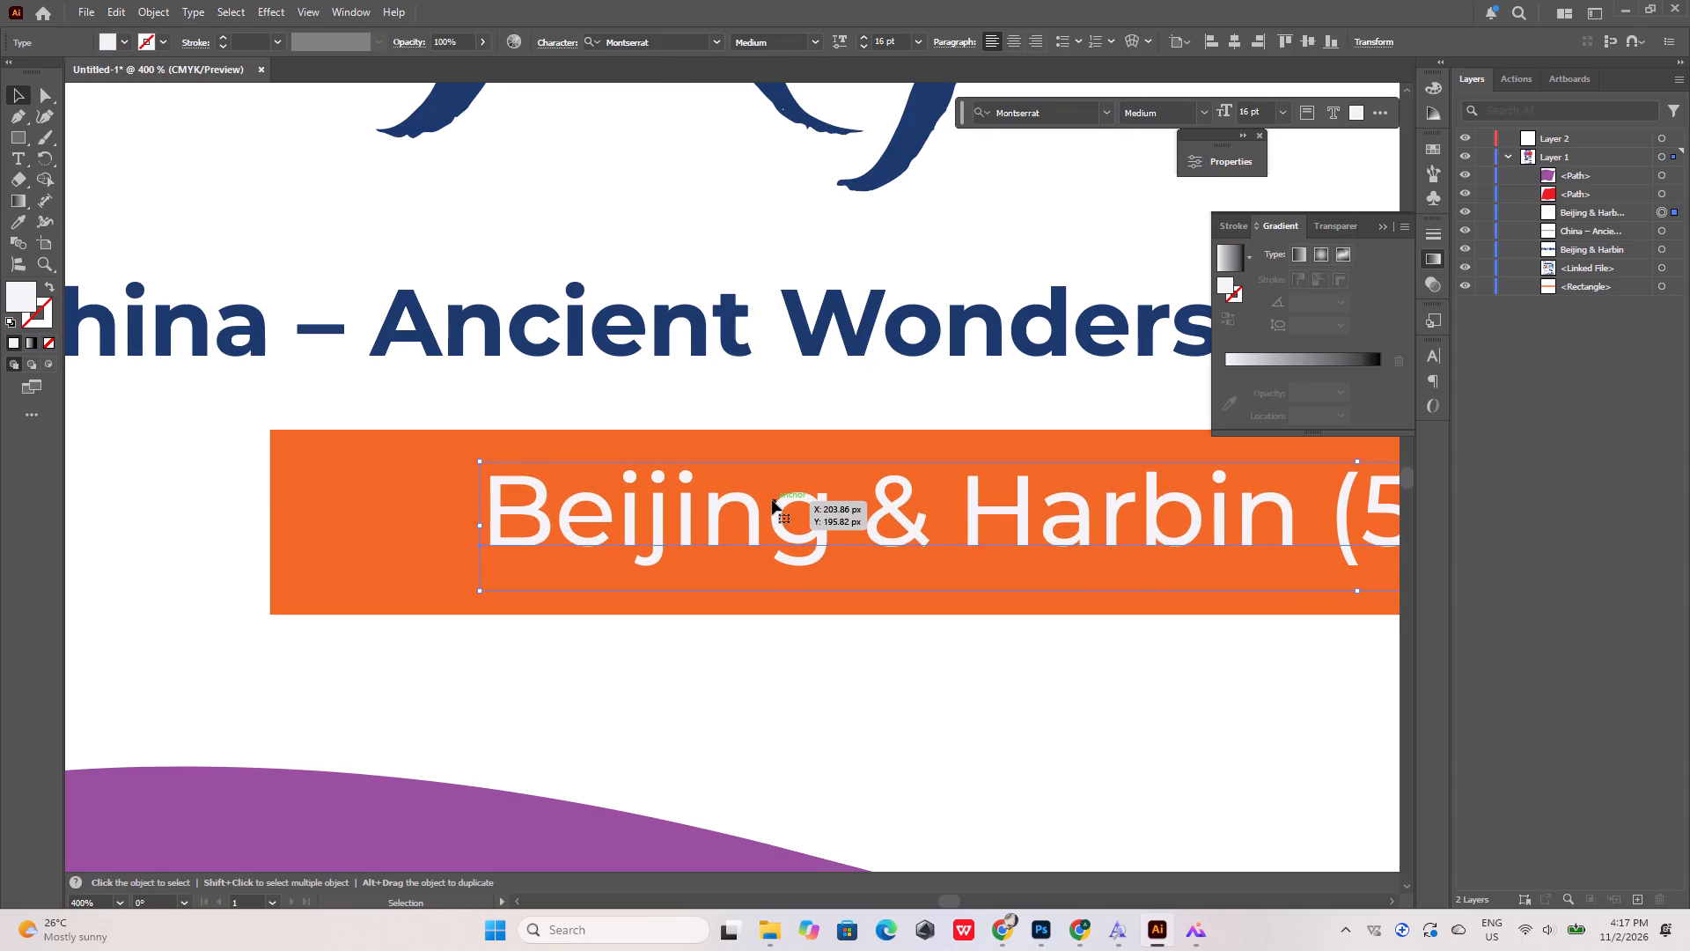
key(Down)
key(Down)
key(Down)
Round all corners of the orange banner rectangle to a radius of about 12 px.
click(372, 524)
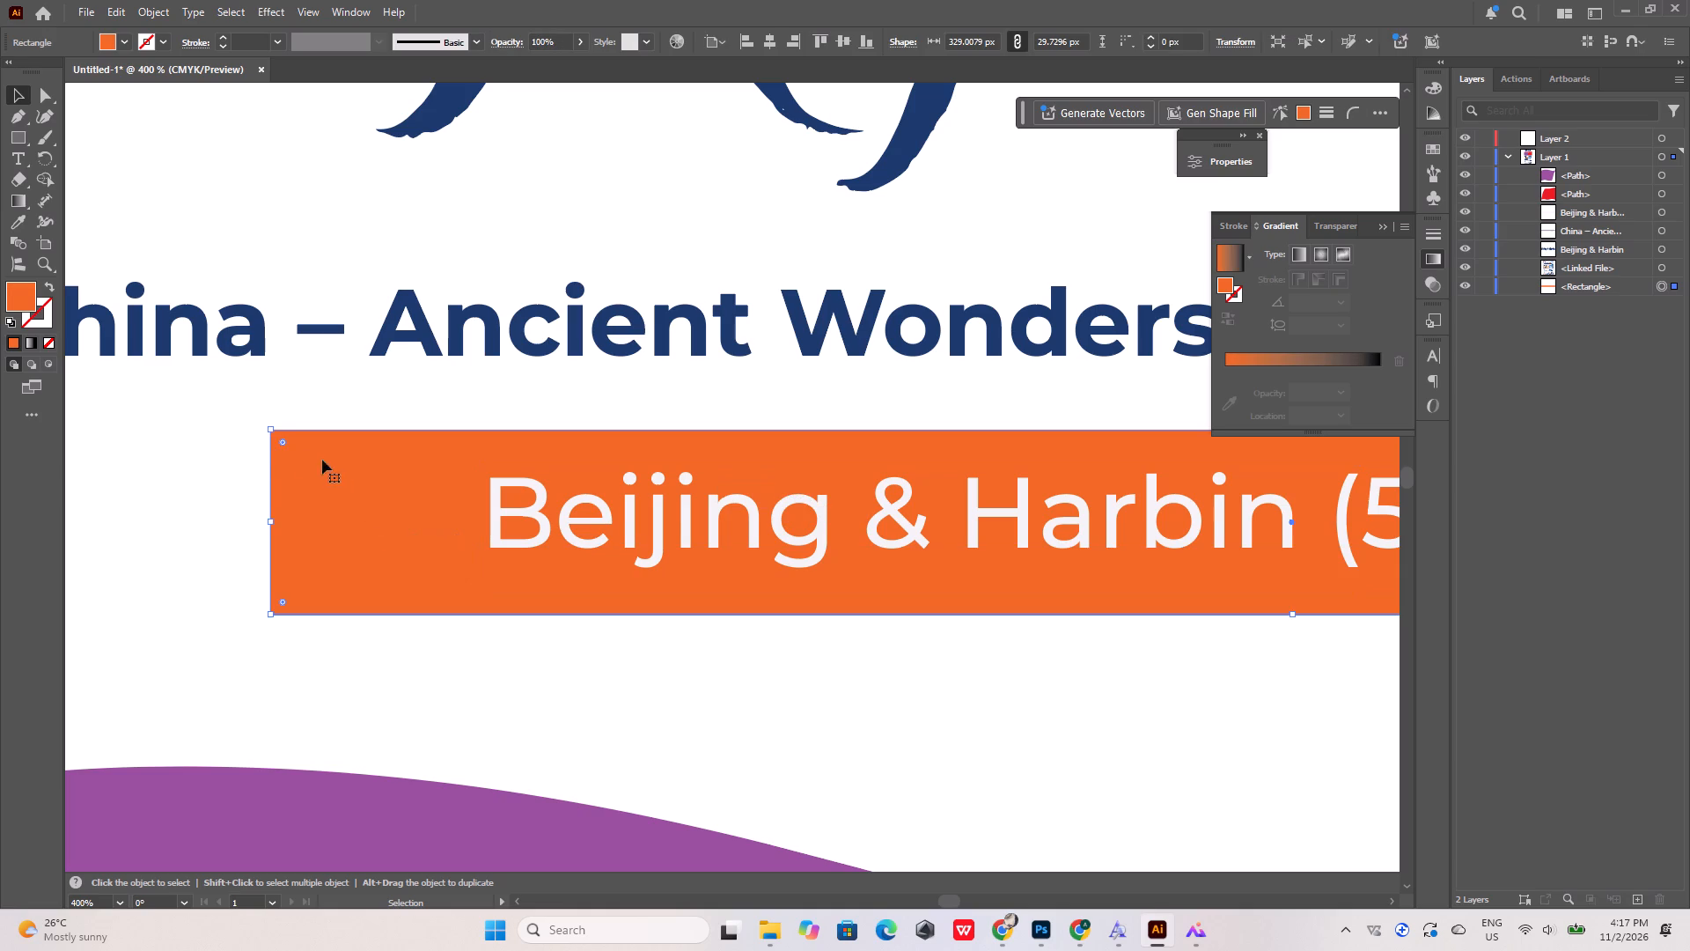
drag(284, 442, 337, 508)
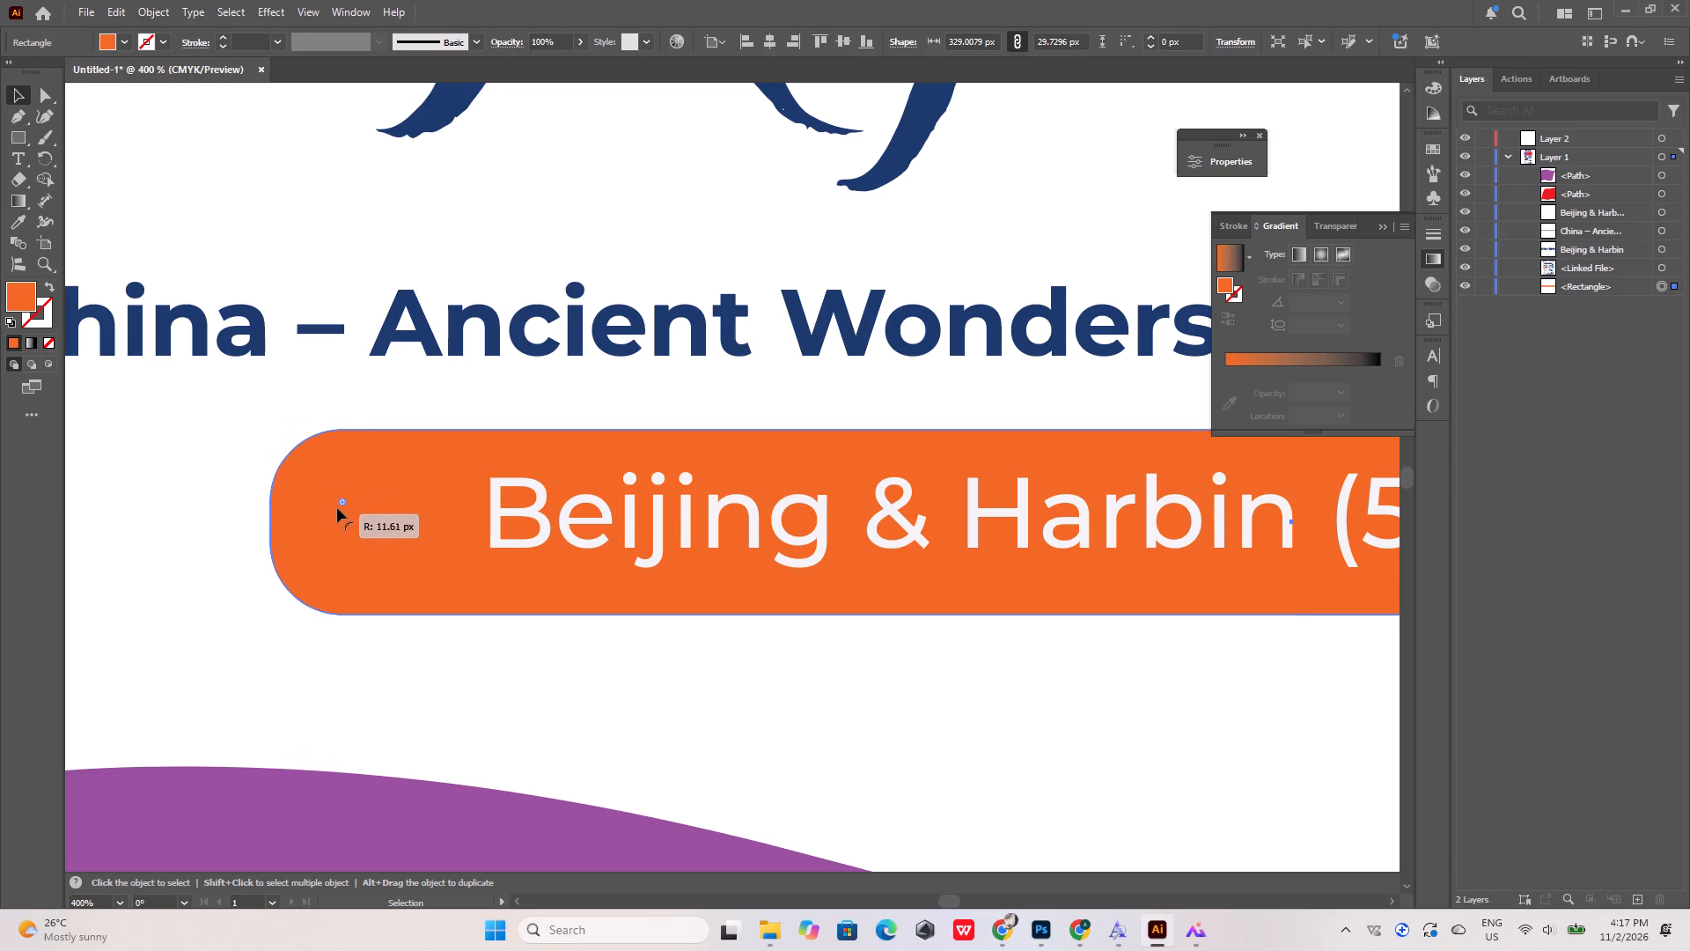
drag(337, 508, 342, 517)
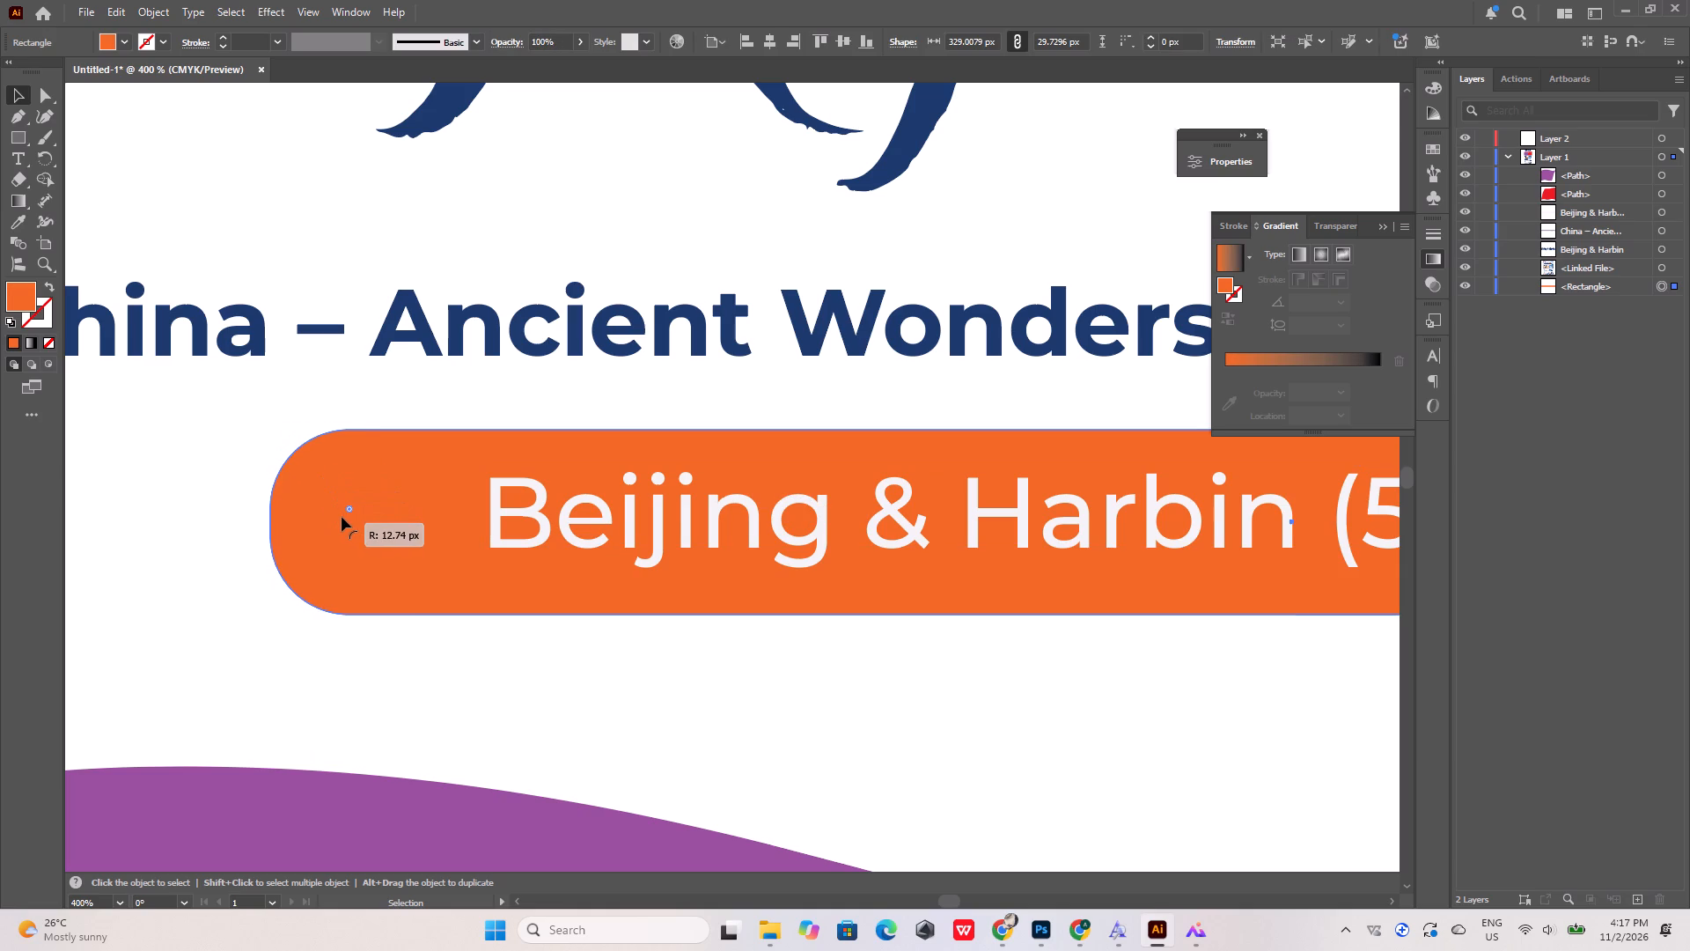
drag(342, 517, 340, 512)
click(246, 490)
alt+scroll(322, 491, down, 4)
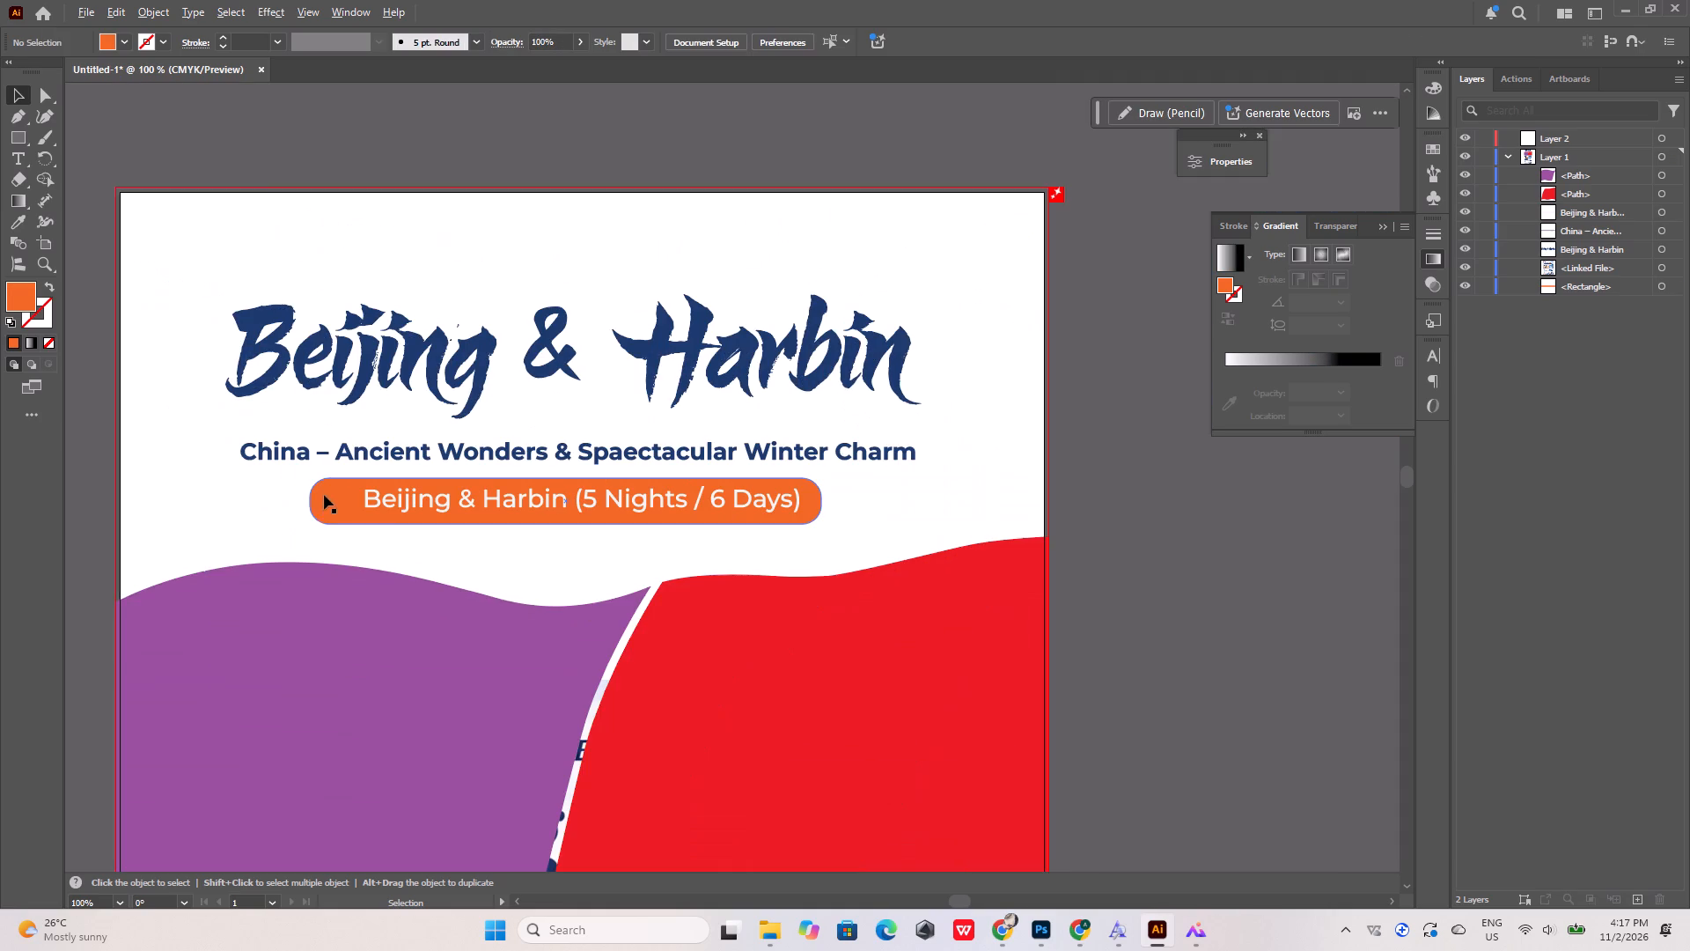
Switch to Chrome, download calendar_clock_cutout.png from the Download Cutout PNG chat, and show it in the Downloads folder.
click(1080, 935)
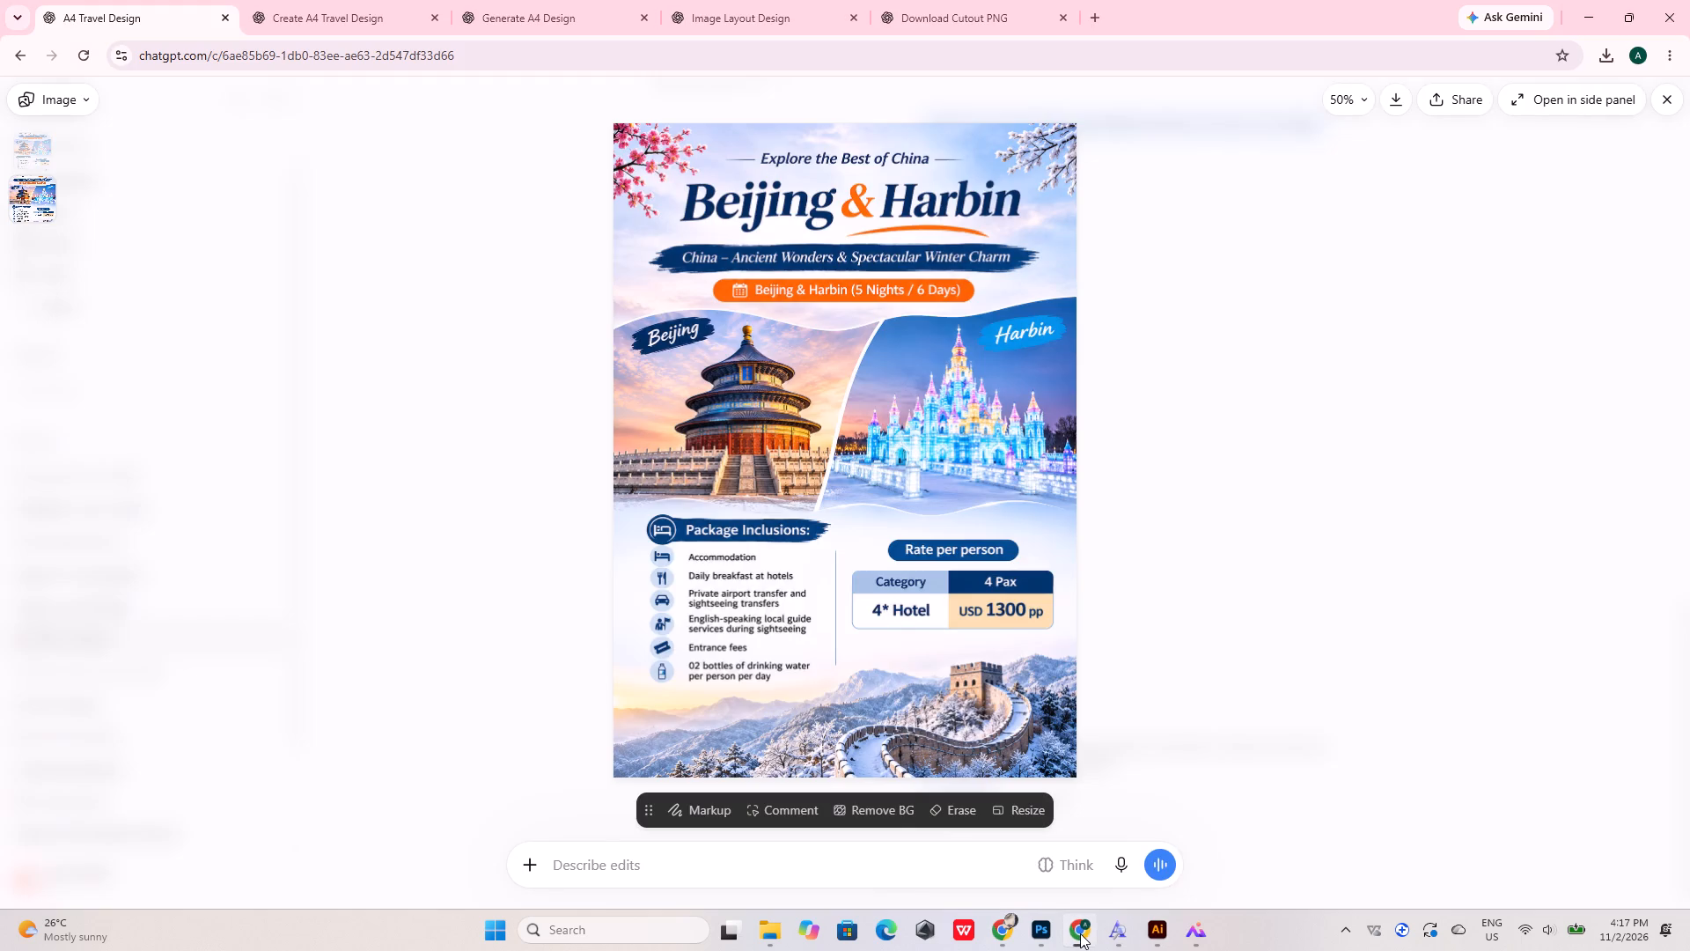
click(956, 5)
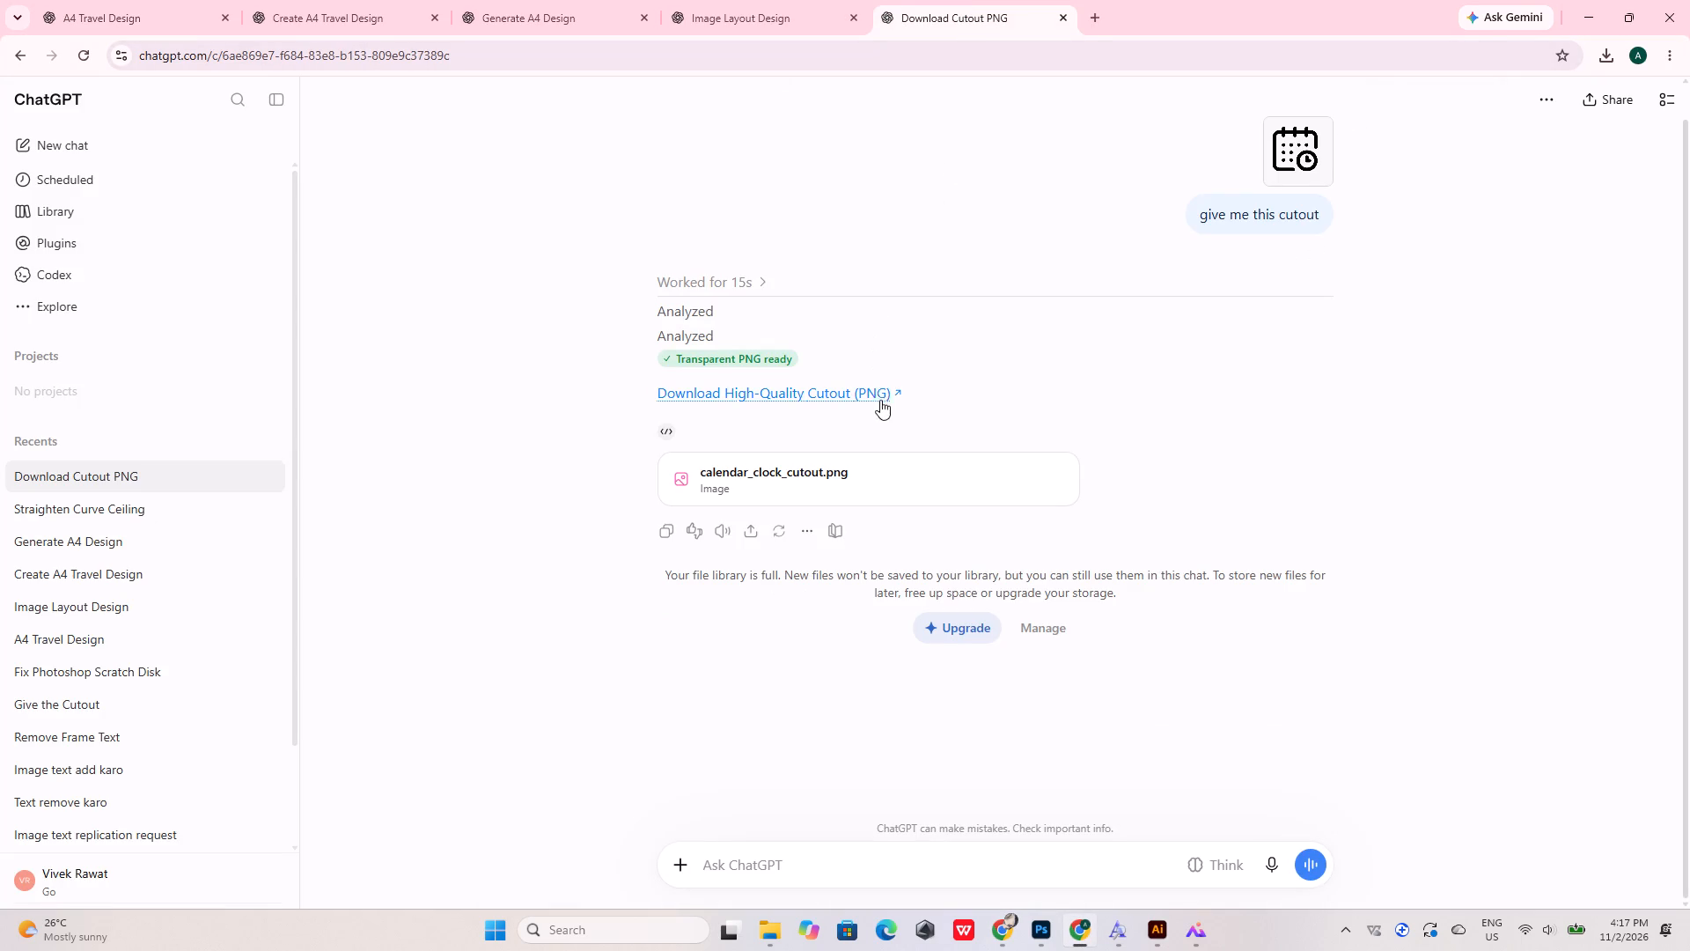
click(1046, 482)
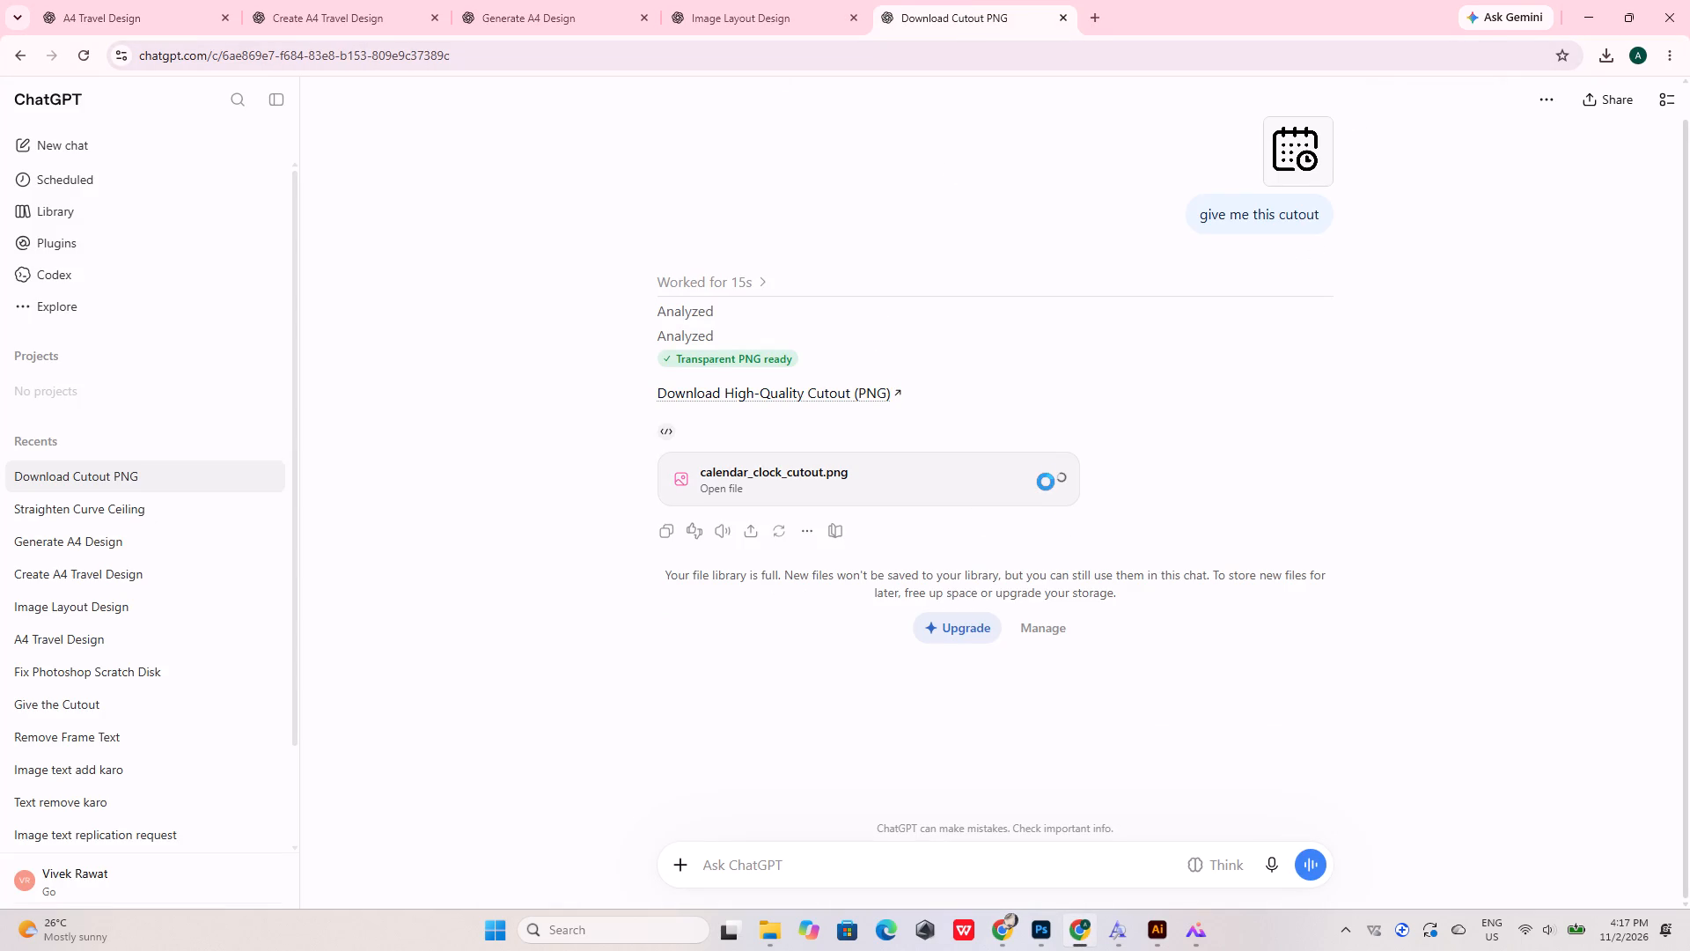
click(1553, 94)
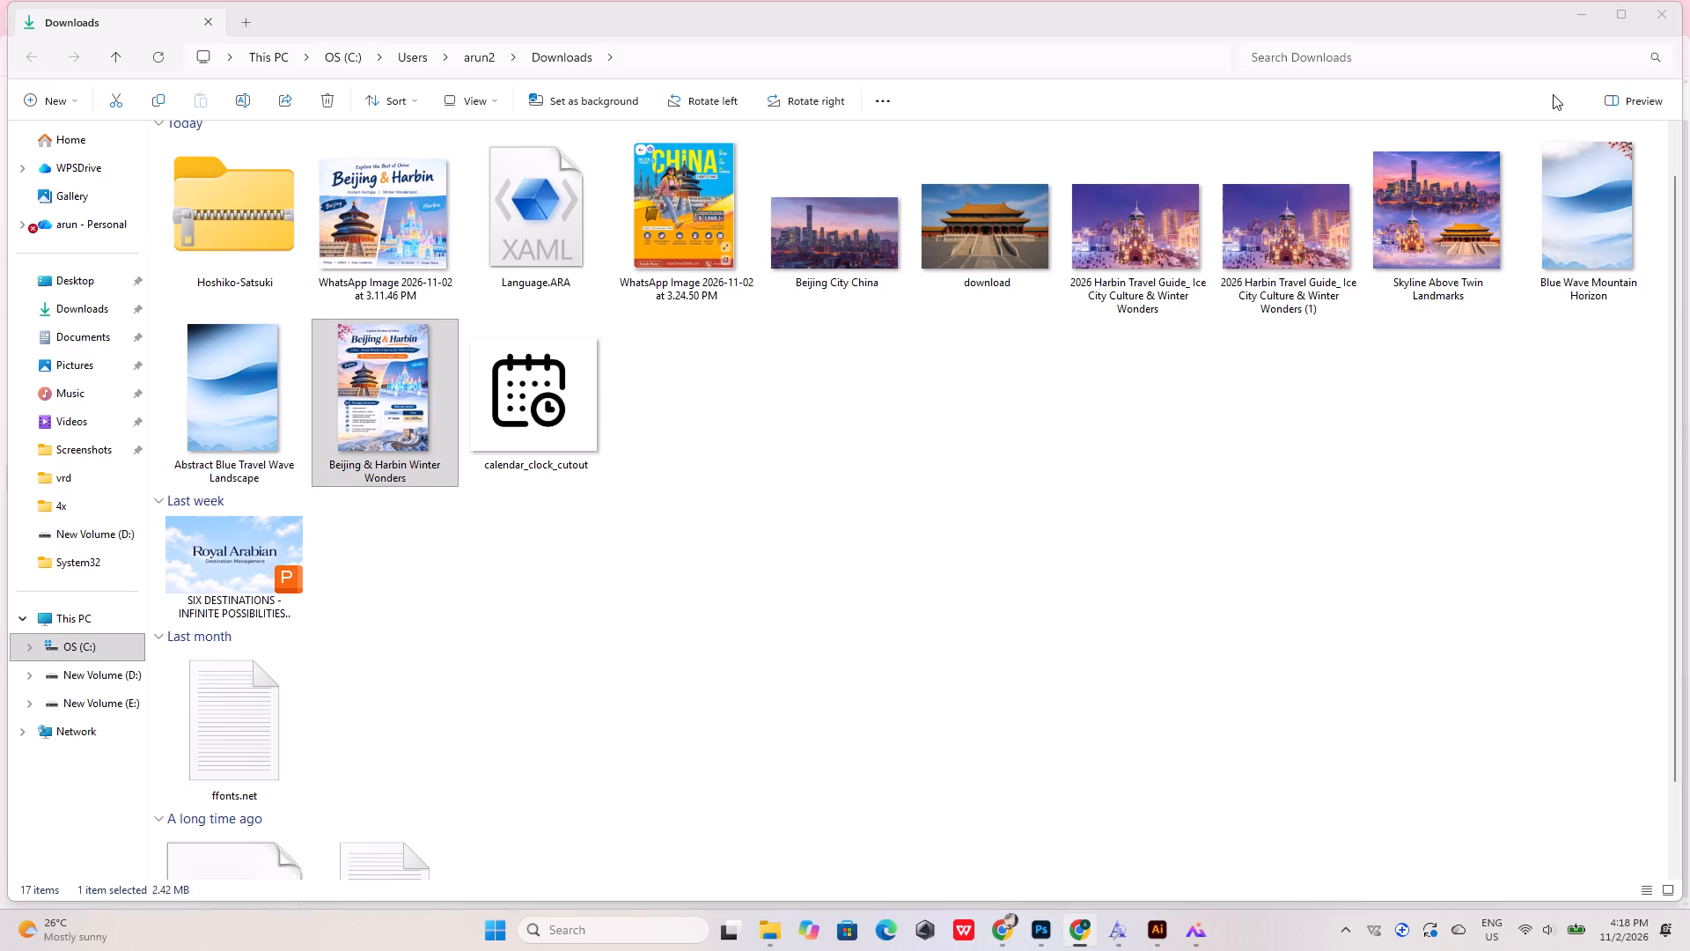
Preview the calendar_clock_cutout image to check its transparent background, and close the preview.
double_click(577, 374)
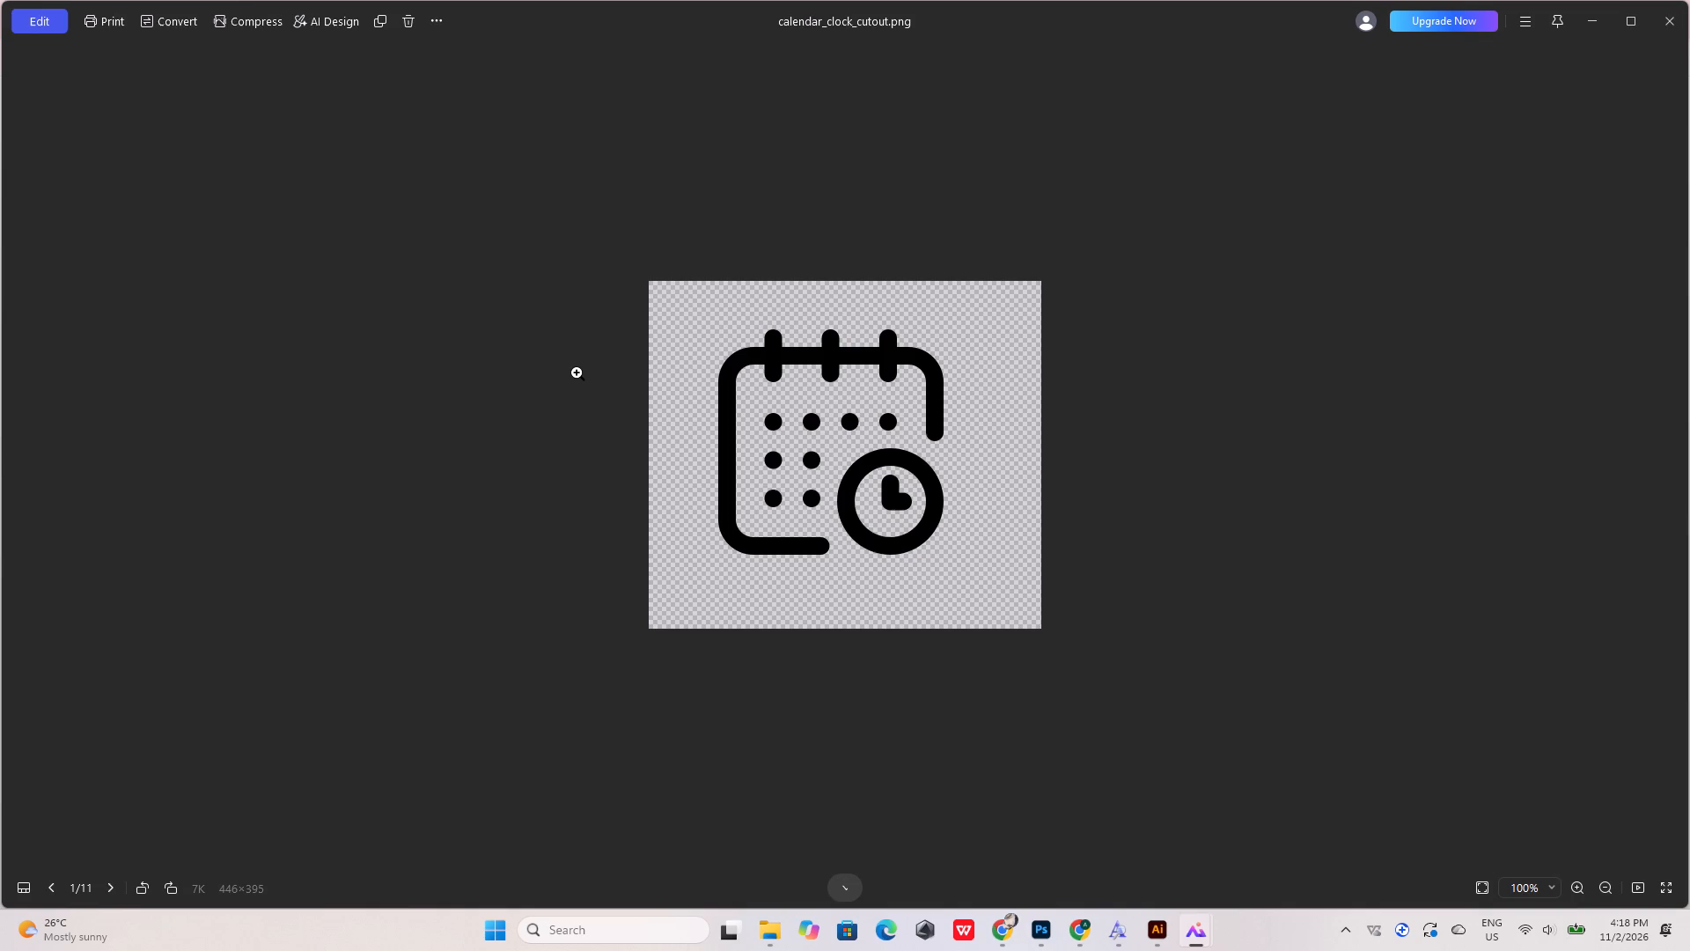
click(1664, 13)
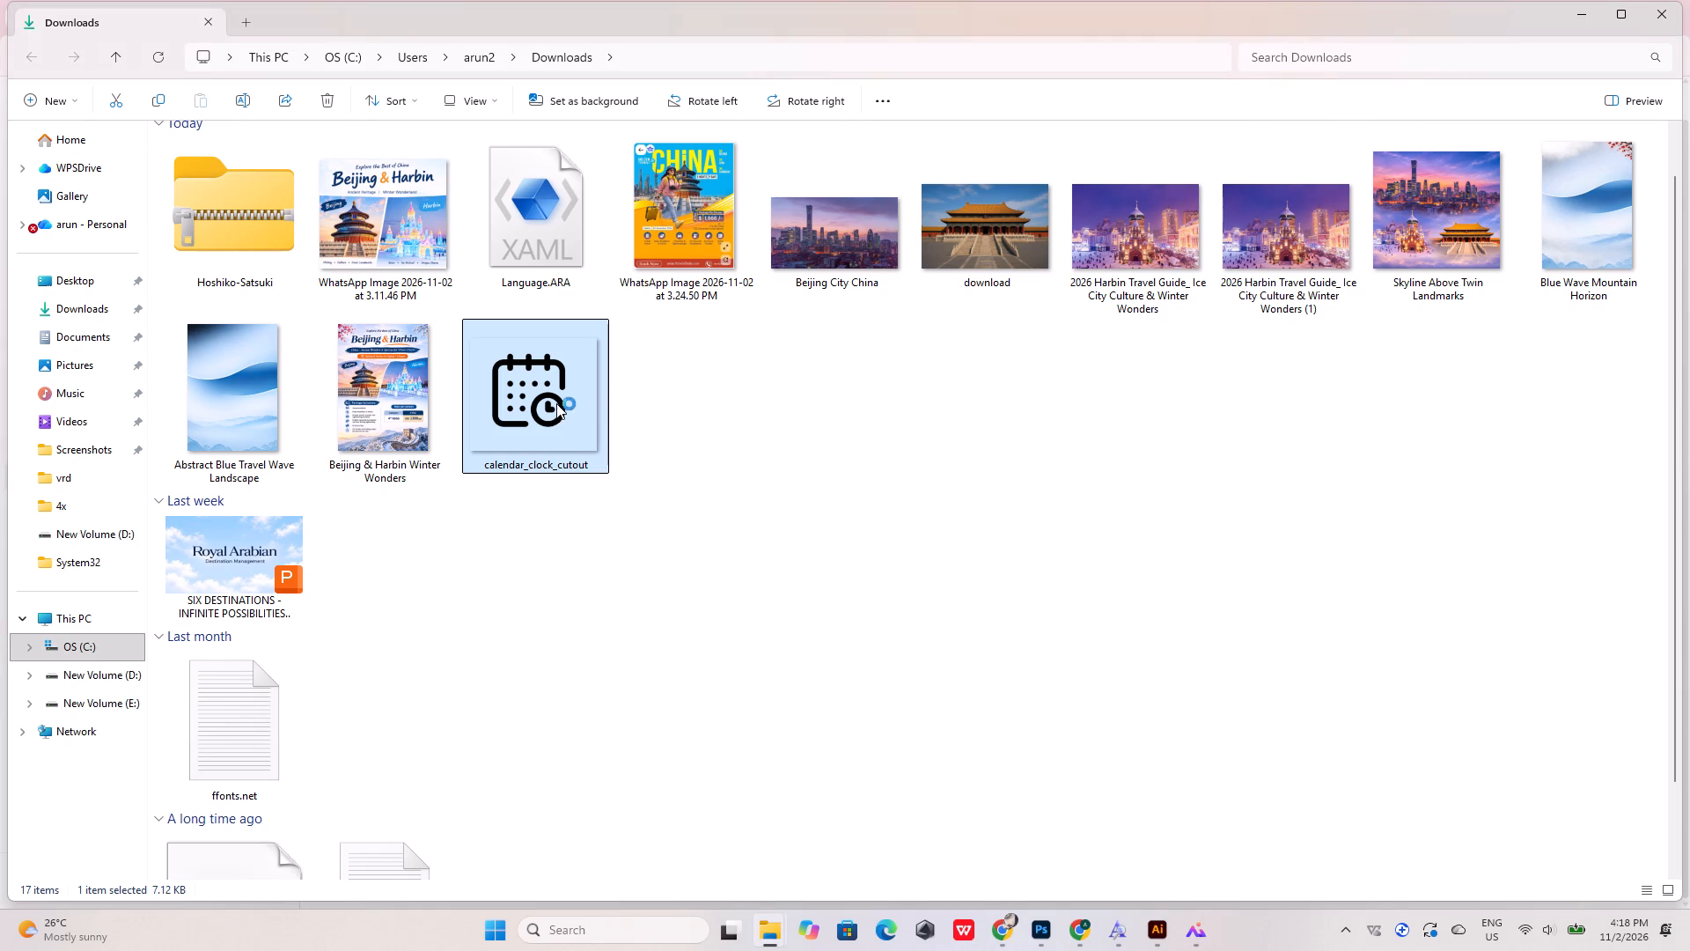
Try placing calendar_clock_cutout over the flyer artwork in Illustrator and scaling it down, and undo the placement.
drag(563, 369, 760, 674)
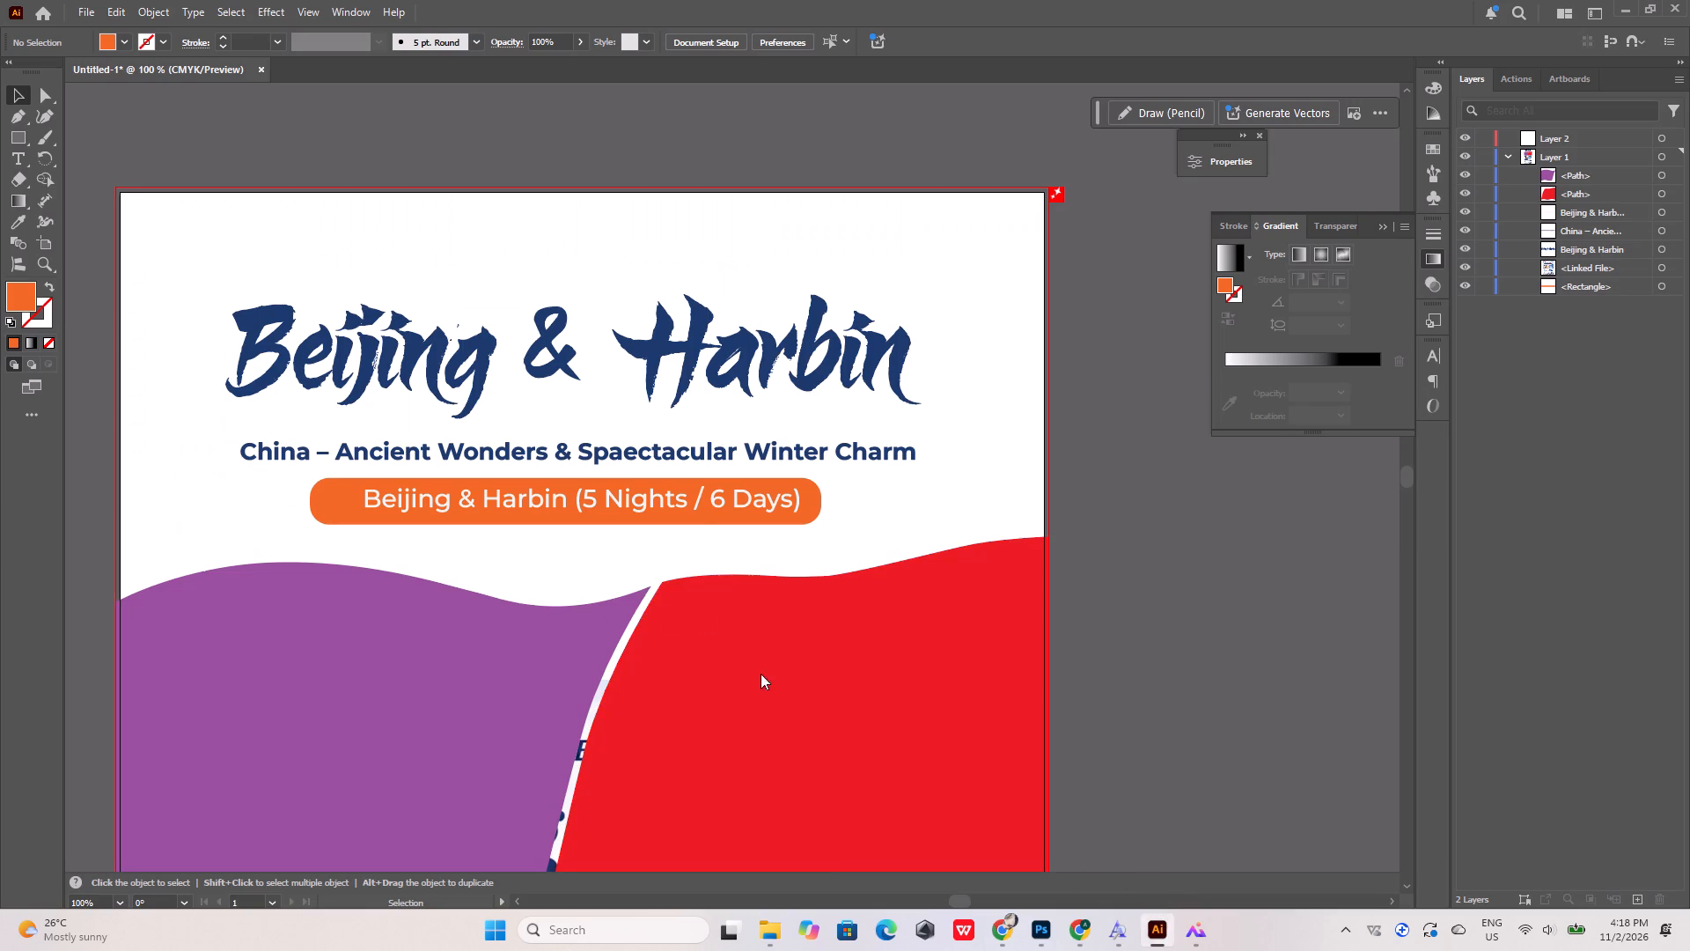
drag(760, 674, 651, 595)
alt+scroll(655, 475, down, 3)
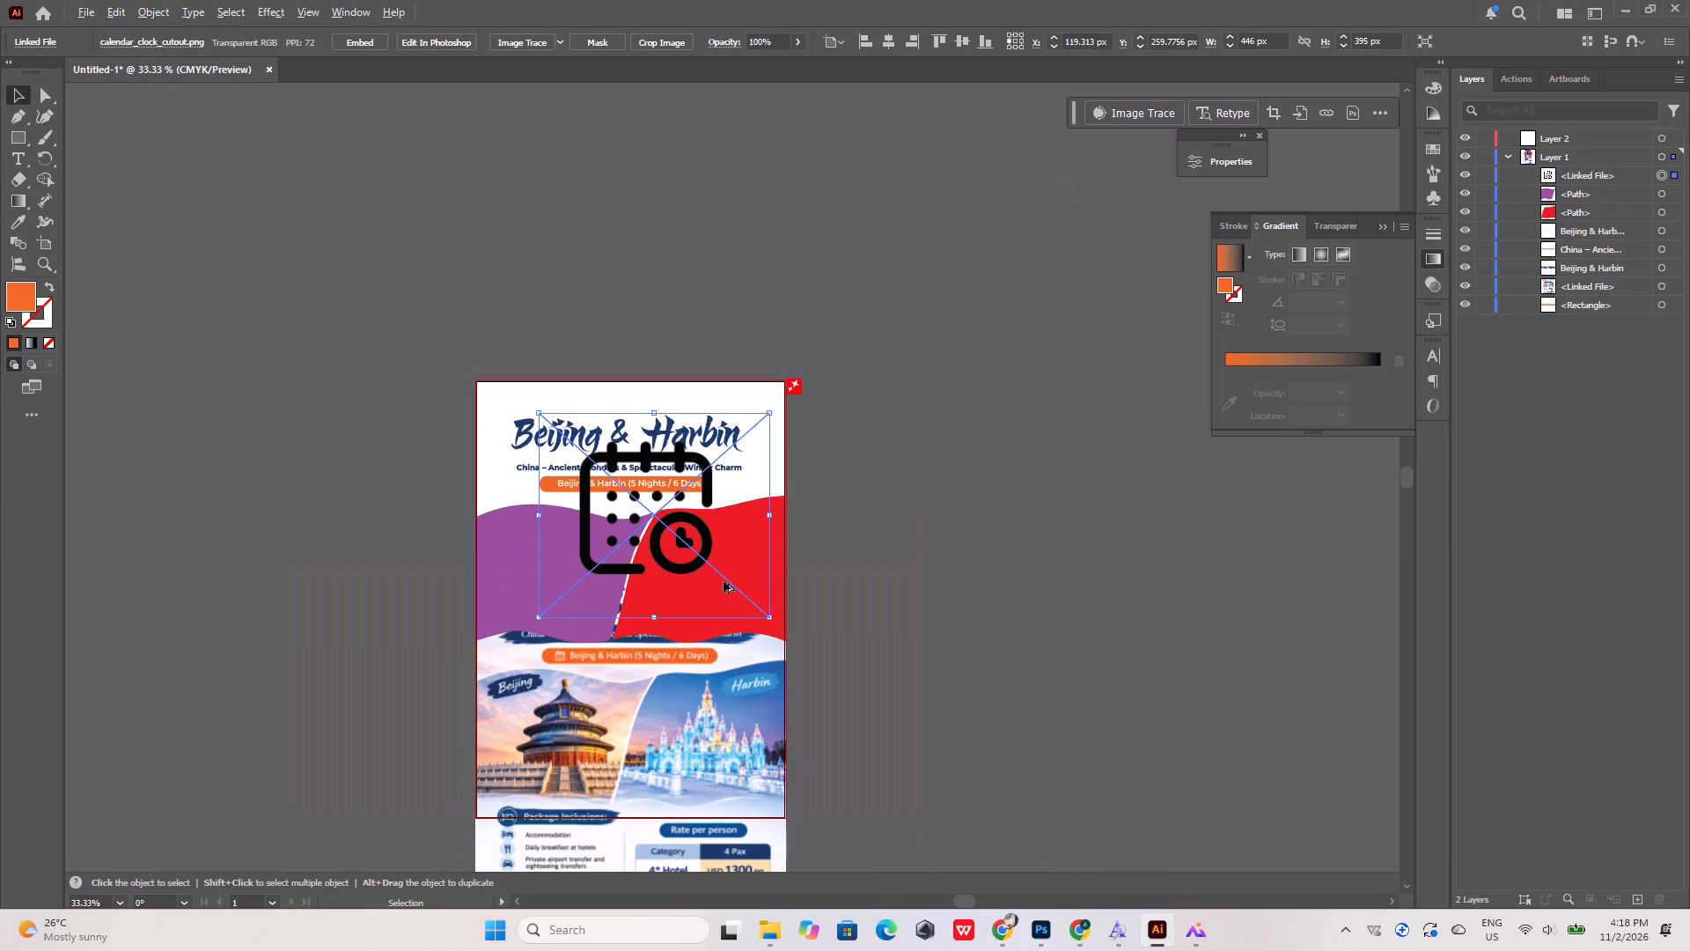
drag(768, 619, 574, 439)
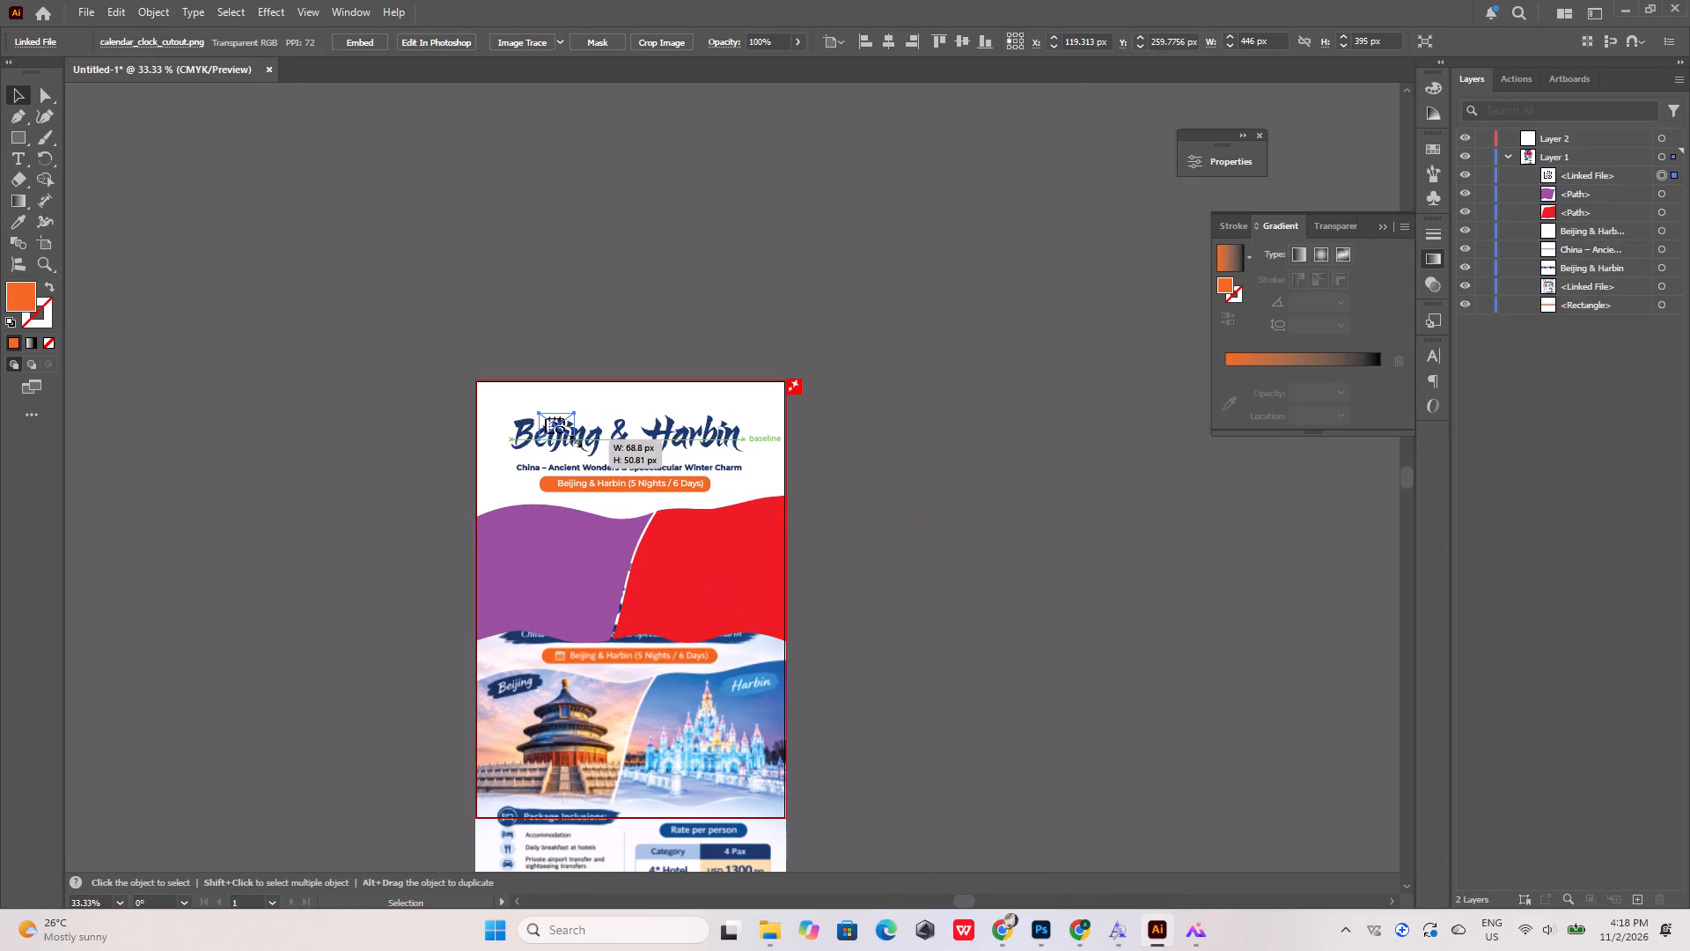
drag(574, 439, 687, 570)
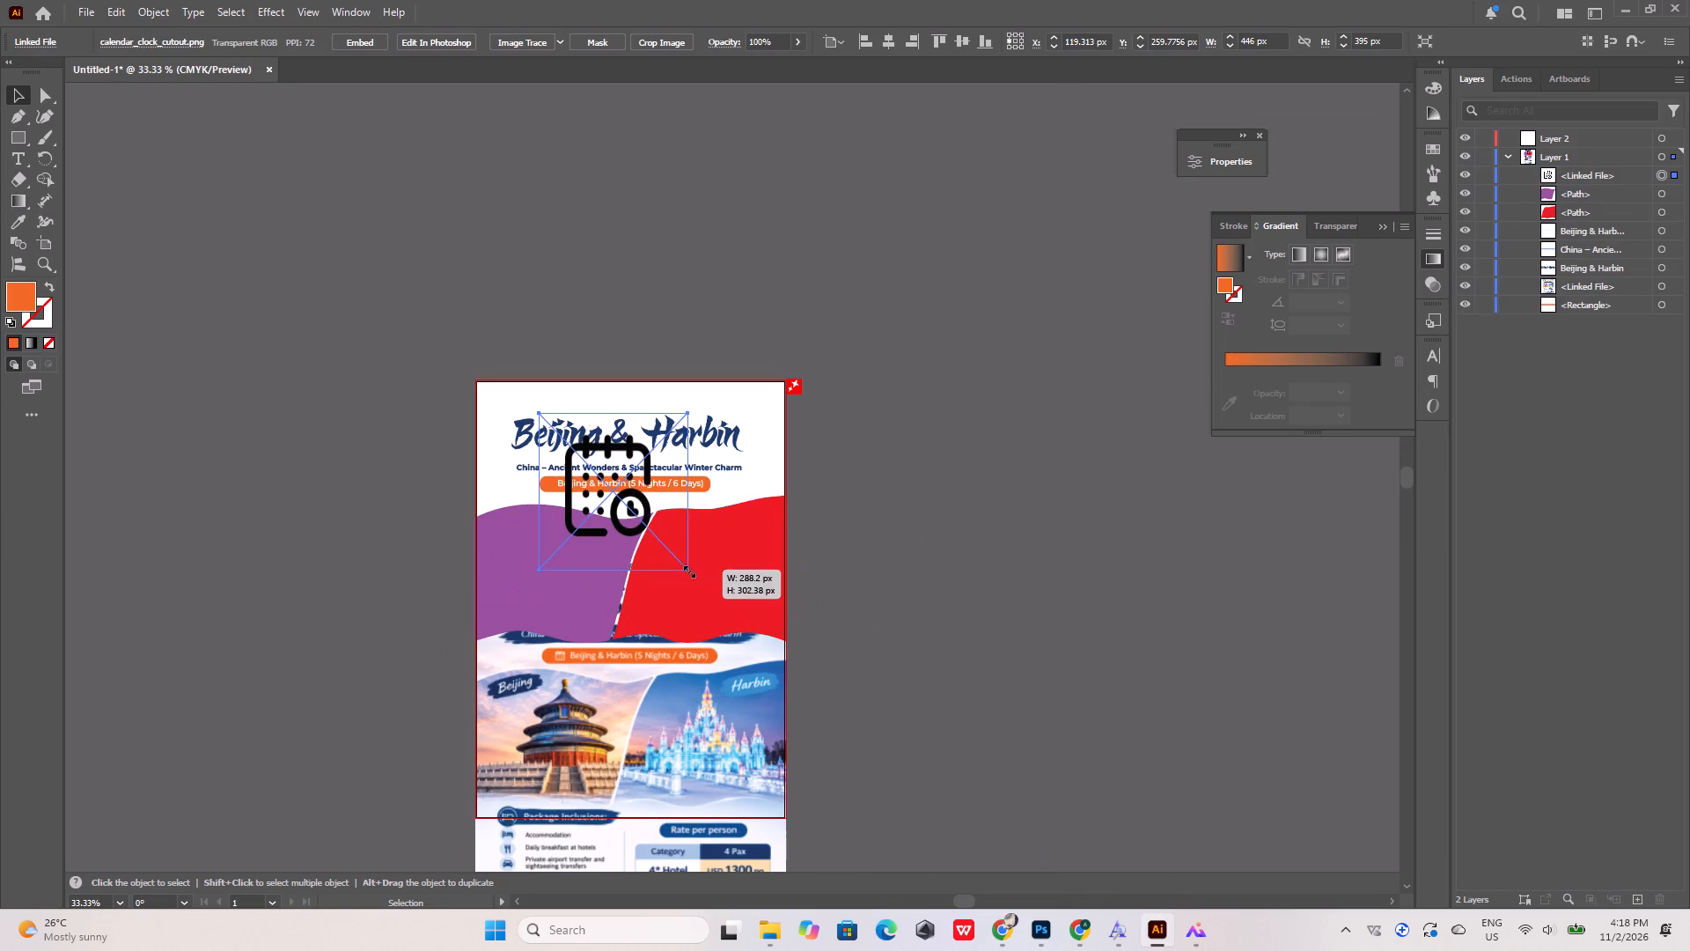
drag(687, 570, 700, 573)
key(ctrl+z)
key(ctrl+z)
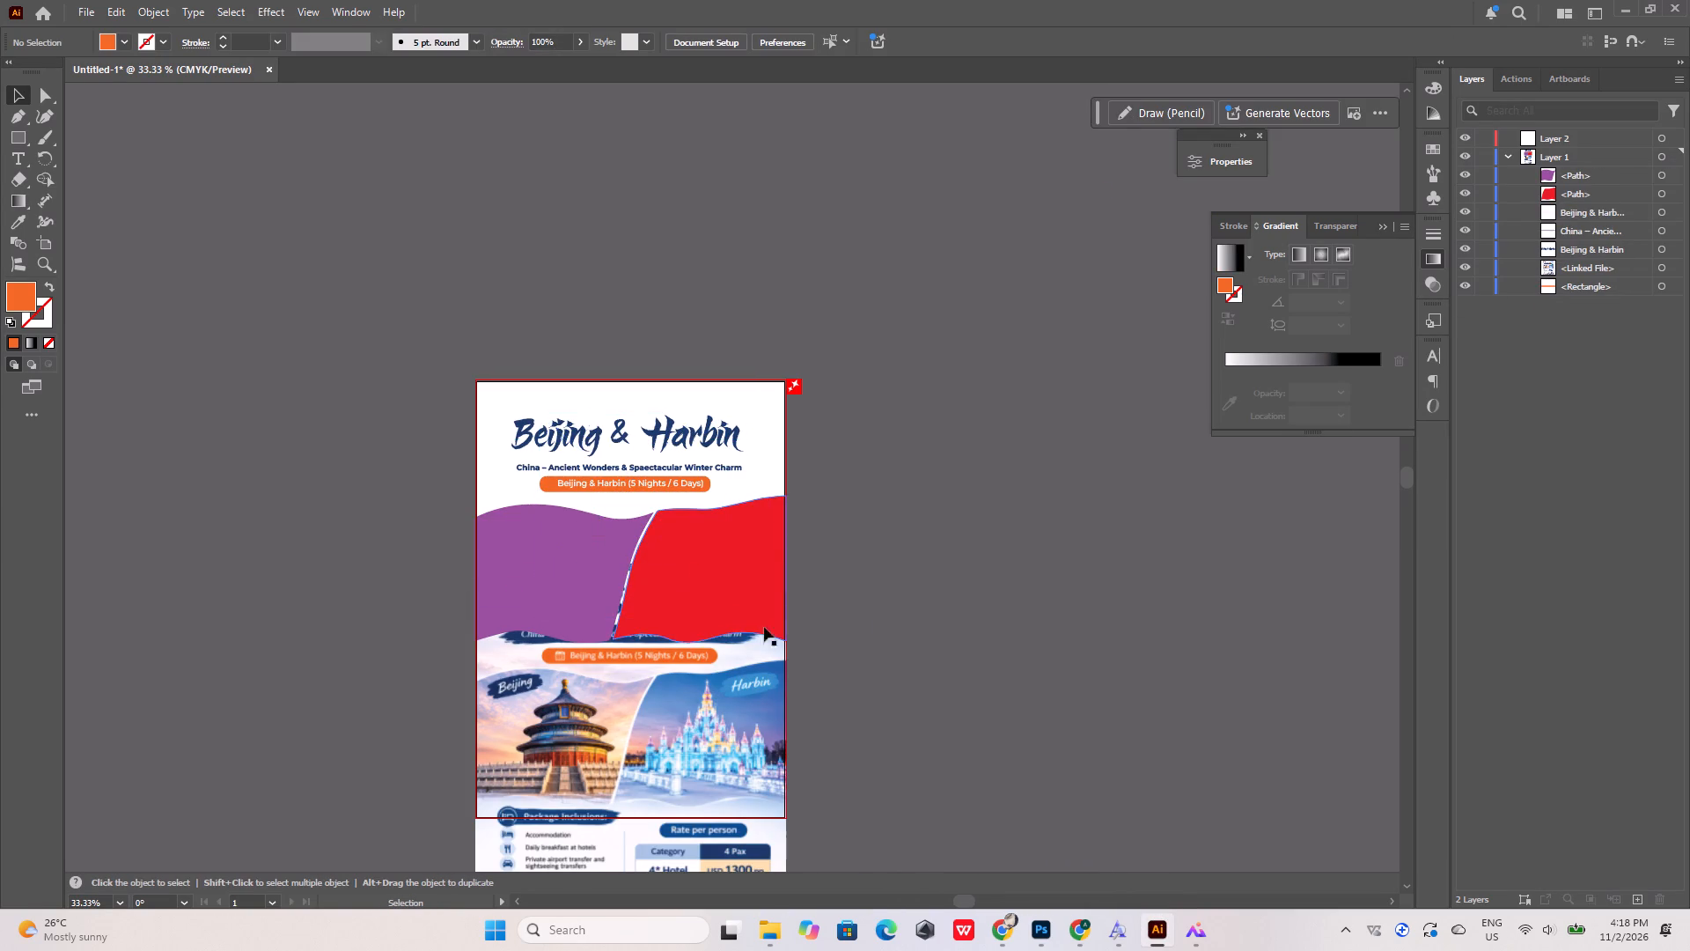
Place calendar_clock_cutout from Downloads beside the artboard in Illustrator and scale it down to about 59 × 52 px.
click(773, 930)
click(877, 851)
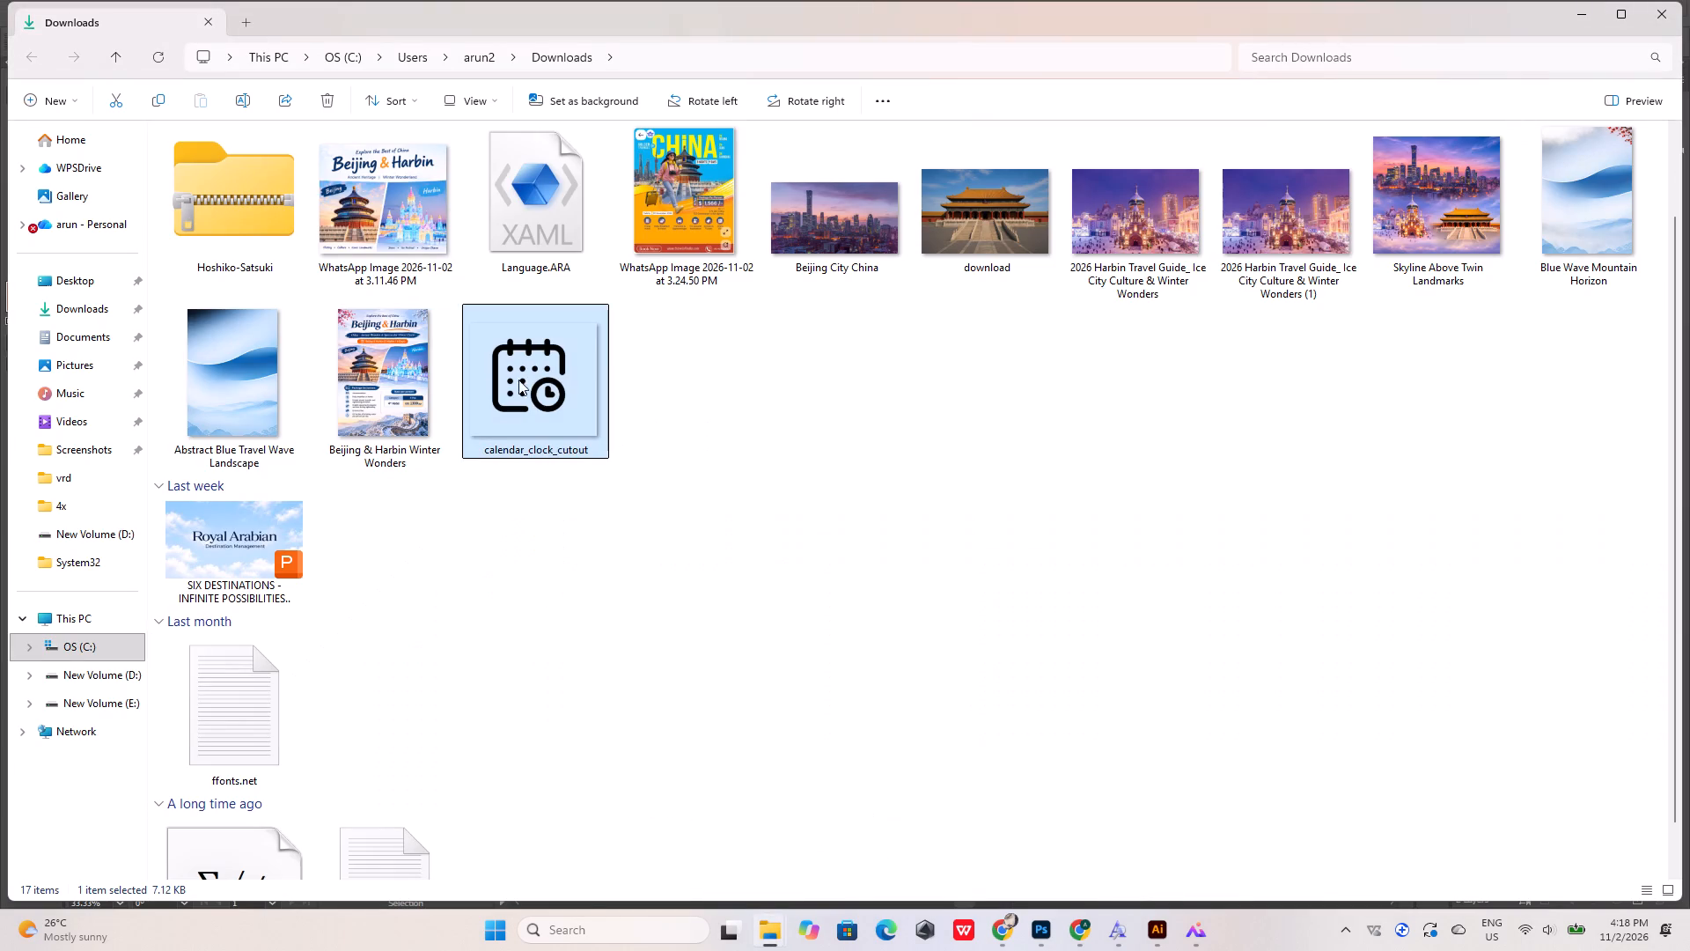
drag(561, 379, 430, 586)
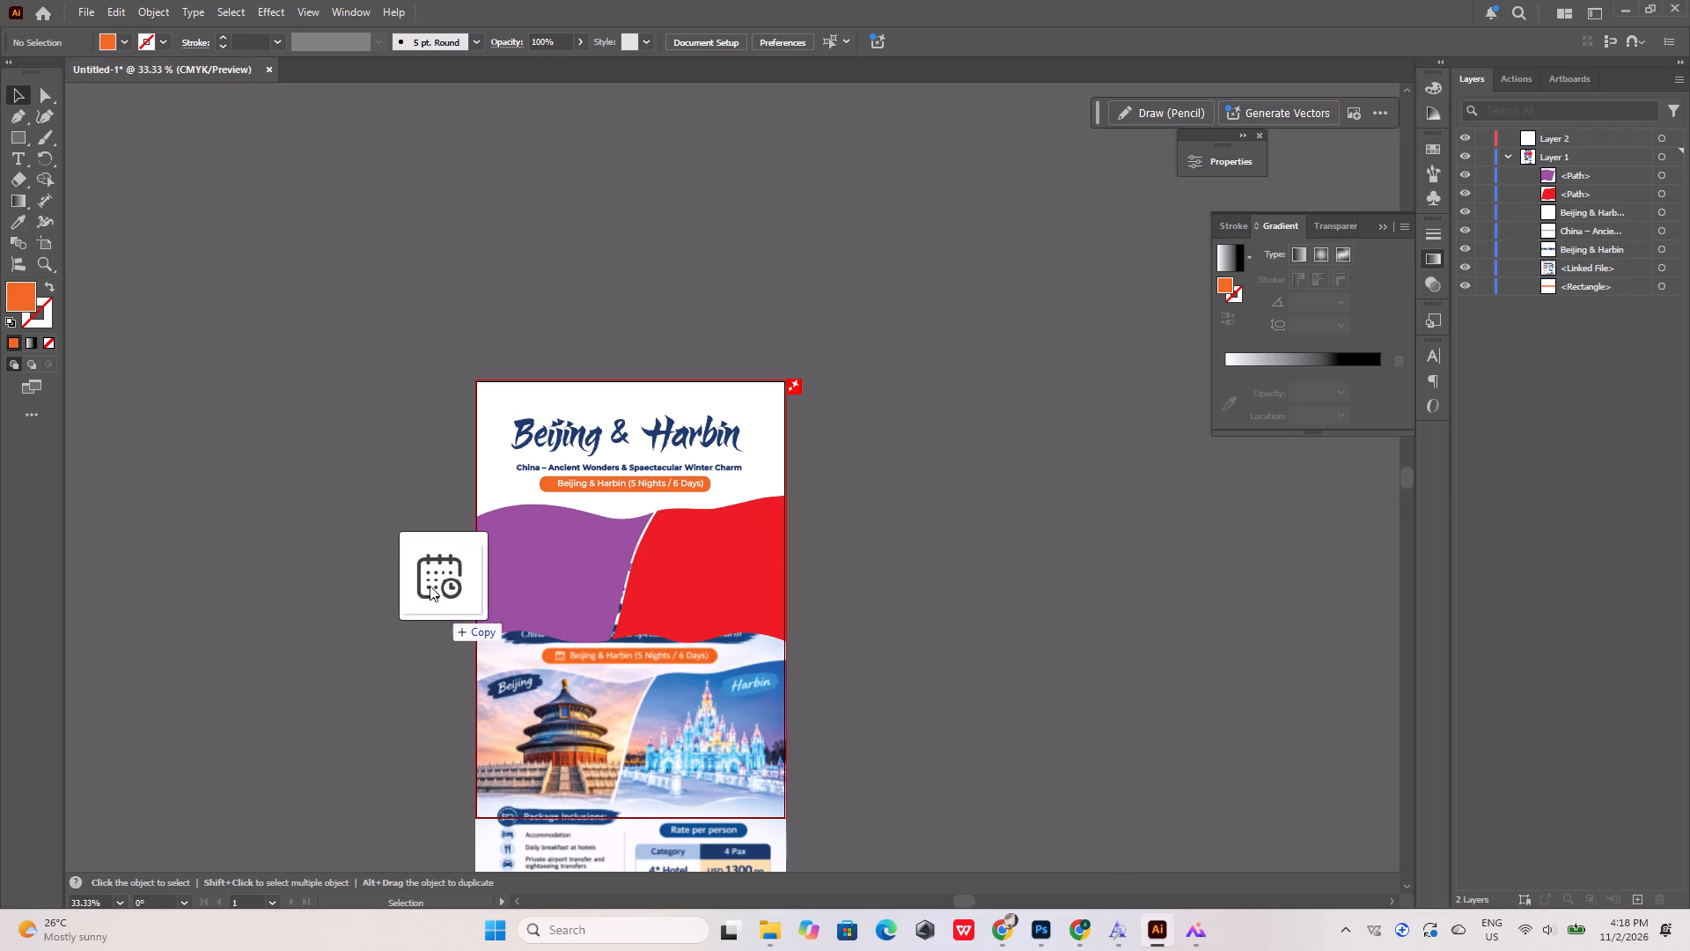
drag(430, 586, 425, 579)
alt+scroll(227, 652, up, 3)
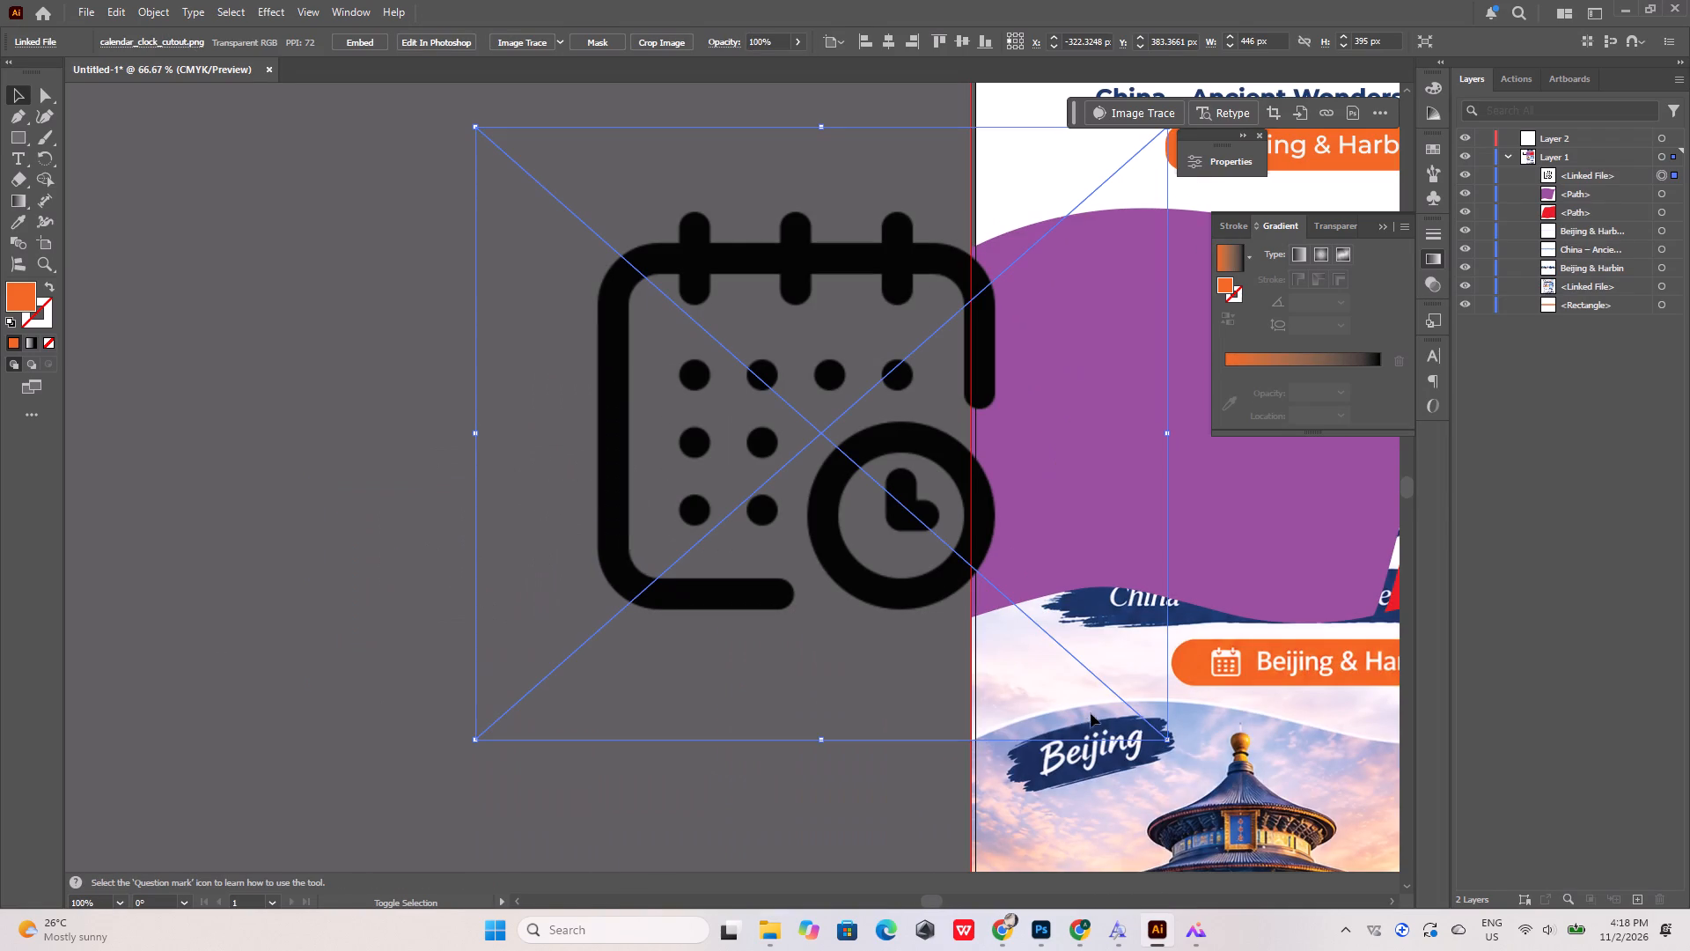
shift+drag(1166, 741, 566, 238)
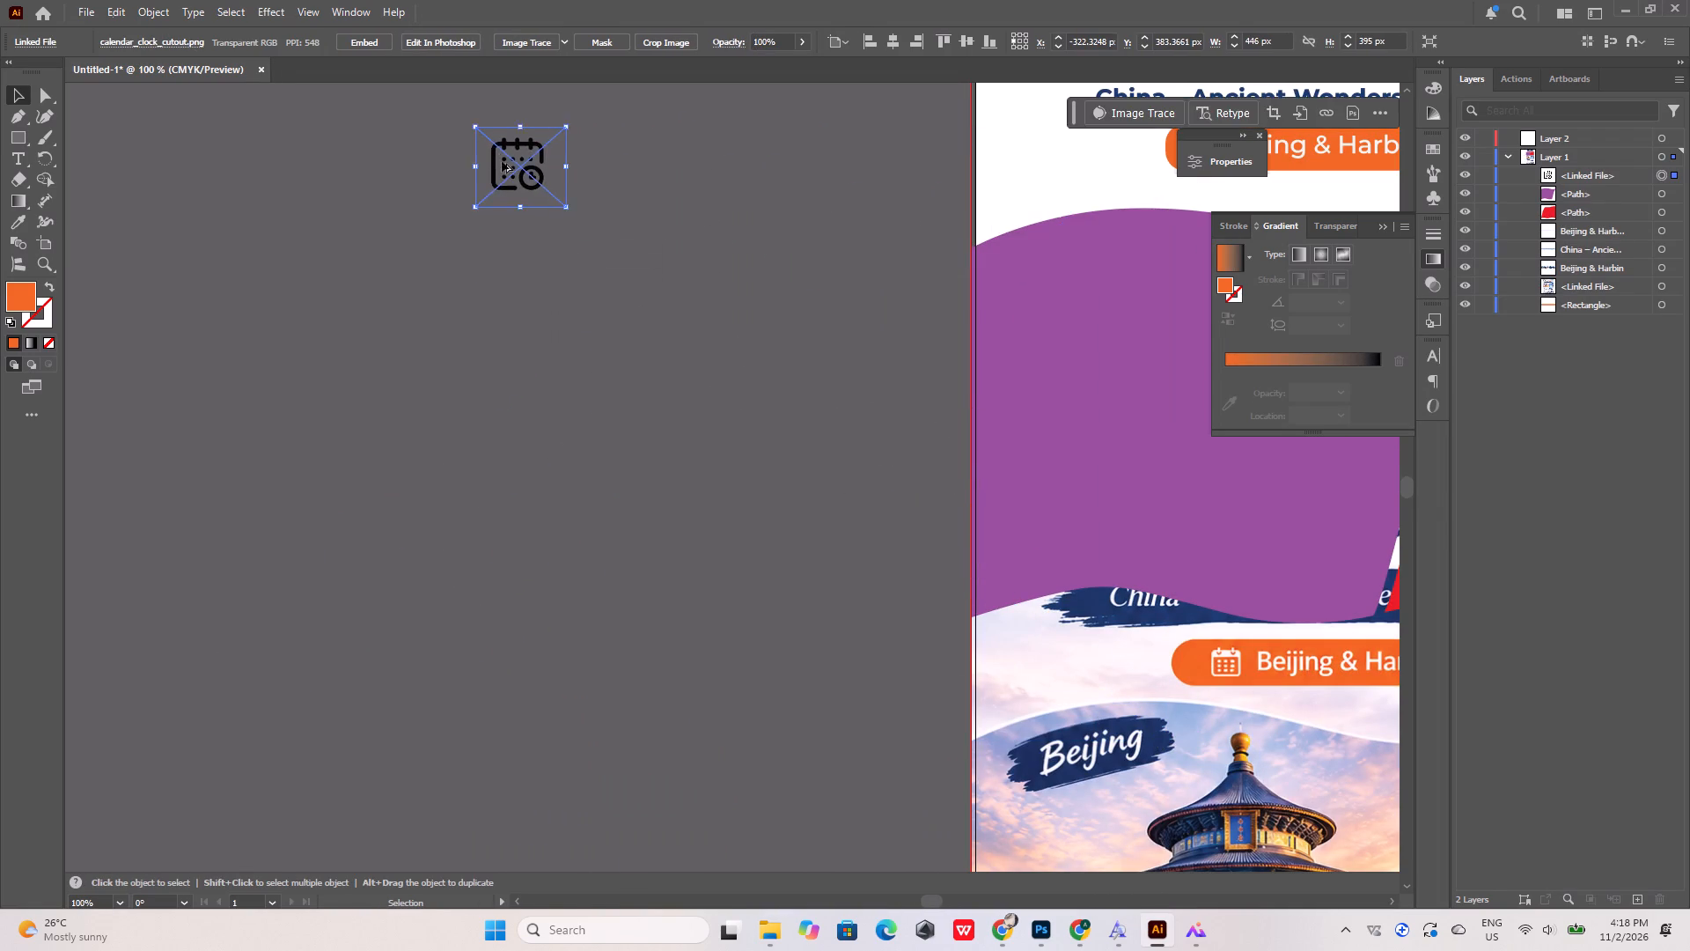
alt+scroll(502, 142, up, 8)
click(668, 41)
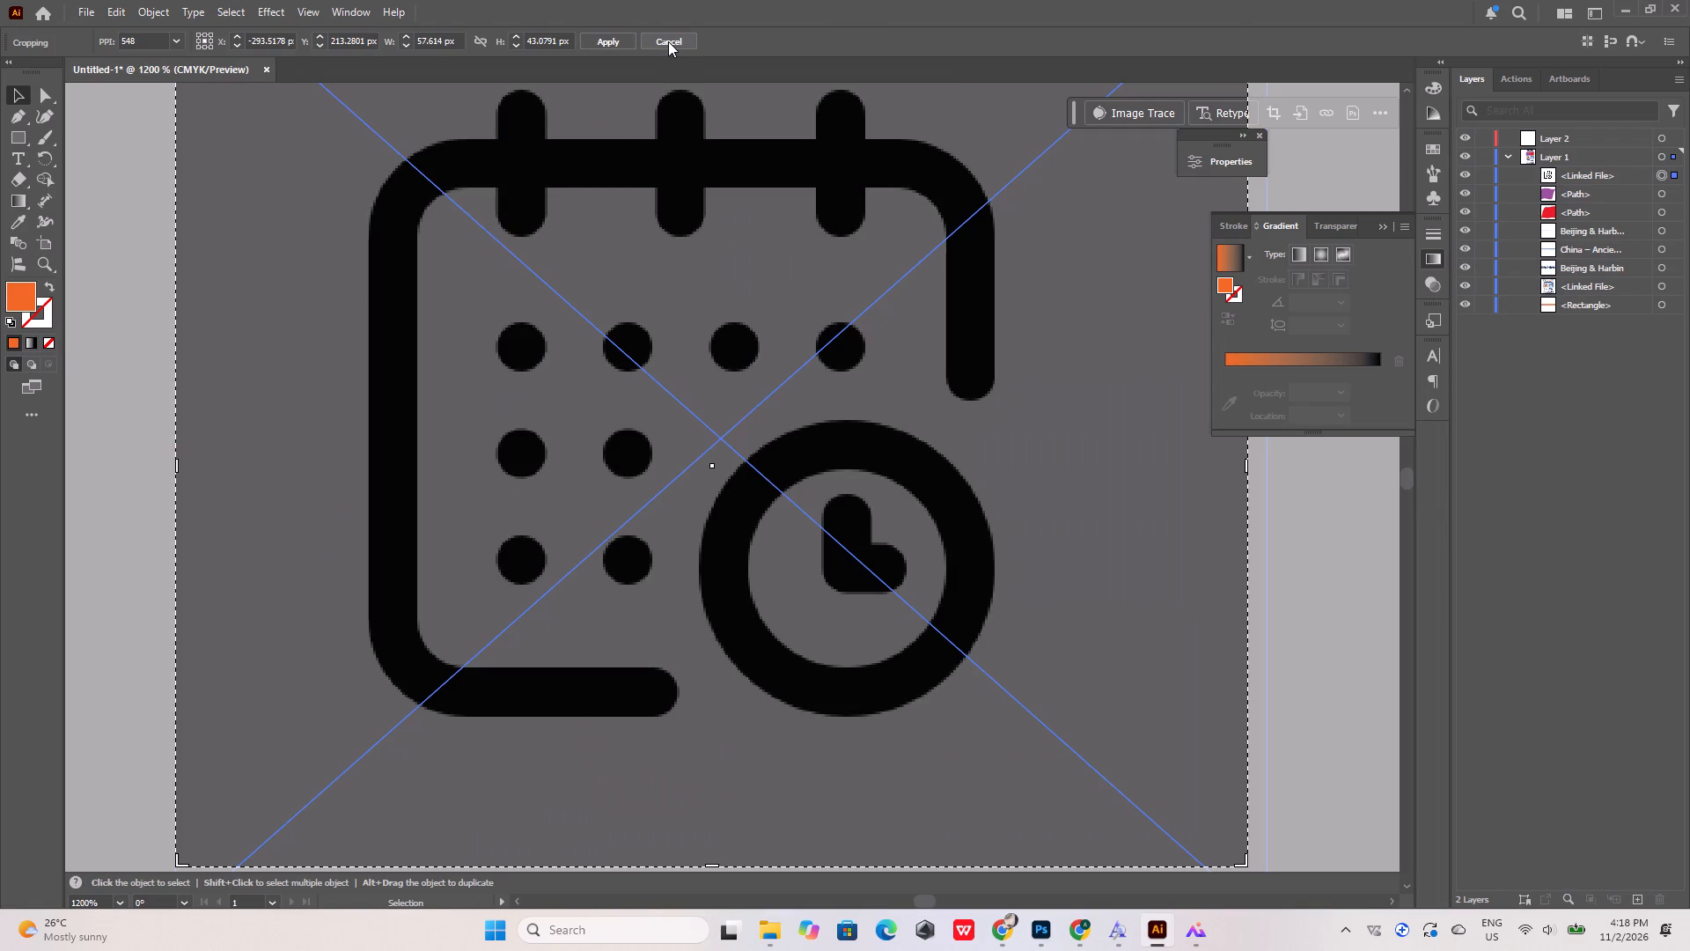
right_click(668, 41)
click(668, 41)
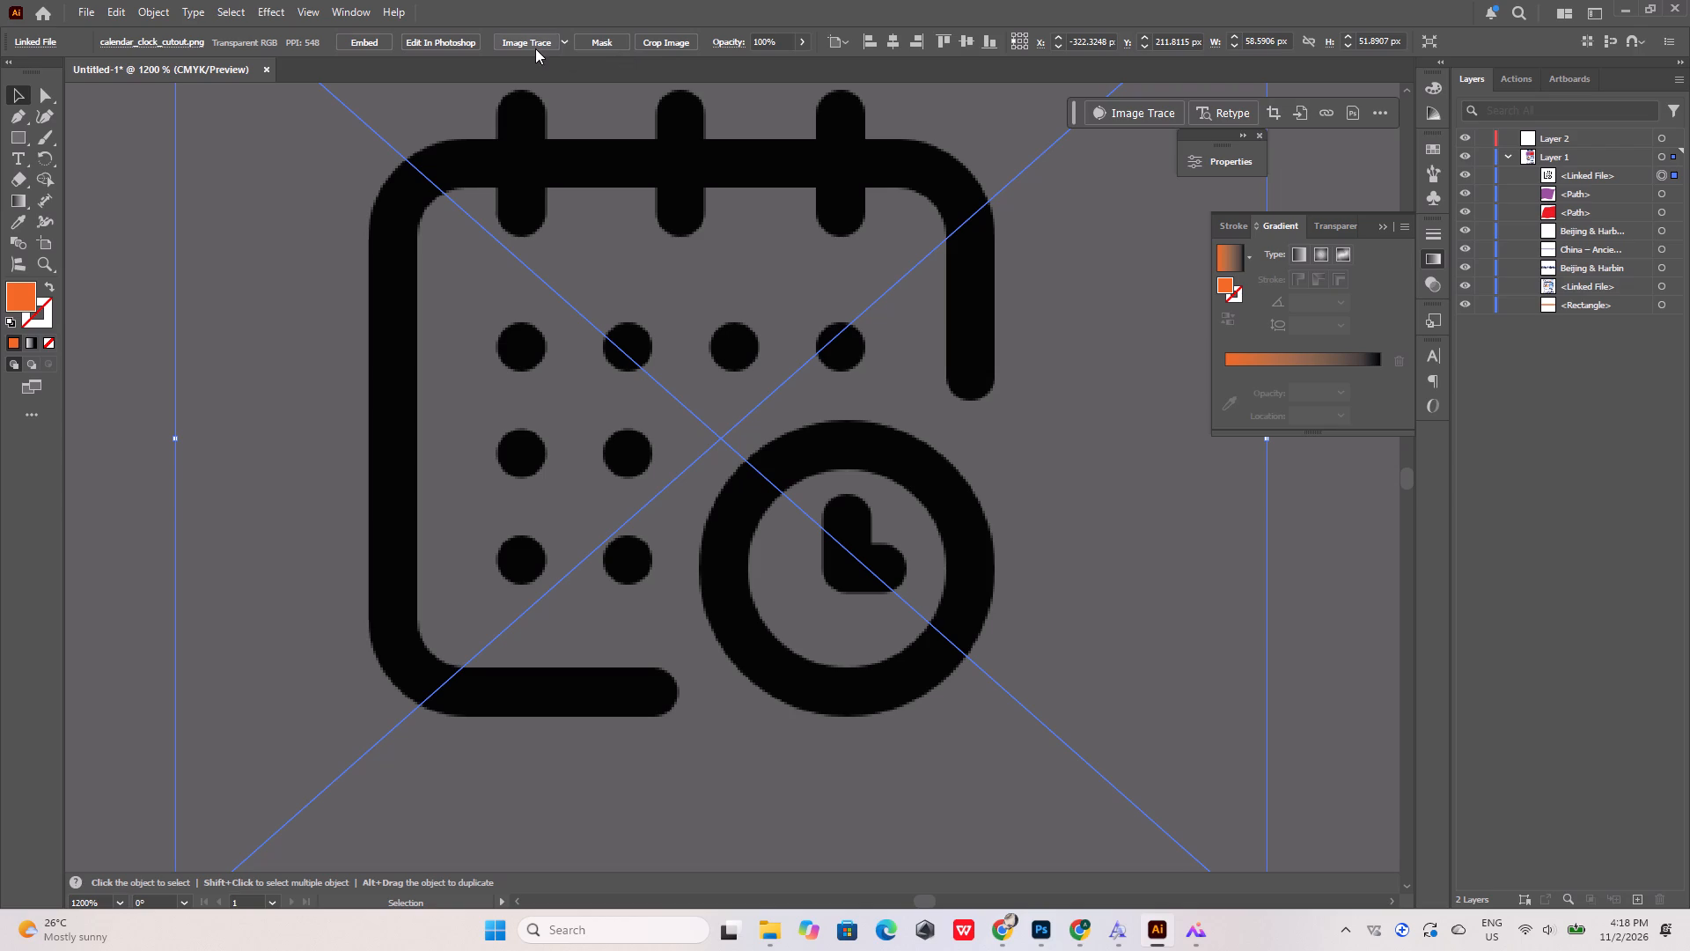
Image Trace the calendar icon with the default preset, expand the tracing, and ungroup the resulting paths.
click(531, 45)
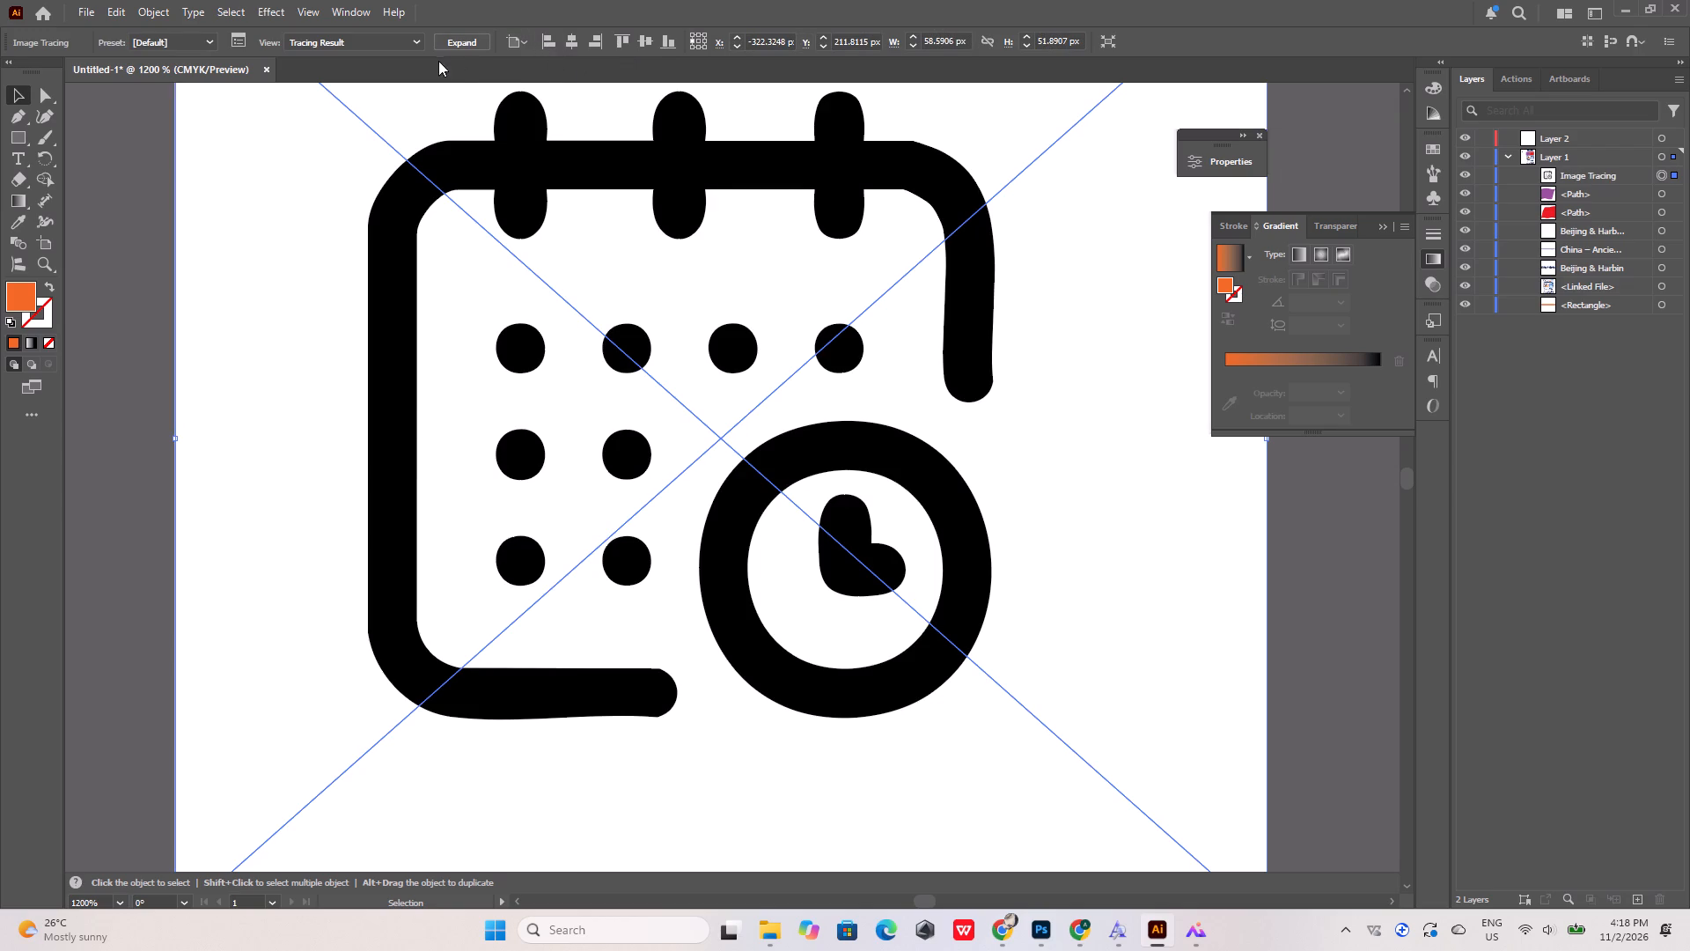
click(455, 47)
right_click(669, 175)
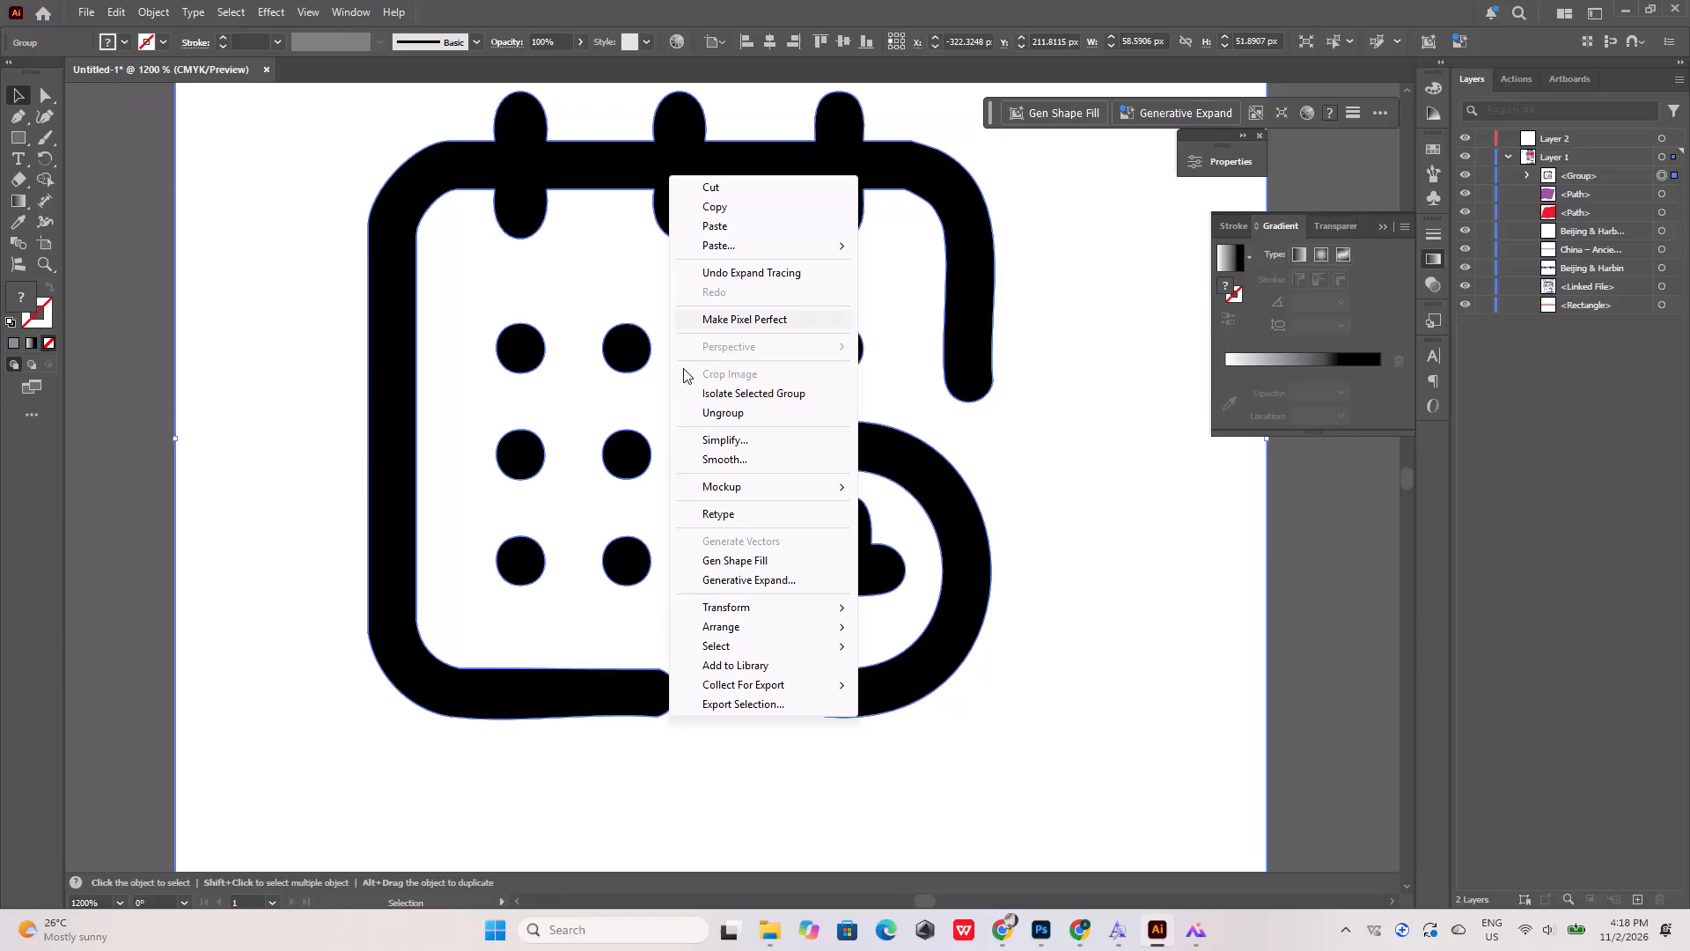
click(771, 415)
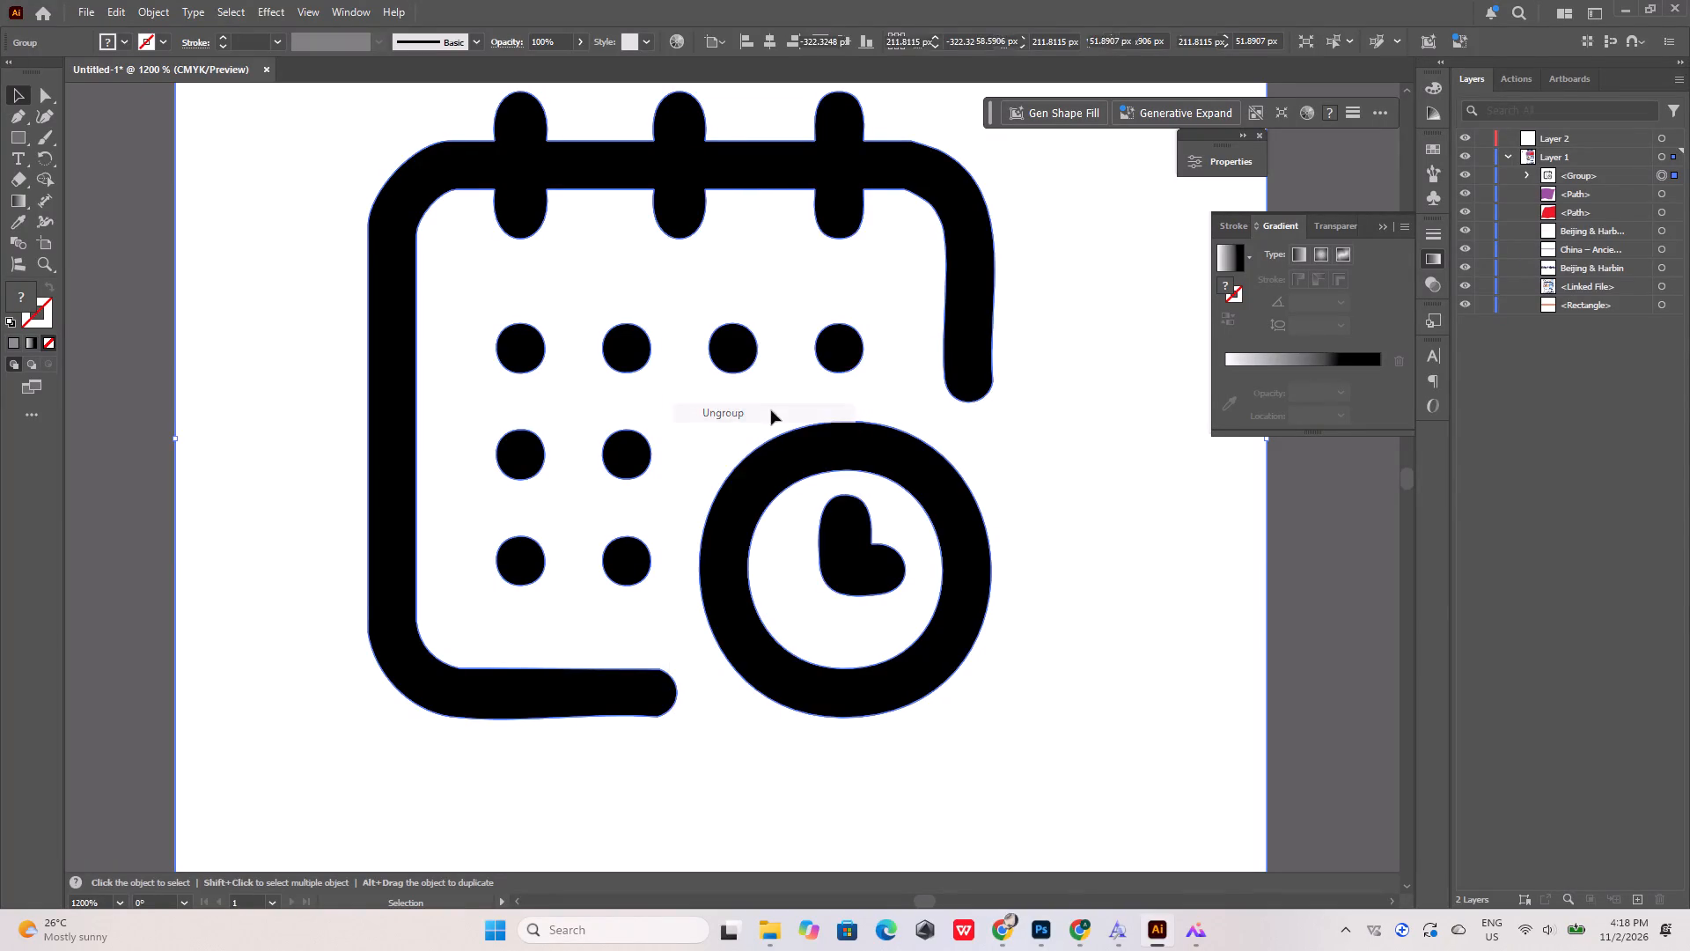
Delete the white background shape and the white clock-face fill from the traced calendar icon.
alt+scroll(486, 463, down, 5)
click(631, 406)
click(583, 415)
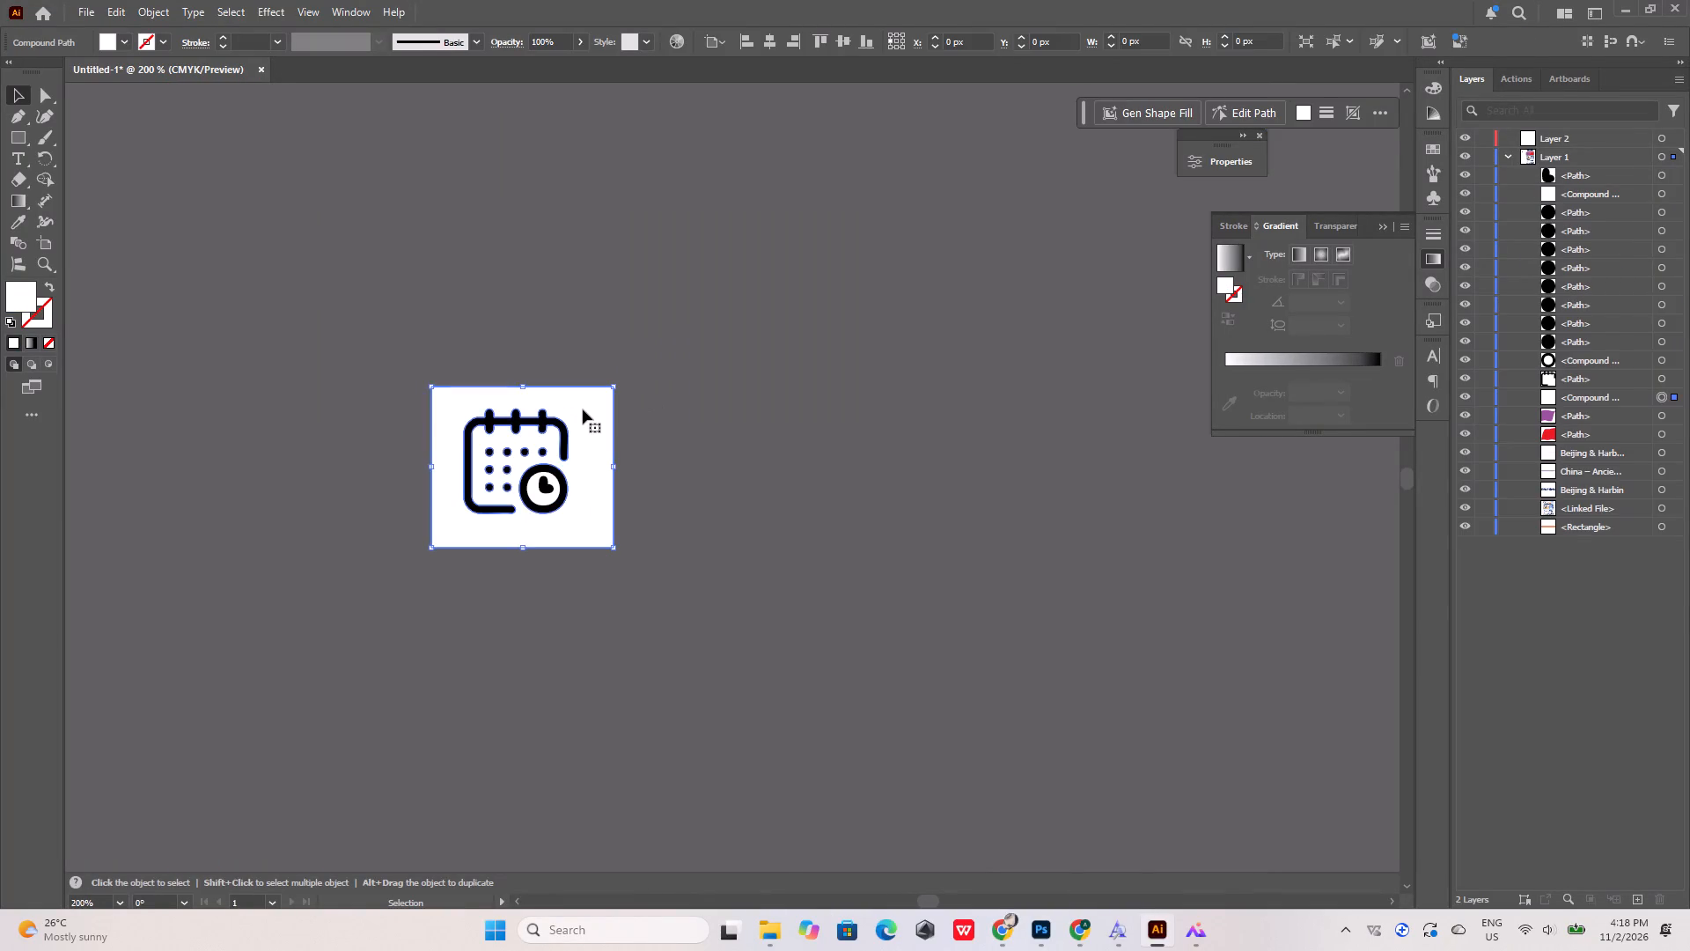
key(Delete)
alt+scroll(547, 500, up, 5)
click(546, 490)
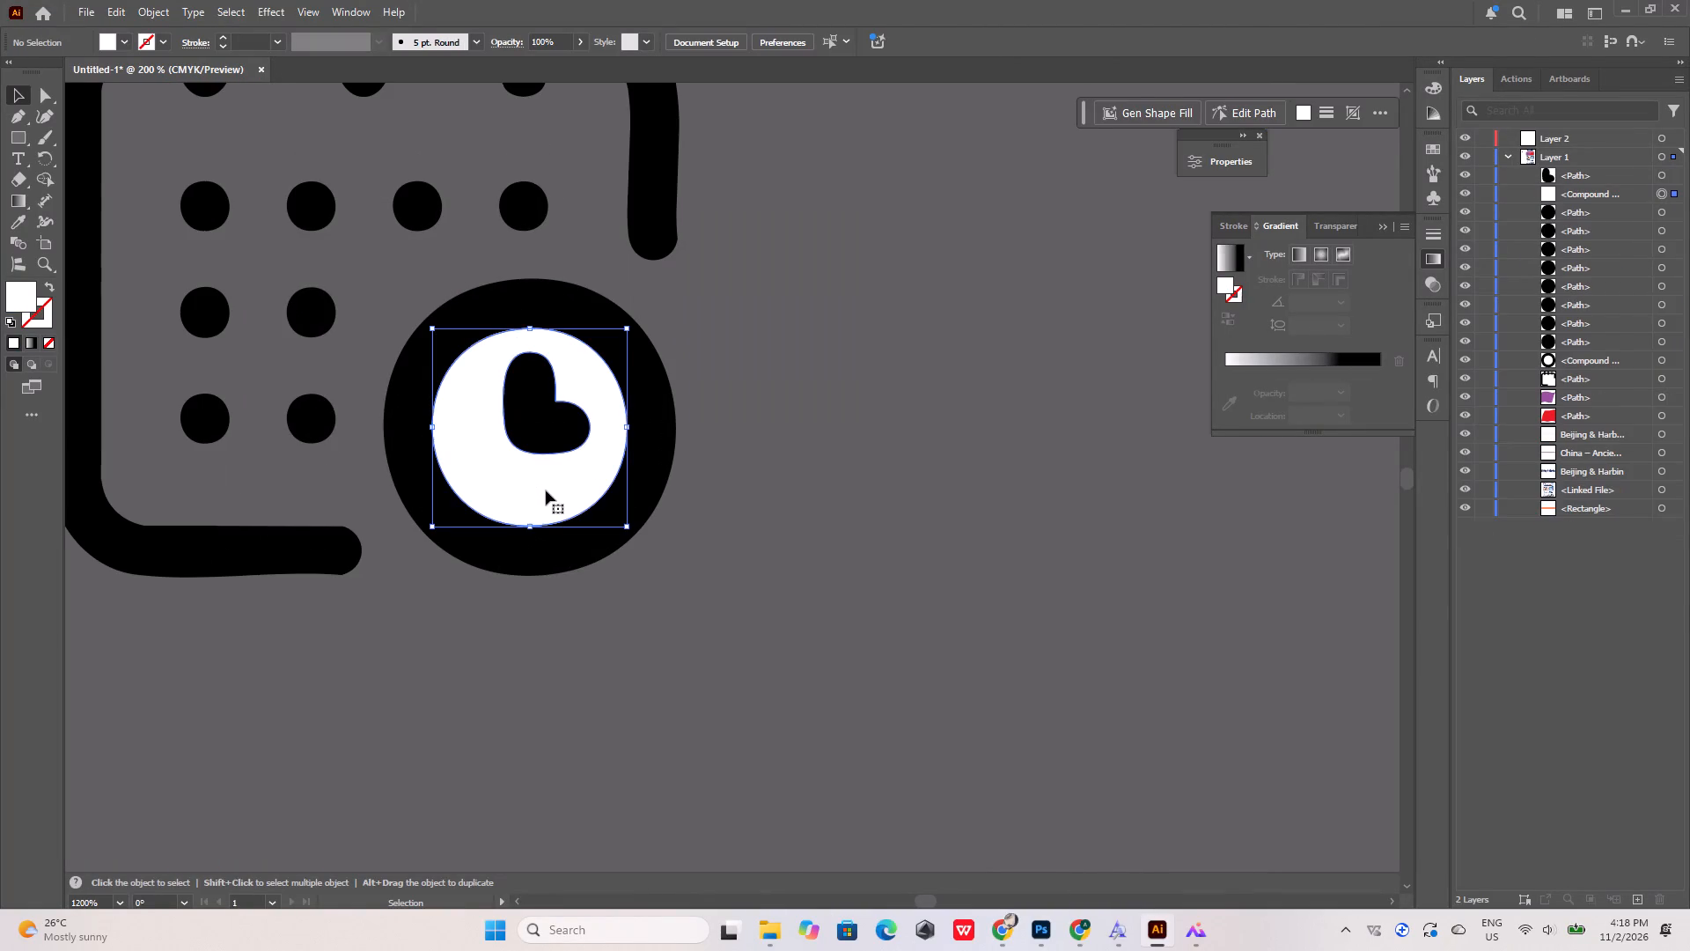
key(Delete)
Group all remaining black paths of the calendar icon.
alt+scroll(549, 493, down, 5)
drag(688, 339, 222, 586)
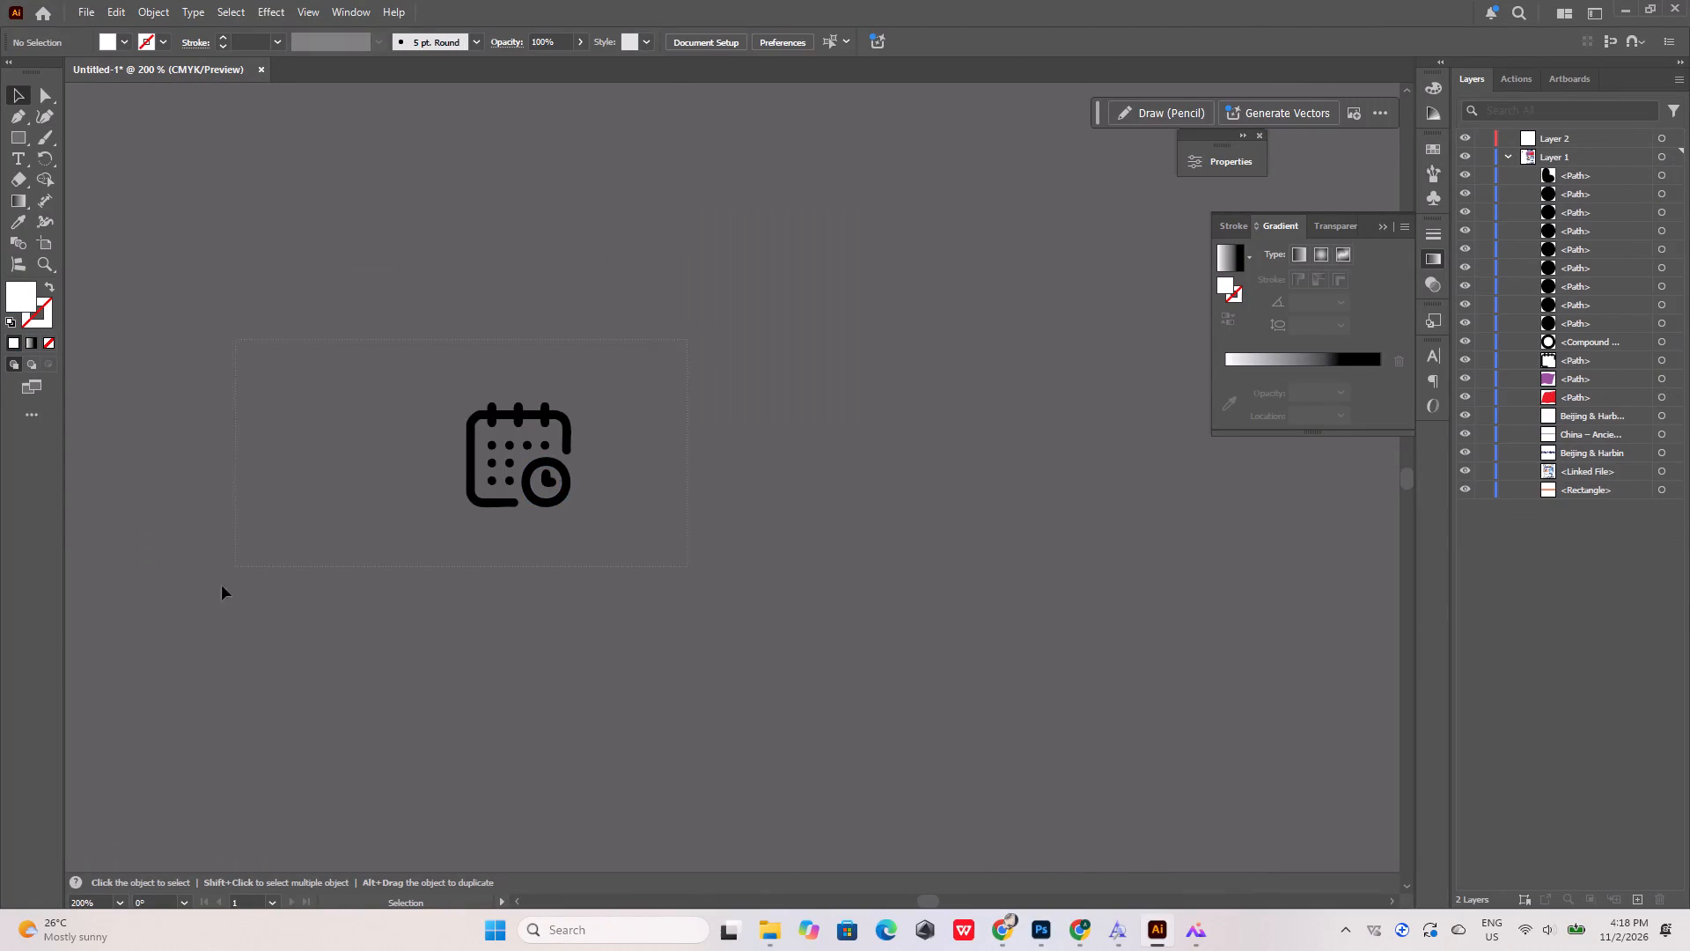
drag(222, 586, 224, 583)
key(ctrl+g)
Scale the calendar icon to about 13.3 × 13.4 px and place it in the orange banner before the nights-and-days text.
alt+scroll(388, 479, down, 3)
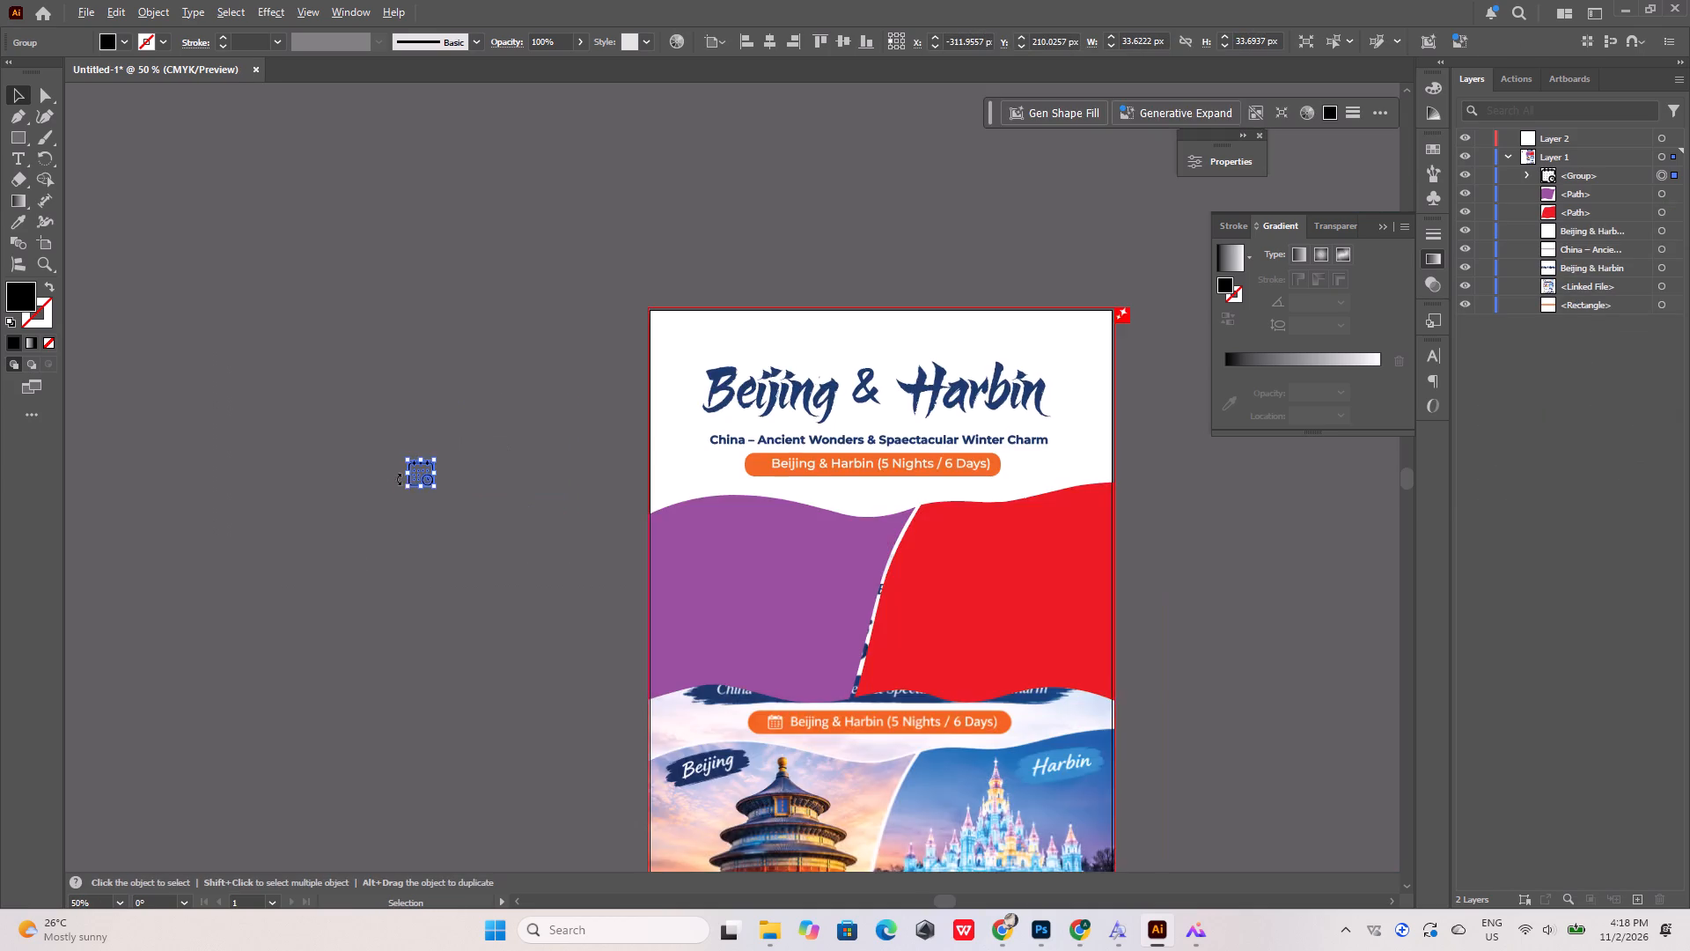
alt+scroll(399, 479, up, 3)
shift+drag(425, 501, 467, 446)
alt+scroll(489, 441, up, 4)
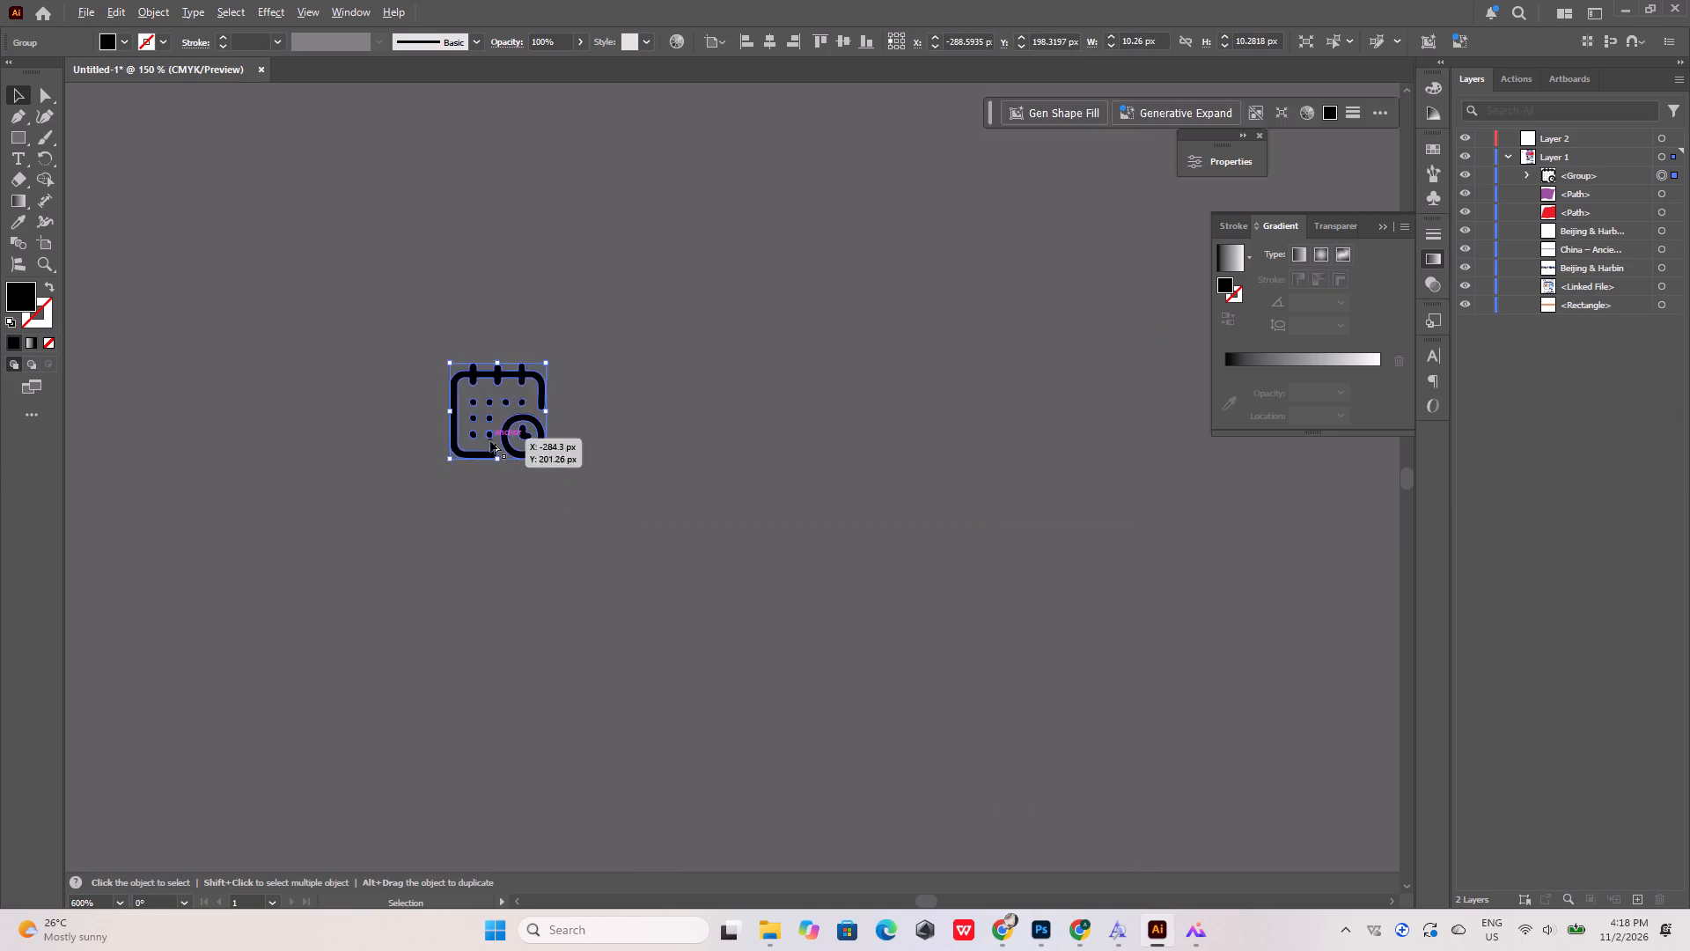
alt+scroll(435, 465, down, 4)
drag(441, 458, 1378, 459)
alt+scroll(321, 435, down, 5)
alt+scroll(490, 450, up, 11)
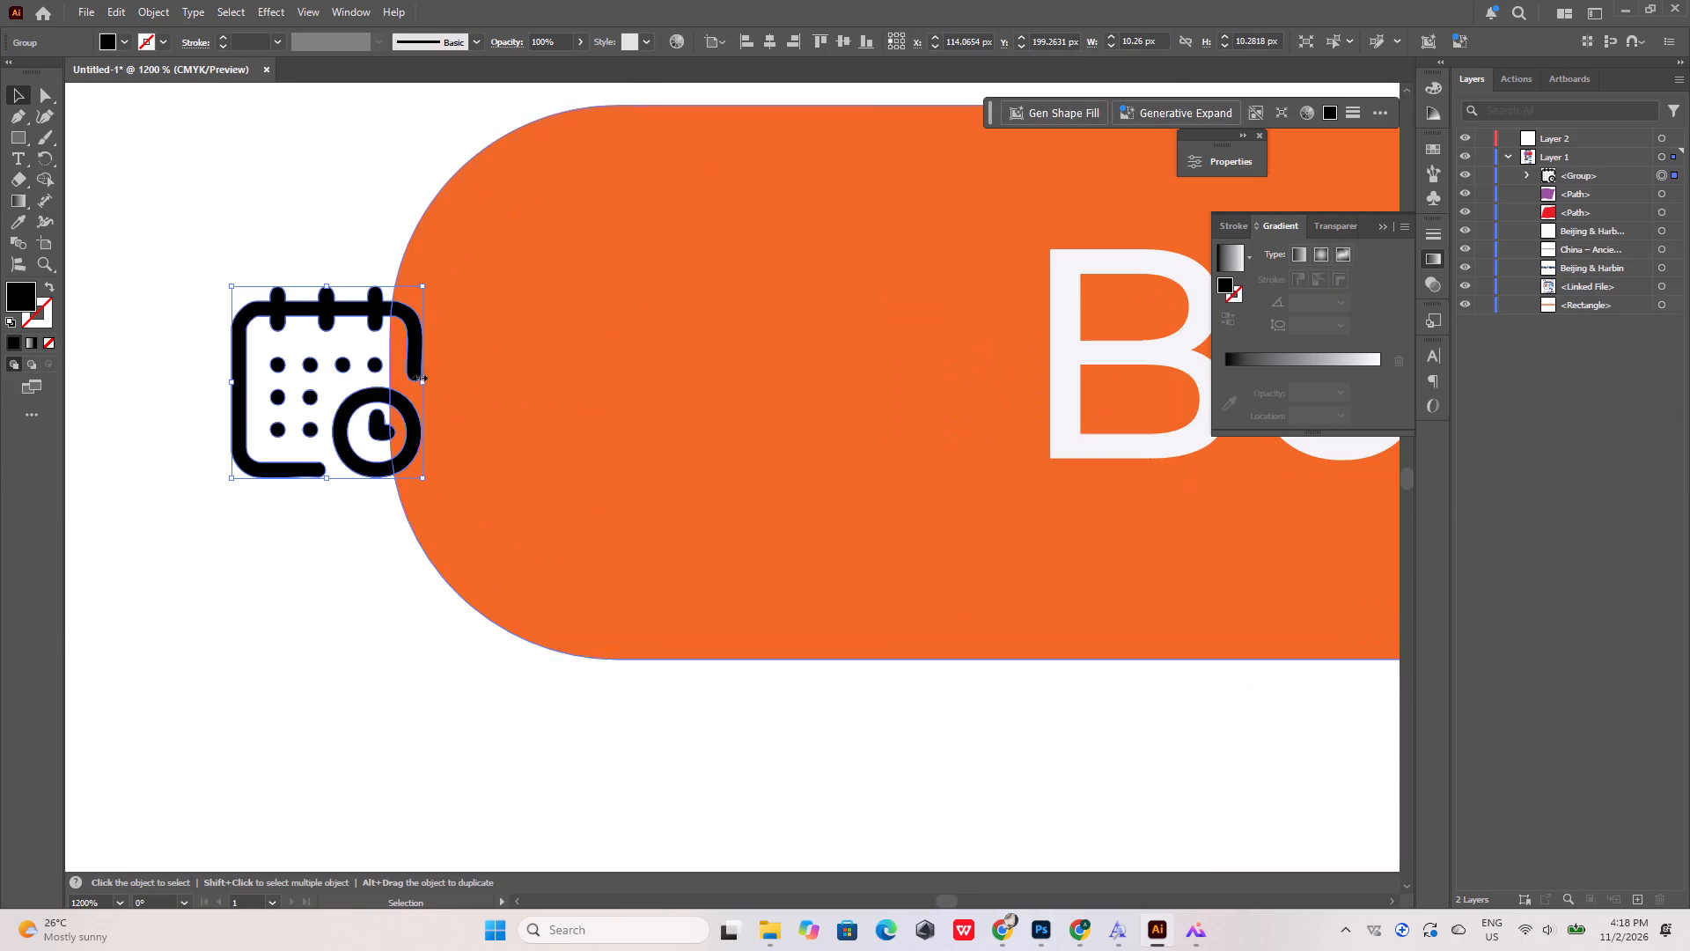
drag(413, 365, 767, 367)
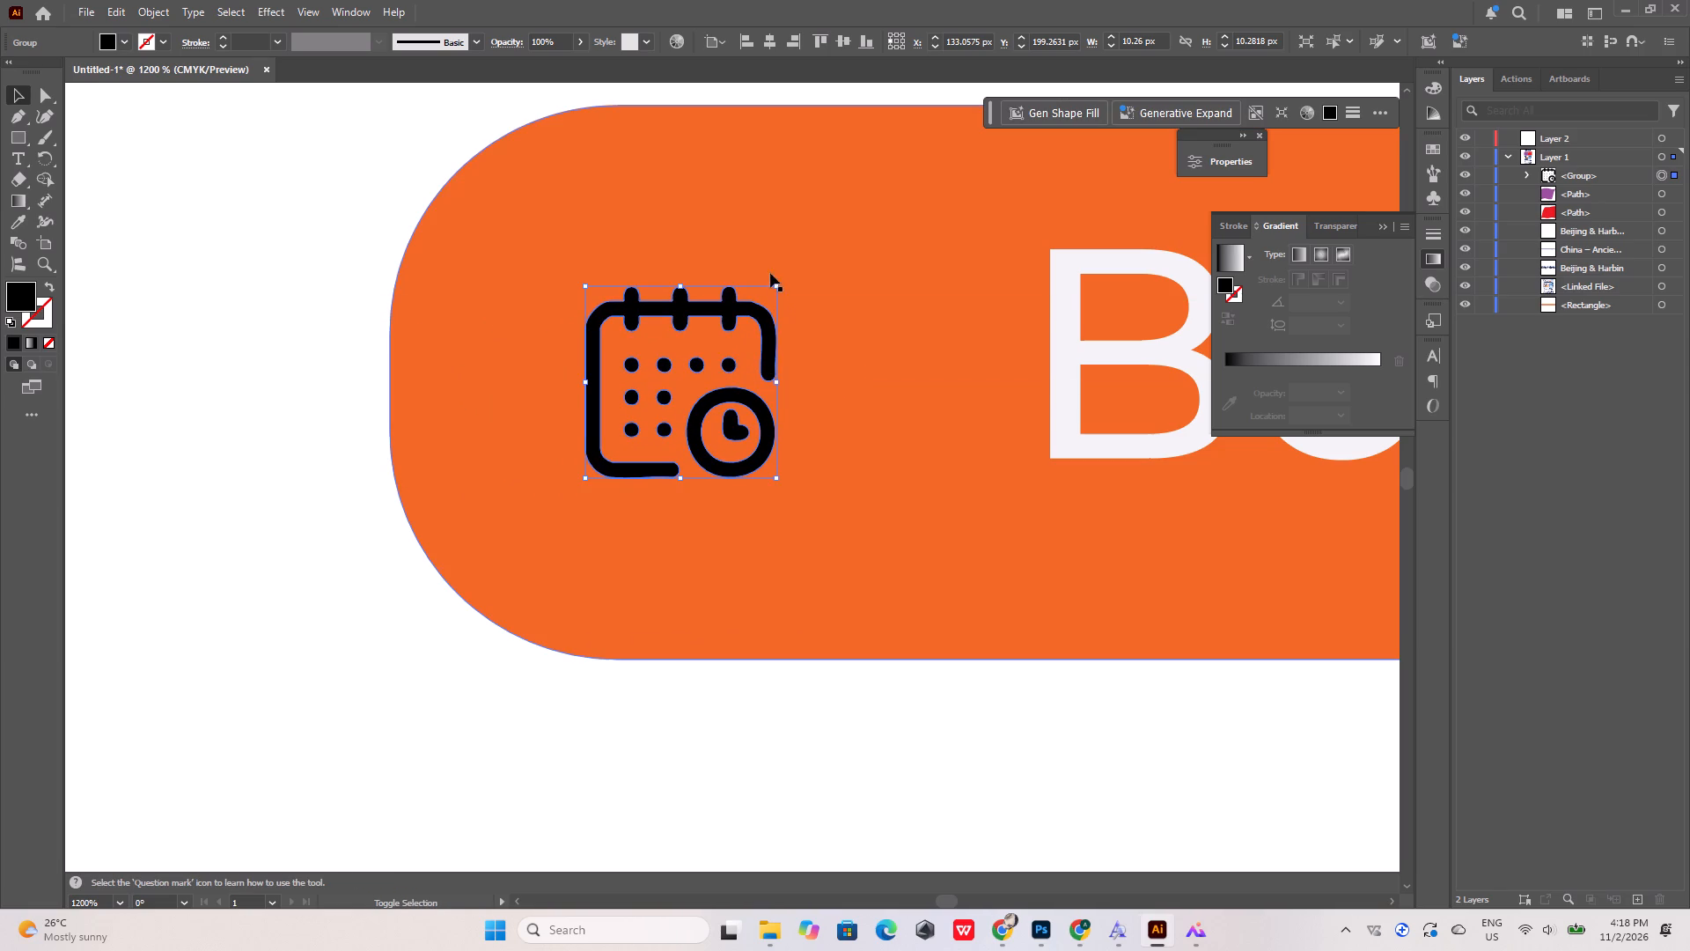
shift+drag(776, 285, 856, 228)
Recolour the calendar icon white by sampling the flyer's white background with the Eyedropper.
click(17, 219)
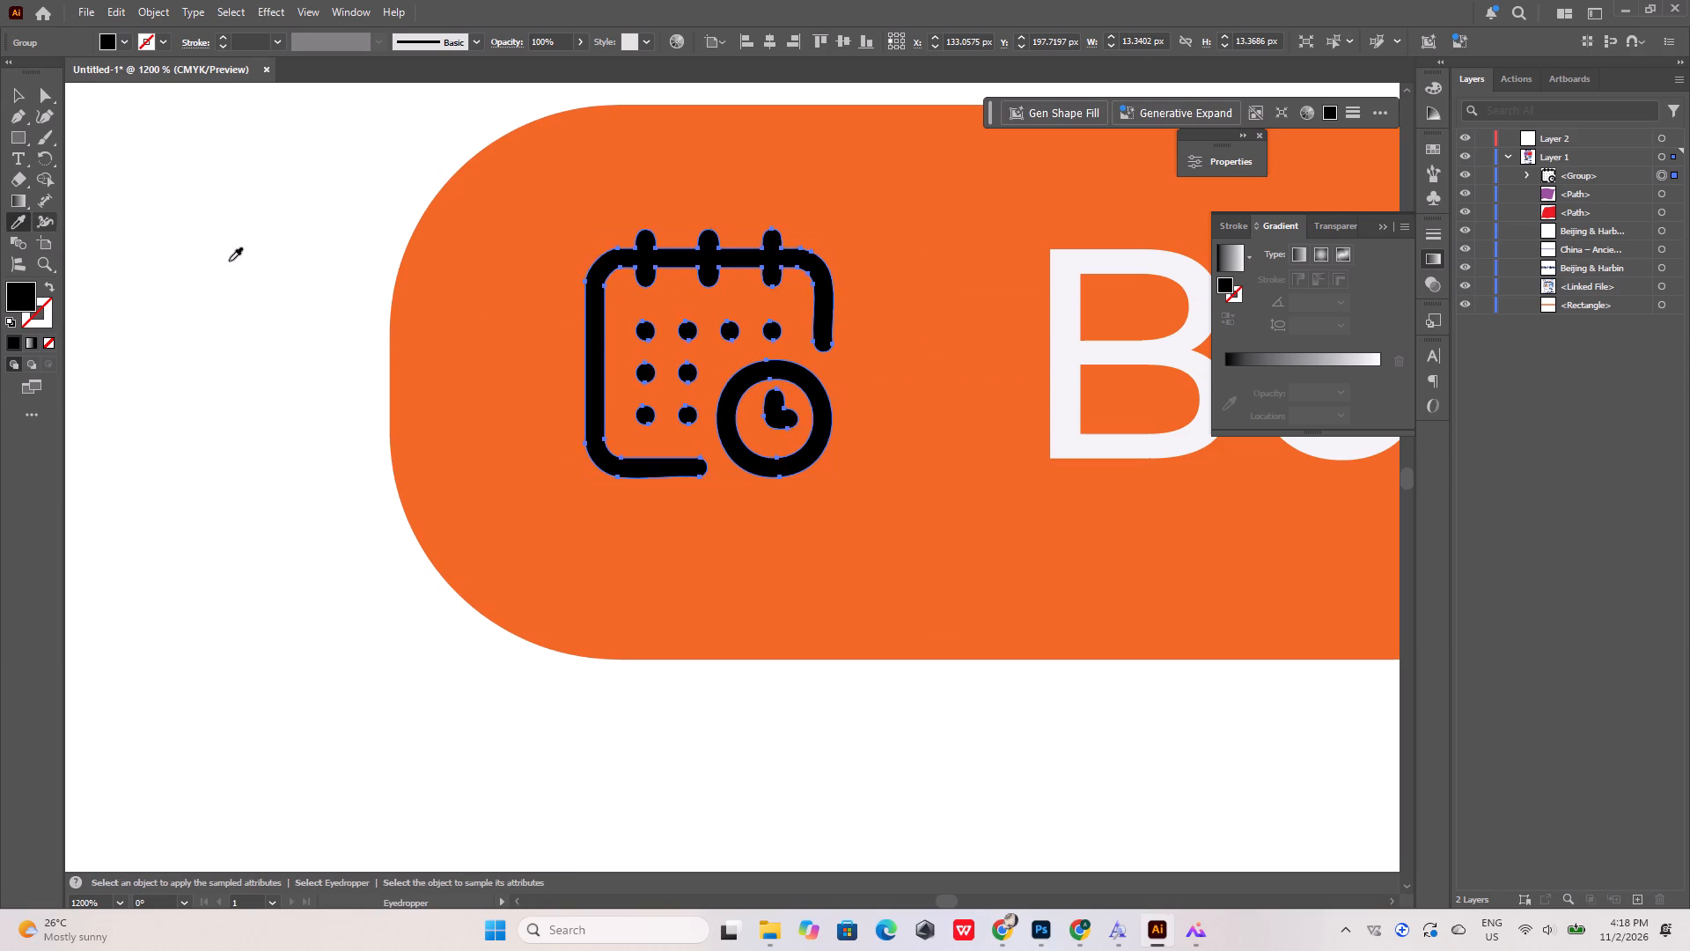
click(229, 261)
click(12, 93)
click(153, 204)
Nudge the "Beijing & Harbin (5 Nights / 6 Days)" text slightly left, closer to the calendar icon.
alt+scroll(301, 472, down, 4)
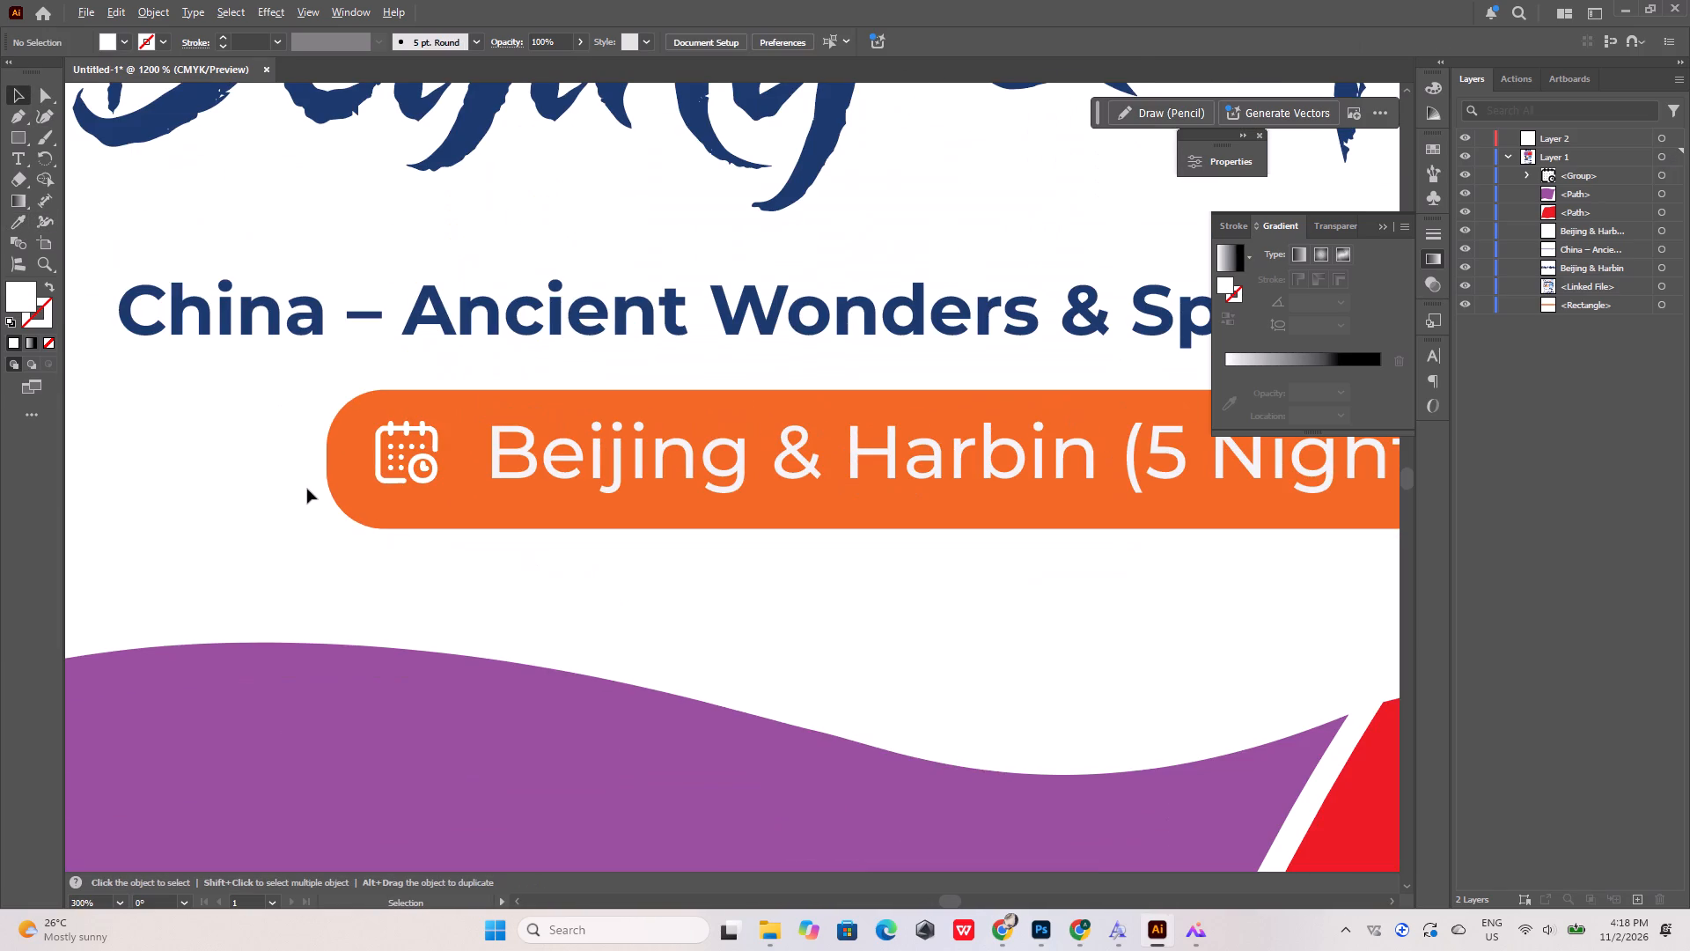
alt+scroll(437, 440, down, 3)
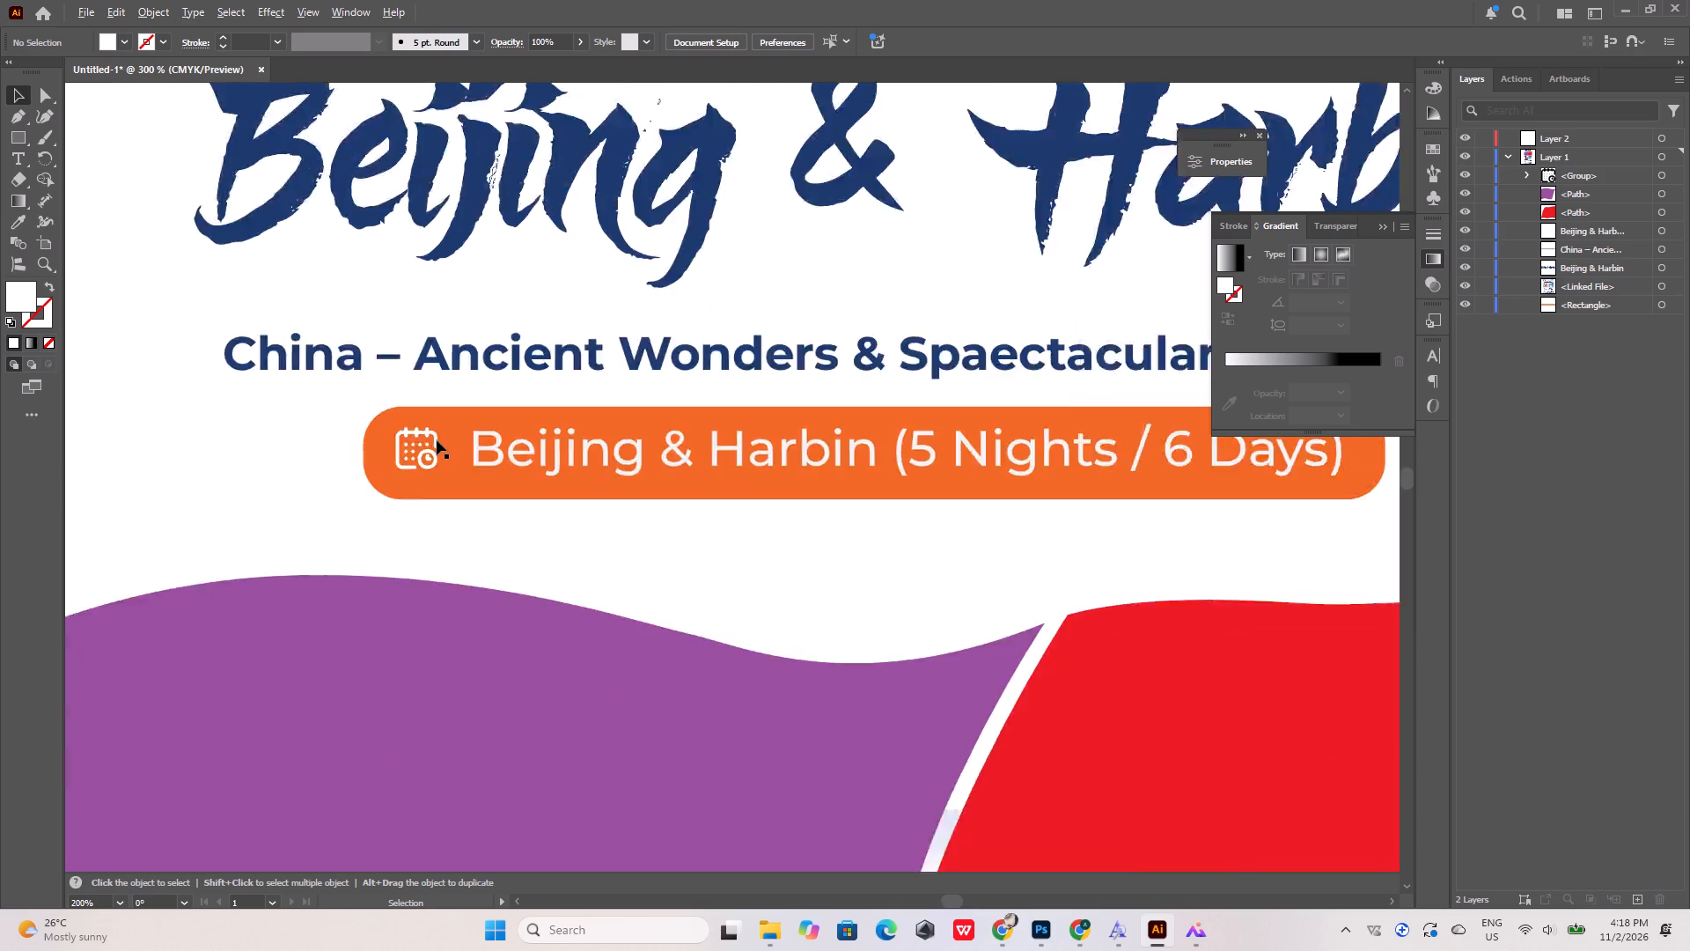
alt+scroll(437, 440, down, 1)
alt+scroll(460, 429, up, 4)
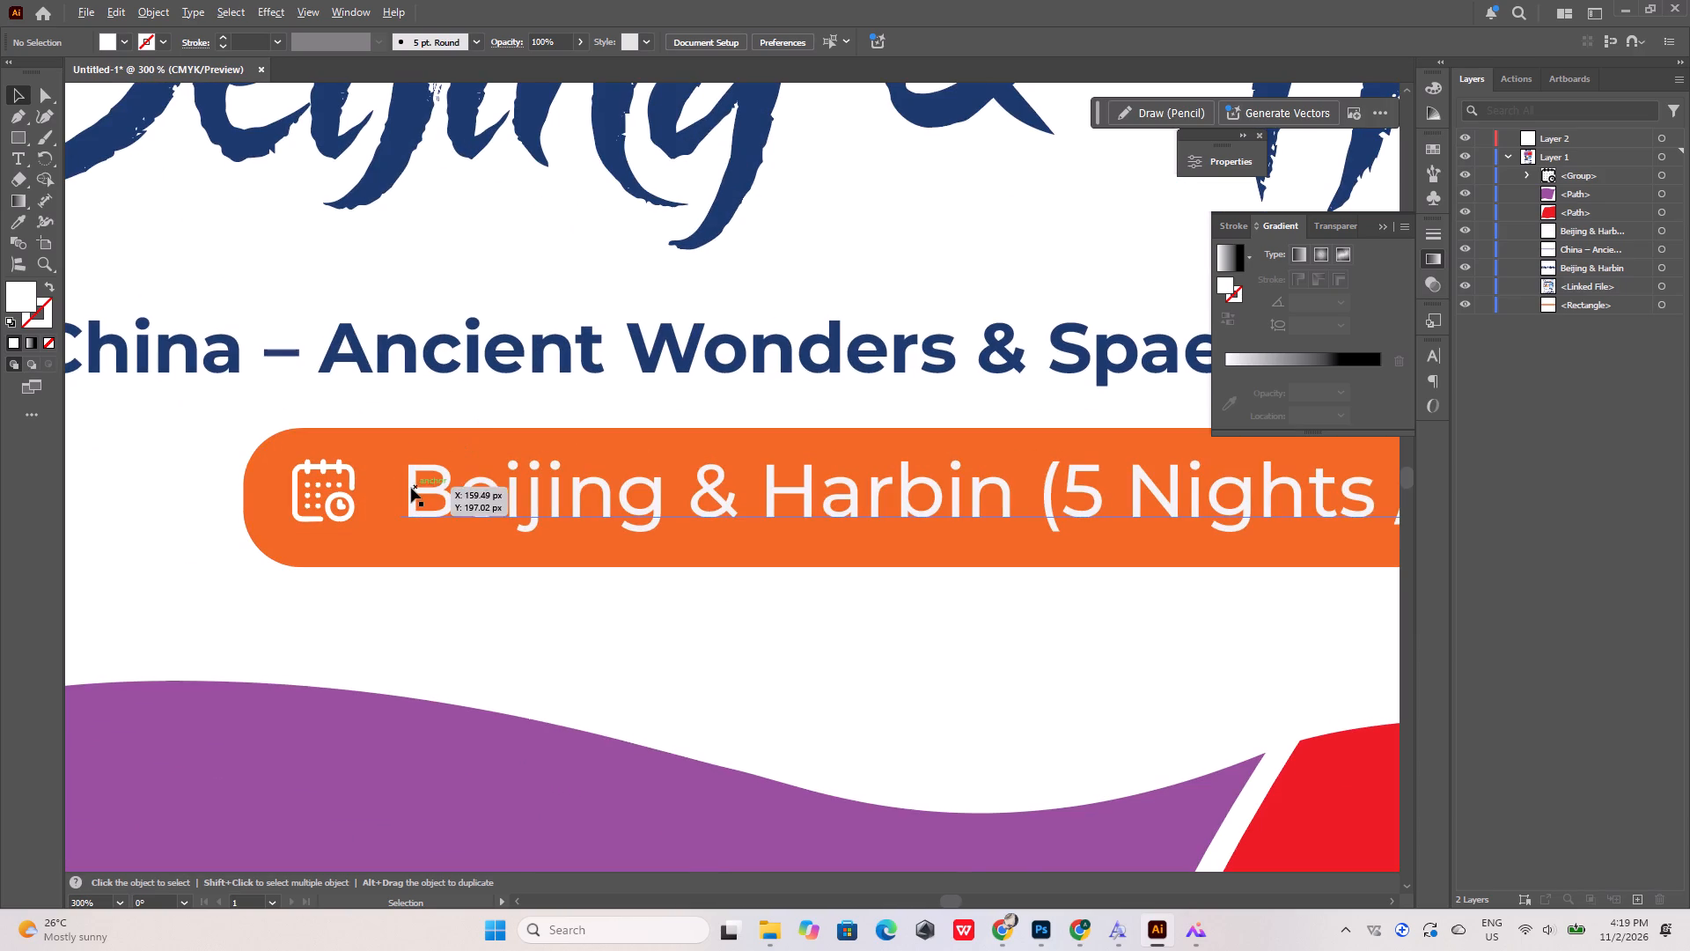
click(411, 488)
key(shift+Left)
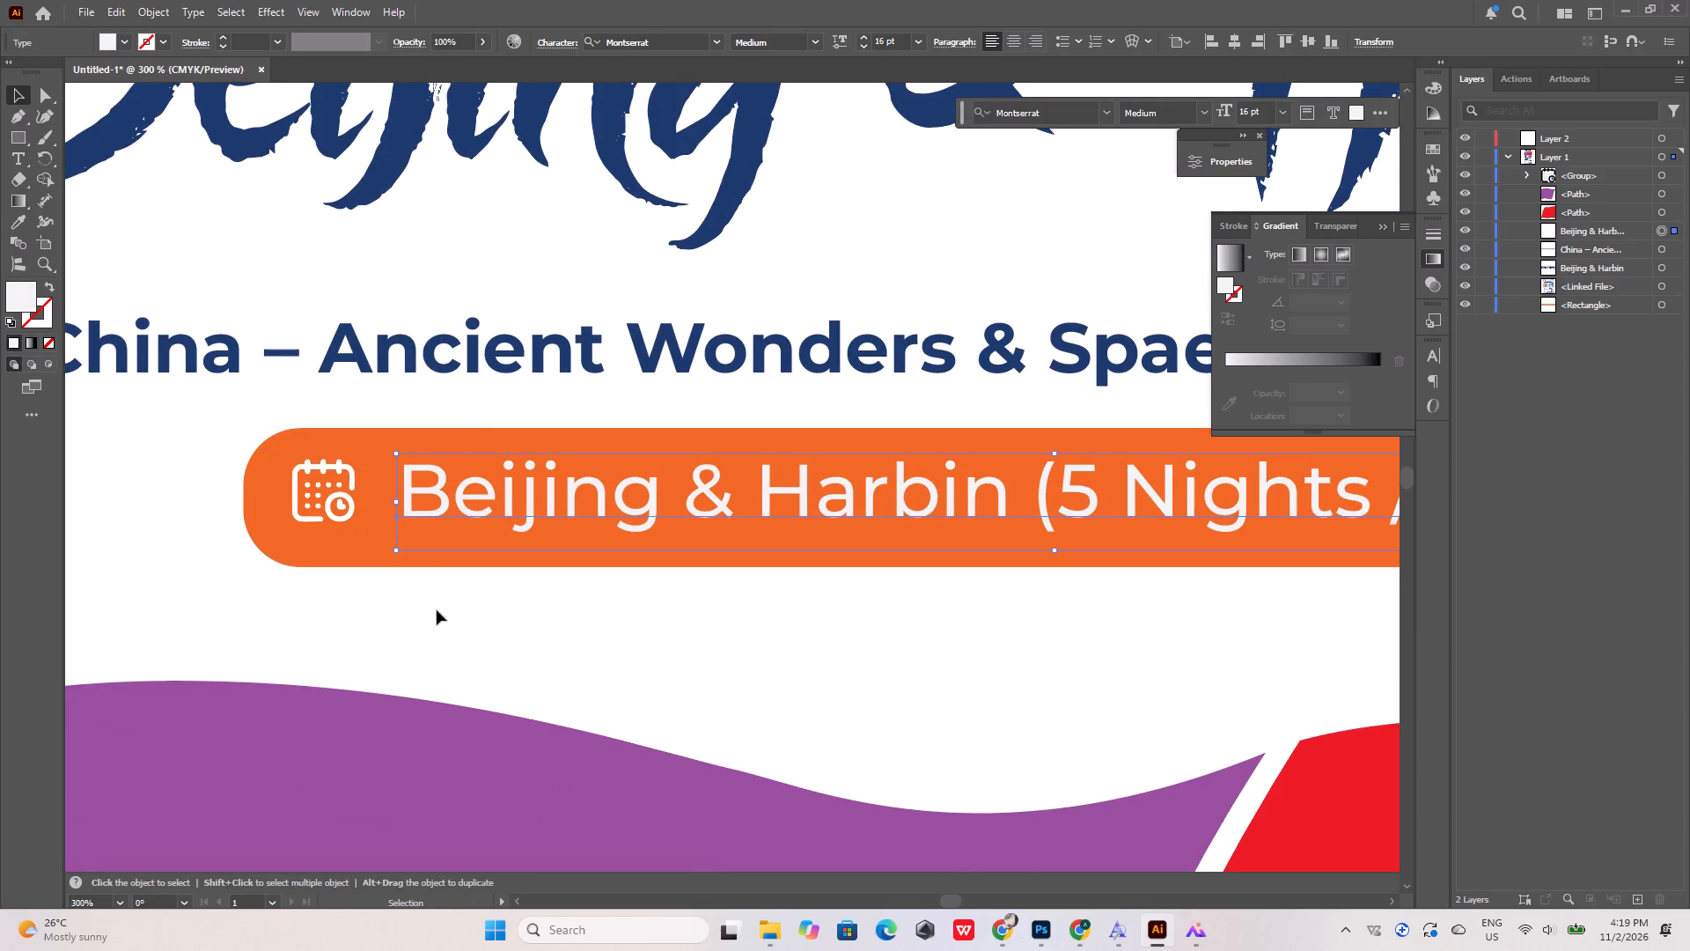
click(445, 611)
Move the linked reference flyer image straight down to a Y position of about 796 px.
alt+scroll(371, 506, down, 5)
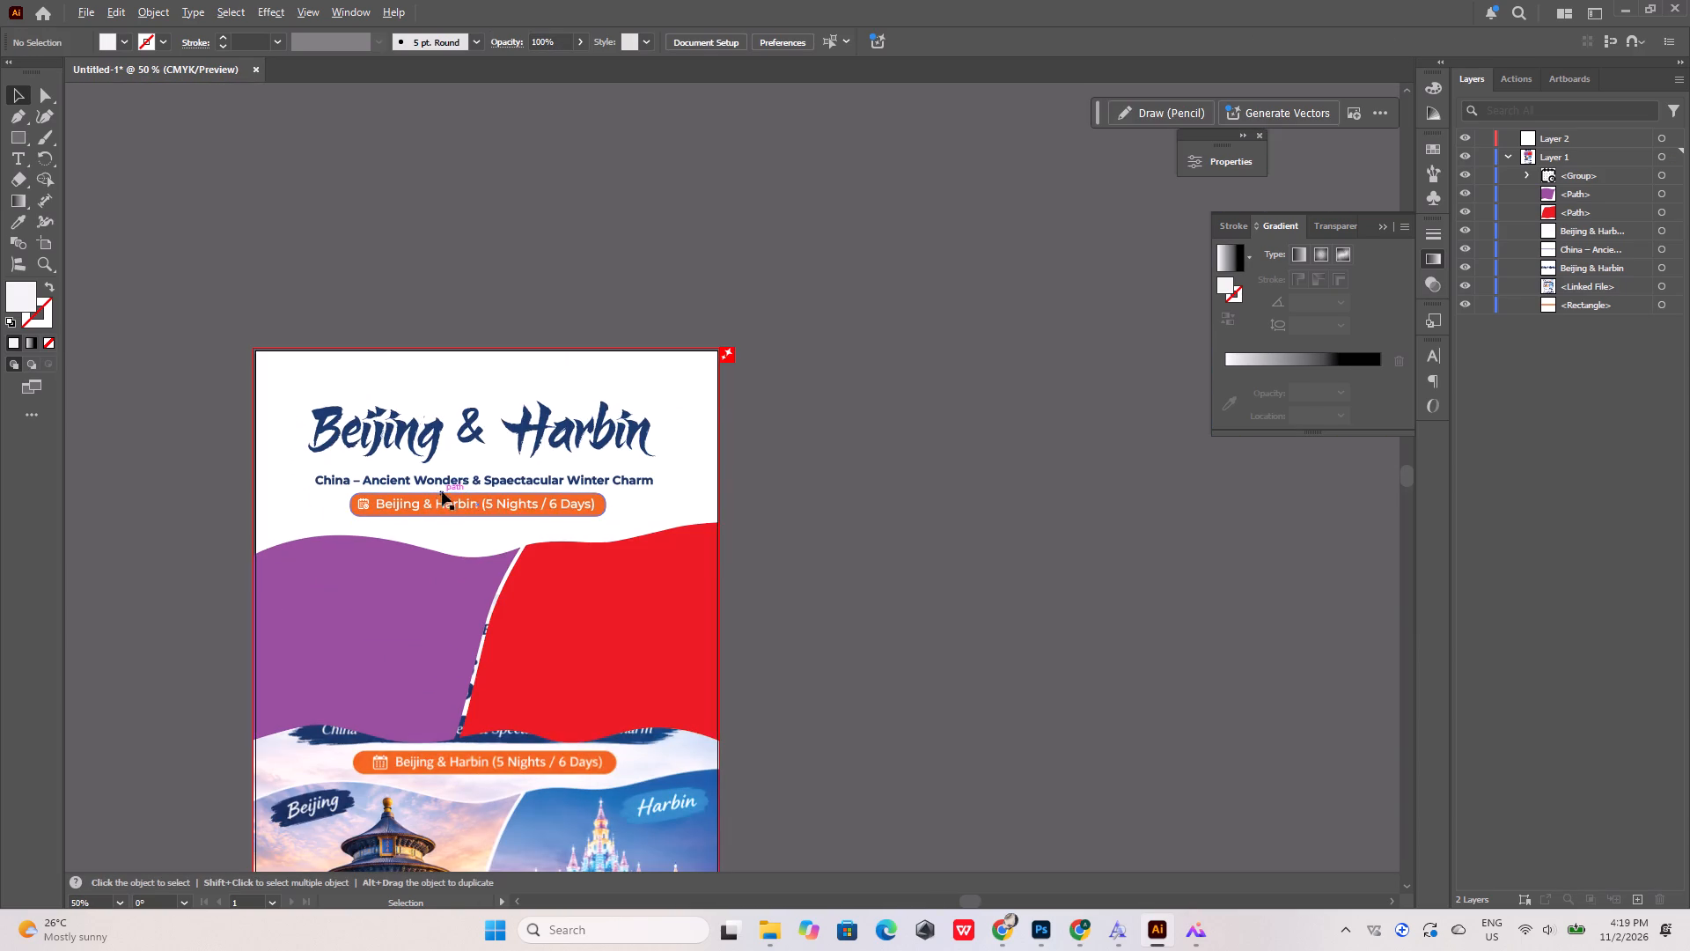
alt+scroll(437, 485, up, 4)
alt+scroll(595, 386, down, 4)
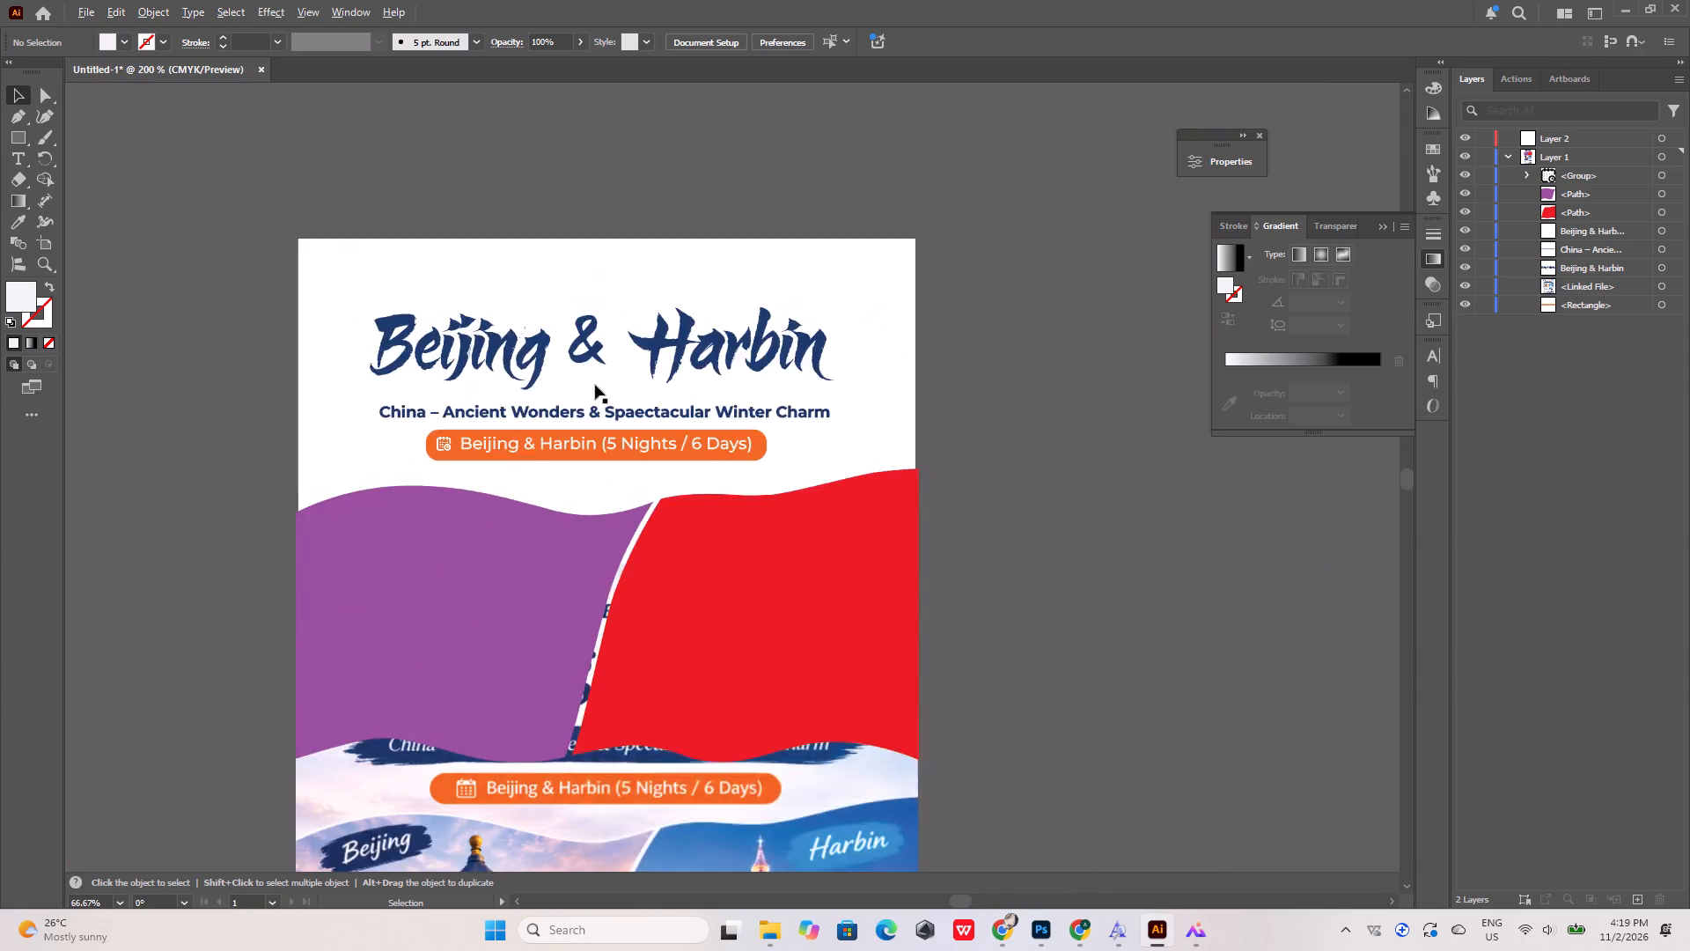
alt+scroll(595, 385, down, 4)
alt+scroll(597, 550, up, 5)
alt+scroll(598, 544, down, 2)
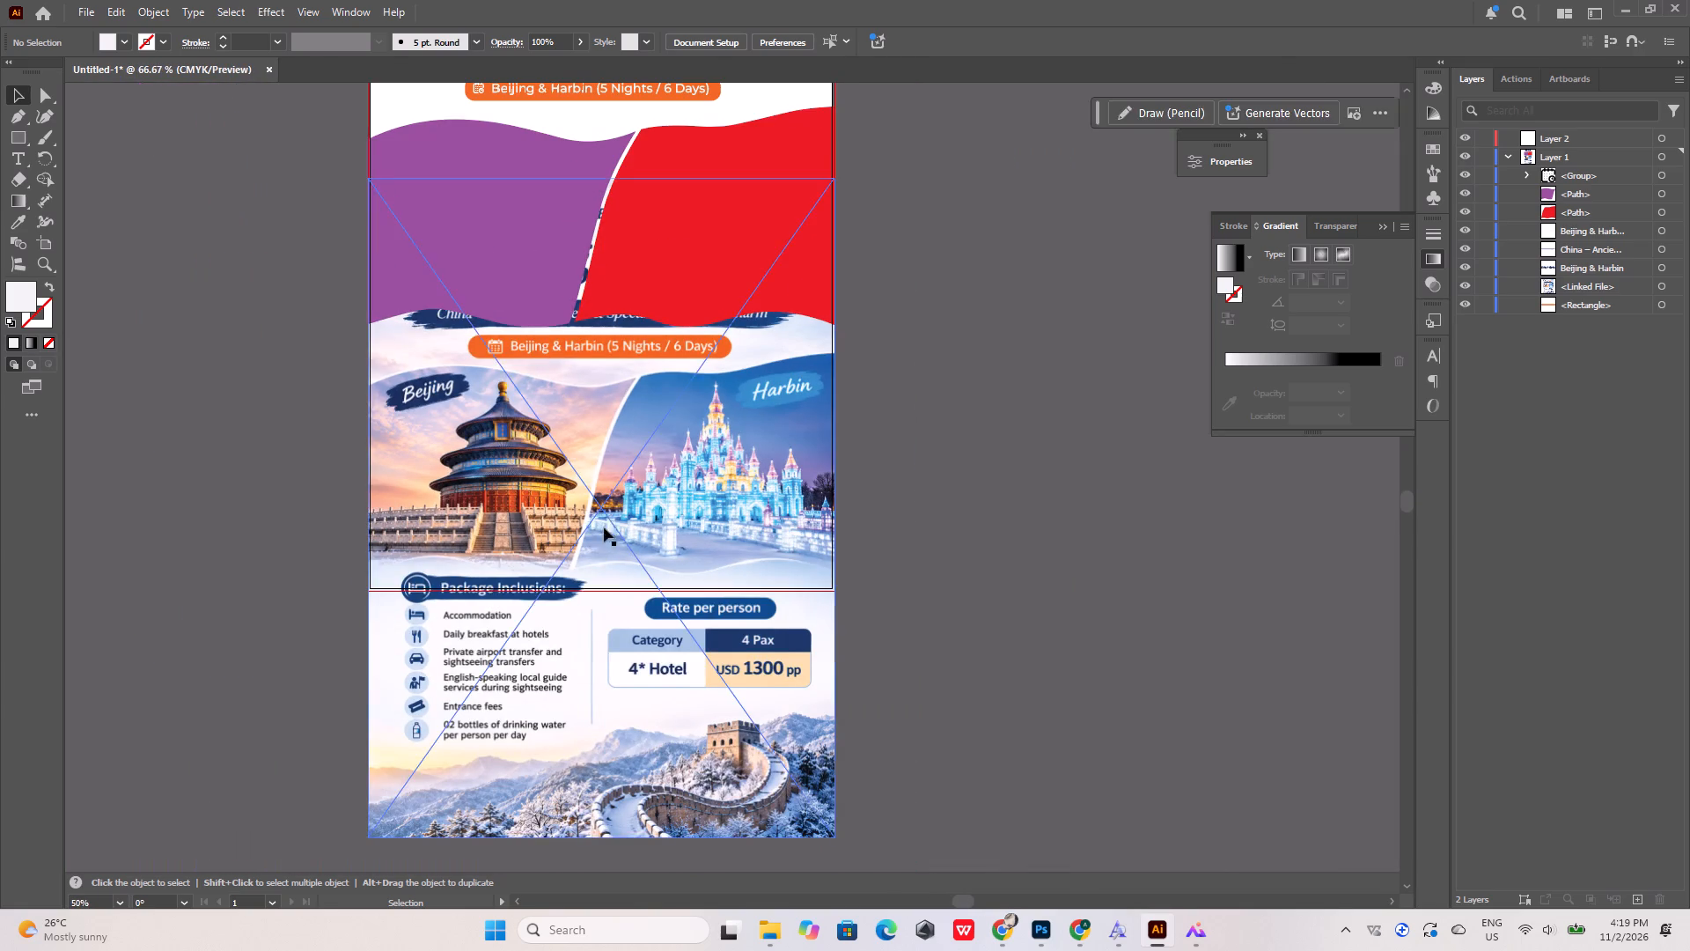
drag(610, 509, 610, 553)
alt+scroll(610, 553, down, 5)
alt+scroll(600, 499, up, 4)
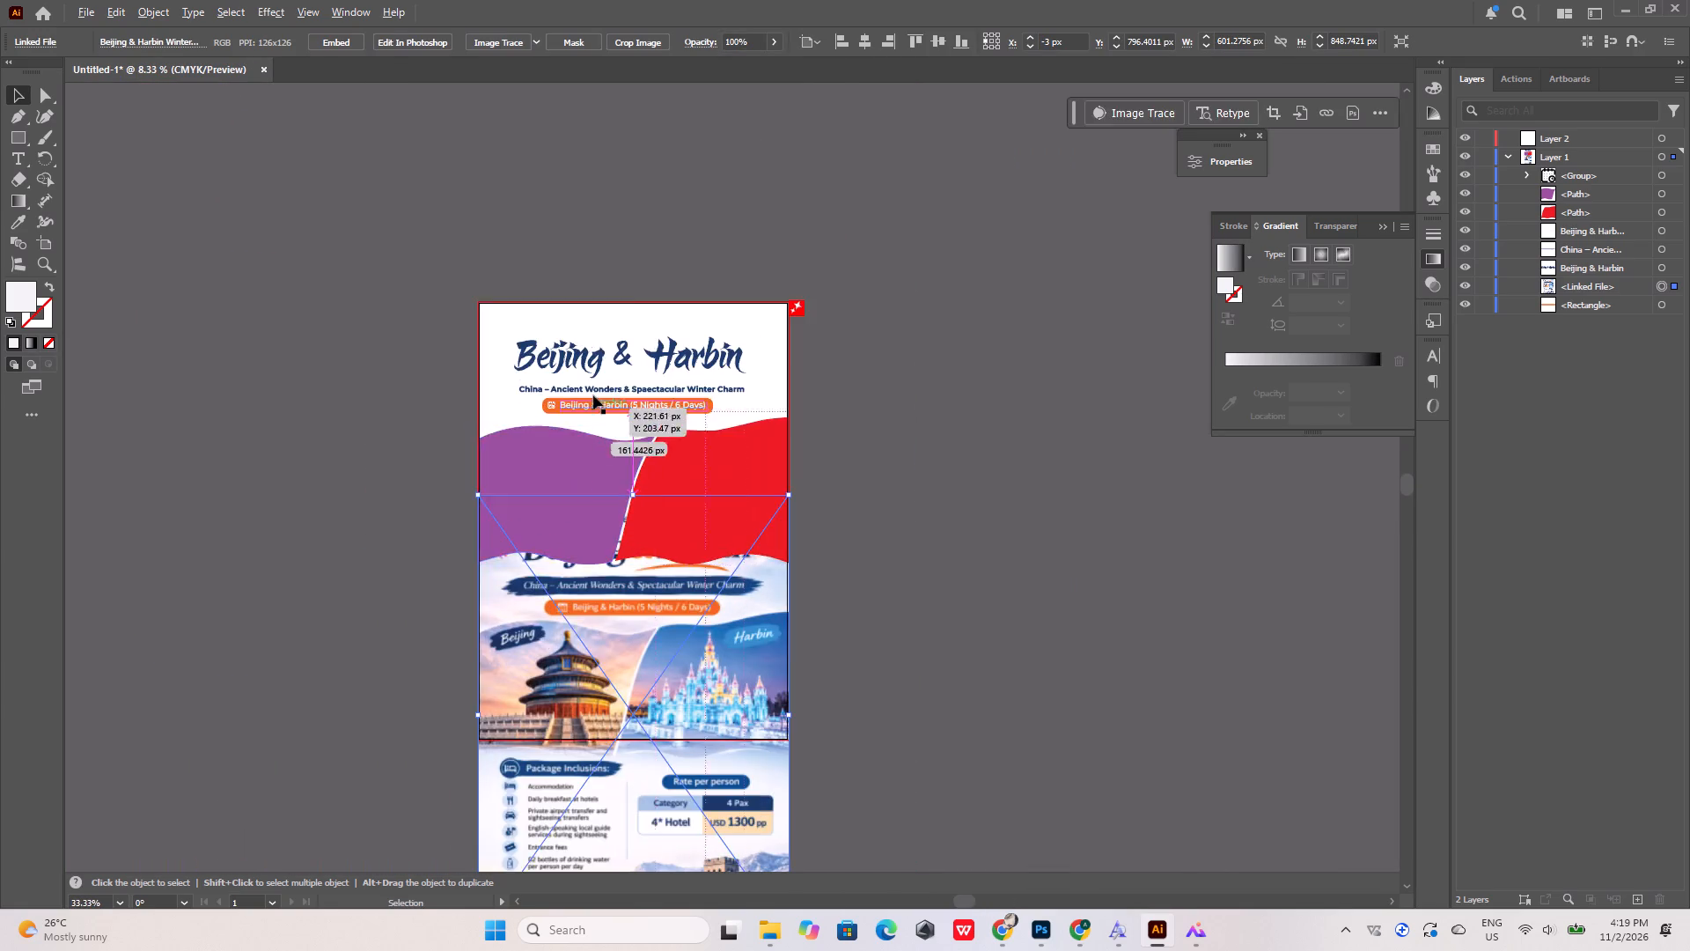
Set the whole "China – Ancient Wonders" tagline to Montserrat Medium.
alt+scroll(593, 387, up, 3)
alt+click(593, 387)
double_click(593, 387)
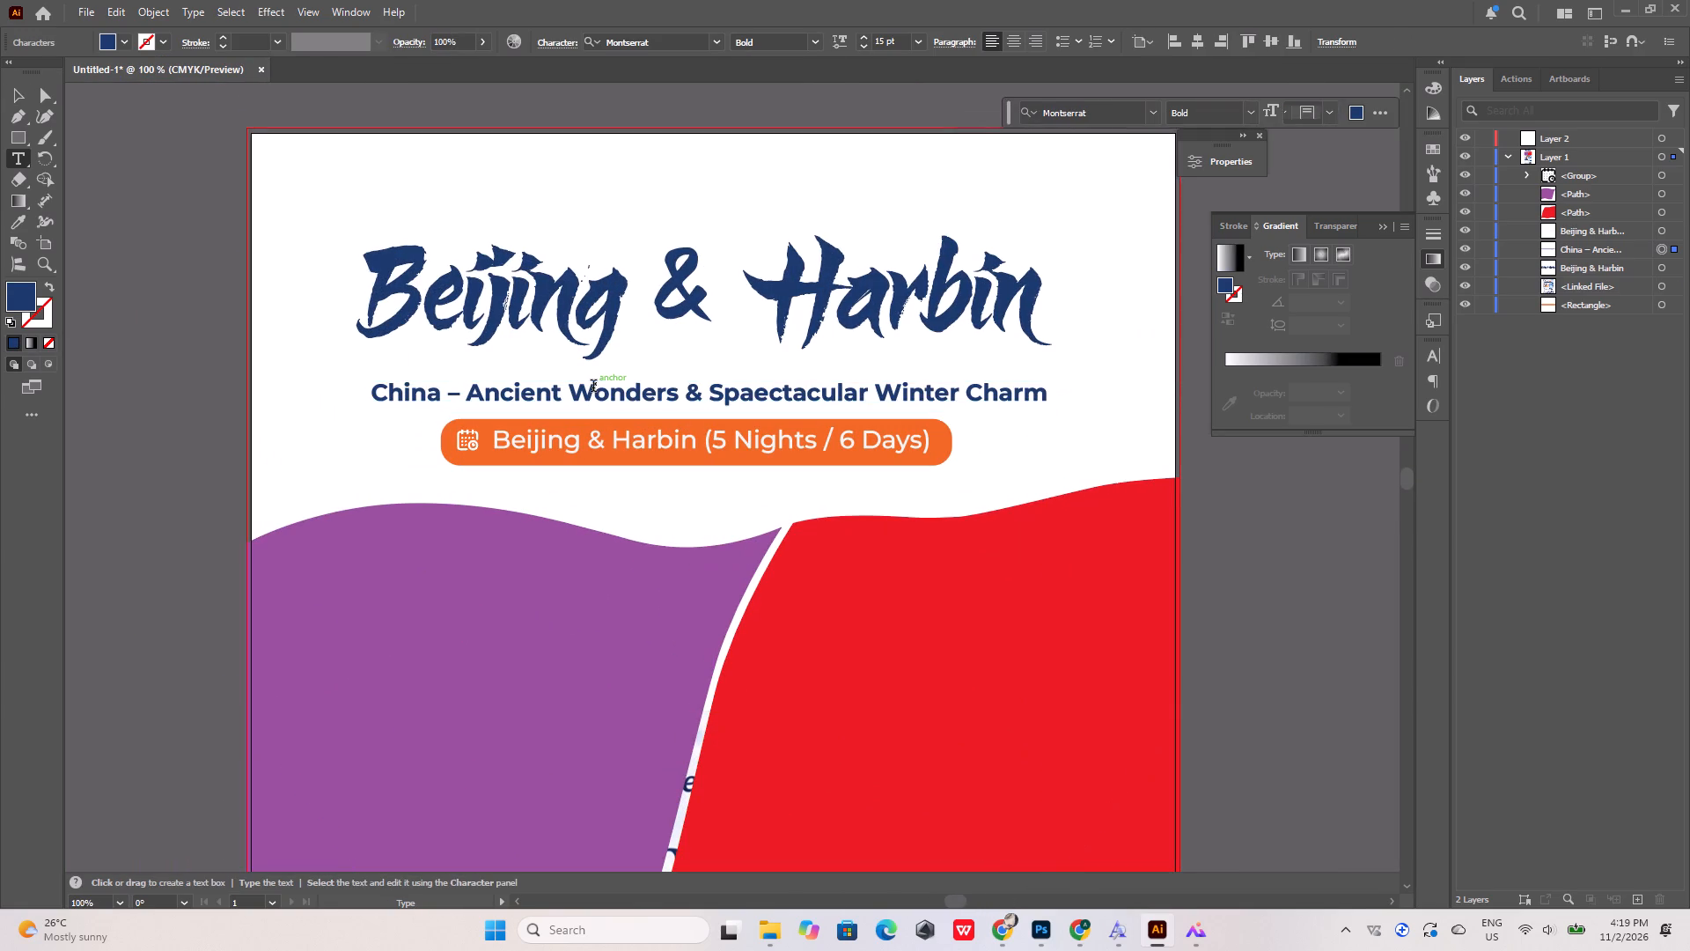
key(ctrl+a)
click(816, 41)
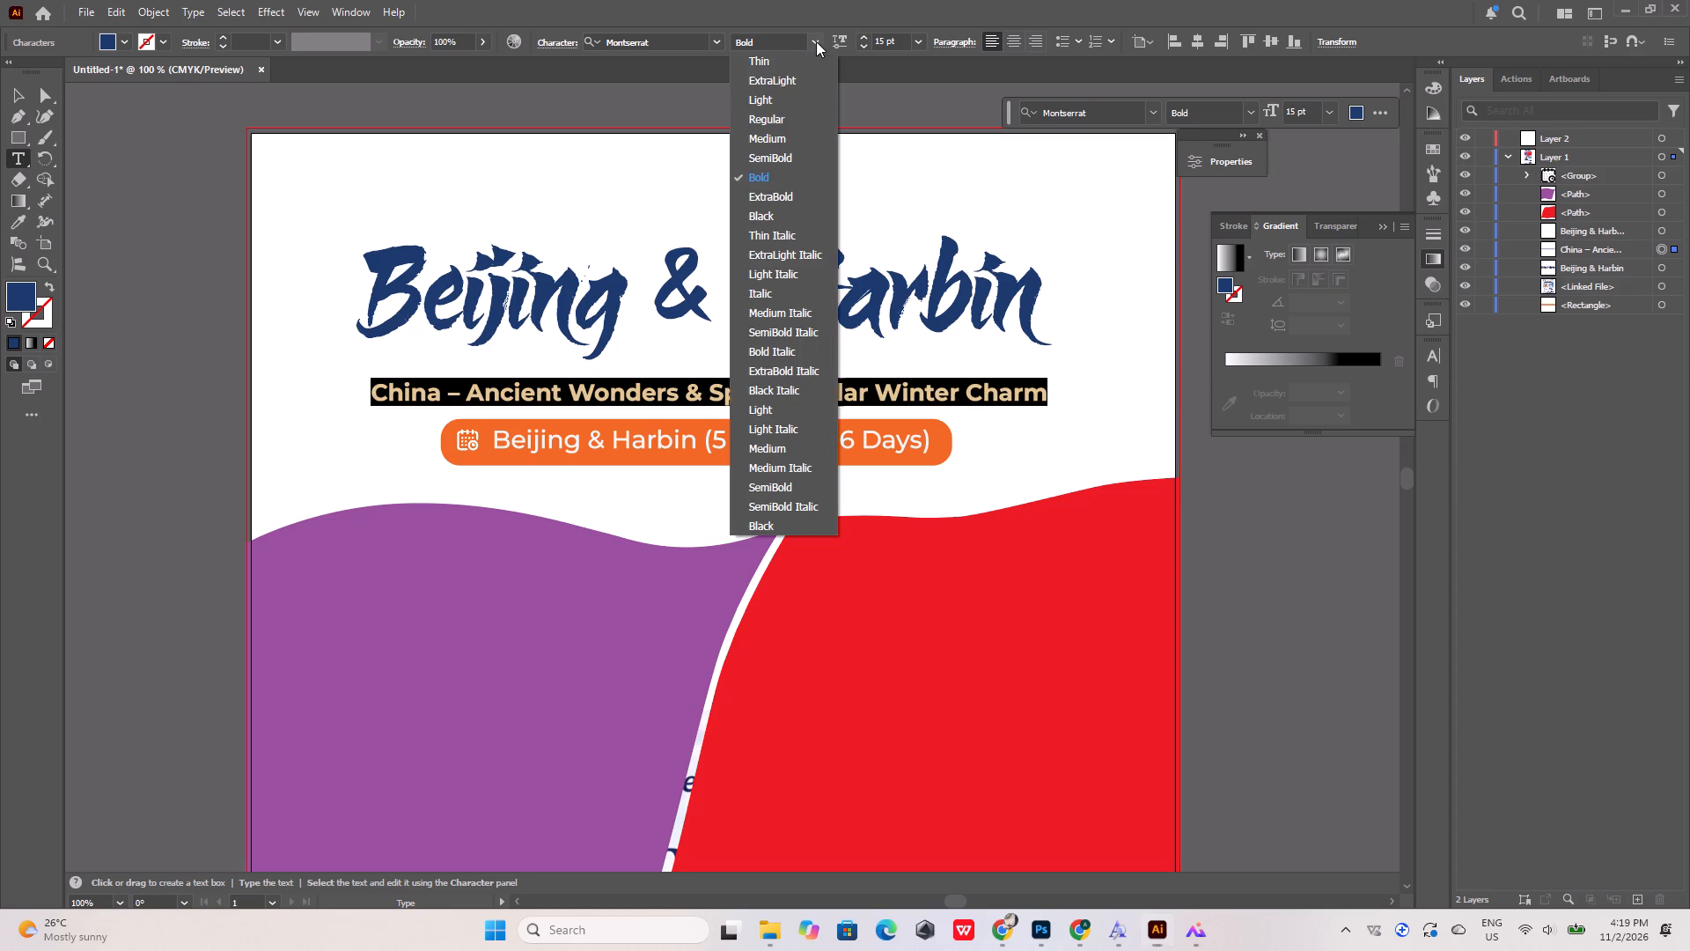
click(784, 138)
click(174, 164)
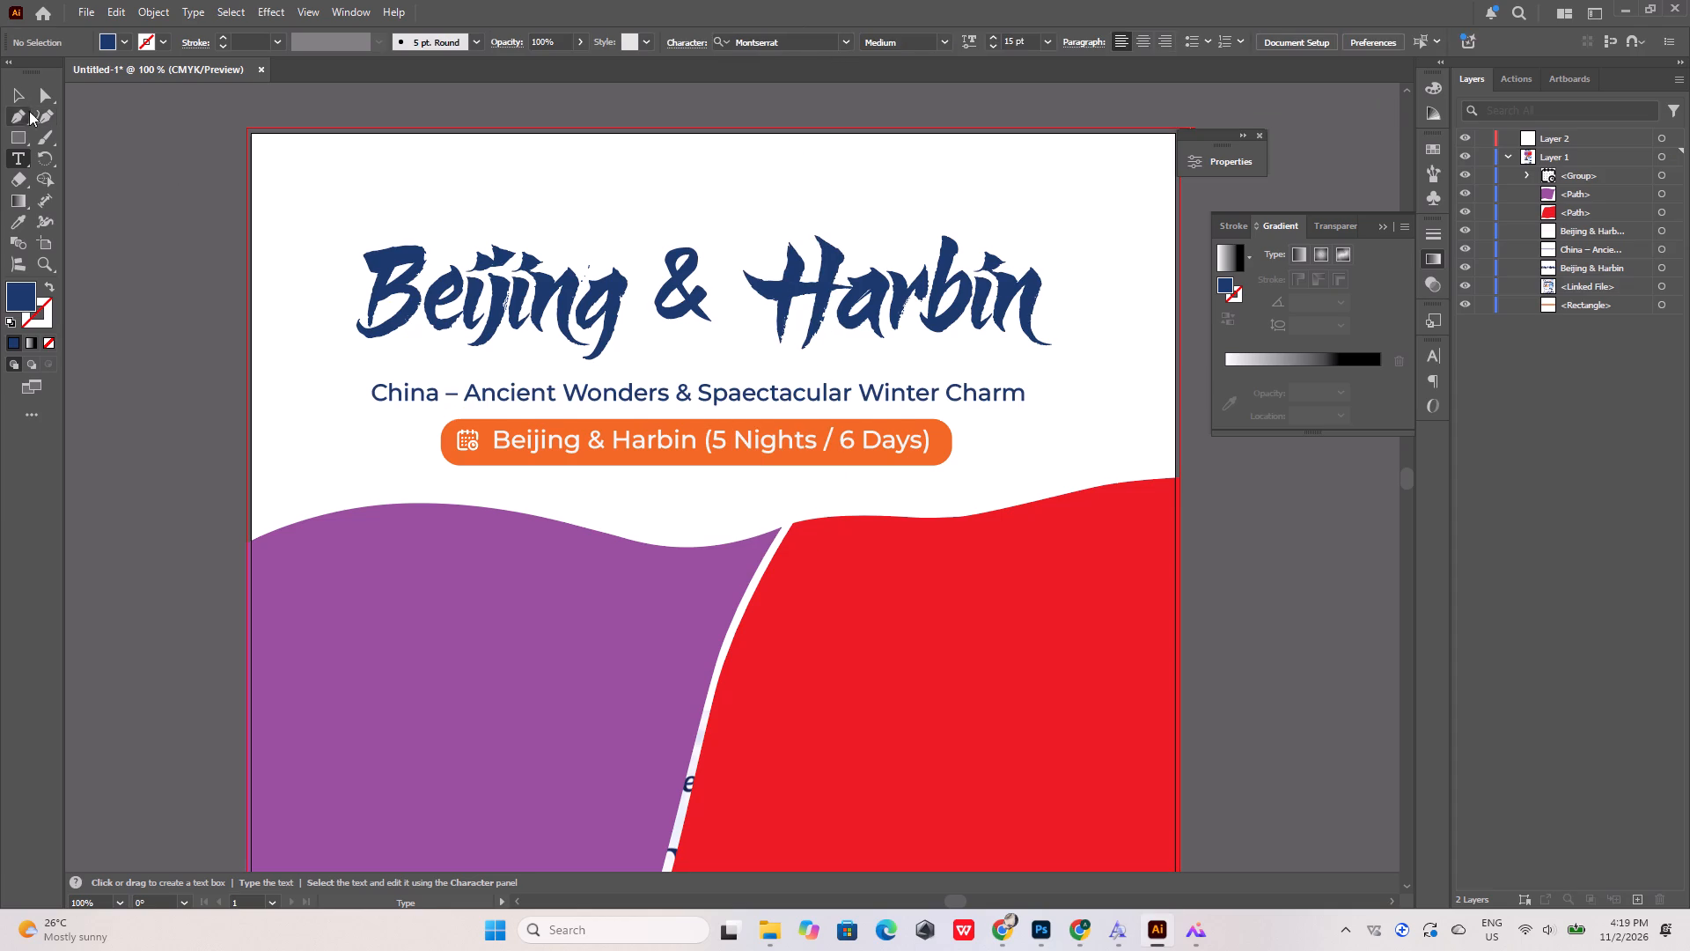
click(18, 95)
Set only the word "China" in the tagline to Montserrat Bold.
double_click(427, 390)
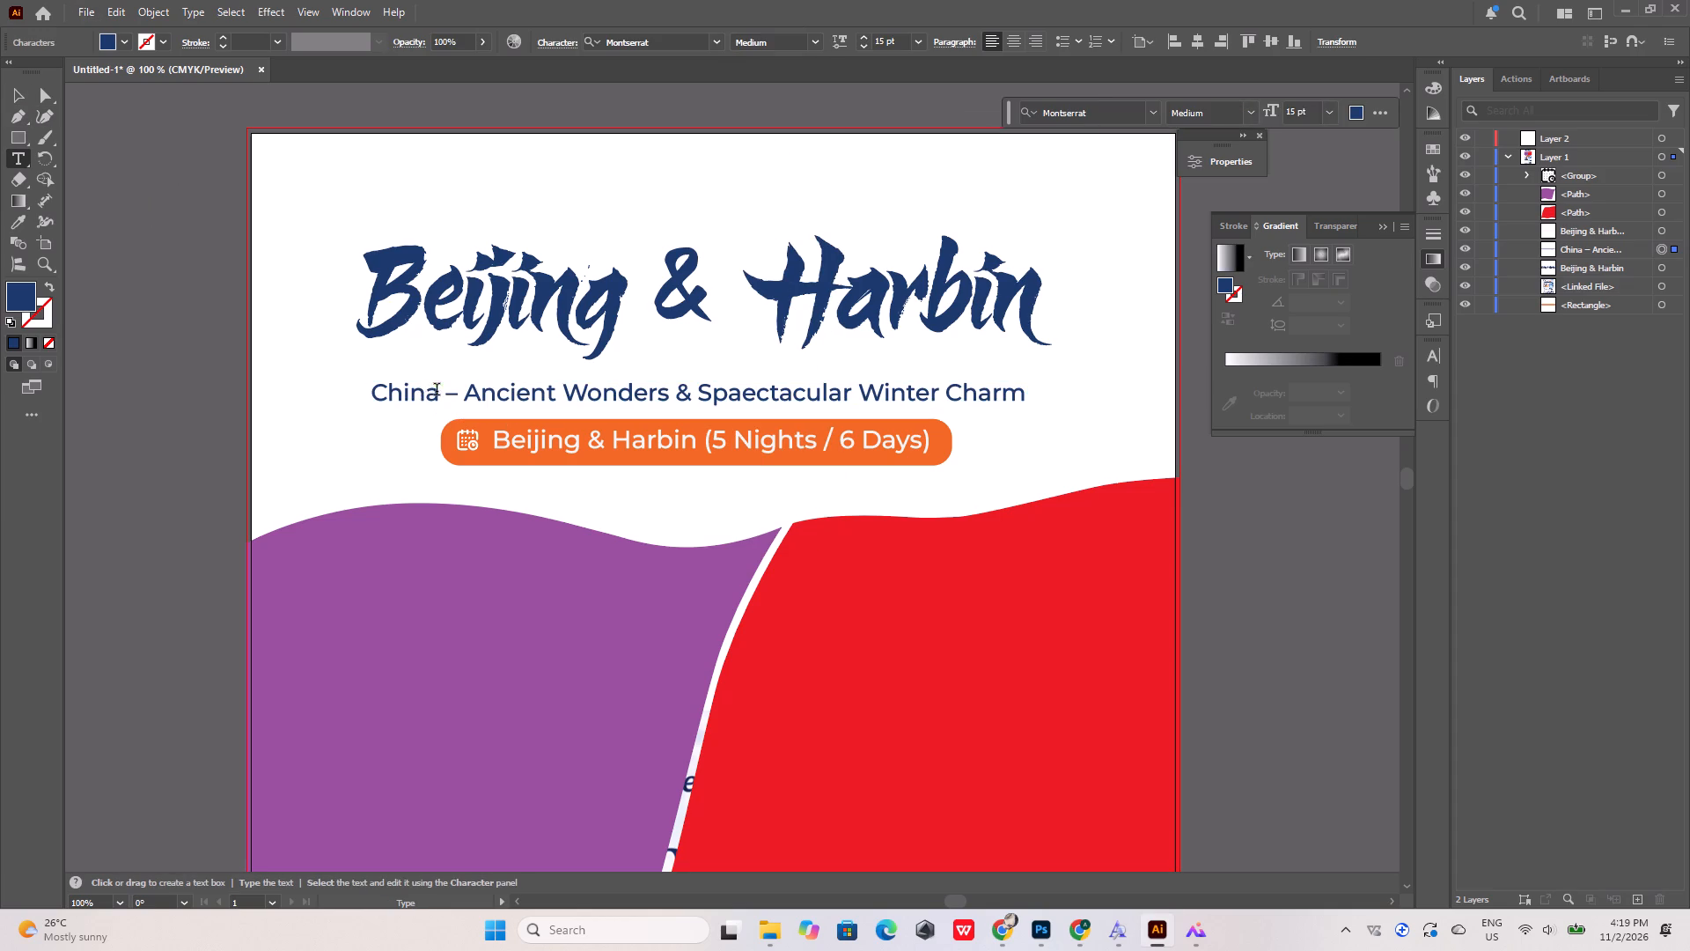
drag(437, 391, 356, 394)
click(813, 42)
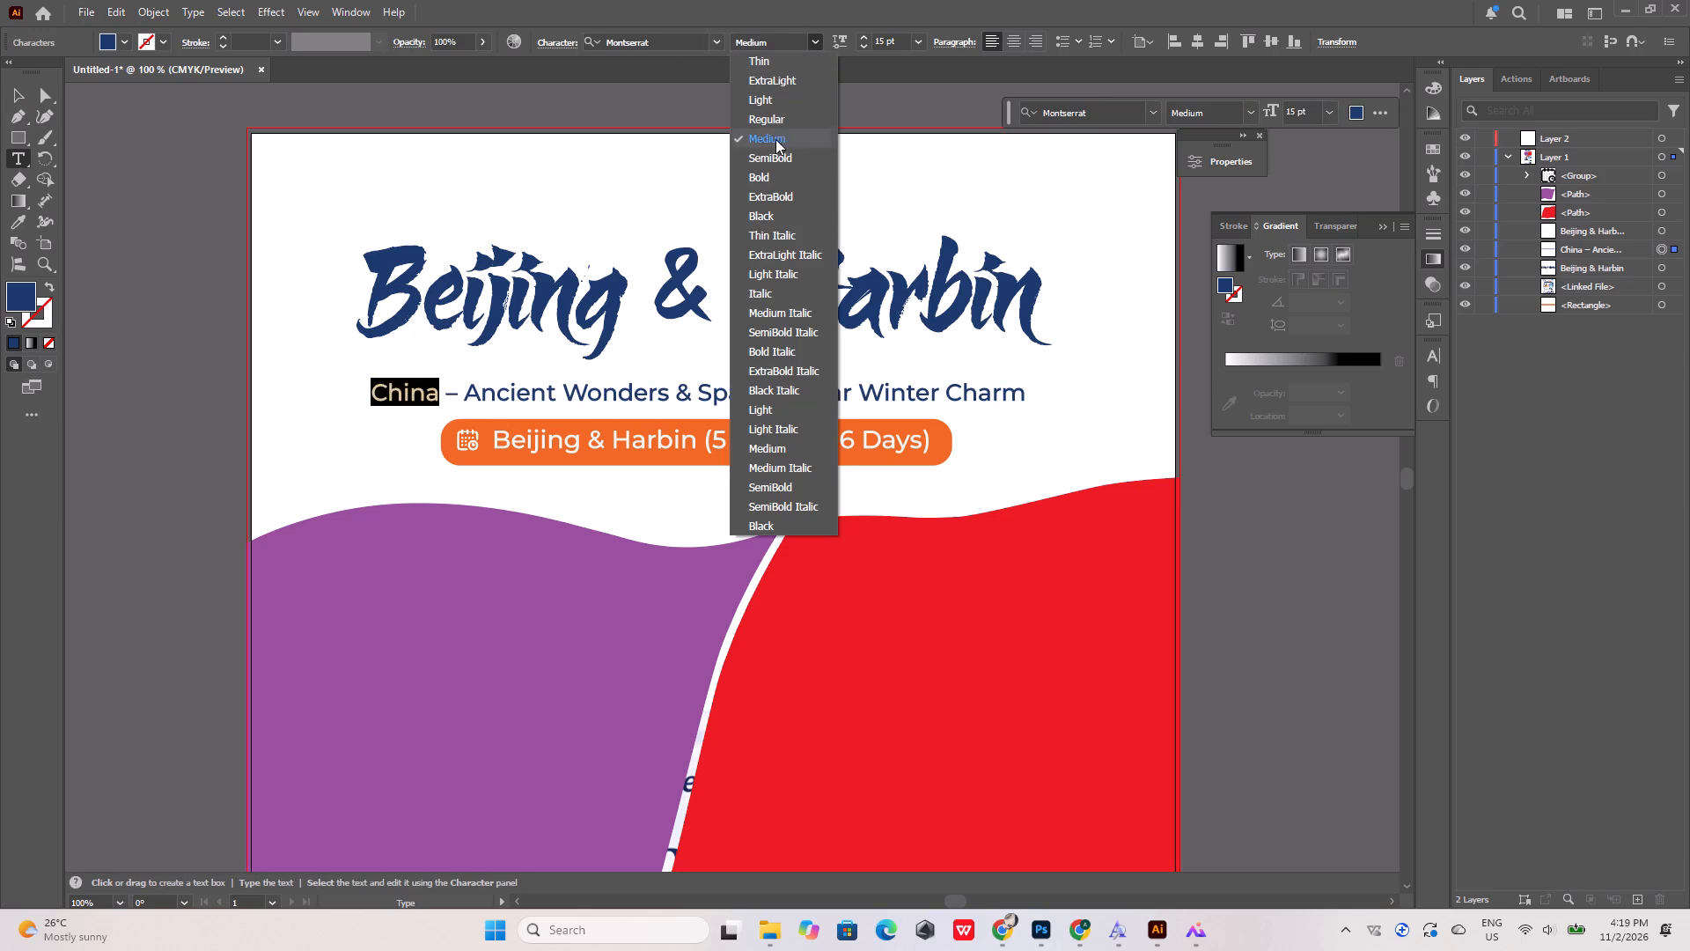
click(767, 171)
click(26, 100)
click(150, 147)
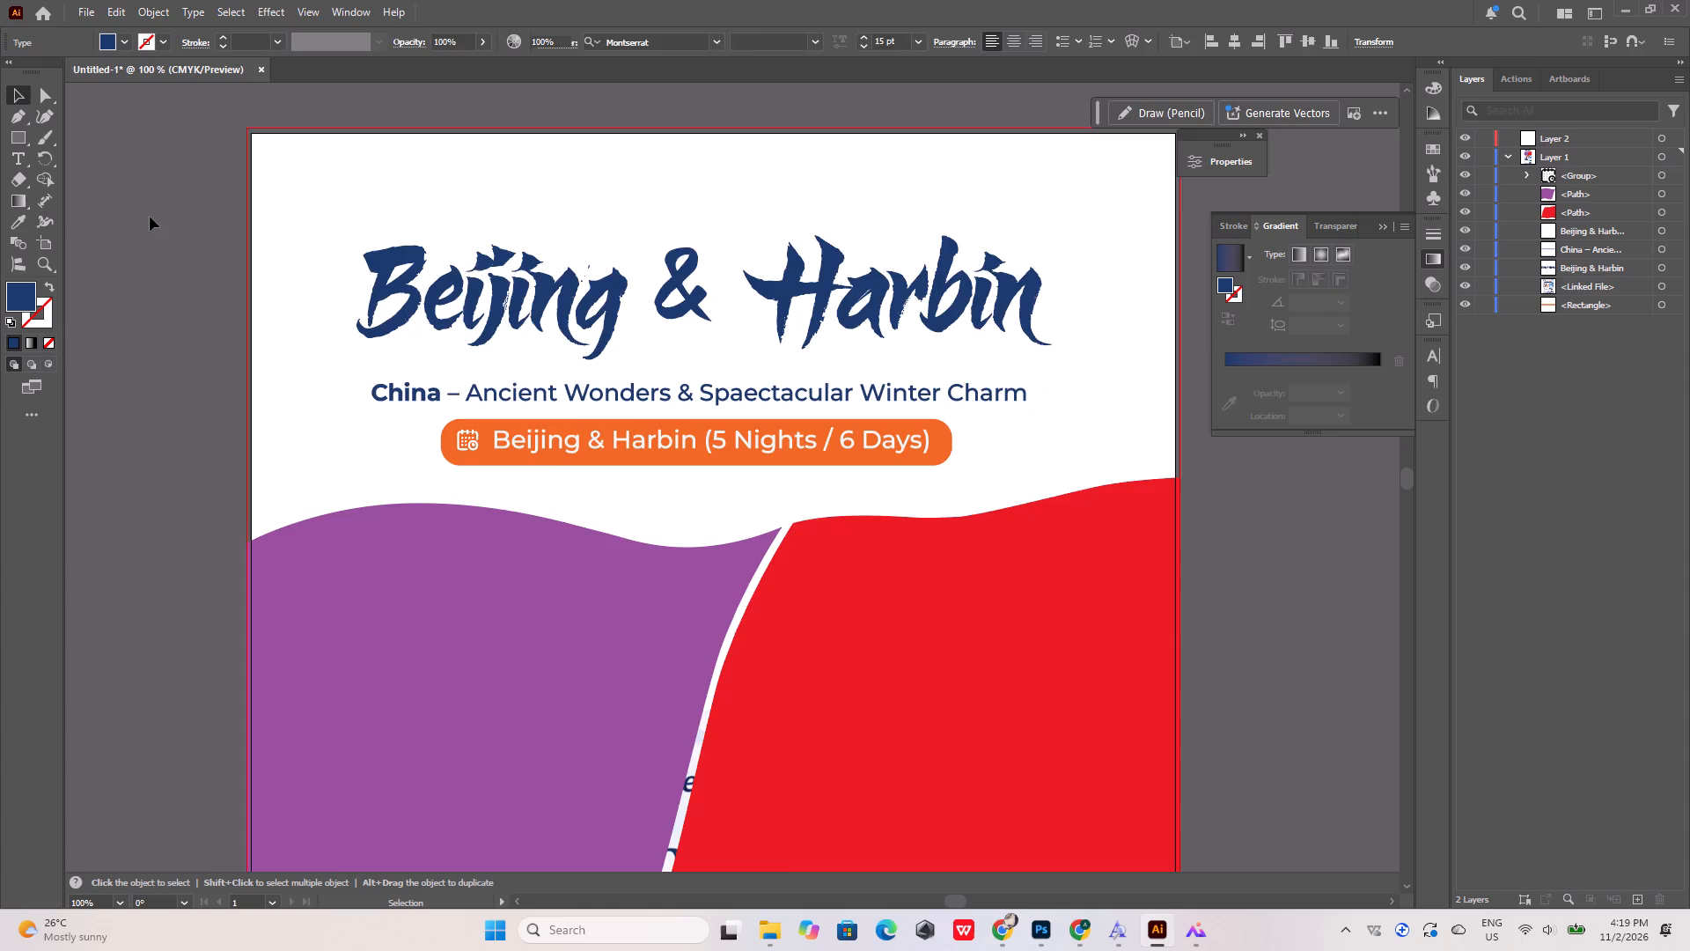
Select the purple wave shape drawn for the Beijing photo area and bring the reference photos into view.
alt+scroll(310, 322, down, 1)
alt+scroll(445, 364, up, 2)
alt+scroll(627, 370, down, 2)
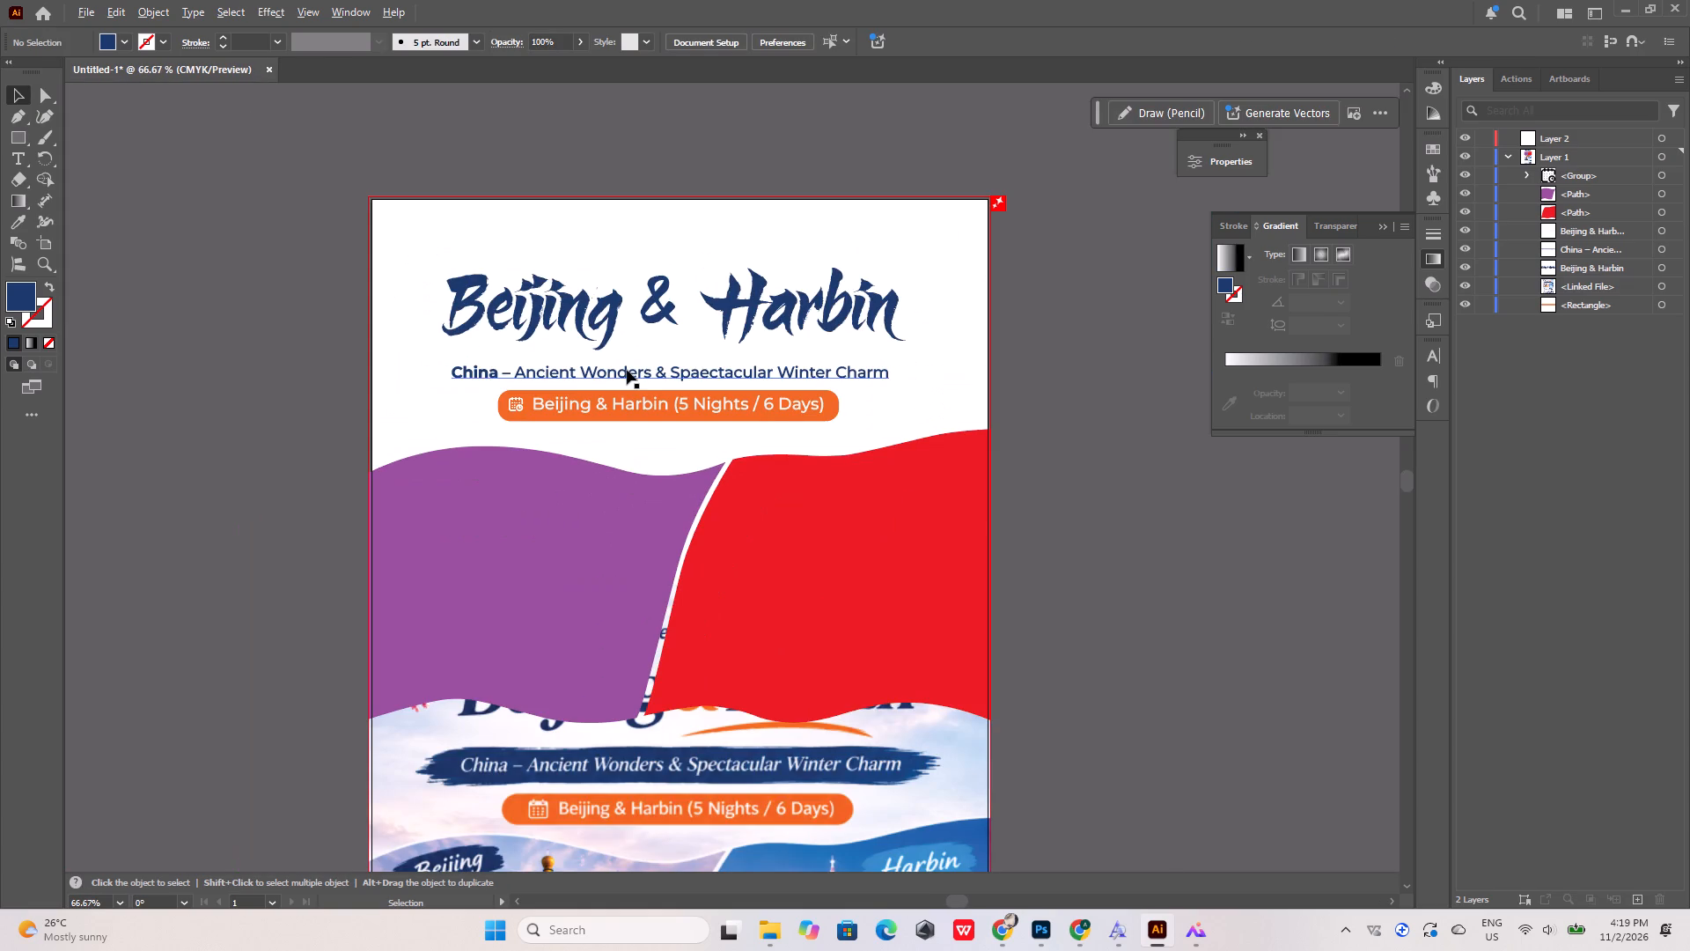
alt+scroll(627, 370, down, 1)
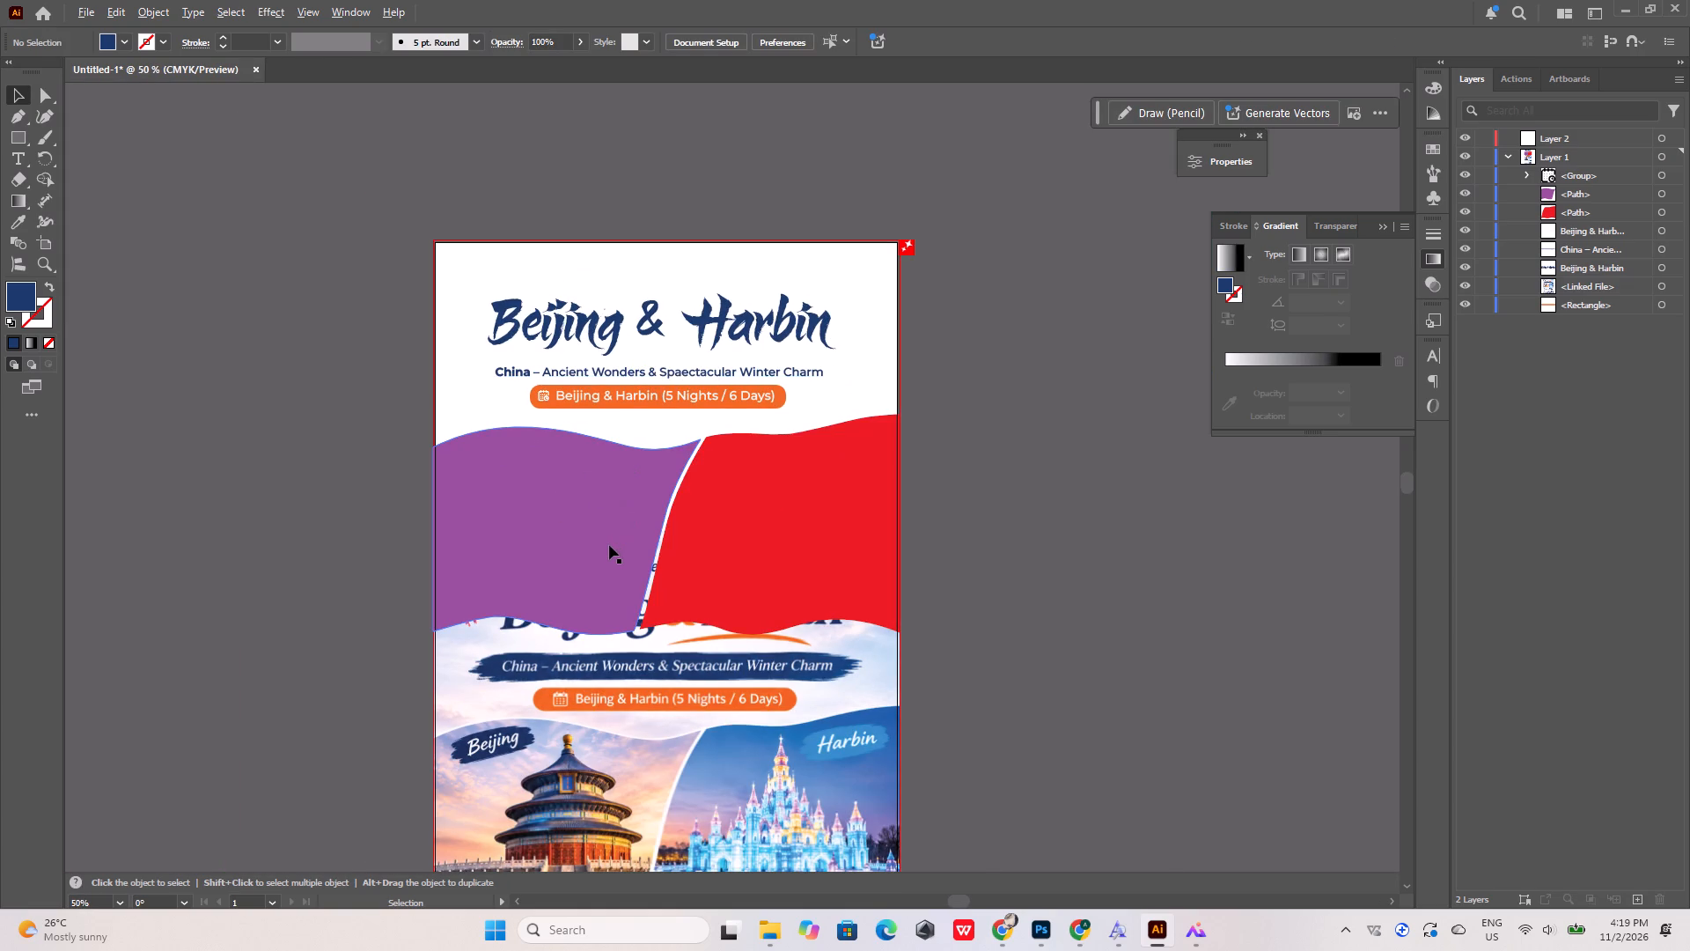
click(603, 514)
scroll(603, 514, down, 4)
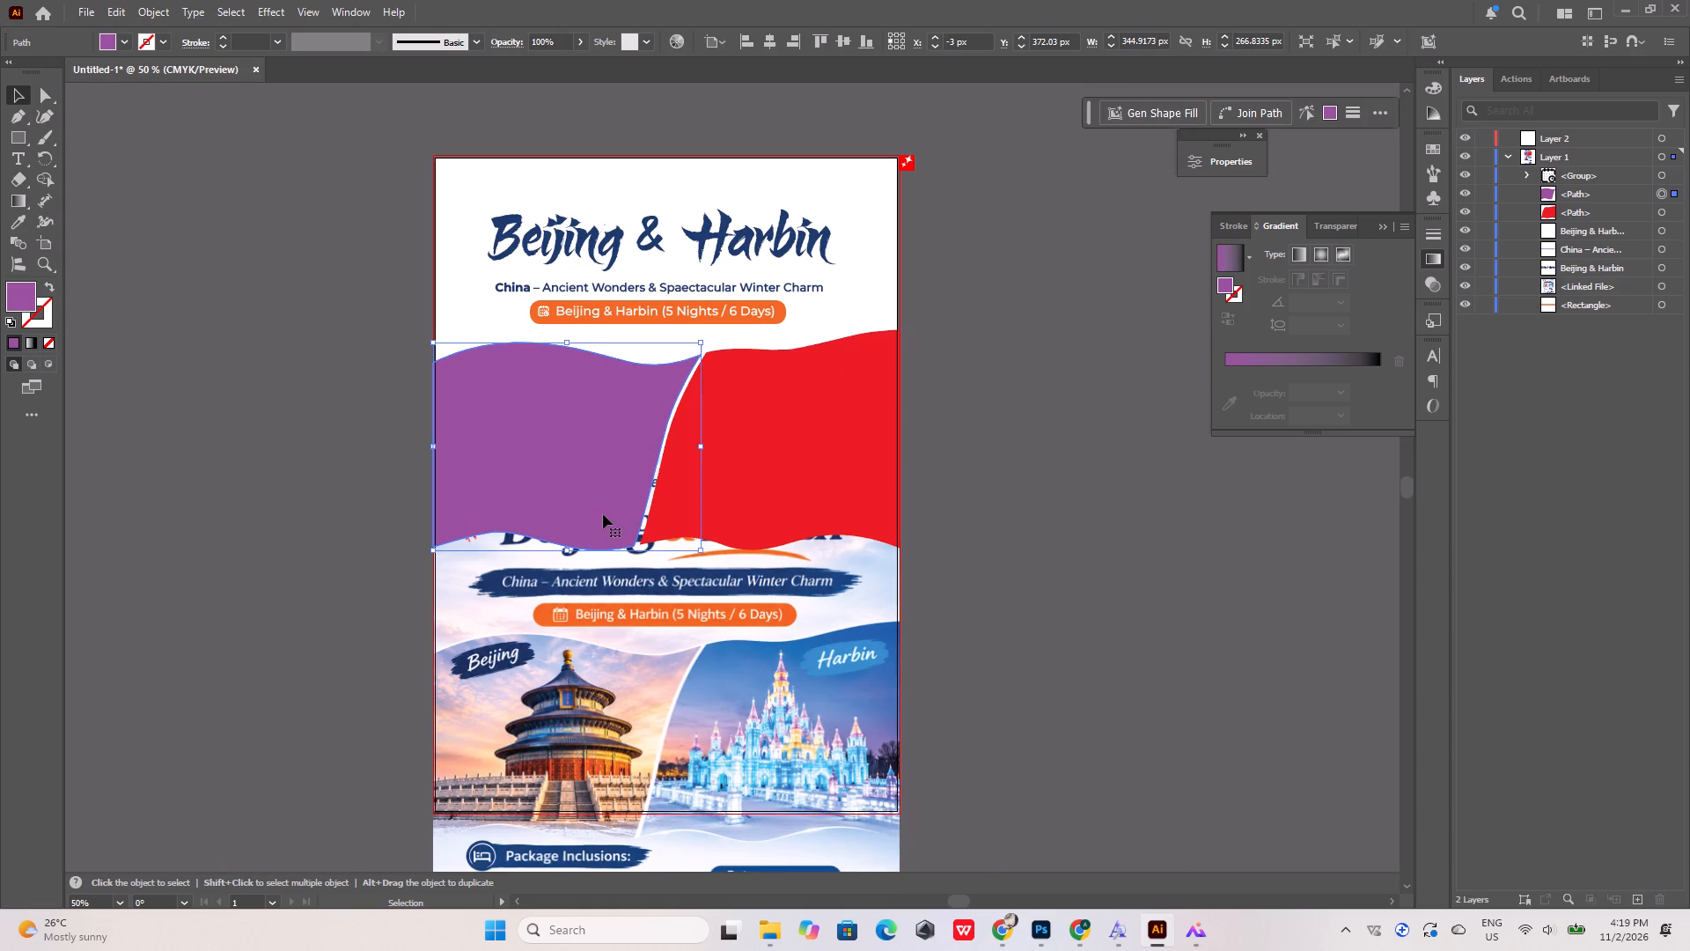
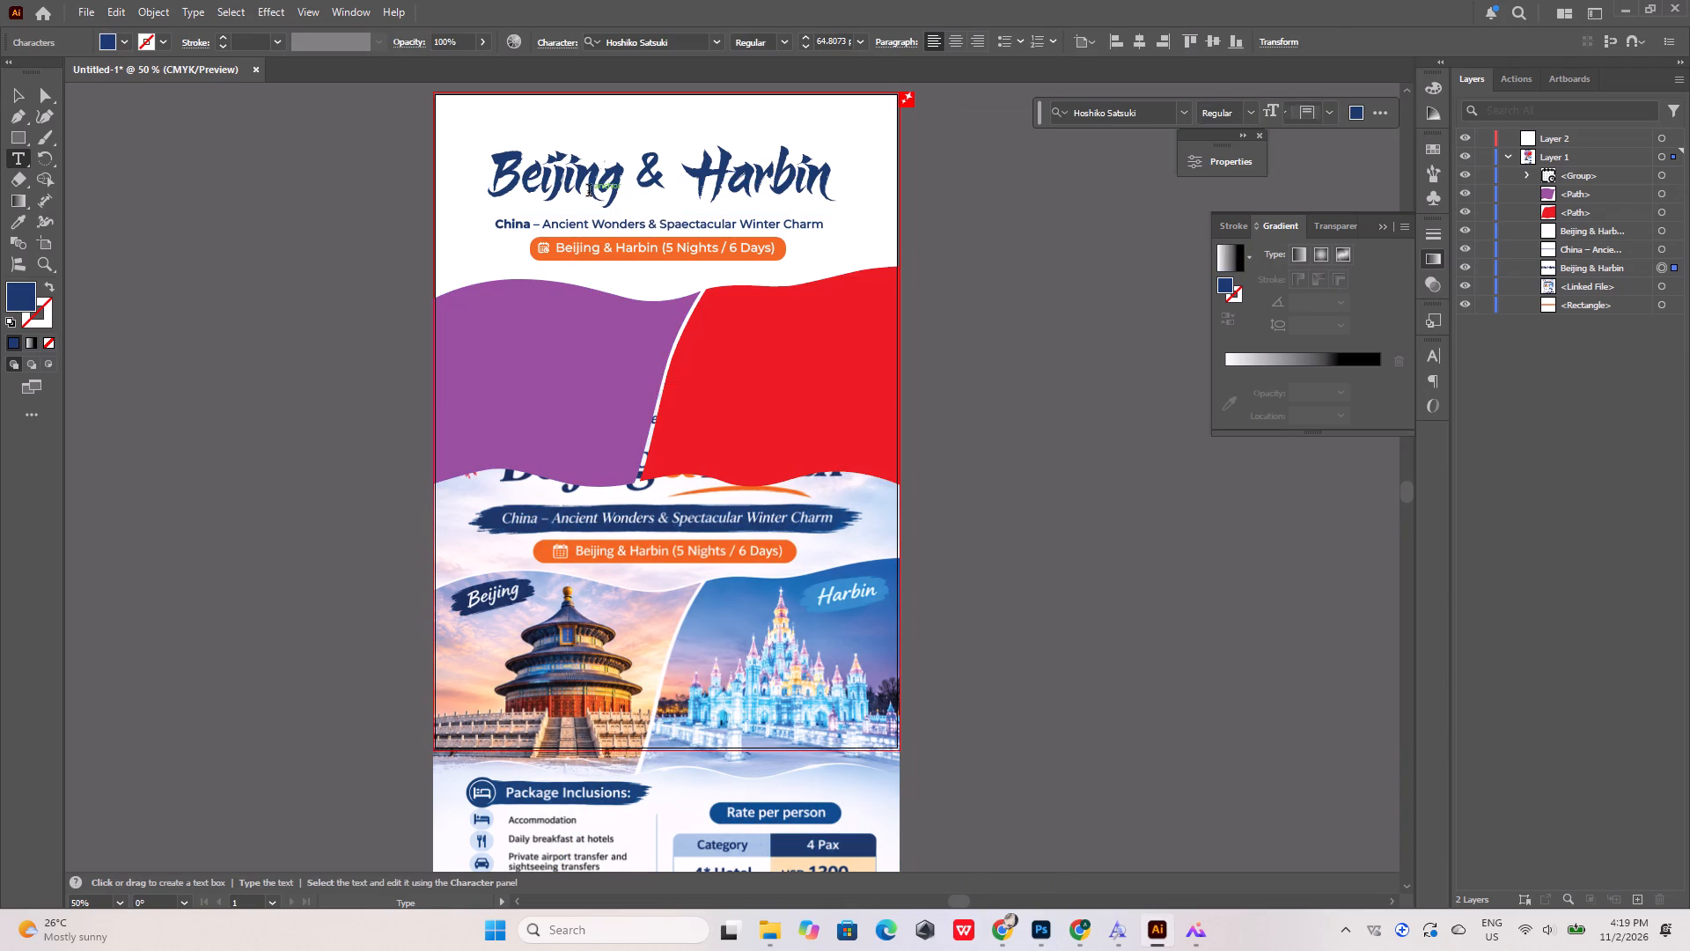
key(ctrl+a)
key(ctrl+c)
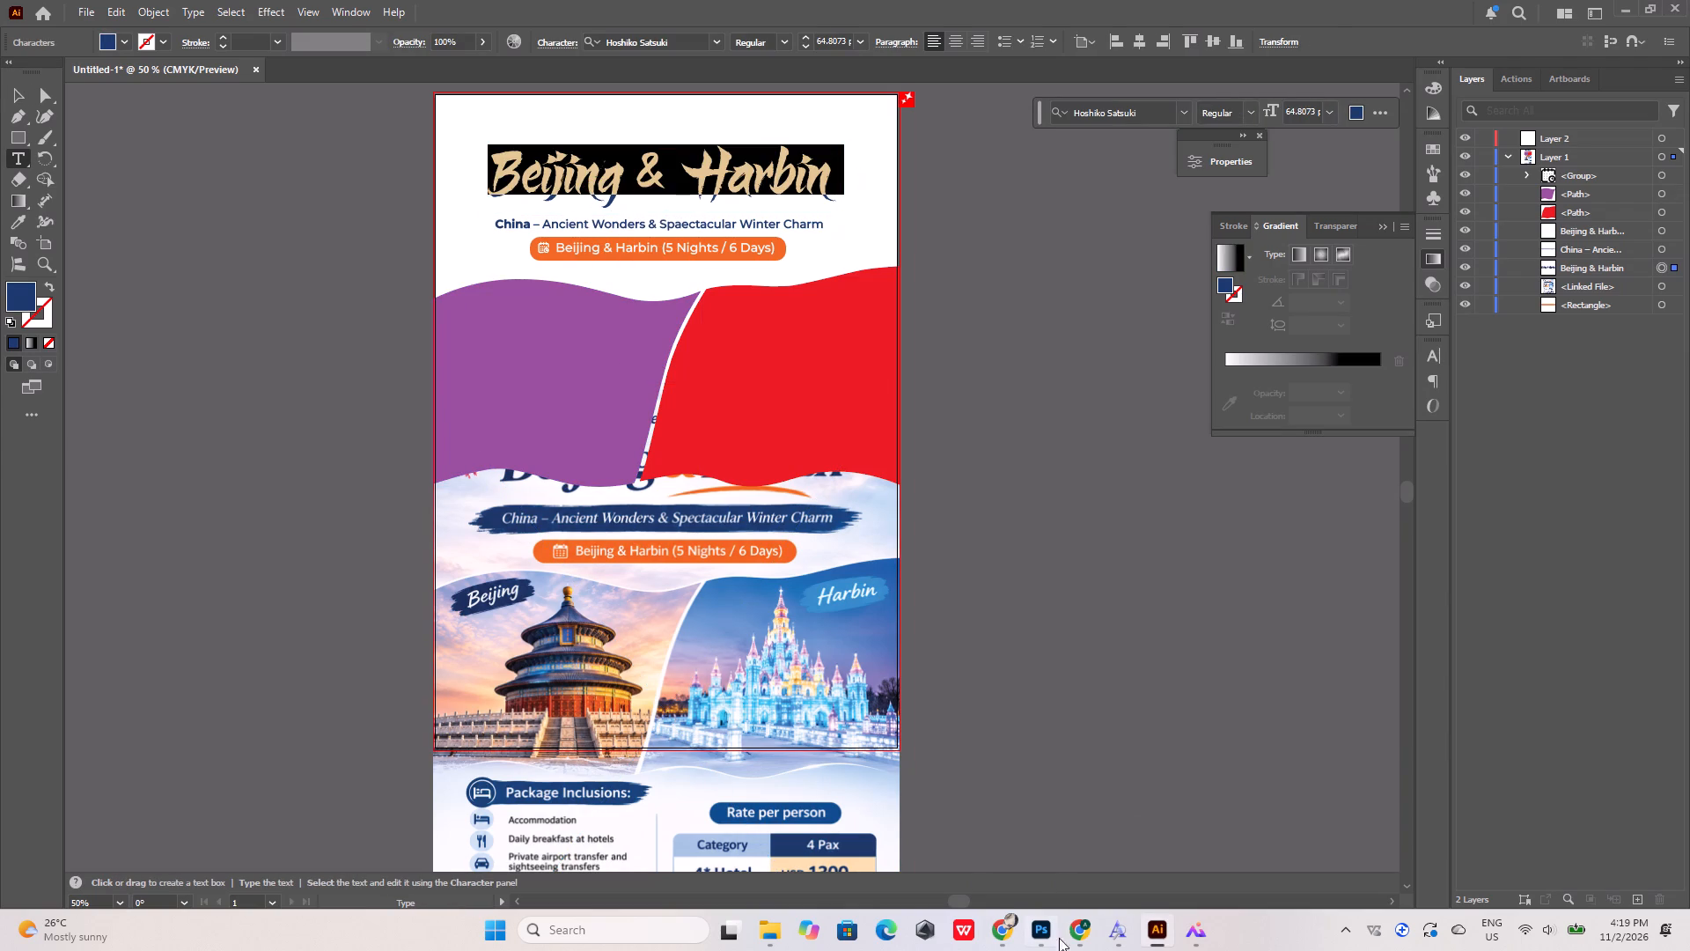
click(1150, 930)
click(1079, 929)
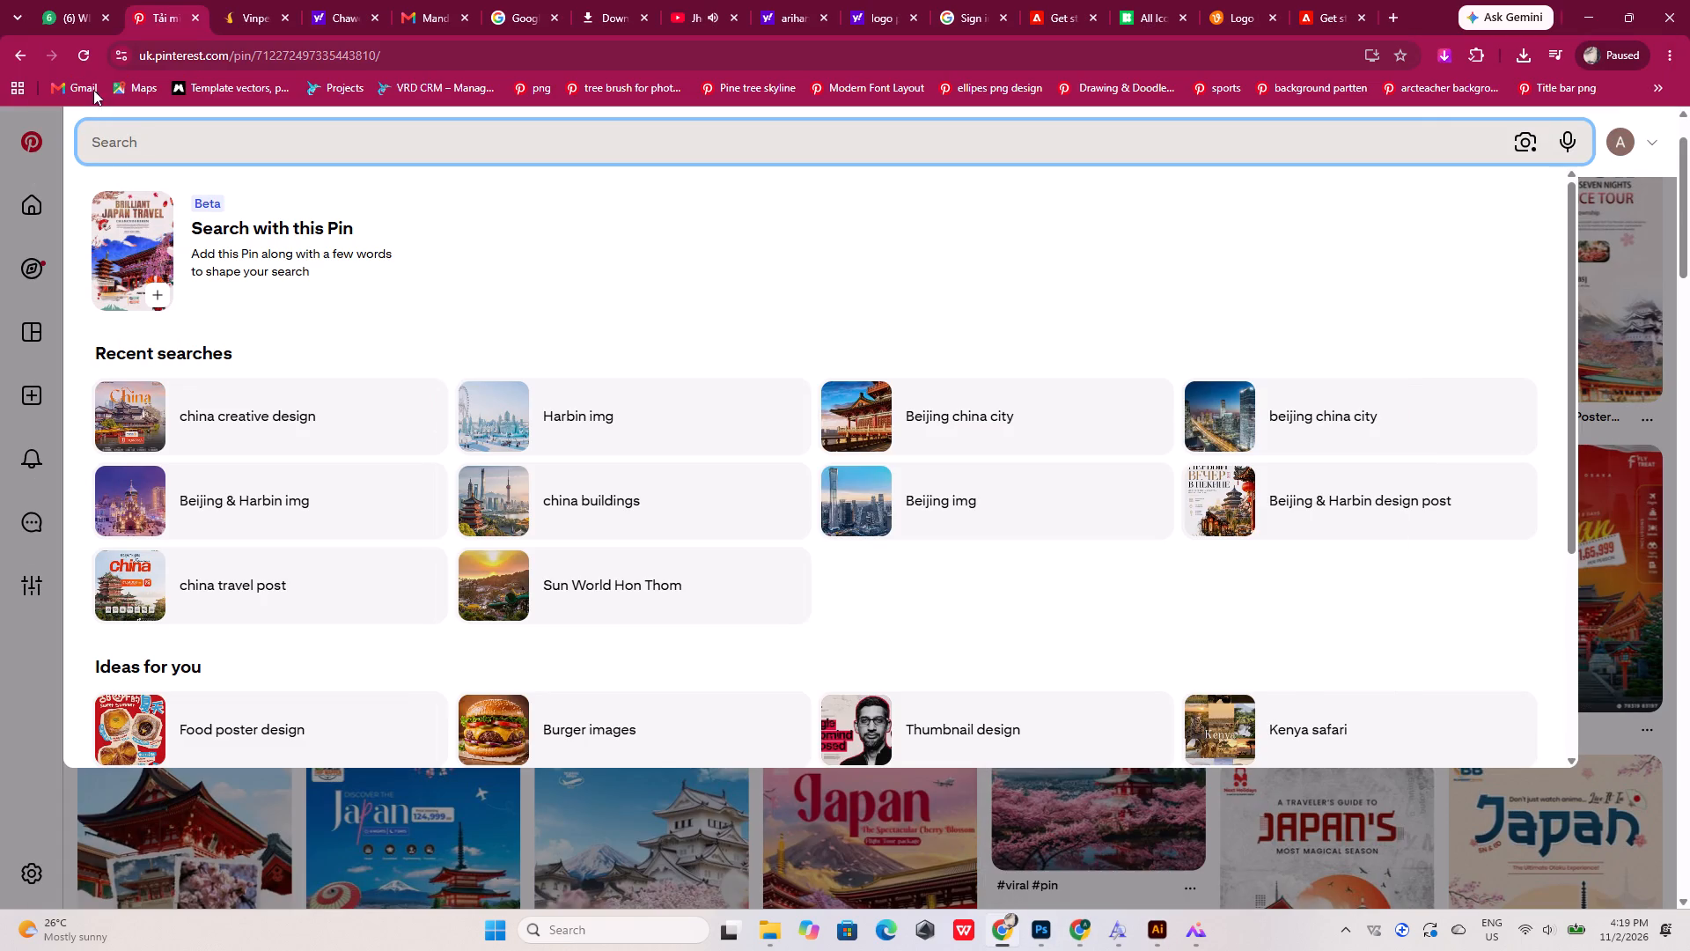
click(148, 138)
key(ctrl+v)
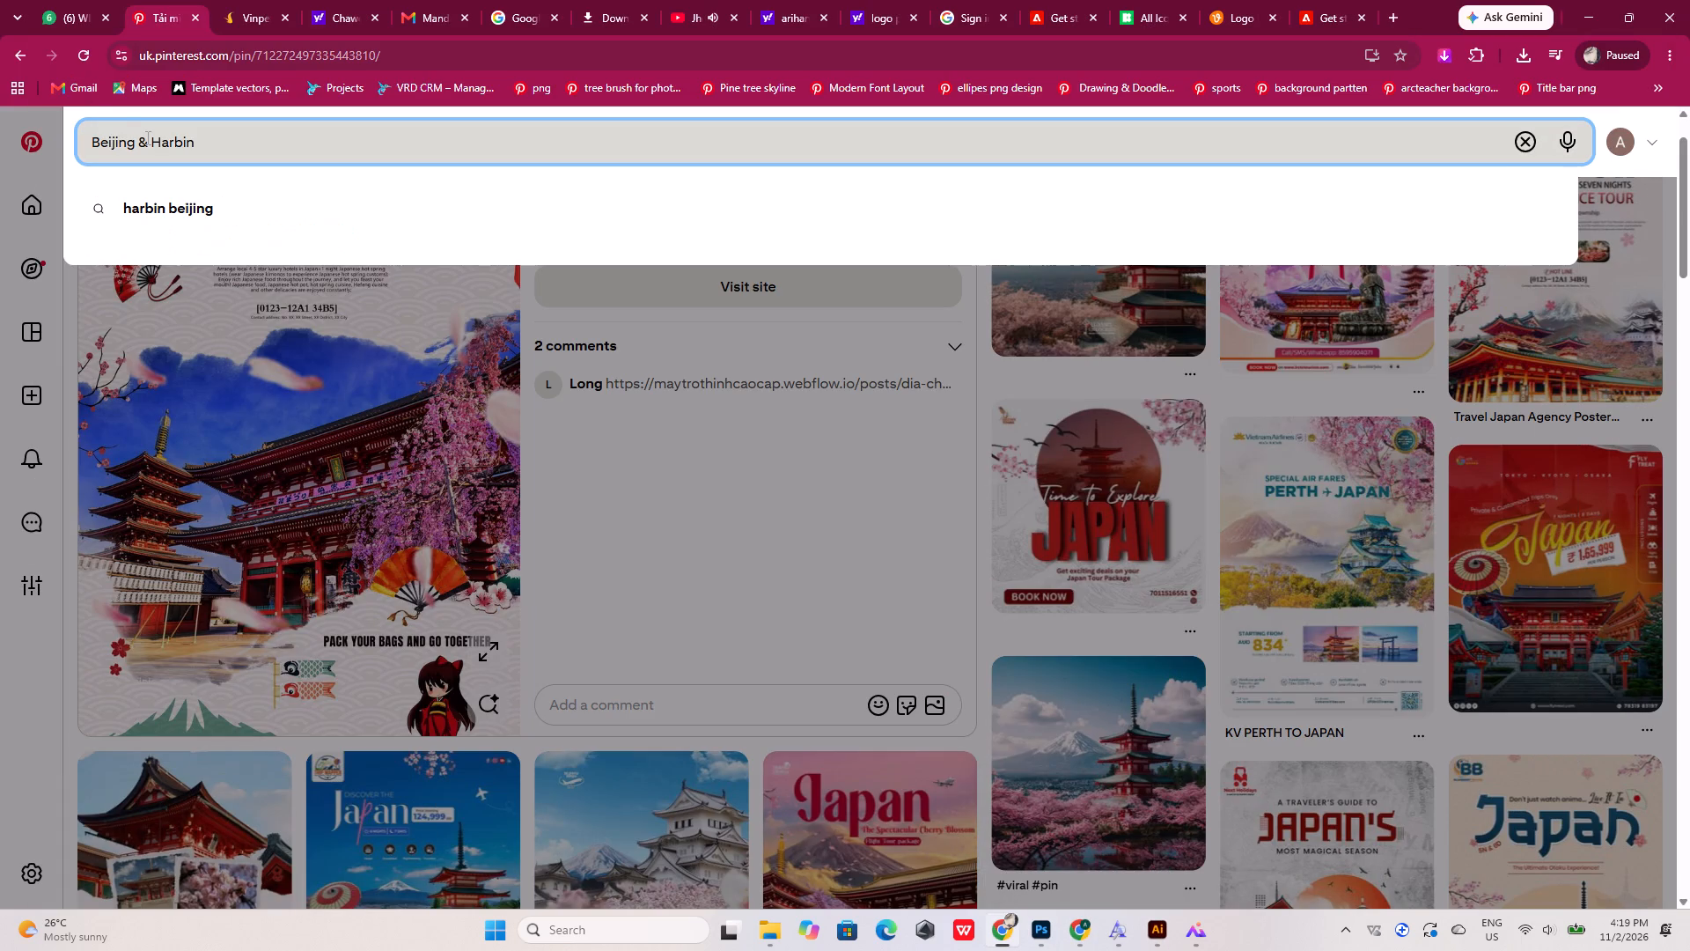
key(BackSpace)
key(BackSpace)
key(BackSpace)
key(BackSpace)
key(BackSpace)
key(BackSpace)
key(BackSpace)
key(BackSpace)
key(BackSpace)
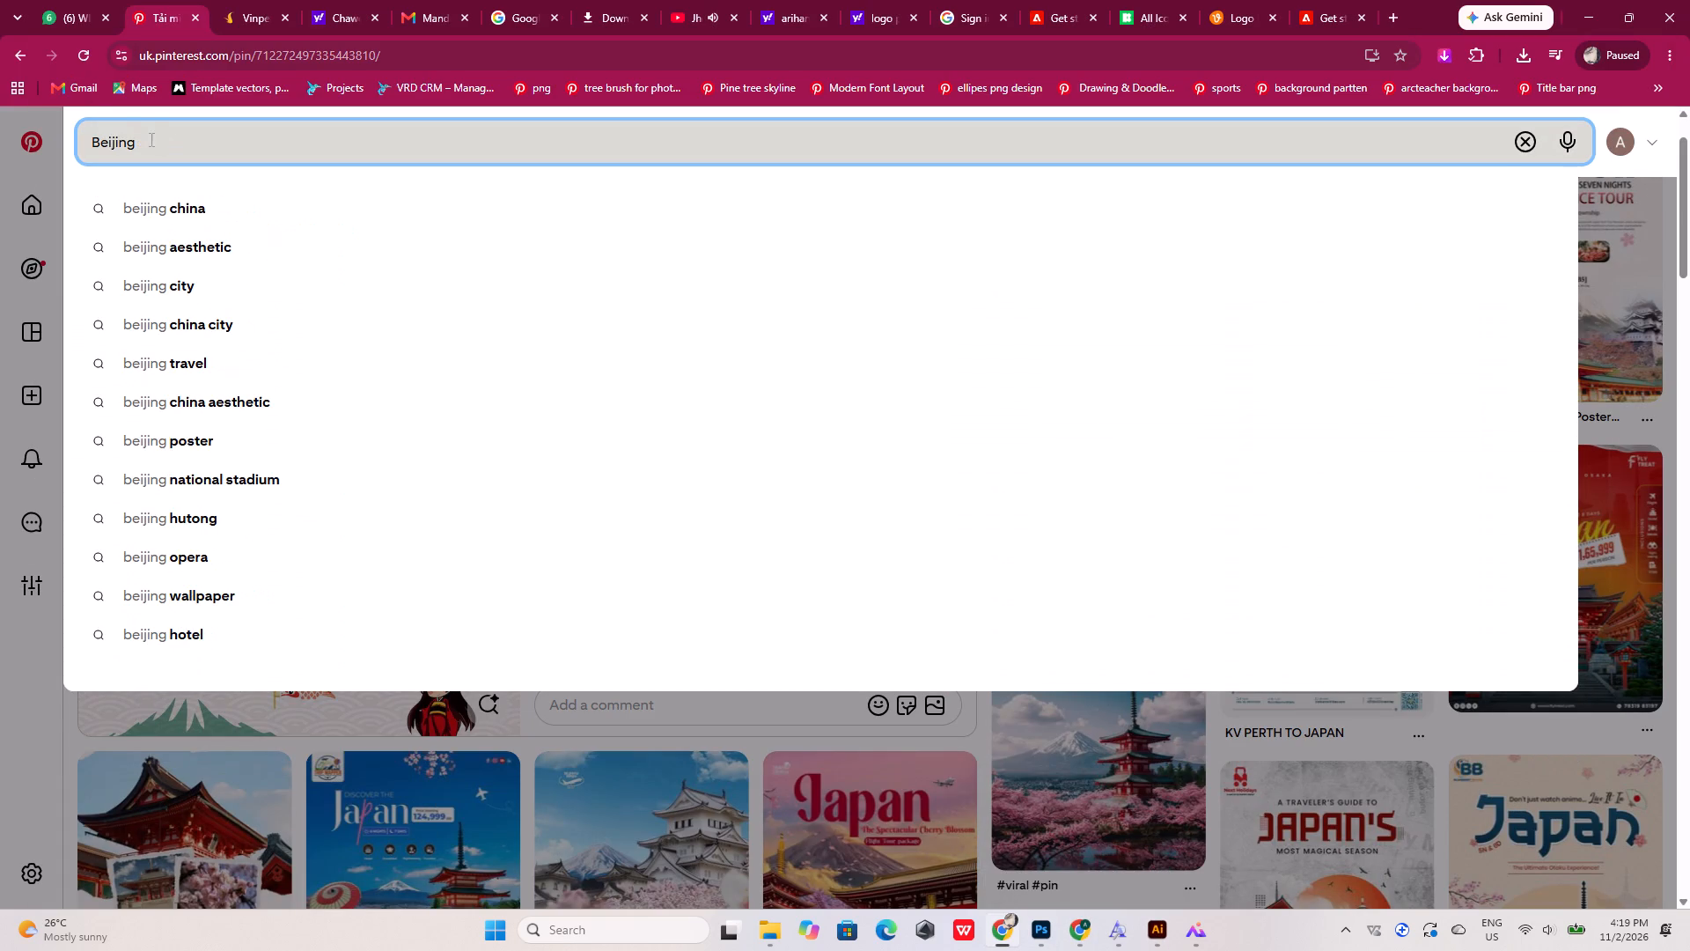
key(space)
text(img)
key(Return)
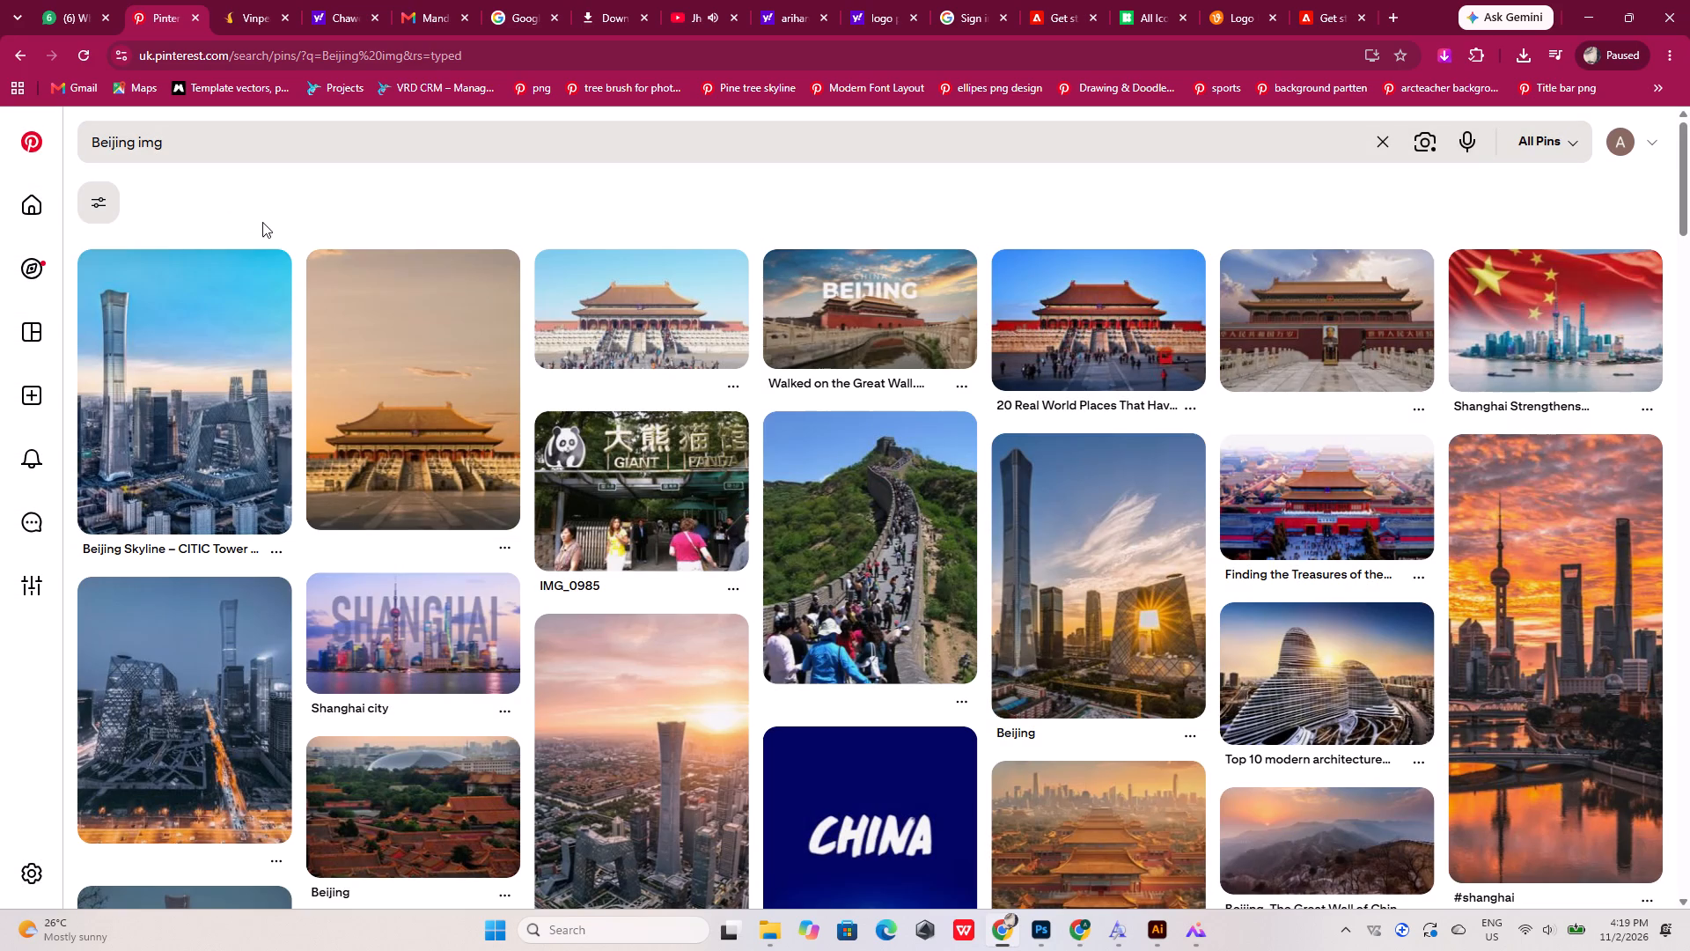
Examine the Pinterest results for a landmark photo suited to the flyer's Beijing area.
scroll(422, 387, down, 3)
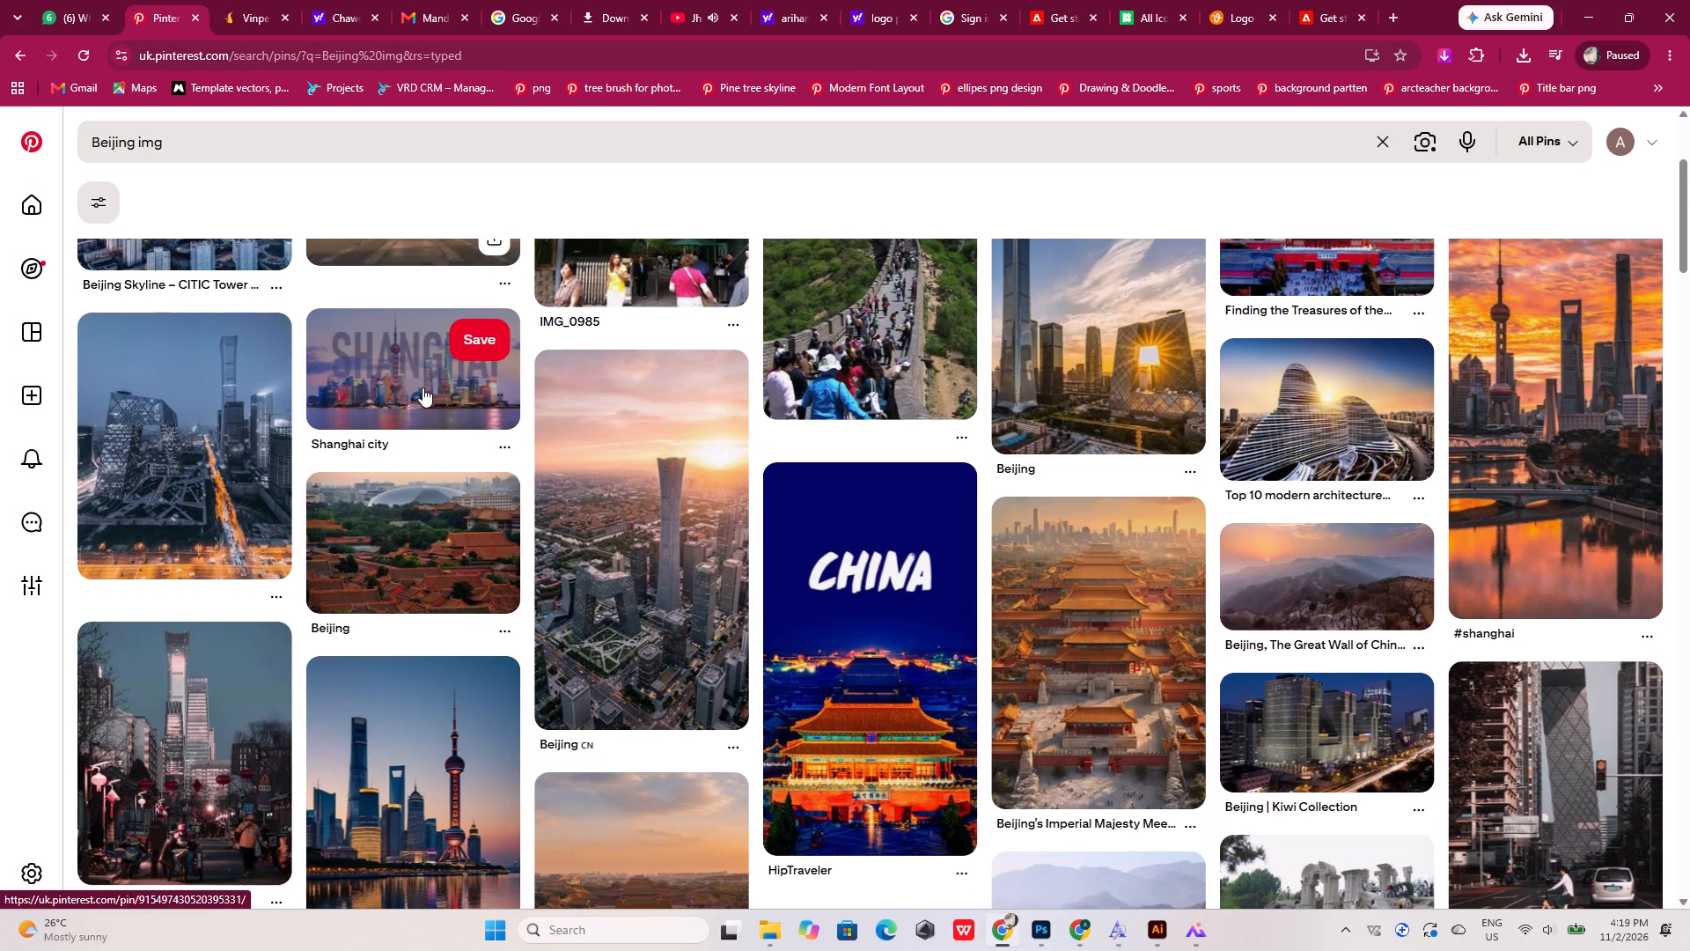
scroll(422, 387, down, 7)
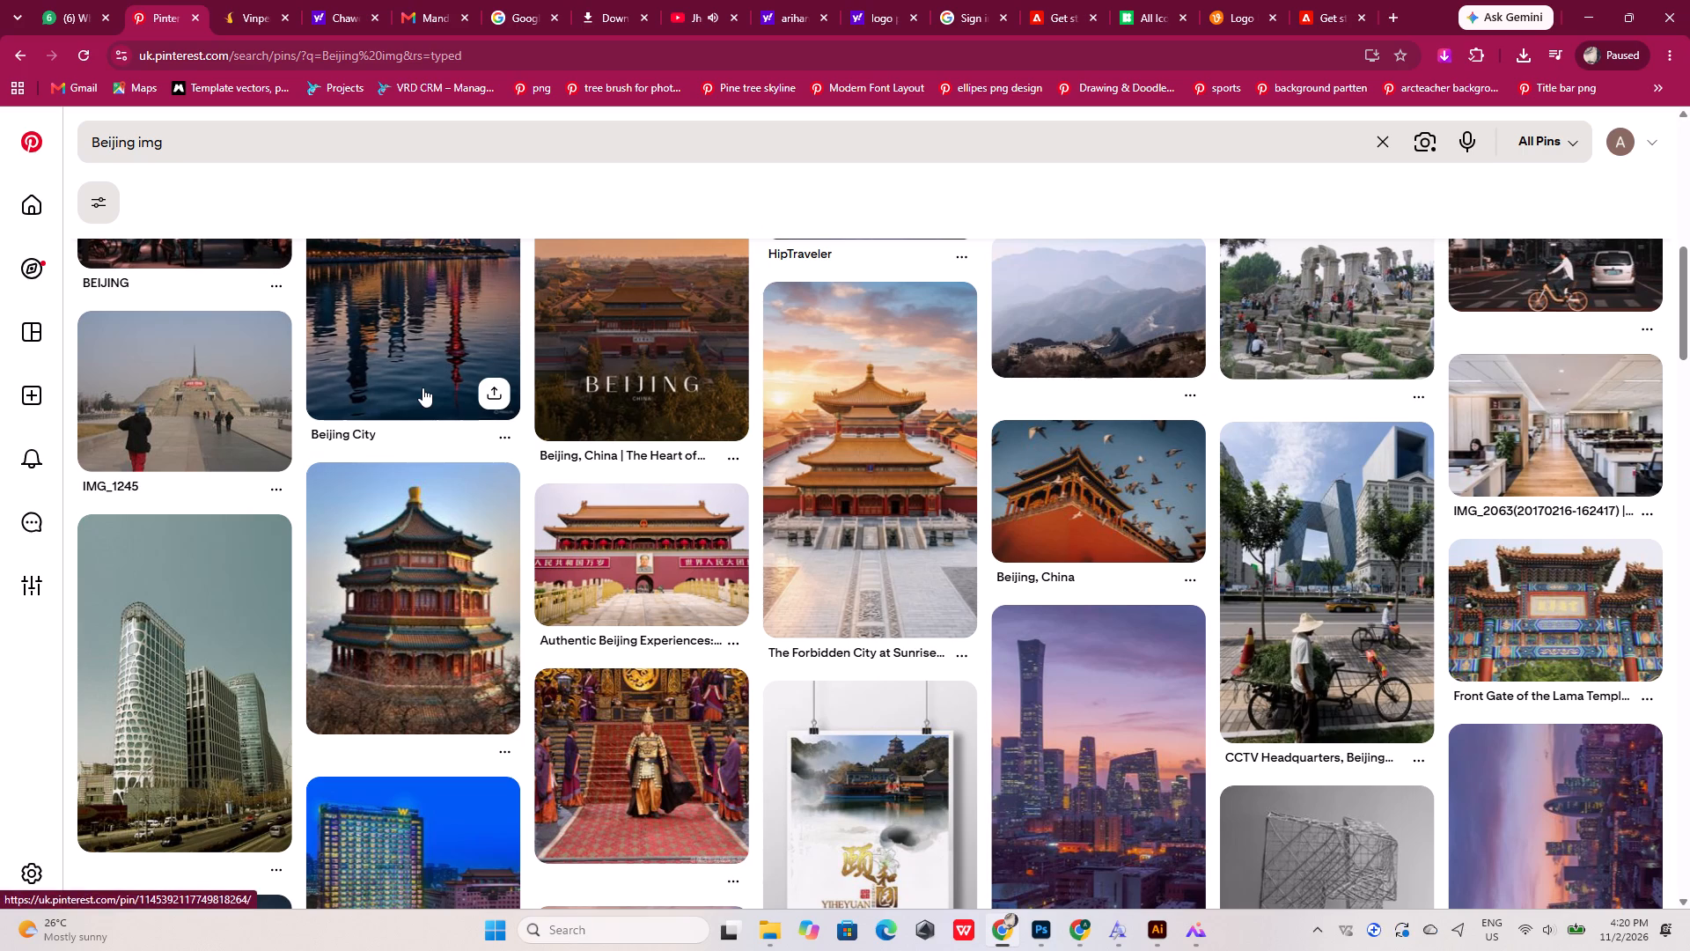
scroll(422, 387, down, 3)
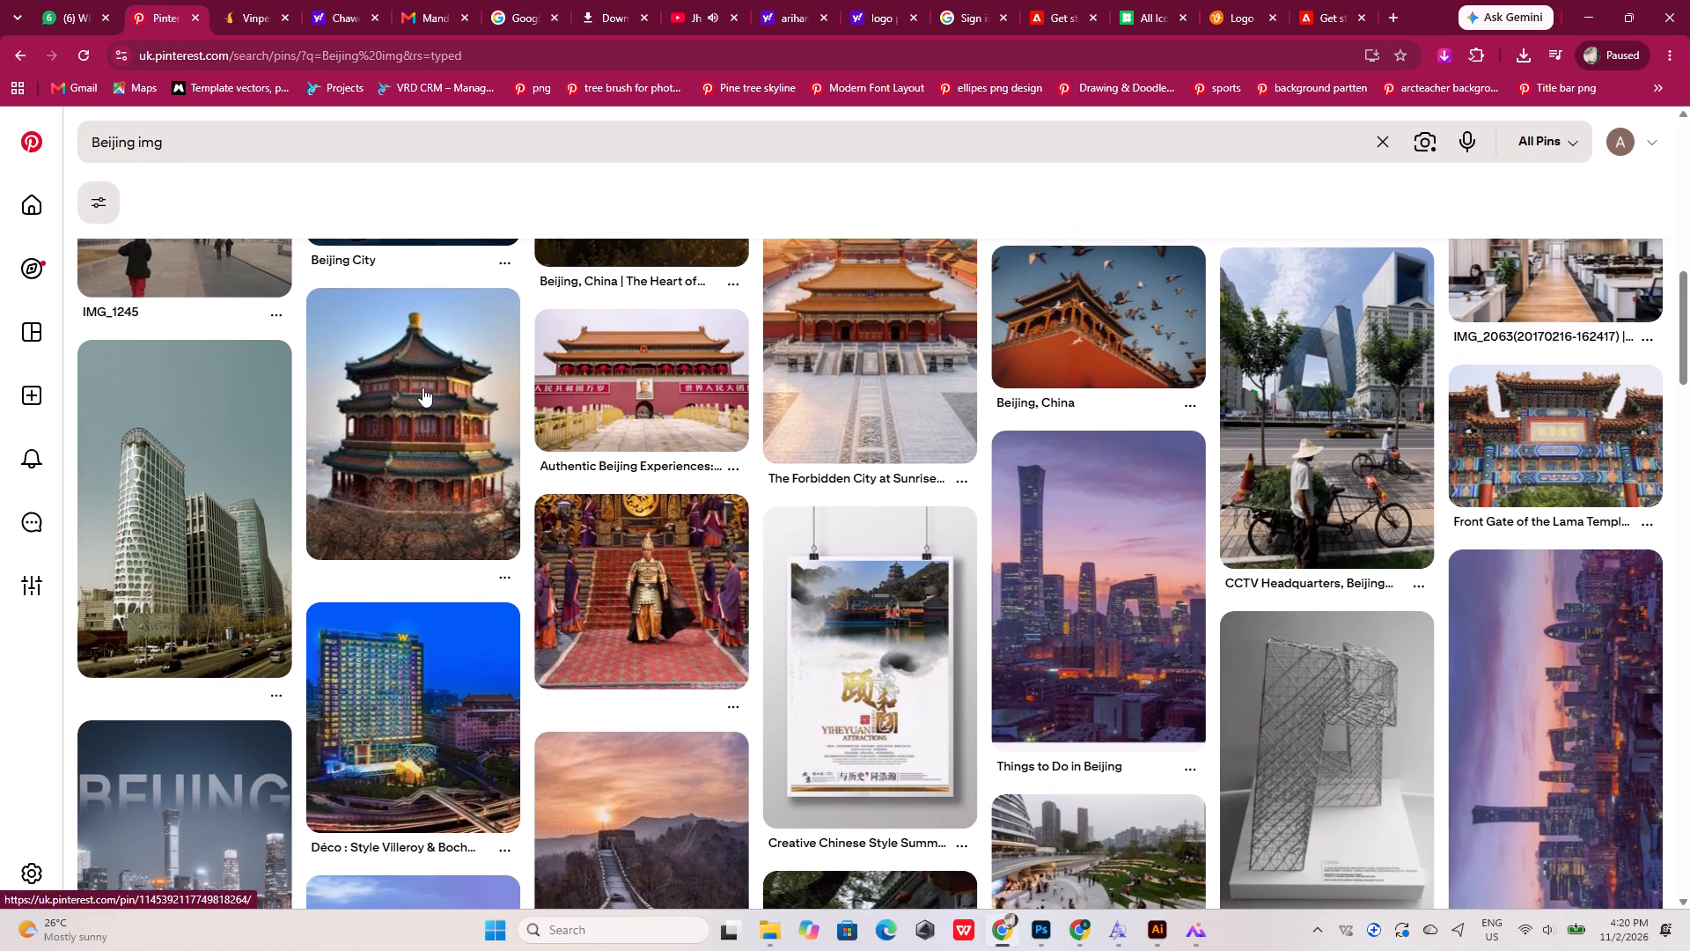
scroll(422, 387, up, 2)
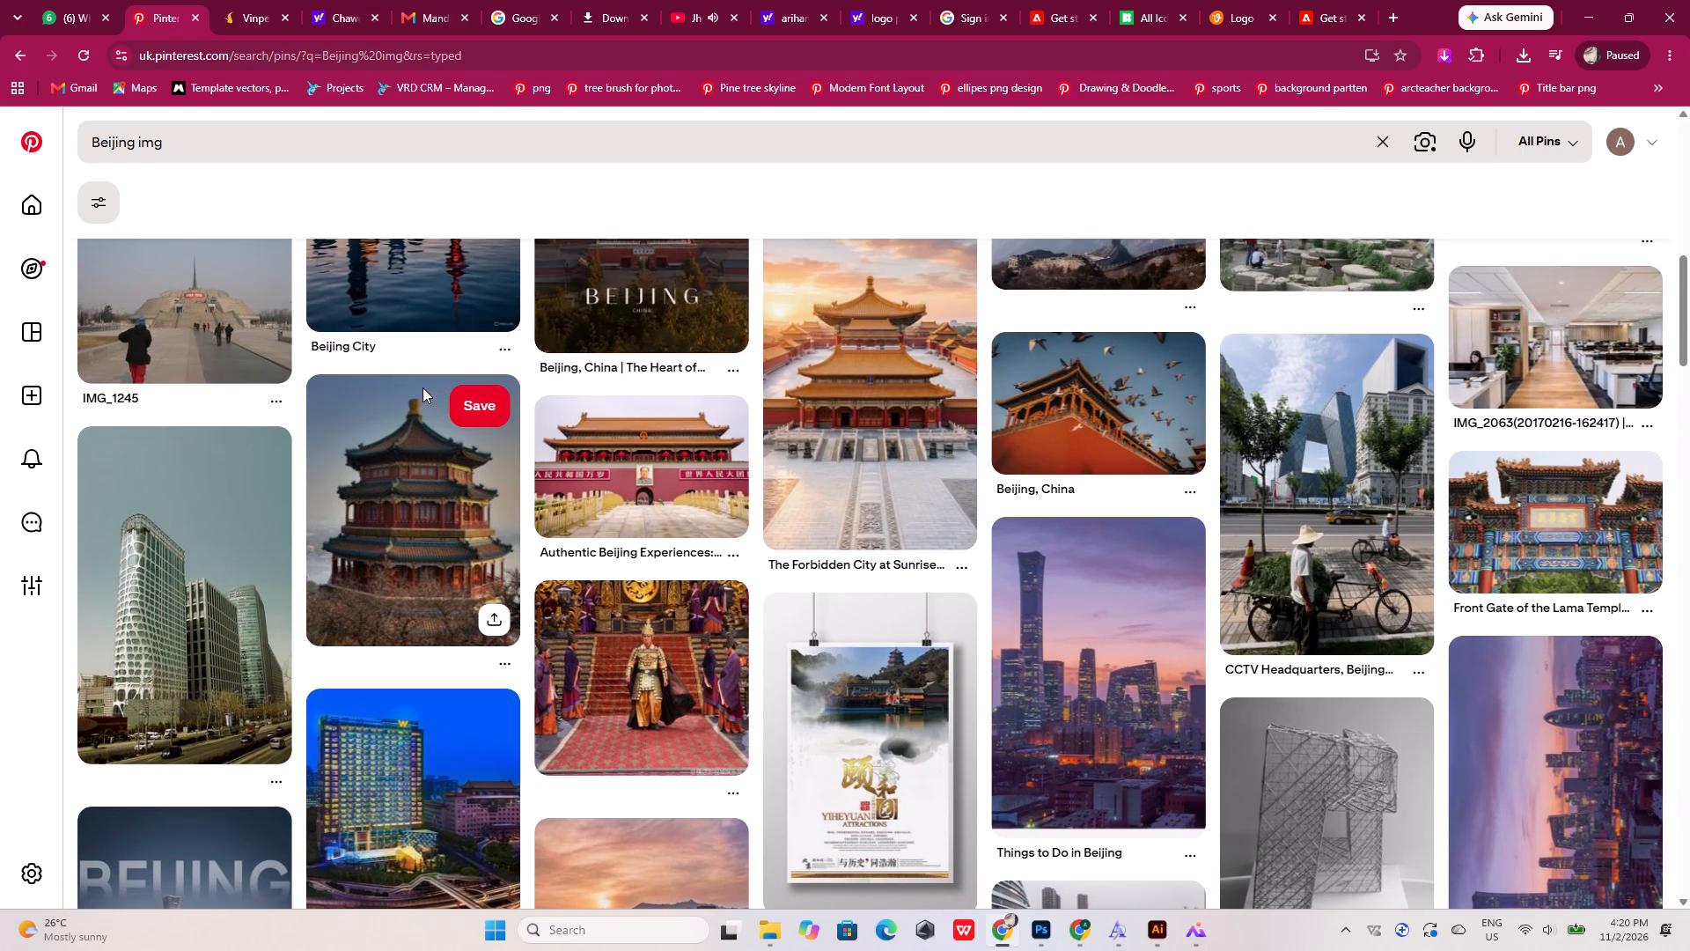
scroll(422, 387, up, 12)
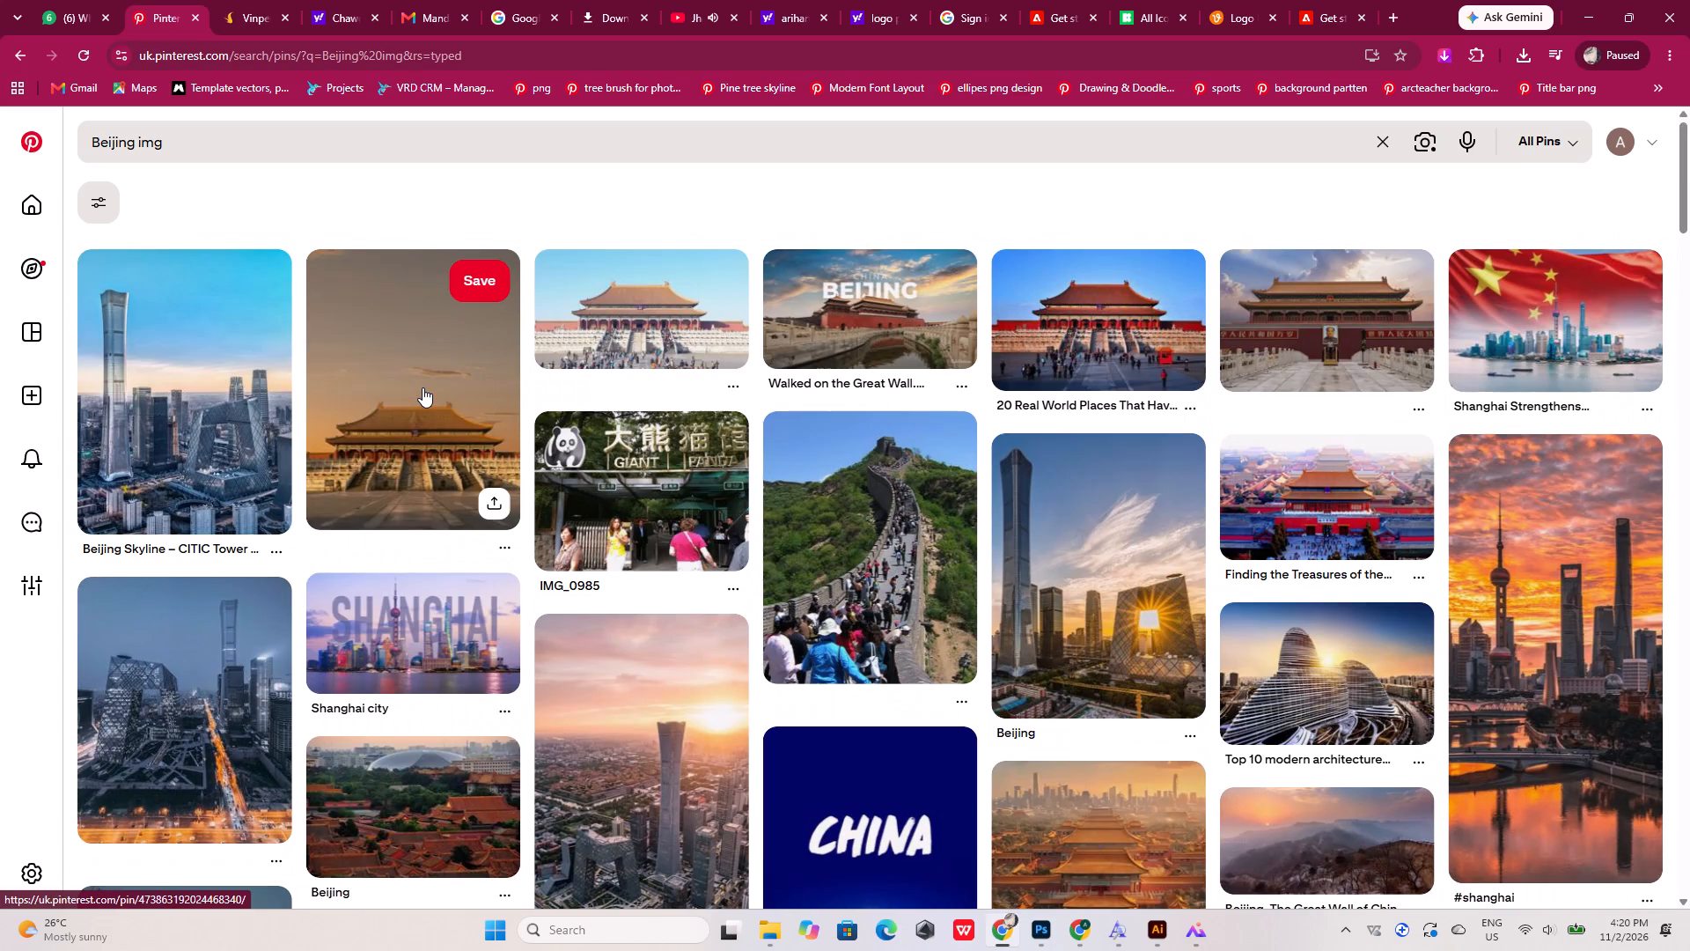
scroll(422, 387, up, 6)
scroll(422, 387, down, 11)
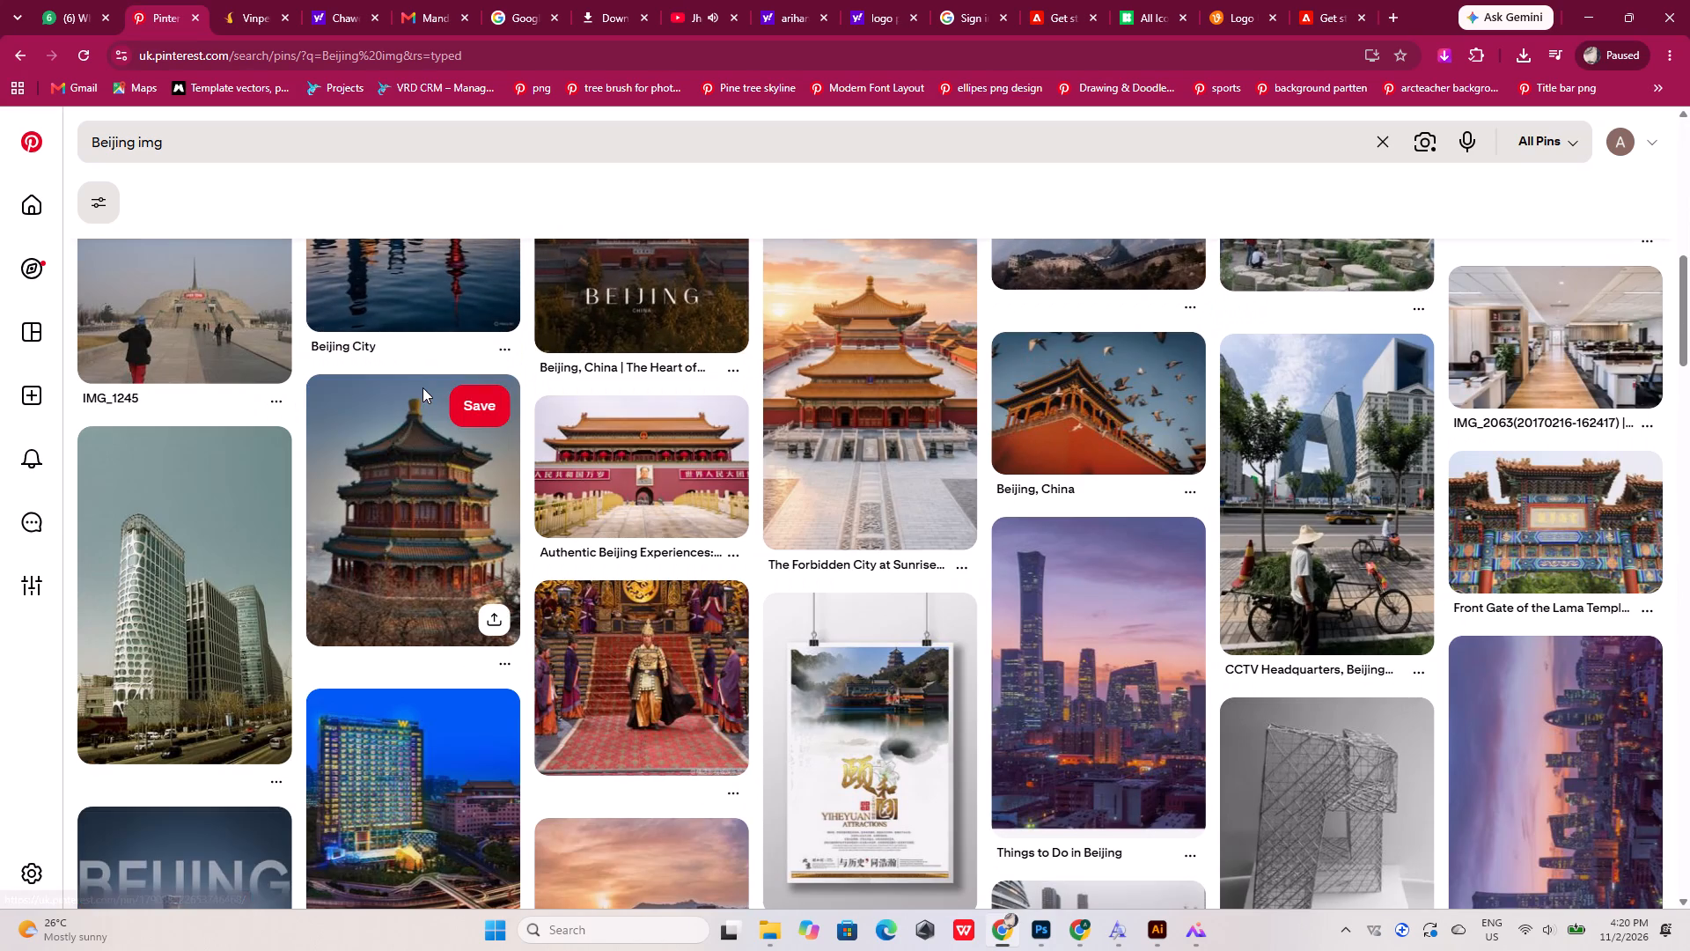
scroll(422, 387, down, 8)
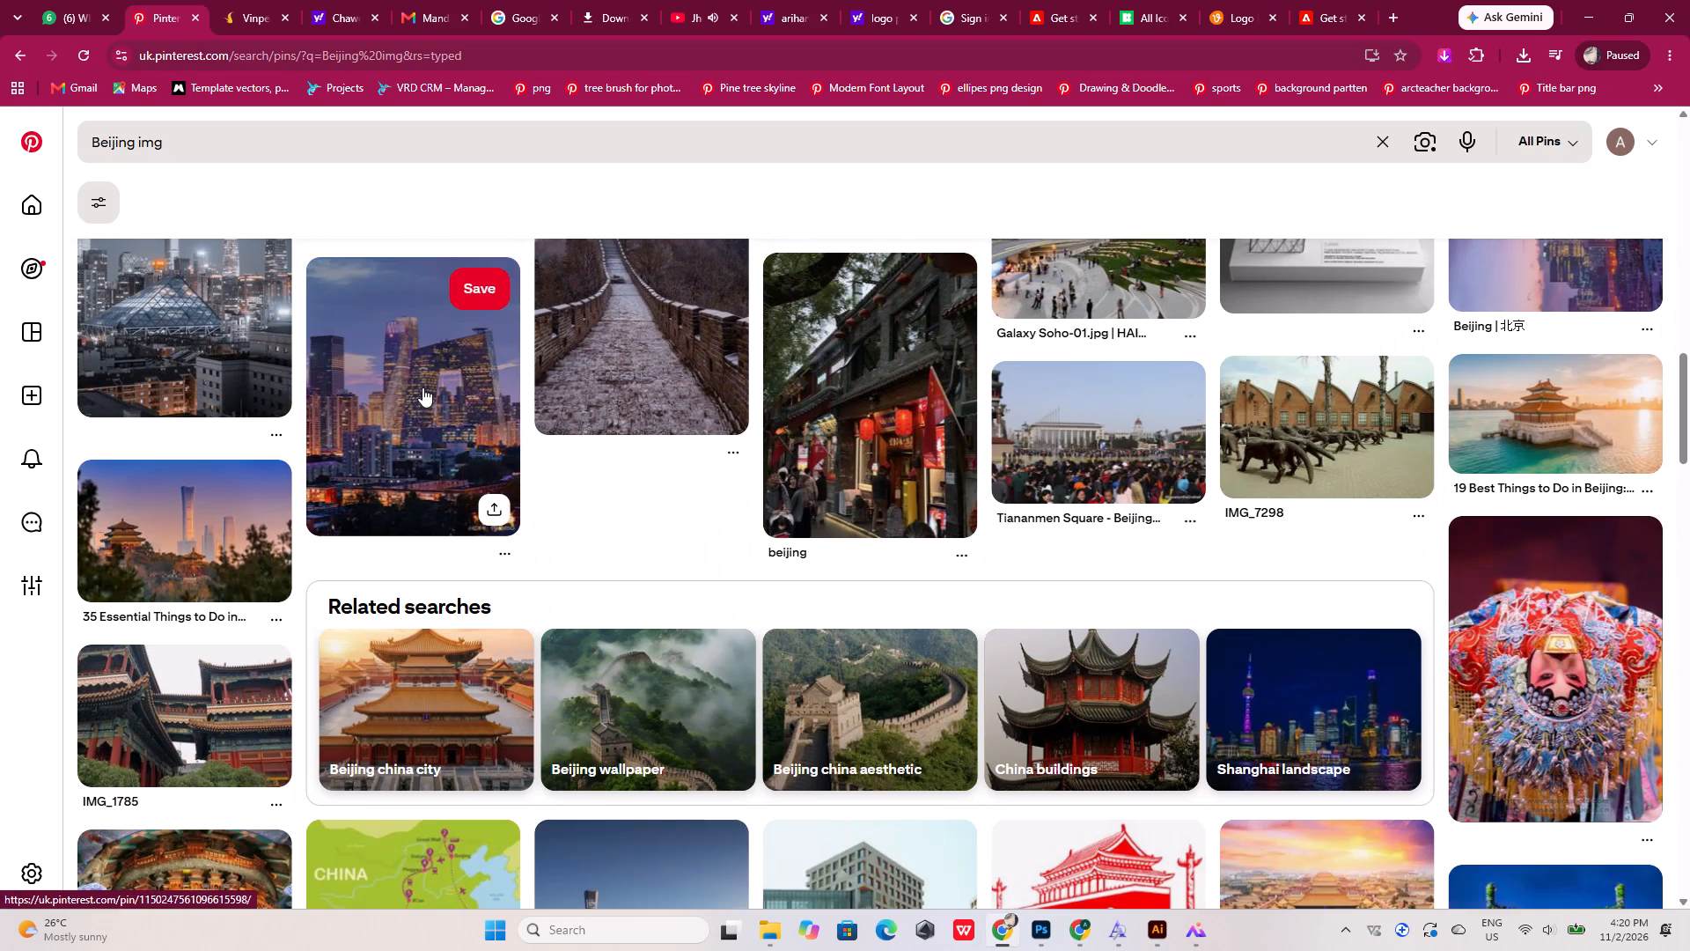
scroll(422, 387, up, 6)
scroll(422, 387, down, 6)
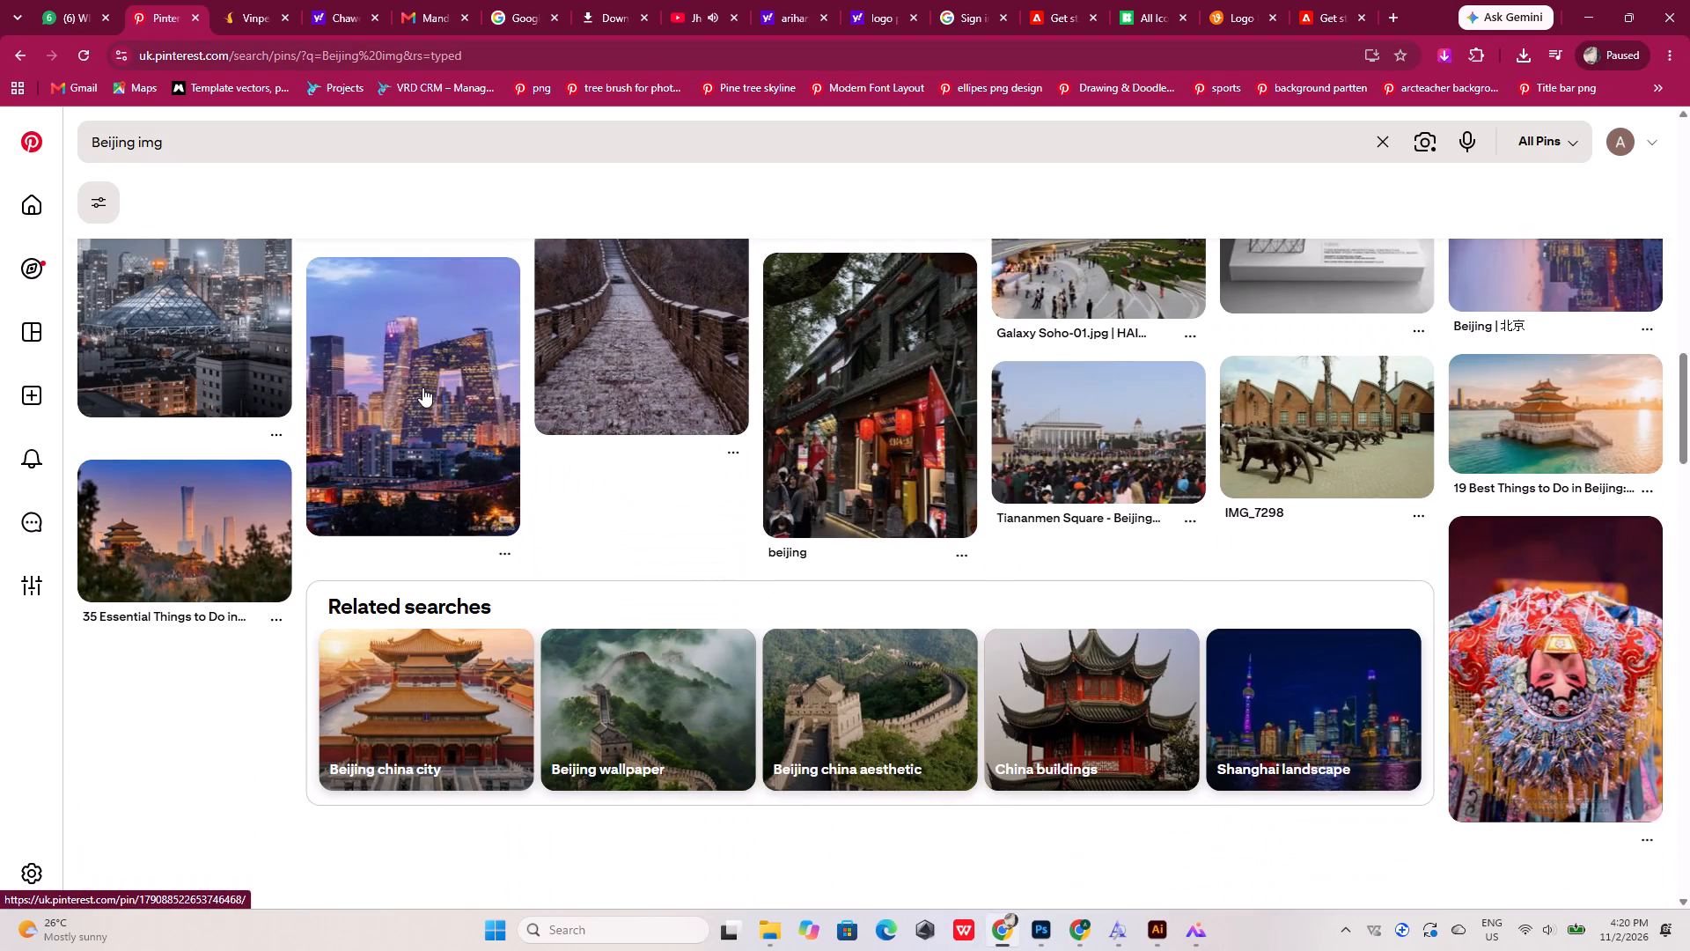
scroll(422, 387, down, 7)
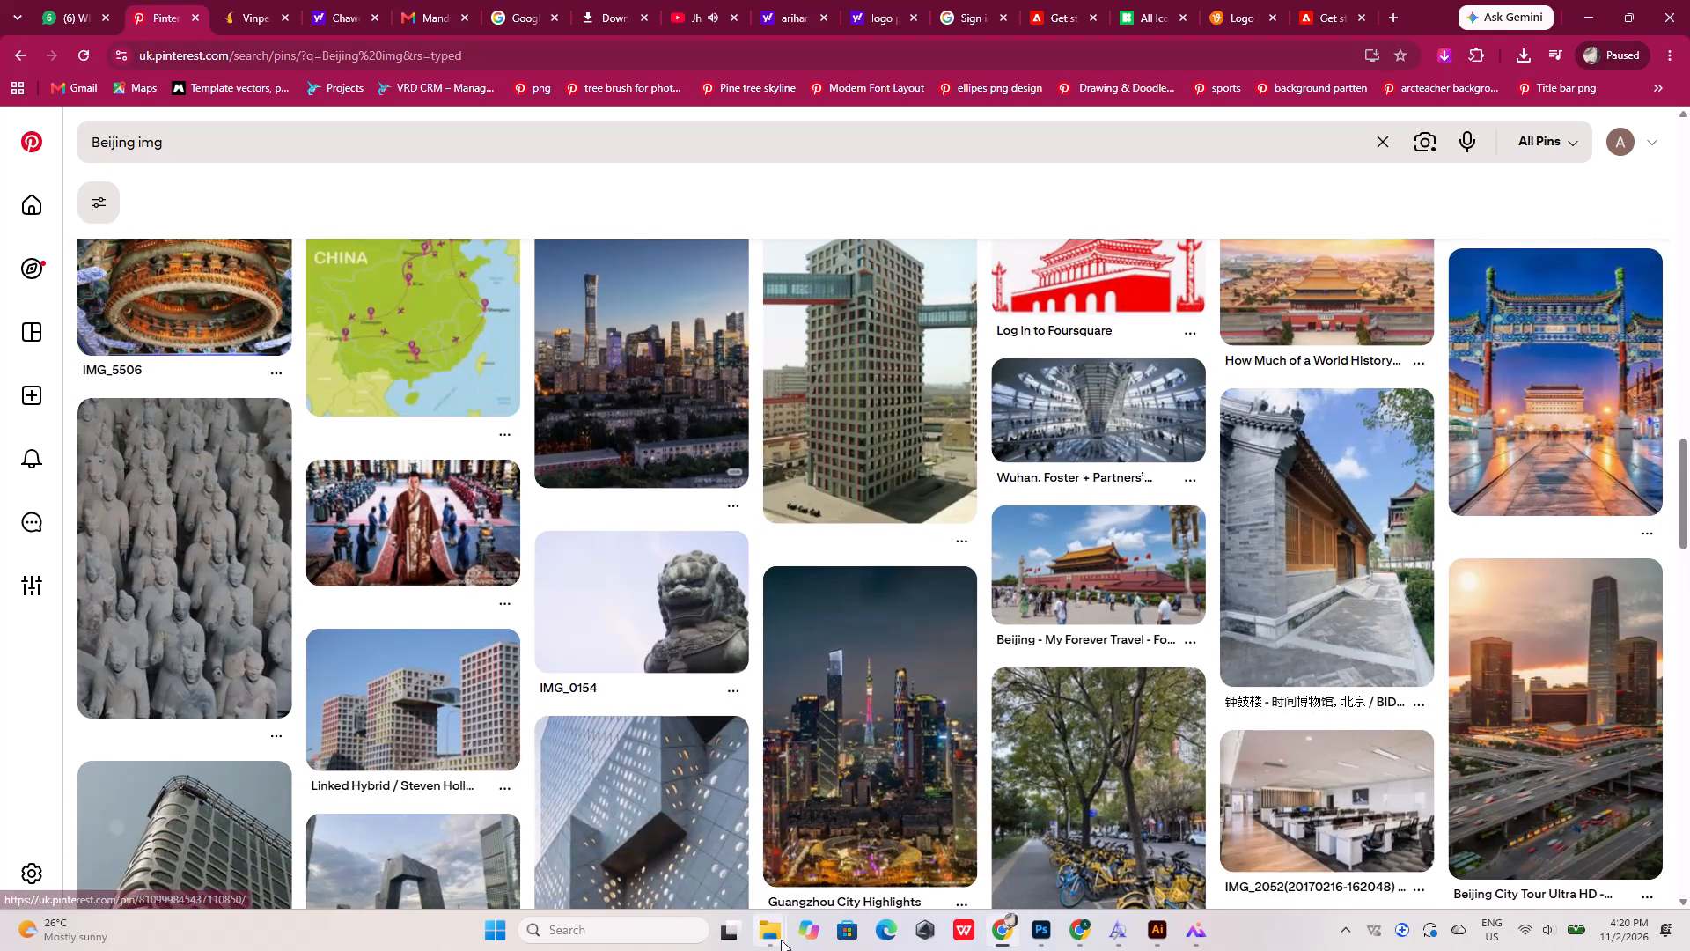
Open the palace photo "download" from the Downloads folder as its own document in Illustrator.
click(782, 937)
click(878, 854)
scroll(665, 394, up, 4)
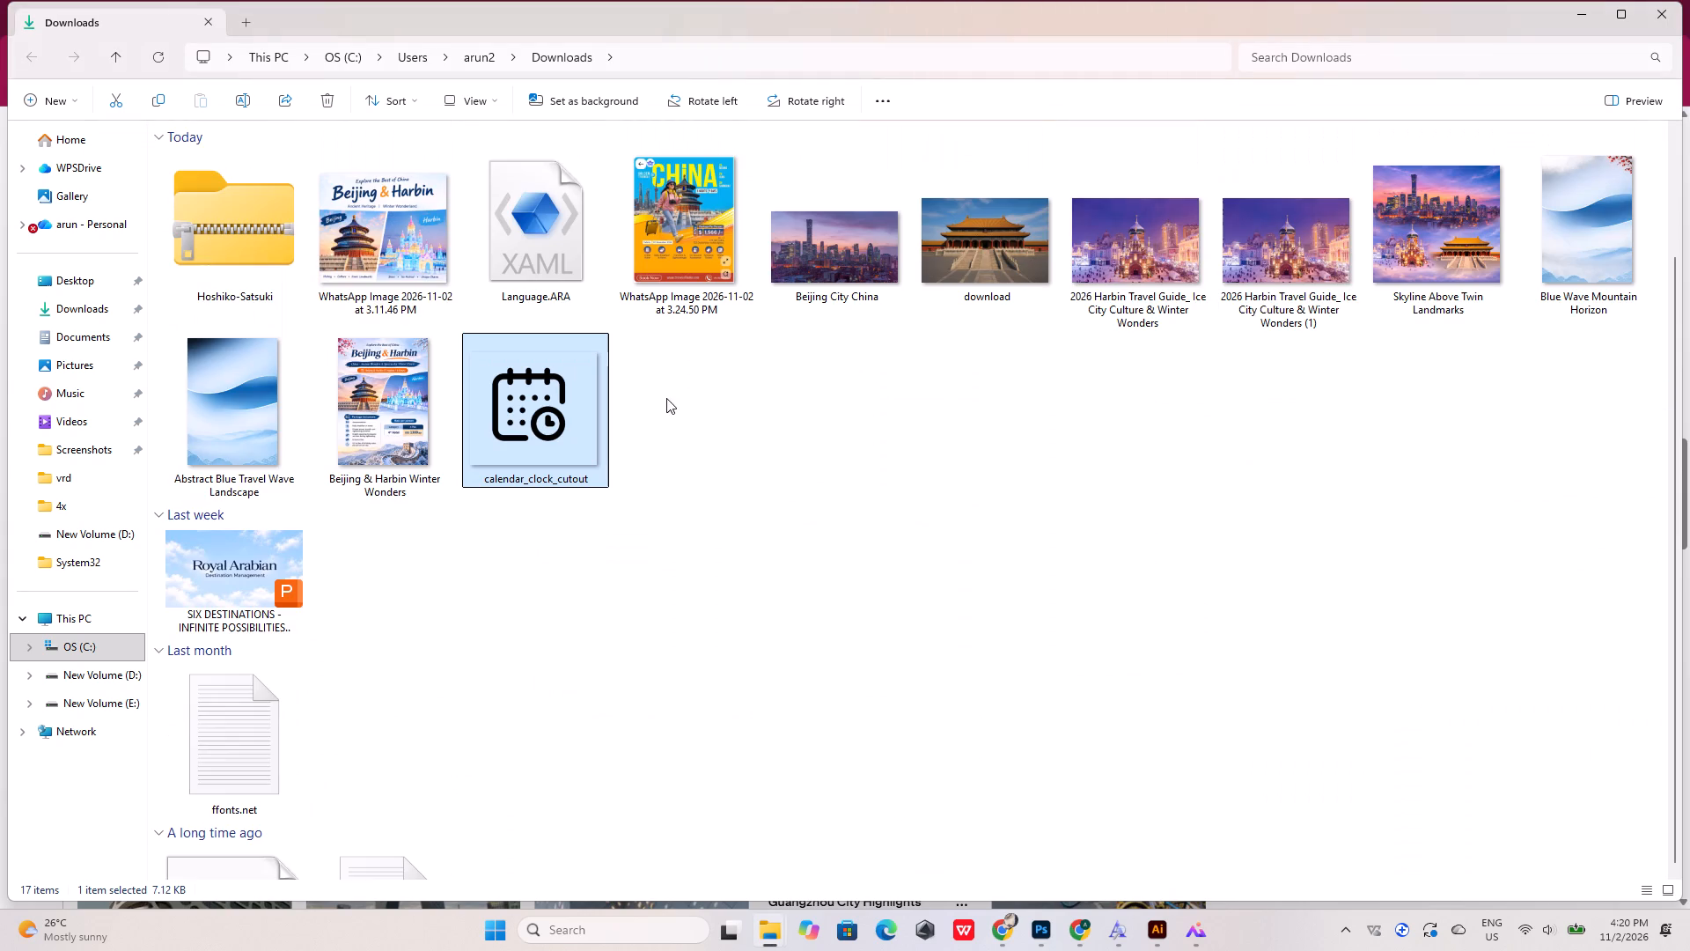
click(978, 247)
drag(995, 265, 1057, 933)
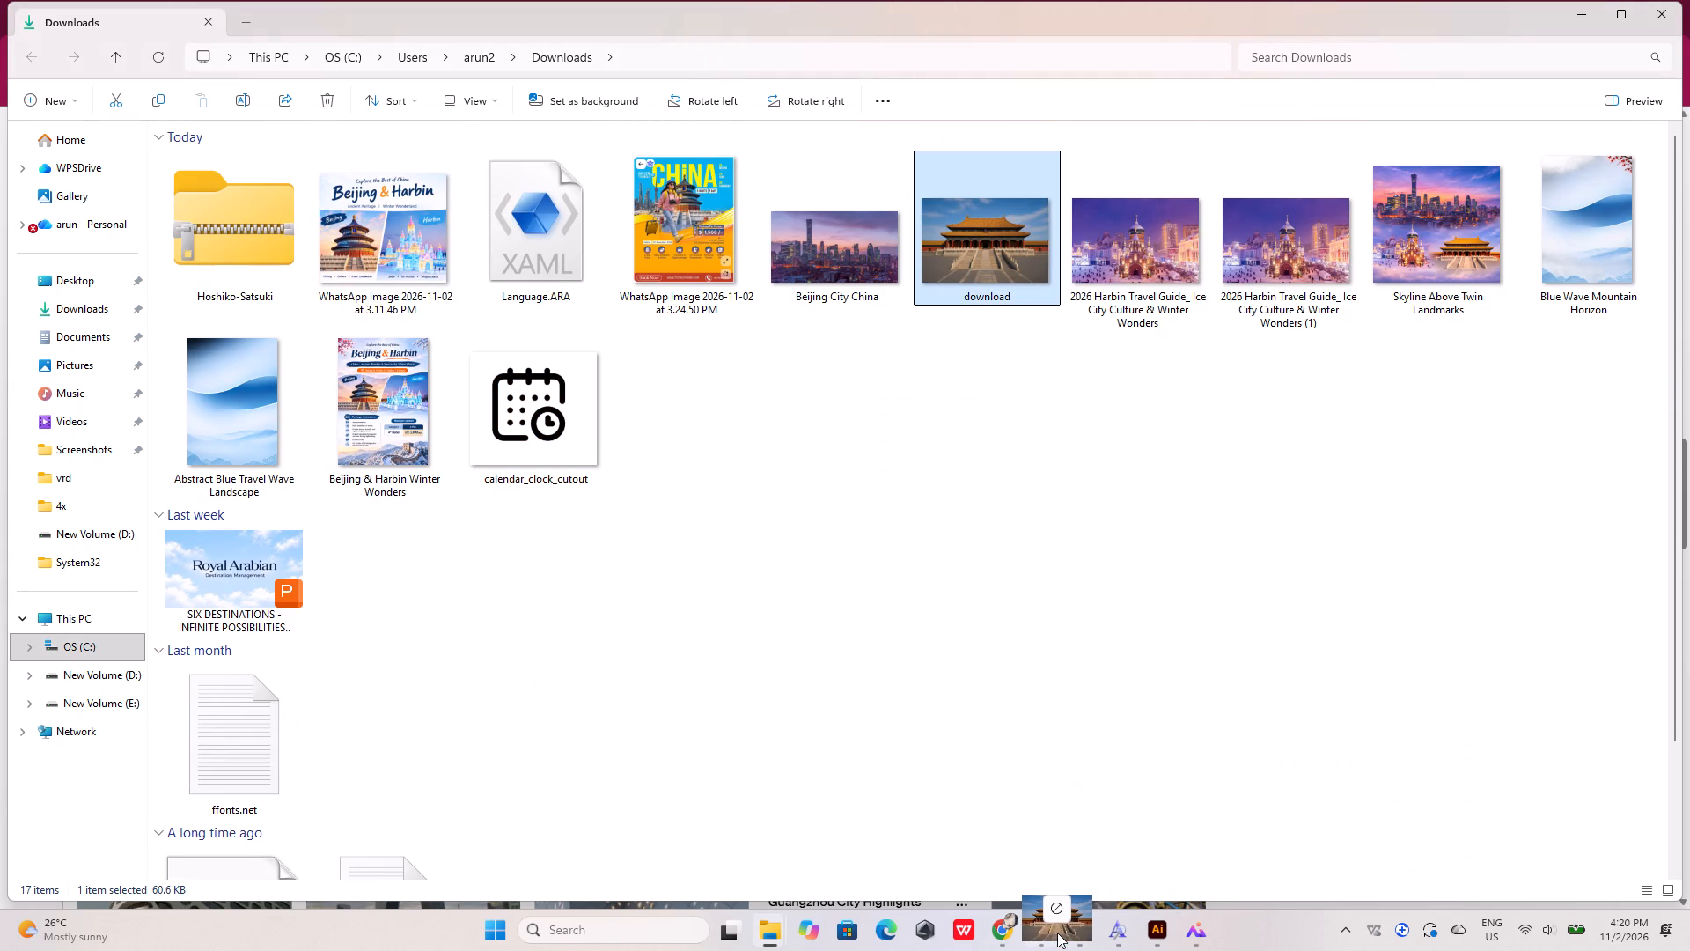
drag(1057, 933, 1164, 926)
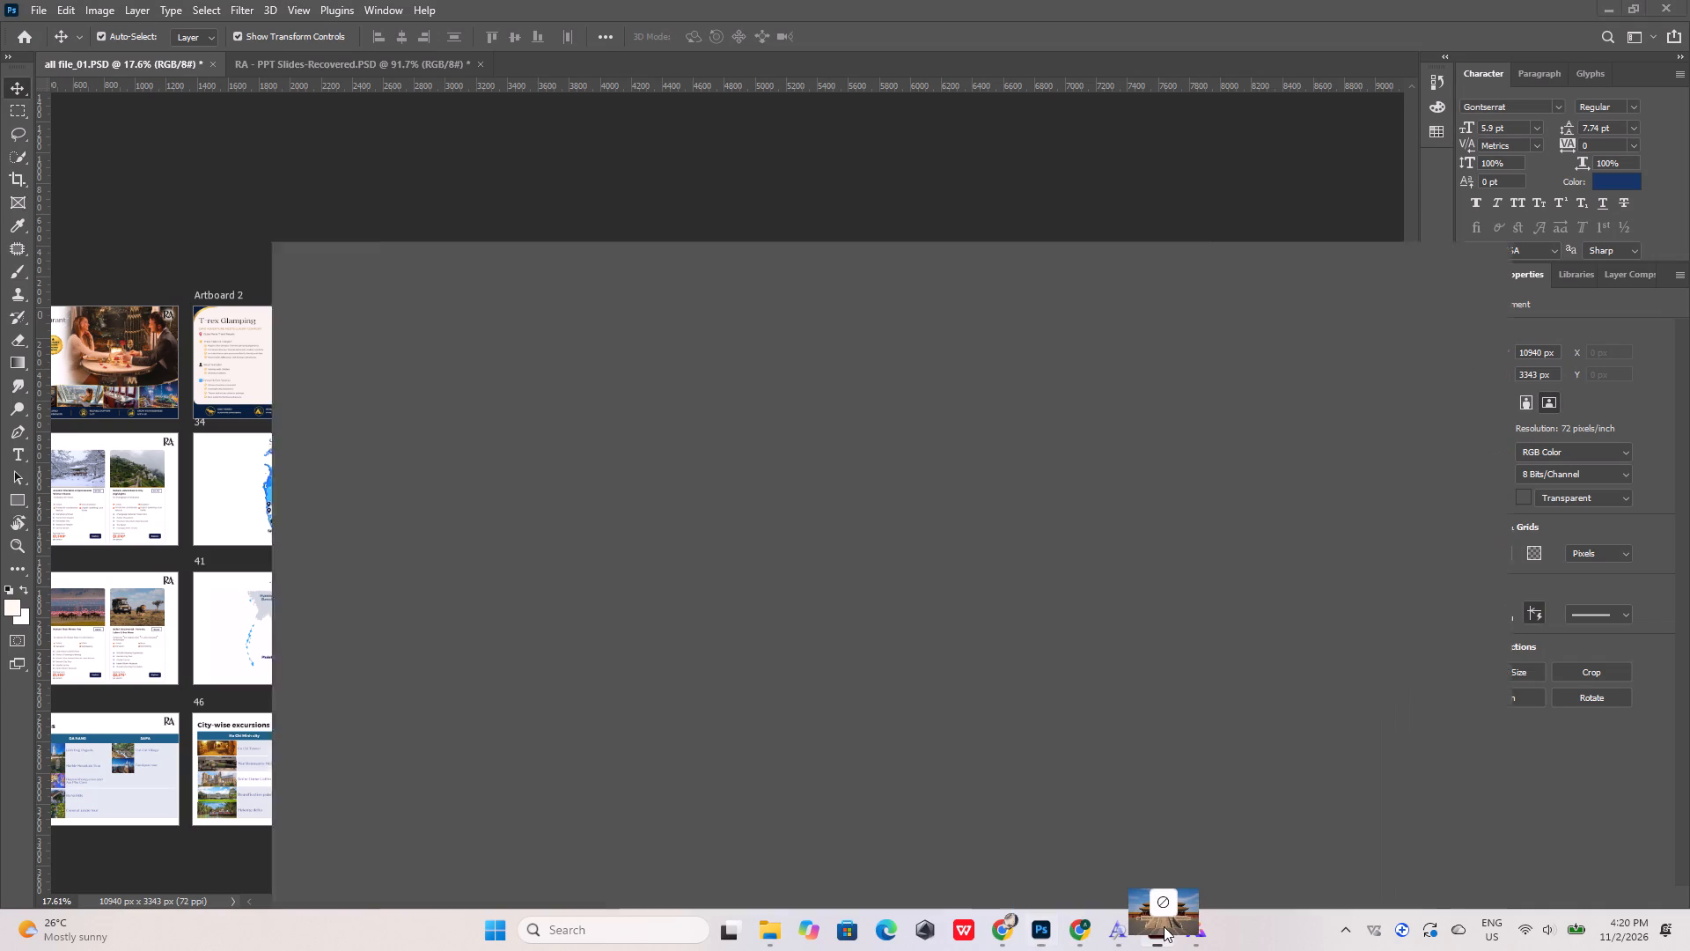
drag(1164, 926, 571, 380)
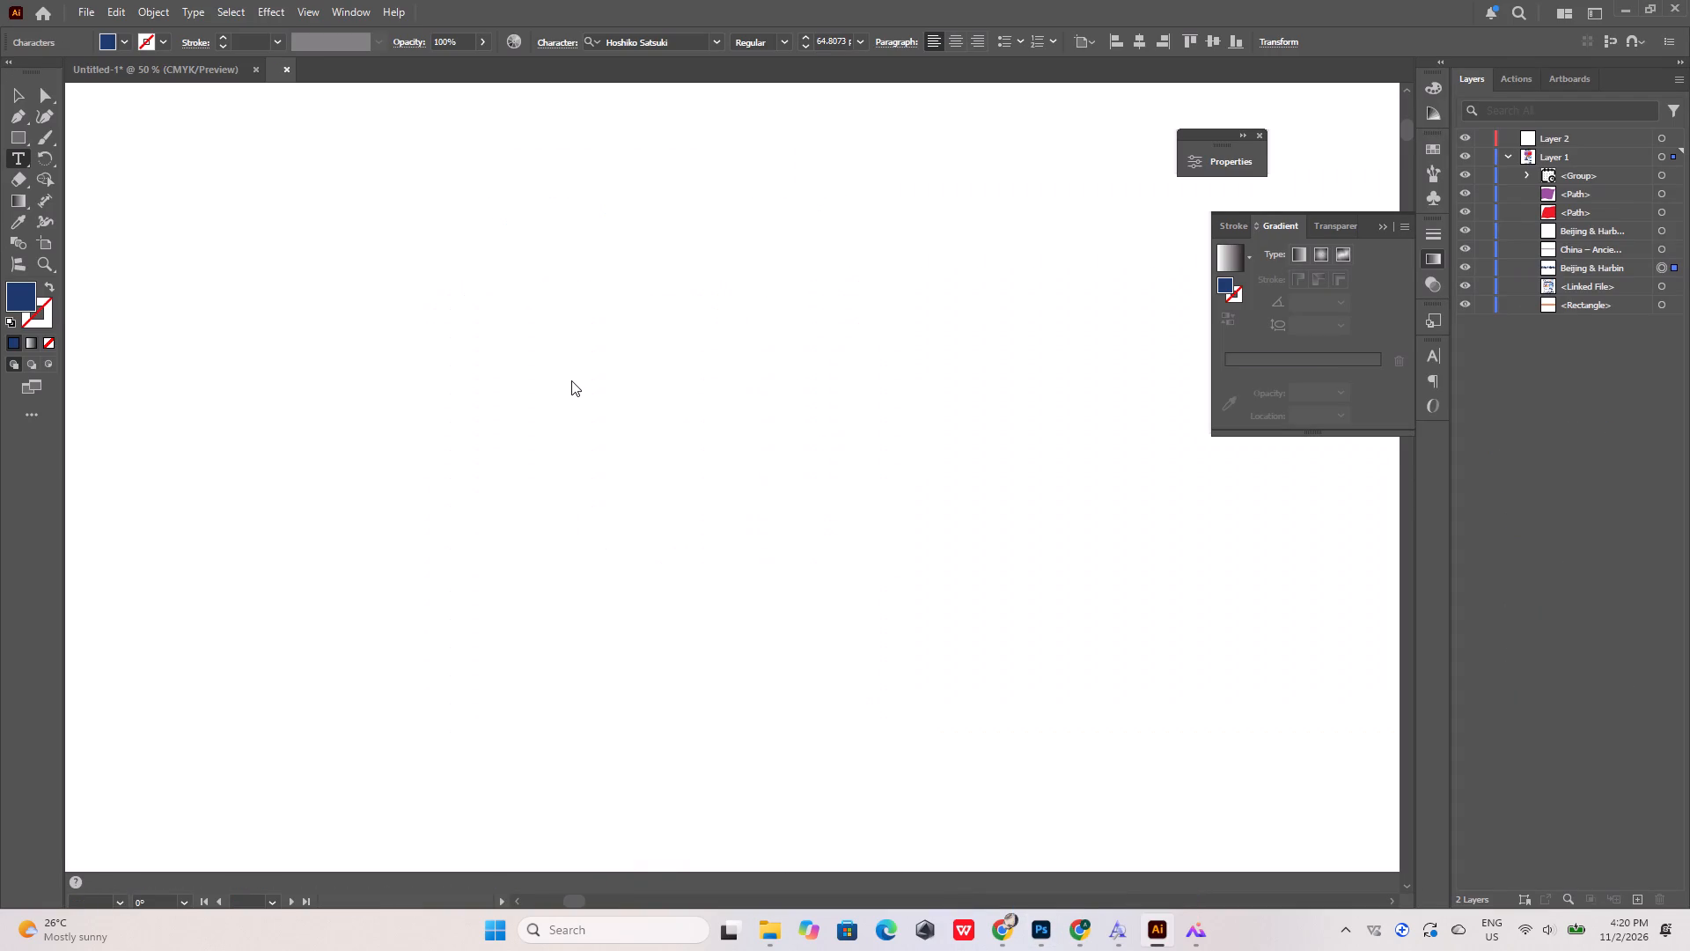
alt+scroll(588, 468, down, 4)
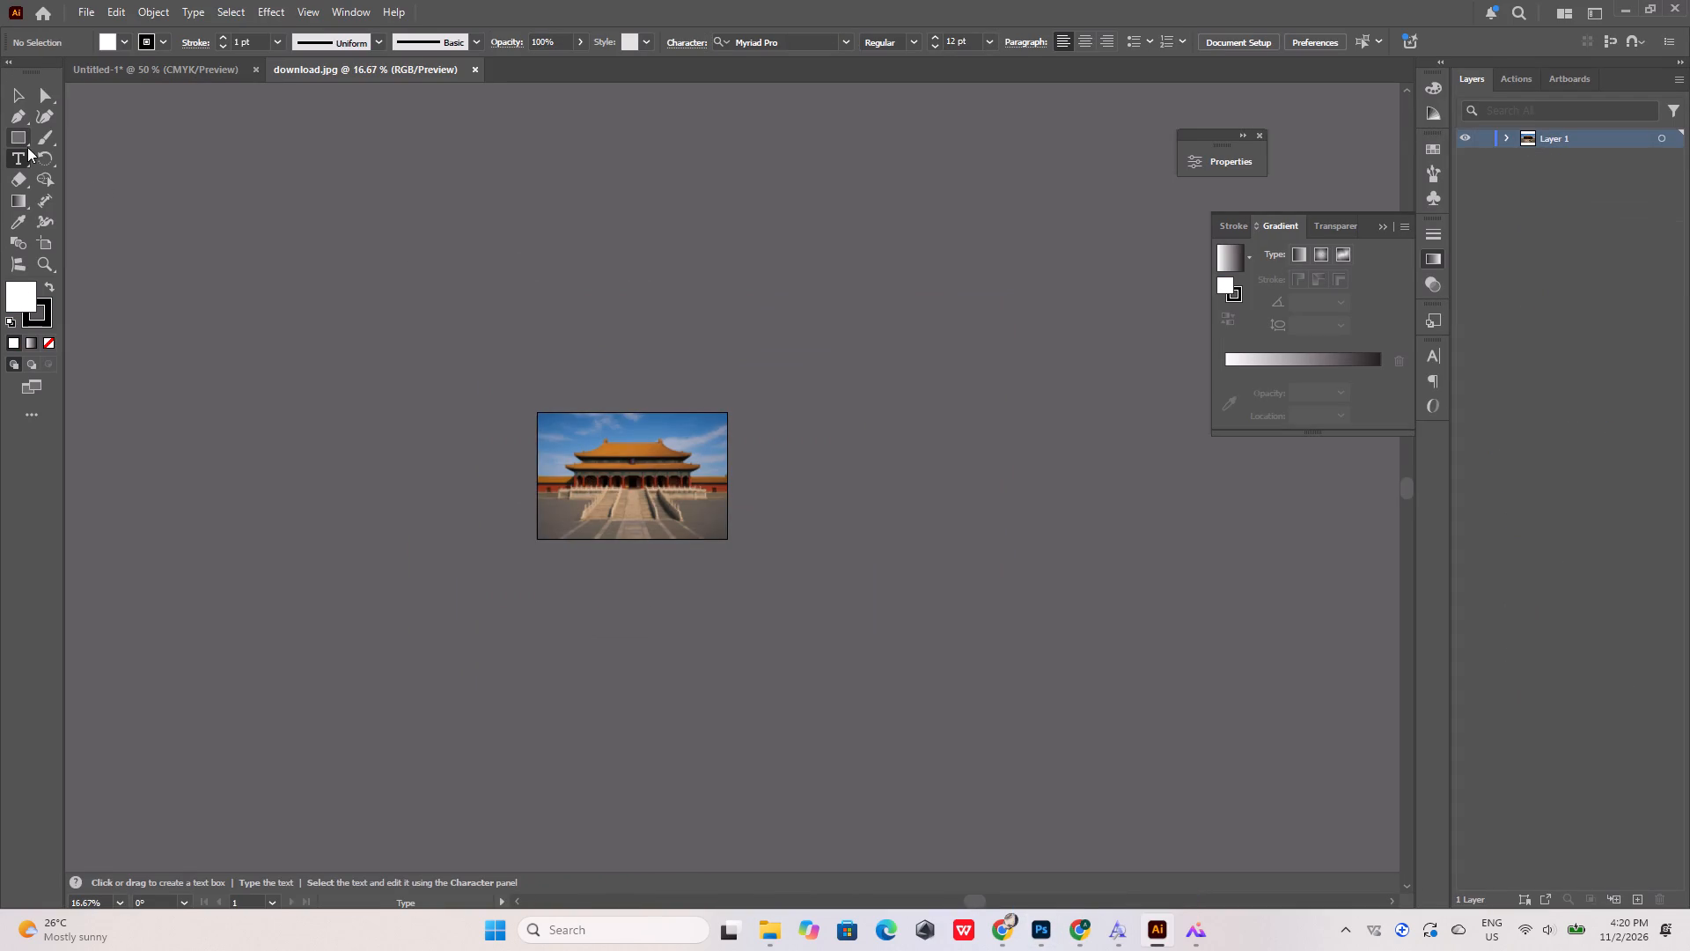
Shrink the palace photo to about 103 × 69 px and move it from download.jpg into the flyer document, beside the artboard.
click(21, 97)
alt+scroll(594, 474, up, 3)
click(613, 474)
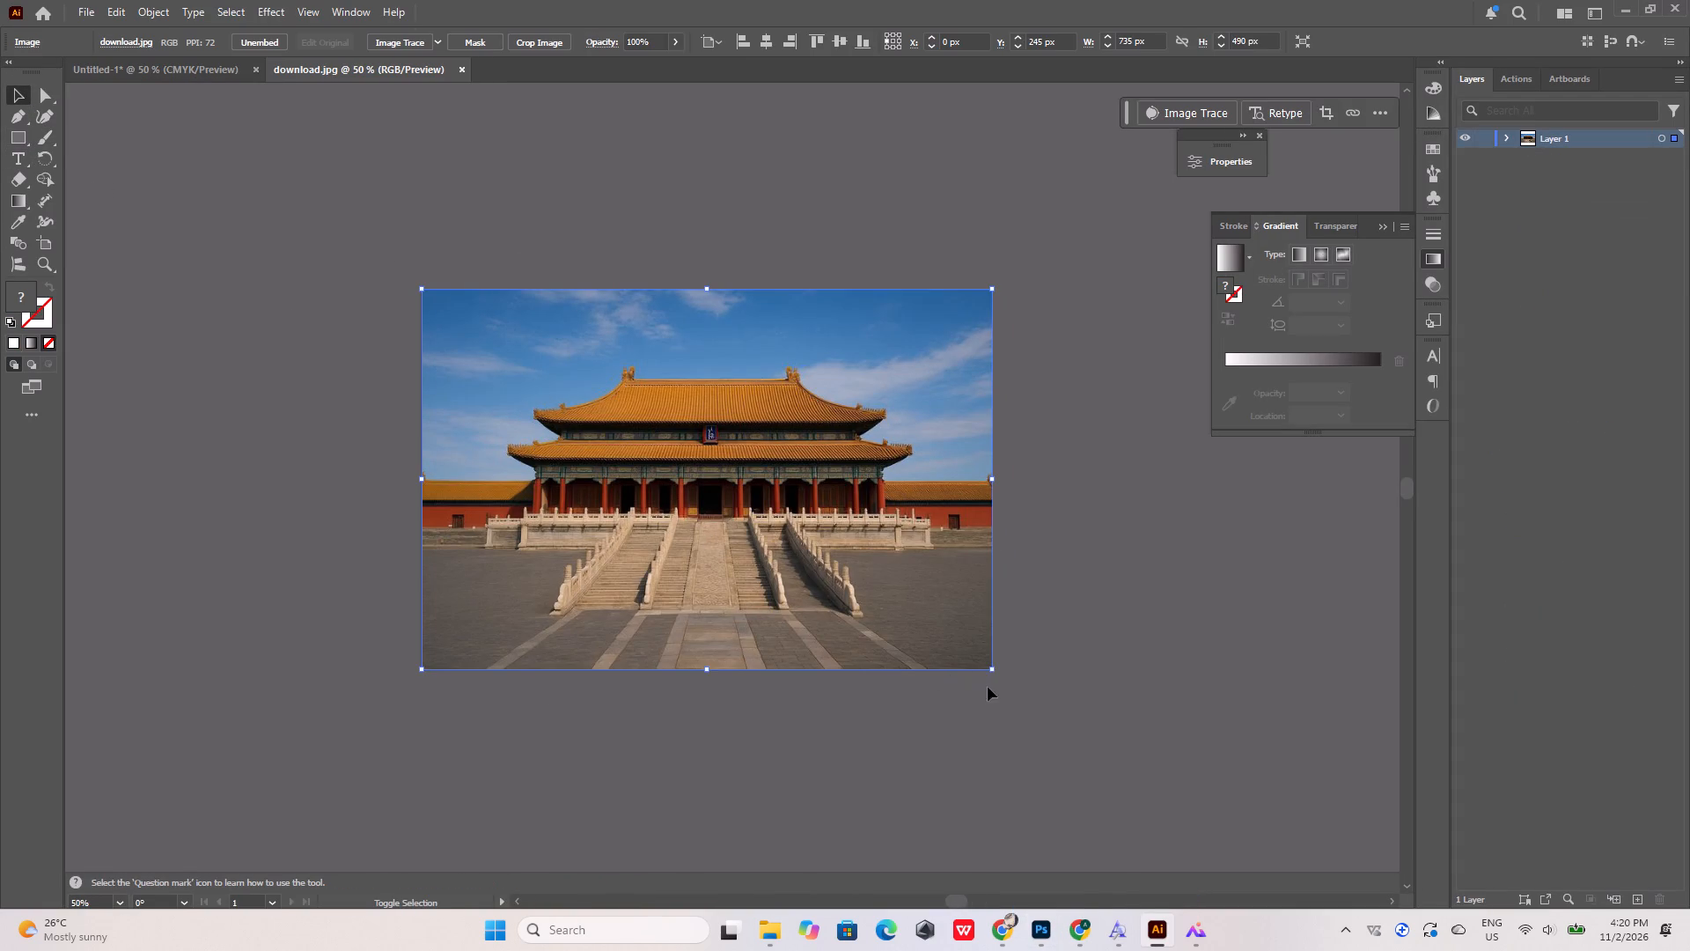
shift+drag(993, 671, 501, 360)
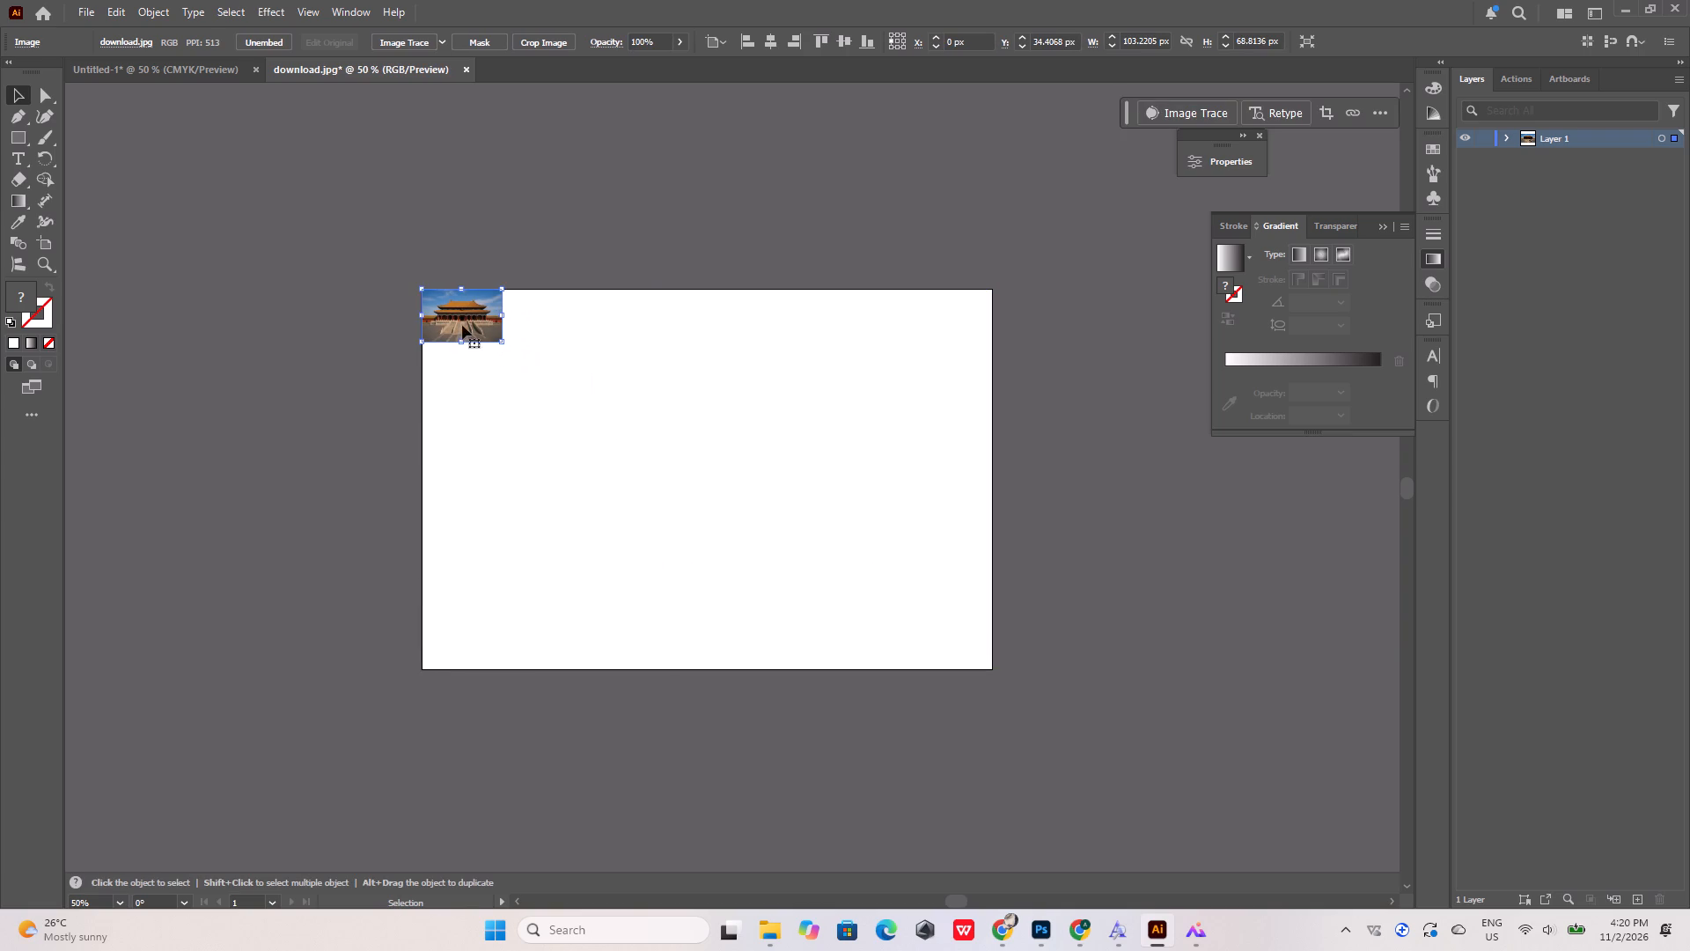
drag(464, 320, 154, 66)
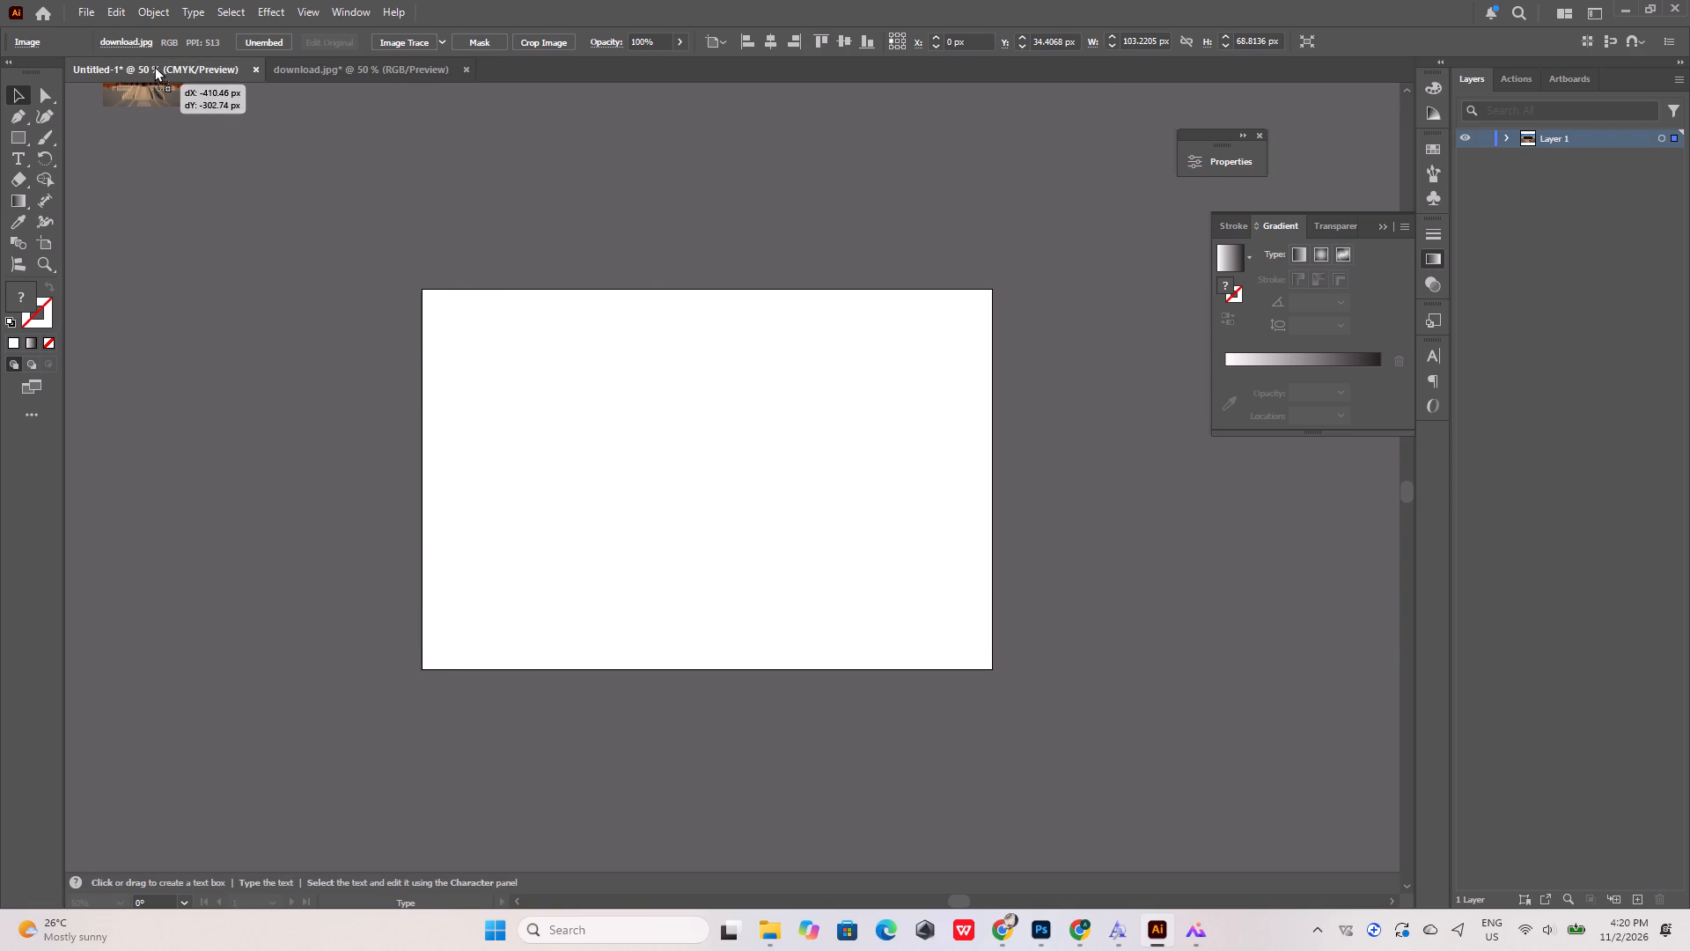
drag(154, 66, 202, 210)
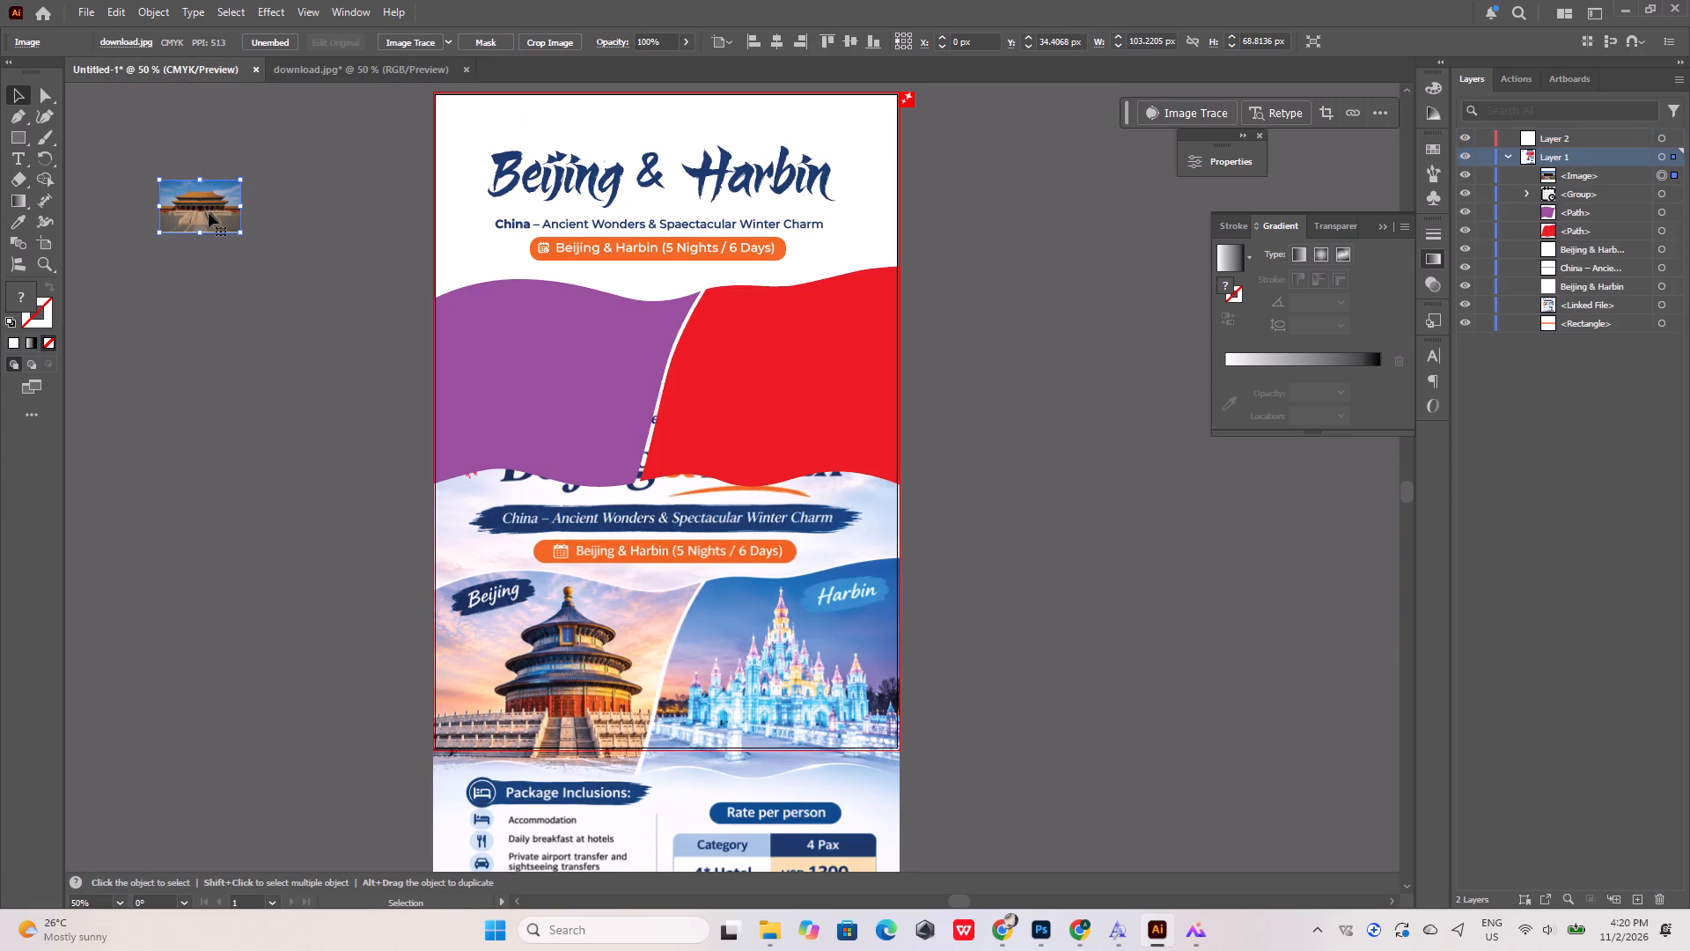
Place the palace photo over the purple Beijing shape, enlarged to about 420 × 280 px, at about X -58, Y 405 px.
drag(208, 204, 528, 372)
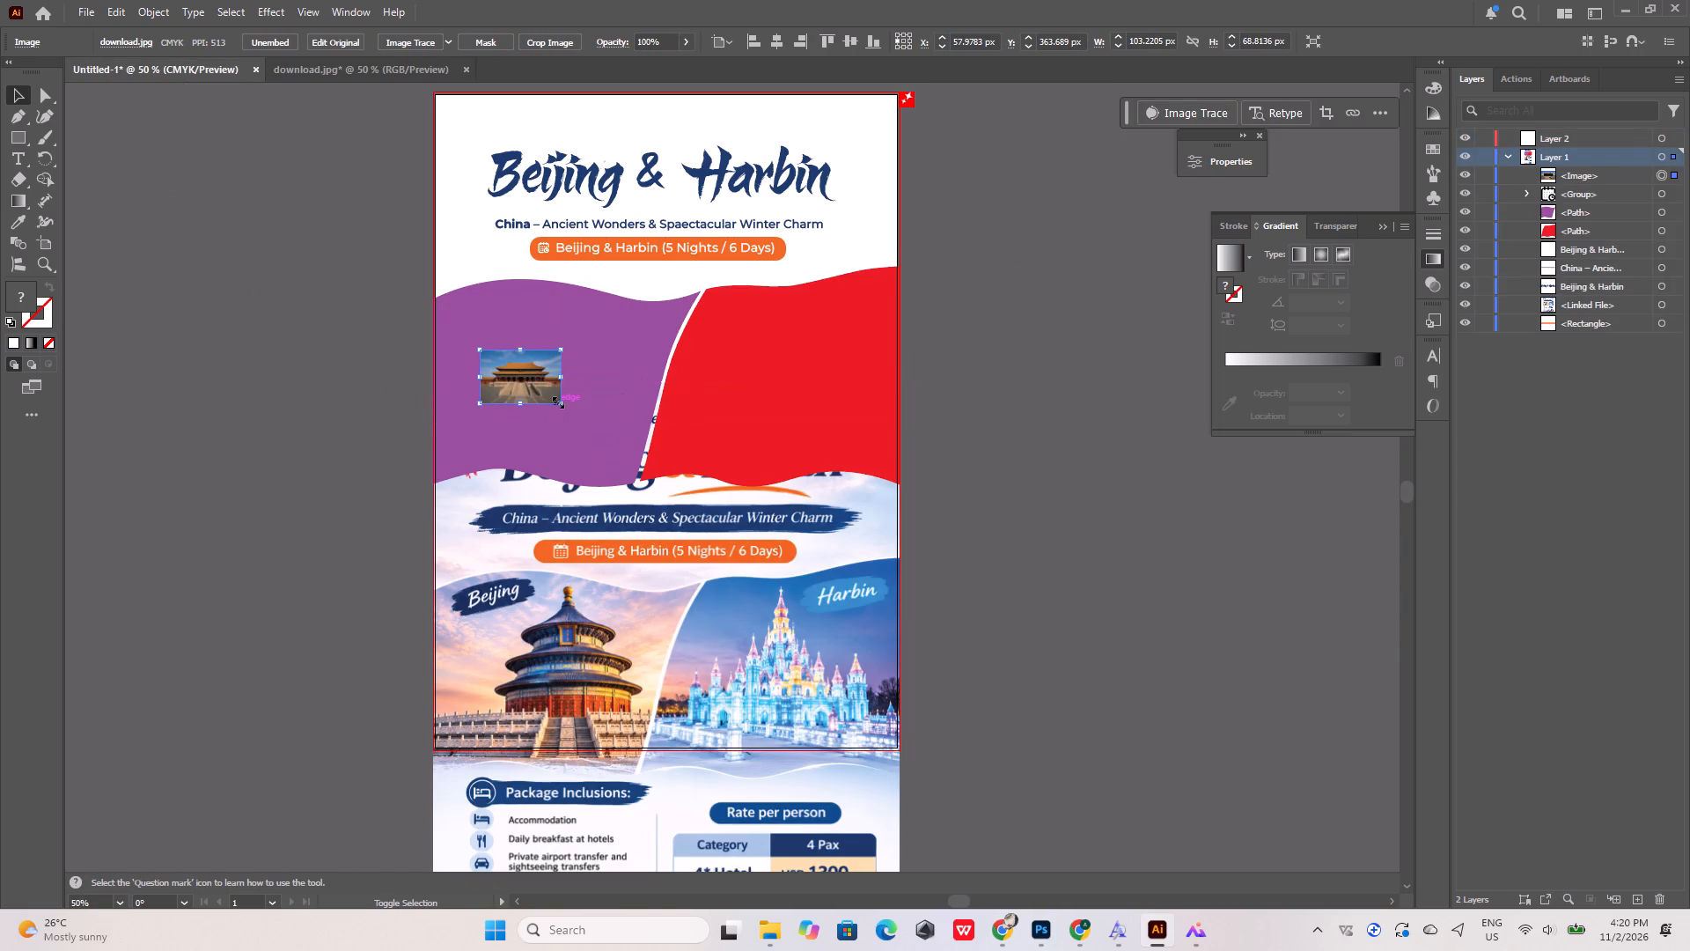
shift+drag(556, 401, 807, 623)
drag(667, 466, 577, 391)
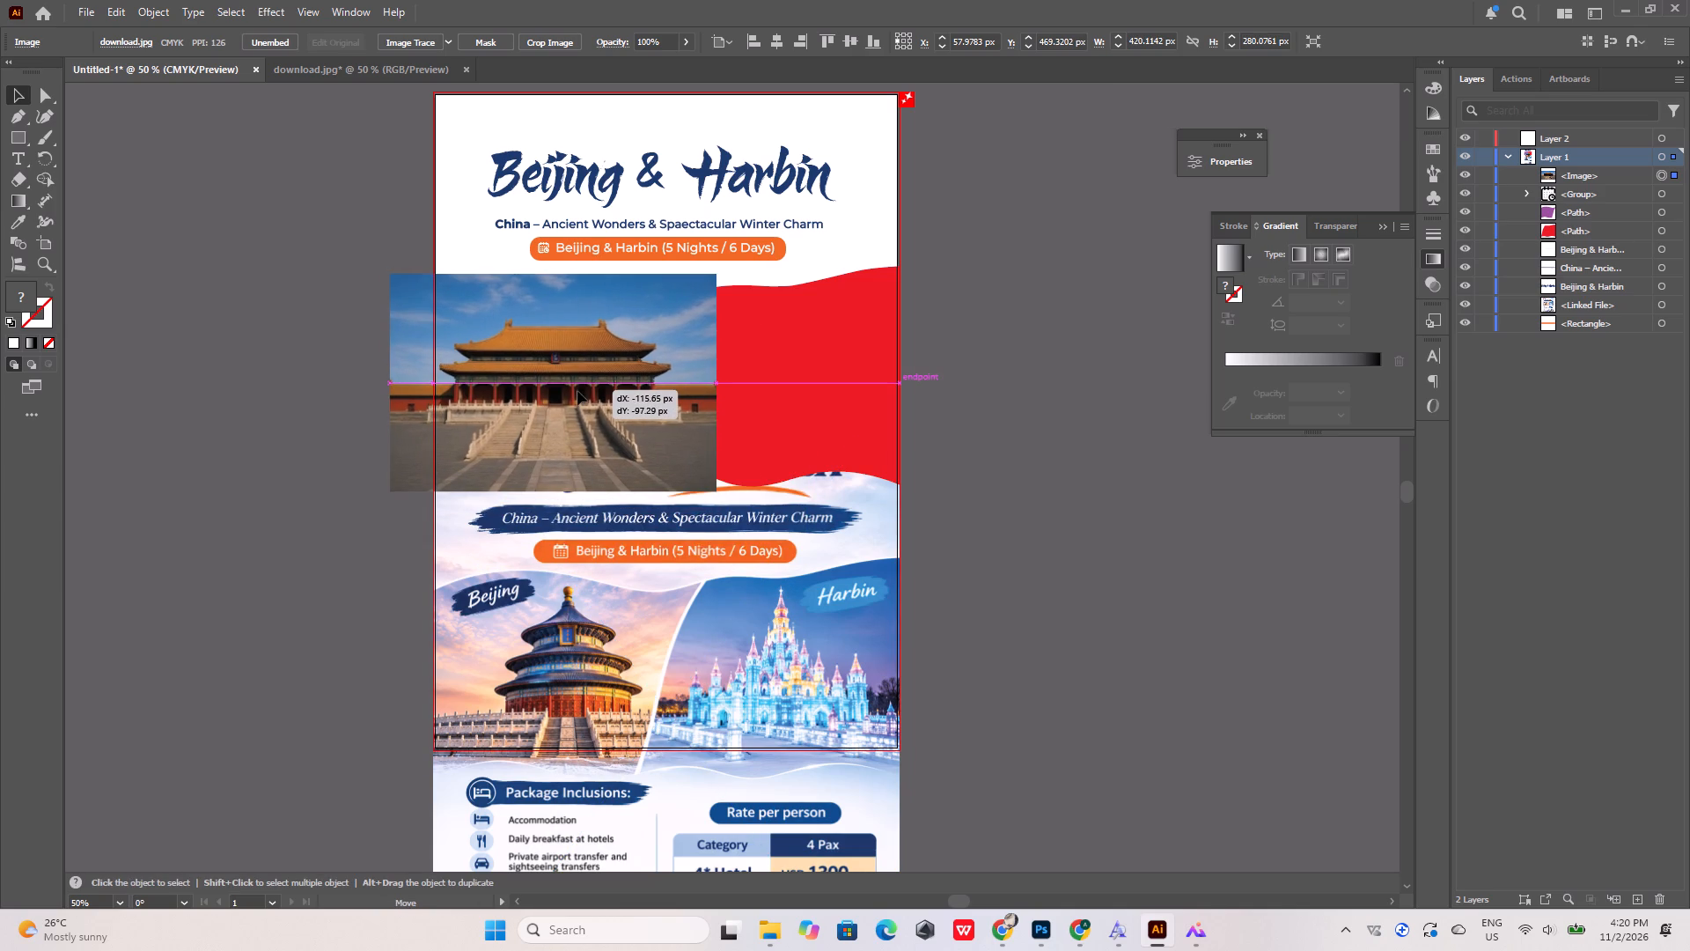
drag(577, 391, 577, 416)
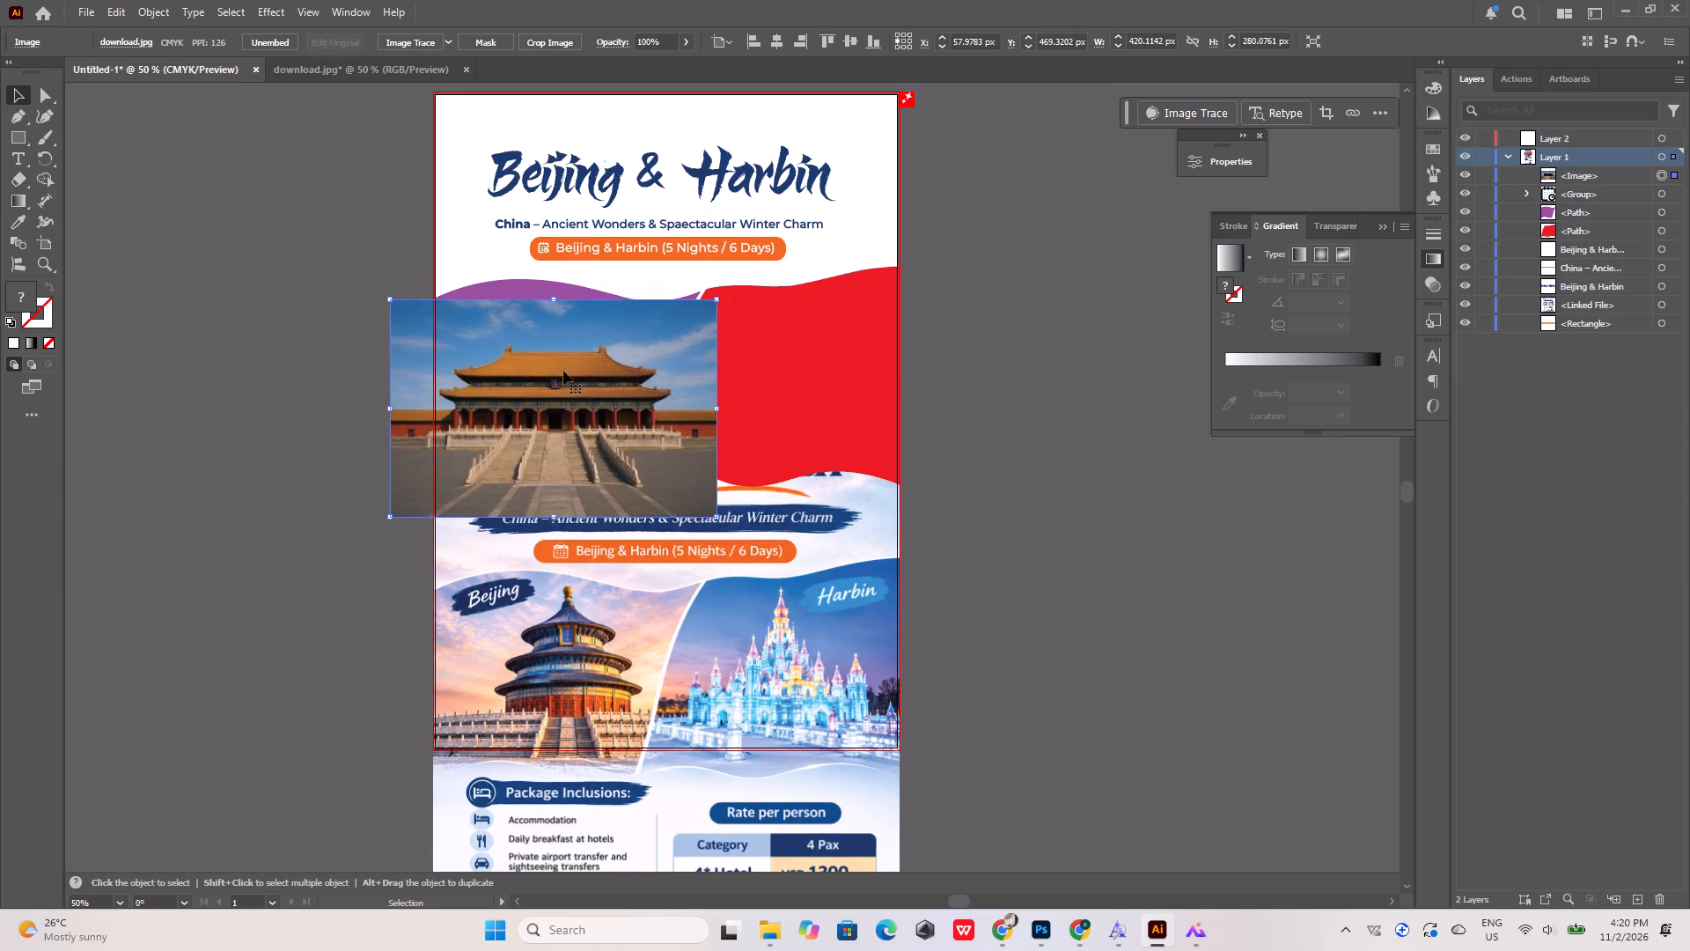
Move the palace photo behind both wave shapes in the stacking order, just below the orange badge's "Beijing & Harbin" text.
click(531, 283)
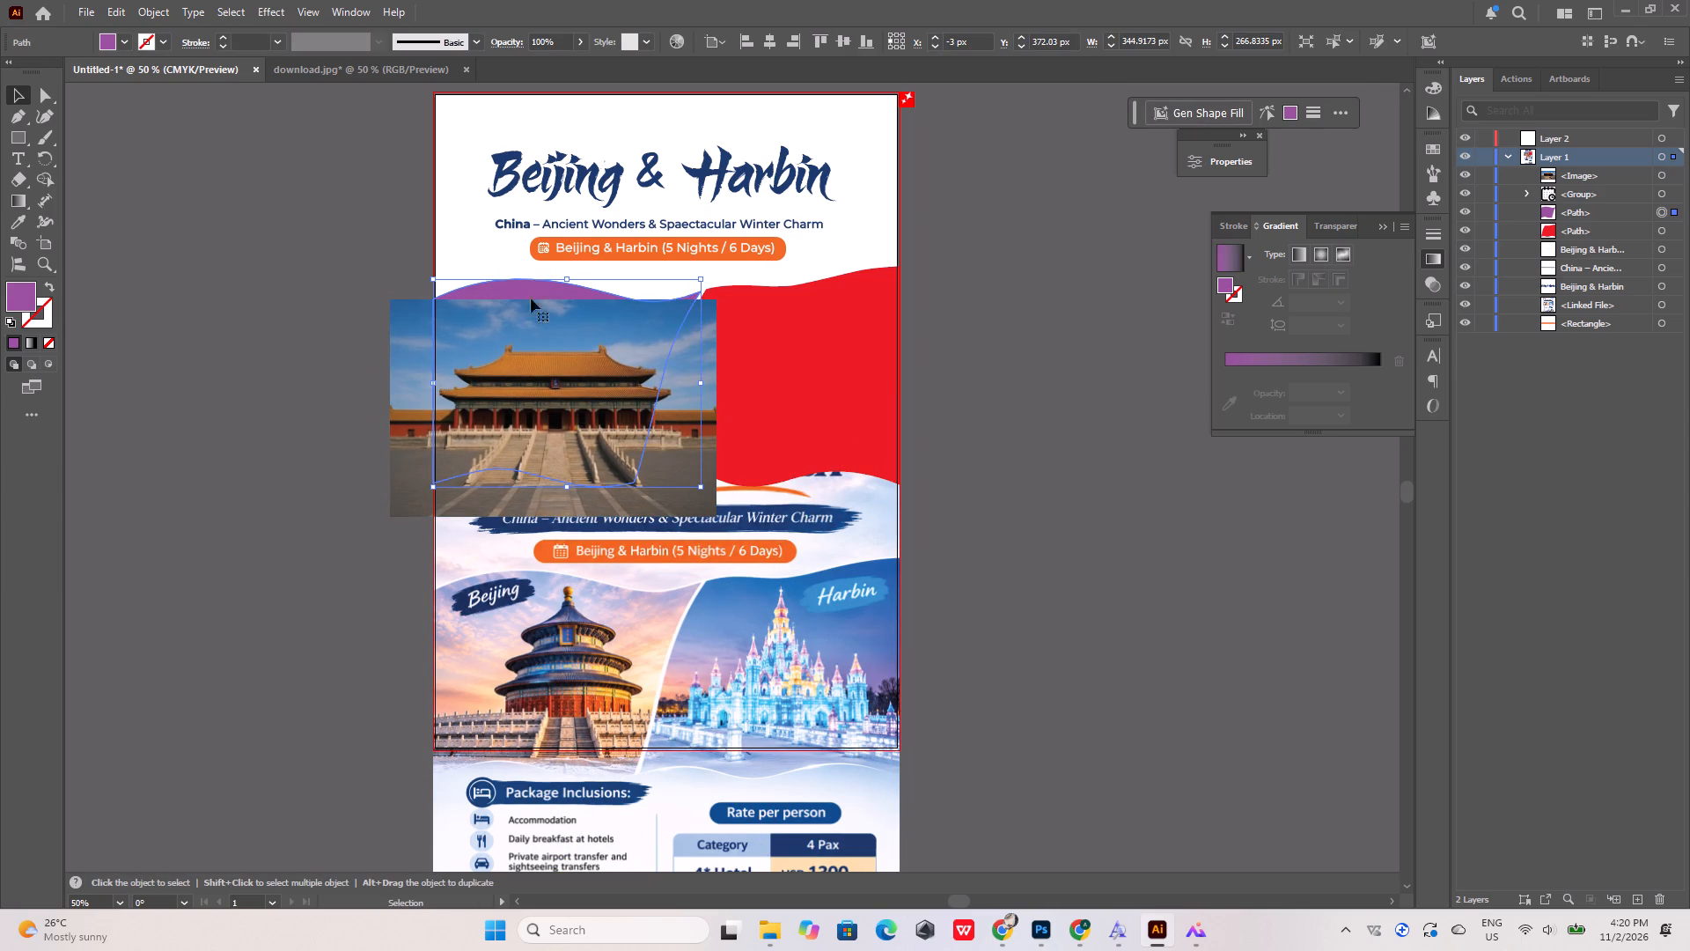
click(528, 350)
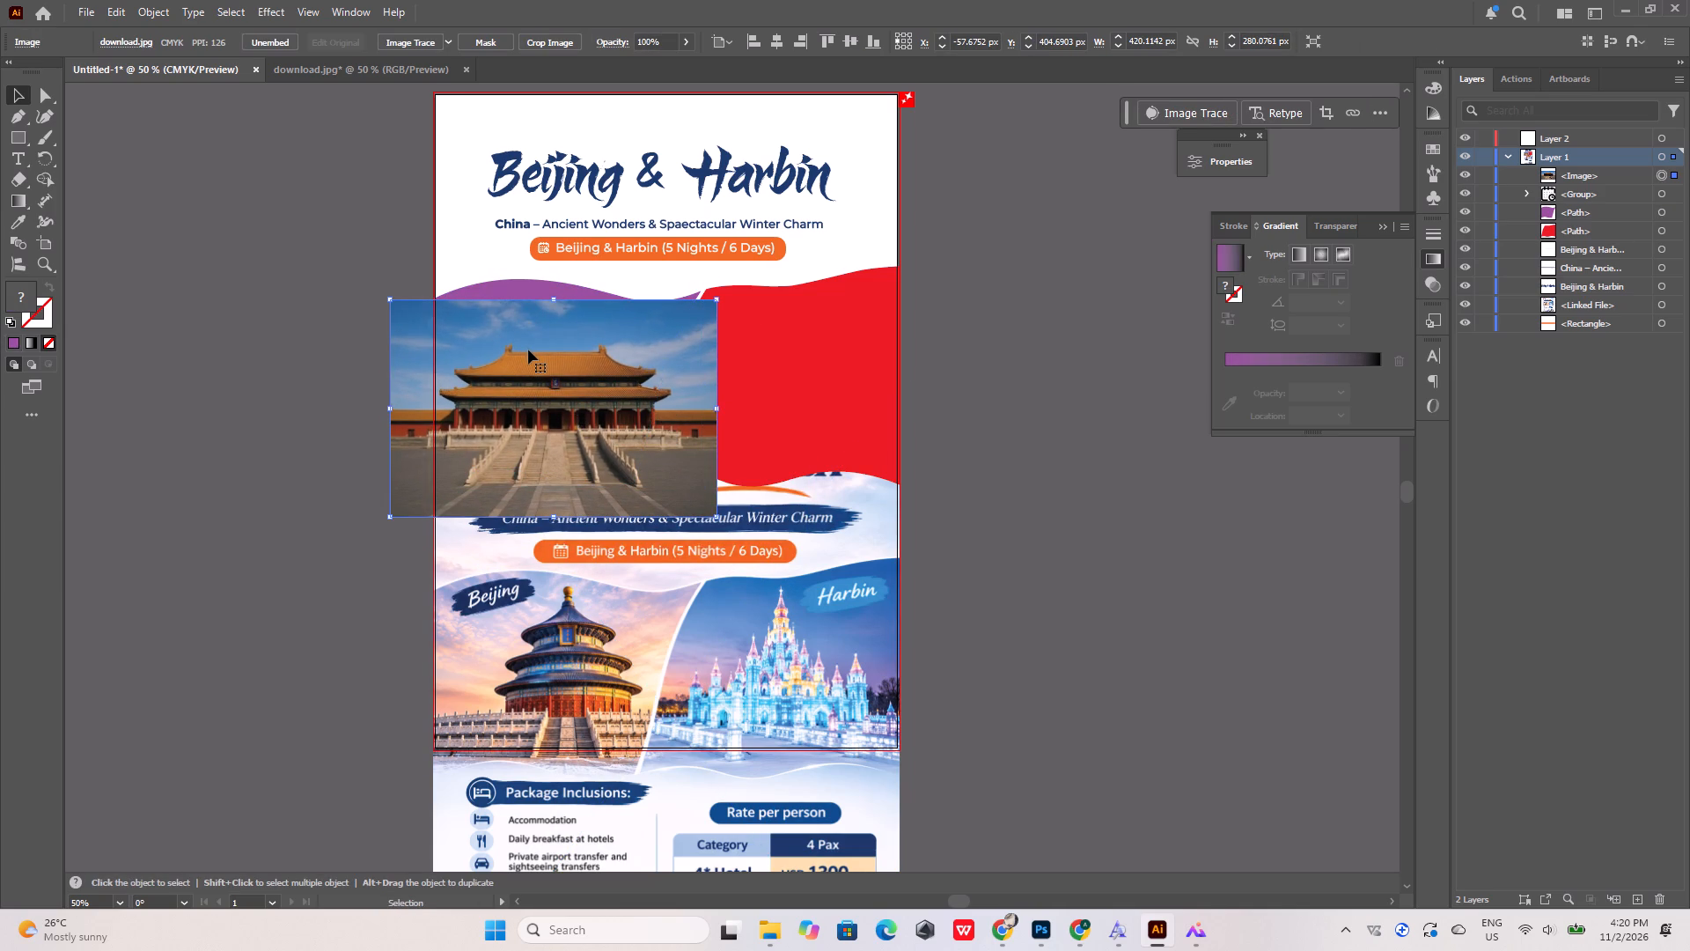
click(538, 286)
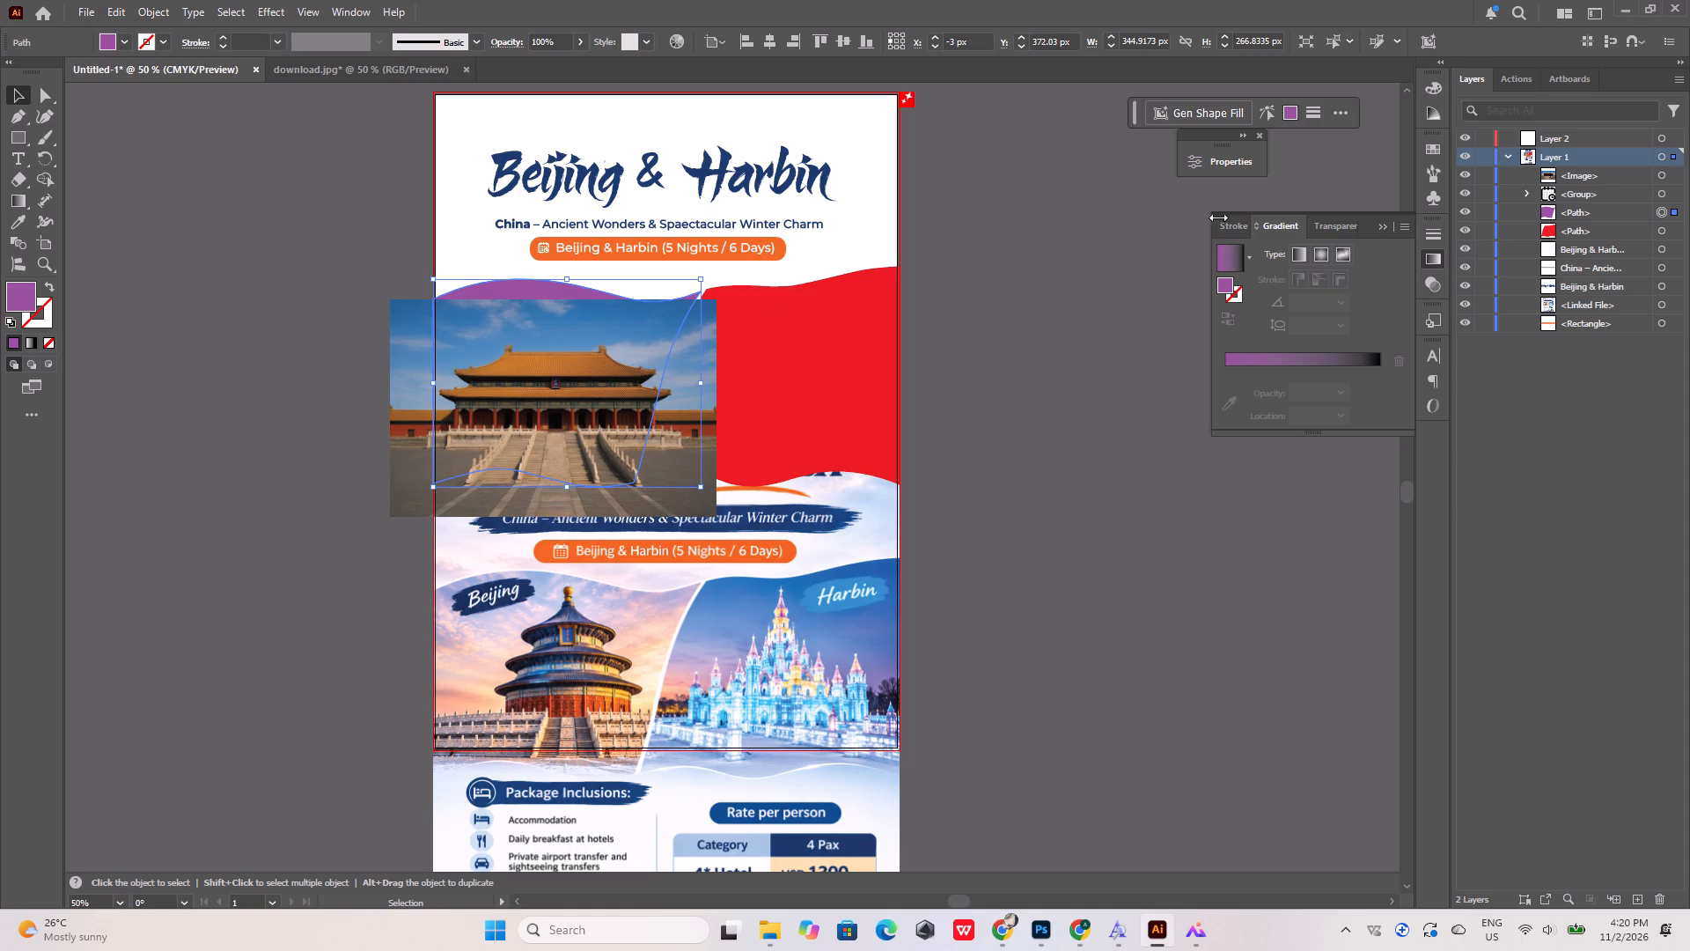
drag(1577, 175, 1589, 246)
drag(1579, 177, 1585, 257)
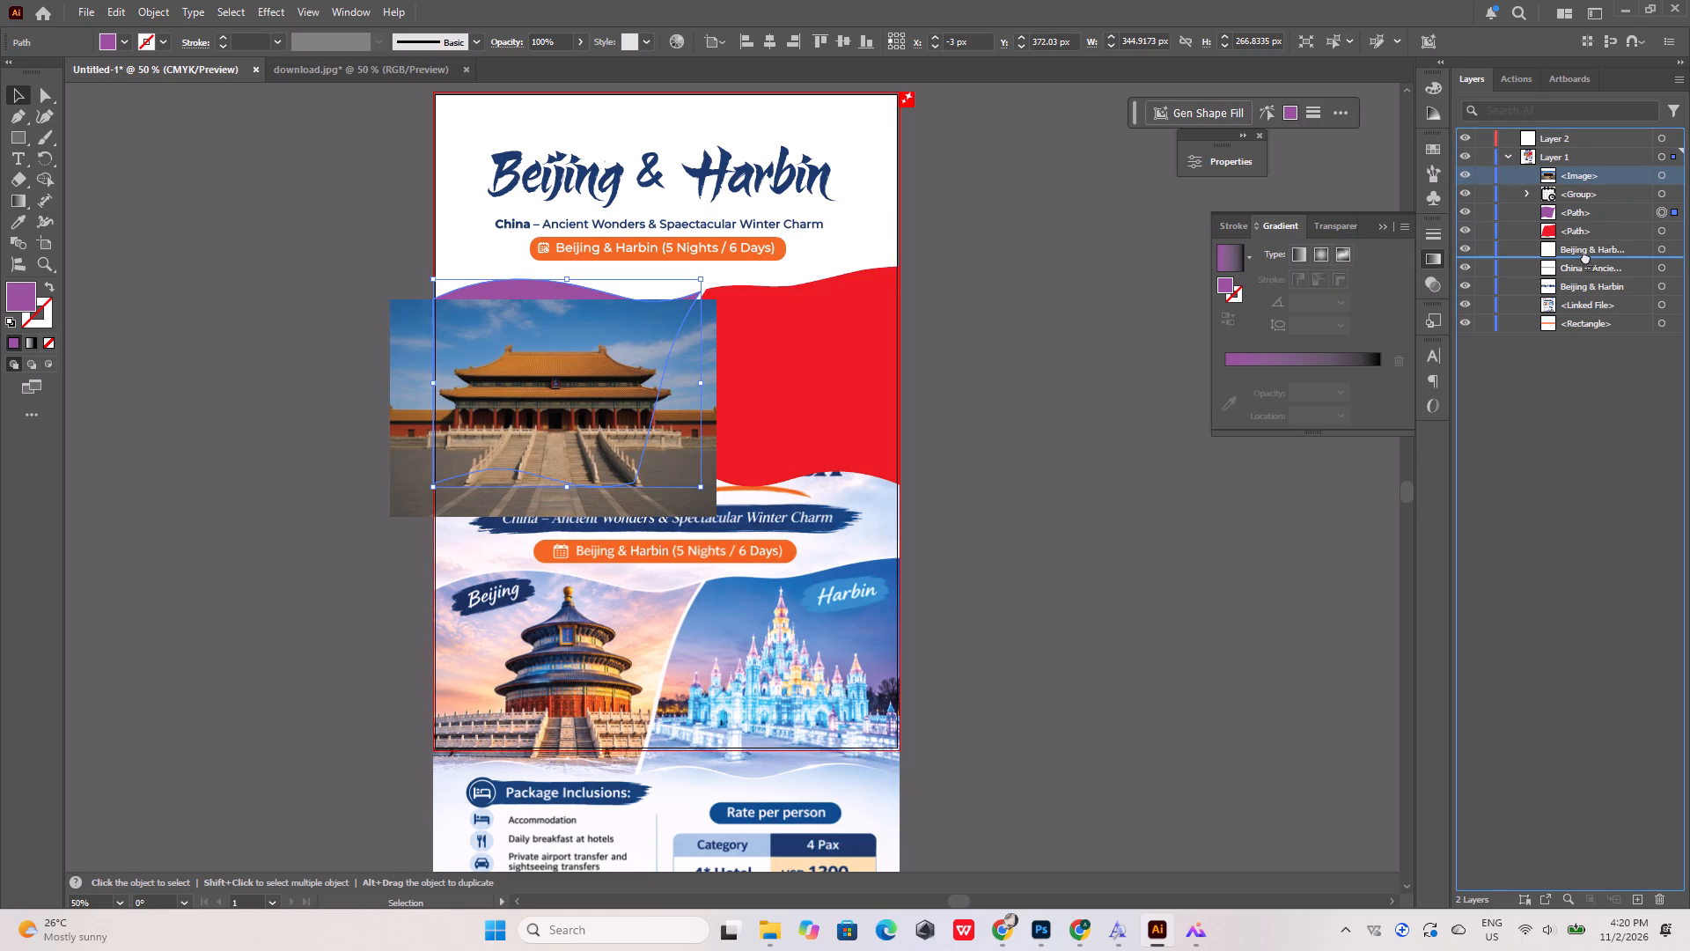
drag(1585, 257, 1585, 256)
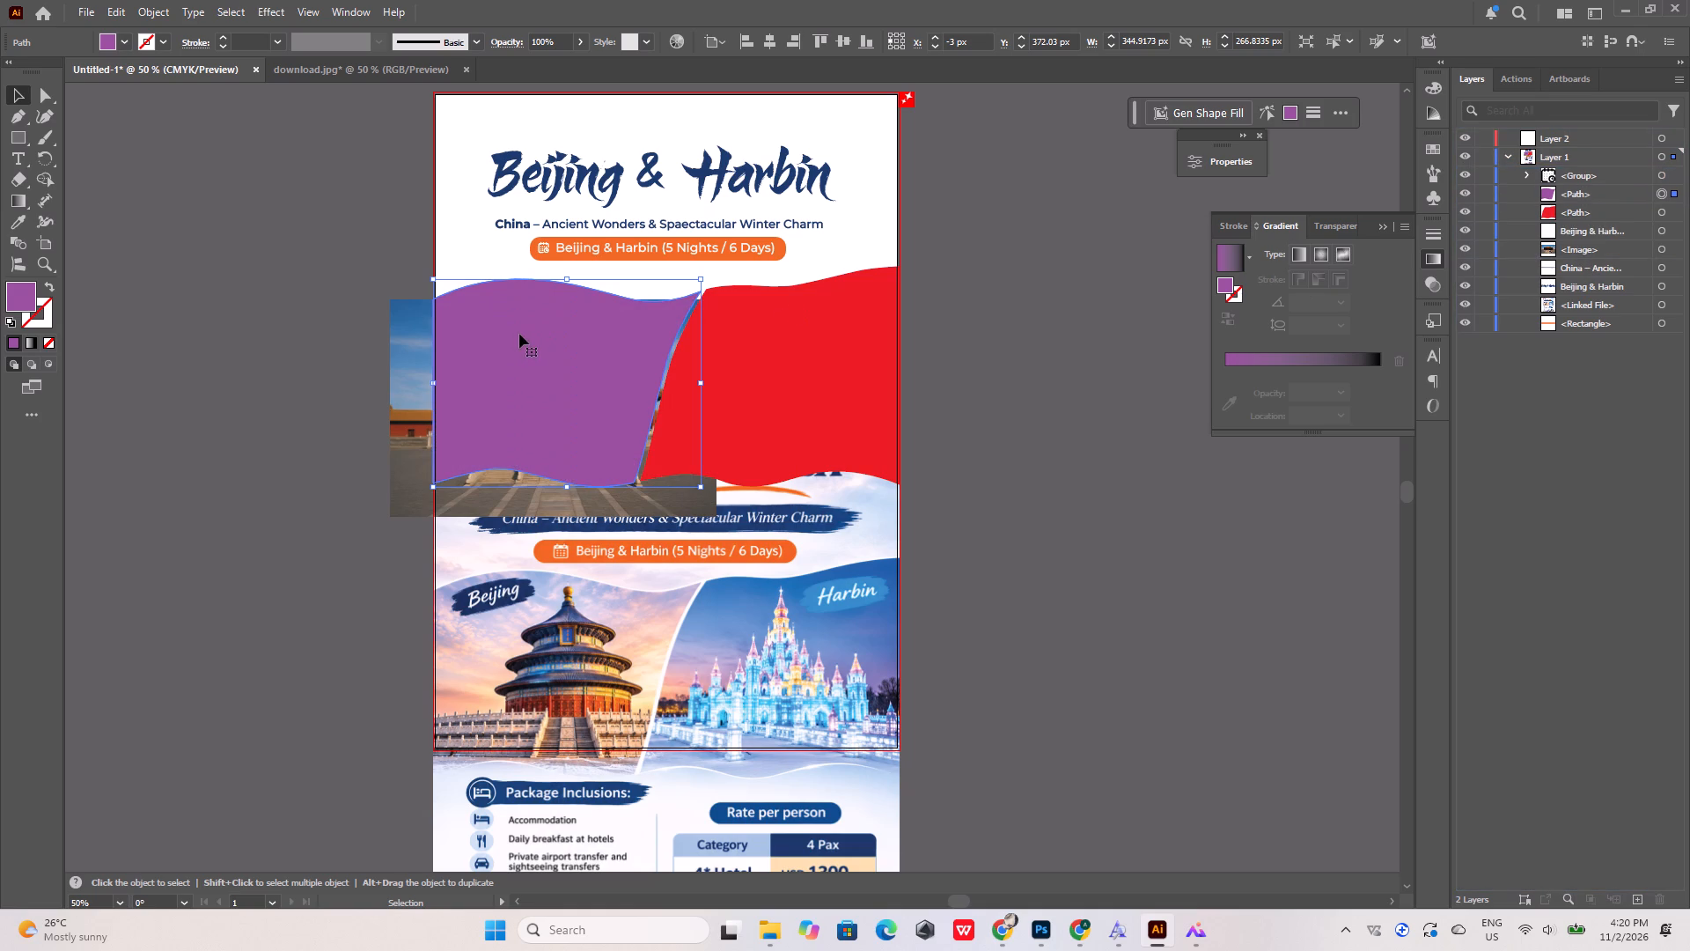
Move the palace photo directly beneath the purple Beijing shape in the stacking order, above the red Harbin shape.
alt+scroll(437, 419, up, 3)
click(383, 372)
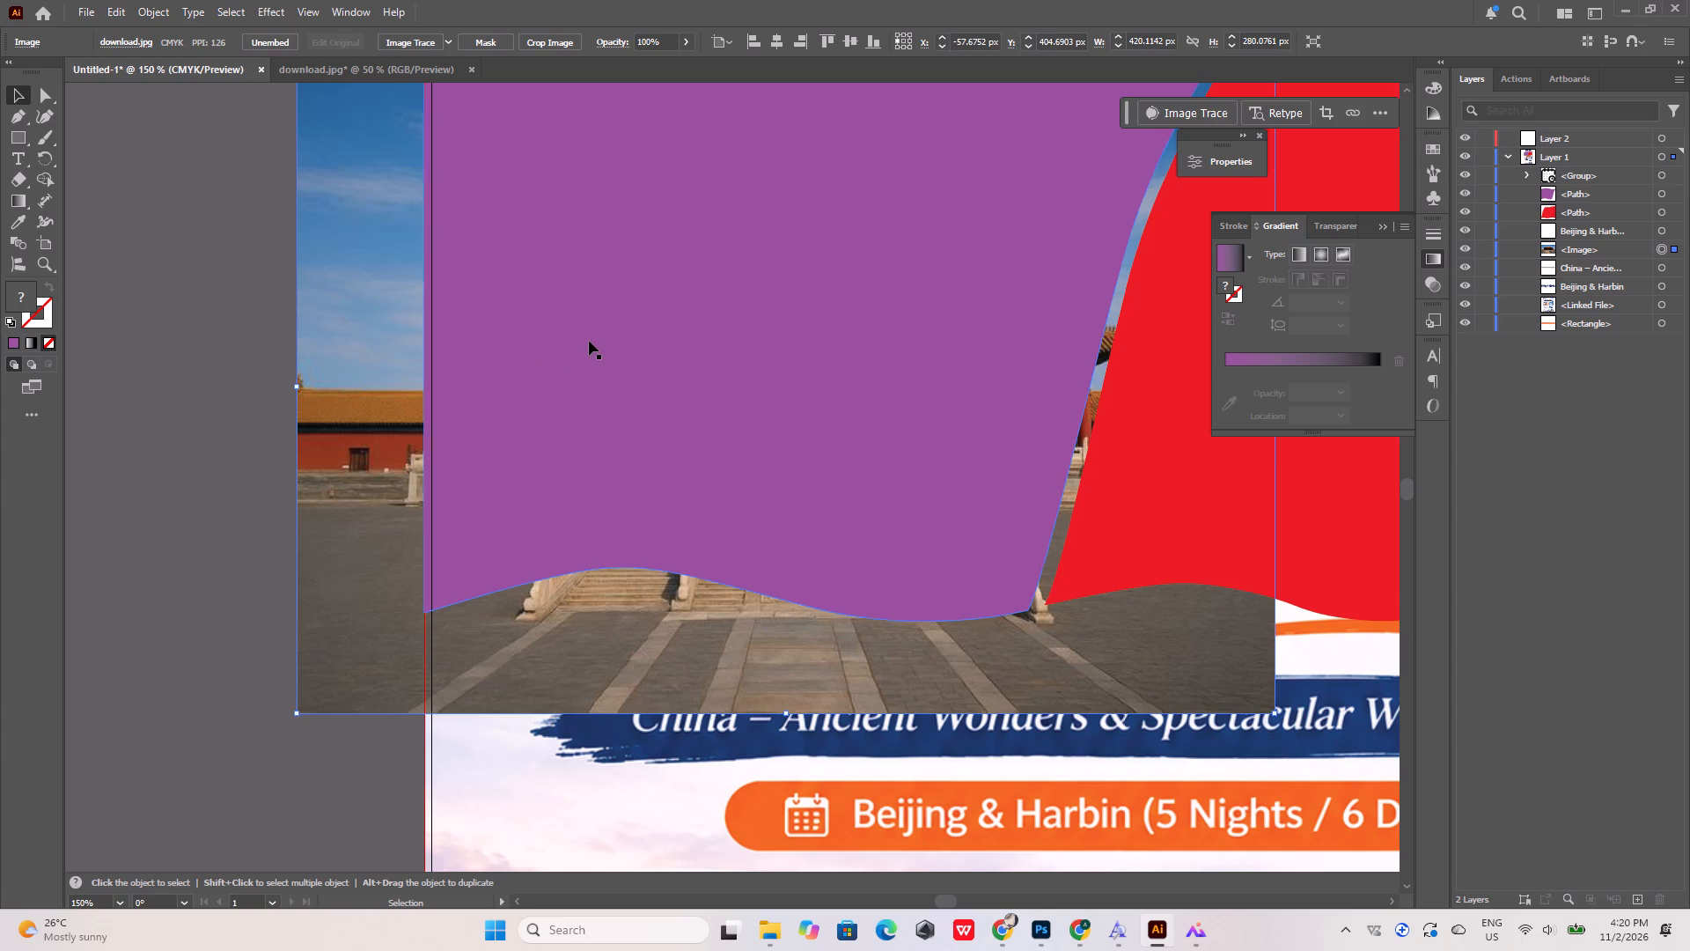
click(589, 341)
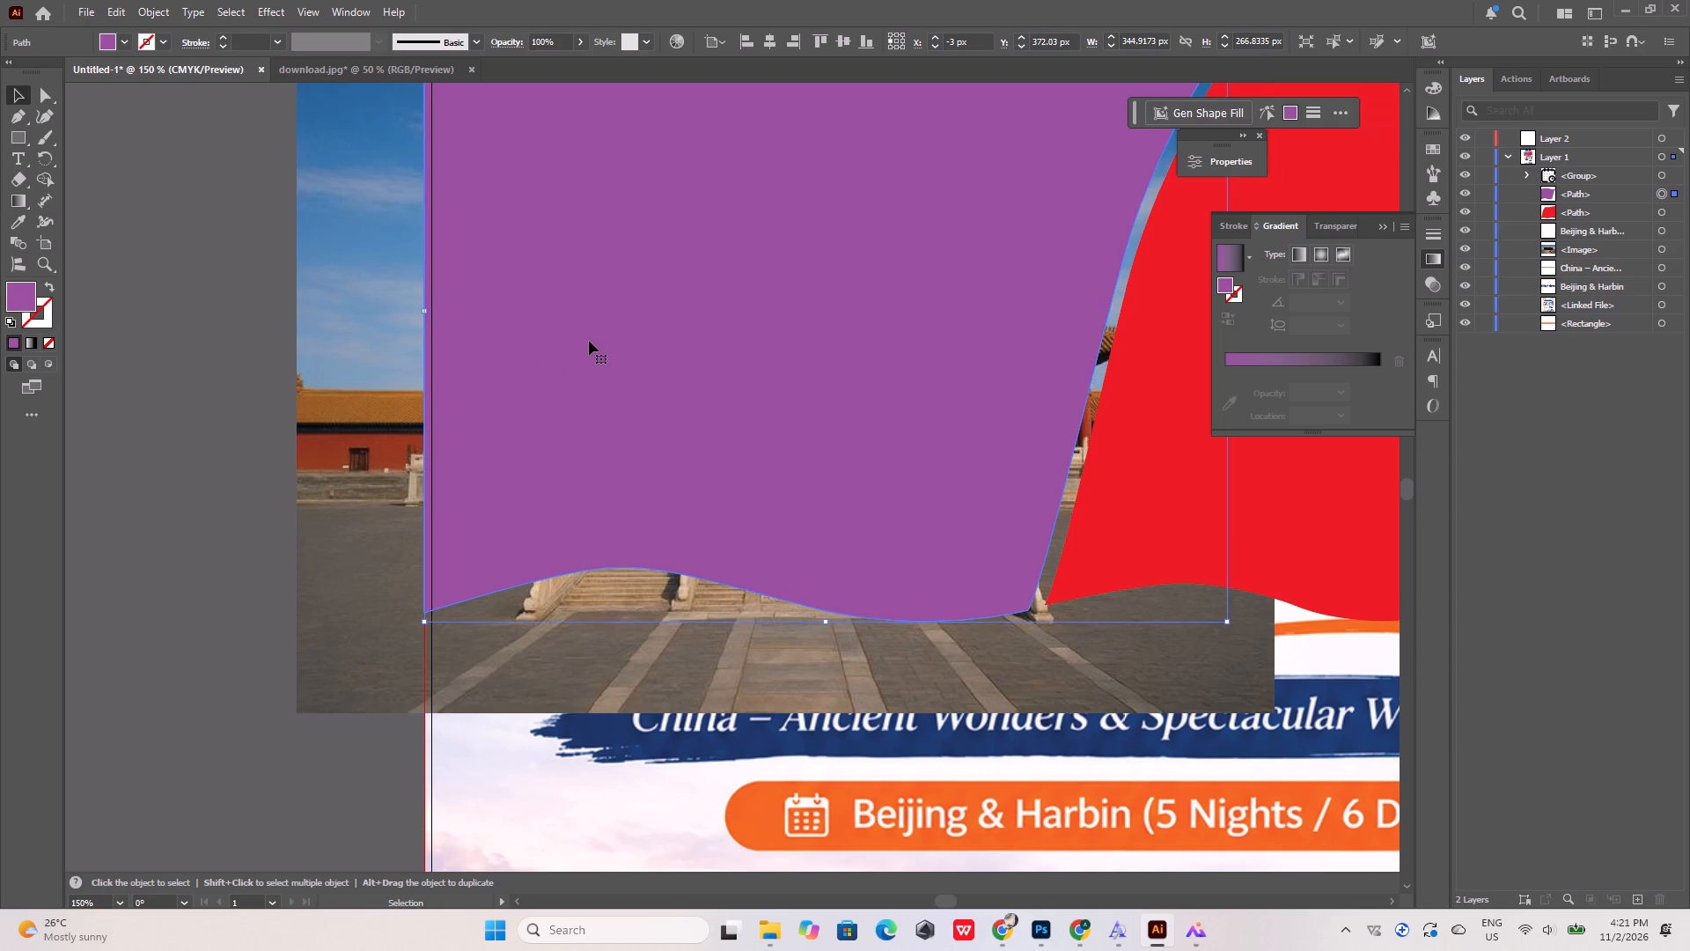
click(1572, 227)
click(1569, 247)
drag(1569, 248, 1569, 211)
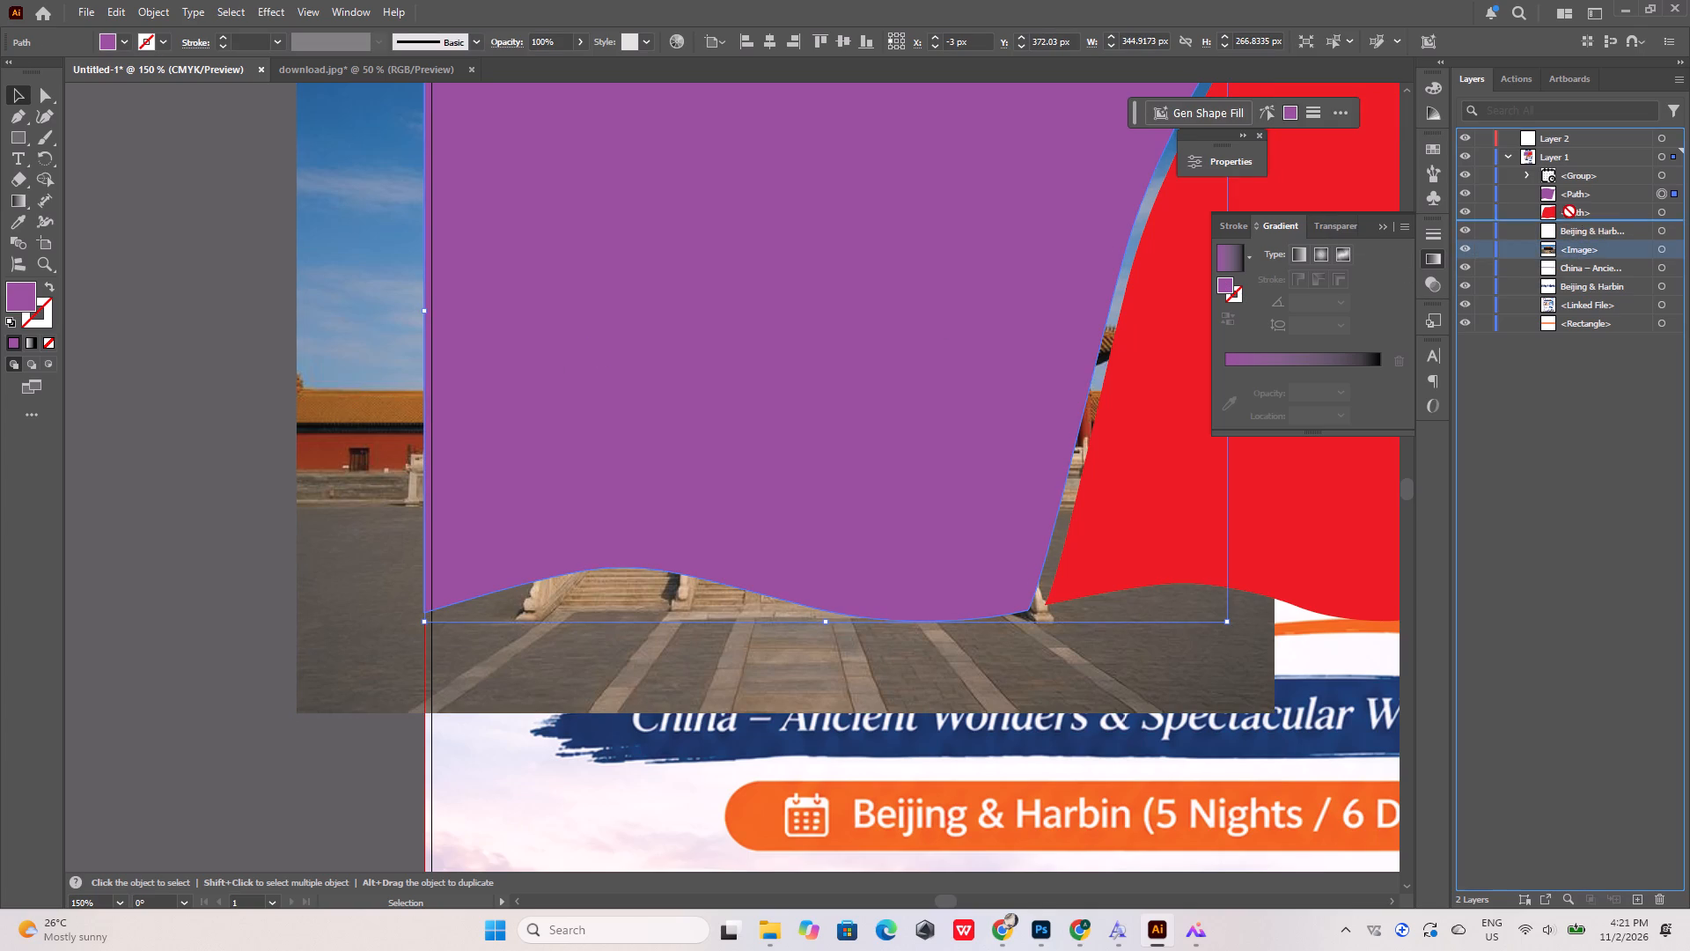
drag(1569, 211, 1575, 203)
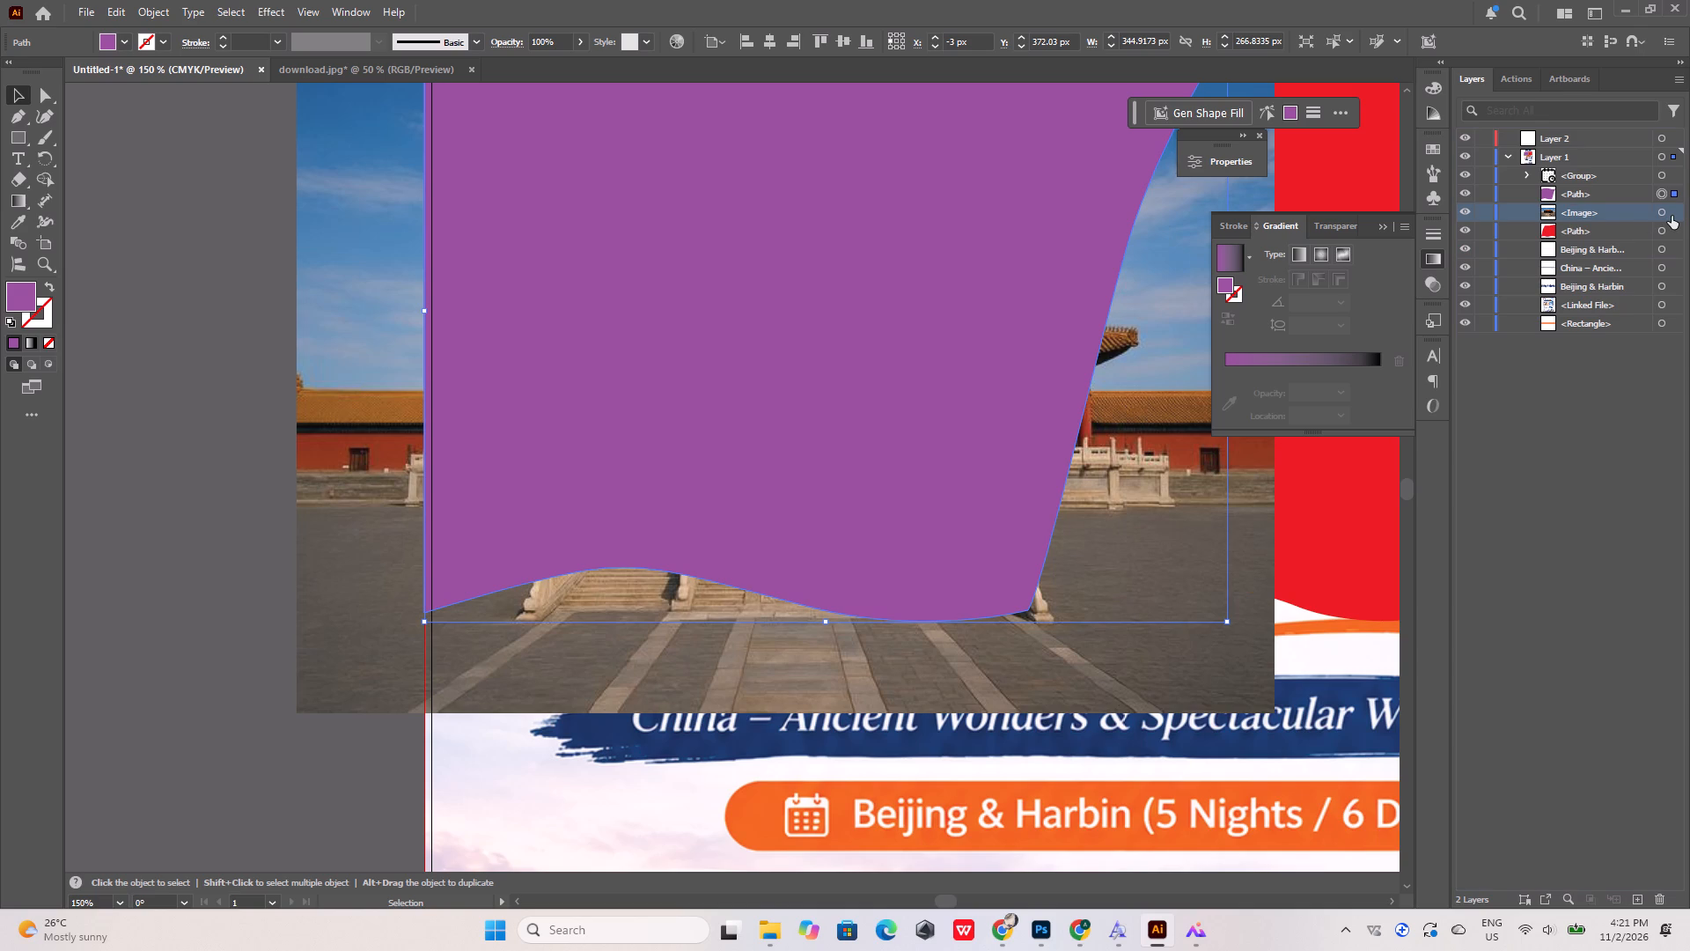
Clip the palace photo to the purple Beijing wave shape with a clipping mask.
shift+click(1672, 216)
shift+click(1628, 193)
shift+click(1623, 209)
shift+click(1623, 192)
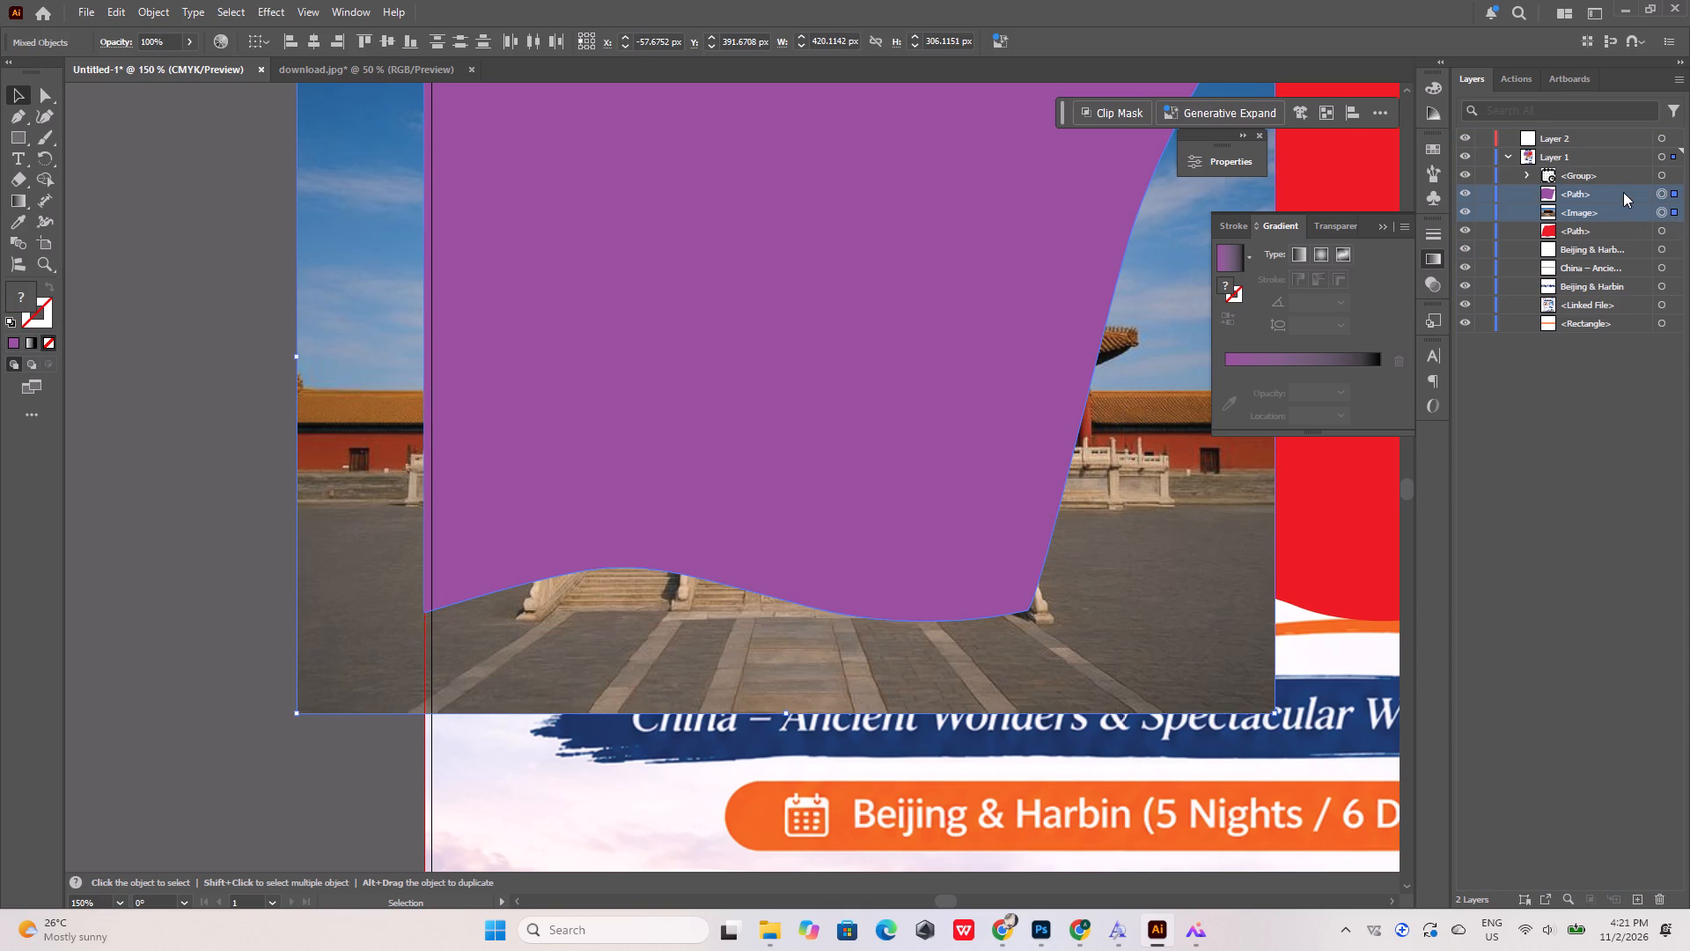
key(ctrl+7)
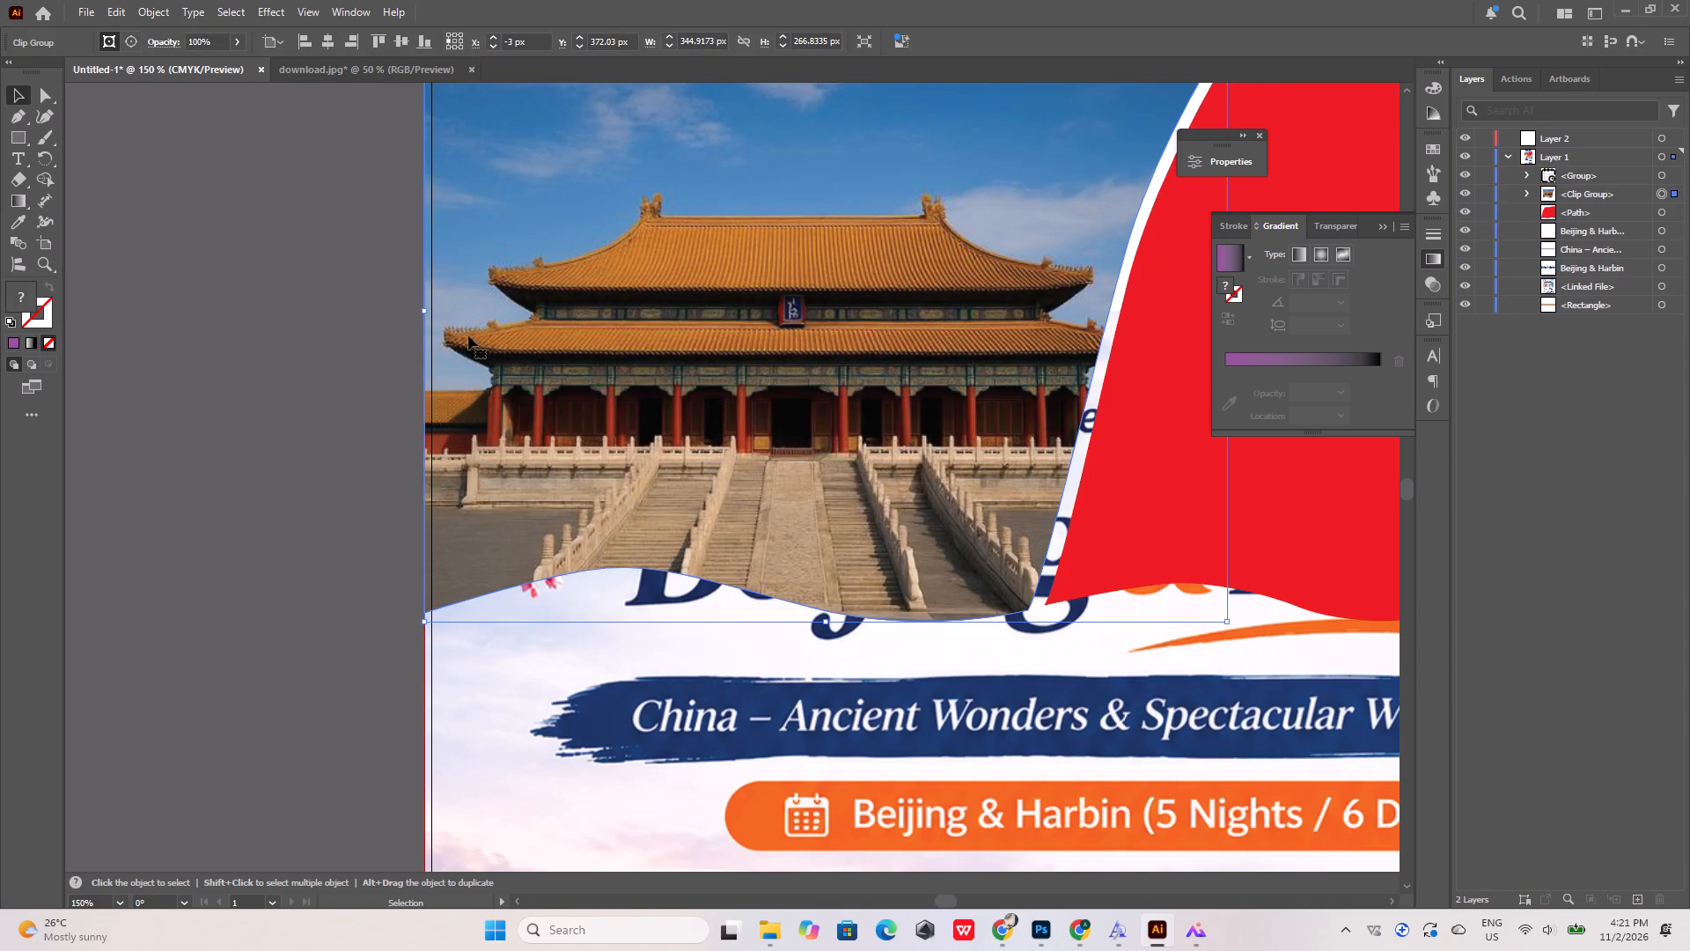
Shrink only the palace image inside the clip group to about 351 × 234 px, leaving the mask shape alone.
alt+scroll(445, 364, down, 5)
alt+scroll(460, 348, up, 3)
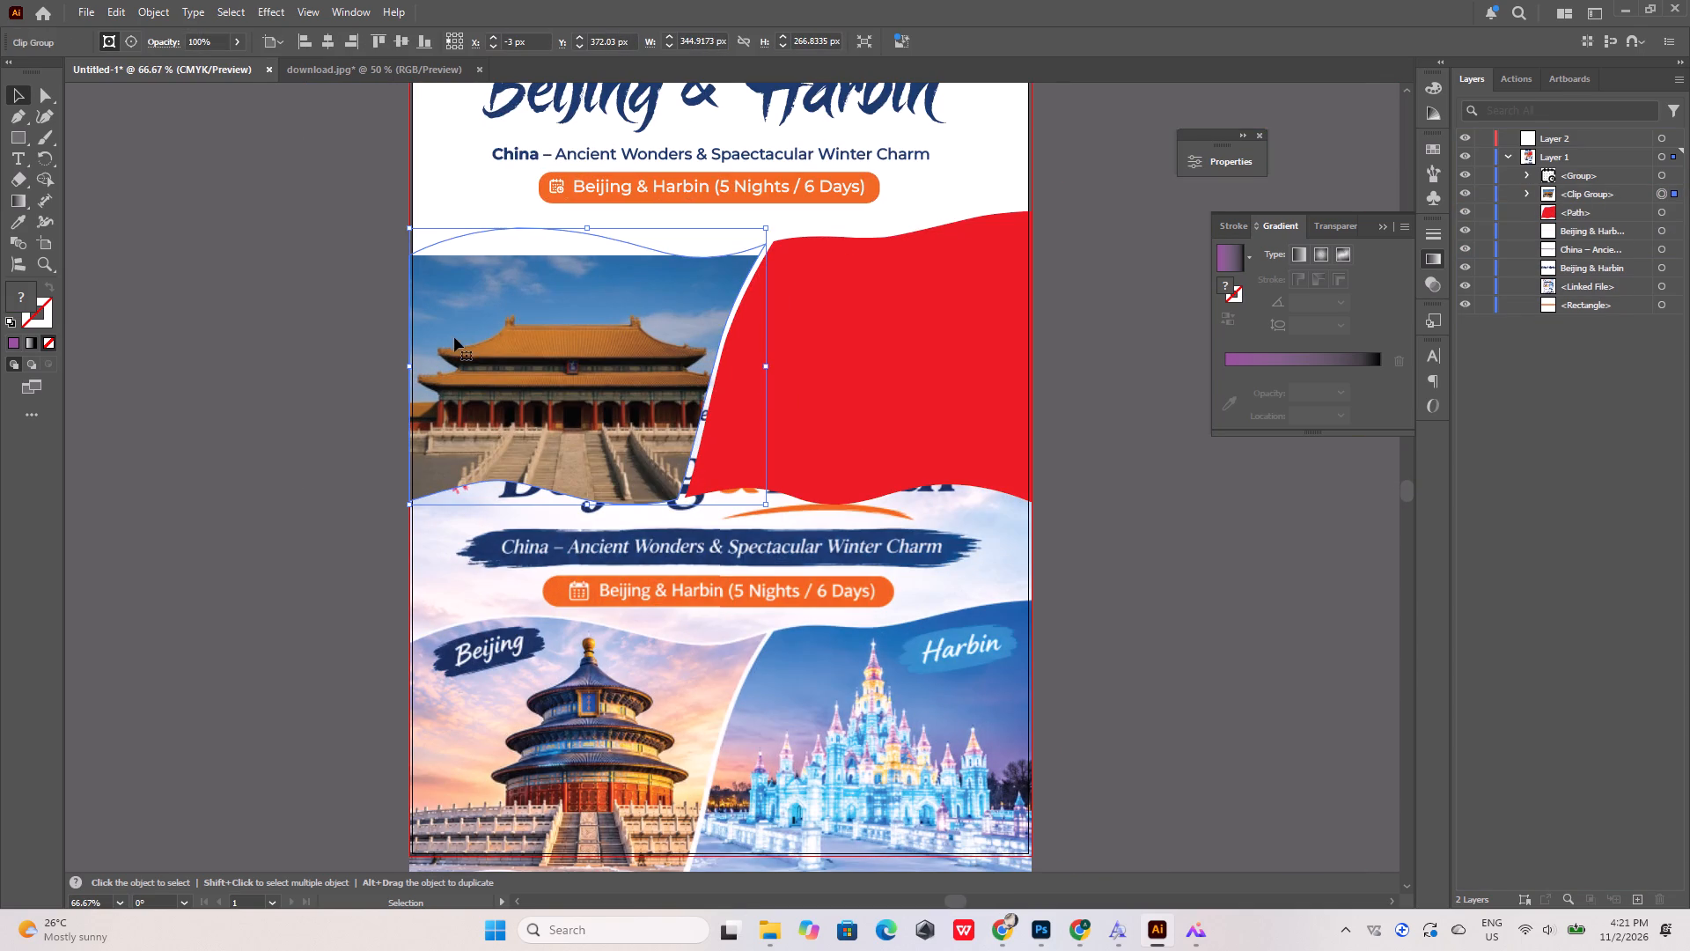
click(503, 334)
click(1610, 193)
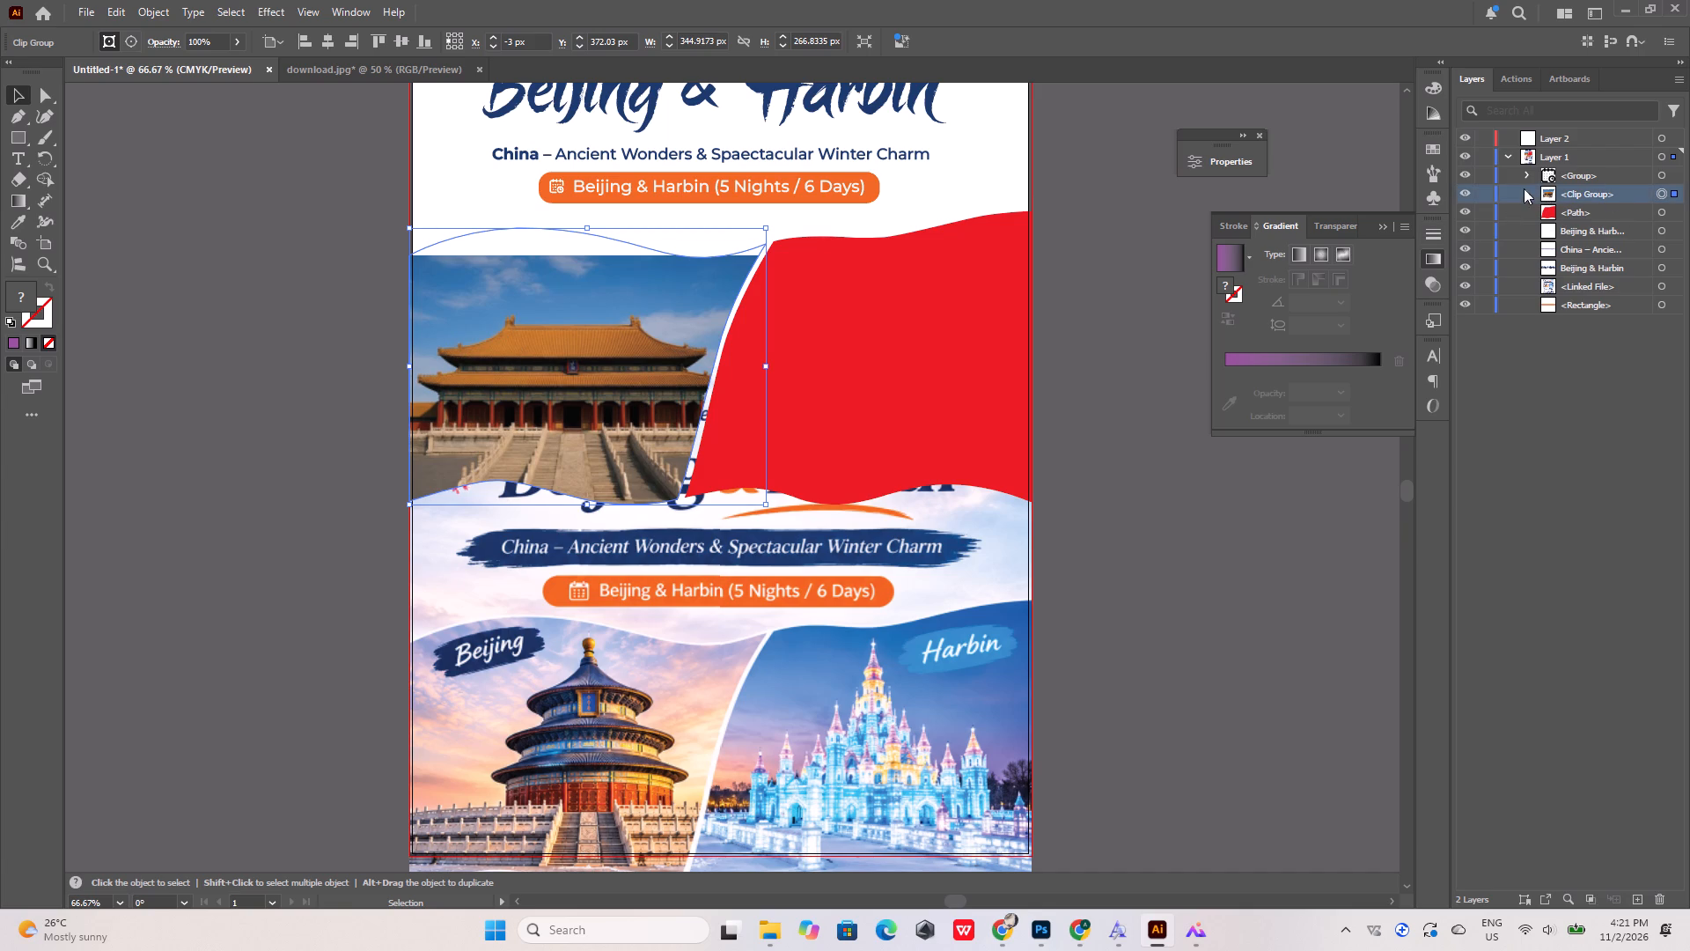
click(1524, 188)
click(1573, 229)
click(1678, 232)
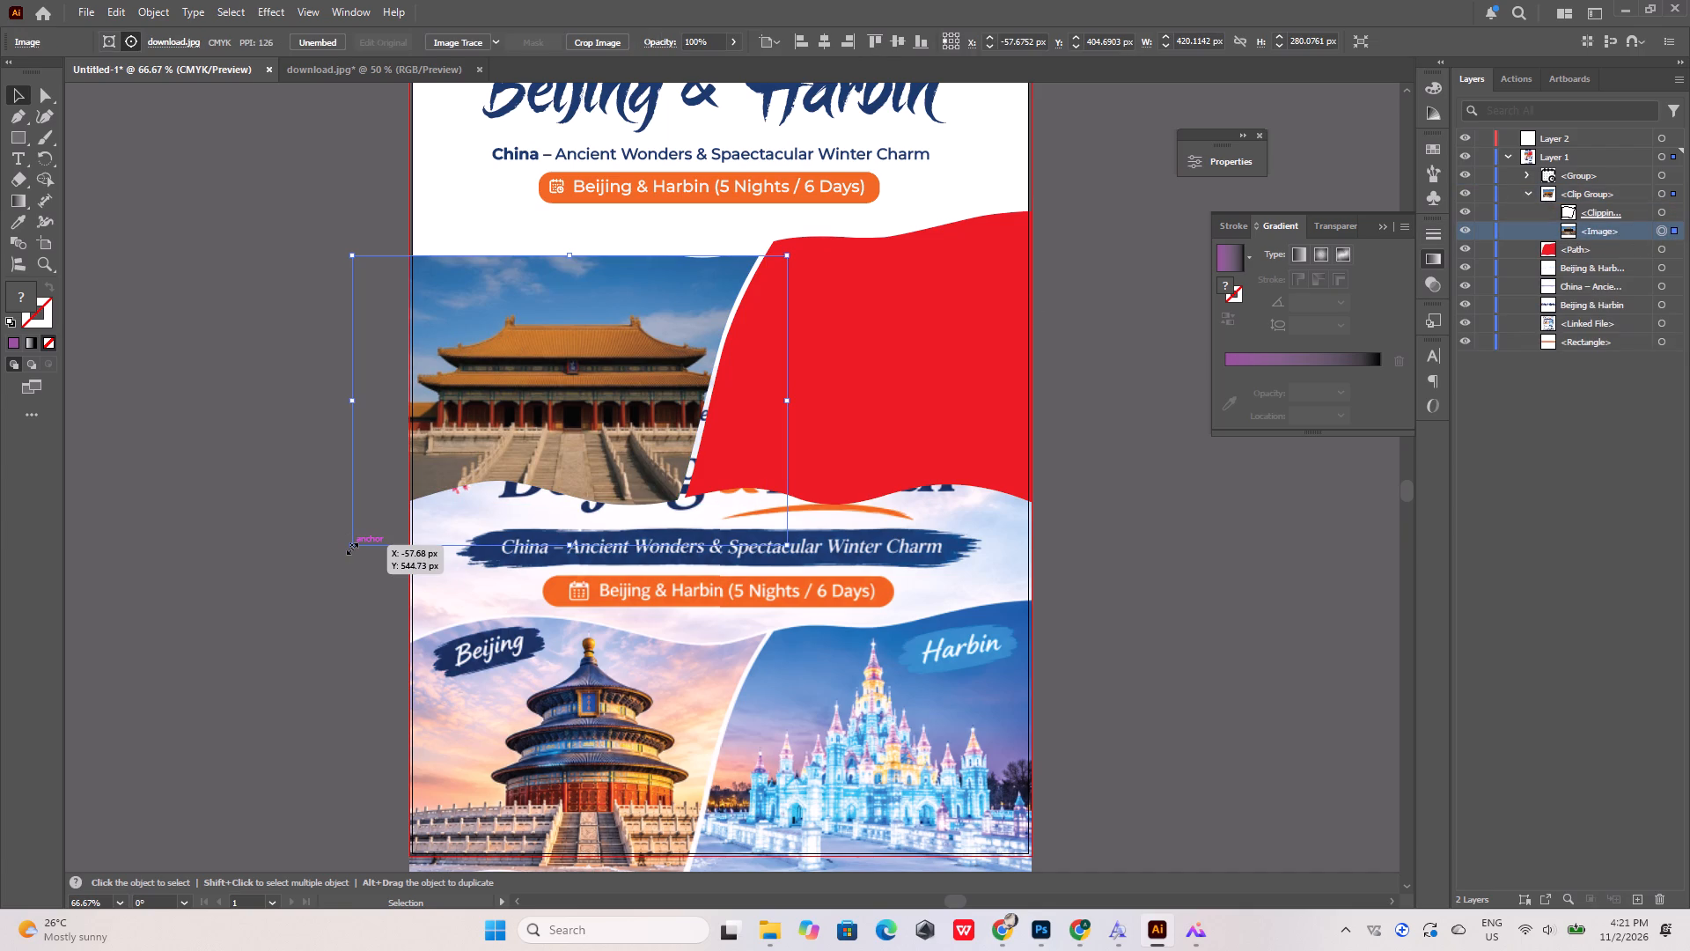
shift+drag(350, 547, 380, 512)
shift+drag(787, 510, 763, 498)
click(606, 402)
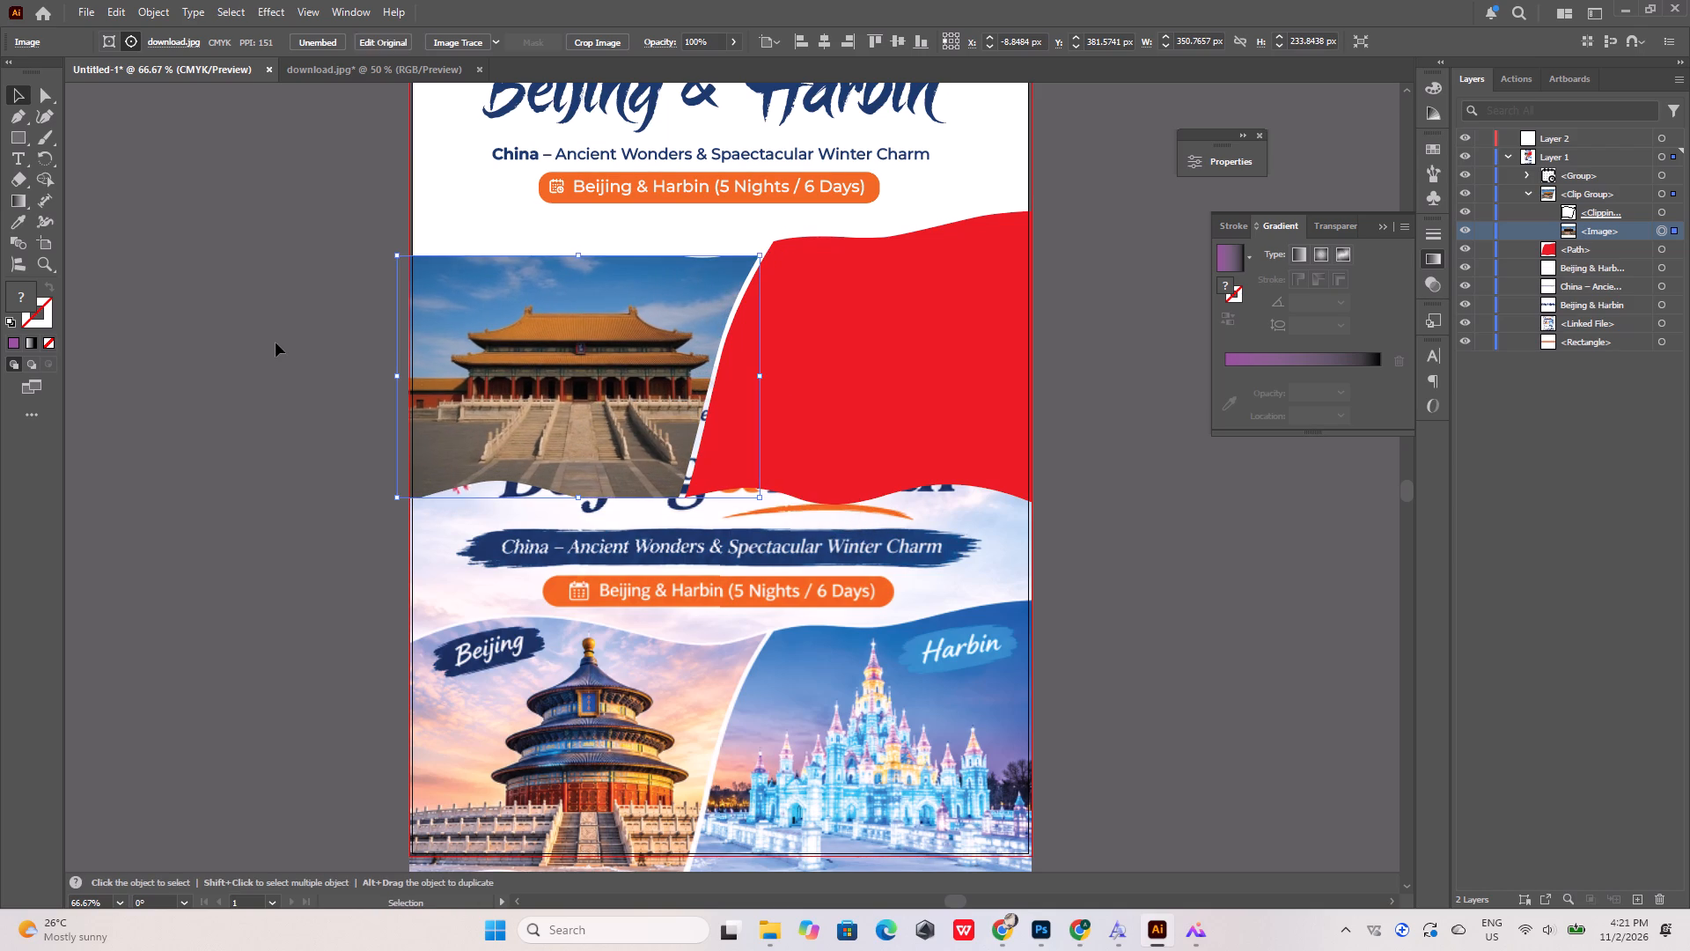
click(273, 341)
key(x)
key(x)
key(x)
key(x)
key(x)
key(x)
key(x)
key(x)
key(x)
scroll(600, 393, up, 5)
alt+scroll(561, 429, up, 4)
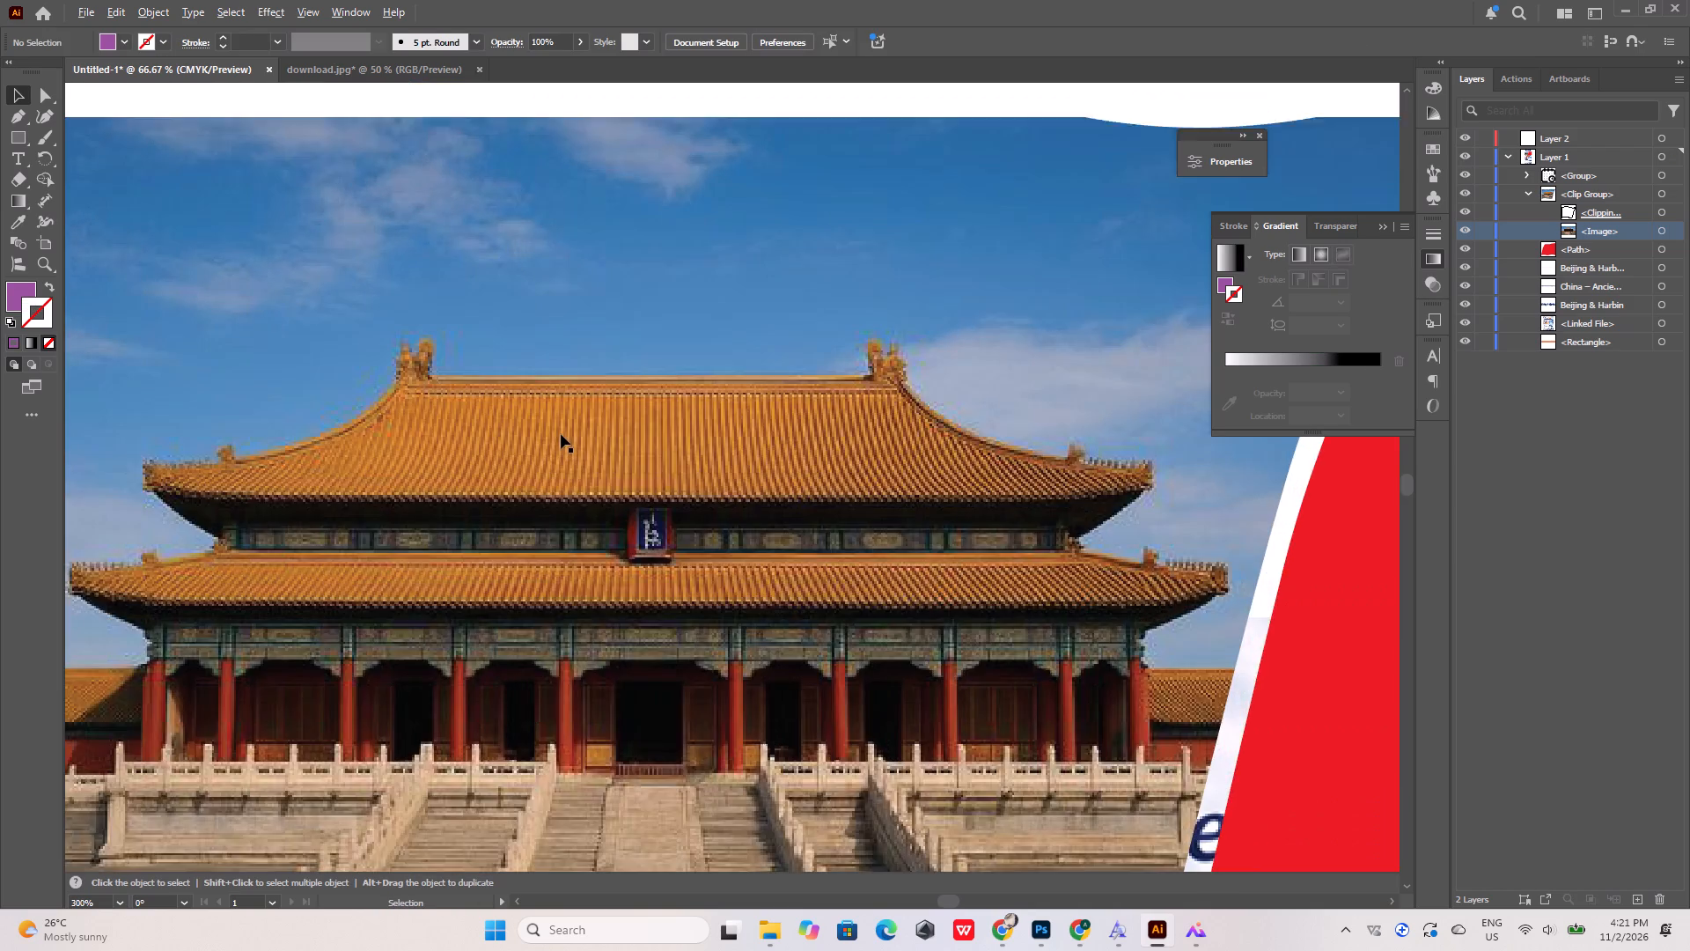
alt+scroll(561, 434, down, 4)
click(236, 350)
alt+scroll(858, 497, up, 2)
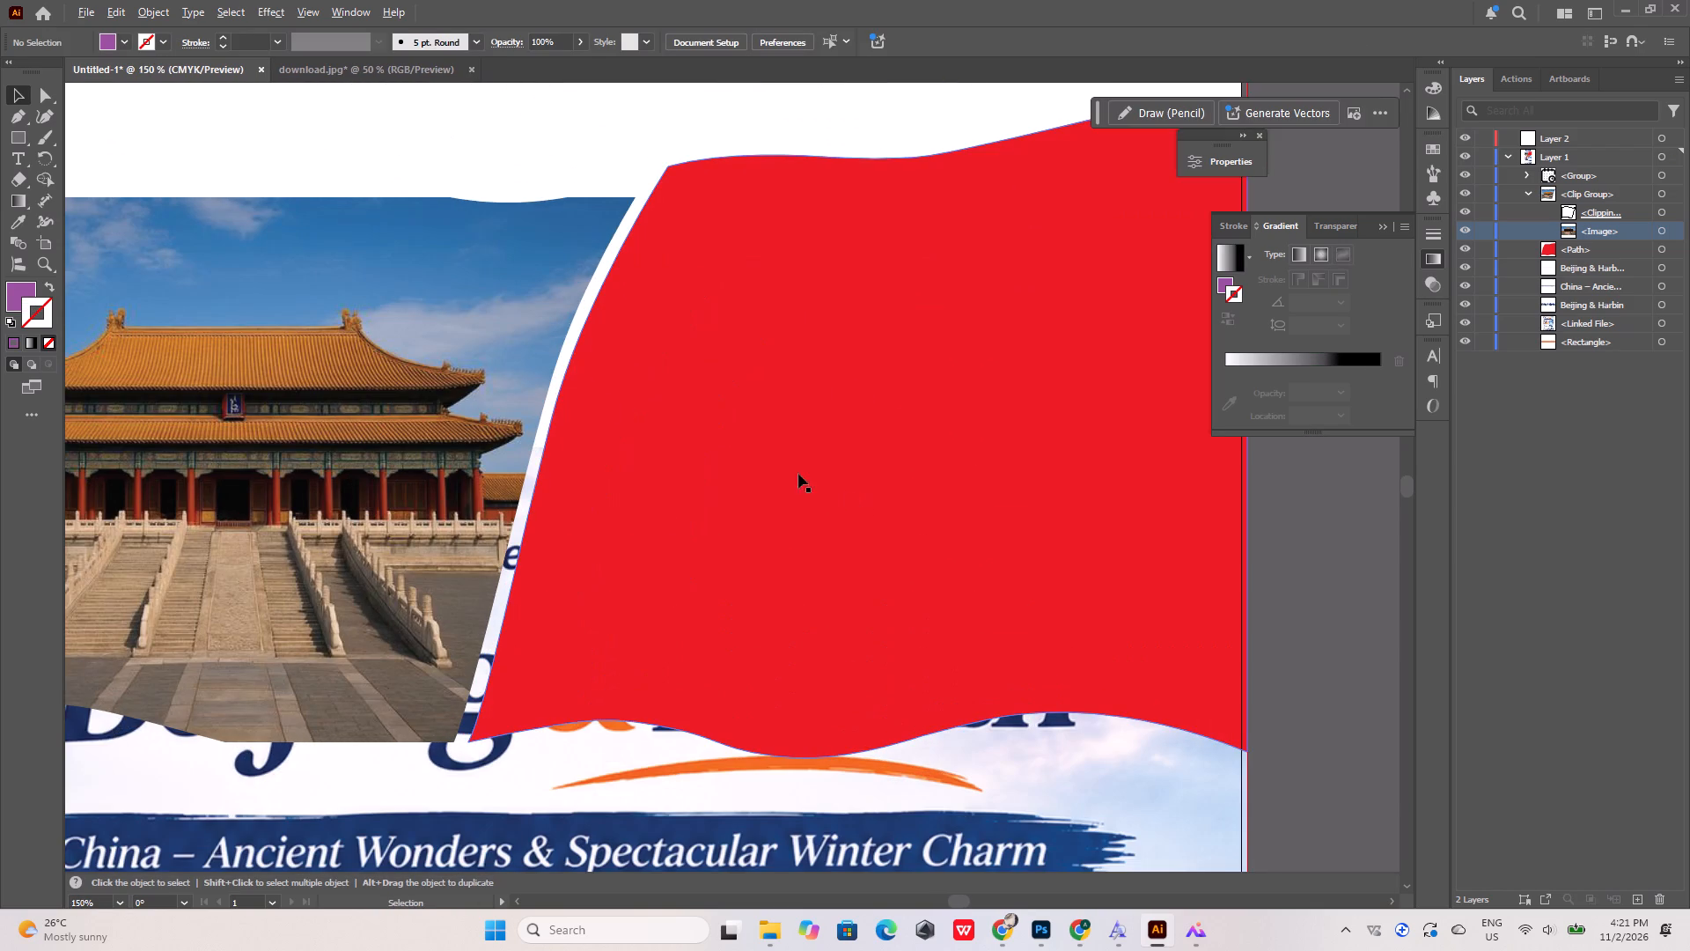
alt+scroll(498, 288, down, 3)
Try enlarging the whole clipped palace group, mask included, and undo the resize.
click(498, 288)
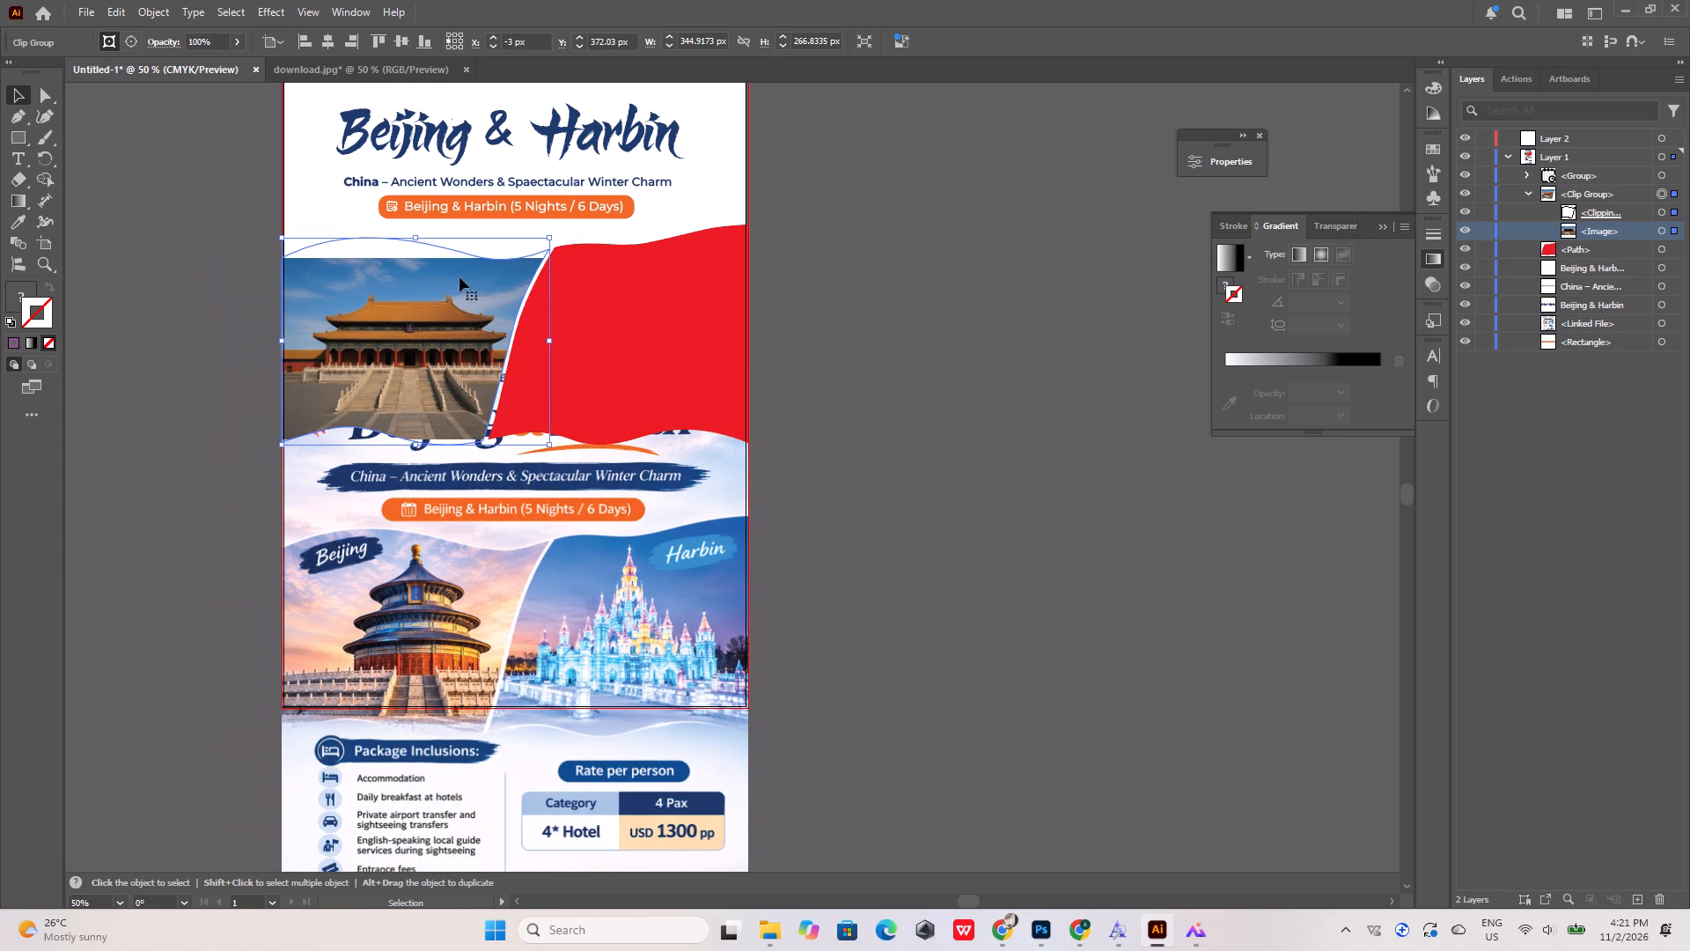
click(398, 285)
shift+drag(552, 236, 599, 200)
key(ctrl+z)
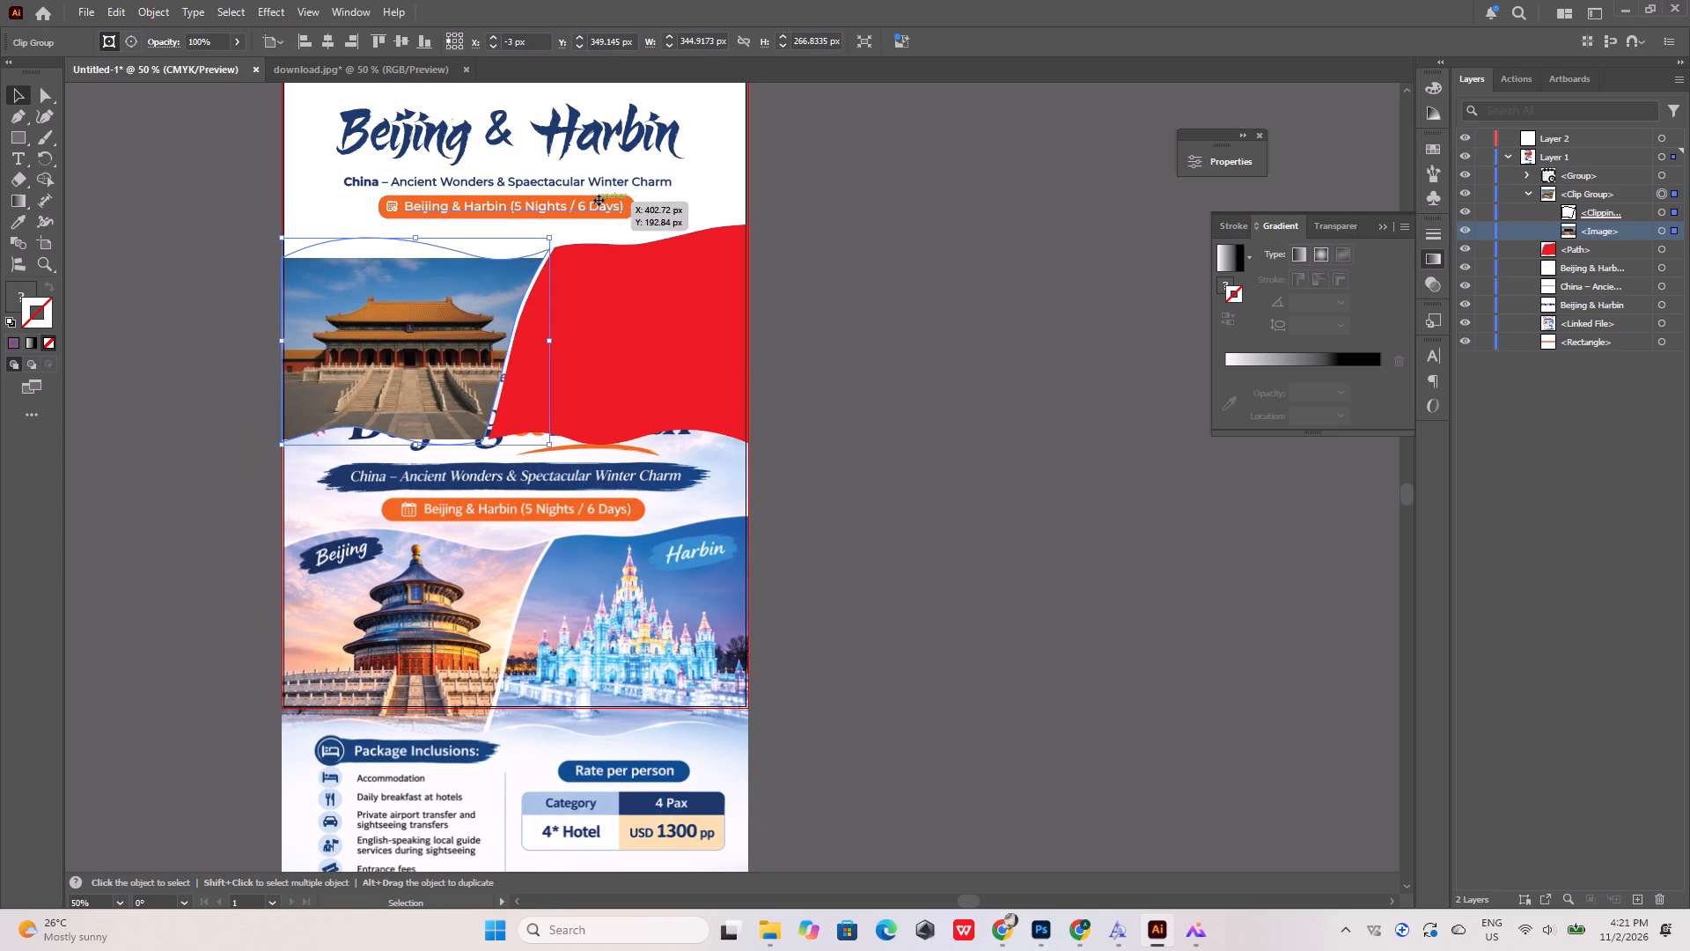
Enlarge the palace image inside its mask to about 399 × 266 px and reposition it at about X -36, Y 372 px.
click(1671, 235)
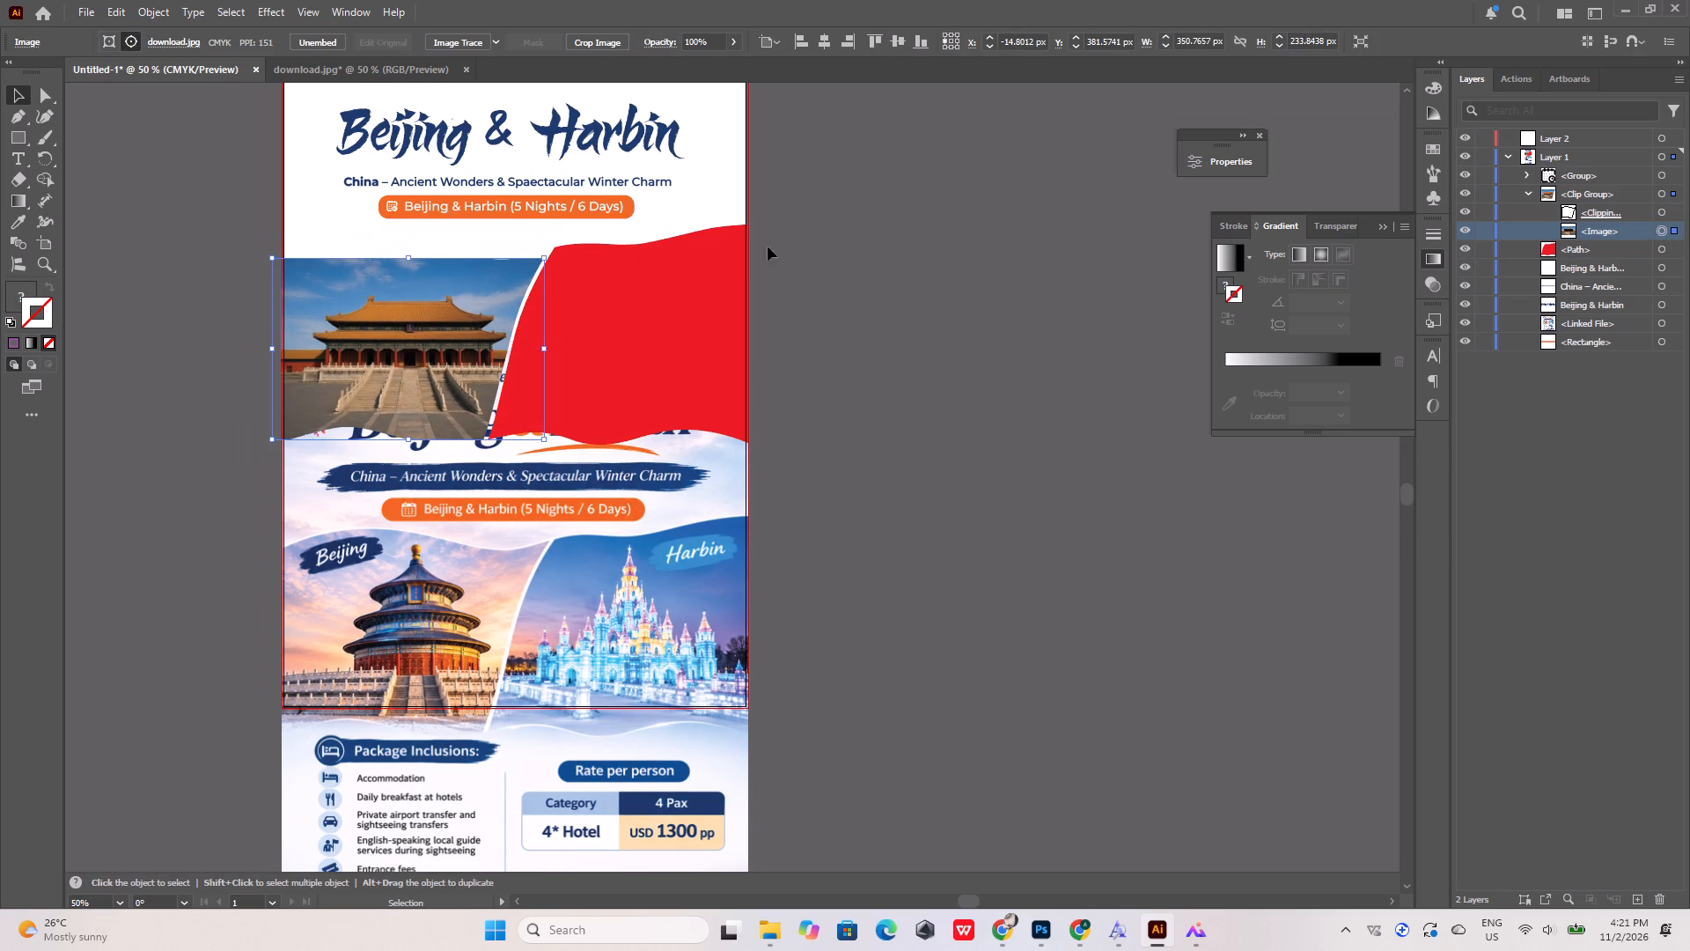
shift+drag(545, 258, 592, 217)
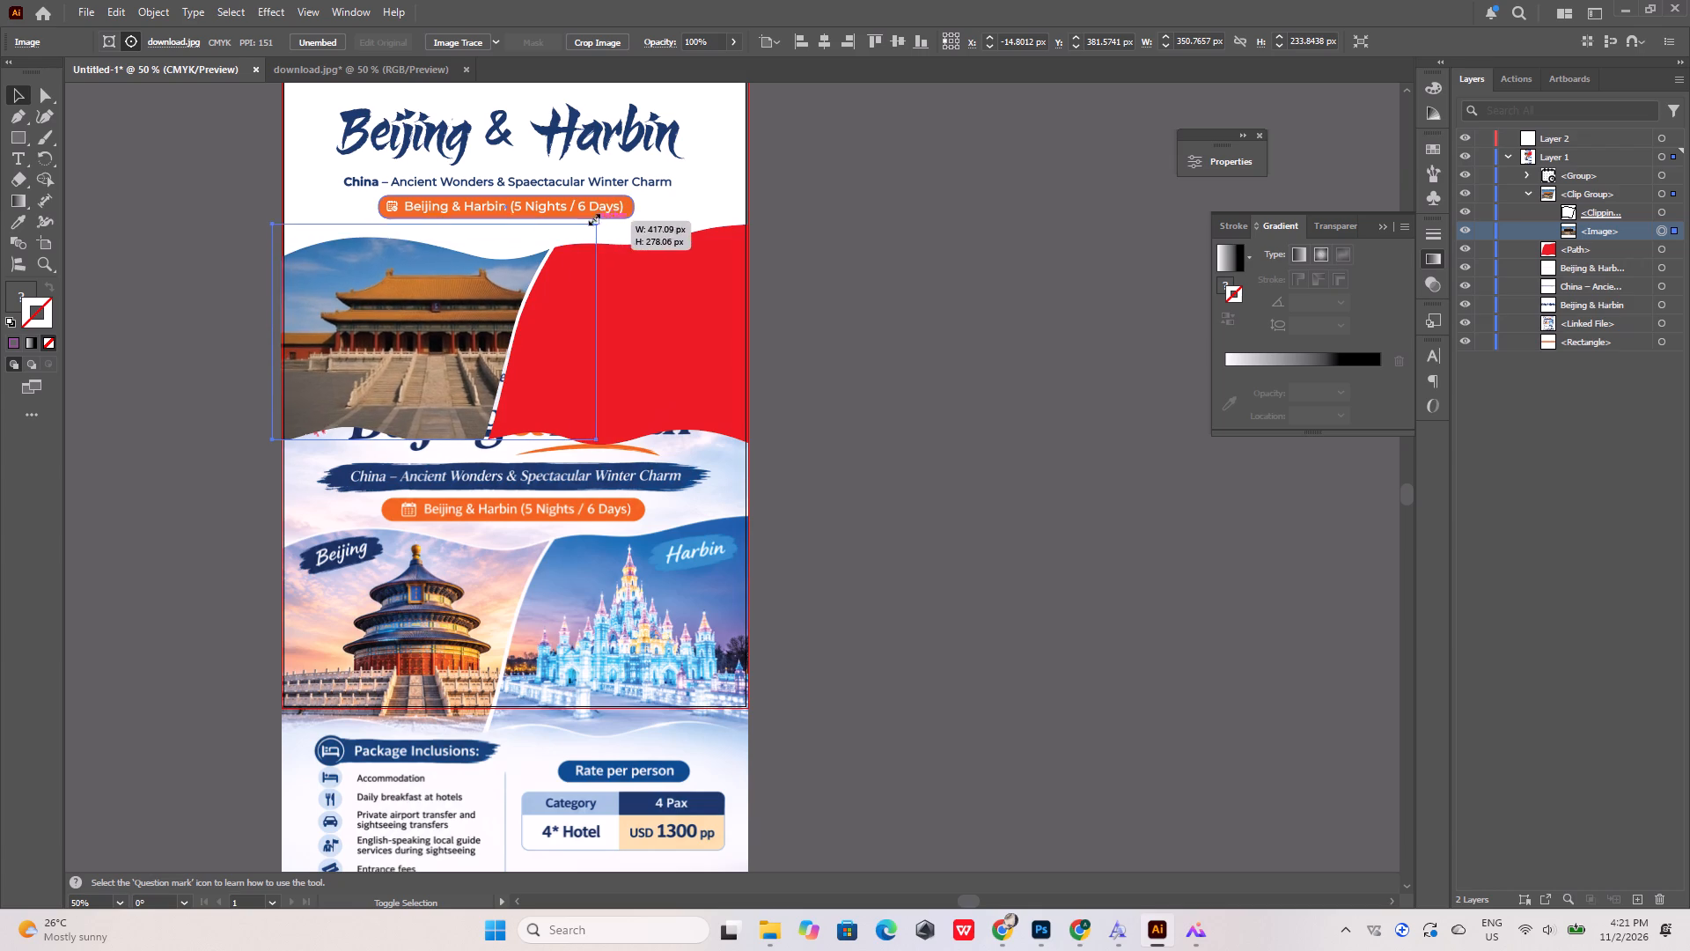
shift+drag(592, 217, 581, 229)
drag(441, 291, 436, 294)
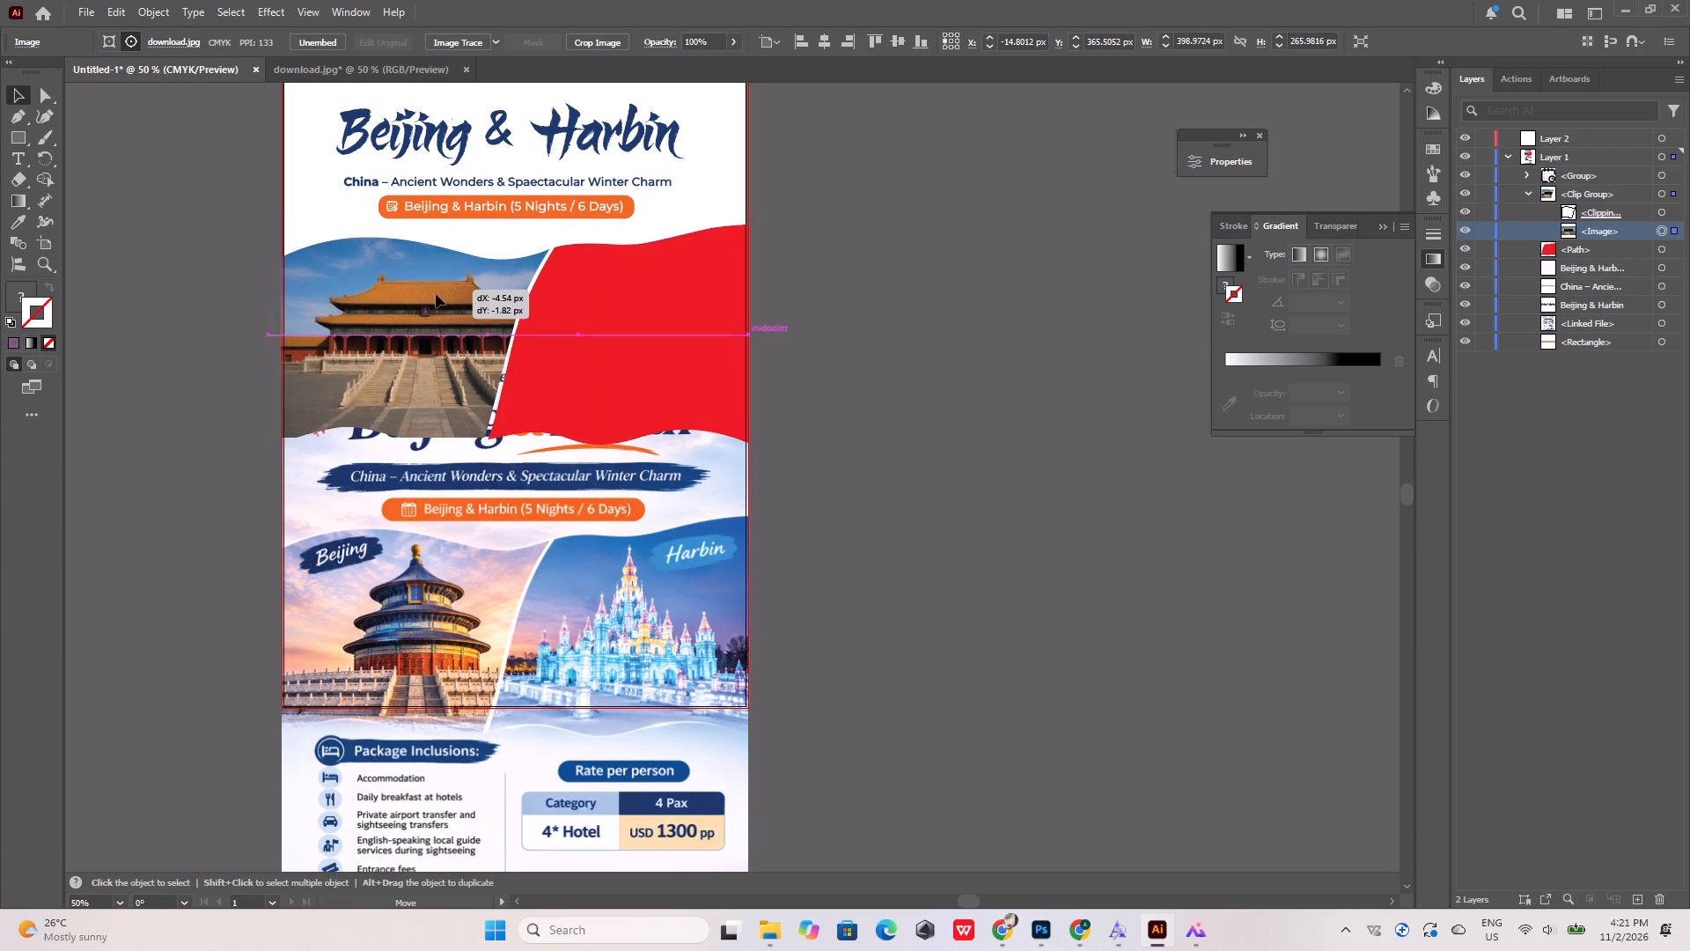
drag(436, 294, 424, 294)
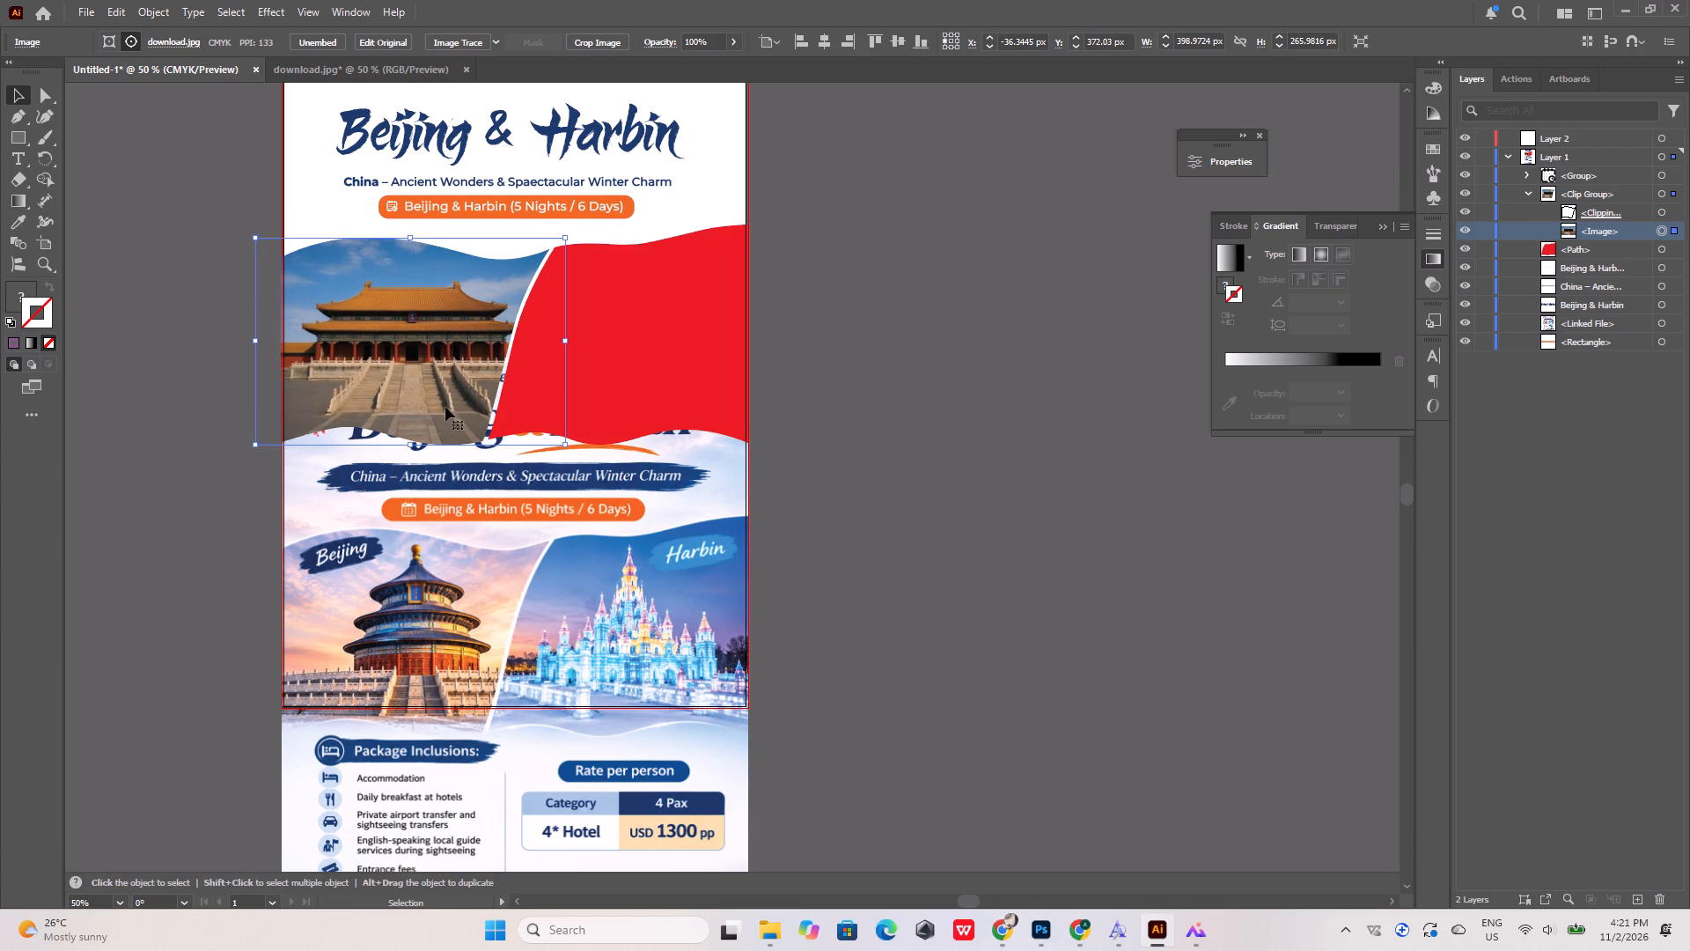
alt+scroll(445, 407, up, 3)
alt+scroll(445, 407, down, 3)
click(871, 380)
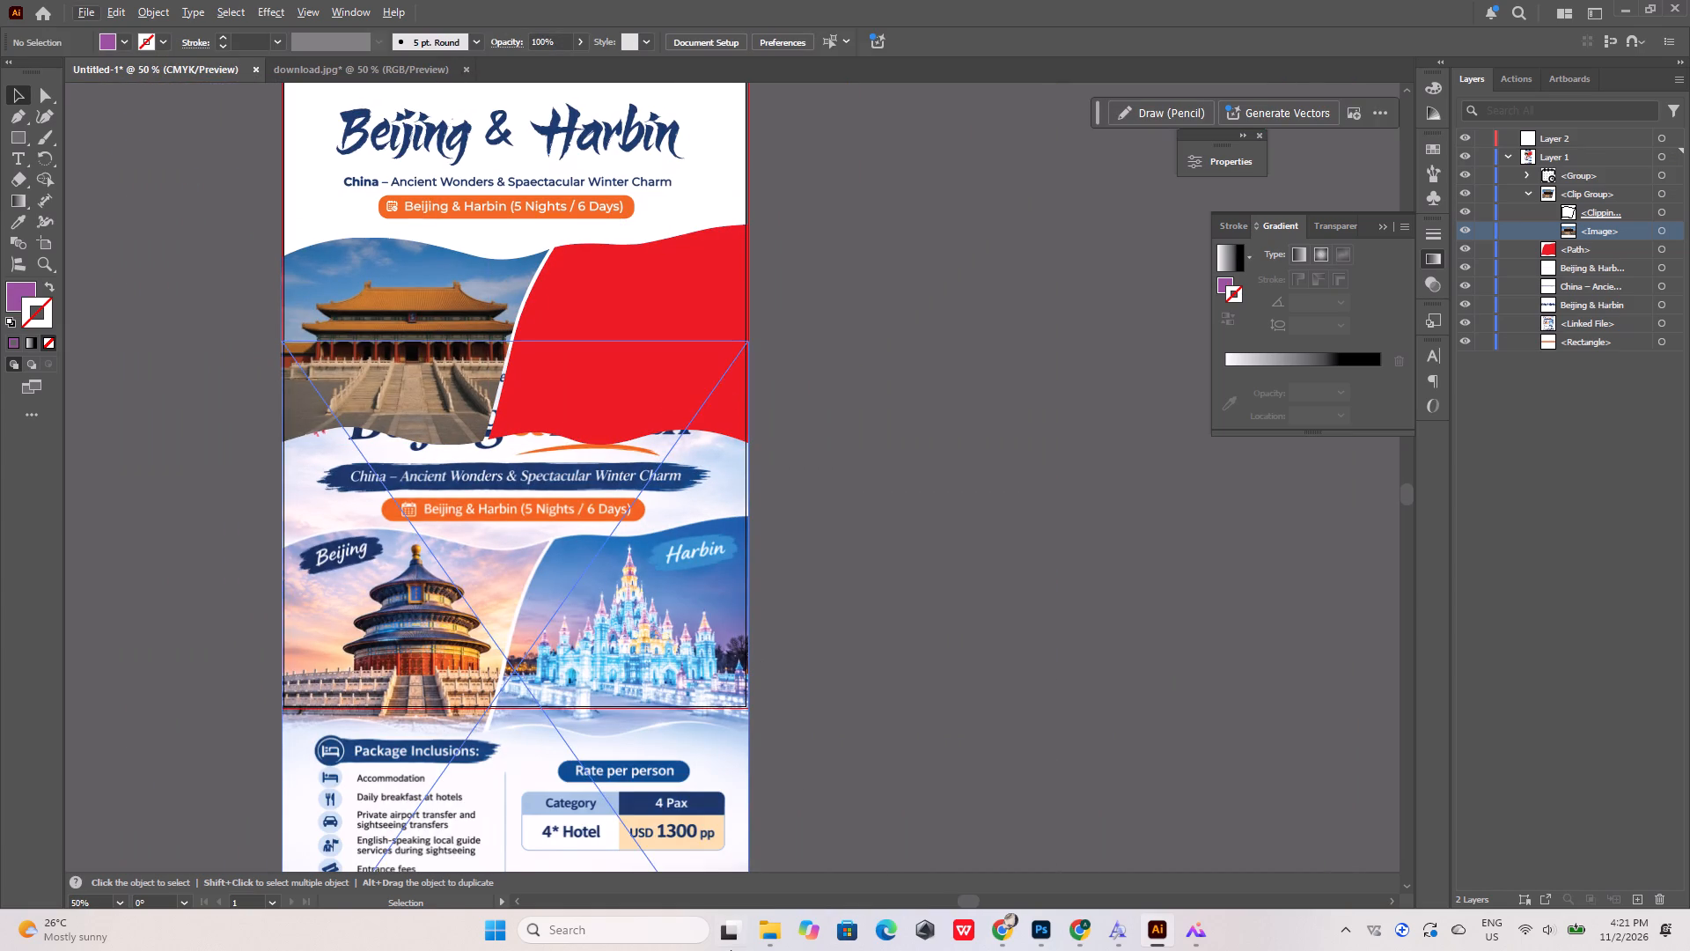
Switch to Pinterest in Chrome and search for "Harbin IMG".
click(760, 925)
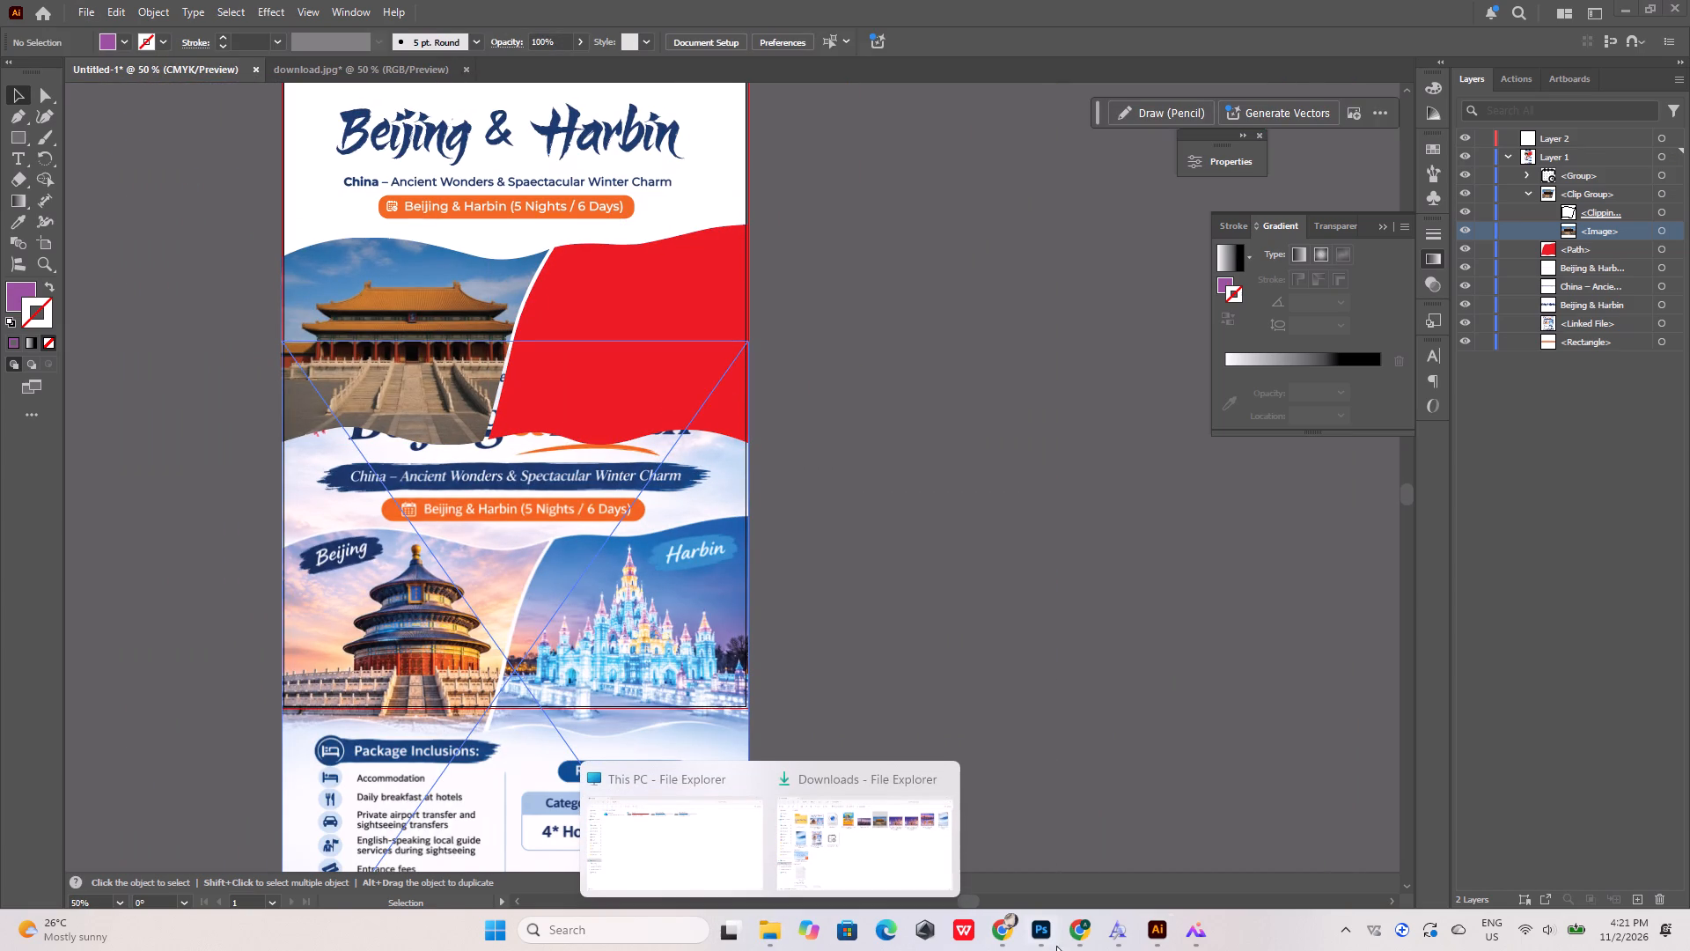
click(999, 931)
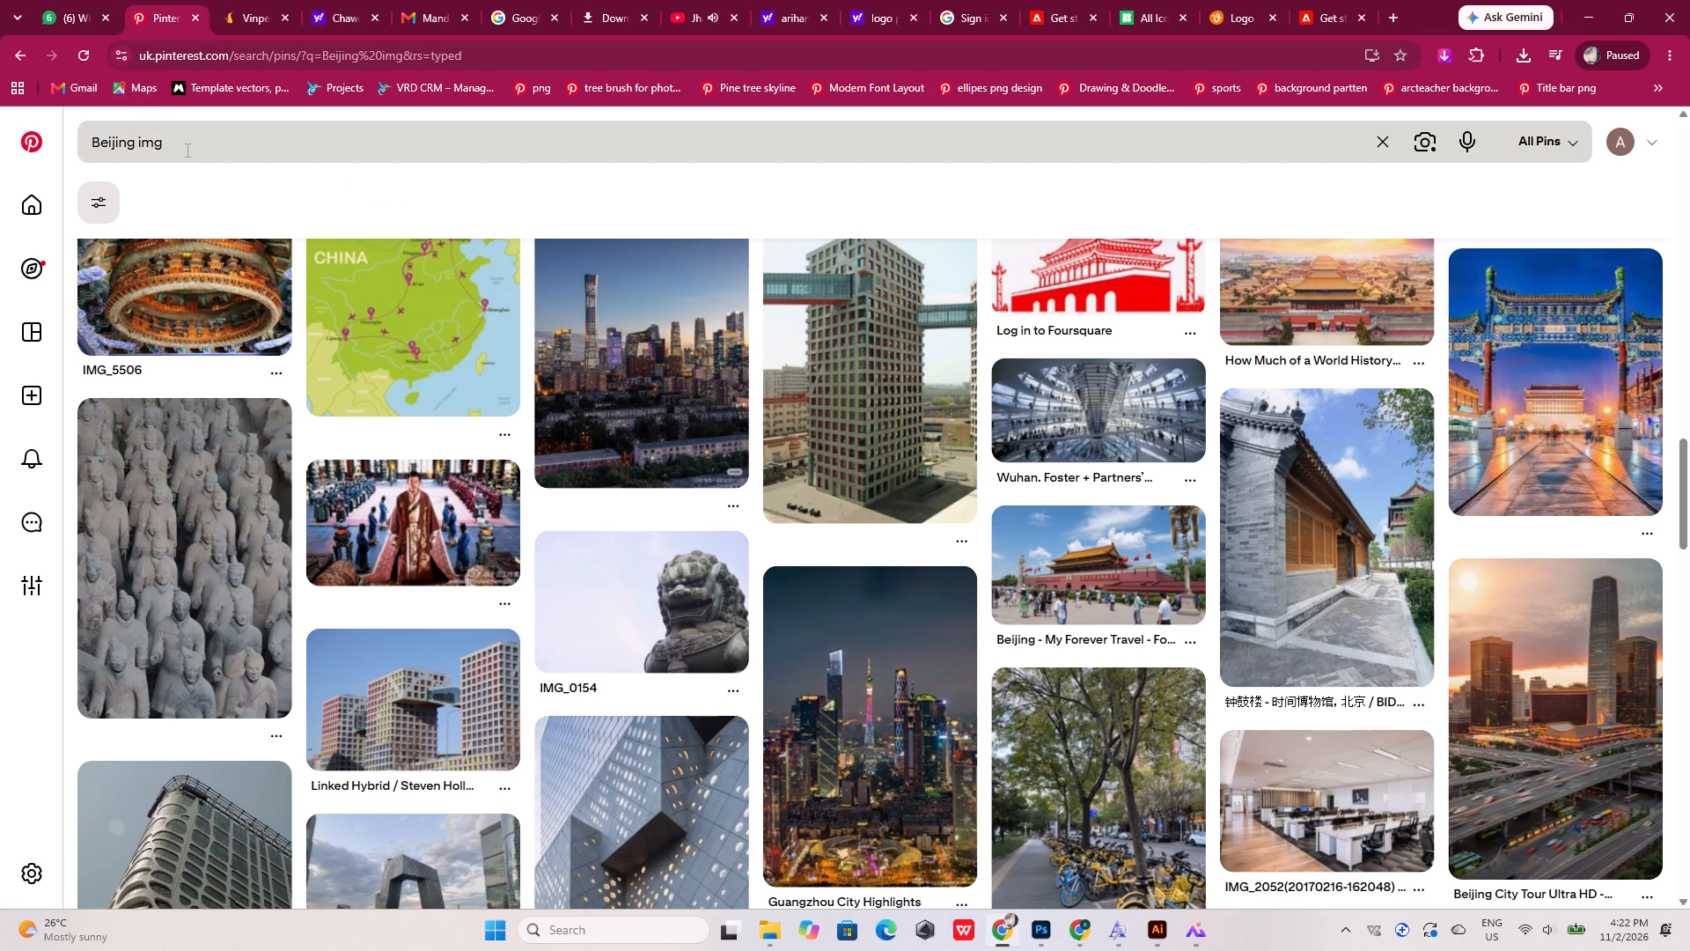
drag(178, 141, 5, 122)
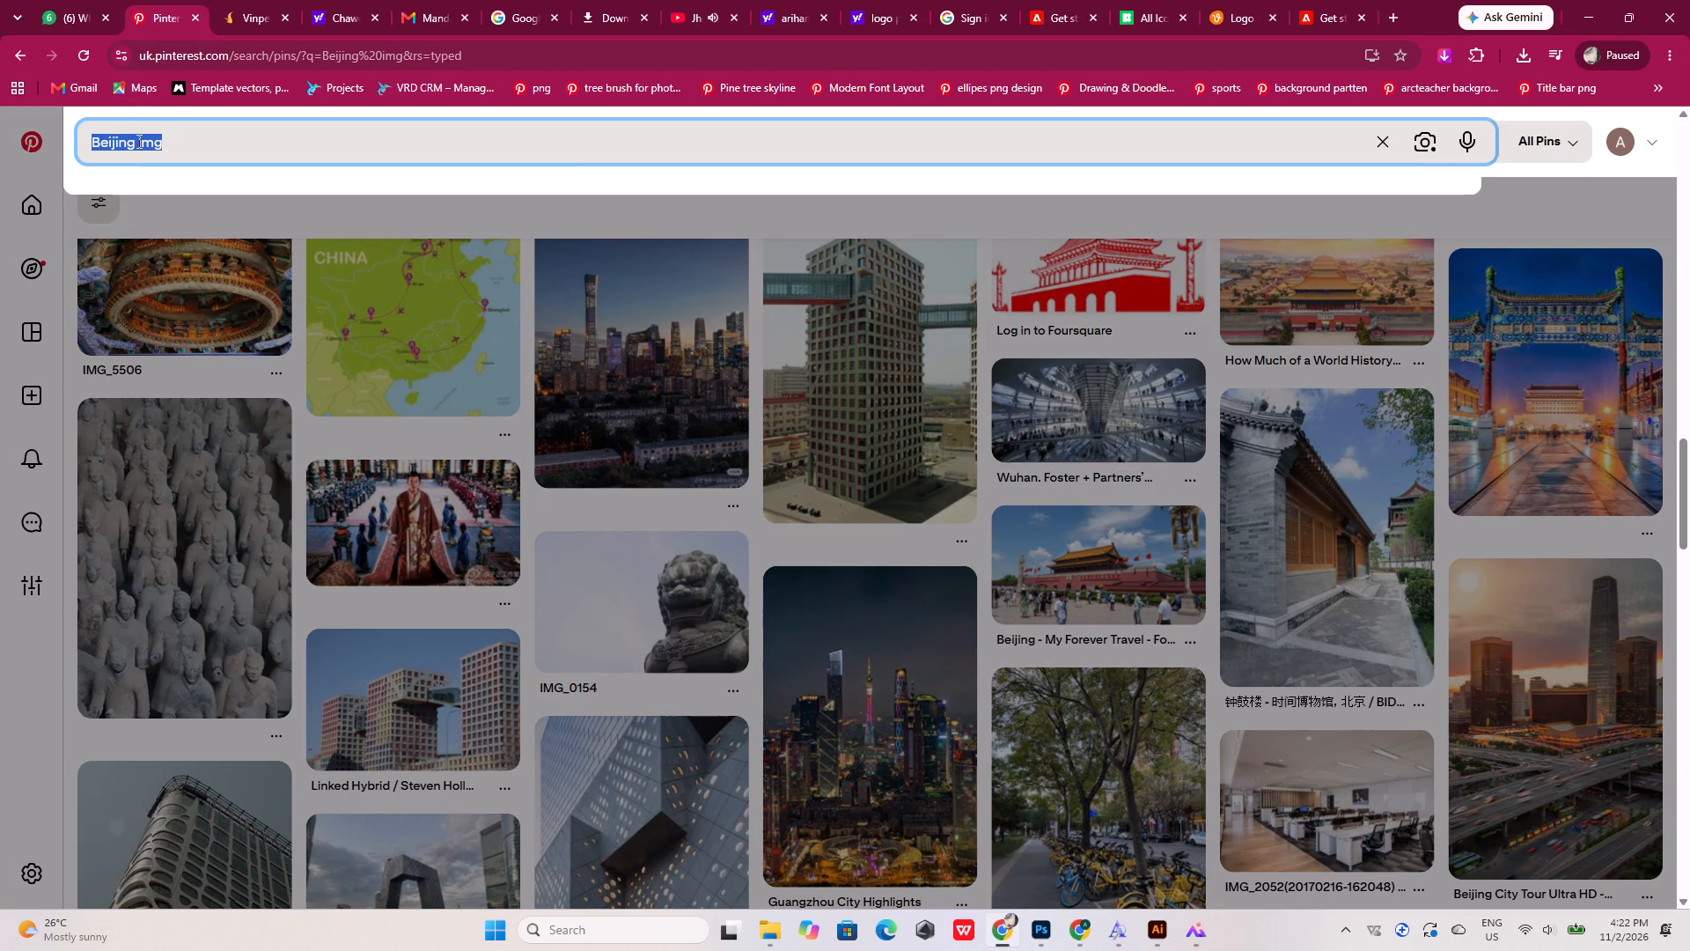
key(ctrl+v)
drag(148, 138, 17, 144)
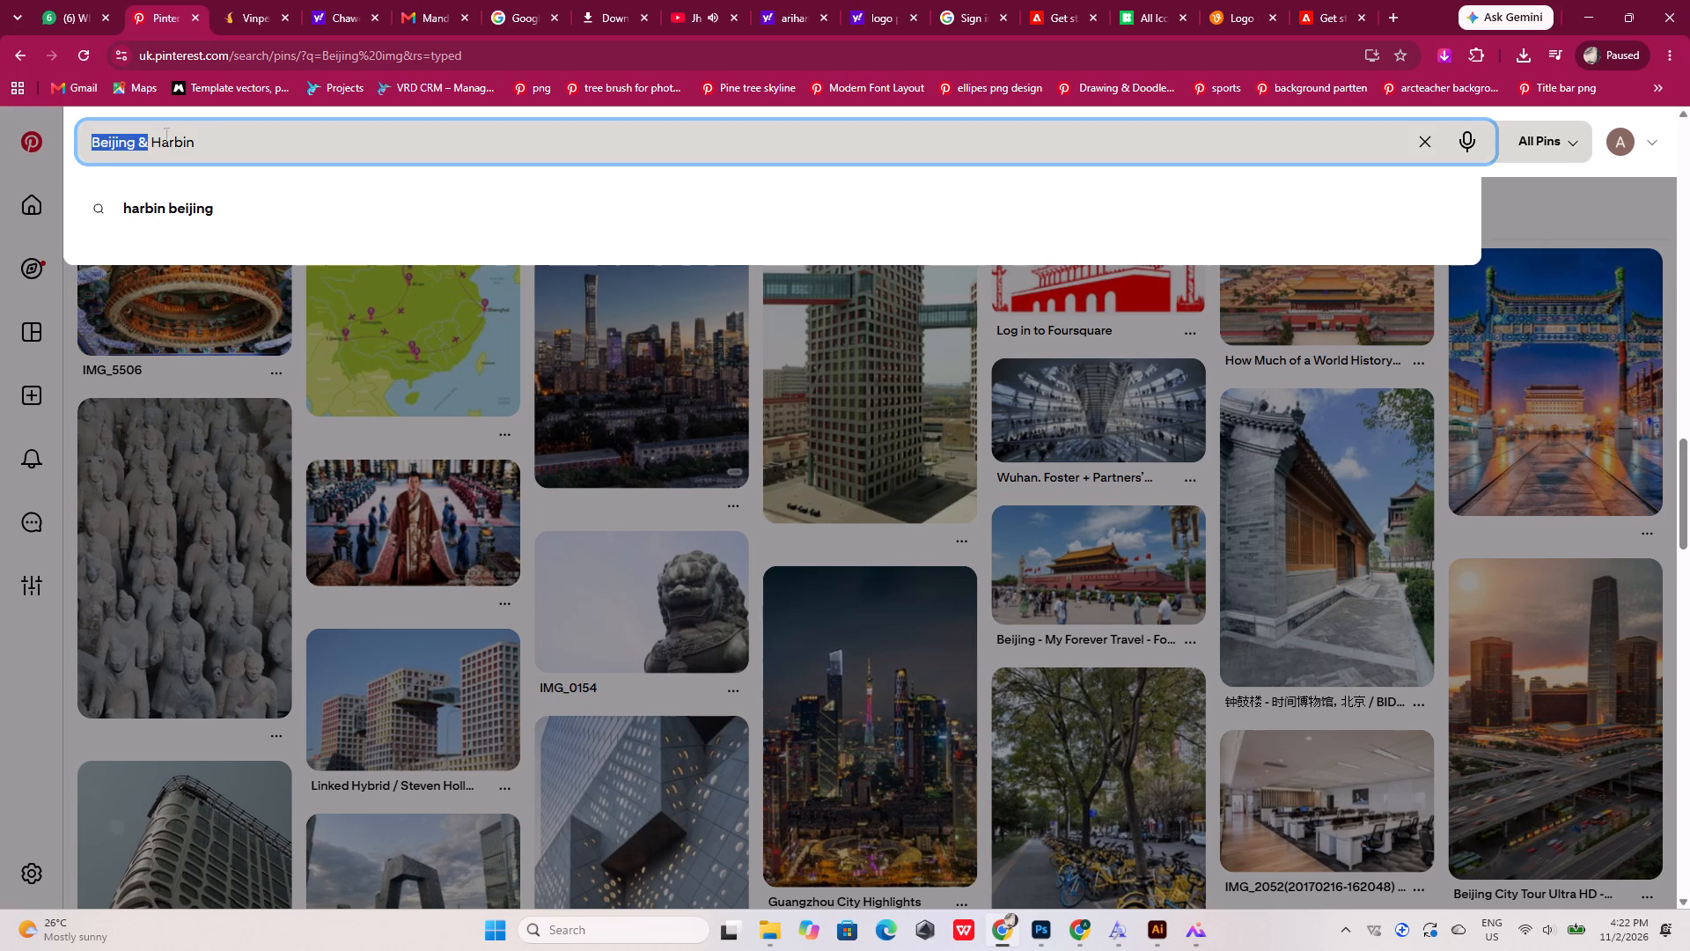
key(BackSpace)
click(181, 138)
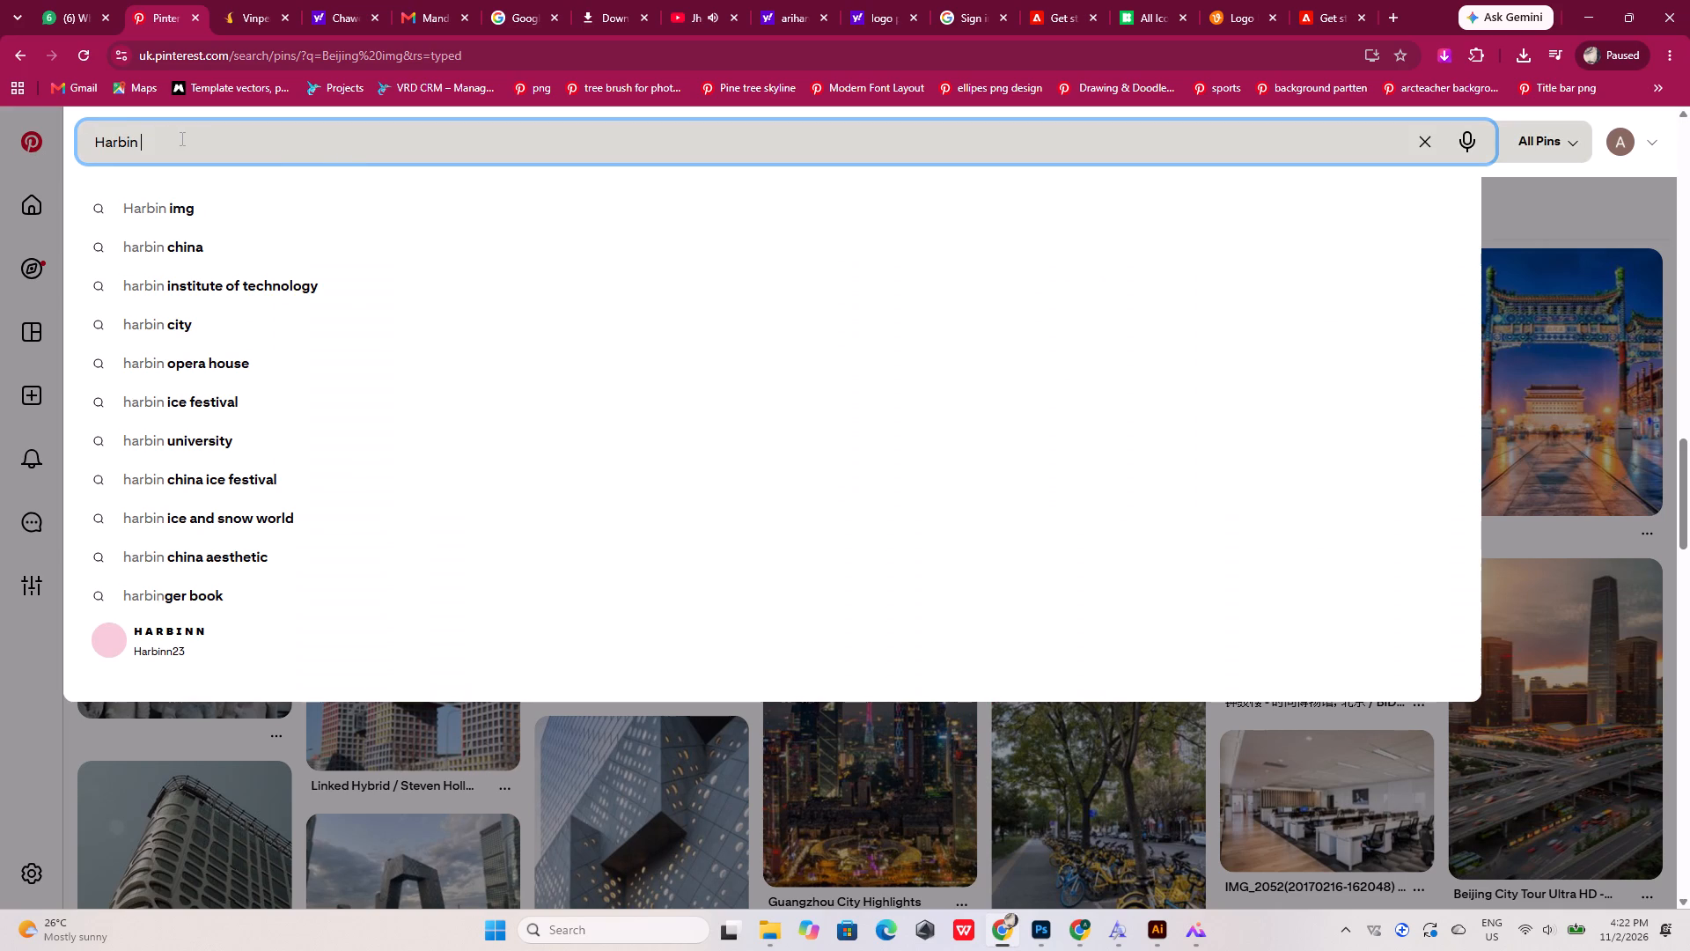
key(space)
text(IMG)
key(Return)
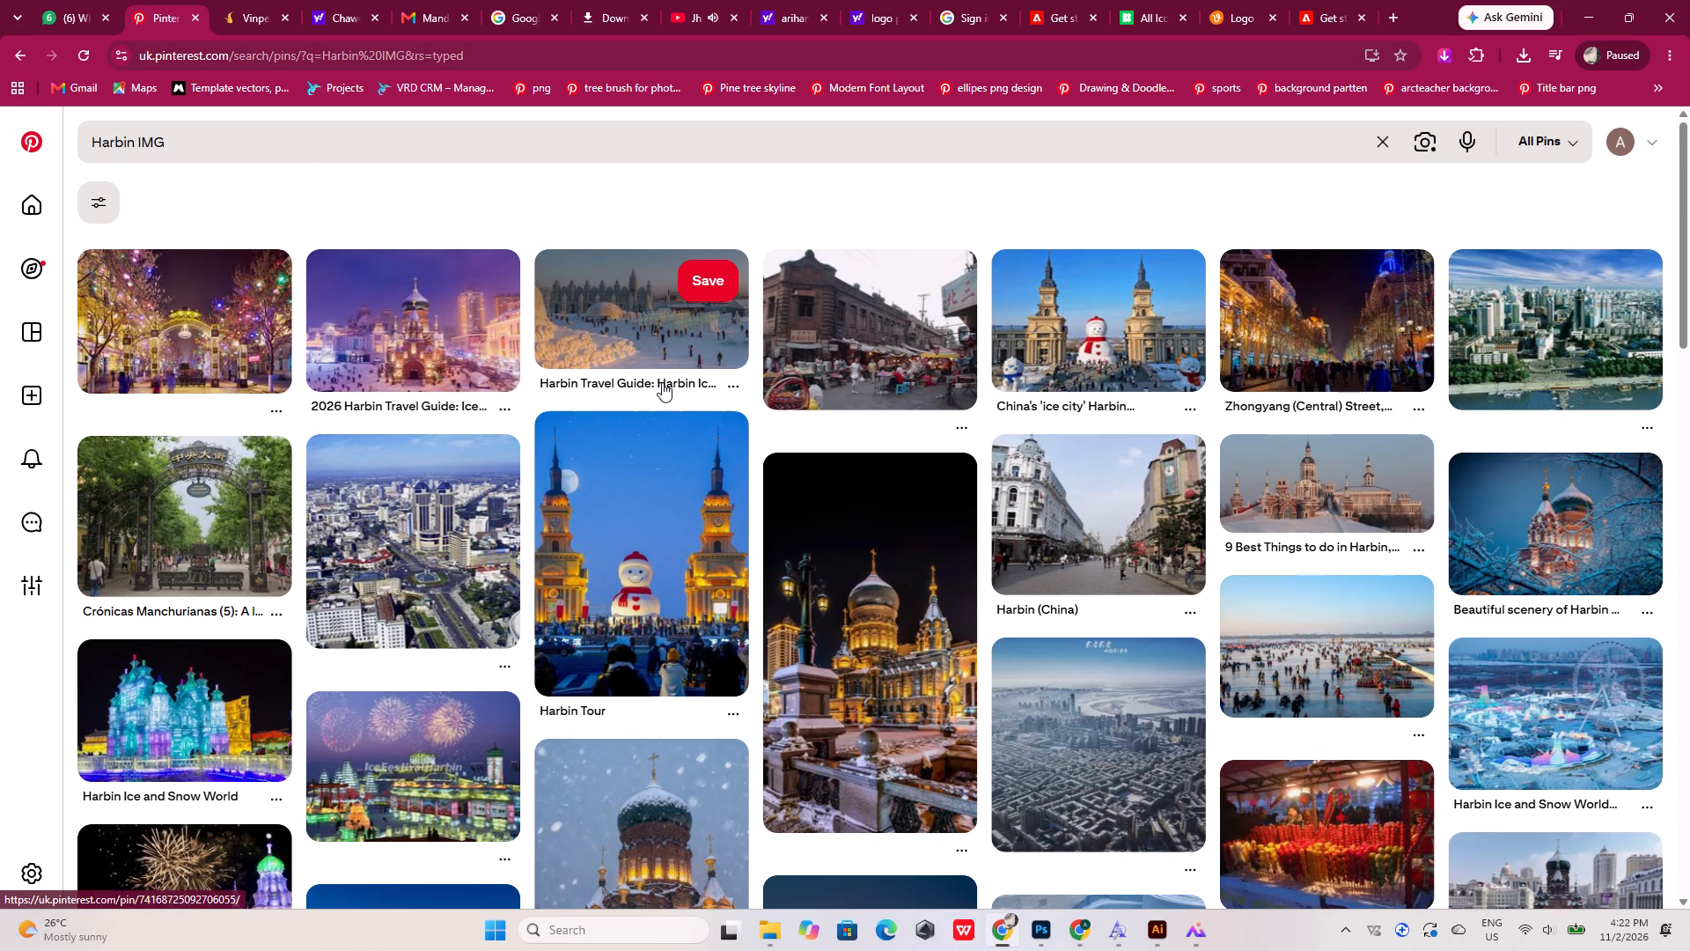
Download the image from the "China's 'ice city' Harbin becomes hot tourist destination" pin with the snowman between two towers.
click(1129, 317)
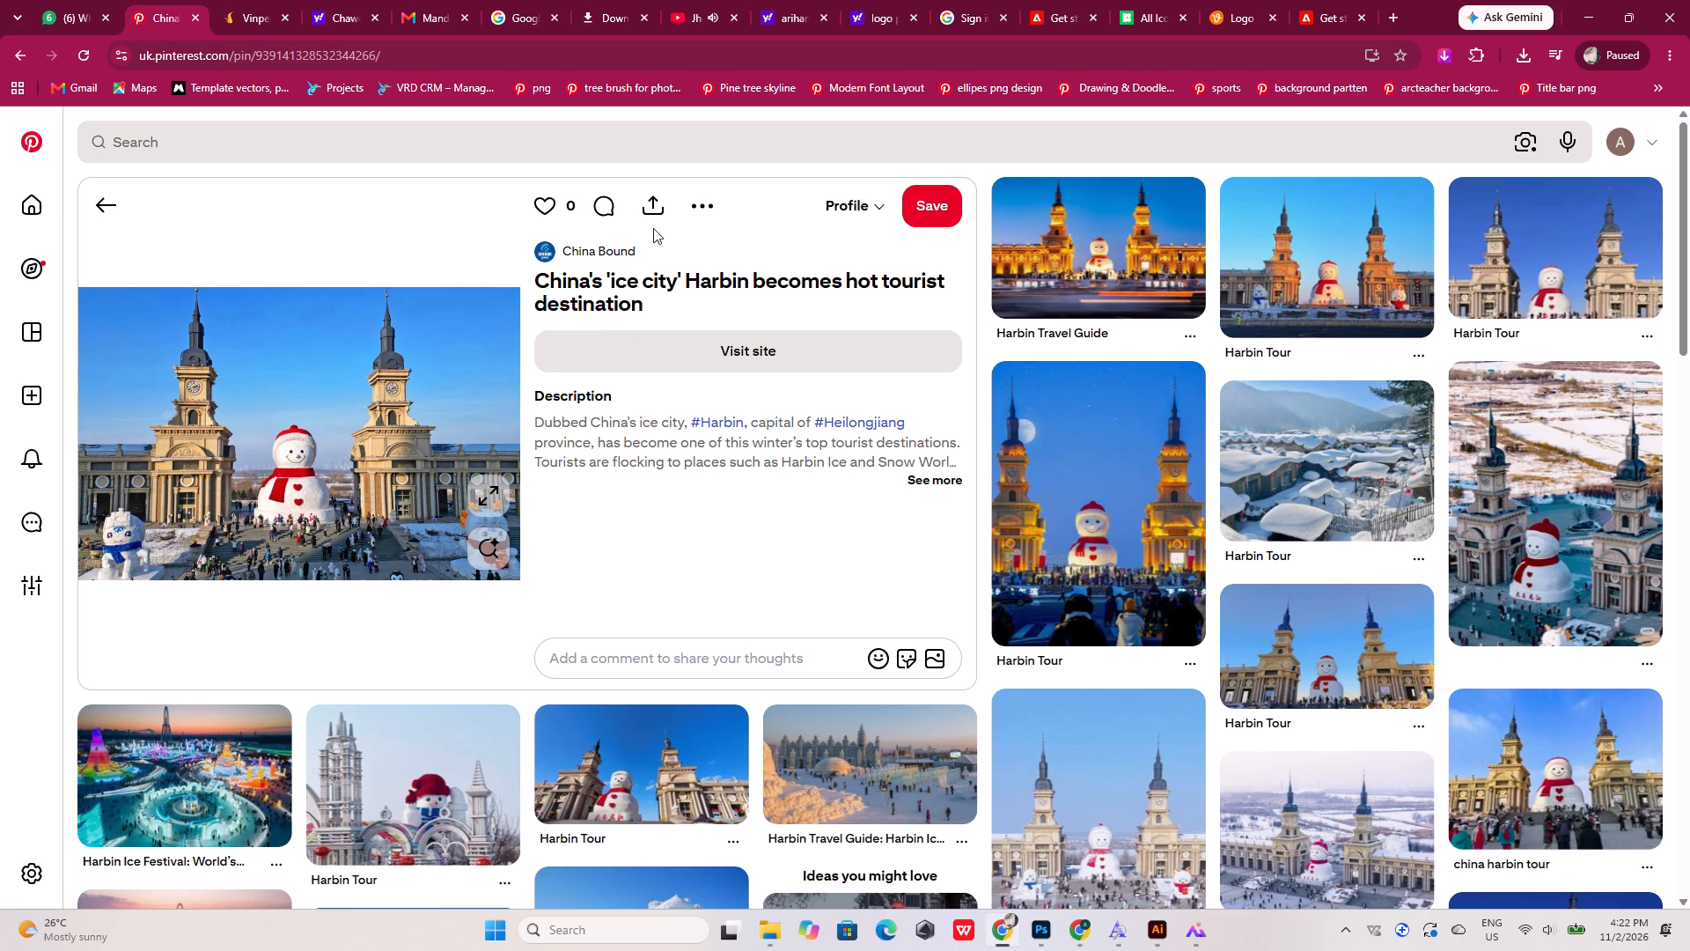
click(687, 202)
click(692, 254)
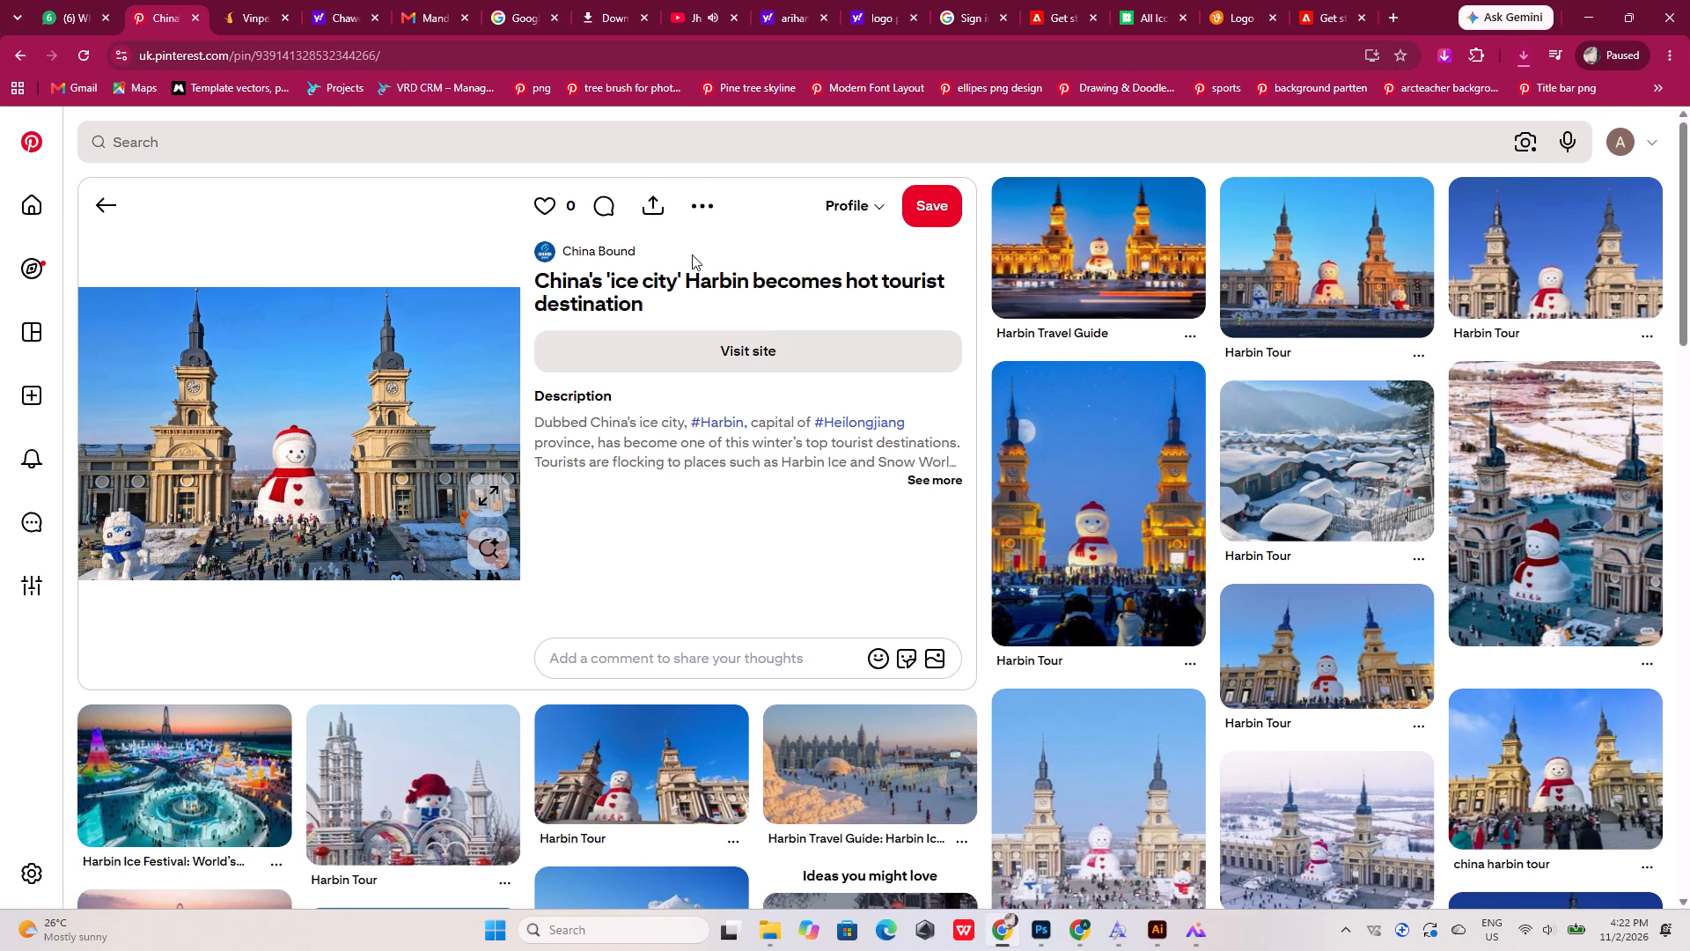
Place the downloaded "China's 'ice city' Harbin" snowman photo from the Downloads folder into the flyer document in Illustrator.
click(1473, 97)
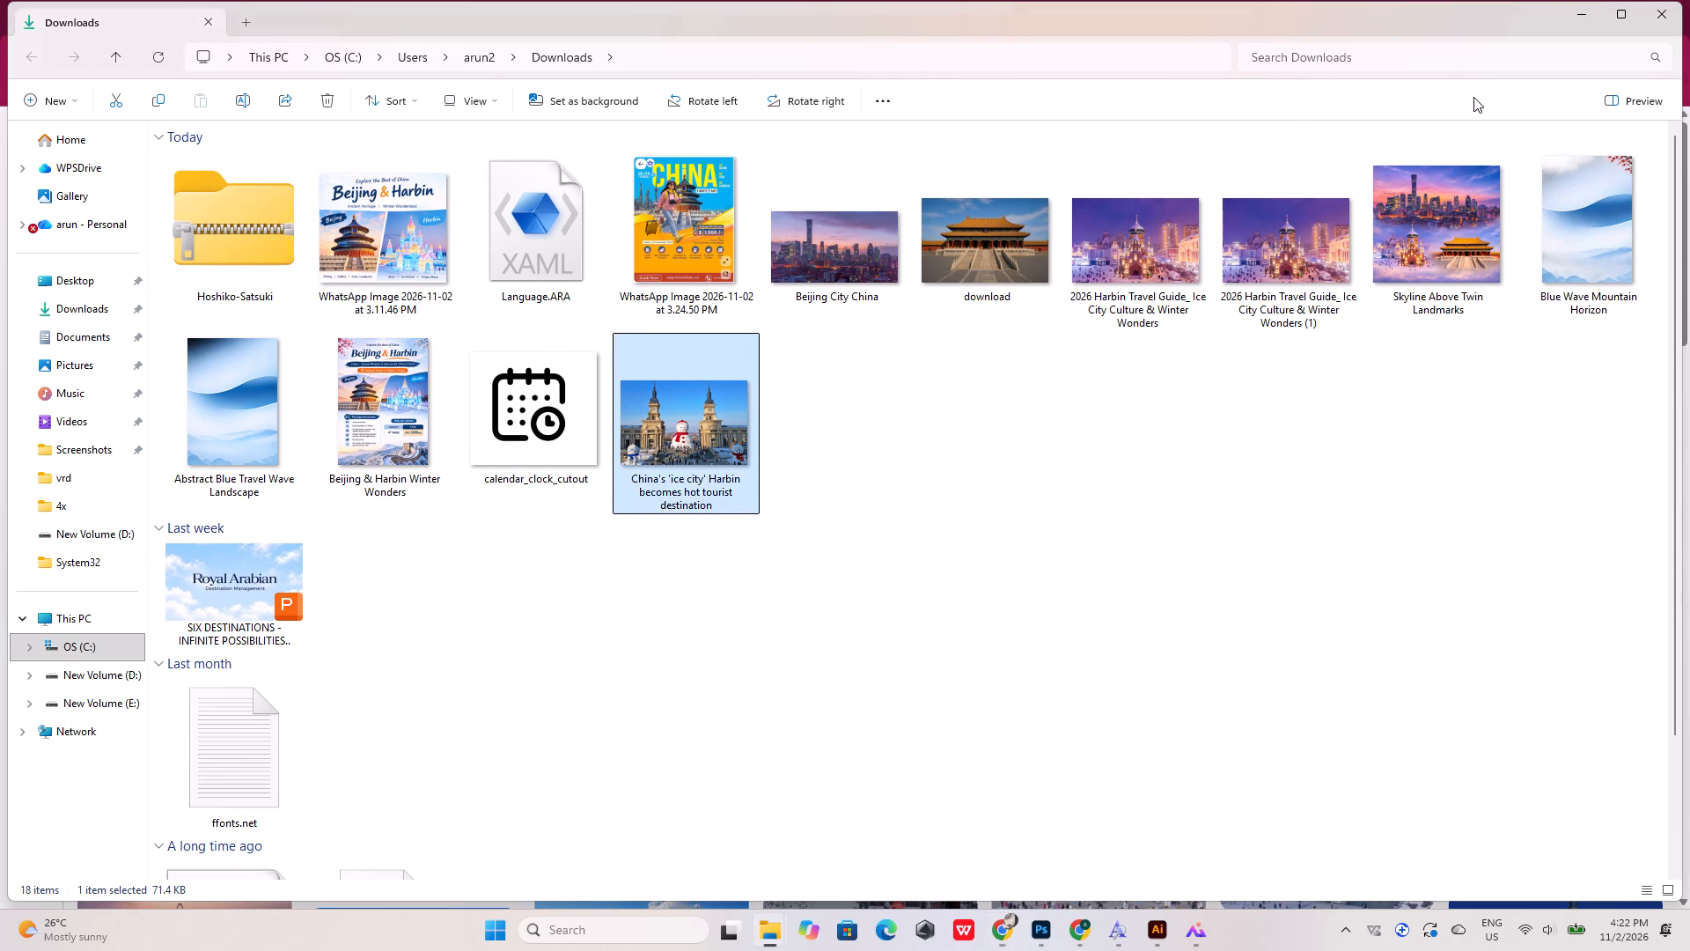
drag(694, 418, 1135, 884)
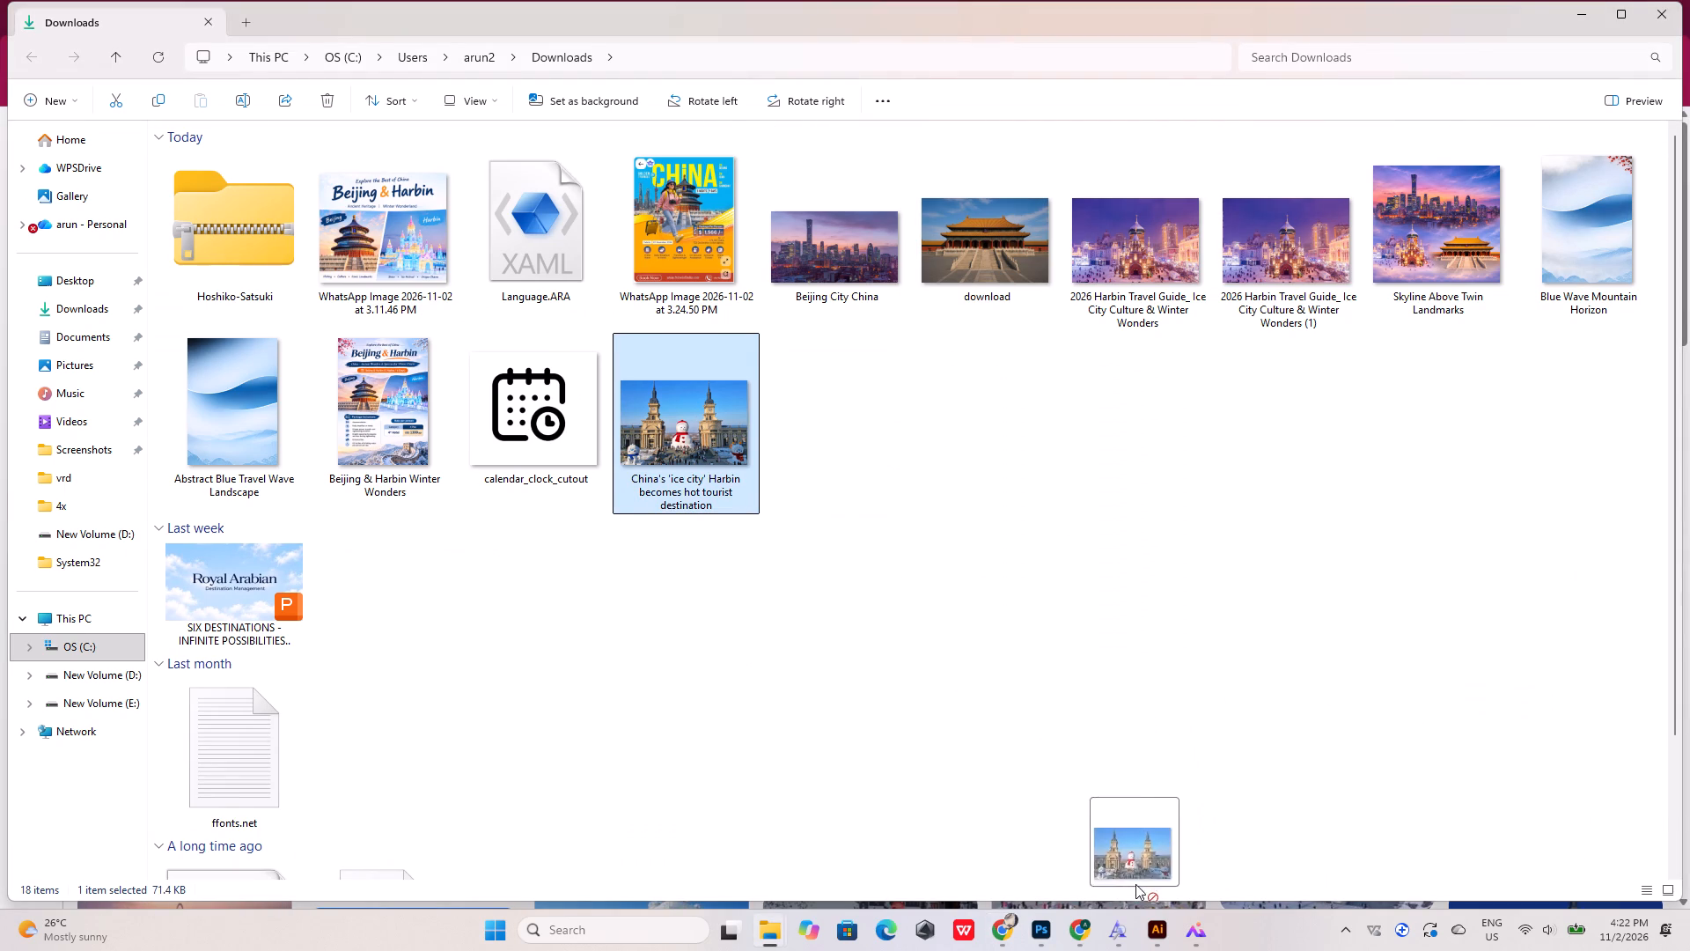
drag(1135, 884, 716, 372)
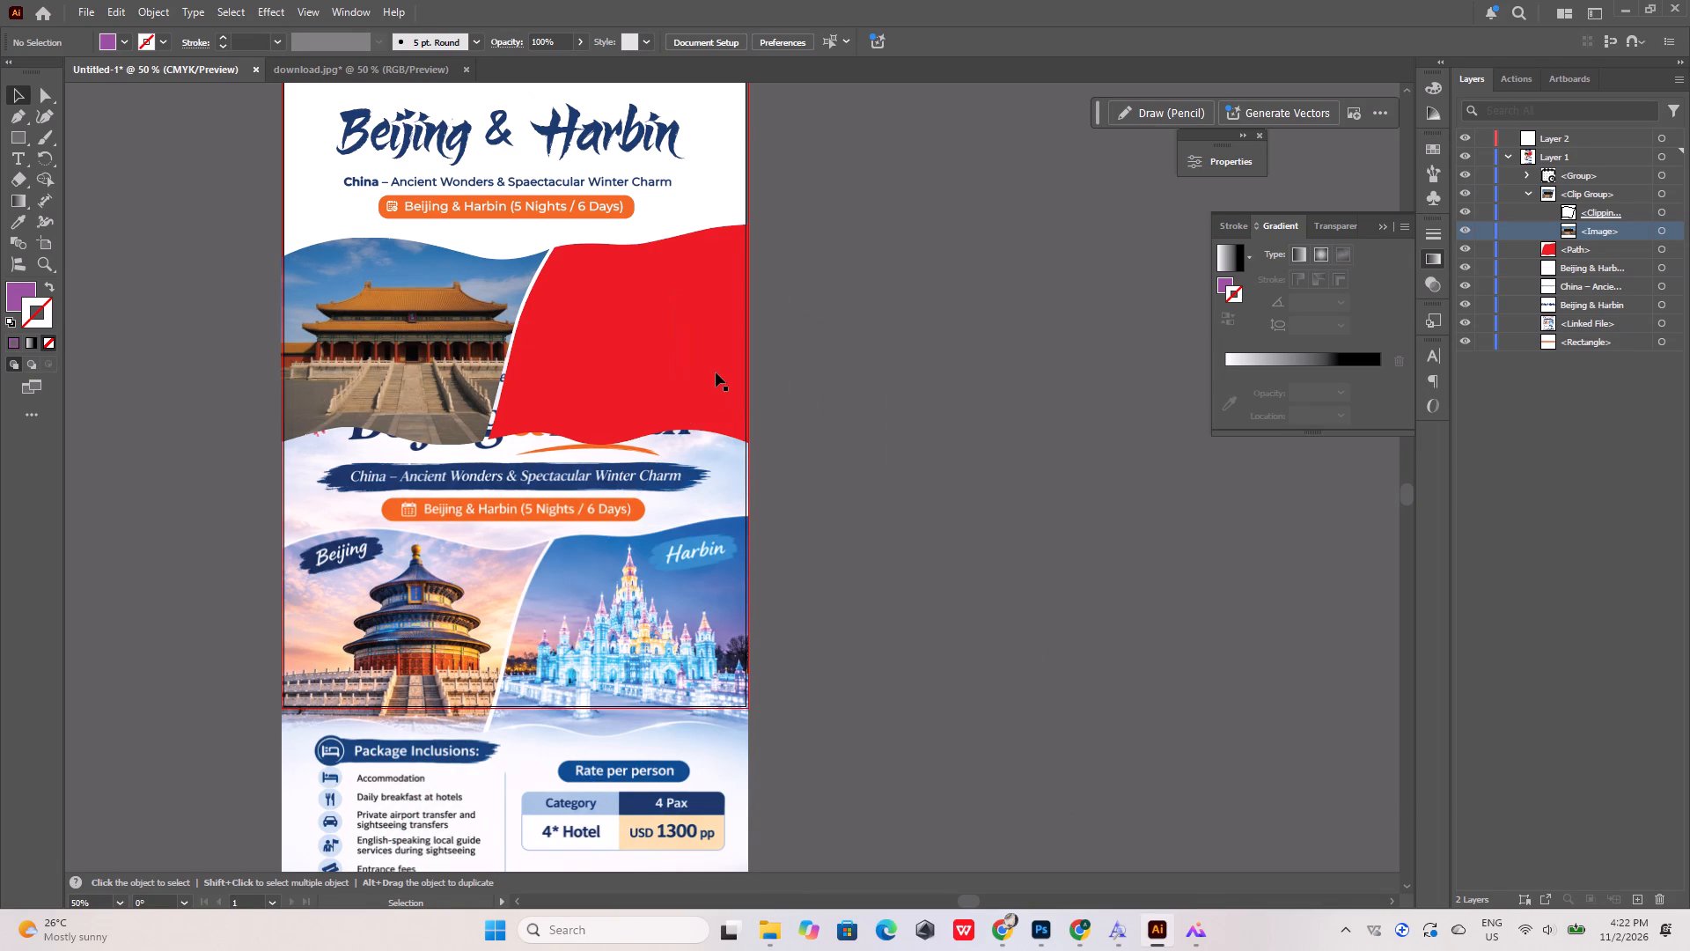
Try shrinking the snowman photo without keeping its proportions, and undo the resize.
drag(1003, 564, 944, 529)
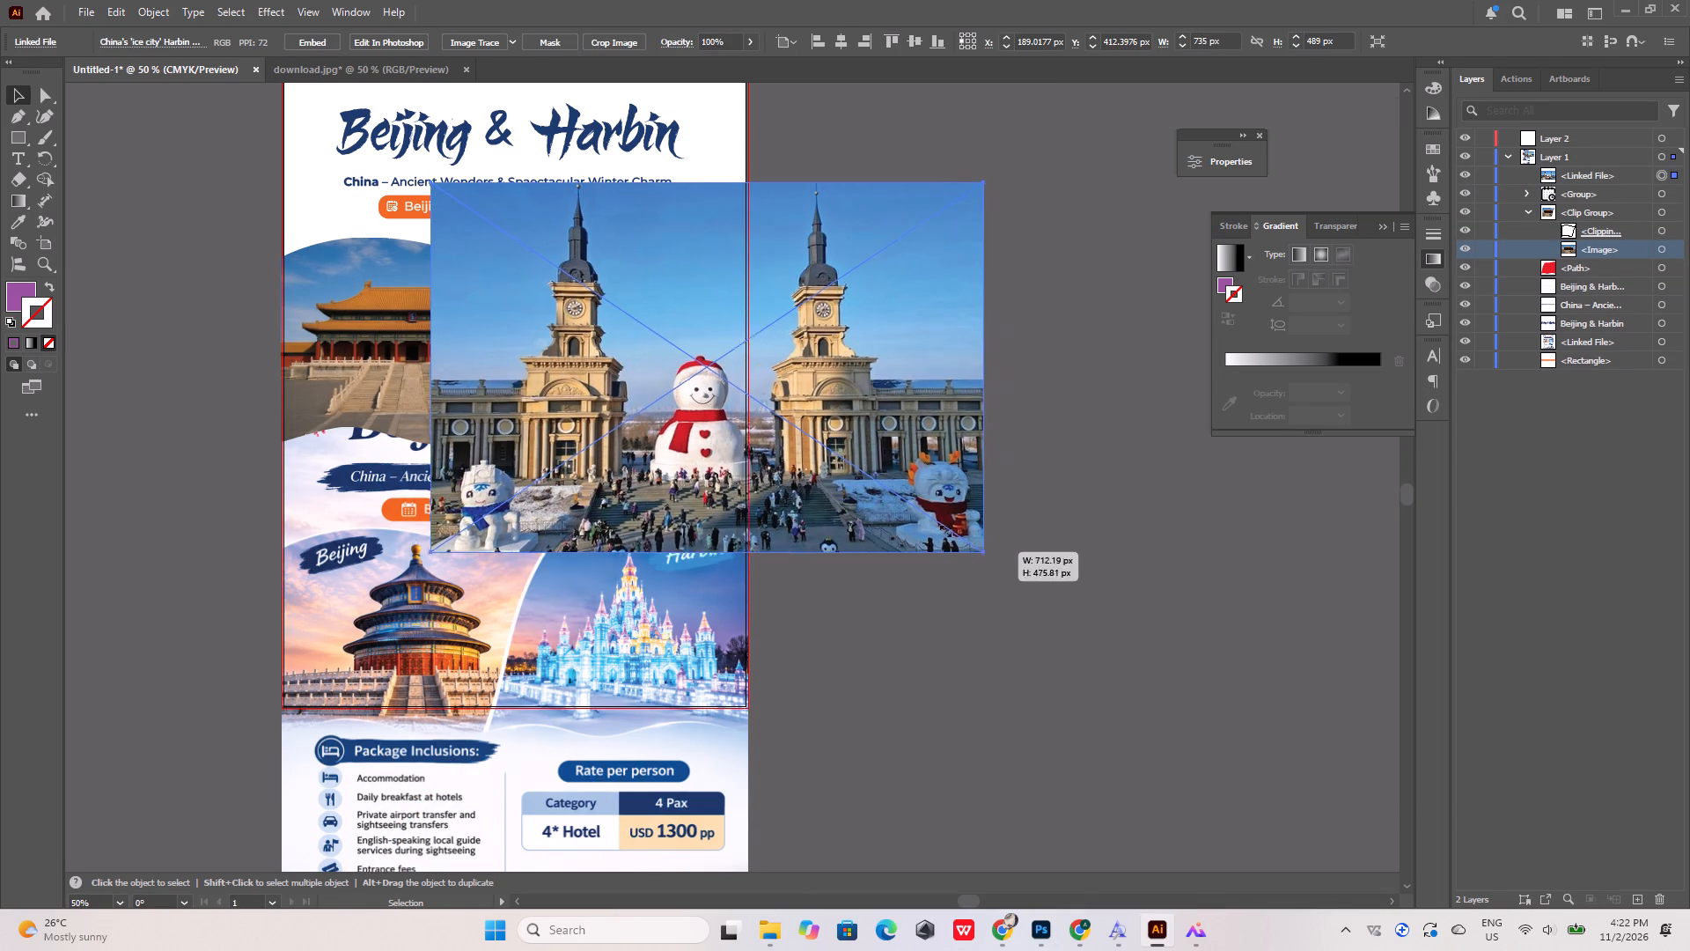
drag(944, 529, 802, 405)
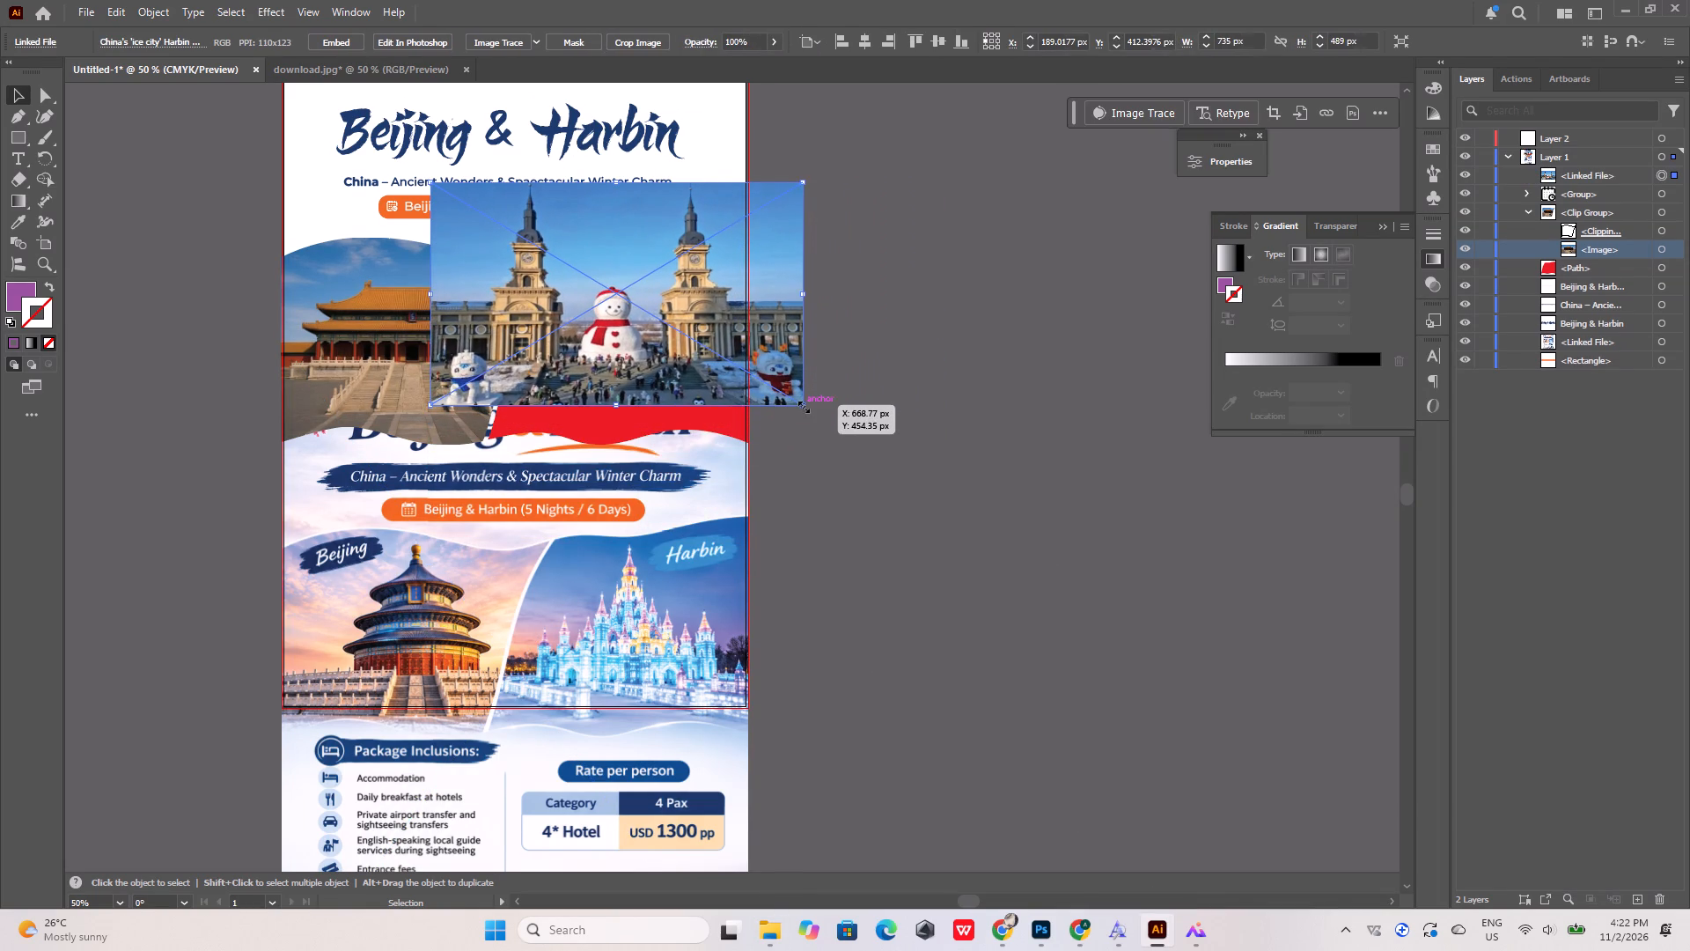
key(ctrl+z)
Shrink the snowman photo proportionally to about 410 × 273 px and move it just below the red Harbin shape.
shift+drag(1003, 566, 860, 446)
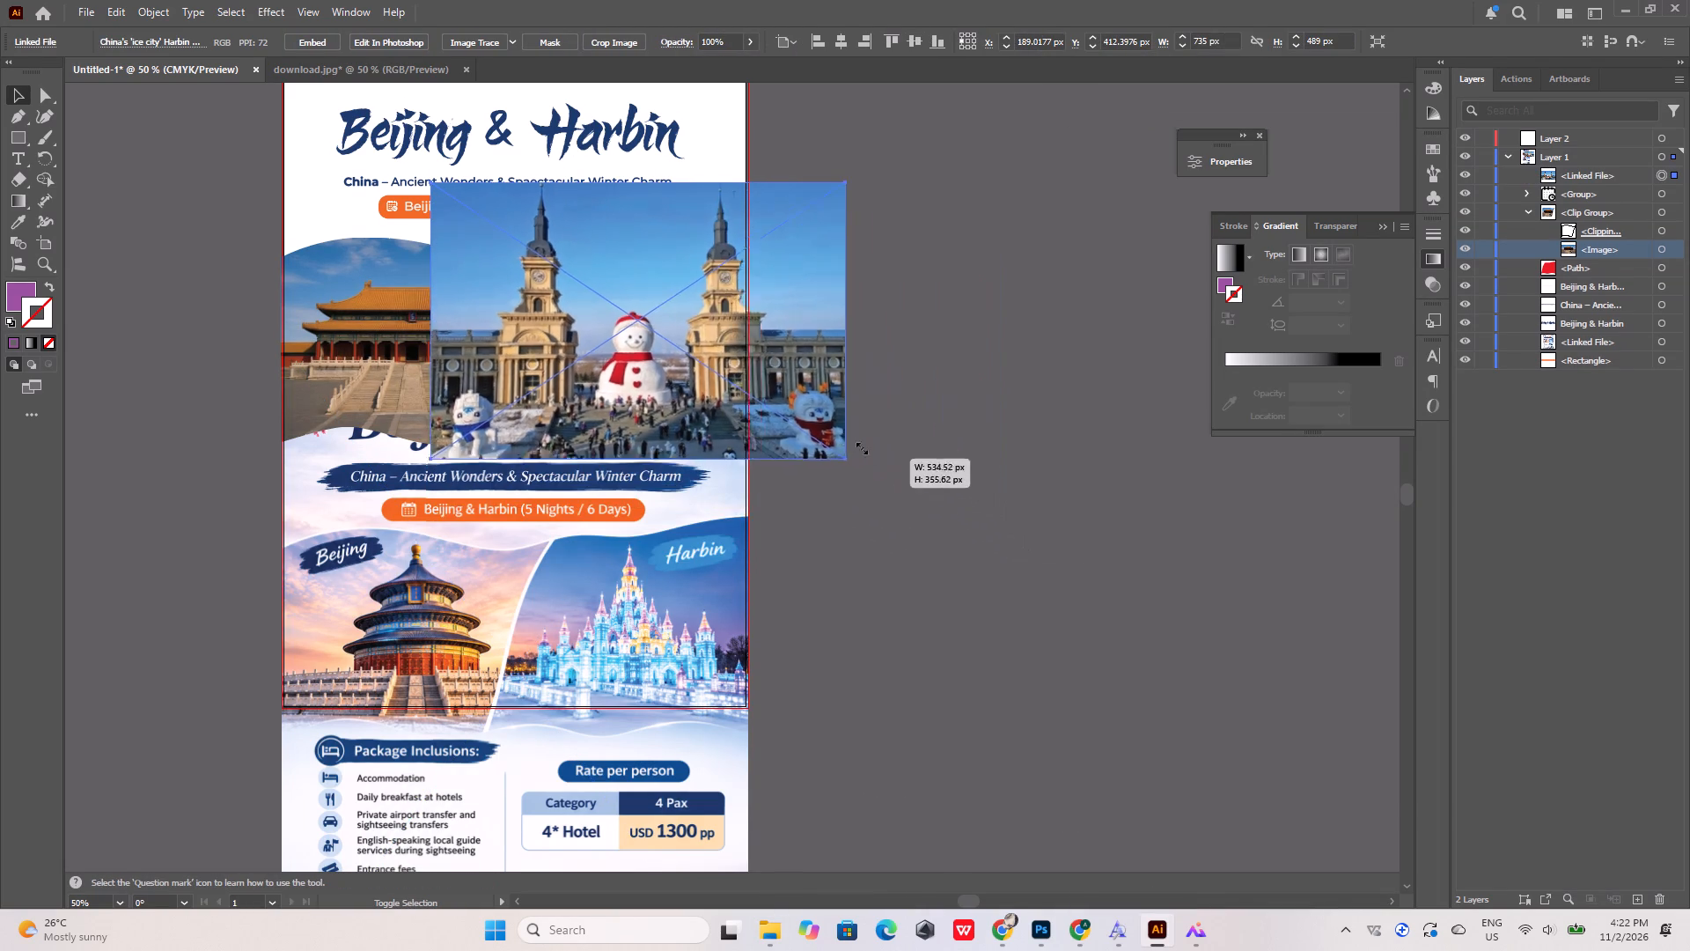
shift+drag(860, 446, 810, 394)
drag(716, 316, 709, 574)
Move the snowman photo down the layer order so it sits directly beneath the red Harbin path.
click(712, 337)
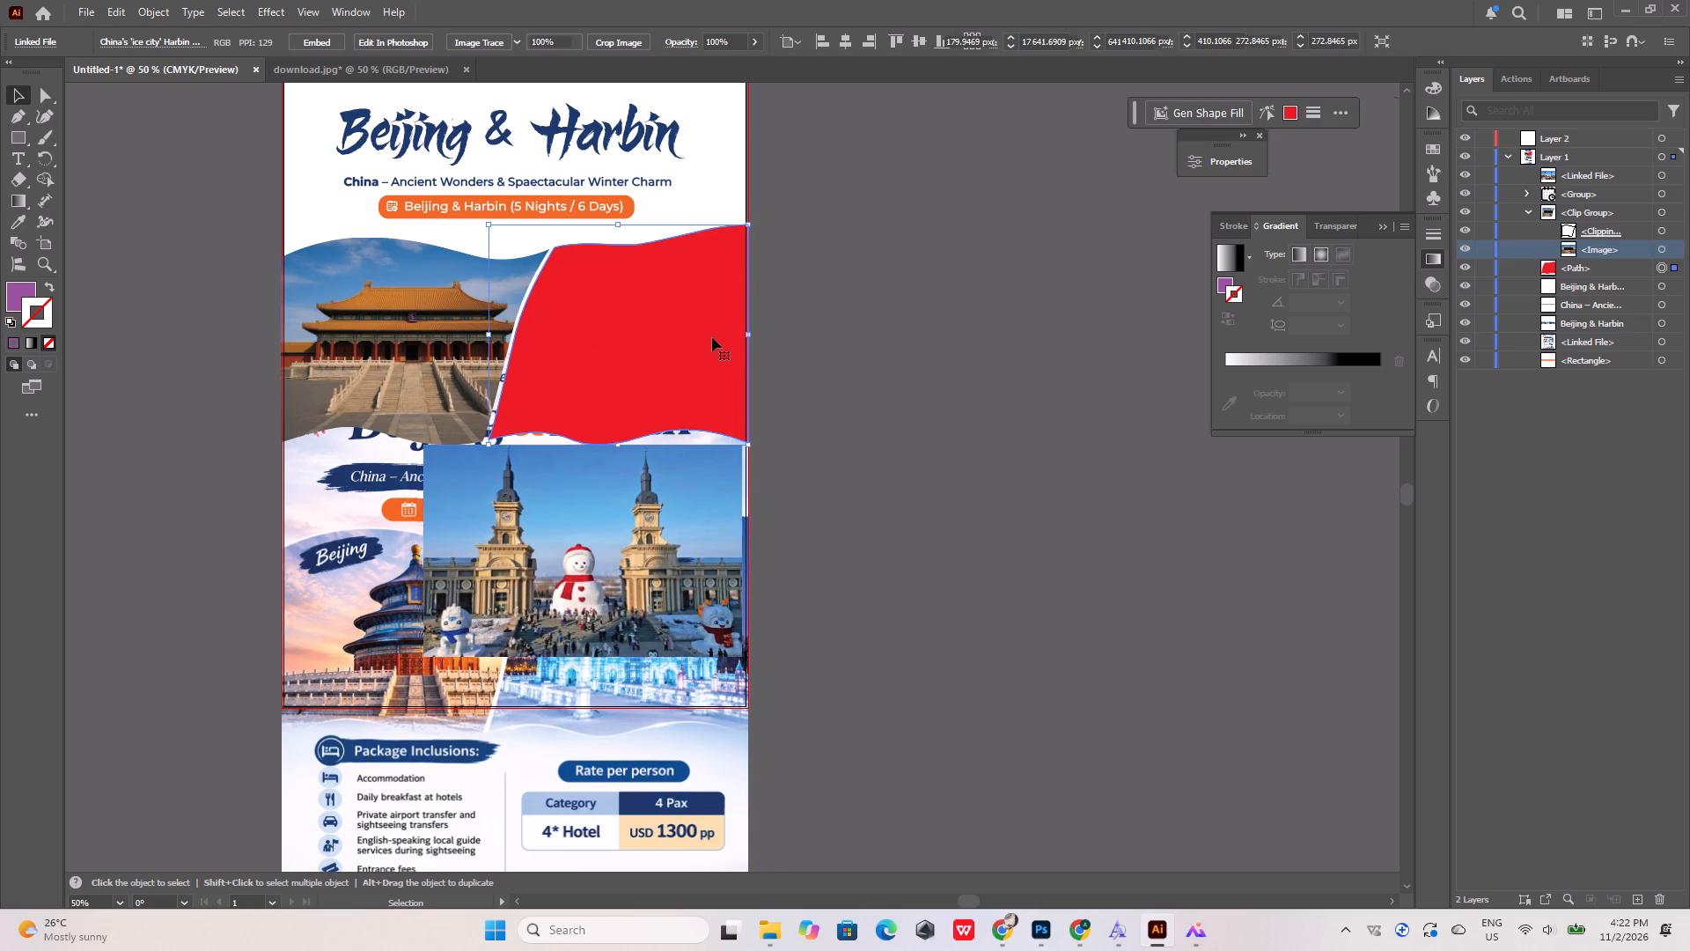
click(678, 520)
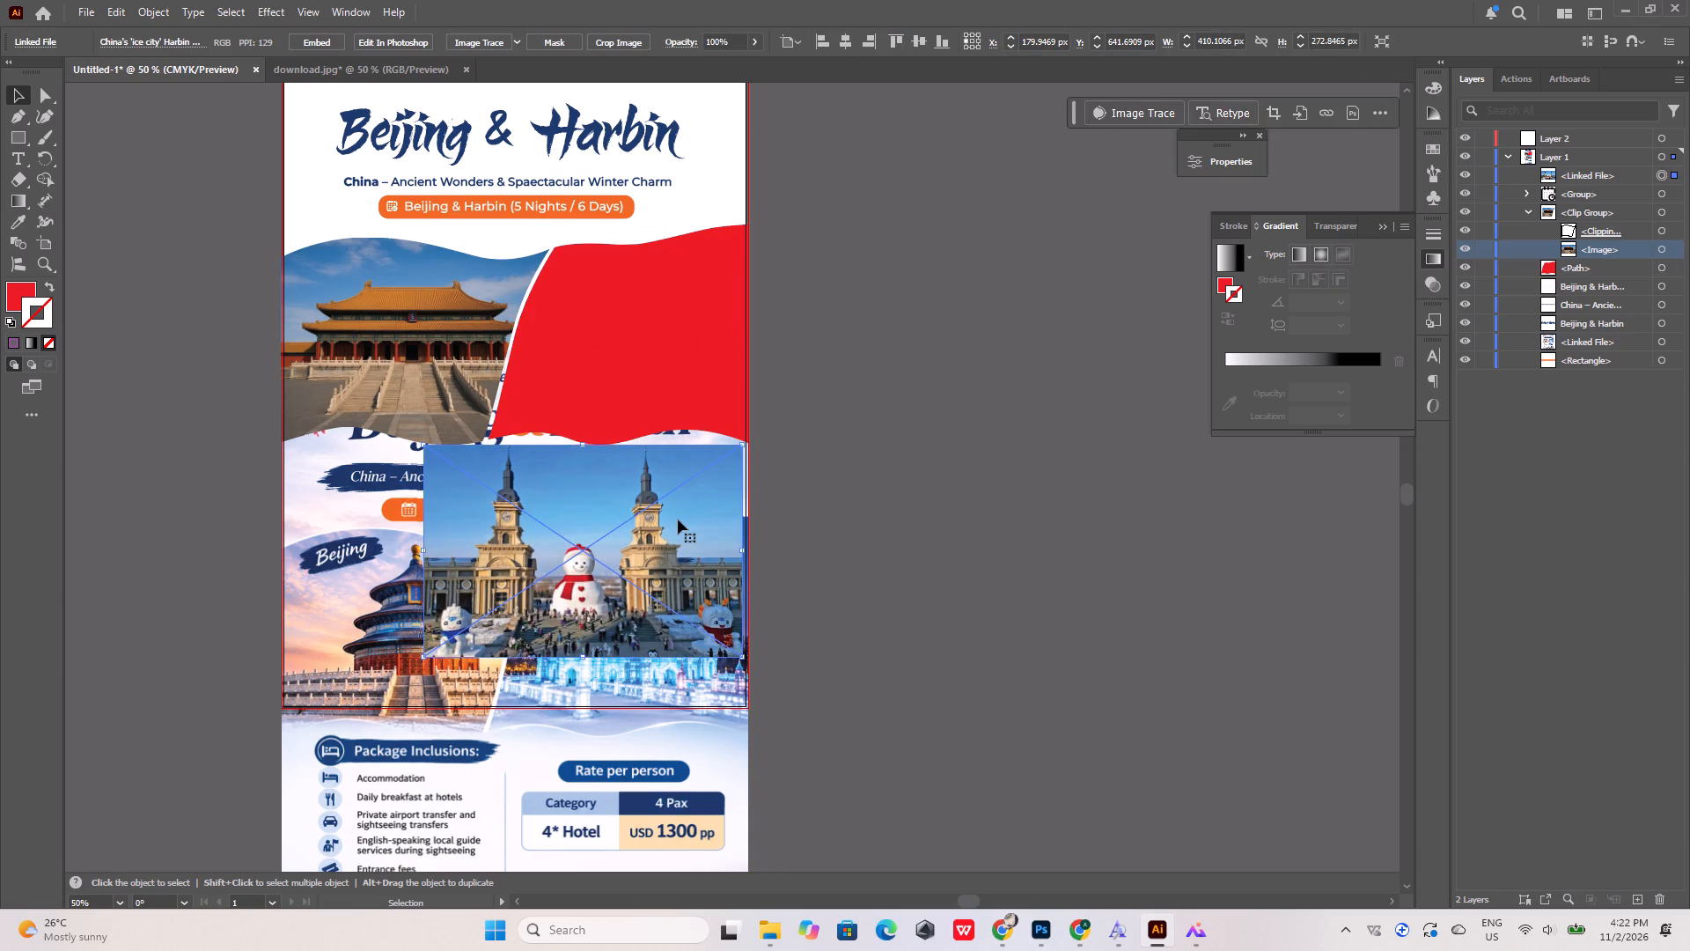
click(659, 342)
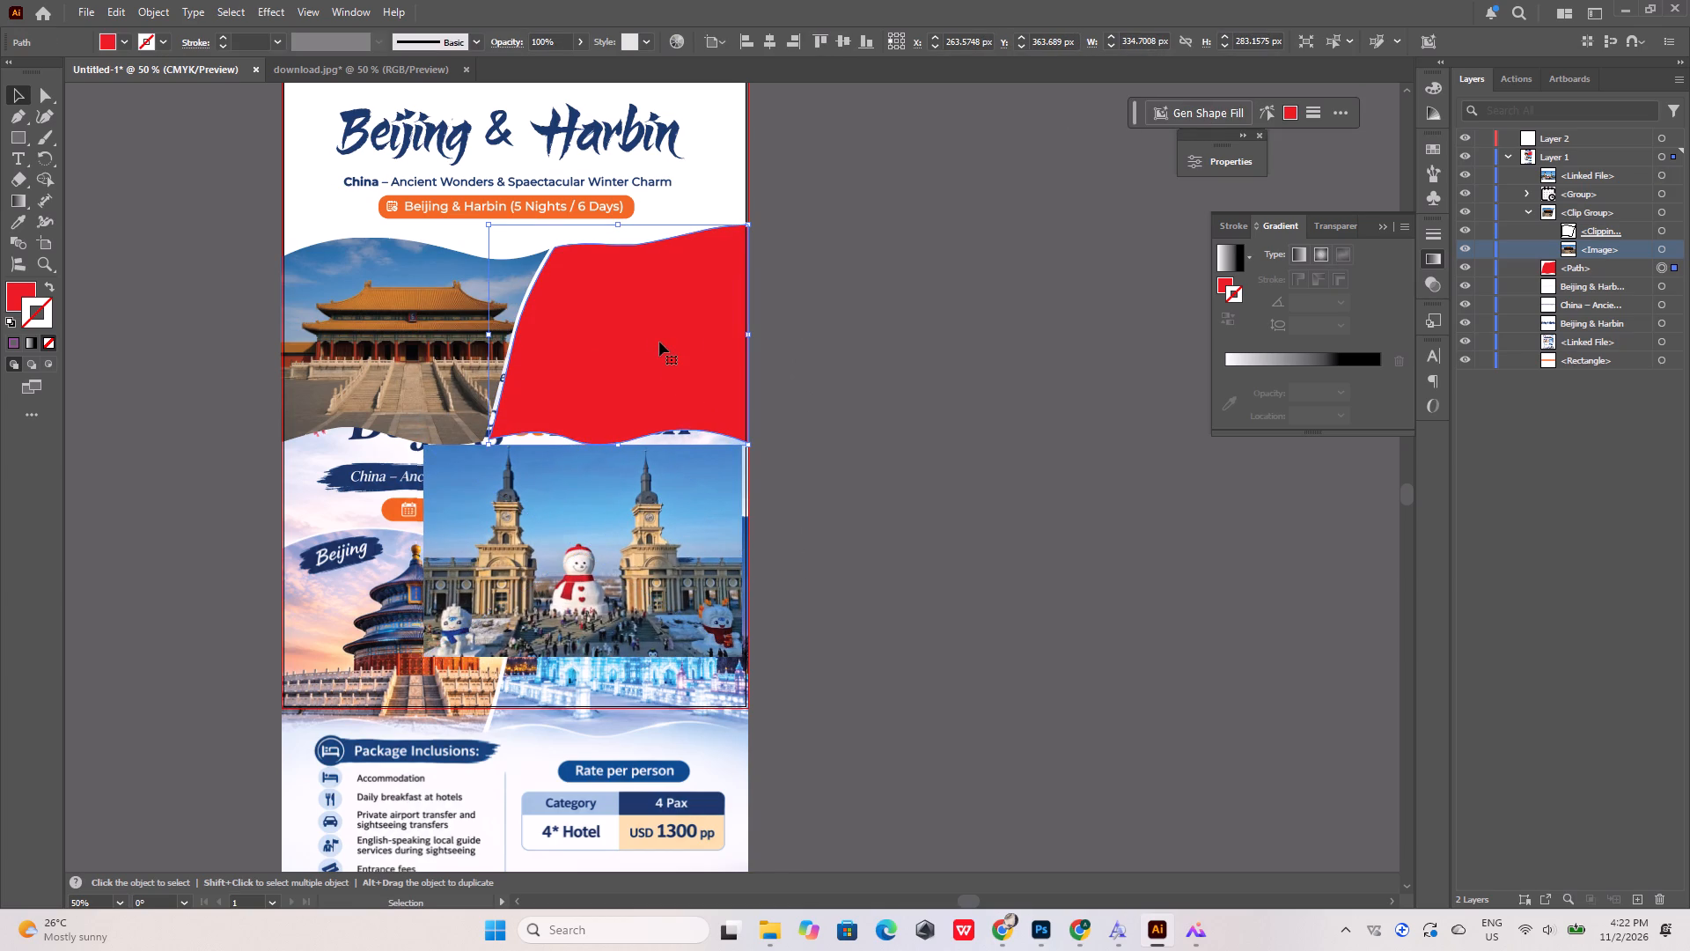
click(1563, 172)
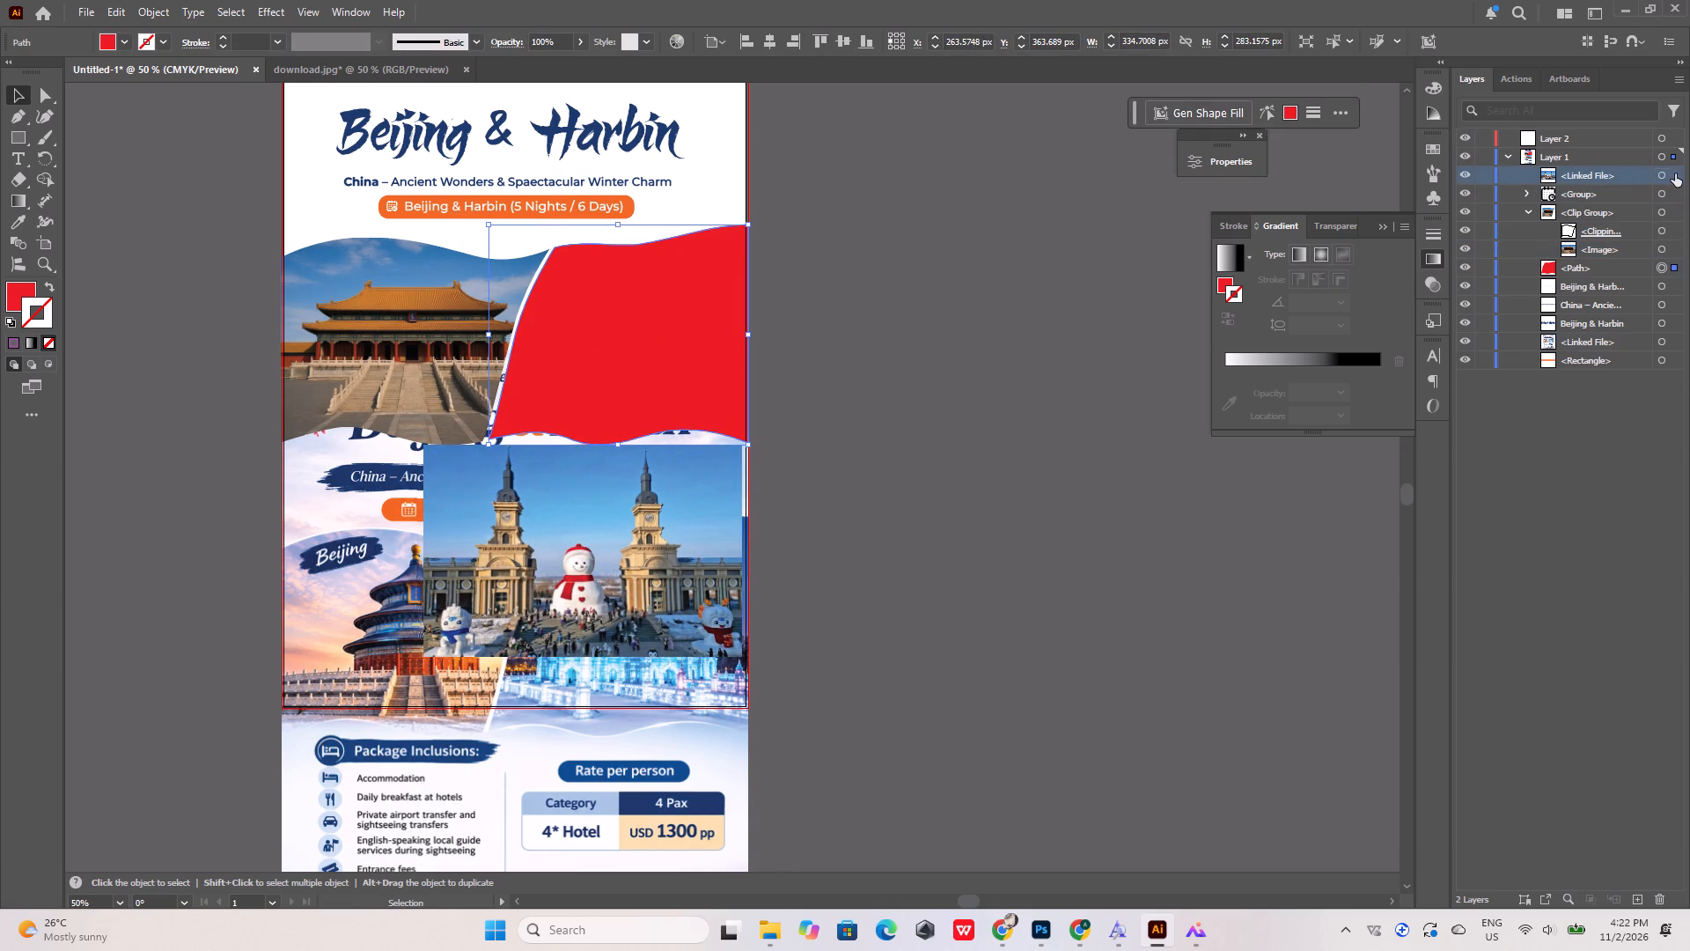
click(1679, 173)
drag(1615, 173, 1618, 287)
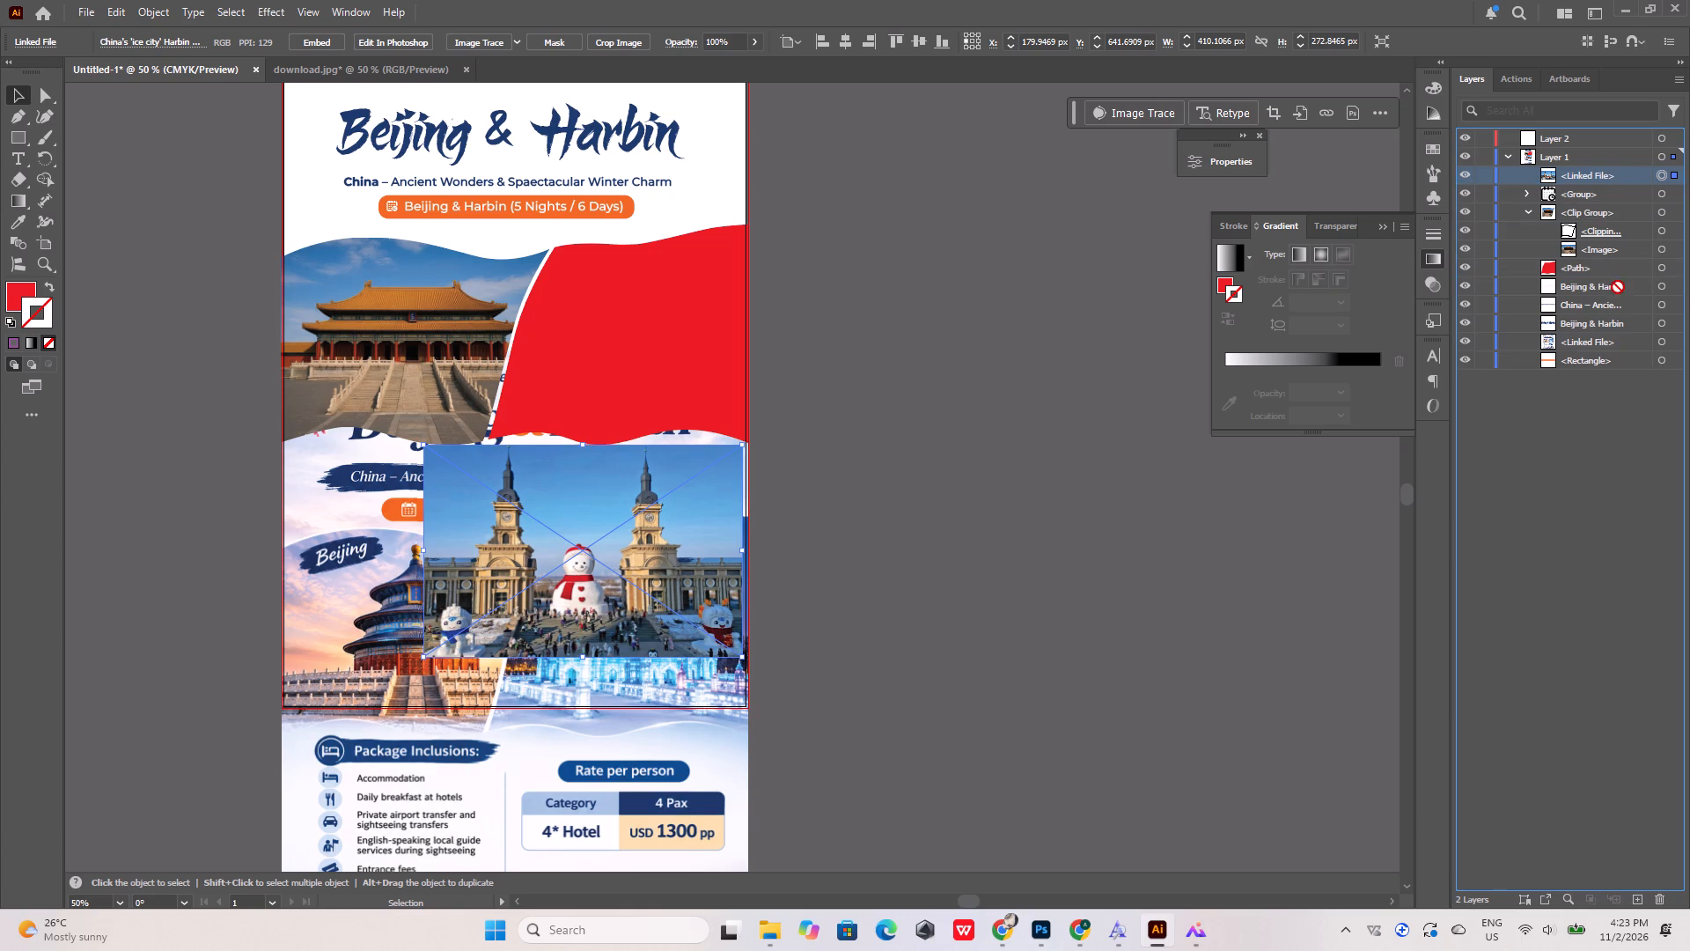
drag(1618, 287, 1618, 291)
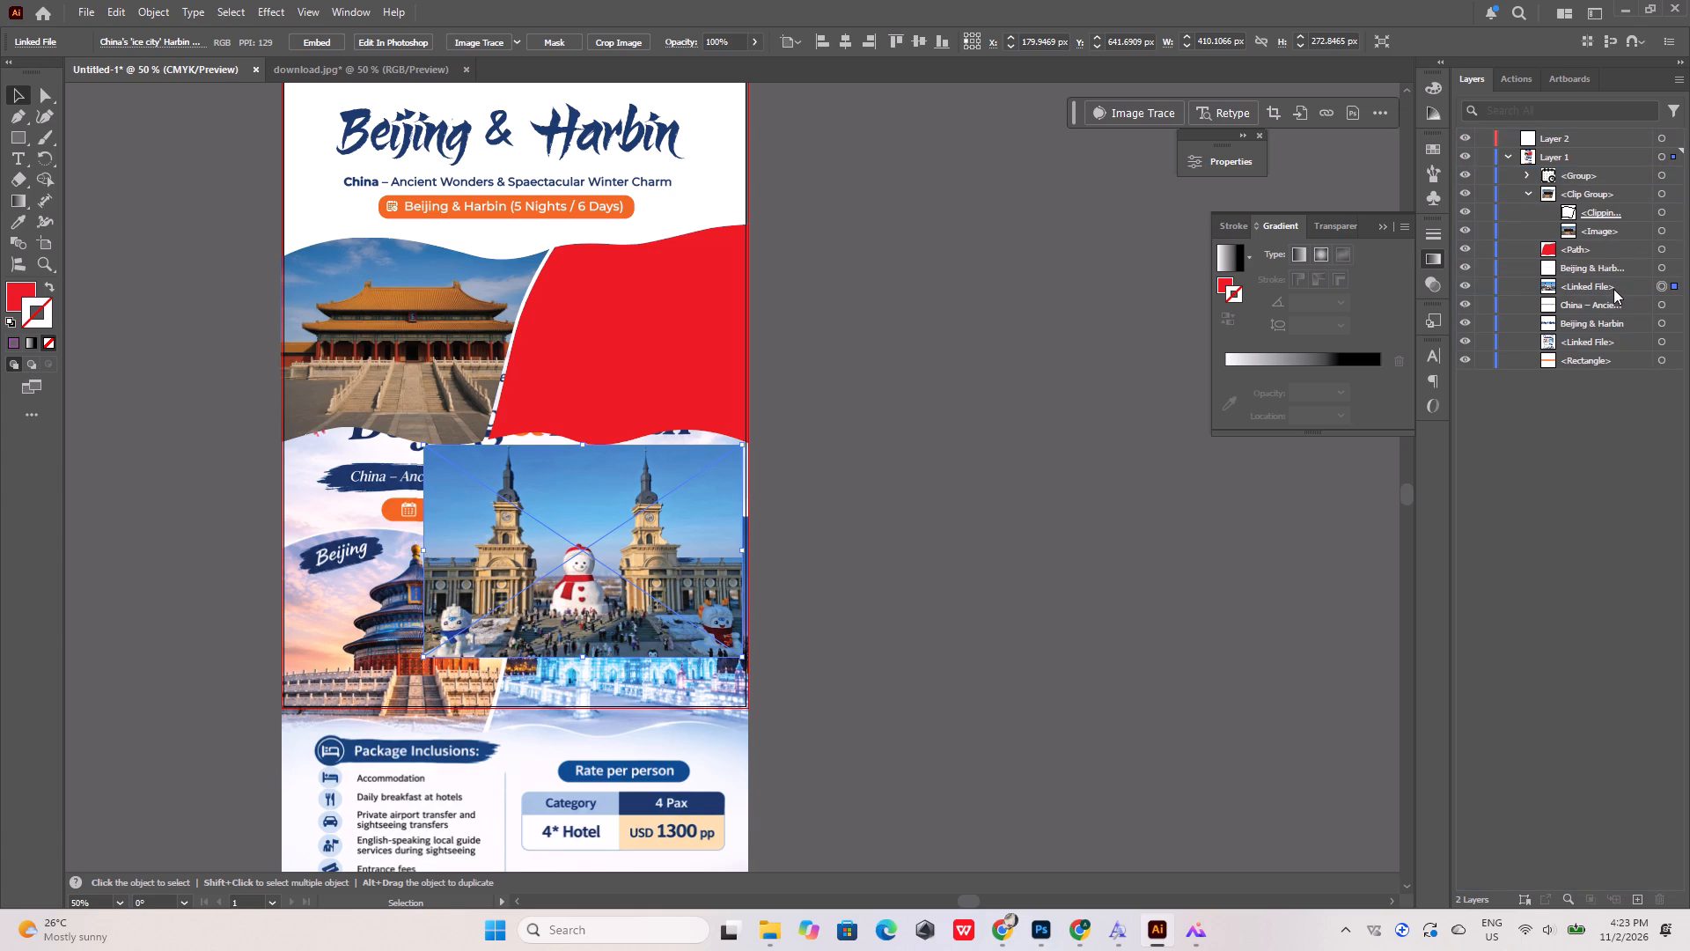
drag(1613, 289, 1613, 257)
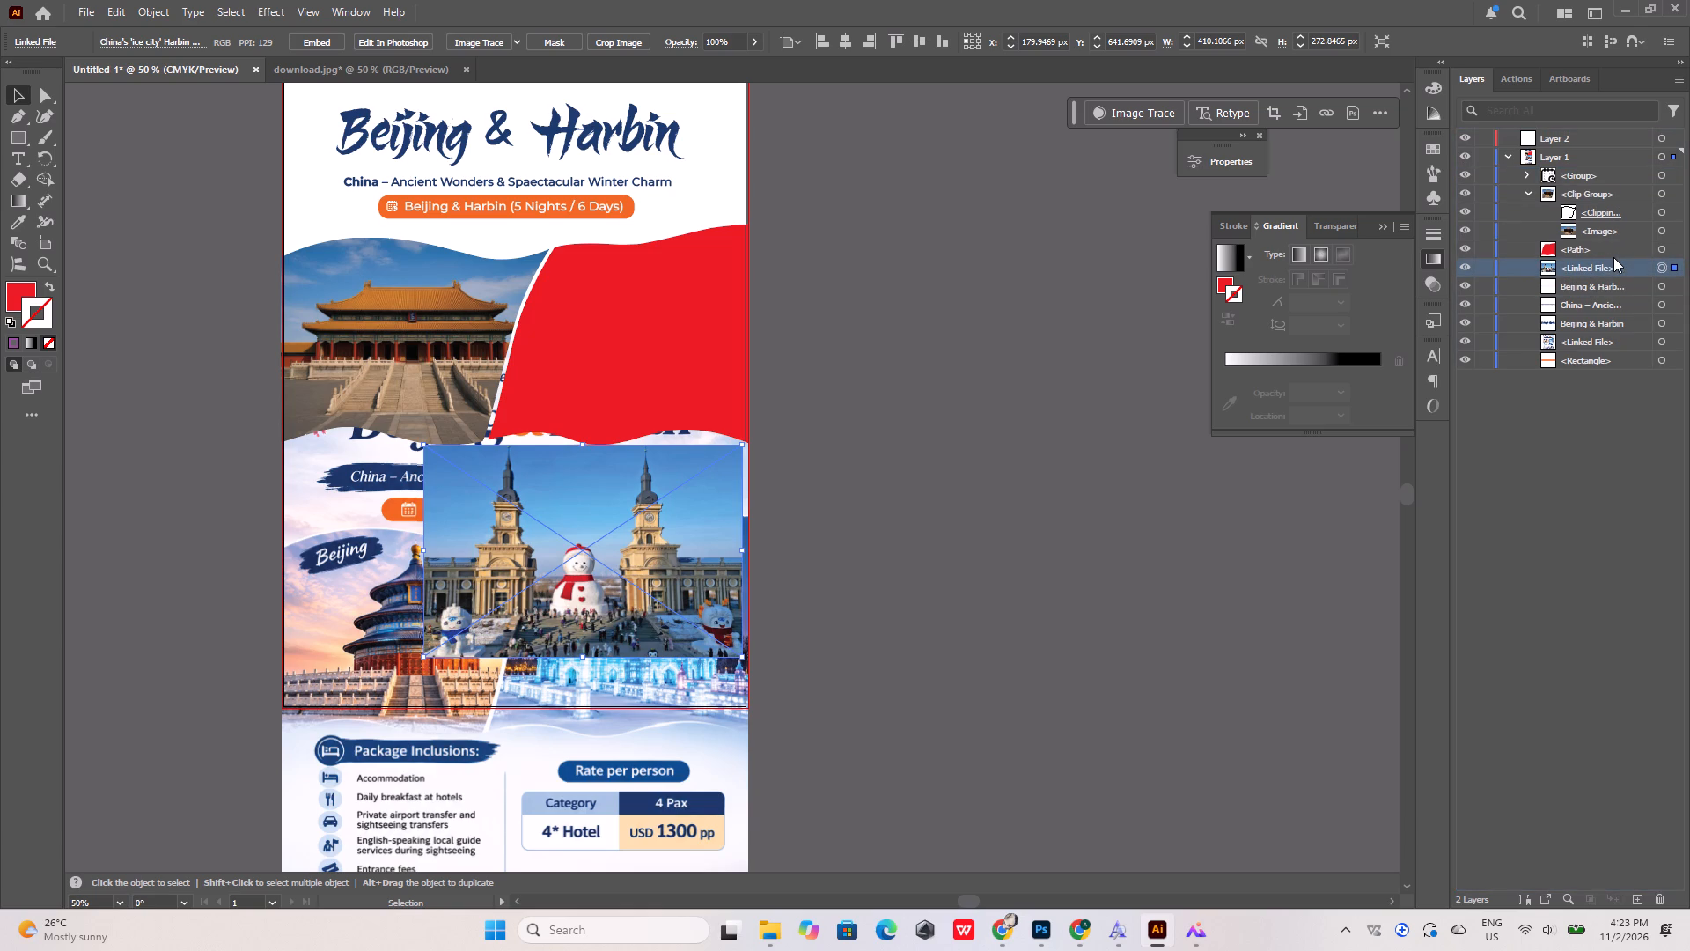
Position the snowman photo behind the red Harbin shape and mask it with that shape as a clipping mask.
drag(645, 529, 687, 307)
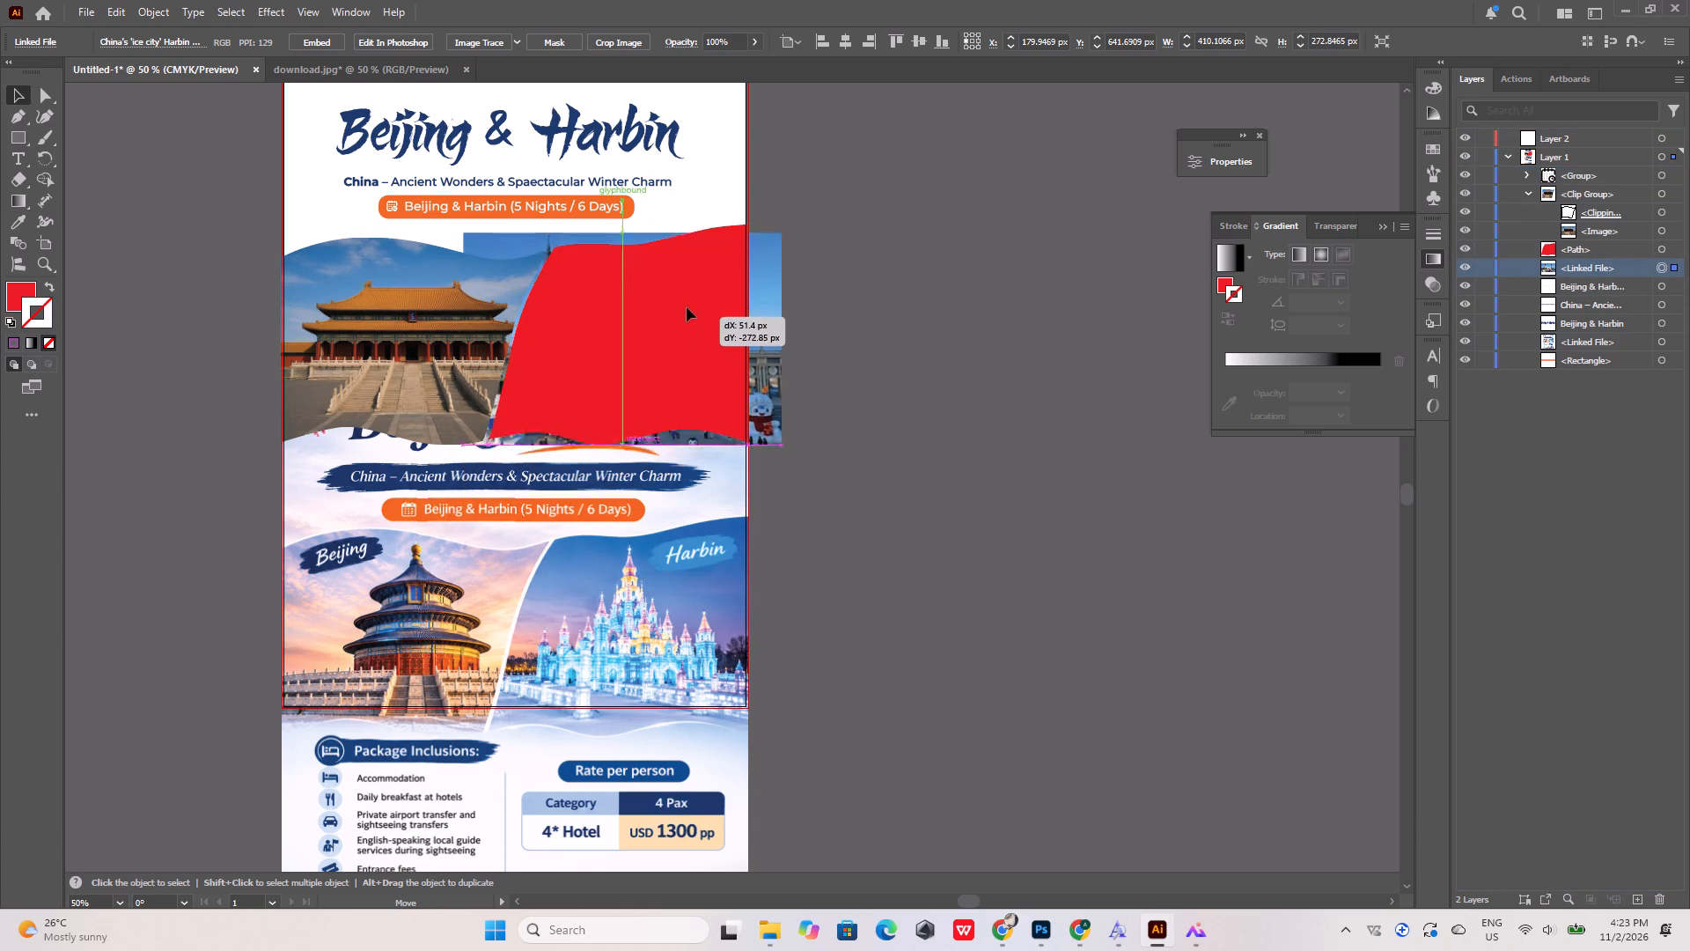
drag(687, 307, 687, 306)
shift+click(1675, 247)
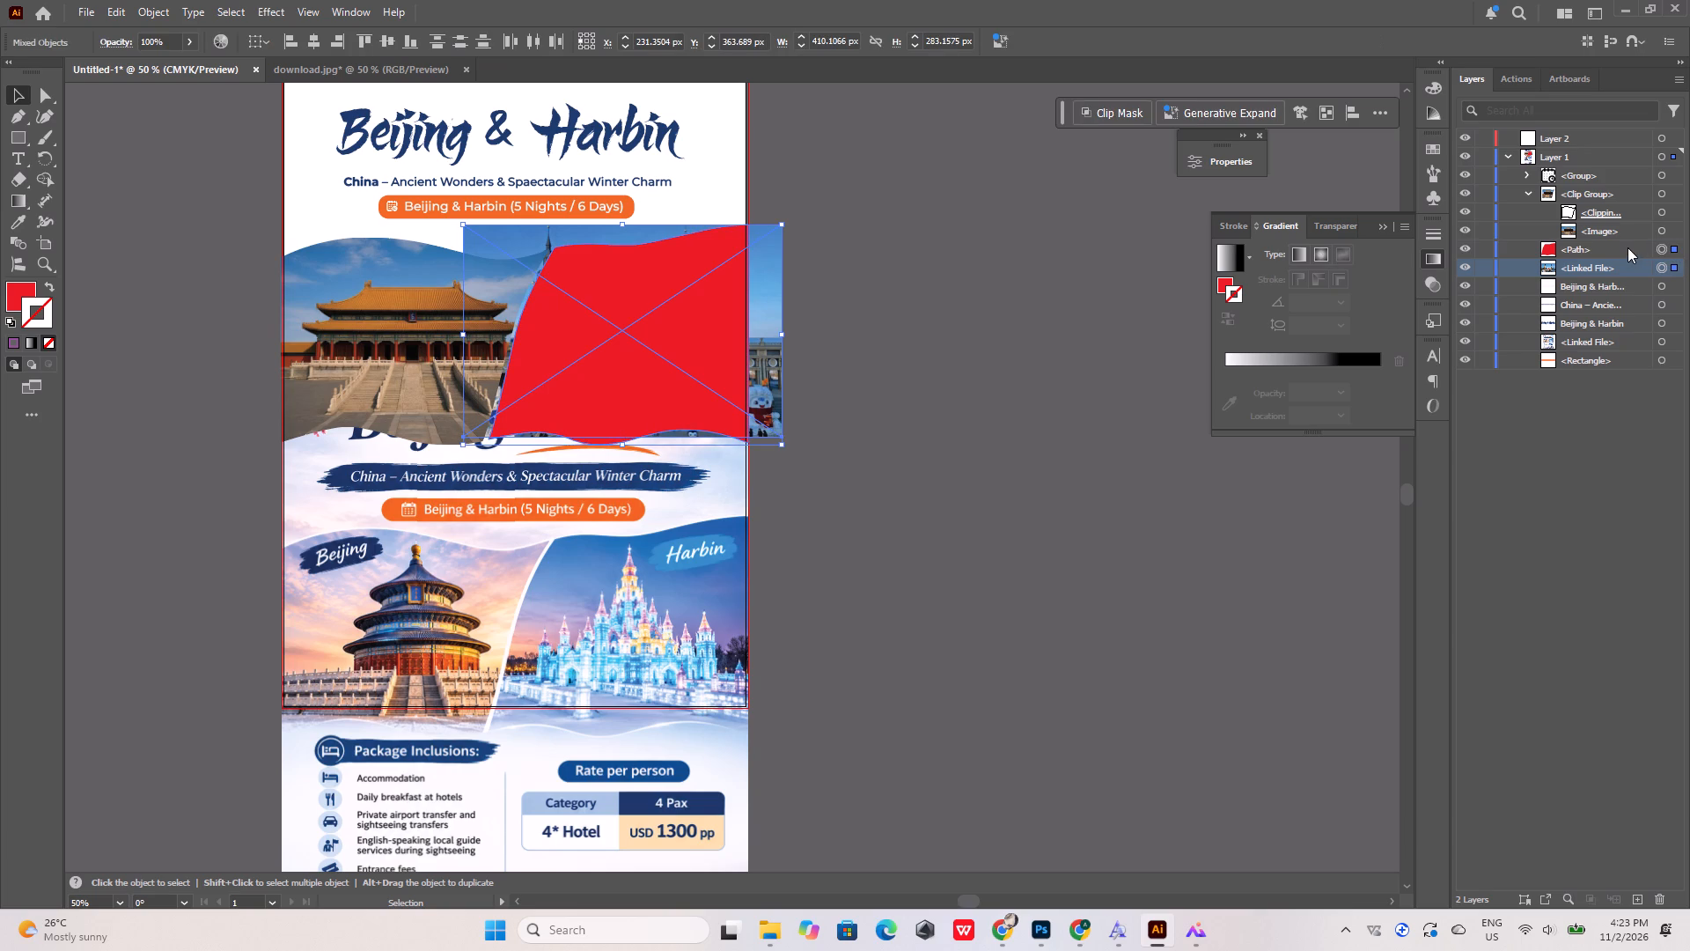
shift+click(1628, 247)
key(ctrl+7)
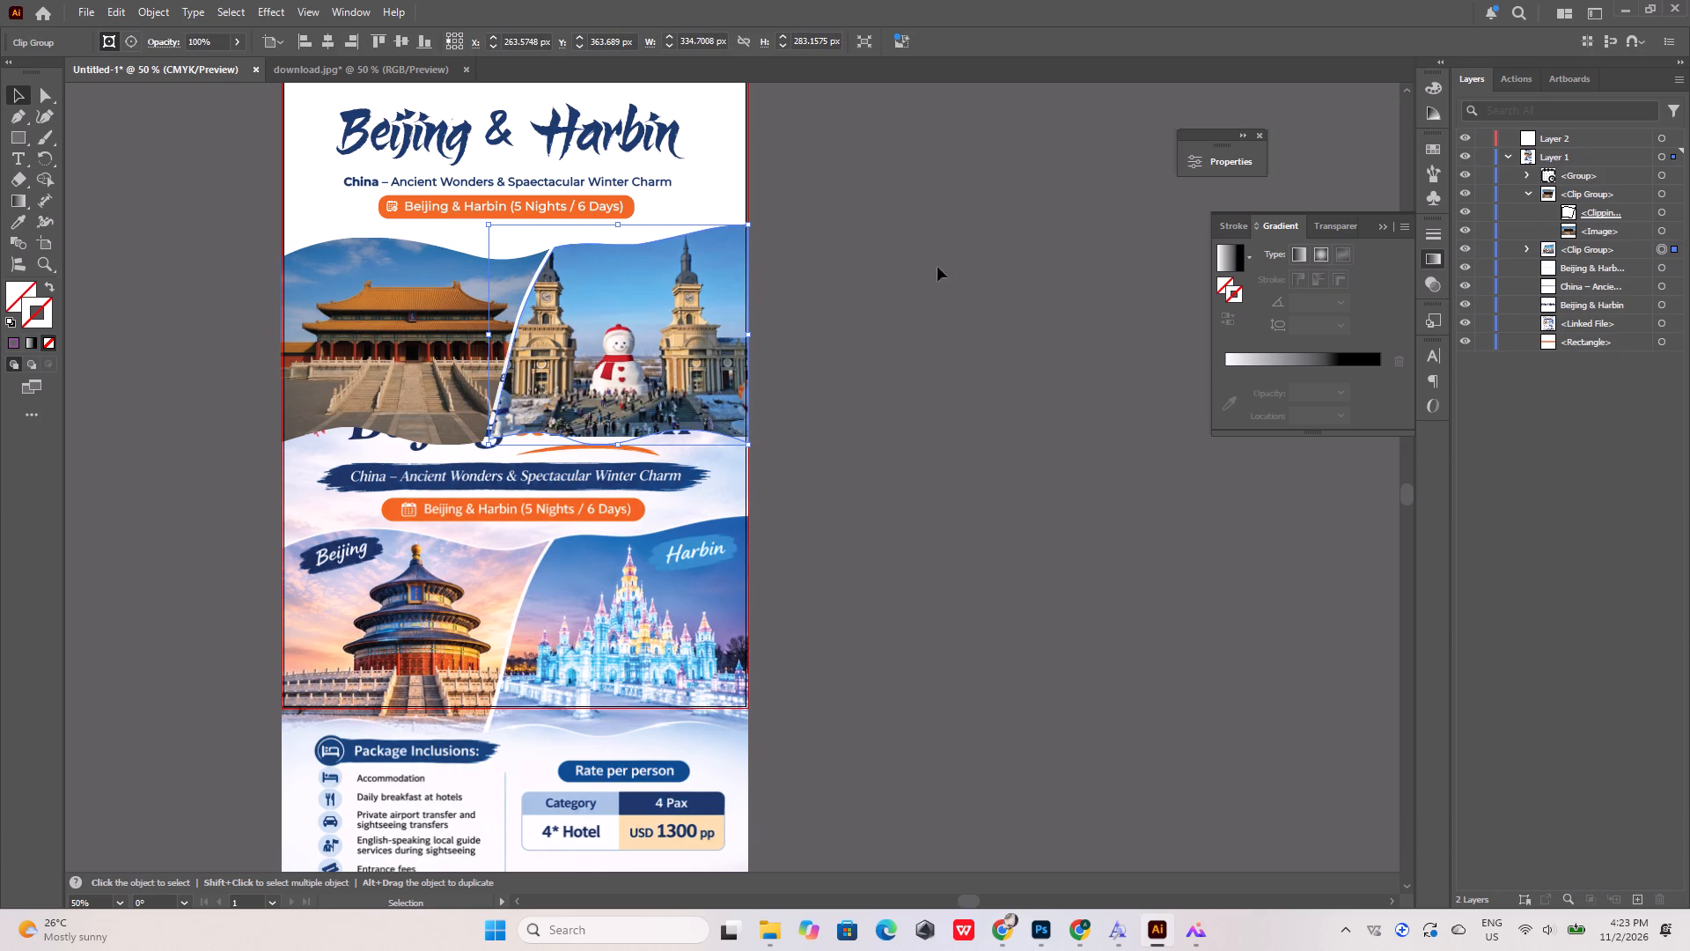
Examine the masked Harbin photo up close along with the contents of its clip group.
alt+scroll(597, 329, up, 3)
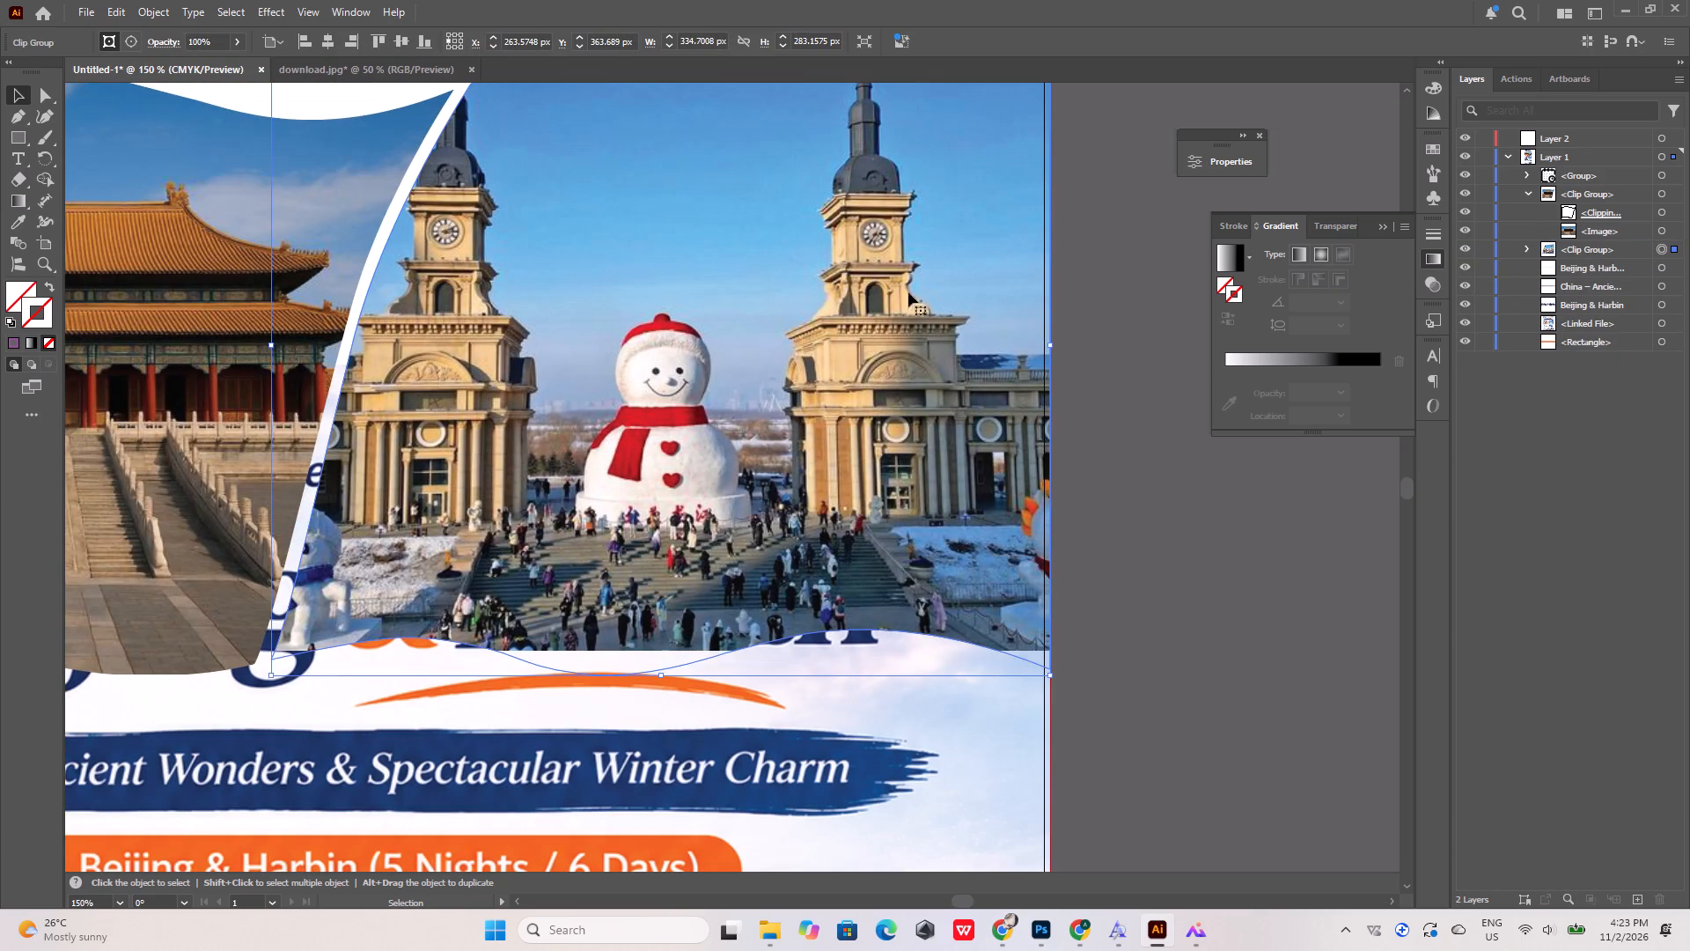
click(1621, 253)
click(1522, 246)
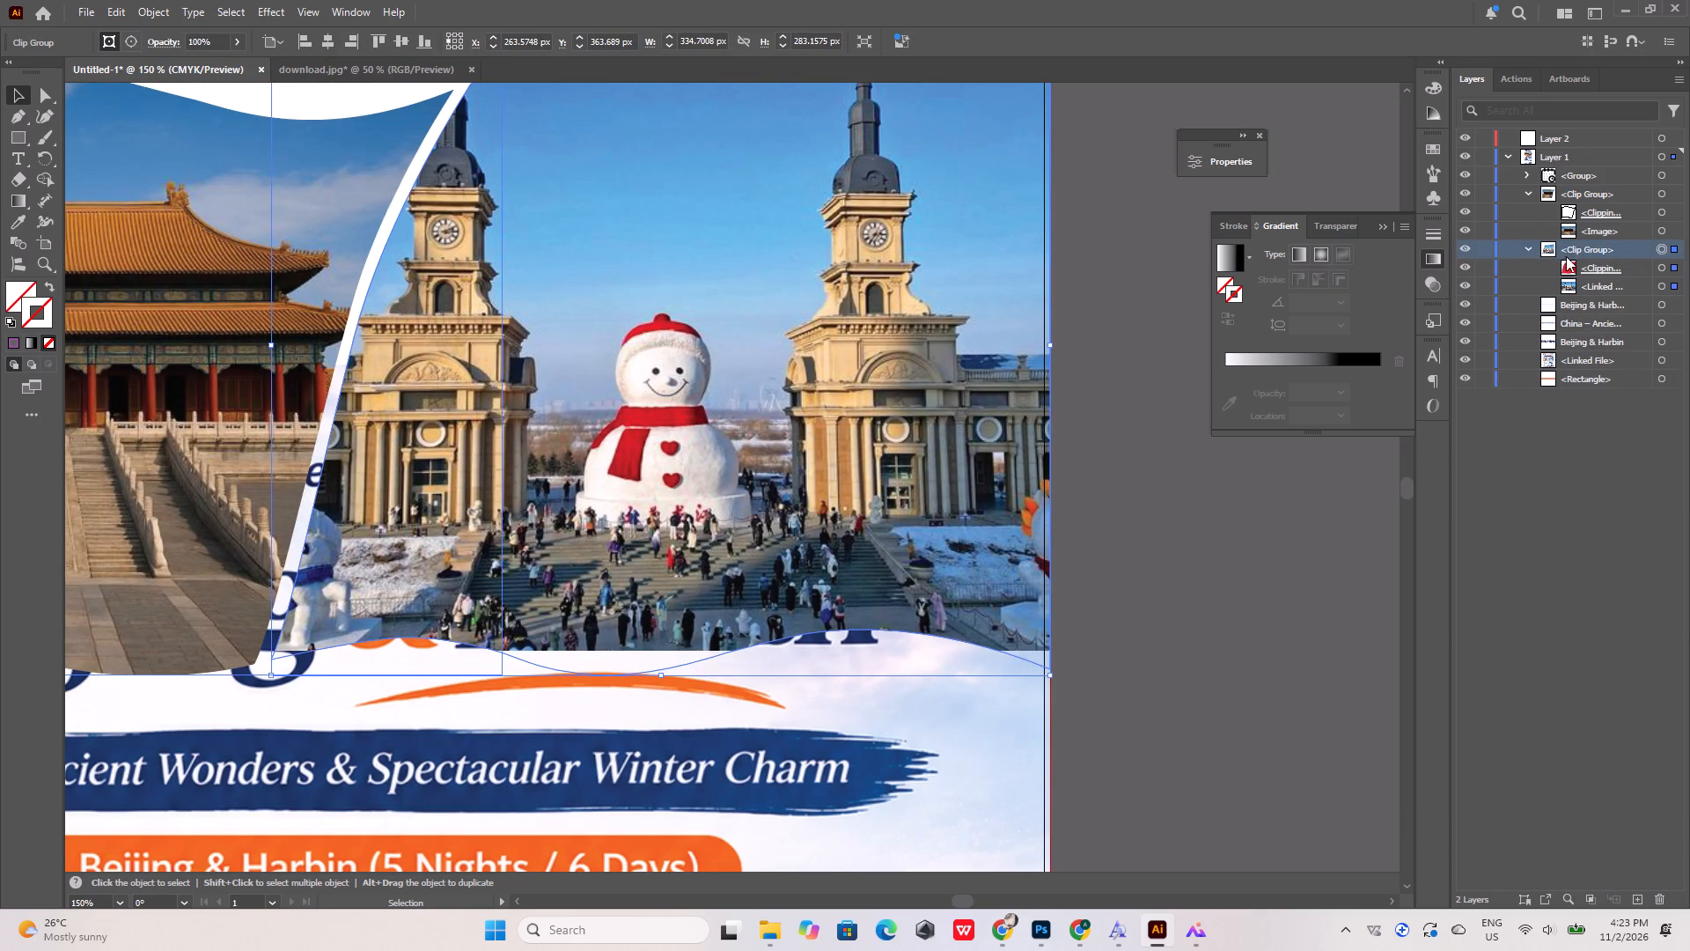
click(1674, 286)
alt+scroll(944, 490, down, 1)
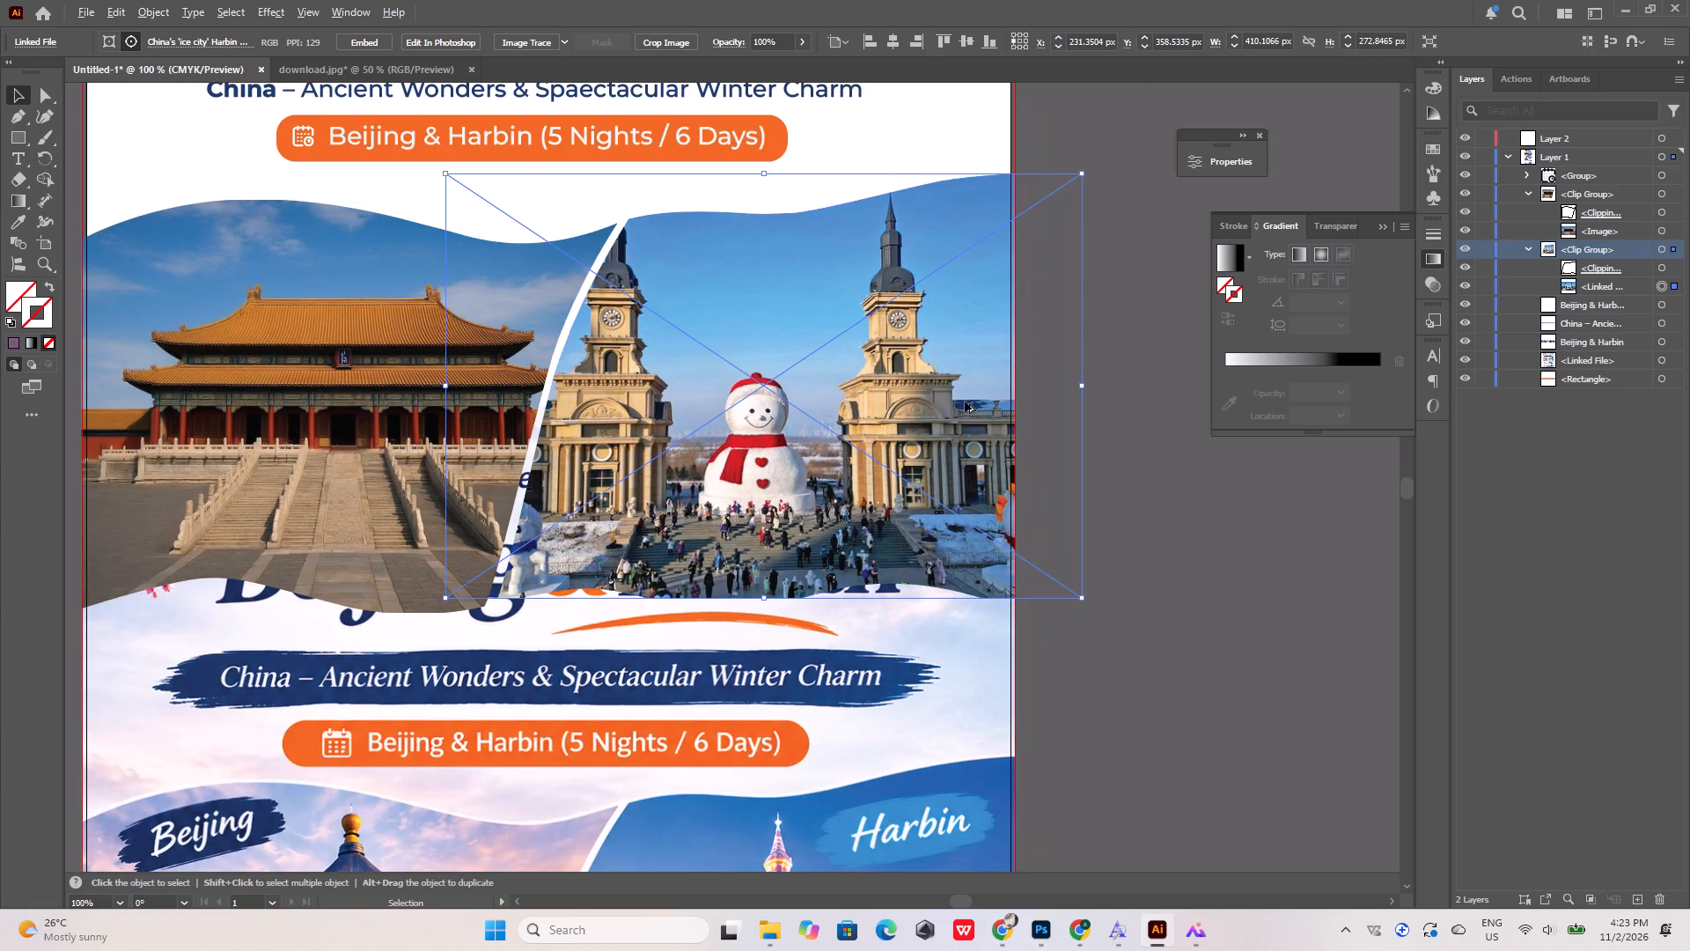
alt+scroll(965, 402, down, 2)
click(265, 145)
click(18, 91)
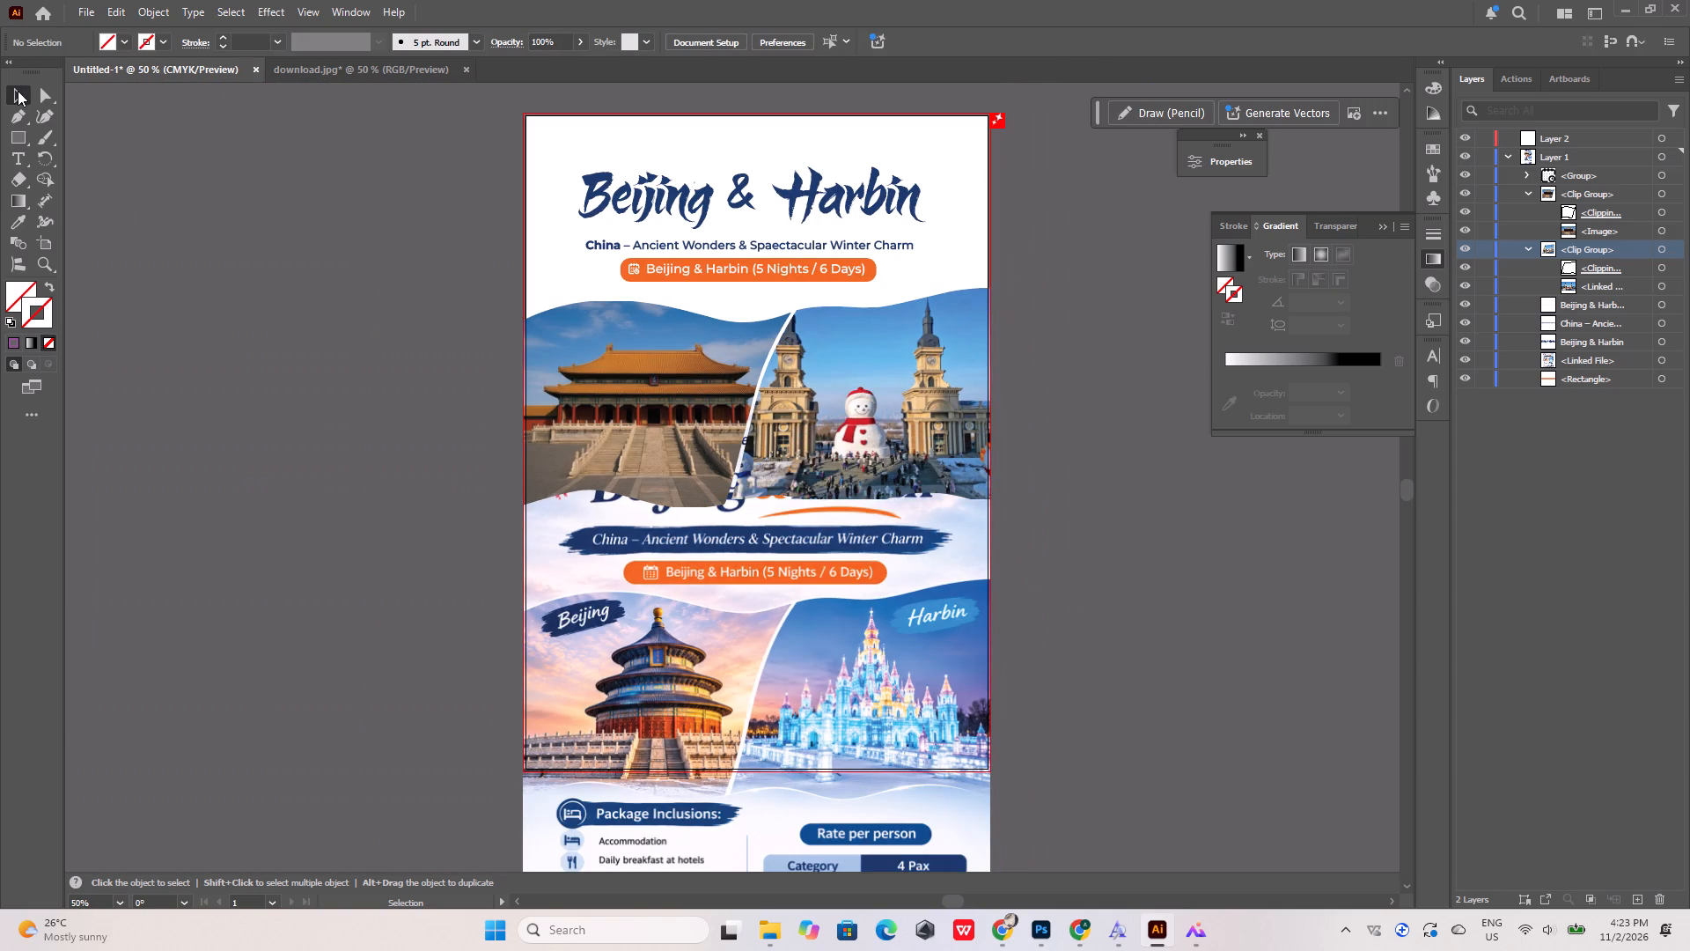
click(181, 173)
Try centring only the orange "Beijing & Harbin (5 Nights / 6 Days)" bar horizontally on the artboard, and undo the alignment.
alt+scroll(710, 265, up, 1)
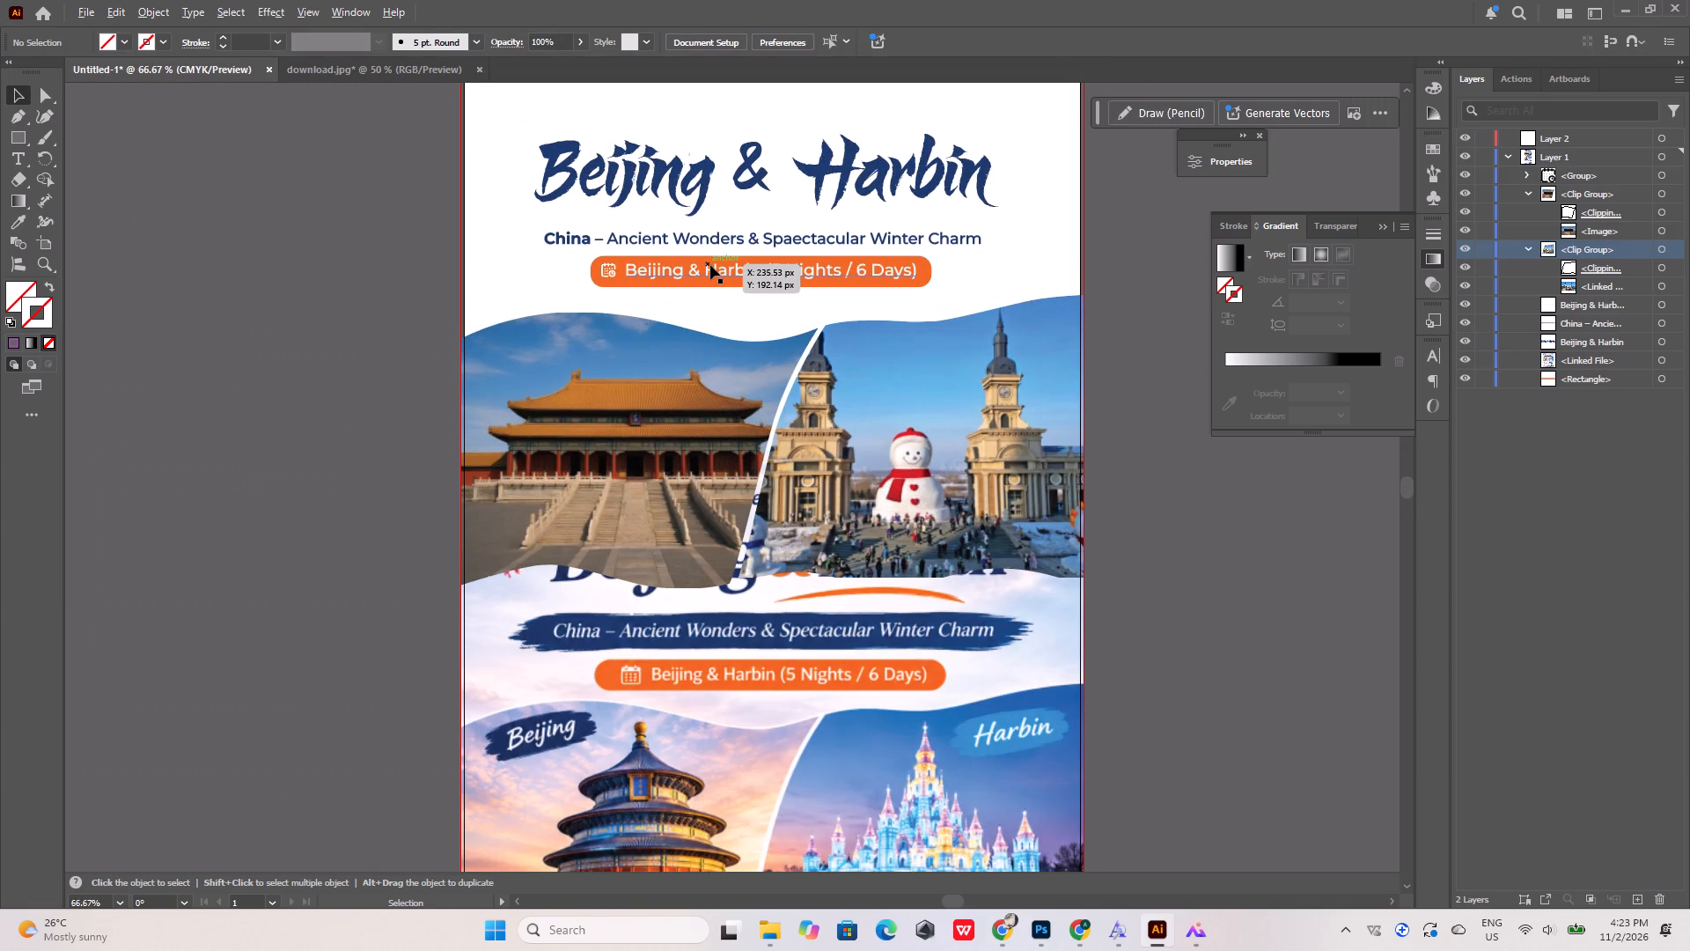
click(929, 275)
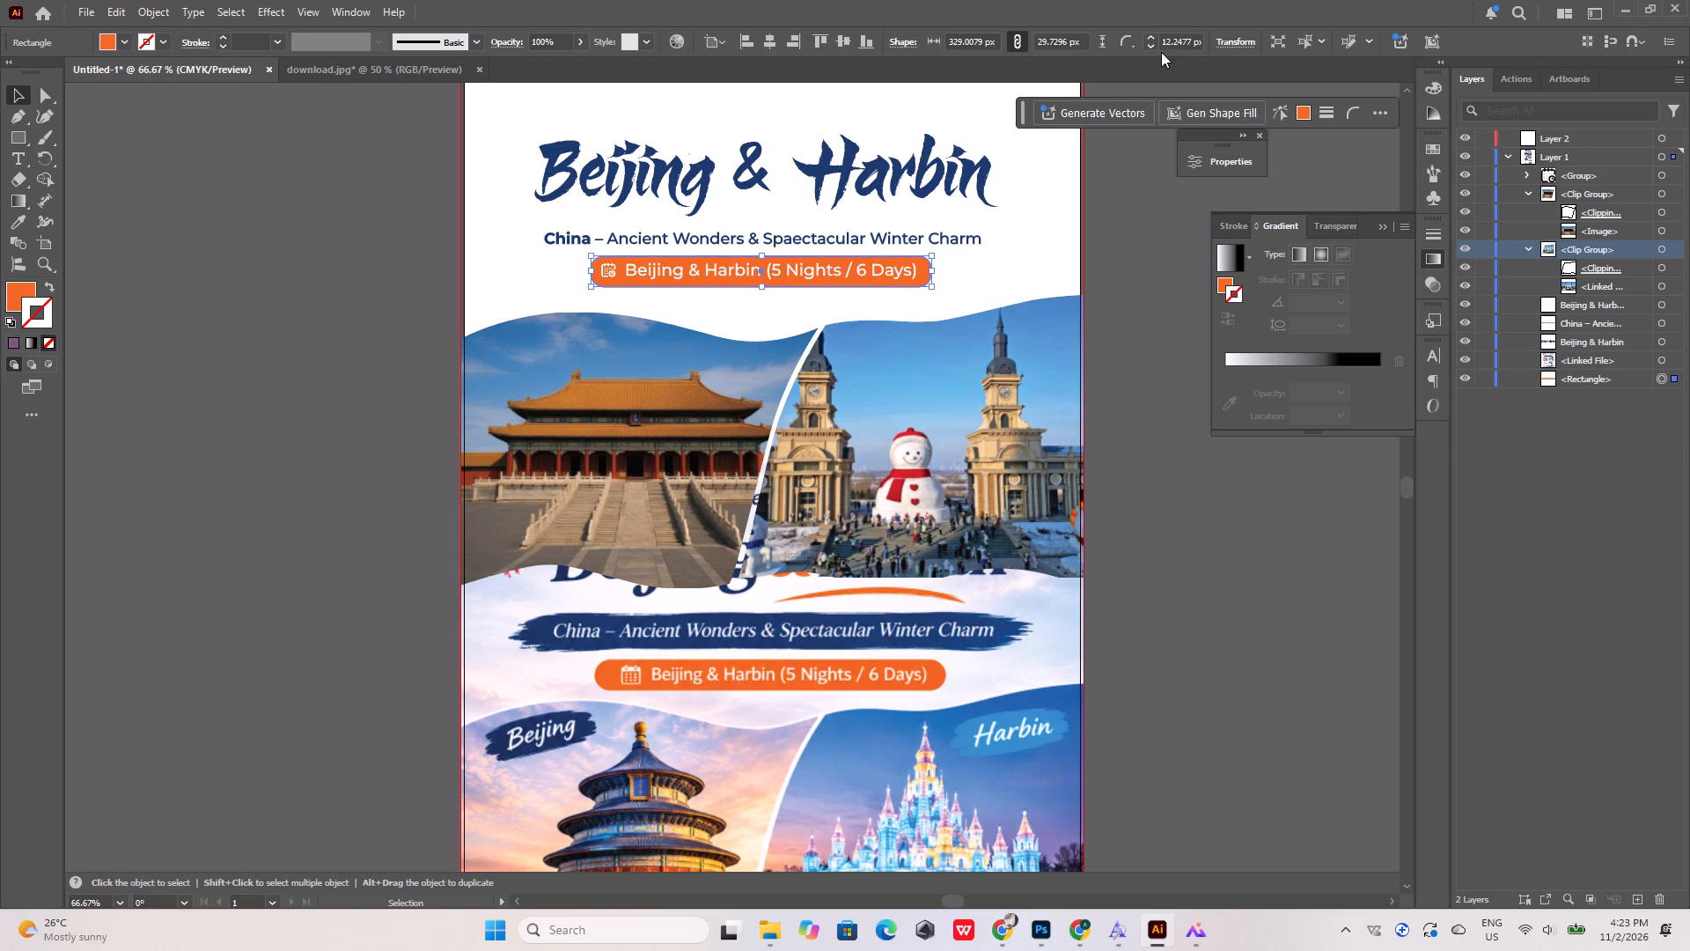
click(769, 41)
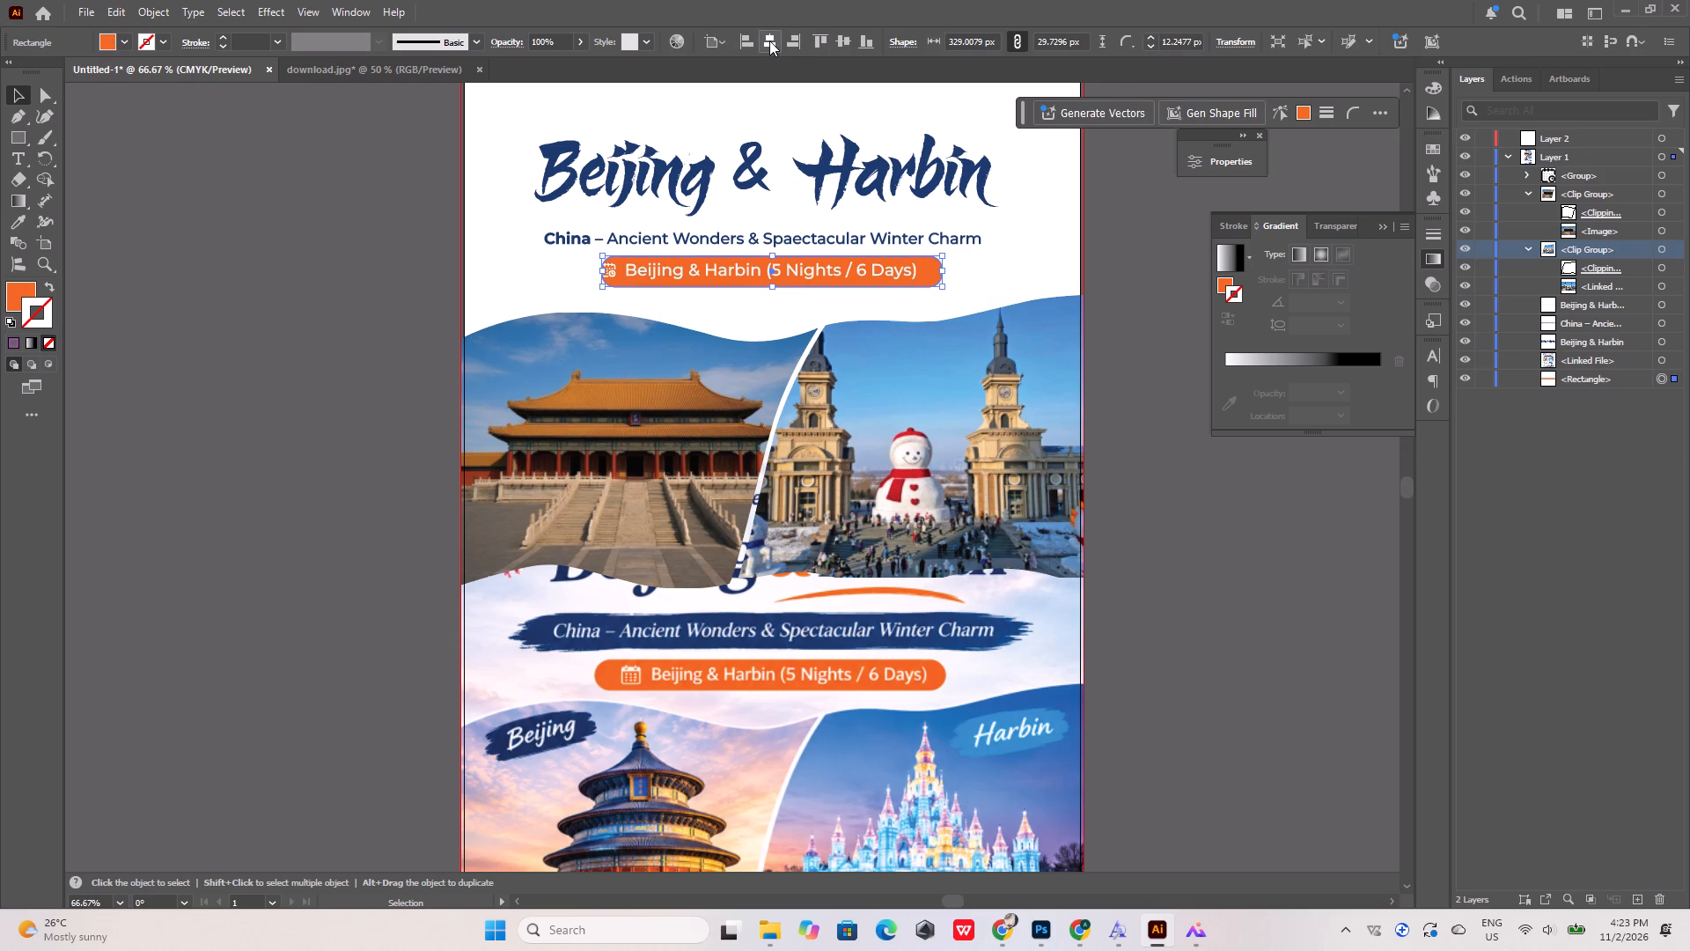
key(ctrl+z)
Group the orange bar with its "Beijing & Harbin (5 Nights / 6 Days)" text and calendar icon.
alt+scroll(866, 284, up, 3)
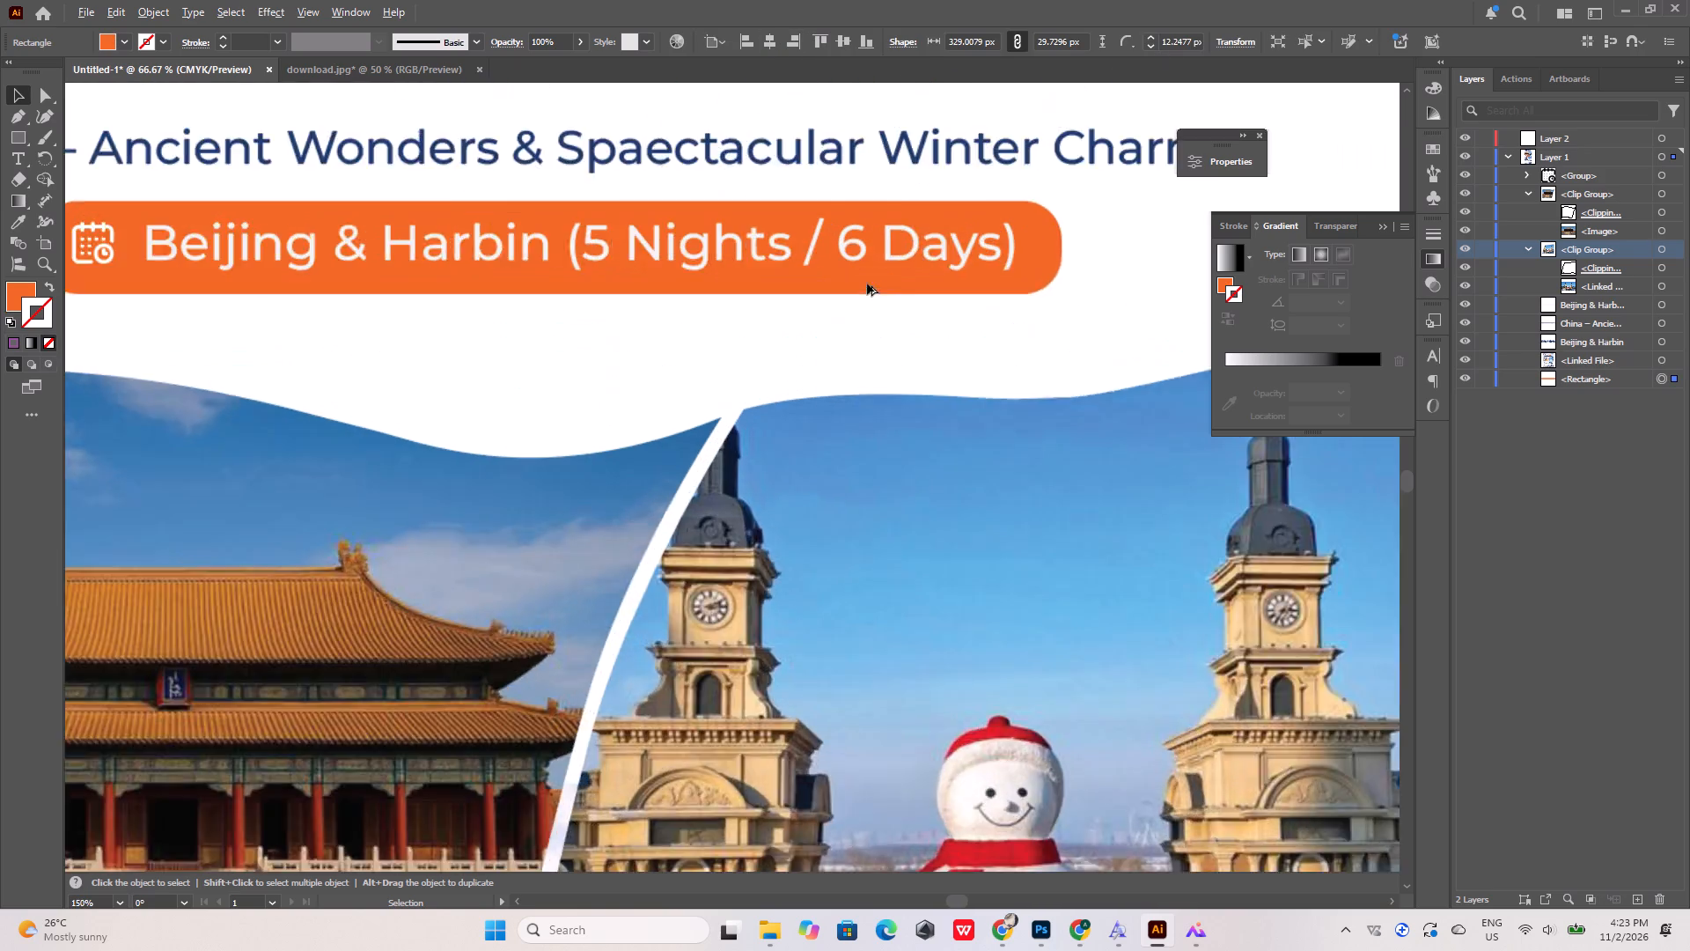
alt+scroll(867, 284, up, 1)
shift+click(911, 242)
alt+scroll(911, 252, down, 4)
alt+scroll(644, 231, up, 5)
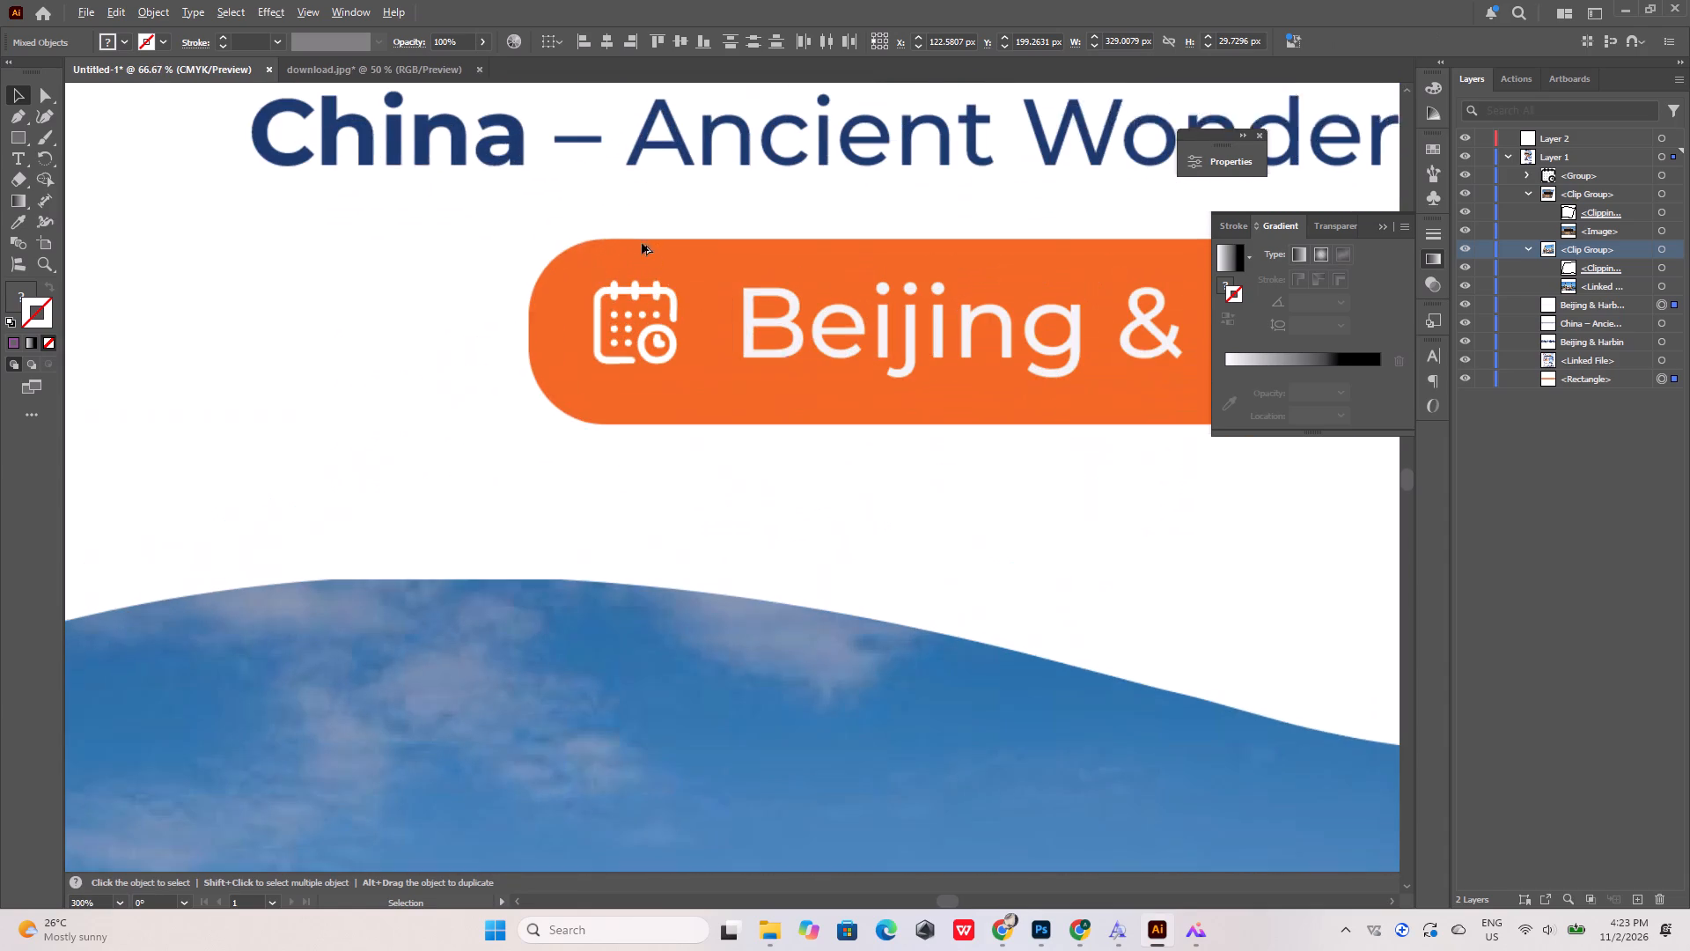
shift+click(665, 290)
key(ctrl+g)
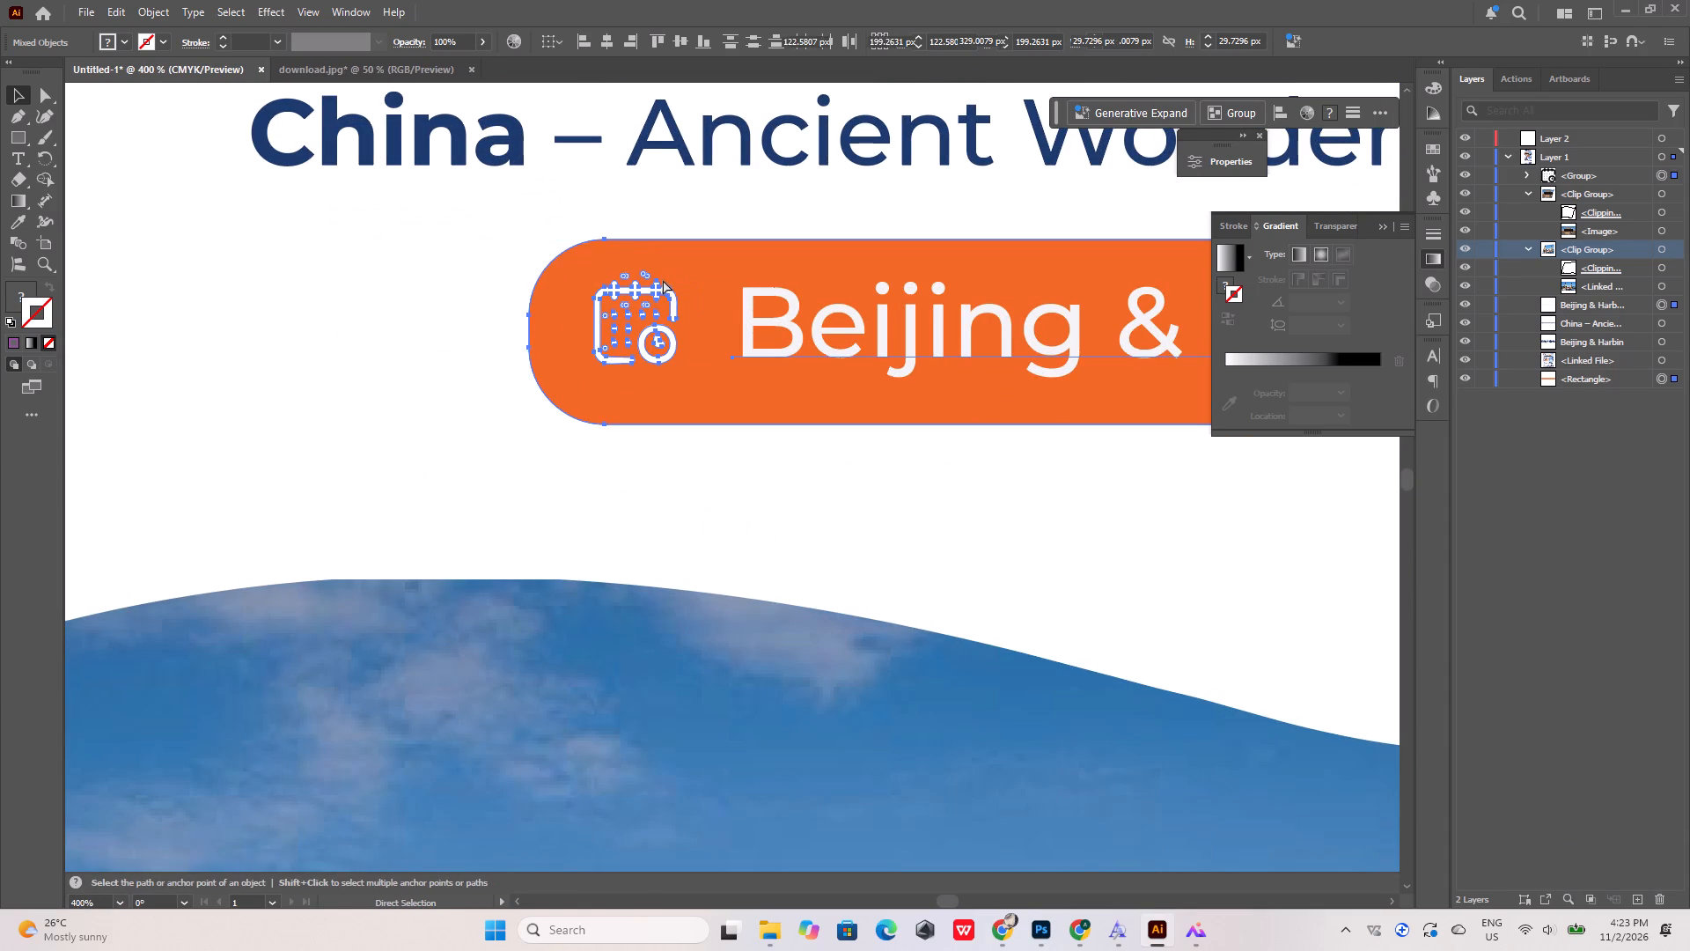
Centre the grouped orange duration bar horizontally on the artboard.
alt+scroll(416, 337, down, 4)
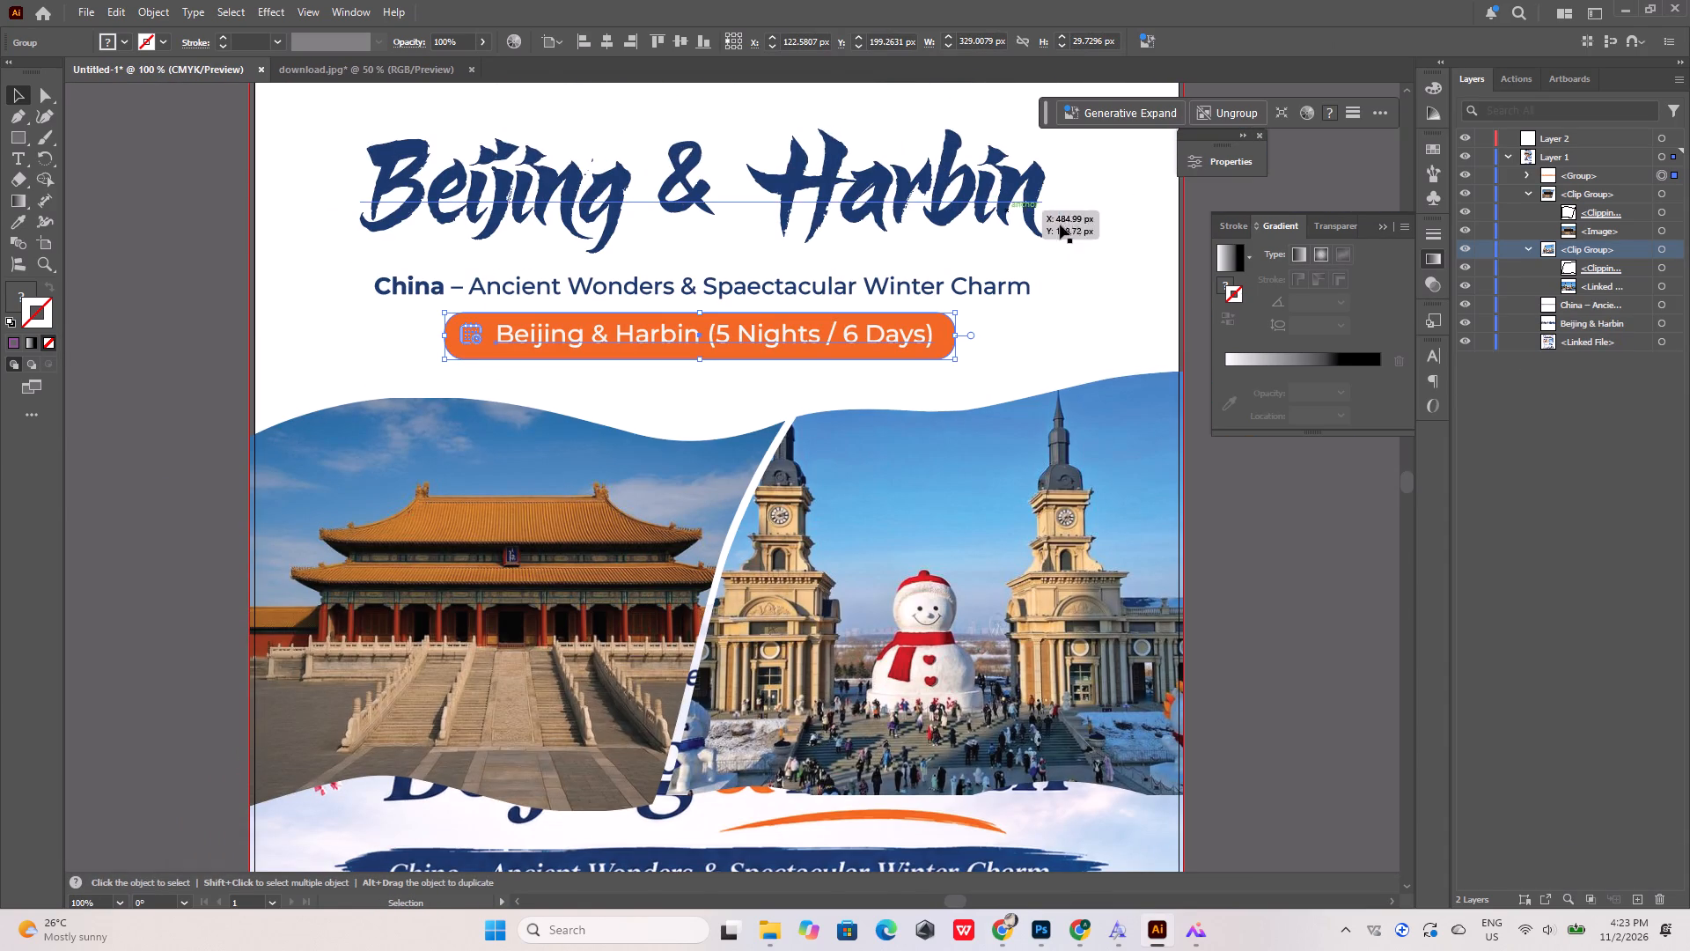
click(1060, 225)
drag(971, 313, 883, 368)
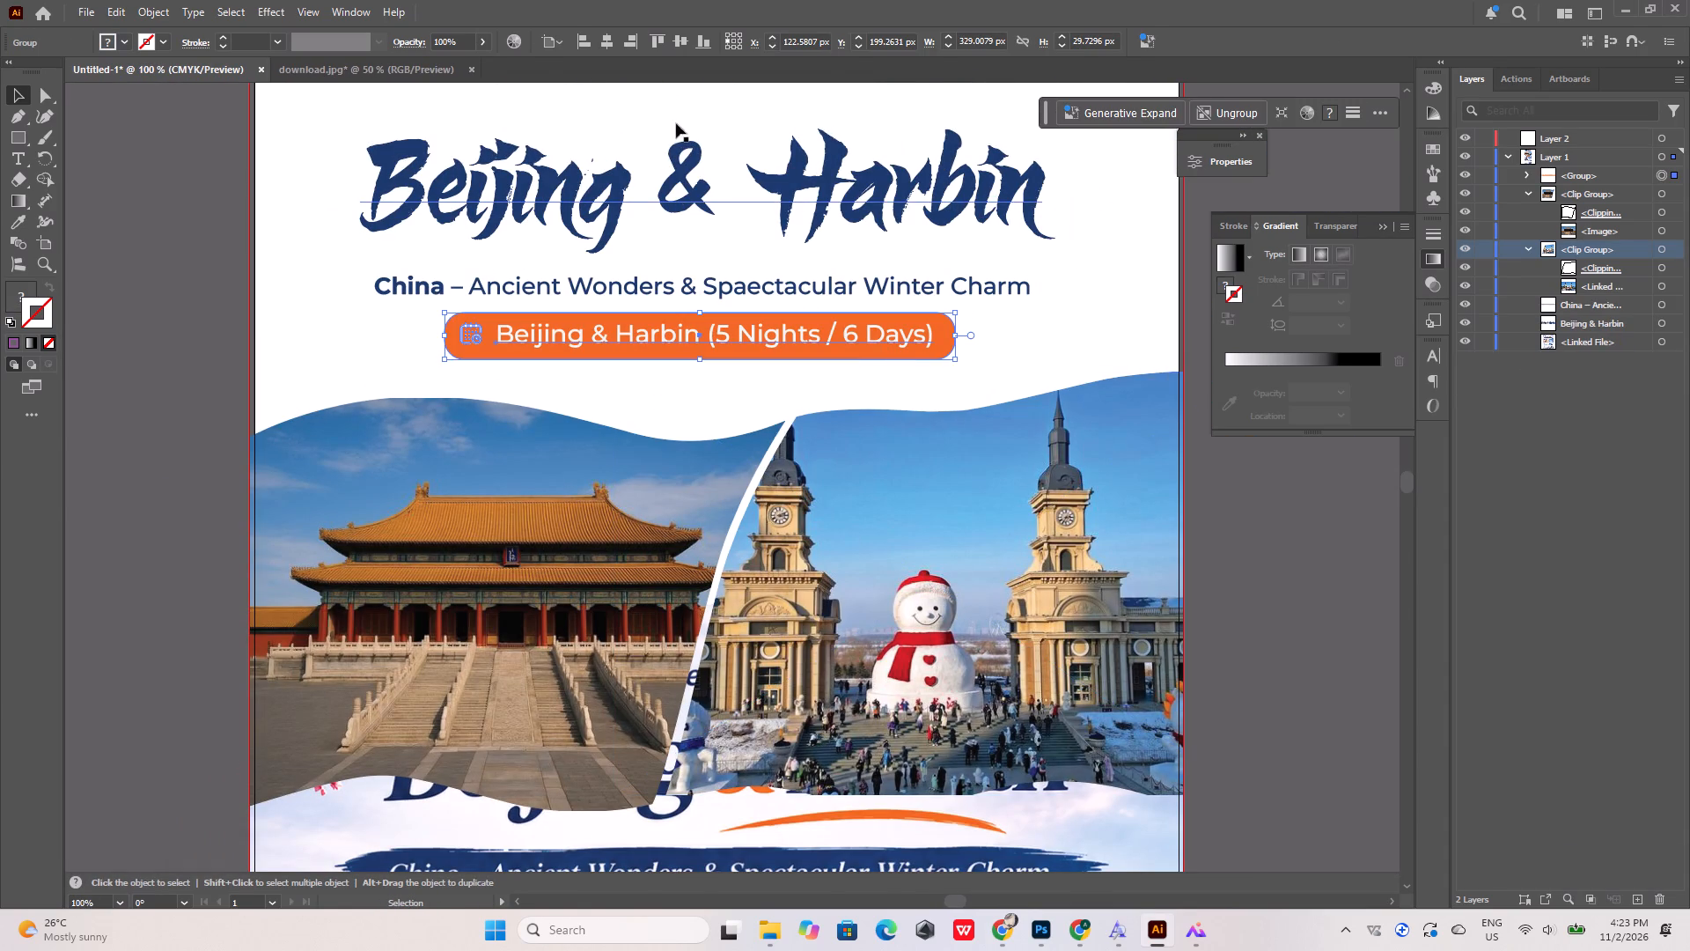
click(431, 321)
drag(427, 321, 519, 336)
click(607, 44)
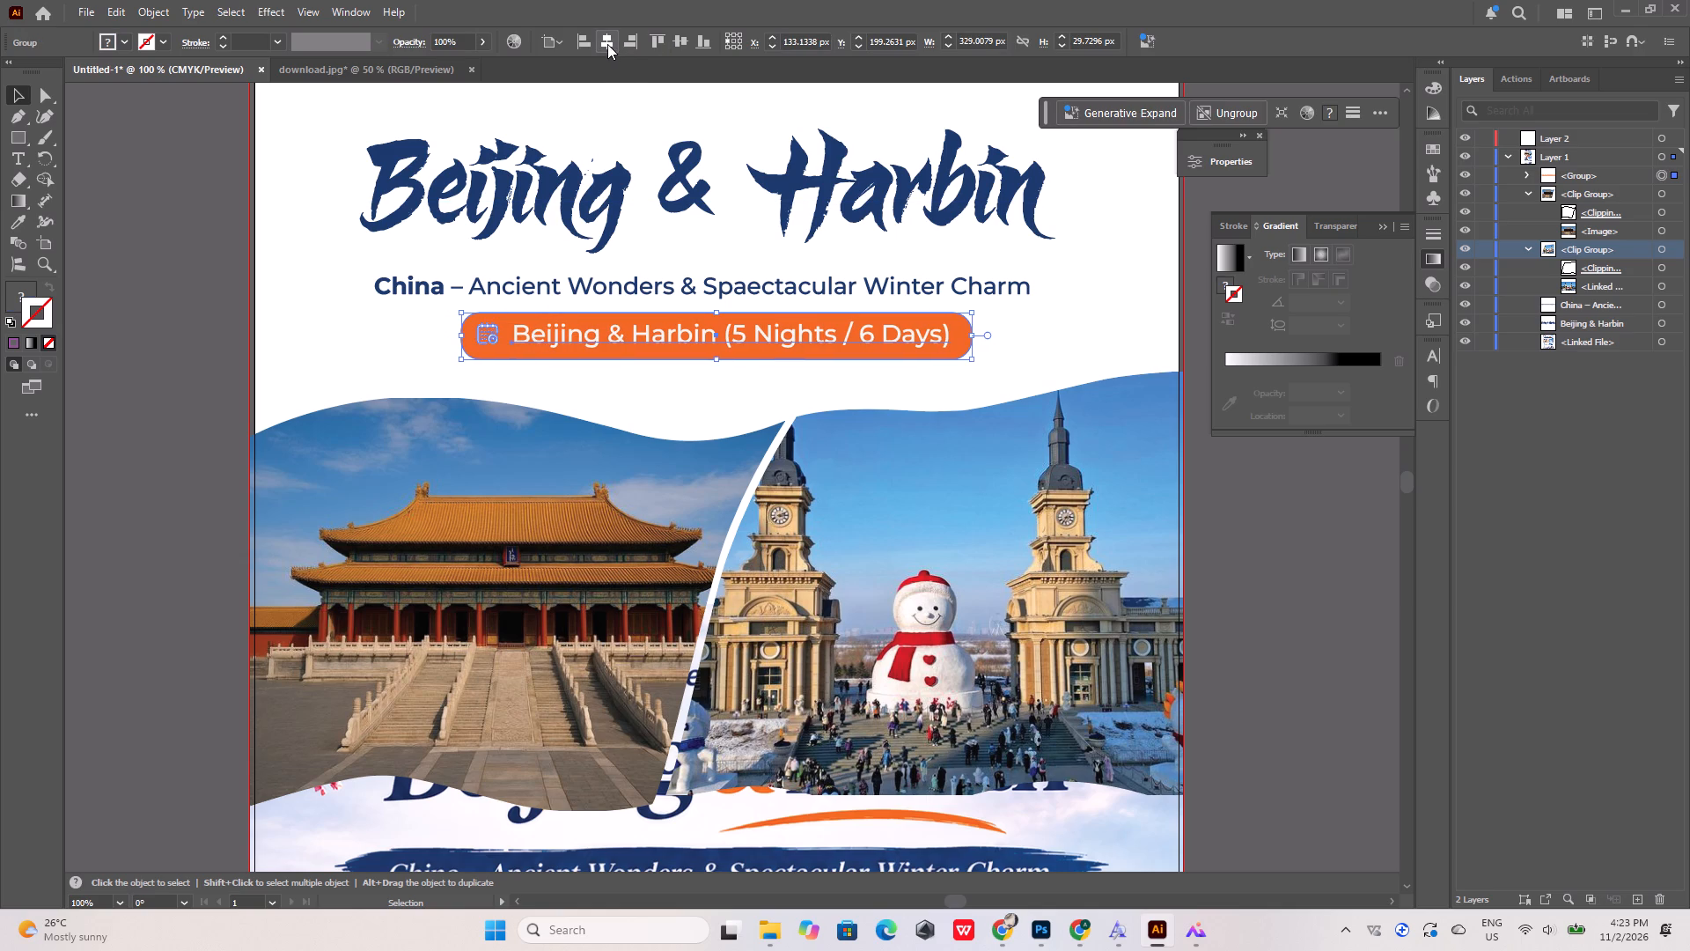
Centre the "China – Ancient Wonders" tagline and the "Beijing & Harbin" title horizontally on the artboard.
click(576, 284)
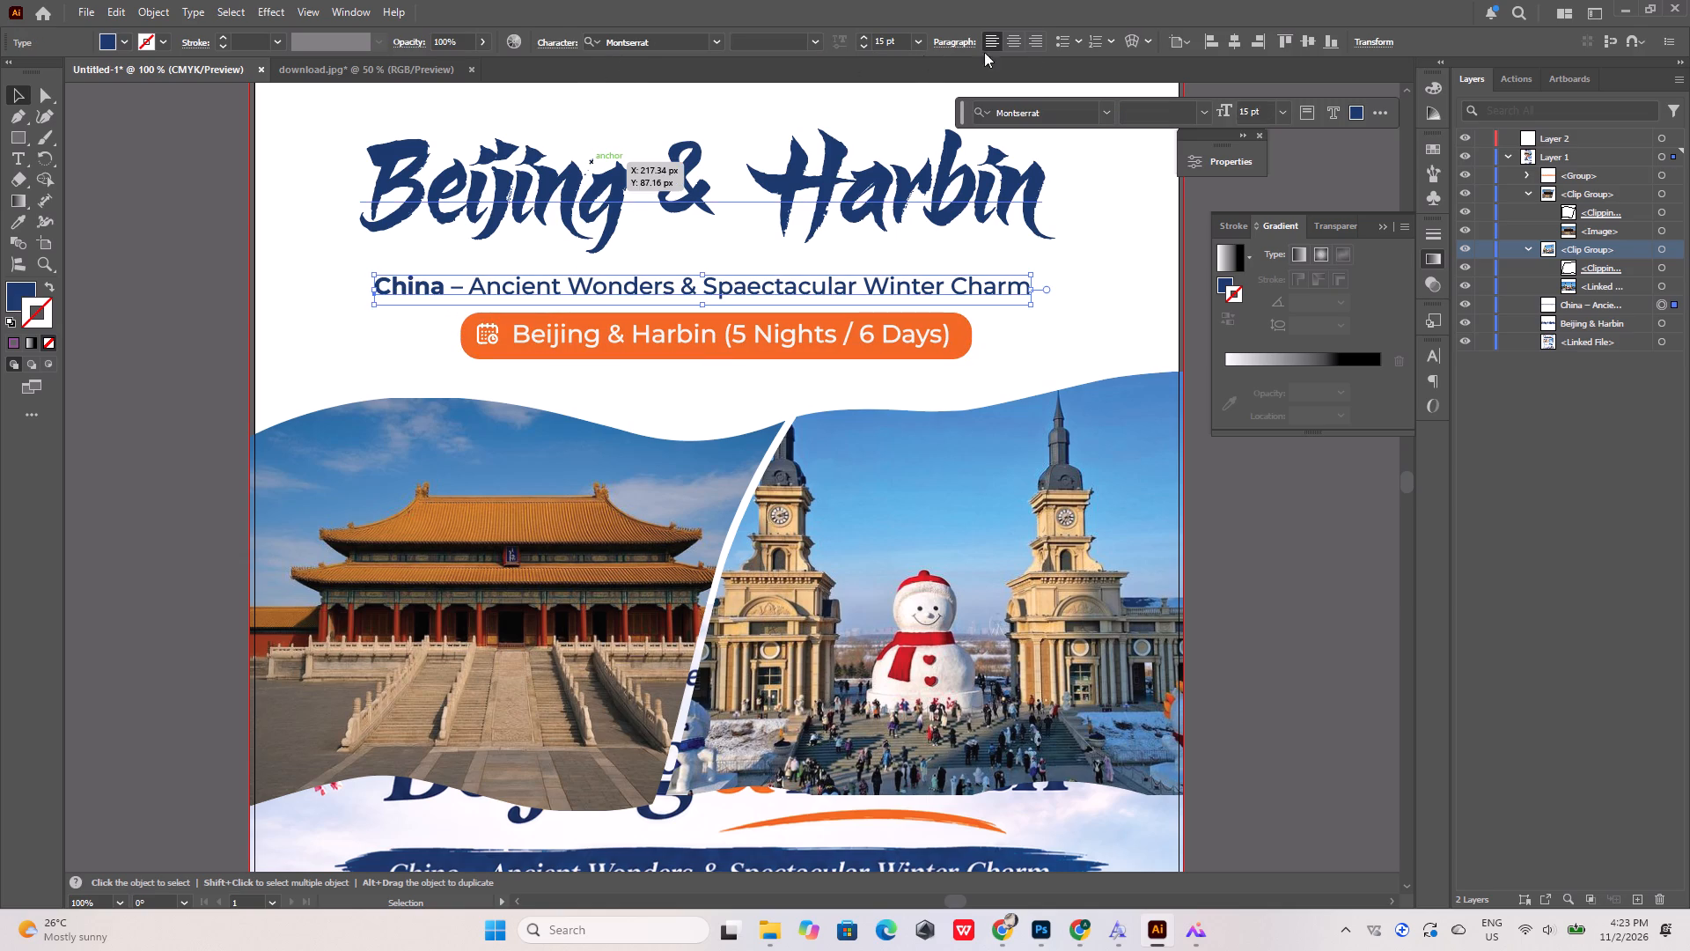
click(1231, 45)
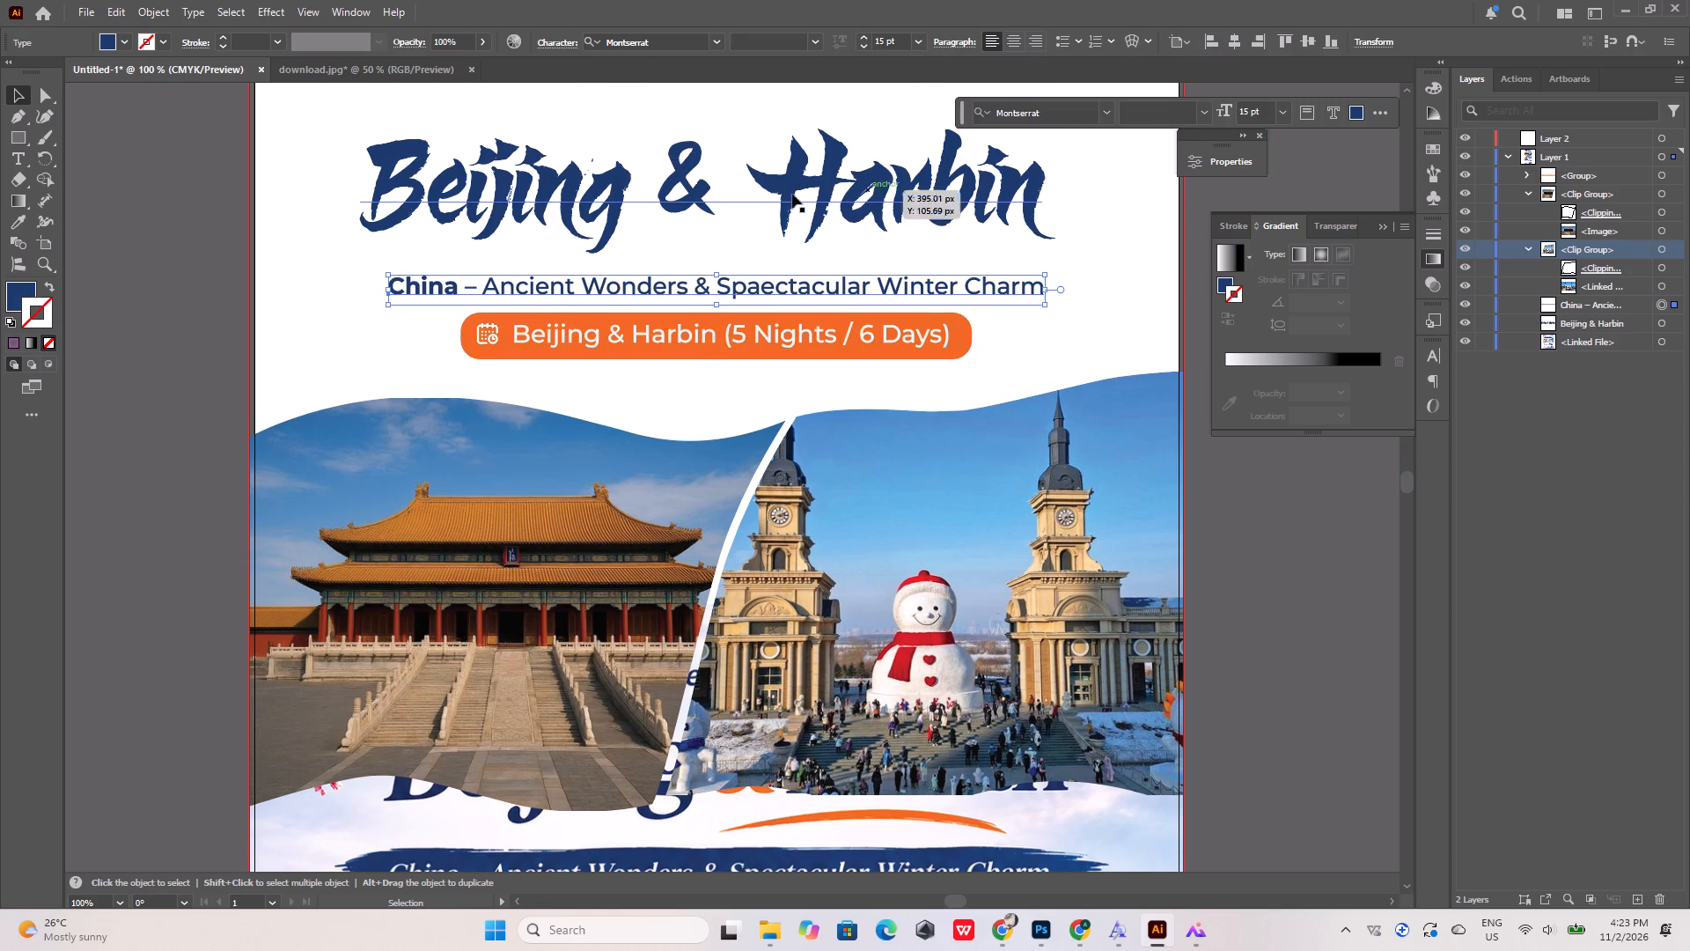
click(802, 173)
click(1176, 45)
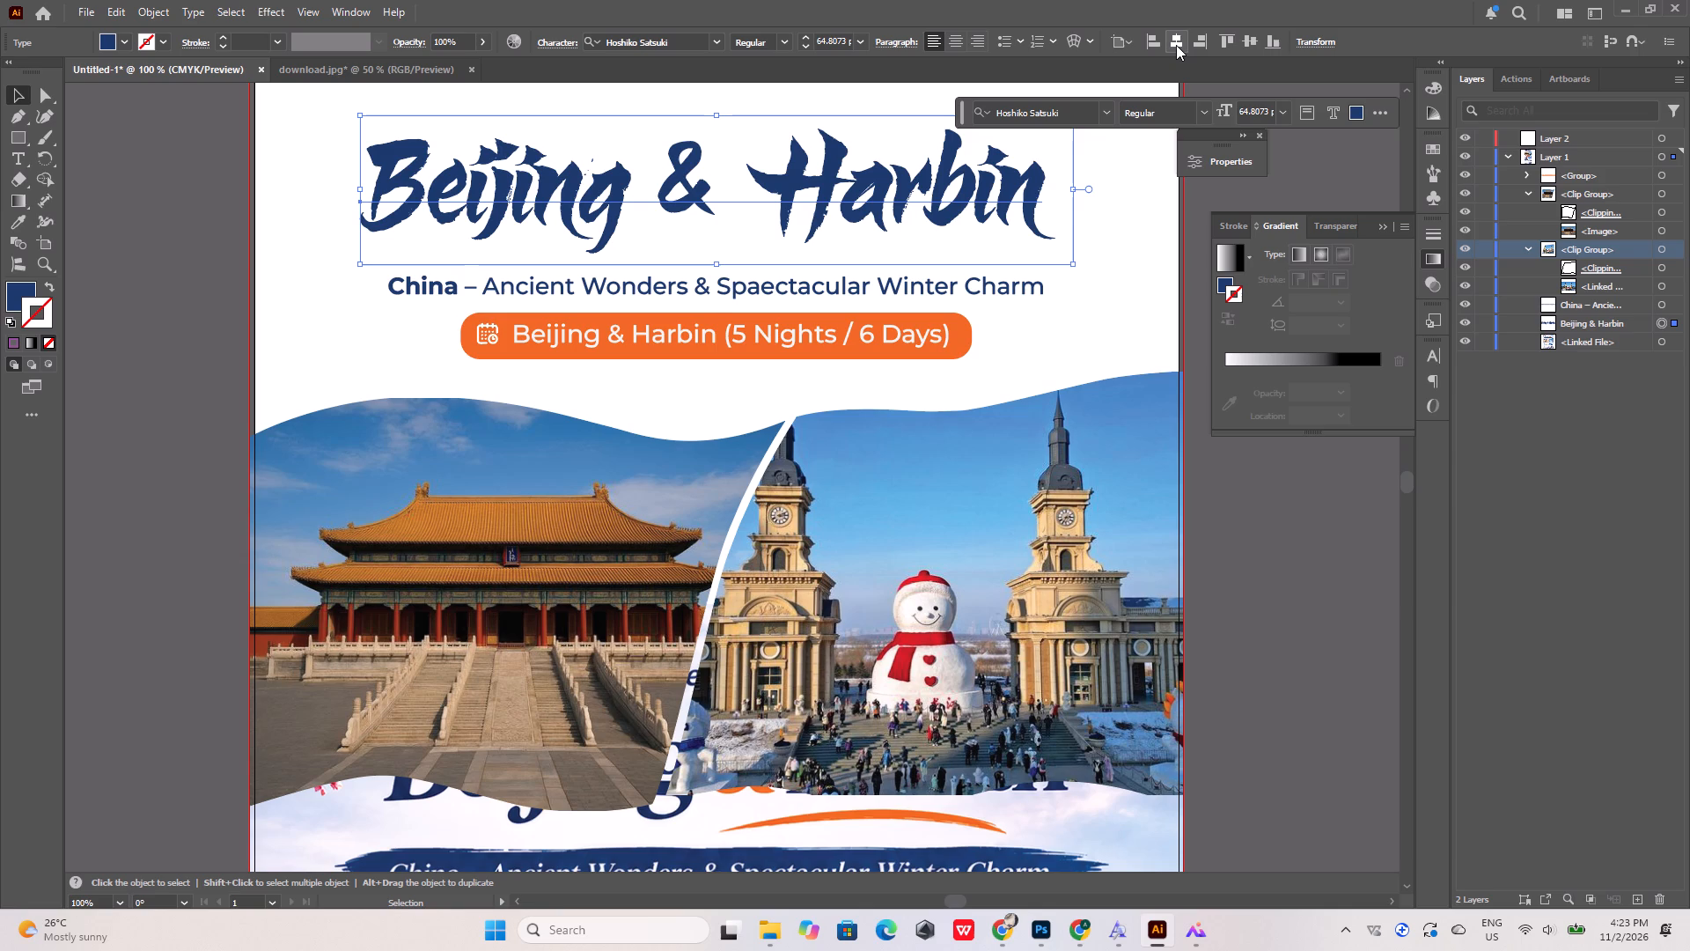
double_click(1176, 45)
alt+scroll(659, 340, down, 4)
click(707, 202)
Duplicate the Harbin photo's clipping path out of its clip group, placing the copy just below the tagline in the layer order.
alt+scroll(661, 331, up, 2)
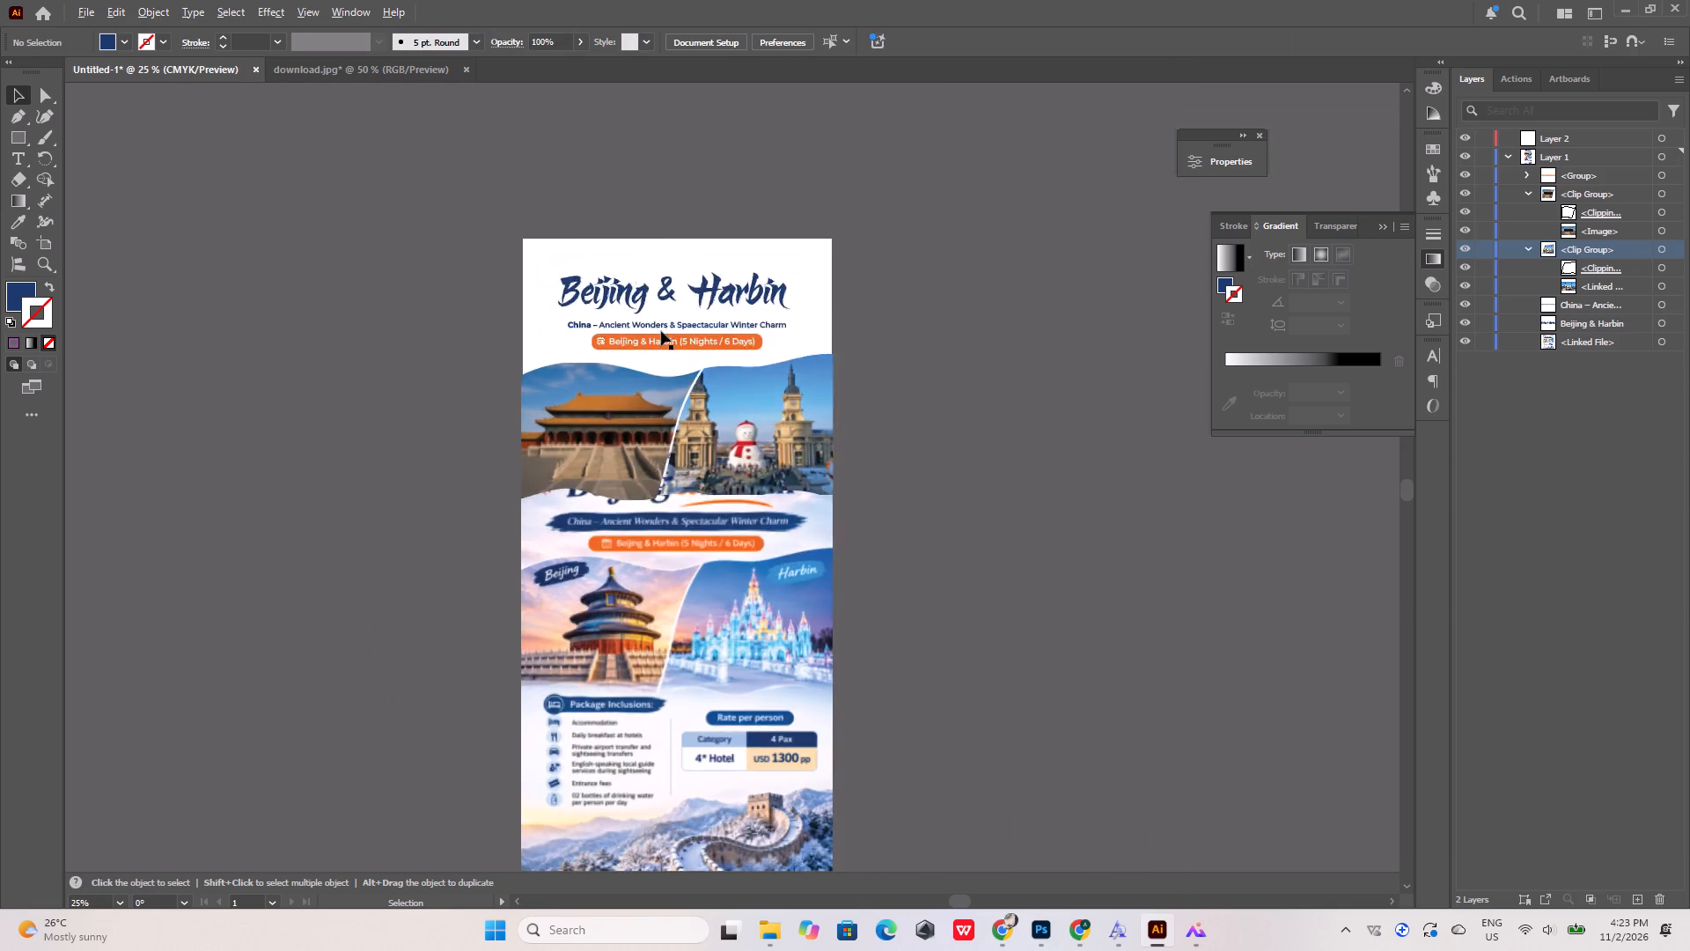
alt+scroll(661, 331, up, 2)
alt+scroll(661, 330, down, 2)
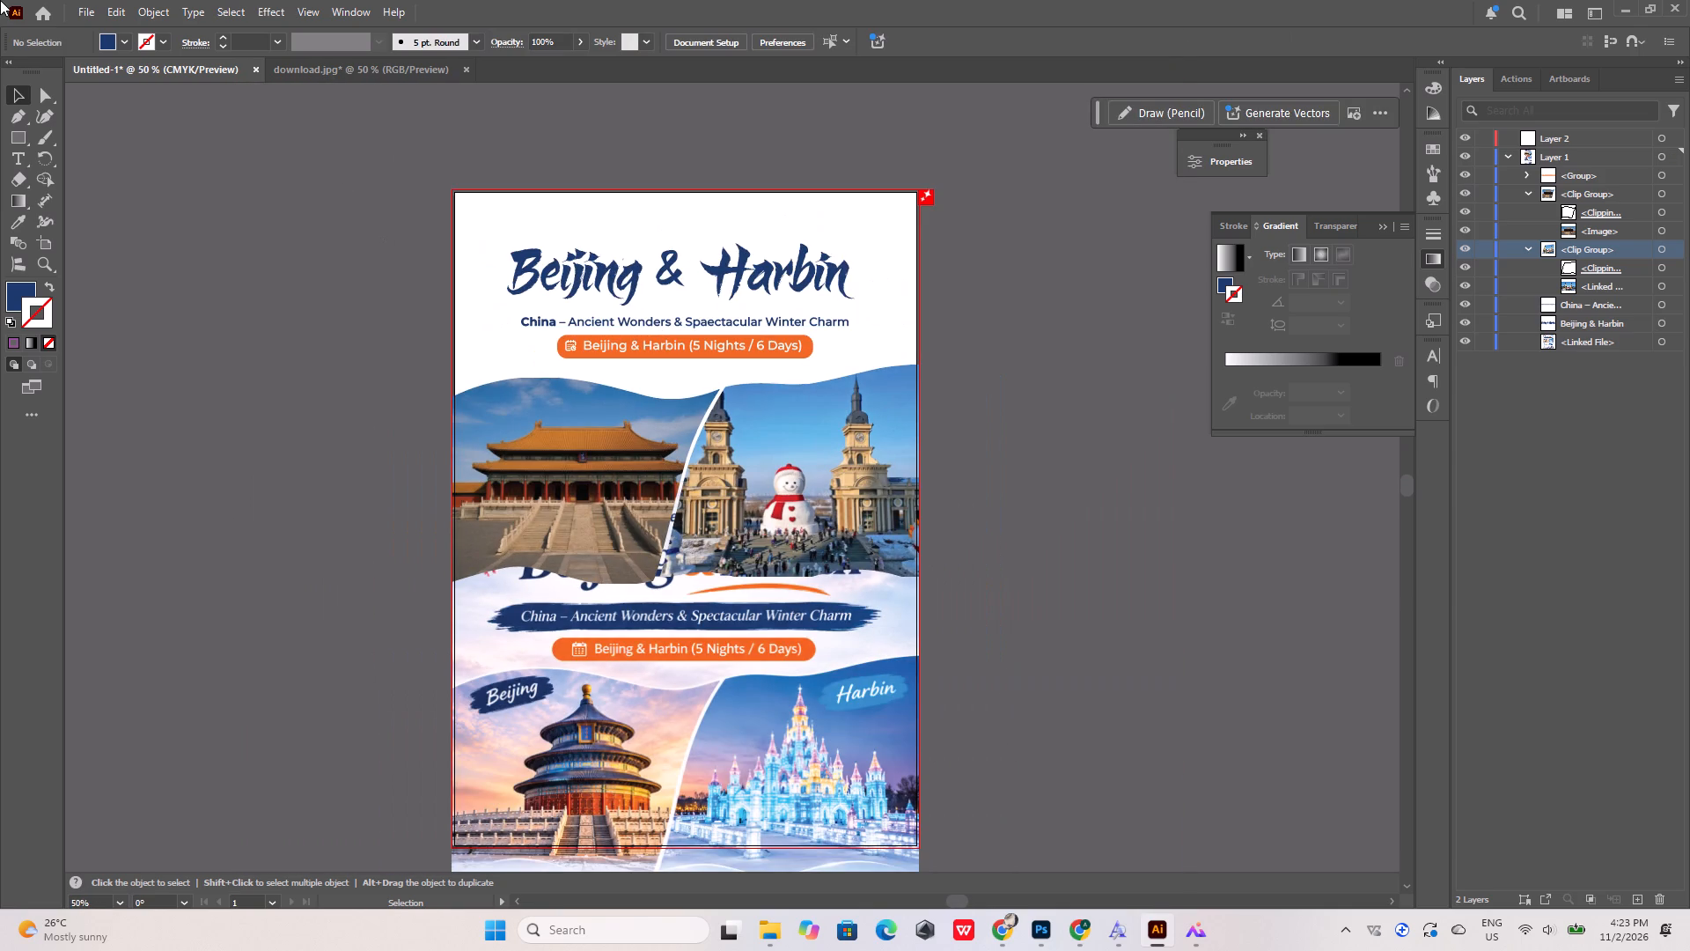
click(548, 417)
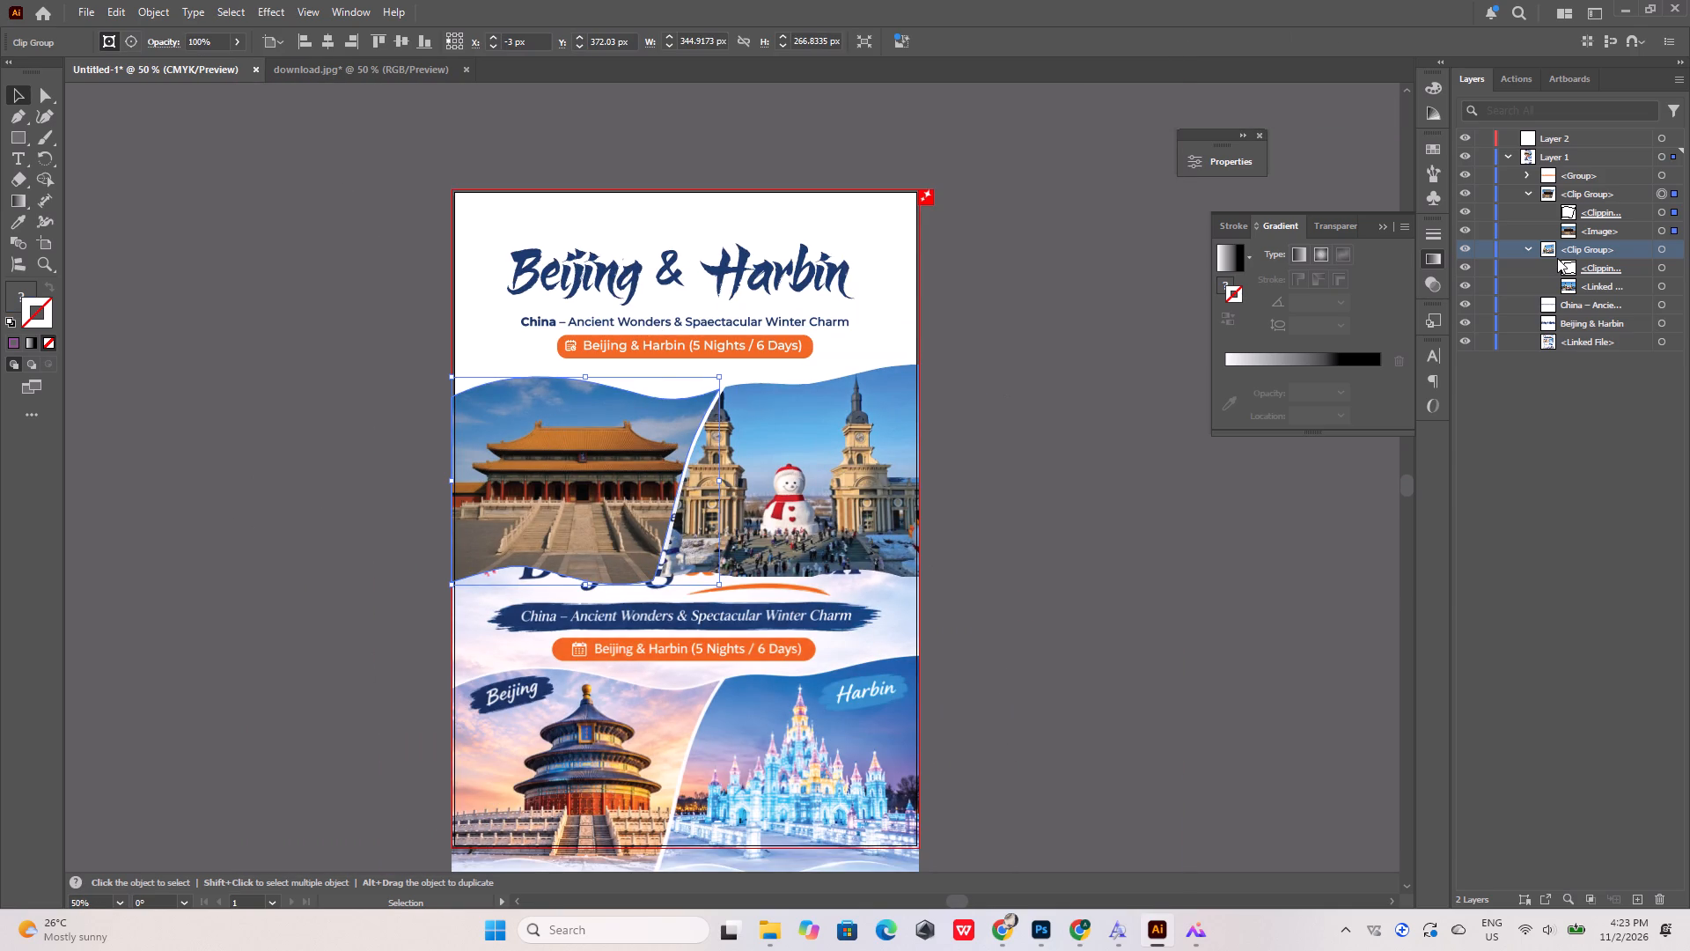
click(1603, 269)
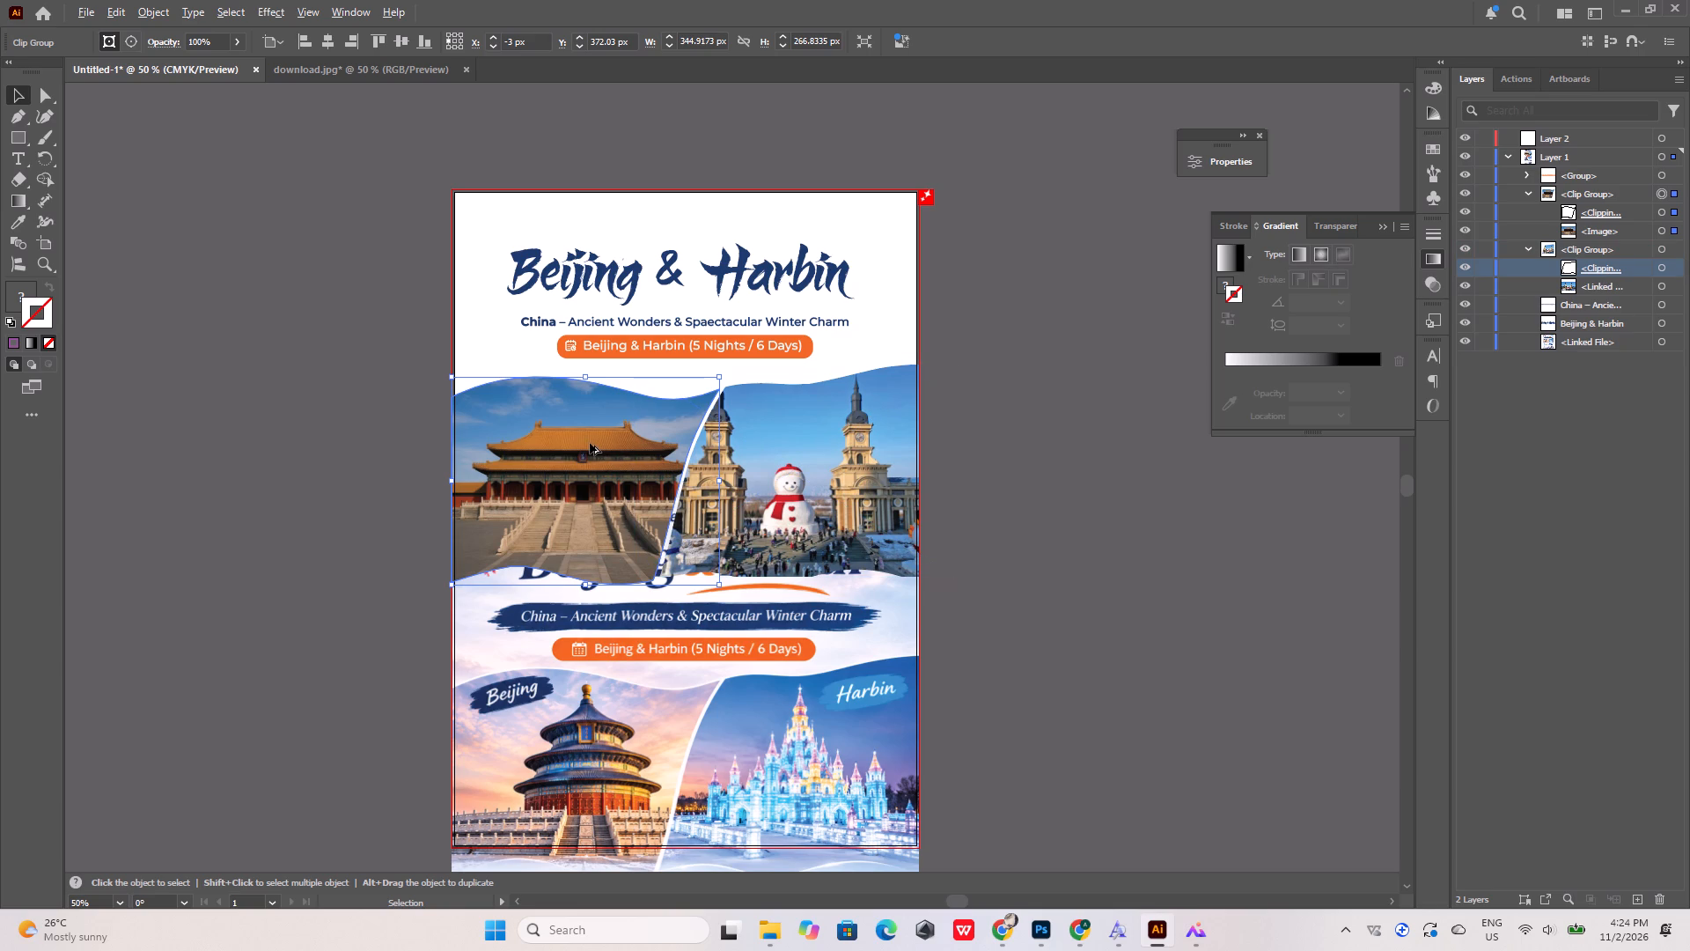
click(1677, 271)
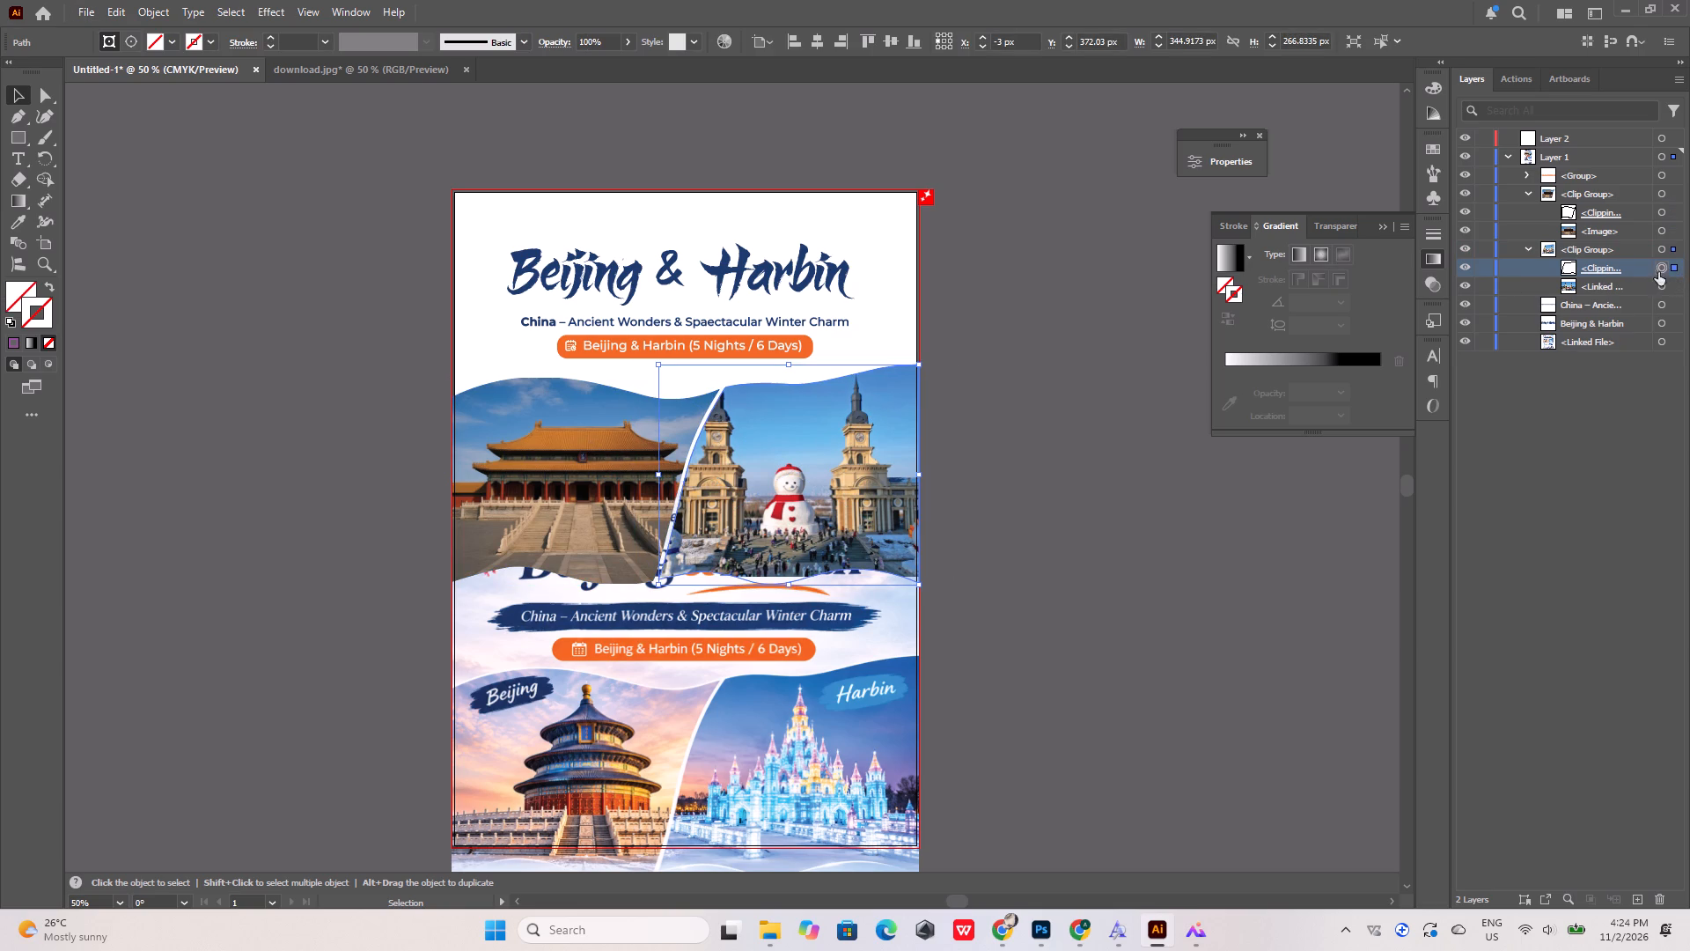
alt+drag(1628, 270, 1628, 285)
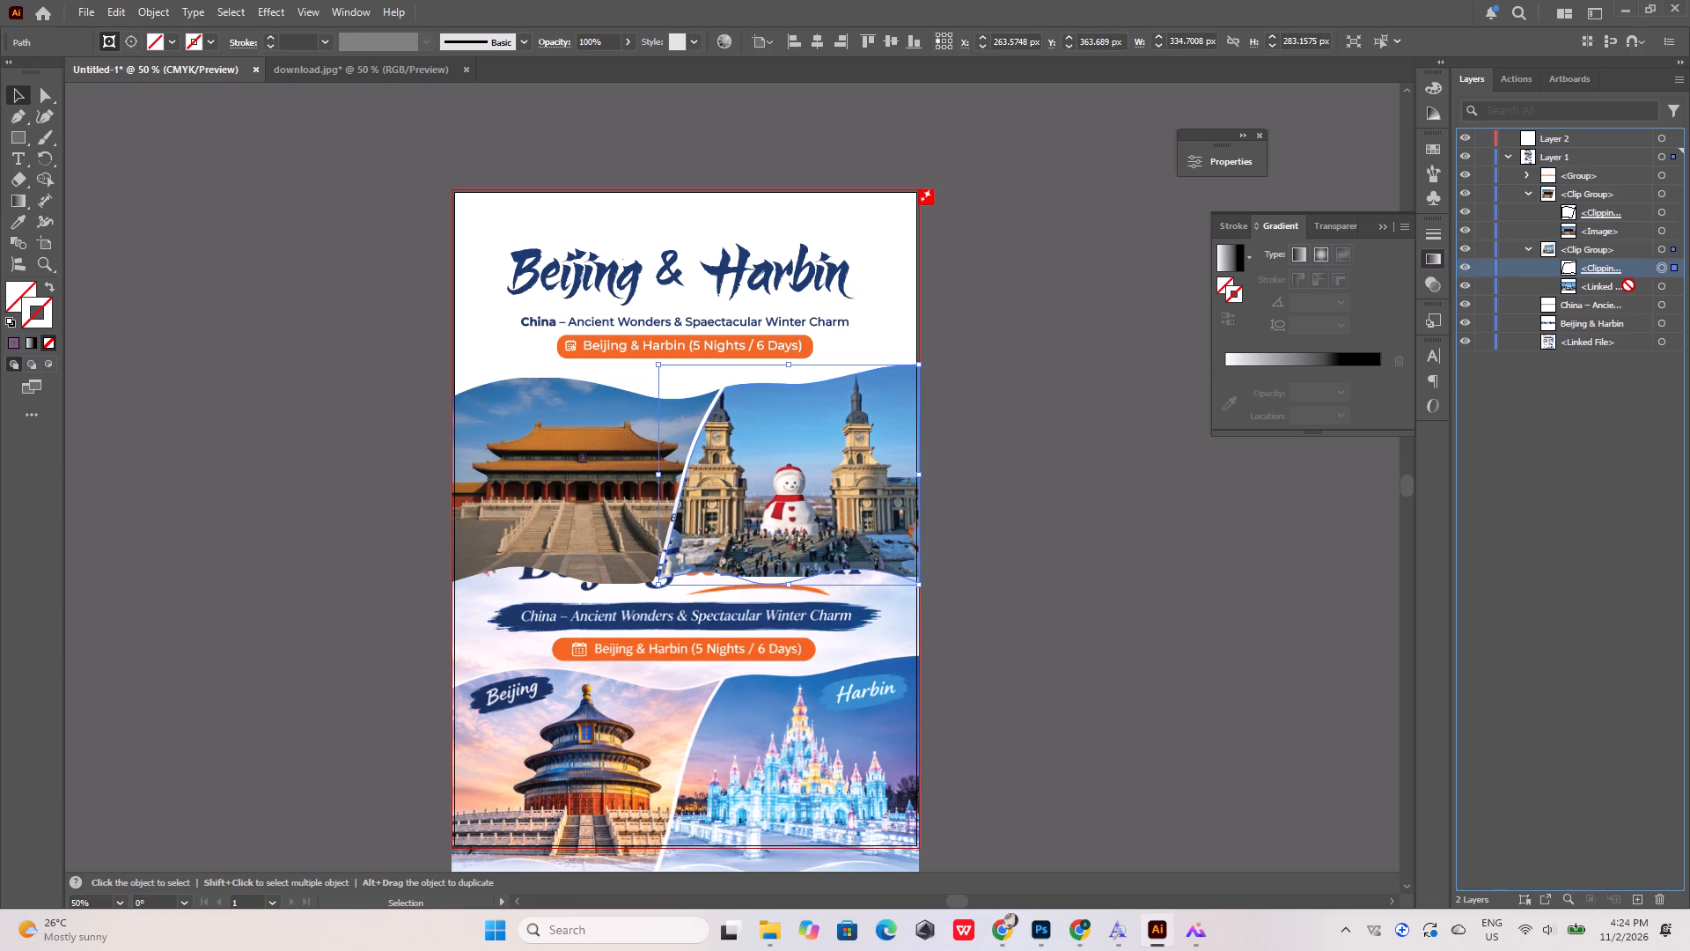
alt+drag(1628, 285, 1625, 320)
alt+drag(1617, 266, 1607, 315)
click(1600, 322)
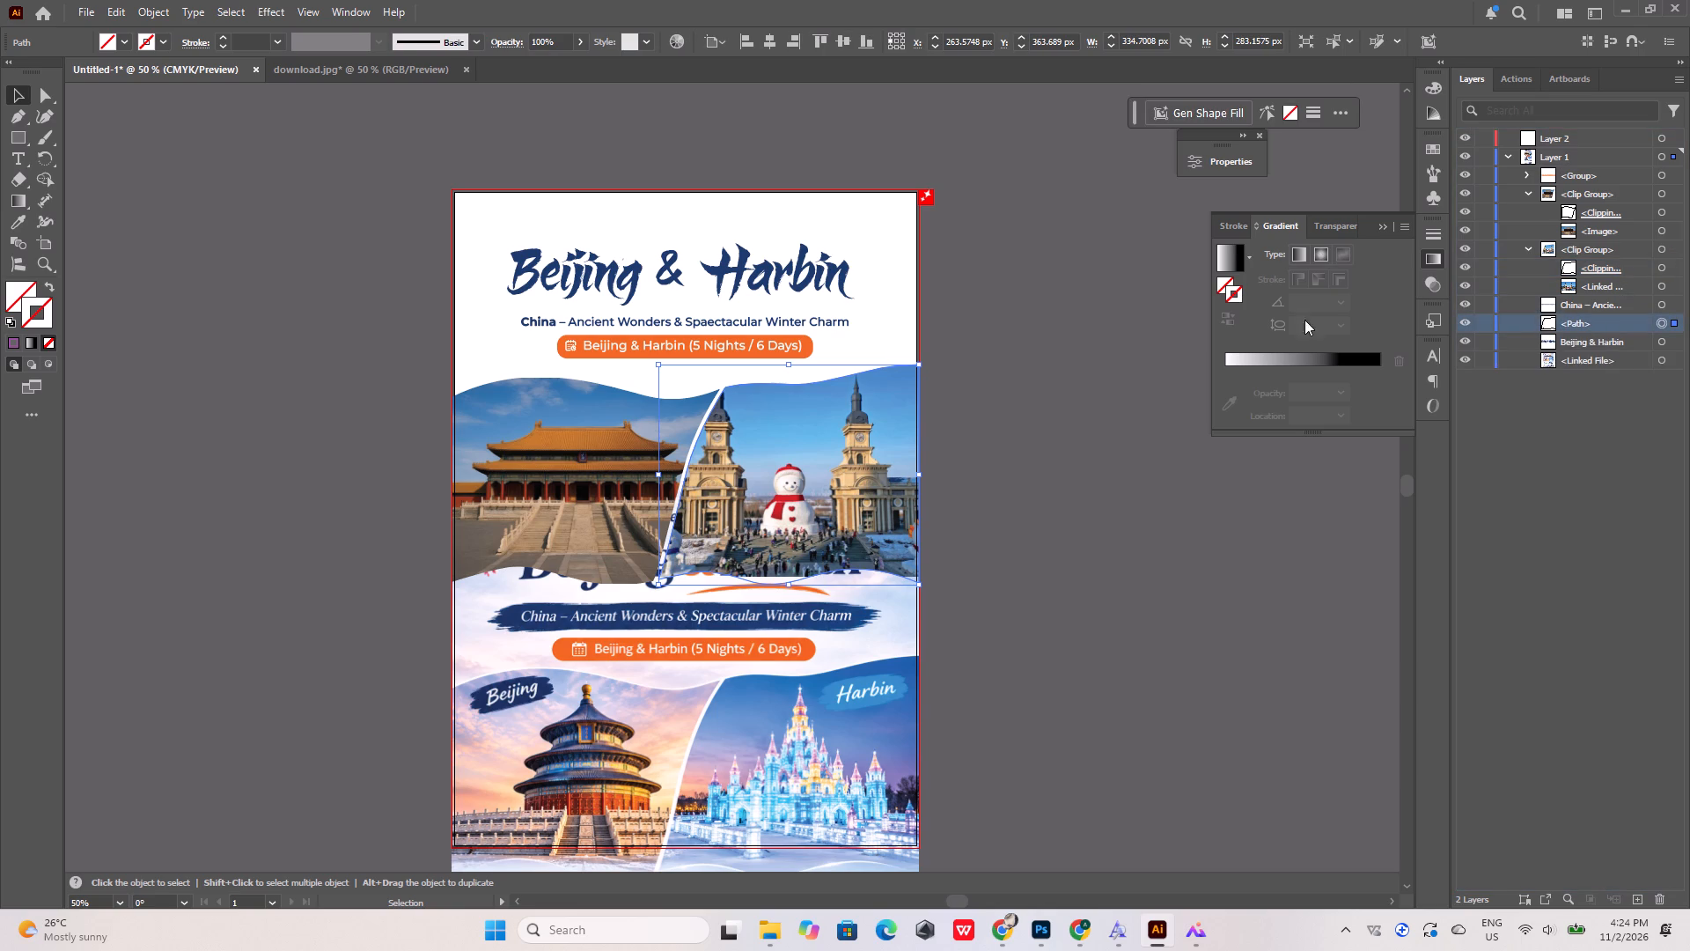
alt+scroll(675, 412, up, 2)
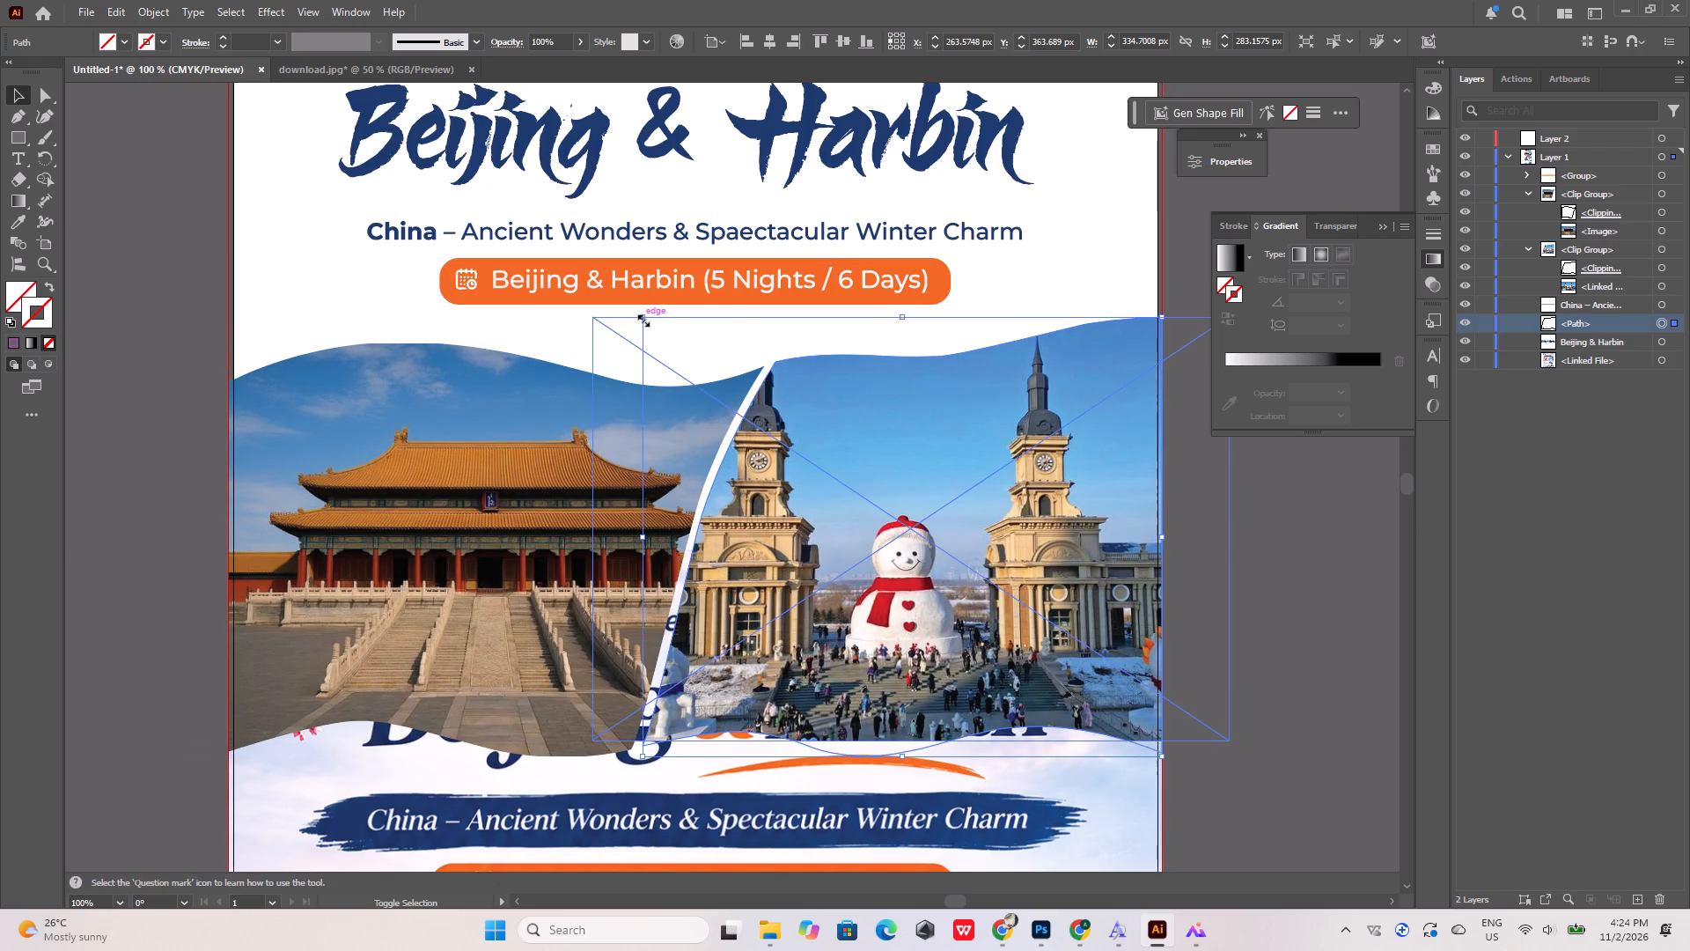
Enlarge the copied Harbin clipping path to about 338 × 286 px so it extends slightly beyond the photo's upper wave and divider.
shift+click(642, 319)
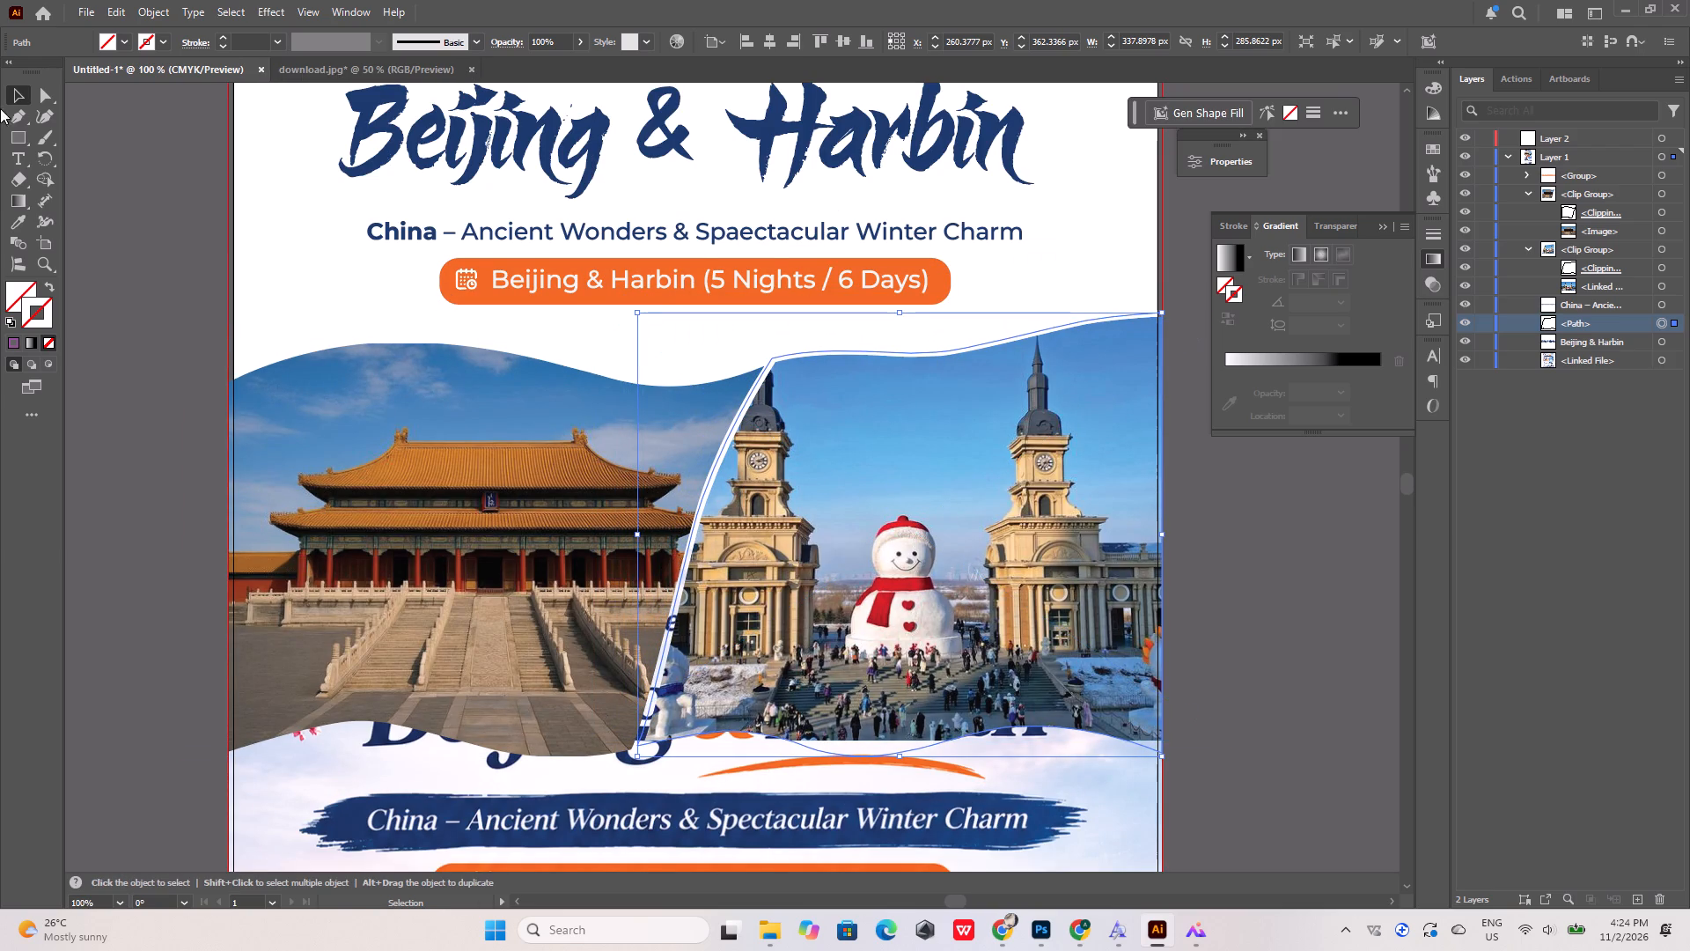
Fill the enlarged Harbin path with pale blue-grey #dce2ea.
double_click(18, 289)
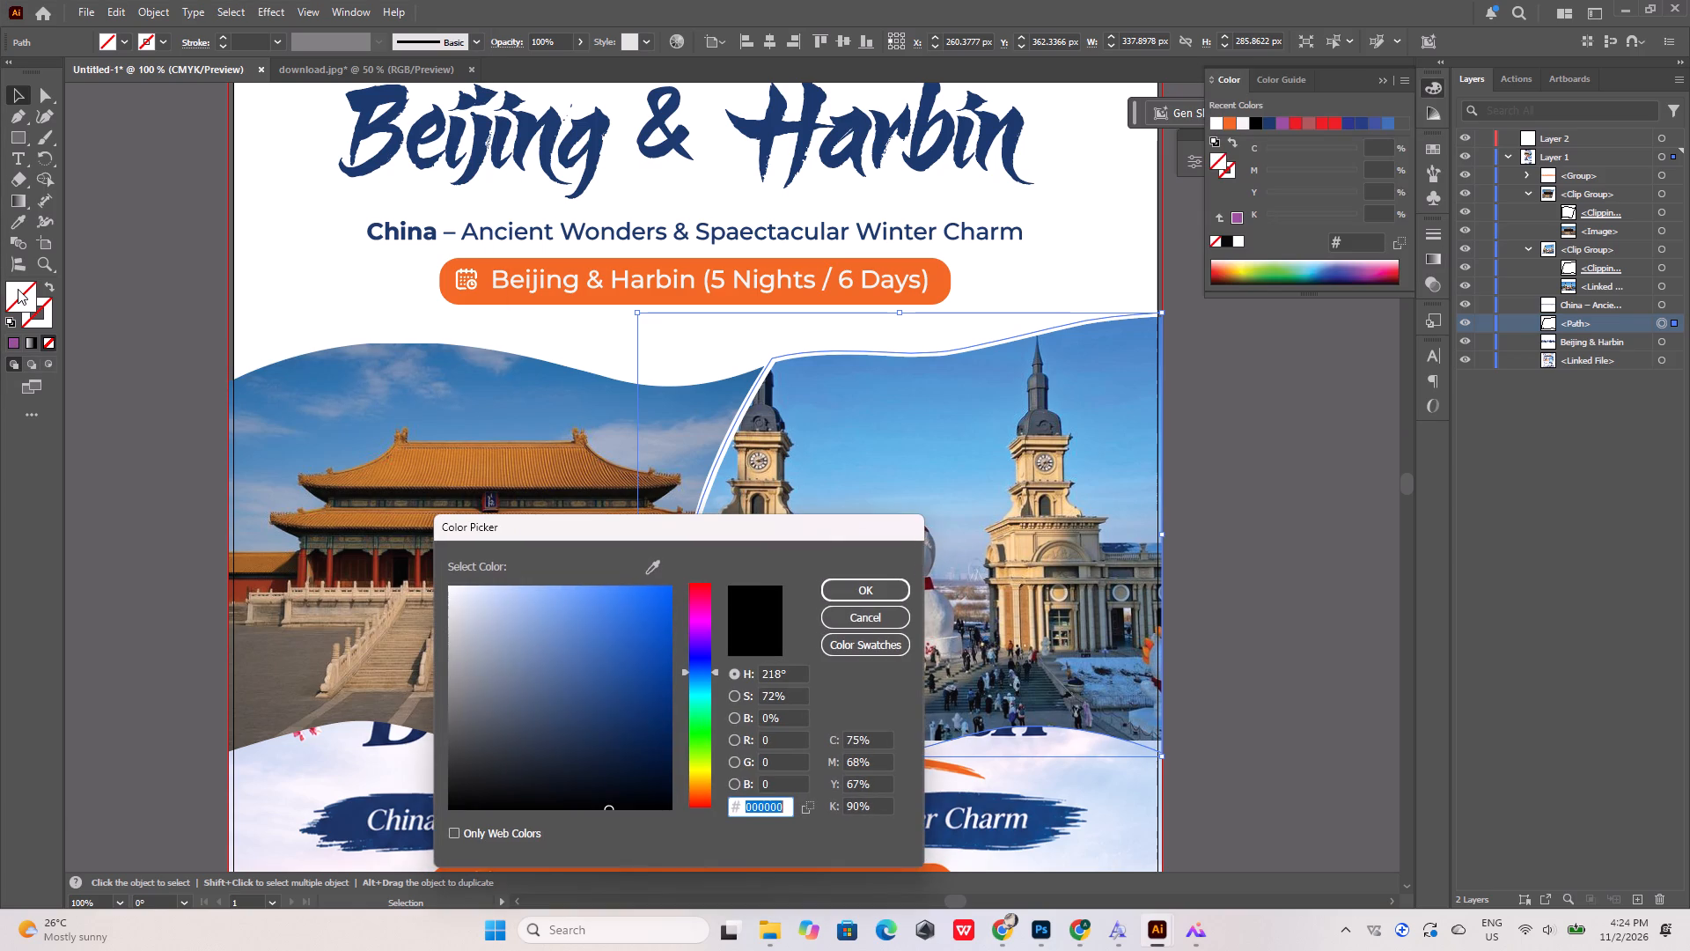
drag(496, 635, 499, 627)
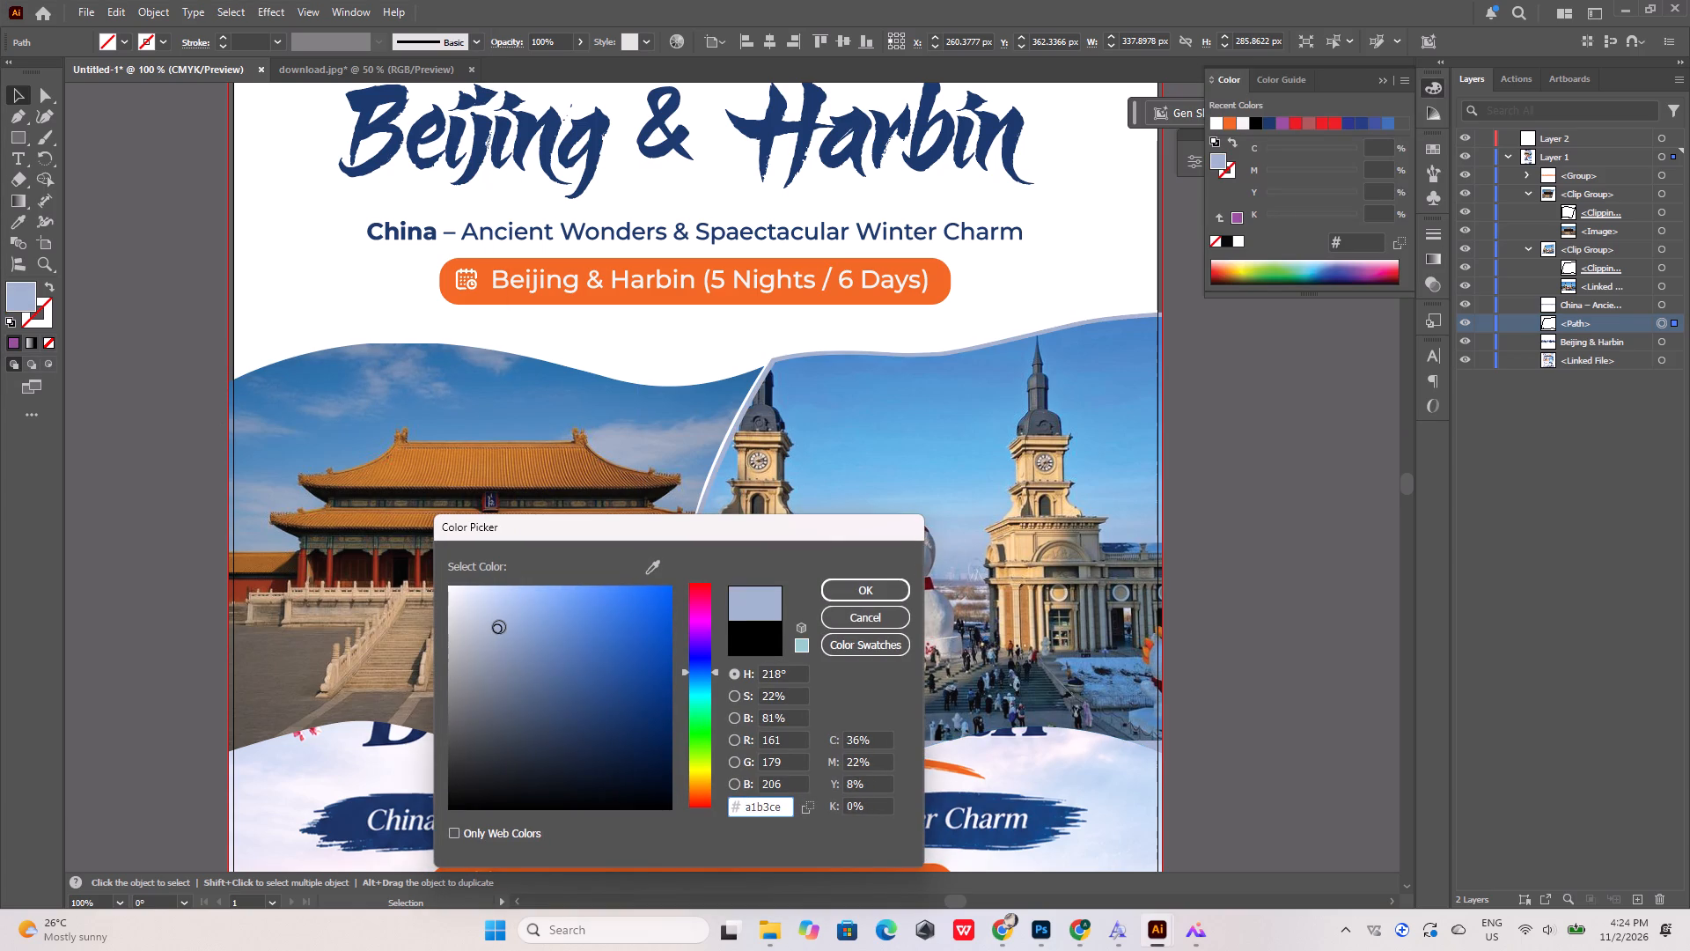
drag(499, 627, 463, 601)
click(841, 587)
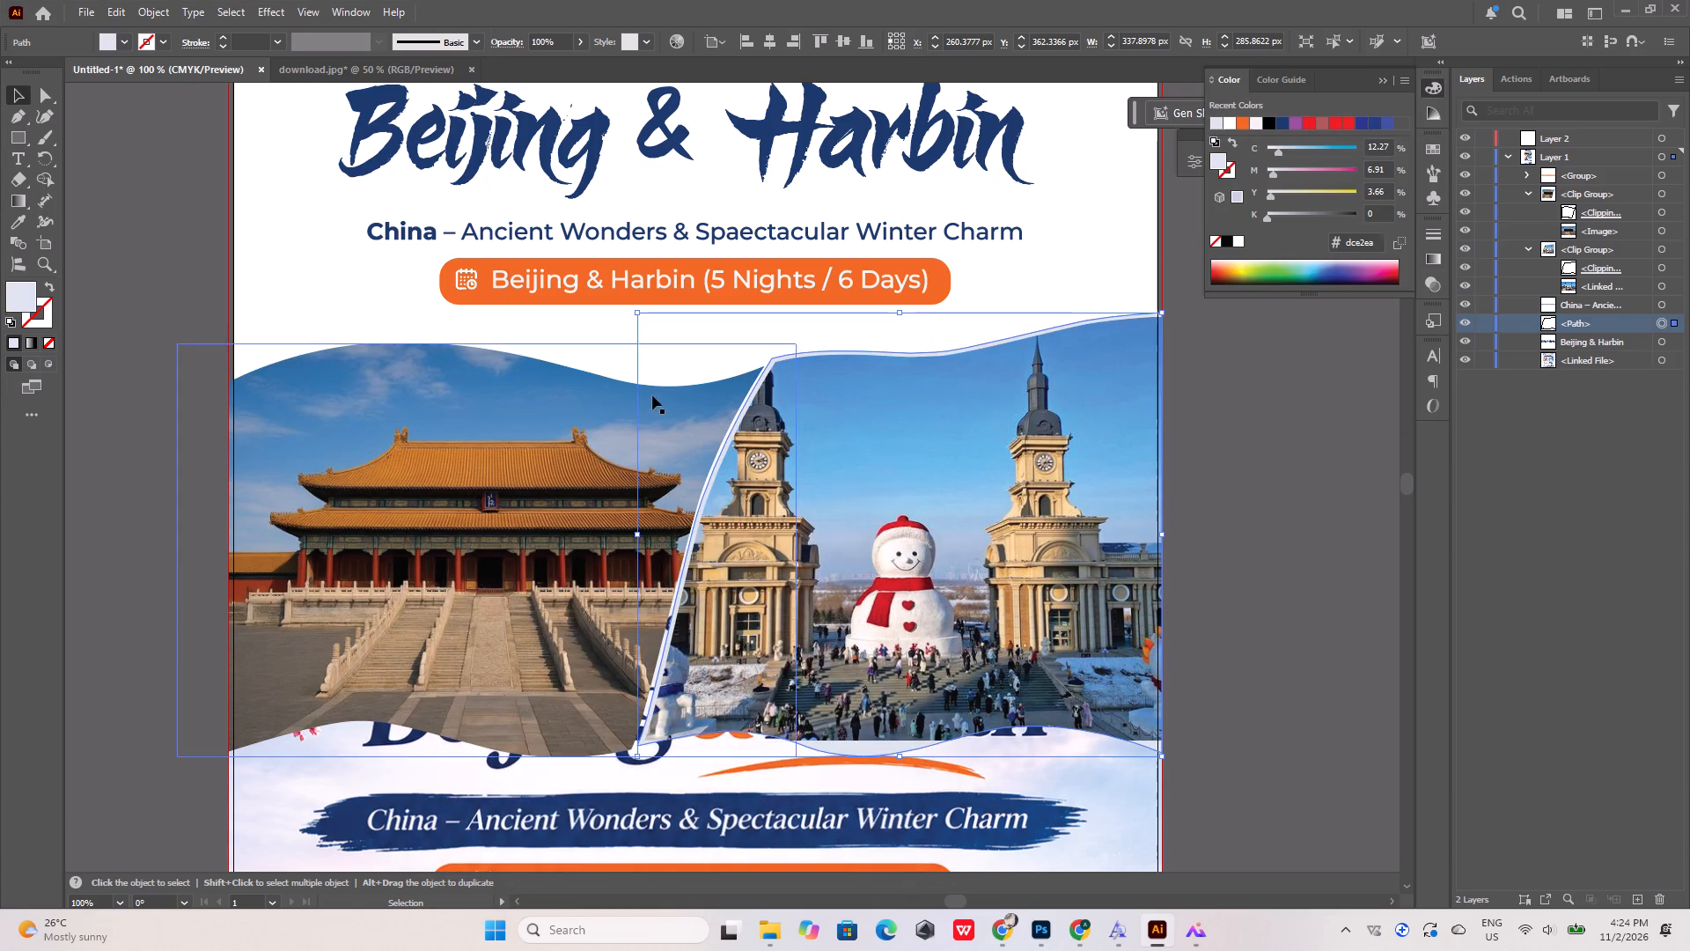
click(540, 334)
Duplicate the Beijing photo's clipping path out of its clip group, placing the copy just below the tagline in the layer order.
click(539, 397)
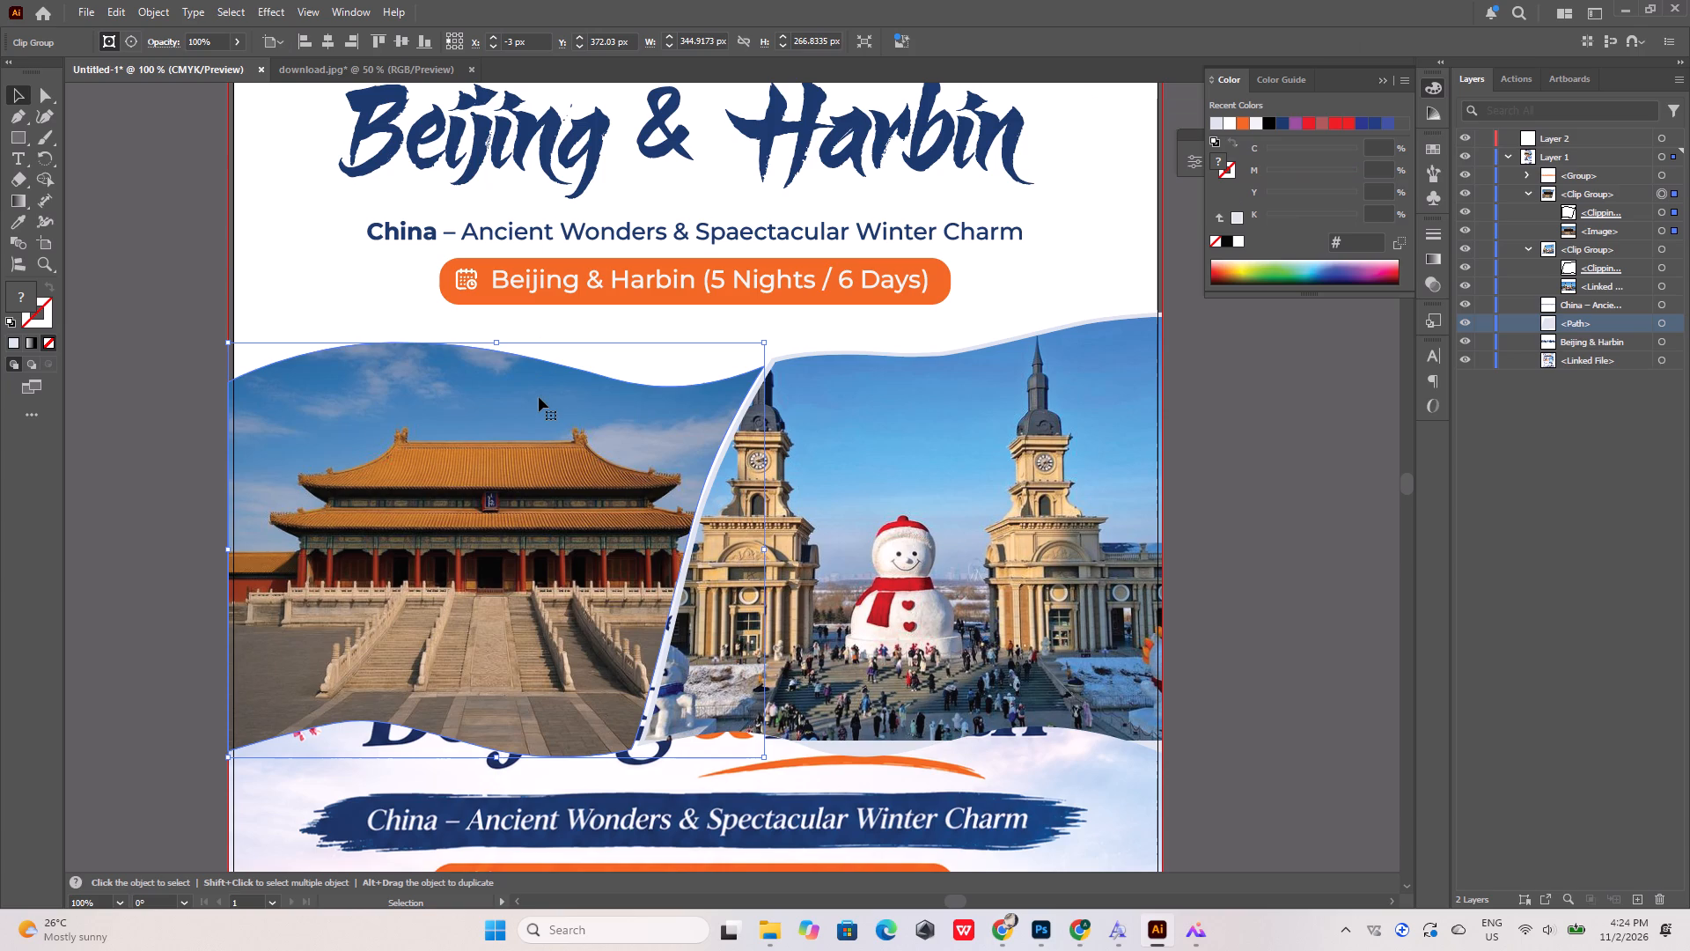
click(539, 397)
click(1672, 327)
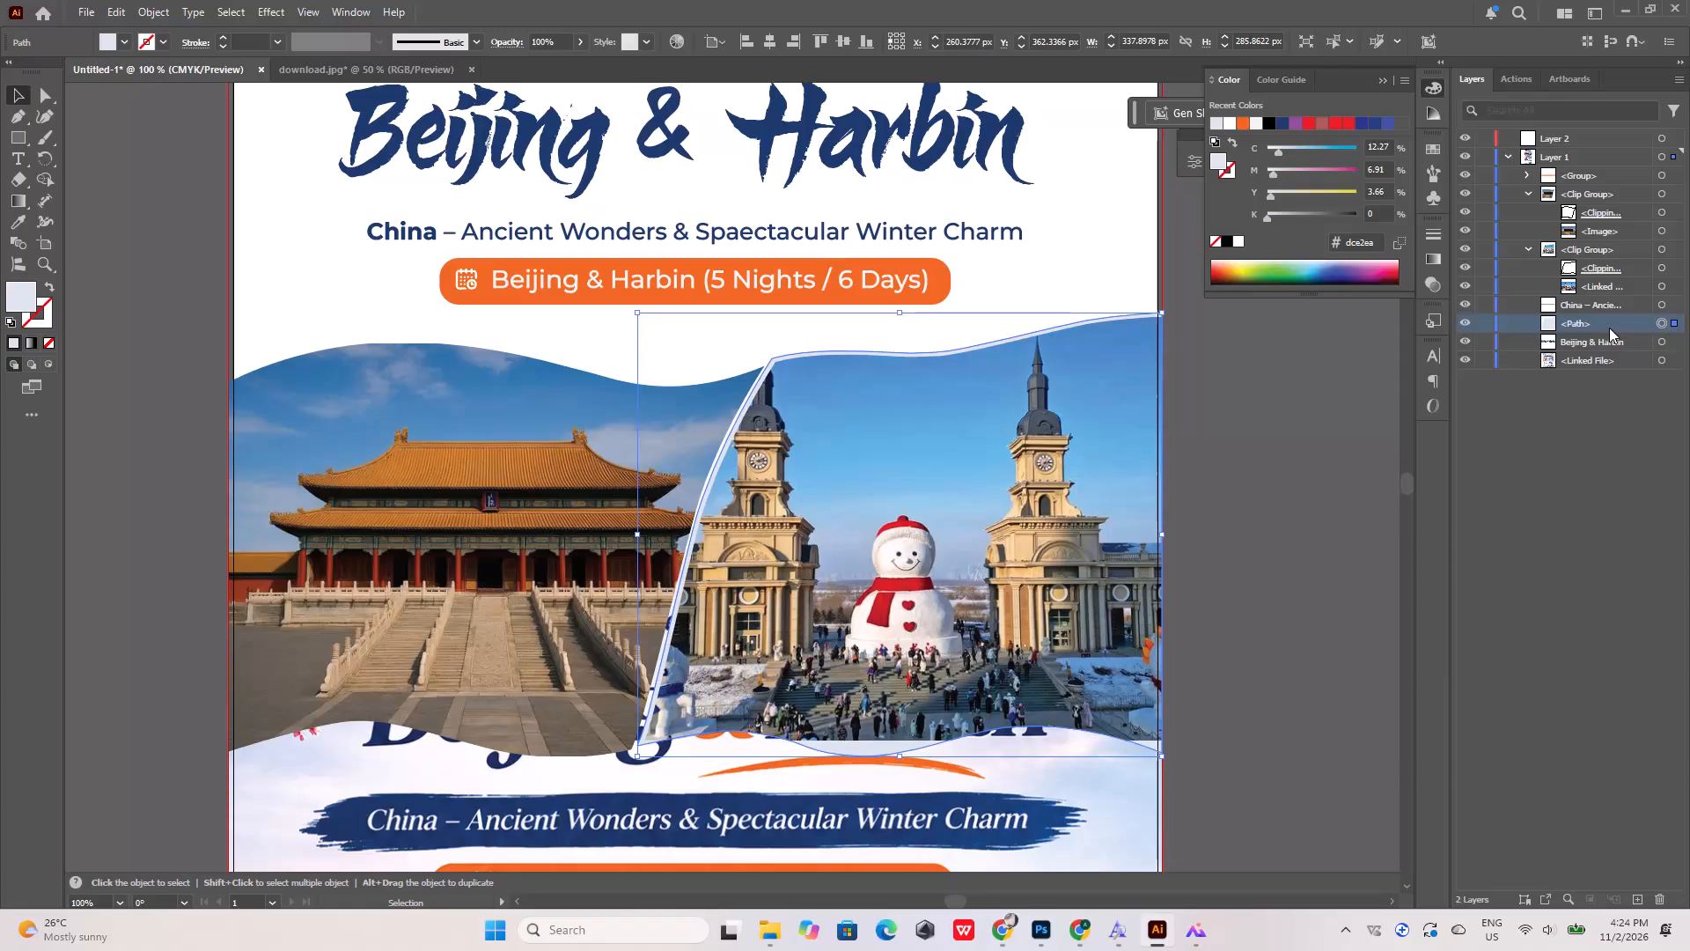
click(470, 446)
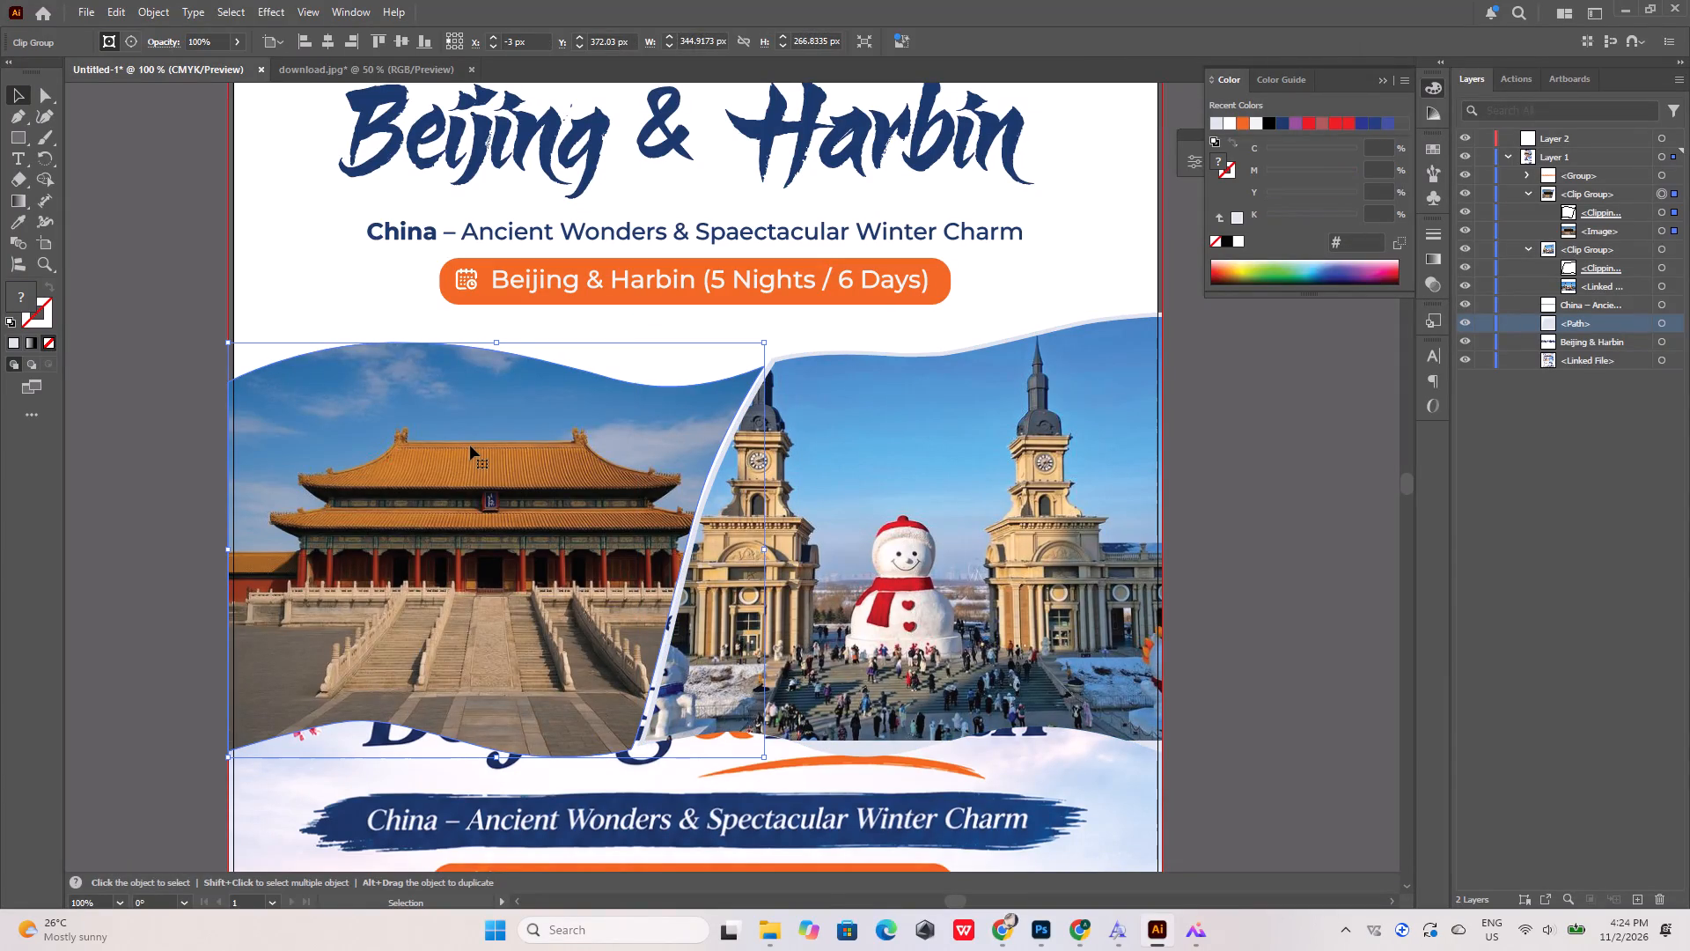
click(470, 446)
click(470, 446)
click(1680, 231)
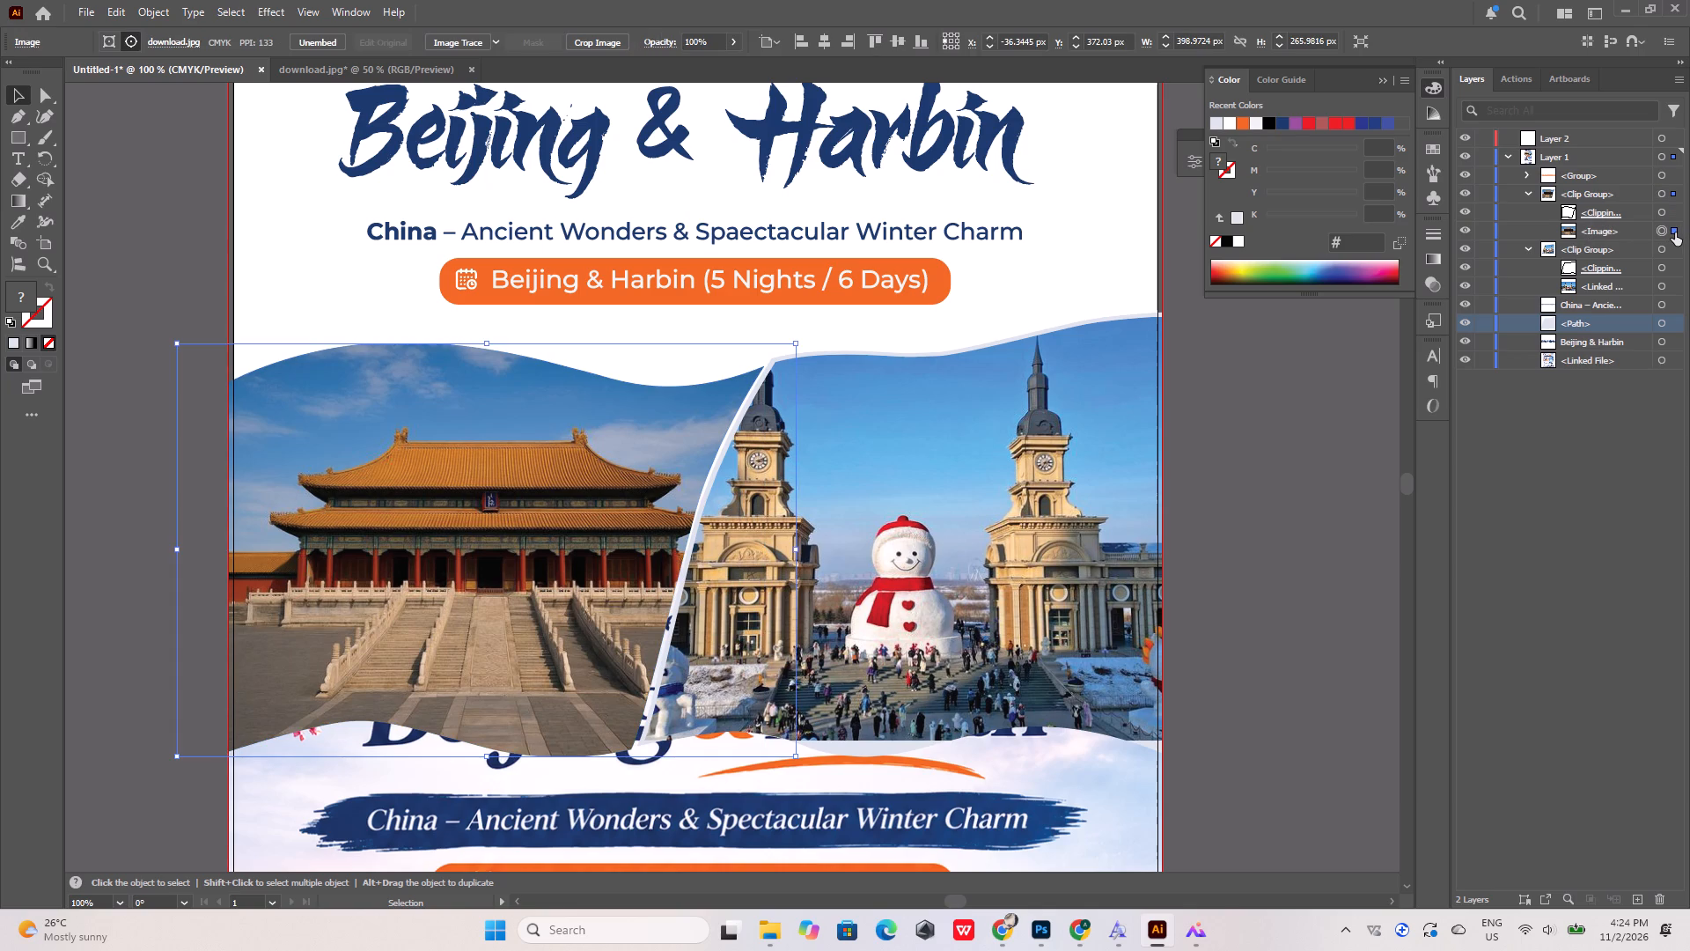
click(1675, 232)
click(1675, 232)
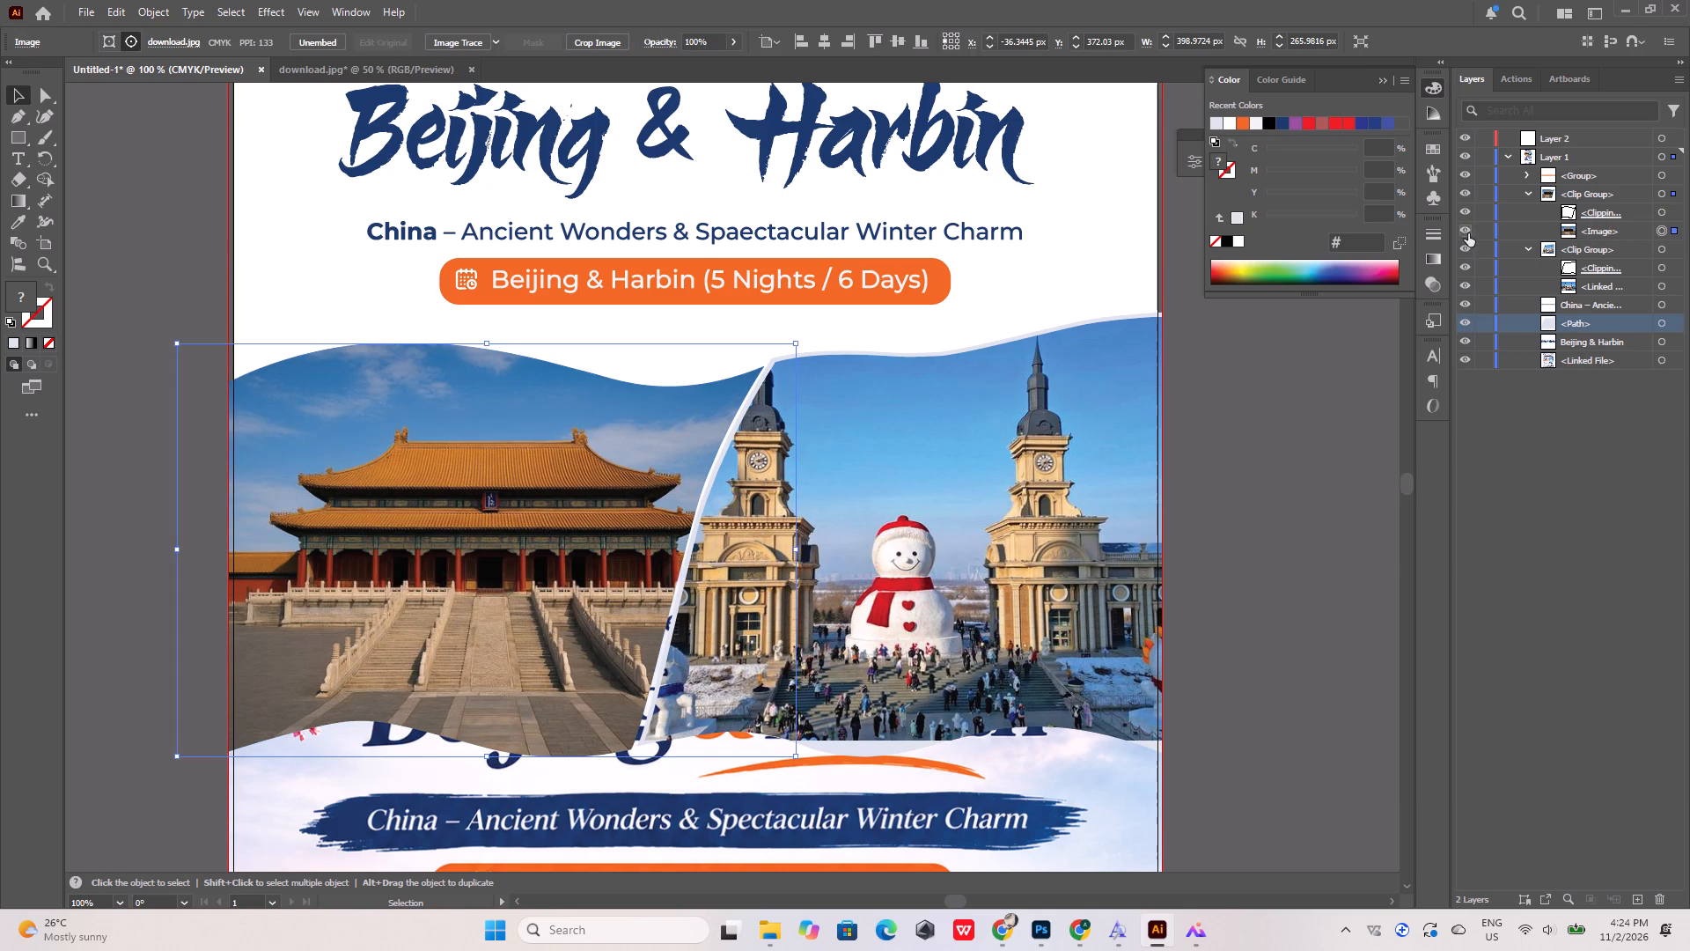
click(1467, 232)
click(1467, 232)
click(1583, 227)
click(1593, 208)
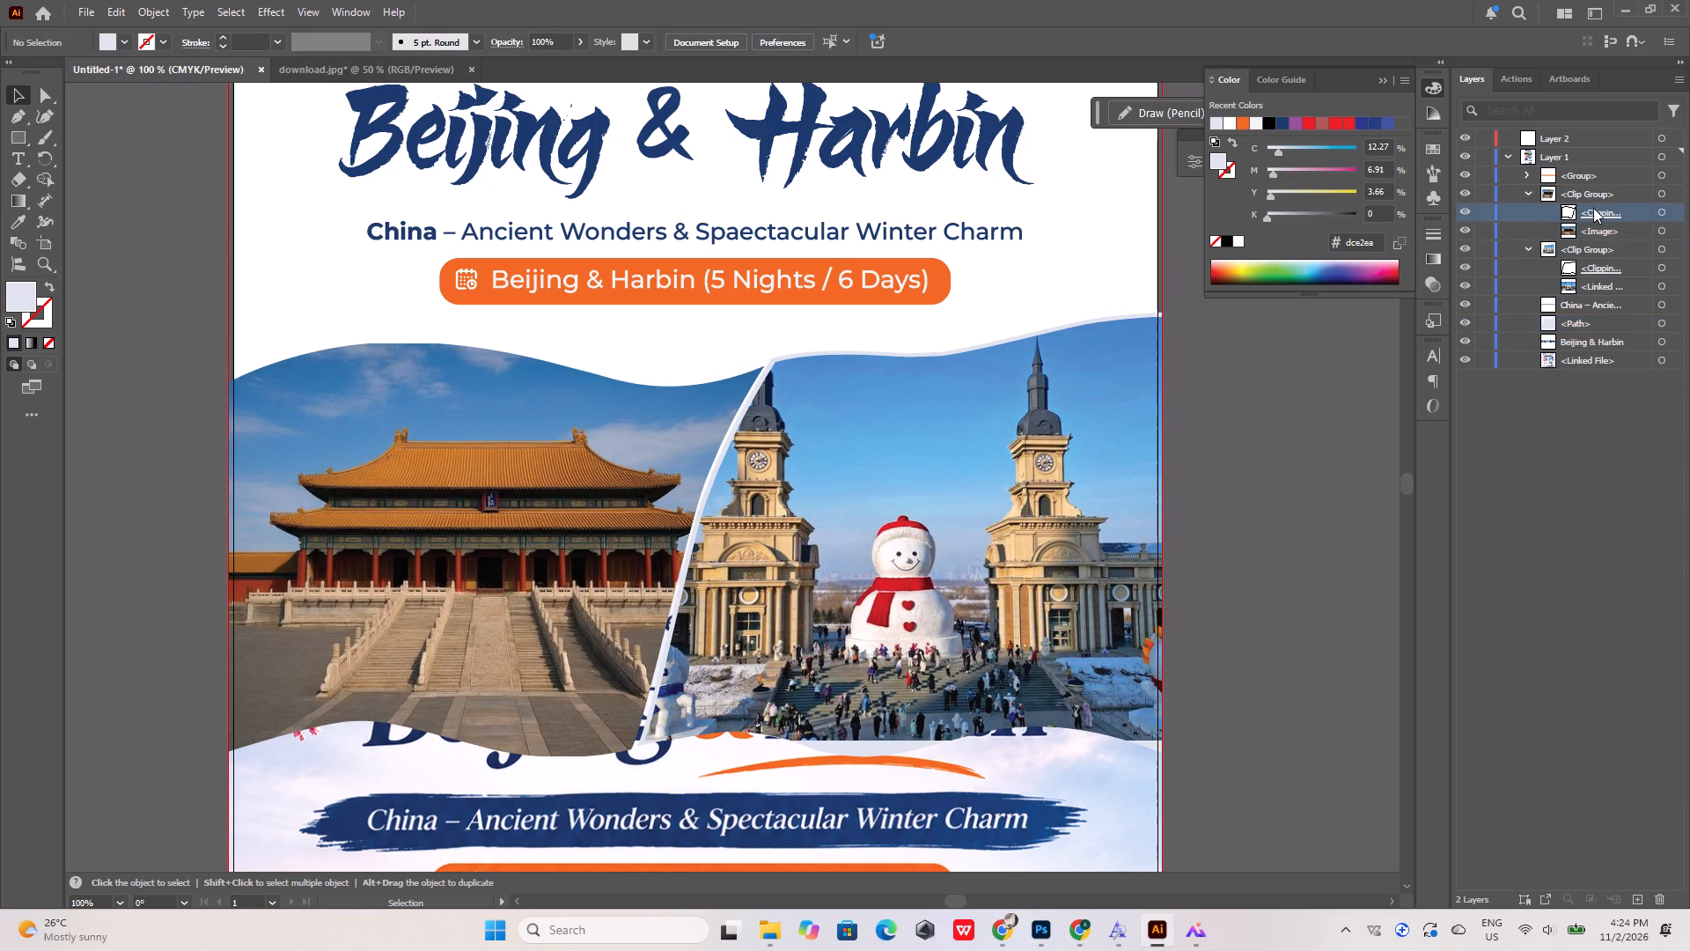
click(1672, 210)
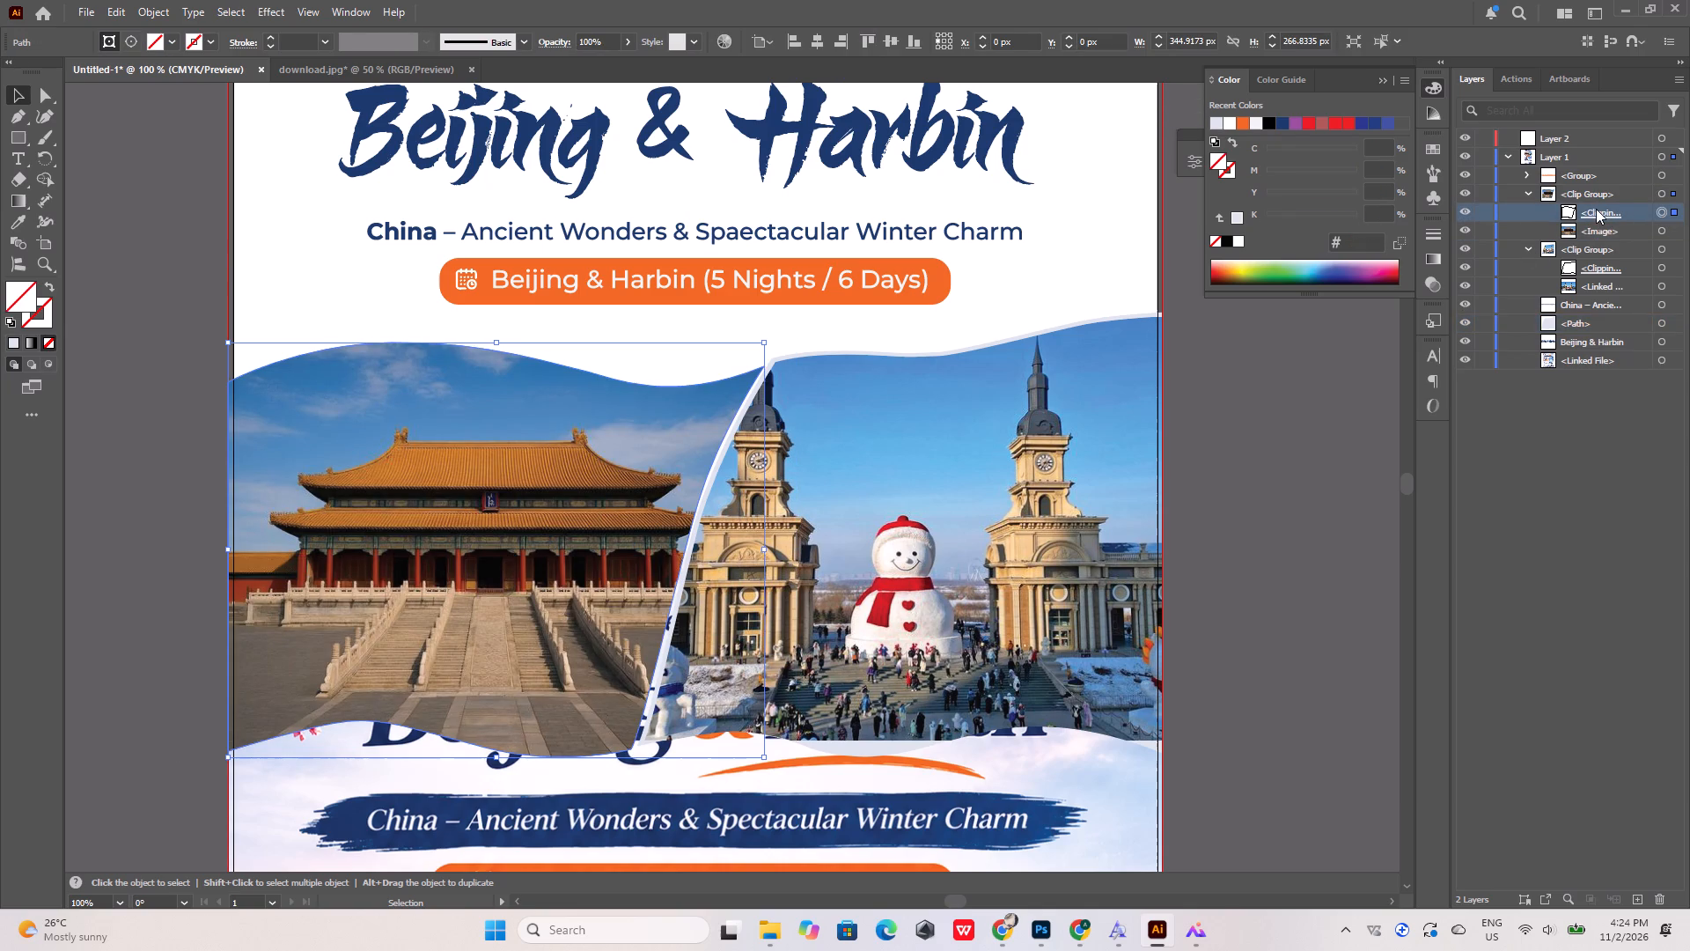
alt+drag(1596, 209, 1594, 324)
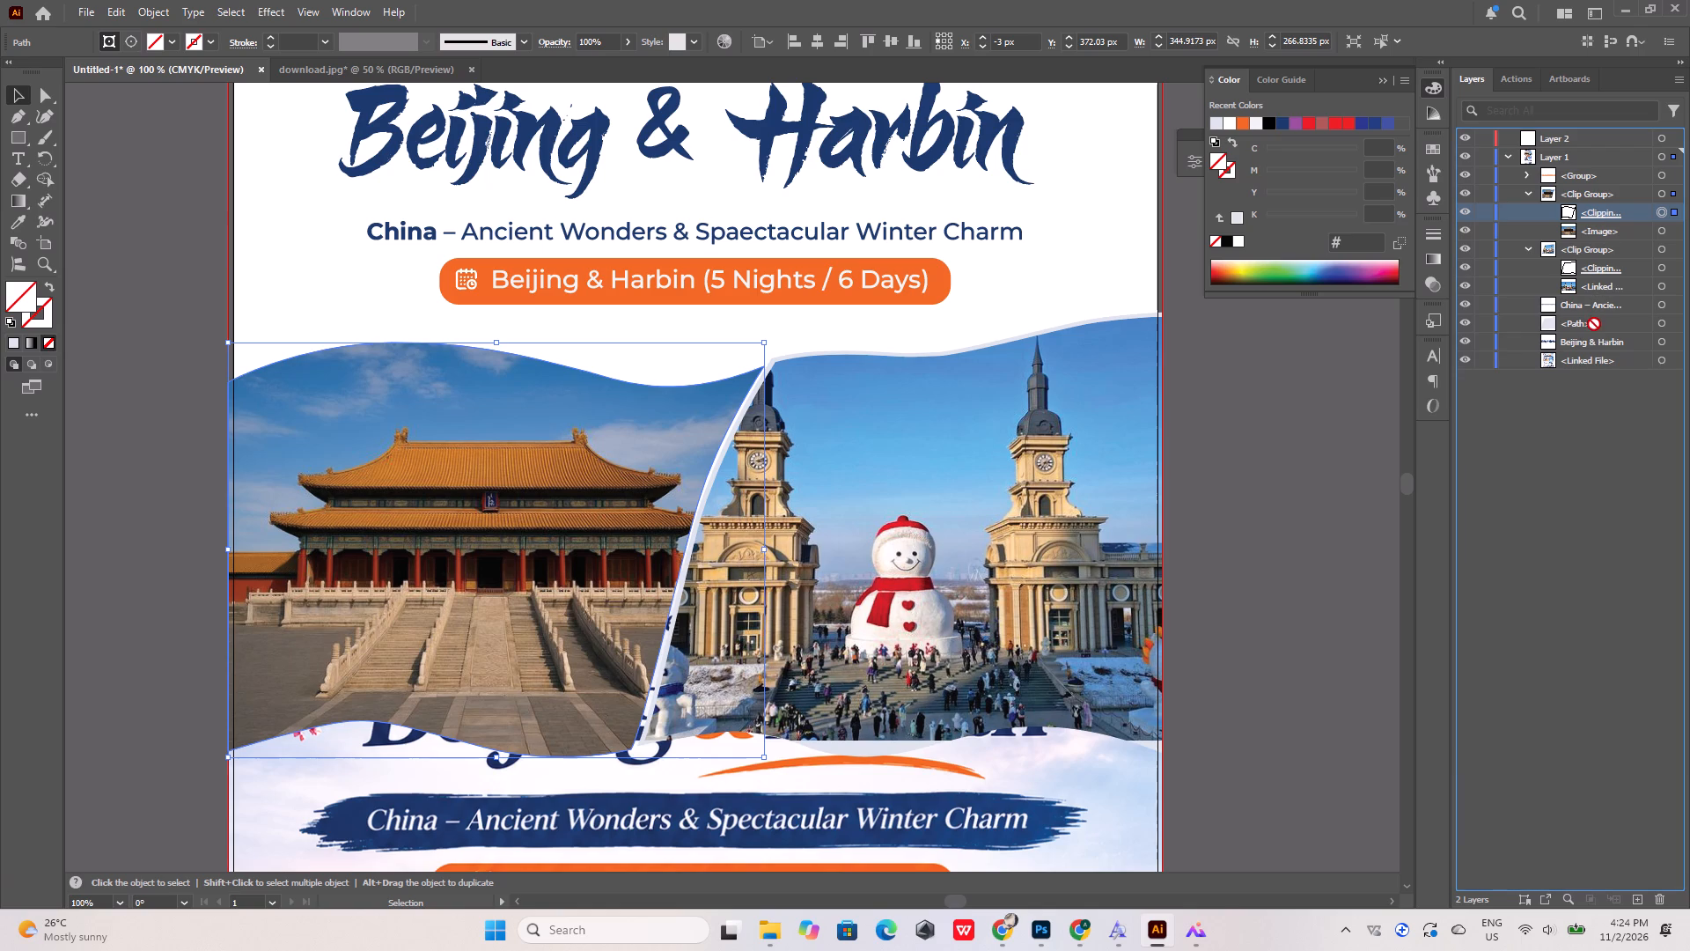
alt+drag(1594, 324, 1598, 310)
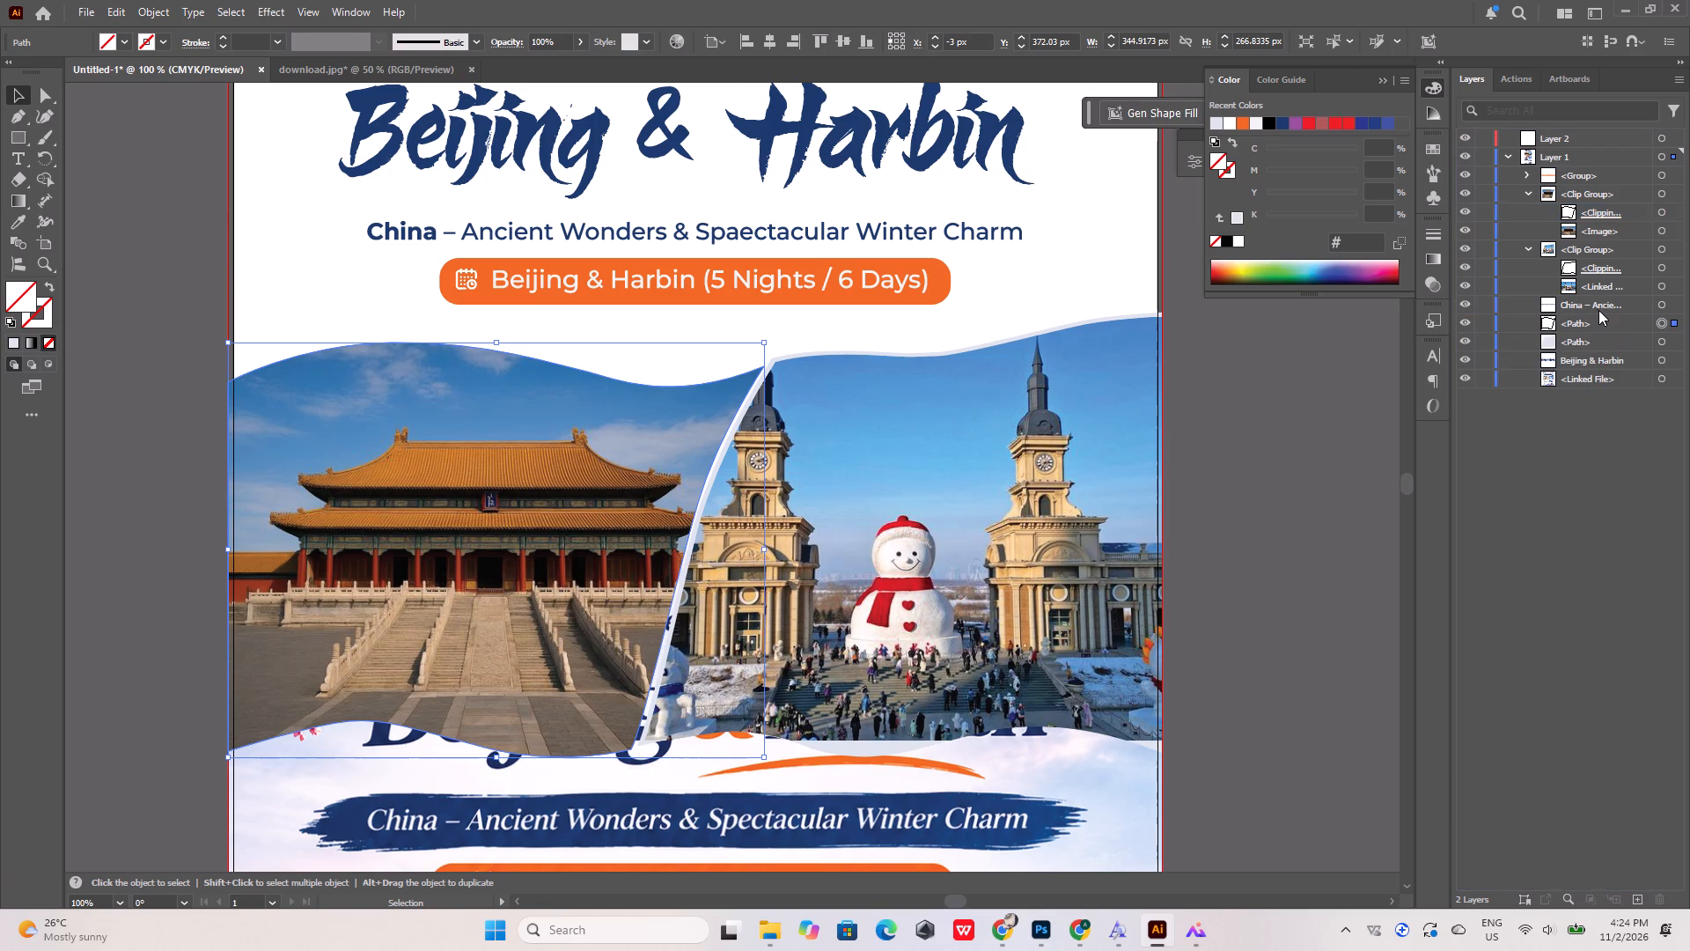
Enlarge the copied Beijing path to about 353 × 273 px so it extends beyond the photo's wave and divider.
alt+scroll(749, 360, up, 1)
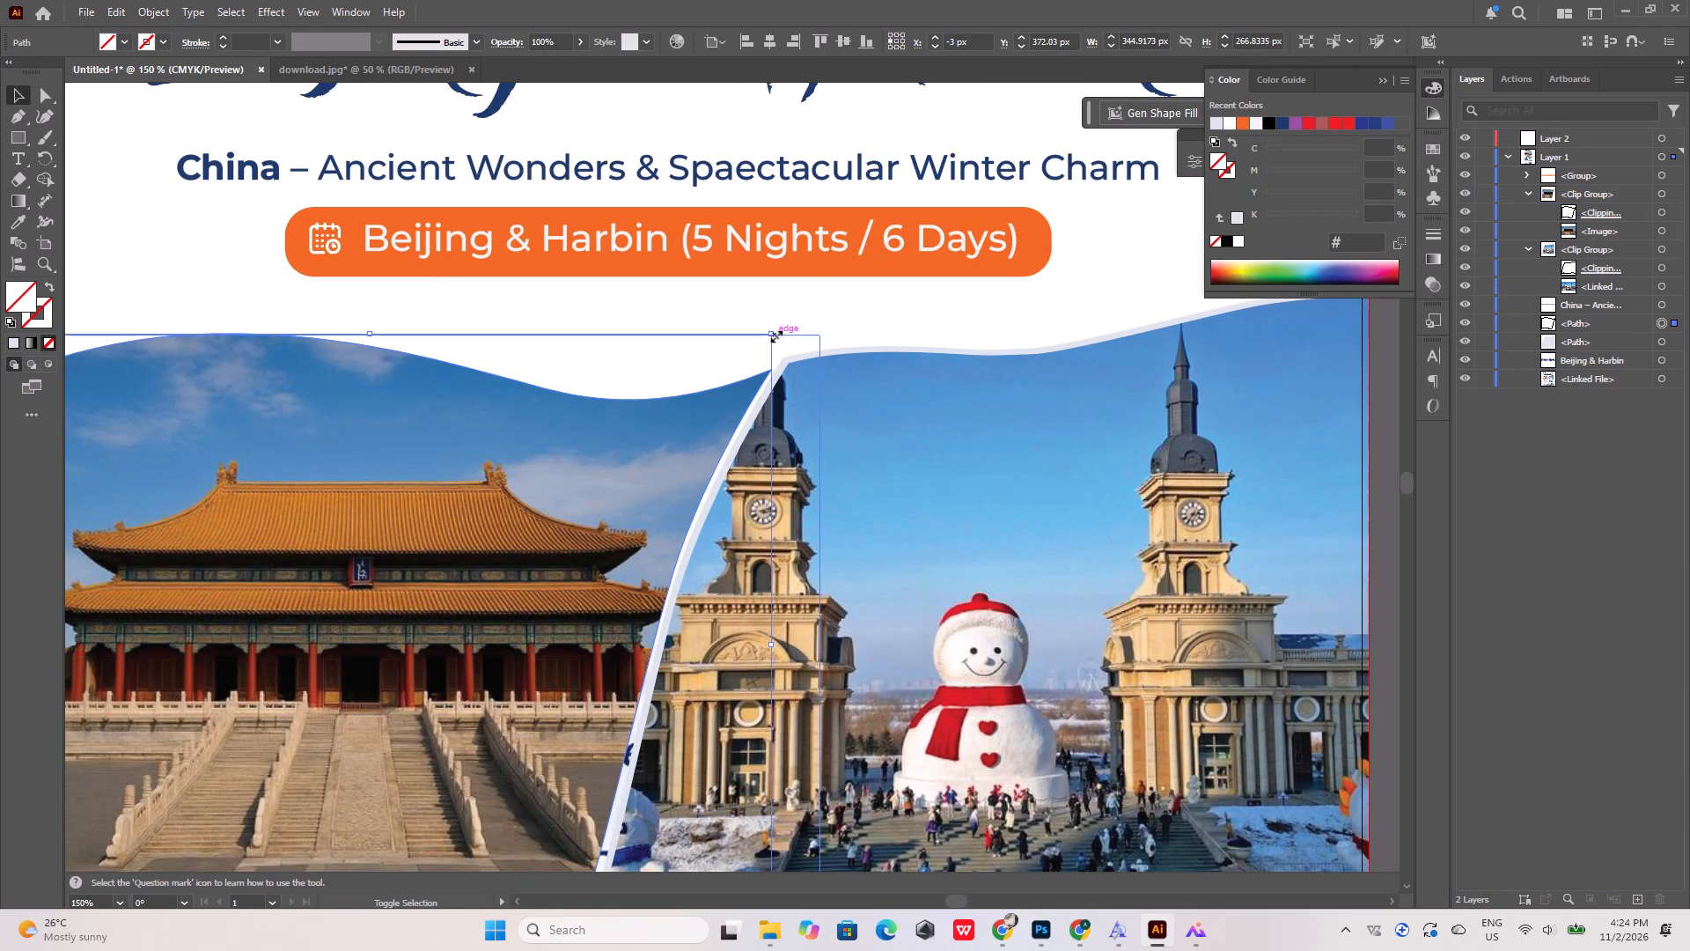
shift+drag(775, 332, 786, 321)
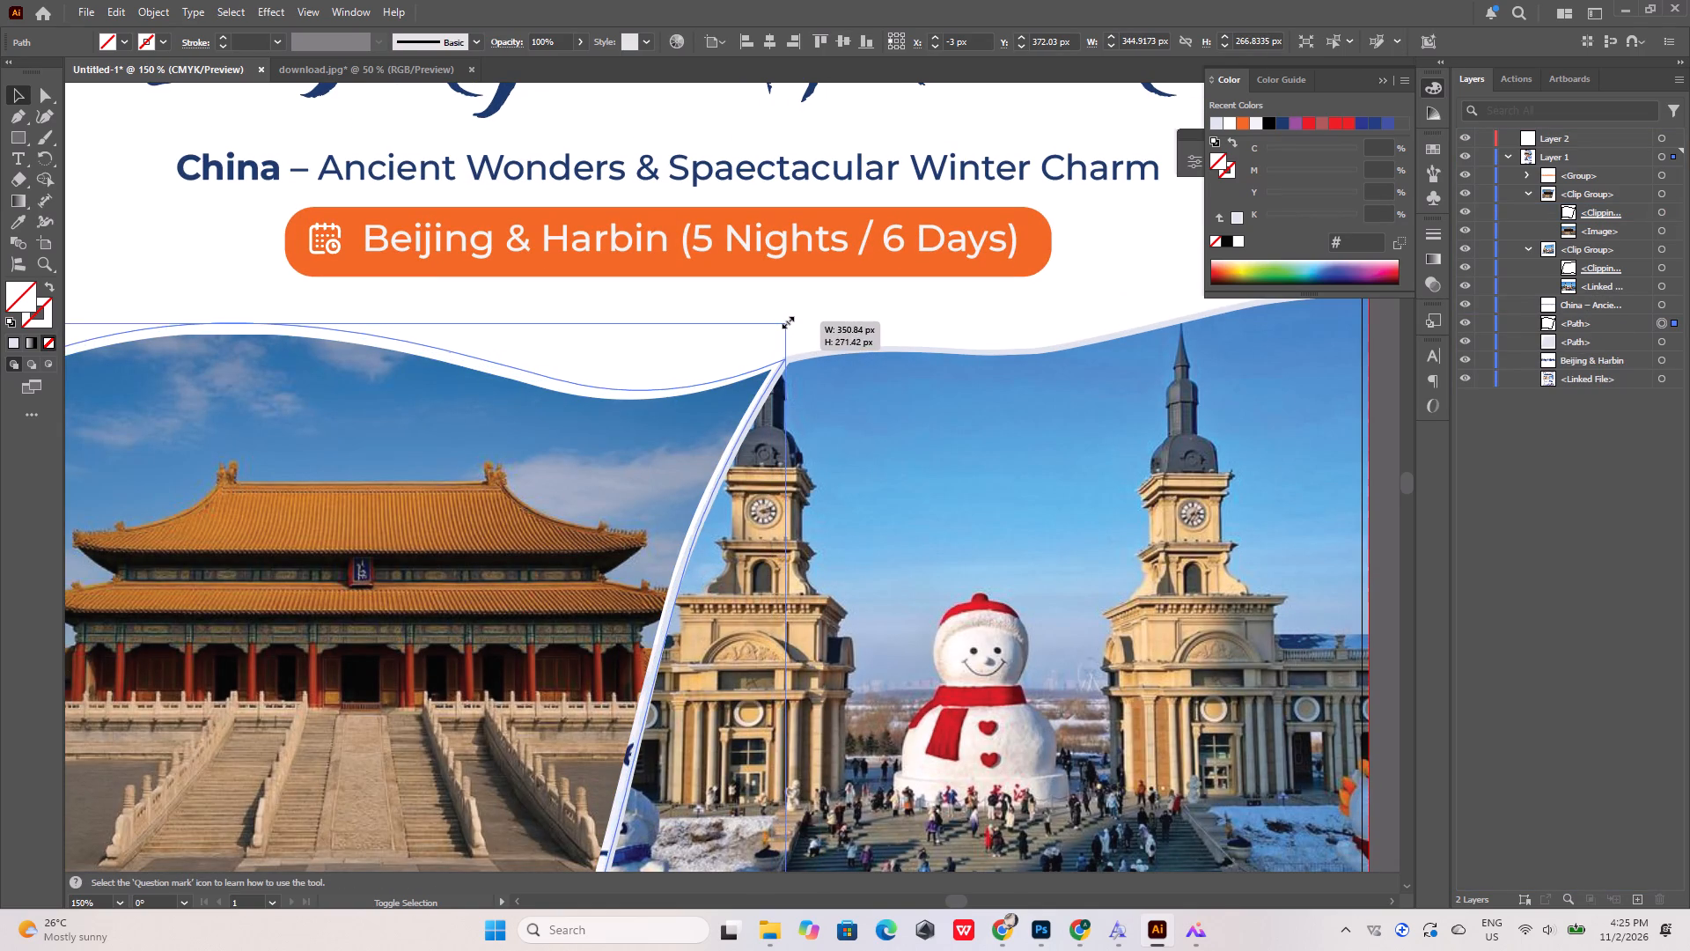
shift+drag(786, 321, 790, 317)
alt+scroll(774, 377, up, 4)
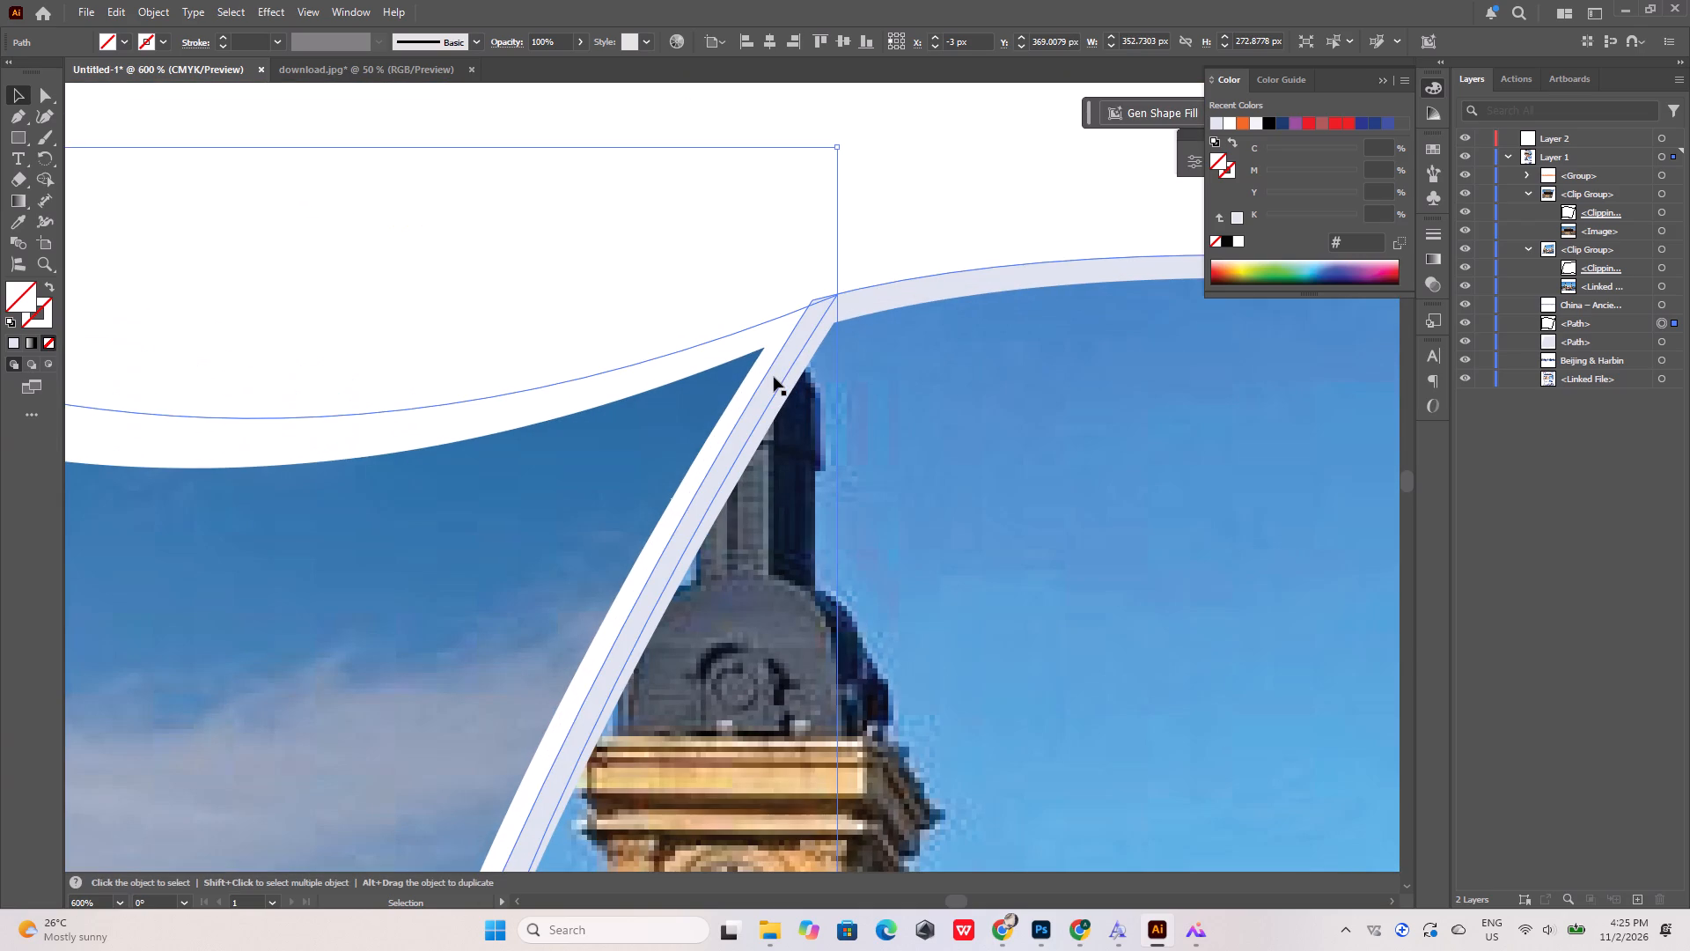
shift+click(838, 147)
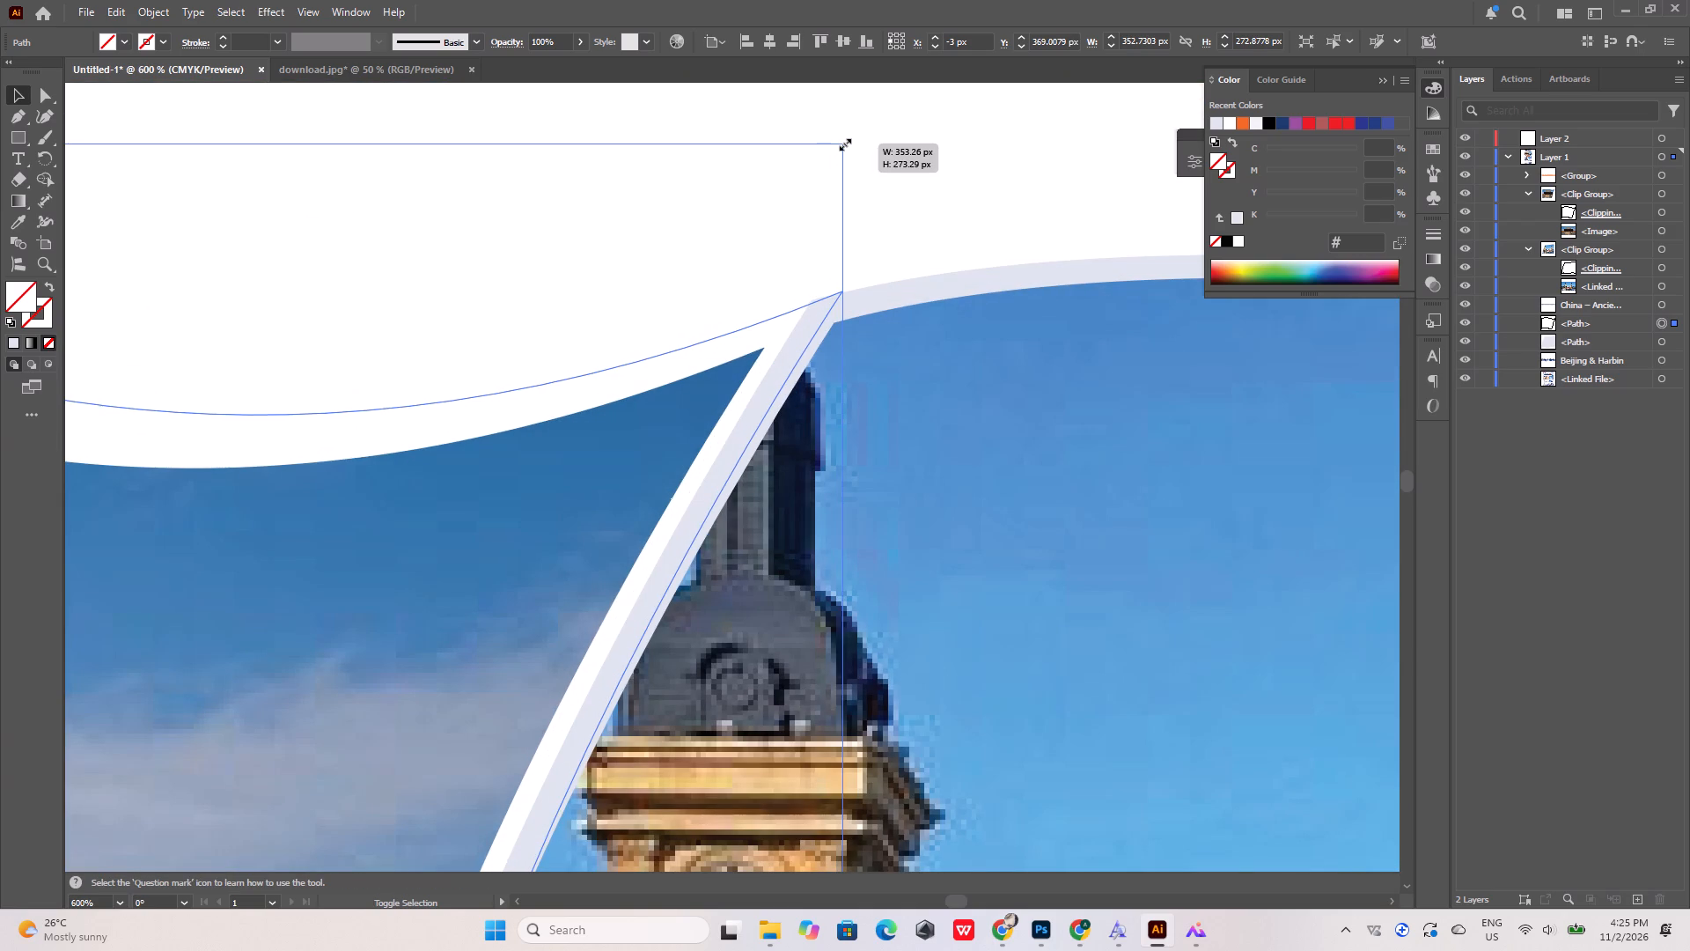
Nudge the Beijing path copy about 1 px left and 0.4 px down to line its tip up with the Harbin border.
key(Left)
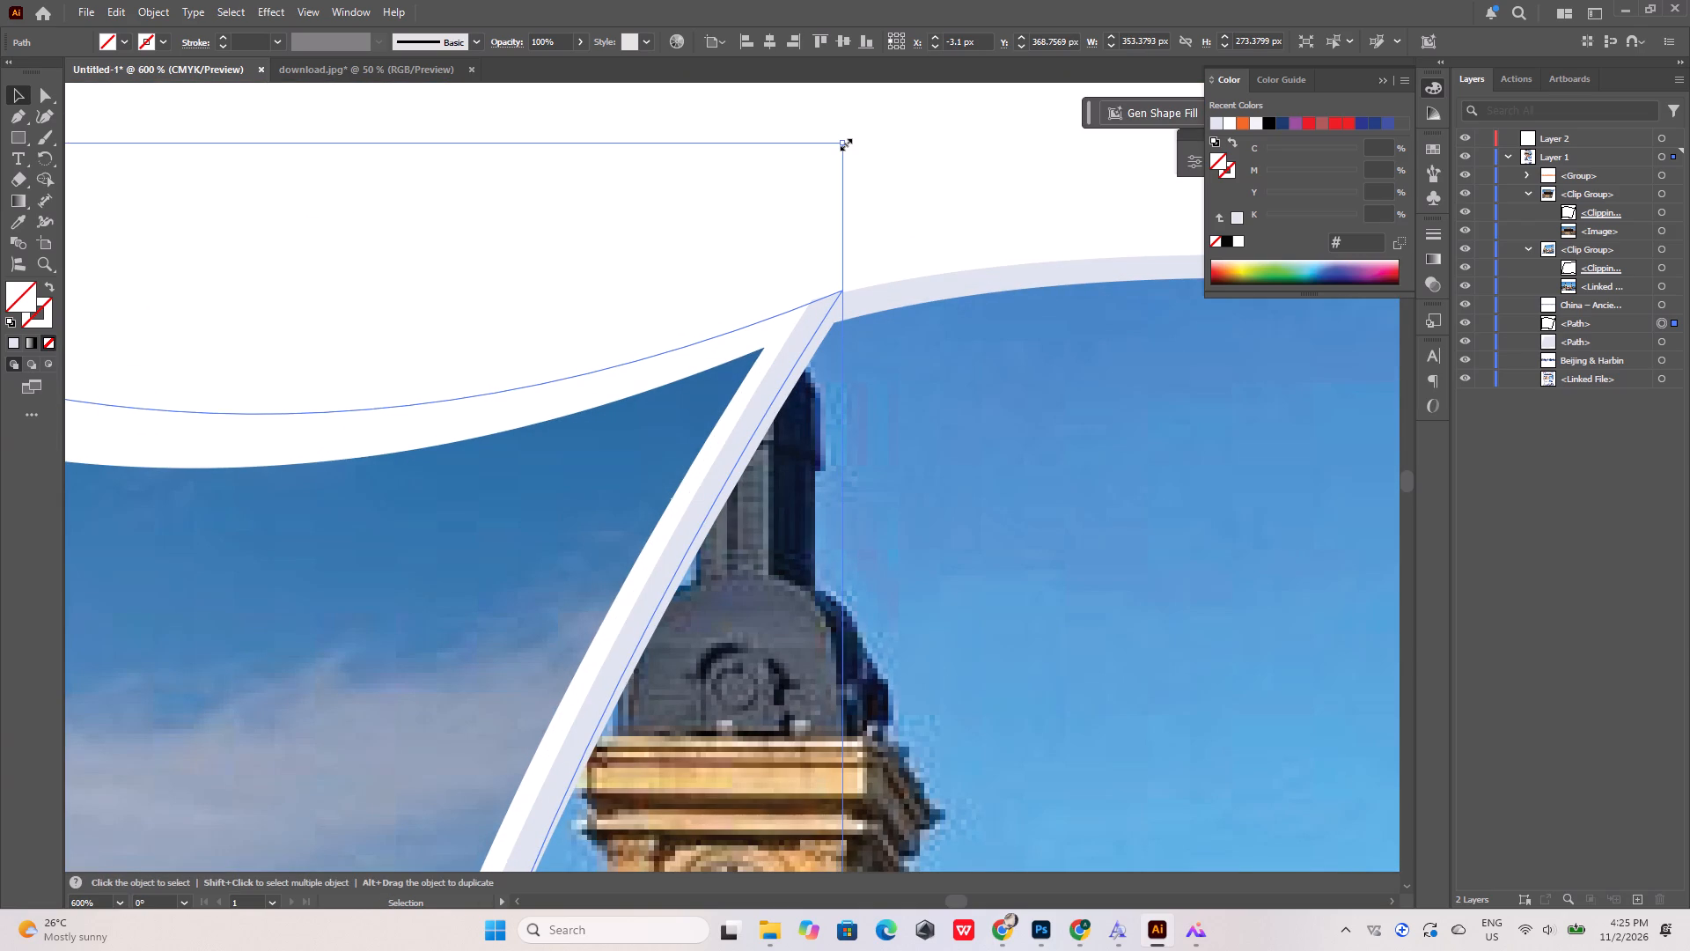
key(Left)
key(Left)
key(Left)
key(Left)
key(Left)
key(Left)
key(Left)
key(Left)
key(Left)
key(Left)
key(Left)
key(Left)
key(Left)
key(Left)
key(Left)
key(Left)
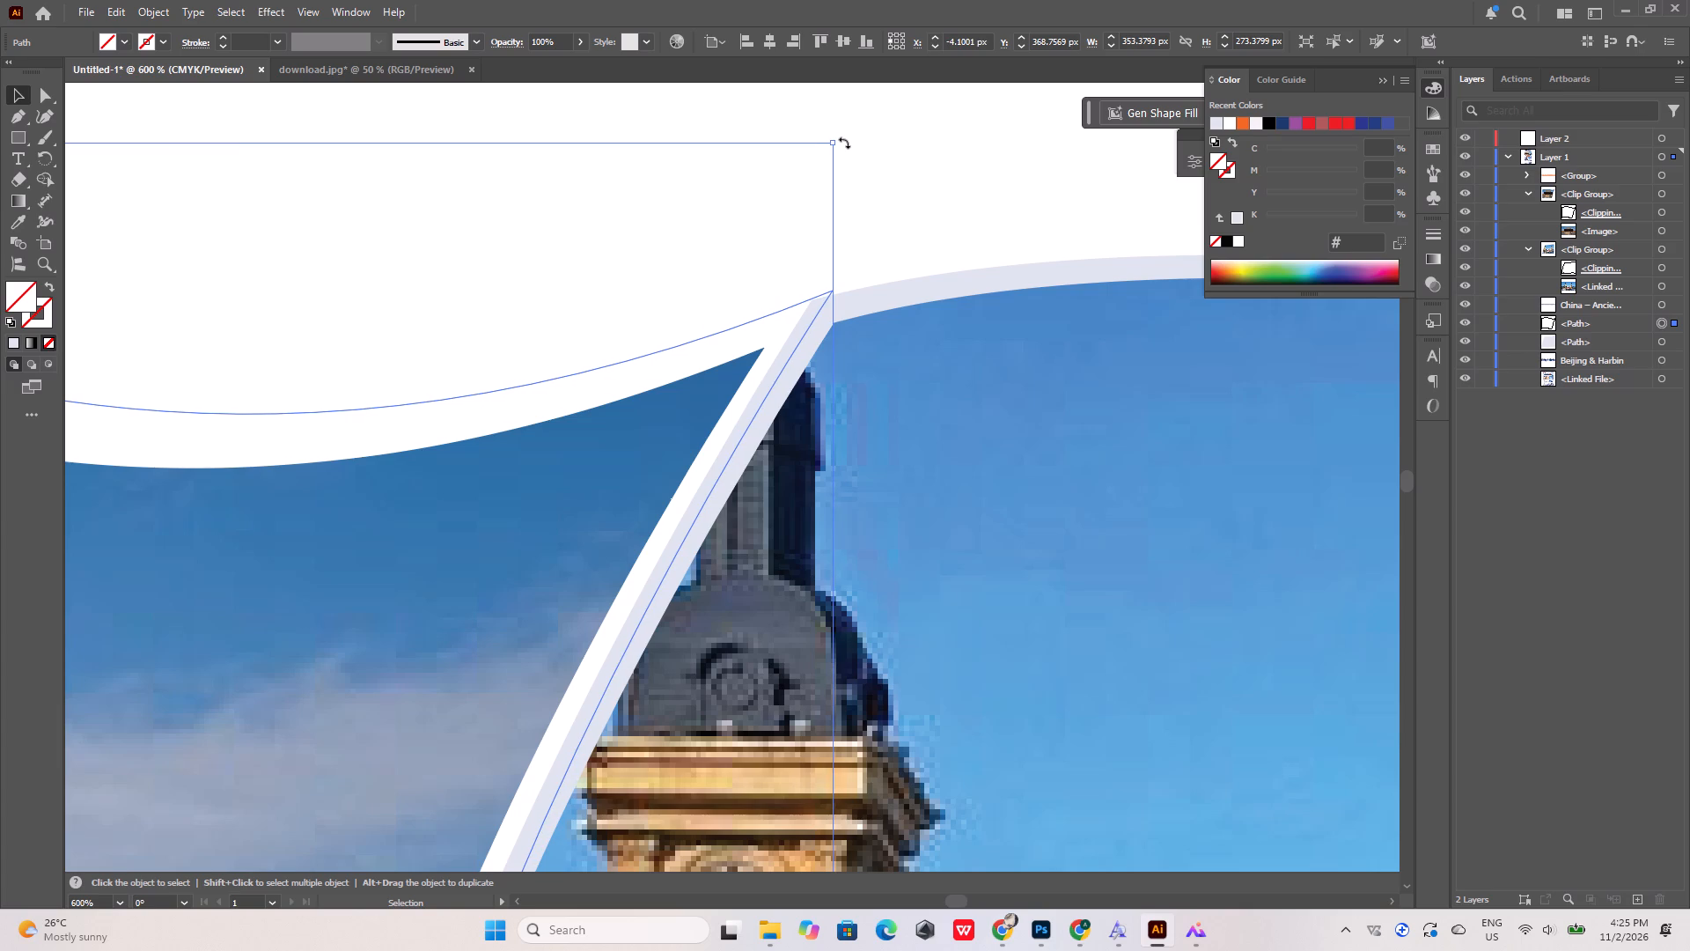
key(Down)
key(Down)
key(Down)
key(Down)
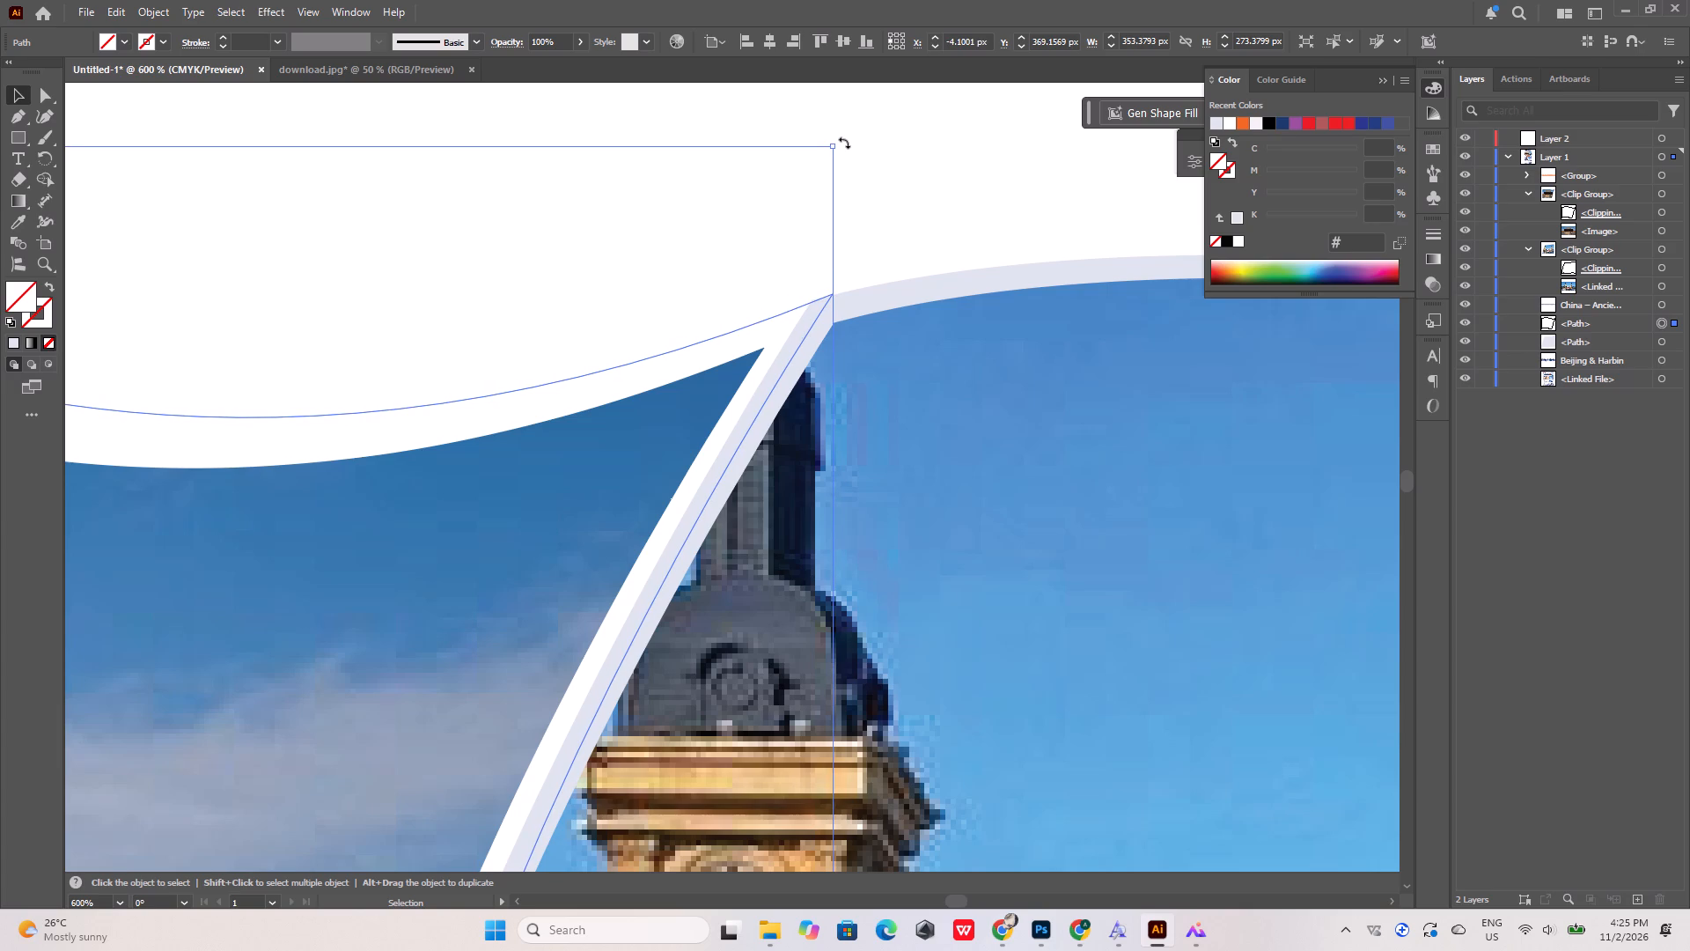
Give the Beijing path copy the Harbin border's pale blue-grey fill with the Eyedropper.
click(18, 224)
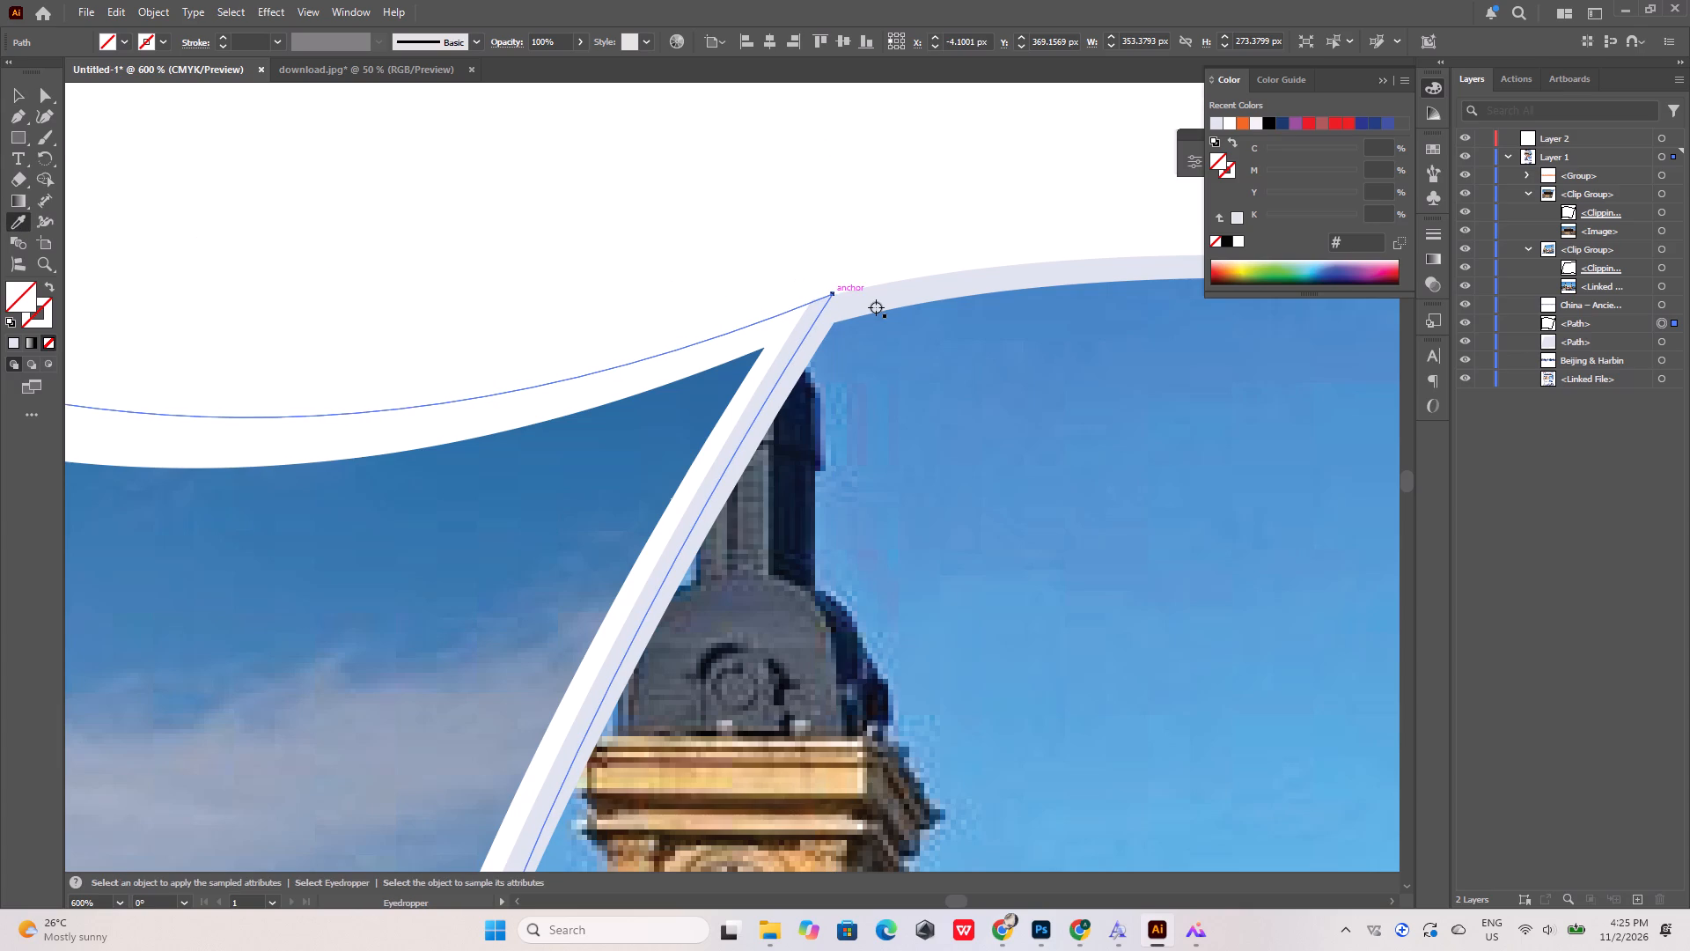
click(878, 298)
click(21, 93)
click(271, 185)
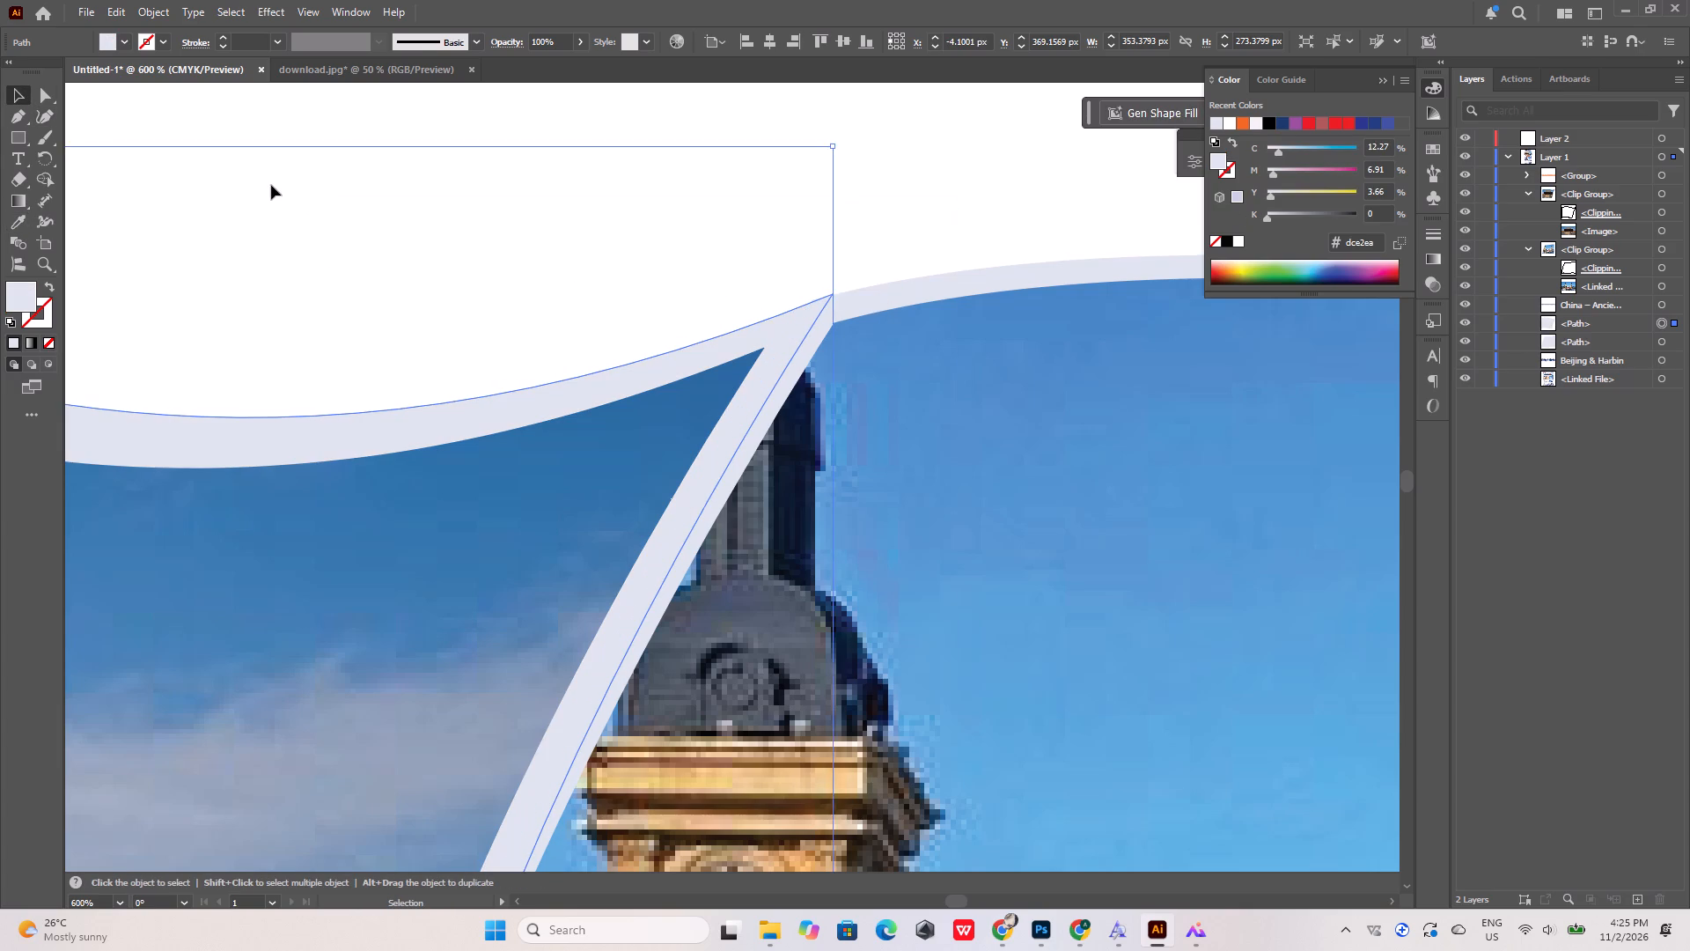
Stretch the Beijing border path outward past the artboard's left edge to about 368 px wide.
alt+scroll(630, 380, down, 6)
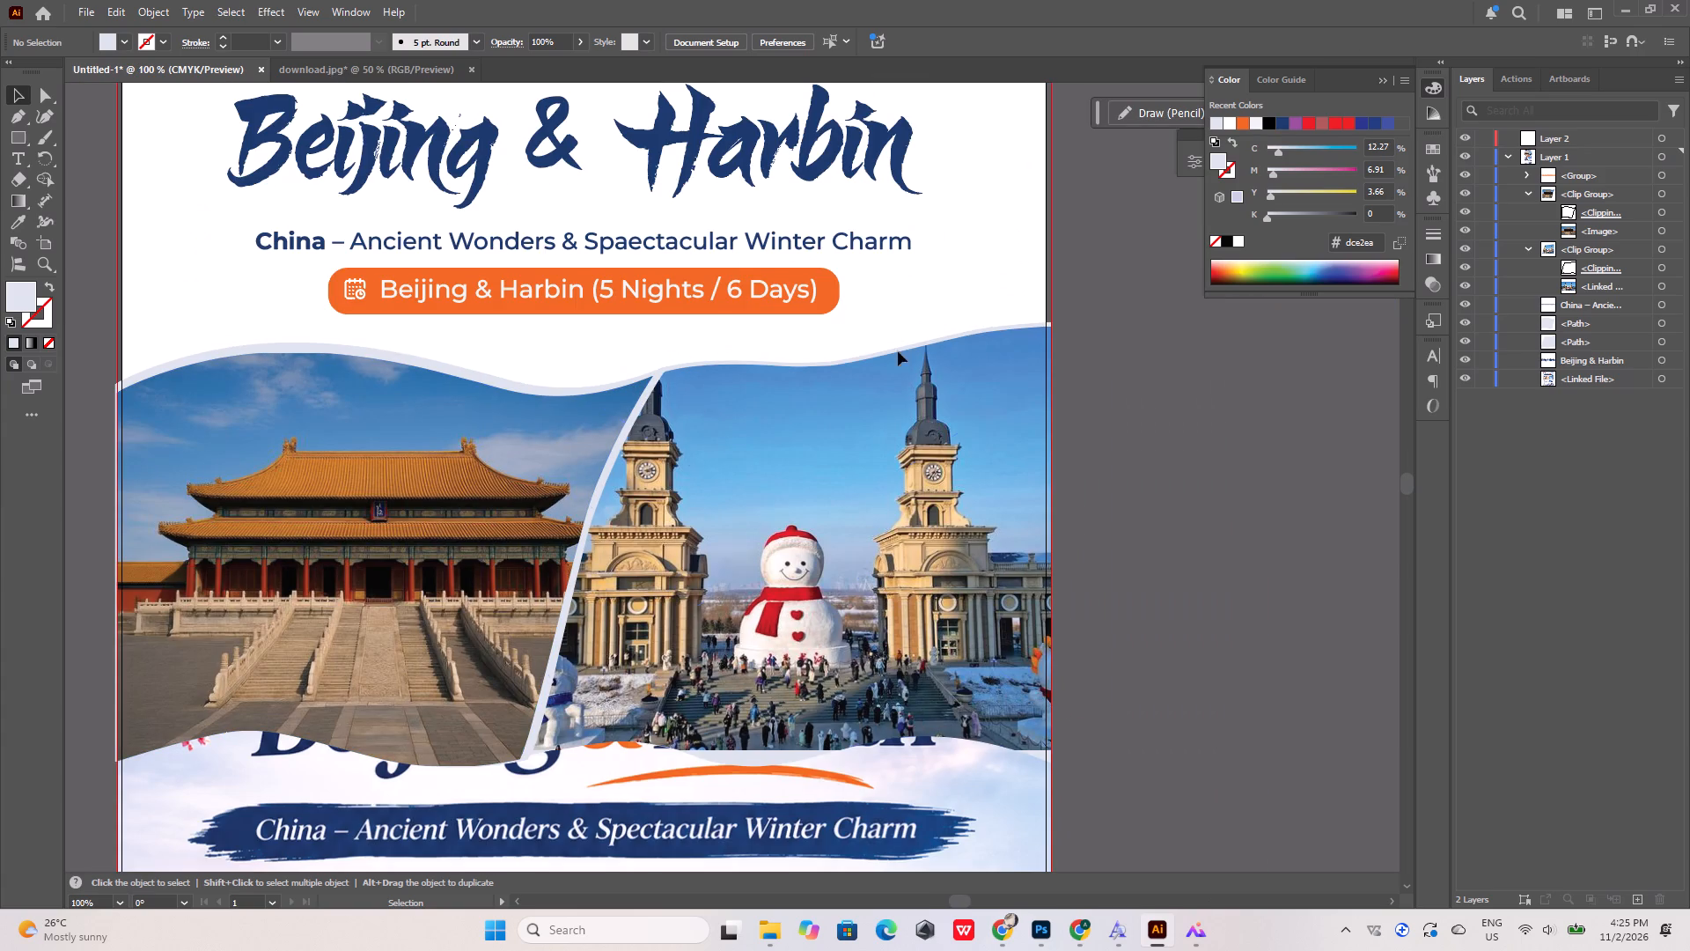
click(1163, 364)
alt+scroll(23, 418, up, 5)
alt+scroll(139, 382, up, 2)
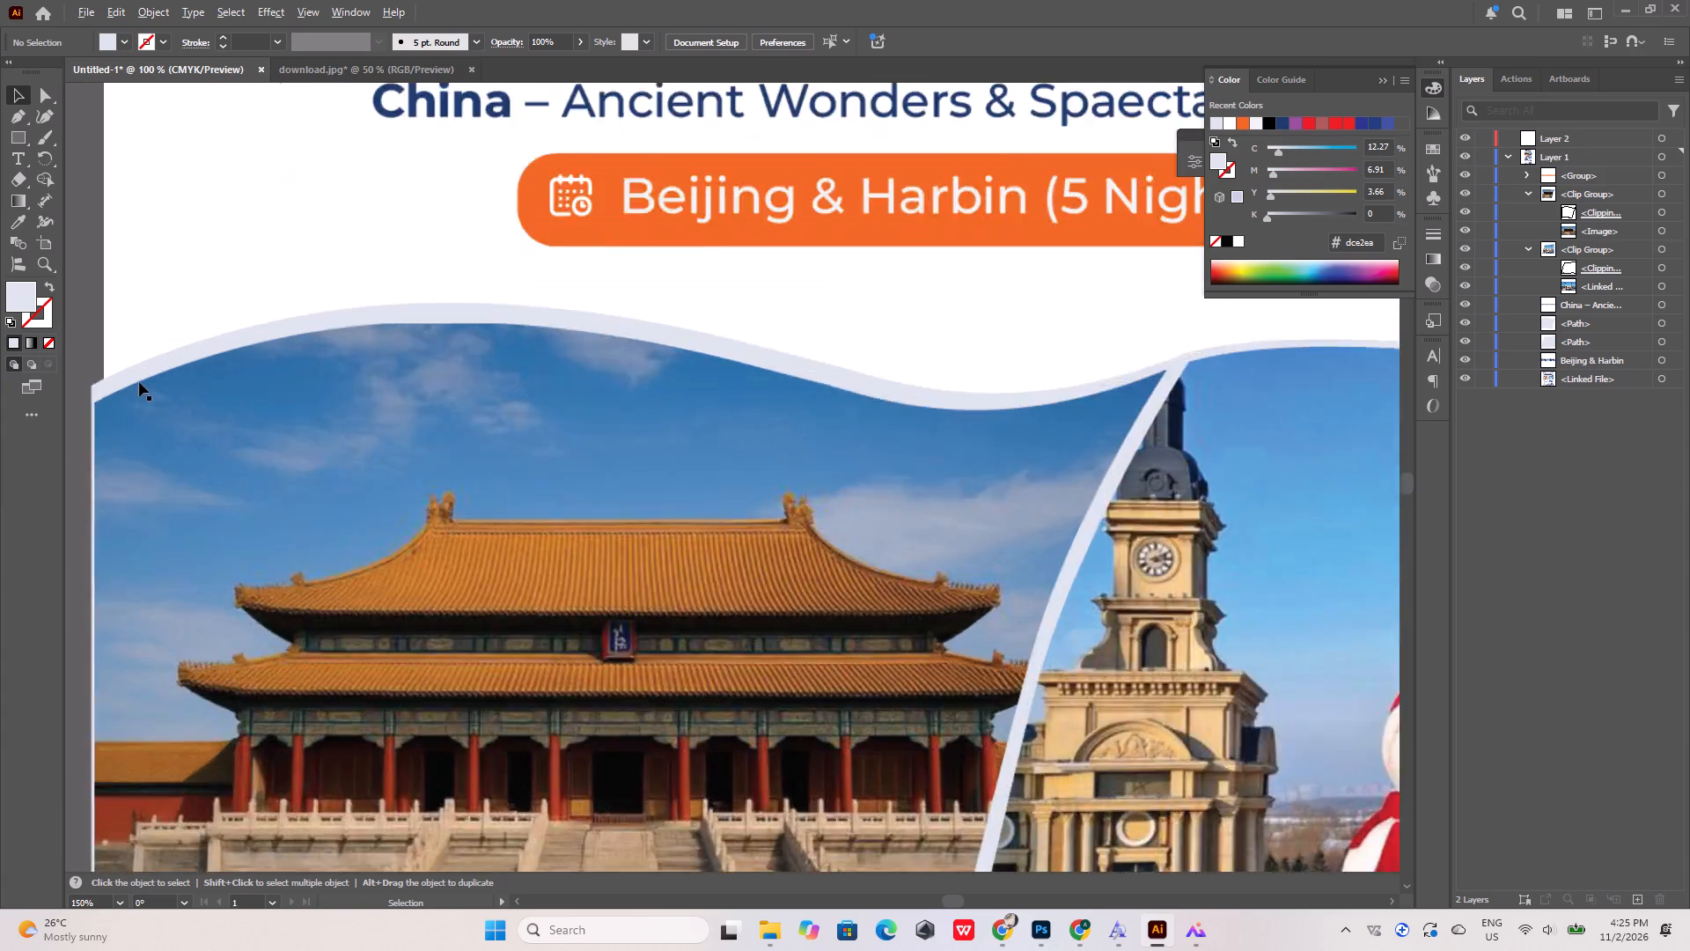
alt+scroll(139, 382, up, 2)
click(217, 326)
alt+scroll(348, 313, down, 4)
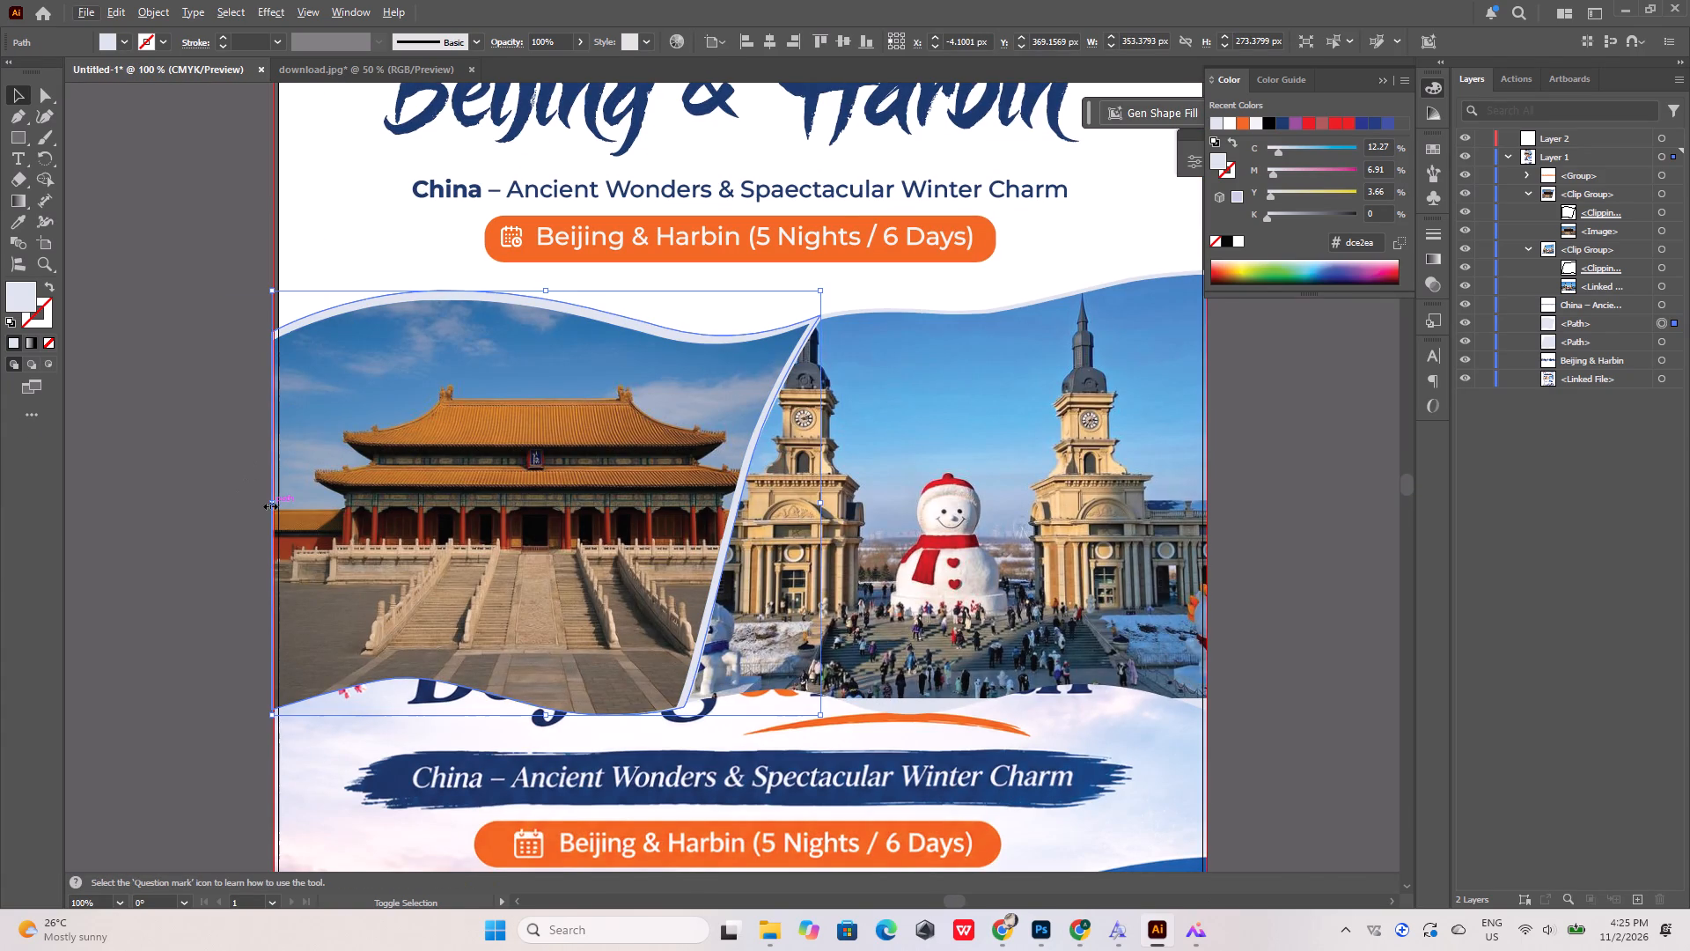
shift+drag(268, 505, 247, 505)
key(ctrl+z)
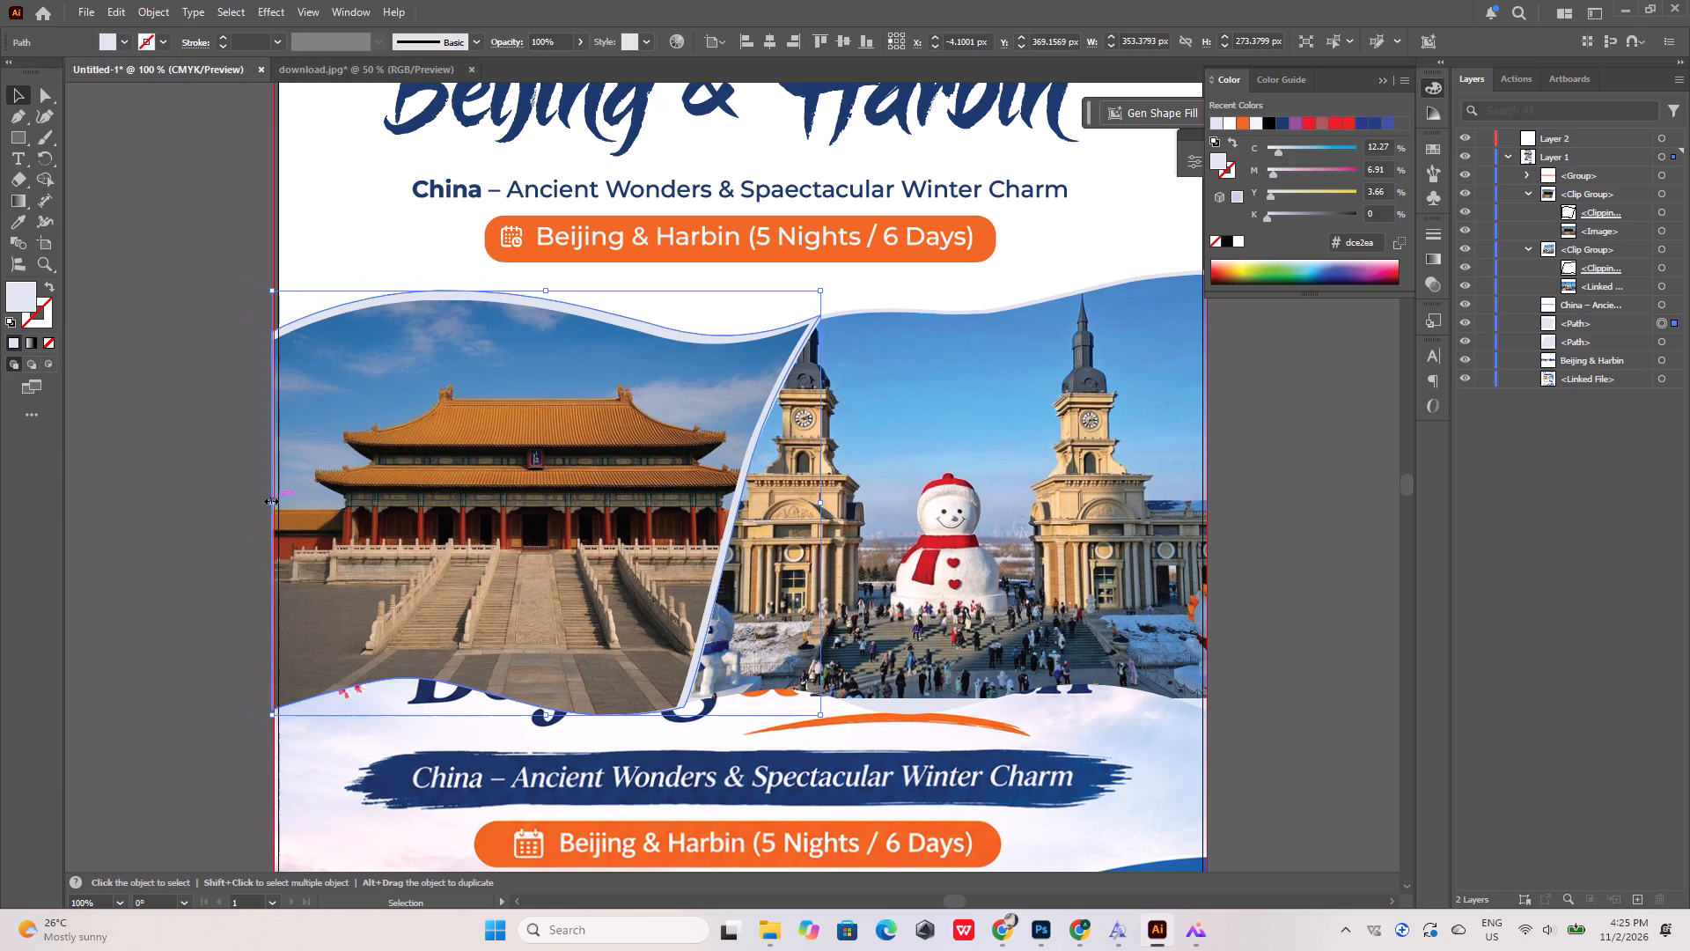
drag(271, 499, 248, 502)
click(156, 459)
Nudge the Beijing border path about 2.2 px left and 0.7 px down so its tip meets the Harbin border's corner.
alt+scroll(237, 480, down, 2)
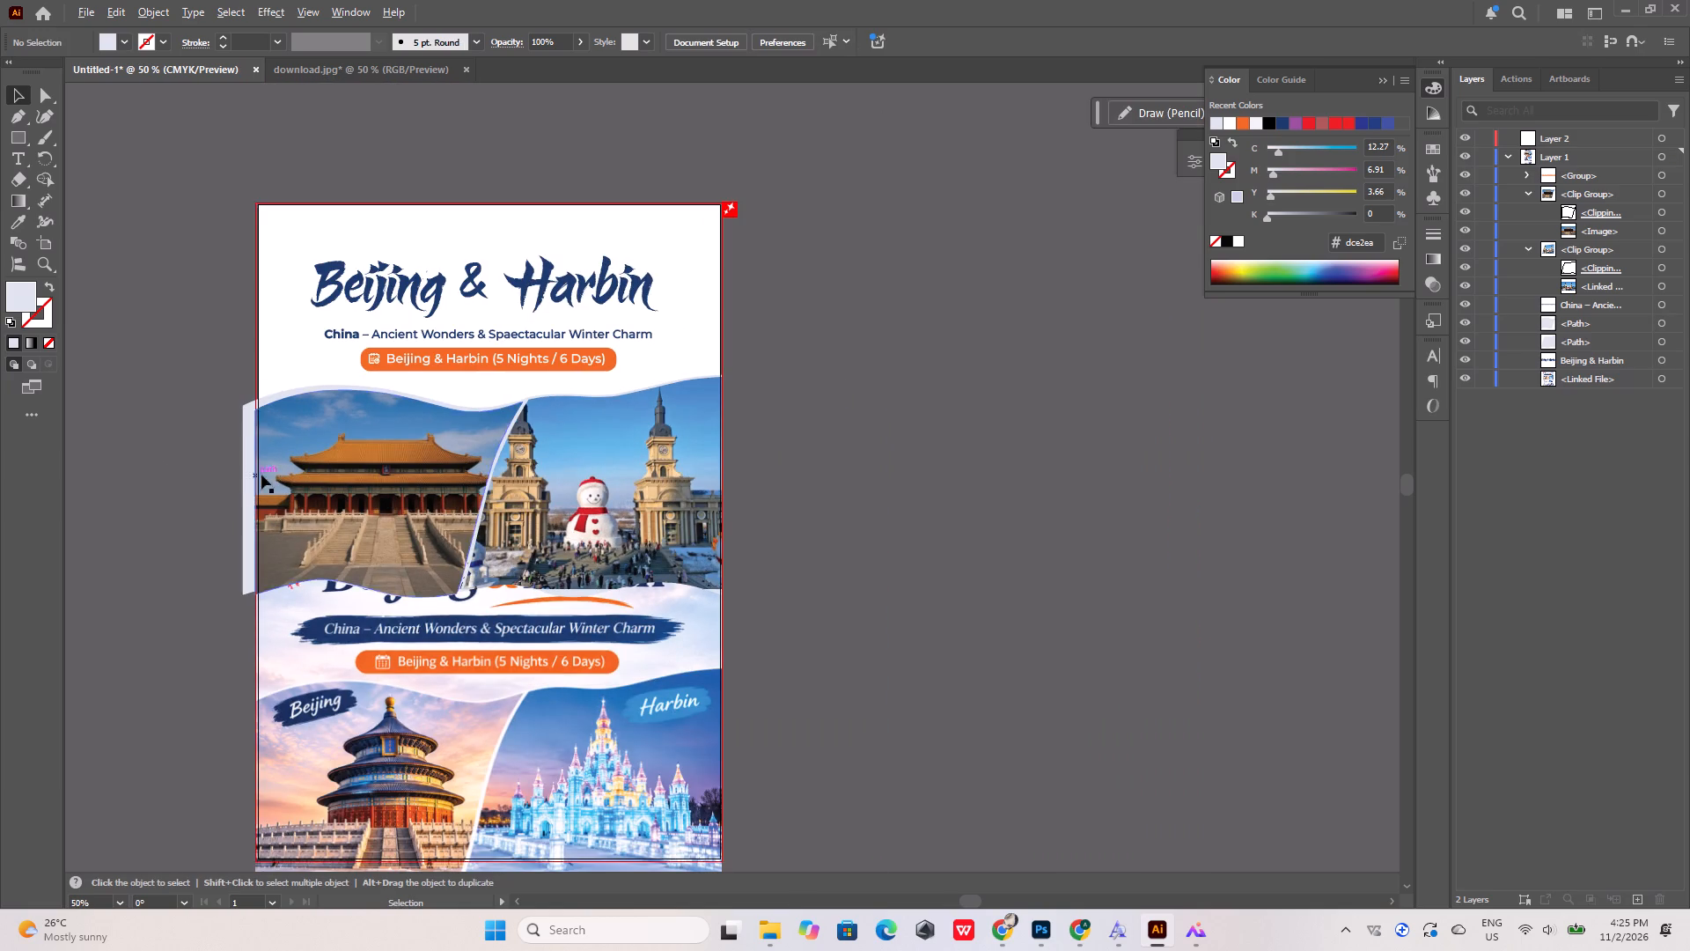
alt+scroll(364, 436, up, 1)
alt+scroll(184, 484, up, 3)
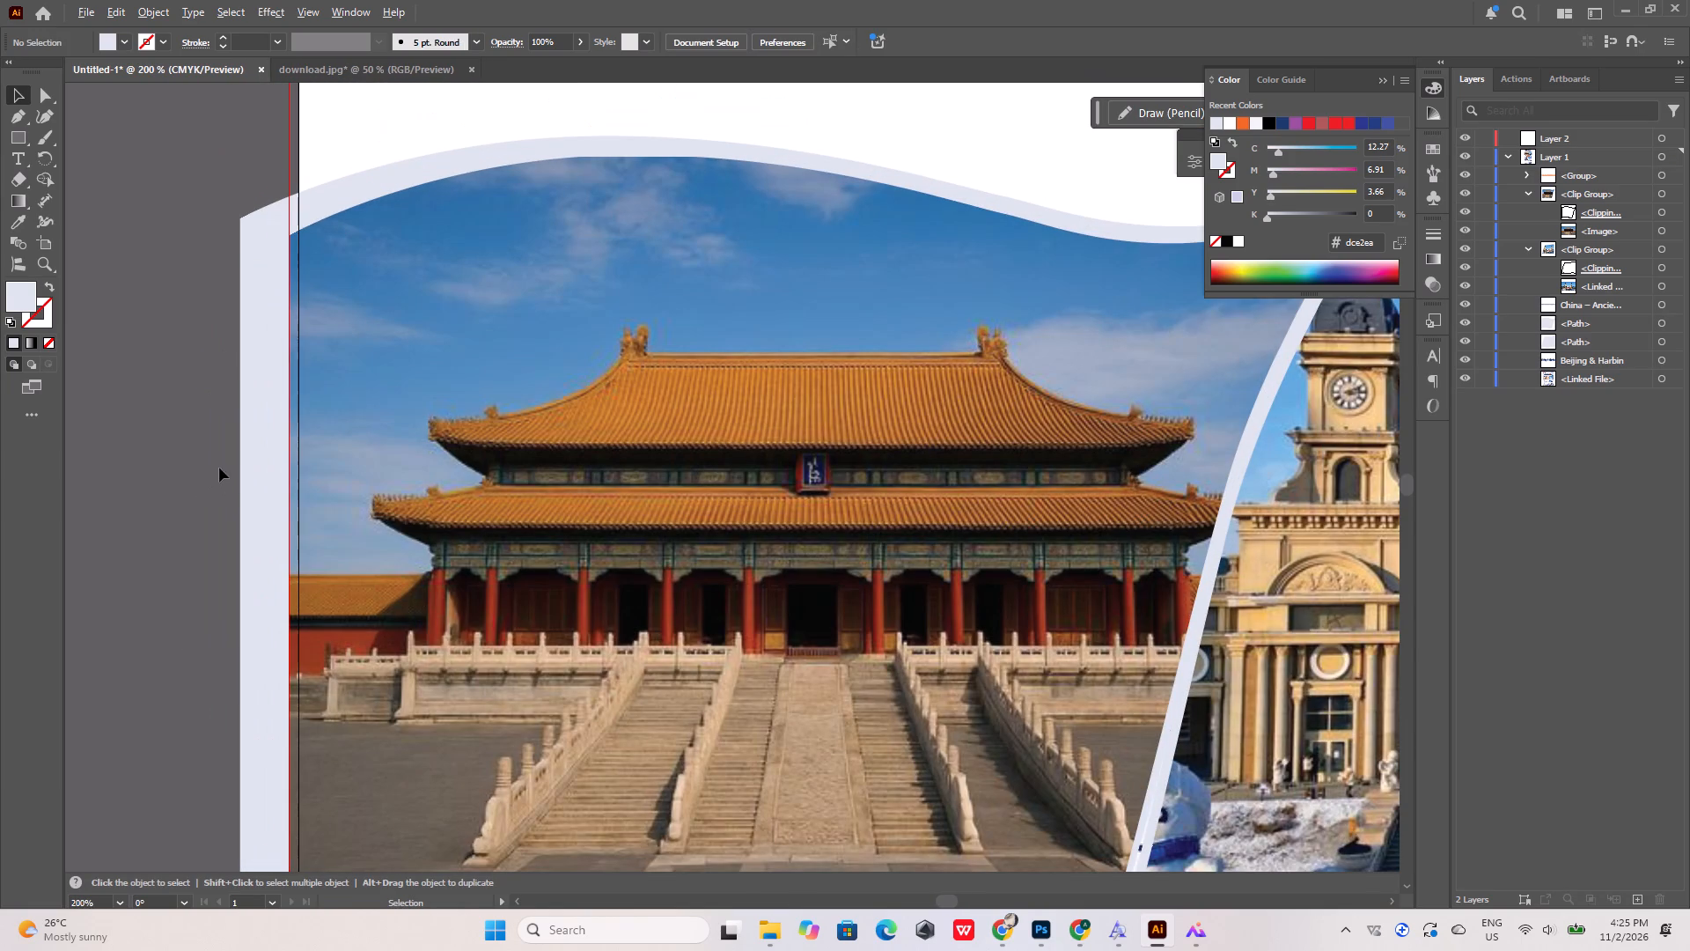
click(169, 445)
alt+scroll(177, 440, down, 4)
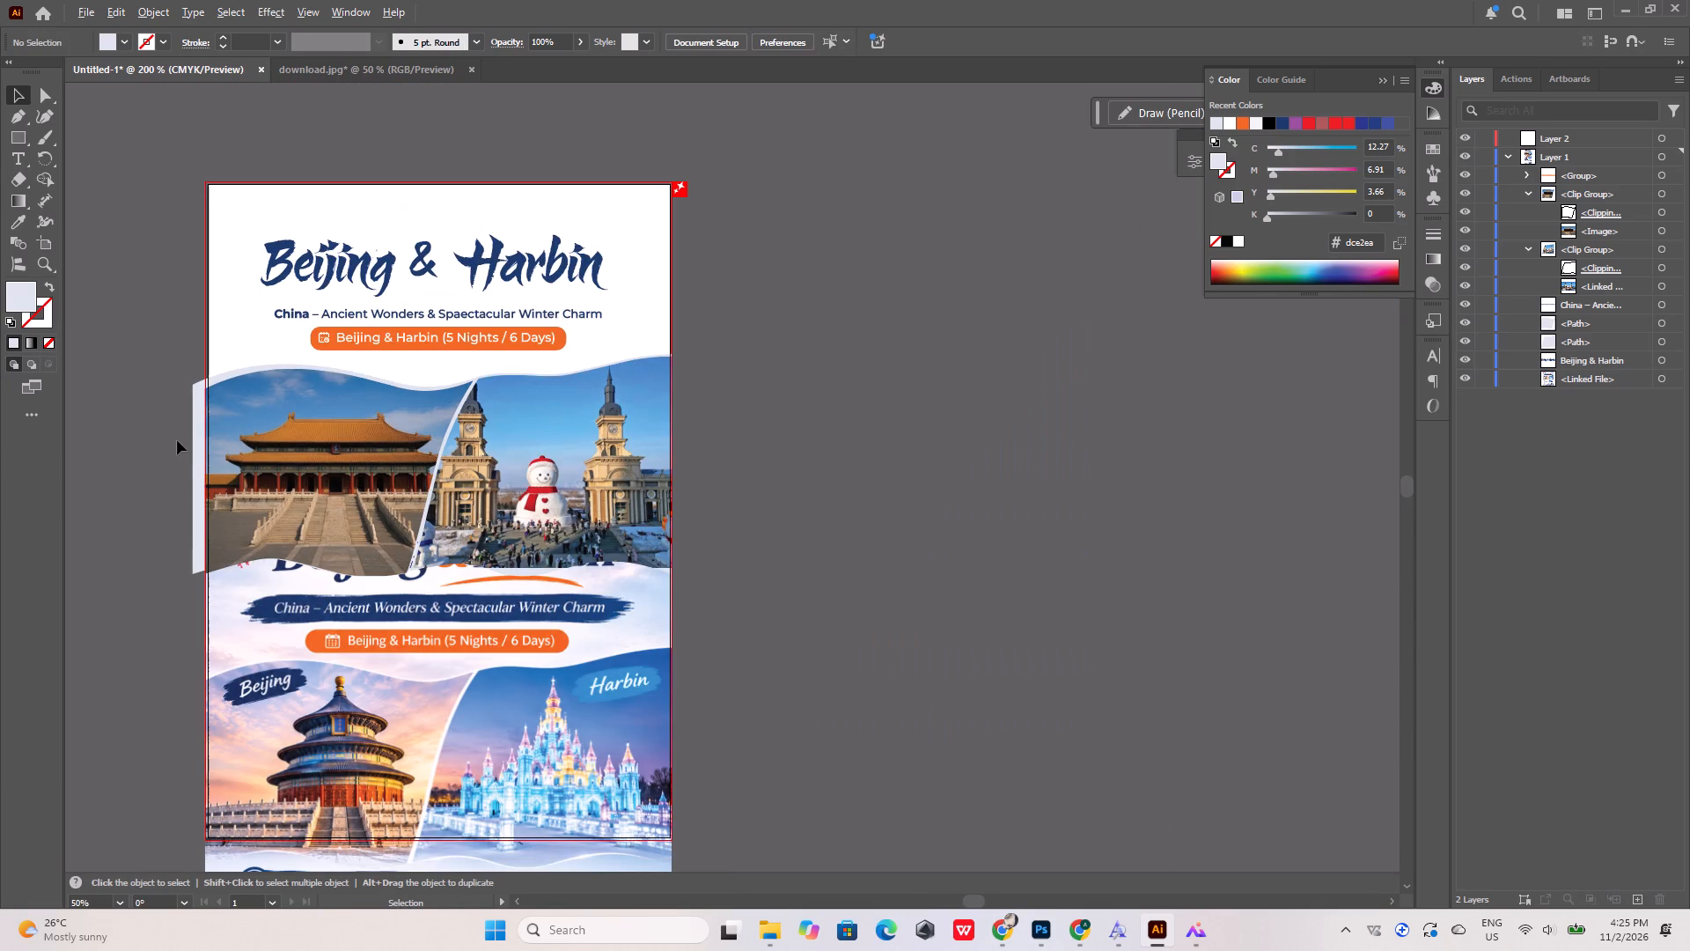
click(836, 390)
alt+scroll(418, 400, up, 4)
alt+scroll(640, 298, up, 5)
click(687, 388)
alt+scroll(709, 371, up, 3)
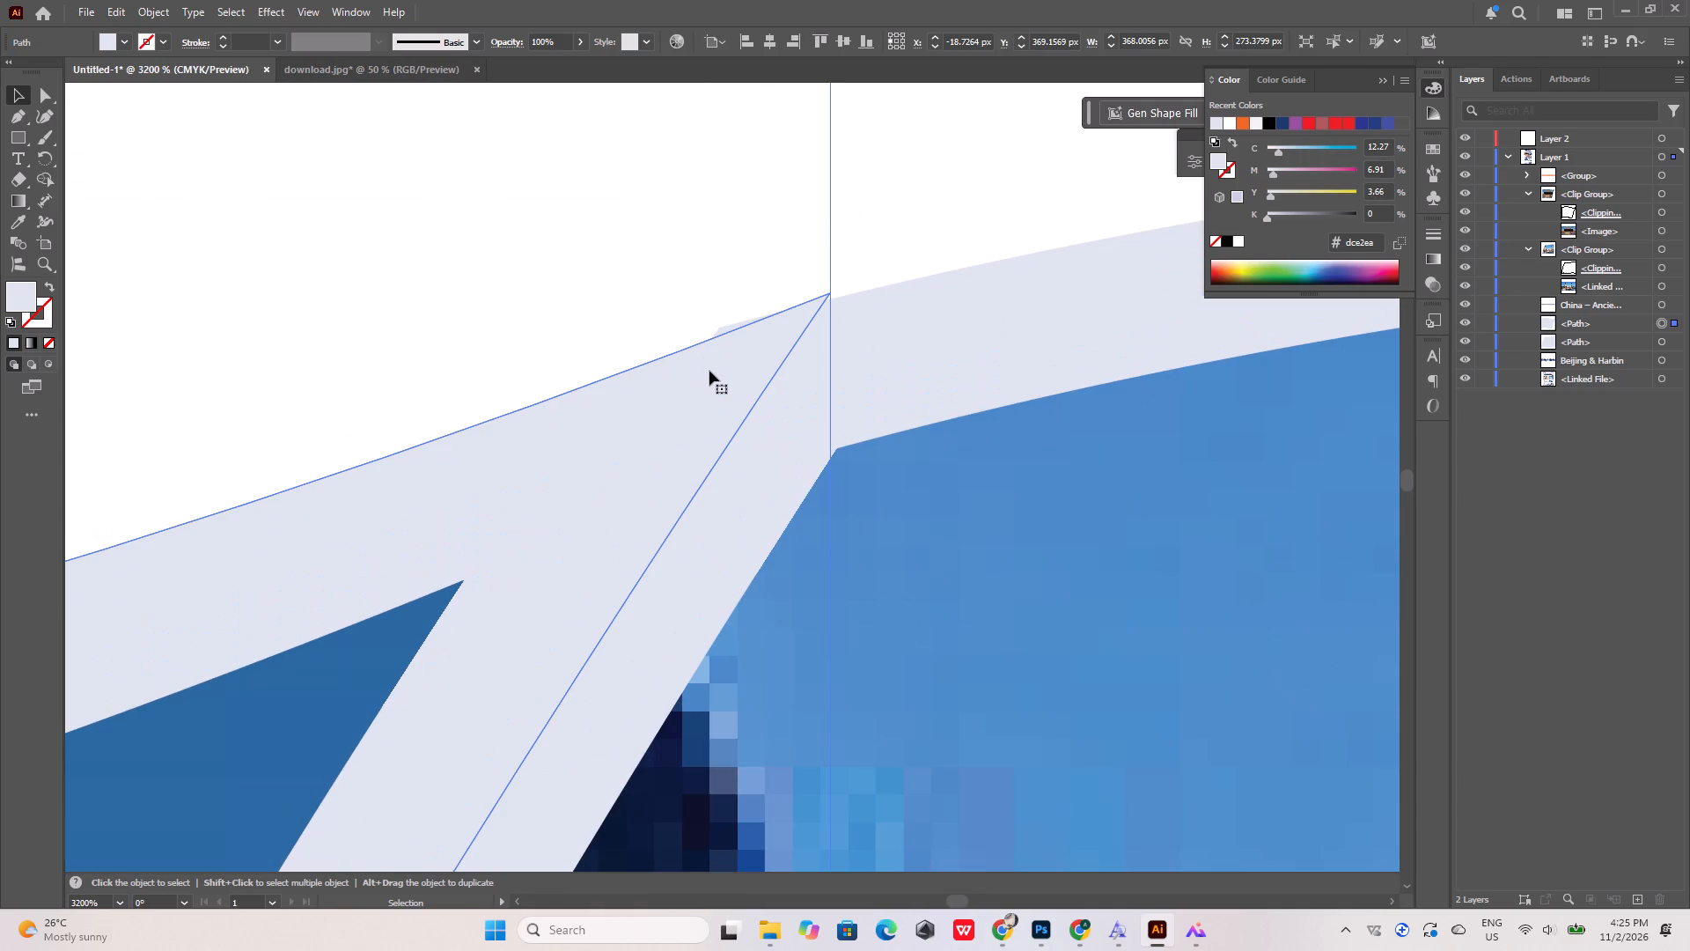
key(Down)
key(Left)
key(Left)
key(Left)
key(Left)
key(Left)
key(Left)
key(Left)
key(Left)
key(Left)
key(Left)
key(Left)
key(Left)
key(Left)
key(Left)
key(Left)
key(Left)
key(Left)
key(Left)
key(Left)
key(Left)
key(Left)
key(Left)
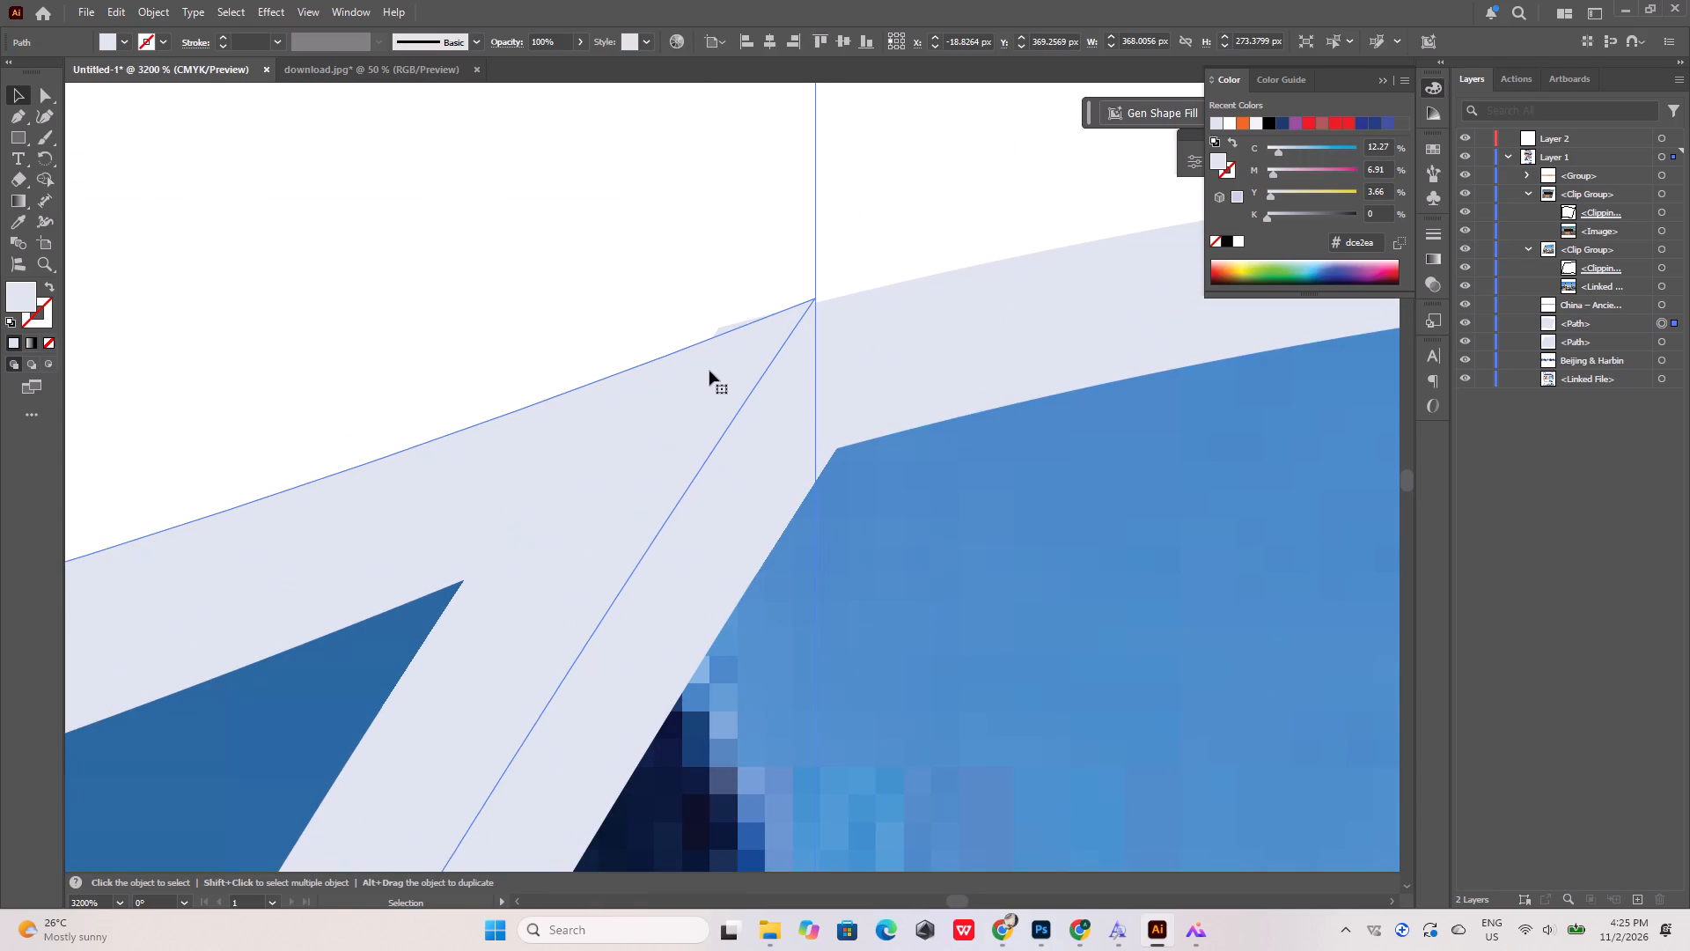
key(Down)
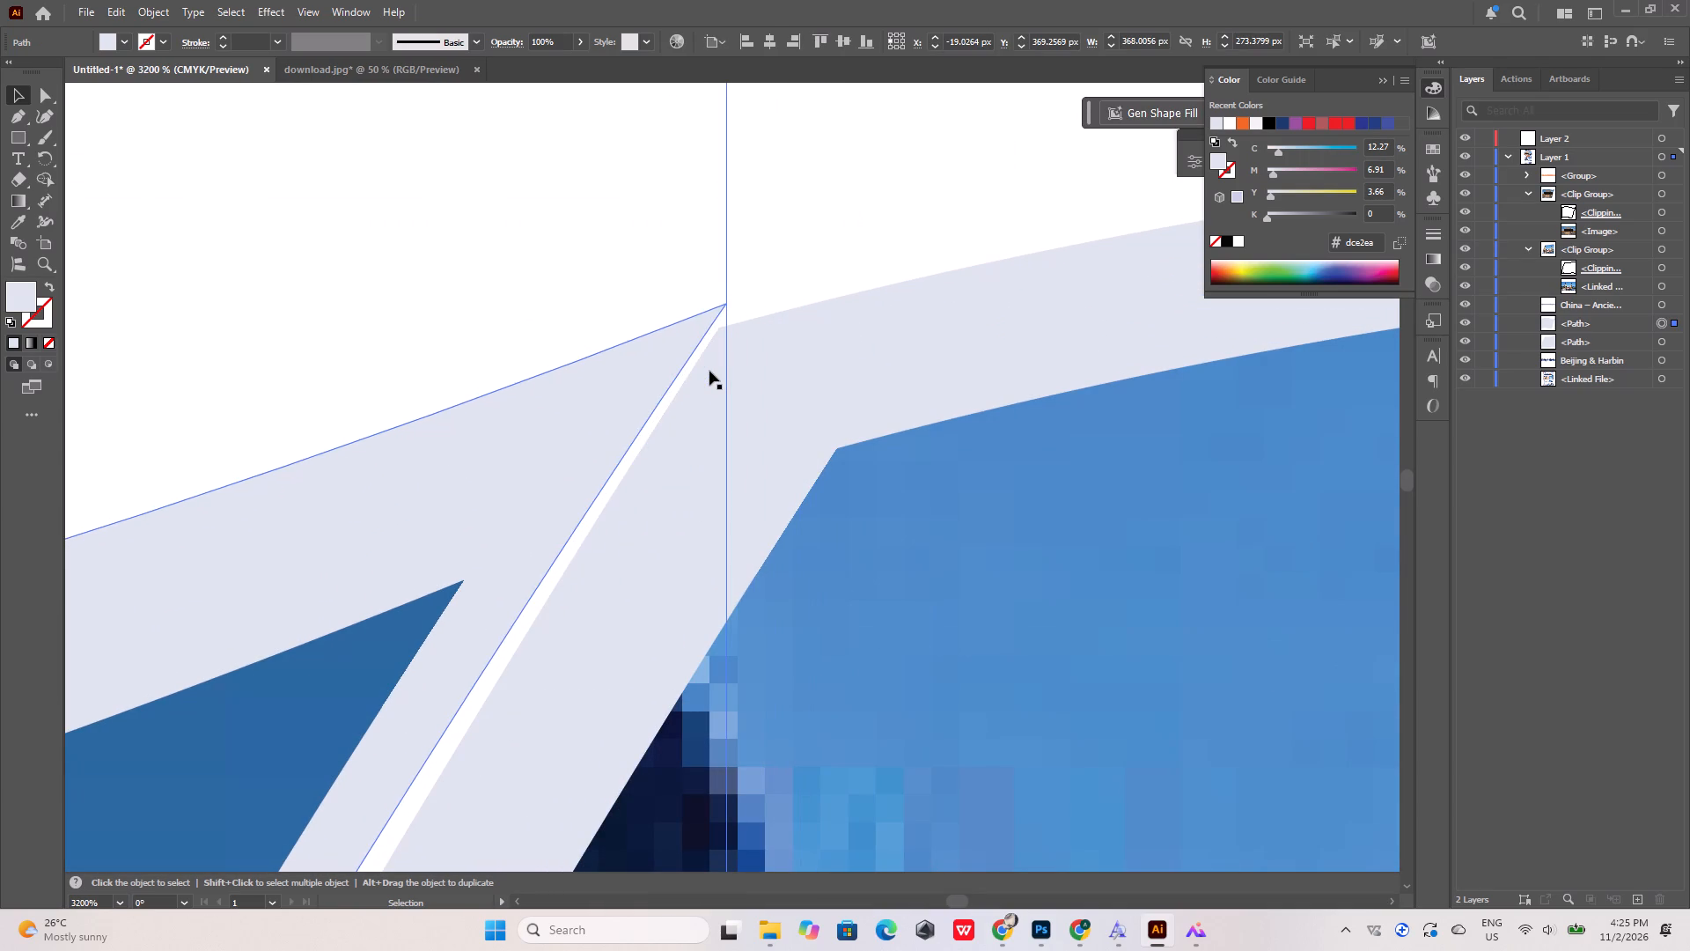
key(Down)
key(Down)
key(Left)
key(Left)
key(Down)
key(Down)
key(Down)
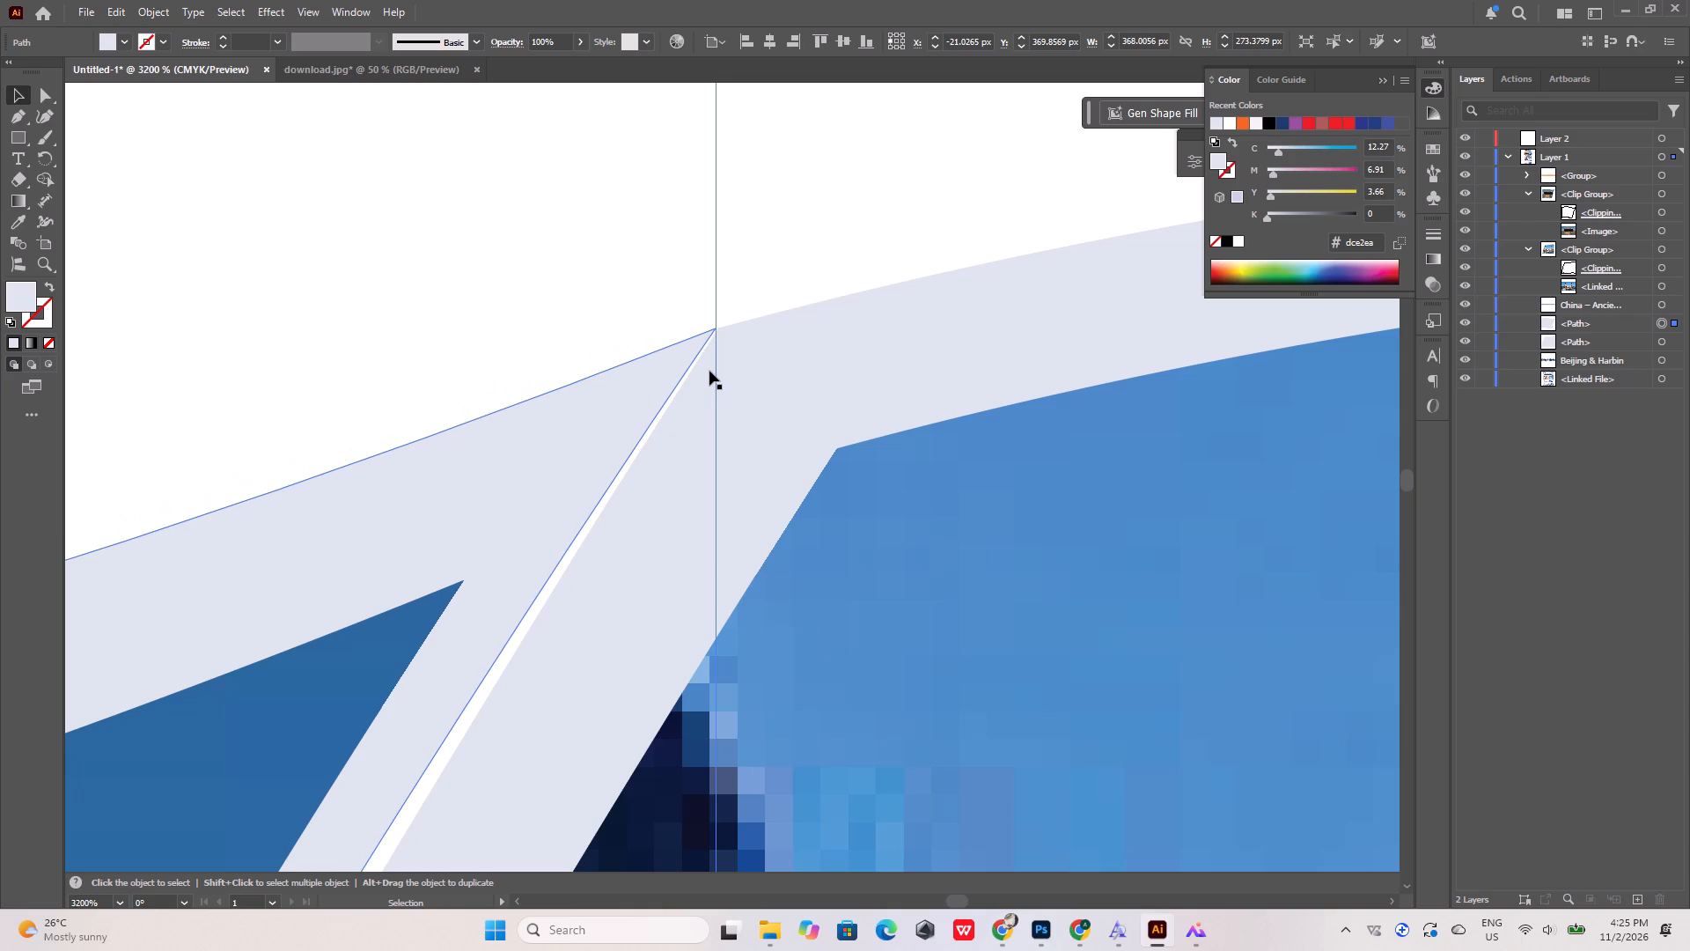
key(Right)
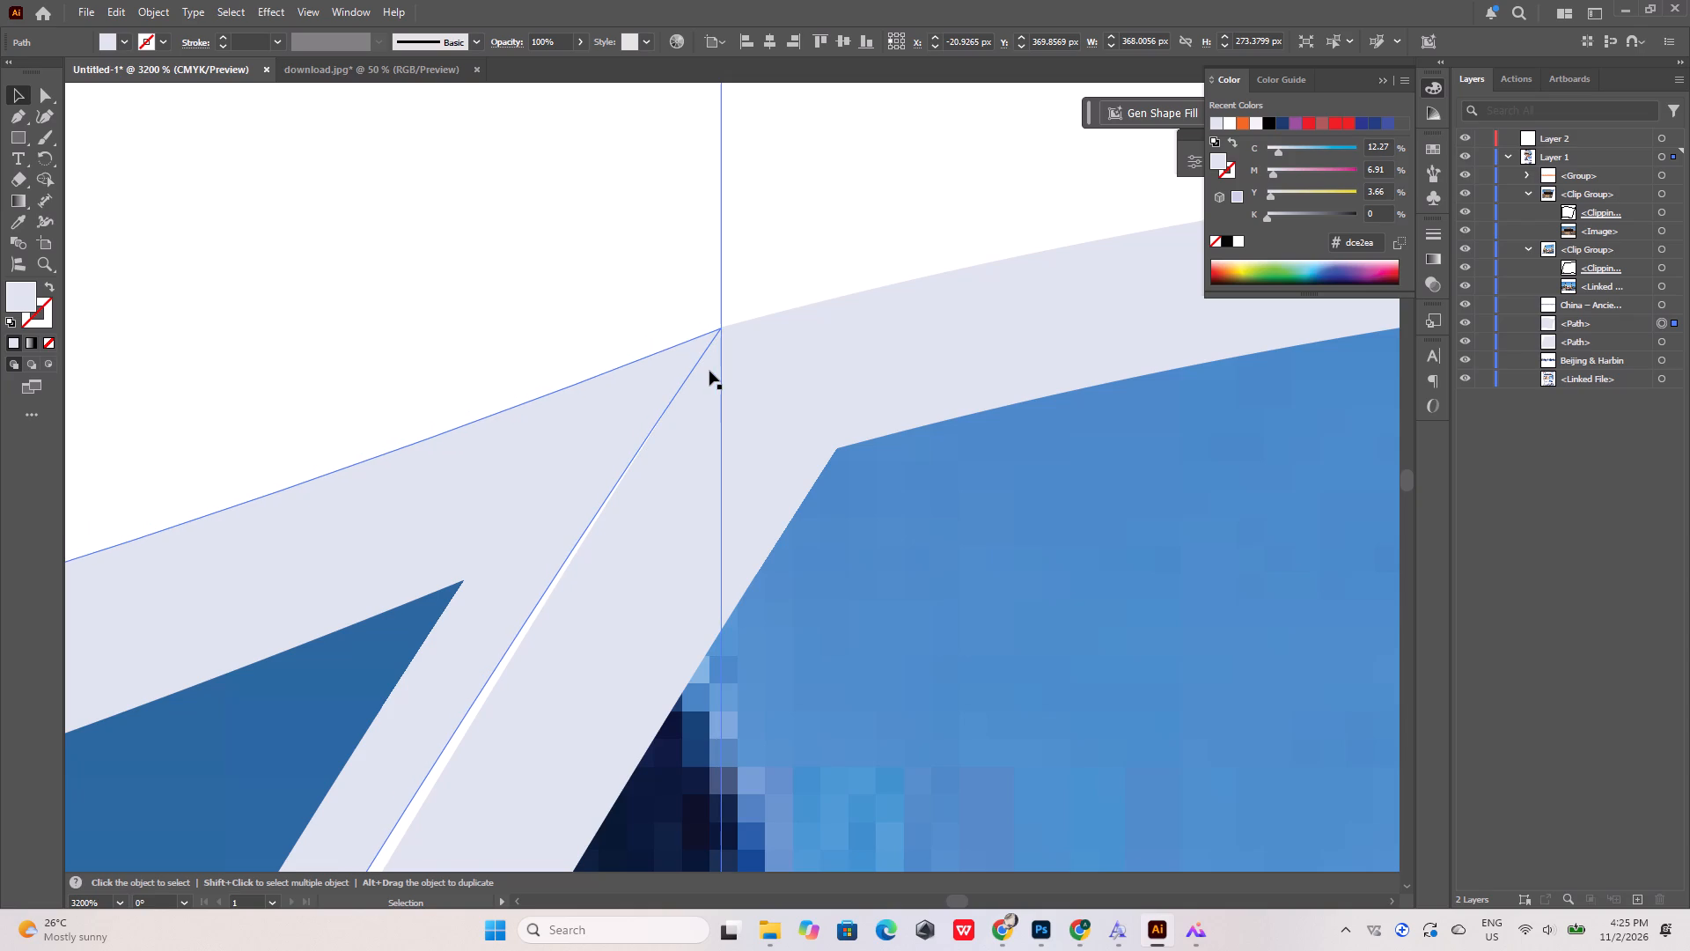
click(519, 291)
Pull the Beijing border path's outer edge in to the bleed line at X -3 px, about 350 px wide.
alt+scroll(734, 367, down, 10)
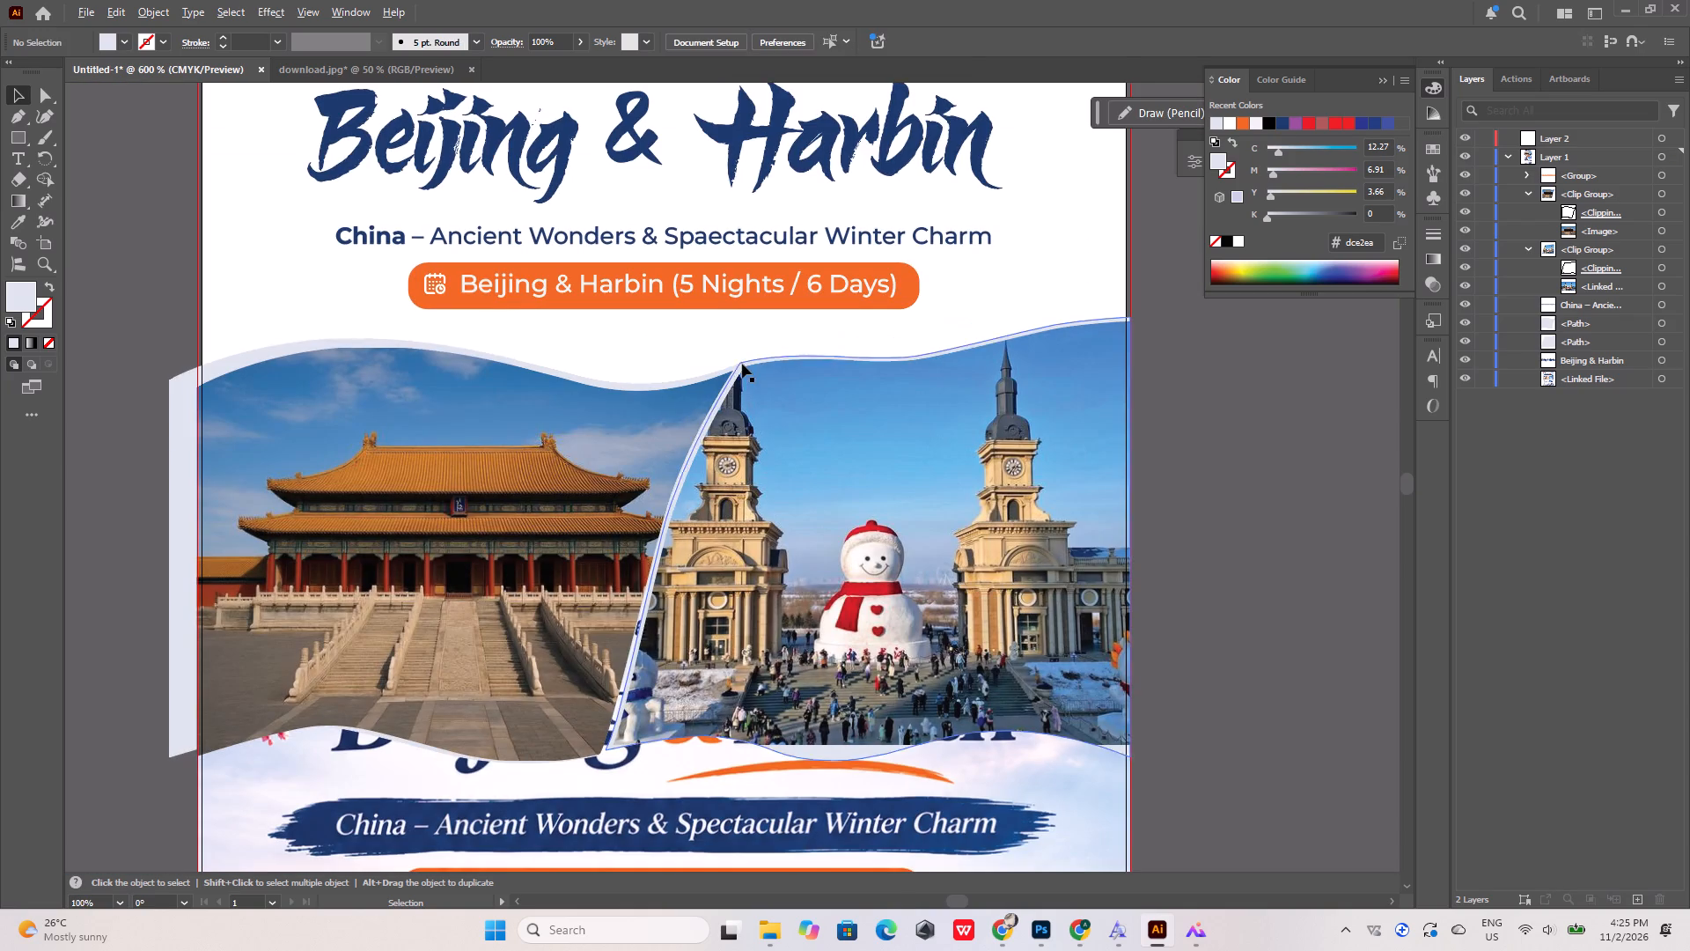
click(177, 466)
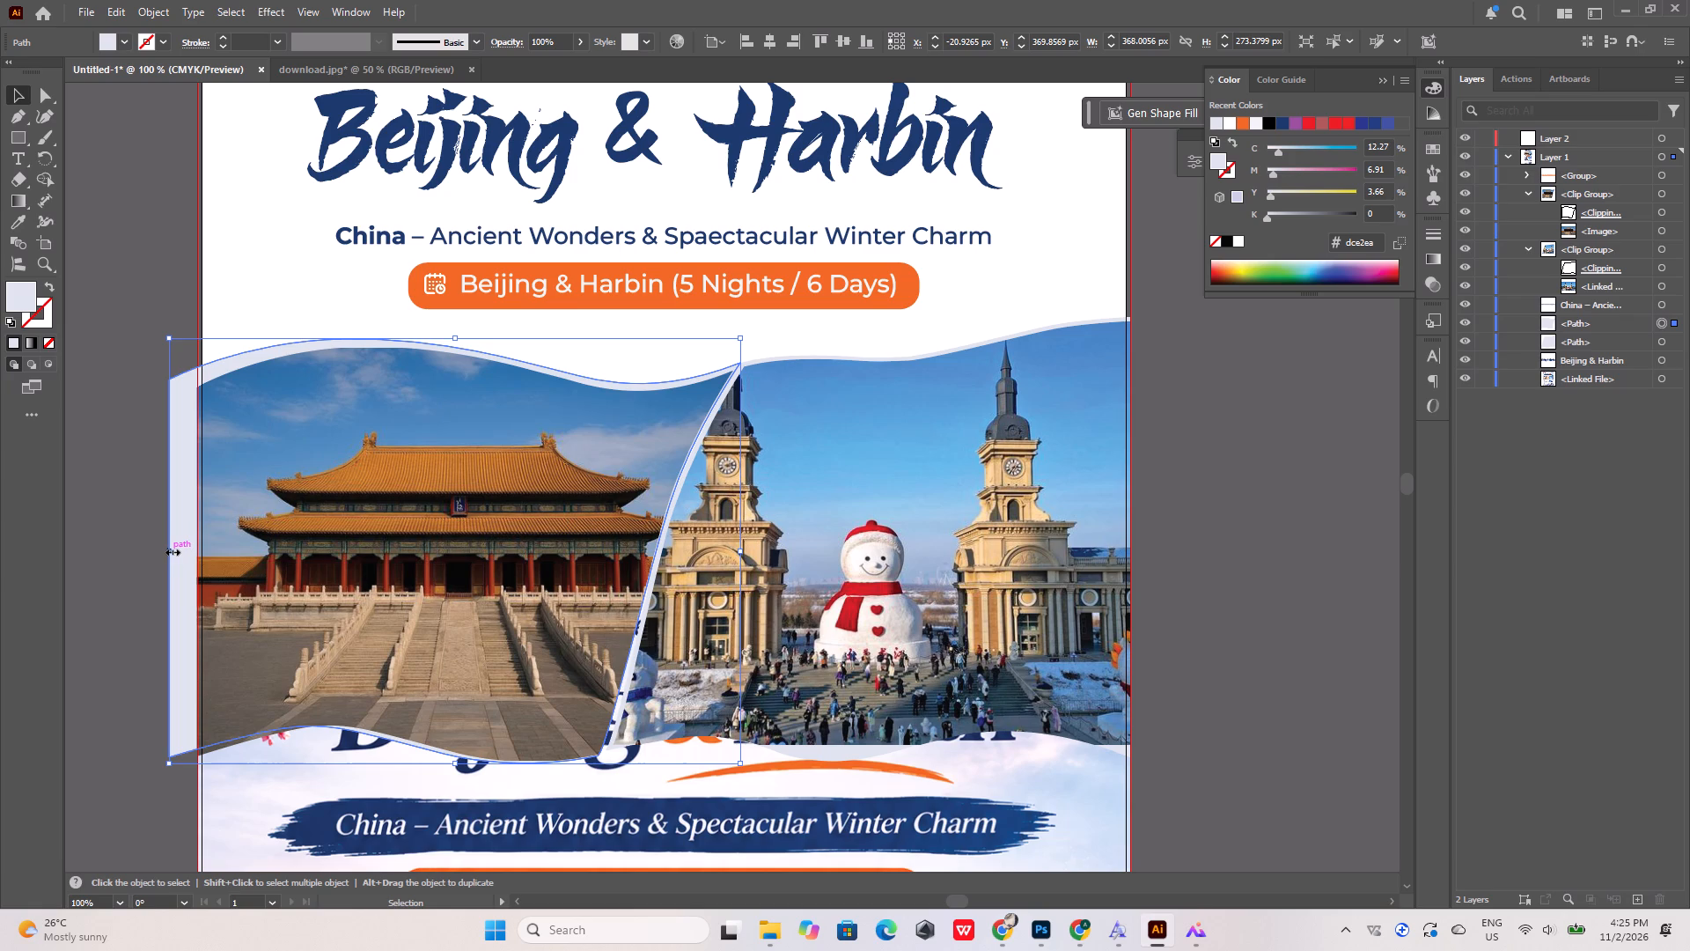
drag(171, 550, 195, 549)
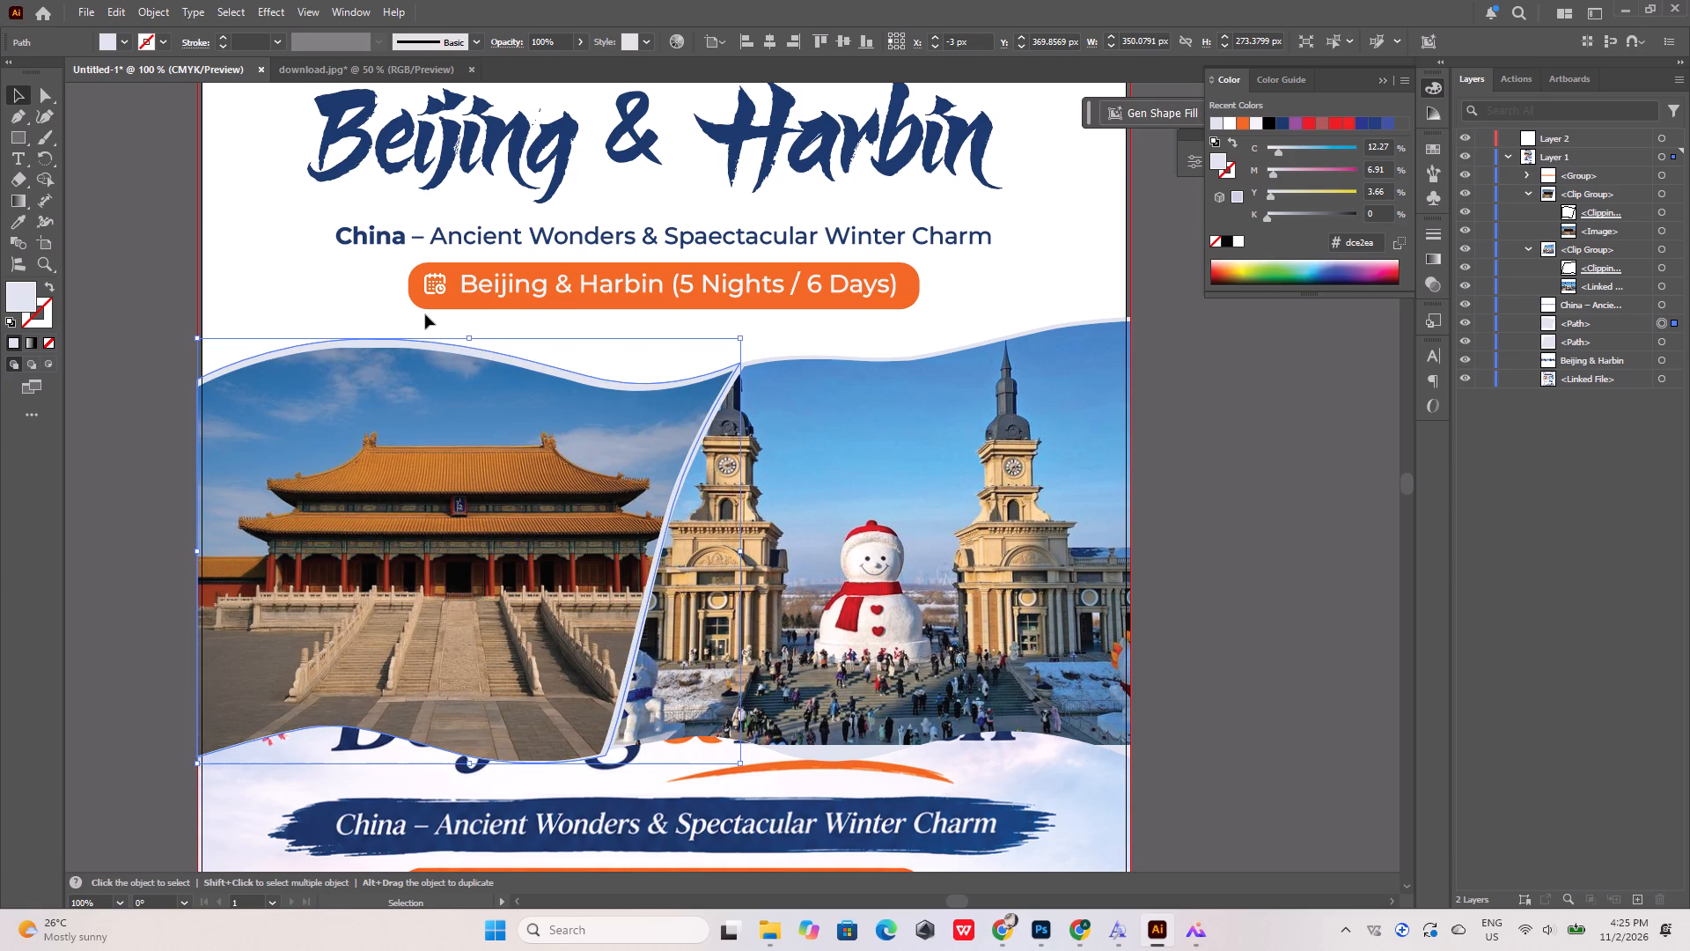
click(424, 313)
click(173, 300)
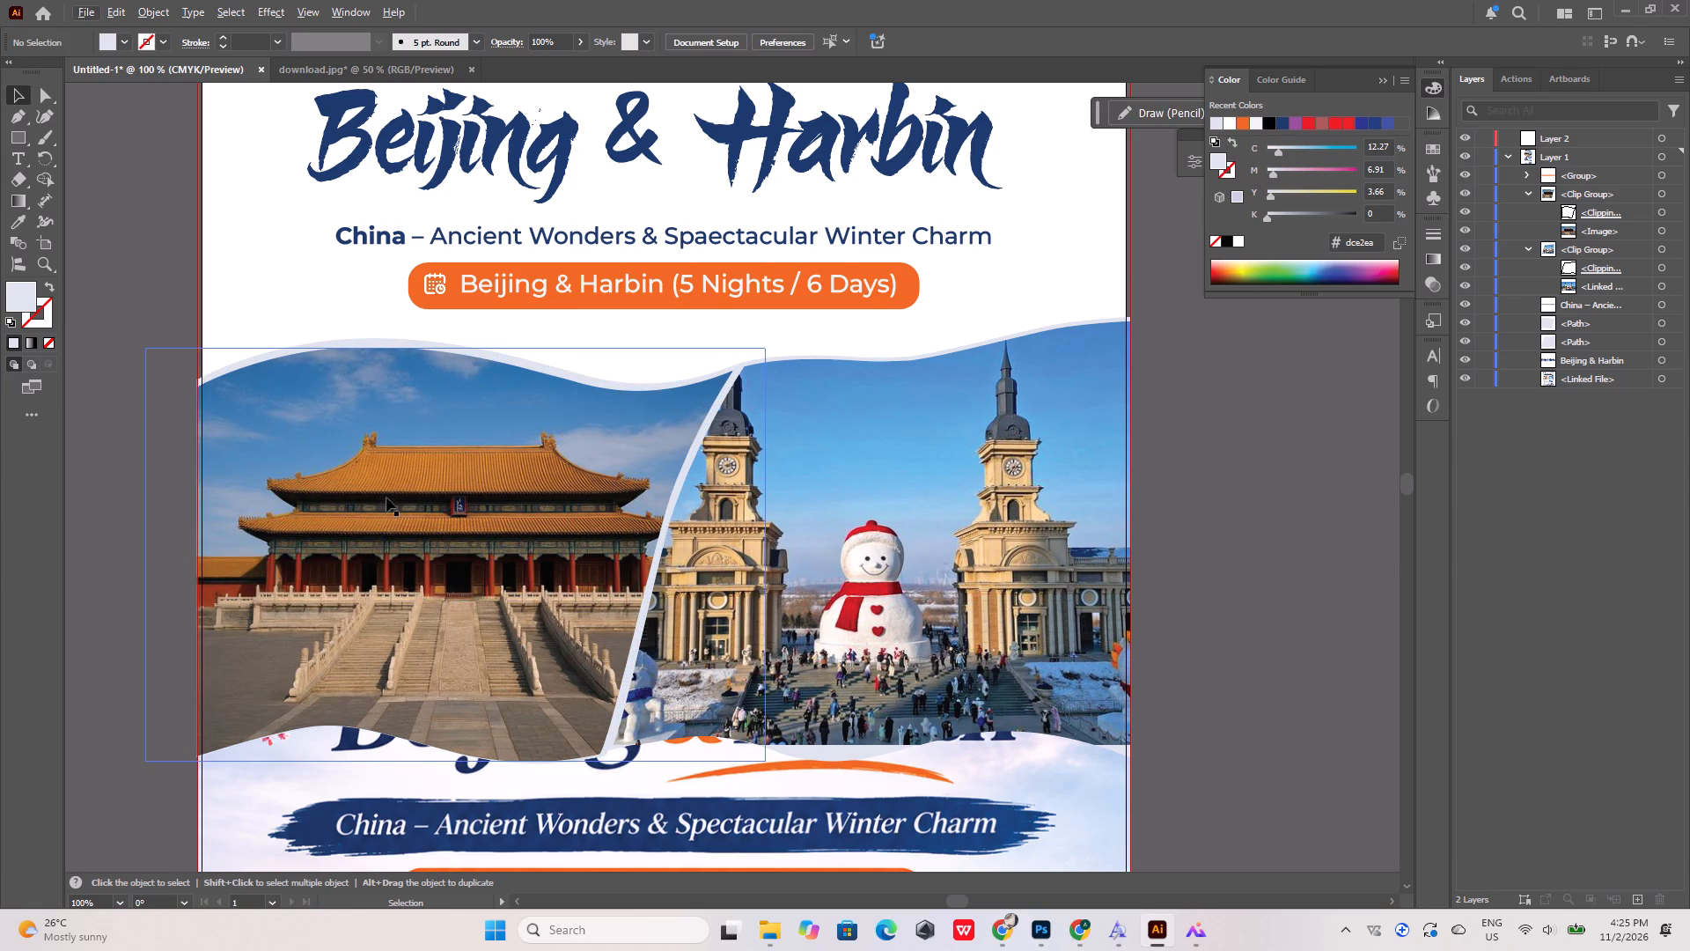
Stretch the Beijing border path's lower edge downward to about 275 px high so it extends below the photo's bottom wave.
click(392, 491)
click(422, 340)
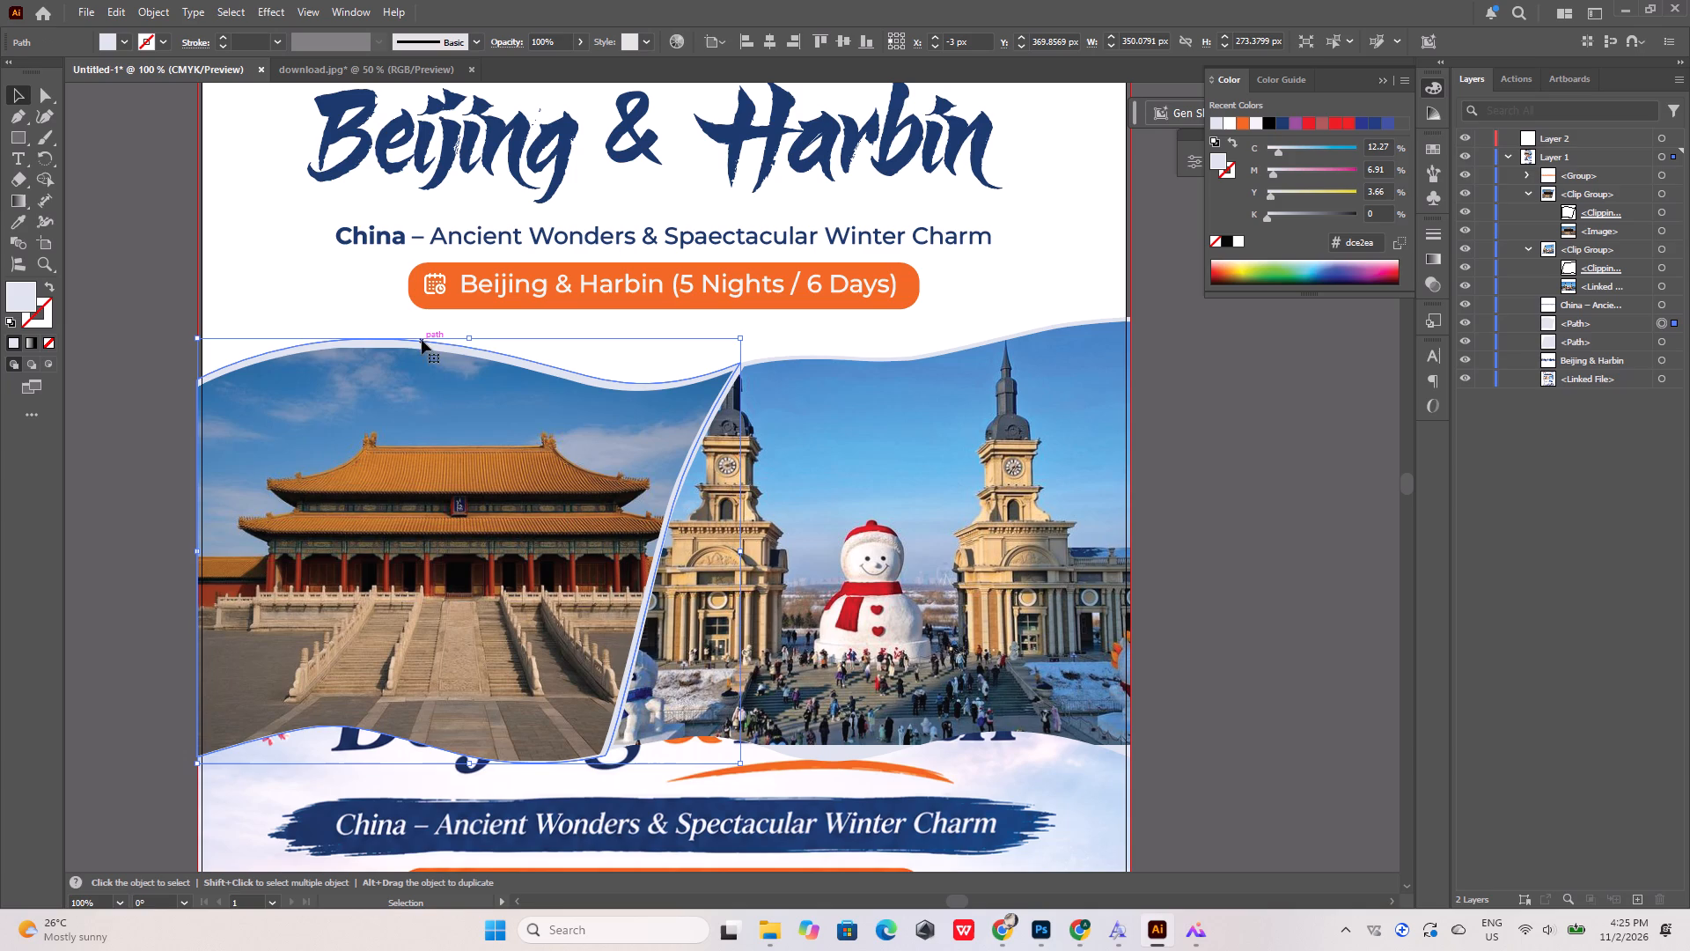
alt+scroll(400, 770, up, 2)
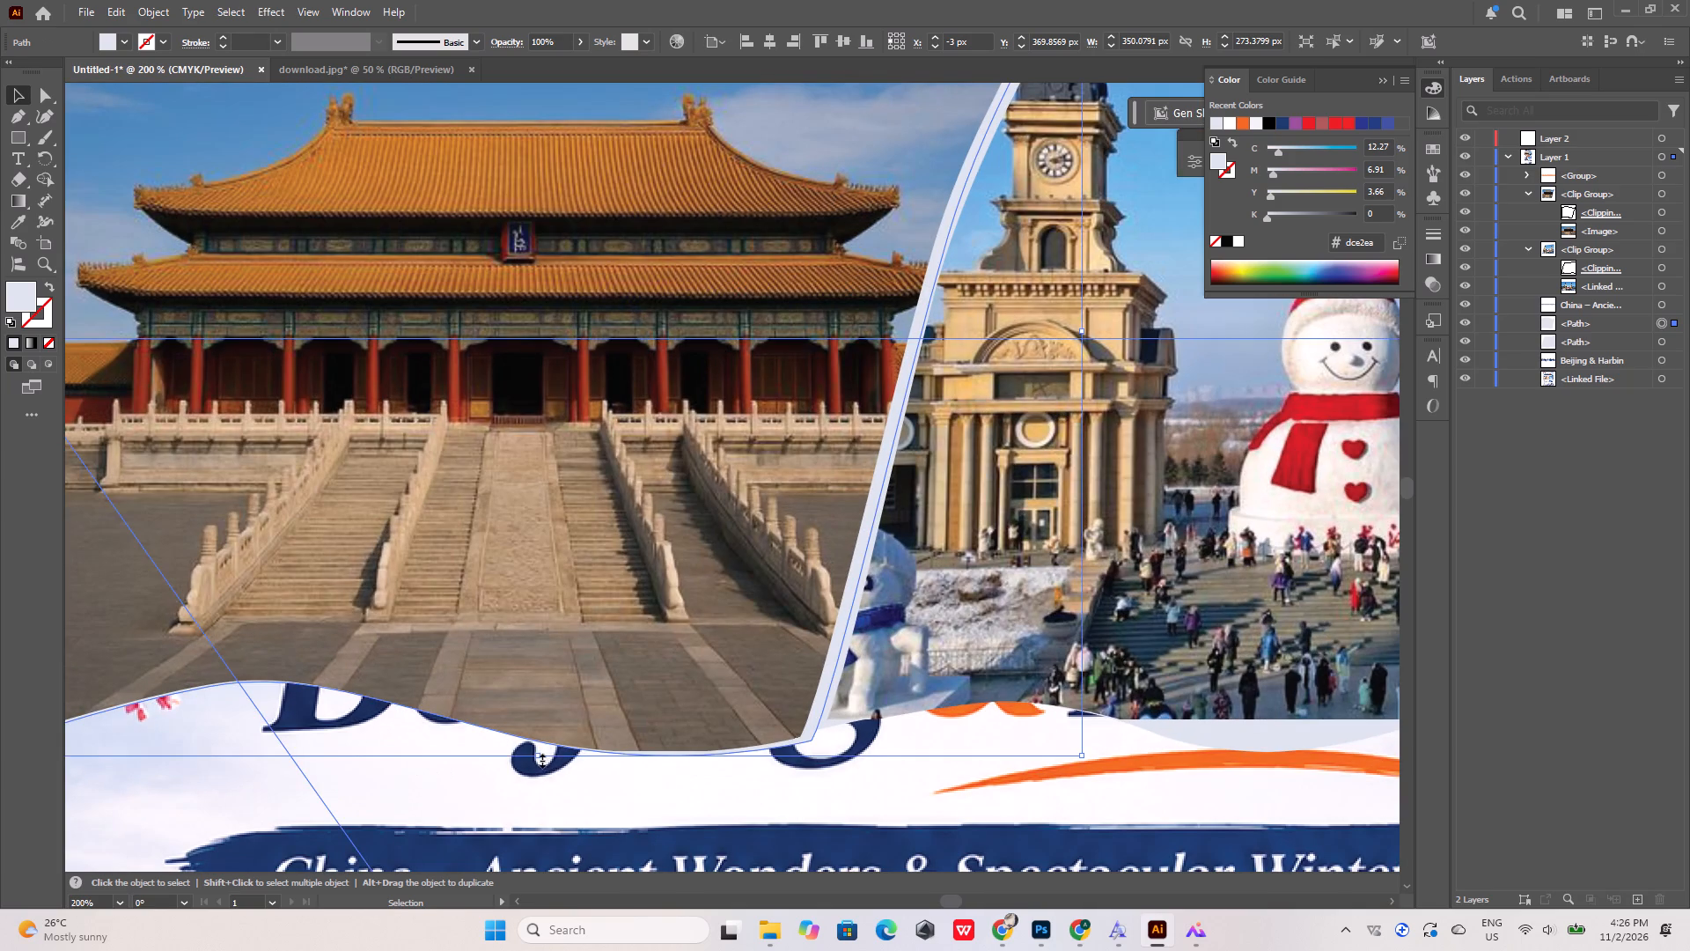
click(538, 758)
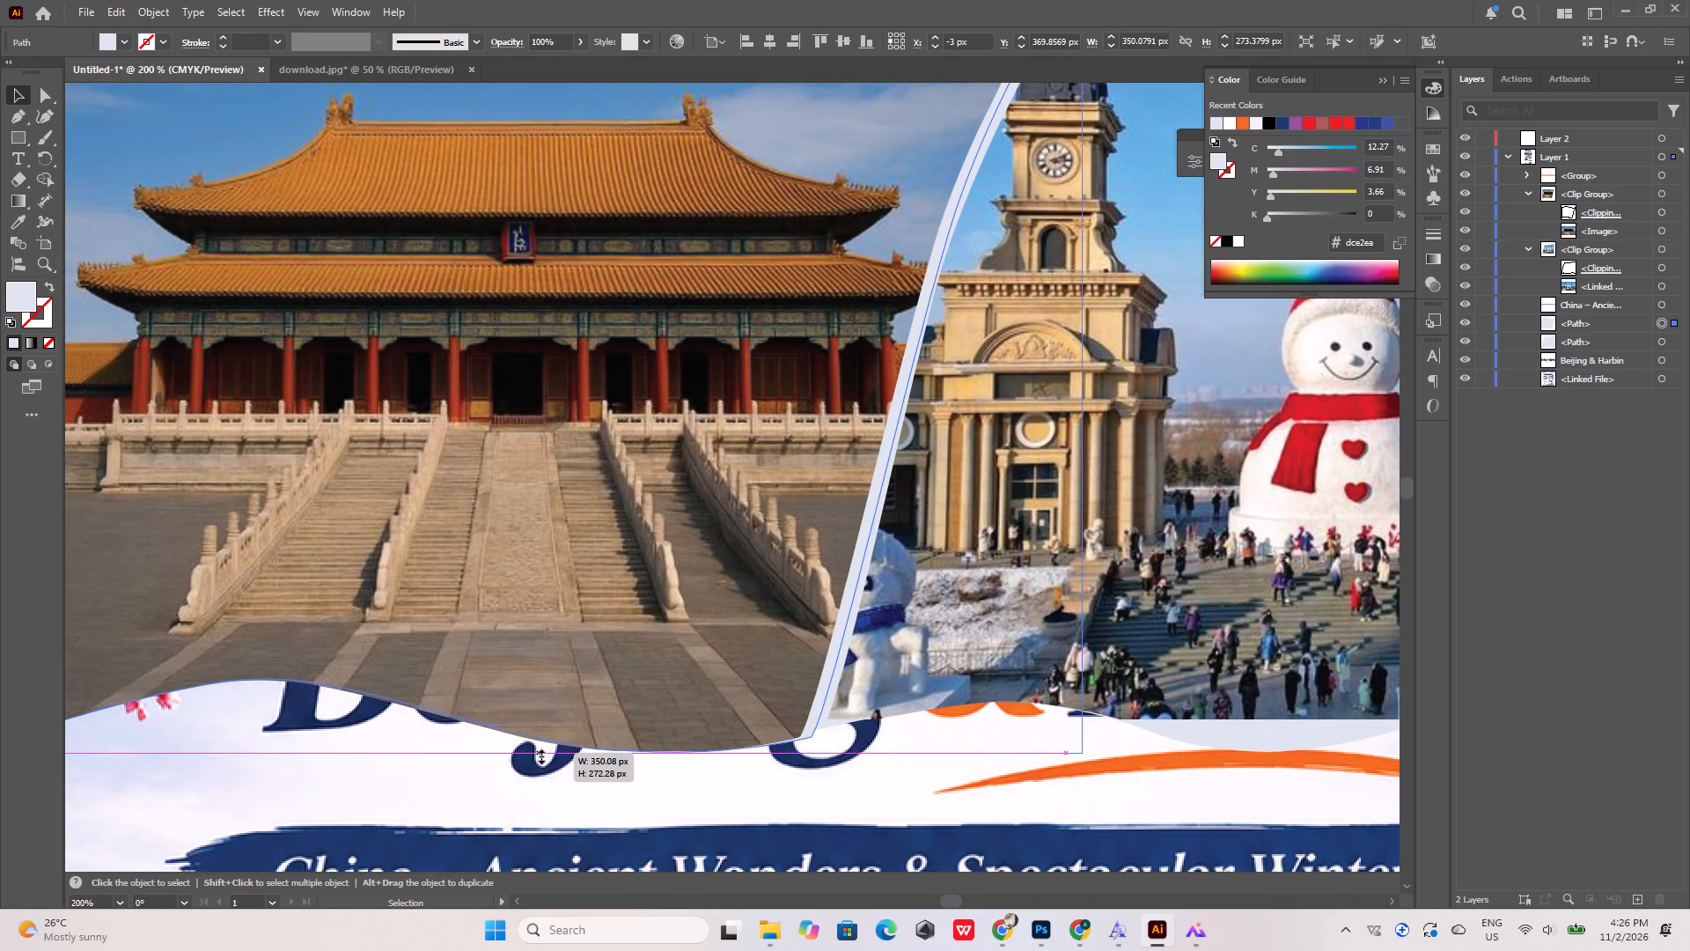
alt+scroll(458, 652, down, 5)
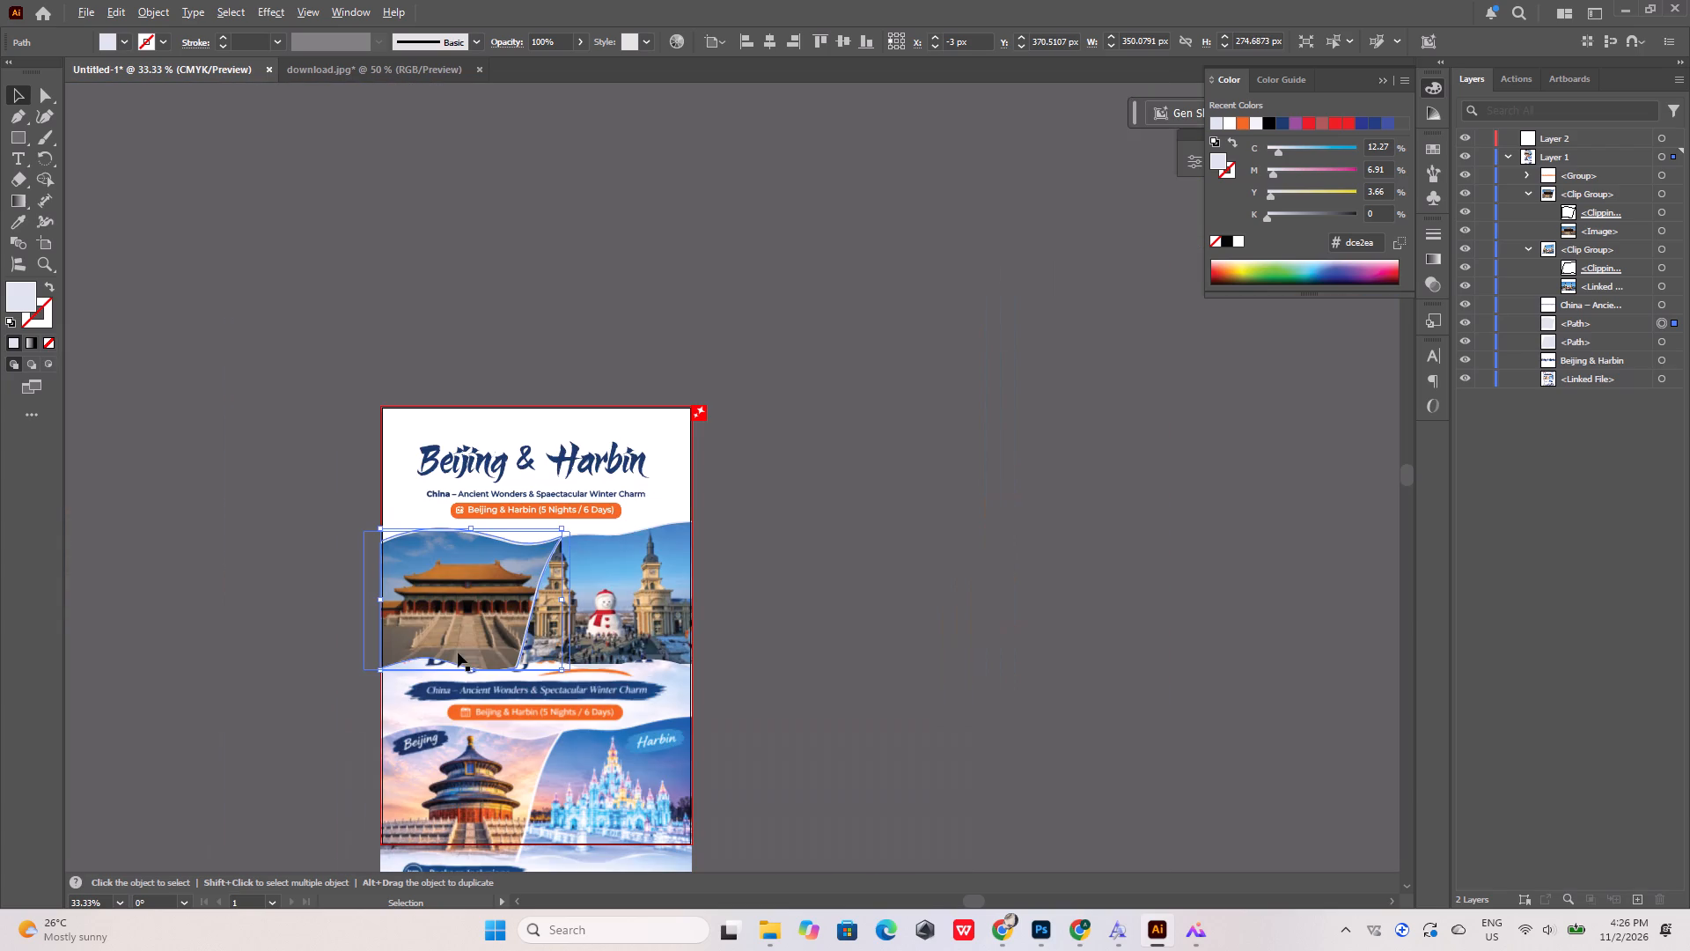
click(826, 630)
Move the reference flyer image down the artboard, clear of the two masked city photos.
alt+scroll(697, 409, down, 3)
alt+scroll(641, 557, up, 2)
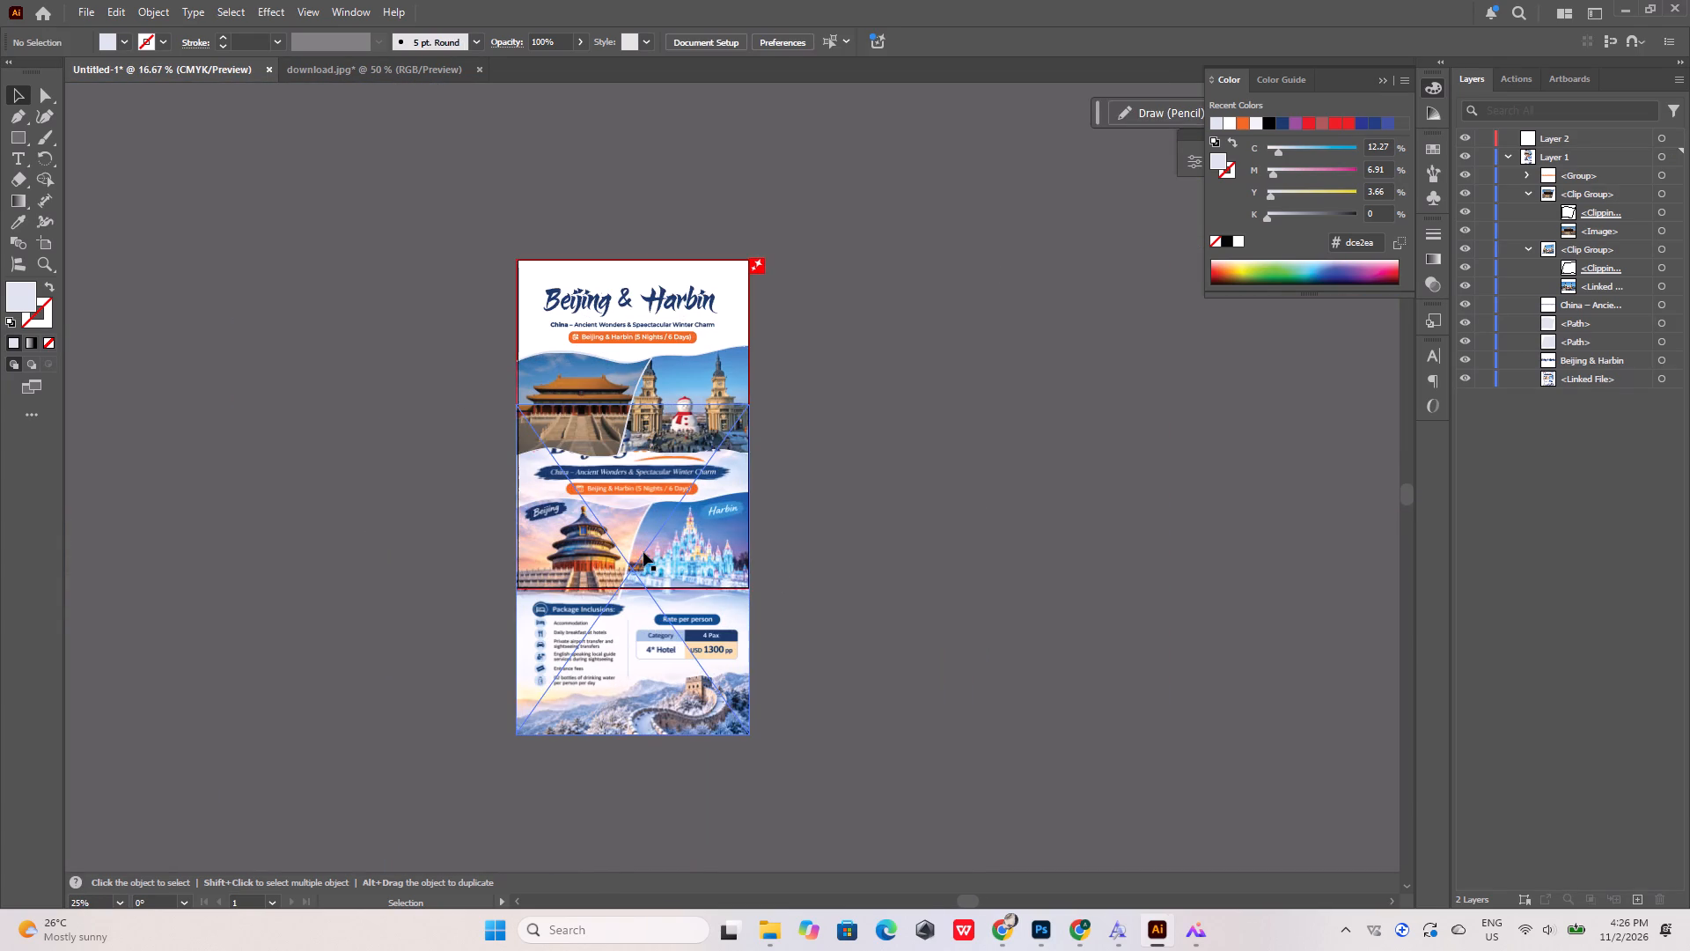
drag(643, 550, 640, 652)
alt+scroll(566, 368, up, 4)
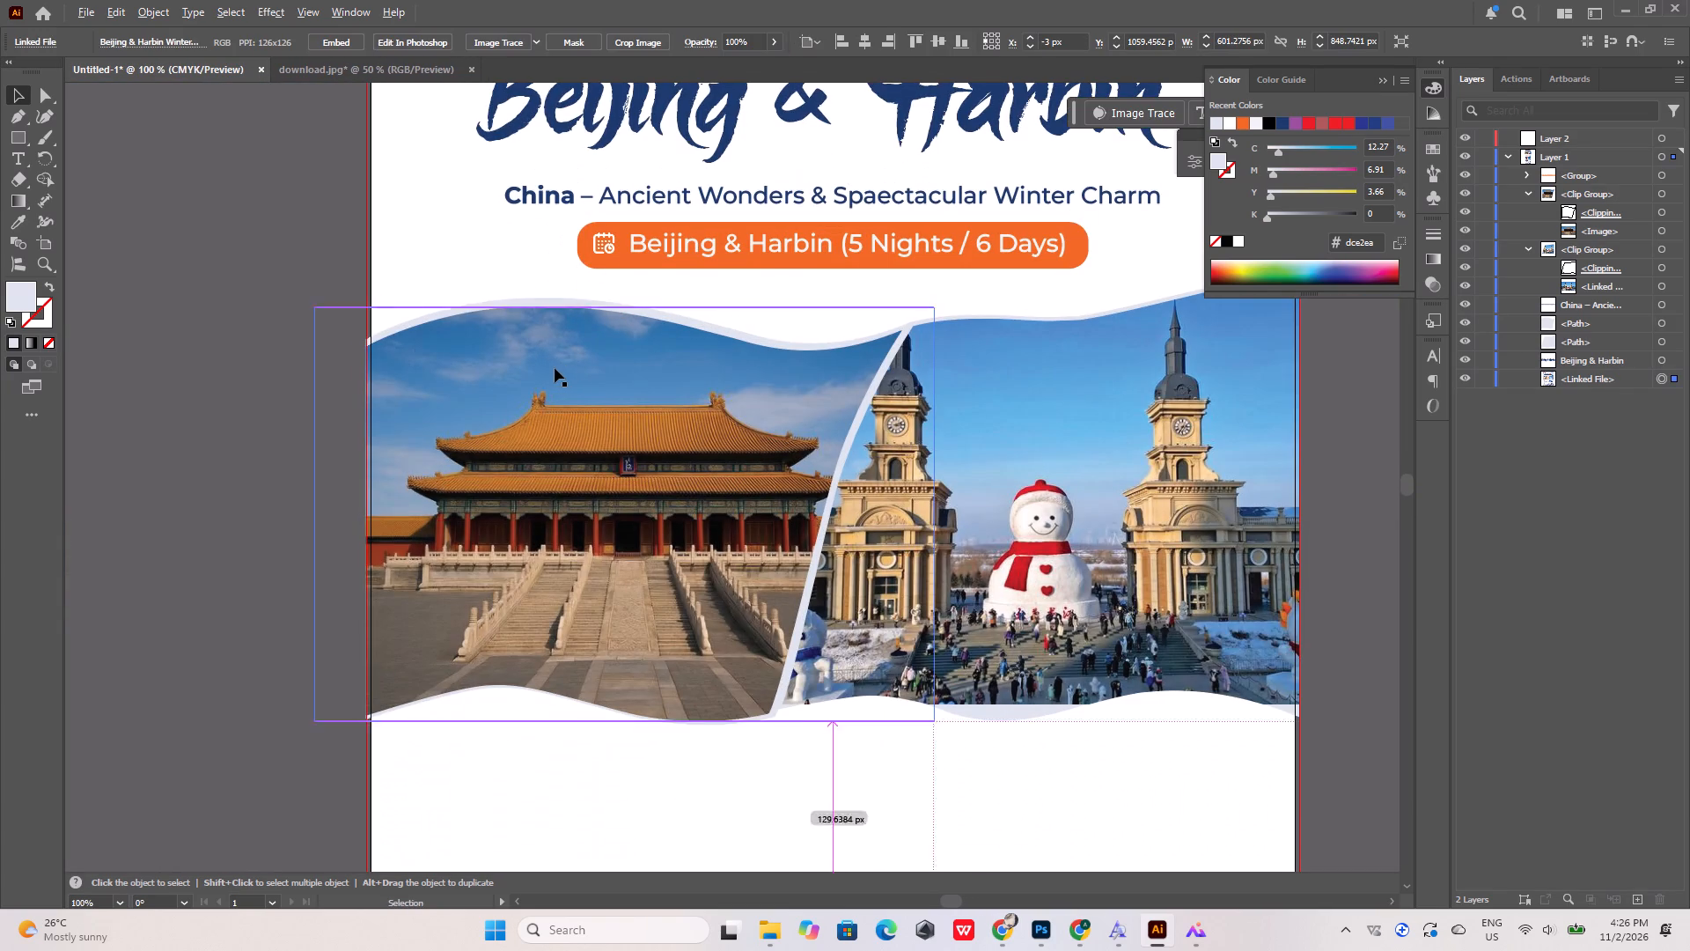
alt+scroll(555, 368, down, 3)
drag(634, 632, 722, 631)
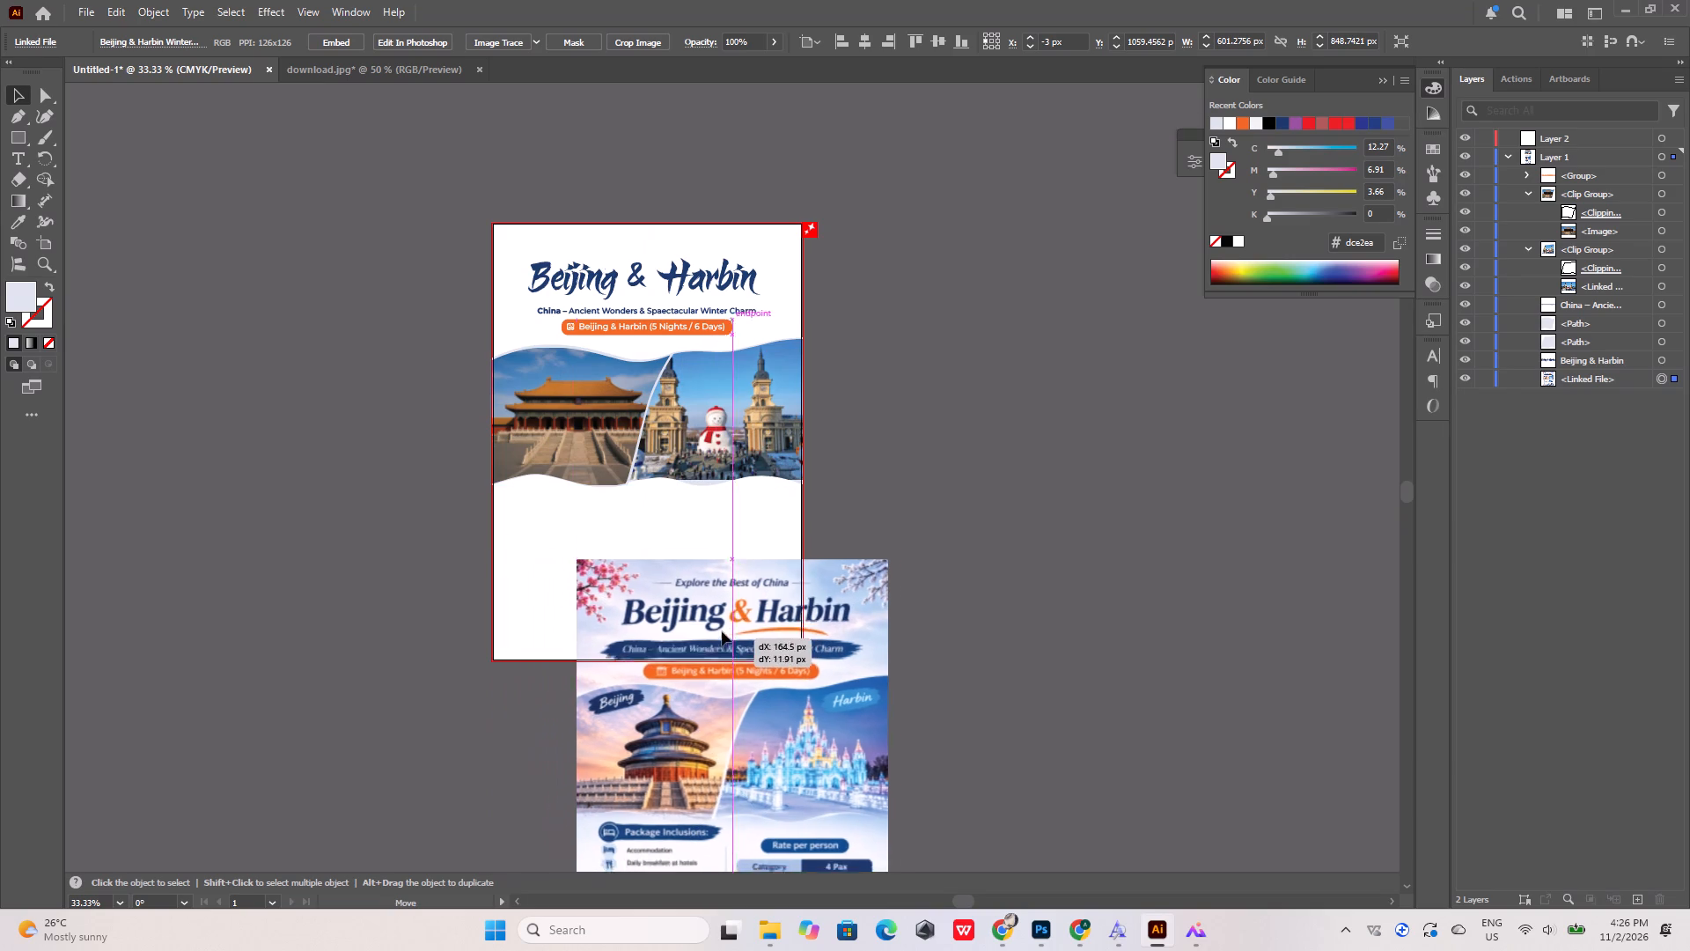
drag(722, 631, 902, 464)
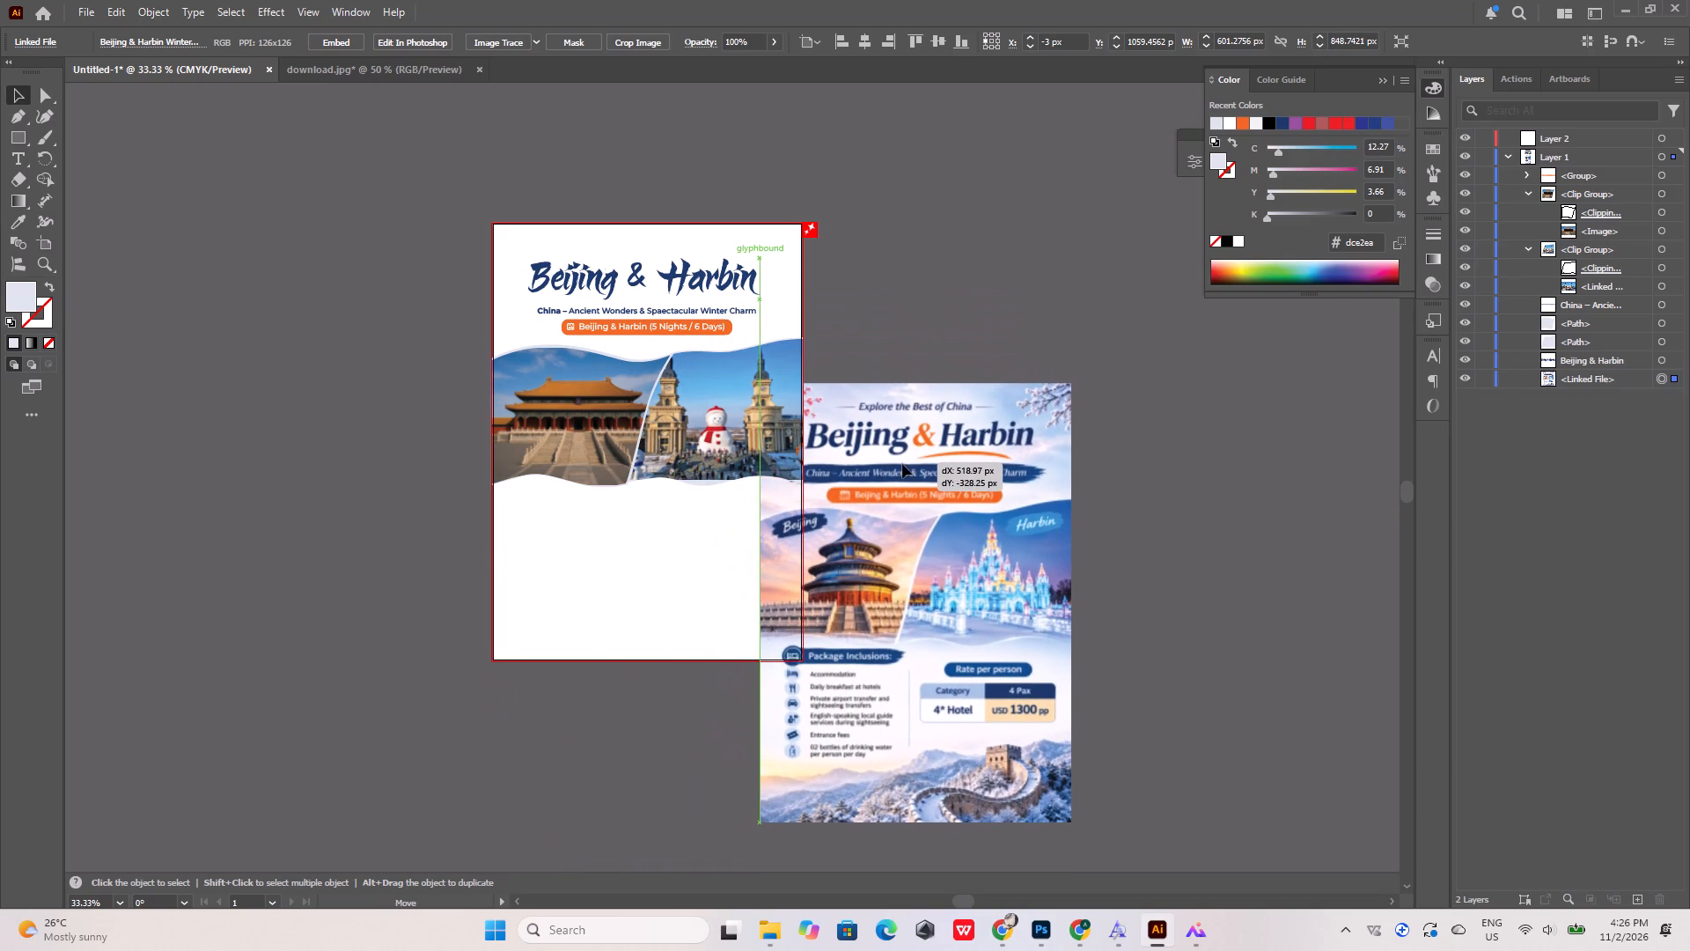
drag(902, 464, 665, 643)
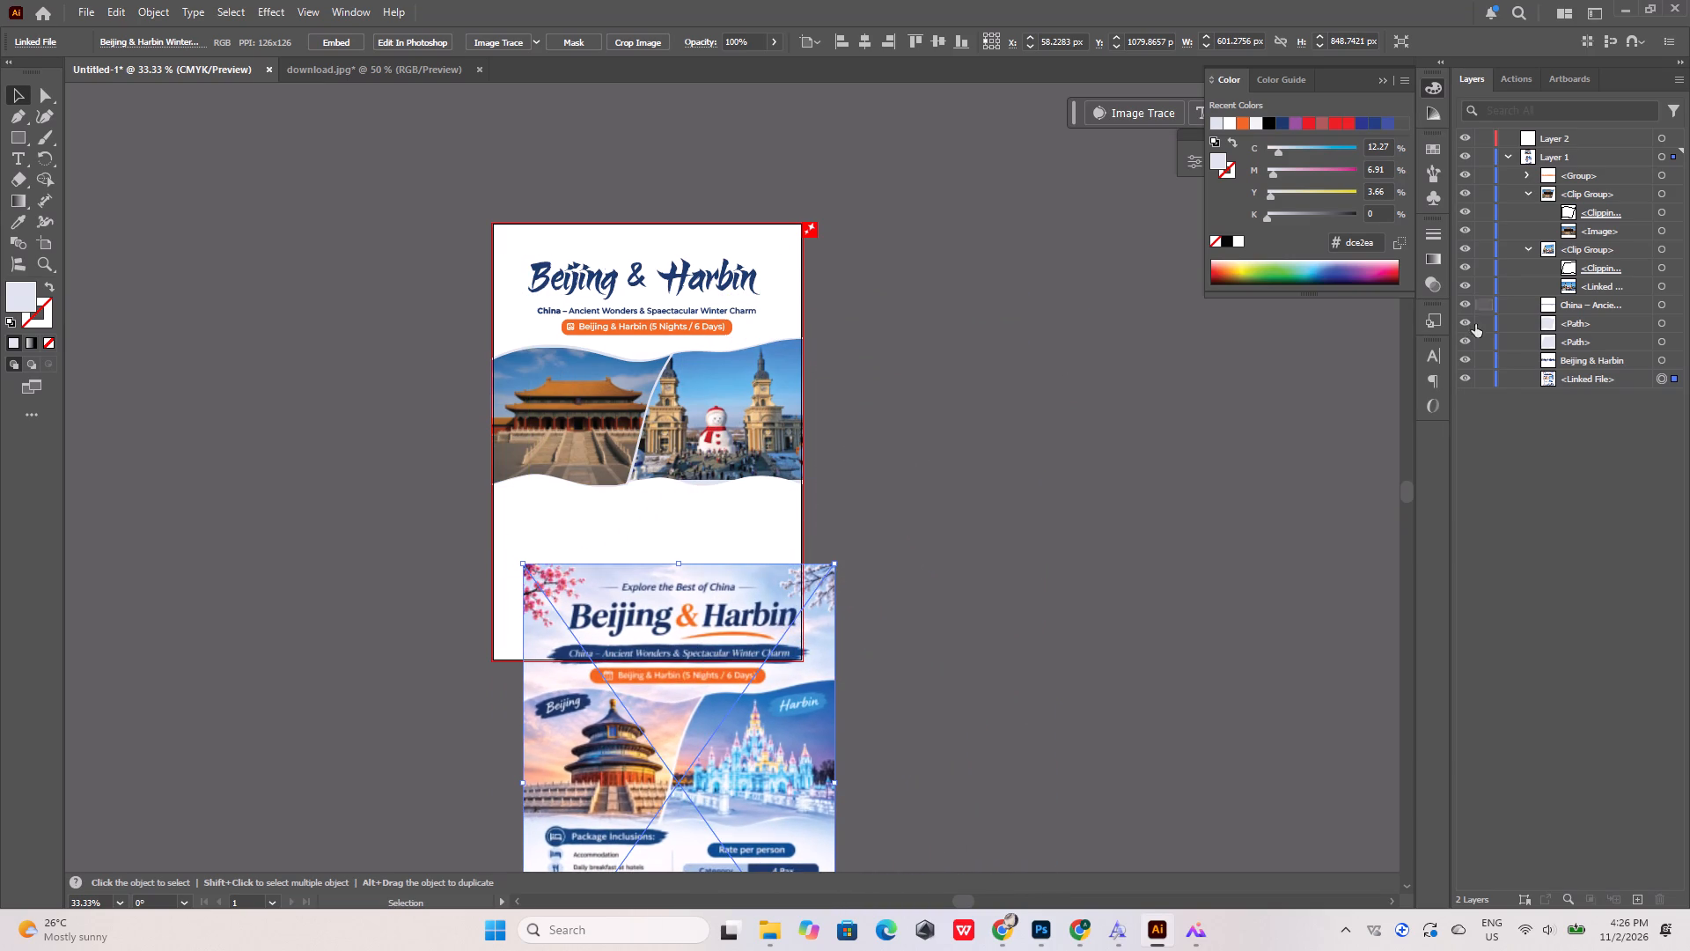
Hide the linked reference flyer image.
click(1460, 375)
alt+scroll(551, 473, up, 3)
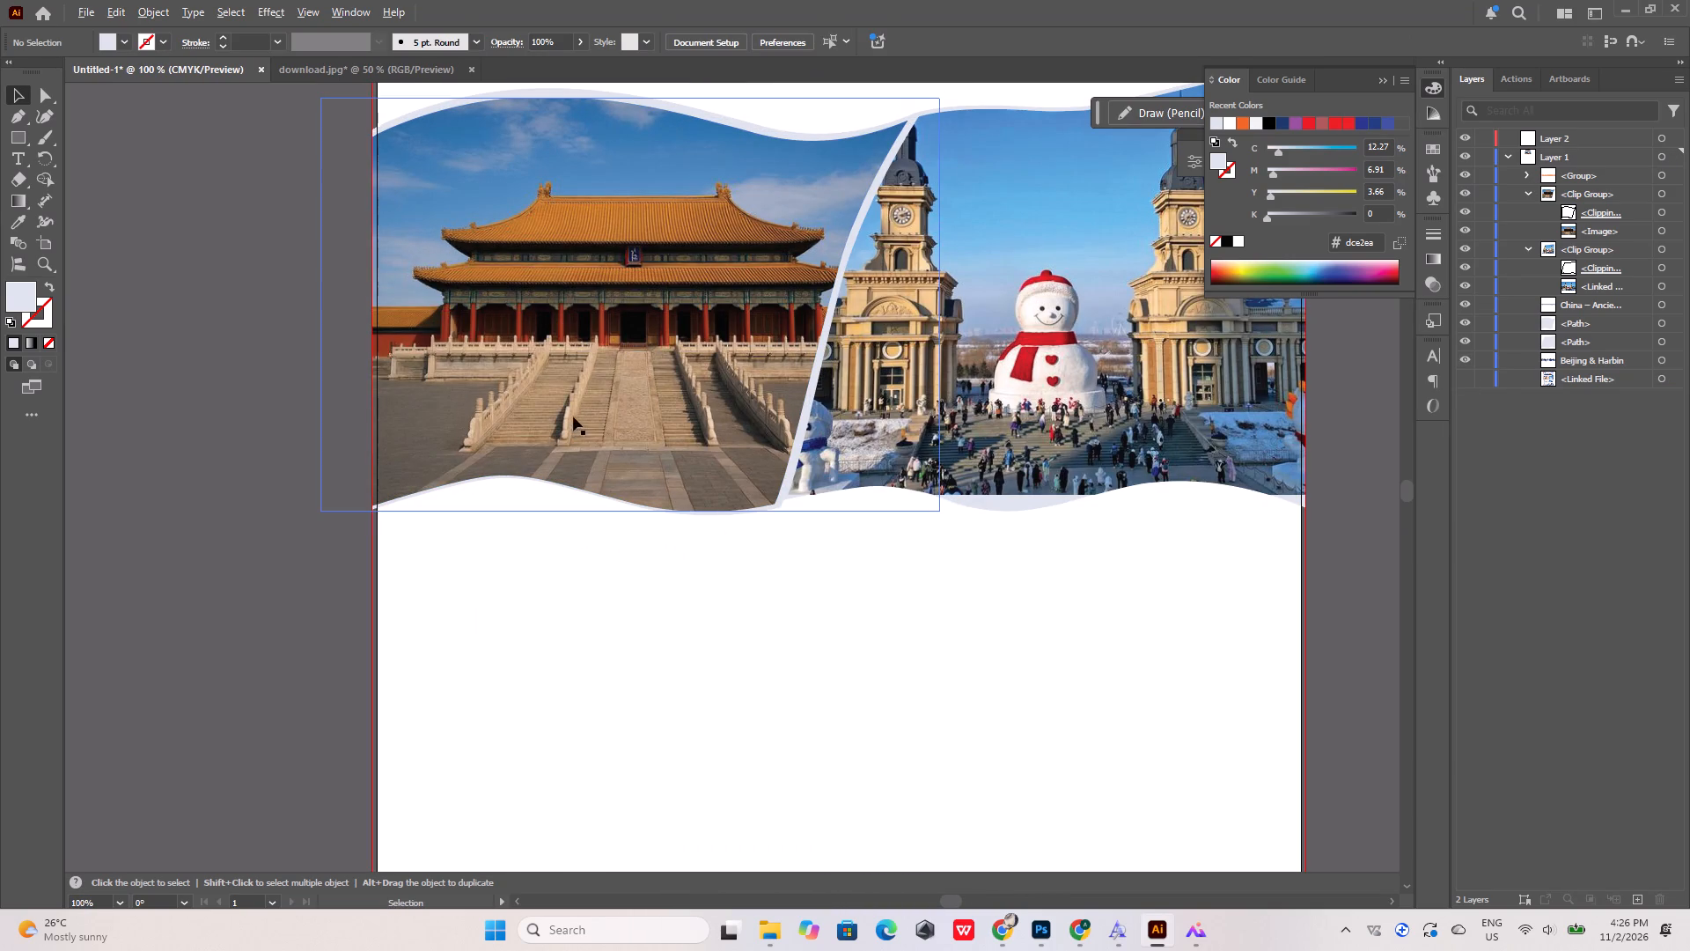
click(224, 358)
alt+scroll(302, 401, down, 3)
Enlarge the Harbin photo inside its clipping mask to about 428 × 285 px so it fills the lower wave.
alt+scroll(509, 332, up, 2)
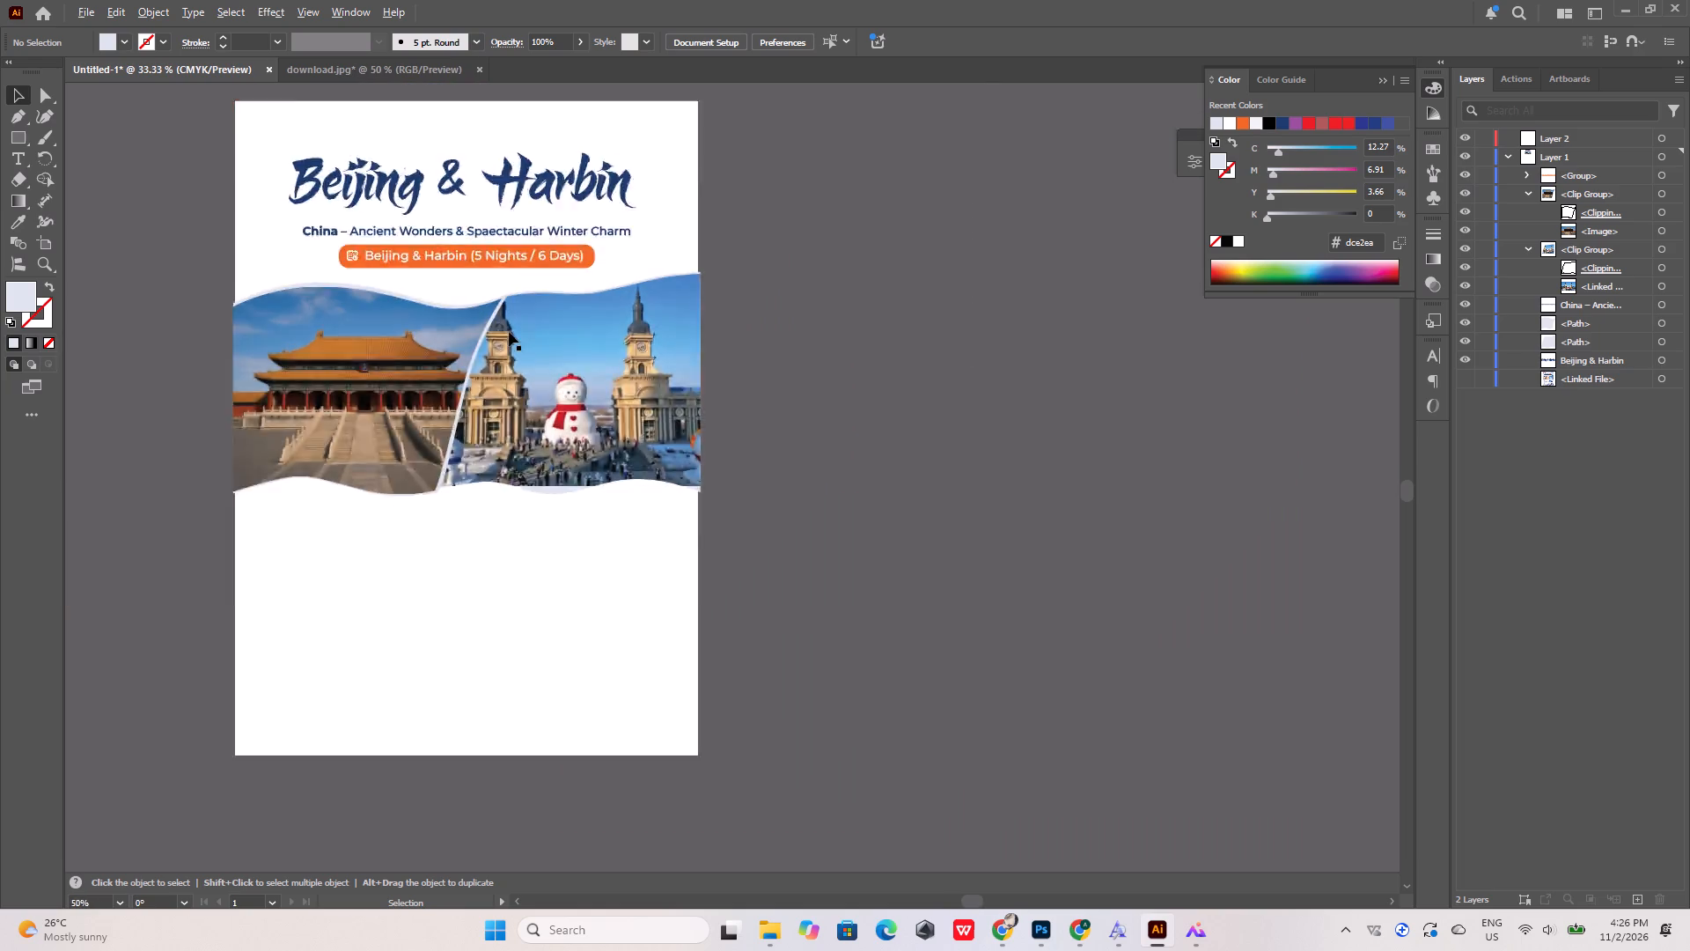
alt+scroll(509, 332, up, 1)
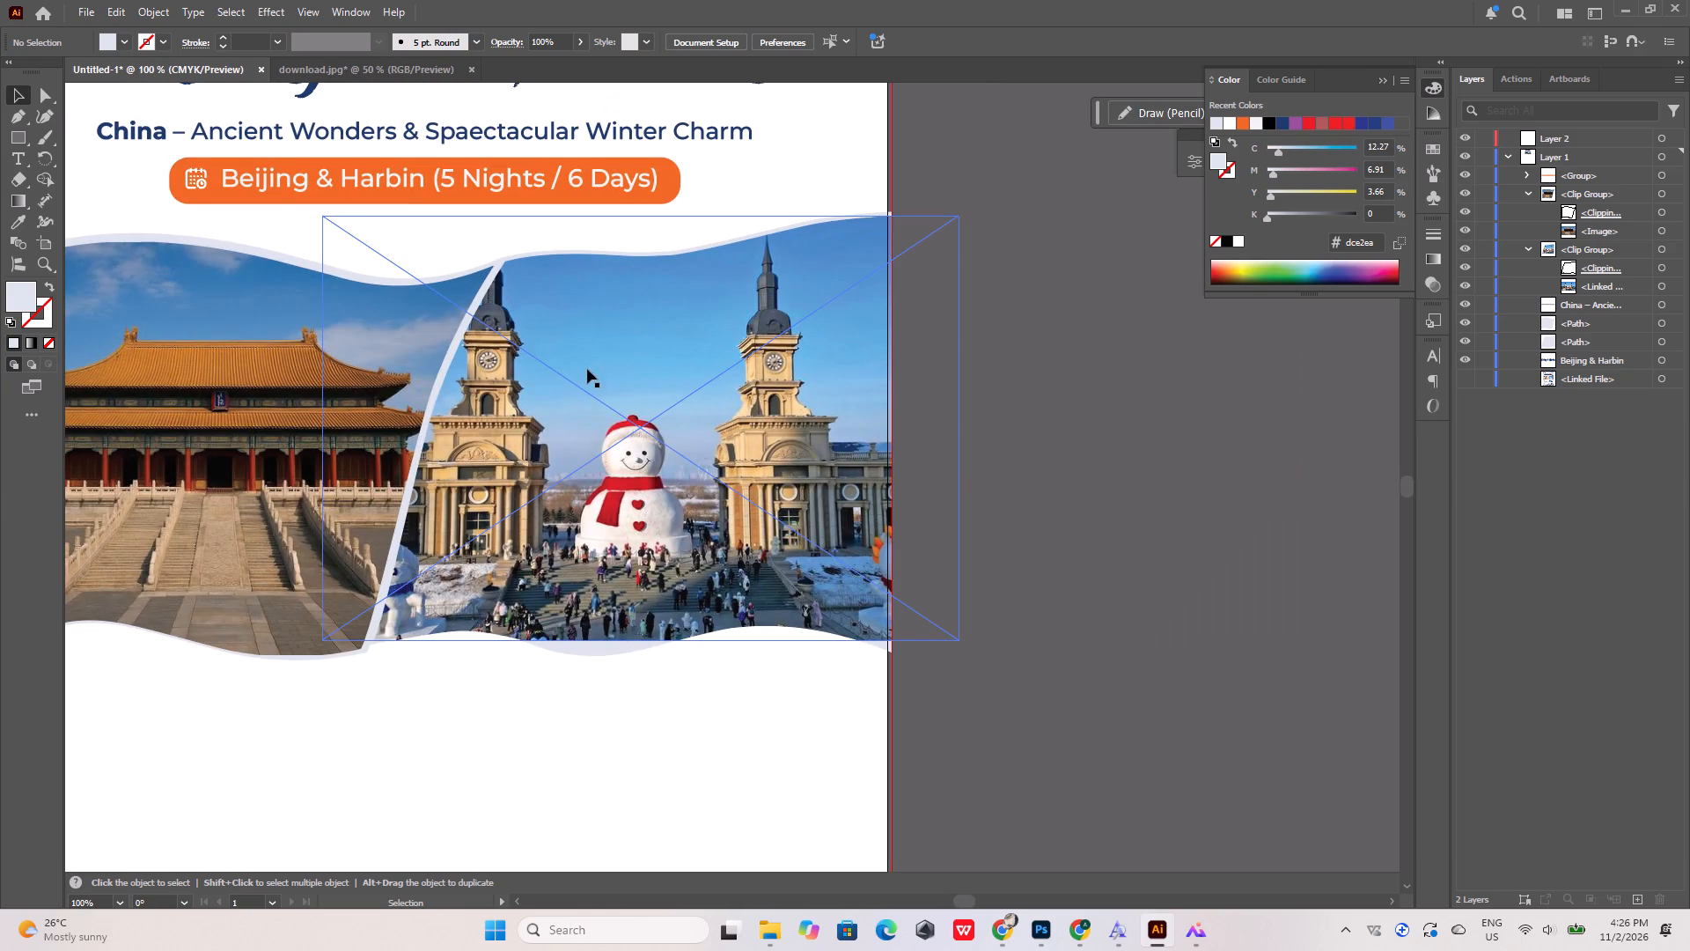
click(583, 676)
click(583, 648)
alt+scroll(583, 648, up, 2)
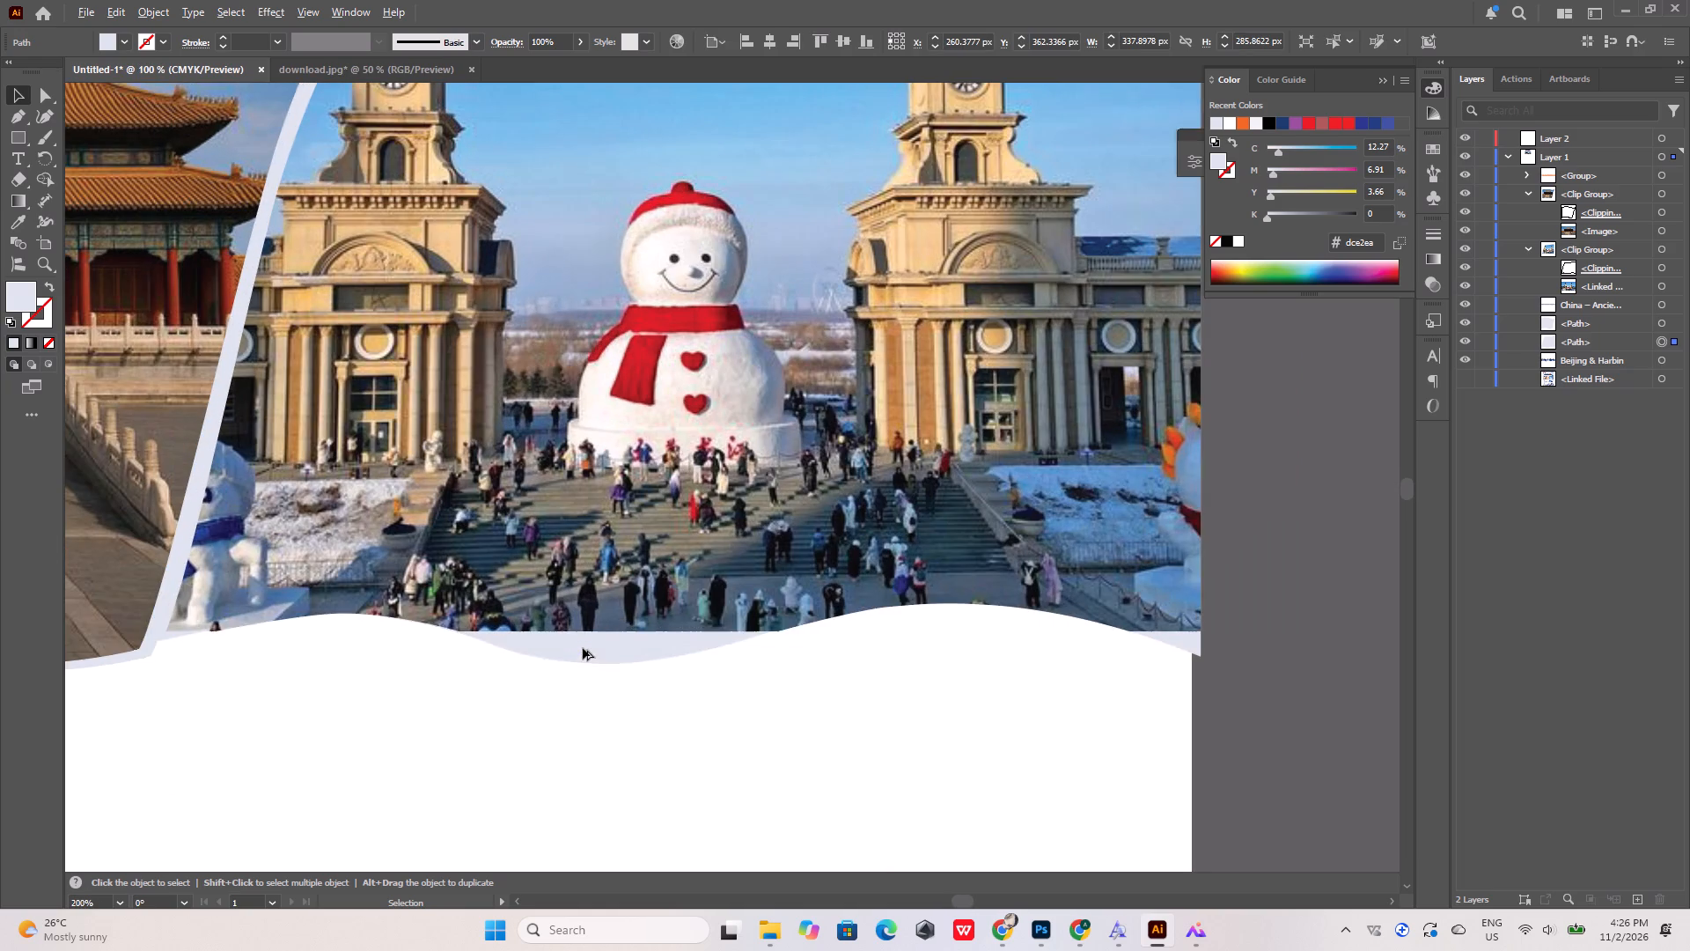
click(599, 583)
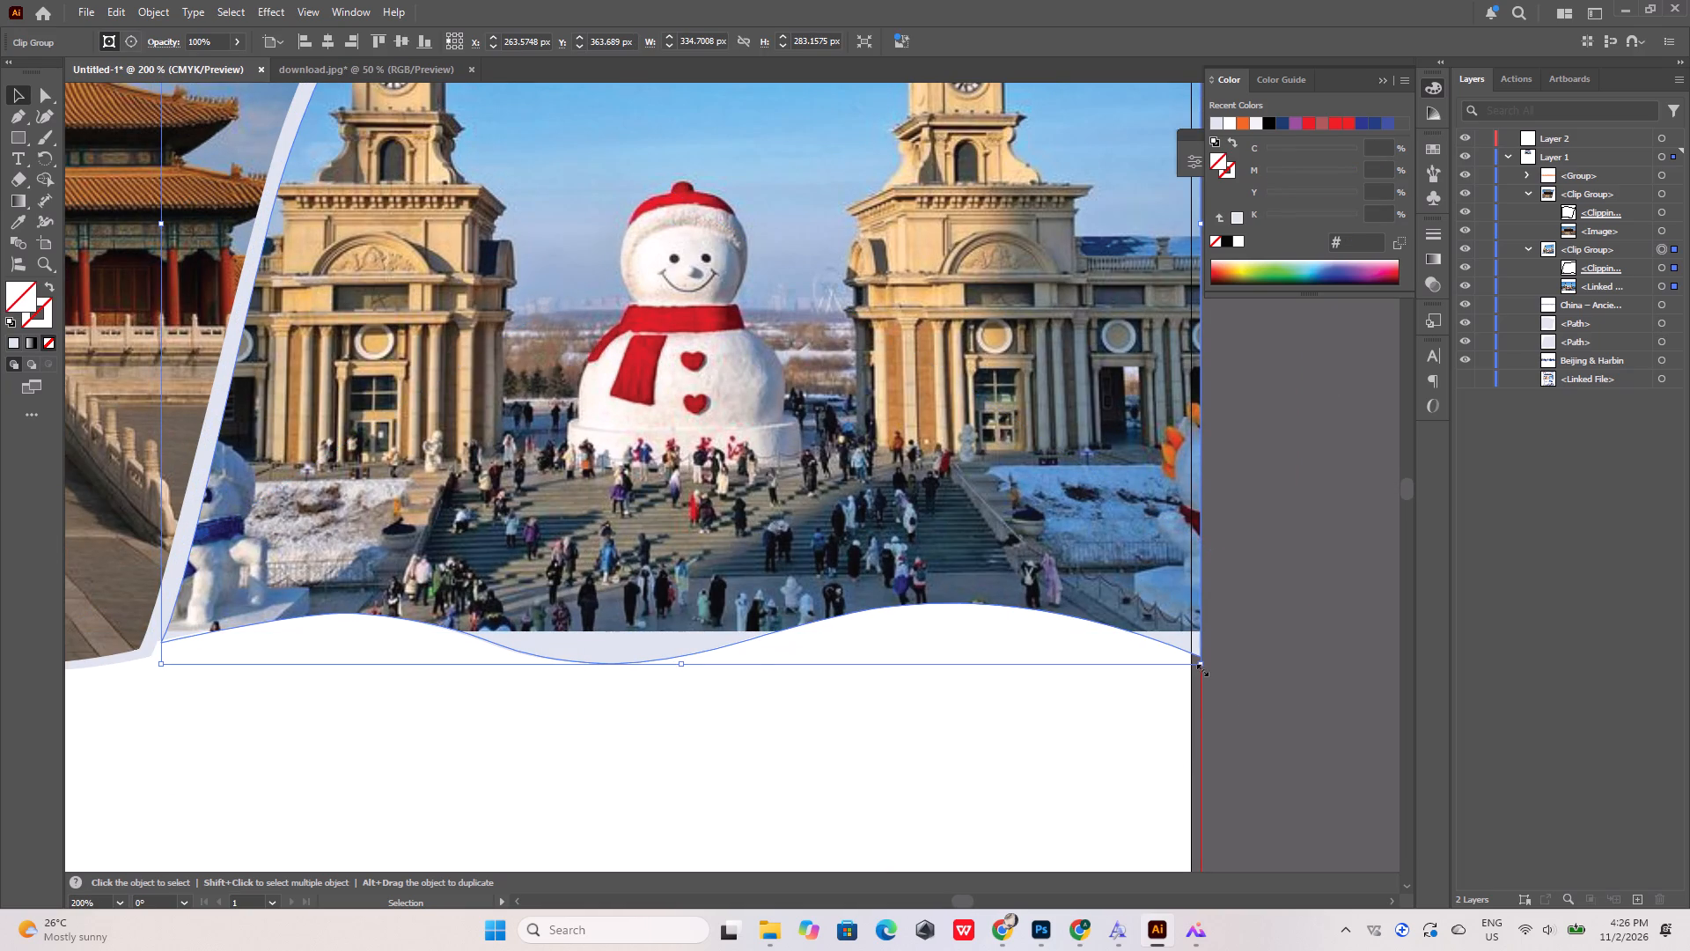
click(1672, 285)
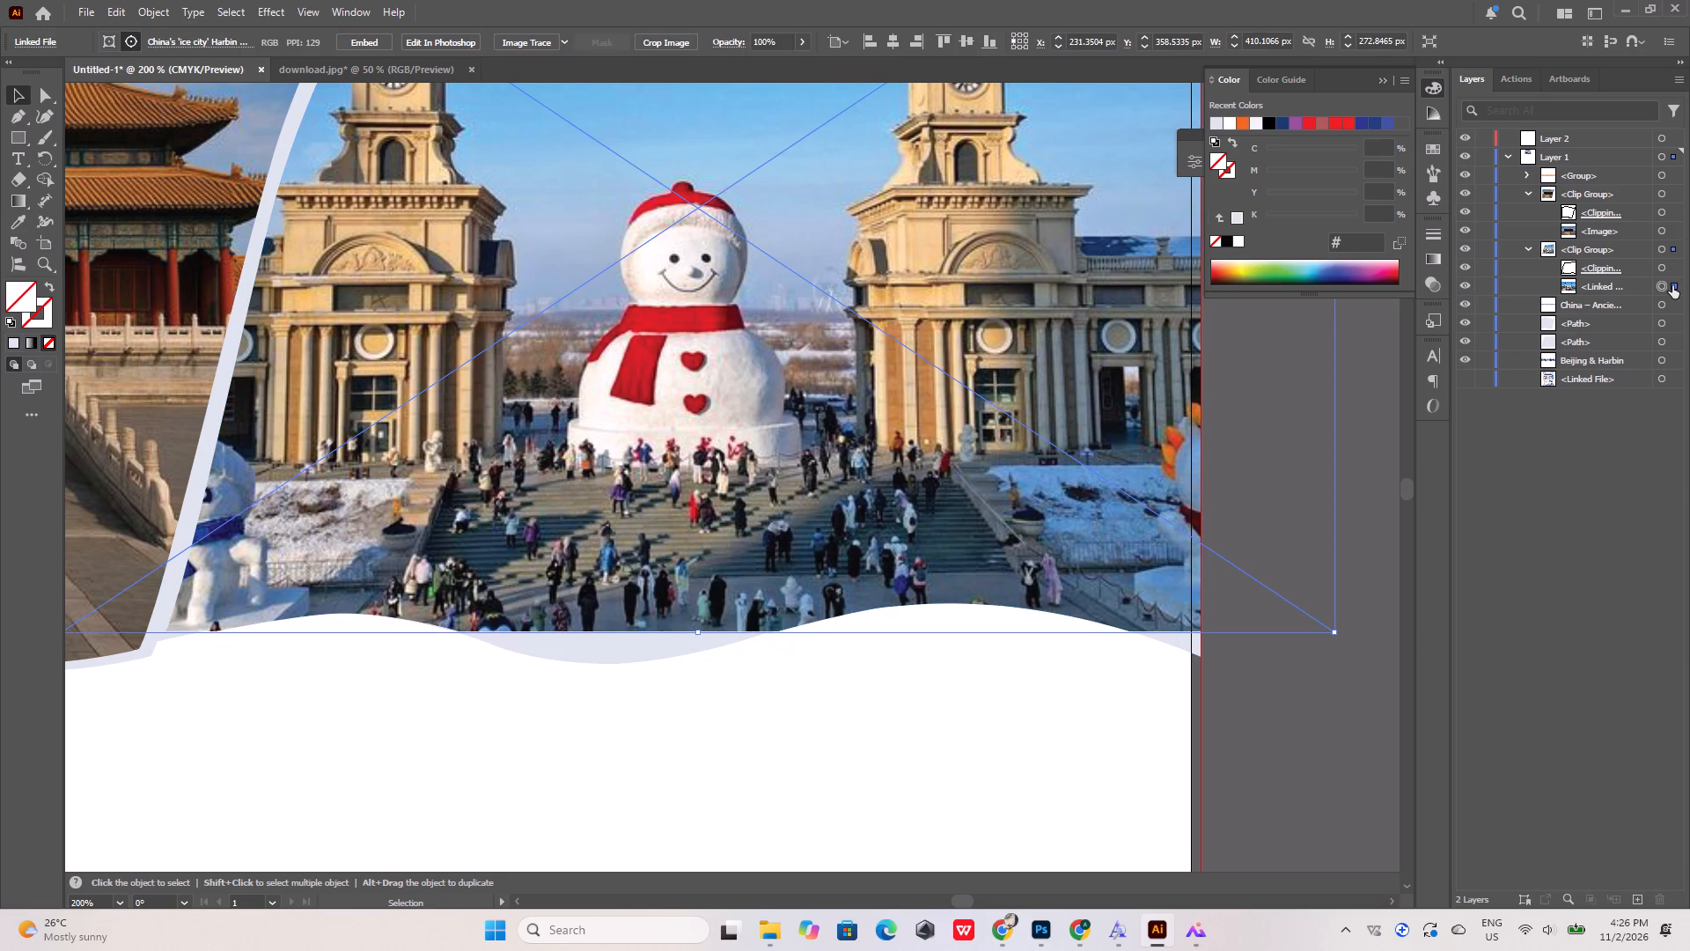
shift+drag(1337, 632, 1393, 731)
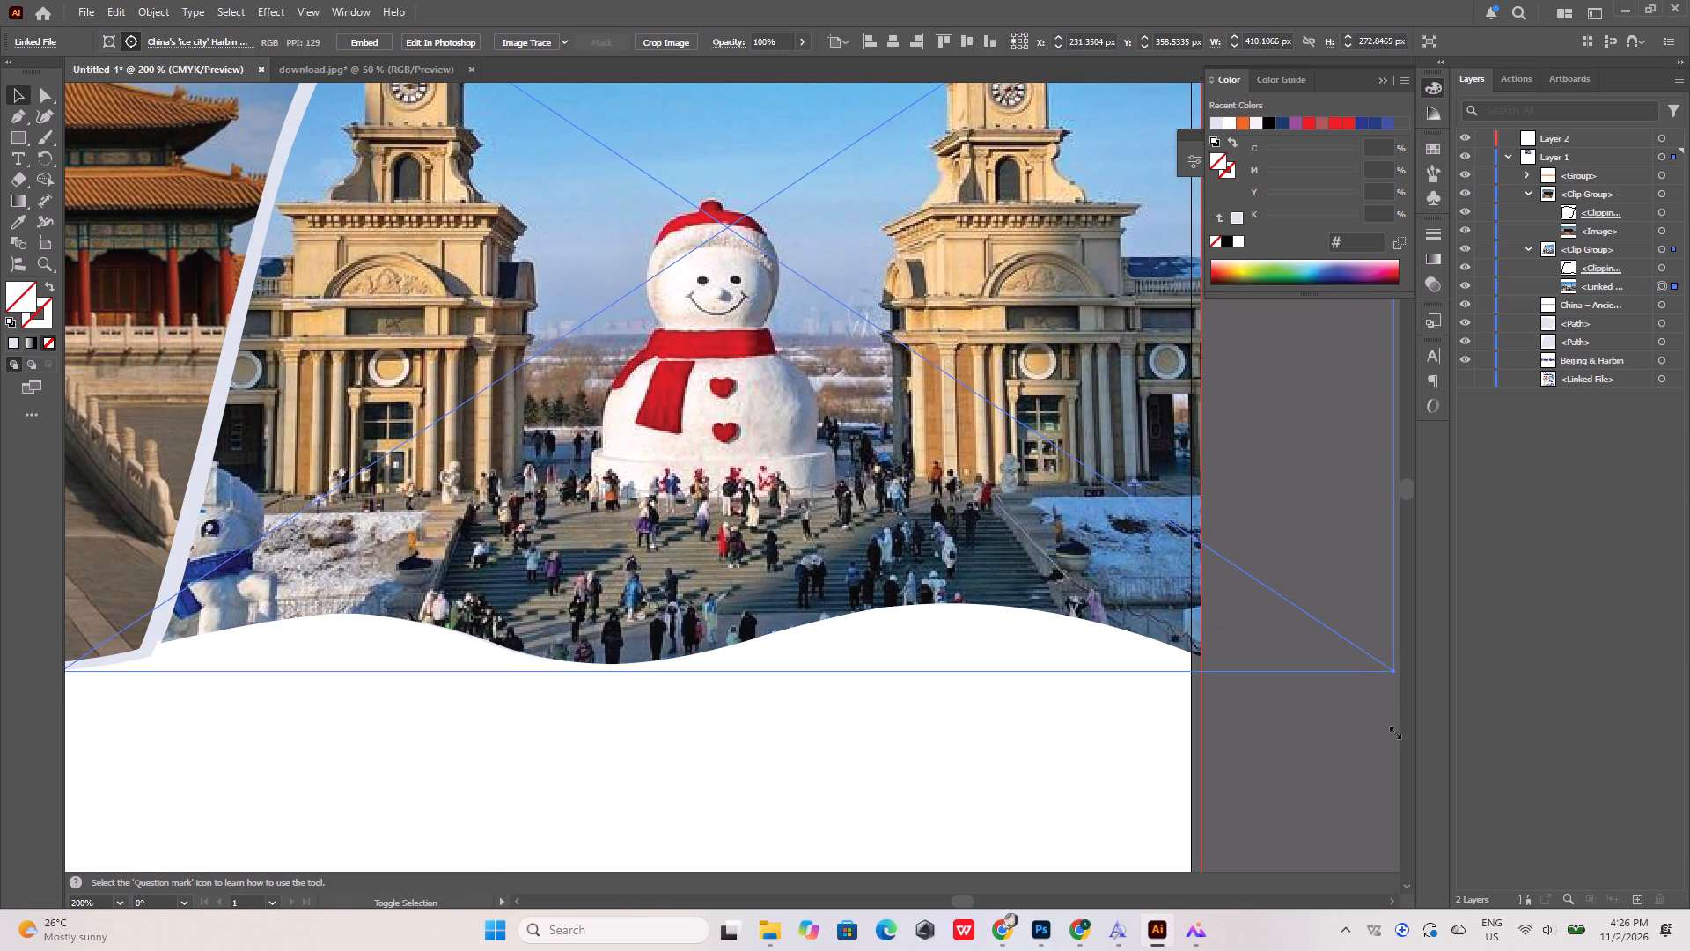
shift+drag(1393, 731, 1391, 723)
alt+scroll(781, 599, down, 2)
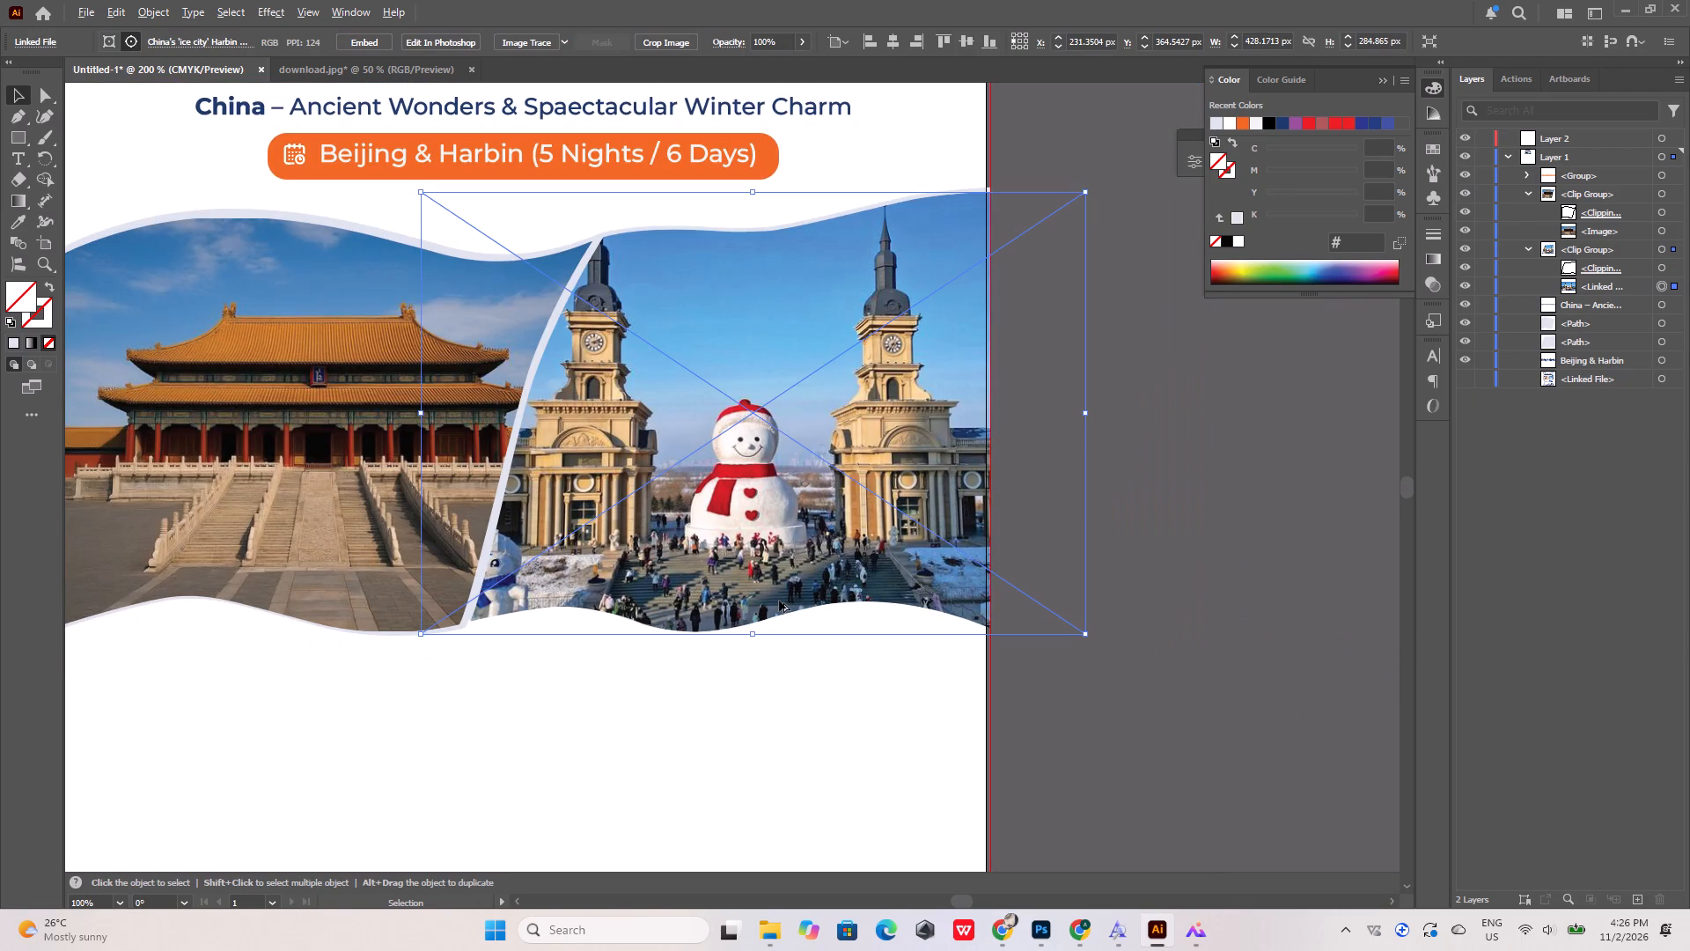
click(1131, 461)
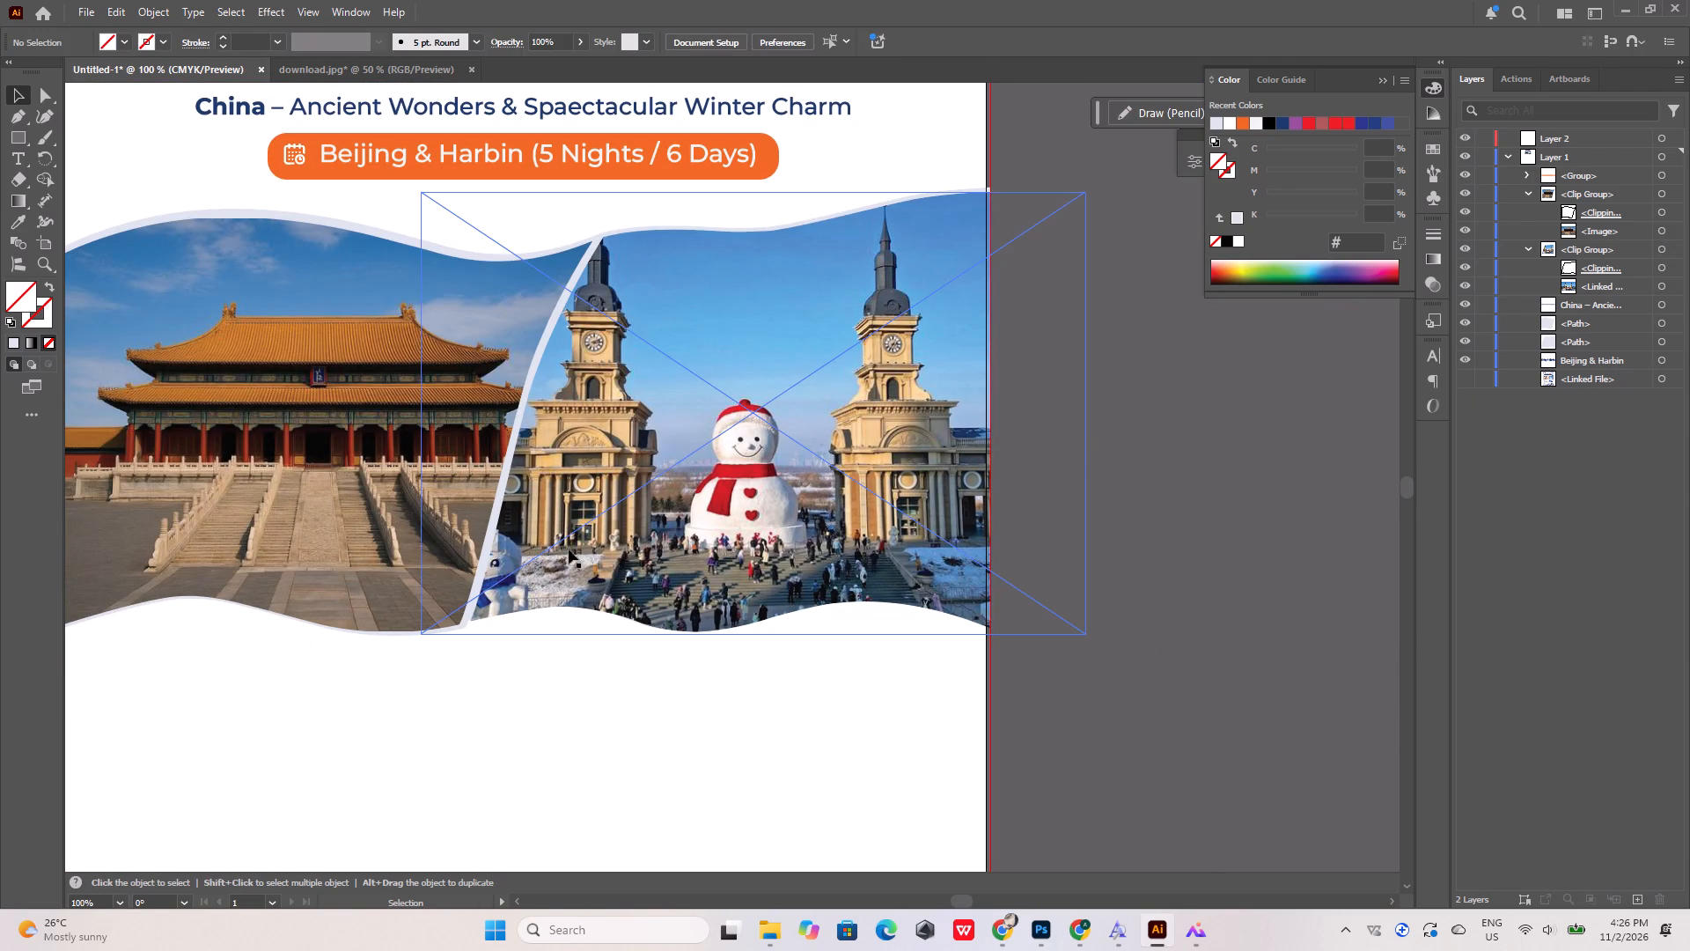
click(673, 694)
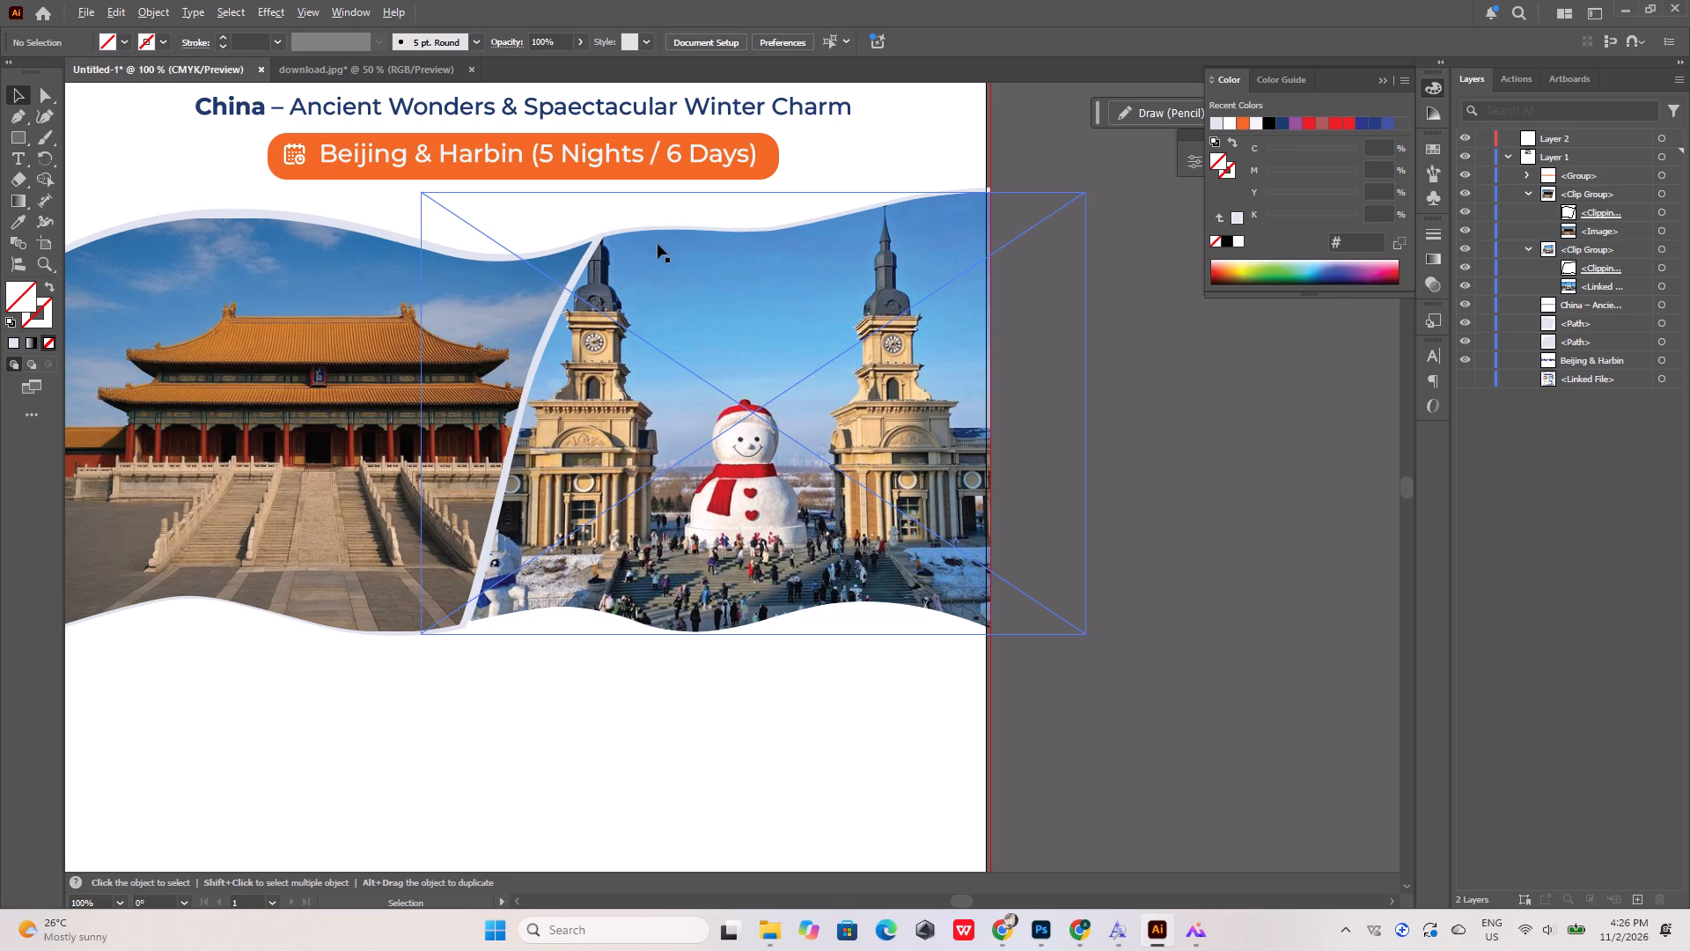
Stretch the Harbin border path's lower edge downward to about 290 px high to form a border under the bottom wave.
click(654, 228)
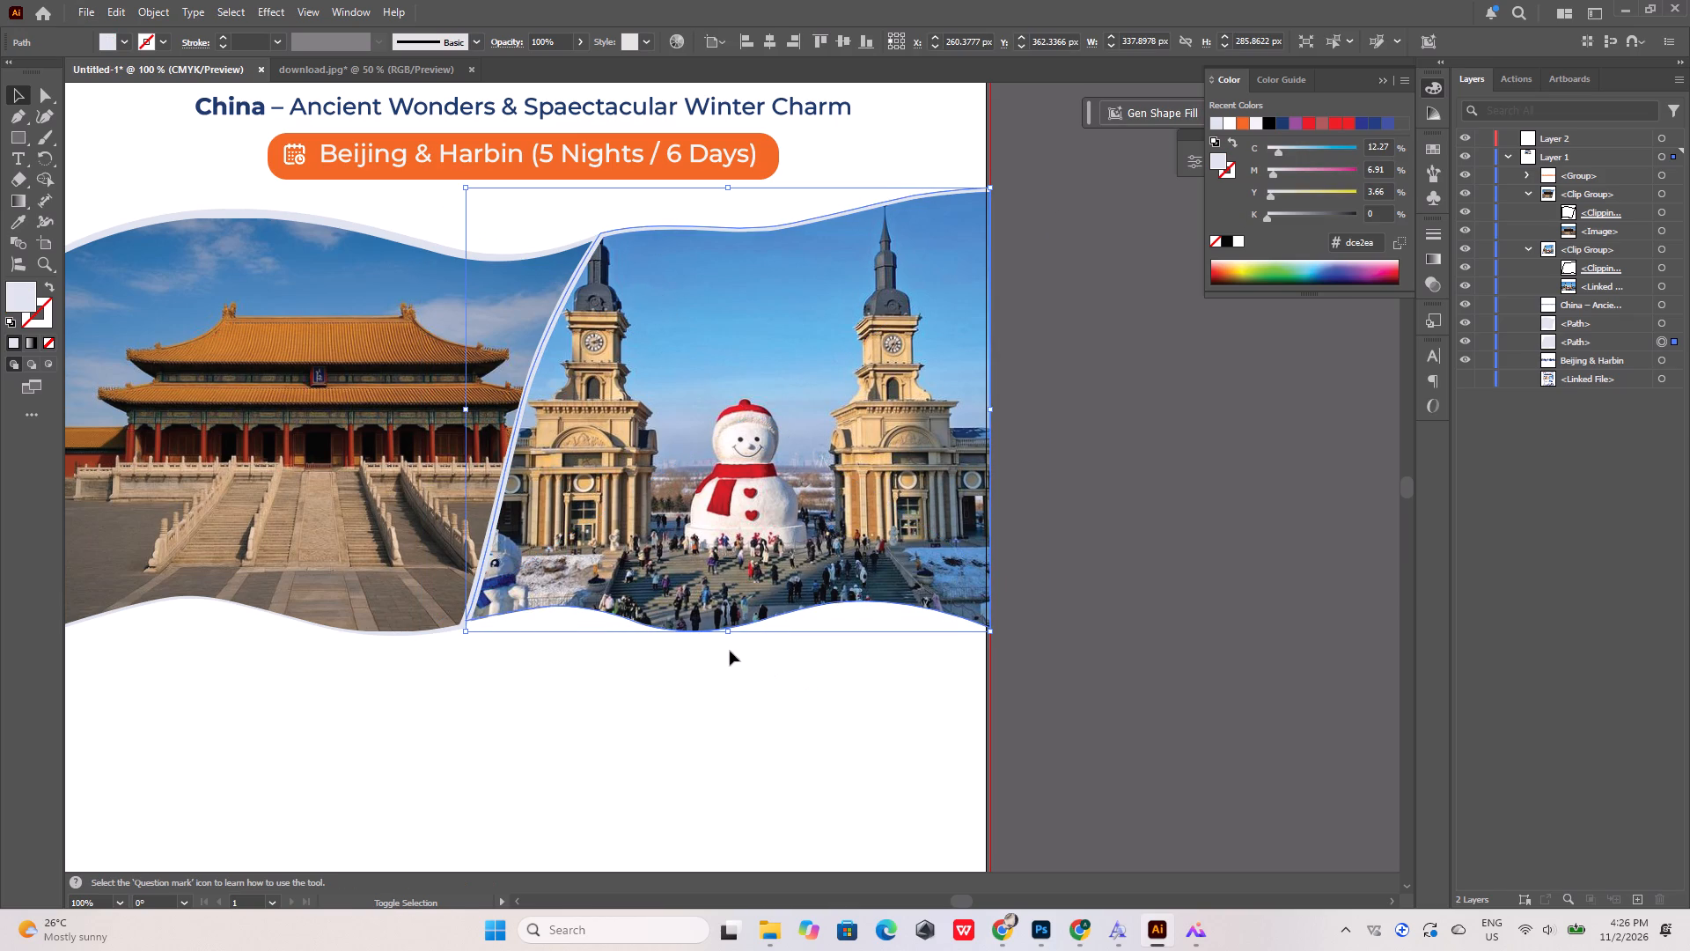
click(729, 633)
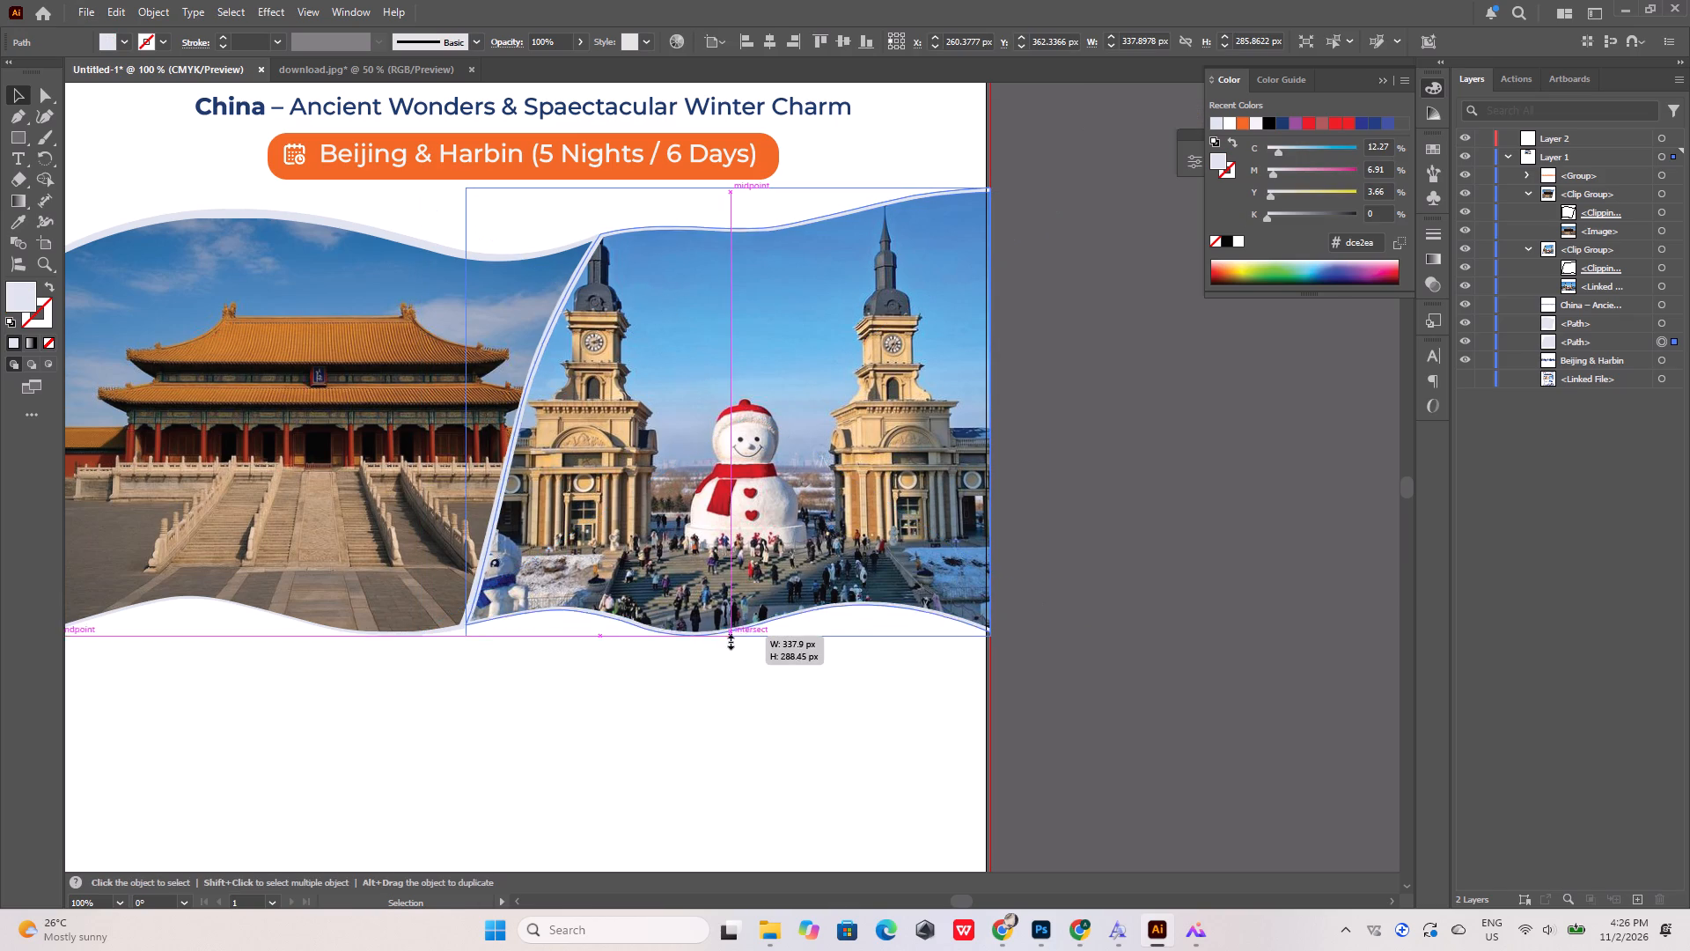
click(1096, 613)
alt+scroll(645, 599, up, 4)
alt+scroll(827, 543, down, 3)
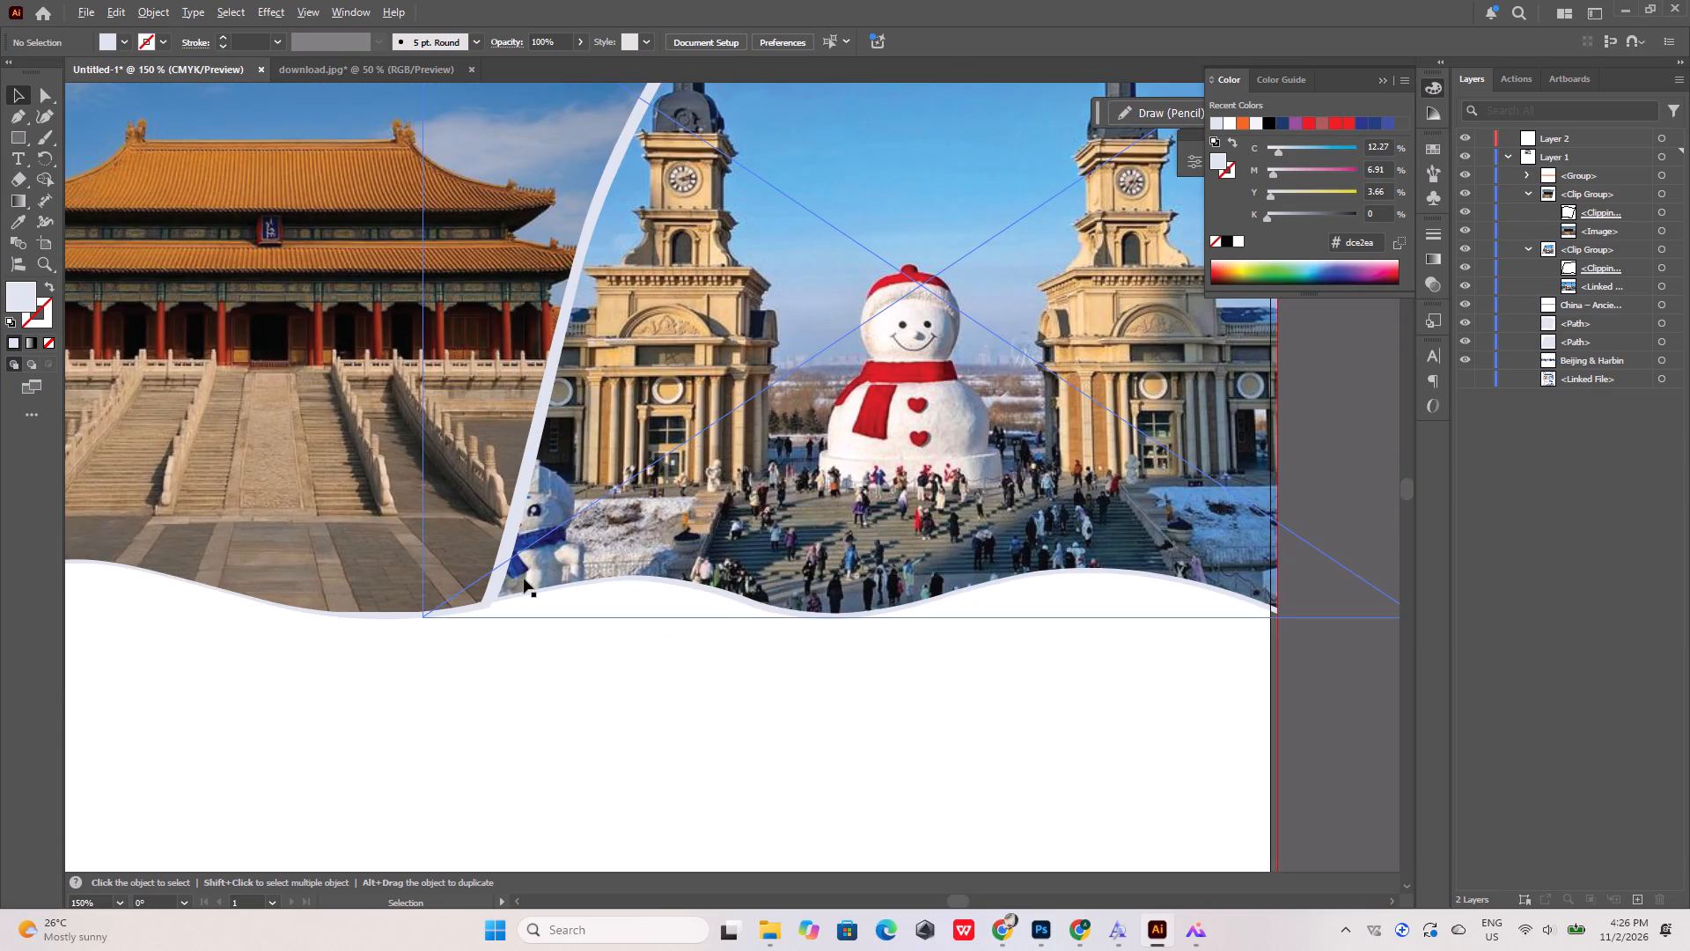
alt+scroll(523, 579, up, 4)
click(512, 636)
alt+scroll(498, 633, down, 3)
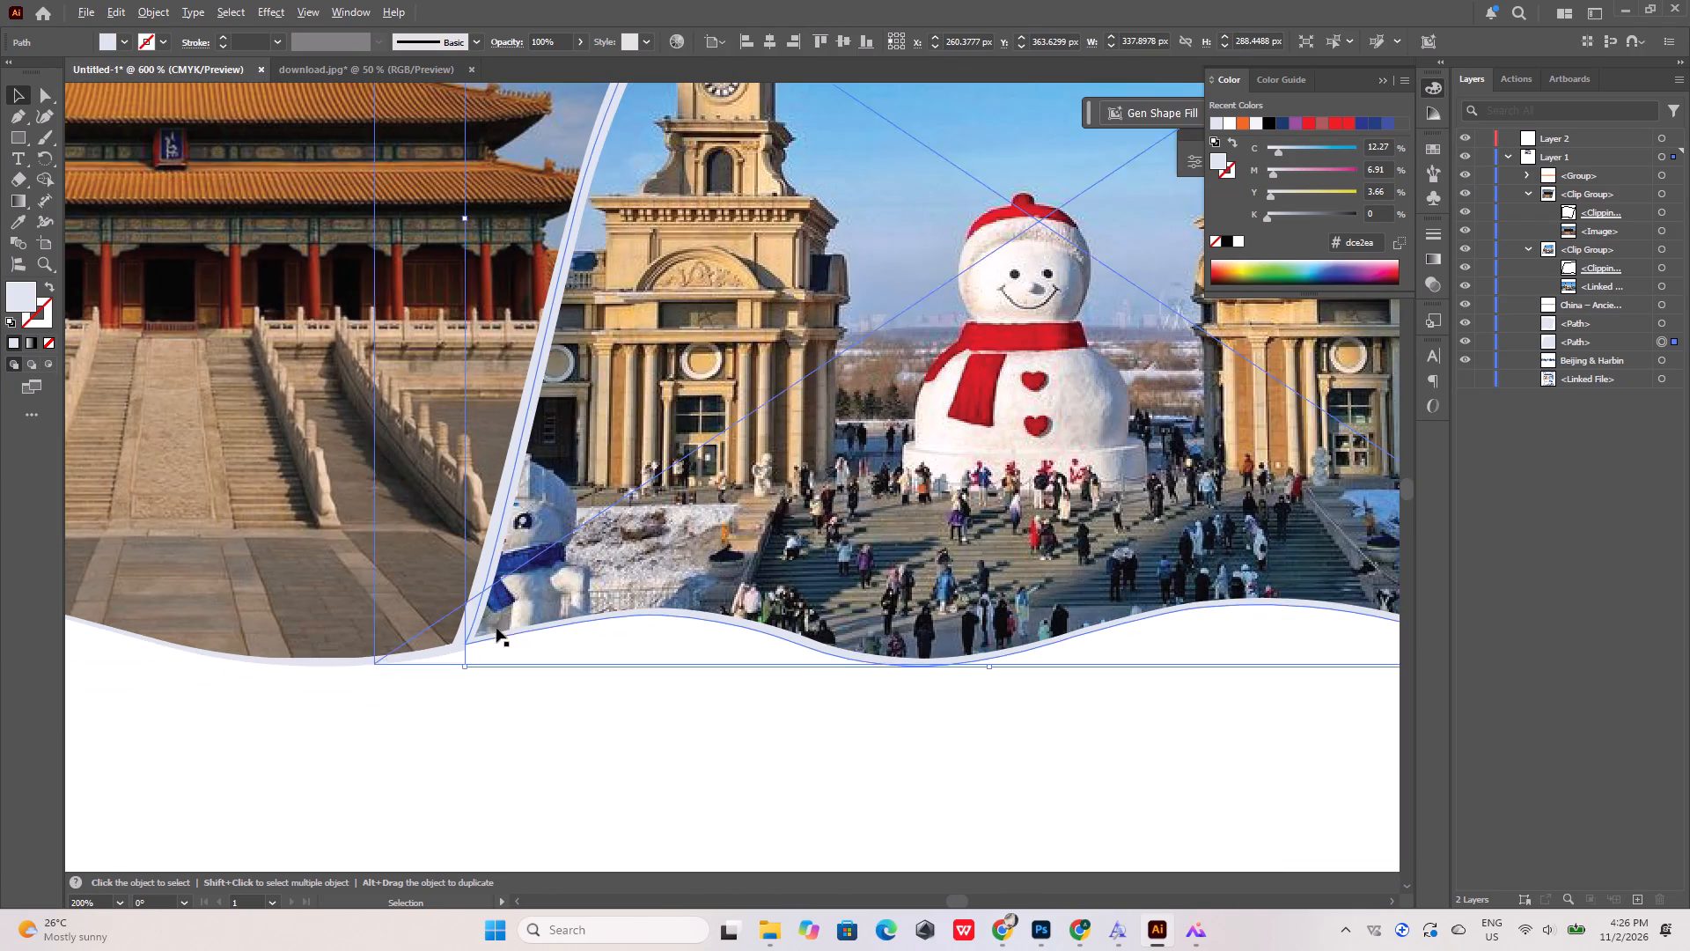
click(986, 666)
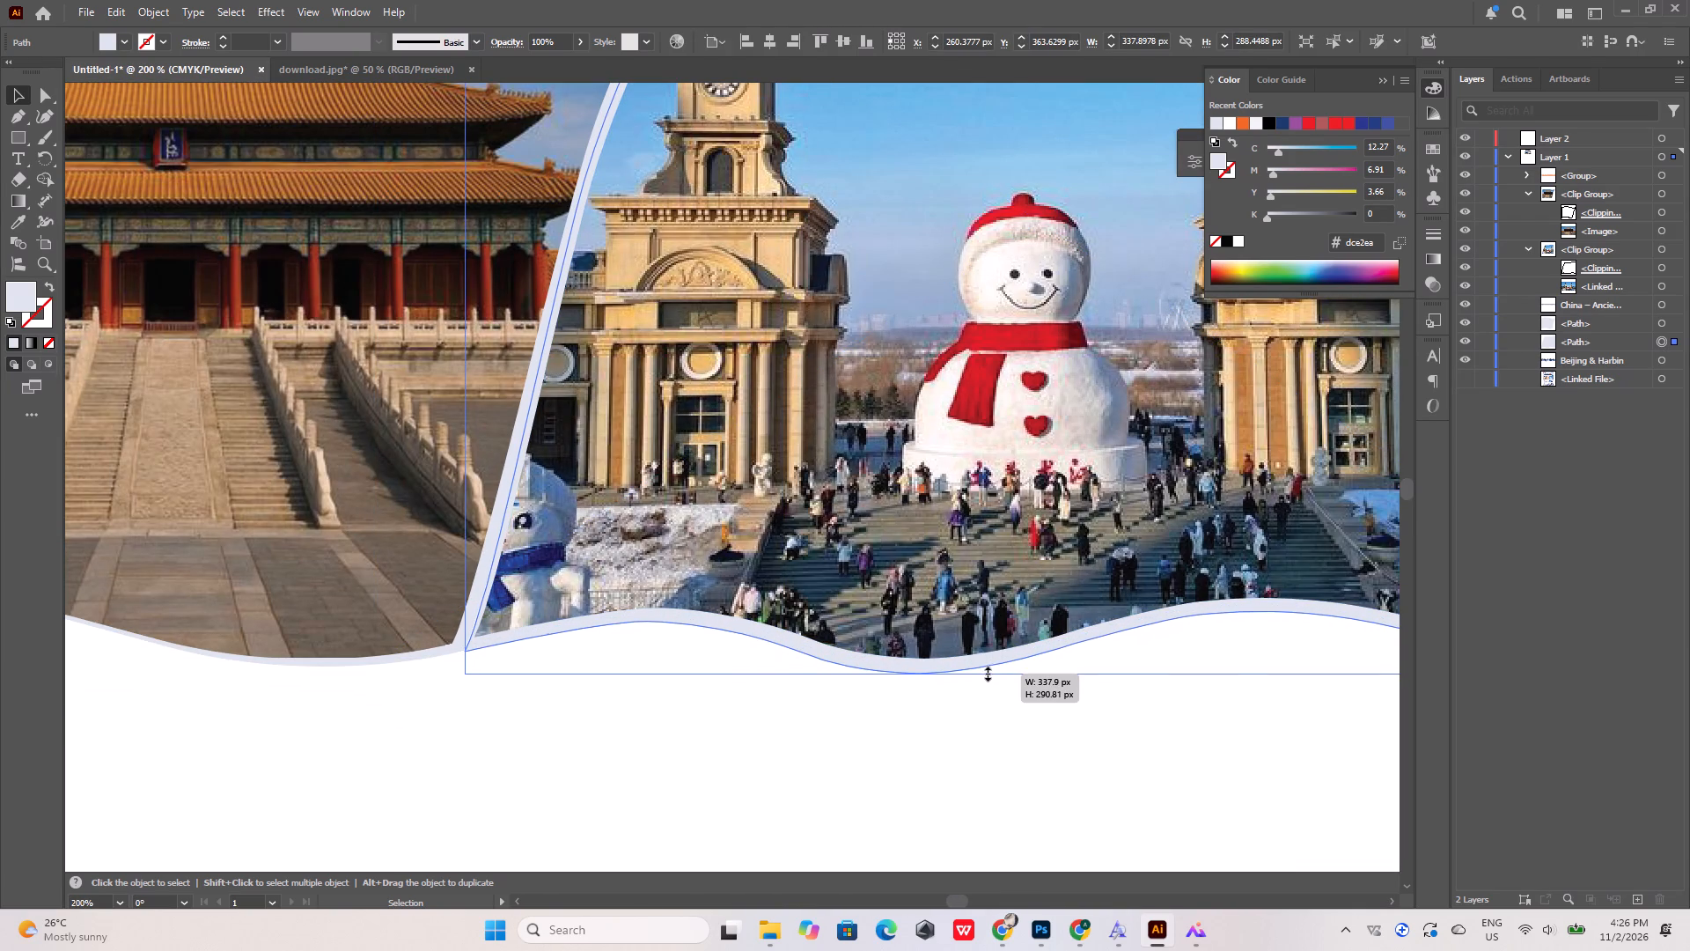
click(878, 721)
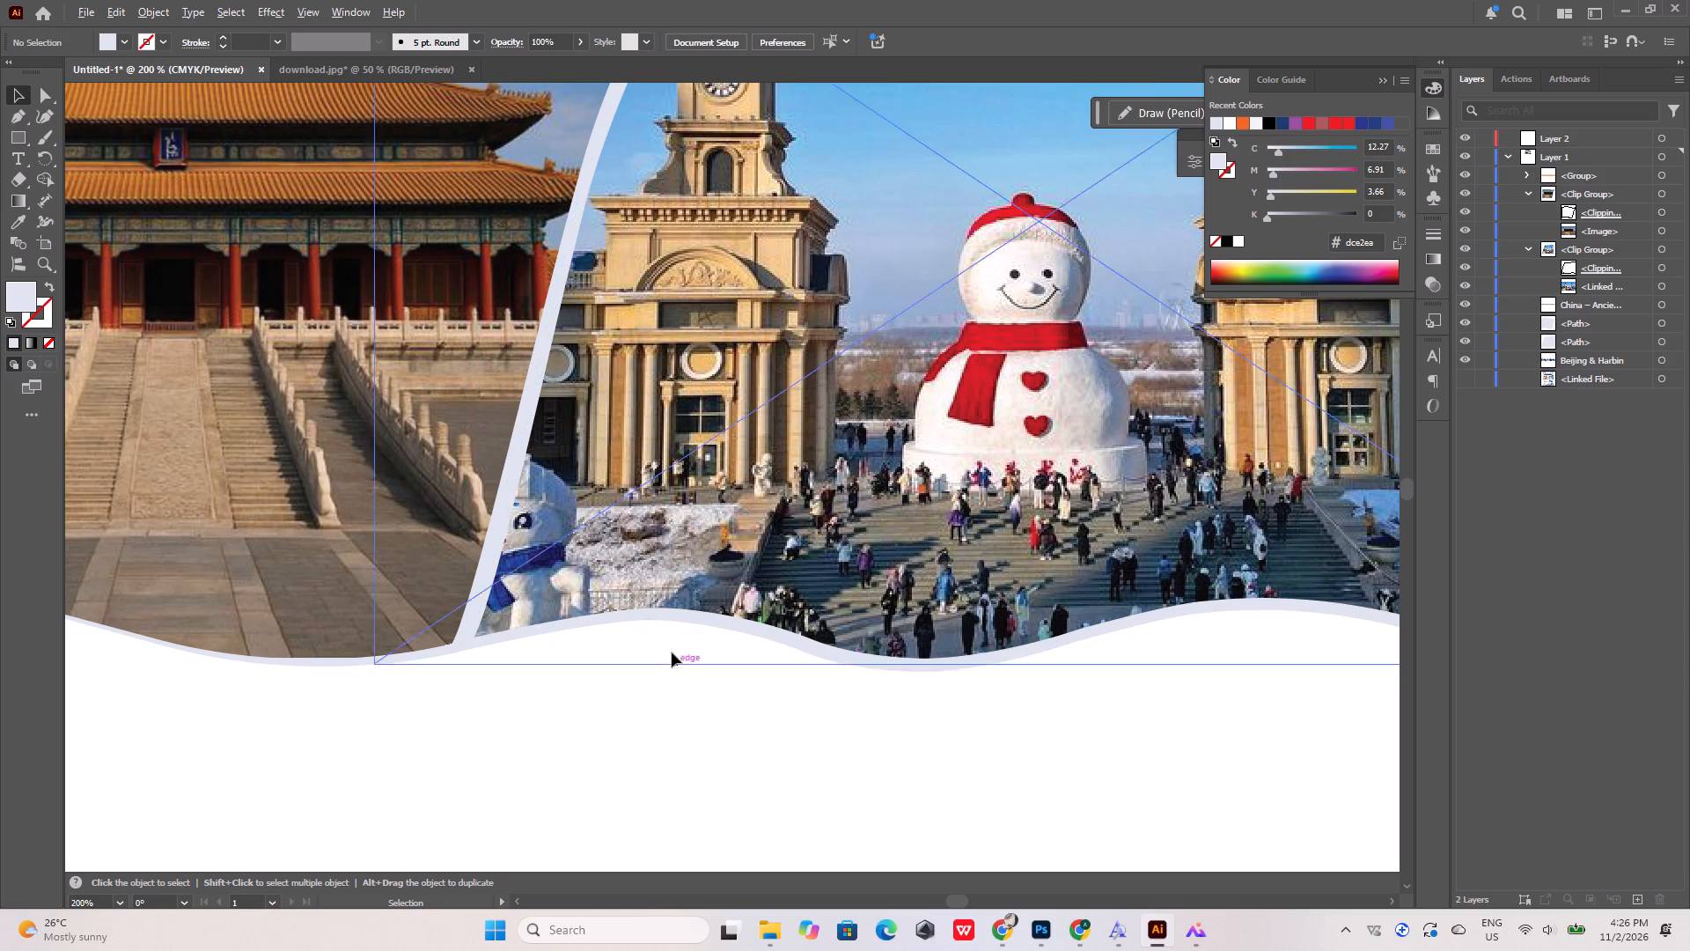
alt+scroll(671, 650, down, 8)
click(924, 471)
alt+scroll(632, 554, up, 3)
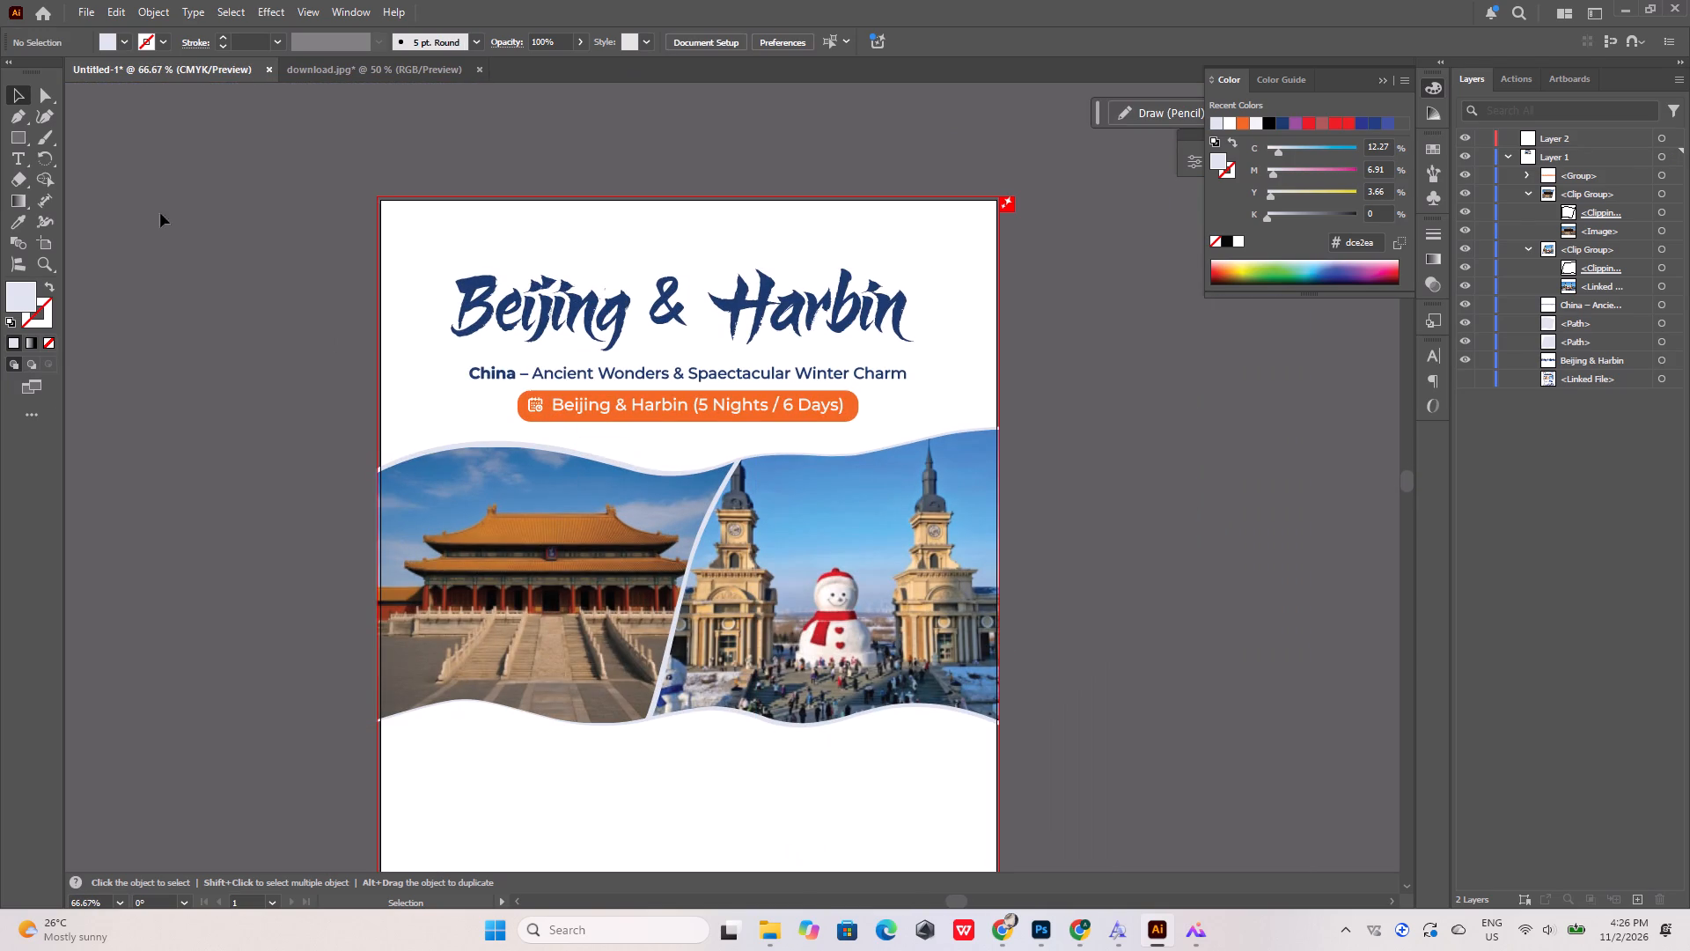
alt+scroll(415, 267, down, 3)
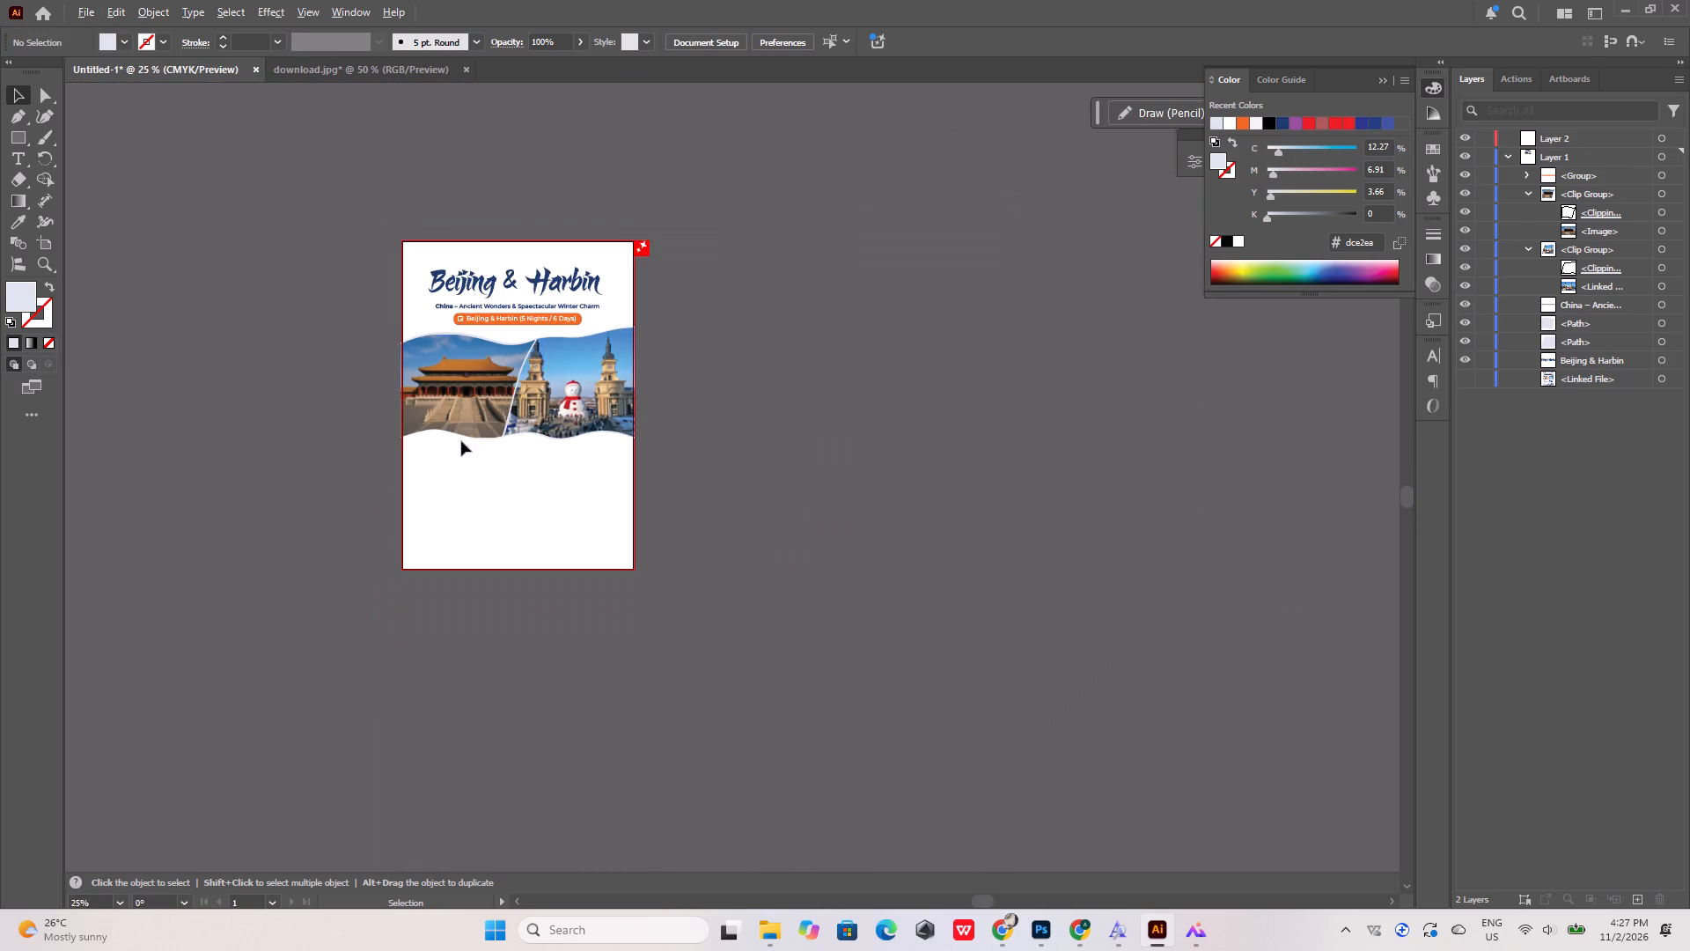
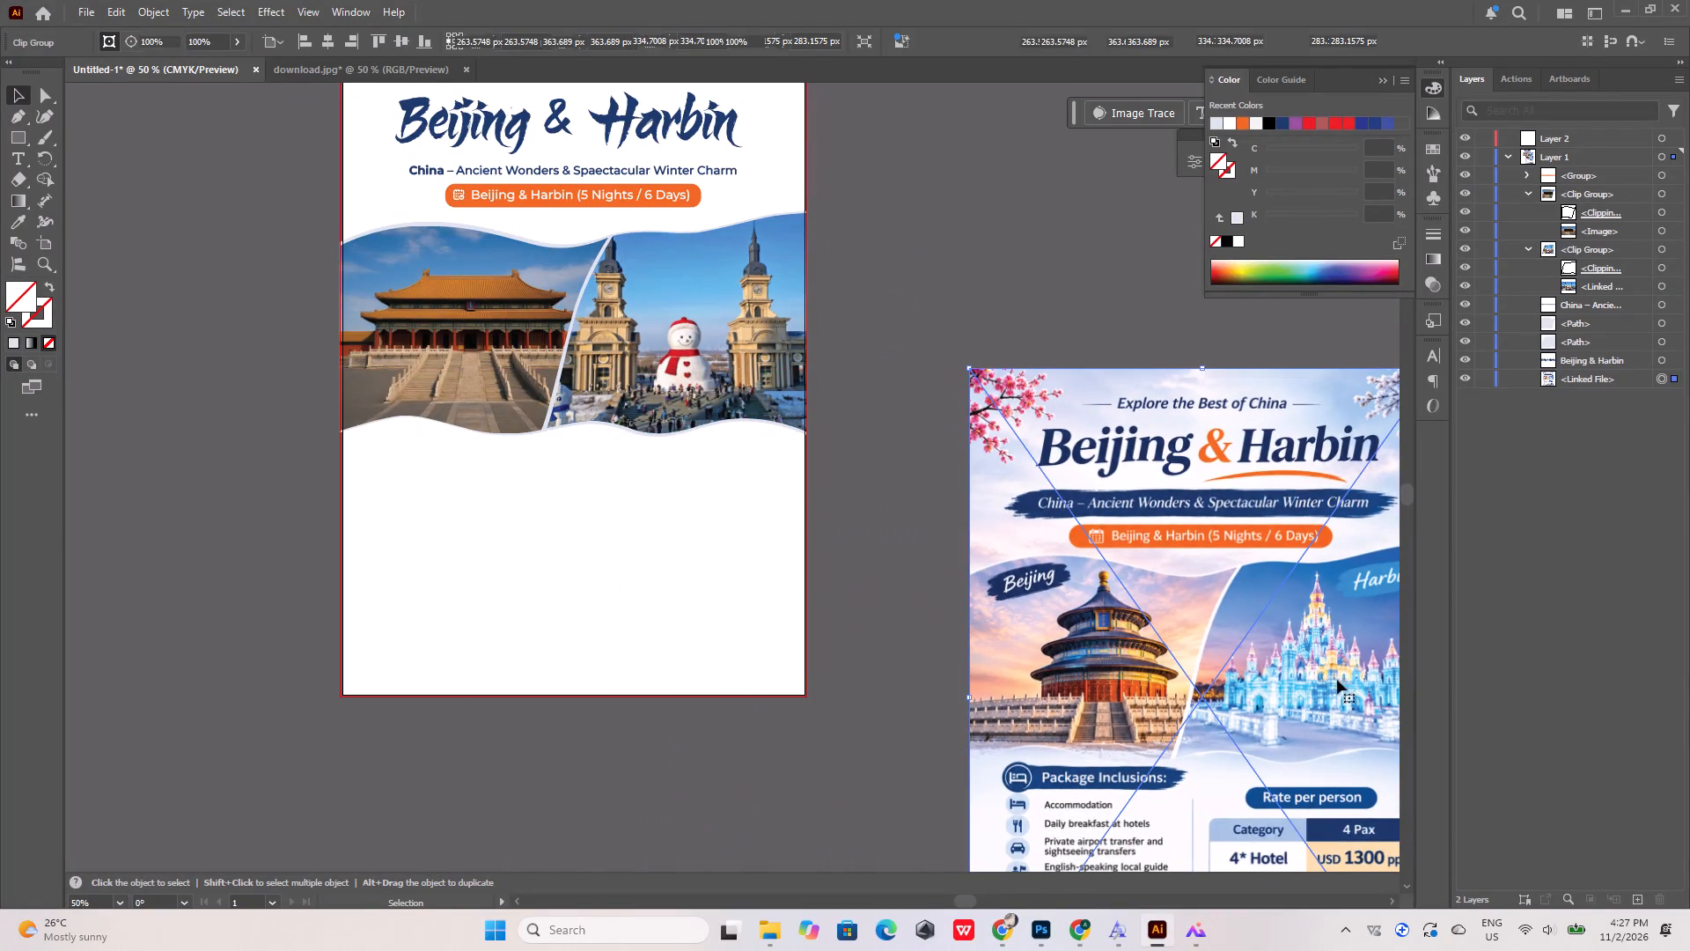
Add the pasted heading text "Package Inclusions:" in the blank area below the Beijing photo.
click(468, 518)
click(422, 504)
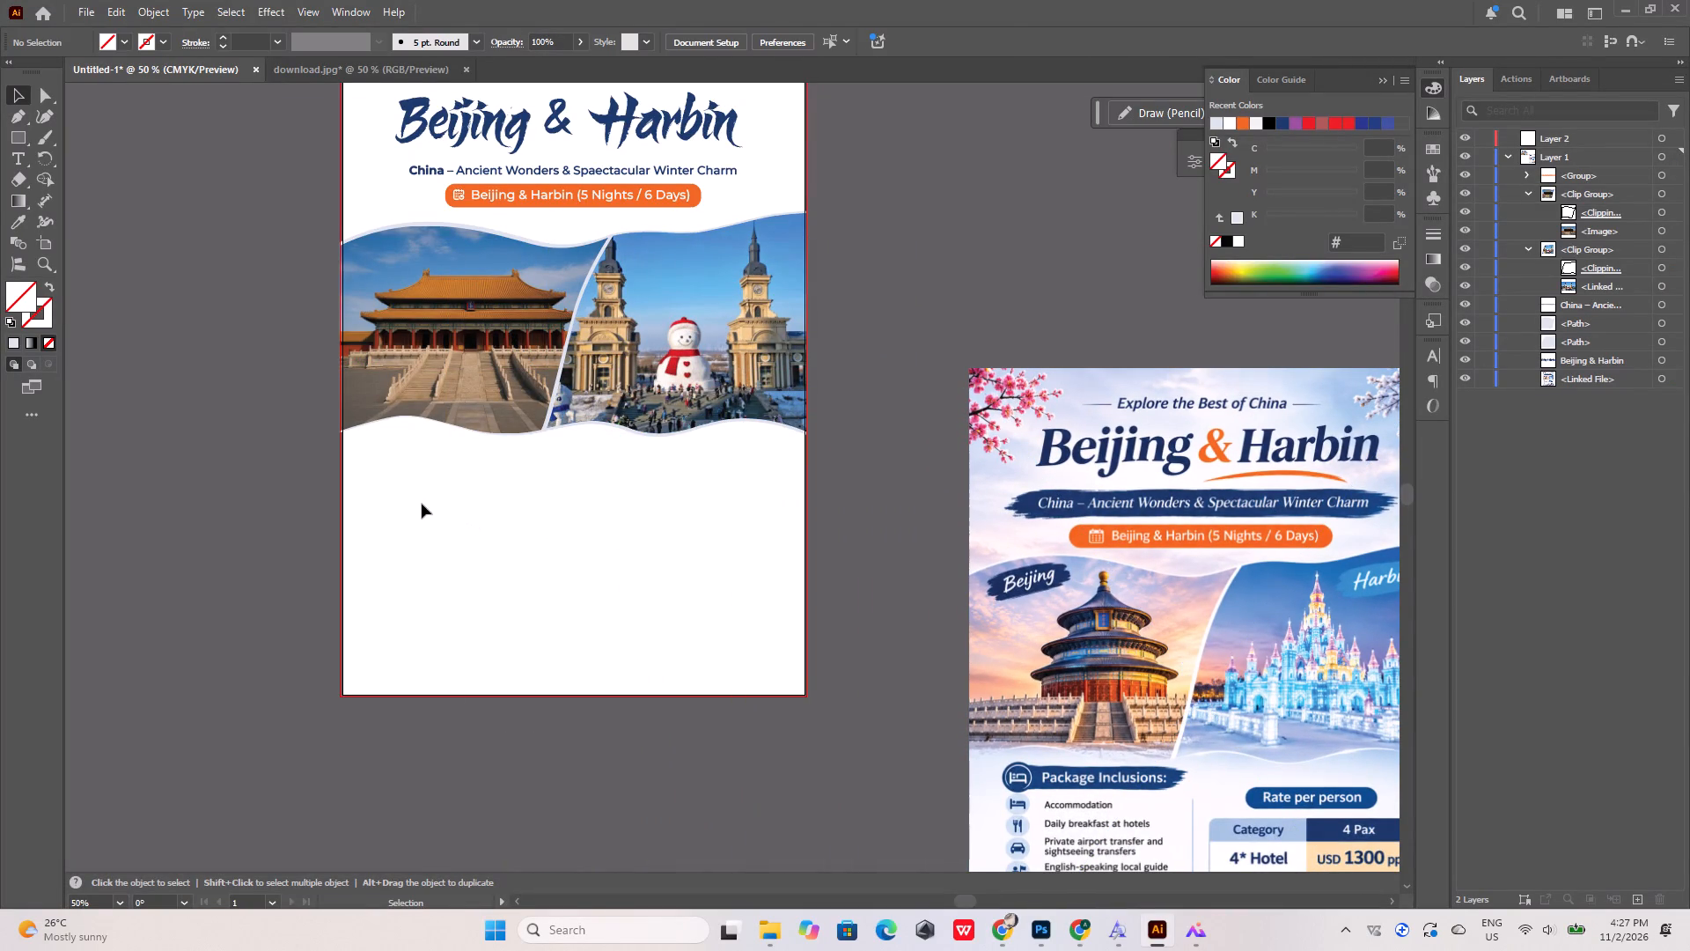
key(t)
click(419, 495)
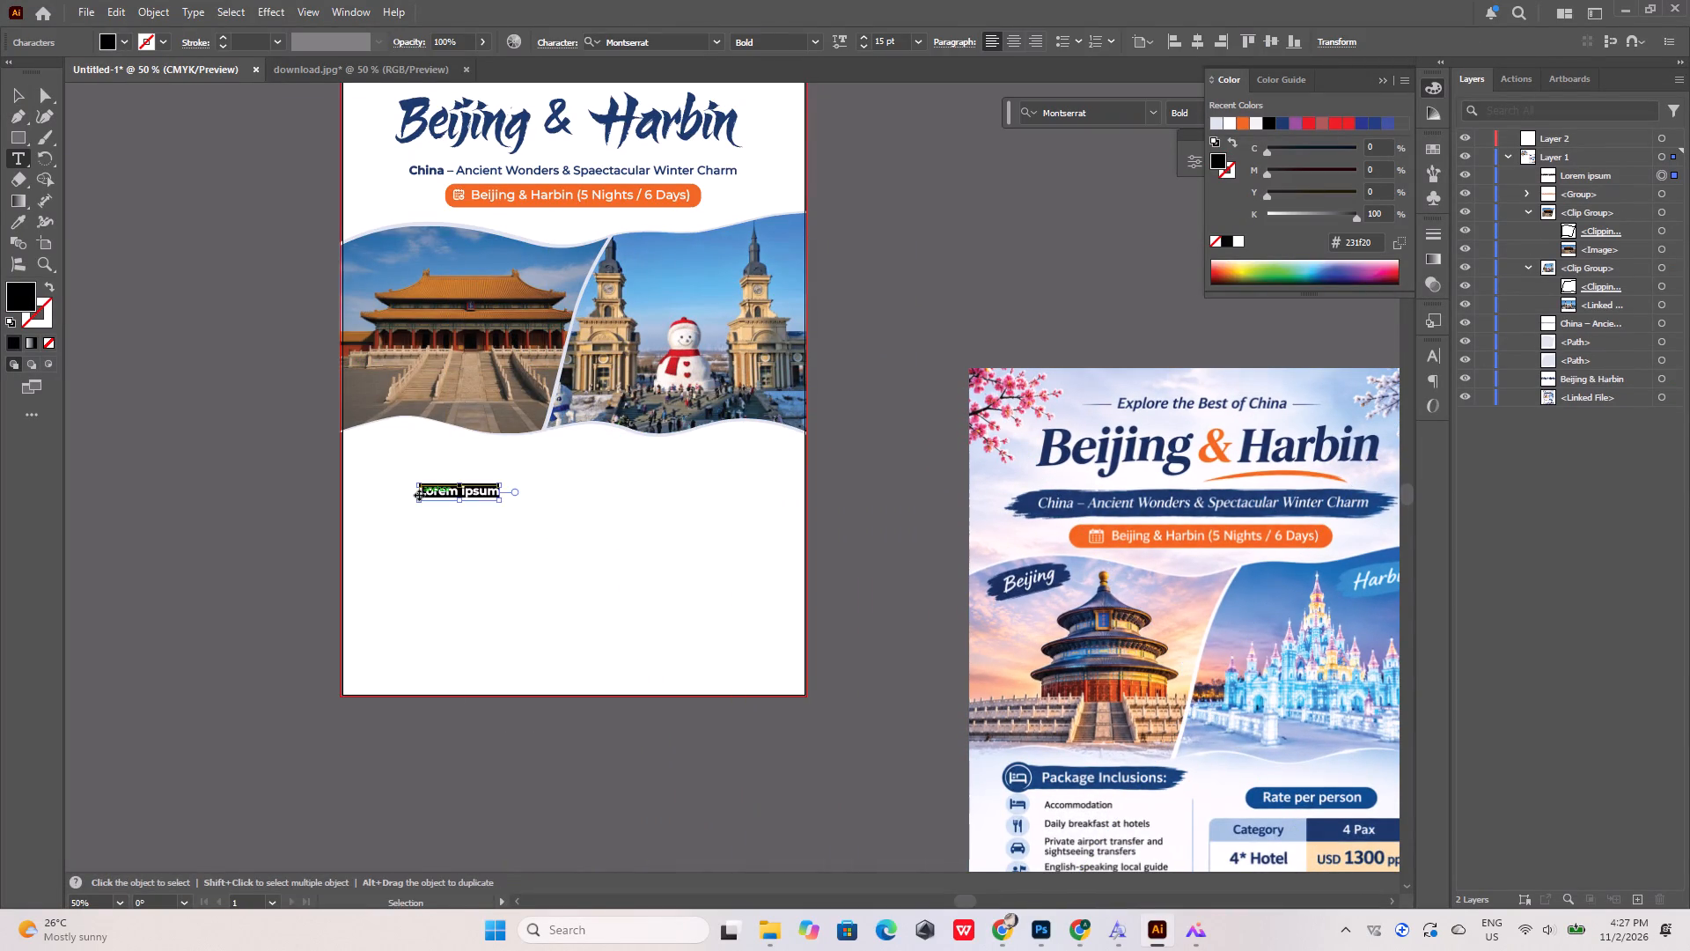
key(ctrl+v)
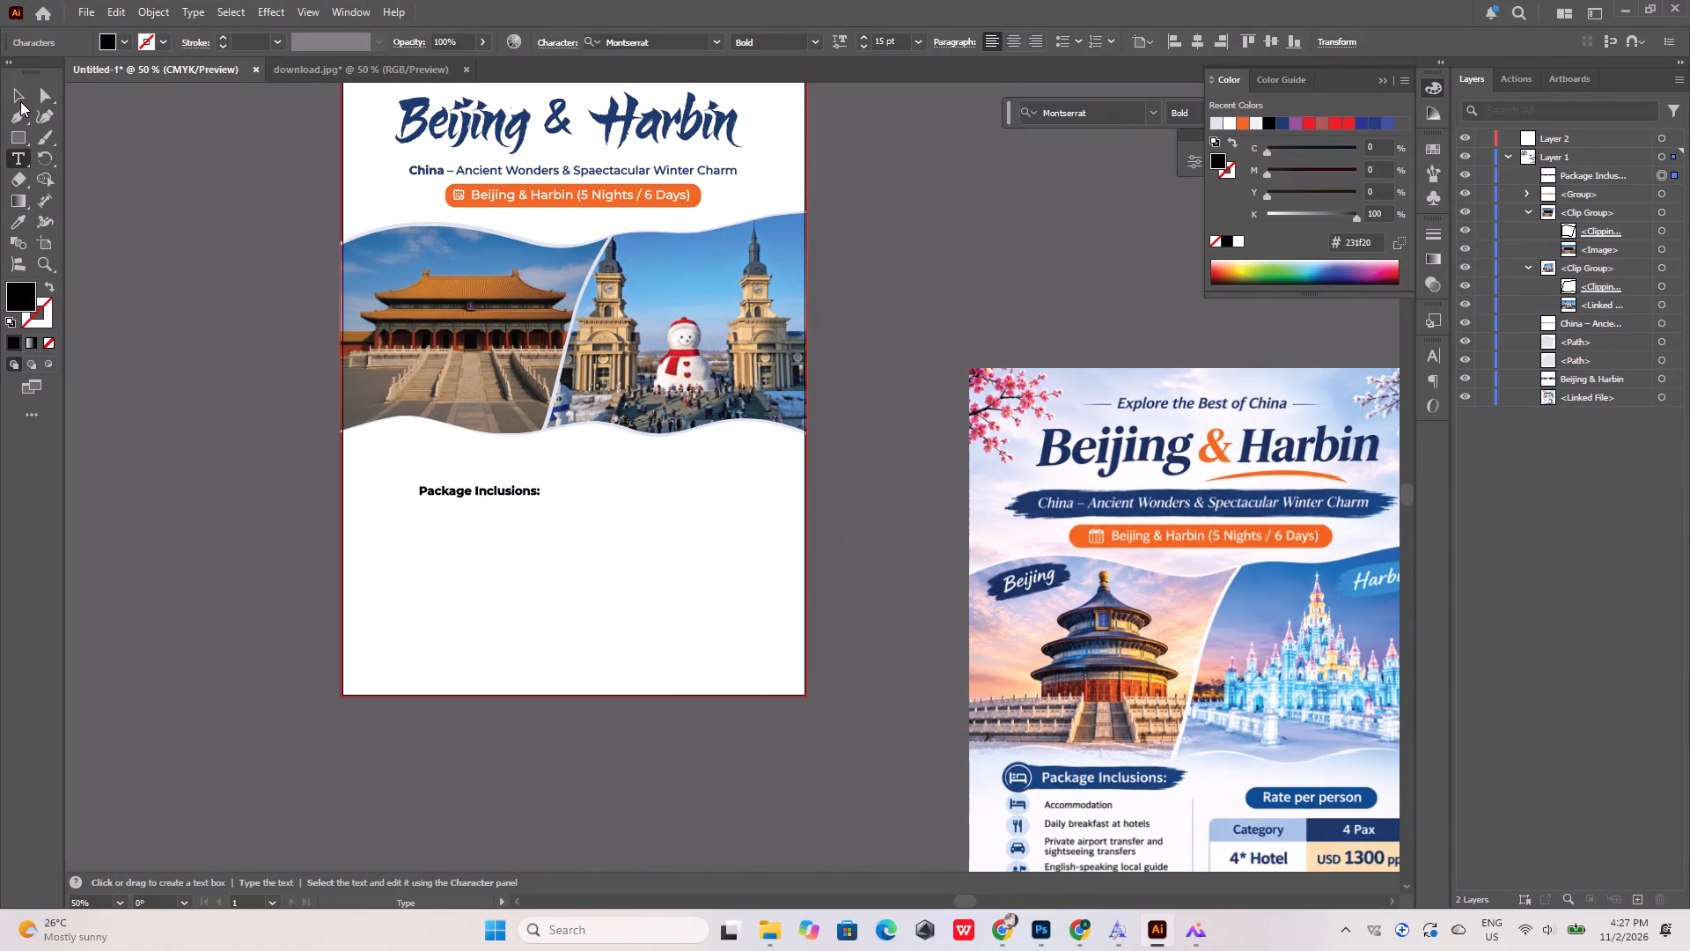
click(20, 101)
click(228, 358)
Move the "Package Inclusions:" heading about 52 px left and slightly up, closer to the wave border under the Beijing photo.
alt+scroll(442, 561, up, 1)
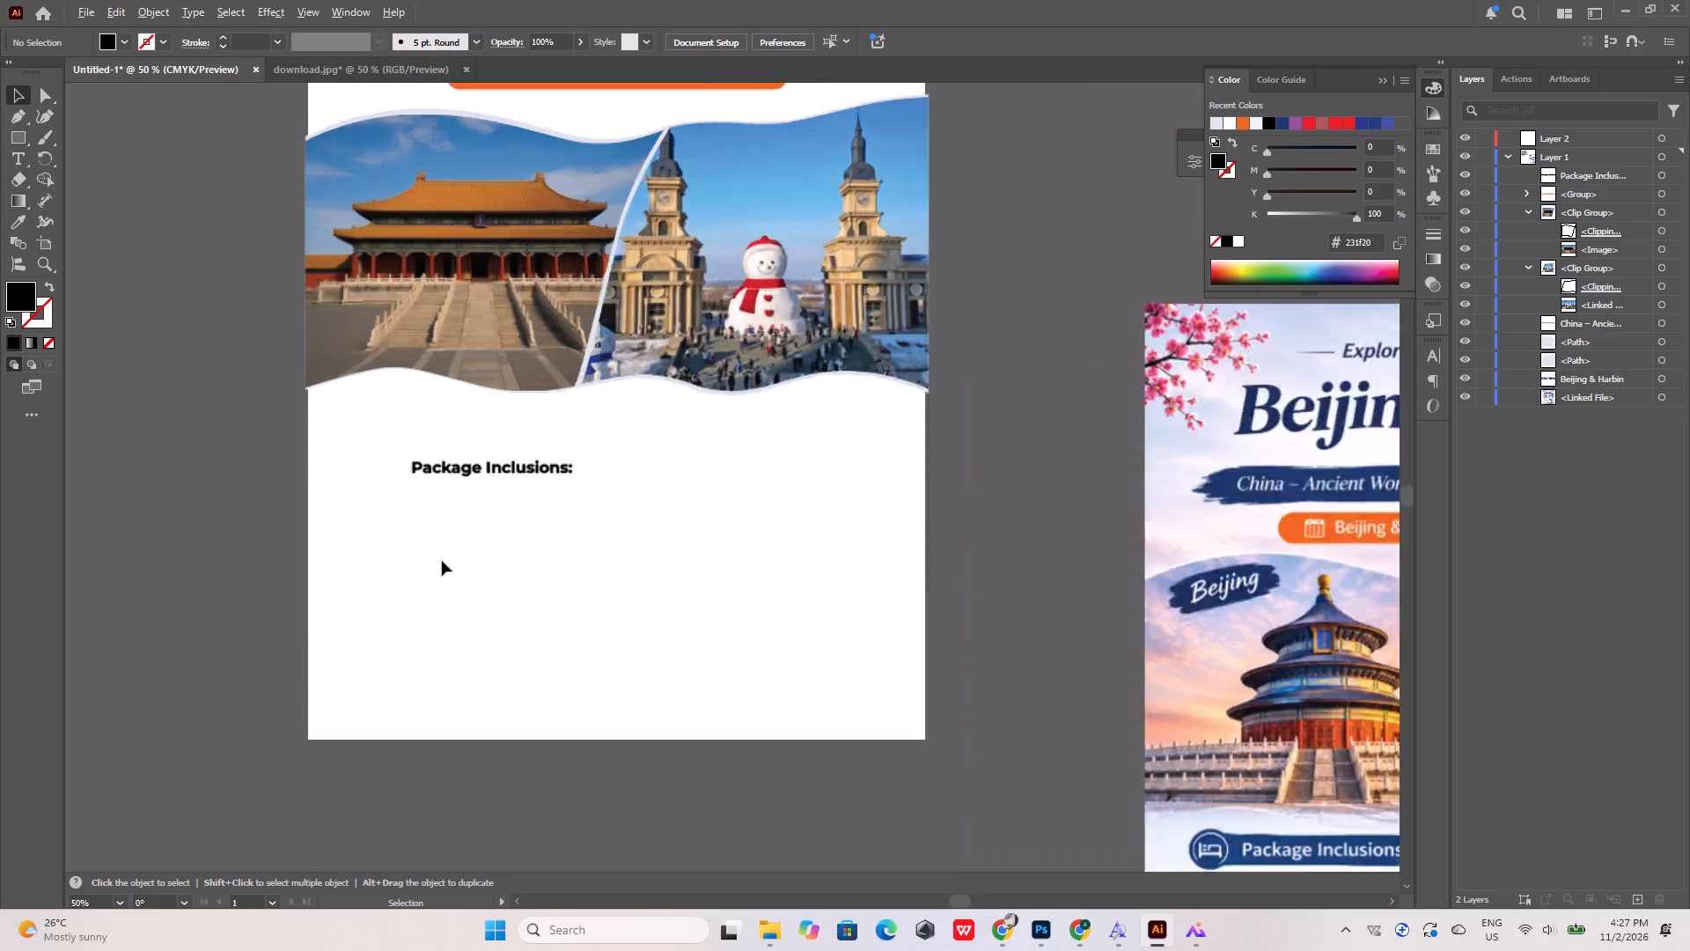
alt+scroll(442, 561, up, 1)
drag(487, 422, 407, 397)
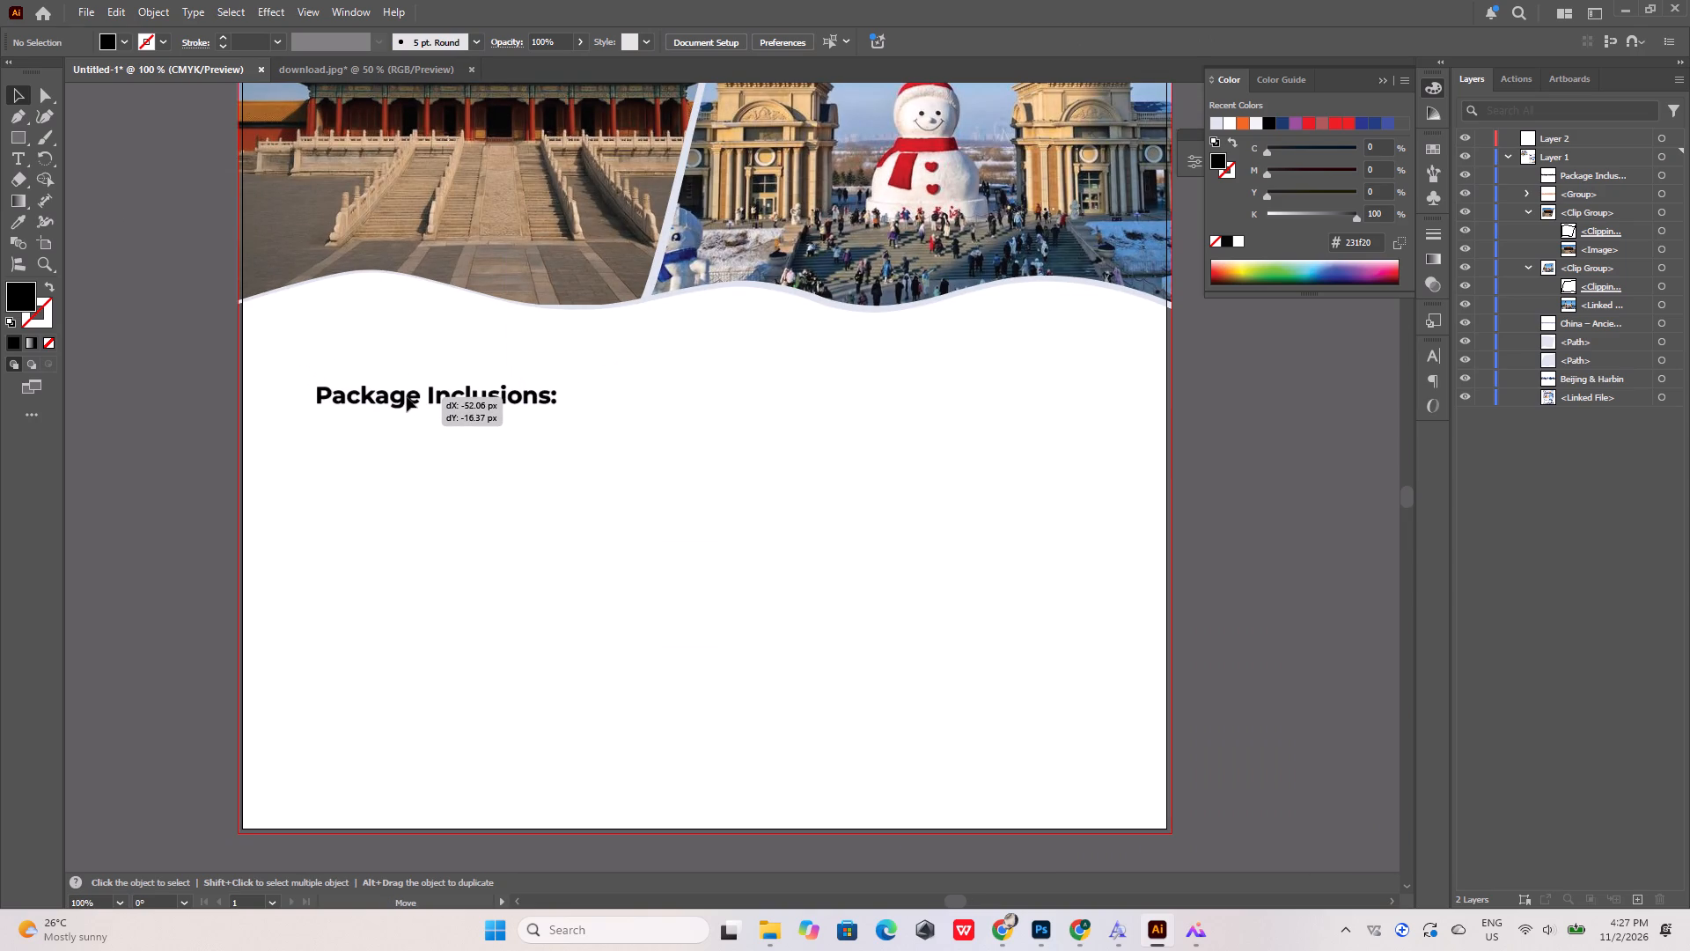
drag(407, 397, 407, 384)
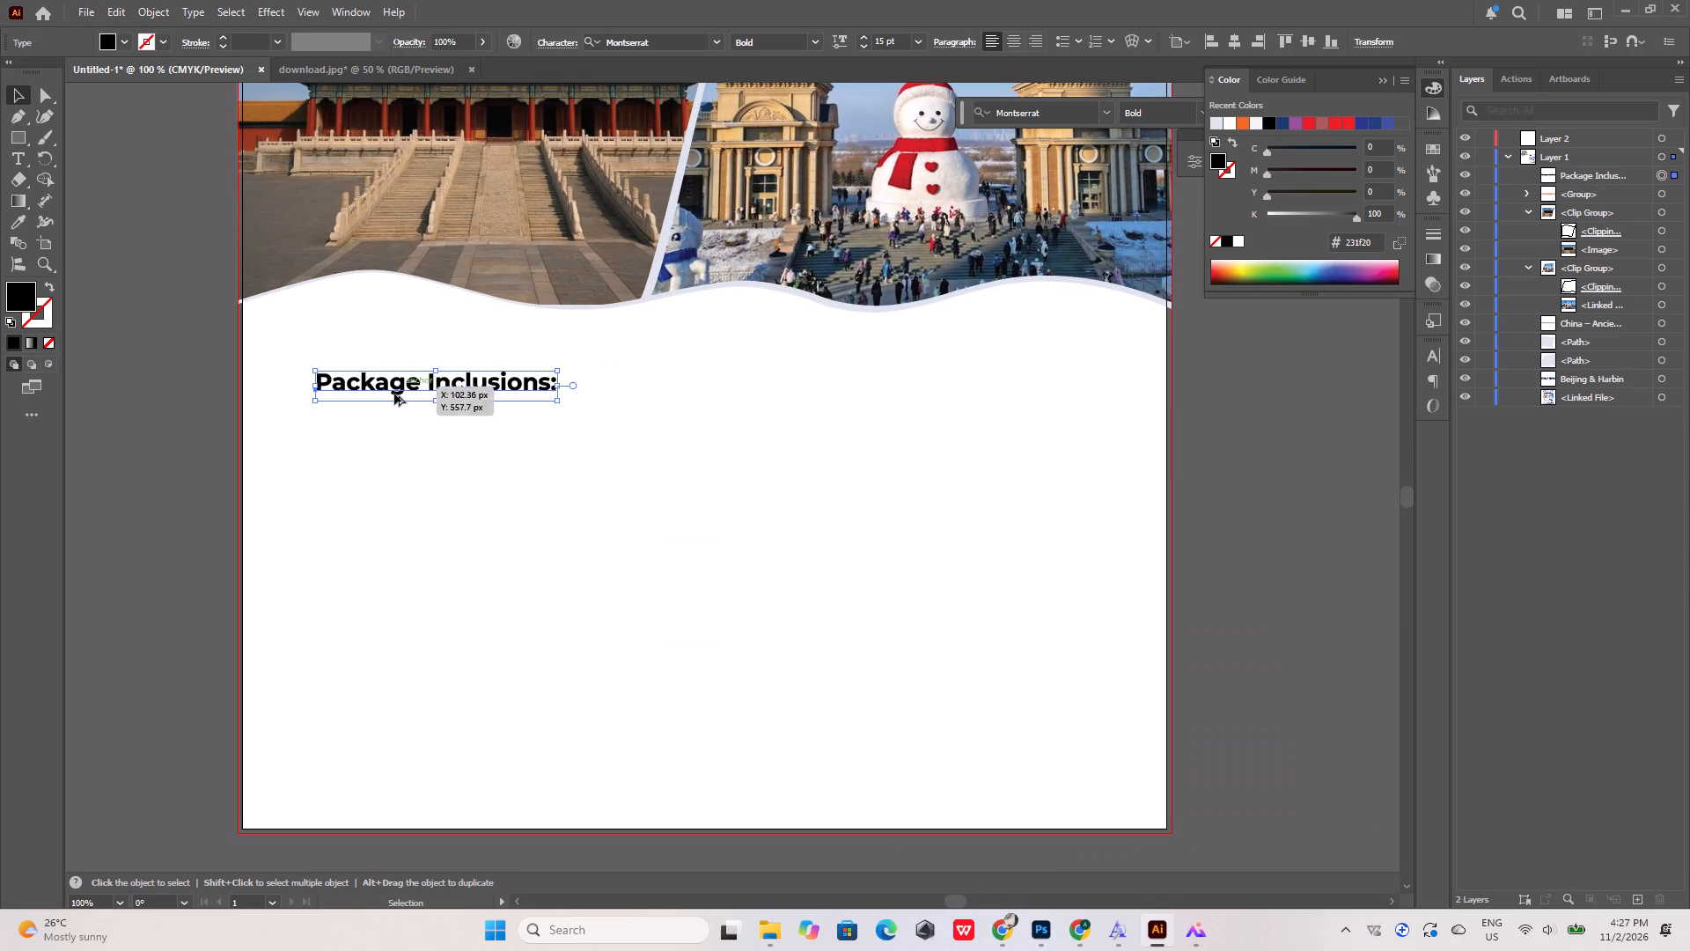
Switch to the ChatGPT cutout conversation in Chrome.
click(1049, 935)
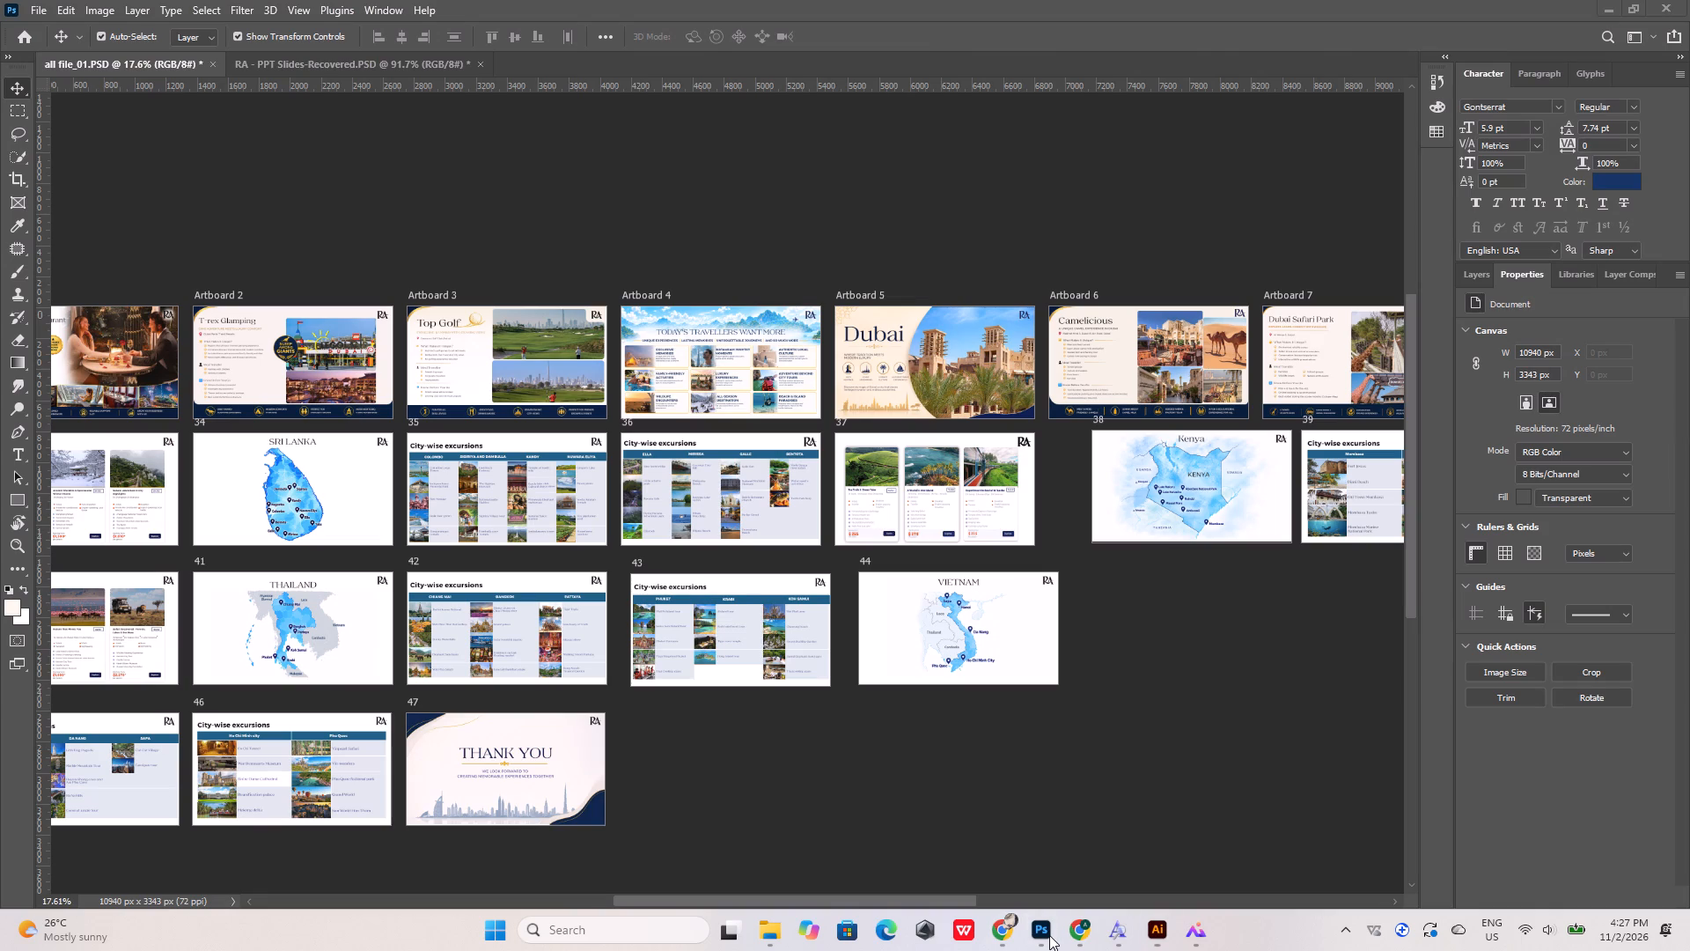
click(1049, 935)
click(1075, 933)
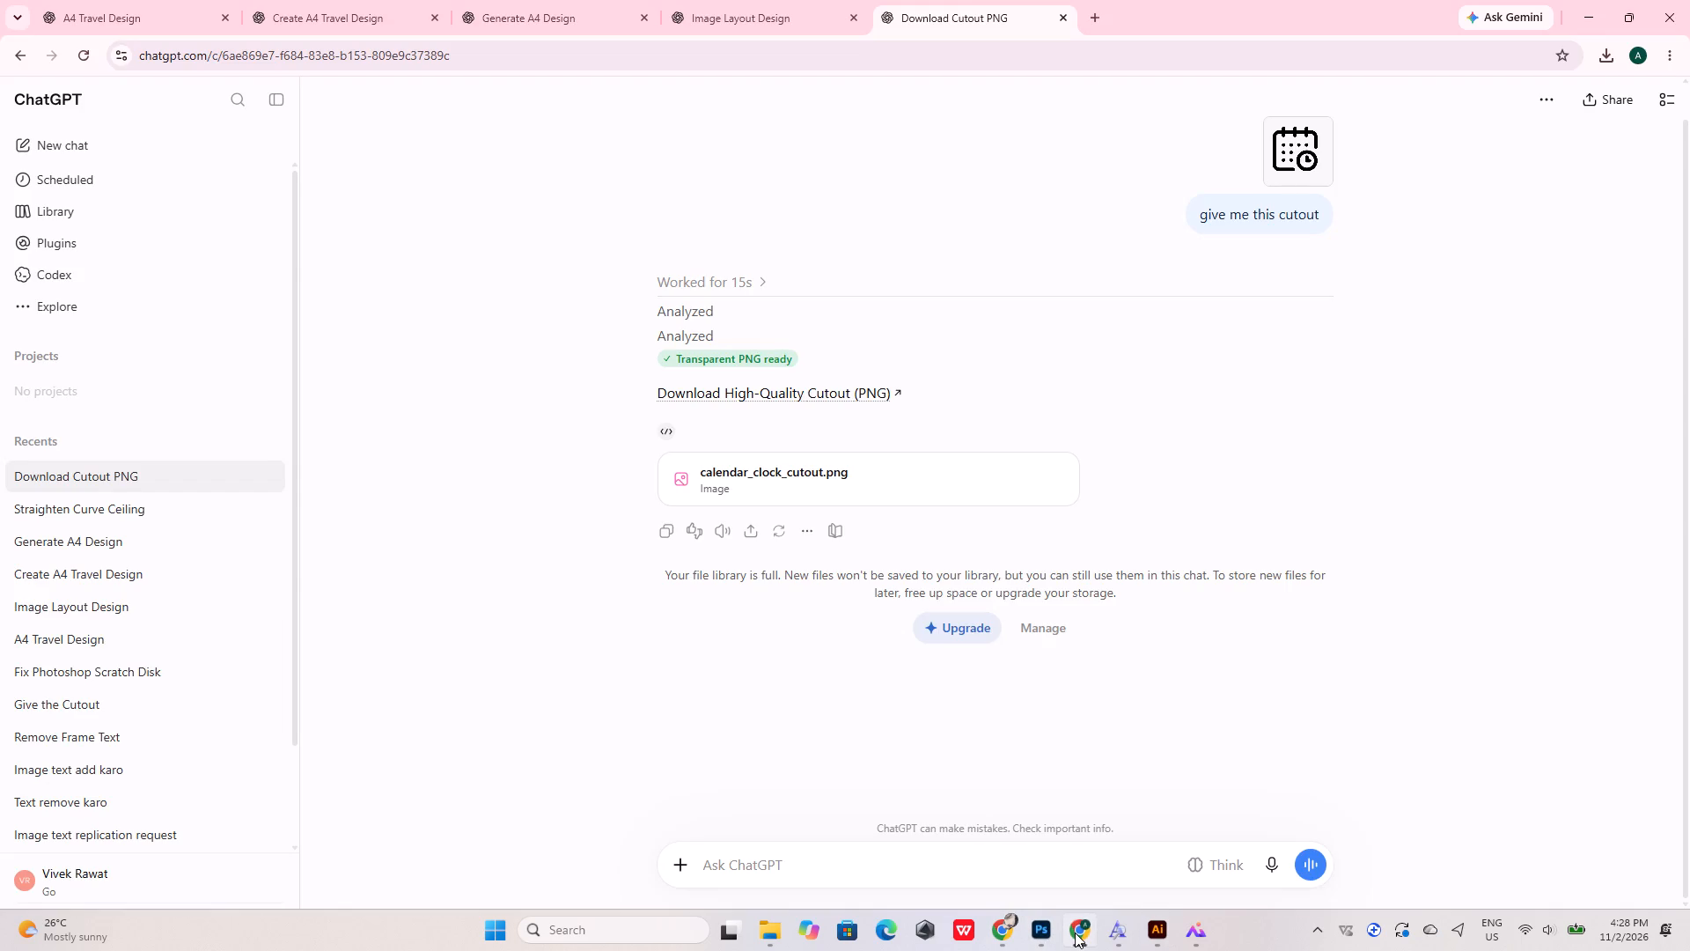
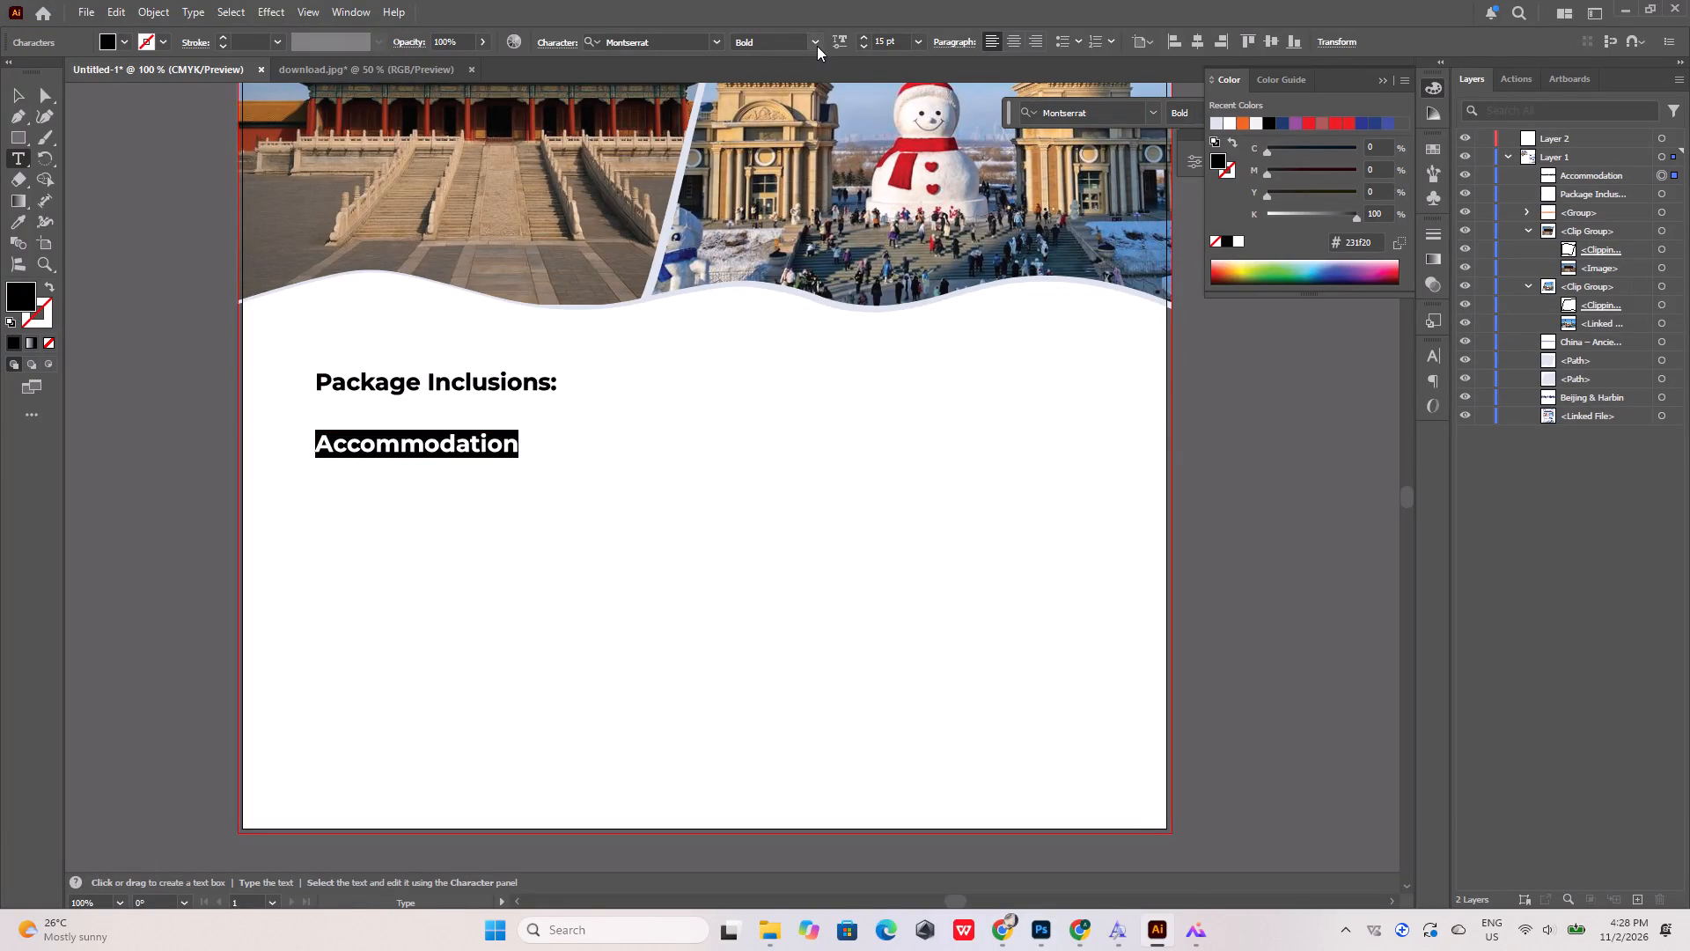
Set the font weight of the "Accommodation" text to Medium.
click(817, 46)
click(789, 137)
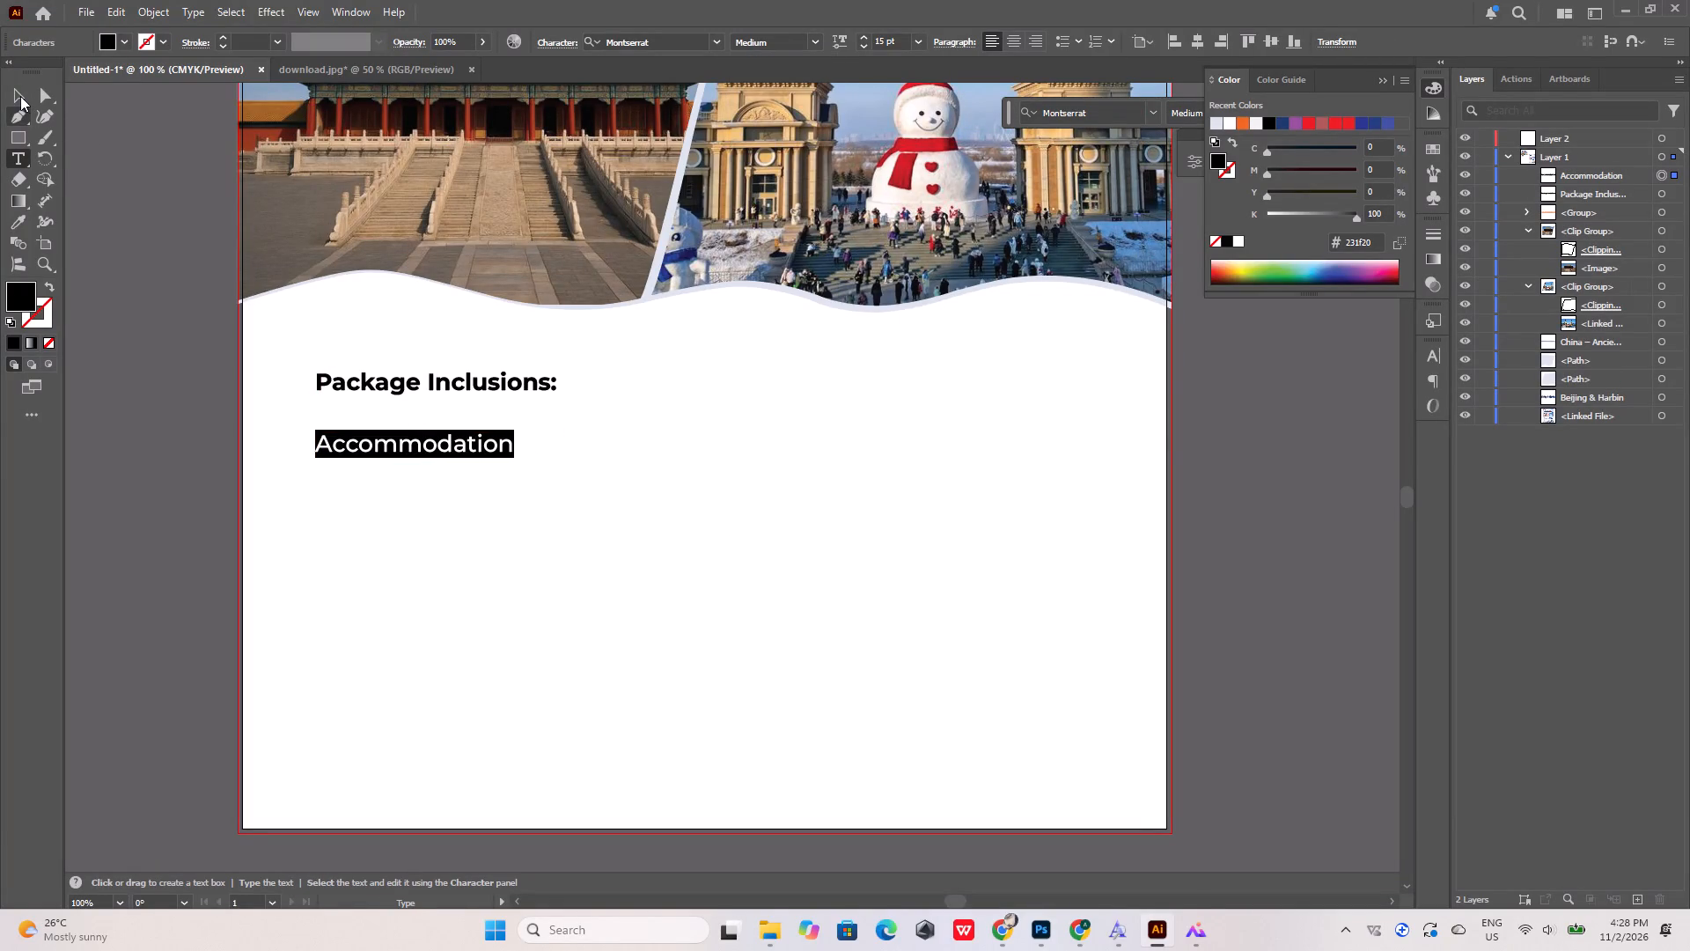
Move the "Accommodation" text straight down, leaving a gap of about 79 px below the "Package Inclusions:" heading and keeping their left edges aligned.
click(20, 96)
click(60, 159)
alt+scroll(386, 451, up, 2)
drag(400, 441, 400, 534)
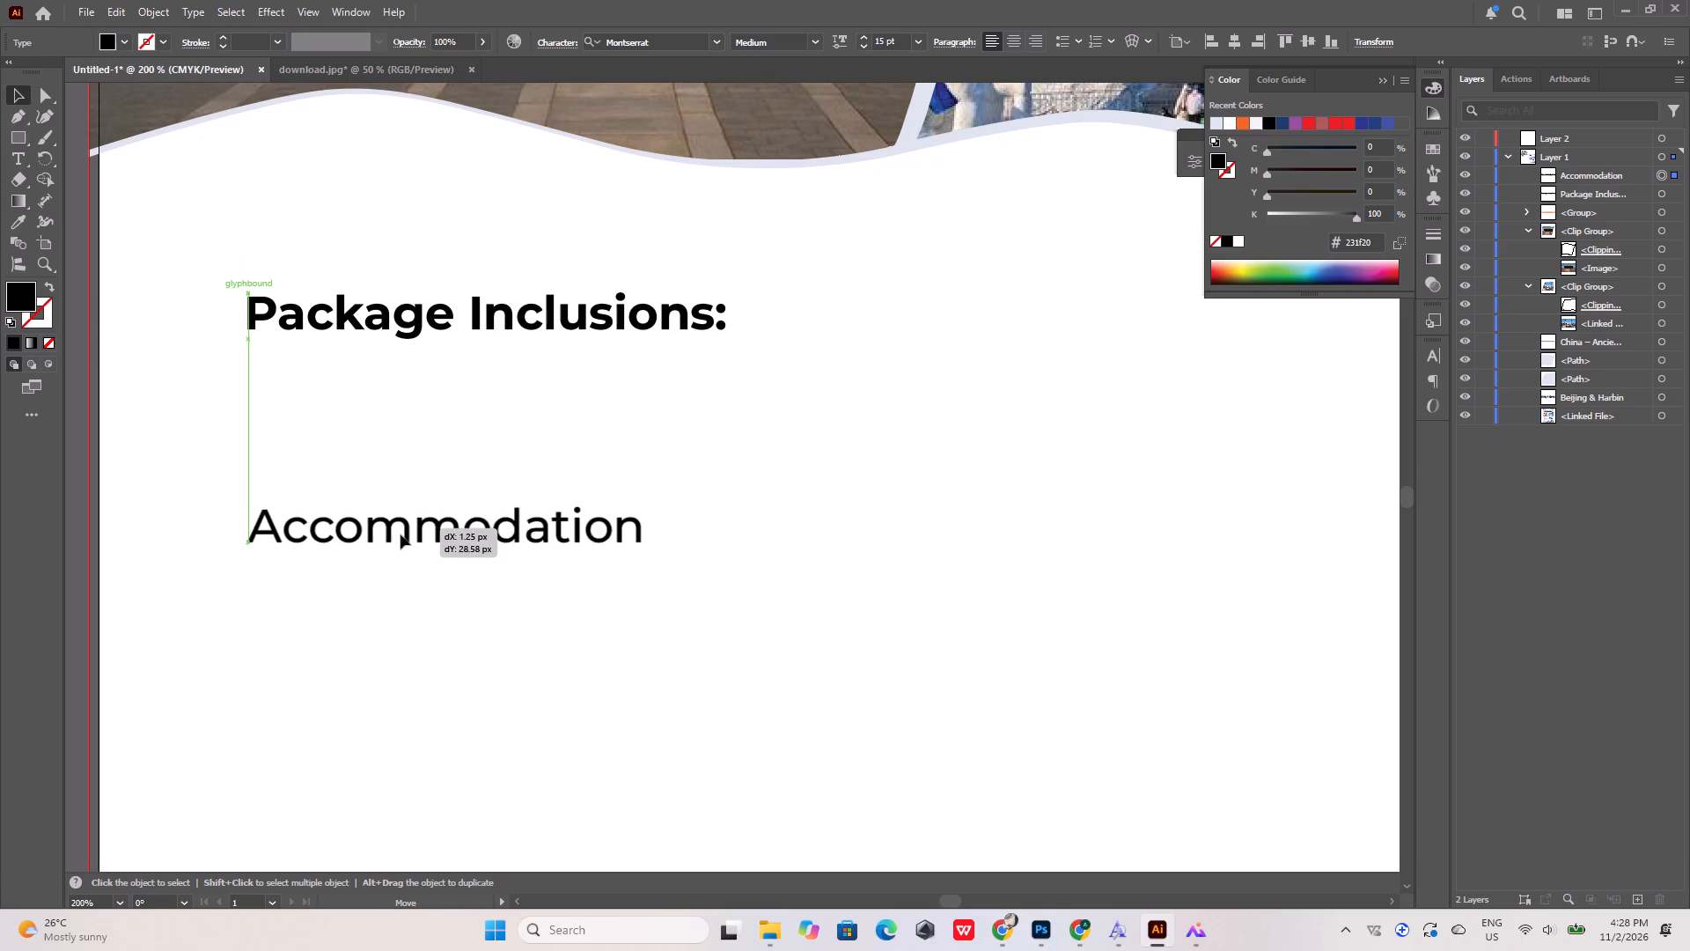
drag(400, 534, 398, 622)
Compare the "Accommodation" text with the reference flyer and reduce its font size to 12 pt.
shift+scroll(264, 387, down, 4)
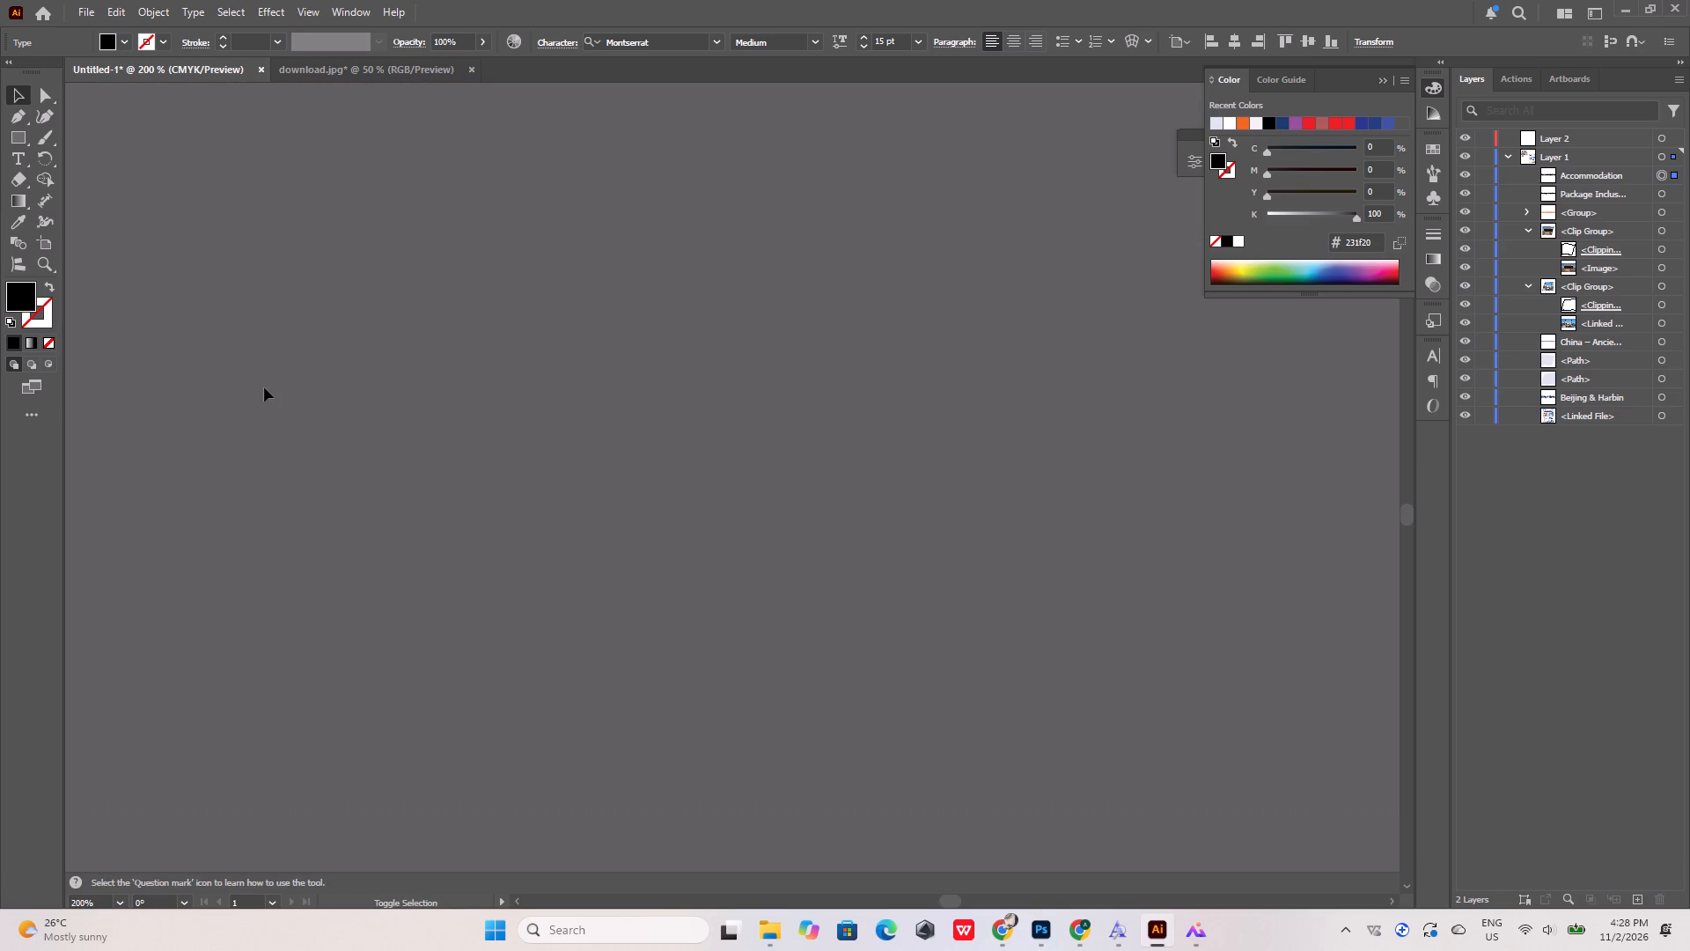
alt+scroll(467, 507, down, 8)
alt+scroll(471, 399, up, 4)
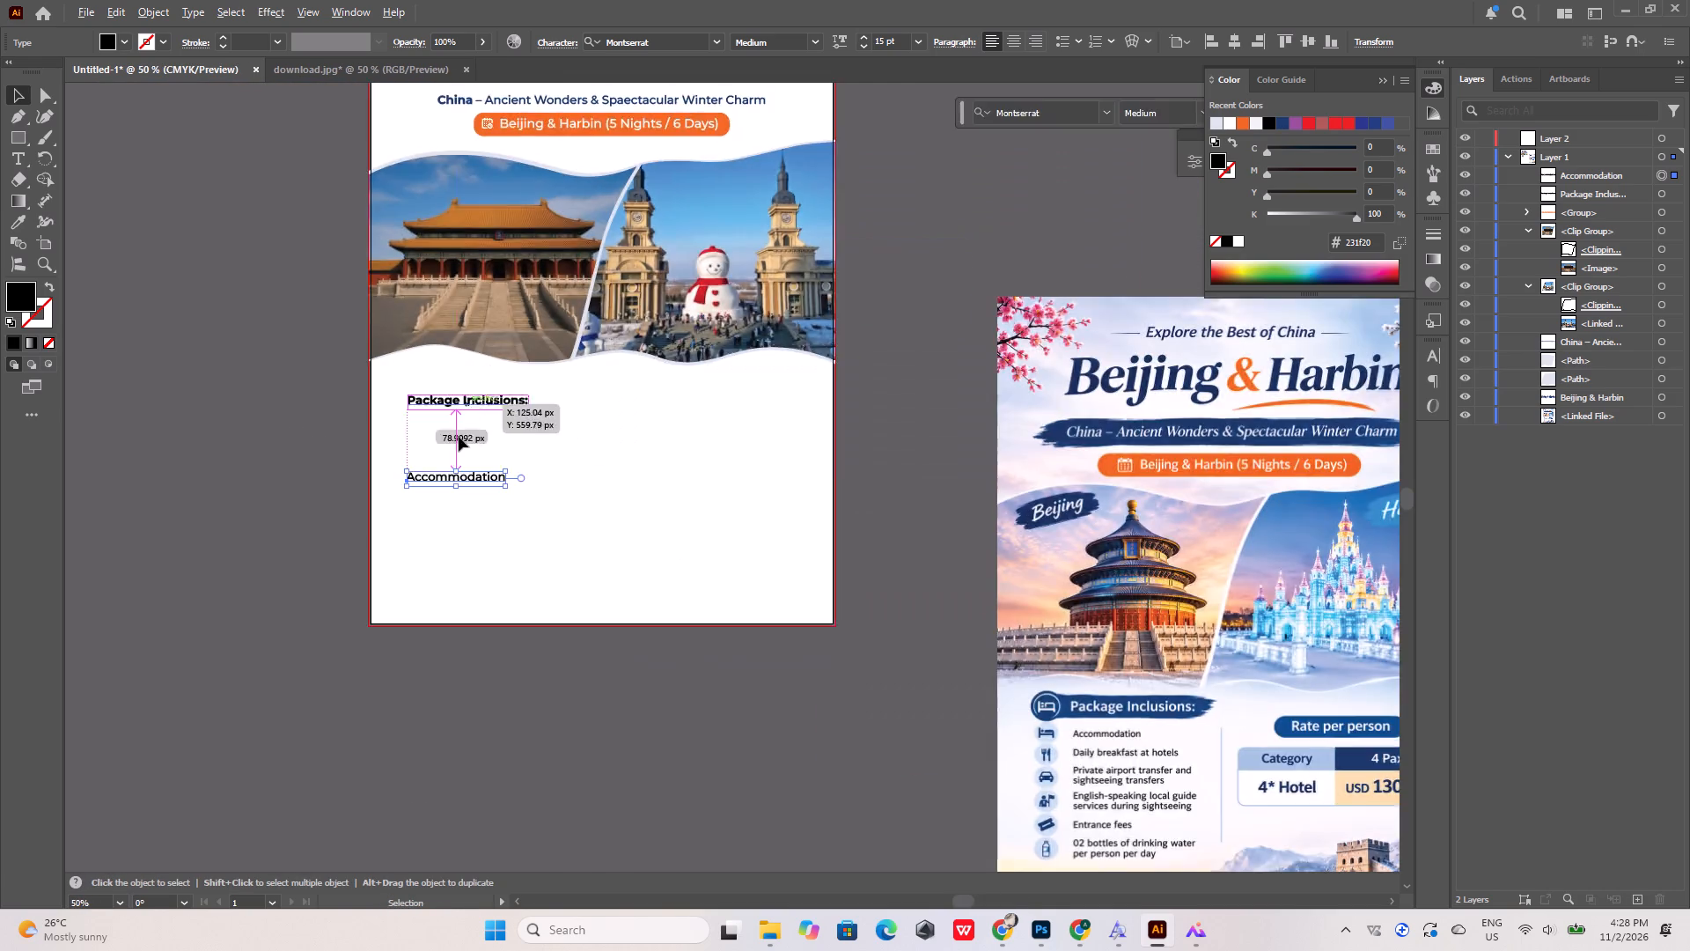
alt+scroll(459, 441, up, 3)
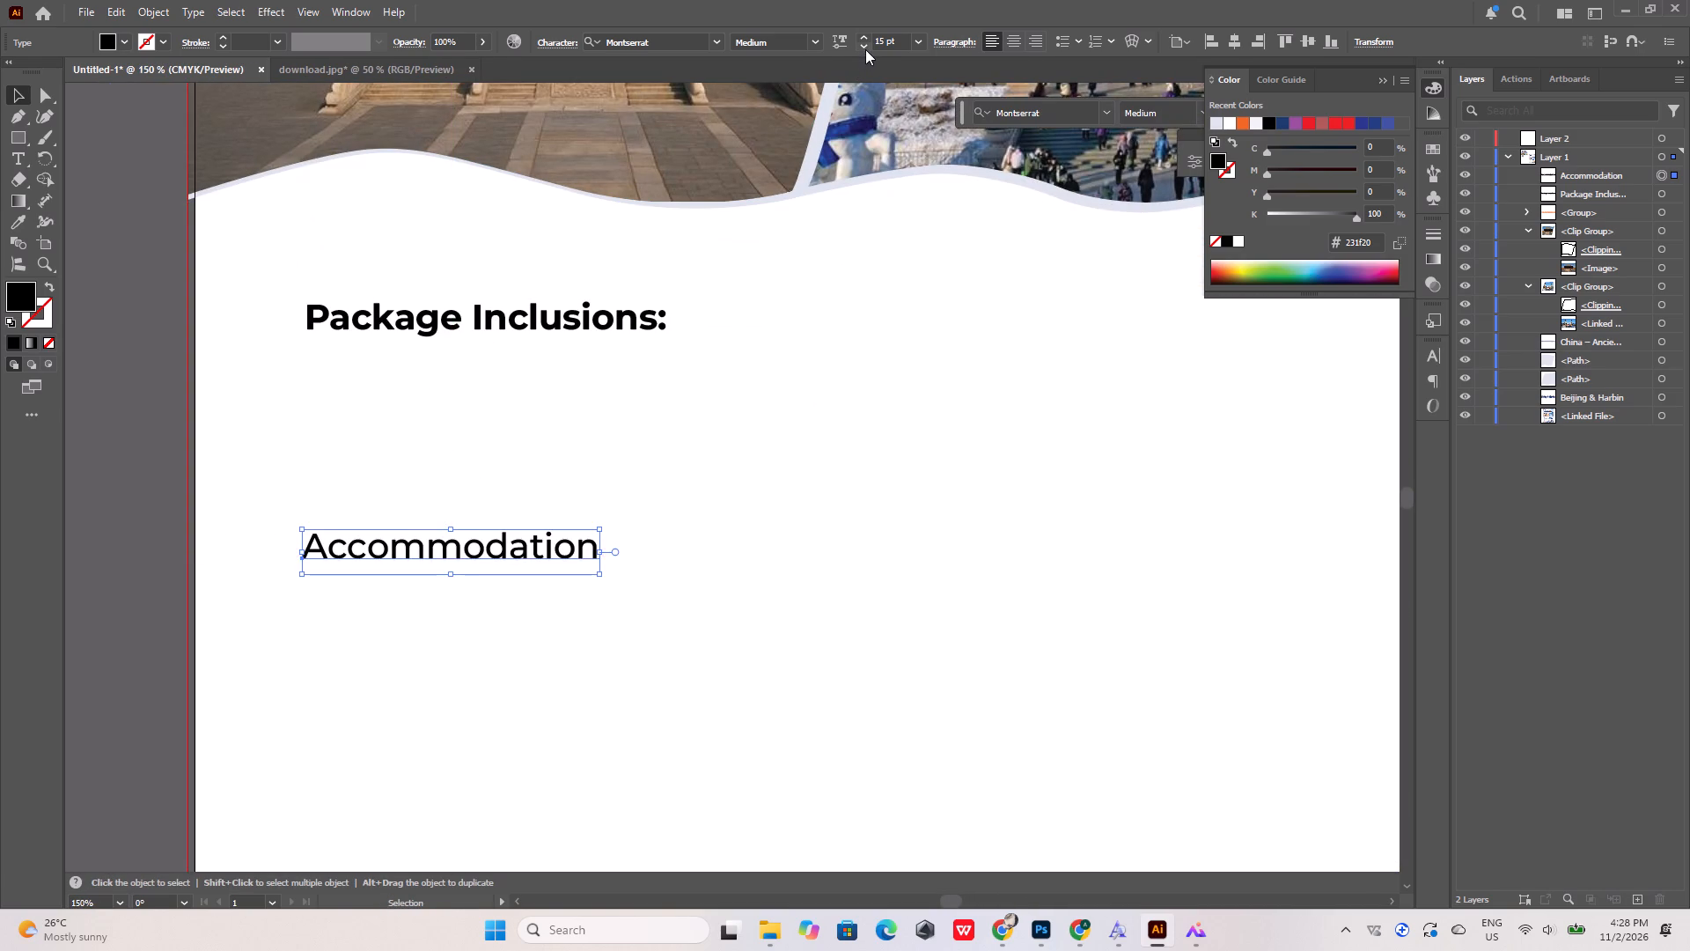
triple_click(865, 47)
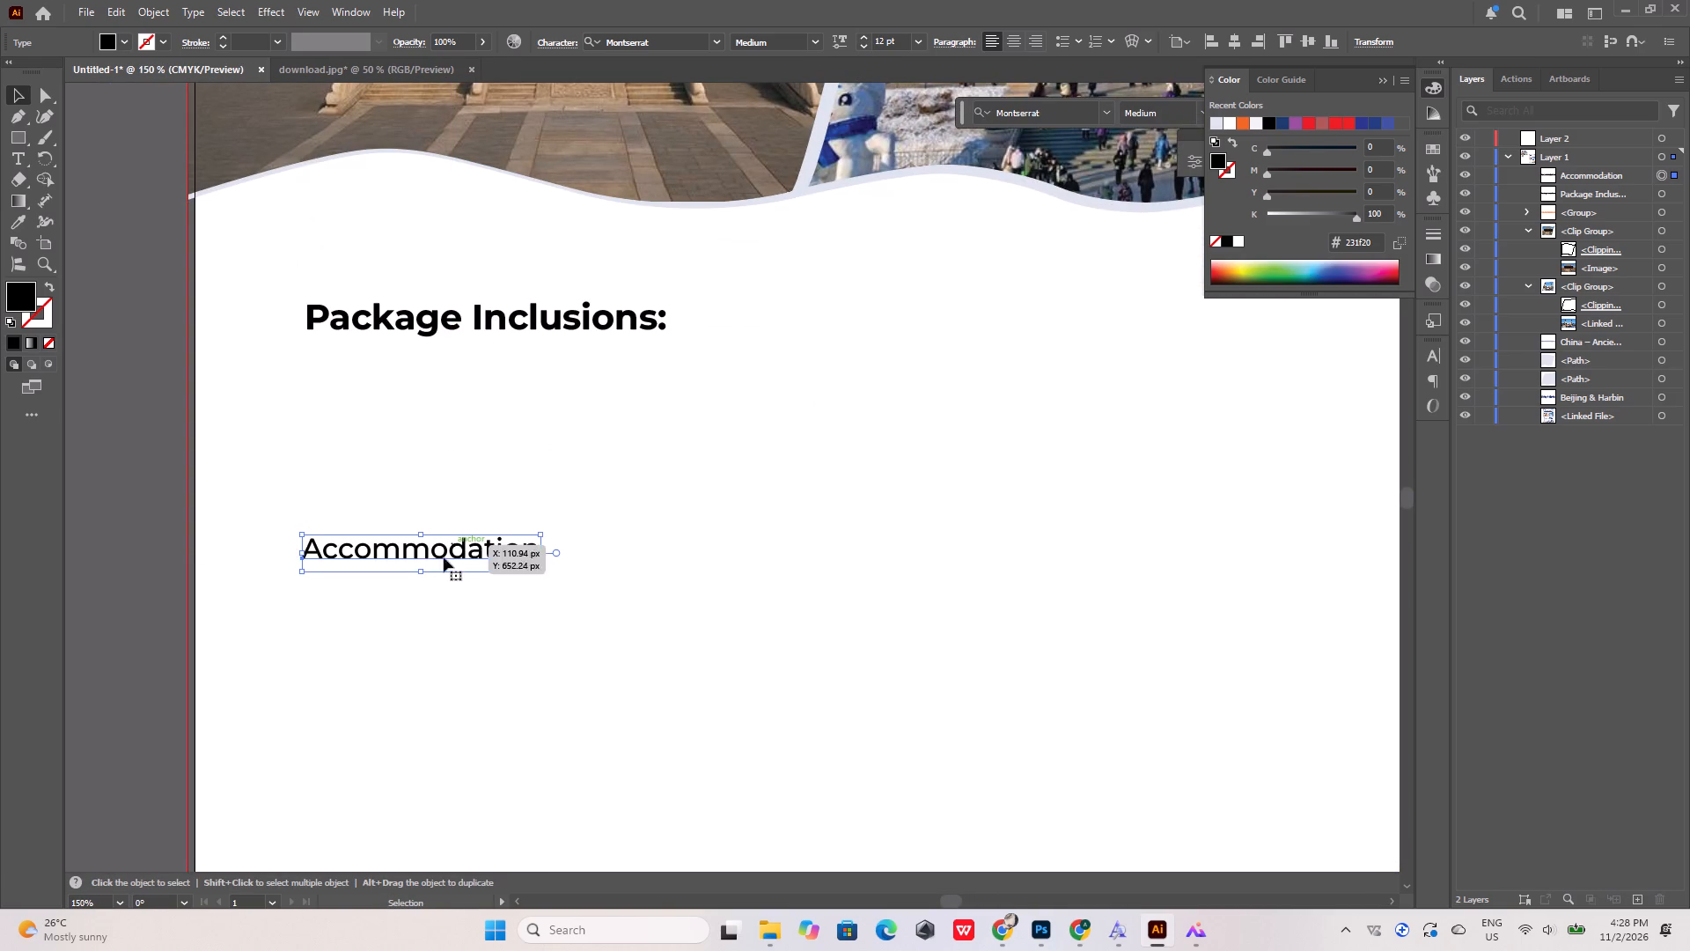
Duplicate the "Accommodation" text about 136 px to the right of the original on the same line.
alt+scroll(433, 555, down, 2)
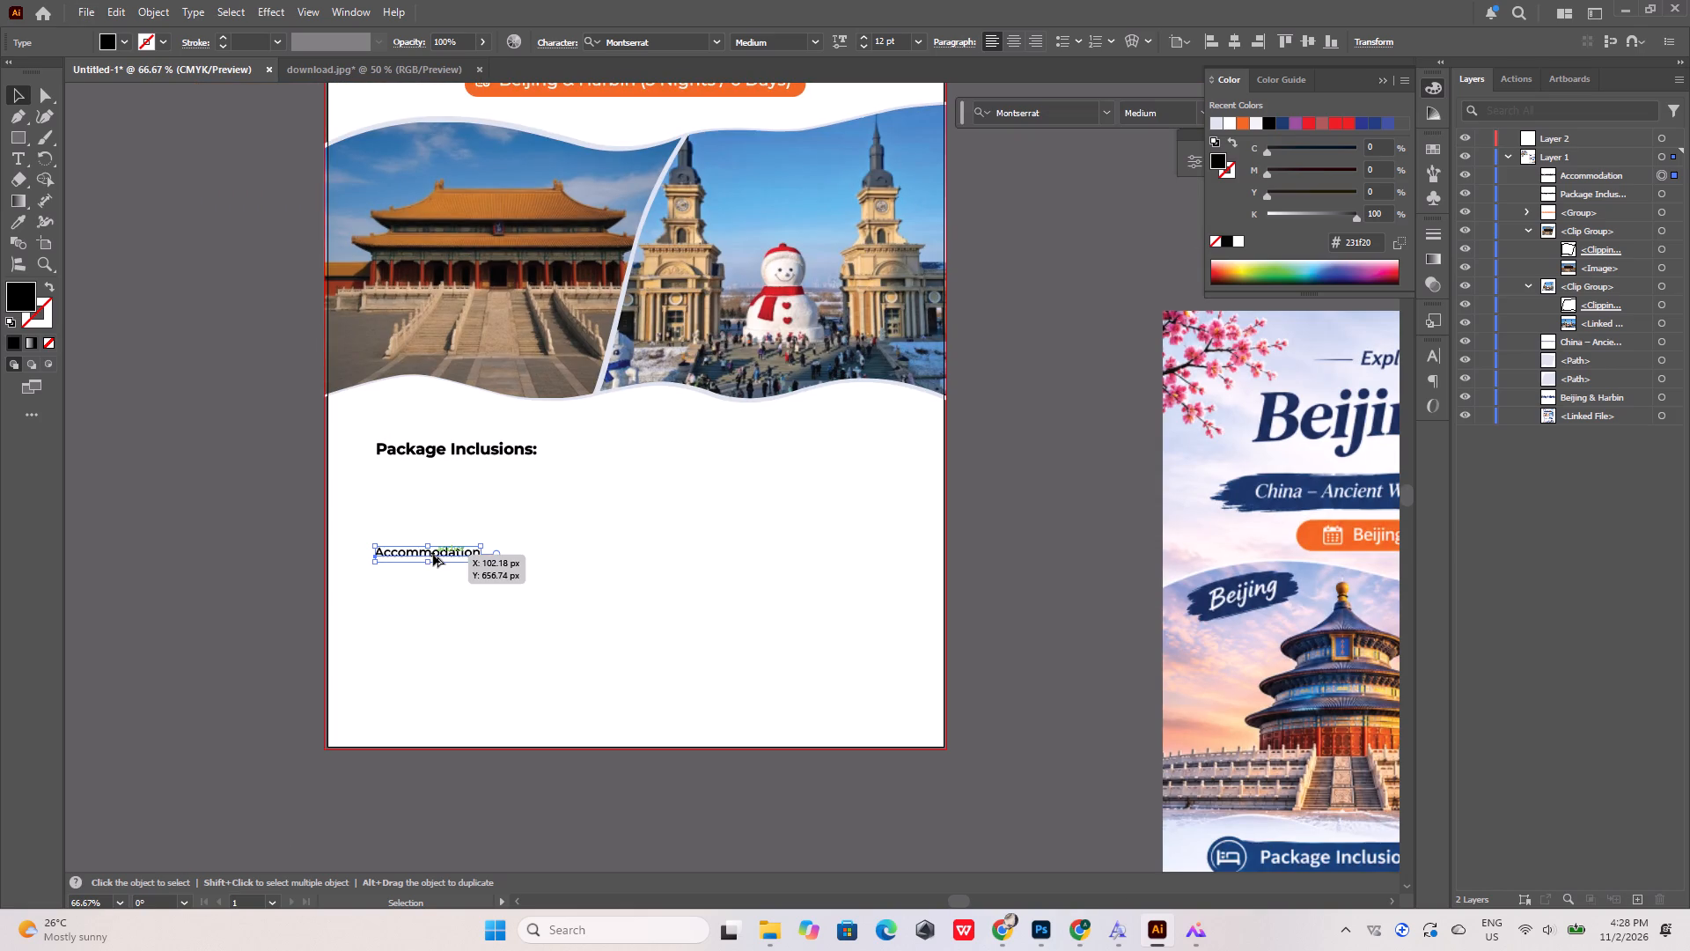
alt+scroll(435, 554, up, 1)
alt+drag(435, 554, 651, 554)
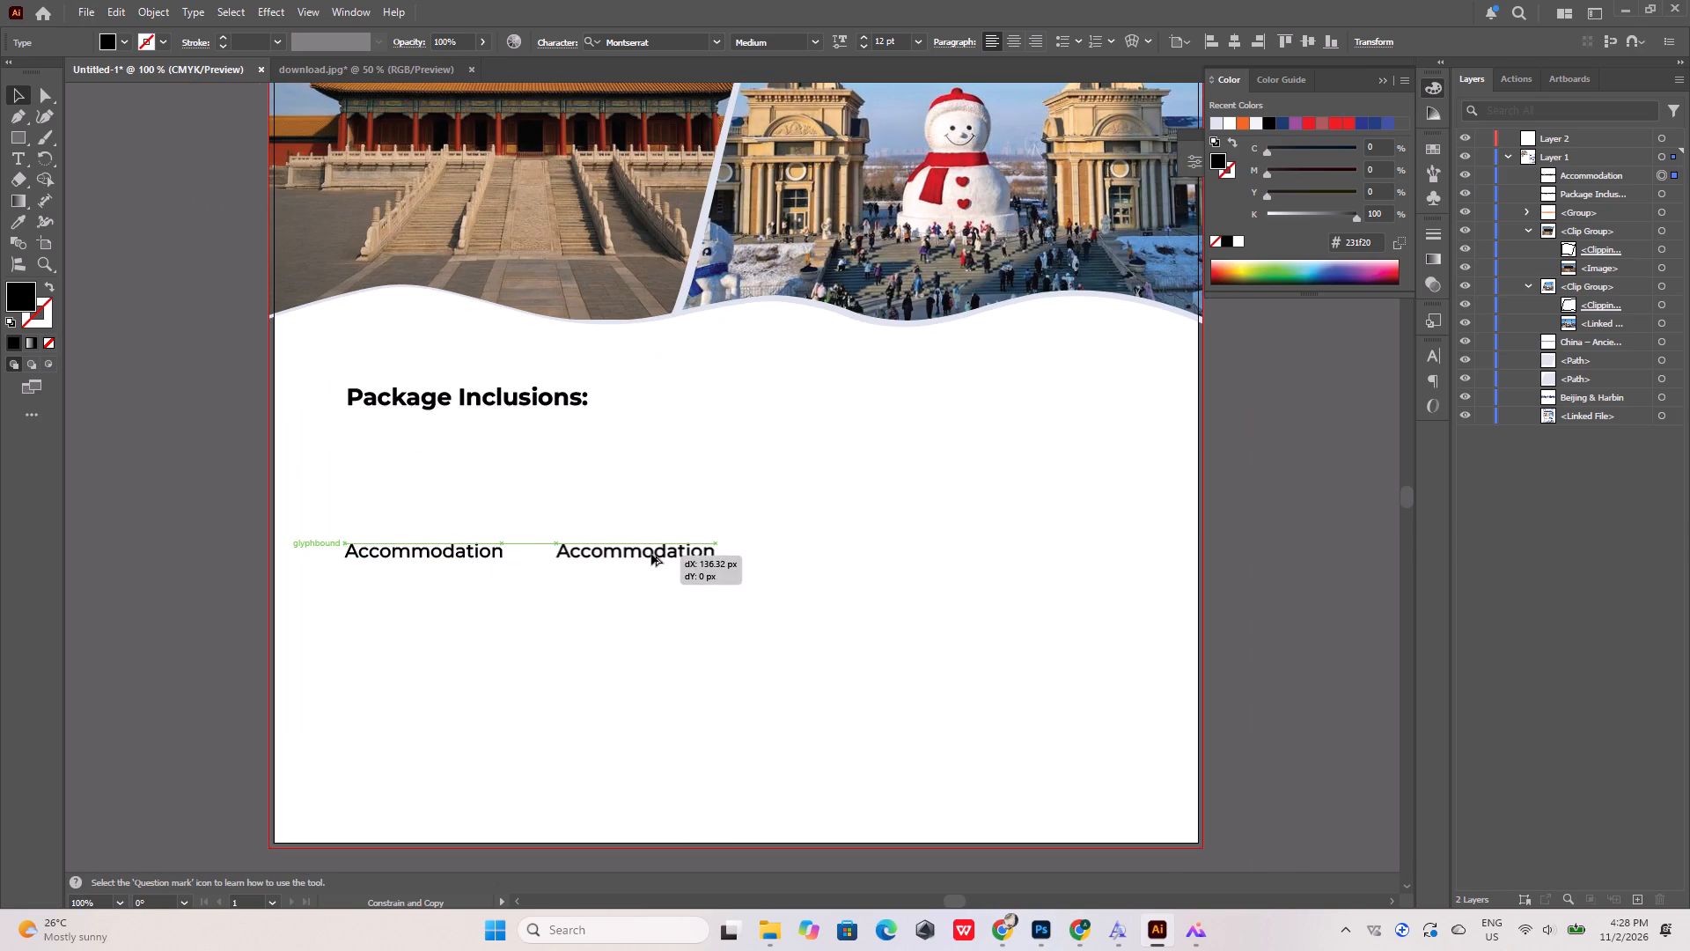
alt+drag(651, 554, 648, 554)
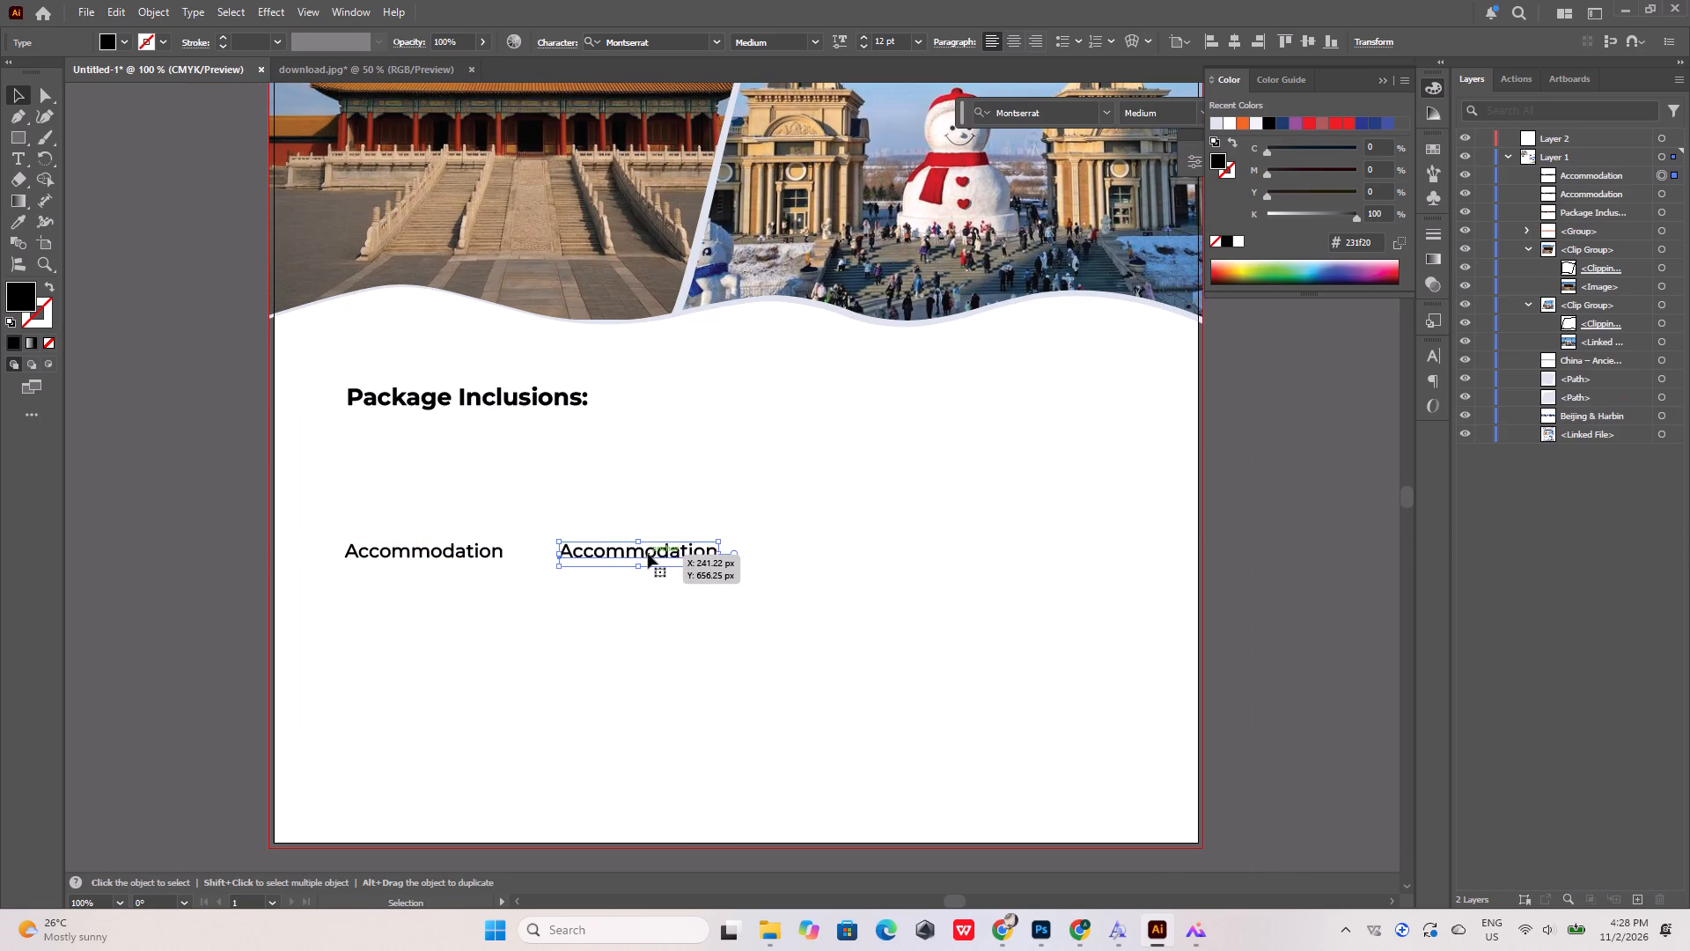
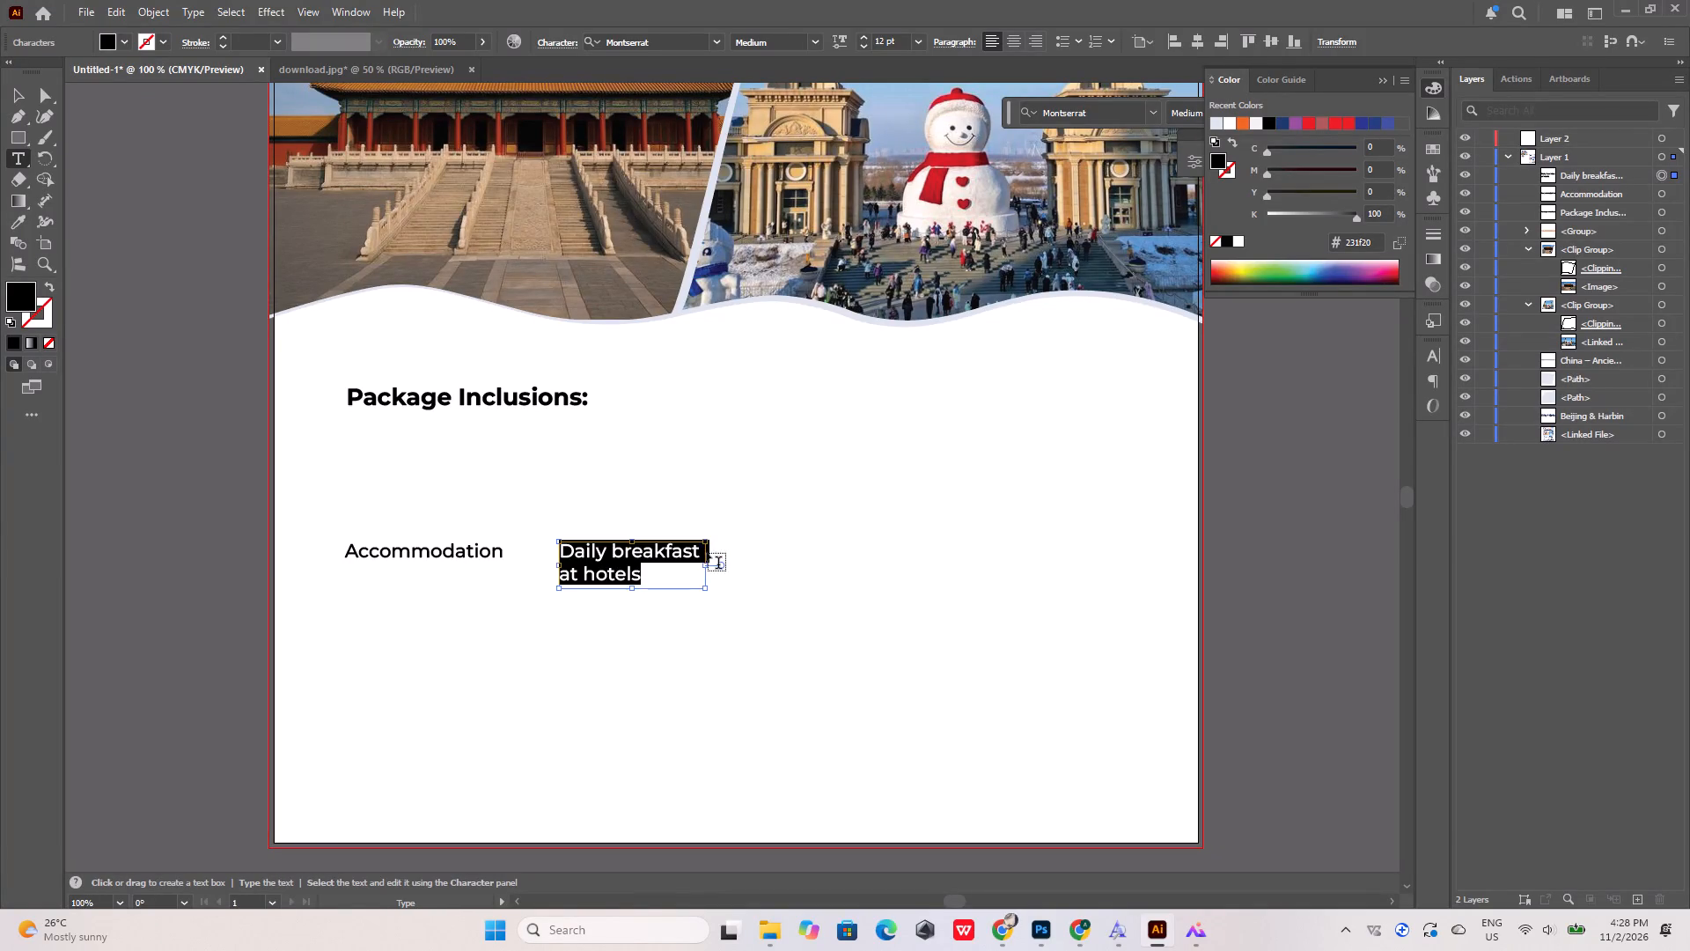
Center-align the "Daily breakfast at hotels" text and shift it horizontally to leave a gap of about 24 px after "Accommodation".
click(1009, 41)
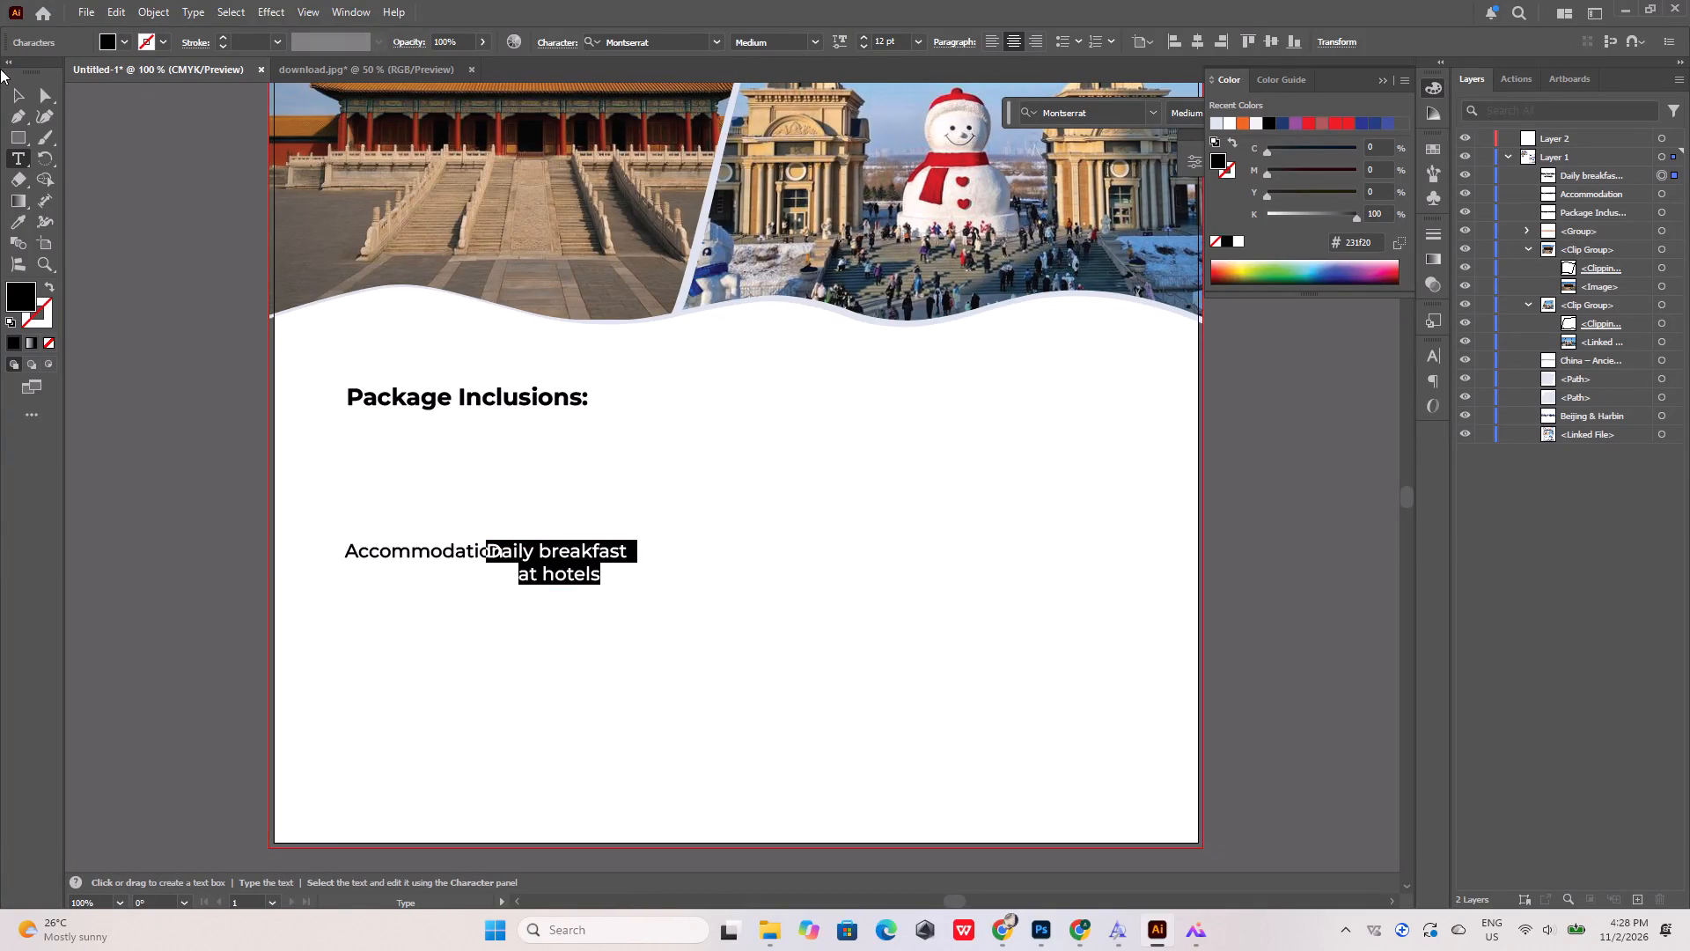
click(24, 95)
key(shift+Right)
key(shift+Right)
key(shift+Right)
key(shift+Right)
key(shift+Right)
key(shift+Right)
key(shift+Right)
key(shift+Right)
key(shift+Right)
key(shift+Right)
key(shift+Right)
key(shift+Right)
key(shift+Right)
key(shift+Right)
key(shift+Right)
key(shift+Right)
key(shift+Right)
key(shift+Right)
key(shift+Right)
key(shift+Right)
key(shift+Right)
key(shift+Right)
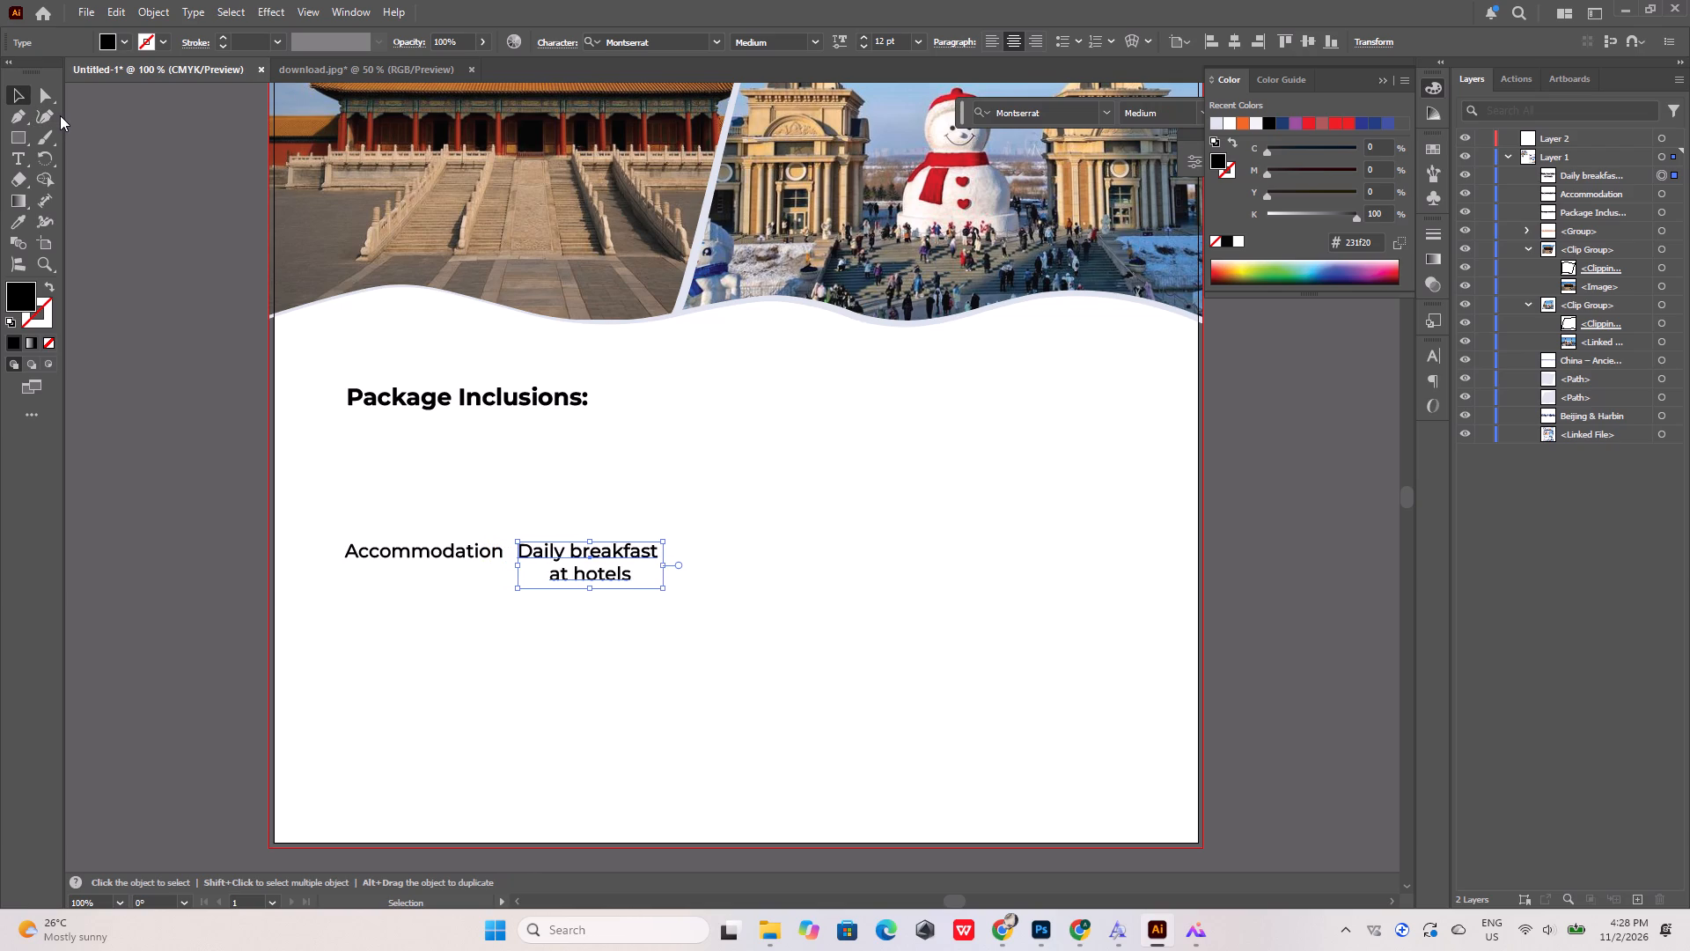
key(shift+Right)
click(462, 367)
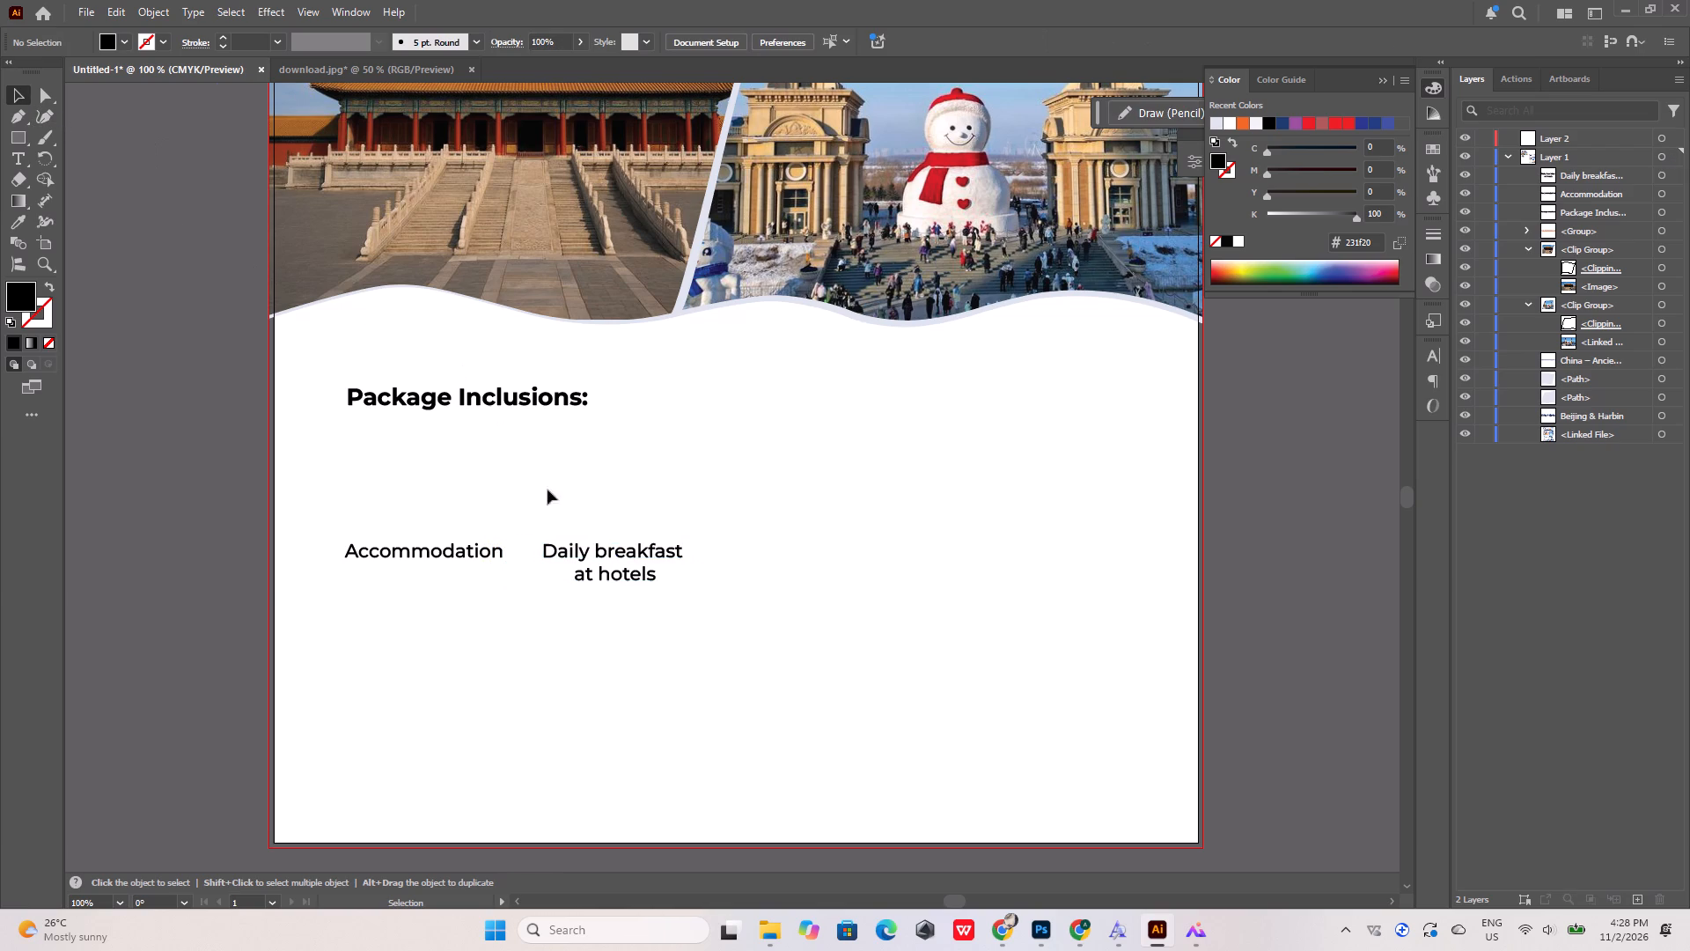
Duplicate the "Daily breakfast at hotels" text about 112 px to its right on the same line and select all the copy's wording for editing.
alt+drag(608, 553, 790, 558)
double_click(791, 556)
key(ctrl+a)
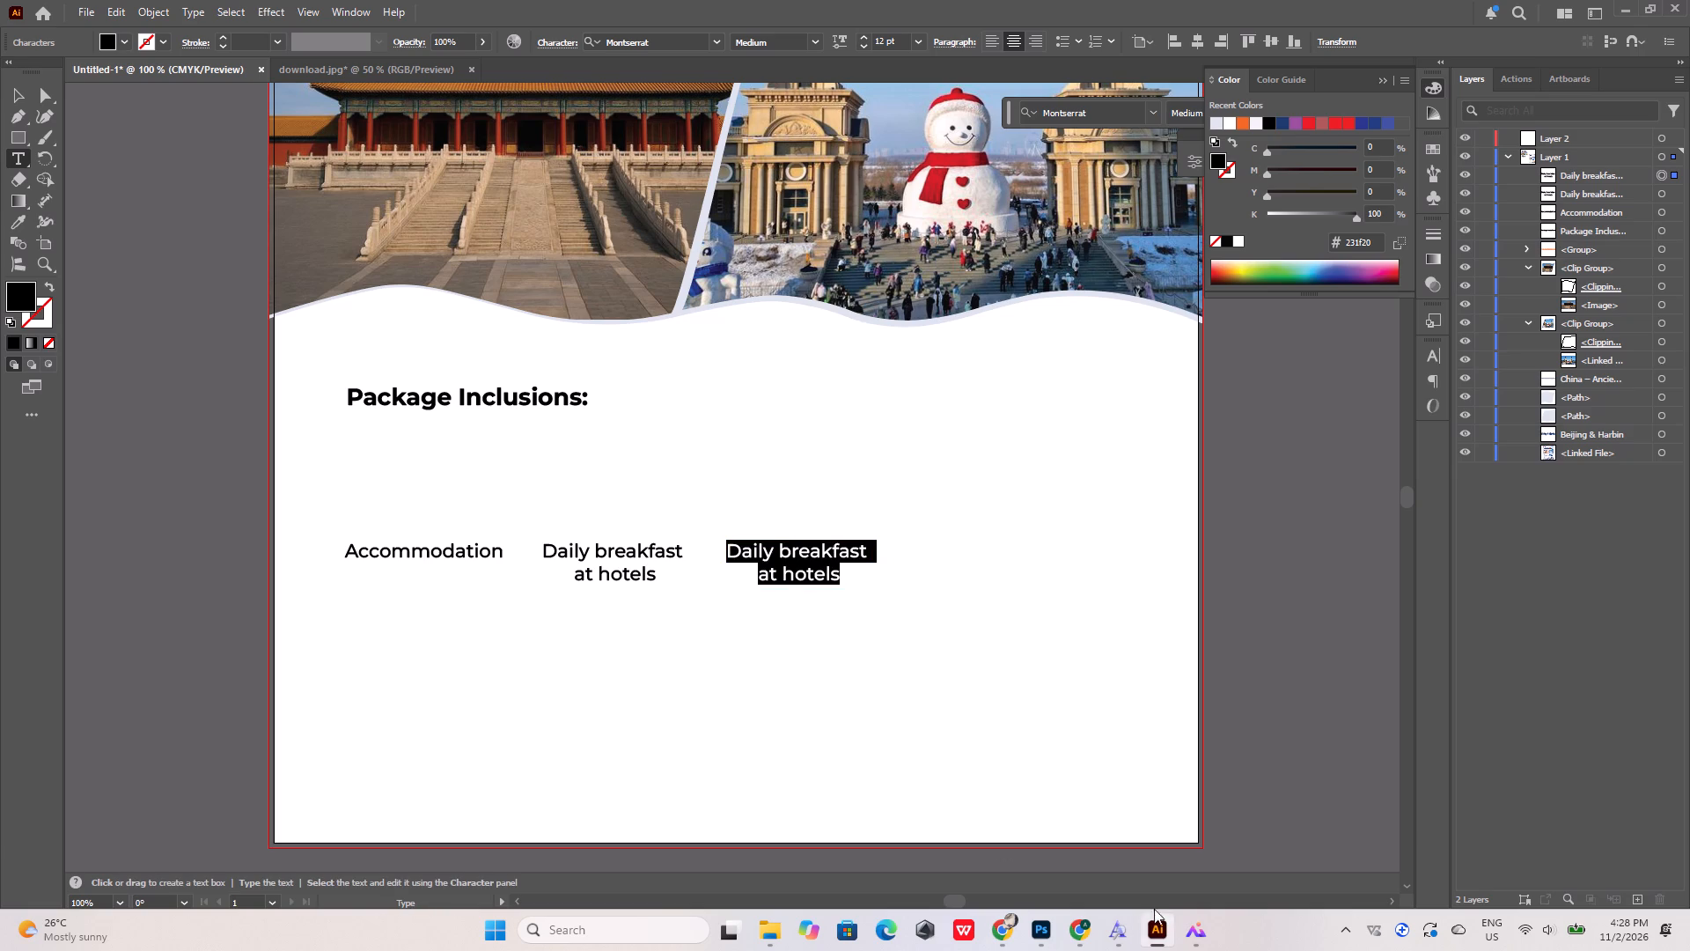
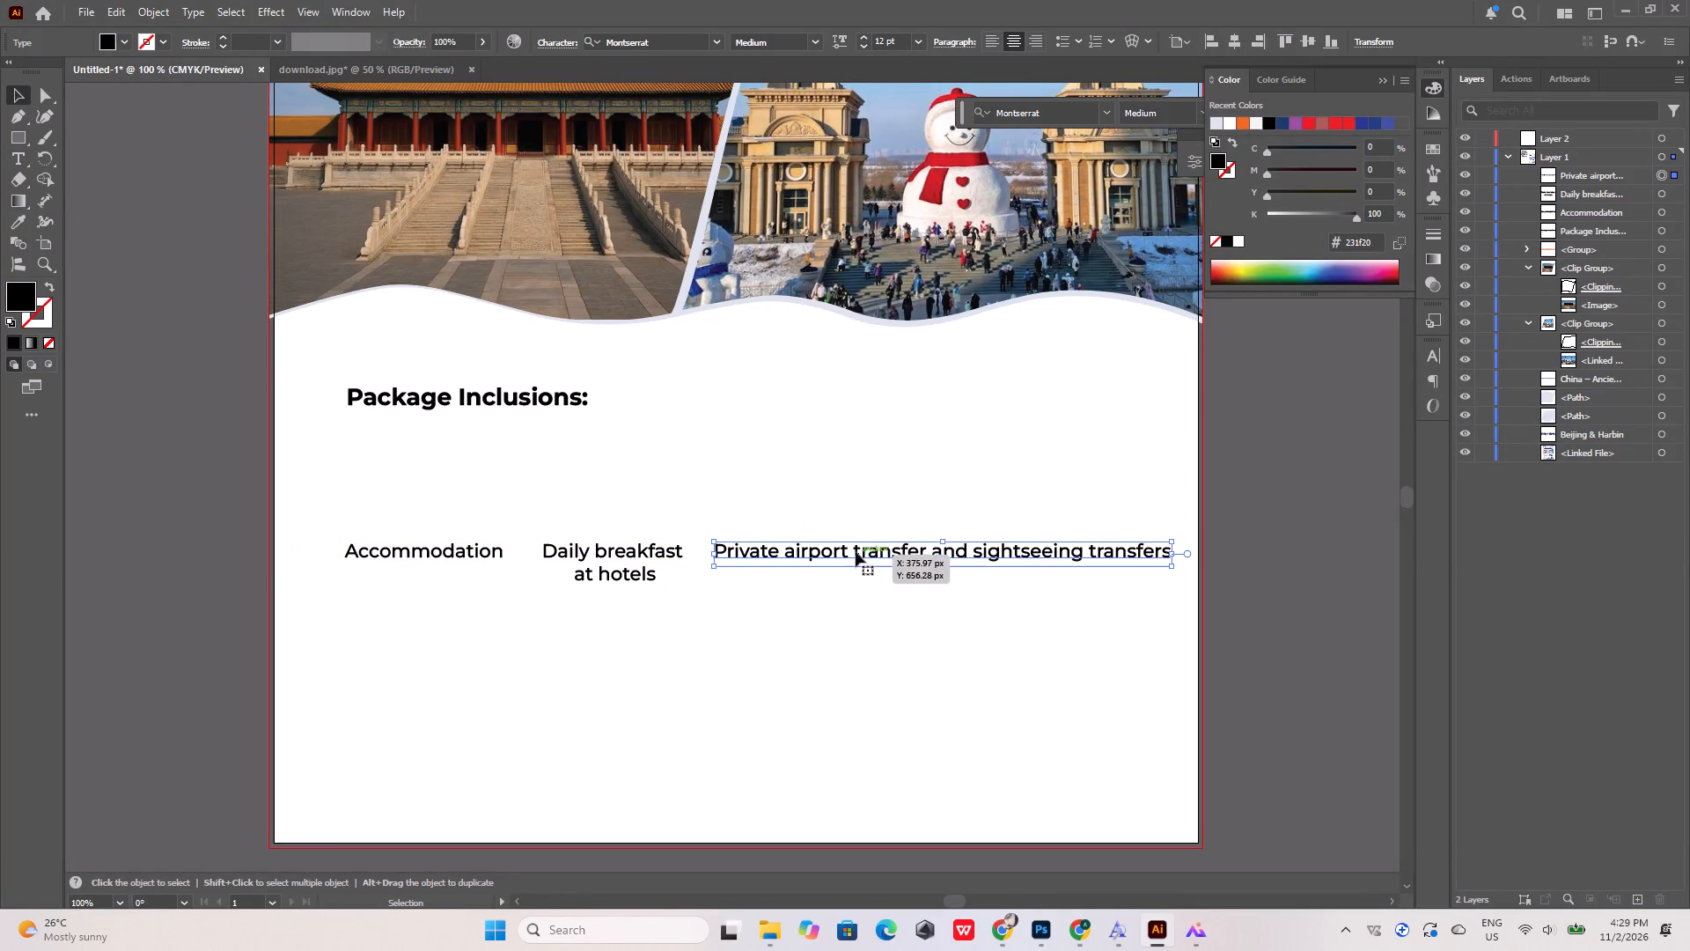
Break the airport transfer label into three lines: "Private airport", "transfer and" and "sightseeing transfers".
double_click(854, 550)
key(Return)
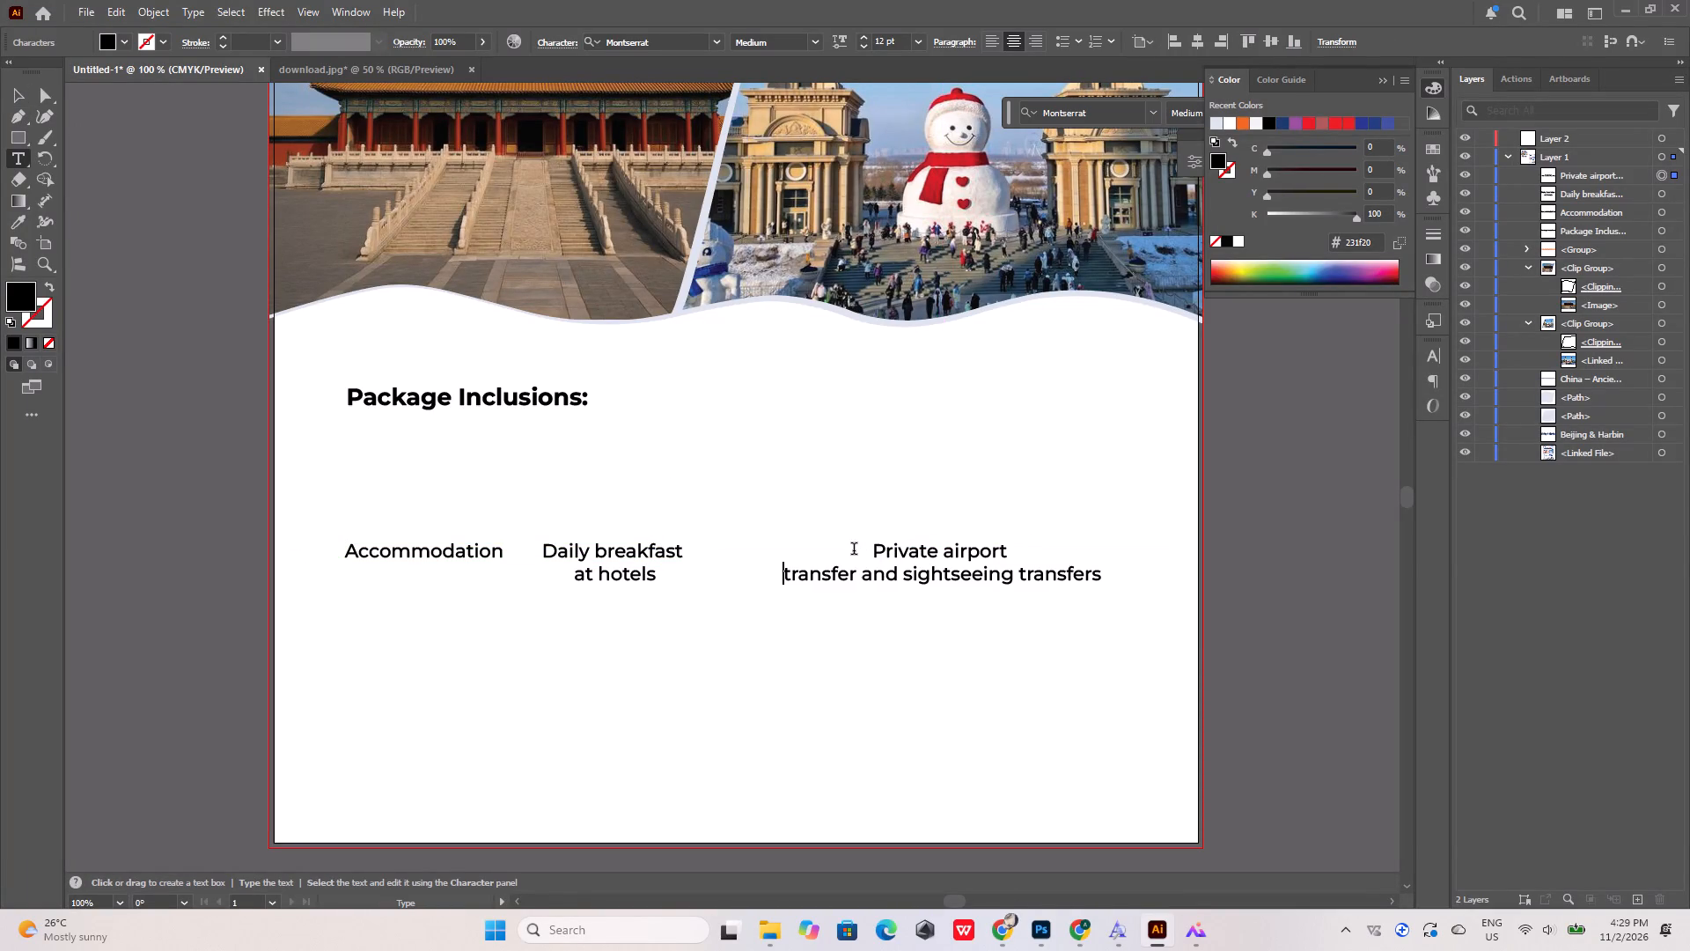
click(907, 575)
key(Return)
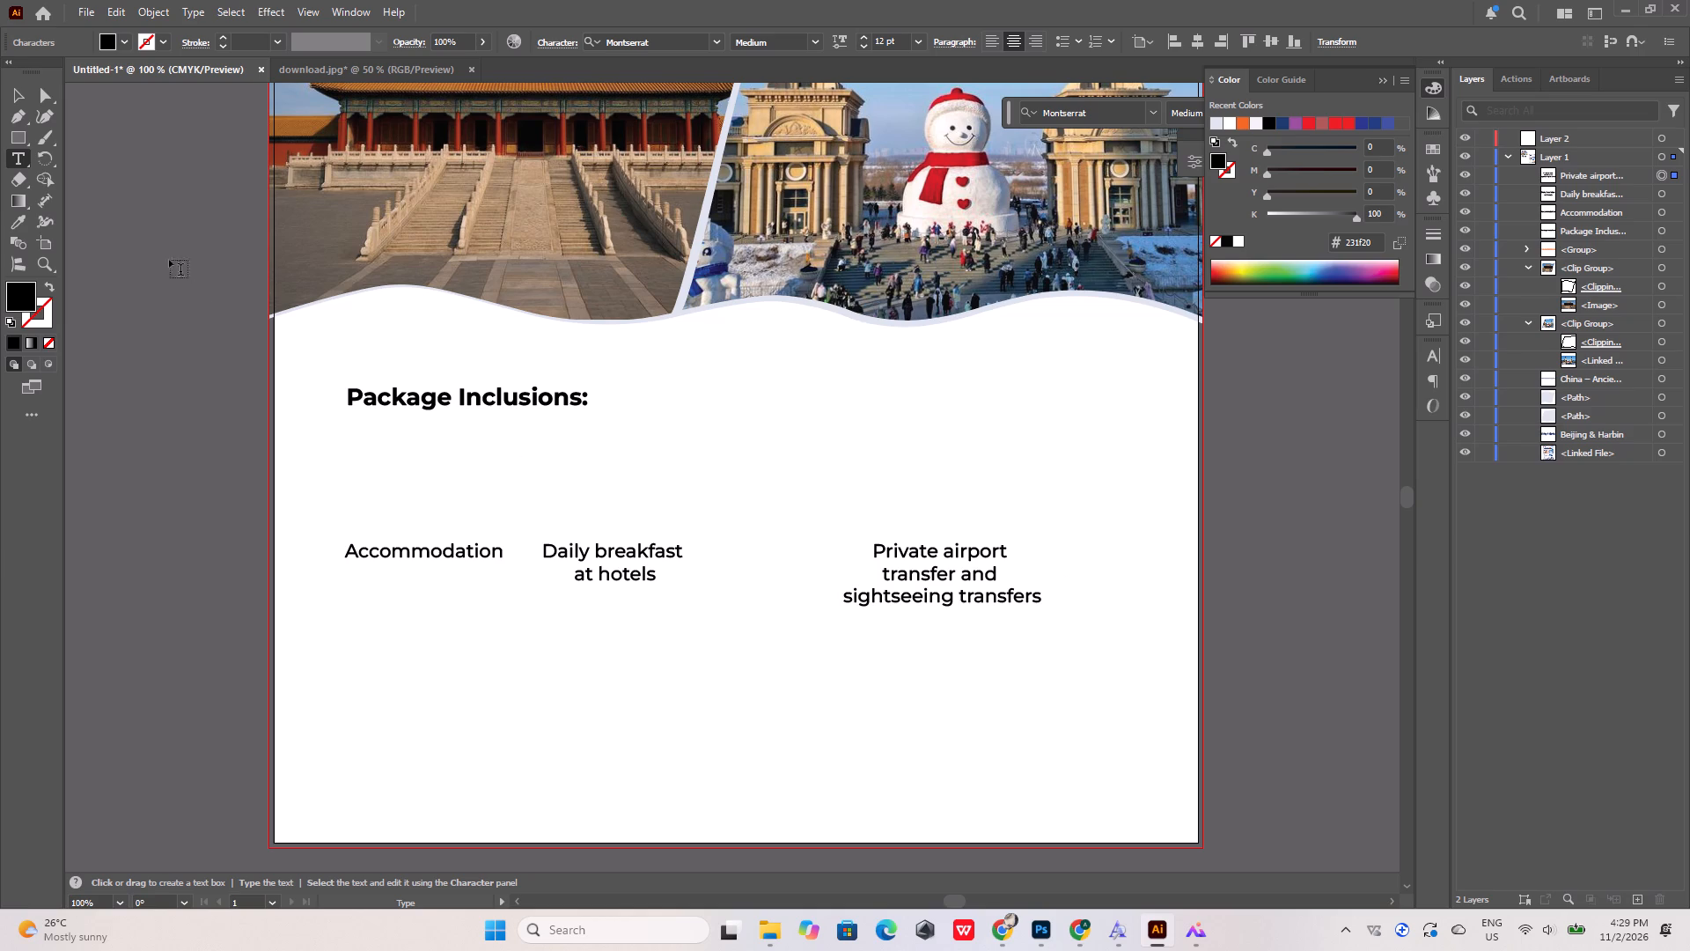
Move the three-line "Private airport transfer and sightseeing transfers" label horizontally to sit just after "Daily breakfast at hotels", keeping the tops aligned.
click(18, 92)
shift+drag(903, 549, 778, 552)
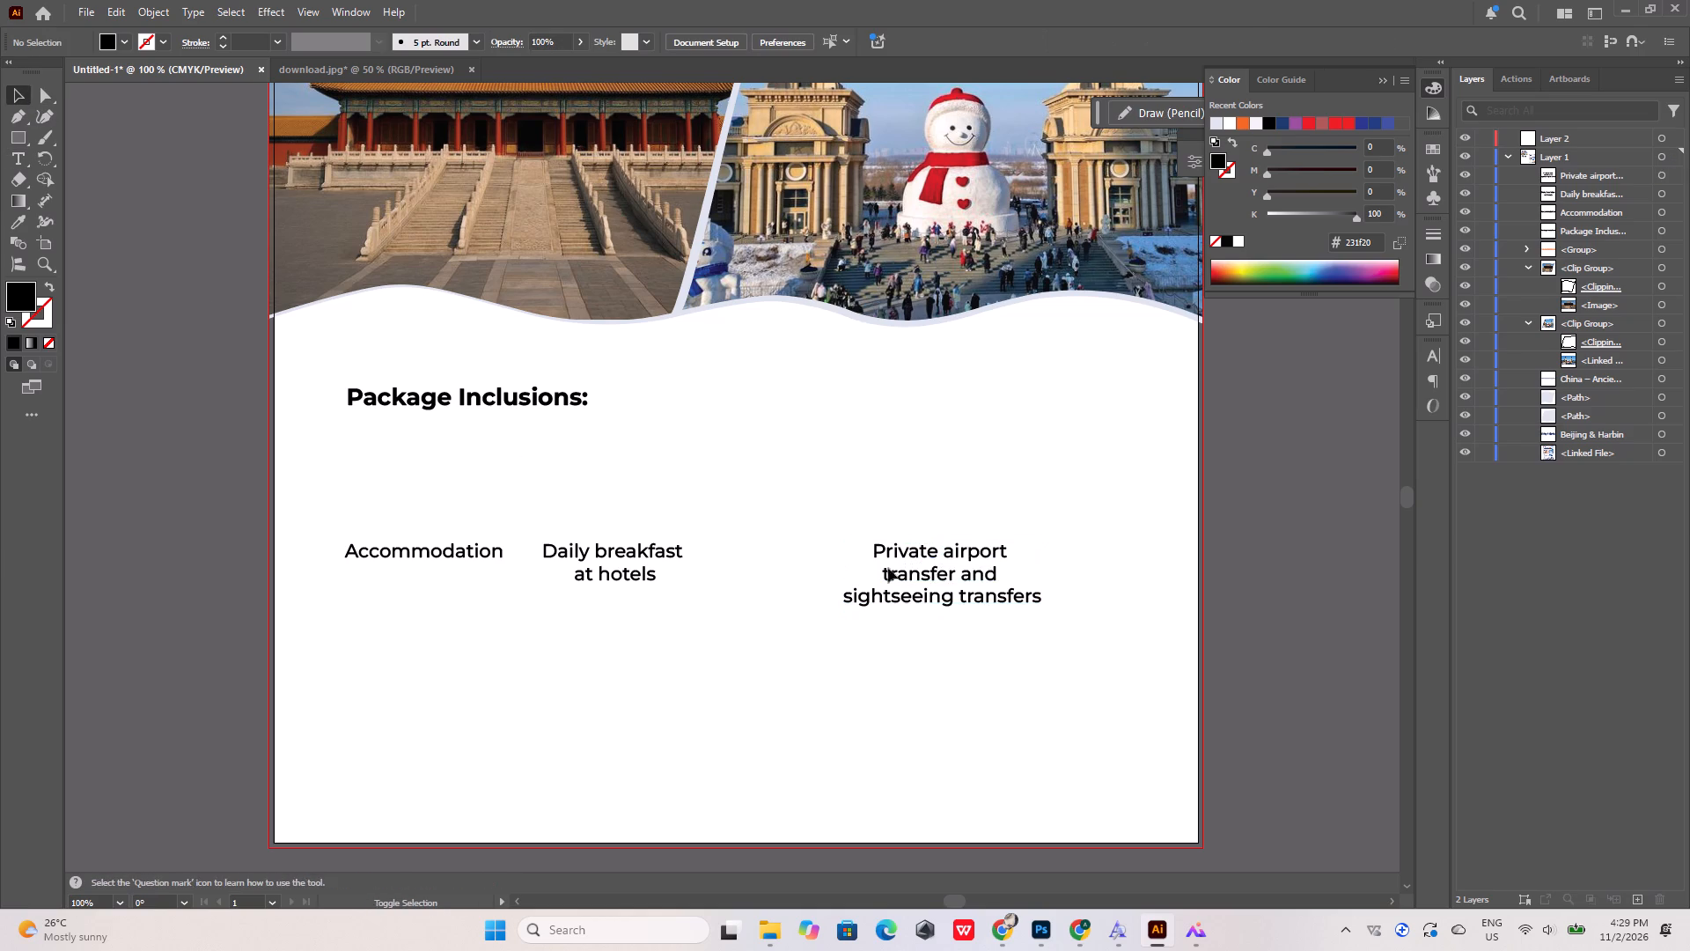
drag(931, 554, 792, 553)
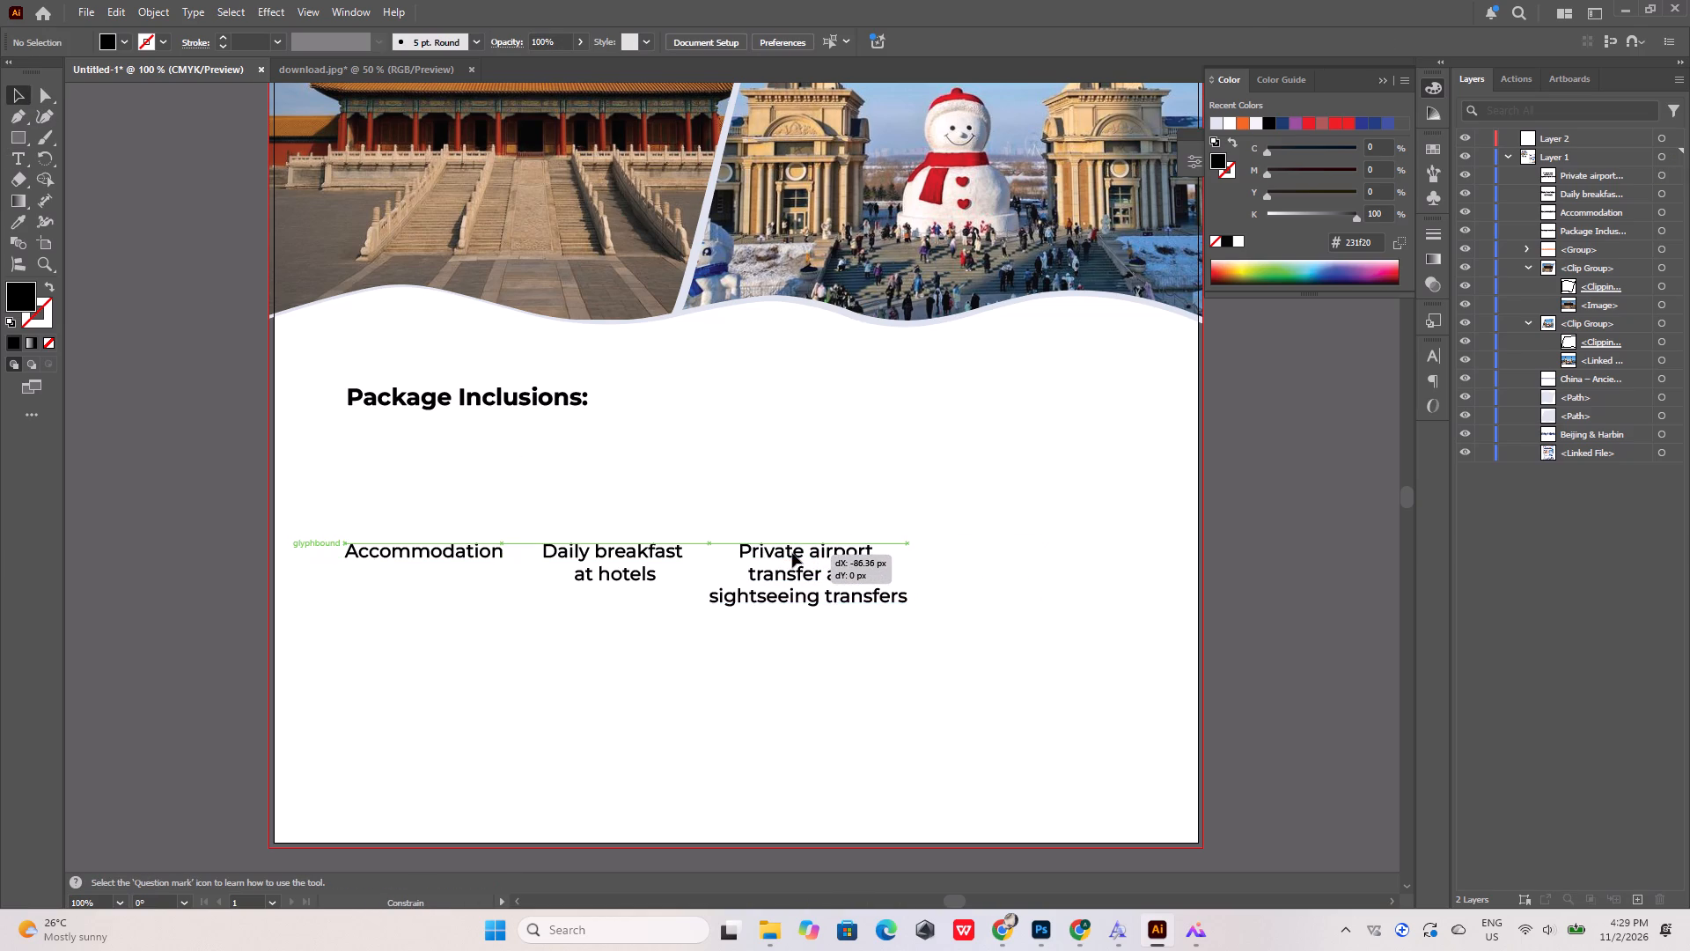
drag(792, 553, 798, 553)
click(650, 485)
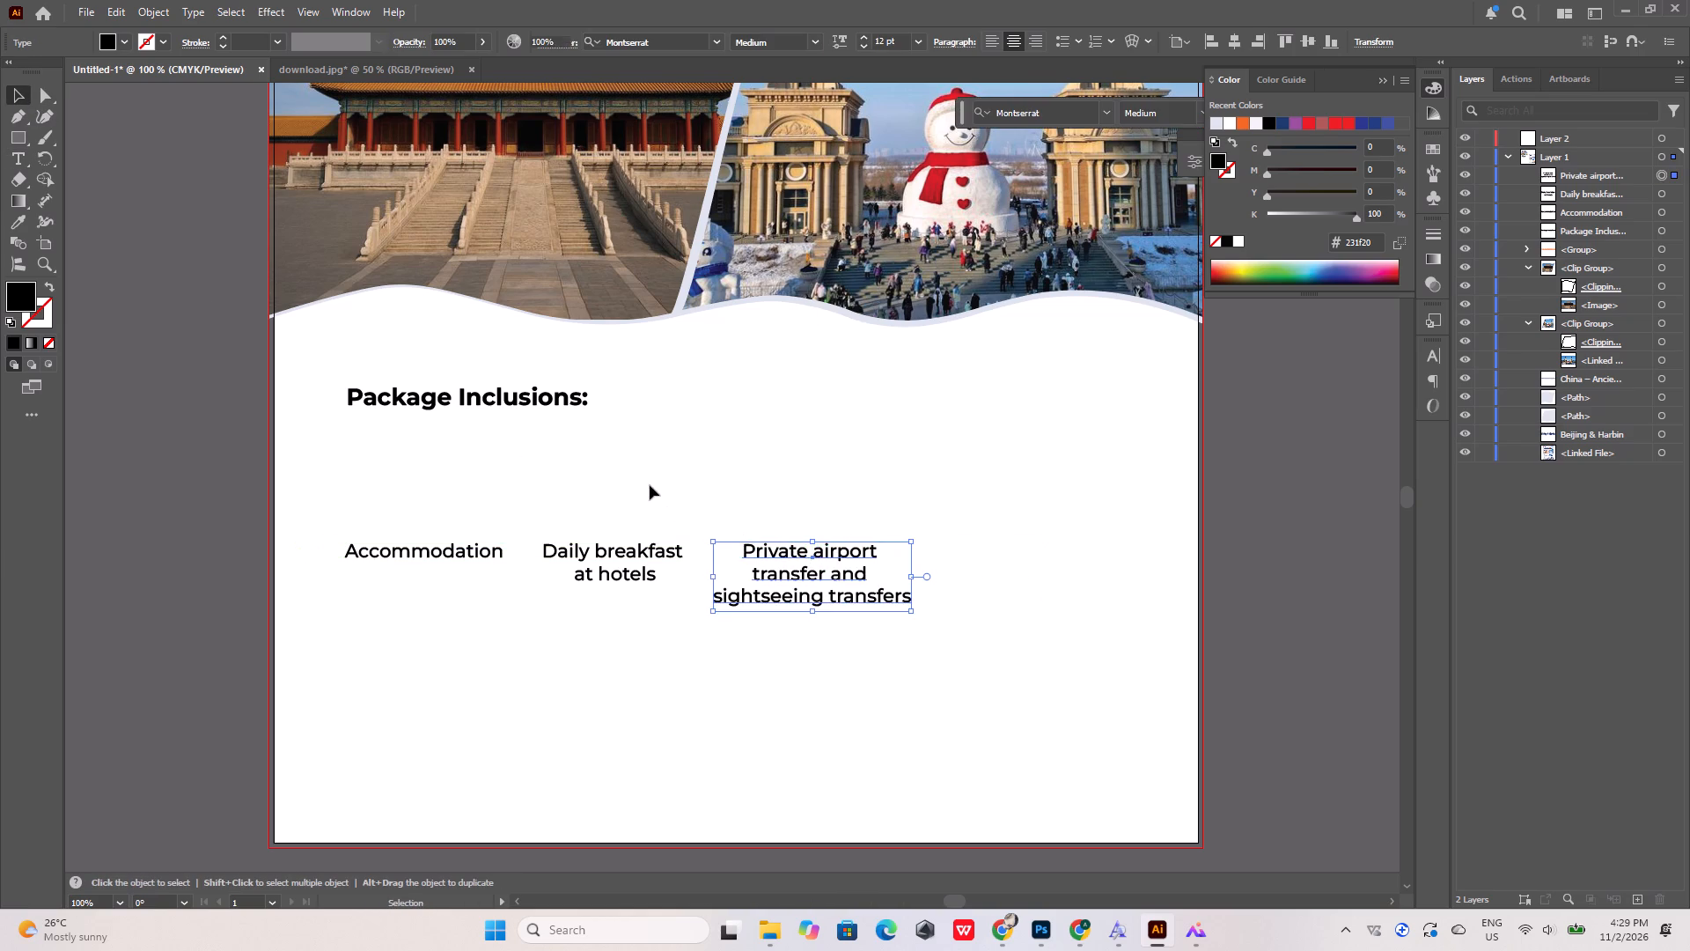
Duplicate the private airport transfer label to its right on the same line and select all the copy's wording for editing.
alt+drag(797, 546, 1020, 564)
double_click(1020, 557)
key(ctrl+a)
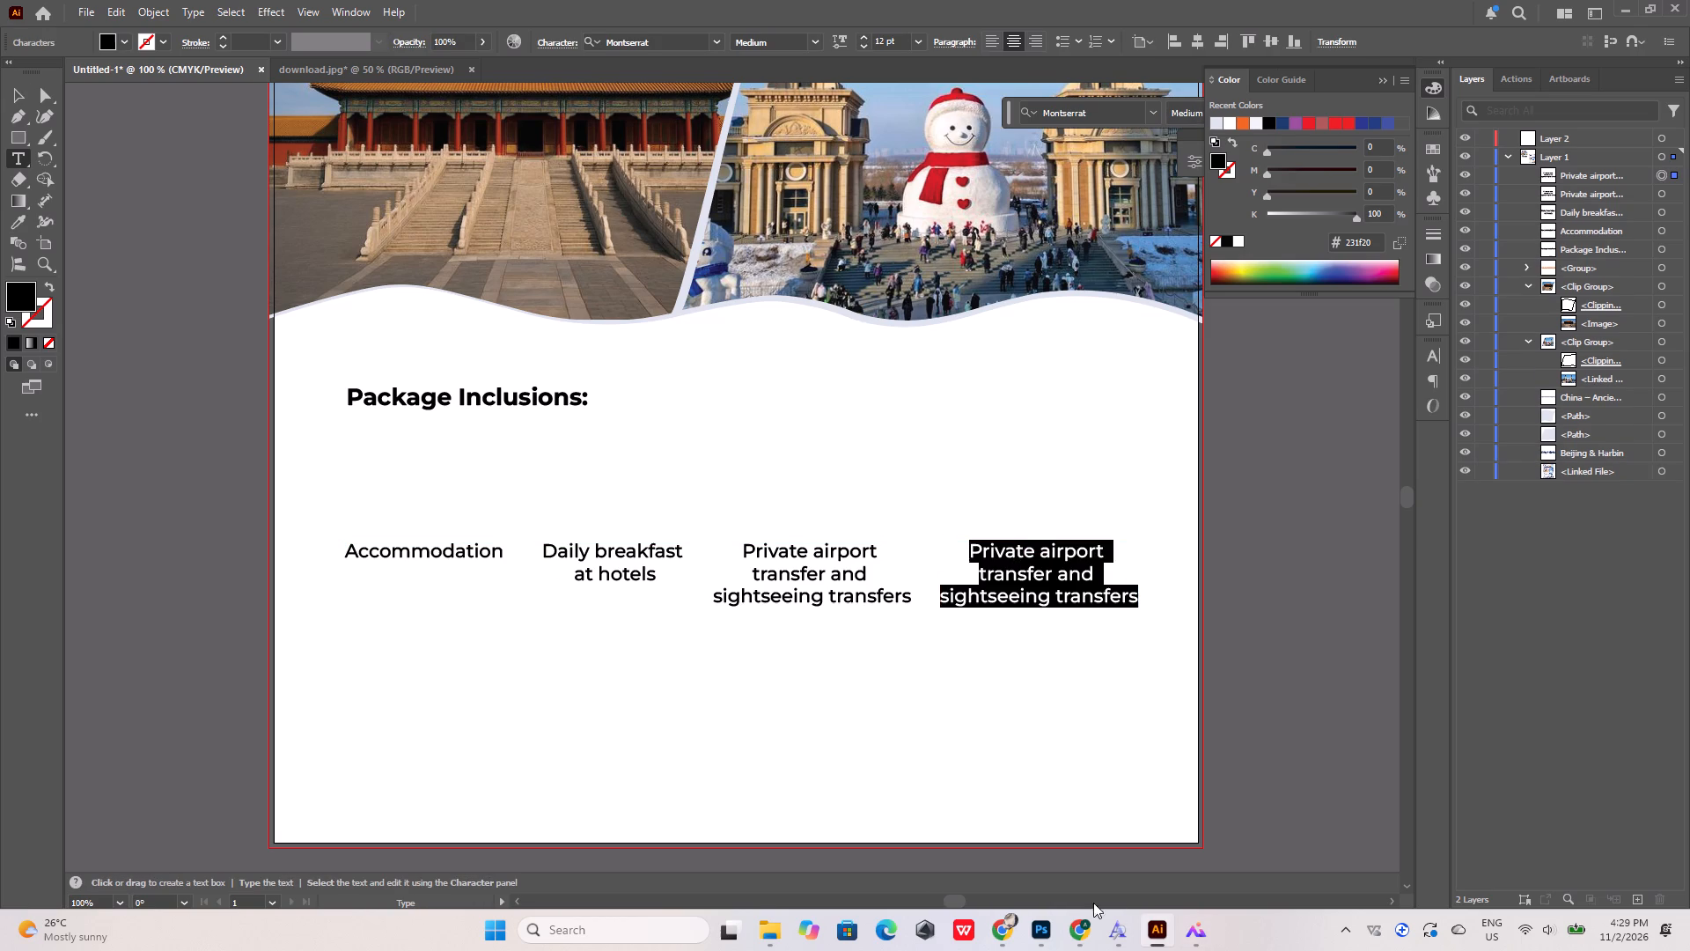
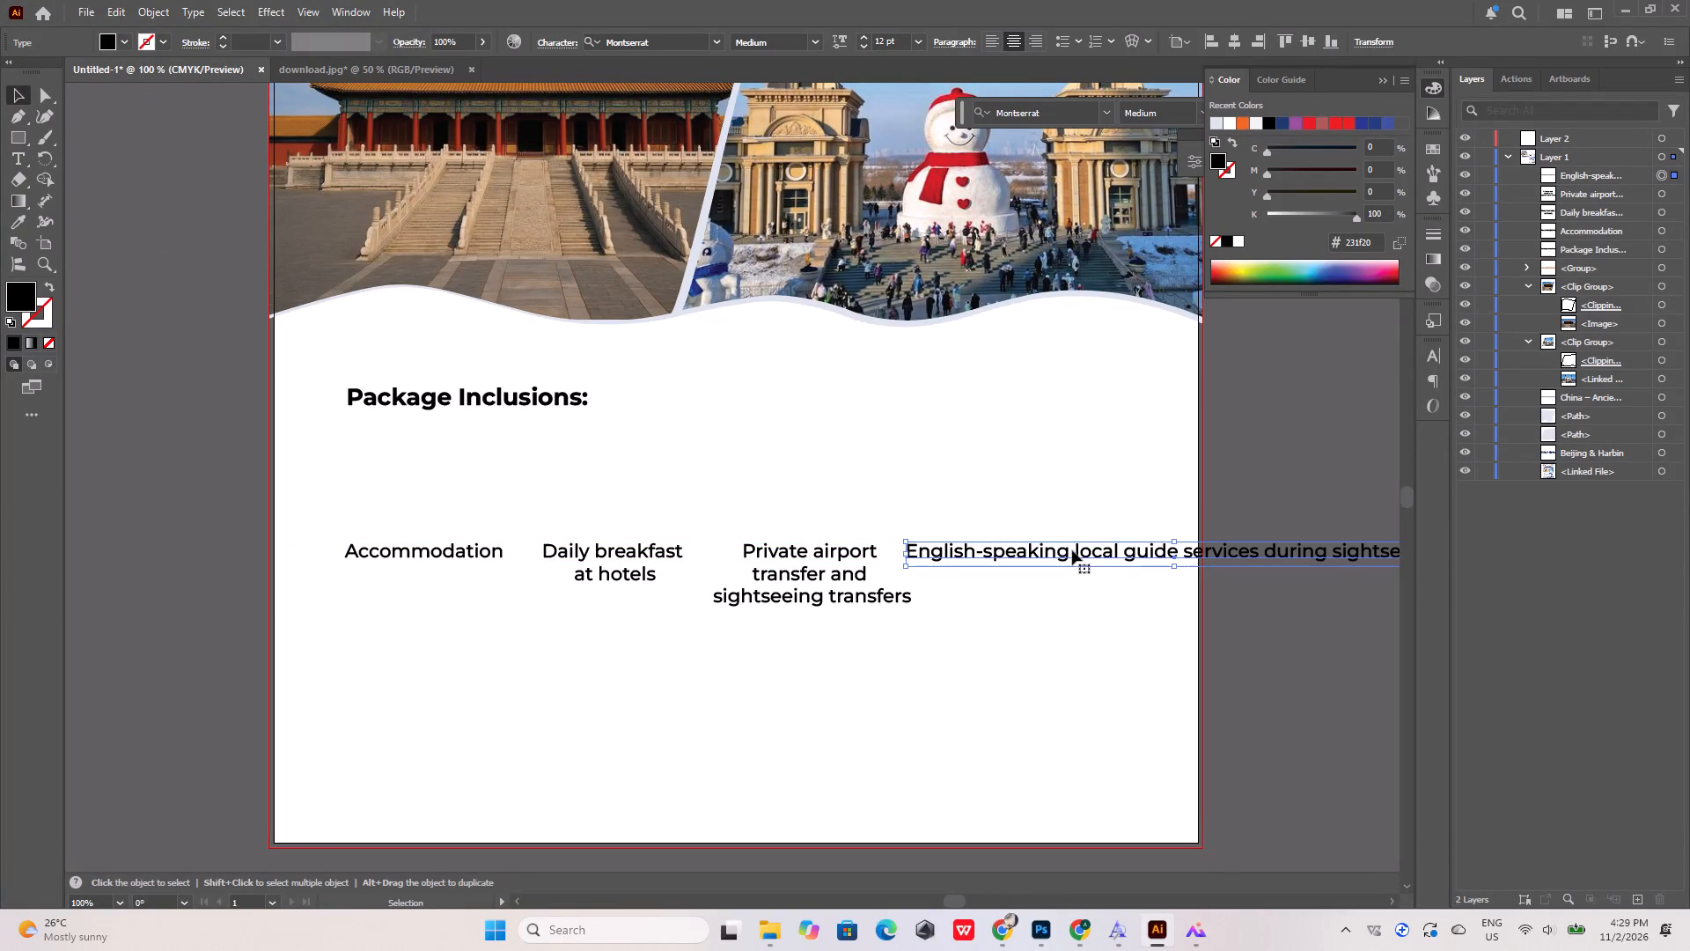
Break the tour guide label into three lines: "English-speaking", "local guide services" and "during sightseeing".
key(Return)
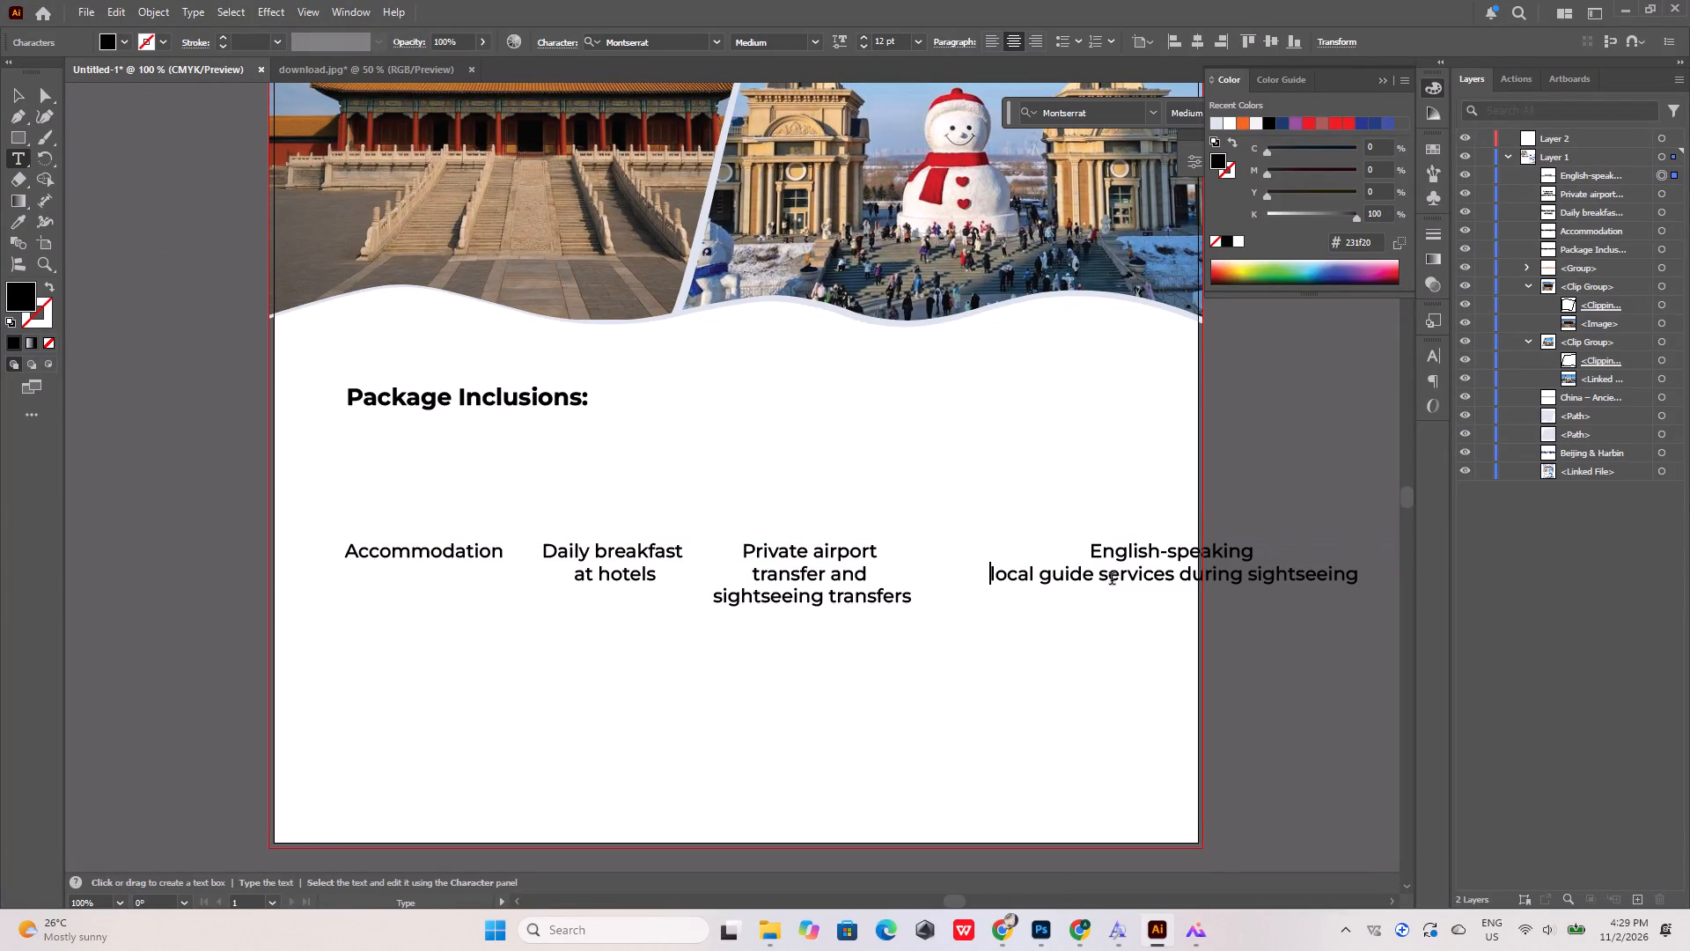
click(1179, 573)
key(Return)
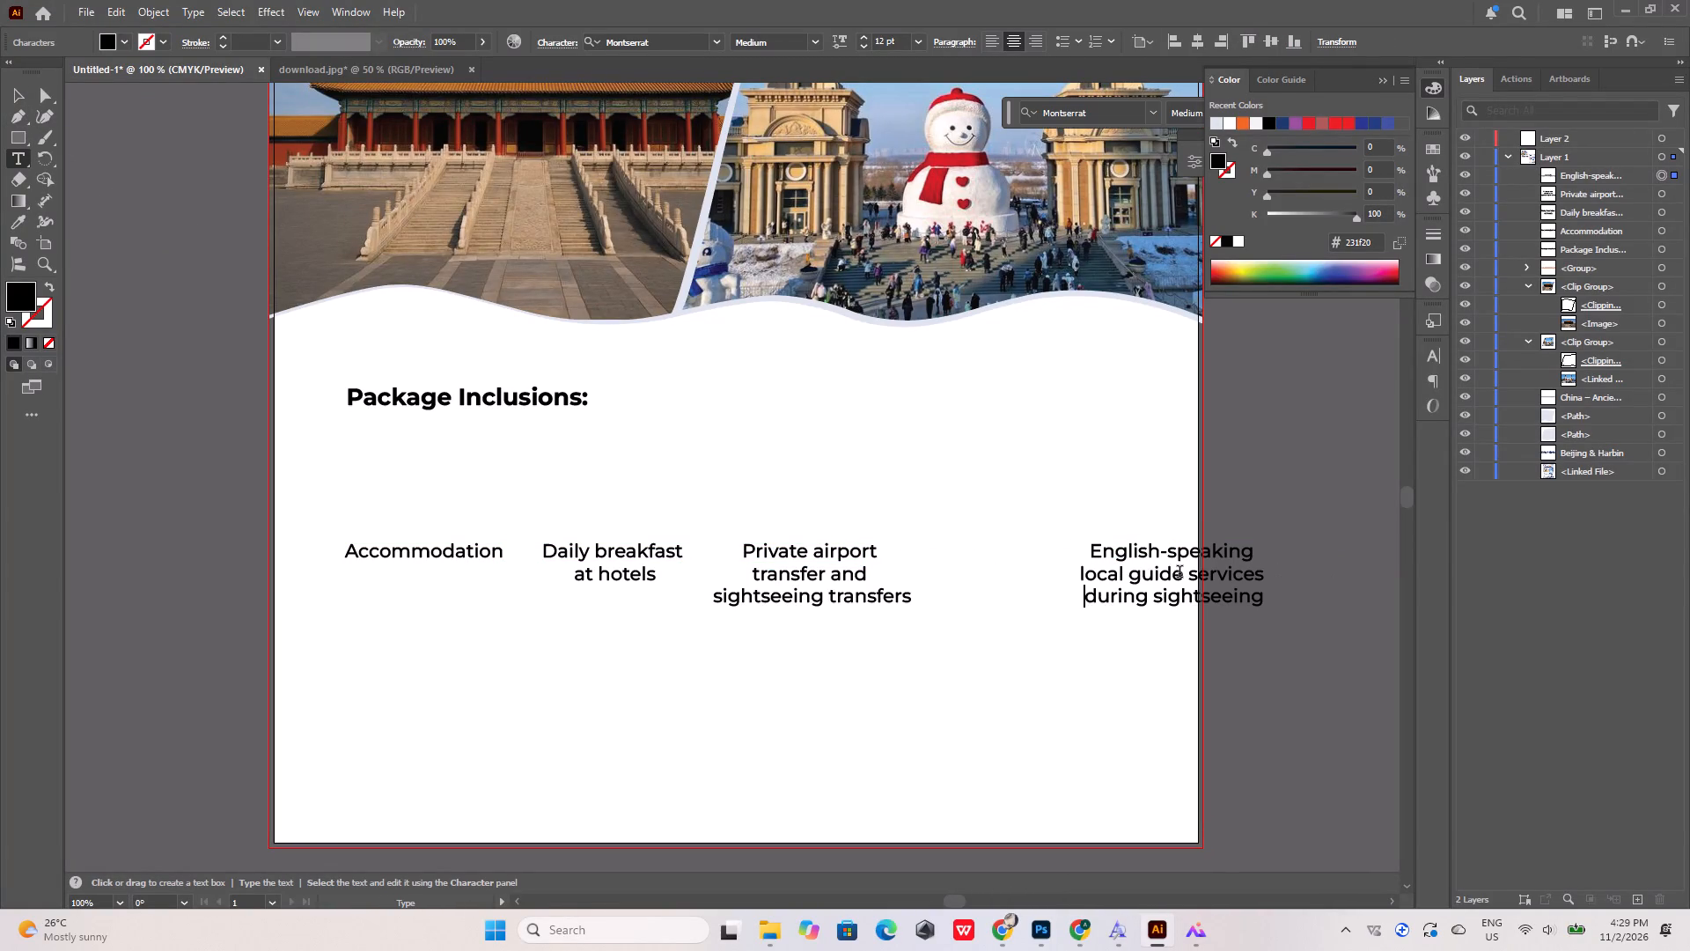
click(16, 98)
Move the three-line "English-speaking local guide services during sightseeing" label horizontally to sit just after the airport transfer label, keeping the tops aligned.
shift+drag(1125, 557, 1103, 558)
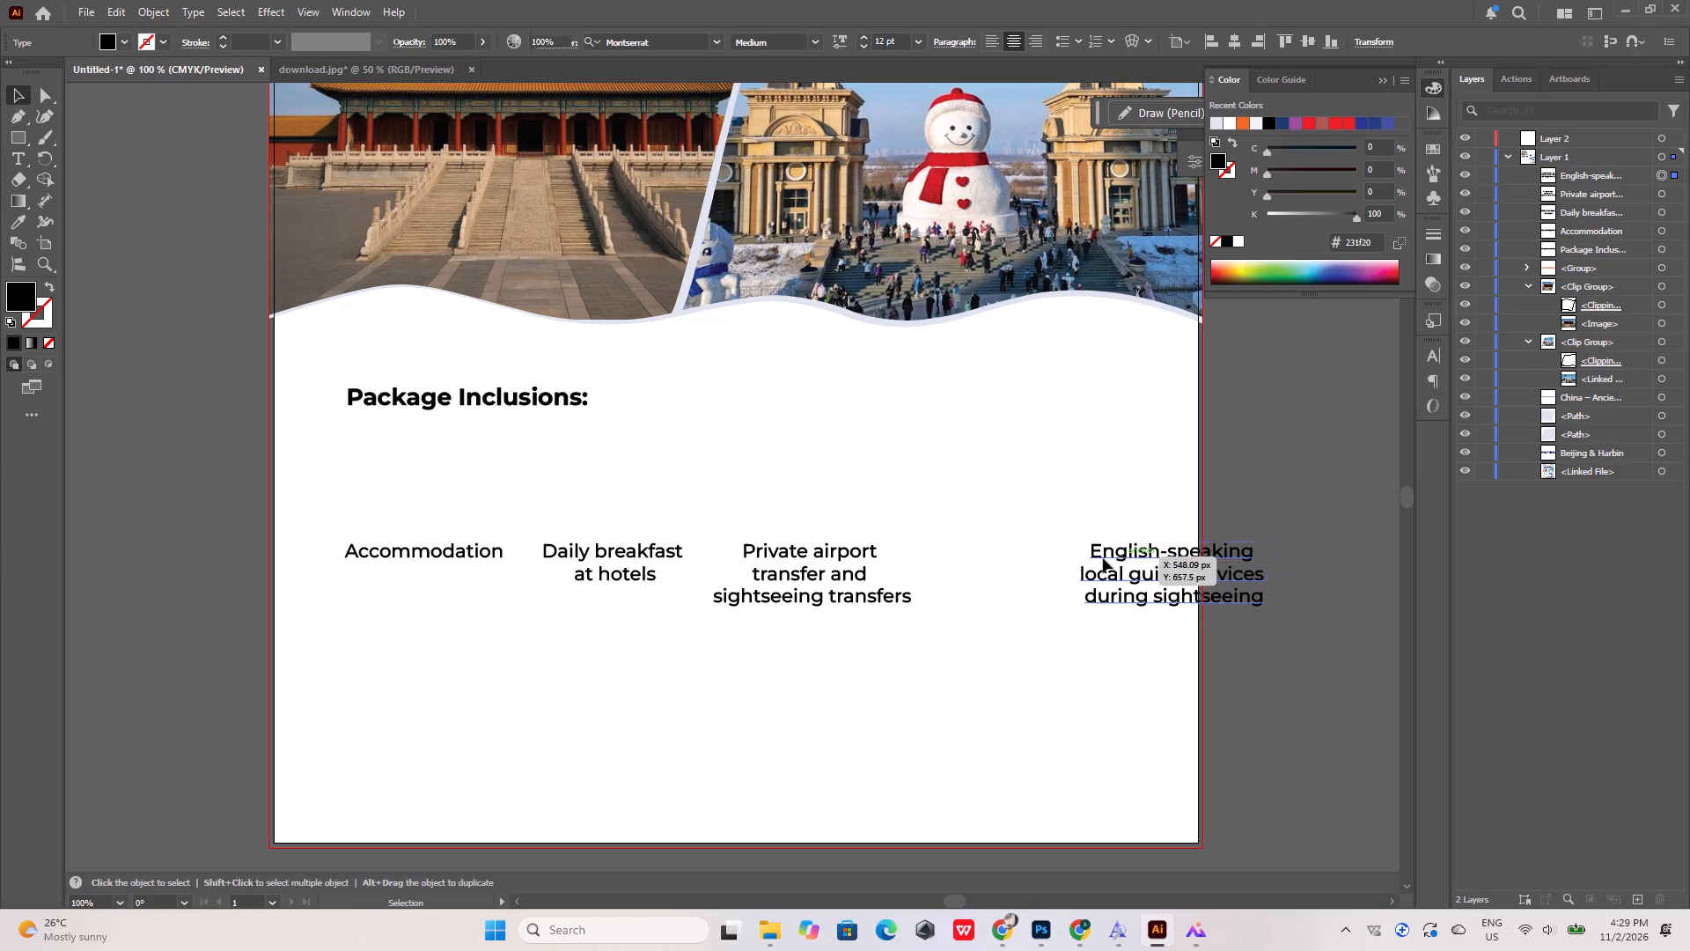
shift+drag(1103, 558, 1040, 558)
shift+drag(1108, 548, 981, 540)
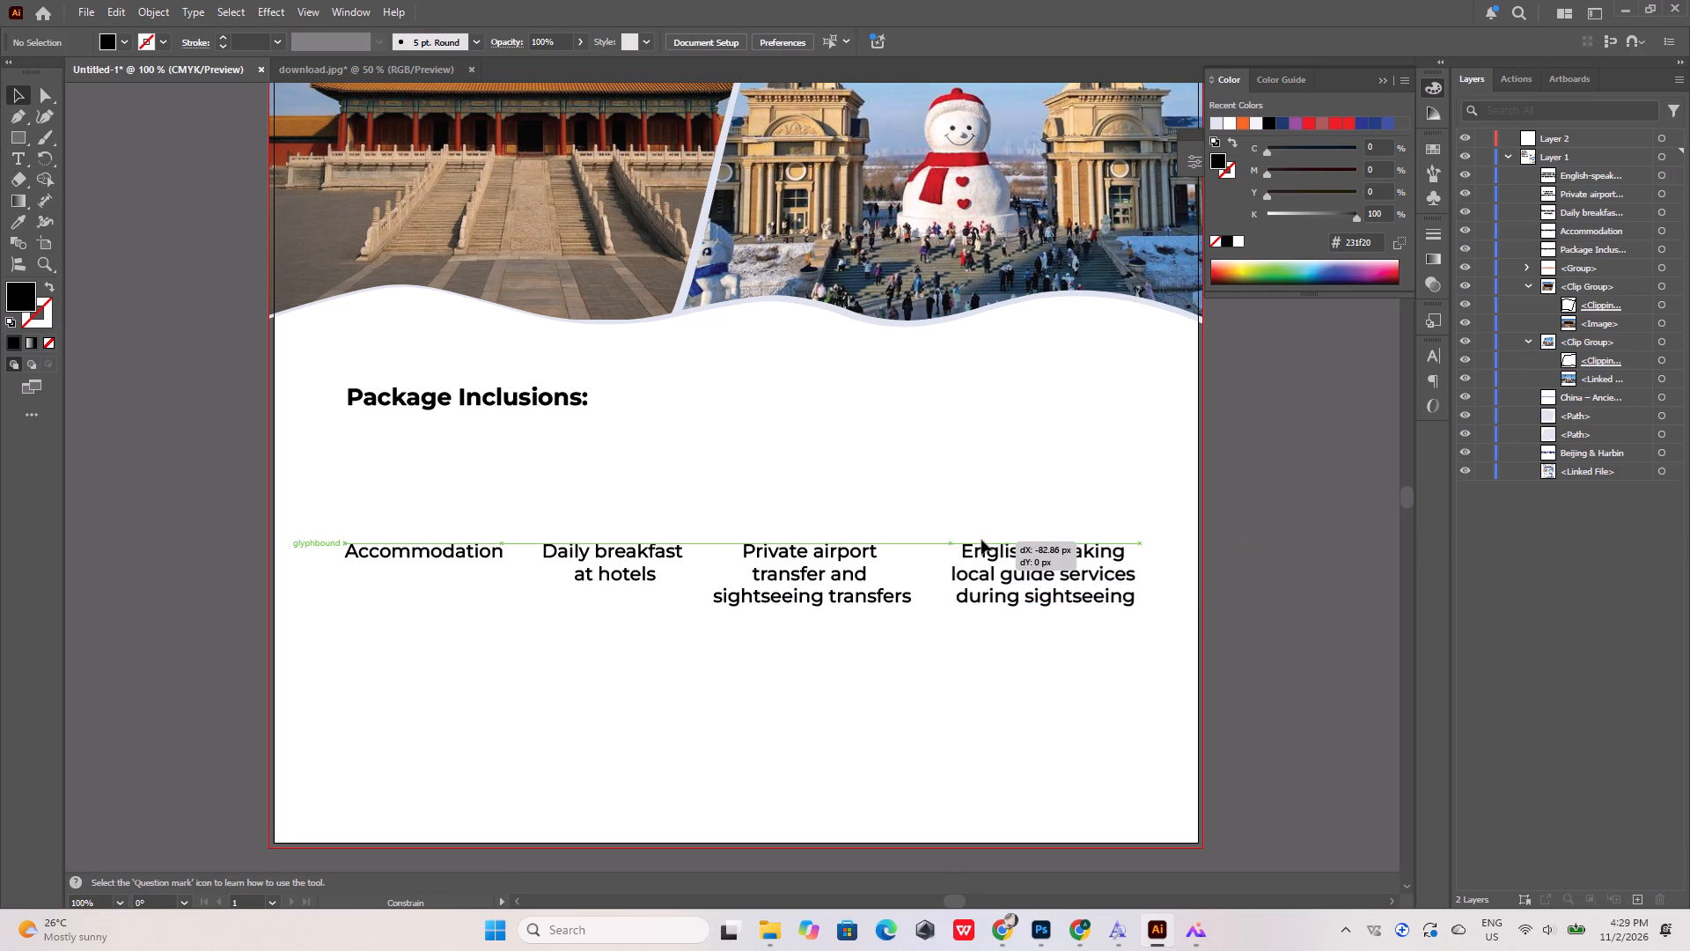
shift+drag(981, 540, 979, 540)
Shift all four inclusion labels together horizontally so that "Accommodation" starts near the page's left edge, keeping their height and spacing.
drag(1155, 512, 470, 635)
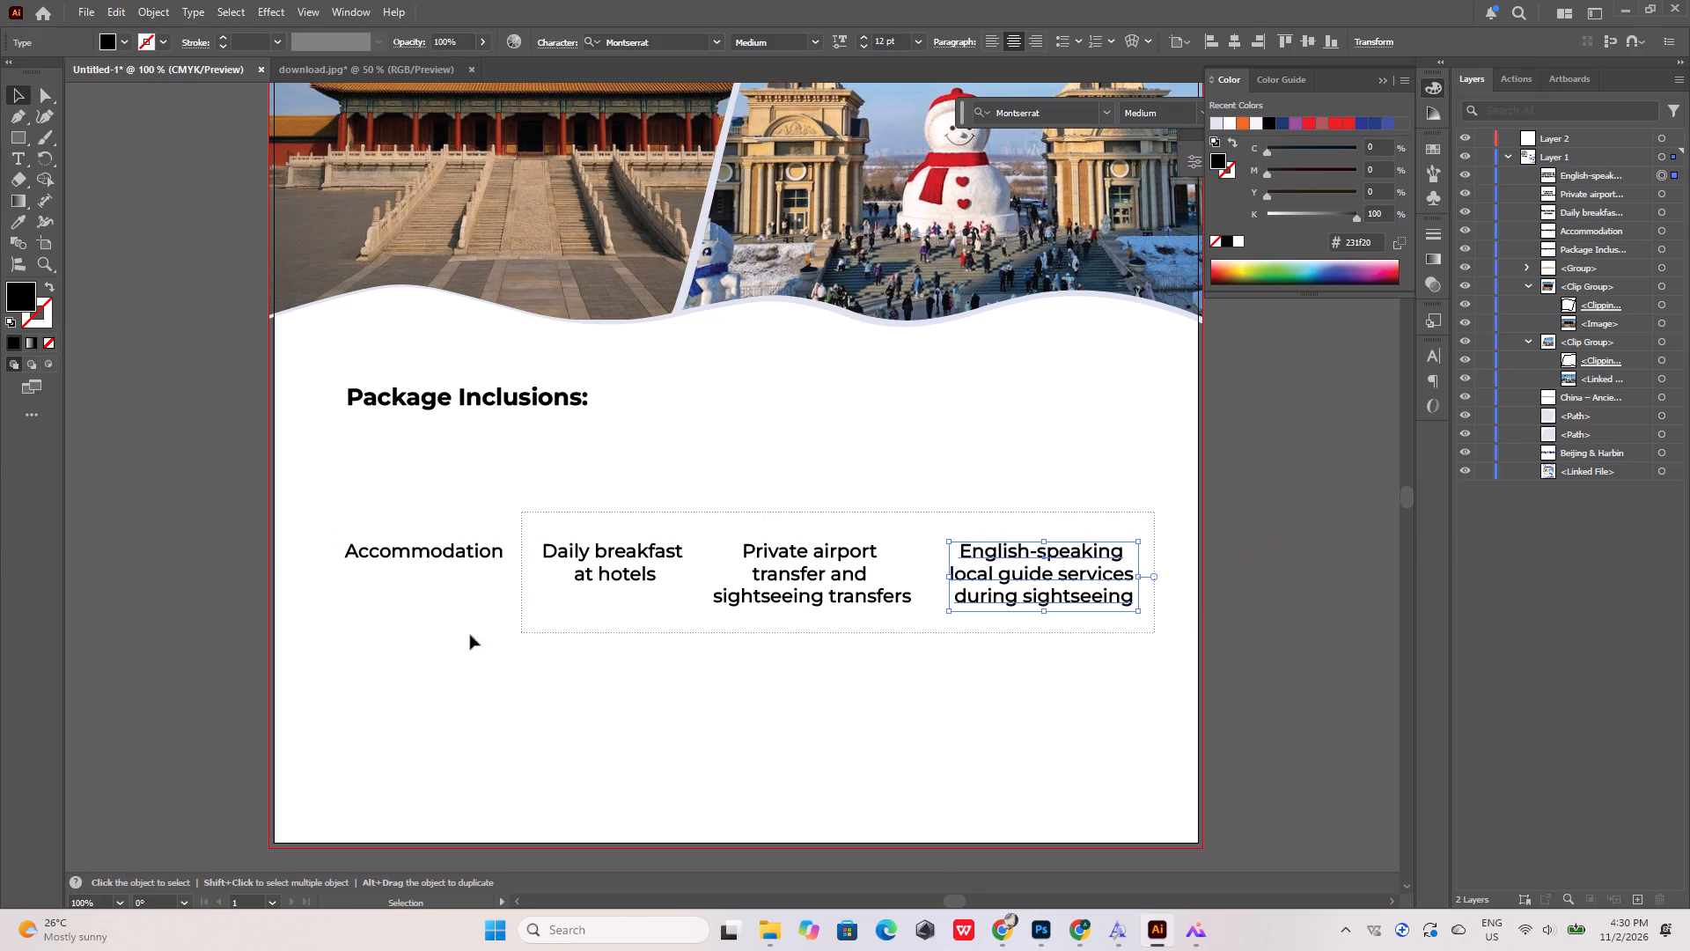
drag(470, 635, 386, 636)
drag(1029, 574, 976, 578)
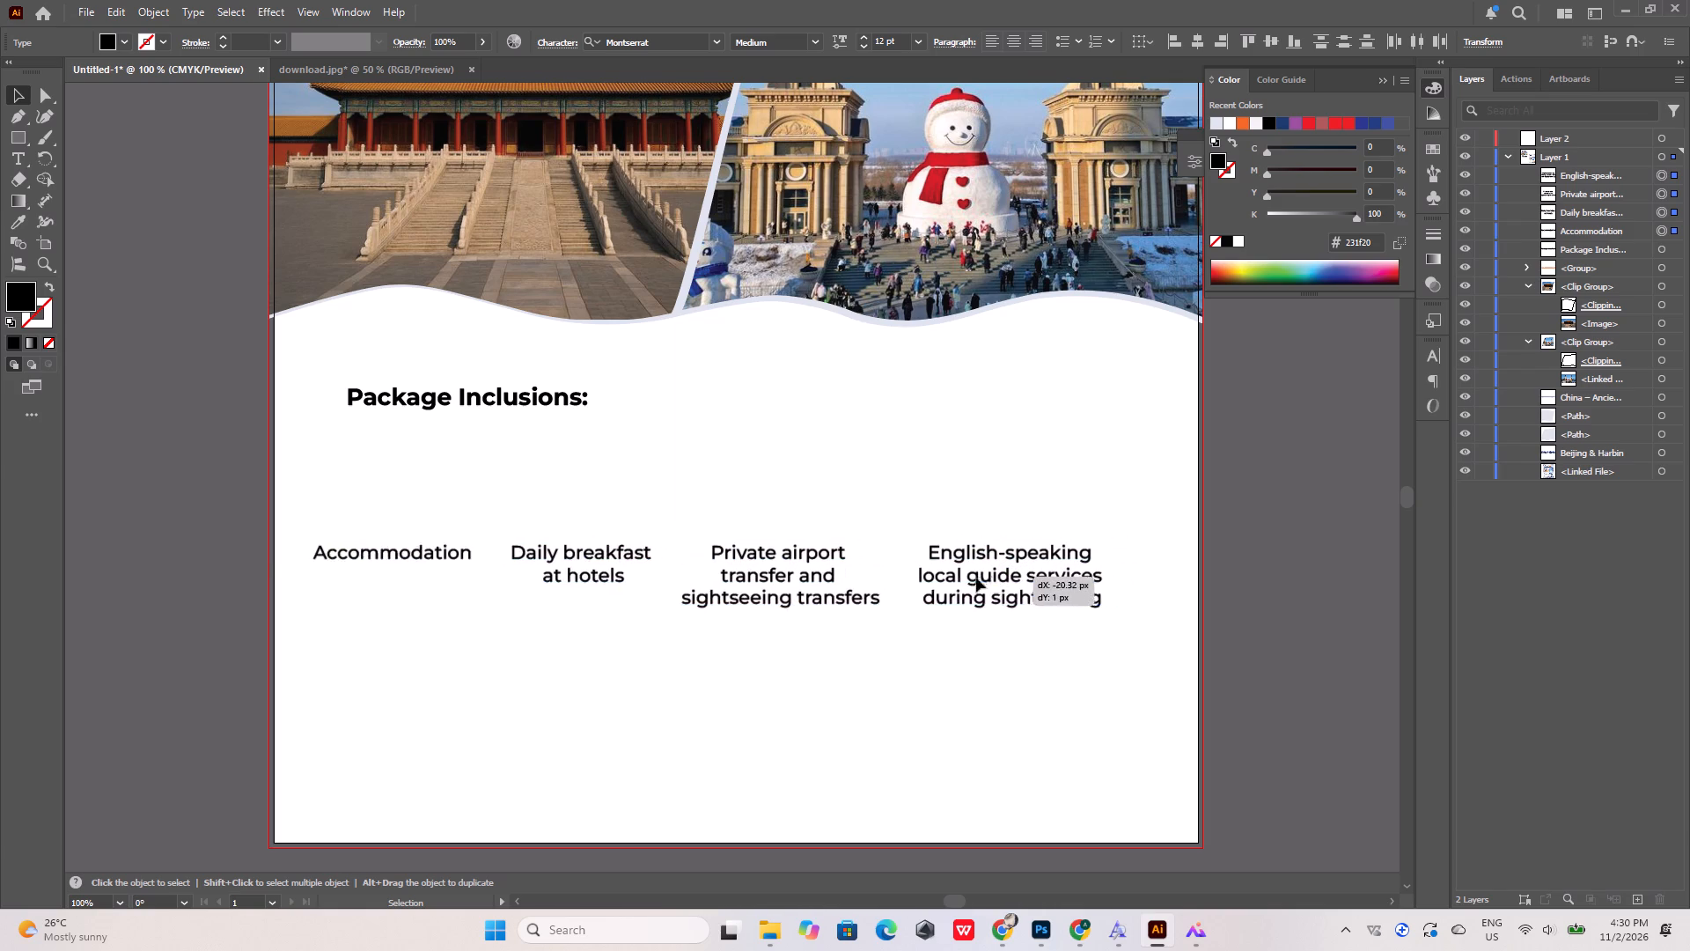
drag(976, 578, 974, 573)
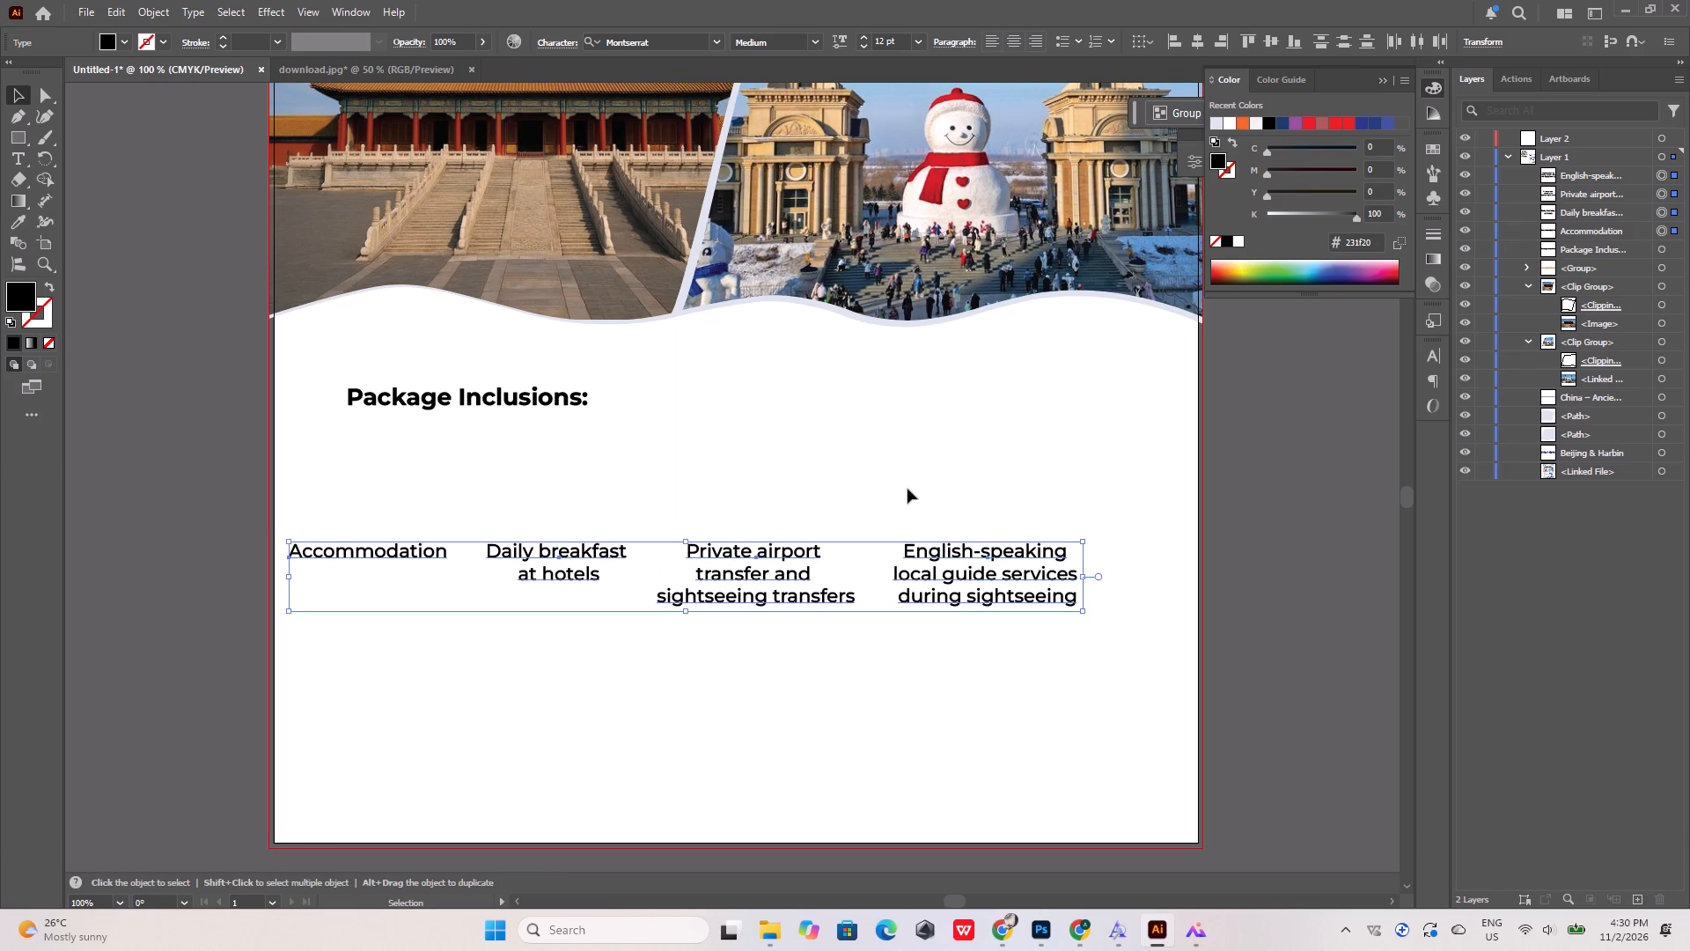
click(907, 489)
Duplicate the English-speaking guide label to its right on the same line and open the copy's text for editing.
drag(1123, 522, 893, 673)
alt+drag(986, 574, 1191, 576)
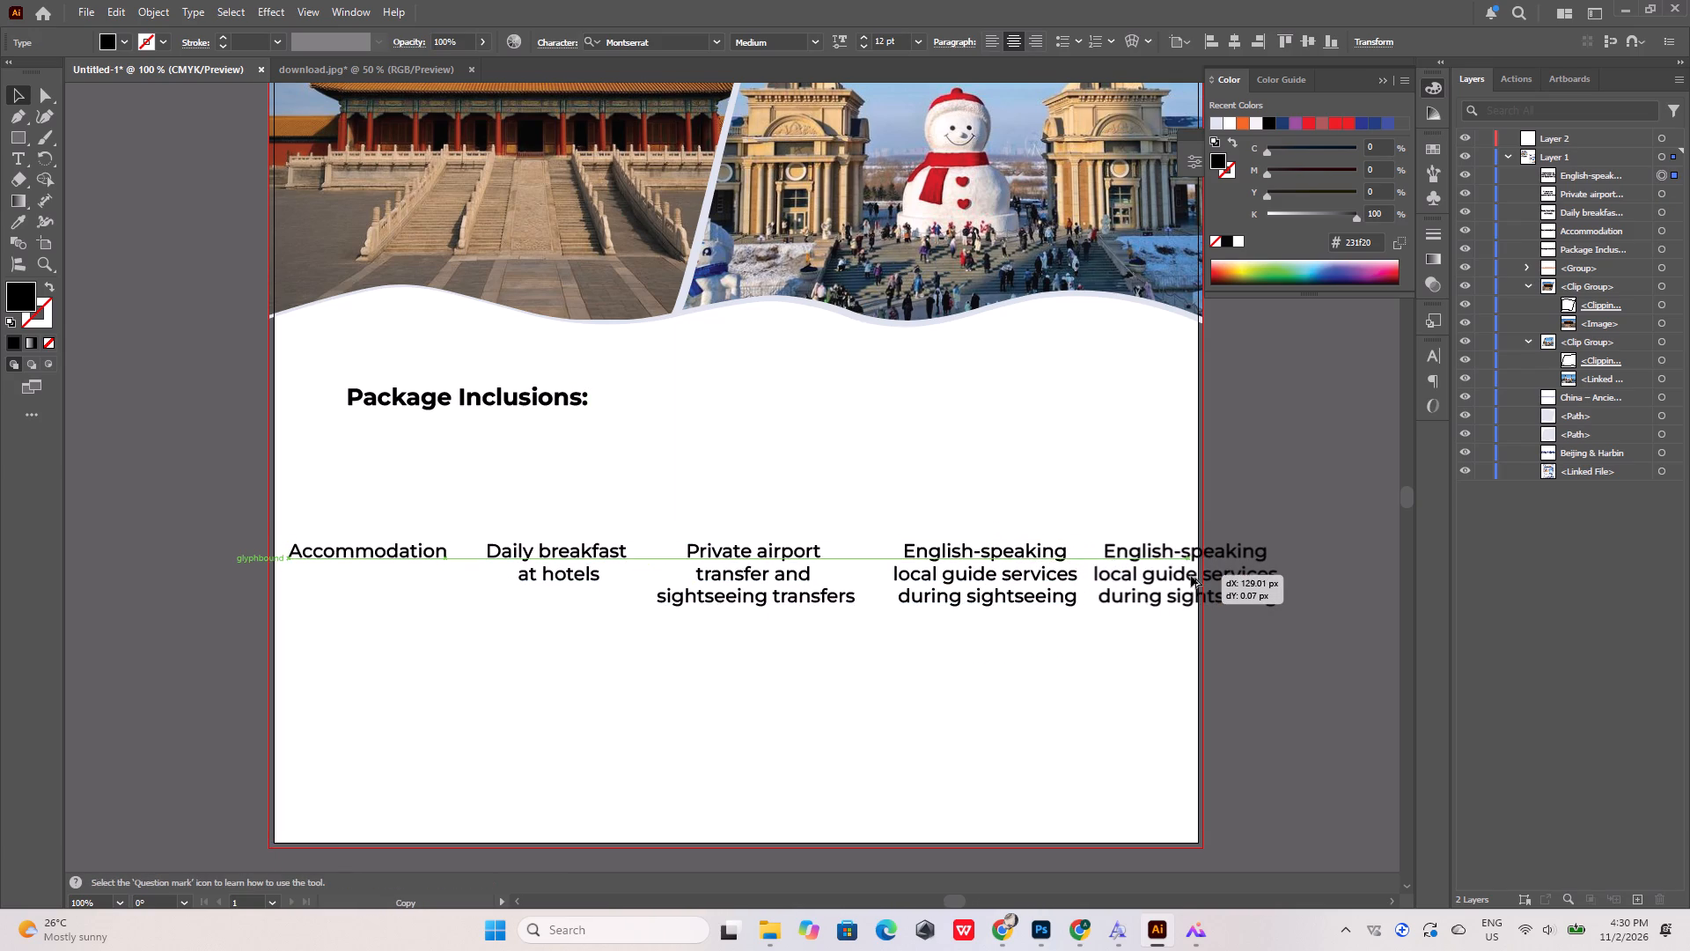
alt+drag(1191, 576, 1194, 576)
double_click(1194, 576)
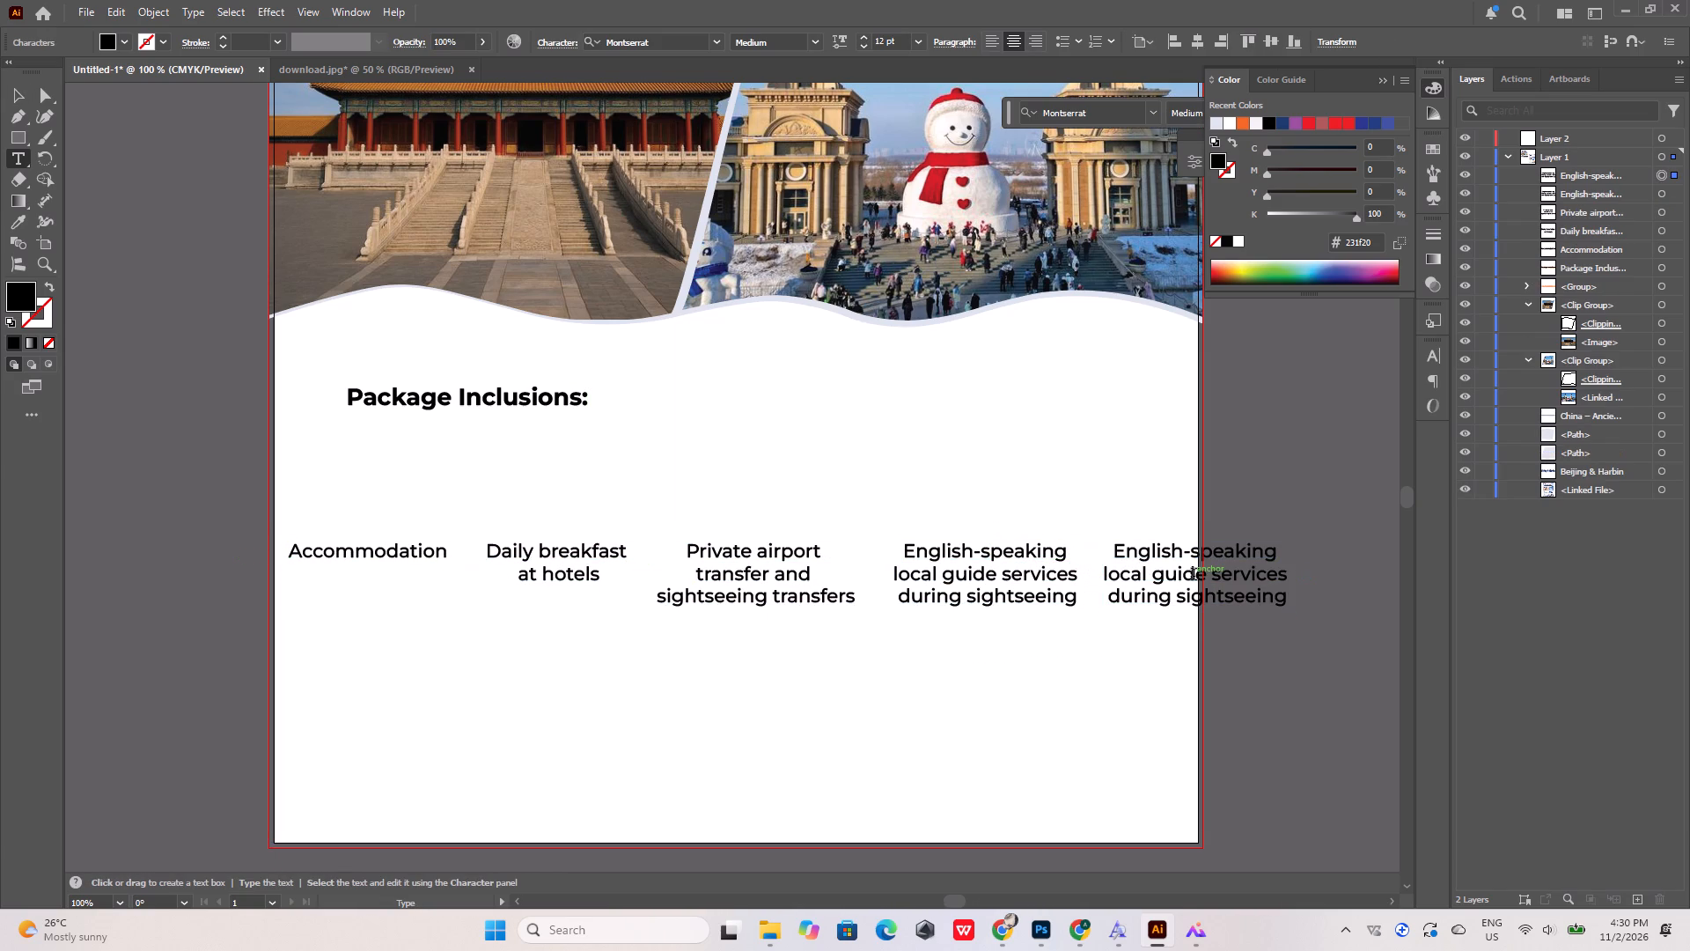
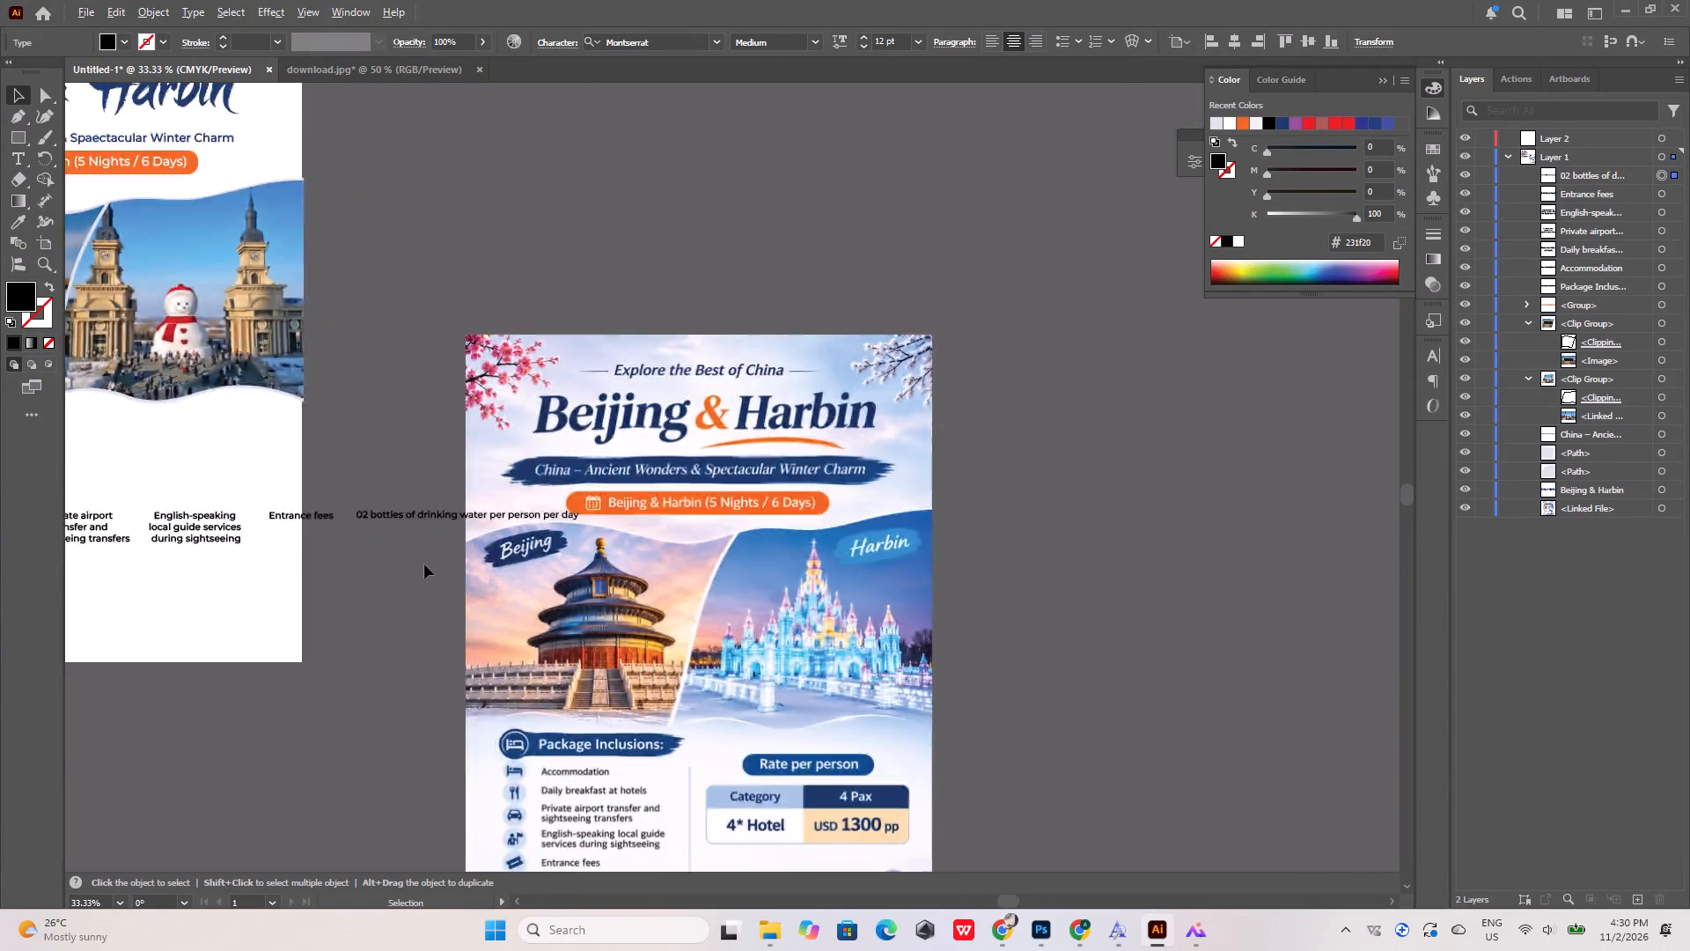
Break the drinking water label into three lines: "02 bottles of", "drinking water per" and "person per day".
alt+scroll(424, 564, up, 1)
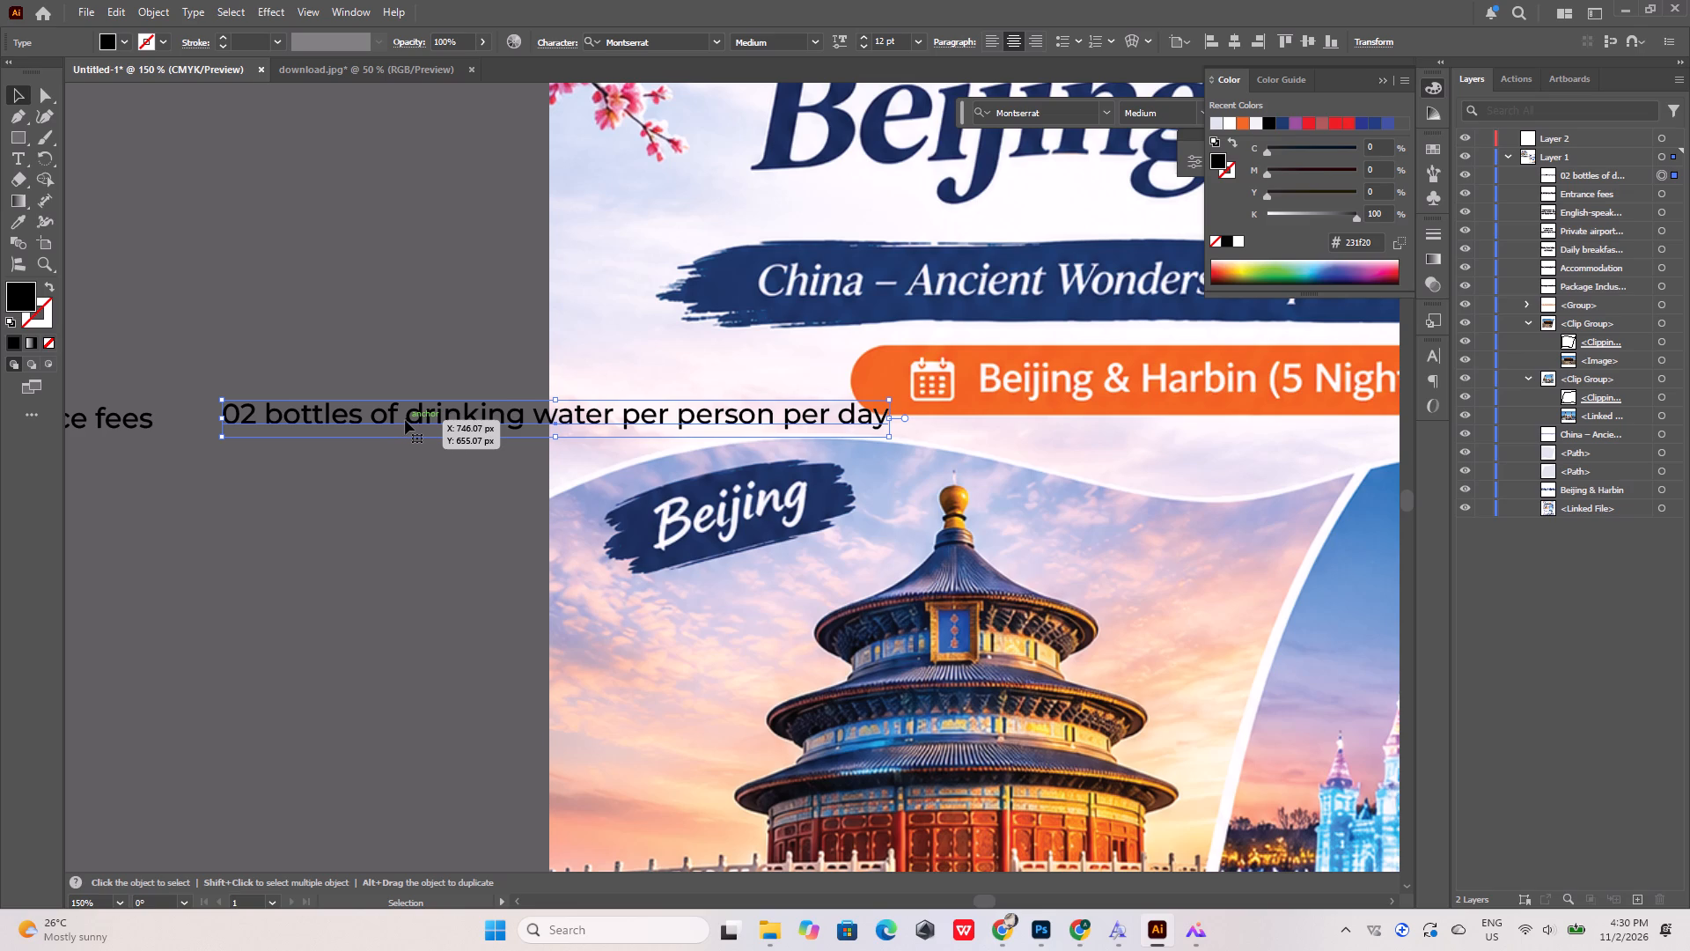
double_click(408, 415)
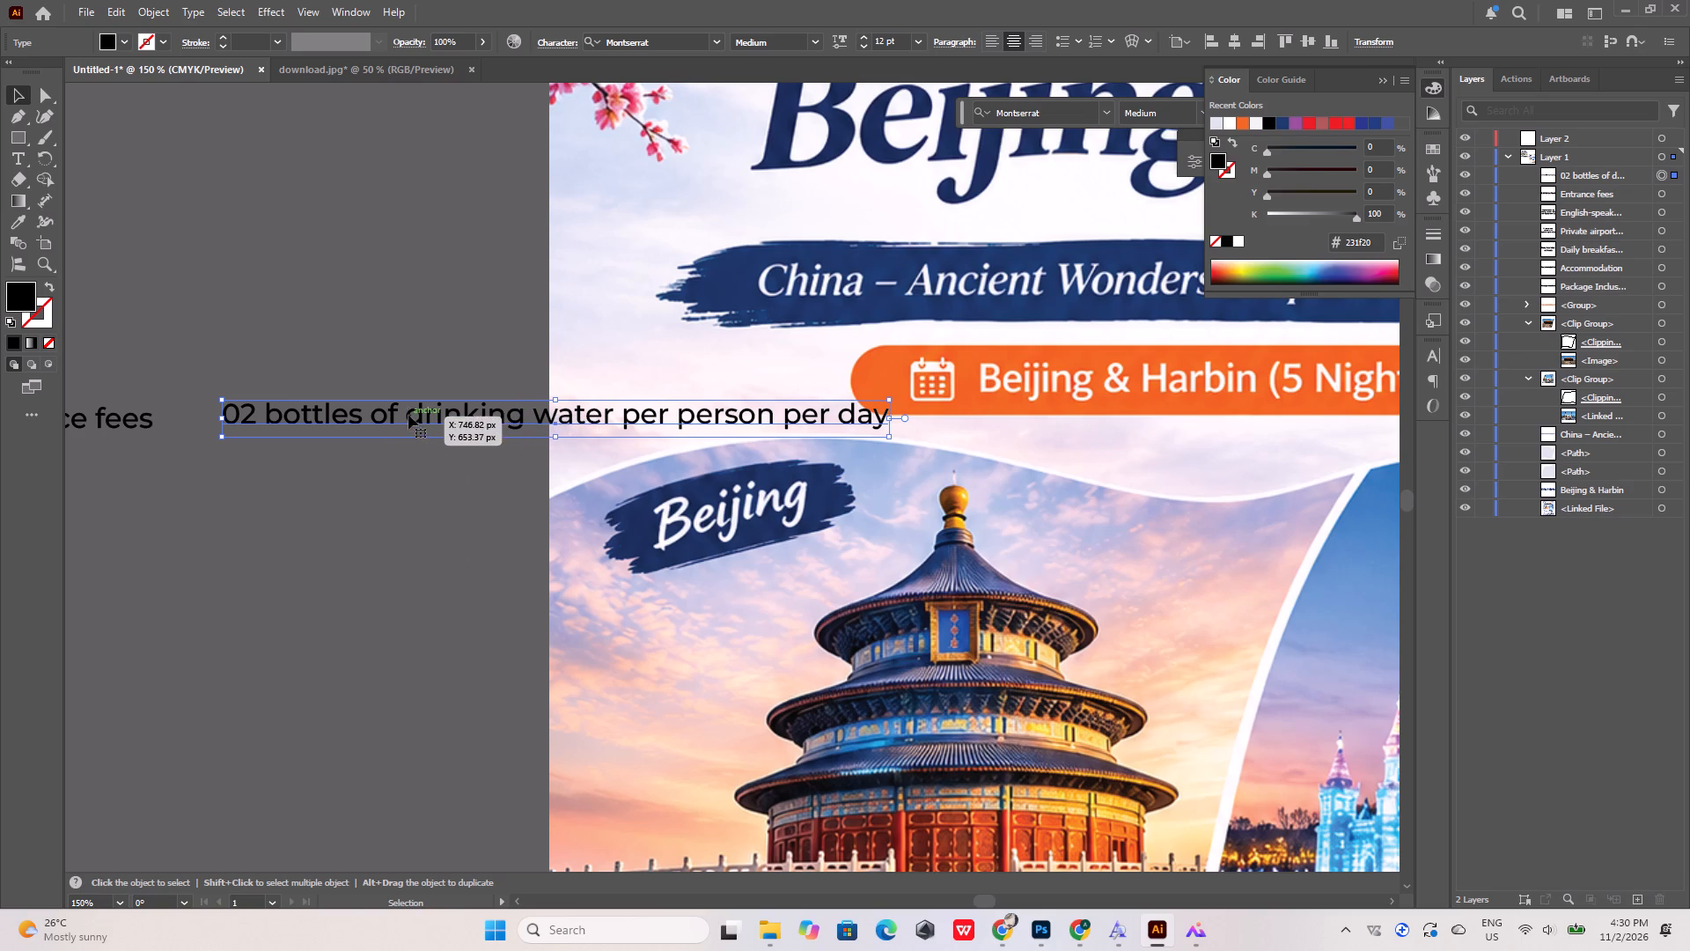
key(Return)
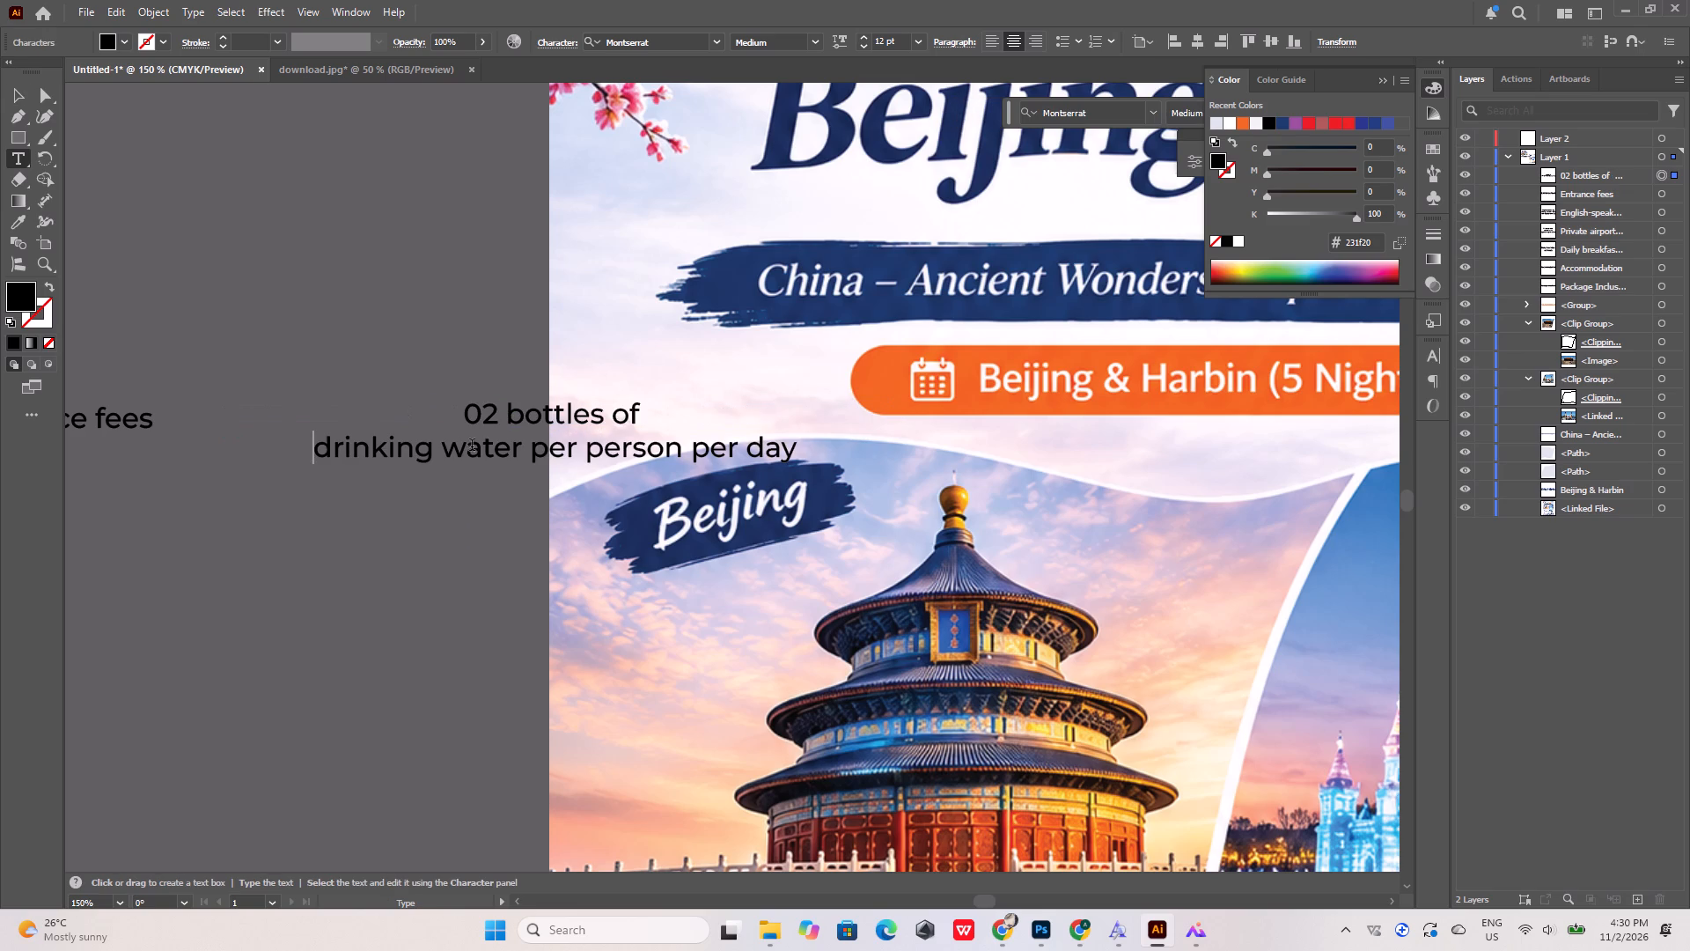
click(591, 447)
key(Return)
click(18, 97)
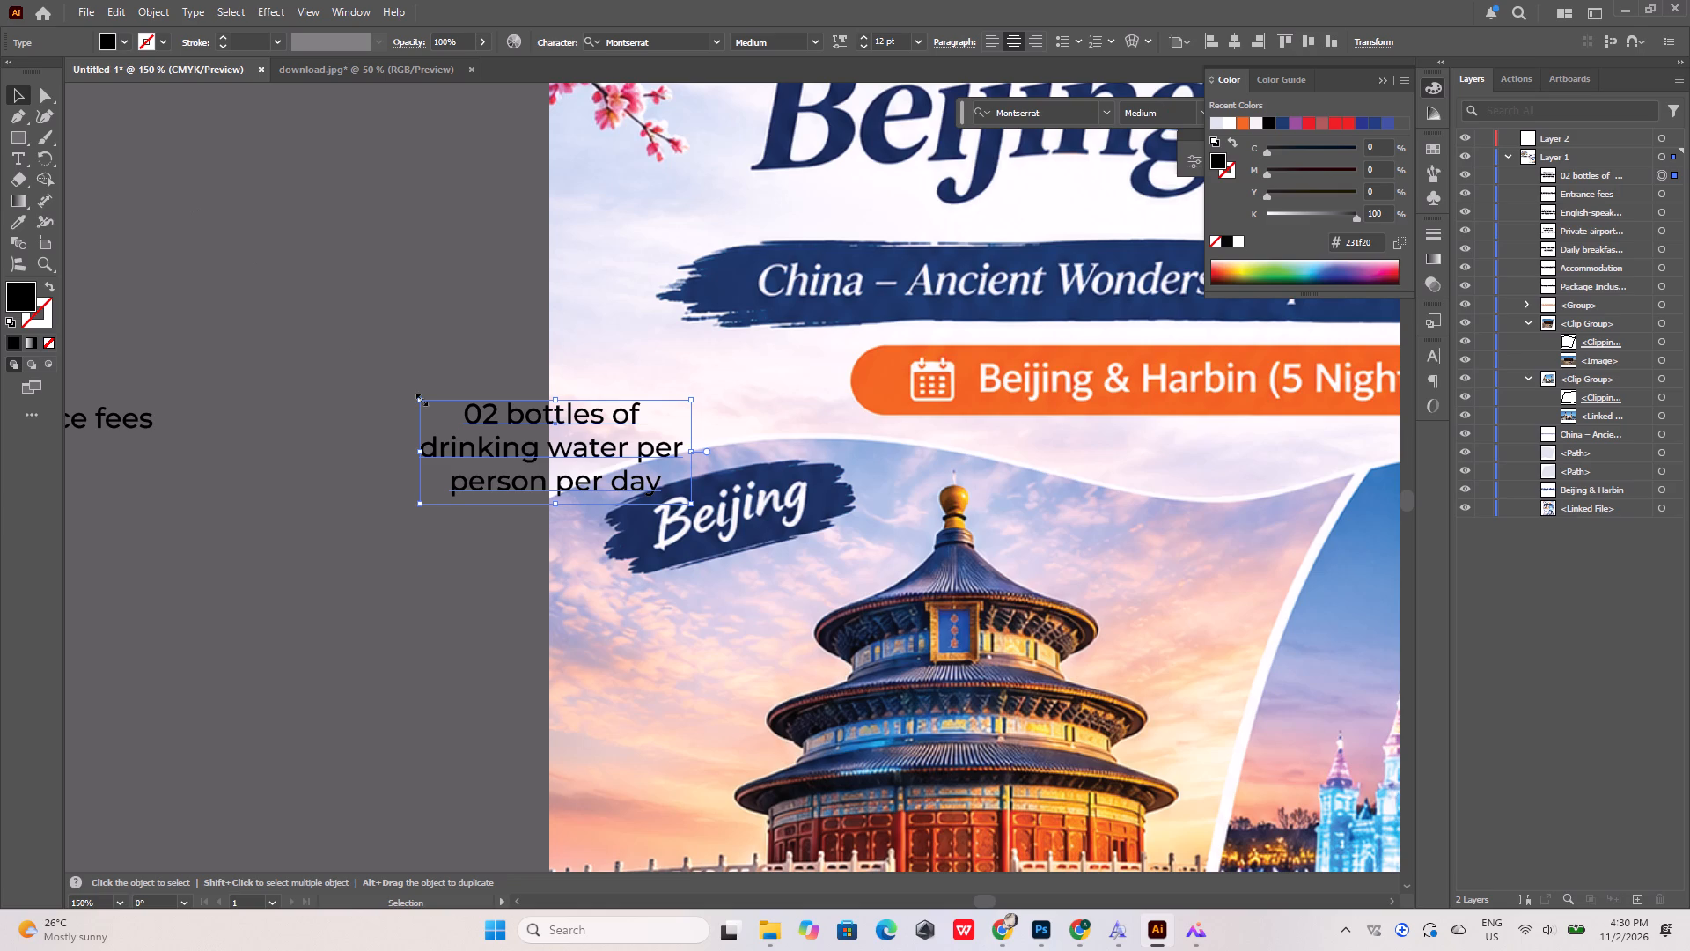
Move the three-line drinking water label horizontally closer to the "Entrance fees" label, keeping it at the same height.
alt+scroll(474, 433, down, 2)
drag(489, 437, 416, 435)
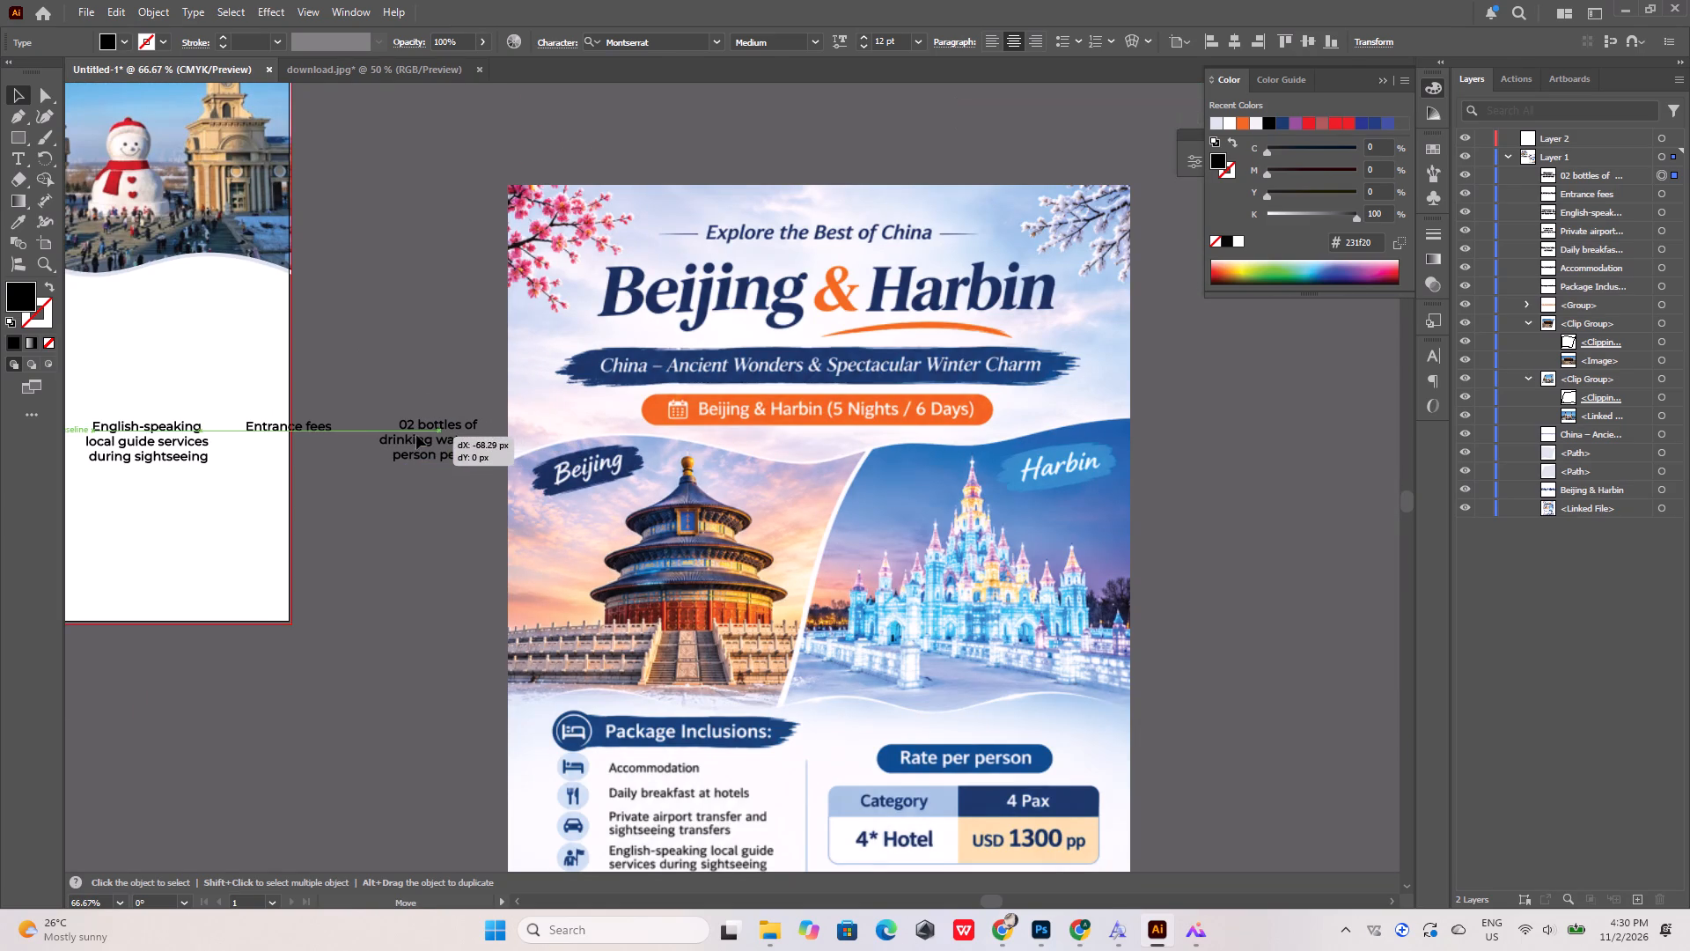
drag(416, 435, 400, 437)
Scale all six inclusion labels down together proportionally to about 8.9 pt text so the row fits within the page width.
alt+scroll(433, 437, down, 3)
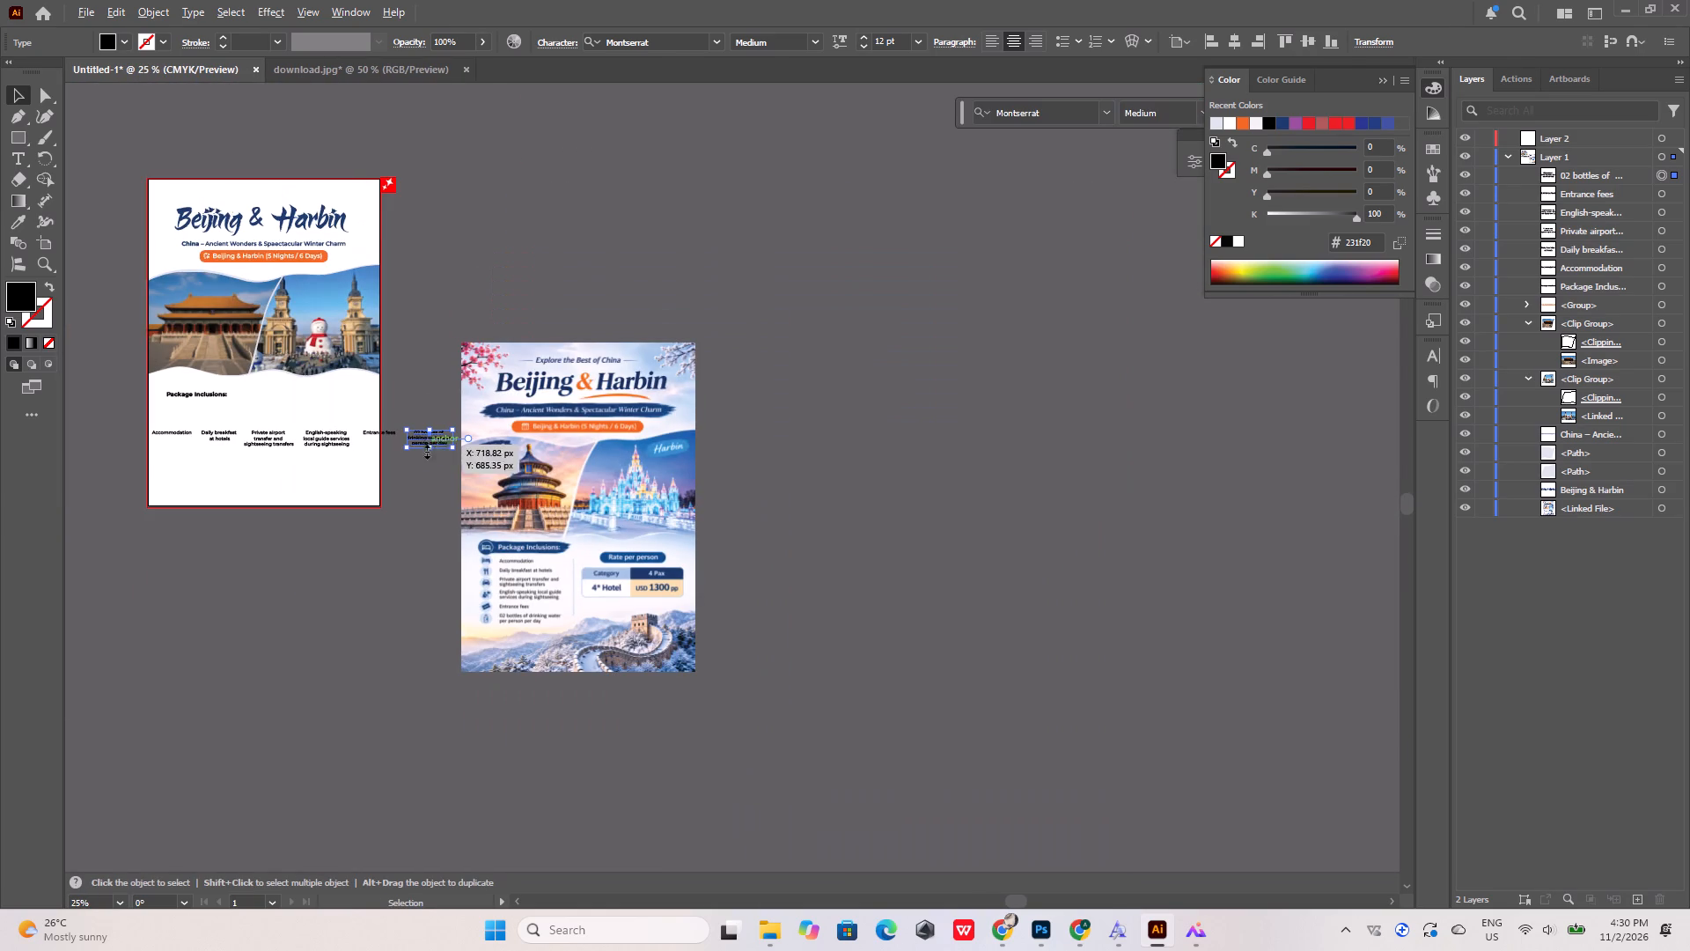
drag(428, 465, 160, 427)
alt+scroll(159, 426, up, 3)
shift+drag(943, 488, 899, 484)
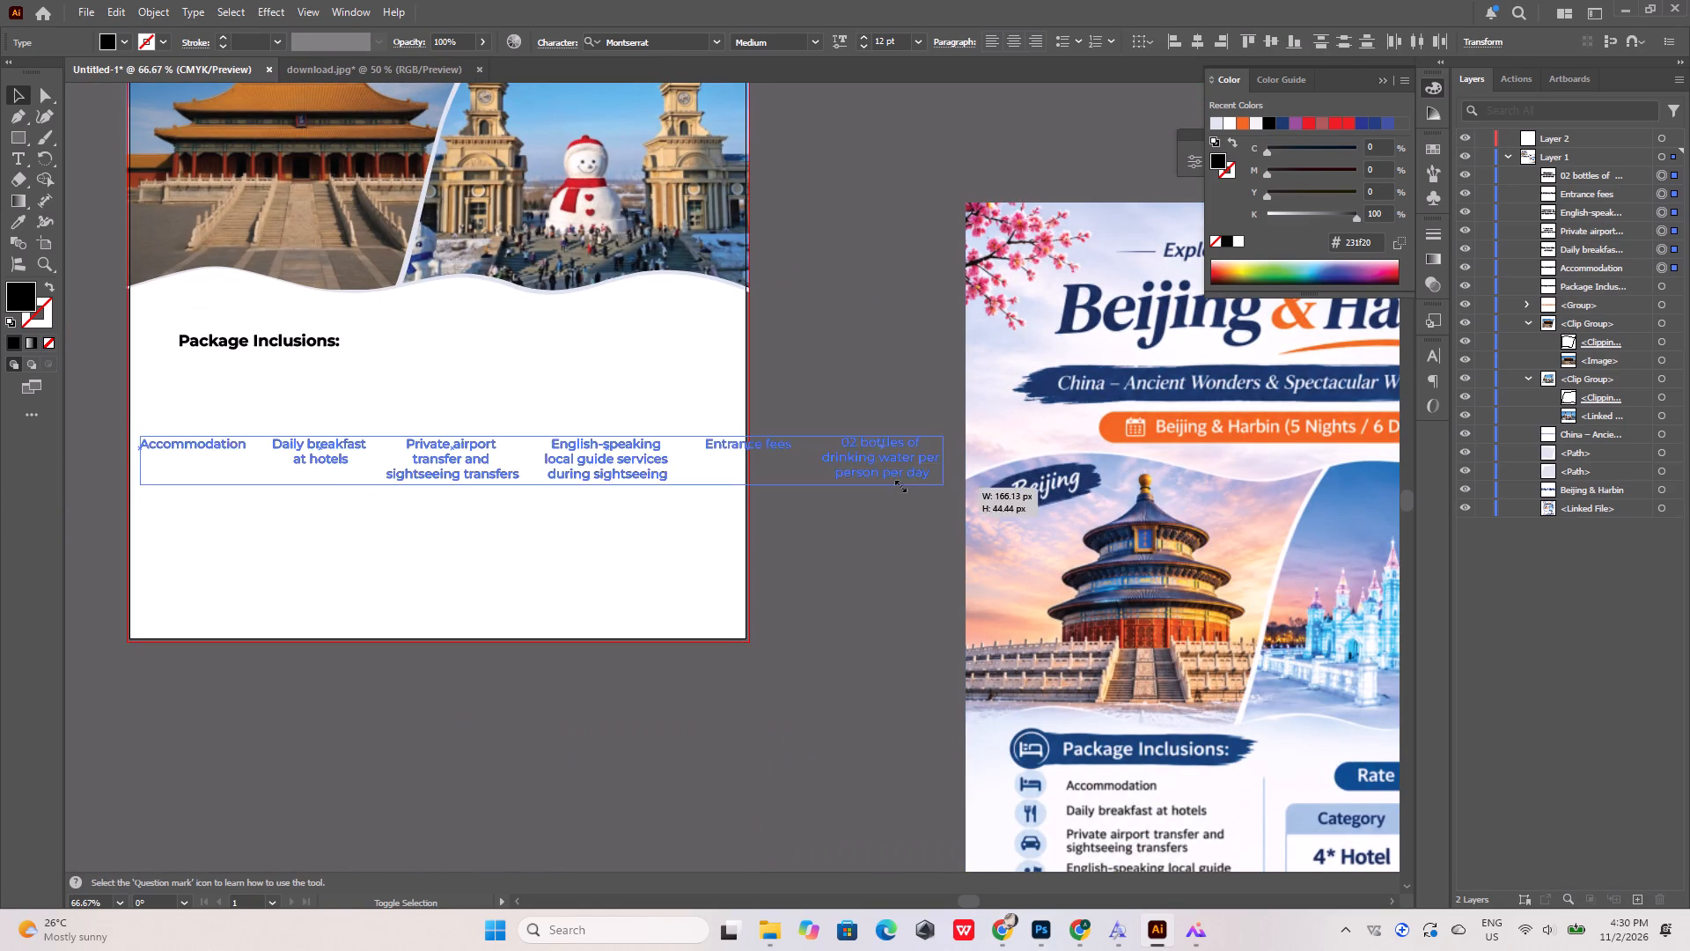
shift+drag(899, 484, 717, 478)
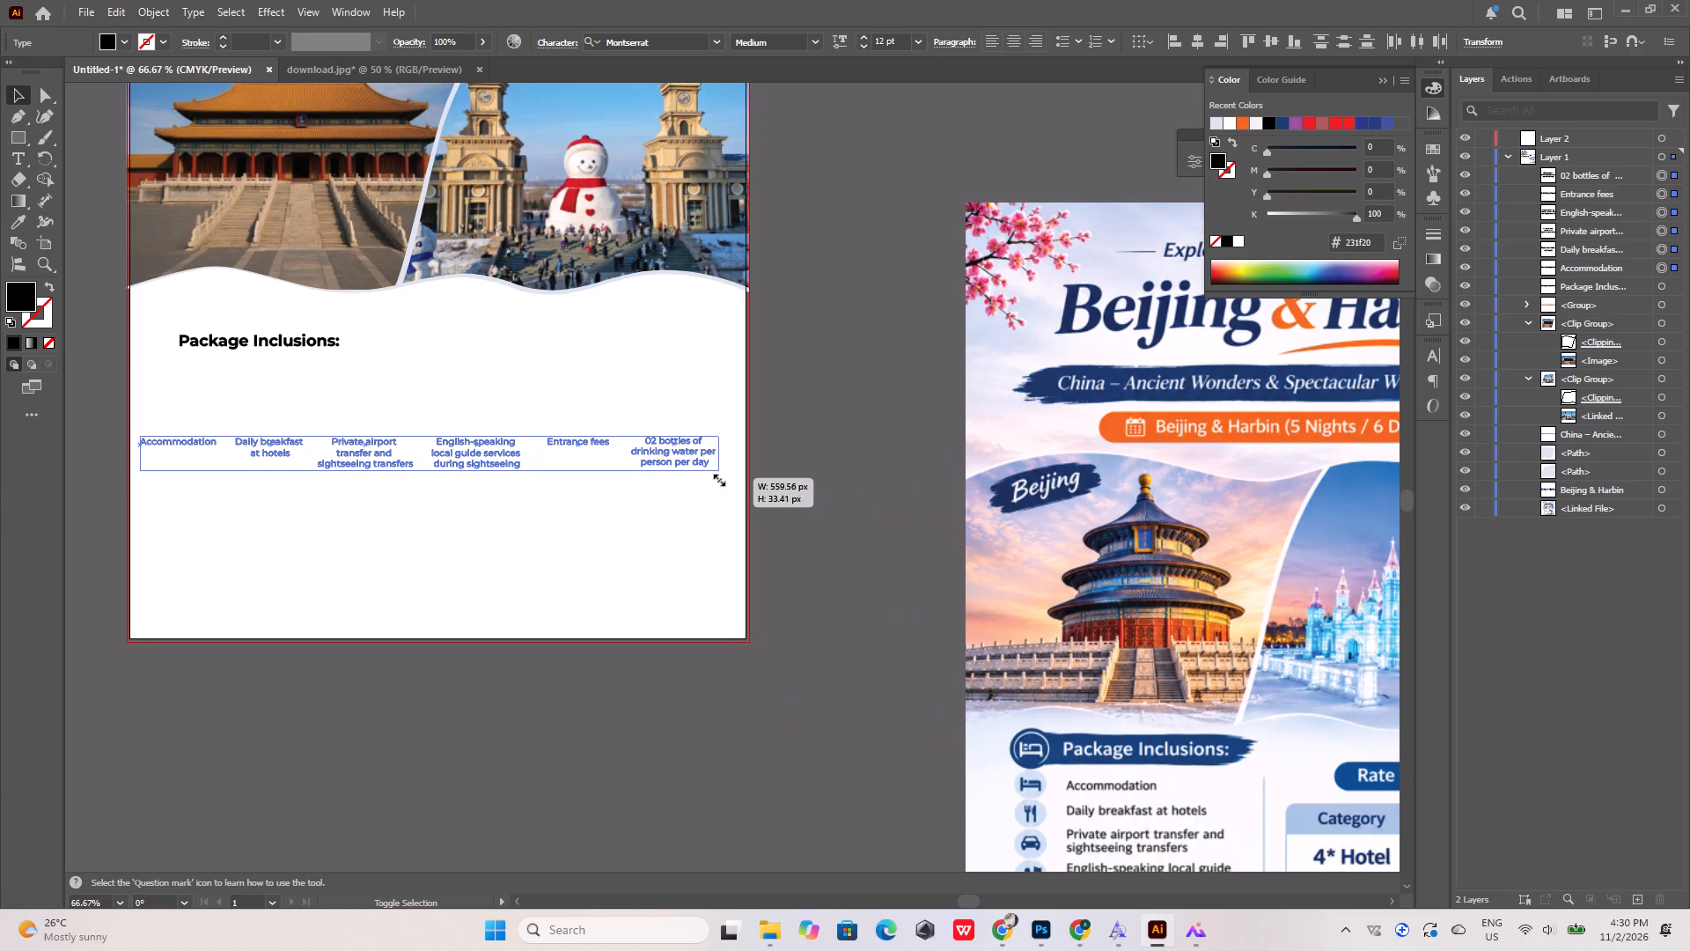
shift+drag(717, 478, 733, 478)
click(798, 455)
Reduce all six inclusion labels together slightly more, to about 8.63 pt text, keeping the "Accommodation" end of the row in place.
alt+scroll(267, 437, up, 6)
alt+scroll(580, 529, down, 6)
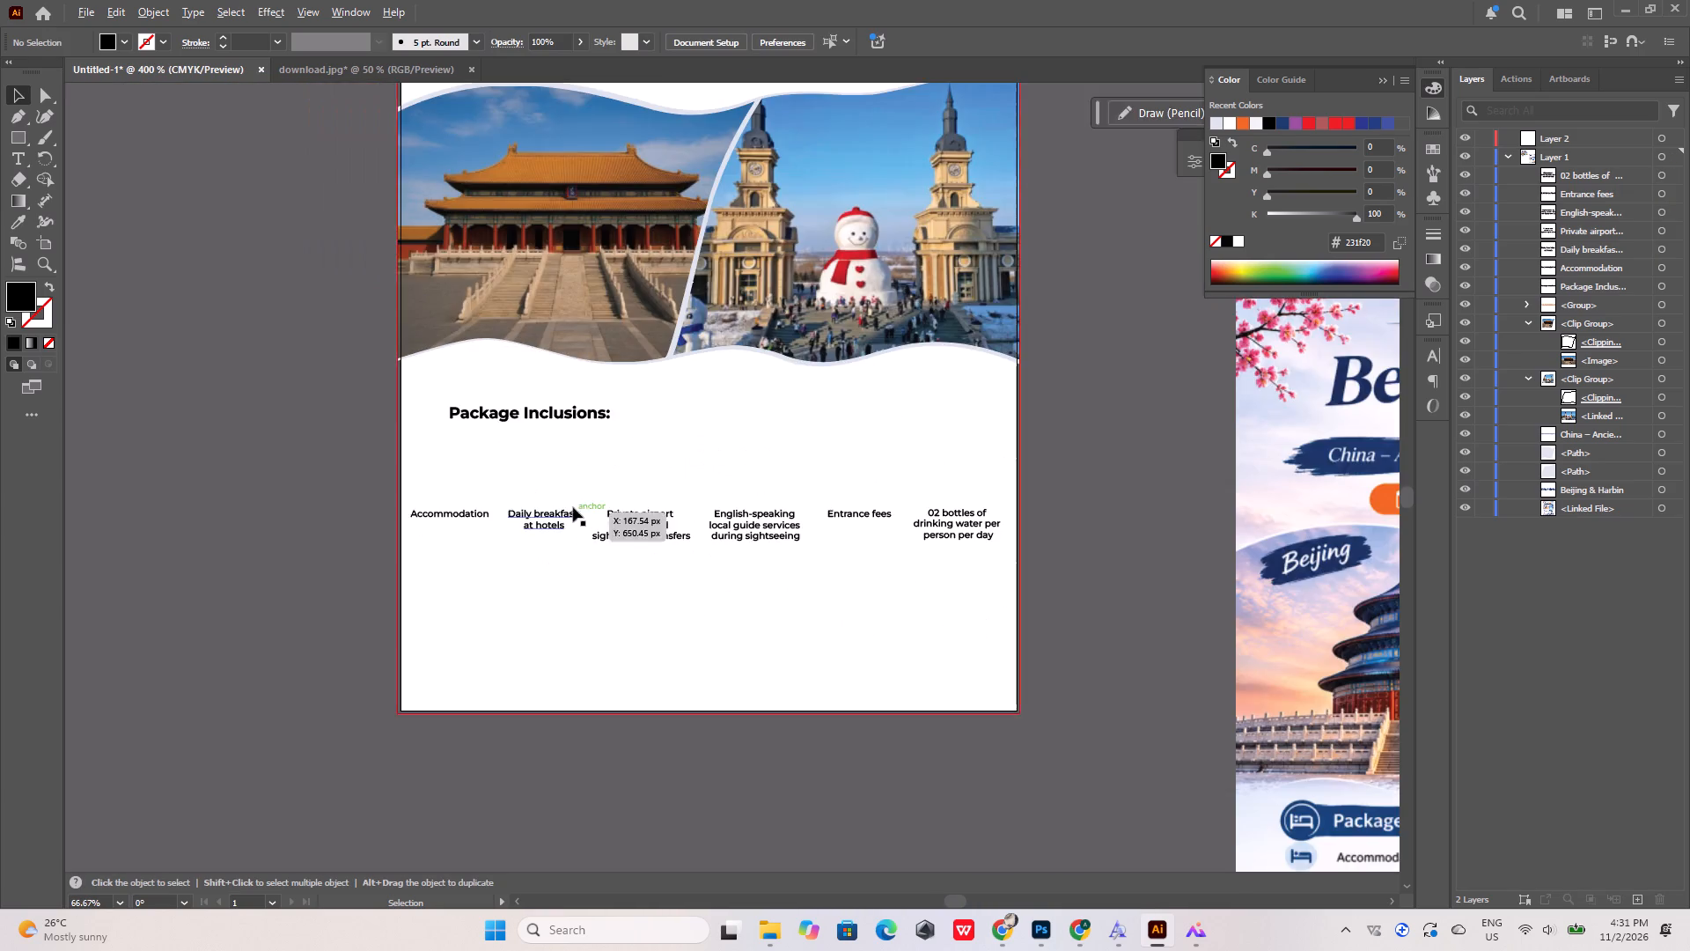
alt+scroll(572, 507, up, 2)
alt+scroll(578, 509, down, 2)
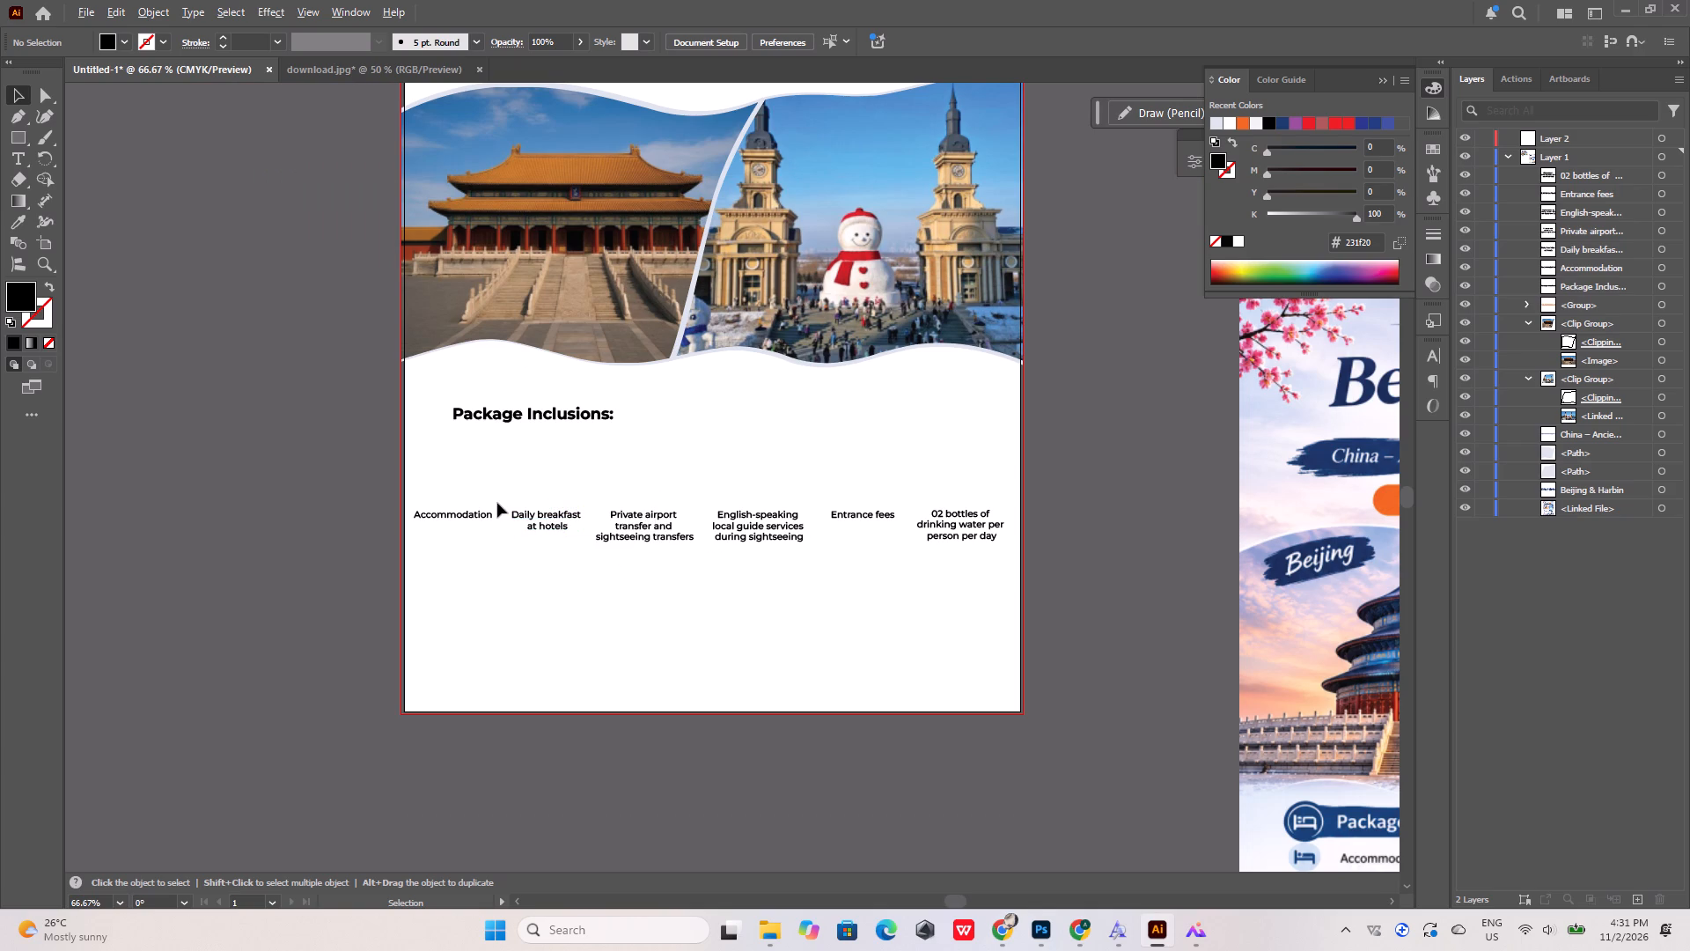
drag(465, 498, 993, 562)
drag(993, 562, 994, 562)
shift+drag(1008, 547, 981, 540)
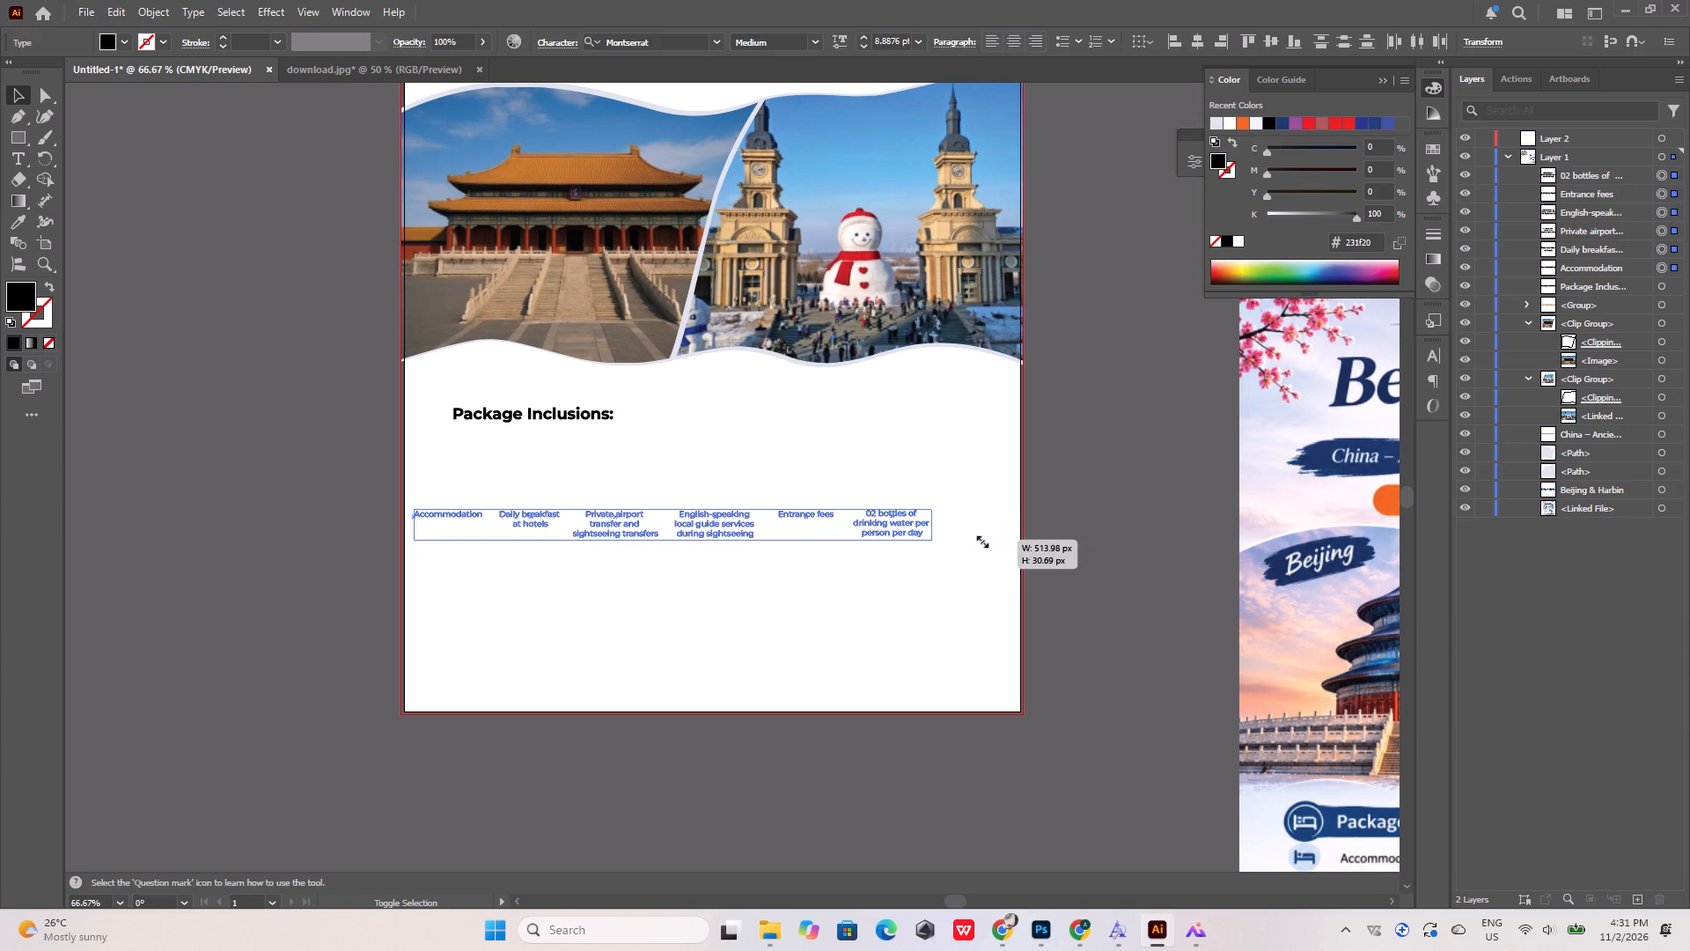
shift+drag(981, 540, 989, 546)
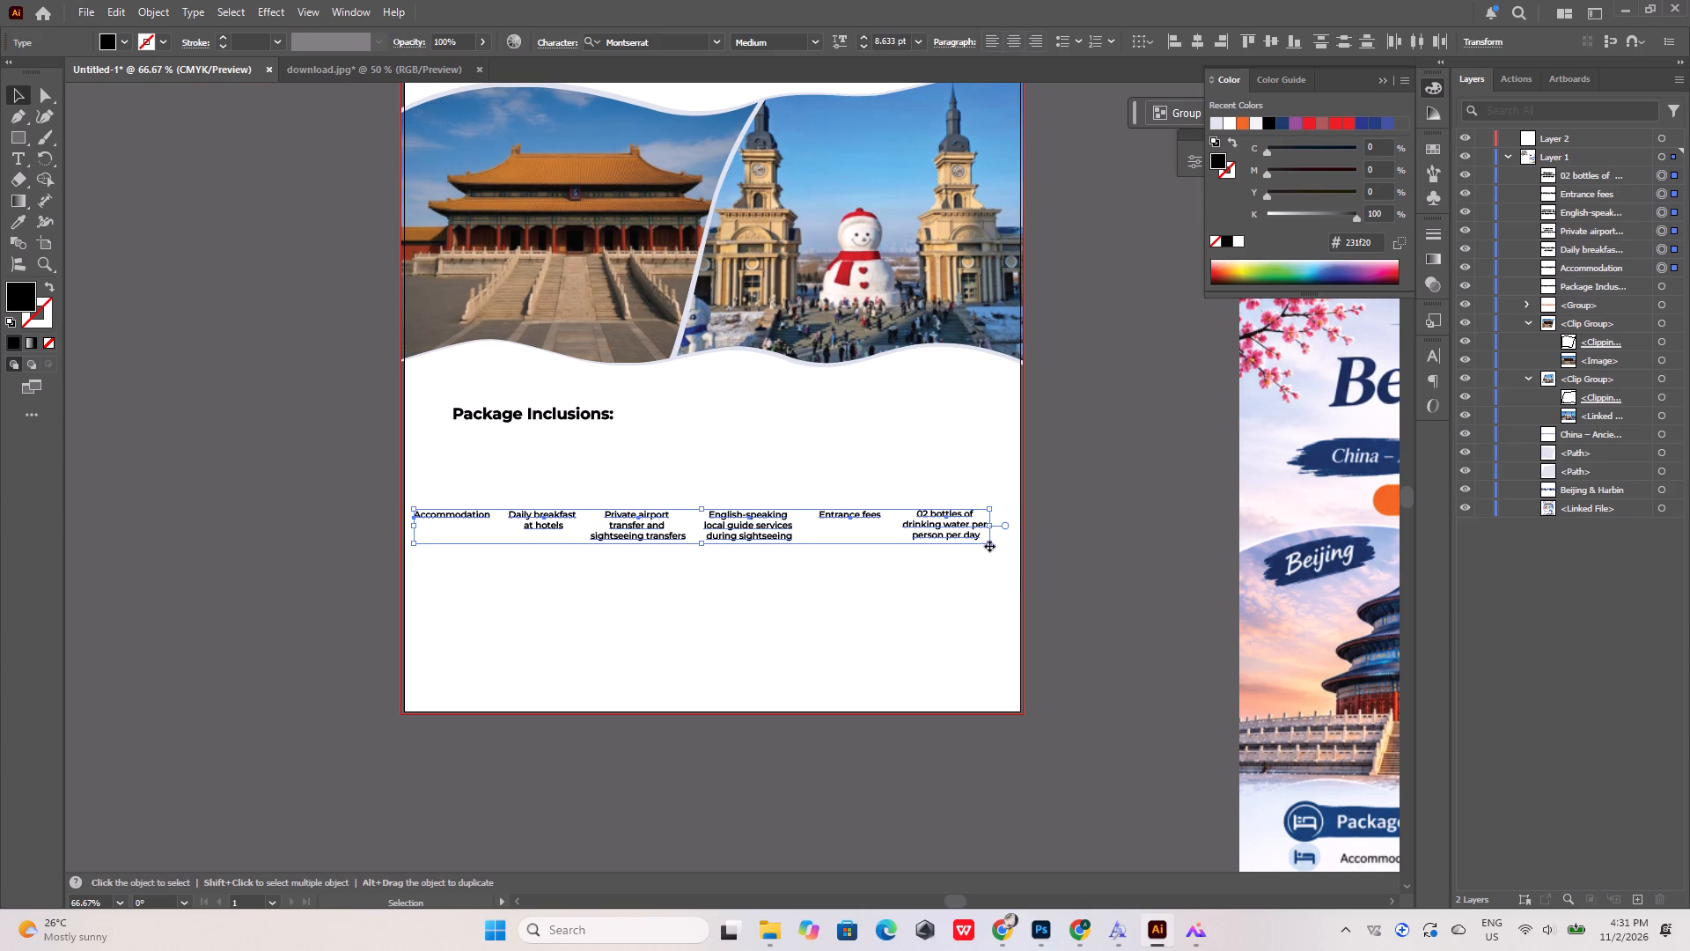
Shift the row of six inclusion labels horizontally so its margins to both page edges are about equal.
key(shift+Right)
key(shift+Right)
key(shift+Right)
key(shift+Right)
key(shift+Right)
key(shift+Right)
key(shift+Right)
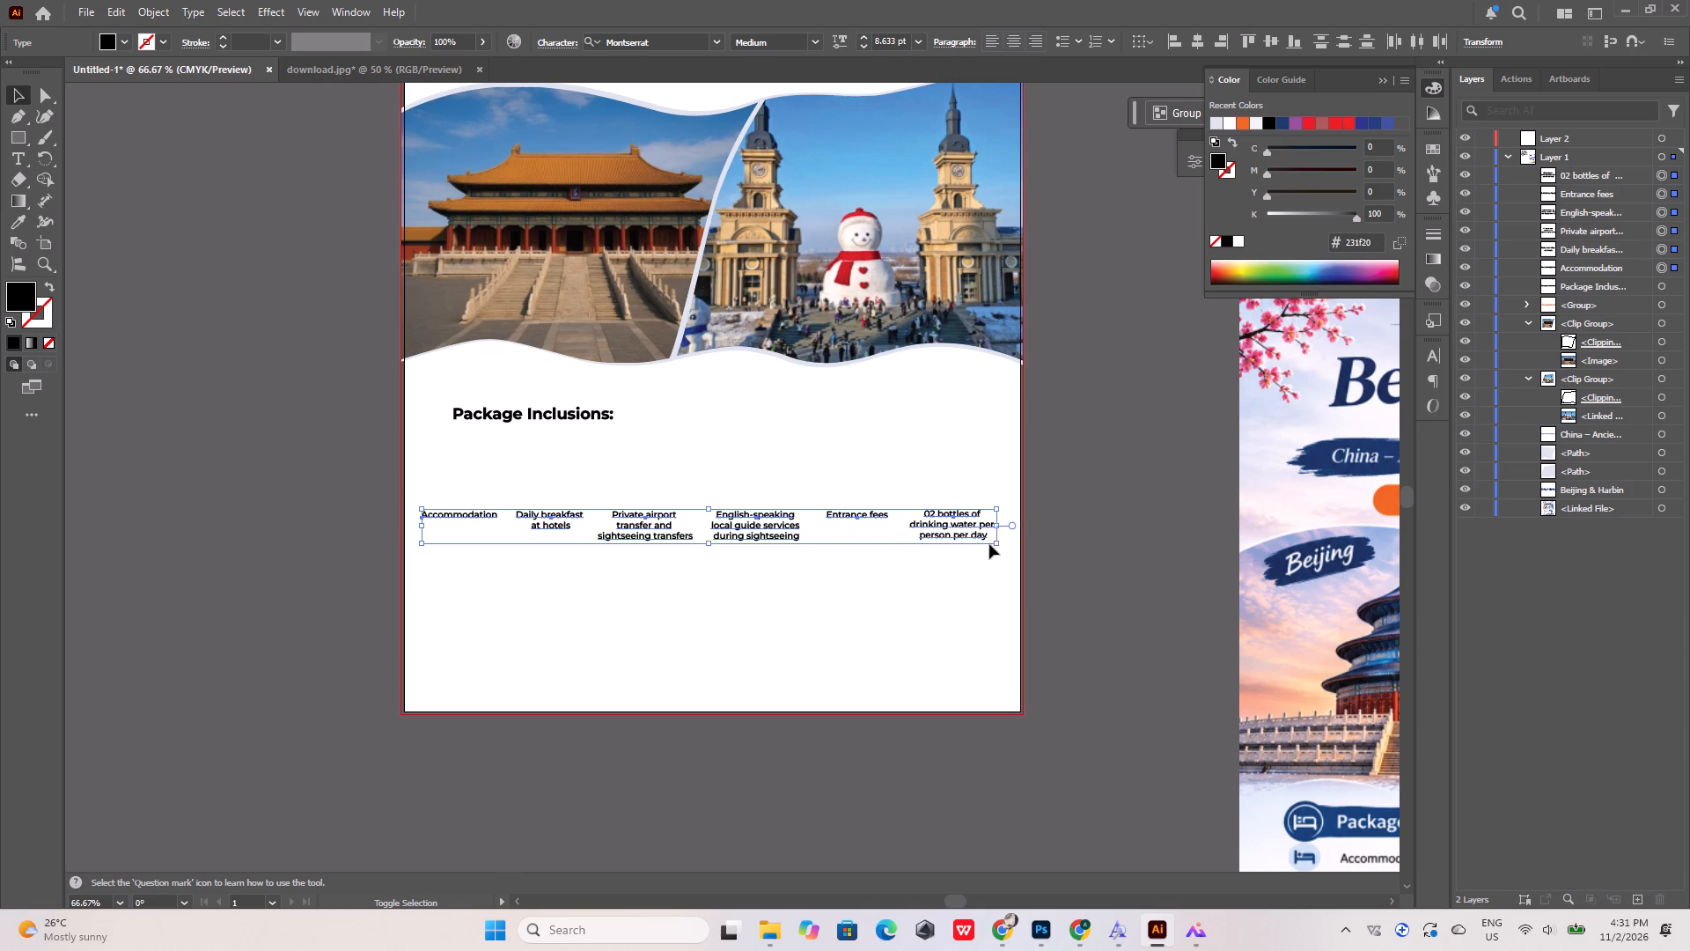
key(shift+Right)
key(shift+Right)
key(shift+Right)
key(shift+Right)
key(shift+Right)
click(1092, 556)
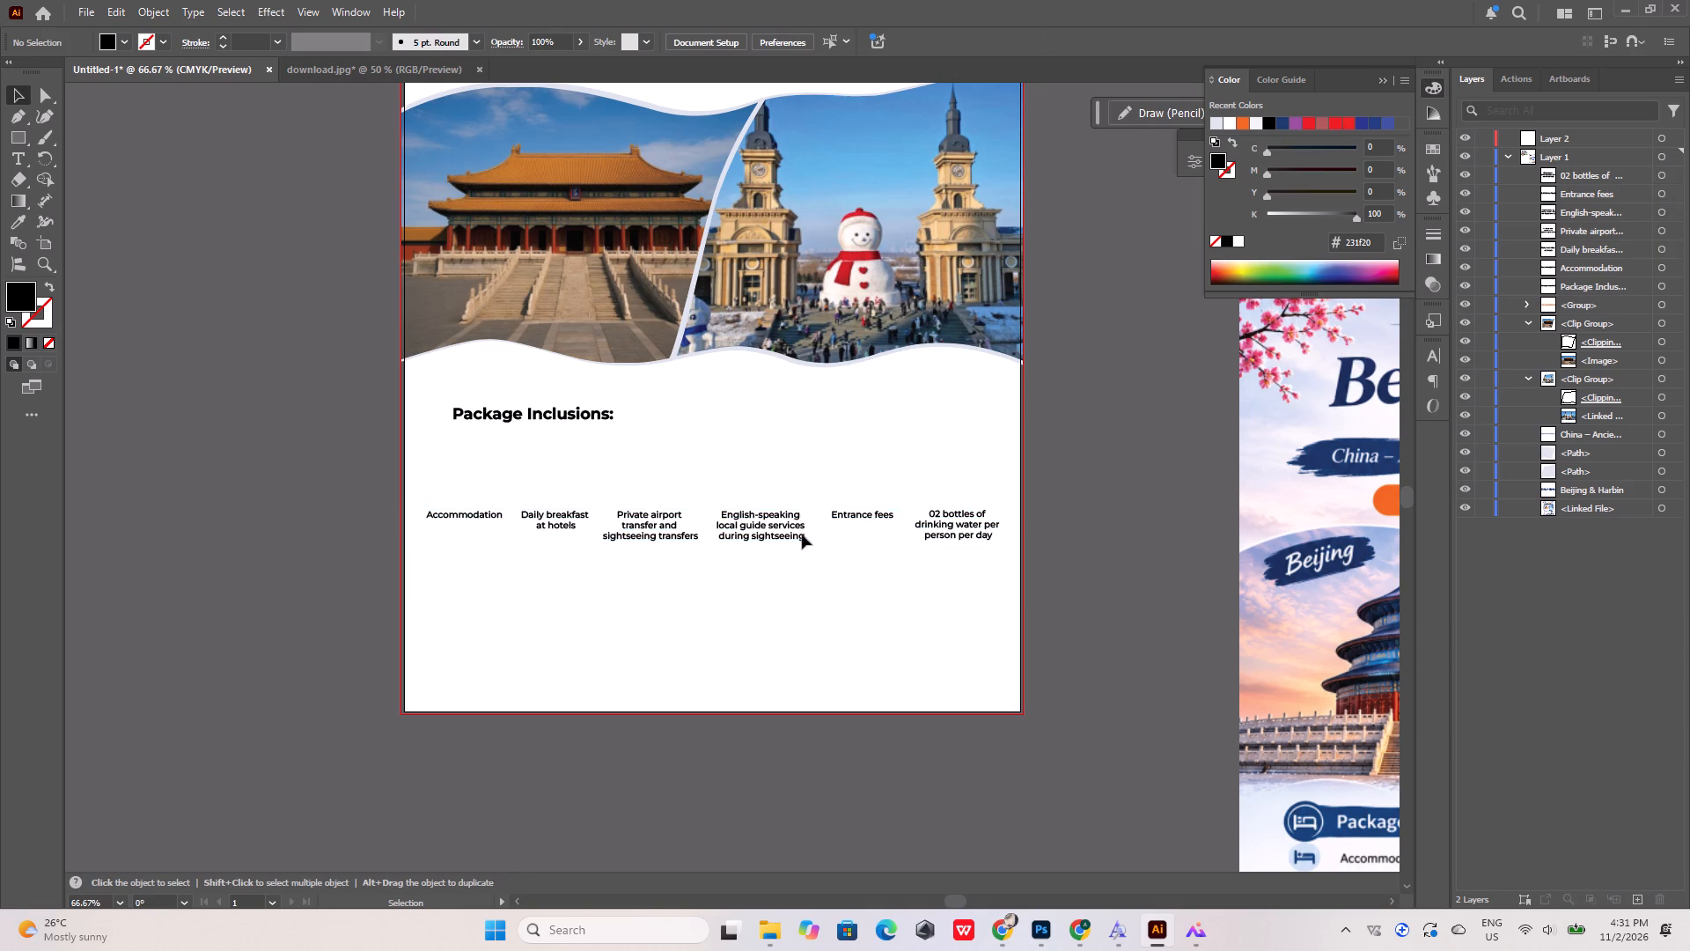
Re-break the tour guide label into four lines: "English-speaking", "local guide", "services during" and "sightseeing".
alt+scroll(445, 566, up, 5)
alt+scroll(450, 562, down, 5)
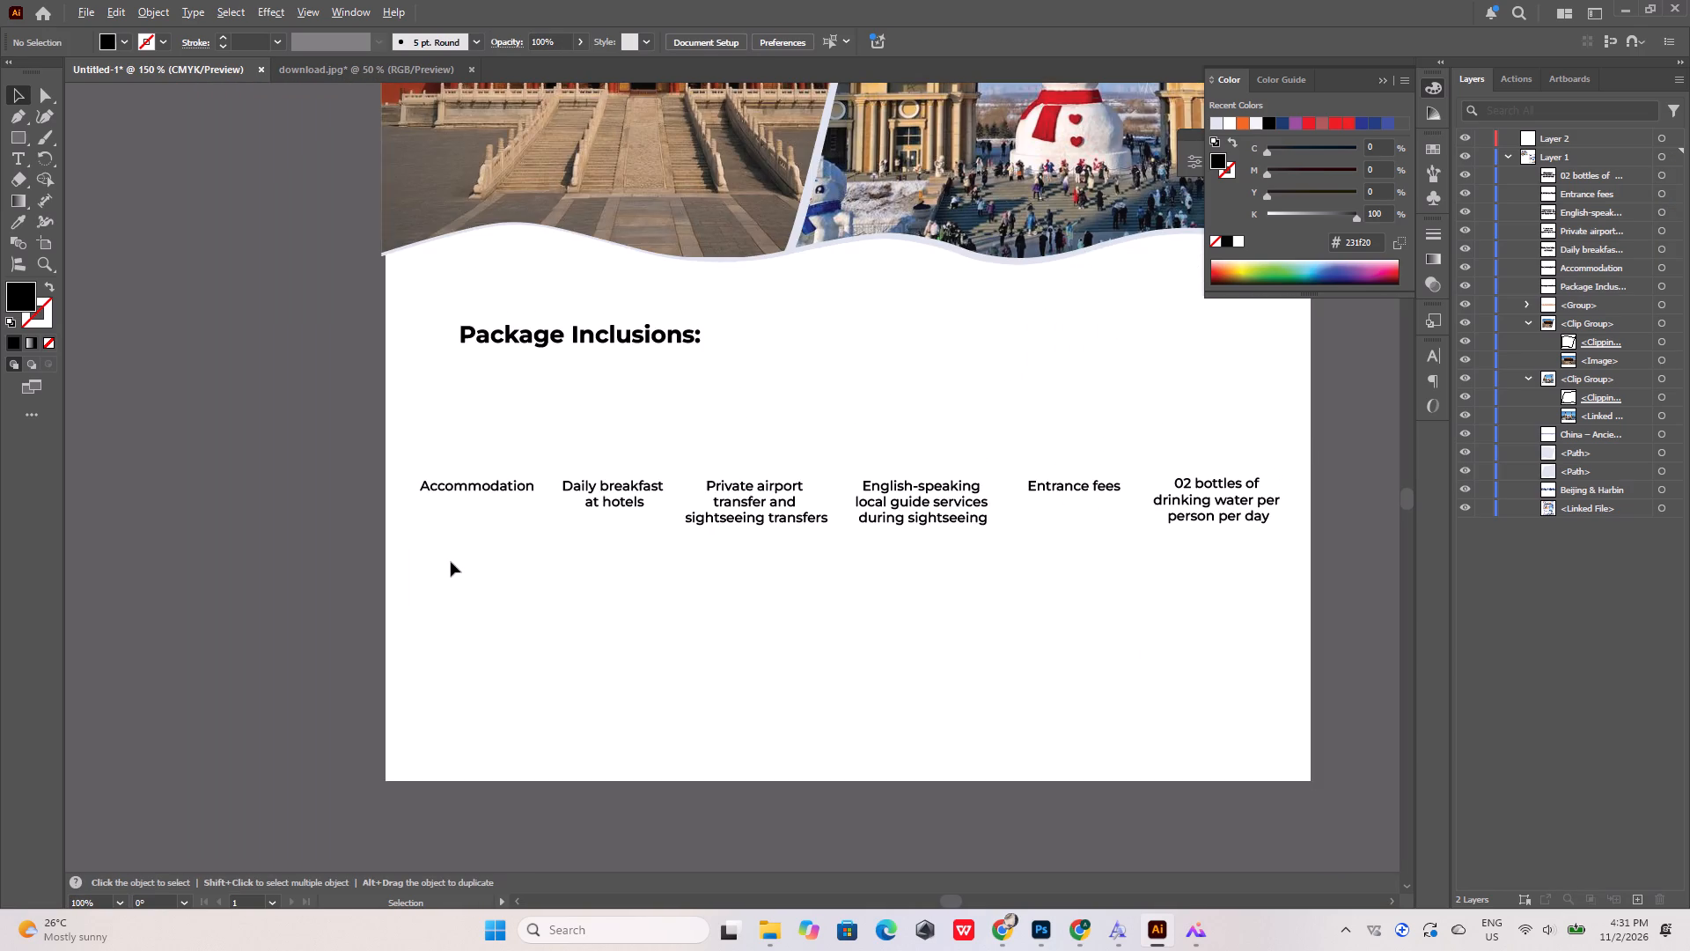
alt+scroll(636, 505, up, 2)
alt+scroll(580, 505, down, 1)
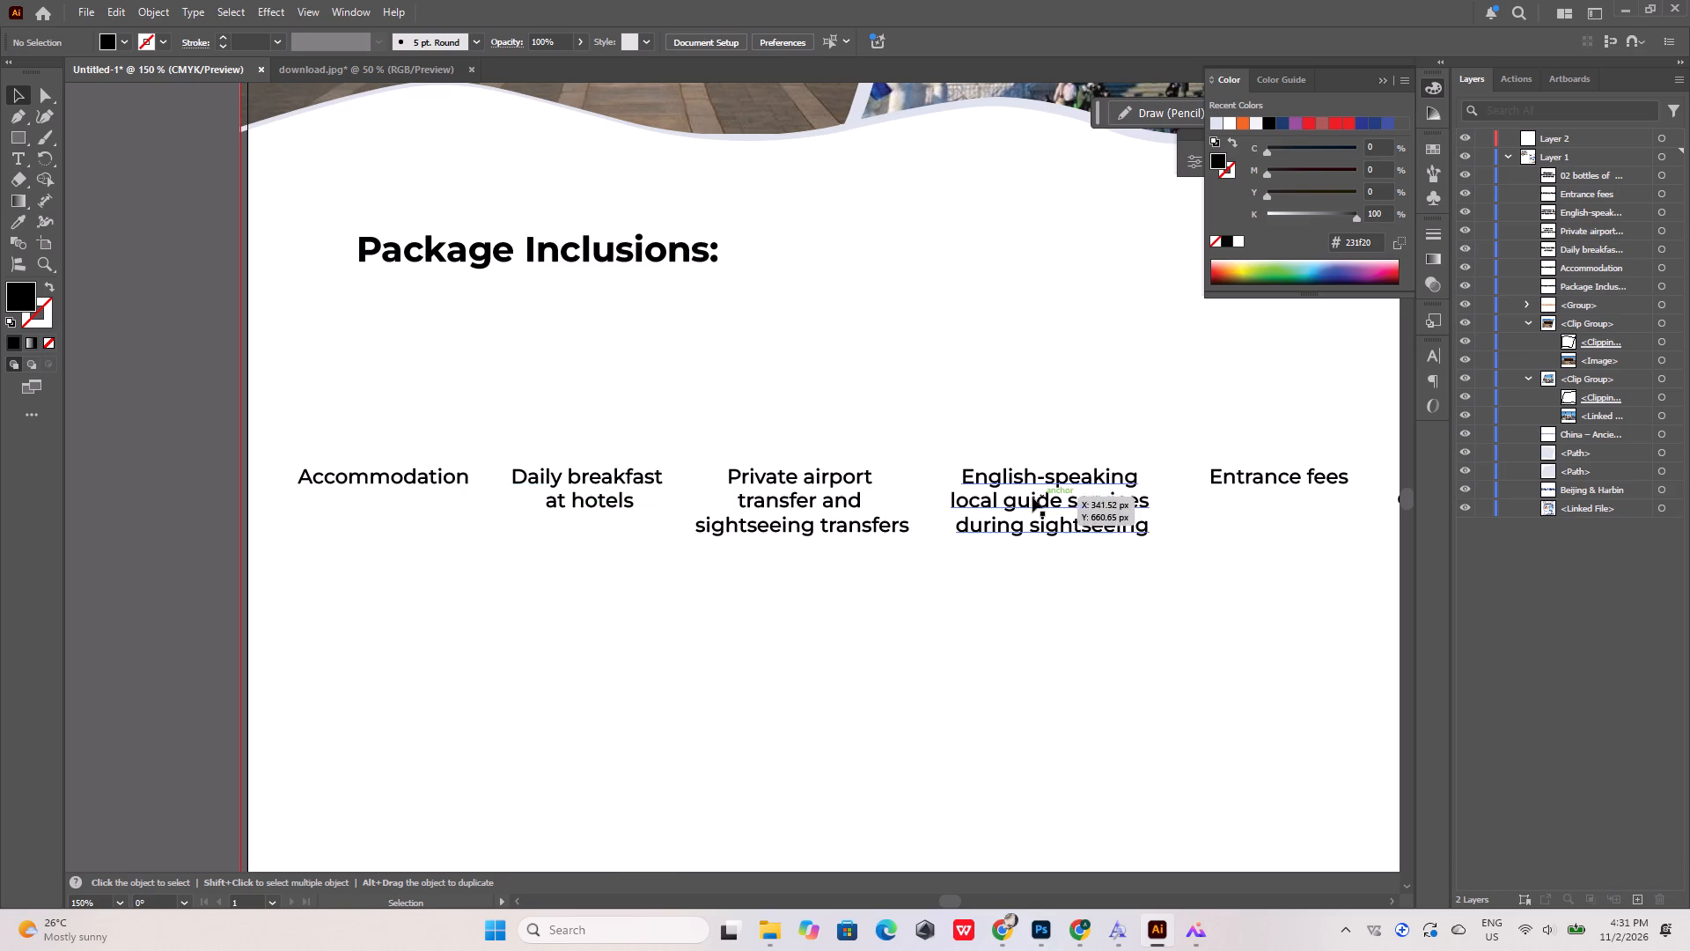
double_click(1062, 500)
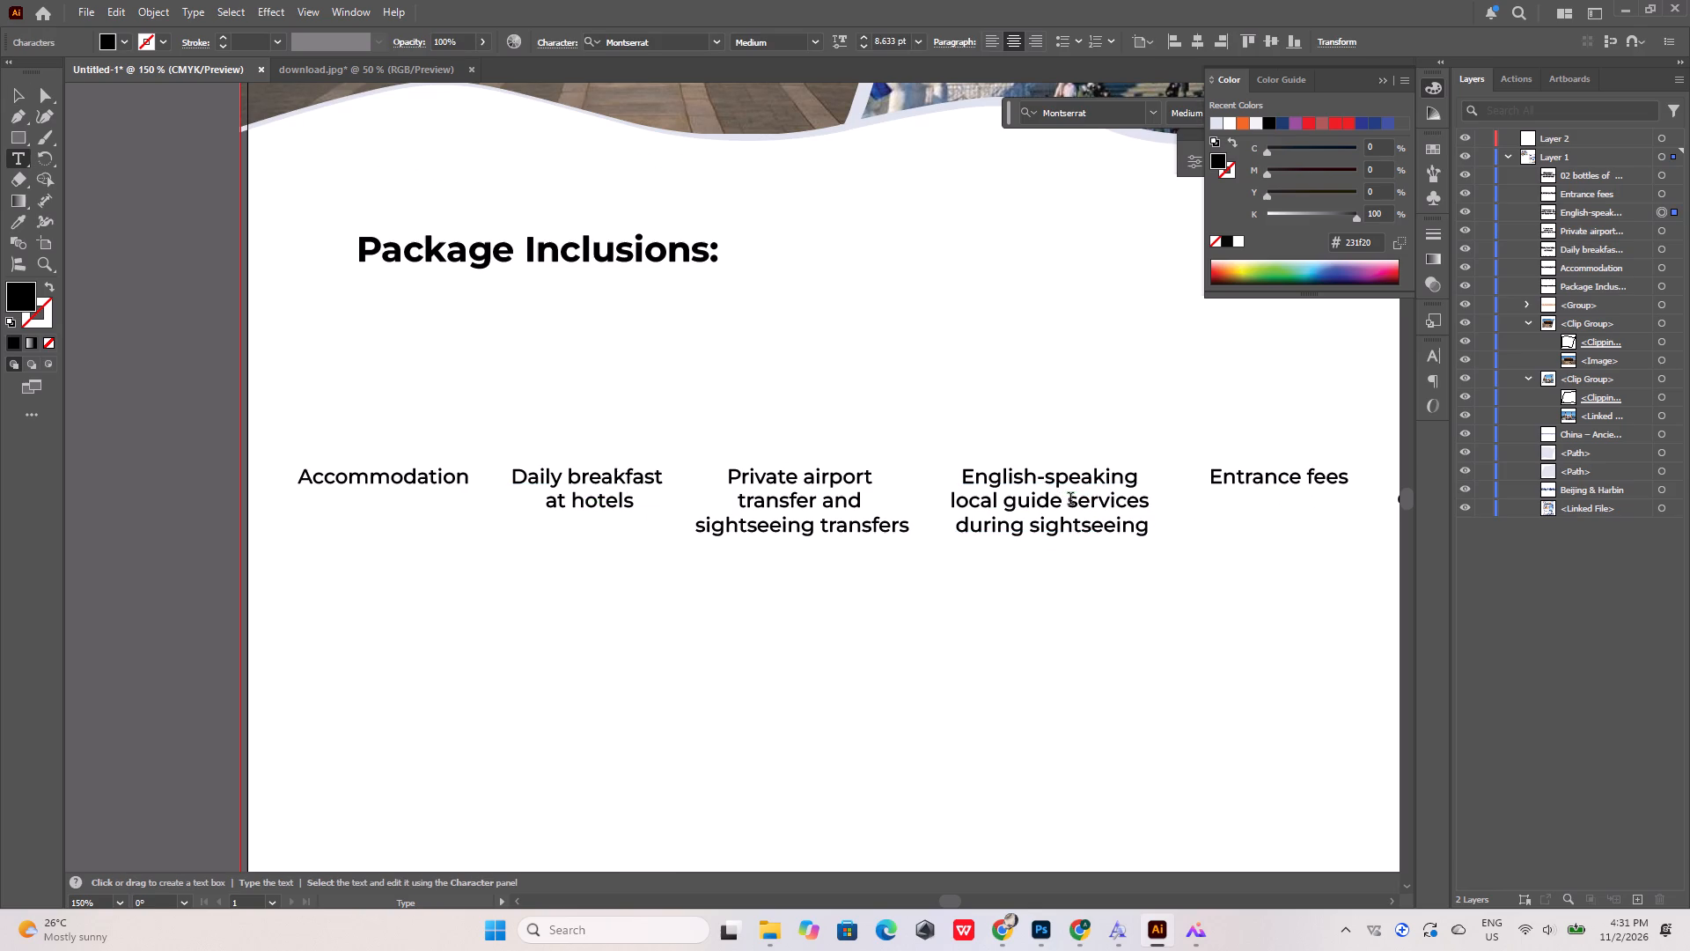
key(Right)
key(Return)
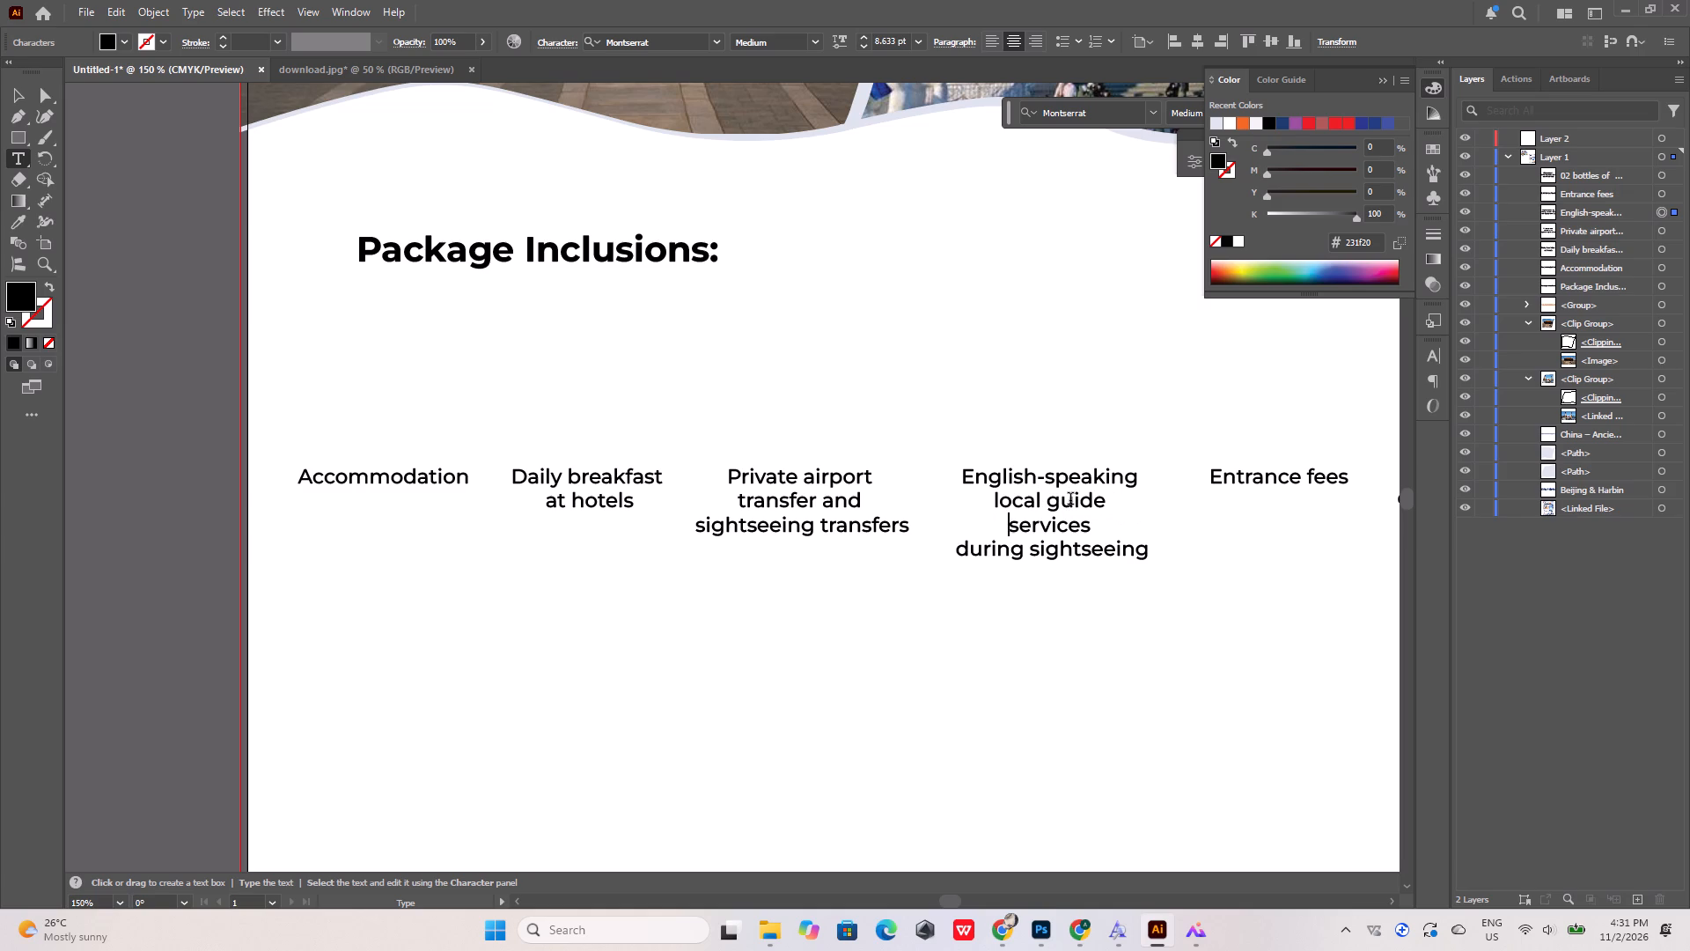
key(Down)
key(Left)
key(Left)
key(Left)
key(Left)
key(Left)
key(BackSpace)
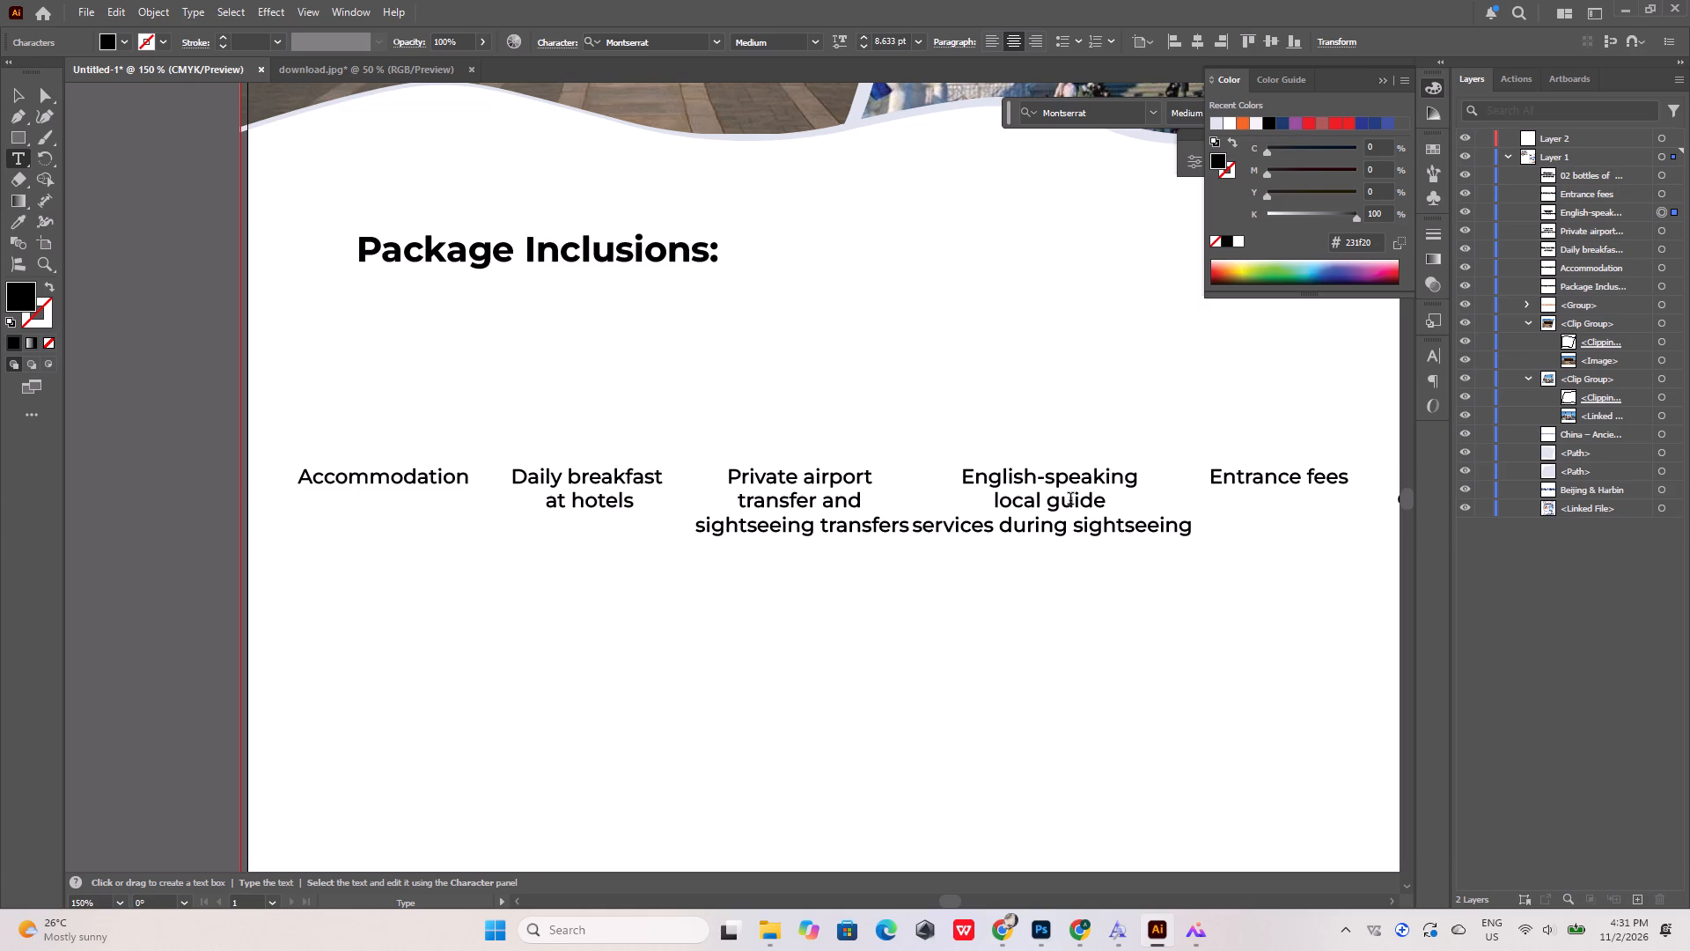
key(Right)
key(Right)
key(Right)
key(Right)
key(Right)
key(Right)
key(Right)
key(Return)
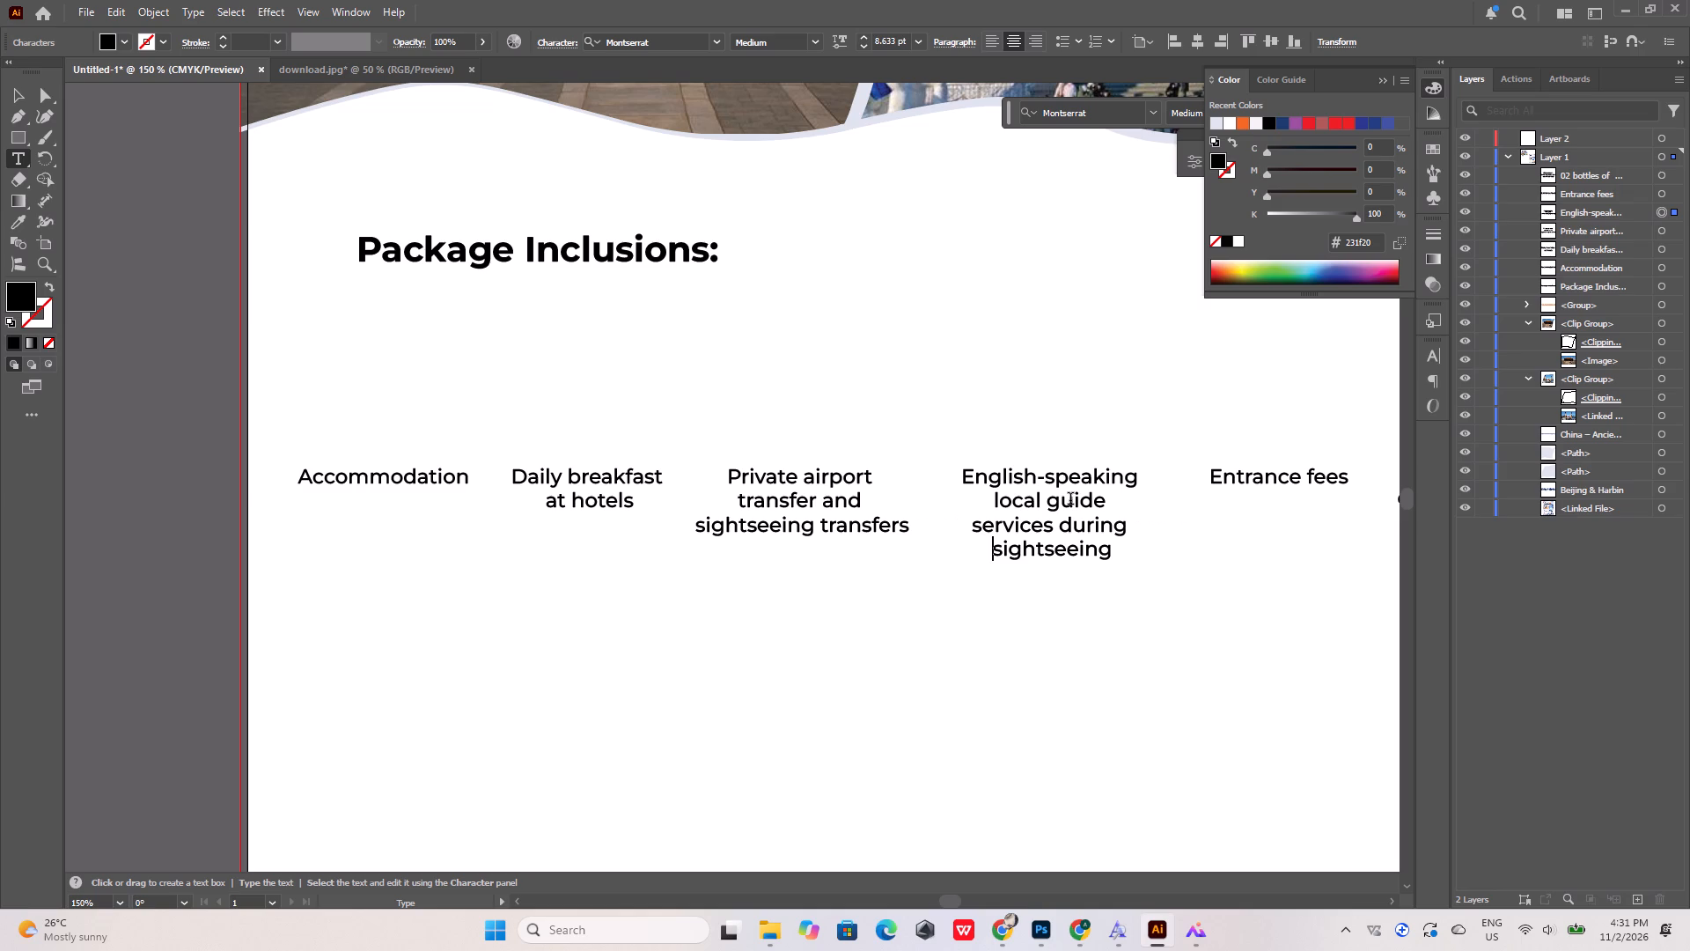
click(861, 599)
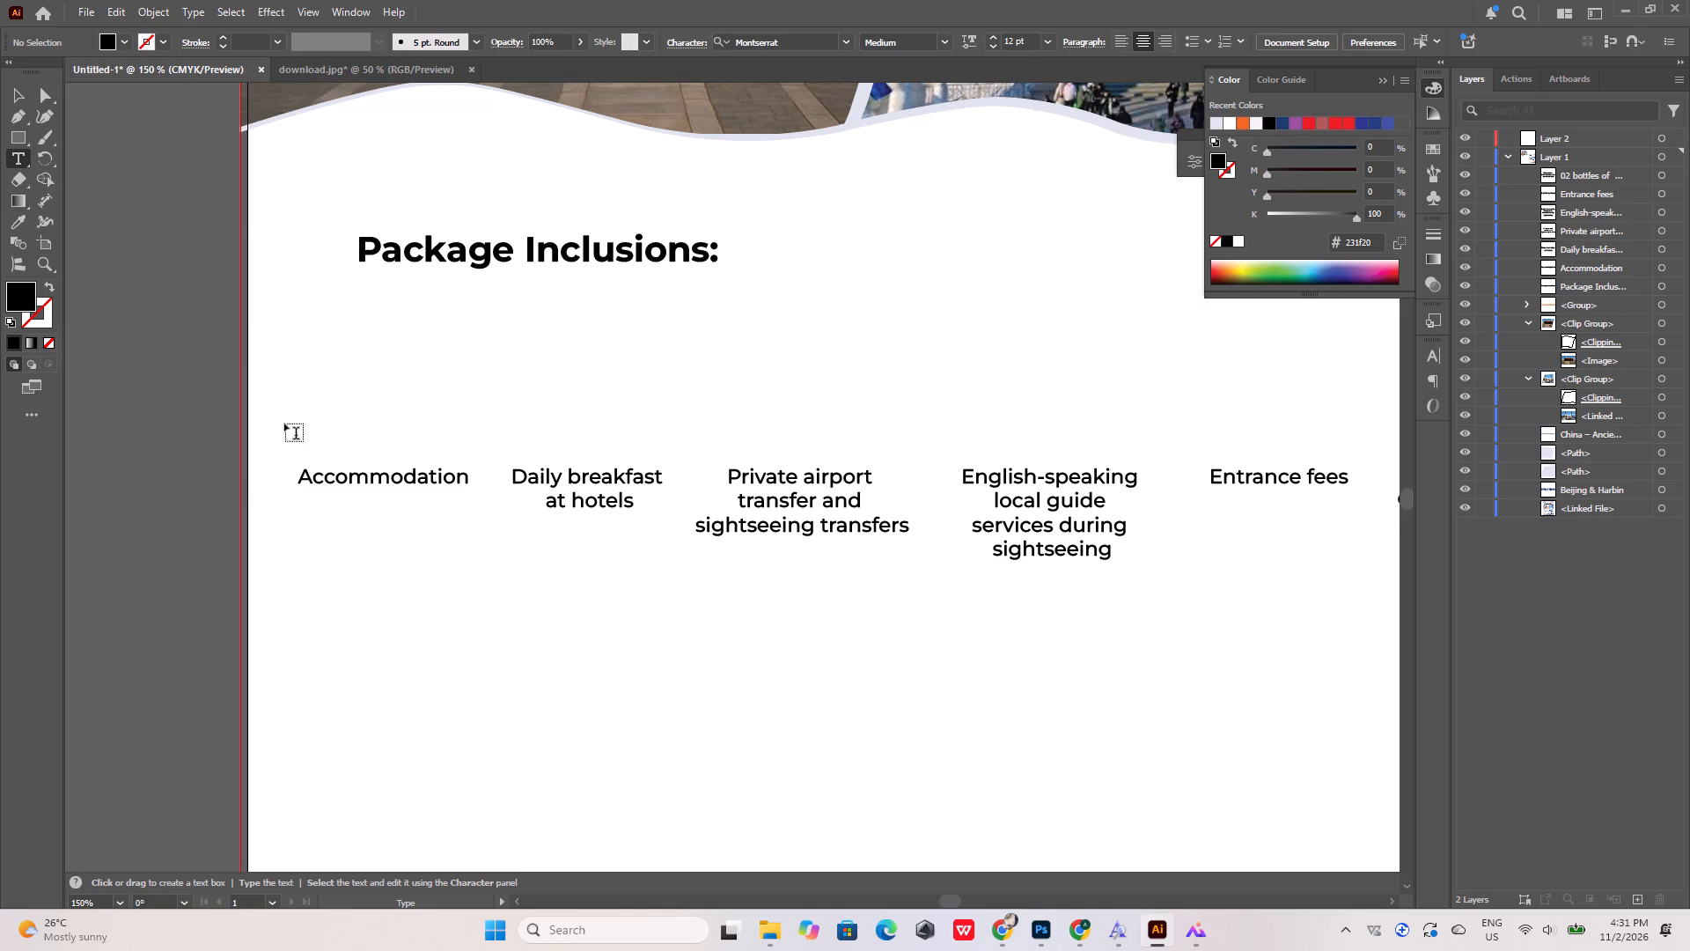
click(17, 99)
alt+scroll(758, 593, down, 3)
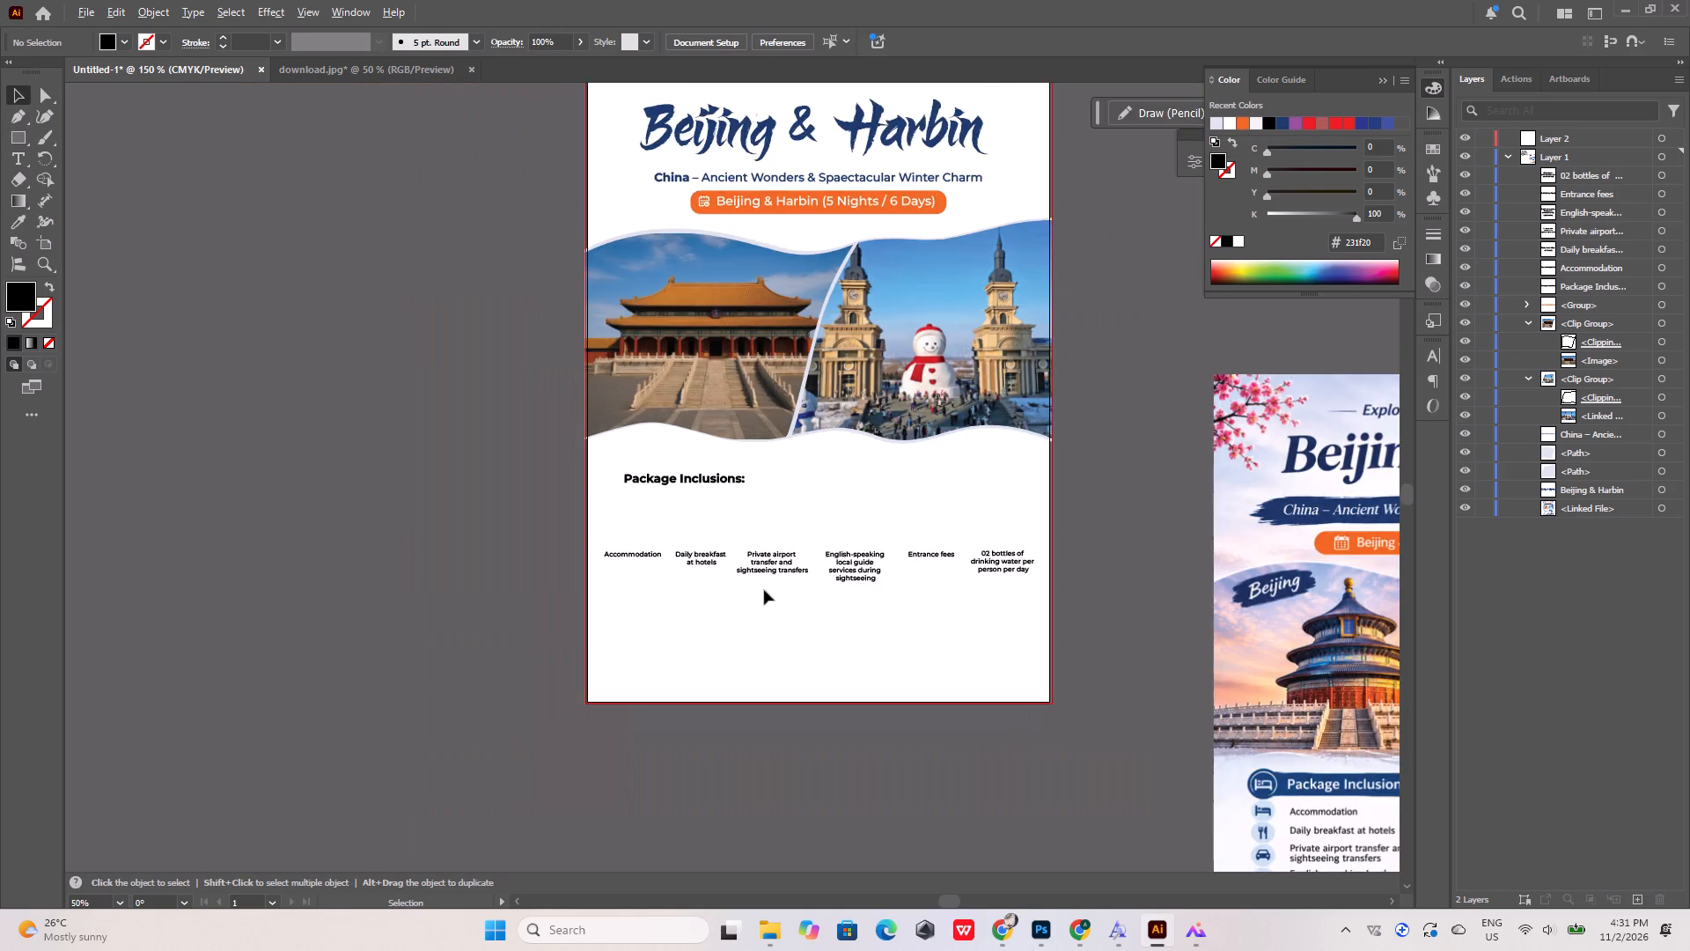
alt+scroll(822, 569, up, 2)
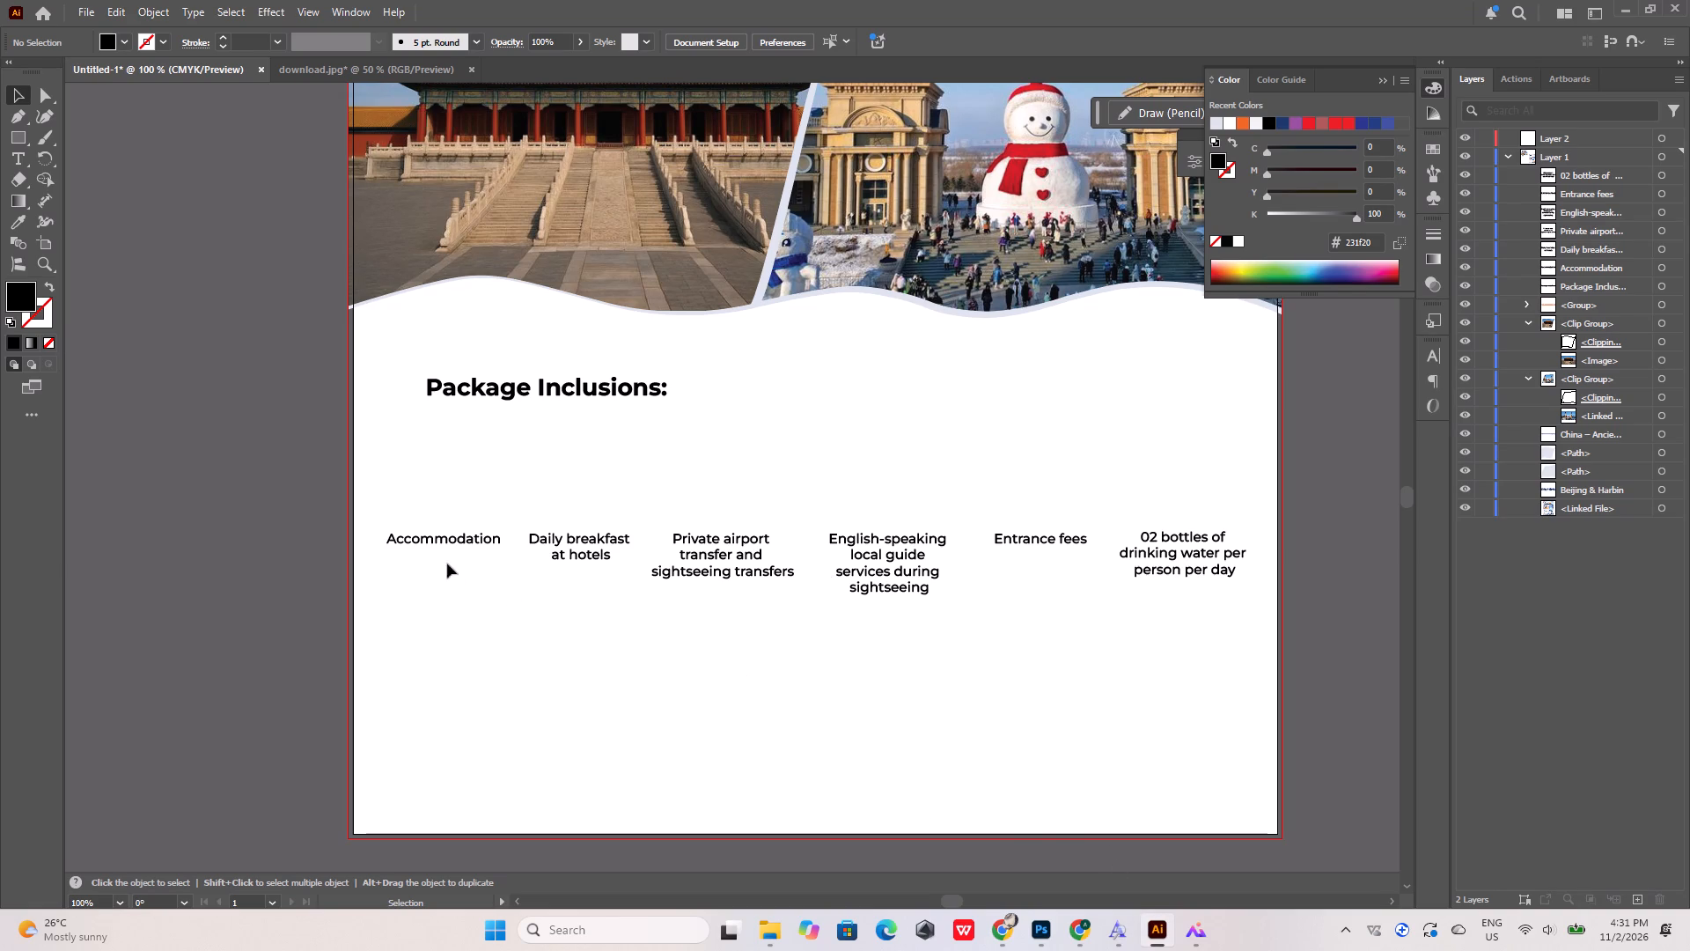
alt+scroll(402, 466, down, 5)
alt+scroll(627, 563, up, 6)
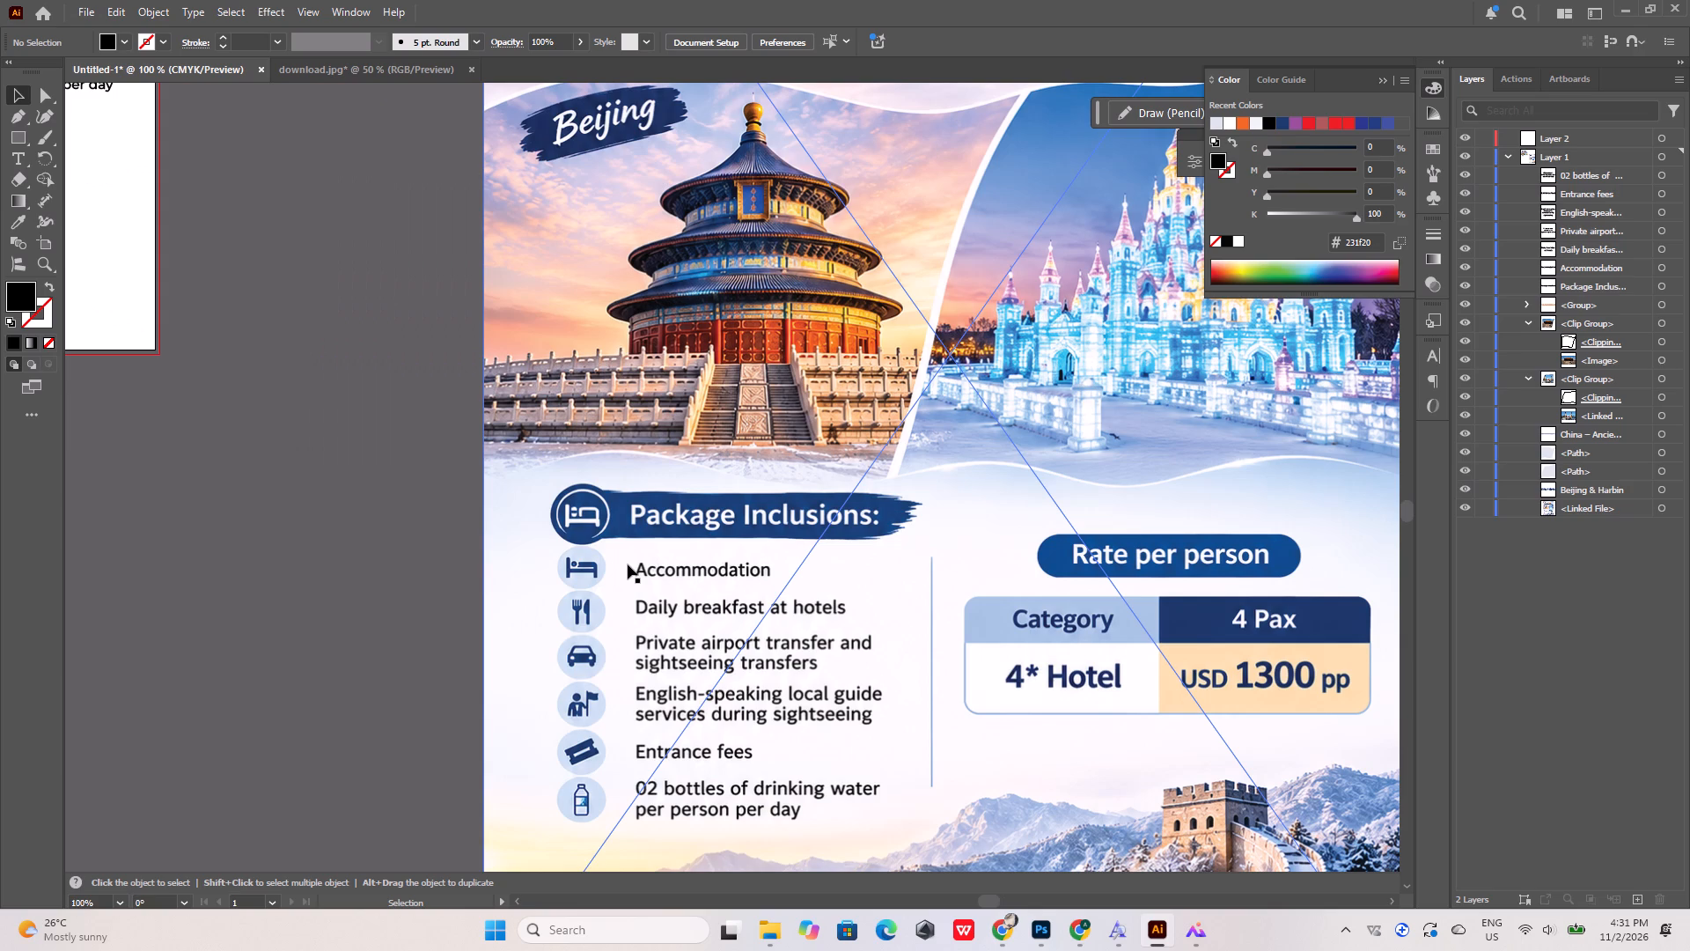
alt+scroll(803, 636, down, 5)
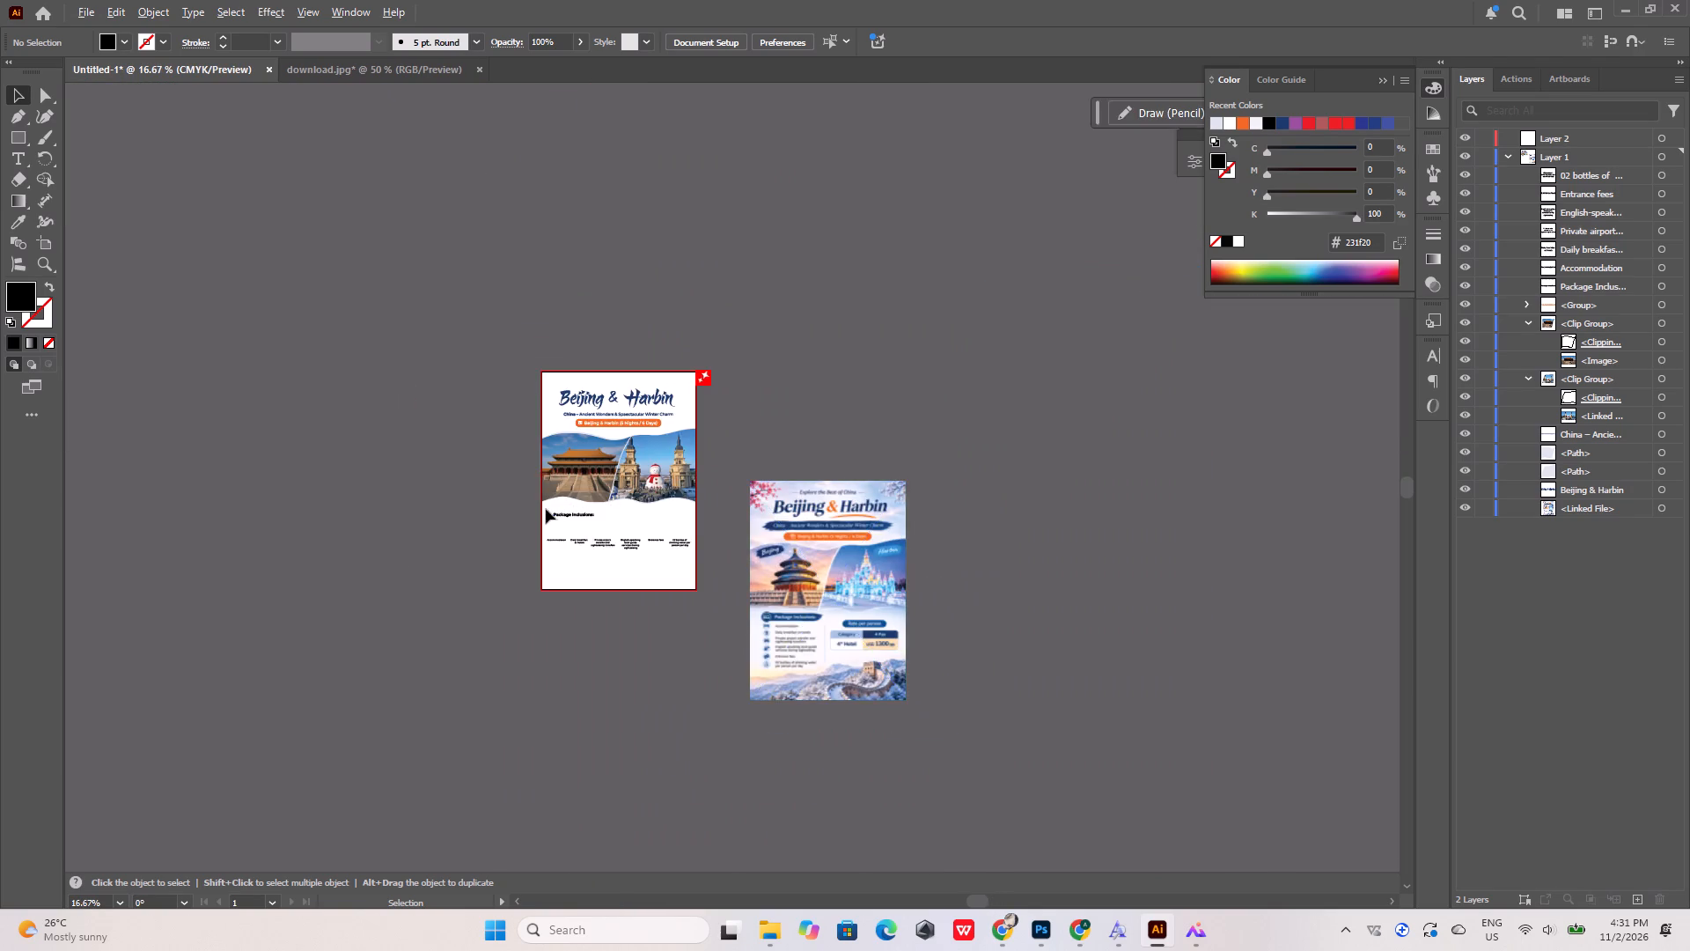
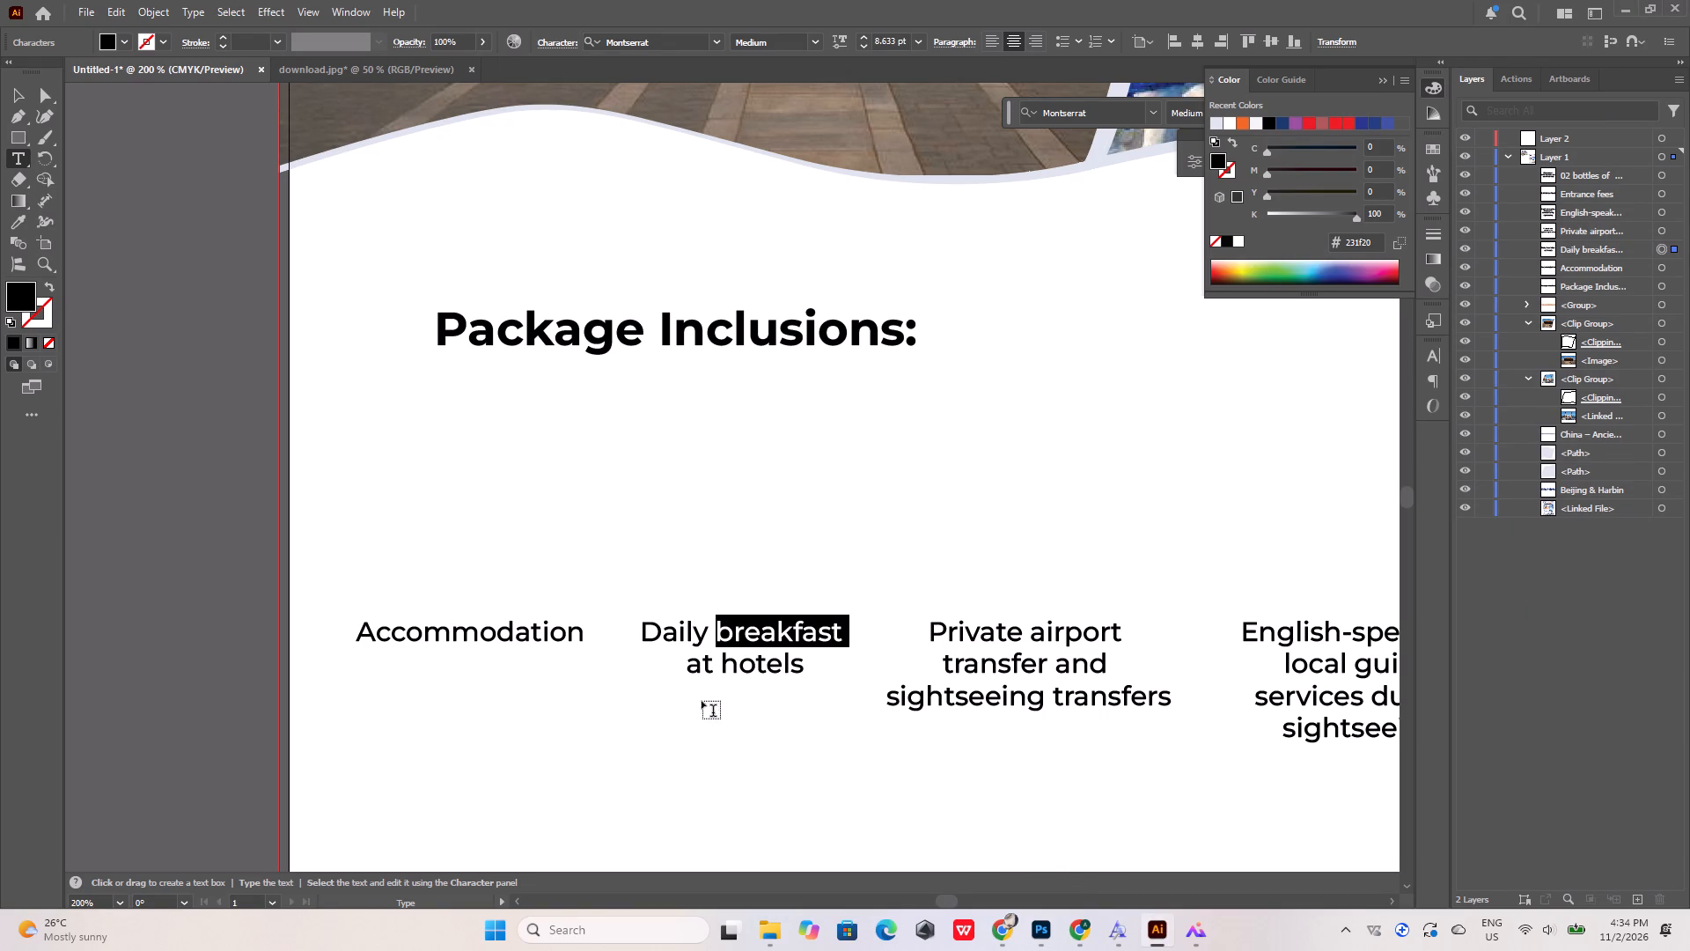
alt+scroll(551, 635, down, 5)
alt+scroll(1017, 849, up, 2)
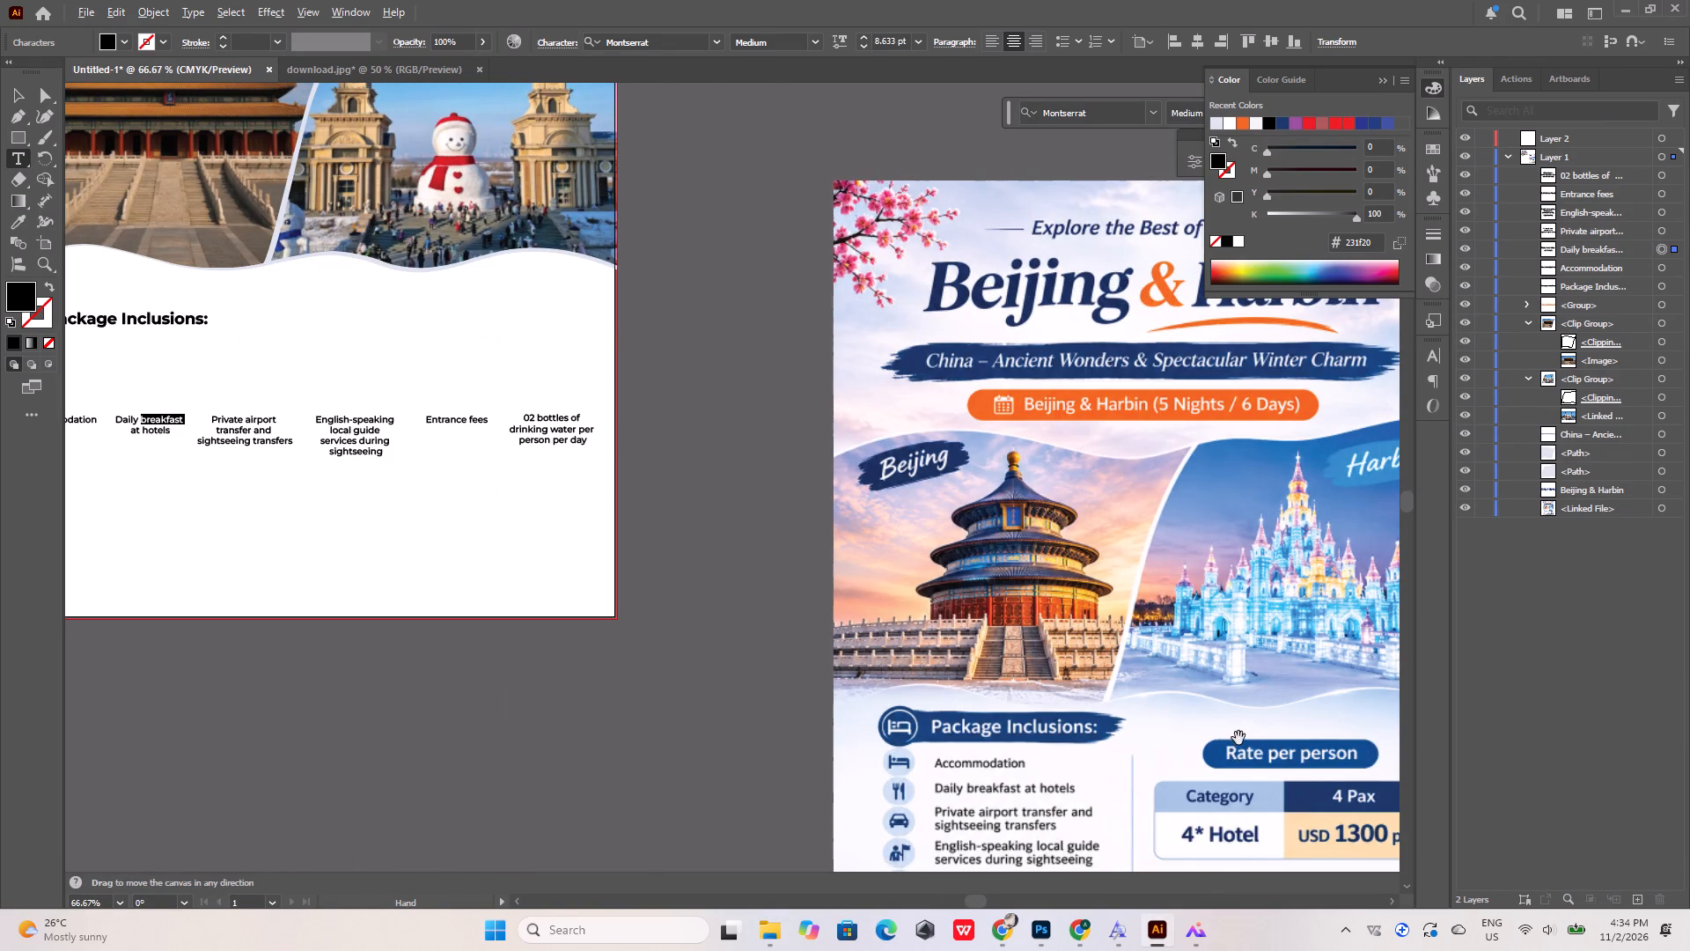
alt+scroll(1238, 738, down, 1)
alt+scroll(489, 510, up, 4)
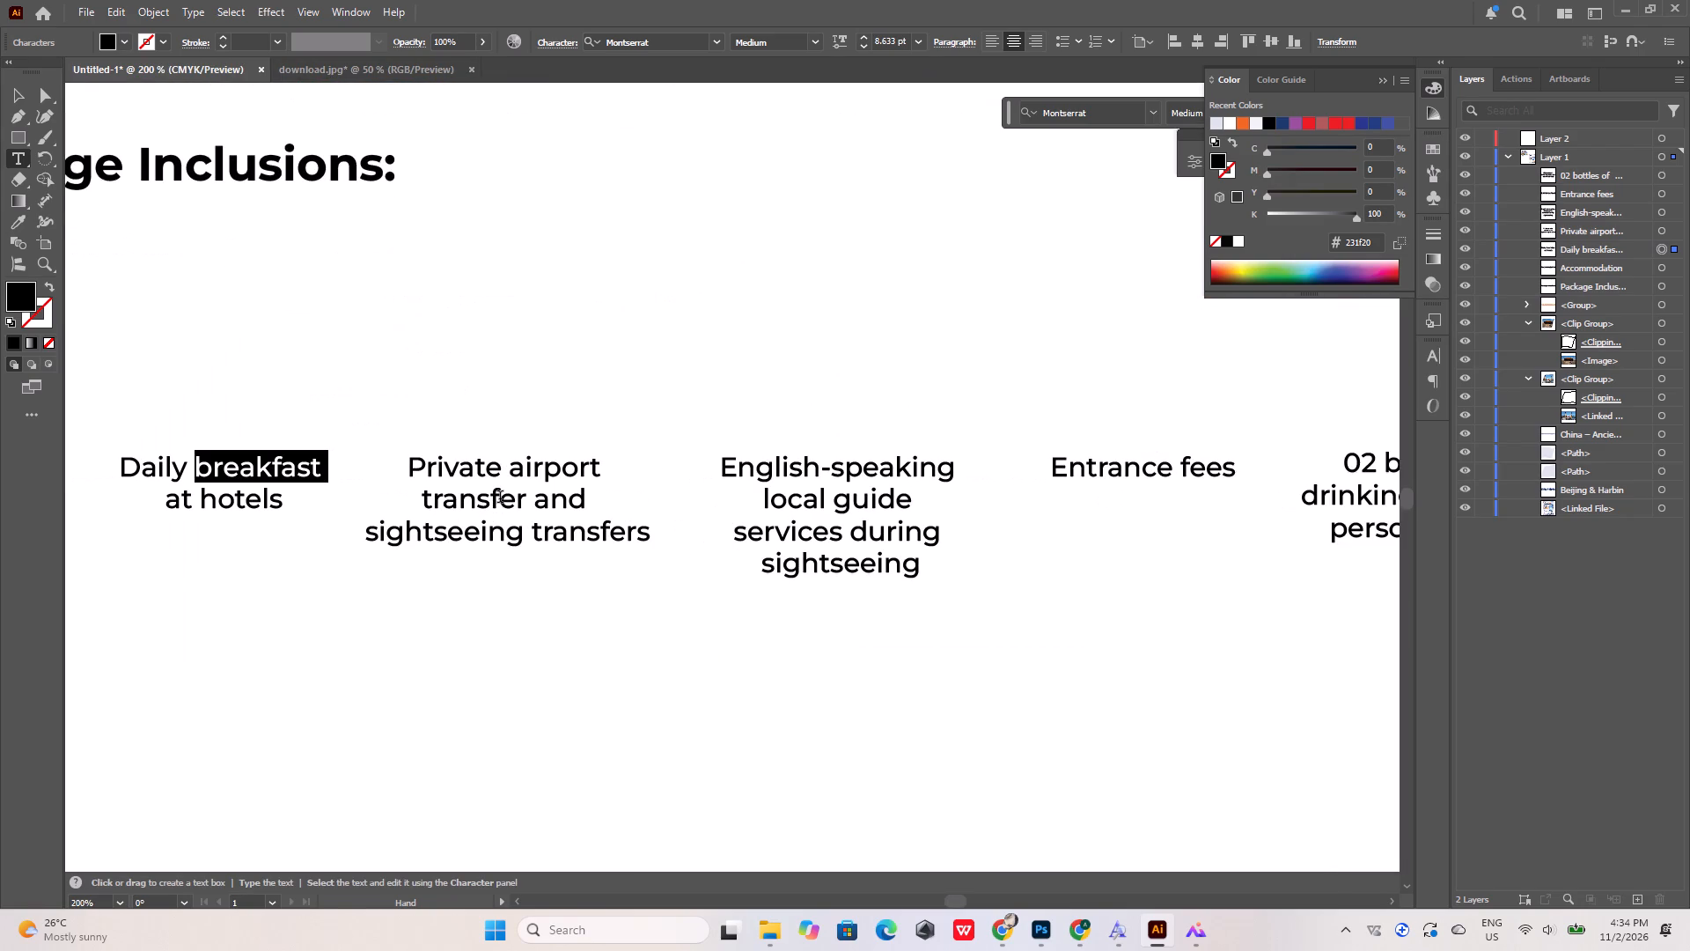
click(528, 500)
Return to PNGWing in Chrome and search for "TEXI" to find an icon for the transfers label.
click(1074, 924)
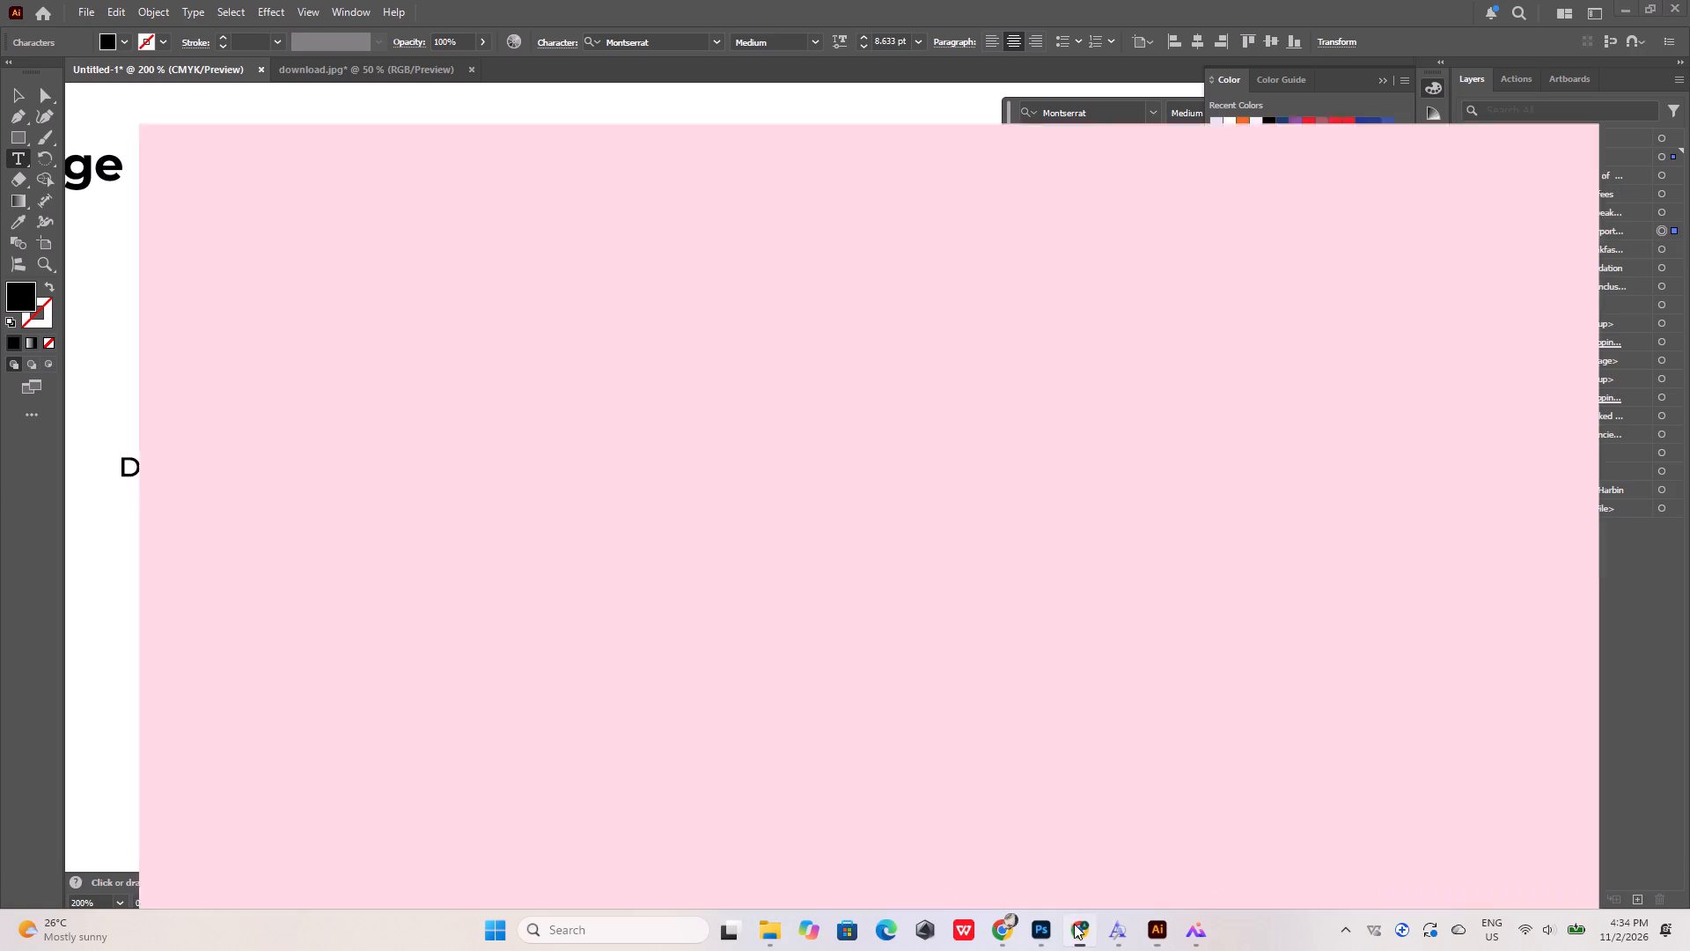
click(1010, 931)
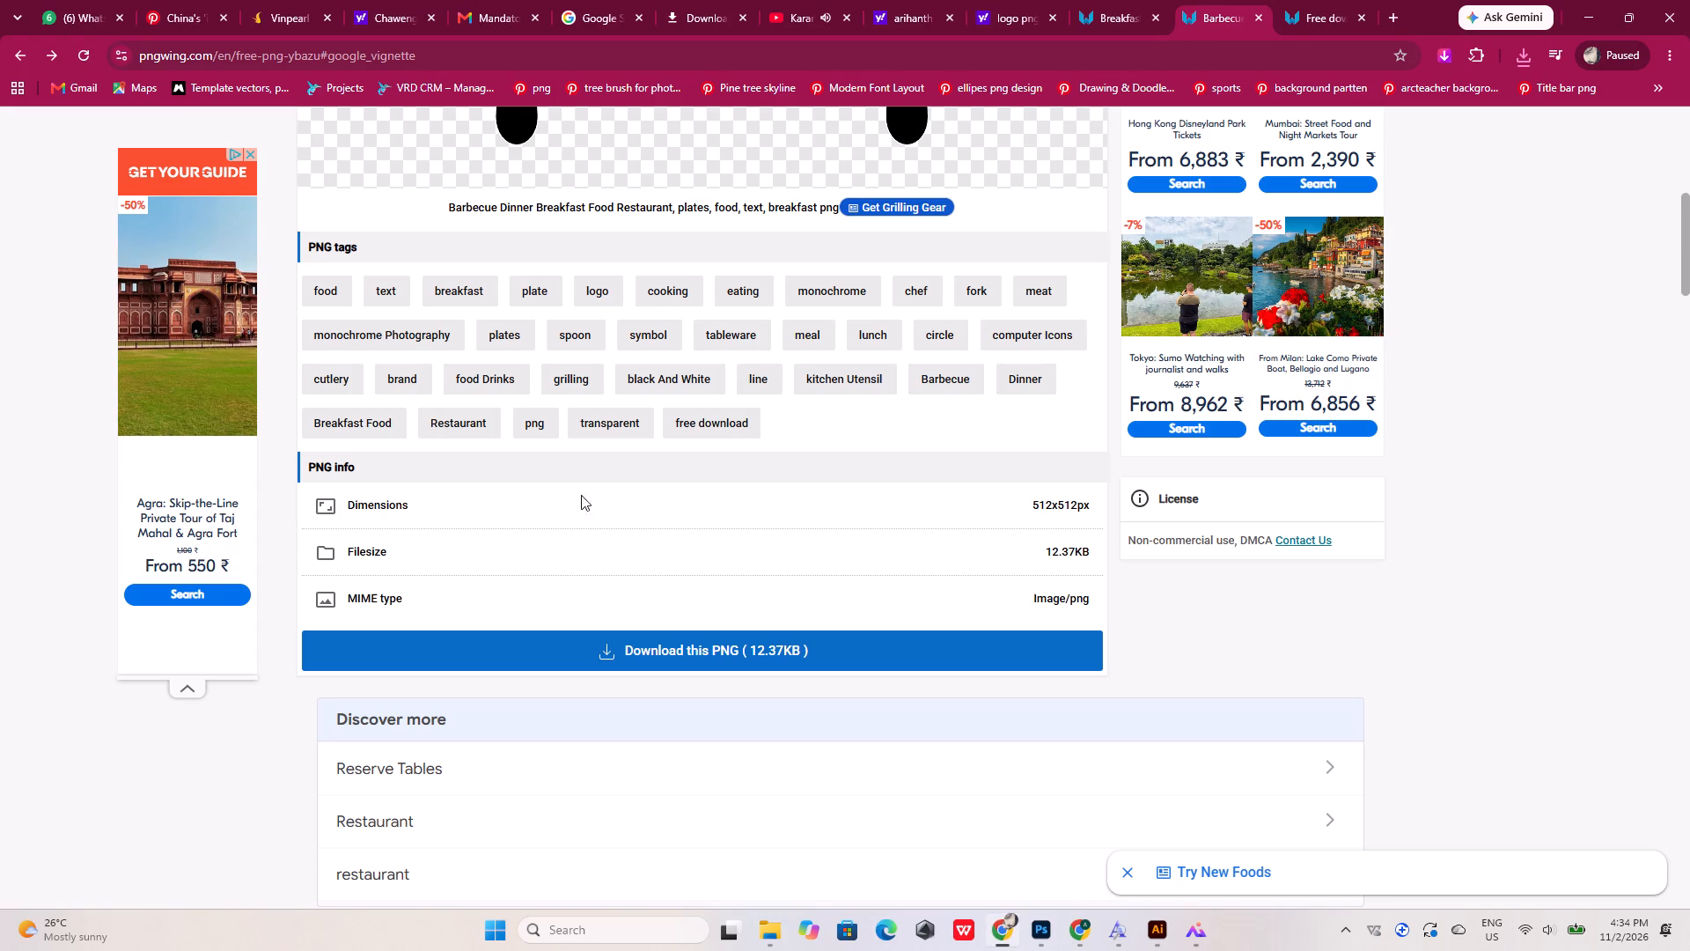
scroll(420, 356, up, 11)
click(520, 129)
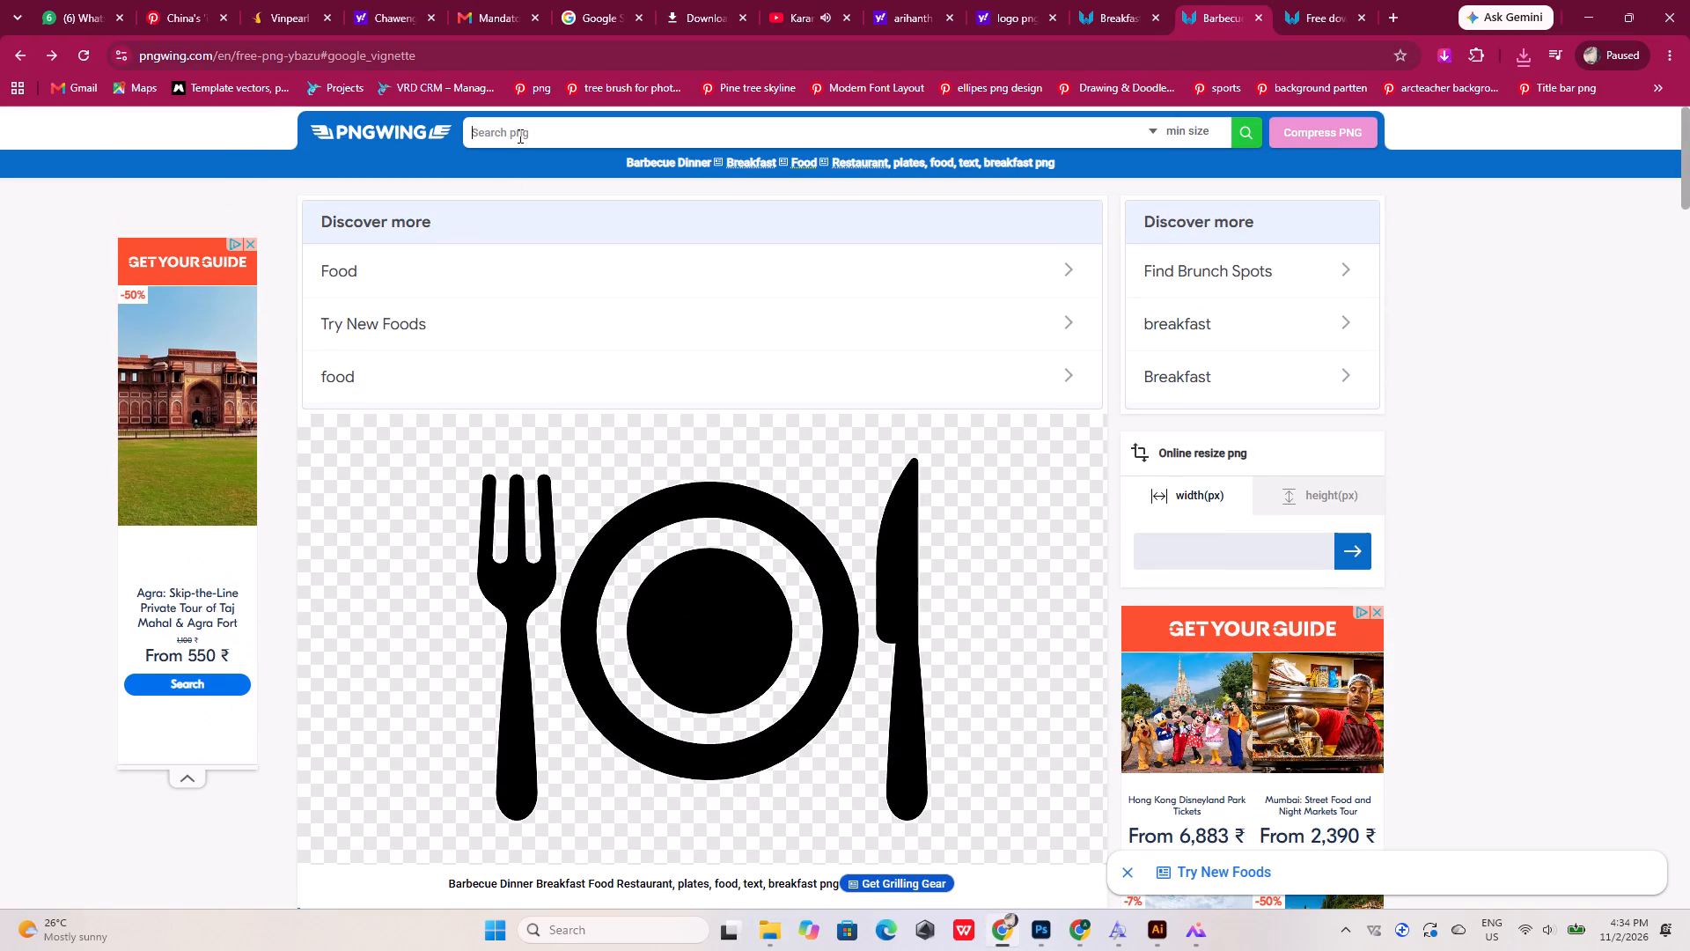
text(TEXT)
key(BackSpace)
key(i)
key(Return)
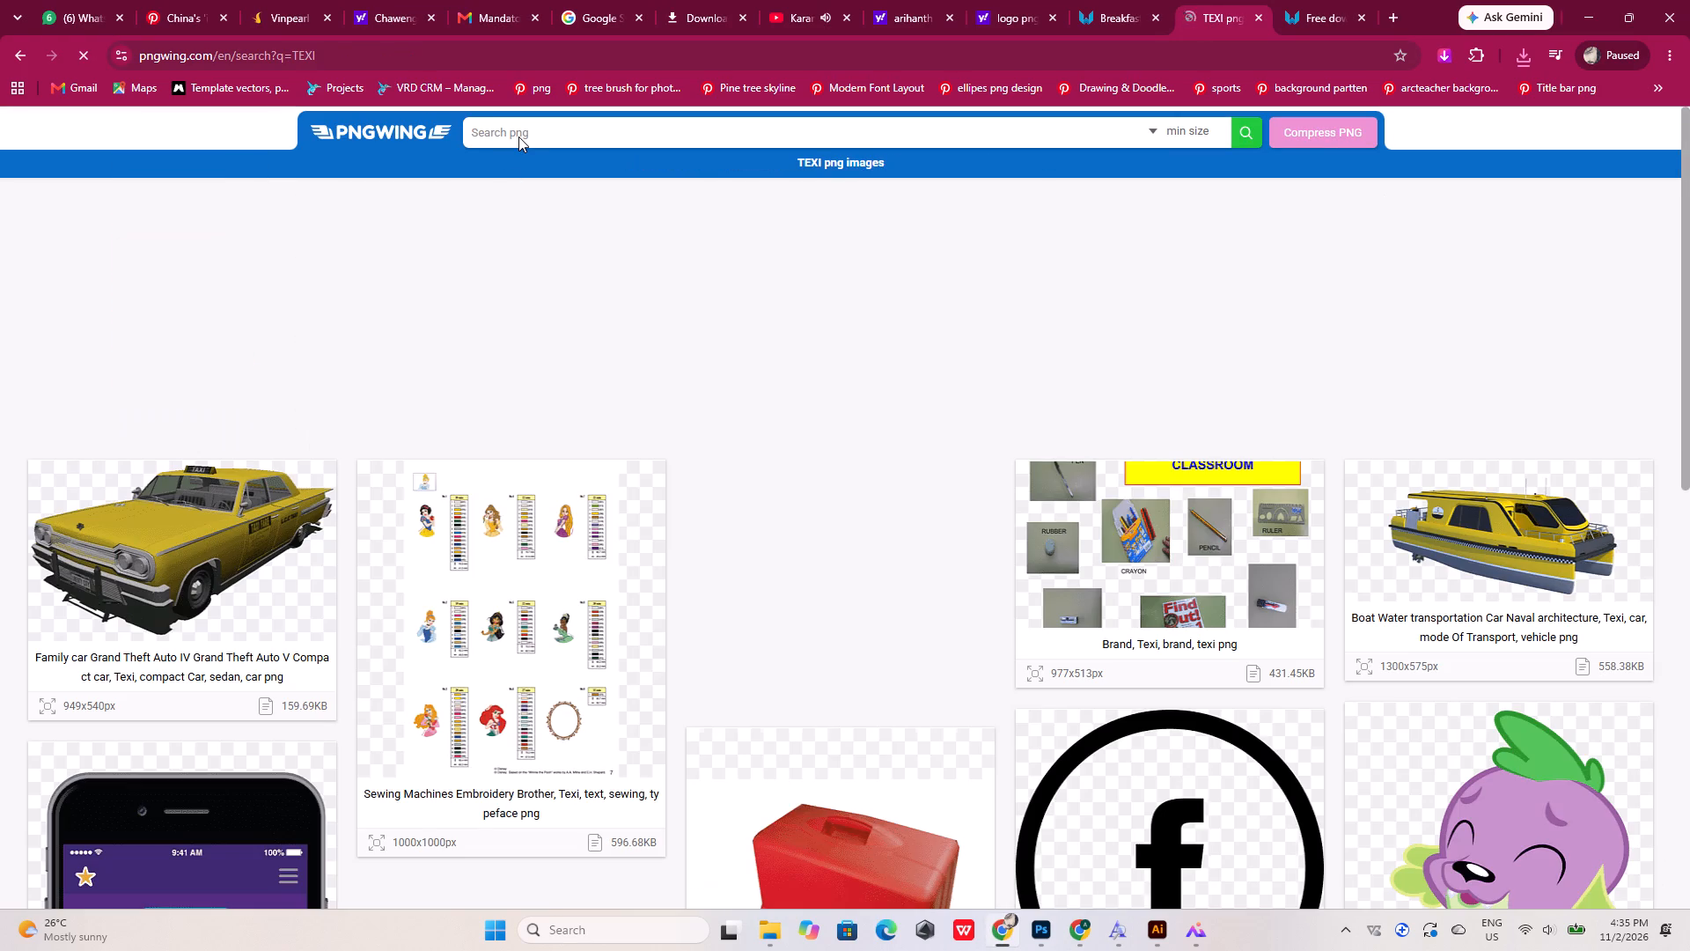
Browse the "TEXI" results for a simple vehicle icon suited to the transfers label.
scroll(510, 475, down, 9)
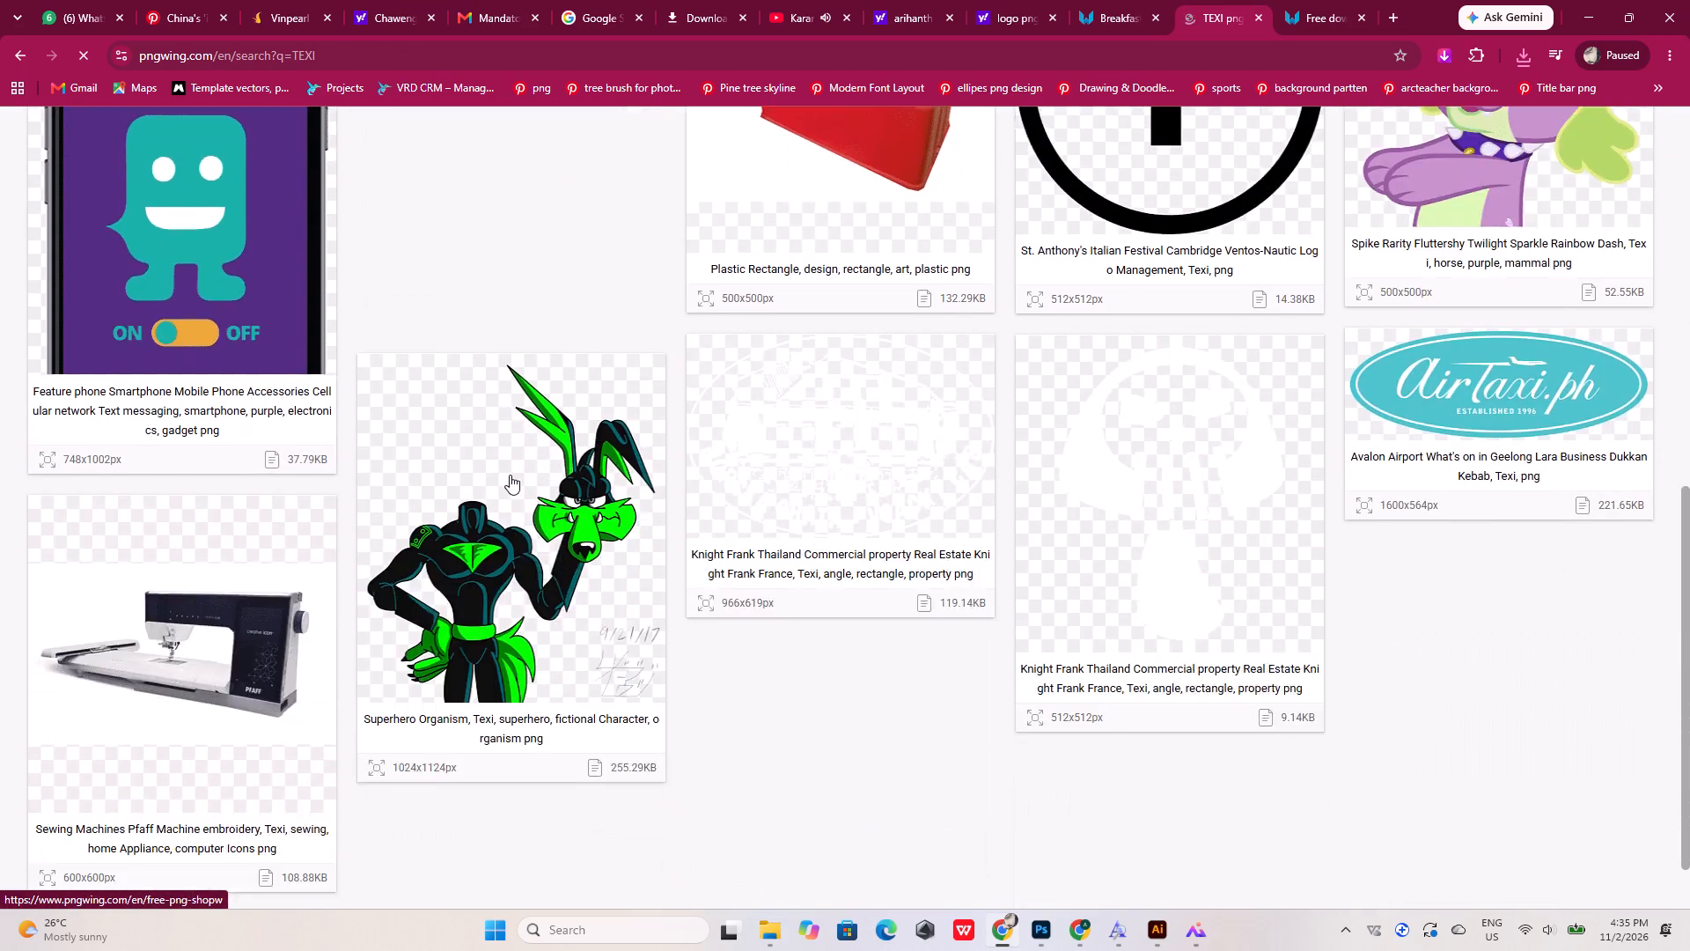
scroll(510, 475, down, 2)
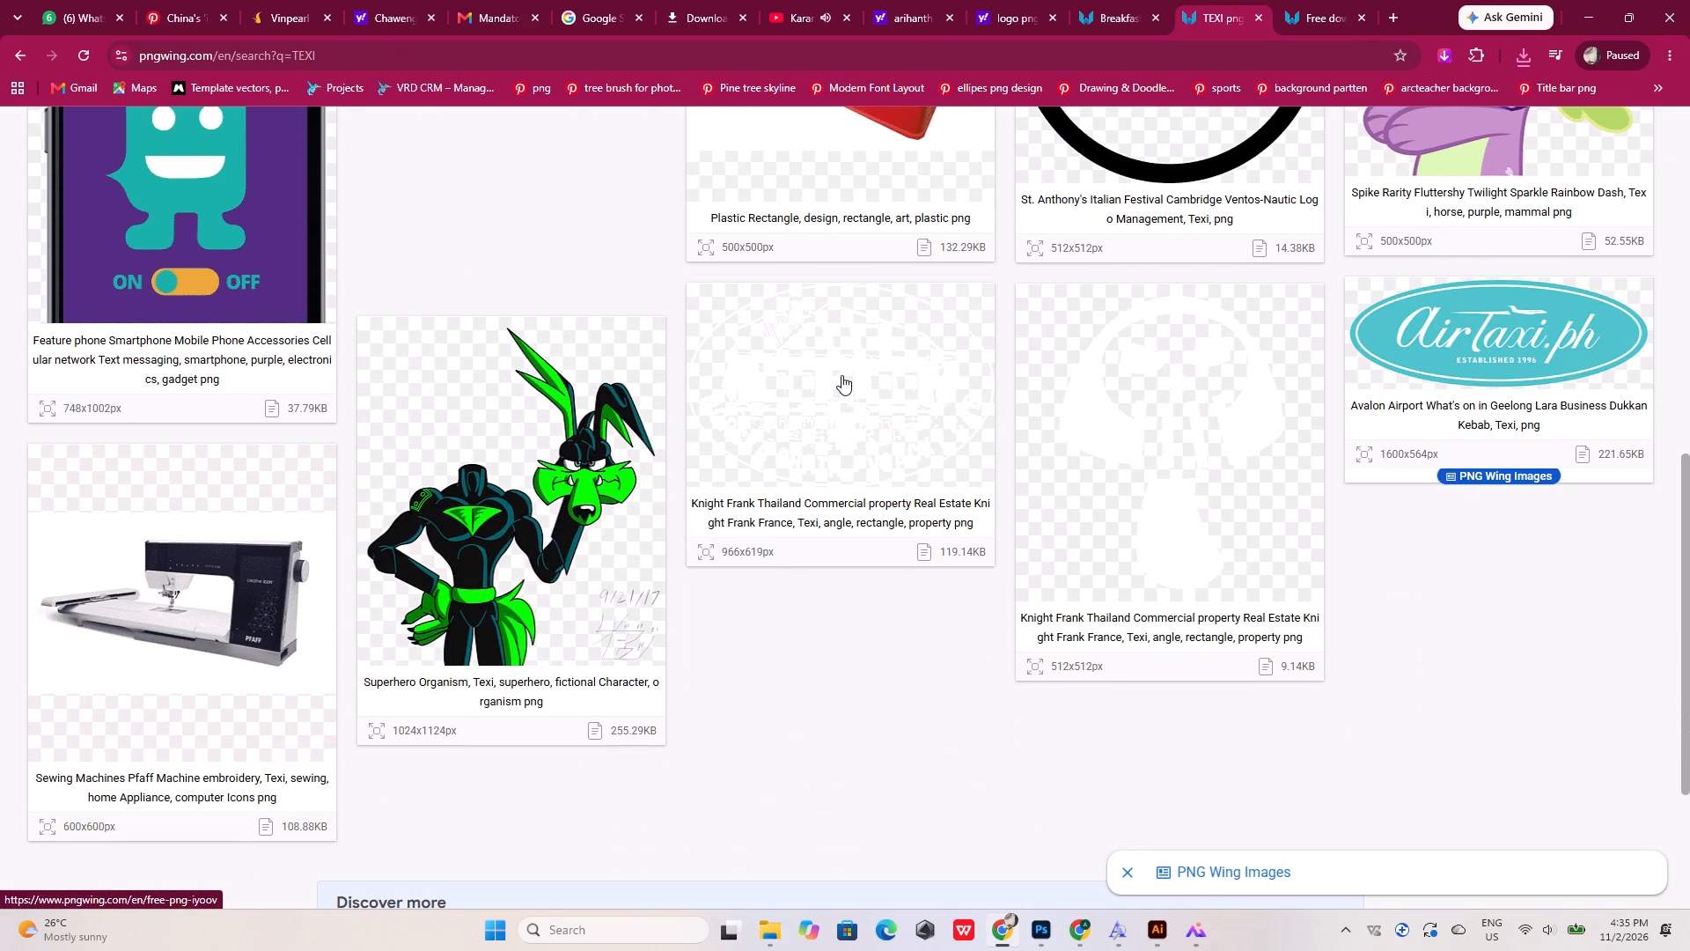
scroll(841, 375, down, 8)
scroll(841, 375, up, 10)
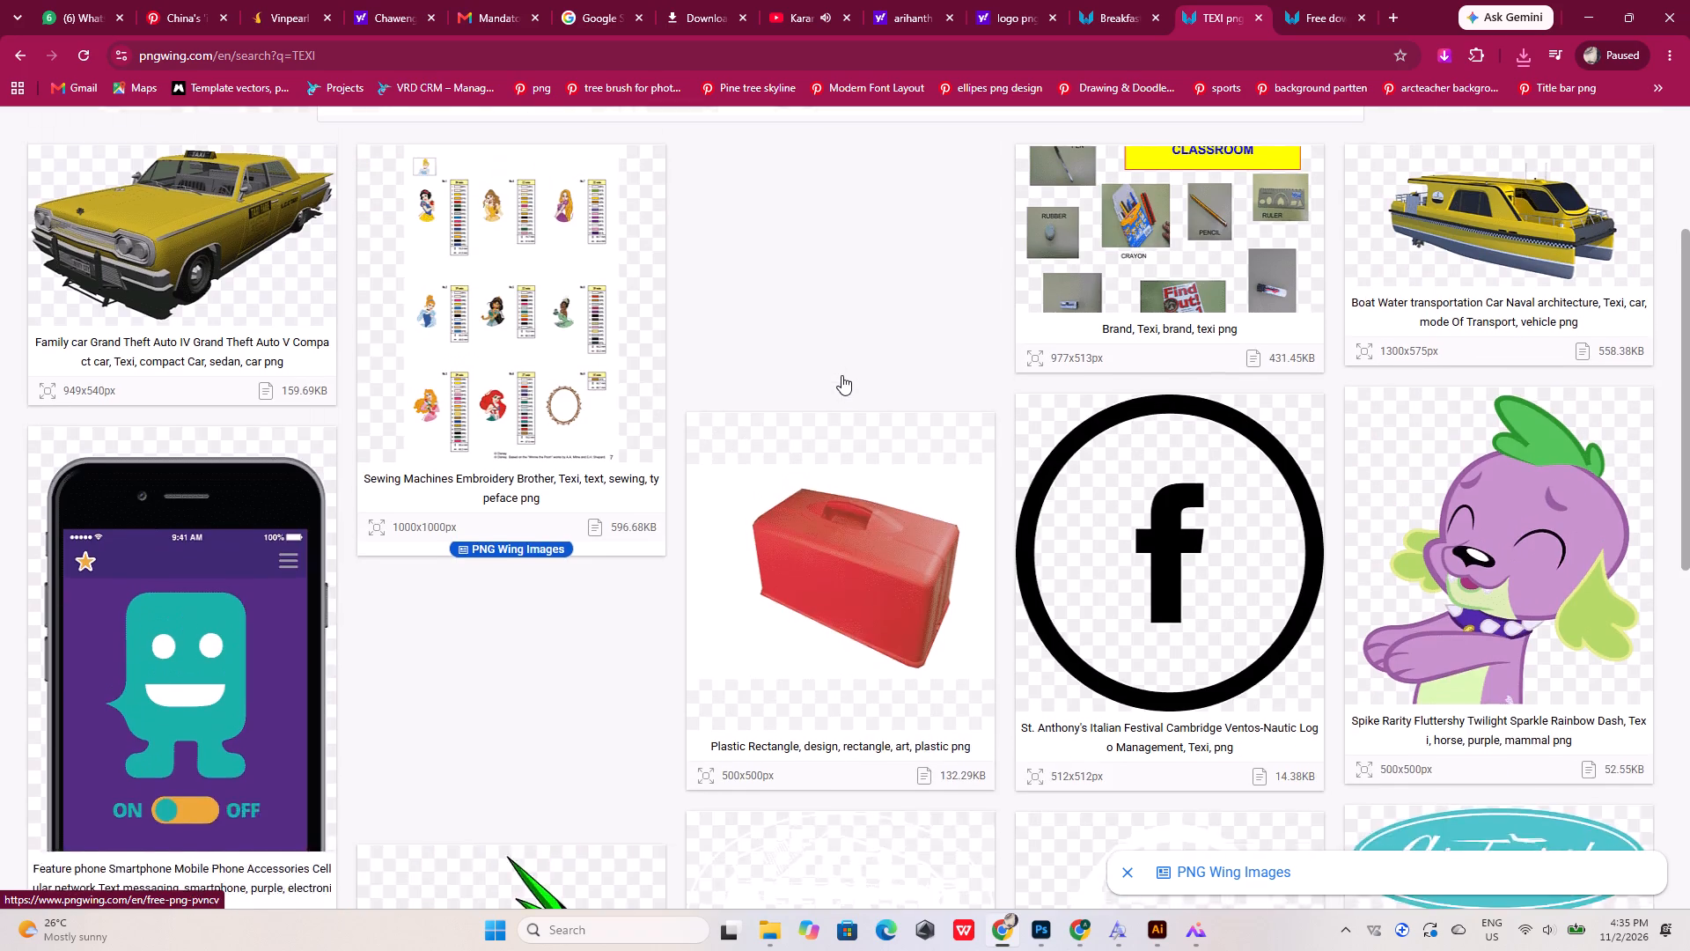
Go back to the Yahoo results for "logo png" to look for another icon source.
click(1017, 20)
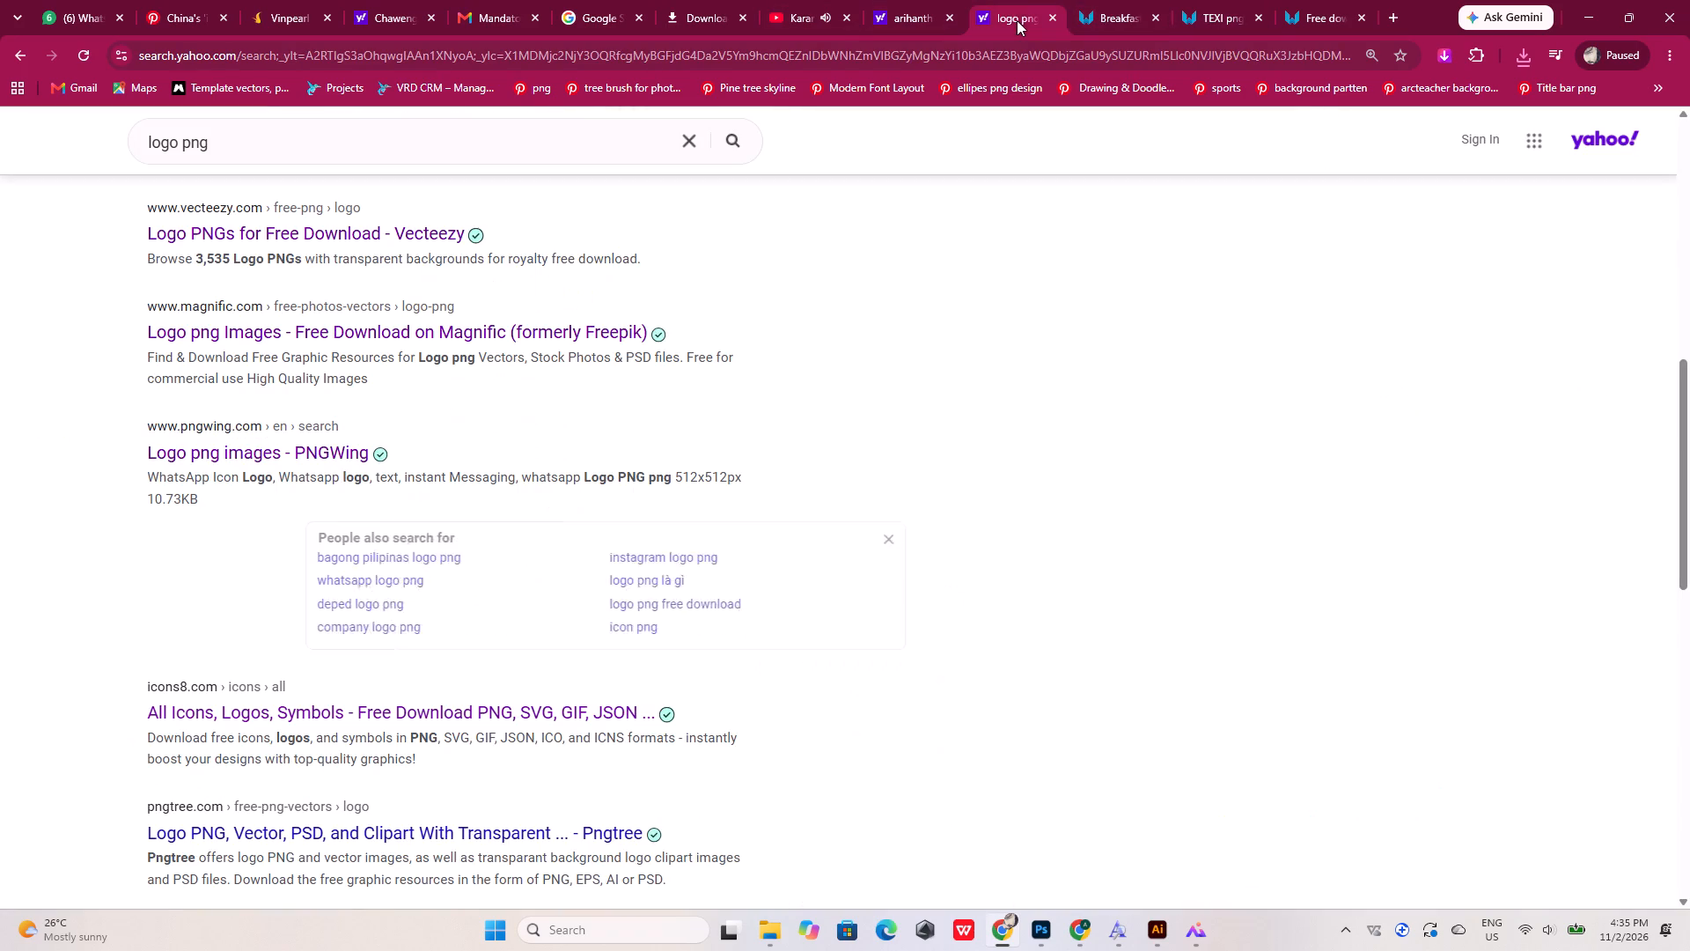
Open Pngtree's "Logo PNG, Vector, PSD, and Clipart" result from the "logo png" search as another icon source.
scroll(470, 544, down, 3)
click(478, 569)
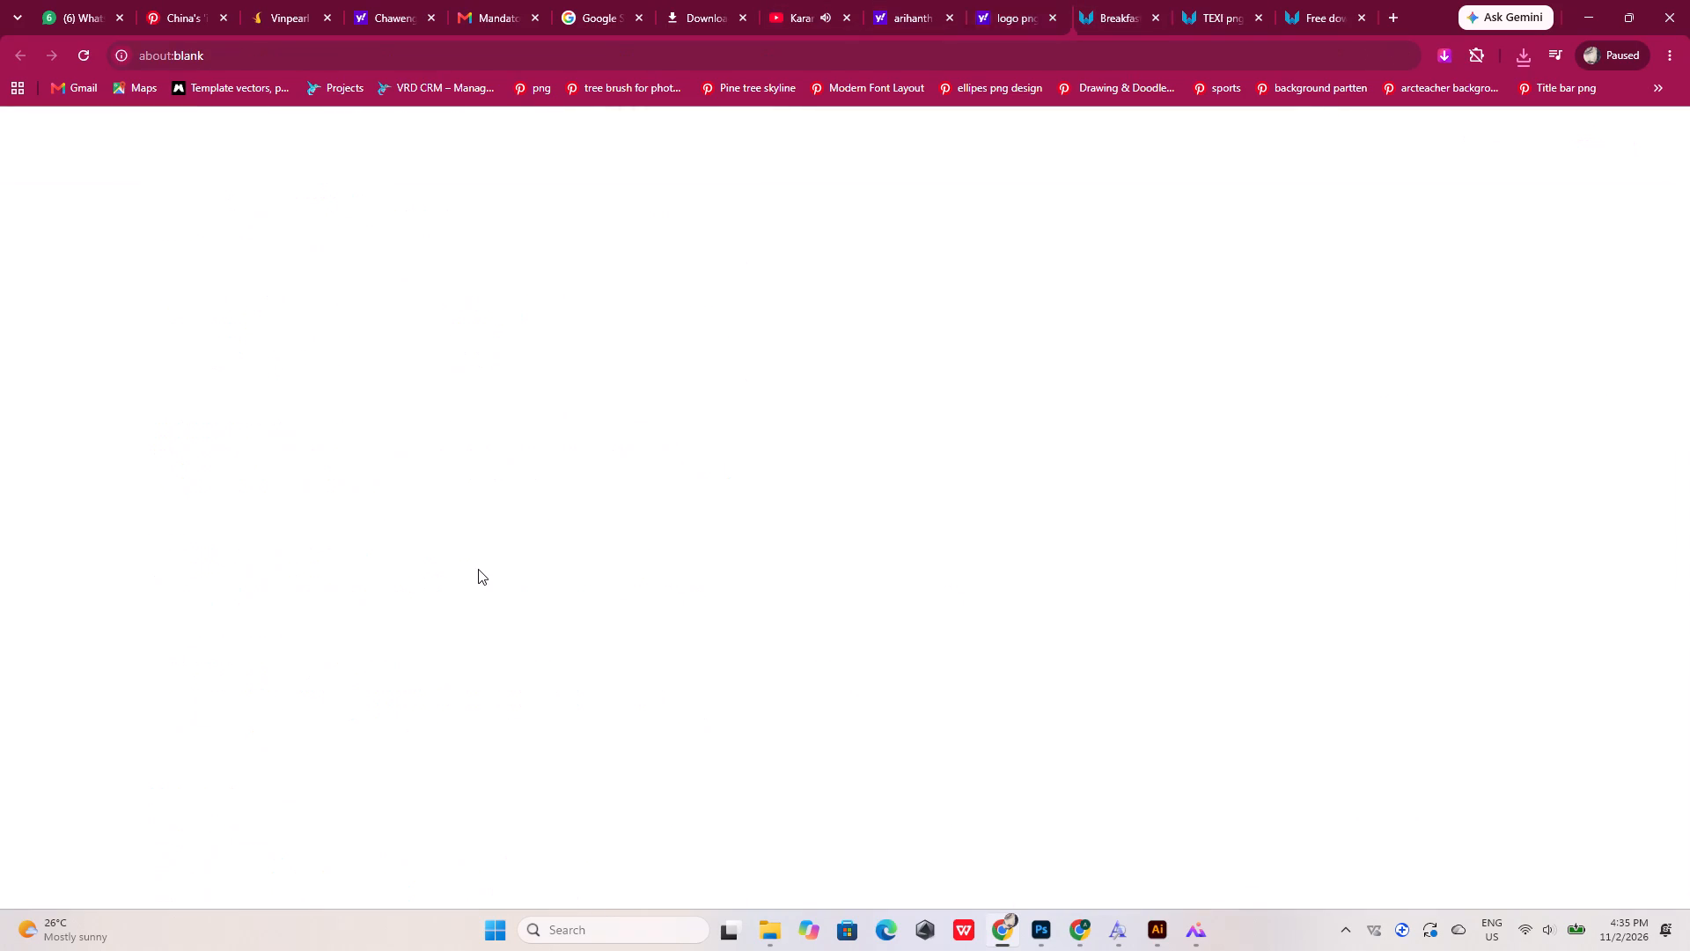
Return to the Yahoo "logo png" results and look through them for further icon sources.
click(948, 15)
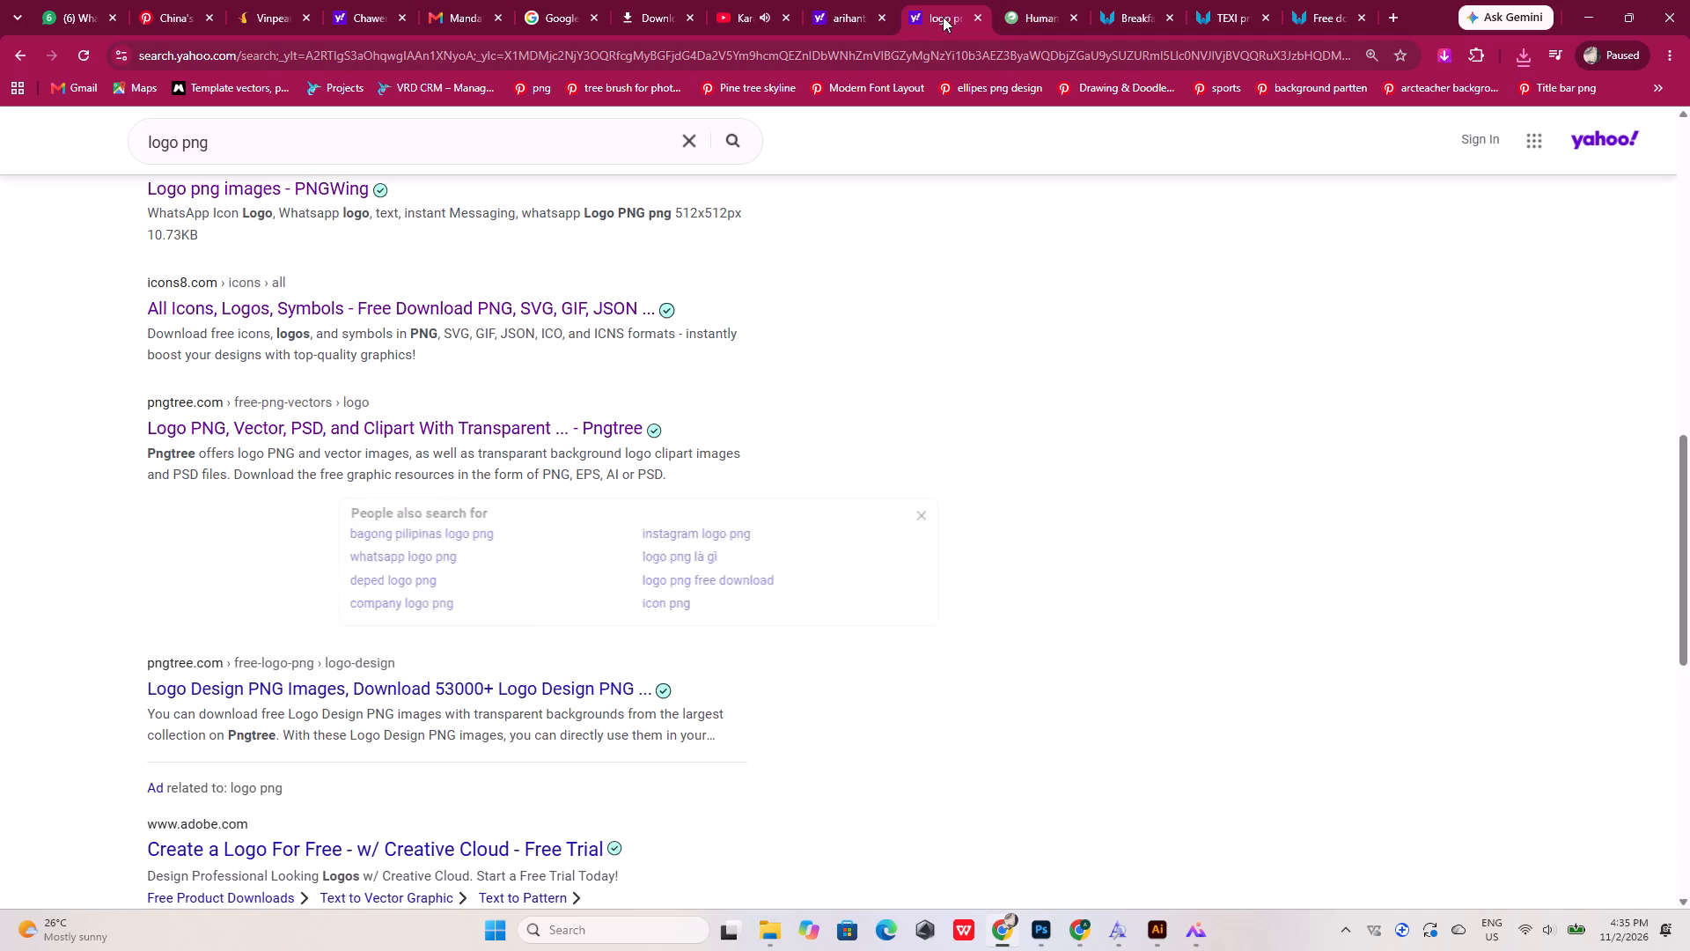
scroll(333, 688, down, 4)
scroll(334, 681, up, 16)
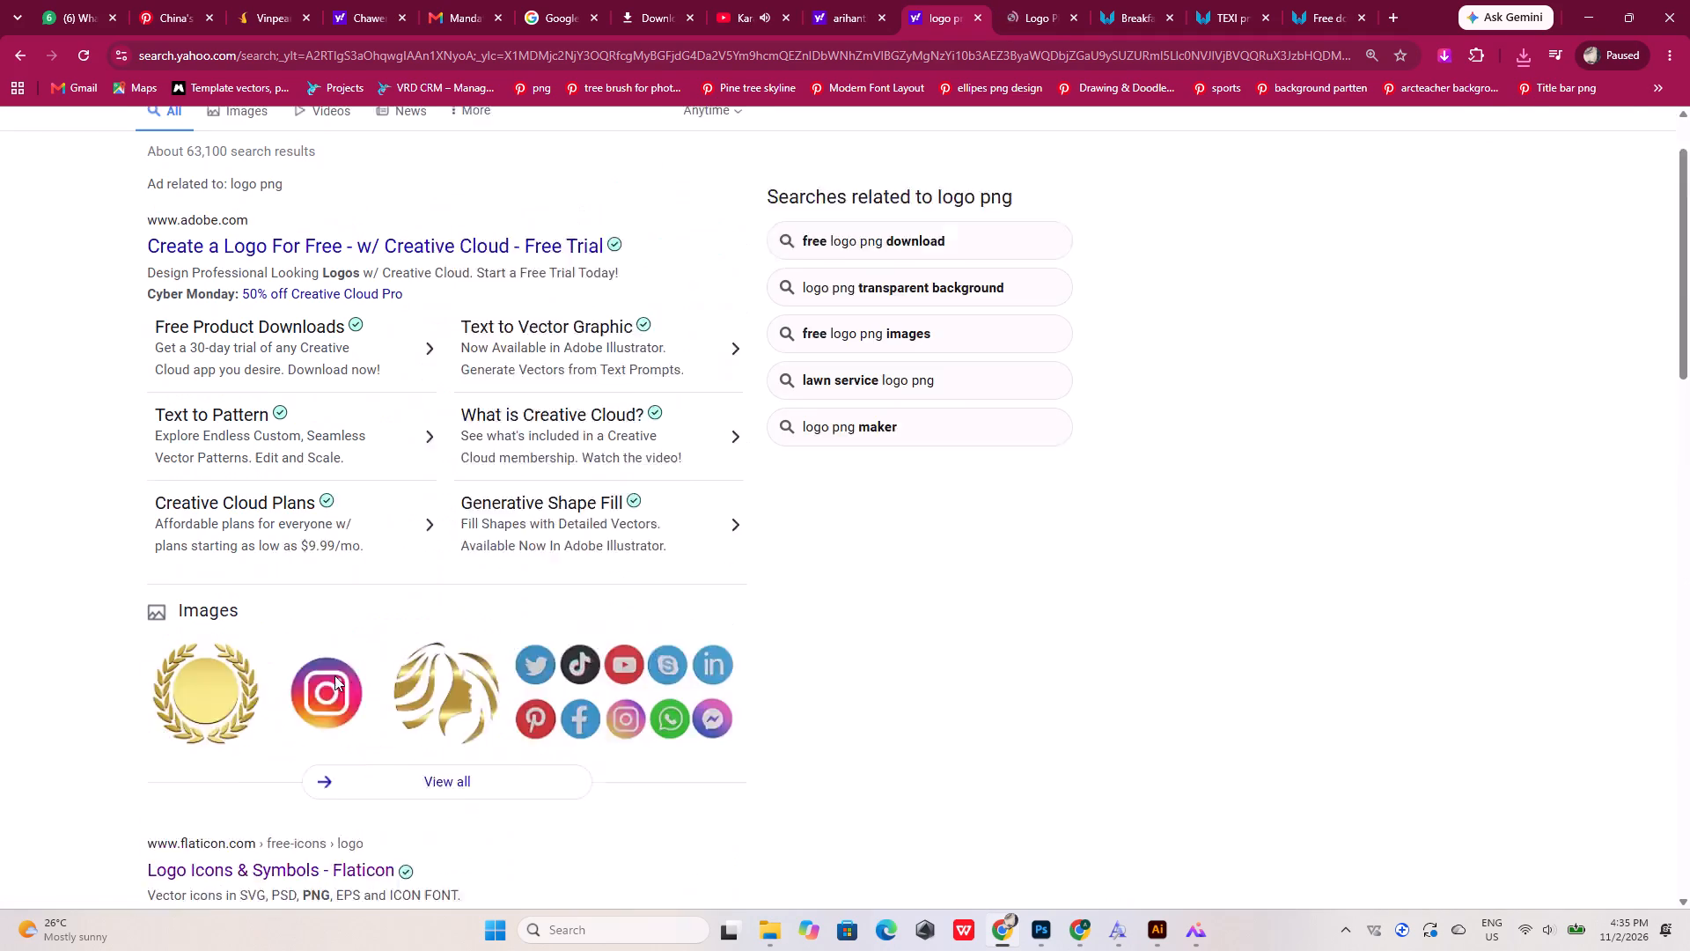
scroll(338, 668, up, 1)
scroll(342, 662, down, 5)
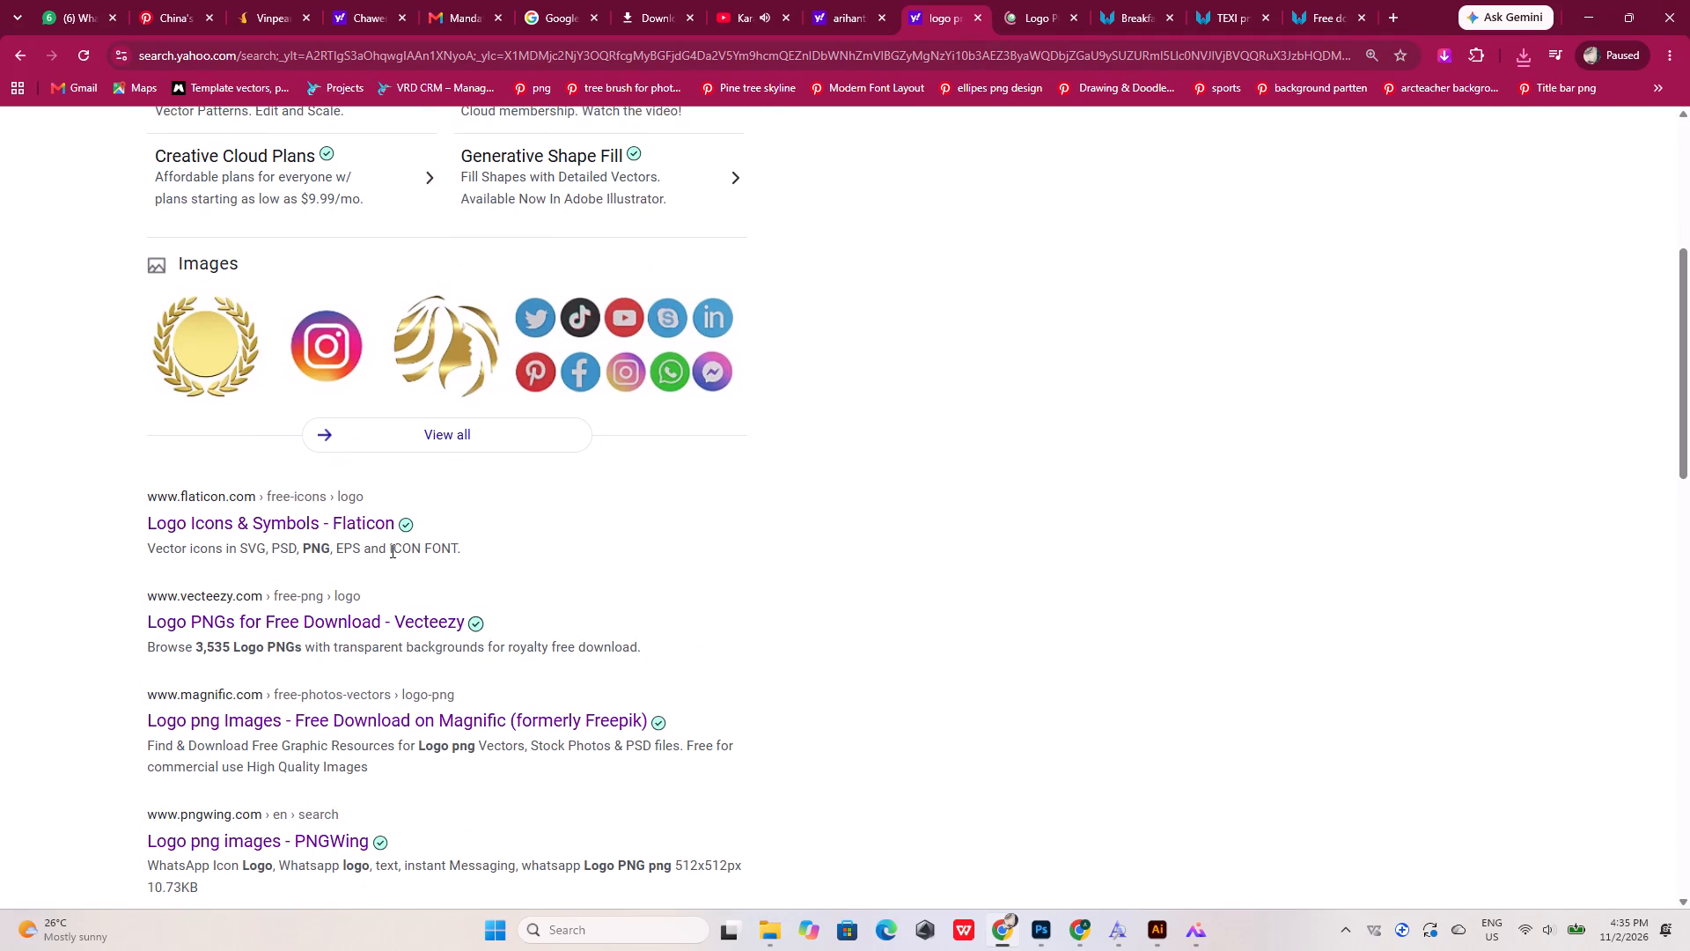
Go back through the older open pages, from "arihanth mall" and "Chaweng beach" to the Vinpearl Safari Phu Quoc page.
click(835, 3)
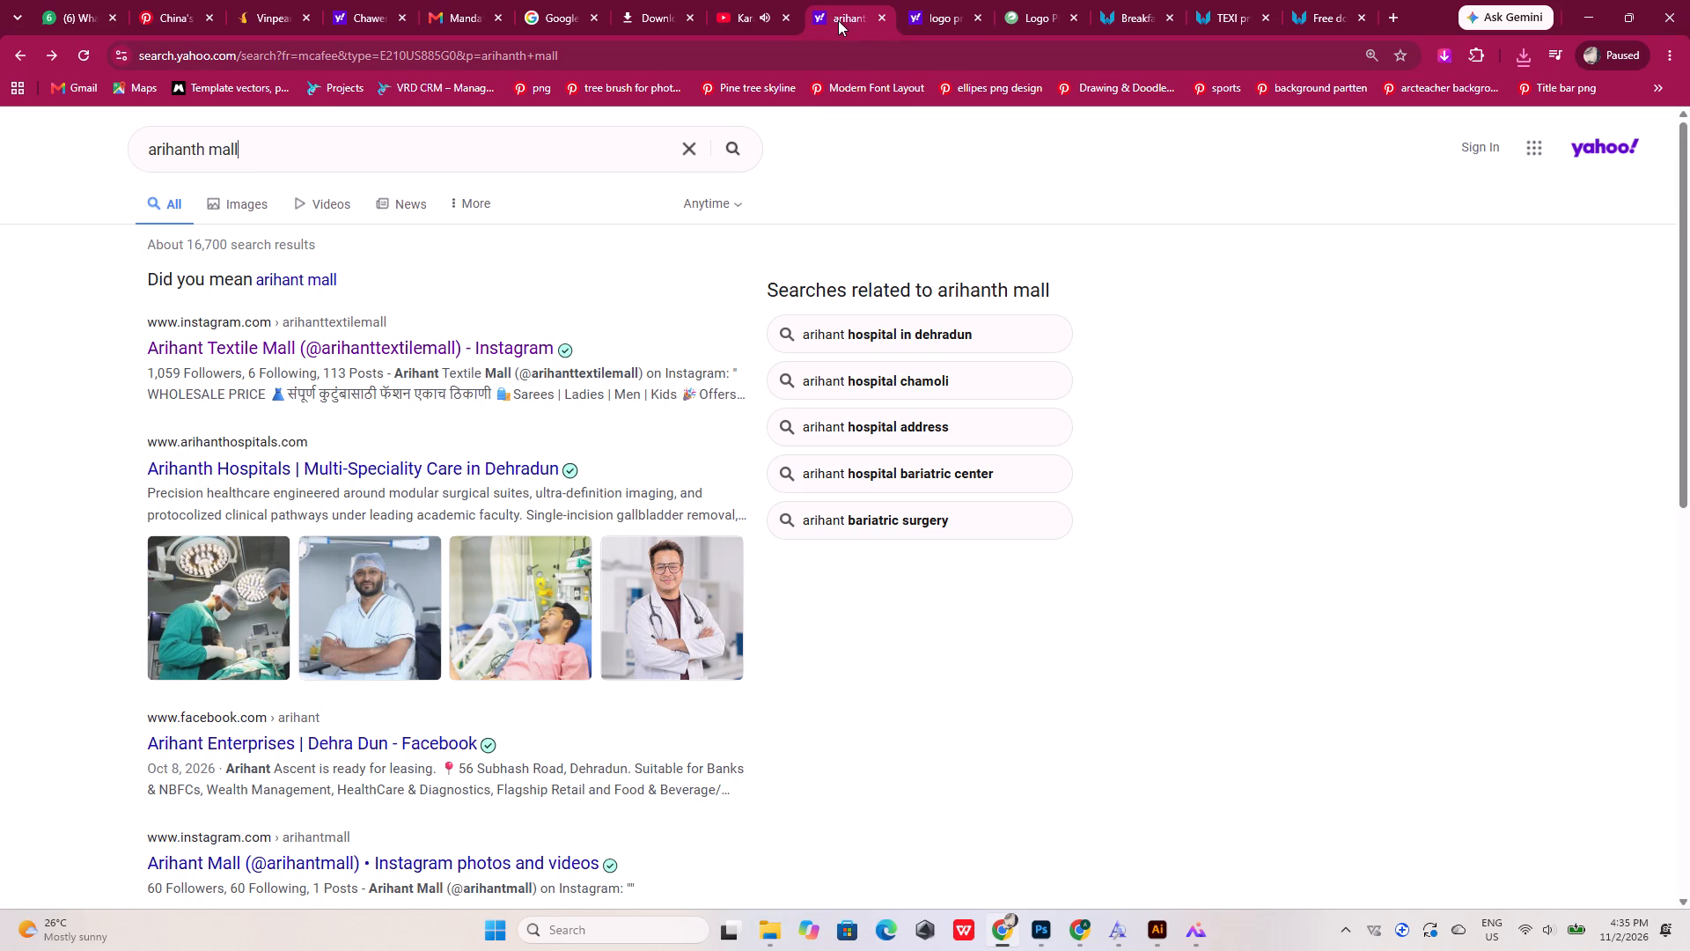
click(357, 17)
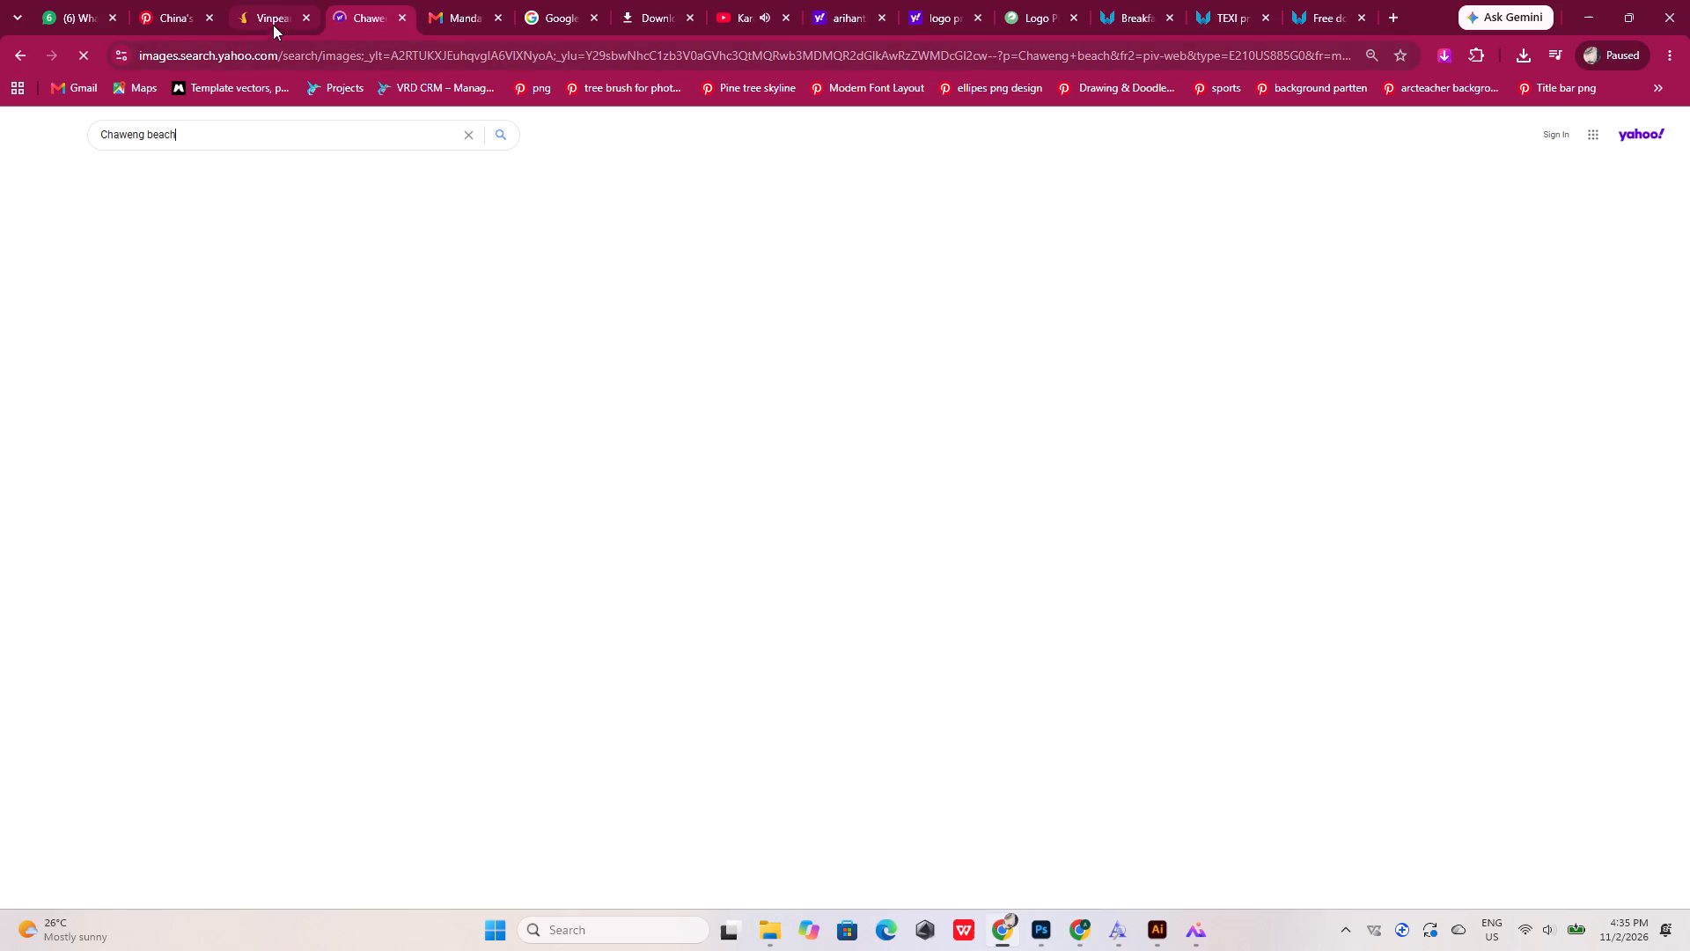
click(267, 18)
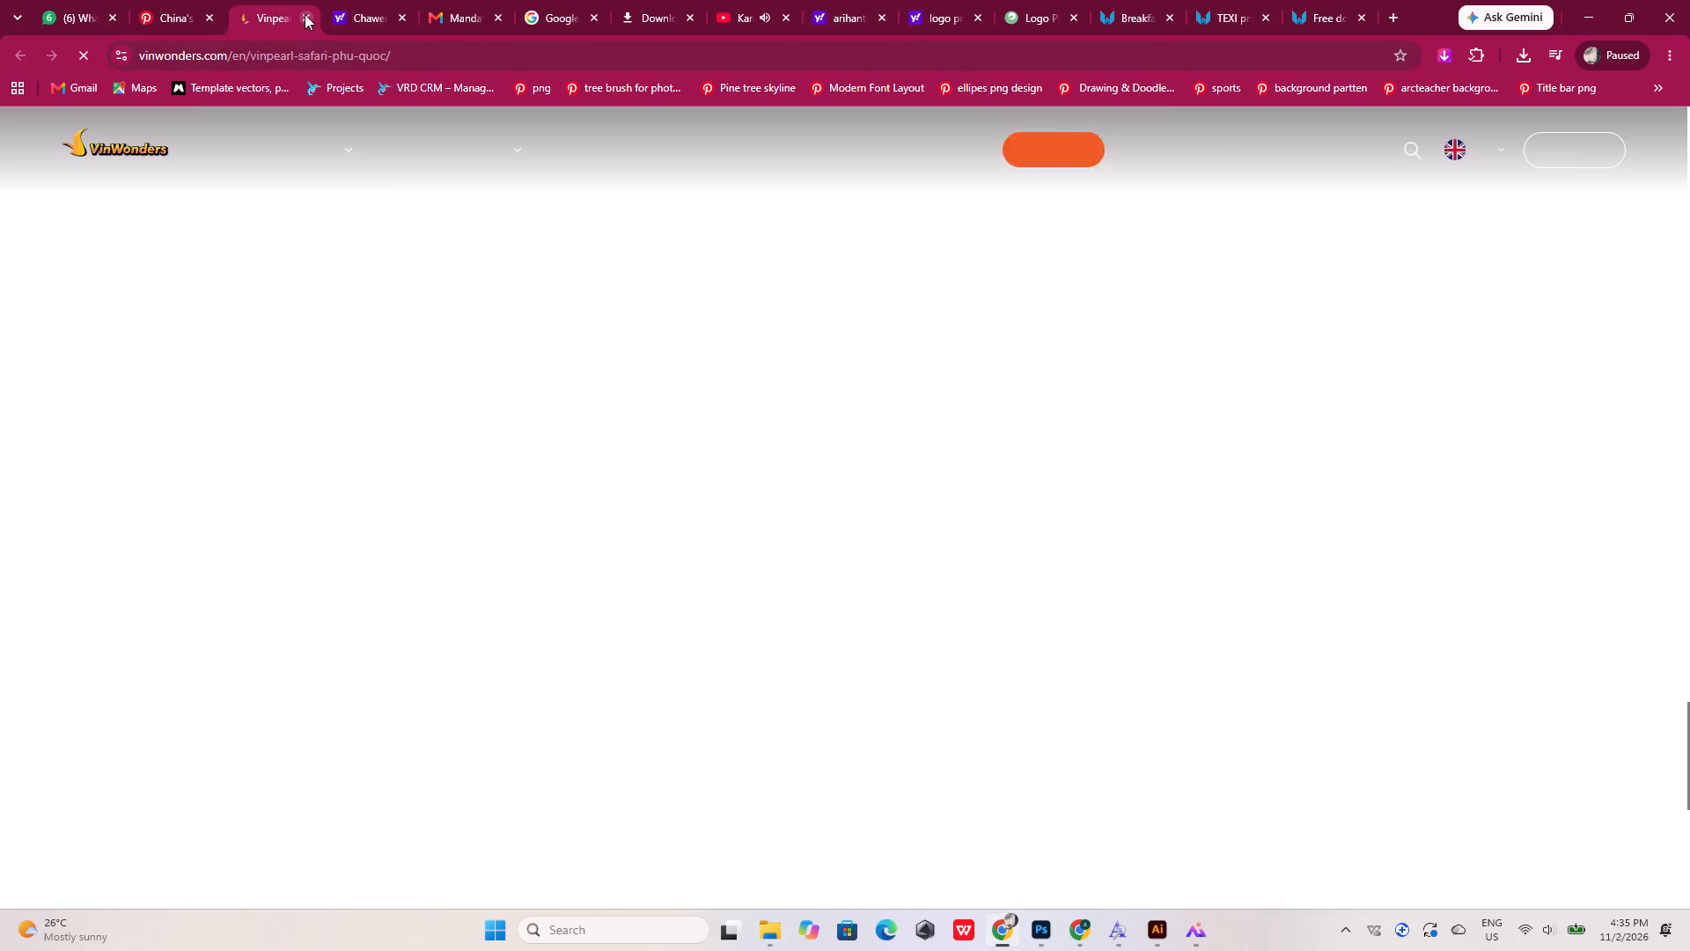
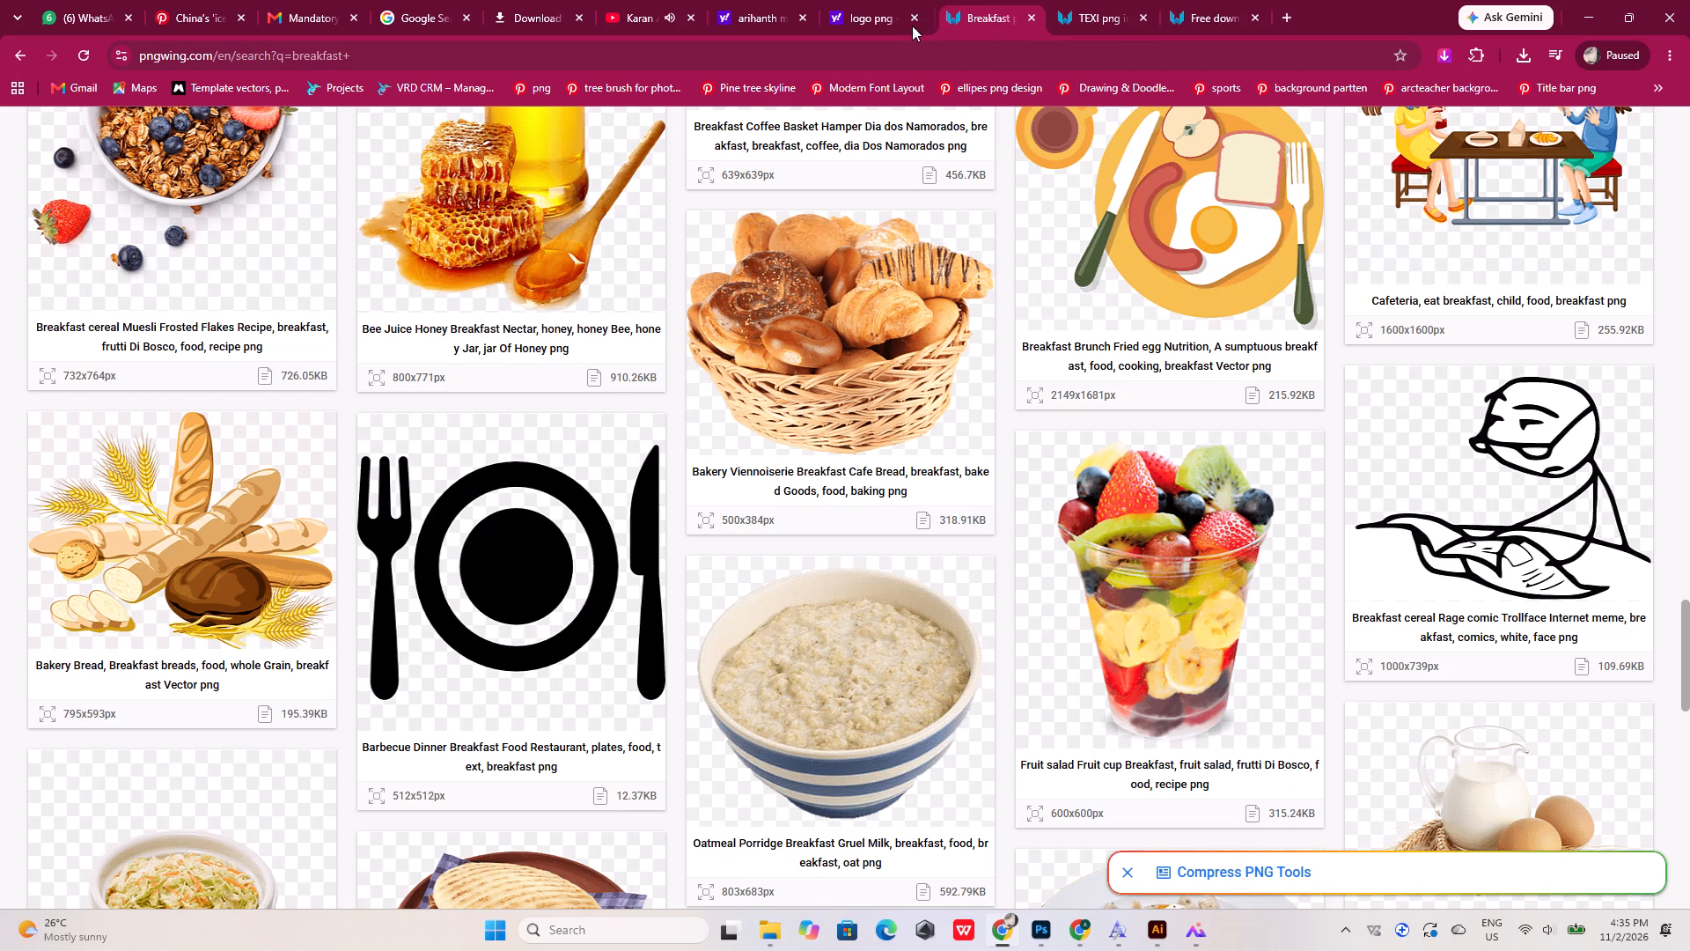
Look through the Yahoo results for "logo png" for another site offering icons.
click(877, 24)
scroll(384, 439, down, 6)
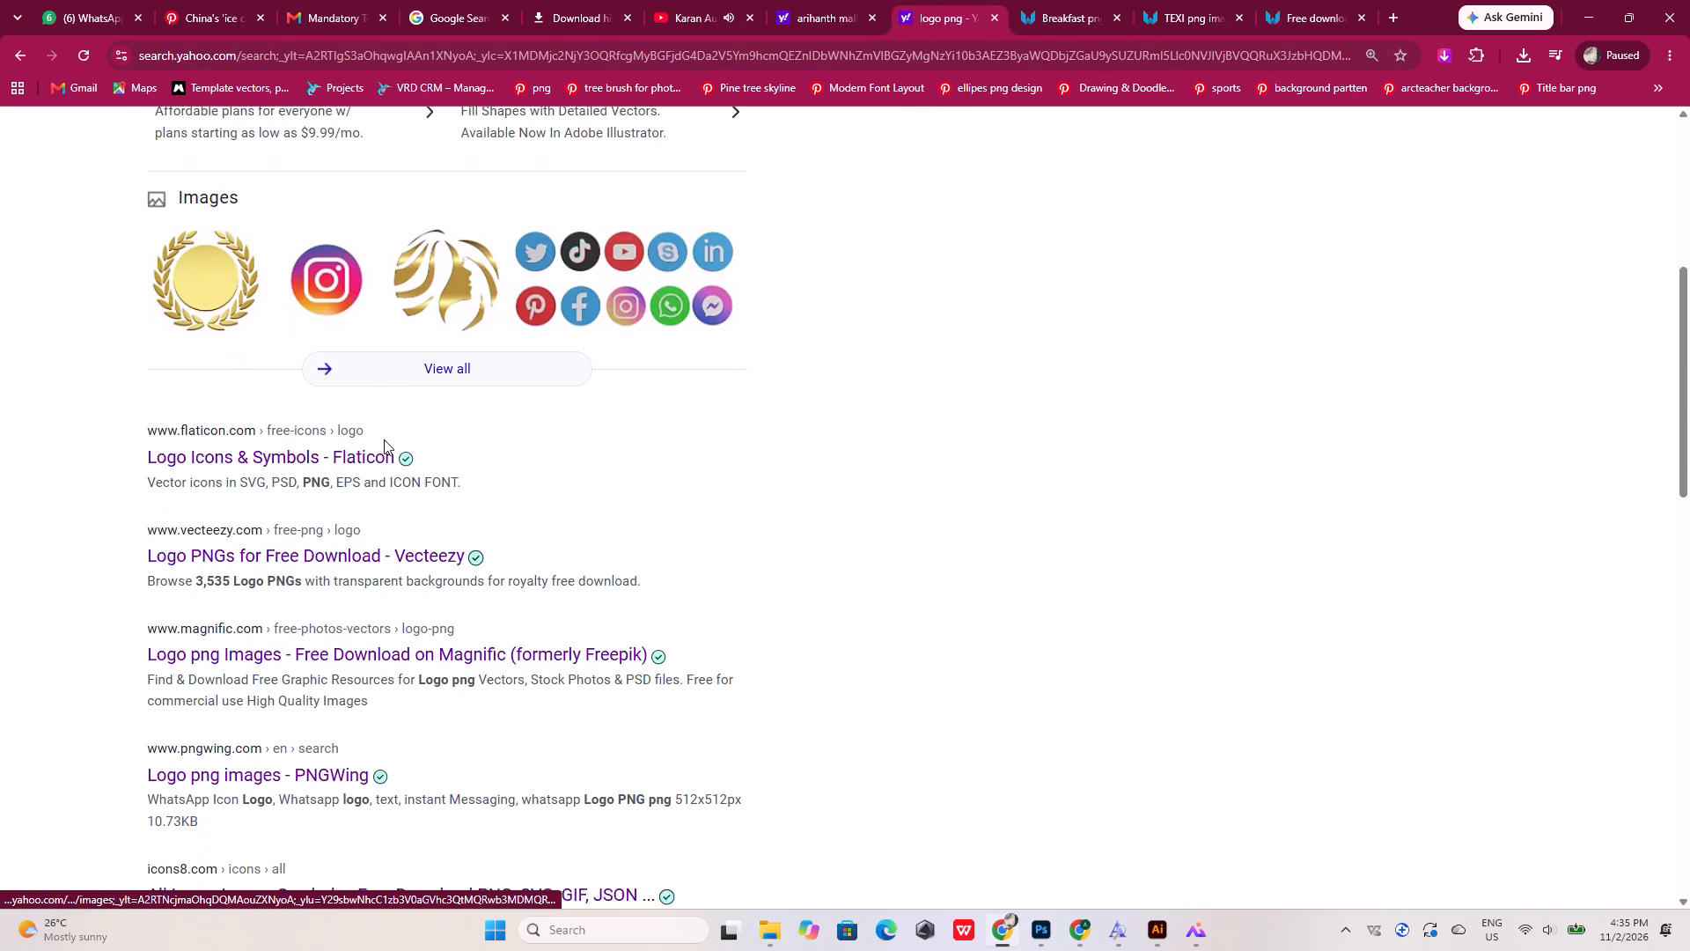
scroll(384, 439, down, 4)
scroll(387, 435, up, 19)
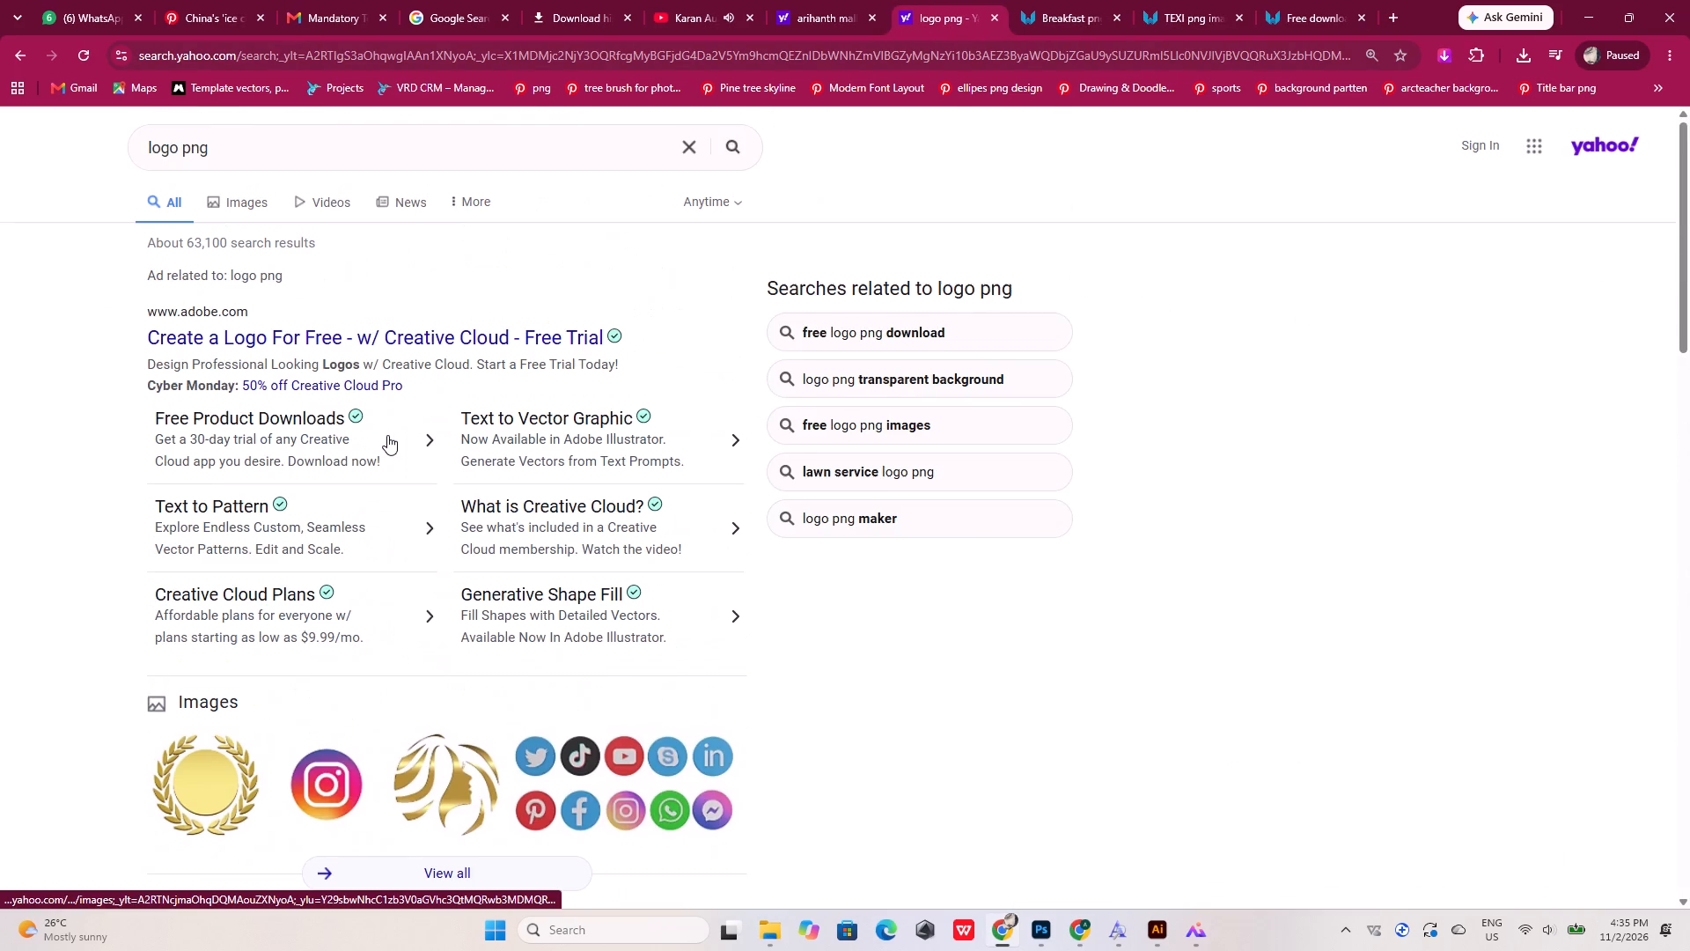
scroll(387, 435, up, 4)
Open the page address of the Yahoo "logo png" results for editing.
click(315, 45)
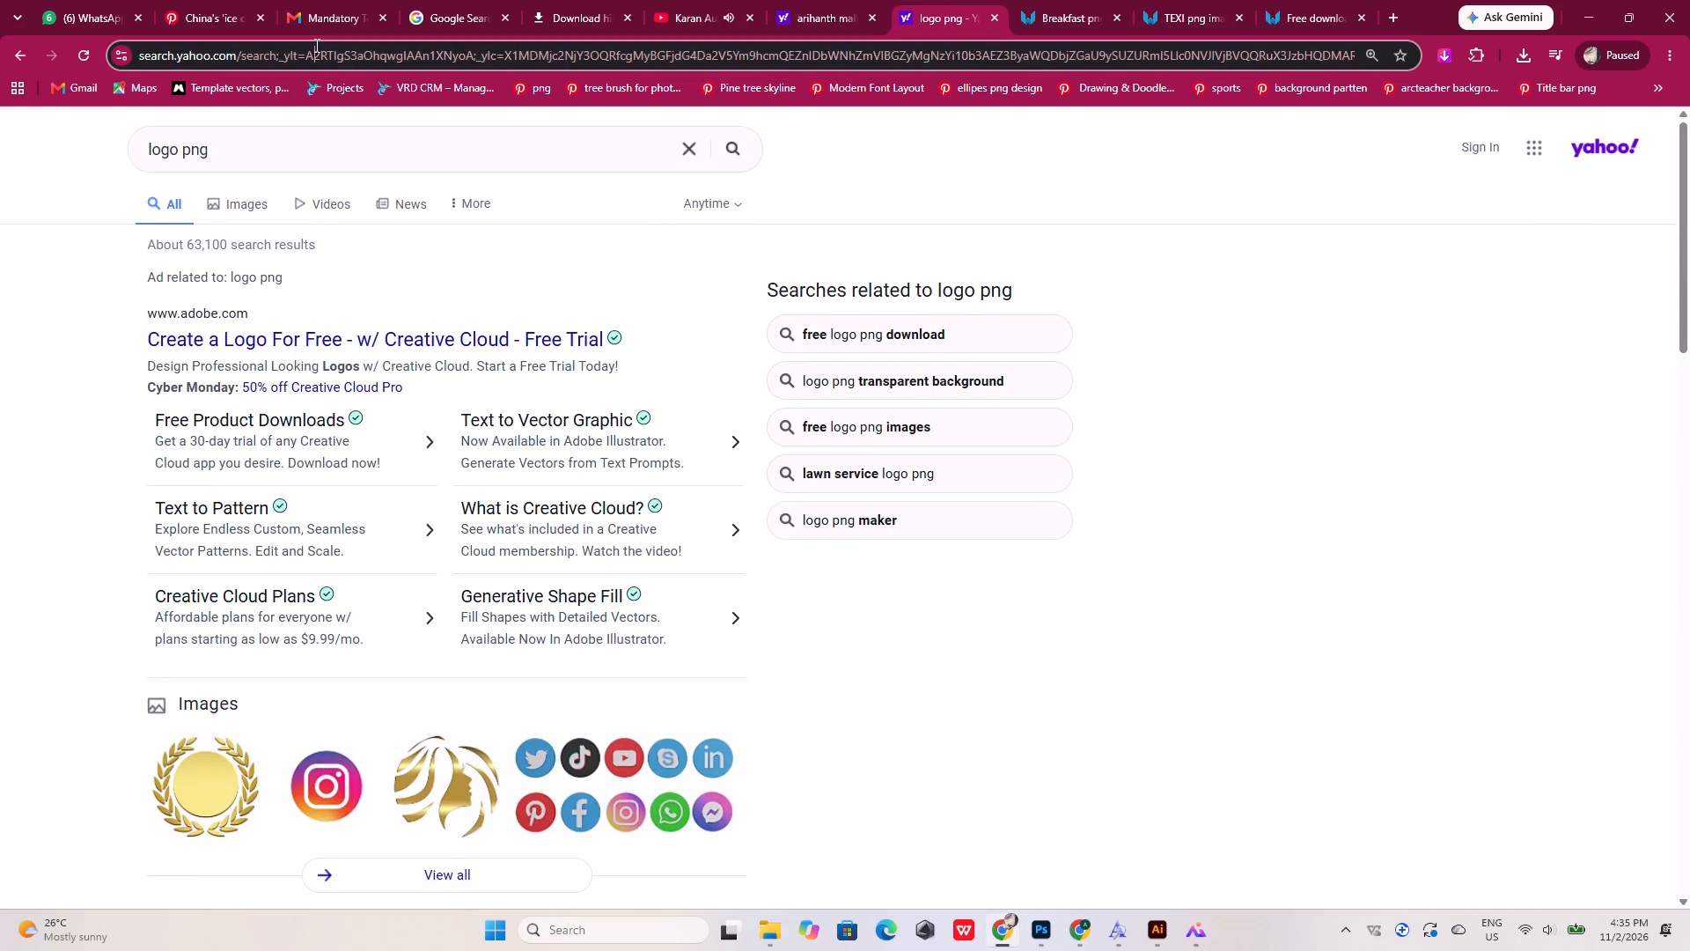
Search Yahoo for "LOGO PNG" and open Vecteezy's free logo PNG page from the results.
text(LOGO)
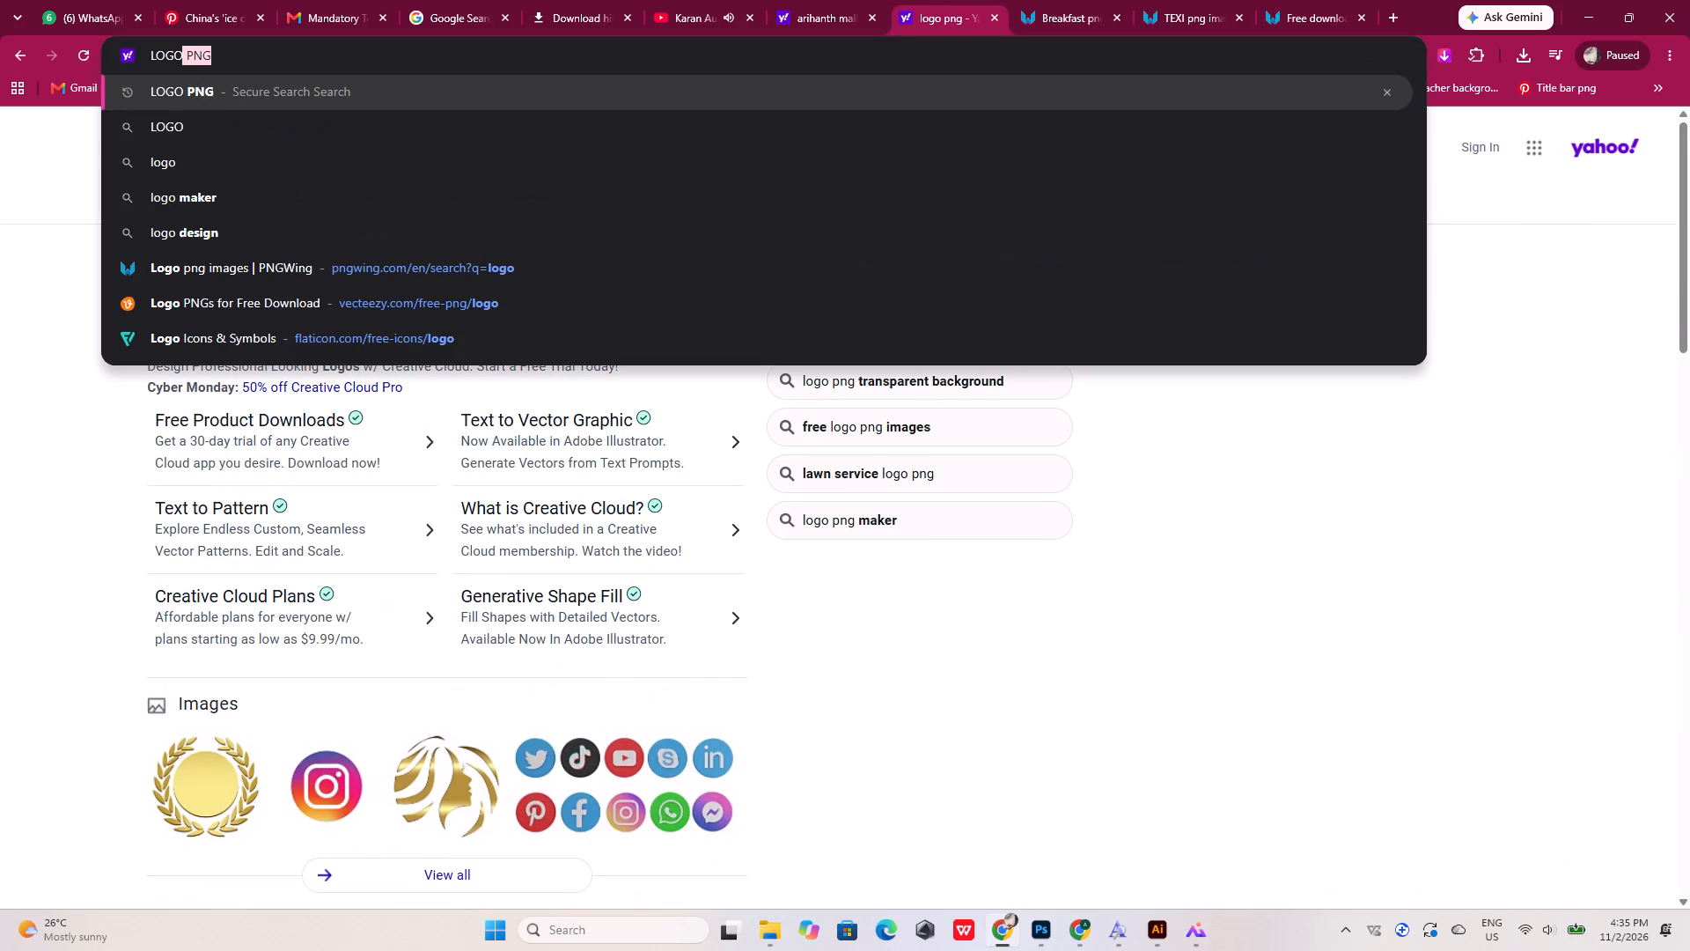
key(space)
text(PNG)
key(Return)
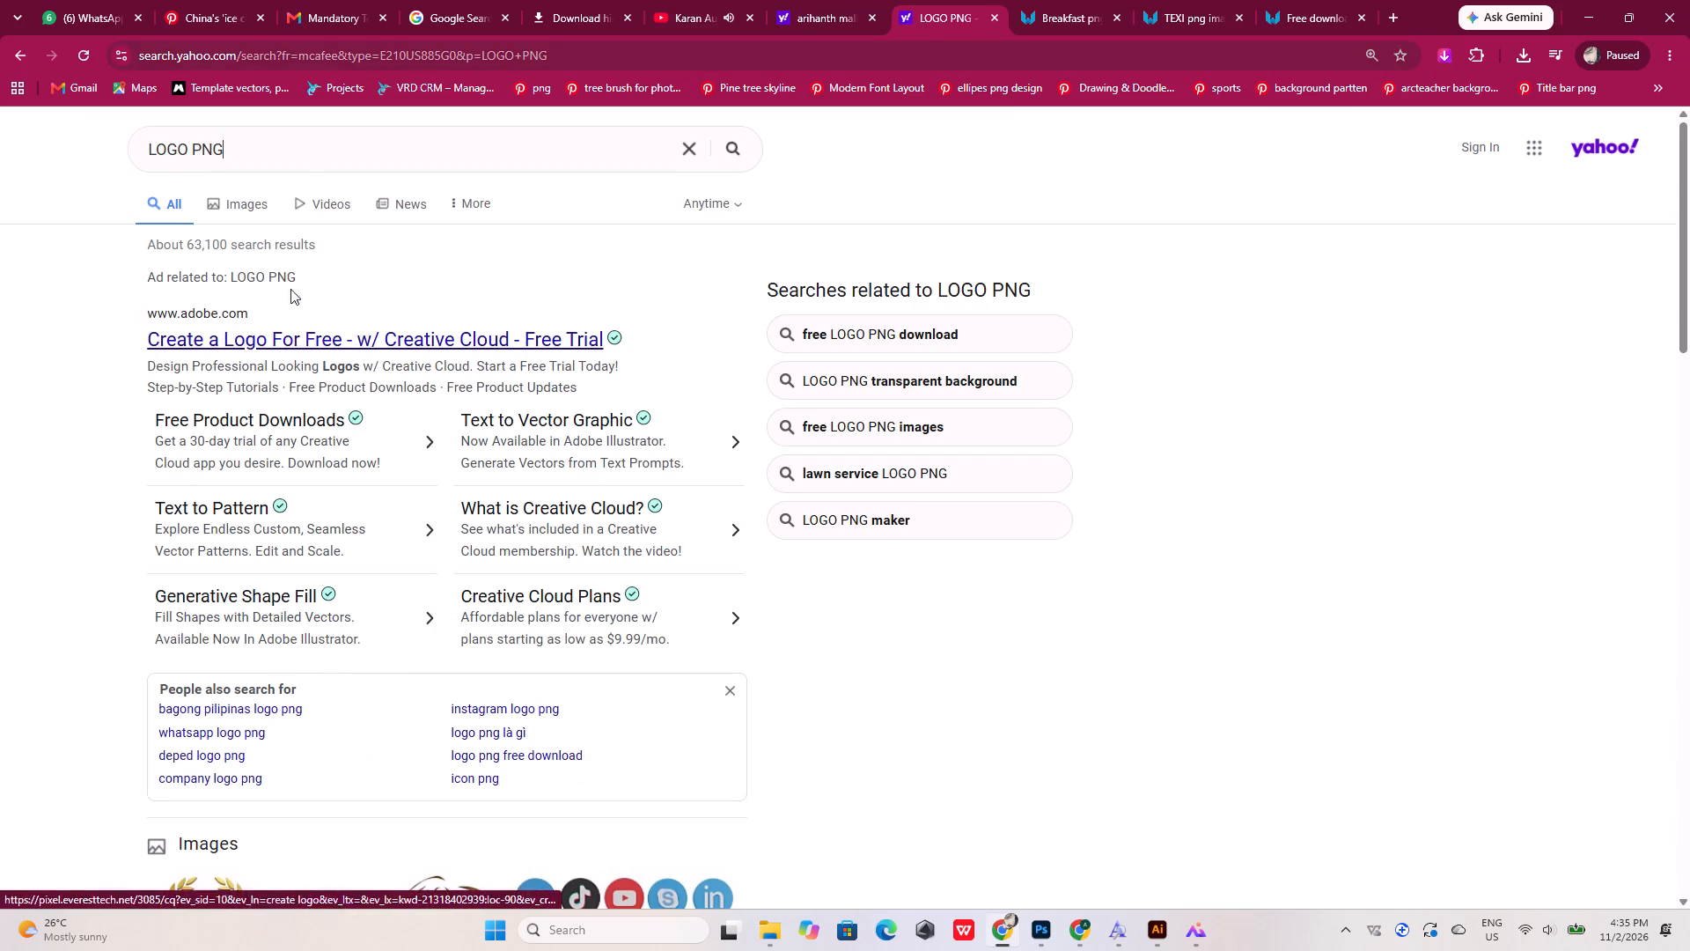
scroll(311, 349, down, 5)
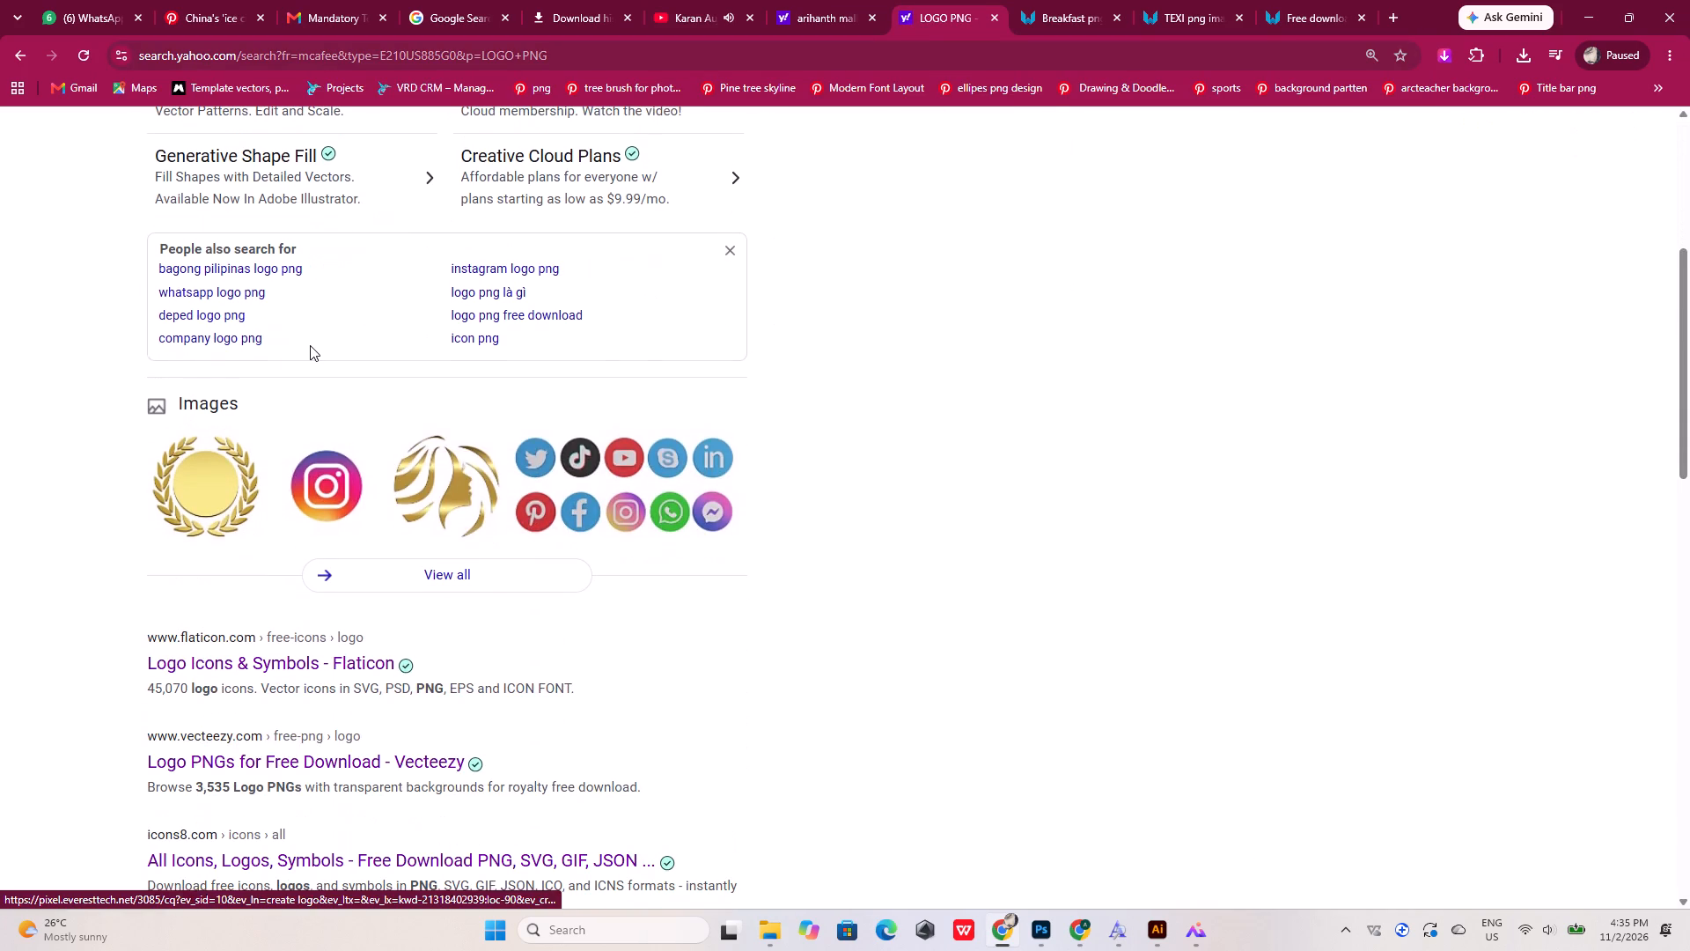
scroll(311, 342, down, 4)
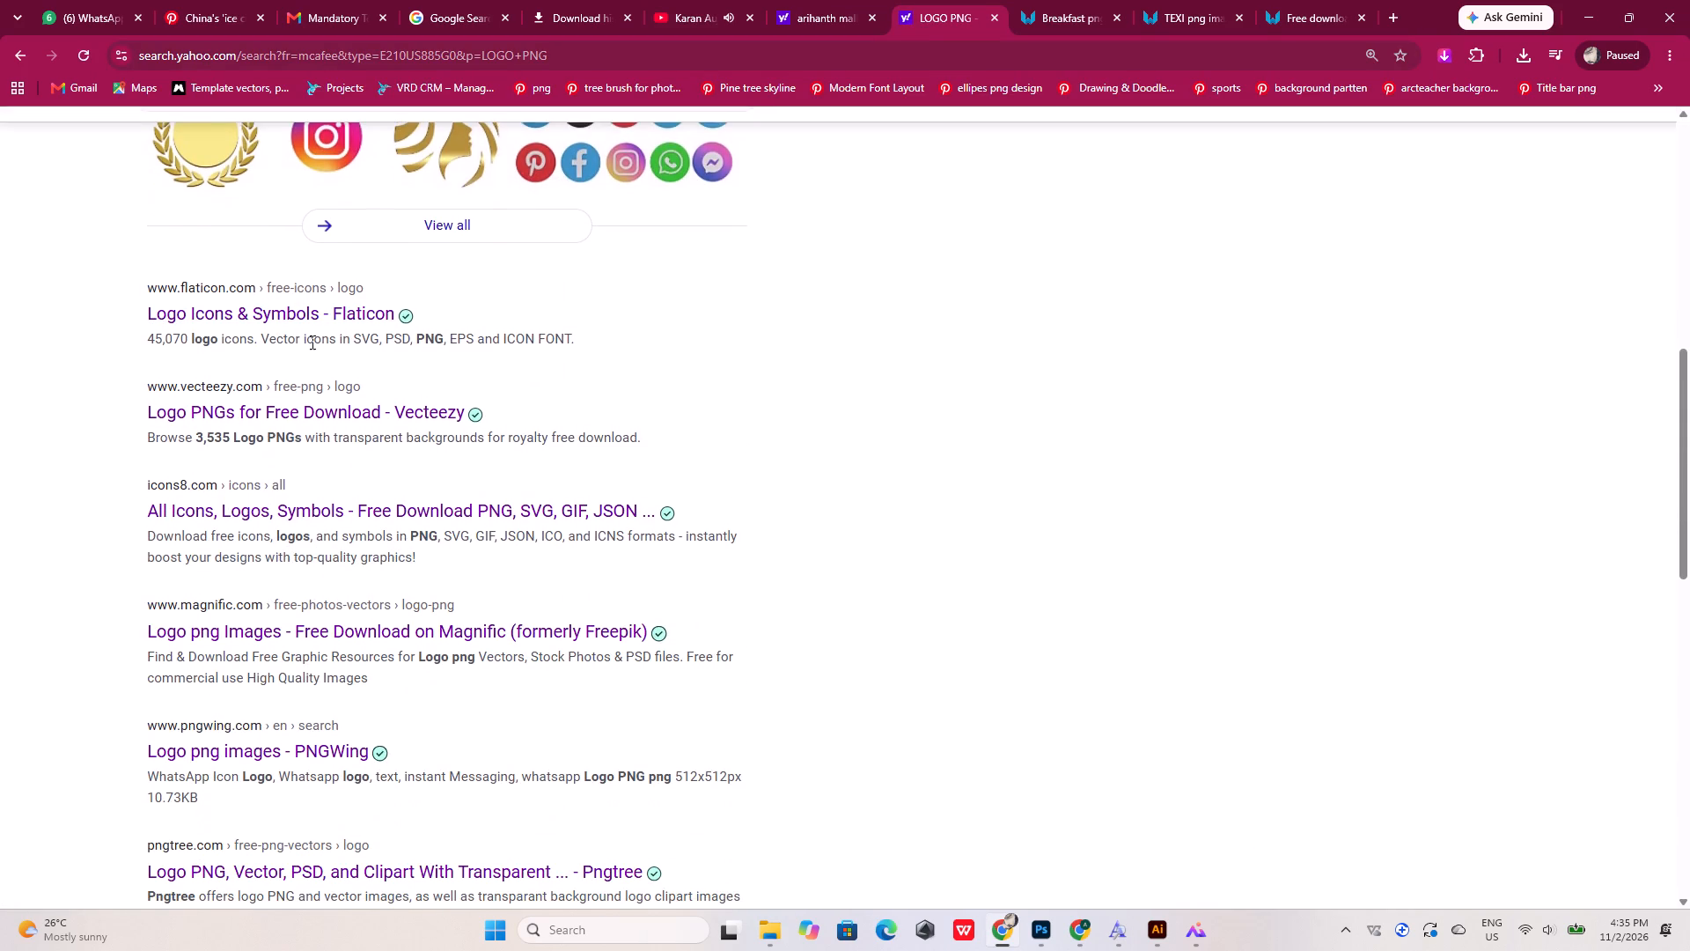
click(323, 409)
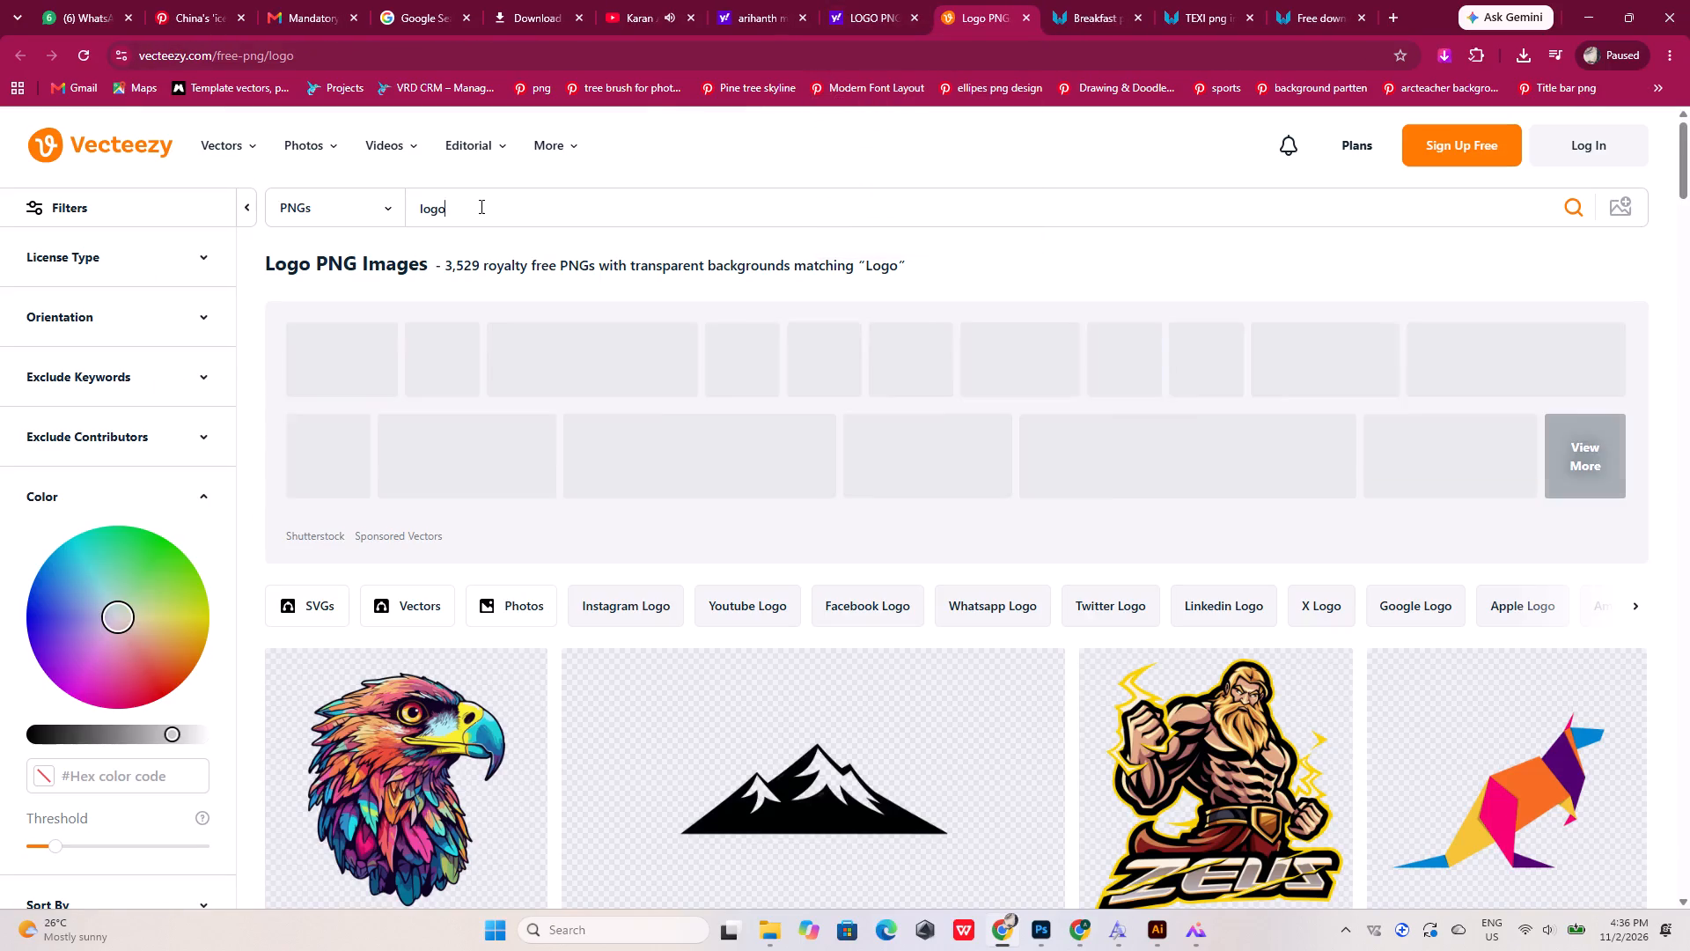
Search Vecteezy's PNGs for "TEXI", browse for a vehicle icon, then close the page and check the remaining Yahoo results.
drag(474, 206, 398, 210)
text(TE)
key(x)
key(i)
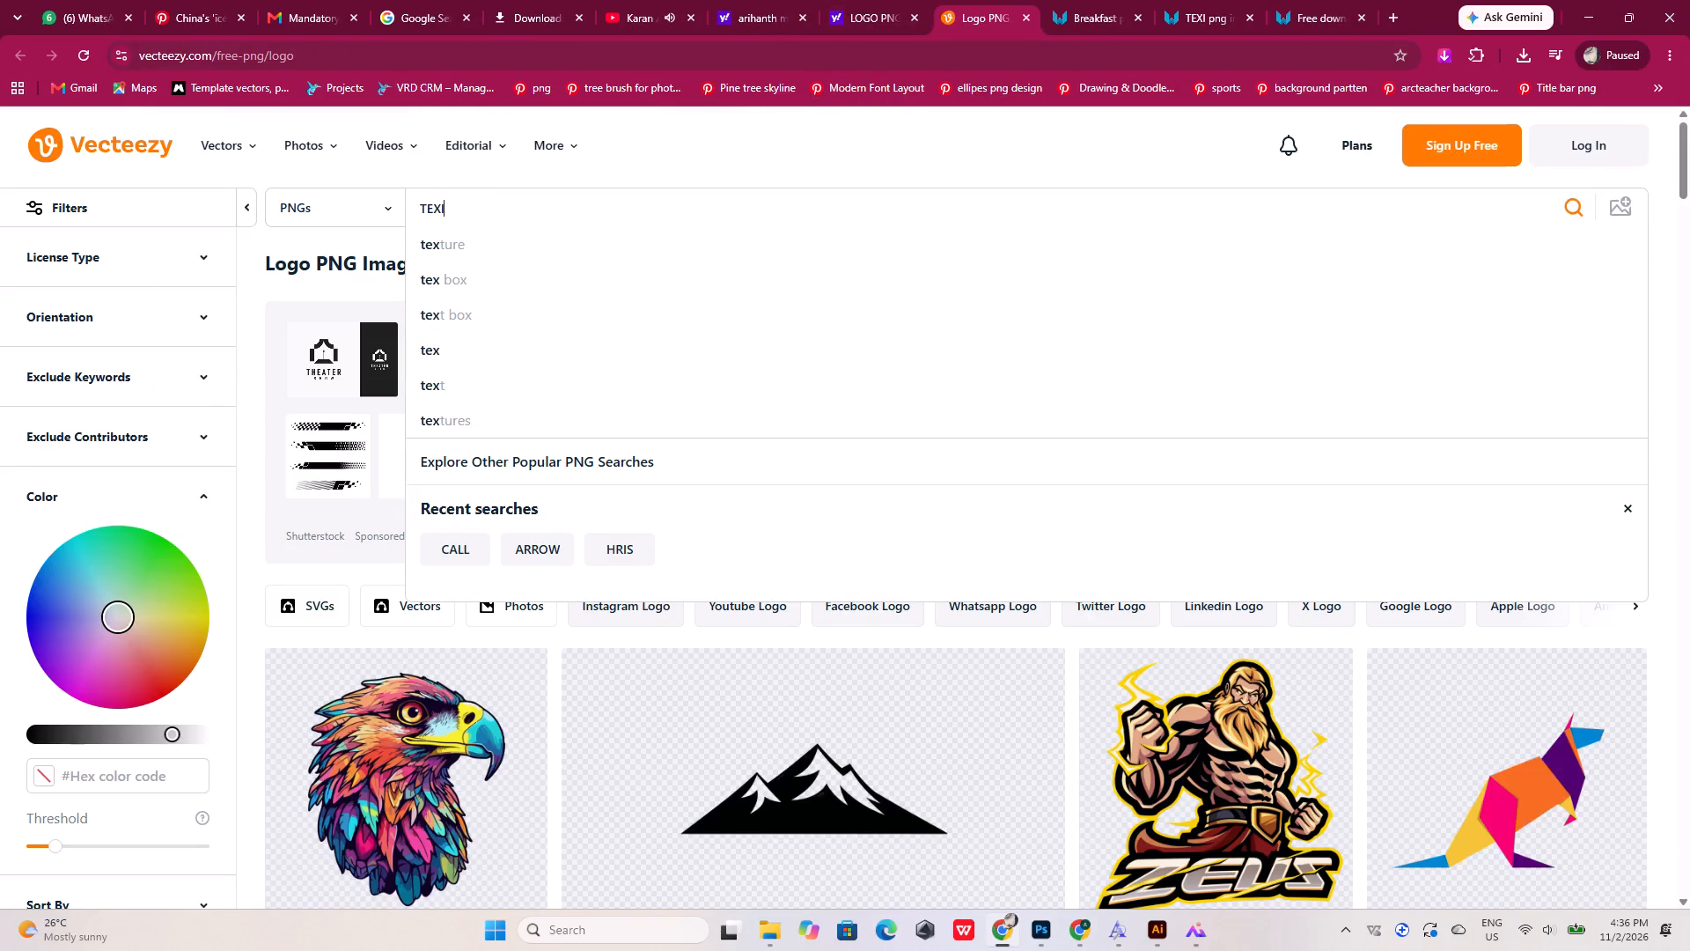
key(Return)
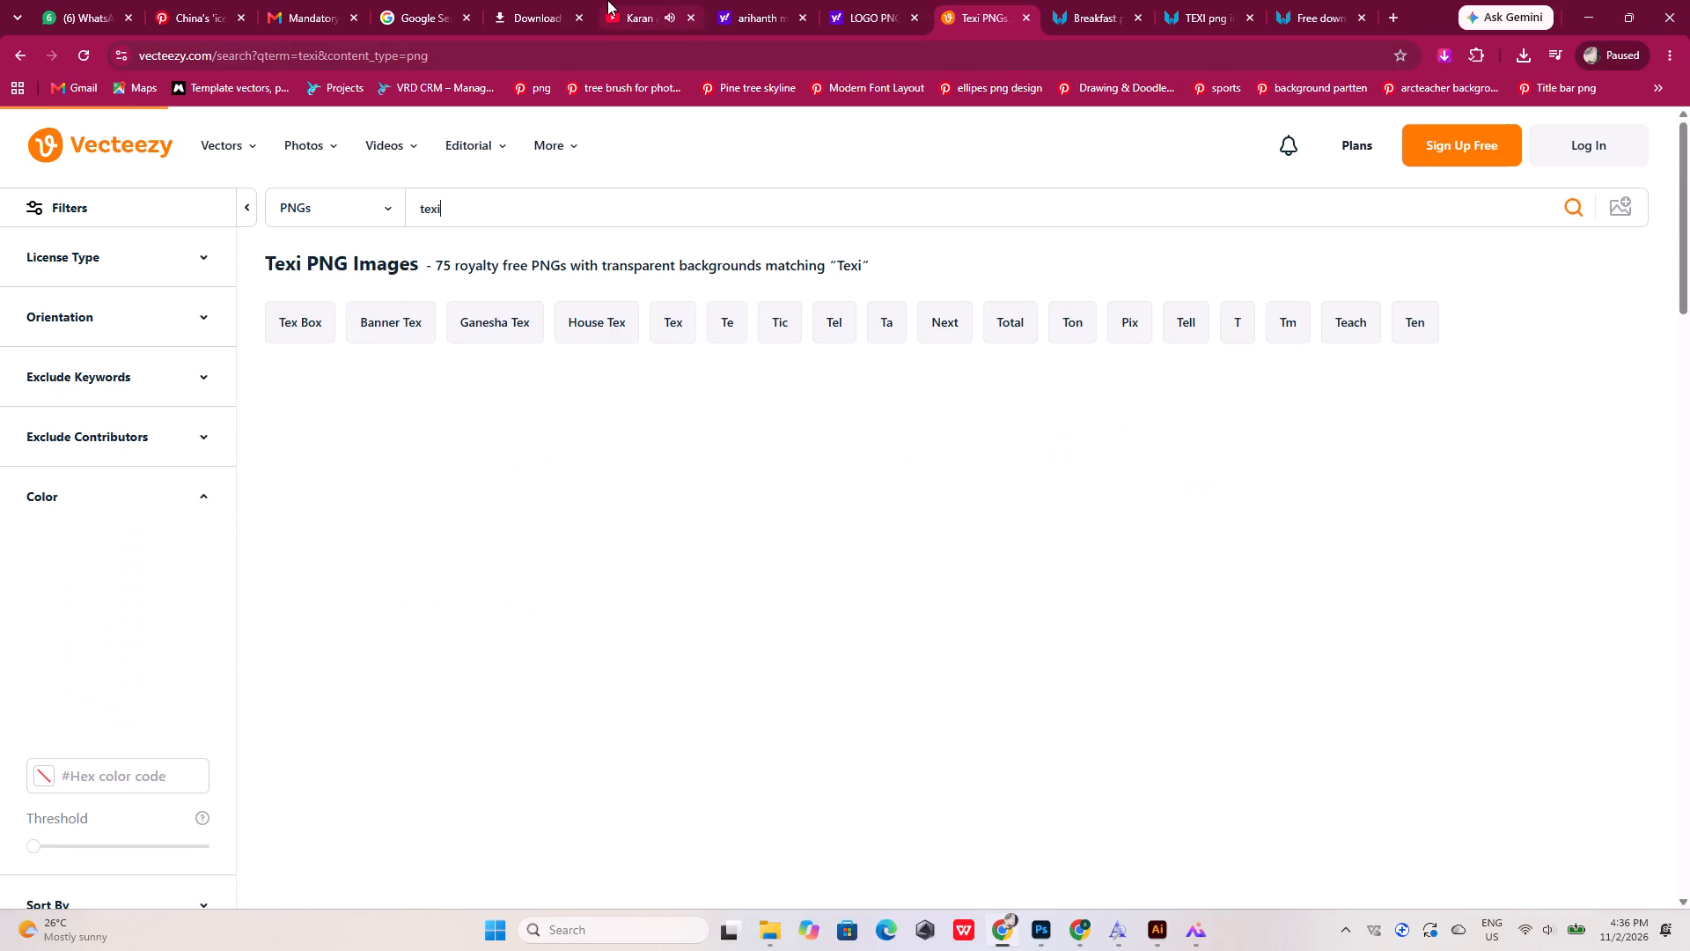
scroll(606, 610, down, 11)
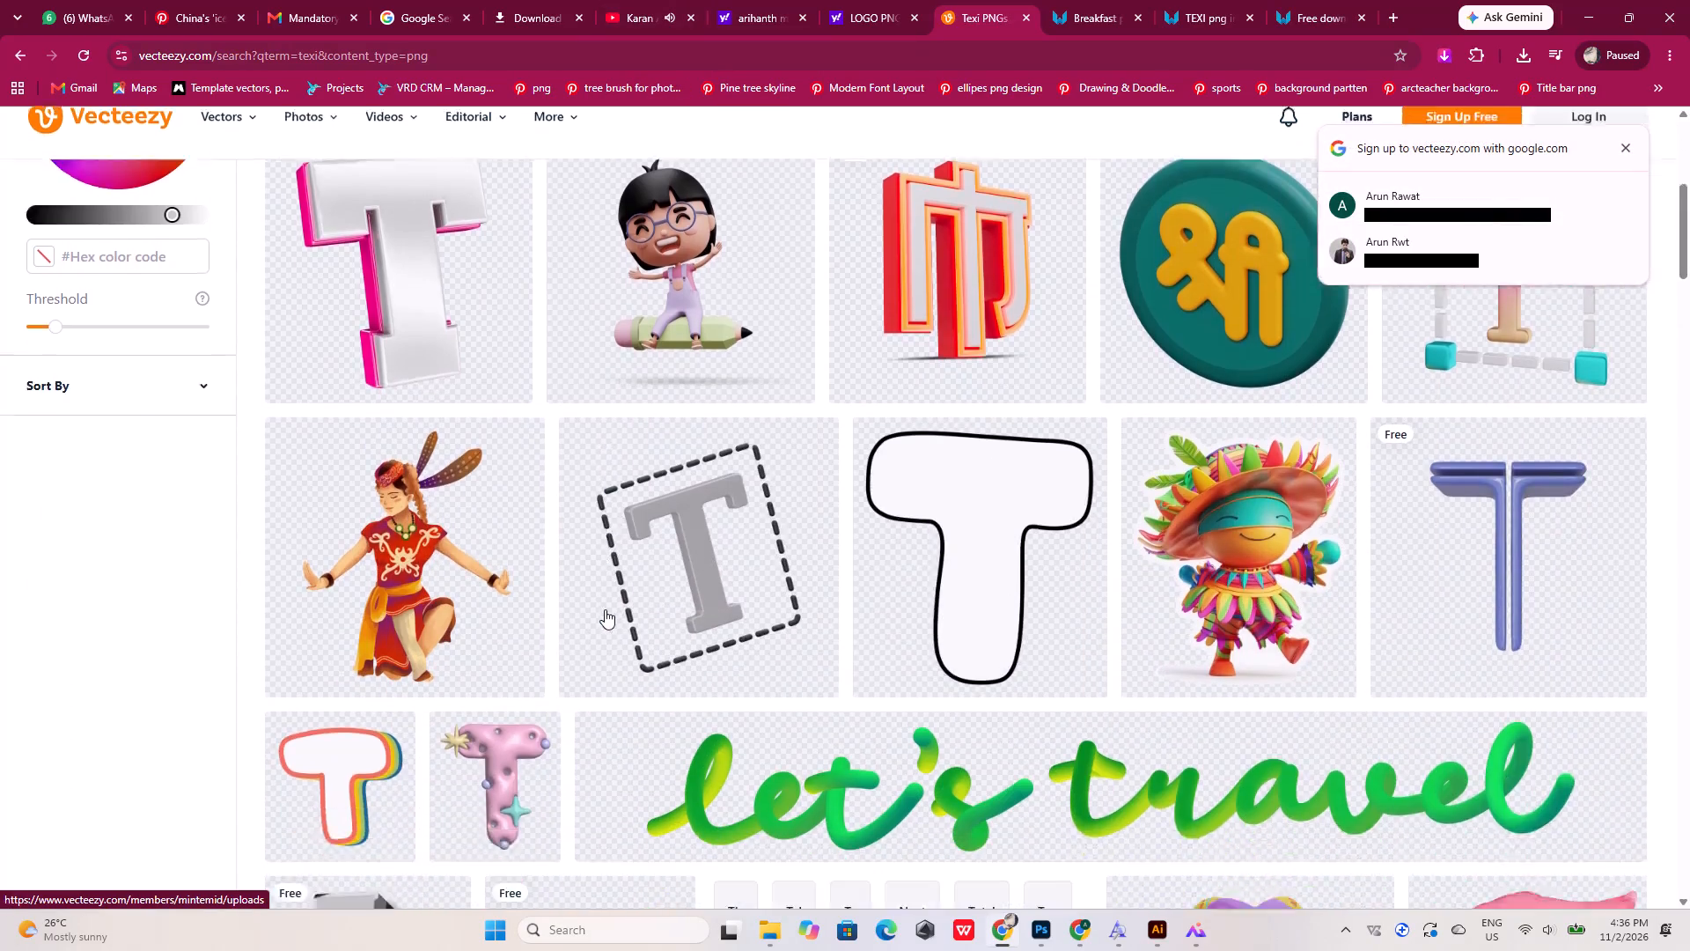
scroll(605, 609, down, 4)
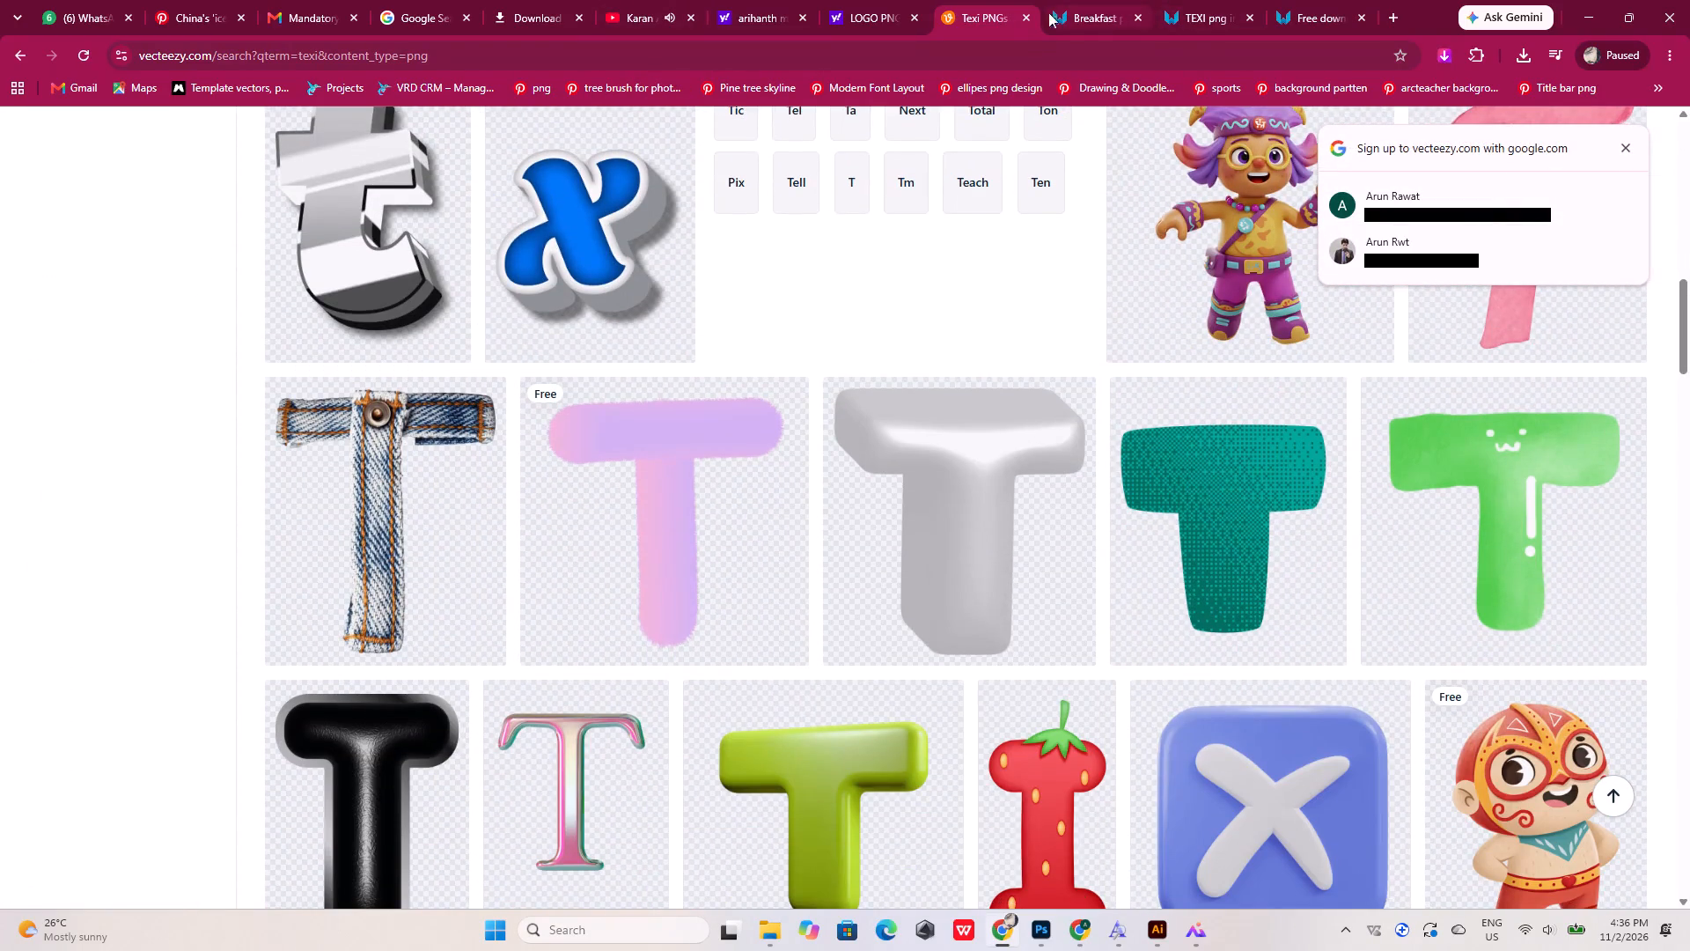
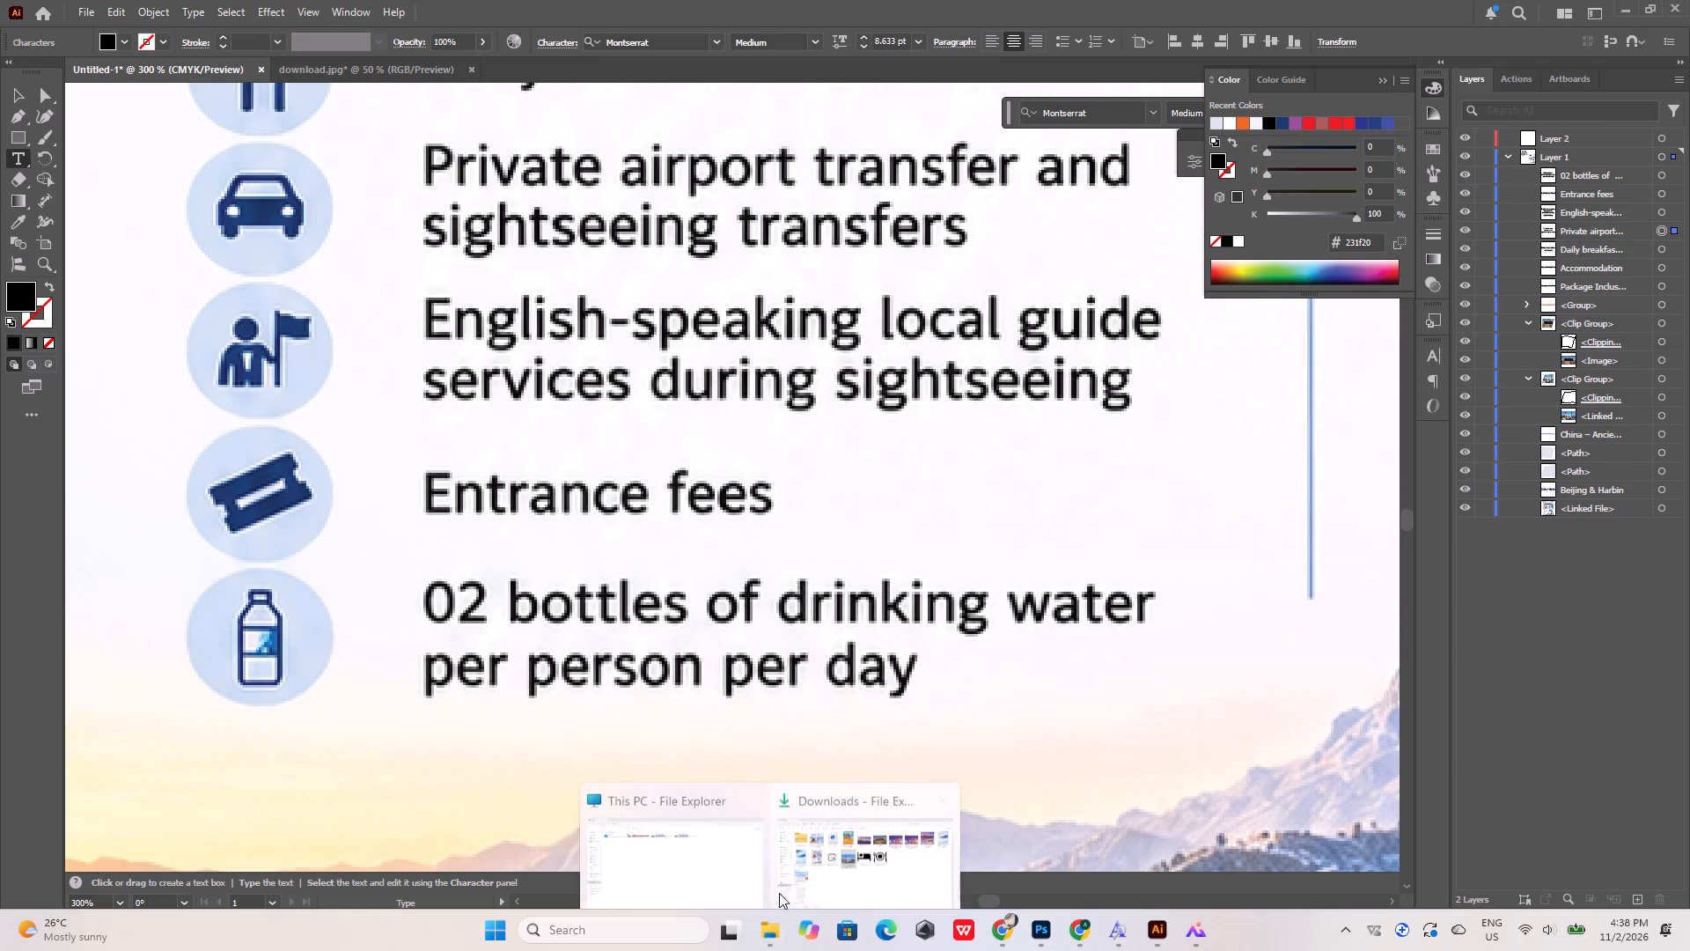
click(812, 832)
click(81, 306)
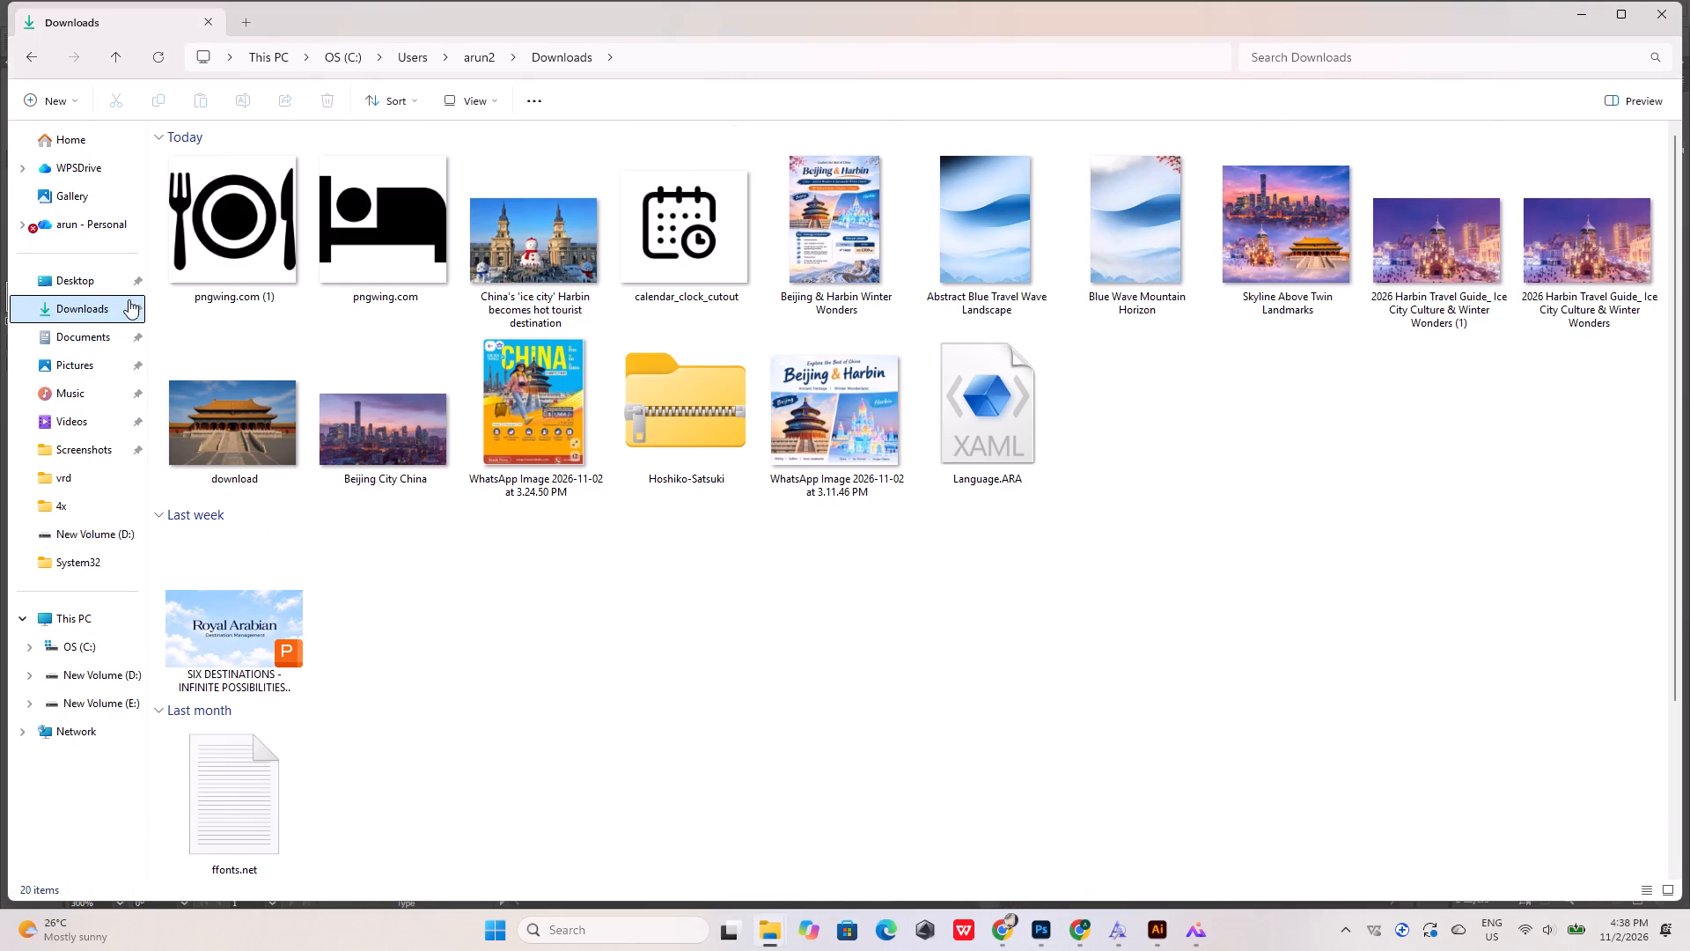
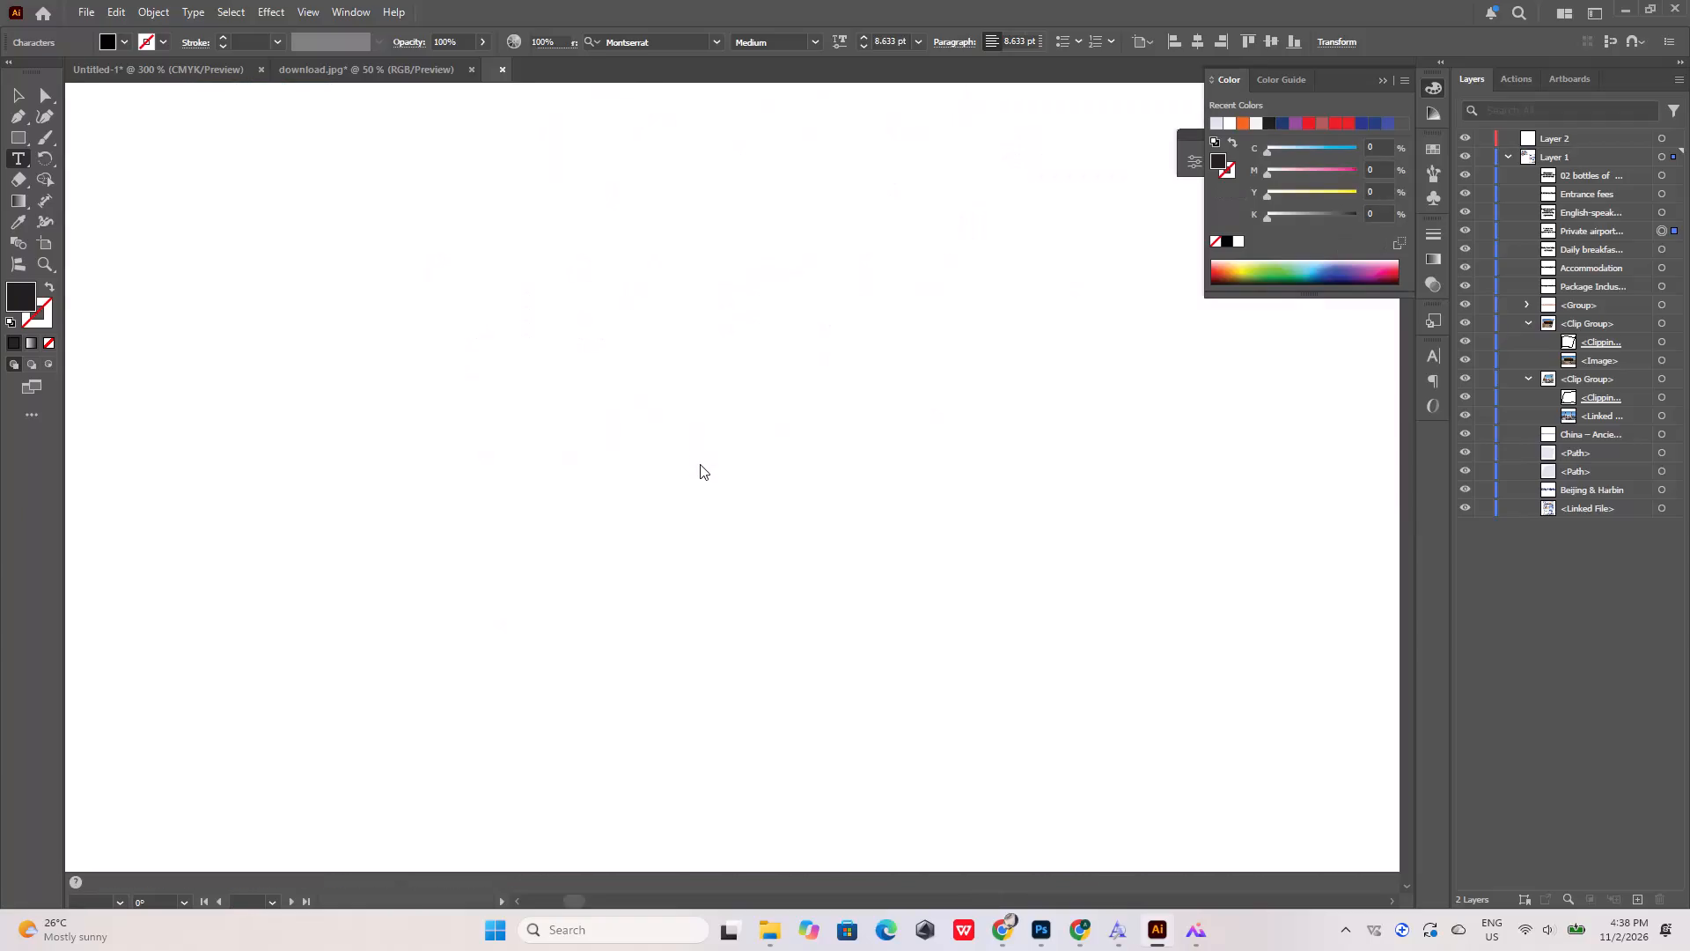
Image Trace the black bed picture in the pngwing.com.png document, expand the tracing and ungroup the result.
alt+scroll(700, 464, down, 4)
alt+scroll(694, 461, up, 7)
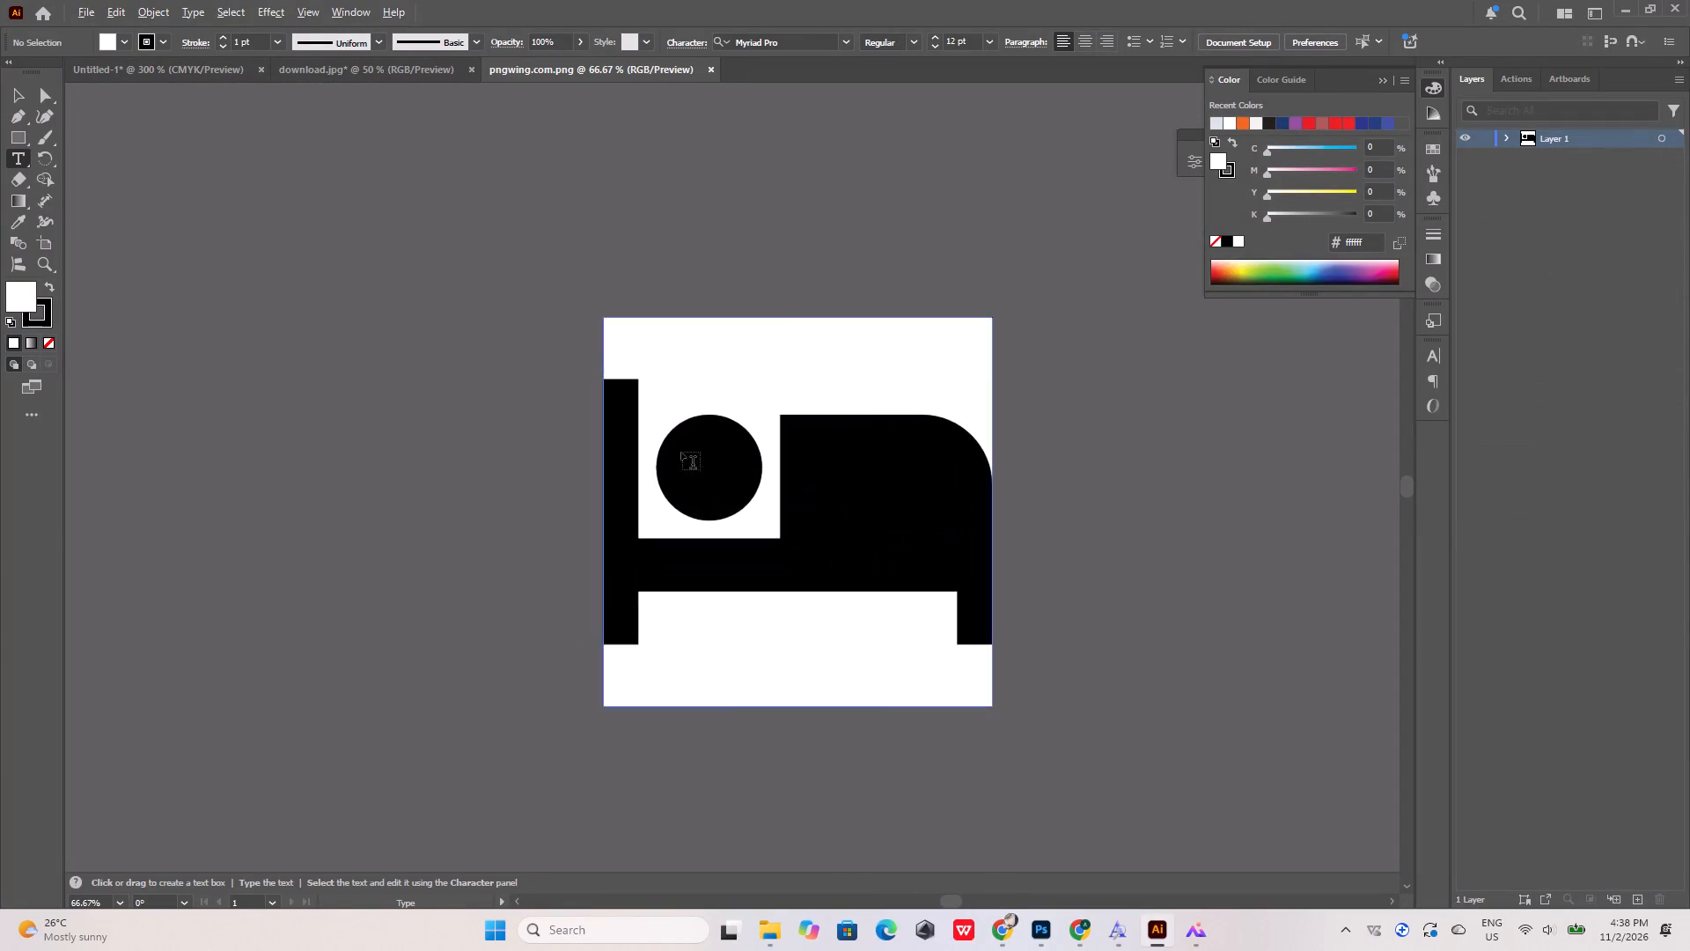
click(12, 92)
click(796, 438)
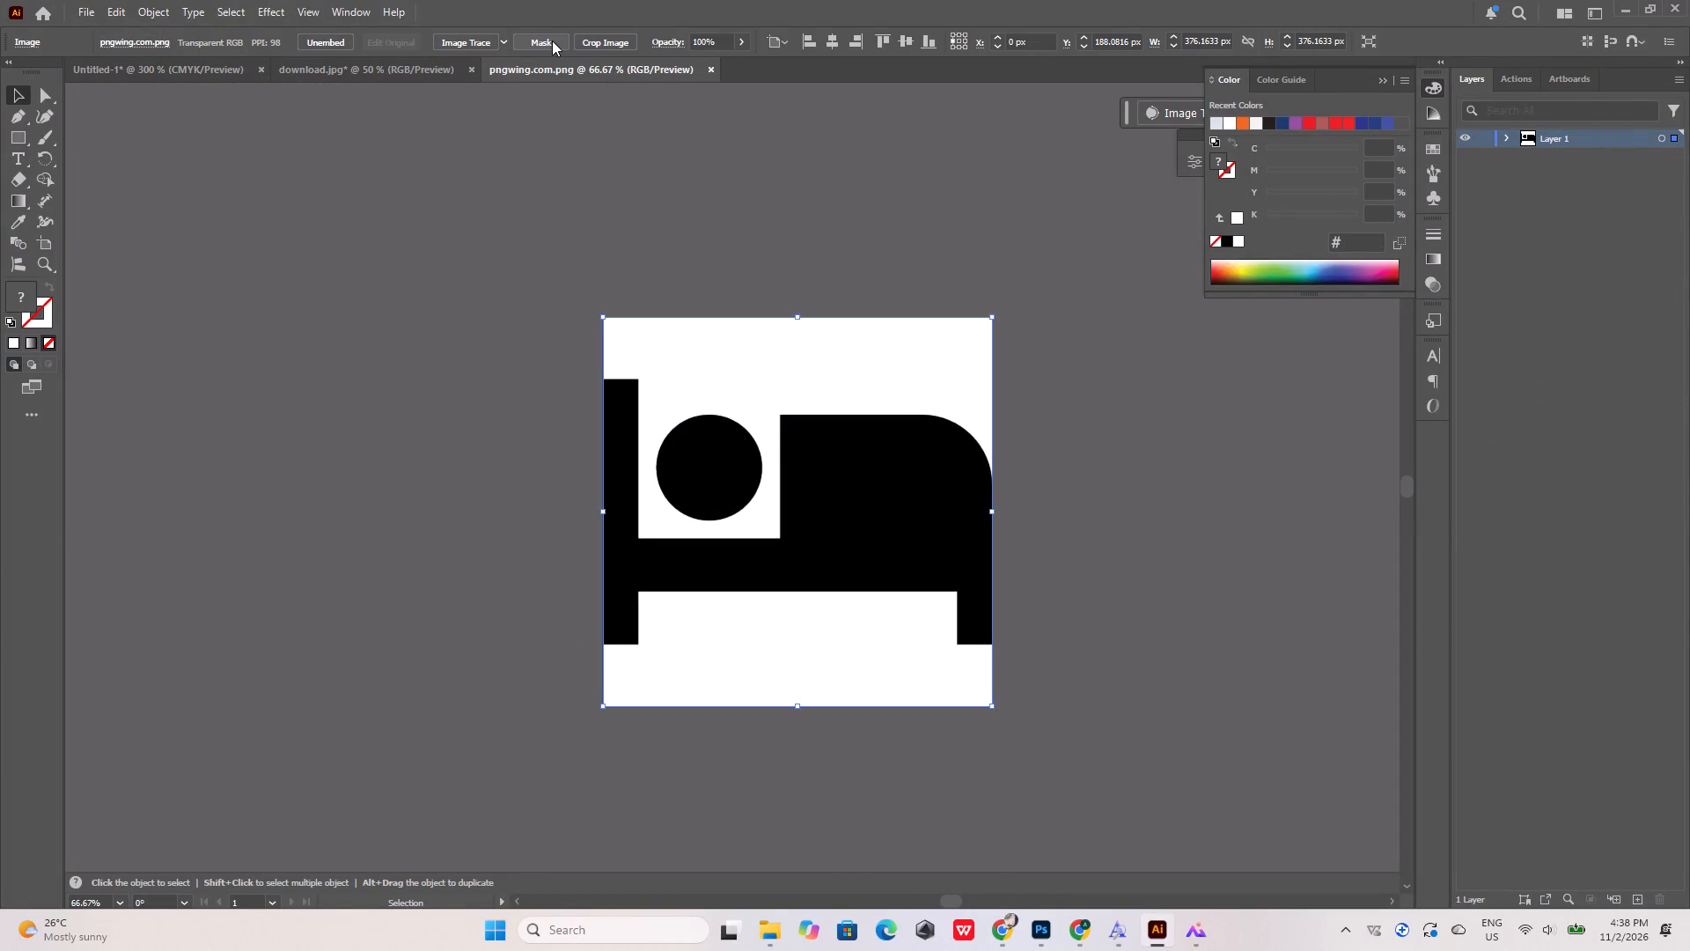
click(479, 42)
click(474, 43)
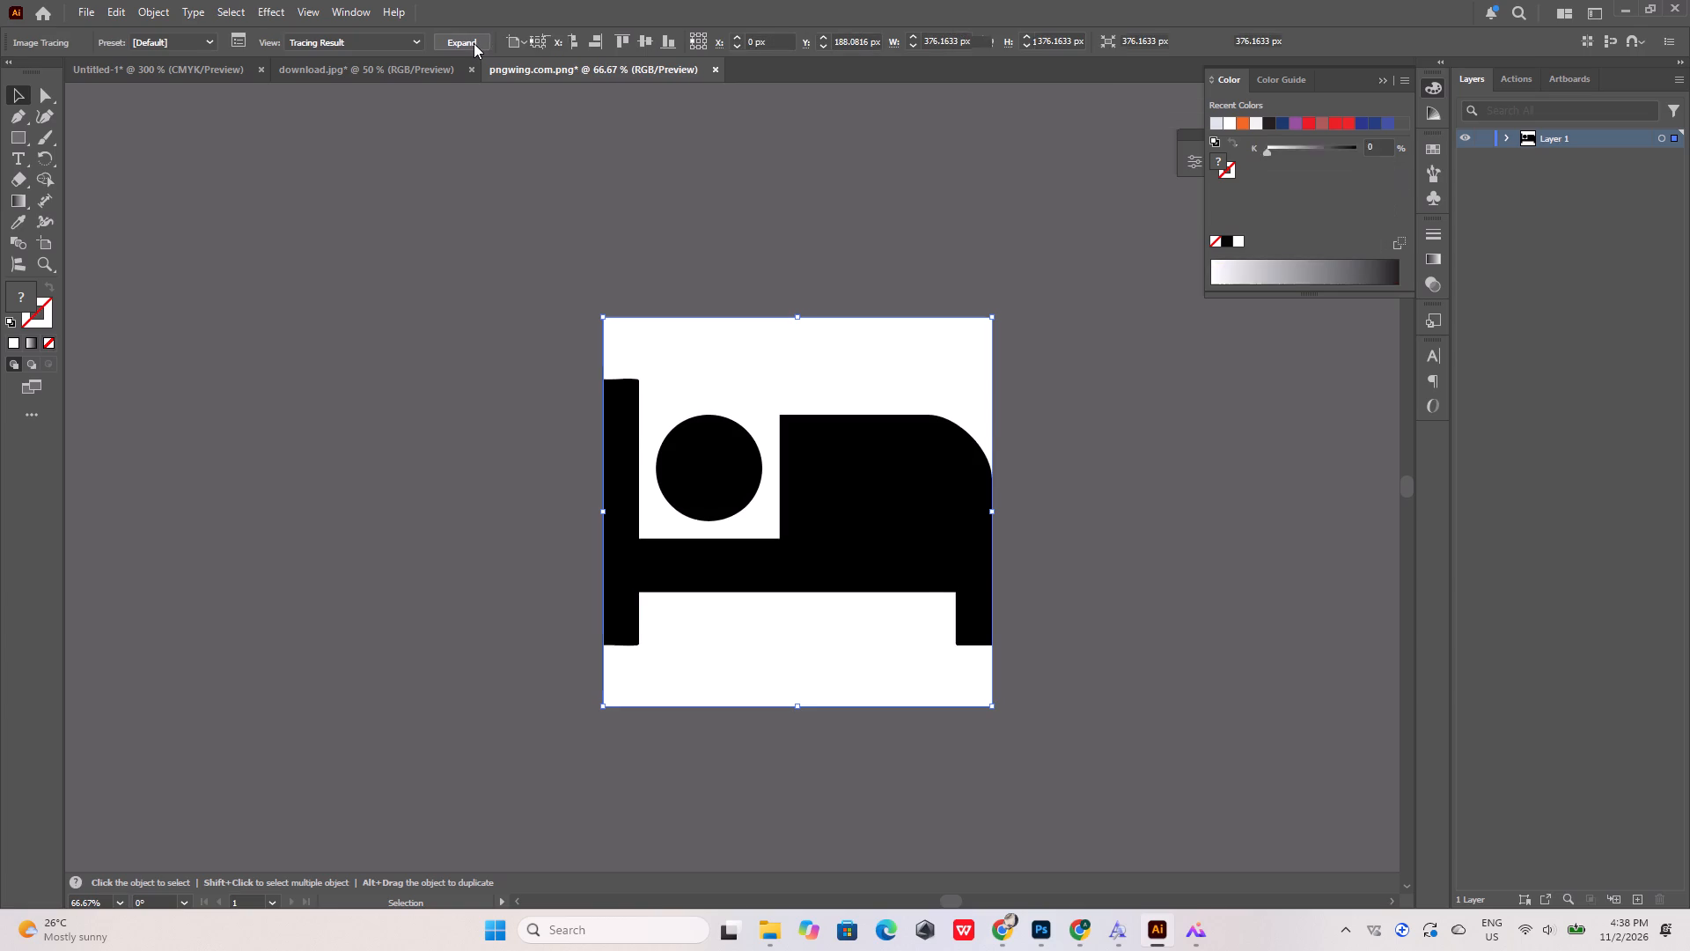
right_click(832, 376)
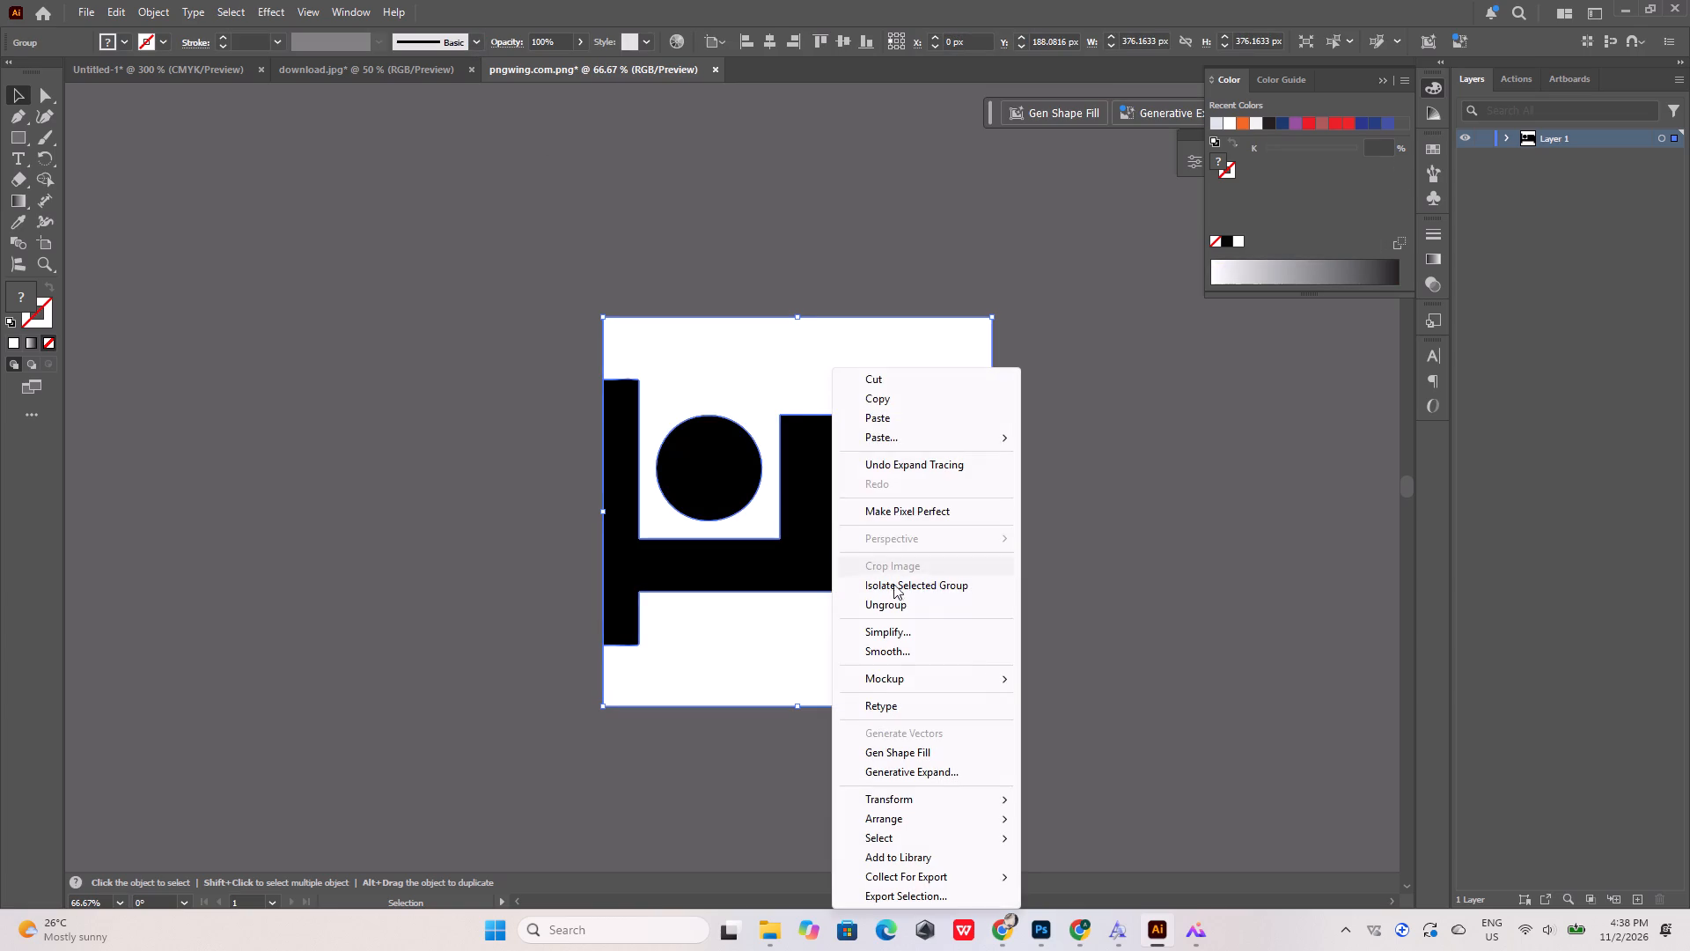
click(893, 605)
Delete the traced bed's white background shape and group the remaining black bed parts.
click(708, 221)
click(780, 351)
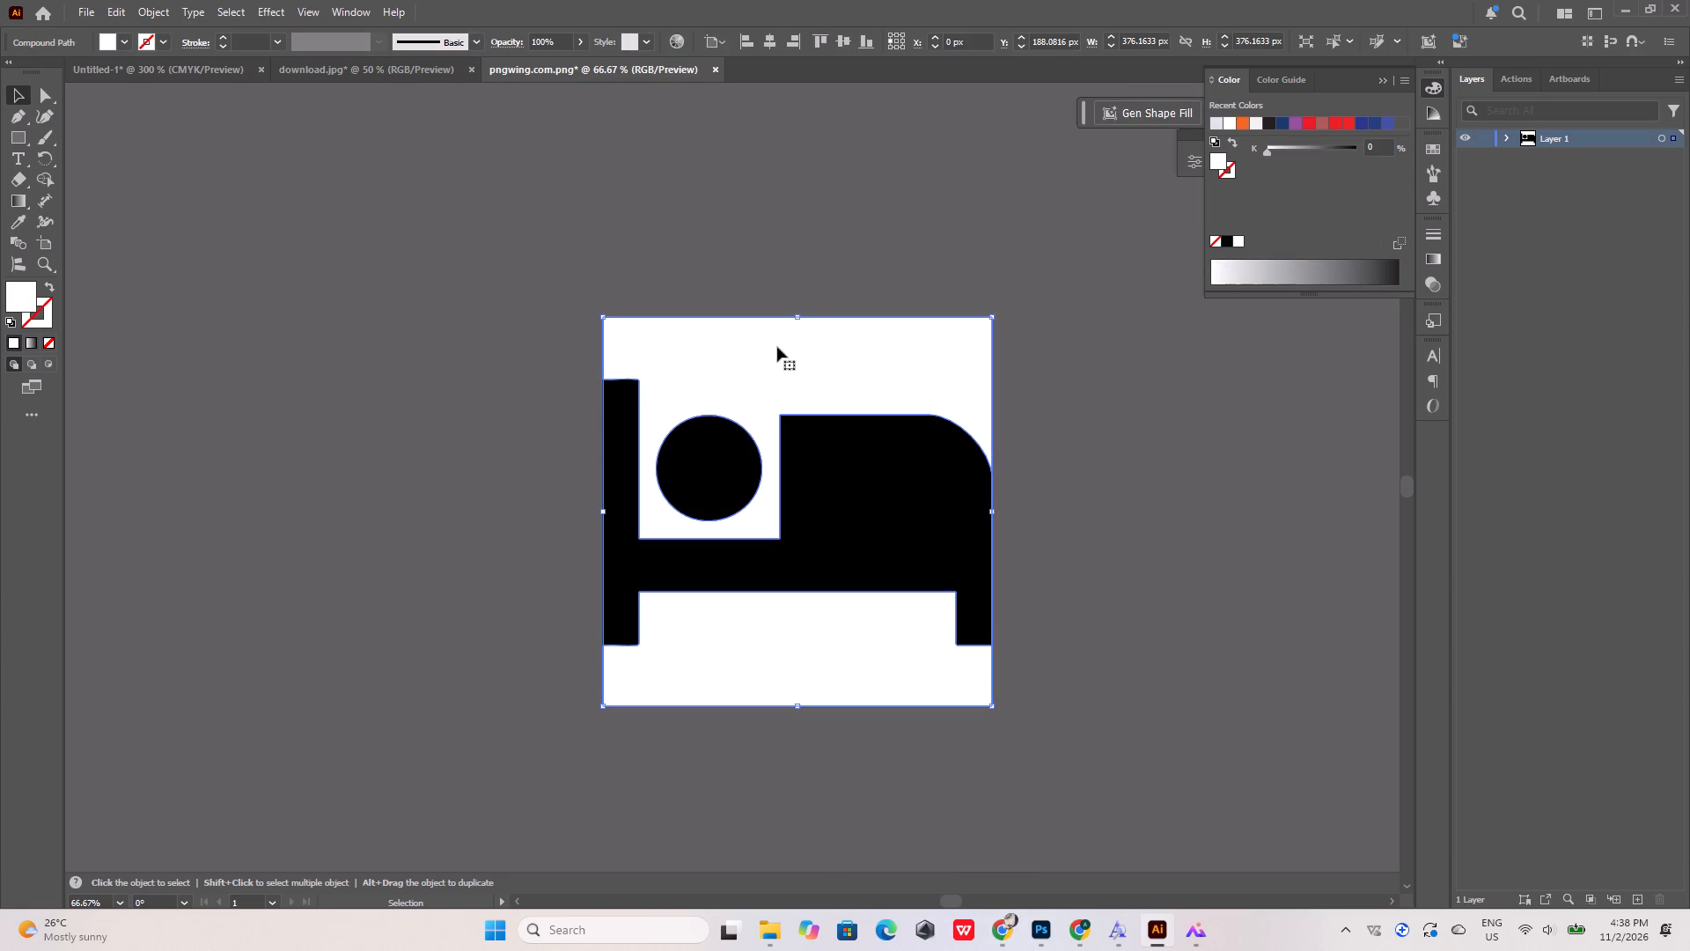
key(Delete)
drag(913, 444, 879, 518)
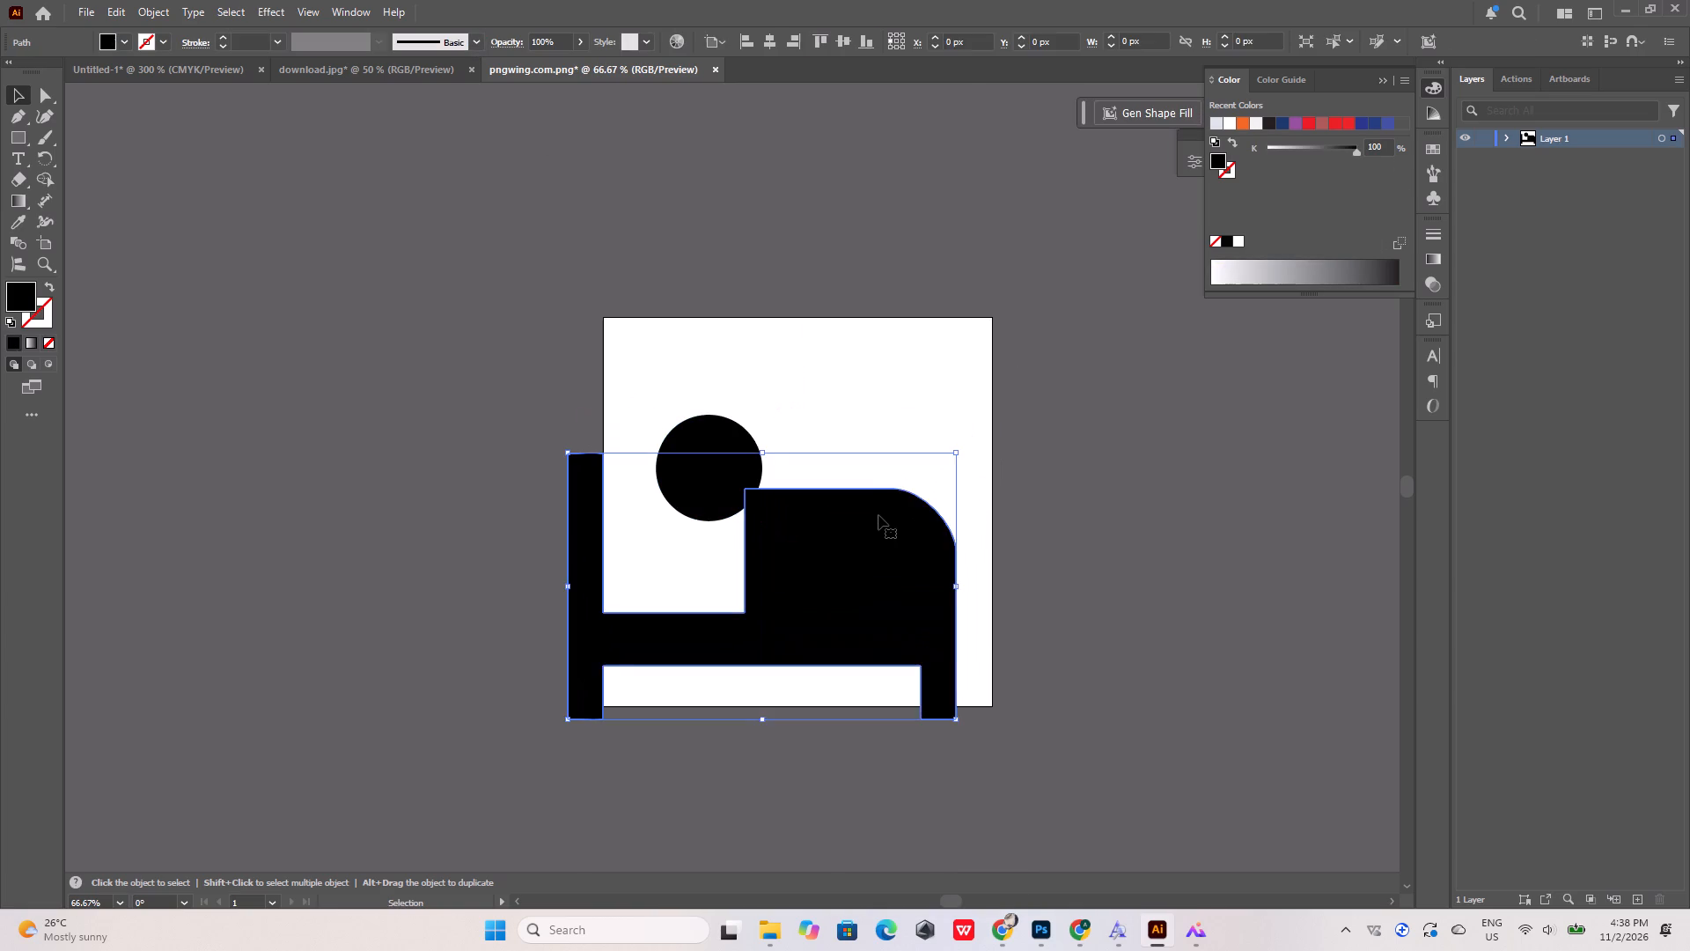
key(ctrl+z)
drag(1059, 366, 515, 594)
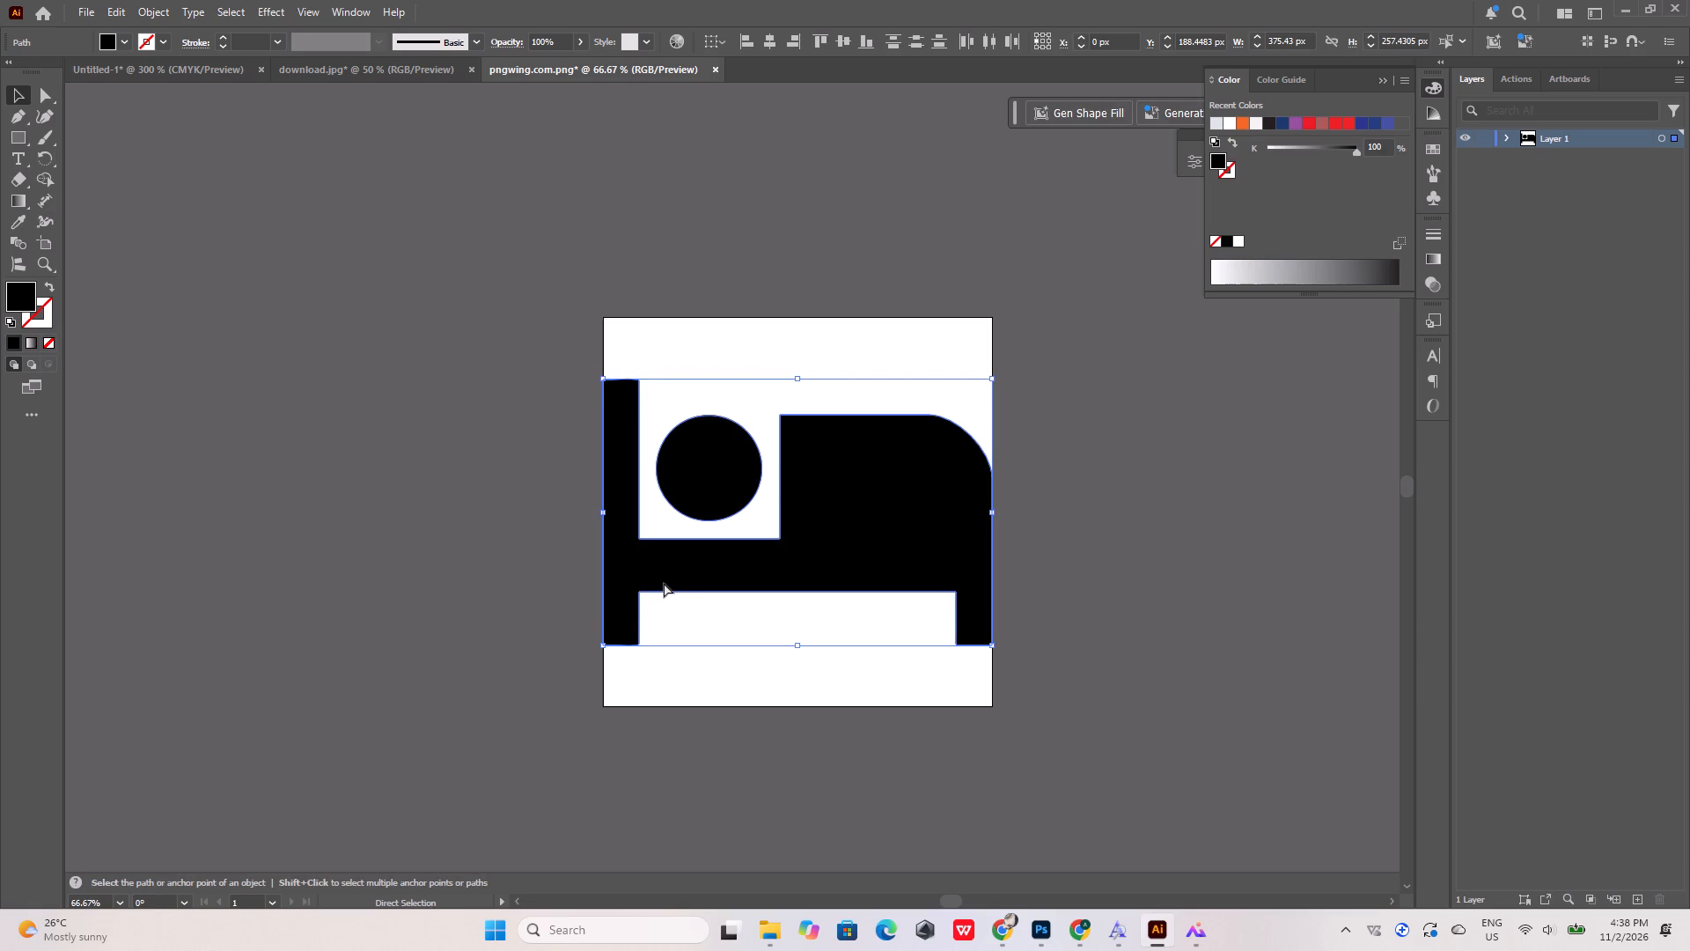
key(ctrl+g)
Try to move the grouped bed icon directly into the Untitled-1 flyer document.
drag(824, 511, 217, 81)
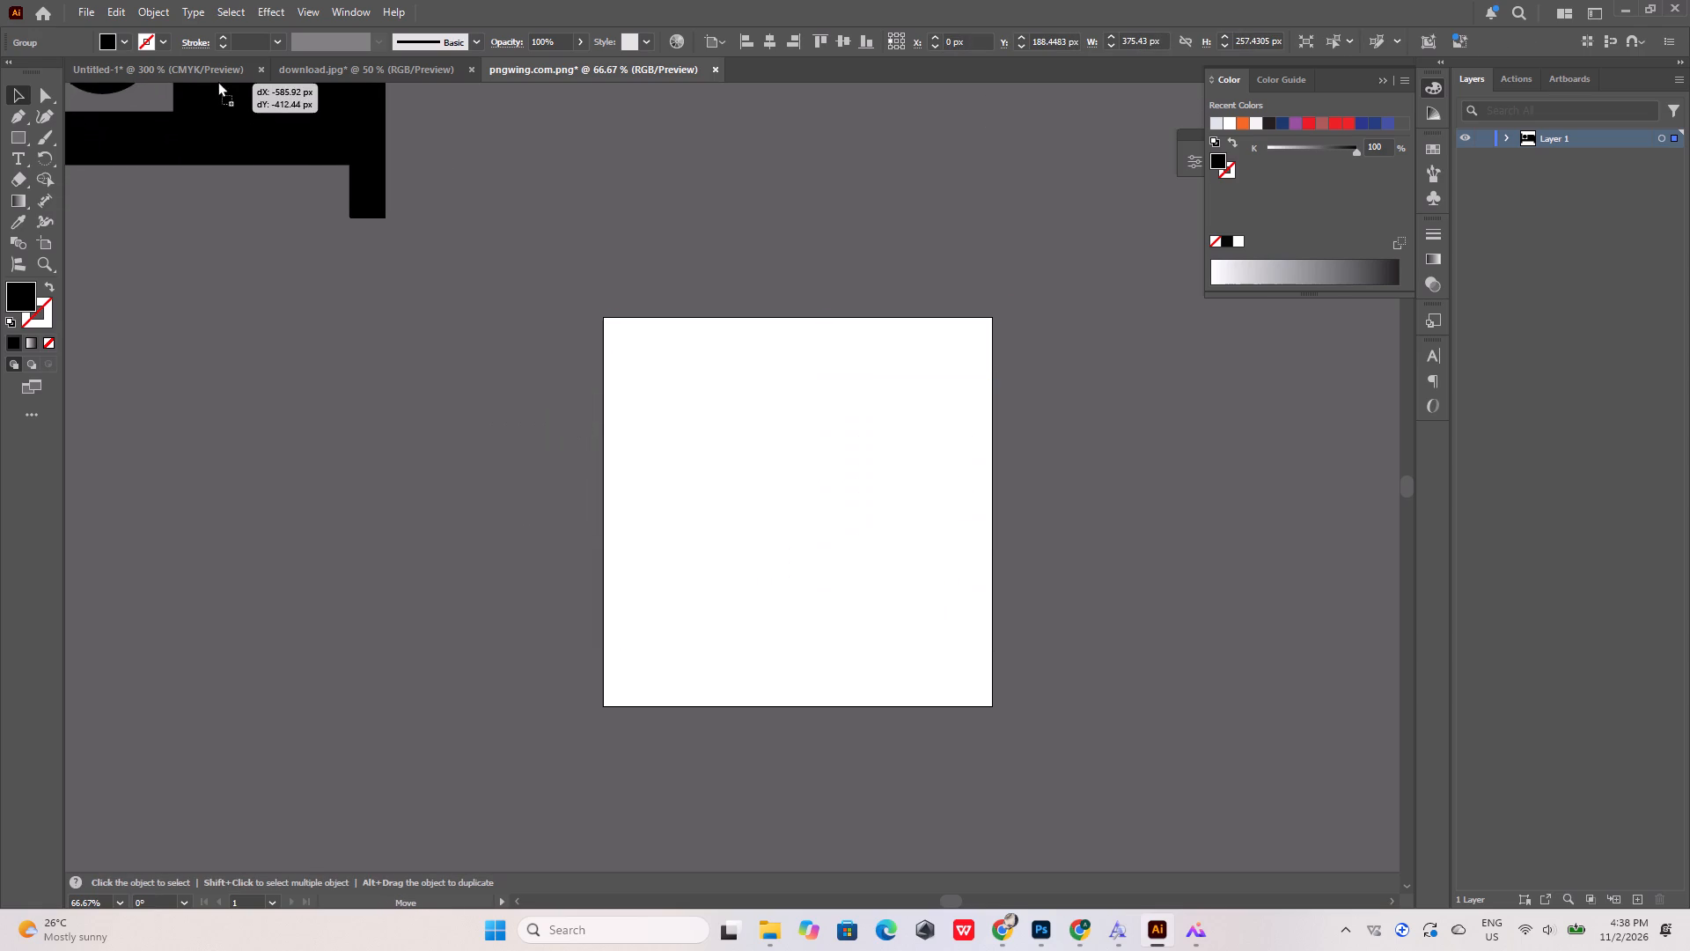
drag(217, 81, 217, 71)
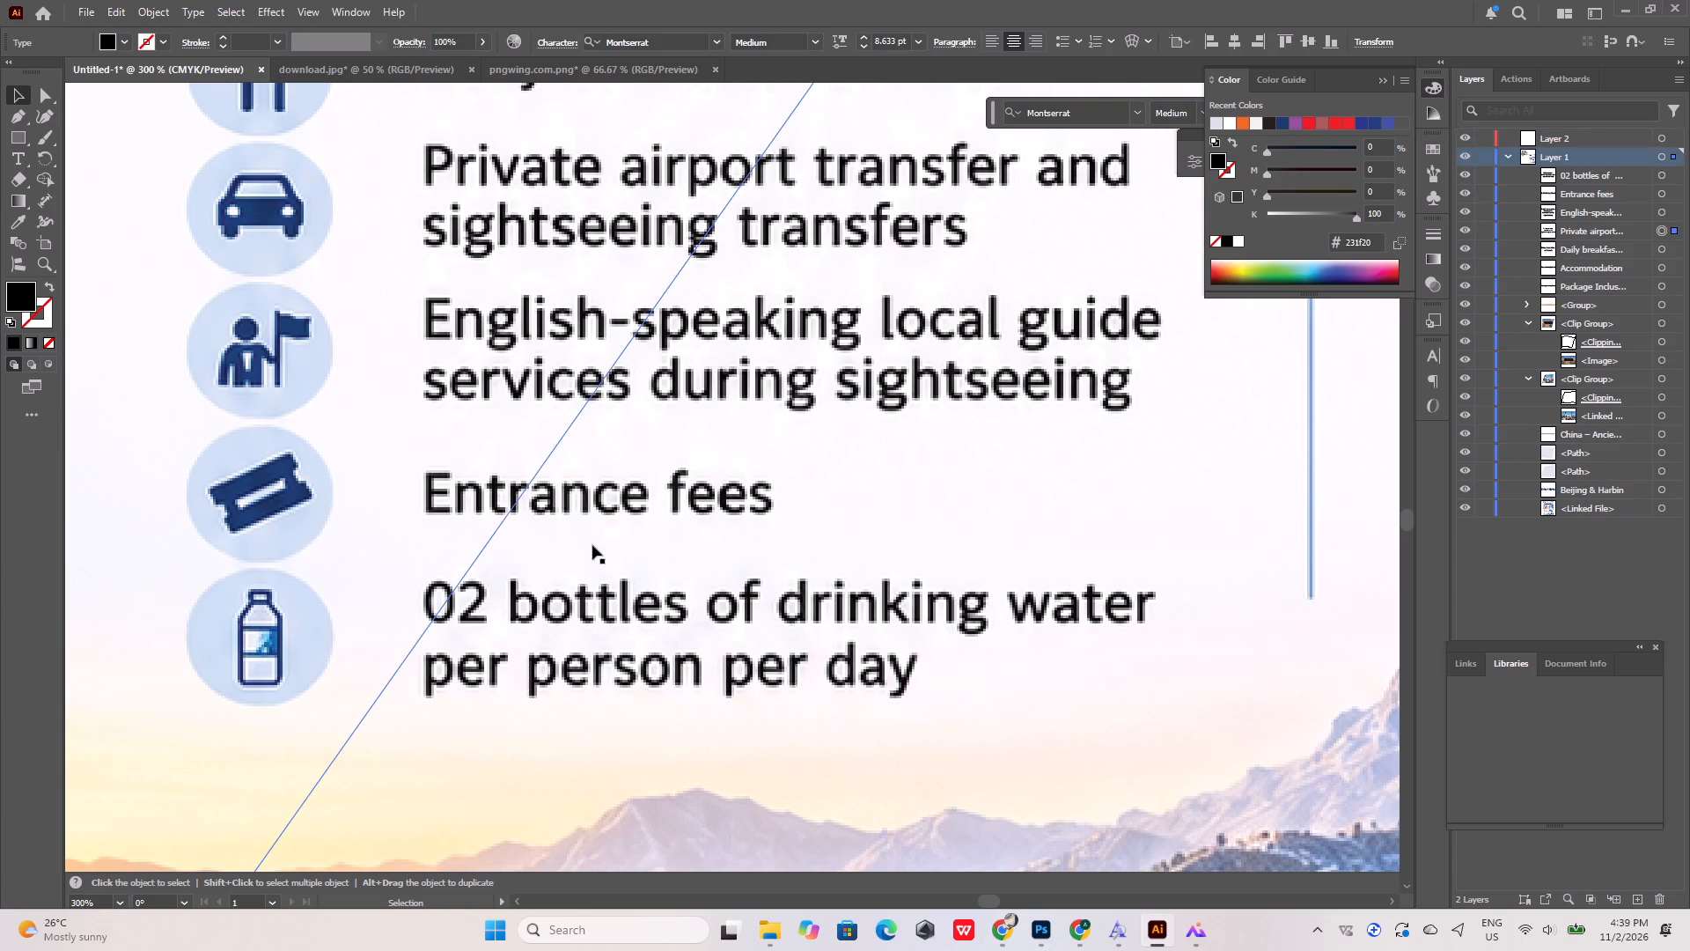
In the flyer document, move the reference flyer image higher and slightly farther from the artboard.
alt+scroll(623, 563, down, 9)
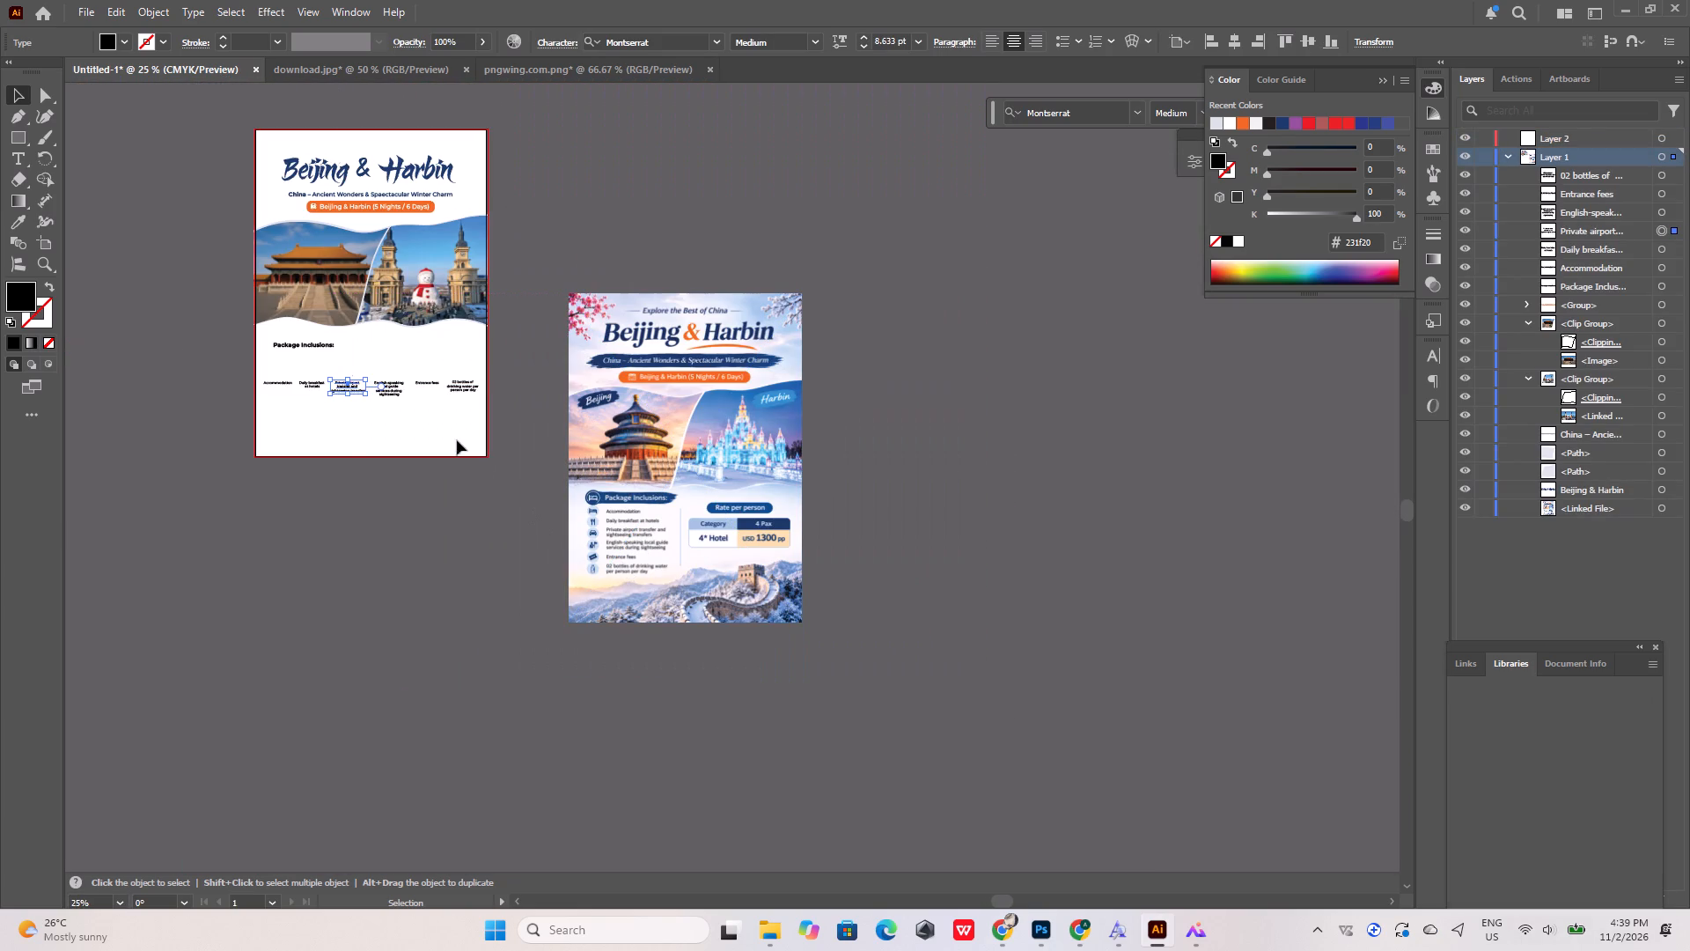
alt+scroll(528, 526, down, 5)
alt+scroll(494, 512, up, 5)
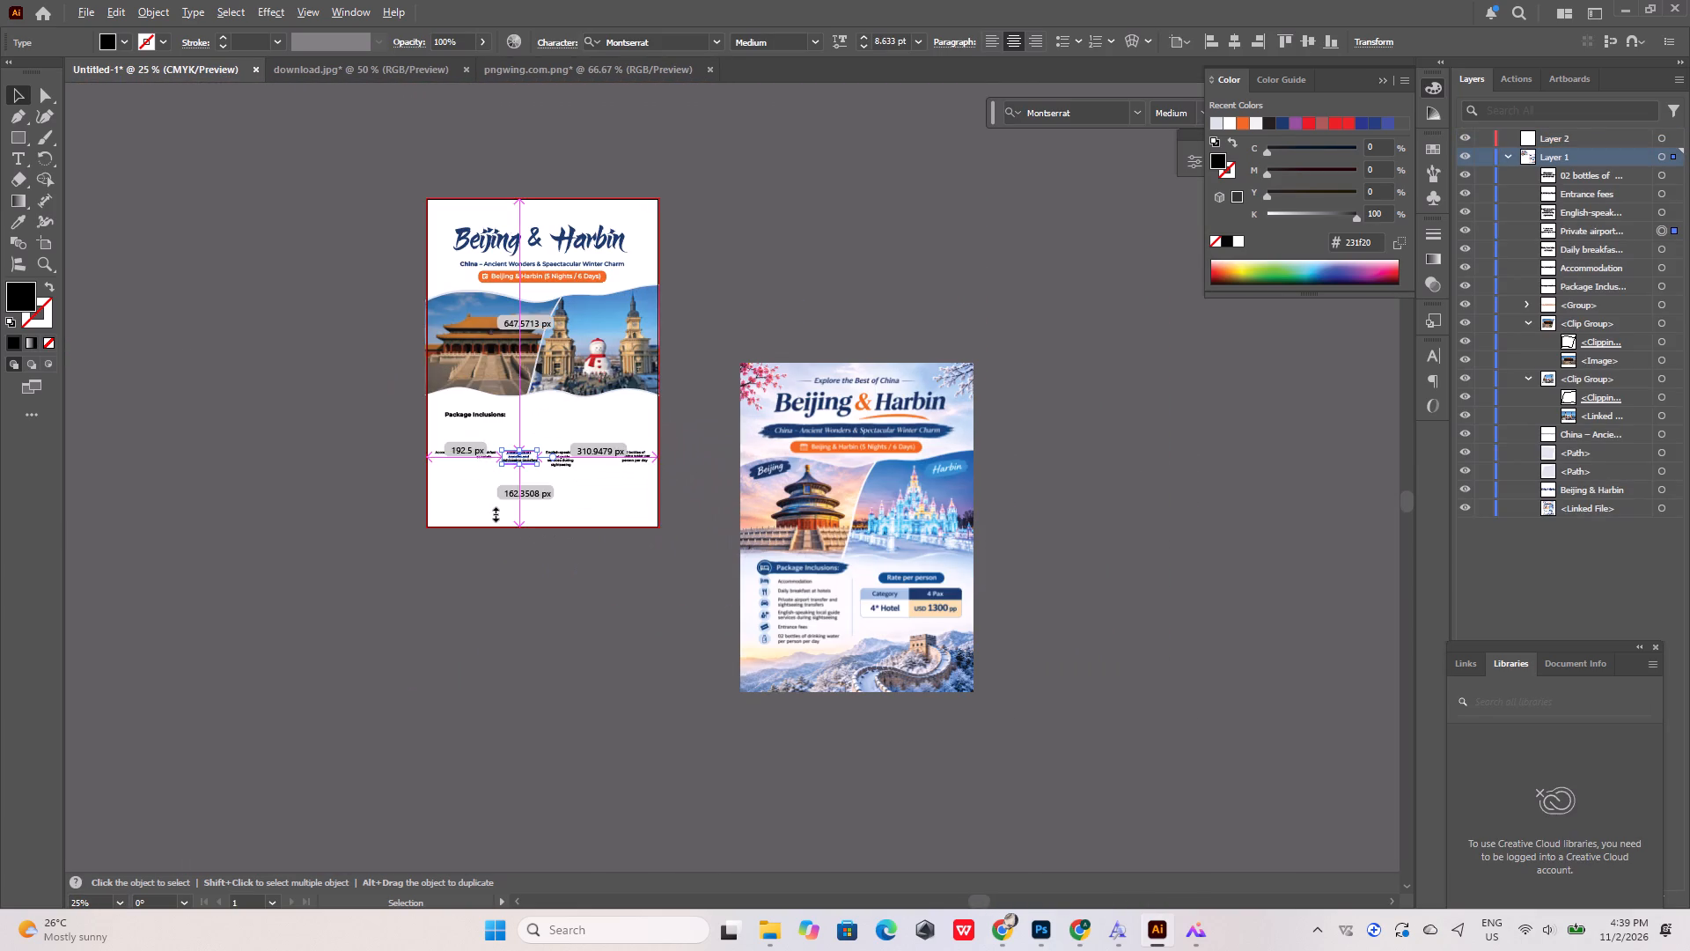
click(614, 618)
drag(793, 509, 805, 471)
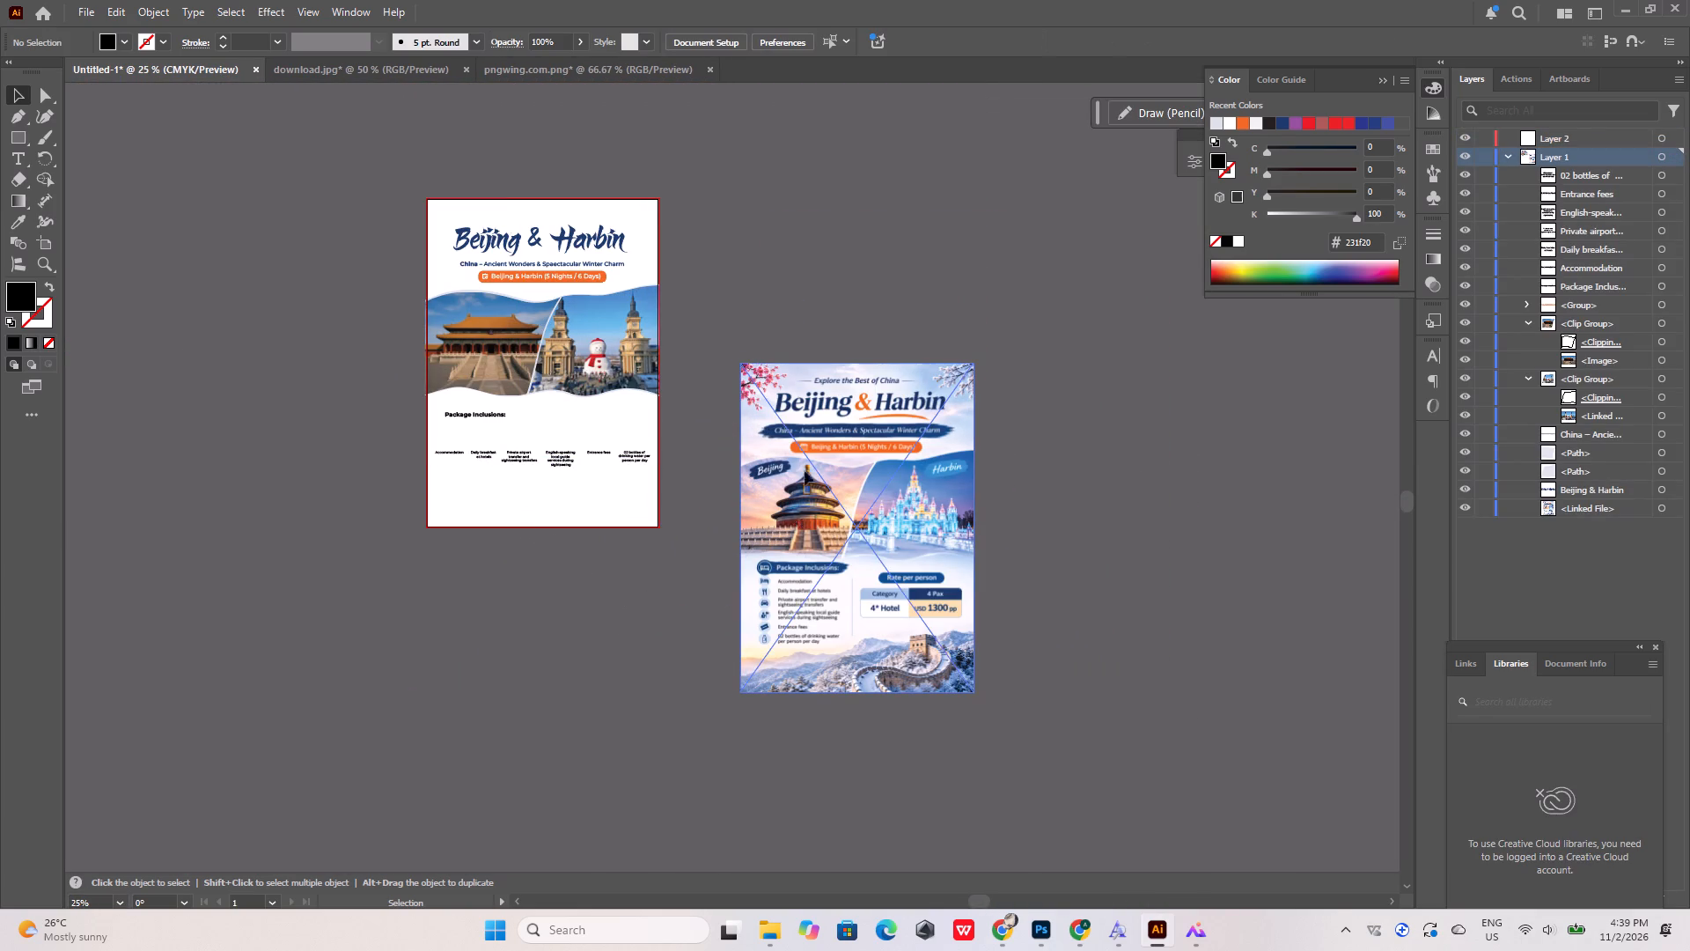
drag(805, 471, 832, 277)
Close the download.jpg document without saving its changes.
click(318, 65)
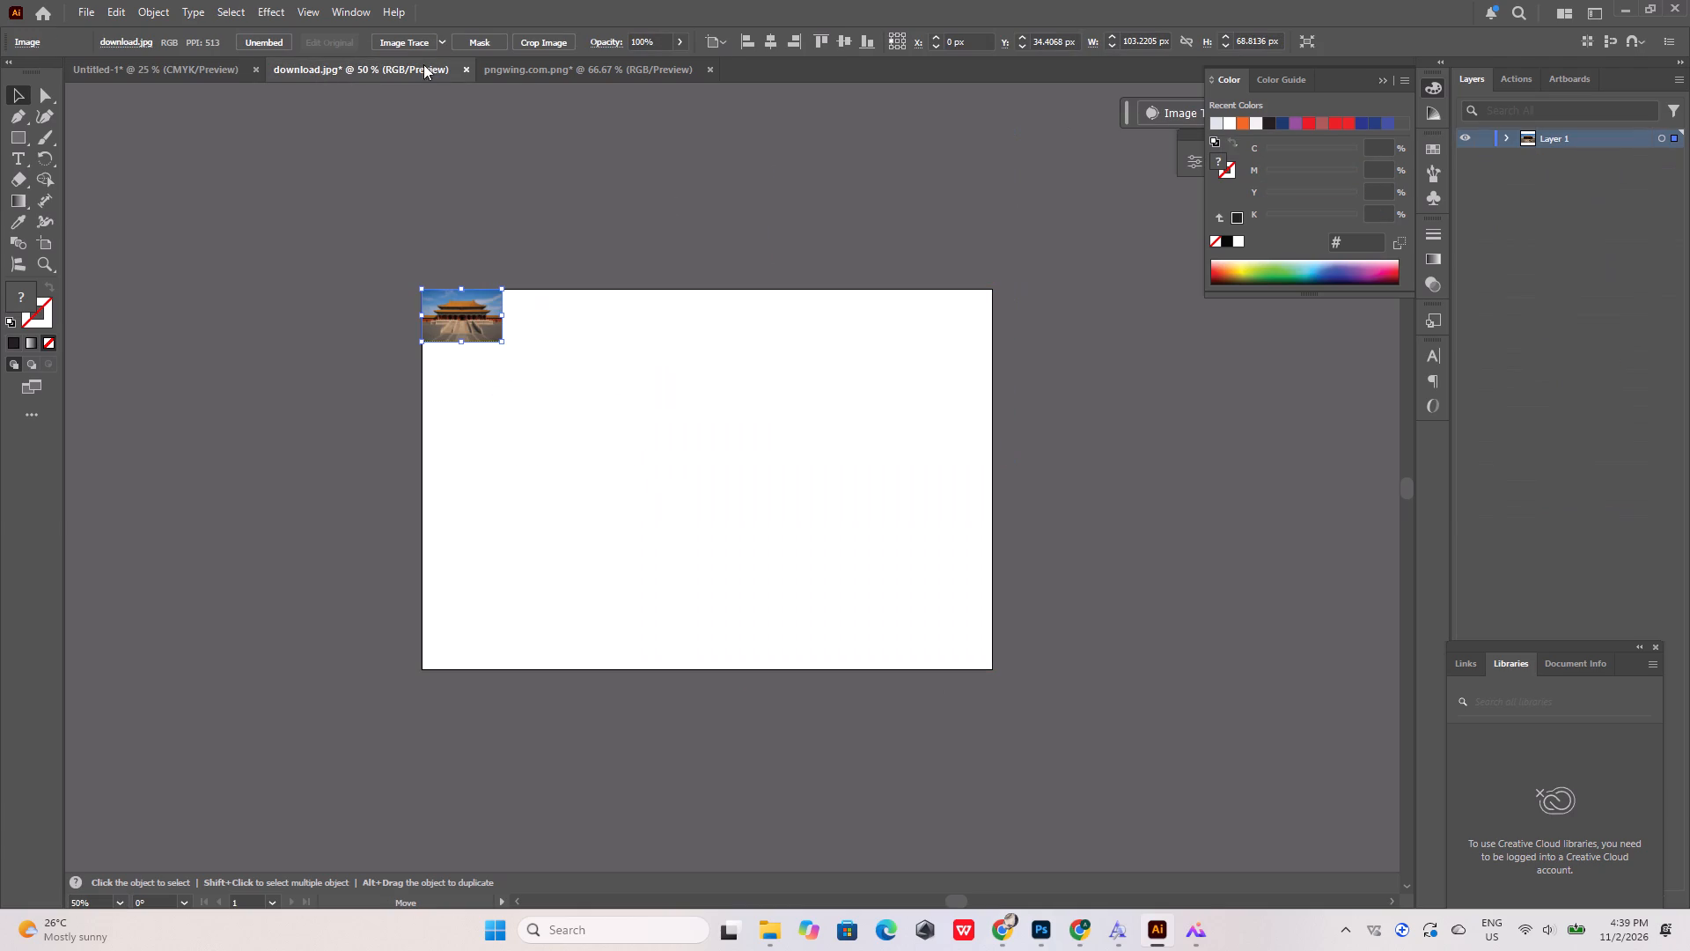
click(465, 67)
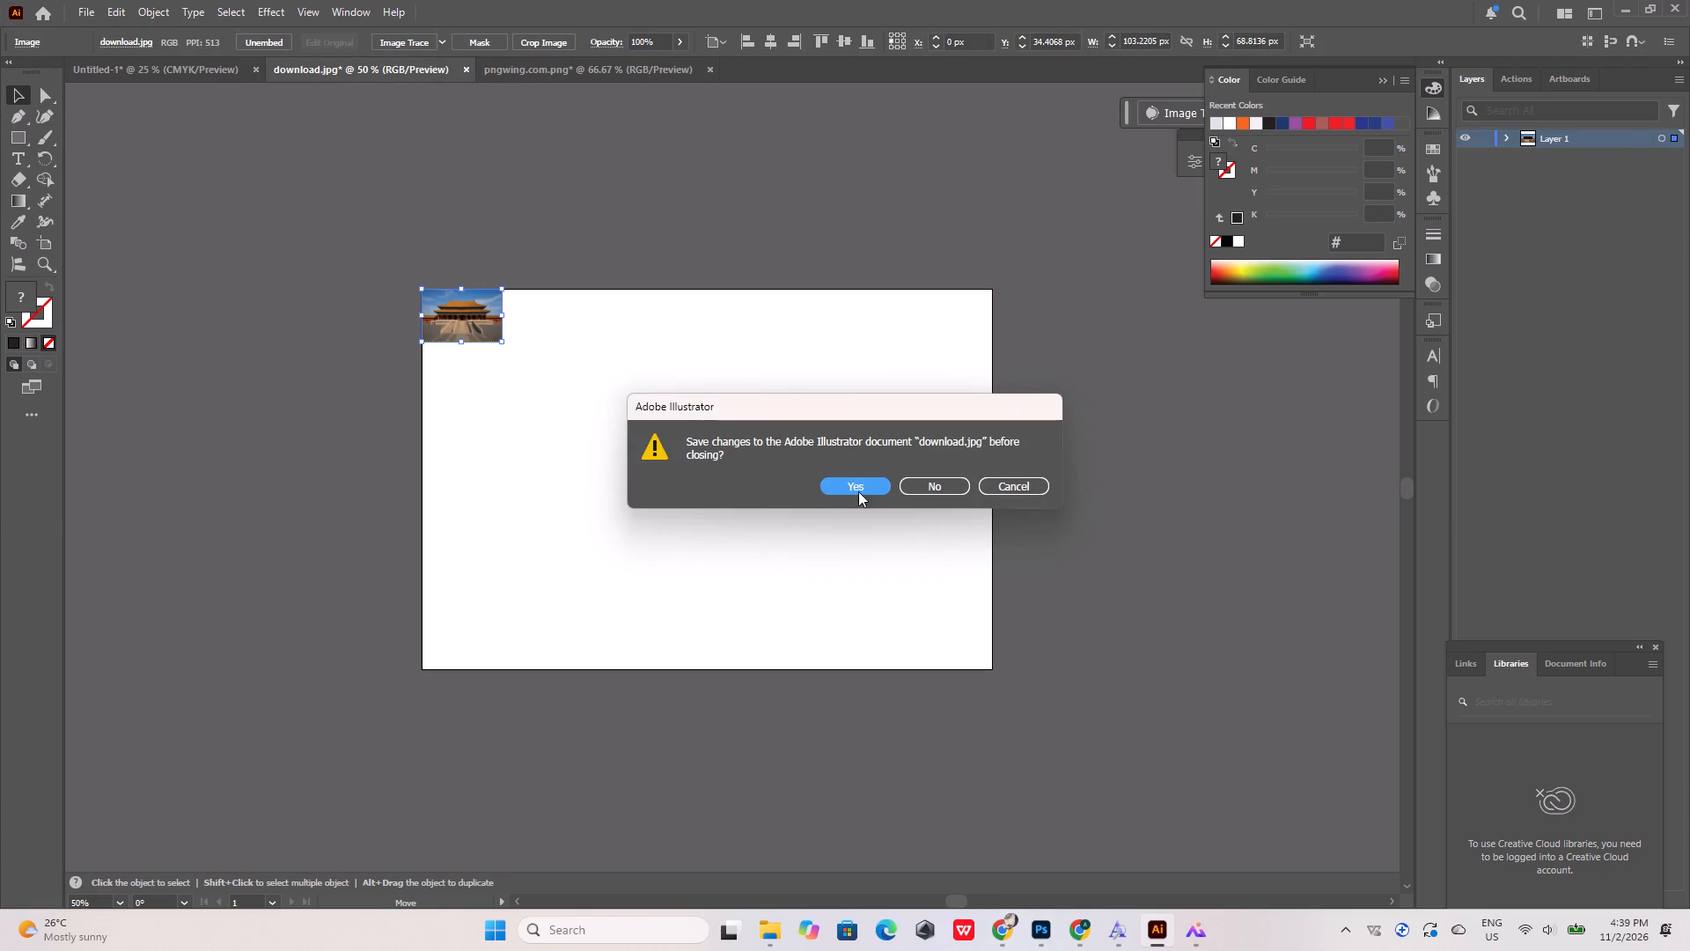
click(922, 483)
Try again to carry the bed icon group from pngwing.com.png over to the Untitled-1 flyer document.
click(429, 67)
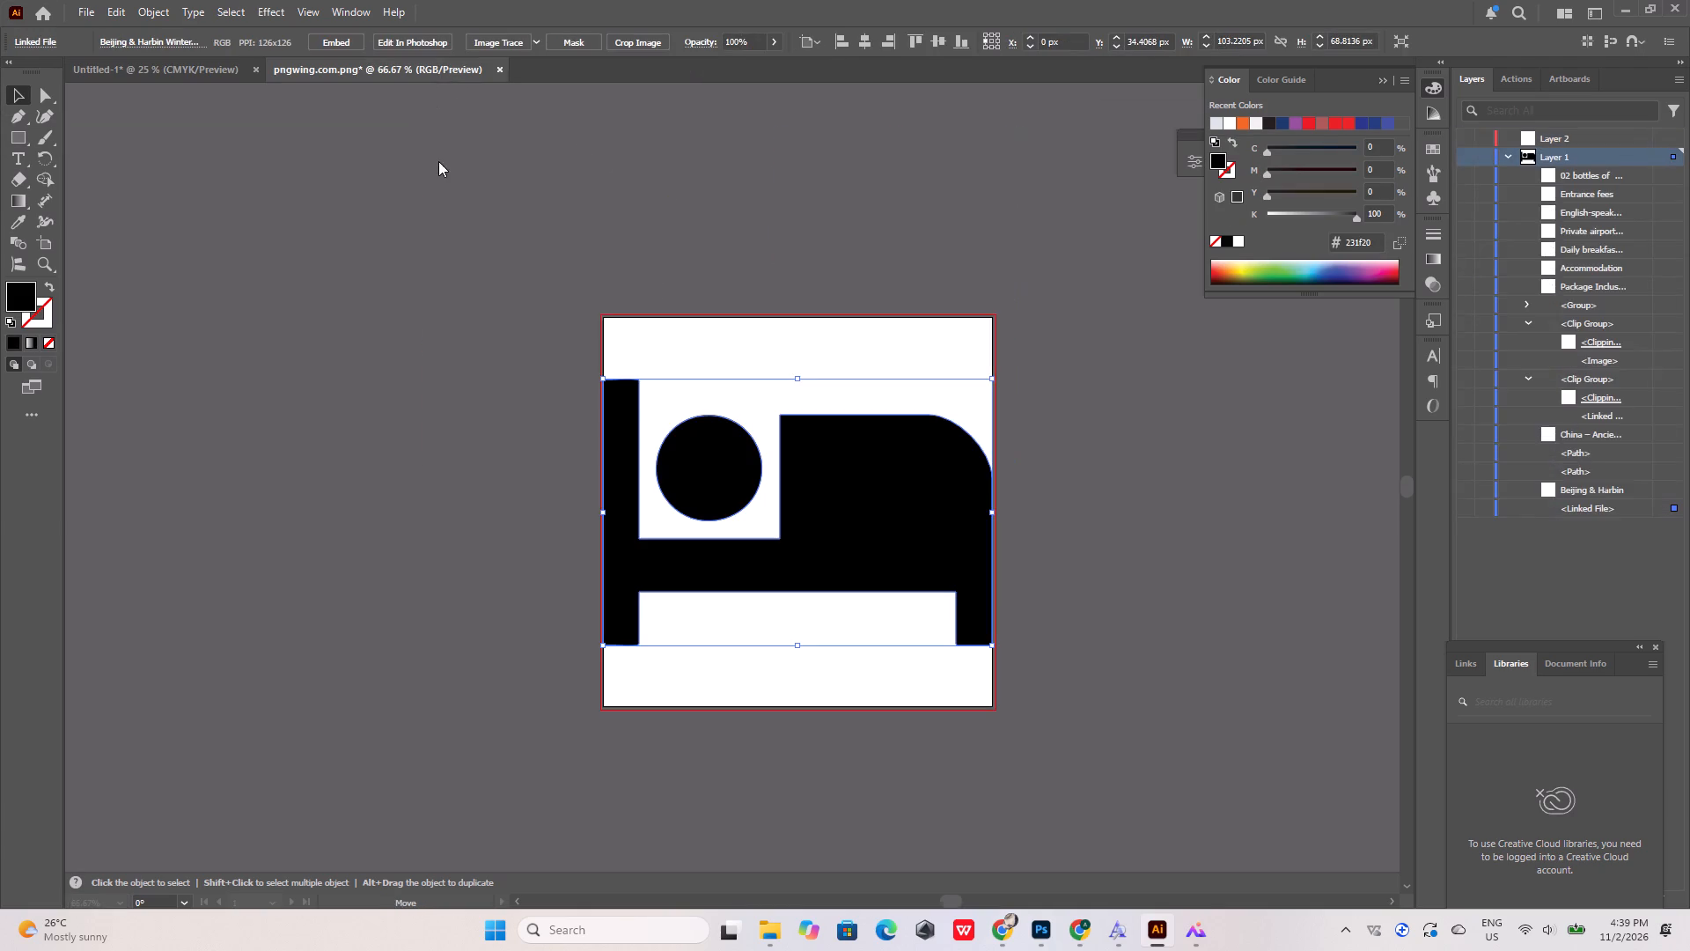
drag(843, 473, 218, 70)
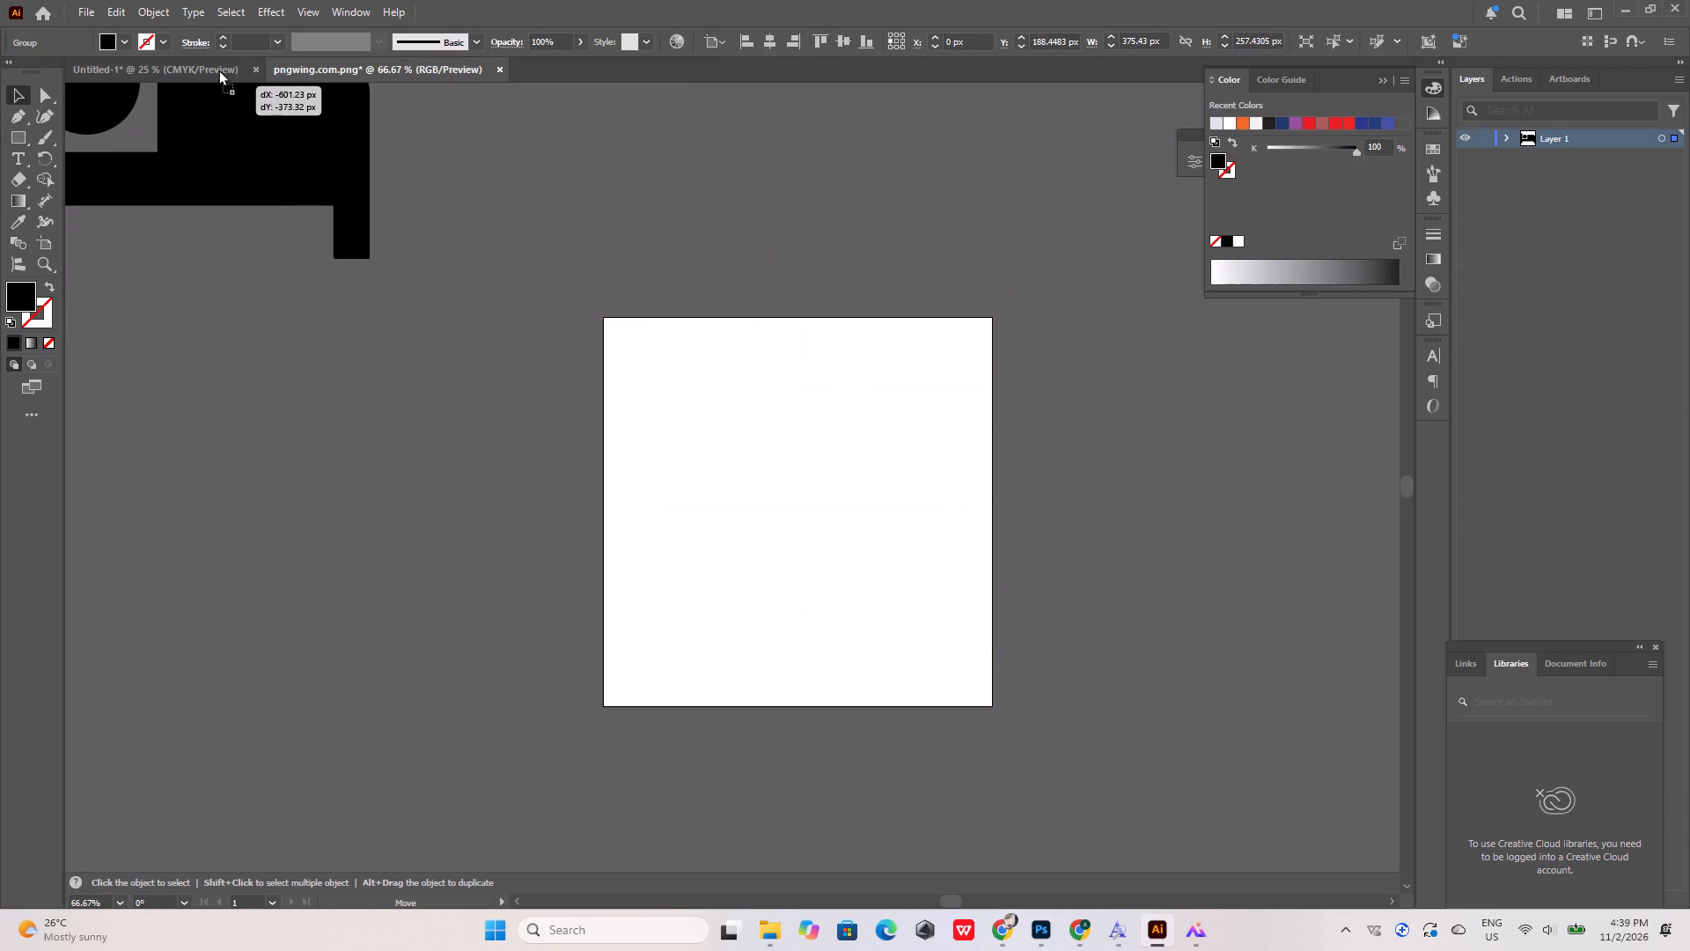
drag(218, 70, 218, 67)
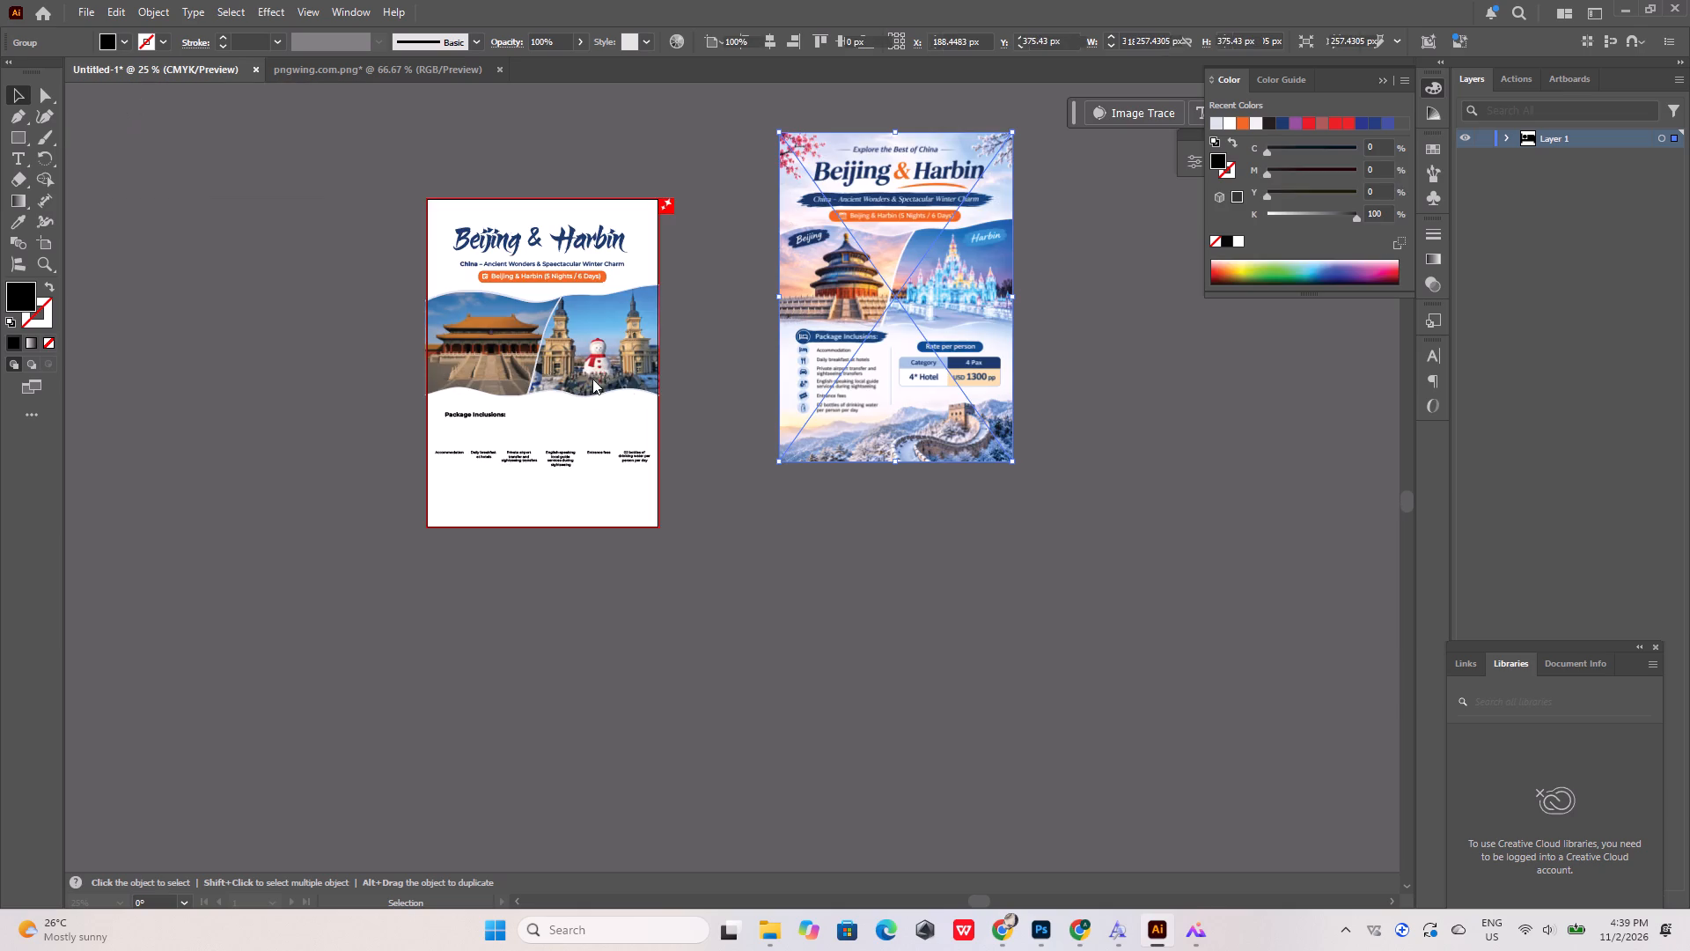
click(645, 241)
Copy the bed icon group from pngwing.com.png and paste it into the Untitled-1 flyer document.
click(423, 72)
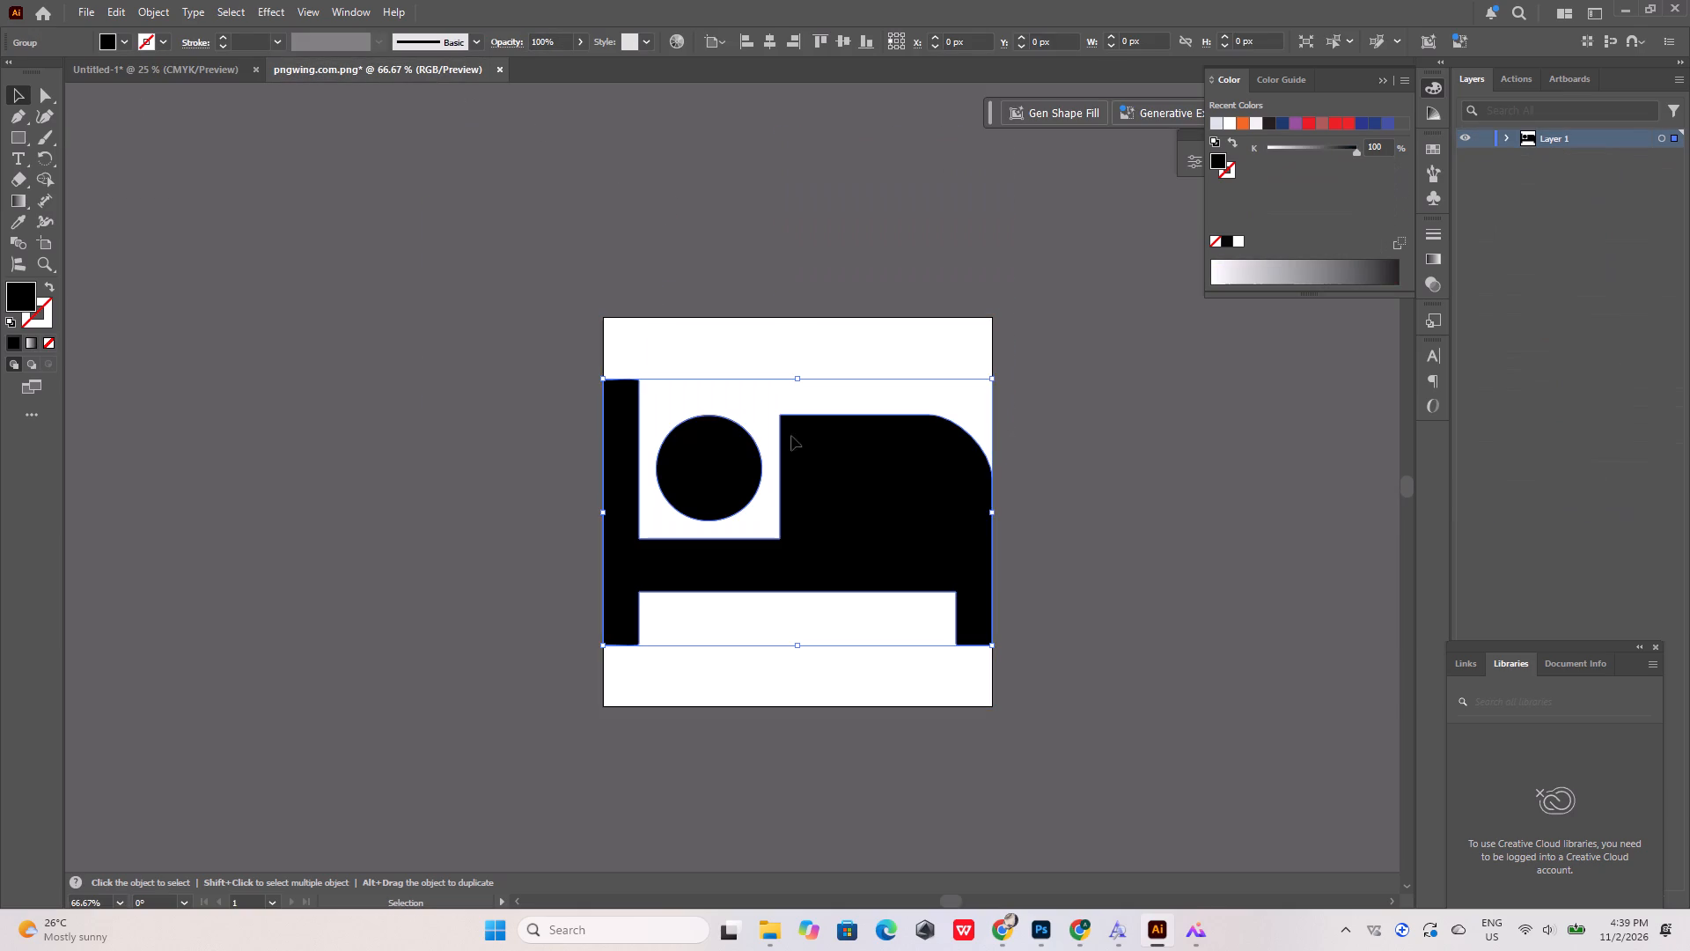
key(ctrl+c)
click(197, 68)
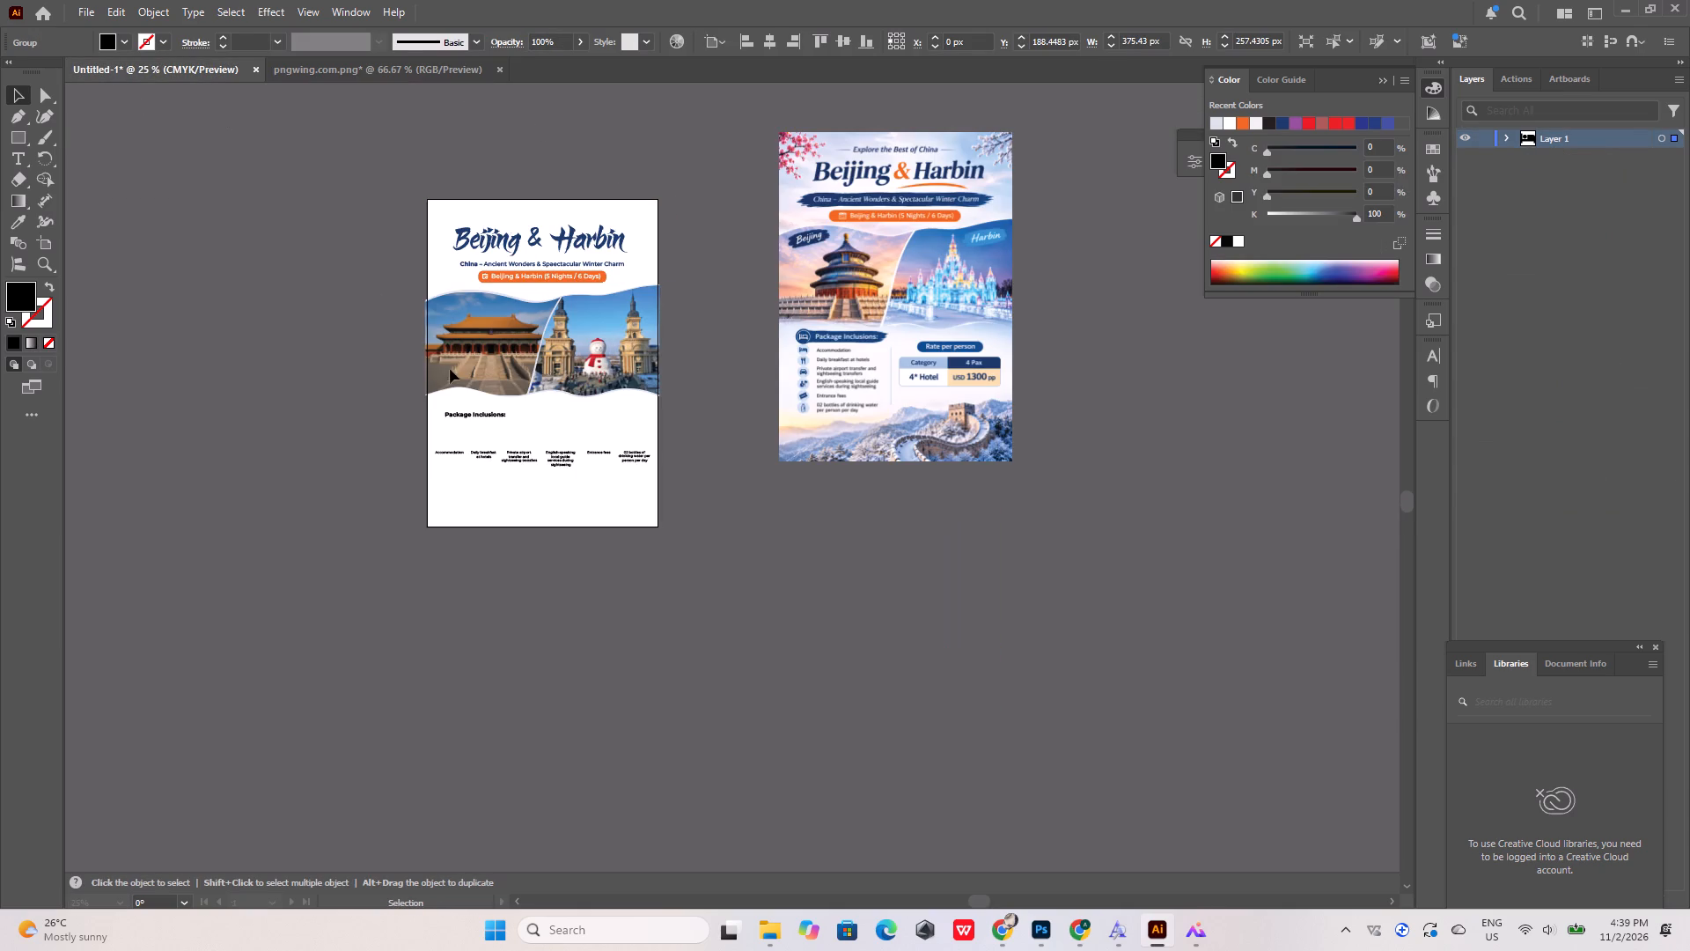
click(565, 464)
click(574, 538)
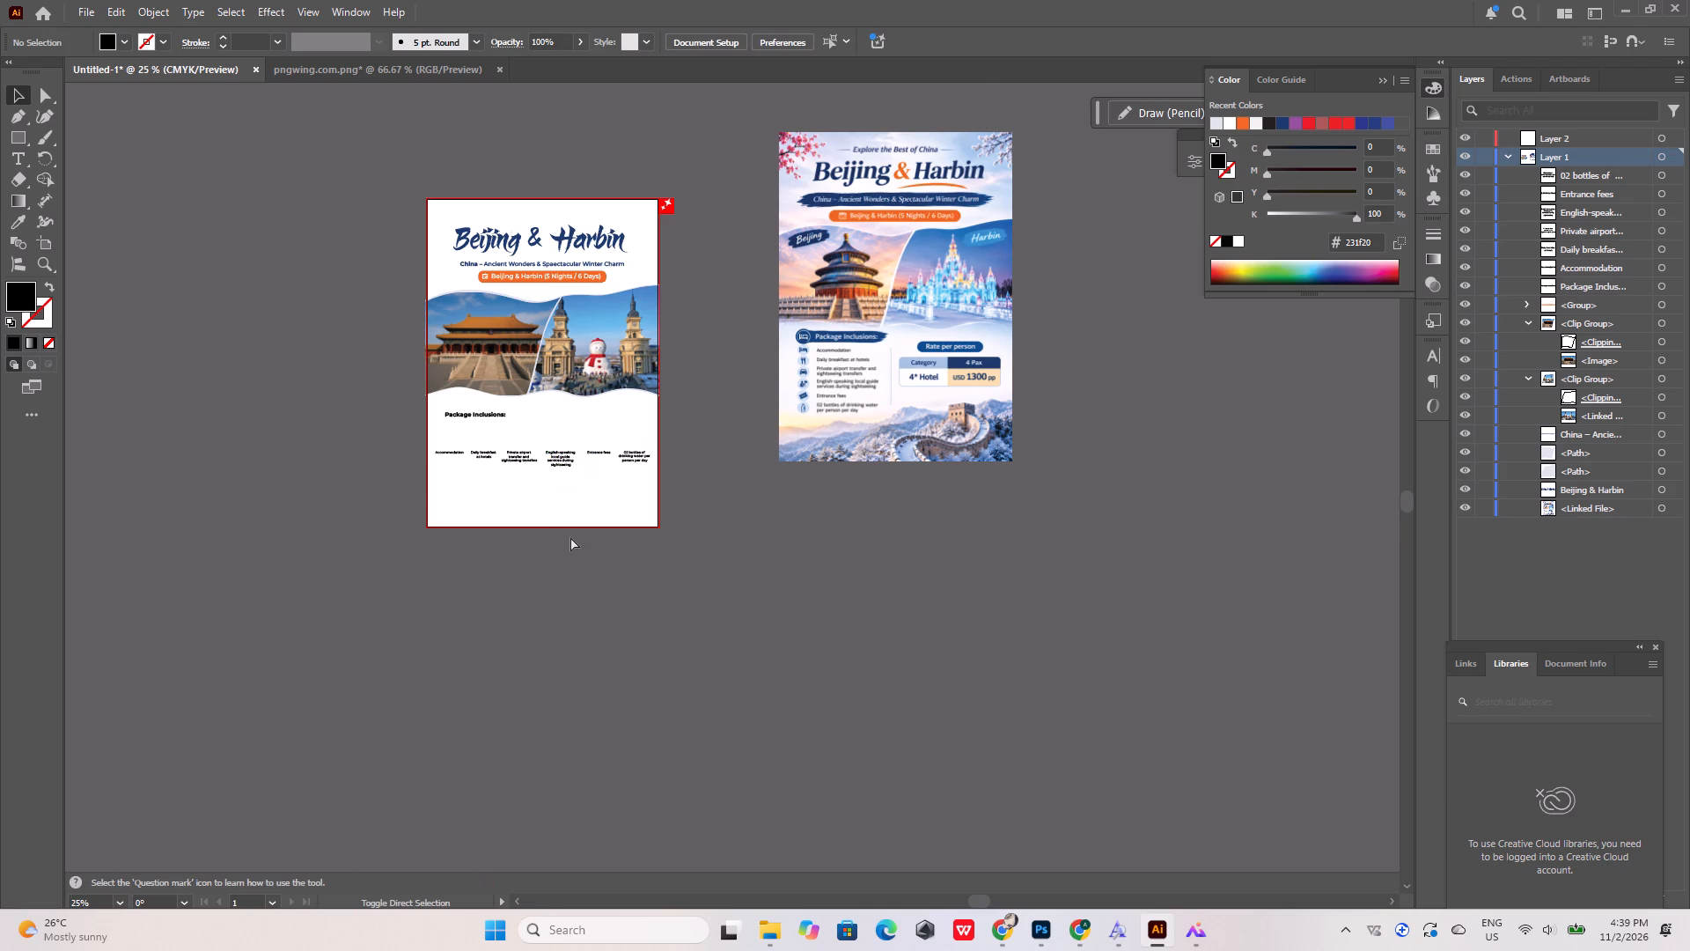
key(ctrl+v)
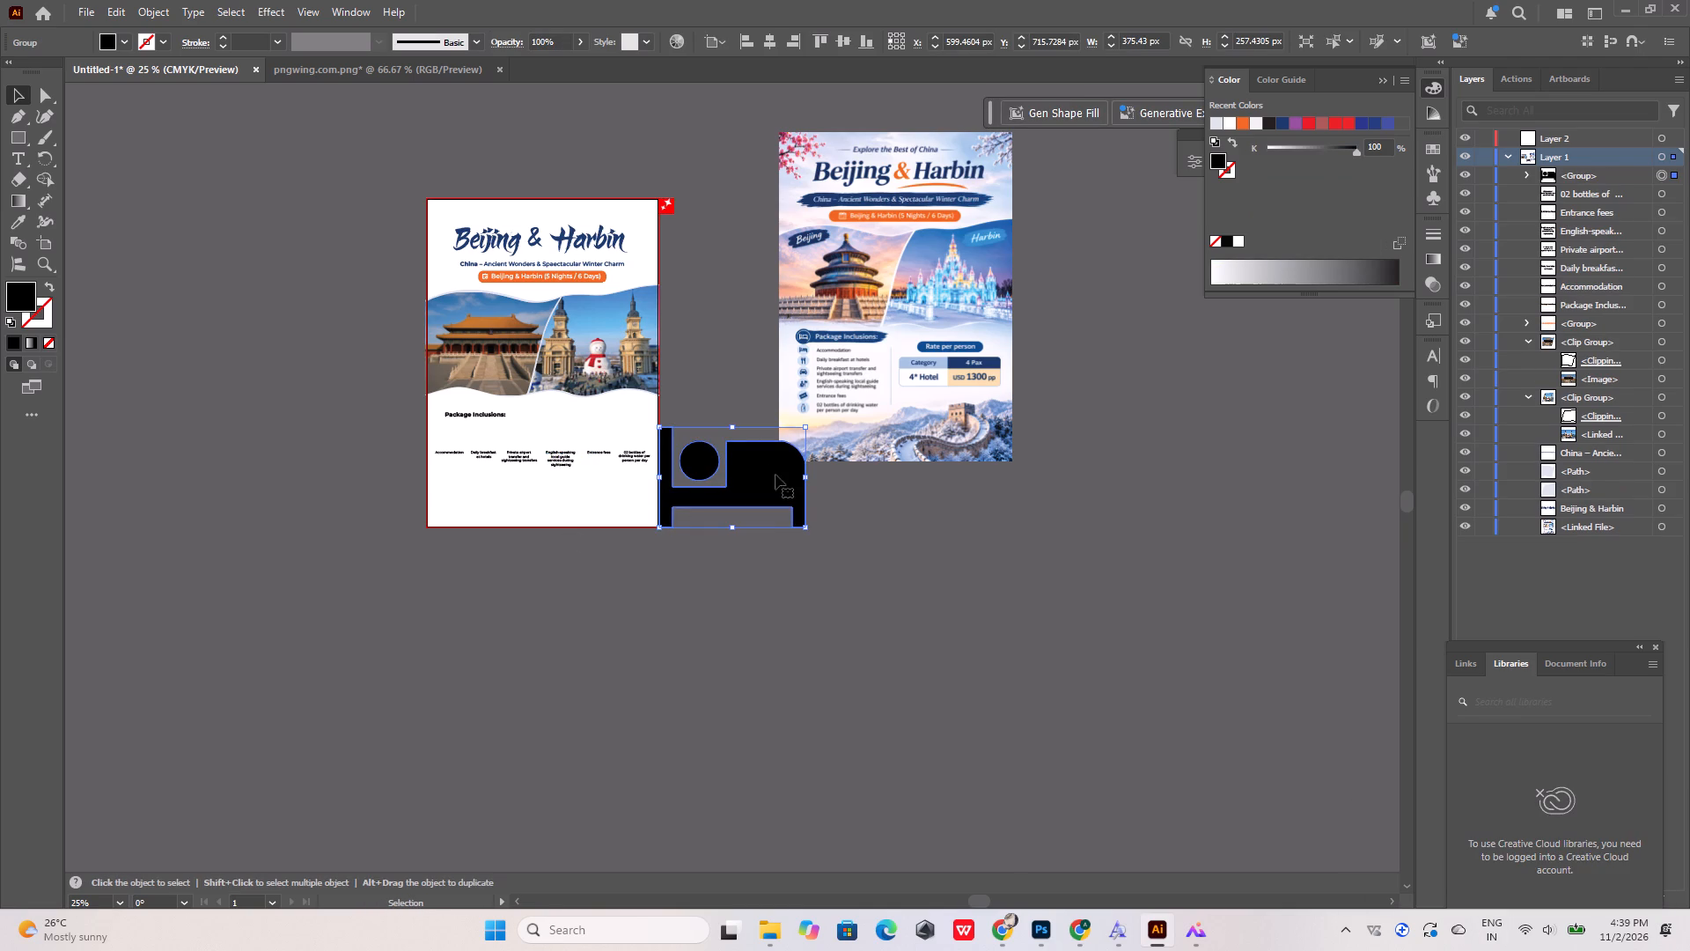
Scale the pasted bed icon down to about 52 × 36 px and place it above the "Accommodation" label.
alt+scroll(738, 481, up, 3)
shift+drag(918, 608, 582, 509)
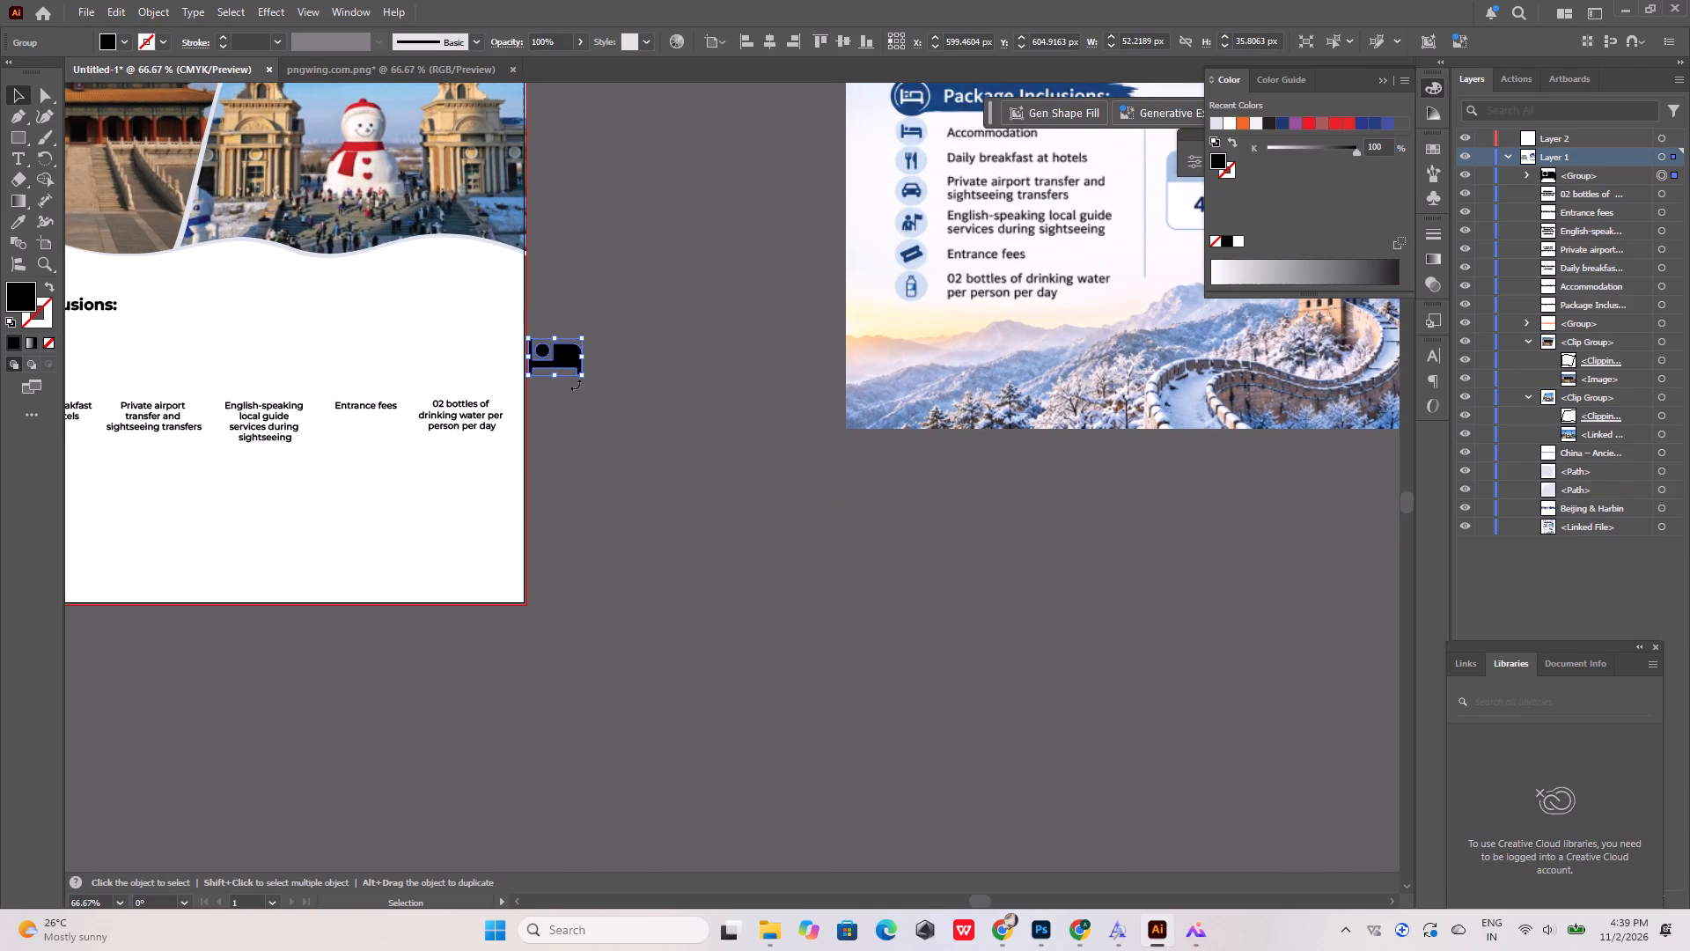
alt+scroll(797, 550, down, 3)
alt+scroll(628, 458, up, 4)
drag(956, 541, 117, 567)
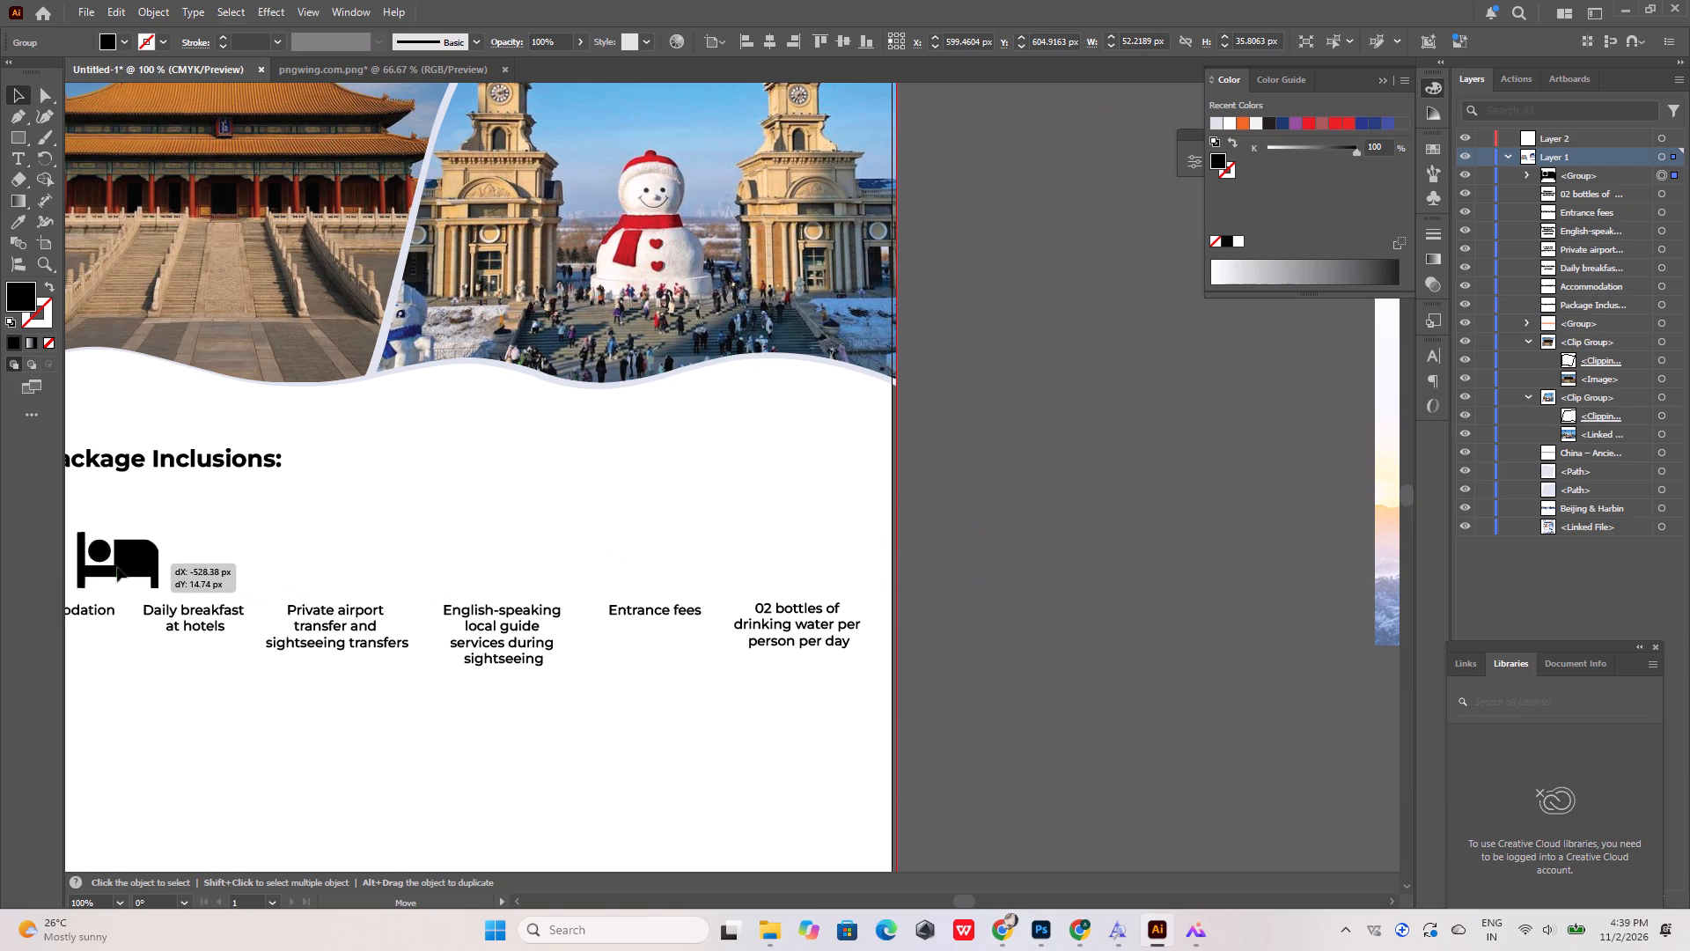
drag(117, 567, 117, 564)
alt+scroll(331, 527, down, 5)
alt+middle_click(333, 531)
alt+scroll(251, 548, up, 6)
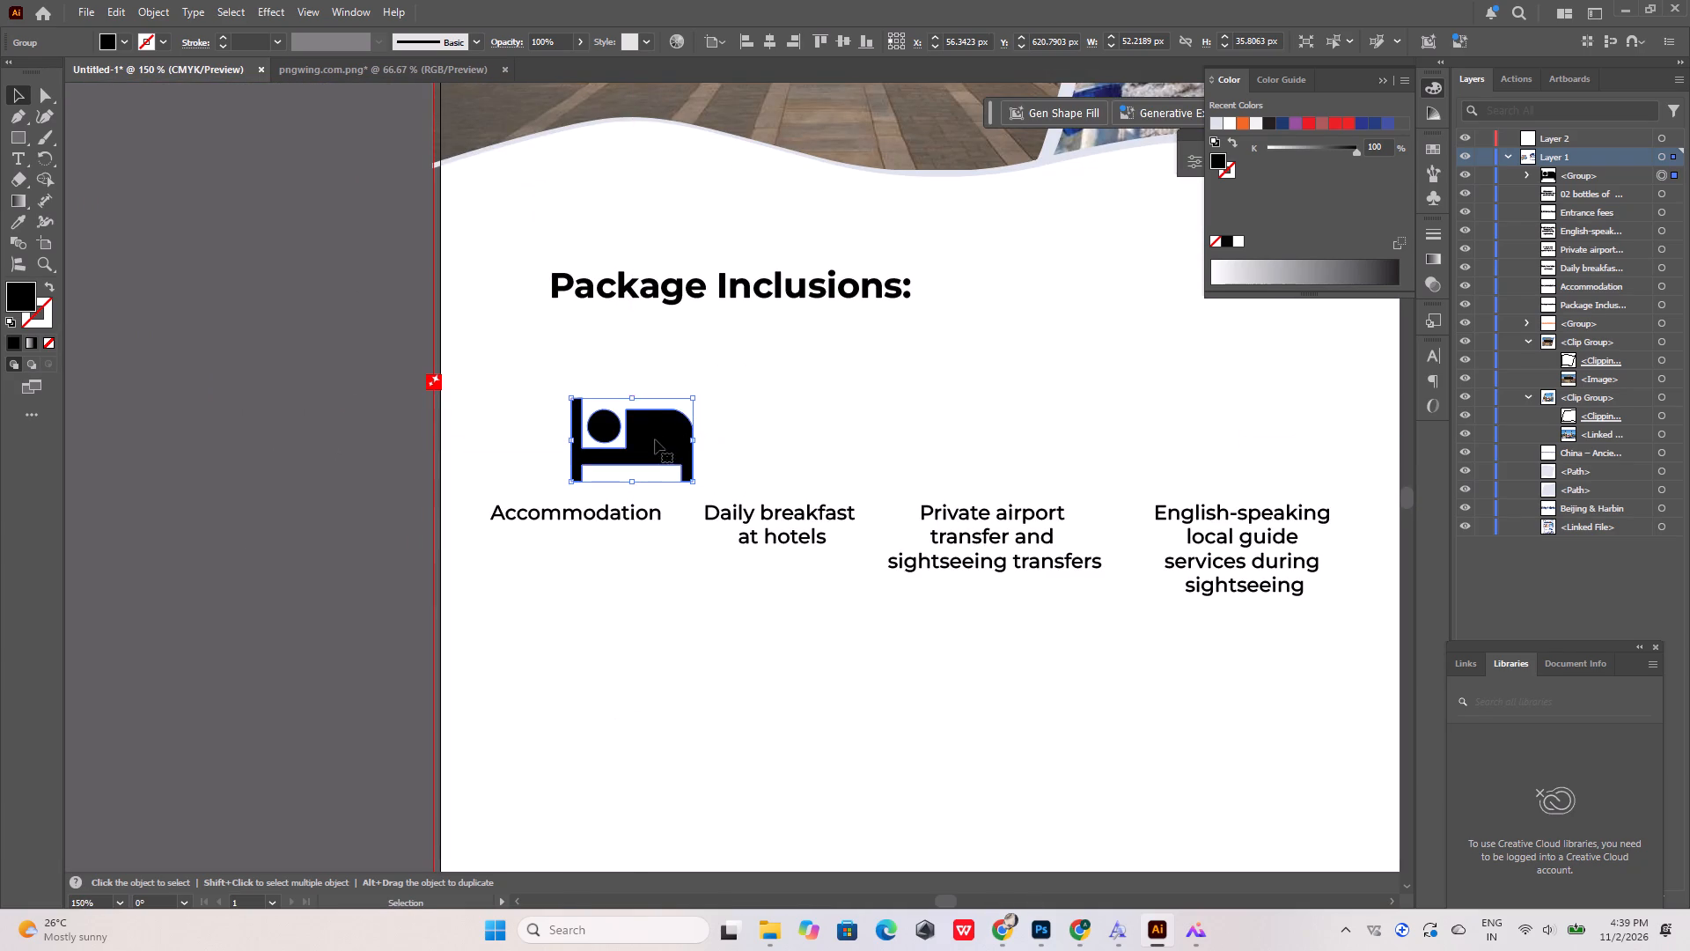
drag(655, 439, 598, 437)
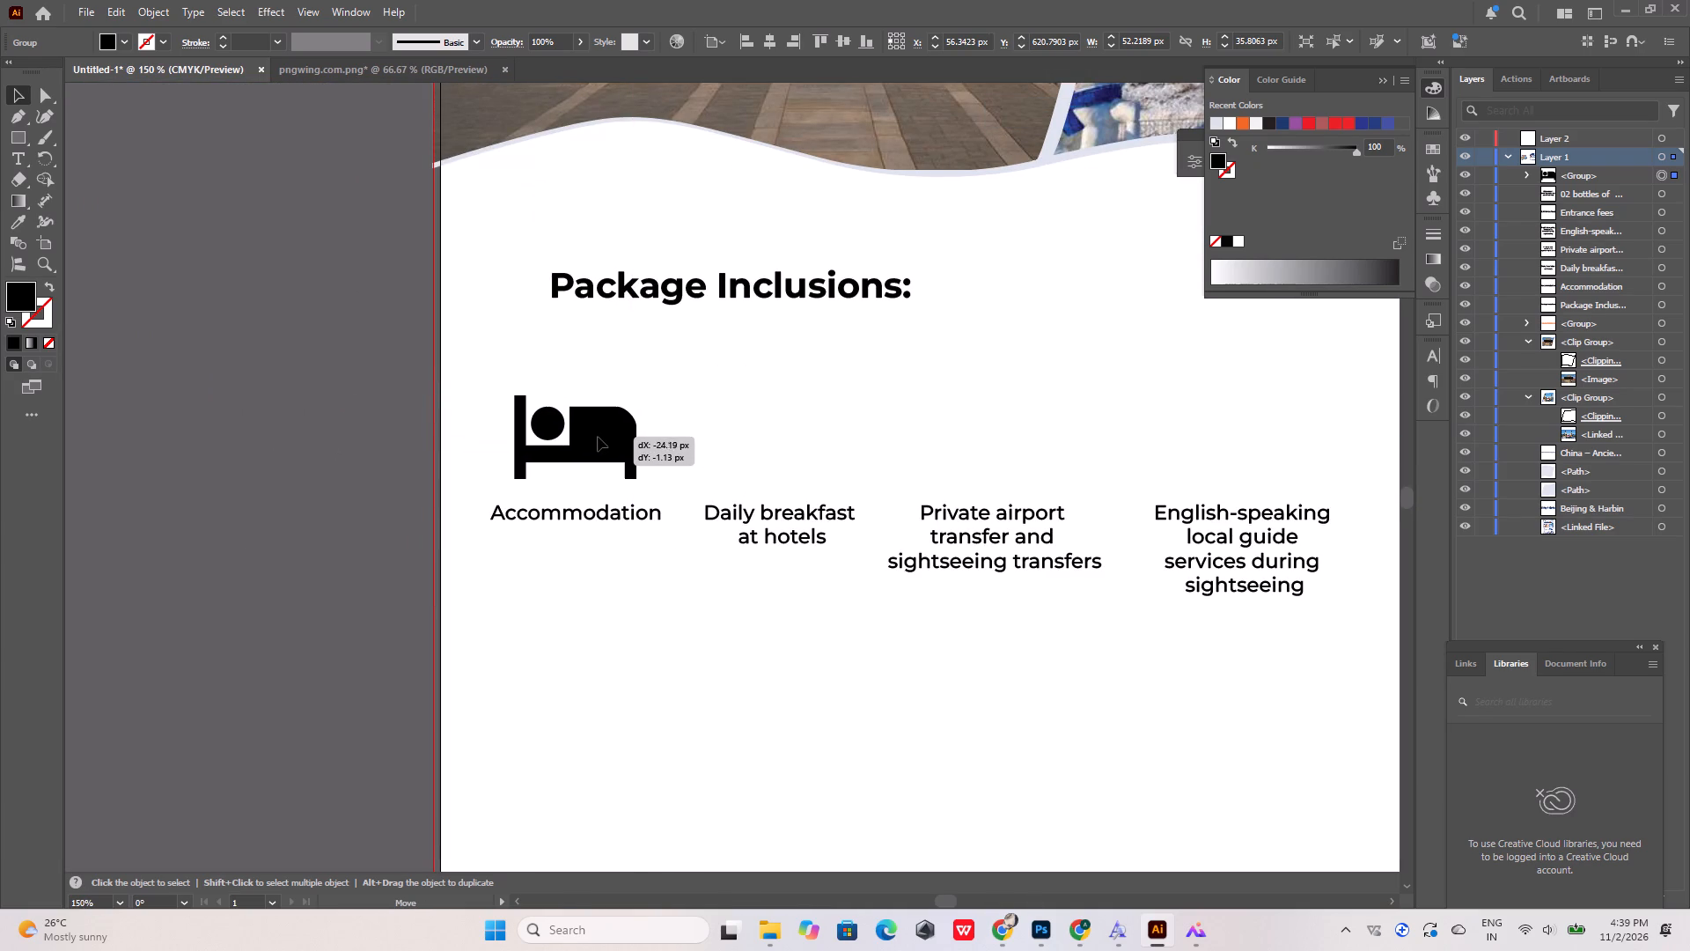
drag(598, 437, 597, 437)
Shrink the bed icon to about 41 × 28 px and recentre it just above the "Accommodation" label.
shift+drag(633, 475, 628, 465)
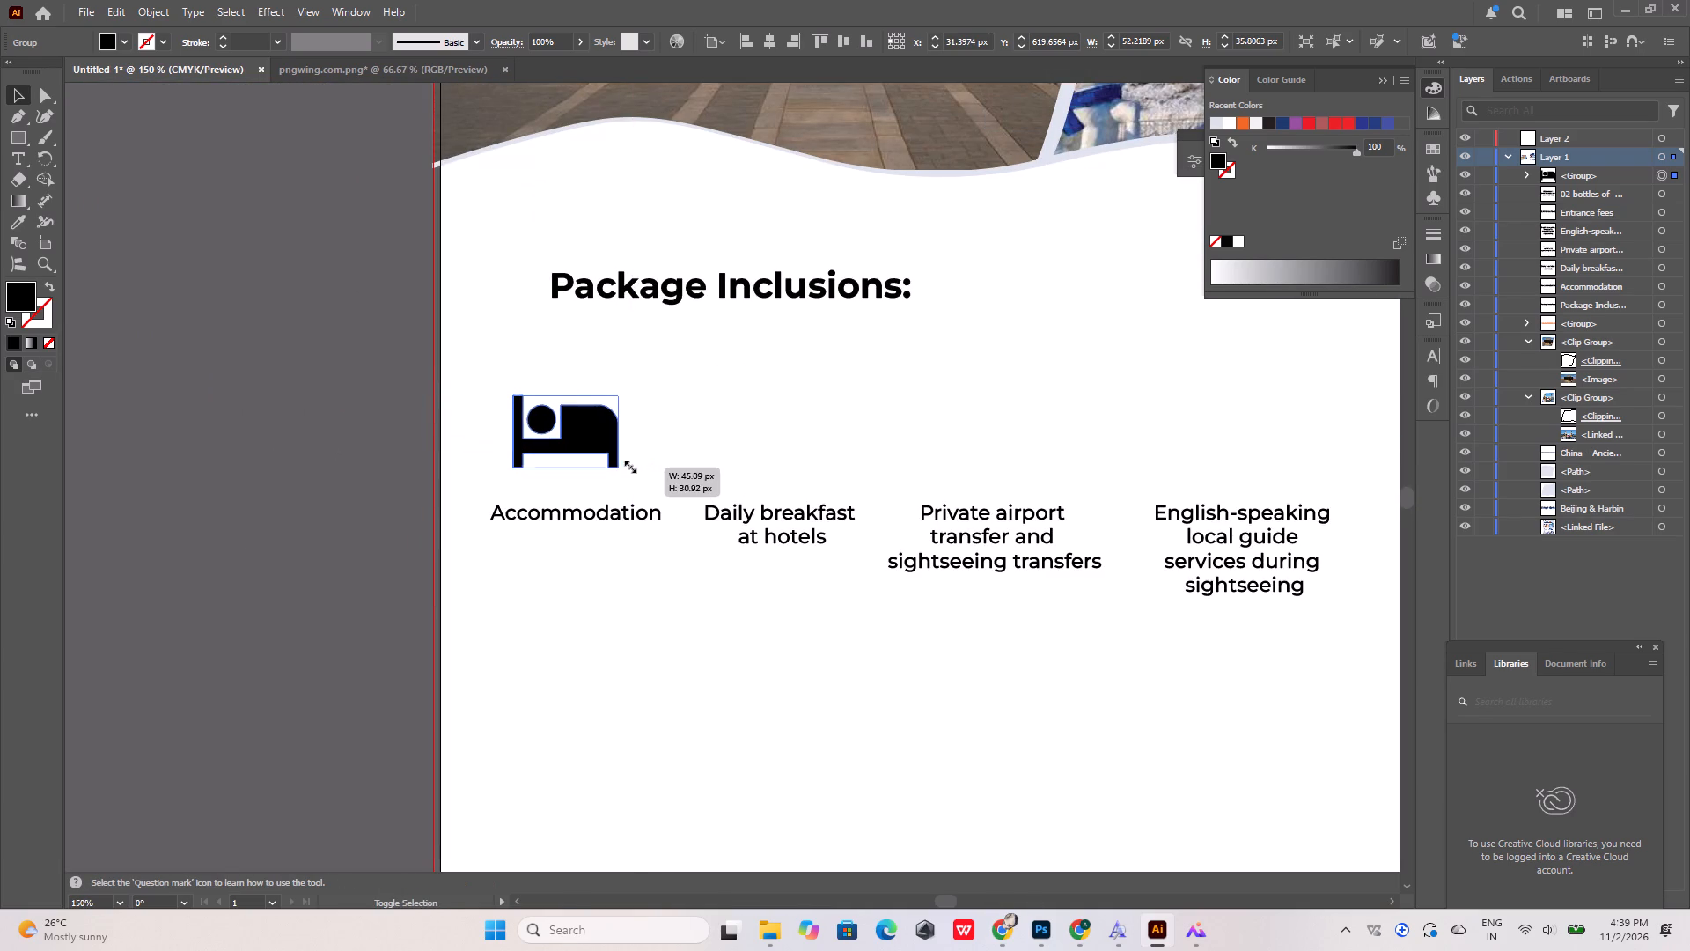
shift+drag(628, 465, 625, 461)
drag(576, 421, 584, 435)
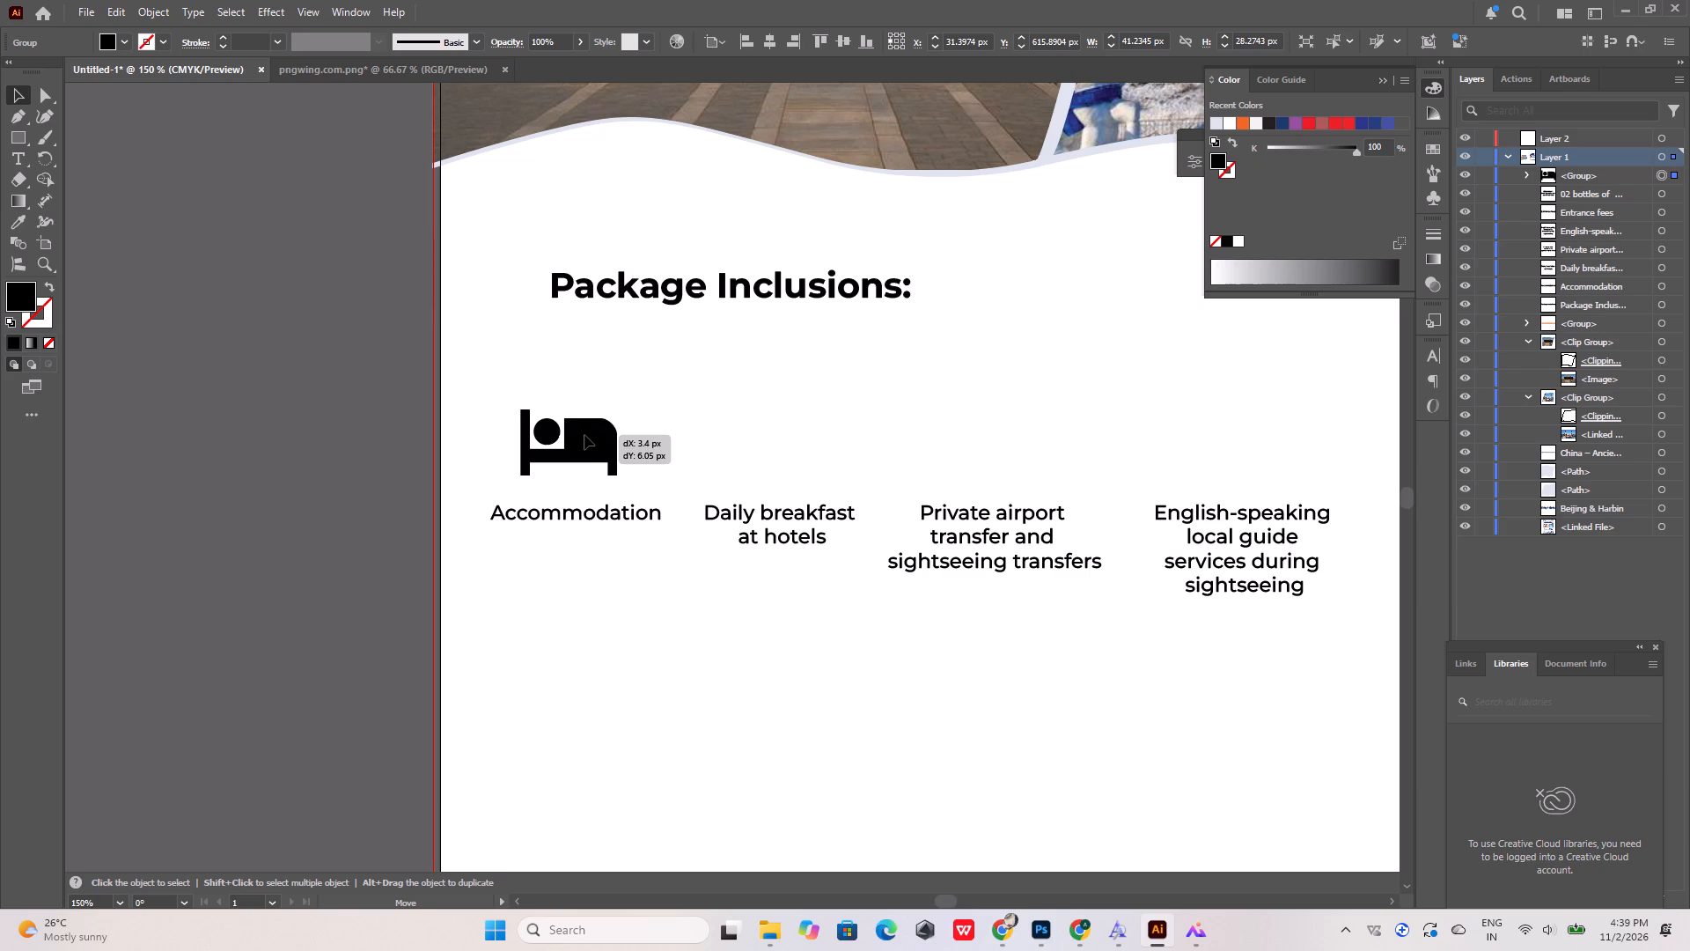
drag(584, 435, 586, 435)
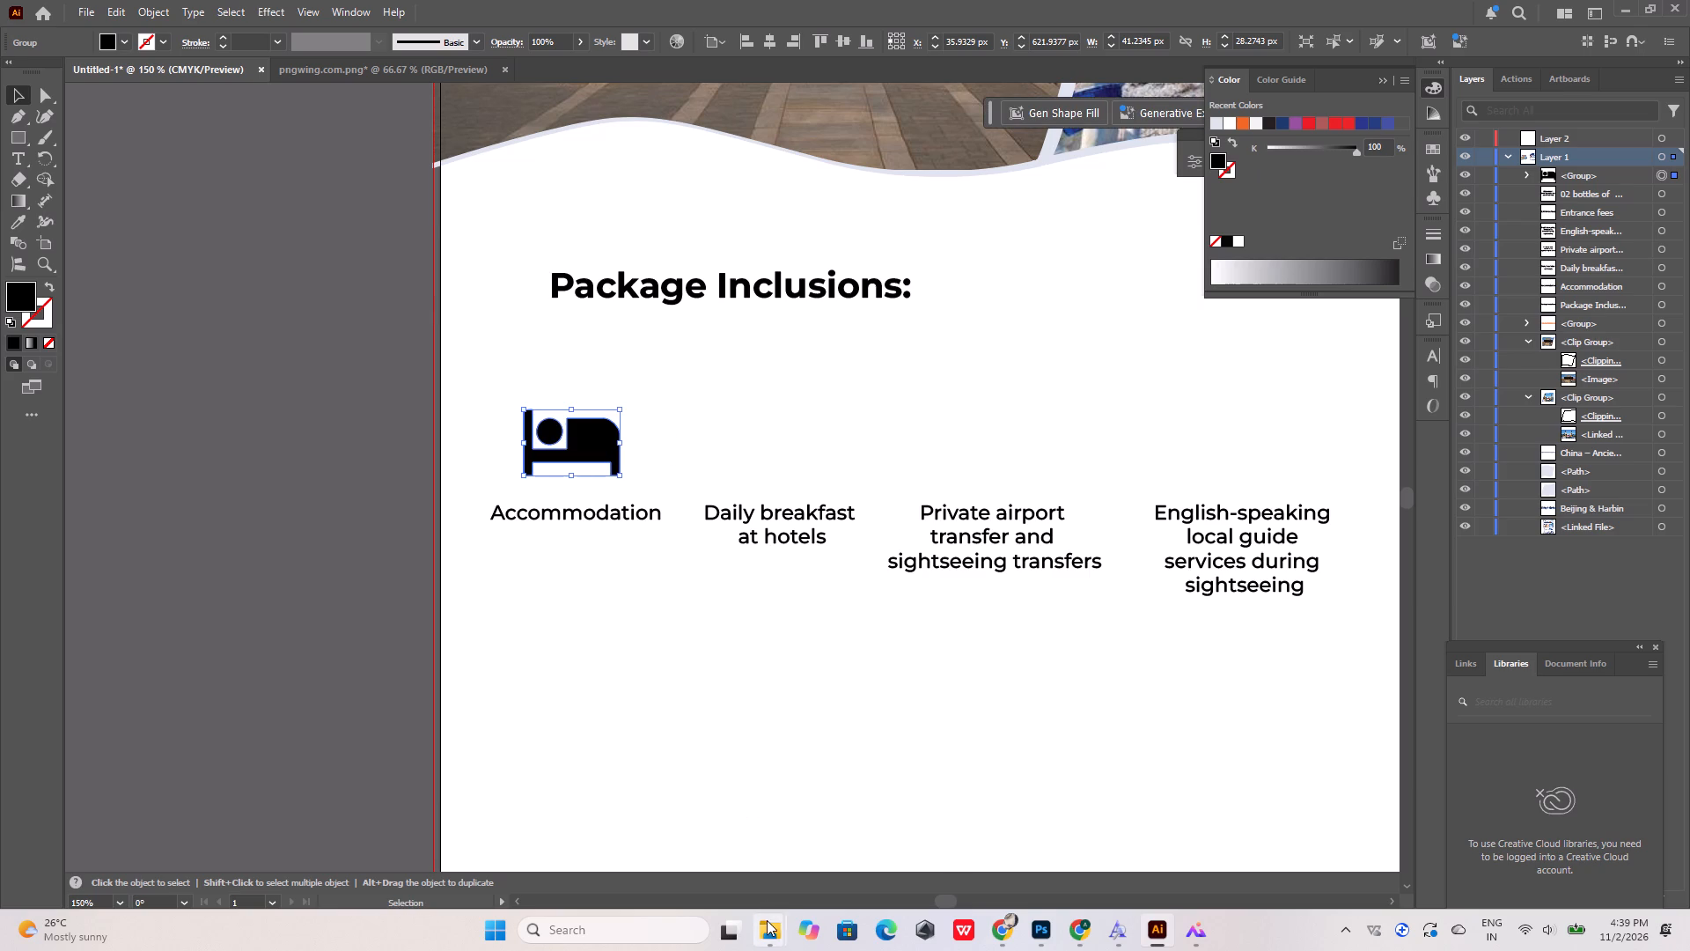
Place the plate-and-cutlery image pngwing.com (1) from the Downloads folder into the flyer document, on the empty canvas beside the artboard.
click(767, 921)
click(863, 840)
click(239, 204)
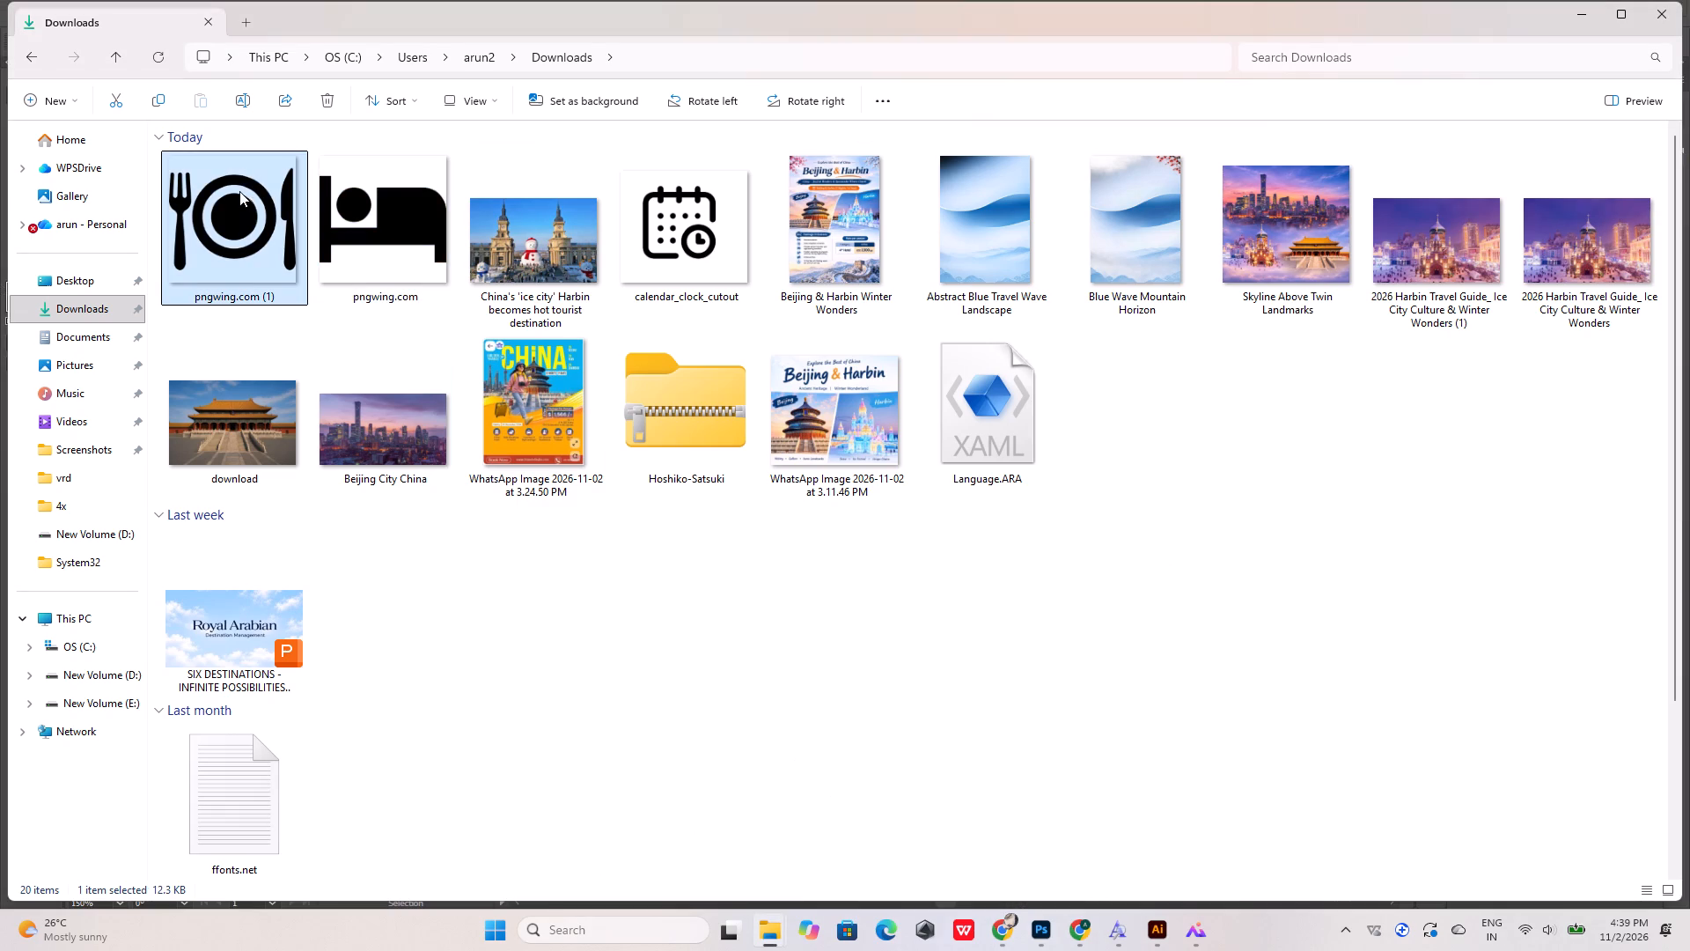
drag(267, 214, 809, 461)
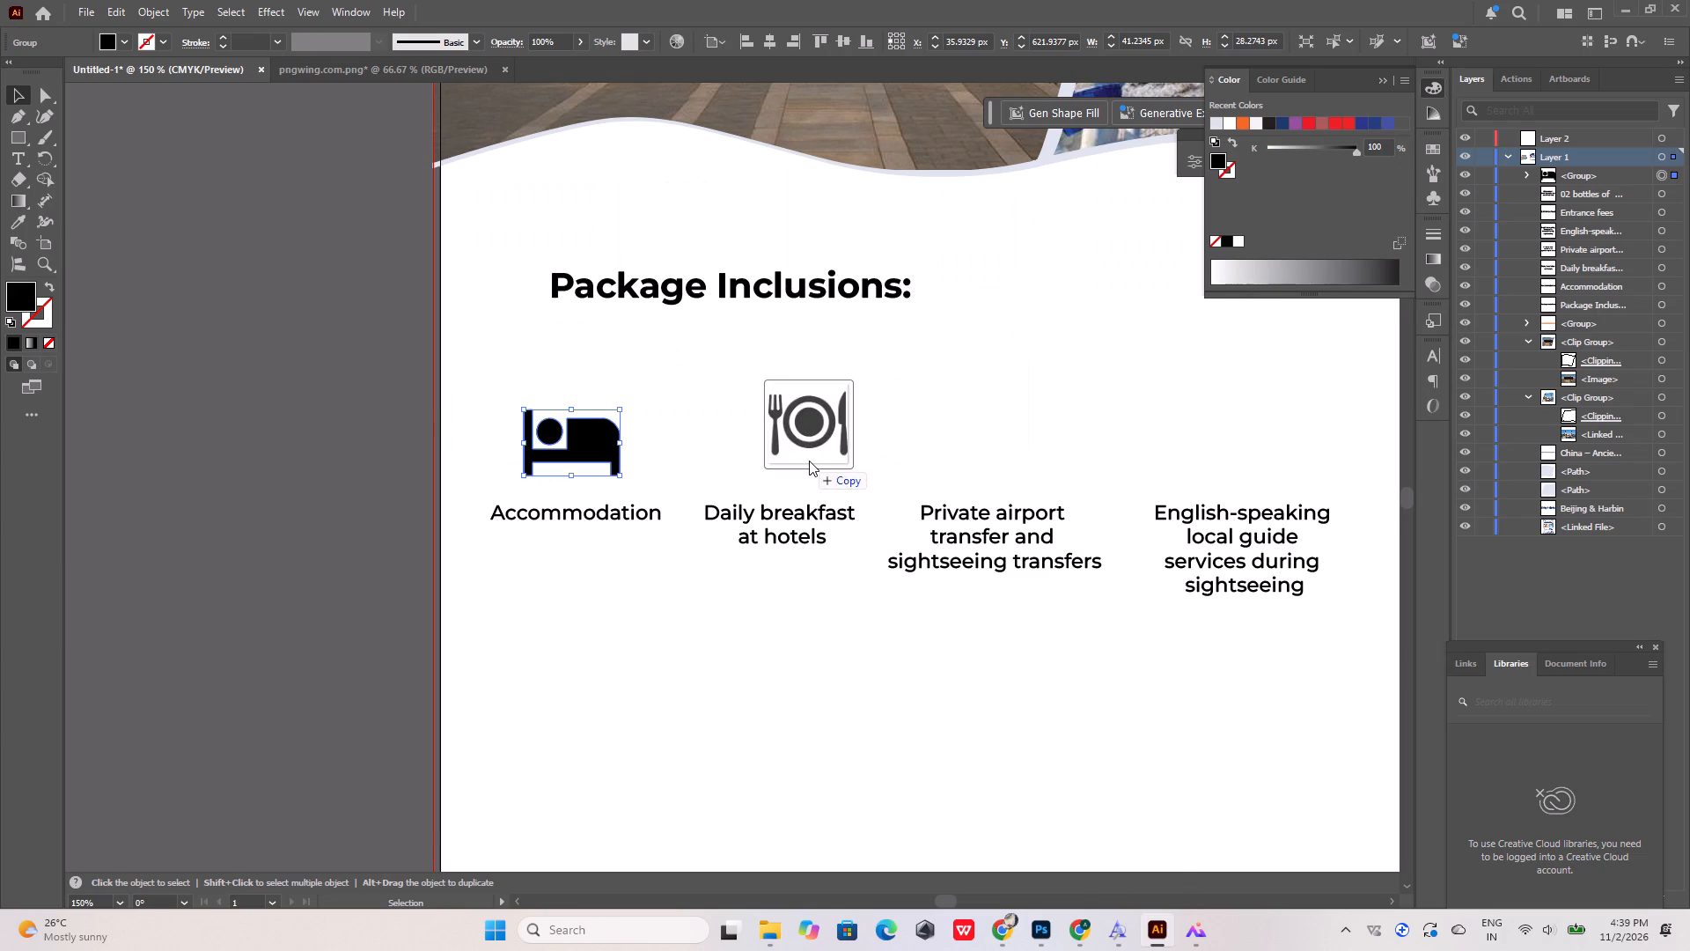
drag(809, 461, 809, 460)
alt+scroll(644, 468, down, 4)
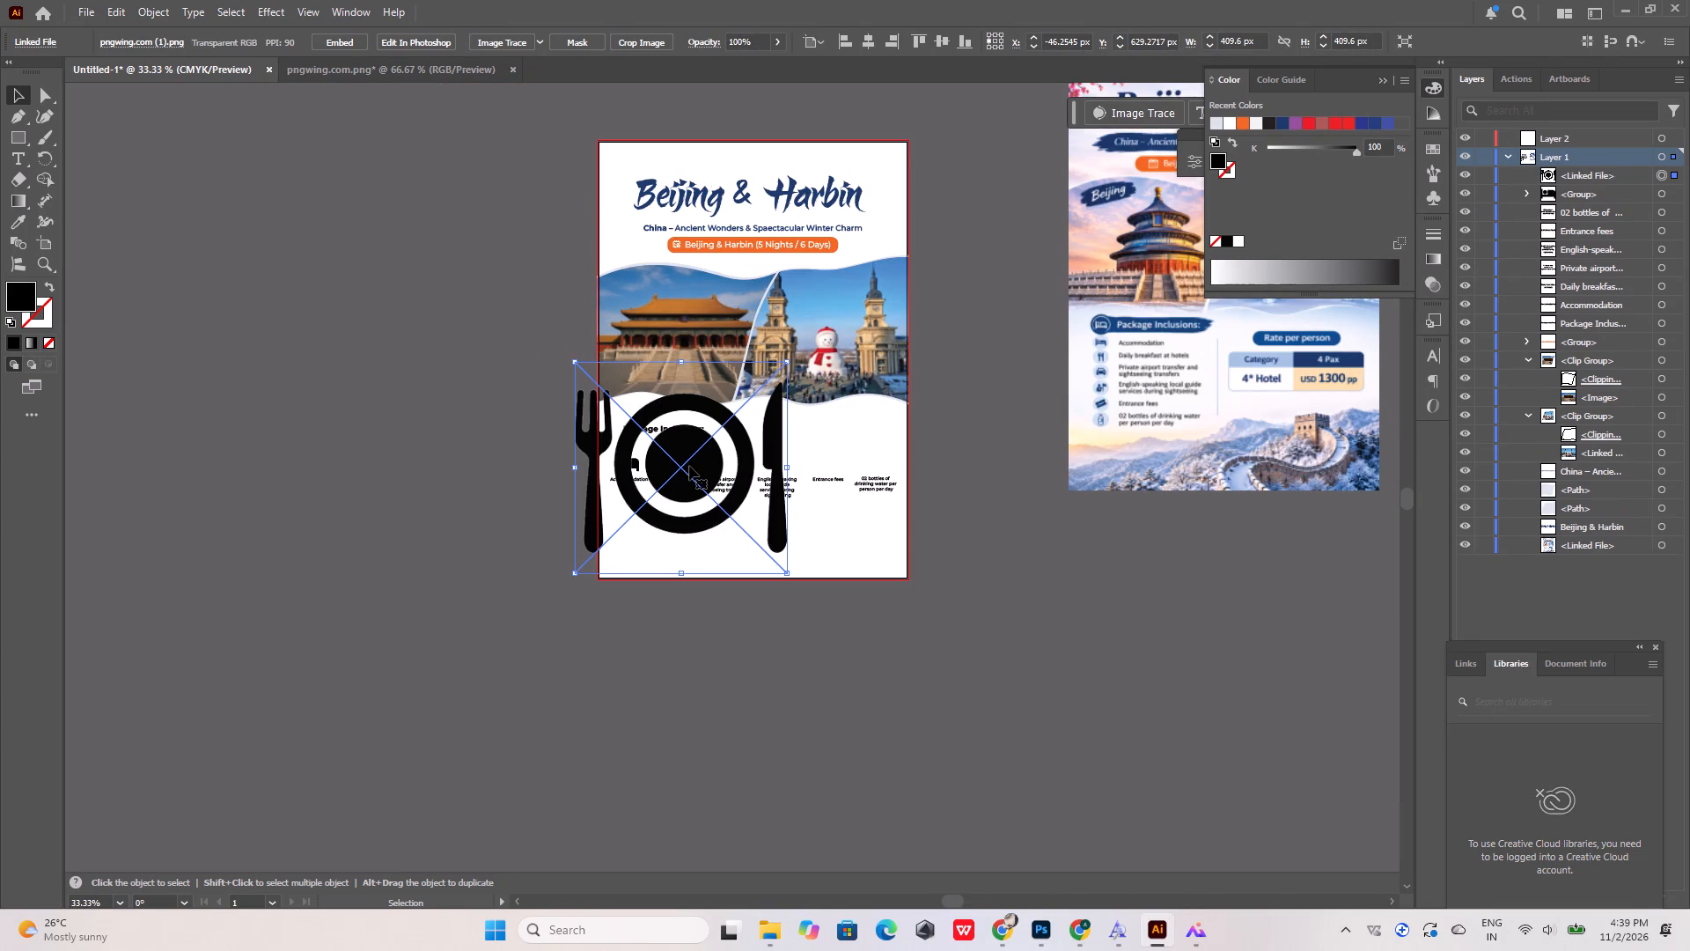
alt+drag(689, 466, 575, 470)
key(ctrl+z)
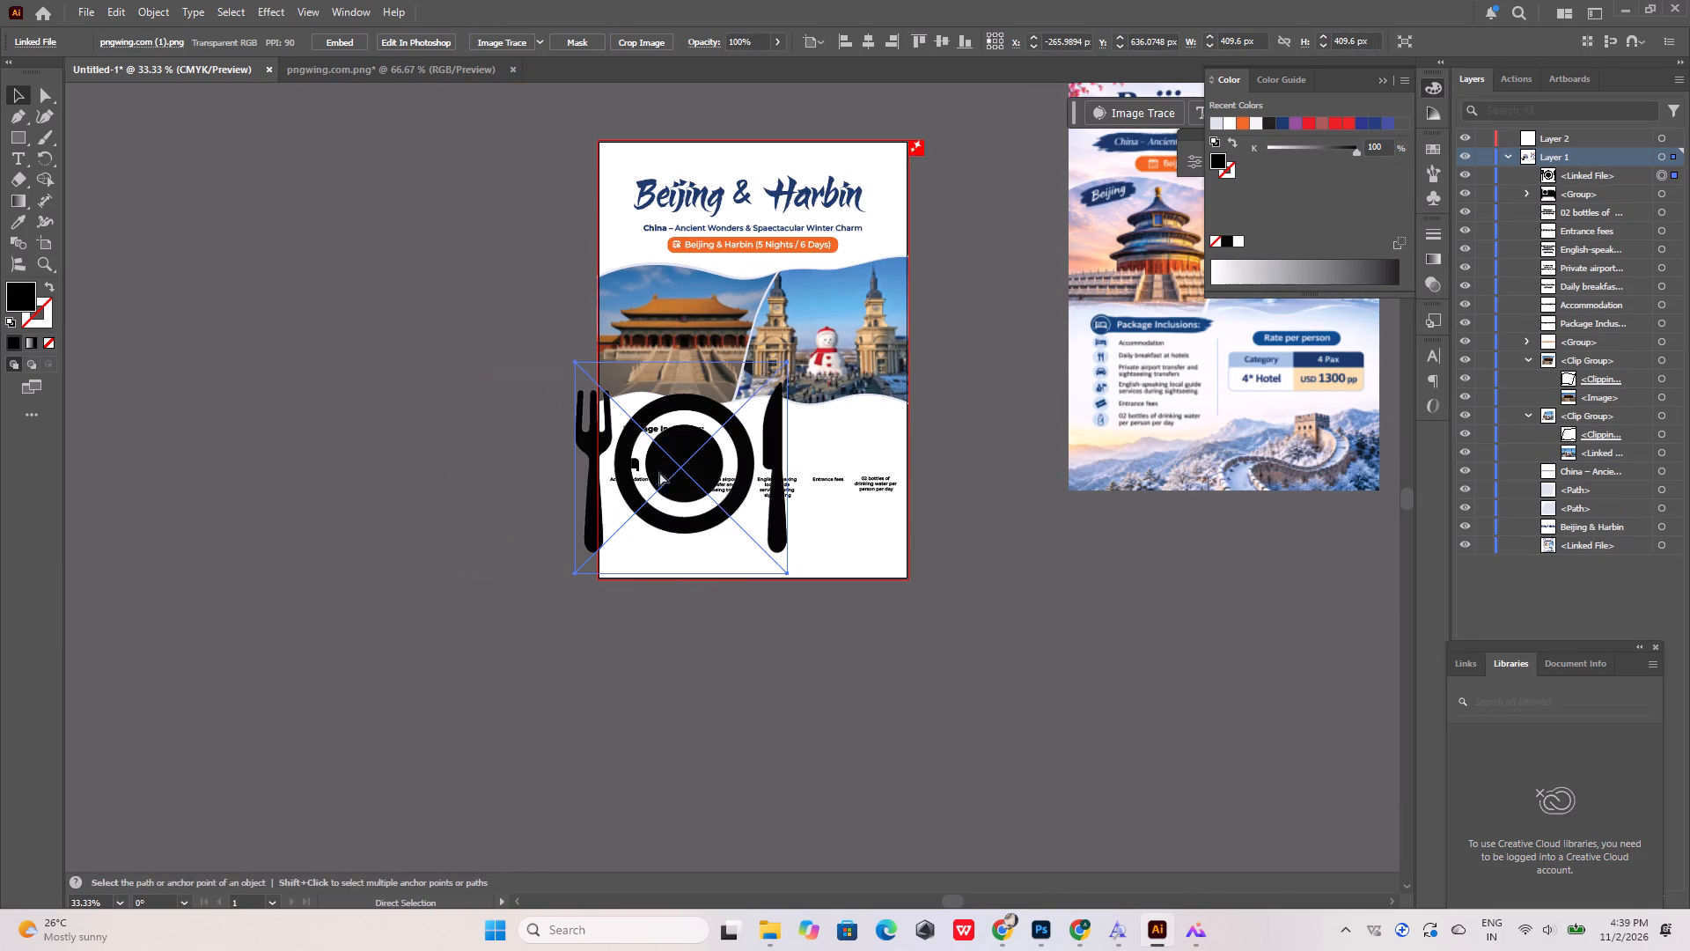
drag(692, 466, 414, 455)
Embed the placed plate-and-cutlery image, run Image Trace with the default preset, and expand the tracing into vector shapes.
right_click(414, 455)
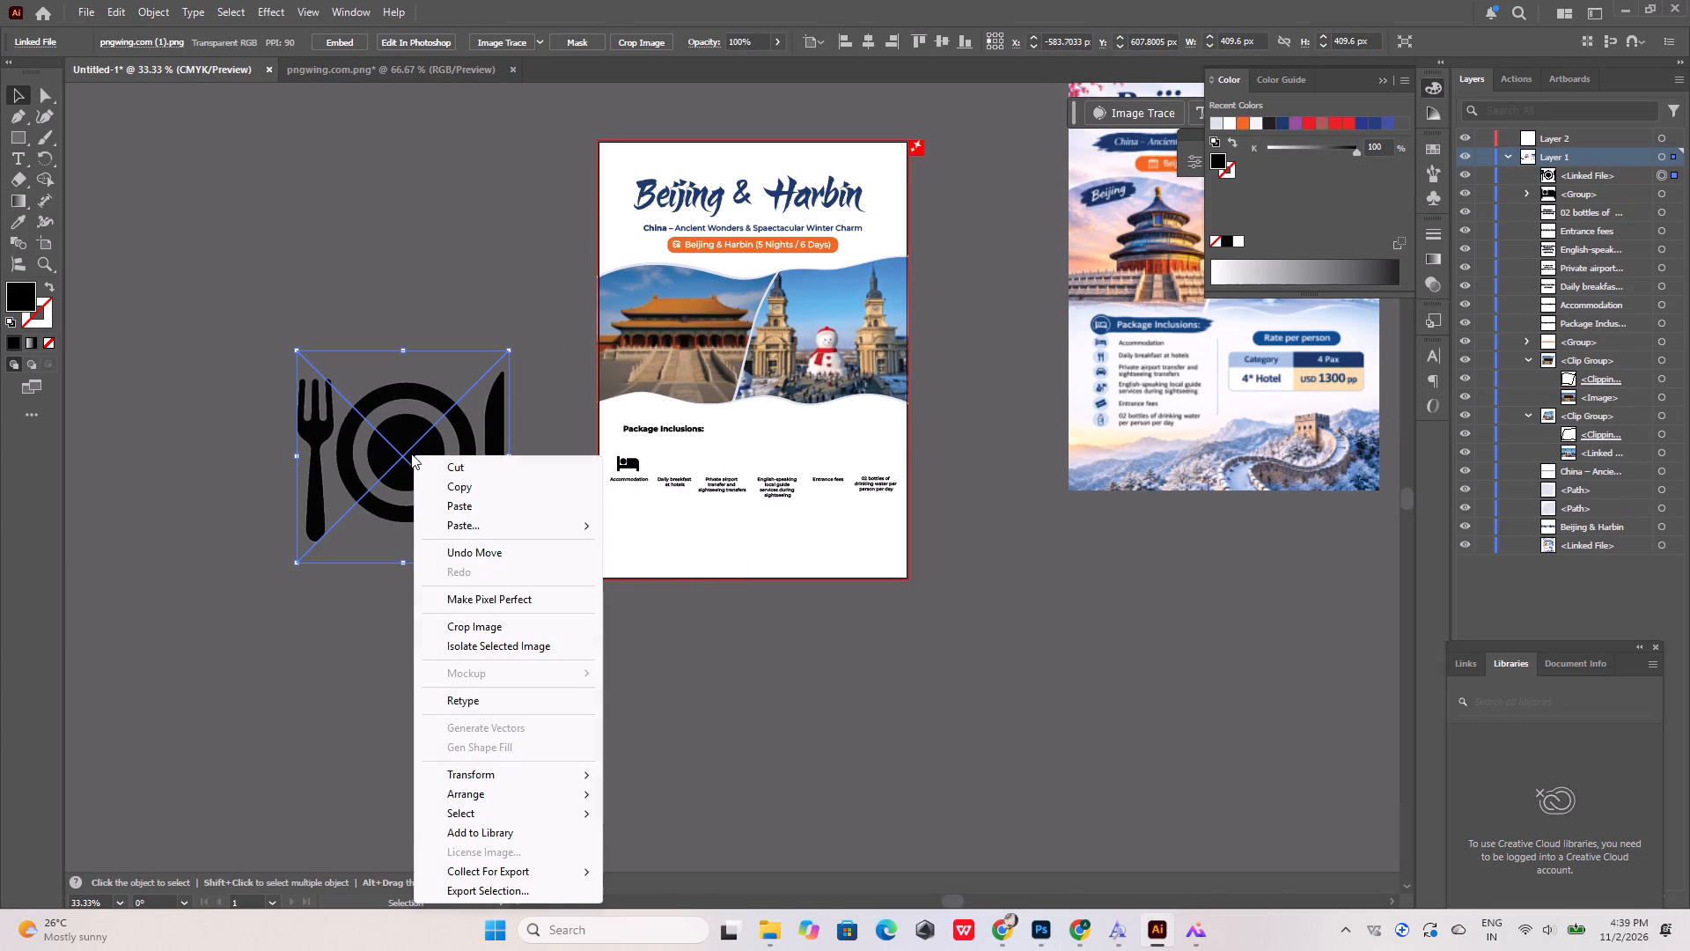
click(342, 42)
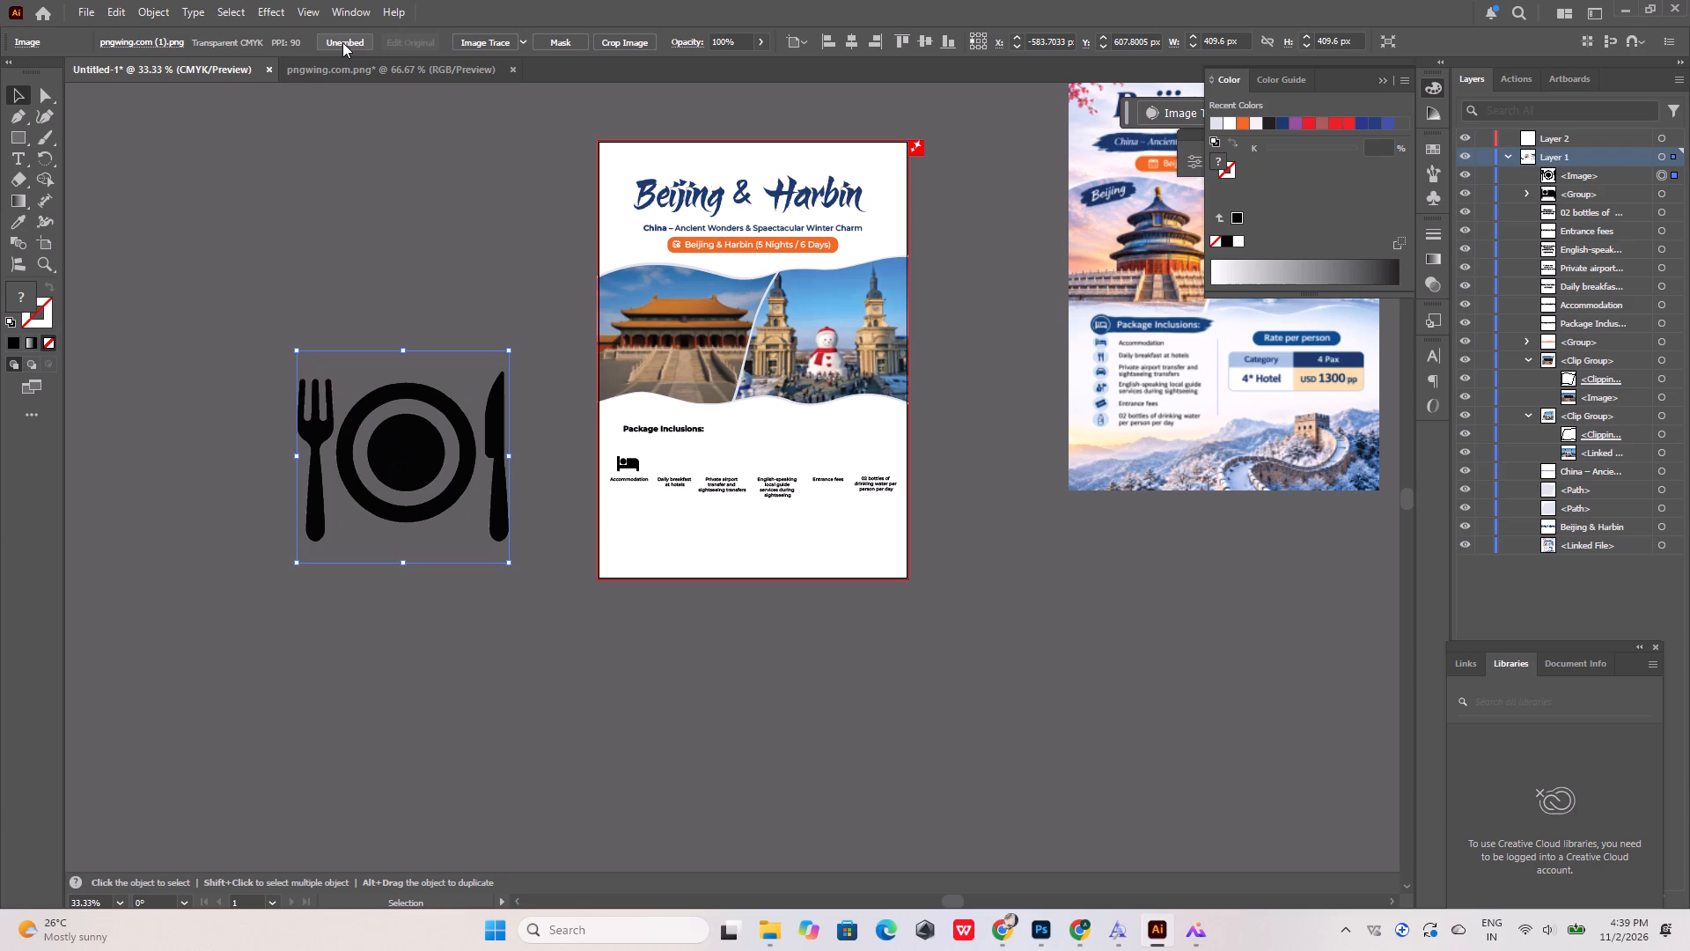
click(474, 41)
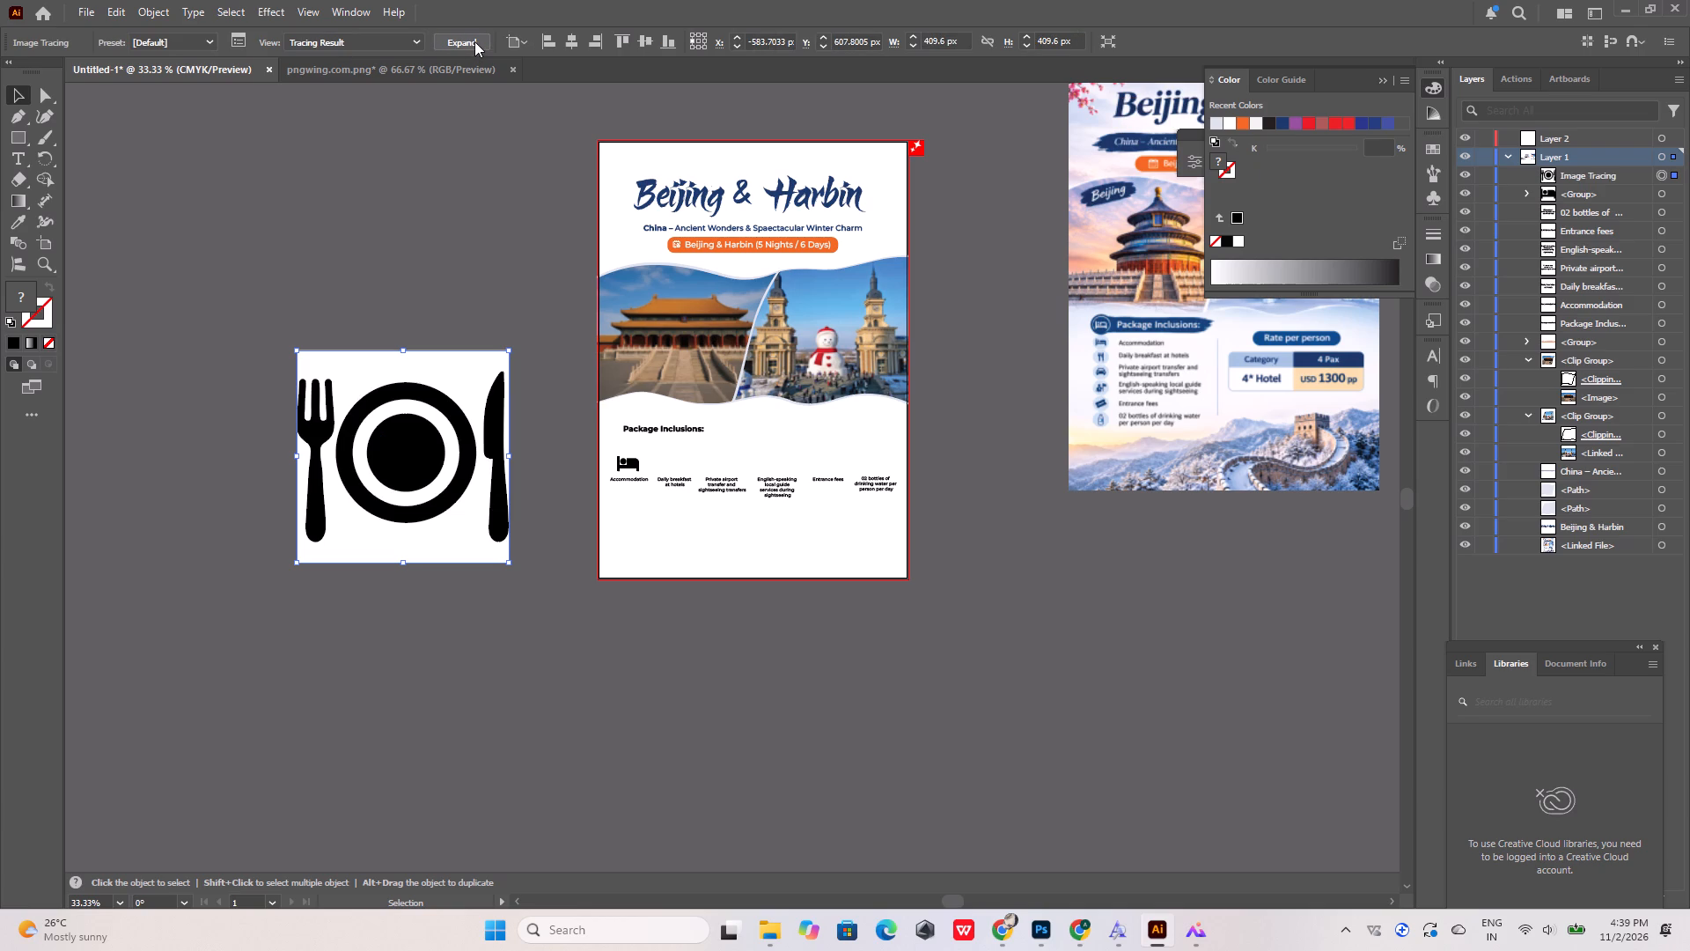
click(474, 41)
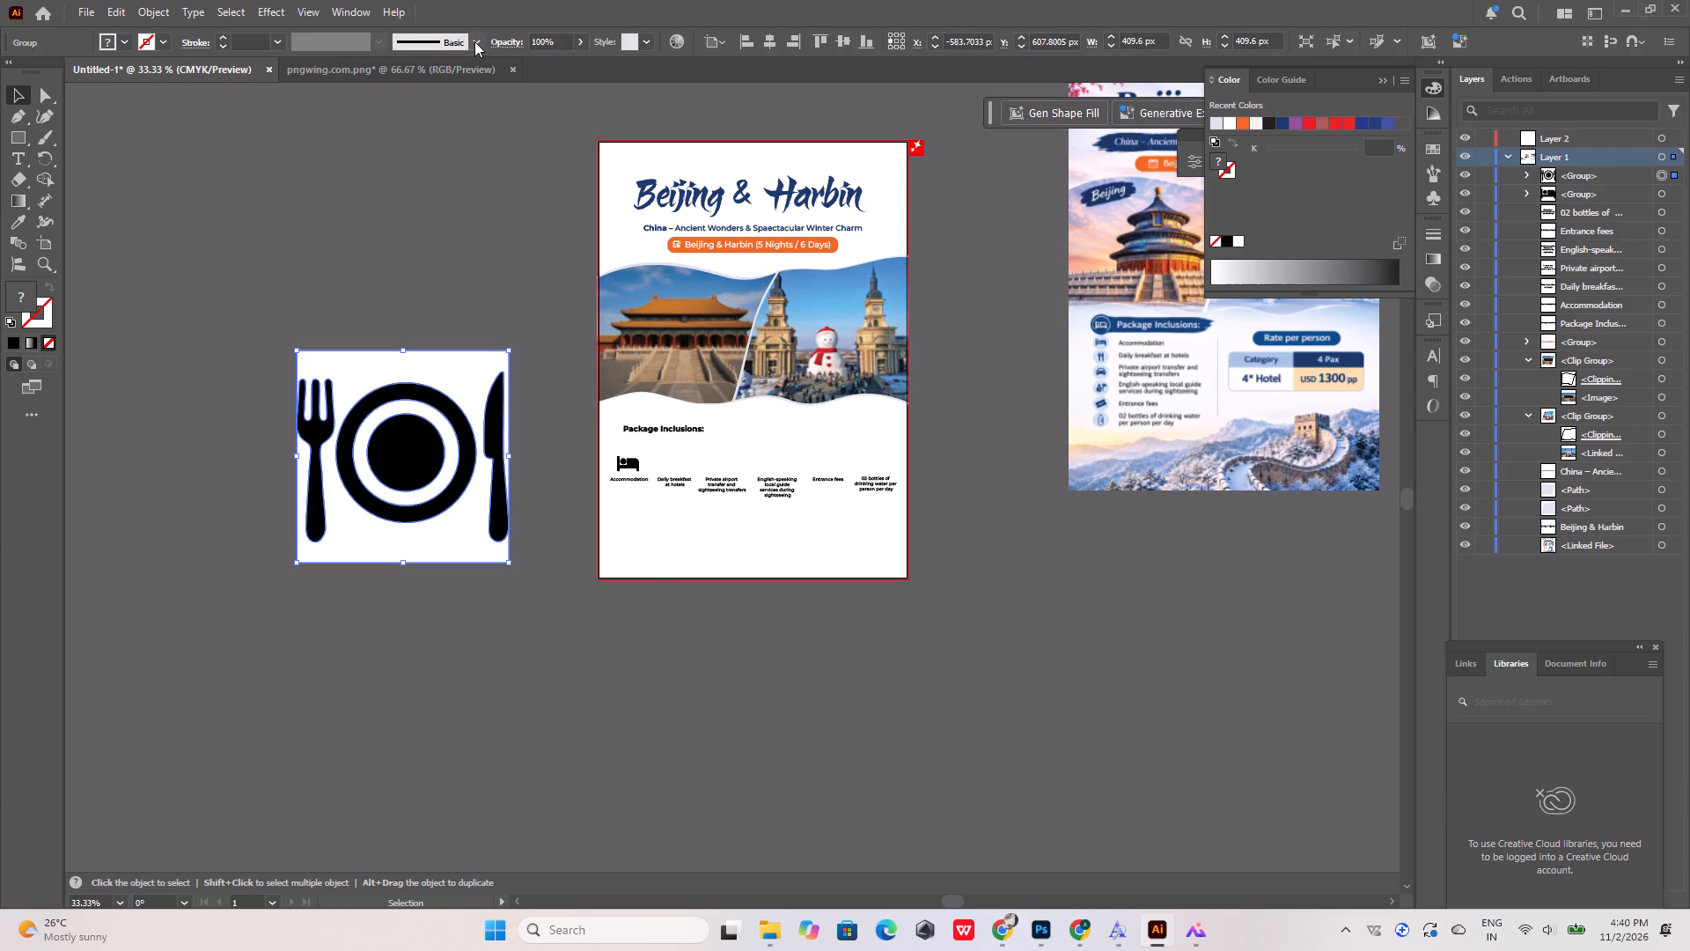
Ungroup the traced plate-and-cutlery artwork and delete its white background and the white ring inside the plate.
right_click(476, 372)
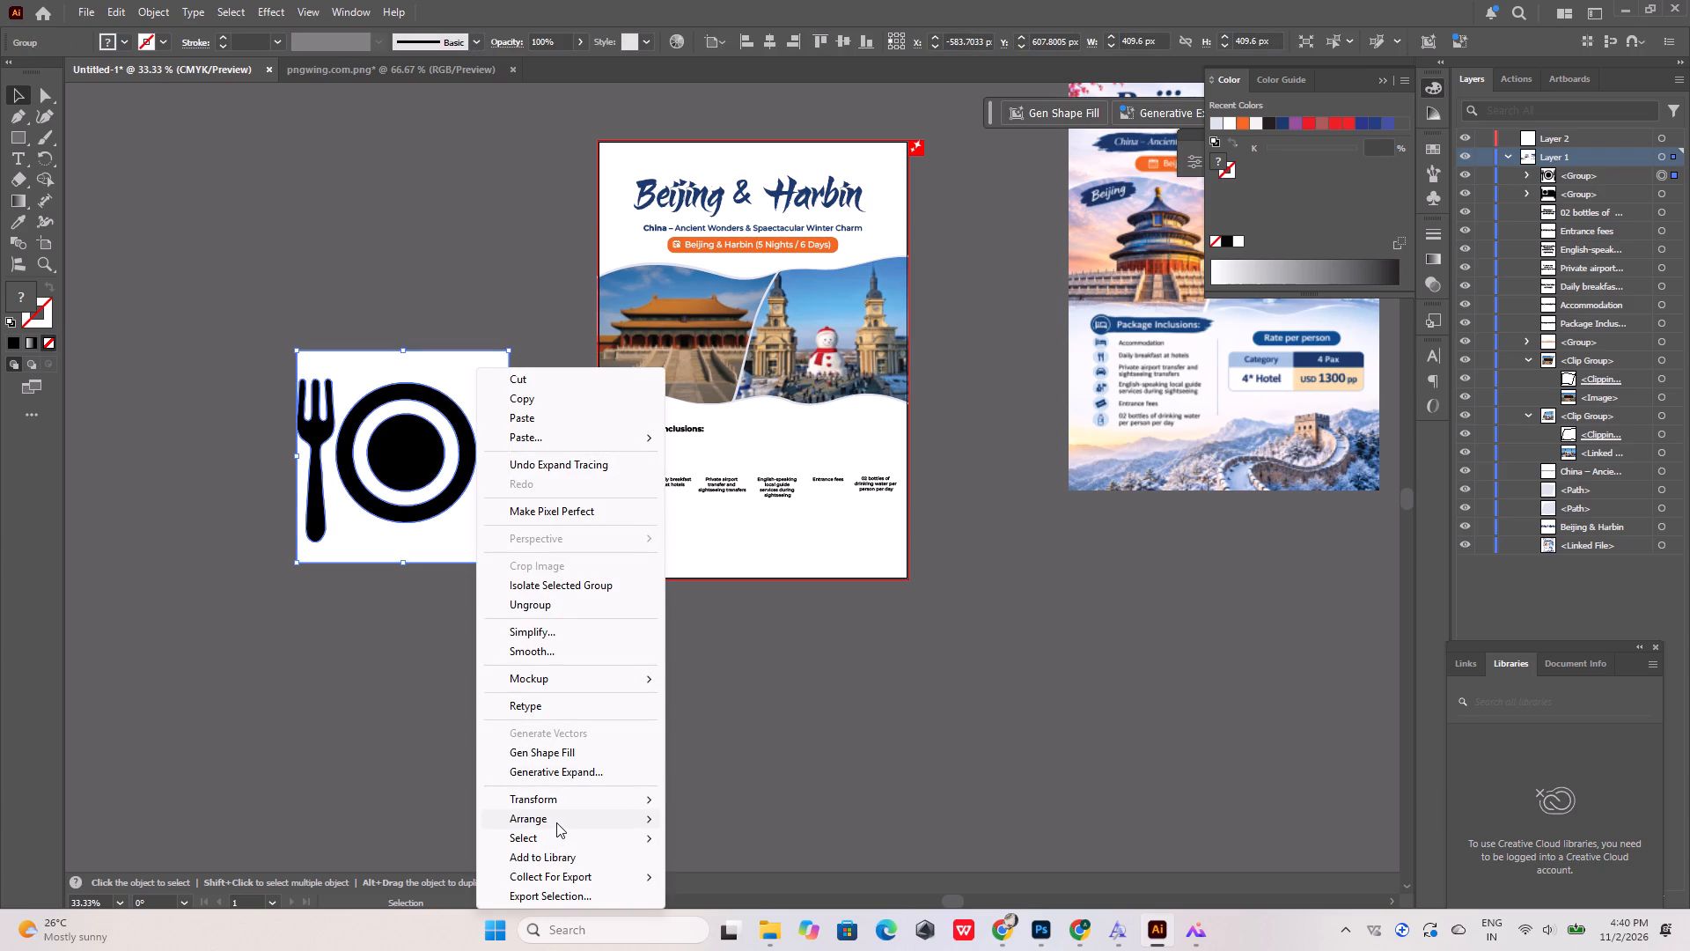
click(544, 608)
click(435, 226)
click(451, 394)
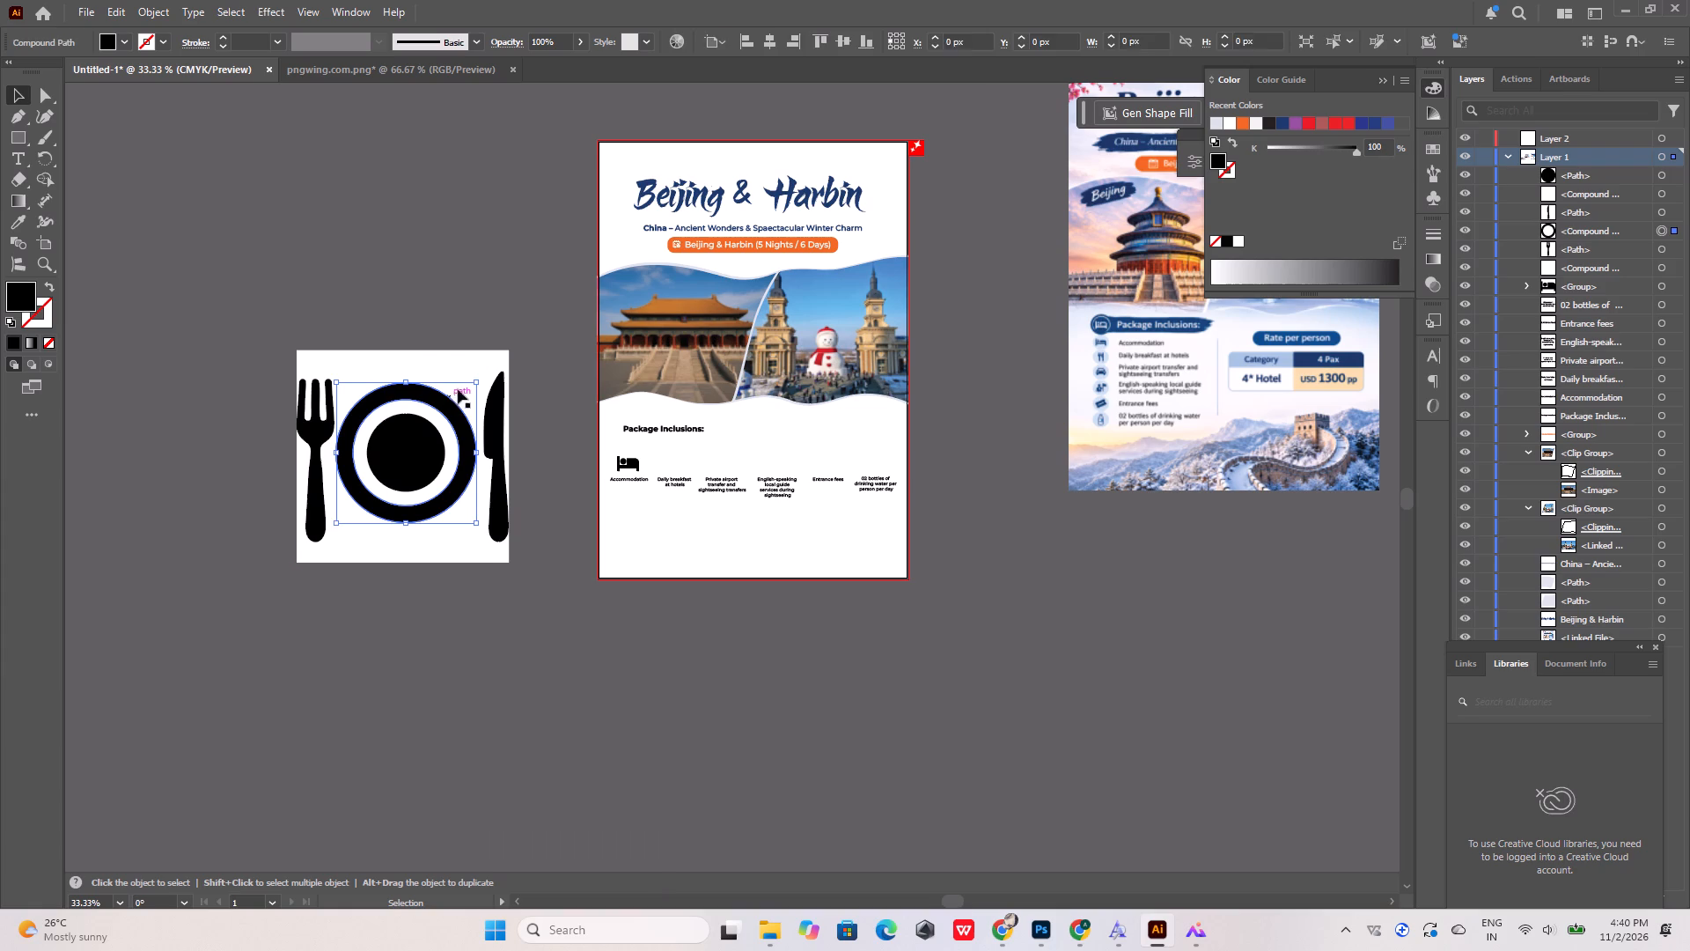
click(467, 361)
key(Delete)
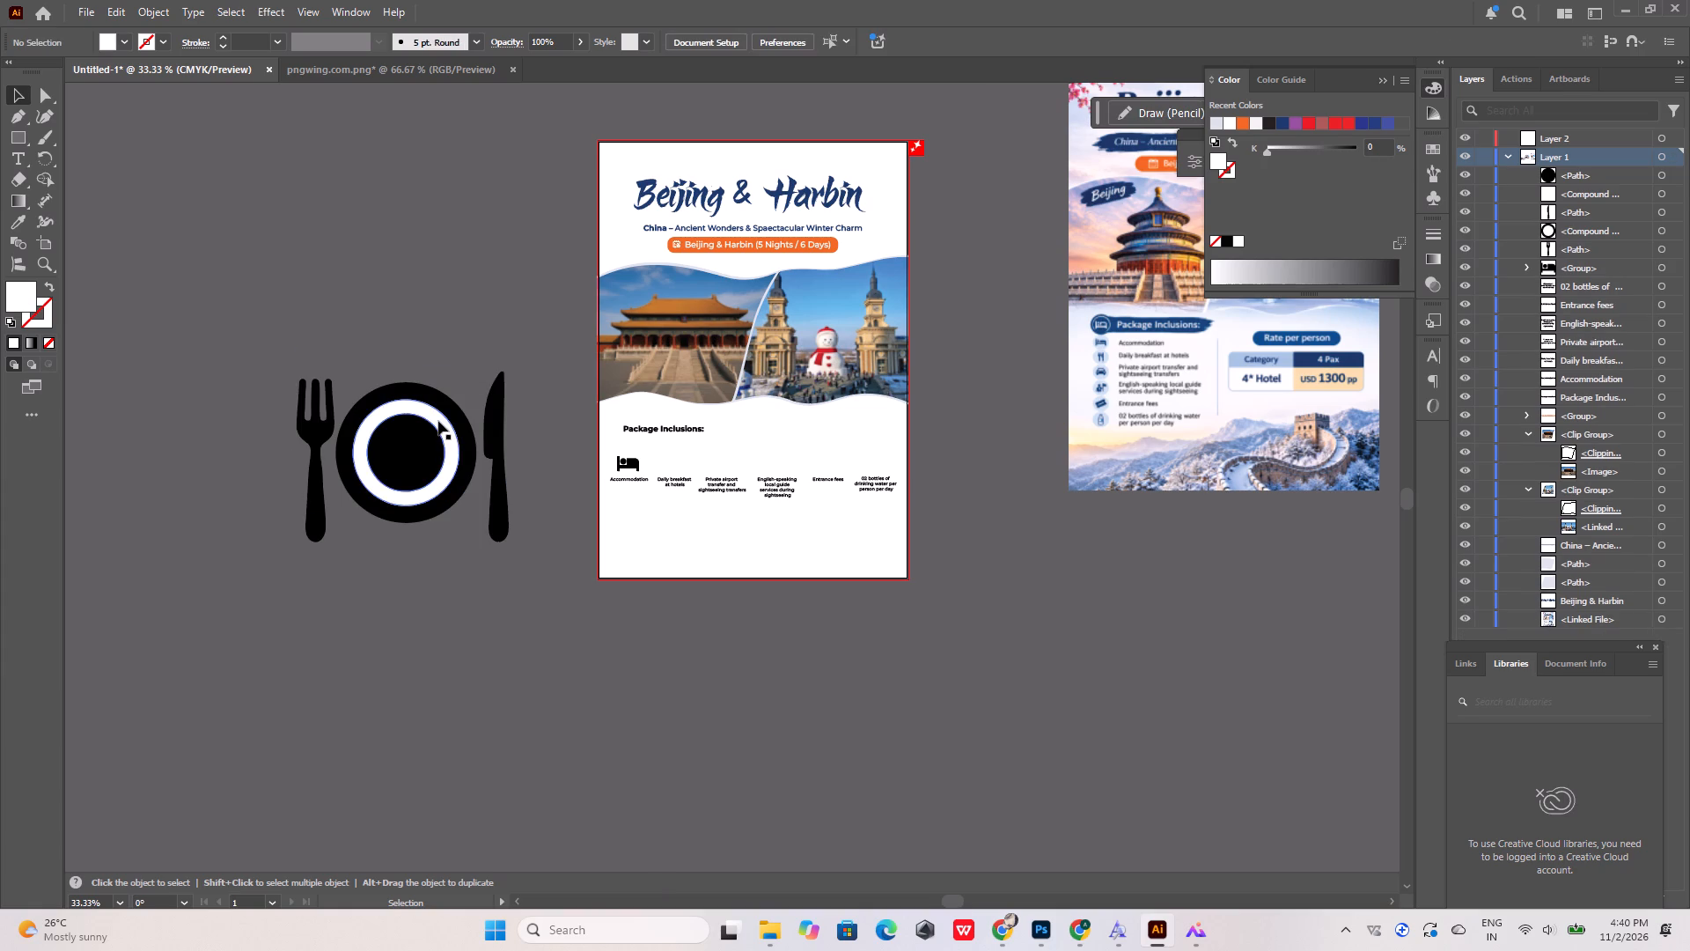
click(438, 421)
key(Delete)
Group the remaining black fork, plate and knife shapes into one icon.
drag(518, 347, 229, 576)
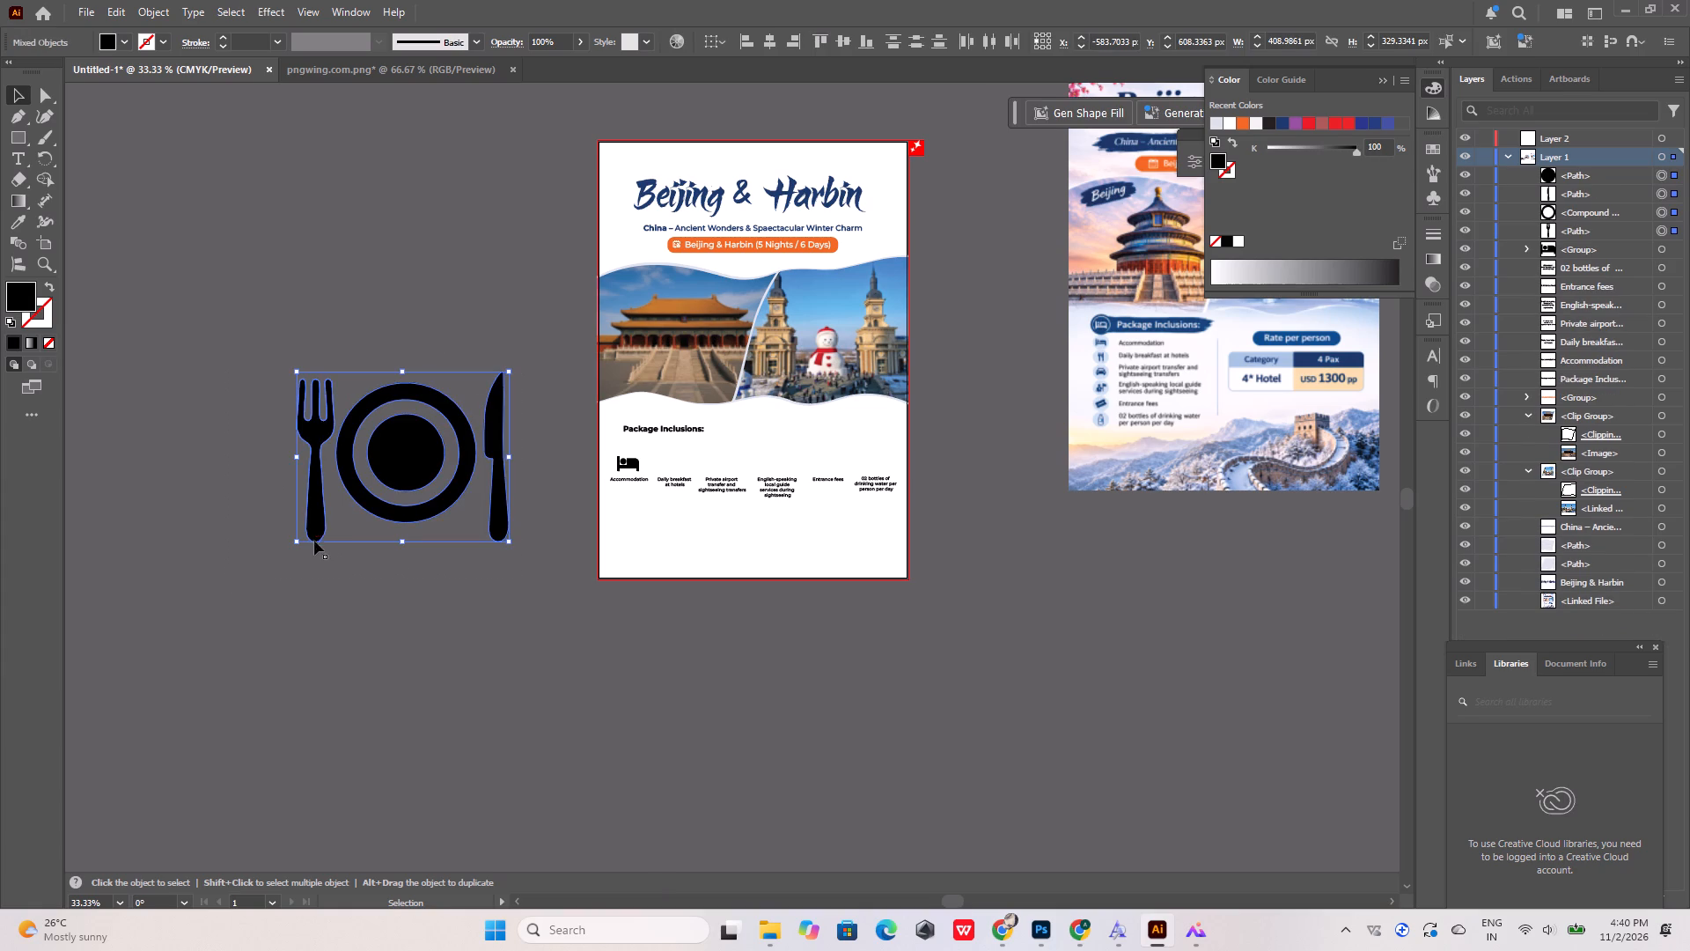
key(ctrl+g)
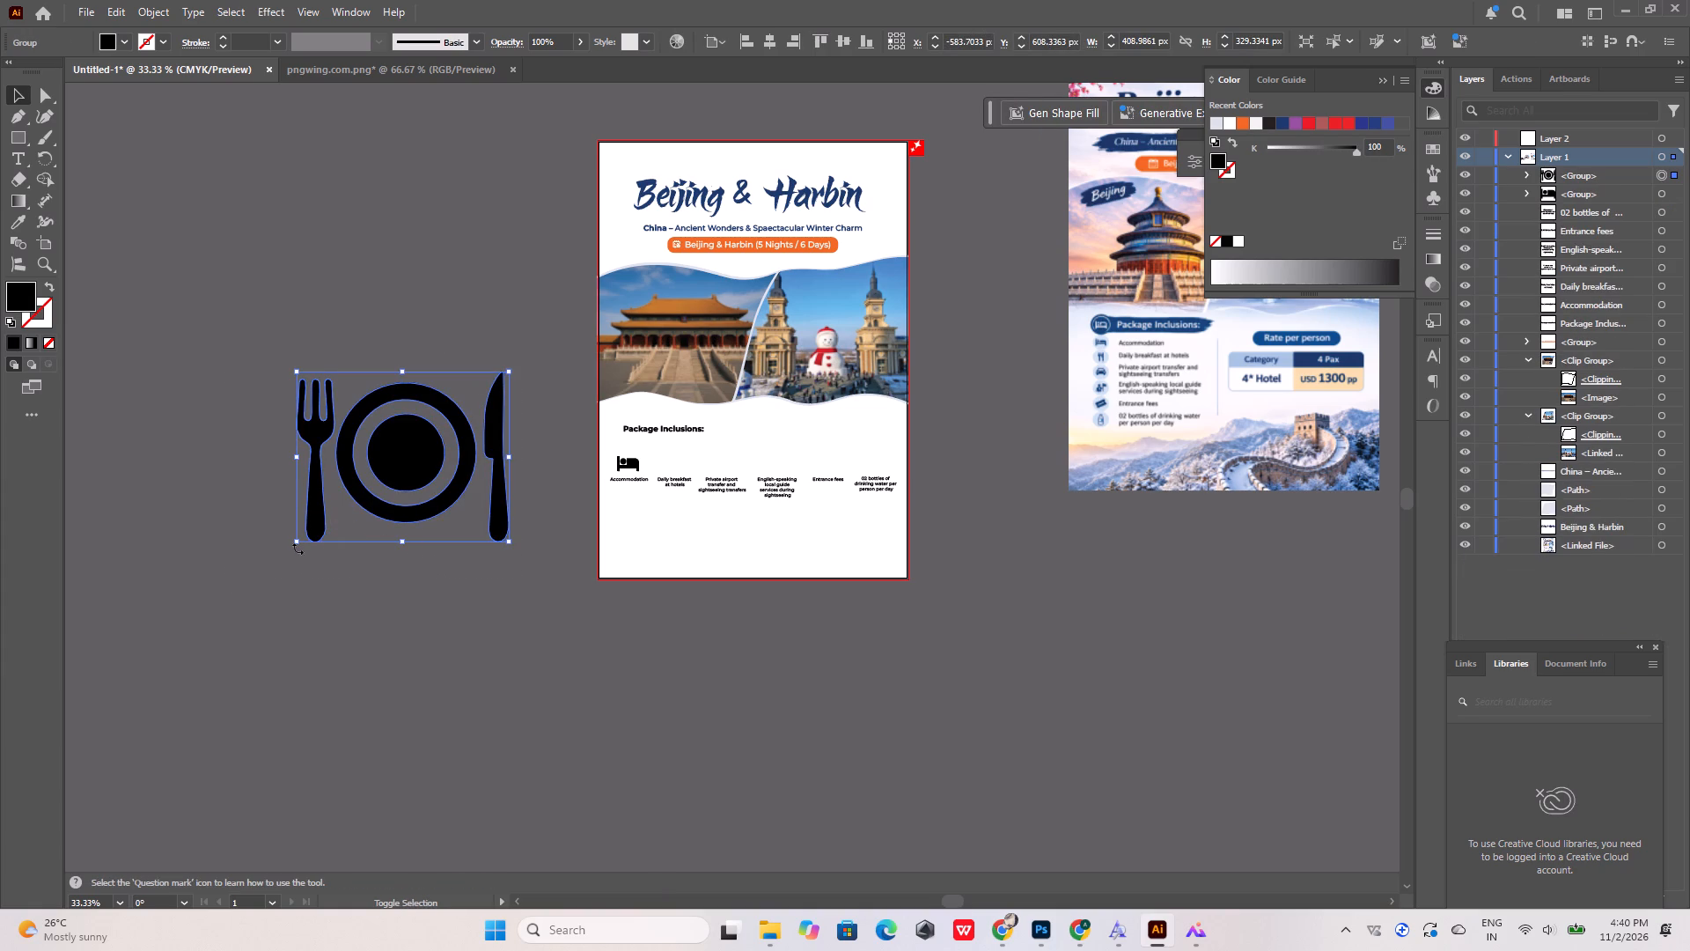
Scale the plate-and-cutlery icon down to about 49 × 39 px and place it above the "Daily breakfast at hotels" label.
shift+drag(298, 543, 457, 414)
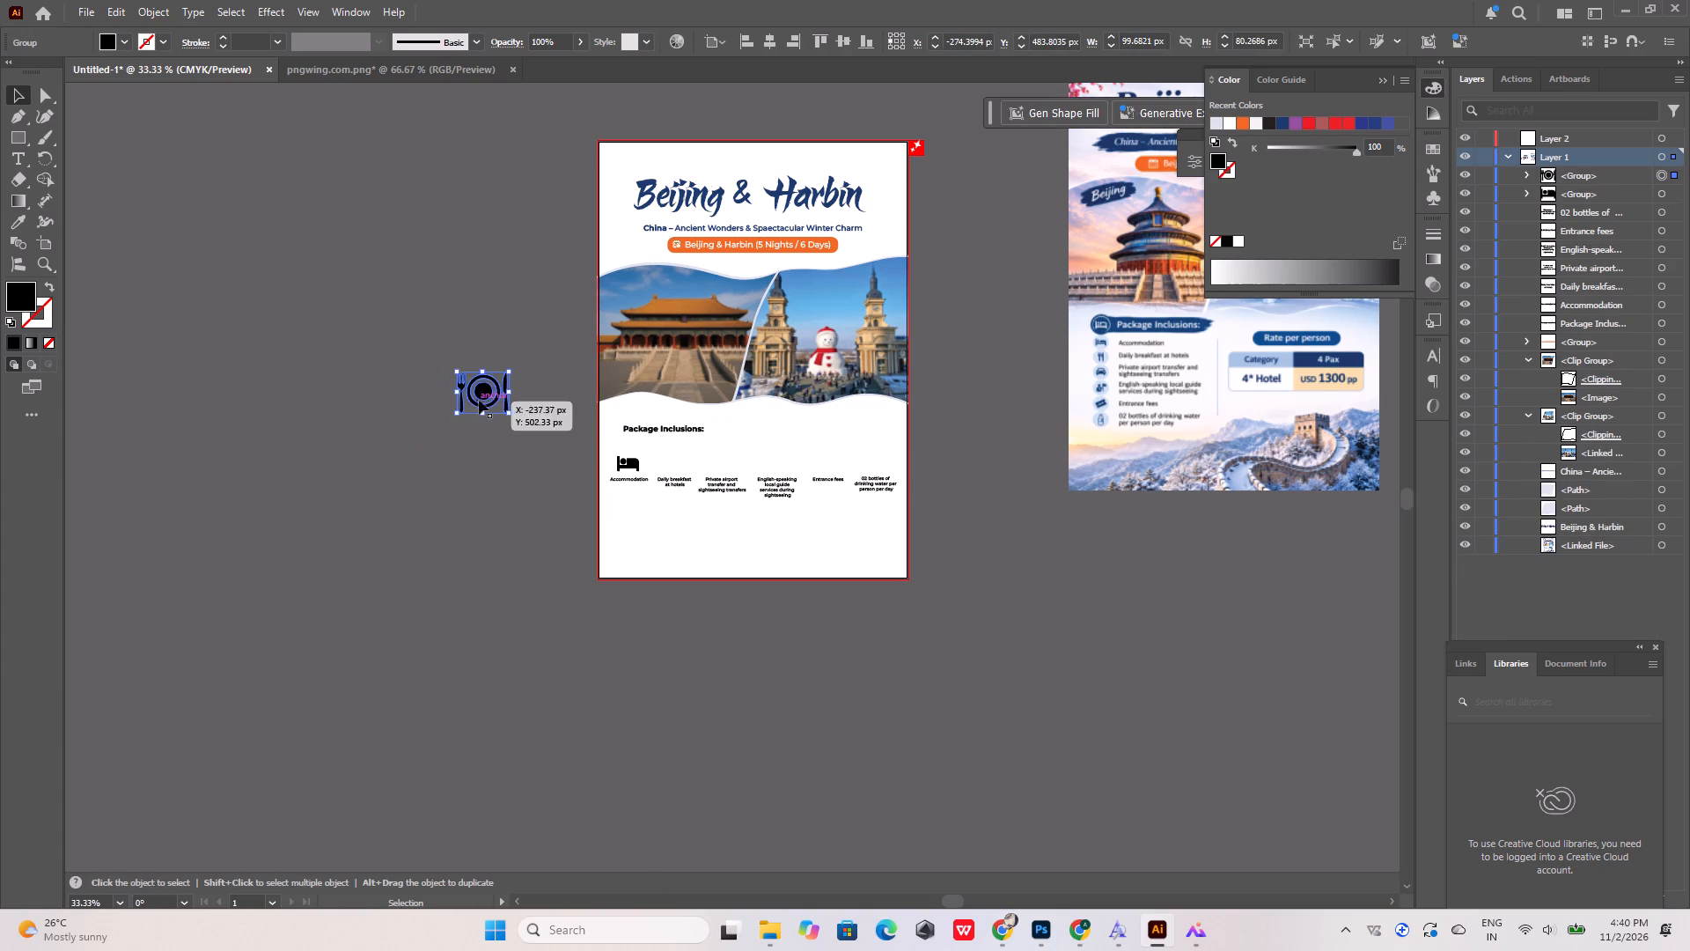
drag(482, 396, 702, 468)
alt+scroll(678, 469, up, 6)
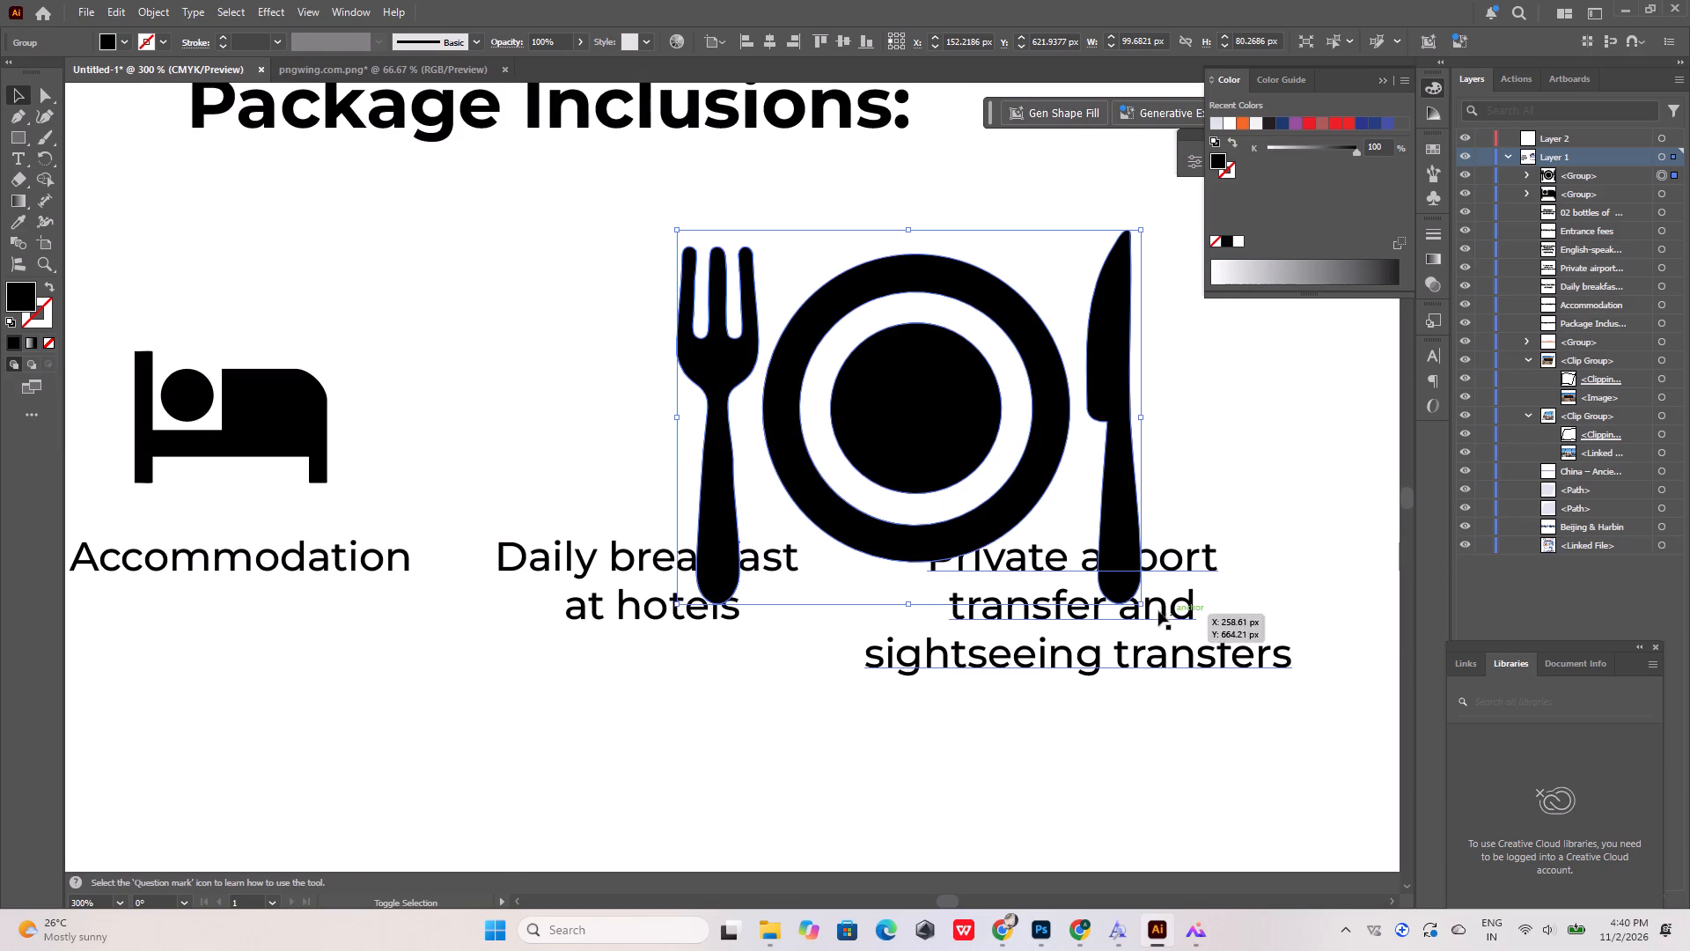
shift+drag(1139, 600, 911, 459)
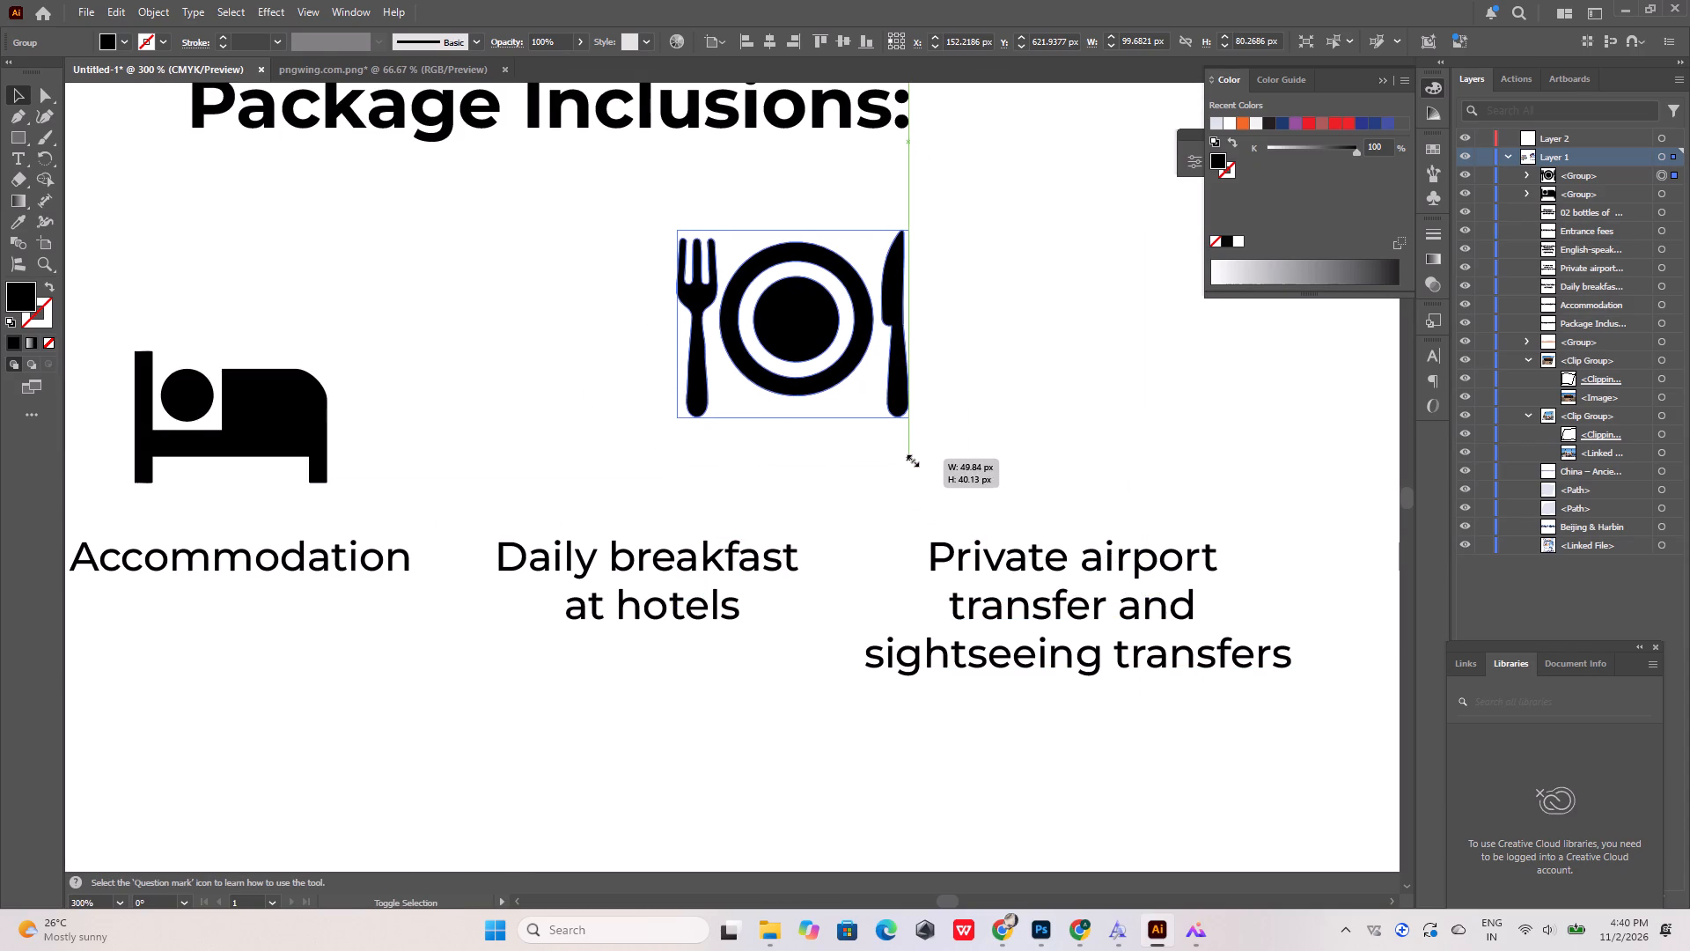
shift+drag(911, 459, 902, 450)
drag(802, 333, 651, 421)
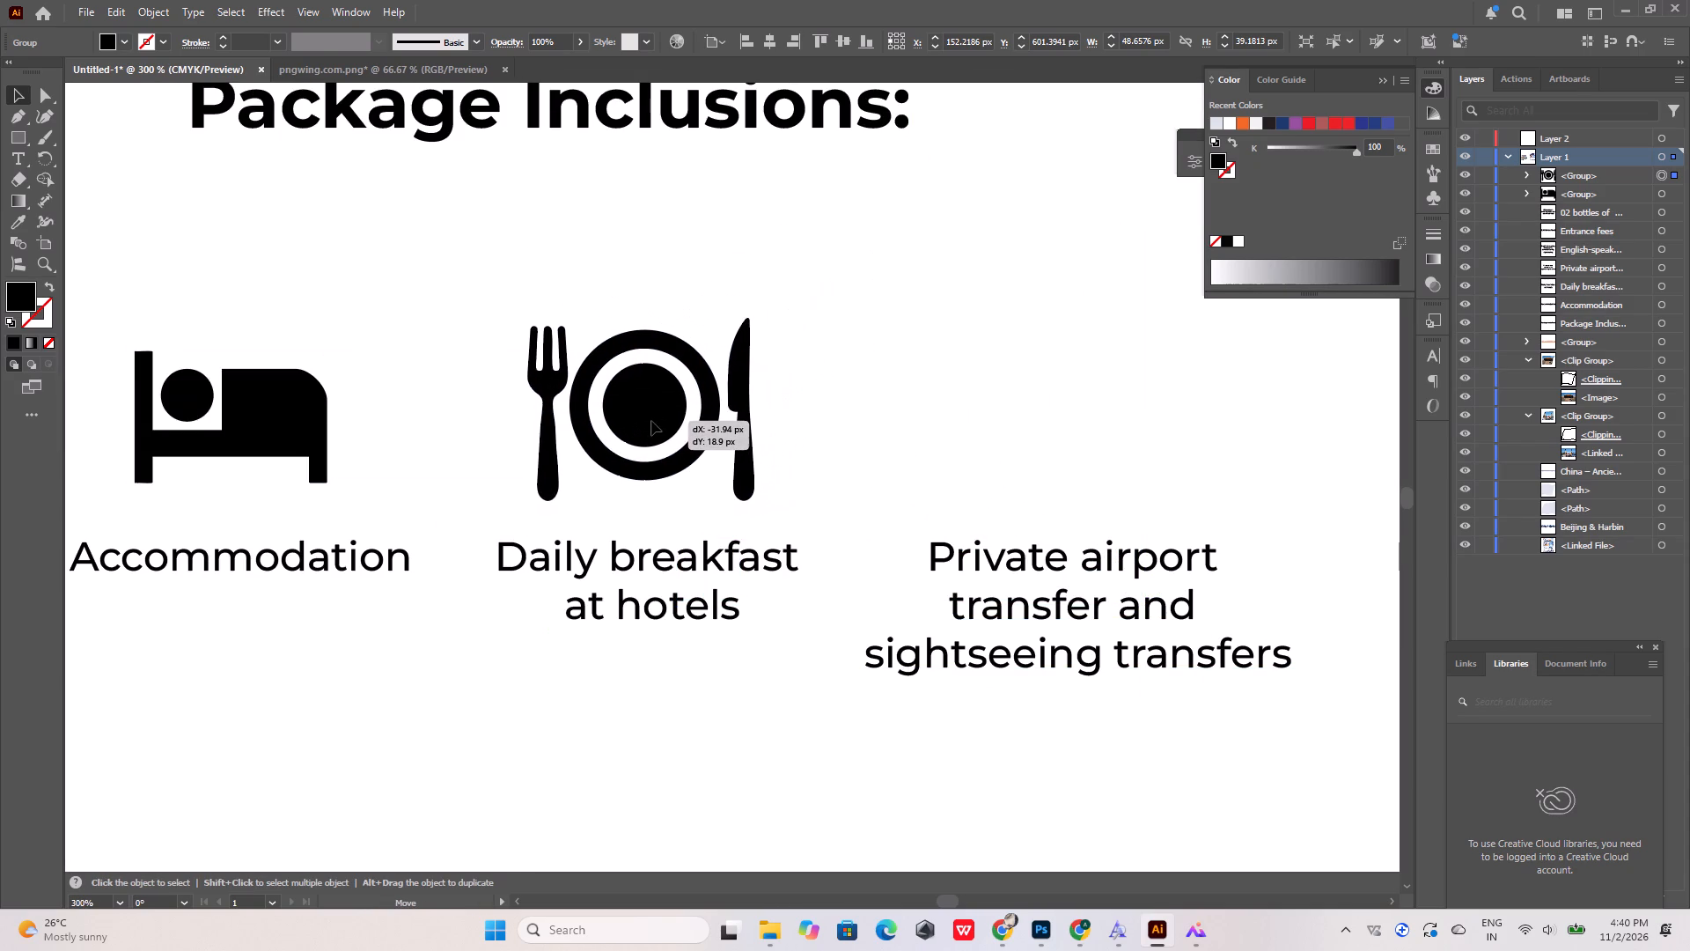
drag(651, 421, 650, 421)
Shrink the plate icon to about 42 × 34 px, align its base with the bed icon's, and nudge it towards the breakfast label's centre.
shift+drag(753, 501, 722, 479)
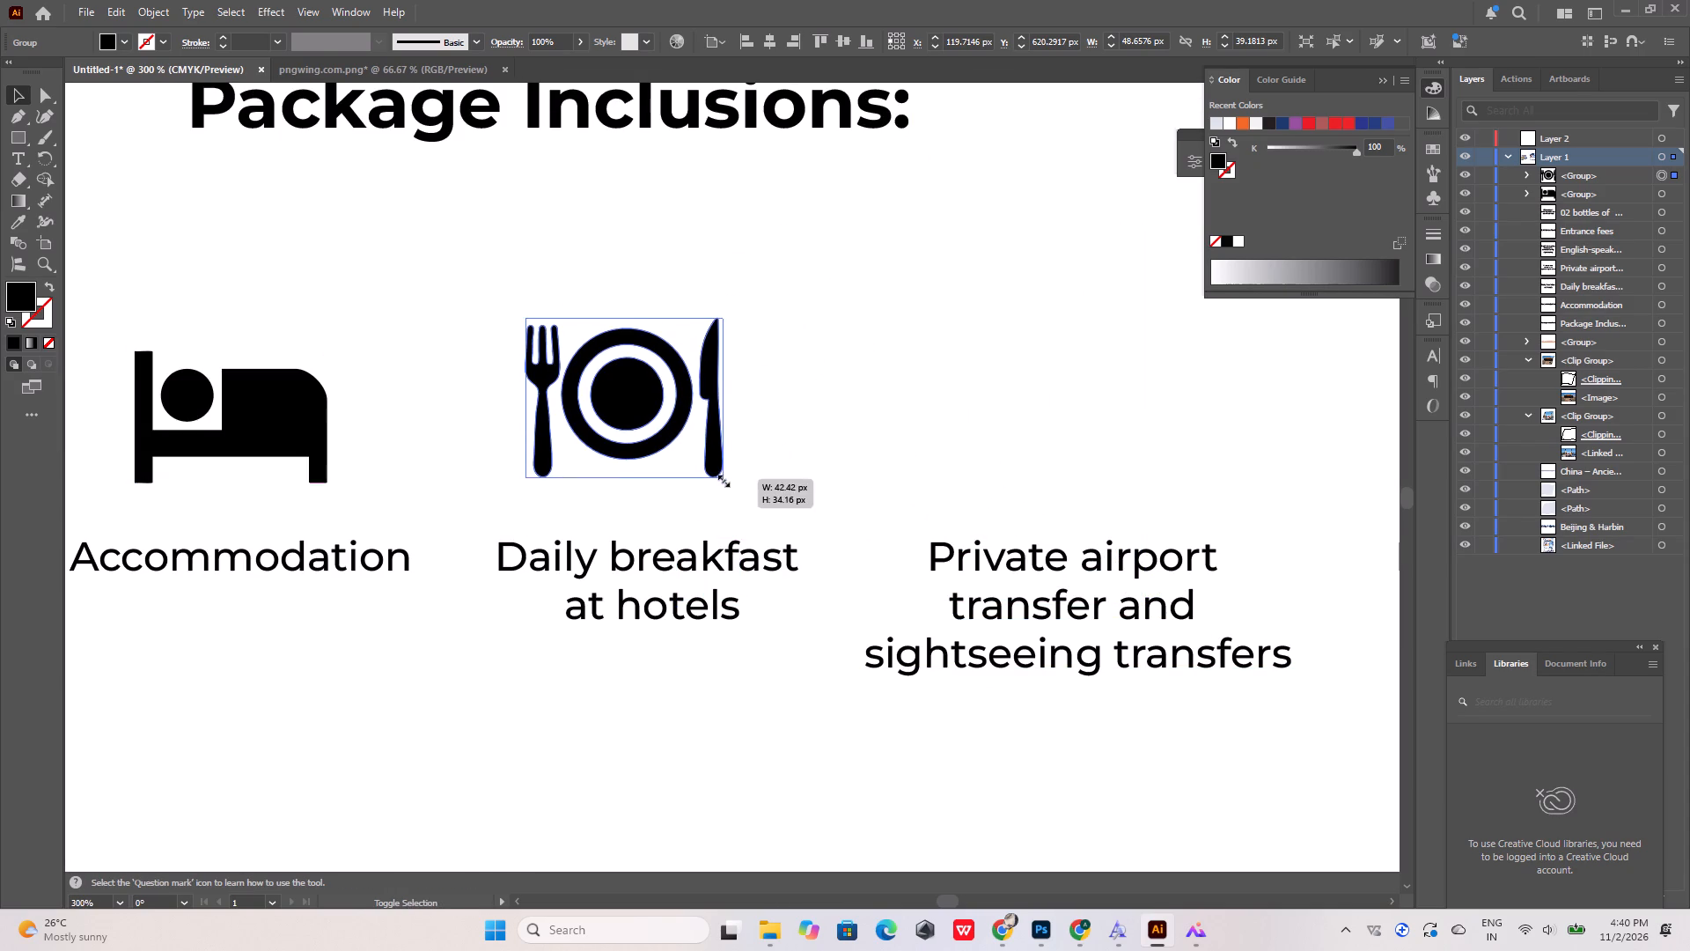
shift+drag(722, 479, 722, 478)
drag(648, 382, 646, 389)
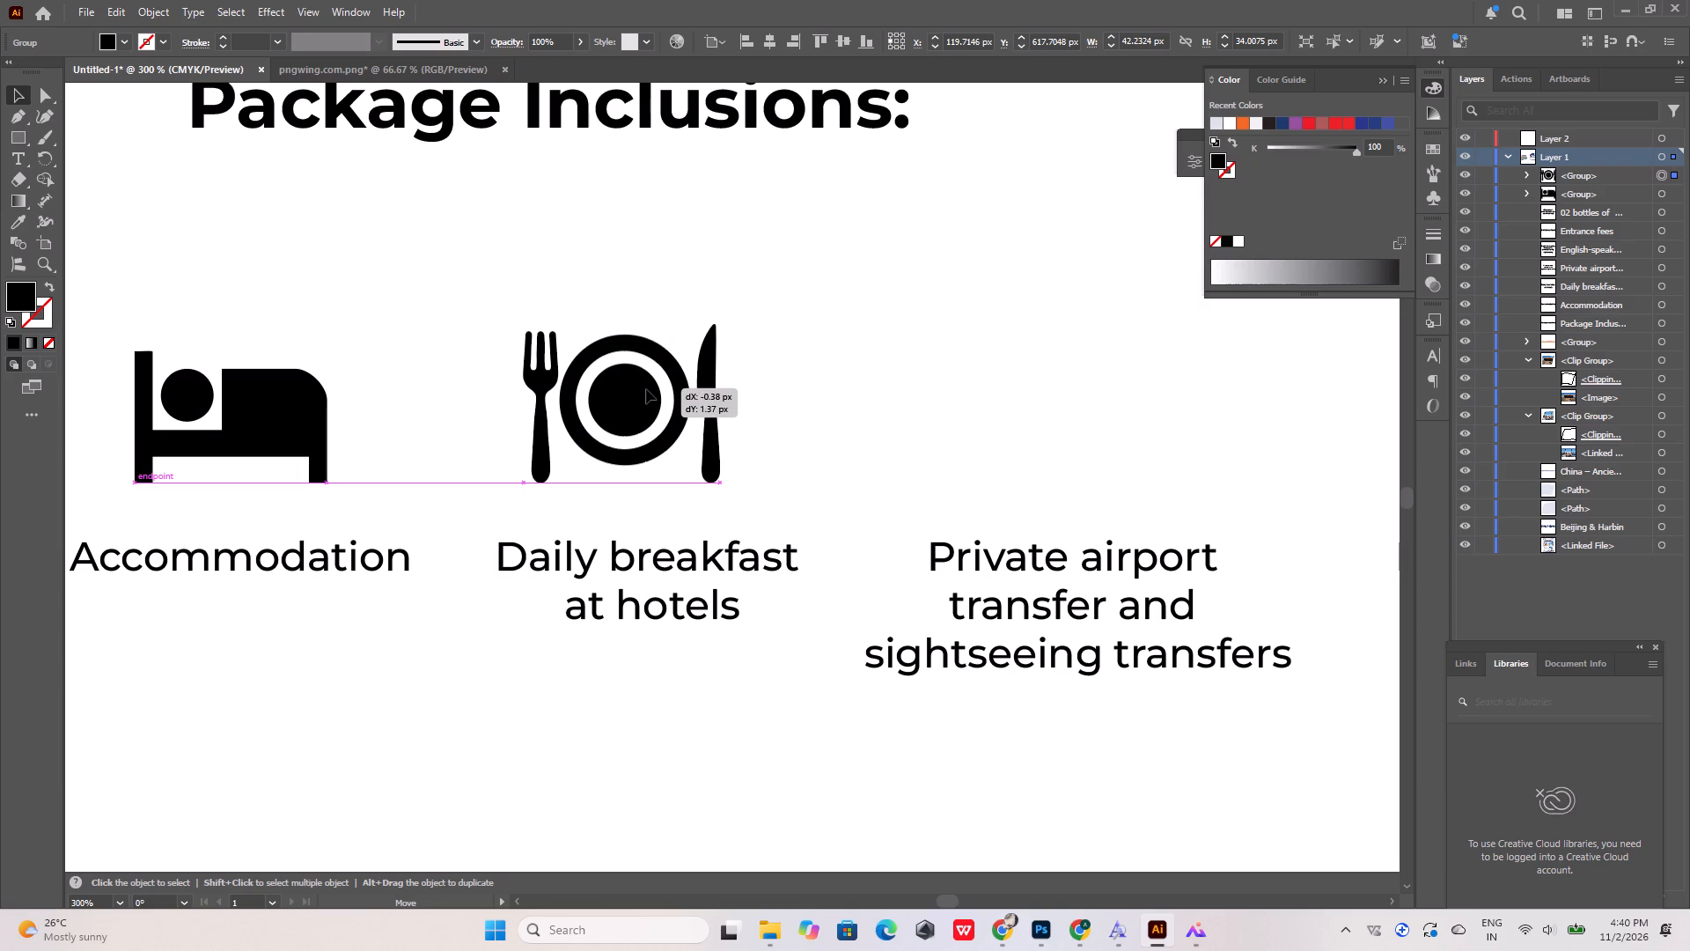
drag(646, 389, 647, 390)
key(Right)
key(Right)
key(Right)
key(Right)
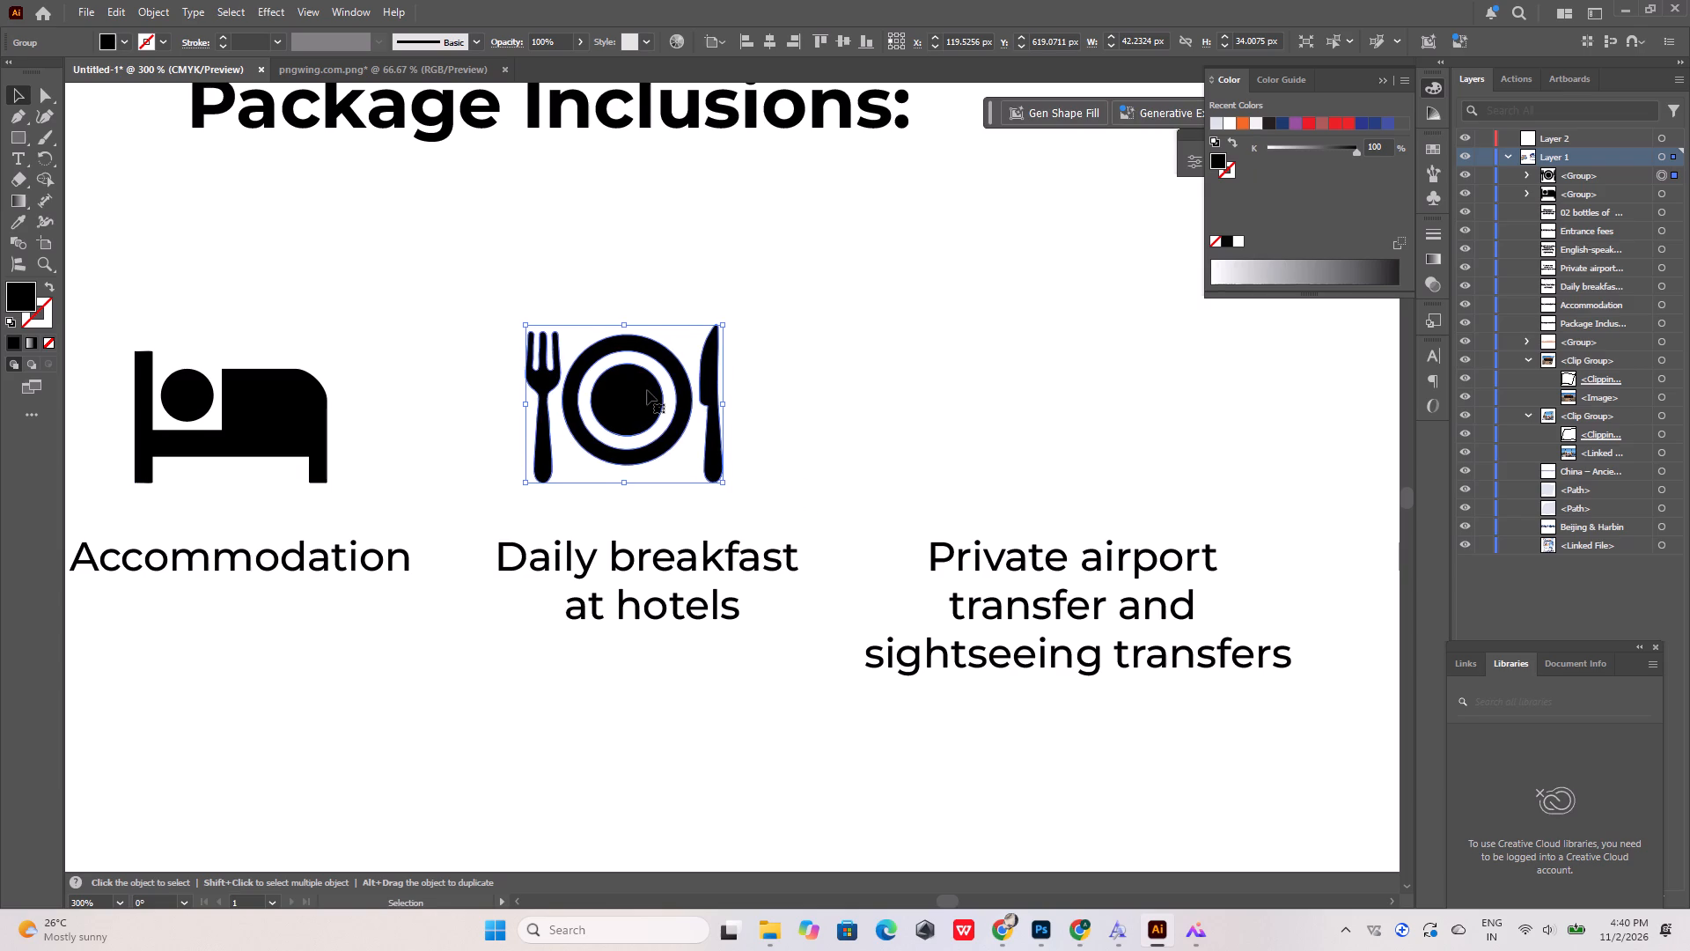
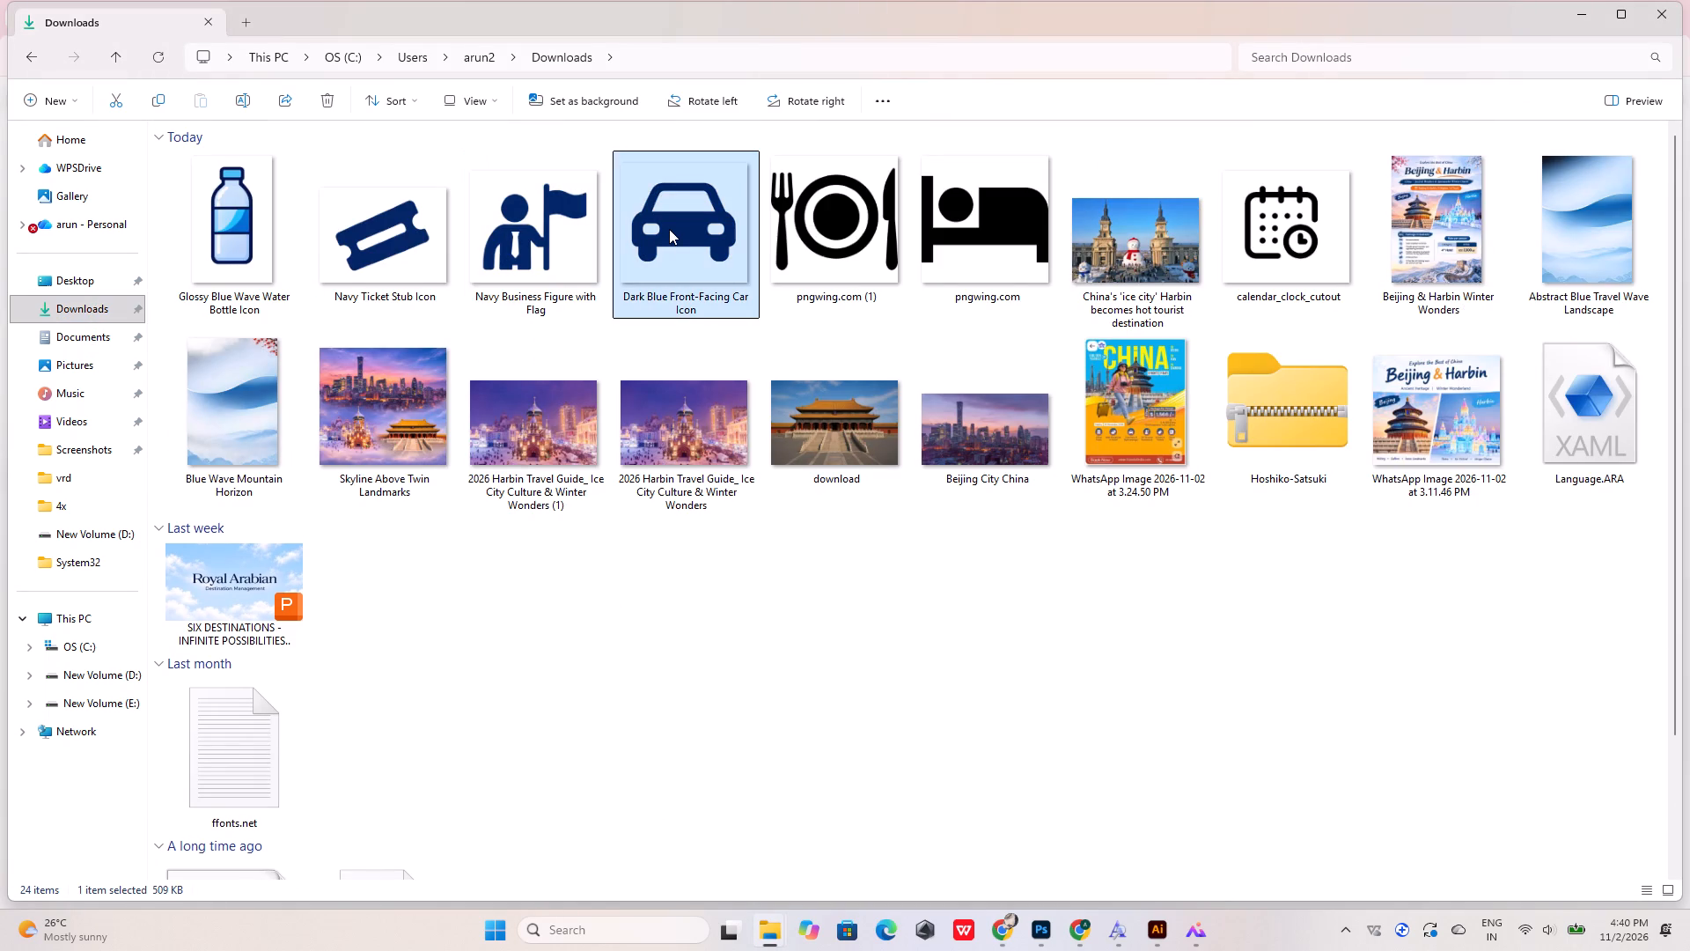
drag(669, 230, 1162, 917)
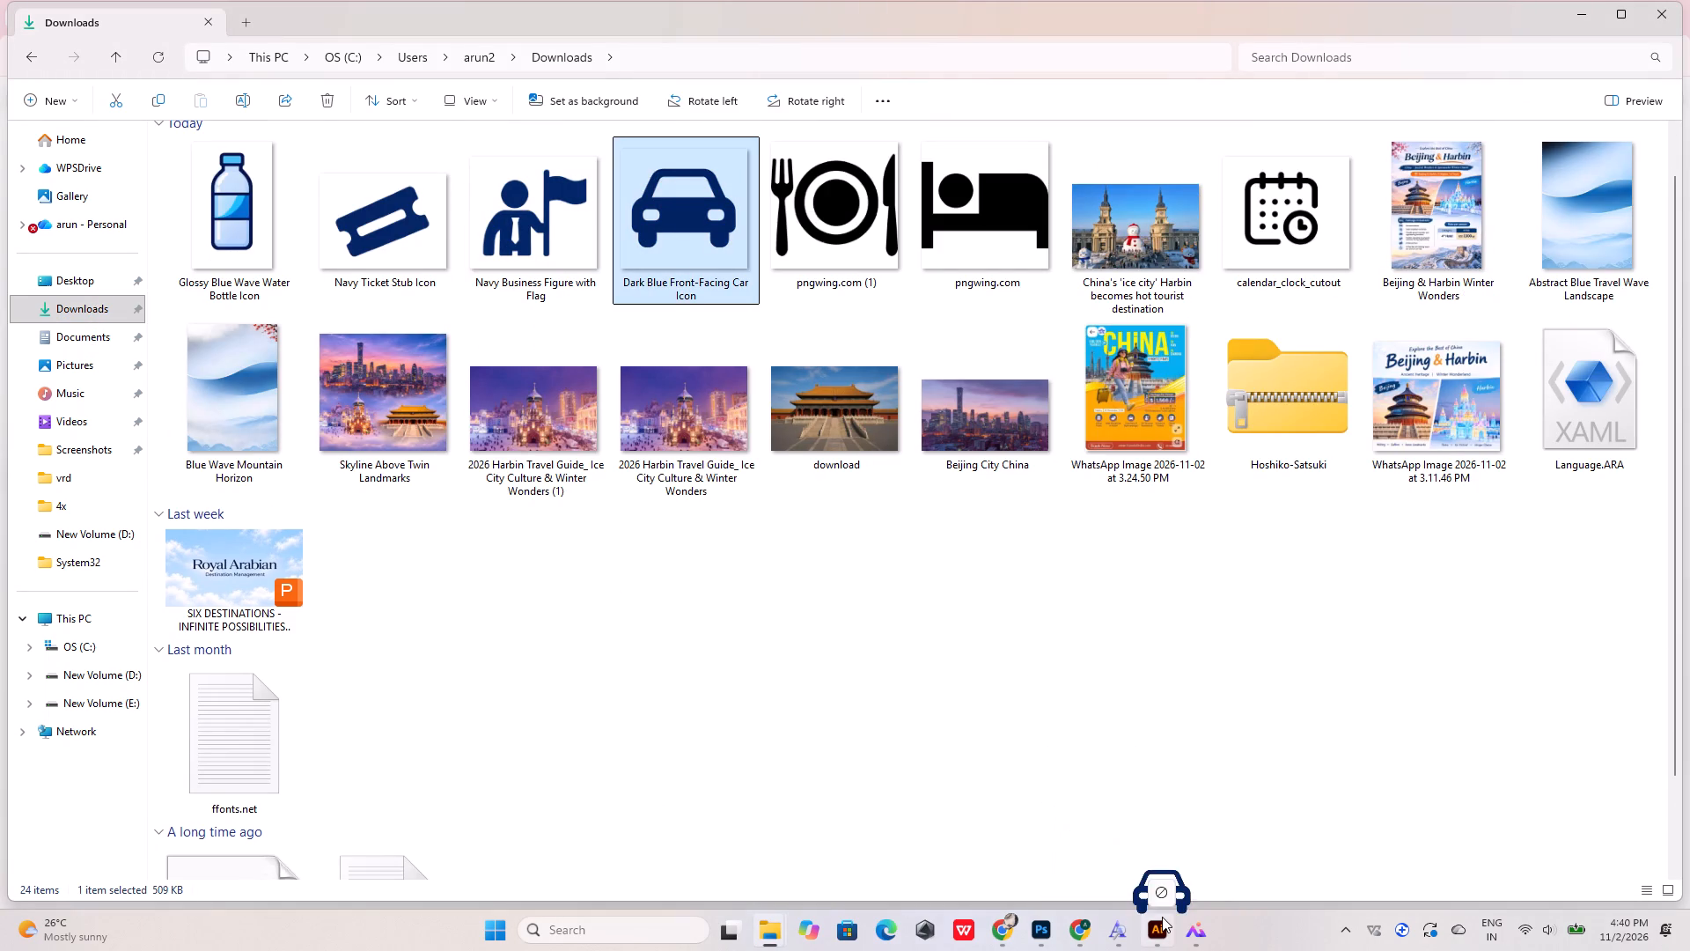
drag(1162, 917, 891, 472)
Scale the car icon down to about 47 × 44 px and place it above the "Private airport transfer and sightseeing transfers" label, level with the plate icon.
alt+scroll(733, 453, down, 4)
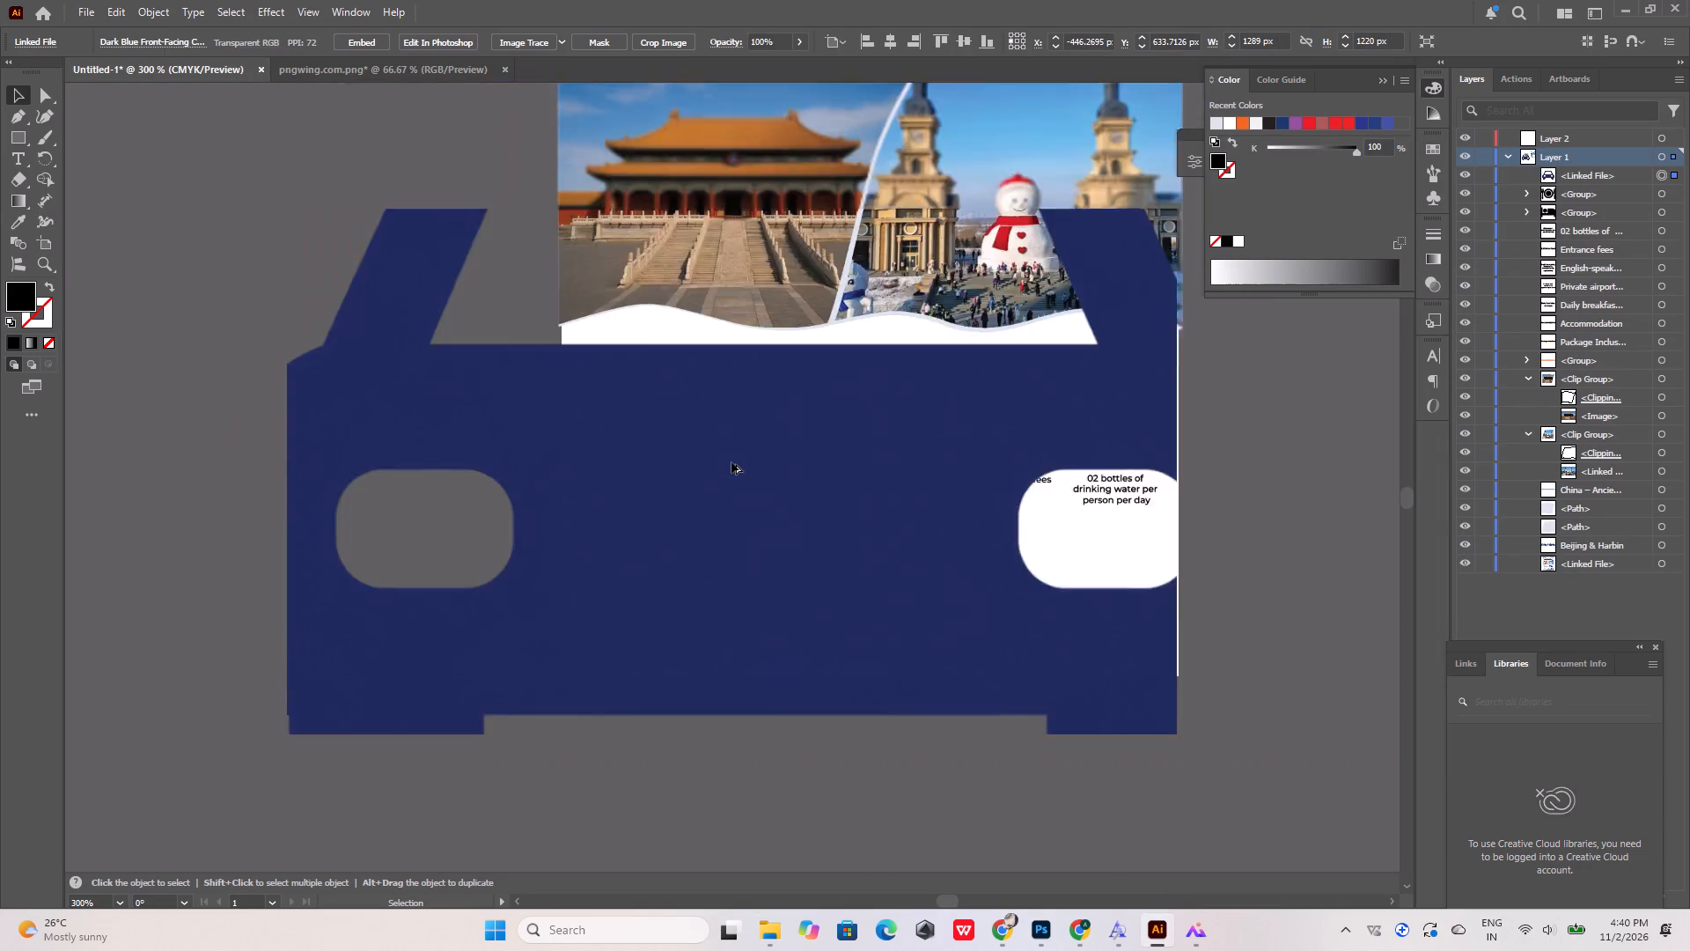
alt+scroll(731, 462, down, 4)
shift+drag(908, 625, 569, 365)
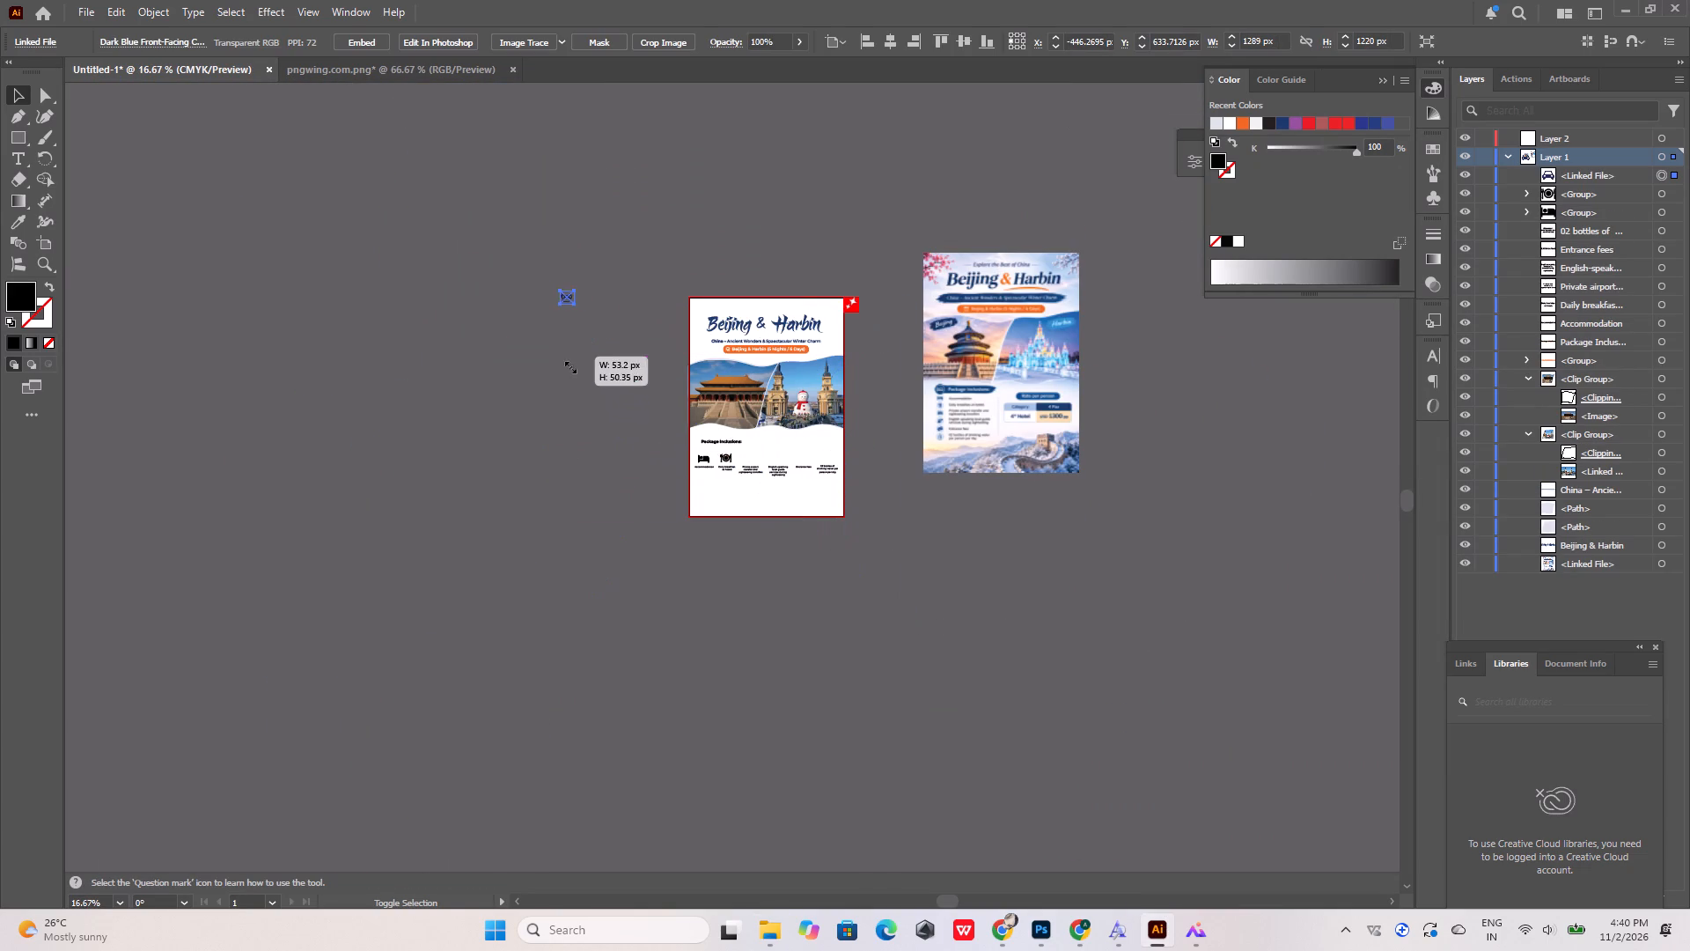
shift+drag(569, 365, 591, 397)
alt+scroll(601, 335, up, 3)
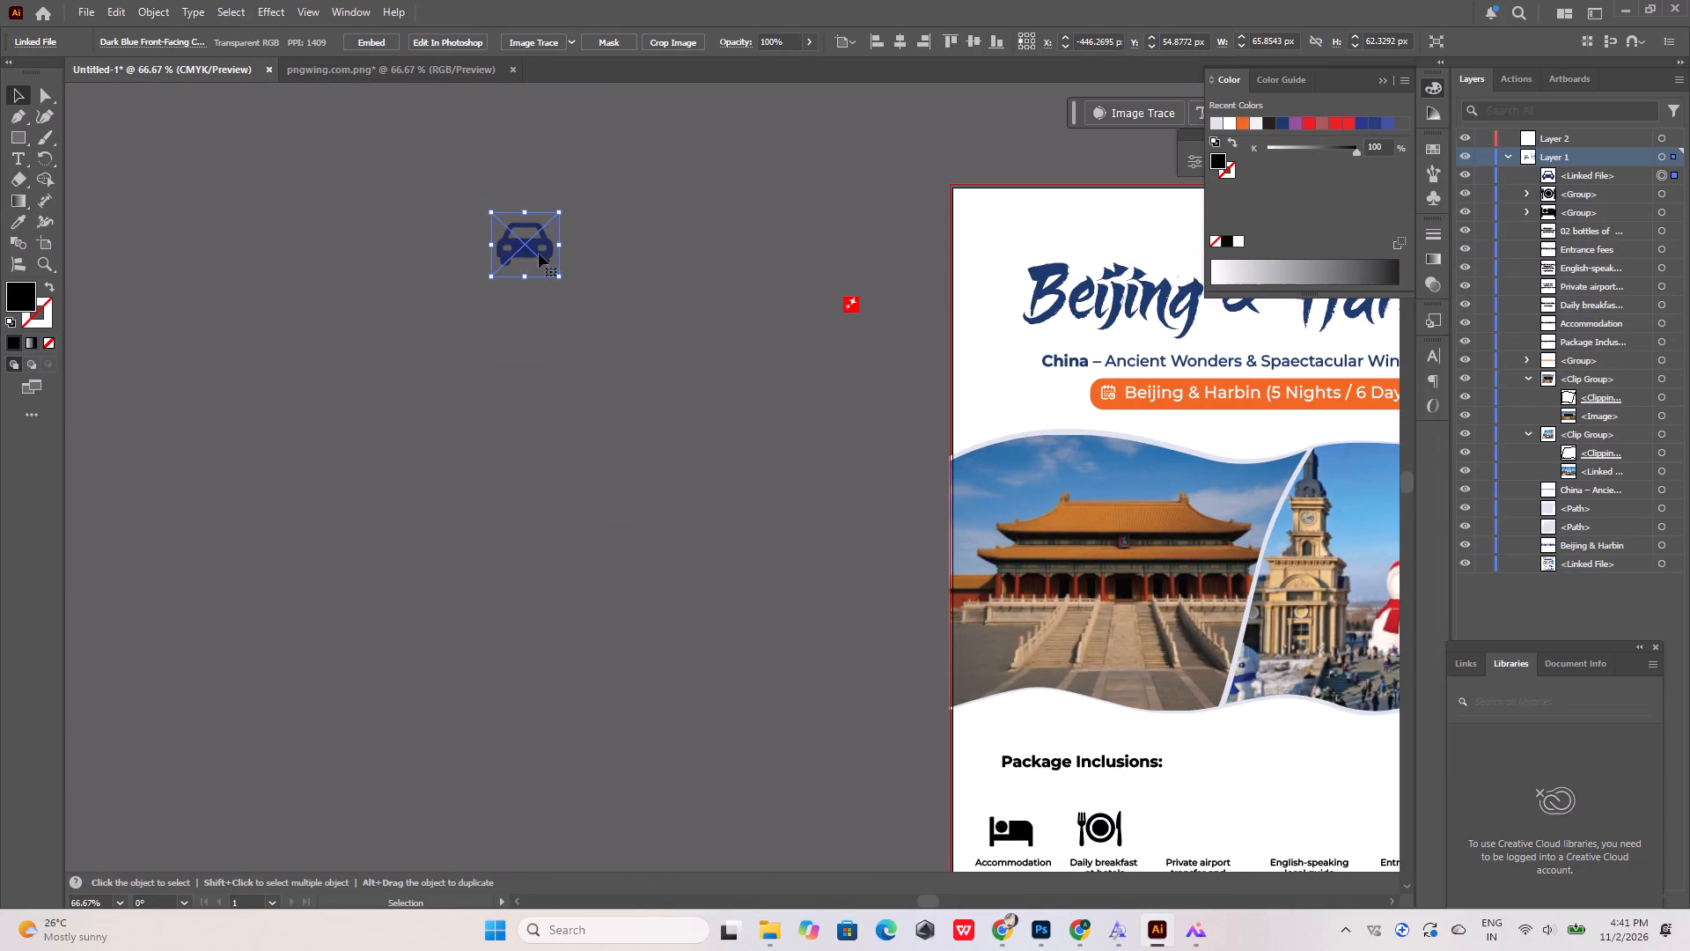
drag(526, 240, 1193, 829)
alt+scroll(546, 415, down, 5)
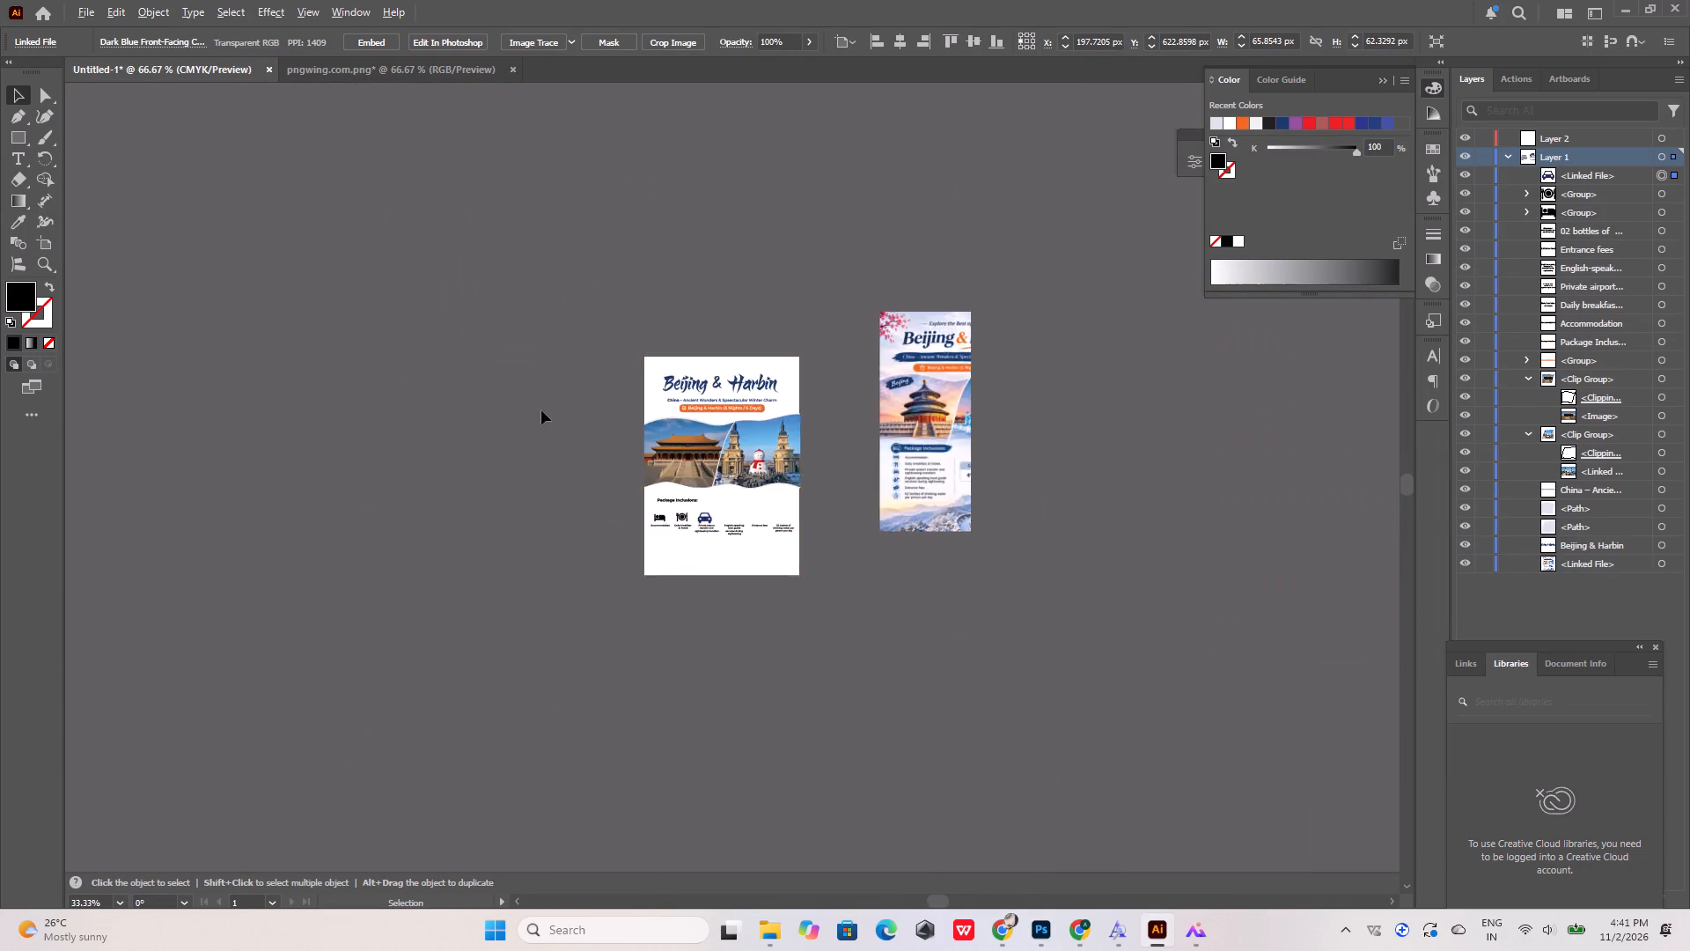
alt+scroll(729, 529, up, 7)
alt+scroll(845, 559, down, 4)
alt+scroll(635, 481, up, 5)
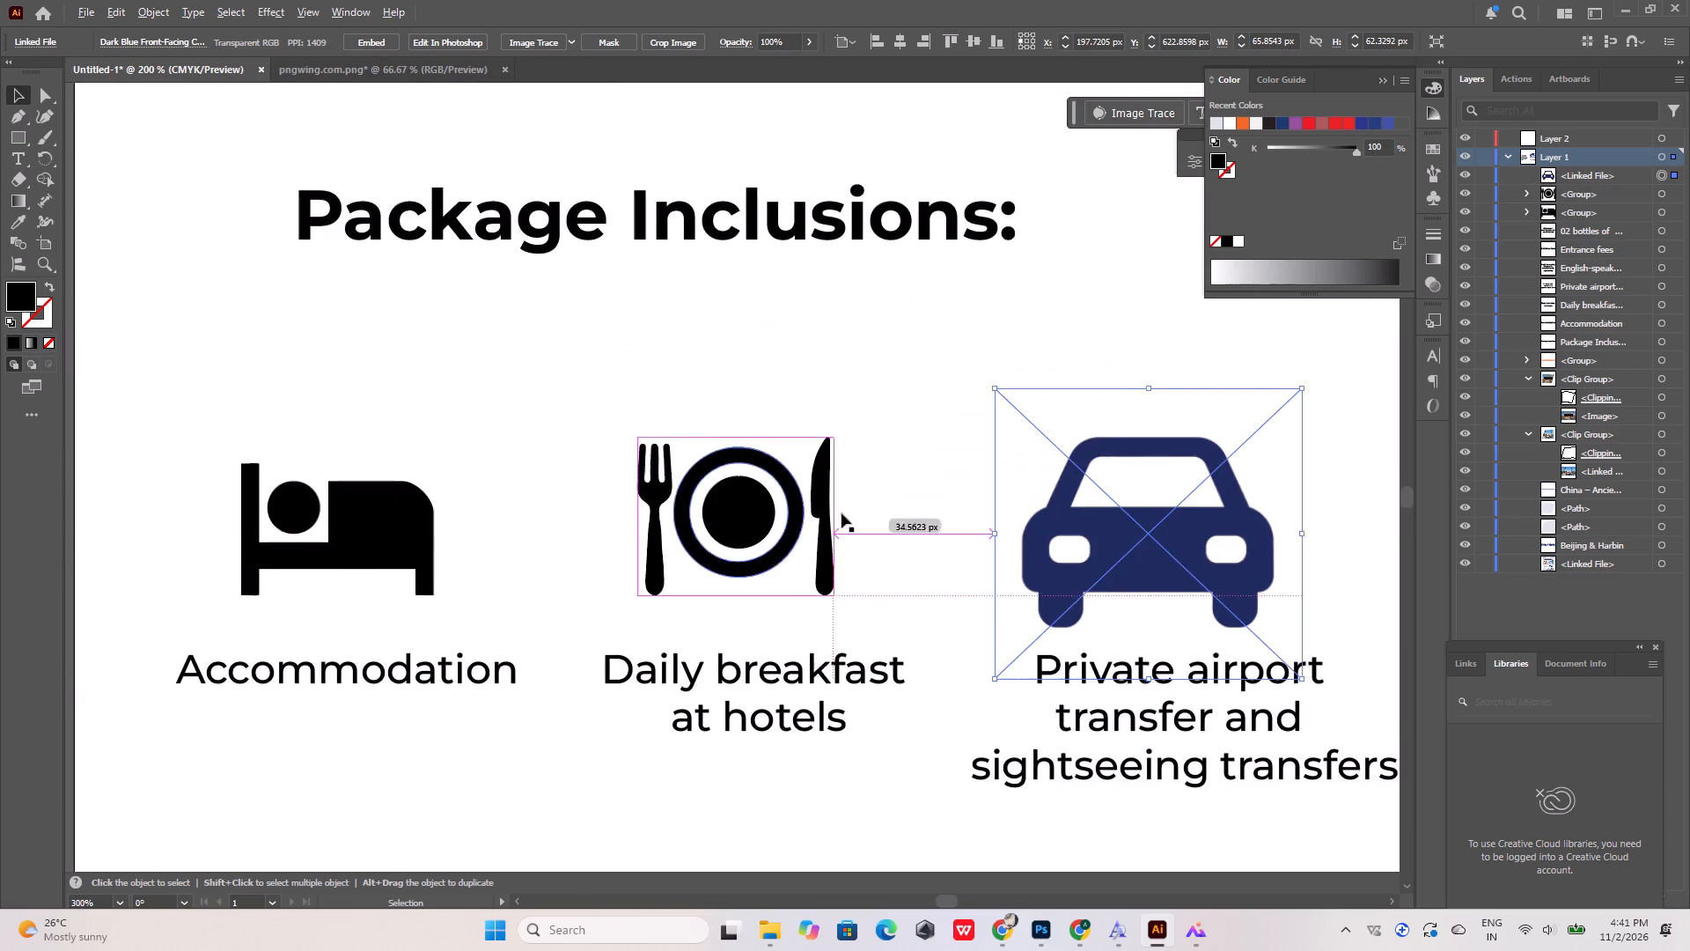
alt+scroll(1040, 484, down, 1)
shift+drag(1215, 612, 1194, 592)
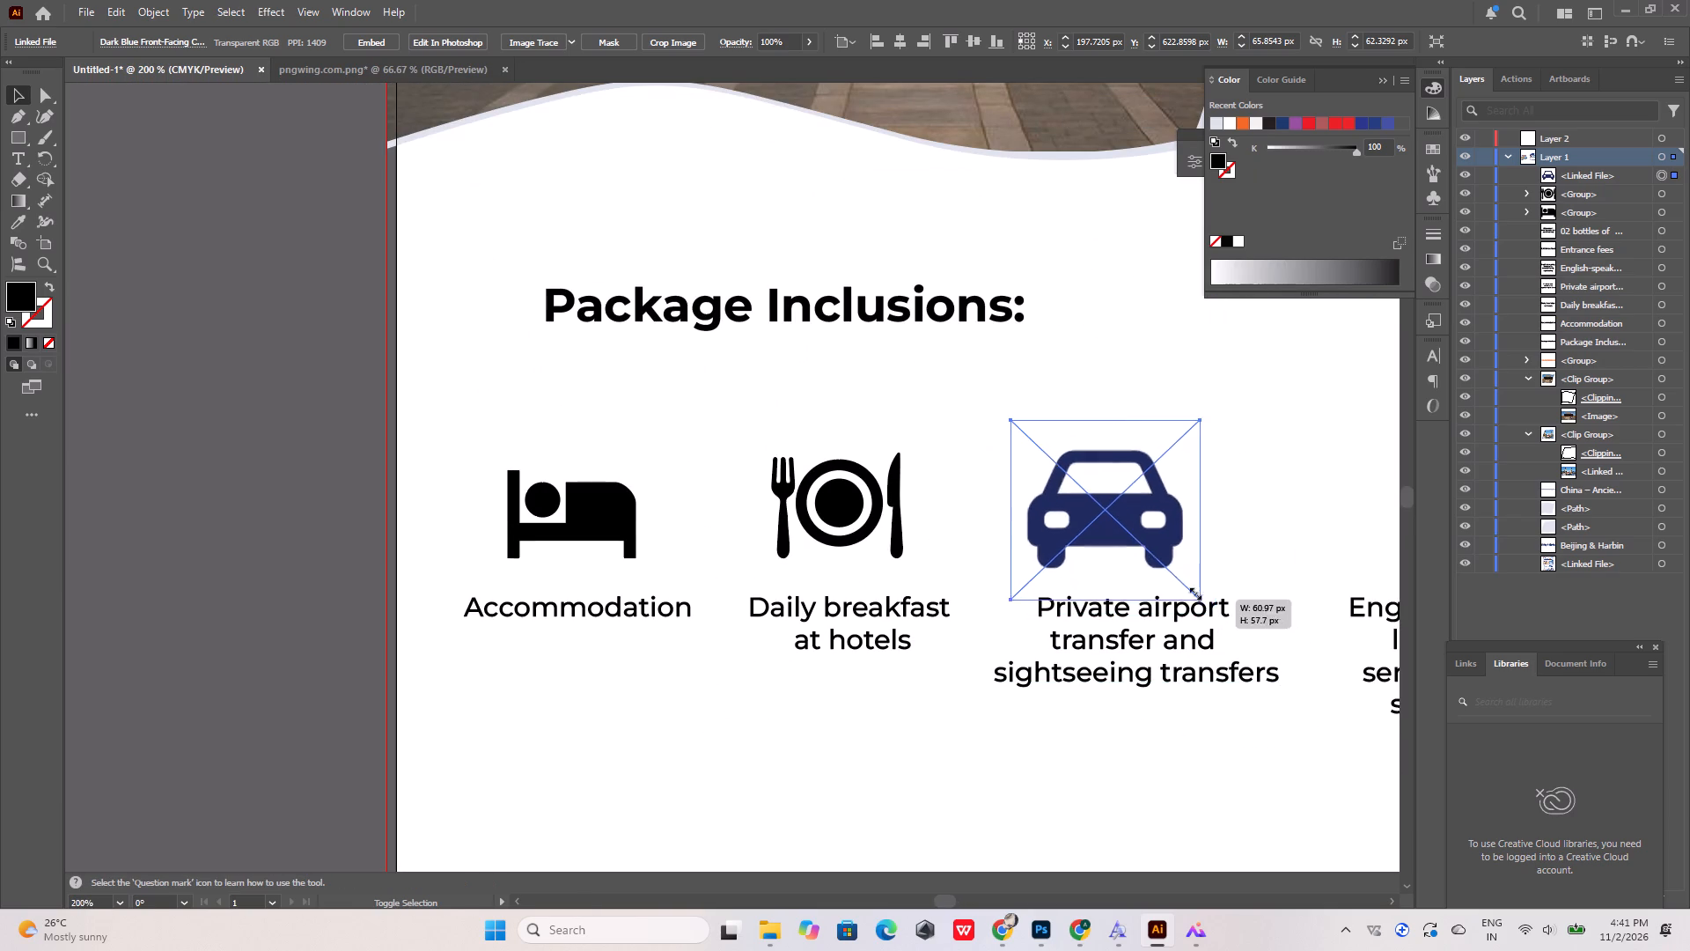
shift+drag(1194, 592, 1159, 558)
drag(1115, 498, 1157, 510)
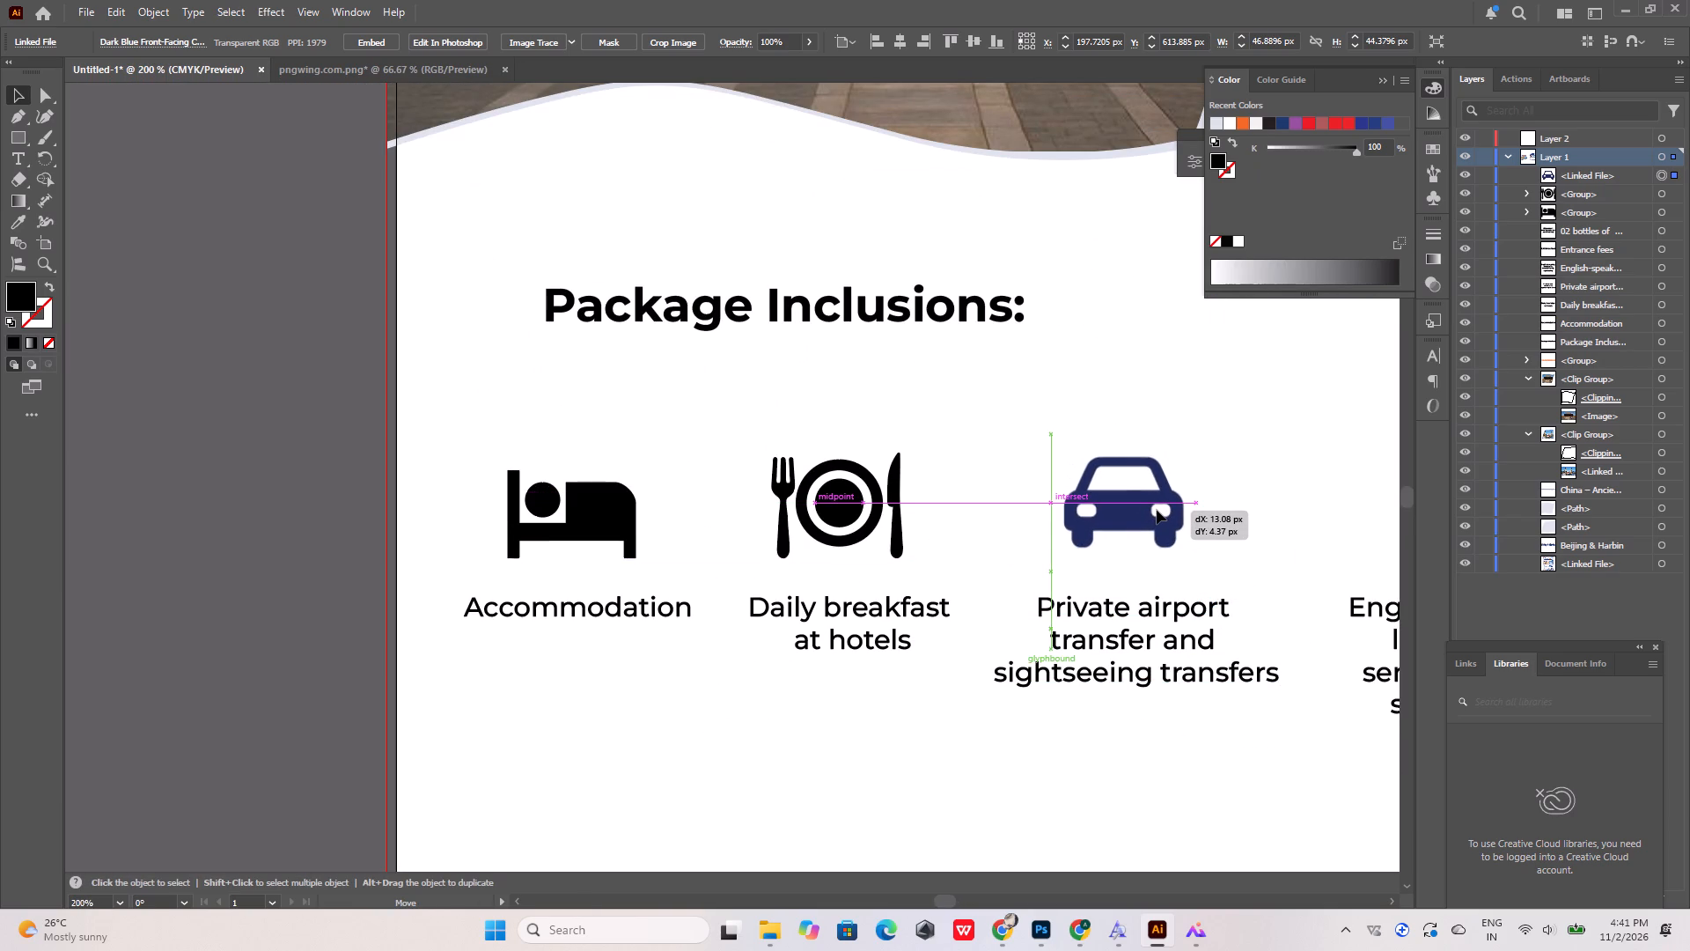
drag(1157, 510, 1157, 511)
drag(1157, 511, 1157, 508)
Nudge the car icon slightly right towards the centre of its airport transfer label.
alt+scroll(604, 447, down, 5)
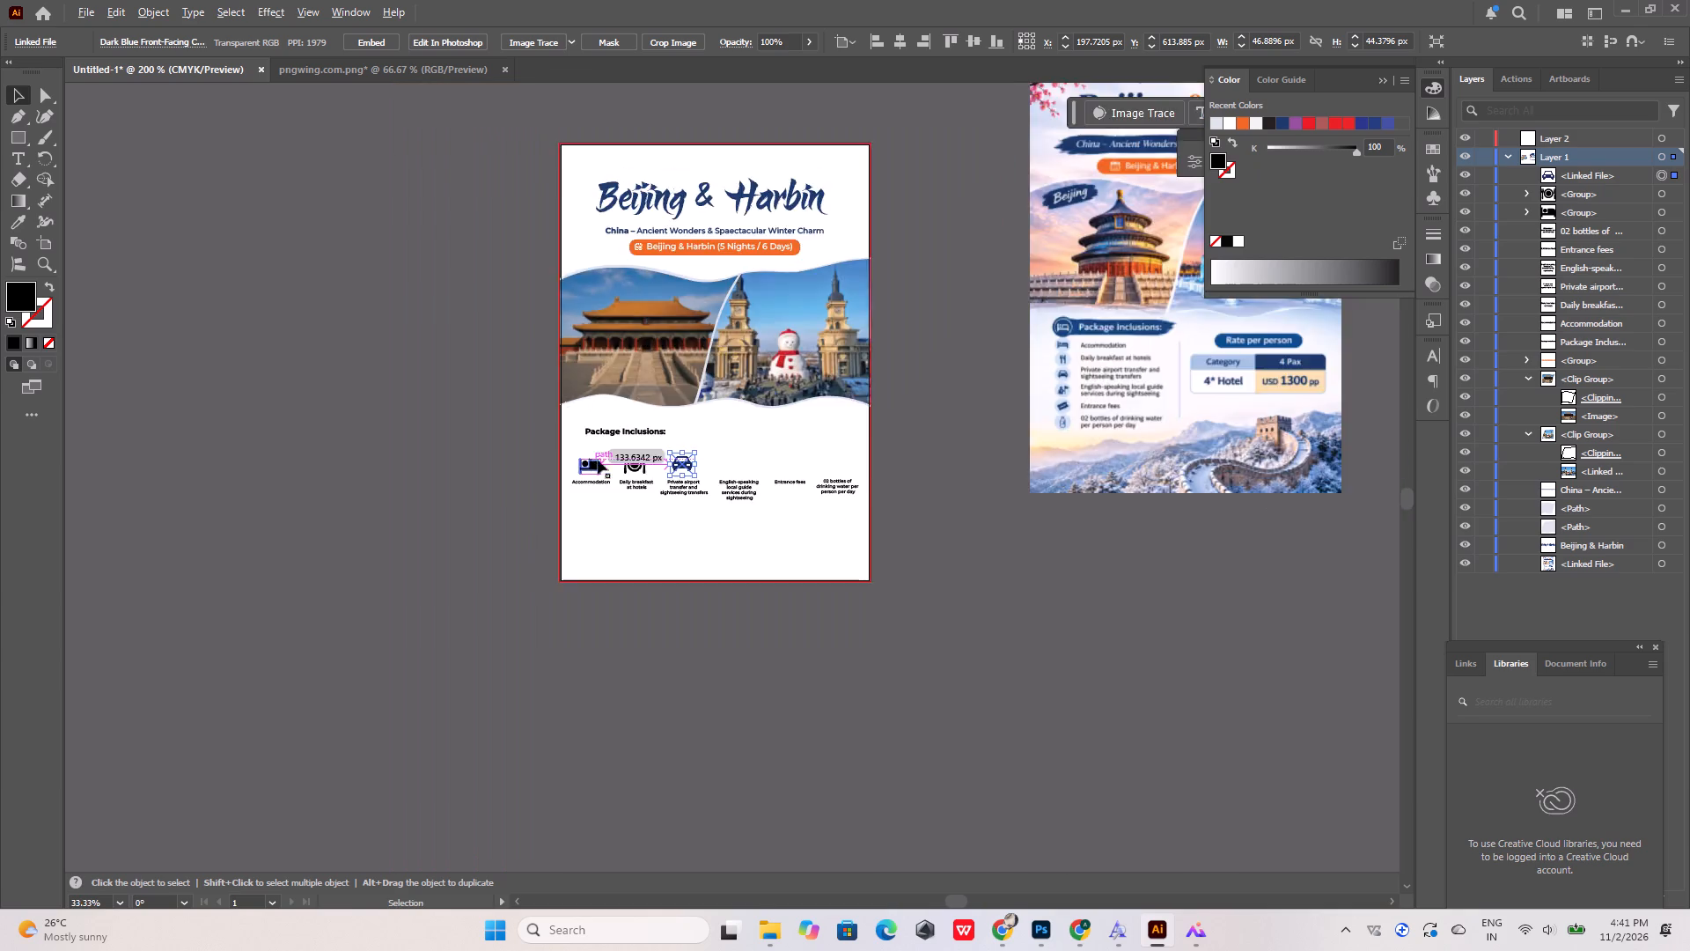
alt+scroll(677, 472, up, 6)
key(Right)
key(Right)
key(Right)
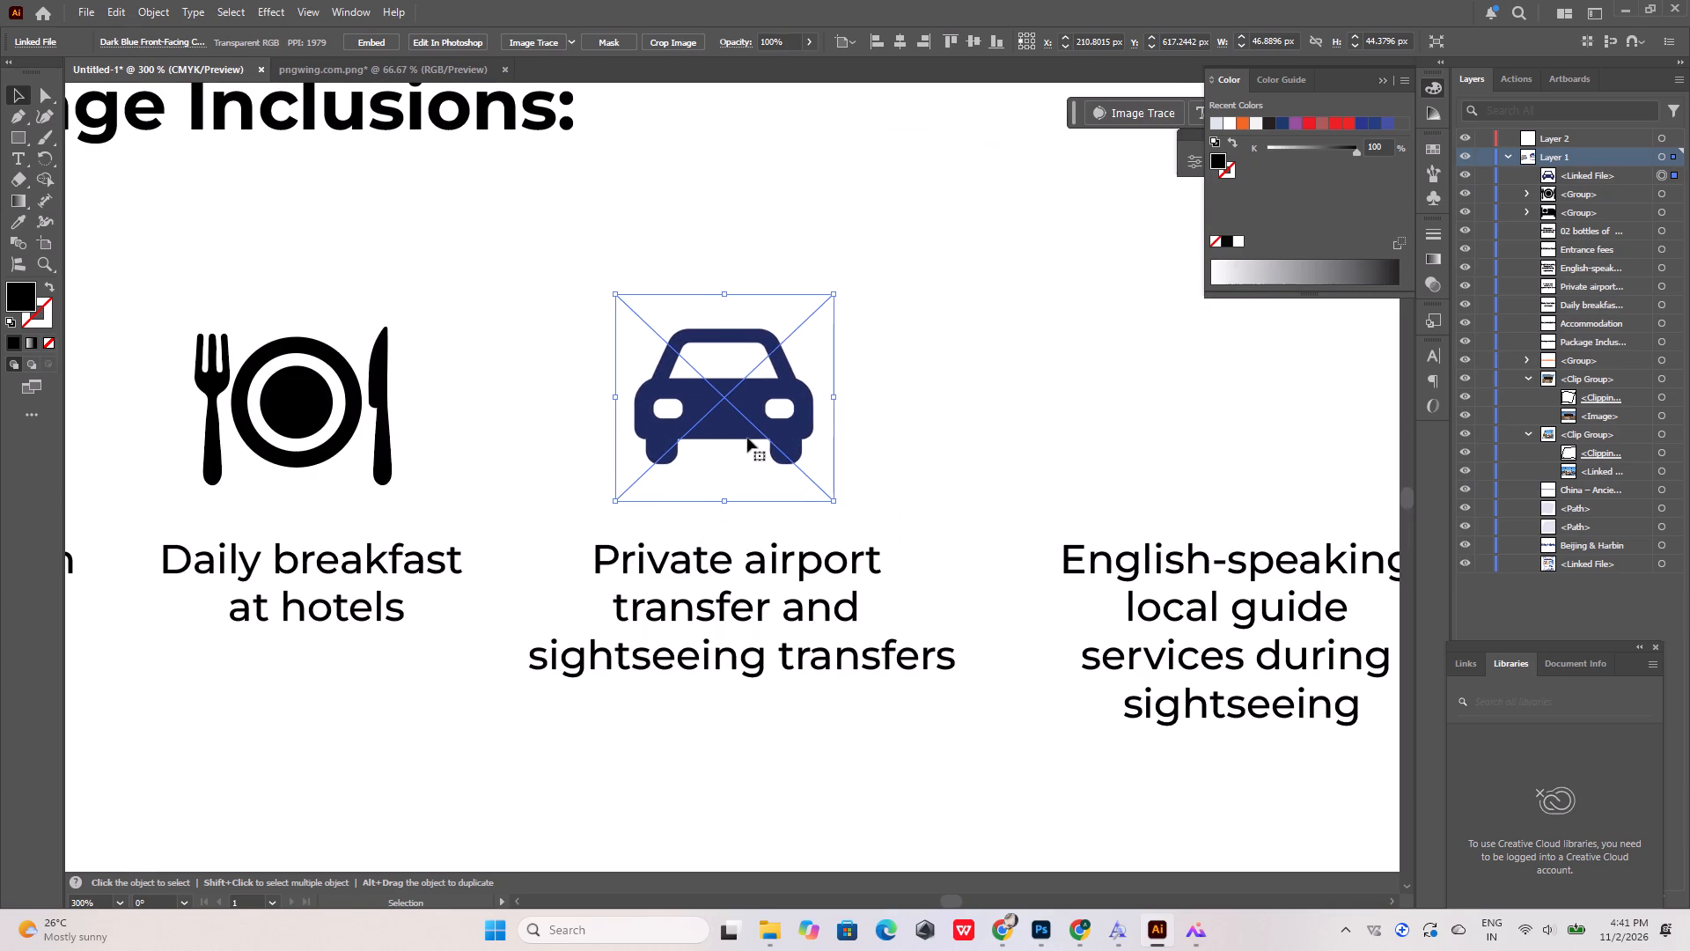
key(Right)
key(Right)
key(Right)
Bring the "Navy Business Figure with Flag" image from the Downloads folder into the Illustrator flyer.
click(755, 939)
click(863, 849)
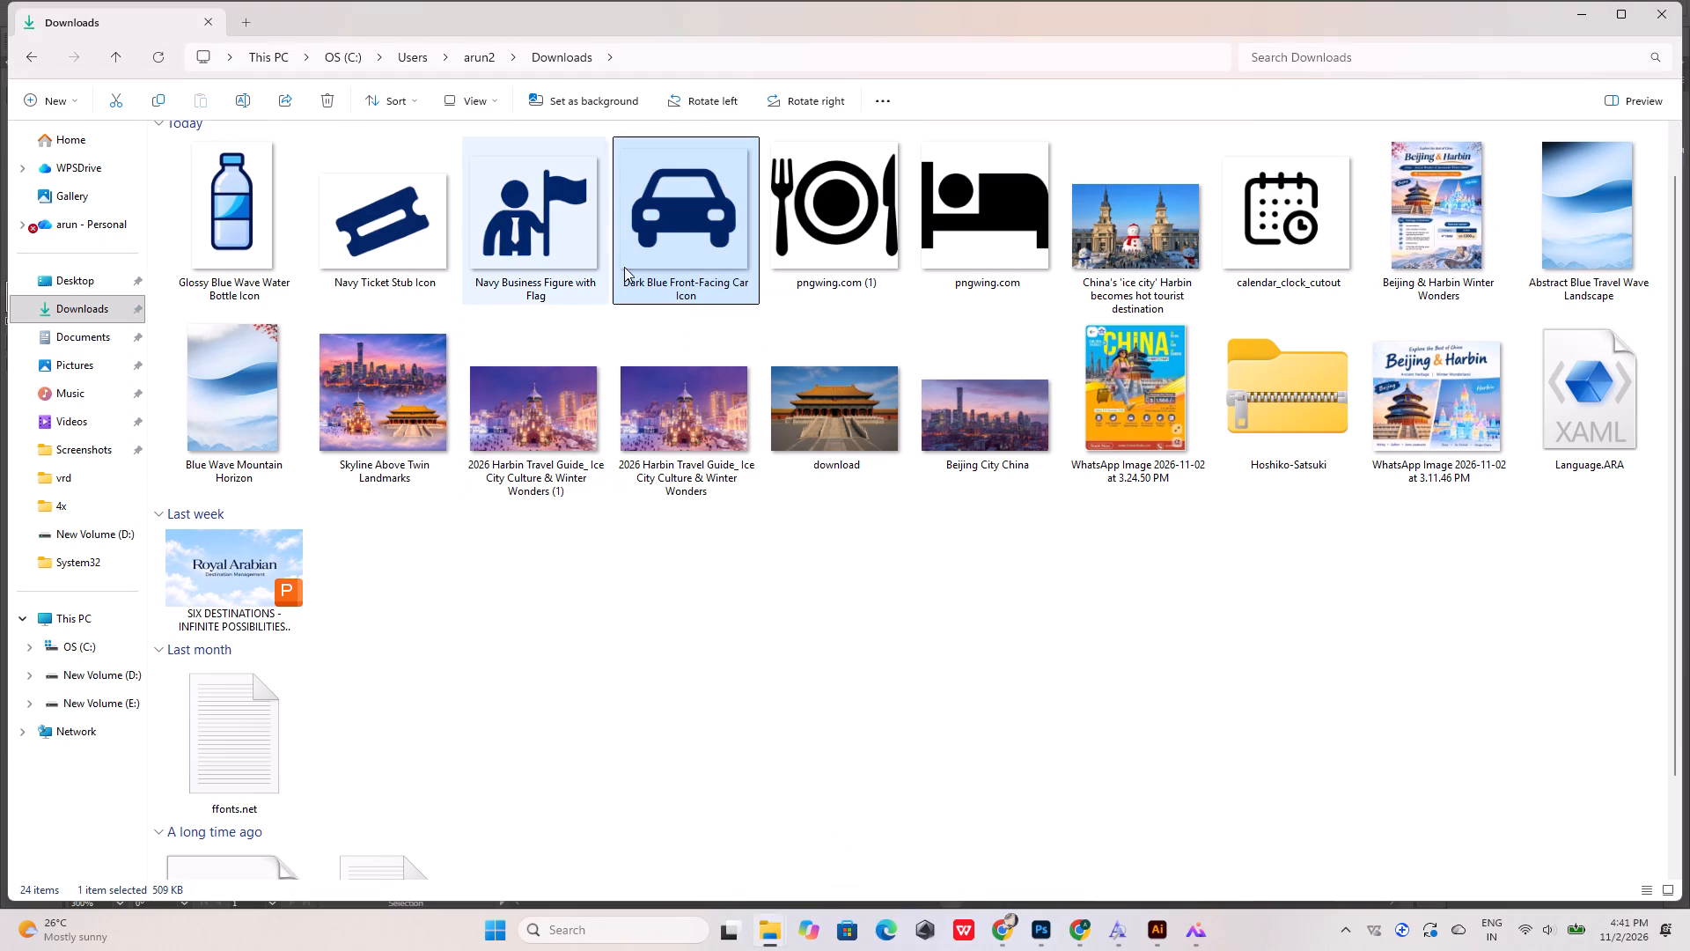
click(545, 218)
drag(549, 198, 1147, 916)
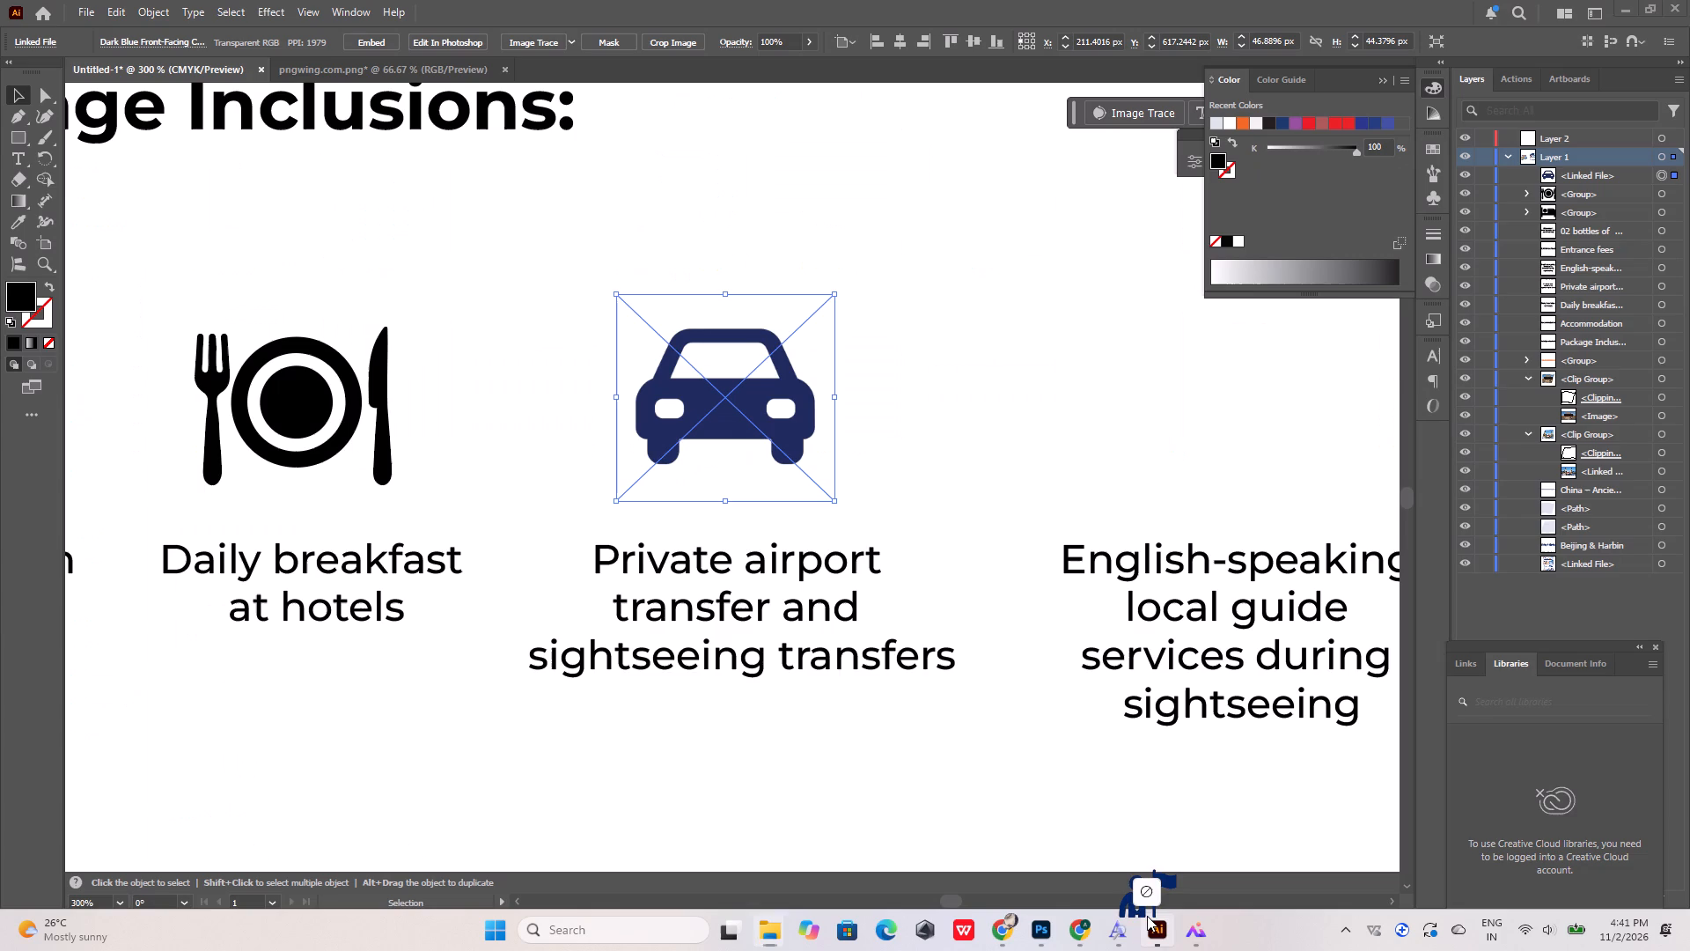
drag(1147, 916, 896, 531)
Scale the flag-bearing guide icon down to about 57 × 50 px and place it above the "English-speaking local guide" label.
alt+scroll(560, 484, down, 8)
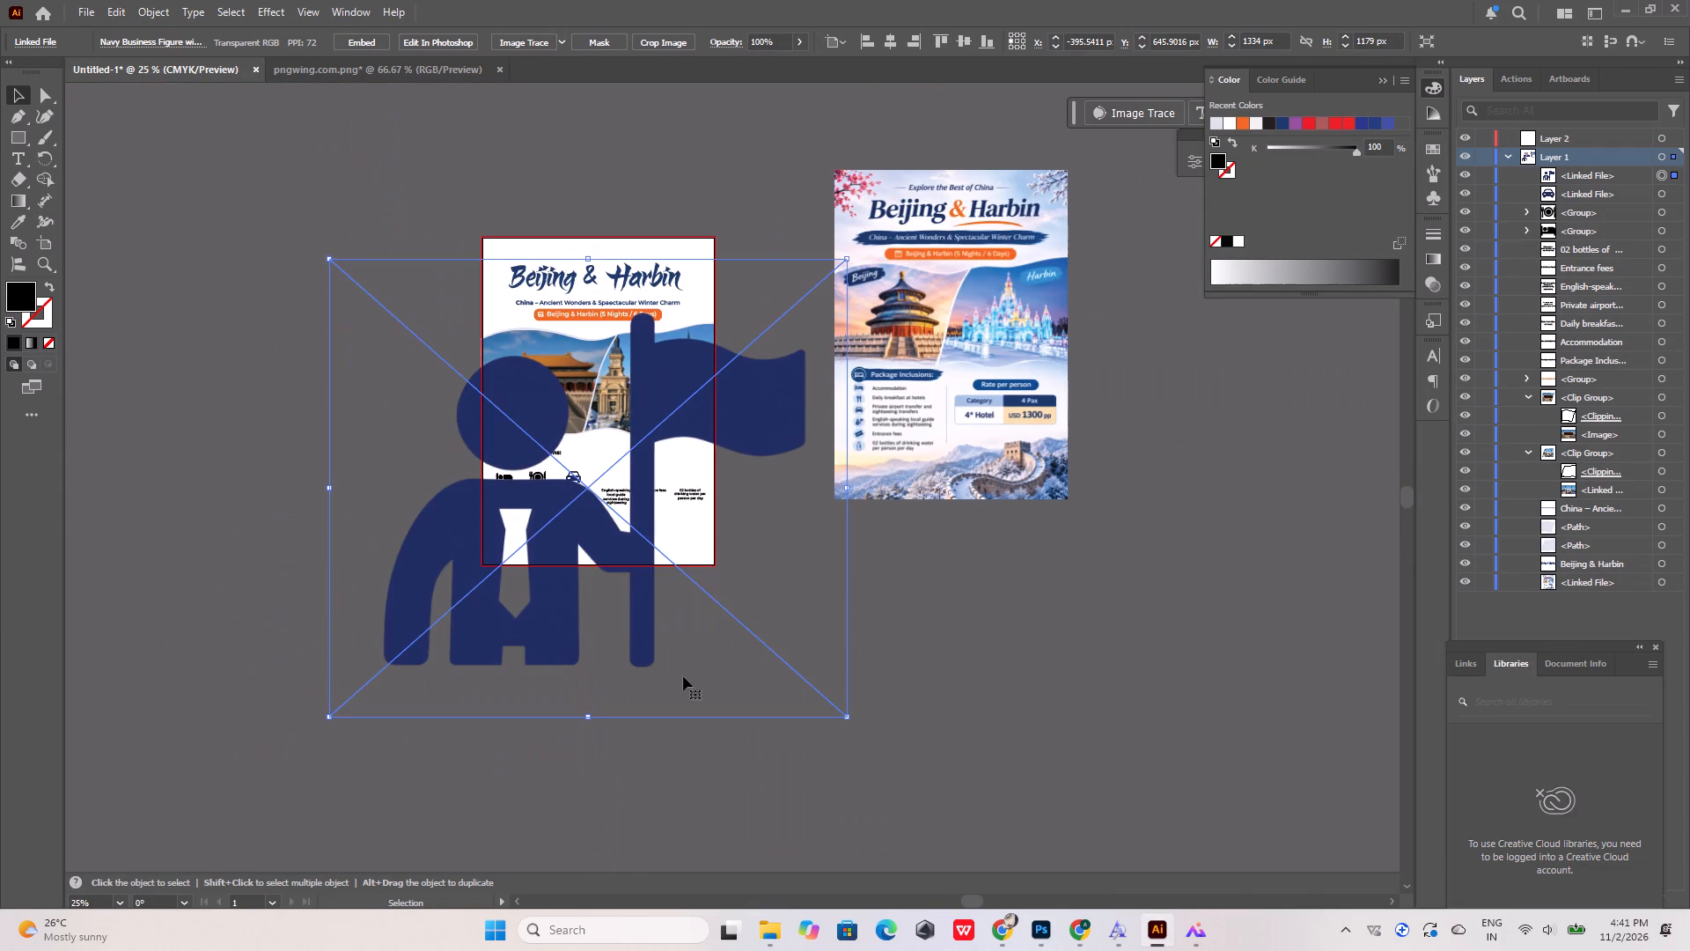
shift+drag(848, 719, 365, 321)
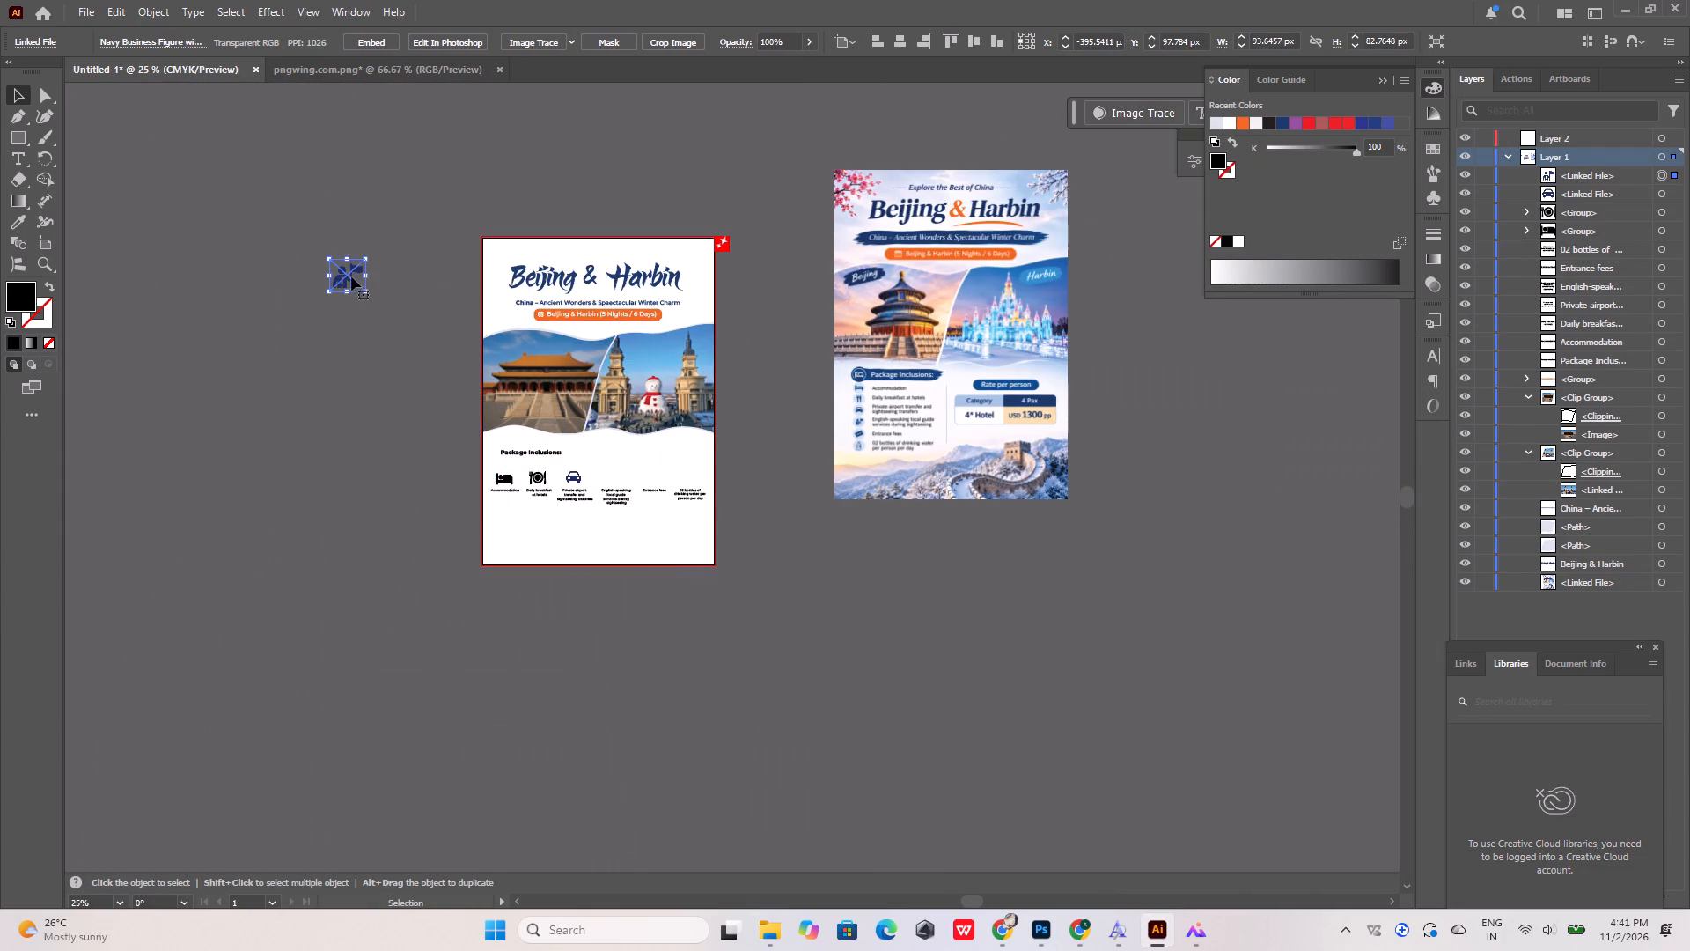
drag(351, 275, 614, 464)
alt+scroll(614, 464, up, 7)
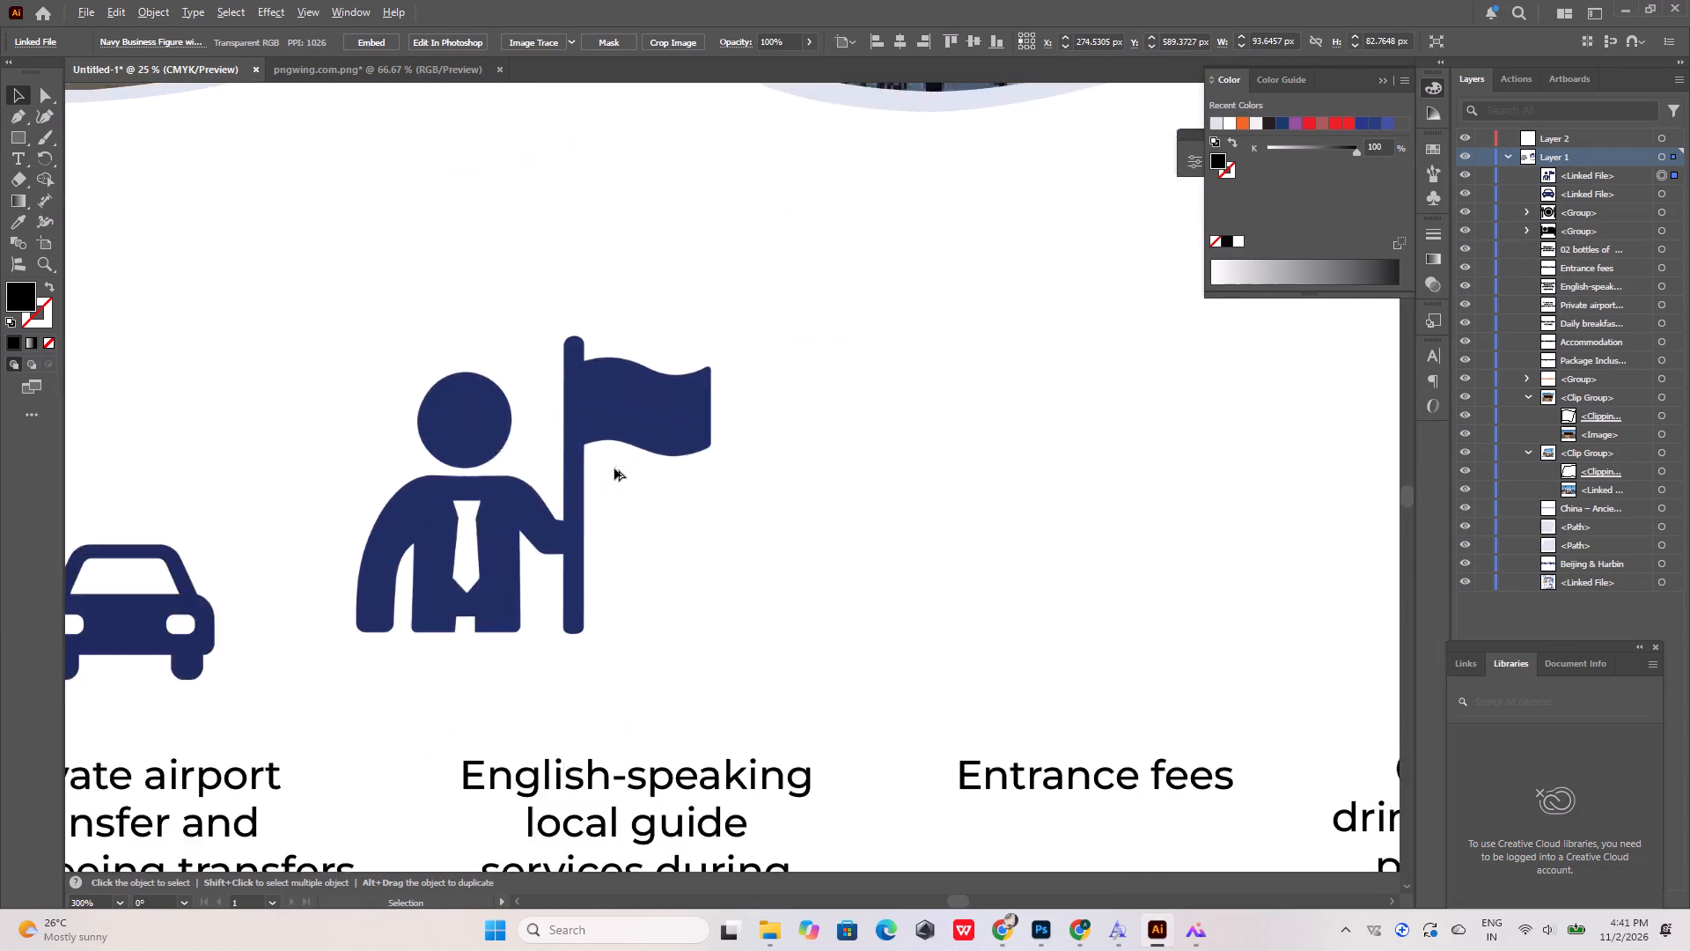
alt+scroll(614, 468, up, 2)
shift+drag(792, 745, 698, 635)
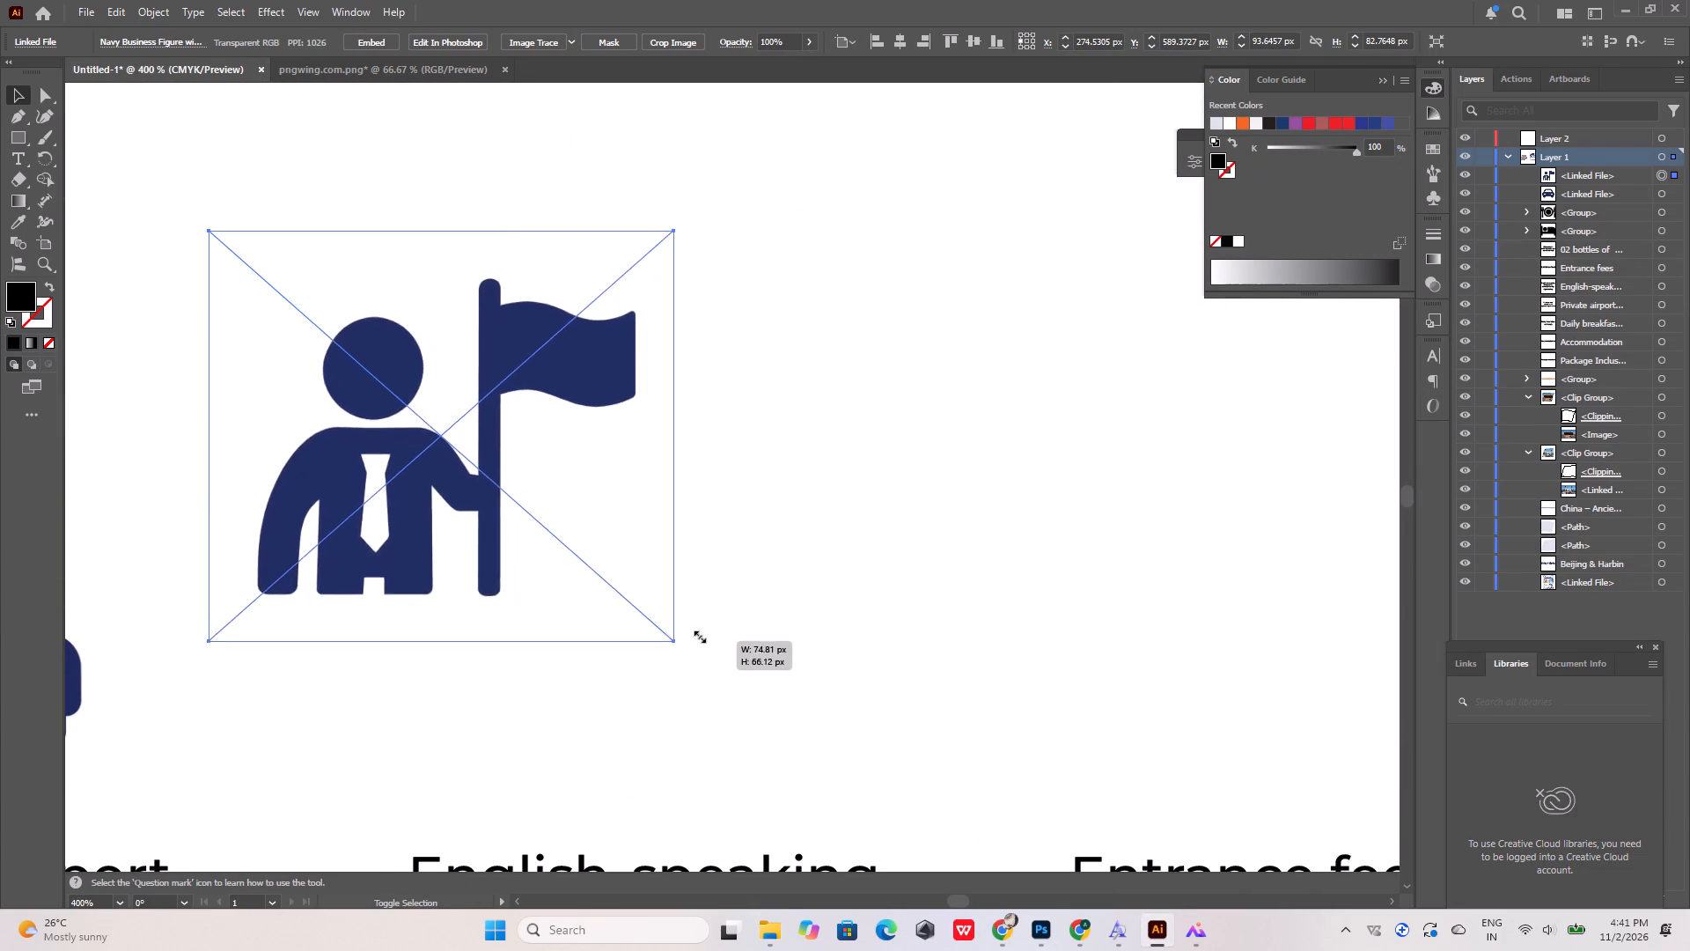
shift+drag(698, 635, 623, 540)
alt+scroll(621, 533, down, 4)
alt+scroll(612, 533, up, 2)
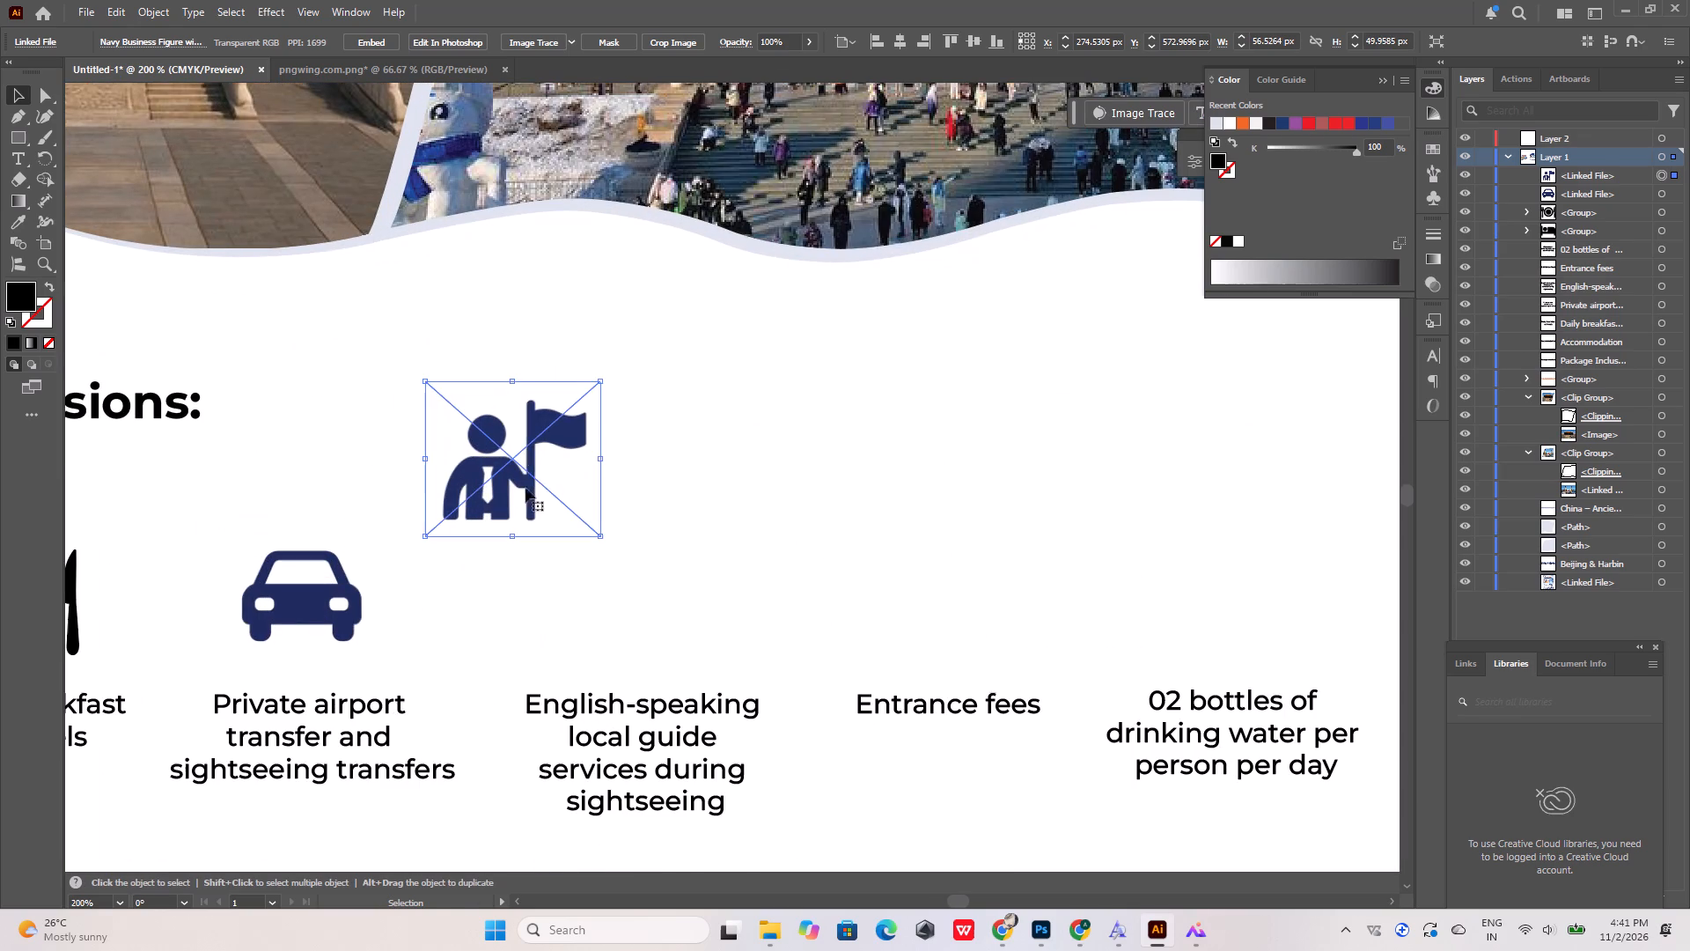
drag(537, 433, 676, 563)
click(830, 570)
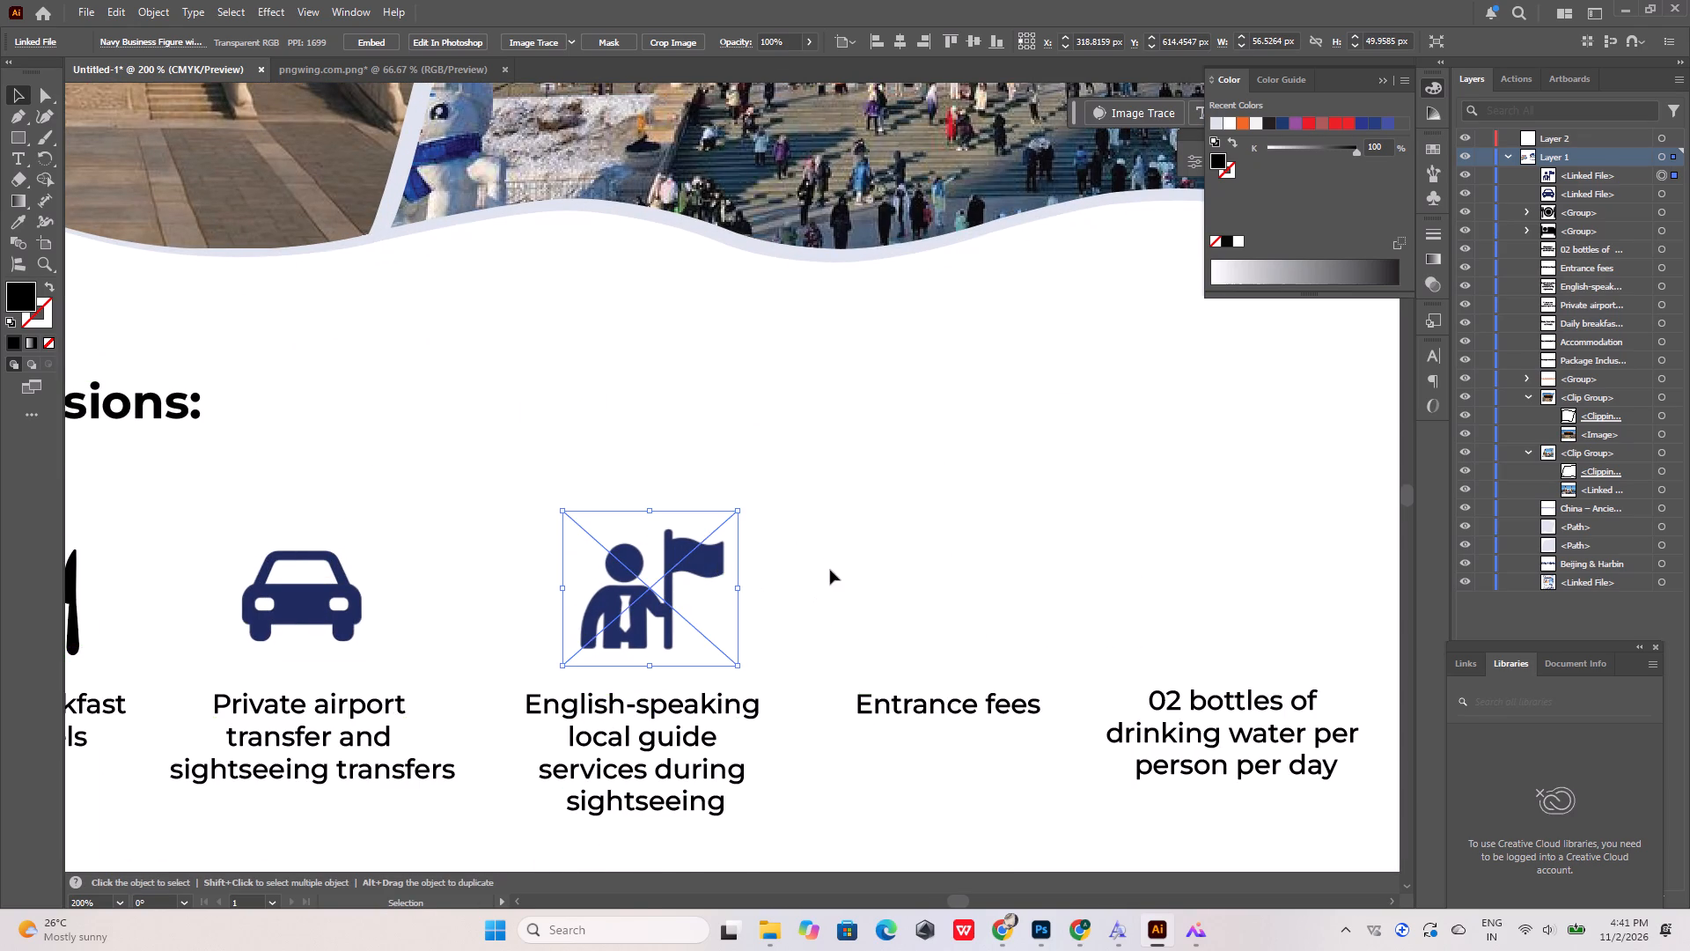
Nudge the guide icon slightly right above its label and deselect it.
alt+scroll(675, 558, down, 3)
click(740, 728)
alt+scroll(671, 601, up, 2)
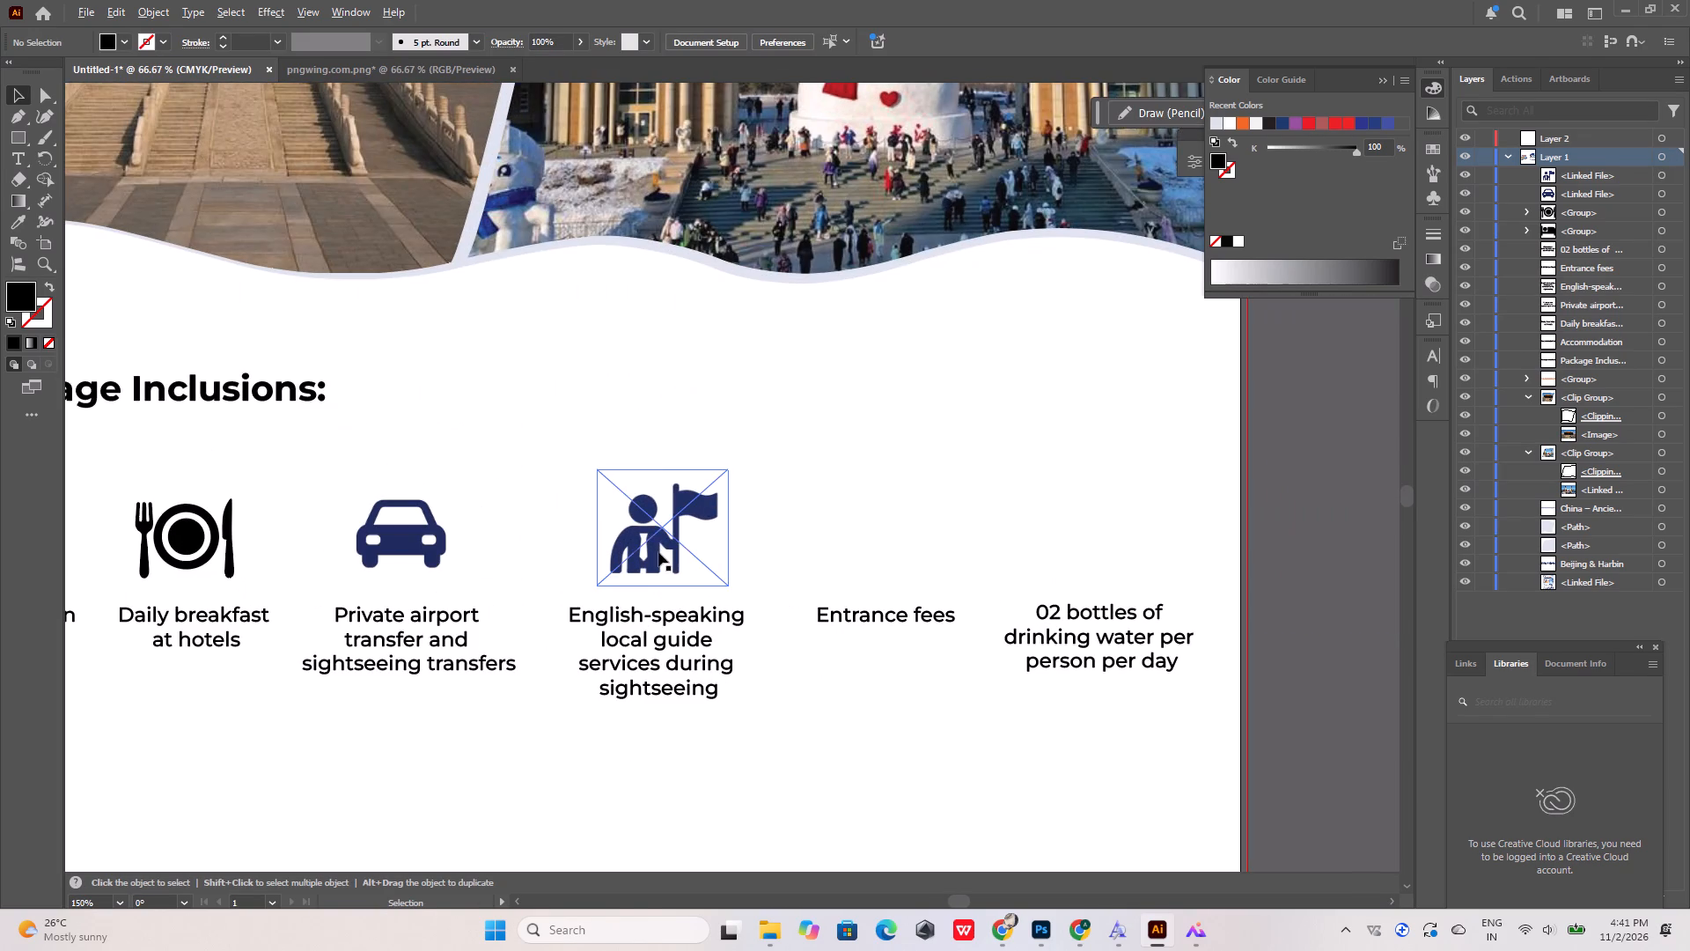
click(658, 543)
key(Right)
key(Right)
key(Right)
click(810, 547)
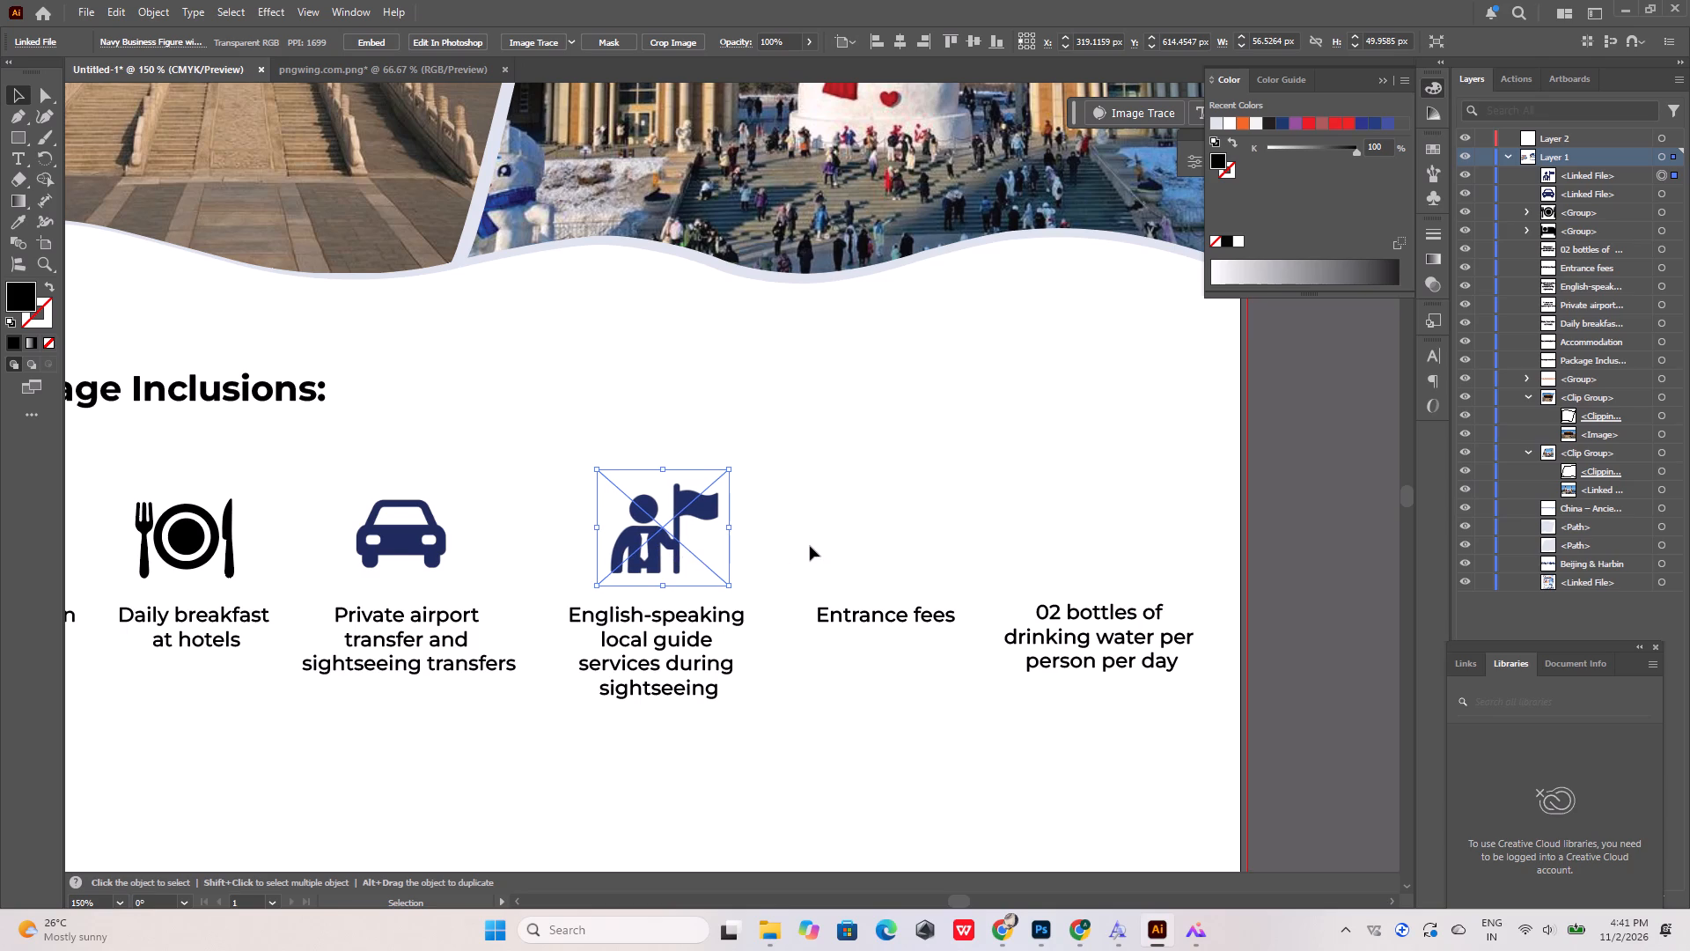
Bring the "Navy Ticket Stub Icon" image from the Downloads folder into the Illustrator flyer.
click(775, 929)
click(848, 866)
click(401, 187)
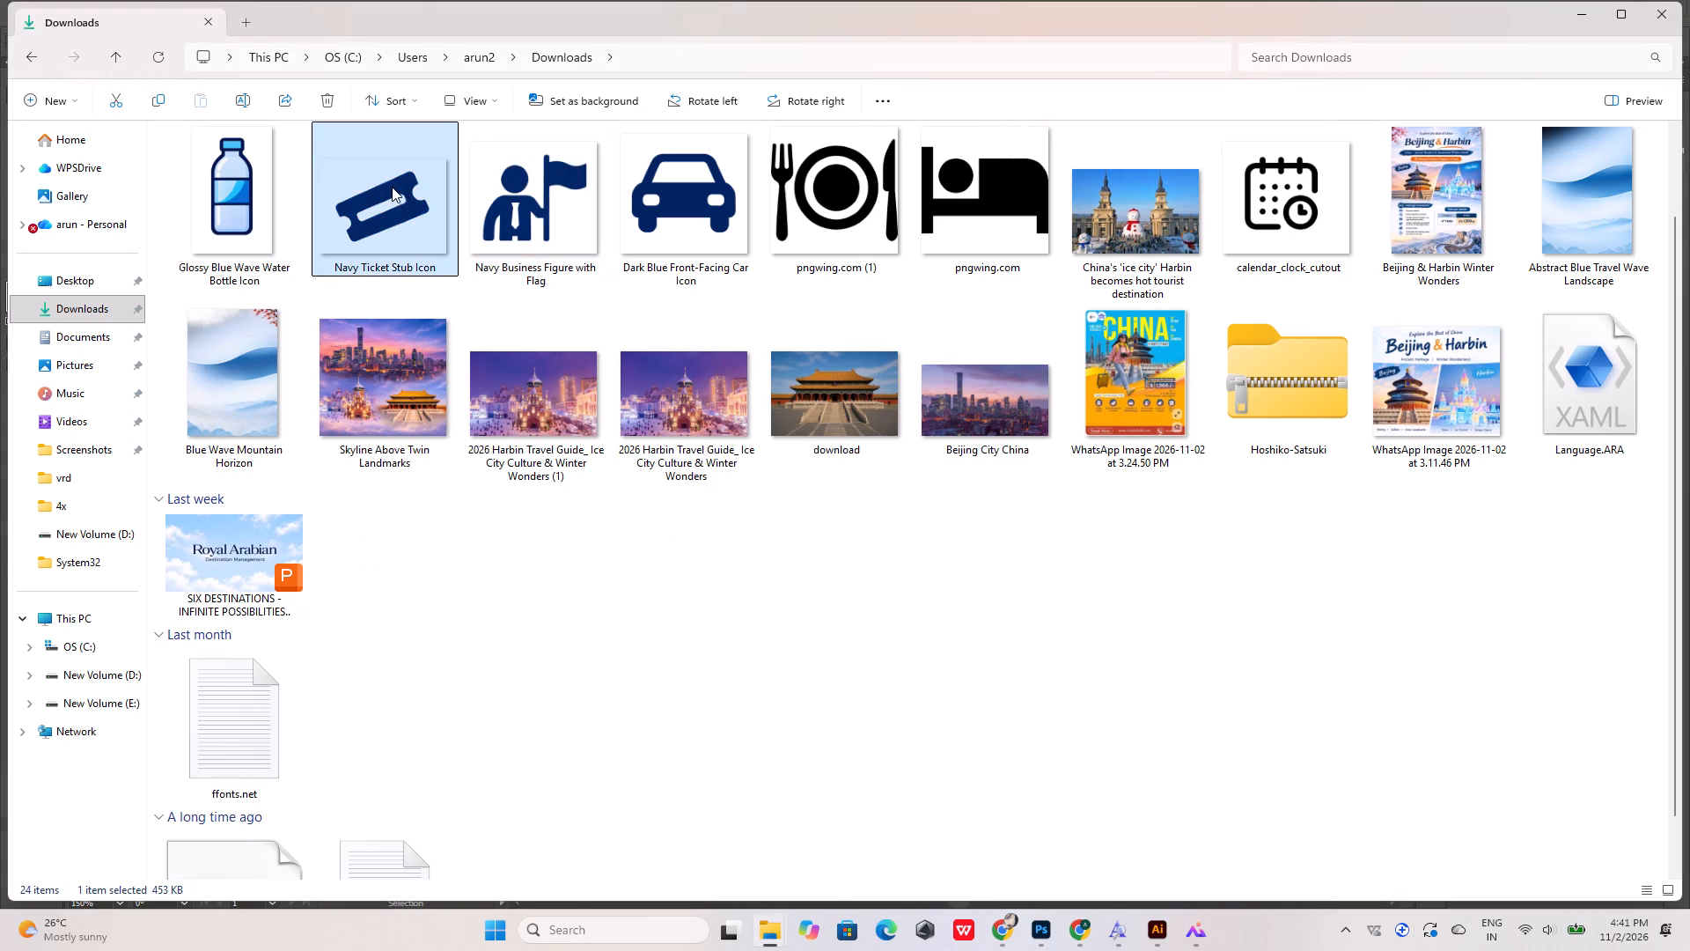
drag(392, 188, 1158, 921)
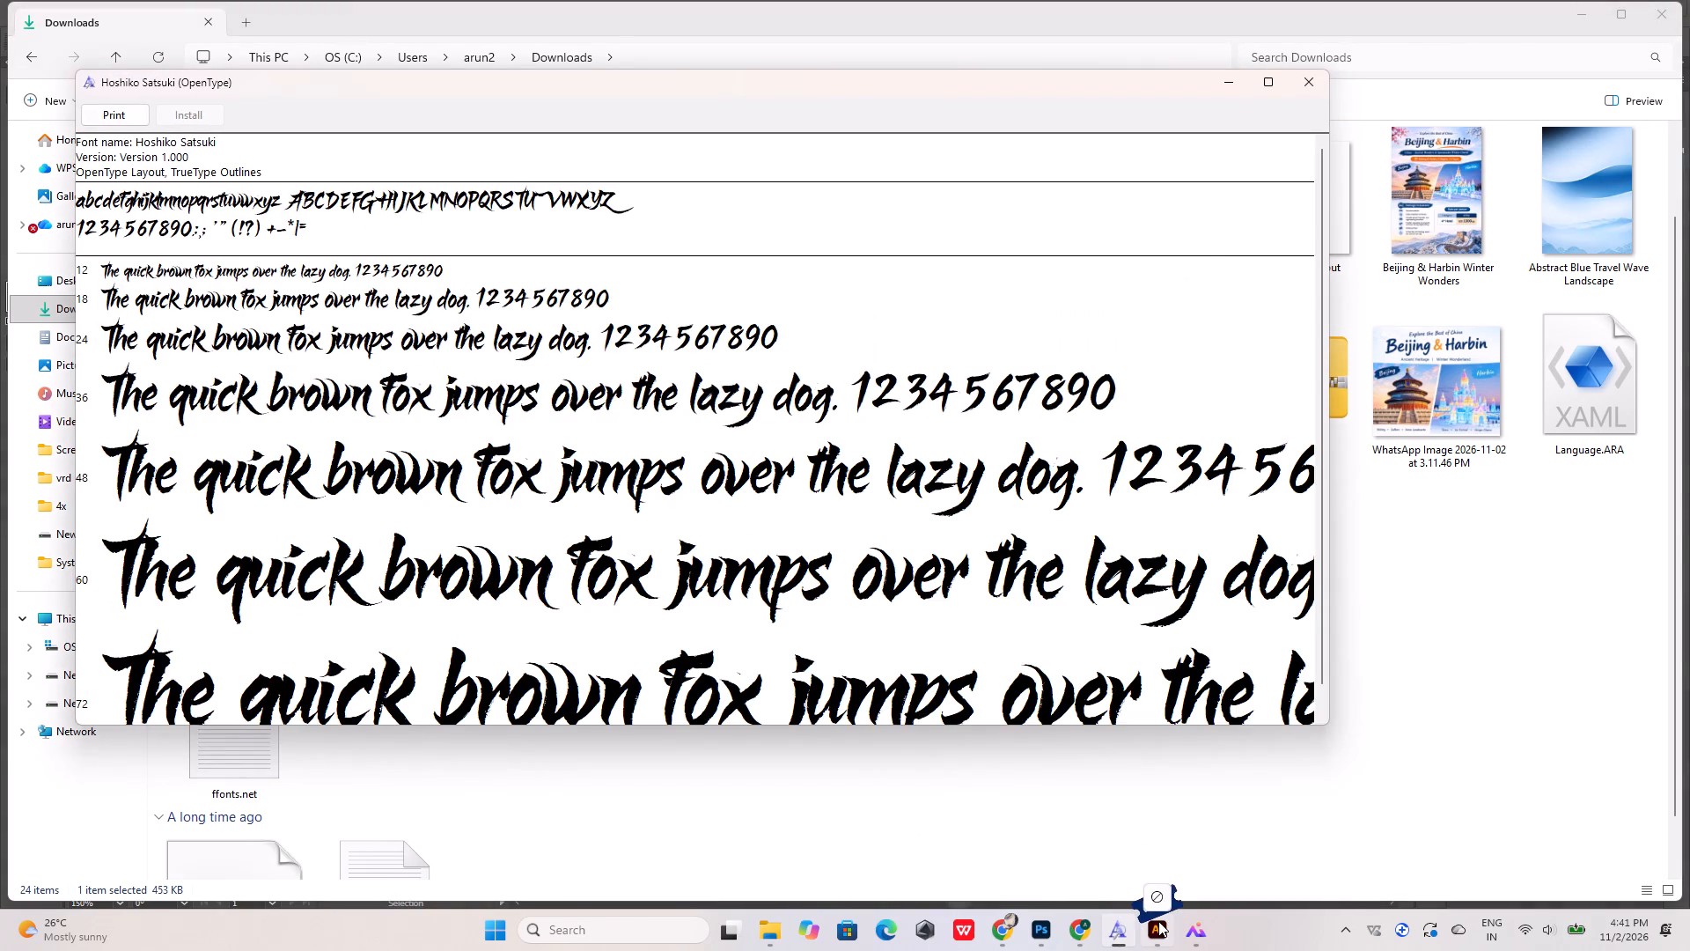
drag(1158, 921, 855, 512)
Scale the ticket icon down to about 63 × 47 px and place it above the "Entrance fees" label, level with the guide icon.
alt+scroll(747, 483, down, 4)
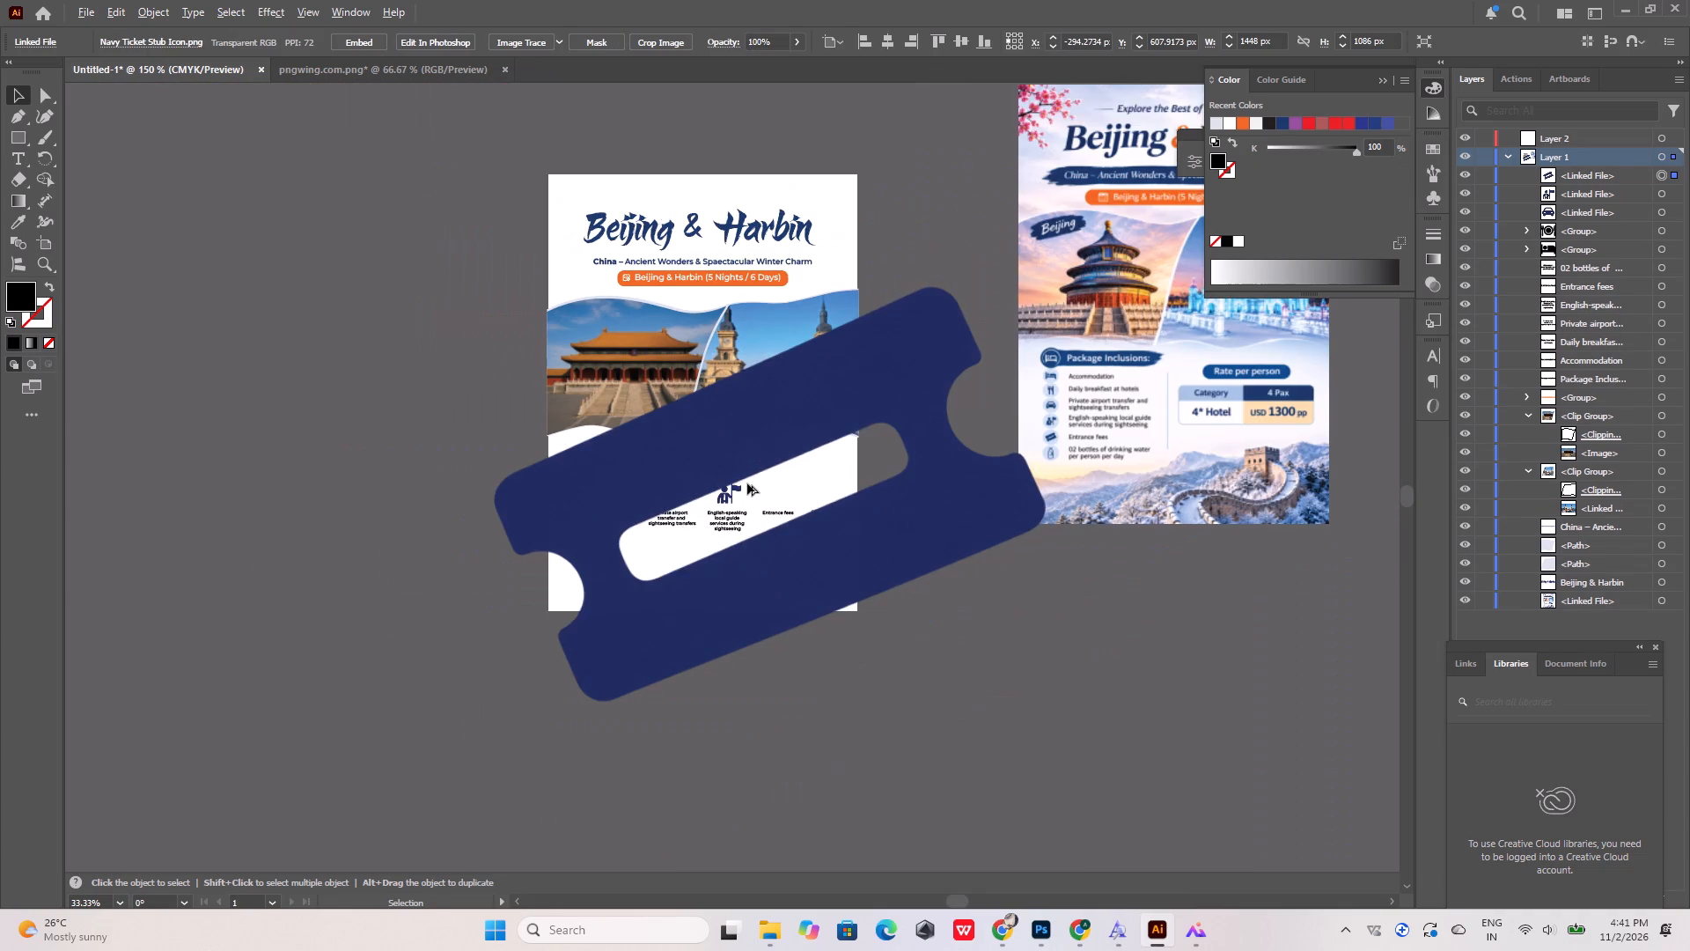
shift+drag(1145, 775, 513, 274)
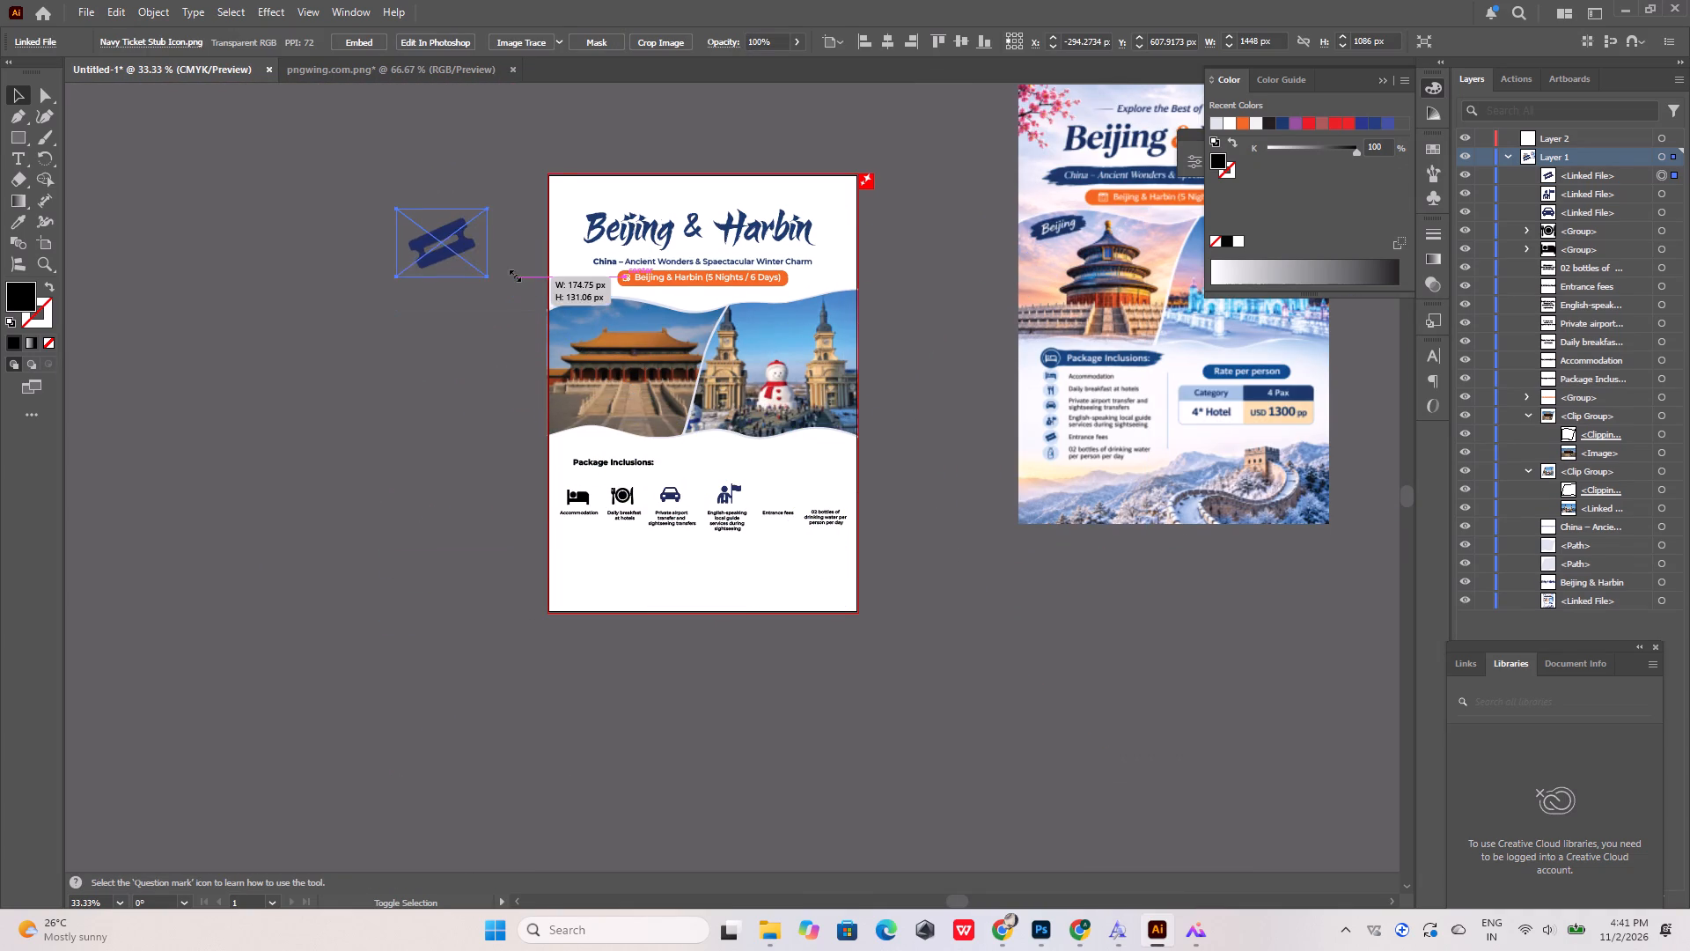
shift+drag(513, 274, 481, 253)
drag(421, 227, 777, 489)
alt+scroll(777, 503, up, 5)
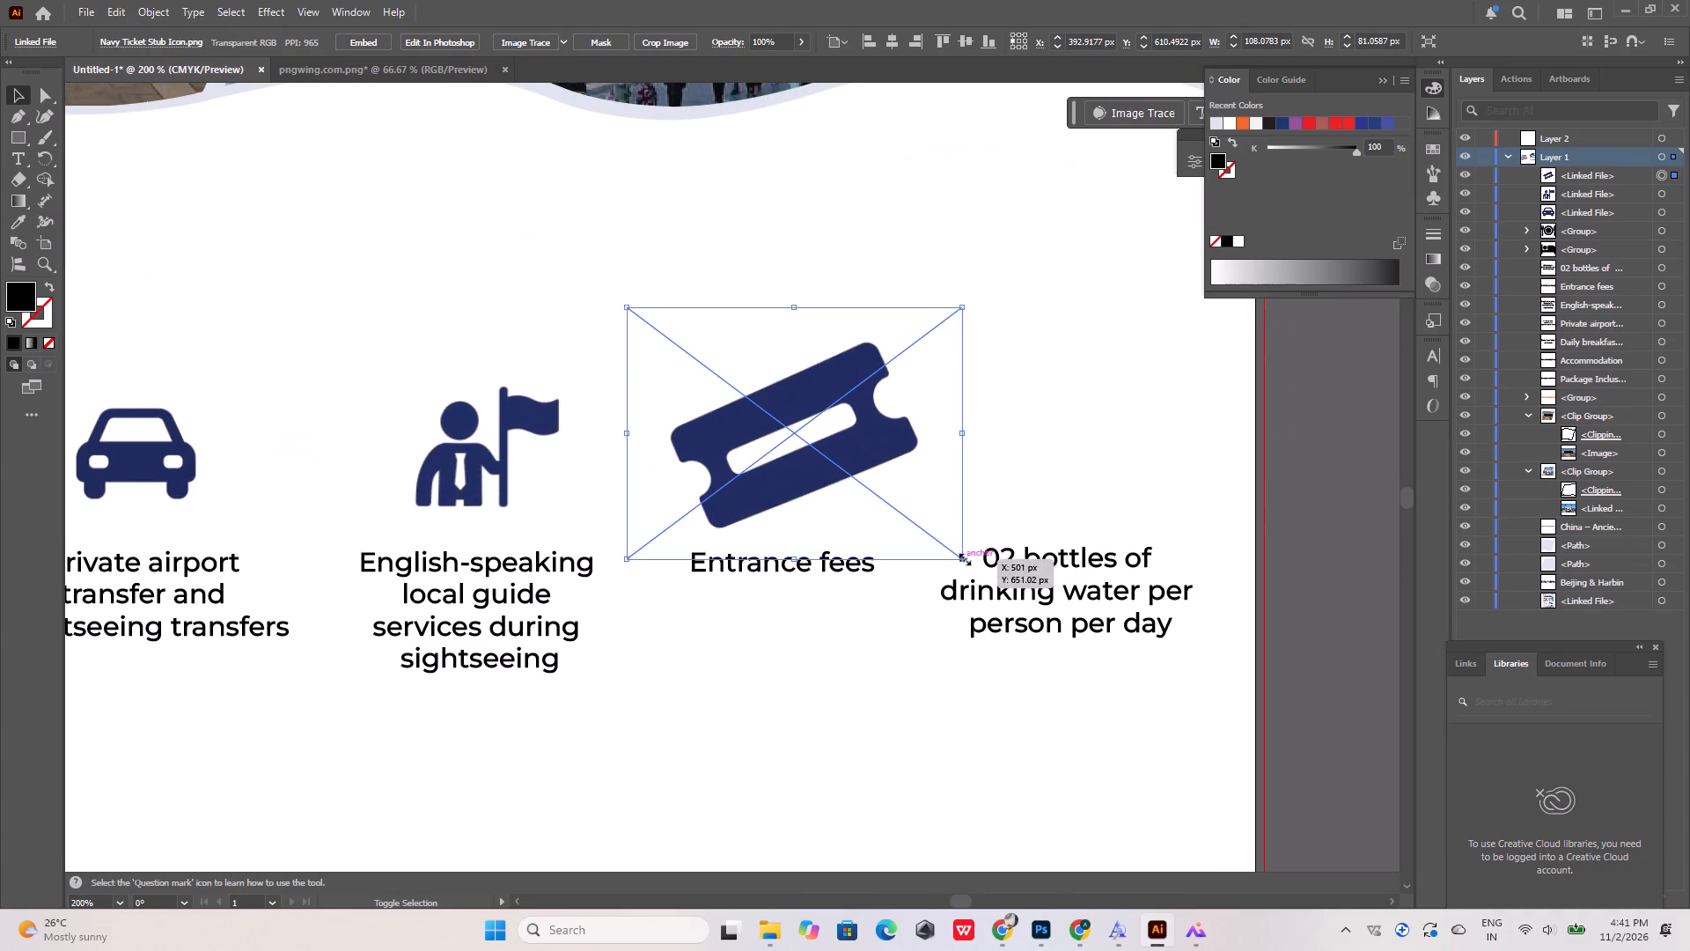
shift+drag(964, 558, 863, 454)
drag(755, 384, 798, 463)
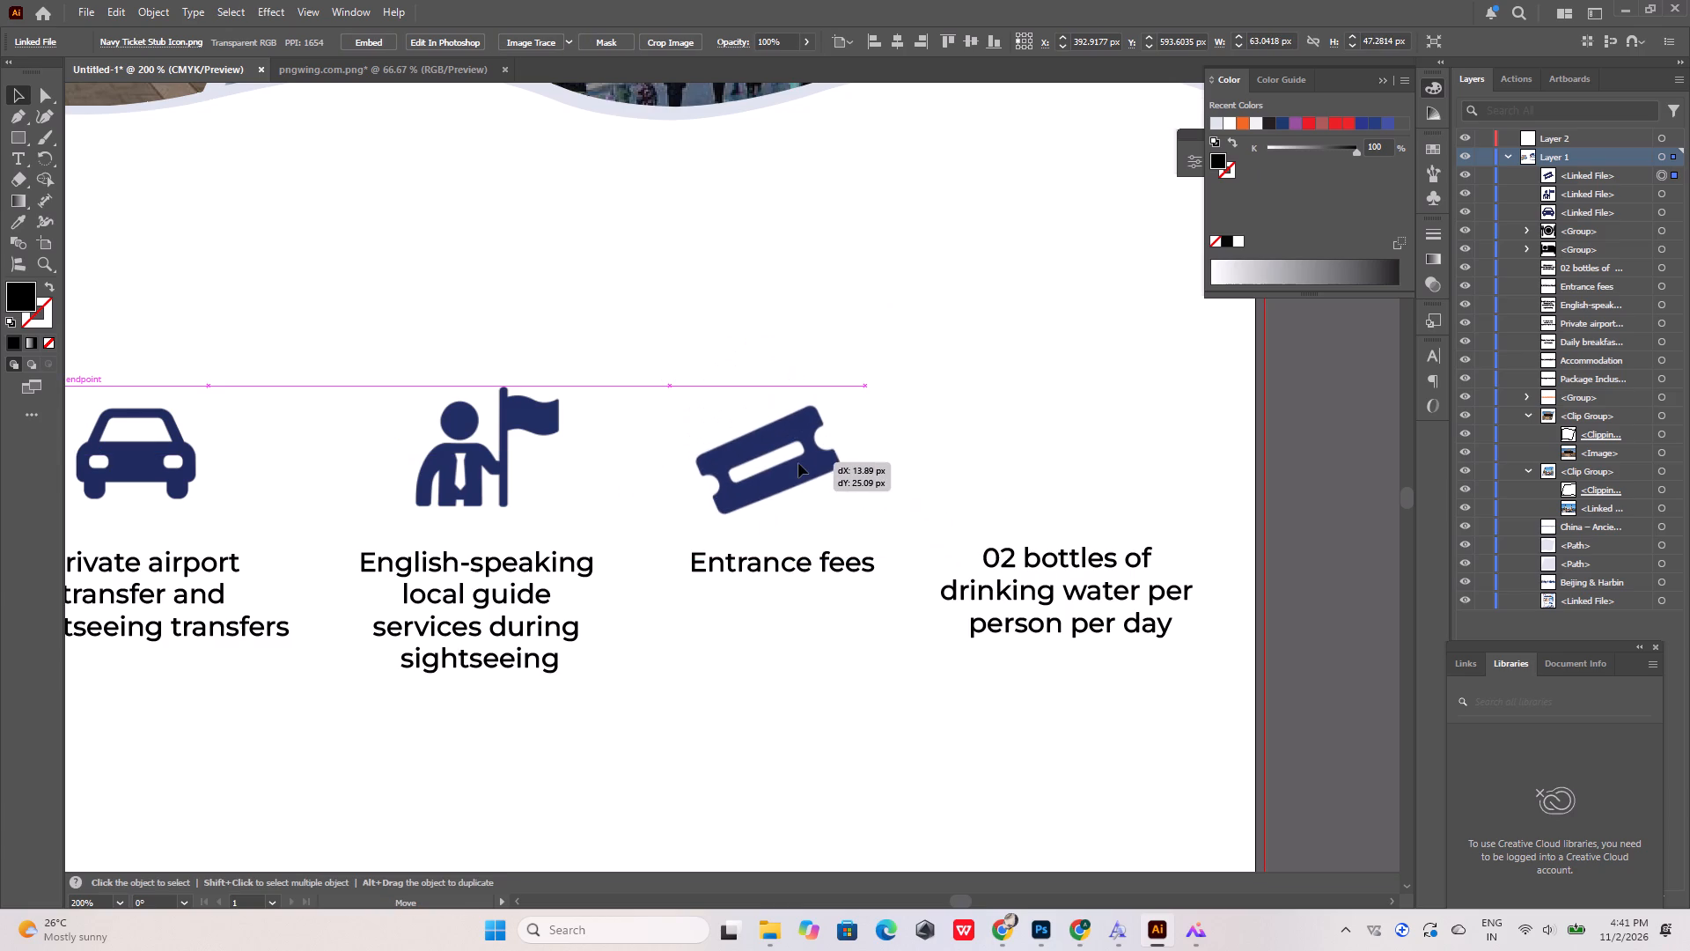
drag(798, 463, 797, 455)
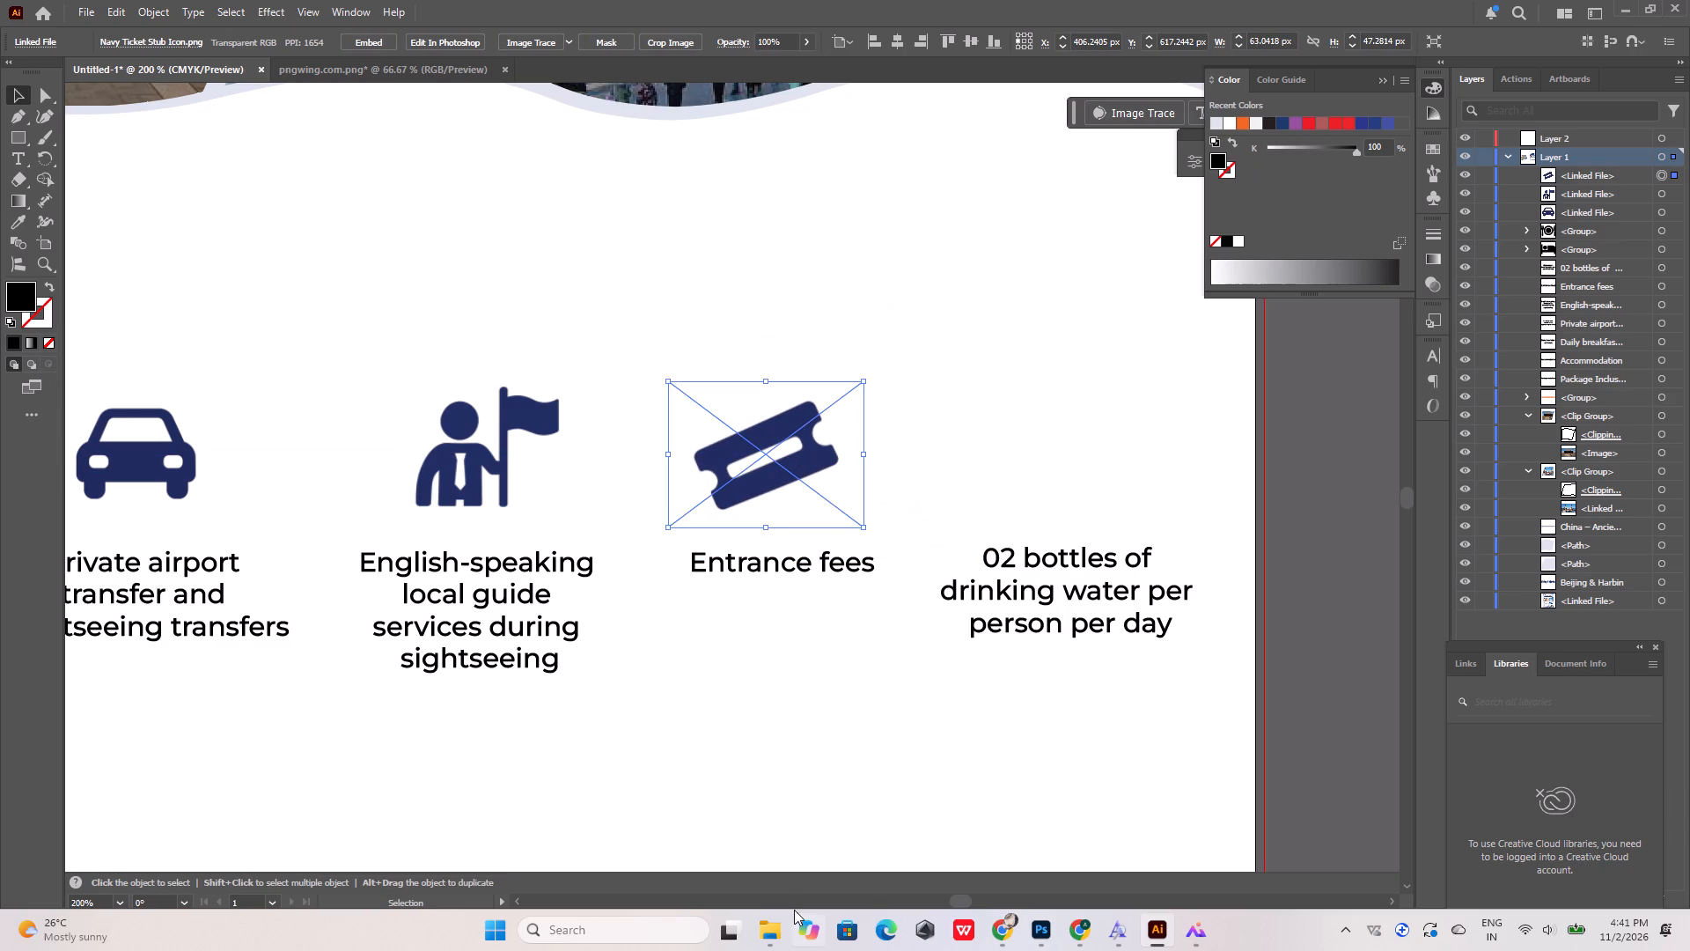
Bring the "Glossy Blue Wave Water Bottle Icon" image from the Downloads folder into the Illustrator flyer.
click(776, 920)
click(913, 844)
click(236, 185)
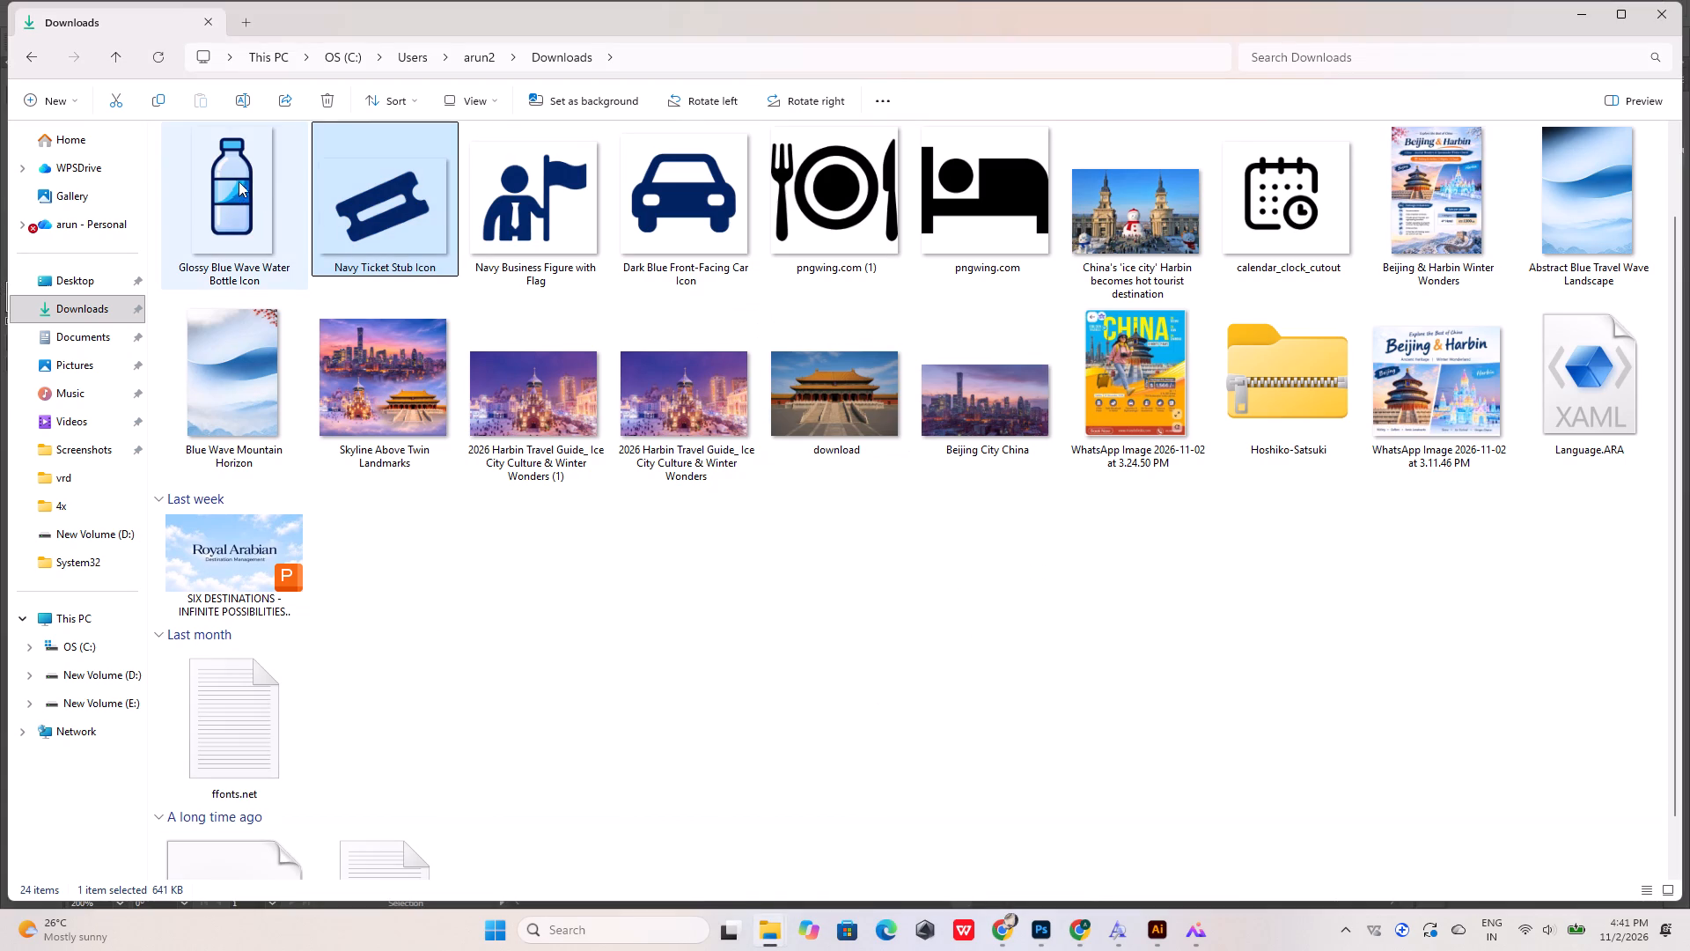
drag(239, 179, 1149, 919)
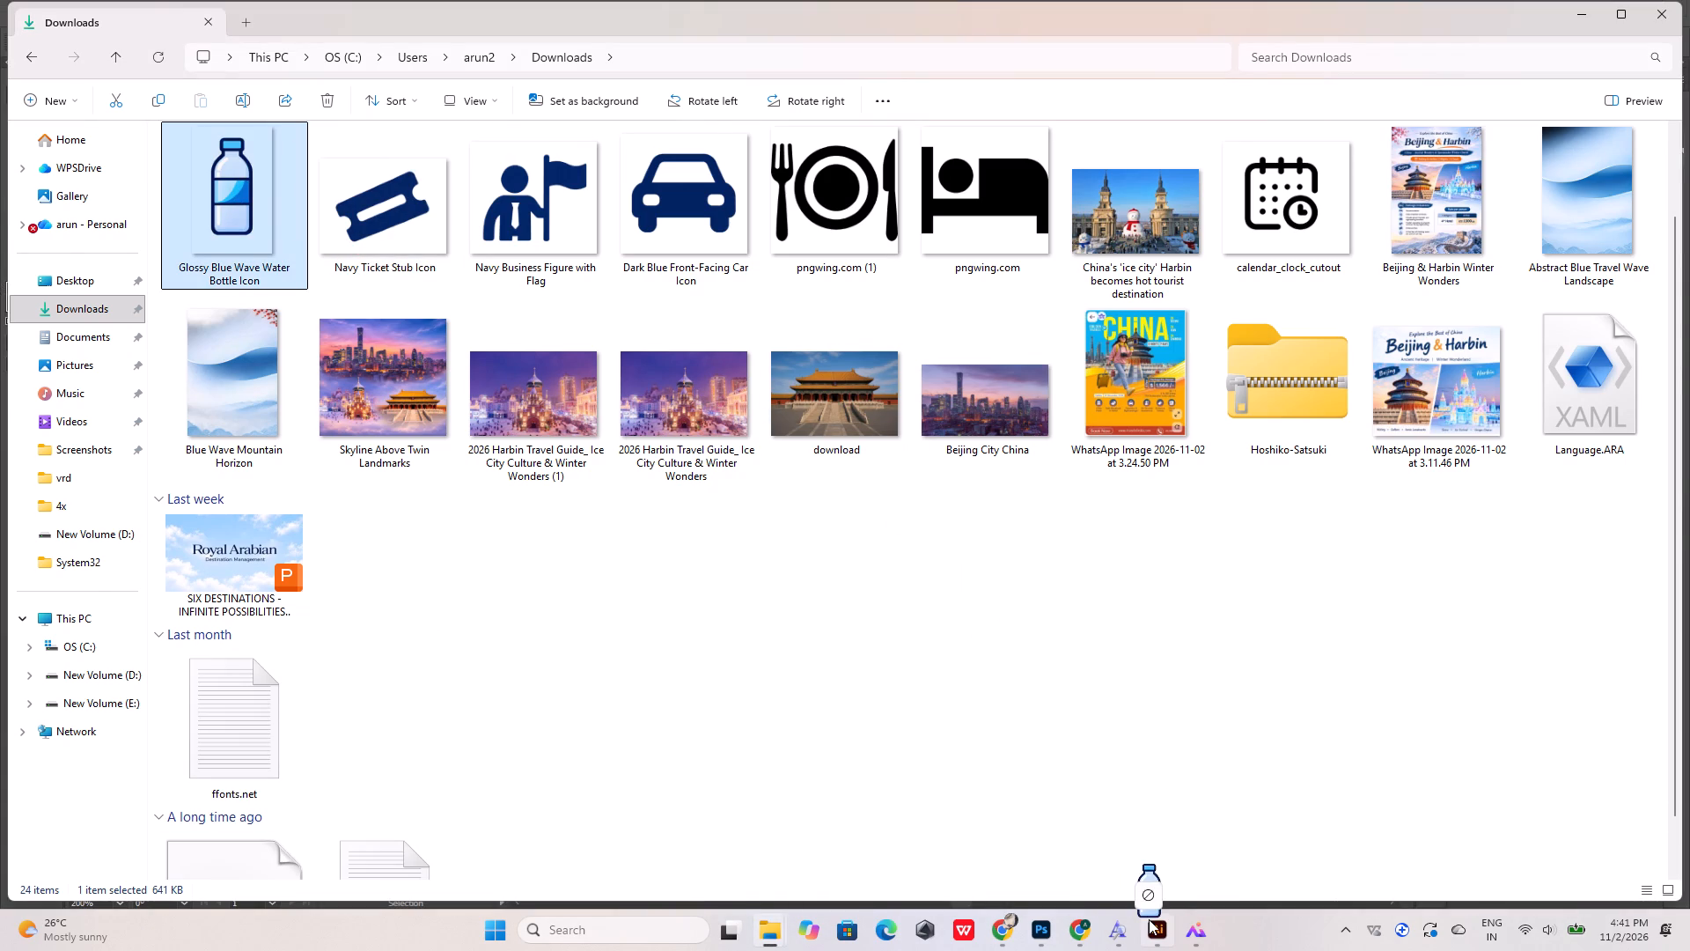
drag(1149, 919, 942, 484)
Scale the bottle icon down to about 35 × 55 px and place it above the "02 bottles of drinking water" label.
alt+scroll(701, 460, down, 8)
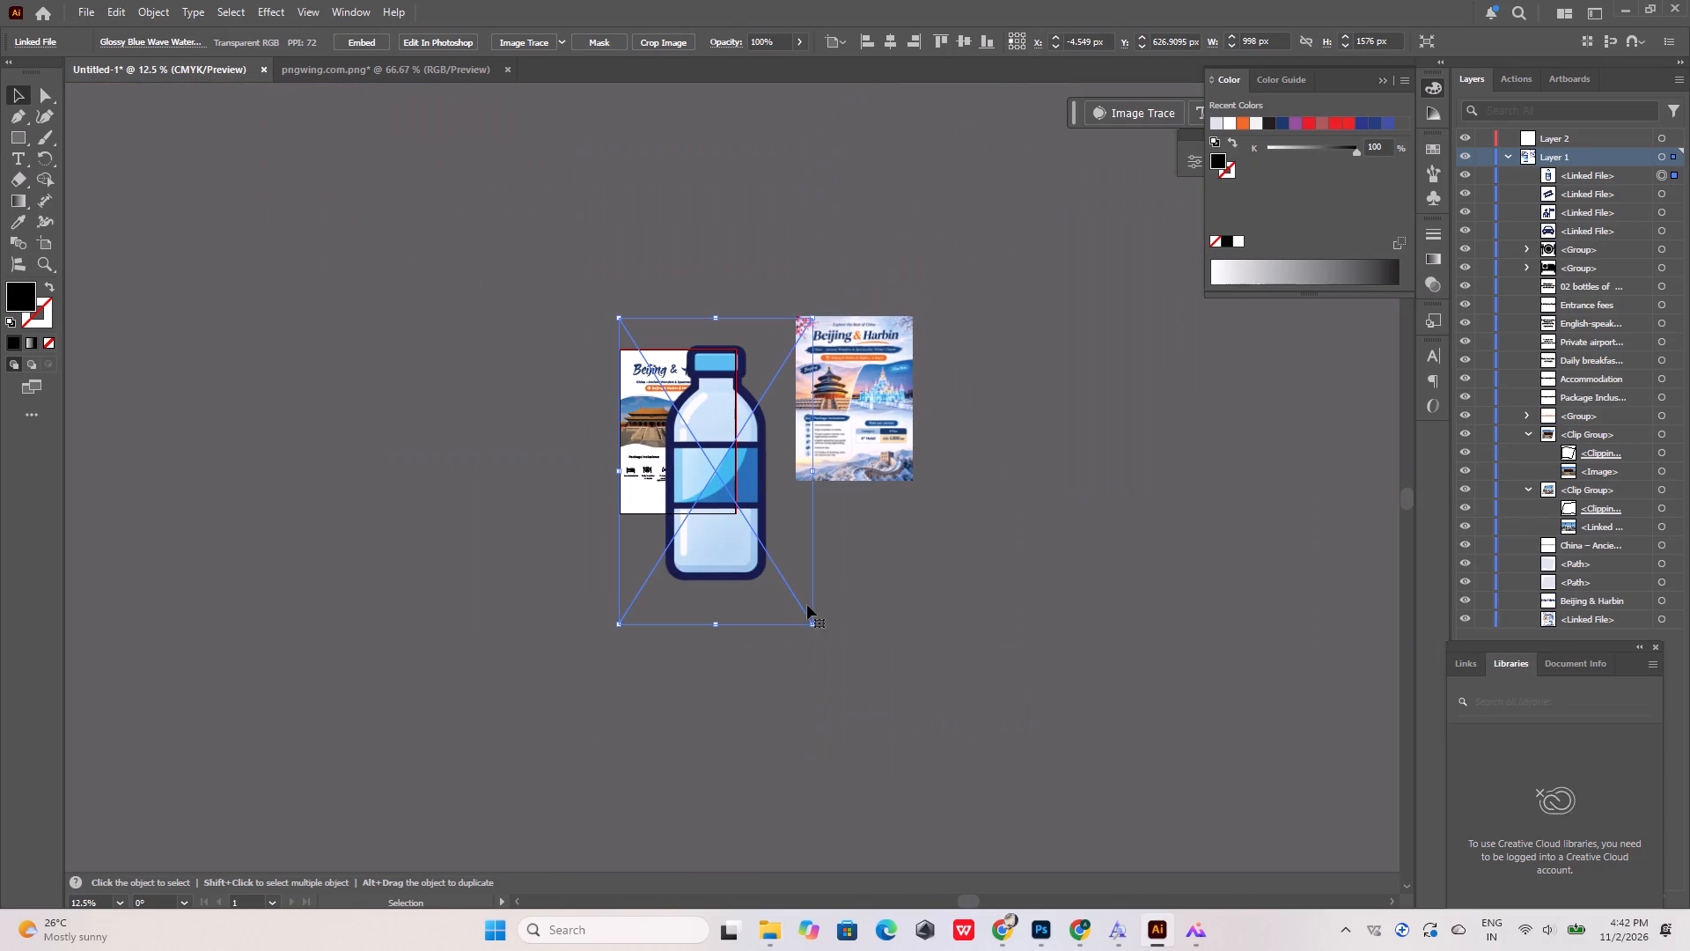
shift+drag(812, 628, 639, 358)
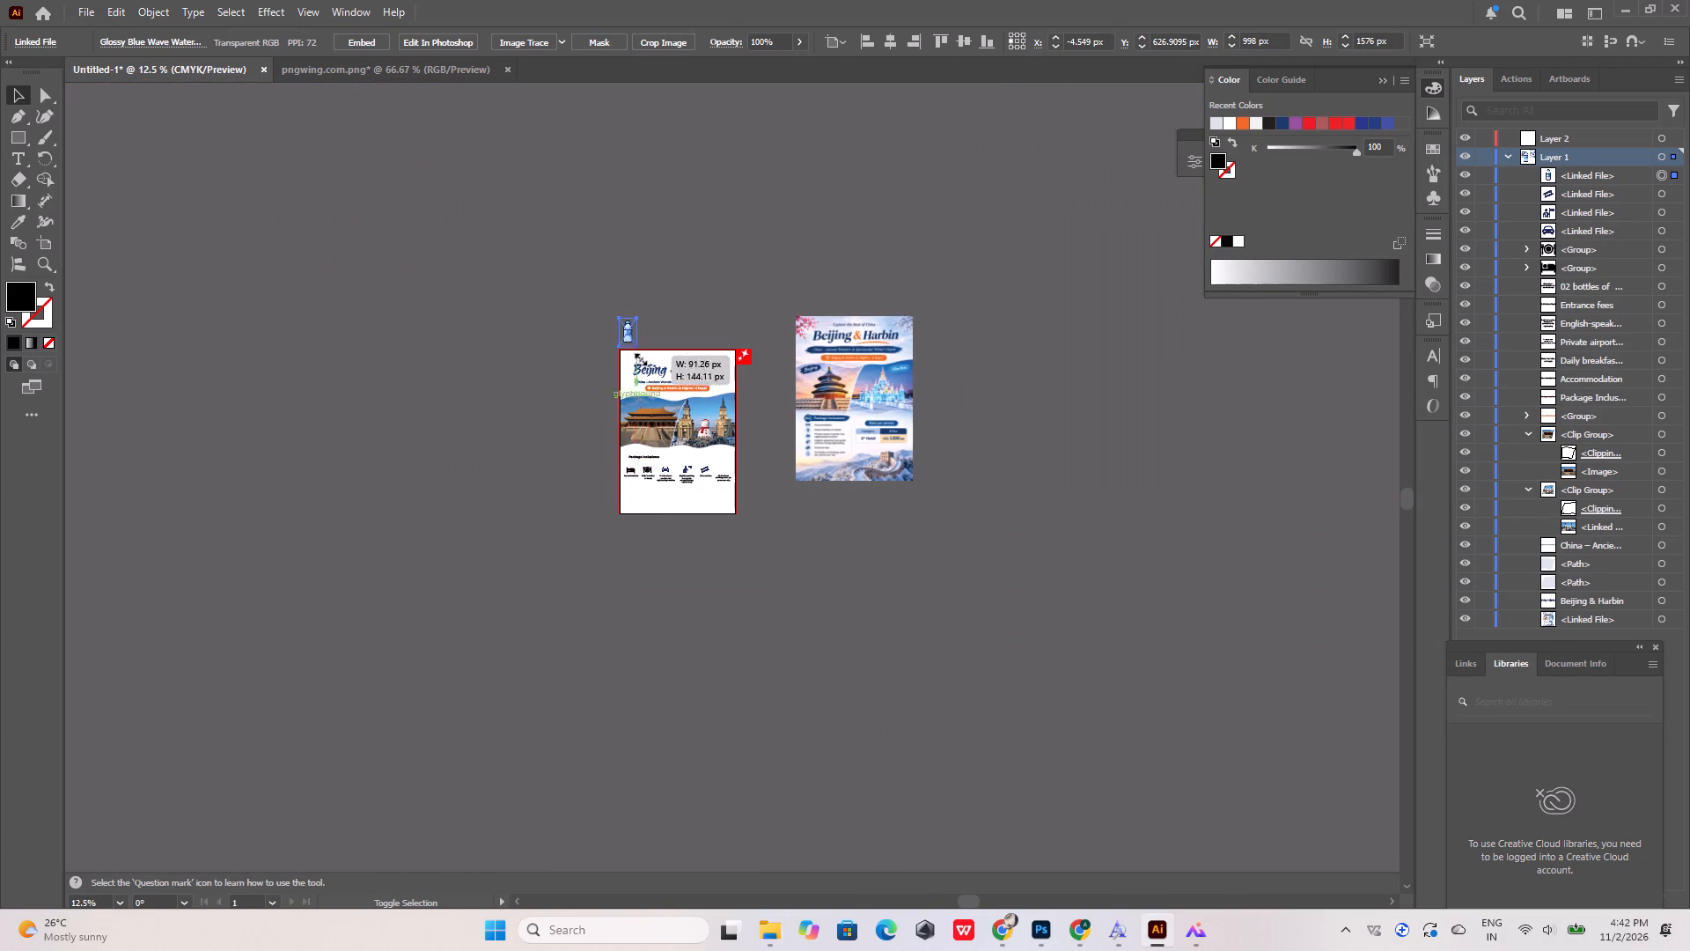
shift+drag(639, 358, 640, 359)
alt+scroll(635, 349, up, 3)
drag(621, 309, 878, 664)
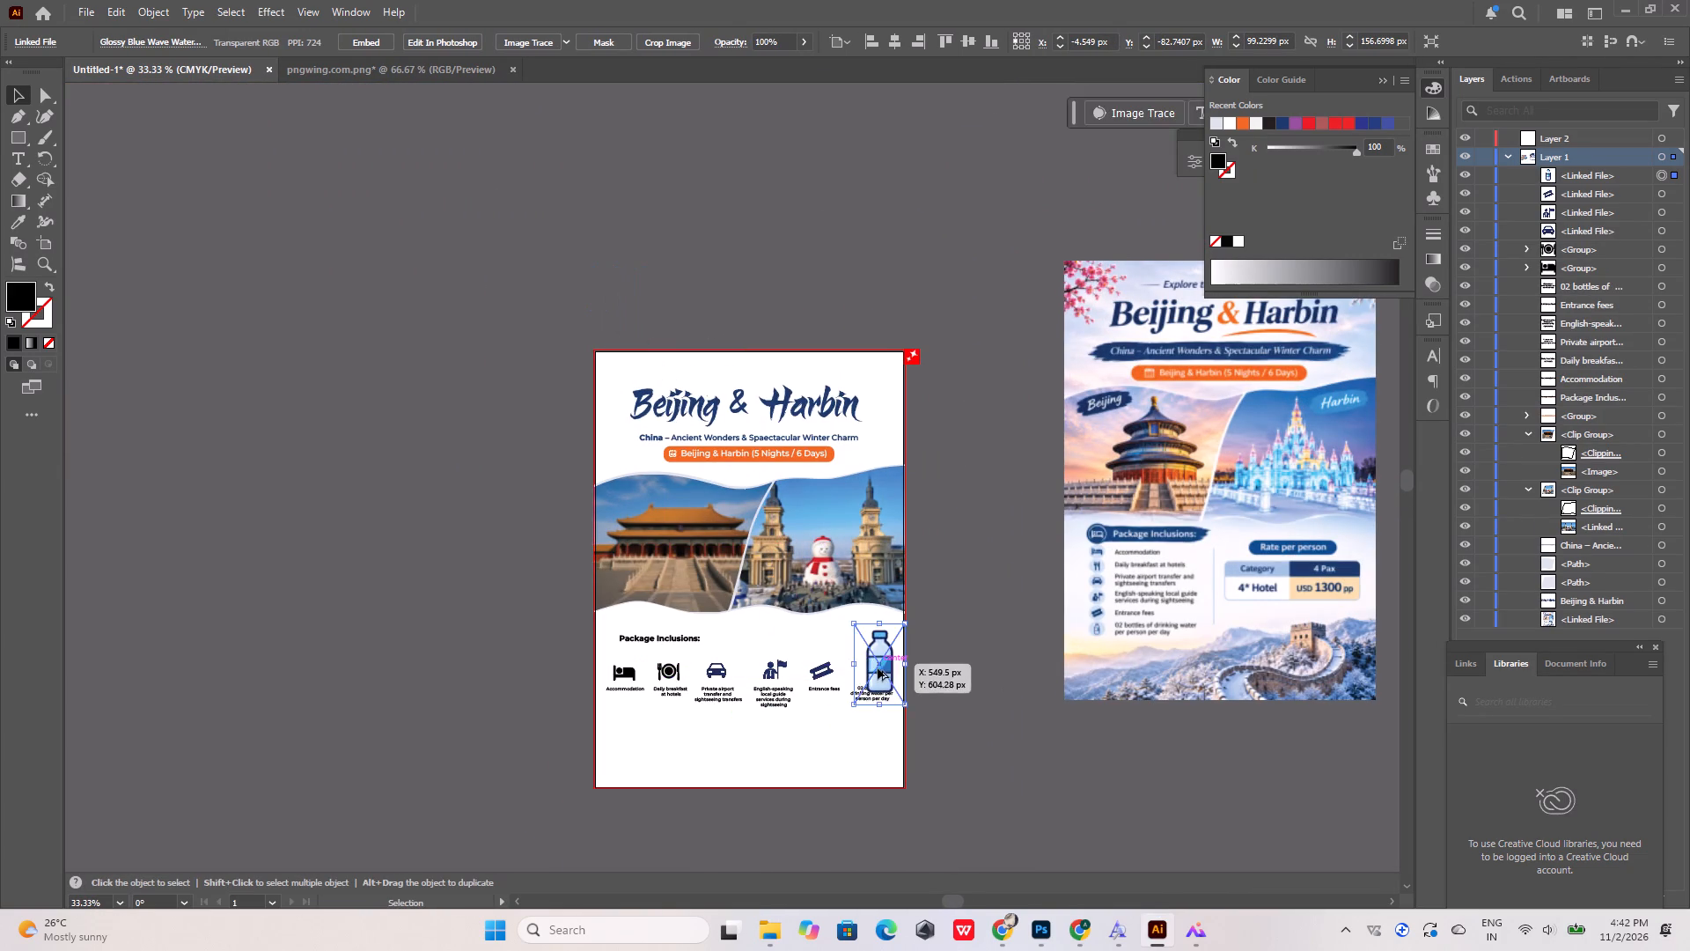
alt+scroll(878, 668, up, 5)
shift+drag(1040, 401, 884, 620)
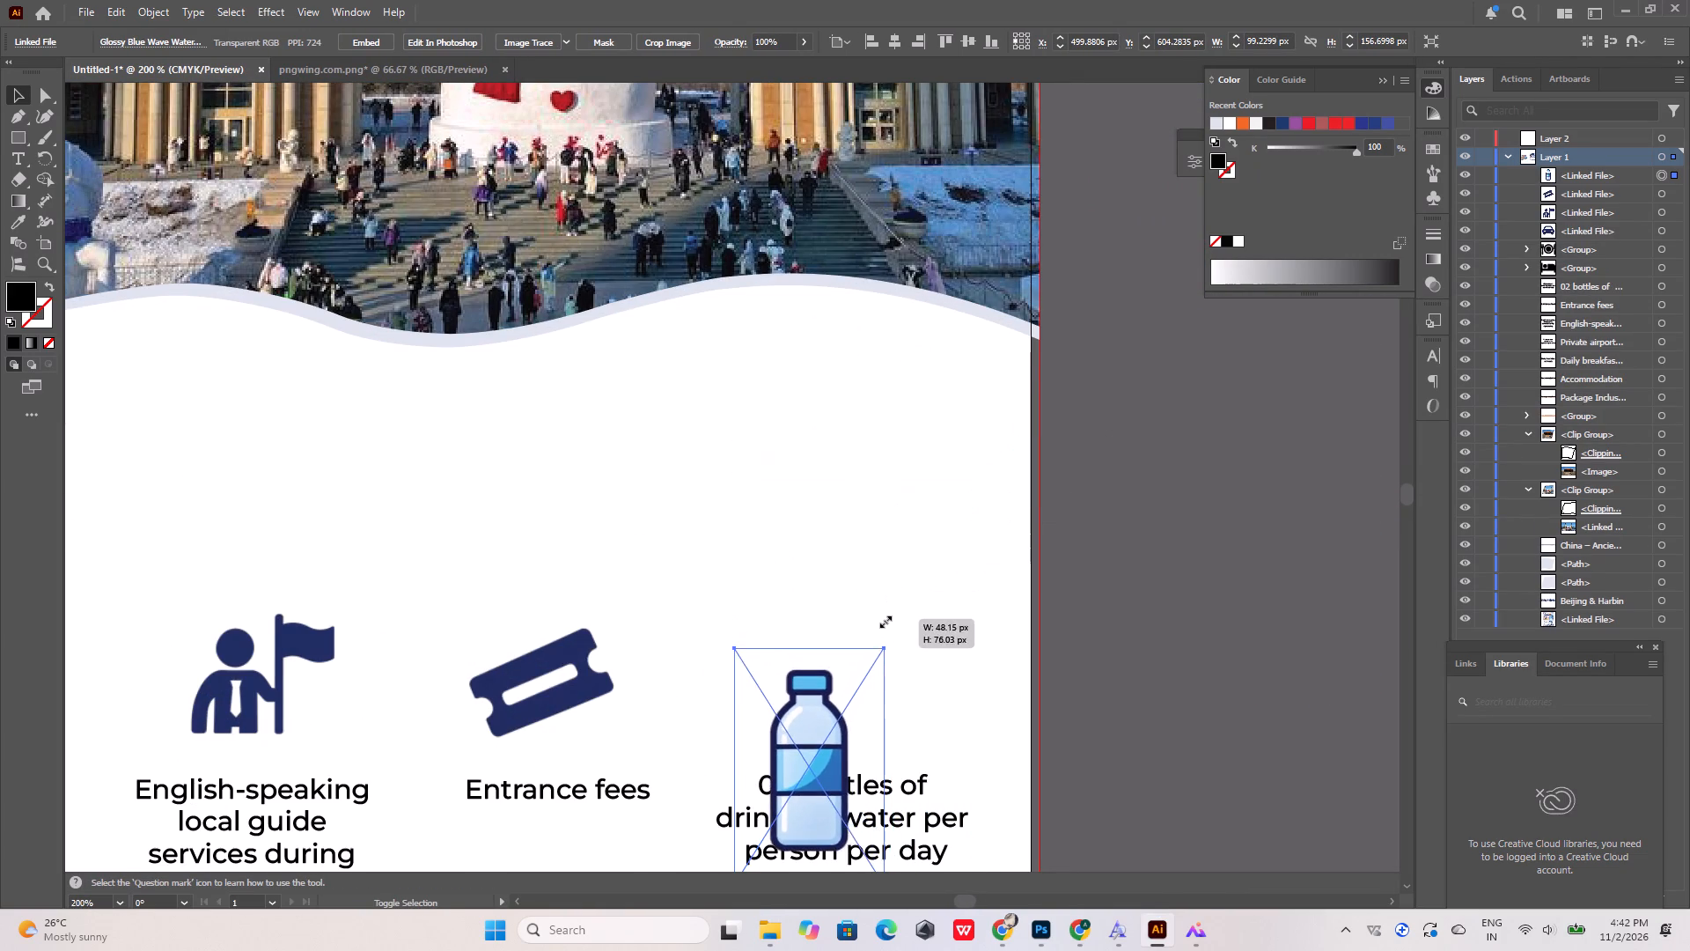
shift+drag(884, 620, 875, 664)
drag(826, 764, 862, 660)
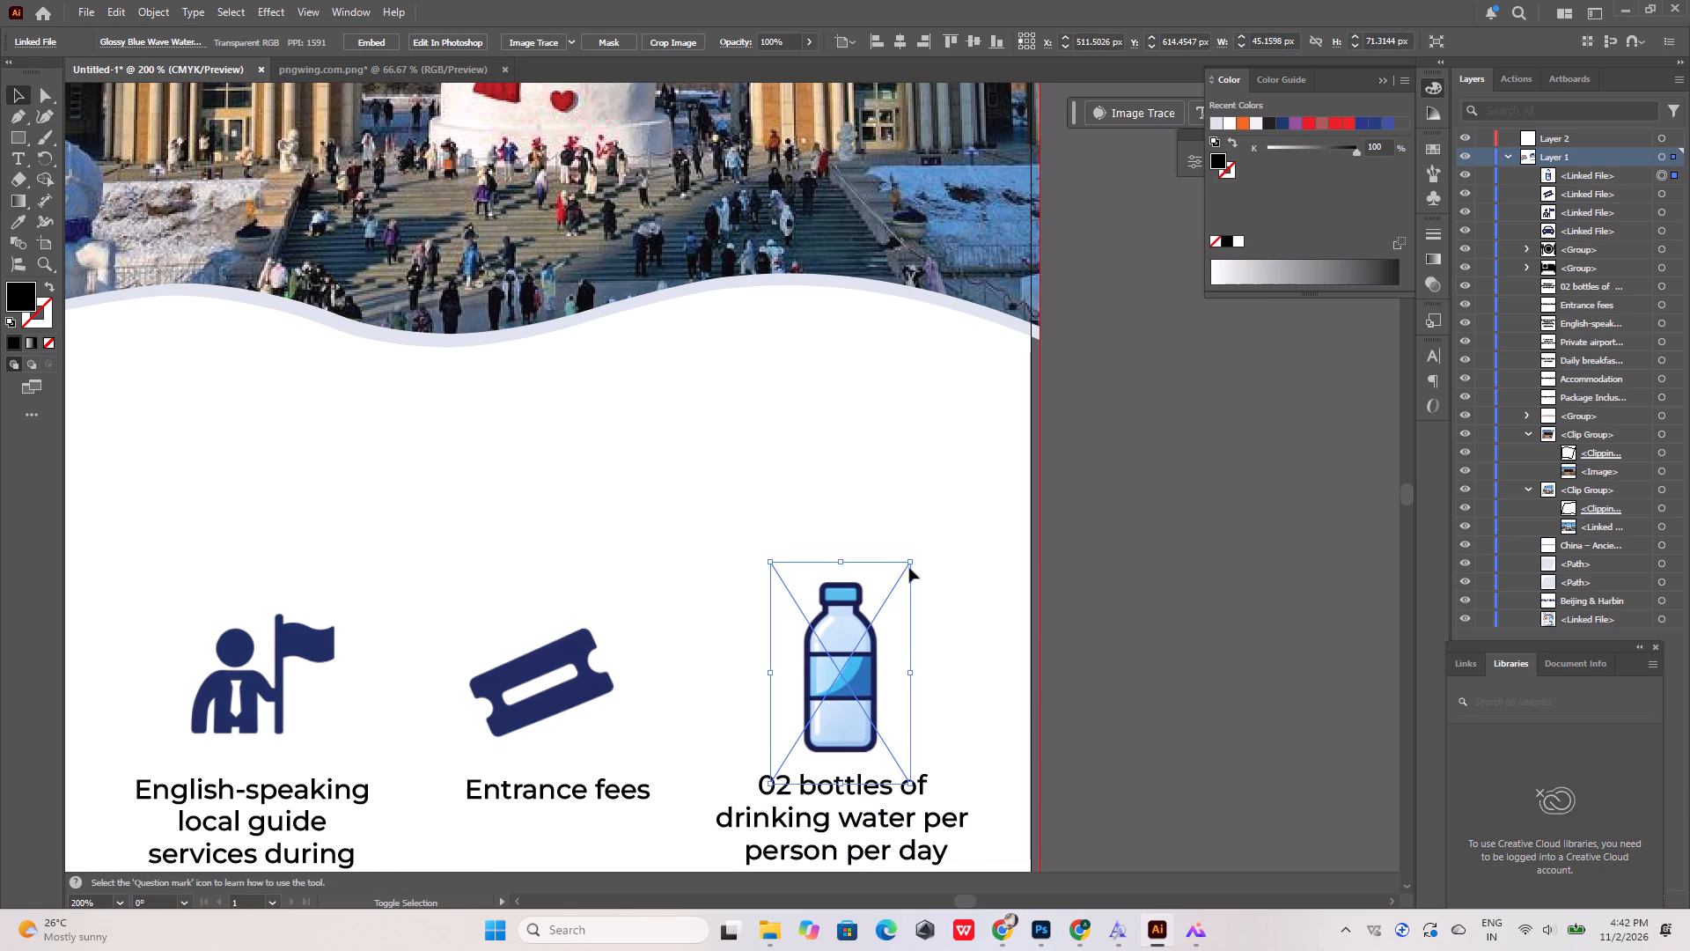
shift+drag(908, 562, 893, 614)
drag(841, 682, 848, 660)
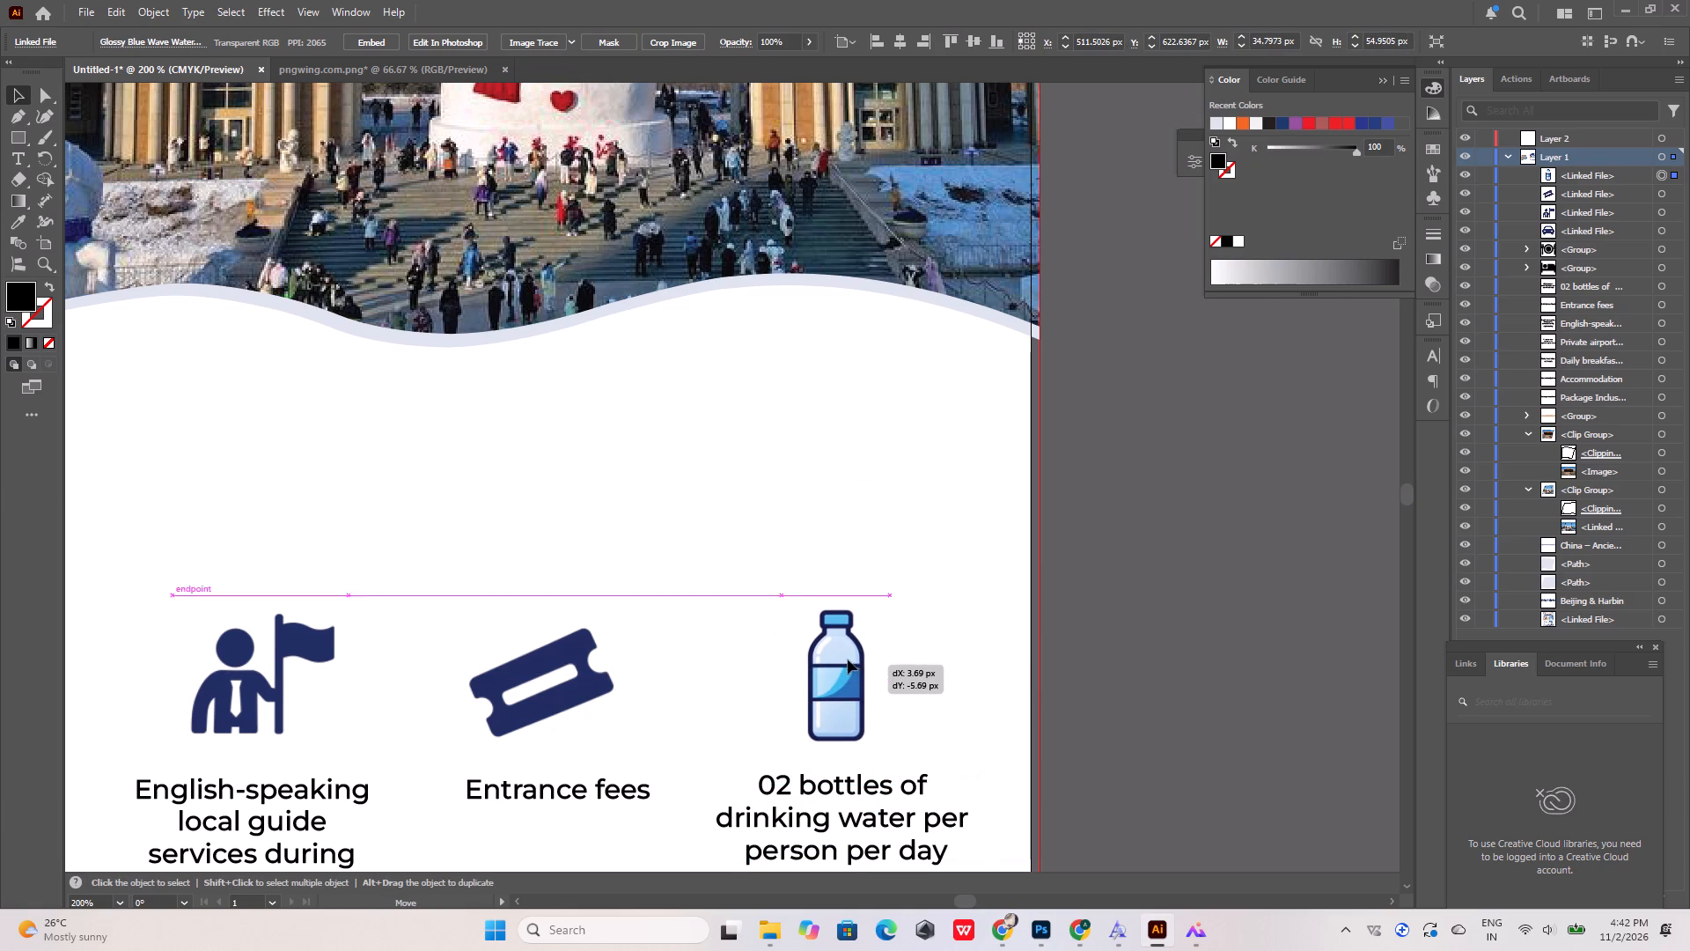
drag(848, 660, 852, 663)
click(1076, 613)
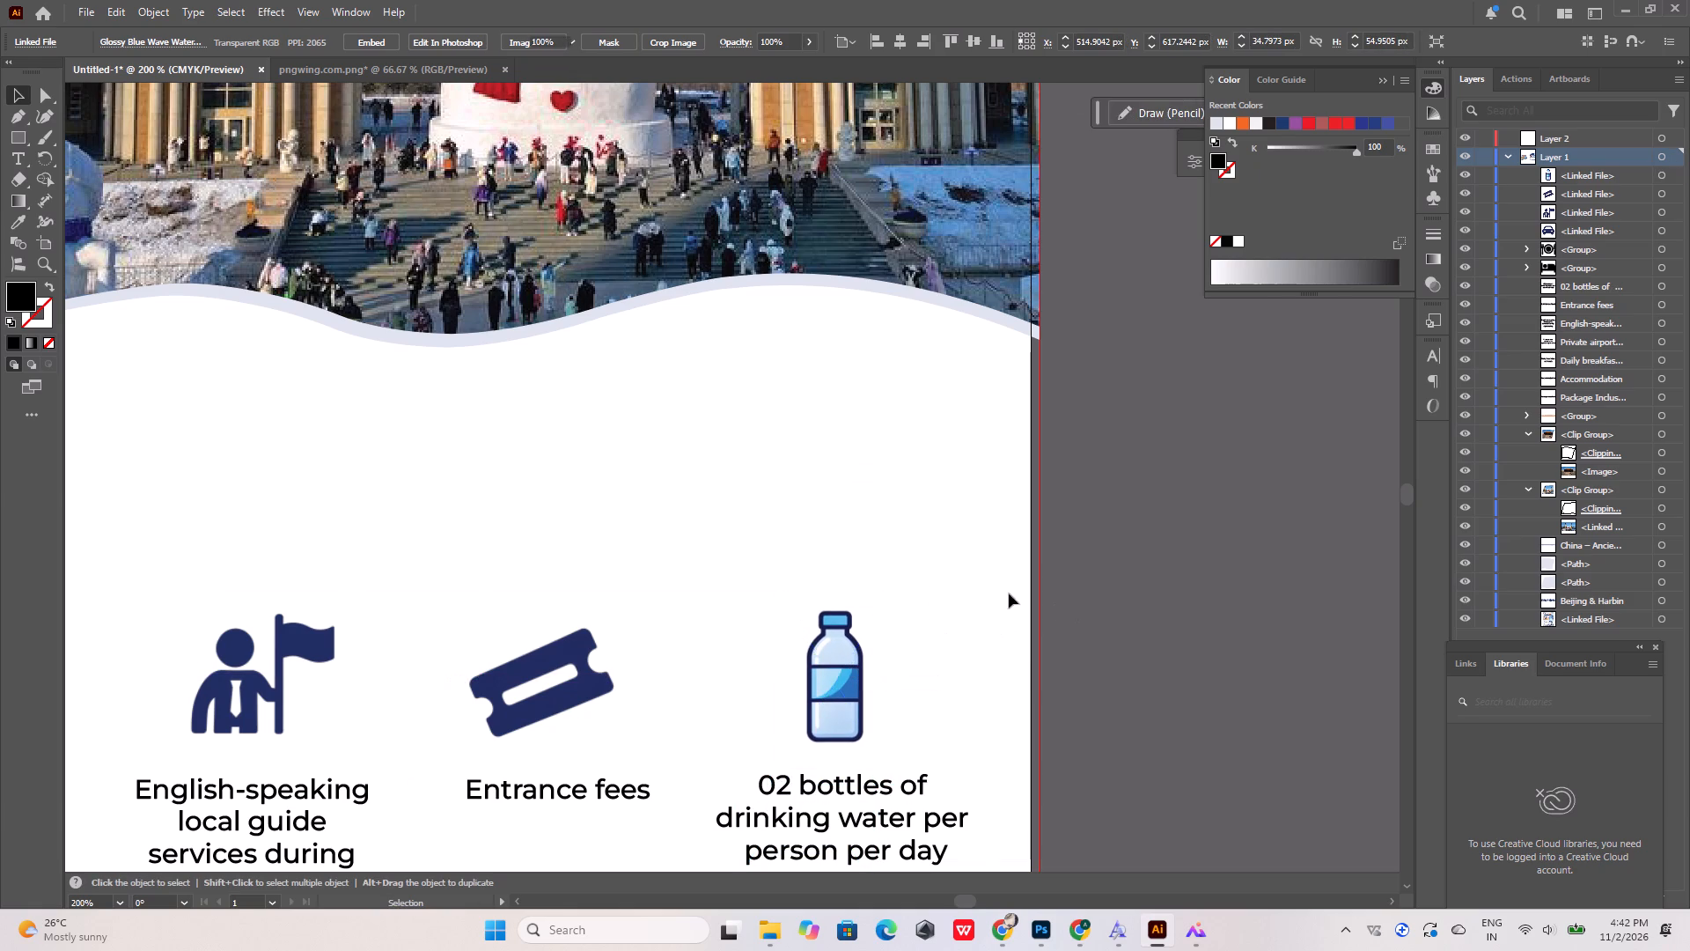
Duplicate the bottle icon about 11 px to the right so the copy overlaps the original.
alt+scroll(778, 510, down, 3)
alt+scroll(799, 599, up, 5)
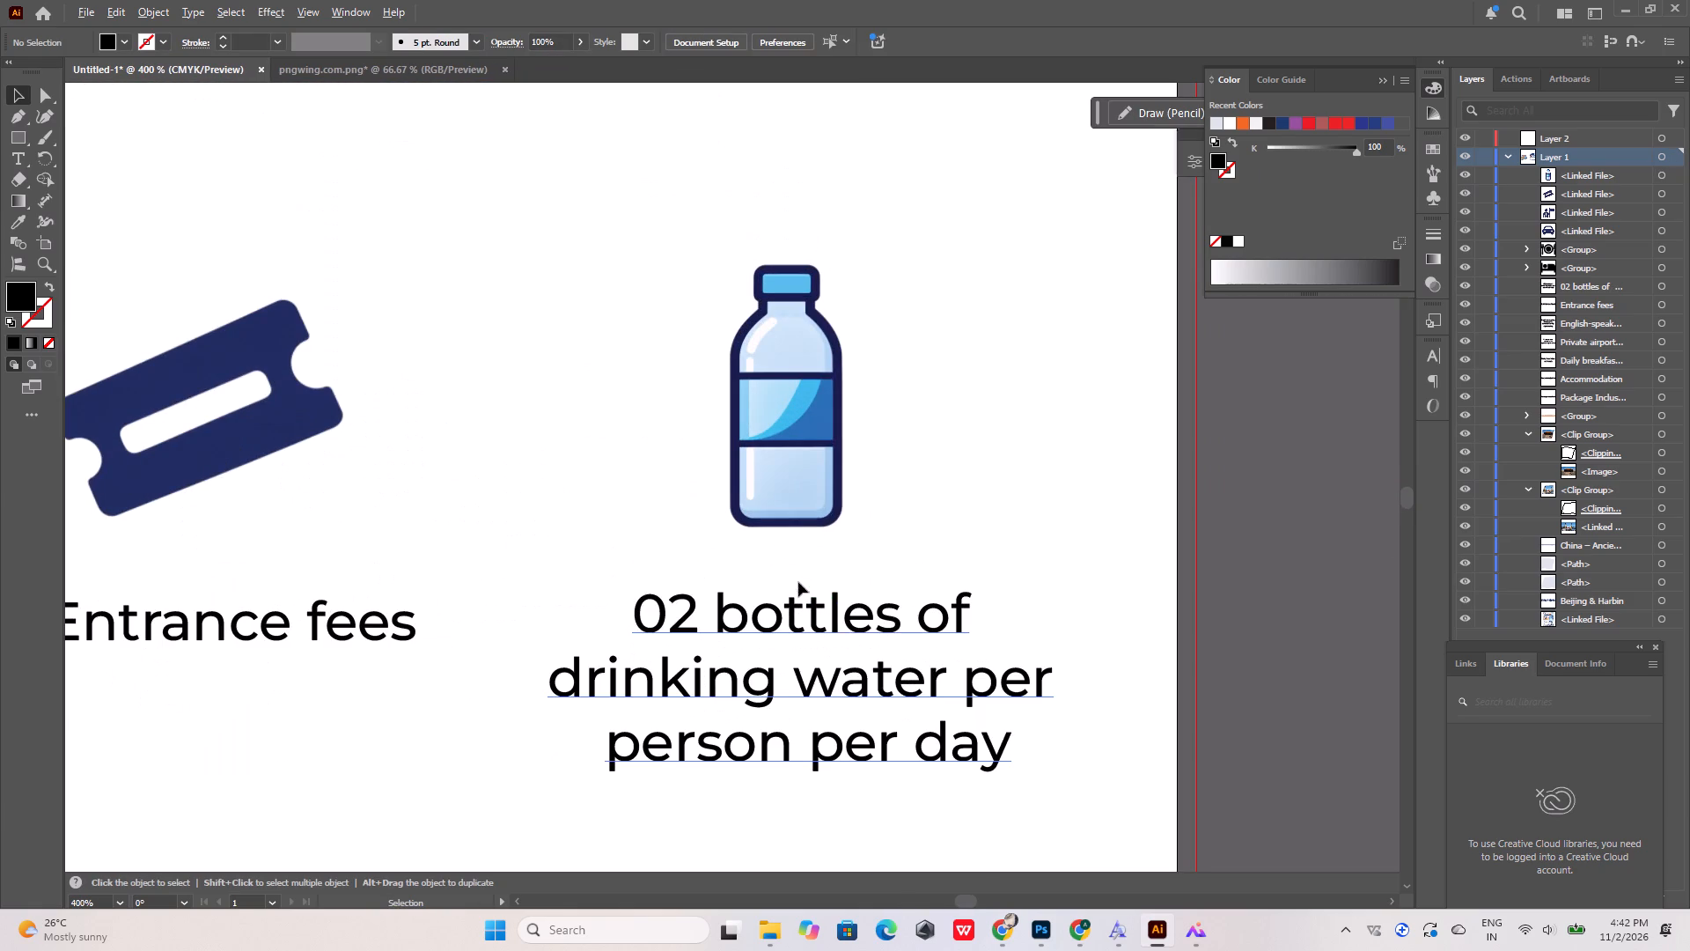
alt+click(787, 445)
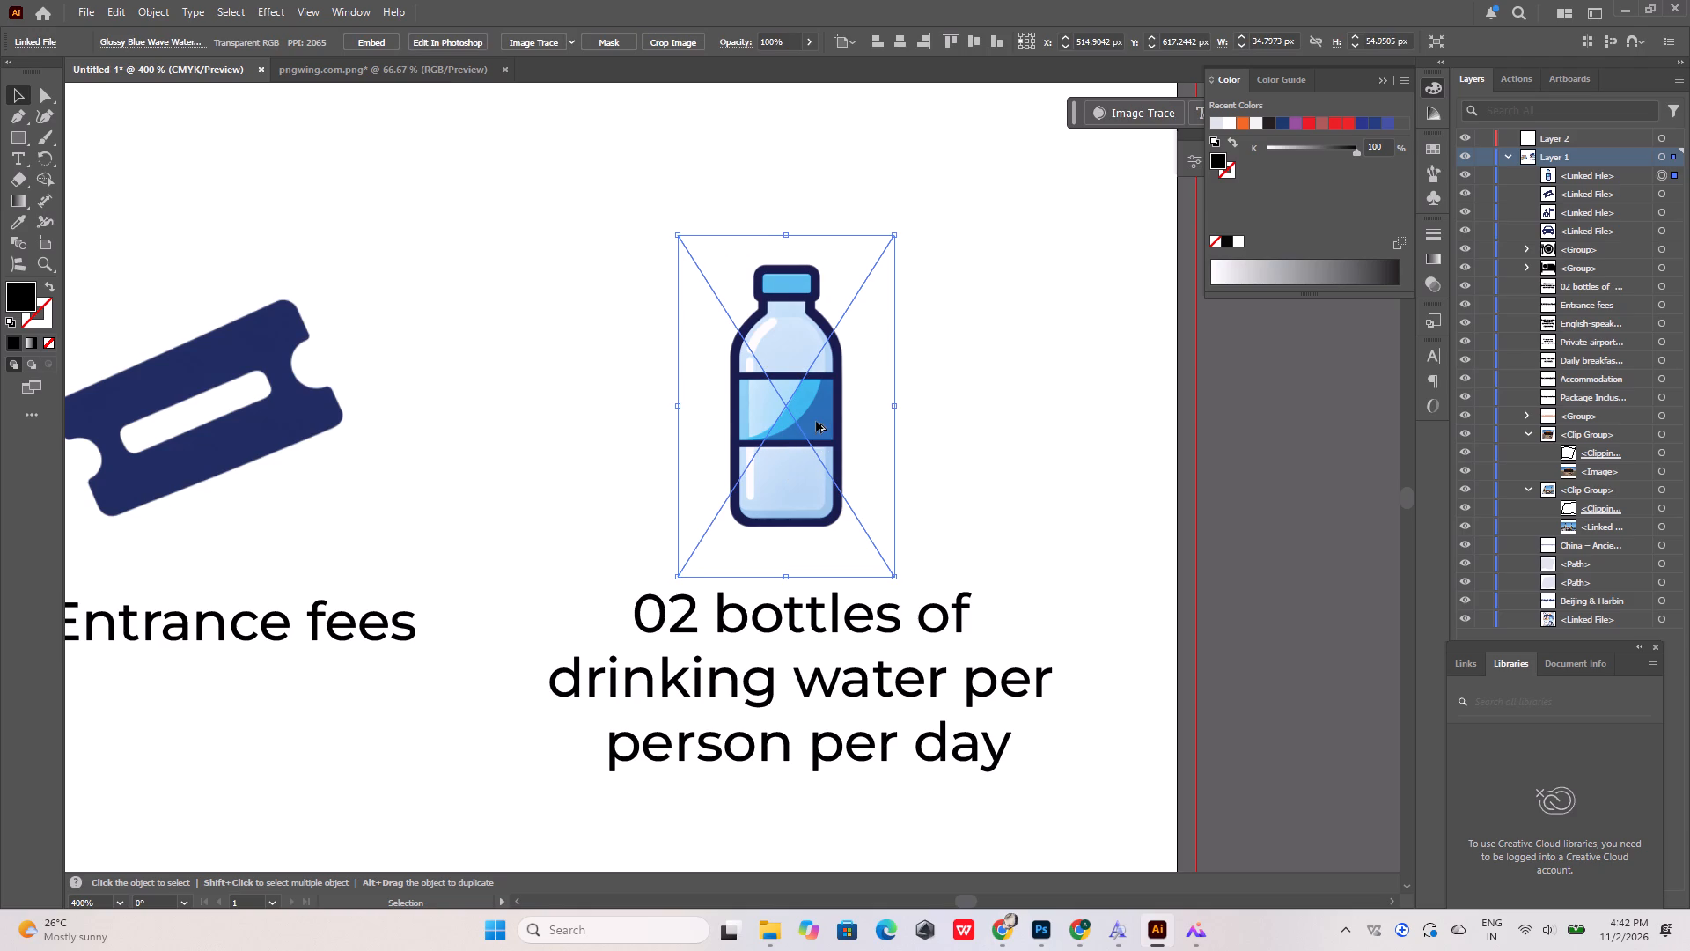
alt+drag(816, 421, 886, 423)
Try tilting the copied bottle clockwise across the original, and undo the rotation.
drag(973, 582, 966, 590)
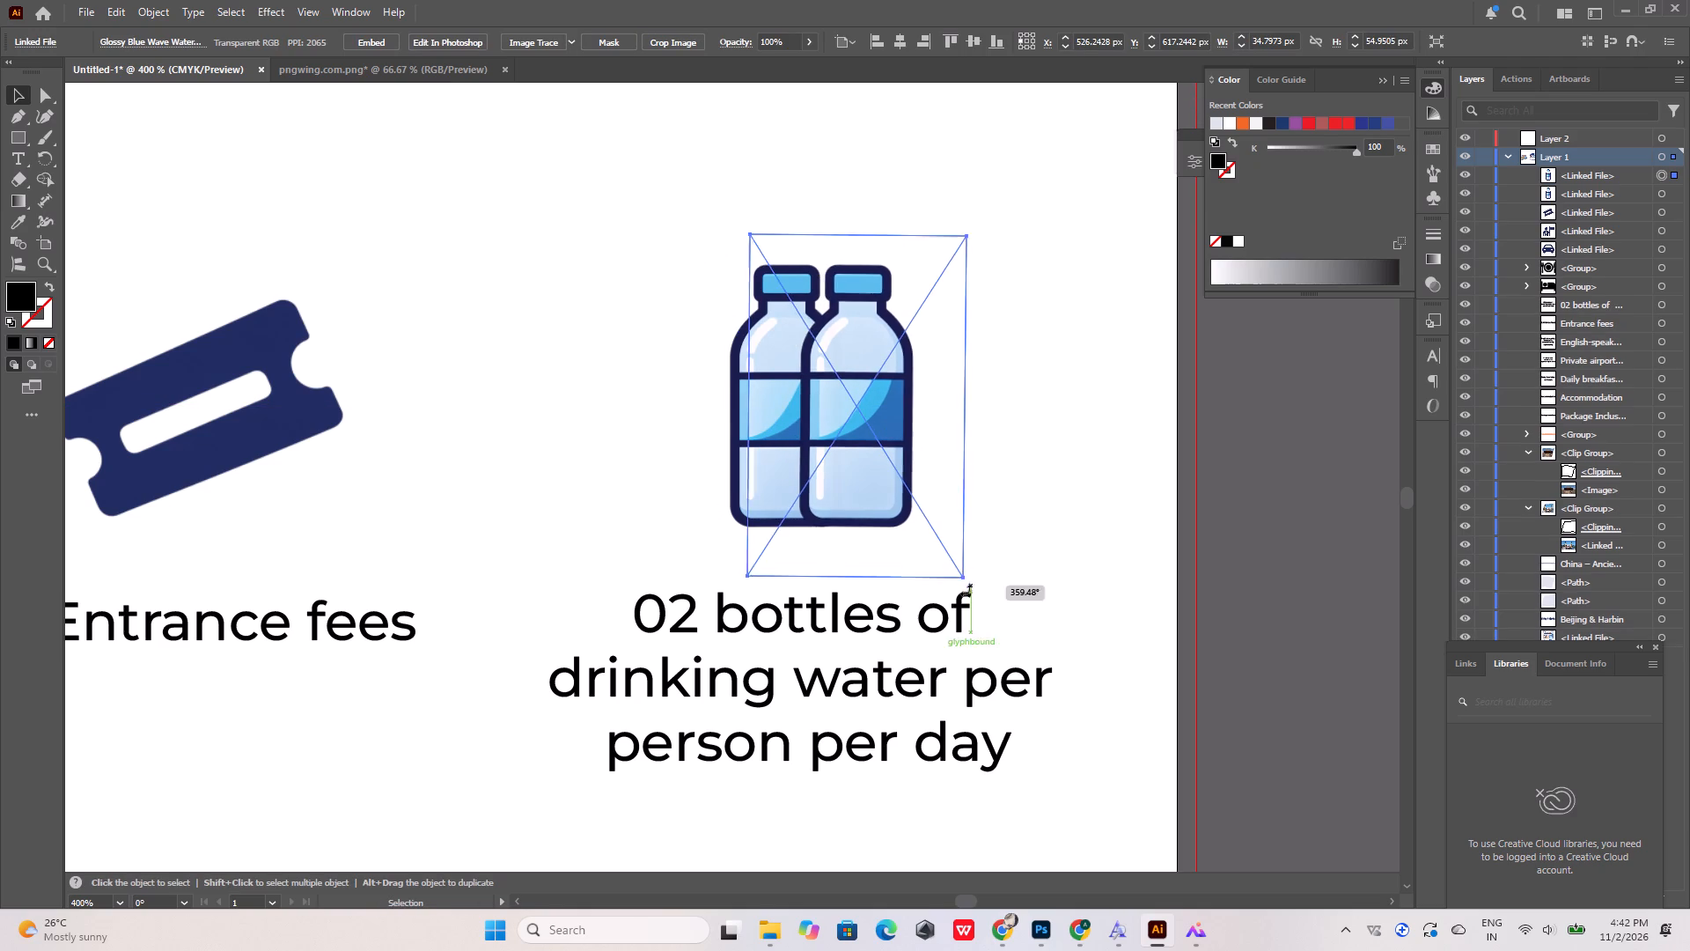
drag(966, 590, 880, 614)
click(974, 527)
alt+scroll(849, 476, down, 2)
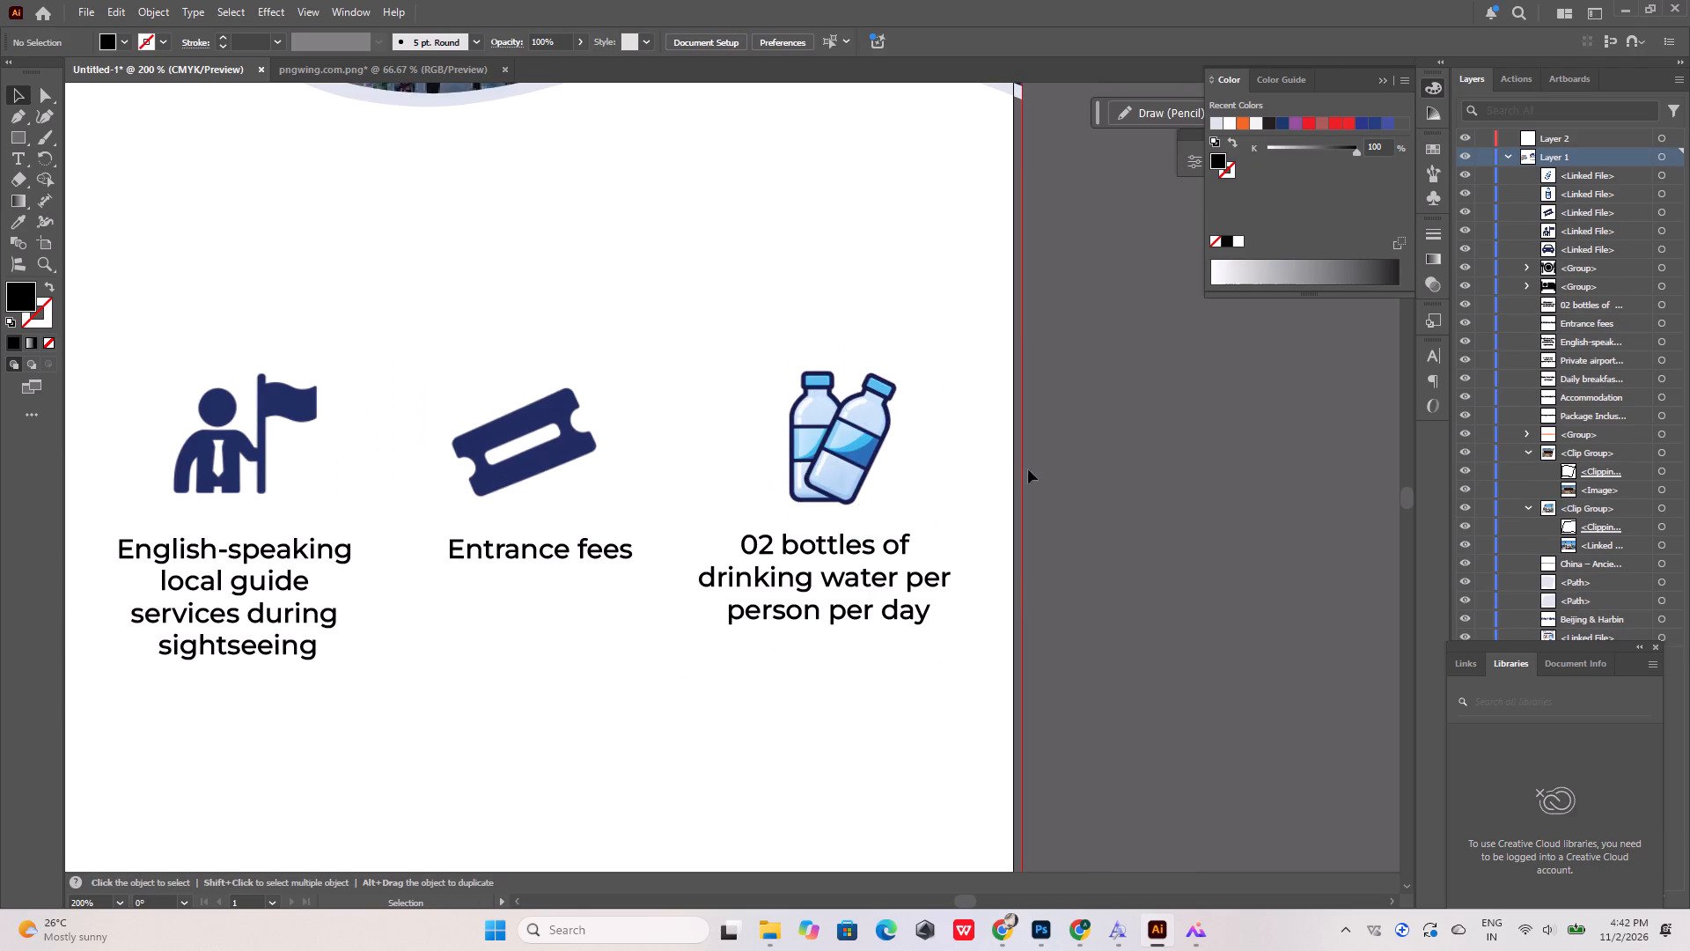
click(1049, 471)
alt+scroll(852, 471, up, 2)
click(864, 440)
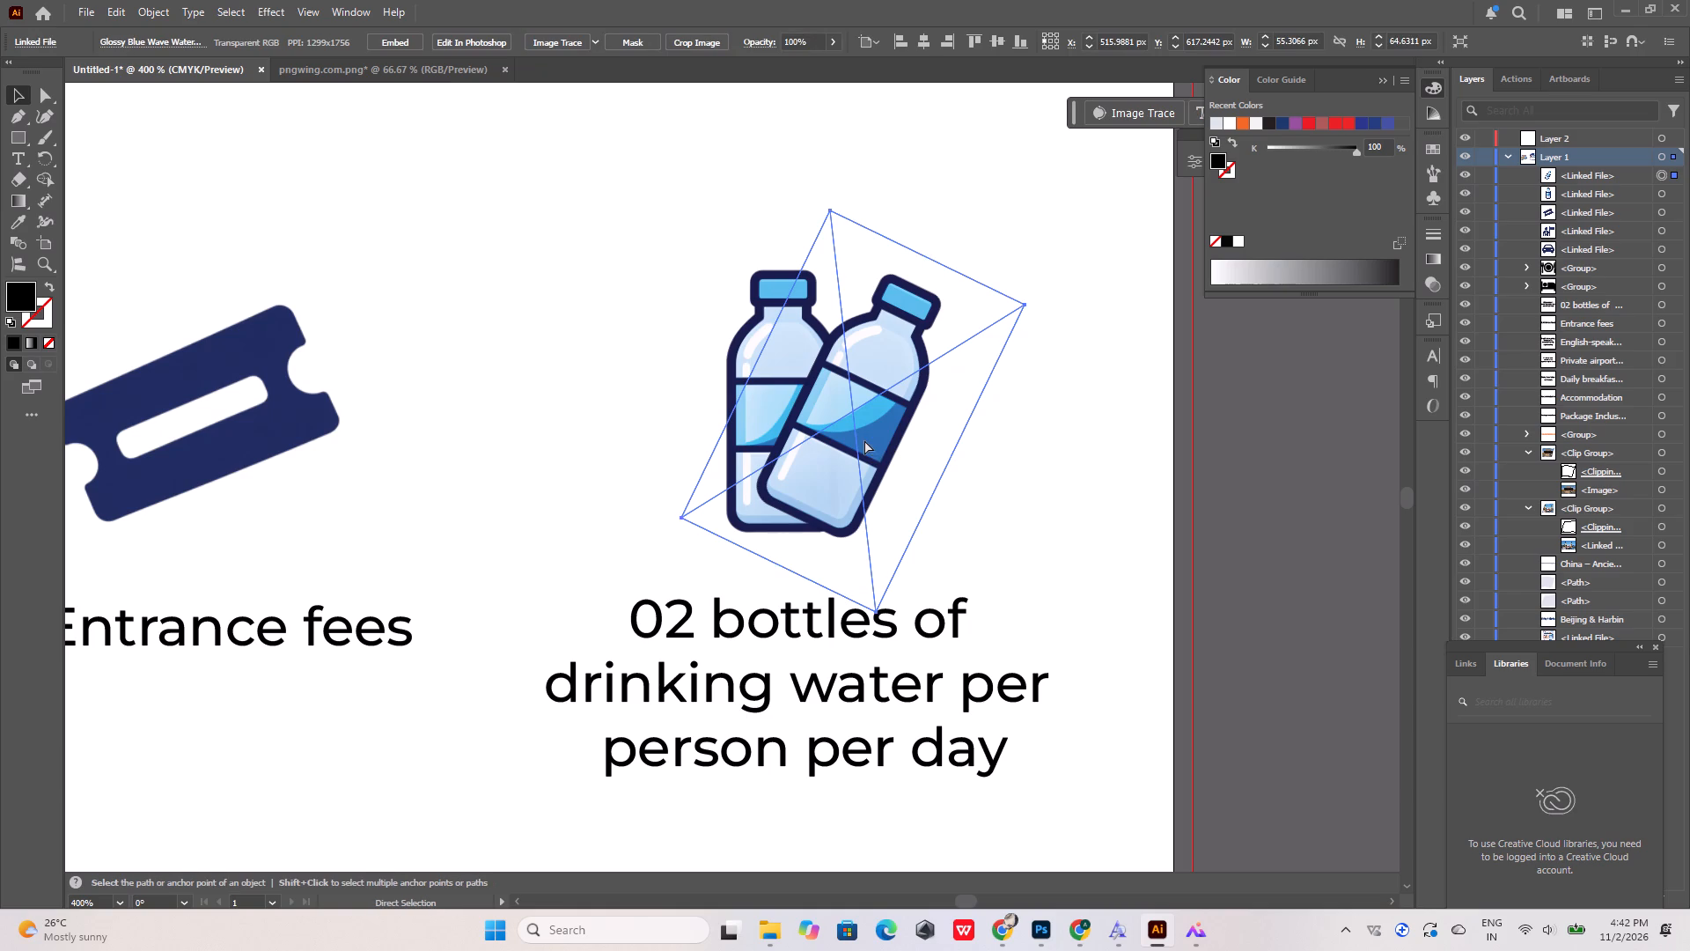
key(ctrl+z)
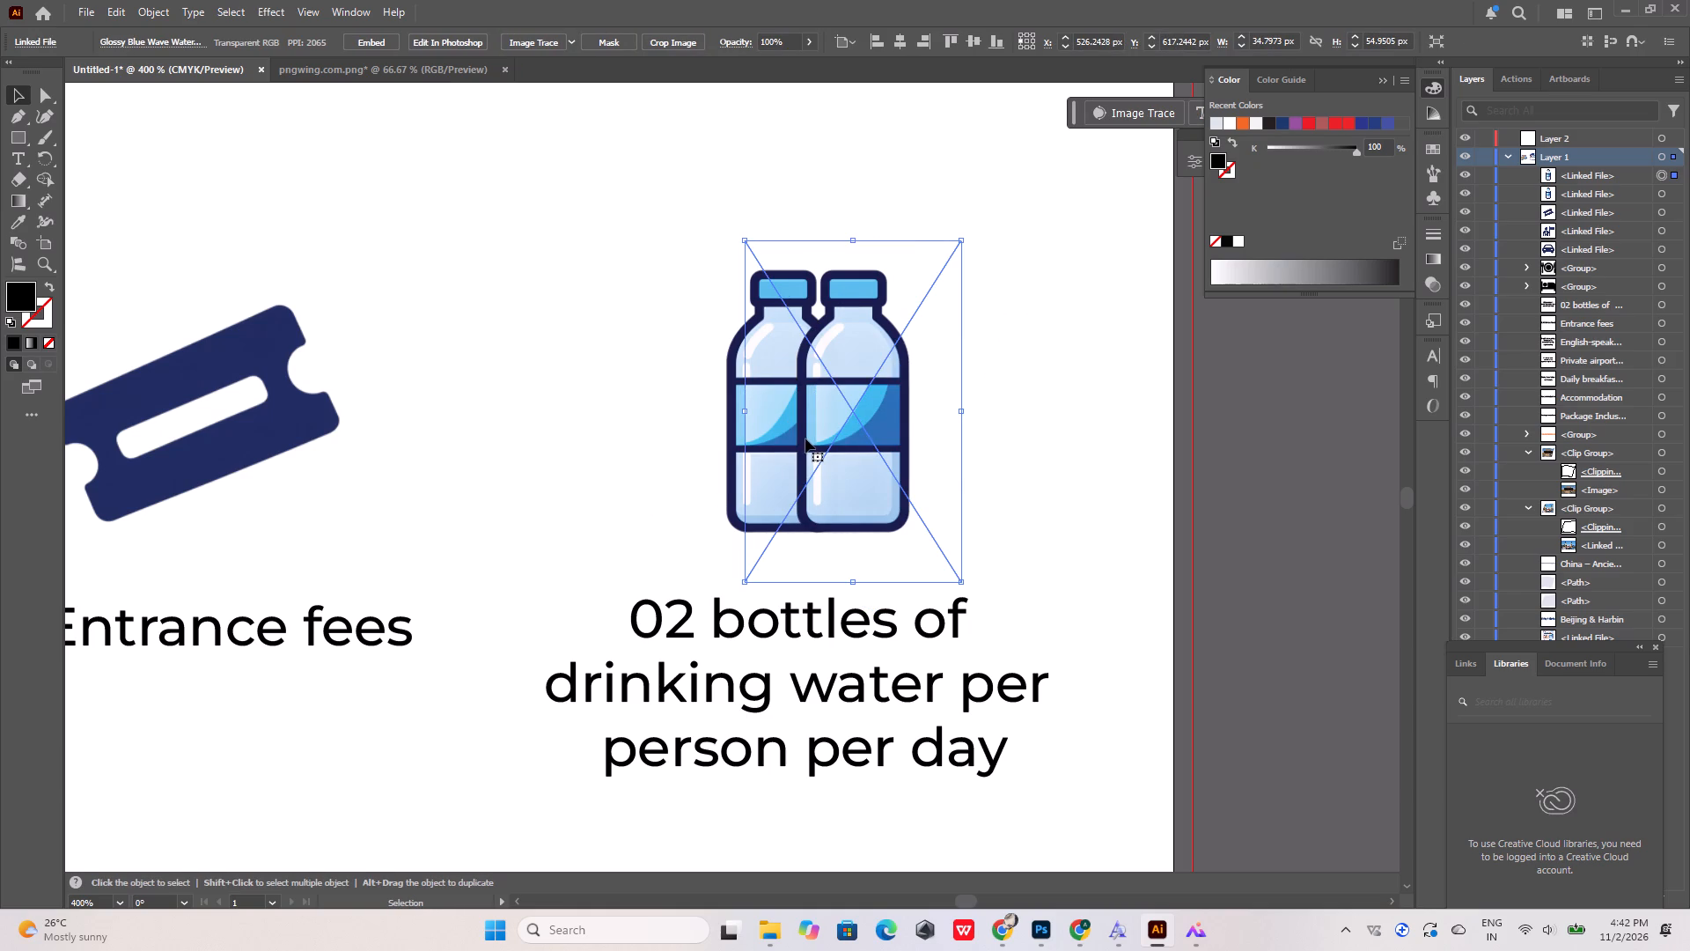
Nudge the copied bottle about 2 px left to increase its overlap with the original.
key(shift+Left)
key(shift+Left)
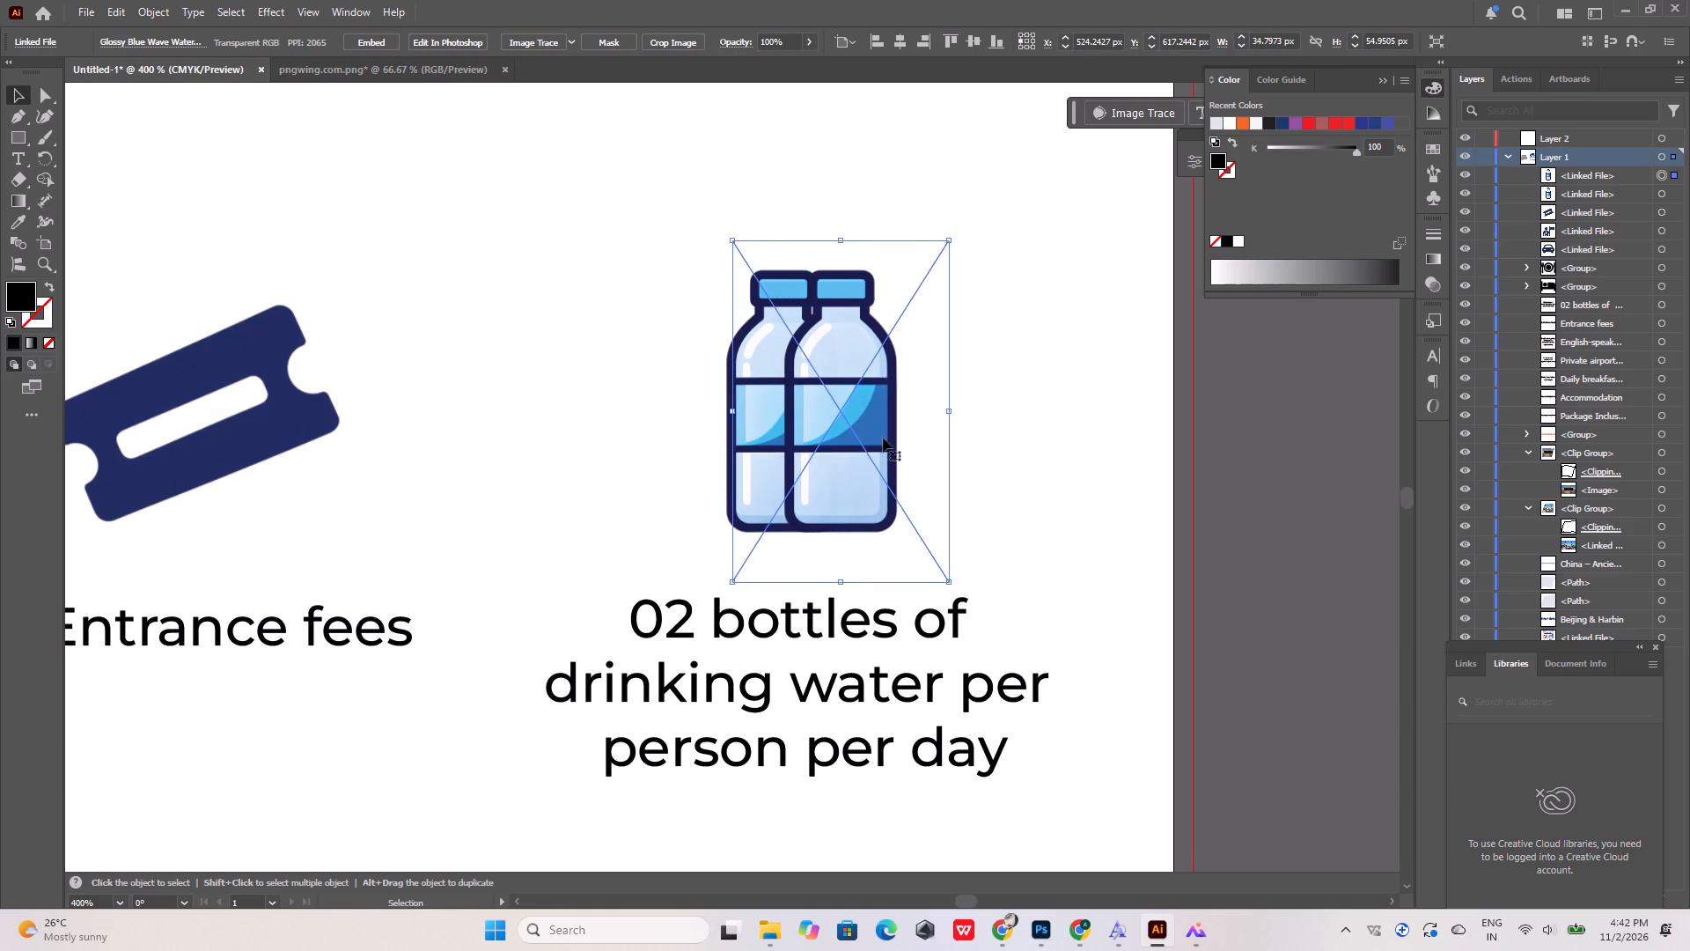
click(1015, 443)
Try to group the two overlapping bottle icons into one object.
click(765, 435)
key(ctrl+g)
key(shift+Left)
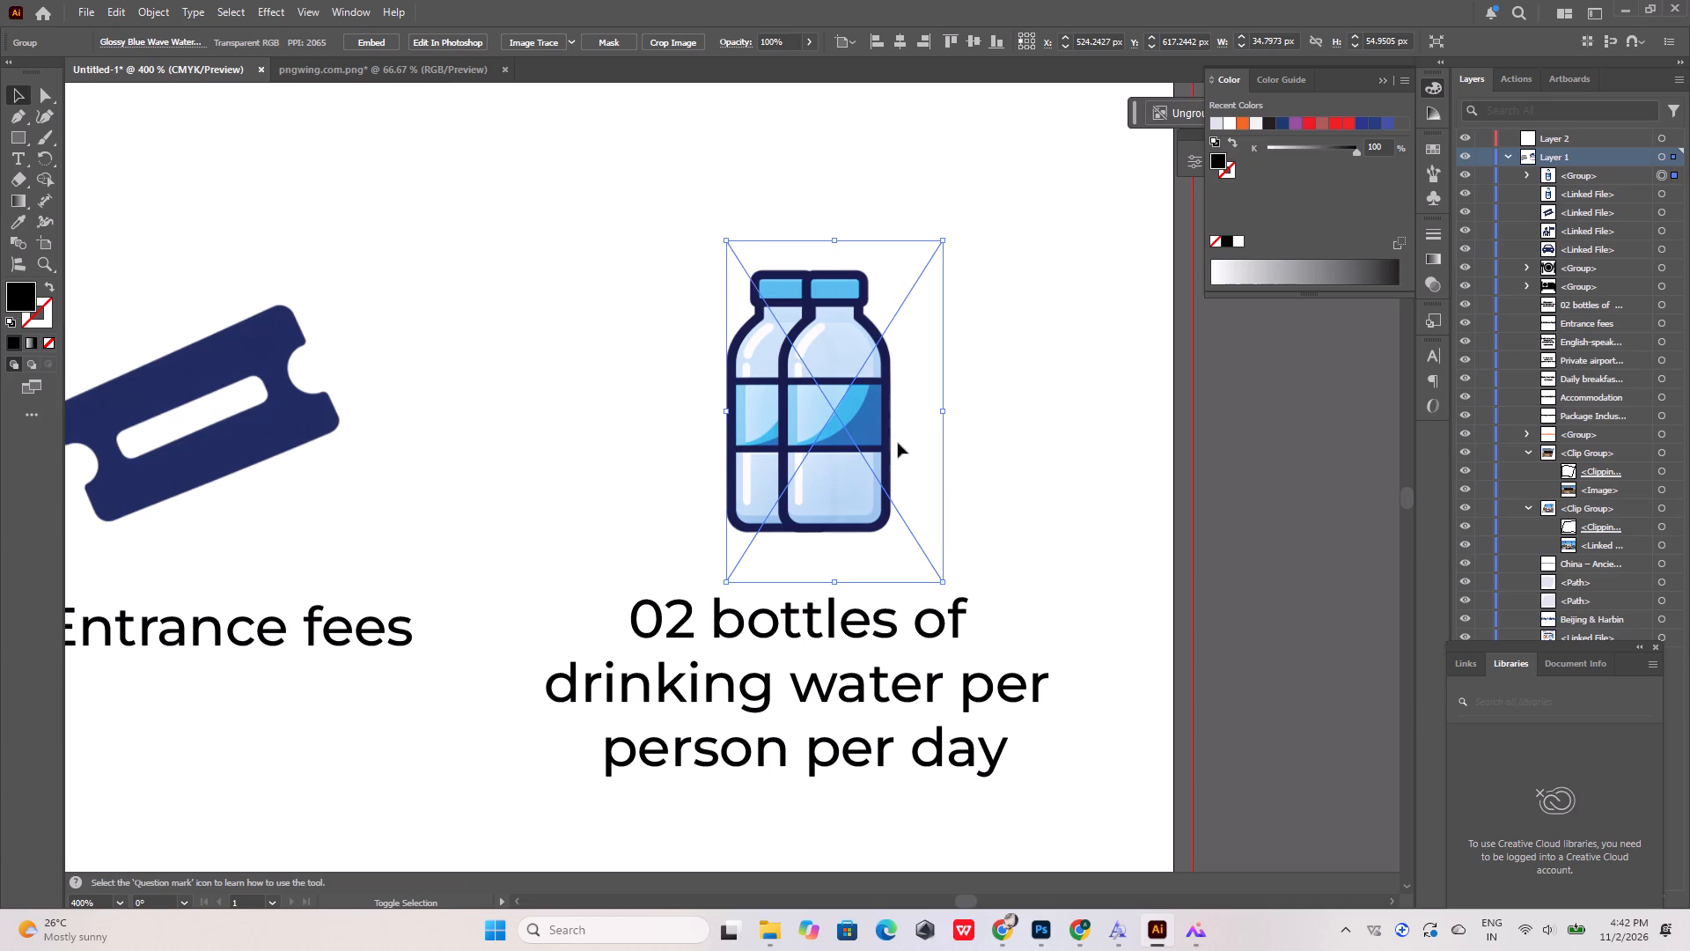
key(shift+Right)
click(990, 442)
Nudge both bottles together about 3 px left above their label and deselect them.
drag(980, 414, 689, 460)
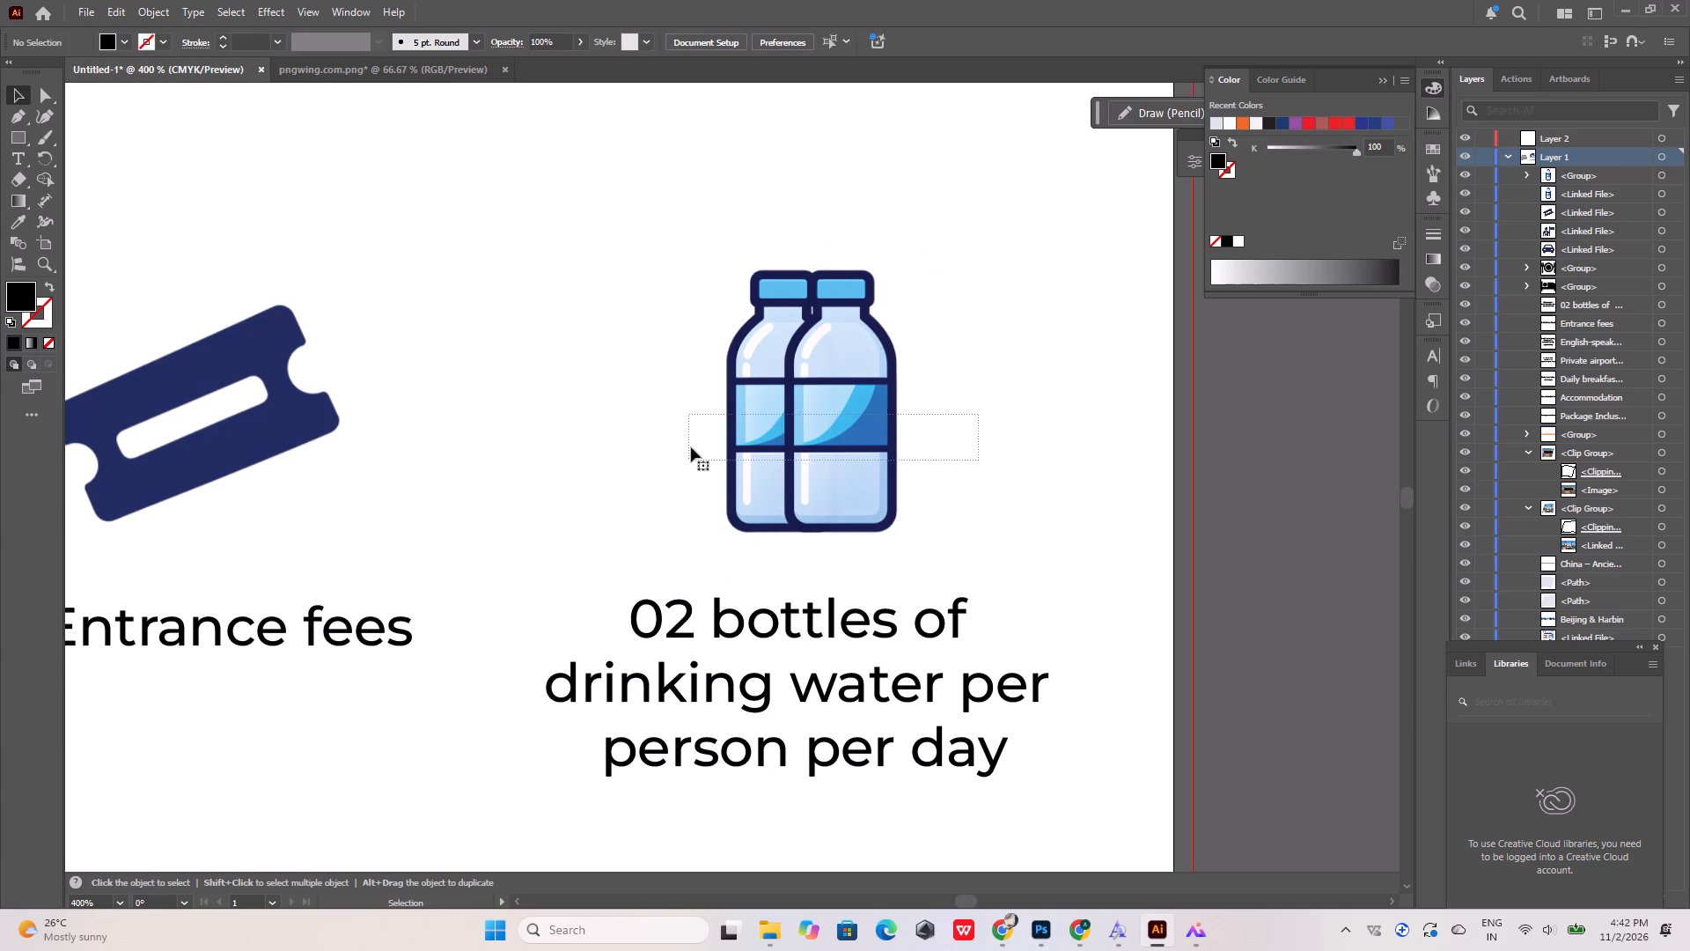
key(shift+Left)
key(shift+Left)
key(shift+Left)
click(956, 466)
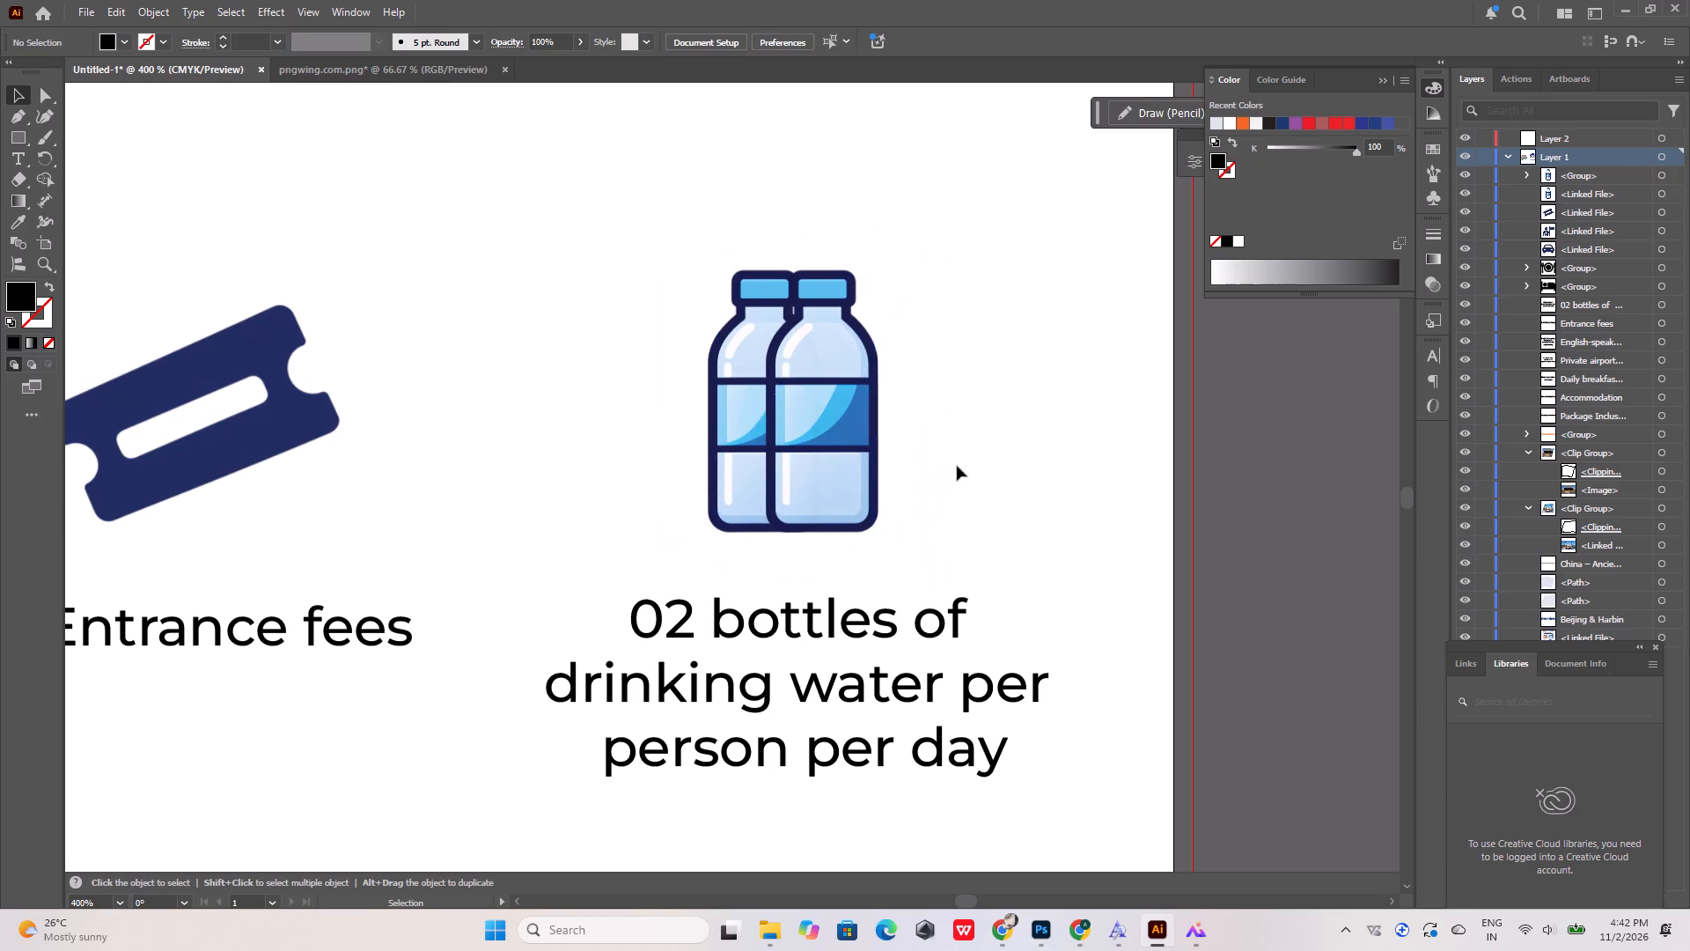
Move the "Package Inclusions:" heading about 25 px left and slightly down, aligning its left edge with the "Accommodation" label.
alt+scroll(993, 531, down, 8)
click(1059, 515)
alt+scroll(1049, 520, up, 4)
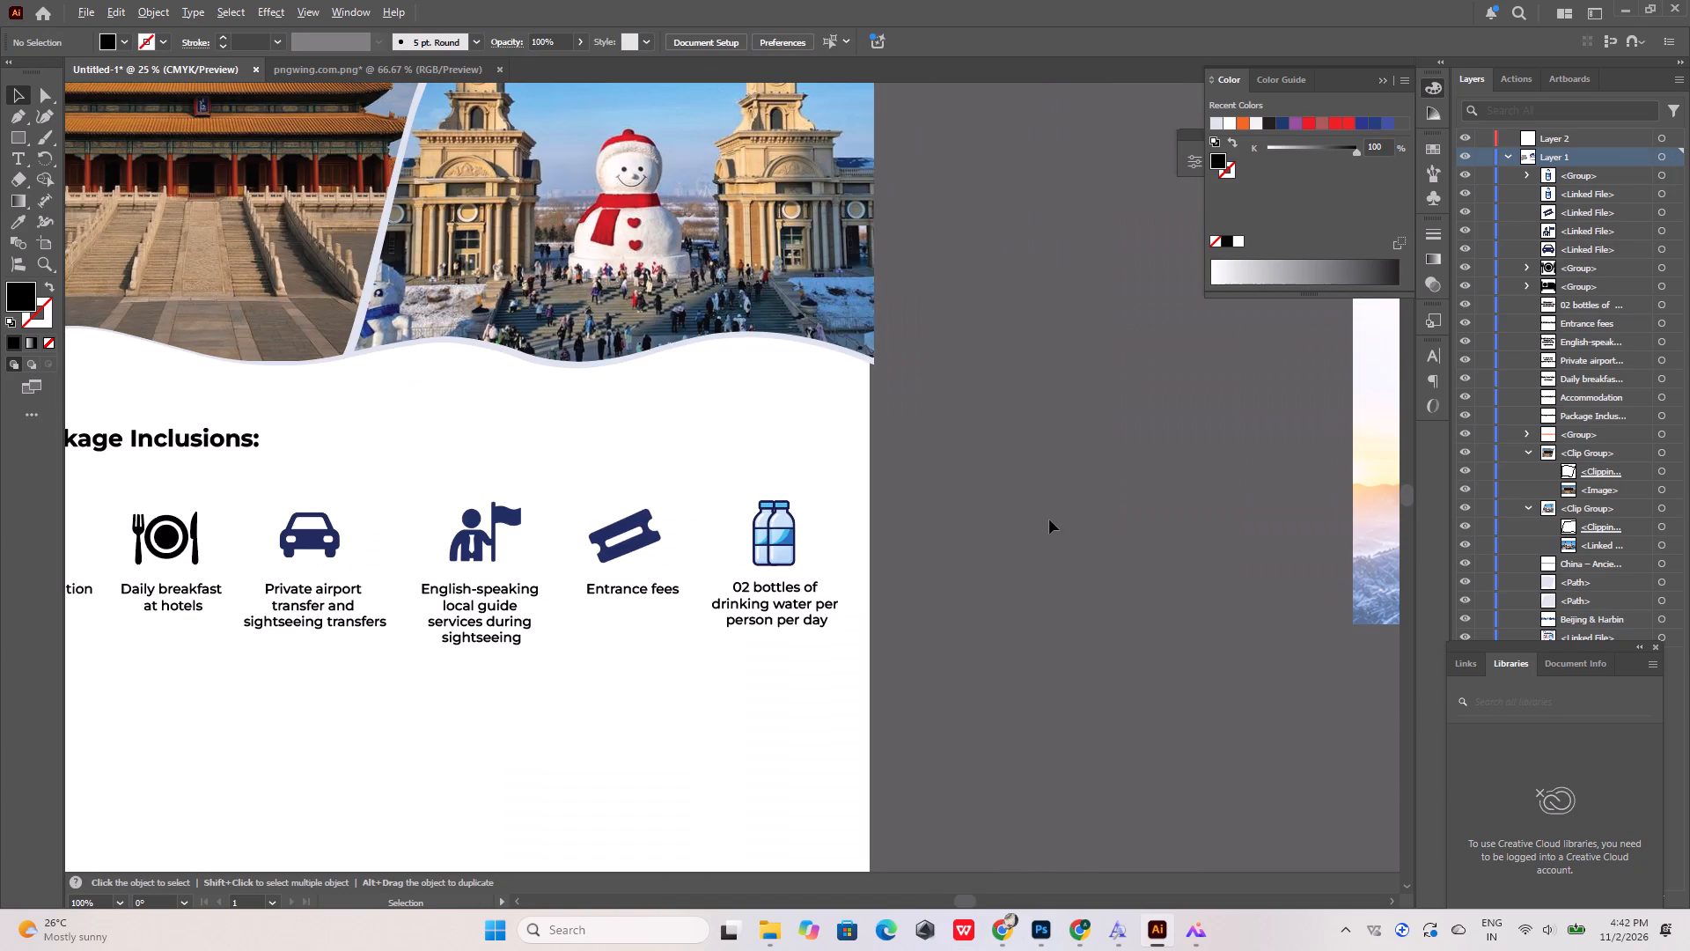
alt+scroll(1024, 553, down, 2)
alt+scroll(560, 564, up, 3)
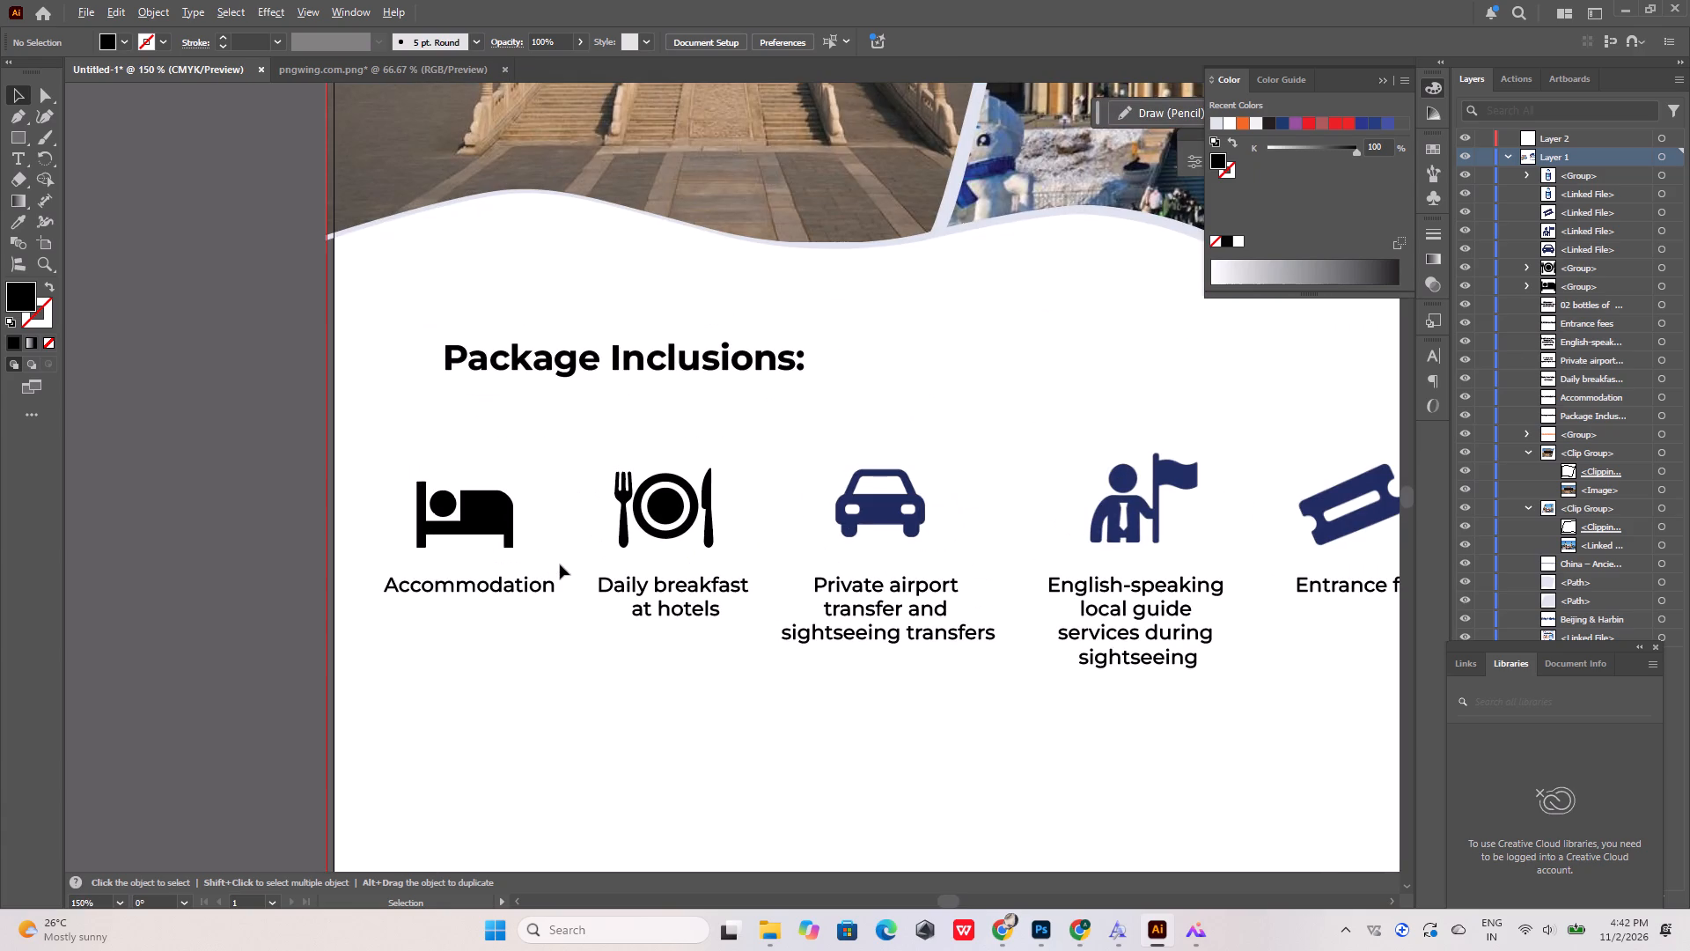
alt+scroll(560, 564, down, 3)
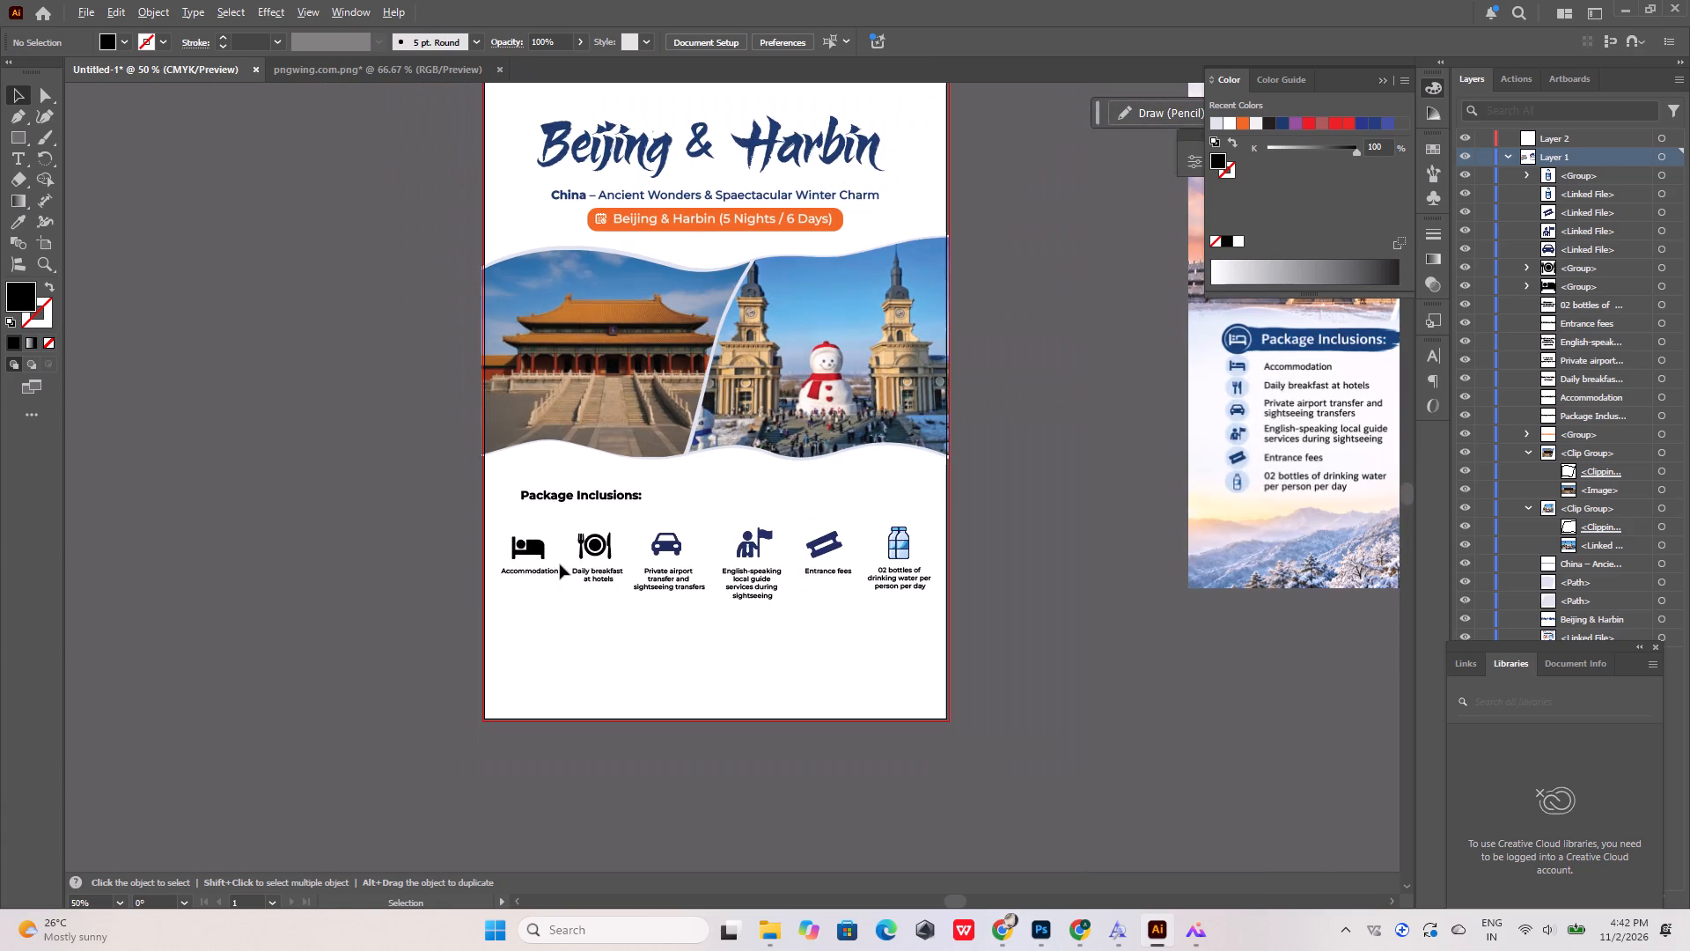
alt+scroll(602, 489, up, 2)
drag(591, 501, 565, 499)
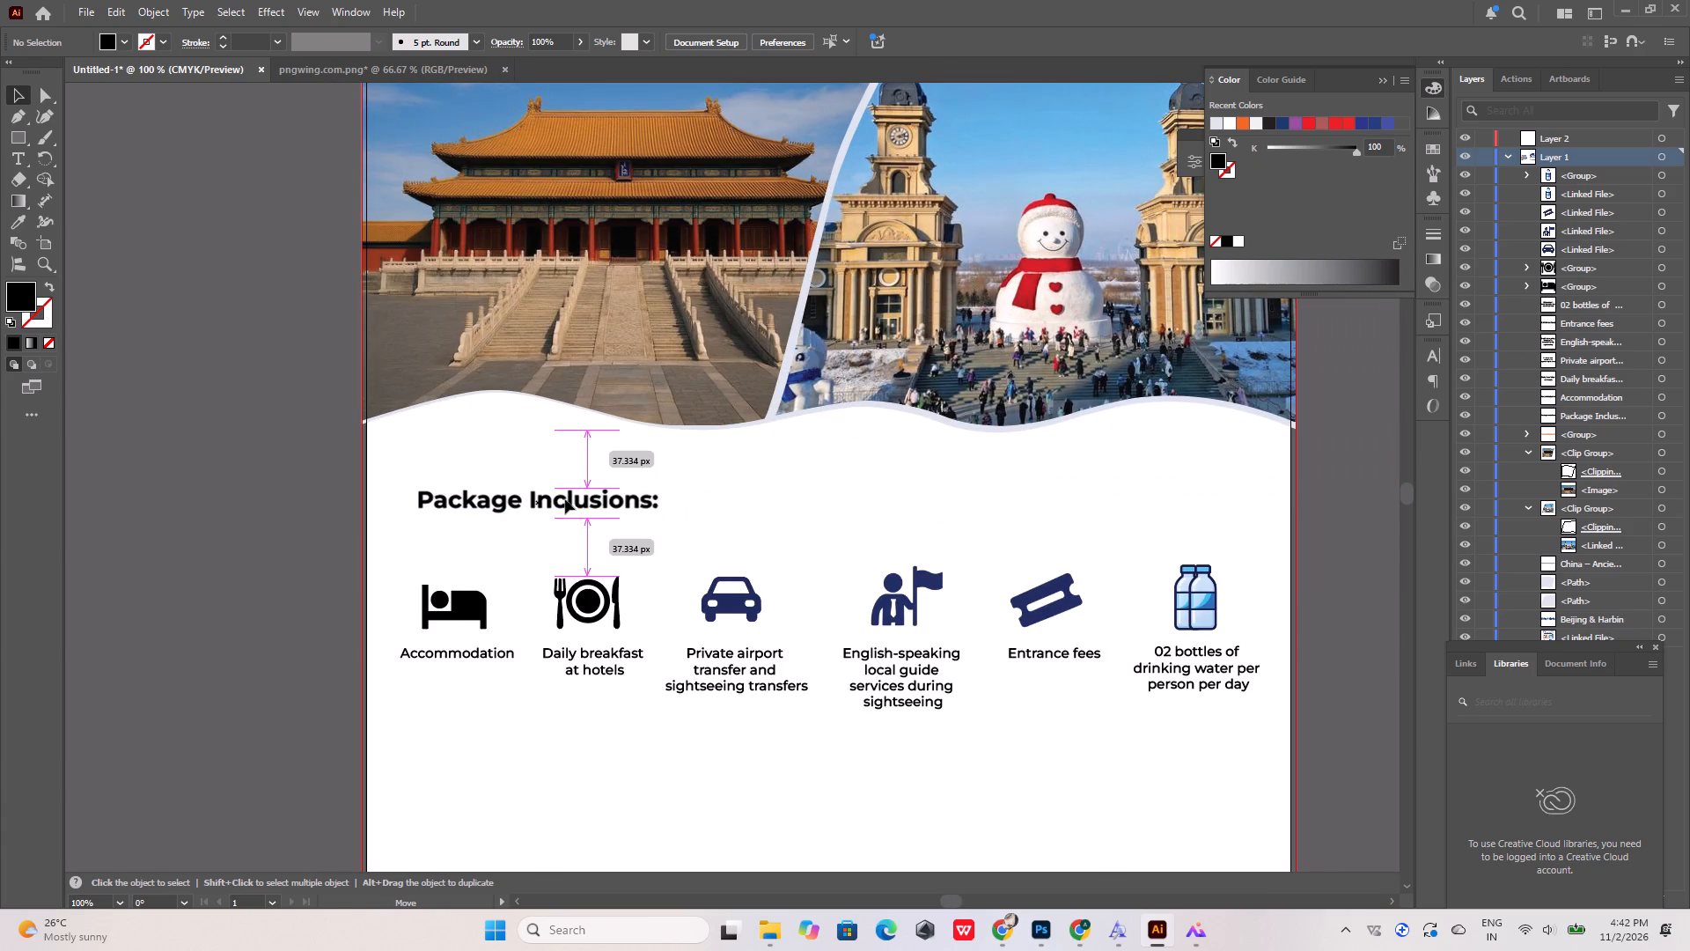
drag(565, 499, 547, 512)
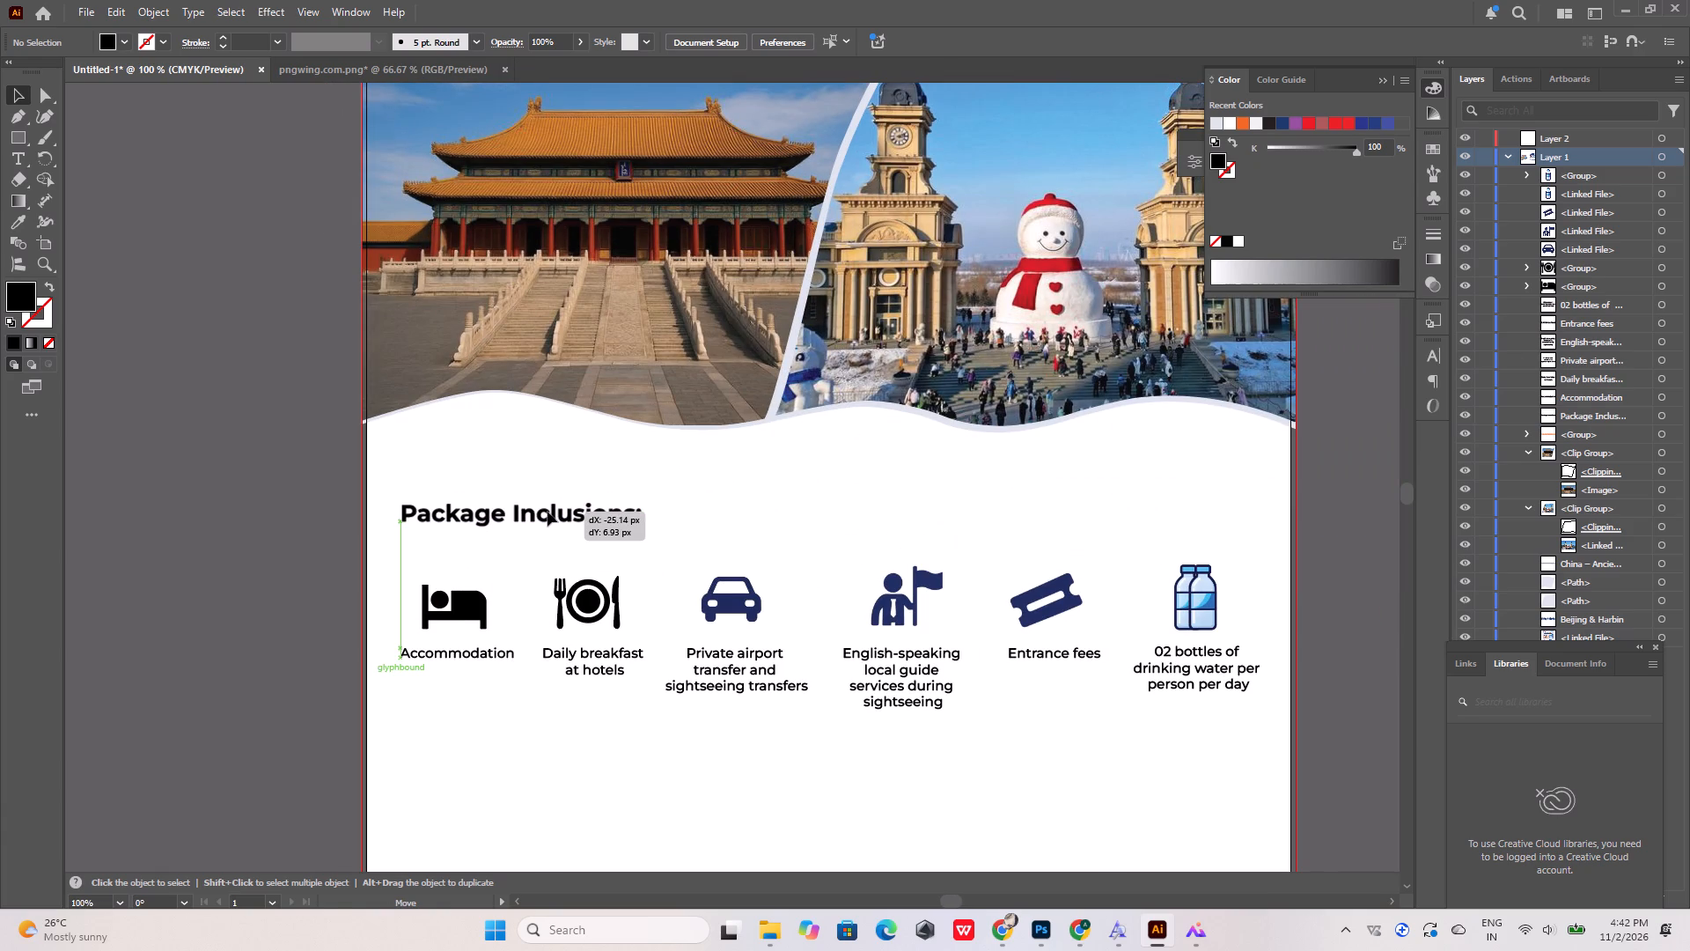
drag(547, 512, 547, 504)
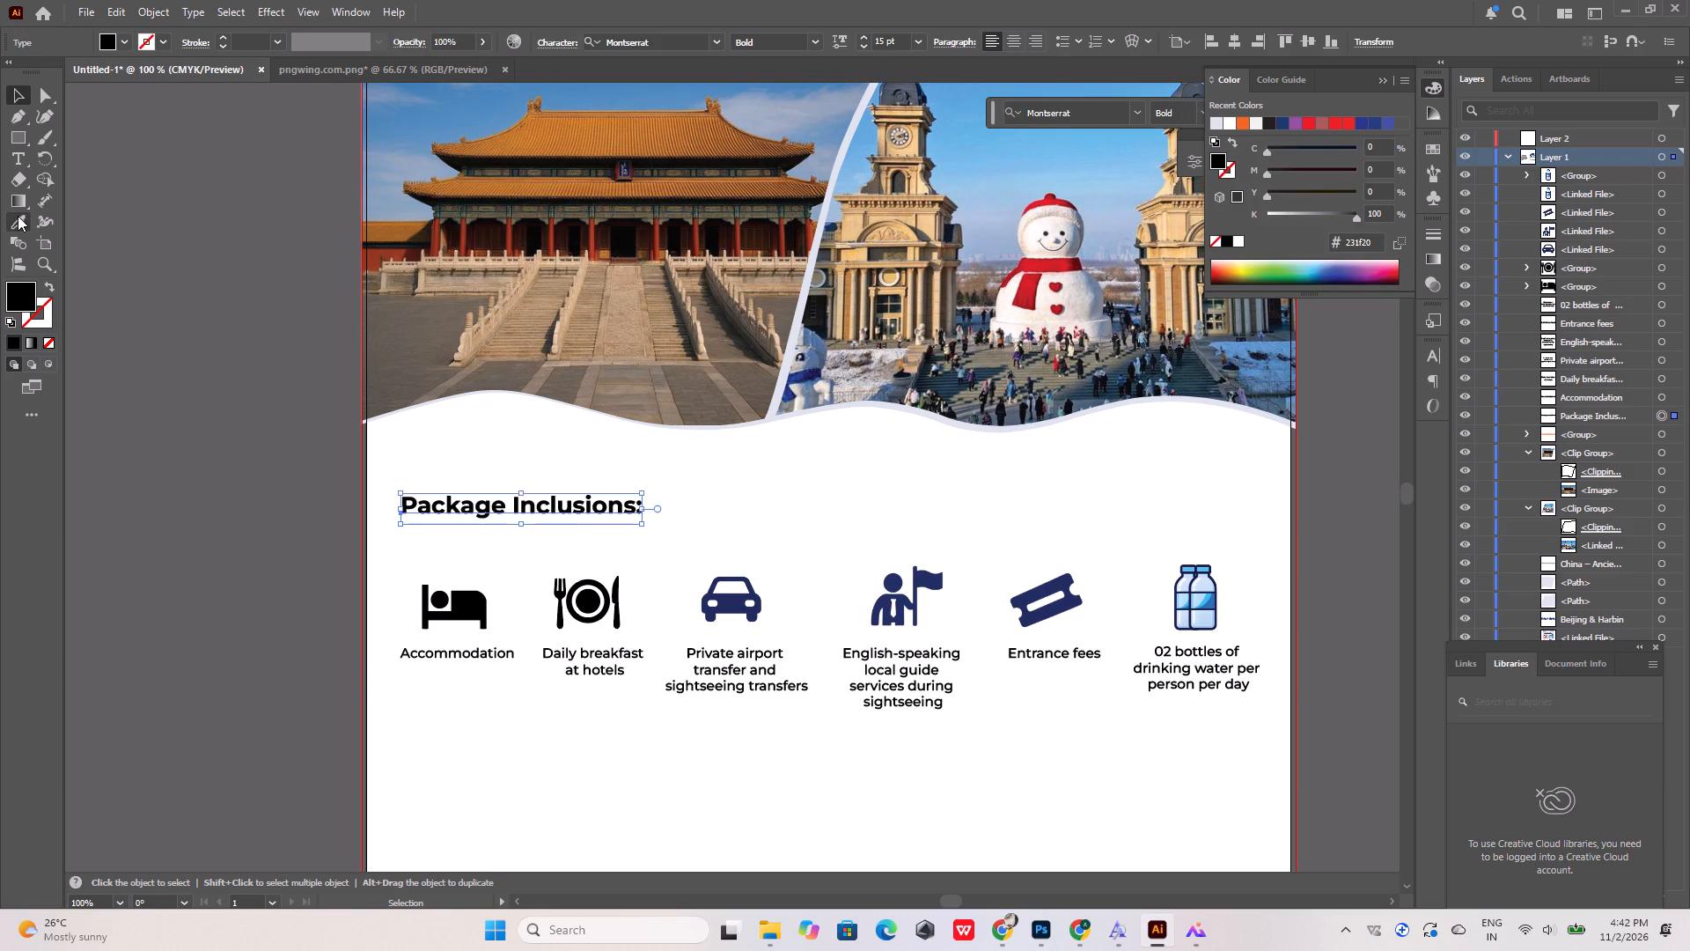
Draw a black rectangle about 165 × 28 px over the "Package Inclusions:" heading and send it behind the text.
click(23, 137)
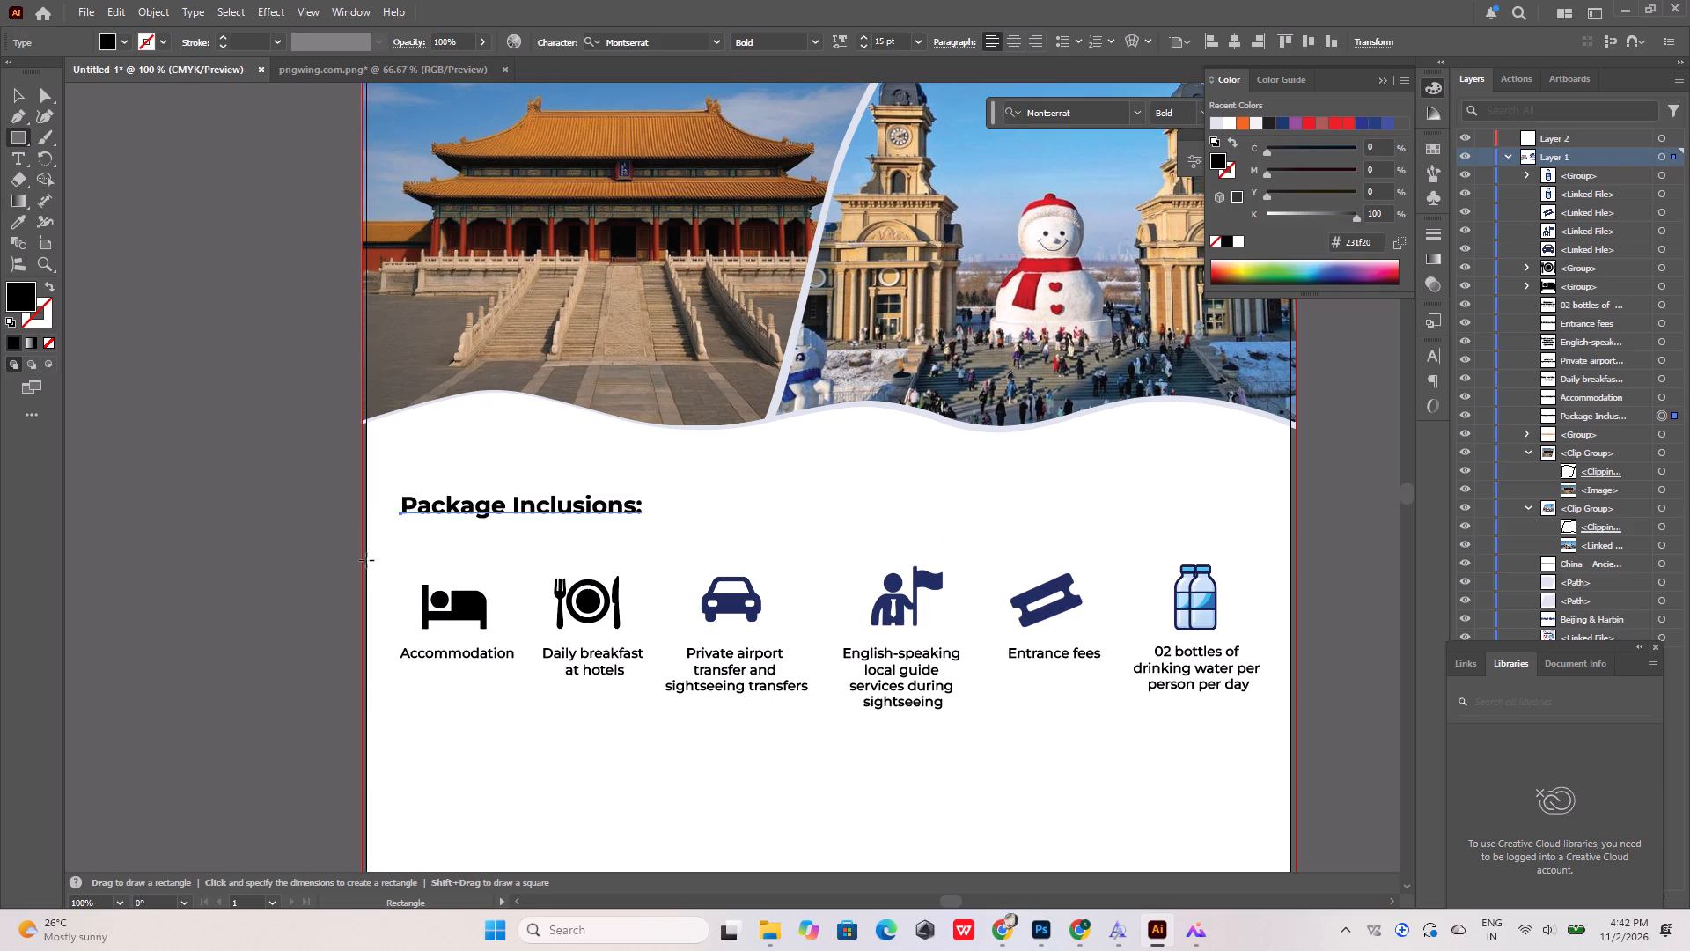
alt+scroll(366, 538, up, 2)
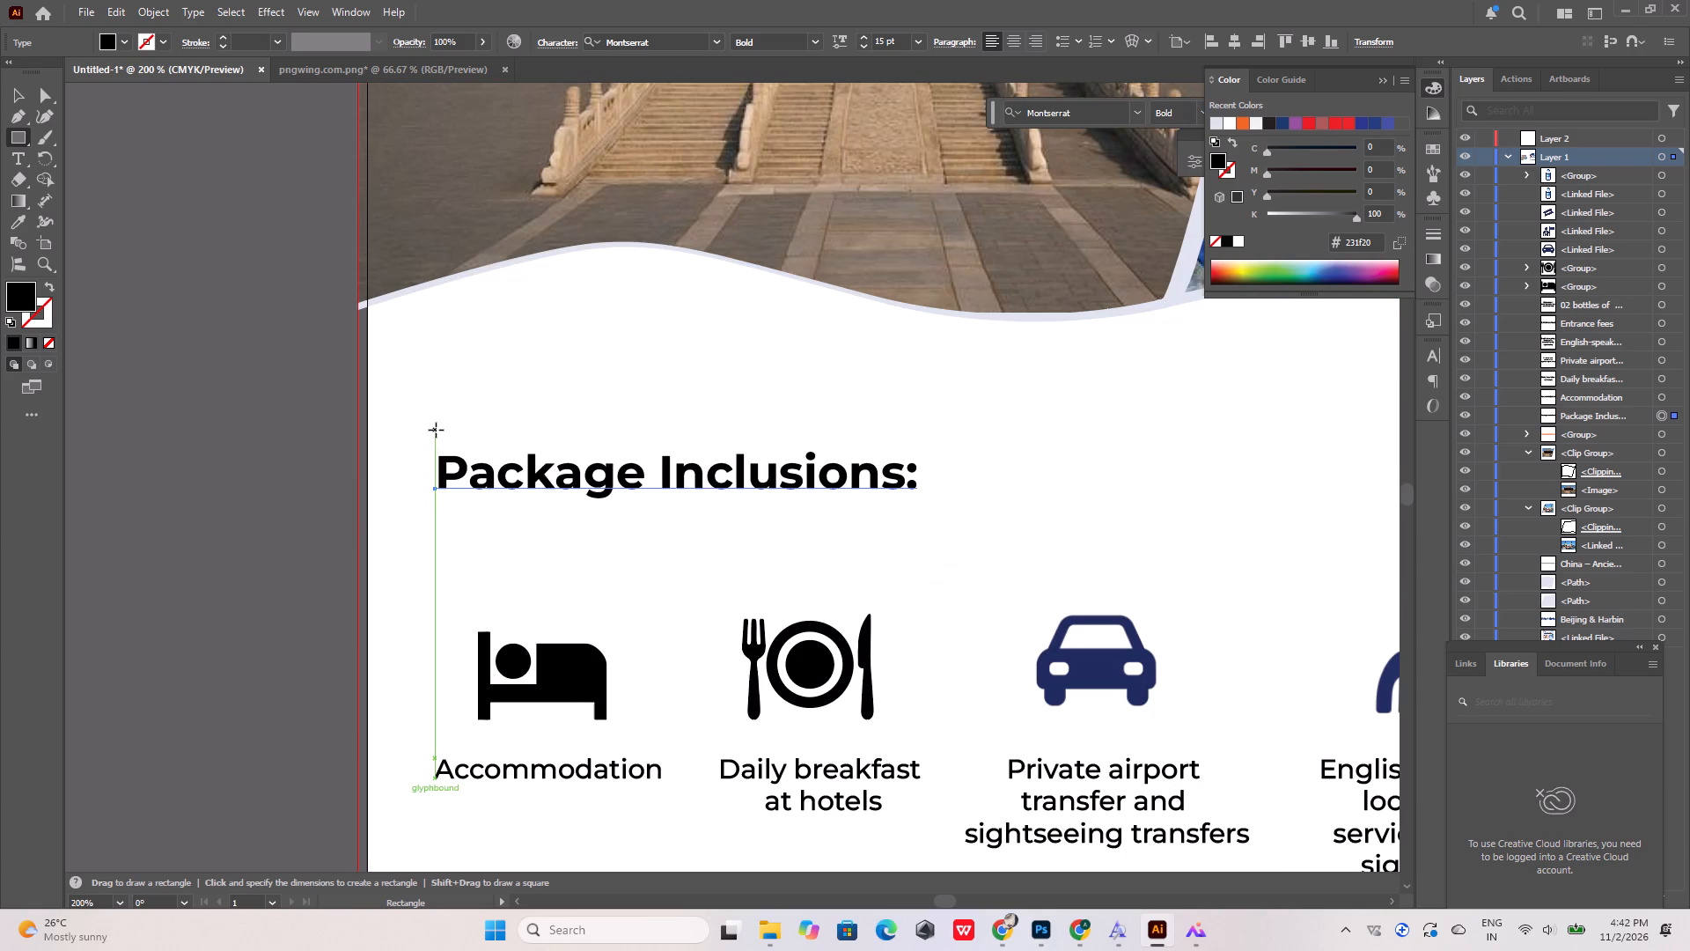
drag(436, 430, 946, 517)
right_click(872, 484)
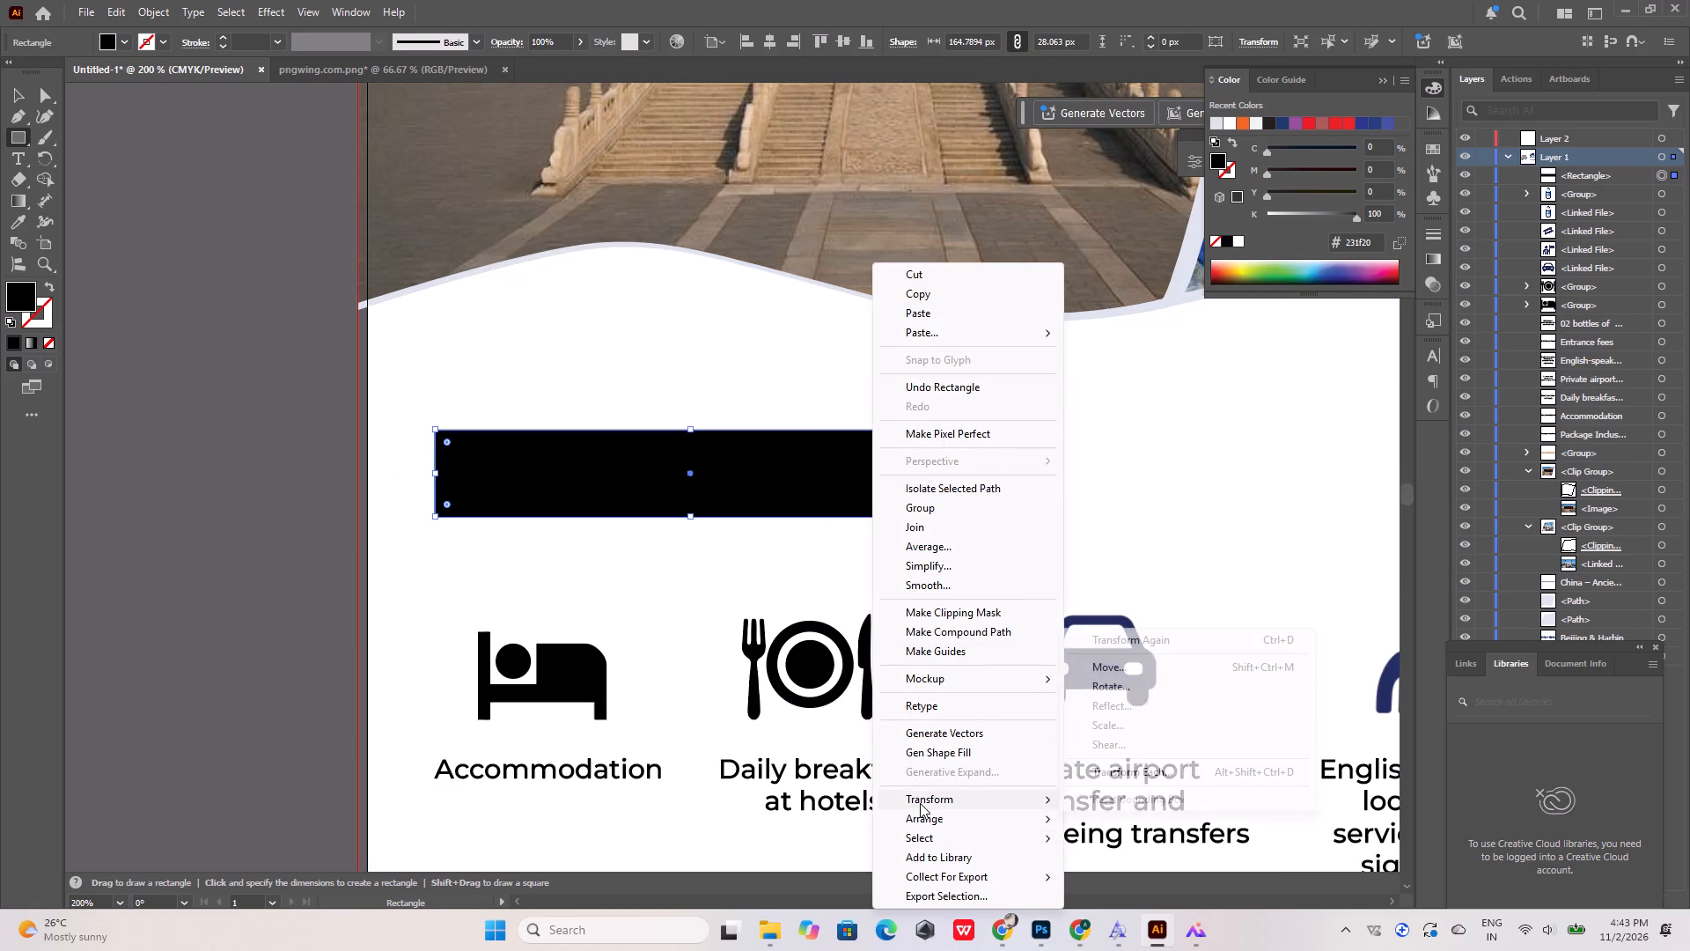
click(923, 822)
click(1133, 878)
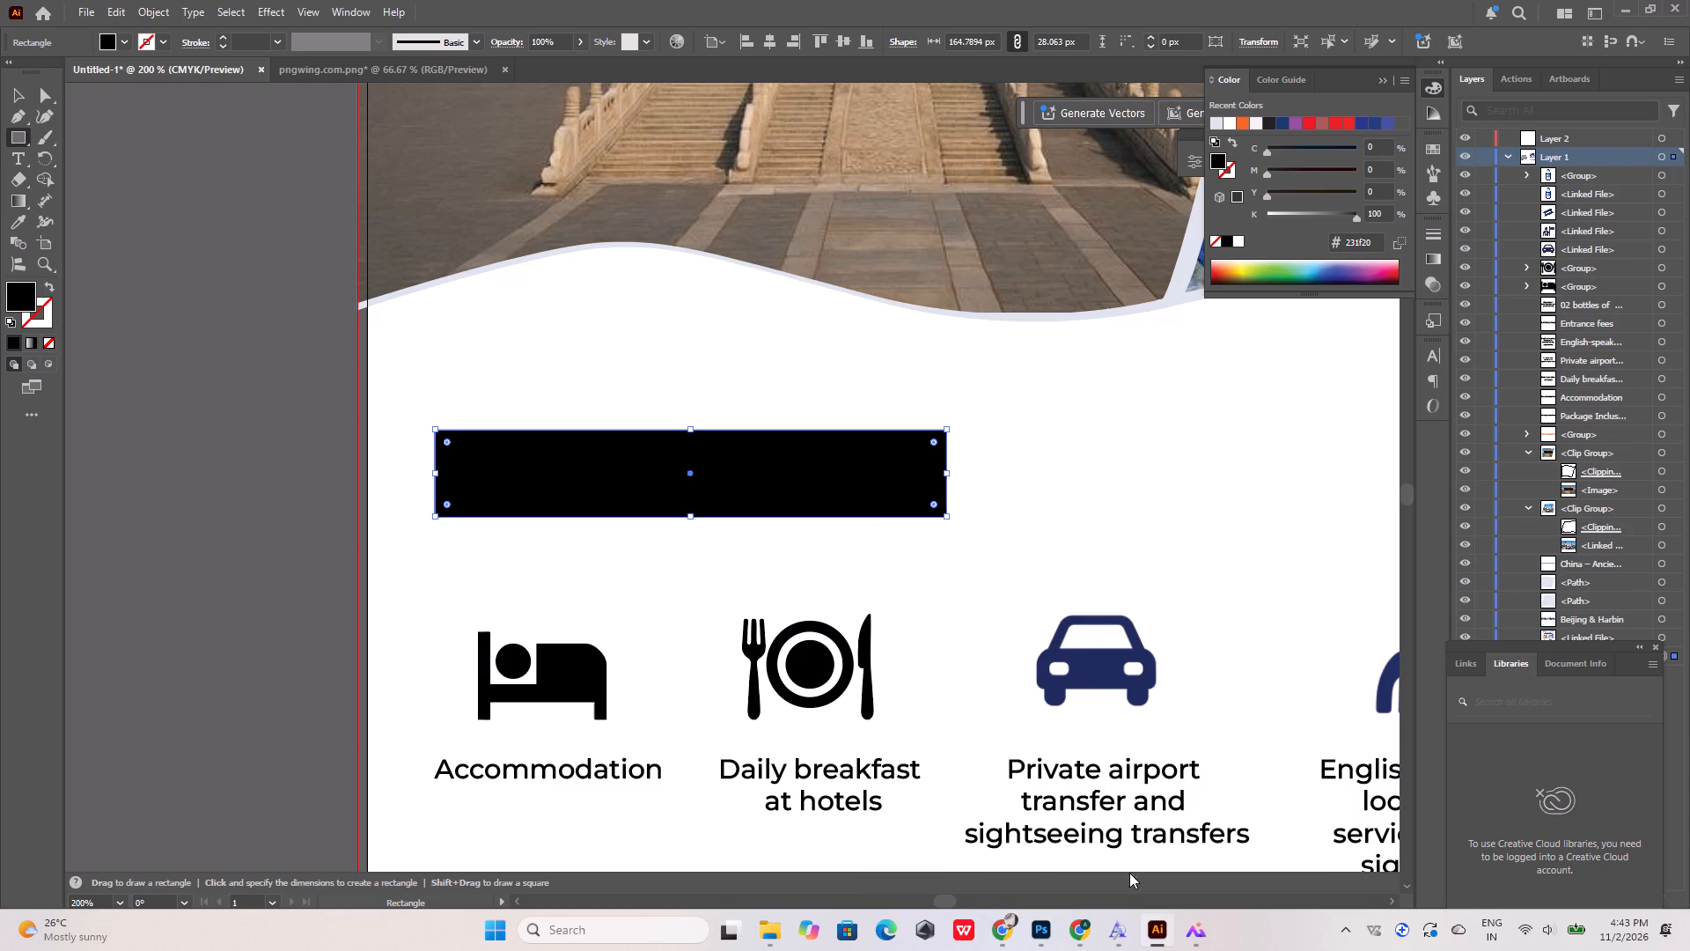
click(13, 93)
click(142, 305)
Recolour the whole "Package Inclusions:" heading text to a near-white light grey (K 5%) and deselect it.
click(559, 464)
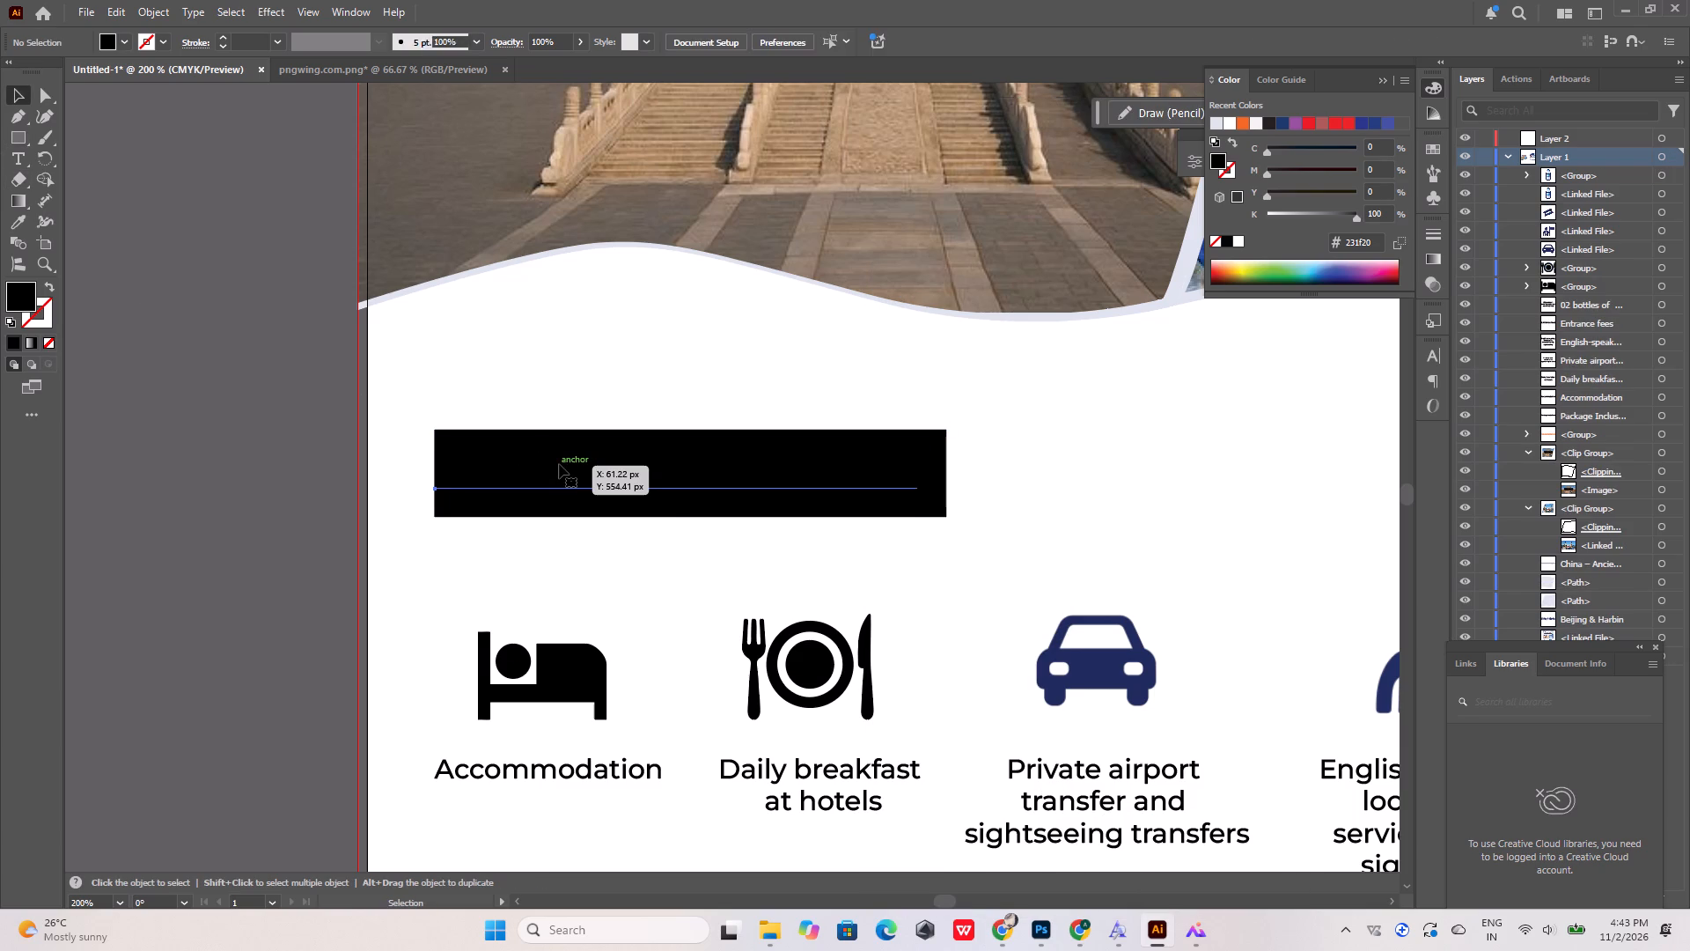
double_click(559, 464)
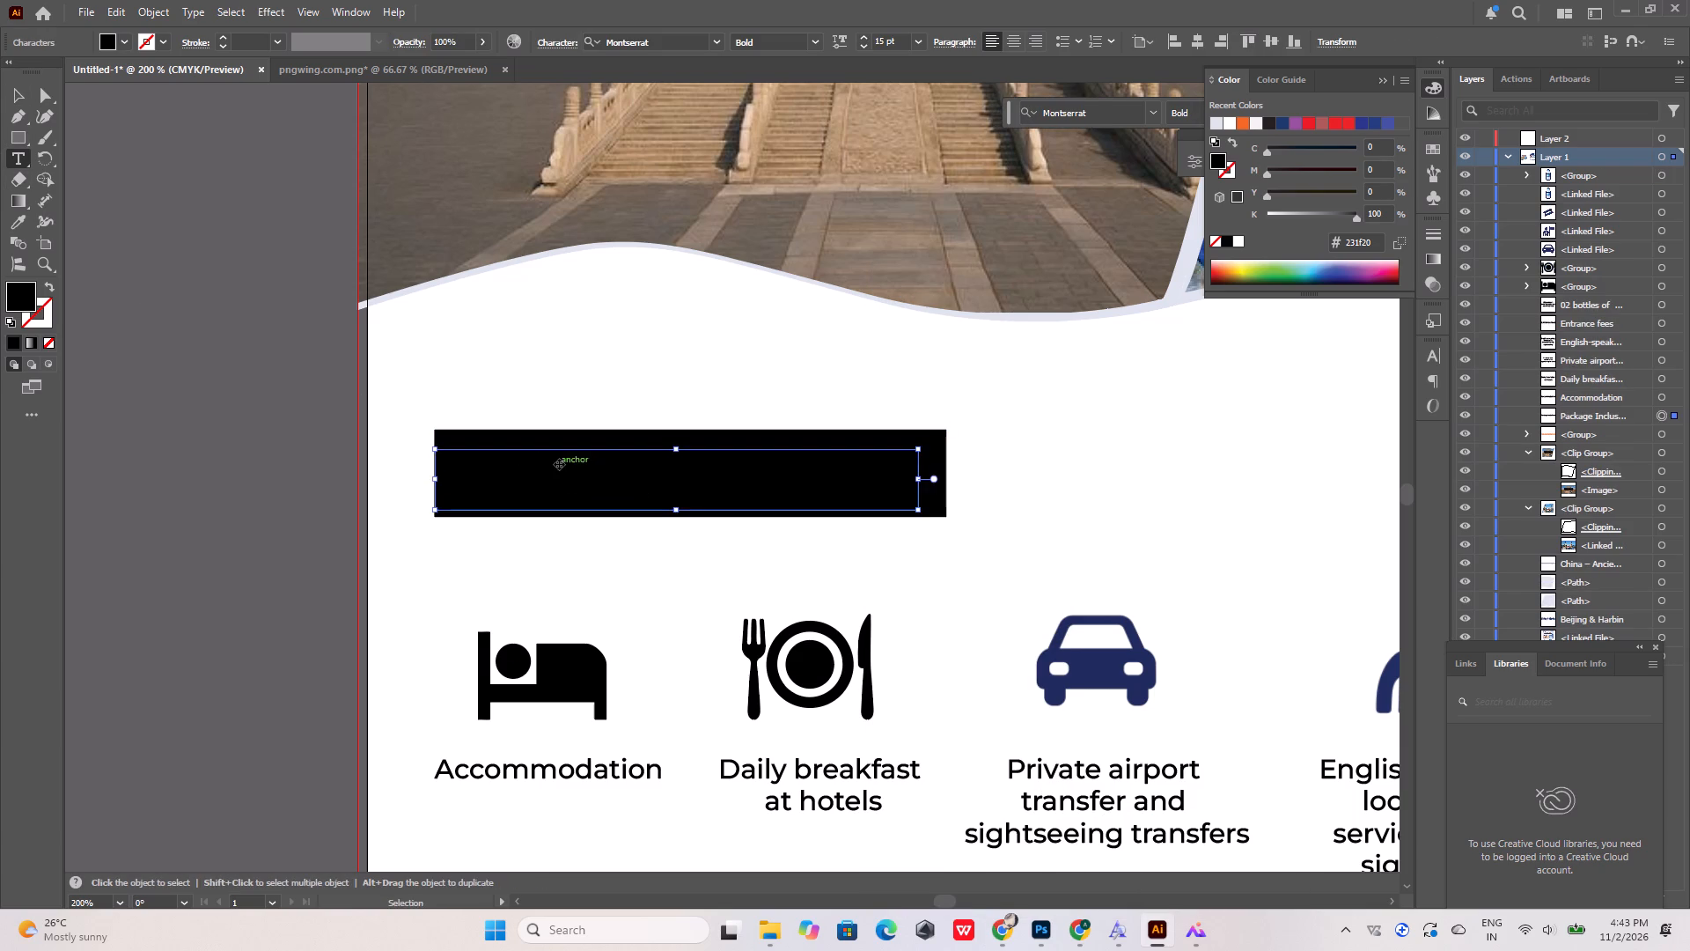
key(ctrl+a)
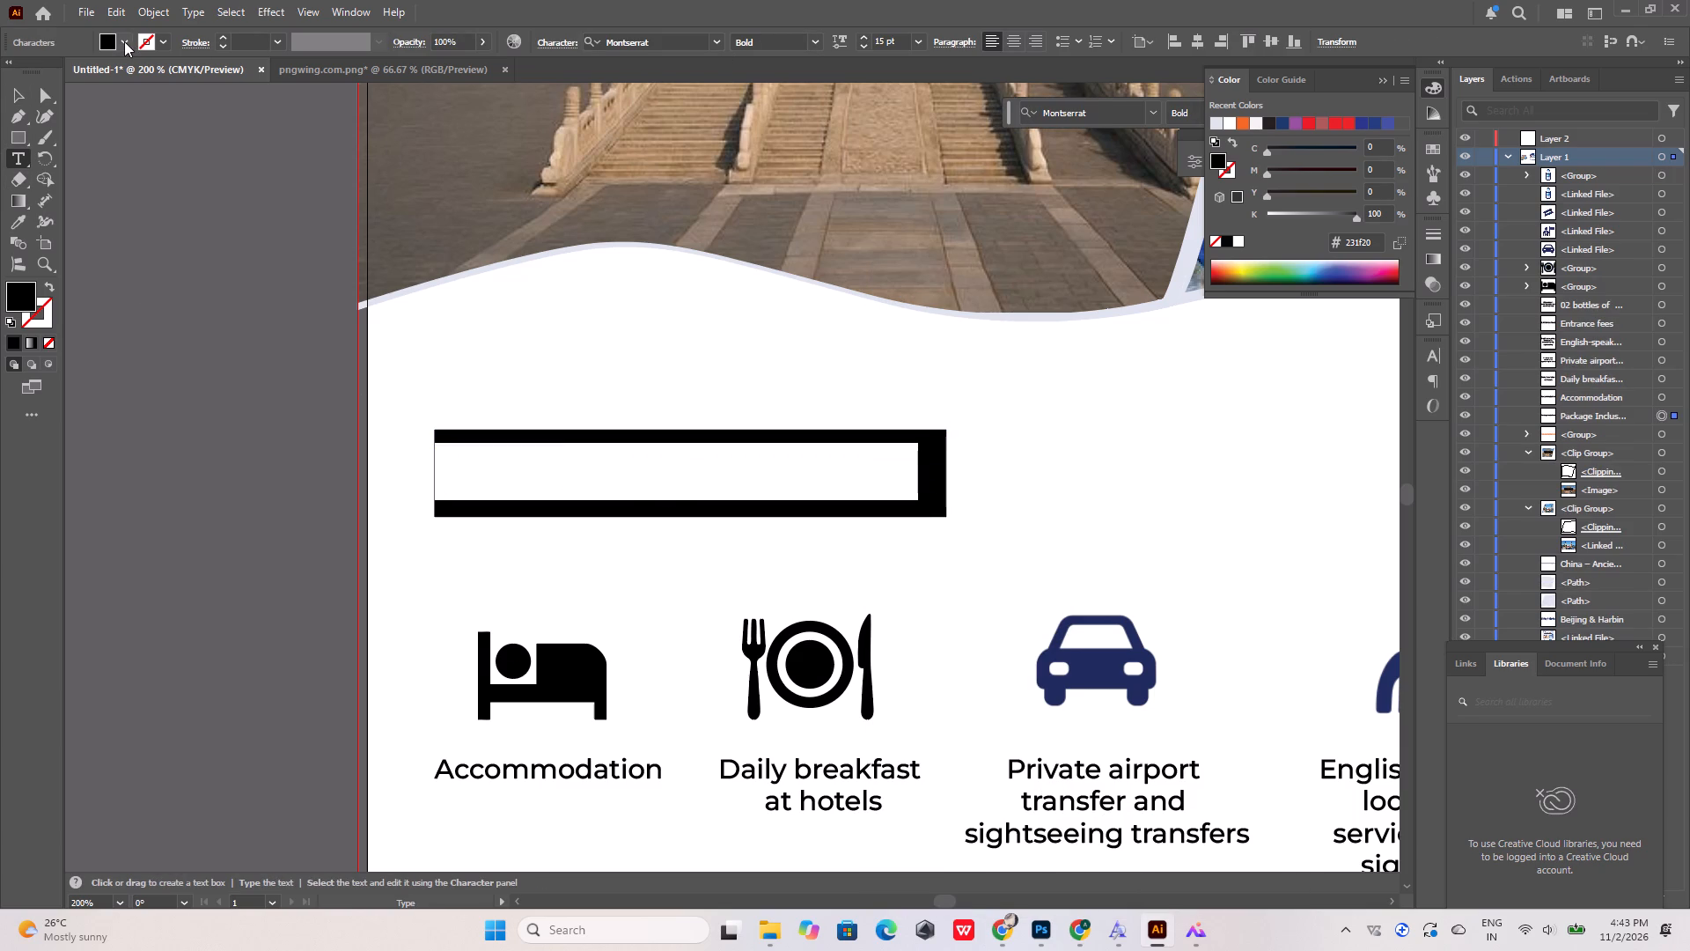
click(124, 41)
click(54, 124)
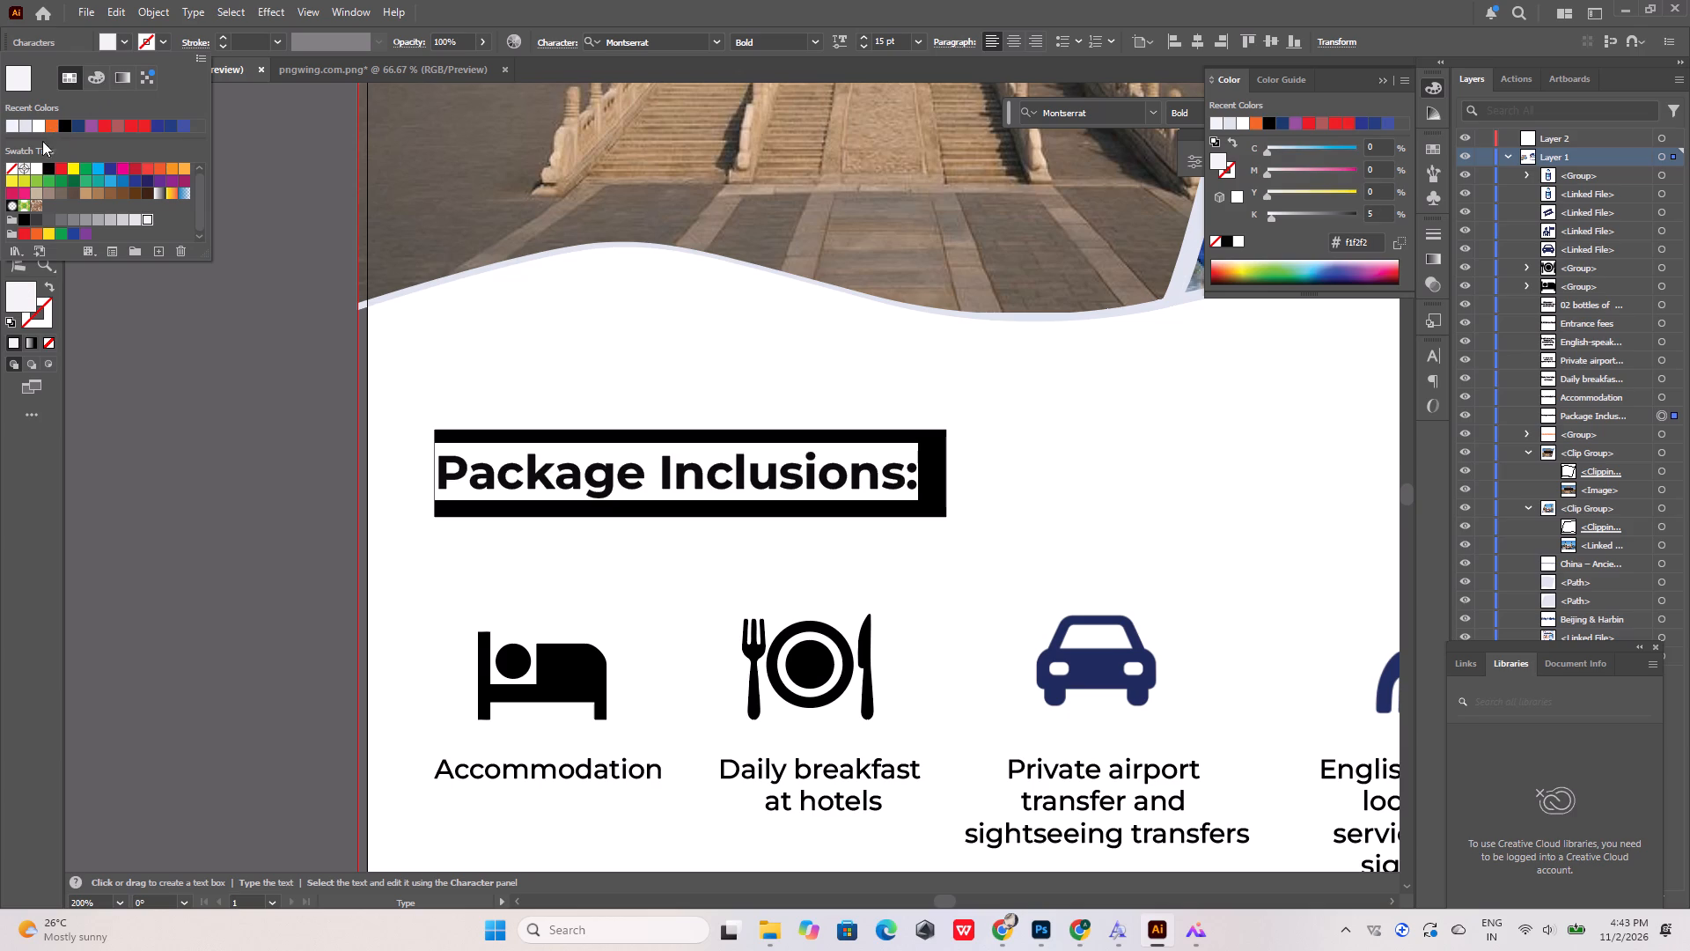
click(182, 350)
click(17, 93)
click(143, 255)
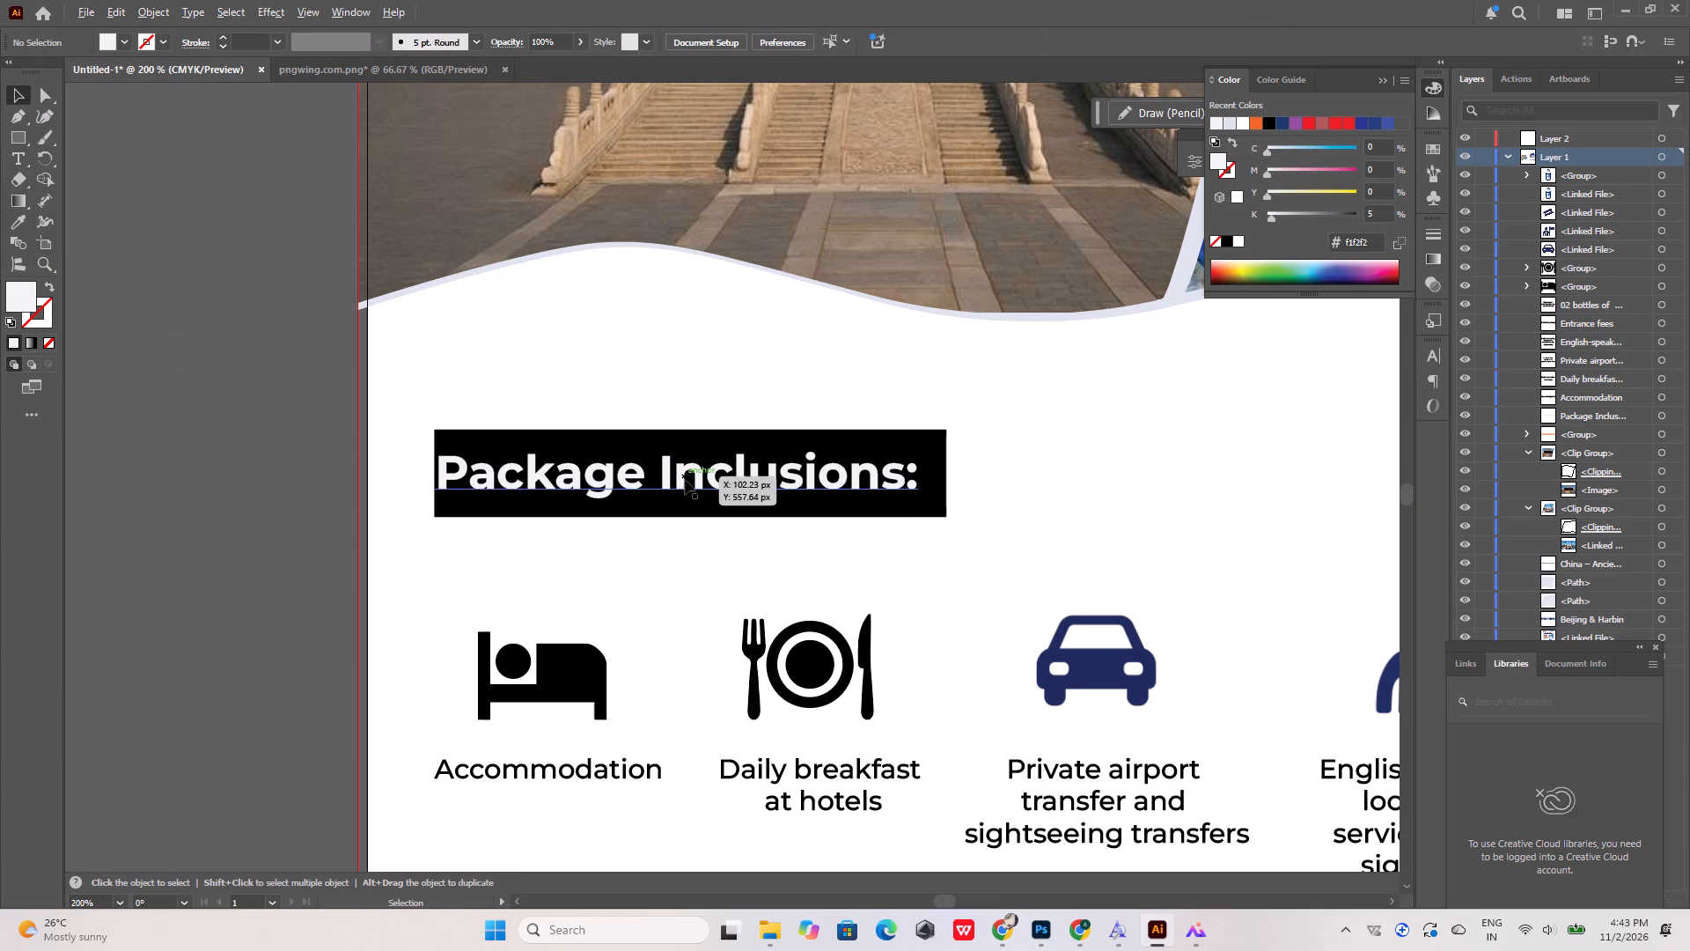
Nudge the "Package Inclusions:" heading about 3 px right inside its black rectangle.
click(686, 481)
key(Right)
key(Right)
key(Right)
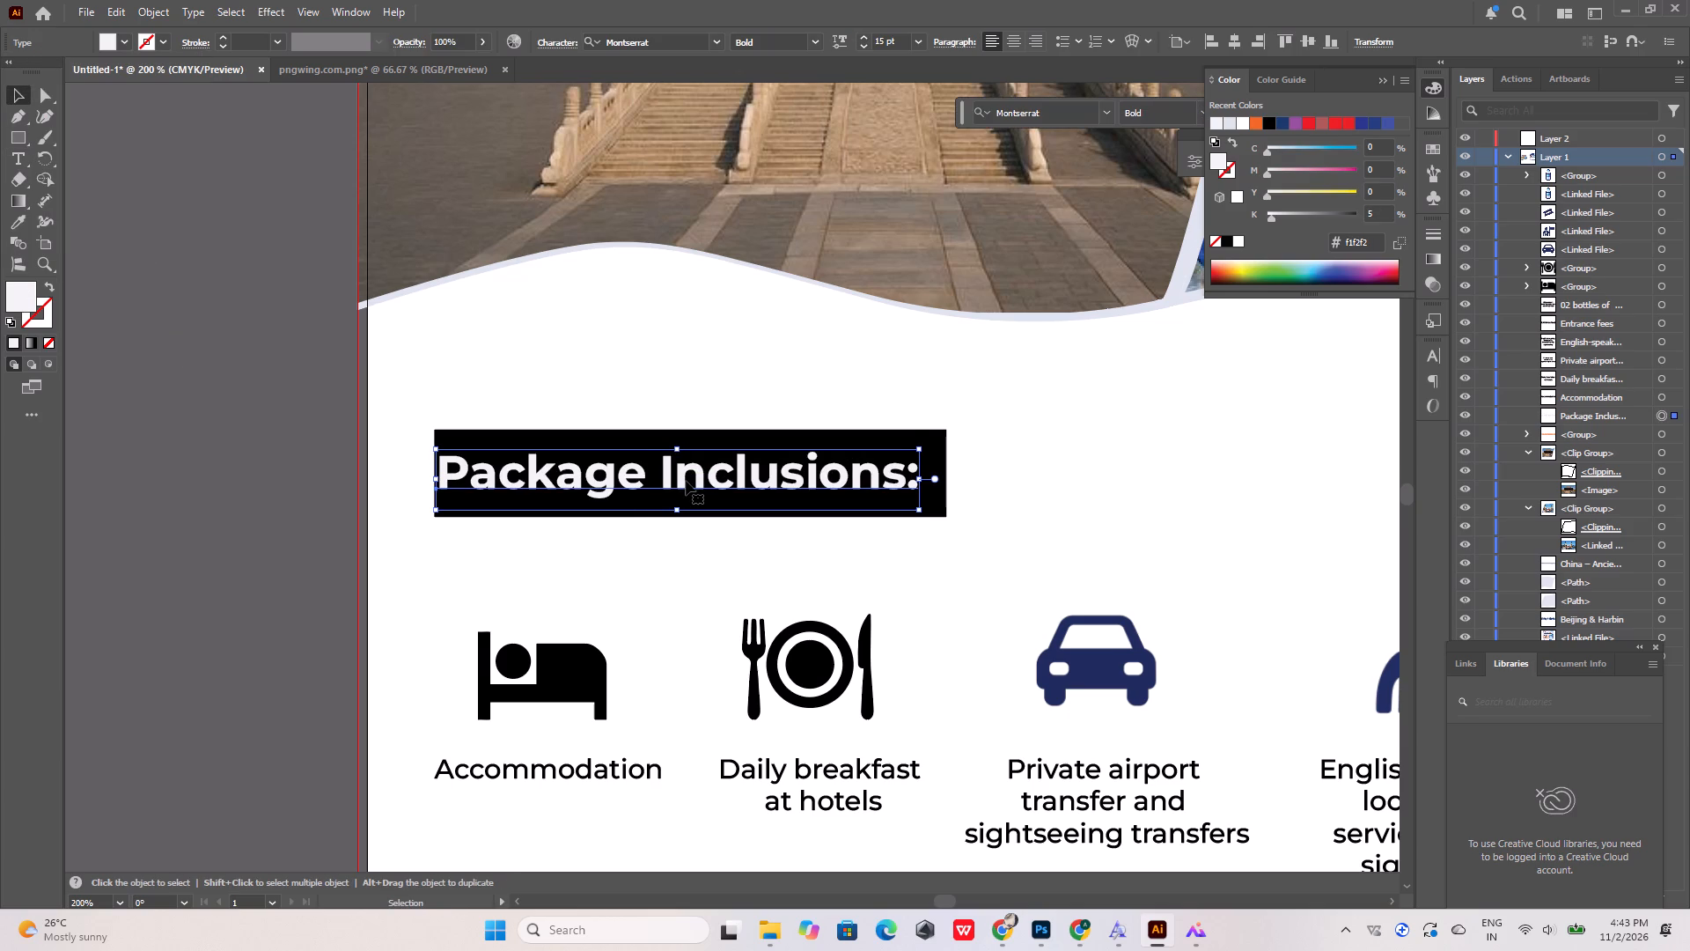
key(shift+Right)
key(shift+Right)
key(shift+Right)
key(shift+Right)
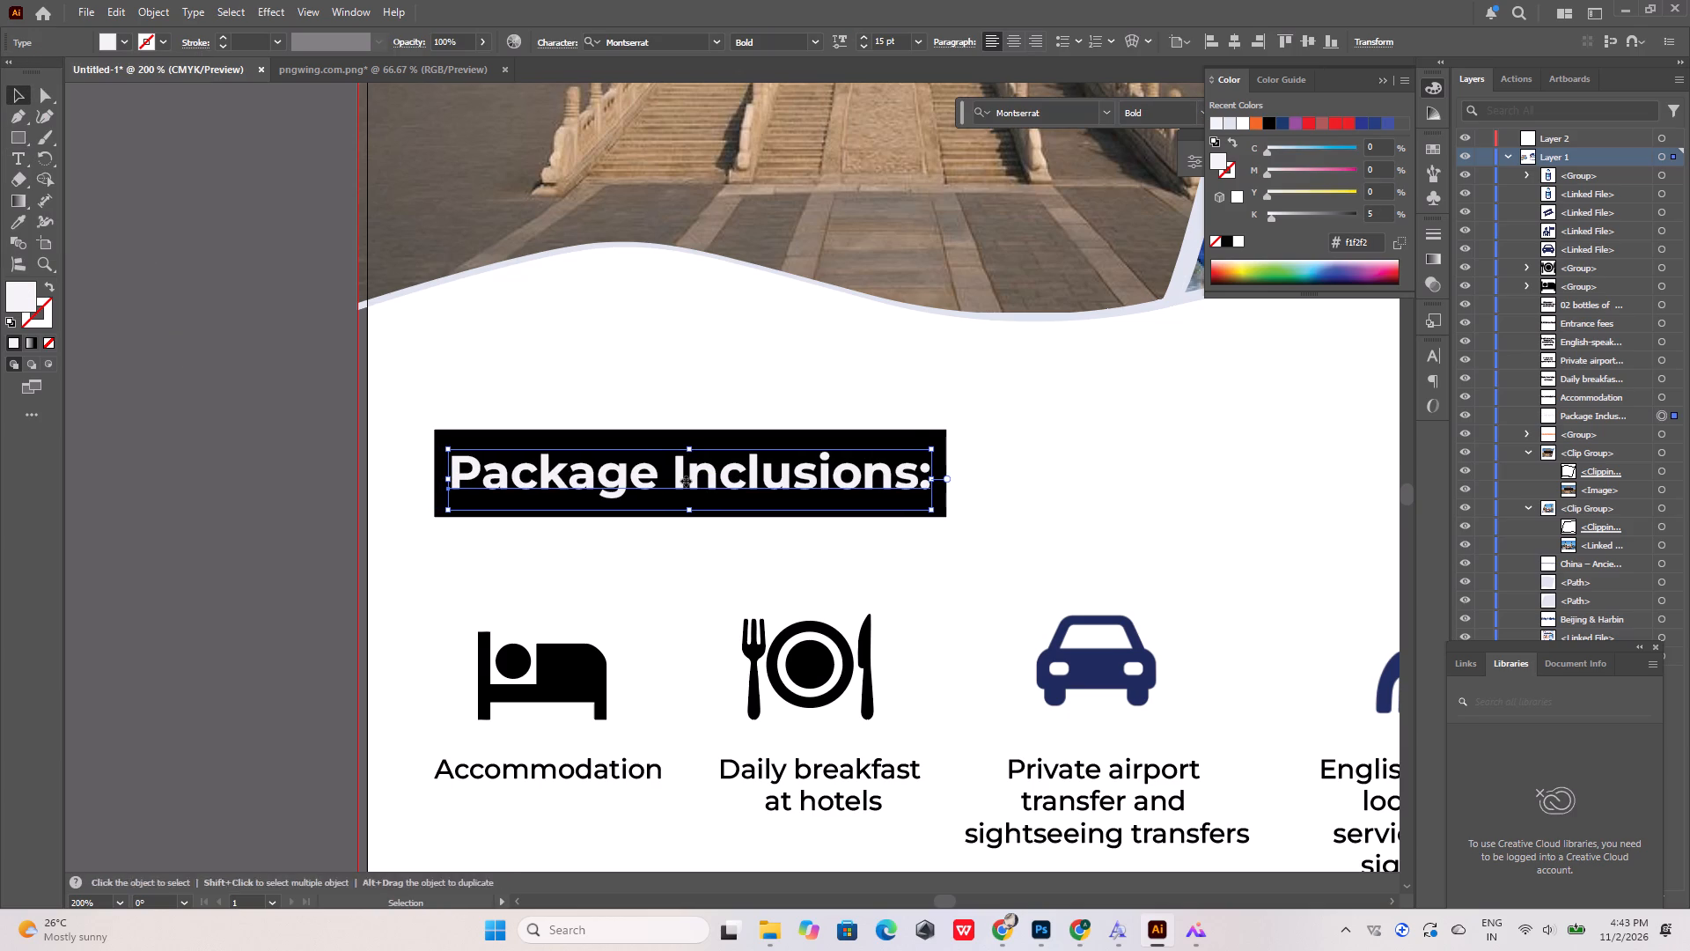
key(shift+Left)
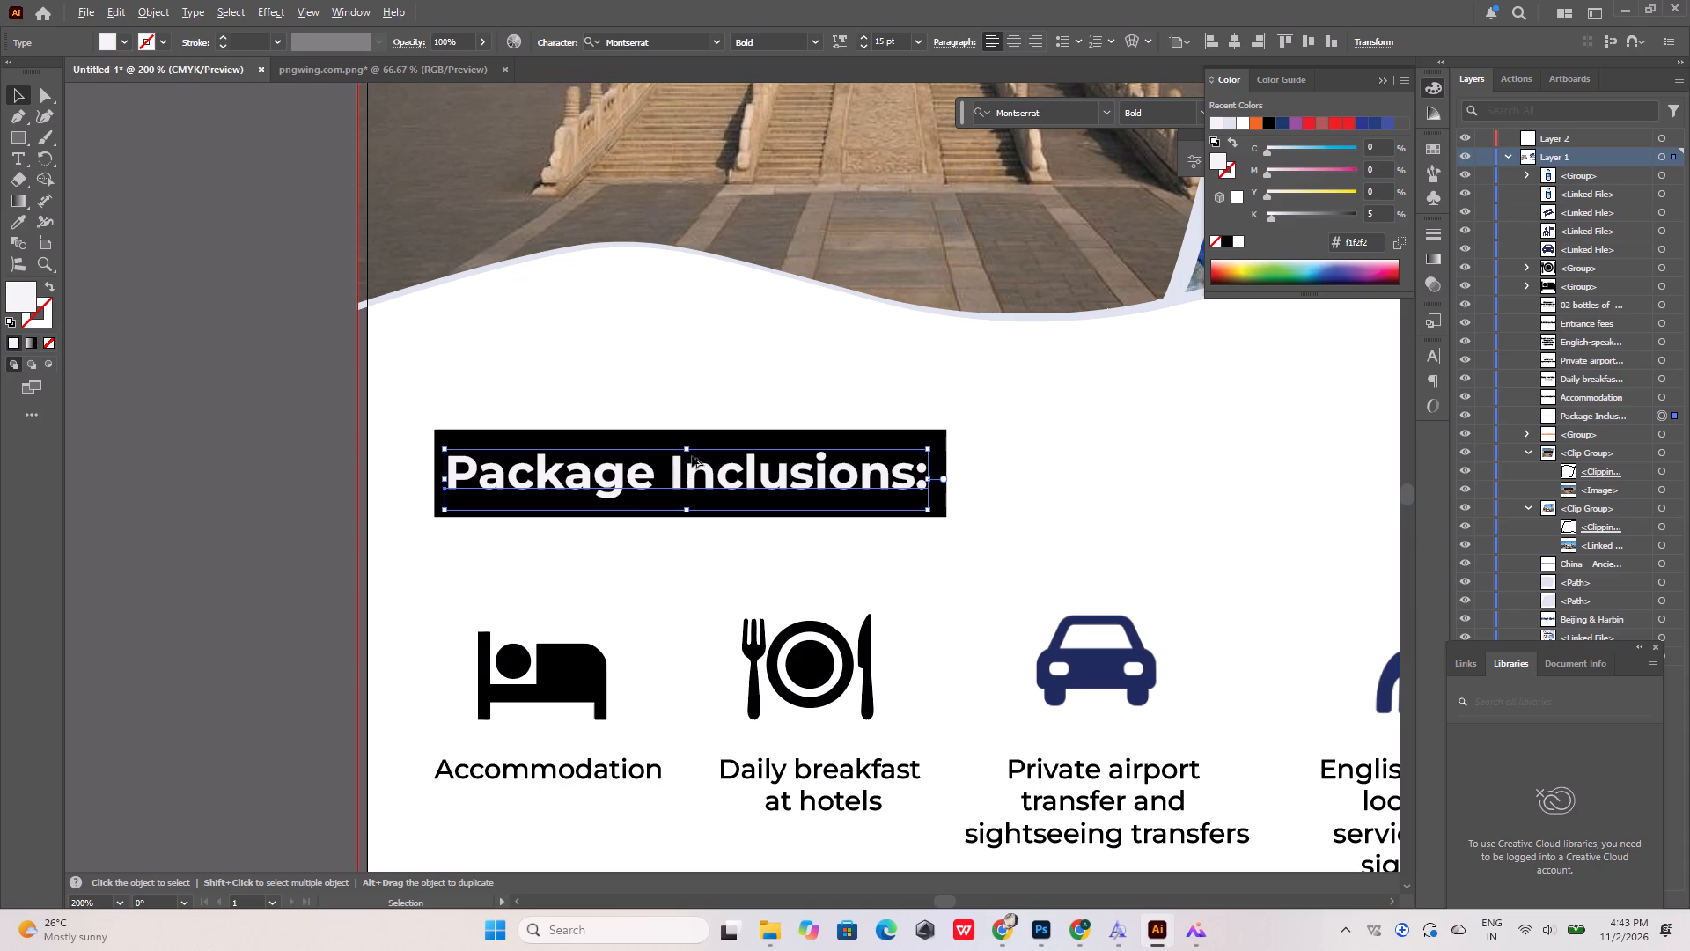
Centre the "Package Inclusions:" heading and its black rectangle on each other, both horizontally and vertically.
alt+scroll(778, 443, up, 3)
shift+click(907, 433)
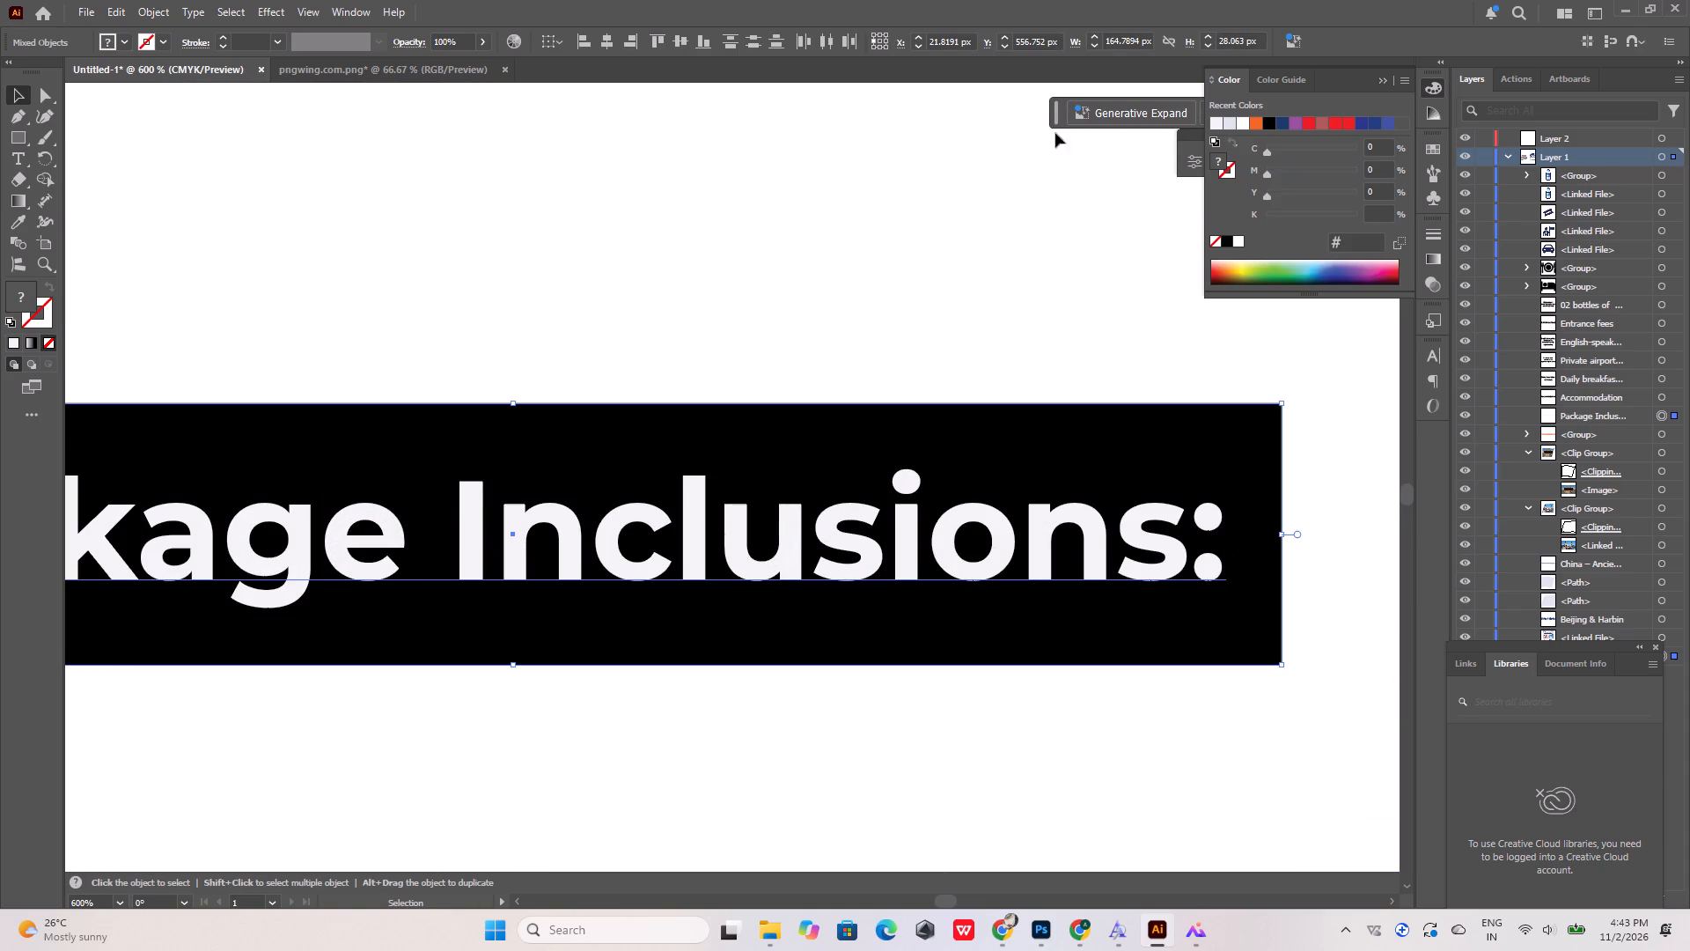
click(602, 41)
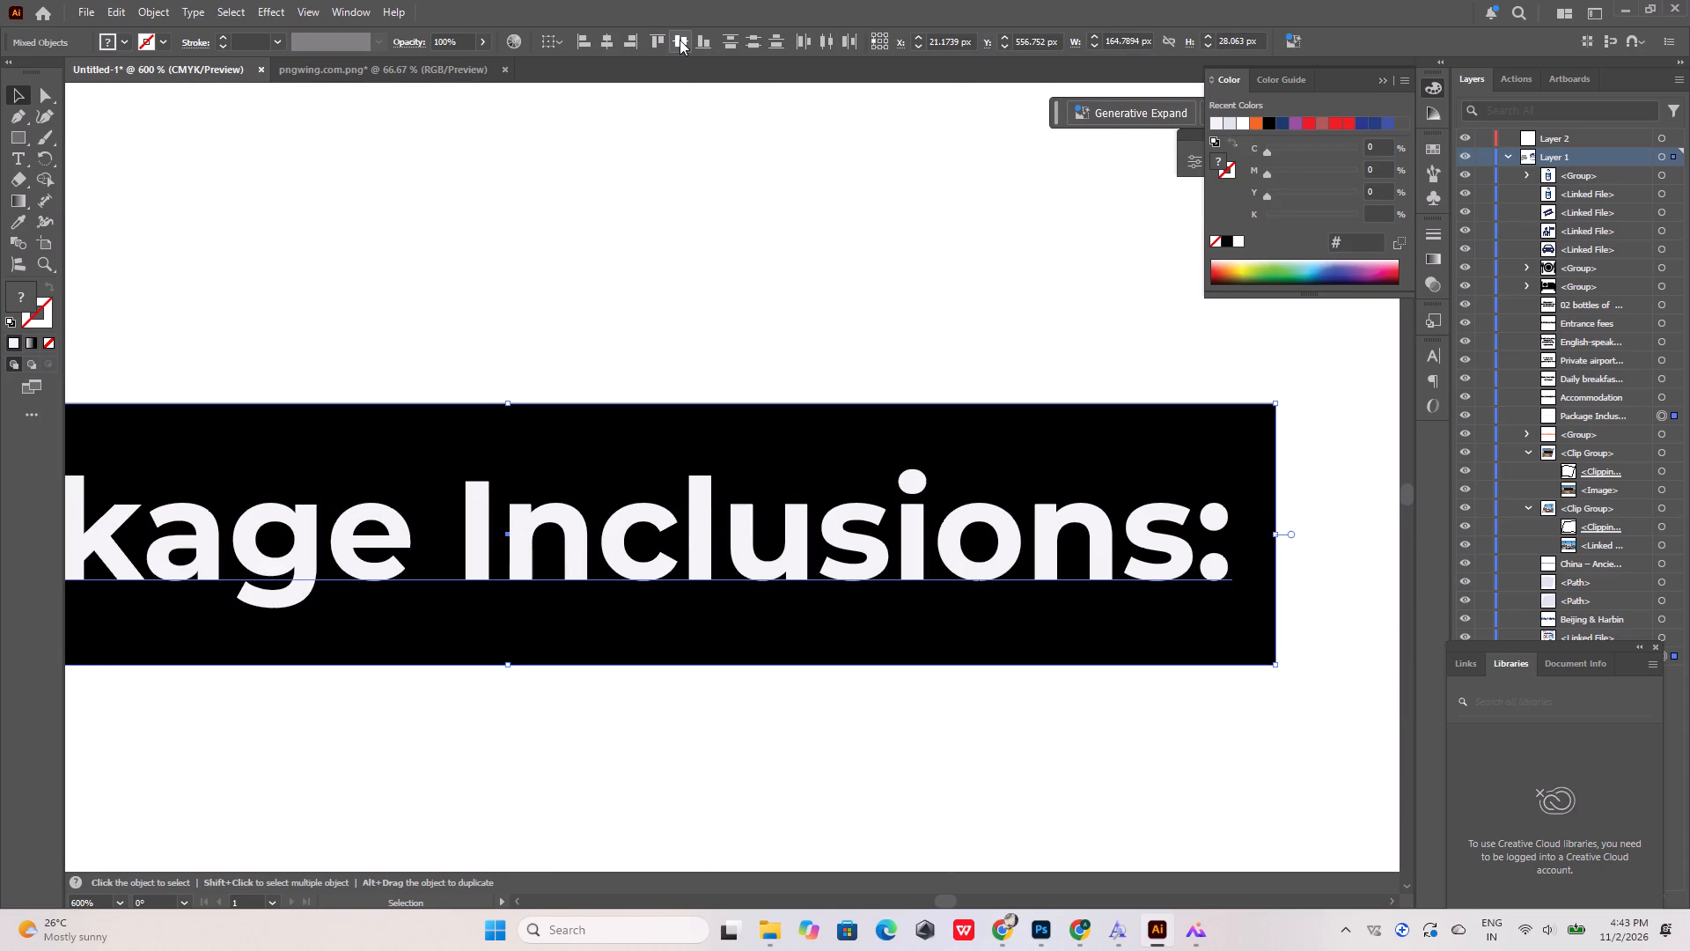
click(680, 40)
click(684, 192)
alt+scroll(704, 220, down, 4)
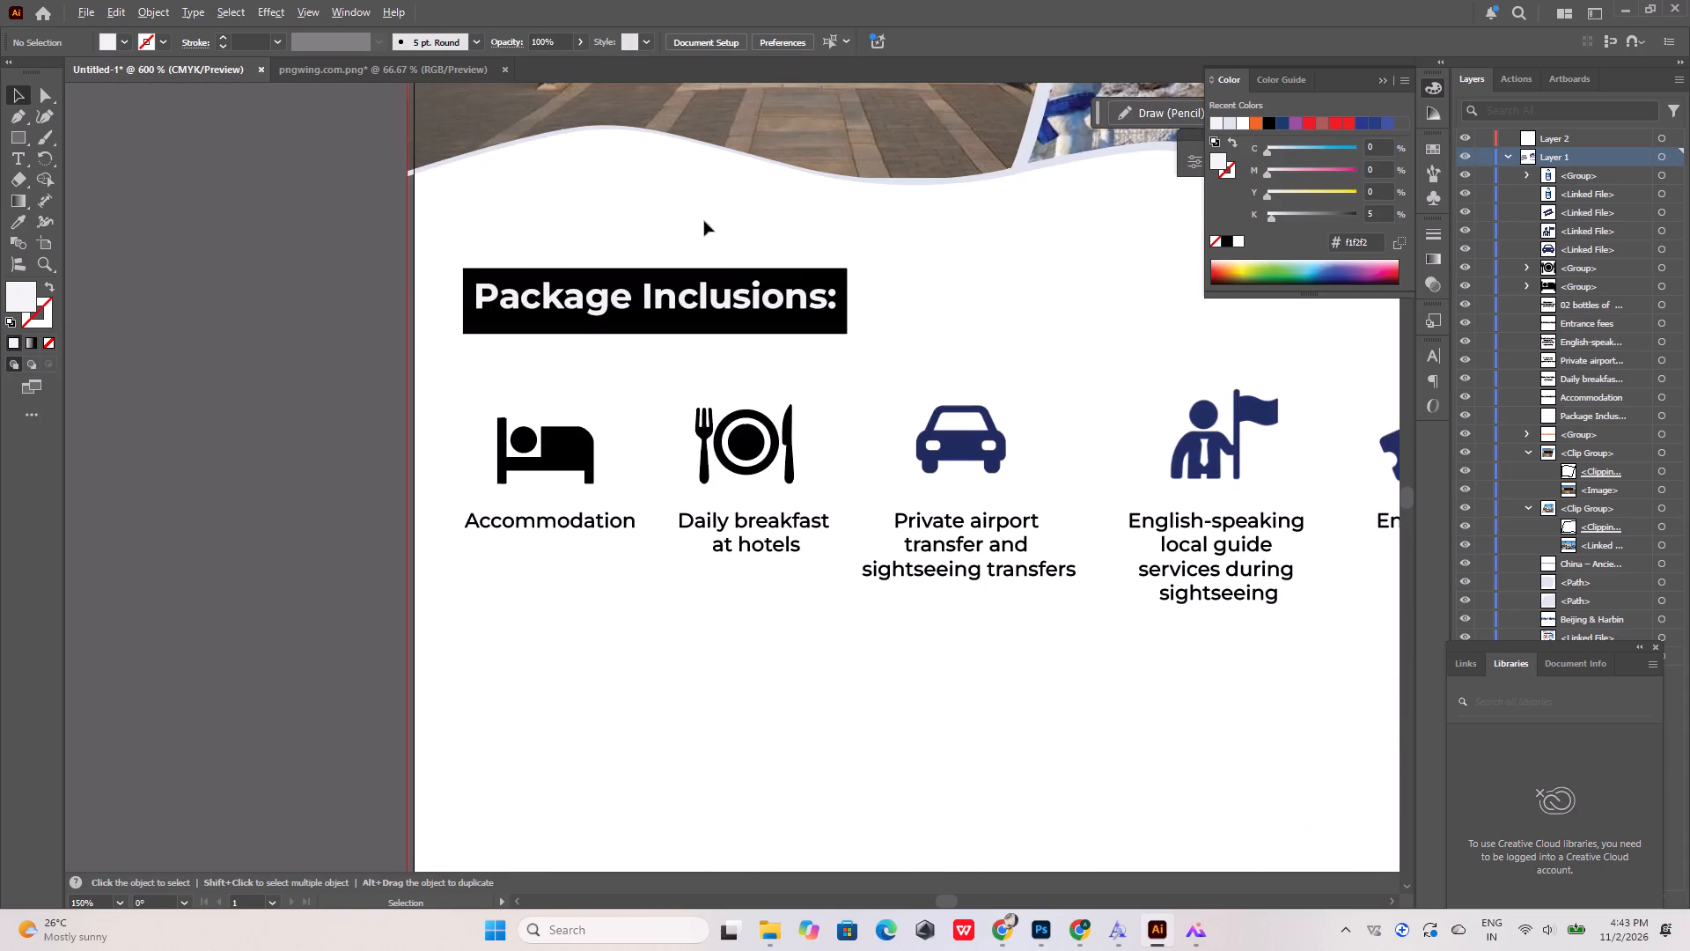
Nudge the "Package Inclusions:" heading about 1 px down in fine increments so the lettering looks vertically centred in the rectangle.
alt+scroll(669, 248, up, 1)
click(682, 318)
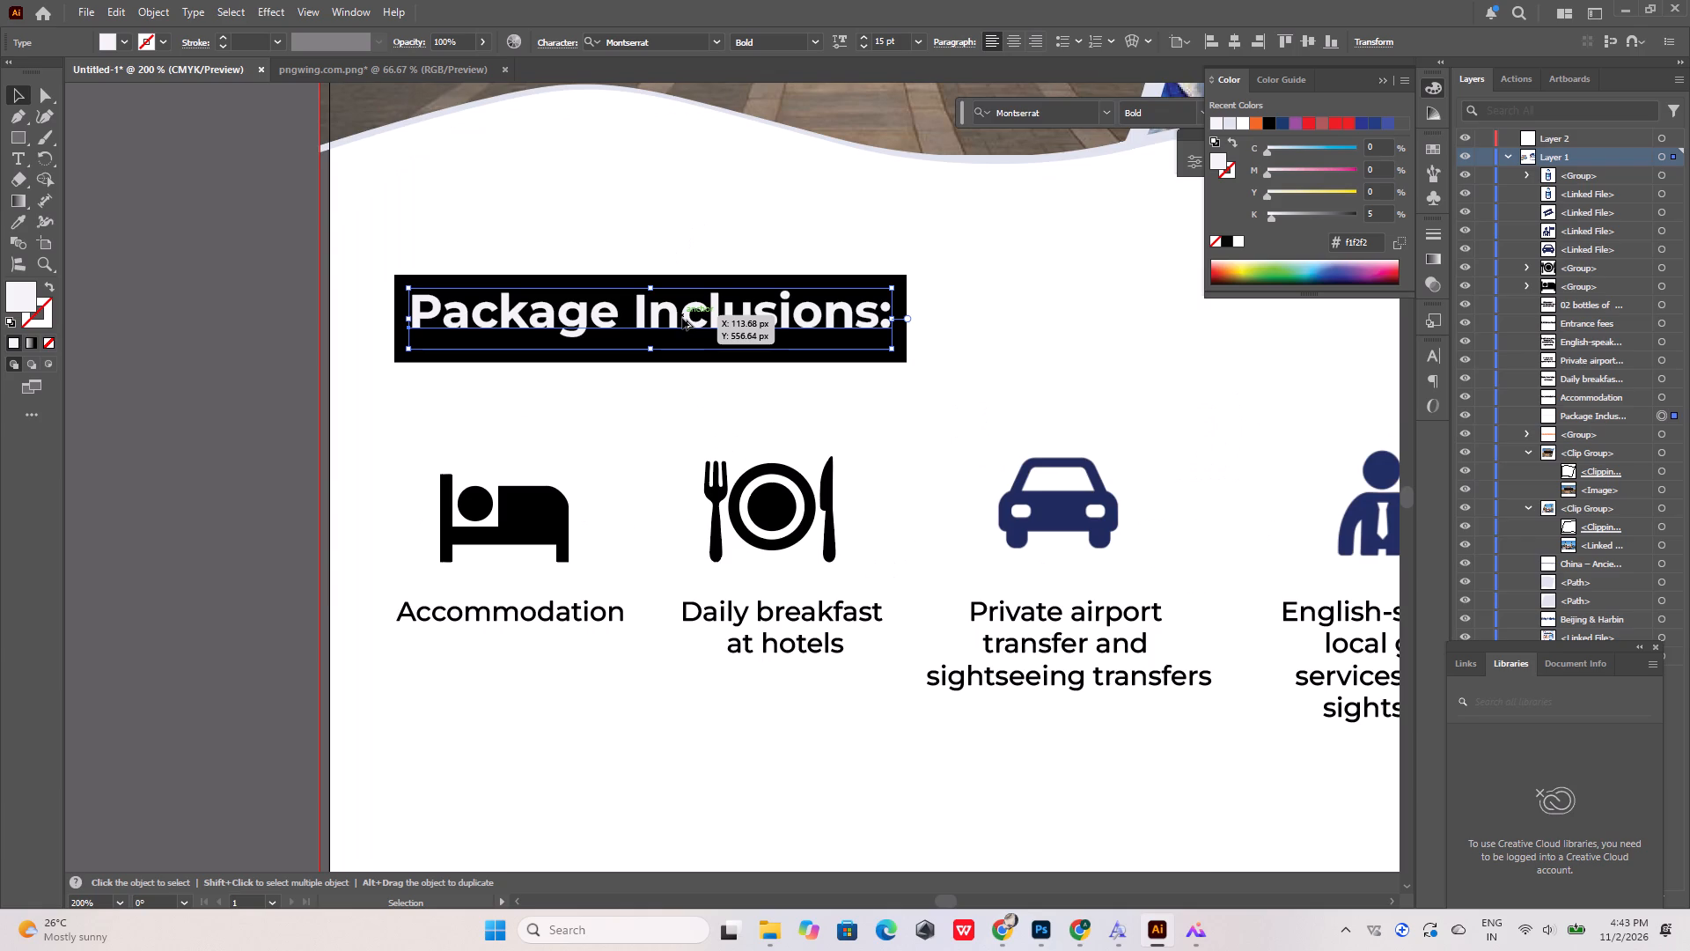
alt+scroll(682, 318, up, 1)
key(Down)
key(Down)
key(Down)
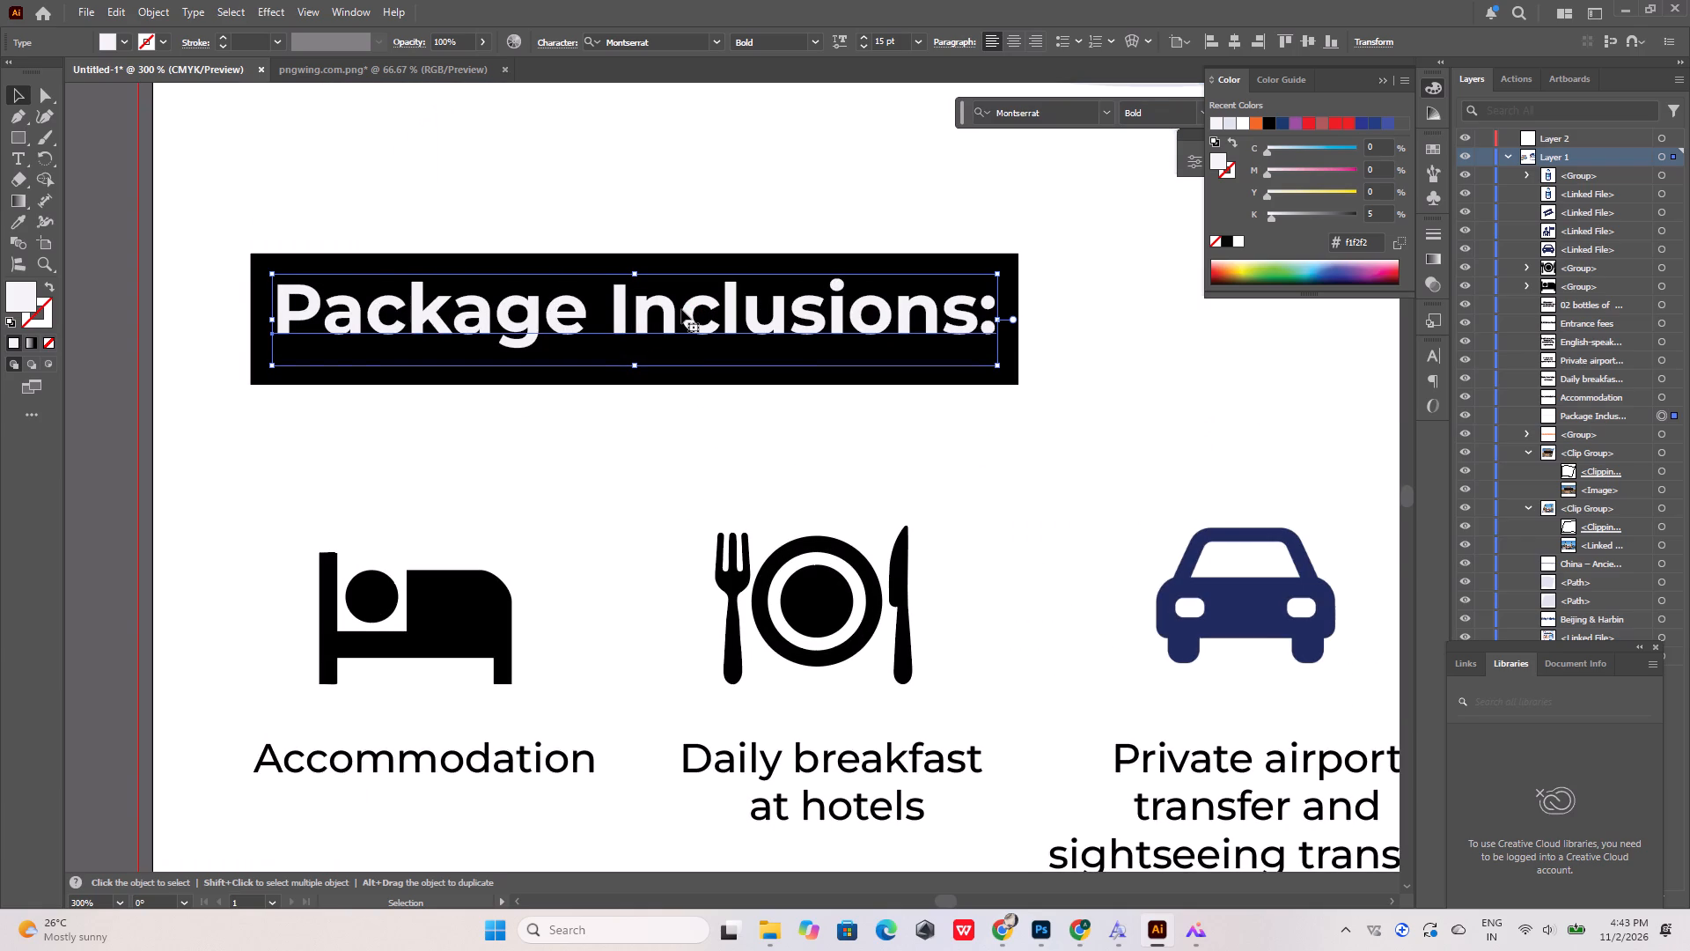
key(Down)
key(Down)
key(Down)
key(Down)
key(Down)
key(Down)
key(Down)
key(Down)
key(Down)
key(Down)
key(Down)
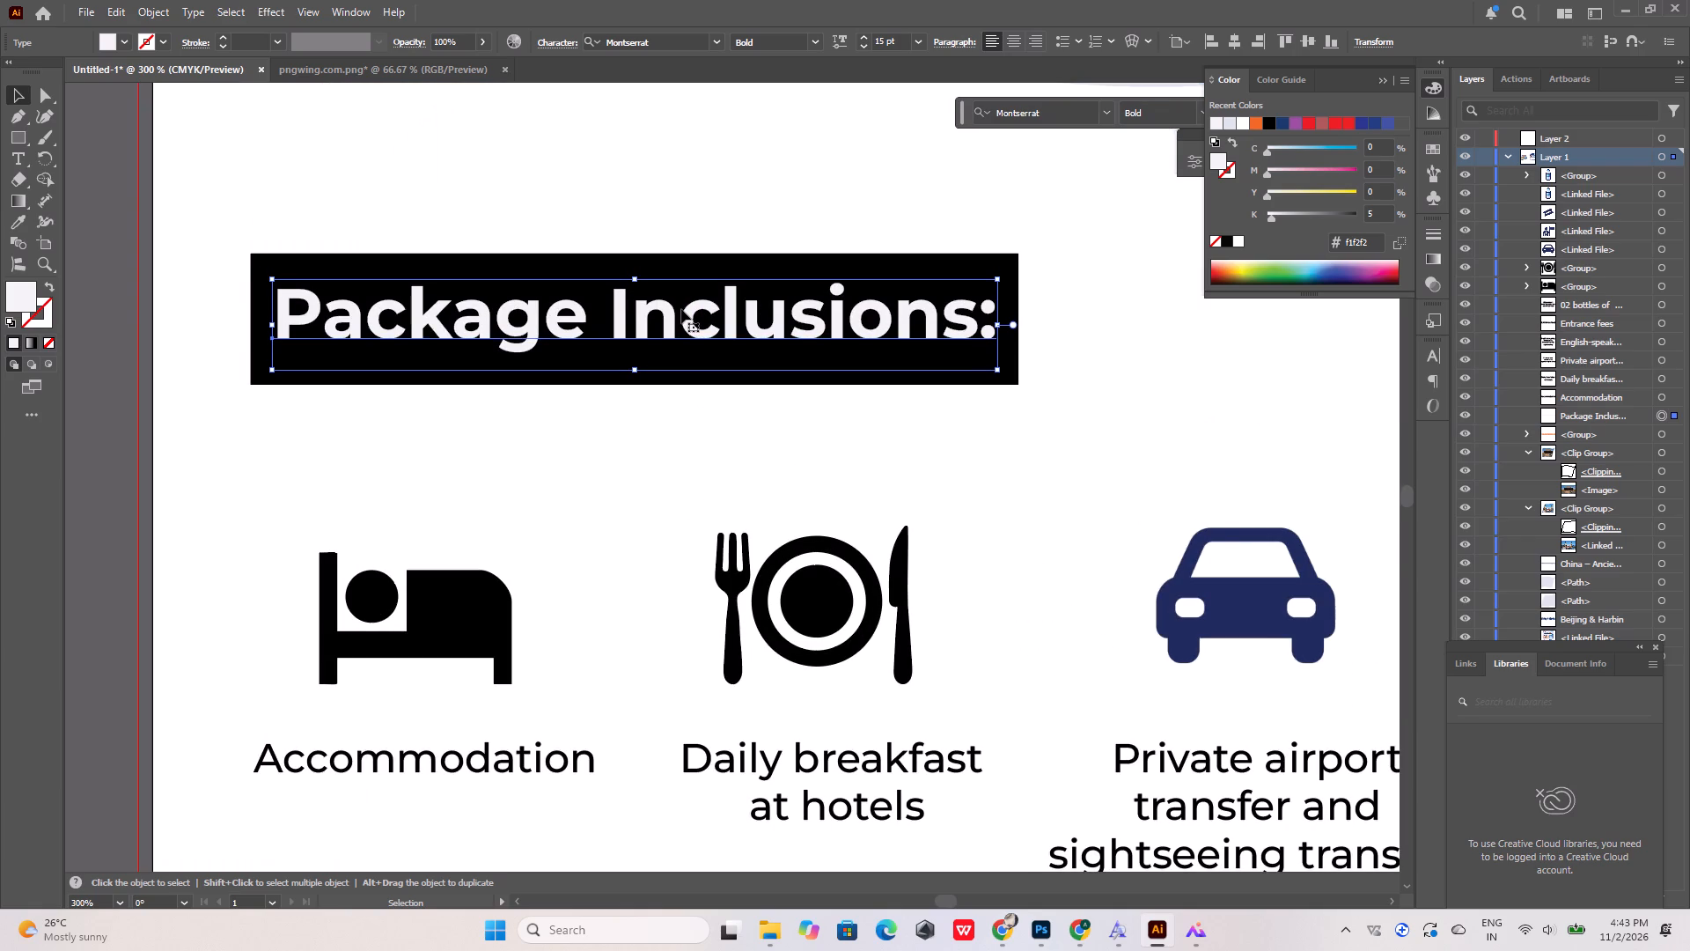
click(765, 199)
Recolour the black heading rectangle to the navy of the car icon (#1f2a5d) with the Eyedropper.
click(1003, 272)
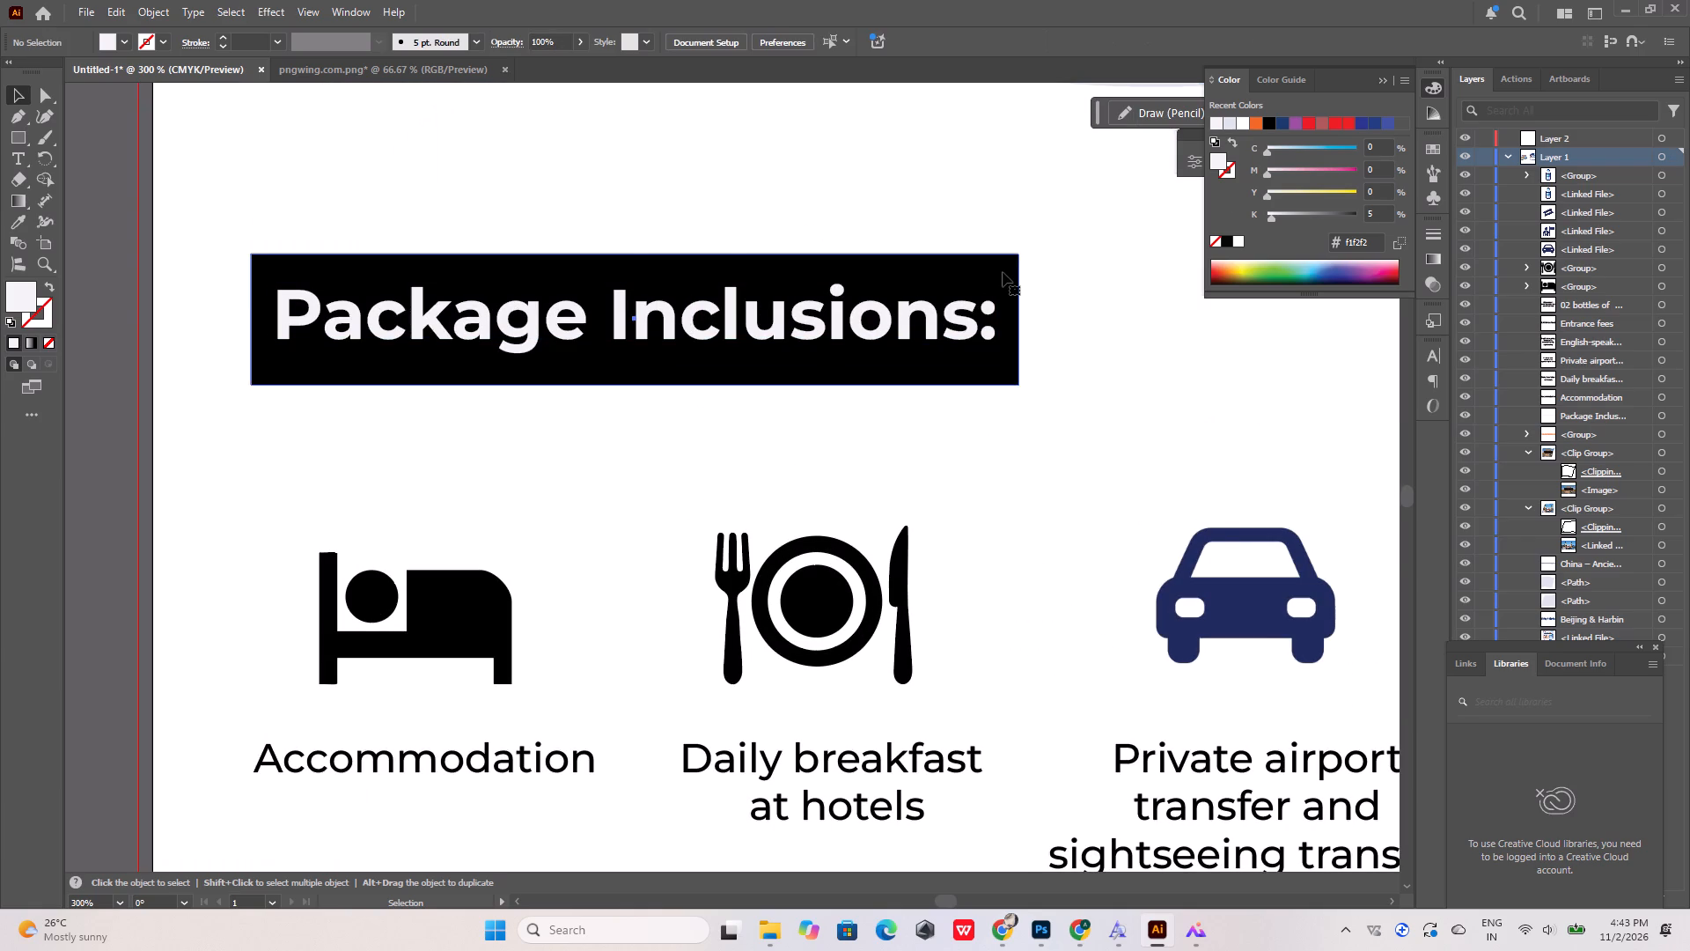
click(11, 224)
click(1246, 606)
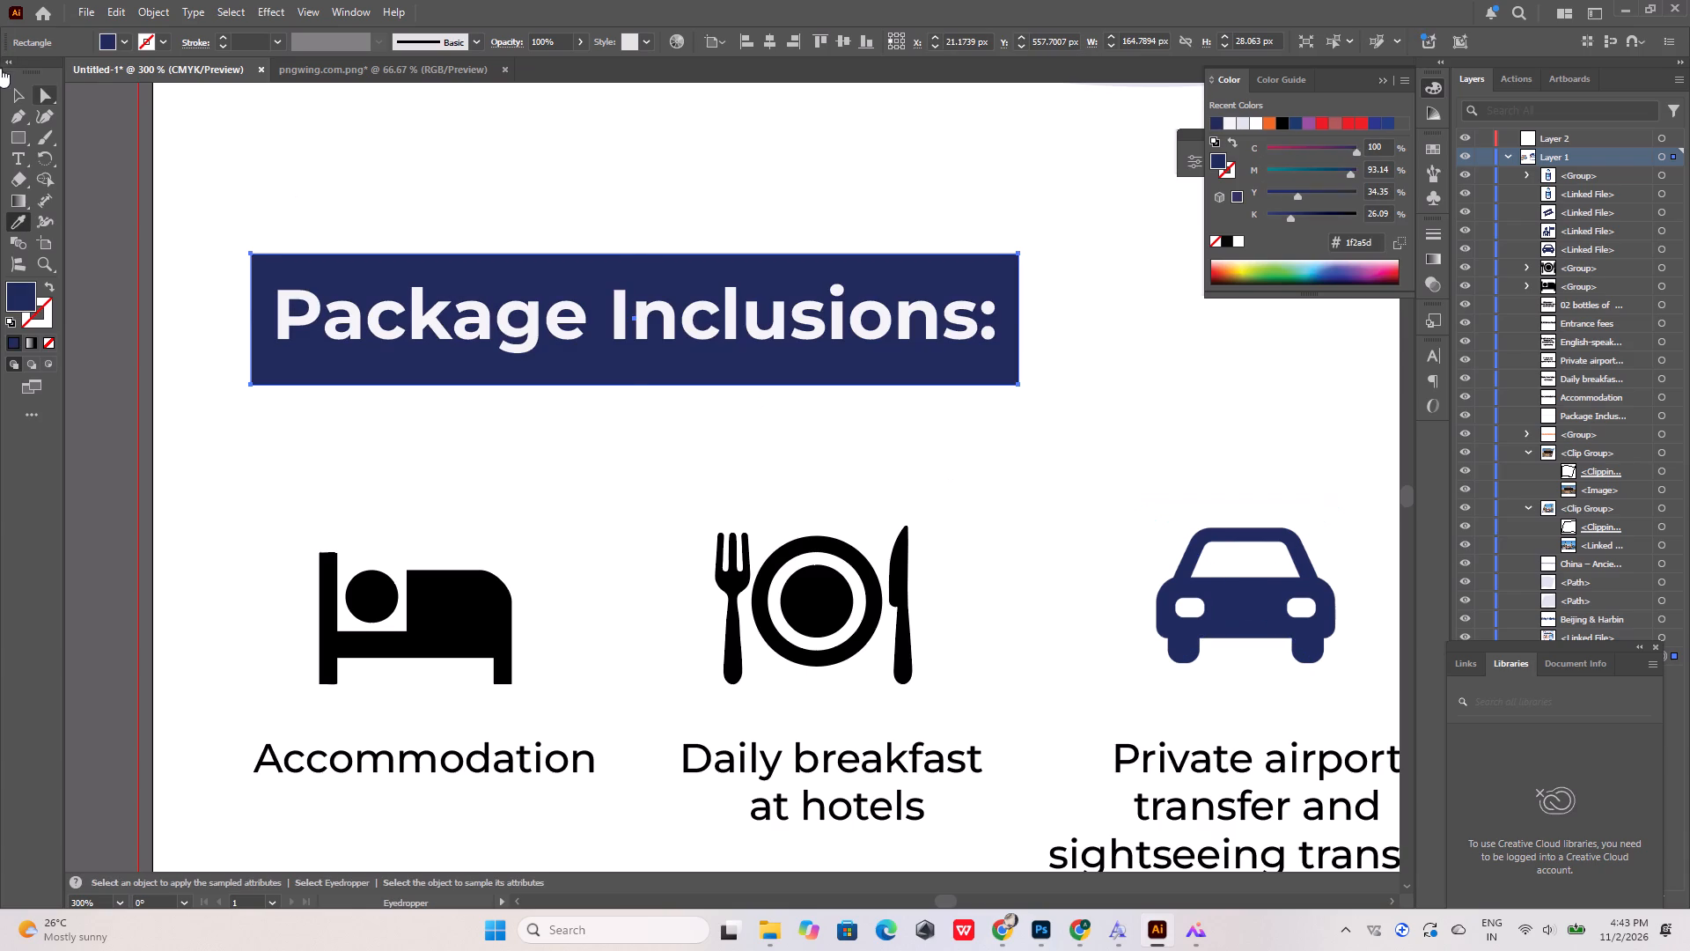
Round all corners of the navy heading rectangle to a radius of about 6 px and deselect it.
click(12, 90)
drag(1007, 265, 988, 282)
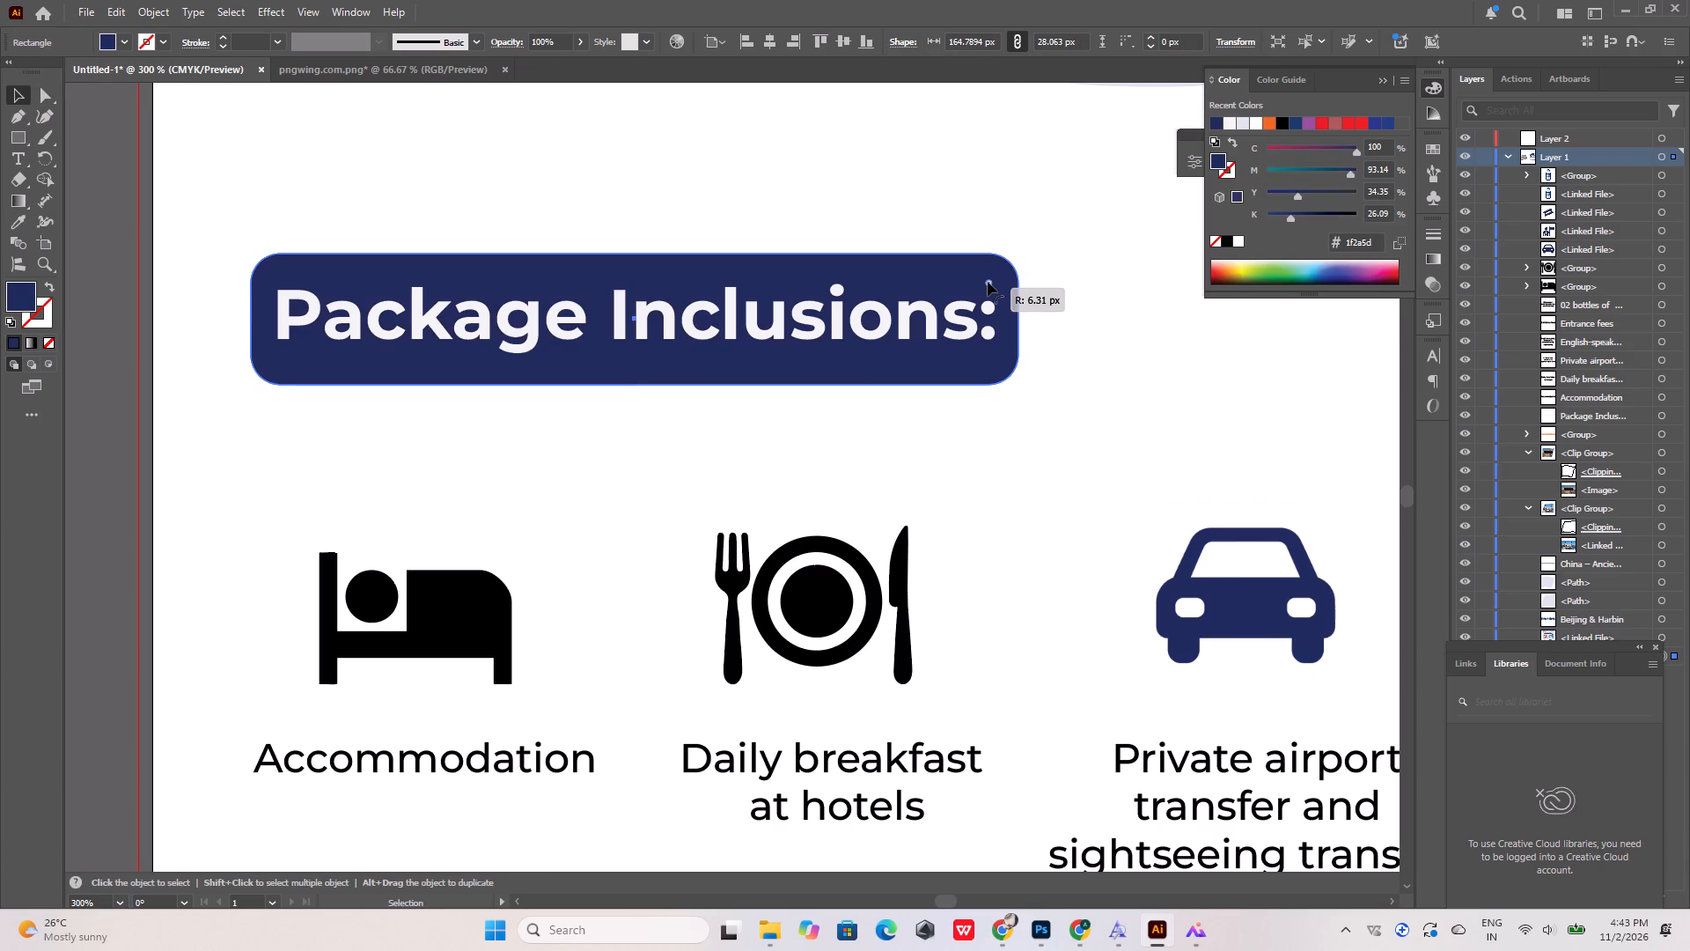
drag(988, 282, 987, 286)
drag(987, 286, 990, 281)
click(939, 192)
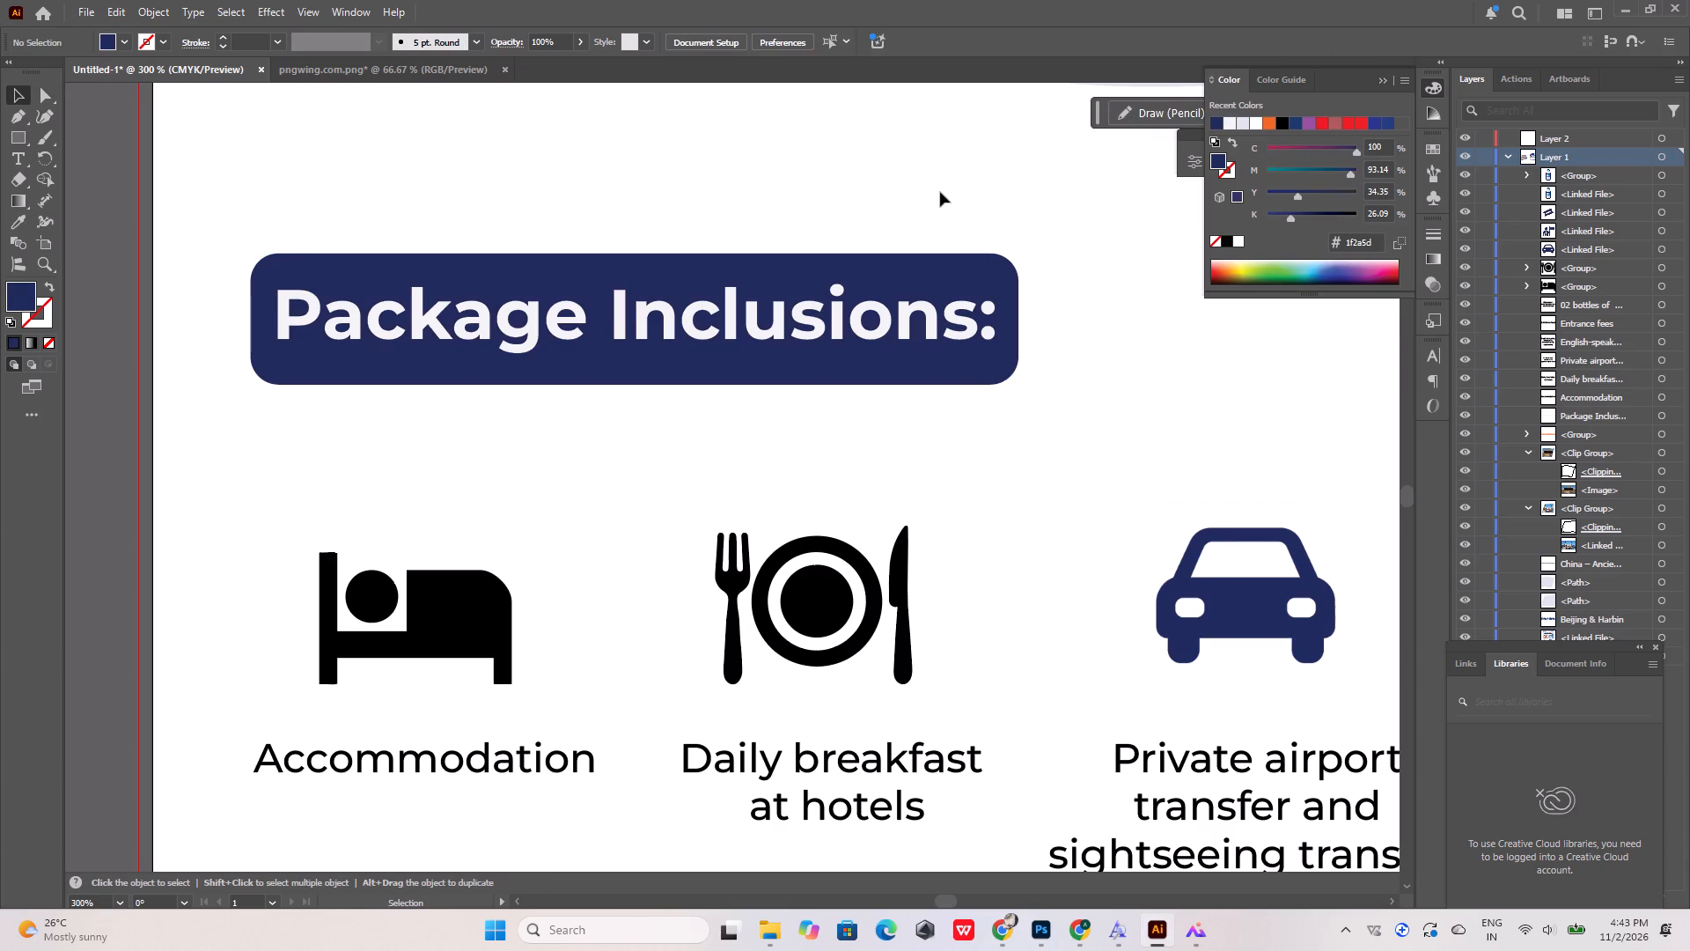
Delete the colon from the "Package Inclusions" heading and recentre the text horizontally with its navy rectangle.
double_click(996, 315)
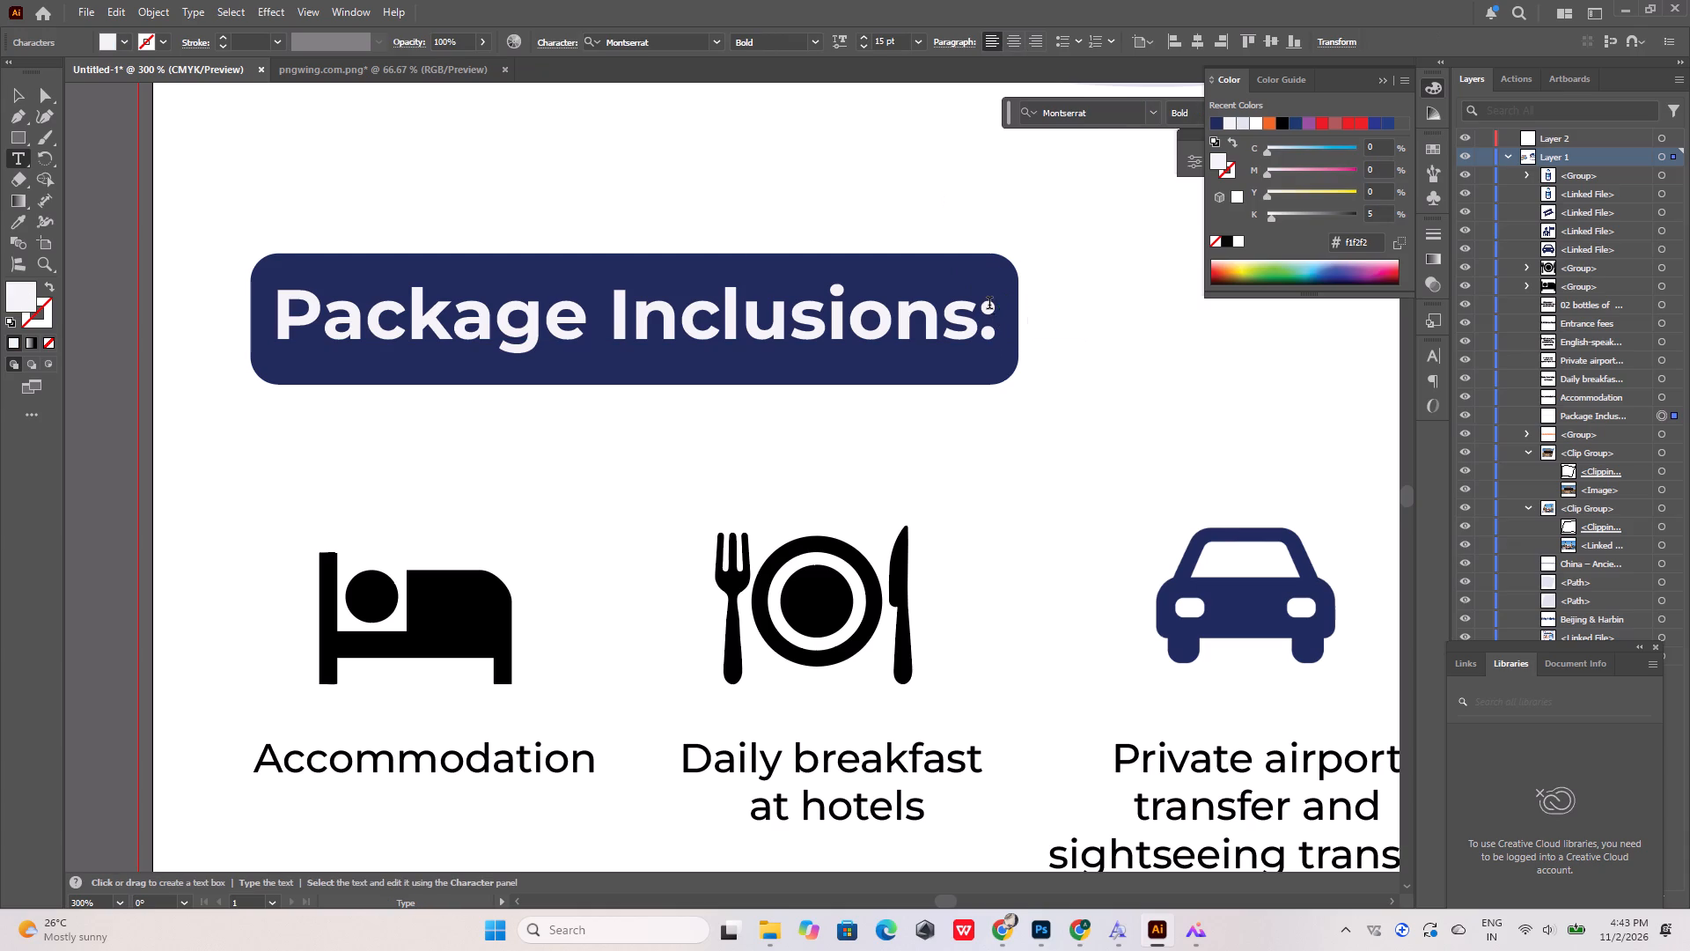
key(BackSpace)
click(7, 87)
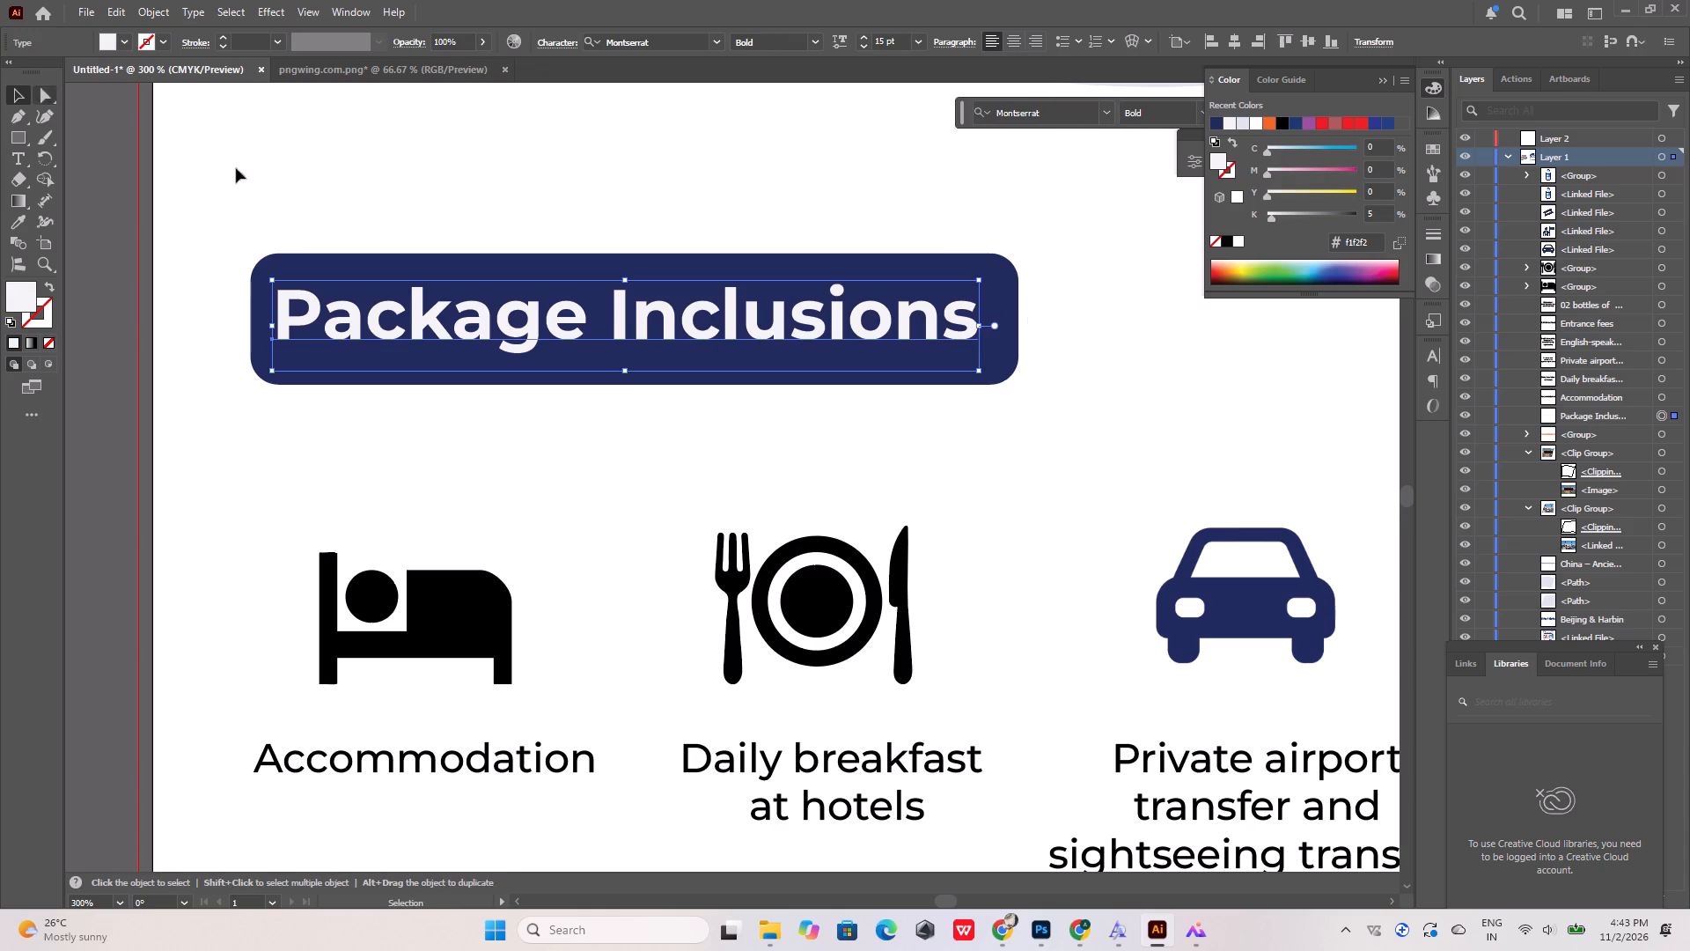
shift+click(806, 266)
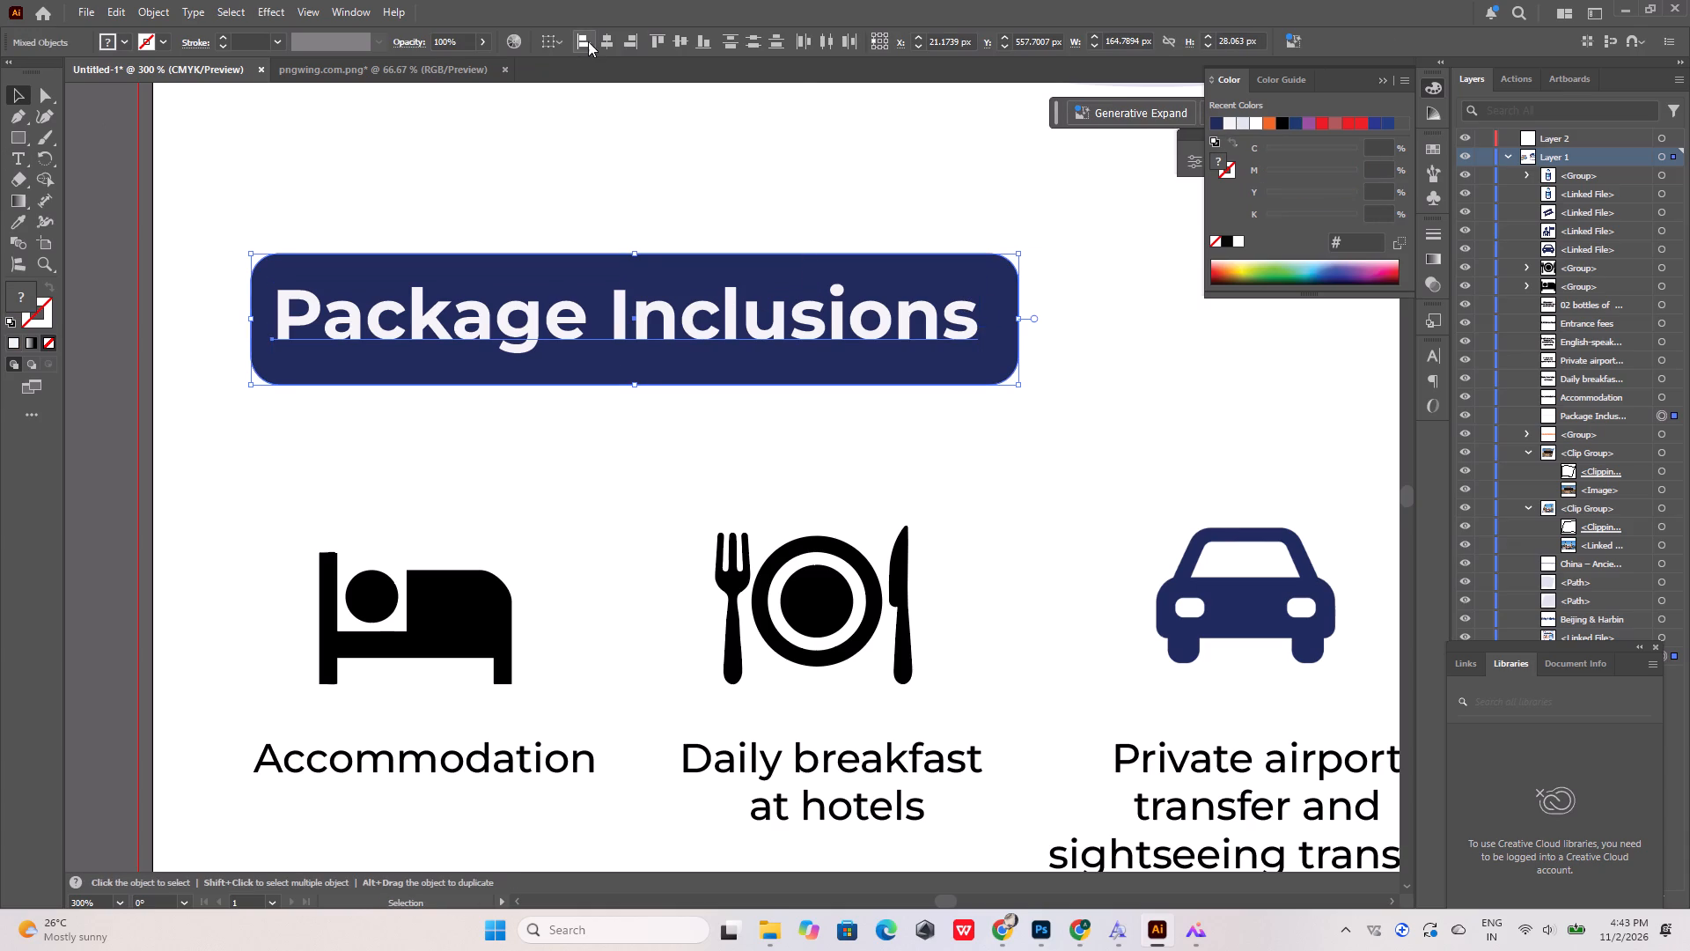
click(605, 41)
click(642, 98)
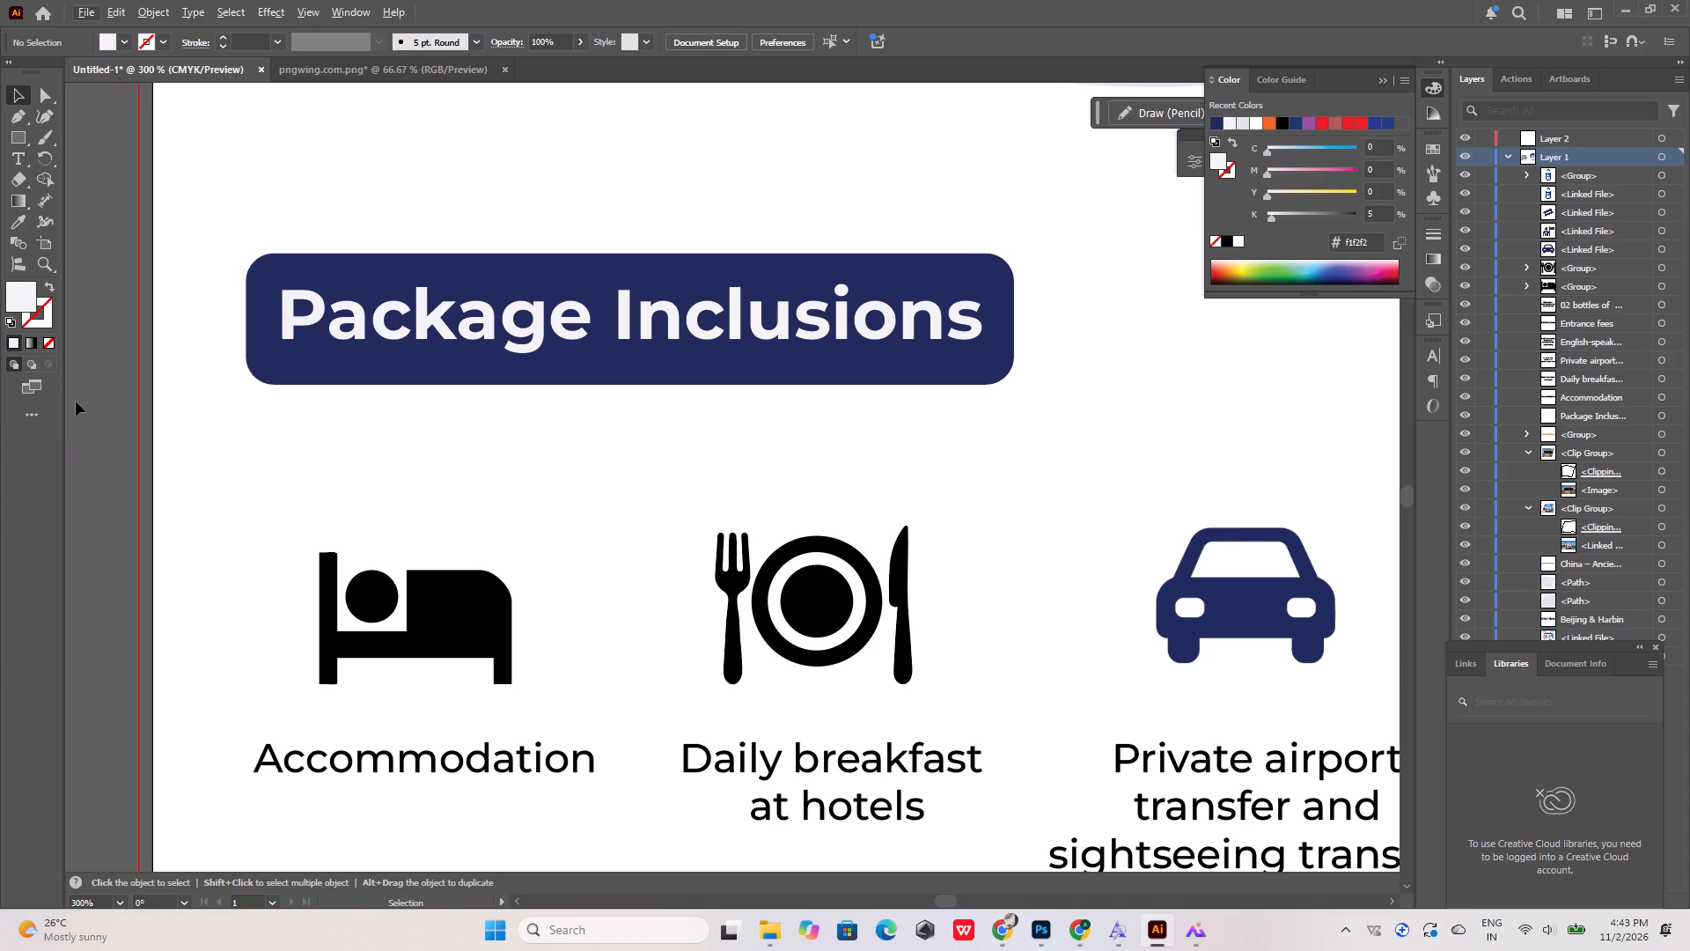
Show the rulers and place a vertical guide along the left edge of the "Accommodation" label.
key(ctrl+r)
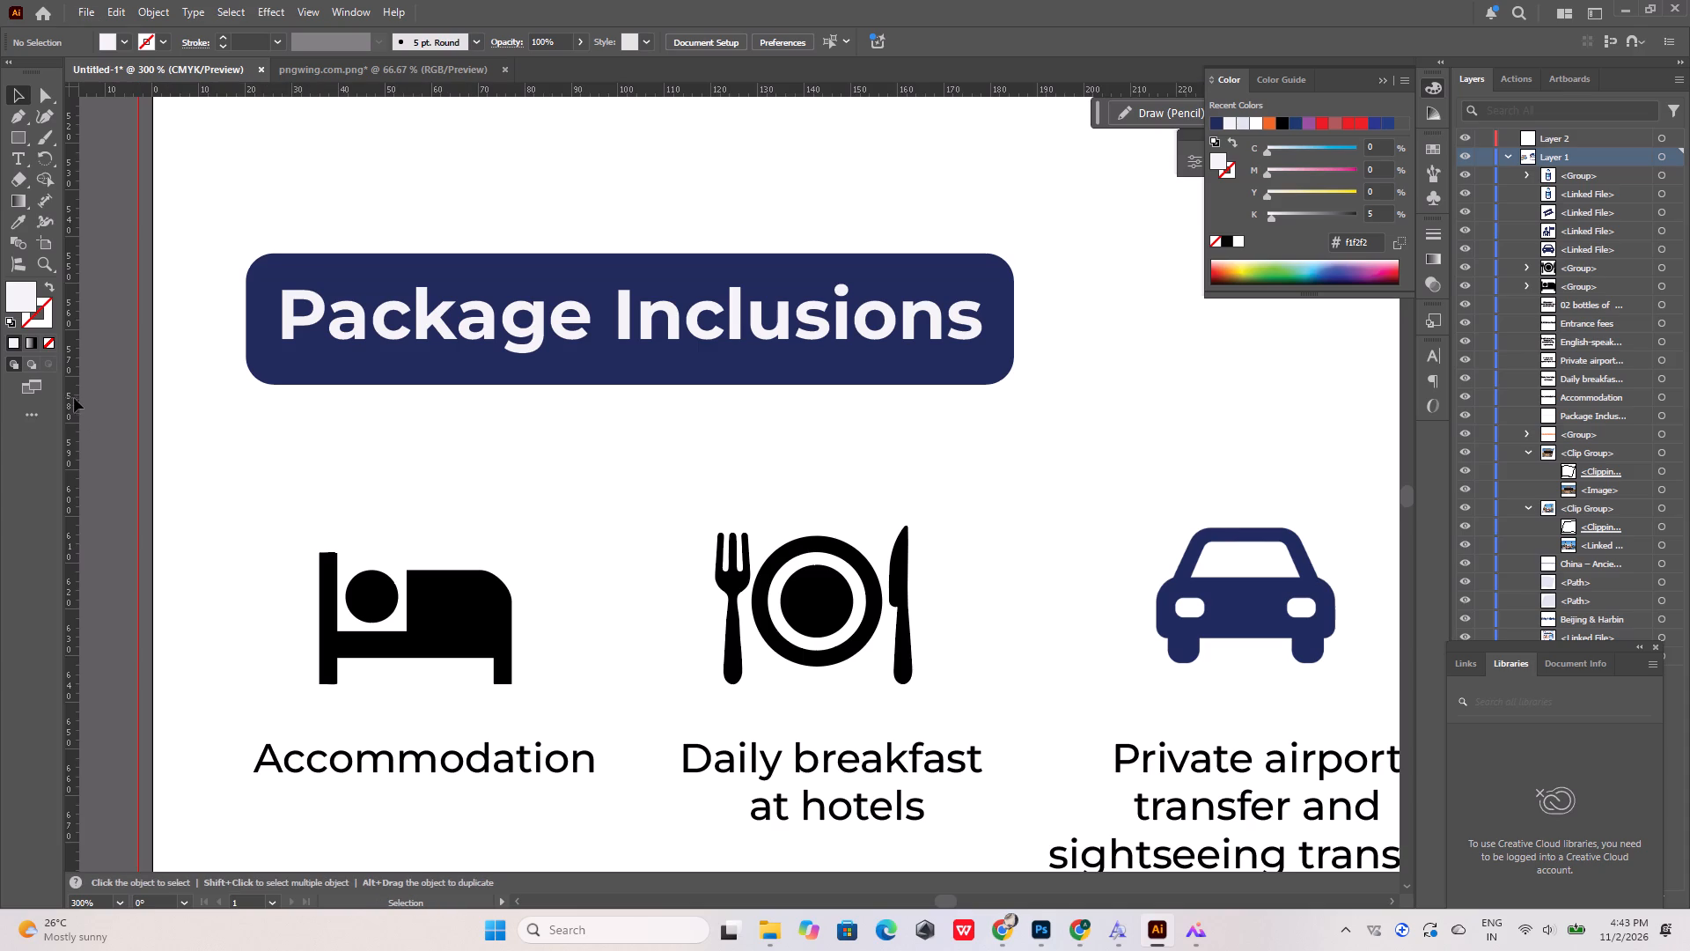
drag(72, 402, 255, 384)
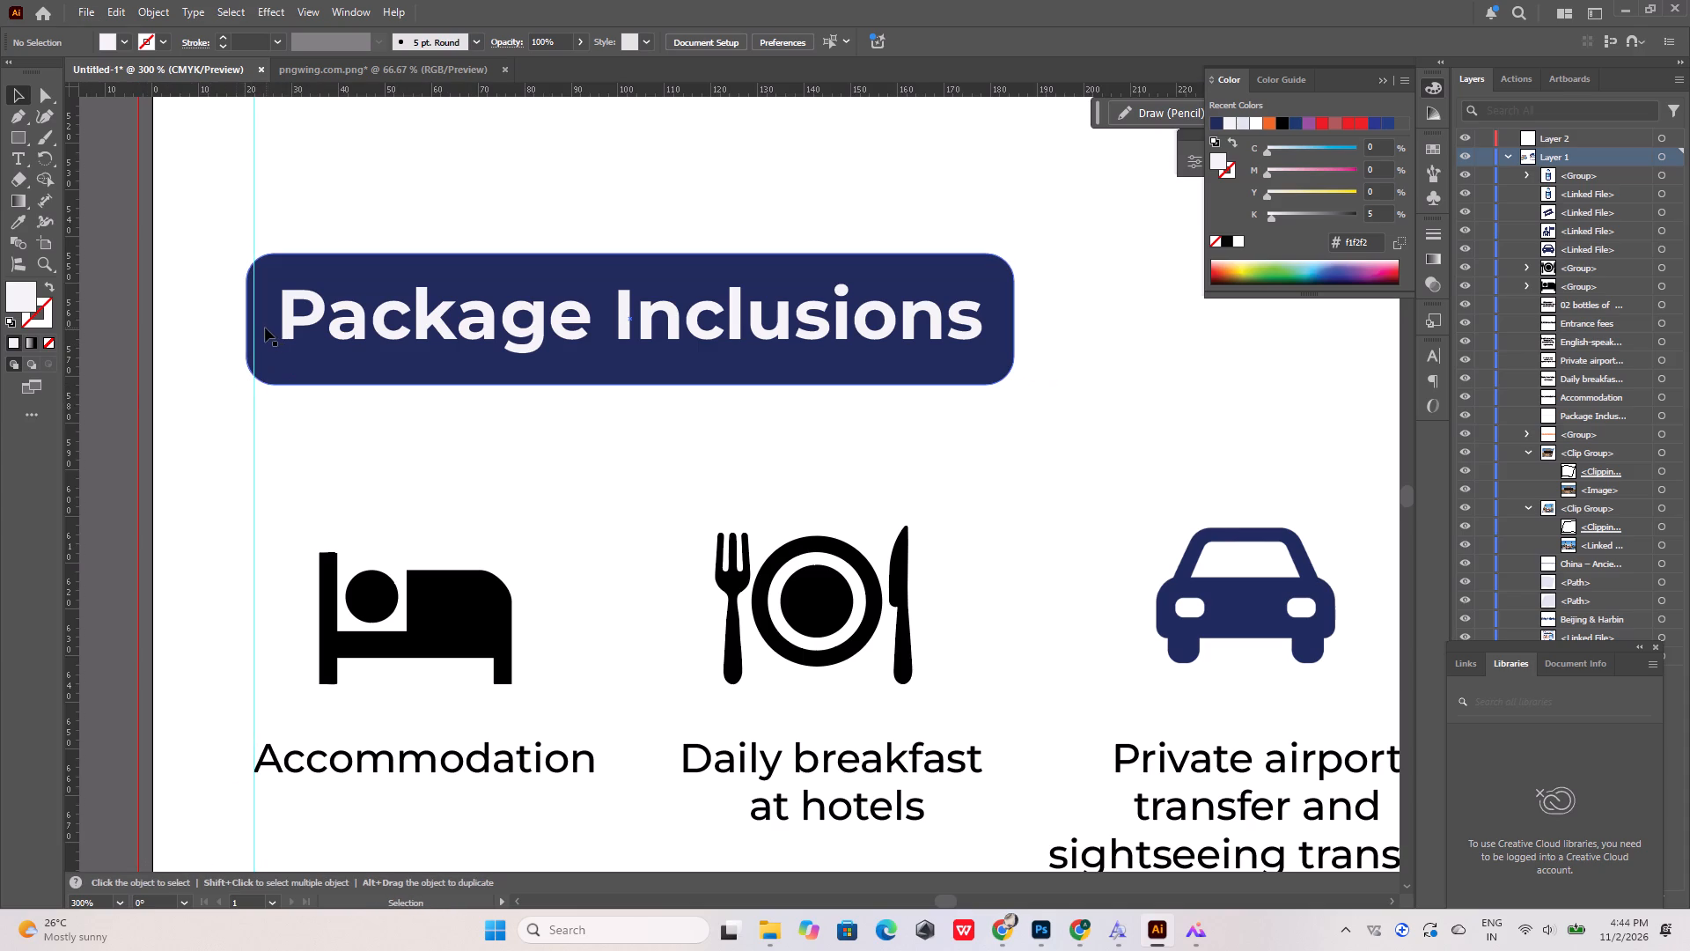
Nudge the heading text and its navy rectangle together about 1.5 px right until the rectangle's left edge meets the guide.
click(293, 319)
shift+click(415, 266)
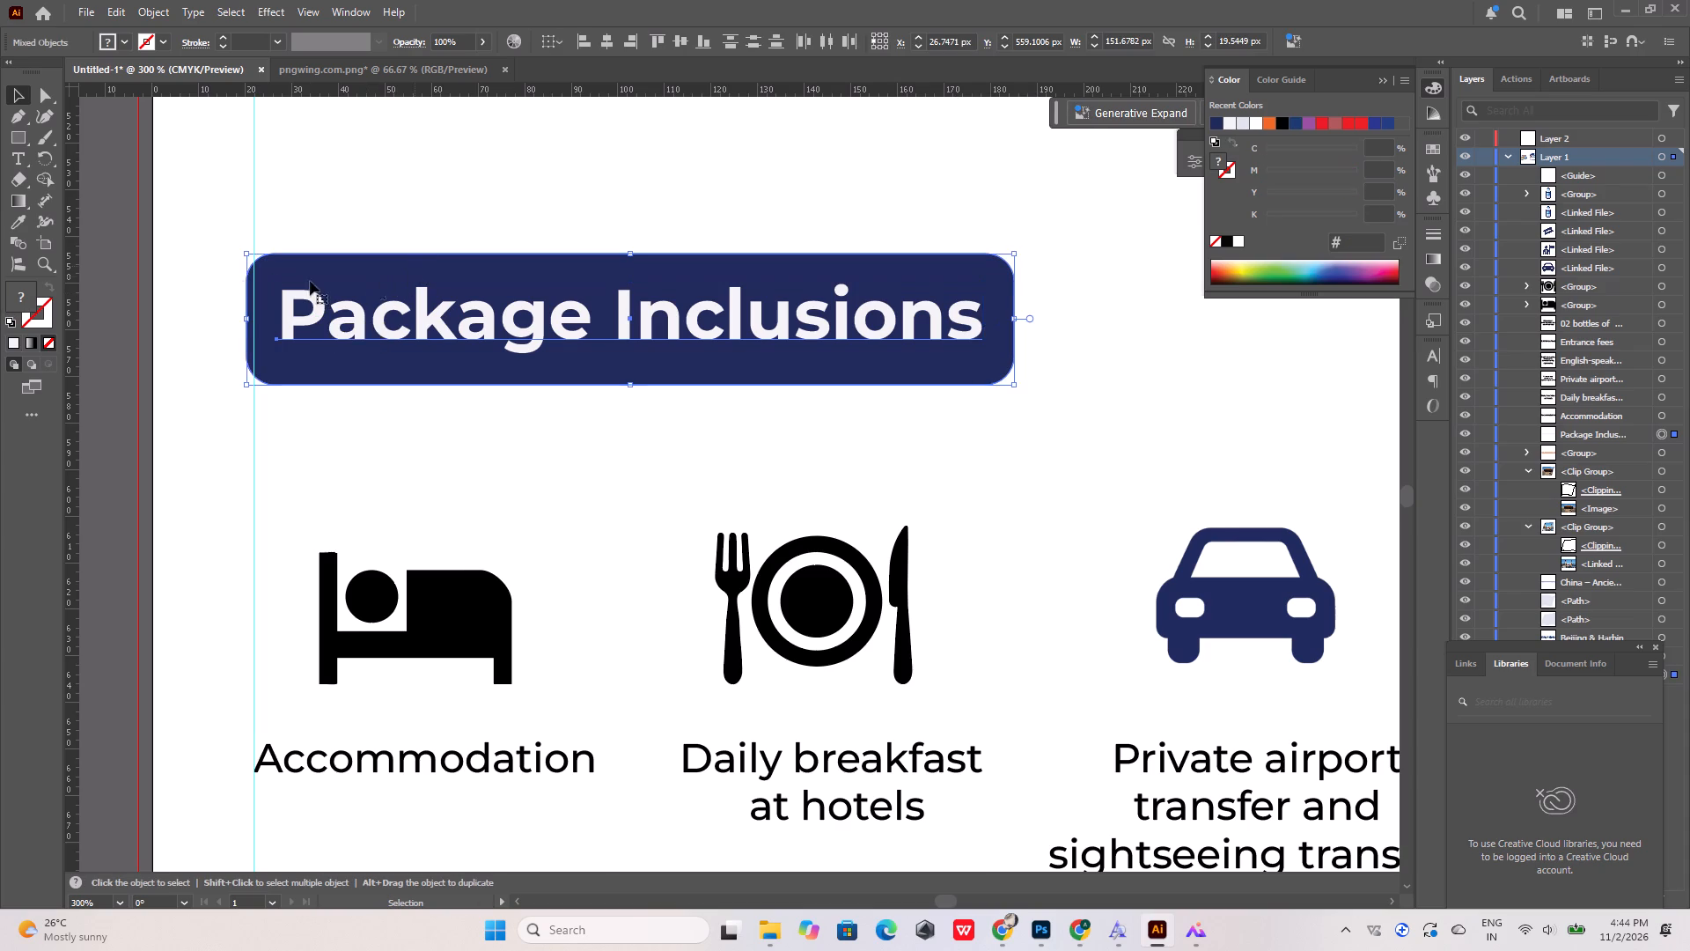
alt+scroll(239, 281, up, 3)
key(Right)
key(Right)
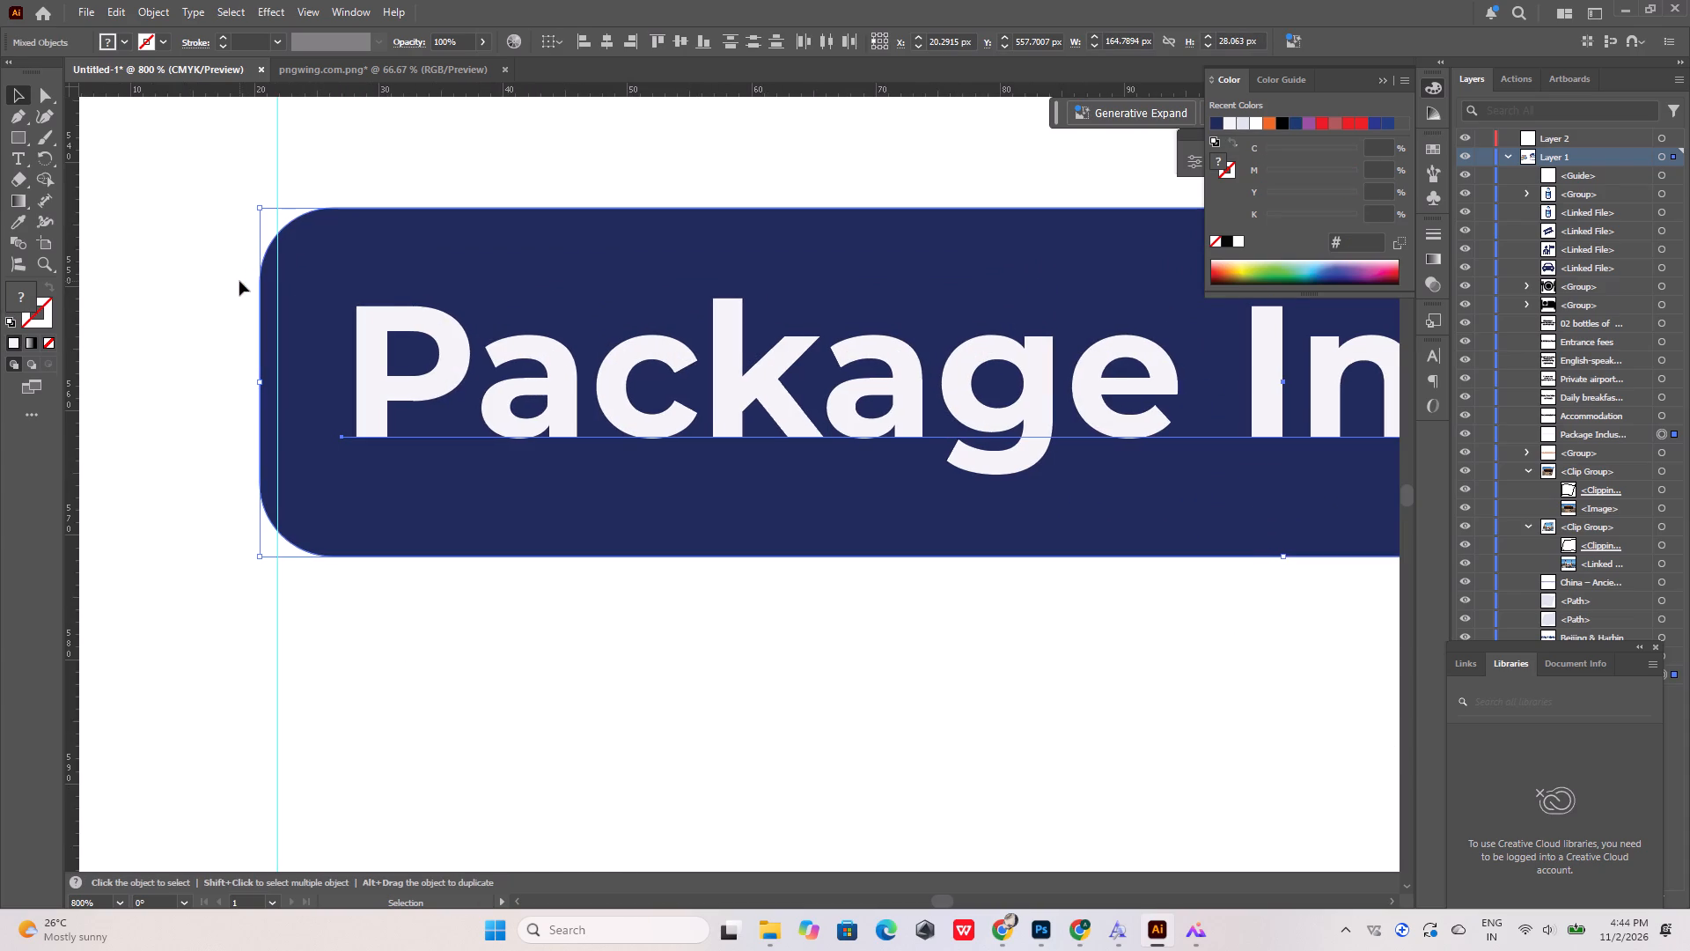
key(Right)
key(Right)
key(Right)
key(Right)
key(Right)
key(Right)
key(Right)
key(Right)
key(Right)
key(Right)
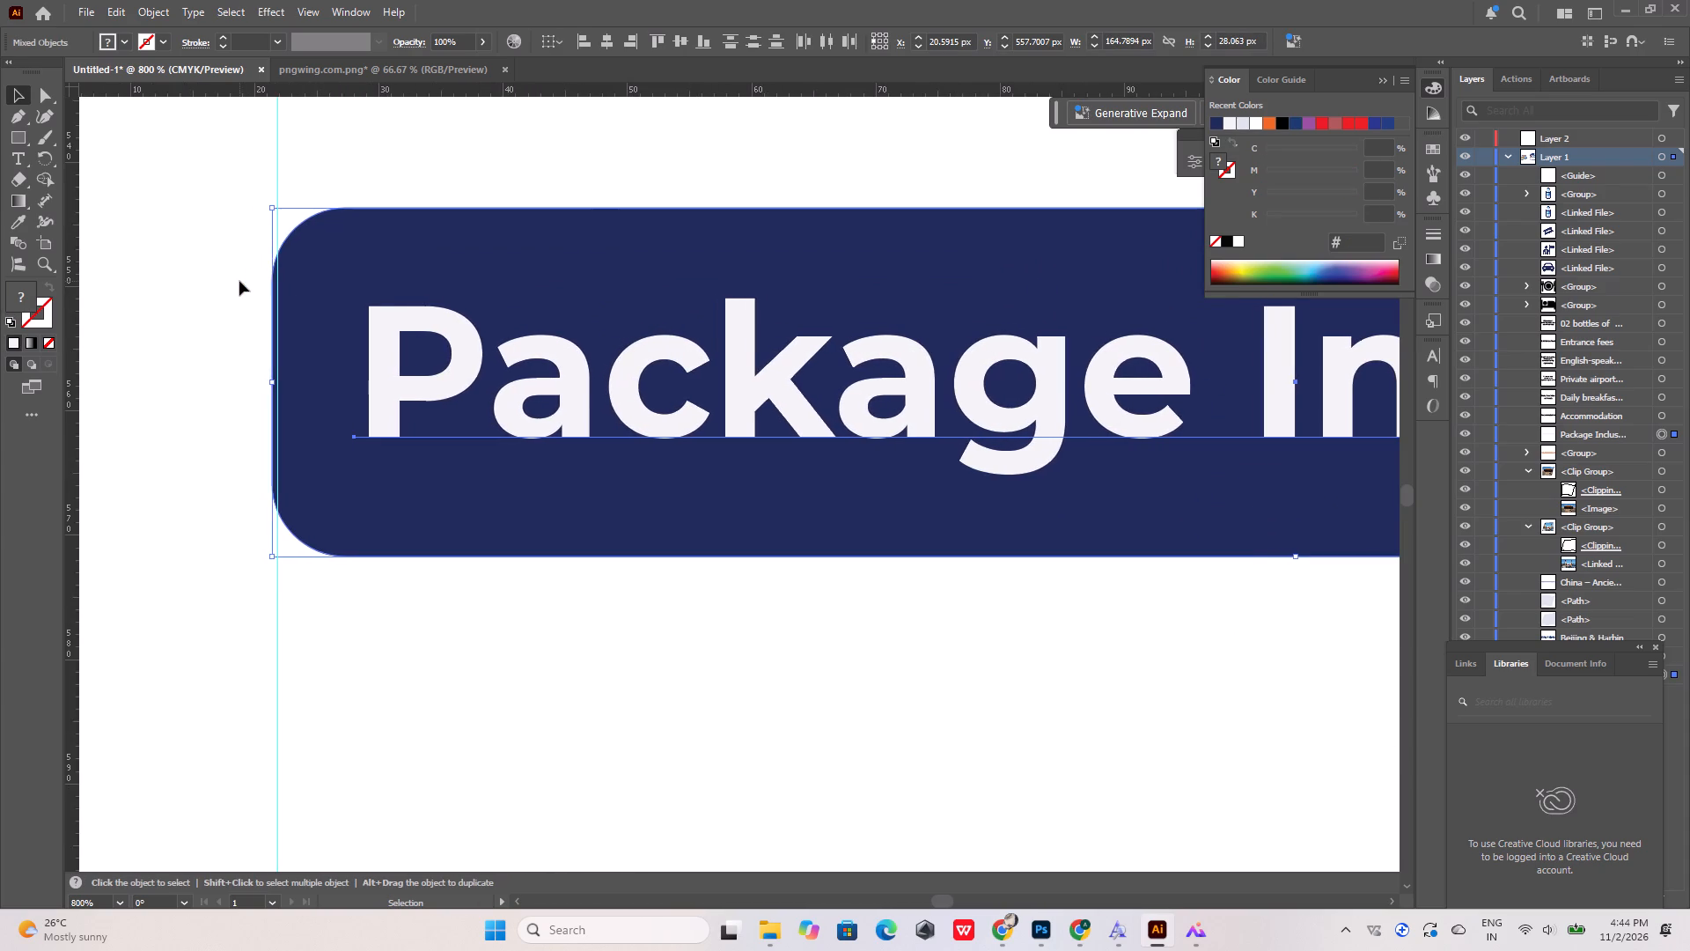
key(Right)
key(Right)
key(Right)
key(Right)
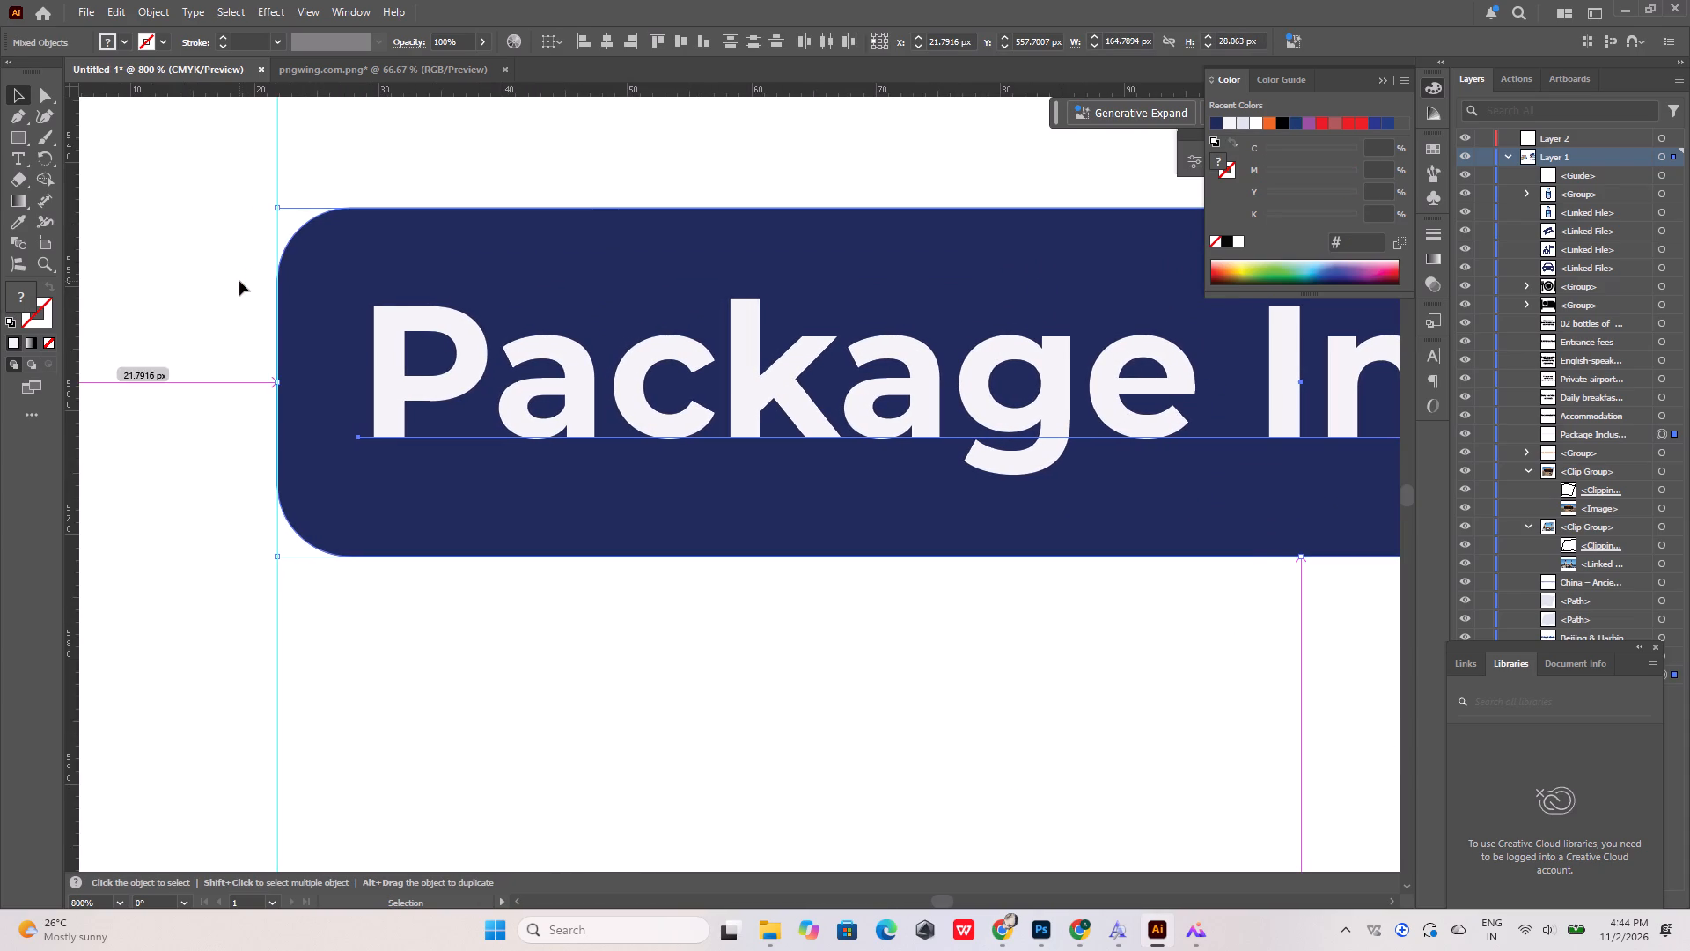
click(529, 681)
Recolour the bed and the plate-and-cutlery icons together with a blue sampled from the car icon (#4064cc).
alt+scroll(493, 456, down, 8)
alt+scroll(577, 457, up, 5)
alt+scroll(763, 431, down, 5)
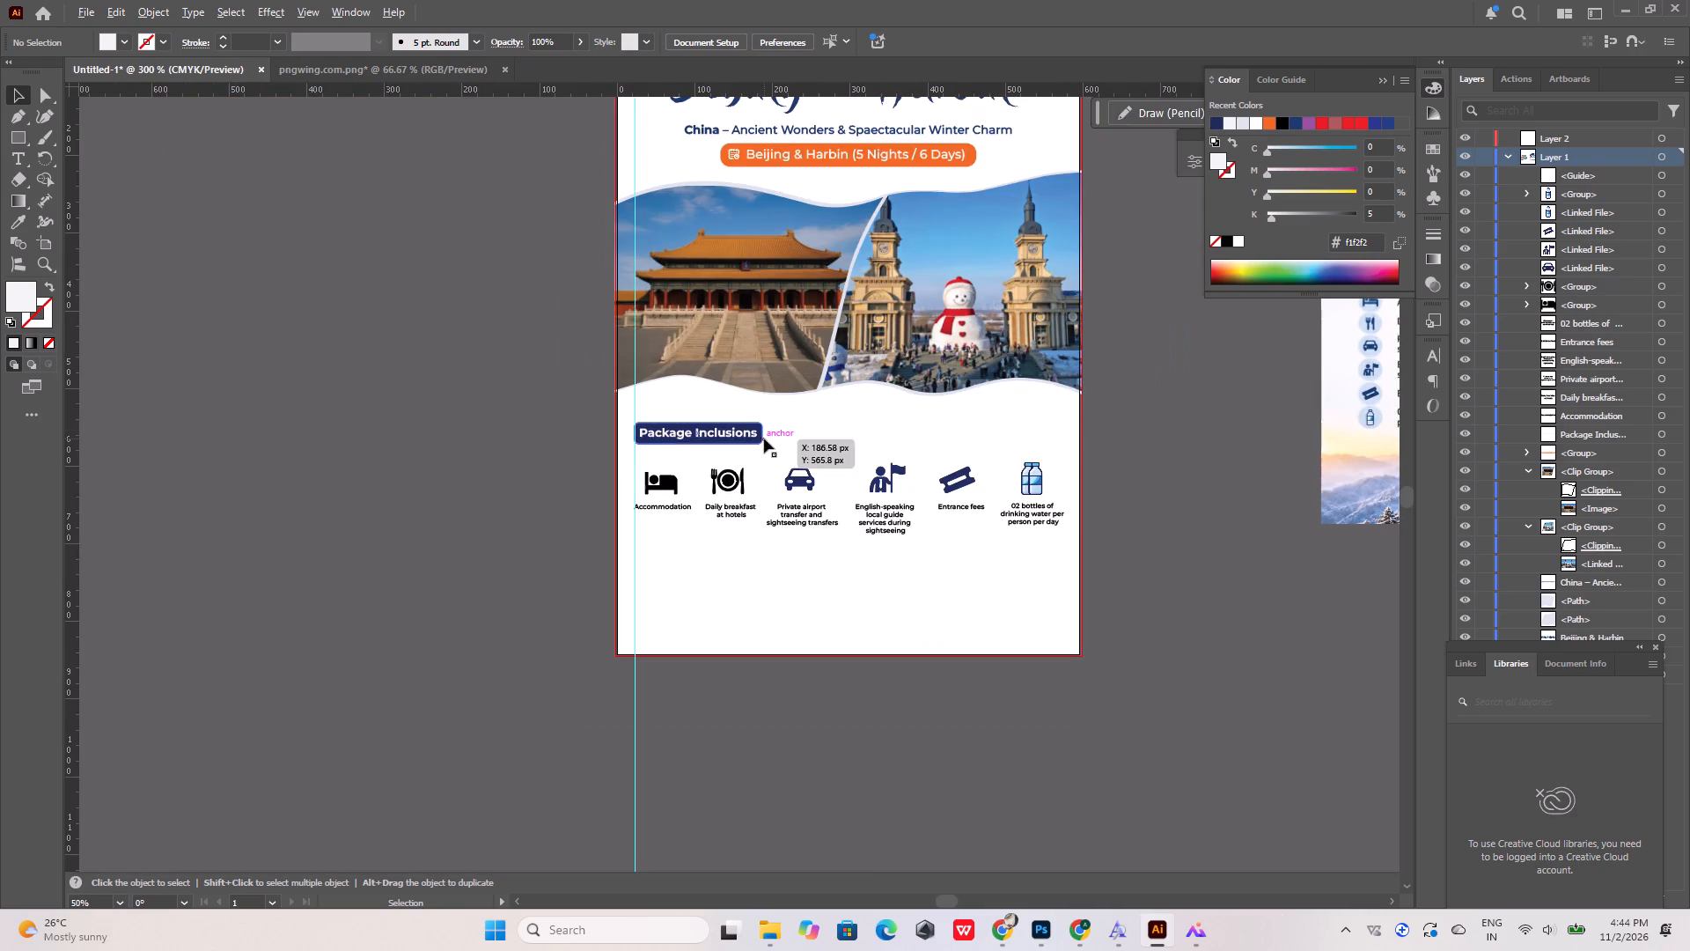
alt+scroll(835, 459, up, 3)
click(537, 515)
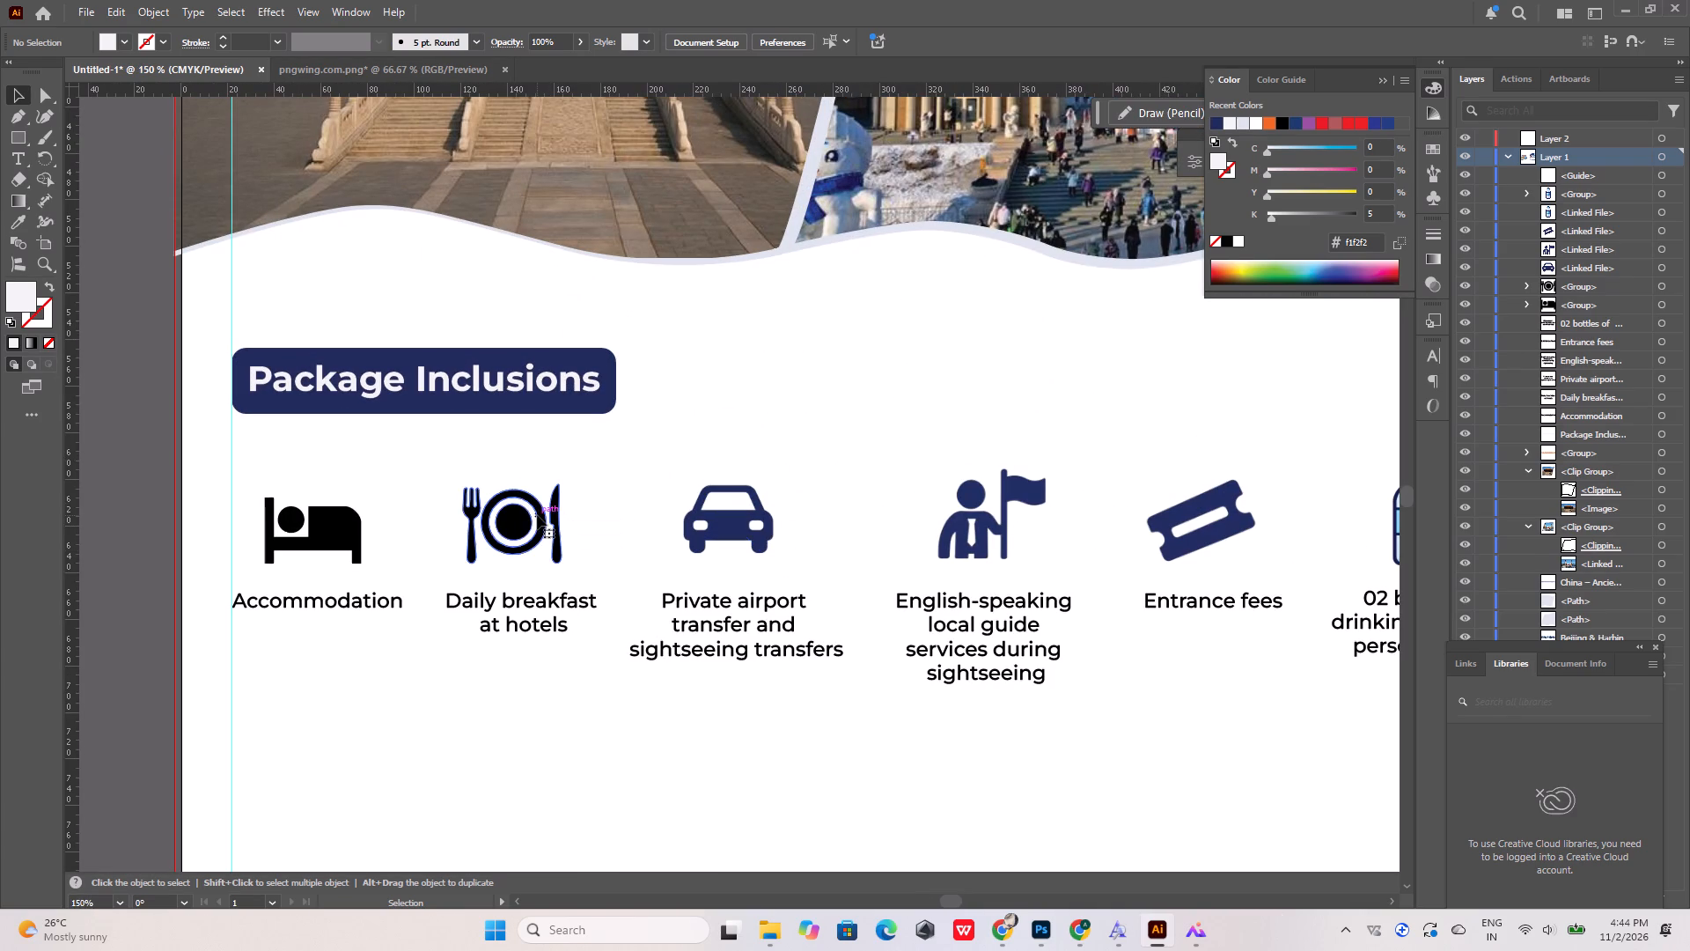
shift+click(341, 527)
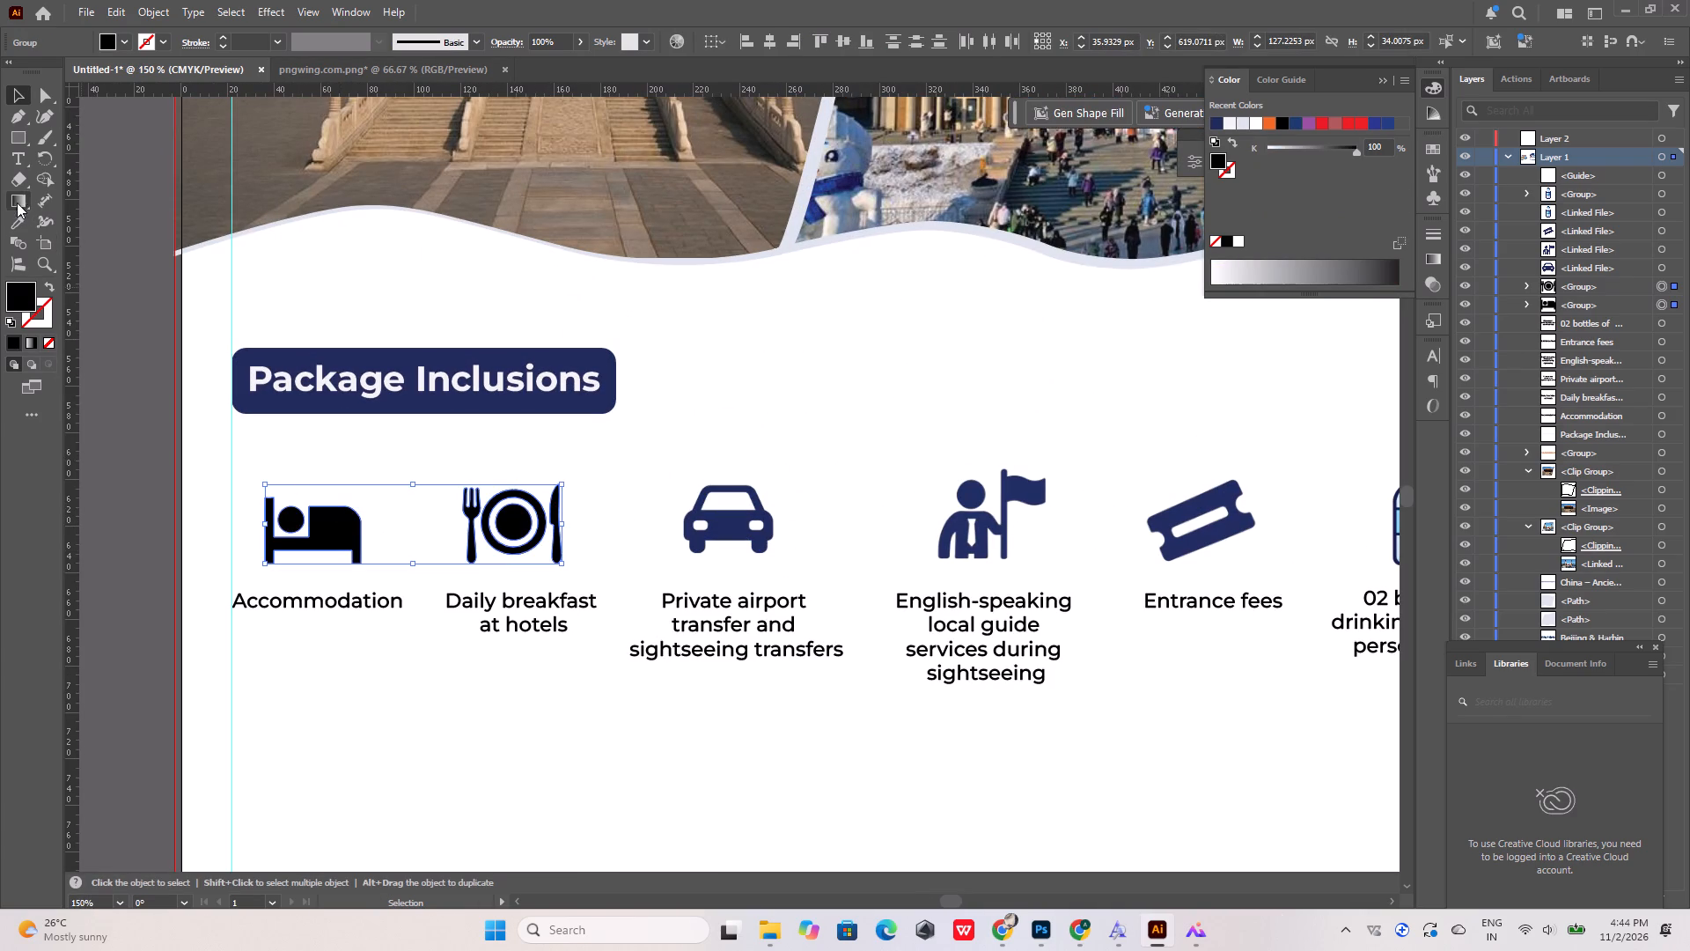
click(13, 225)
click(734, 526)
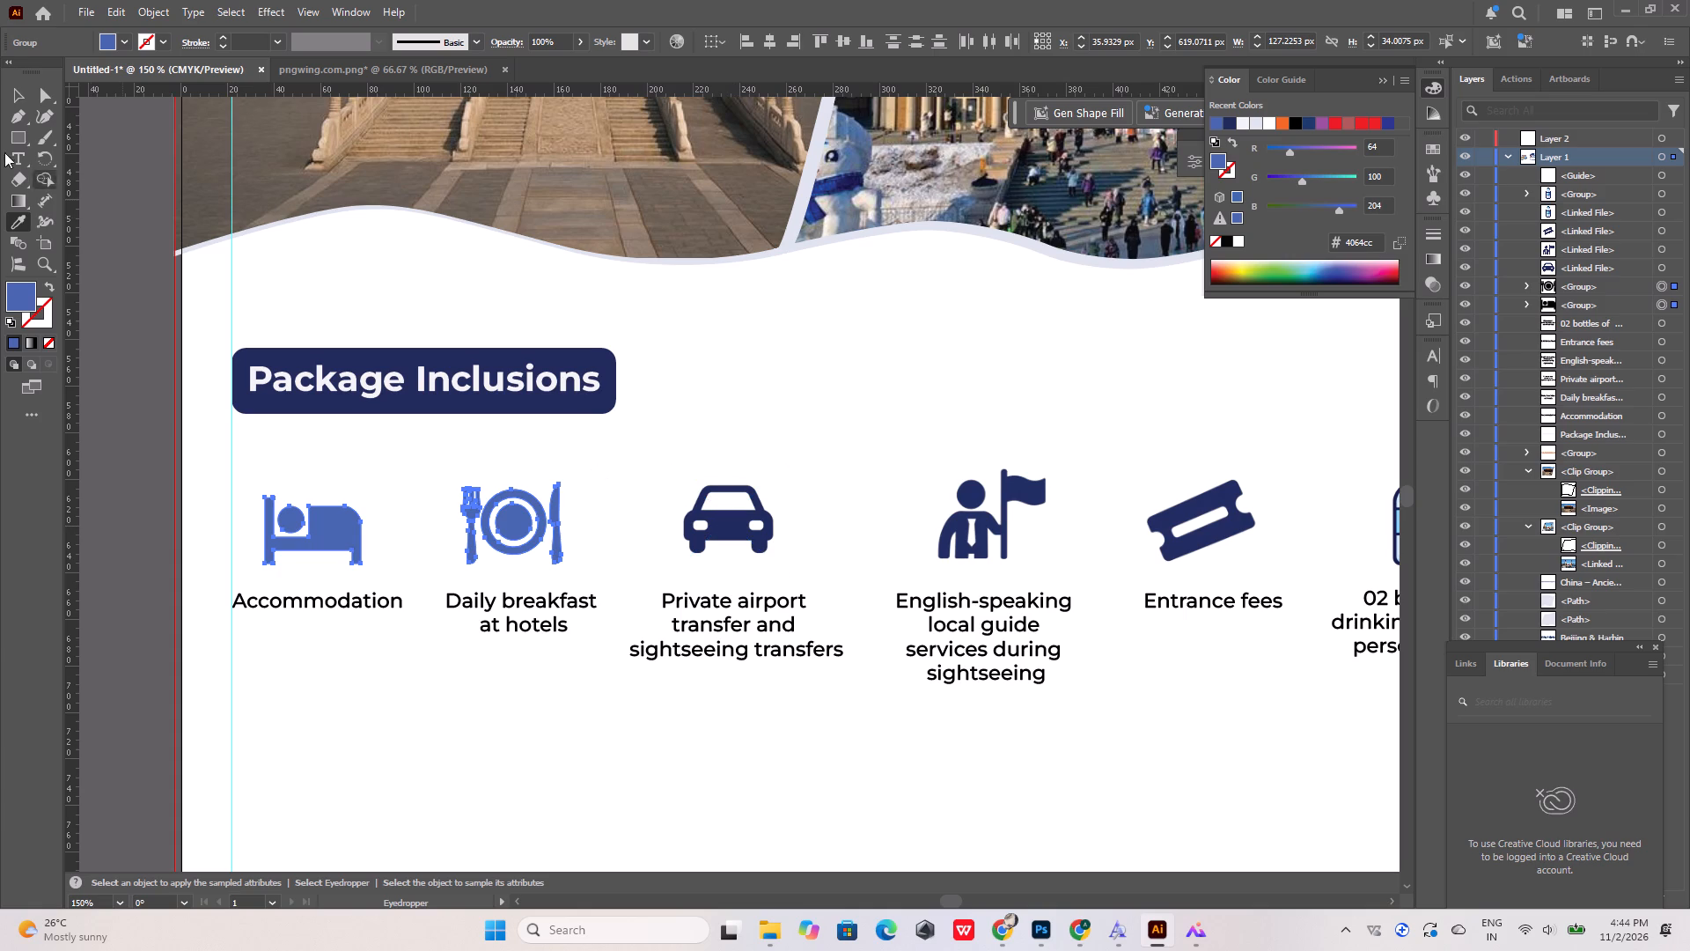
click(16, 94)
click(107, 158)
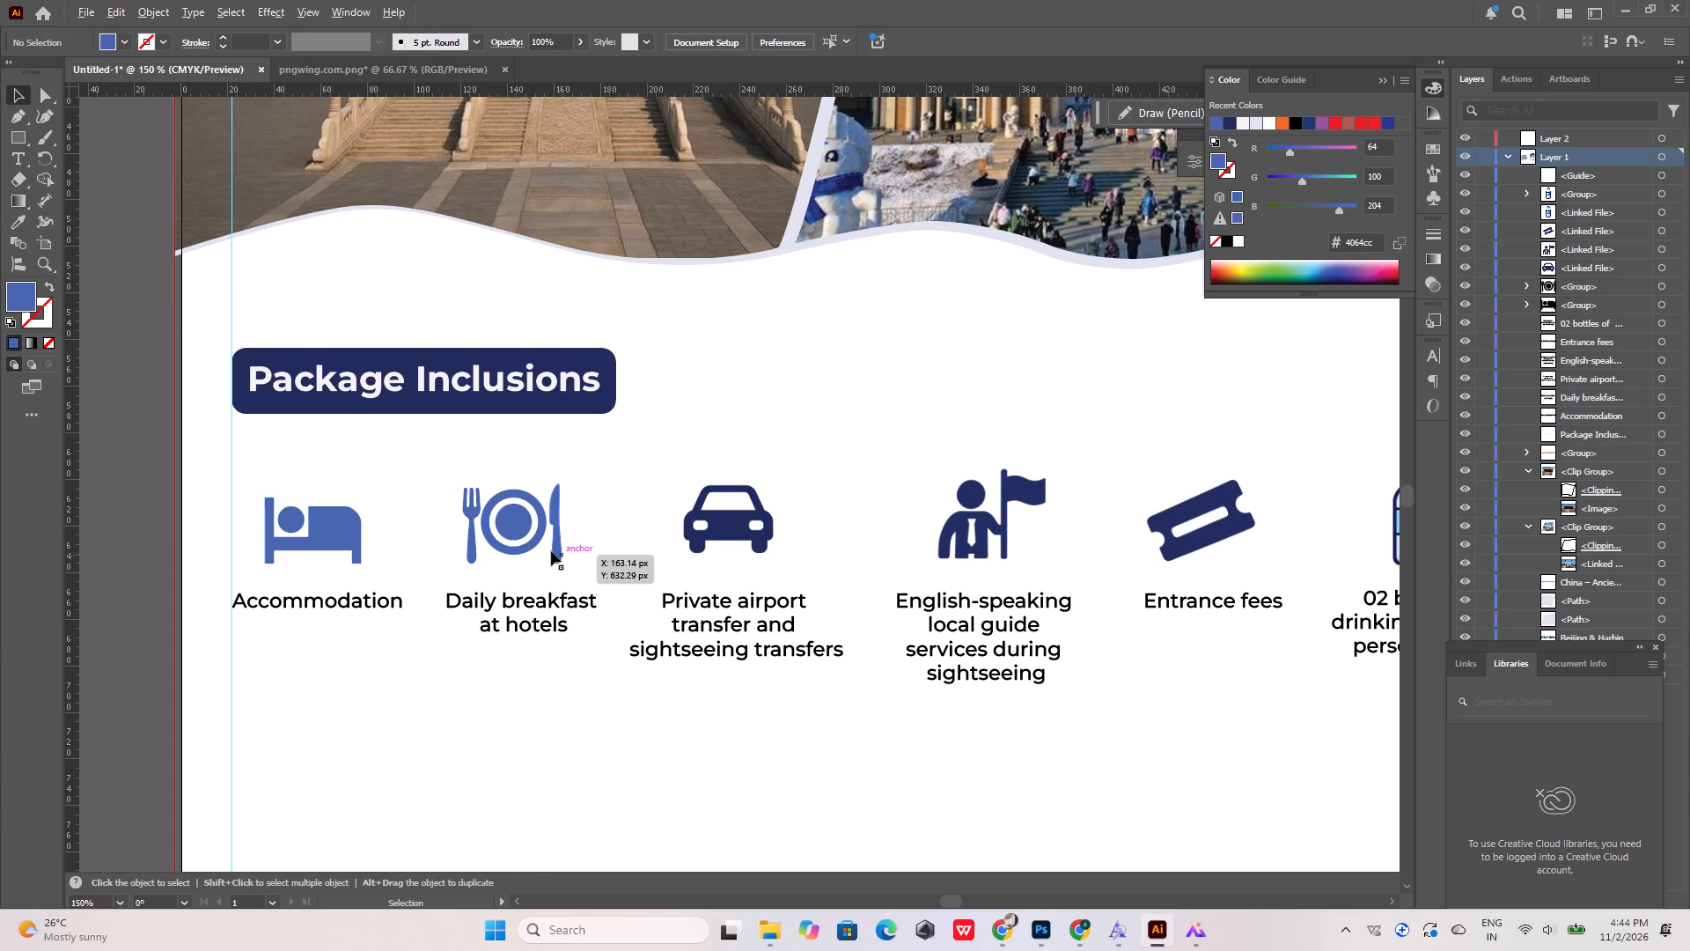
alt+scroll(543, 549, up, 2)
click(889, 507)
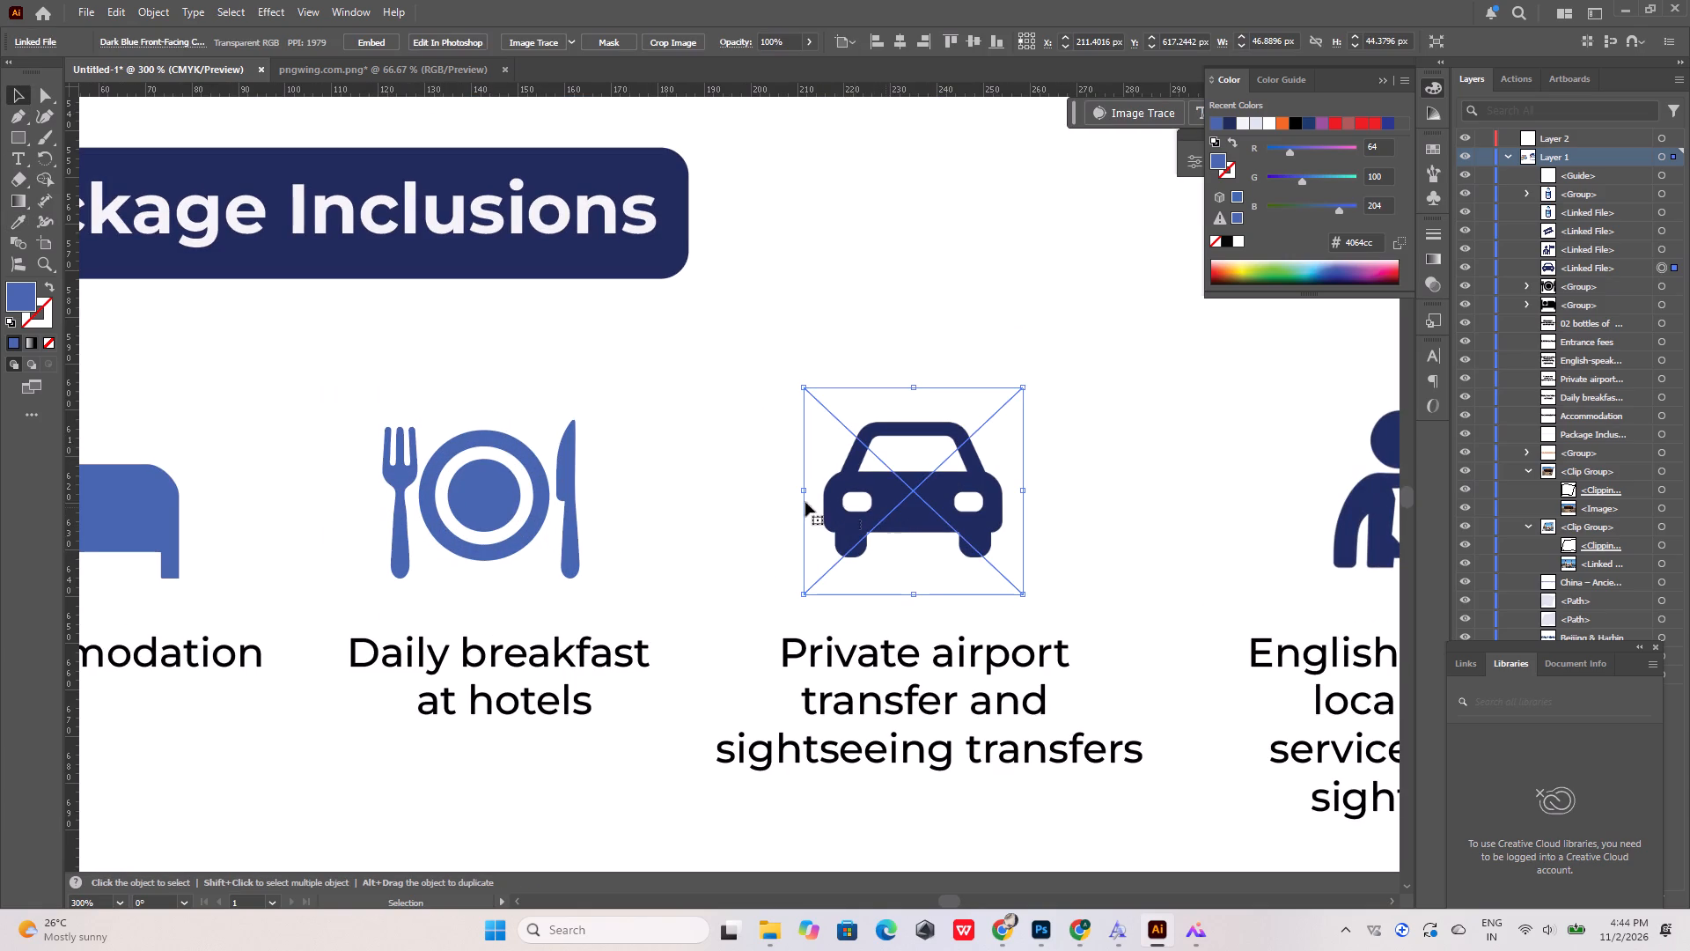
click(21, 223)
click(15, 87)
Recolour the plate-and-cutlery icon with the Eyedropper to the navy of the "Package Inclusions" banner (#212b5d).
click(541, 485)
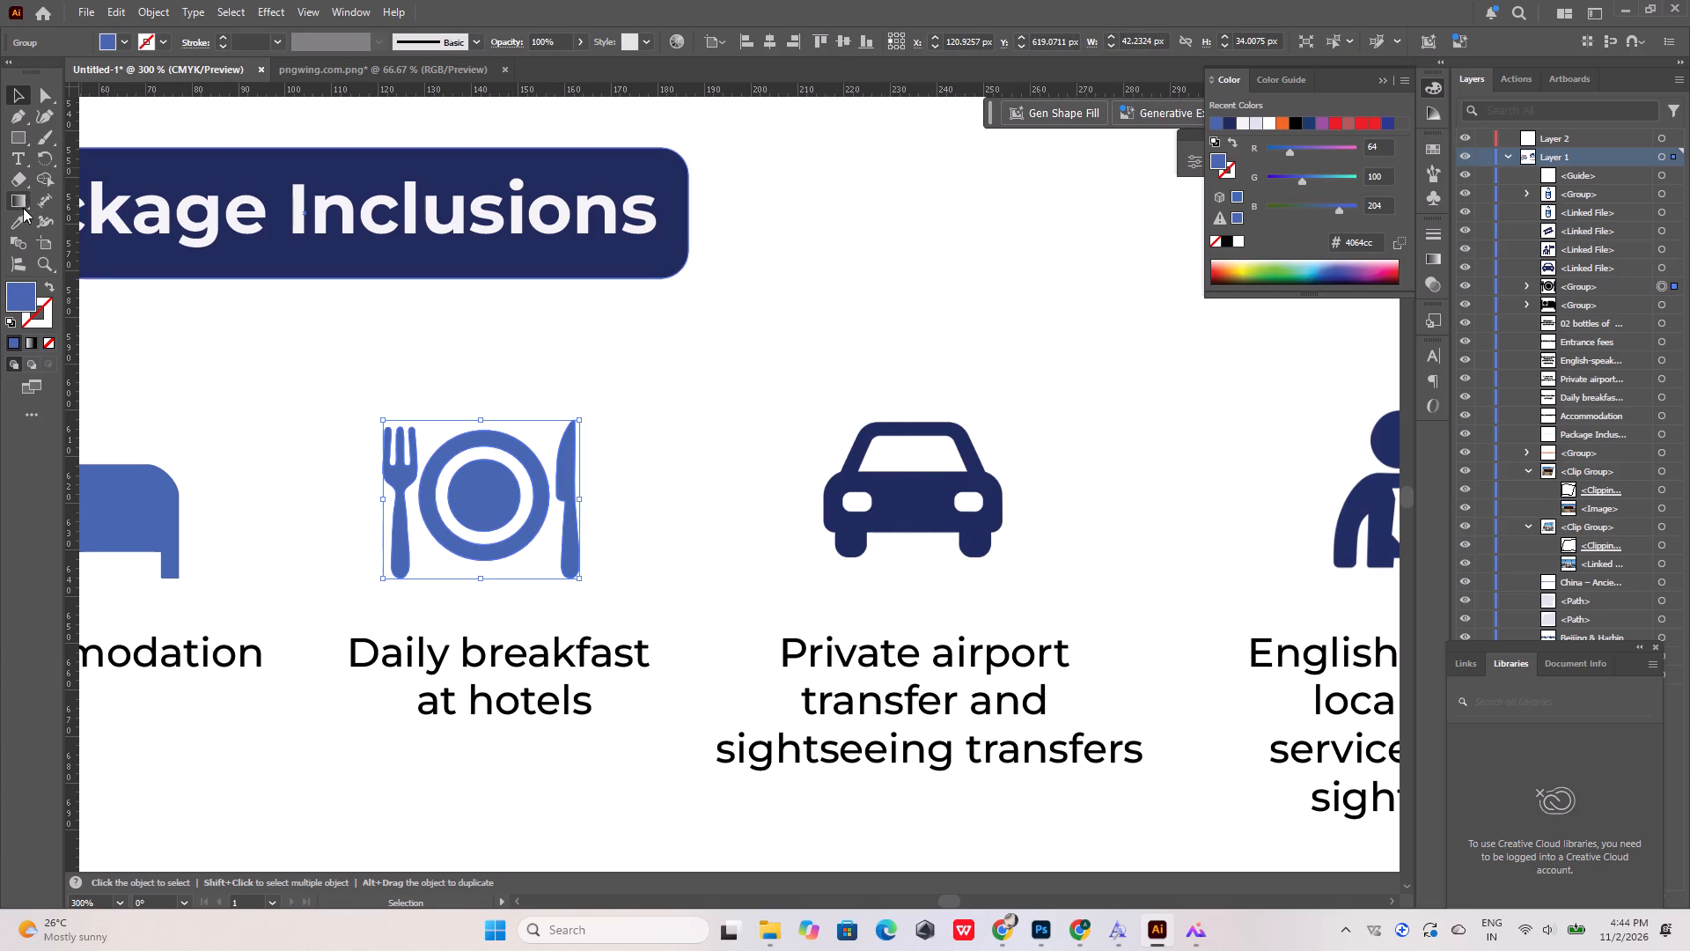
click(22, 218)
click(904, 500)
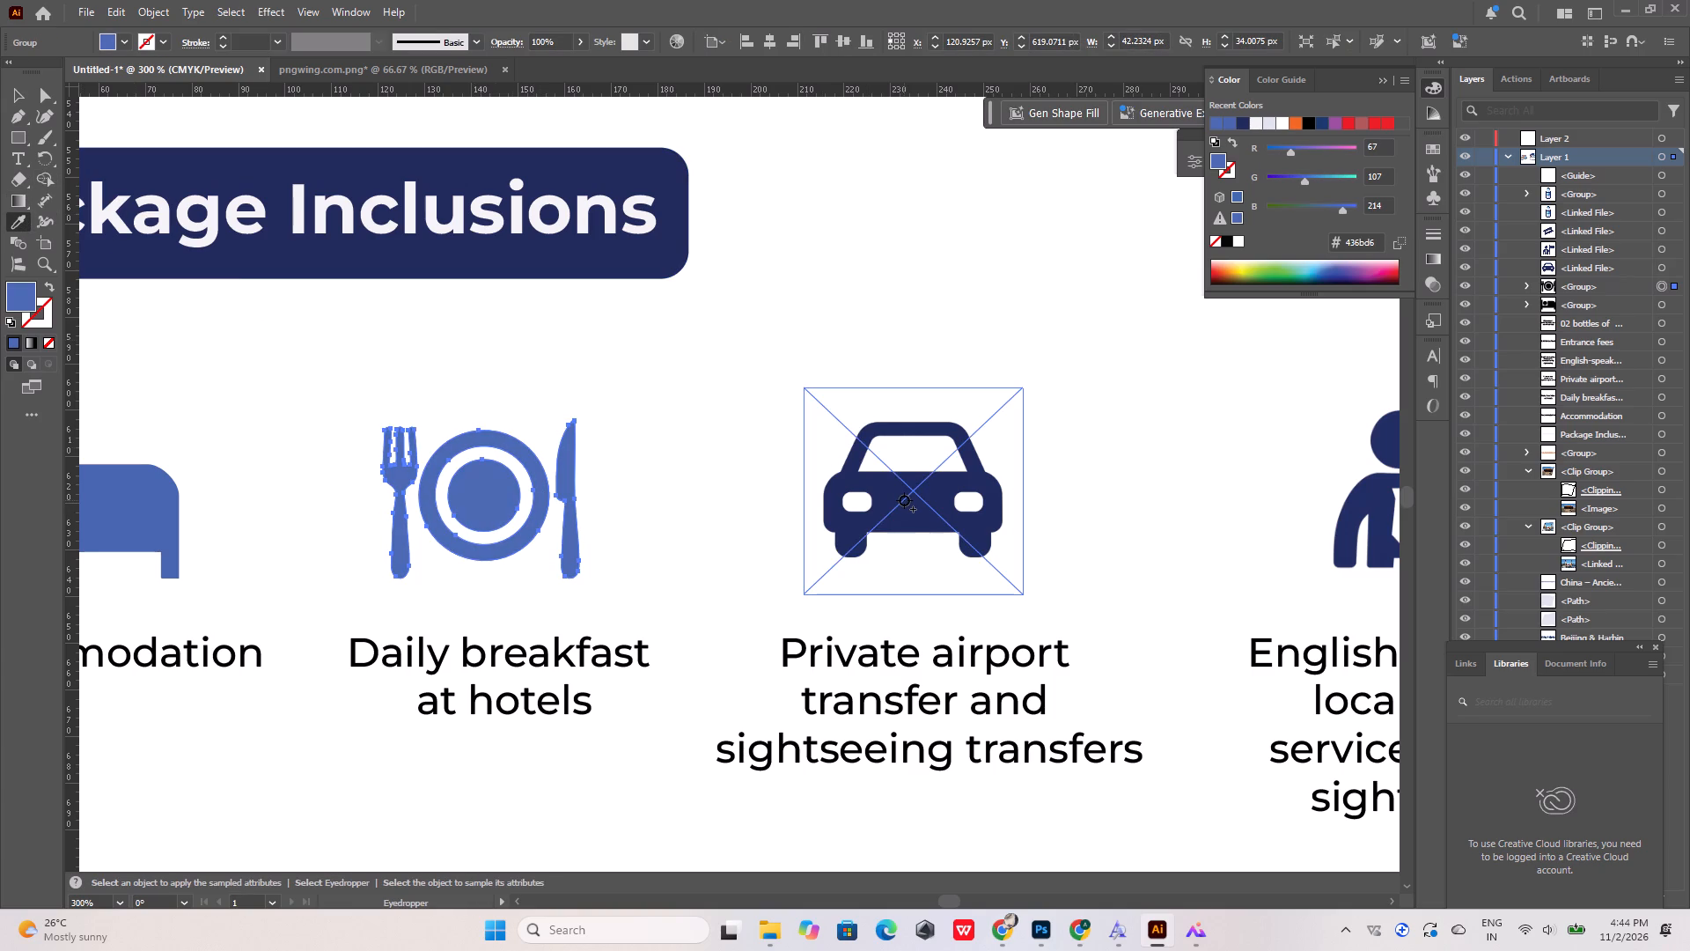
click(612, 262)
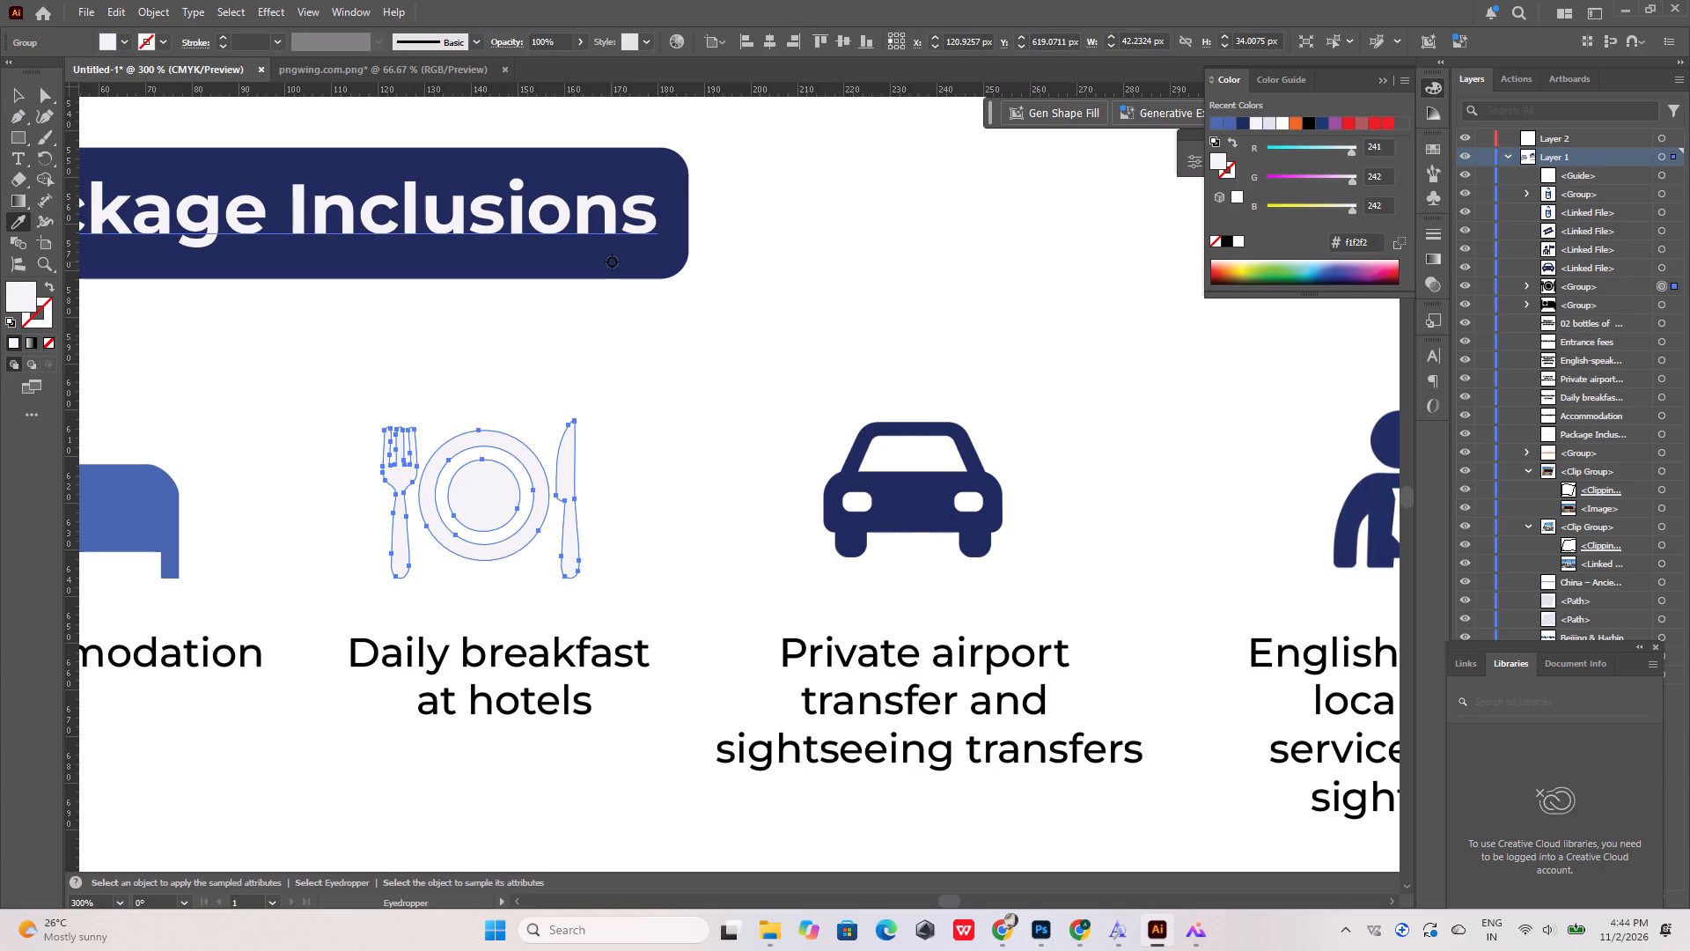
click(612, 262)
click(612, 262)
click(642, 152)
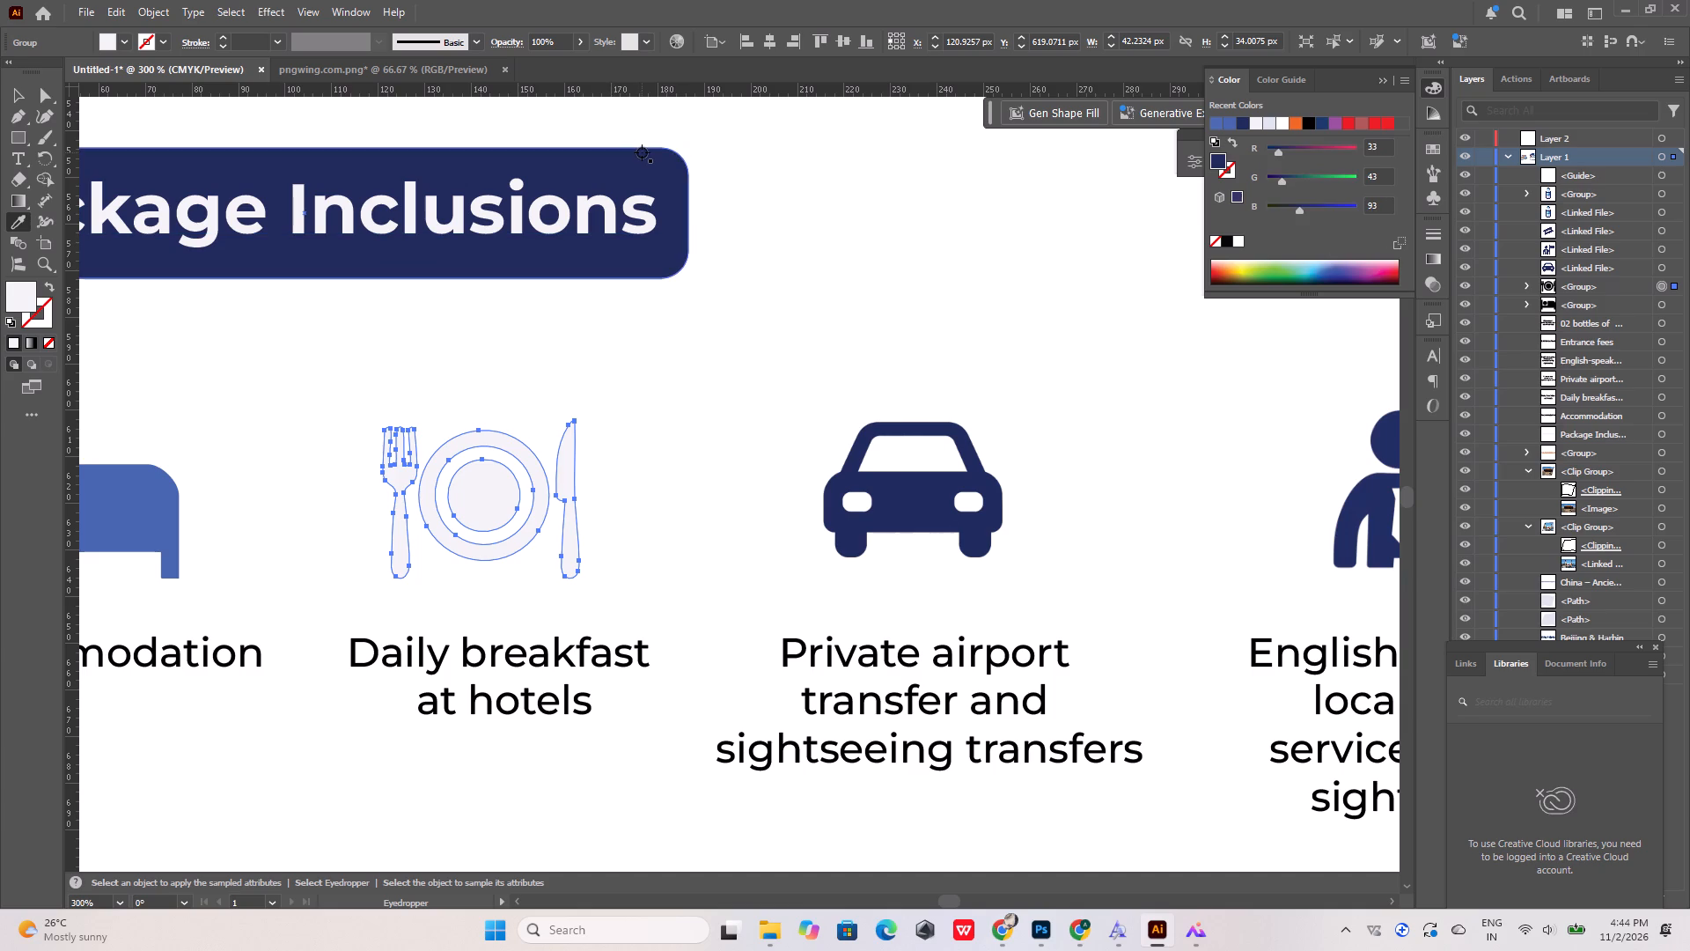
Recolour the bed icon with the Eyedropper to the navy of the "Package Inclusions" banner (#212b5d).
click(13, 94)
click(113, 490)
click(19, 222)
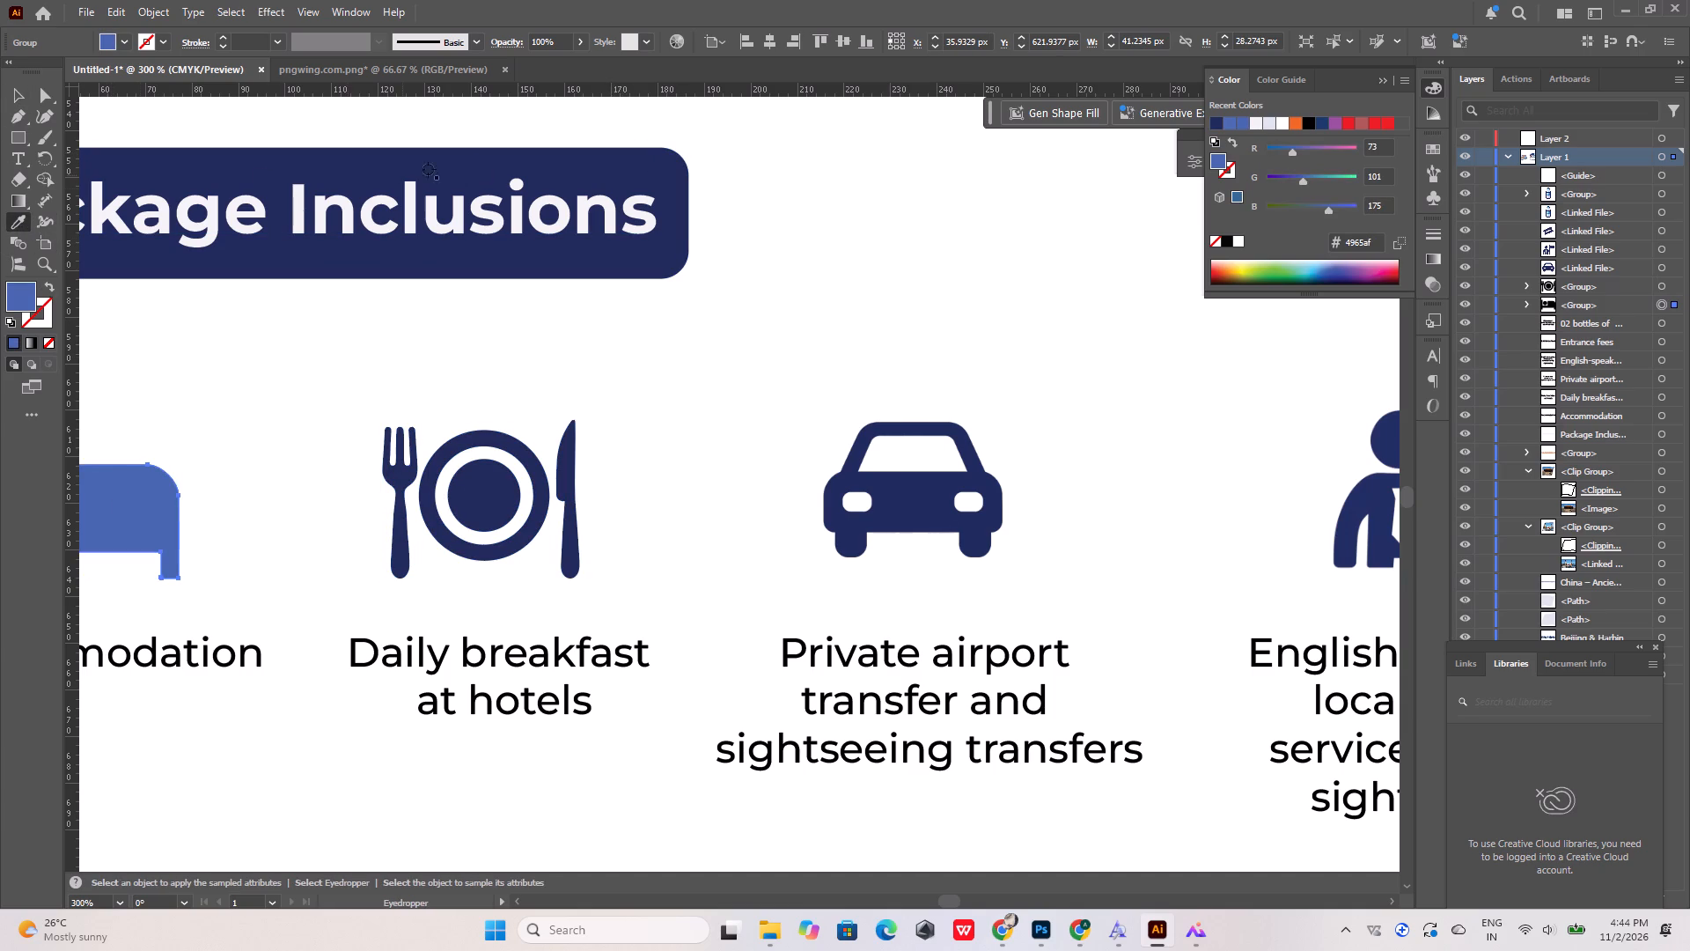
click(607, 162)
click(12, 93)
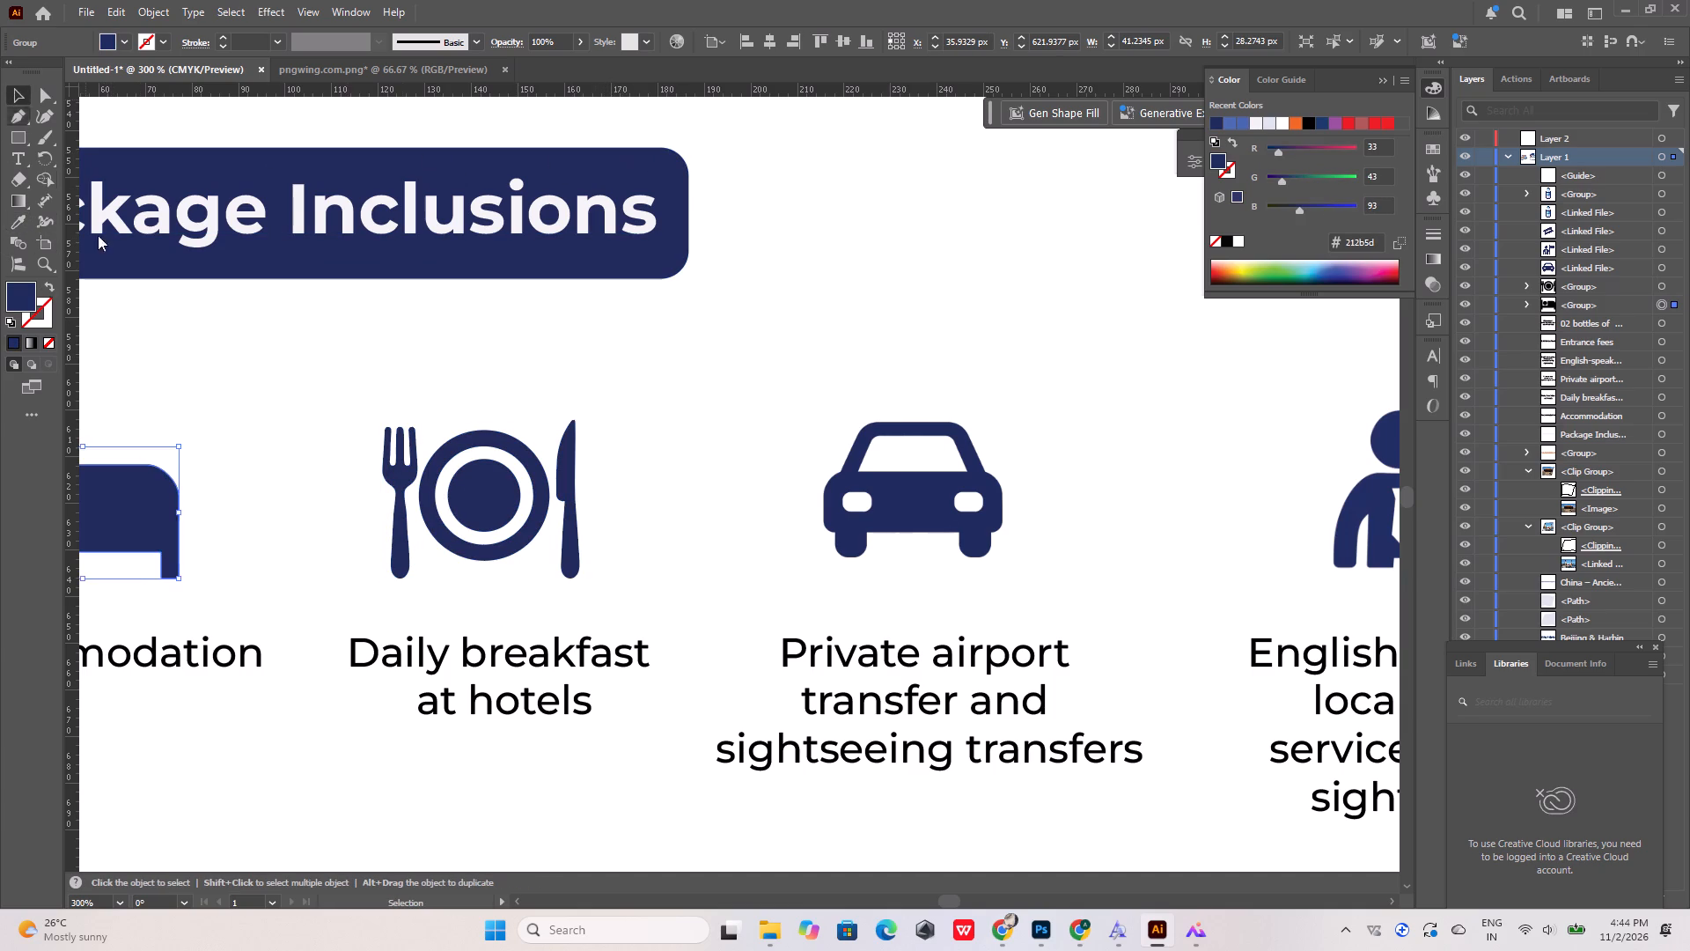
click(202, 373)
Scale the whole row of six inclusion icons and labels down together to about 501 × 91 px.
alt+scroll(437, 518, down, 4)
alt+scroll(438, 525, up, 2)
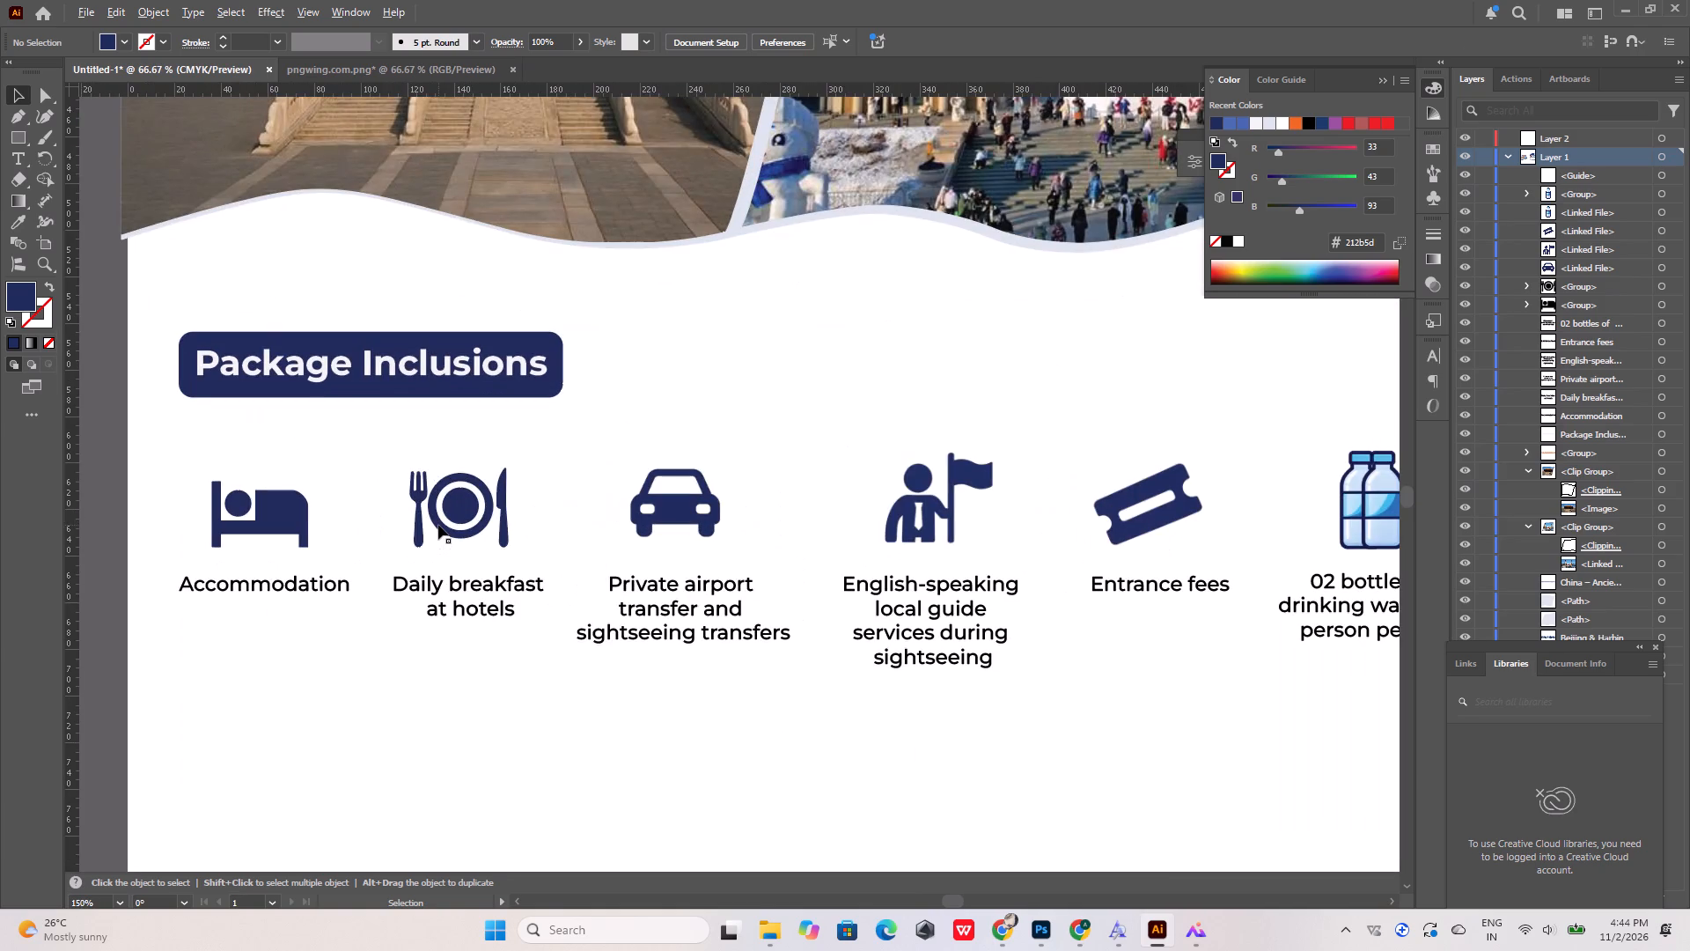
alt+scroll(438, 525, down, 2)
click(1150, 574)
alt+scroll(503, 568, up, 1)
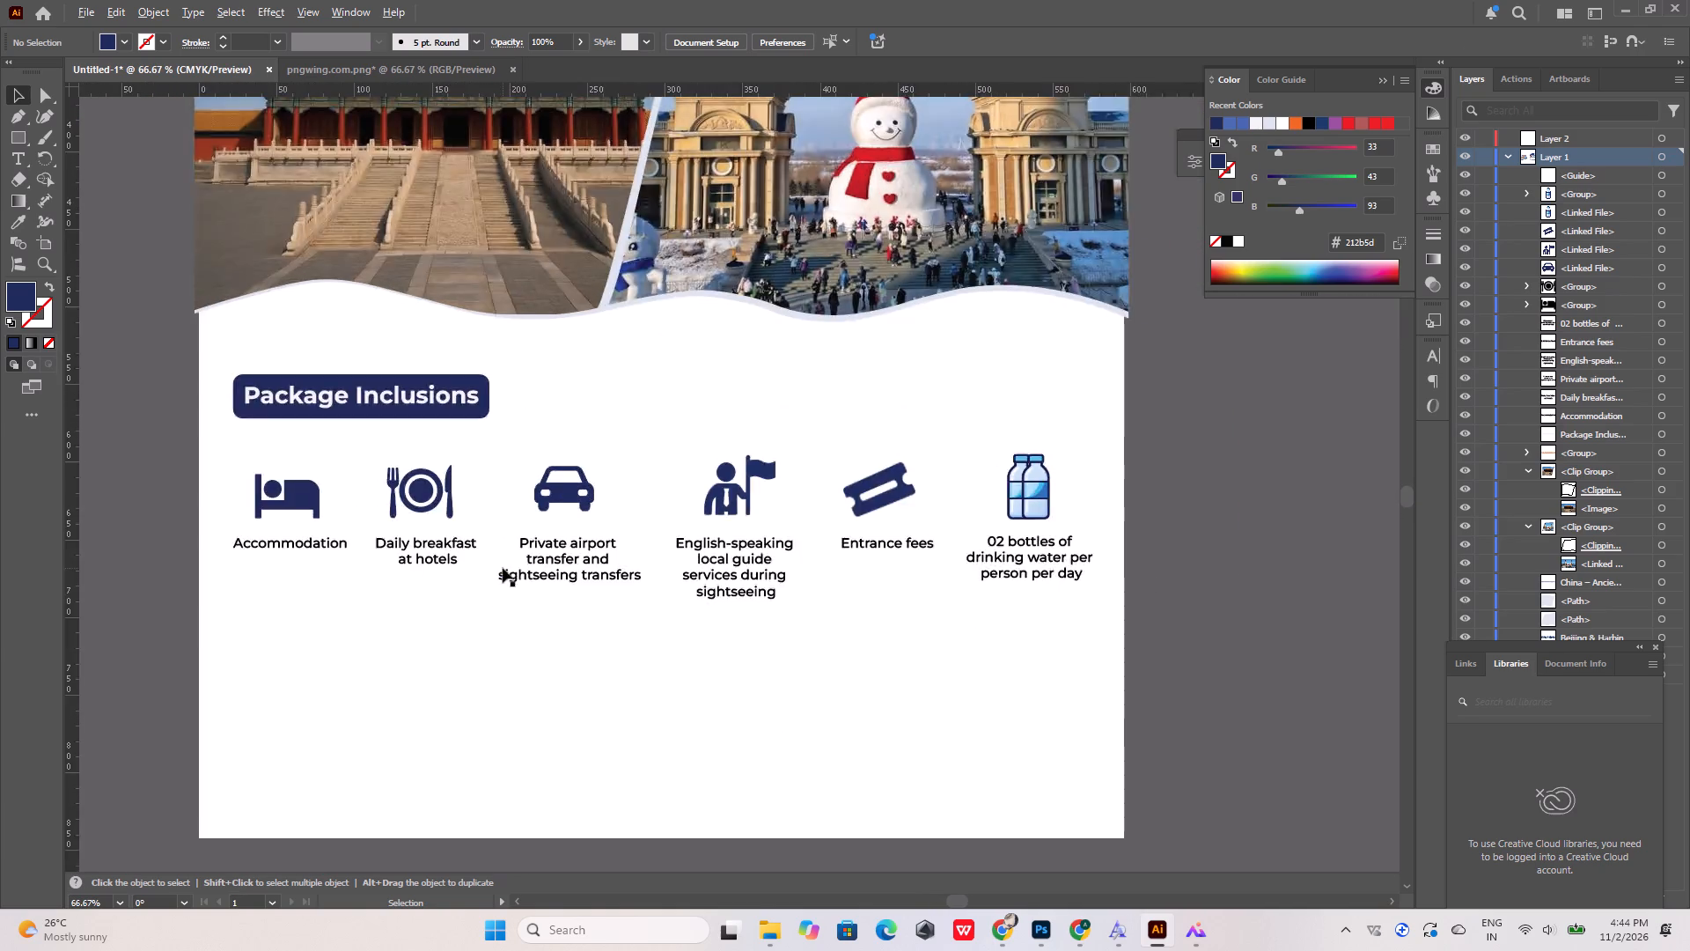
alt+scroll(503, 568, up, 1)
alt+click(581, 550)
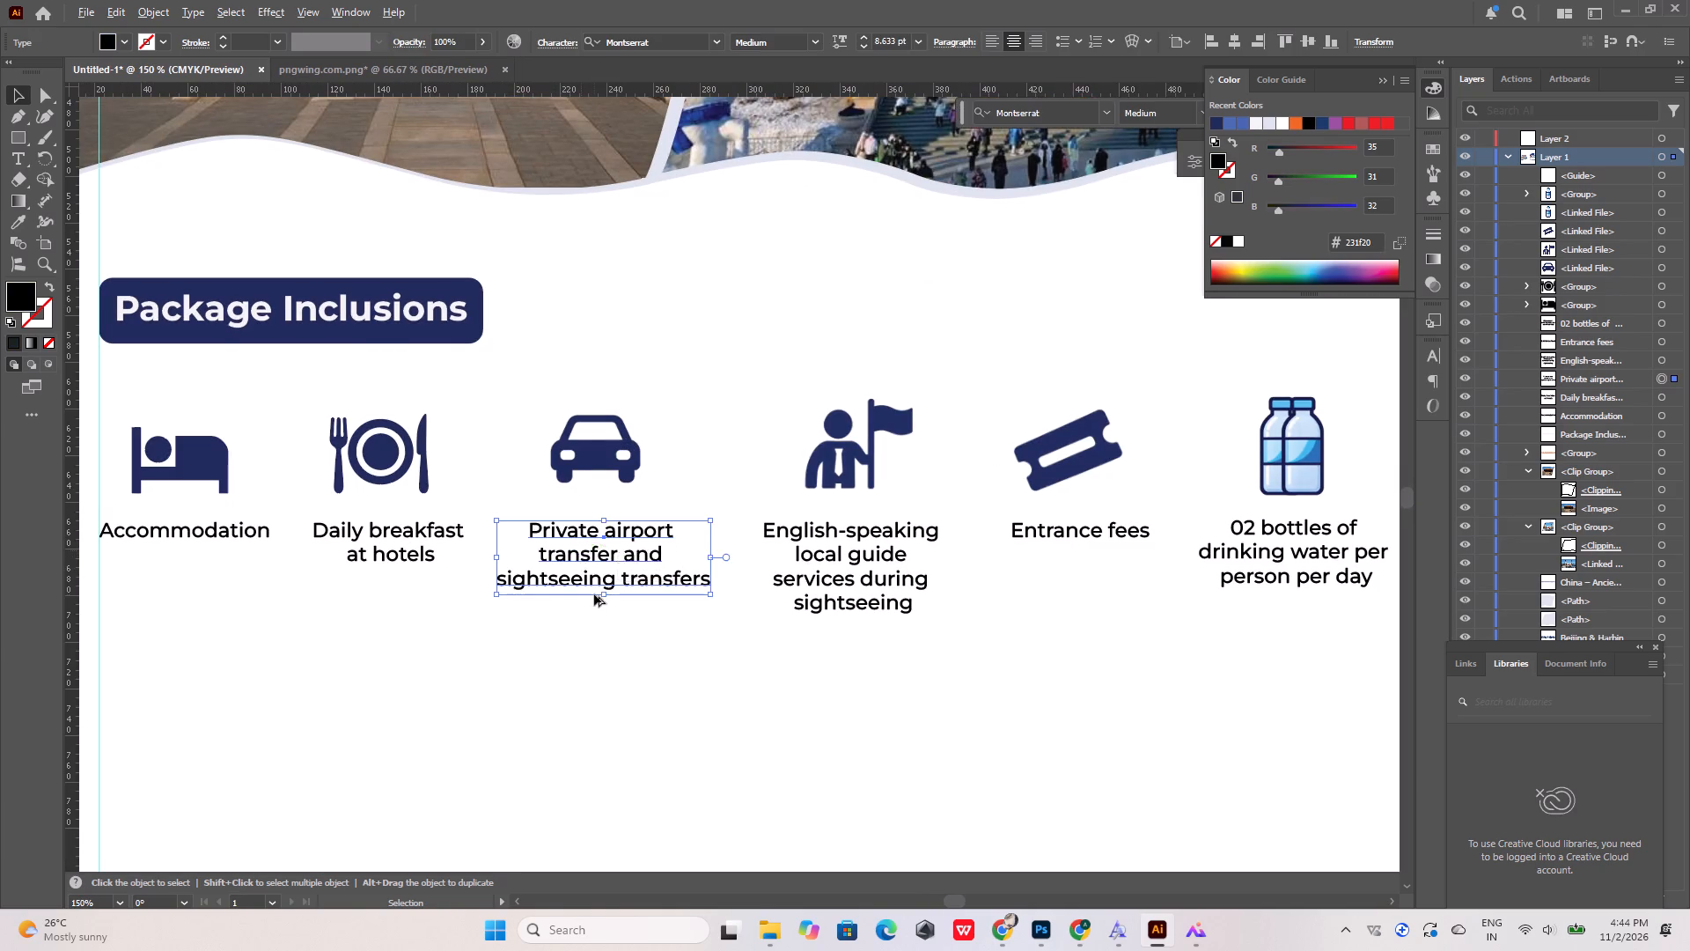
alt+scroll(594, 594, down, 1)
drag(1106, 643, 292, 469)
shift+drag(1130, 615, 1092, 601)
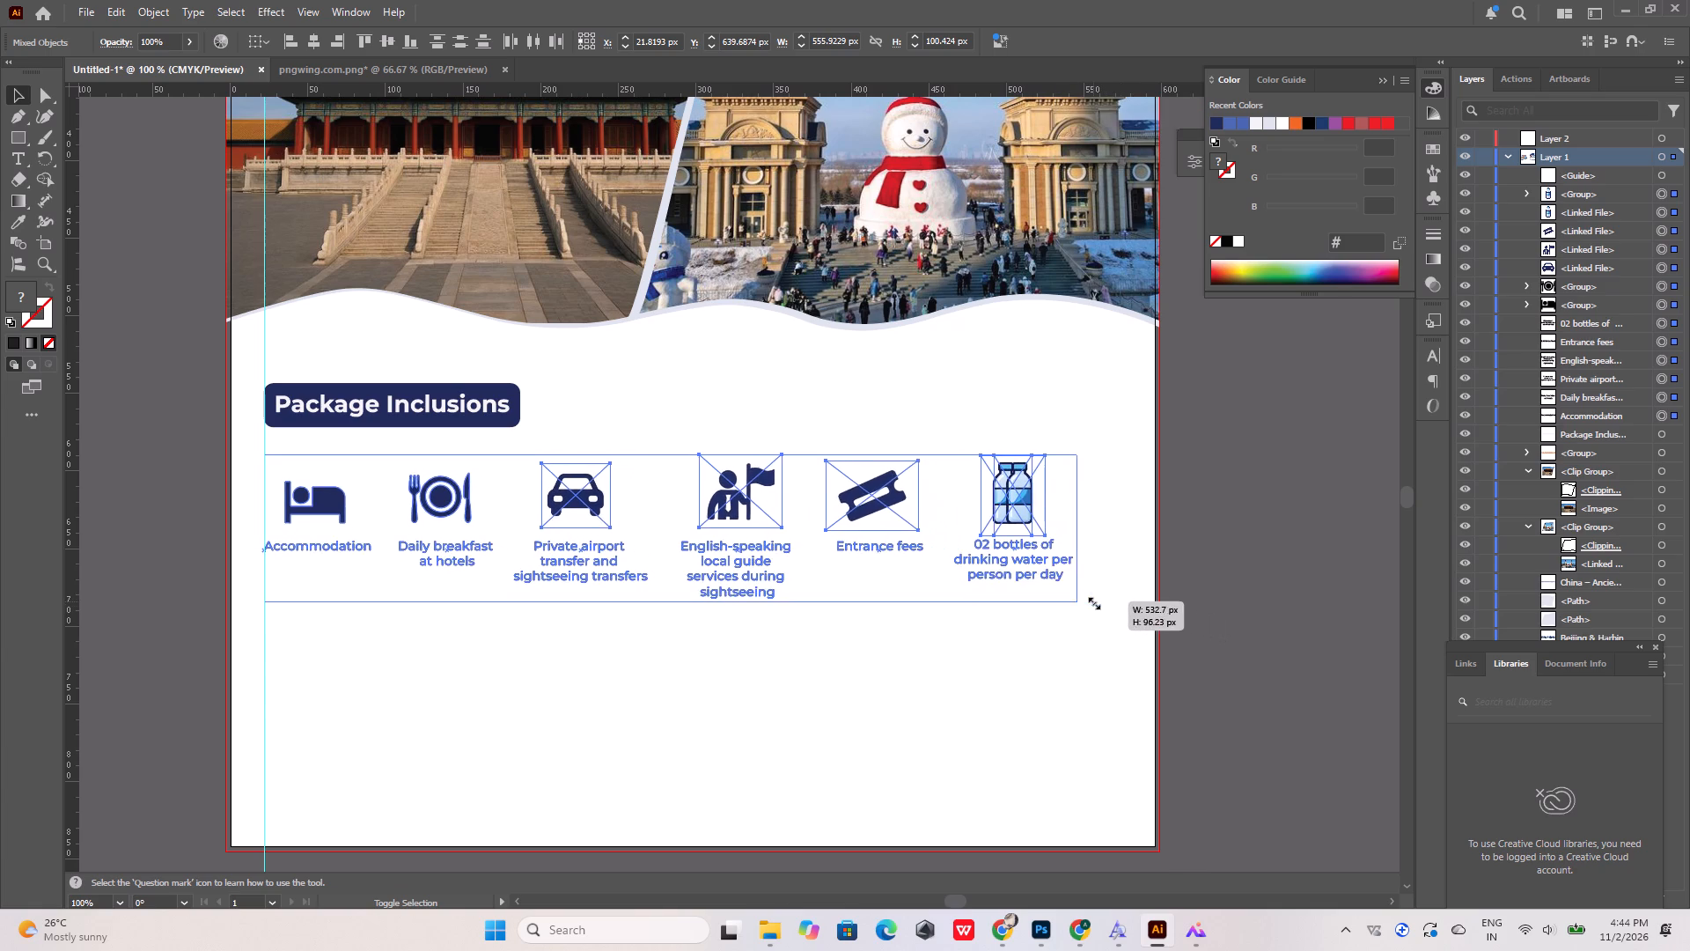
shift+drag(1092, 601, 1070, 595)
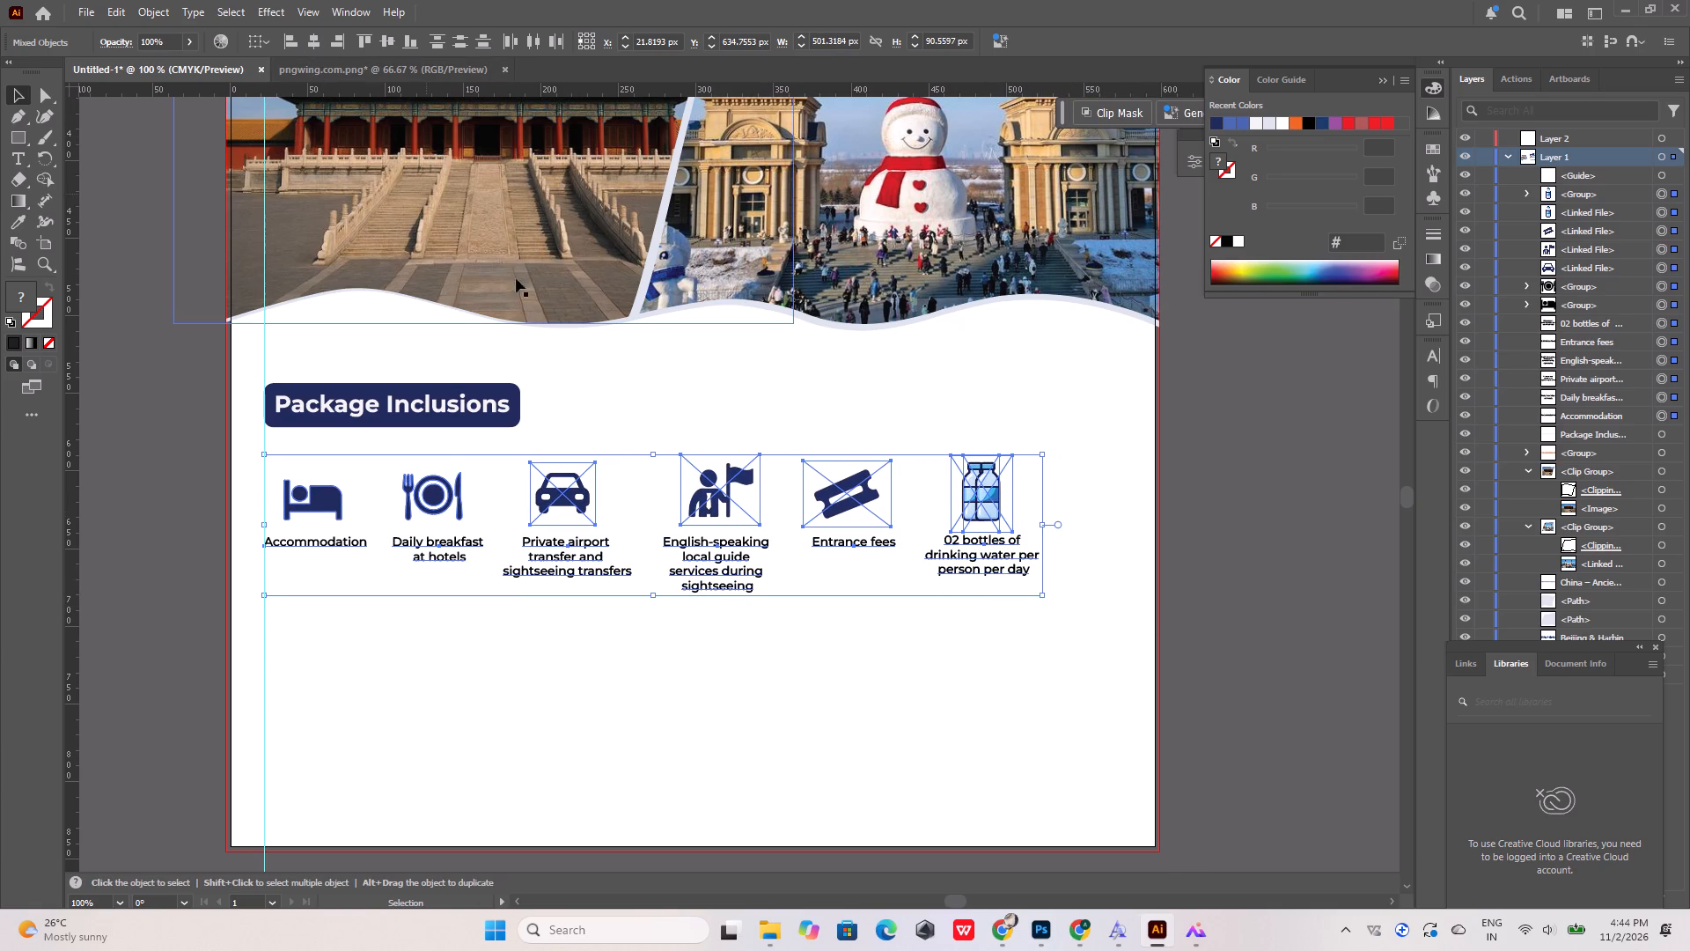
Nudge the row of inclusion icons and labels about 33 px right, towards the middle of the page.
key(shift+Right)
key(shift+Right)
key(shift+Right)
key(shift+Right)
key(shift+Right)
key(shift+Right)
key(shift+Right)
key(shift+Right)
key(shift+Right)
key(shift+Right)
key(shift+Right)
key(shift+Right)
key(shift+Right)
key(shift+Right)
key(shift+Right)
key(shift+Right)
key(shift+Right)
key(shift+Right)
key(shift+Right)
key(shift+Right)
key(shift+Right)
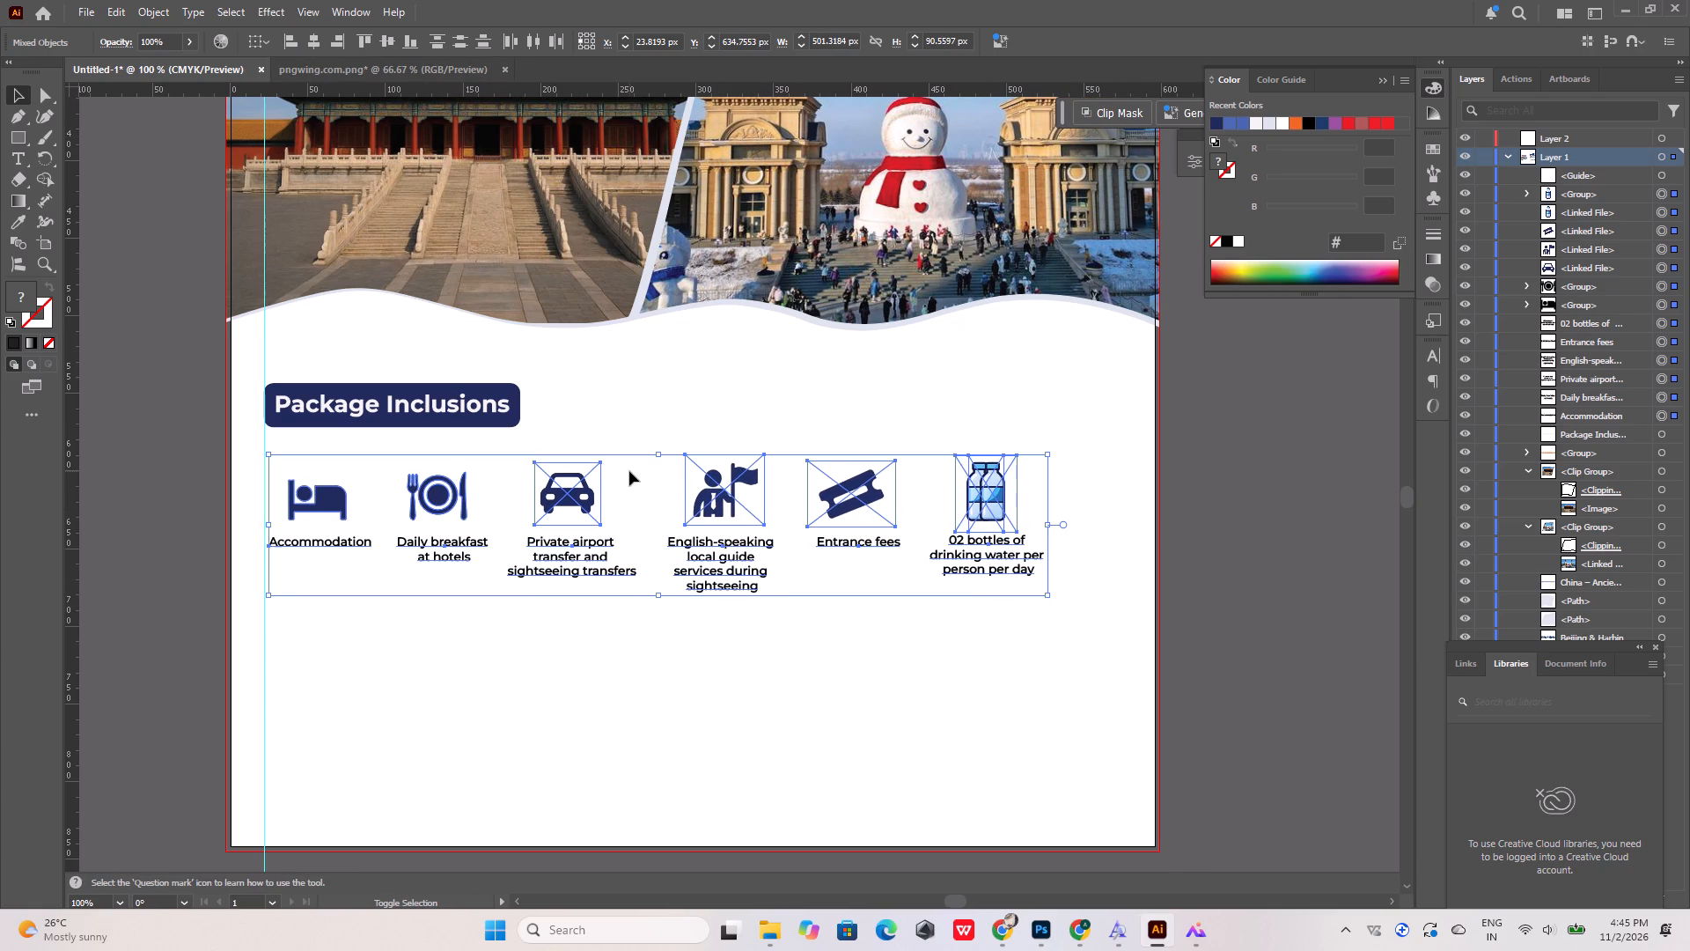
key(shift+Right)
key(shift+Right)
key(shift+Right)
key(shift+Right)
key(shift+Right)
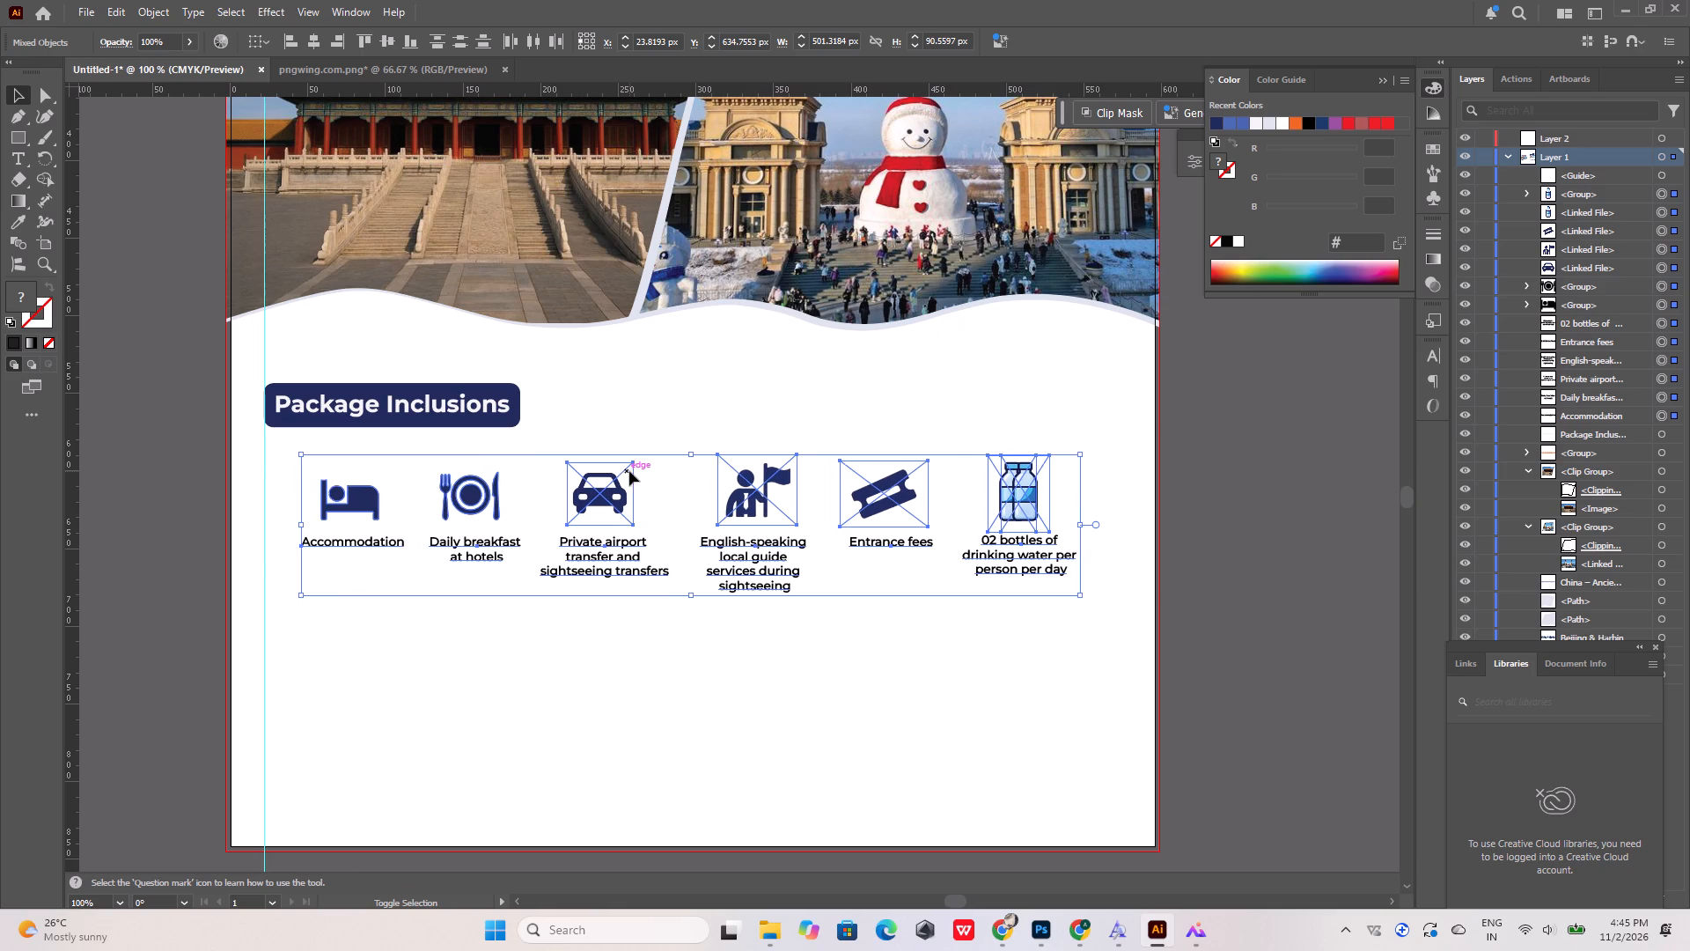
key(shift+Right)
key(shift+Right)
key(shift+Right)
key(shift+Right)
key(shift+Right)
key(shift+Right)
key(shift+Right)
key(shift+Right)
key(shift+Right)
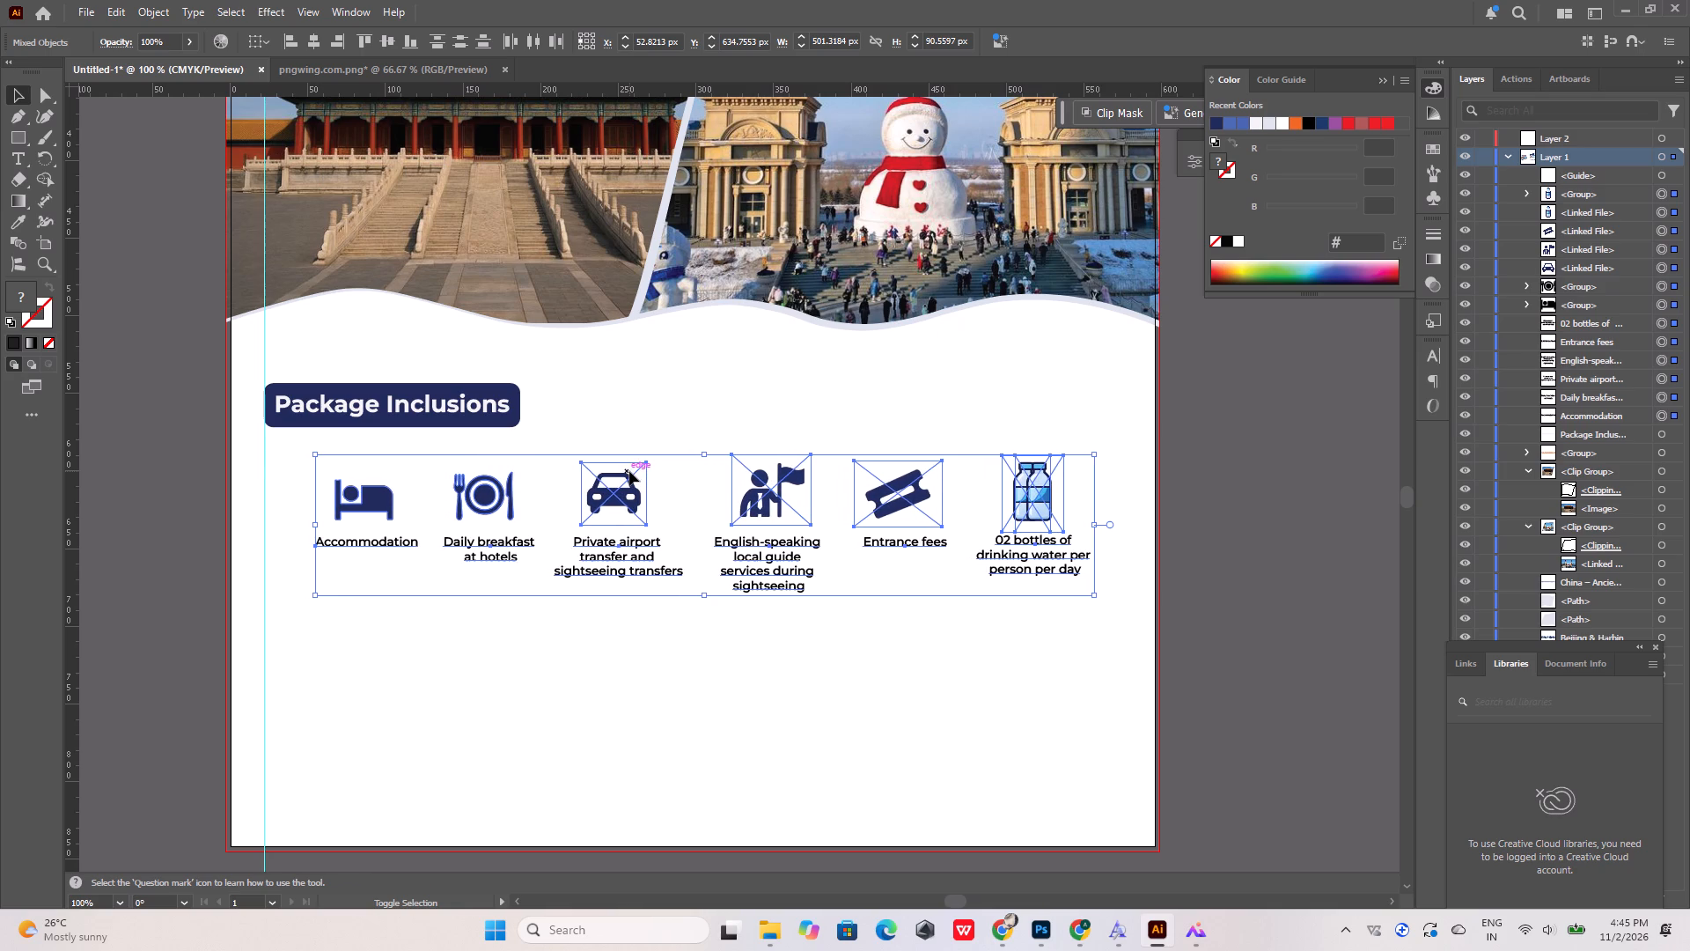
click(1293, 533)
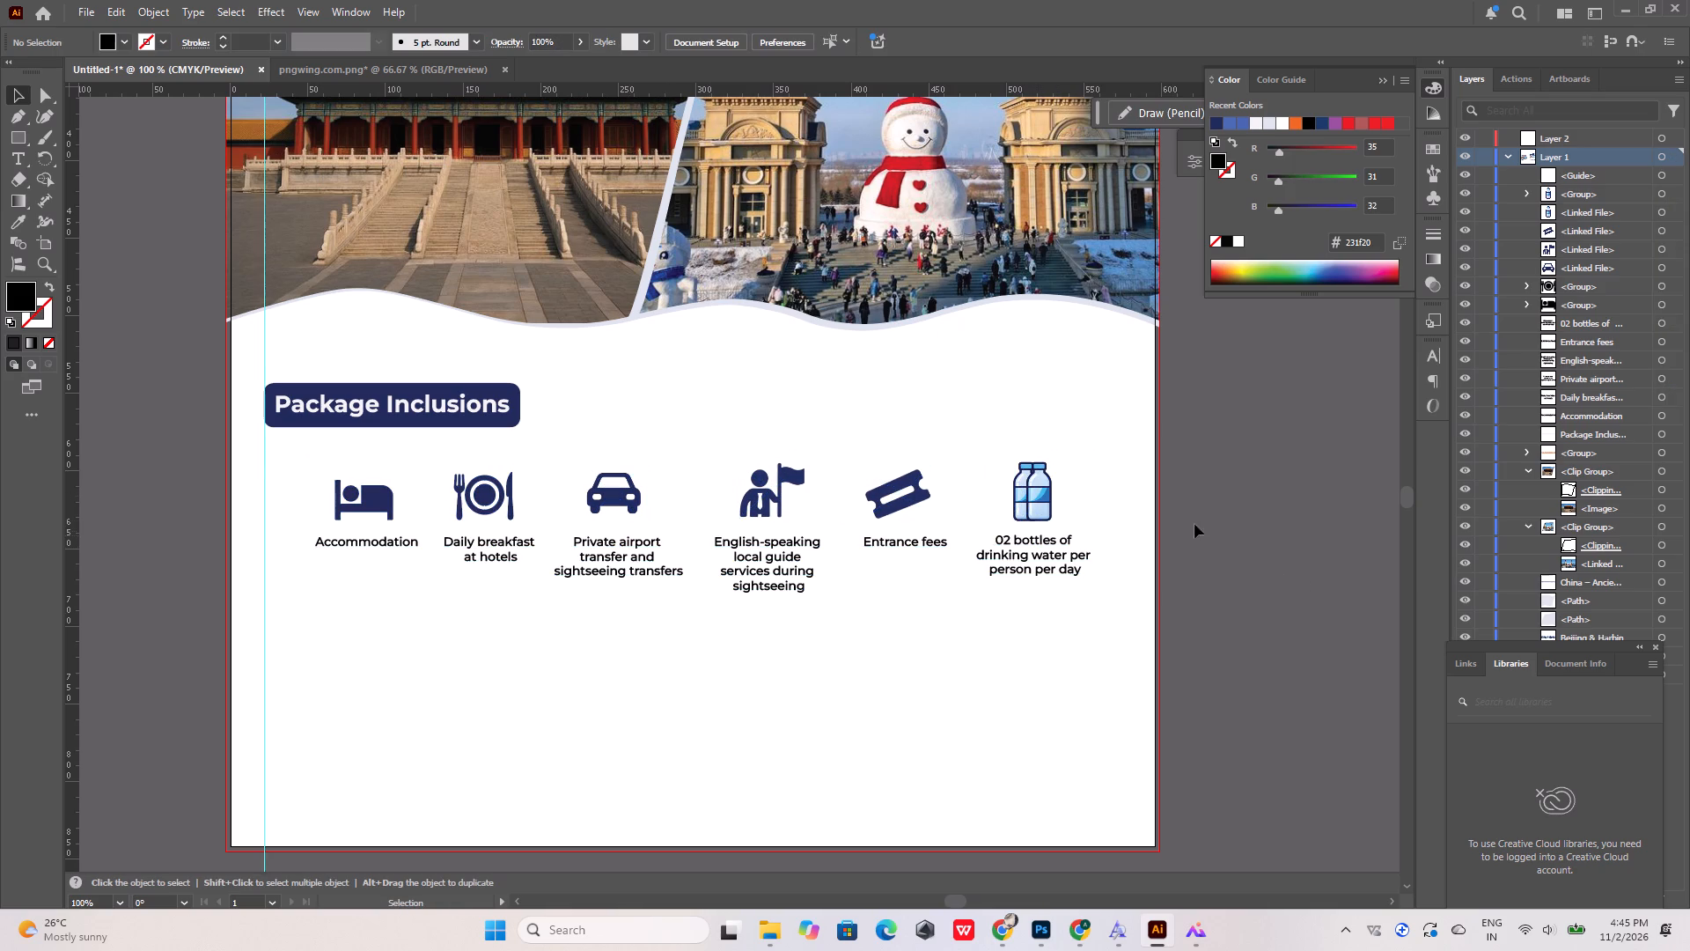
Reselect all the inclusion icons and labels and nudge them 1 px down.
drag(1092, 450, 368, 592)
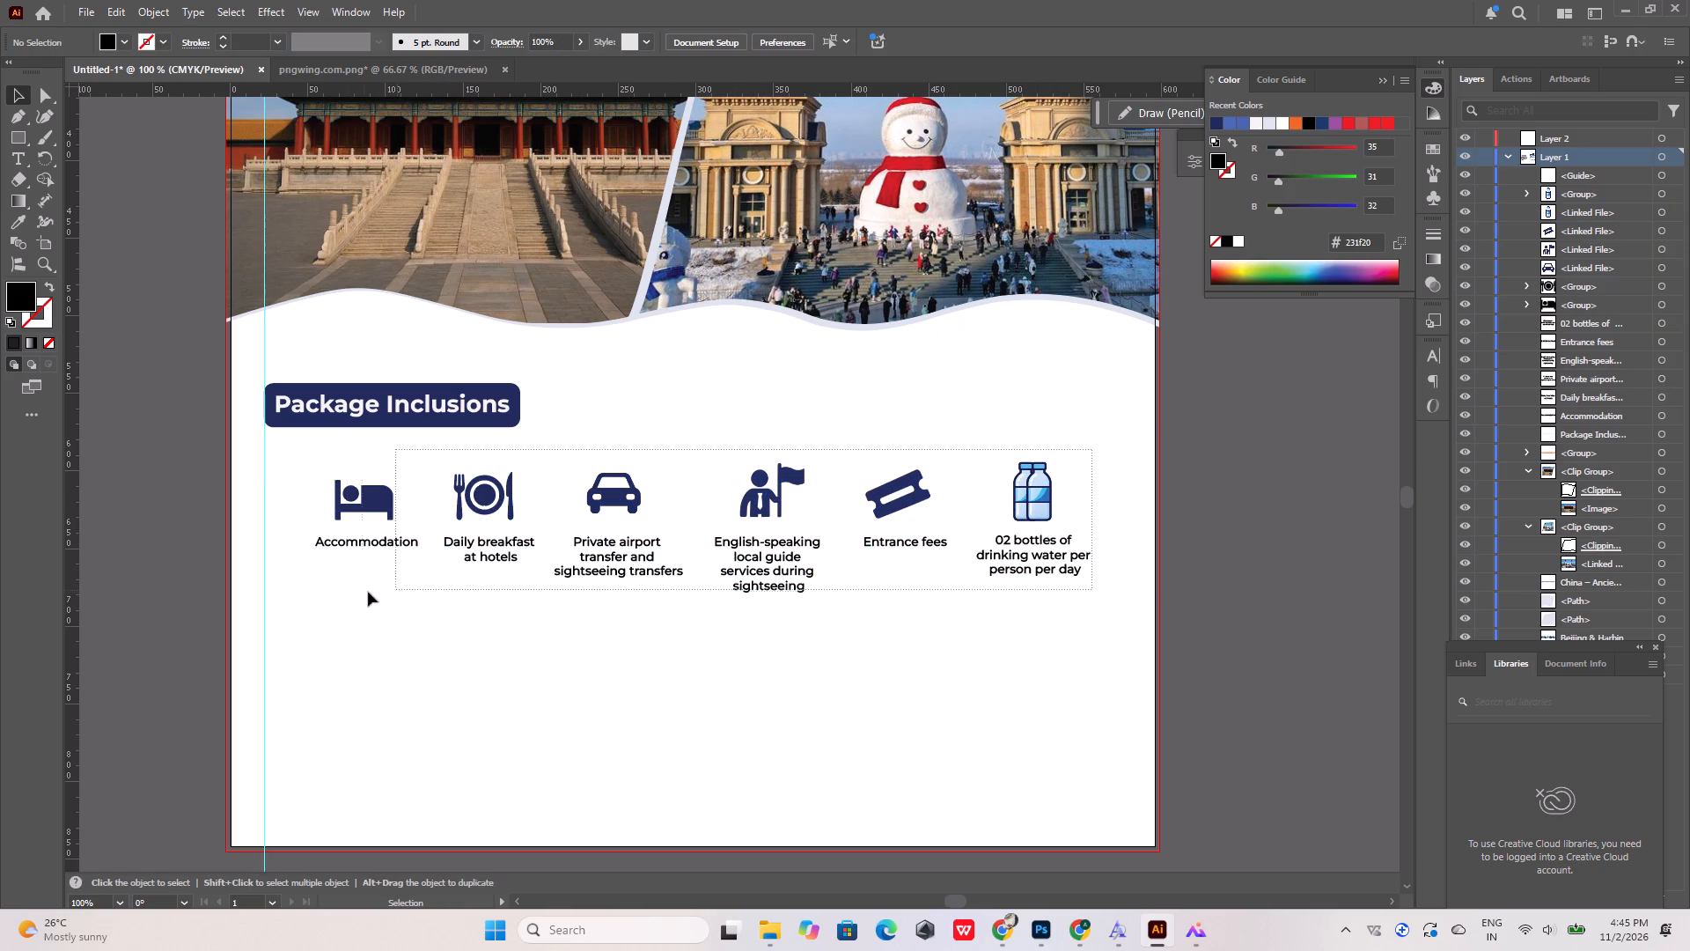
drag(368, 592, 327, 594)
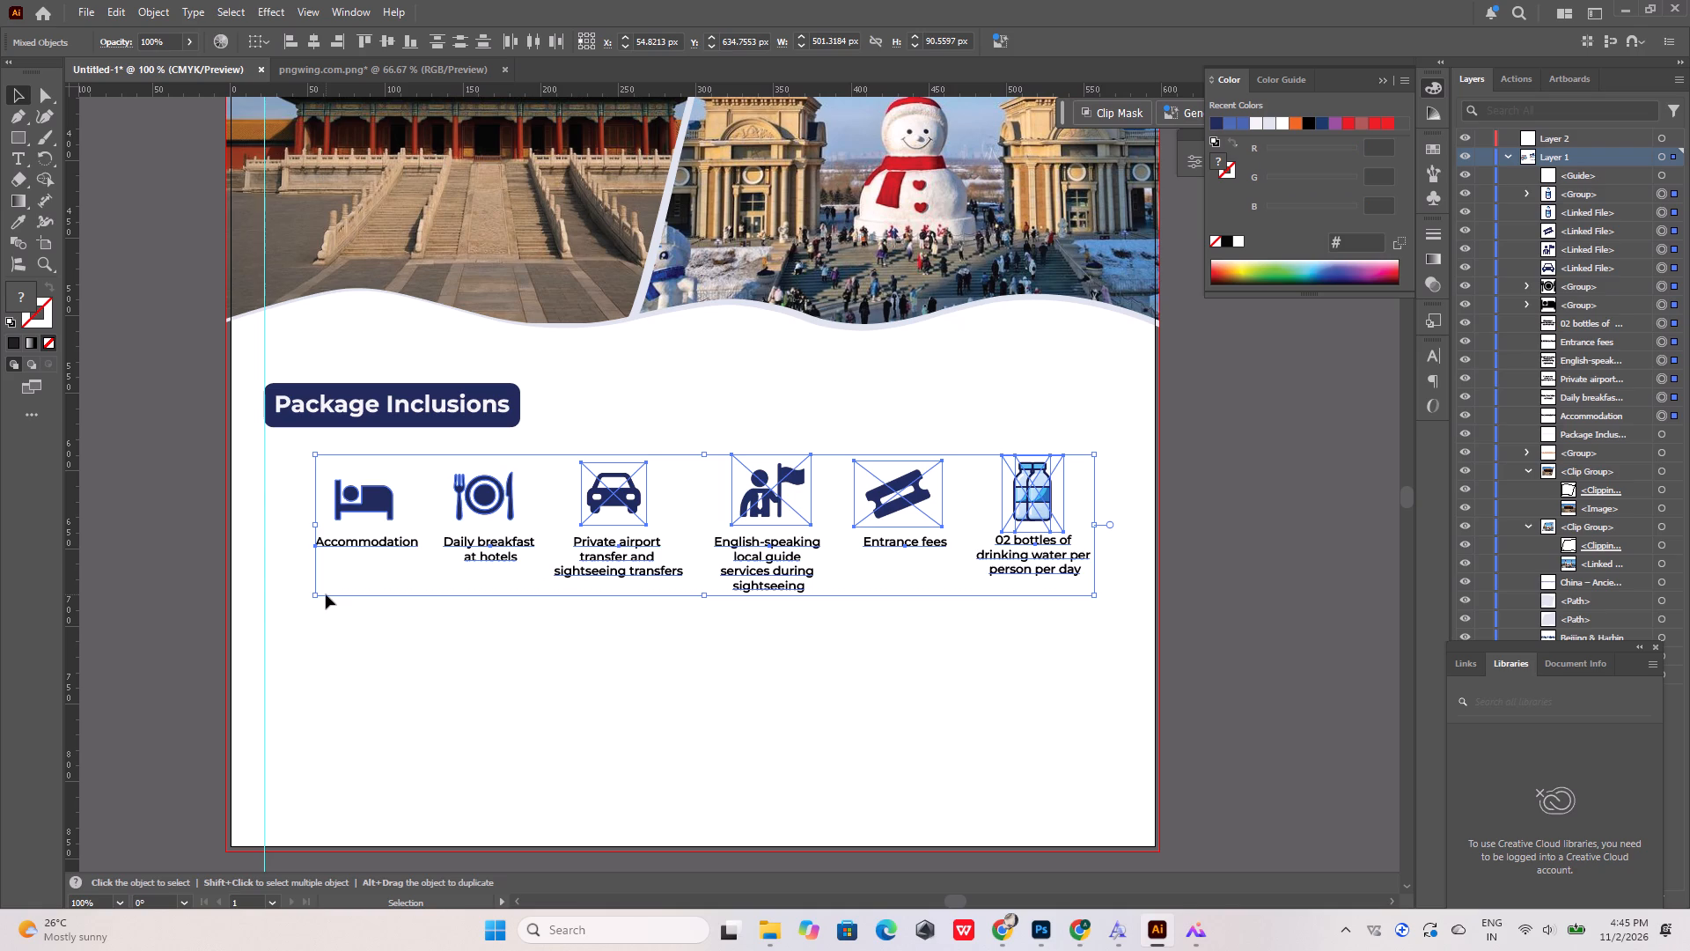
key(shift+Down)
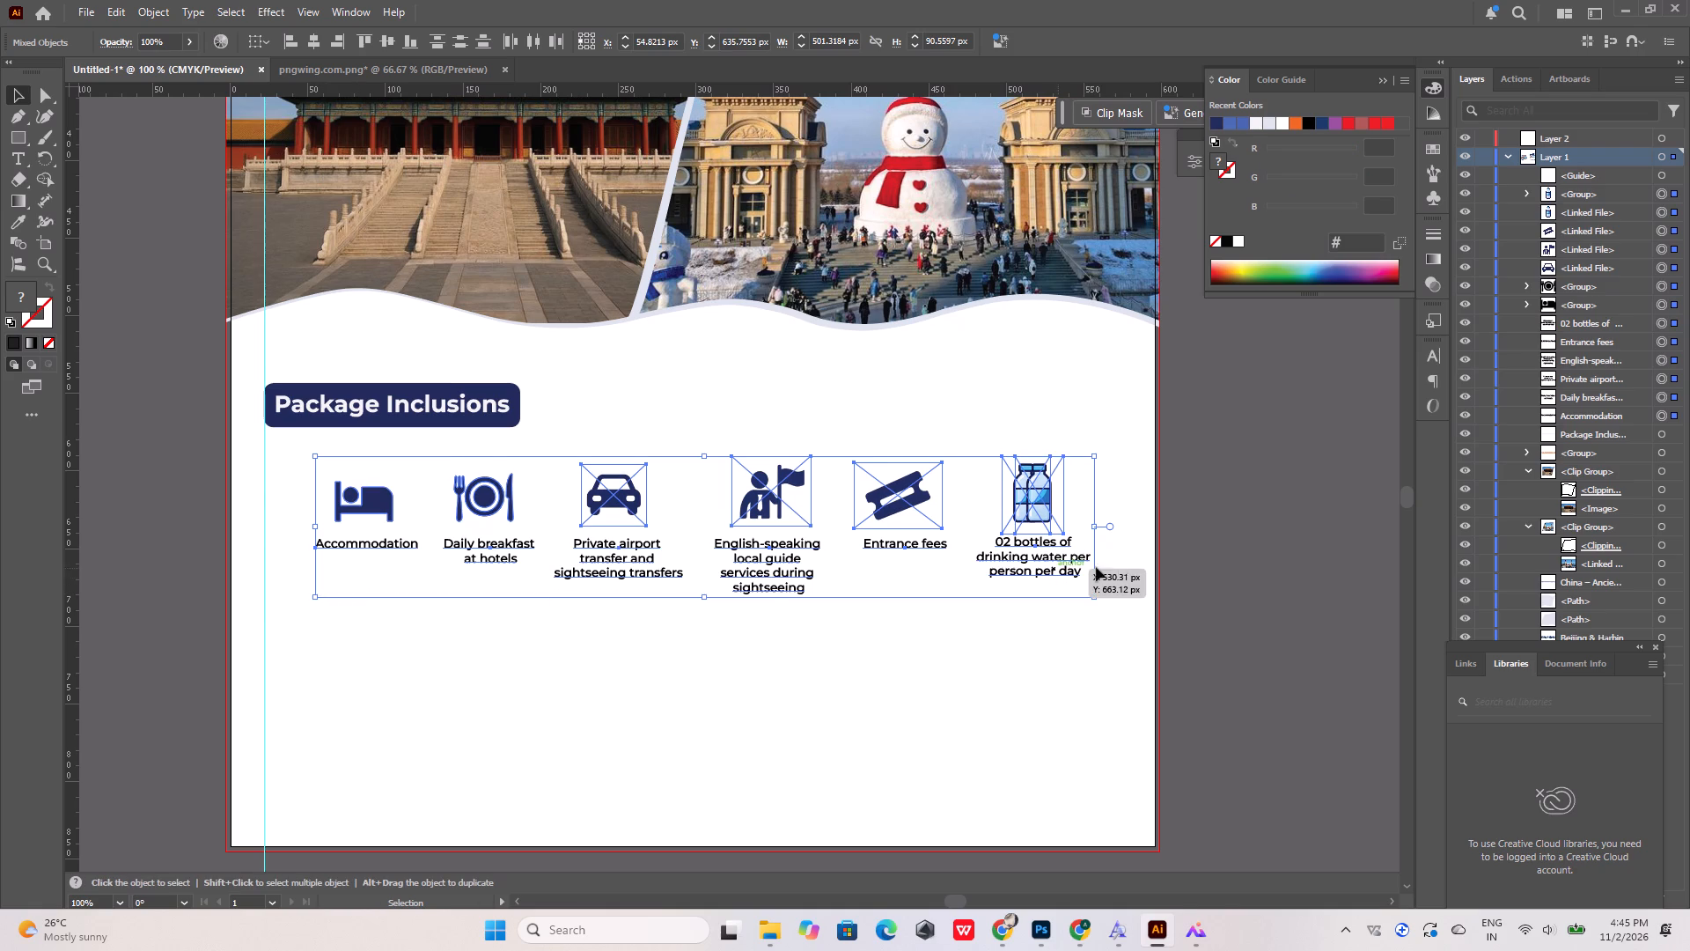
click(1225, 558)
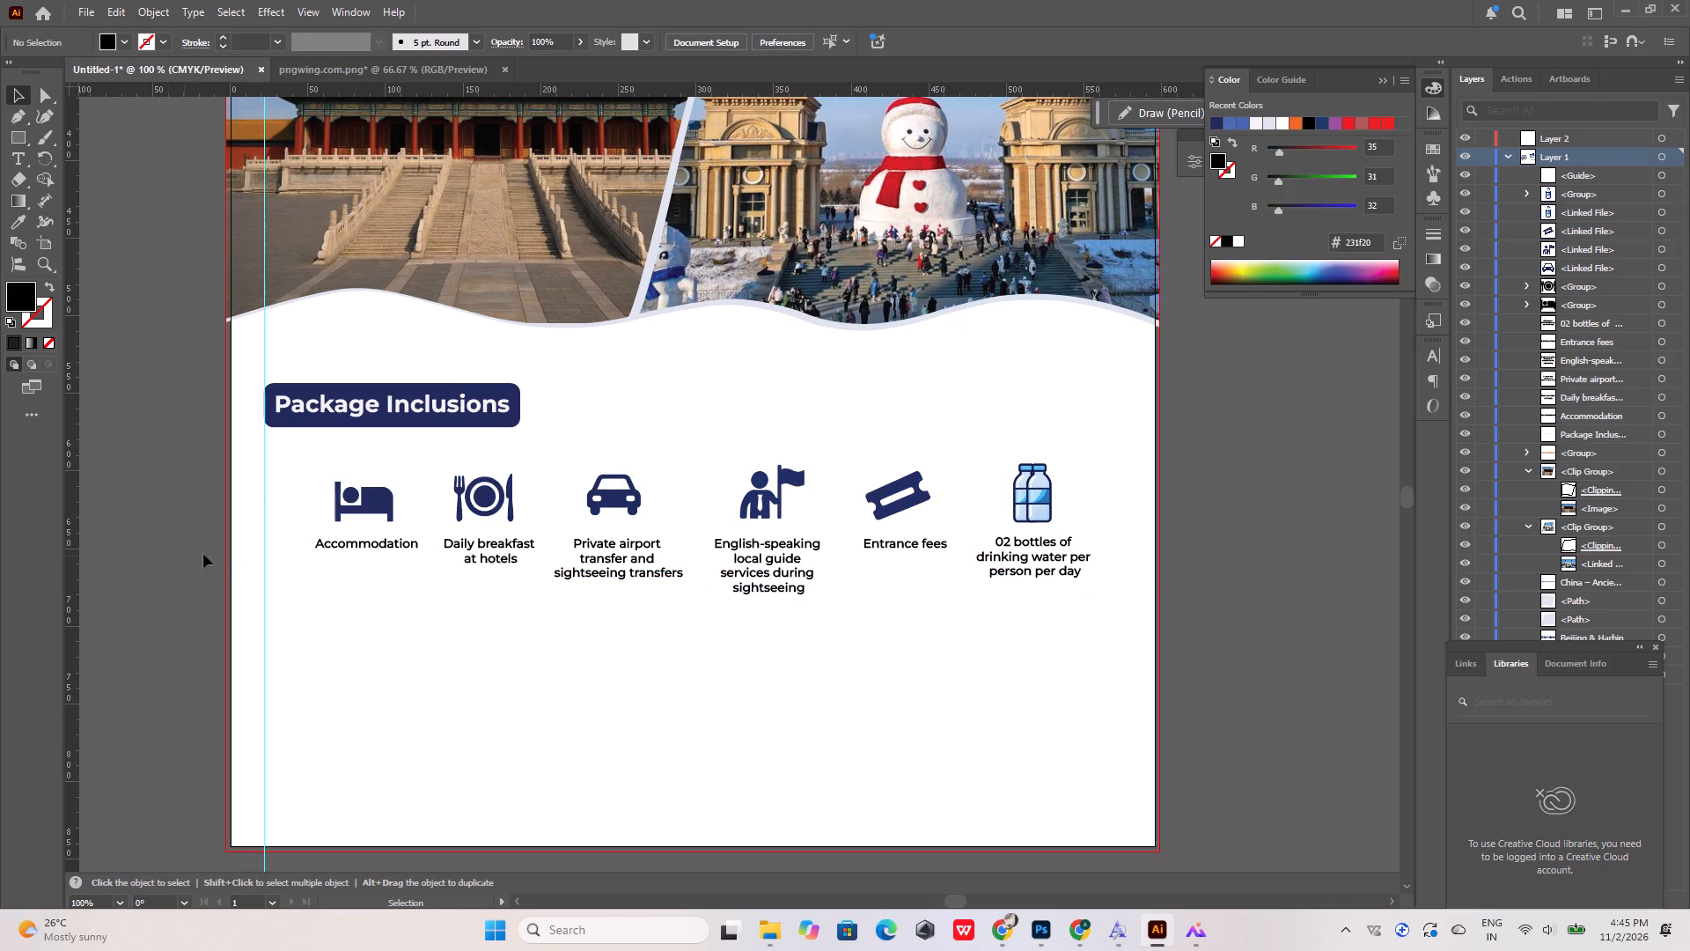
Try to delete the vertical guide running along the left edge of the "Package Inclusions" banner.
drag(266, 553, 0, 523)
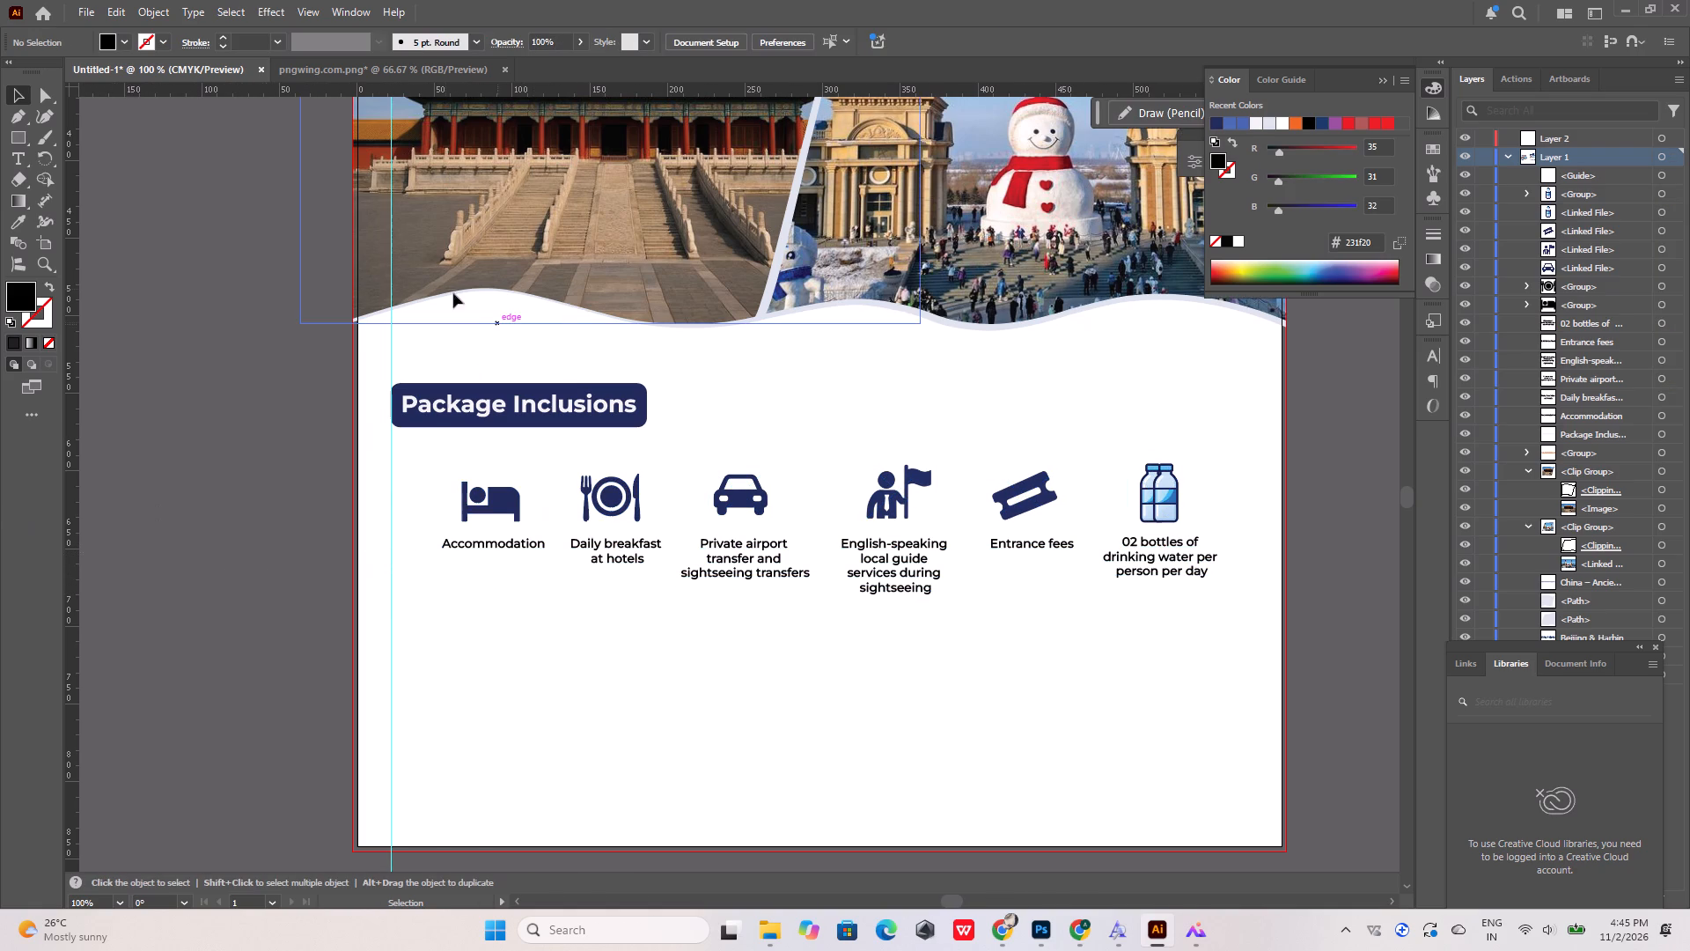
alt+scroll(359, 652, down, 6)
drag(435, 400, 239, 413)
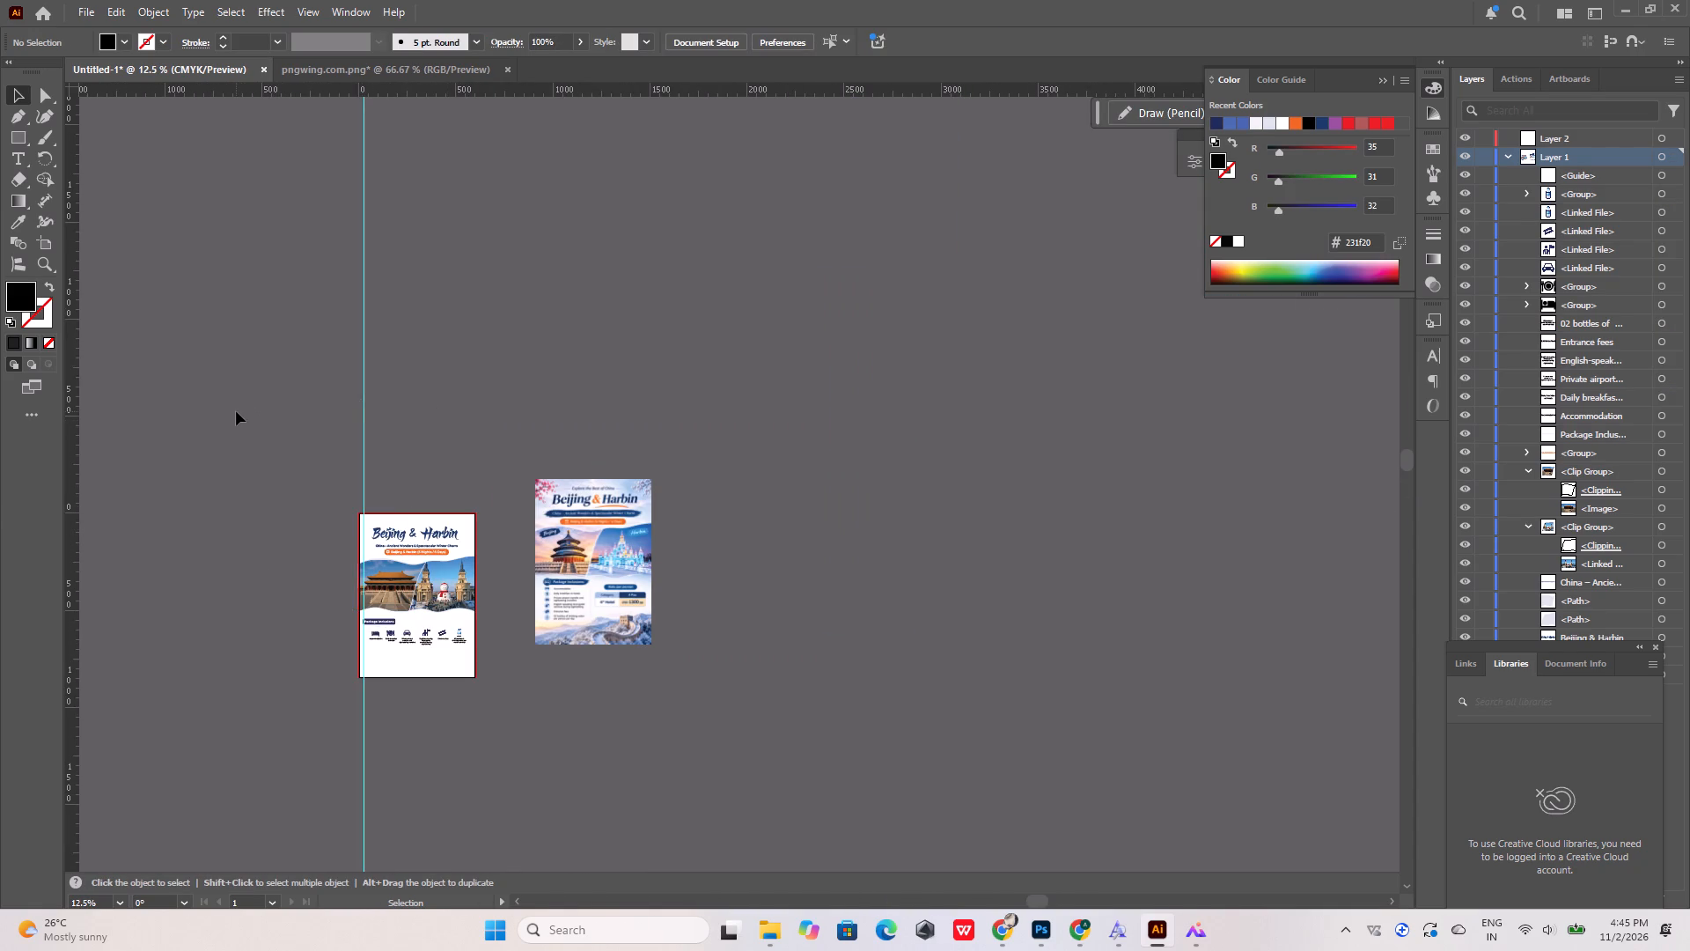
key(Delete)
Hide the vertical guide in Layer 1.
click(1467, 173)
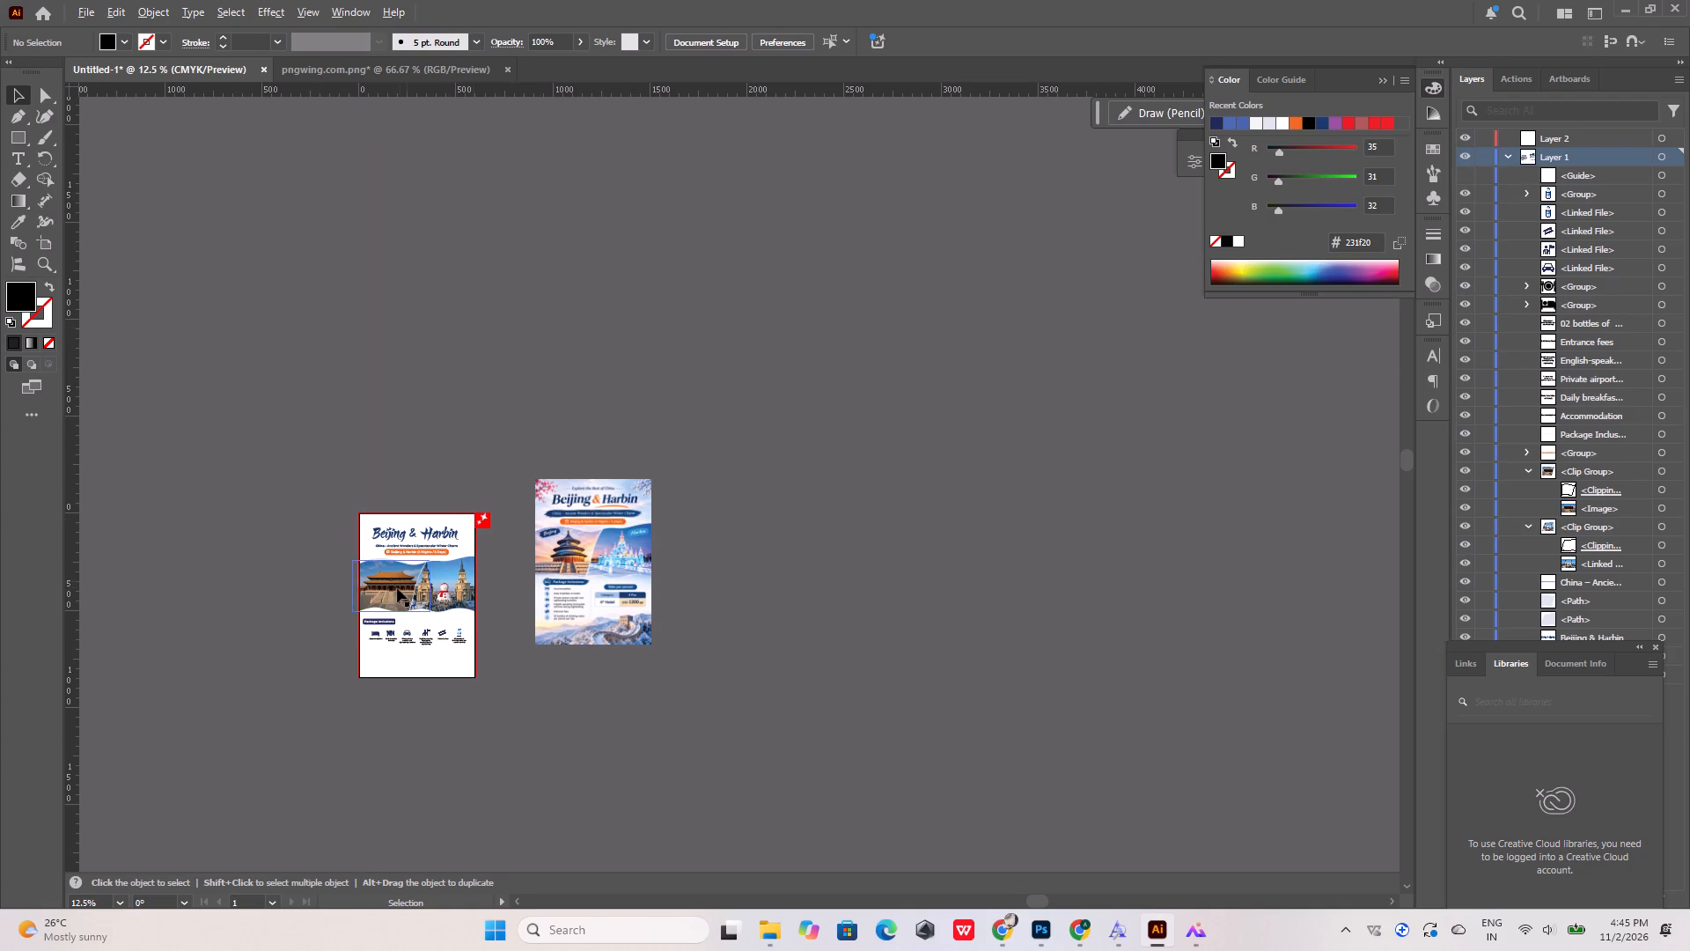
Move the "Package Inclusions" banner and the icon row together about 24 px up, closer to the photos.
alt+scroll(395, 590, up, 5)
alt+scroll(591, 284, down, 2)
alt+scroll(564, 433, up, 2)
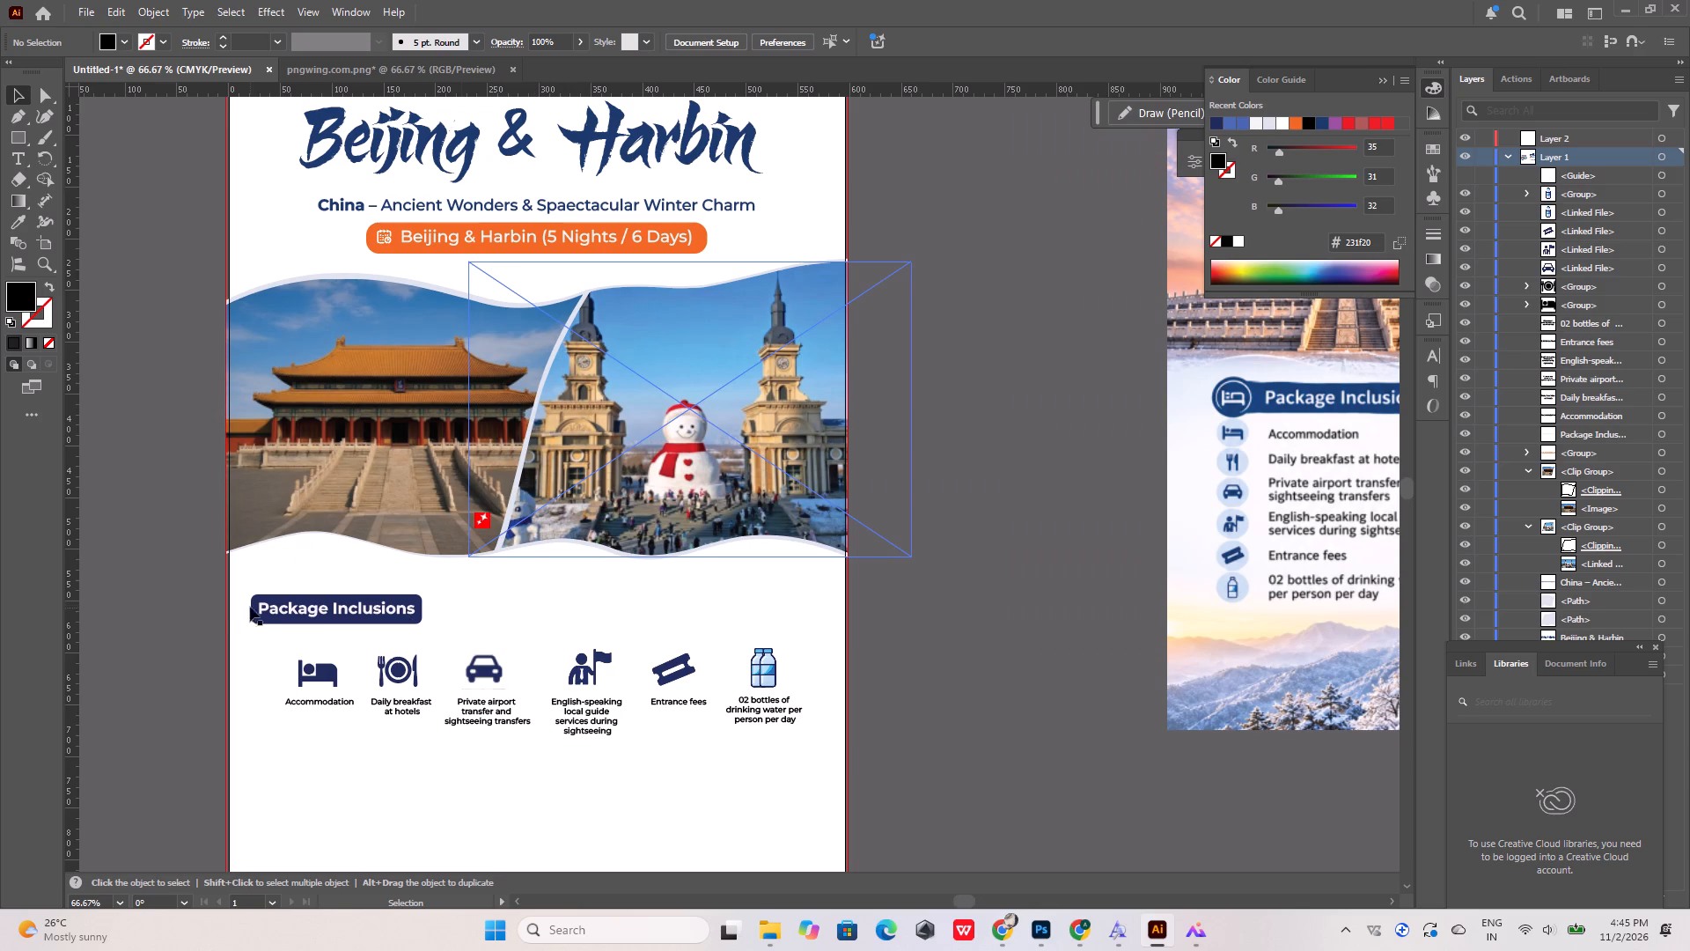
drag(244, 581, 826, 745)
key(shift+Up)
key(shift+Up)
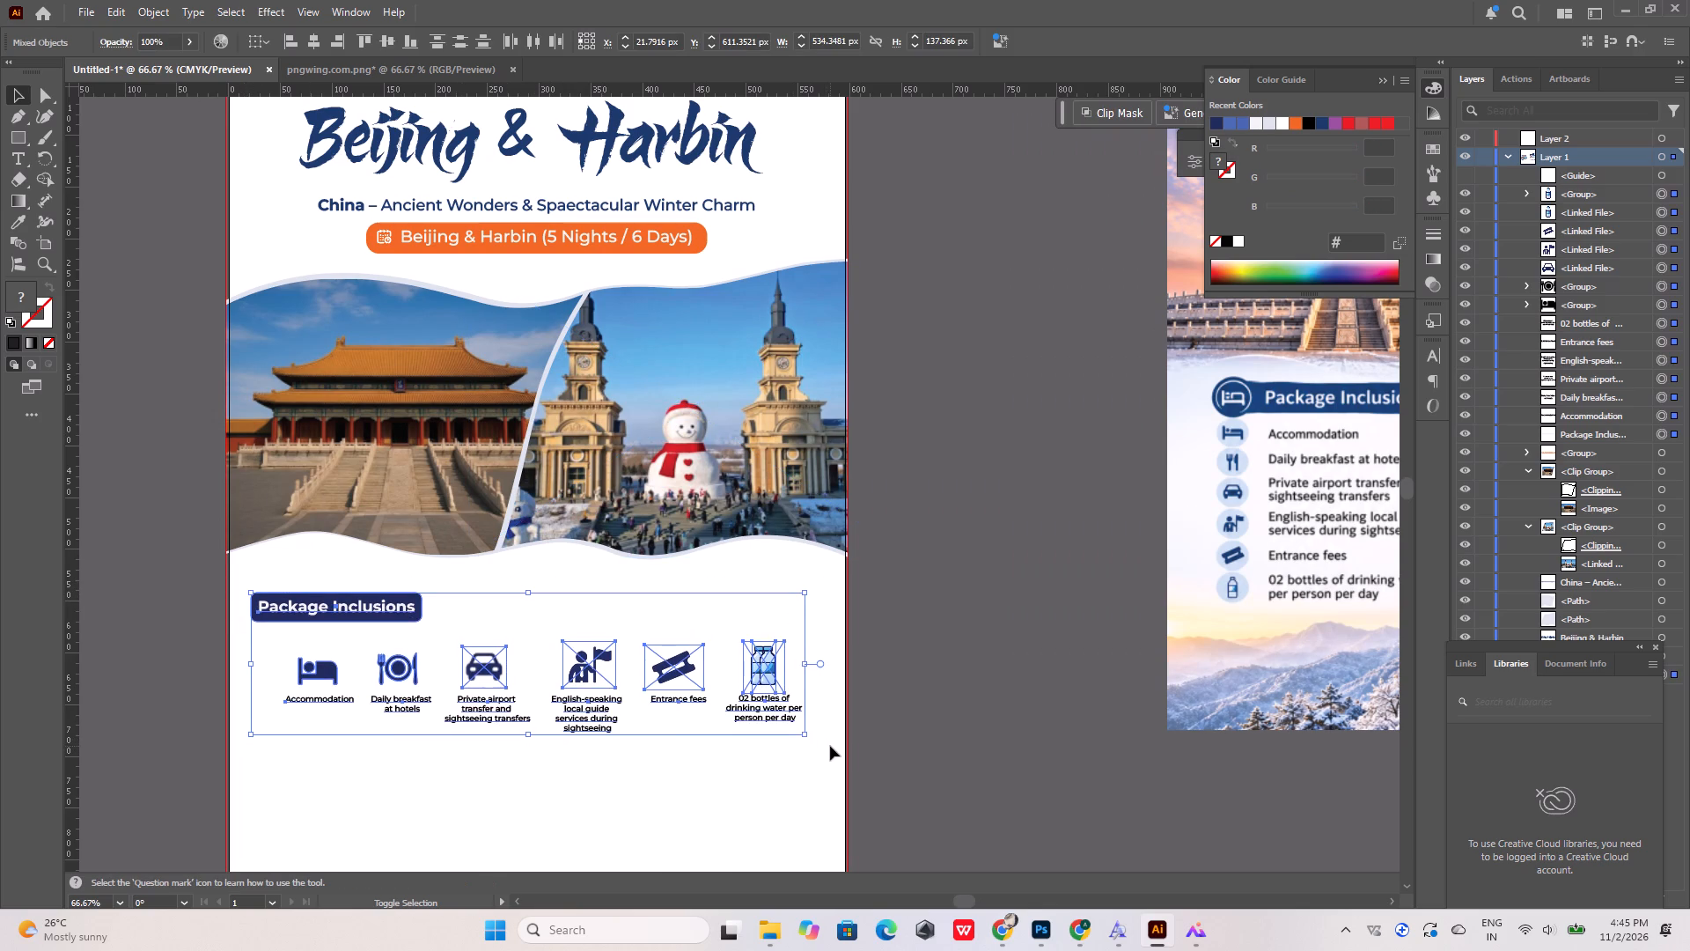
key(shift+Up)
key(shift+Up)
key(shift+Up)
key(shift+Up)
key(shift+Up)
key(shift+Up)
key(shift+Up)
key(shift+Up)
key(shift+Up)
key(shift+Up)
key(shift+Up)
key(shift+Up)
key(shift+Up)
key(shift+Up)
key(shift+Up)
key(shift+Up)
key(shift+Up)
key(shift+Up)
key(shift+Up)
key(shift+Up)
key(shift+Up)
key(shift+Up)
key(shift+Up)
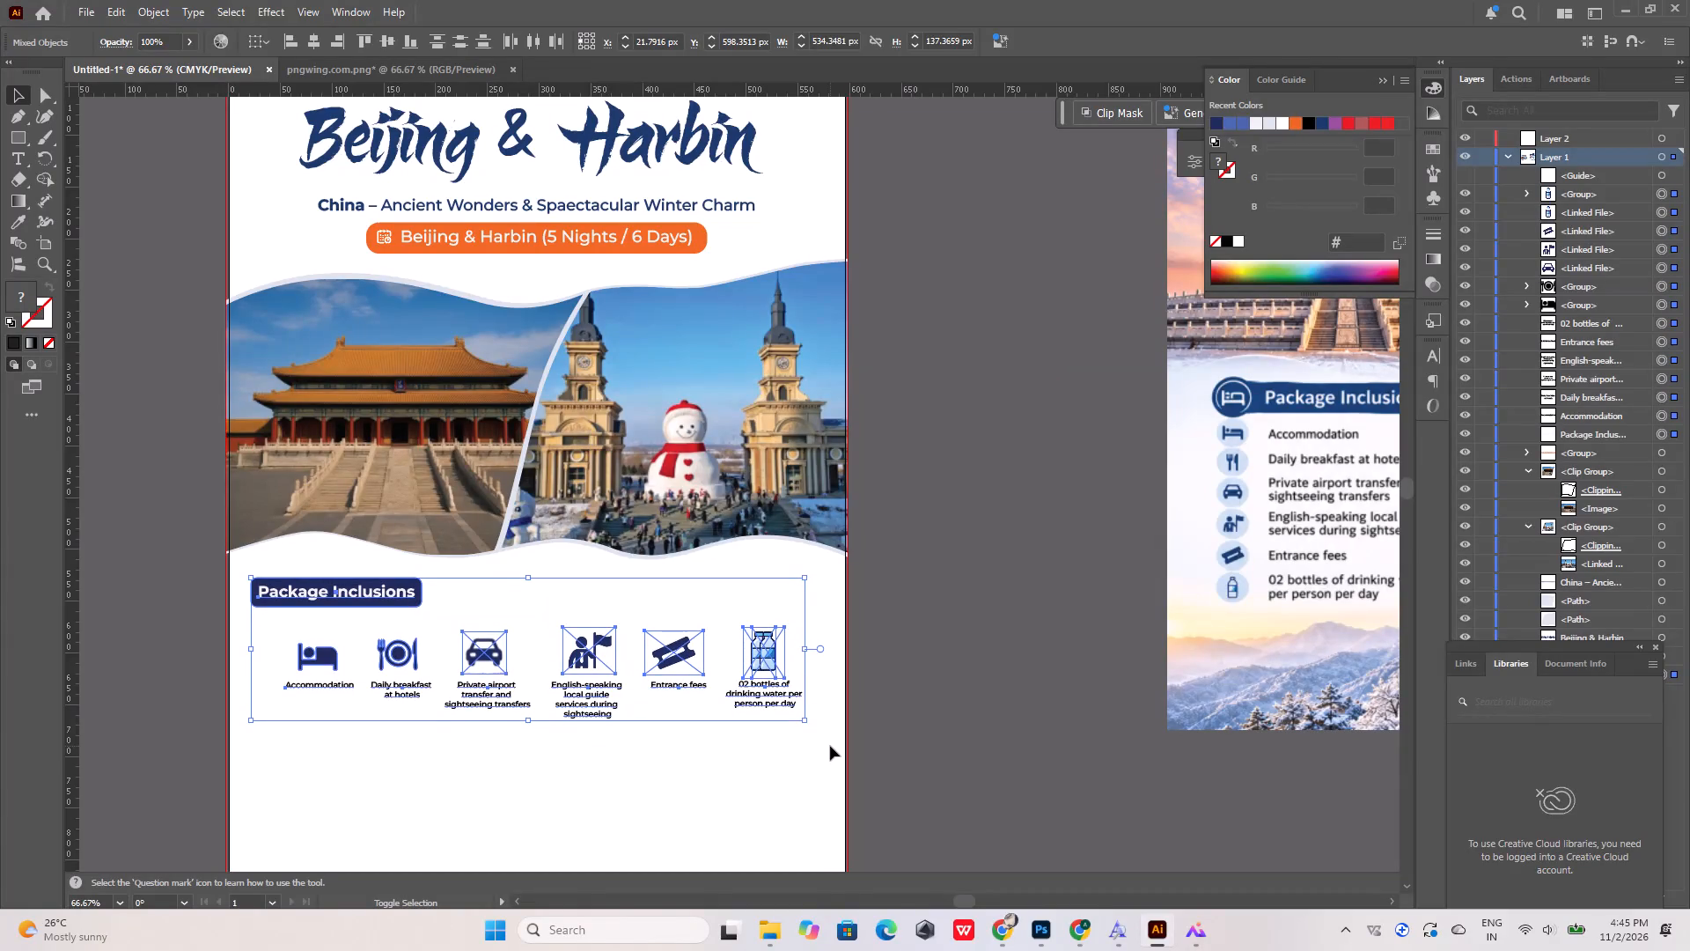
key(shift+Up)
key(shift+Up)
key(shift+Up)
key(shift+Up)
key(shift+Up)
key(shift+Up)
key(shift+Up)
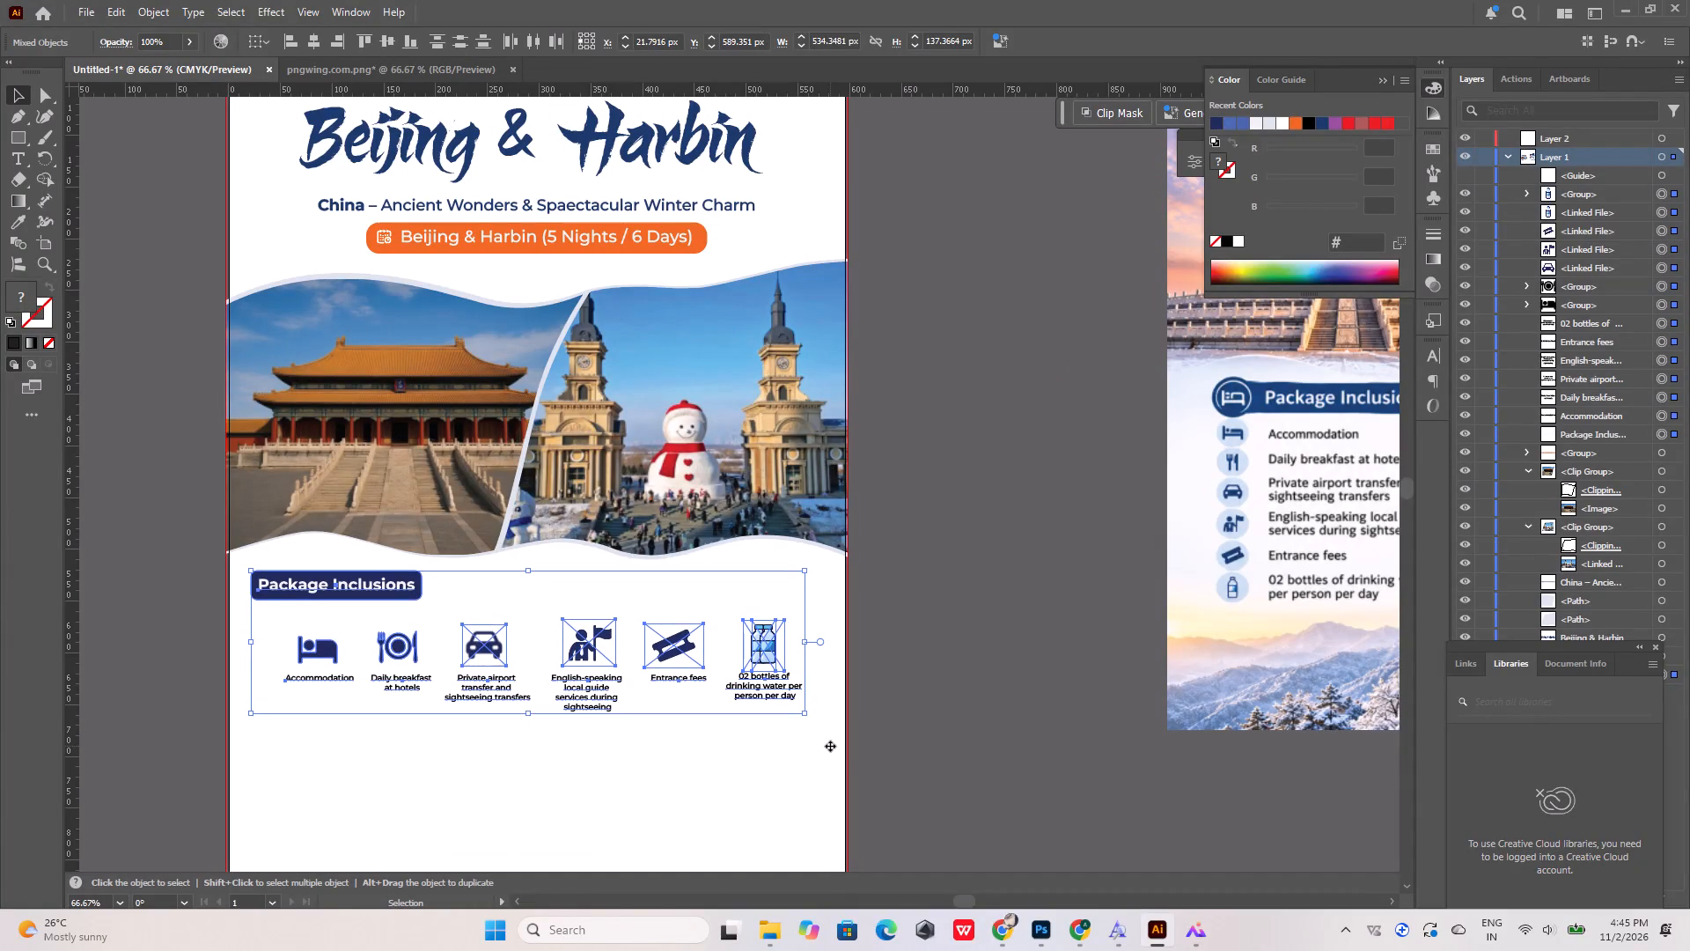
click(976, 530)
Change the "Package Inclusions" heading's font weight to Montserrat Medium.
alt+scroll(345, 596, up, 3)
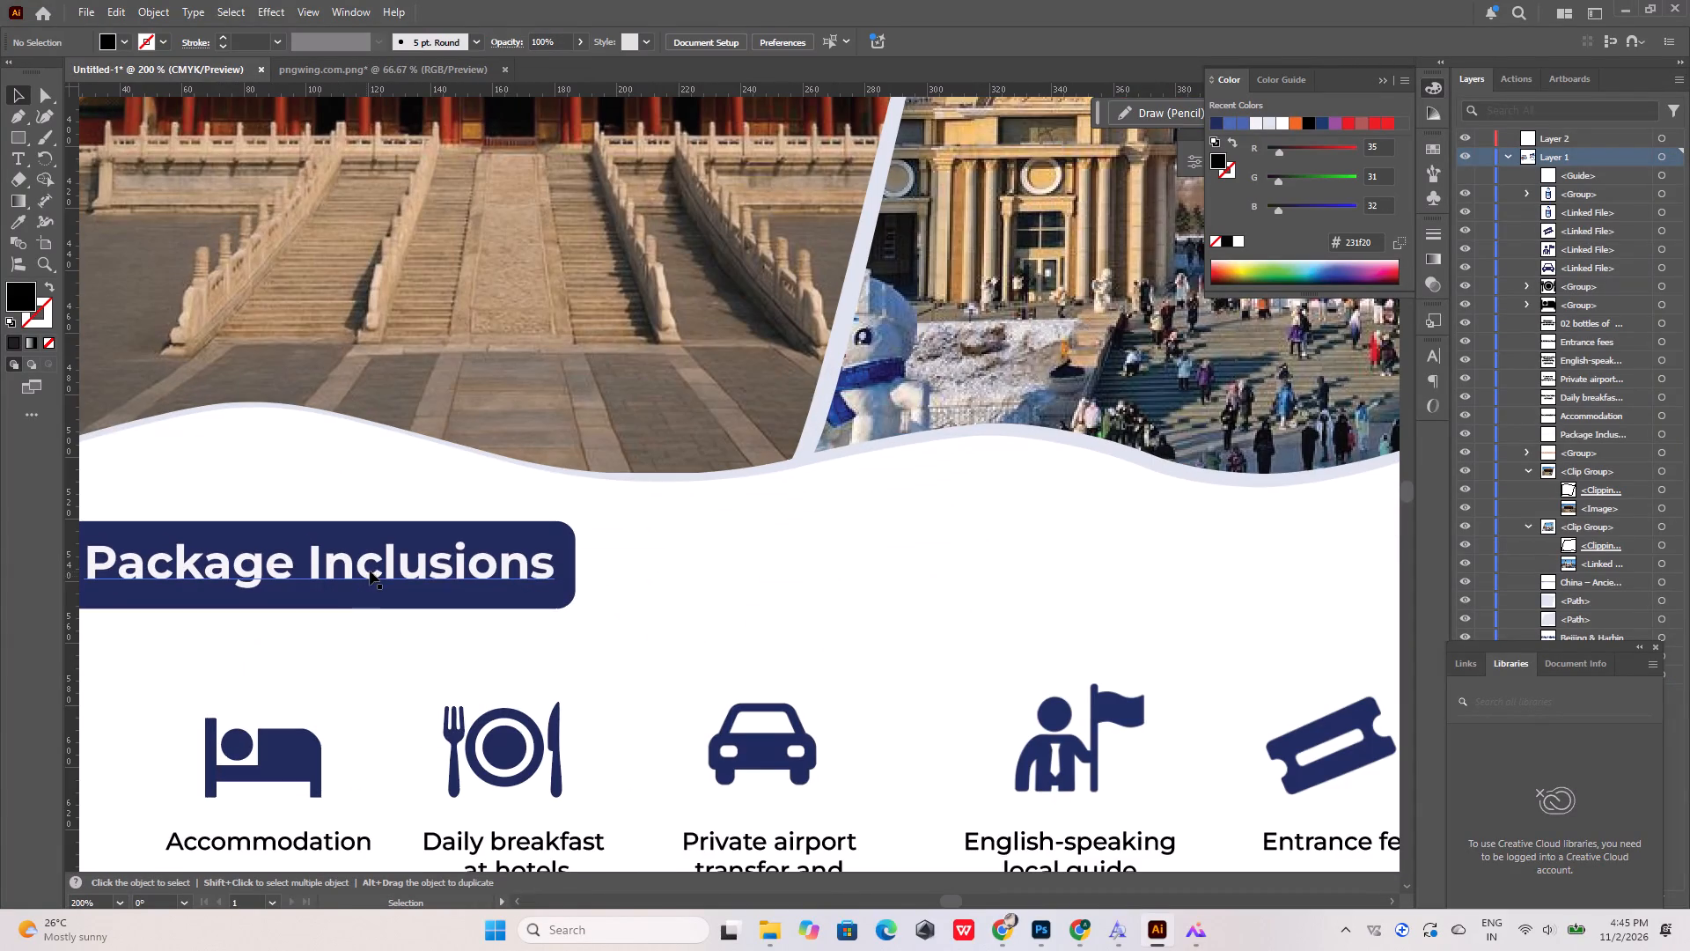
double_click(370, 571)
key(ctrl+a)
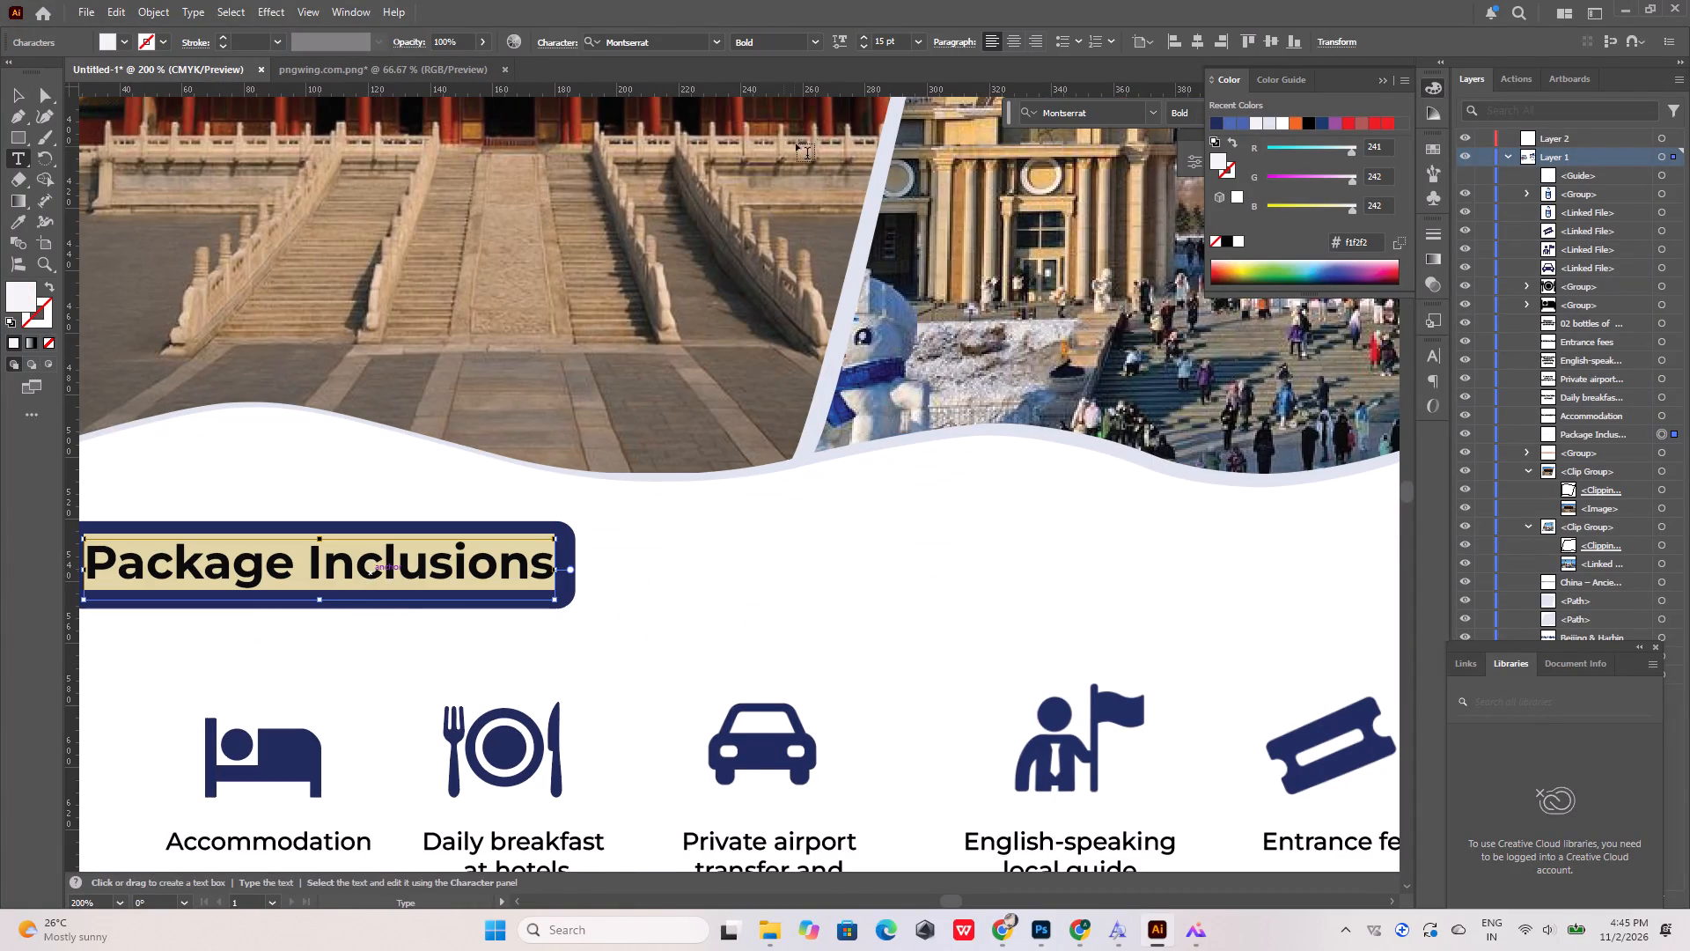
click(816, 44)
click(792, 144)
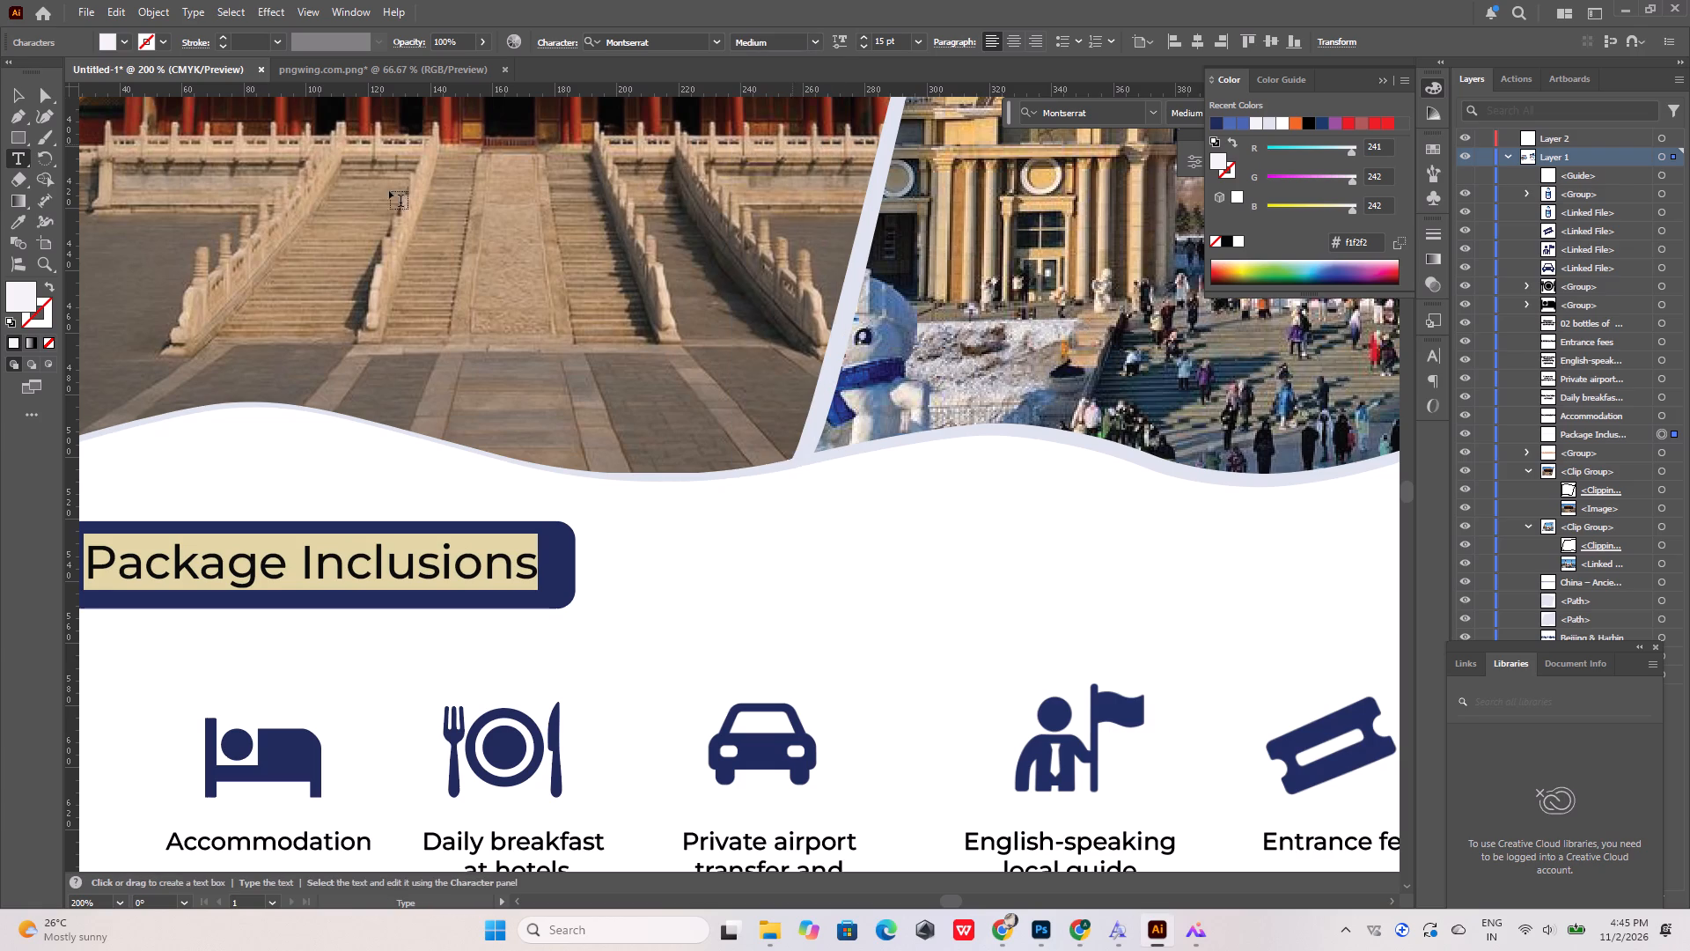
click(22, 99)
click(722, 593)
Compare the flyer's layout with the reference design and examine the reference's "Rate per person" section.
alt+scroll(635, 555, down, 3)
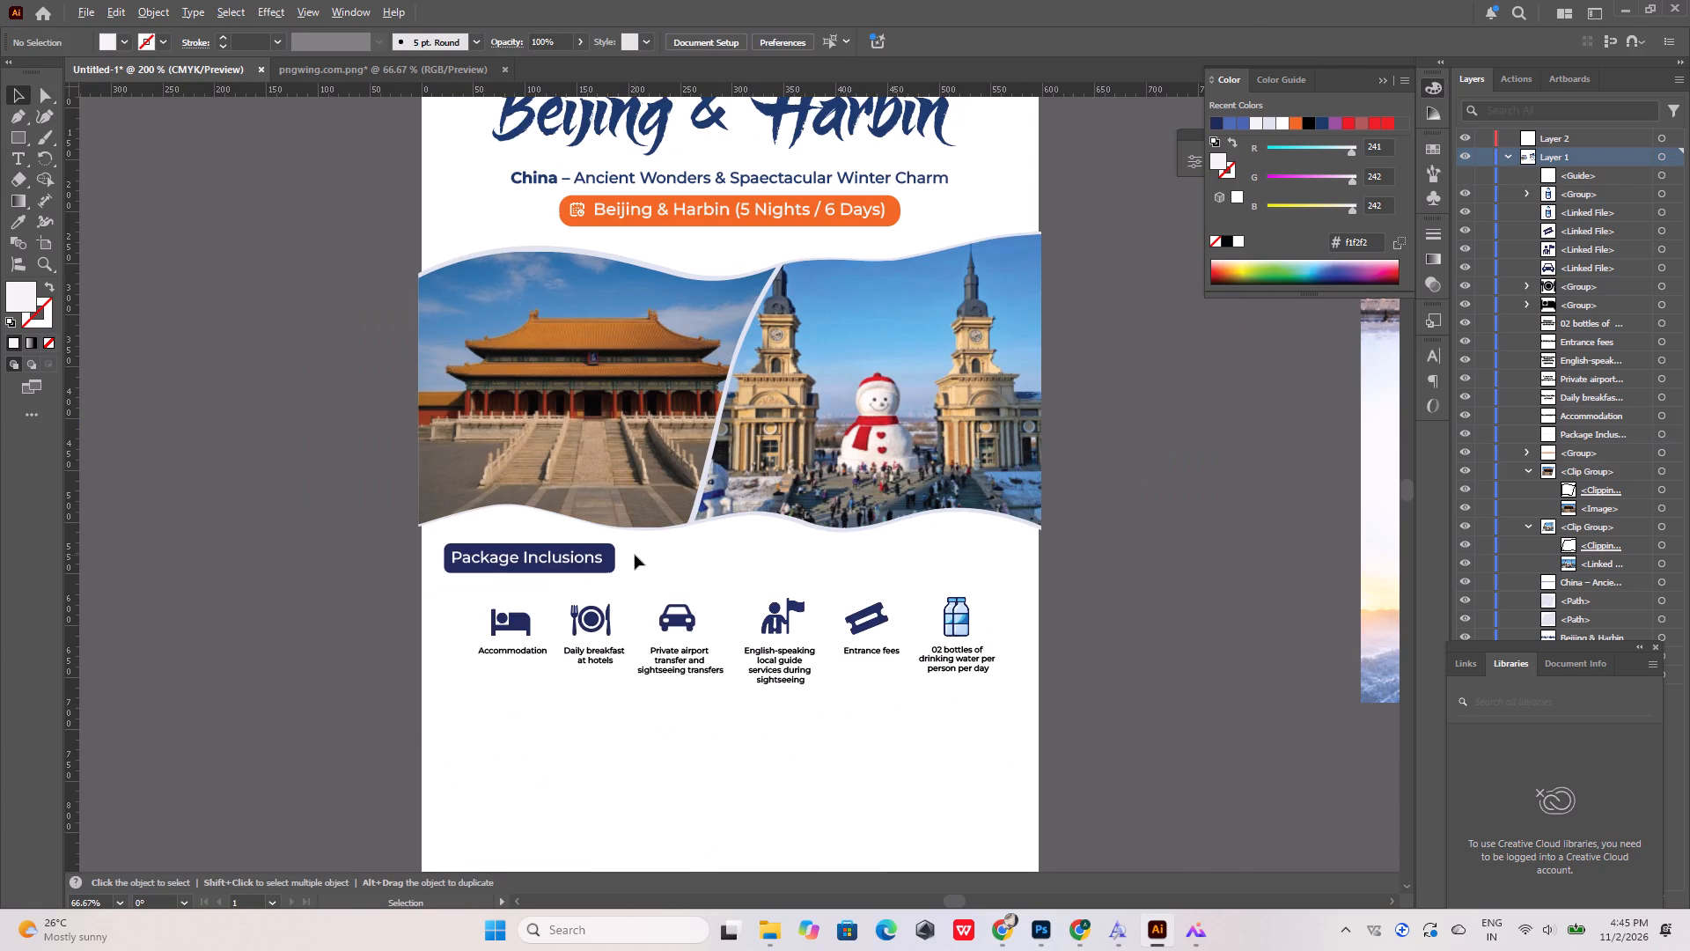
click(1097, 574)
alt+scroll(847, 650, up, 1)
scroll(669, 547, down, 3)
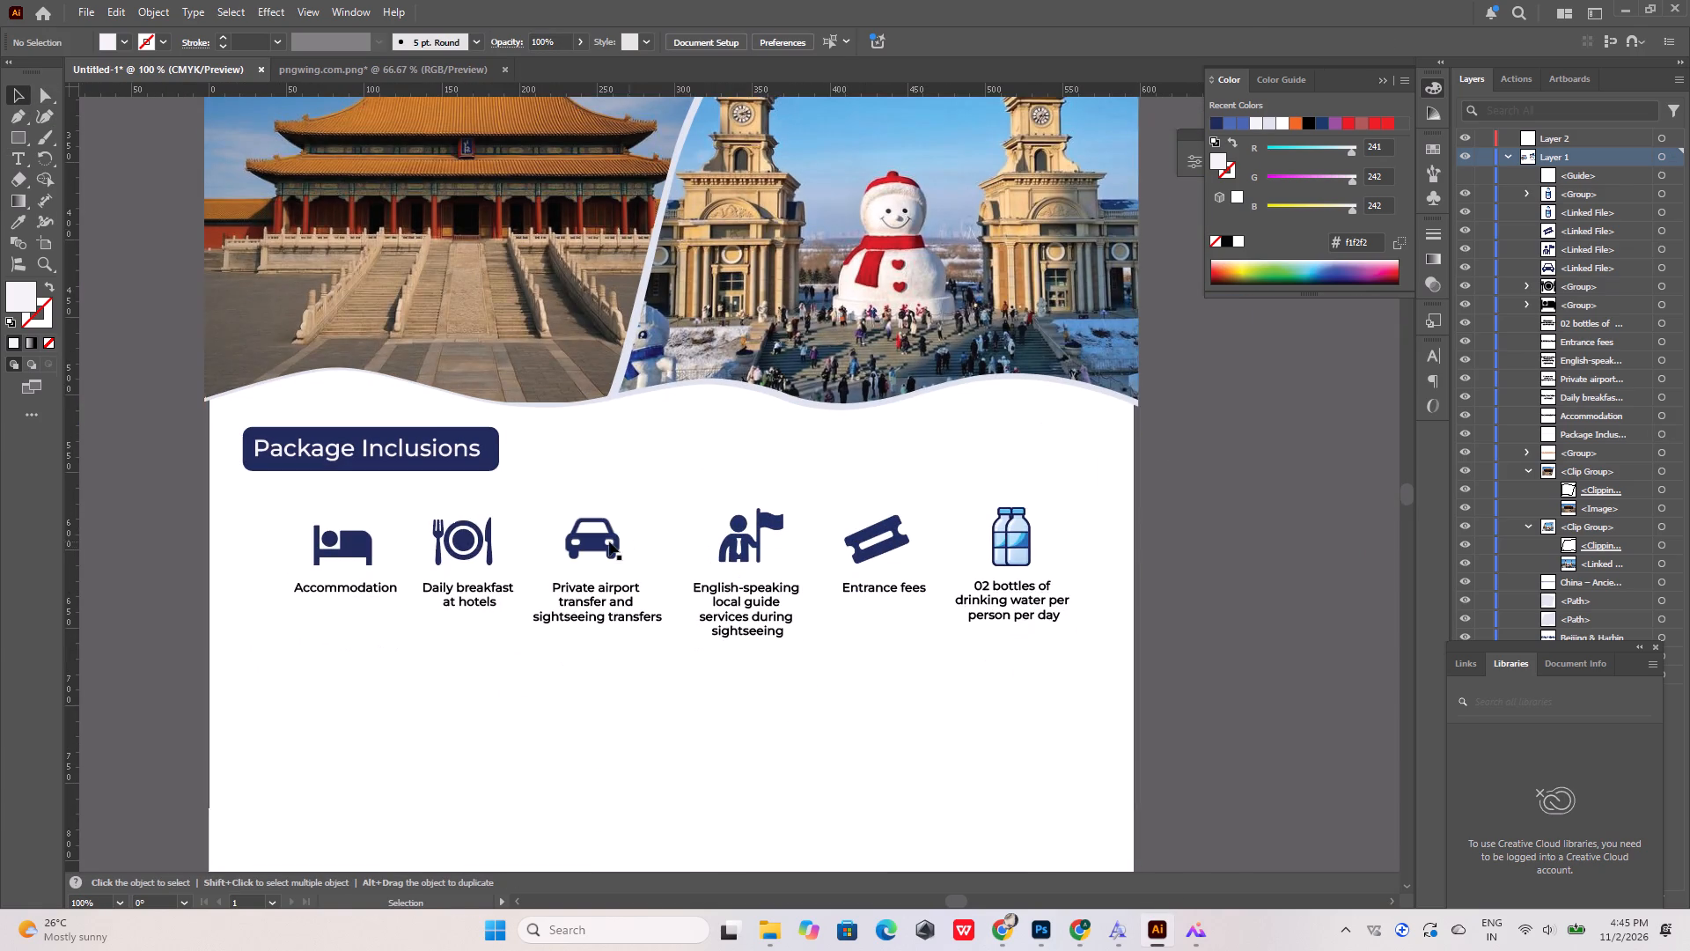
scroll(609, 542, down, 4)
alt+scroll(499, 541, down, 4)
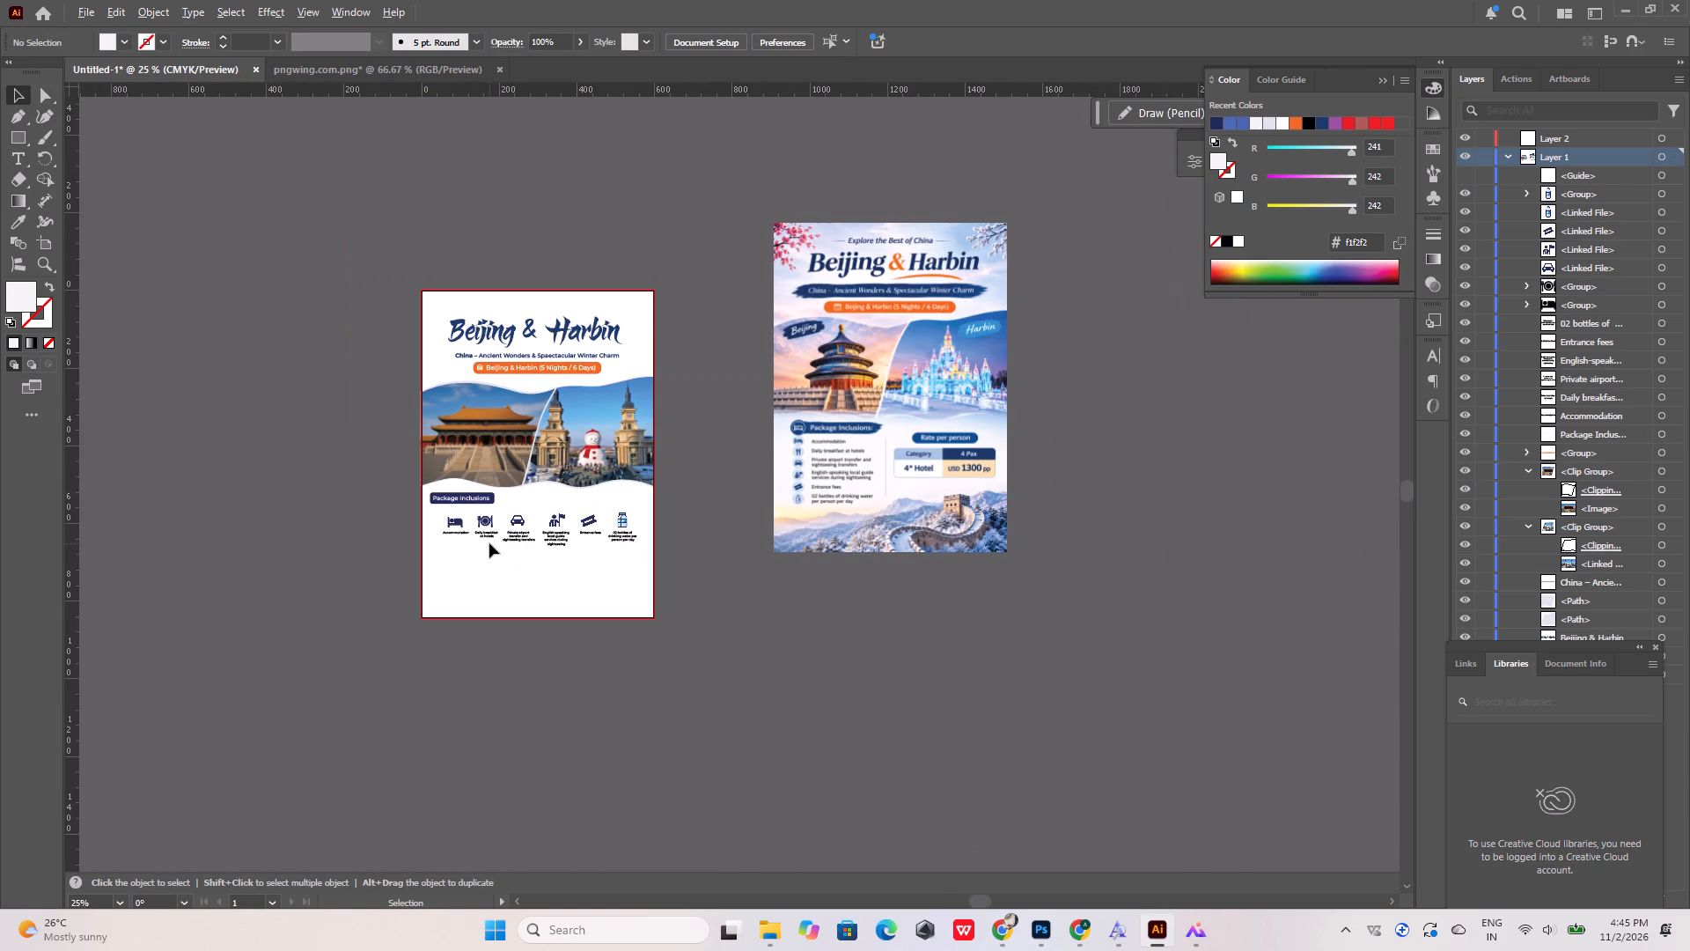
alt+scroll(944, 435, up, 5)
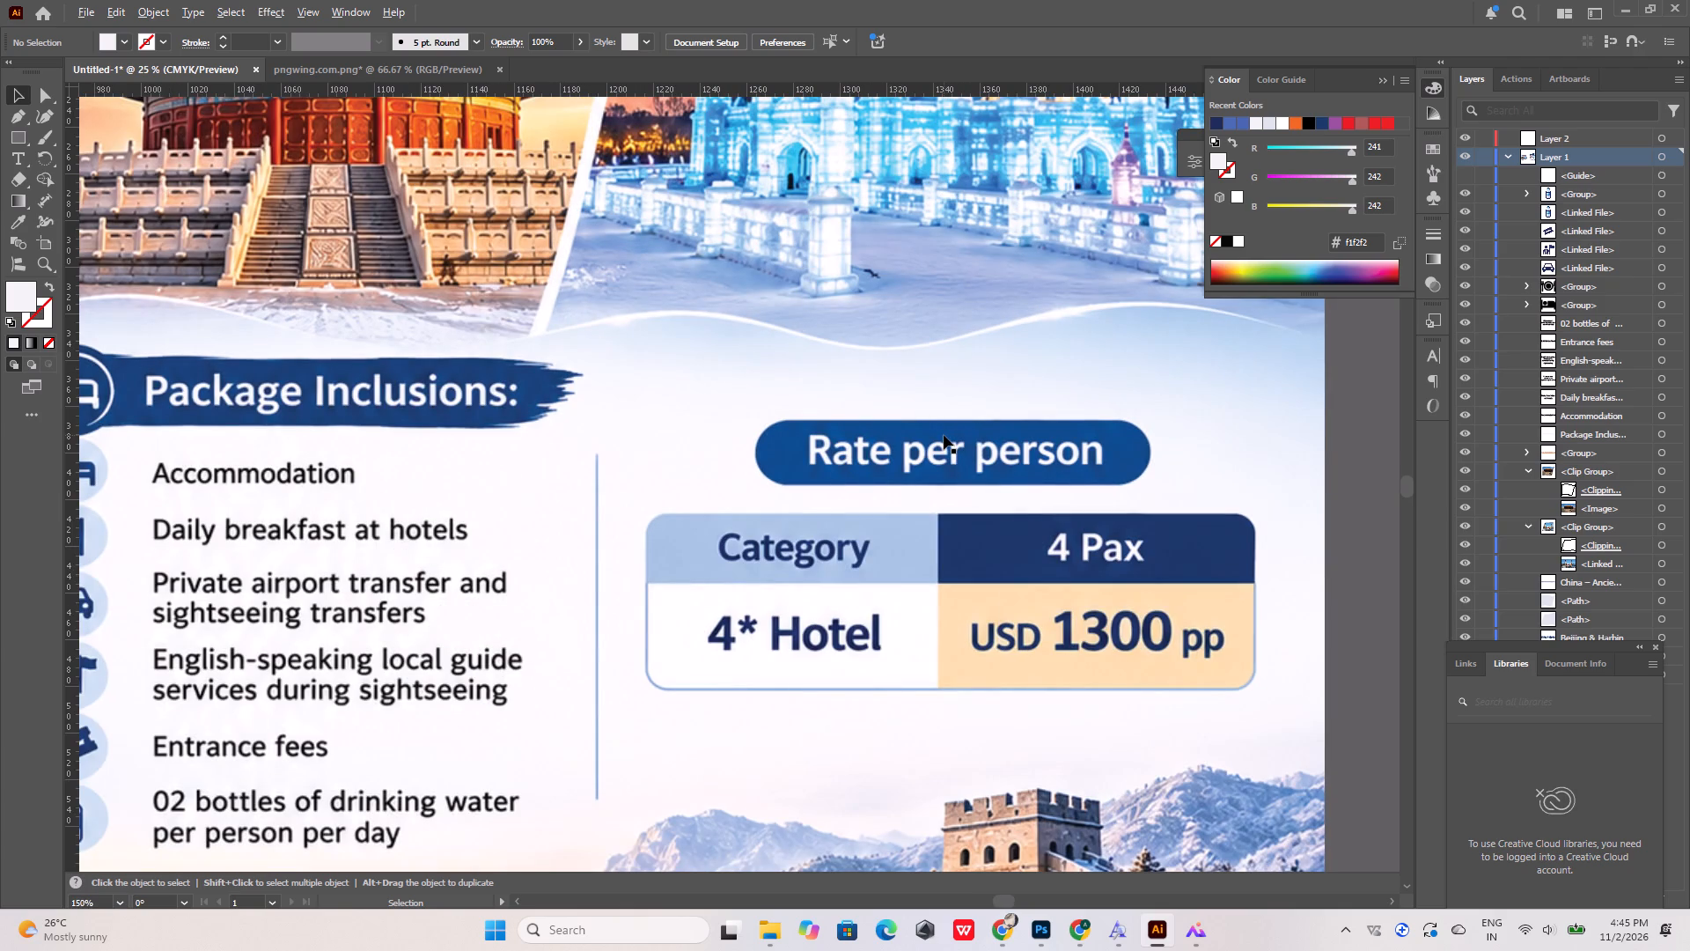
alt+scroll(944, 435, down, 6)
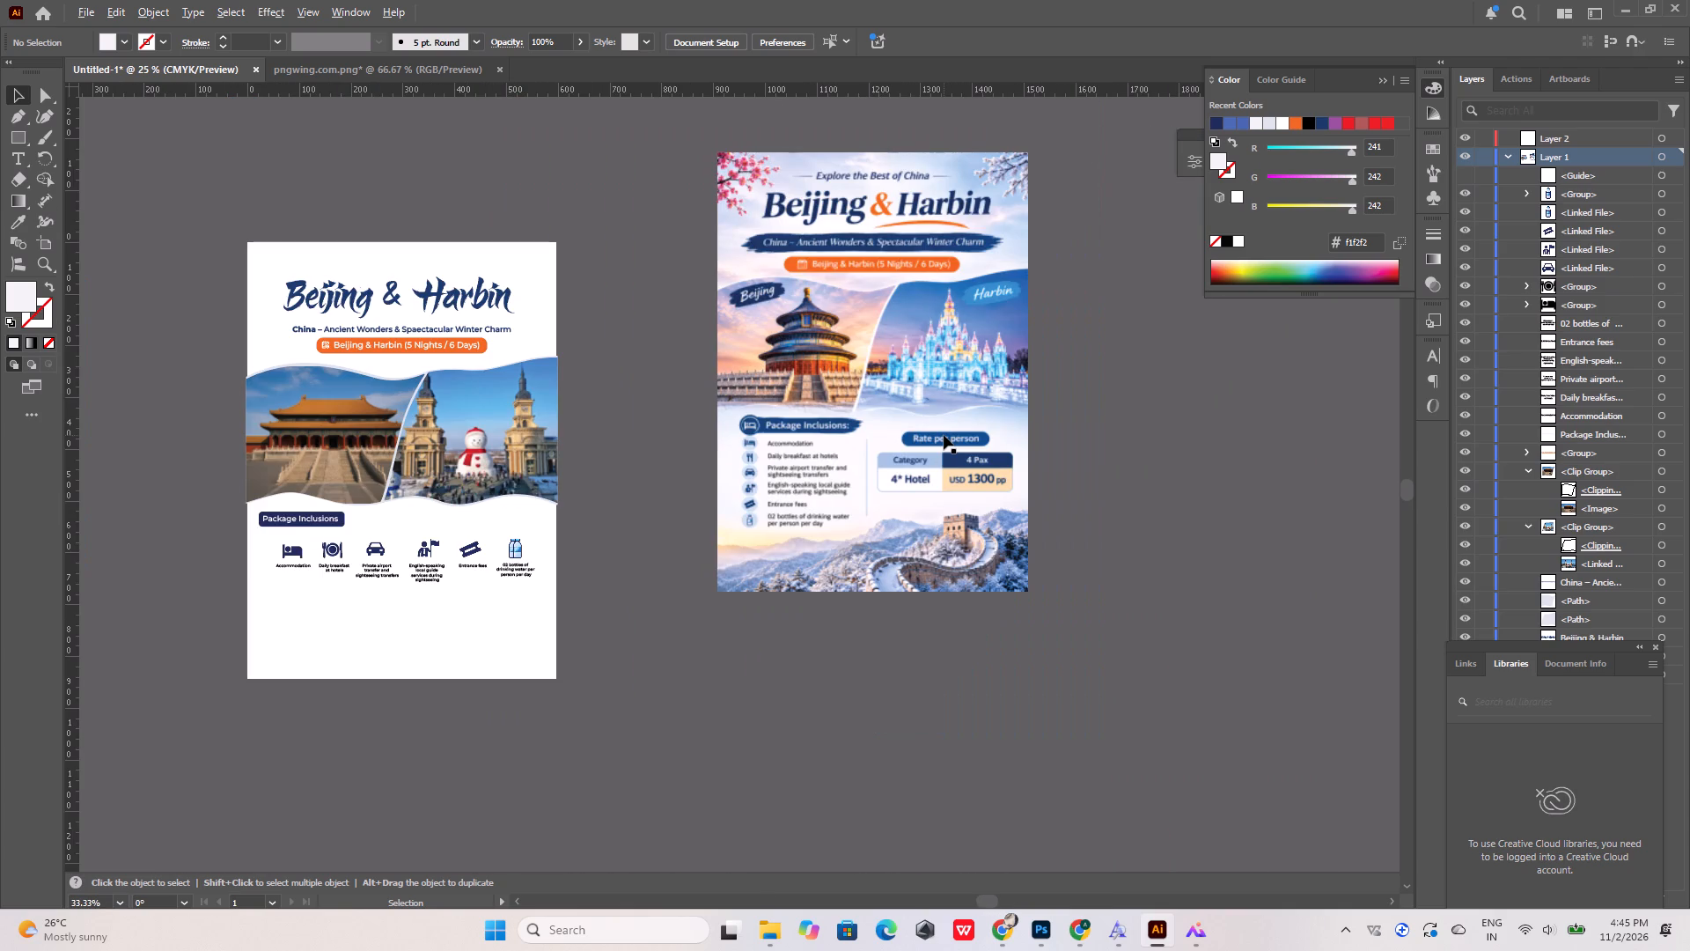
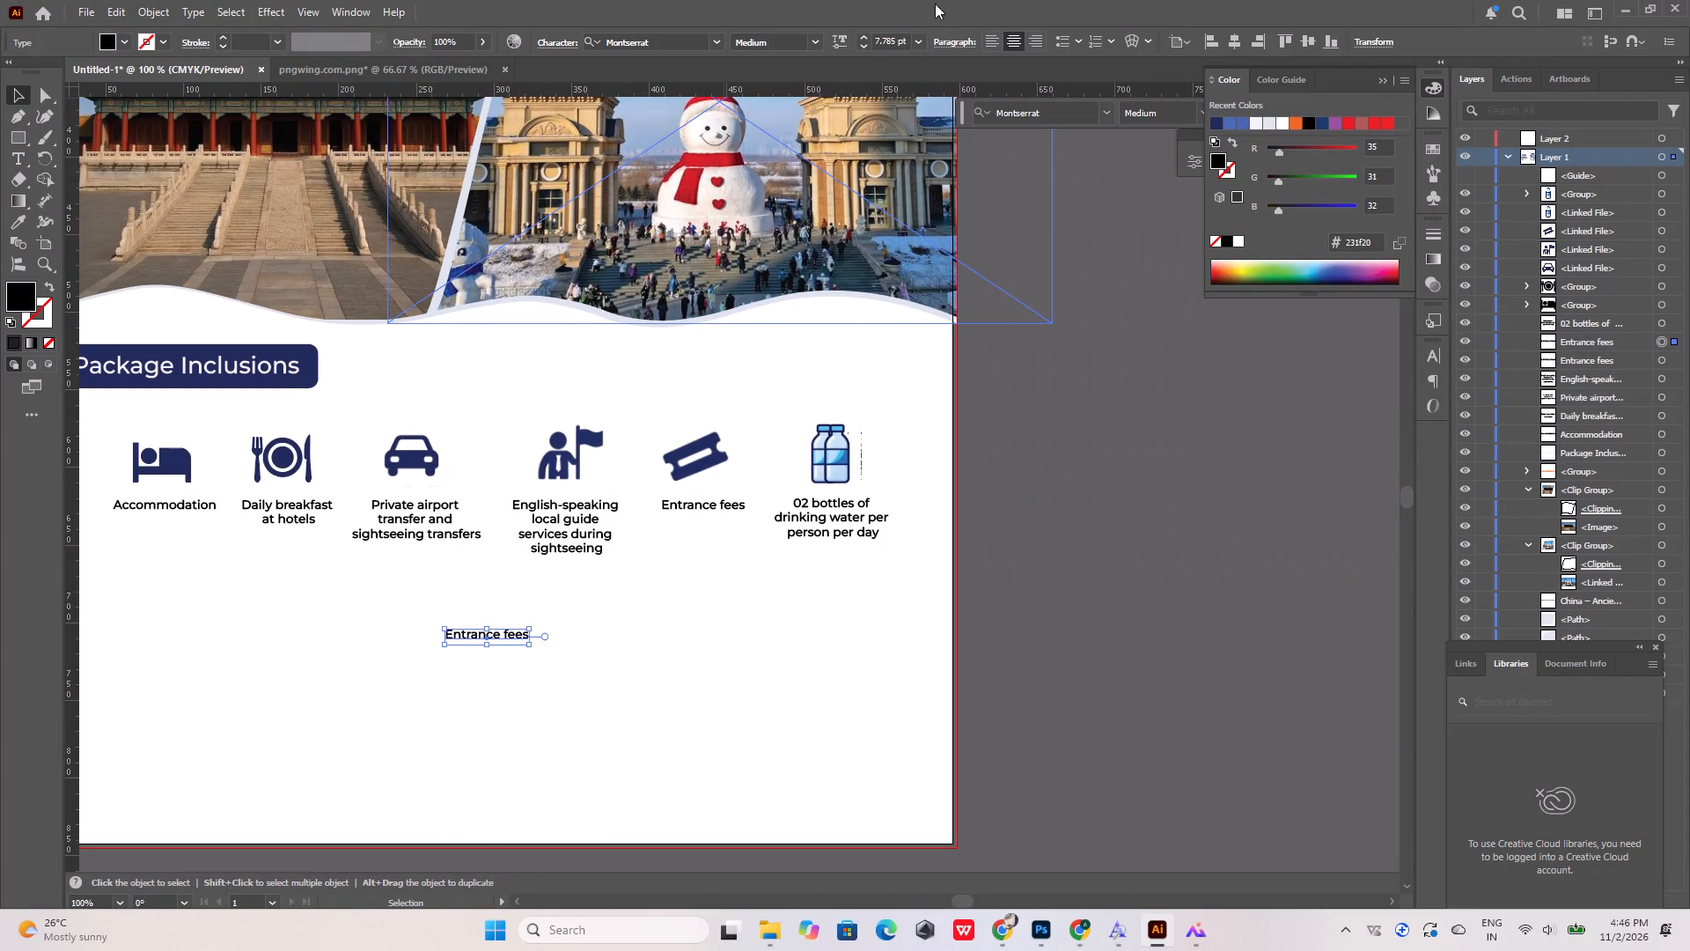
Replace the text of the spare "Entrance fees" label below the icon row with "Rate per person".
double_click(498, 636)
key(ctrl+a)
key(ctrl+v)
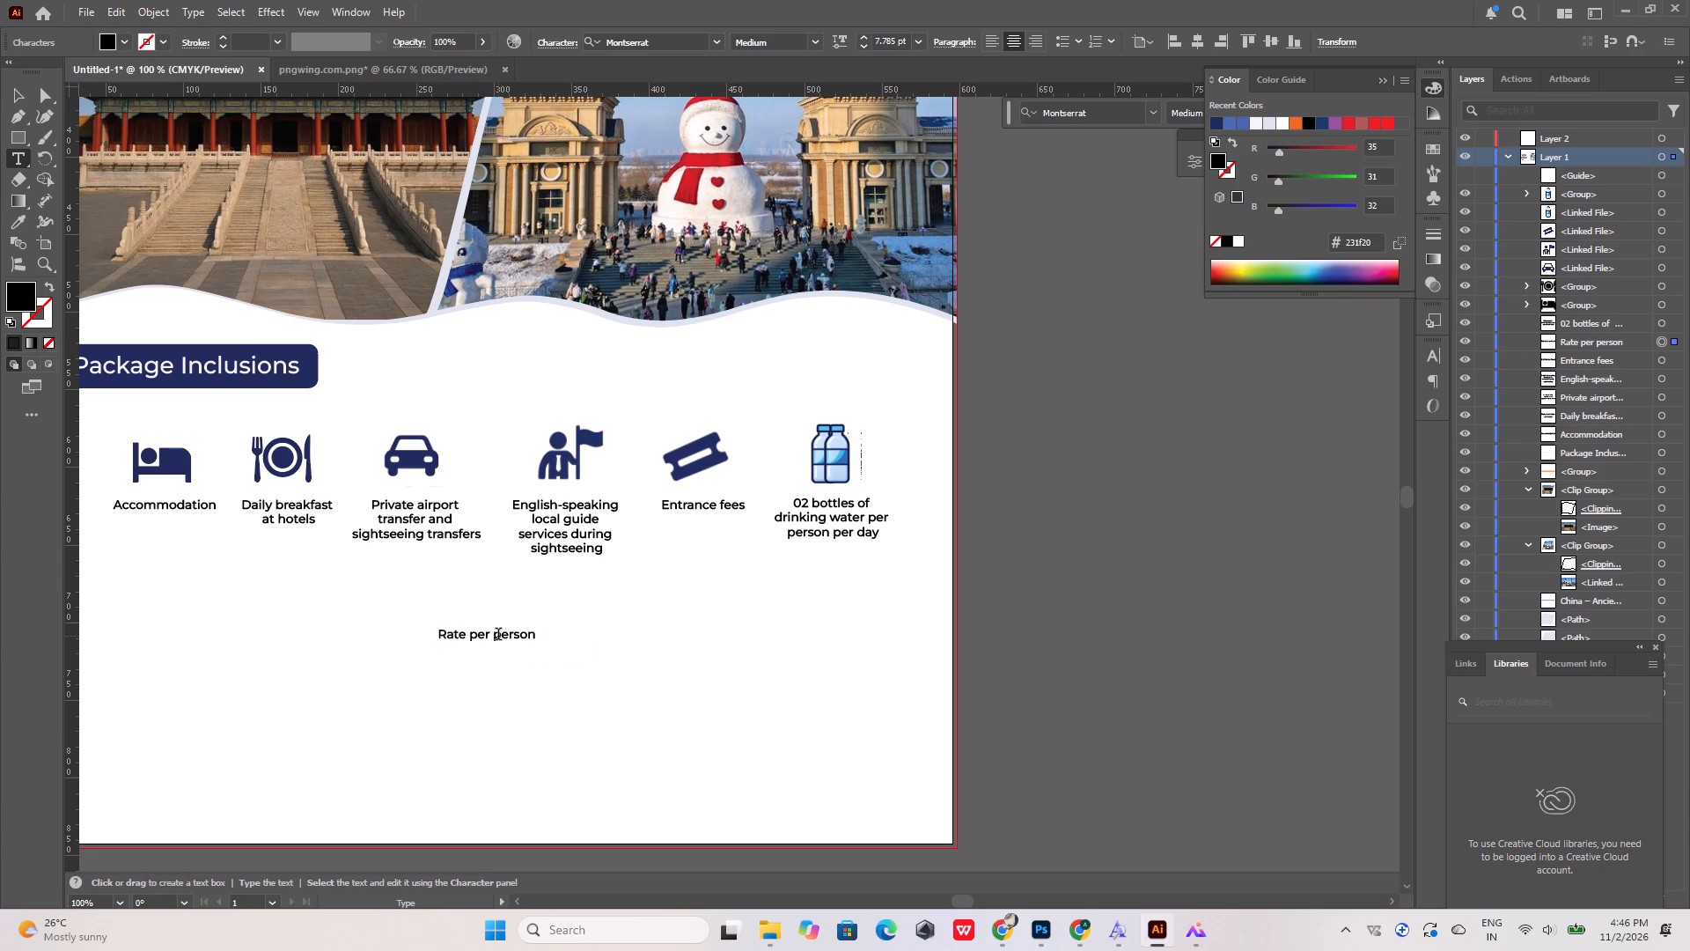
Set the font size of the "Rate per person" text to 12 pt.
alt+scroll(498, 636, up, 2)
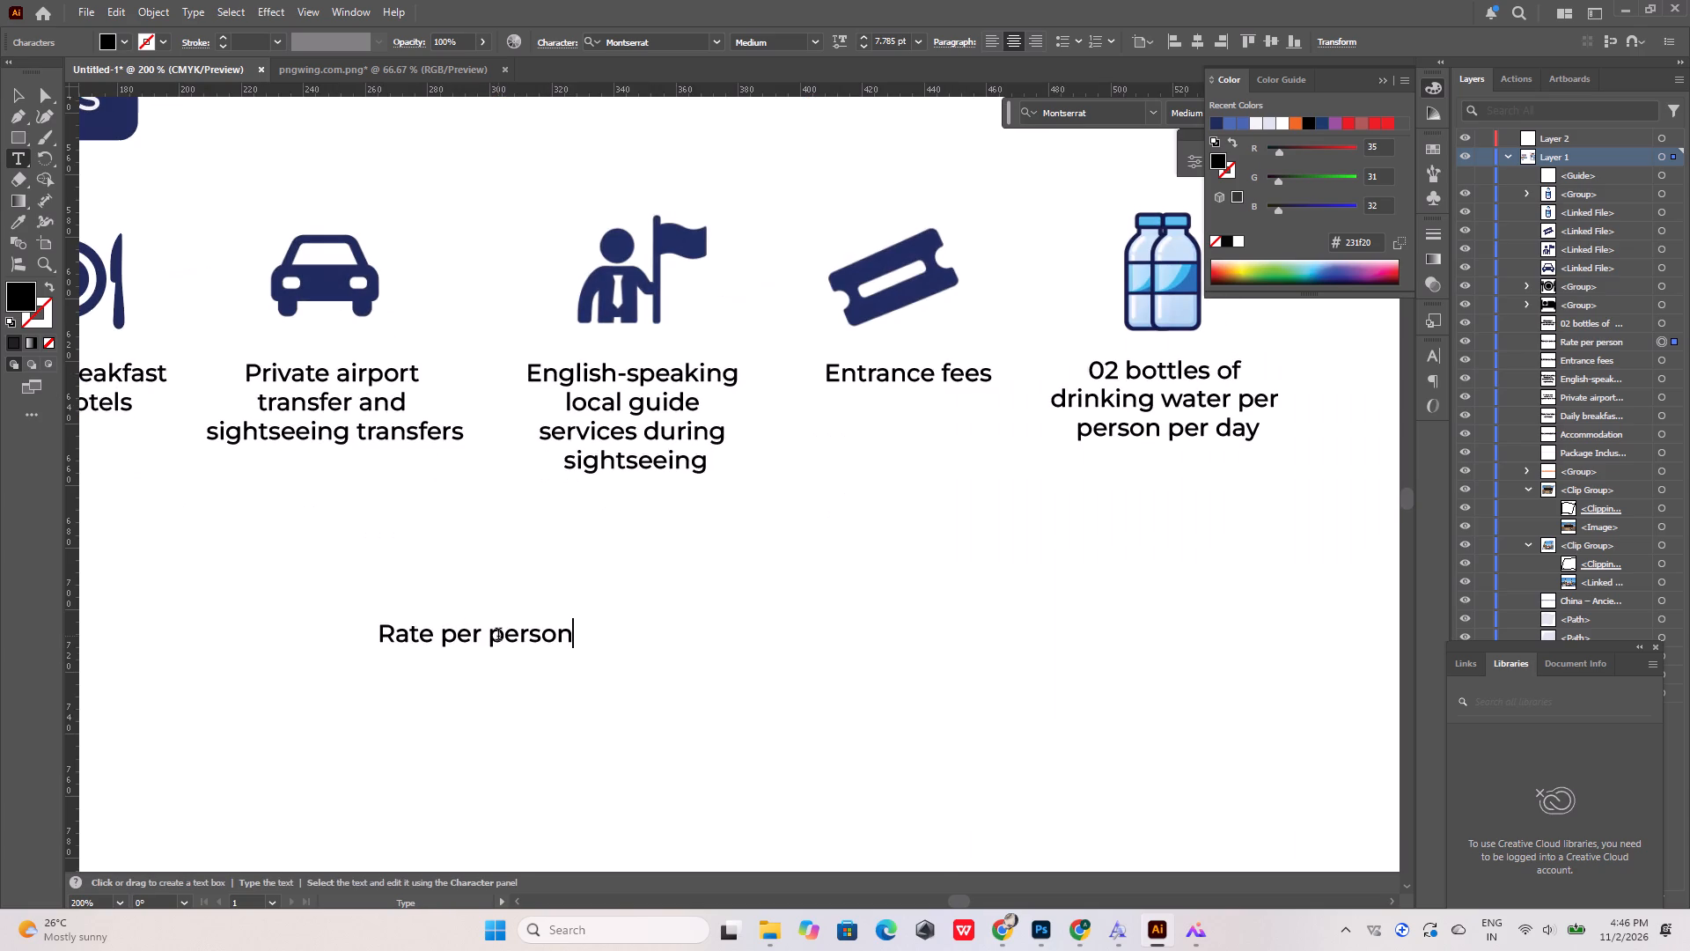
key(ctrl+a)
alt+scroll(492, 602, down, 4)
alt+scroll(492, 602, up, 4)
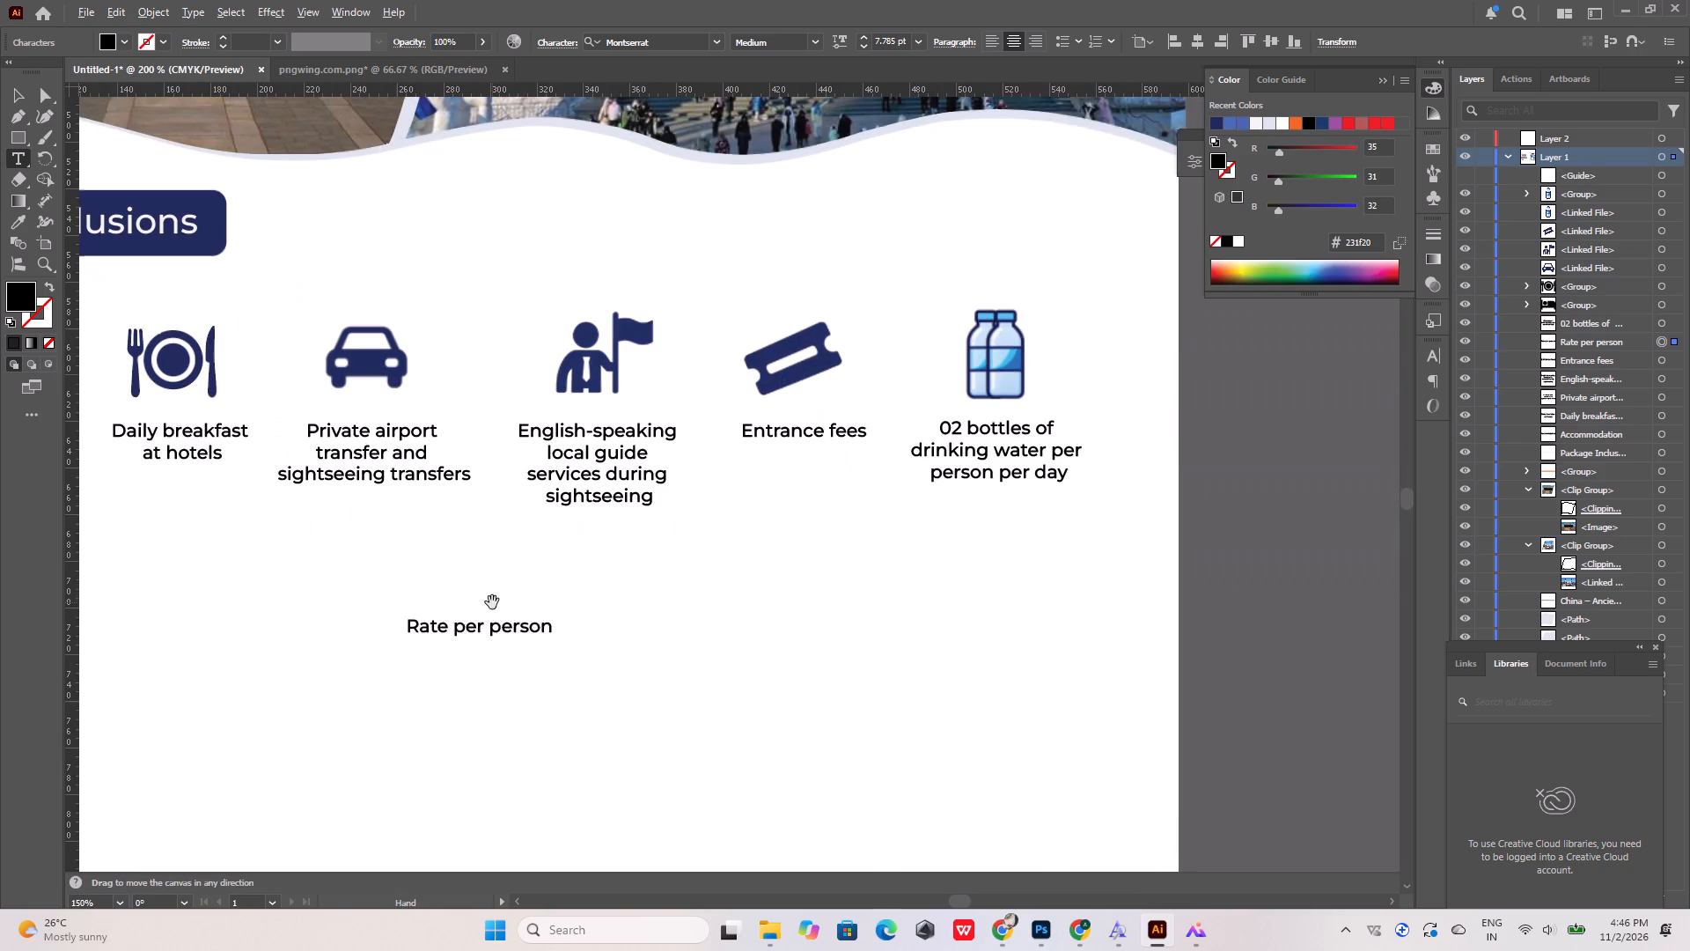
triple_click(867, 36)
click(867, 36)
click(867, 36)
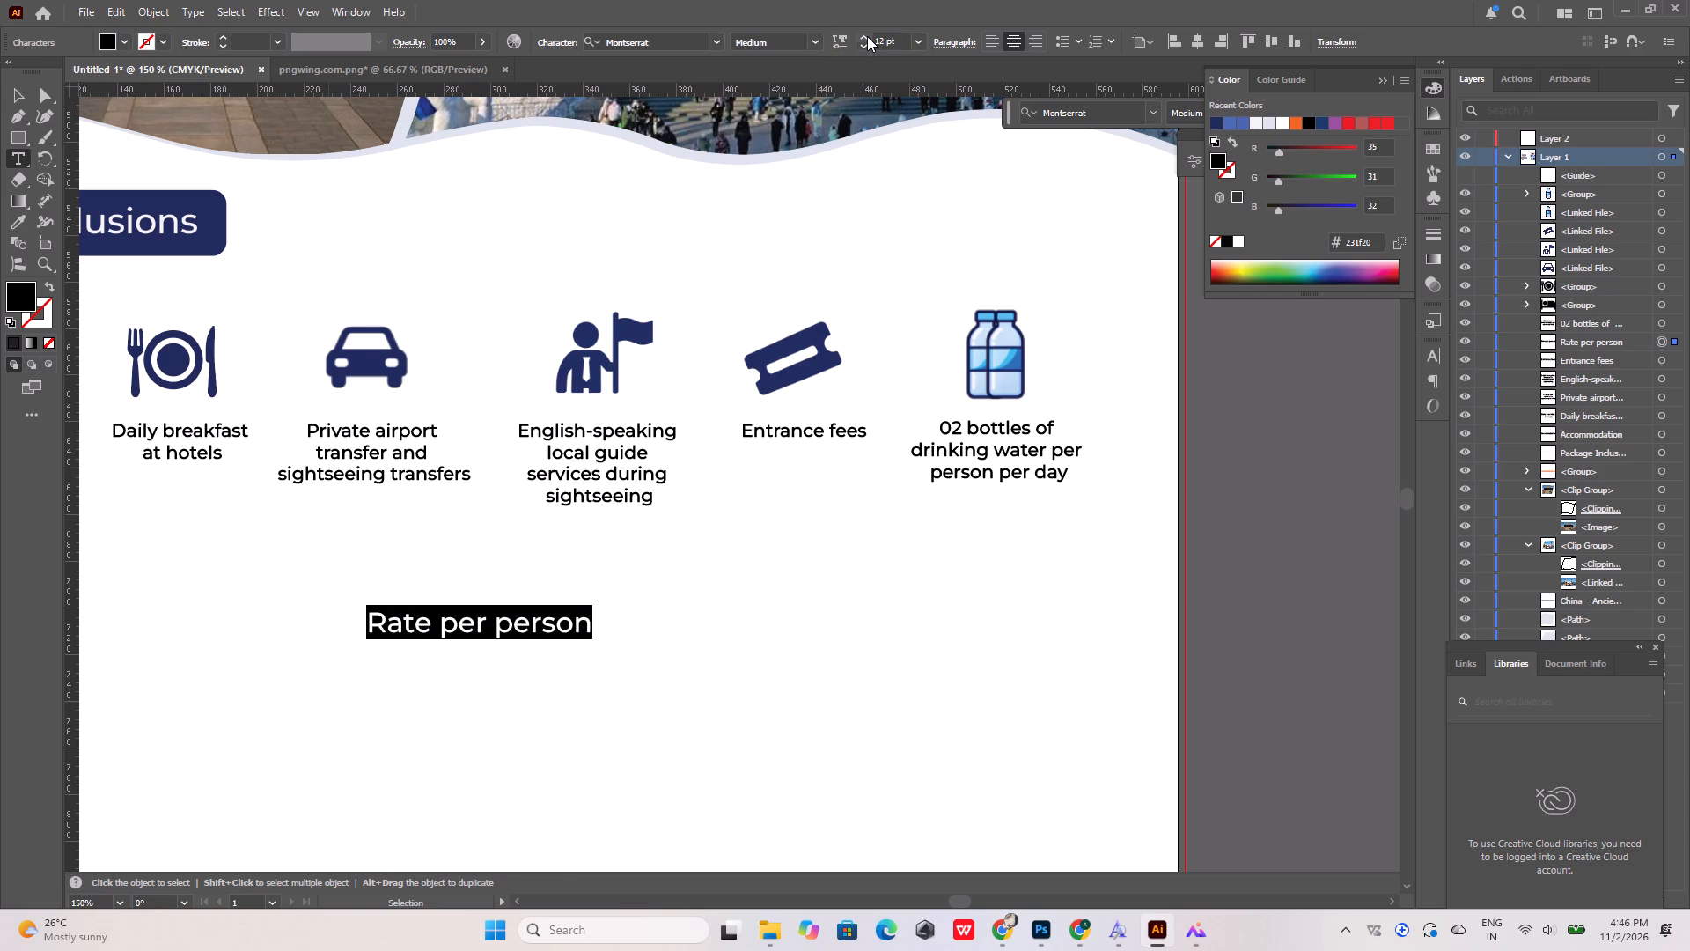
click(29, 100)
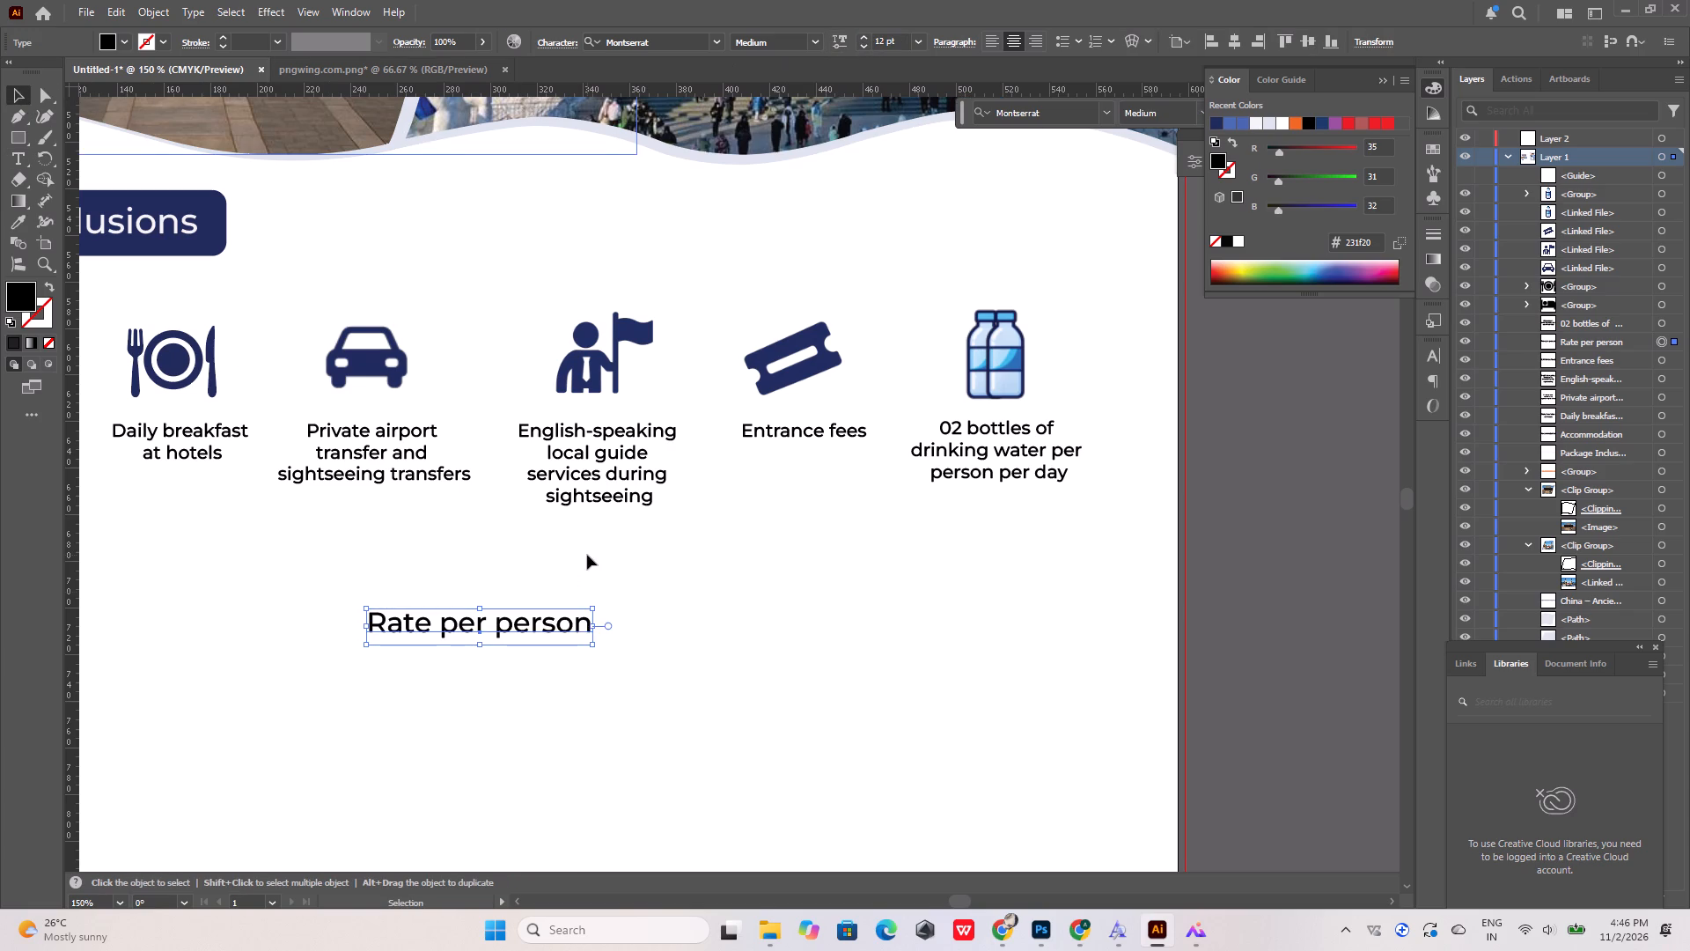
Move the "Rate per person" text about 5 px up and centre it horizontally on the artboard.
click(587, 555)
alt+scroll(517, 522, down, 6)
alt+scroll(517, 522, up, 5)
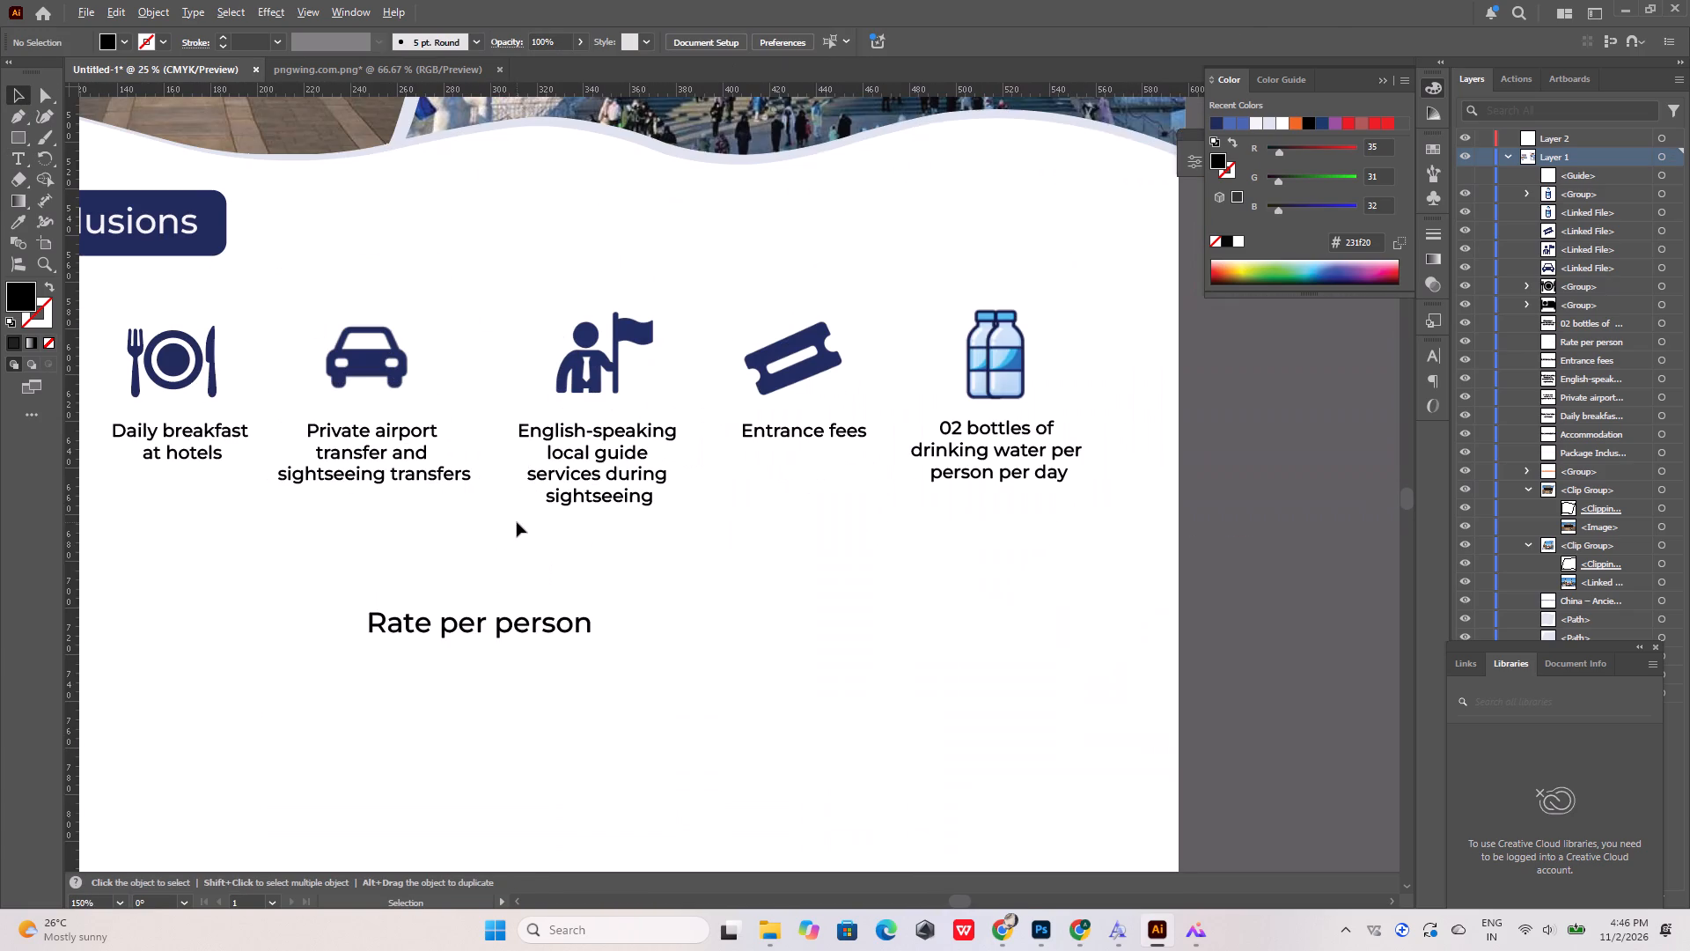
drag(487, 624, 486, 612)
click(1237, 41)
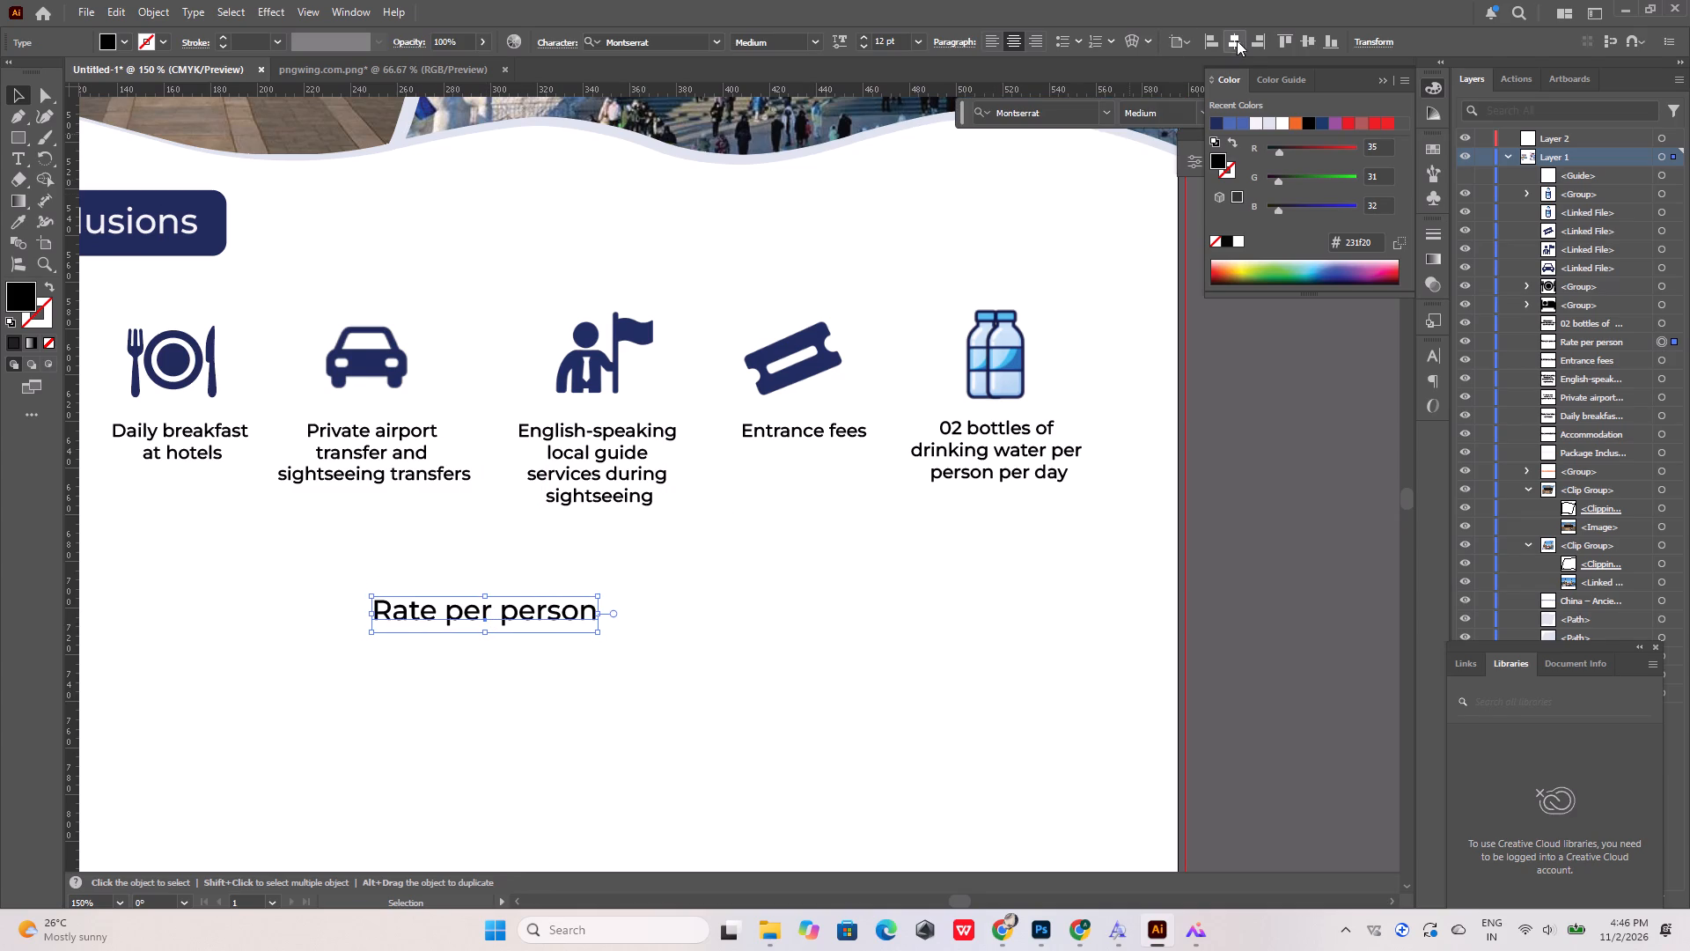
click(755, 542)
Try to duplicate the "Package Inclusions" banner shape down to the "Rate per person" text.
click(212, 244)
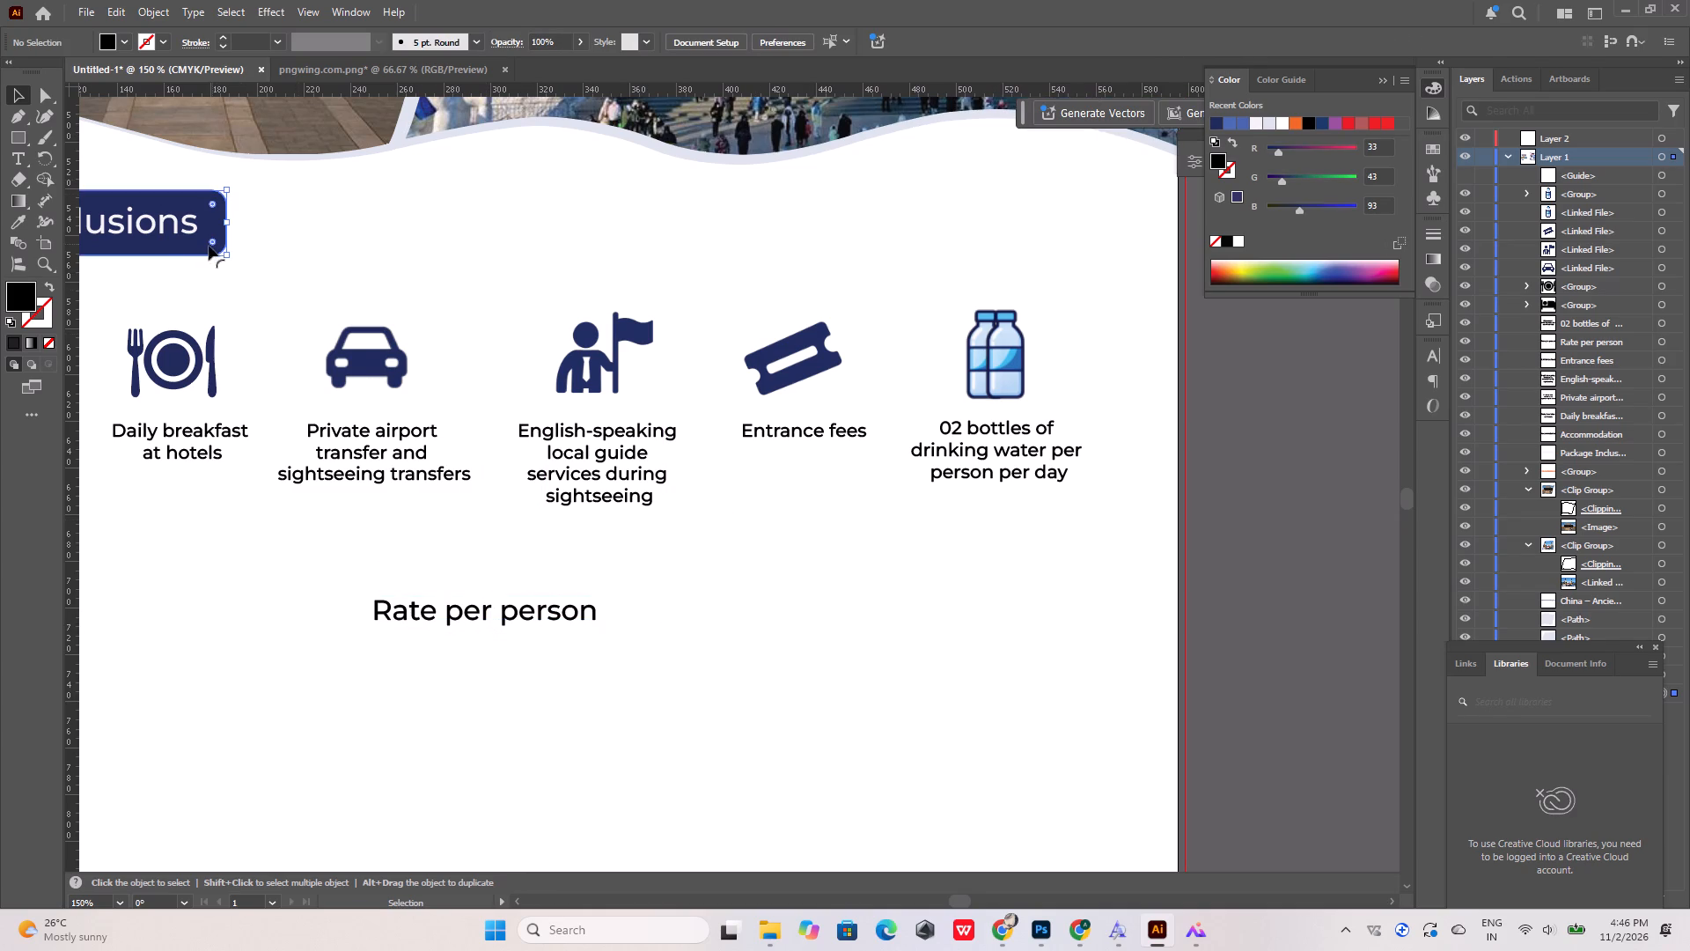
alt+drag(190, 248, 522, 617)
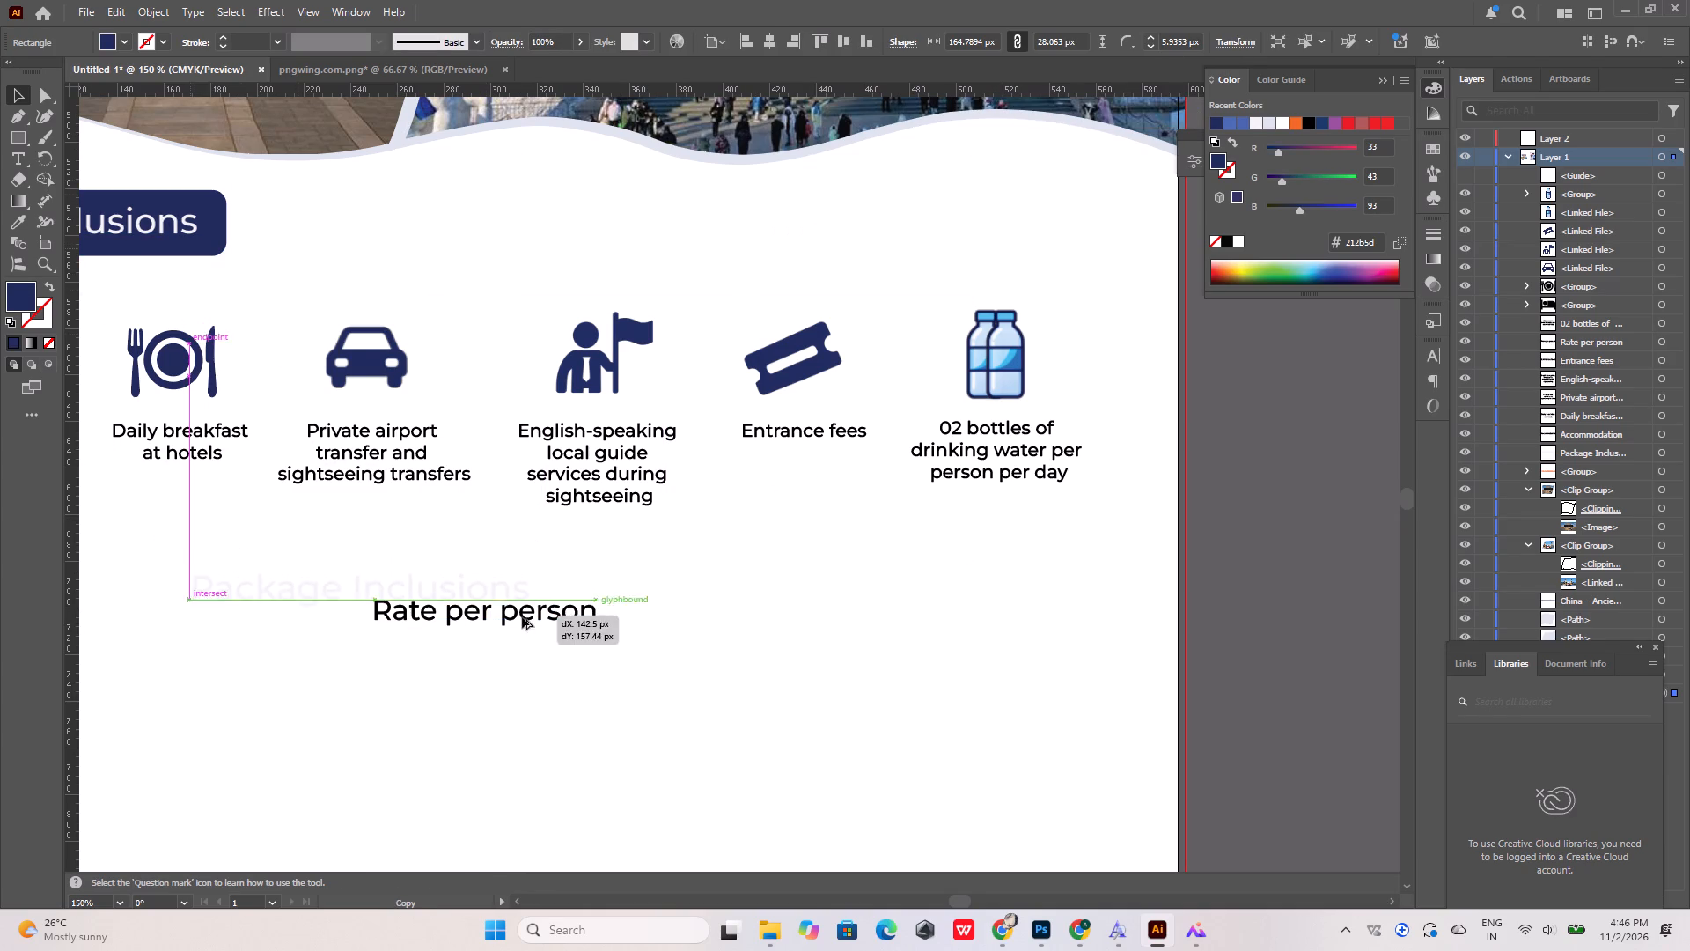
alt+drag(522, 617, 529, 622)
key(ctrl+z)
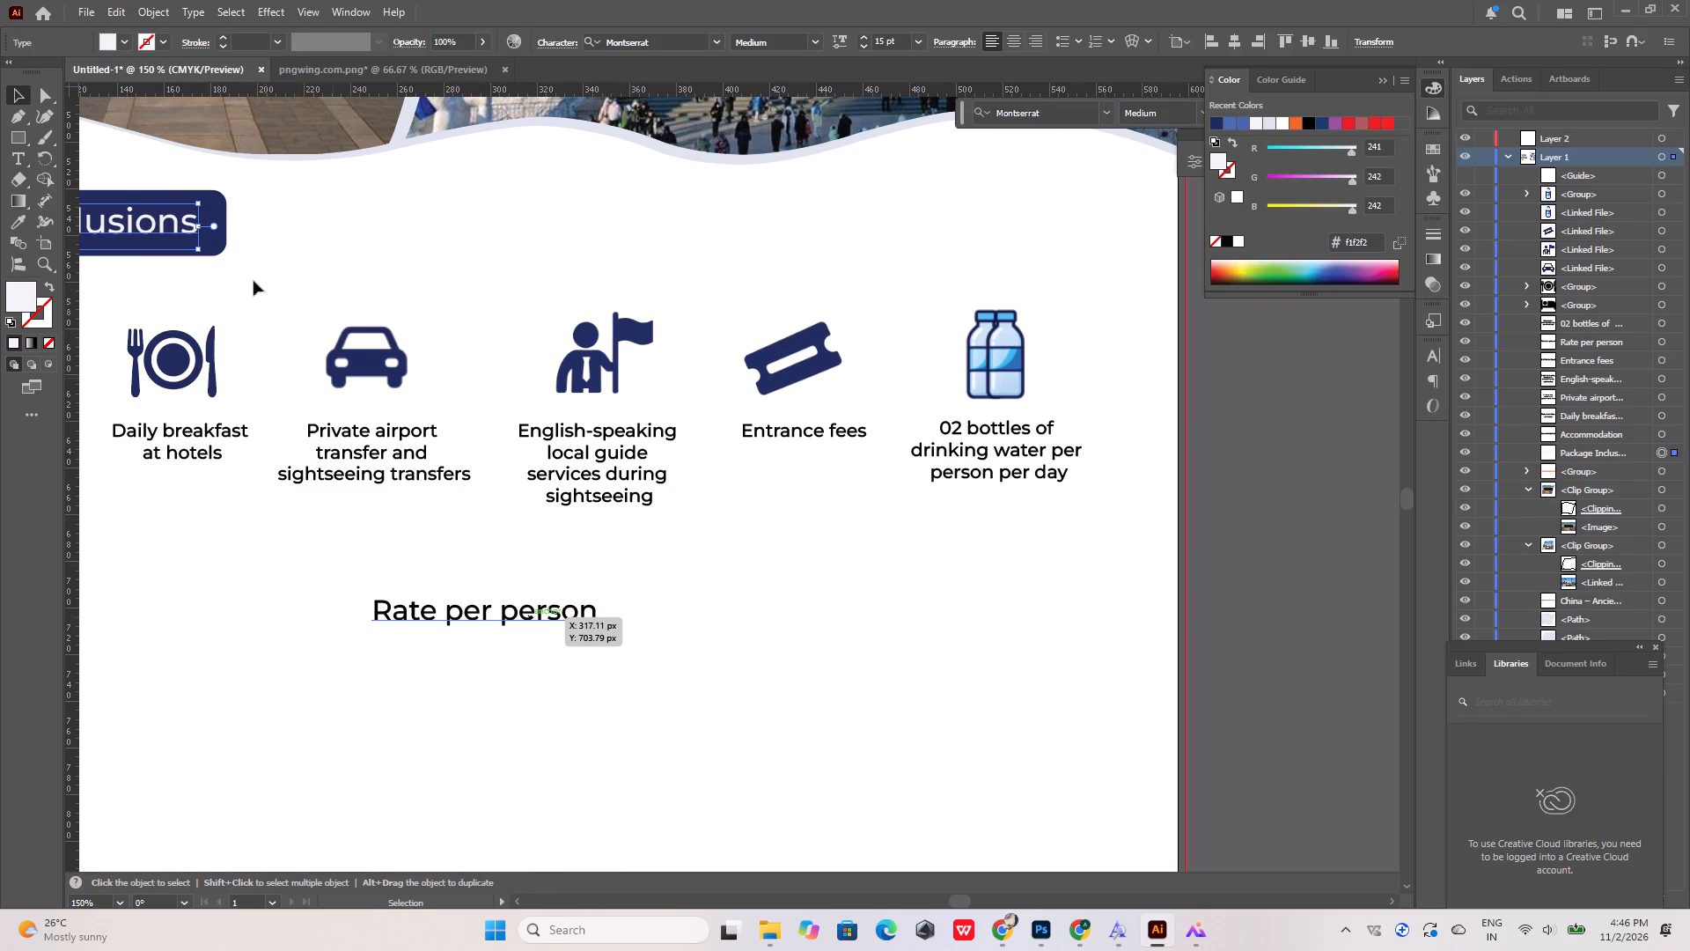
Duplicate the navy "Package Inclusions" banner shape behind the "Rate per person" text and centre it horizontally on the artboard.
click(222, 203)
alt+drag(188, 202, 199, 221)
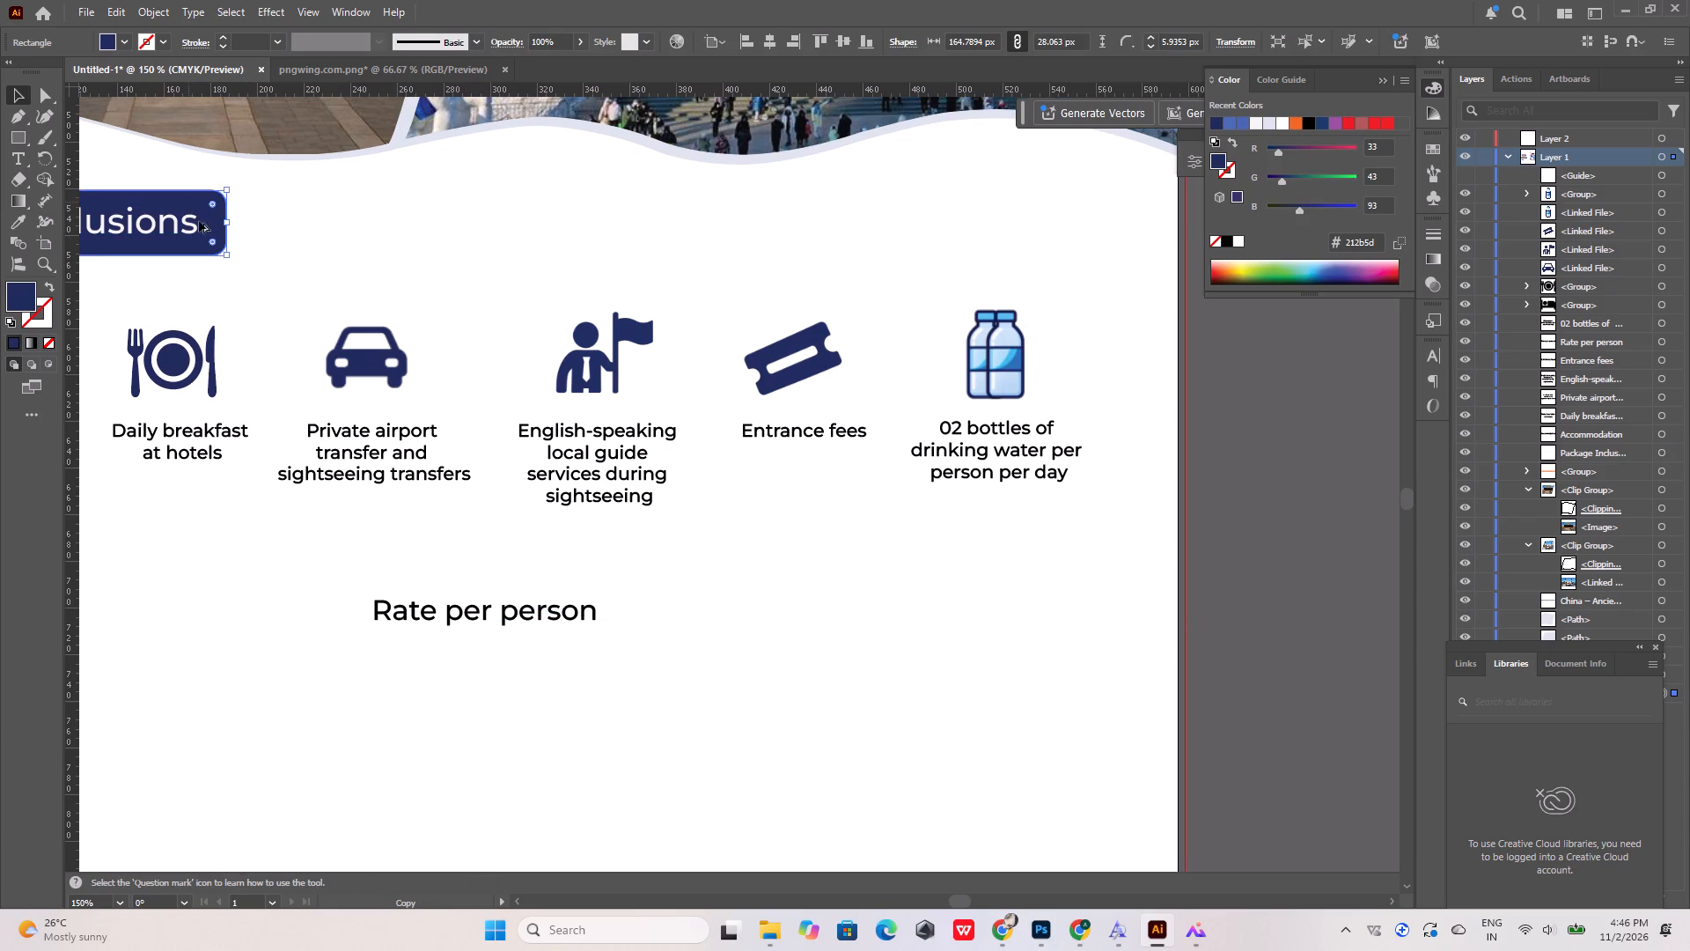
alt+drag(199, 221, 626, 588)
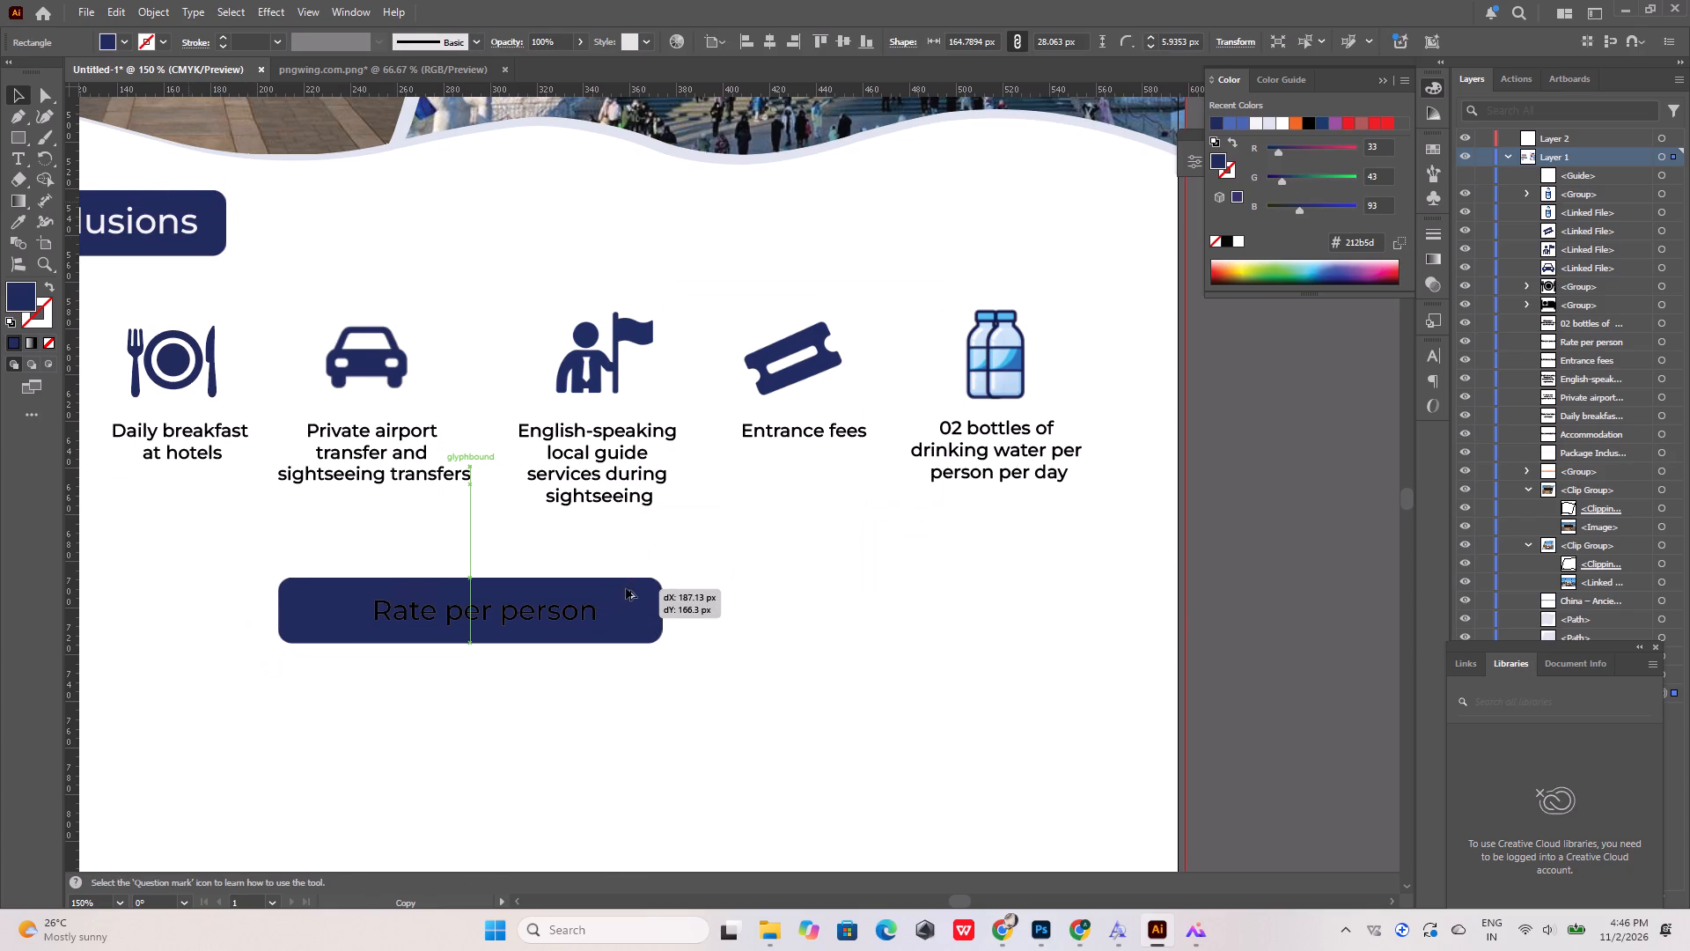
alt+drag(626, 588, 628, 592)
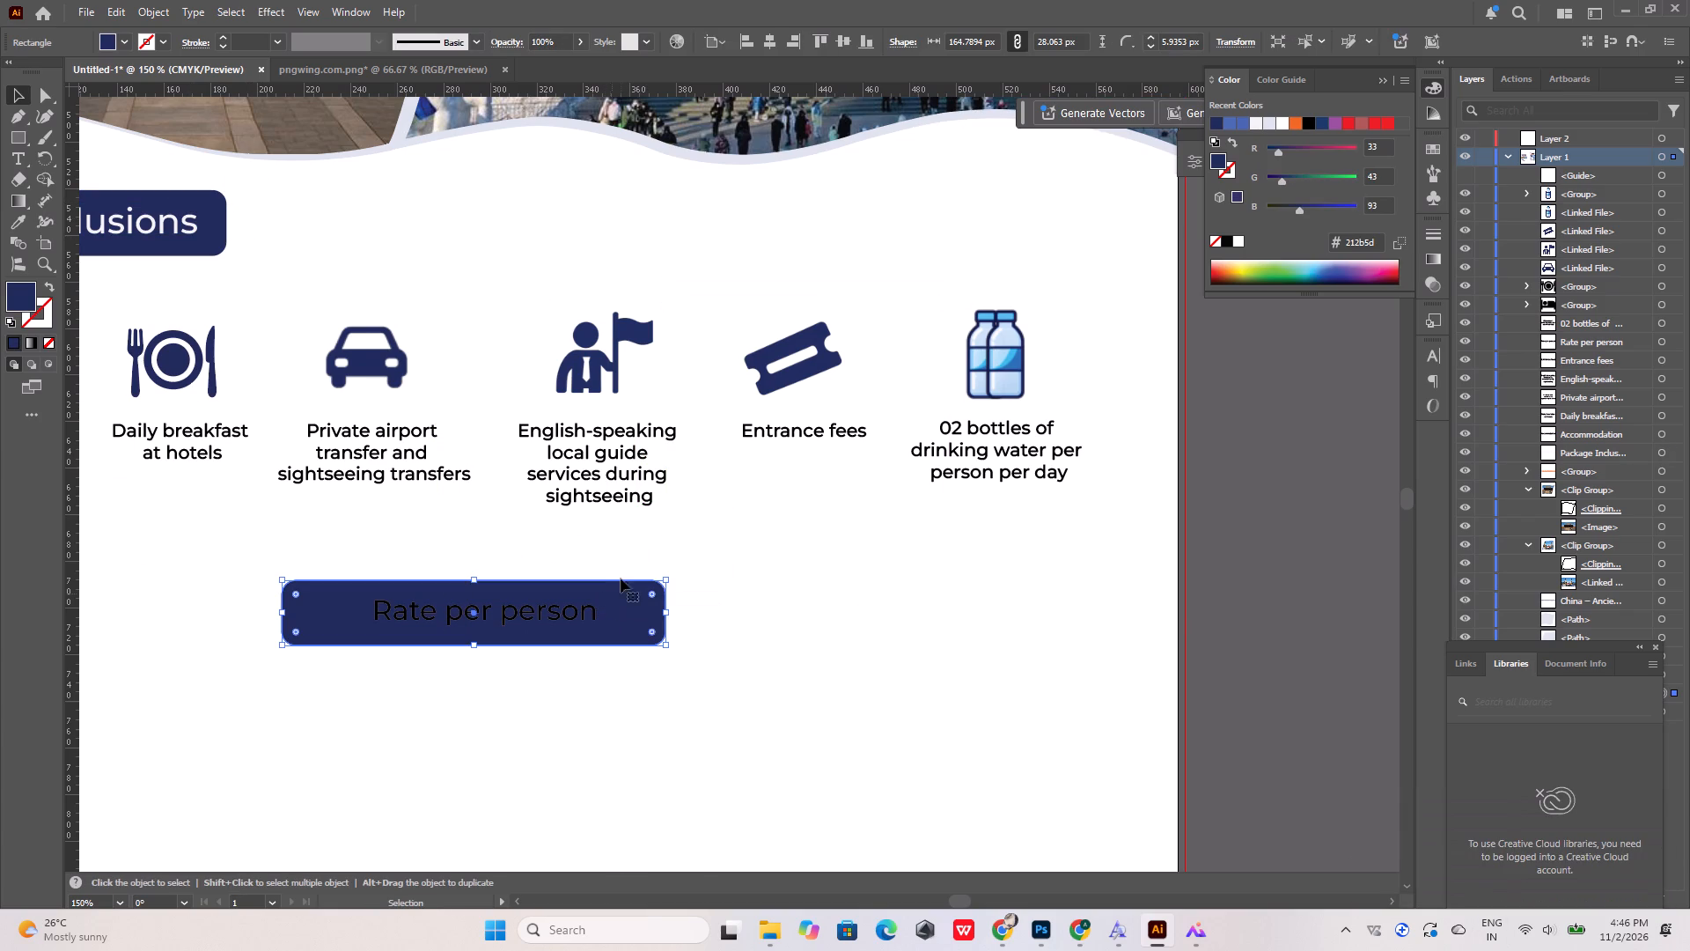
click(771, 45)
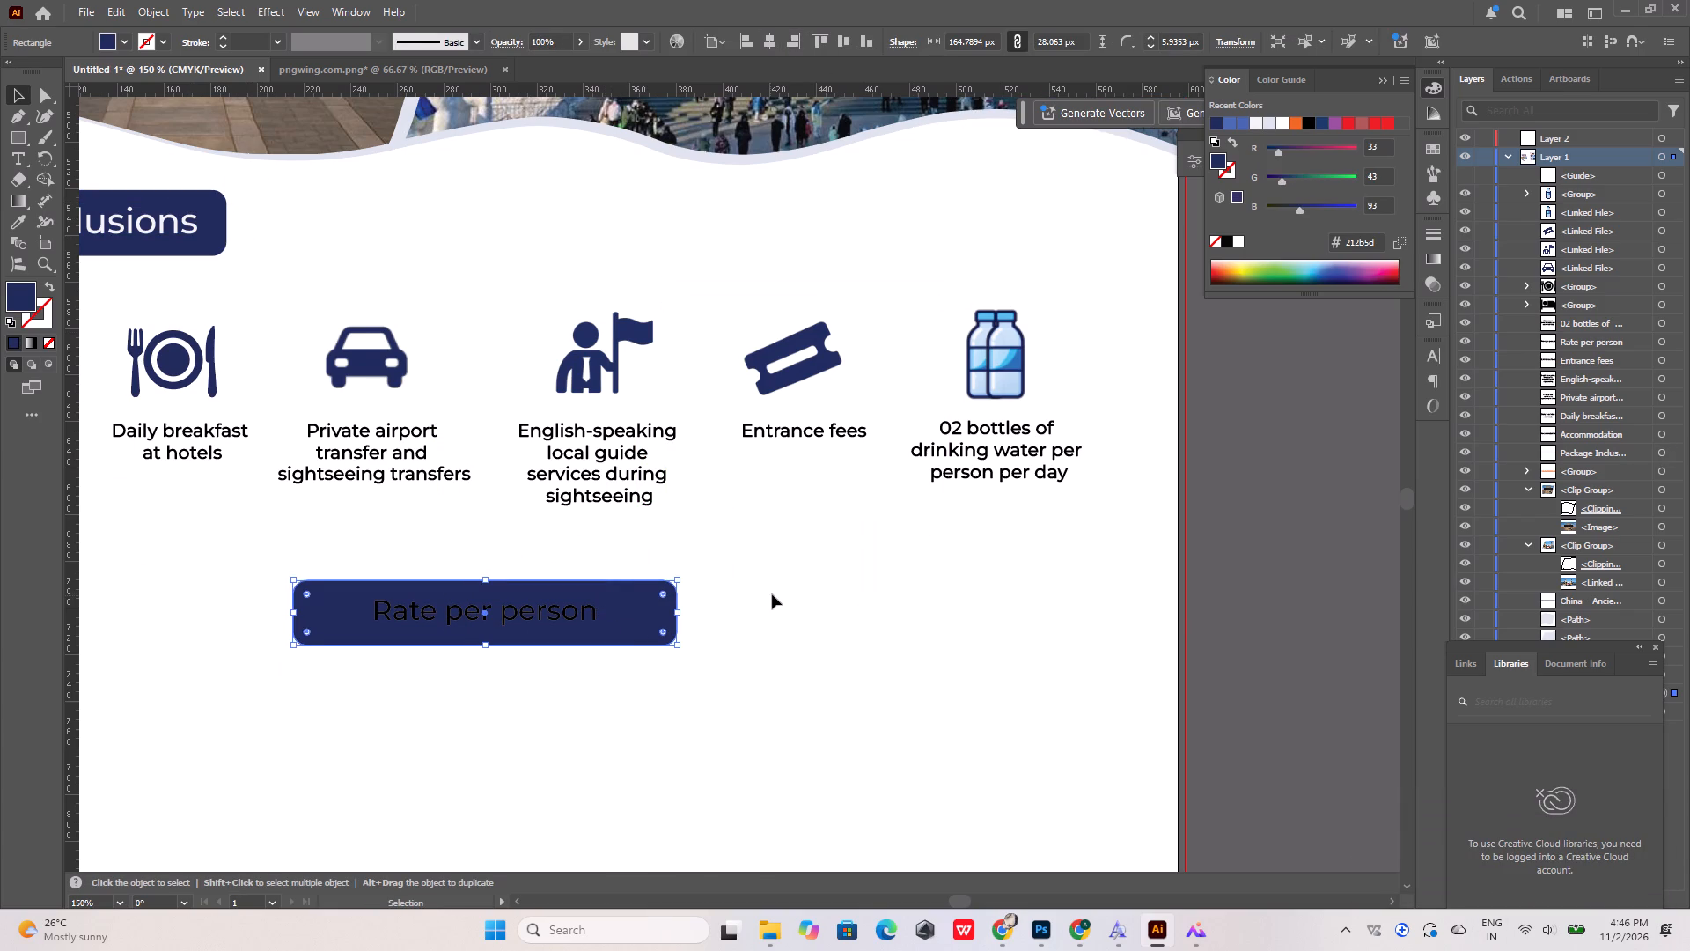
click(778, 590)
Change the "Rate per person" text colour to the off-white #f1f2f2 used recently.
click(555, 619)
double_click(556, 619)
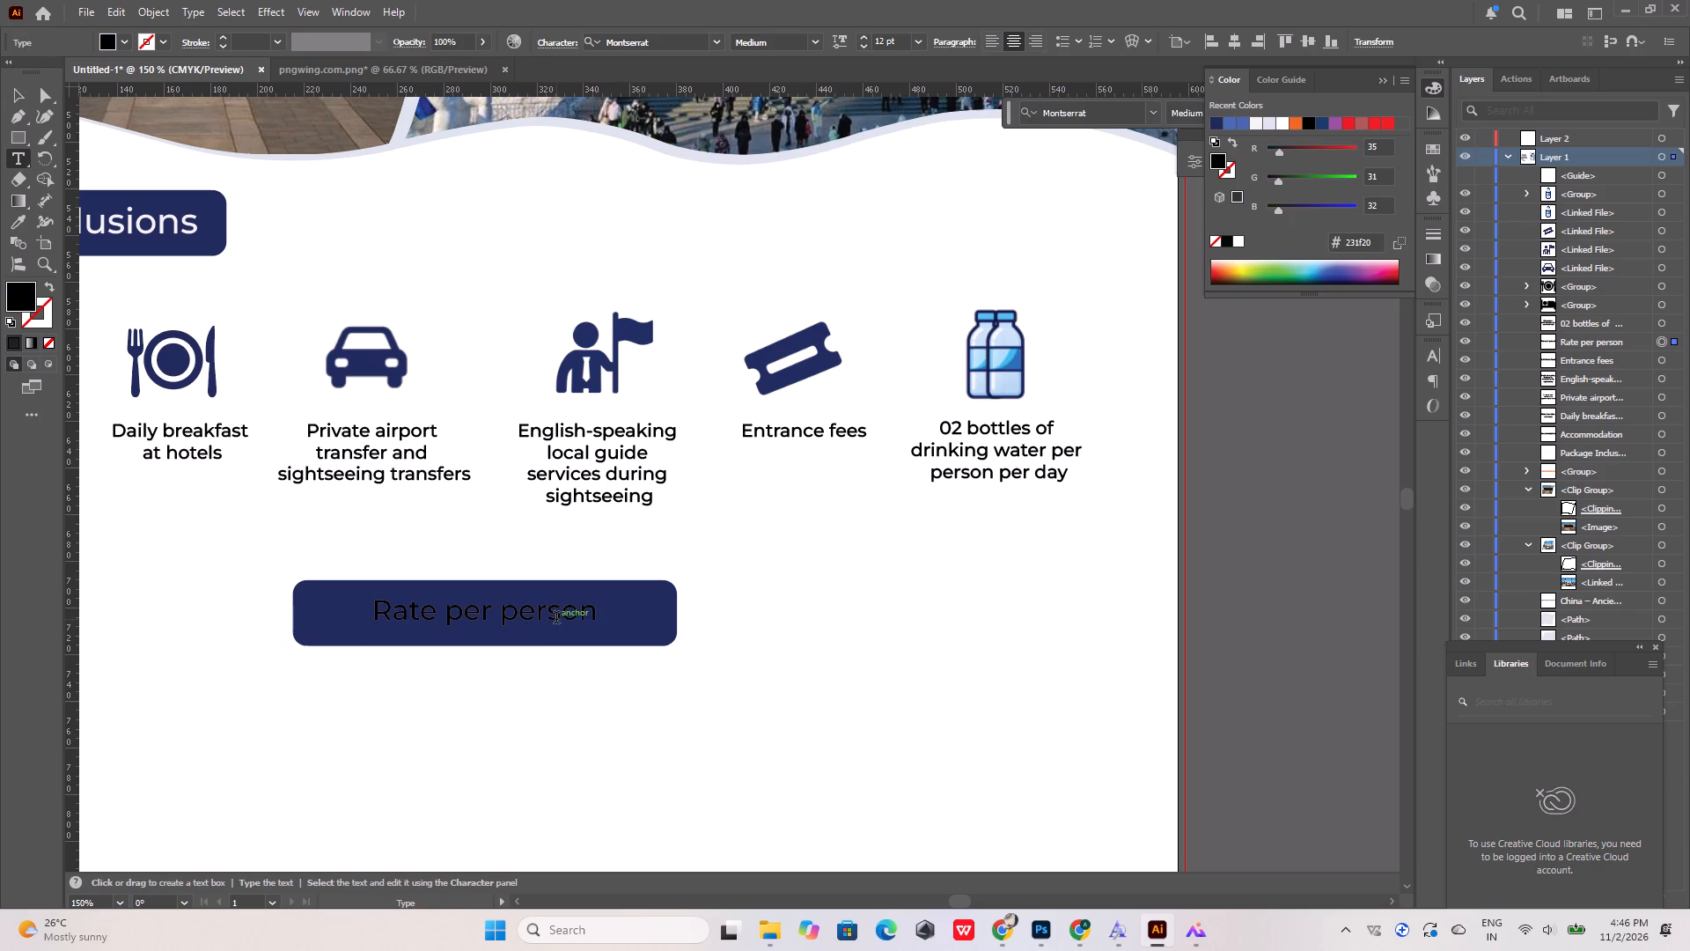
key(ctrl+a)
click(123, 46)
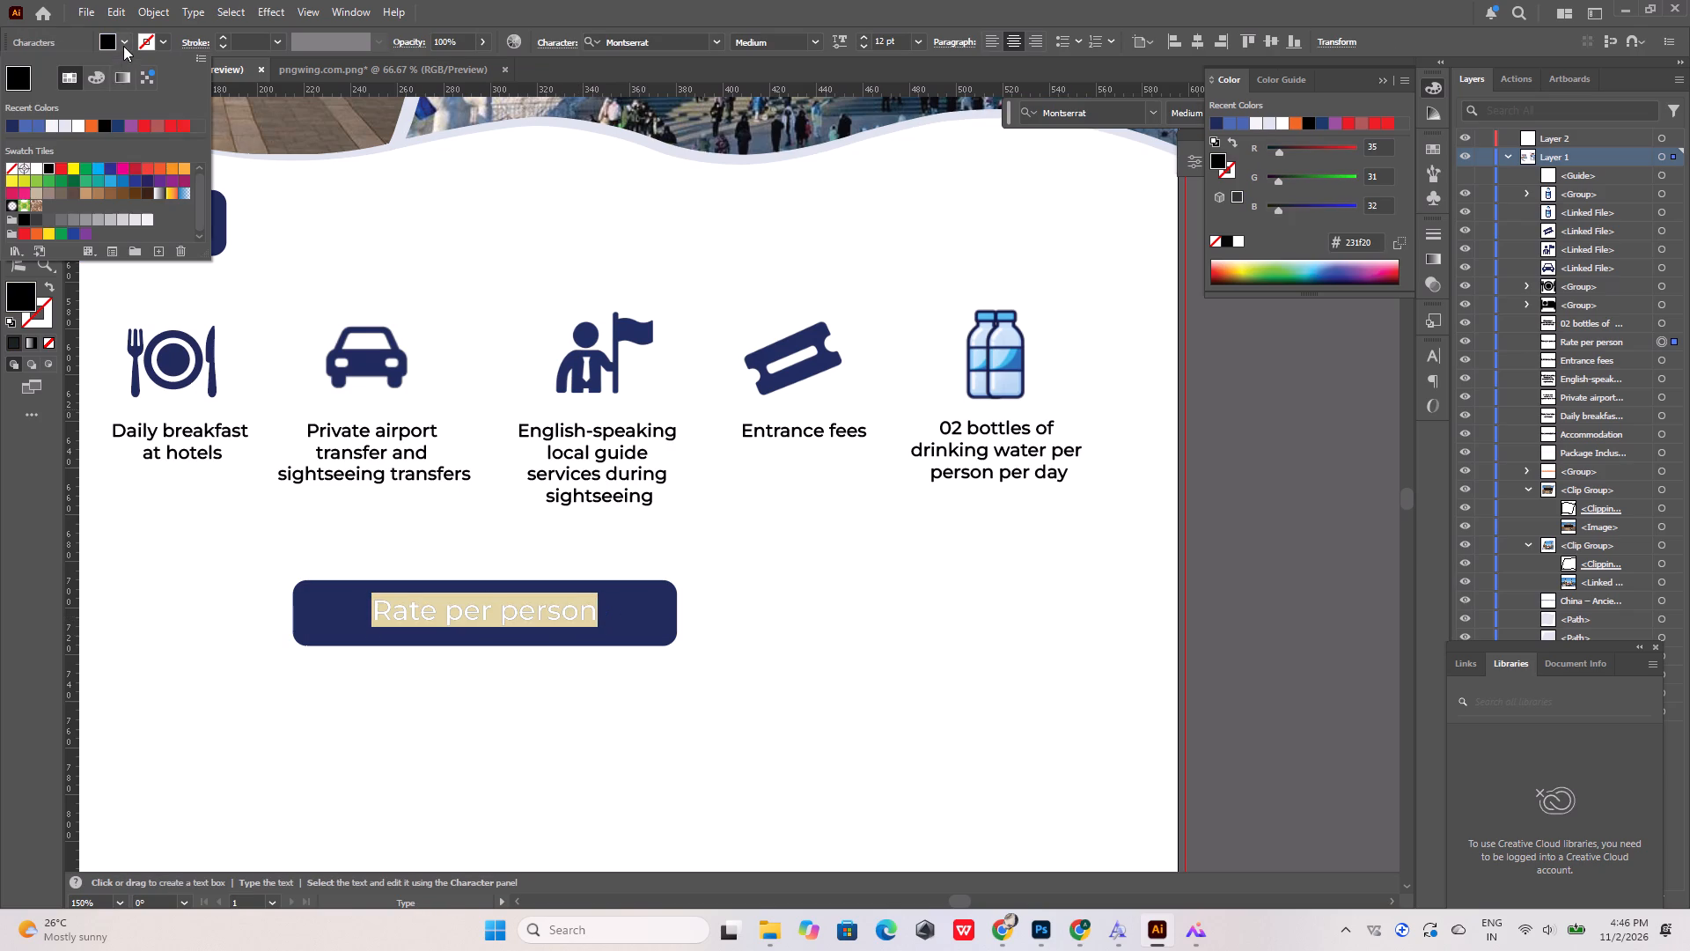
click(51, 123)
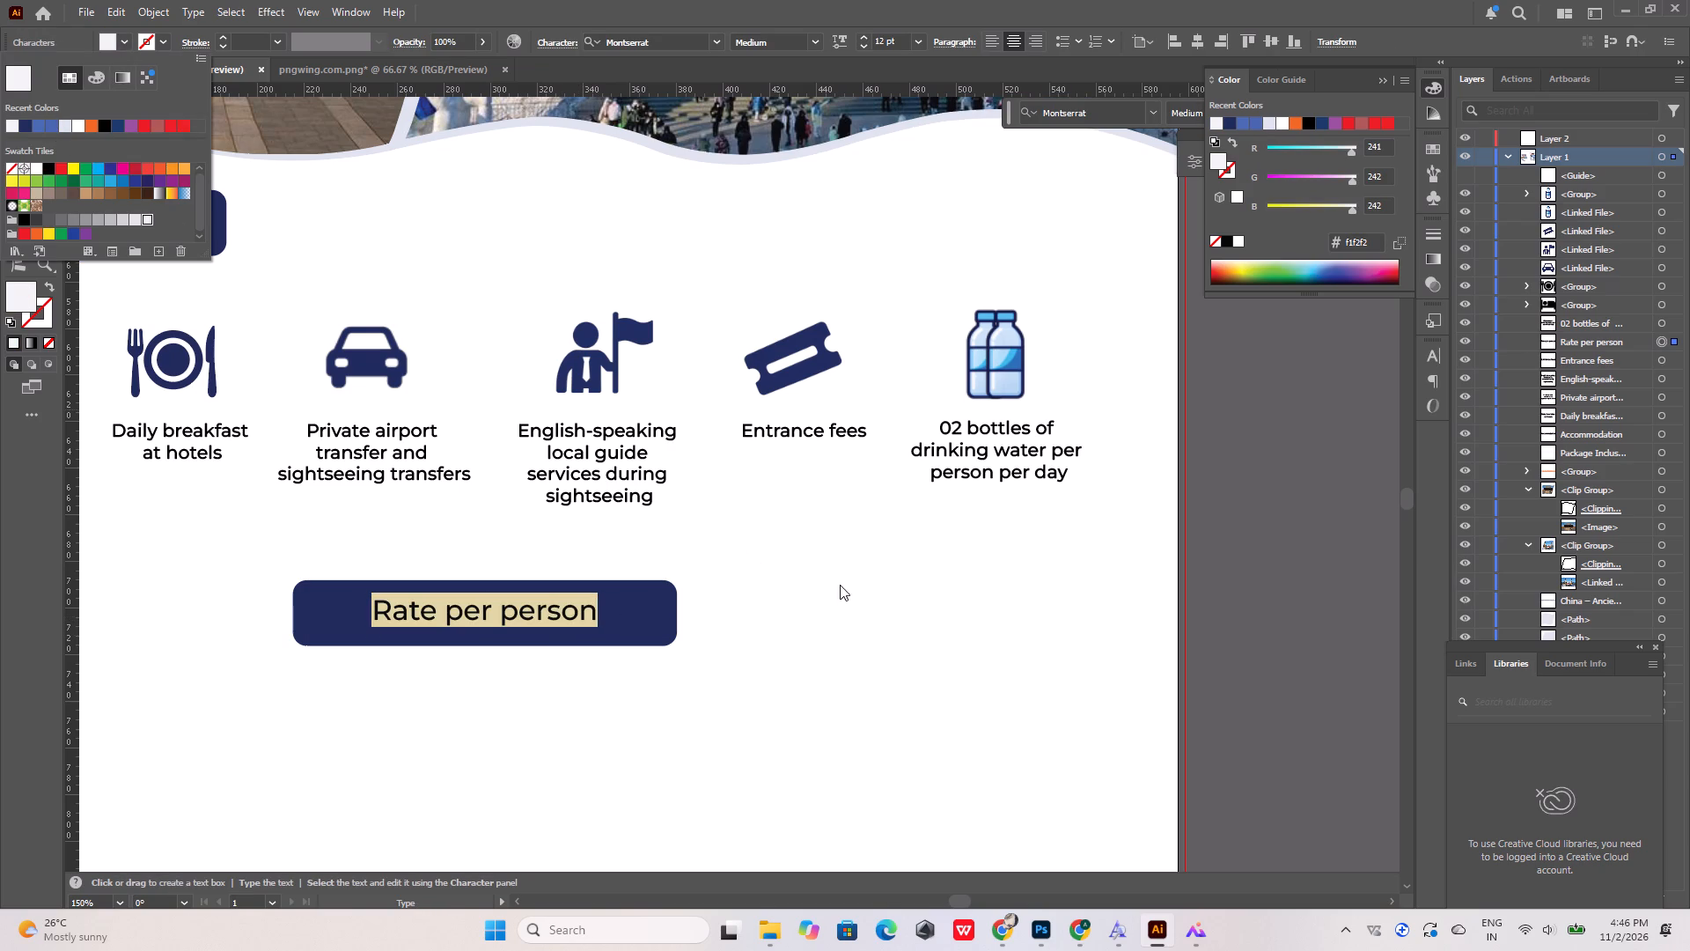
click(716, 512)
click(10, 91)
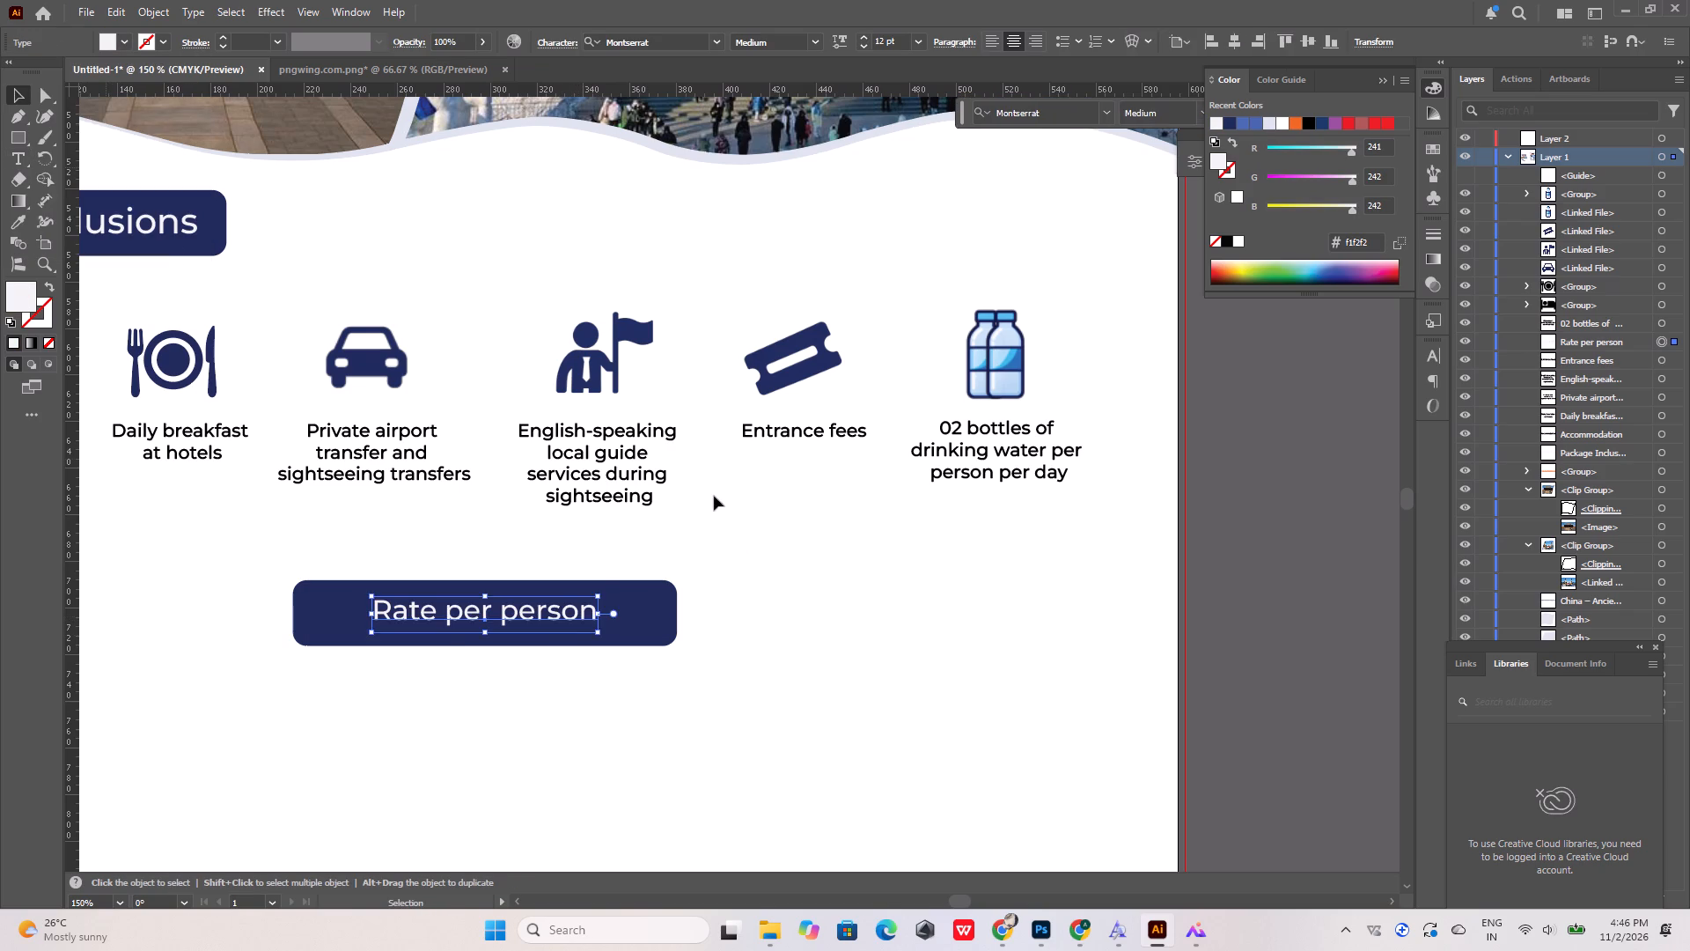
click(722, 495)
Shrink the banner behind "Rate per person" from both sides to about 128 × 25 px.
alt+scroll(598, 581, up, 1)
click(638, 617)
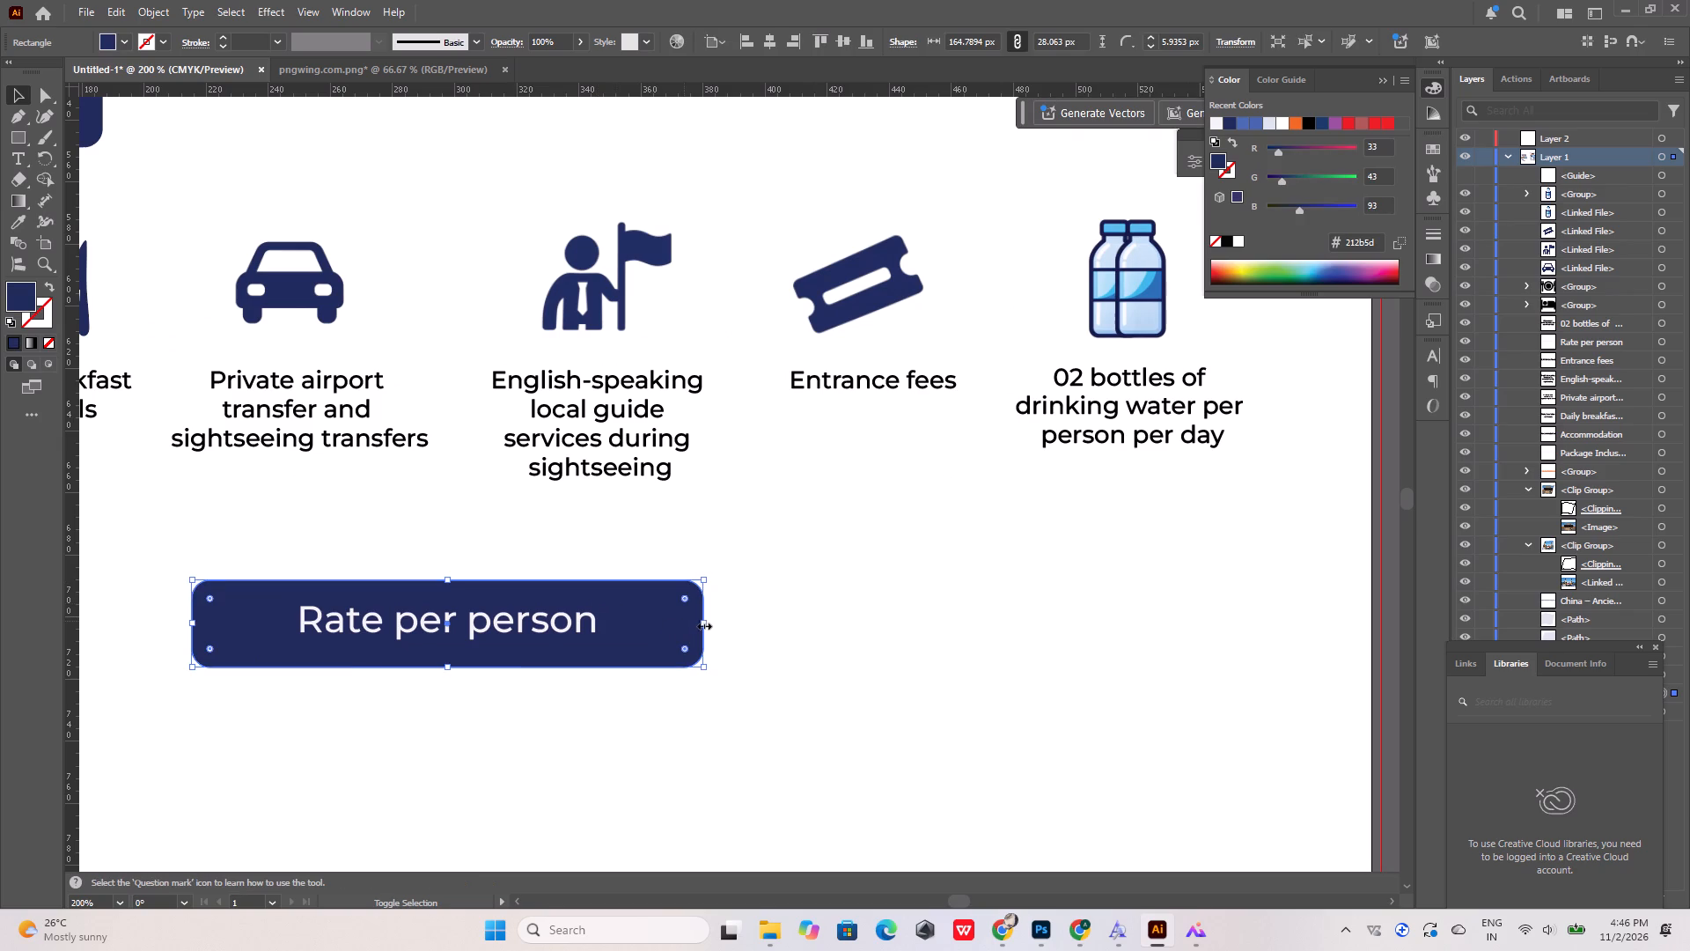
shift+drag(706, 624, 649, 627)
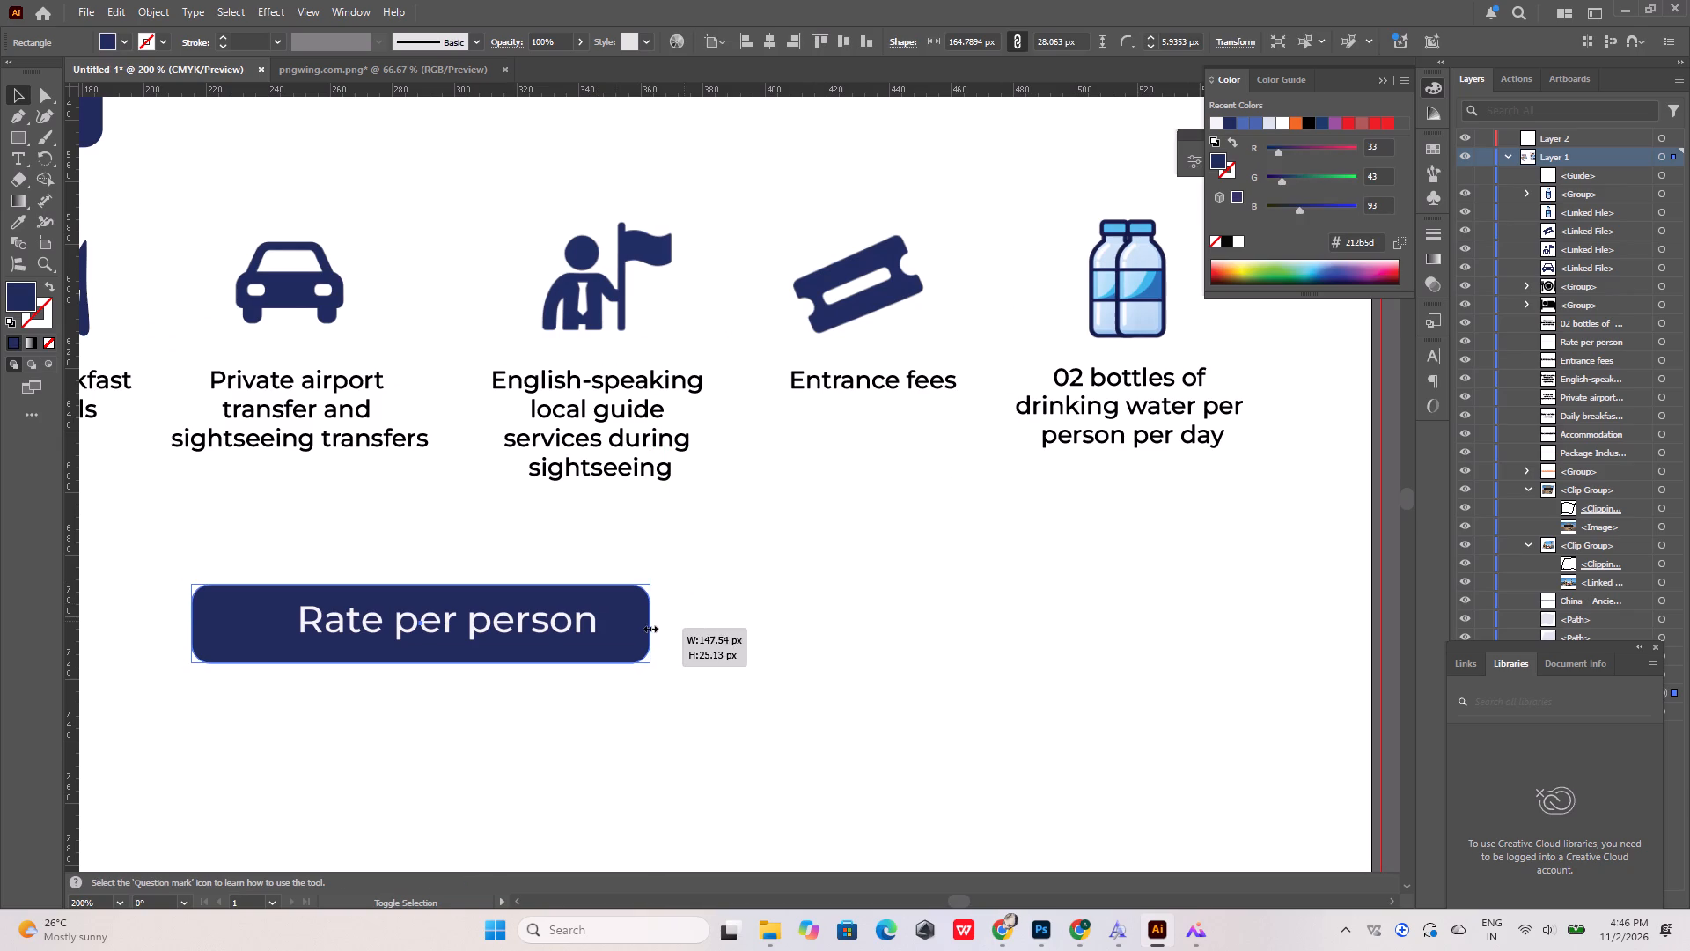
shift+drag(649, 627, 647, 627)
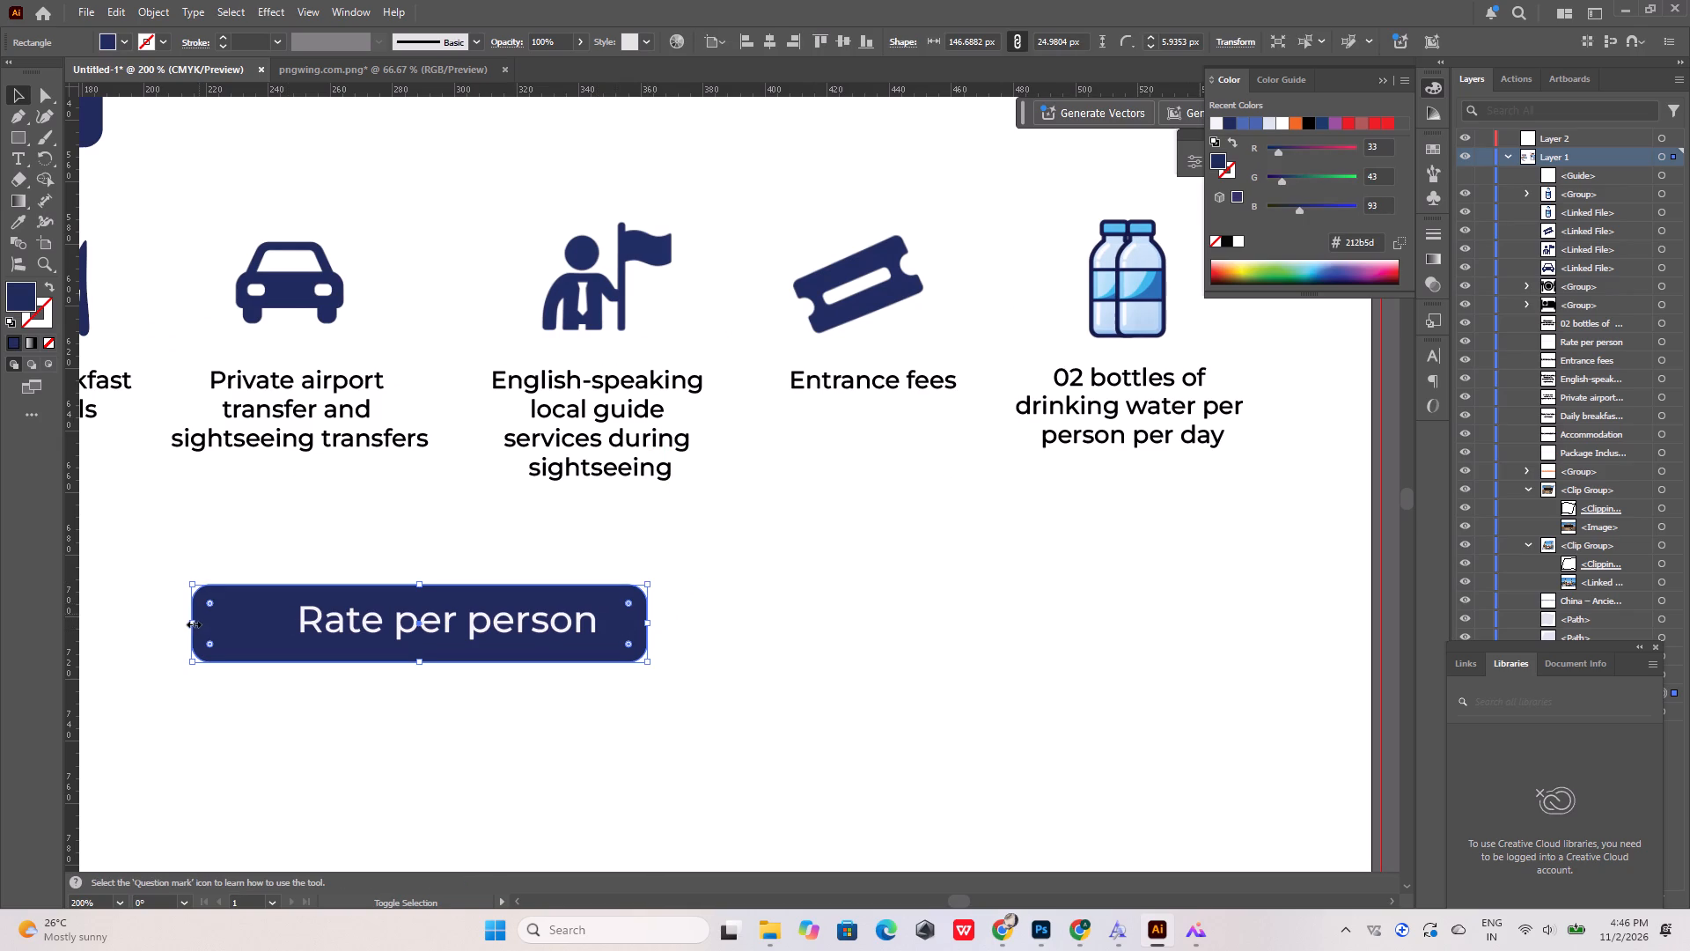
shift+drag(192, 623, 248, 617)
click(246, 623)
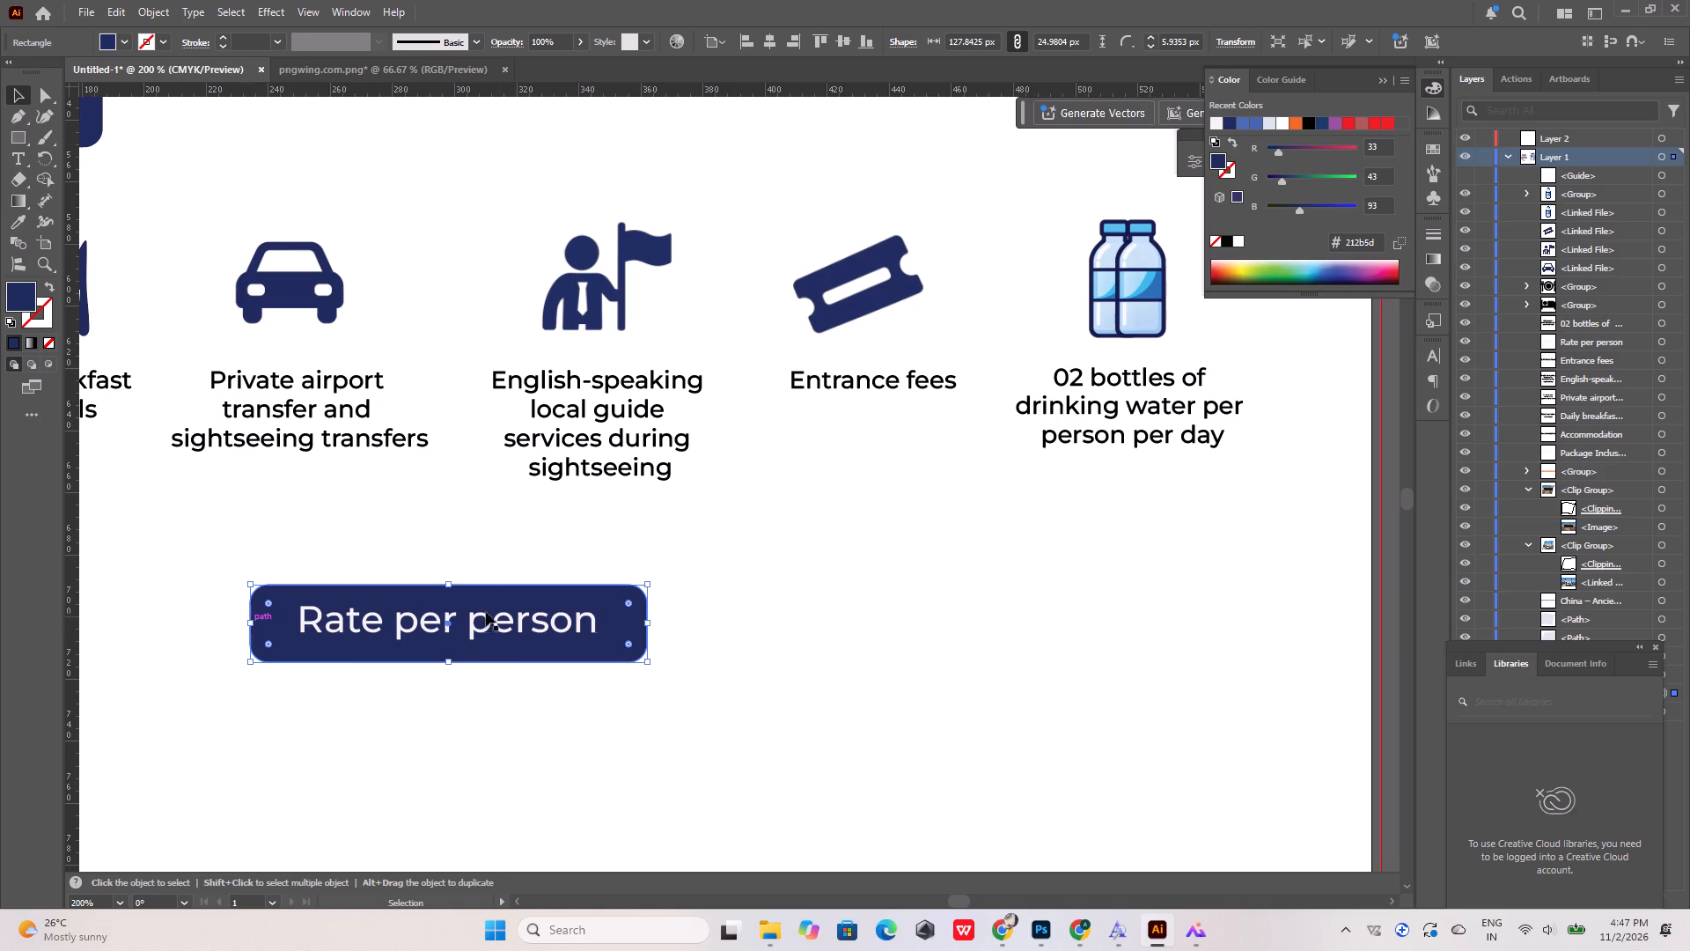
Align the "Rate per person" text and its banner on their horizontal and vertical centres, nudging the text slightly down.
shift+click(584, 616)
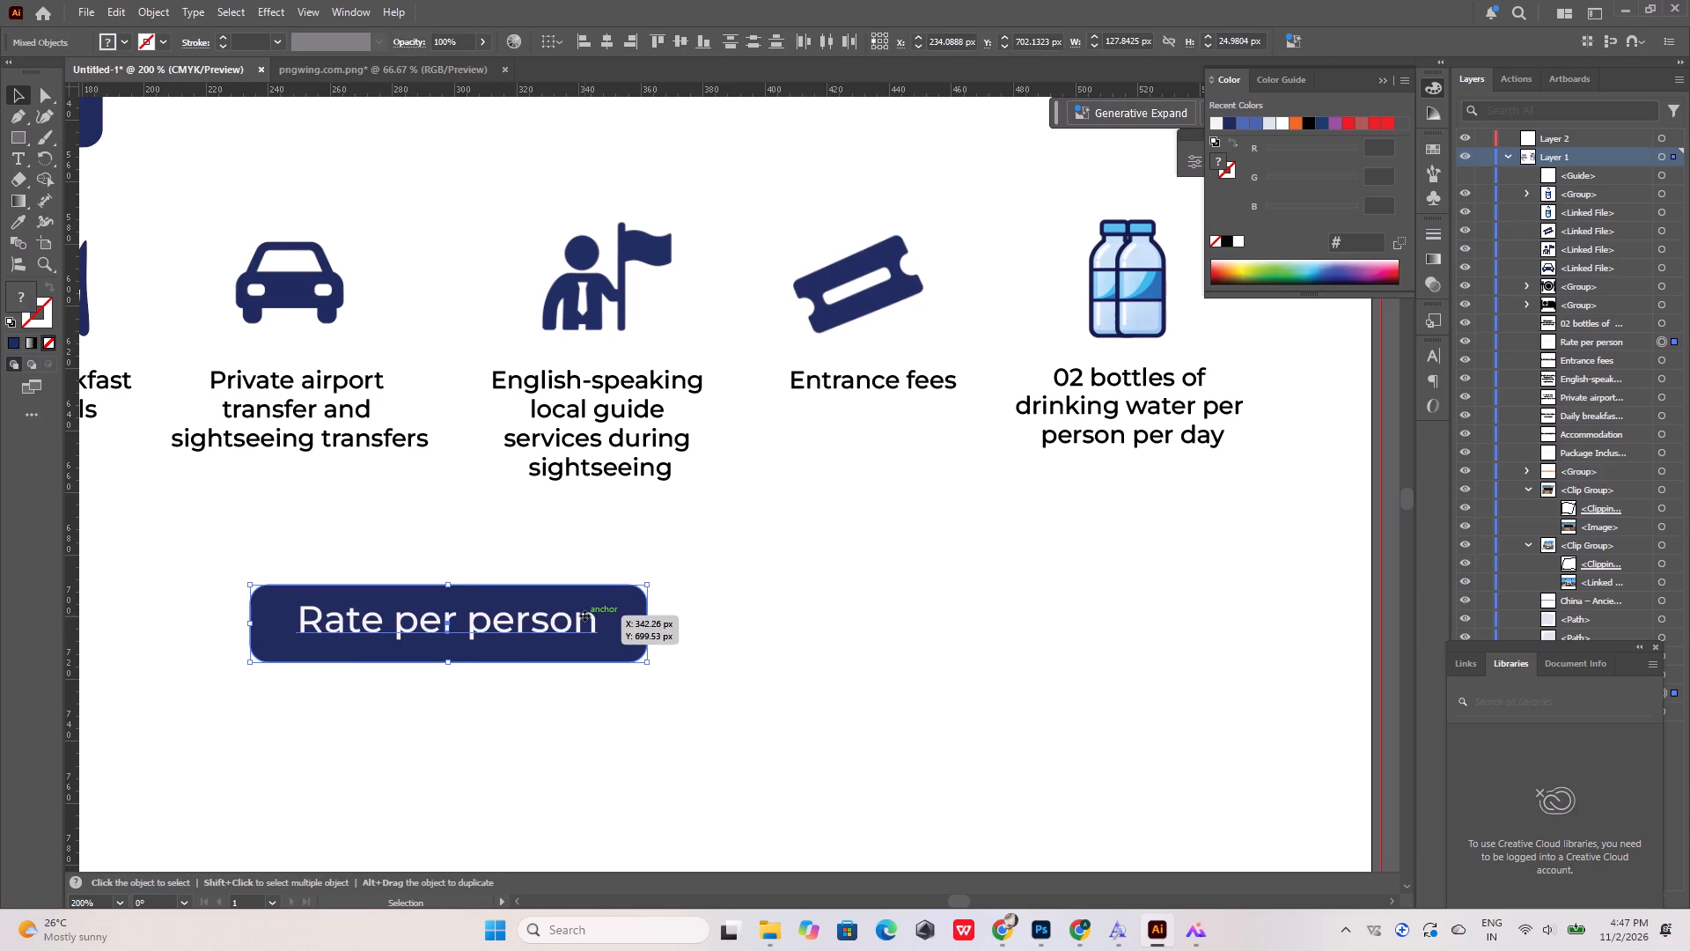
click(602, 39)
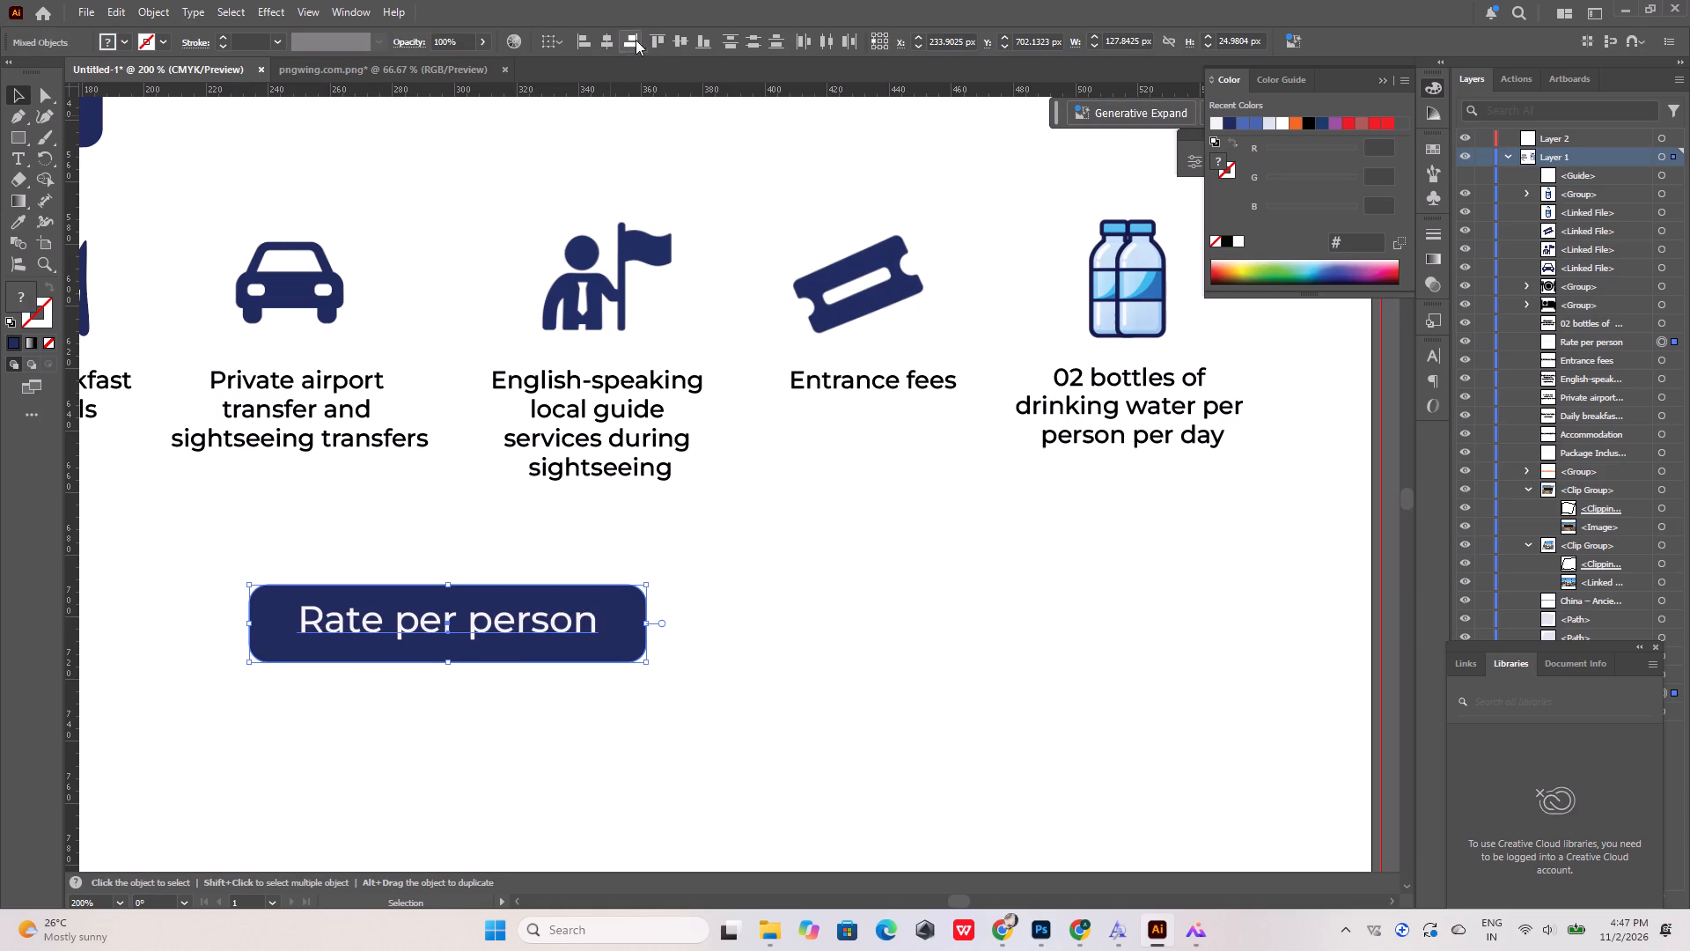
click(681, 40)
click(724, 545)
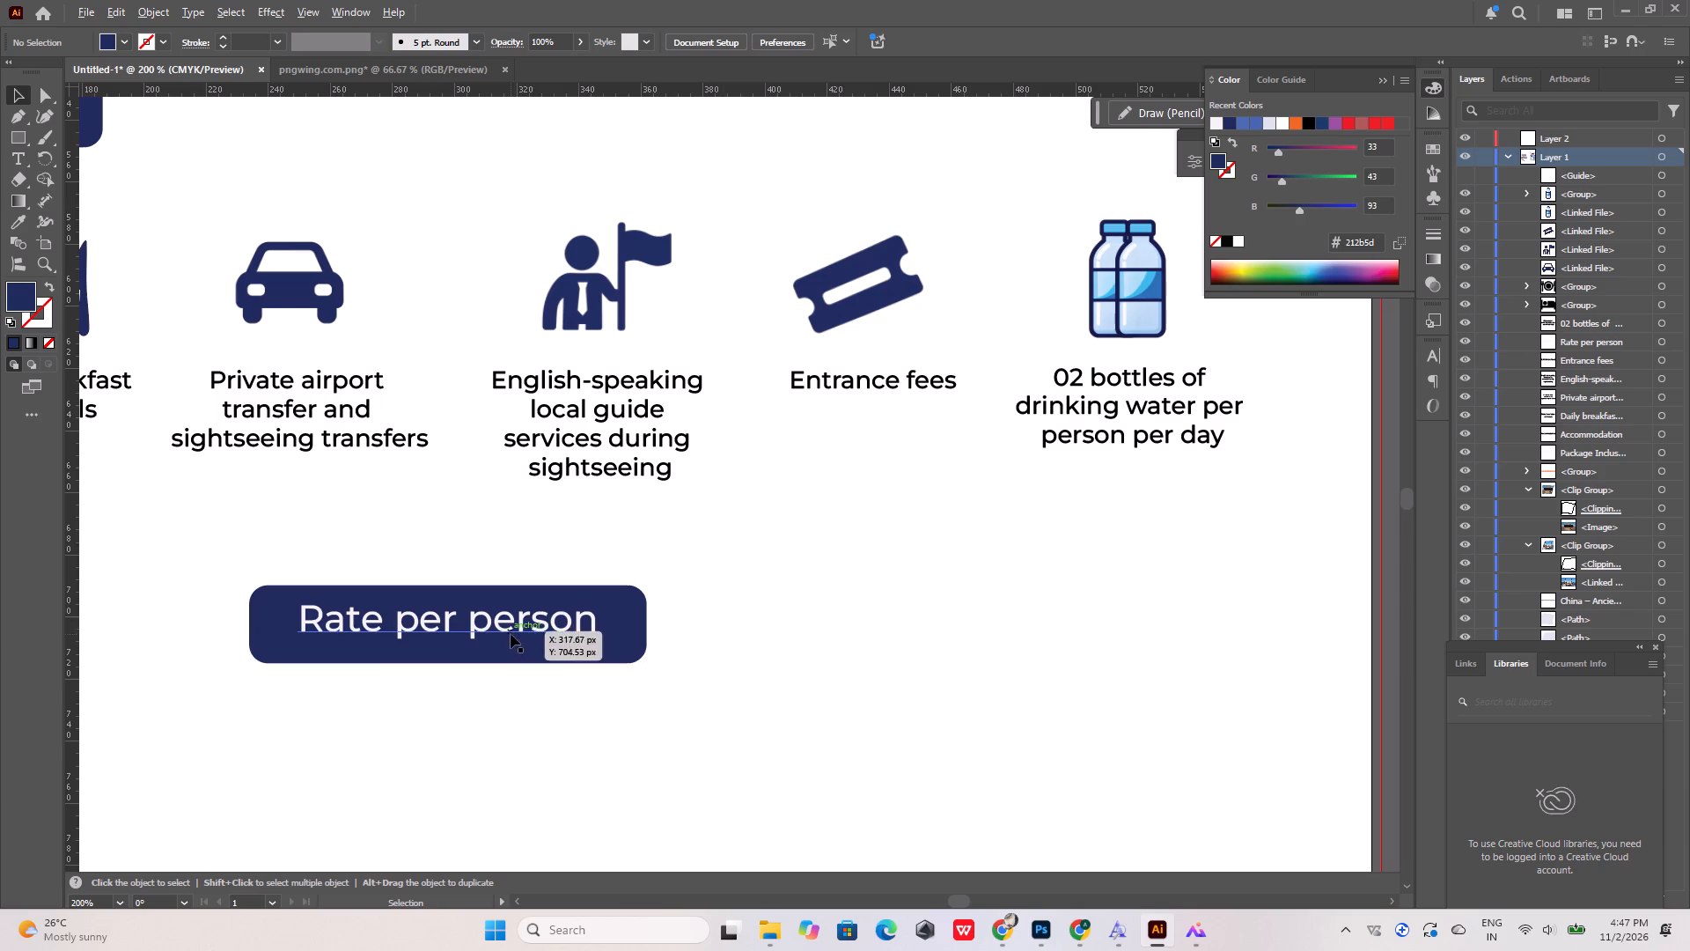
alt+scroll(525, 580, down, 2)
alt+scroll(516, 604, up, 2)
click(516, 606)
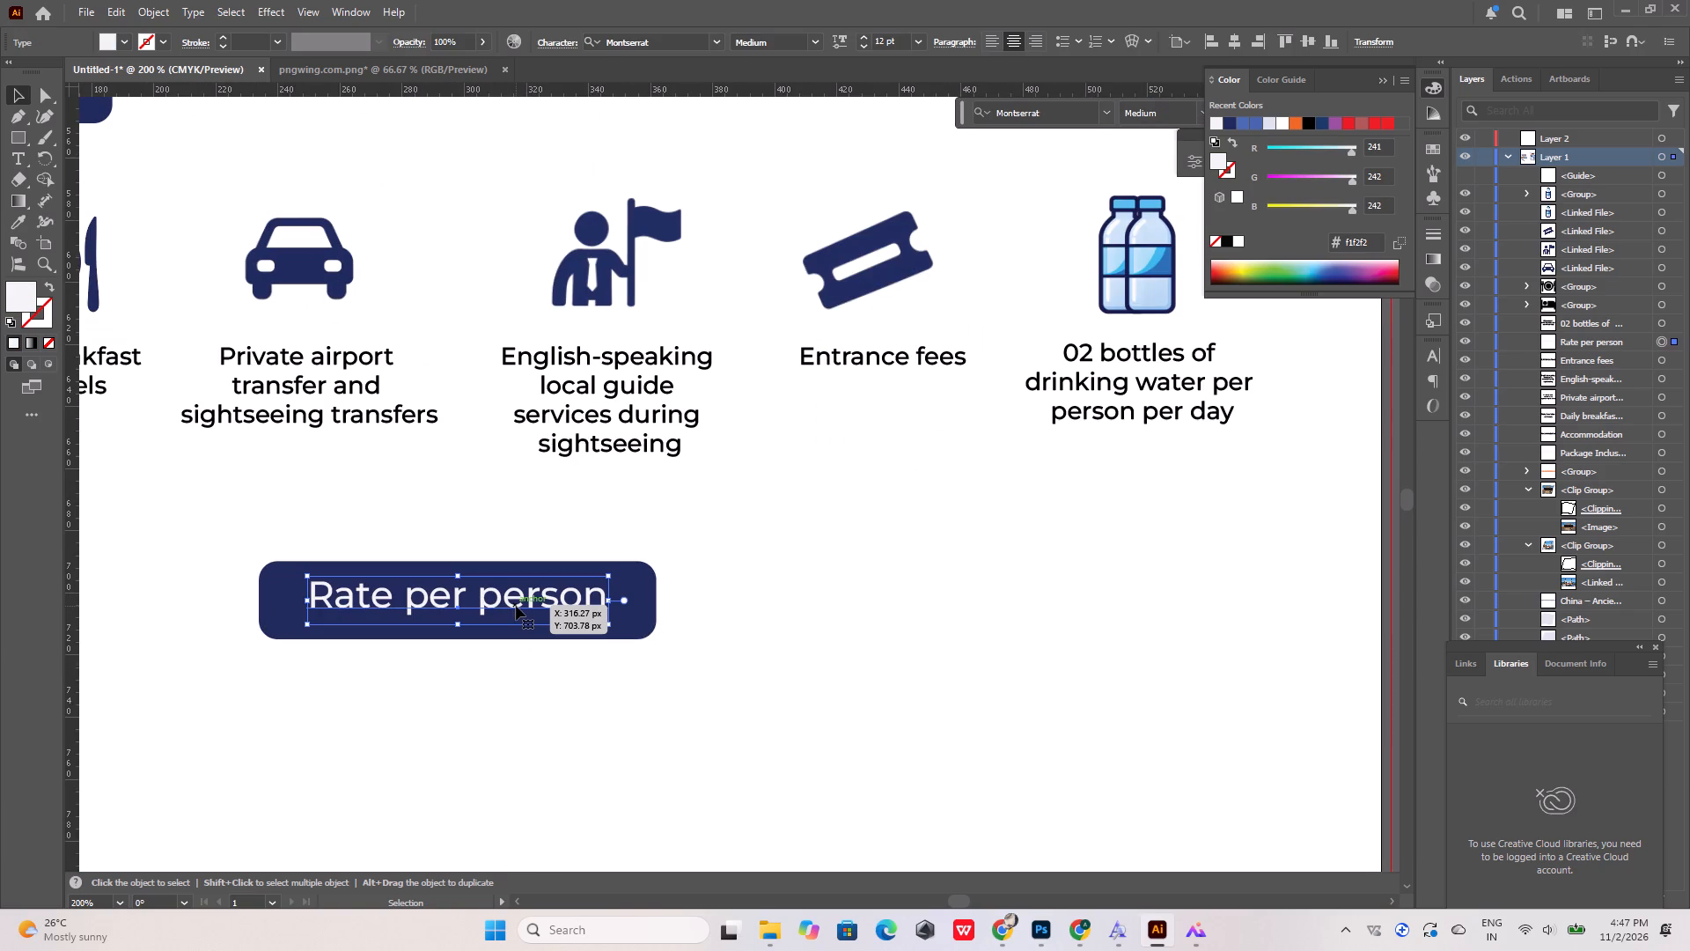
key(Down)
Group the "Rate per person" text with its banner and centre the group horizontally on the artboard.
drag(771, 530, 456, 687)
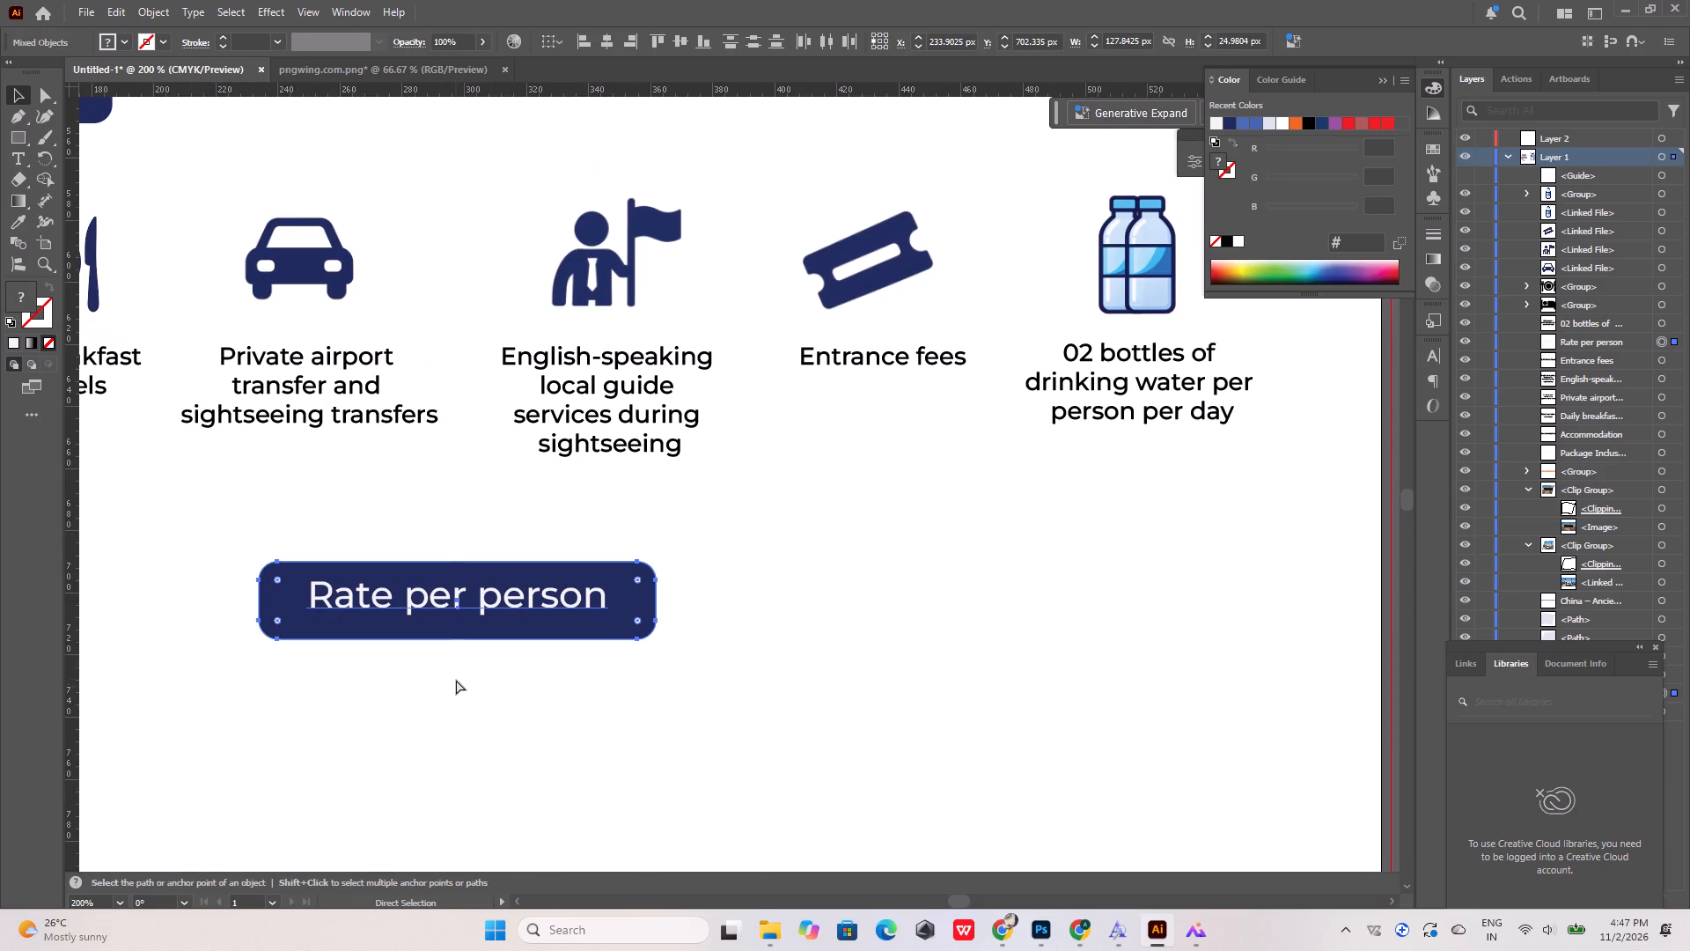
key(ctrl+g)
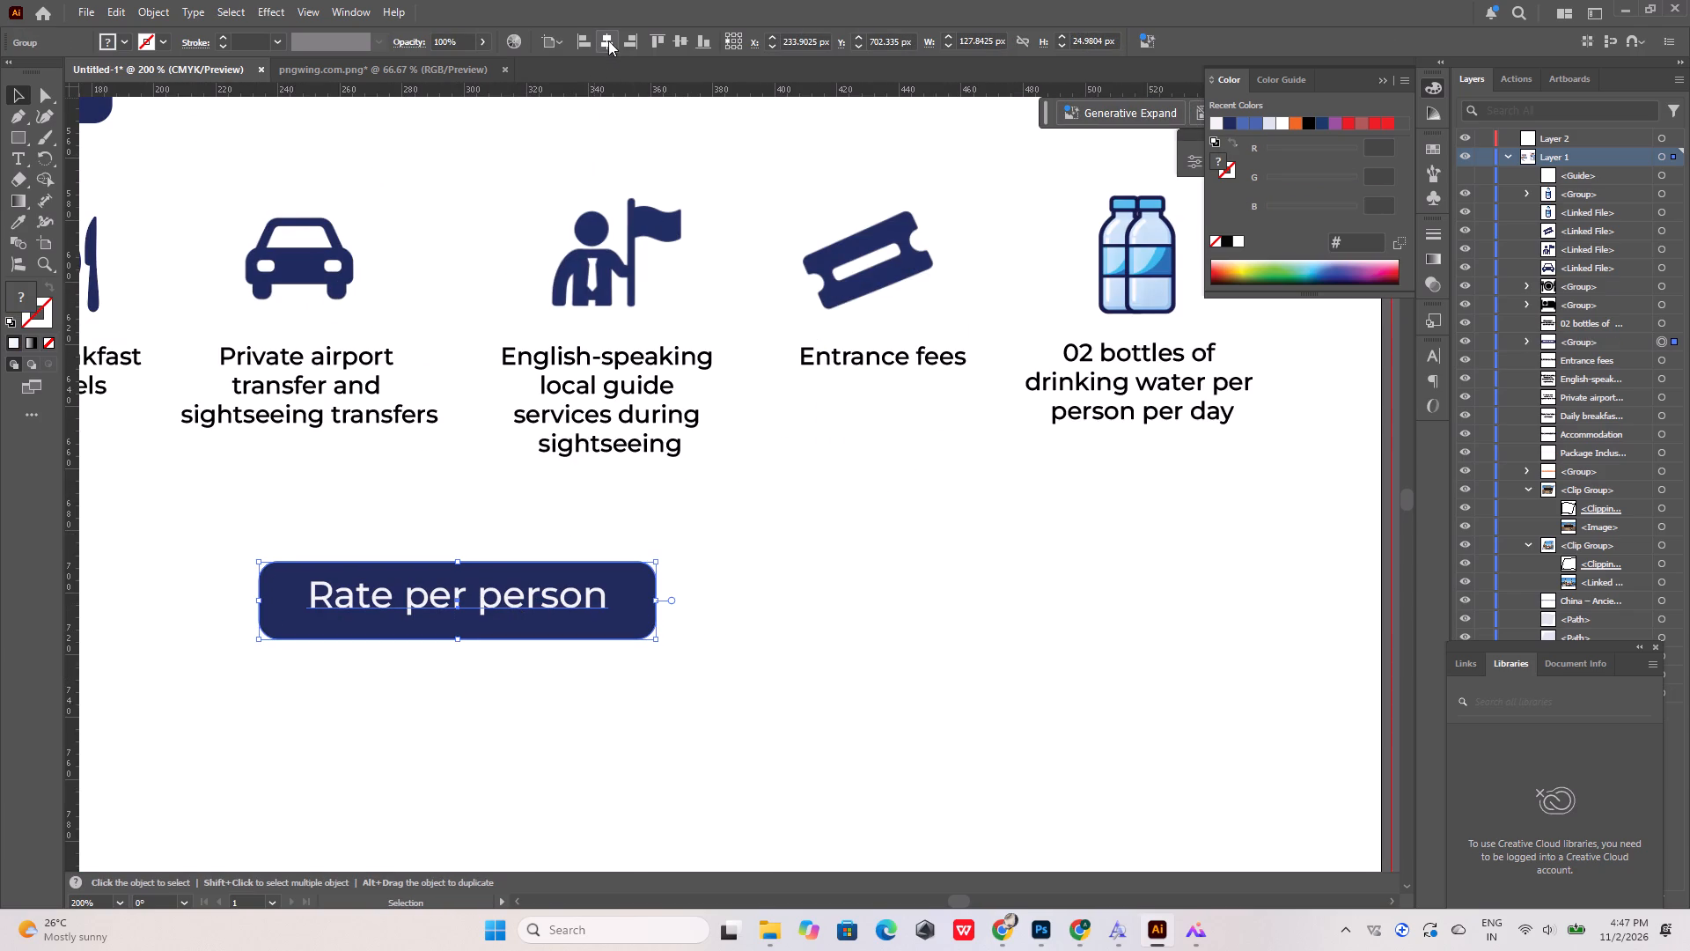
click(608, 41)
click(773, 550)
alt+scroll(748, 547, down, 4)
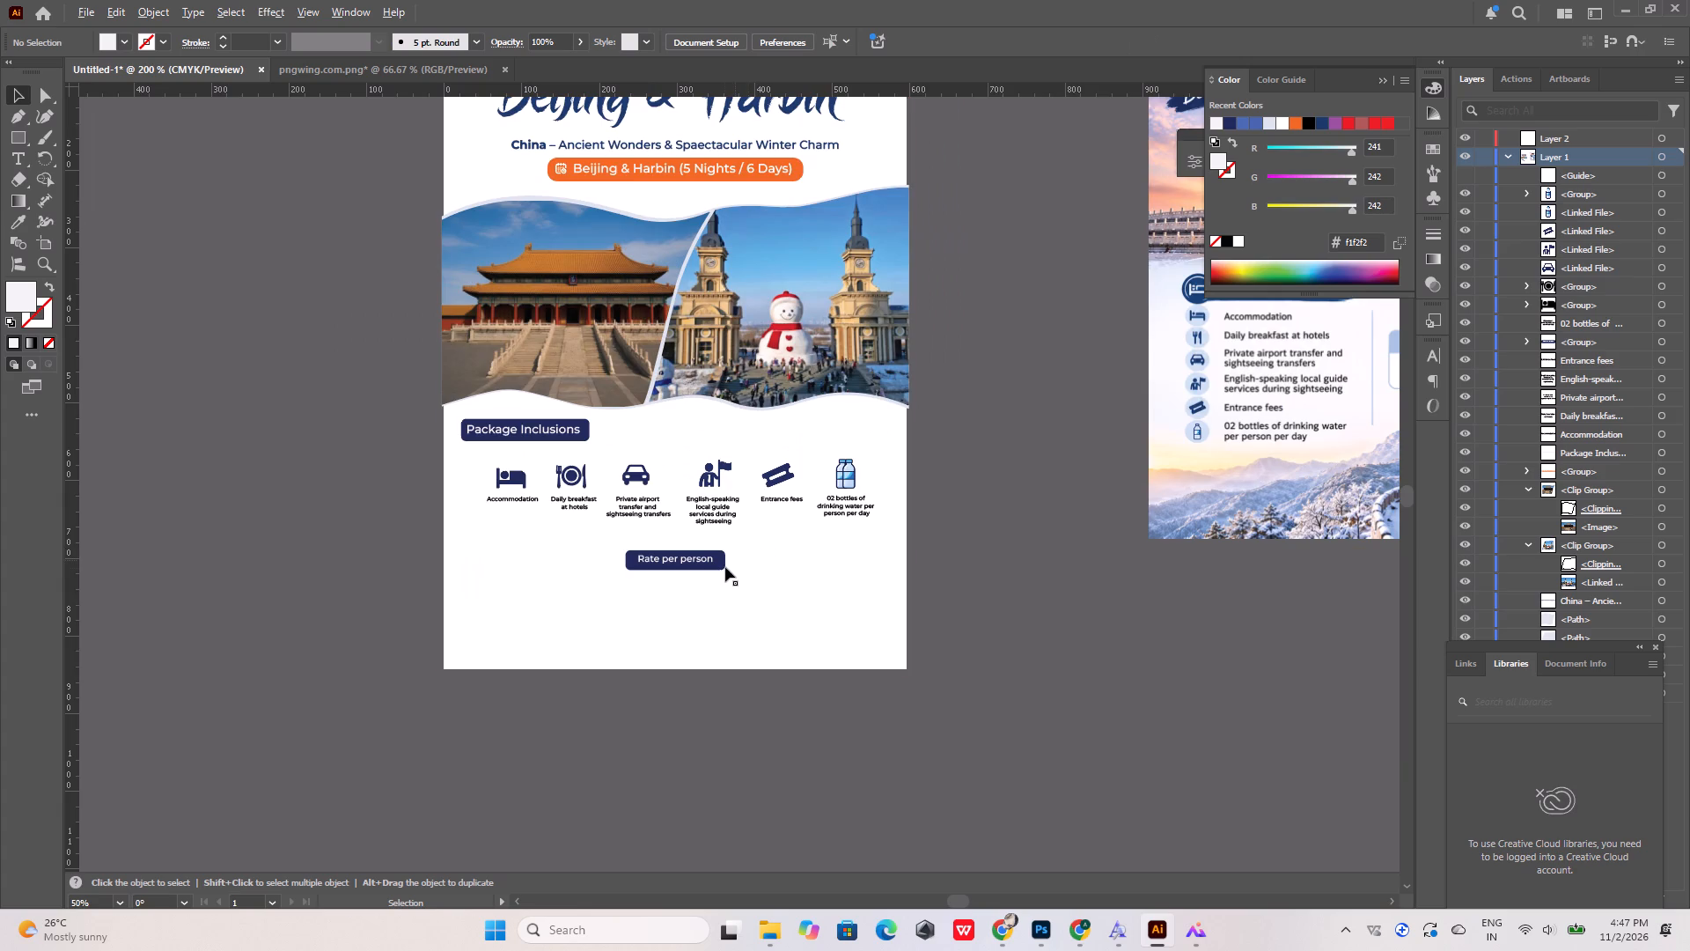
alt+scroll(724, 568, up, 3)
alt+scroll(650, 552, down, 4)
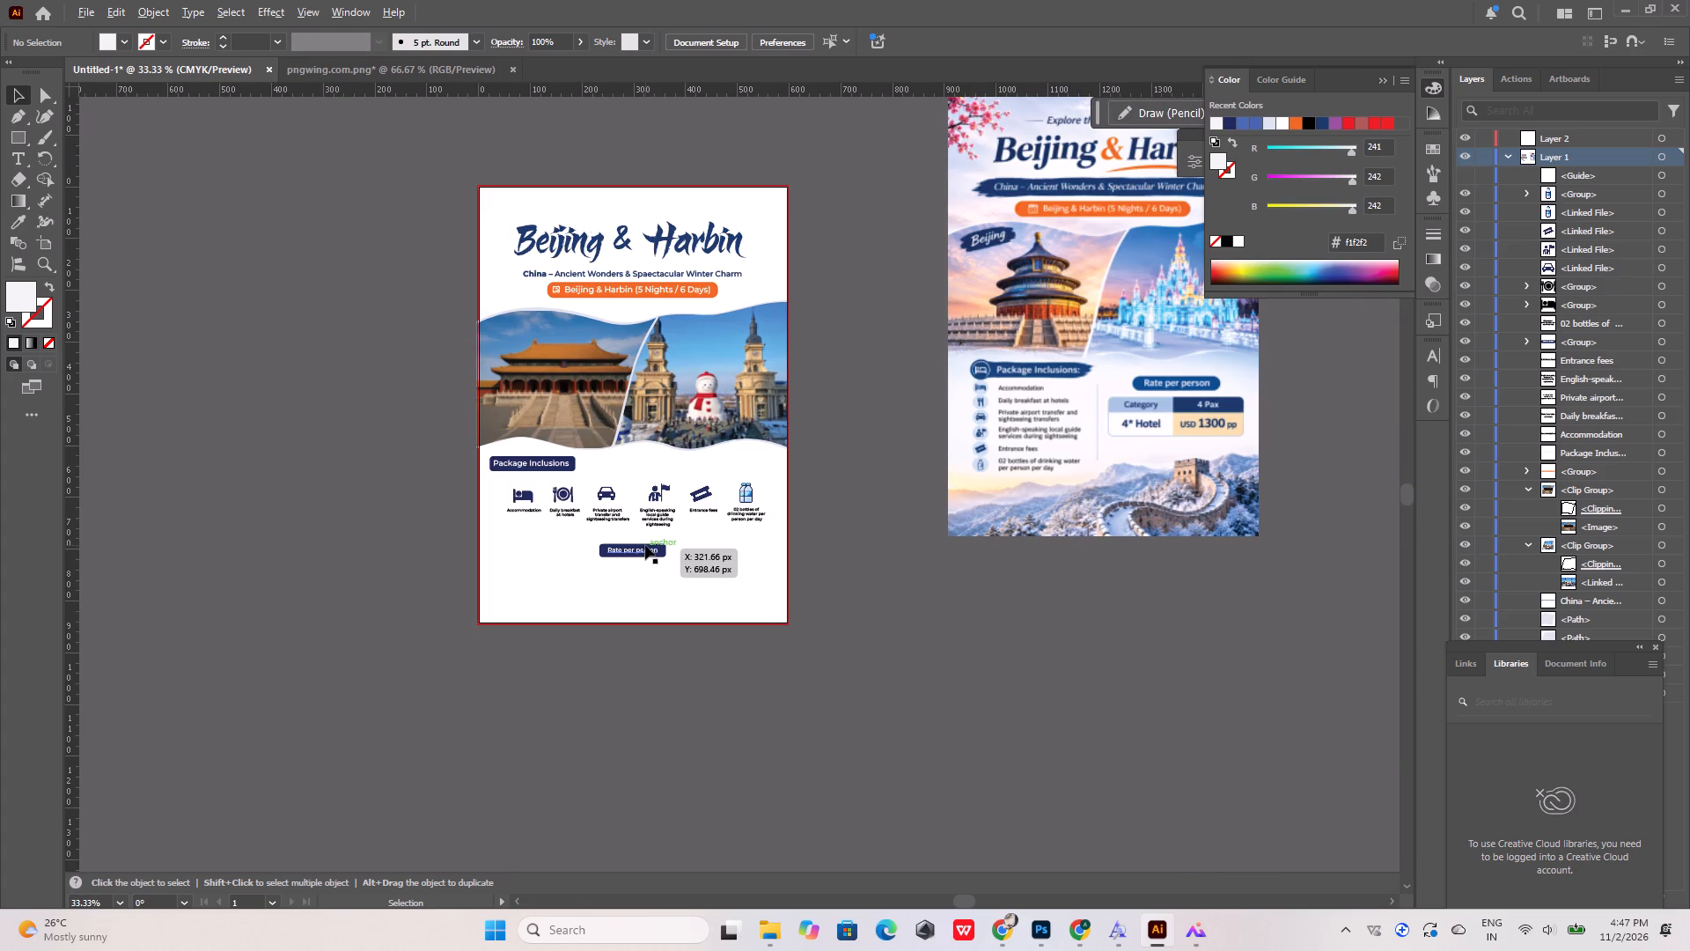
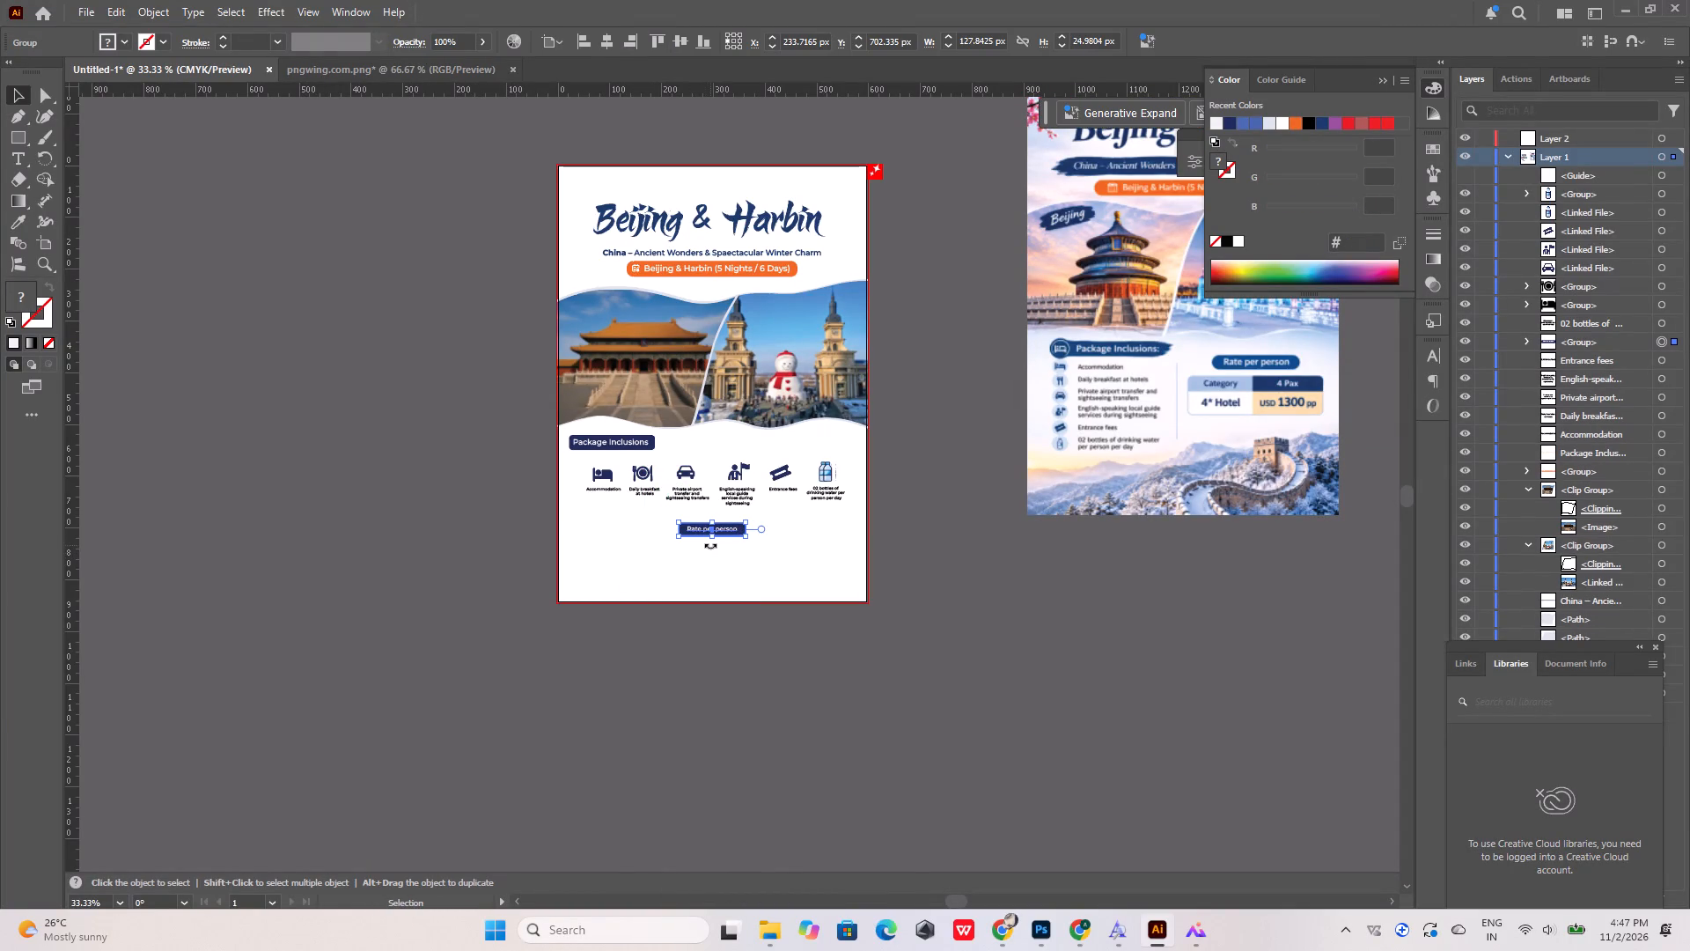
Ungroup the "Rate per person" text from its banner.
right_click(725, 532)
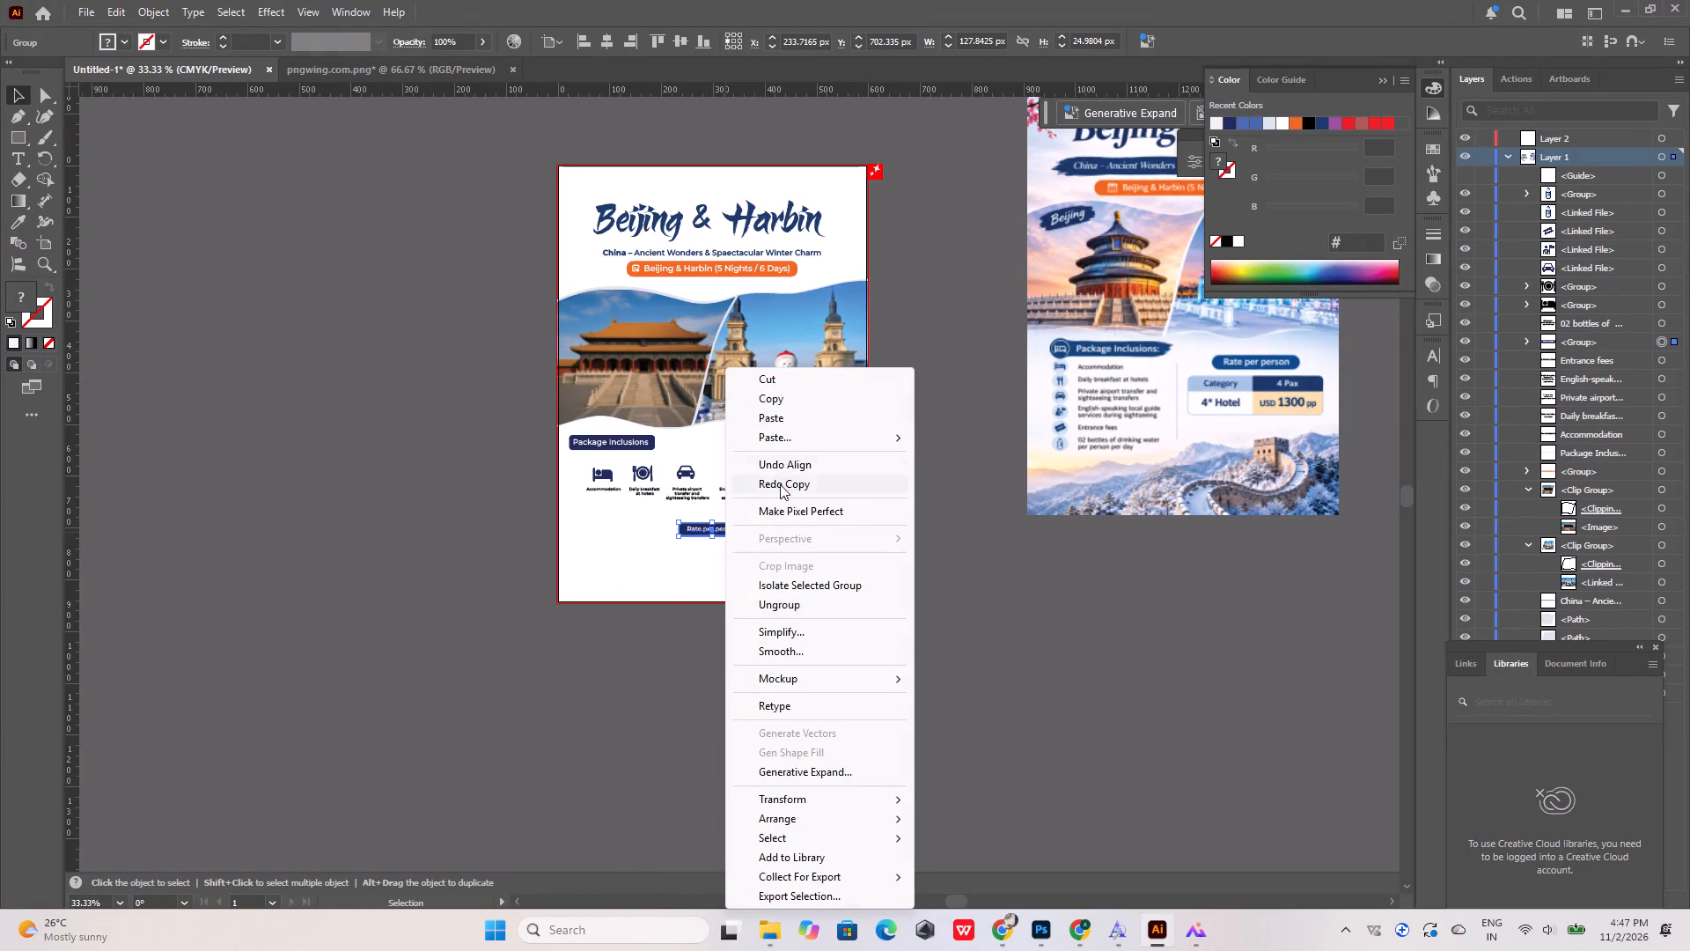
click(783, 601)
click(898, 547)
Duplicate the "Rate per person" text below and to the left of its banner, and replace the copy's wording with "Category".
alt+scroll(691, 532, up, 3)
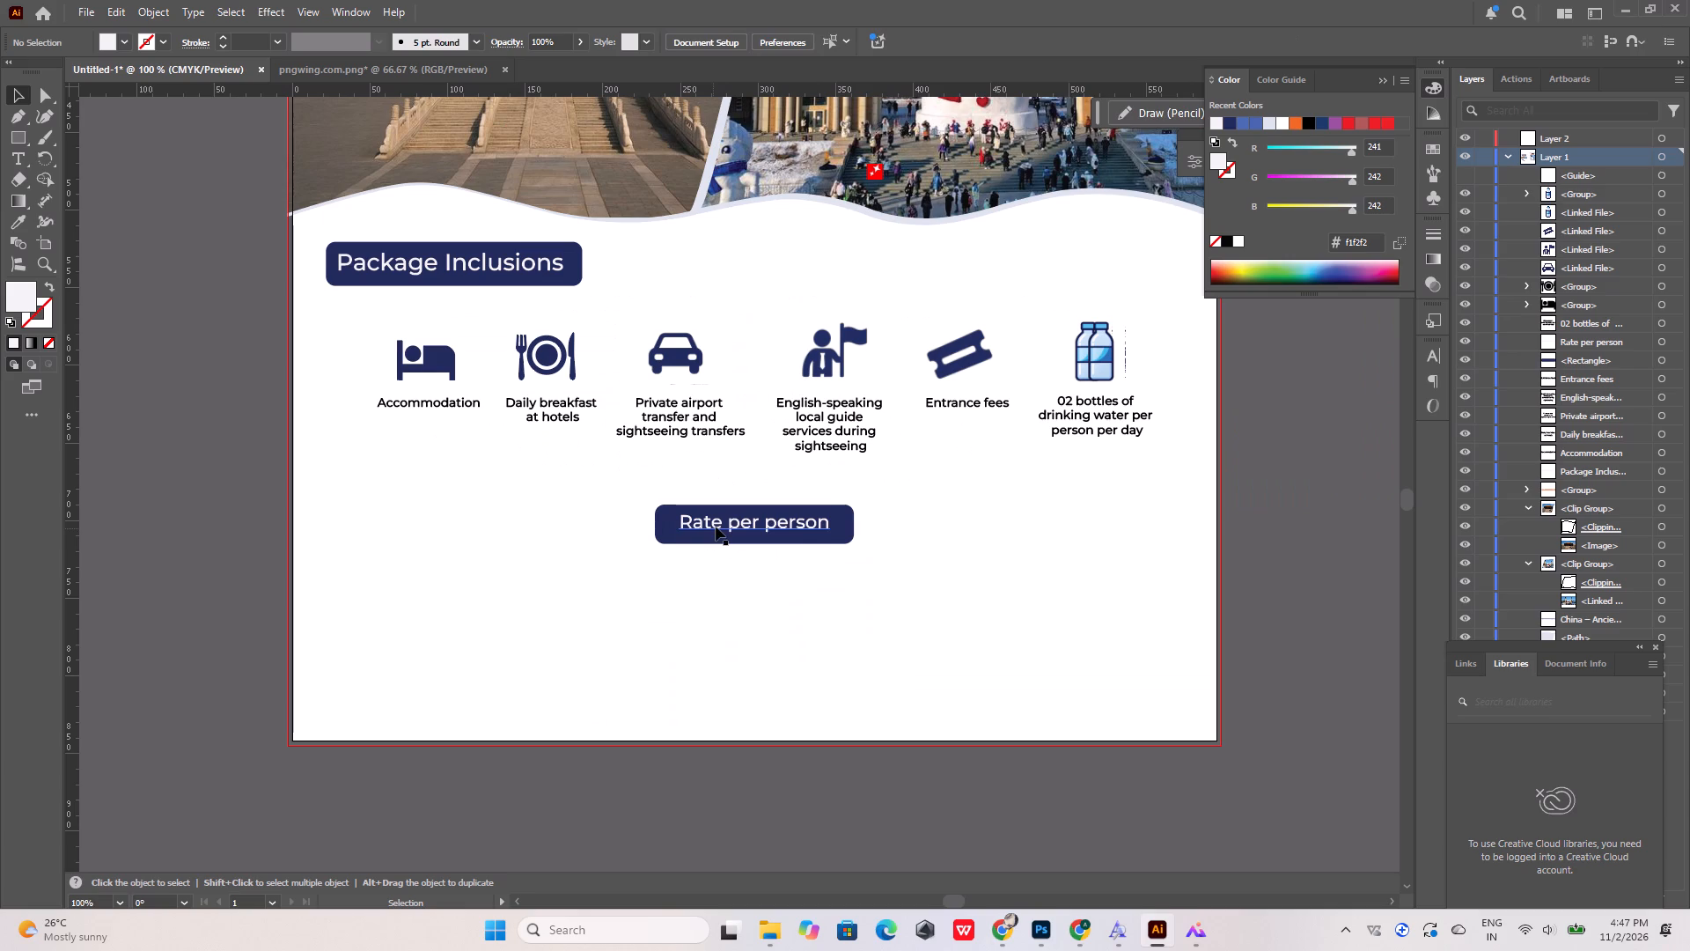
click(716, 527)
alt+drag(733, 521, 513, 582)
double_click(513, 582)
key(ctrl+a)
key(ctrl+v)
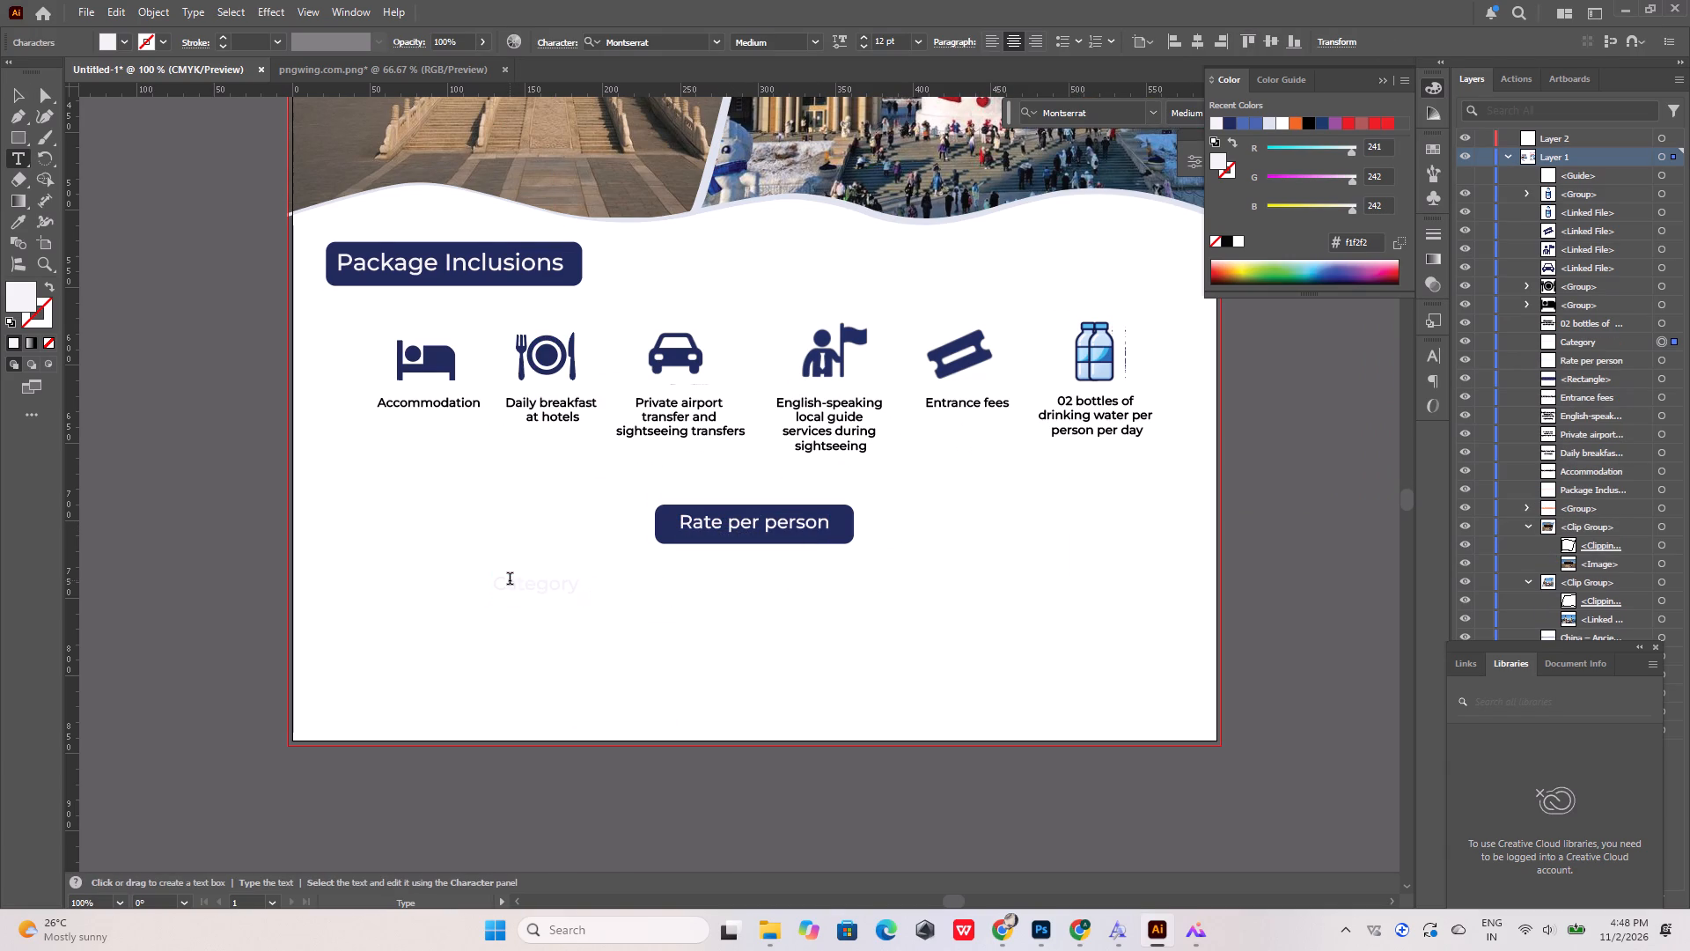
Recolour the "Category" text to navy #212b5d, sampled from the Accommodation bed icon.
drag(492, 584, 631, 580)
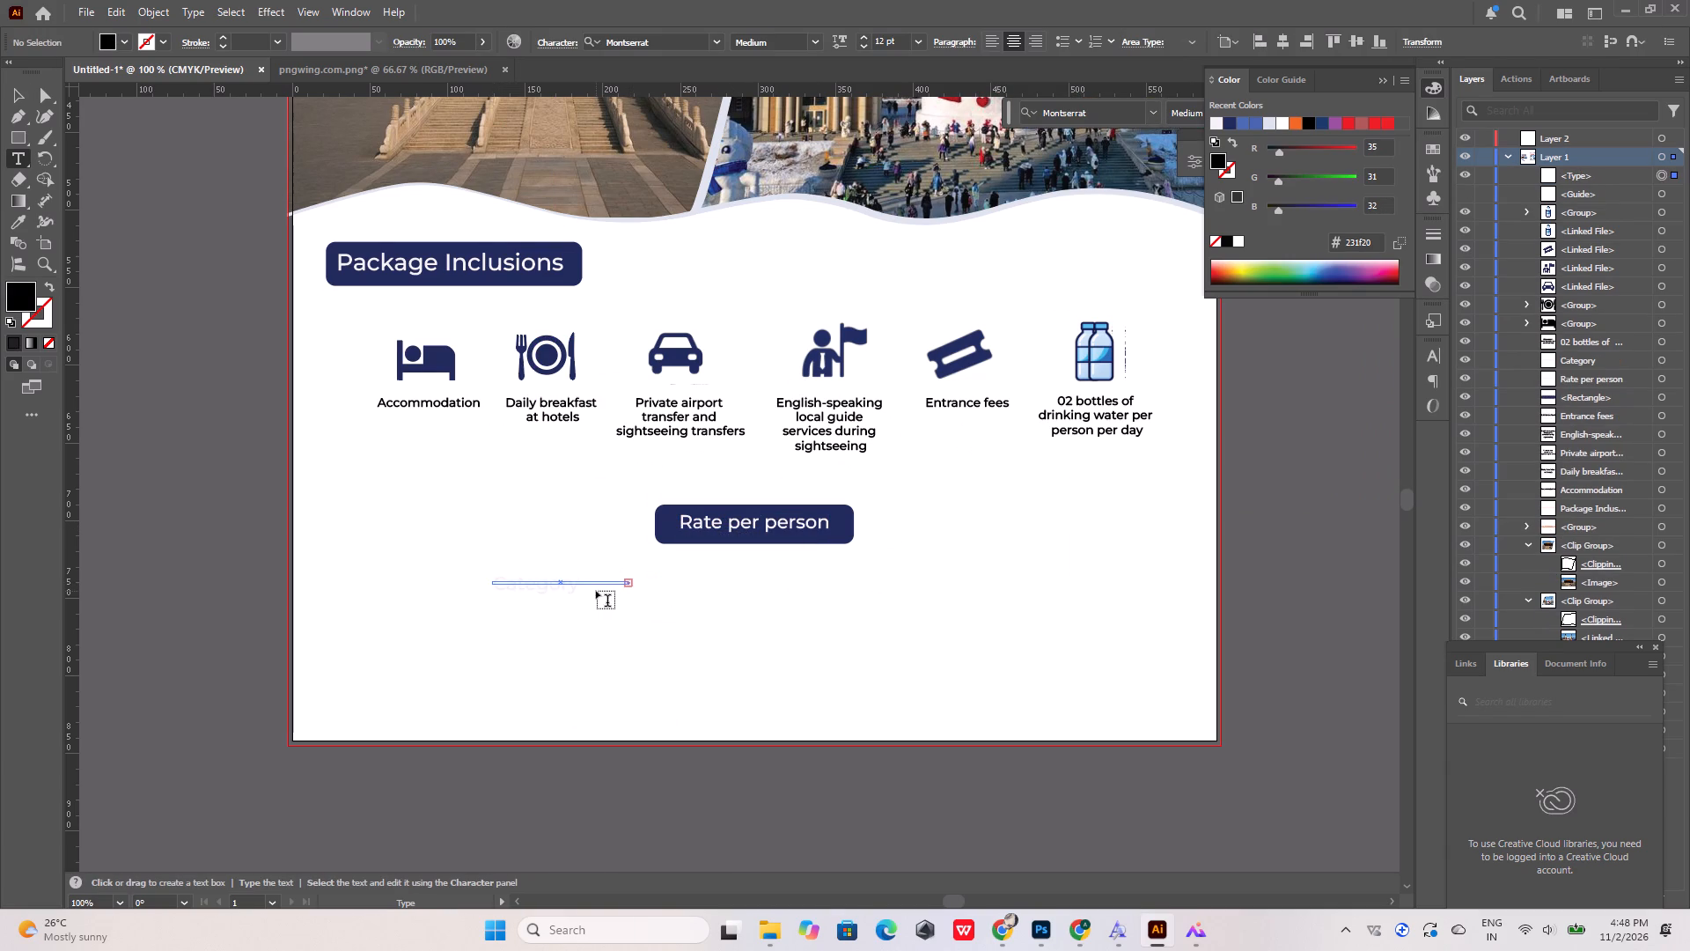
key(ctrl+z)
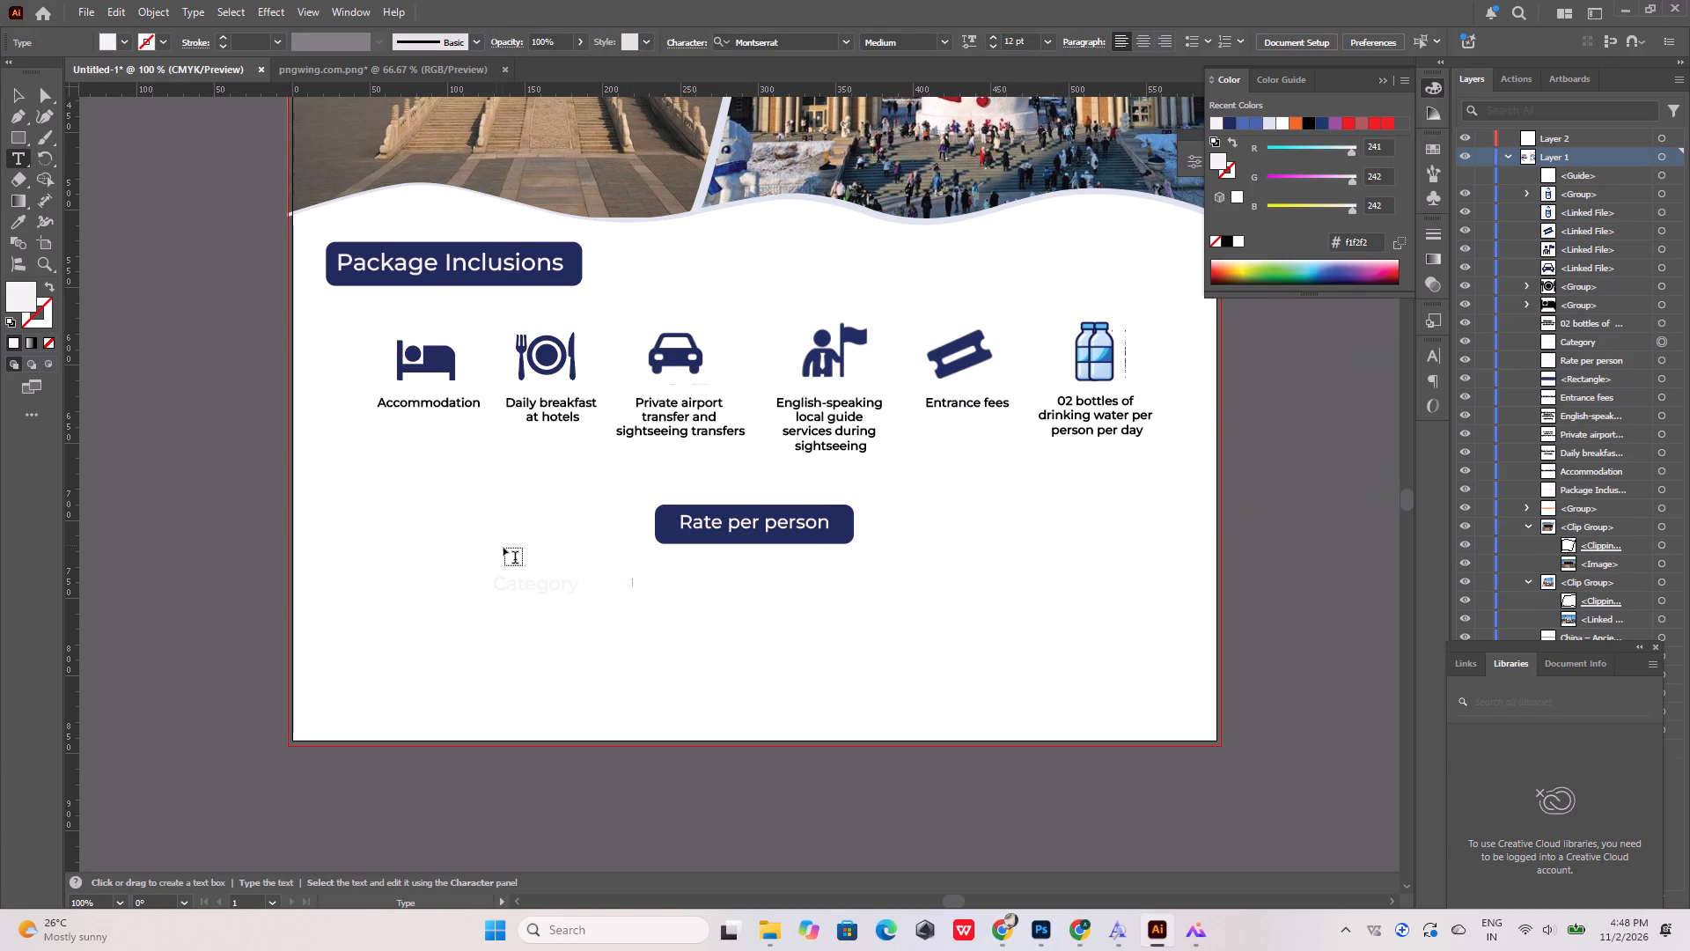
click(518, 579)
key(ctrl+a)
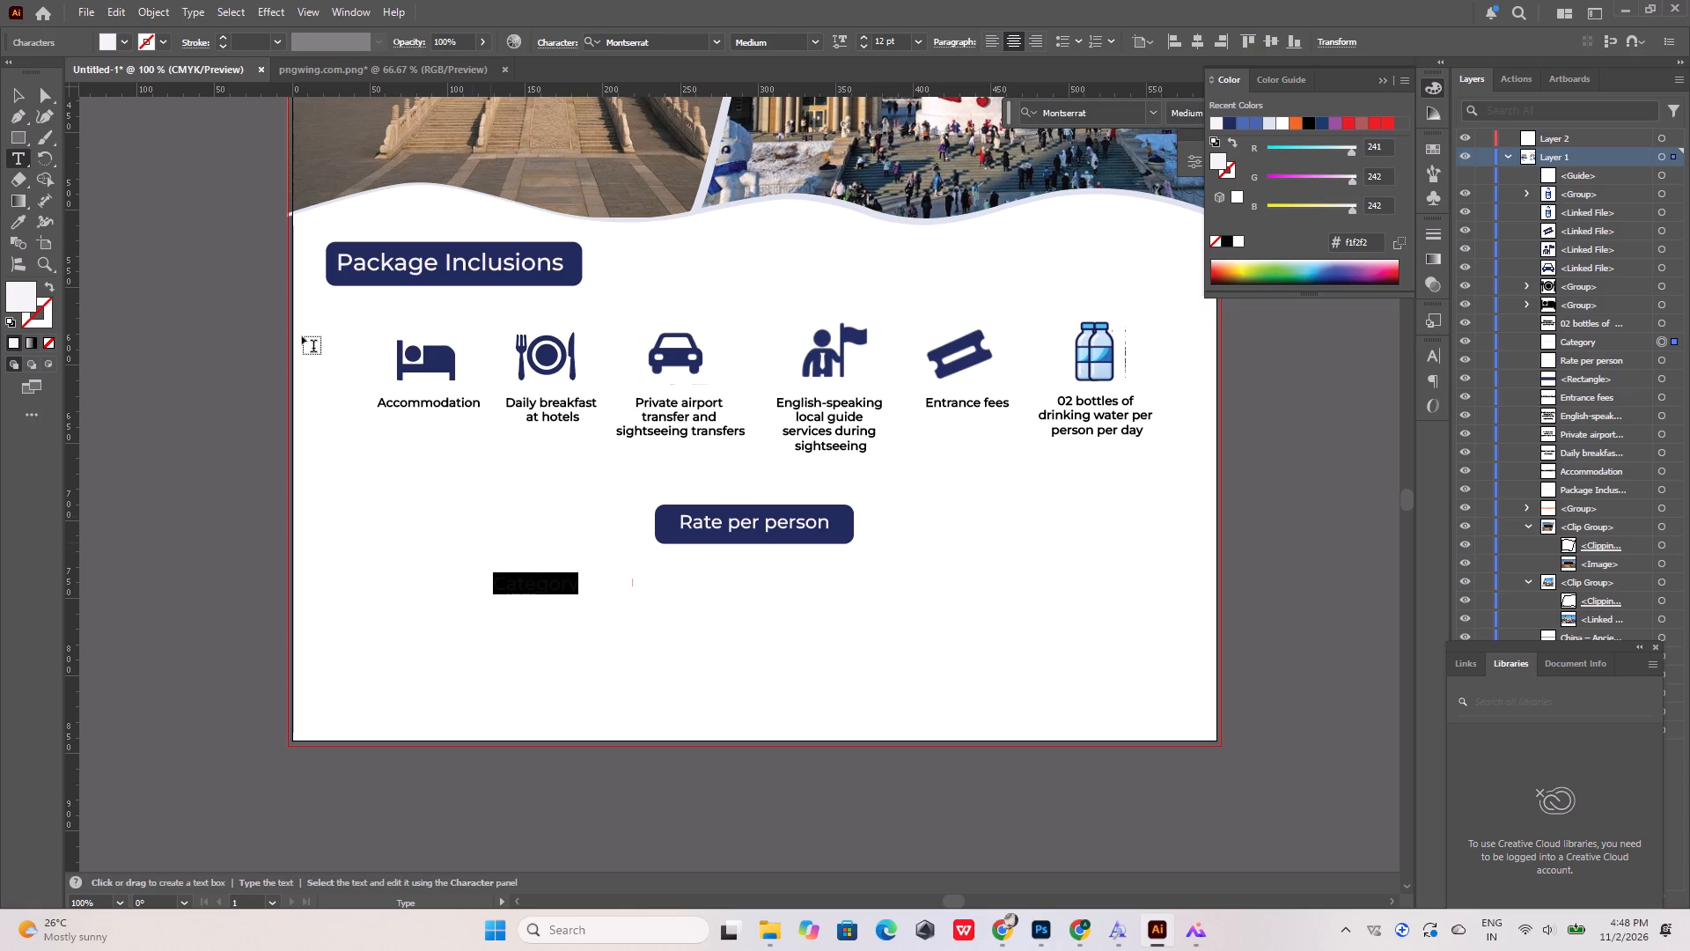
click(26, 223)
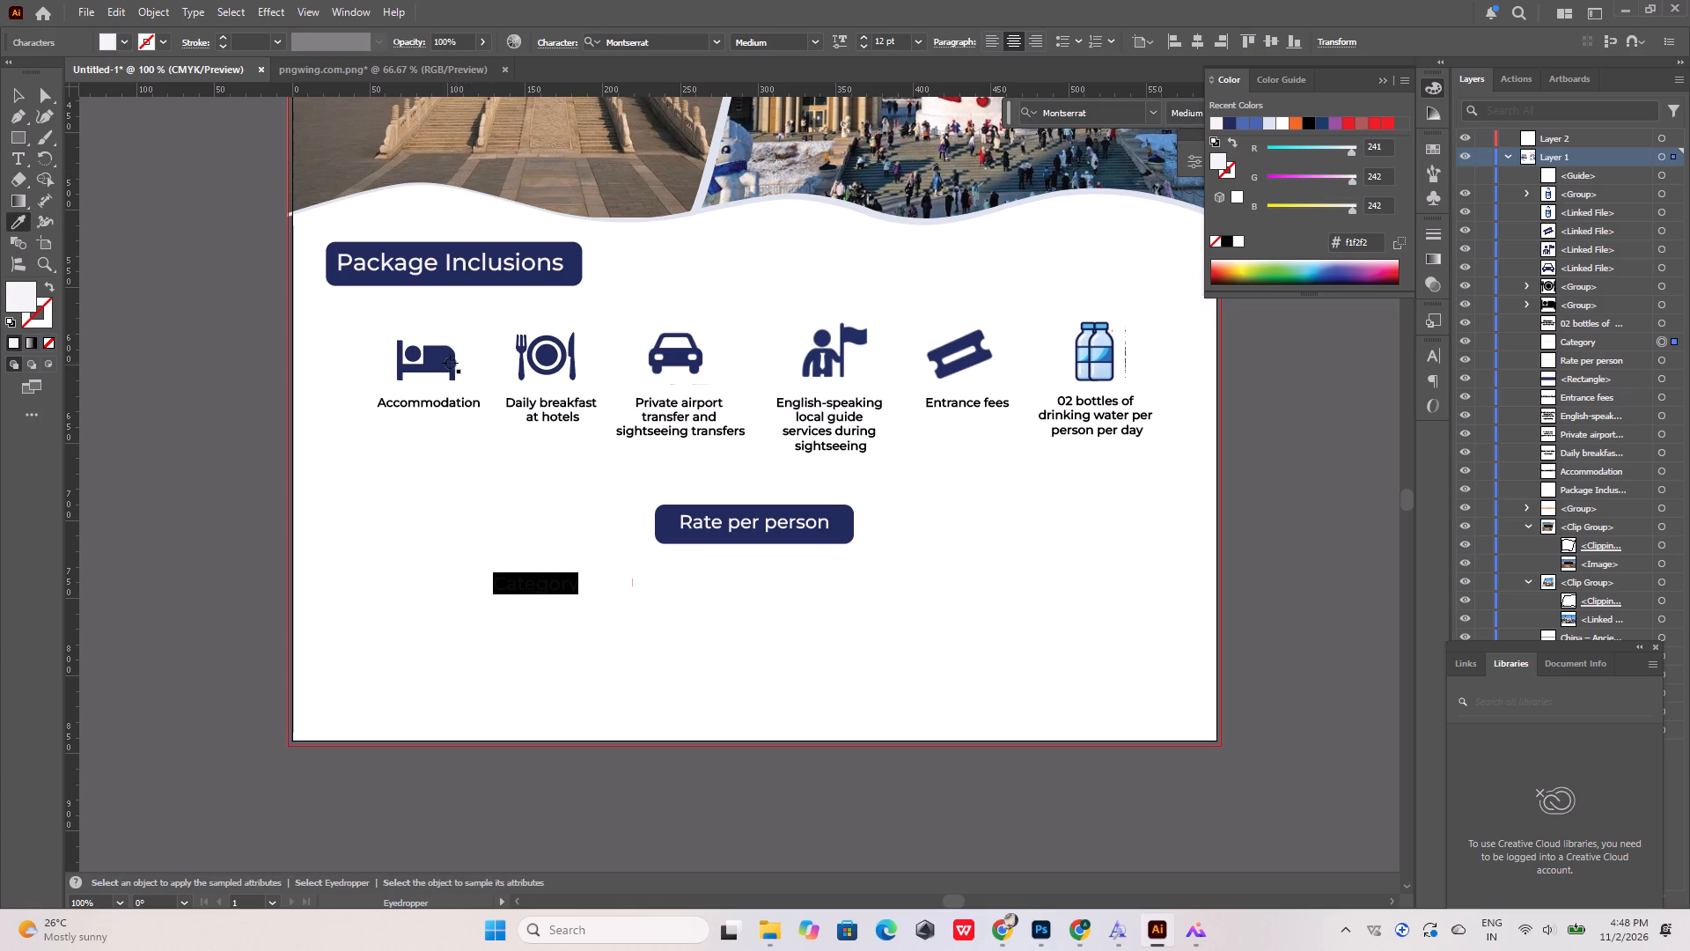
click(444, 358)
click(20, 94)
click(123, 225)
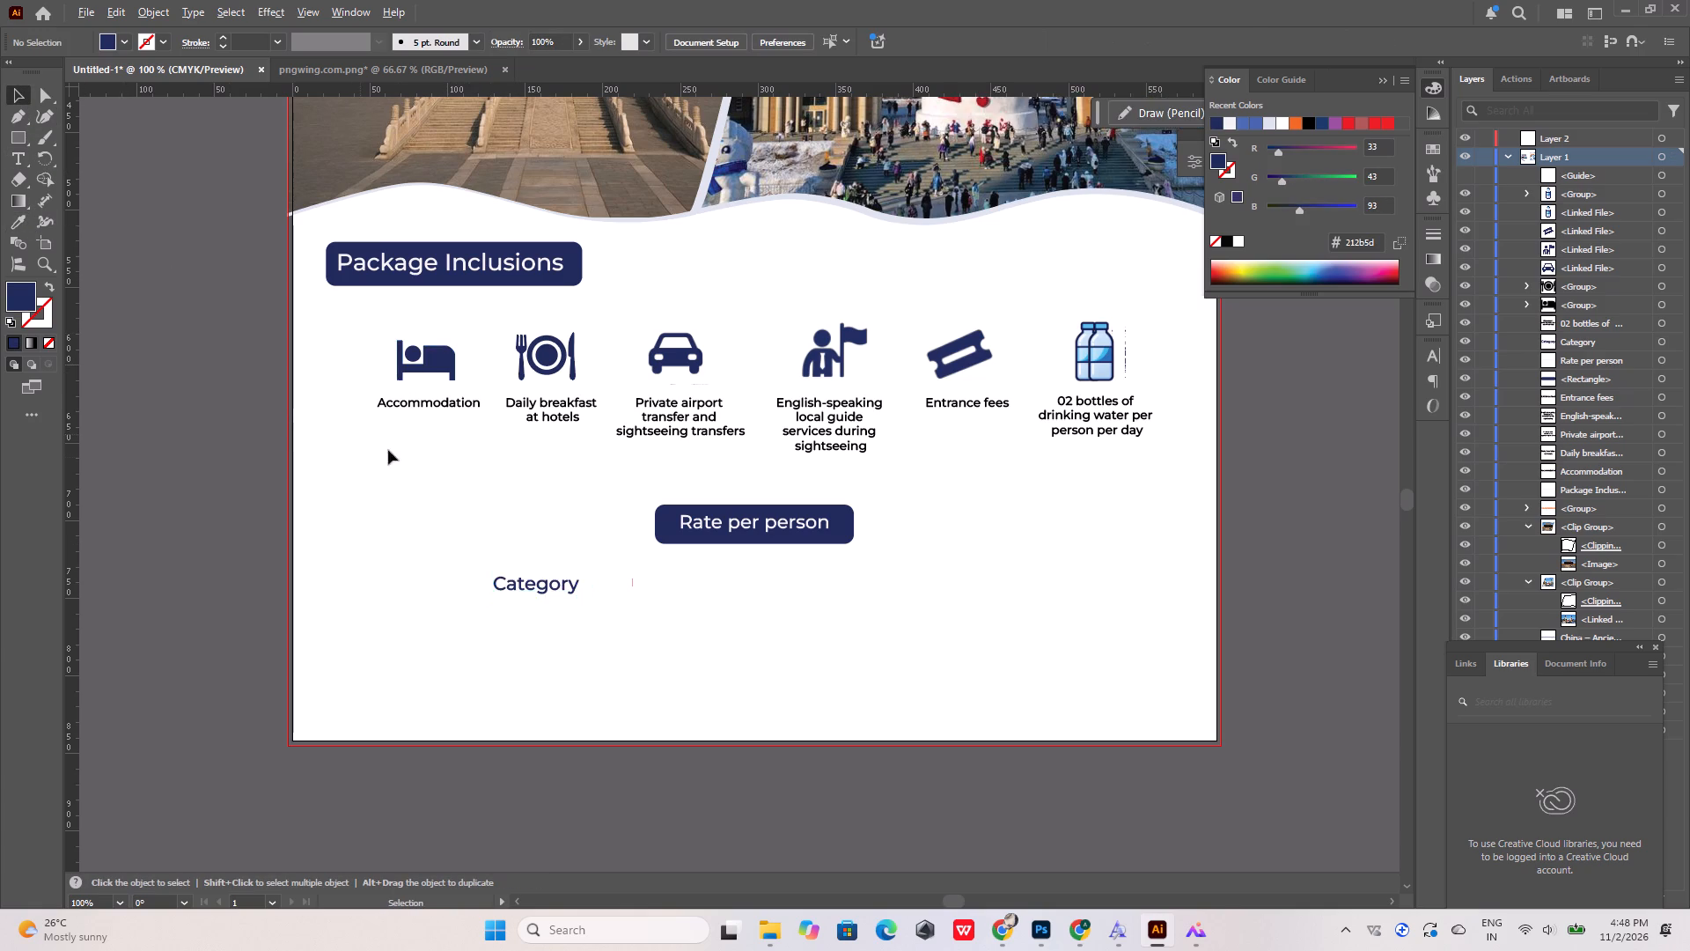
Increase the "Category" text's font size to 16 pt.
alt+scroll(402, 461, down, 3)
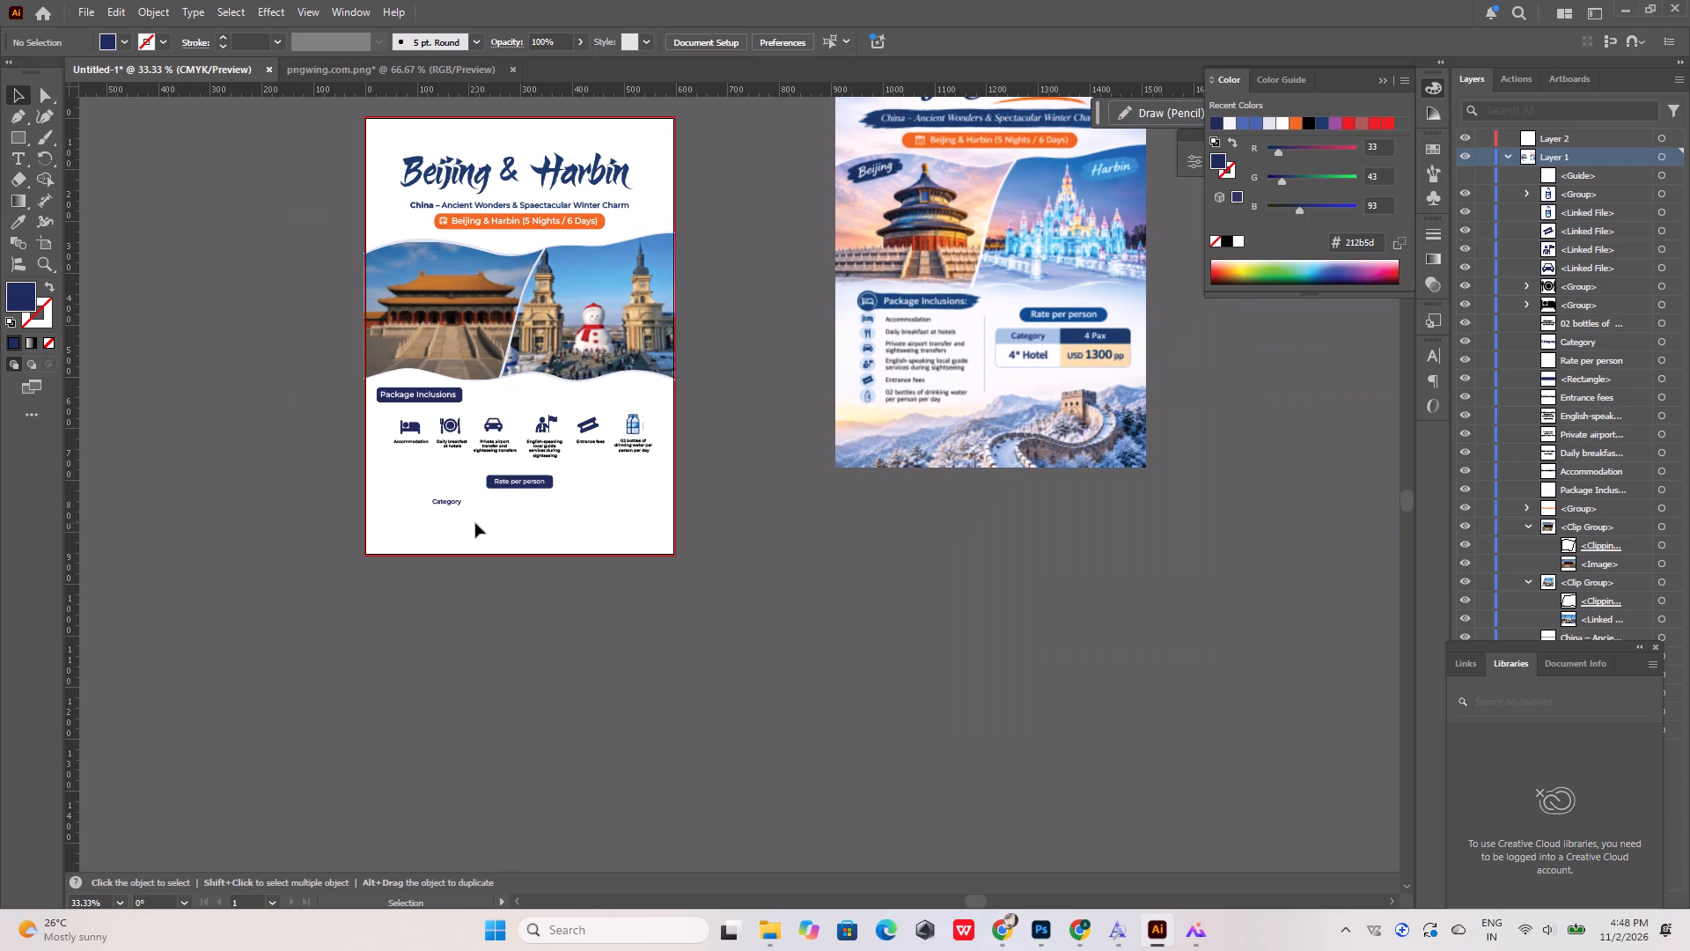
alt+scroll(459, 515, up, 4)
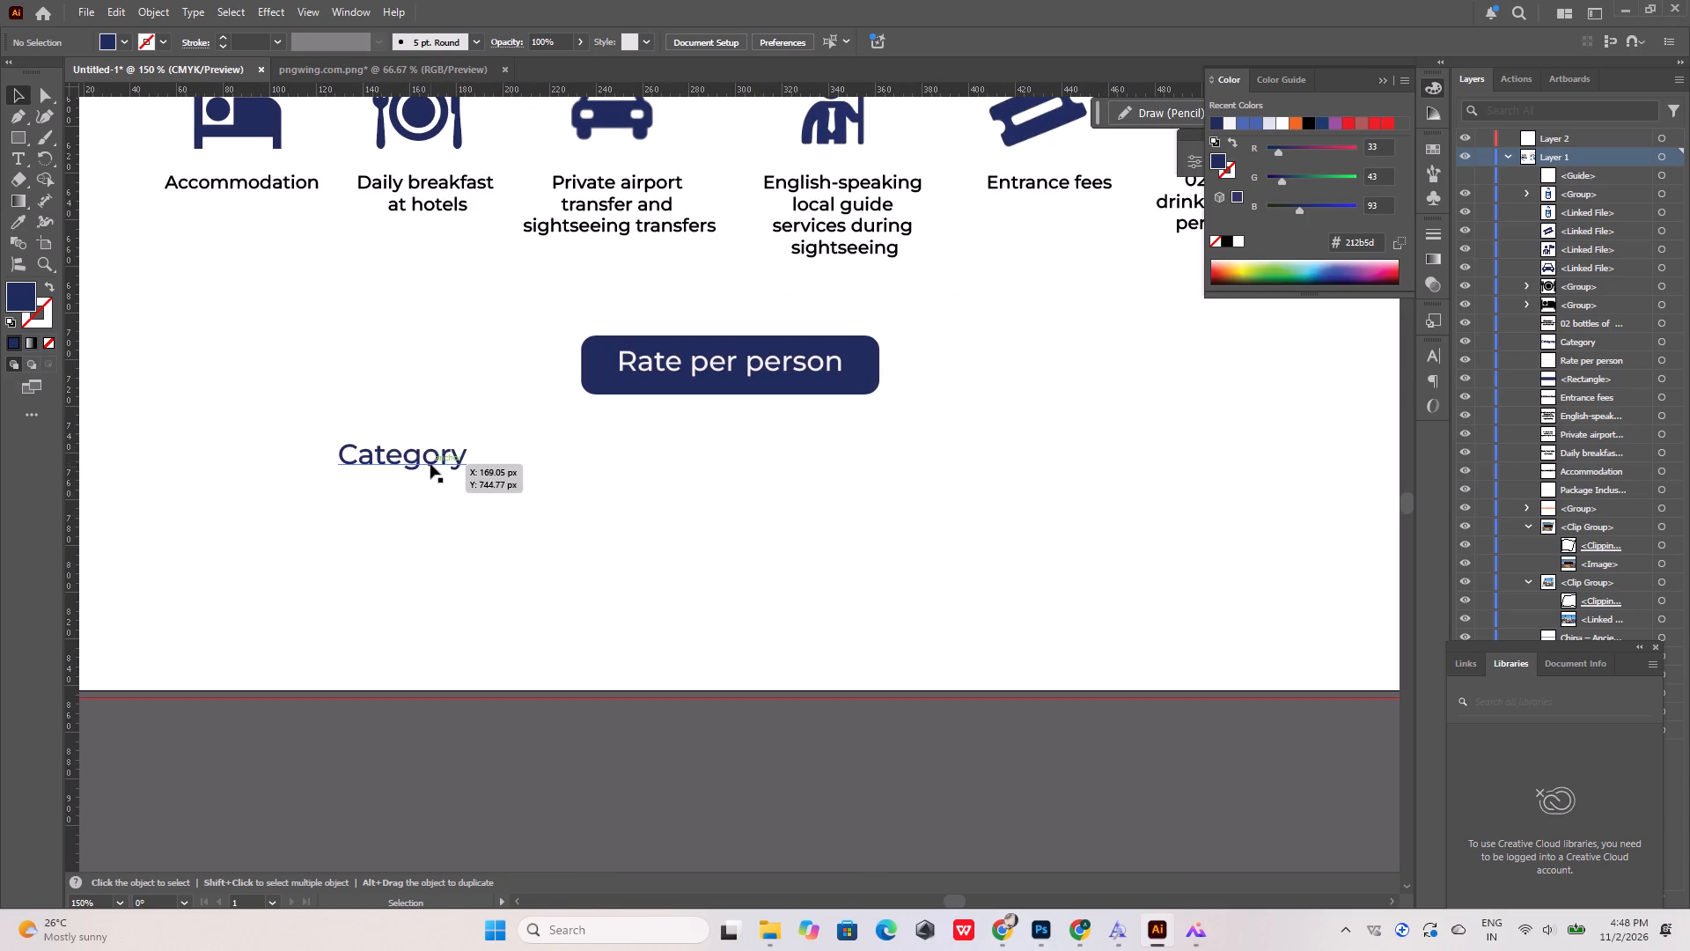
click(430, 461)
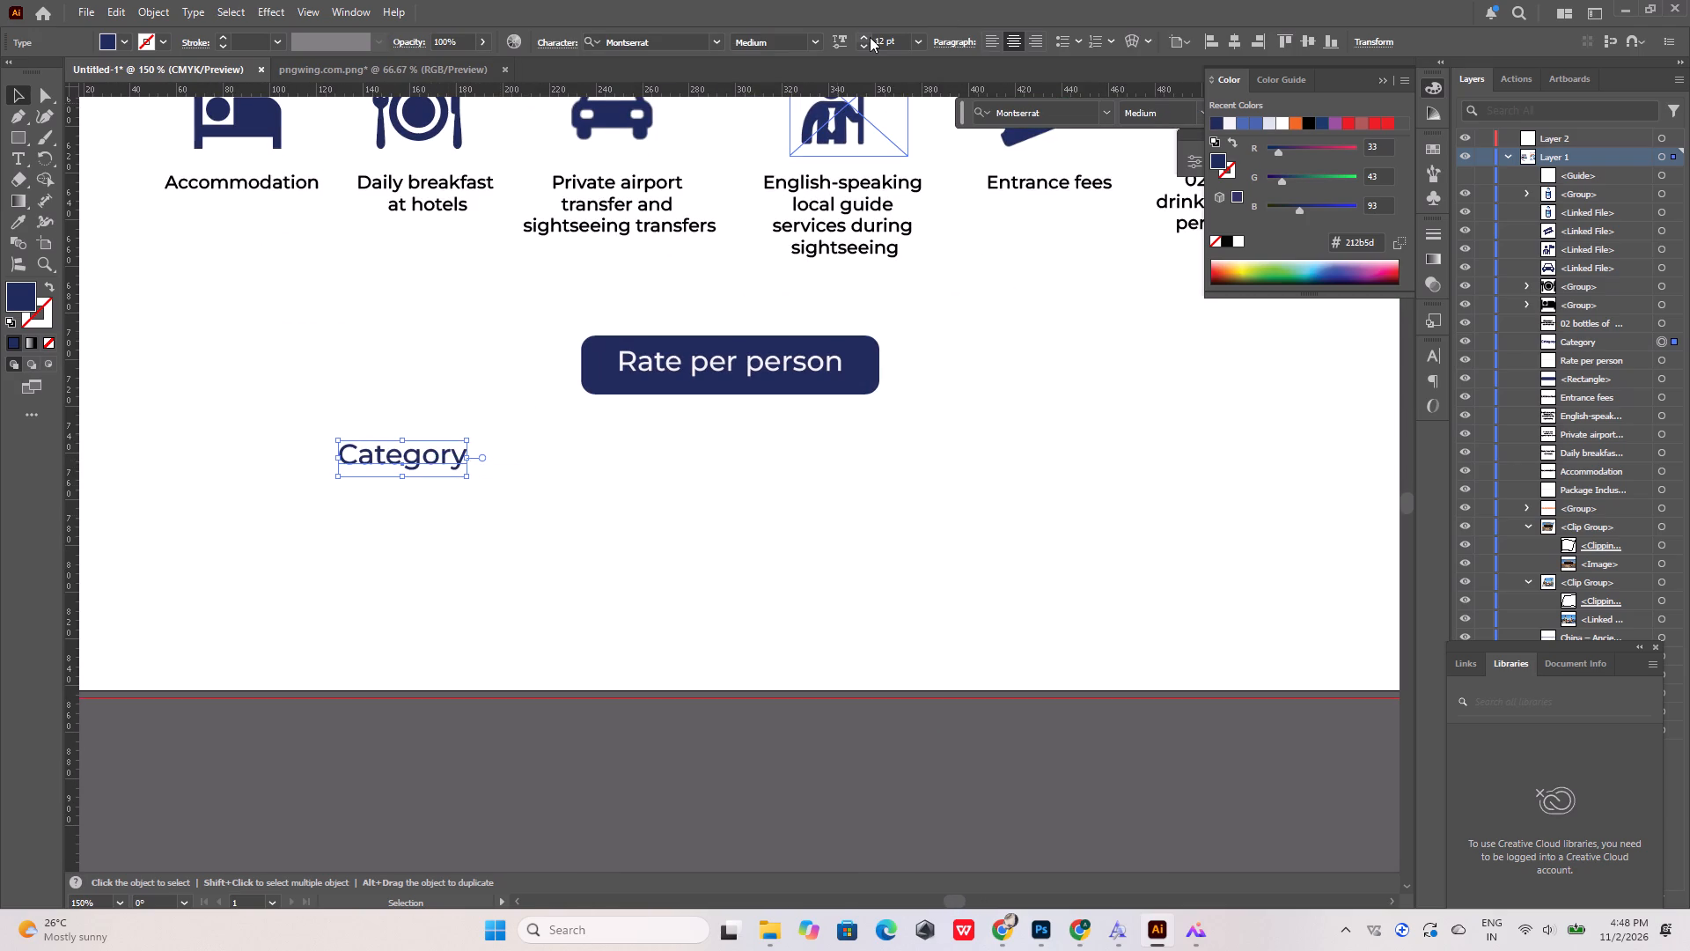
triple_click(870, 37)
click(870, 37)
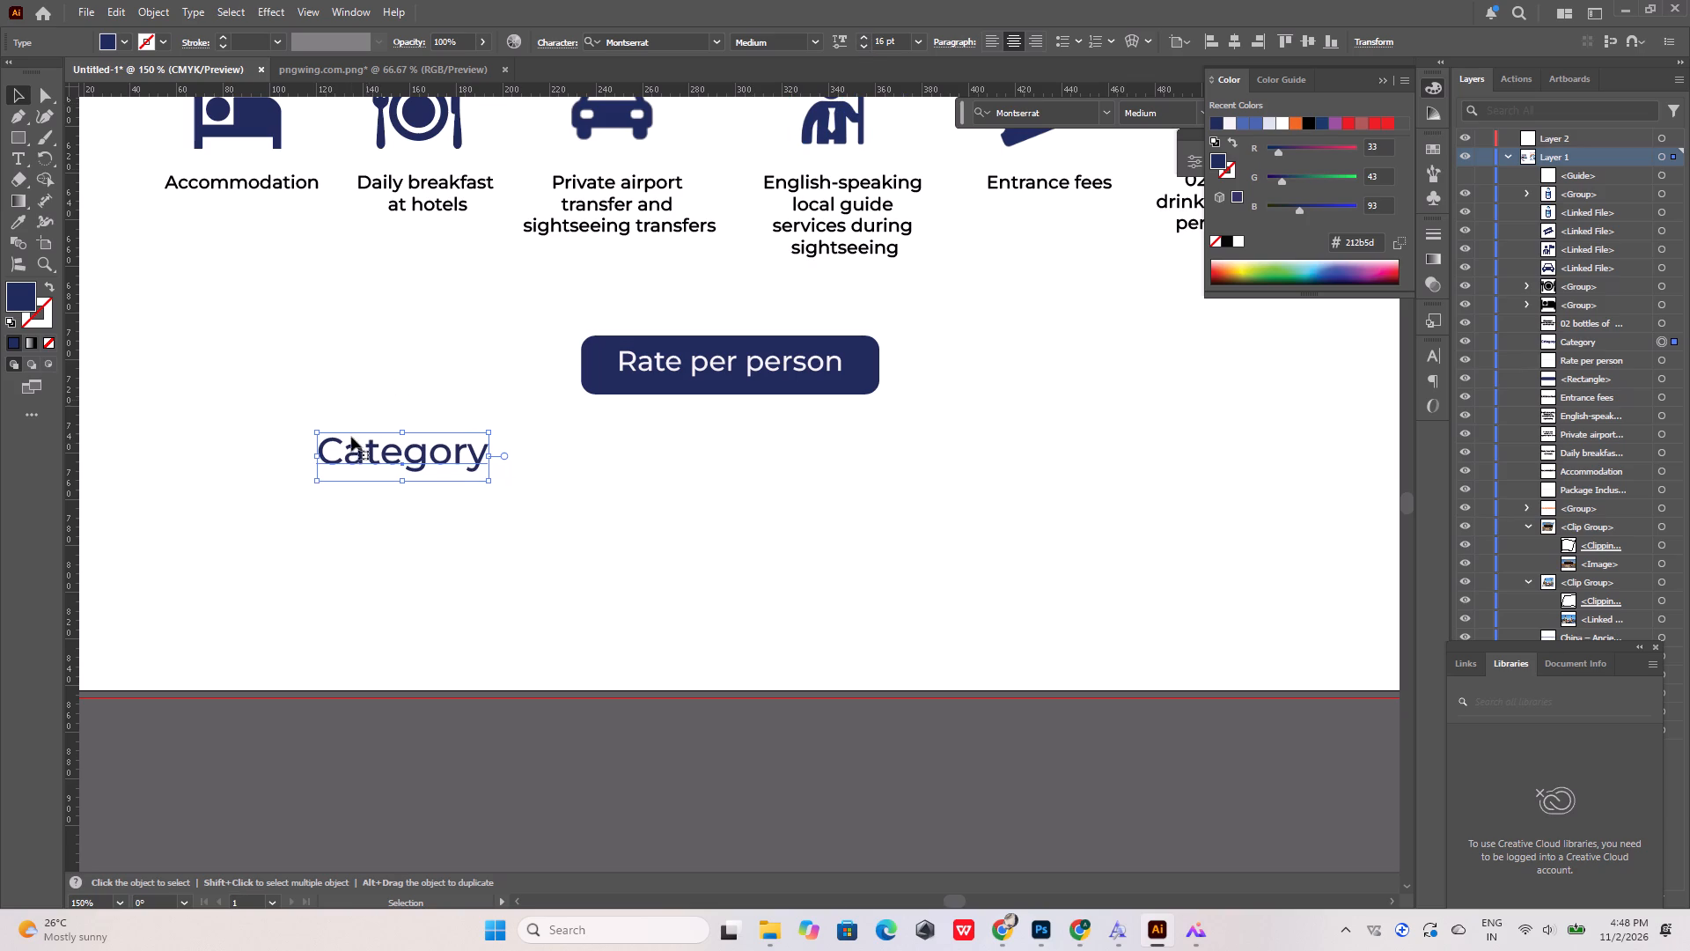
Duplicate the "Category" text about 218 px to its right on the same baseline.
alt+drag(430, 455, 940, 474)
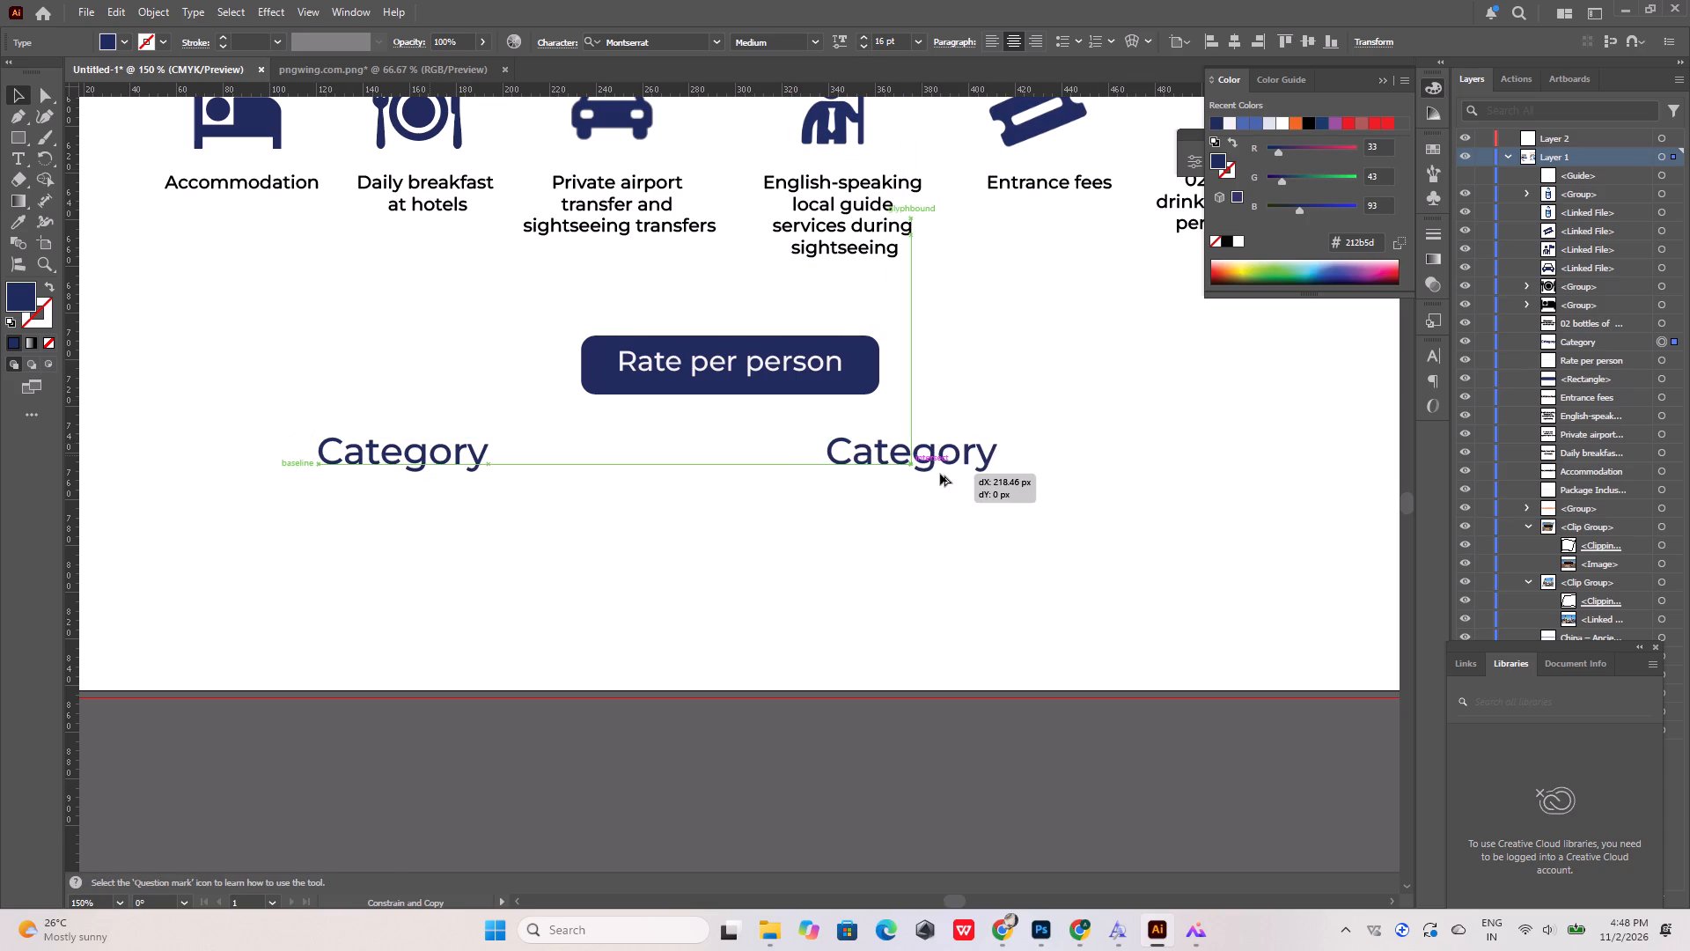
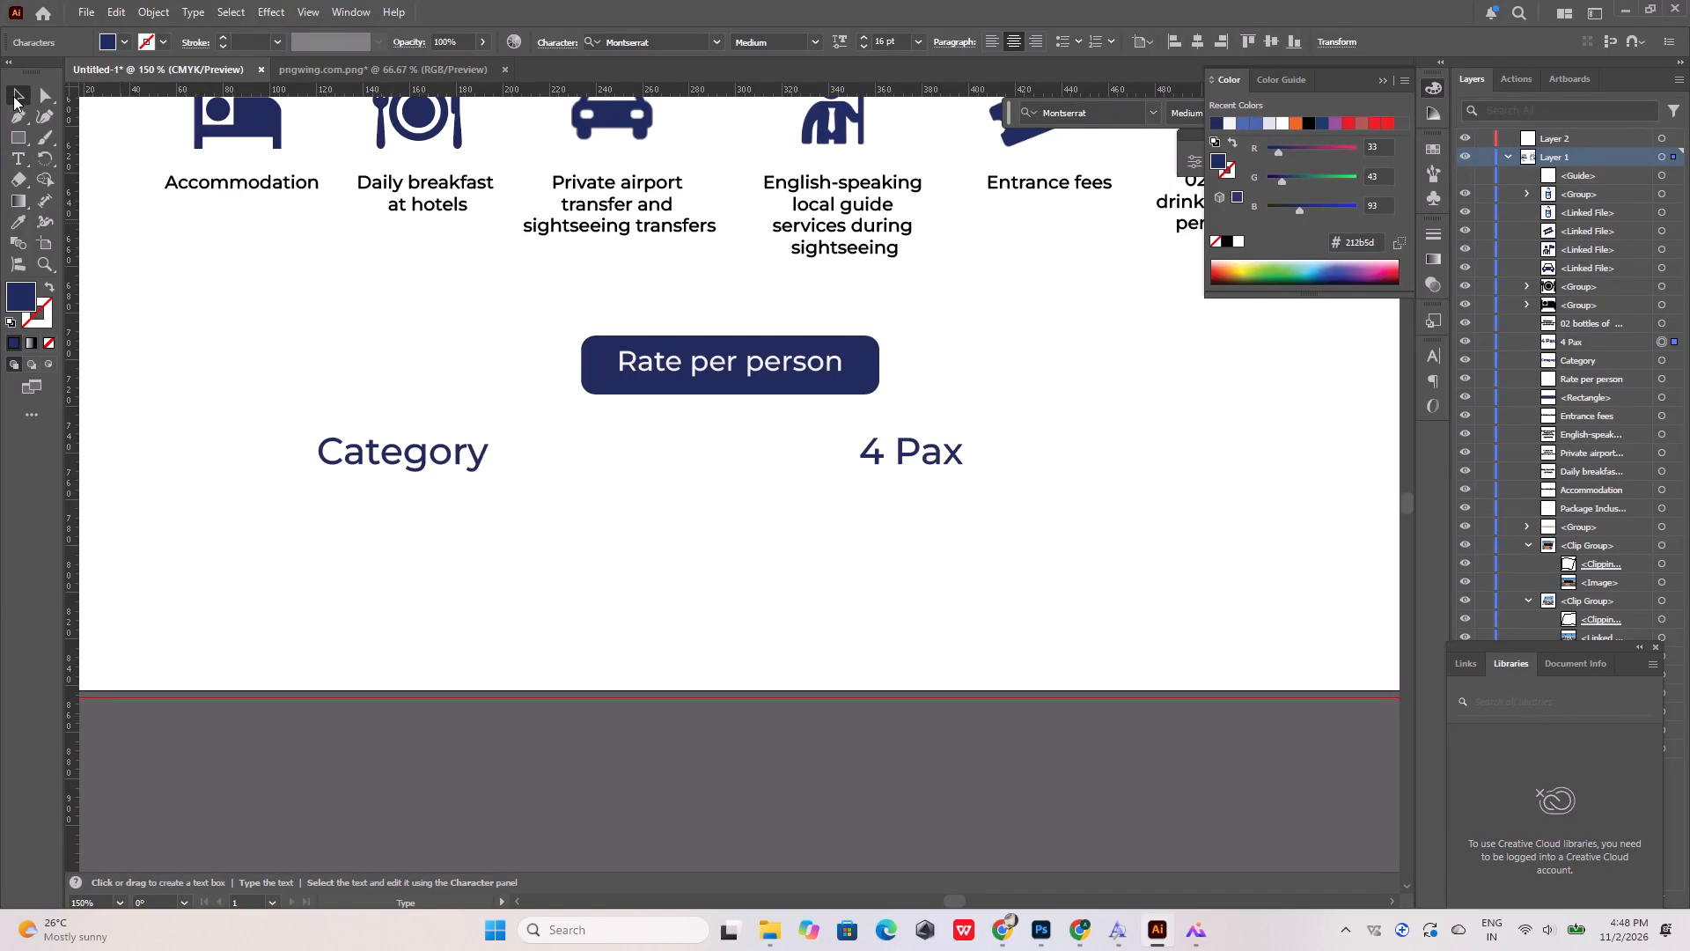
Shift the "Category" heading right along its baseline, closing most of its gap to the "4 Pax" heading.
click(346, 460)
key(shift+Right)
key(shift+Right)
key(shift+Right)
key(shift+Right)
key(shift+Right)
key(shift+Right)
key(shift+Right)
key(shift+Right)
key(shift+Right)
key(shift+Right)
key(shift+Right)
key(shift+Right)
key(shift+Right)
key(shift+Right)
key(shift+Right)
key(shift+Right)
key(shift+Right)
key(shift+Right)
key(shift+Right)
key(shift+Right)
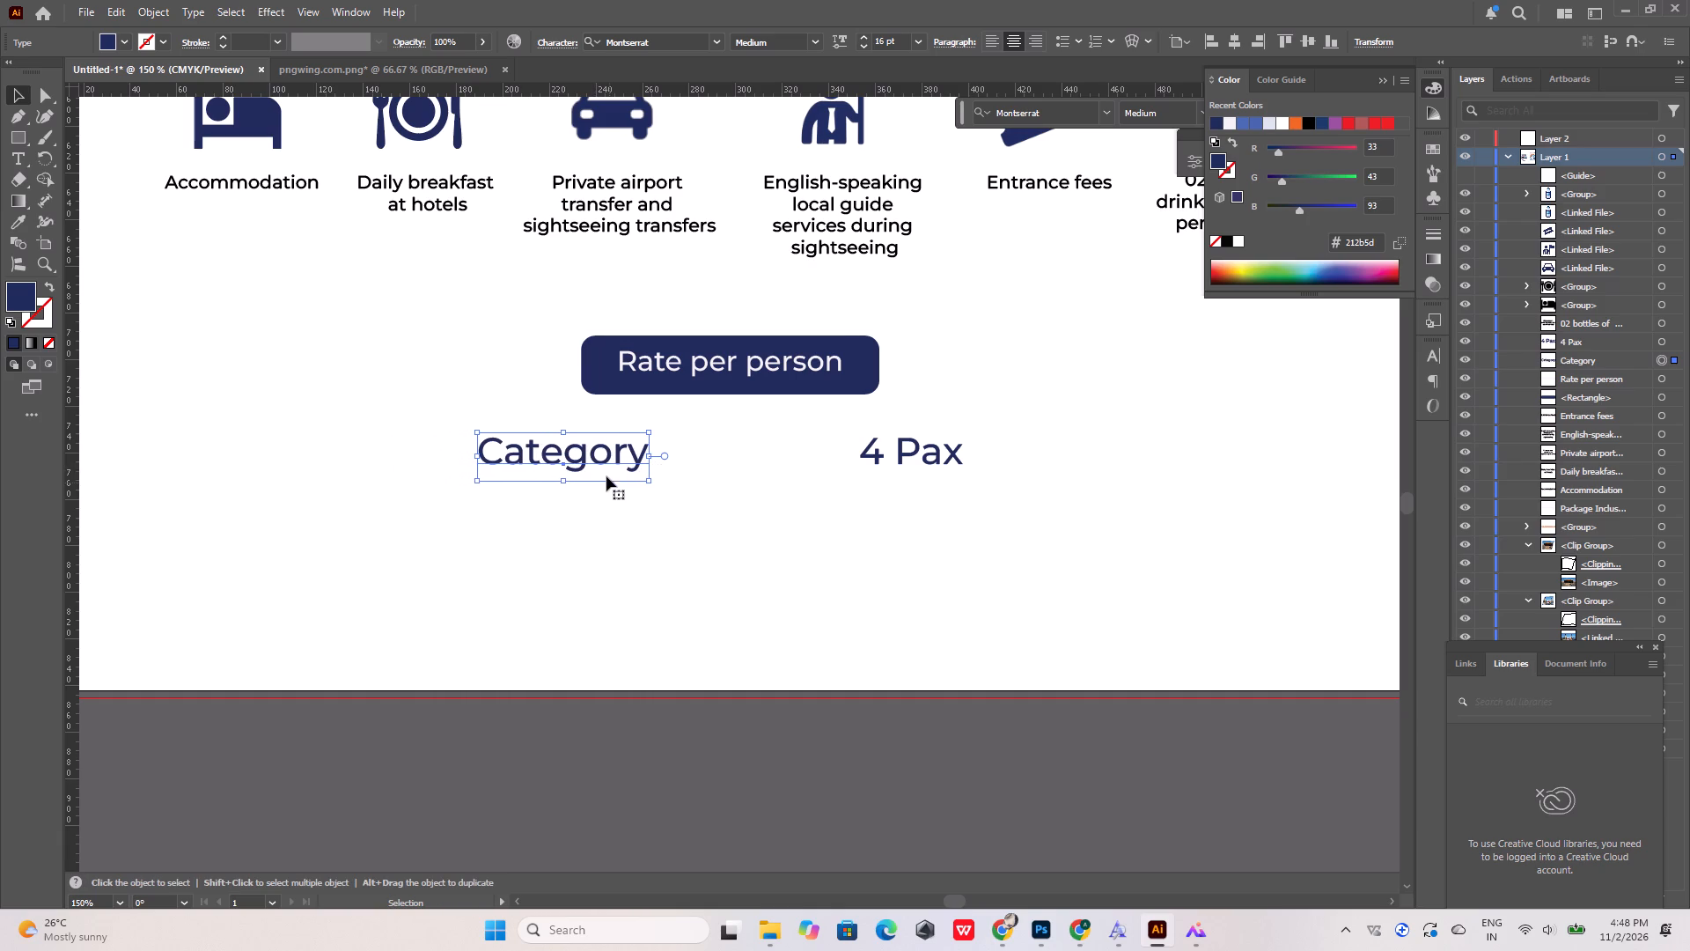
Fine-tune the headings' spacing beneath the "Rate per person" banner, moving "Category" slightly right and "4 Pax" slightly left on the same baseline.
alt+scroll(474, 520, down, 5)
alt+scroll(502, 508, up, 3)
alt+scroll(502, 509, down, 3)
alt+scroll(502, 510, up, 2)
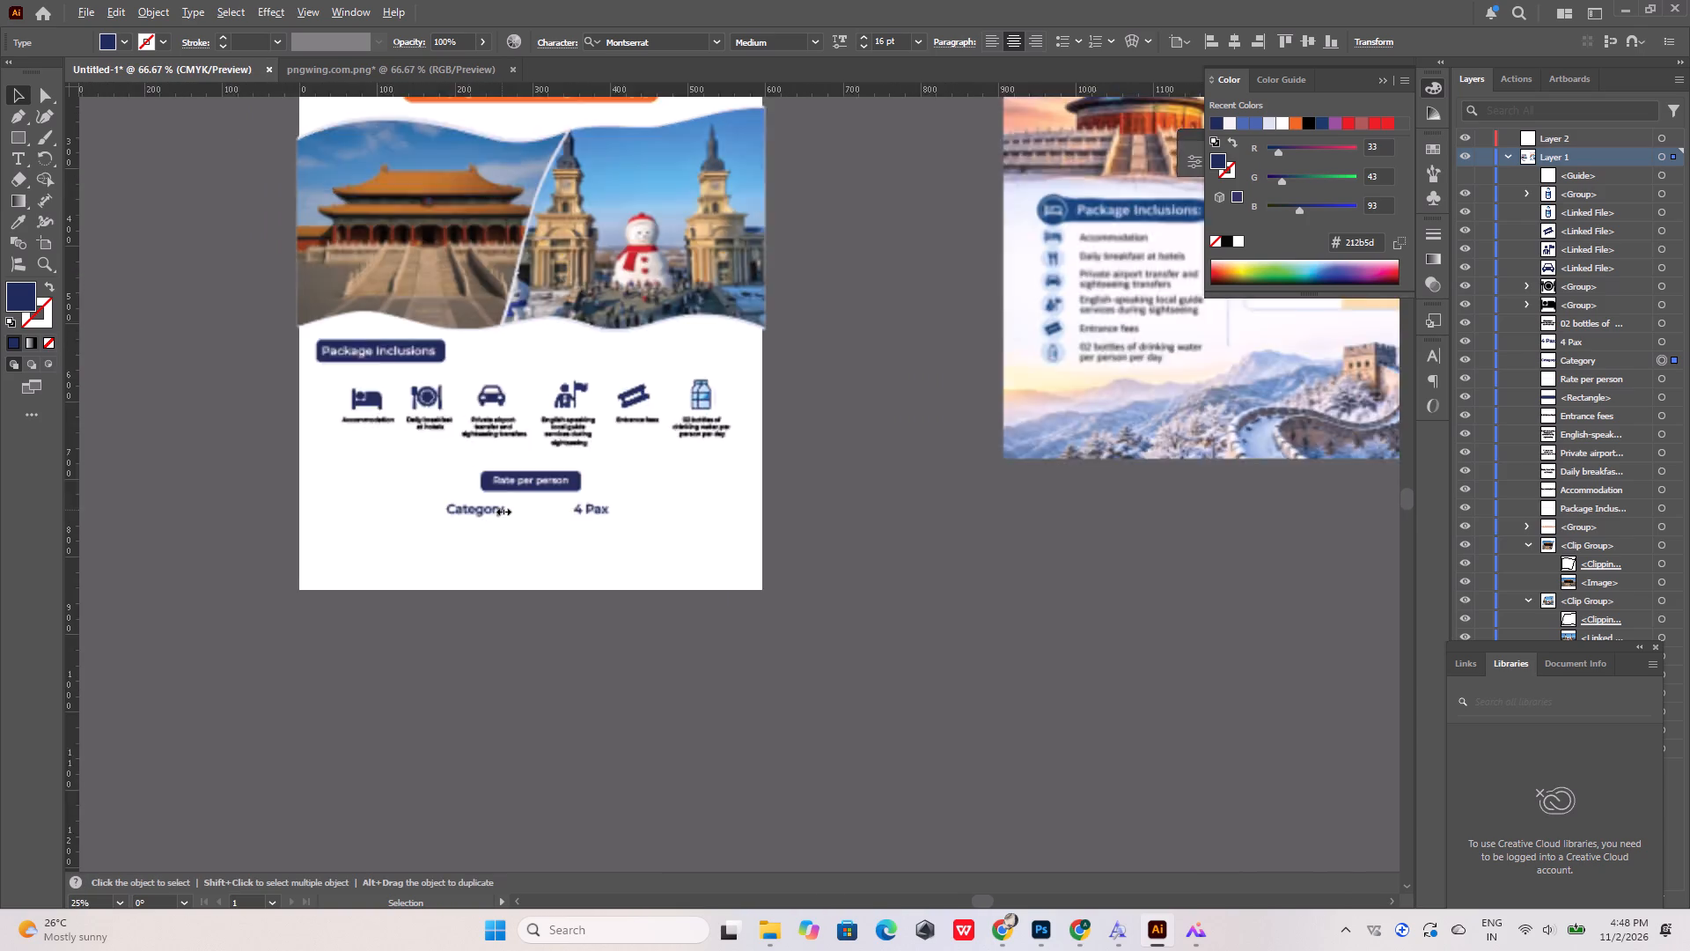
alt+scroll(502, 510, up, 2)
drag(489, 512, 497, 512)
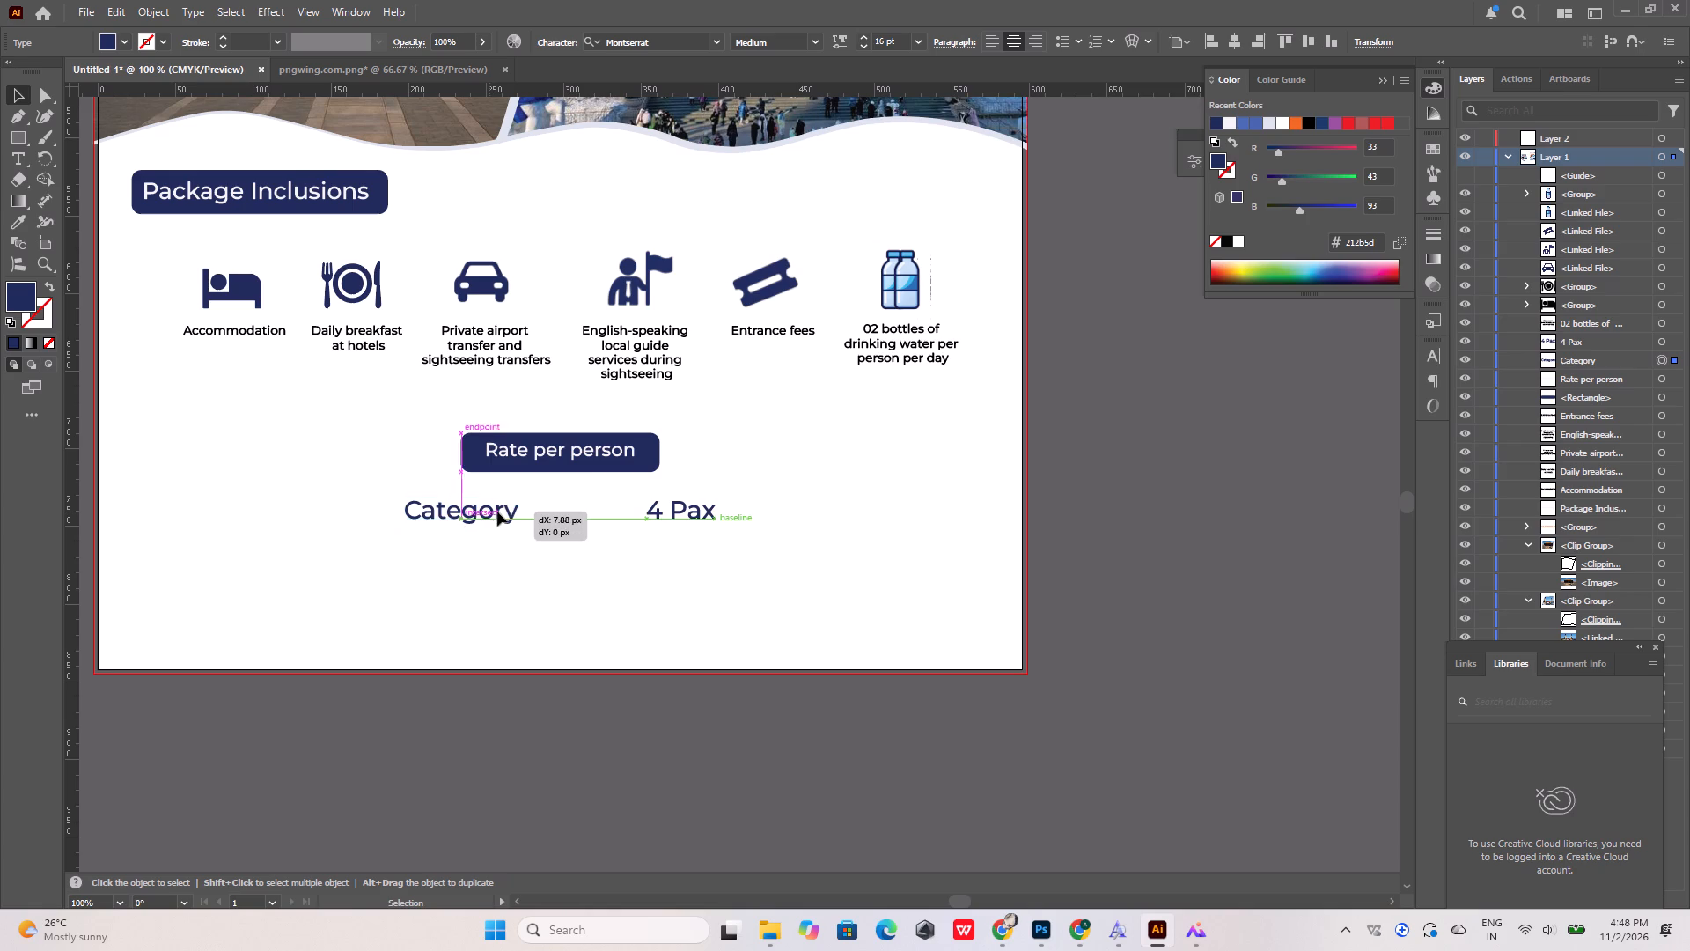
drag(497, 512, 503, 513)
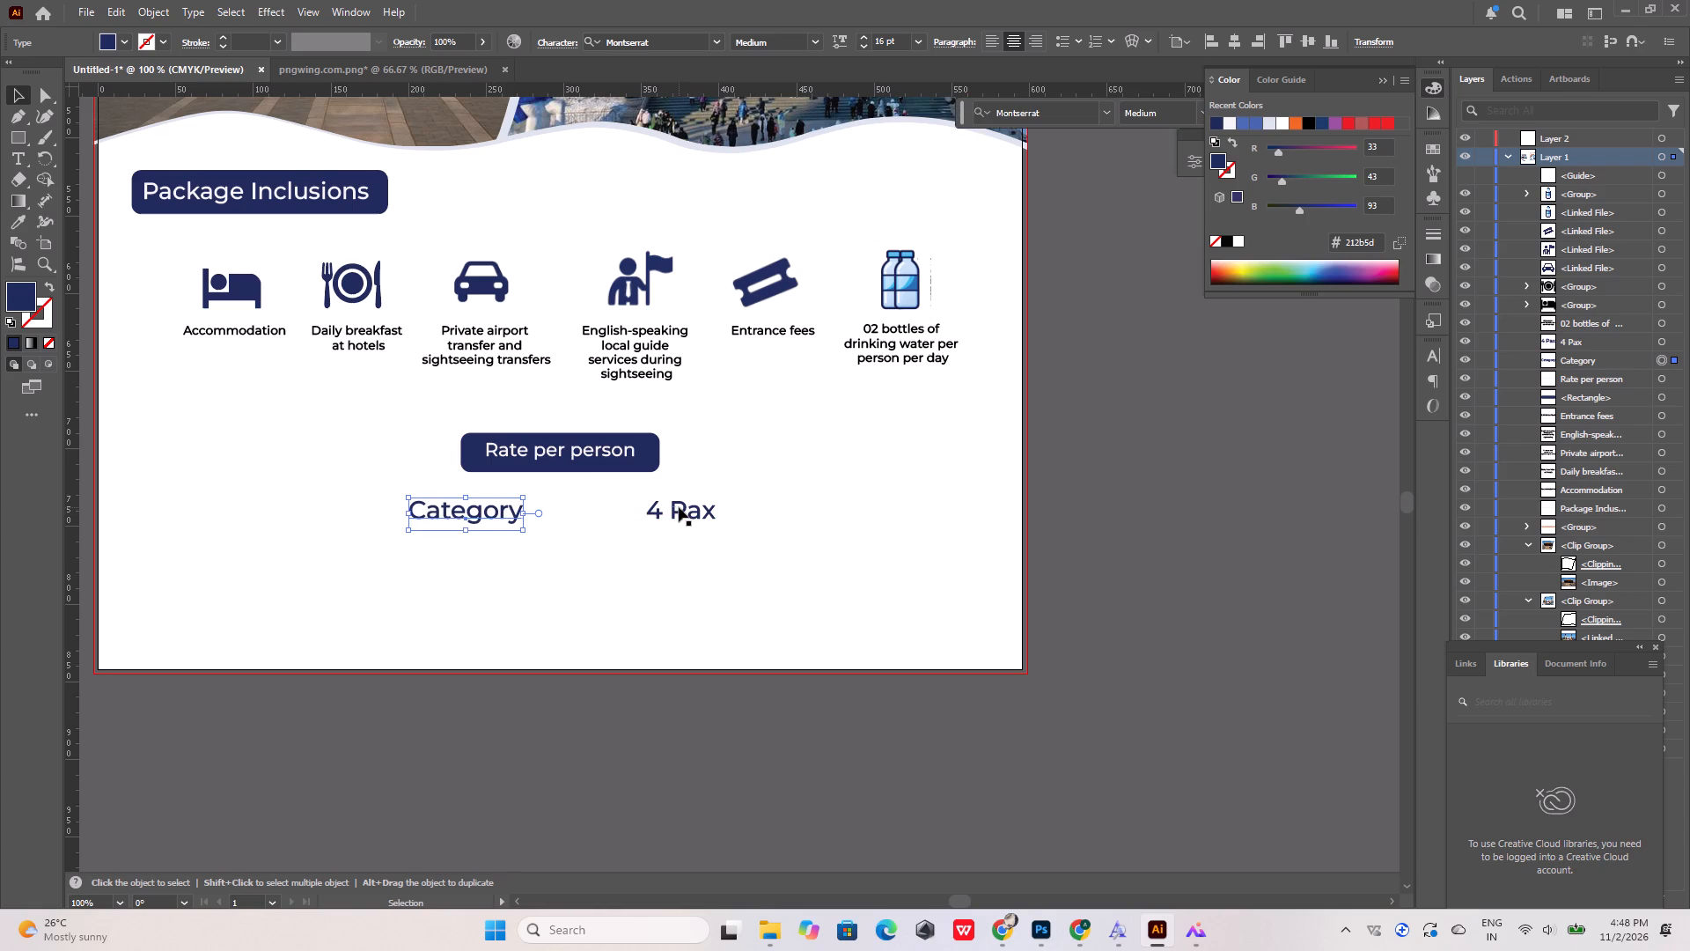
drag(679, 507, 666, 507)
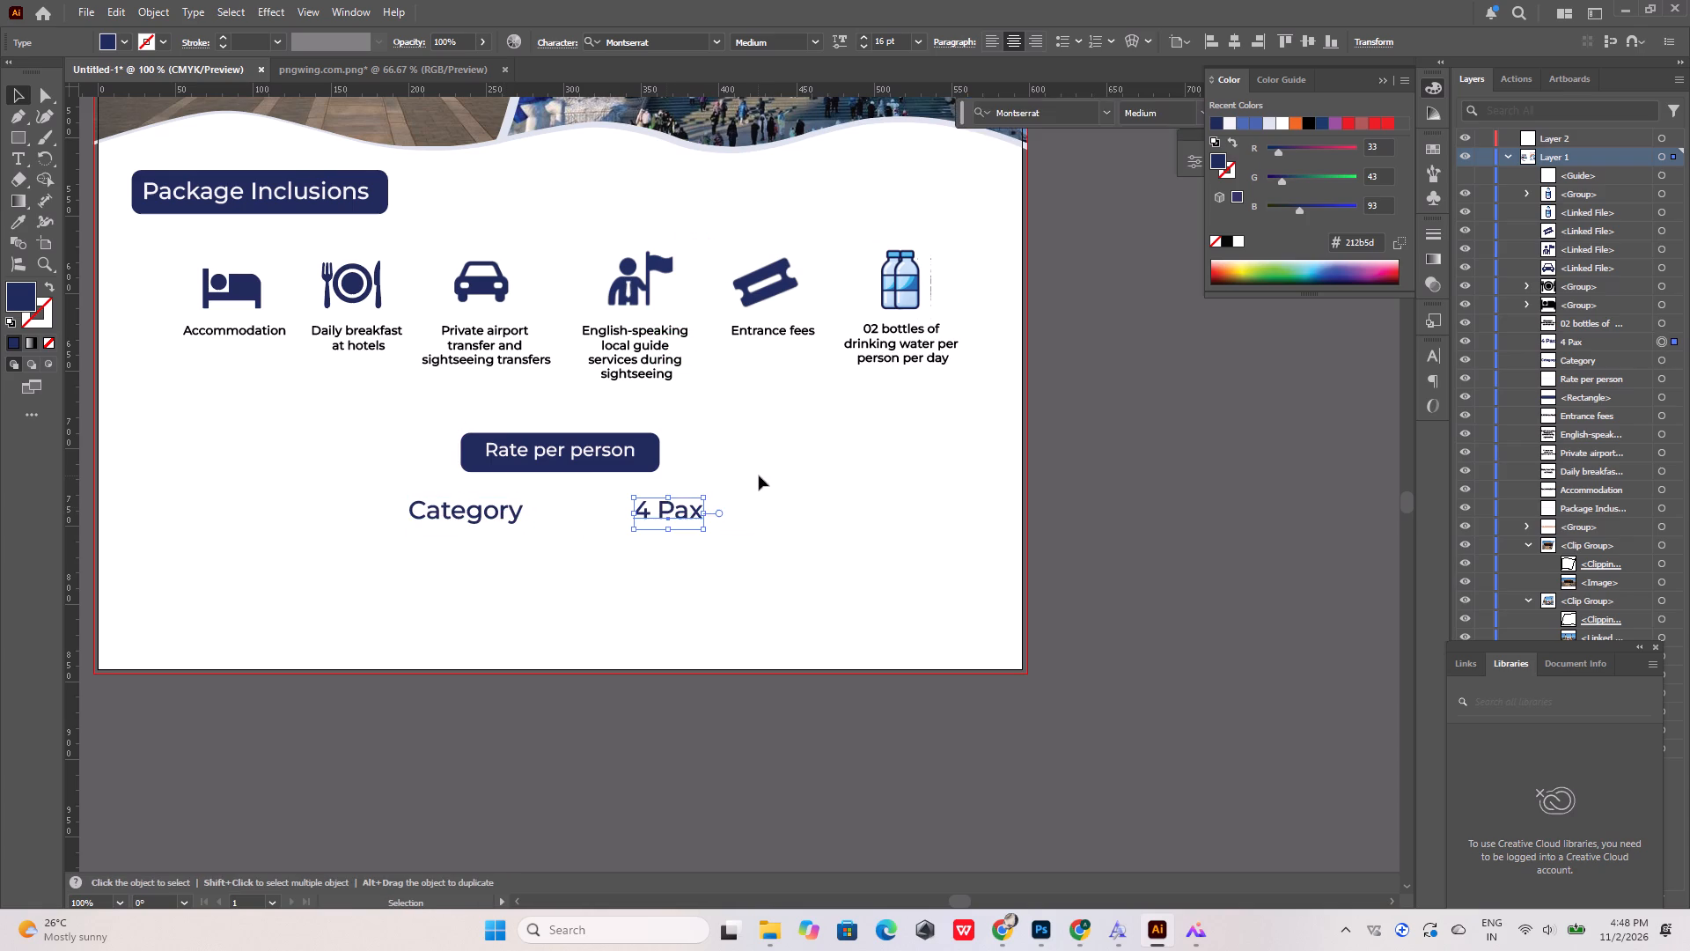
click(760, 474)
Duplicate the "Category" and "4 Pax" headings together straight down as a second row of the rate table.
alt+scroll(634, 519, down, 4)
alt+scroll(628, 524, up, 2)
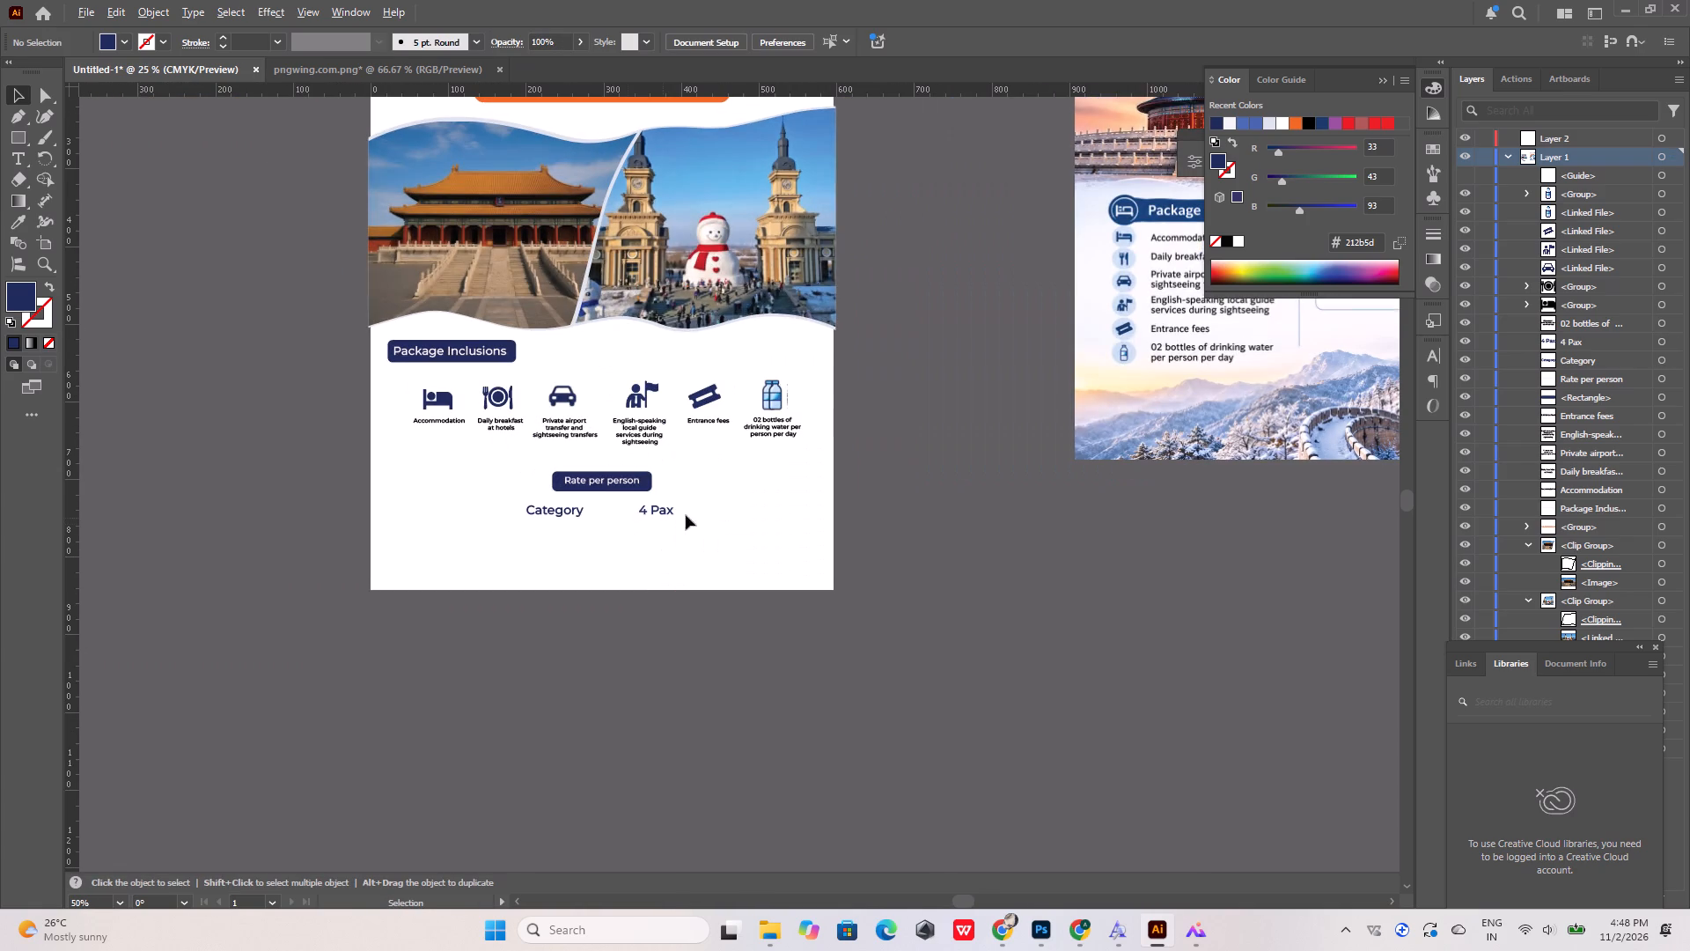
drag(693, 510, 525, 531)
alt+drag(562, 513, 556, 544)
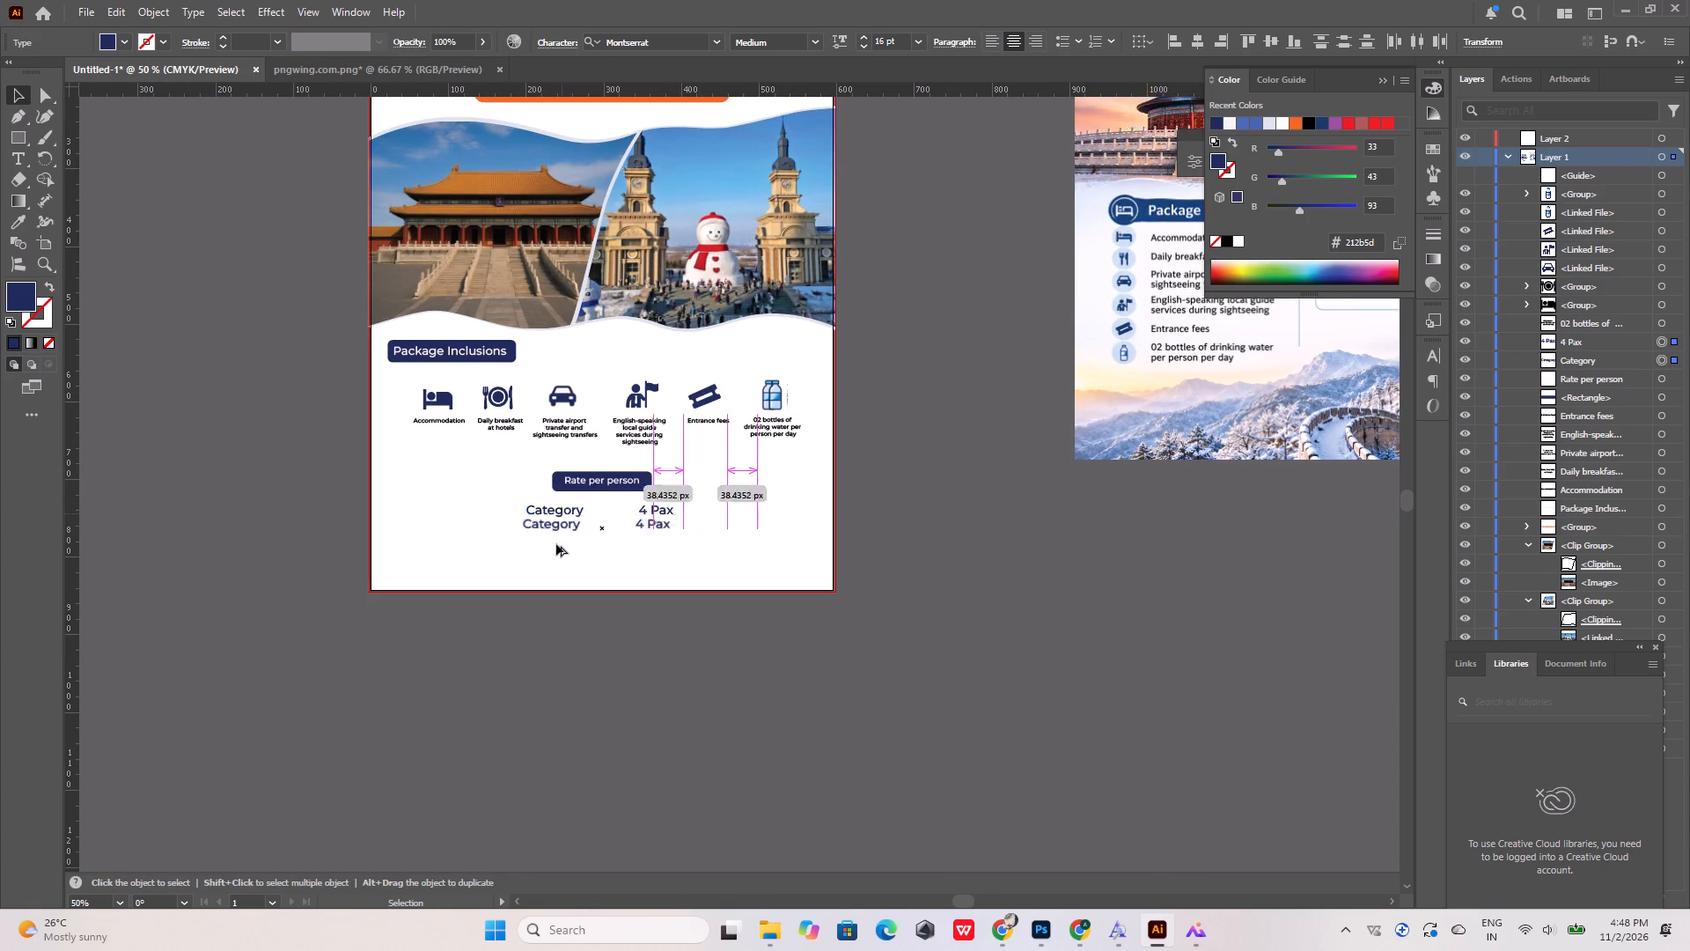
alt+drag(556, 544, 560, 539)
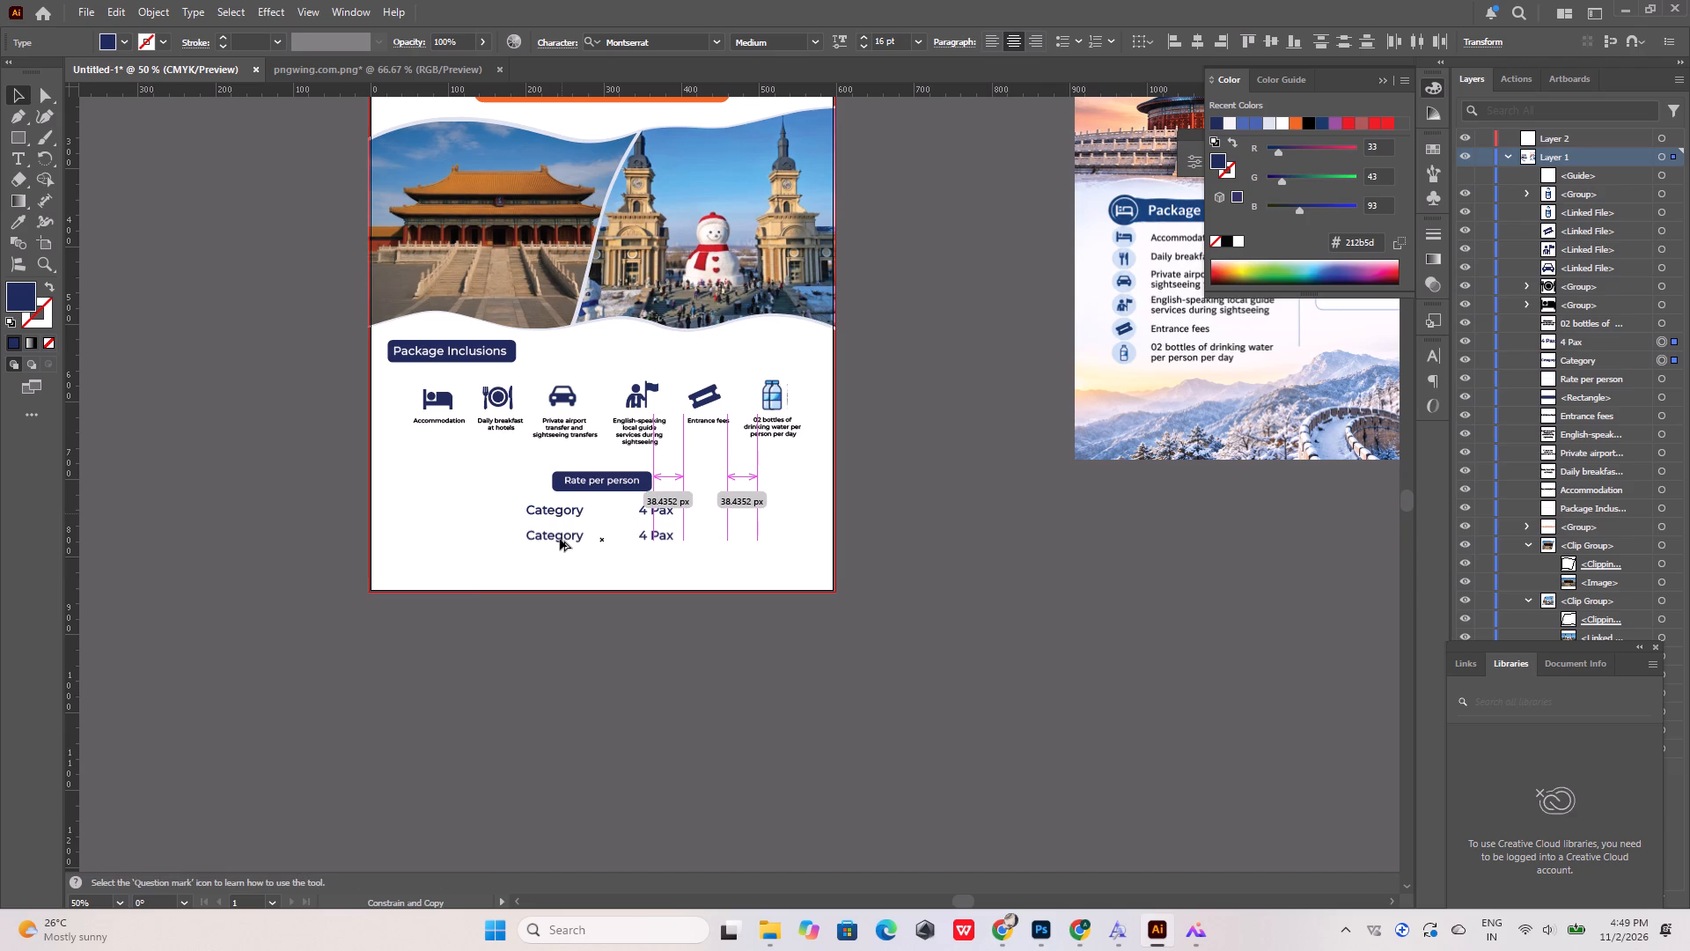
alt+drag(560, 539, 560, 537)
Switch to Photoshop.
click(1040, 930)
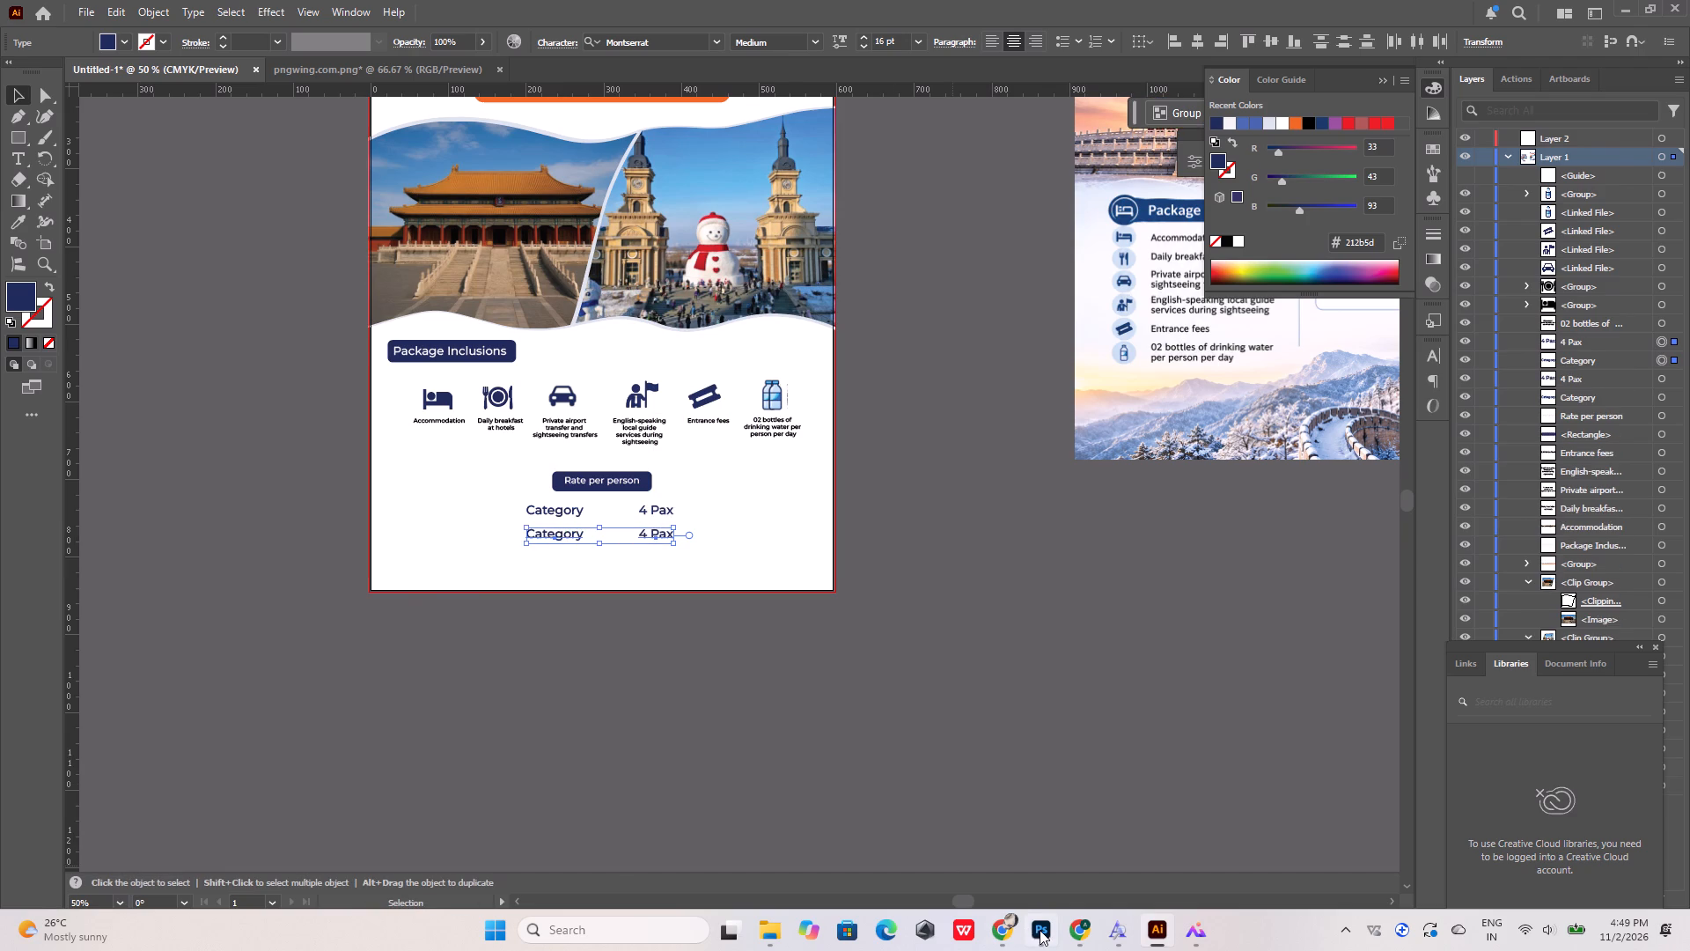
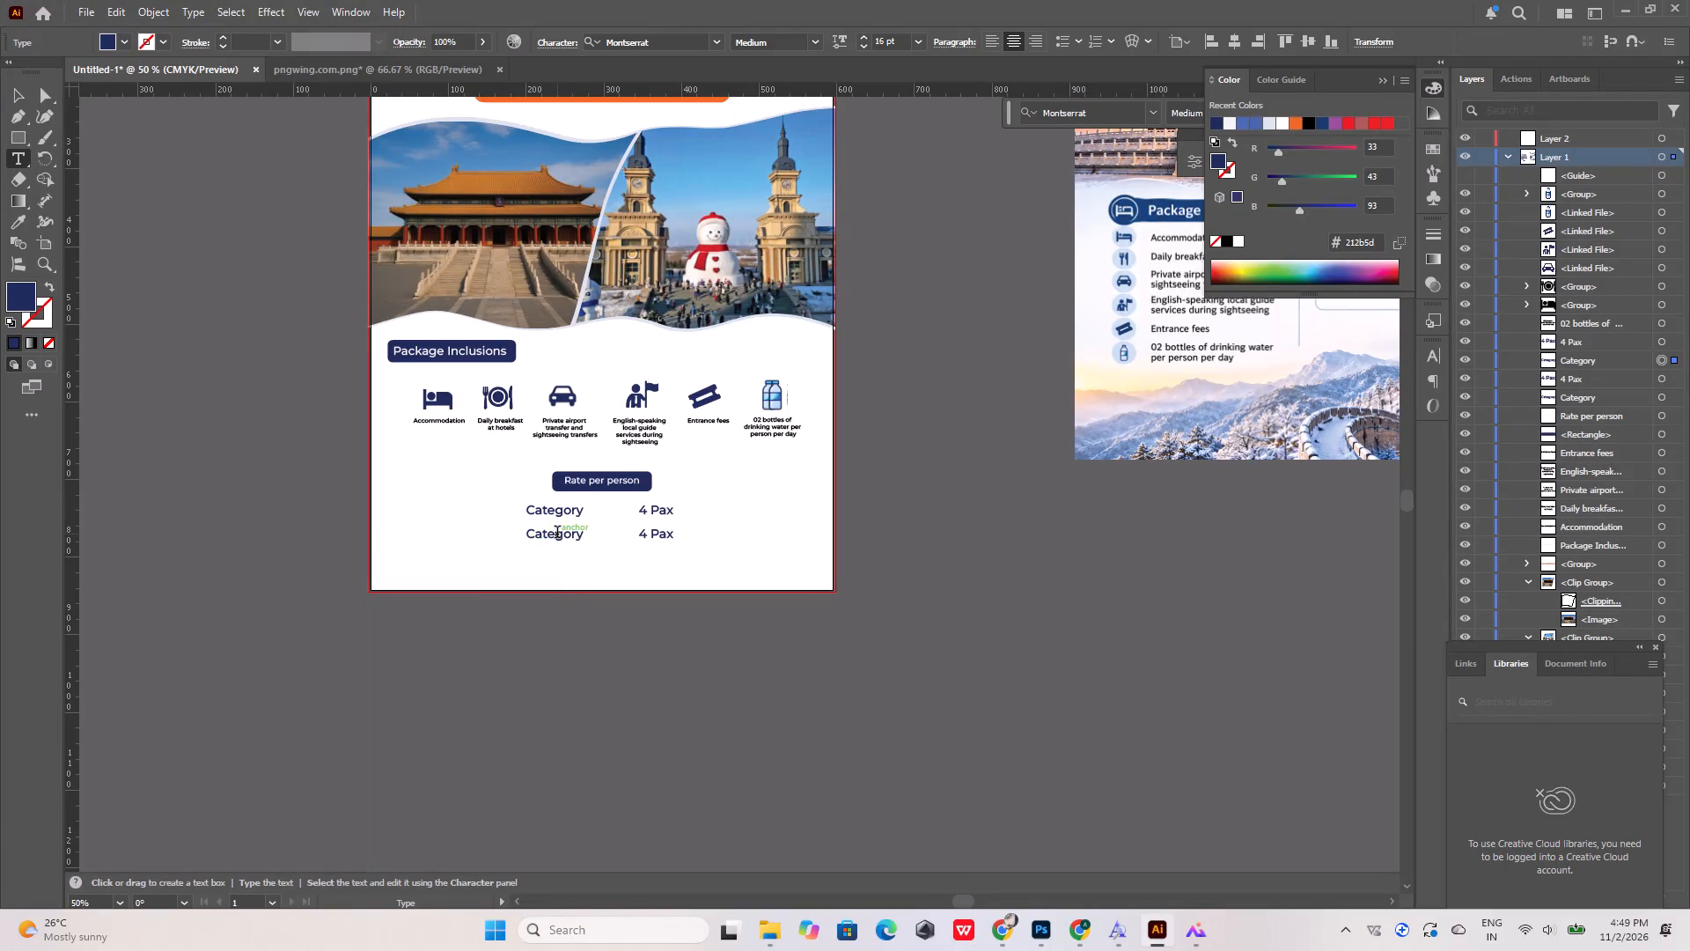
Replace the second-row "Category" text in the rate table with the copied text "4* Hotel".
key(ctrl+a)
key(ctrl+v)
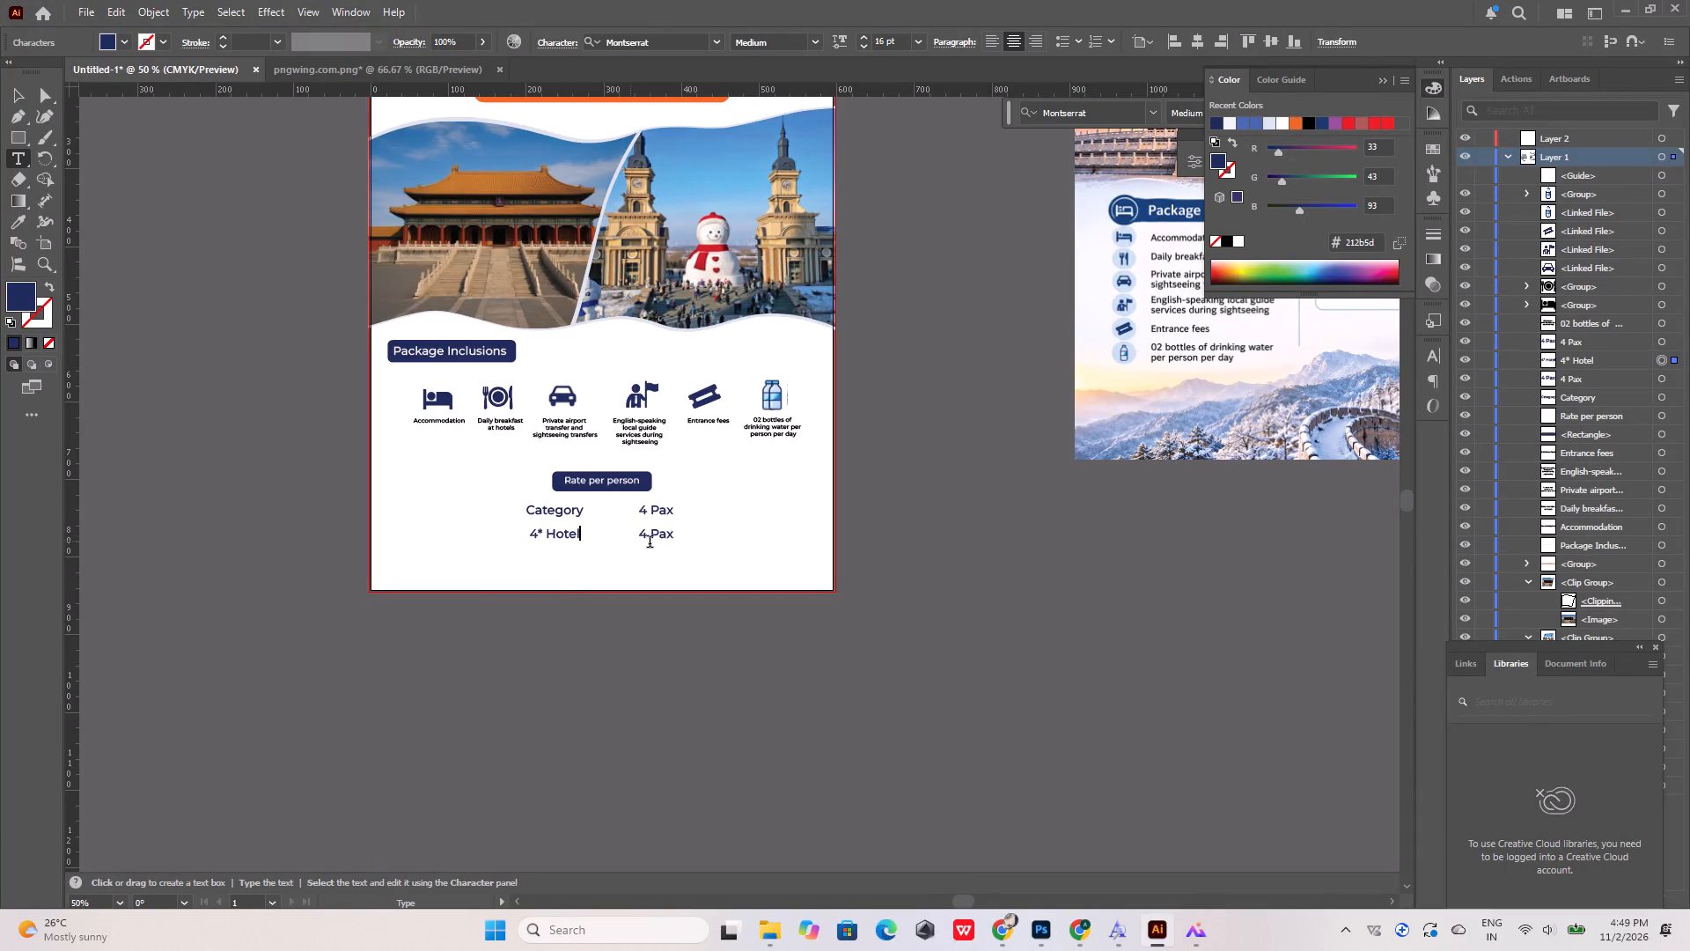
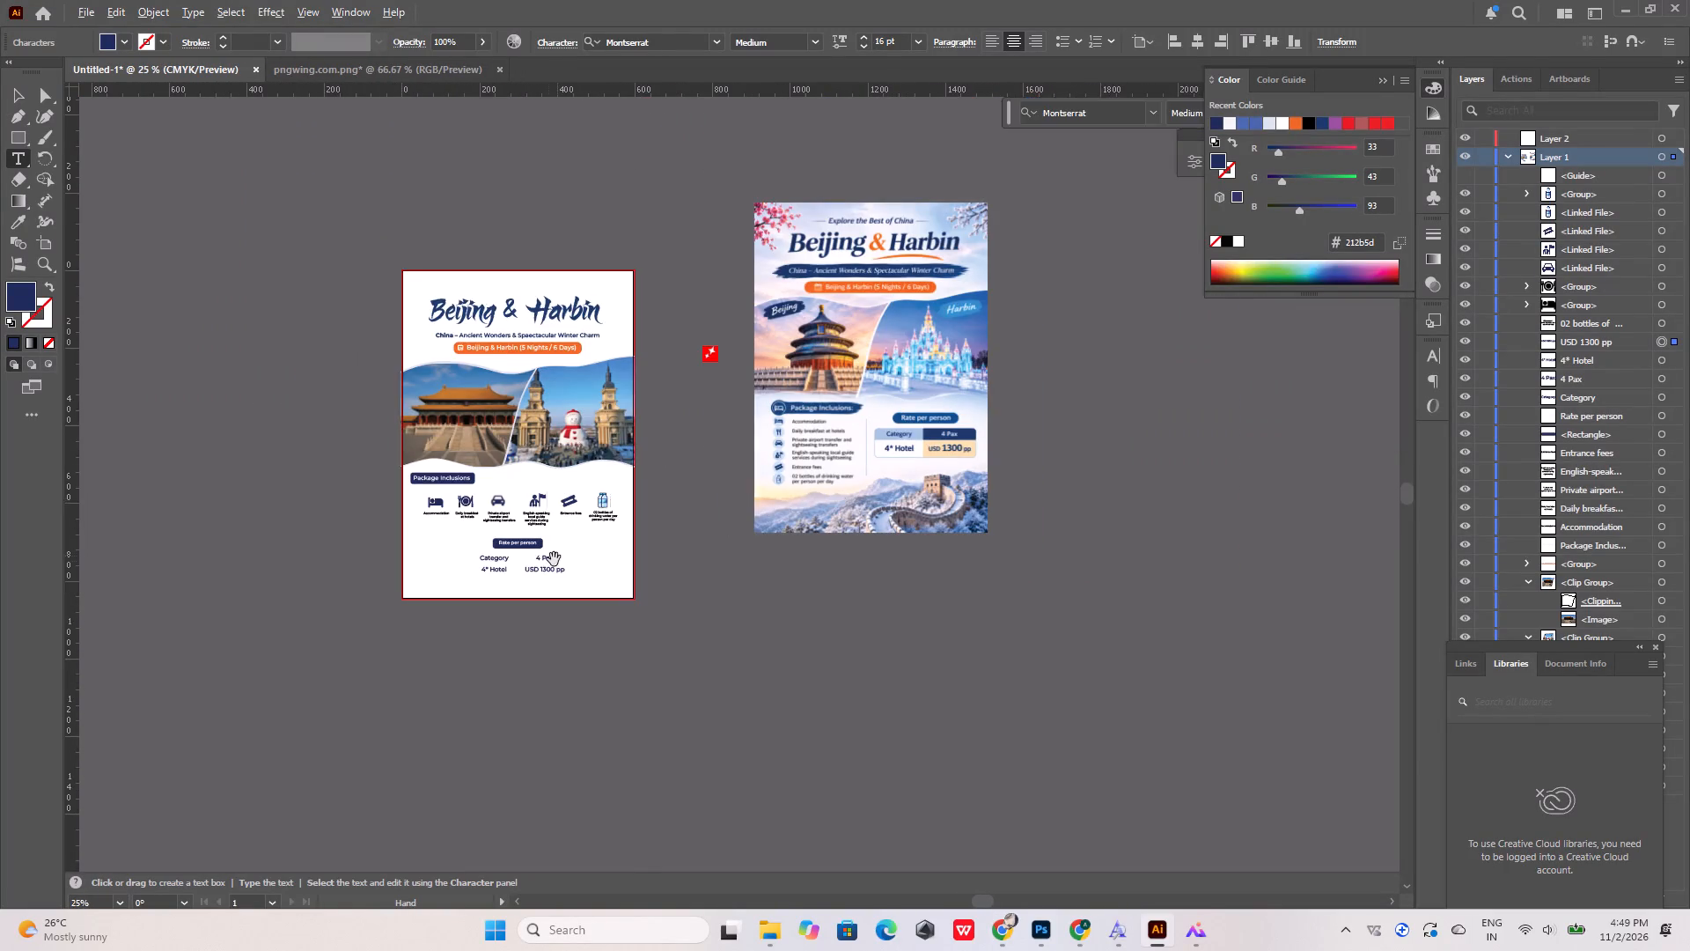
Set "1300", "4*" and the "4" of "4 Pax" in the rate table to Montserrat Bold.
alt+scroll(547, 562, up, 5)
drag(602, 600, 522, 609)
click(812, 42)
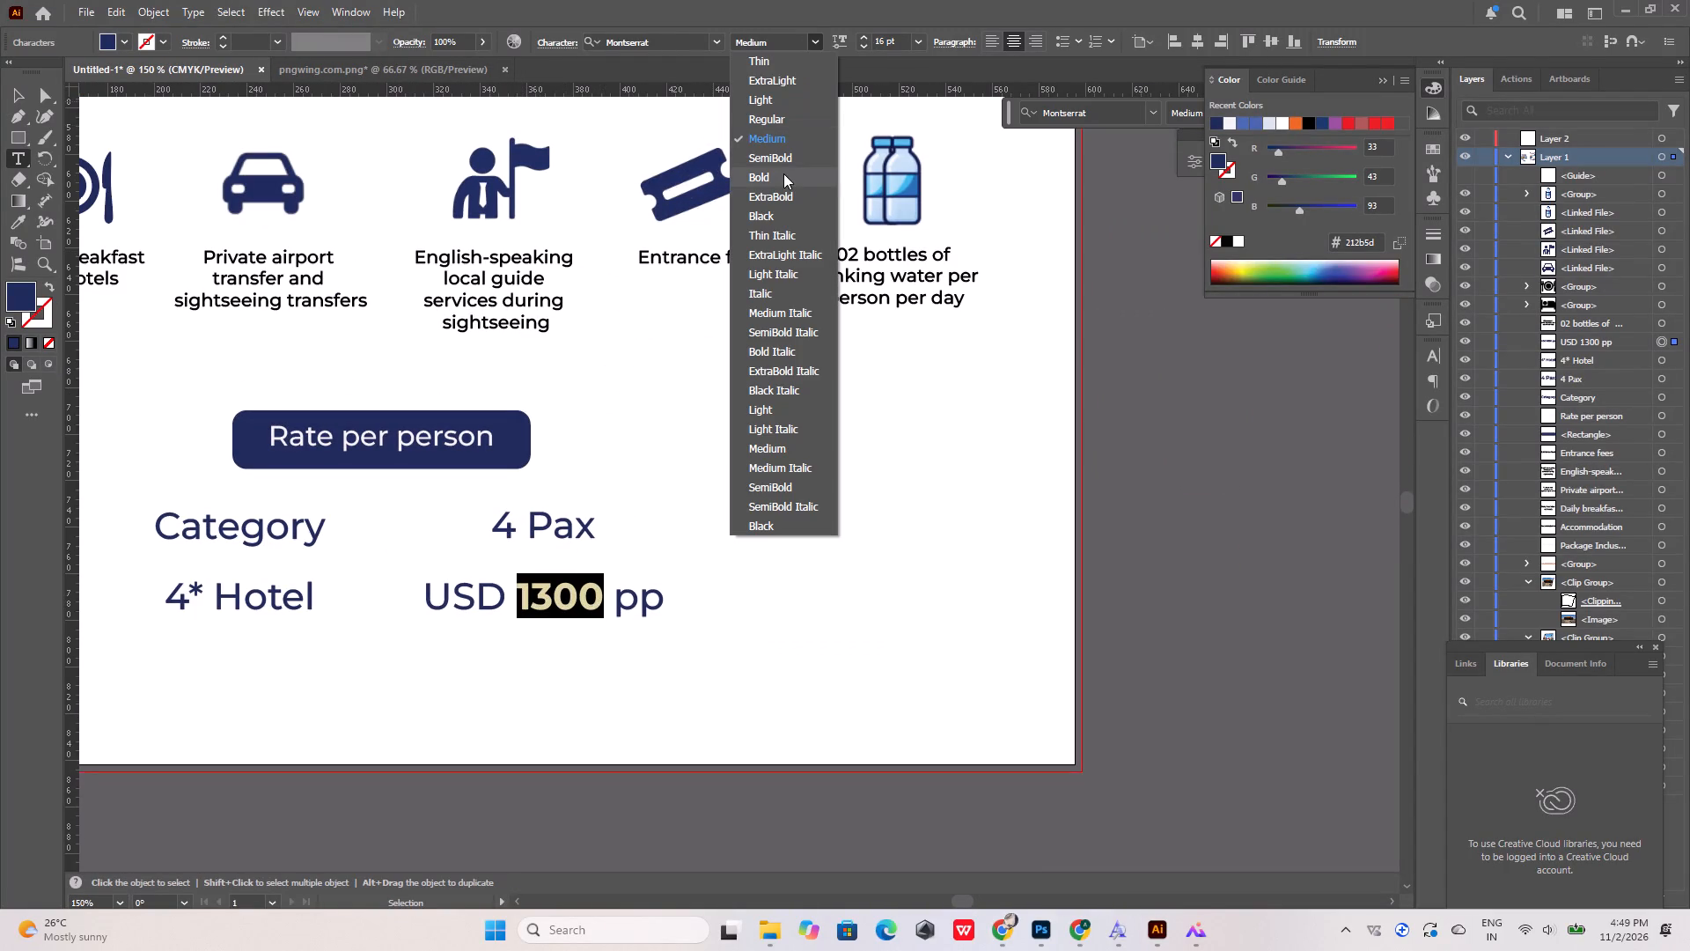
click(783, 172)
drag(203, 601, 158, 601)
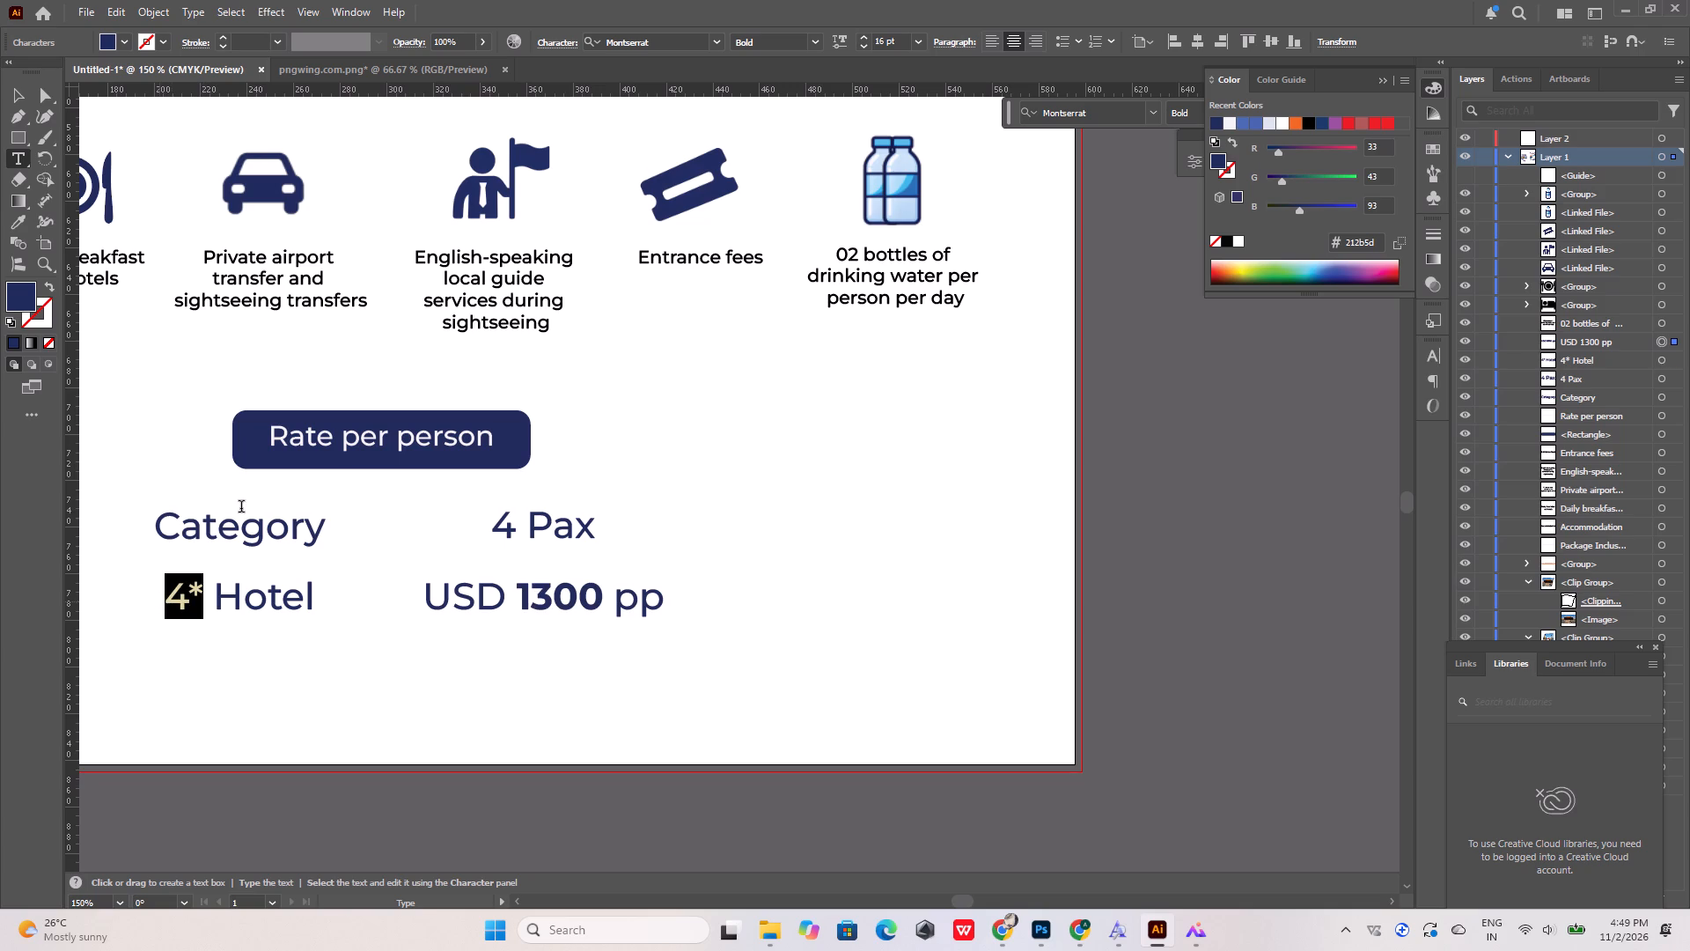
click(818, 45)
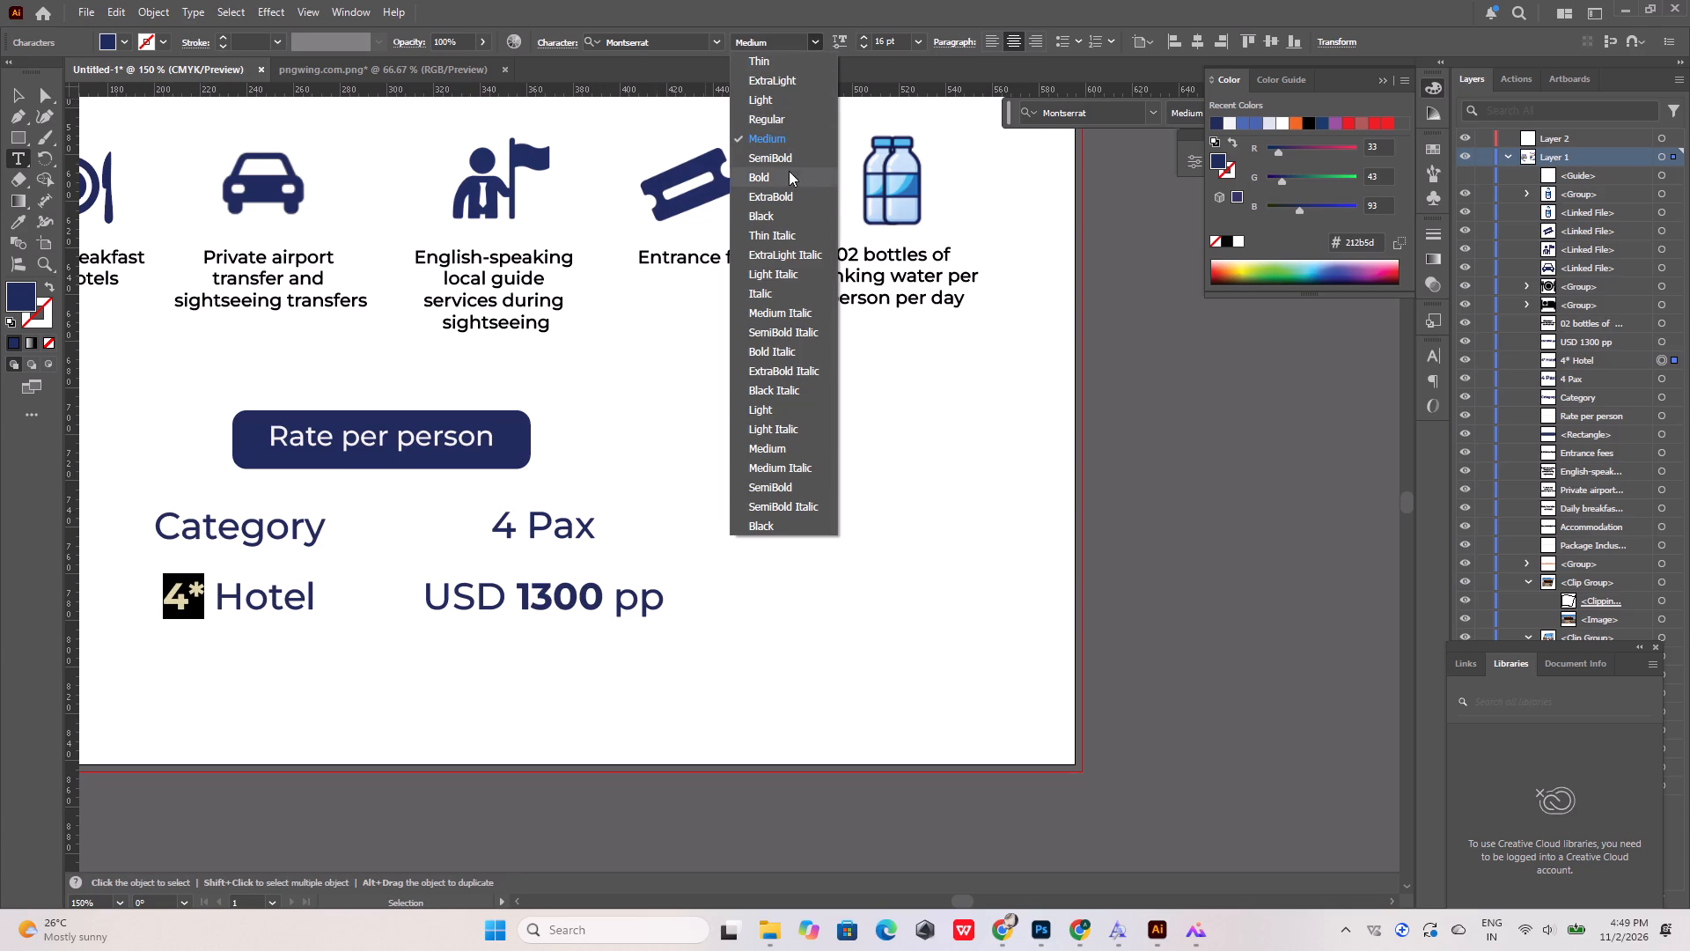
click(789, 174)
drag(519, 524, 462, 535)
alt+scroll(489, 531, down, 8)
alt+scroll(491, 531, up, 2)
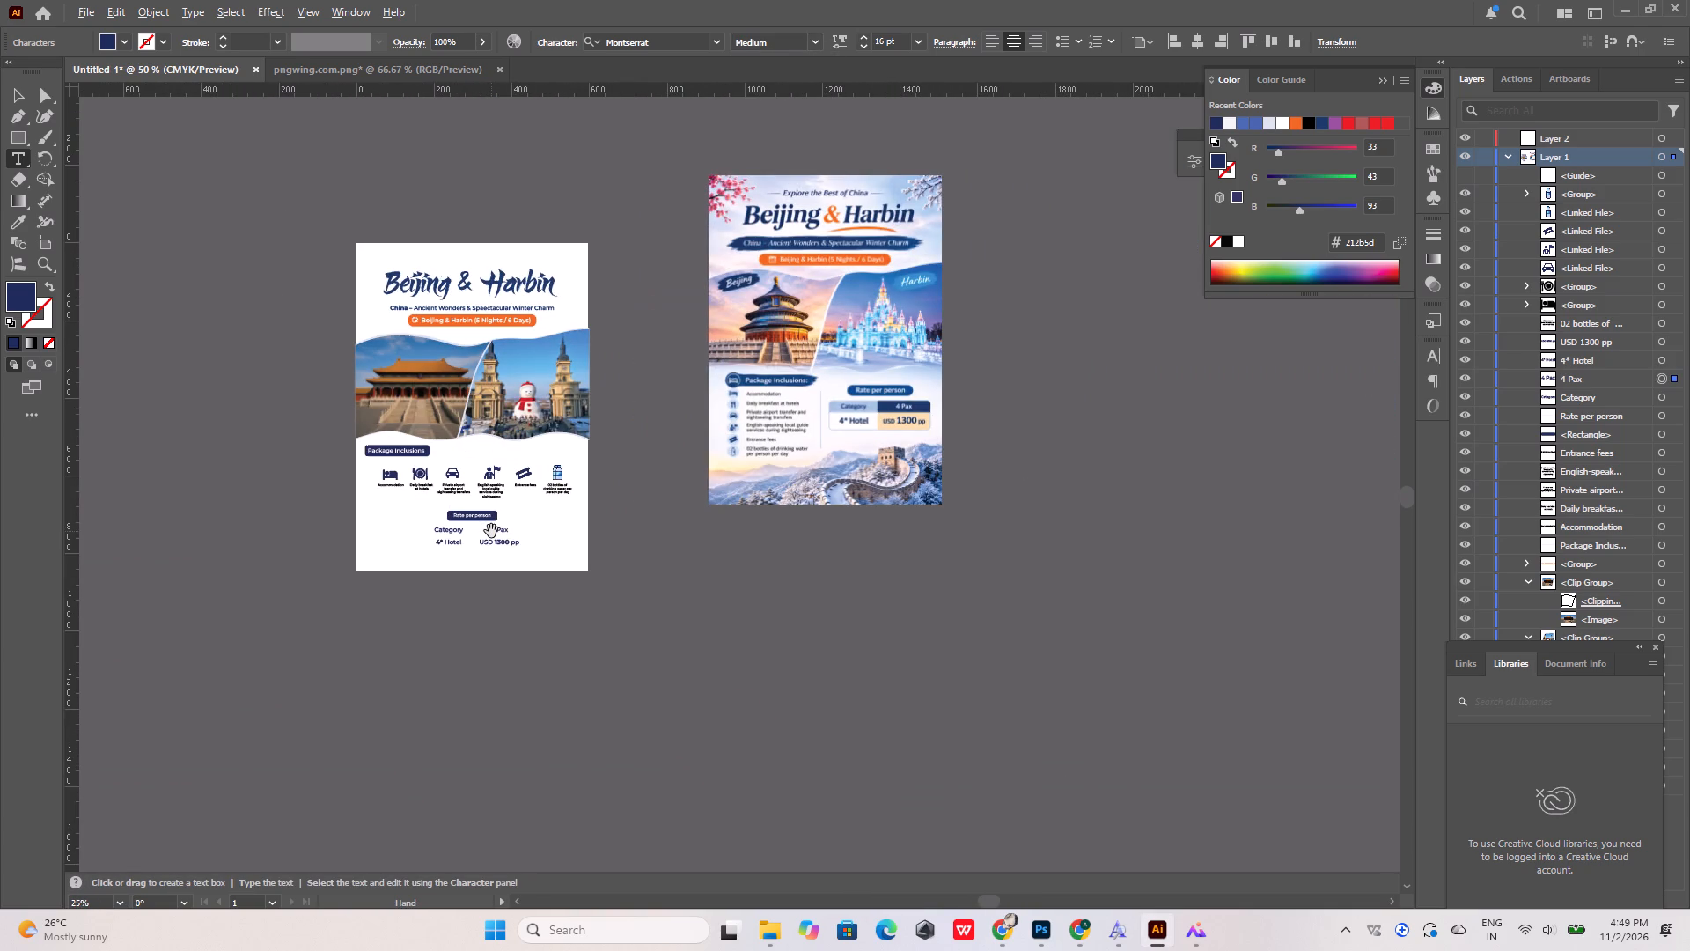
alt+scroll(491, 531, up, 8)
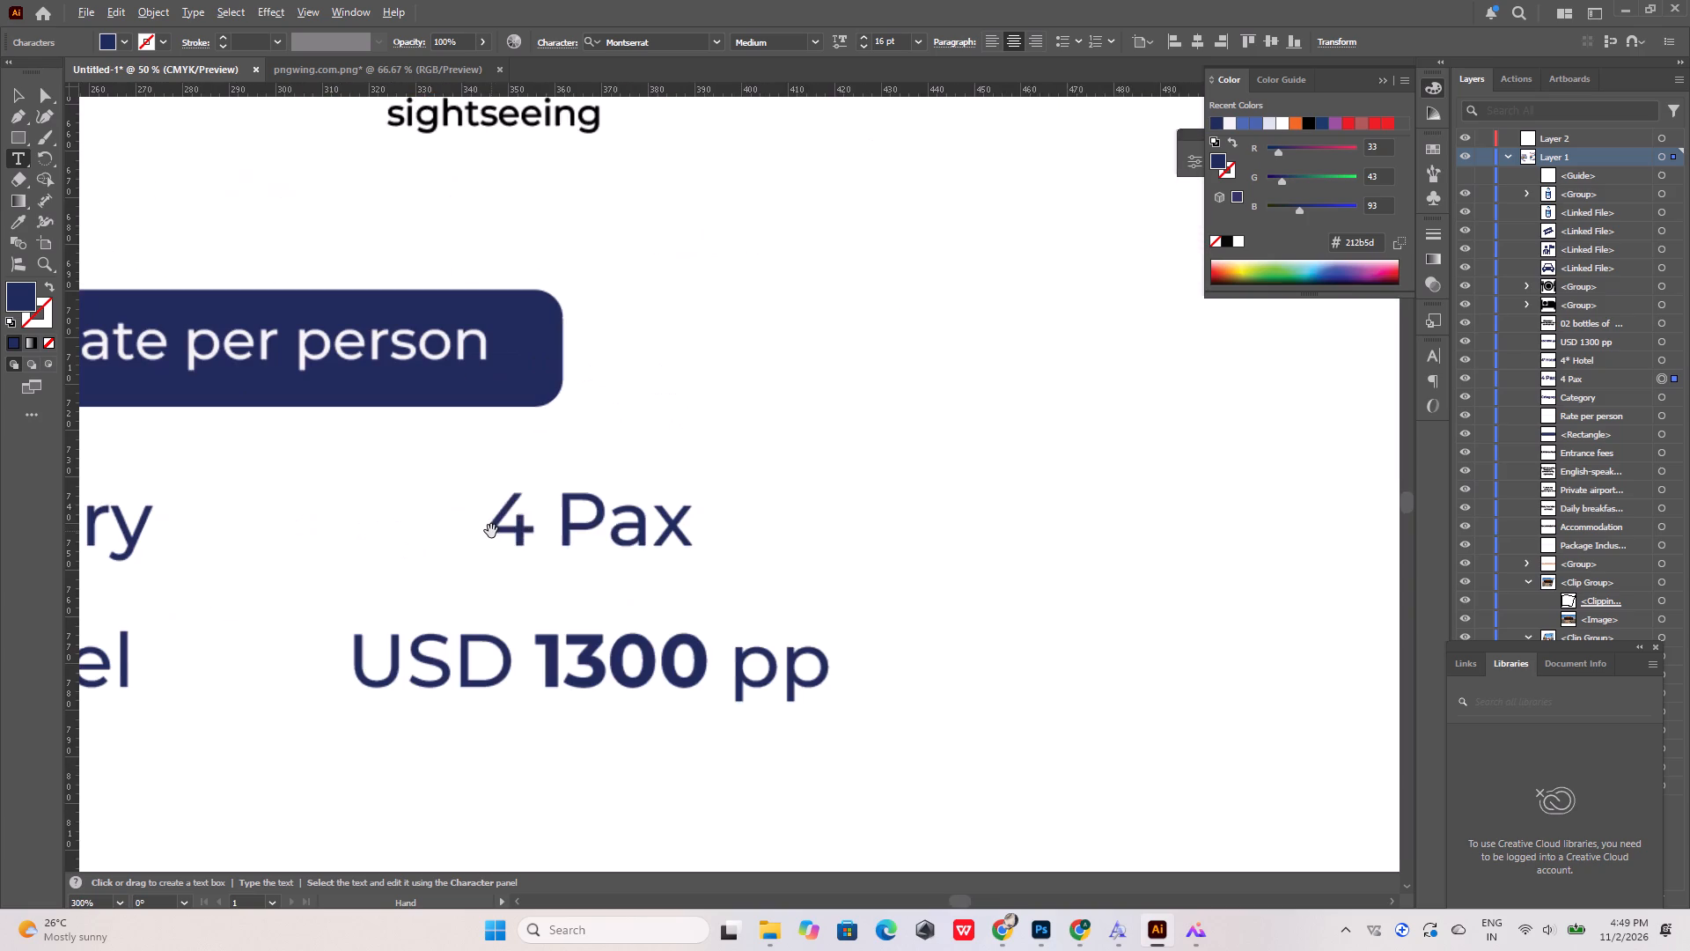
click(819, 44)
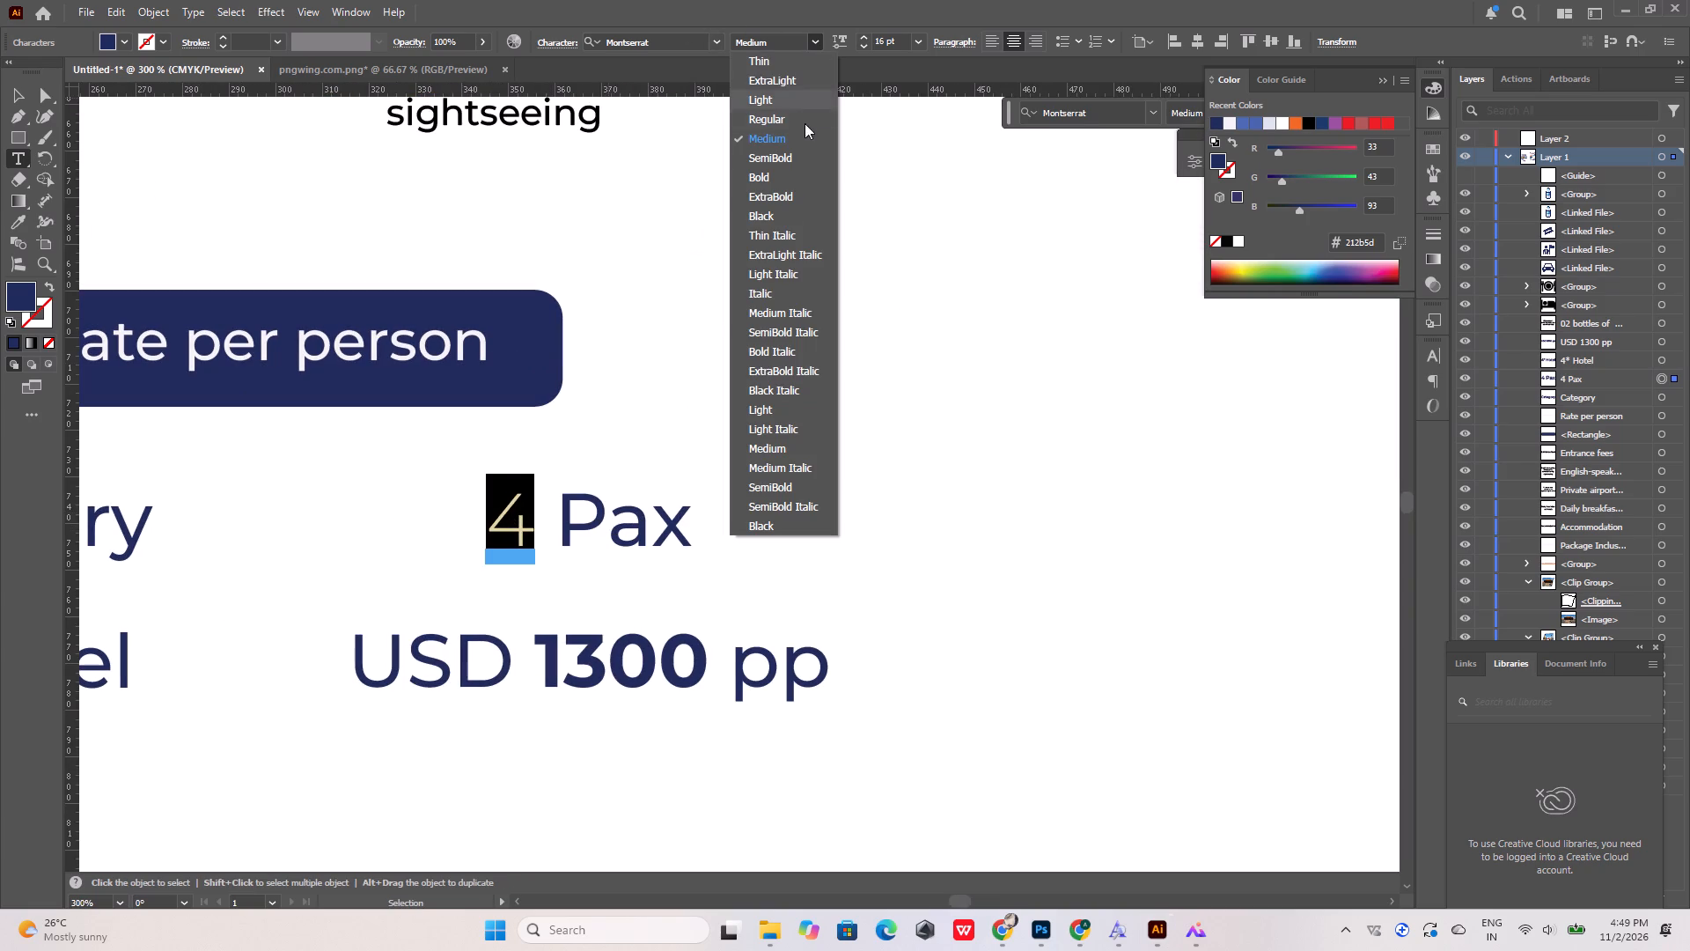
click(788, 174)
click(771, 337)
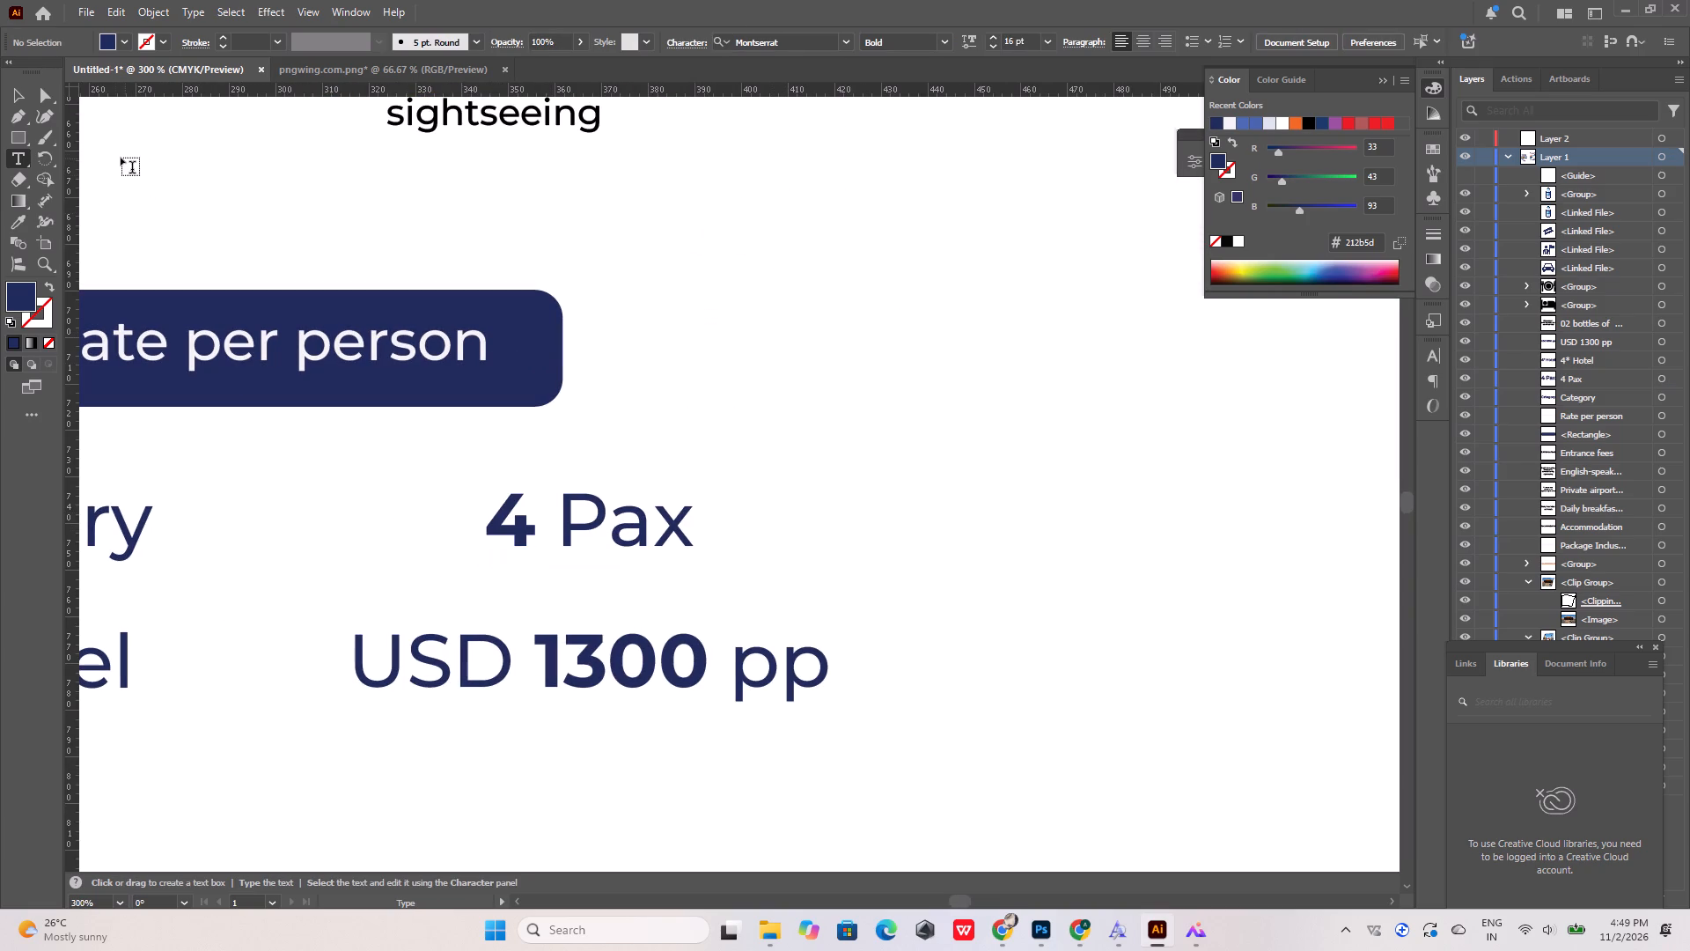
click(20, 100)
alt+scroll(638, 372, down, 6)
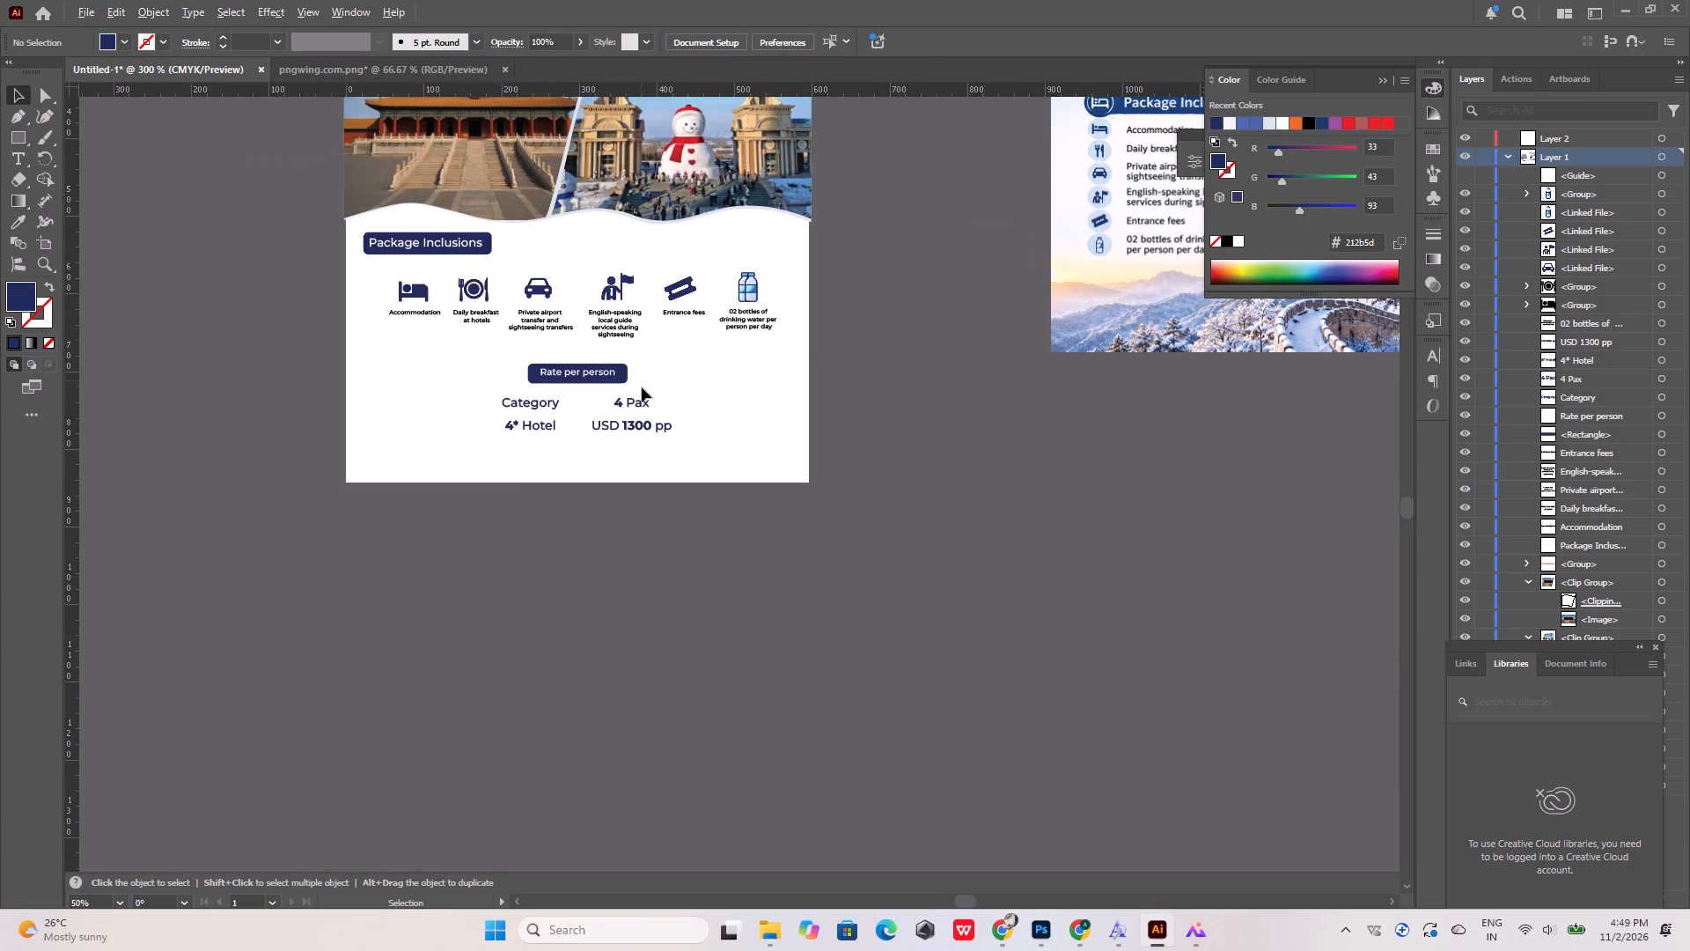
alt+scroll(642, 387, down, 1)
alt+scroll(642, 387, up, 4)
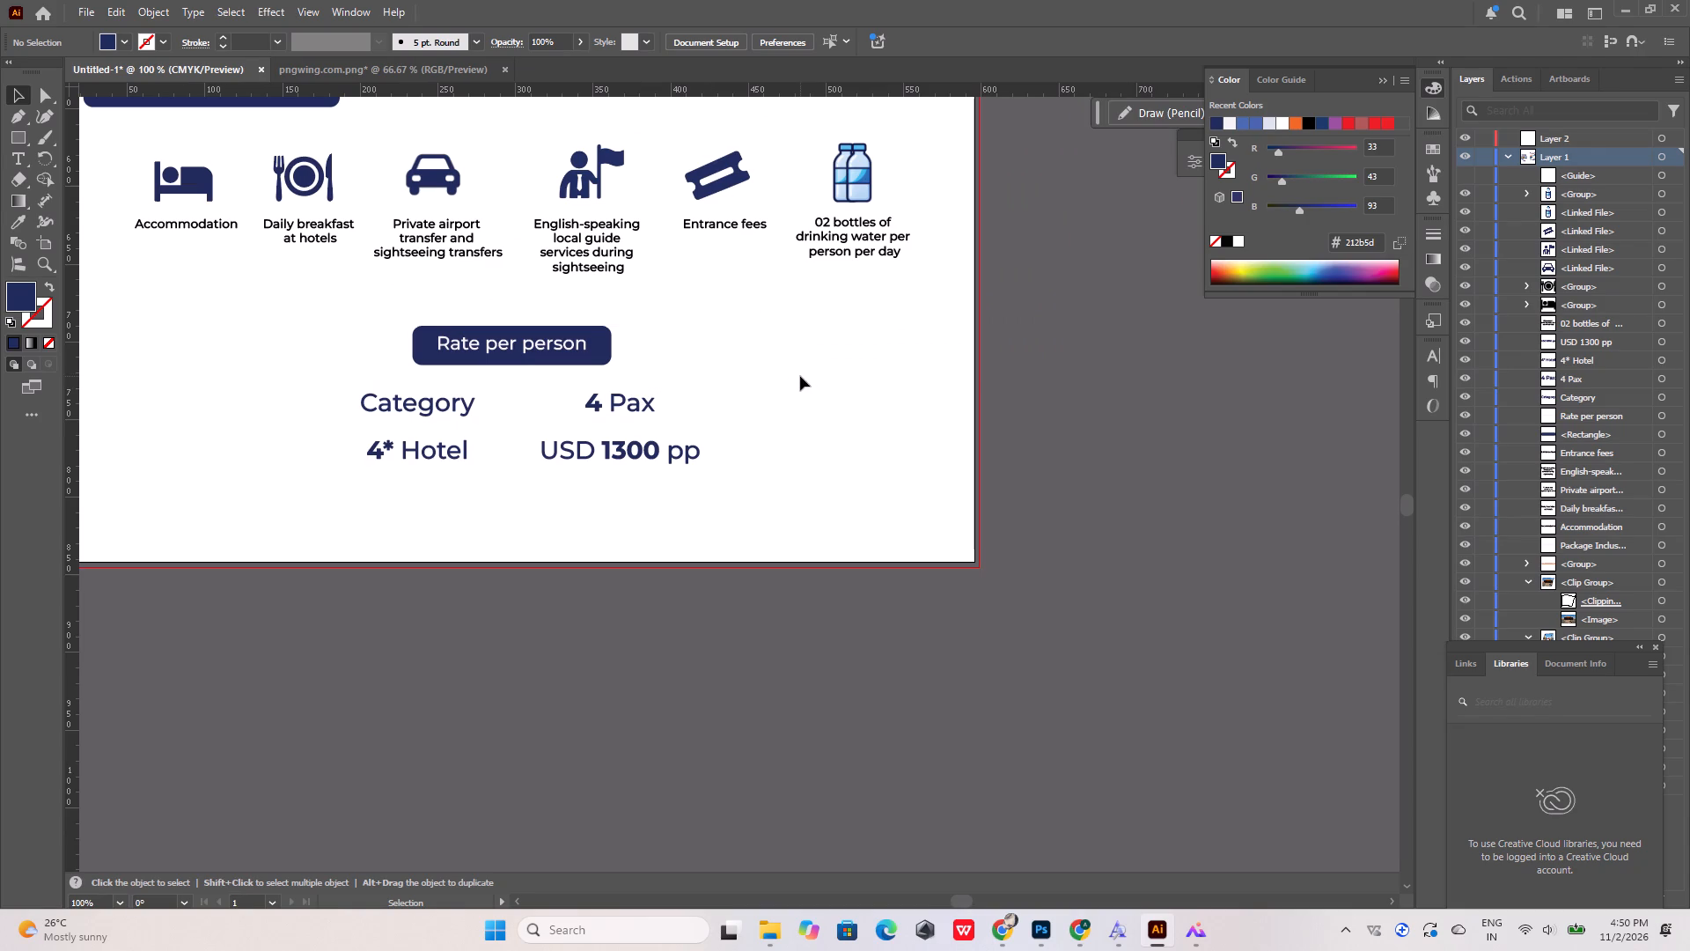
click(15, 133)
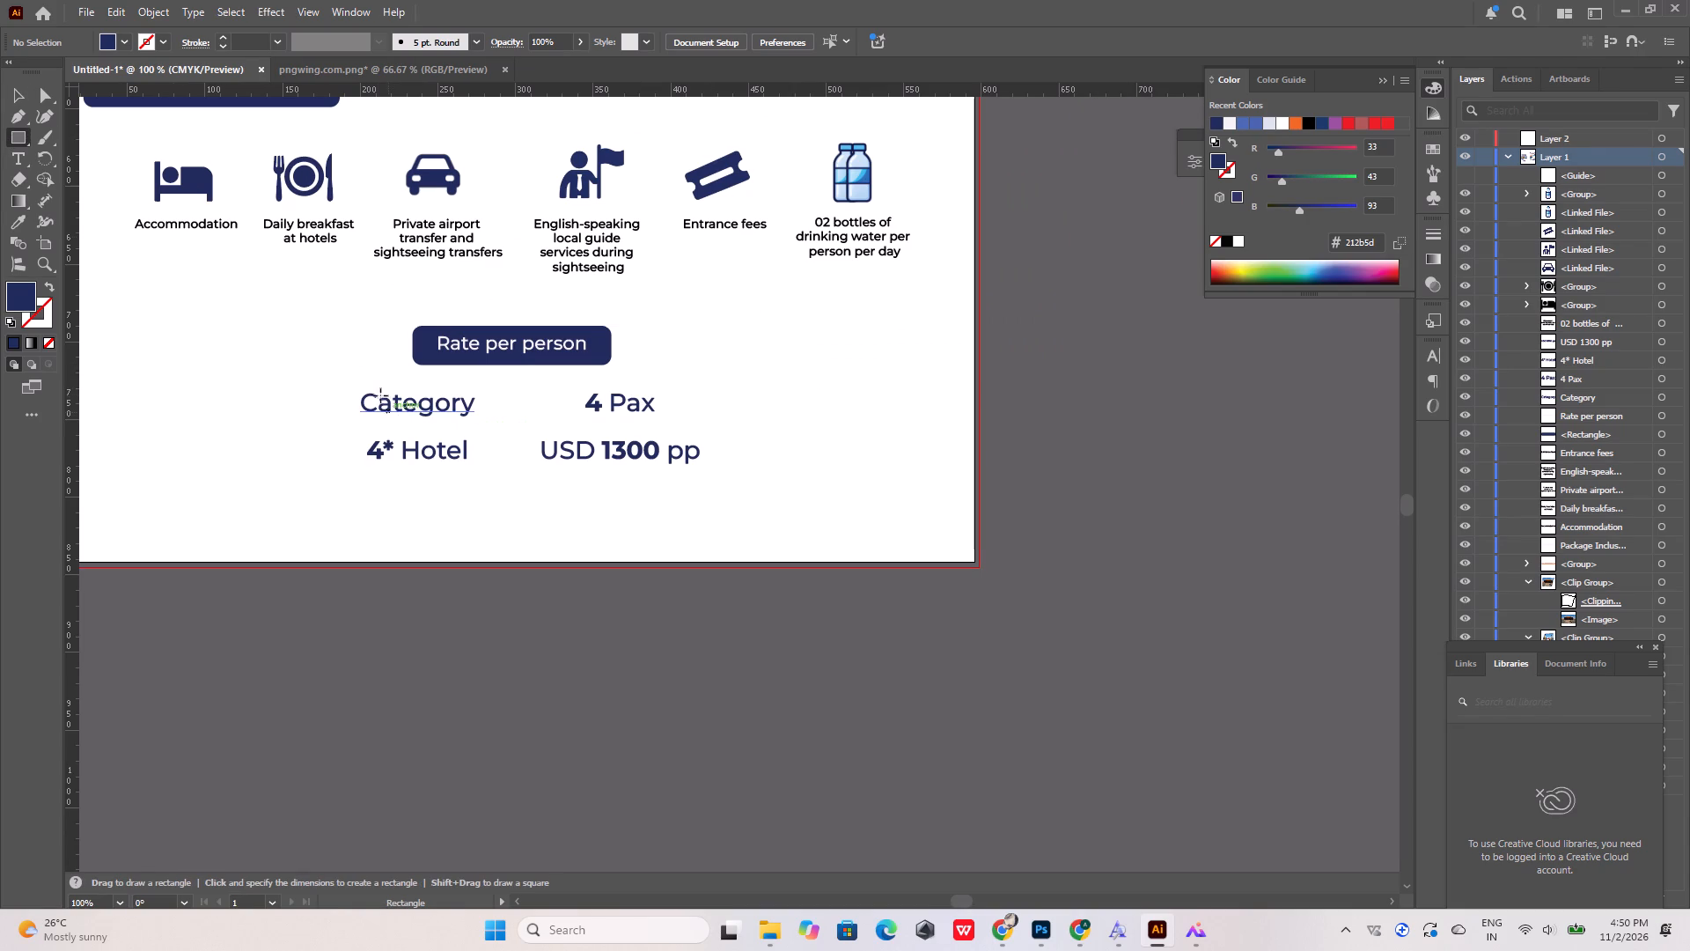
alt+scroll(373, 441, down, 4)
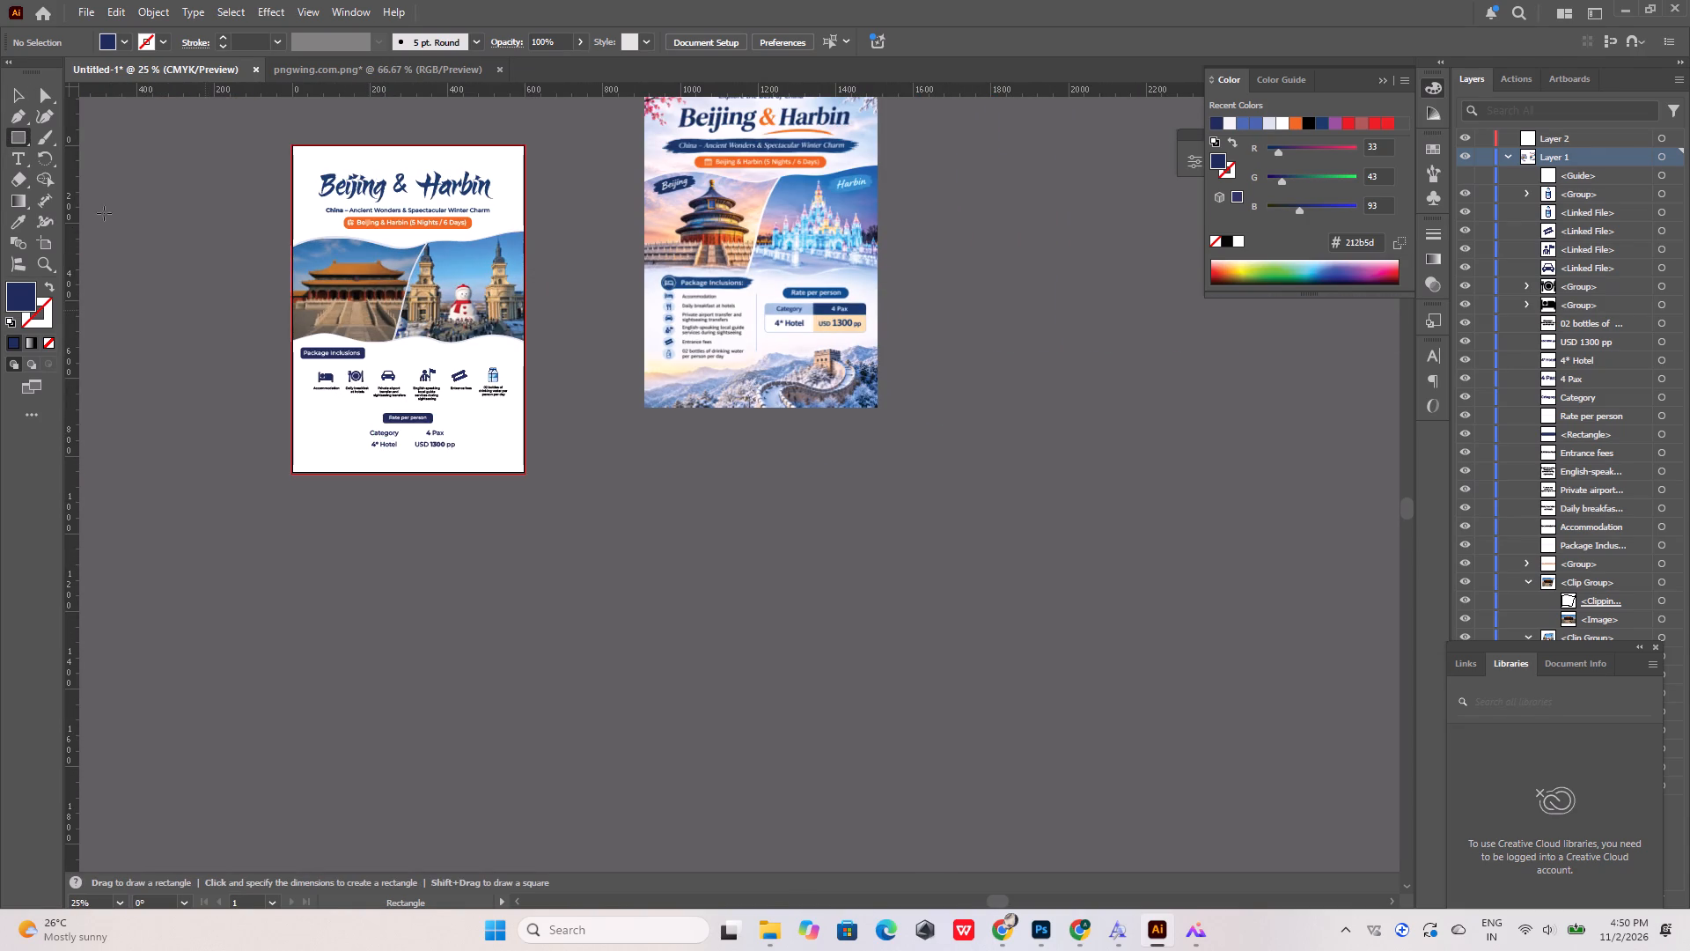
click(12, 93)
Duplicate the rounded rectangle of the "Rate per person" banner down onto the "Category" heading.
alt+scroll(344, 450, up, 5)
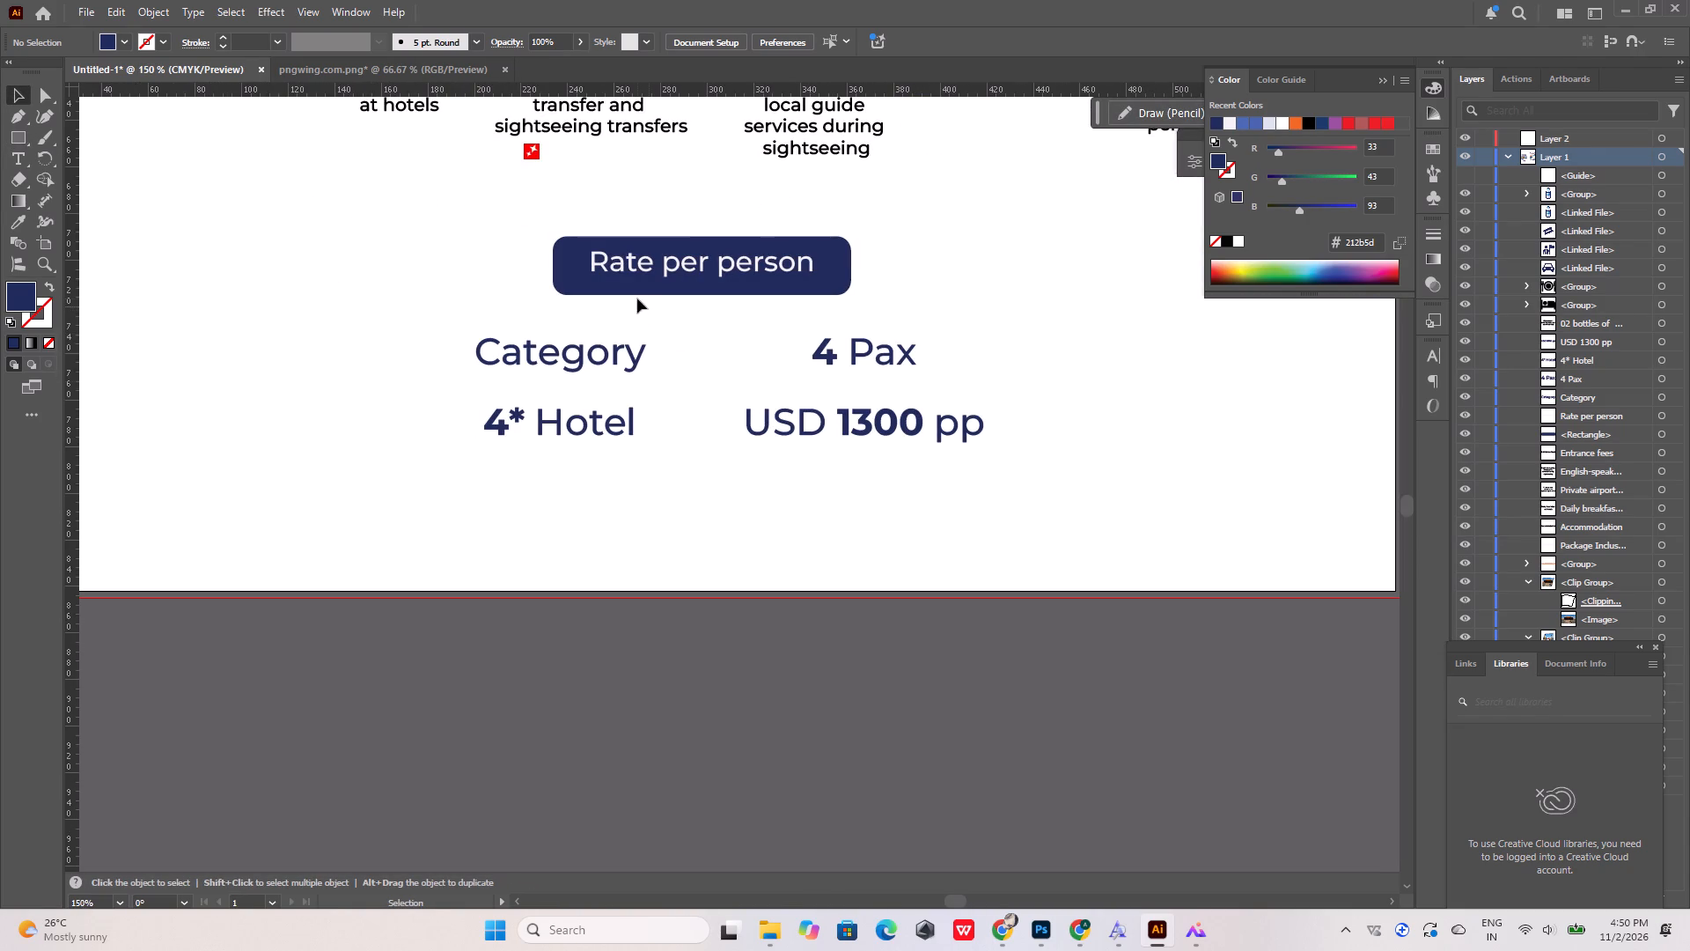
alt+drag(638, 289, 541, 367)
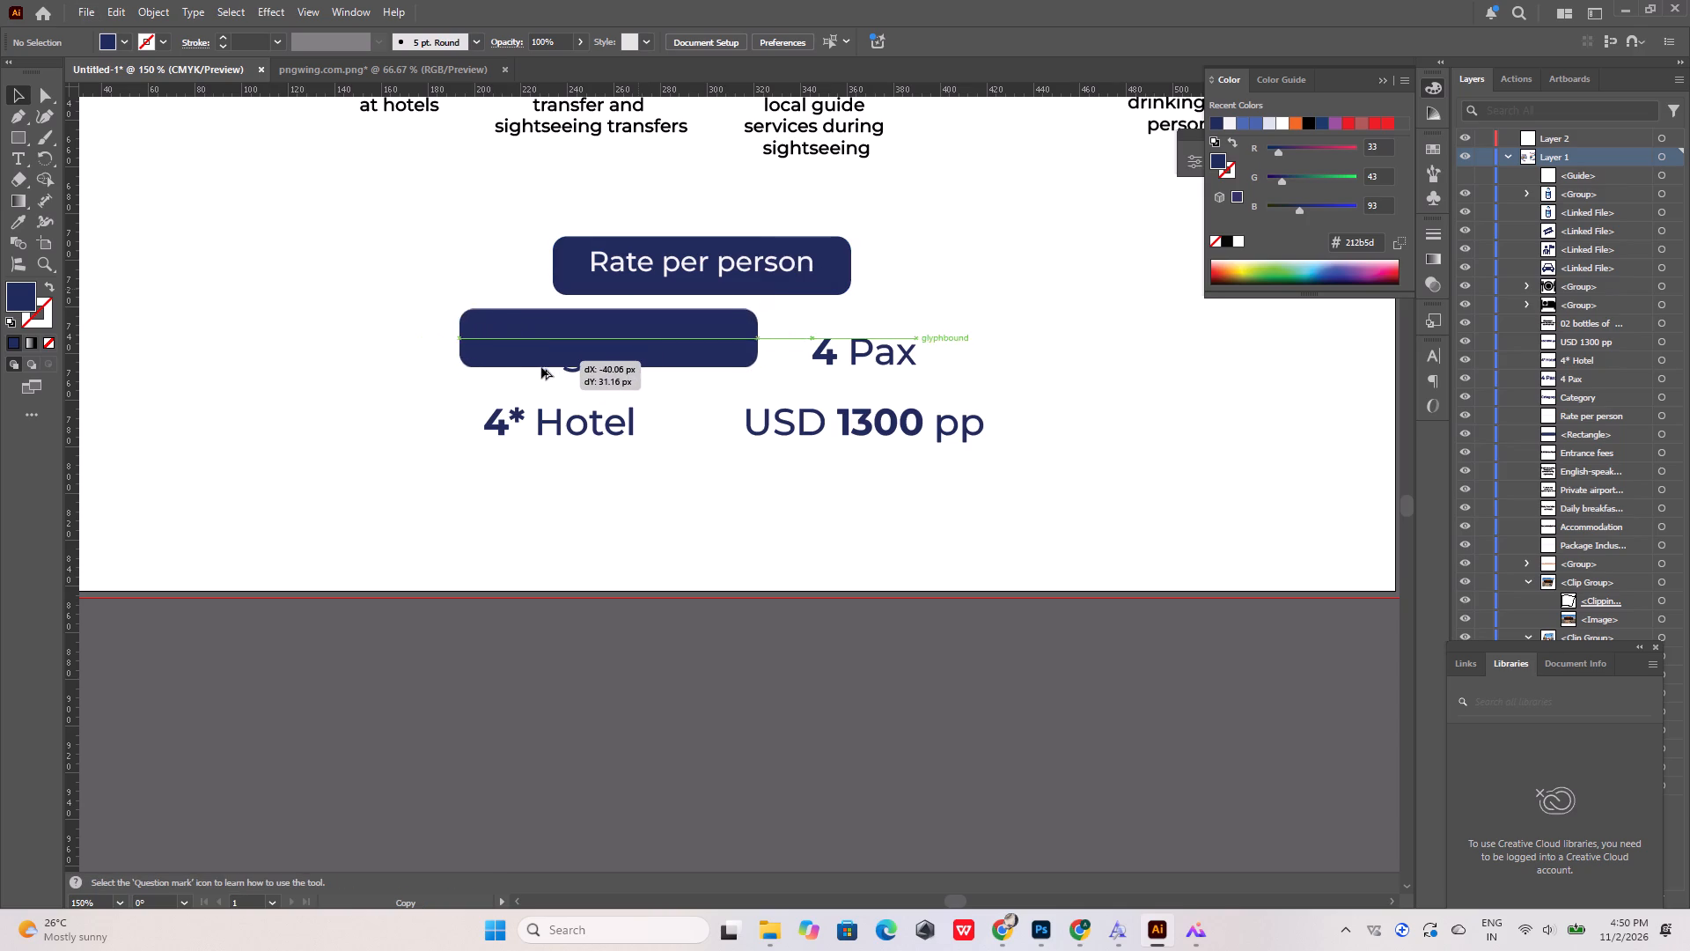
alt+drag(541, 367, 534, 372)
right_click(536, 370)
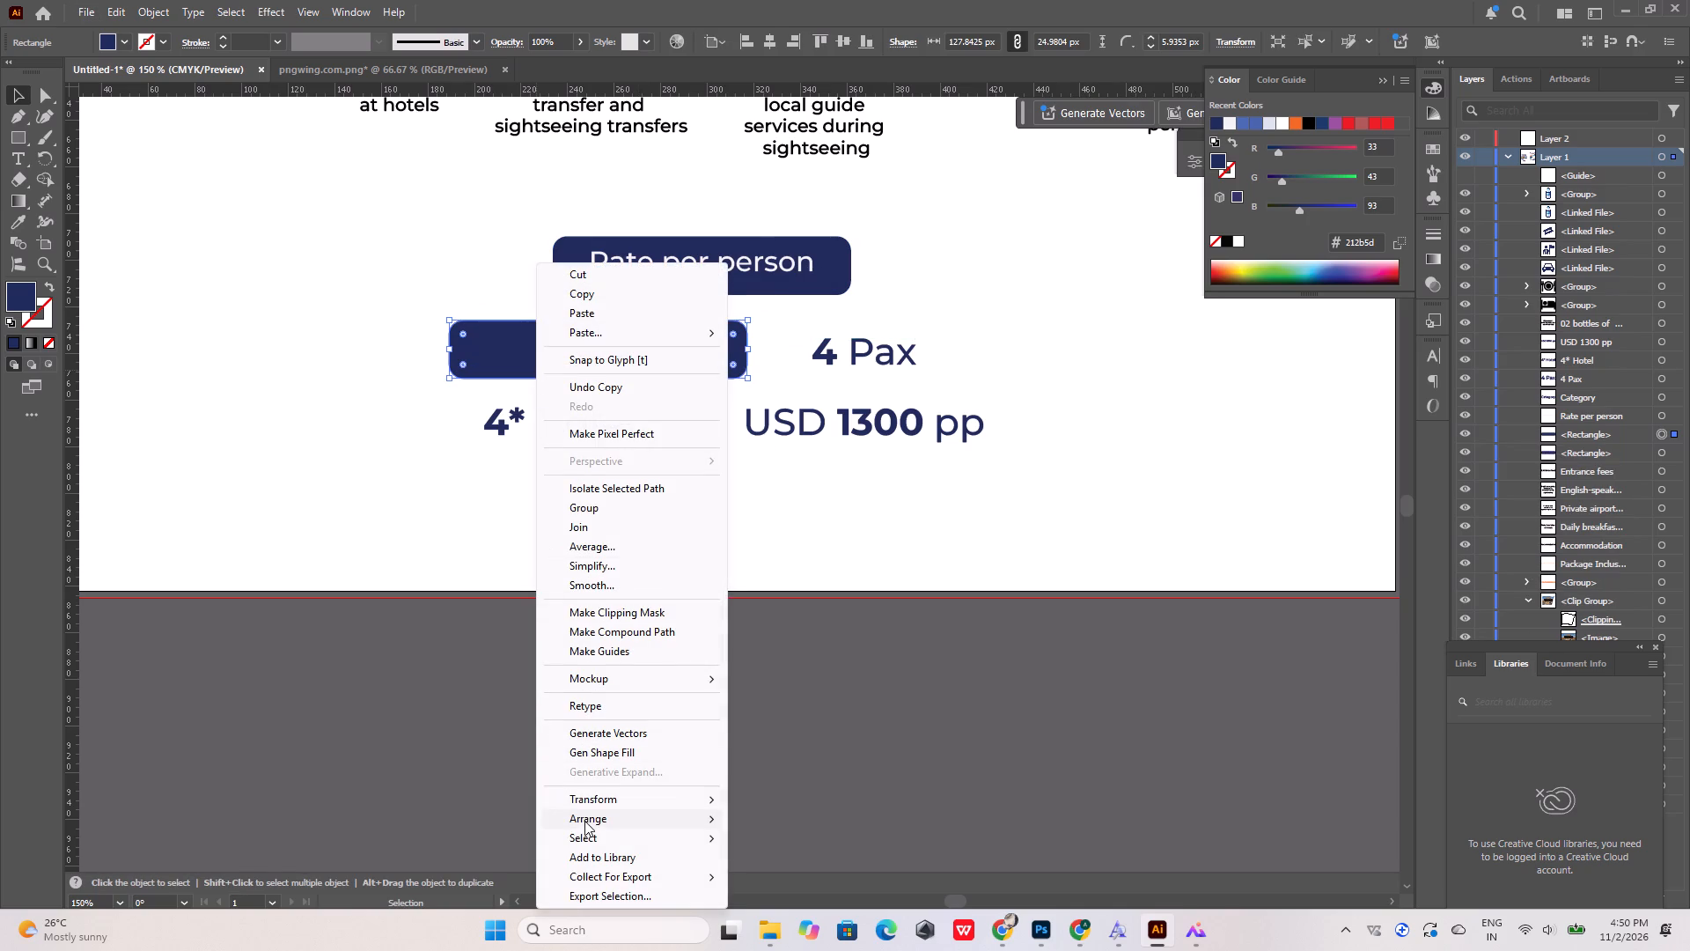
click(591, 816)
click(352, 471)
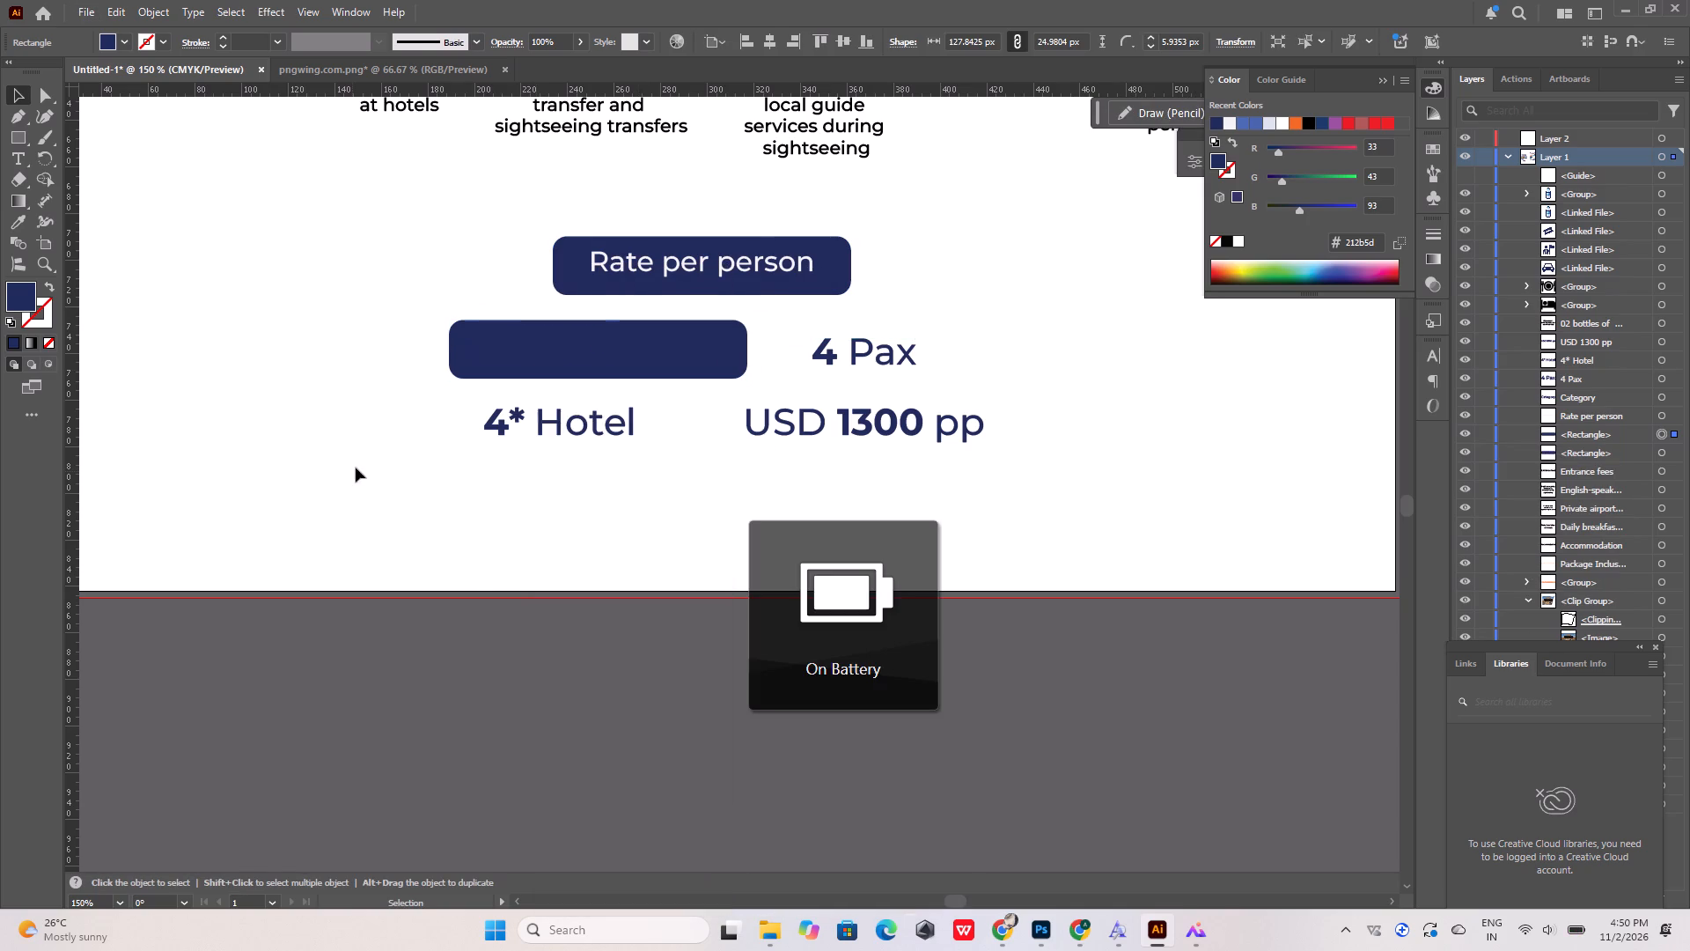
Recolour the "Category" heading text to off-white #f1f2f2.
click(512, 353)
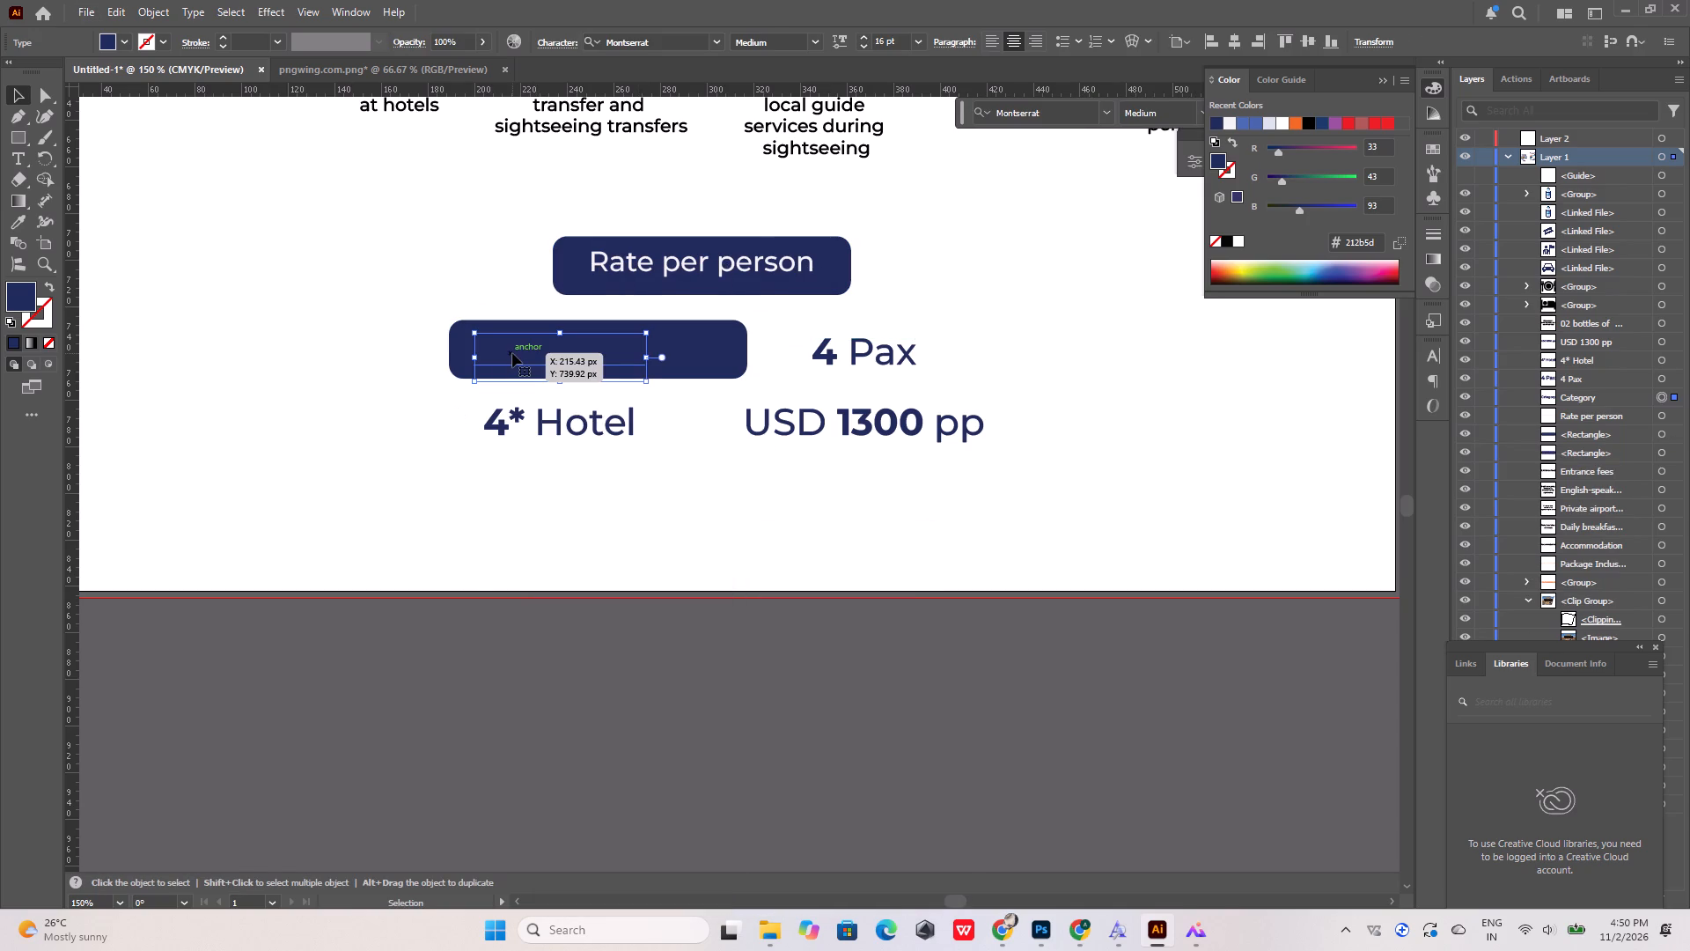
double_click(512, 353)
key(ctrl+a)
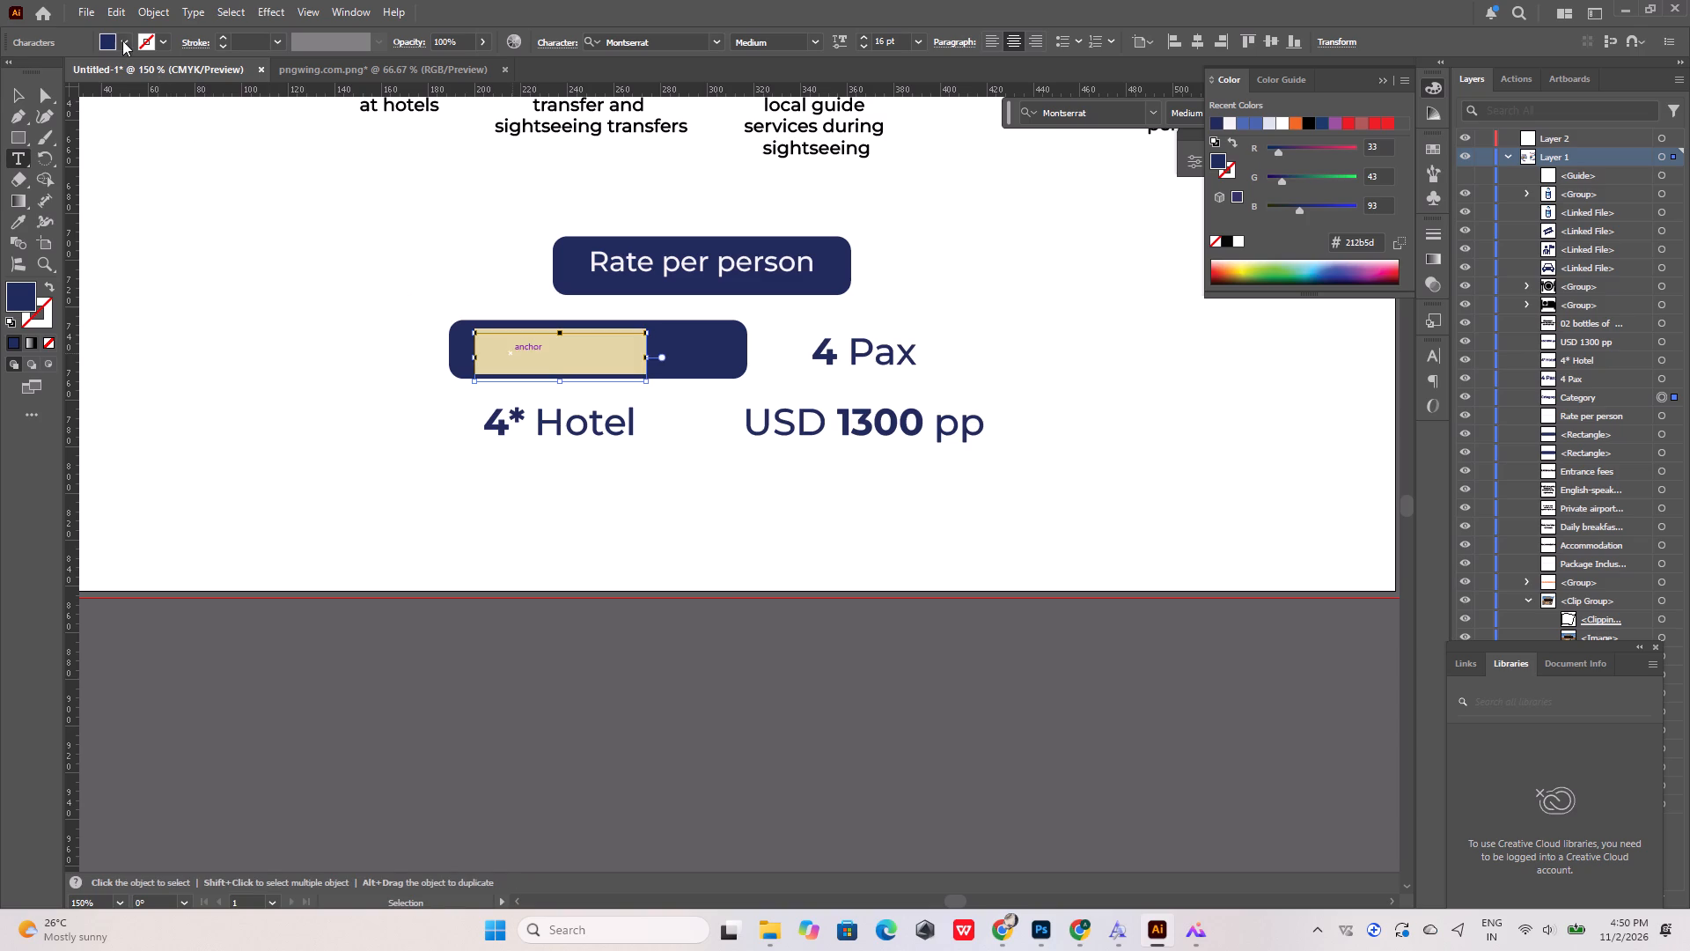
click(121, 38)
click(29, 125)
click(242, 316)
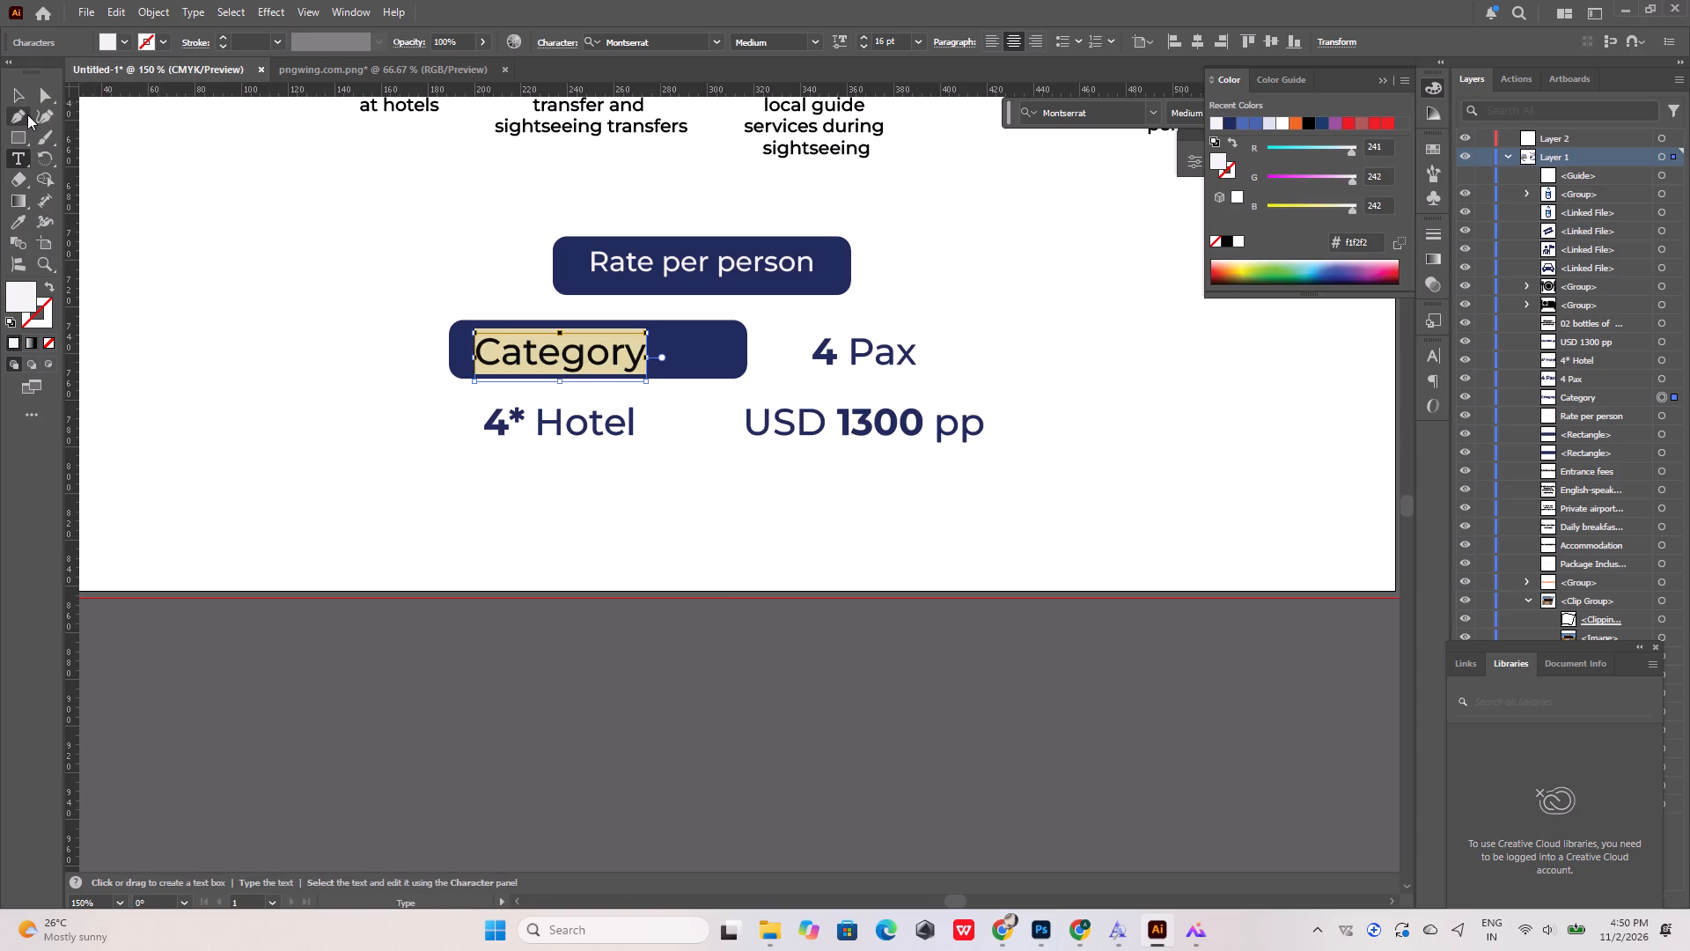
click(23, 94)
click(363, 336)
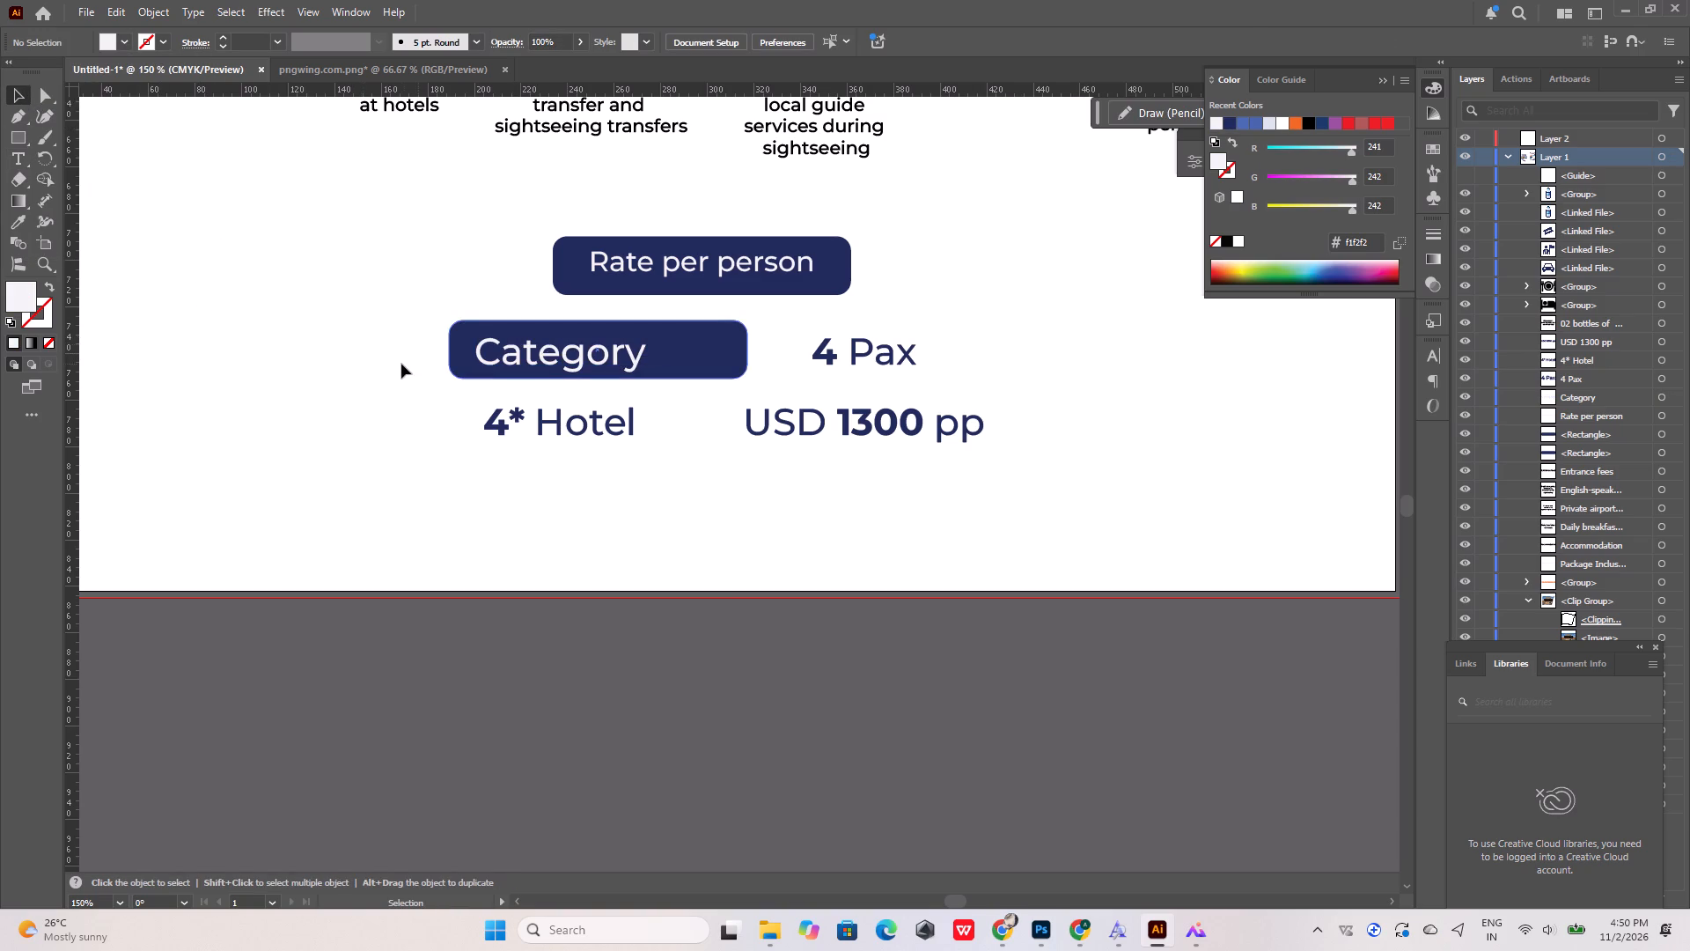
Narrow the rounded rectangle behind "Category" to about 103 px wide and nudge it slightly down.
alt+scroll(400, 364, down, 2)
alt+scroll(523, 358, up, 4)
click(529, 352)
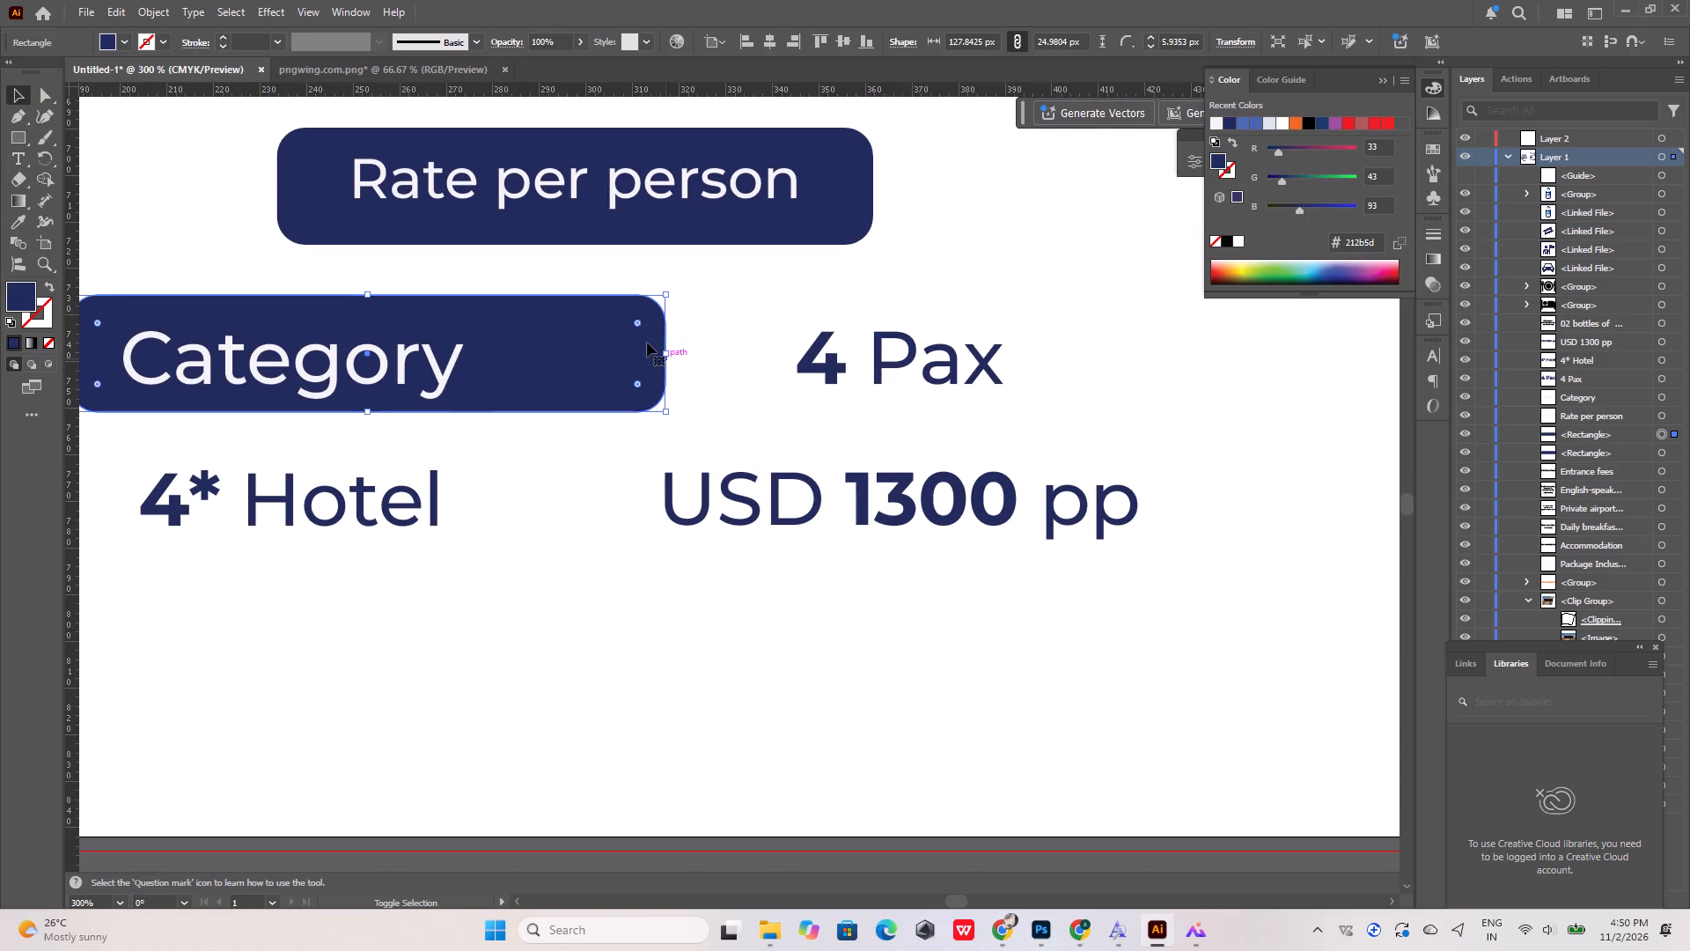
drag(665, 351, 577, 351)
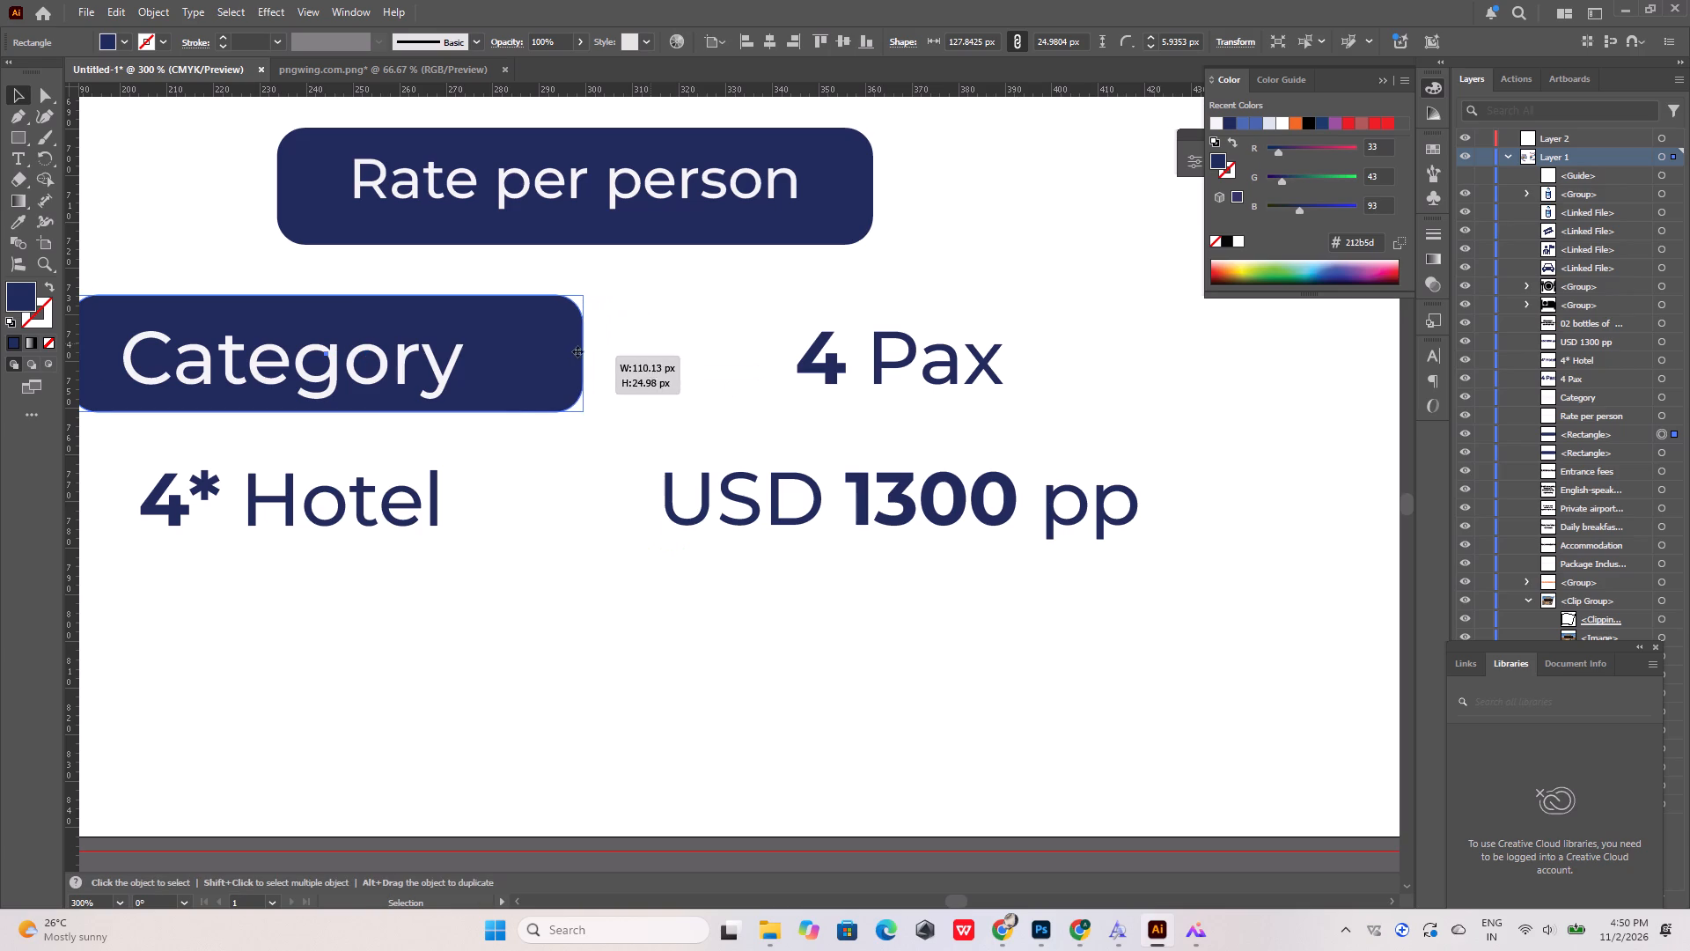
drag(577, 351, 549, 357)
alt+scroll(549, 357, down, 2)
alt+scroll(463, 359, up, 2)
key(Down)
key(Down)
key(Down)
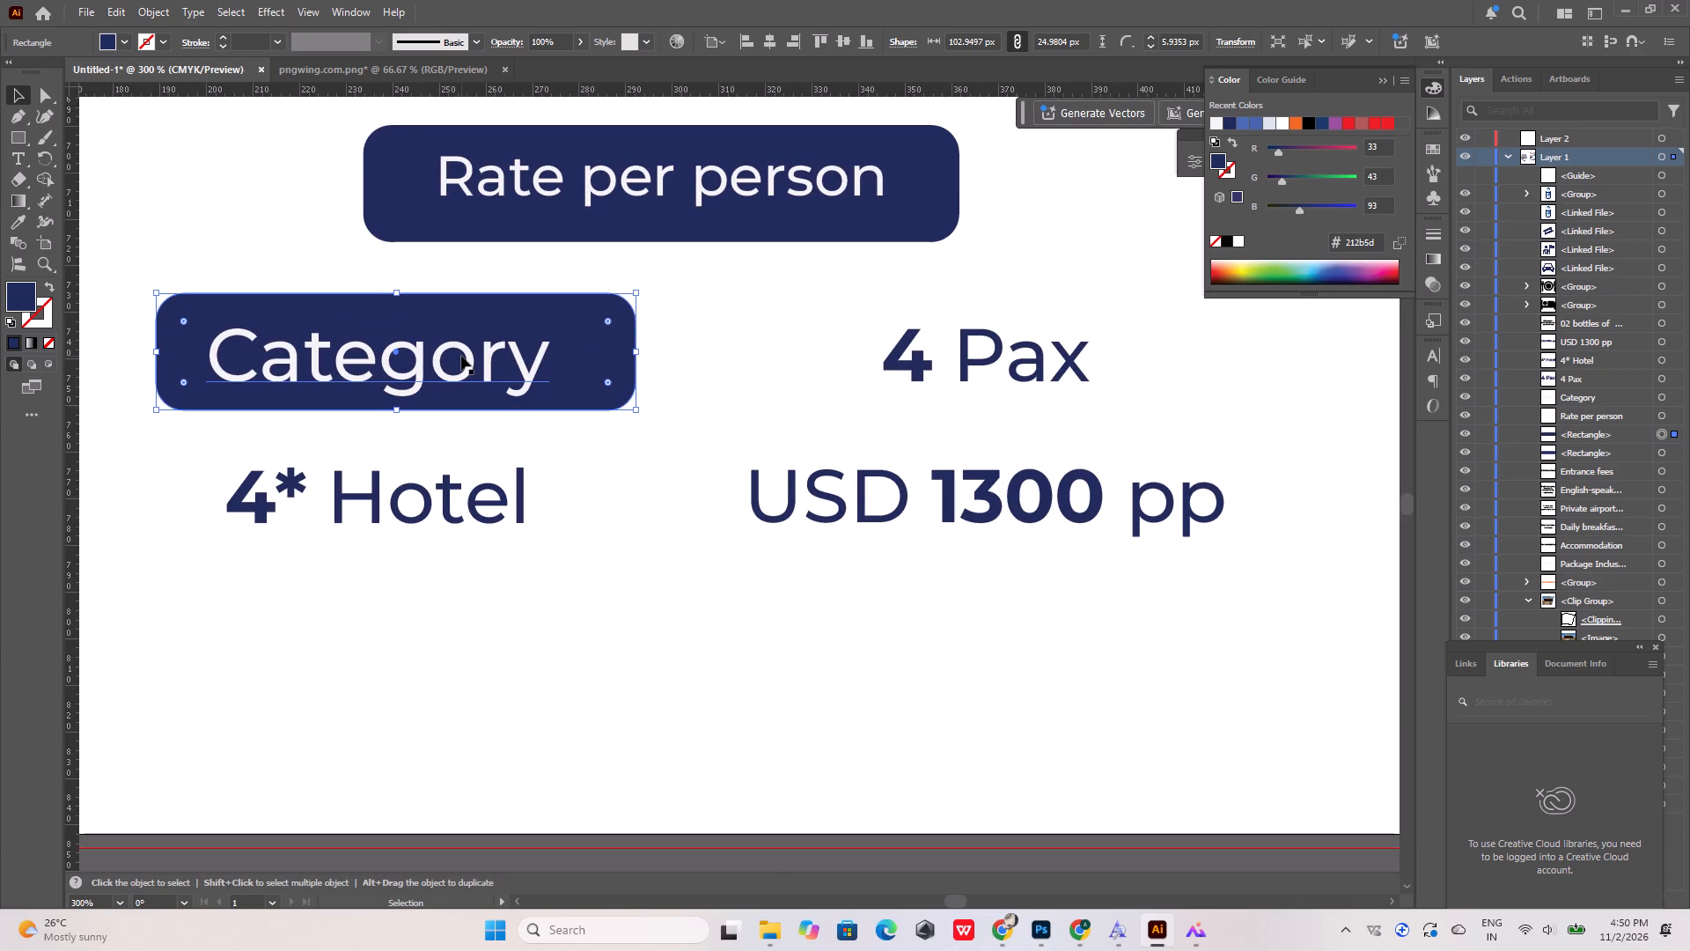
key(Down)
key(Down)
key(Down)
key(shift+Down)
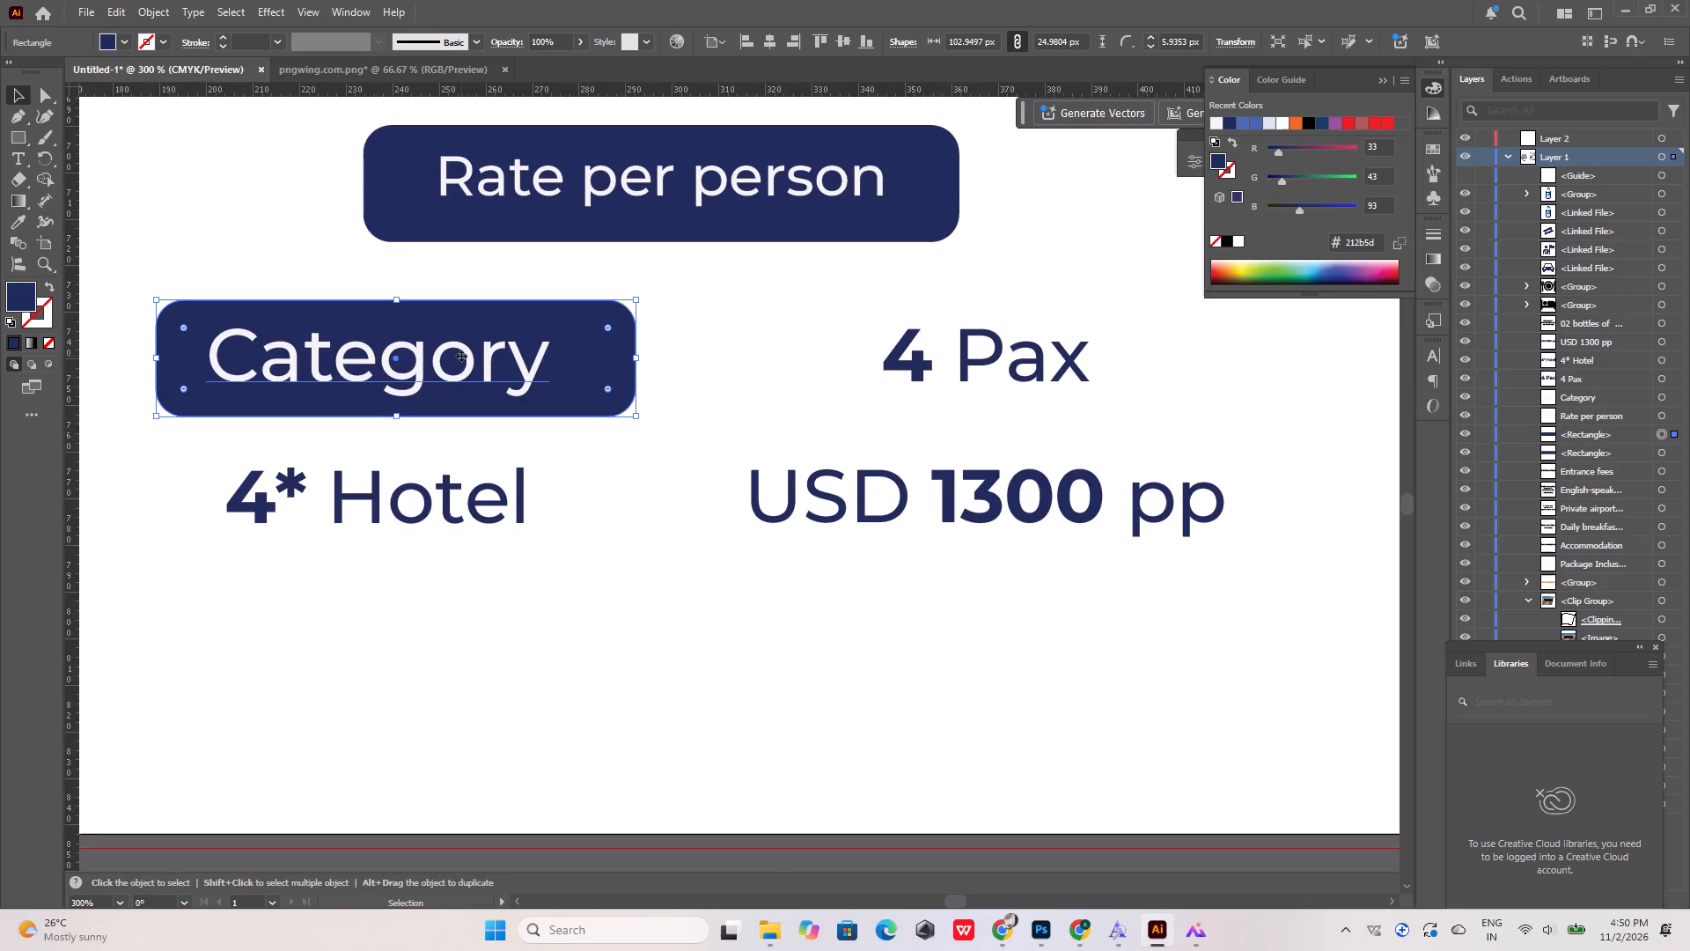
Reduce the rounding of the two bottom corners of the "Category" rectangle until they are square.
click(609, 392)
drag(609, 392, 704, 479)
click(183, 390)
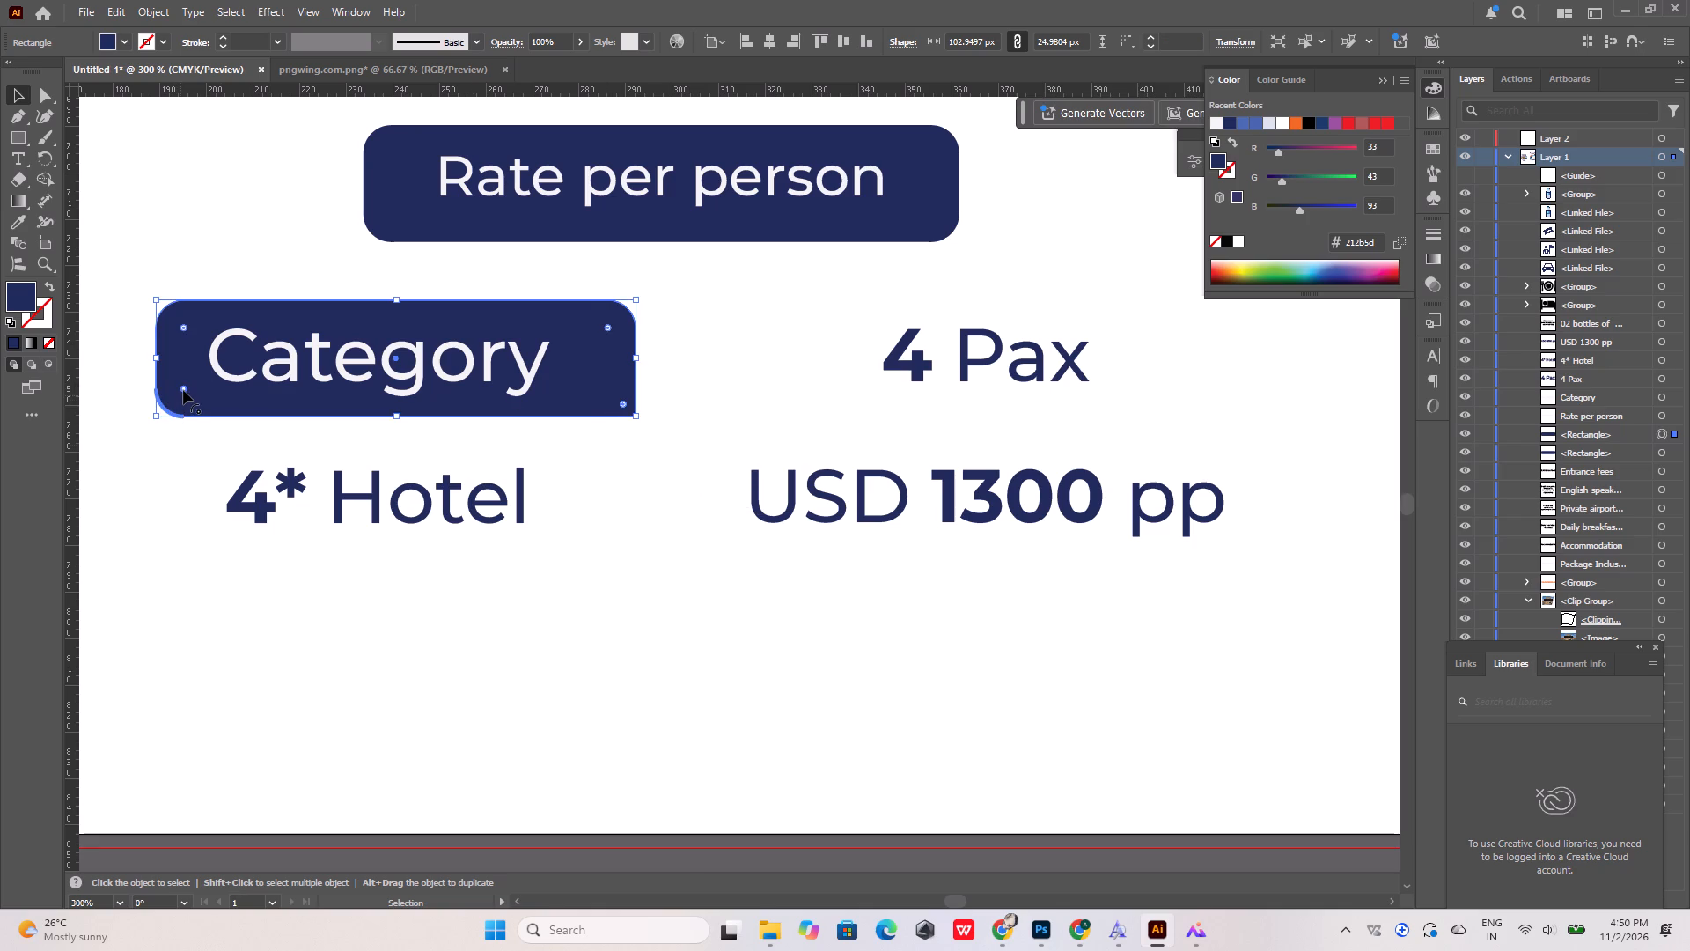
drag(183, 390, 97, 445)
Nudge the "Category" rectangle slightly left, and align the rectangle and its heading text on their horizontal centres.
click(570, 335)
key(Left)
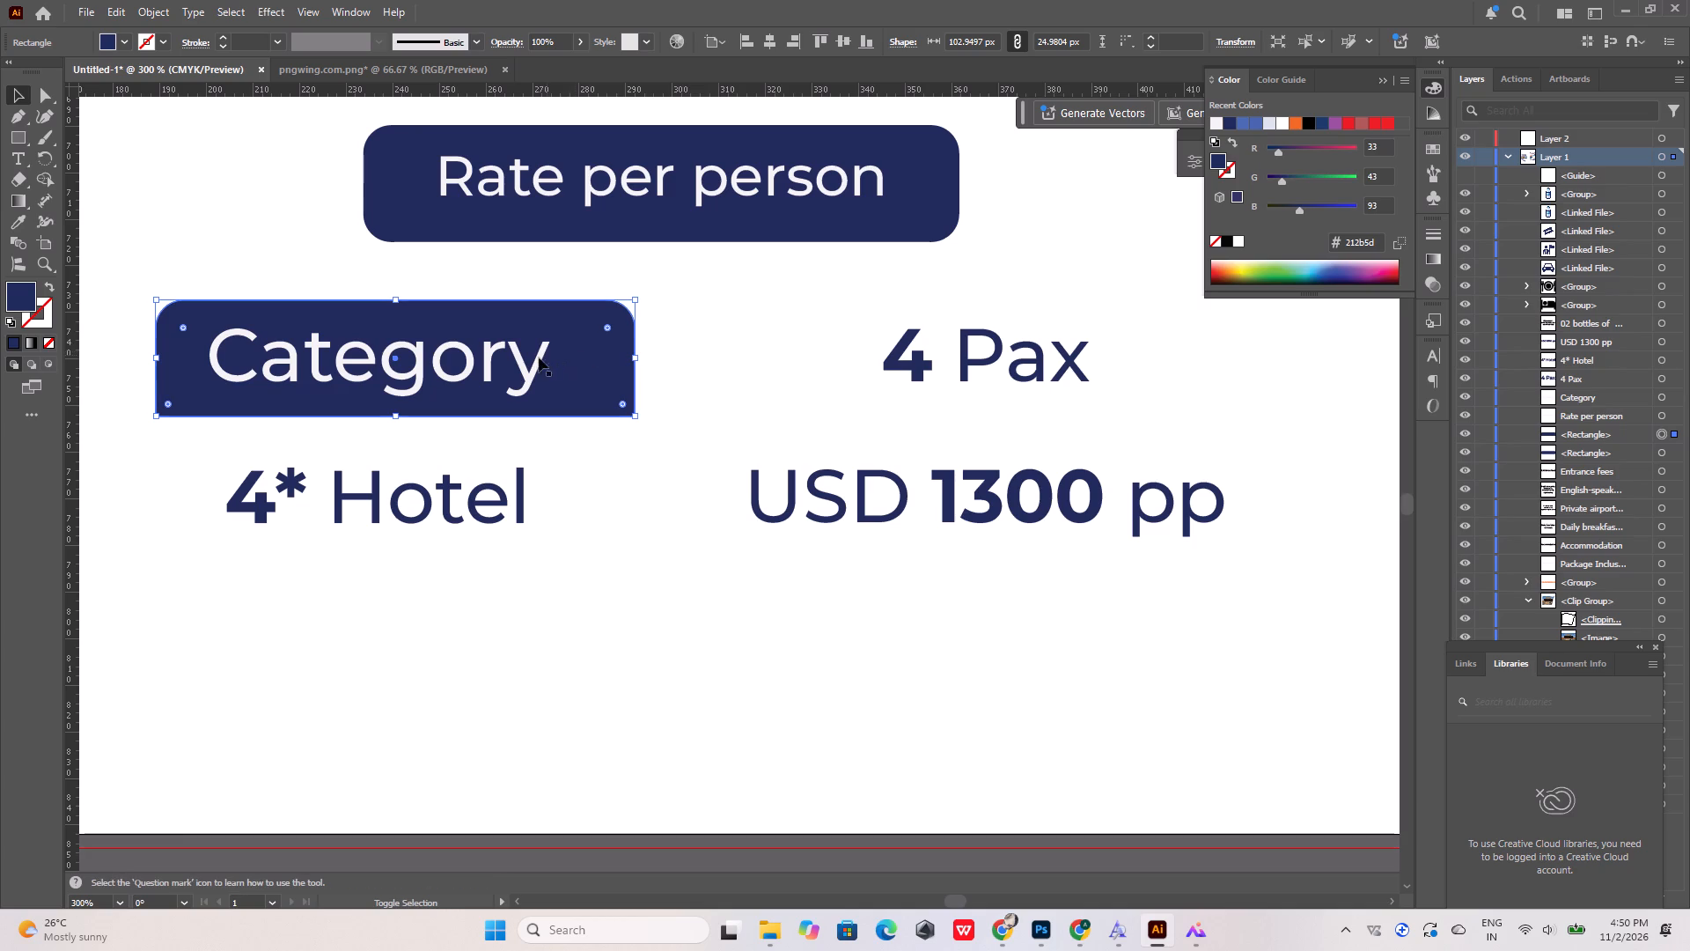
shift+click(534, 367)
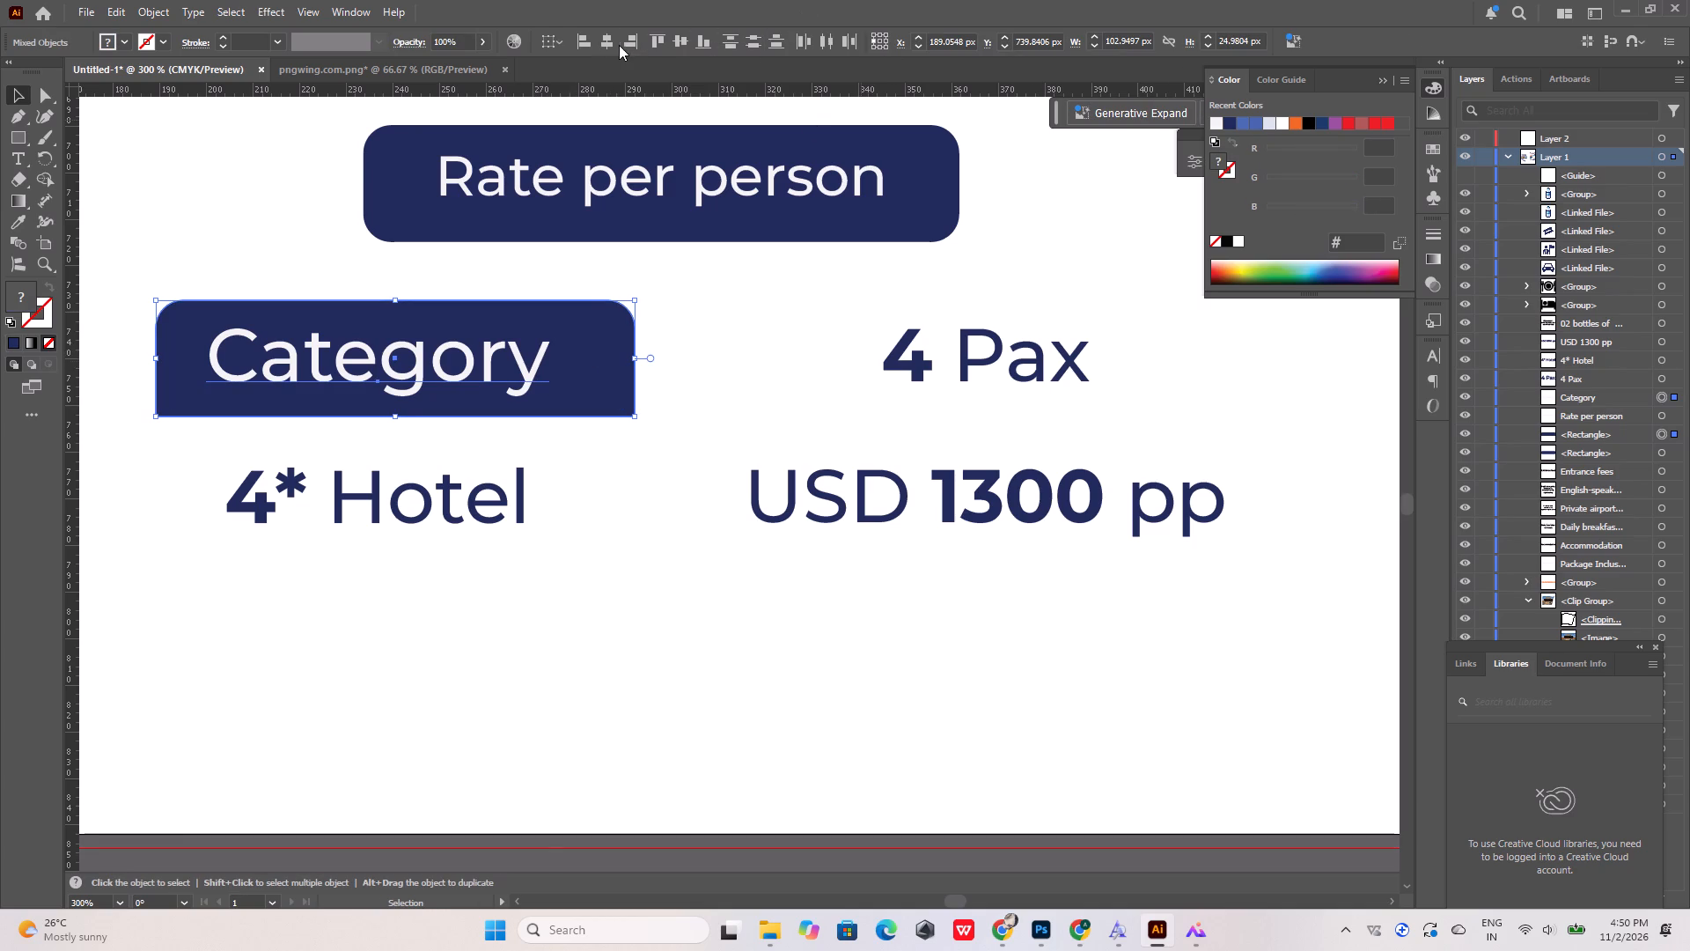
click(607, 41)
click(703, 335)
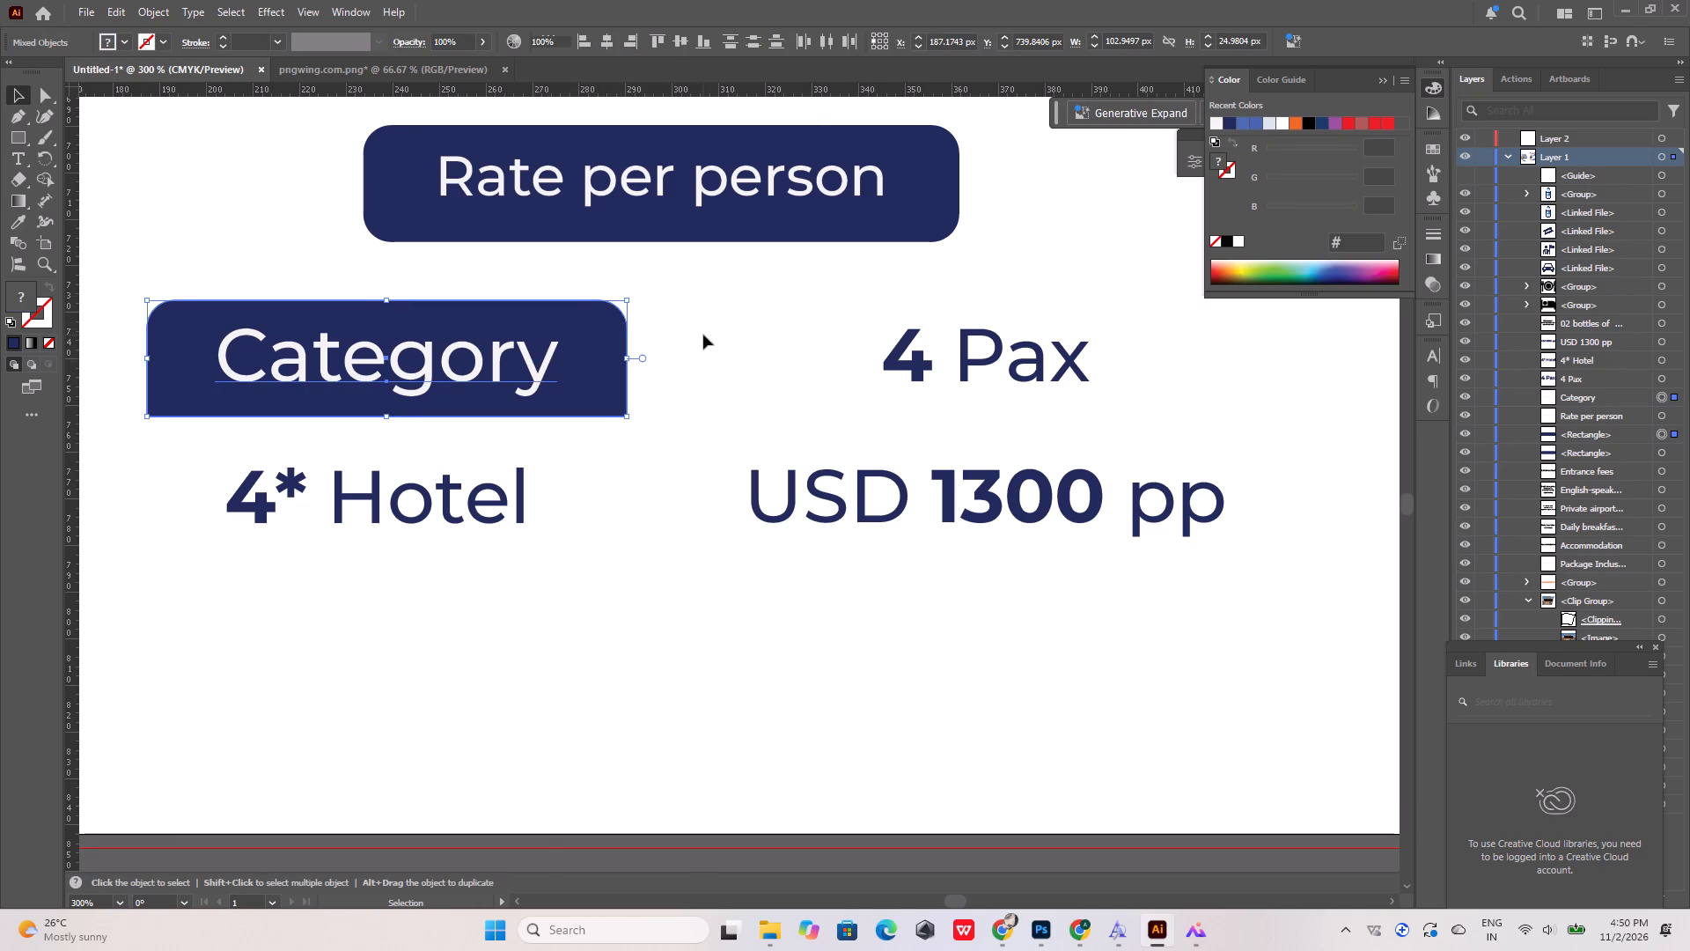
Duplicate the "Category" rectangle about 118 px to its right at the same height, behind "4 Pax".
alt+drag(599, 356, 1126, 366)
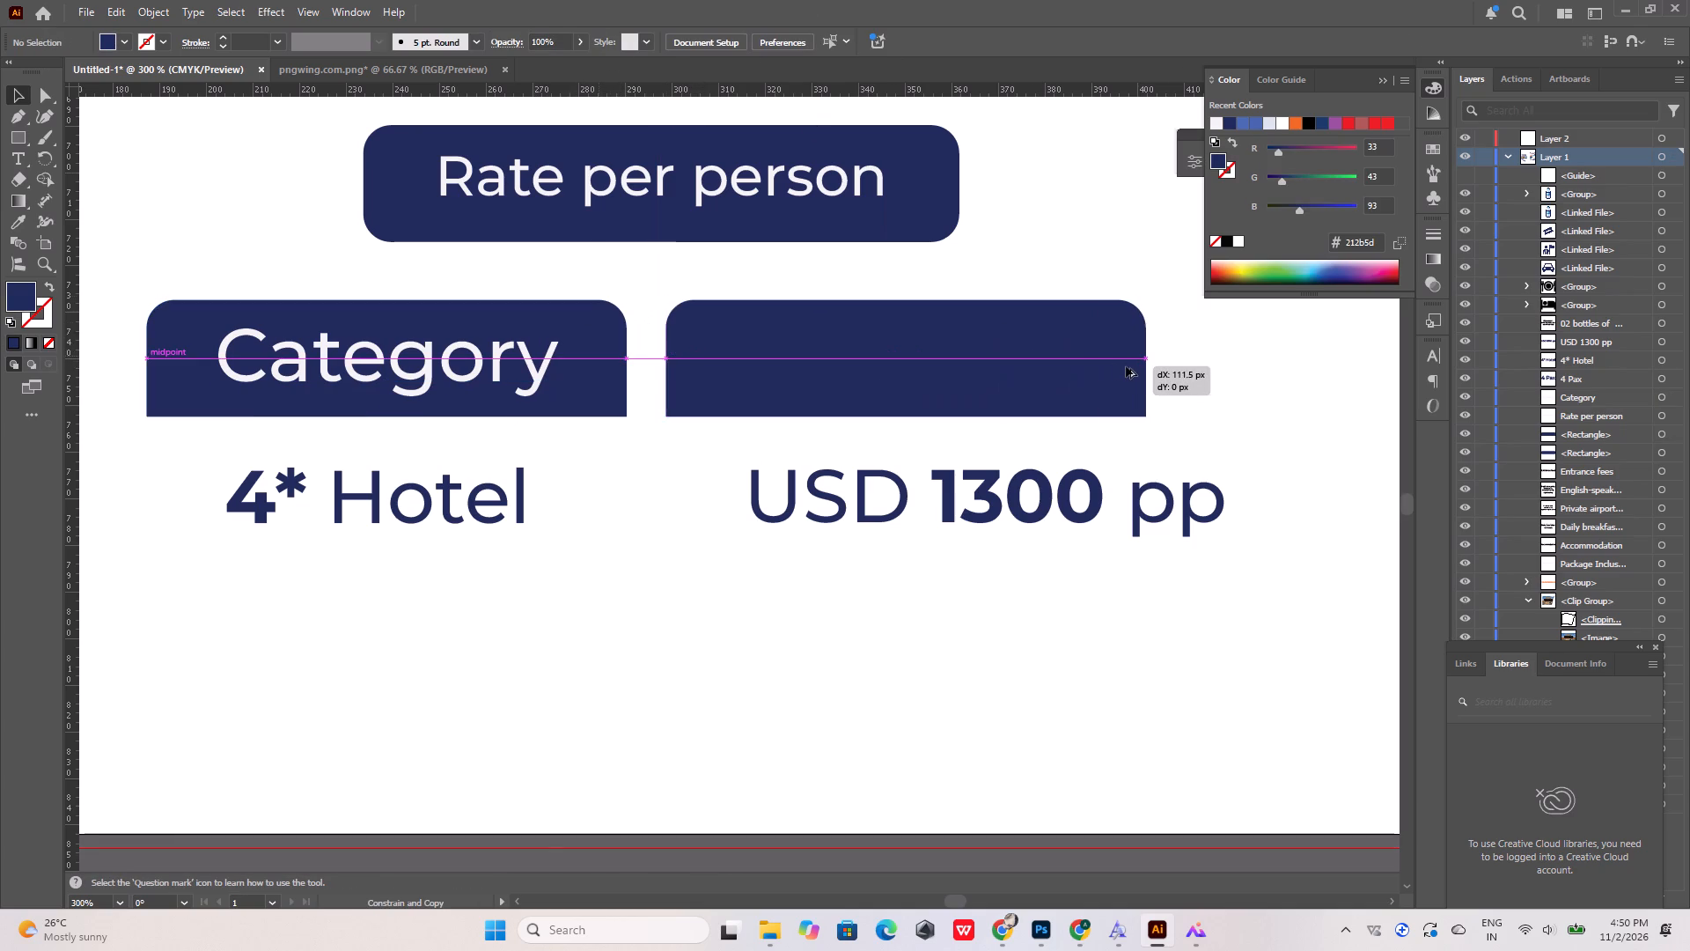
alt+drag(1126, 366, 1150, 365)
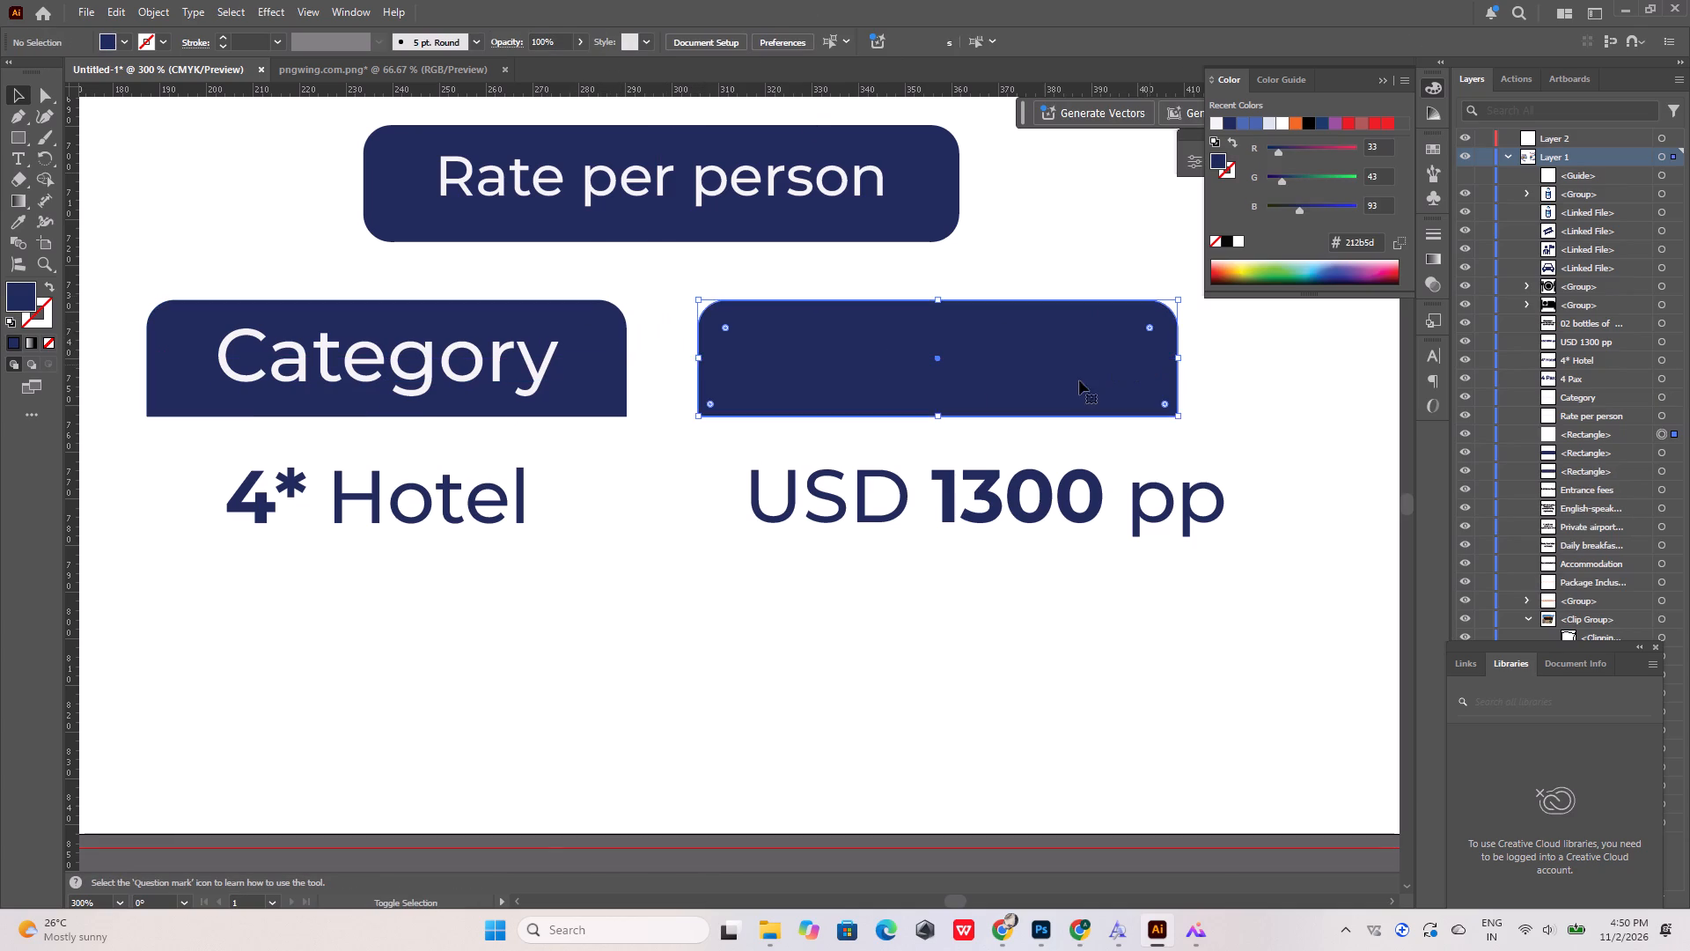
Recolour the "4 Pax" heading text to off-white #f1f2f2.
click(966, 361)
double_click(966, 361)
key(ctrl+a)
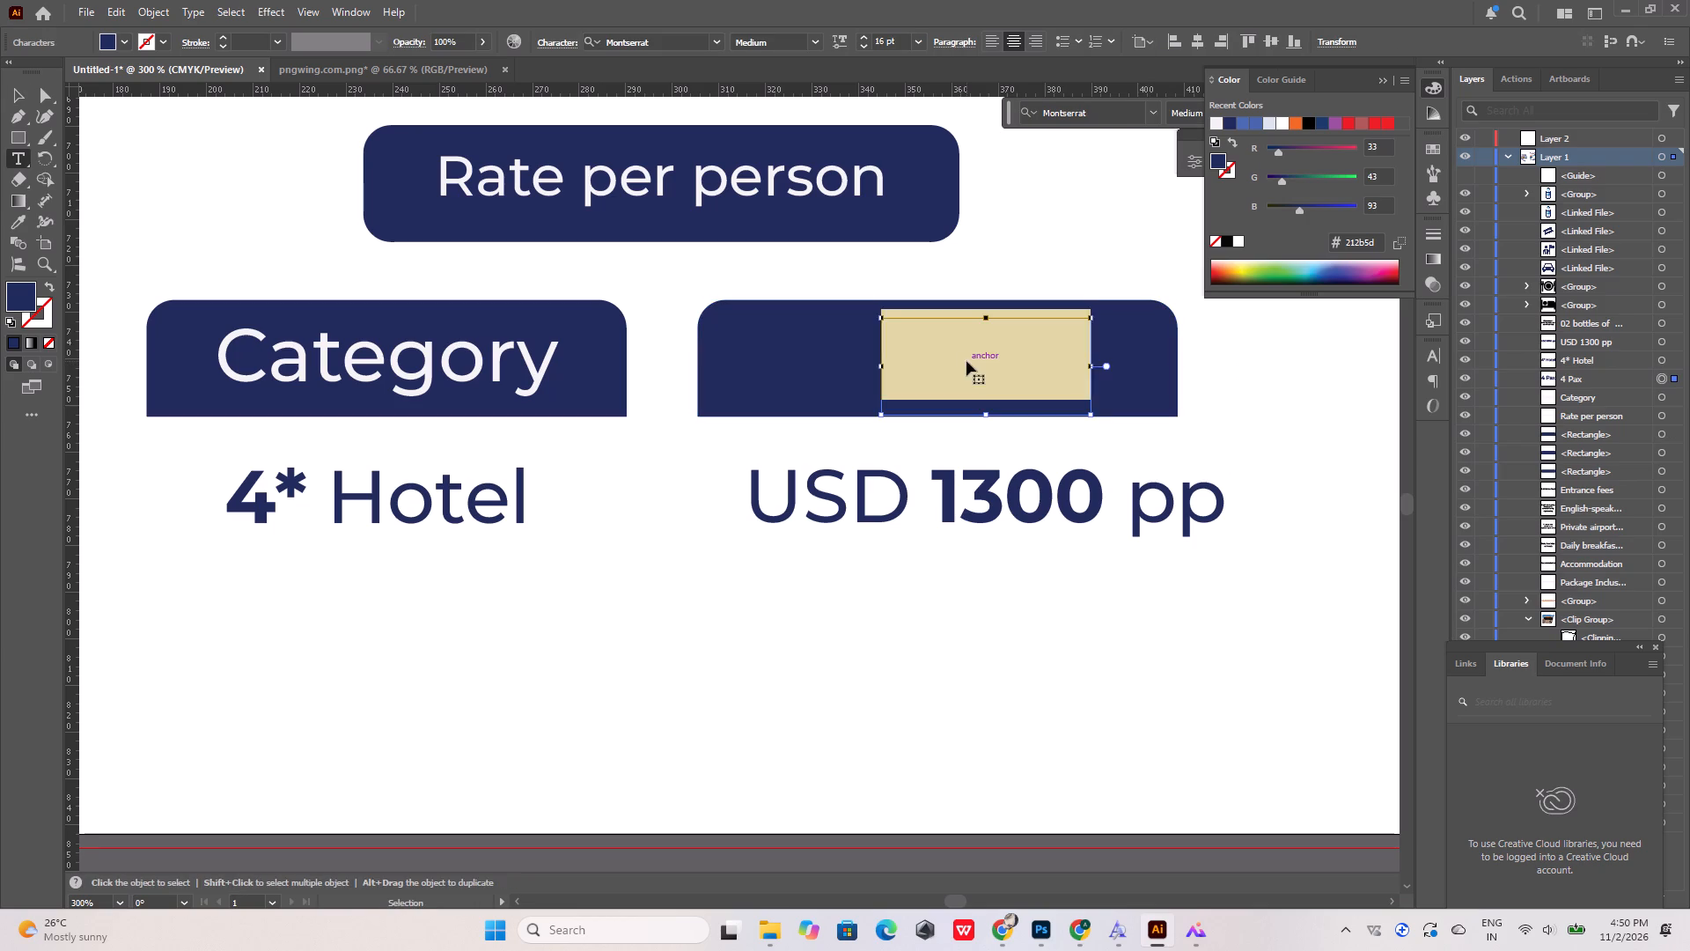
click(123, 34)
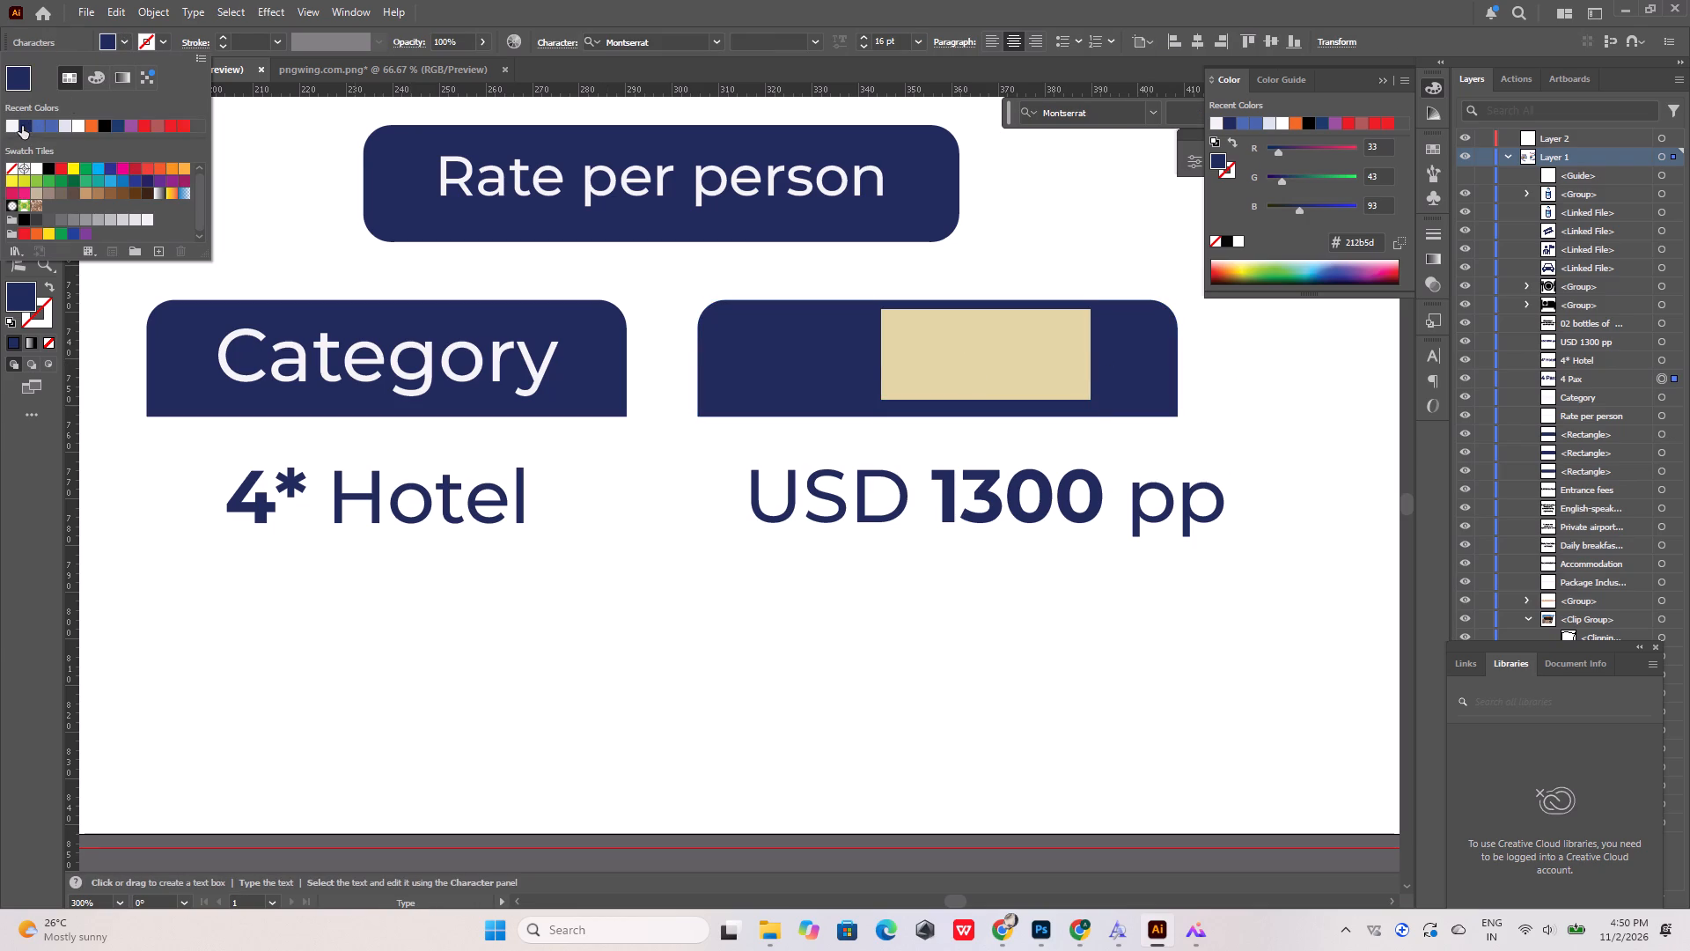
click(13, 128)
click(266, 212)
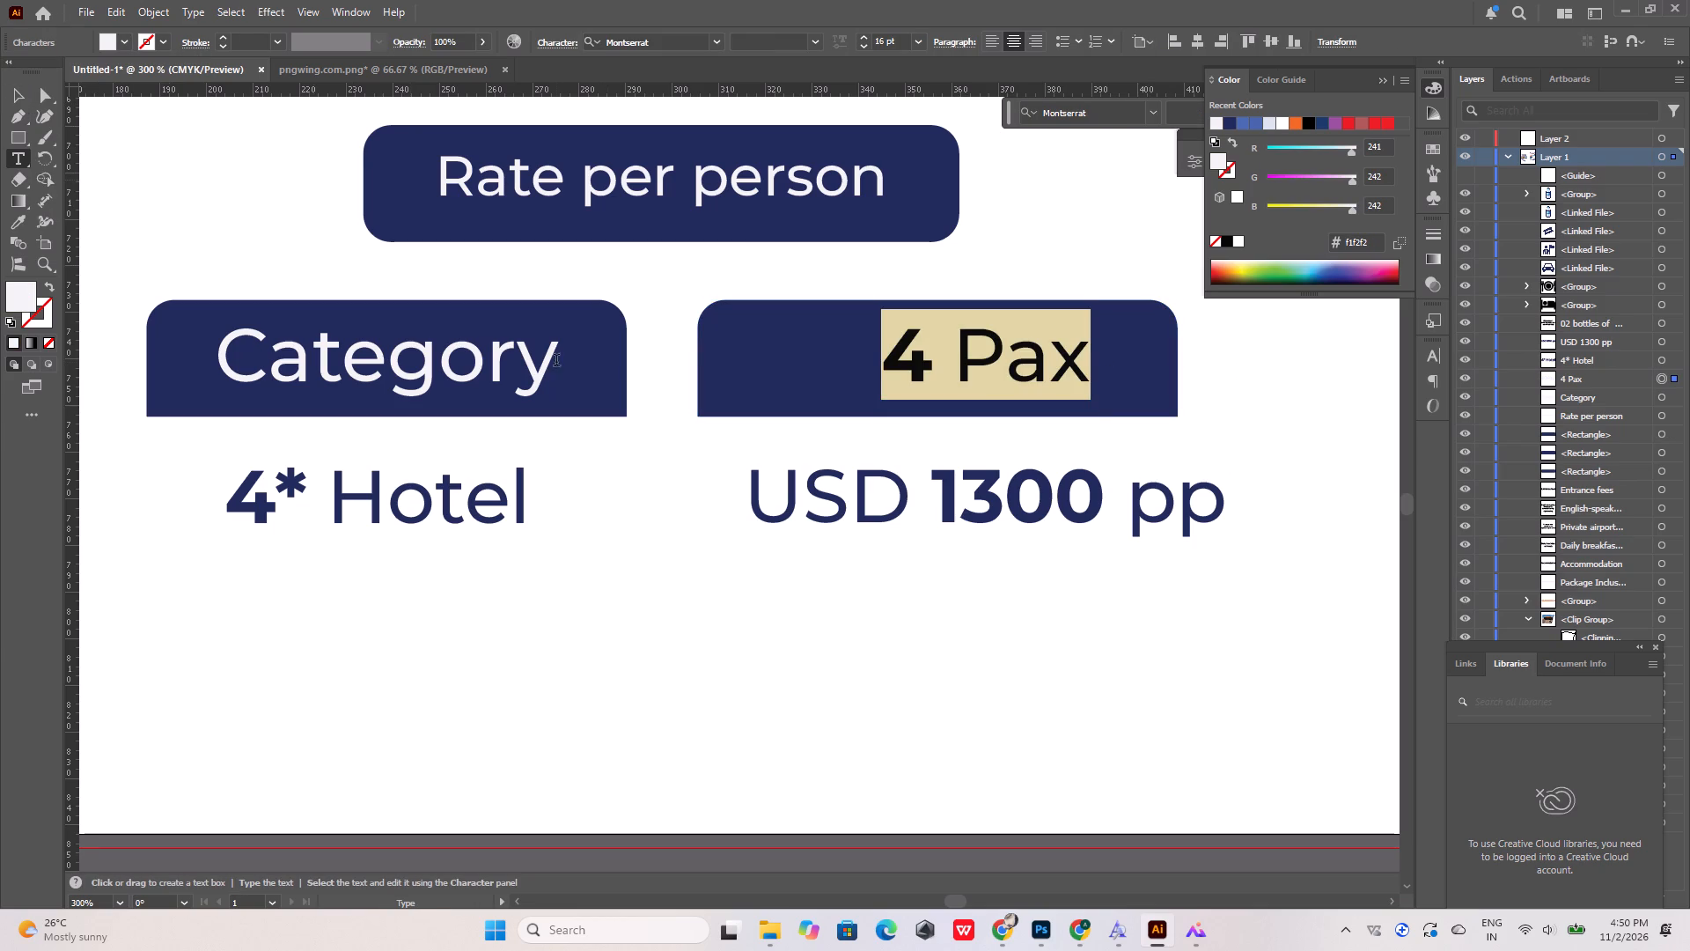
click(12, 97)
Align the "4 Pax" heading text and its rectangle on their horizontal centres.
shift+click(765, 382)
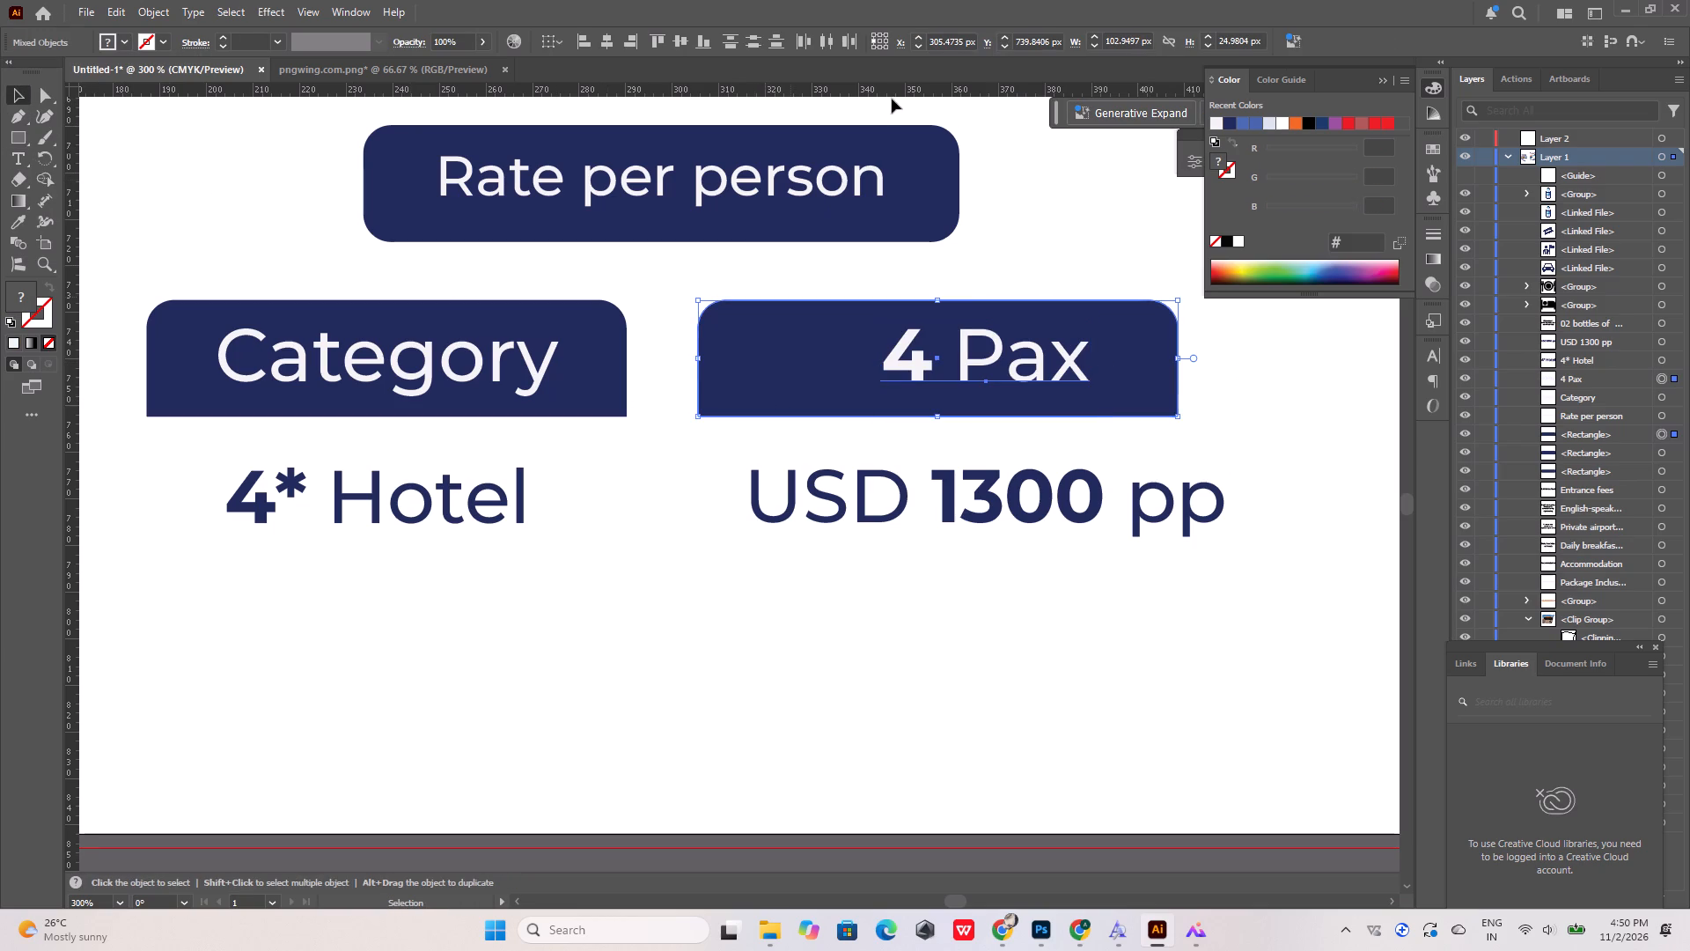
click(604, 45)
click(576, 242)
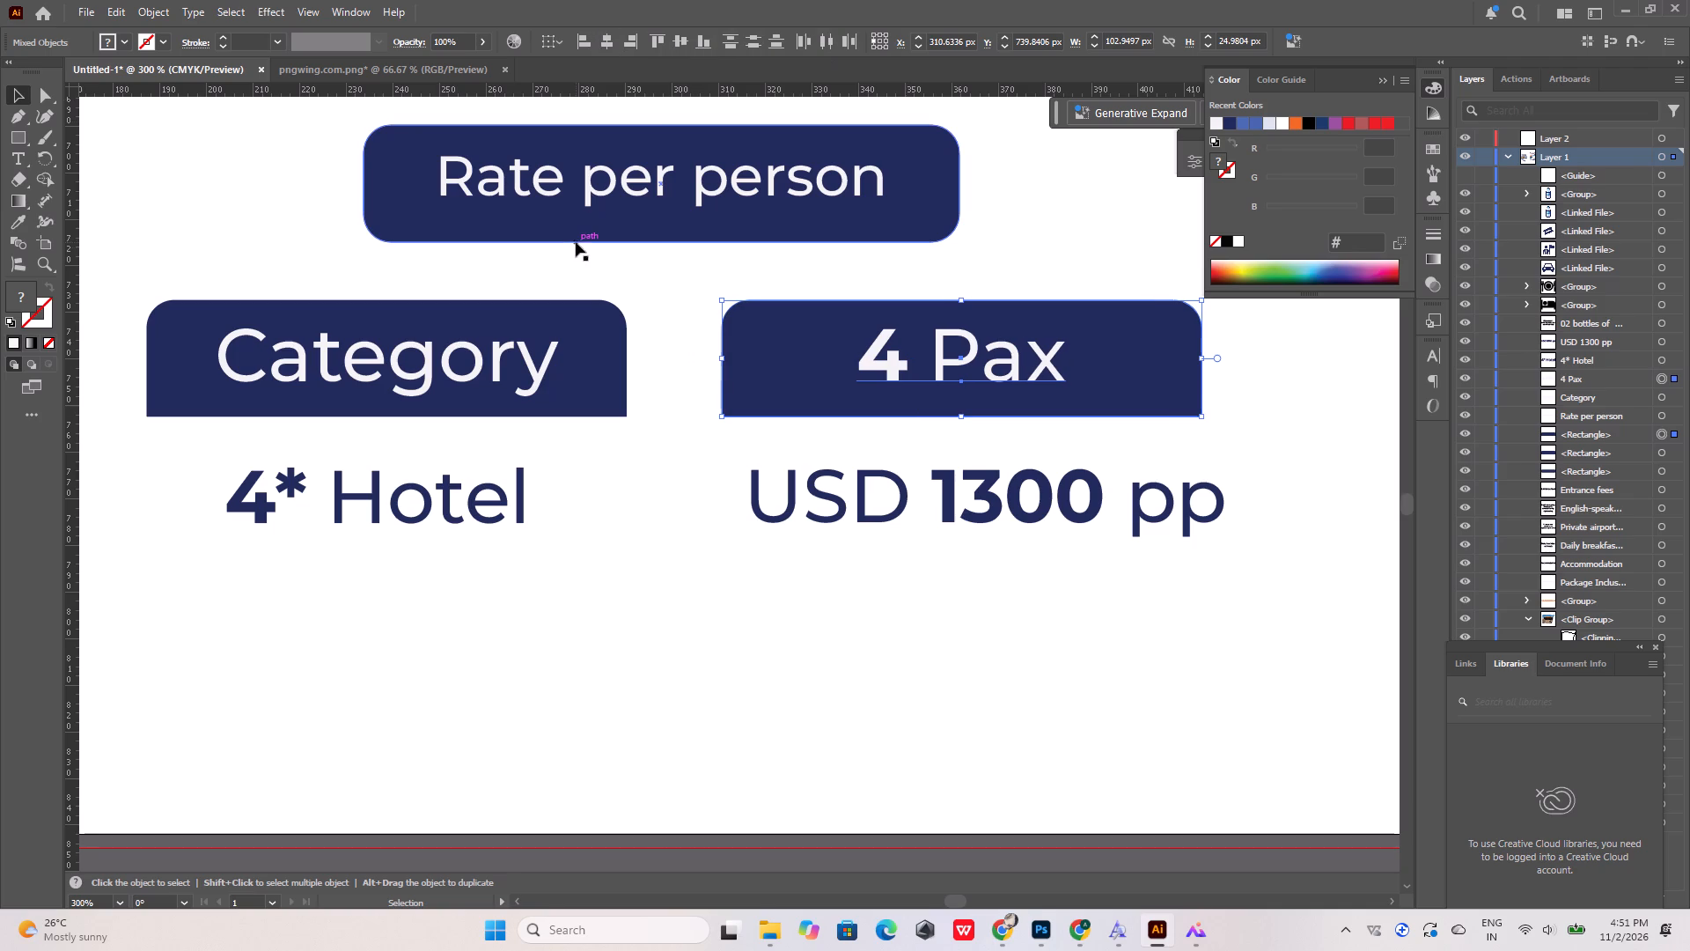
Duplicate the "Category" rectangle about 27 px straight down, onto the "4* Hotel" row.
click(227, 219)
alt+scroll(255, 238, down, 3)
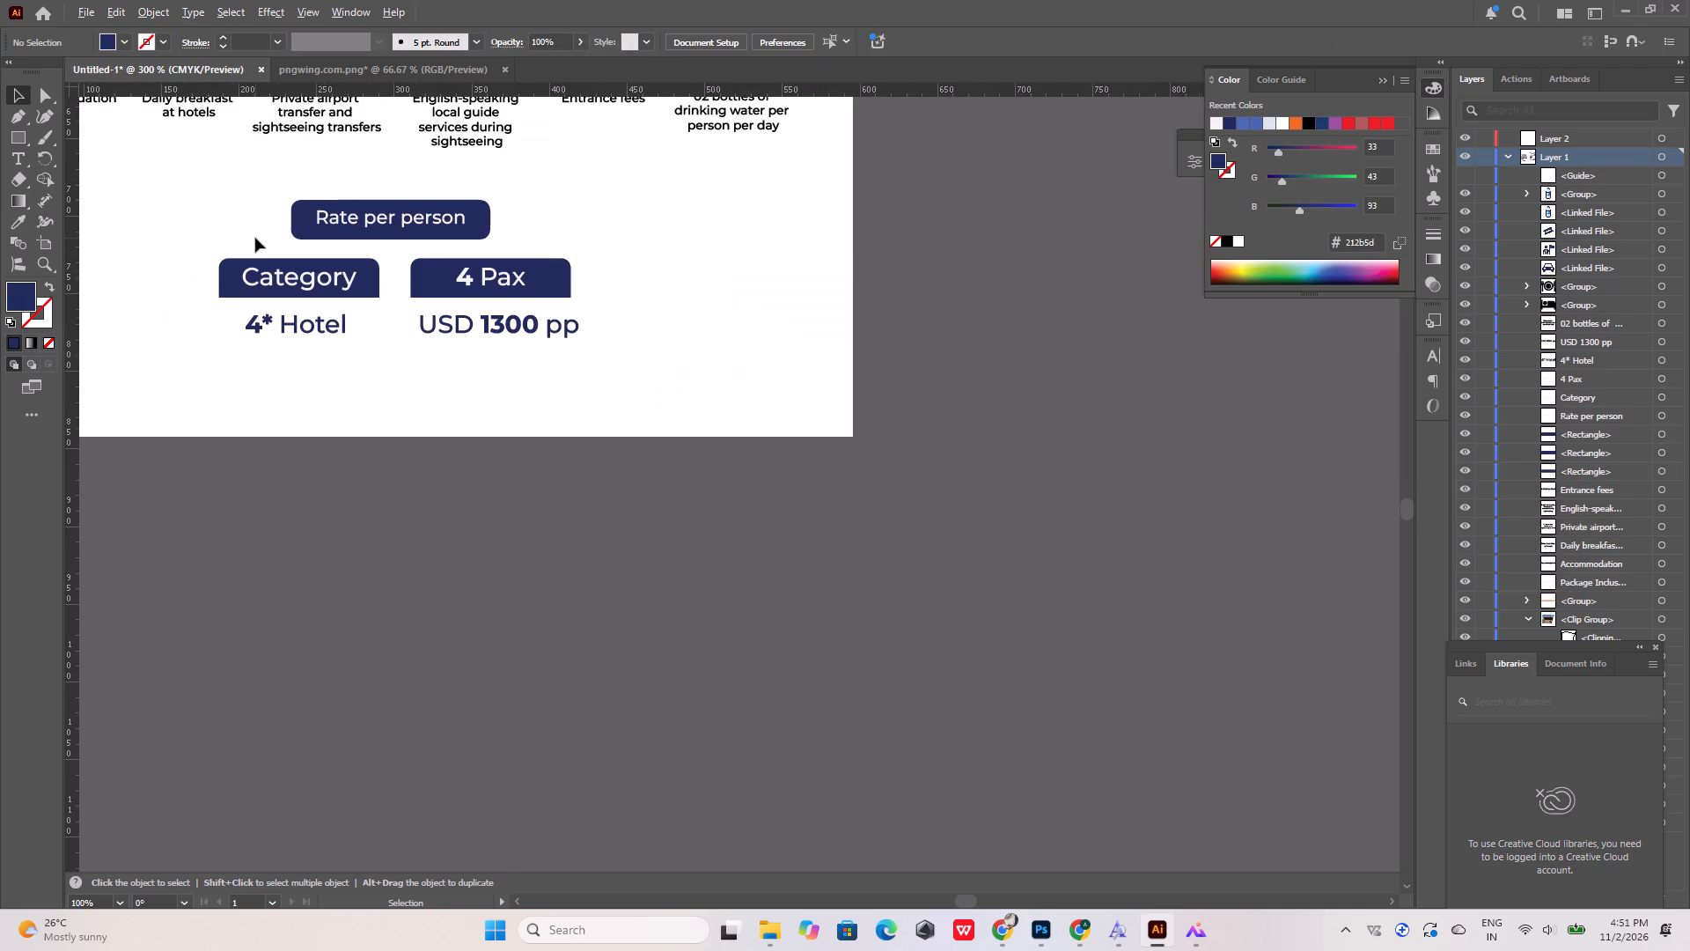
alt+scroll(383, 289, up, 3)
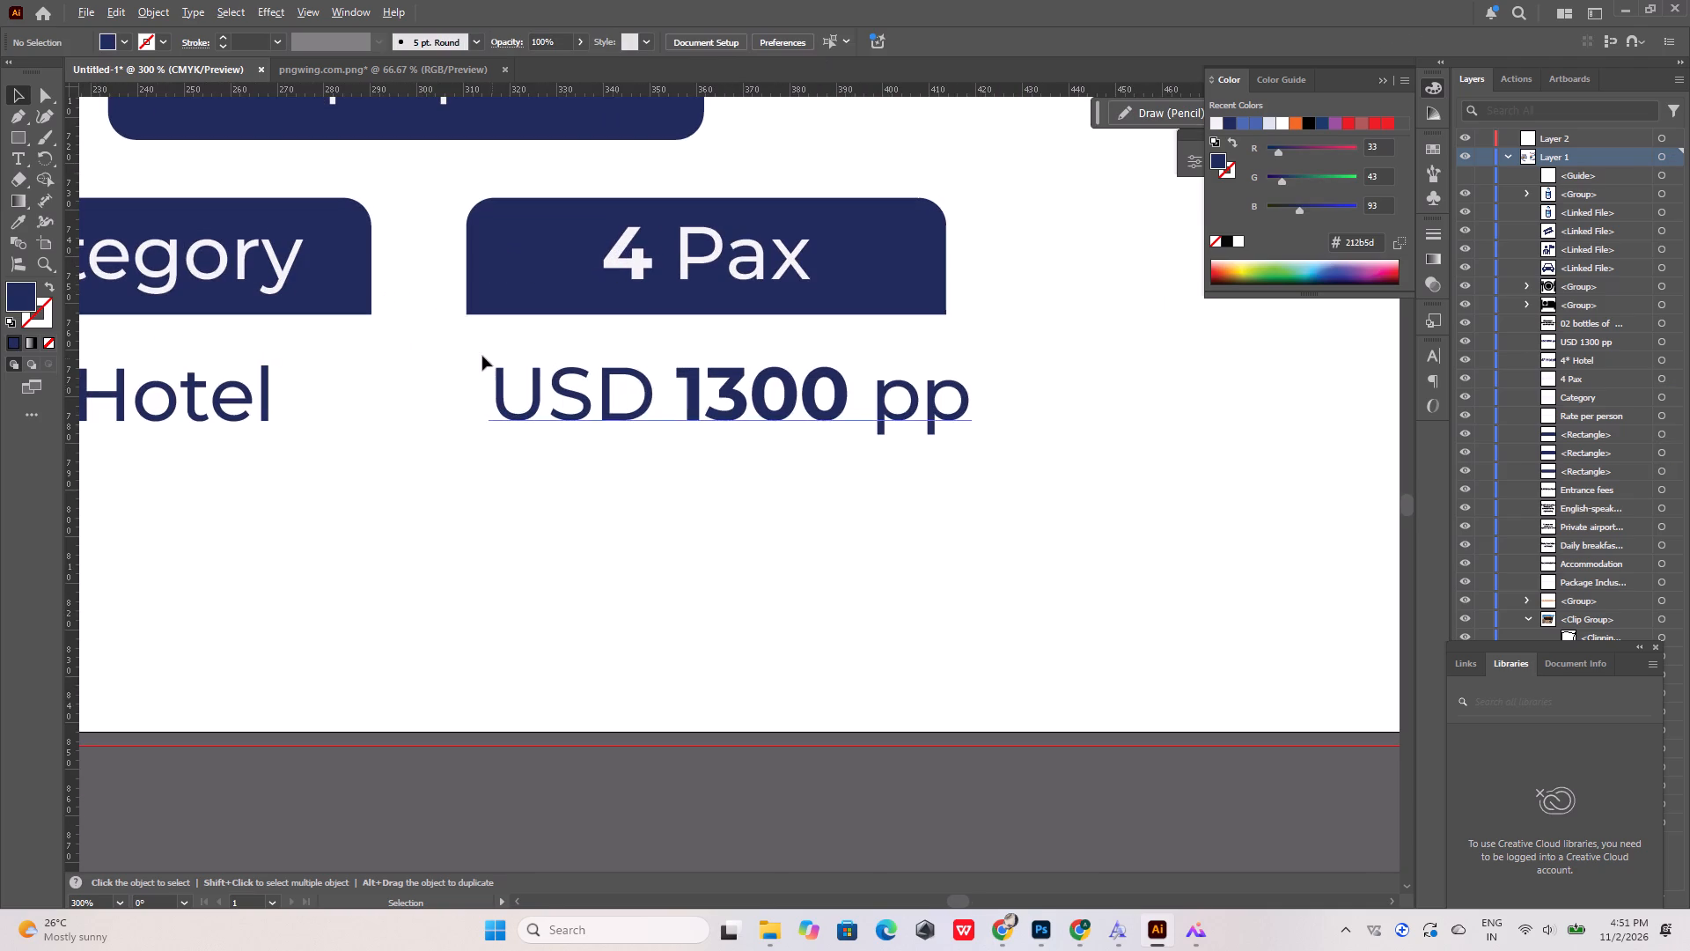
alt+scroll(482, 356, down, 8)
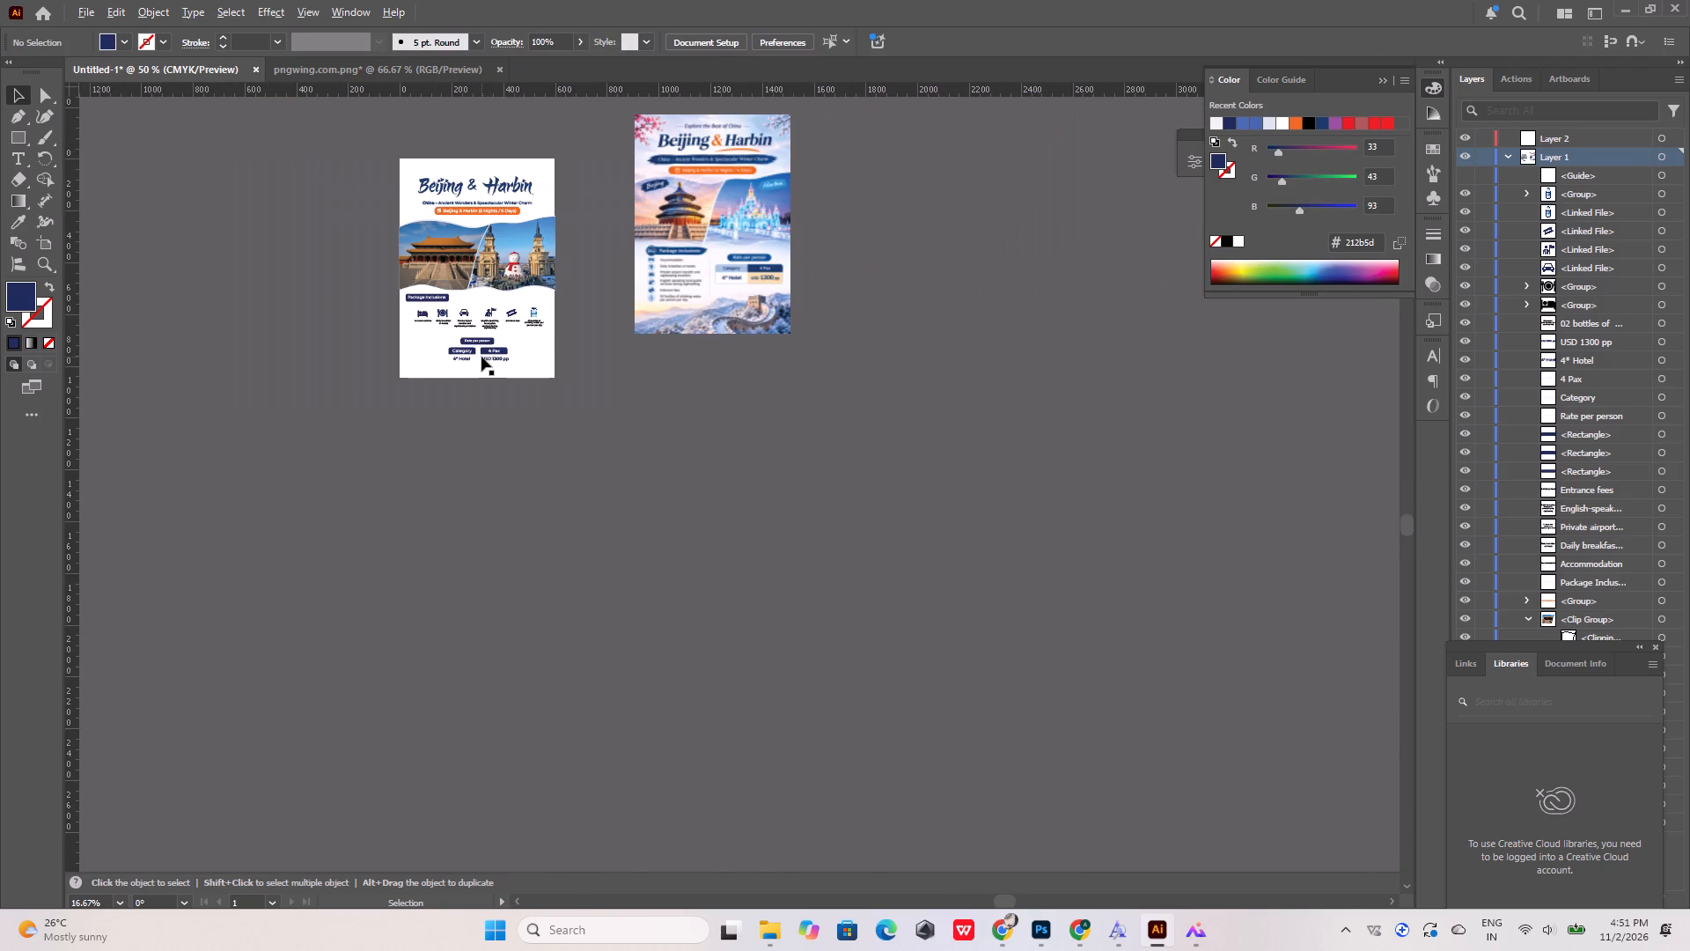
alt+scroll(481, 357, up, 2)
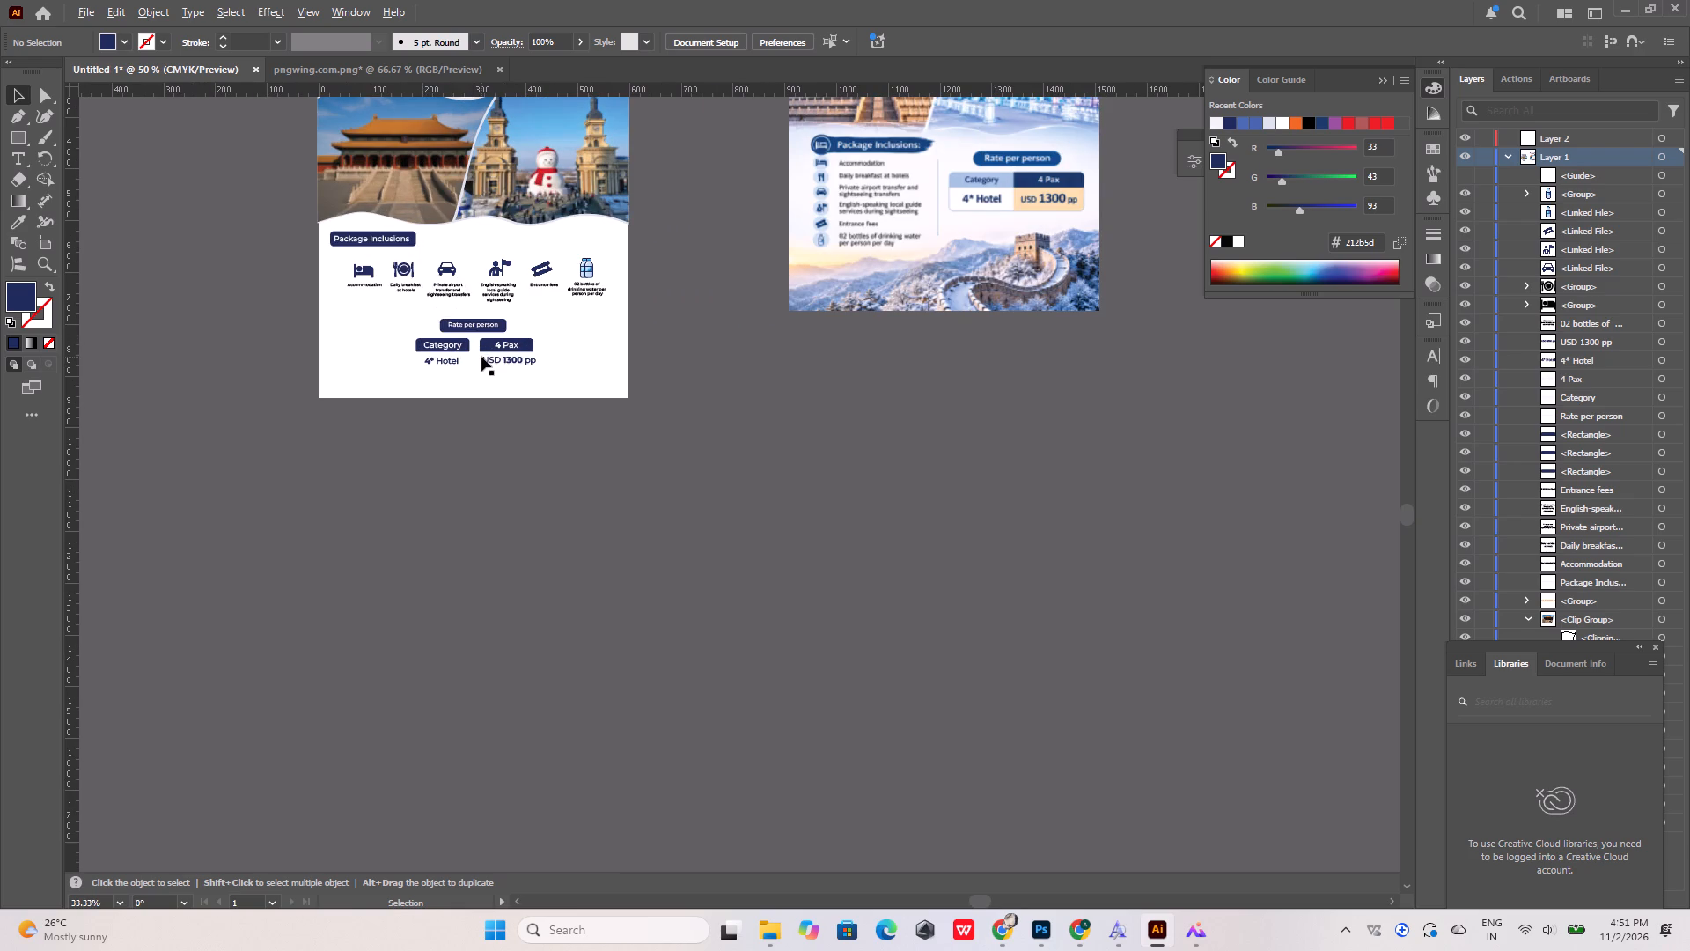
alt+scroll(412, 350, up, 6)
click(474, 339)
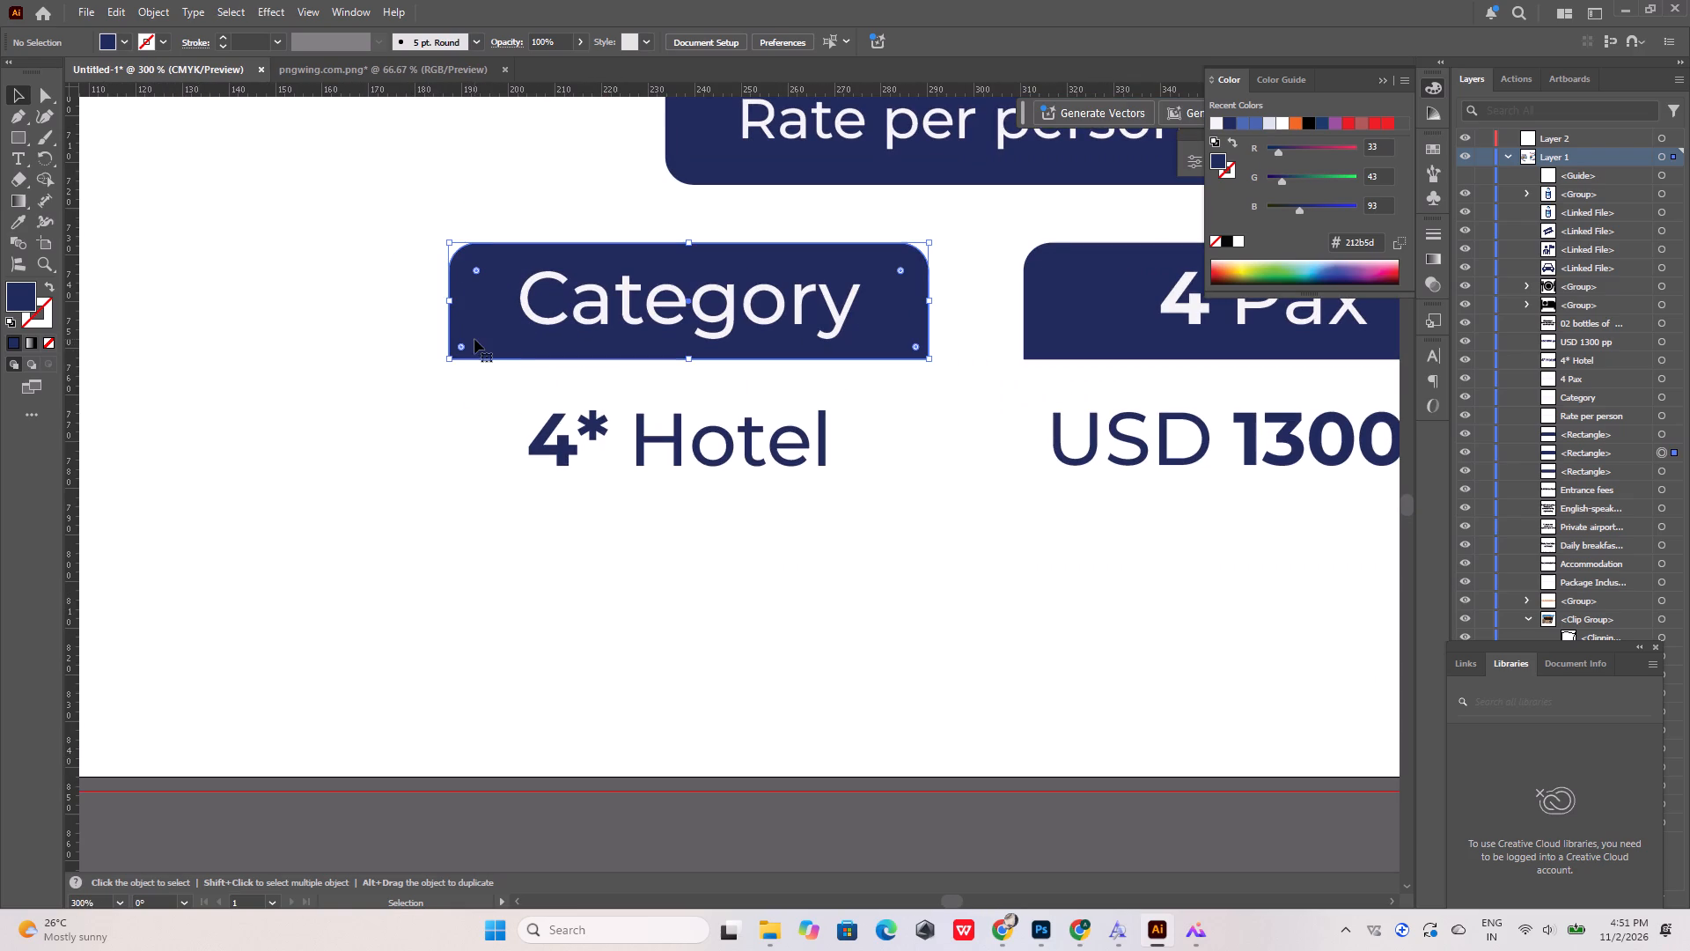
alt+drag(493, 330, 496, 456)
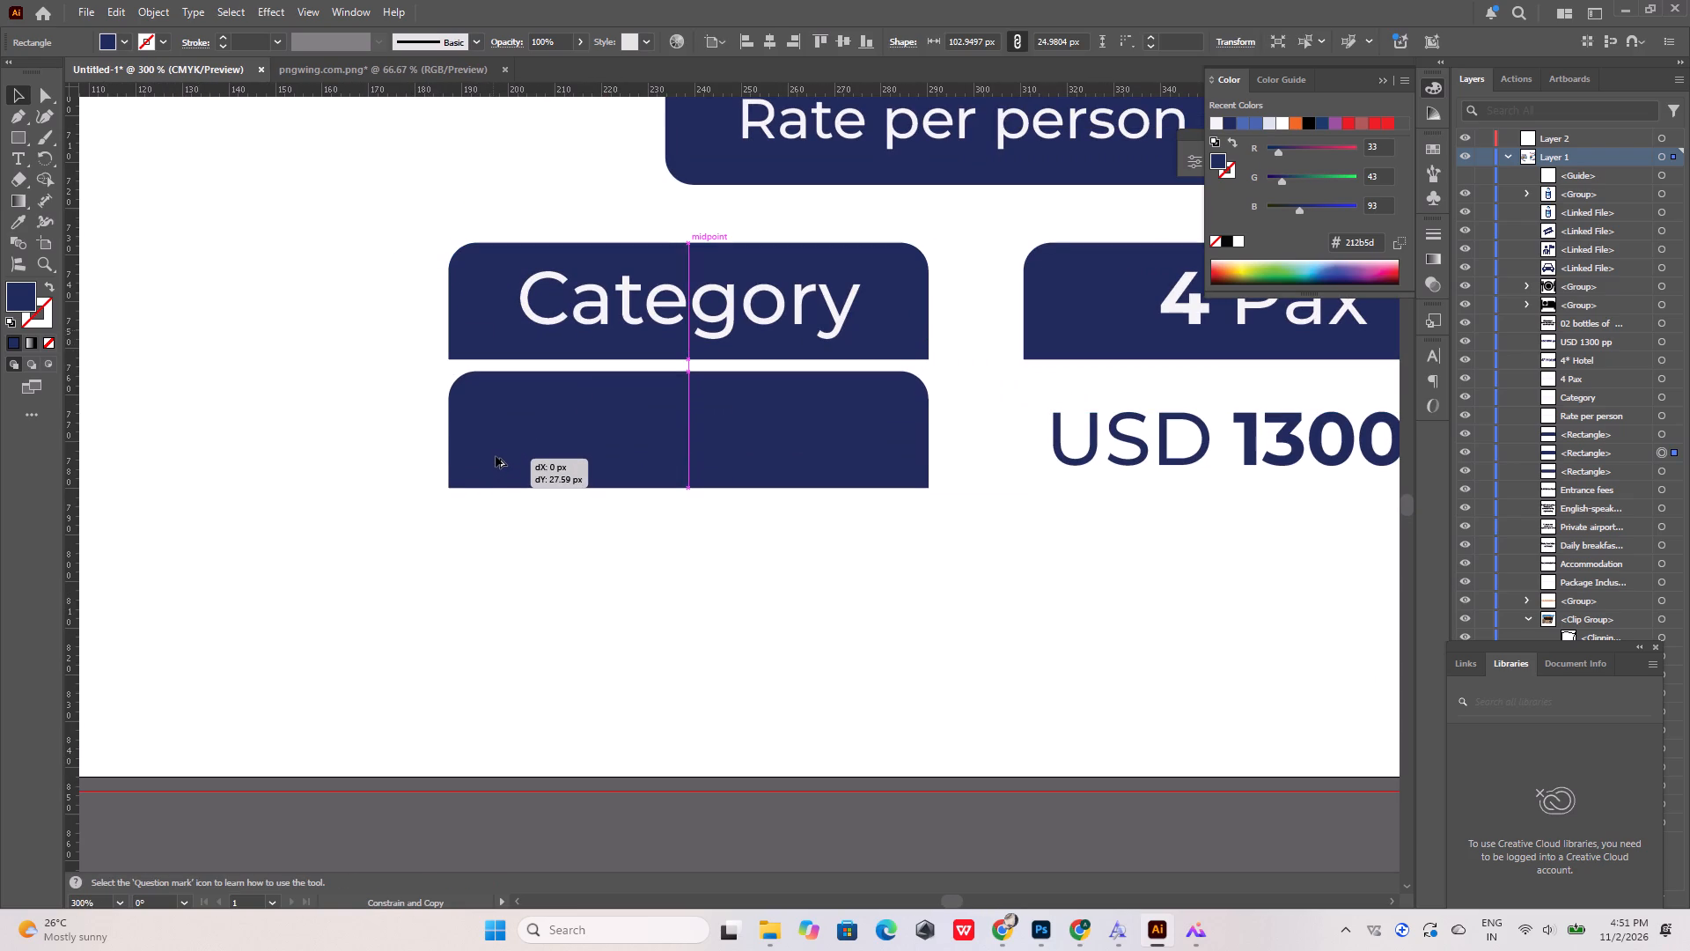
alt+drag(496, 456, 496, 455)
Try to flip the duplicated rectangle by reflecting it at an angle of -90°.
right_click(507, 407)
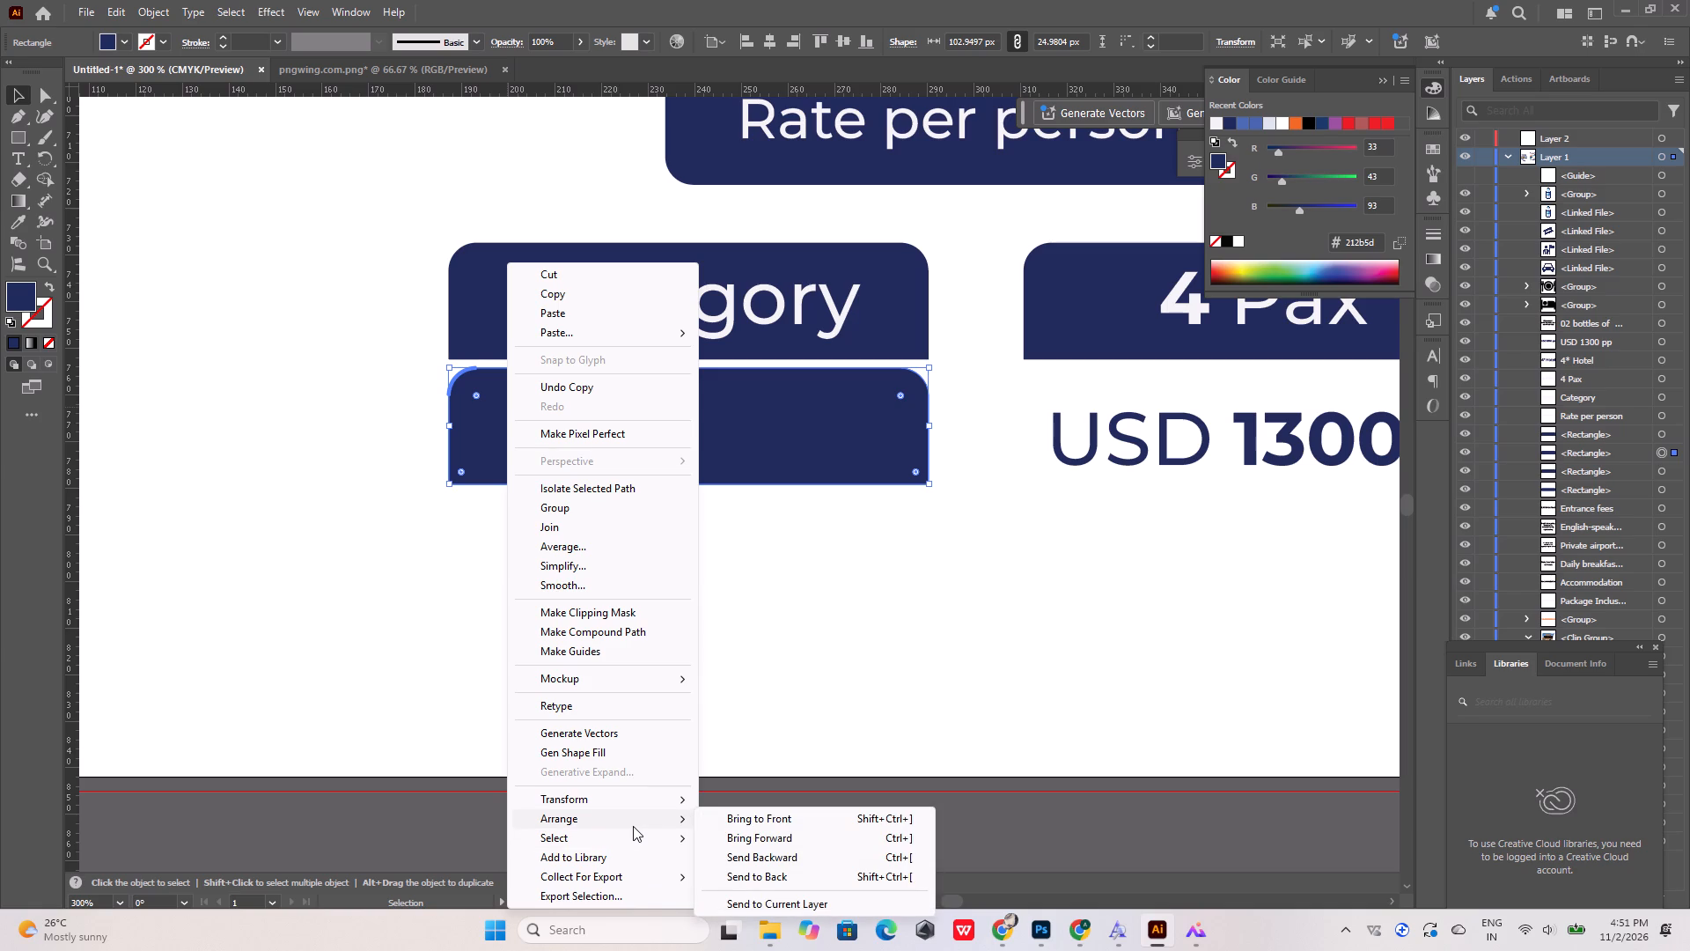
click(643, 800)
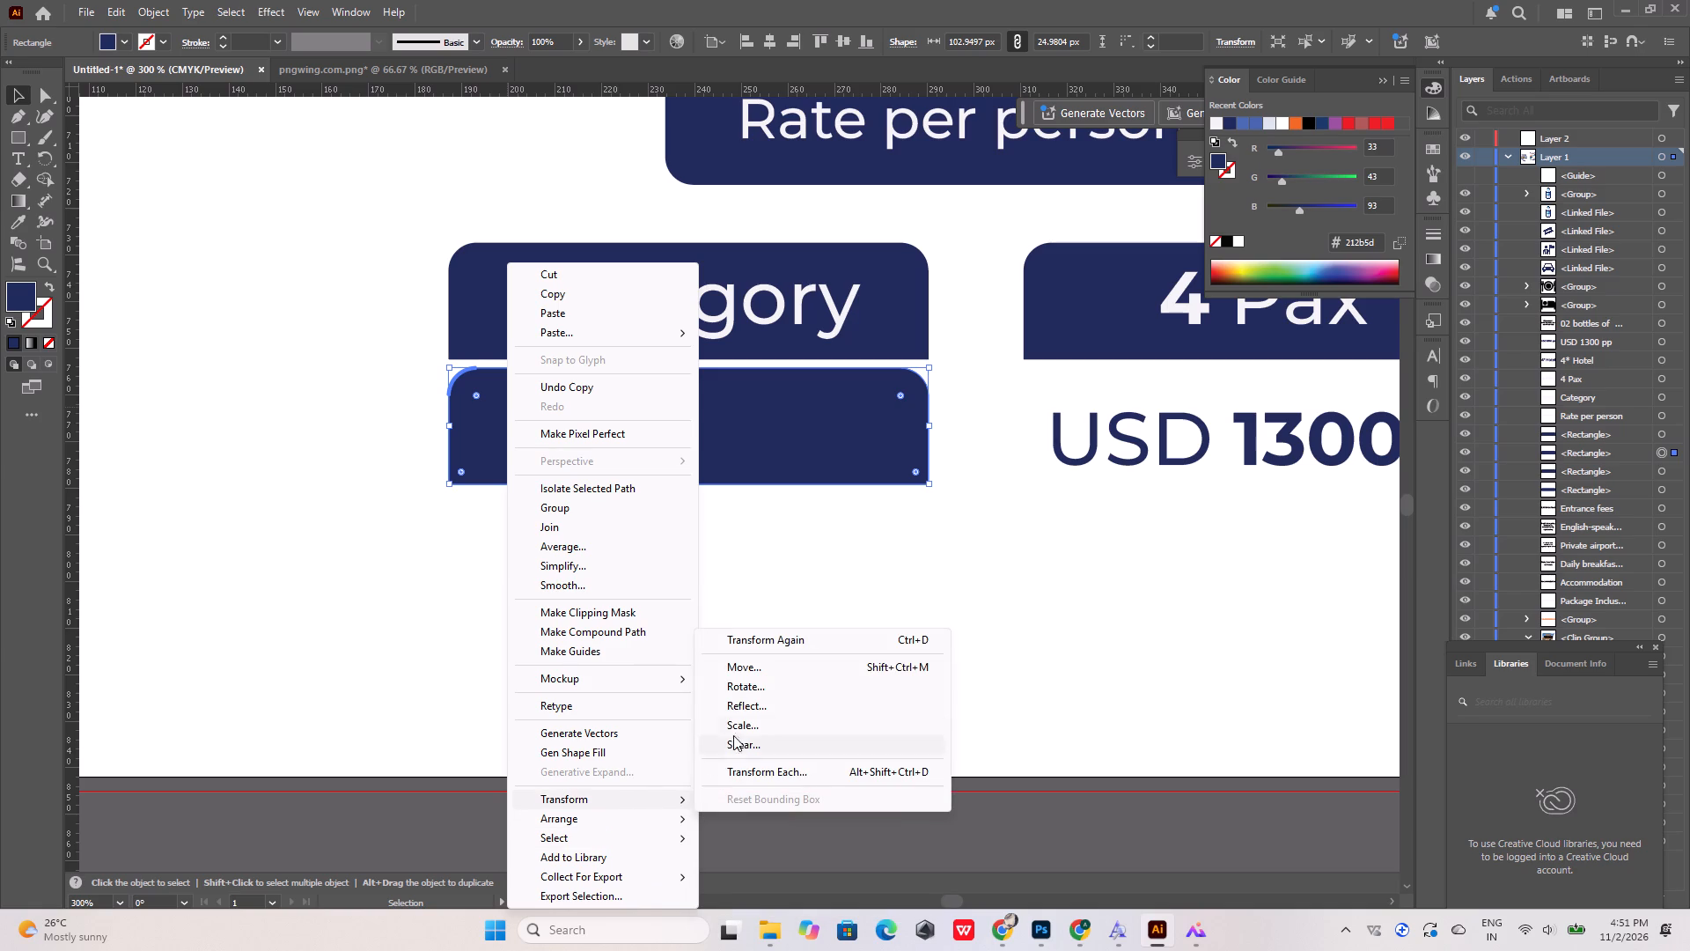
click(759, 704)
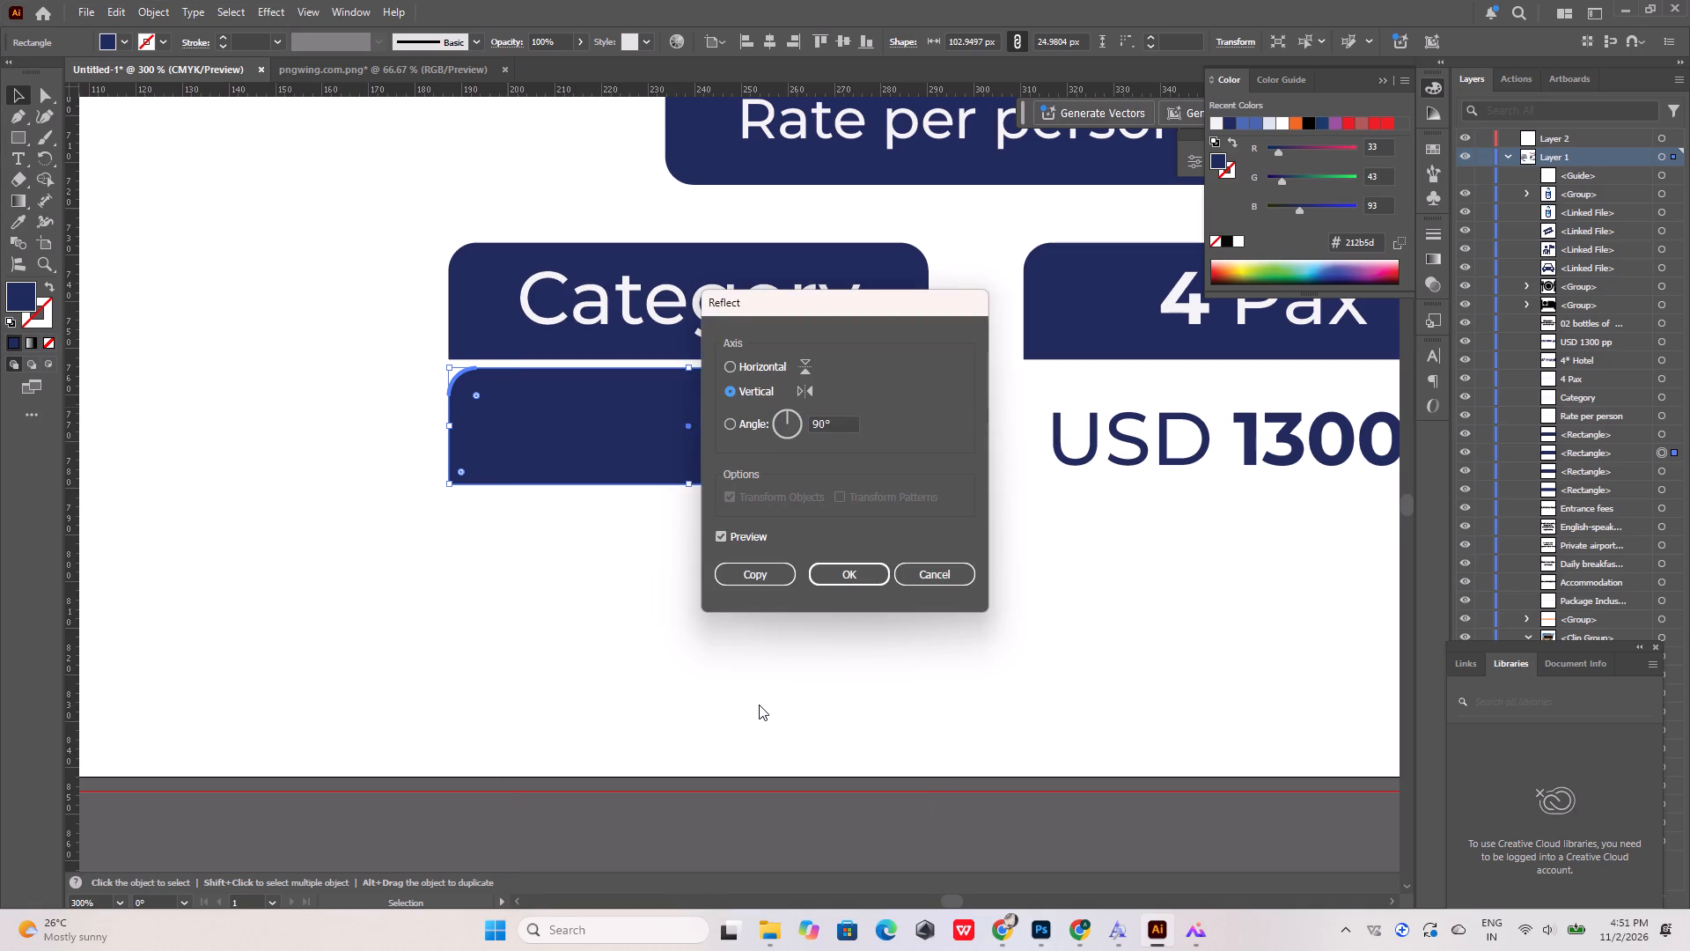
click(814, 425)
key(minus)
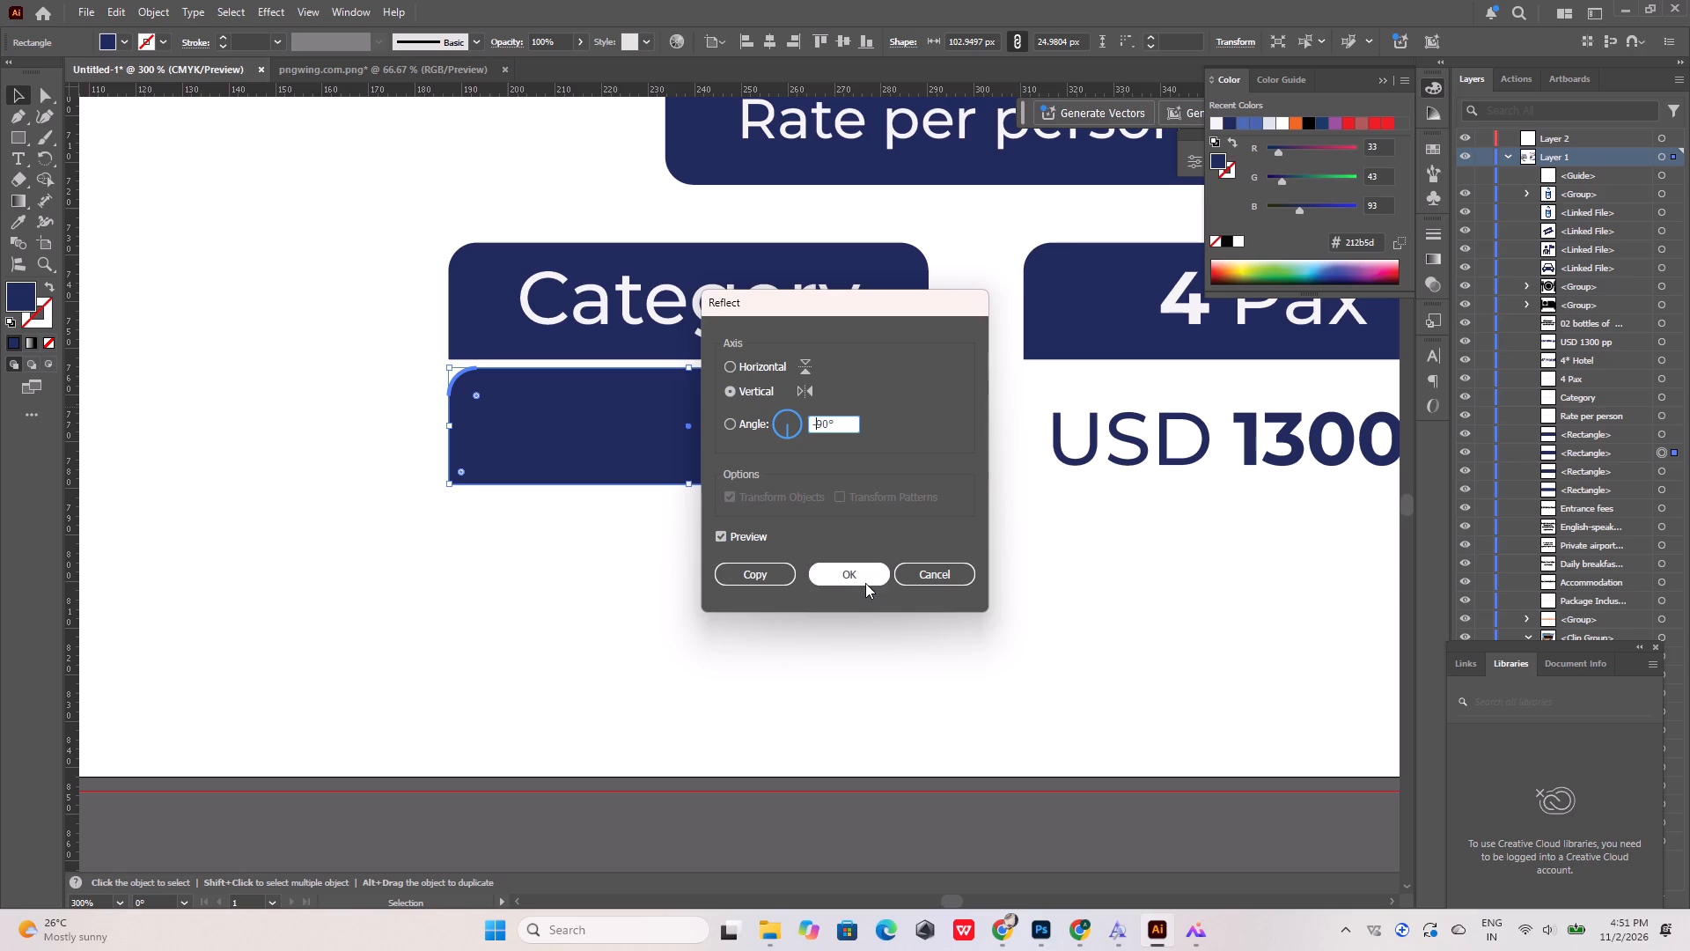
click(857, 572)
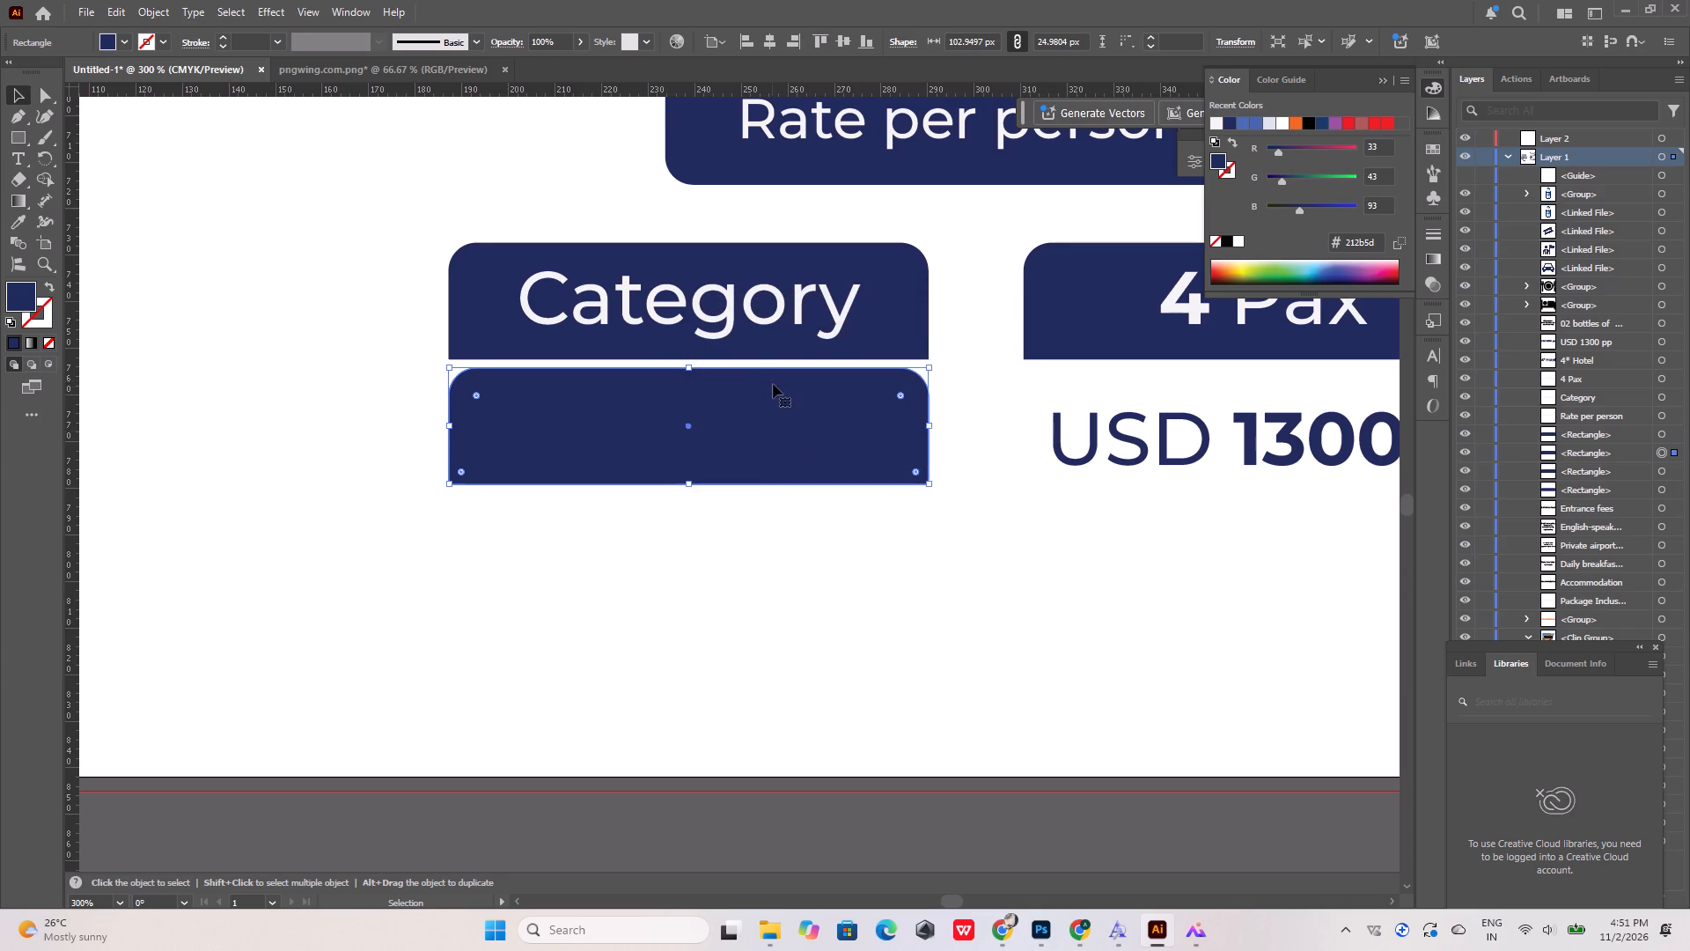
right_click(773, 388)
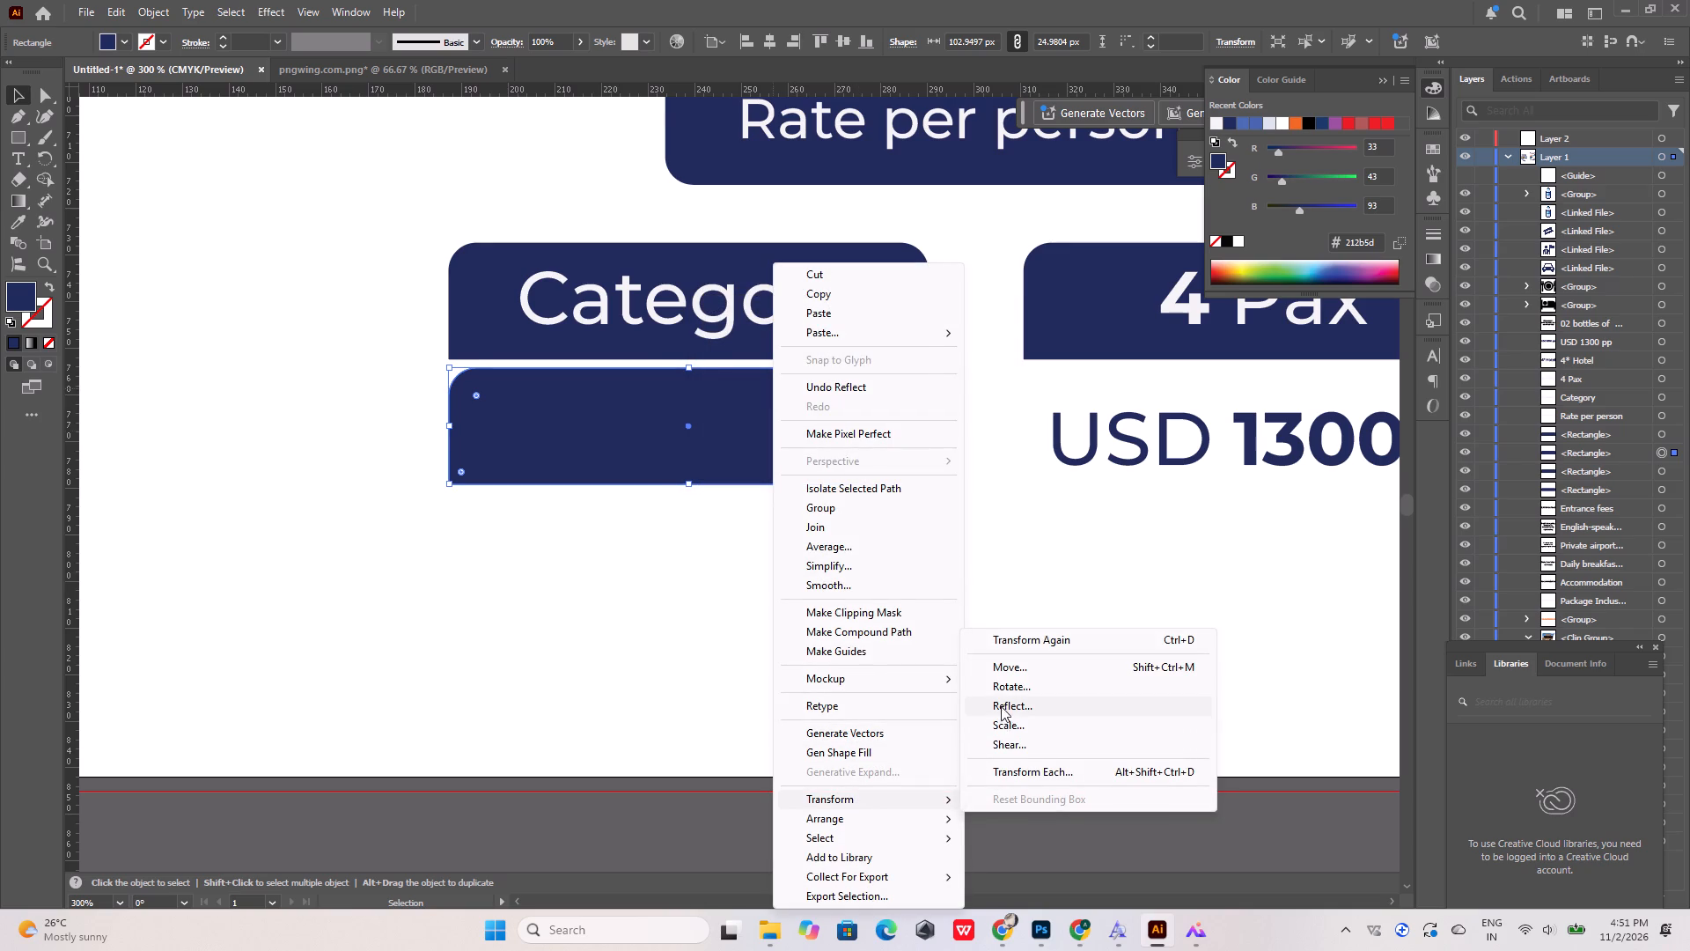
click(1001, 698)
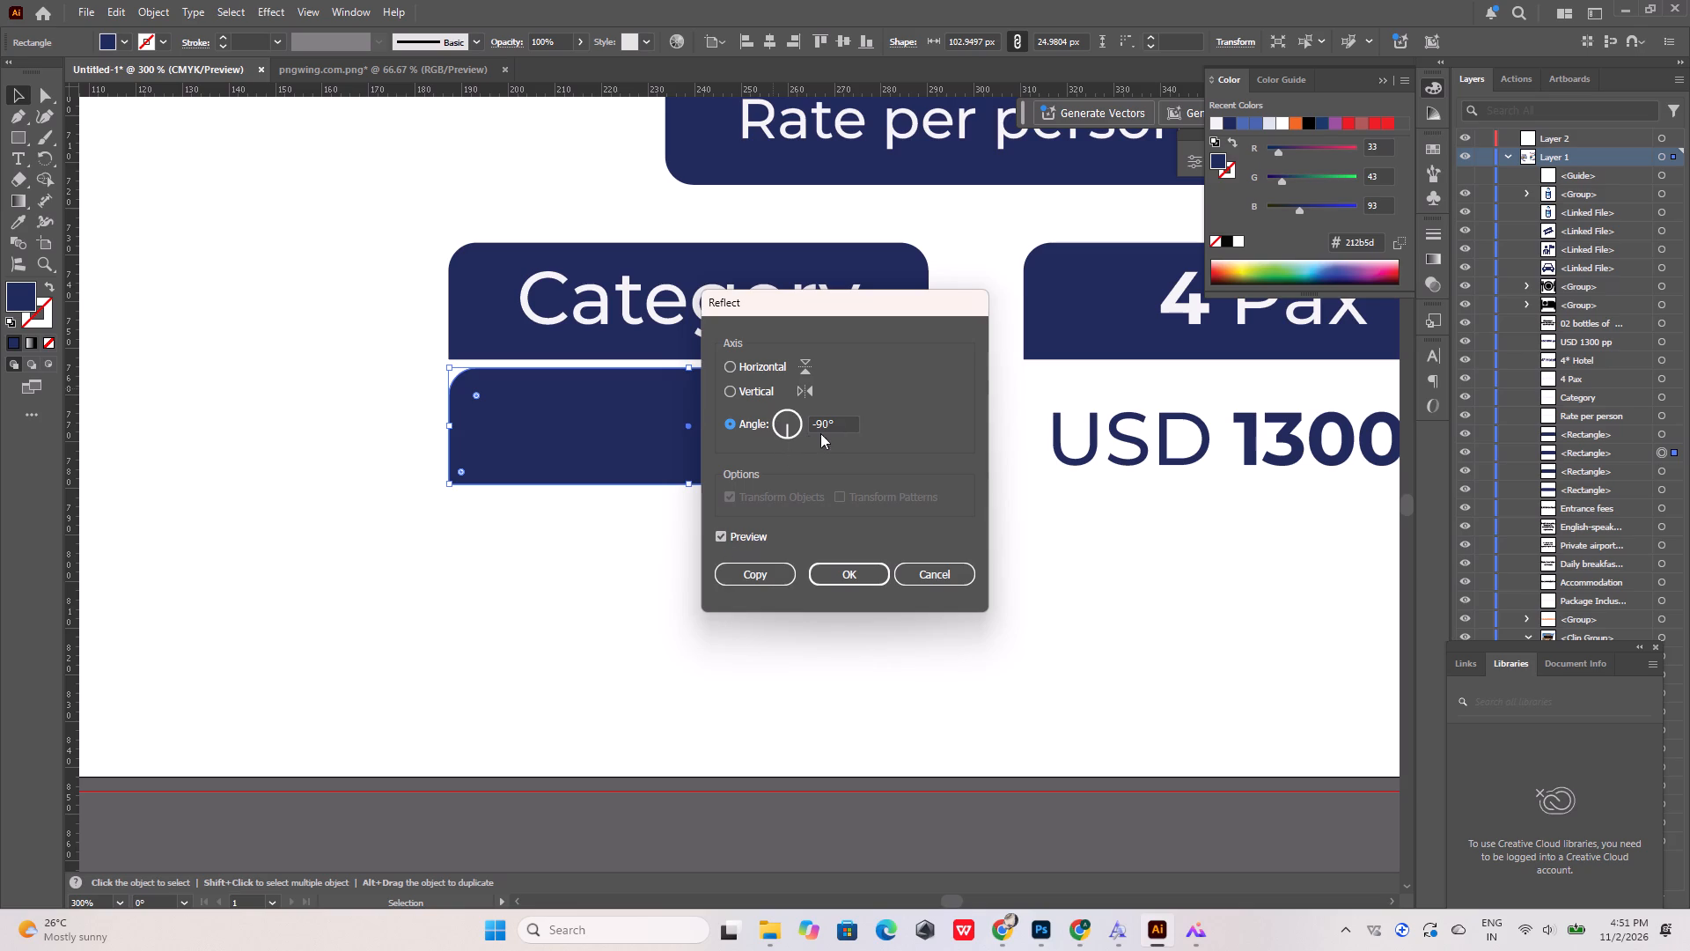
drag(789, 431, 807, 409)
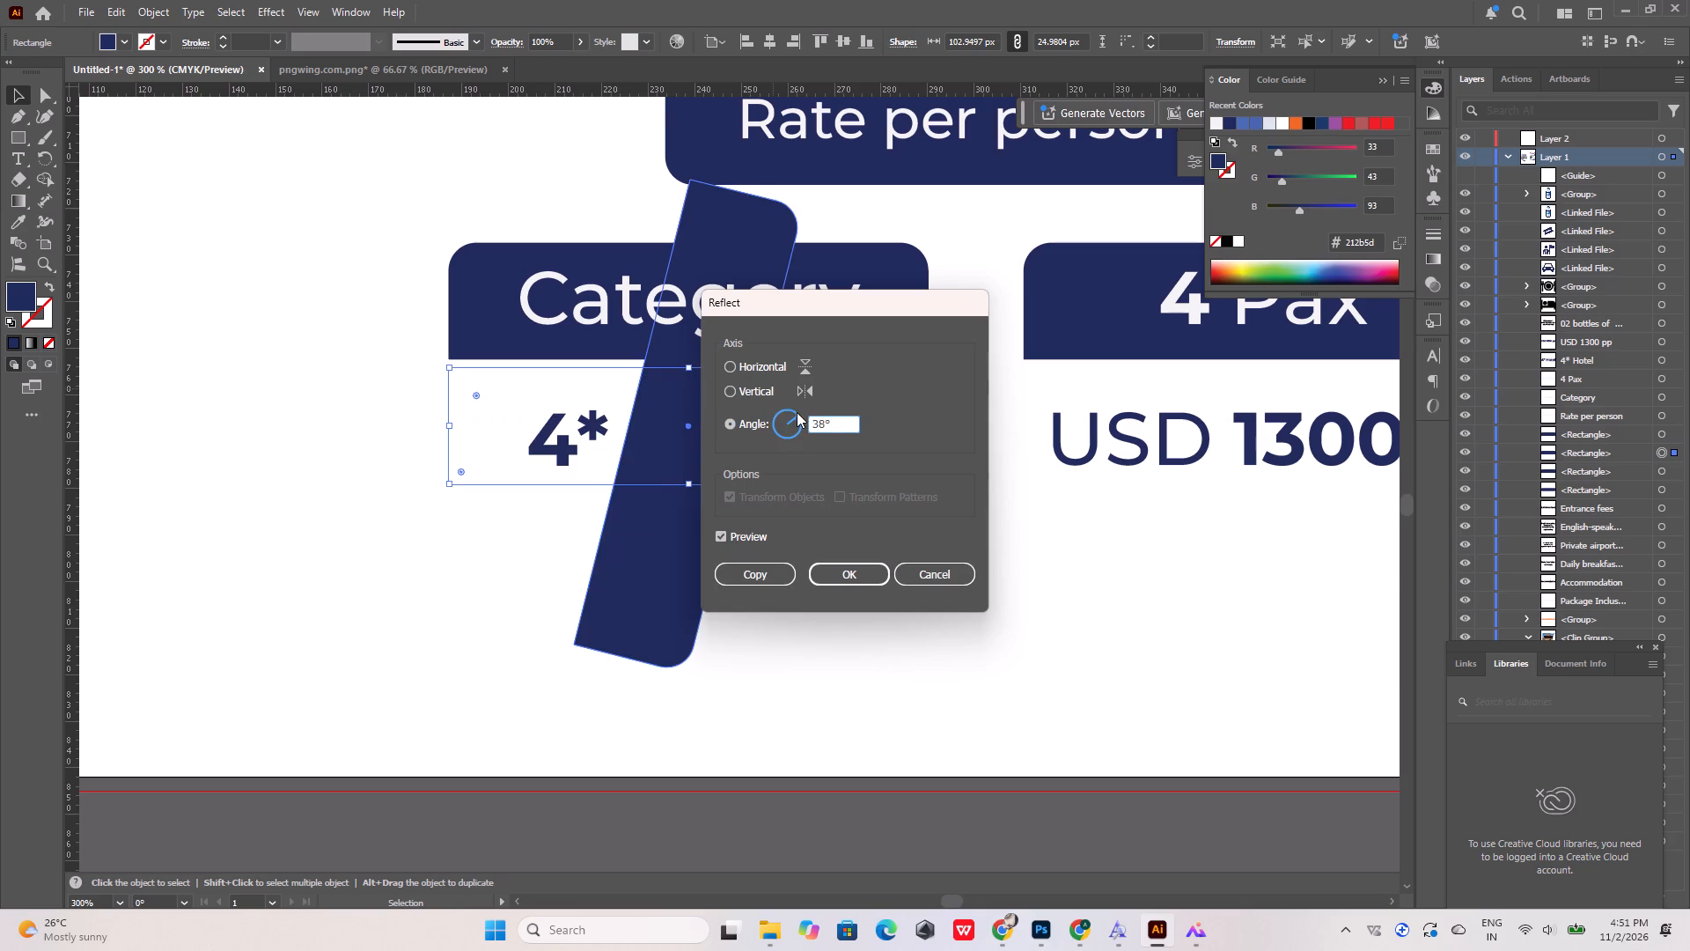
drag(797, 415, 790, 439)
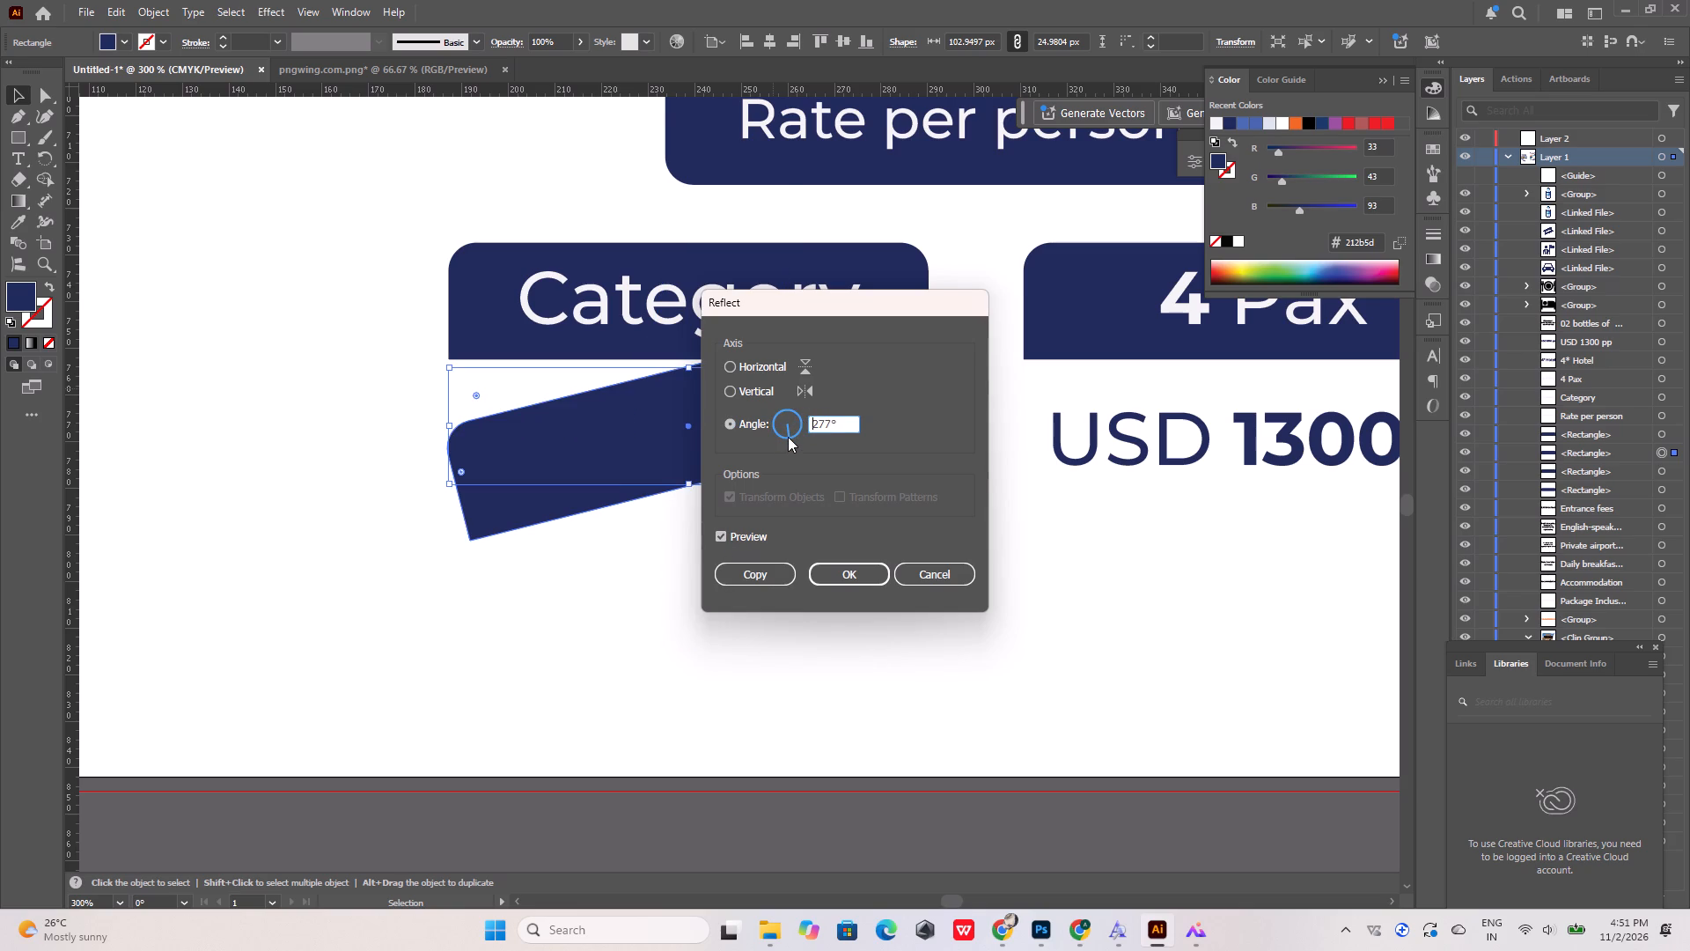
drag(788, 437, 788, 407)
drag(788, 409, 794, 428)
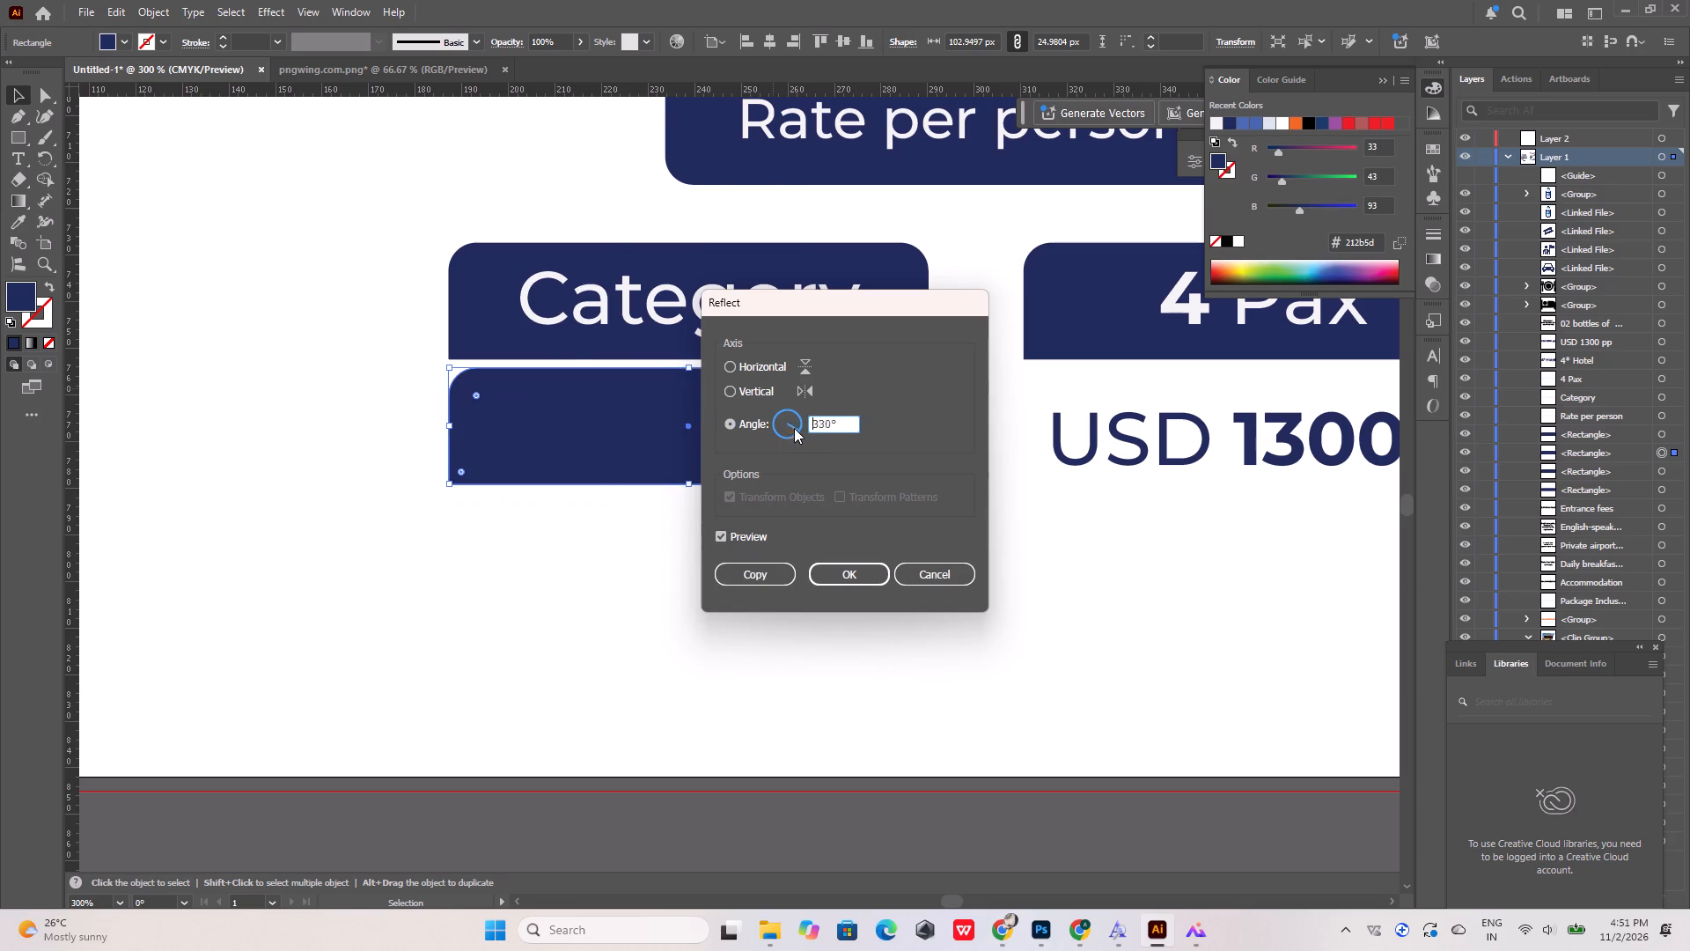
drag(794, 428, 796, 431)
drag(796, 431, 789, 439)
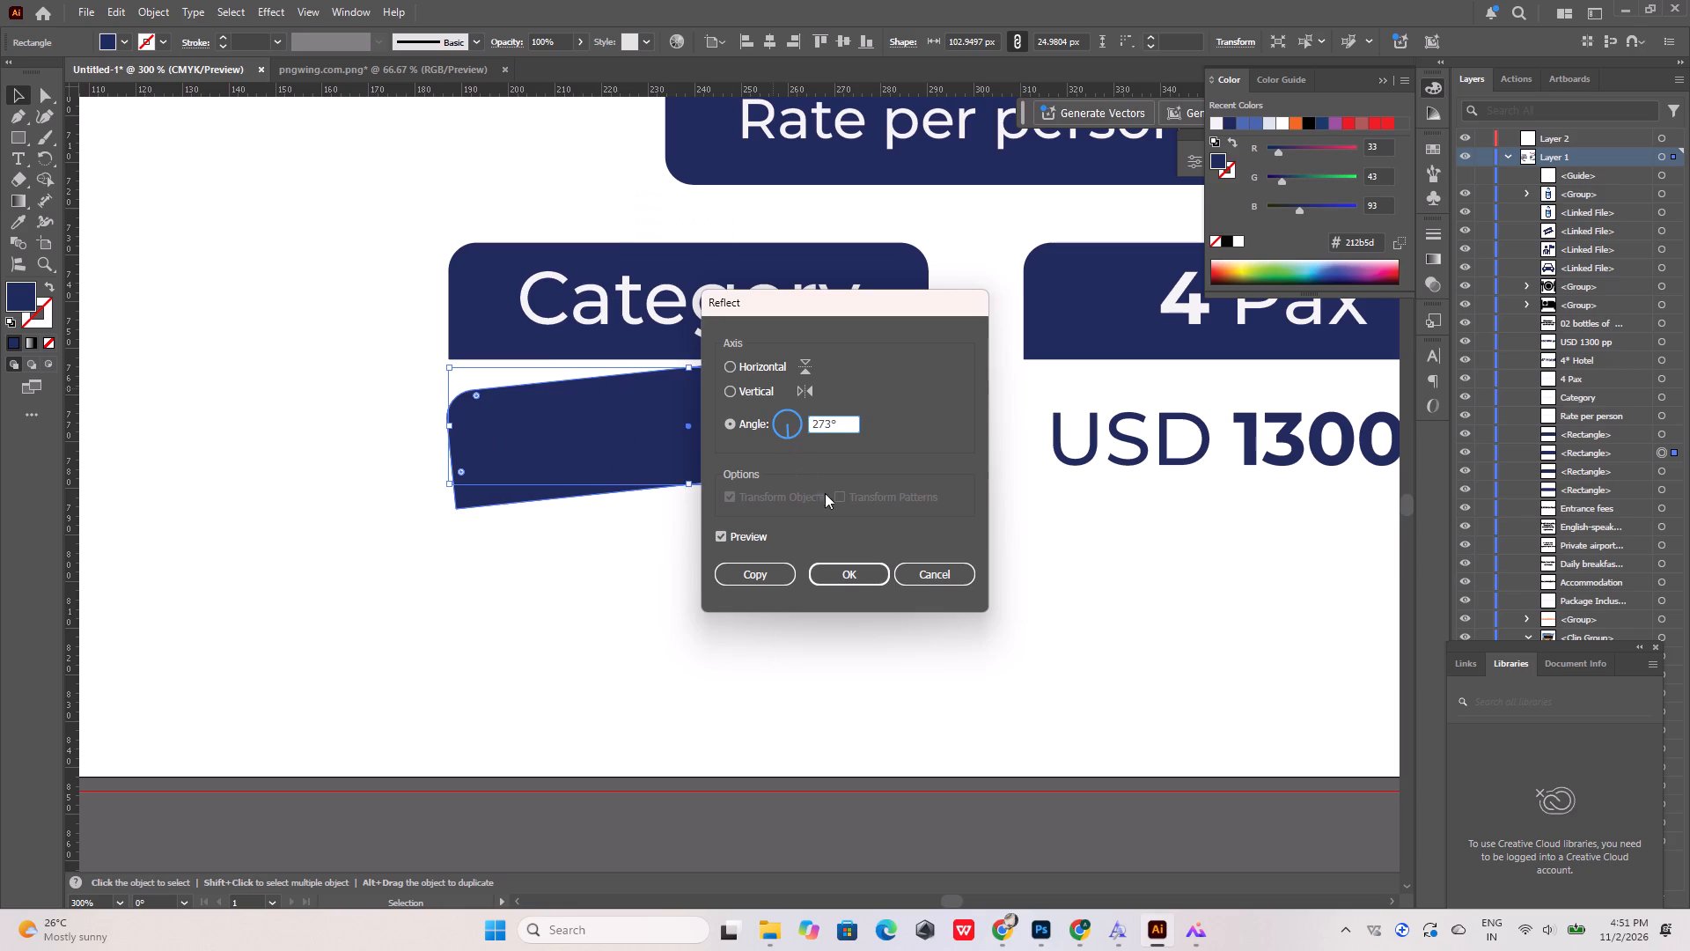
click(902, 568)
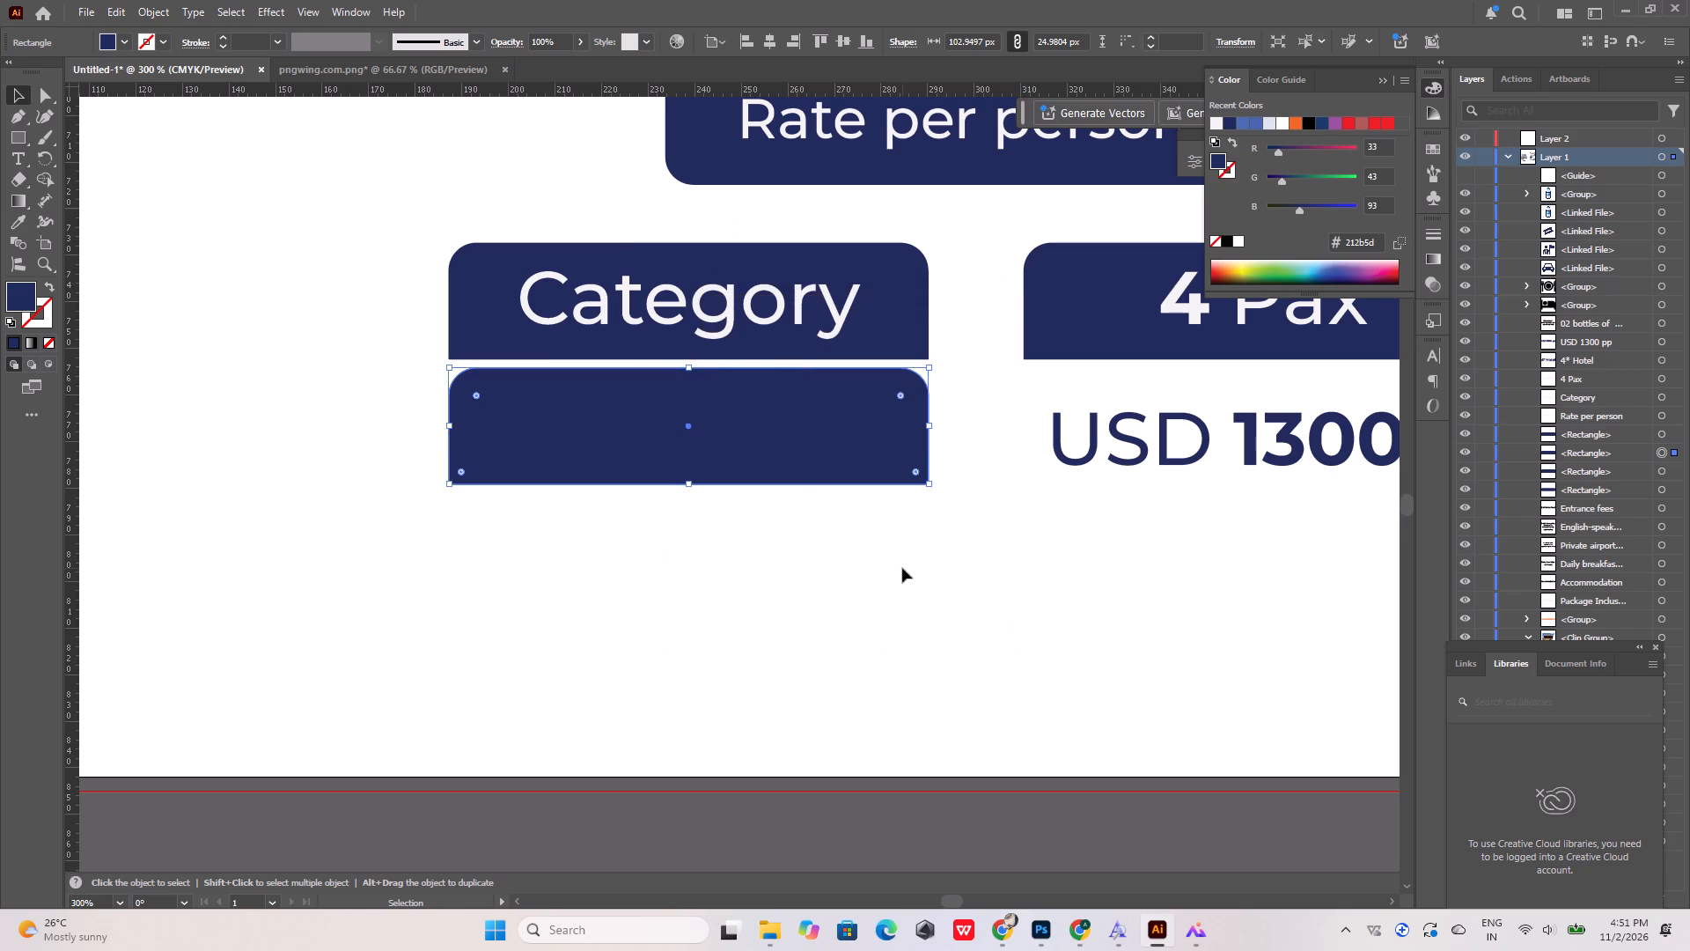
Reflect the duplicated rectangle across the horizontal axis so its rounded corners sit at the bottom.
right_click(753, 429)
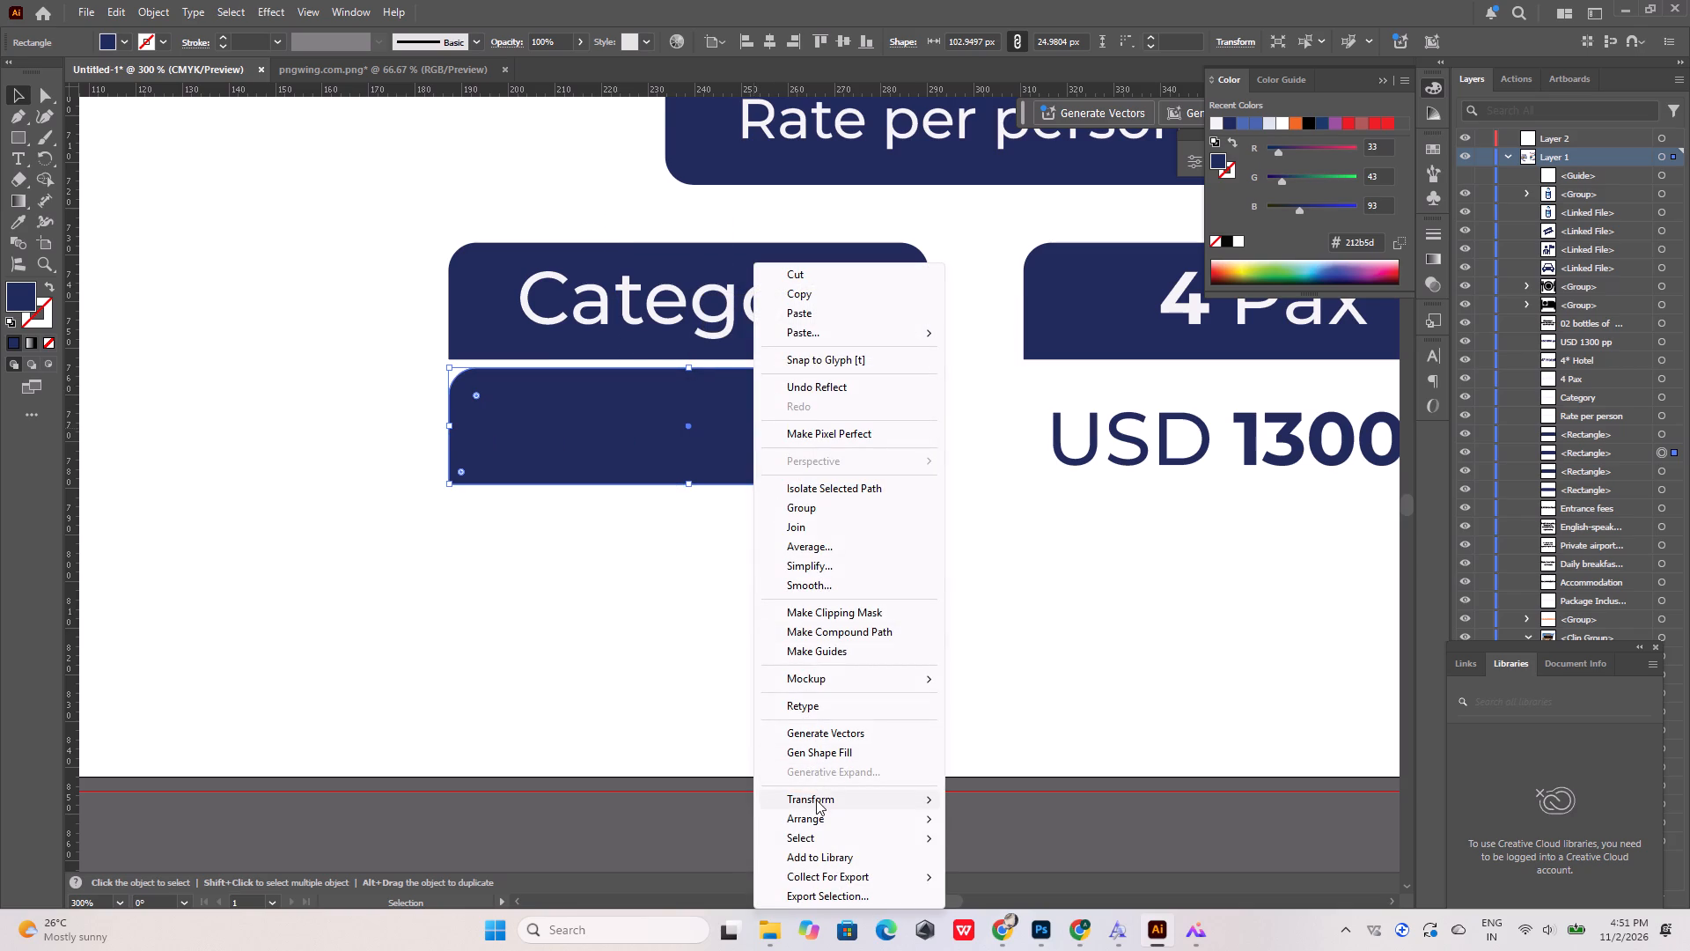
click(817, 800)
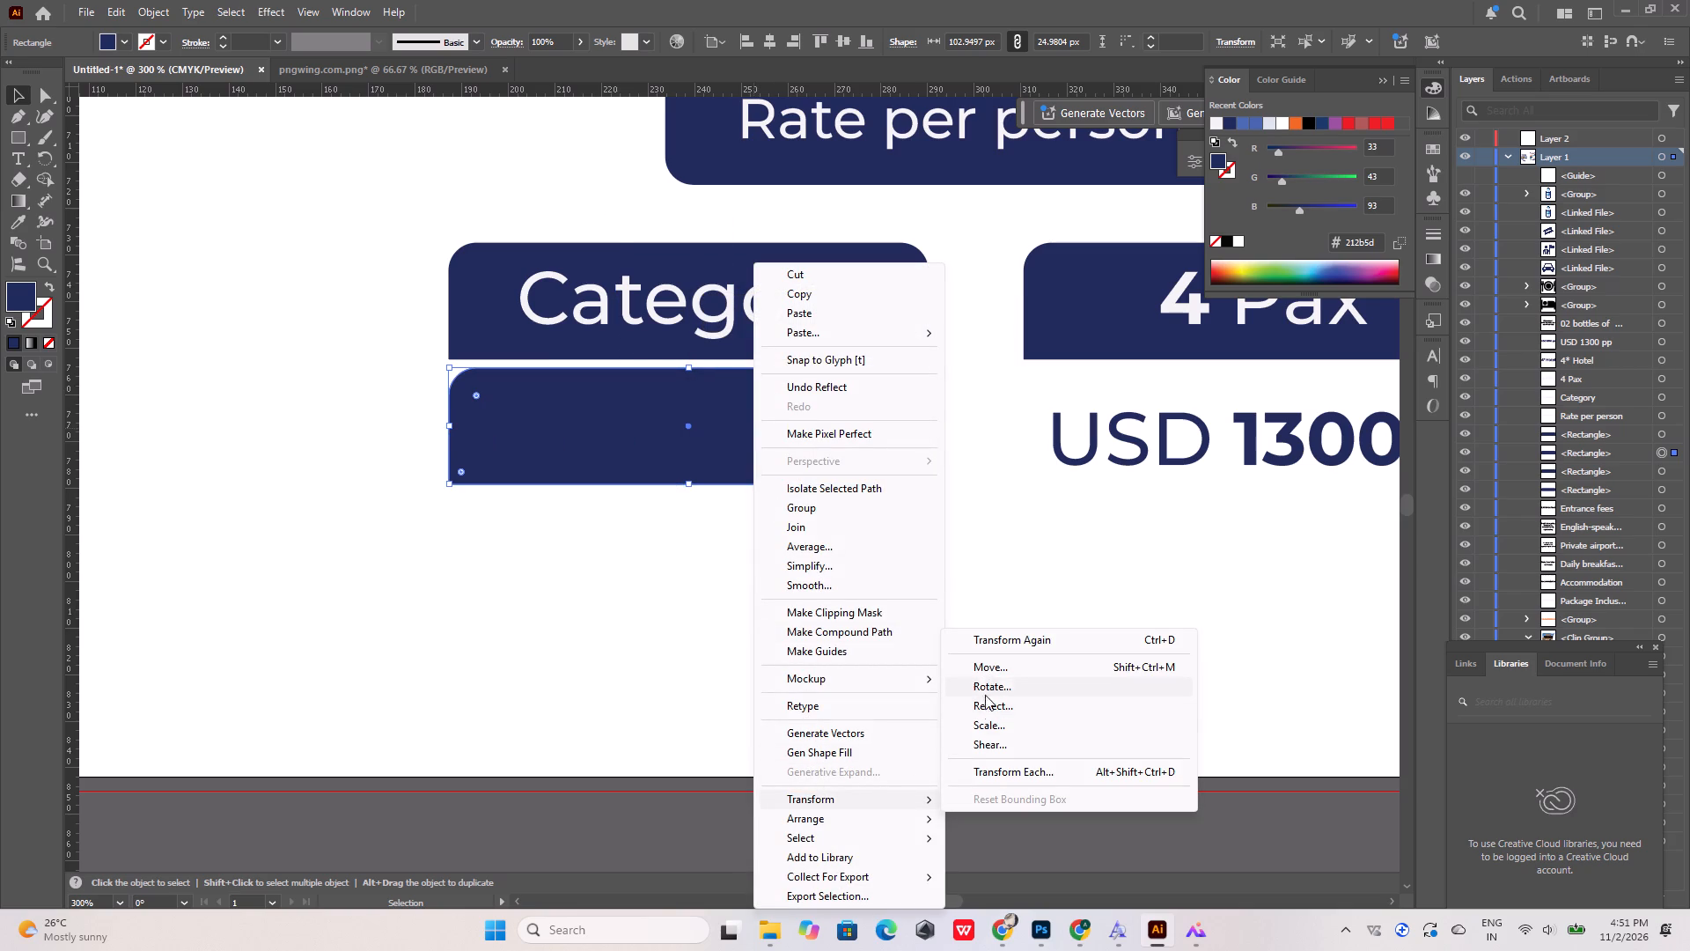
click(986, 708)
click(736, 393)
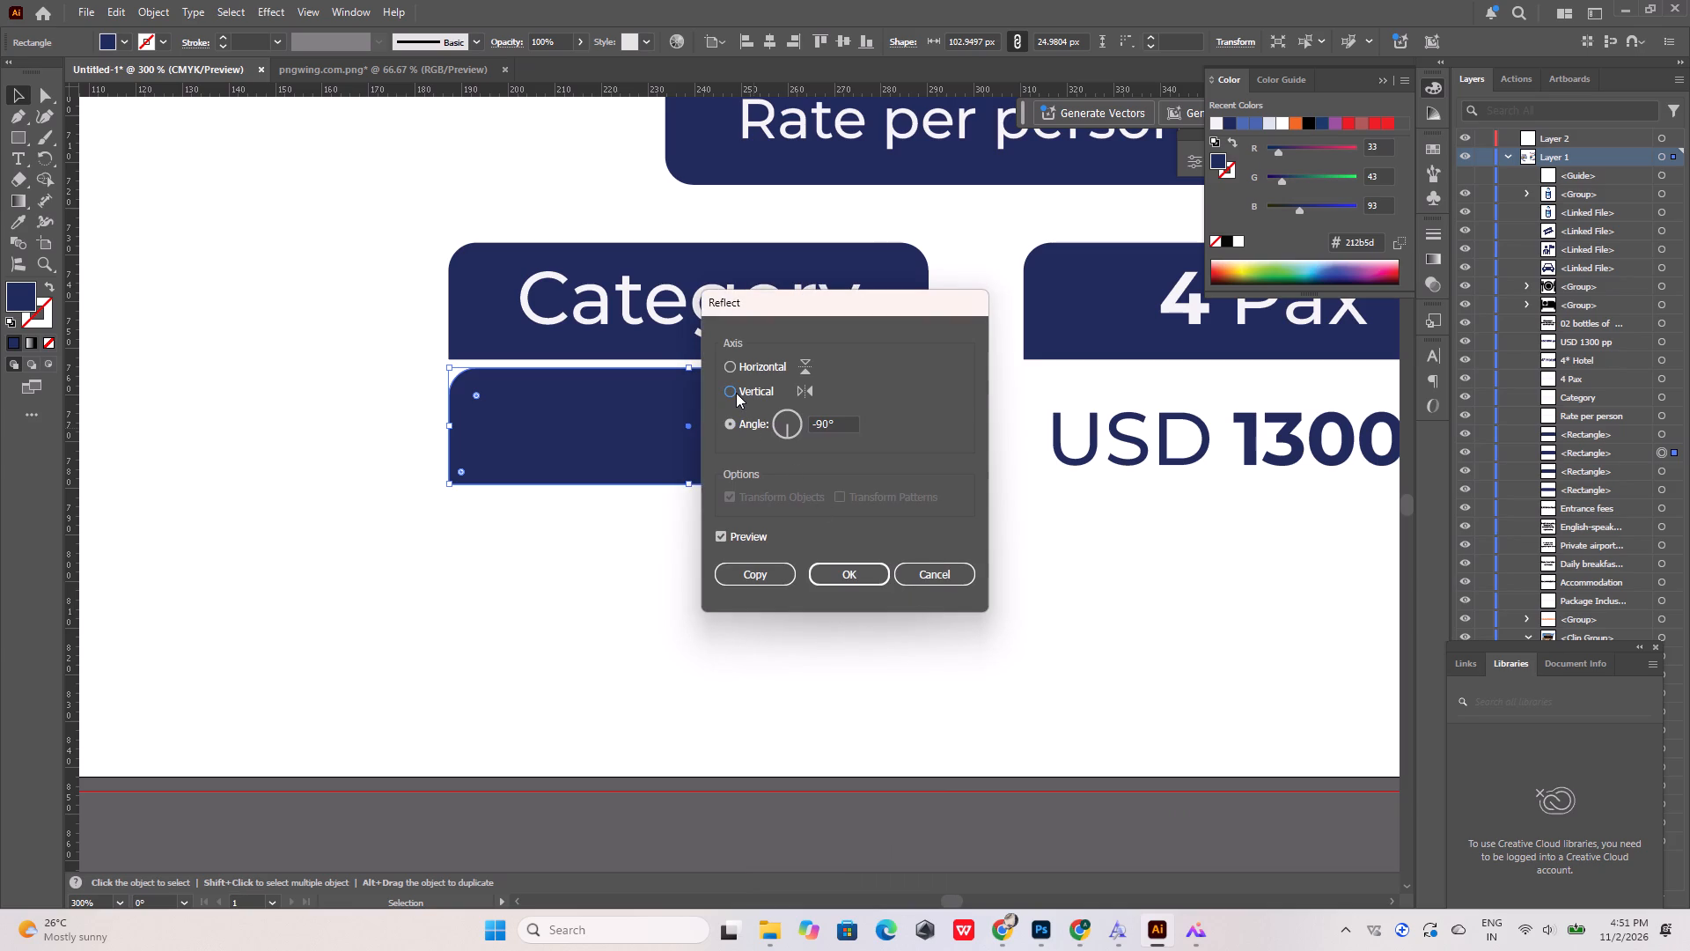
click(811, 423)
key(minus)
click(759, 366)
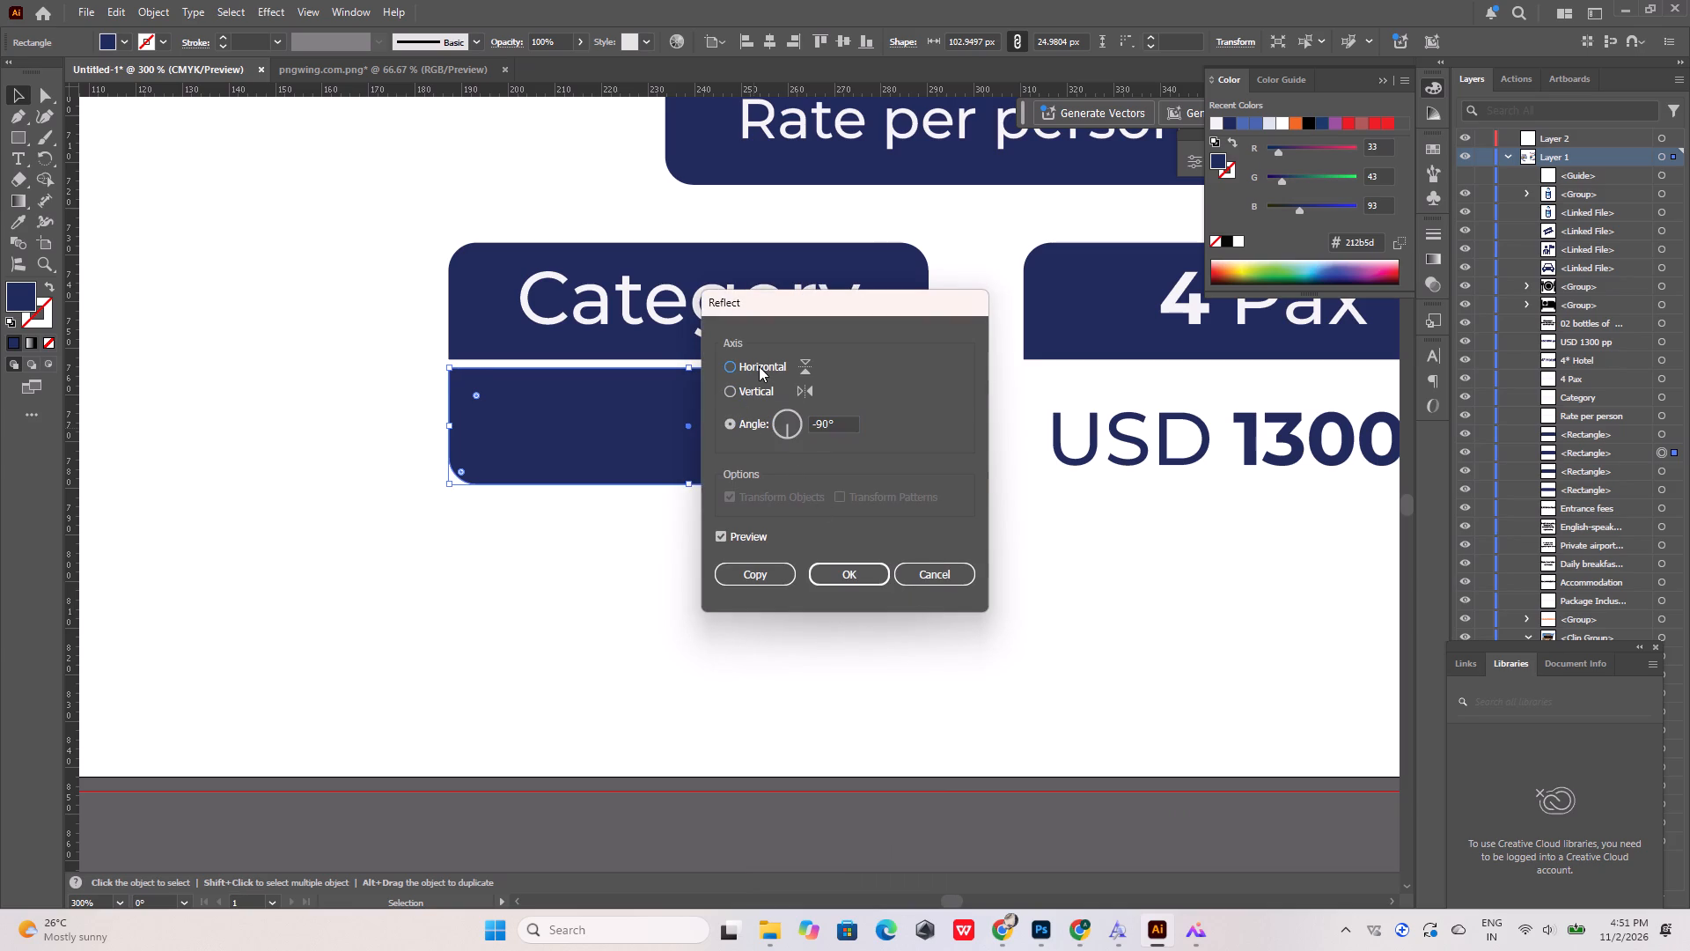
click(731, 393)
click(730, 371)
click(844, 571)
Recolour the "4* Hotel" text to off-white #f1f2f2.
click(725, 422)
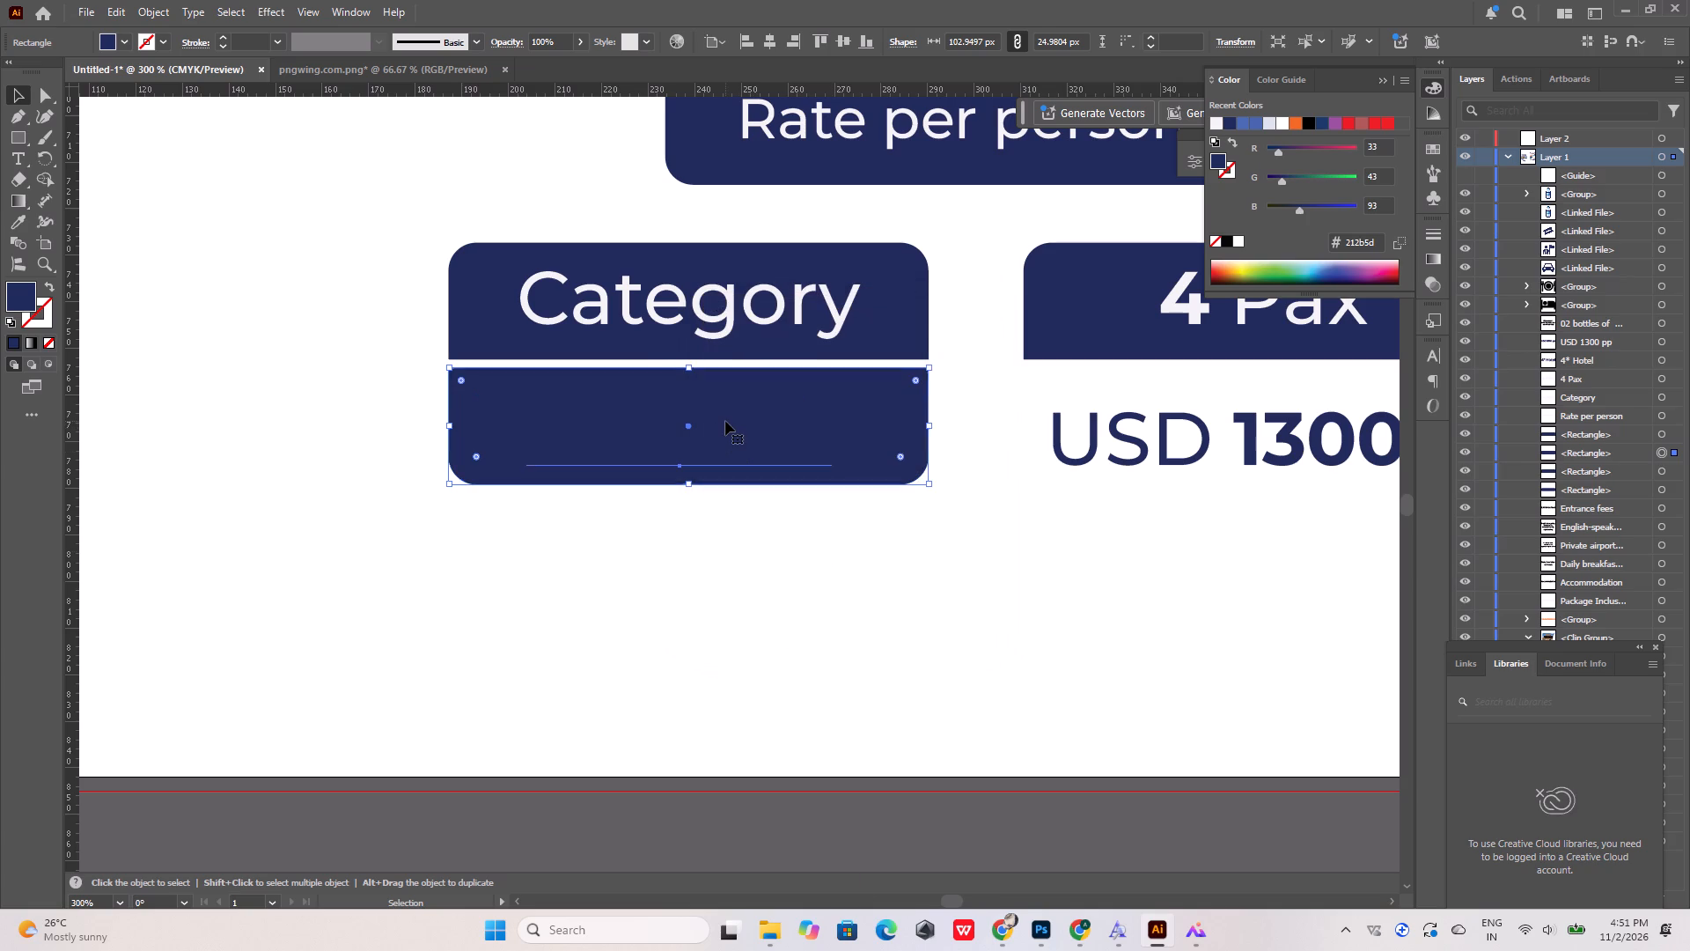
double_click(725, 421)
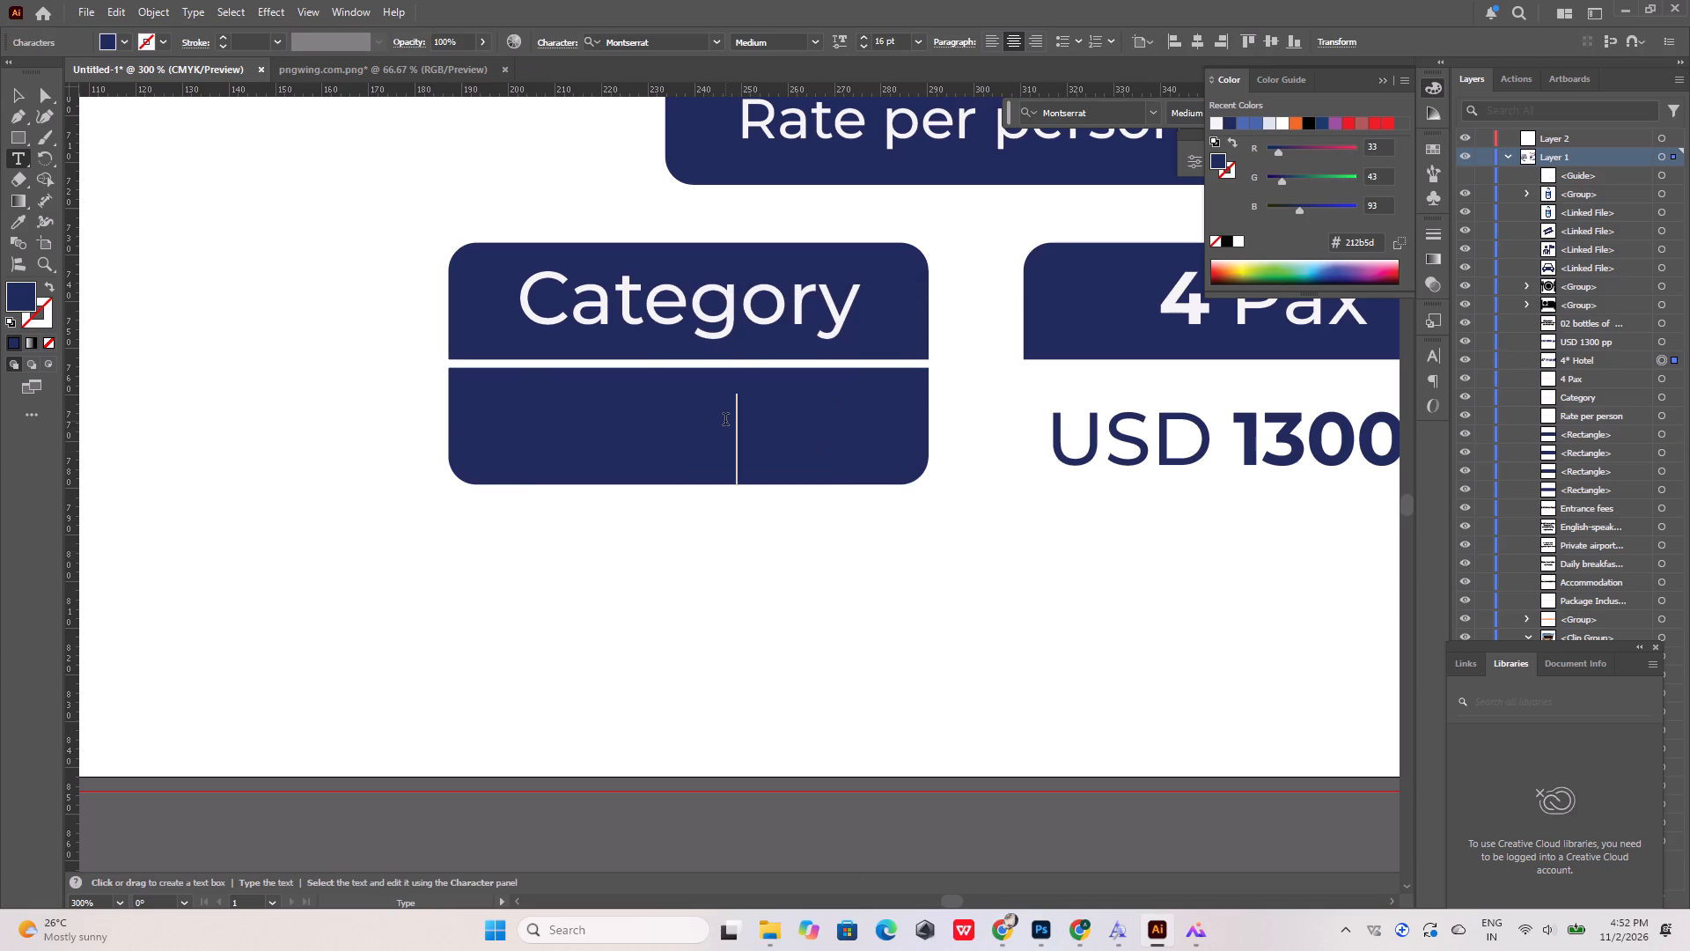
key(ctrl+a)
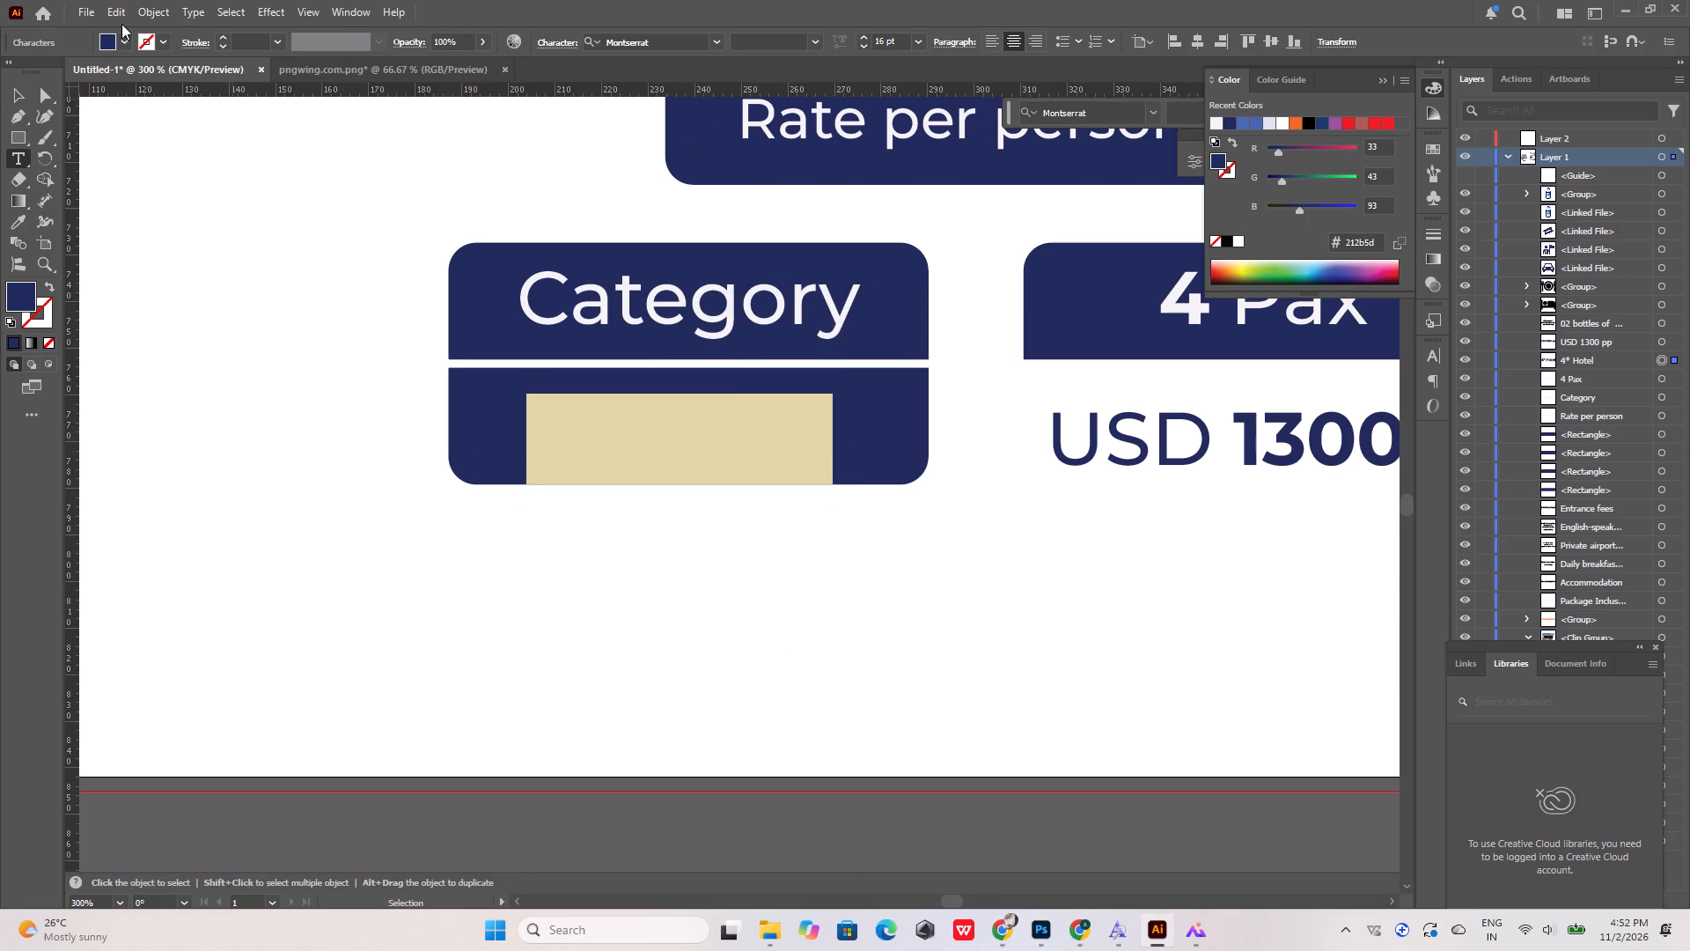
click(122, 41)
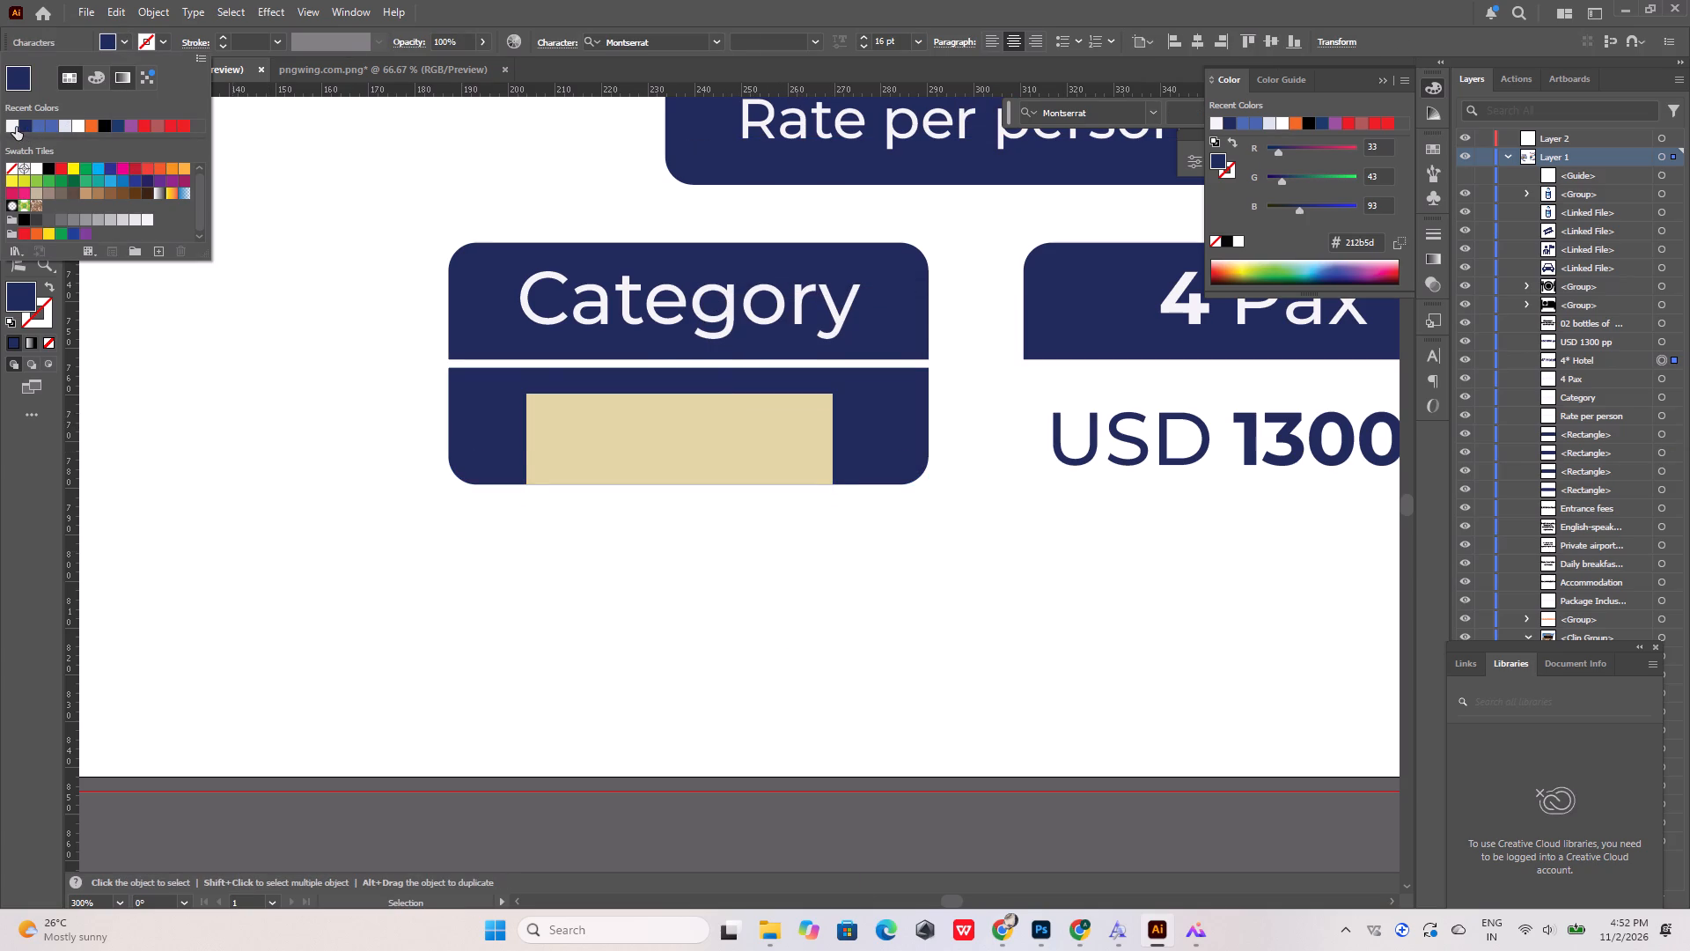
click(16, 127)
click(202, 330)
click(16, 85)
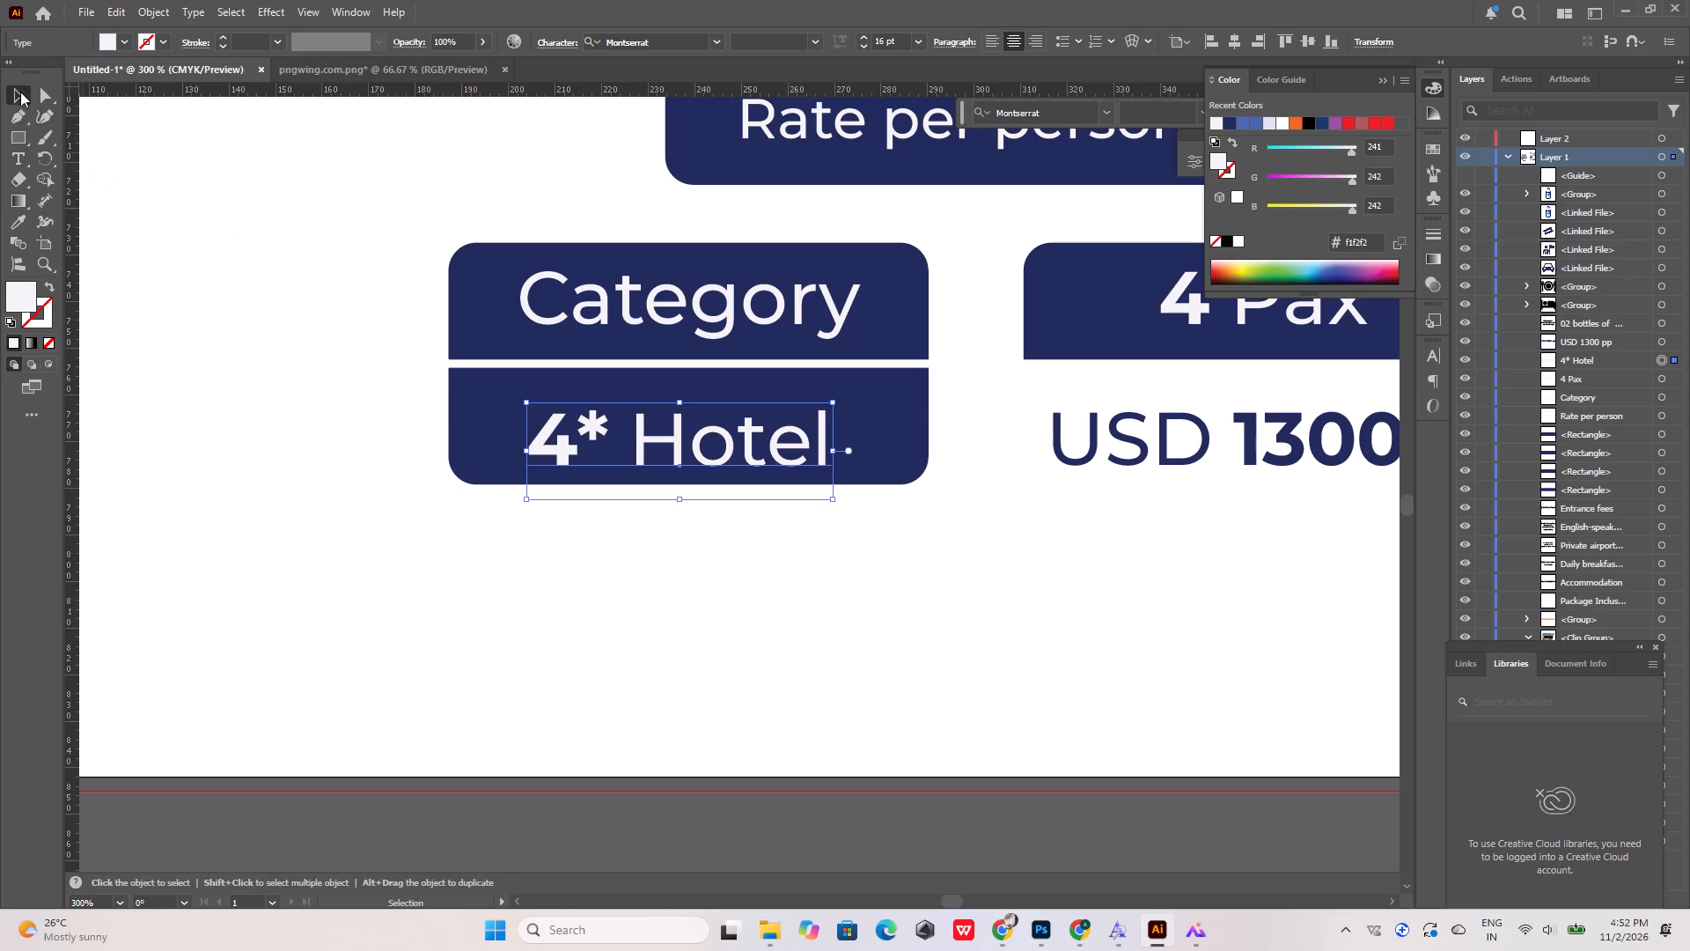
Align the "4* Hotel" text and its rectangle on their vertical centres.
shift+click(871, 408)
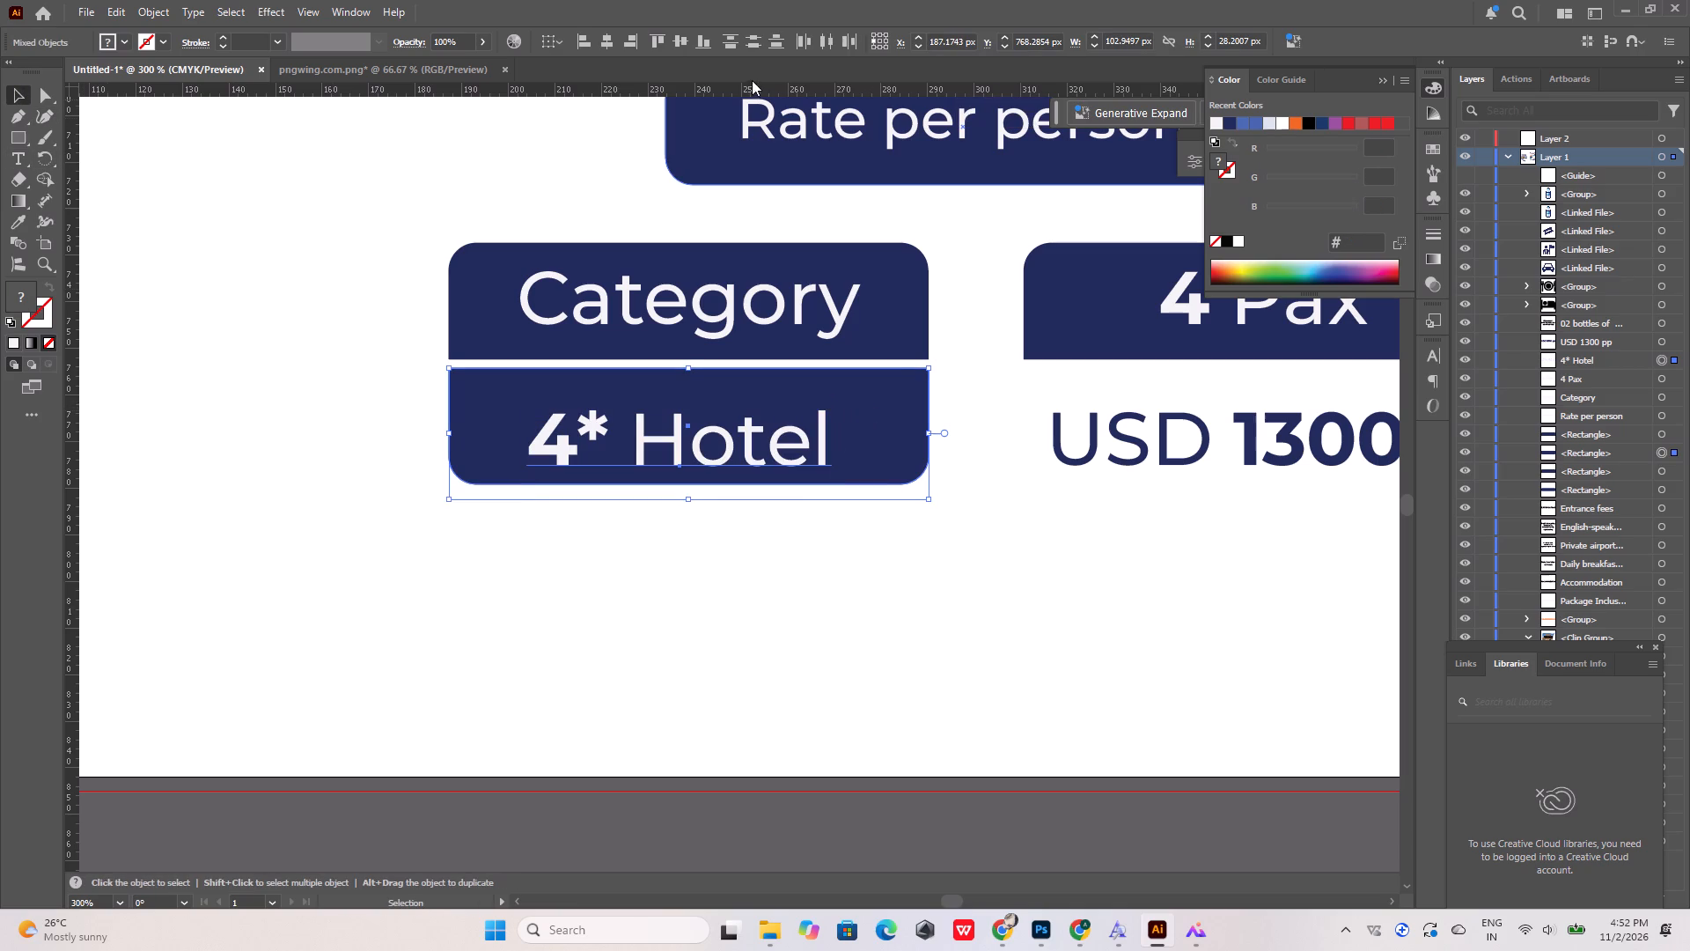
click(682, 46)
click(340, 344)
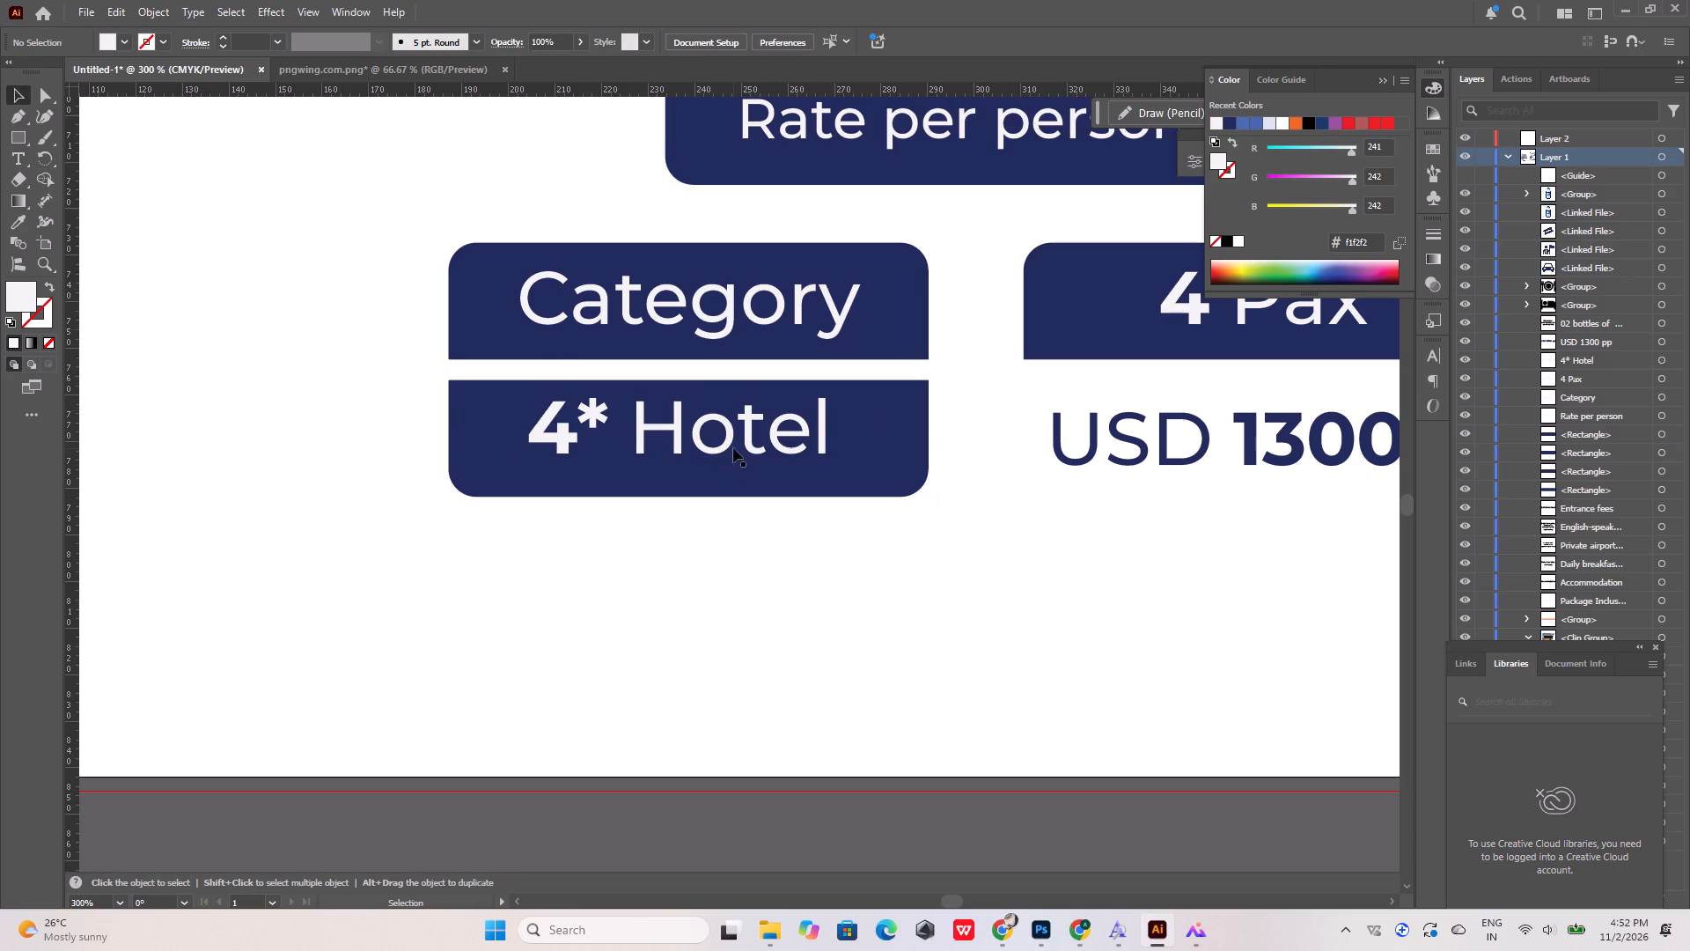
Duplicate the "4* Hotel" rectangle horizontally so the copy sits directly beneath the "4 Pax" rectangle.
scroll(687, 427, down, 4)
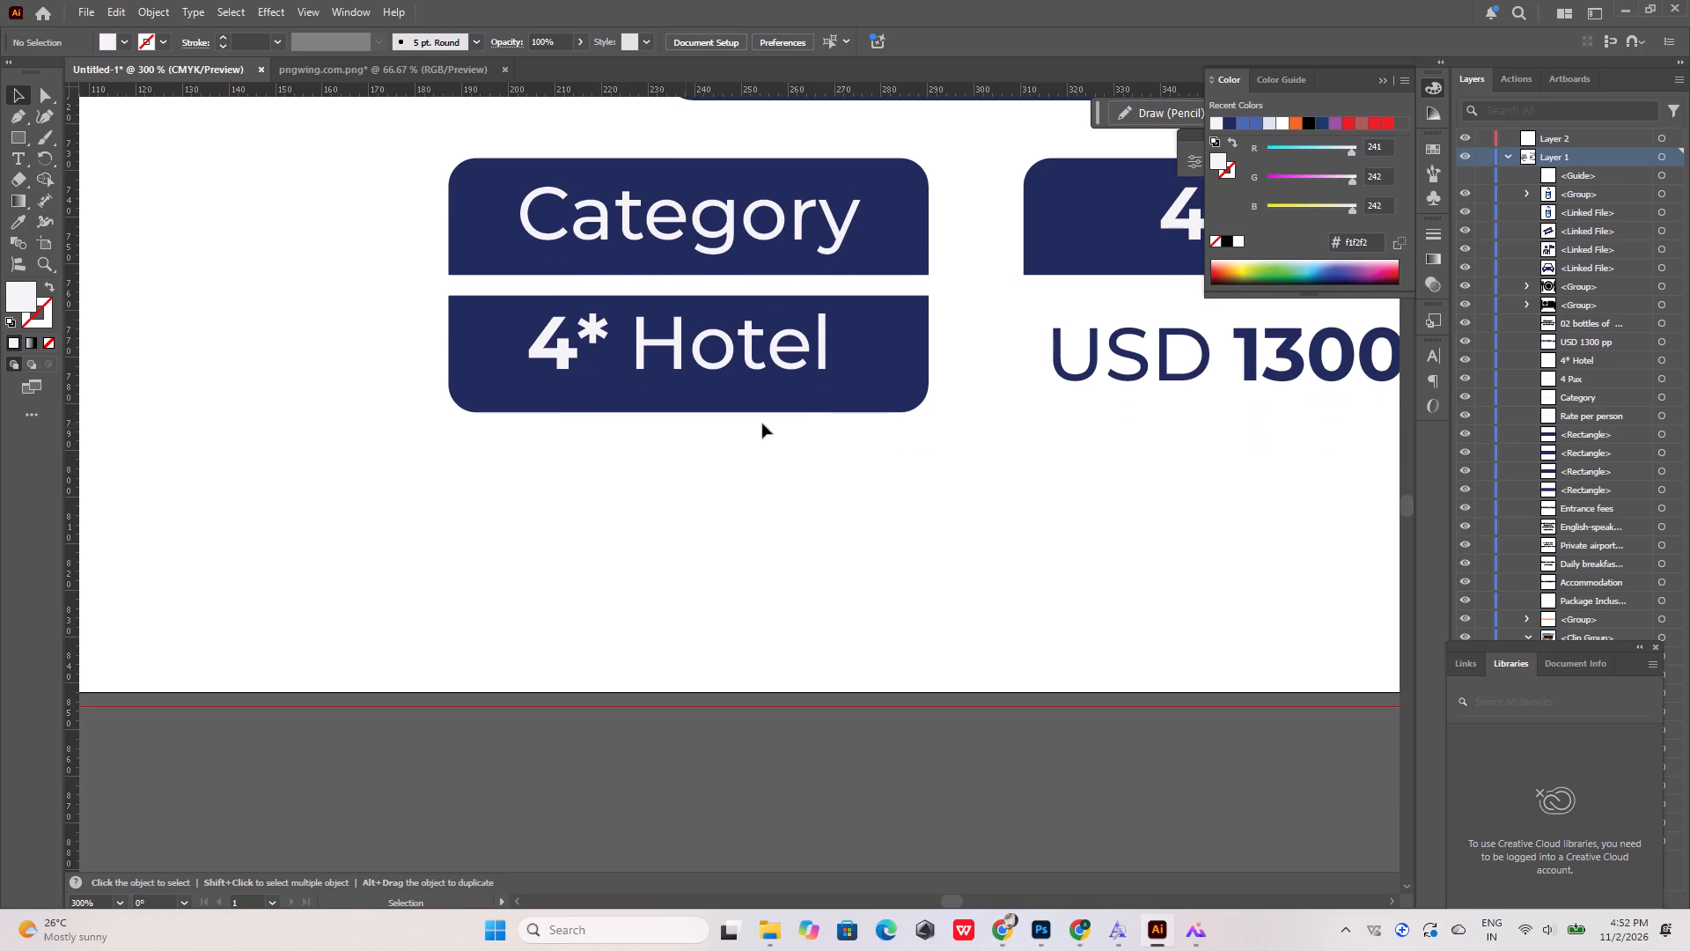
scroll(565, 472, down, 4)
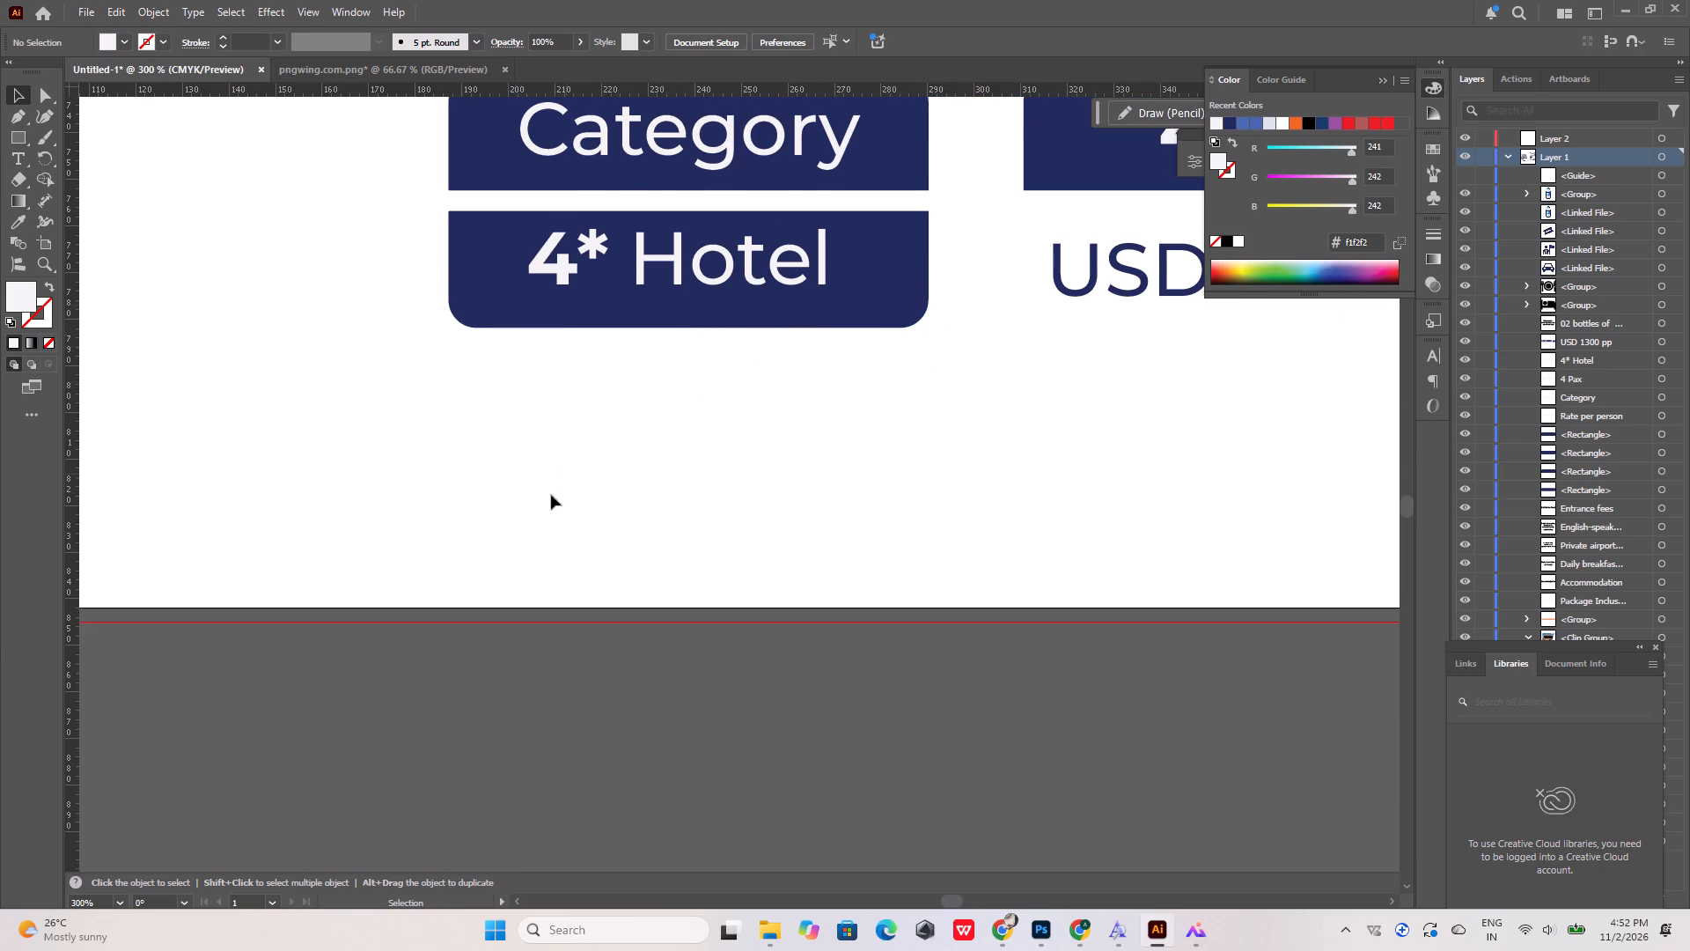
alt+scroll(546, 508, down, 4)
alt+scroll(650, 479, up, 4)
alt+drag(546, 377, 833, 397)
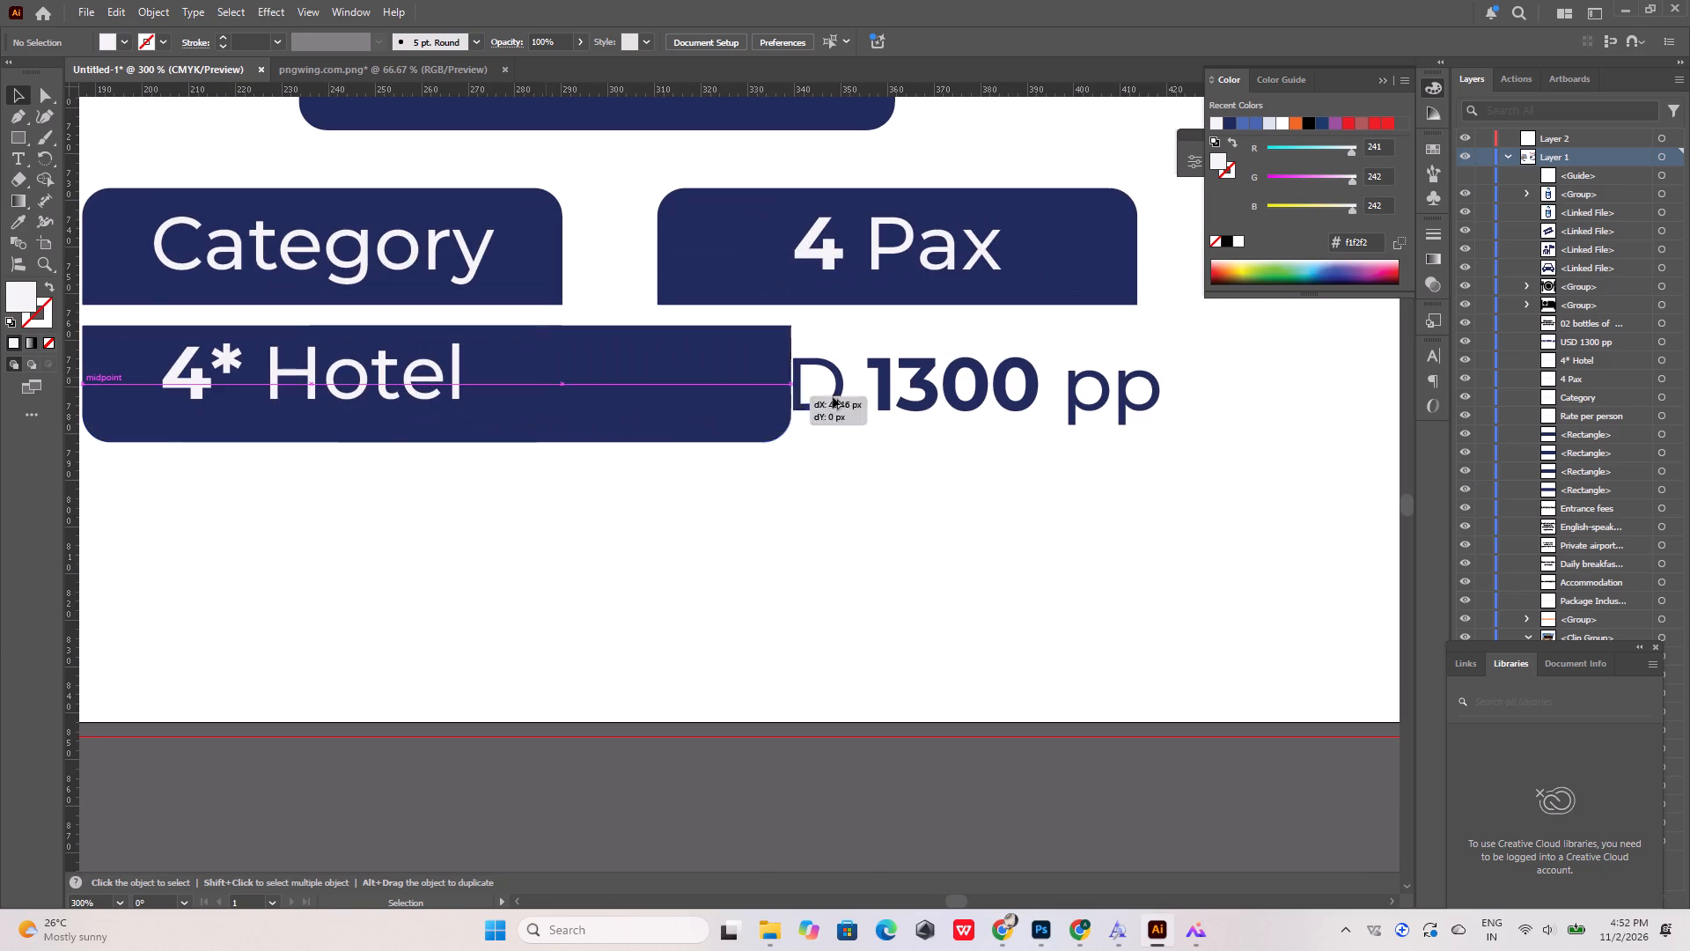
alt+drag(833, 397, 1125, 416)
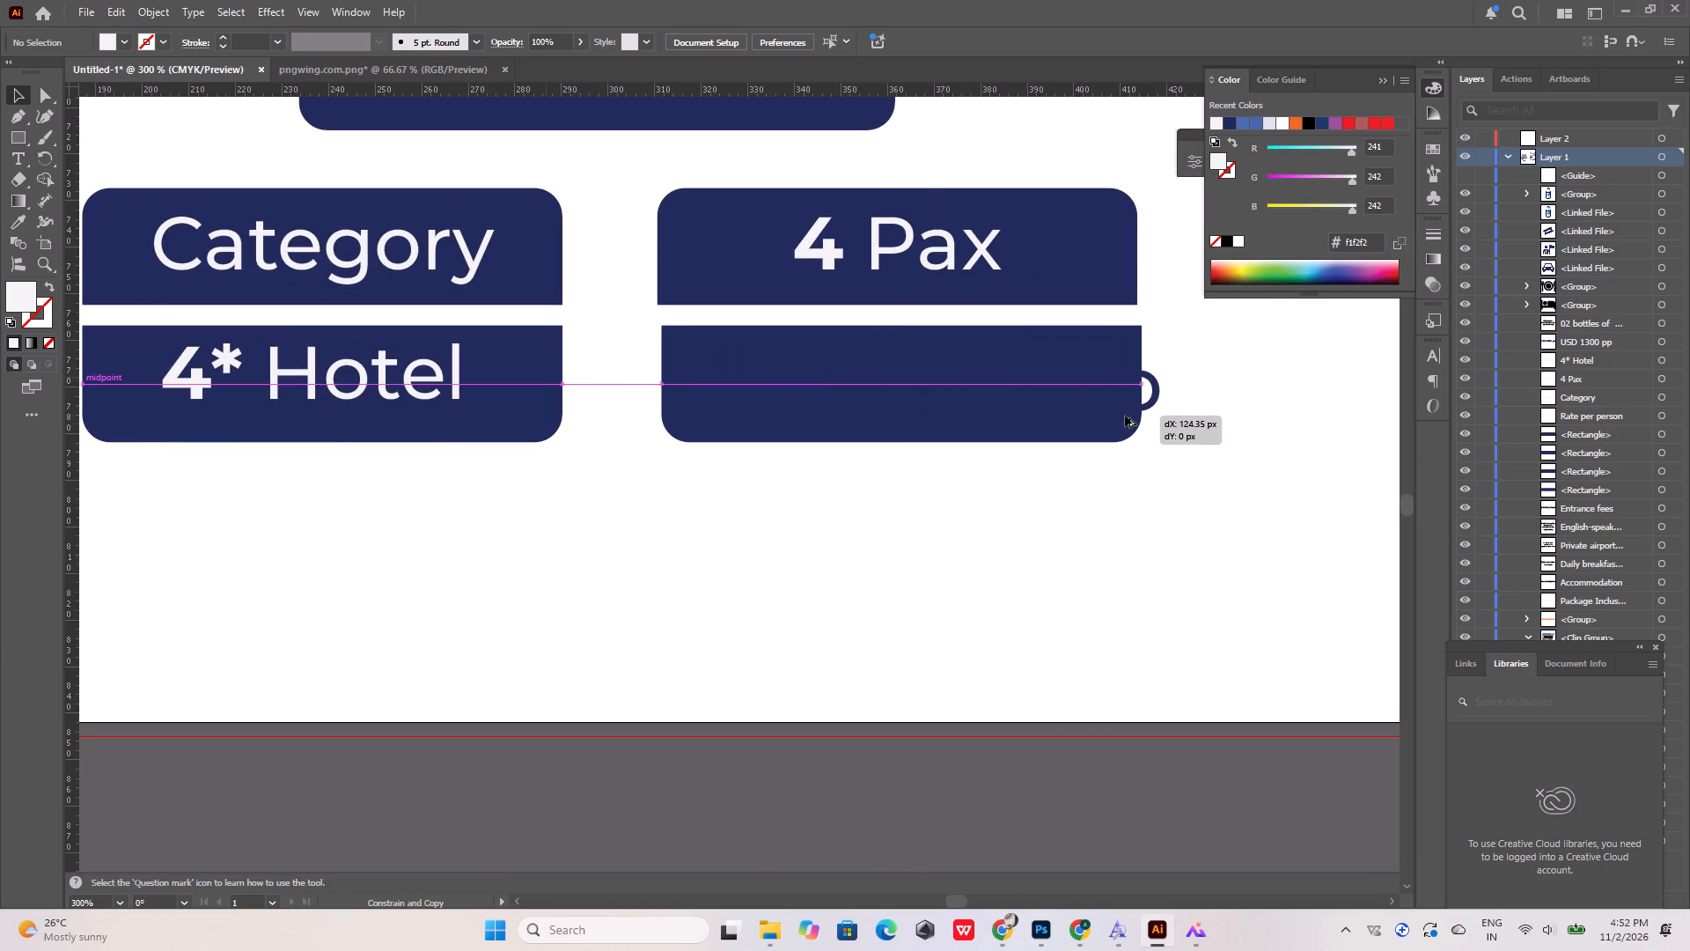
alt+drag(1125, 416, 1121, 416)
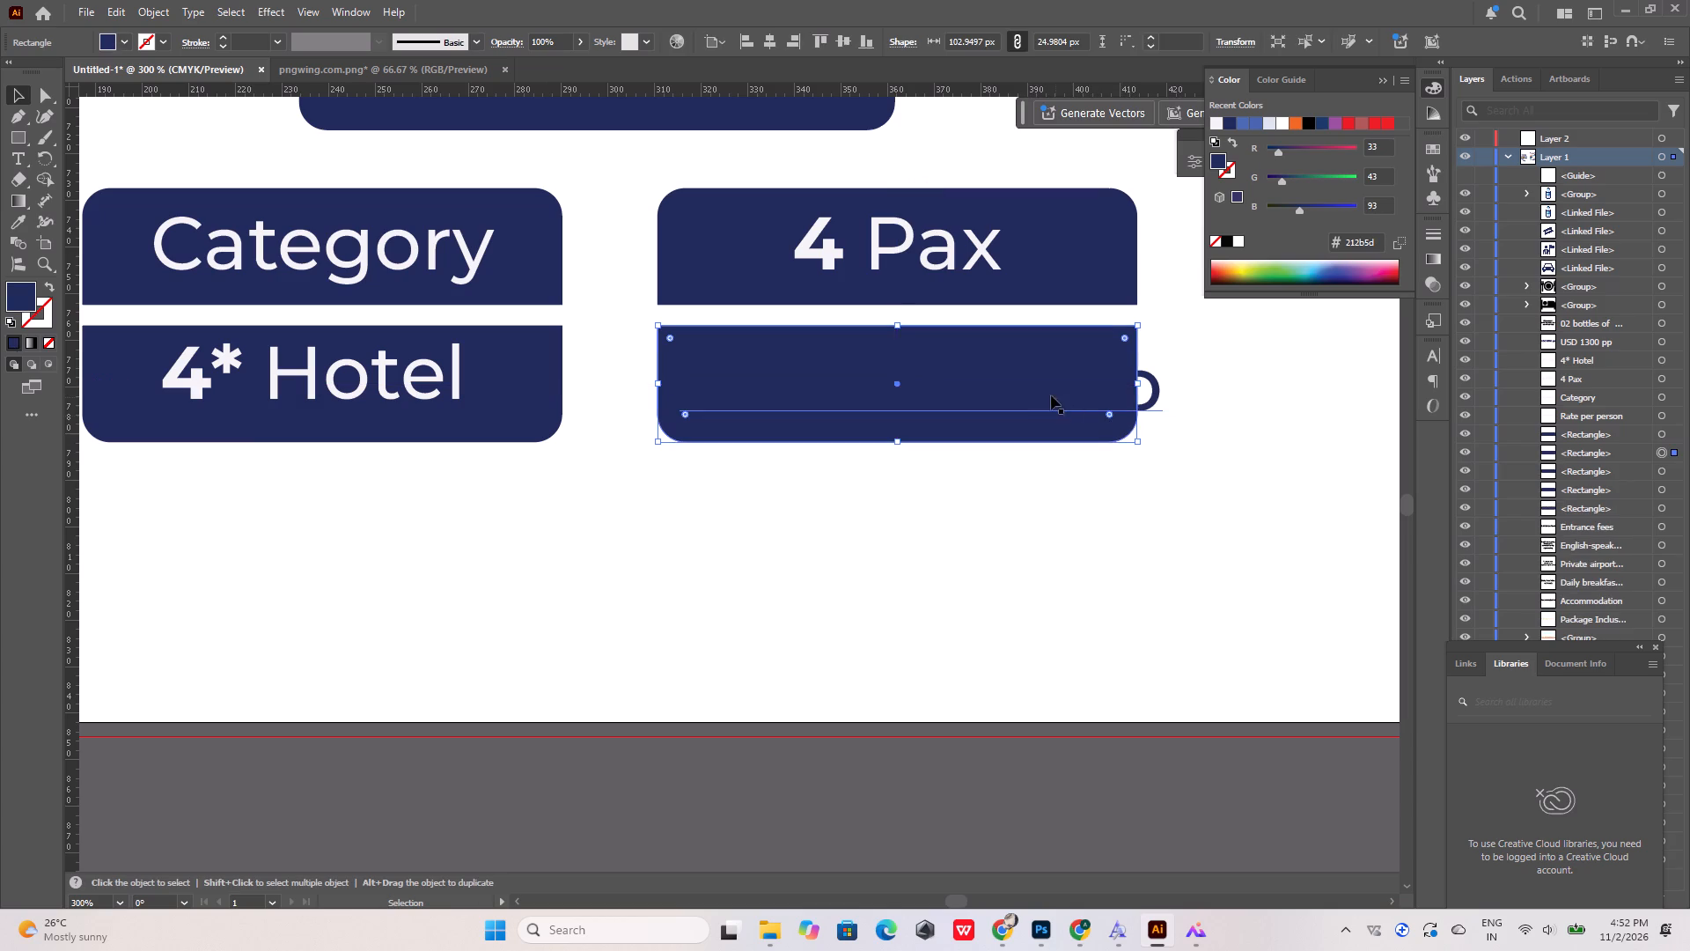
Recolour the whole "USD 1300 pp" text to off-white #f1f2f2.
double_click(1041, 389)
key(ctrl+a)
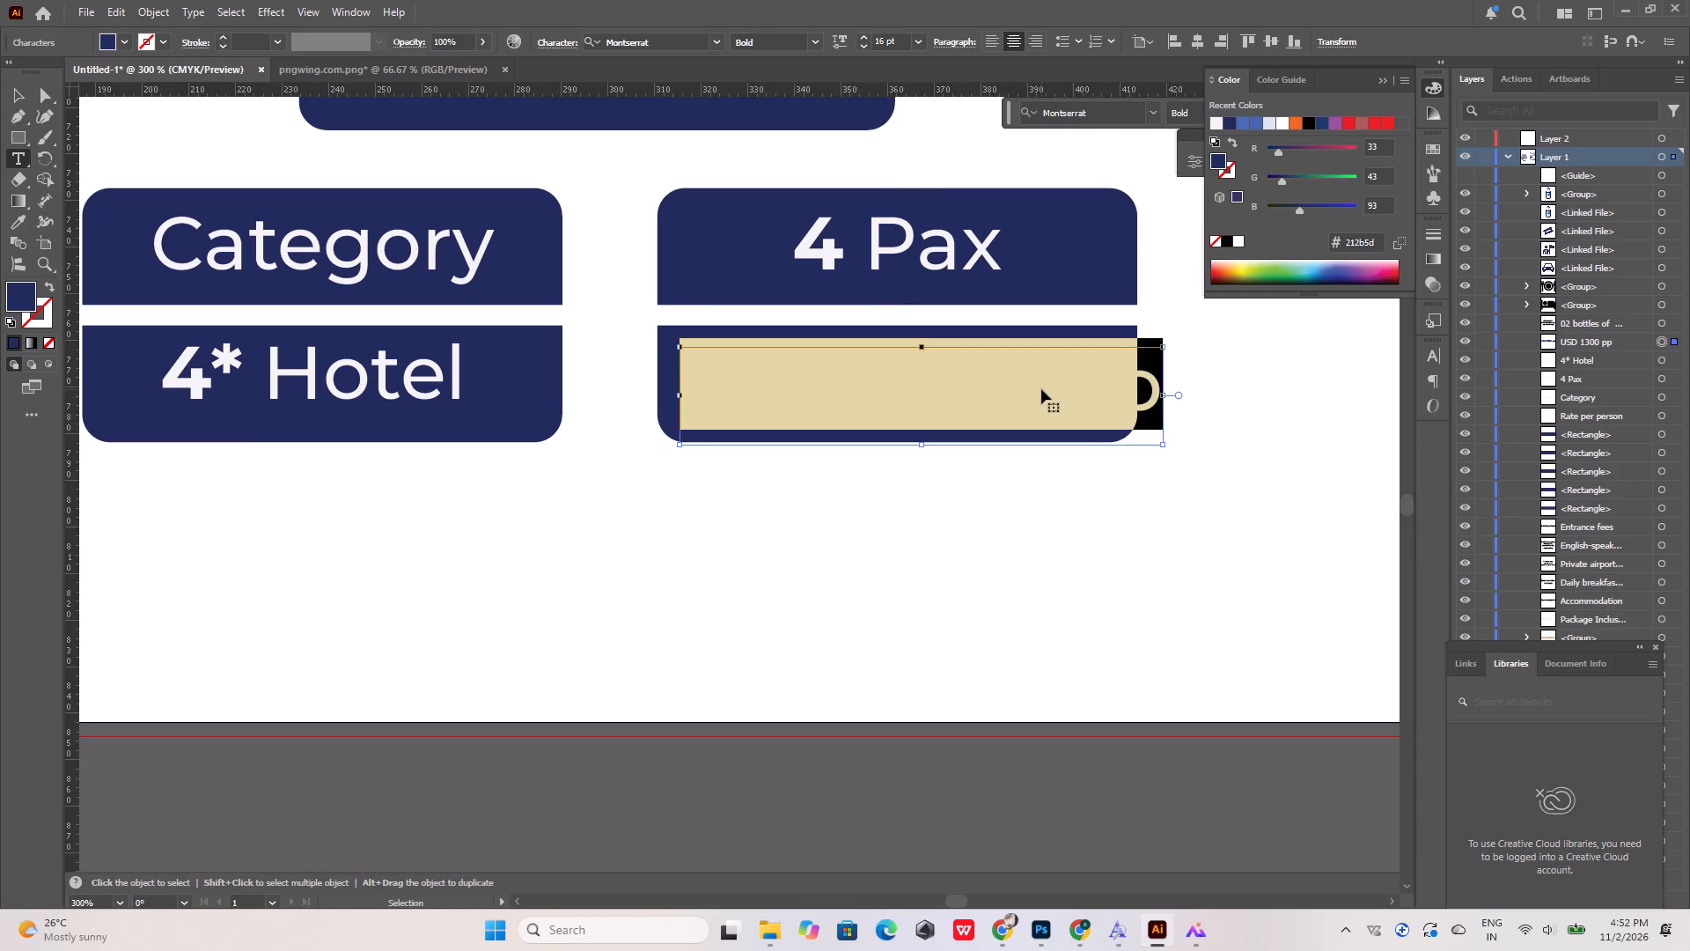
click(118, 37)
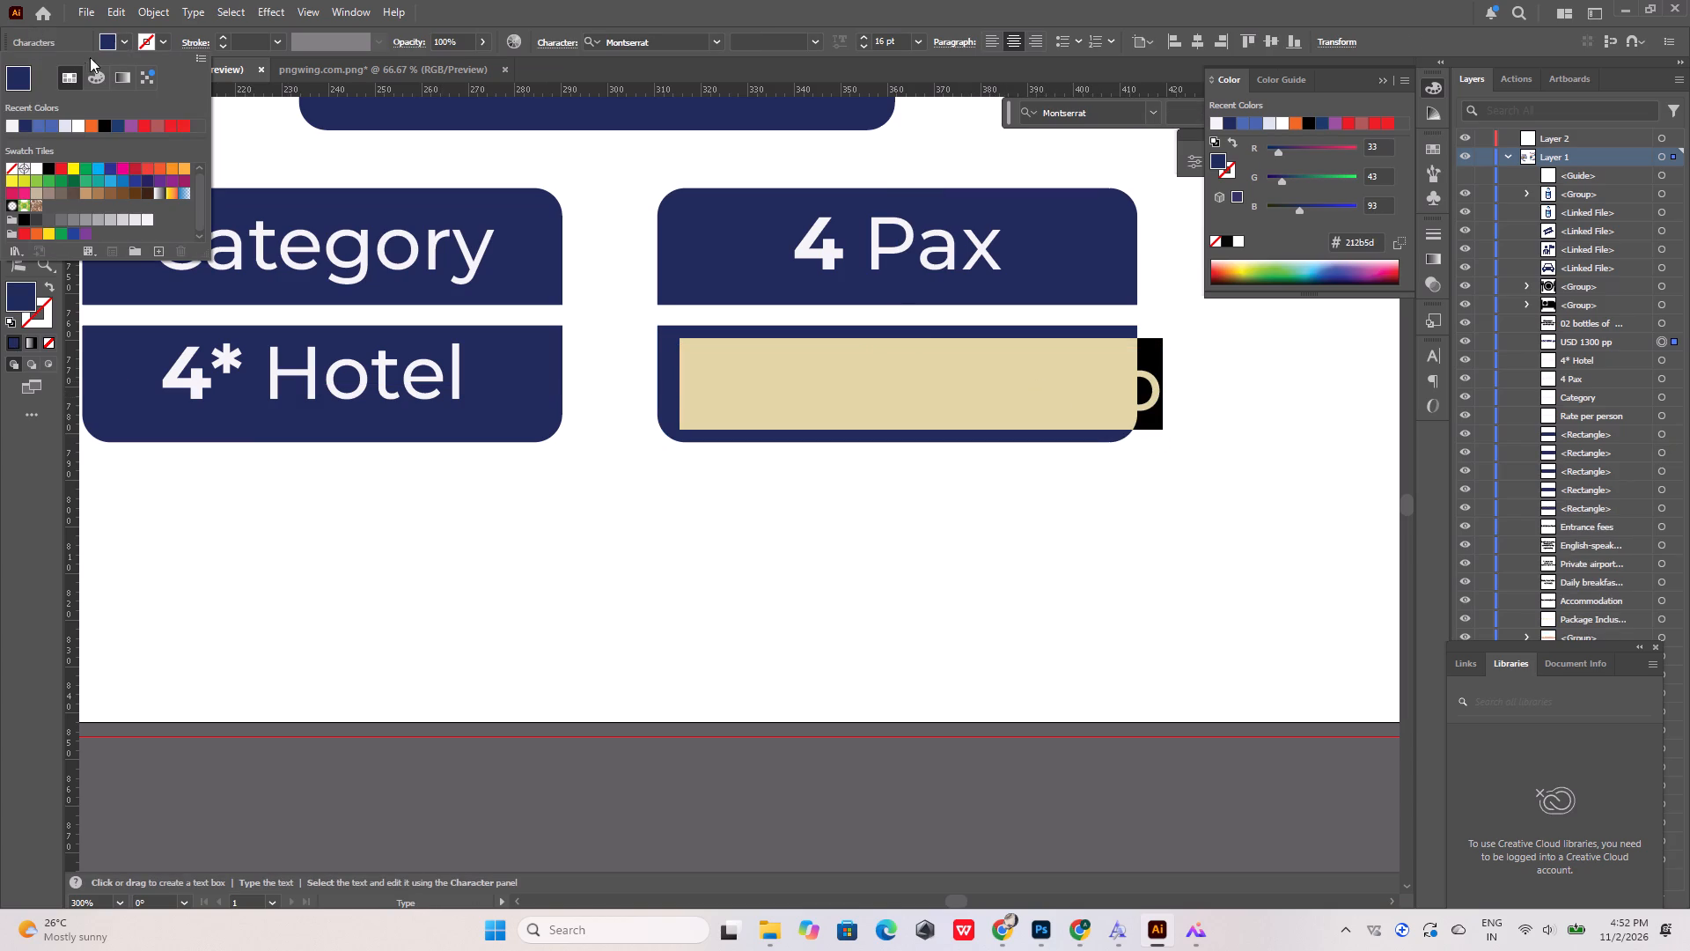
click(12, 125)
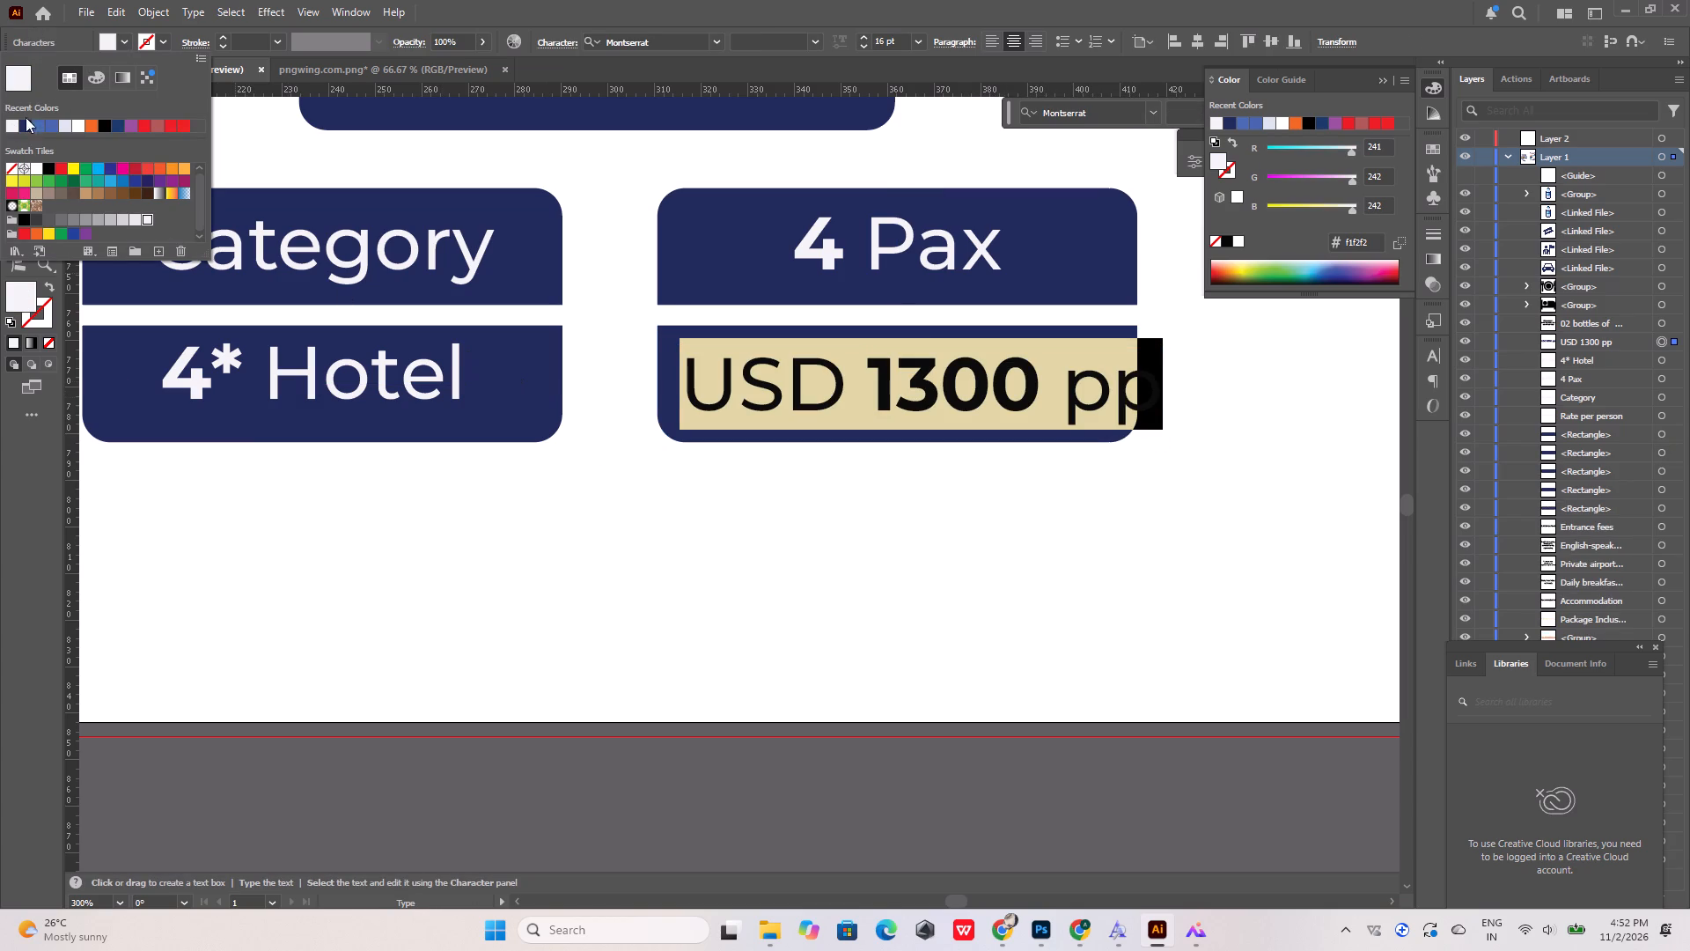
click(475, 493)
click(21, 103)
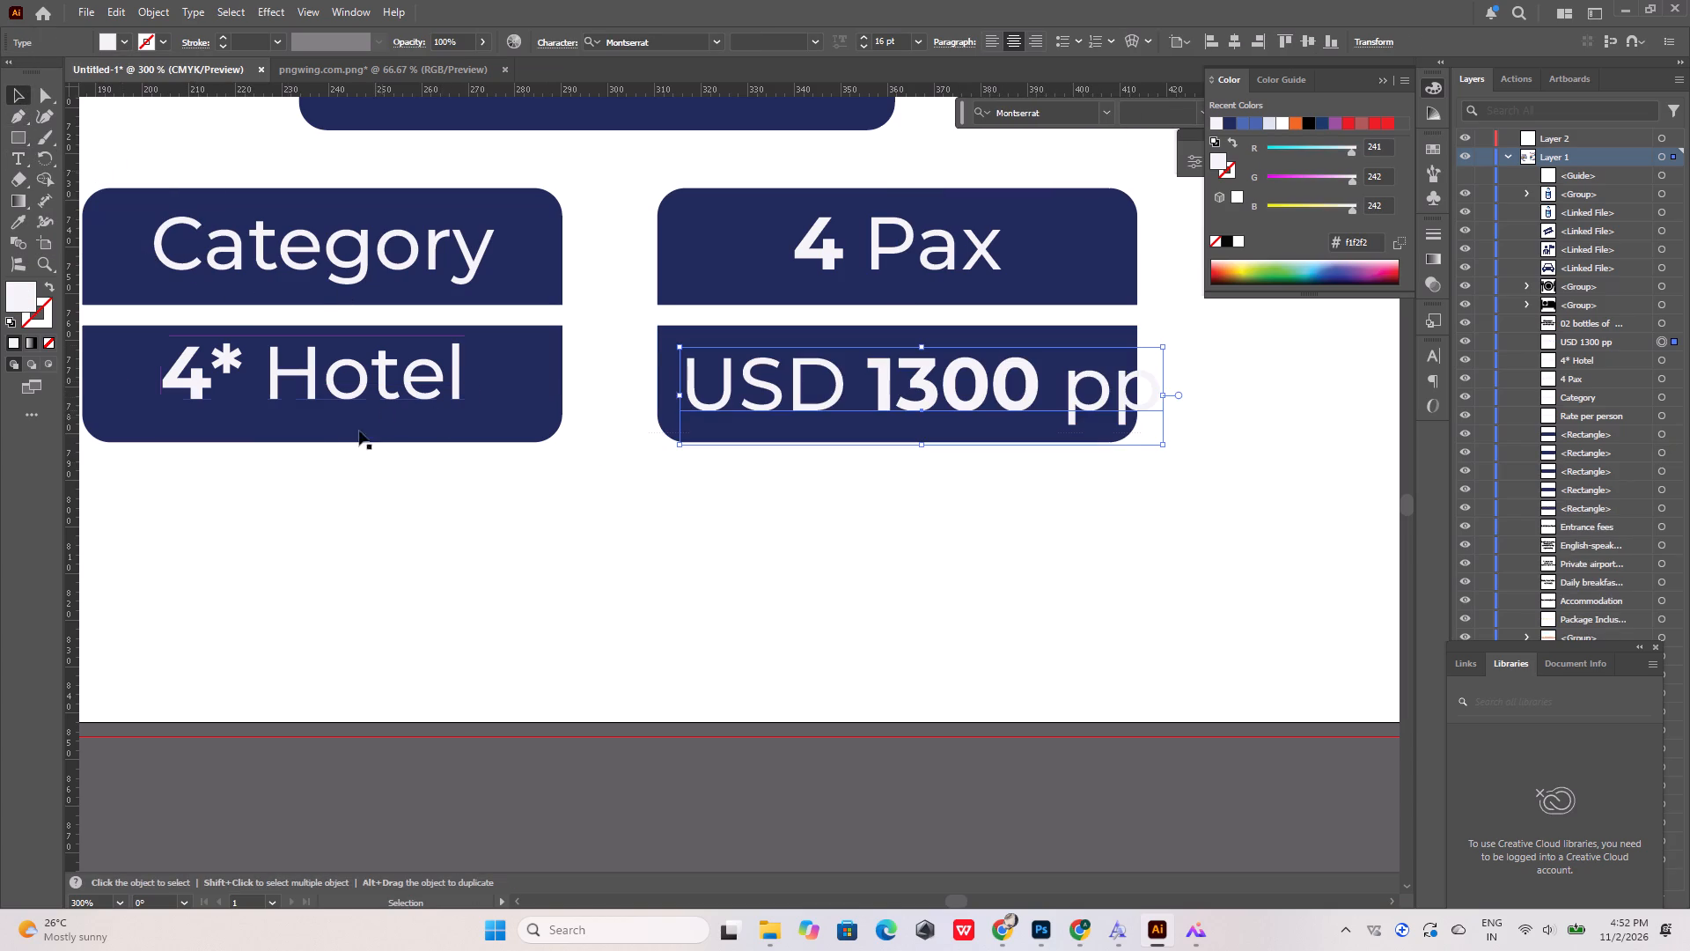
Reduce only the word "USD" in the "USD 1300 pp" text to 12 pt, following the reference flyer.
alt+scroll(331, 456, down, 6)
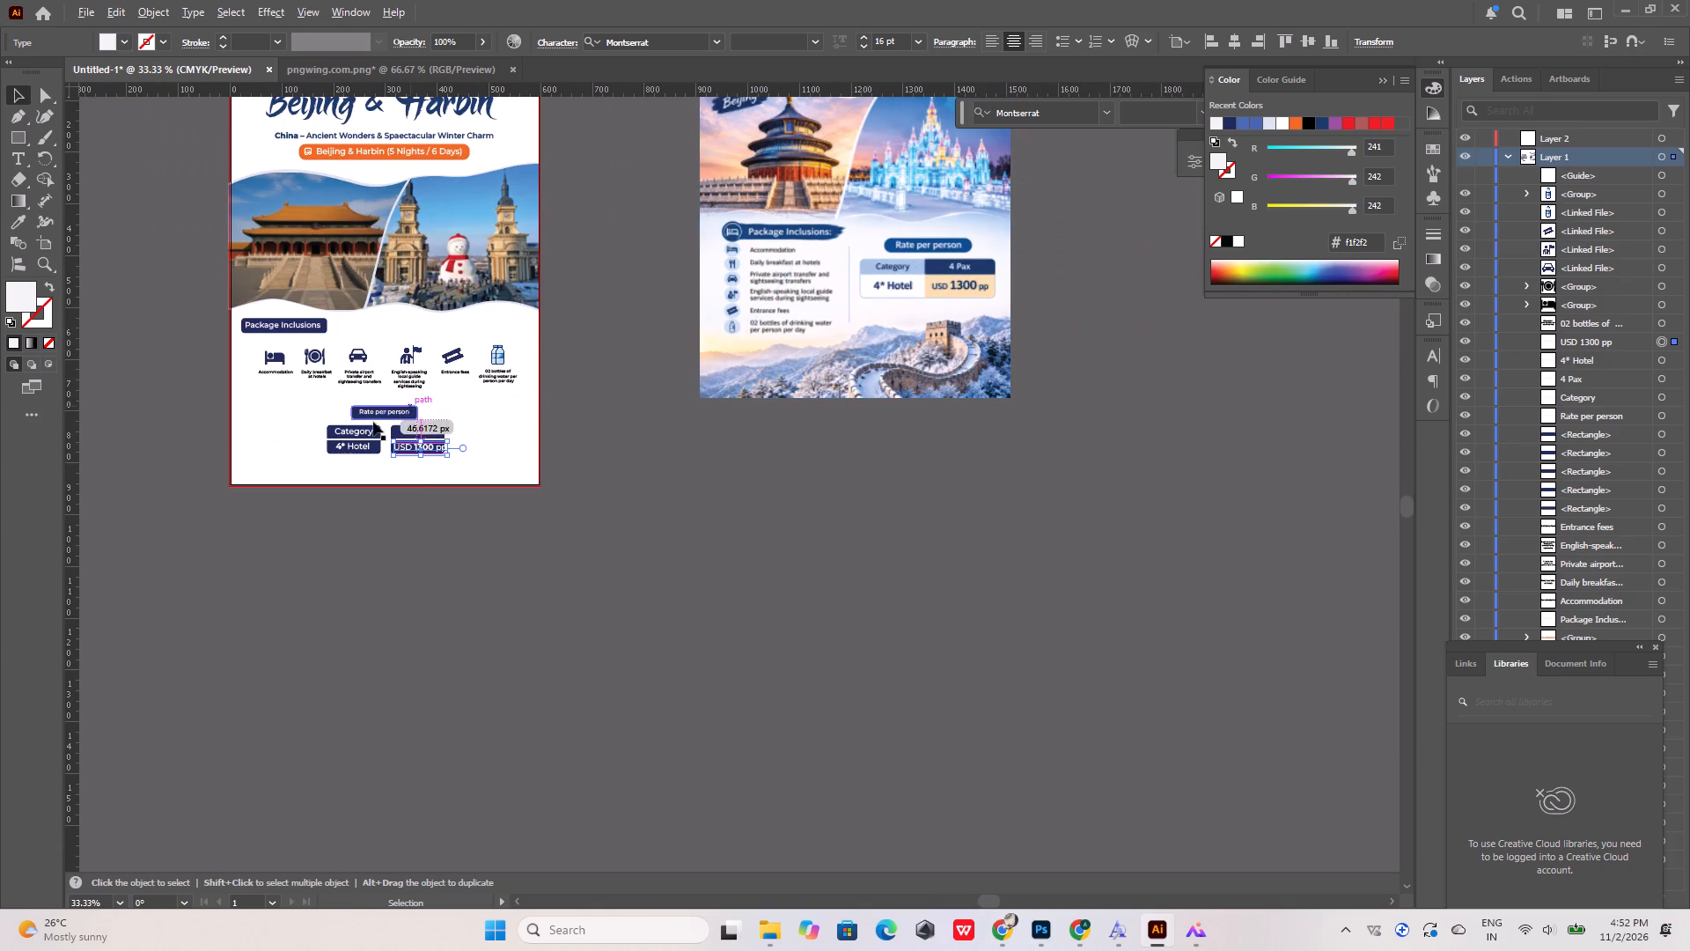
alt+scroll(356, 439, up, 5)
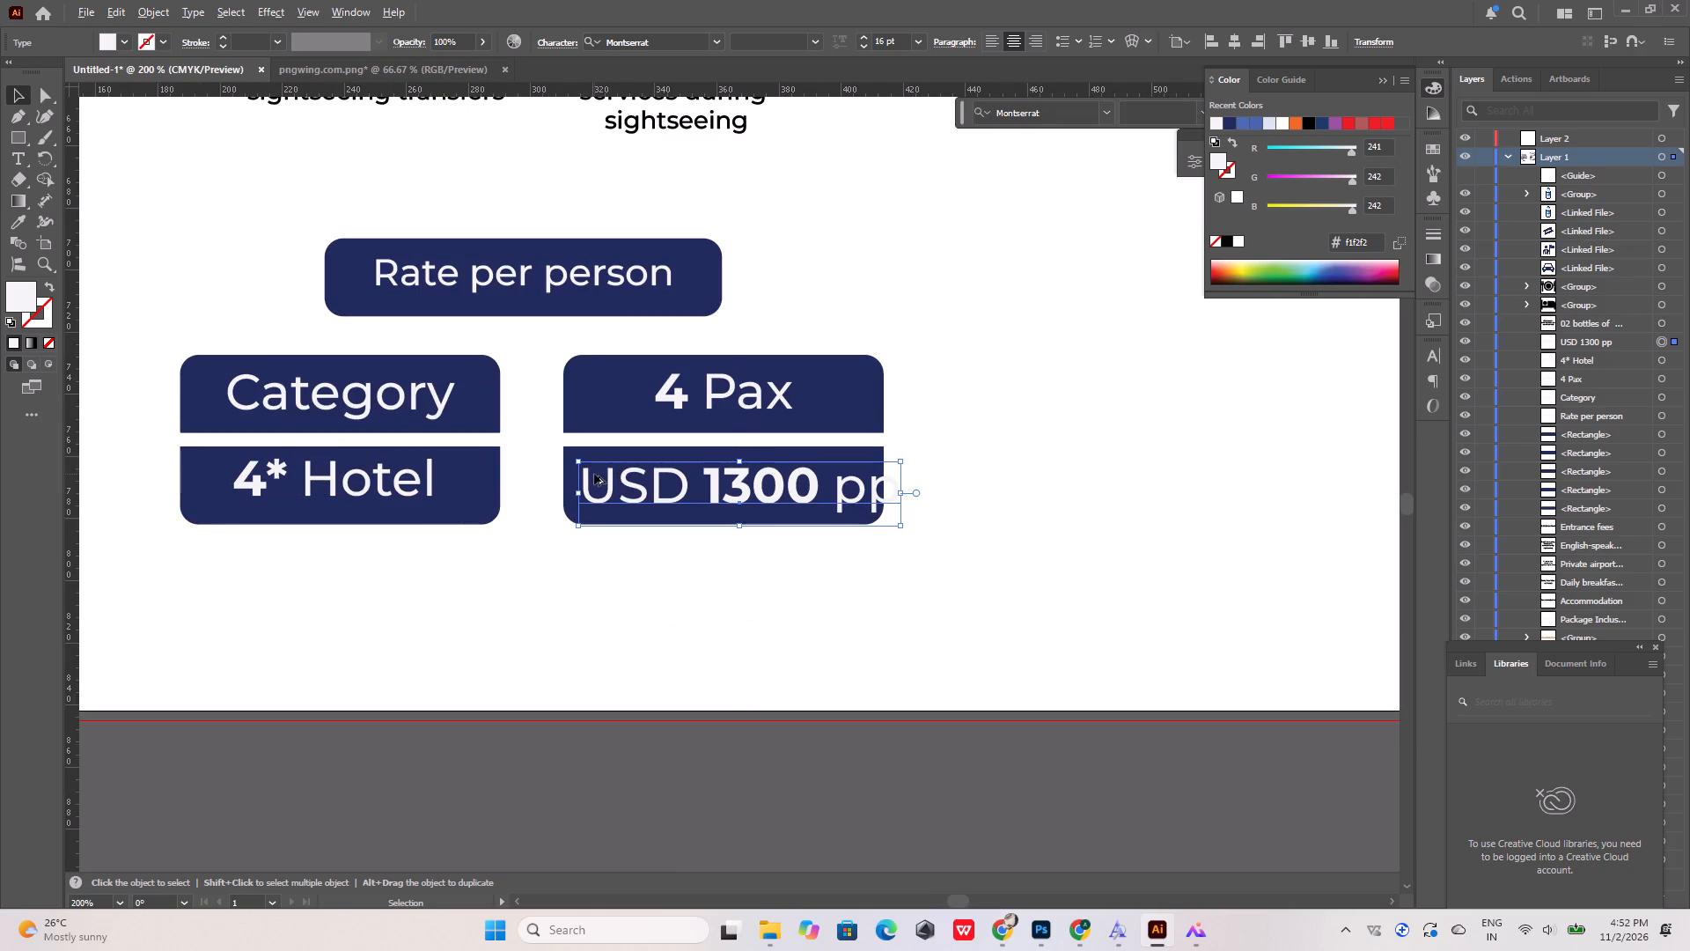
alt+scroll(586, 473, down, 6)
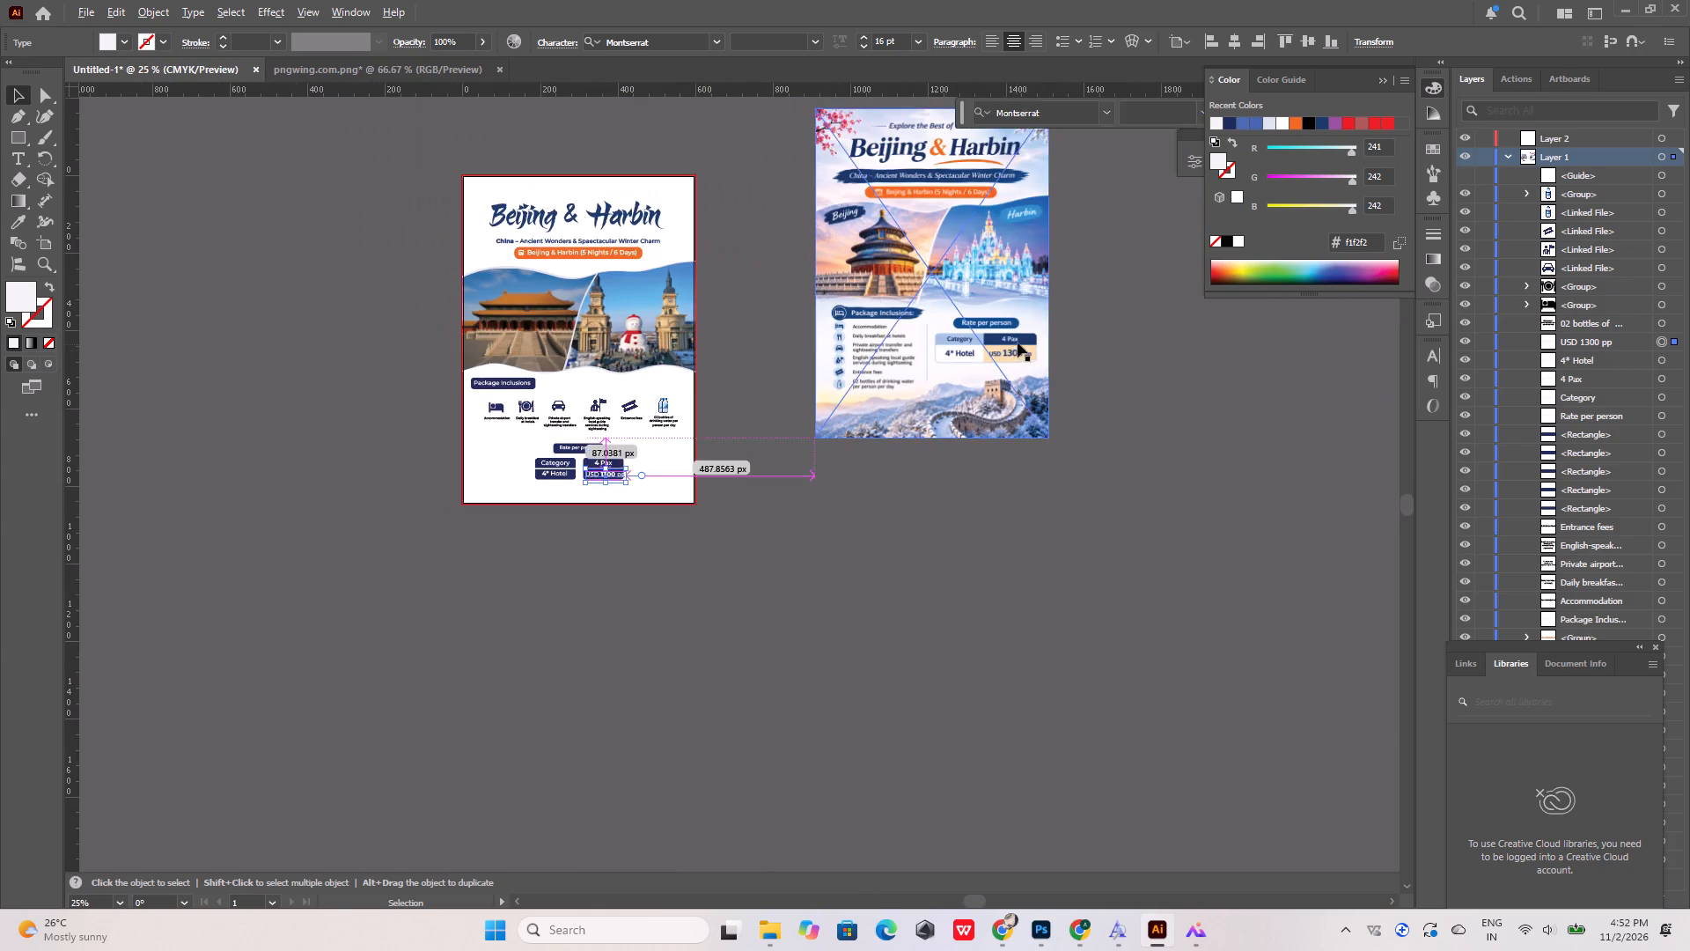
alt+scroll(1018, 343, up, 4)
alt+scroll(1018, 343, down, 4)
alt+scroll(713, 460, up, 4)
alt+scroll(784, 358, up, 3)
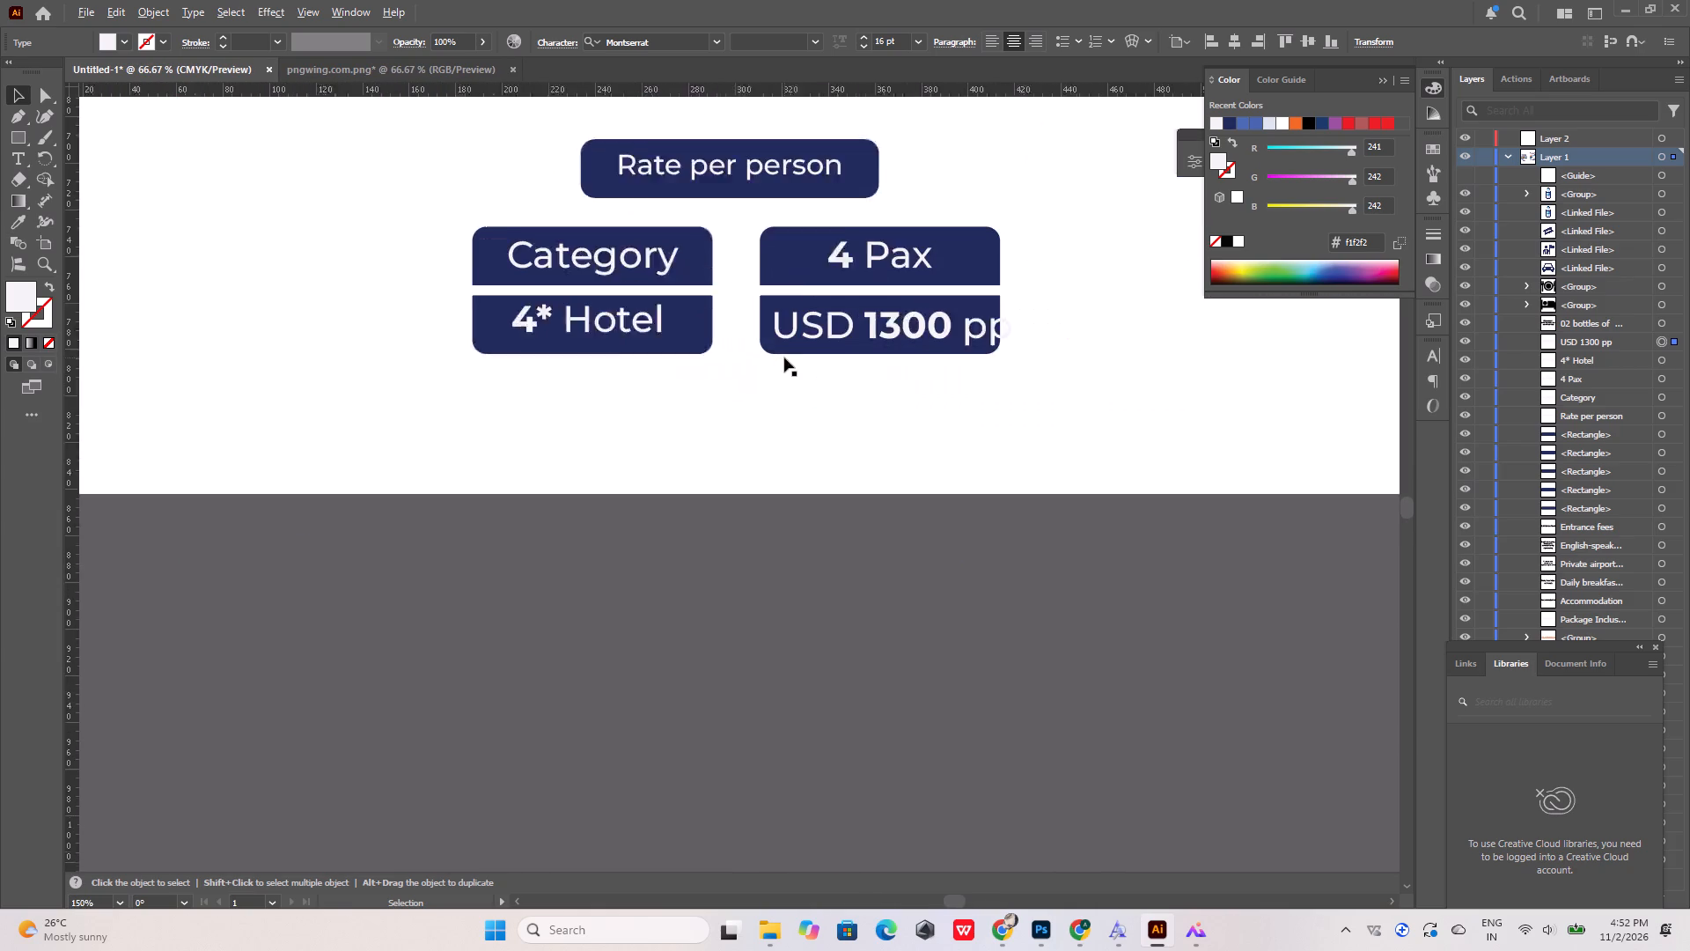
double_click(856, 294)
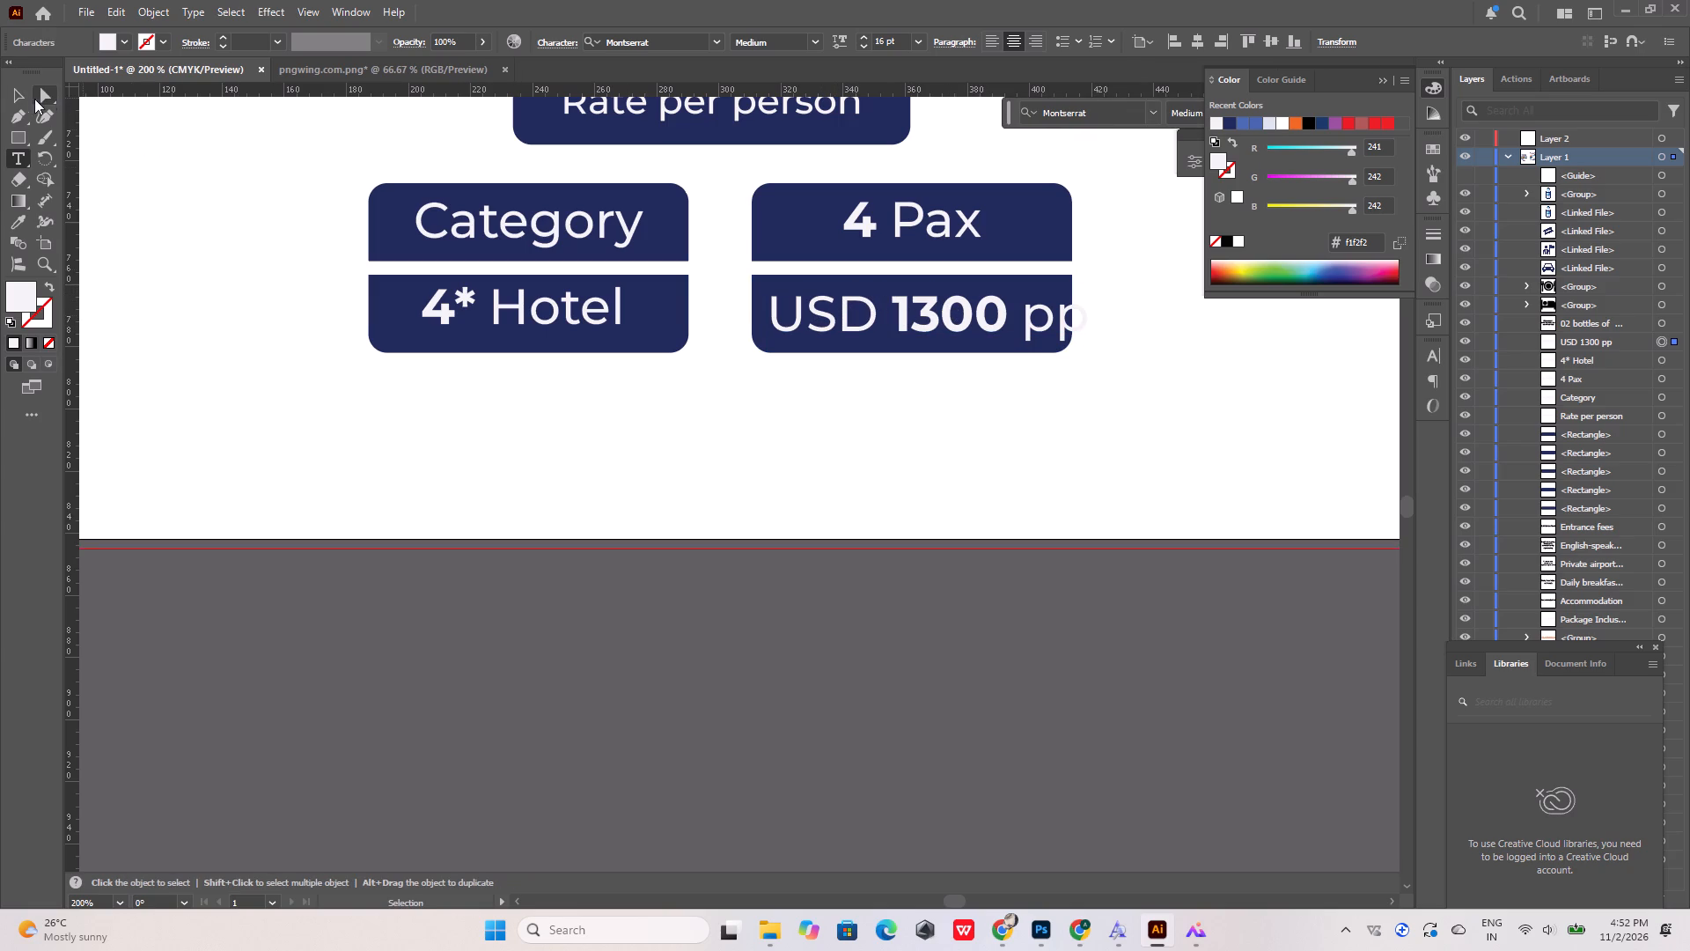
click(17, 95)
double_click(880, 310)
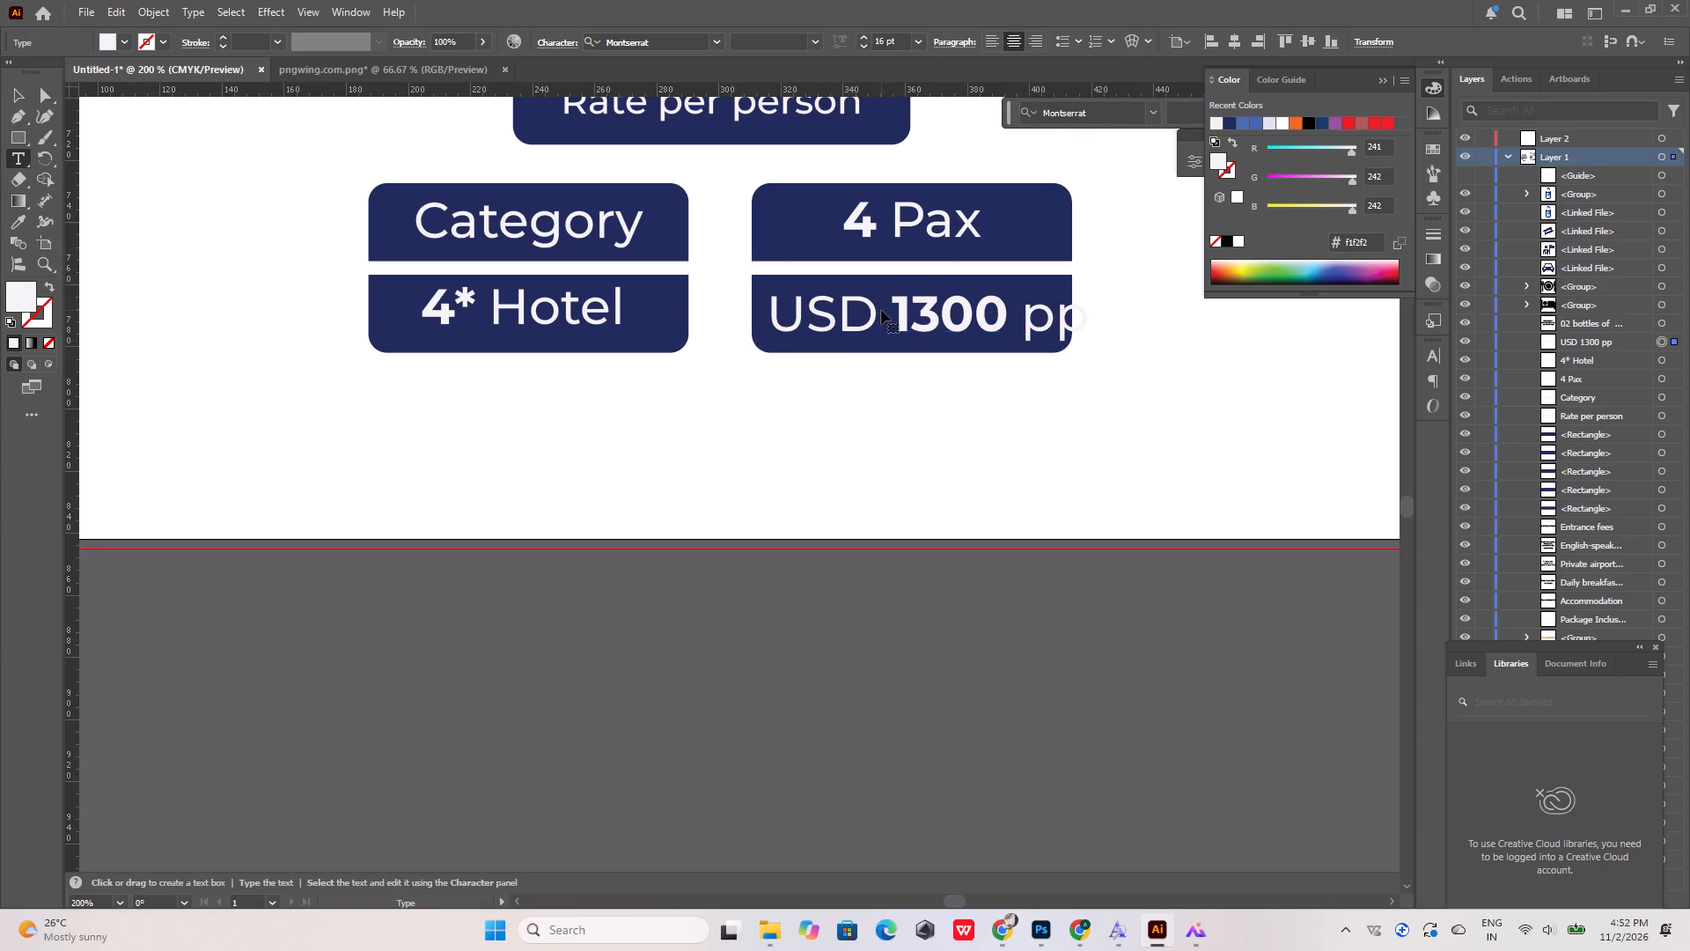
drag(881, 310, 736, 309)
drag(879, 317, 768, 311)
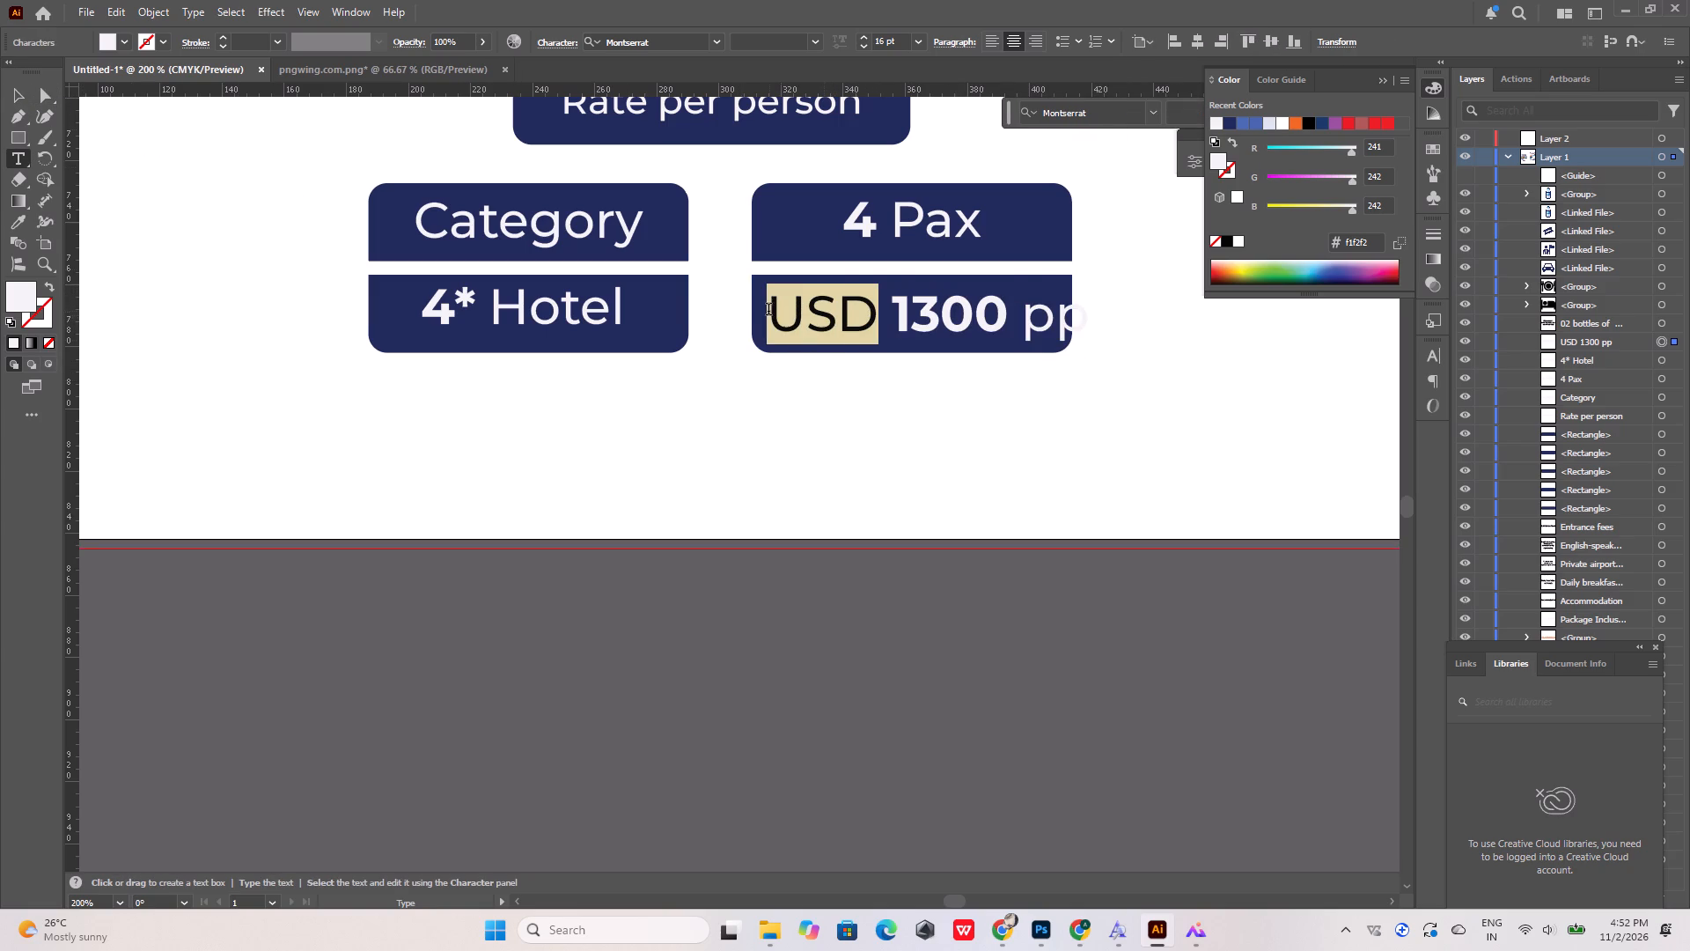
drag(768, 311, 766, 311)
click(865, 47)
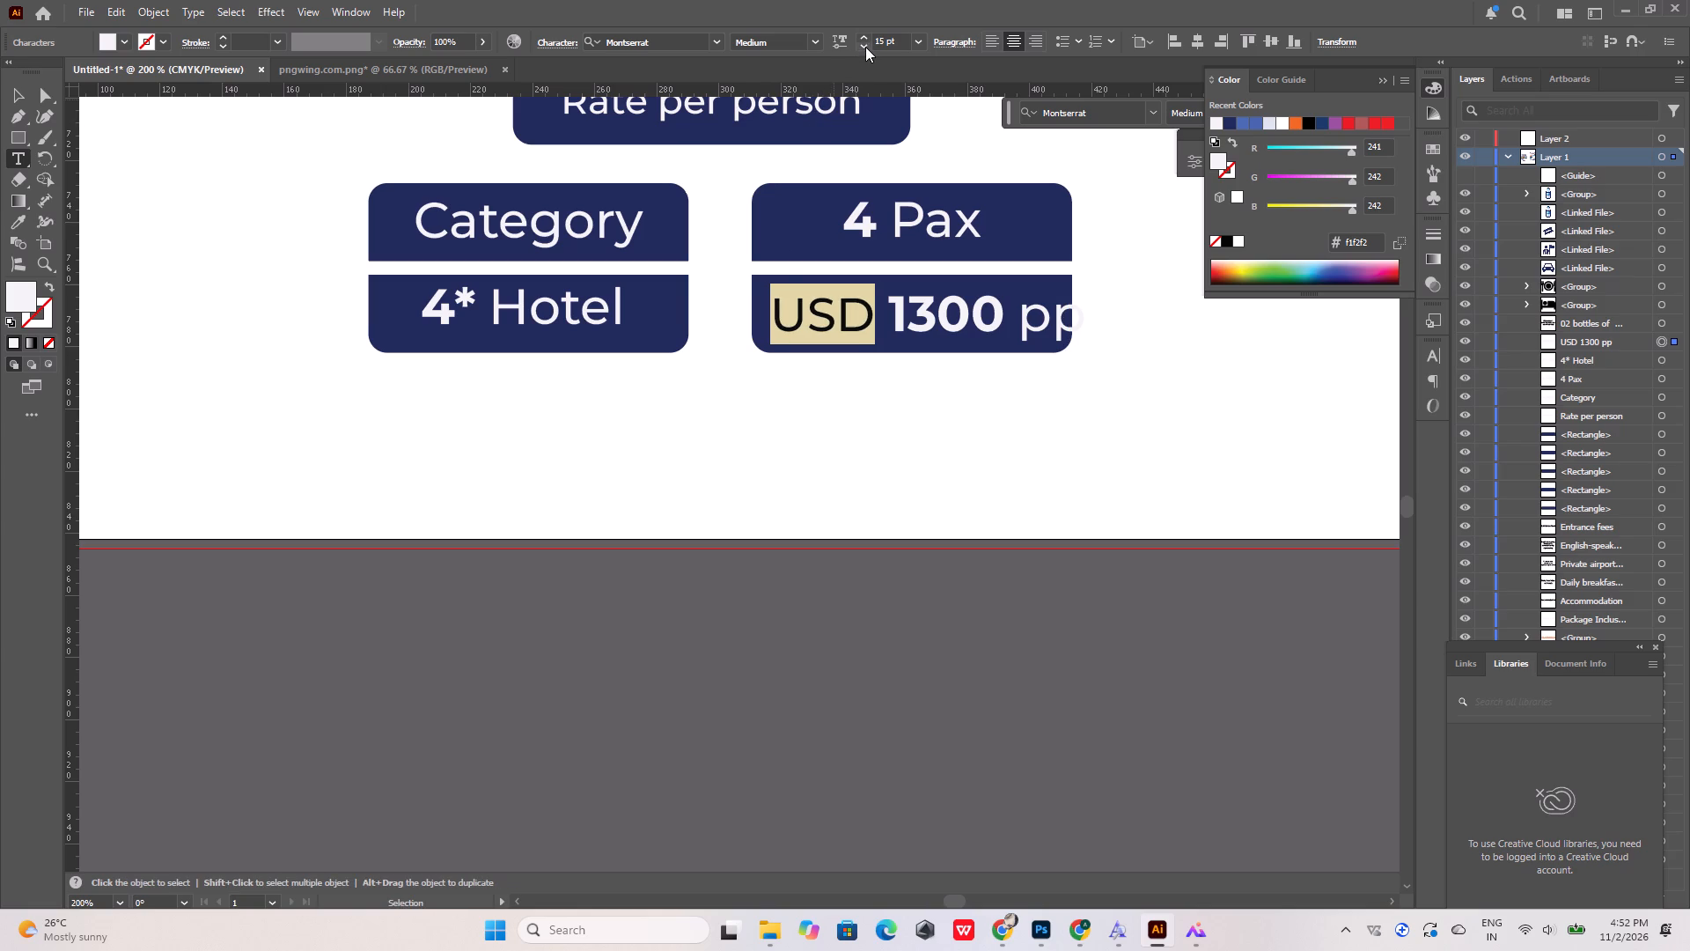
triple_click(865, 47)
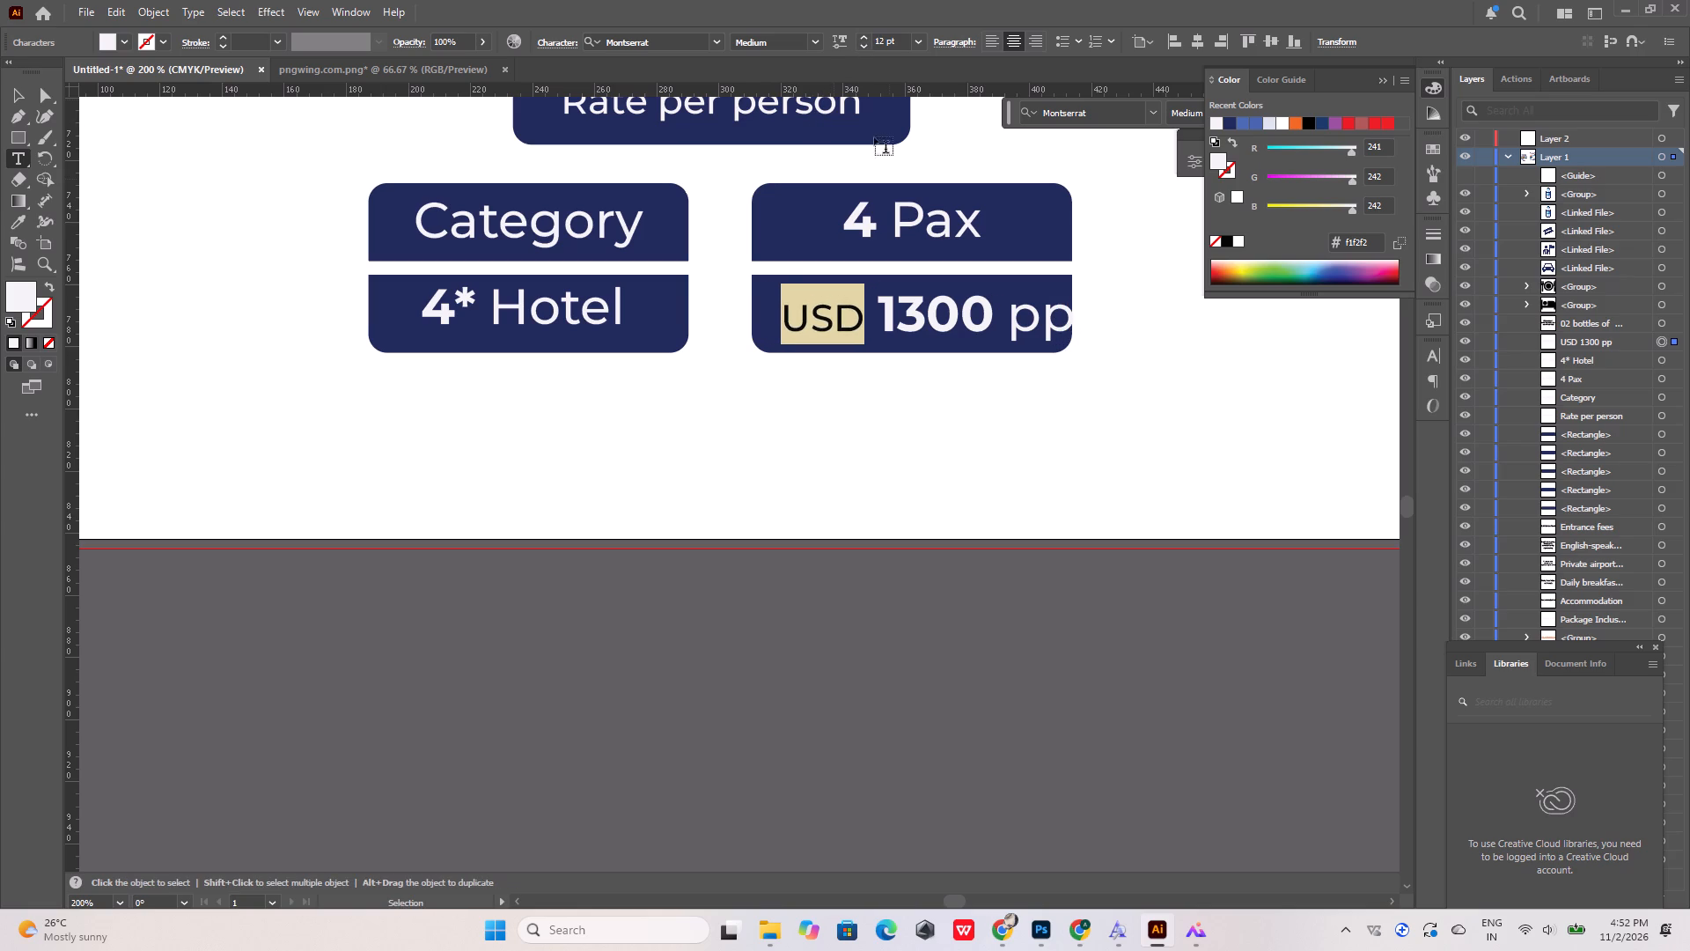
Reduce the "pp" in the "USD 1300 pp" text to 12 pt.
drag(1009, 321, 1106, 315)
double_click(861, 43)
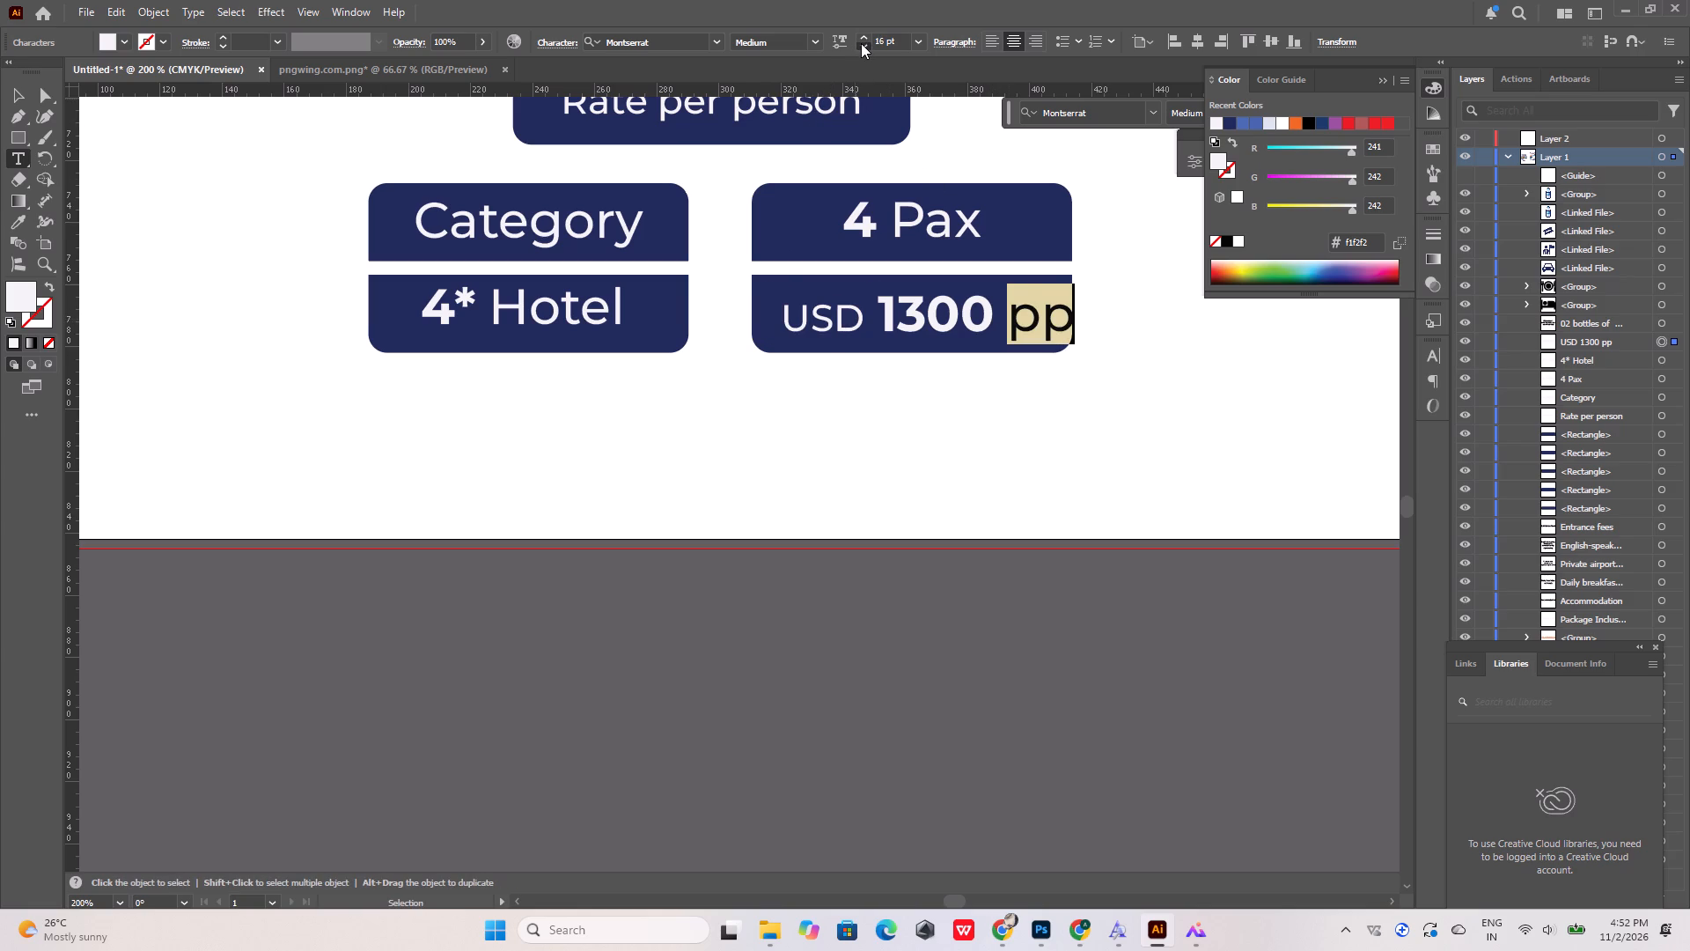
click(861, 43)
click(861, 43)
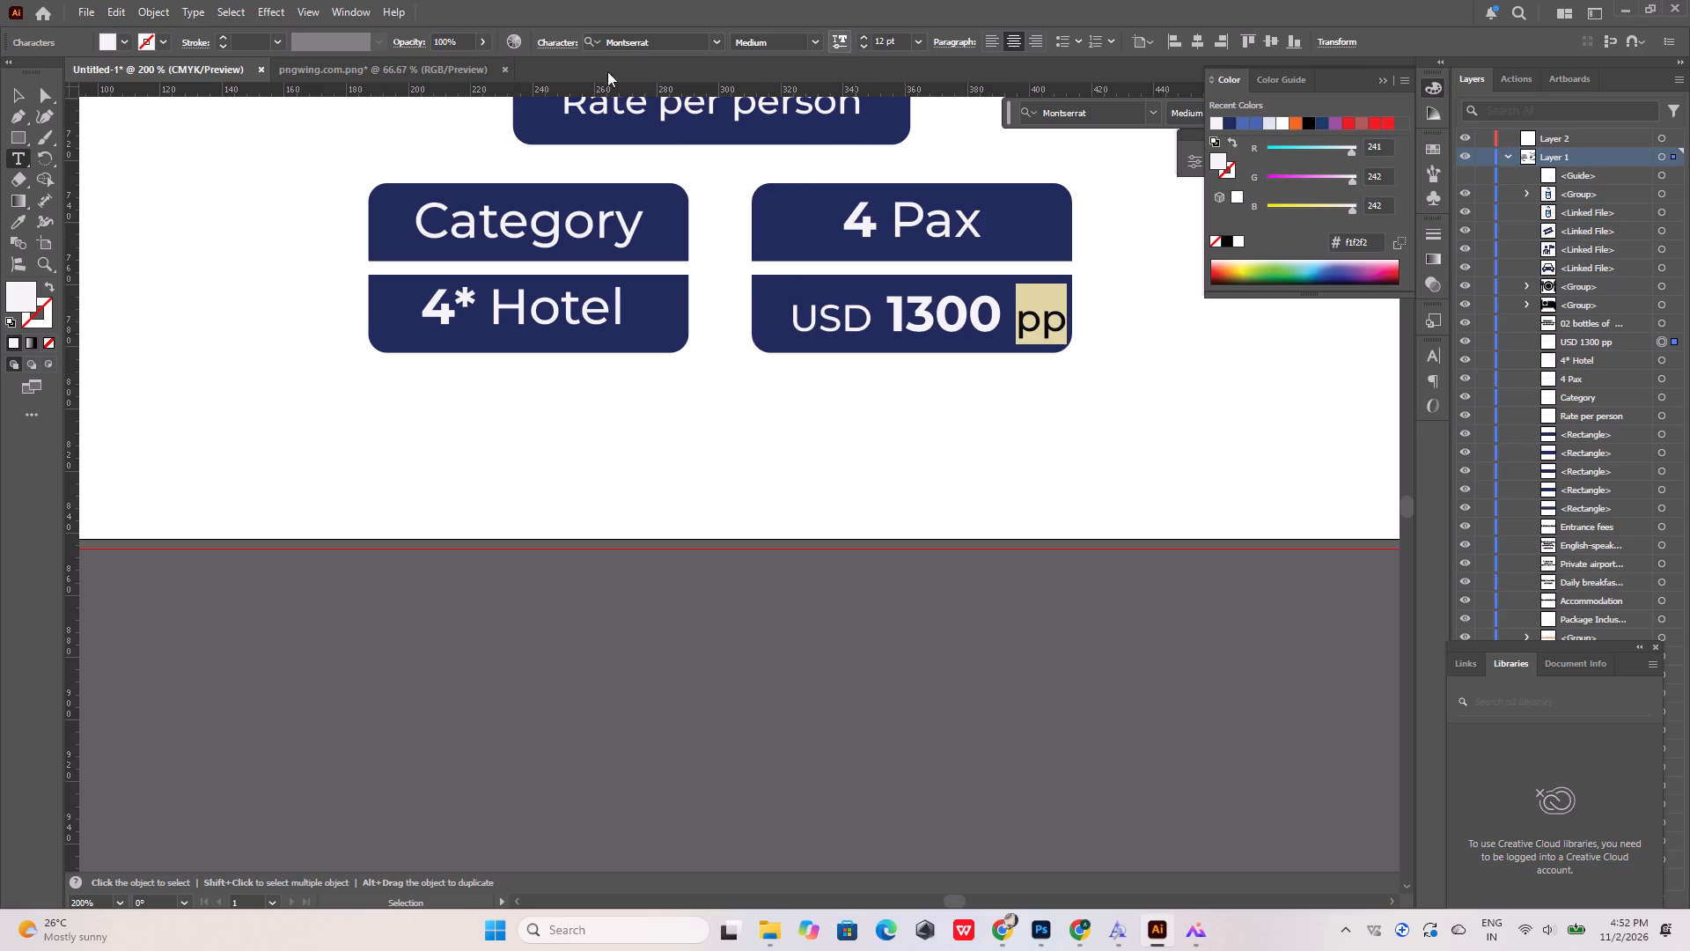
Align the "USD 1300 pp" text and its rectangle on their horizontal centres.
click(19, 99)
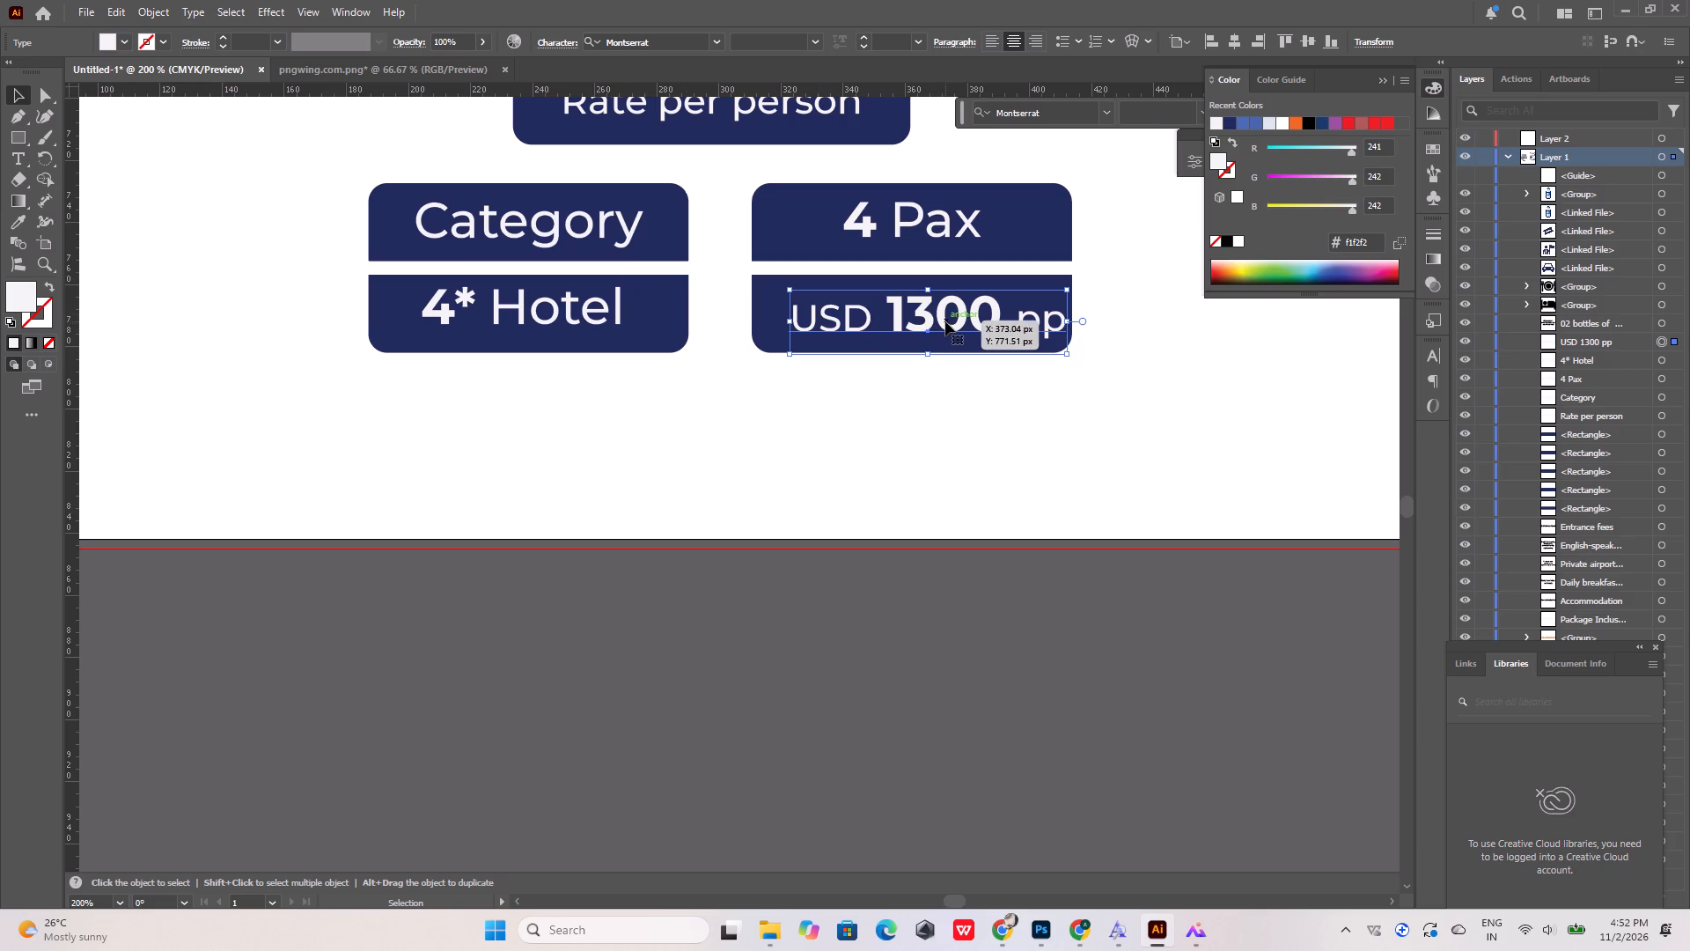
shift+click(763, 301)
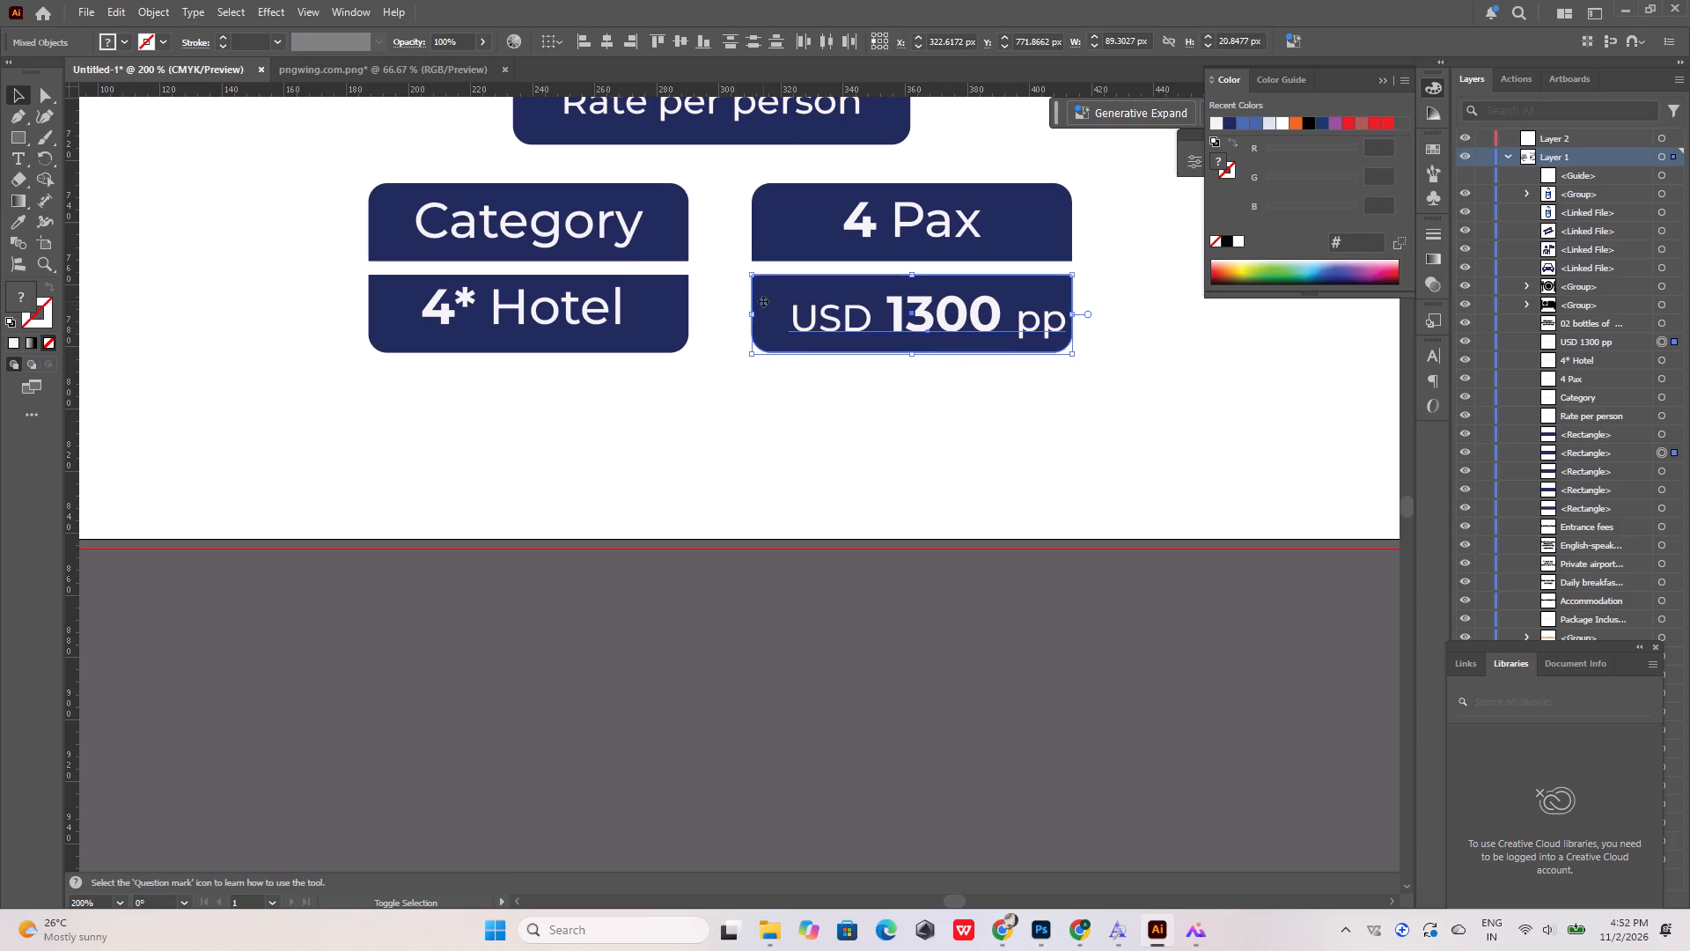
click(607, 42)
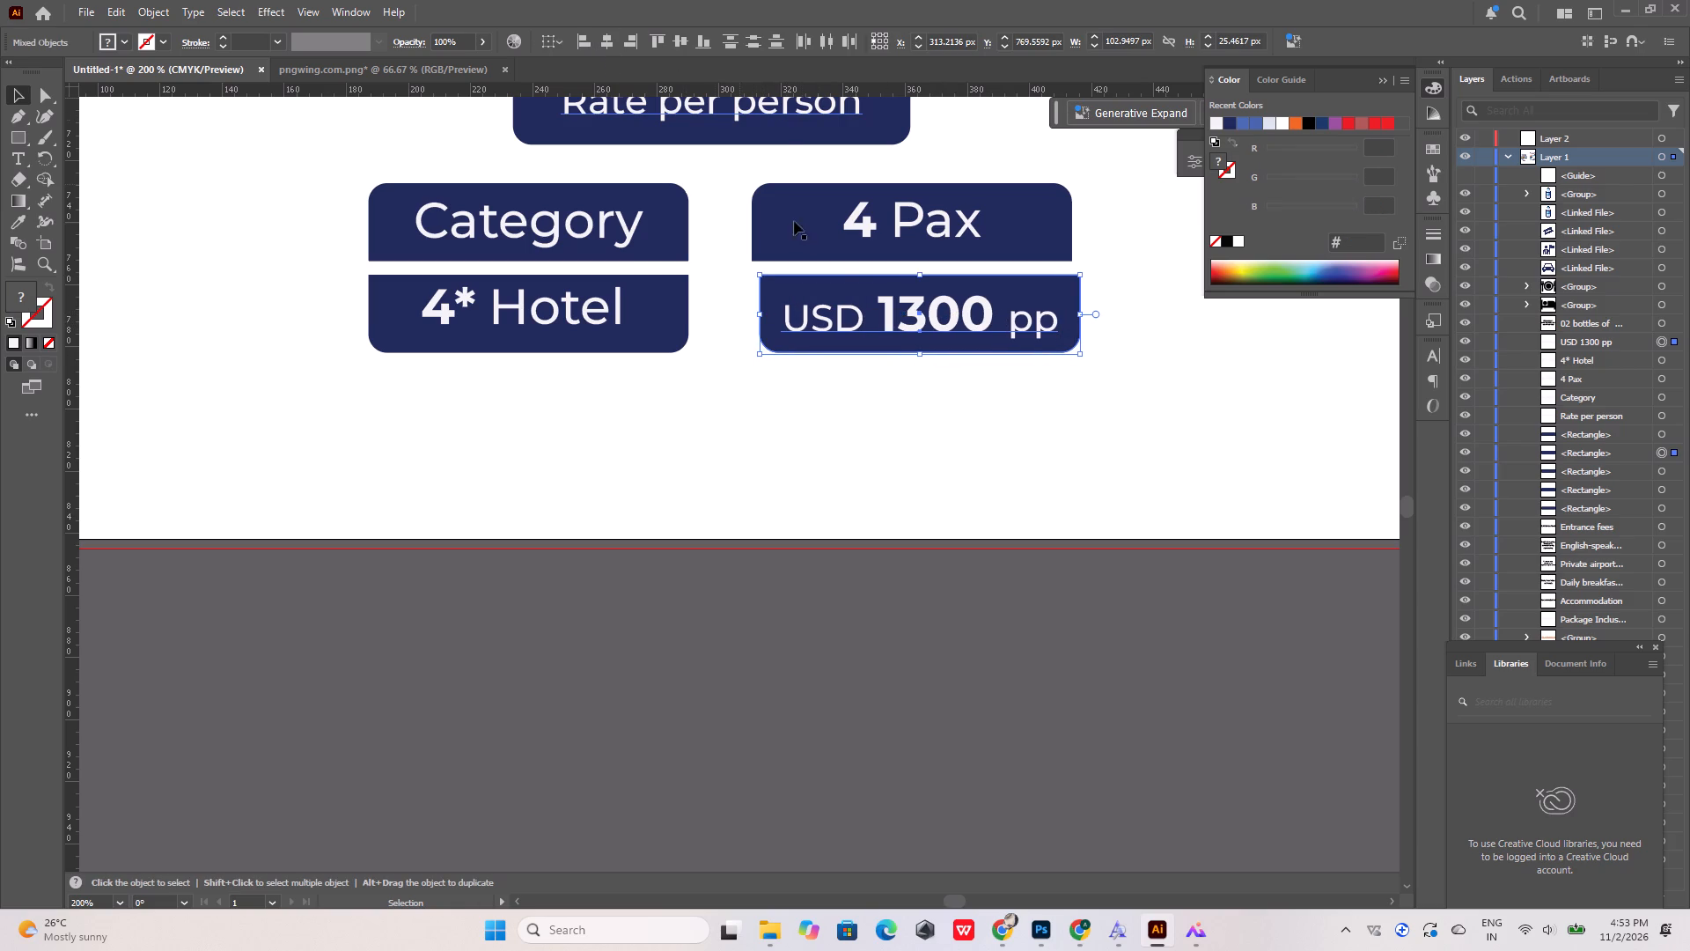
Nudge the "USD 1300 pp" text and rectangle together until their cell's left edge lines up with the "4 Pax" rectangle.
drag(1005, 416, 811, 271)
alt+scroll(810, 270, up, 4)
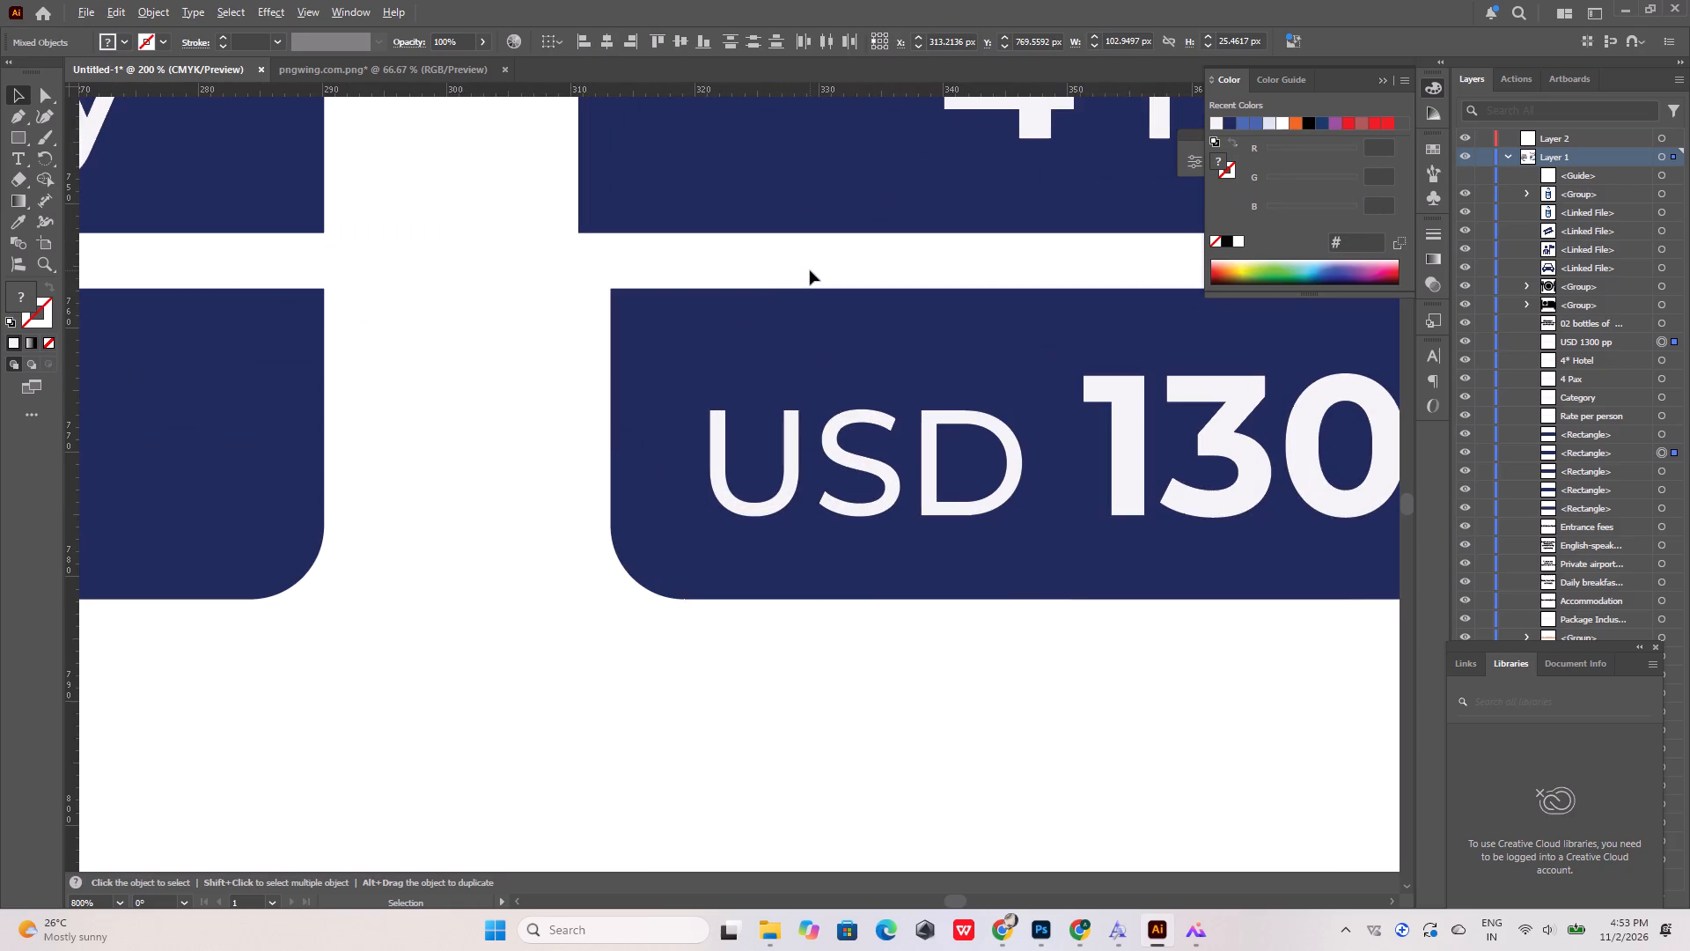
key(Left)
key(Left)
key(Left)
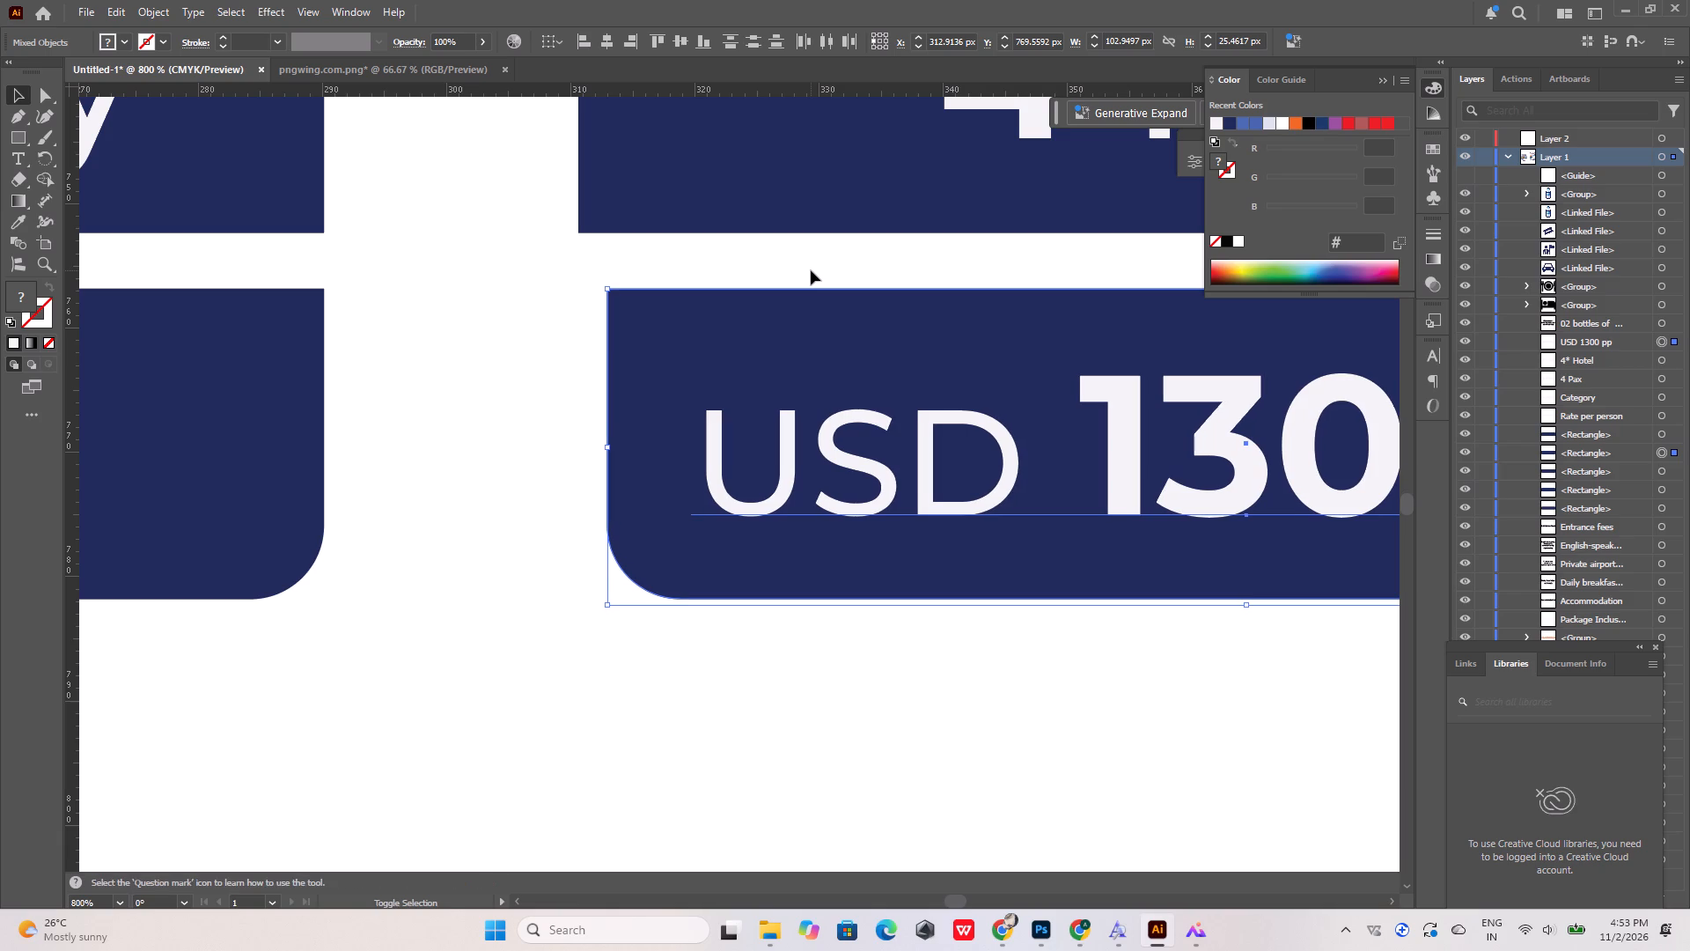
key(shift+Left)
key(Left)
key(Left)
key(Left)
key(shift+Left)
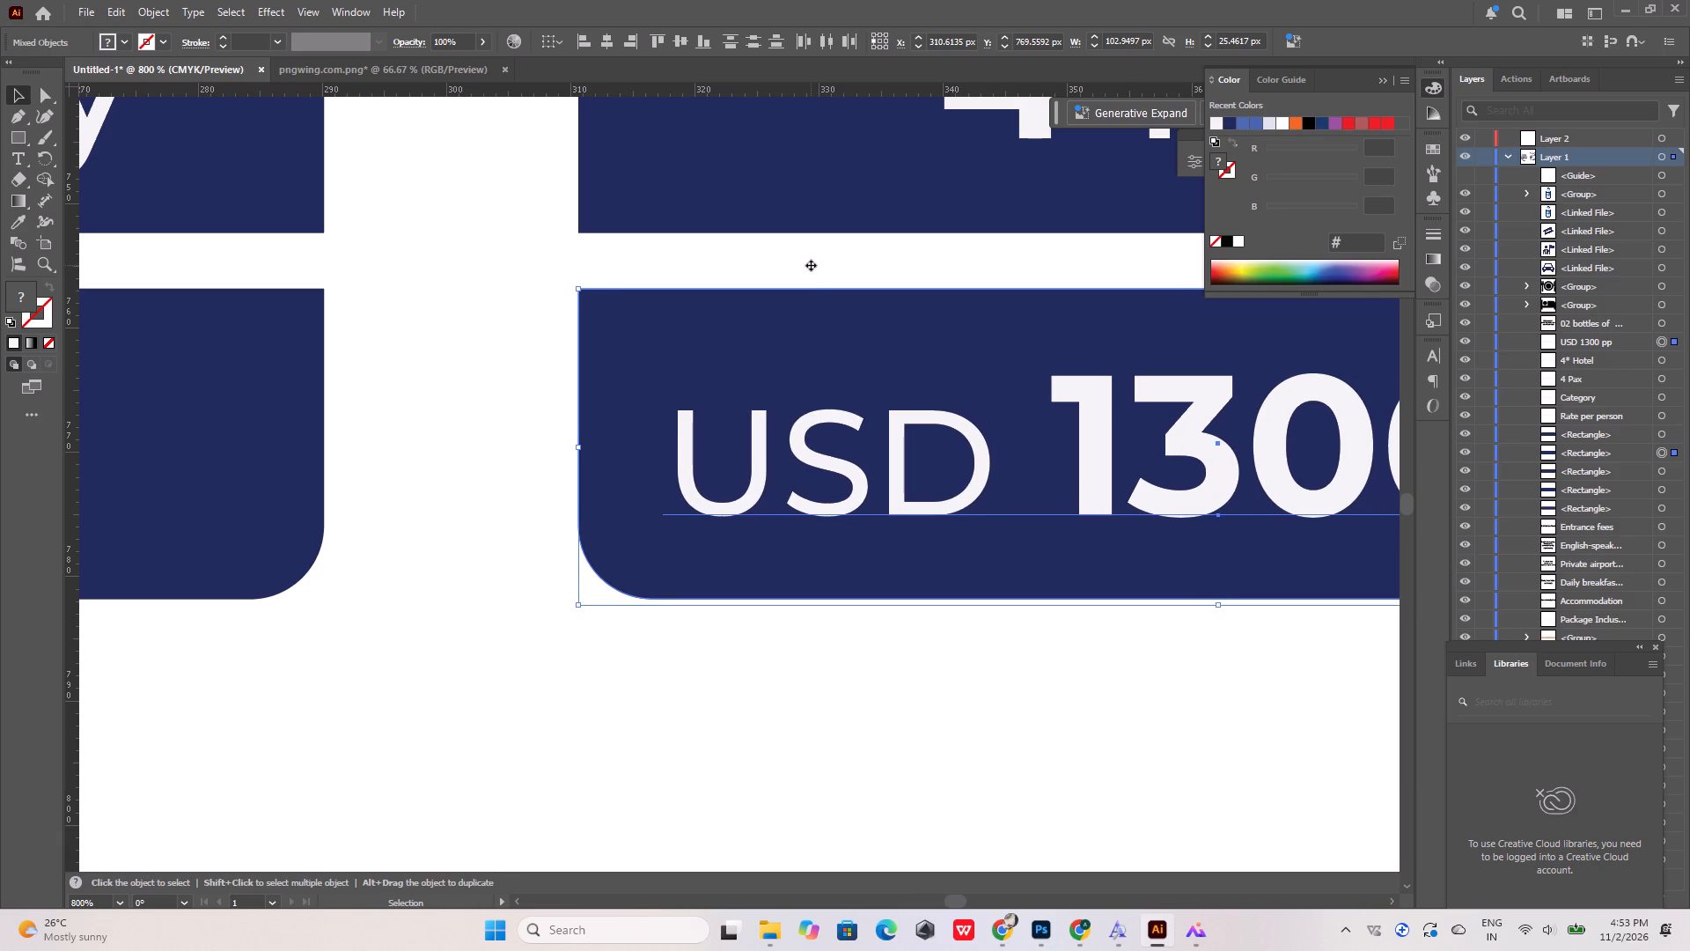
Place a vertical guide along the left edge of the "4 Pax" rectangle and check the "USD 1300 pp" cell against it.
drag(76, 272, 582, 230)
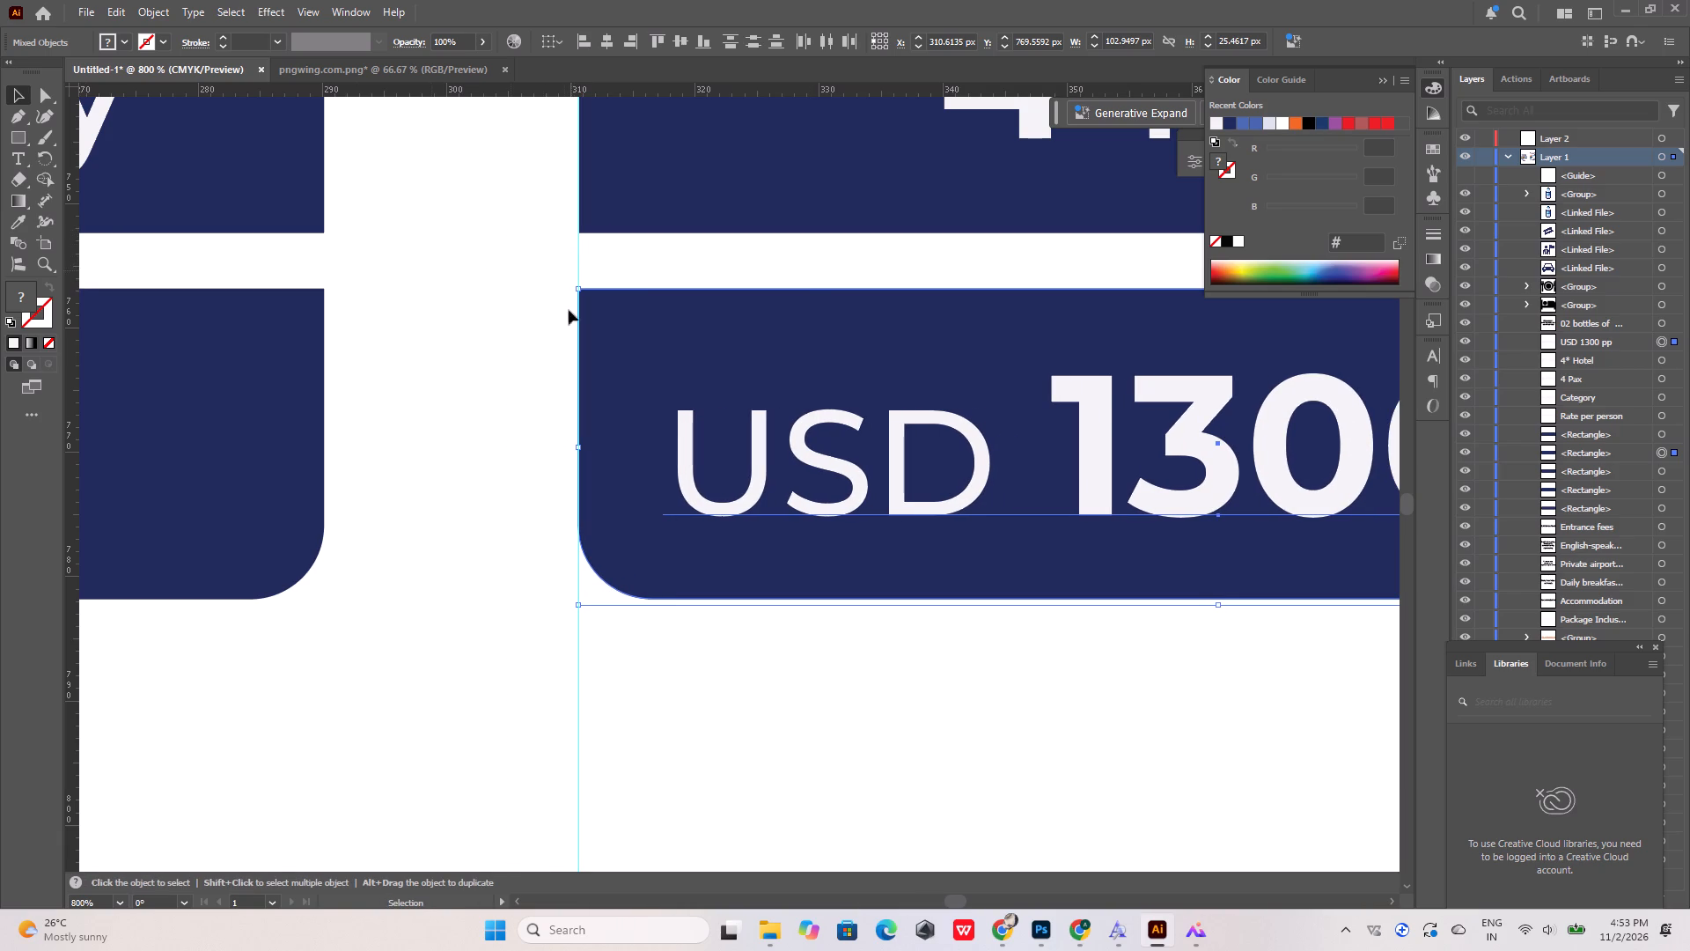
alt+scroll(575, 337, up, 4)
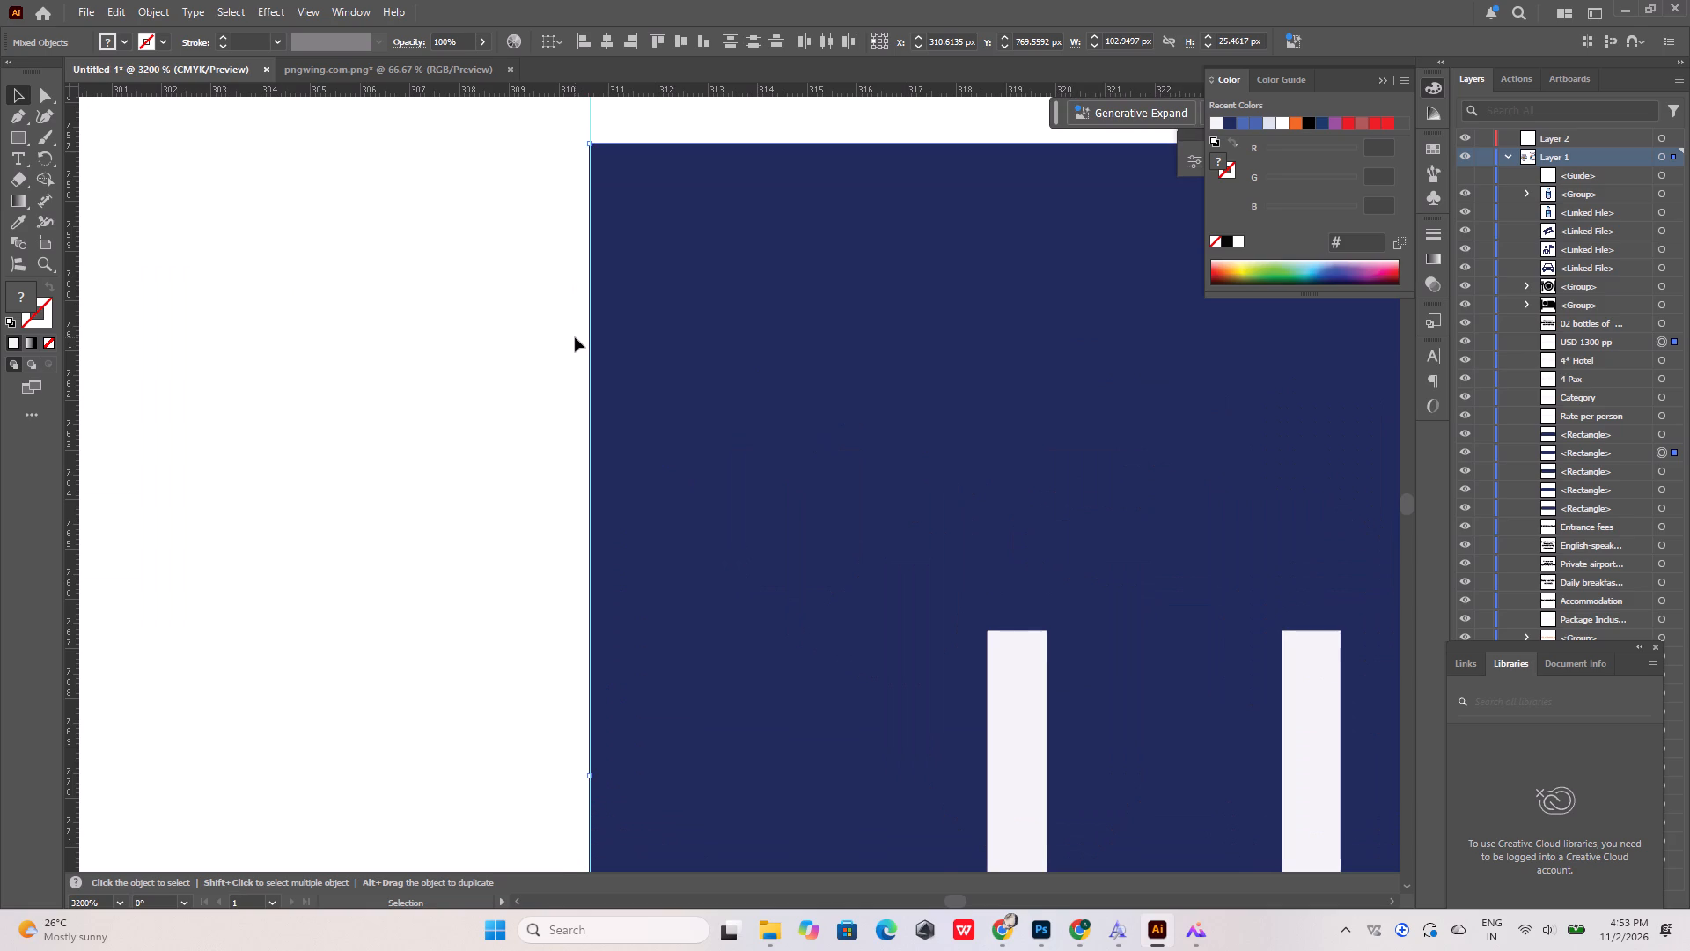
key(Right)
key(Left)
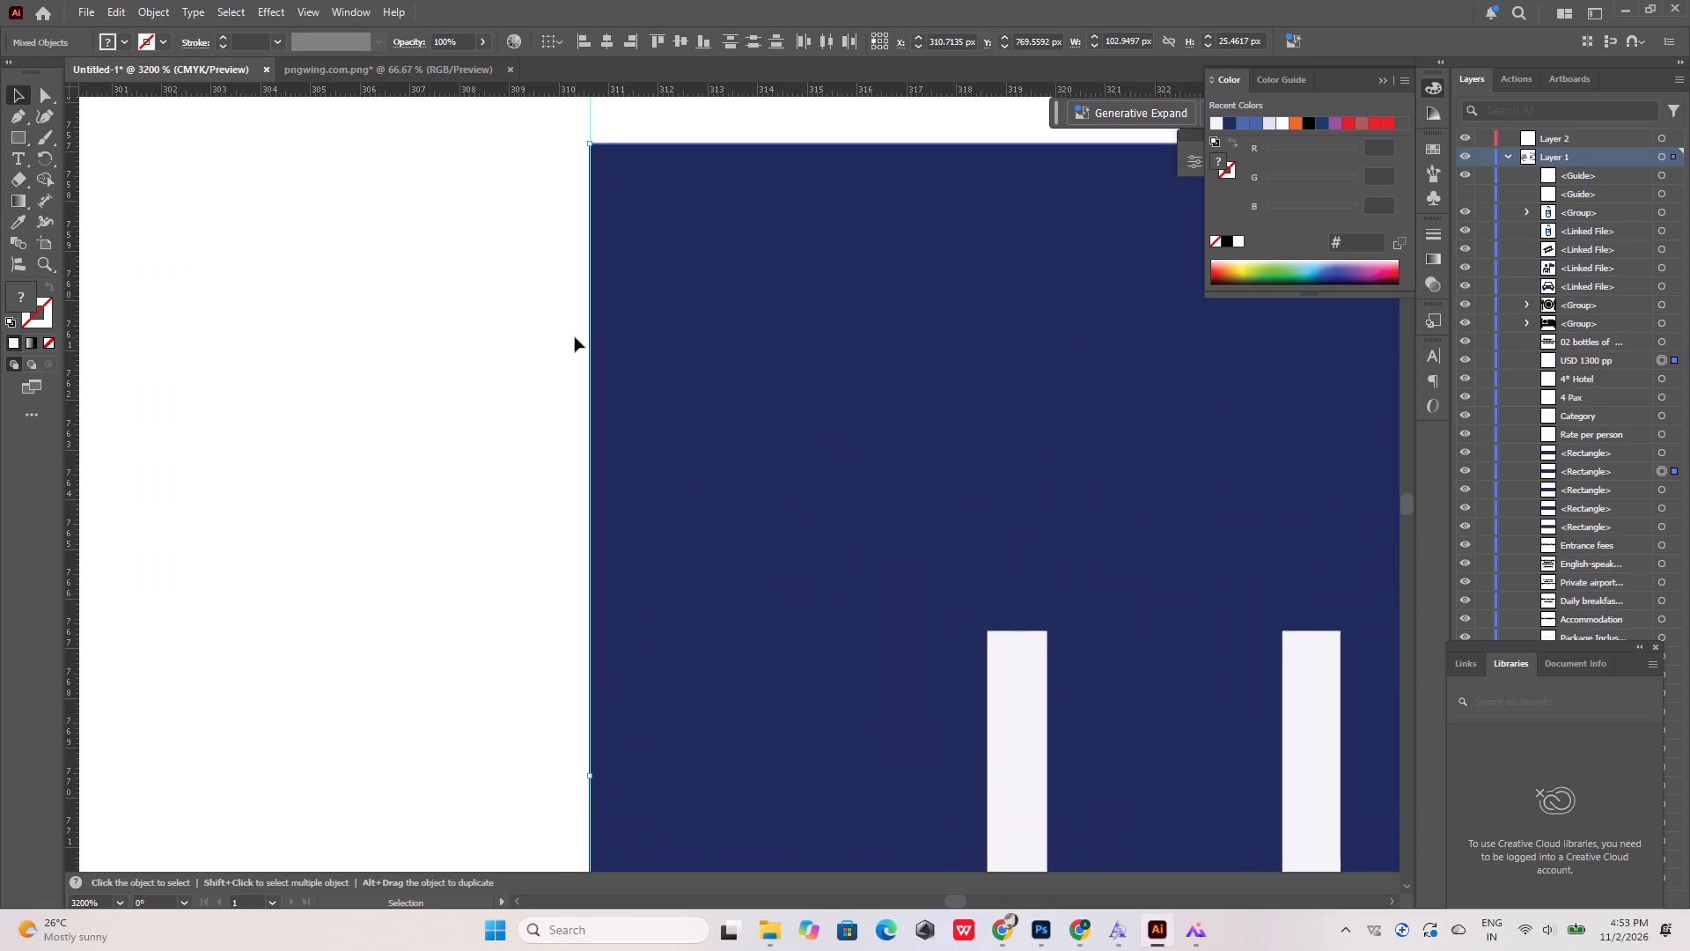
Review the rate table within the whole flyer and compare it with the reference design, leaving nothing selected.
alt+scroll(549, 374, down, 15)
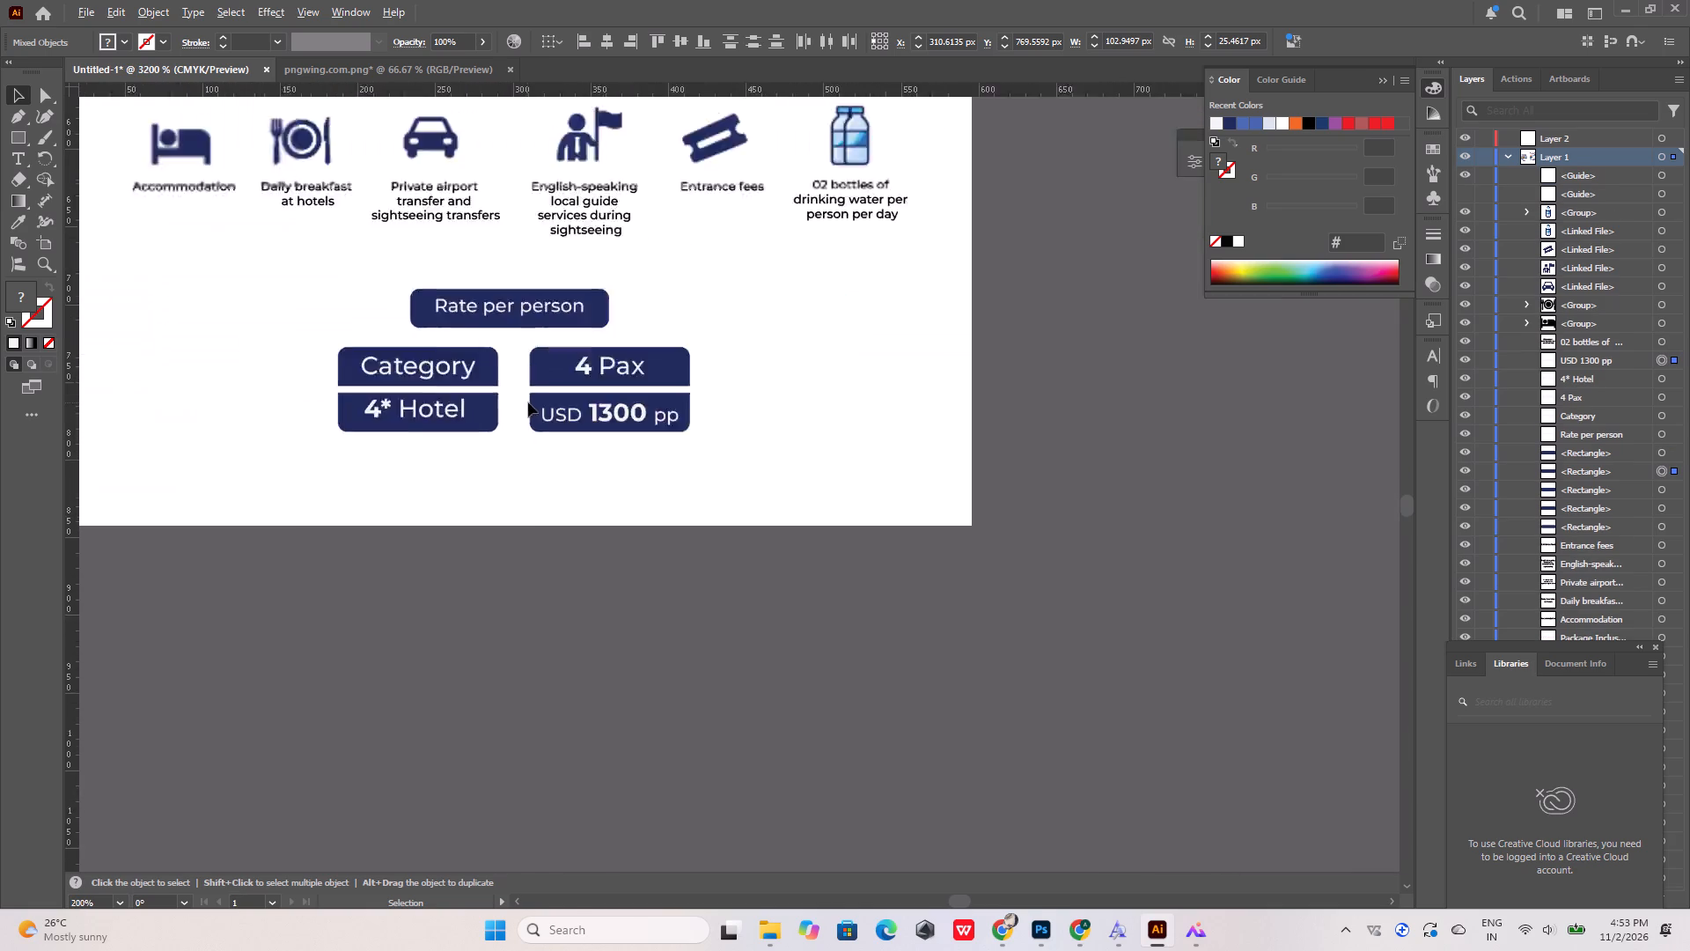
alt+scroll(529, 403, down, 2)
alt+scroll(531, 403, up, 3)
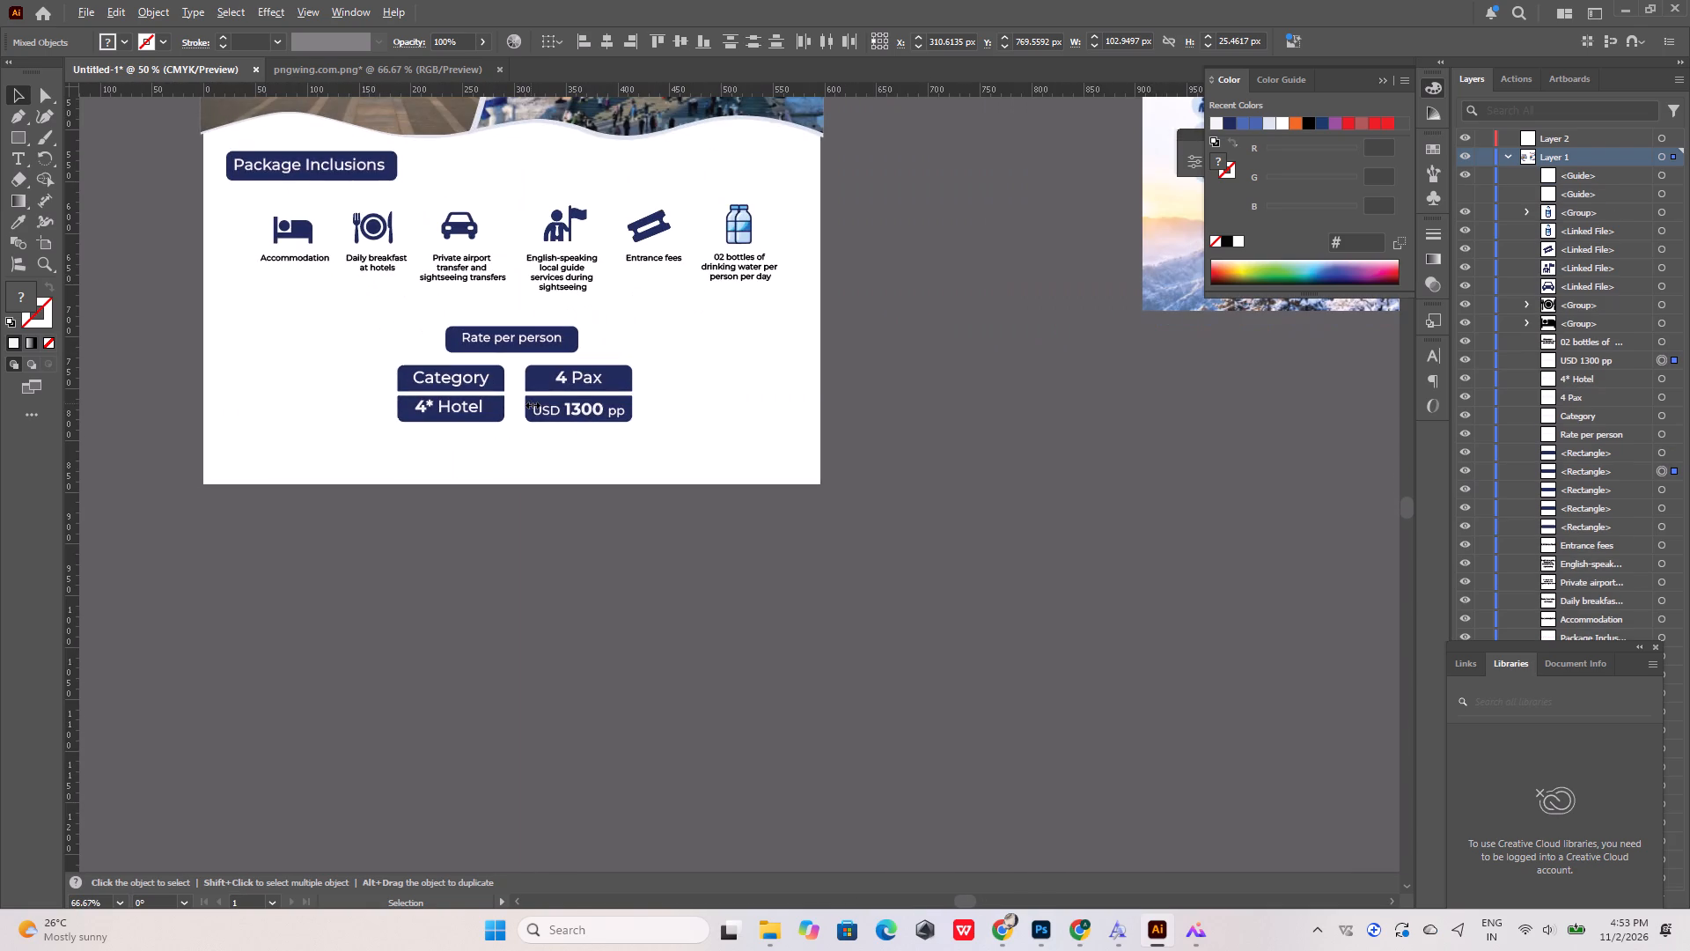
alt+scroll(531, 403, up, 1)
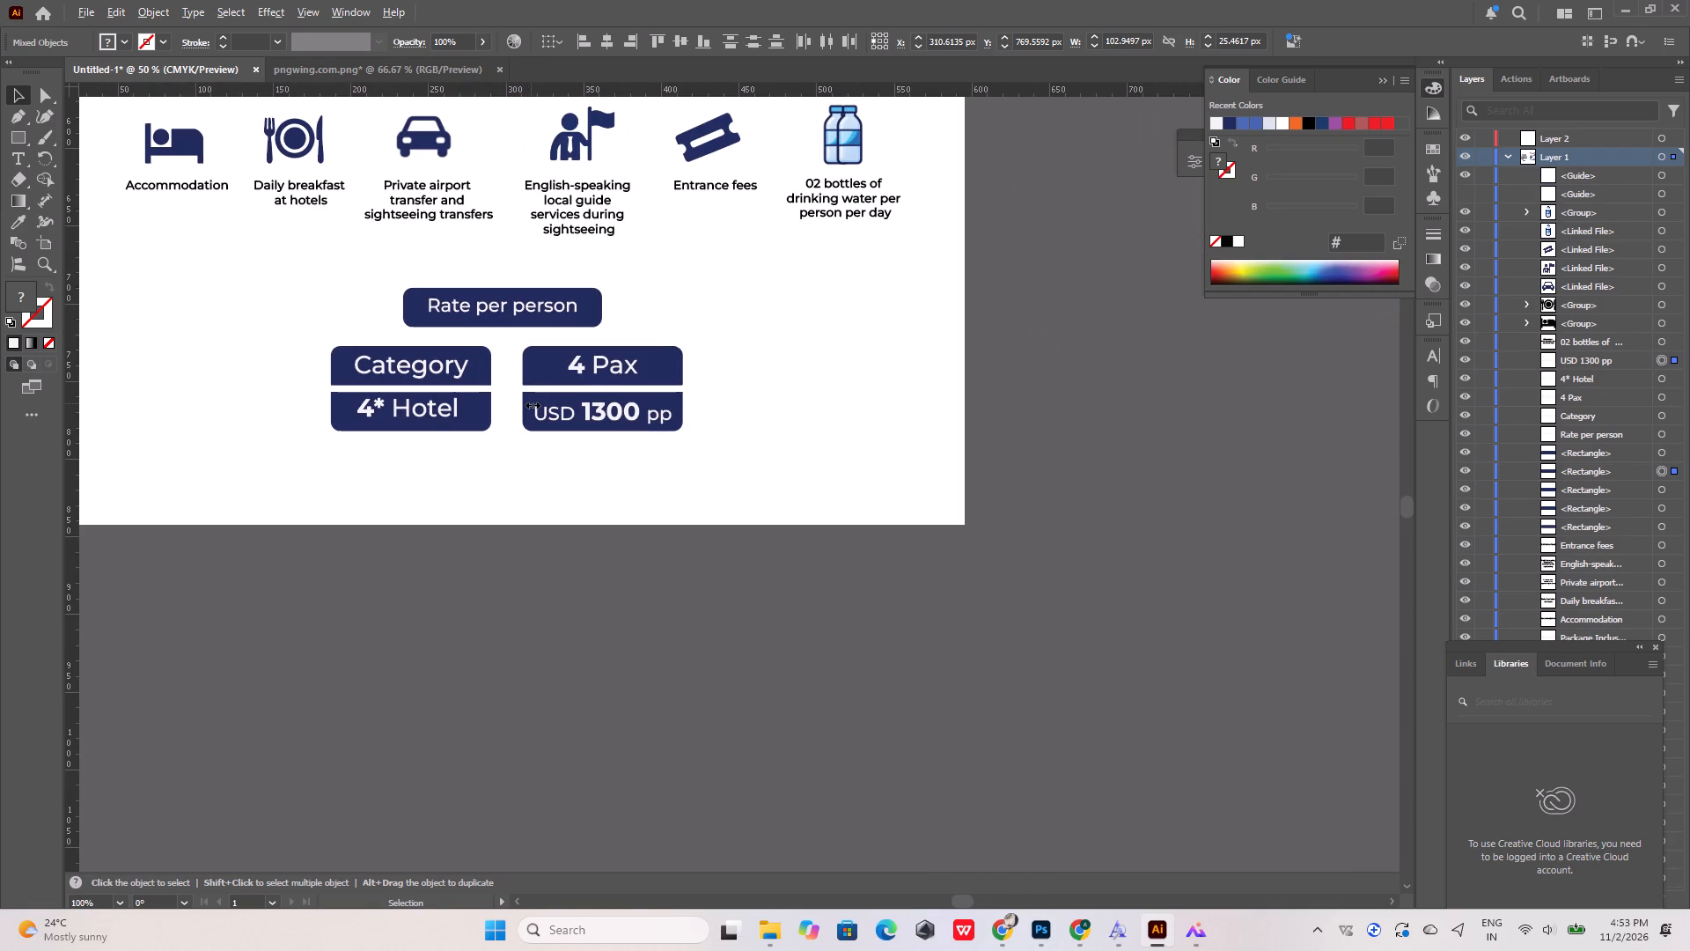
alt+scroll(531, 403, down, 3)
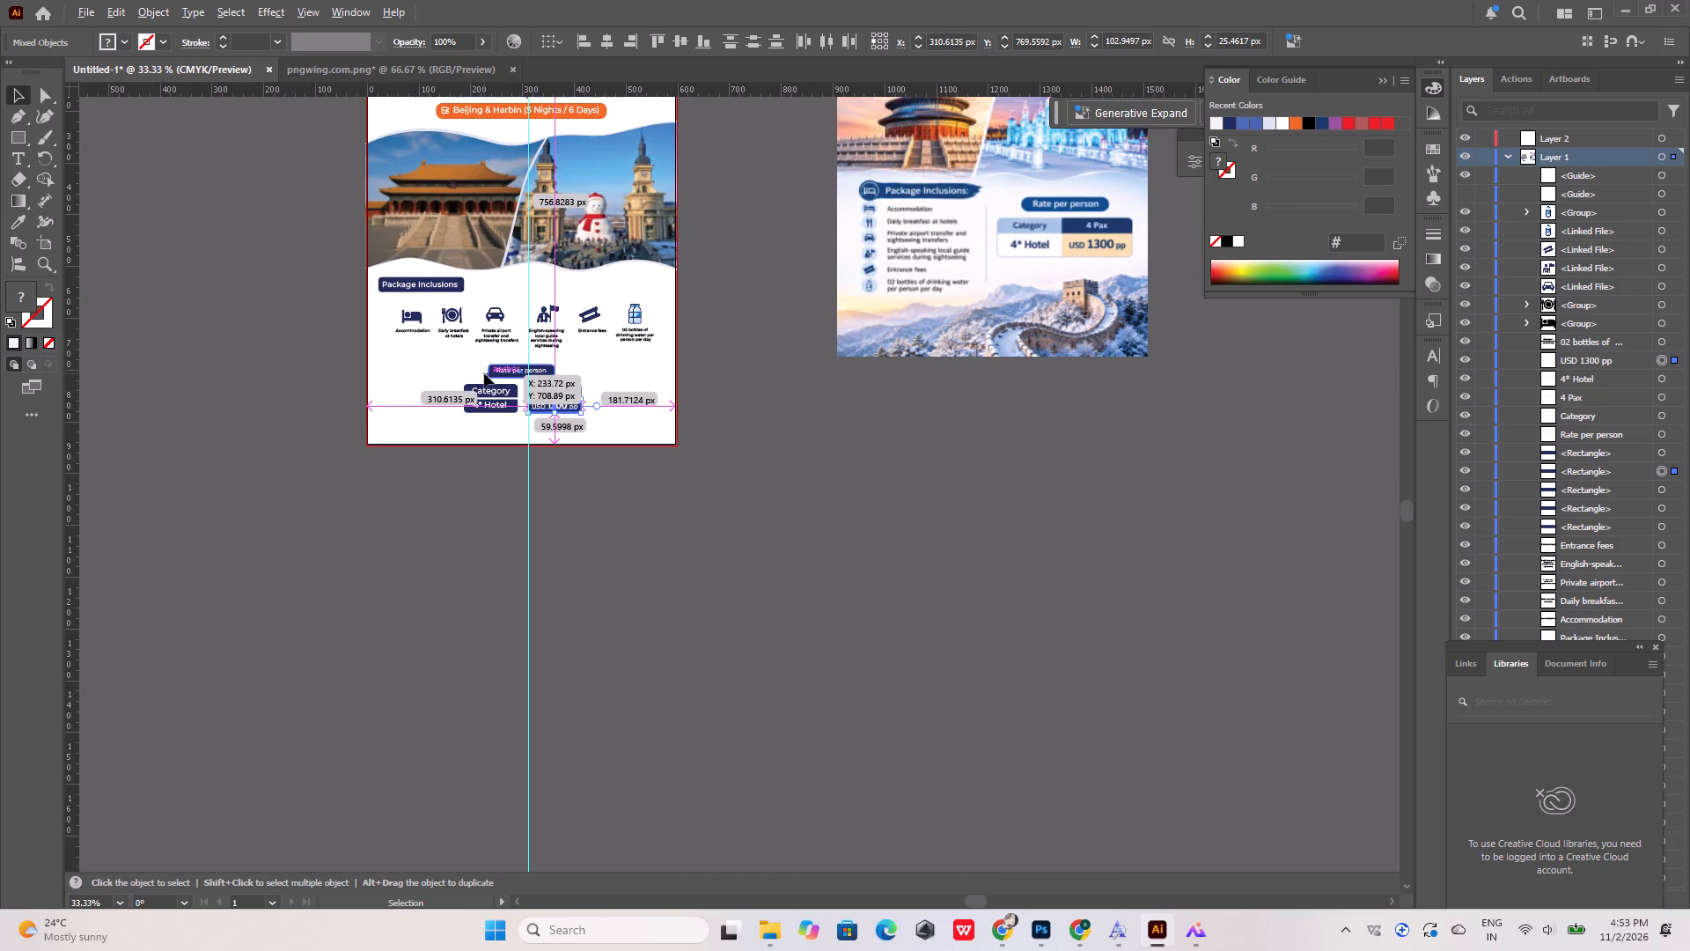
alt+scroll(484, 373, up, 3)
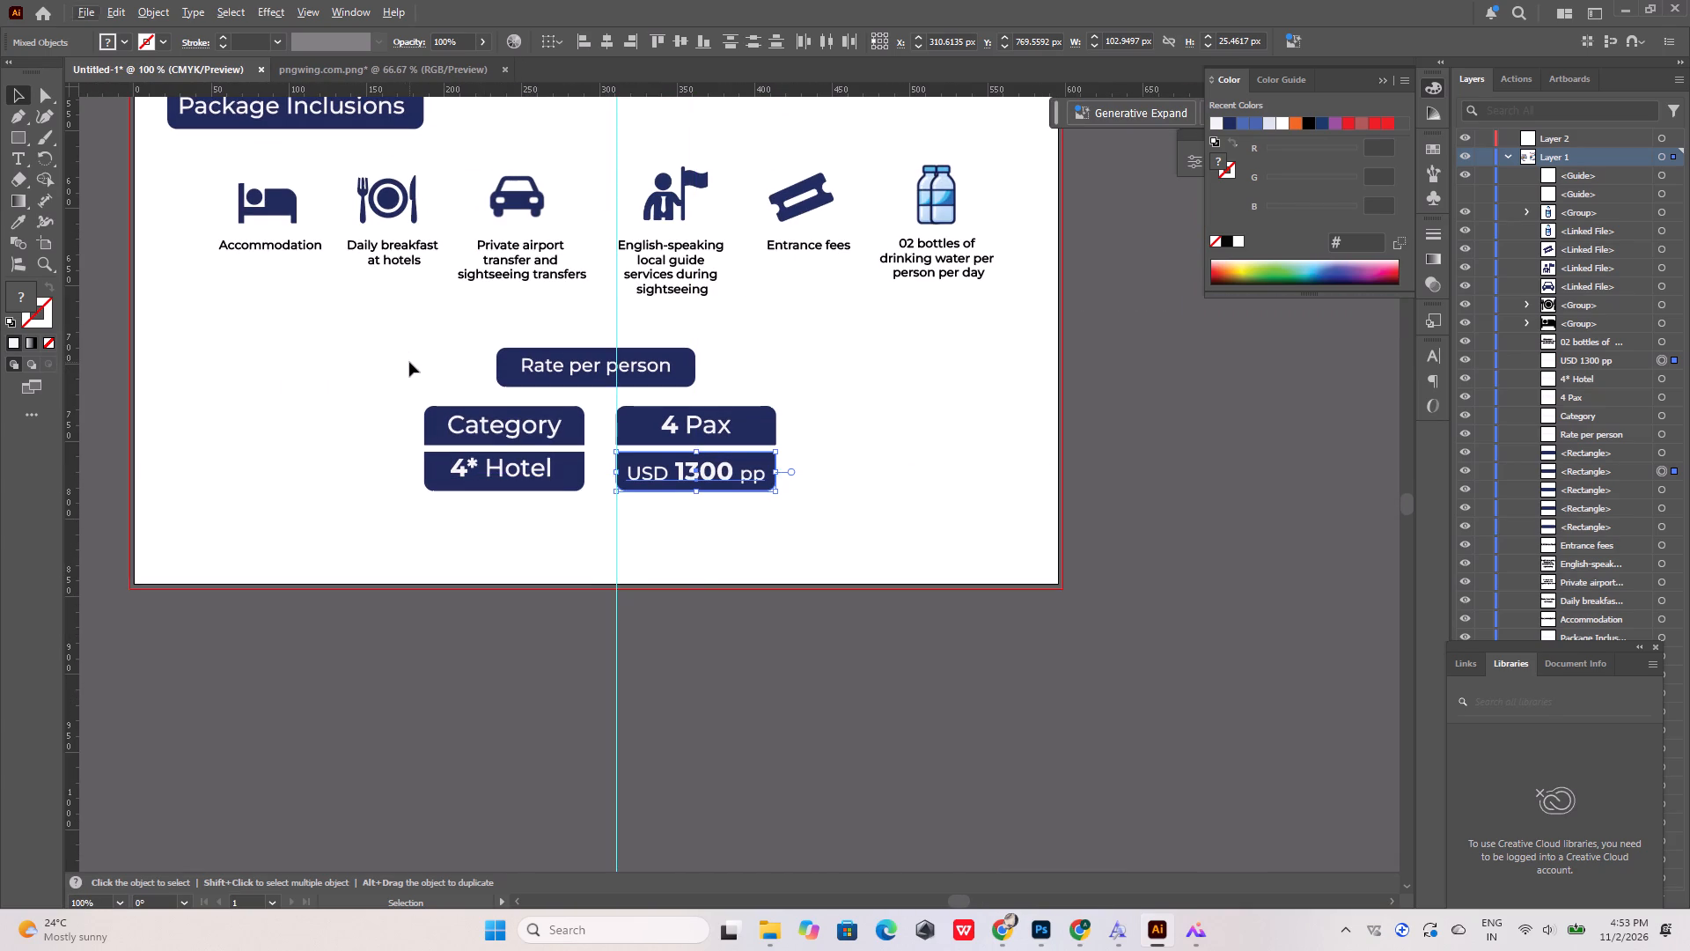
click(409, 362)
alt+scroll(409, 362, down, 4)
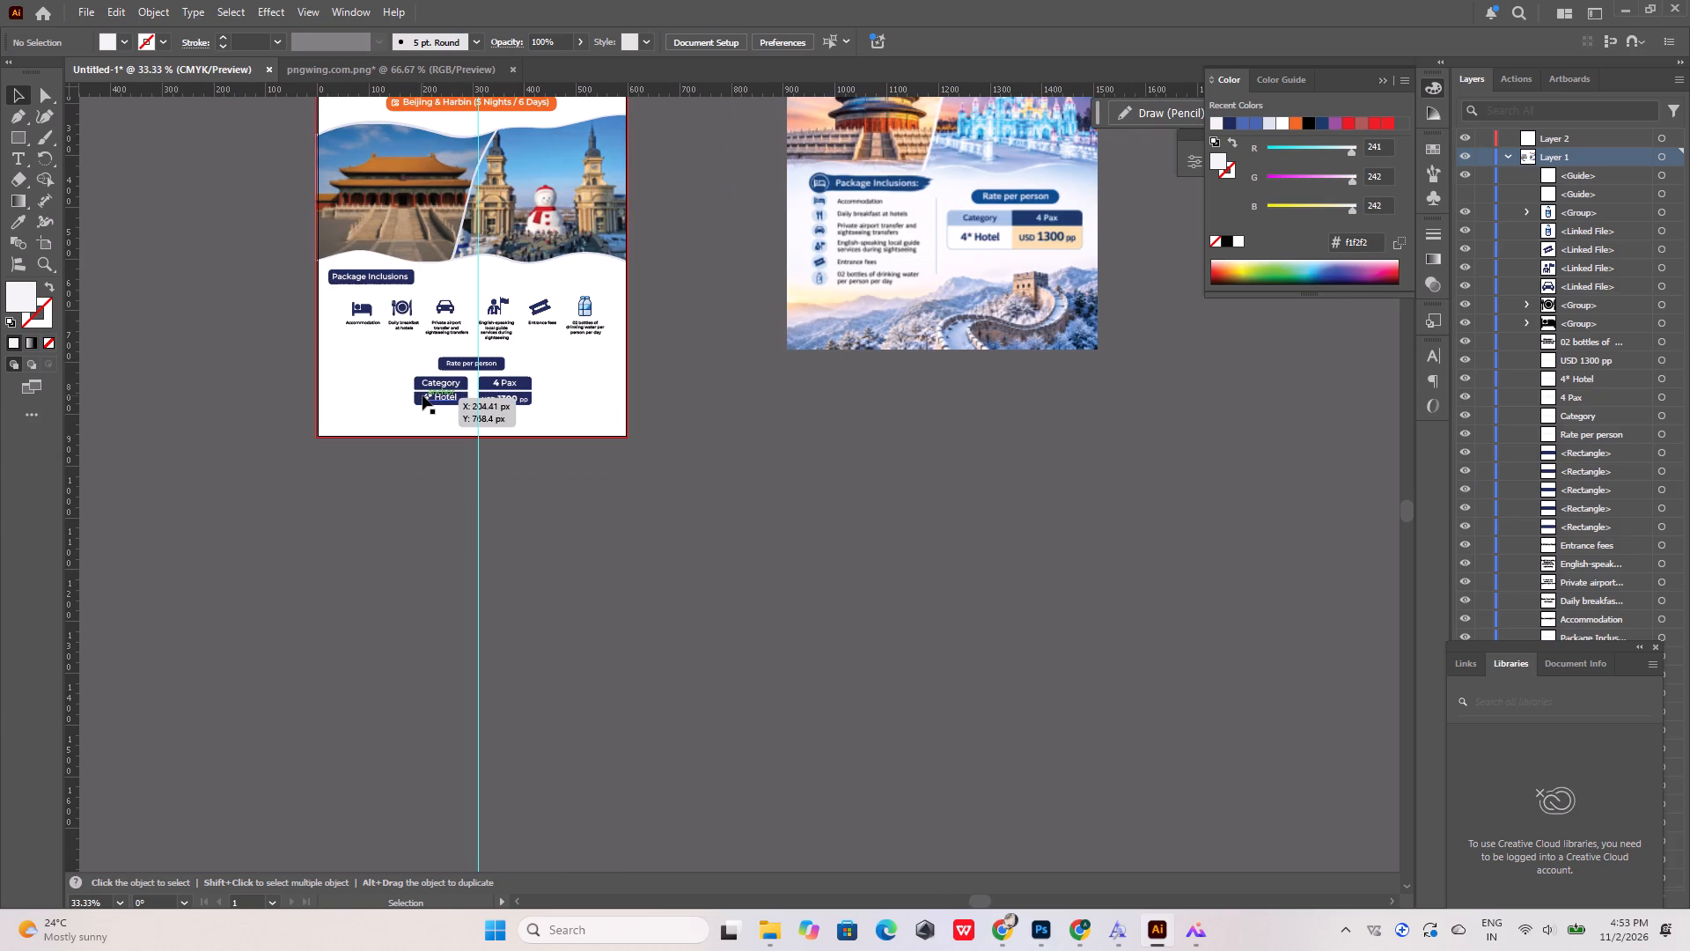
Move the "4 Pax" and "USD 1300 pp" cells together horizontally about 20 px towards the "Category" column, closing most of the gap.
alt+scroll(422, 395, up, 5)
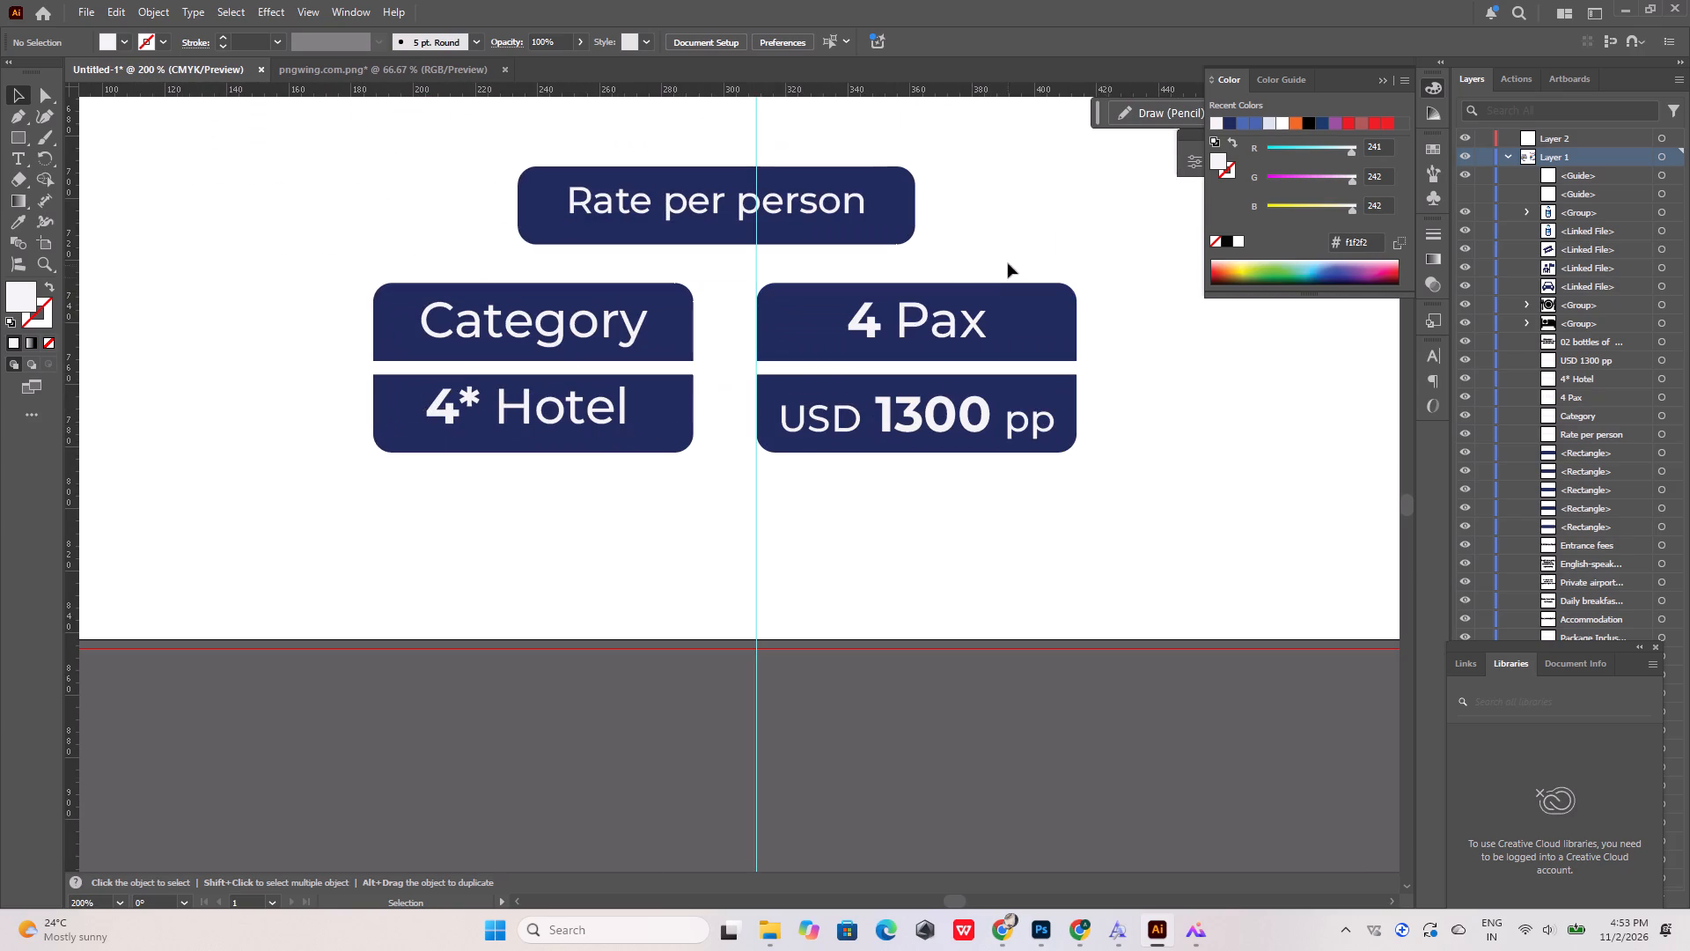
alt+scroll(487, 432, down, 5)
alt+scroll(1064, 257, up, 4)
alt+scroll(1064, 258, down, 4)
alt+scroll(458, 436, up, 4)
drag(901, 316, 819, 486)
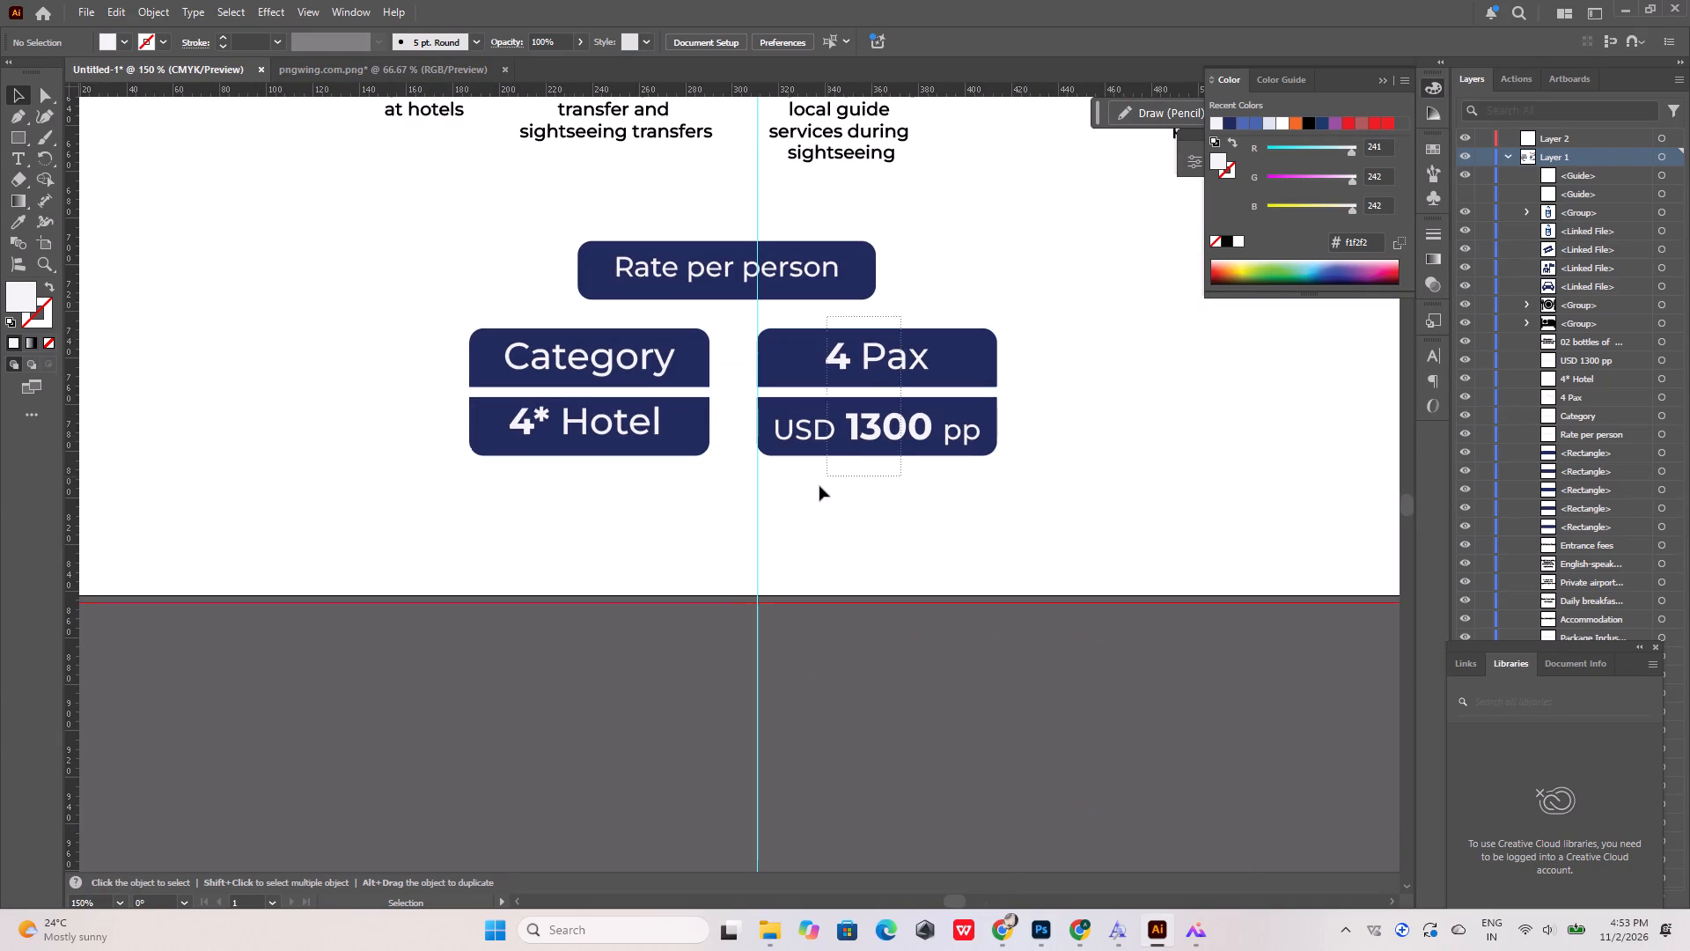
drag(819, 486, 819, 487)
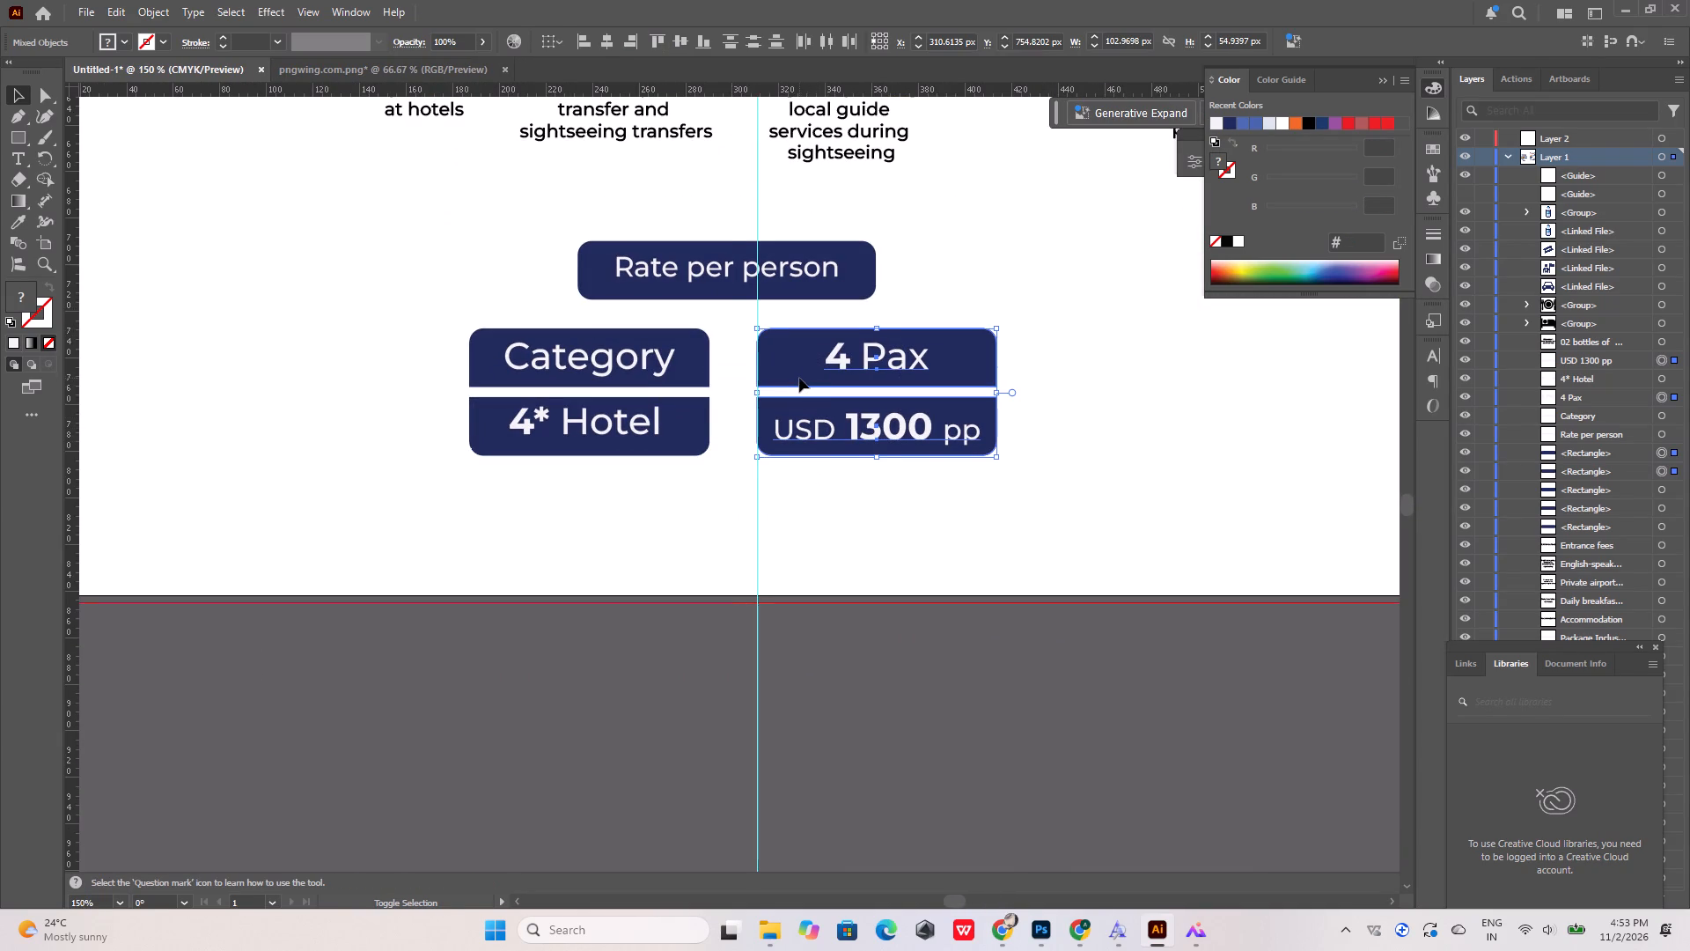
key(shift+Left)
key(shift+Left)
key(shift+Left)
key(shift+Left)
key(shift+Left)
key(shift+Left)
key(shift+Left)
key(shift+Left)
key(shift+Left)
key(shift+Left)
key(shift+Left)
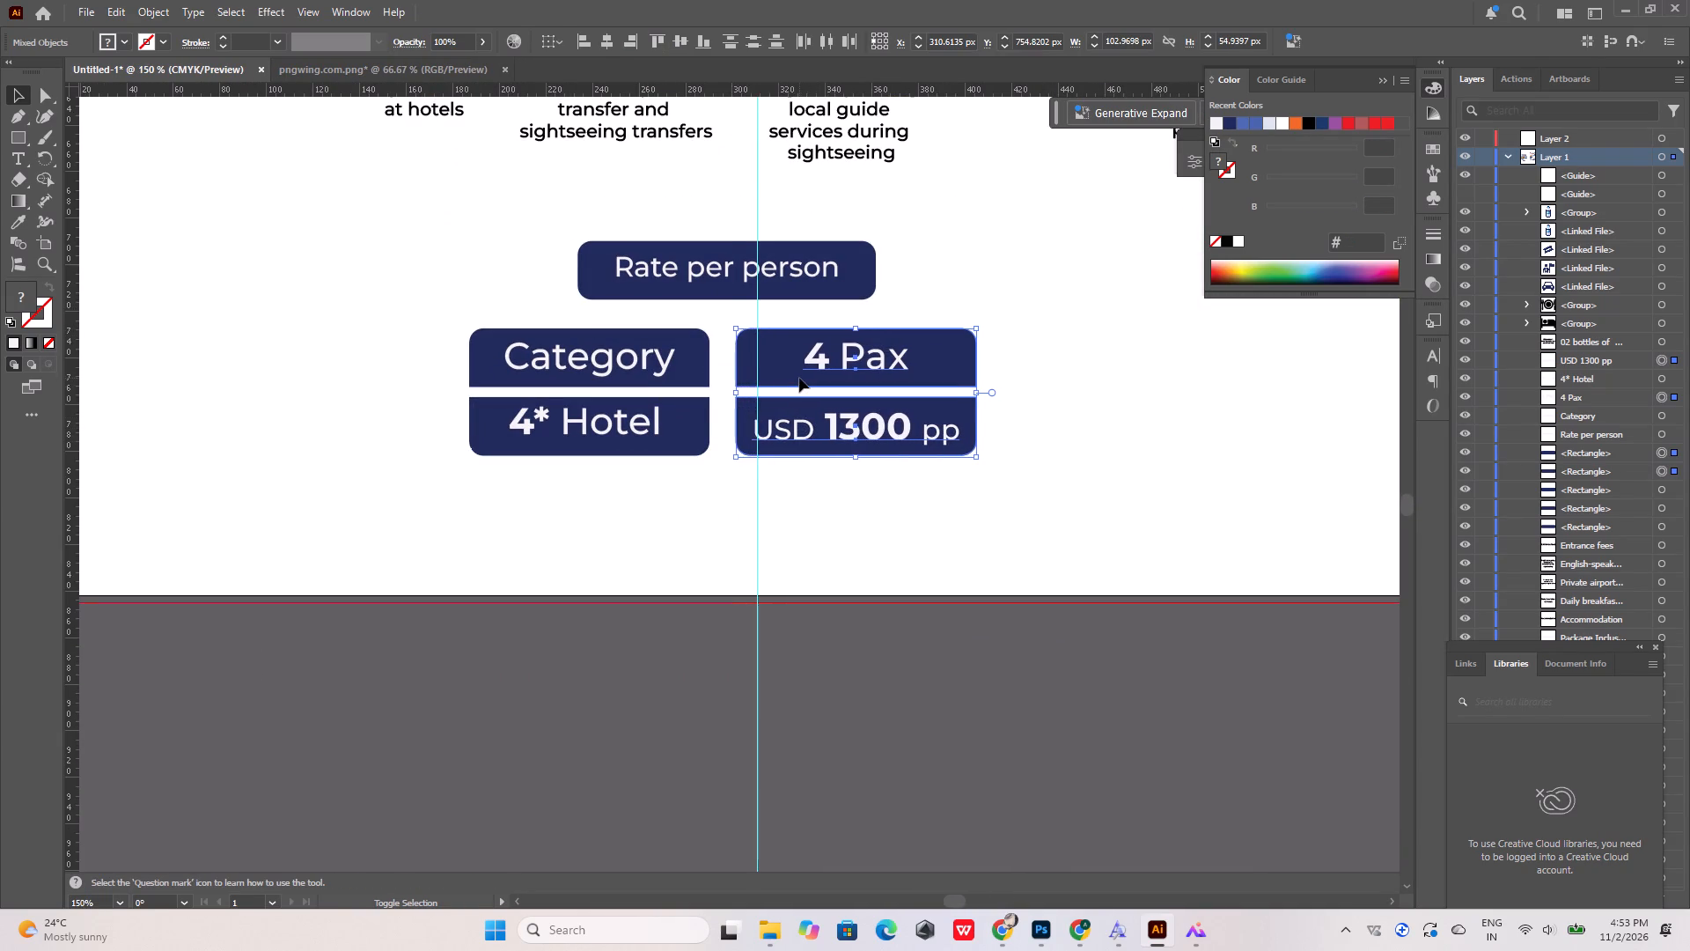
key(shift+Left)
key(shift+Left)
key(shift+Left)
key(shift+Left)
key(shift+Left)
key(shift+Left)
key(shift+Left)
key(shift+Left)
key(shift+Left)
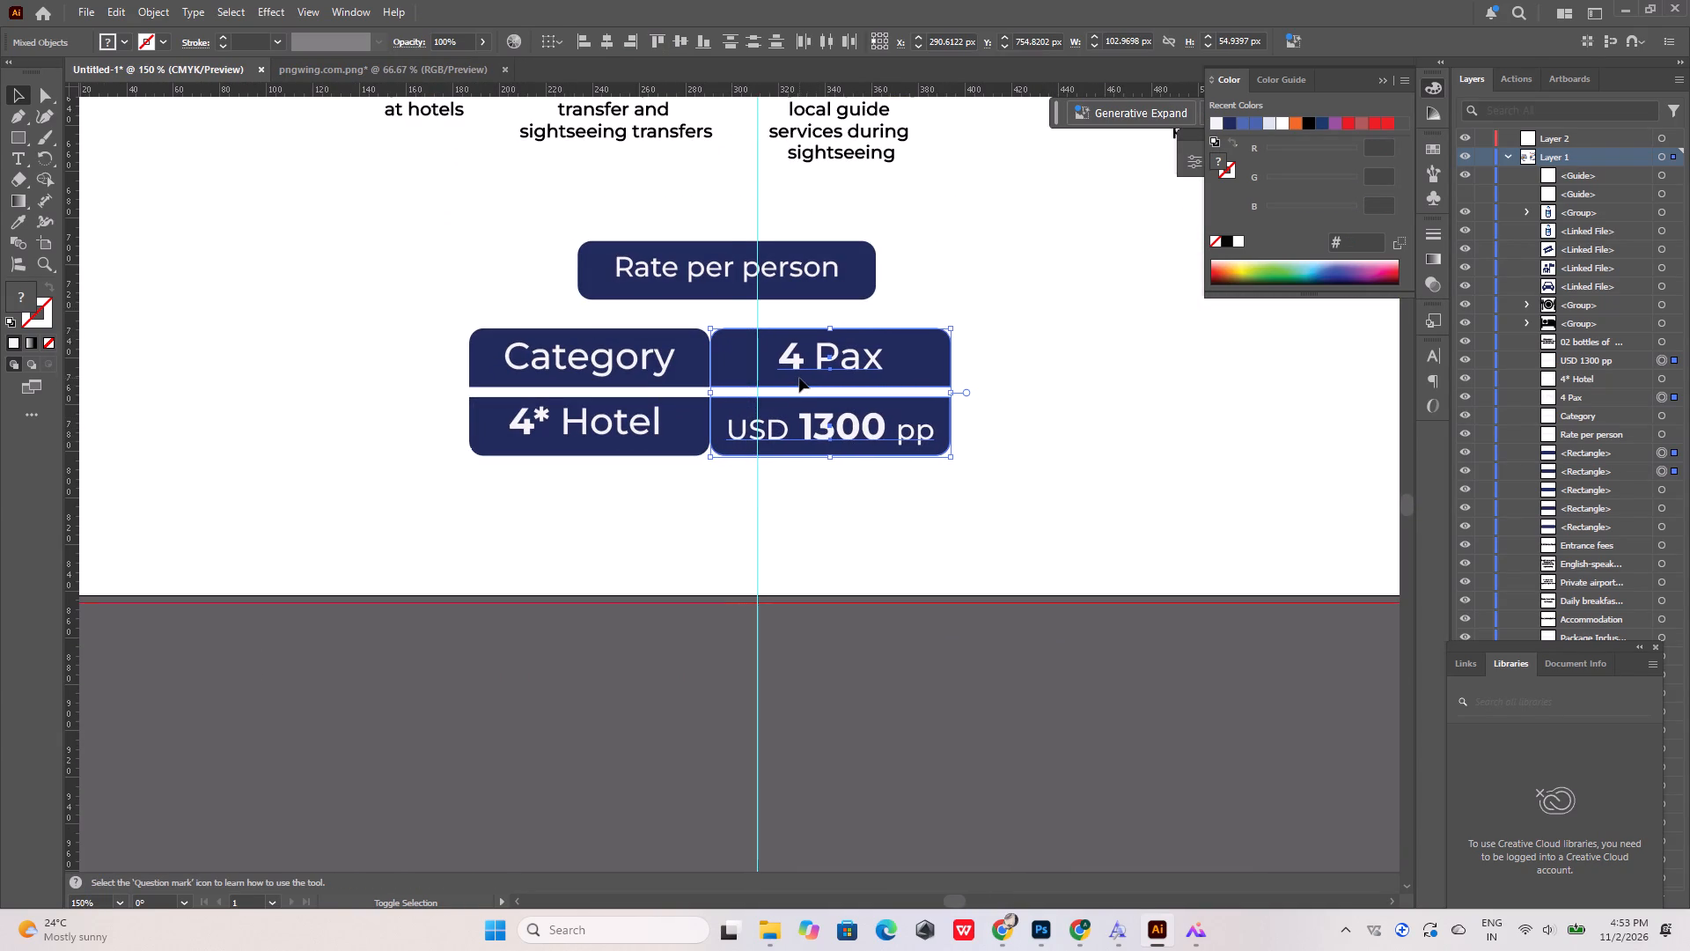
click(970, 279)
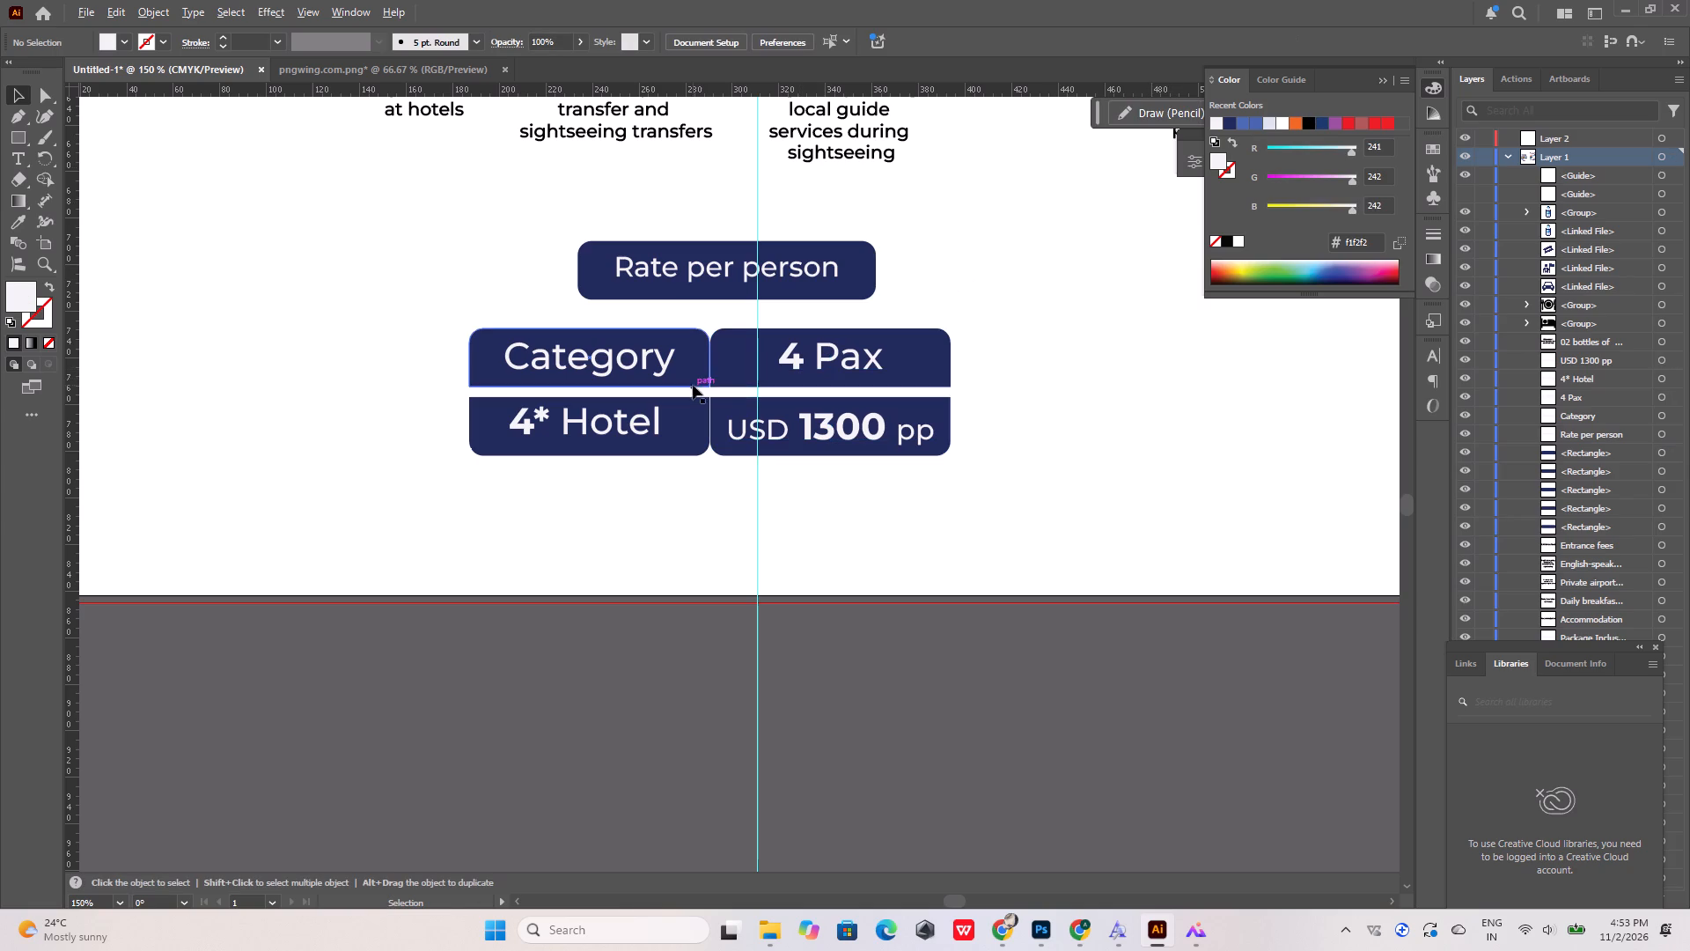
Fine-nudge the "4 Pax" and "USD 1300 pp" cells together until their left edge meets the "Category" and "4* Hotel" rectangles.
alt+scroll(713, 370, up, 4)
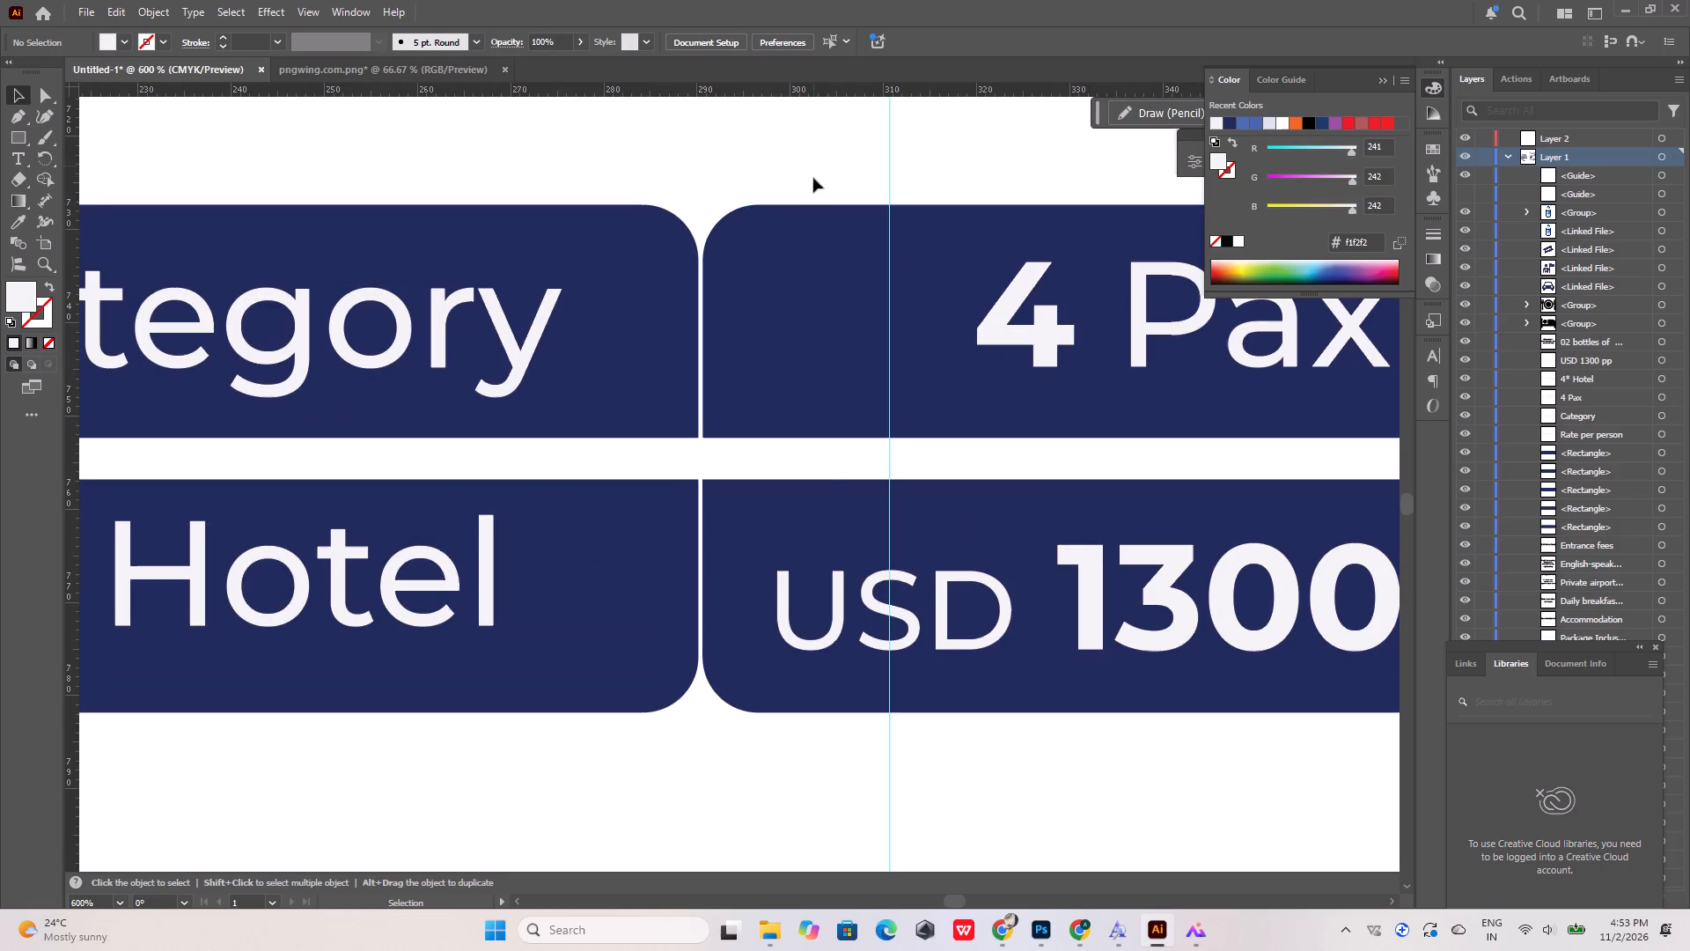
drag(813, 185, 1093, 696)
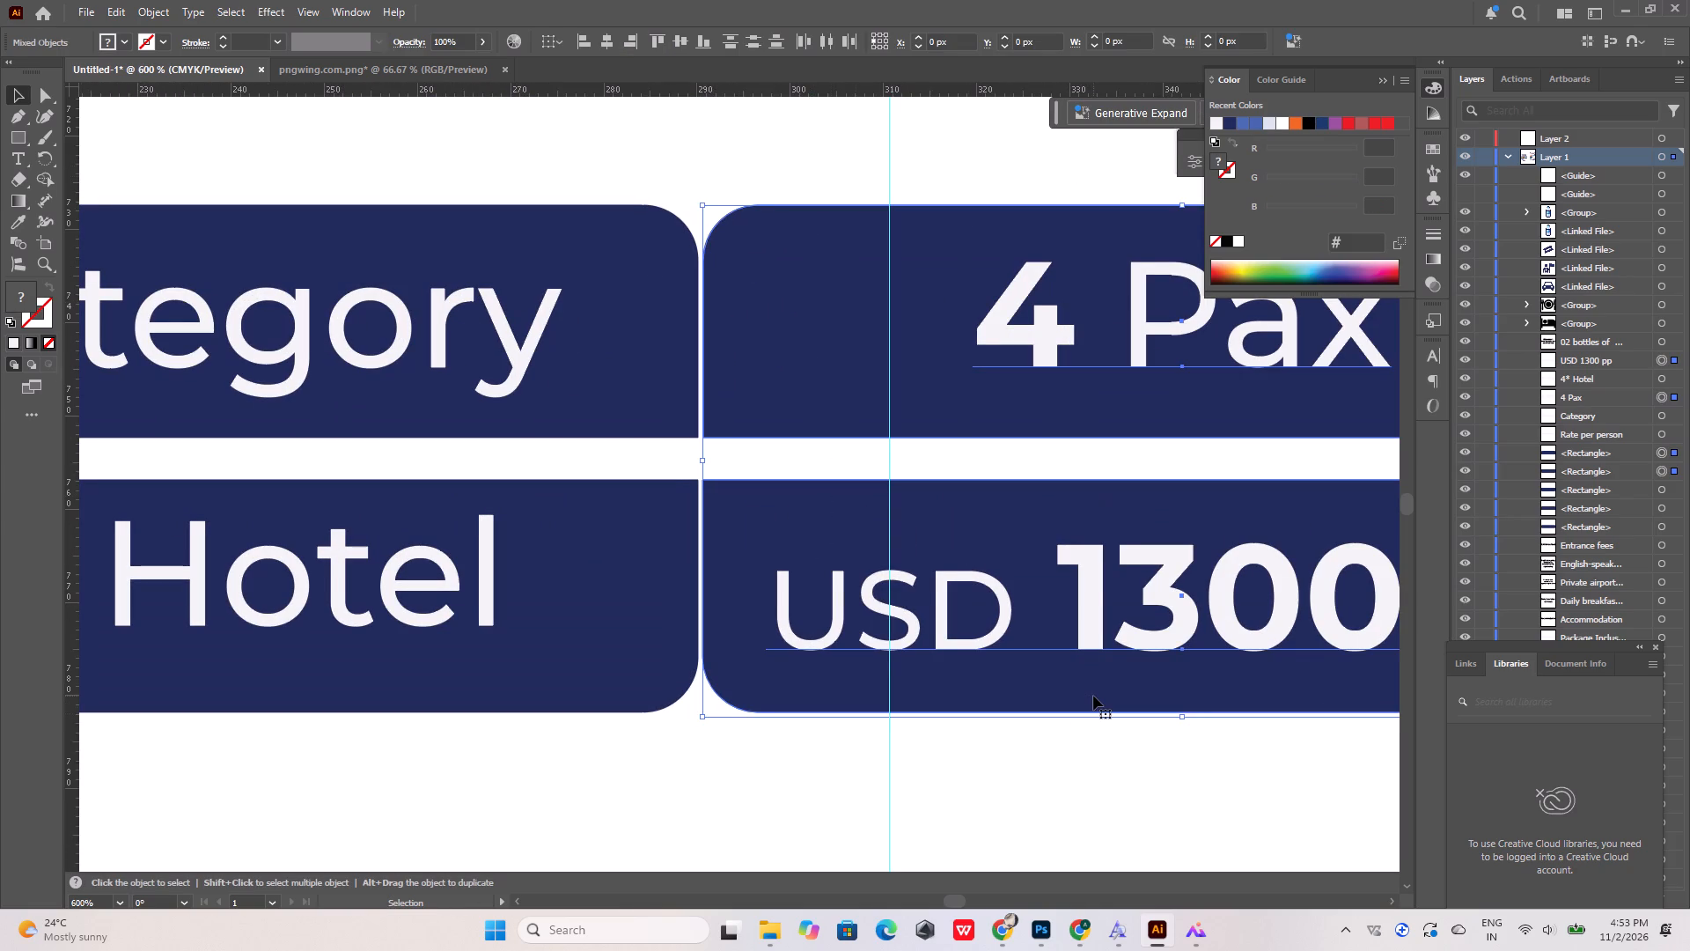
key(Left)
key(Left)
key(Left)
key(Left)
key(Left)
key(Left)
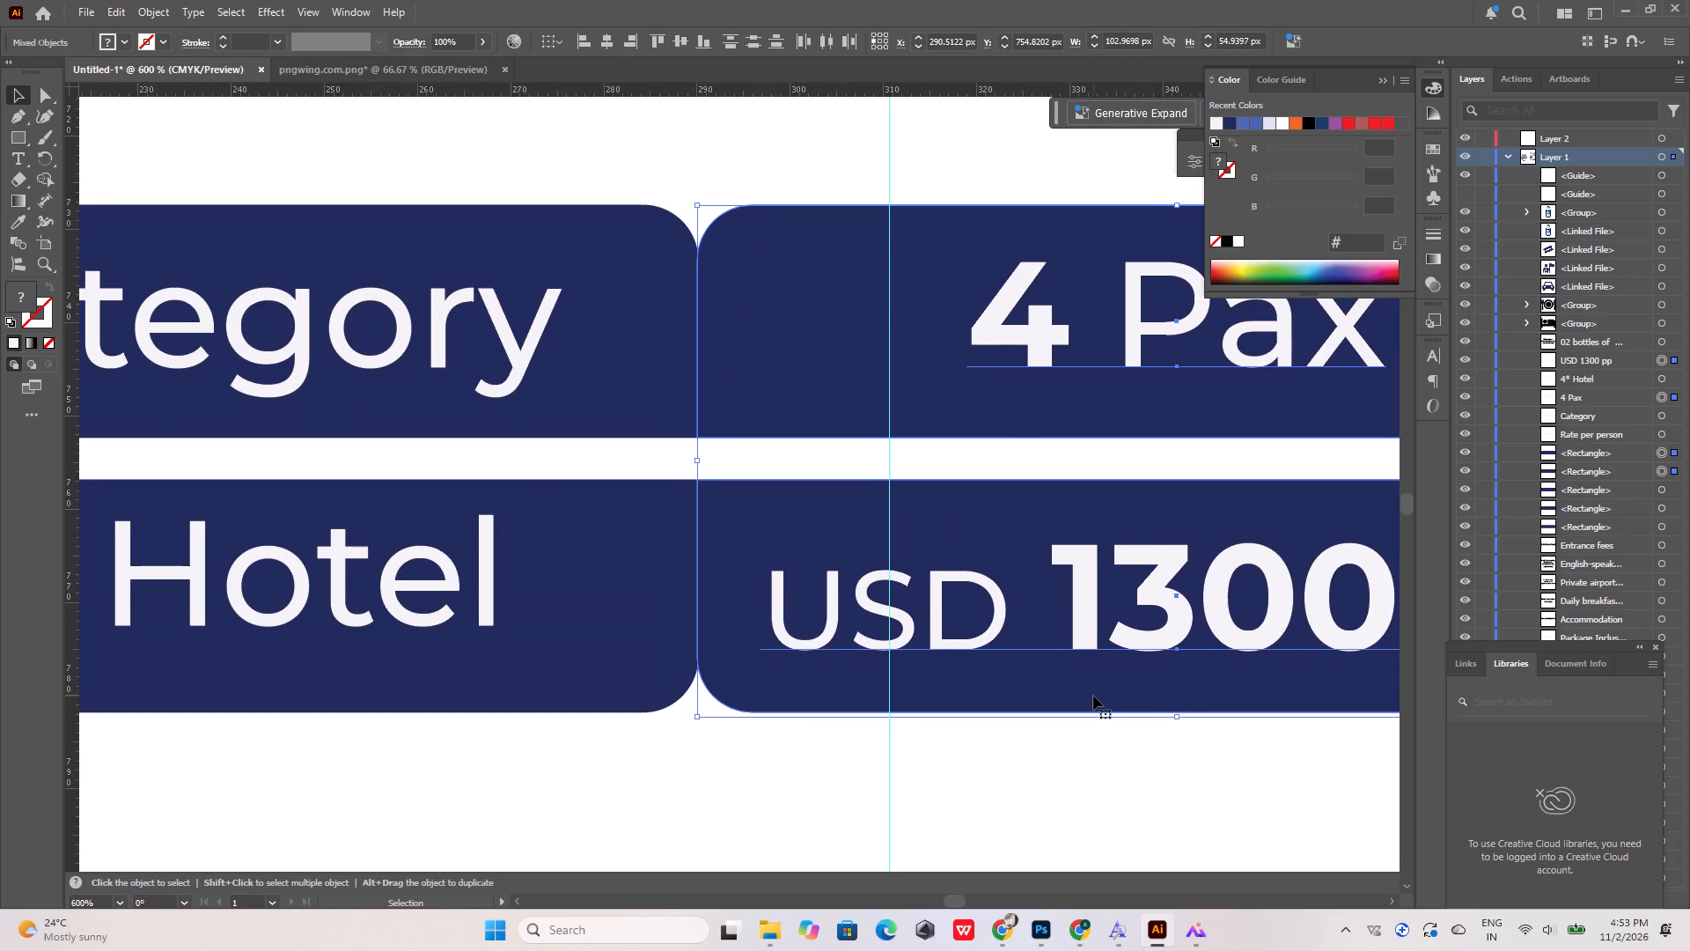
key(Right)
alt+scroll(567, 431, down, 5)
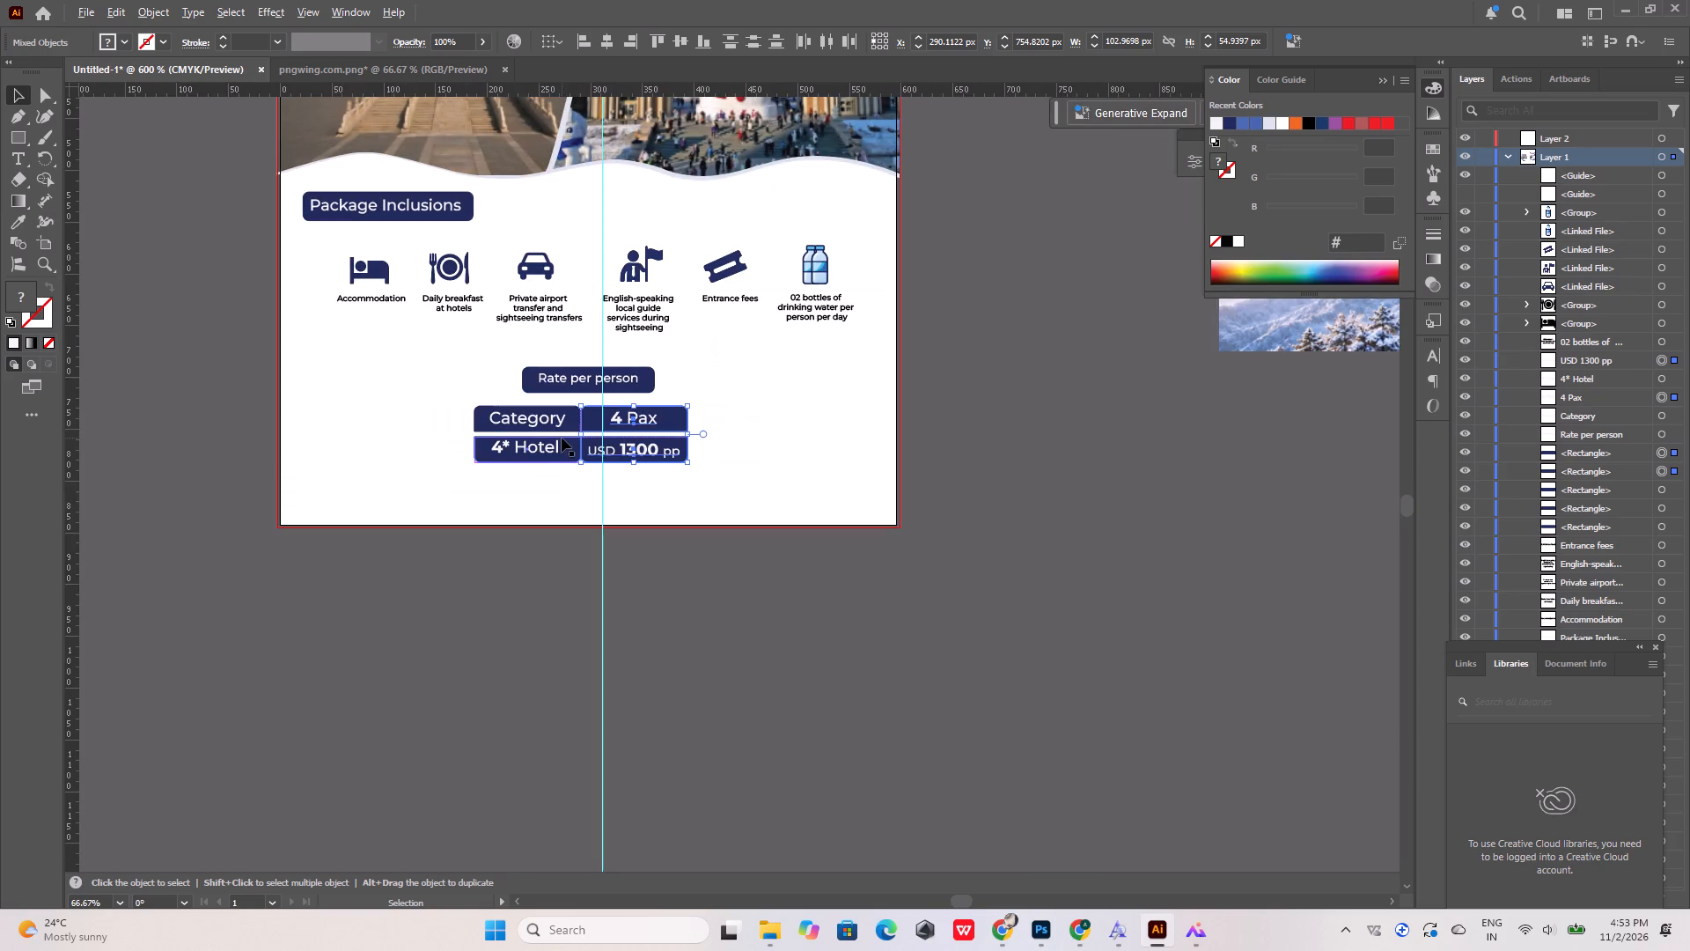
alt+scroll(564, 439, down, 2)
alt+scroll(564, 439, up, 6)
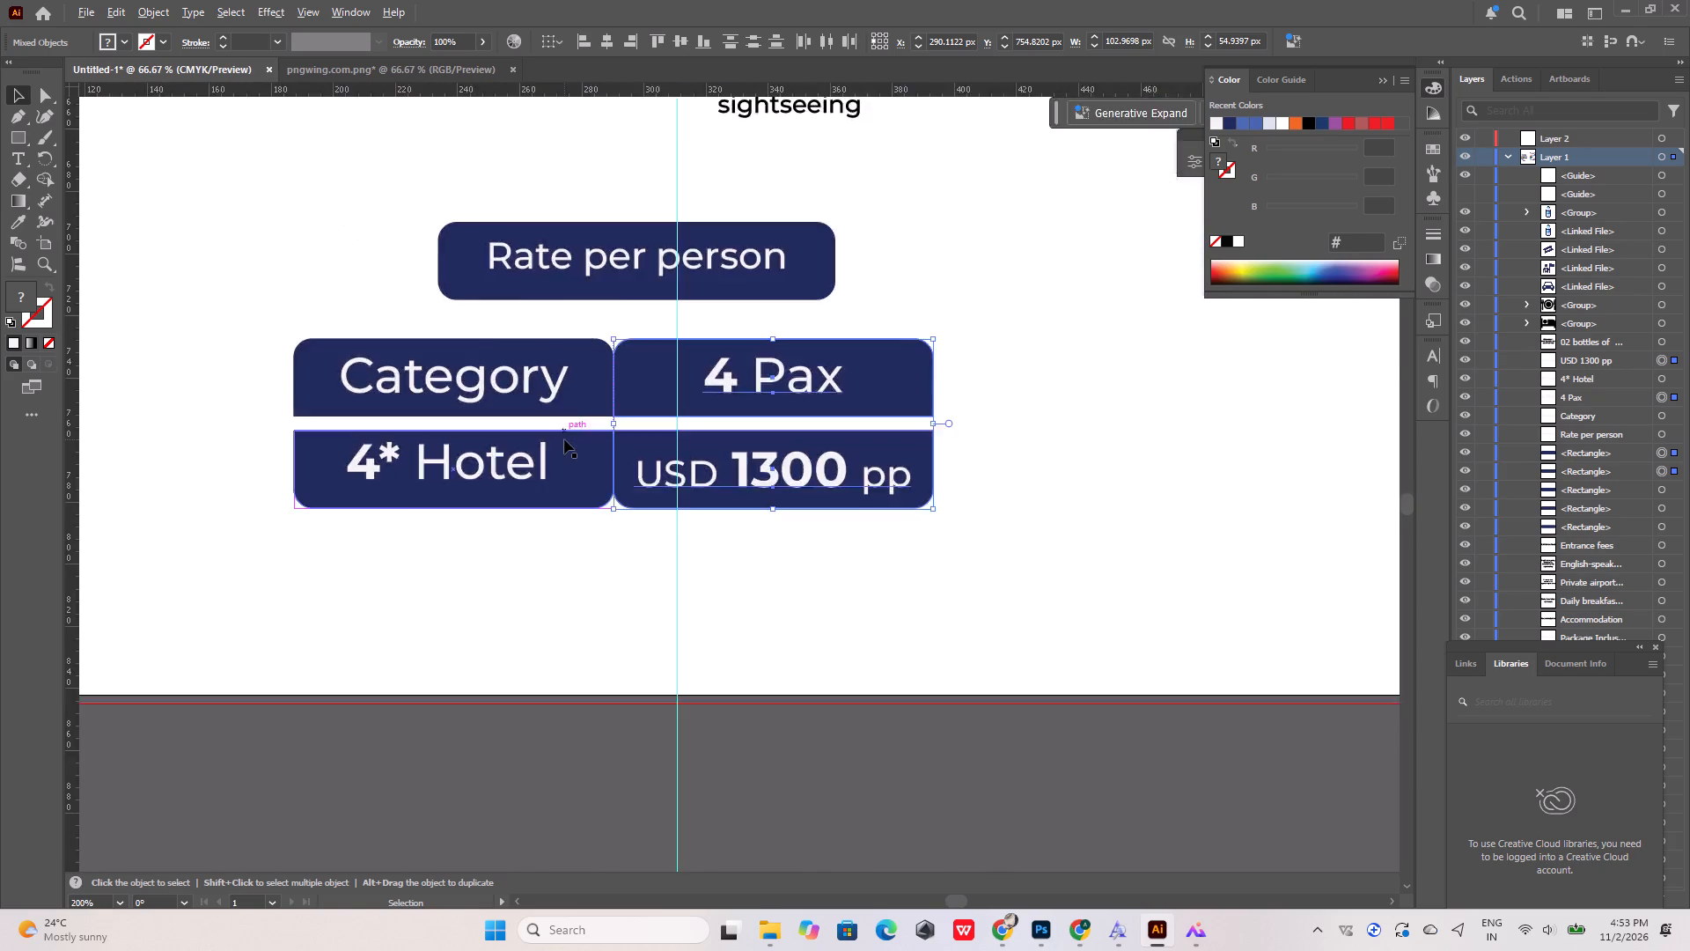
alt+scroll(564, 439, up, 3)
alt+scroll(659, 505, down, 4)
Square off the adjoining rounded top corners of the "4 Pax" and "Category" rectangles.
click(723, 416)
alt+scroll(704, 417, up, 4)
click(625, 263)
click(660, 357)
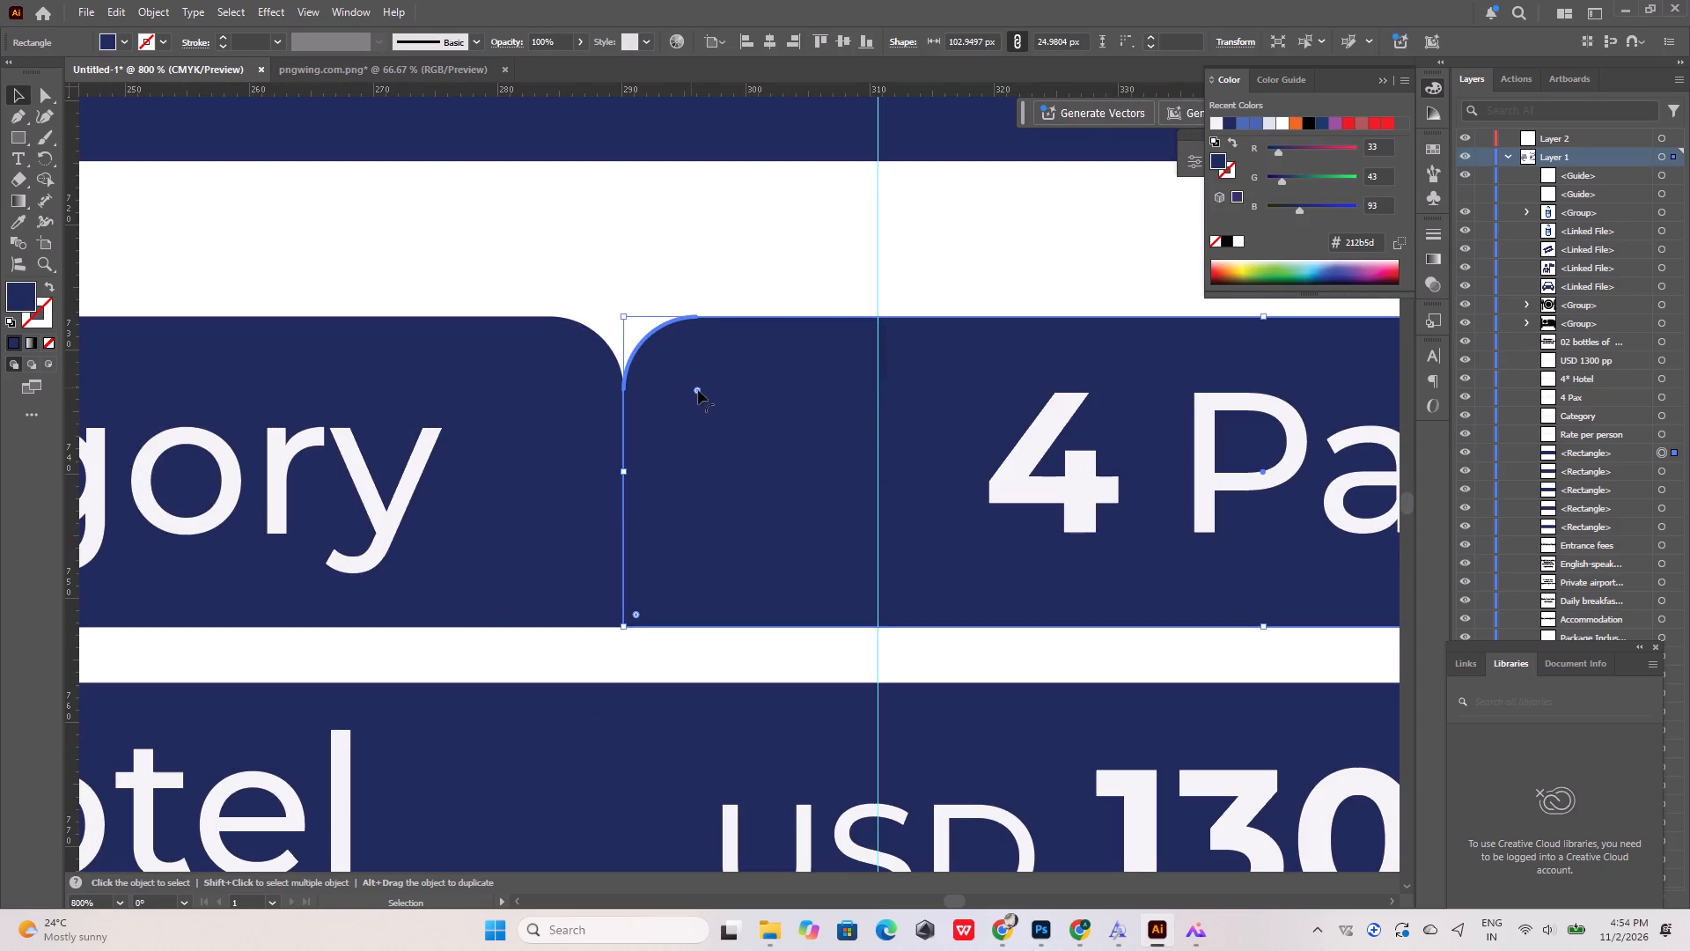
click(698, 391)
drag(699, 391, 503, 135)
click(552, 365)
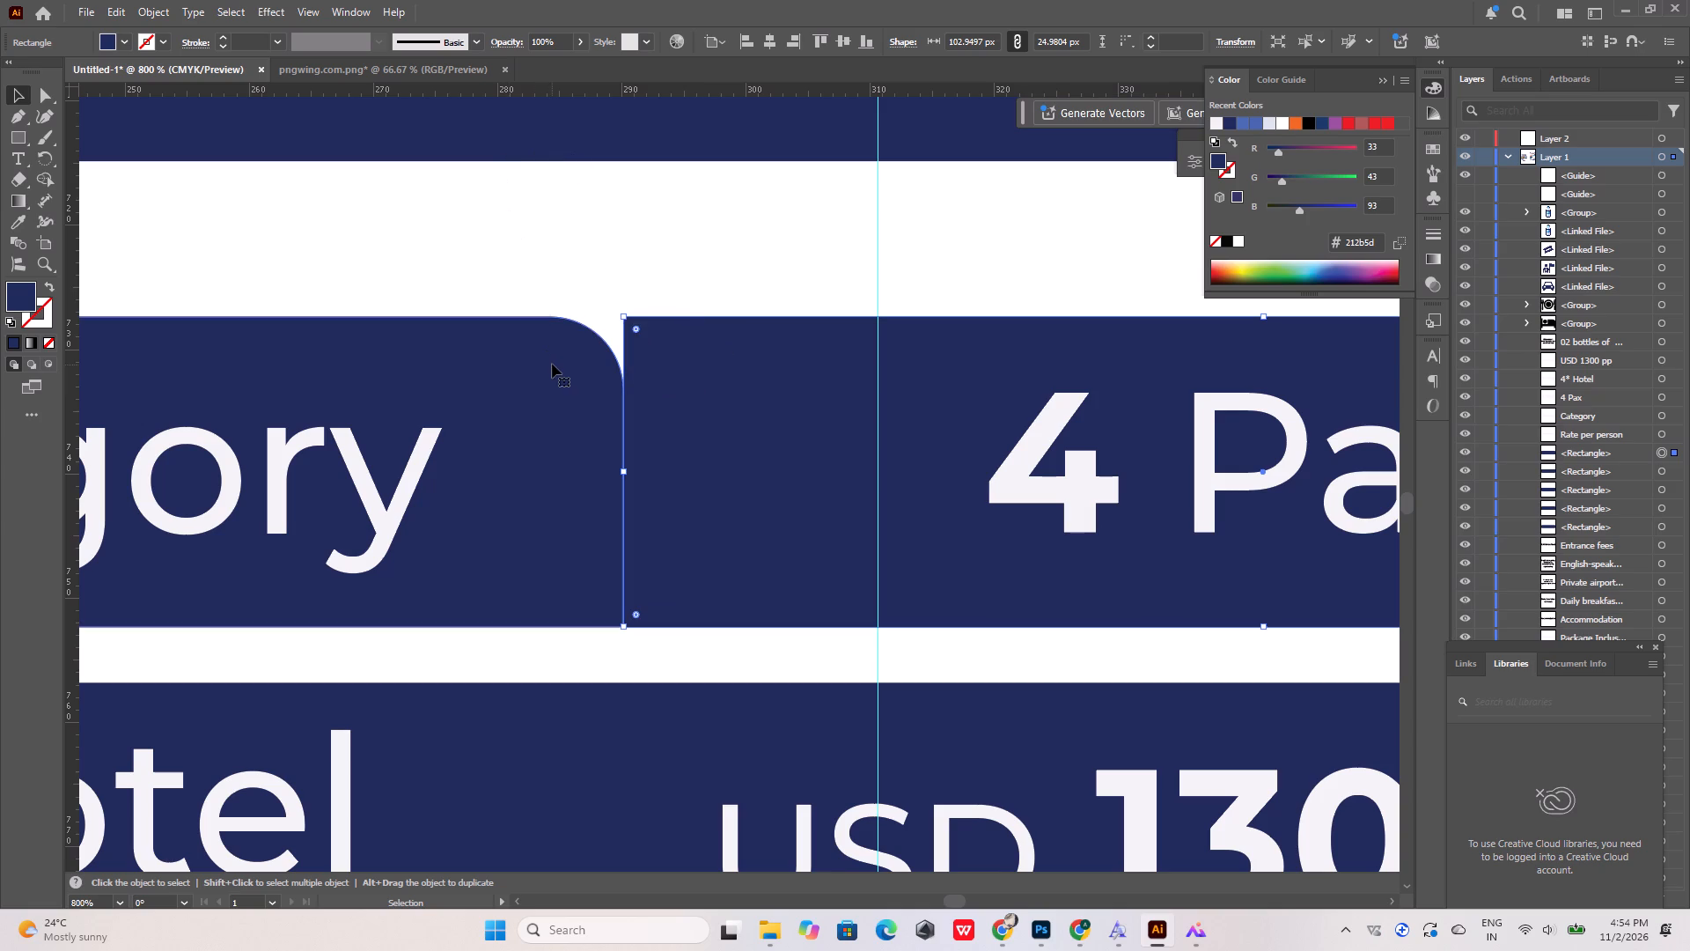
click(550, 392)
drag(550, 392, 711, 234)
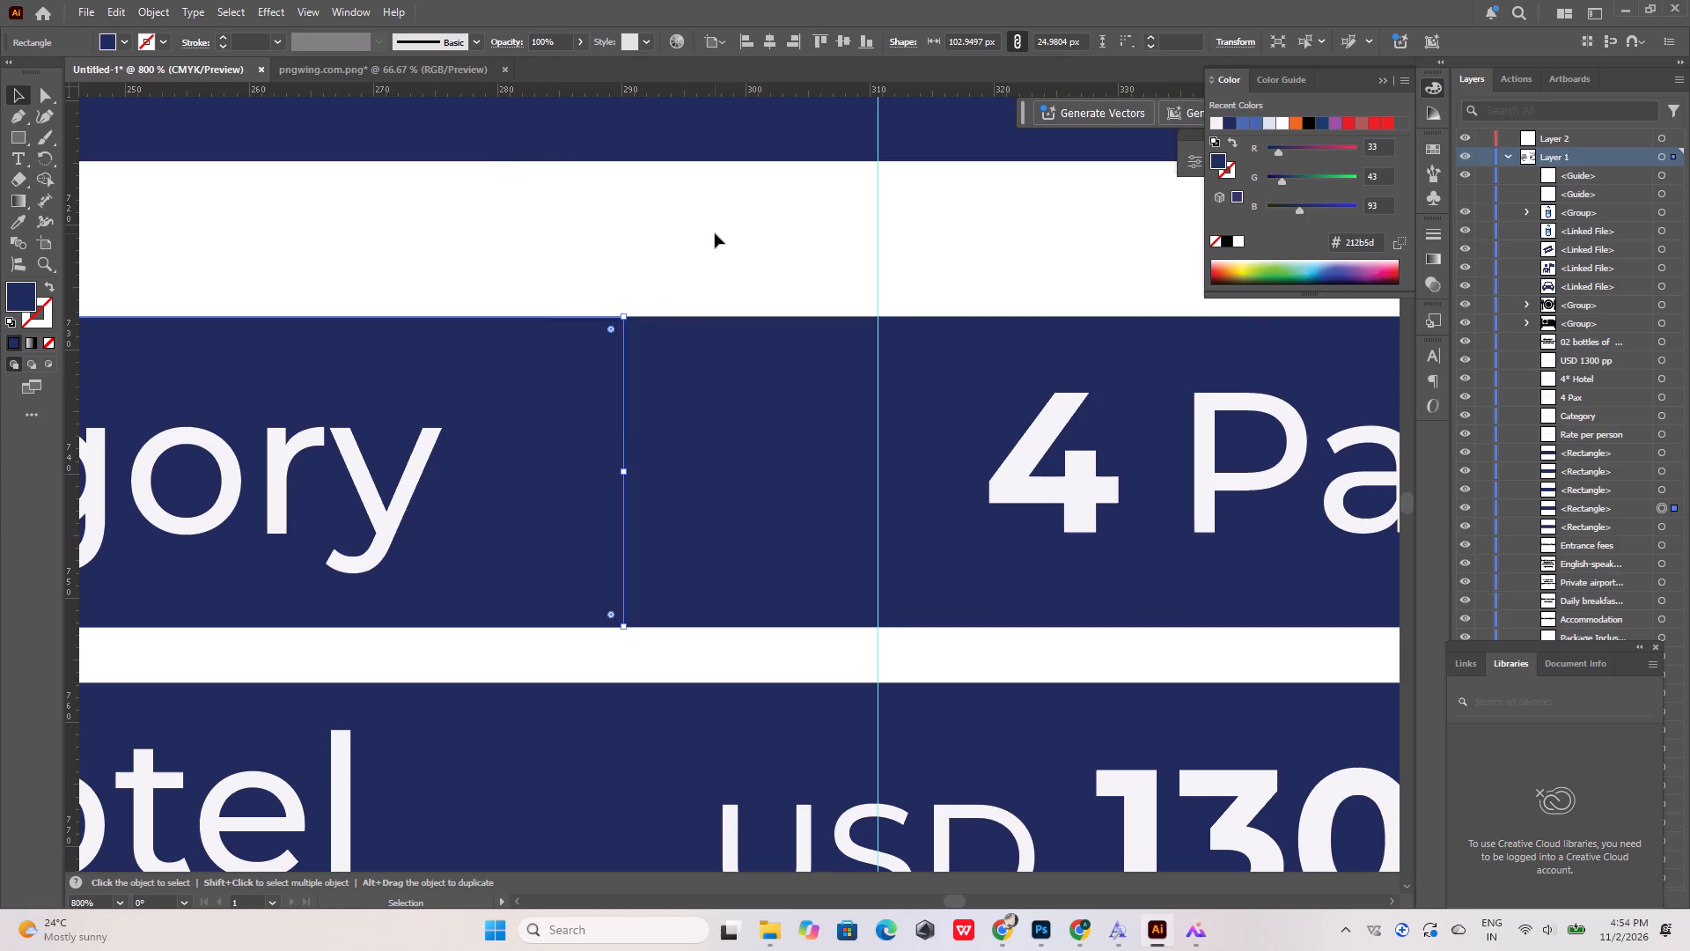
click(689, 274)
Square off the adjoining rounded bottom corners of the "USD 1300 pp" and "4* Hotel" rectangles.
alt+scroll(673, 281, down, 4)
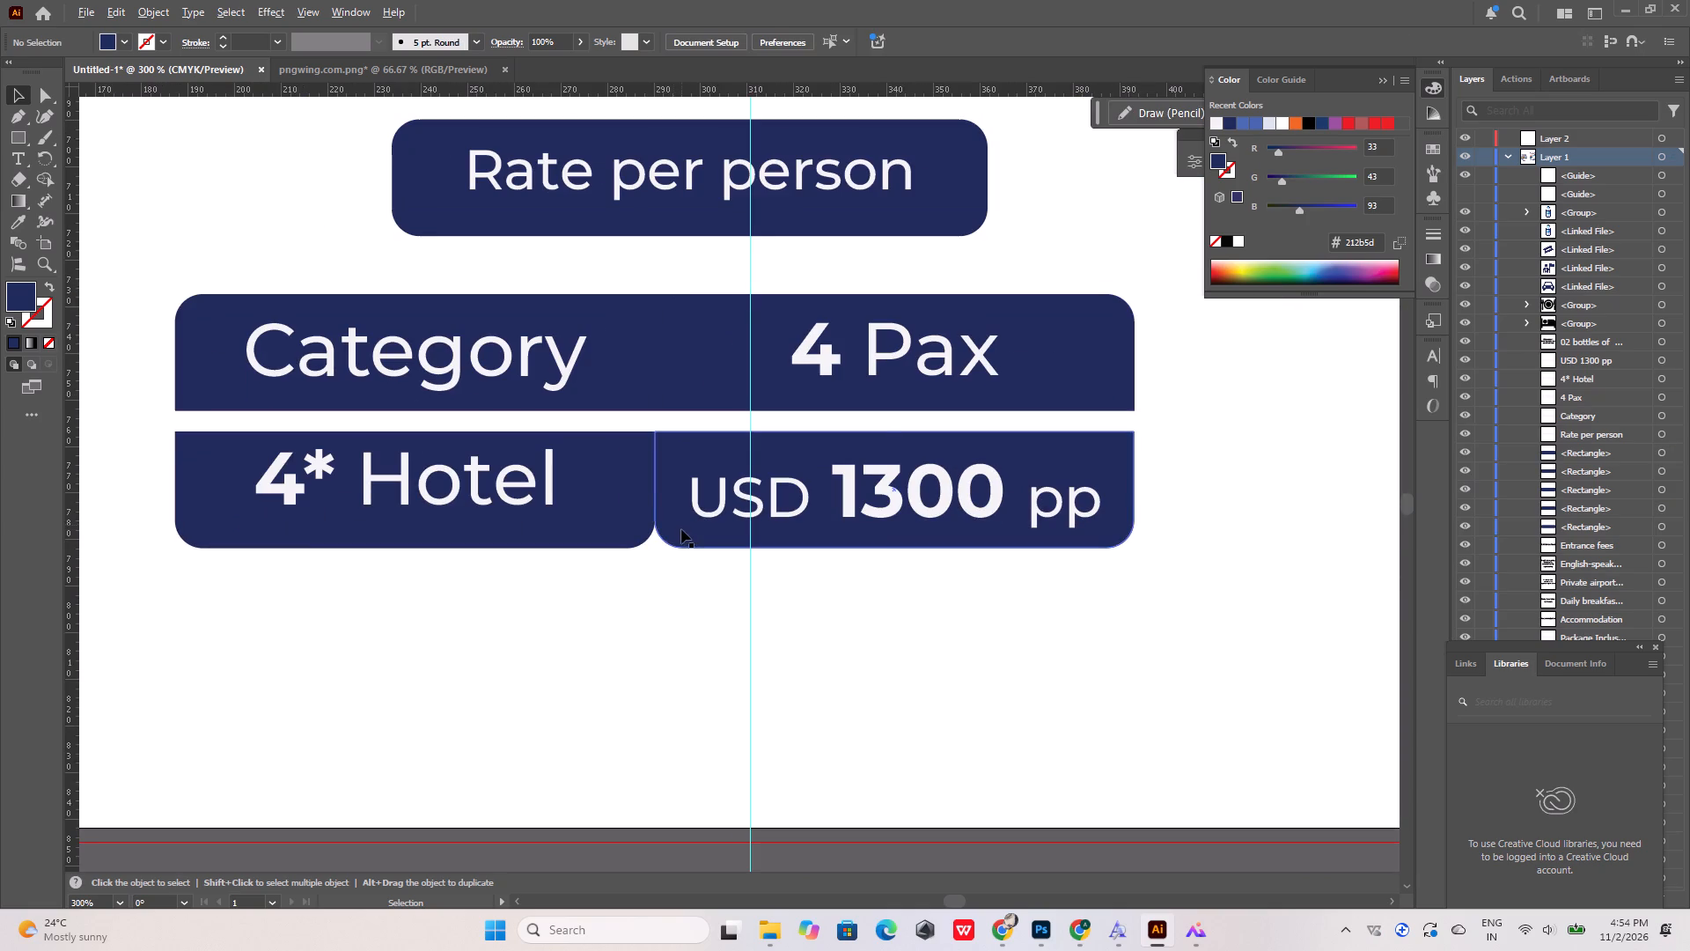
click(681, 529)
alt+scroll(673, 542, up, 5)
click(723, 425)
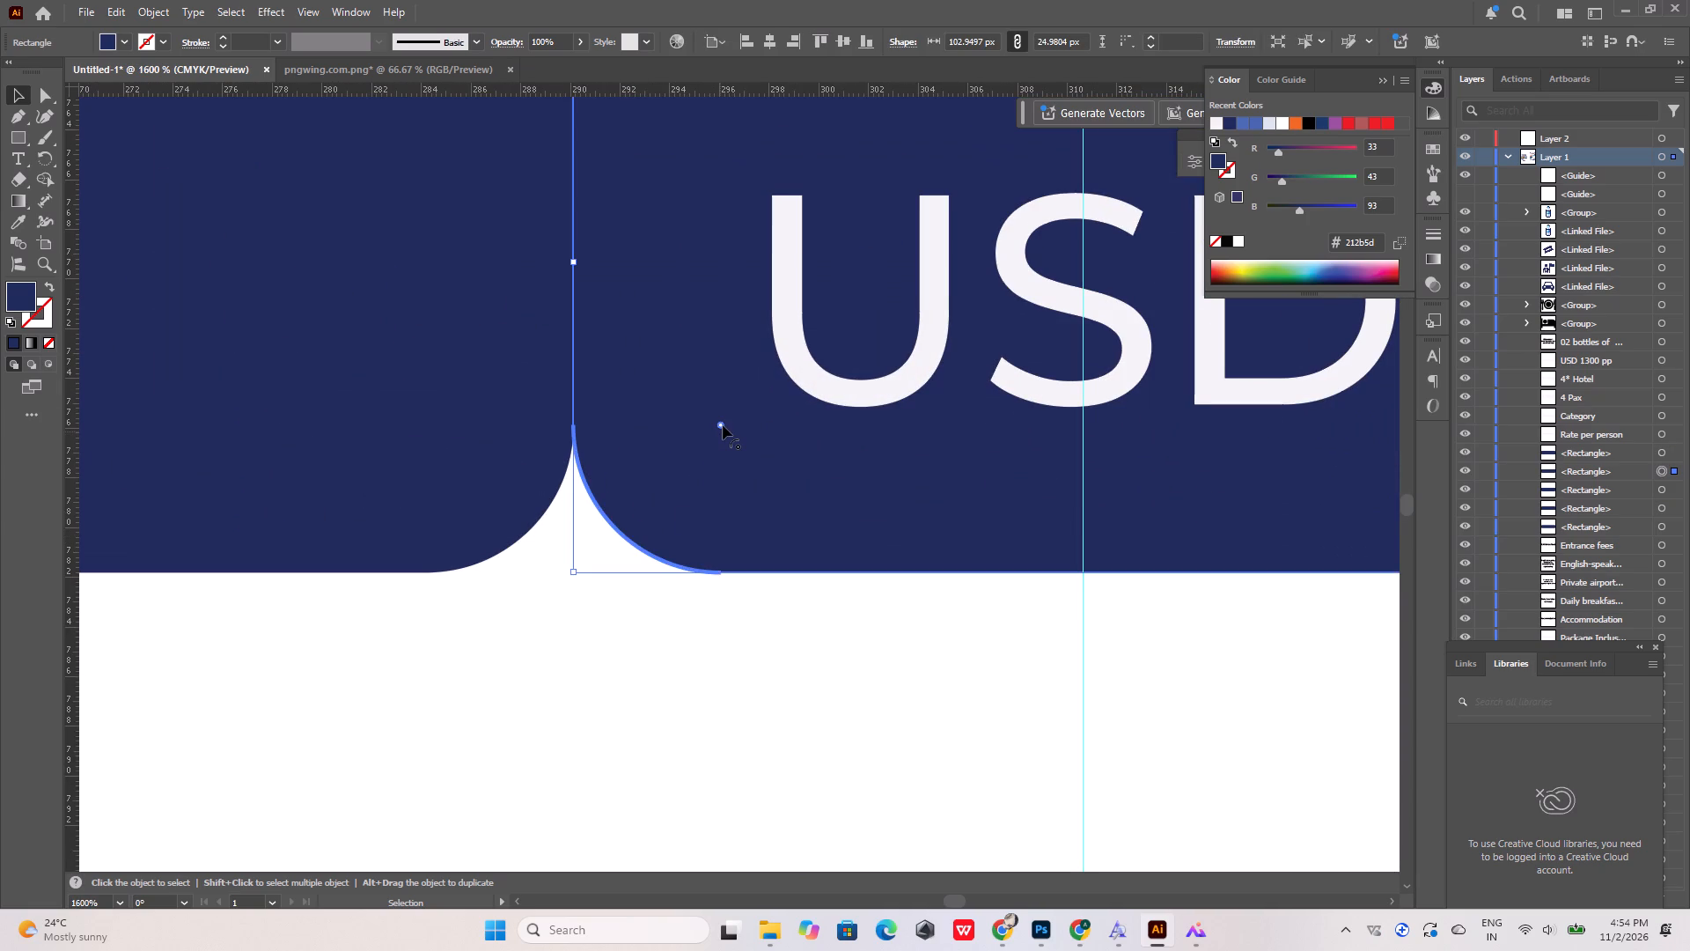
drag(723, 425, 470, 684)
click(473, 490)
click(426, 426)
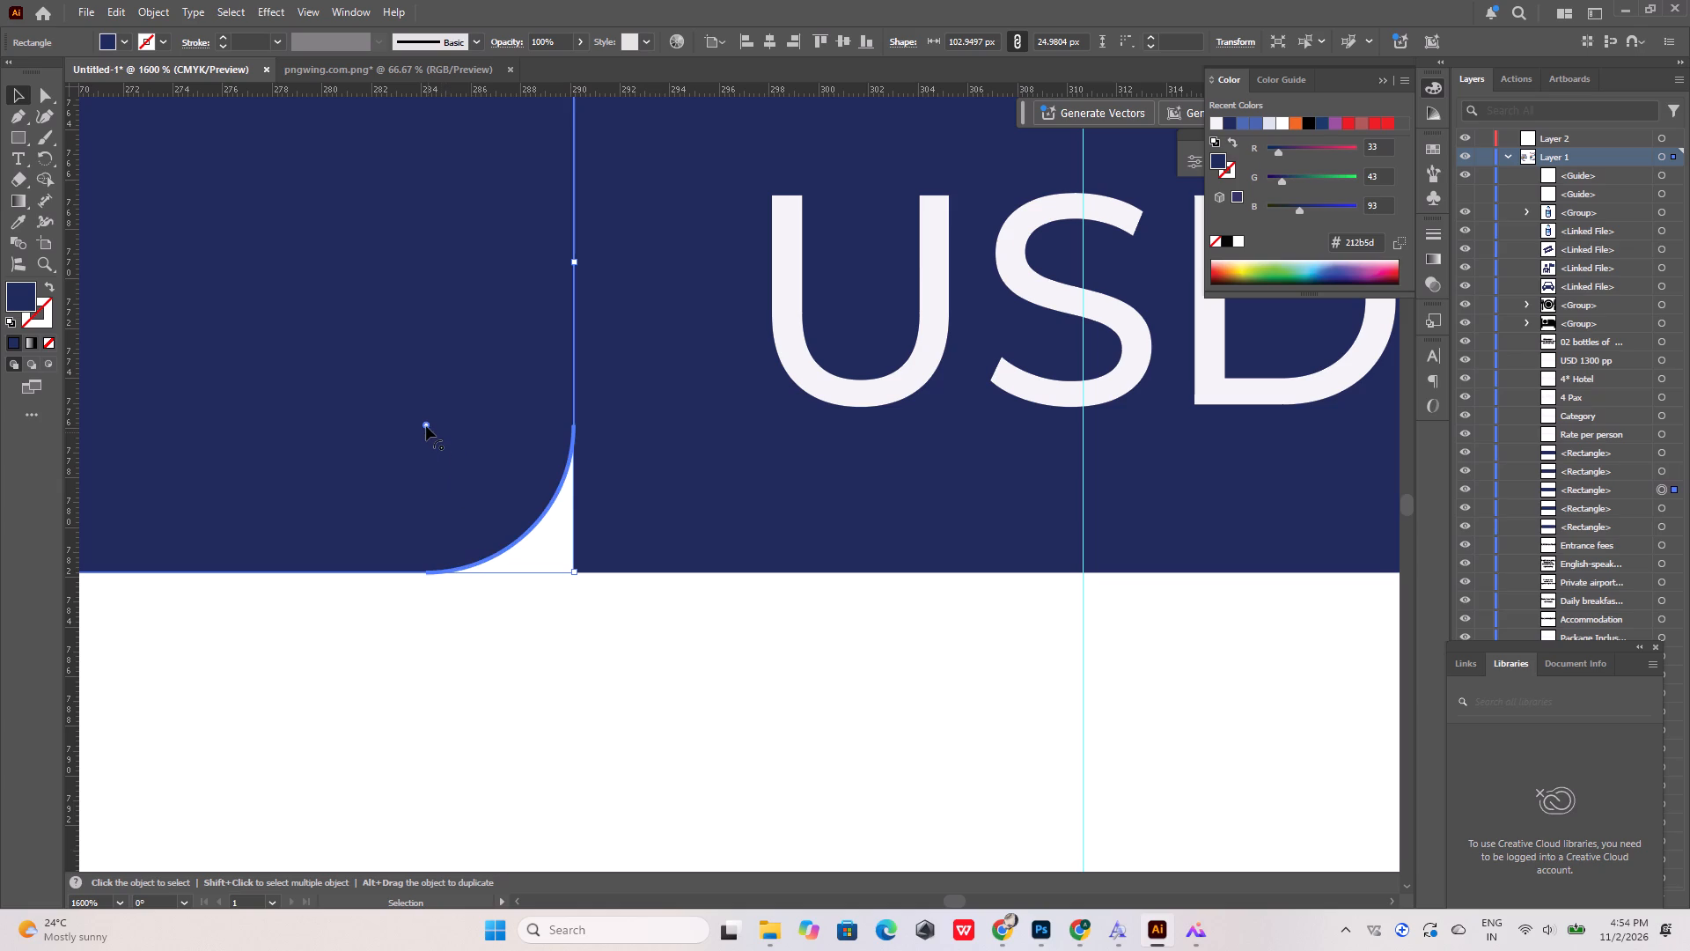
drag(426, 426, 608, 636)
alt+click(599, 605)
Move the "4* Hotel" and "USD 1300 pp" row up together to close the gap below the "Category" and "4 Pax" row.
alt+scroll(551, 627, down, 6)
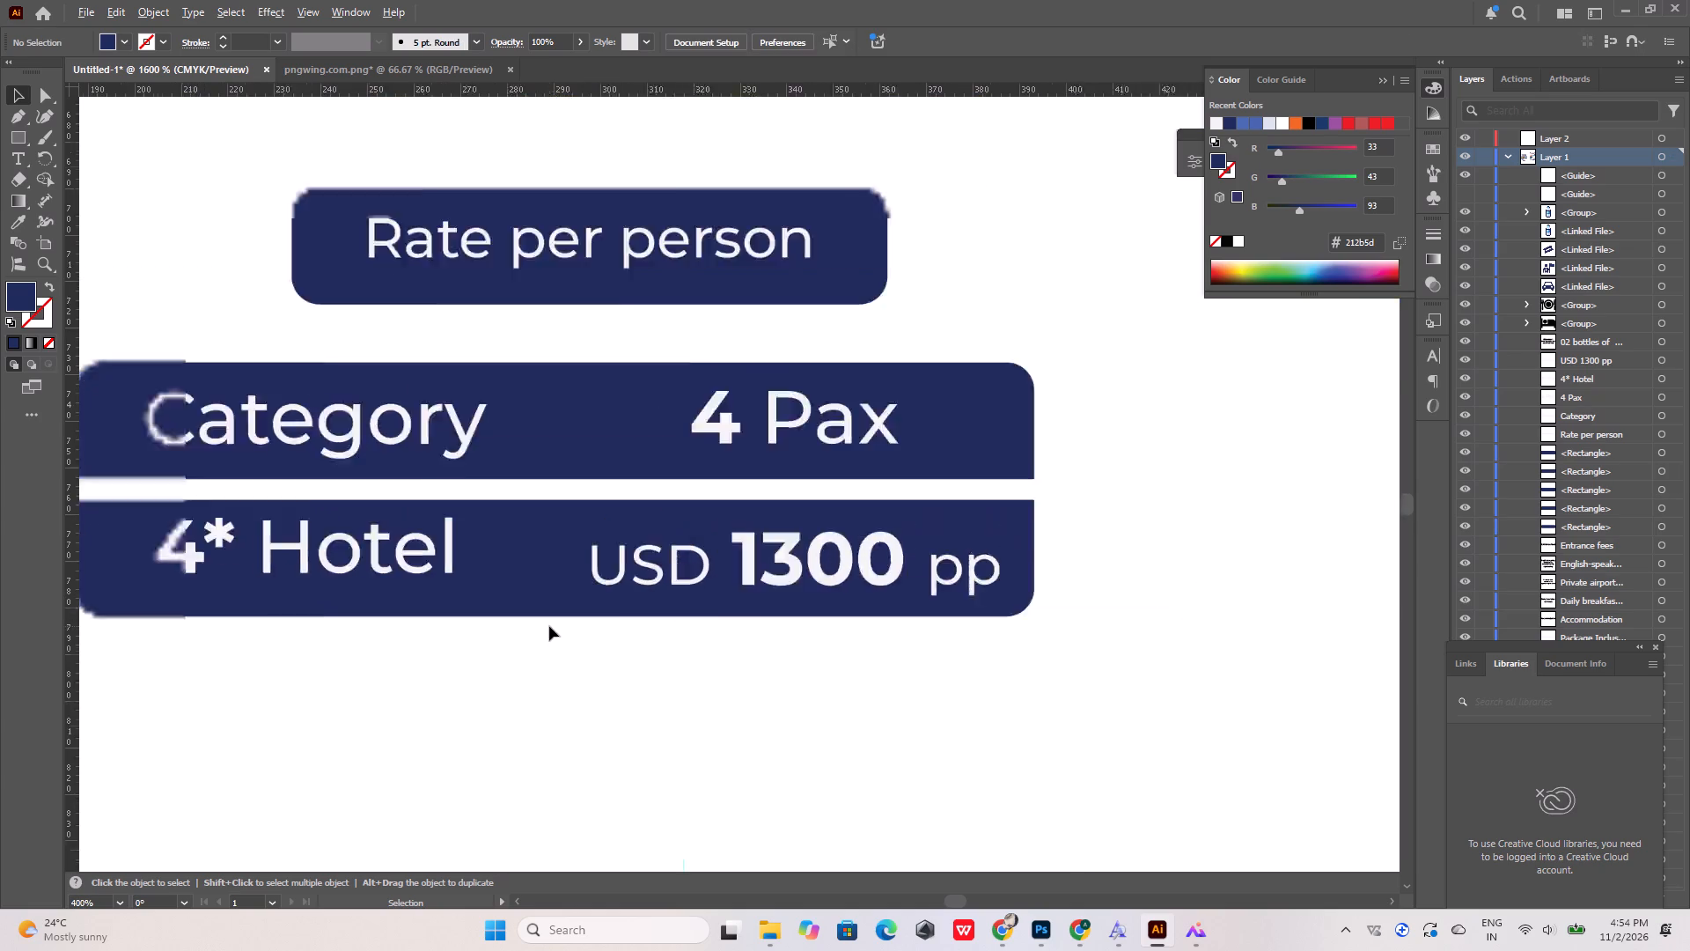
alt+scroll(549, 626, down, 2)
alt+scroll(445, 571, down, 4)
alt+scroll(445, 571, up, 4)
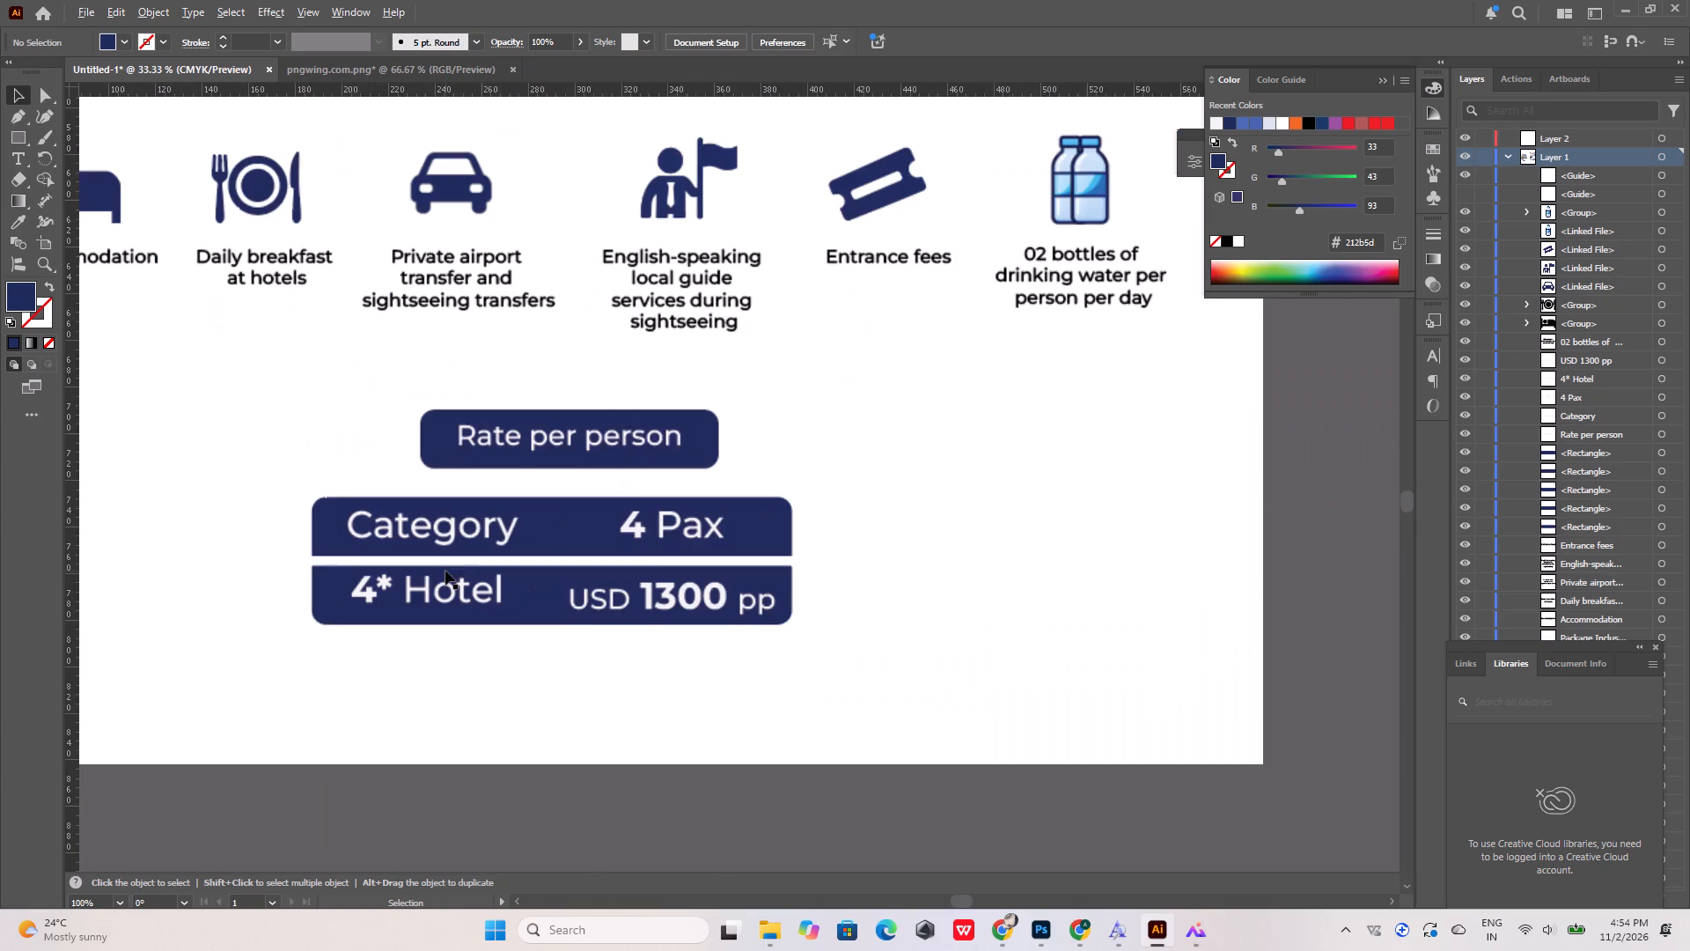
drag(327, 656, 853, 569)
key(Up)
key(Up)
key(Up)
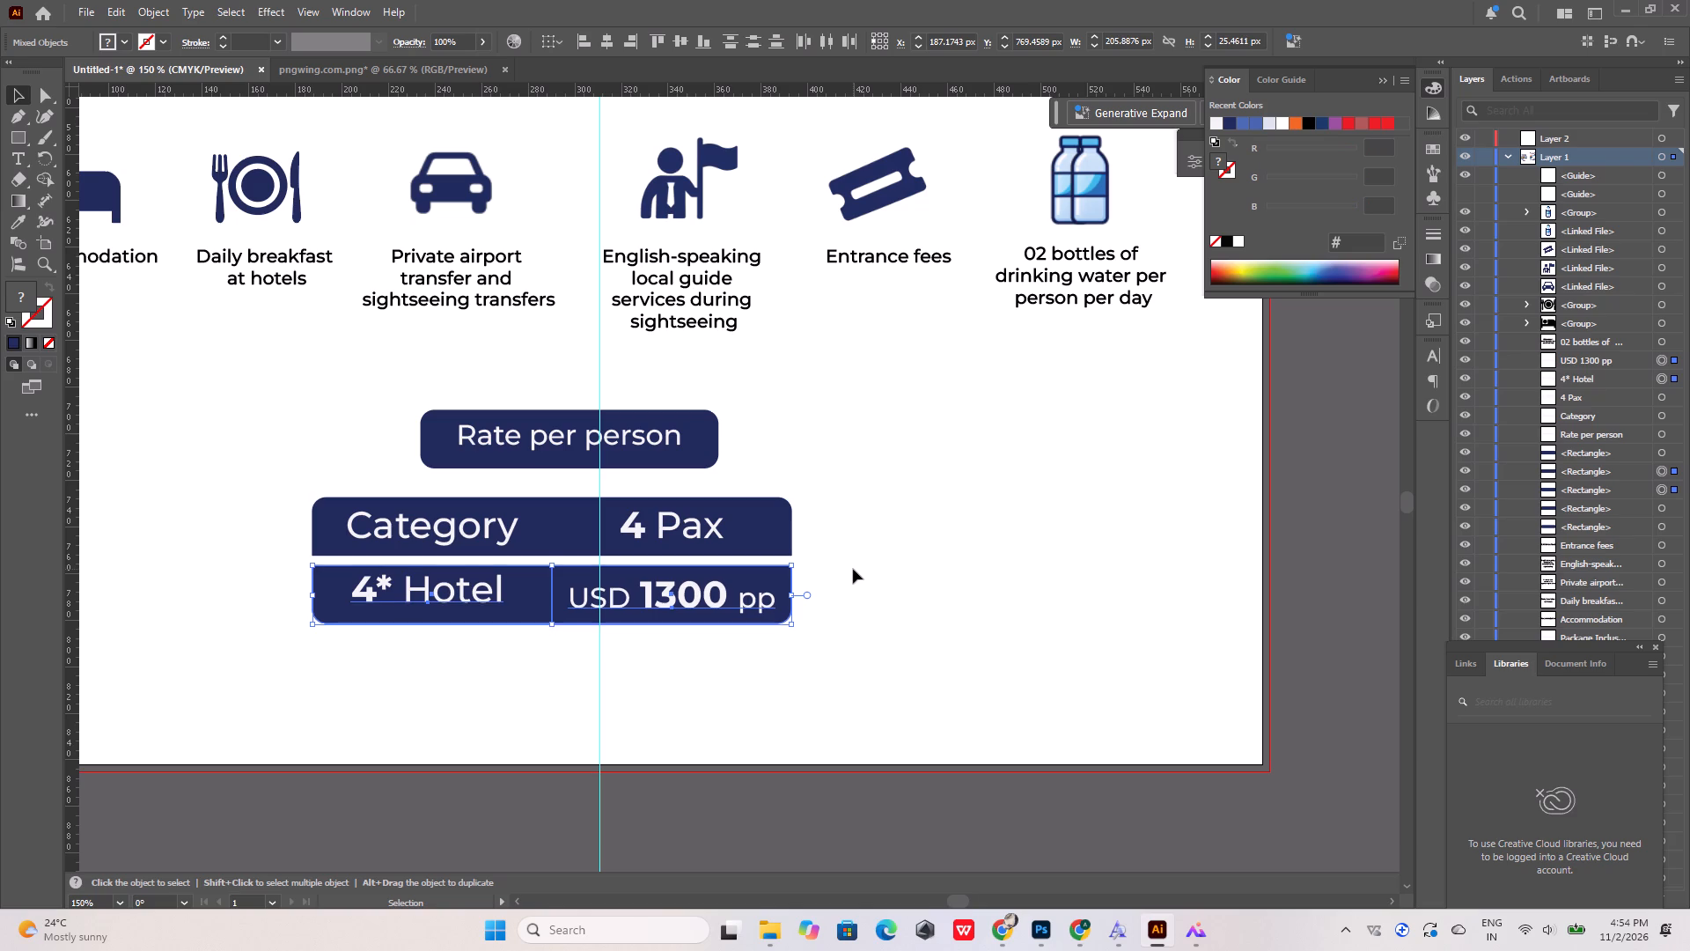
key(Up)
key(Up)
key(Up)
key(Up)
key(Up)
key(Up)
key(Up)
key(Up)
key(Up)
key(Up)
key(Up)
key(Up)
key(Up)
key(Up)
key(Up)
key(Up)
key(Up)
key(Up)
key(Up)
key(Up)
key(shift+Up)
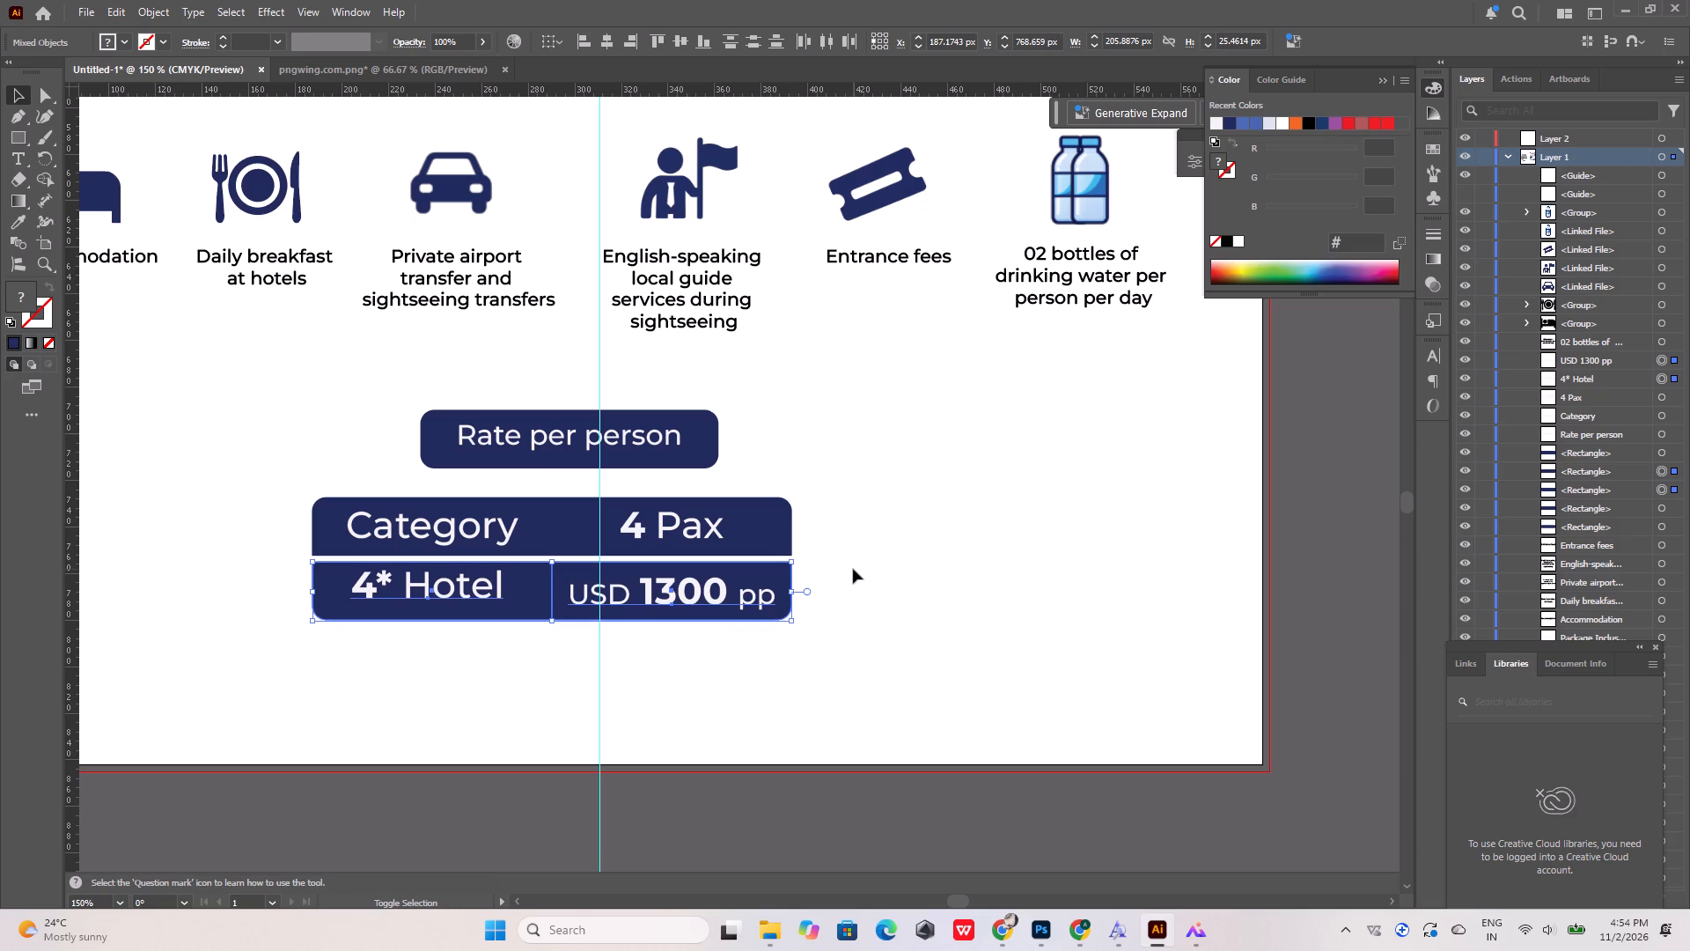
key(shift+Up)
key(shift+Up)
key(shift+Up)
key(Down)
key(Down)
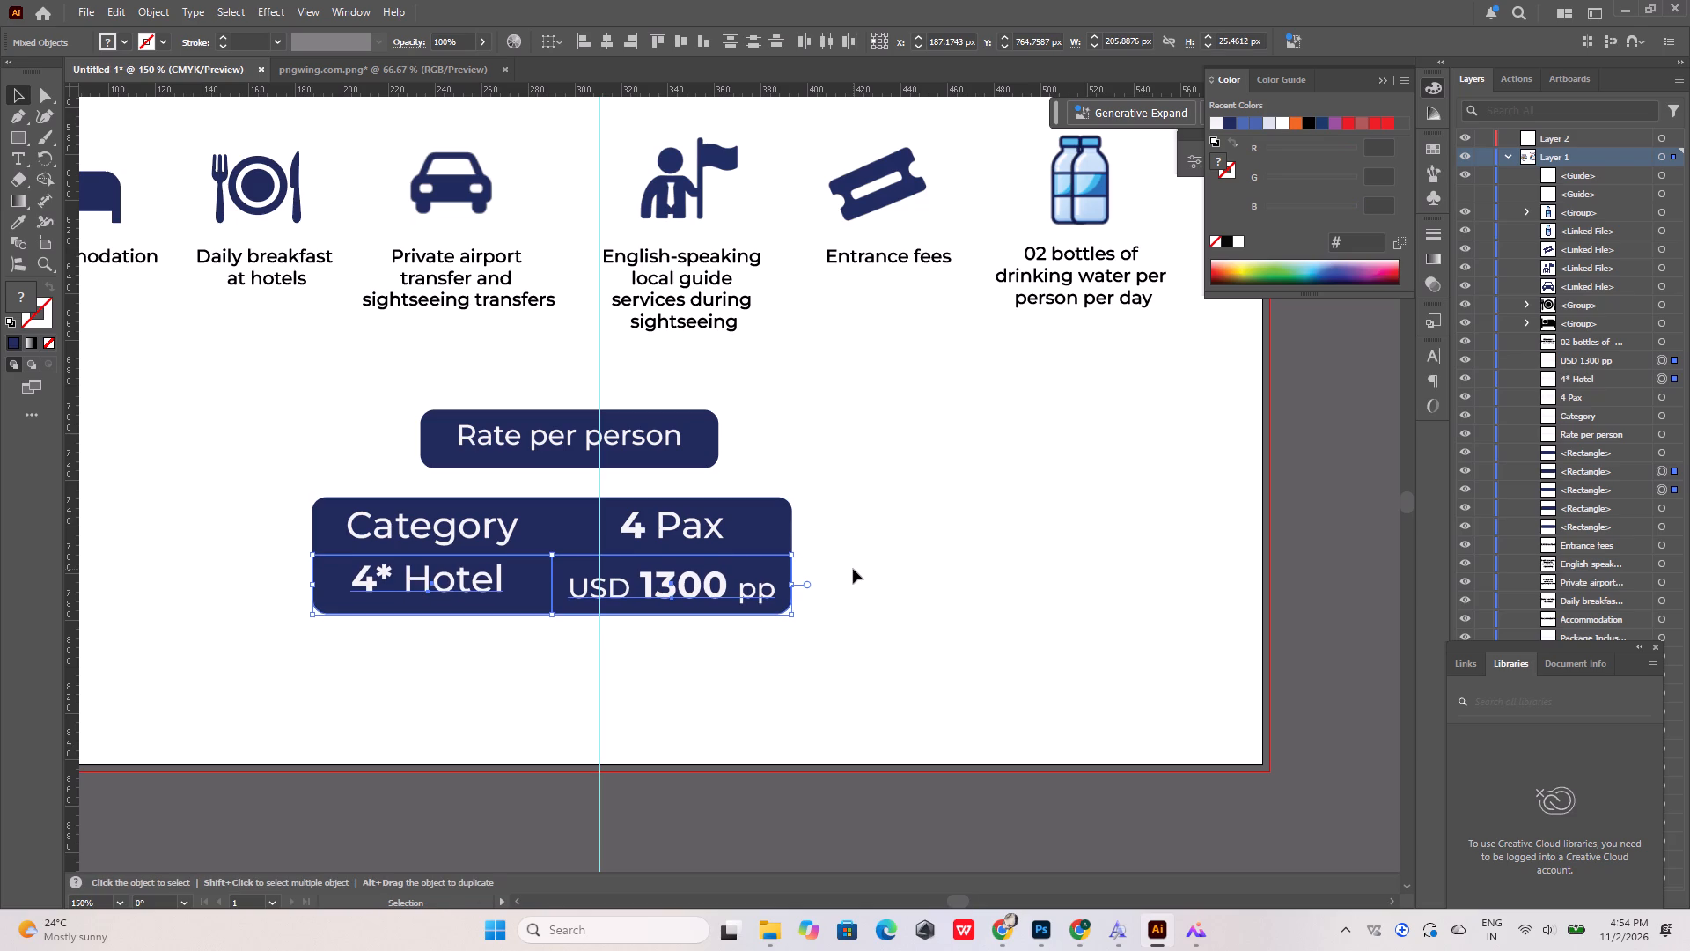
Fine-nudge the "4* Hotel" and "USD 1300 pp" row vertically until its top edge meets the upper row, leaving nothing selected.
alt+scroll(575, 549, up, 6)
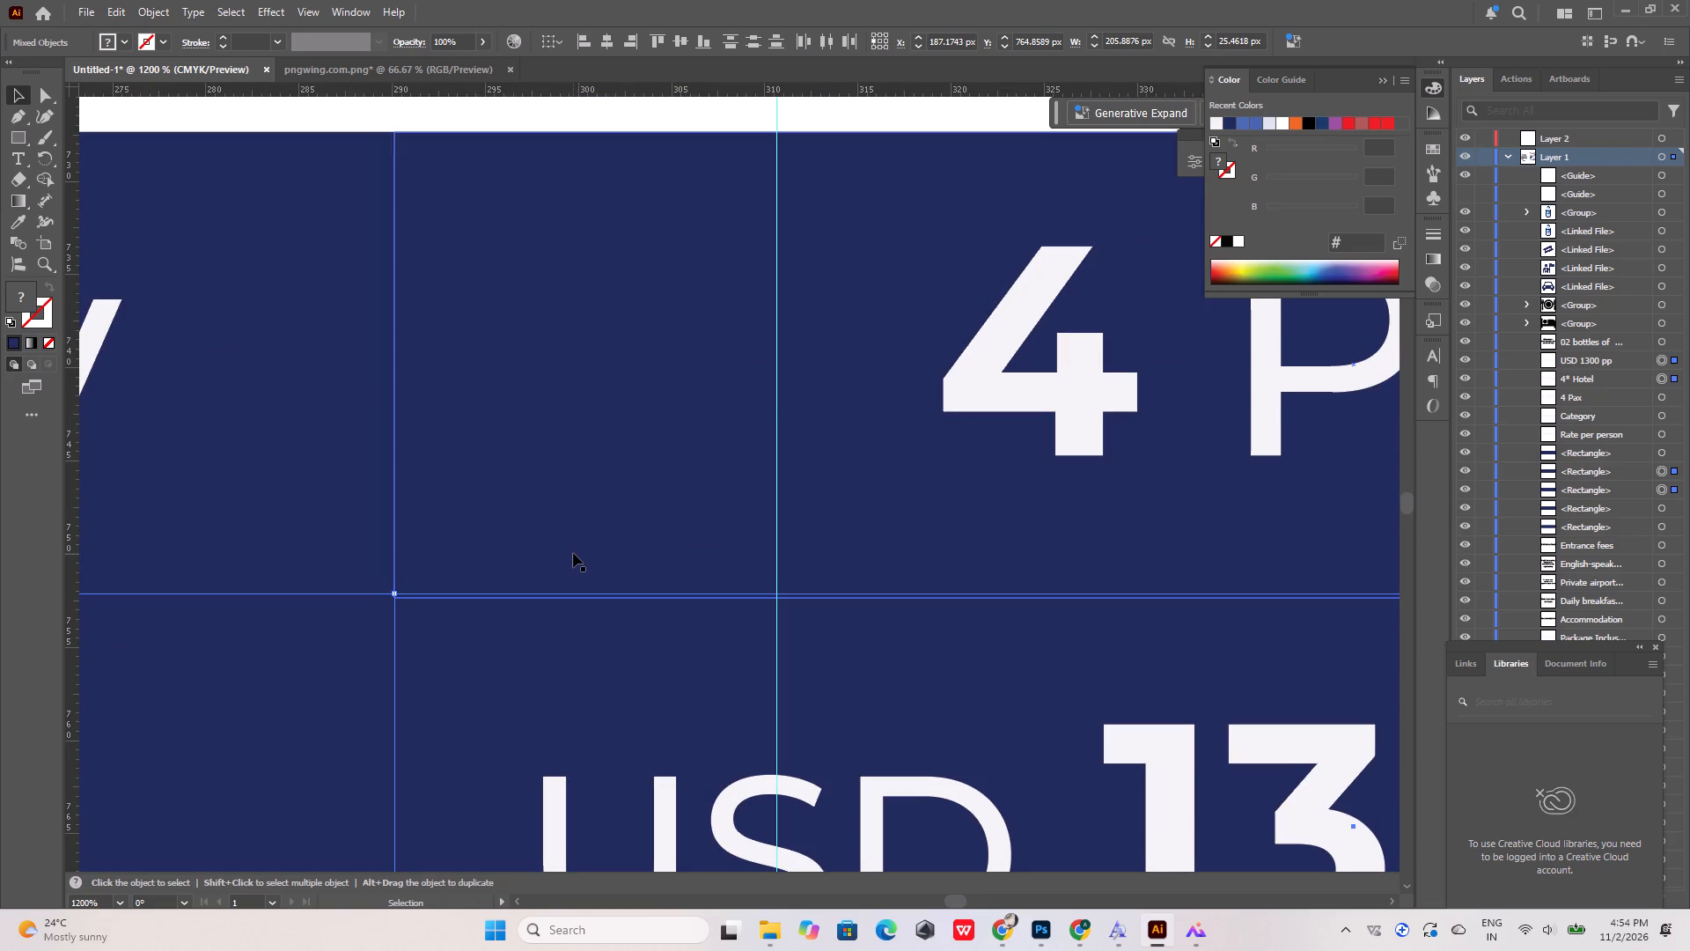
key(Down)
key(Down)
key(Down)
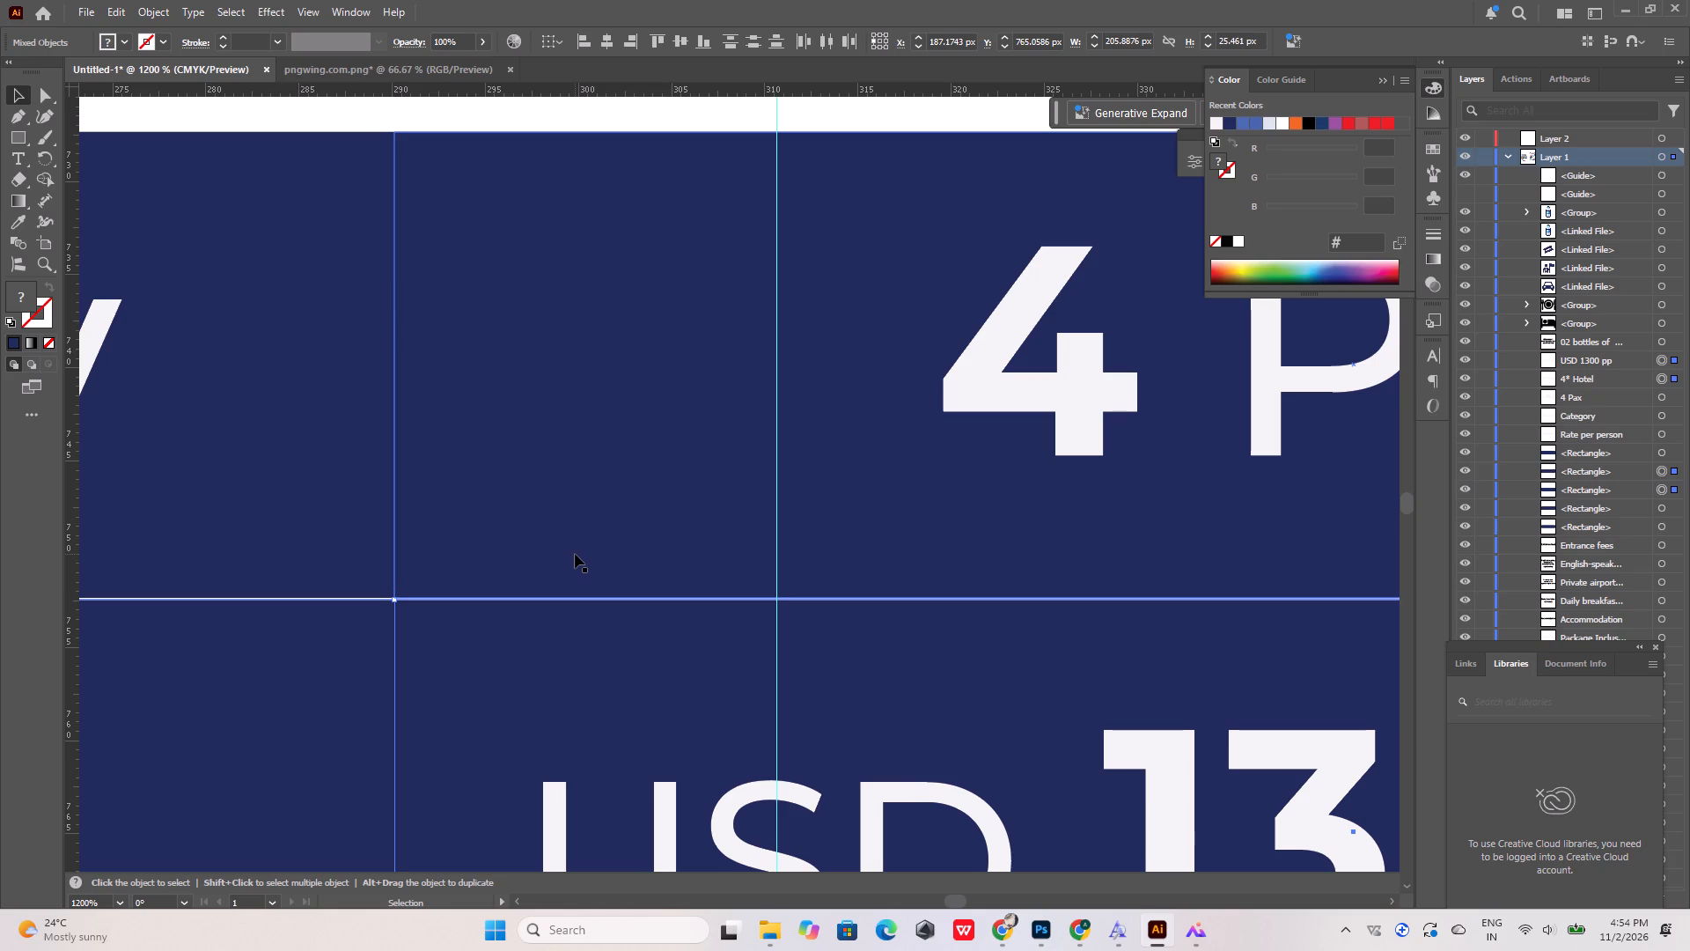
key(Up)
key(Up)
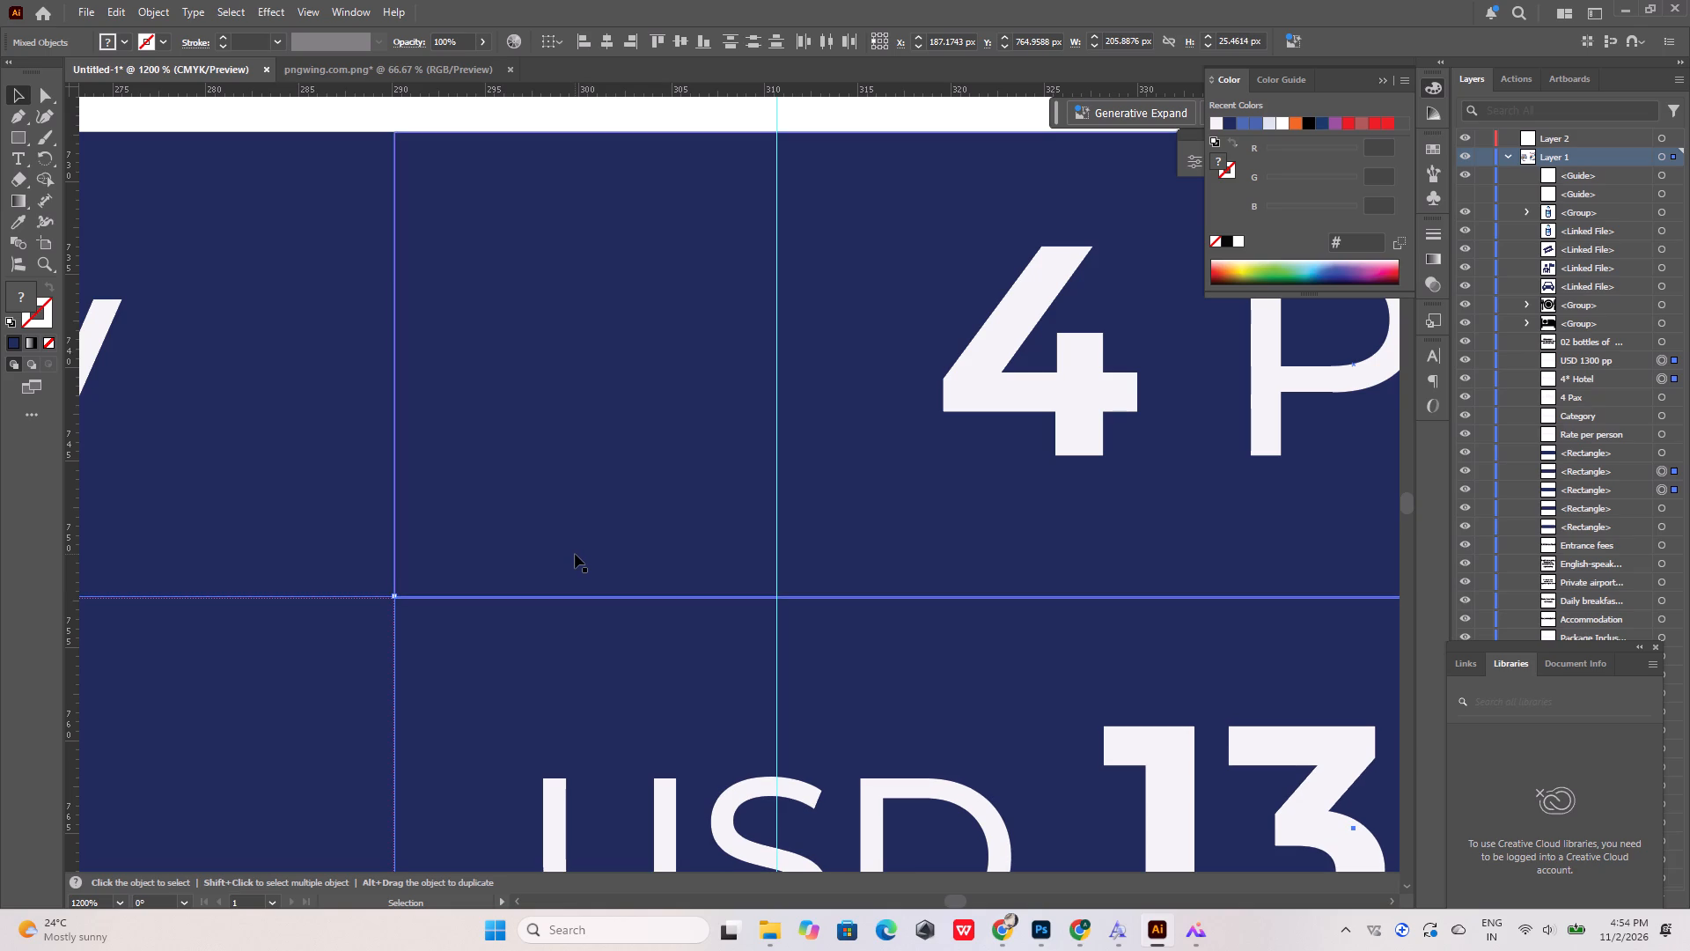
alt+scroll(573, 554, down, 8)
click(1014, 495)
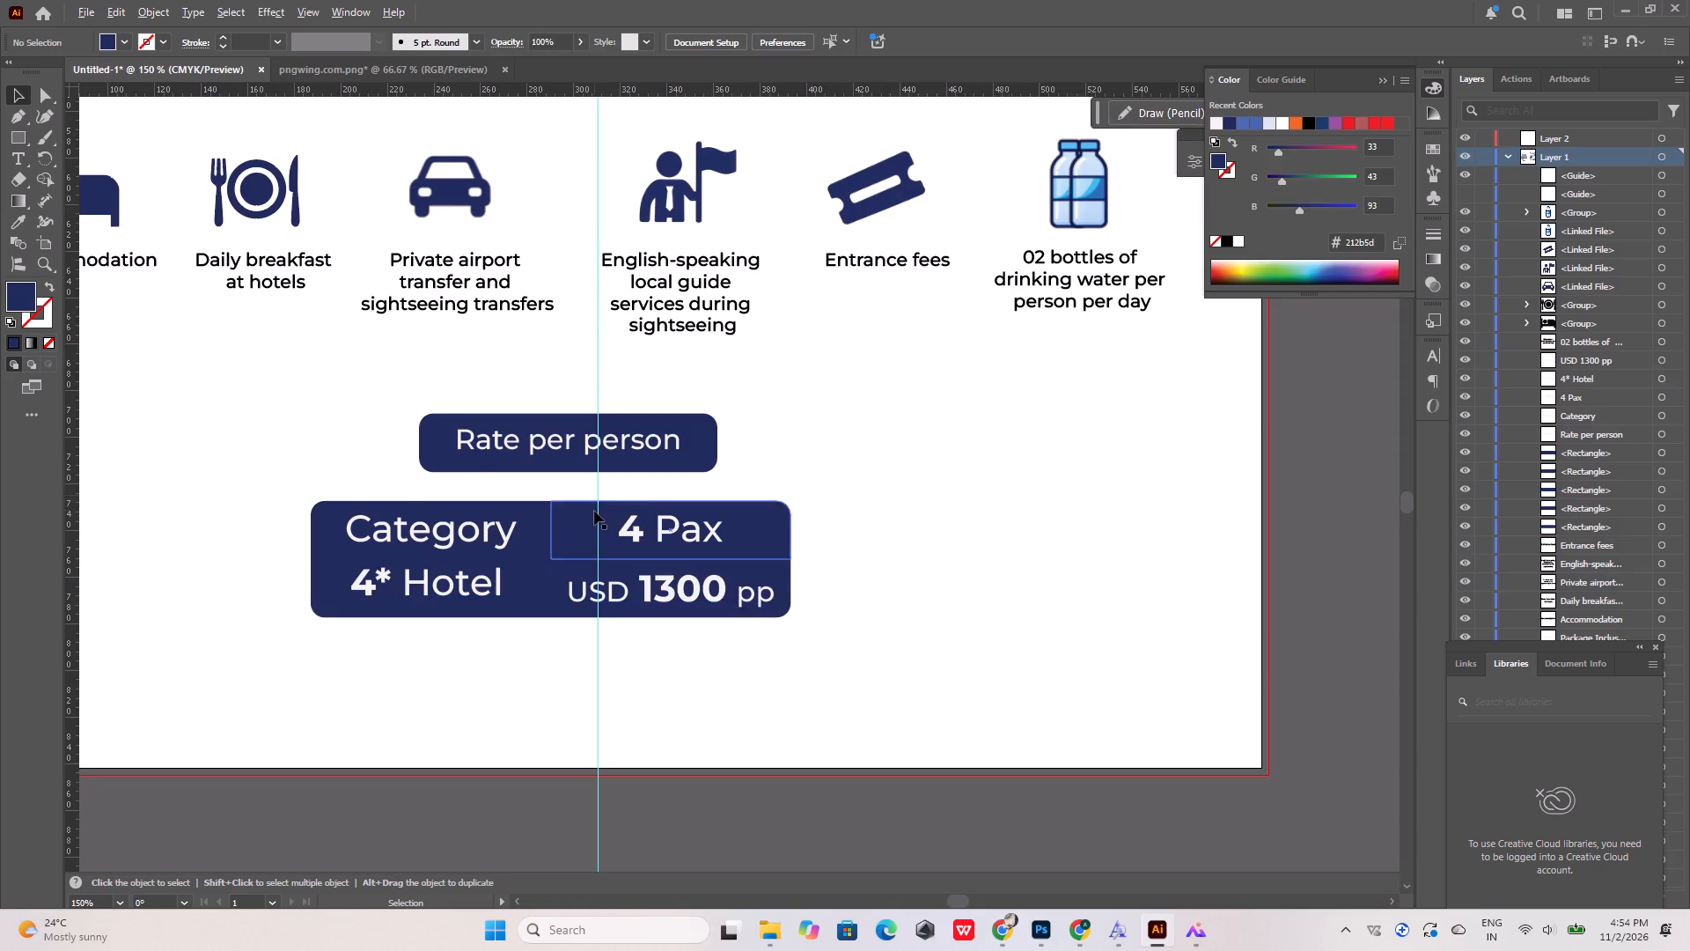
Recolour the "Category" rectangle light blue (a8c2e2), sampled with the Eyedropper from the "Category" cell in the reference design.
alt+scroll(594, 511, down, 5)
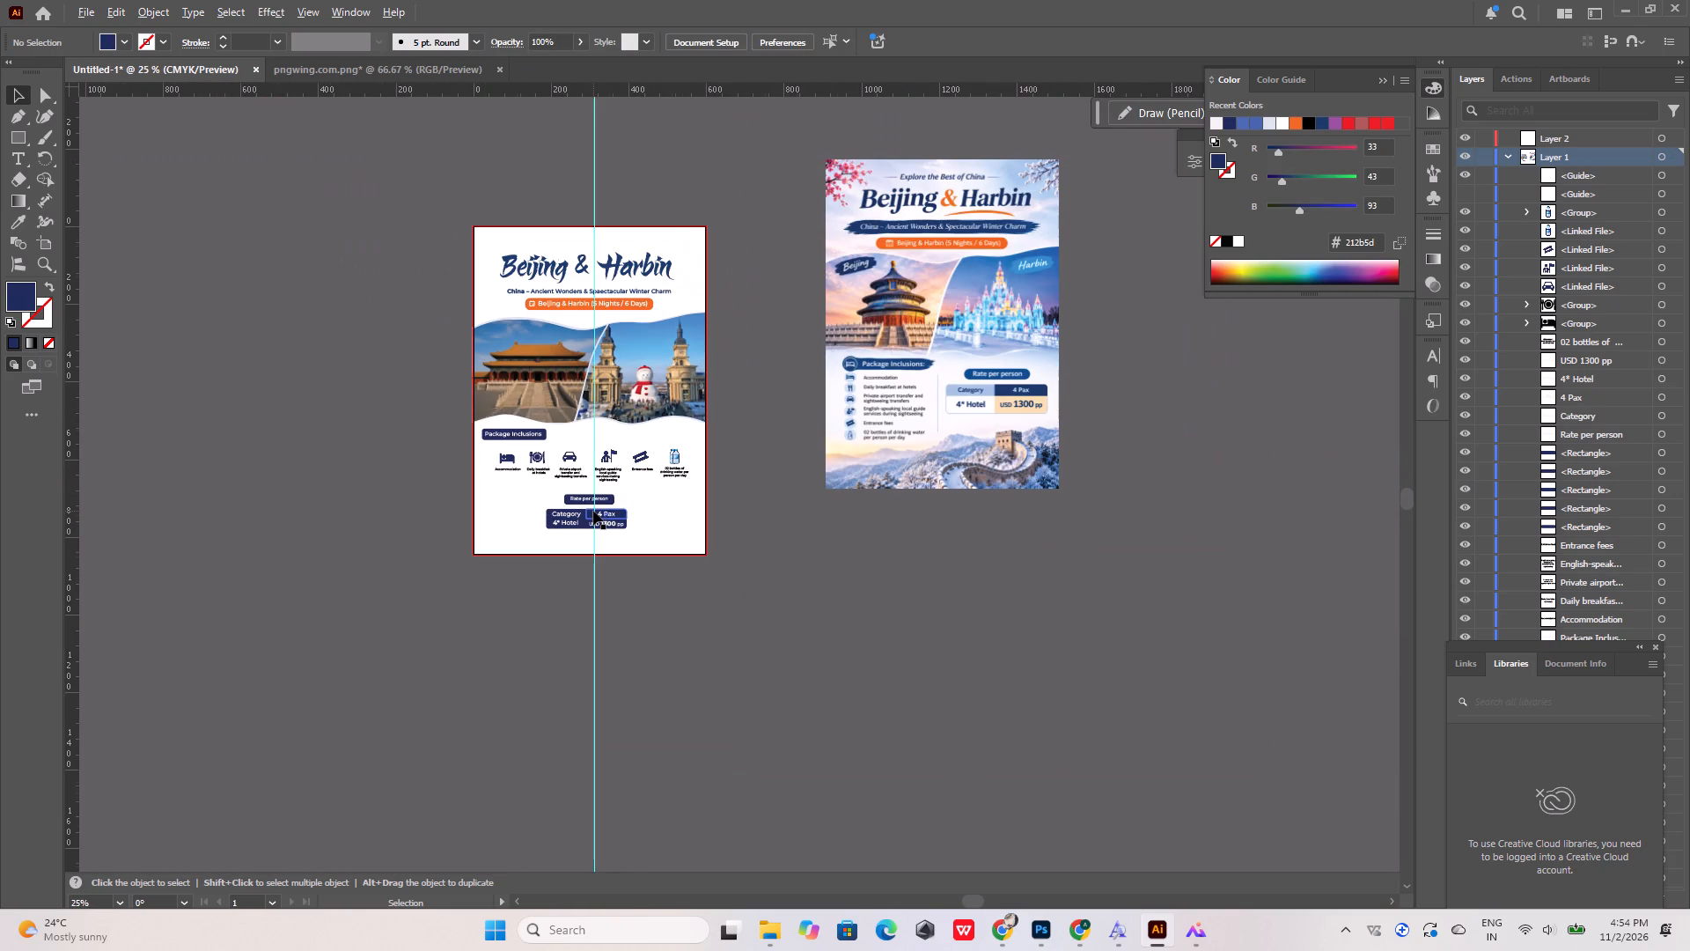
alt+scroll(593, 511, up, 1)
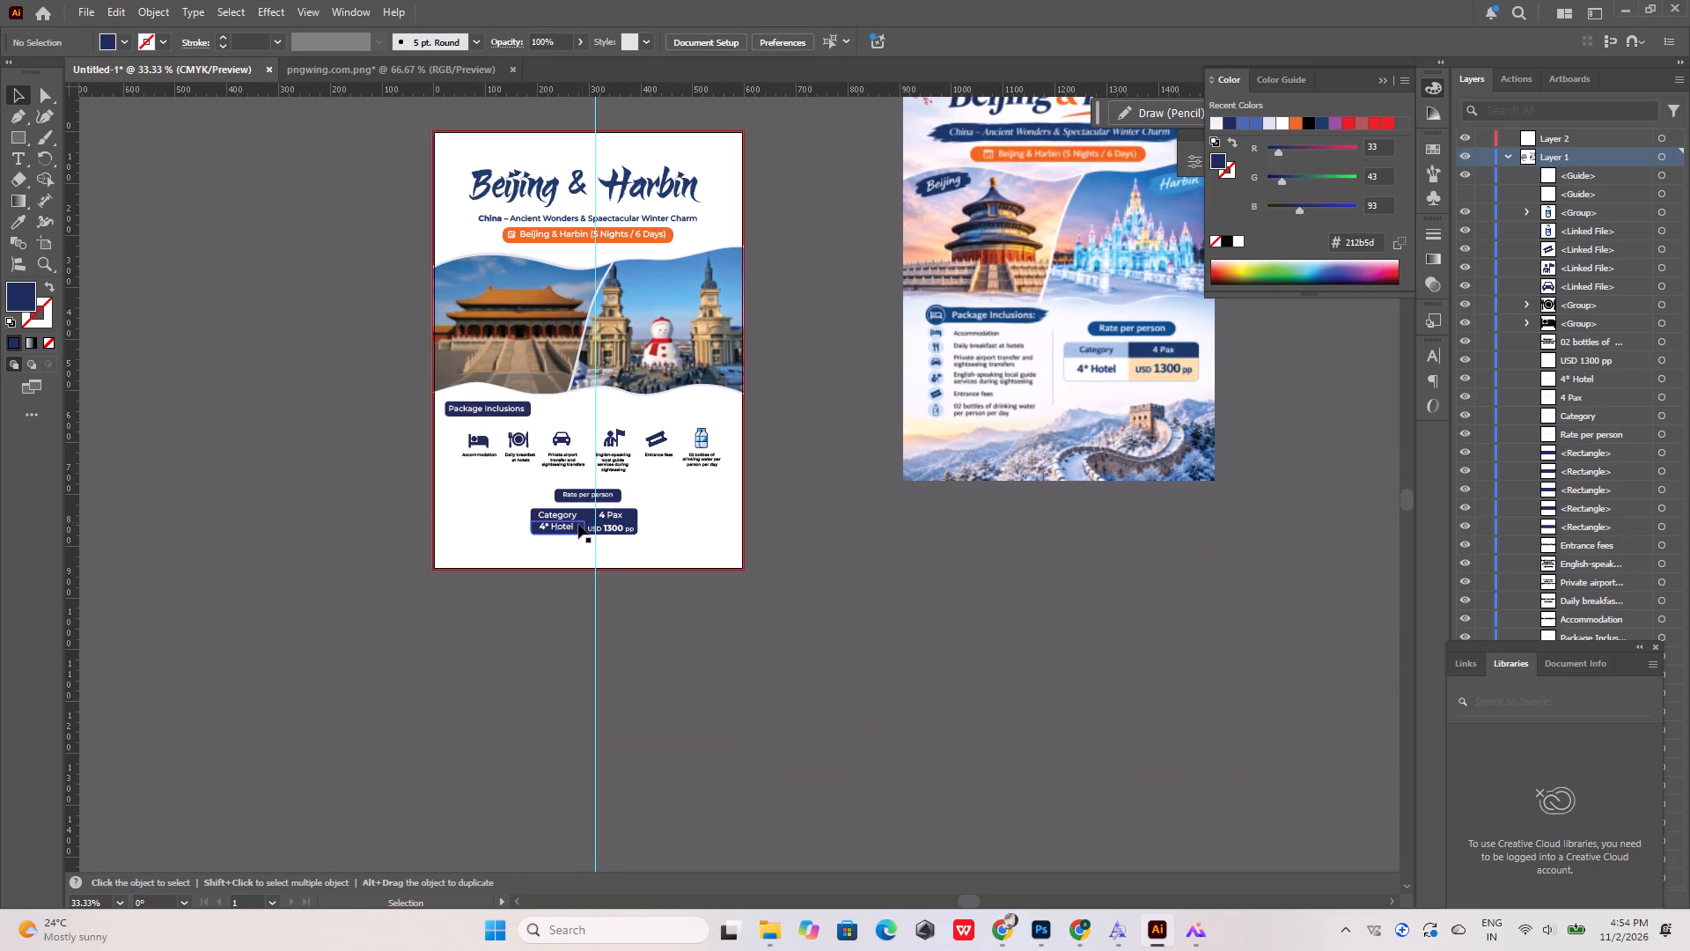
click(583, 520)
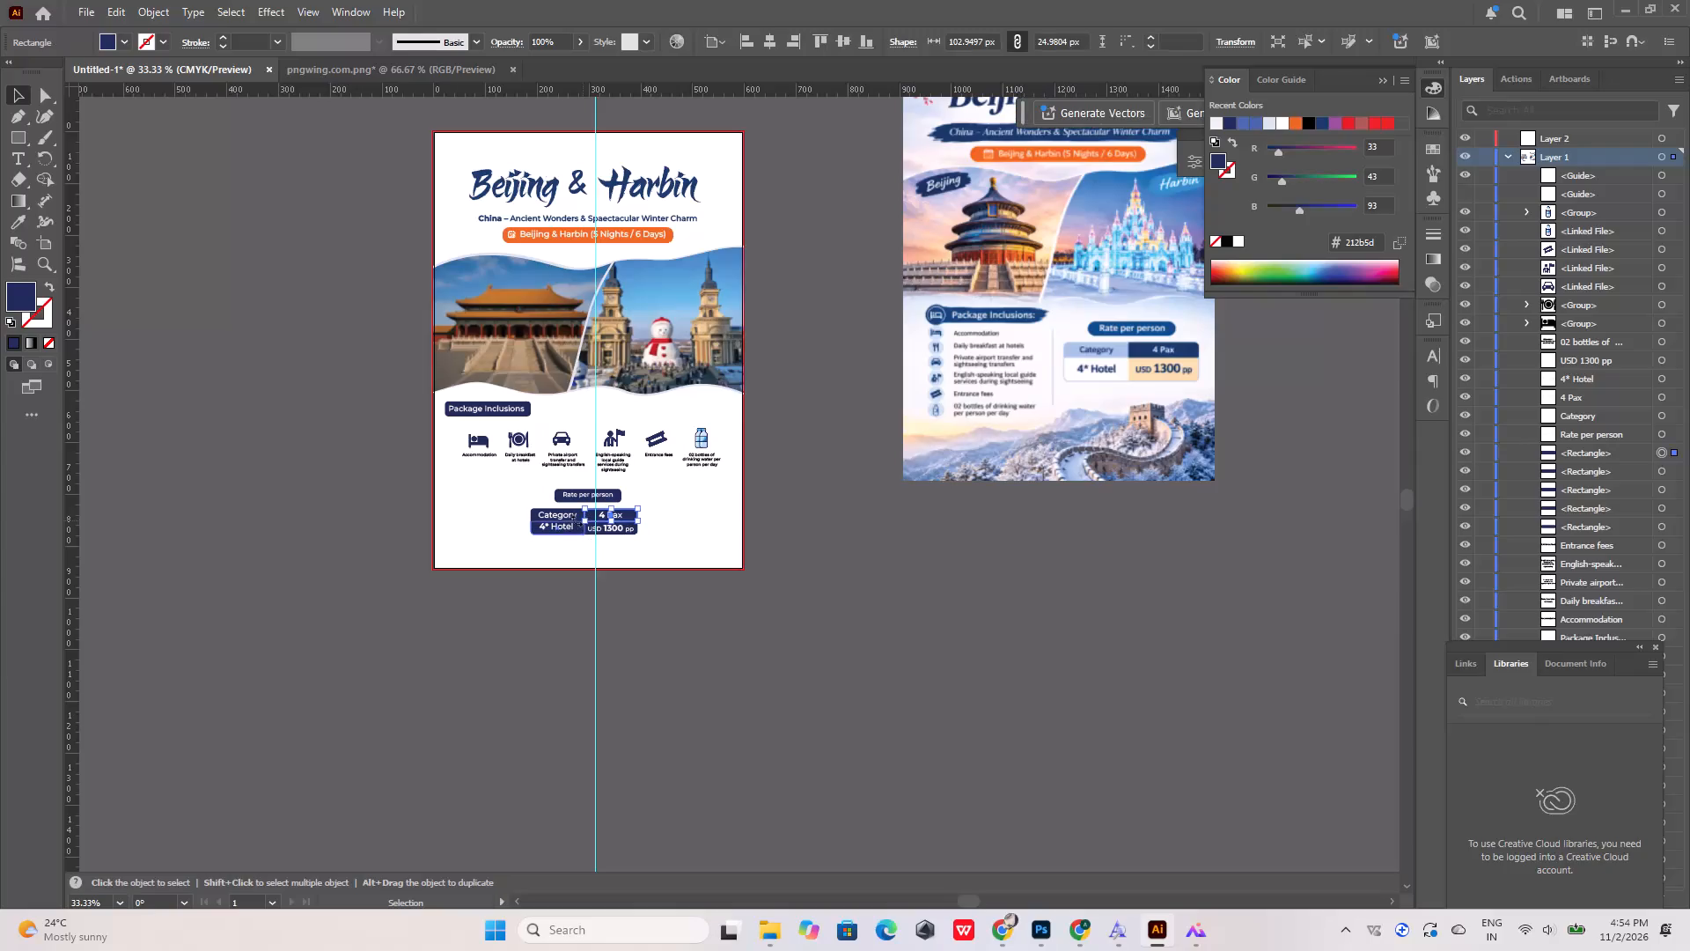
alt+scroll(570, 523, up, 3)
click(598, 507)
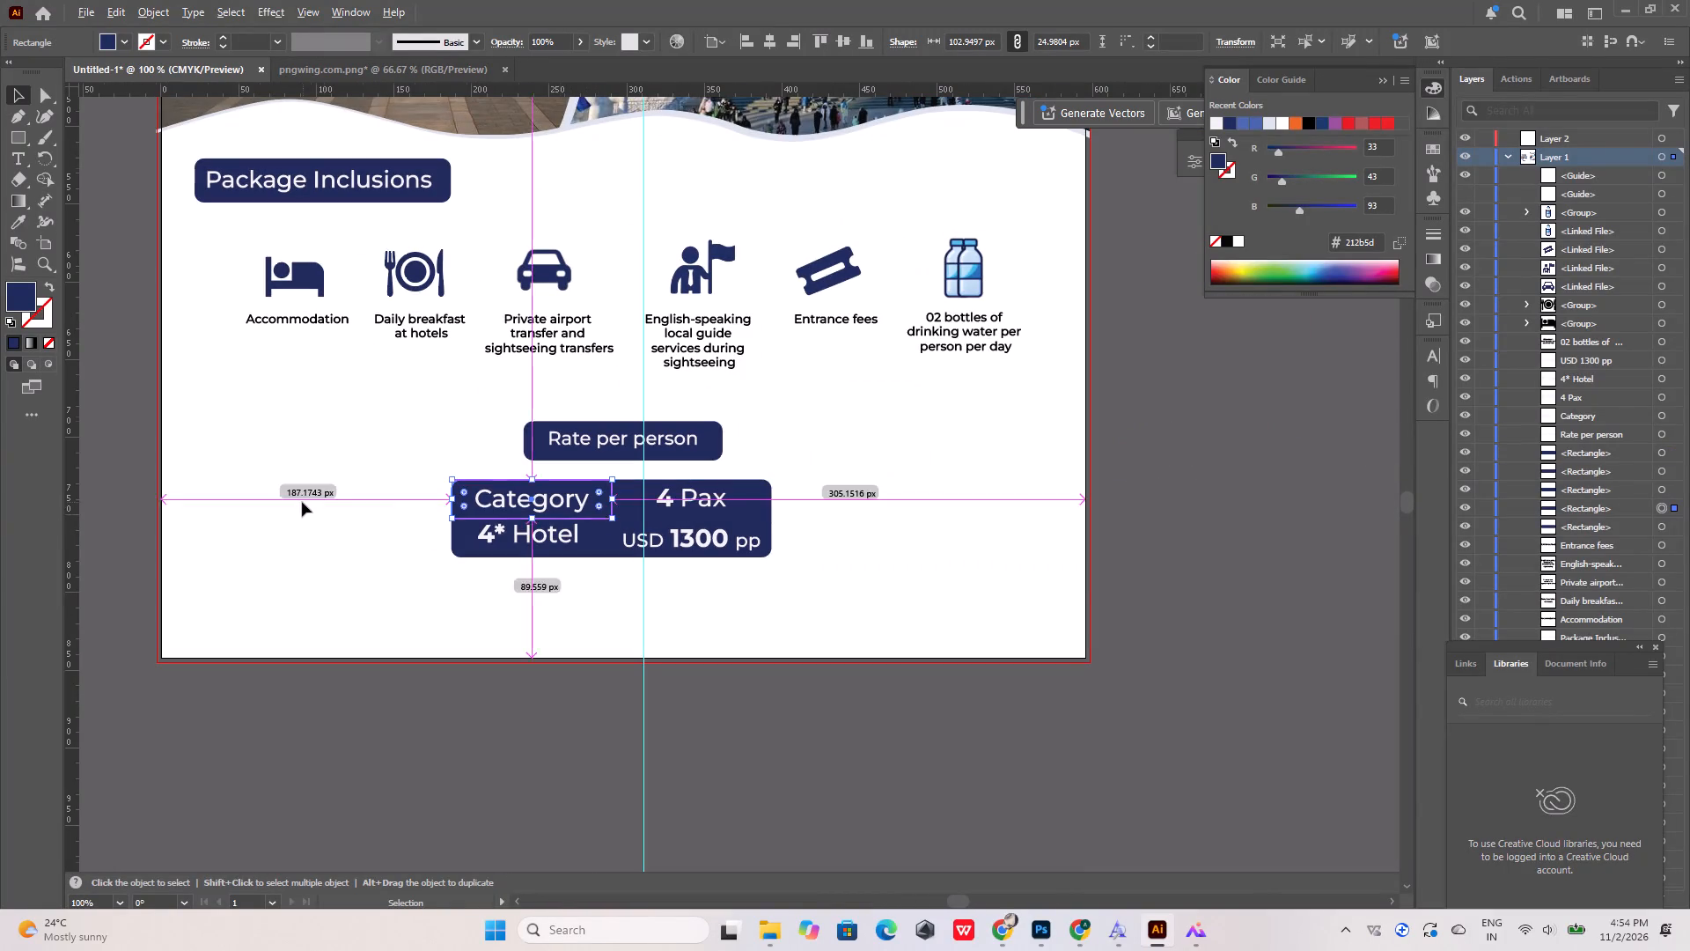
alt+scroll(302, 502, down, 3)
click(7, 221)
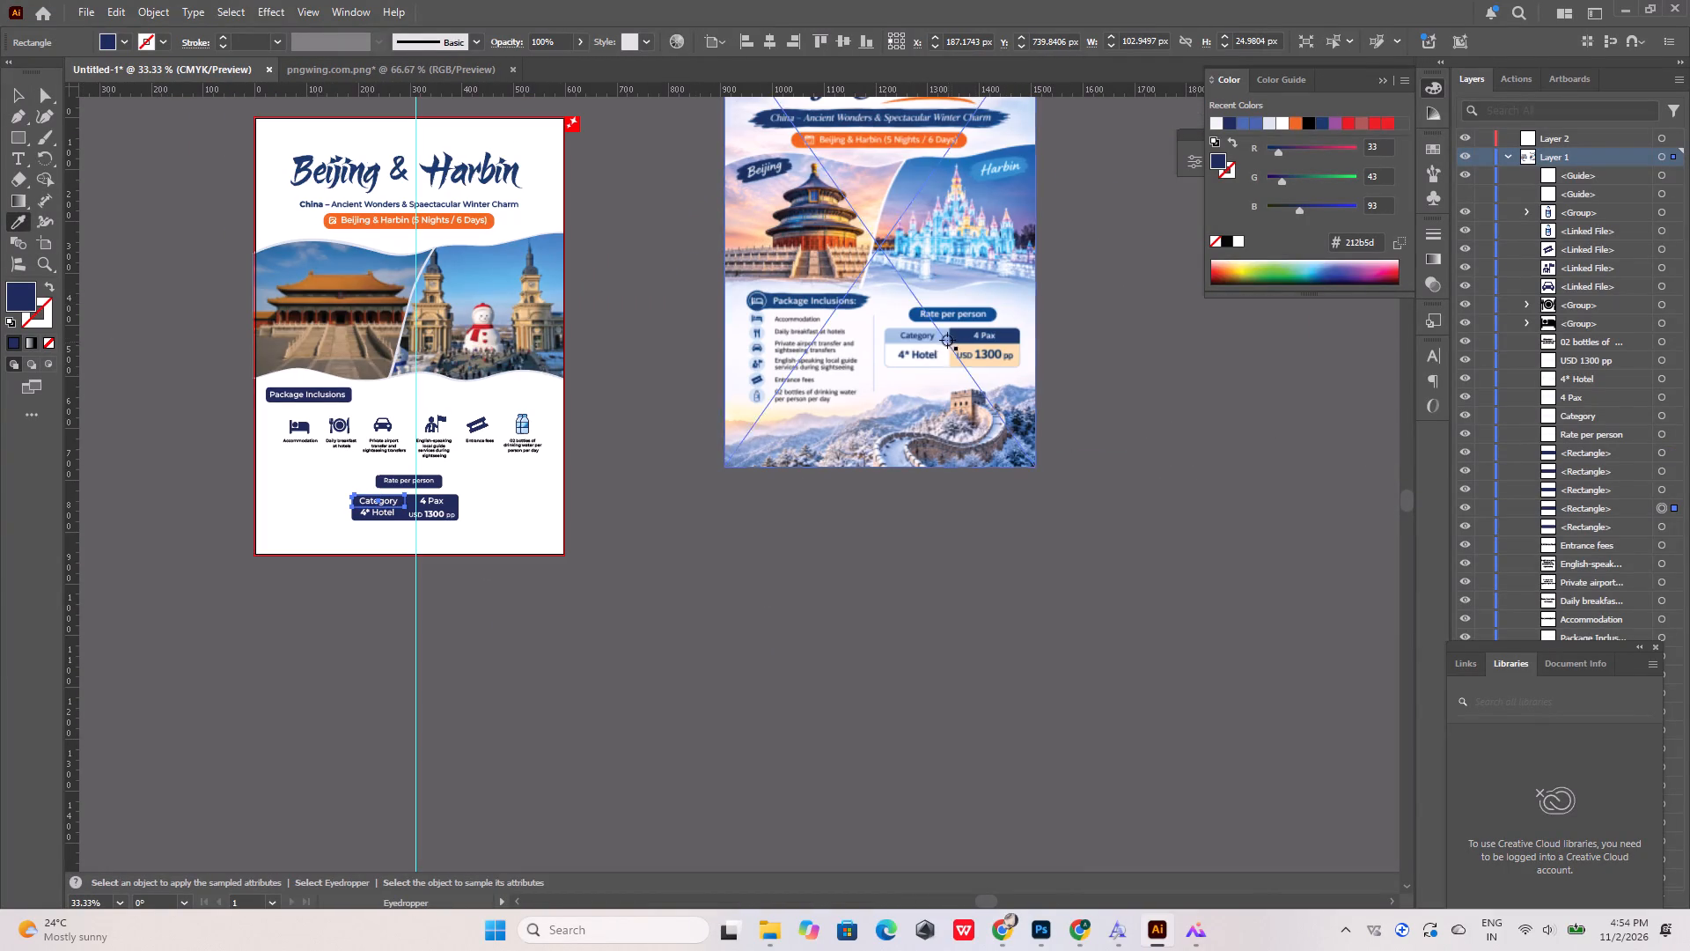
click(893, 337)
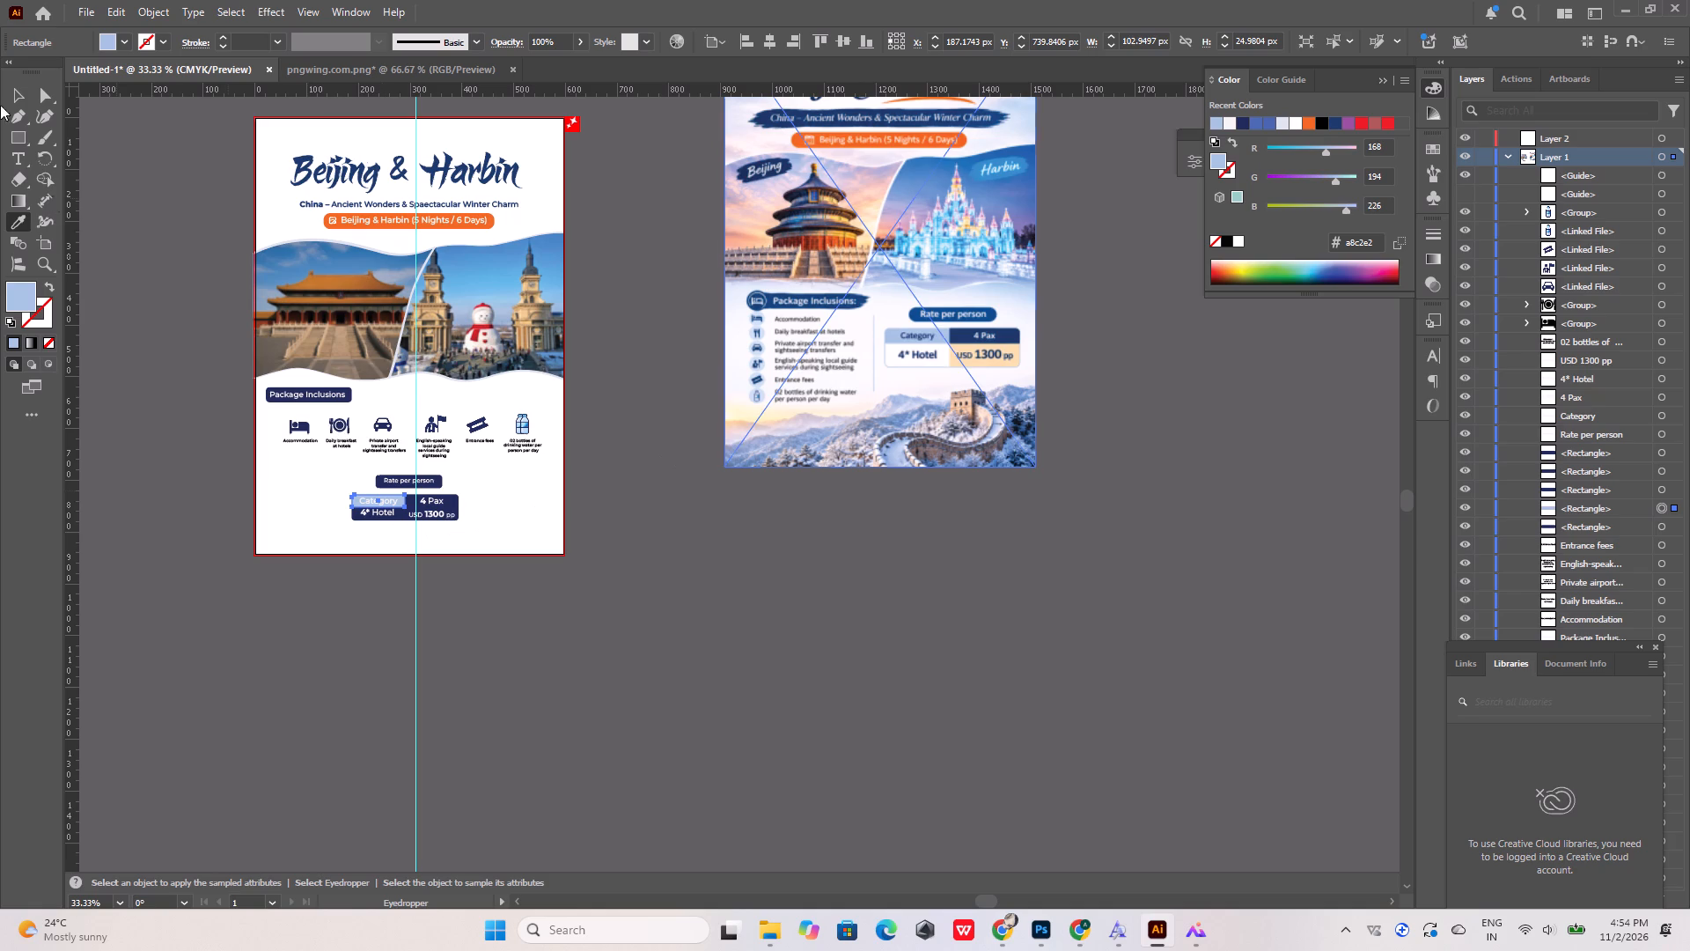
click(17, 96)
Recolour the "USD 1300 pp" rectangle peach (fedeb1), sampled with the Eyedropper from the same cell in the reference design.
click(451, 499)
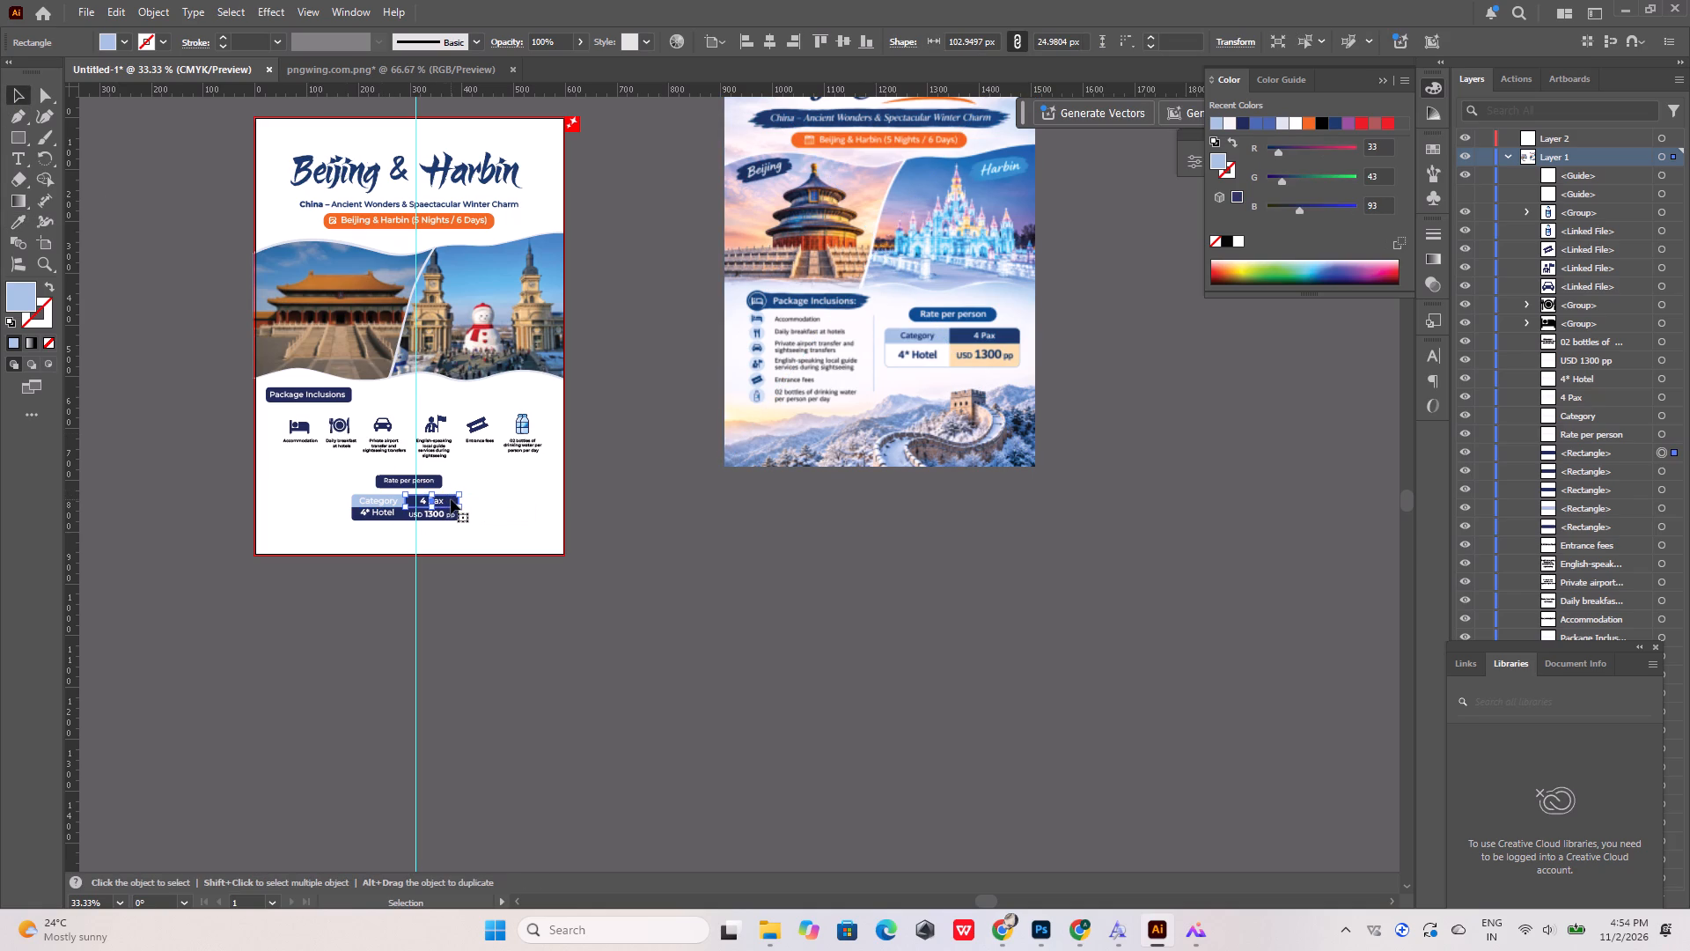
alt+scroll(451, 515, up, 5)
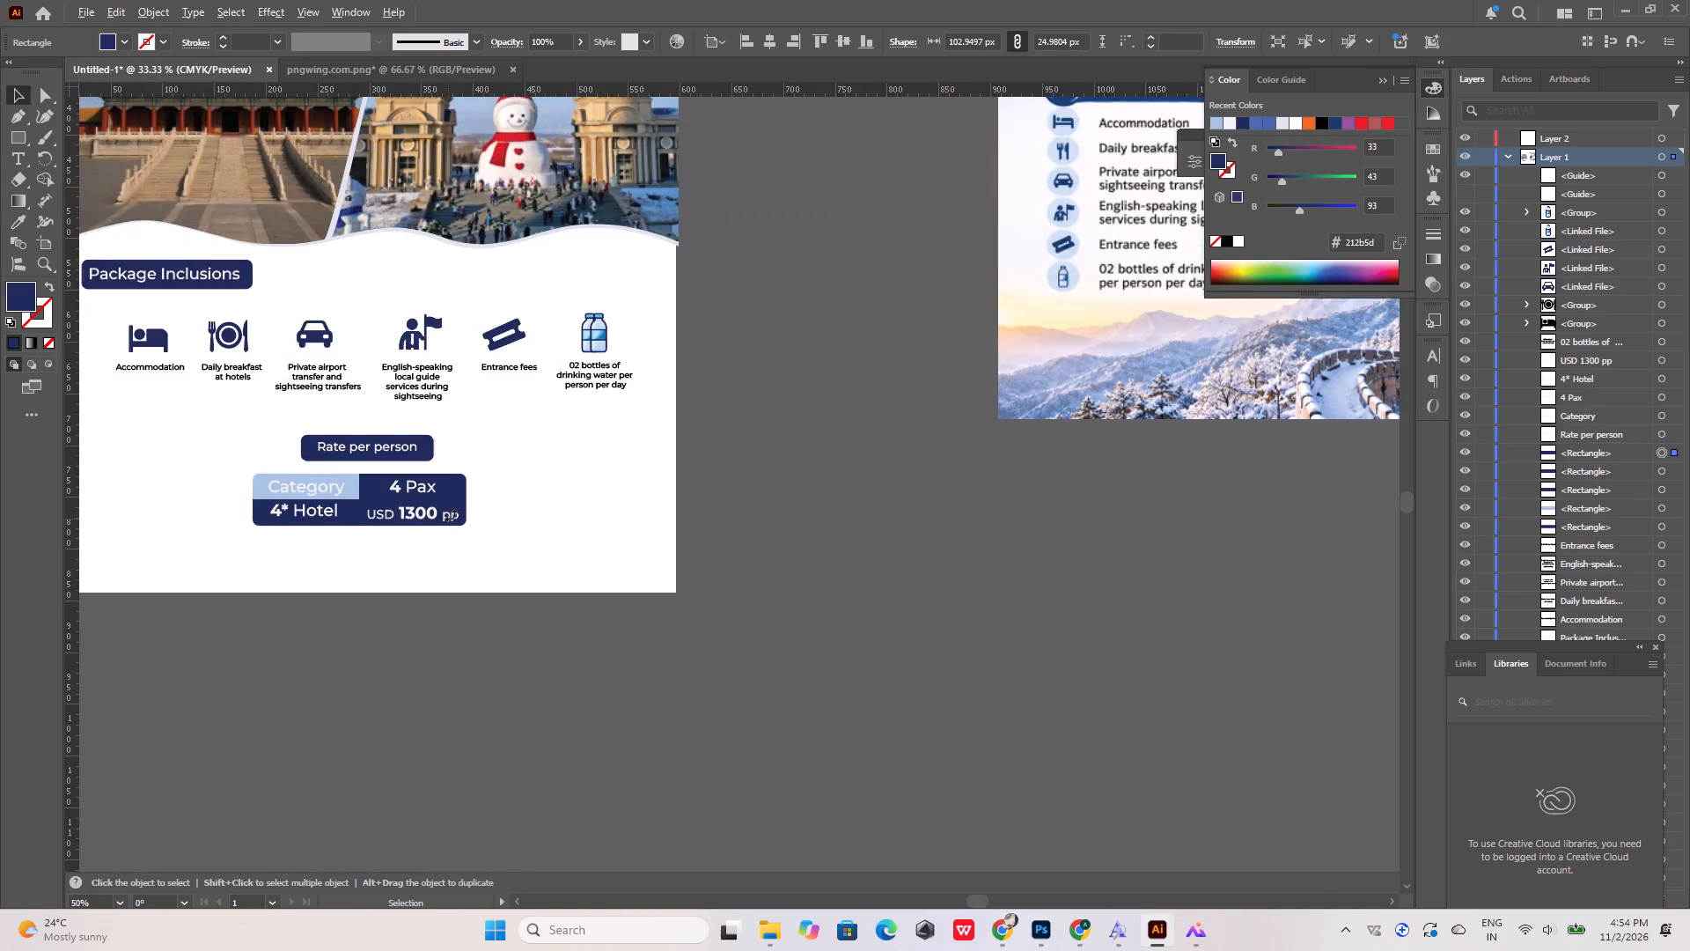
click(462, 495)
alt+scroll(462, 494, down, 5)
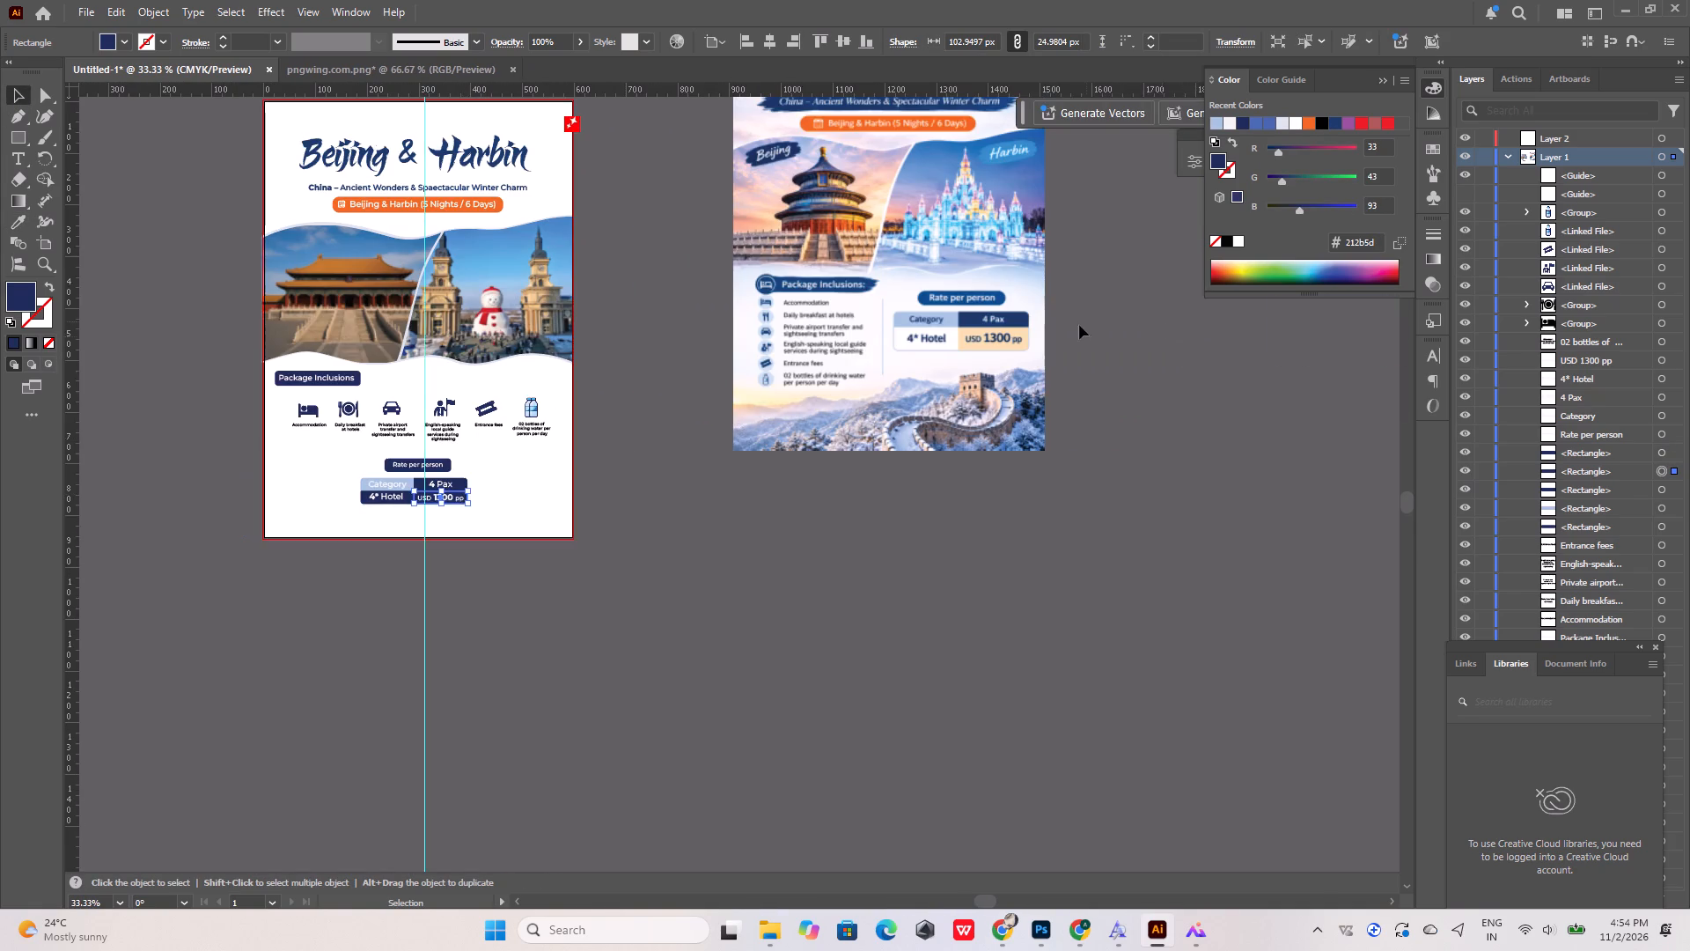
alt+scroll(1058, 328, up, 7)
click(21, 219)
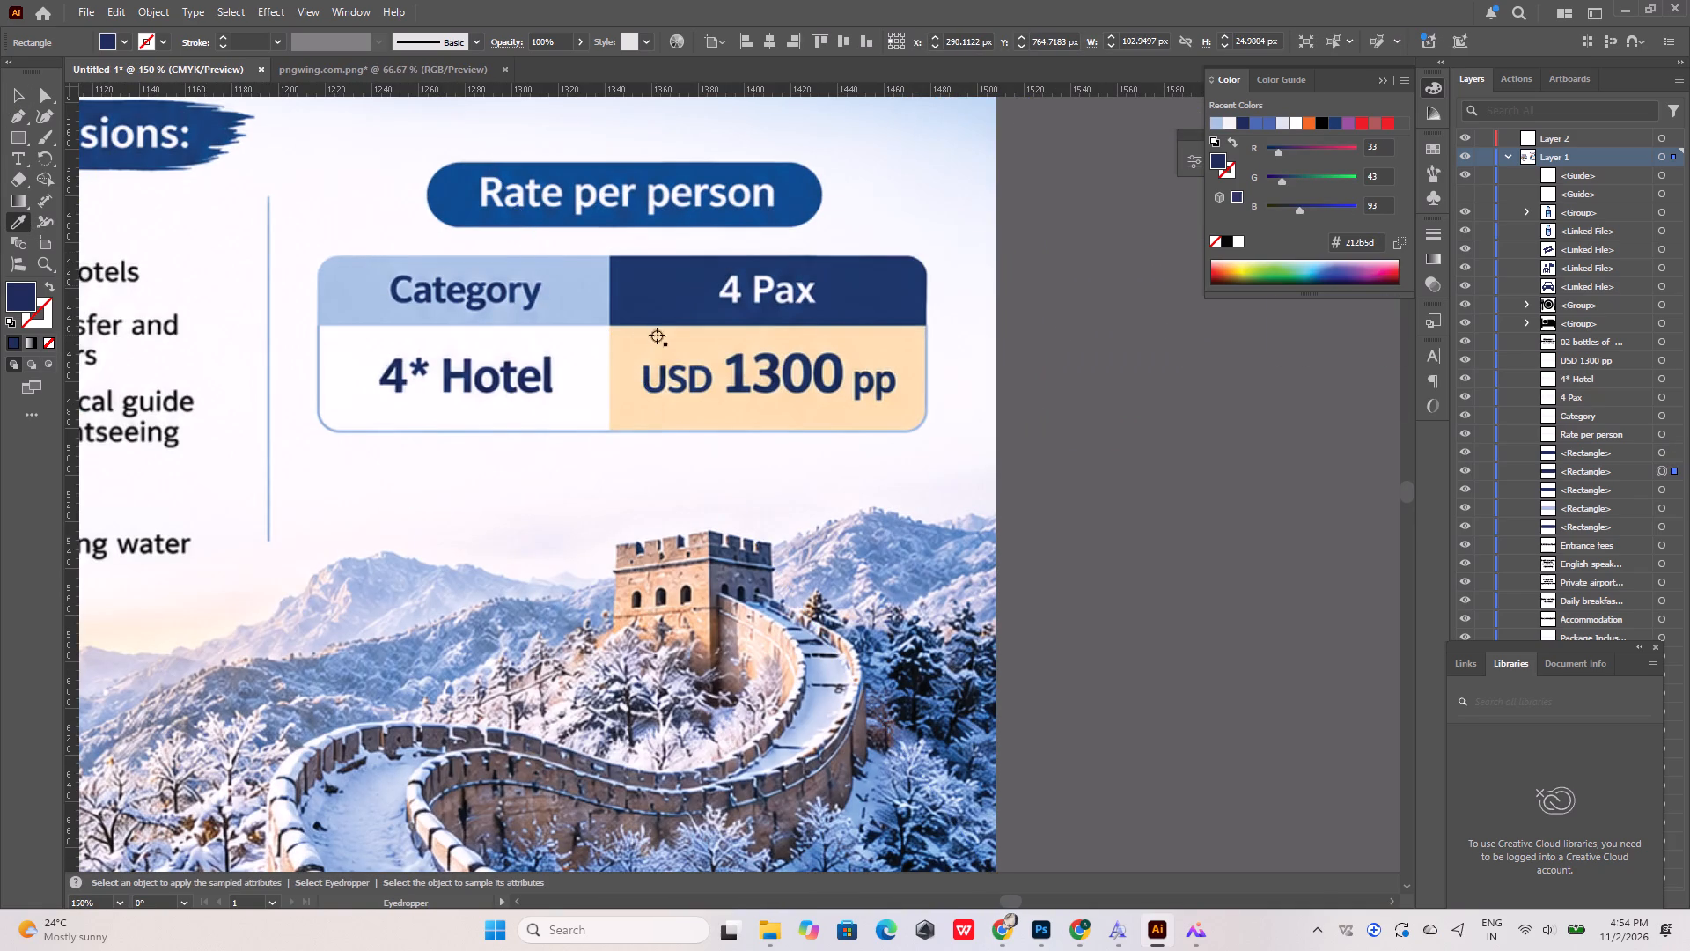
click(669, 343)
click(19, 93)
Recolour the "4* Hotel" rectangle white (RGB 255, 255, 255) with the Eyedropper, sampling the reference cell and the blank artboard.
alt+scroll(551, 399, down, 9)
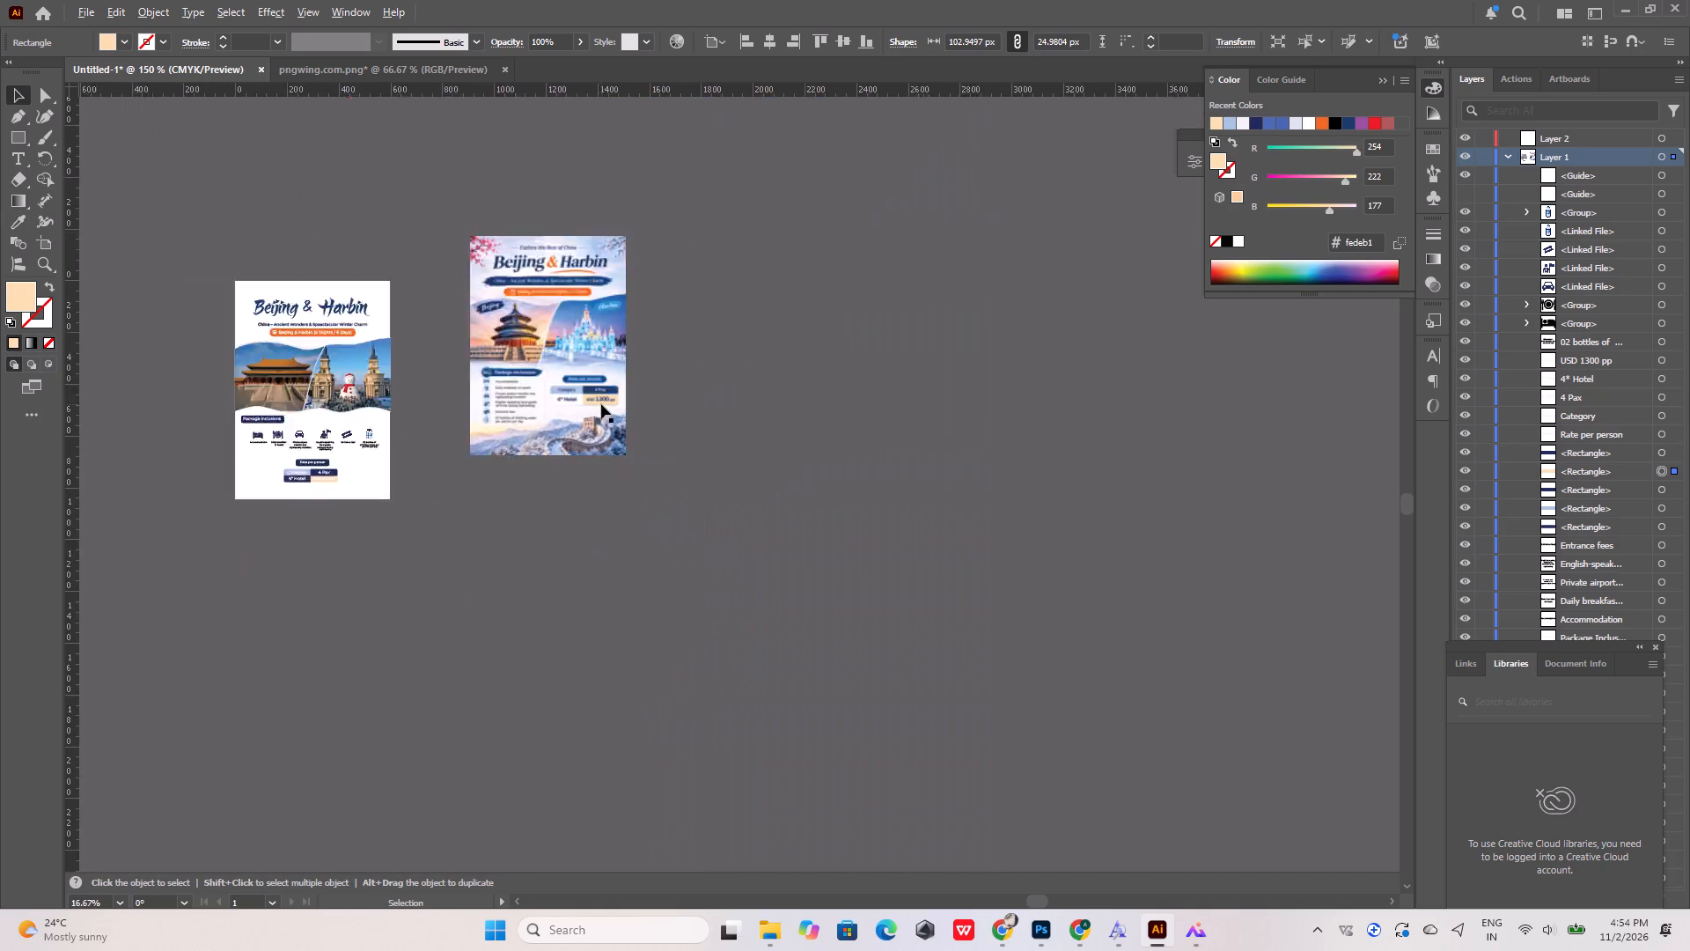
alt+scroll(349, 448, up, 5)
alt+scroll(897, 424, up, 4)
click(908, 420)
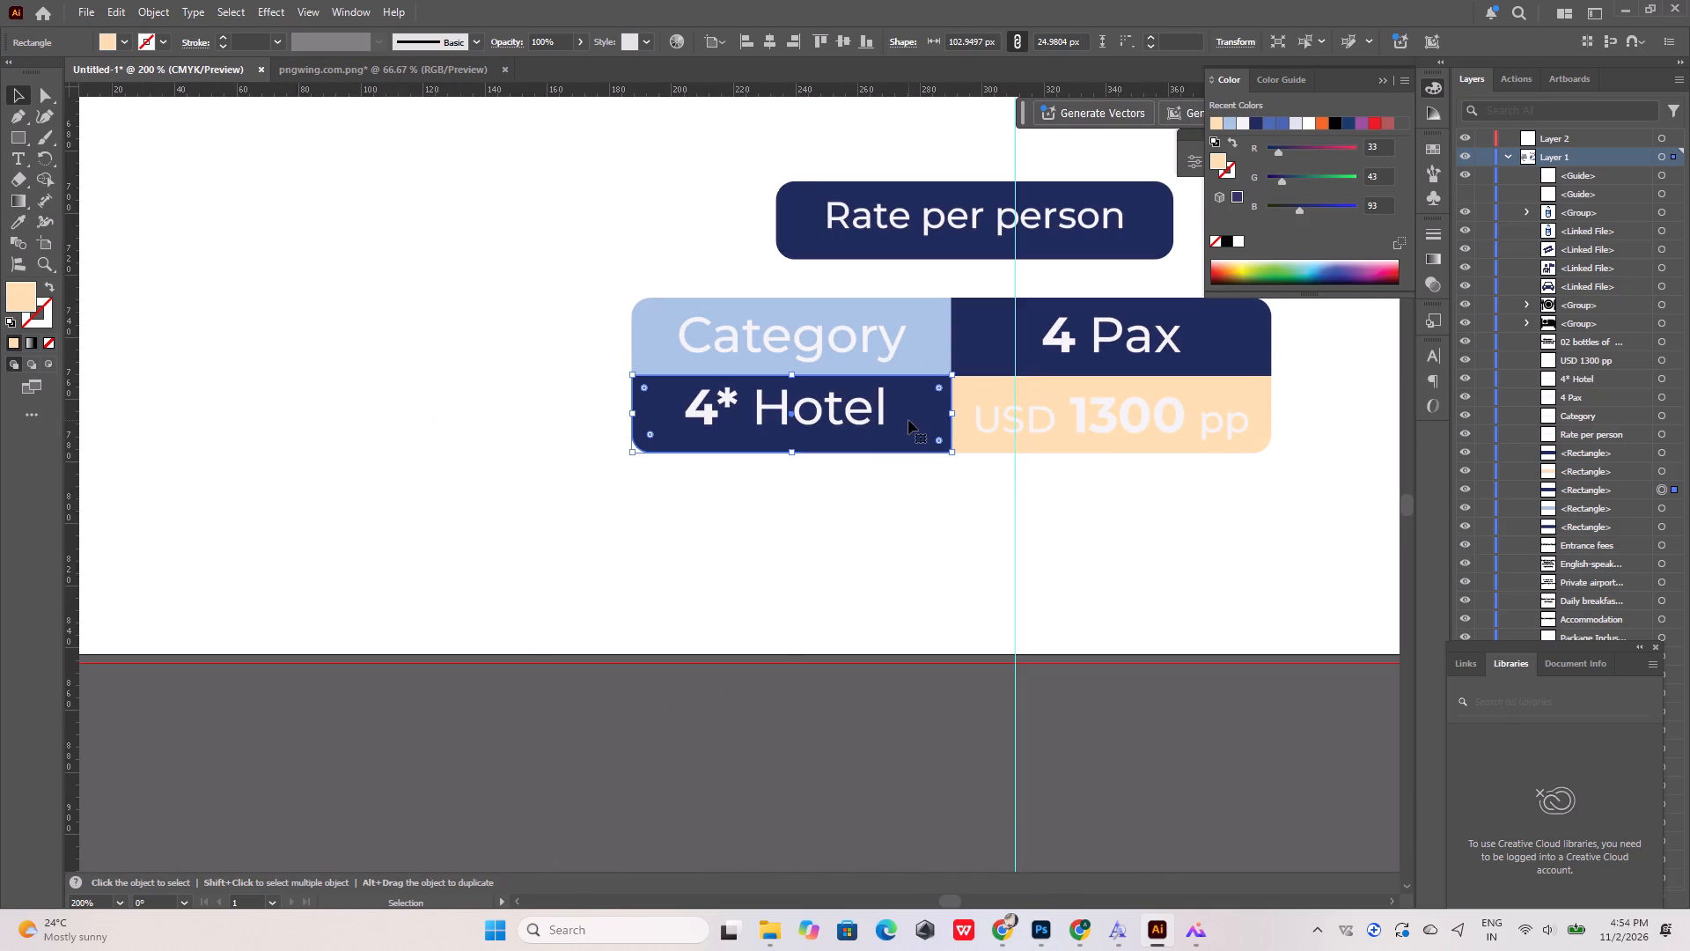
alt+scroll(188, 395, down, 7)
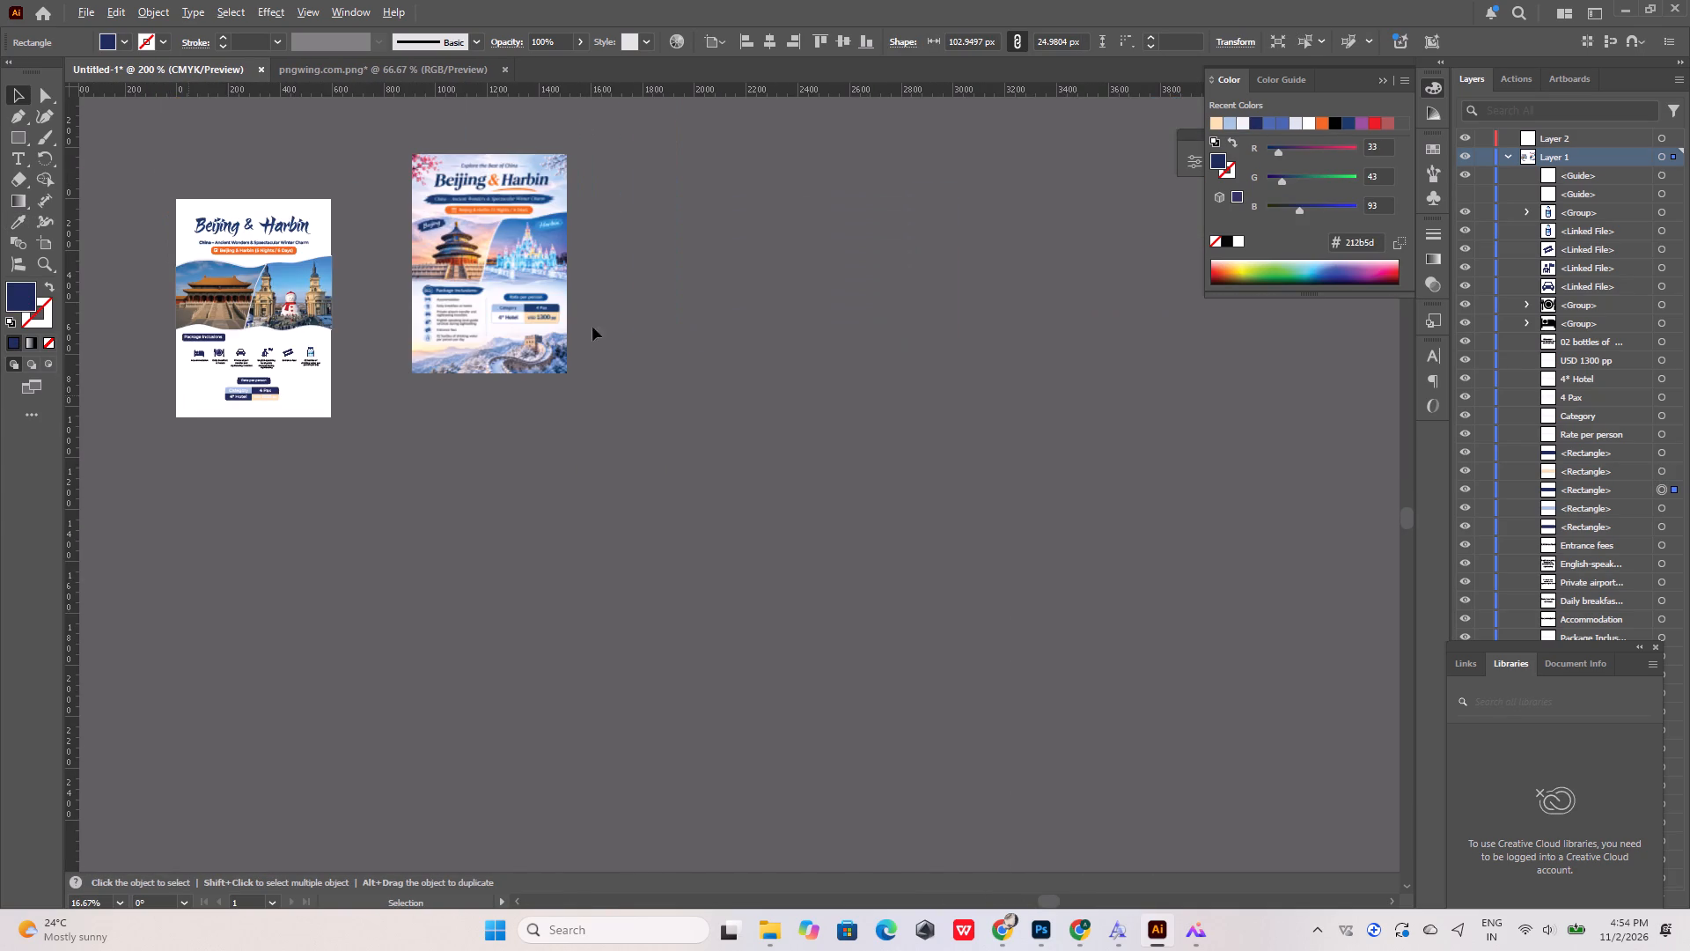
alt+scroll(510, 281, up, 4)
alt+scroll(707, 444, down, 3)
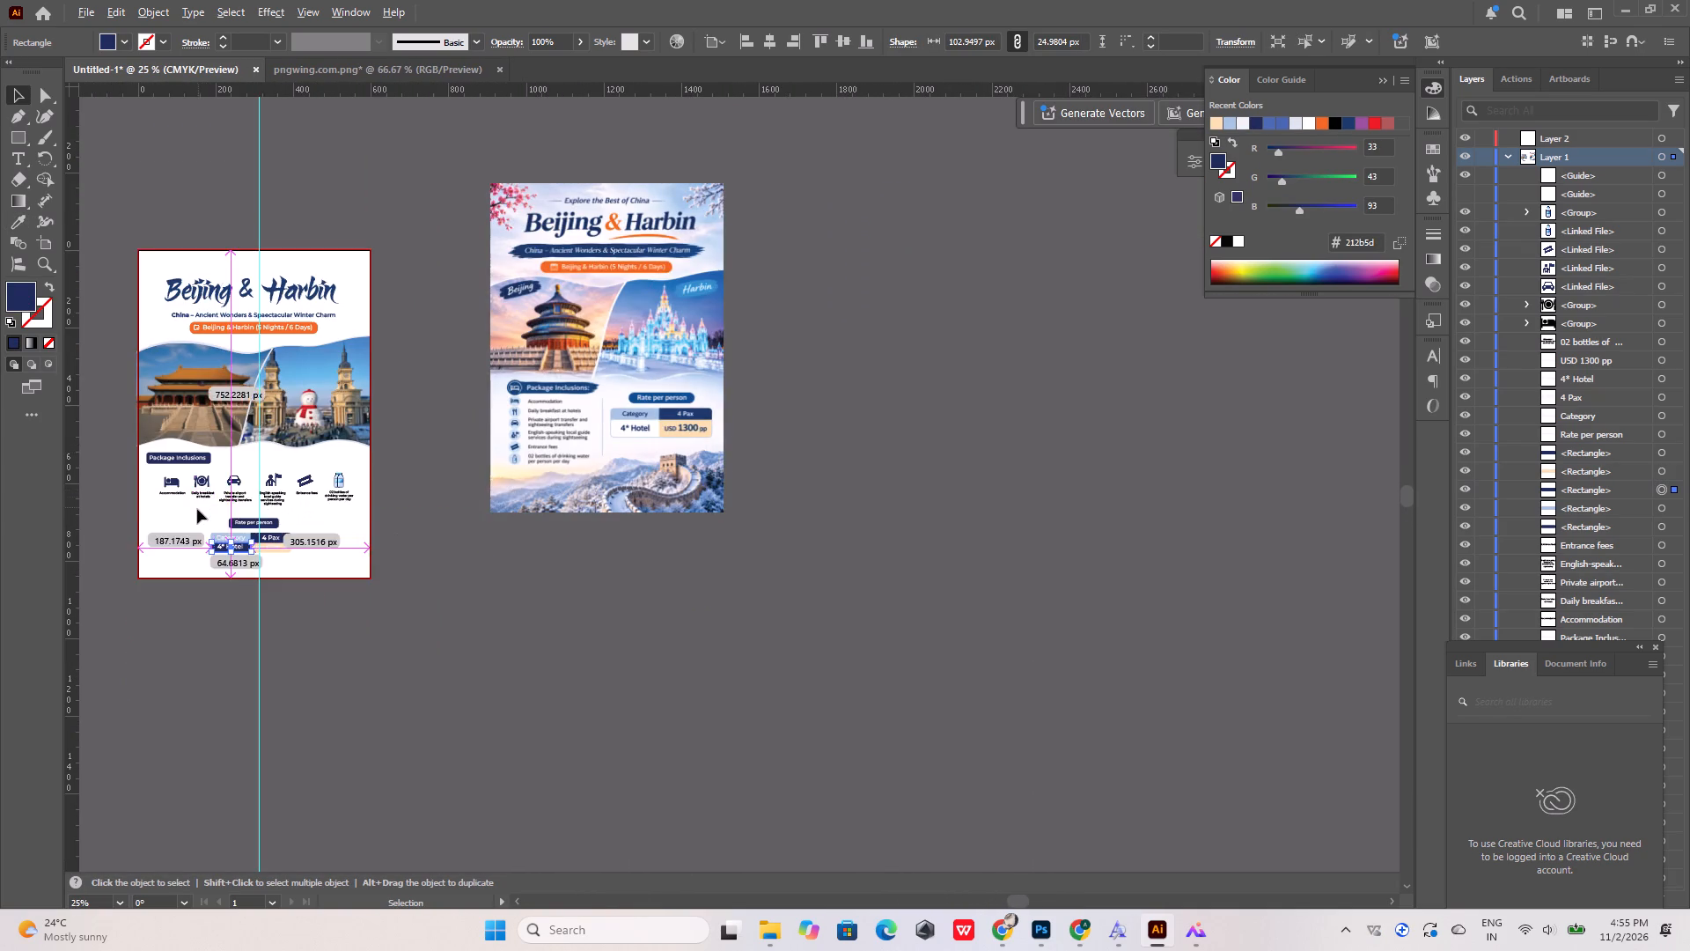
alt+scroll(197, 509, up, 2)
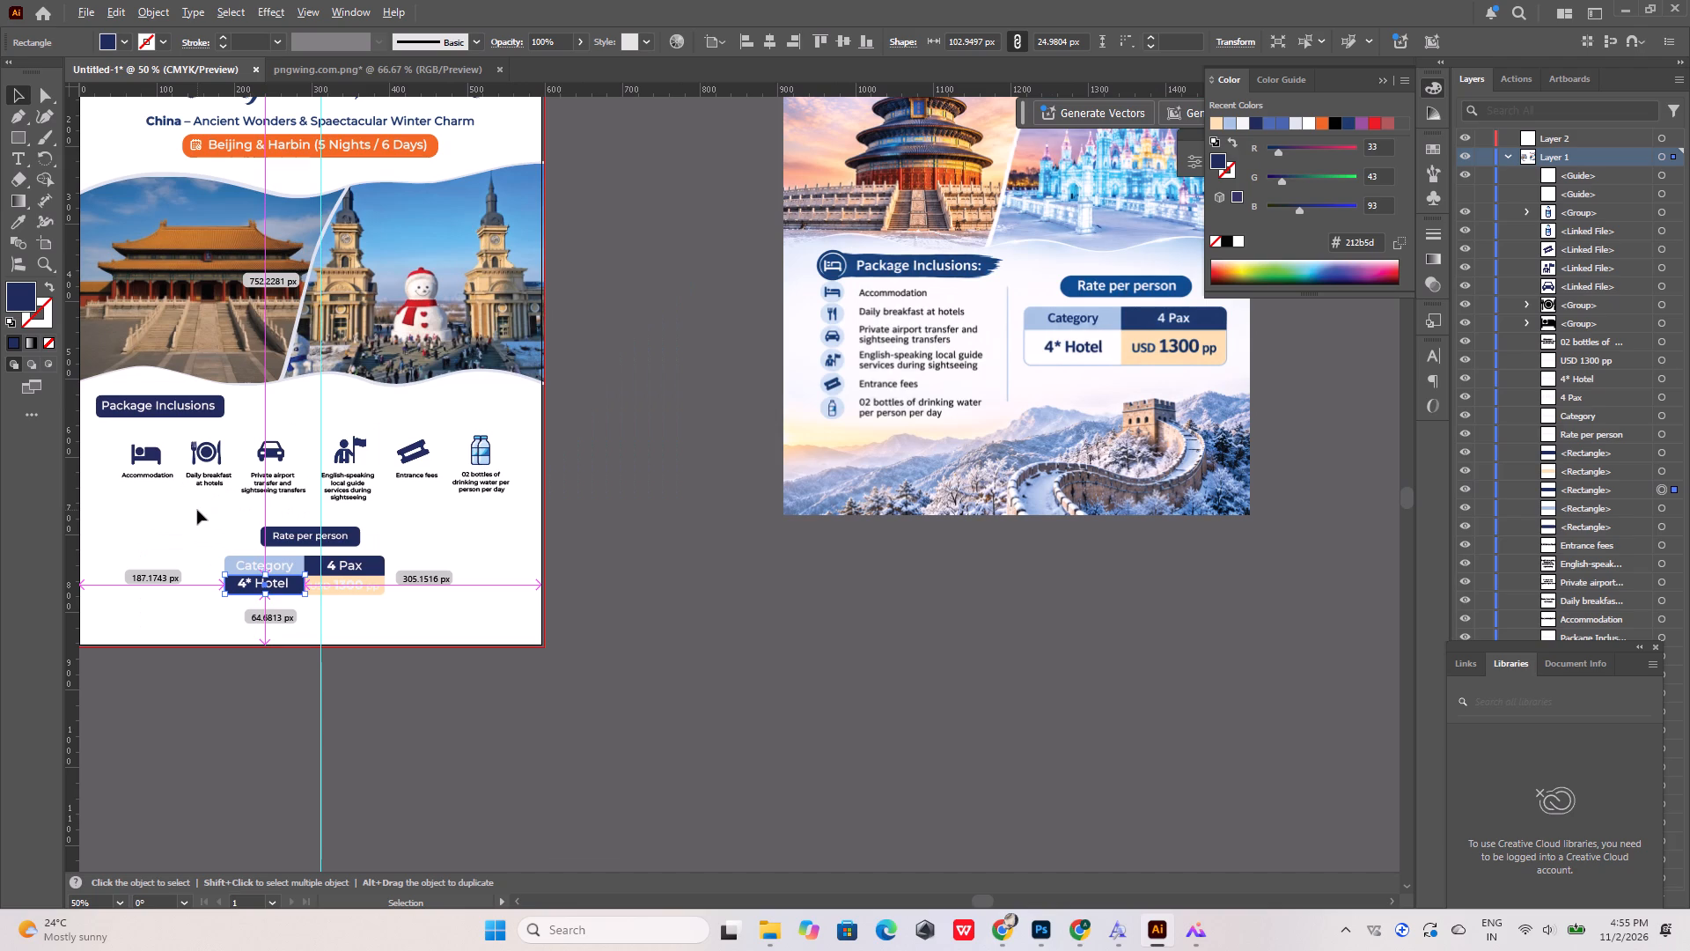
alt+scroll(224, 580, up, 2)
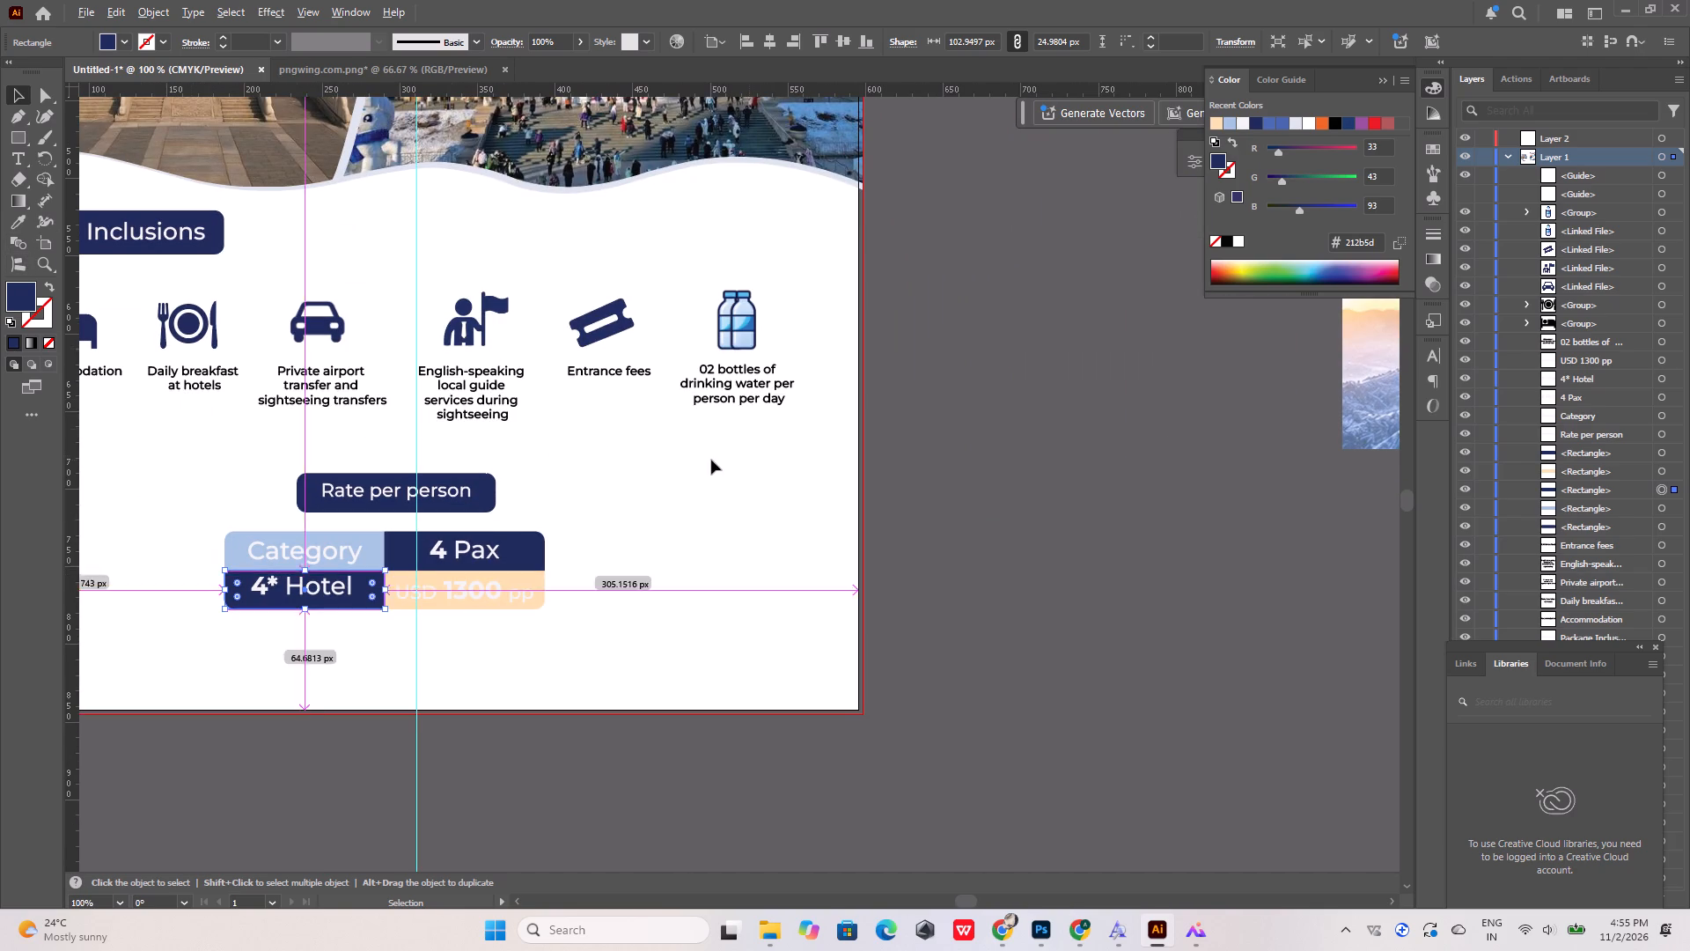
alt+scroll(711, 460, down, 4)
click(24, 214)
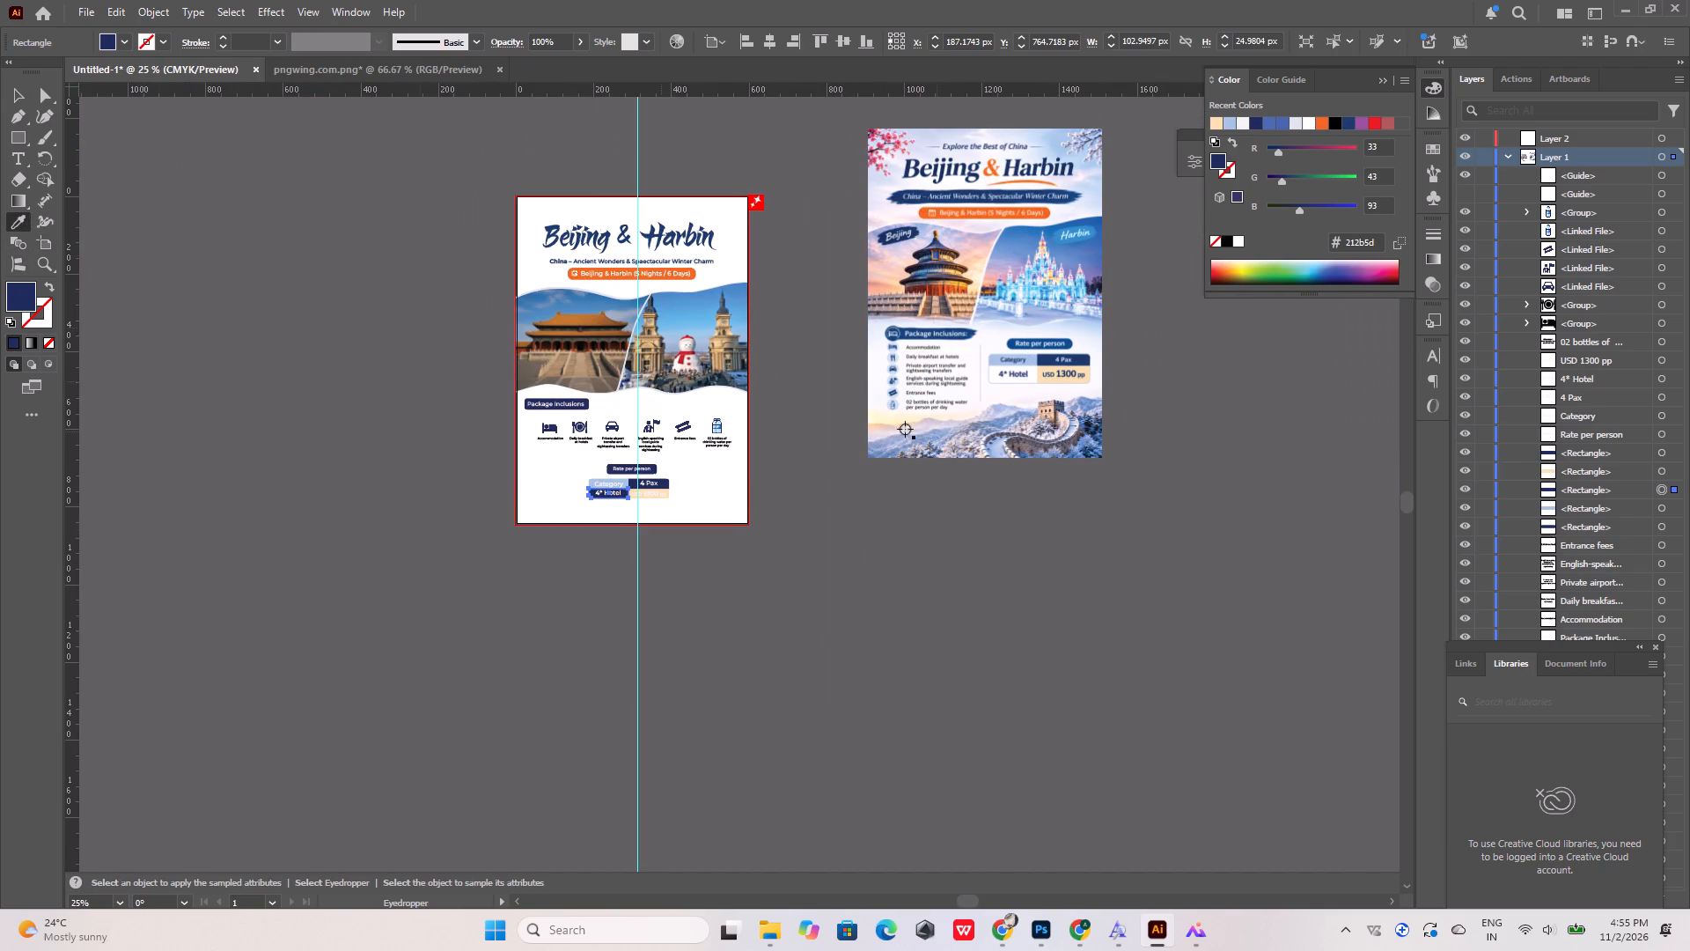
alt+scroll(1083, 435, up, 4)
click(883, 216)
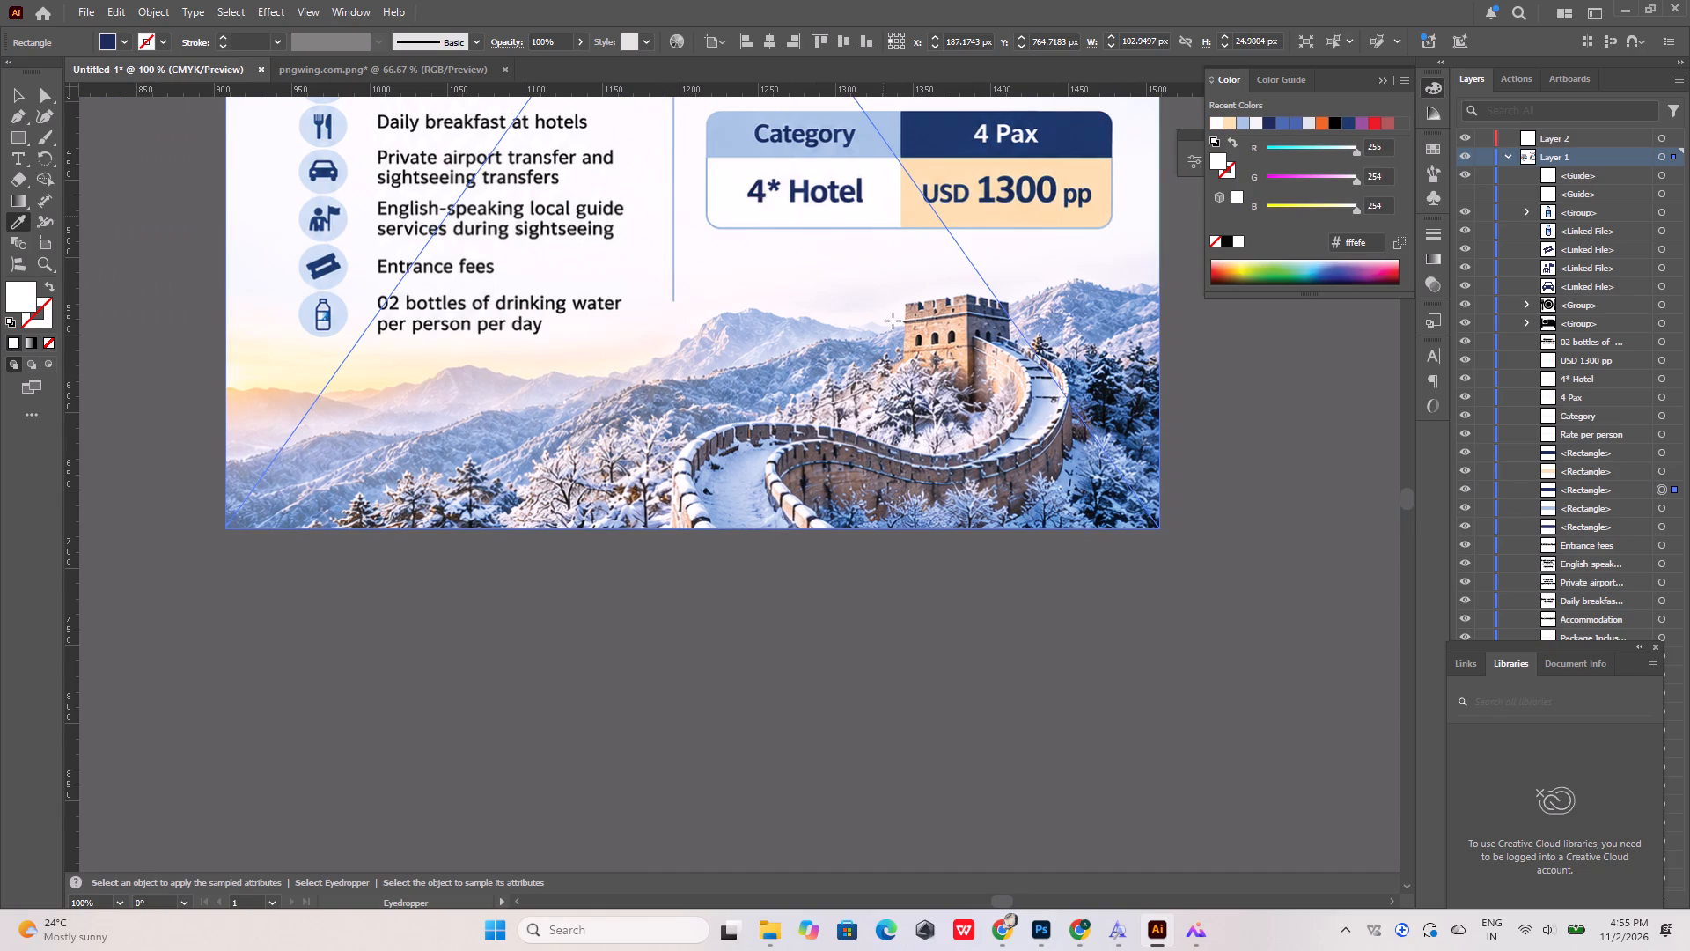
alt+scroll(893, 329, down, 4)
alt+scroll(366, 399, up, 5)
click(673, 411)
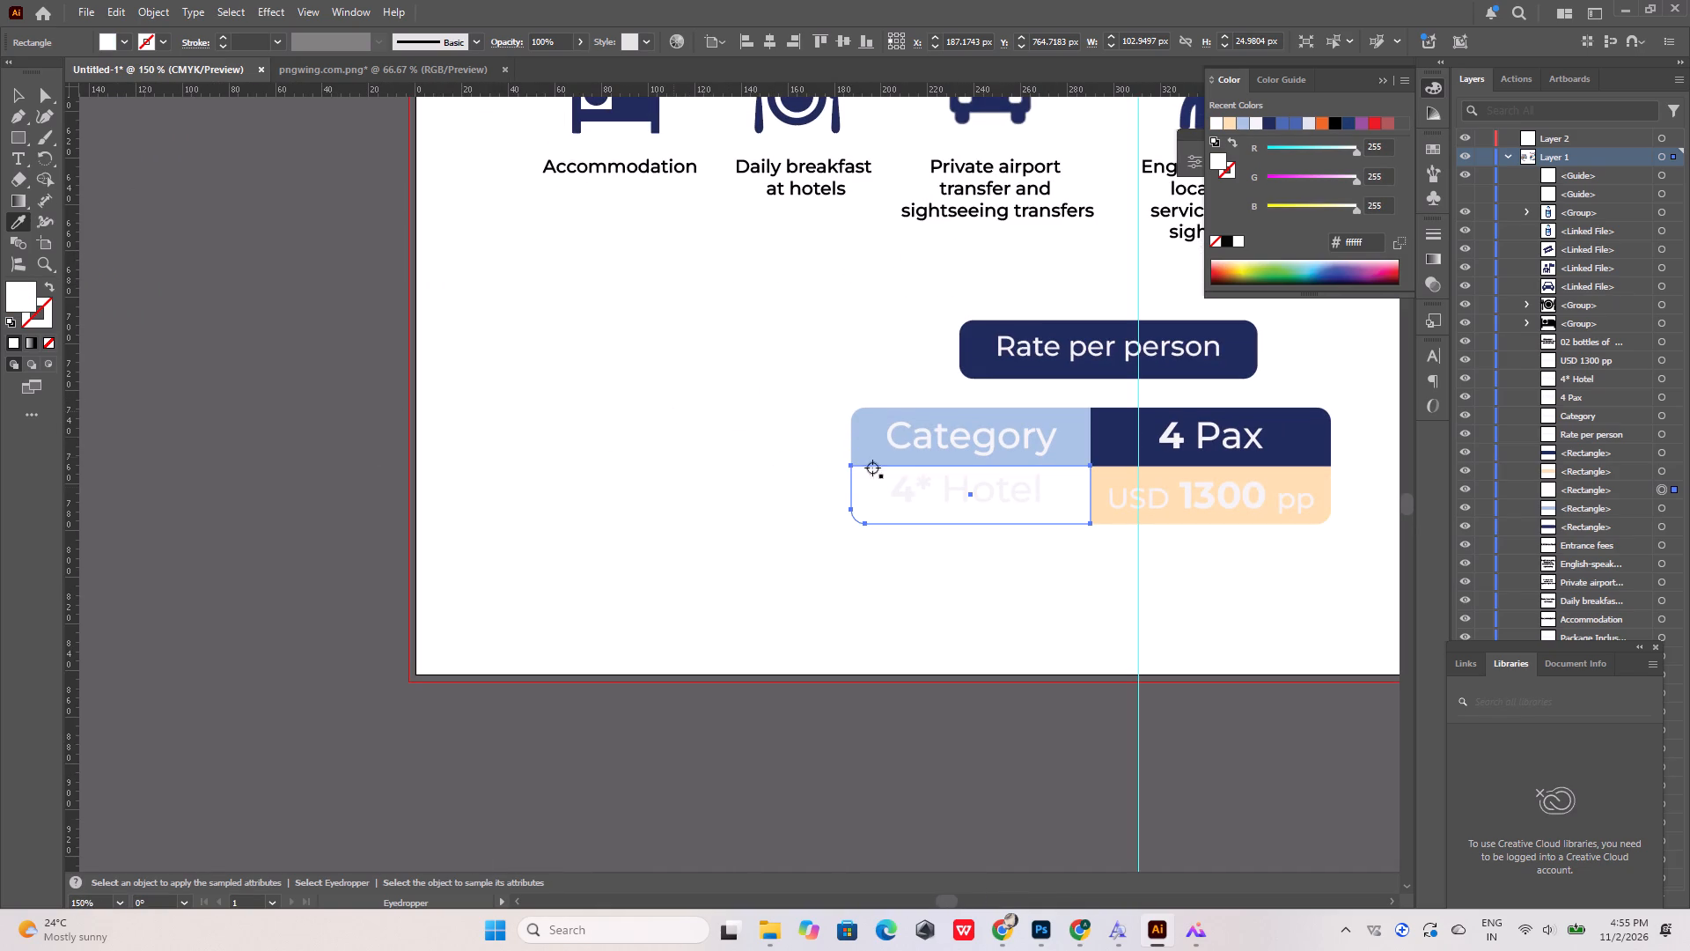
click(20, 96)
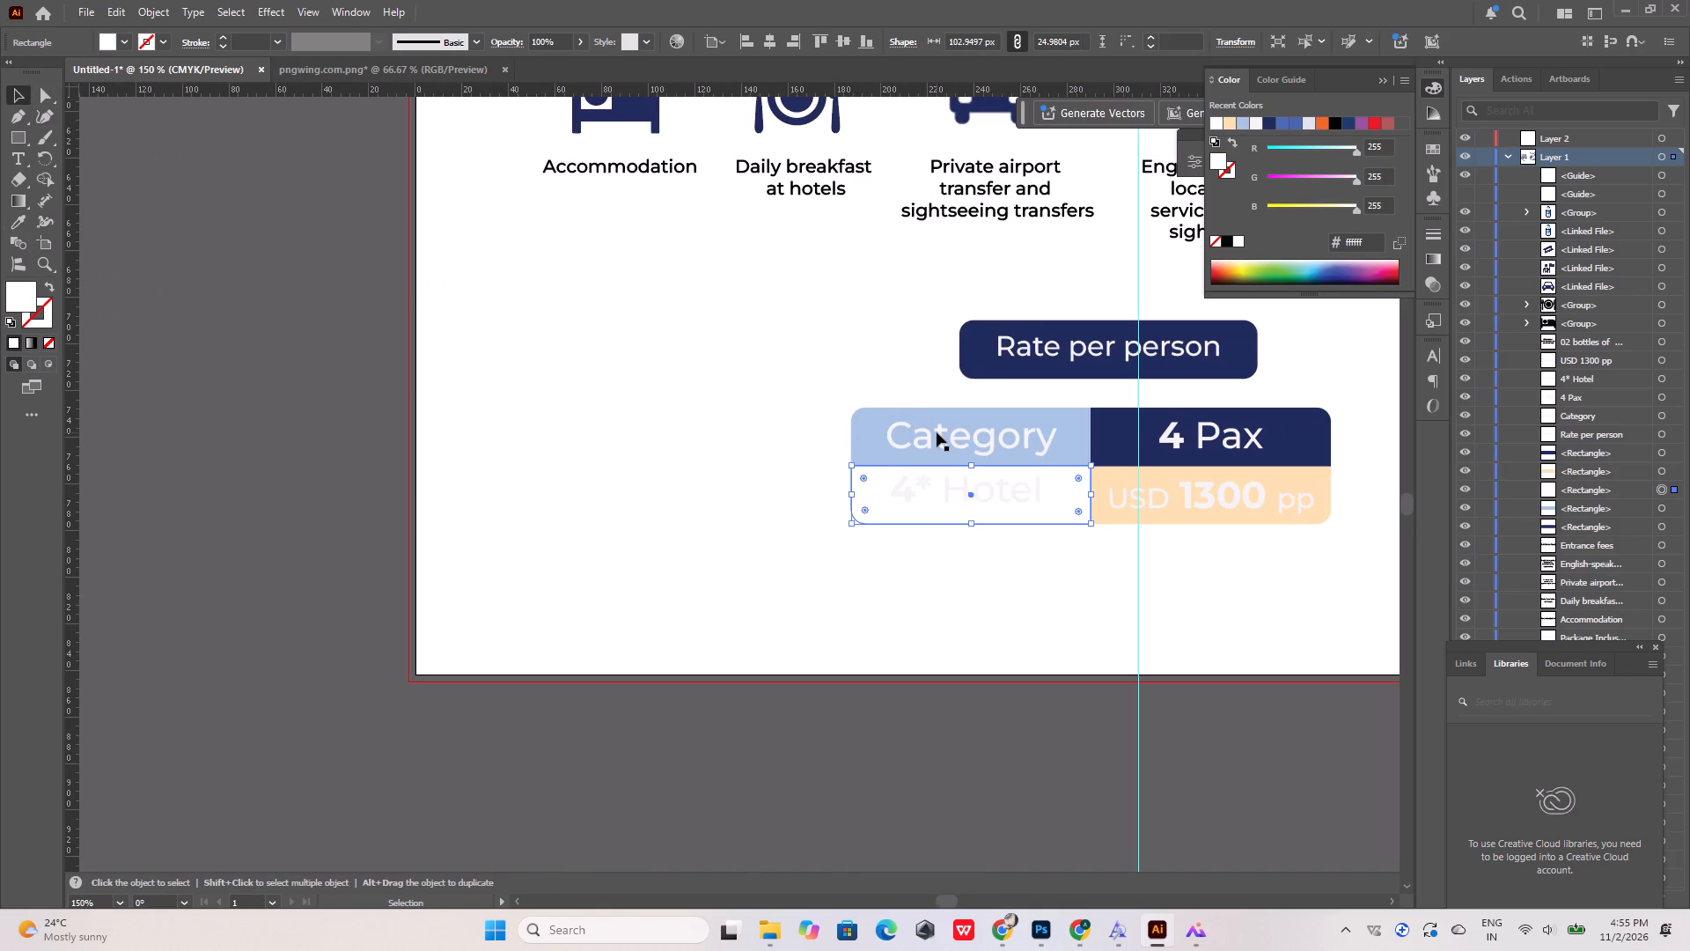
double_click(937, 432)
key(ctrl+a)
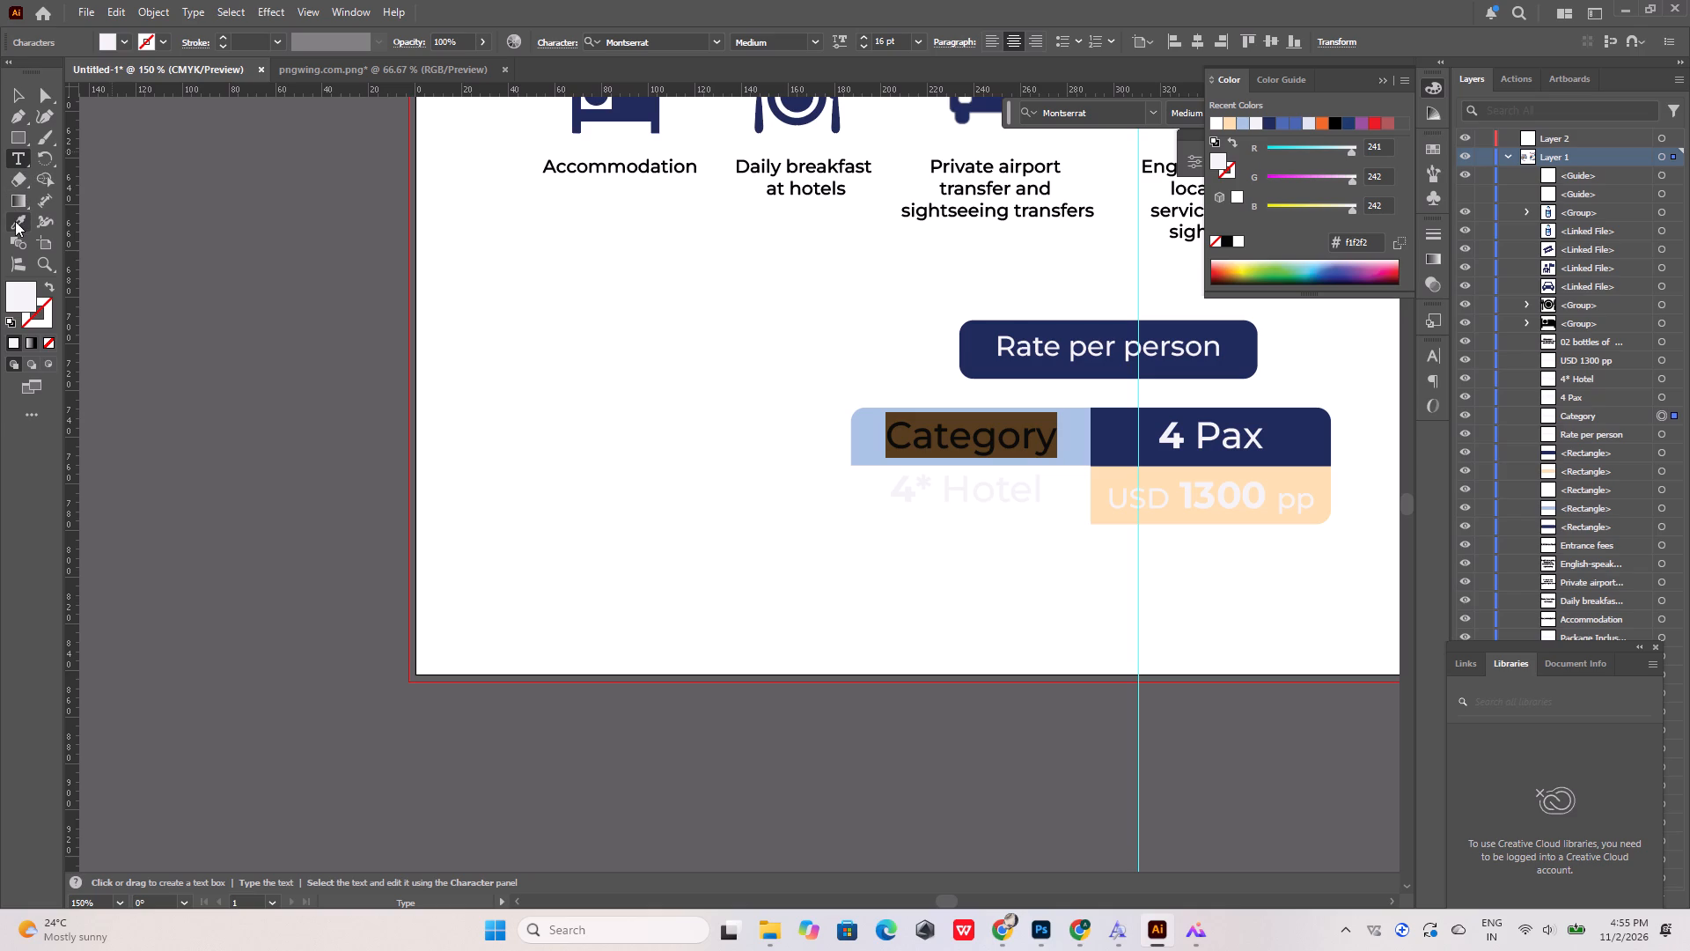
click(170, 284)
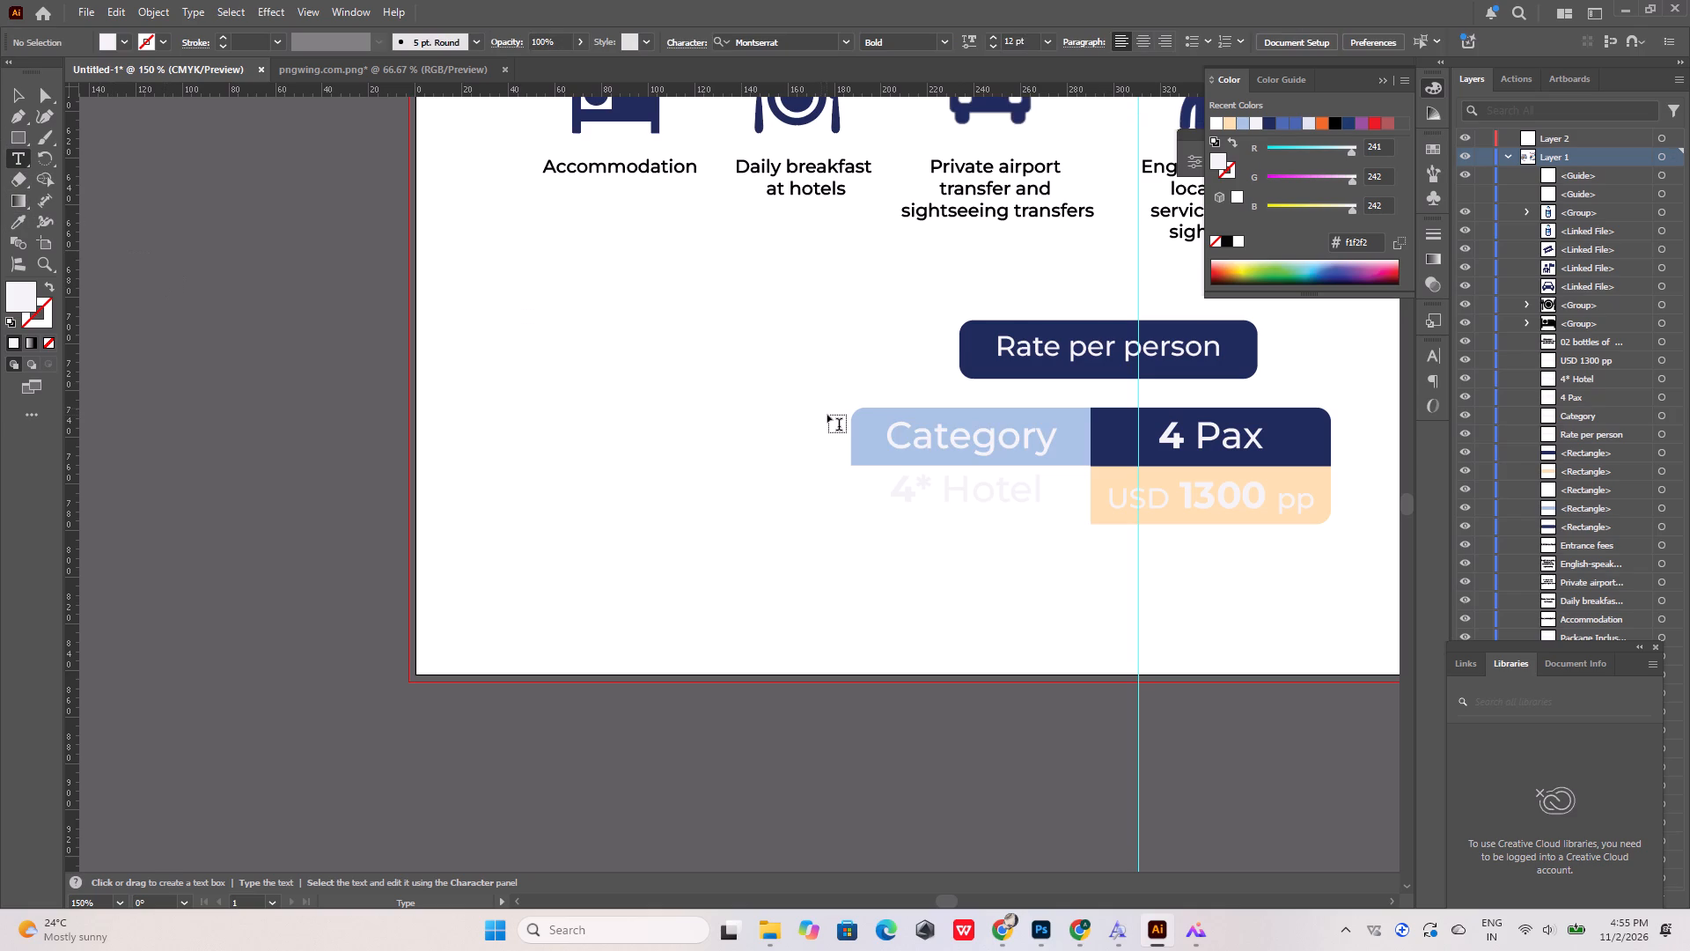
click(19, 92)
Recolour the "Category", "4* Hotel" and "USD 1300 pp" texts navy (212b5d), sampled from the "4 Pax" rectangle, leaving nothing selected.
alt+scroll(156, 331, down, 4)
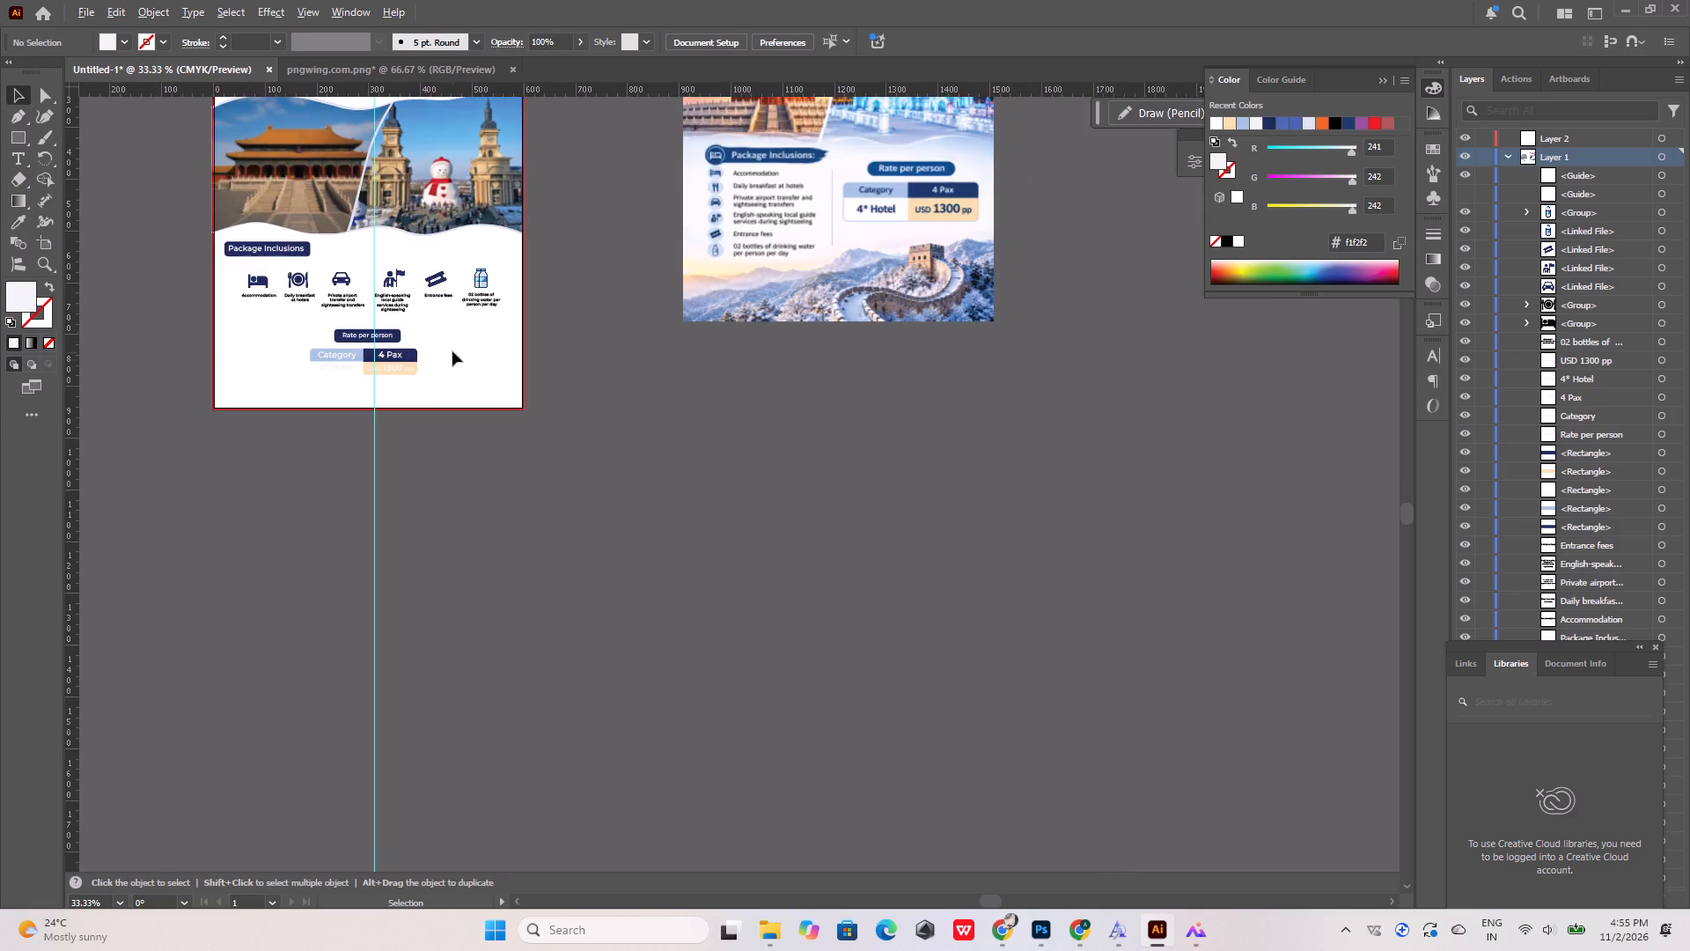
alt+scroll(452, 351, up, 5)
click(245, 335)
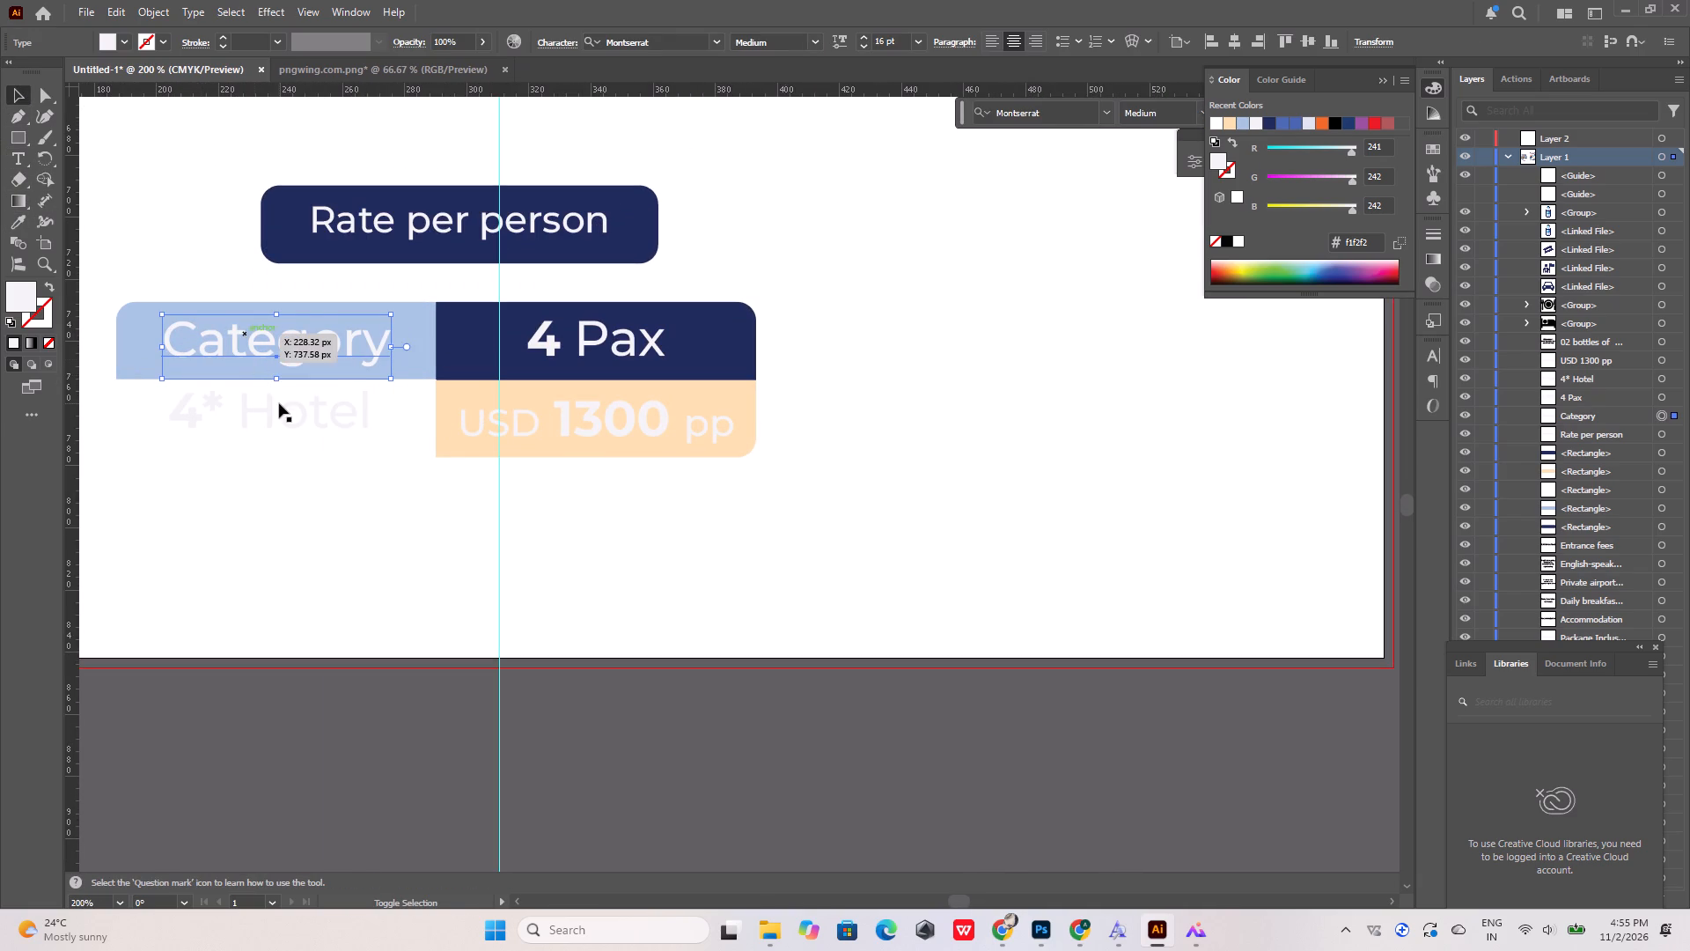
shift+click(279, 403)
shift+click(569, 422)
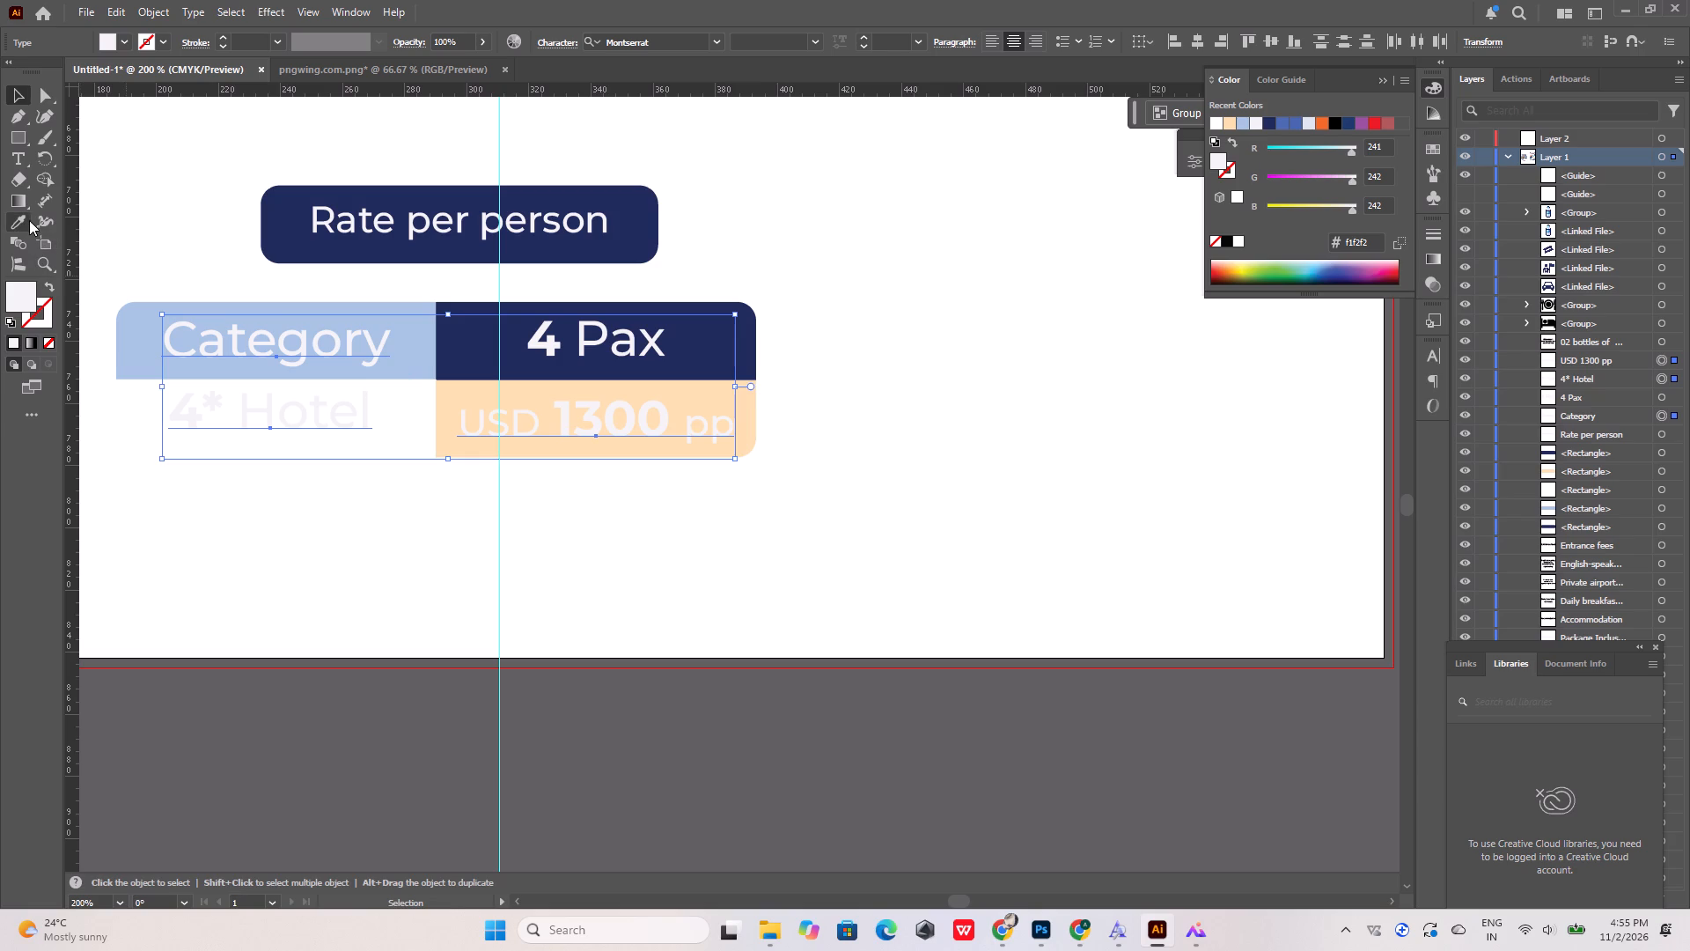
click(29, 220)
click(738, 335)
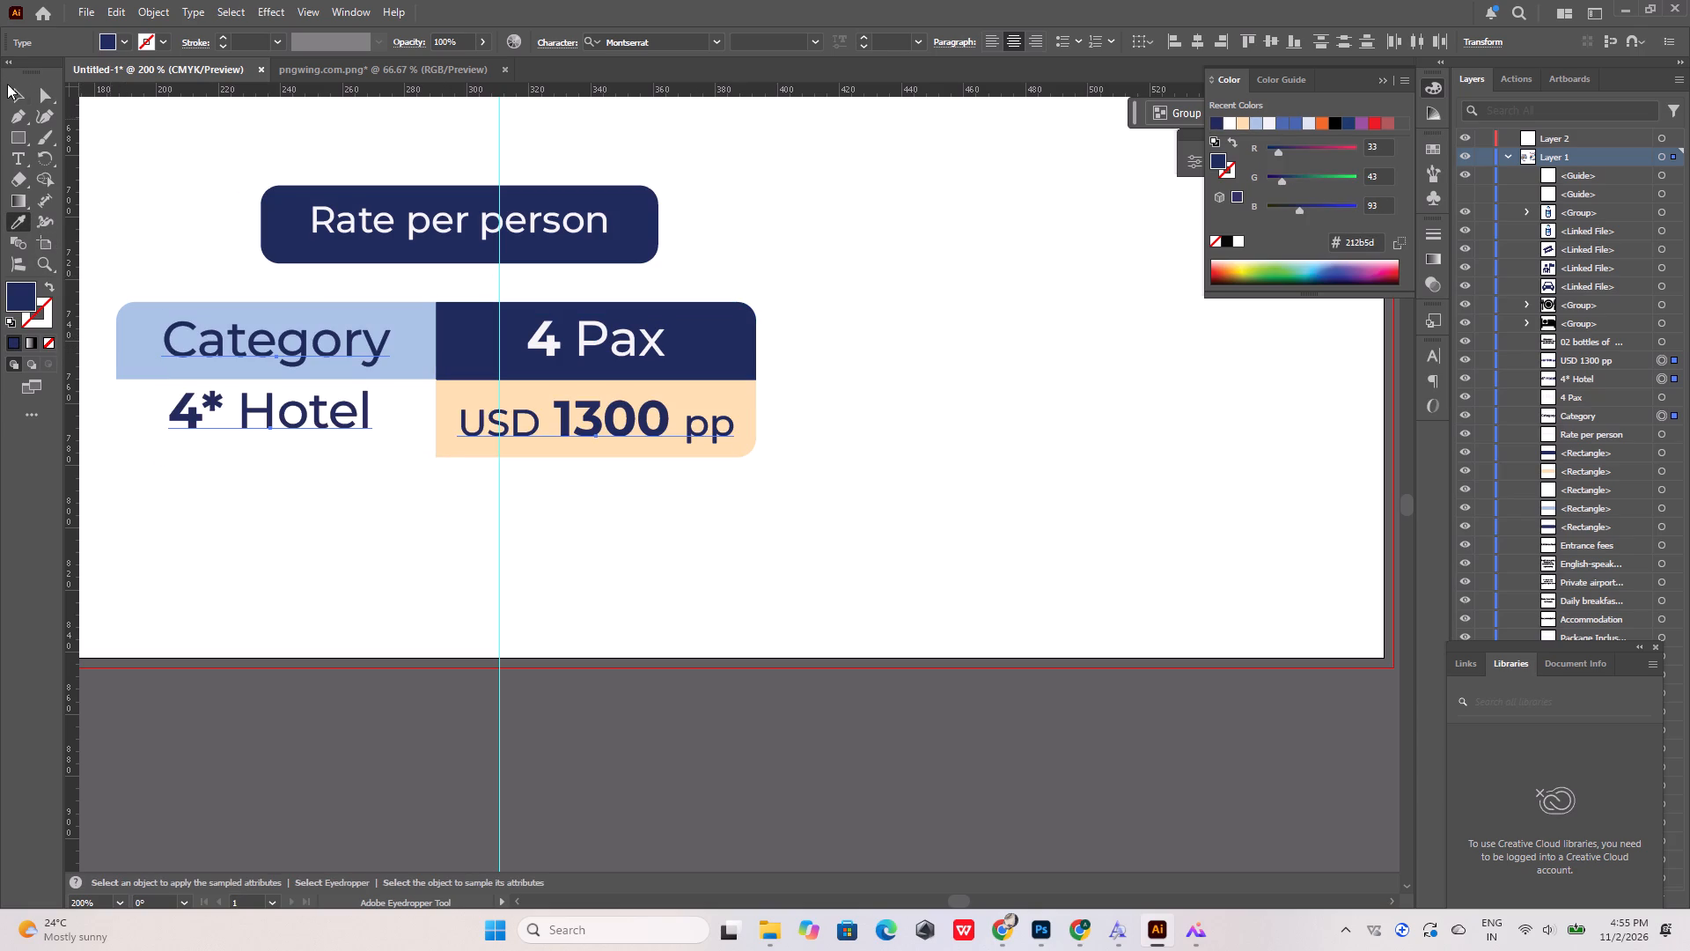
click(12, 92)
click(899, 252)
Compare the recoloured rate table and lower half of the flyer with the reference design.
alt+scroll(785, 361, down, 4)
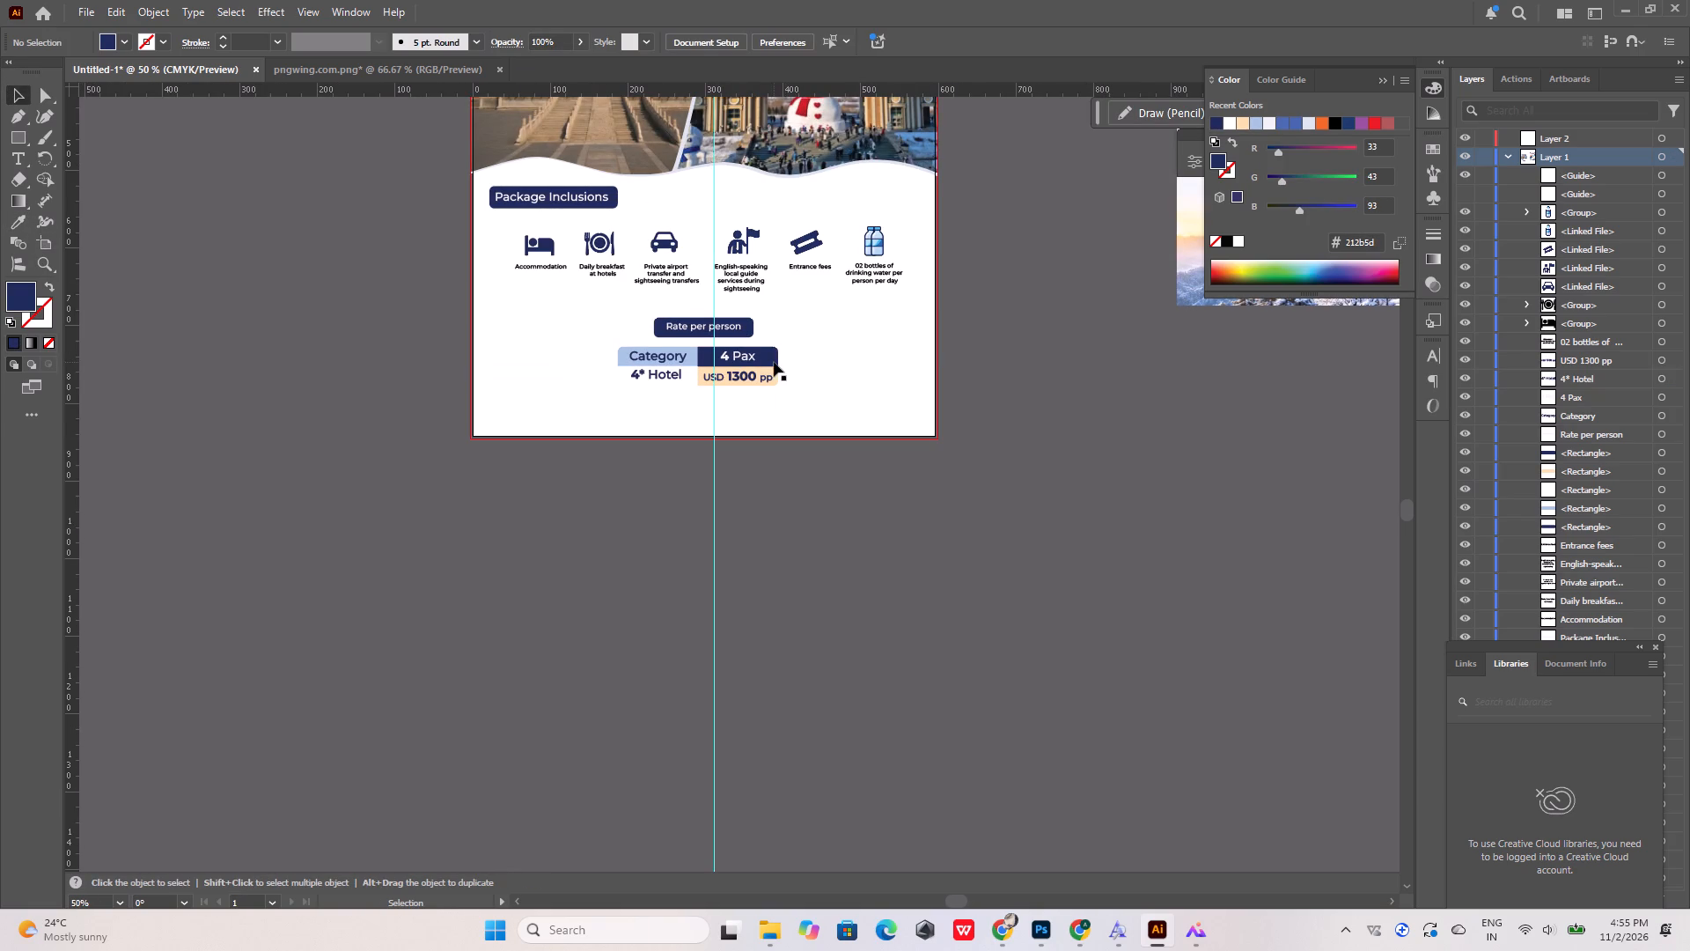
scroll(774, 362, up, 6)
alt+scroll(591, 439, down, 3)
alt+scroll(592, 440, up, 1)
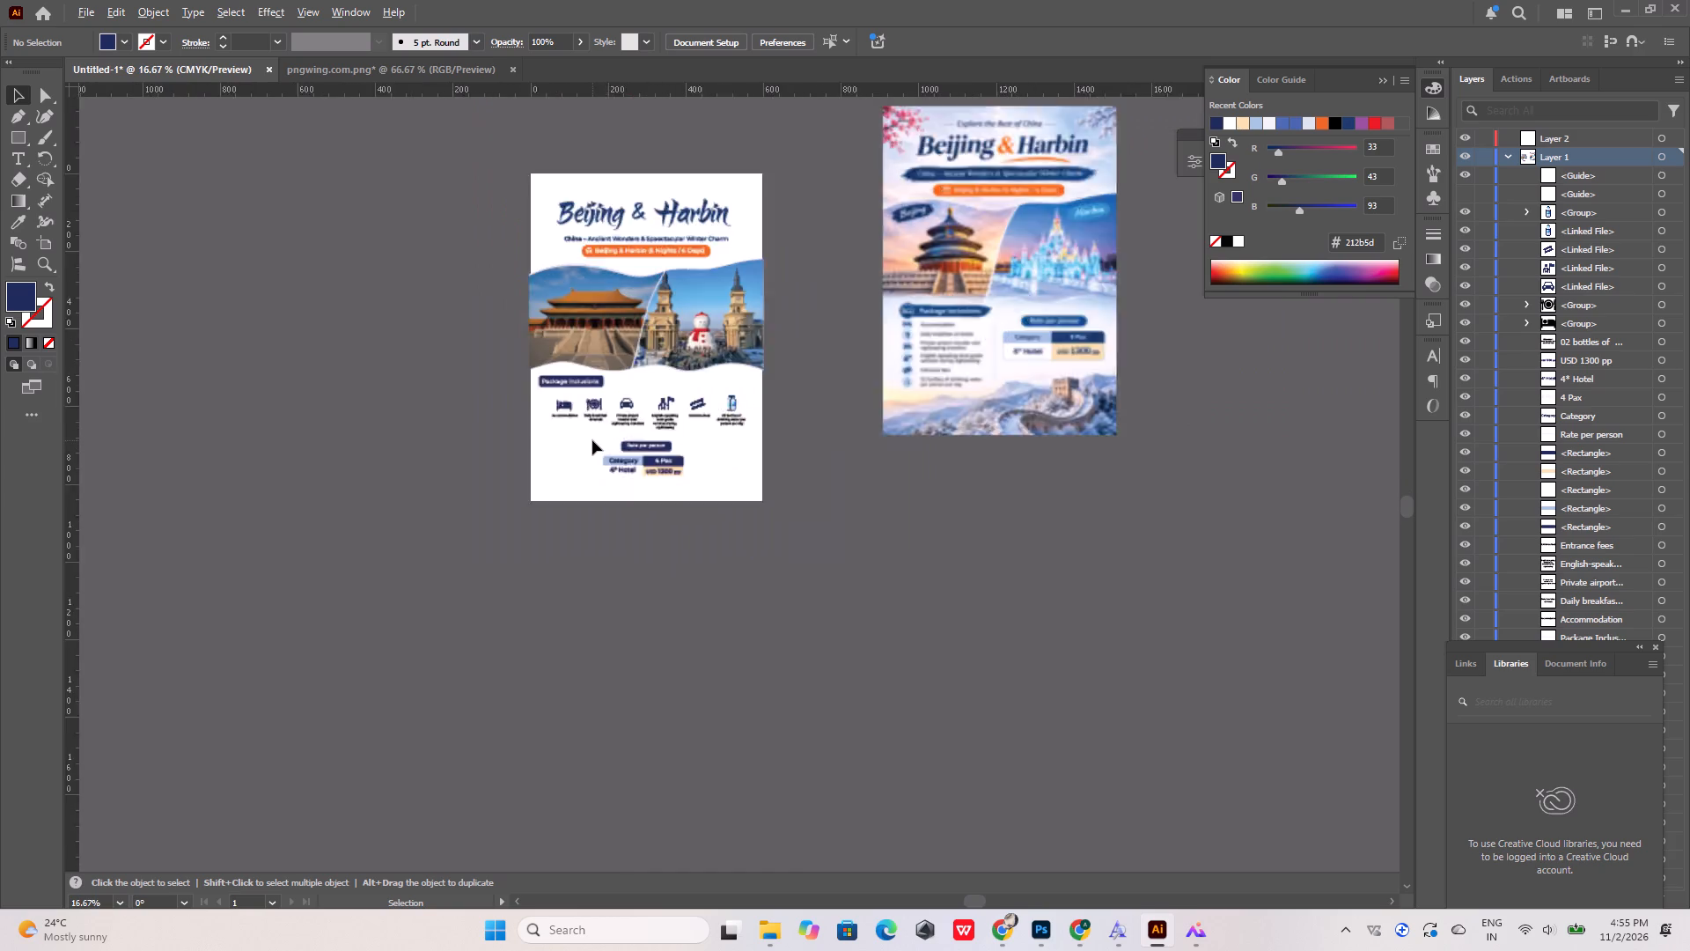
alt+scroll(592, 440, up, 2)
alt+scroll(592, 440, down, 2)
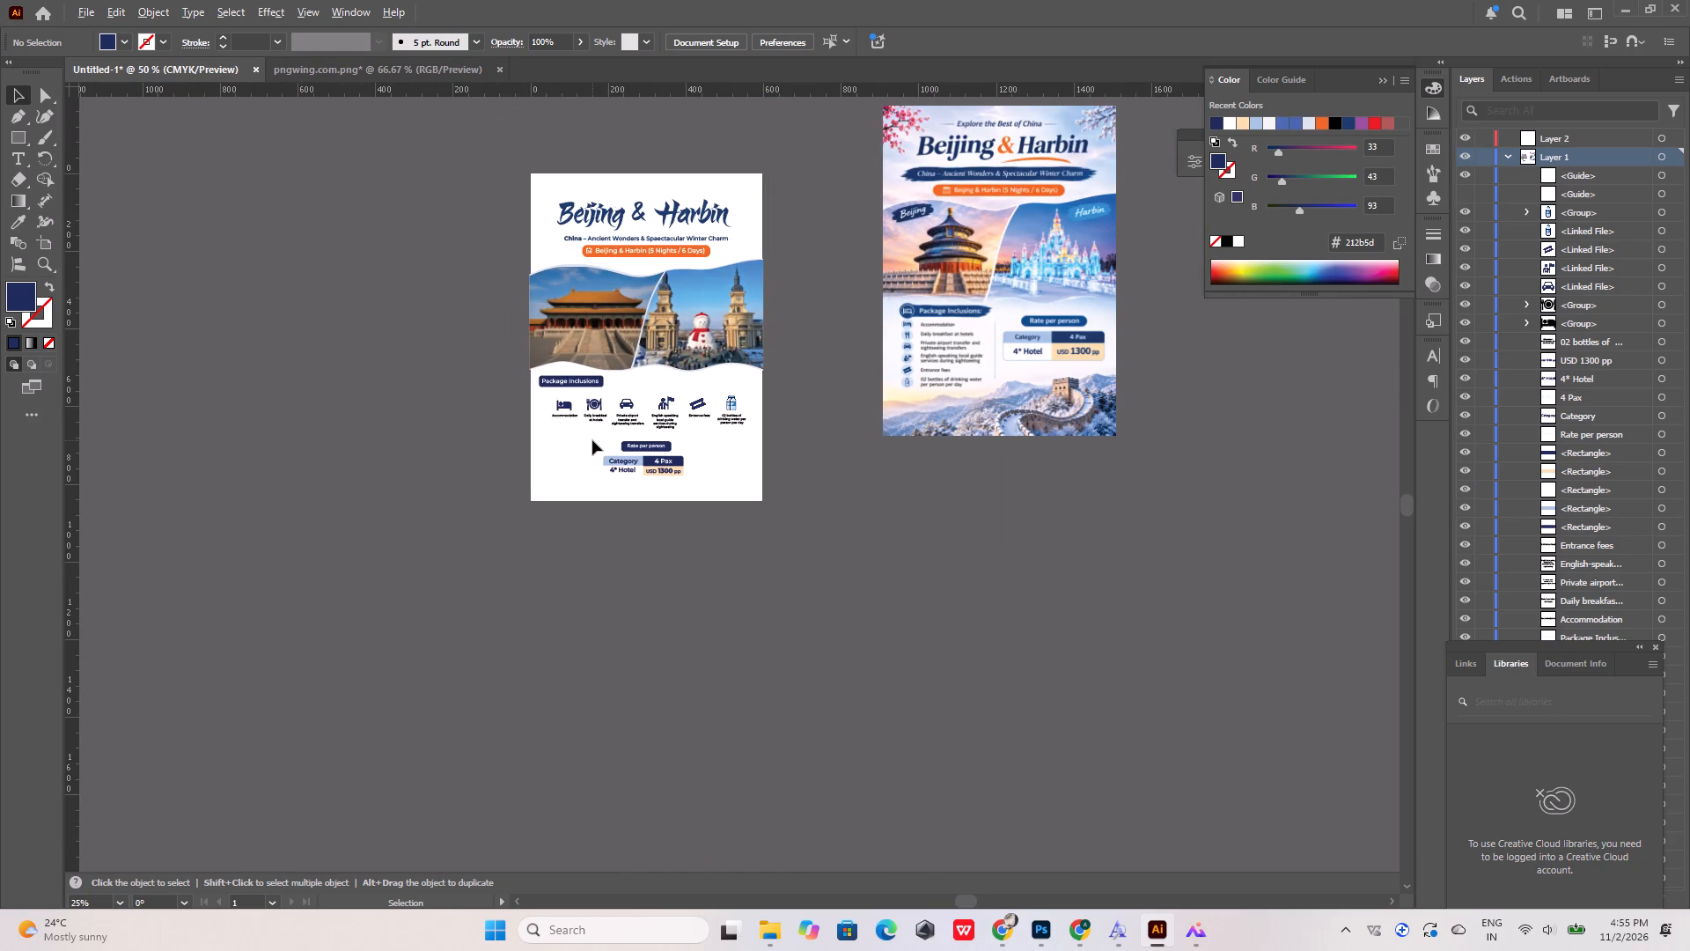
alt+scroll(592, 440, up, 4)
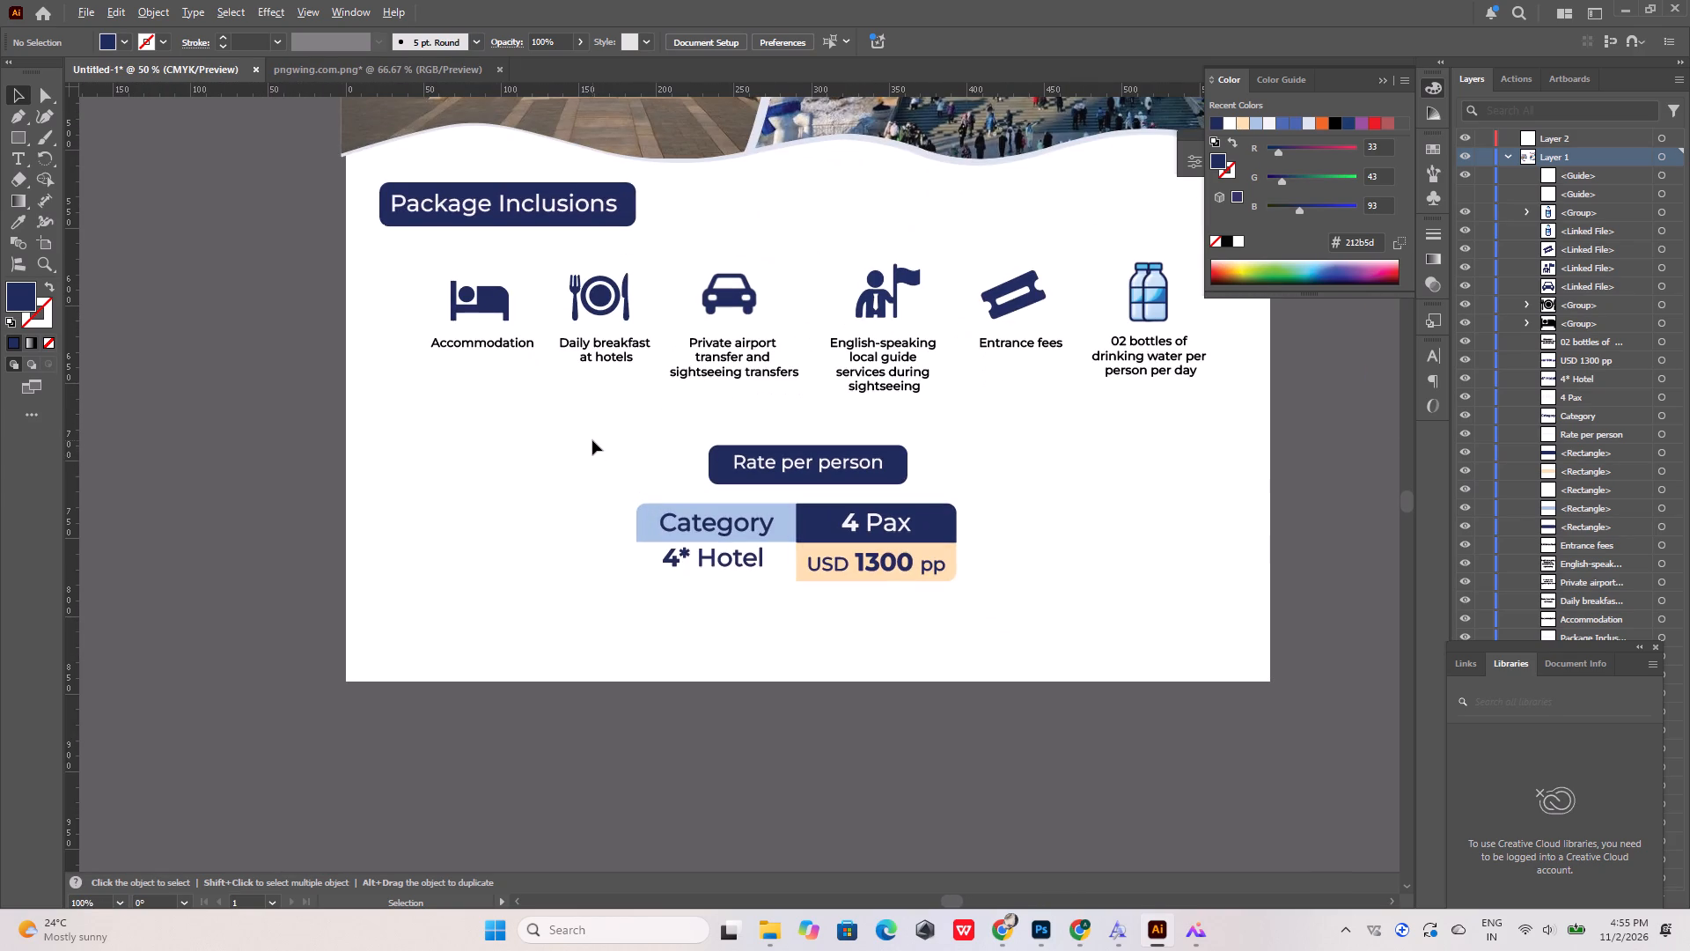
alt+scroll(592, 440, down, 4)
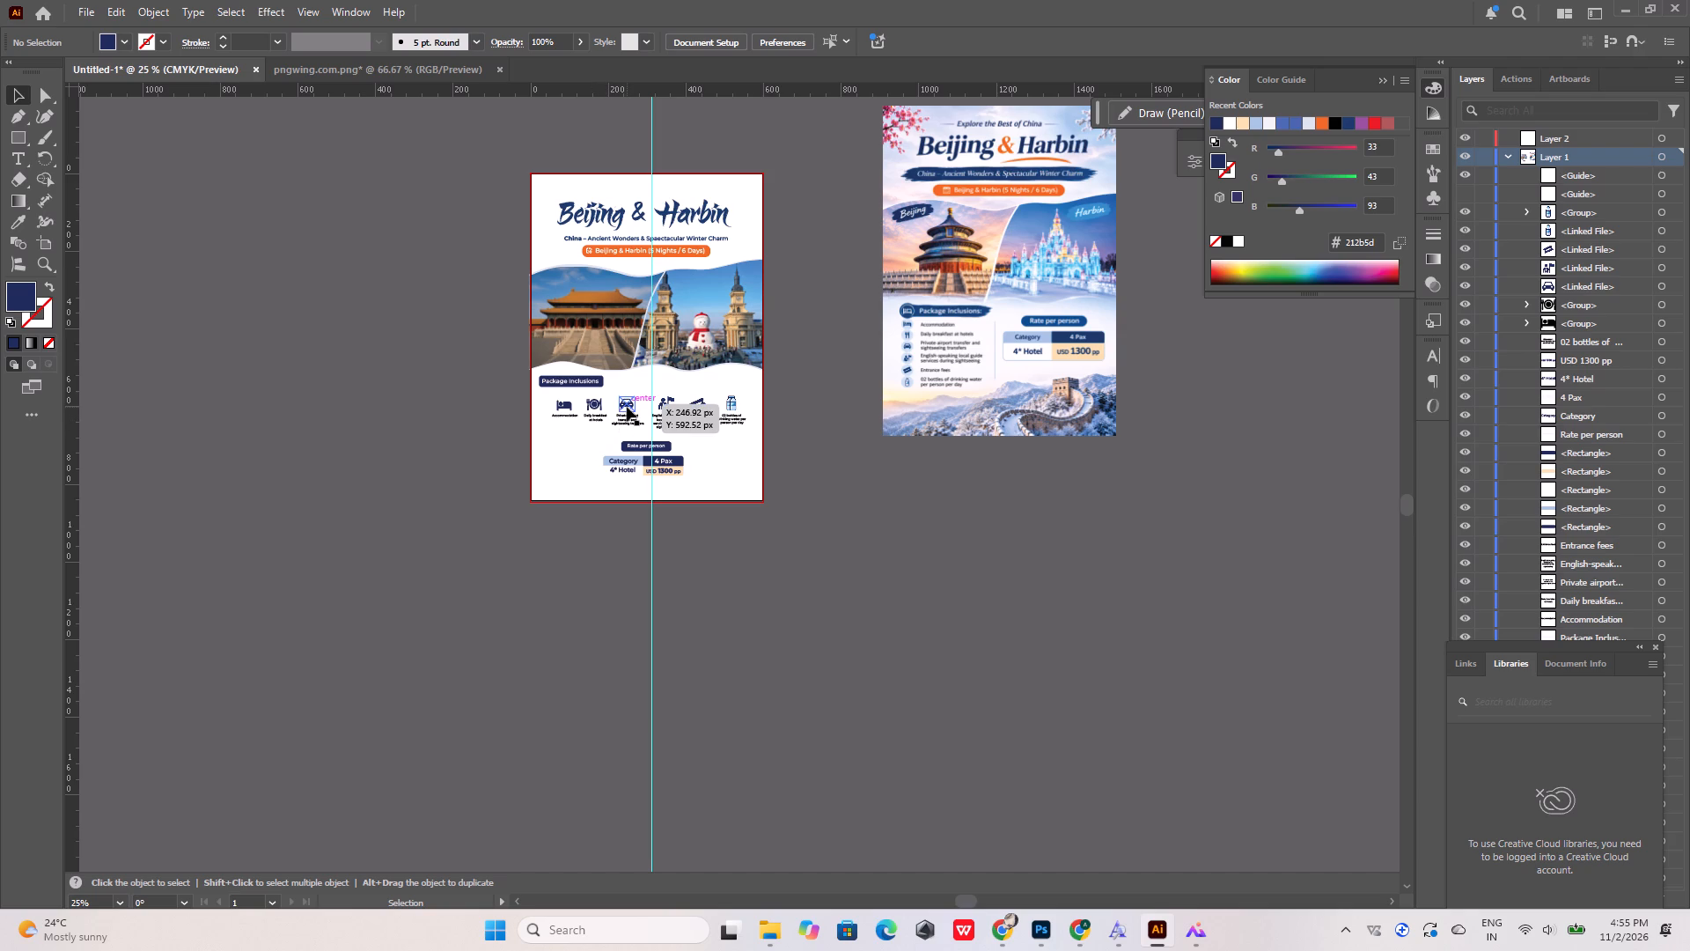
Nudge the "Rate per person" heading and the whole rate table down together to about Y 746 px.
alt+scroll(628, 430, up, 3)
drag(547, 459, 788, 564)
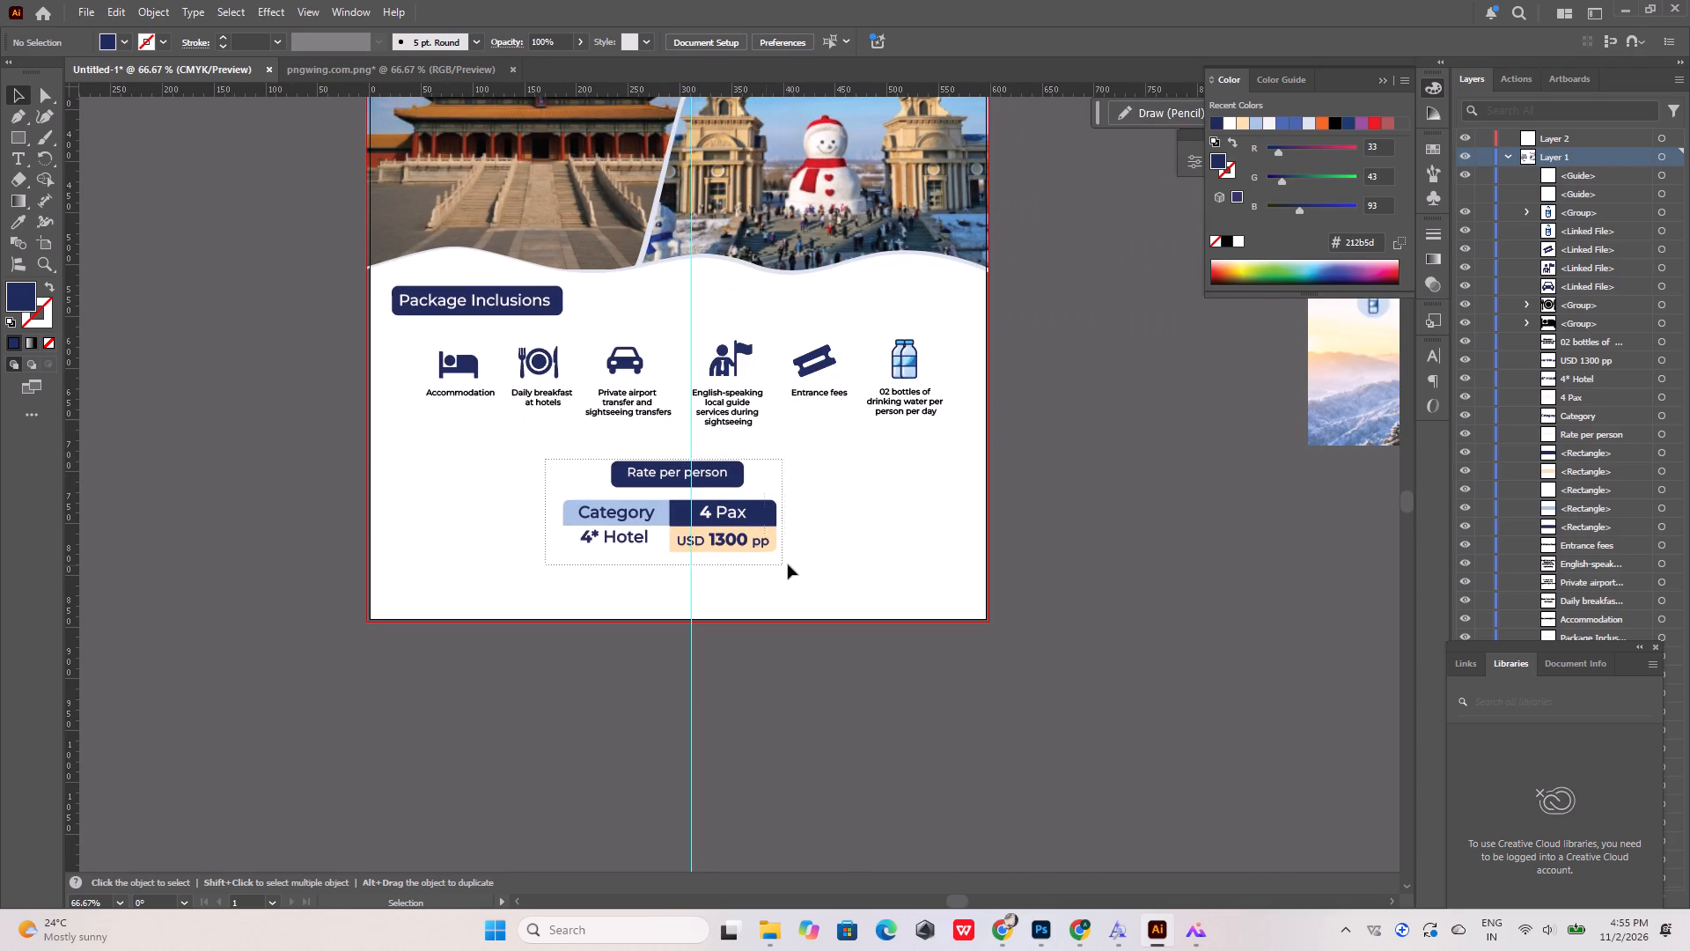
drag(788, 564, 808, 565)
key(shift+Down)
key(shift+Down)
key(shift+Down)
key(shift+Down)
key(shift+Down)
key(shift+Down)
key(shift+Down)
key(shift+Down)
key(shift+Down)
key(shift+Down)
key(shift+Down)
key(shift+Down)
key(shift+Down)
key(shift+Down)
key(shift+Down)
key(shift+Down)
key(shift+Down)
key(shift+Down)
key(shift+Down)
key(shift+Down)
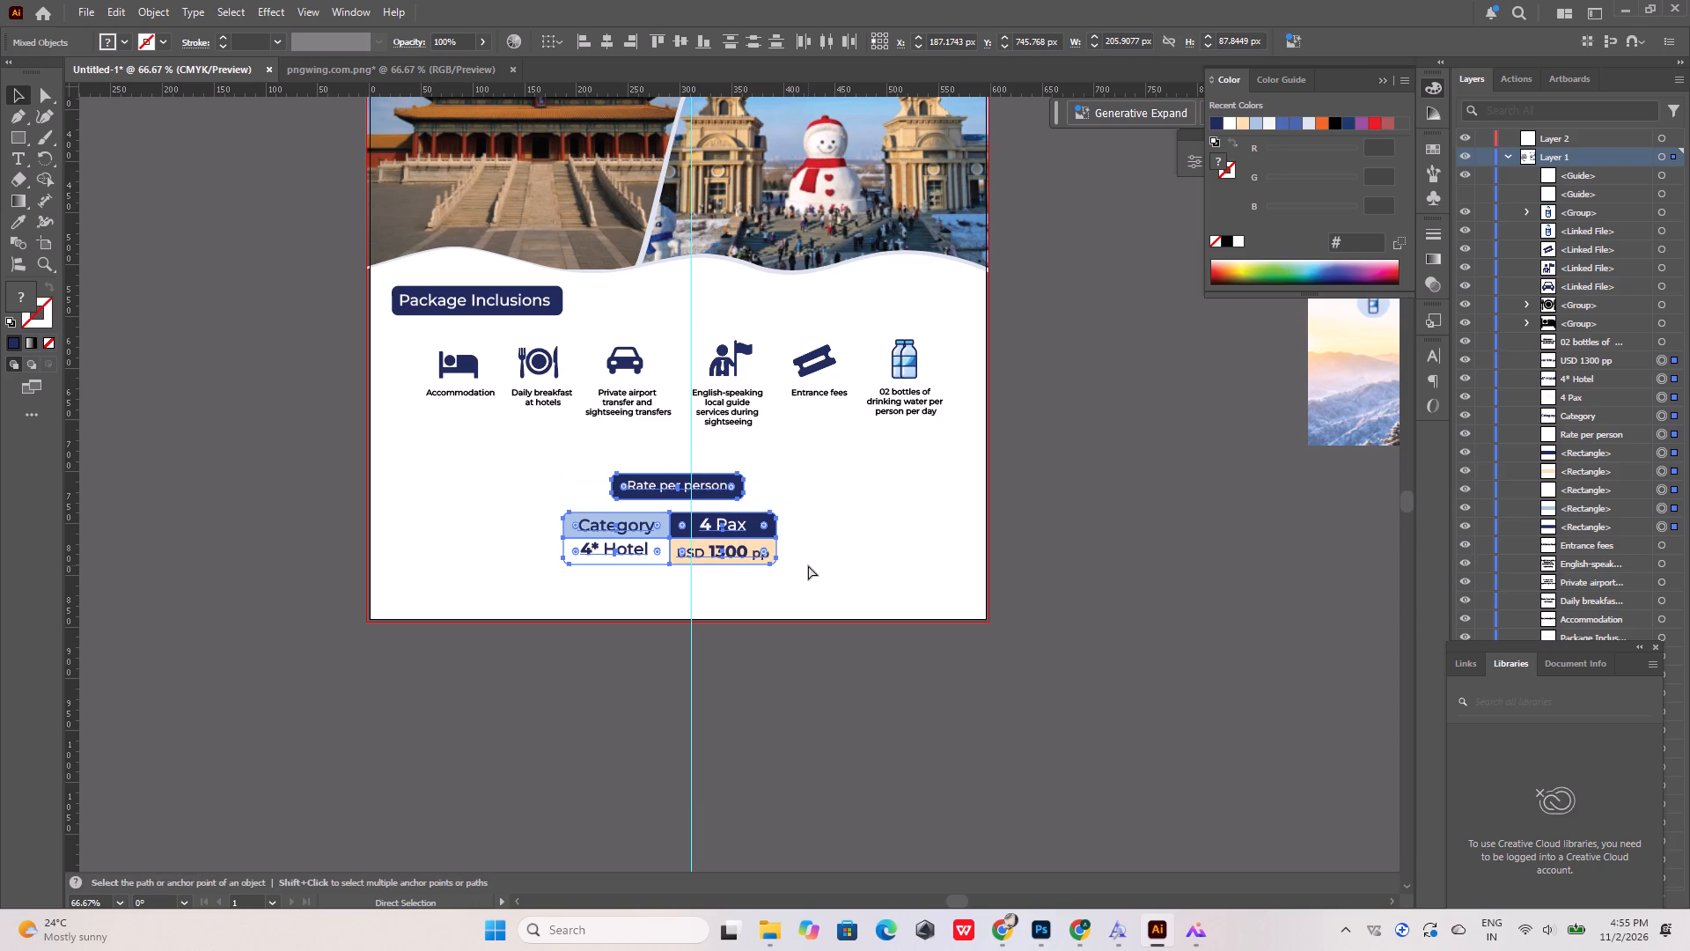
Group the "Rate per person" heading with the rate table and centre the group horizontally on the artboard.
key(ctrl+g)
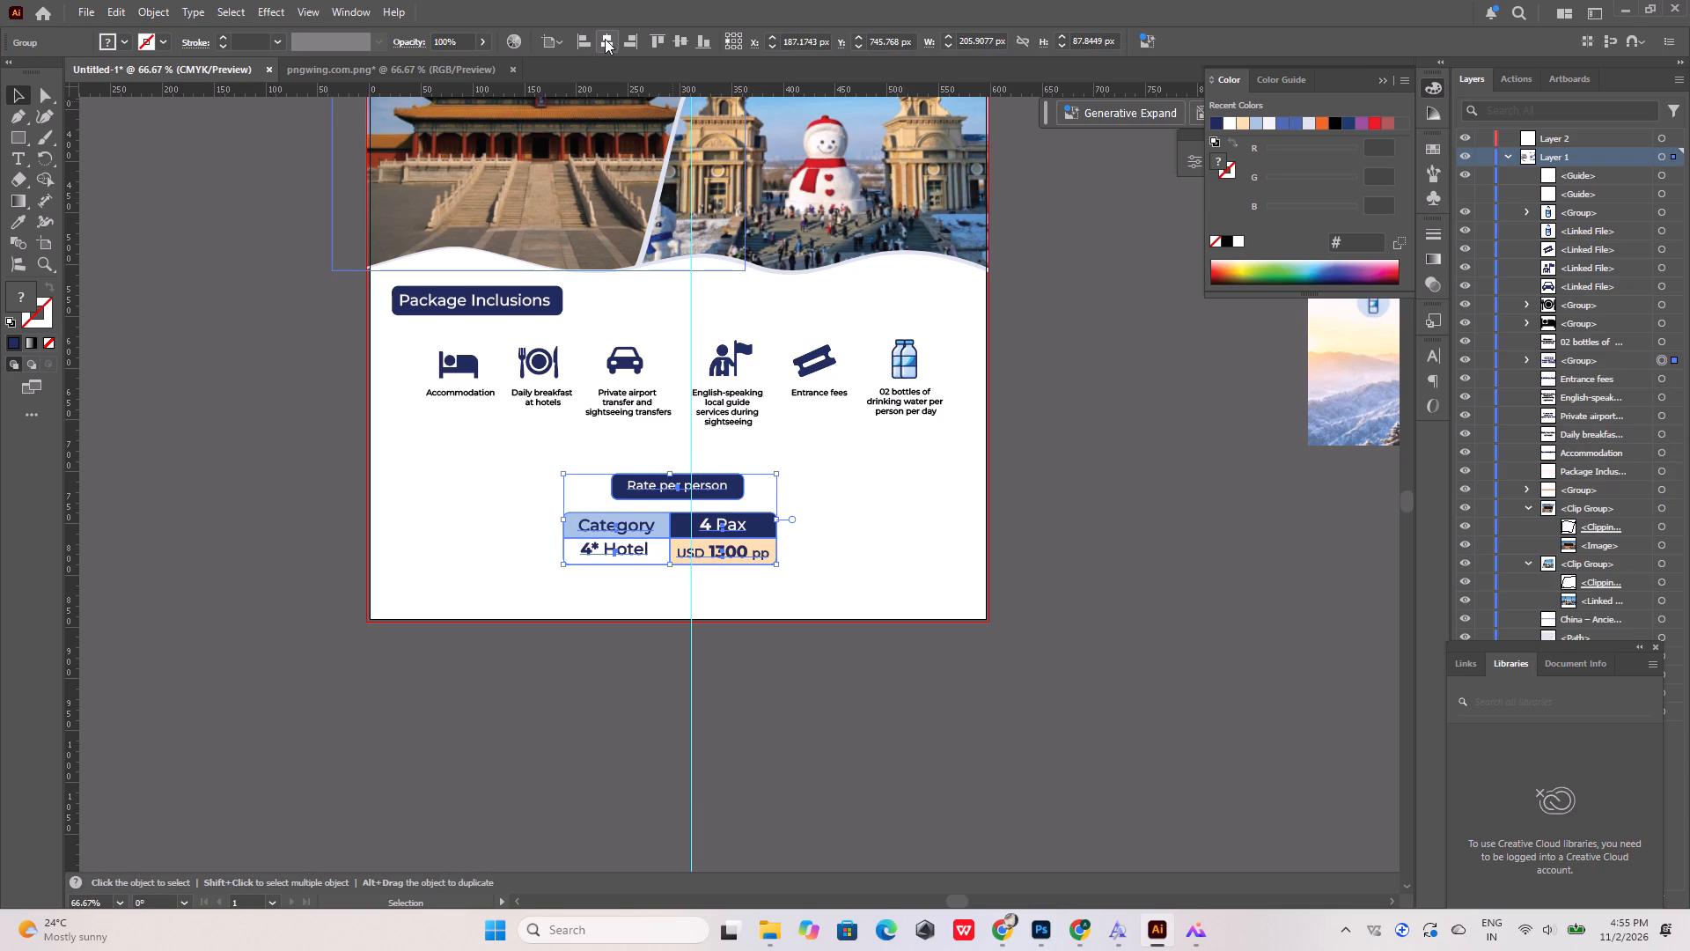
click(606, 39)
click(1105, 545)
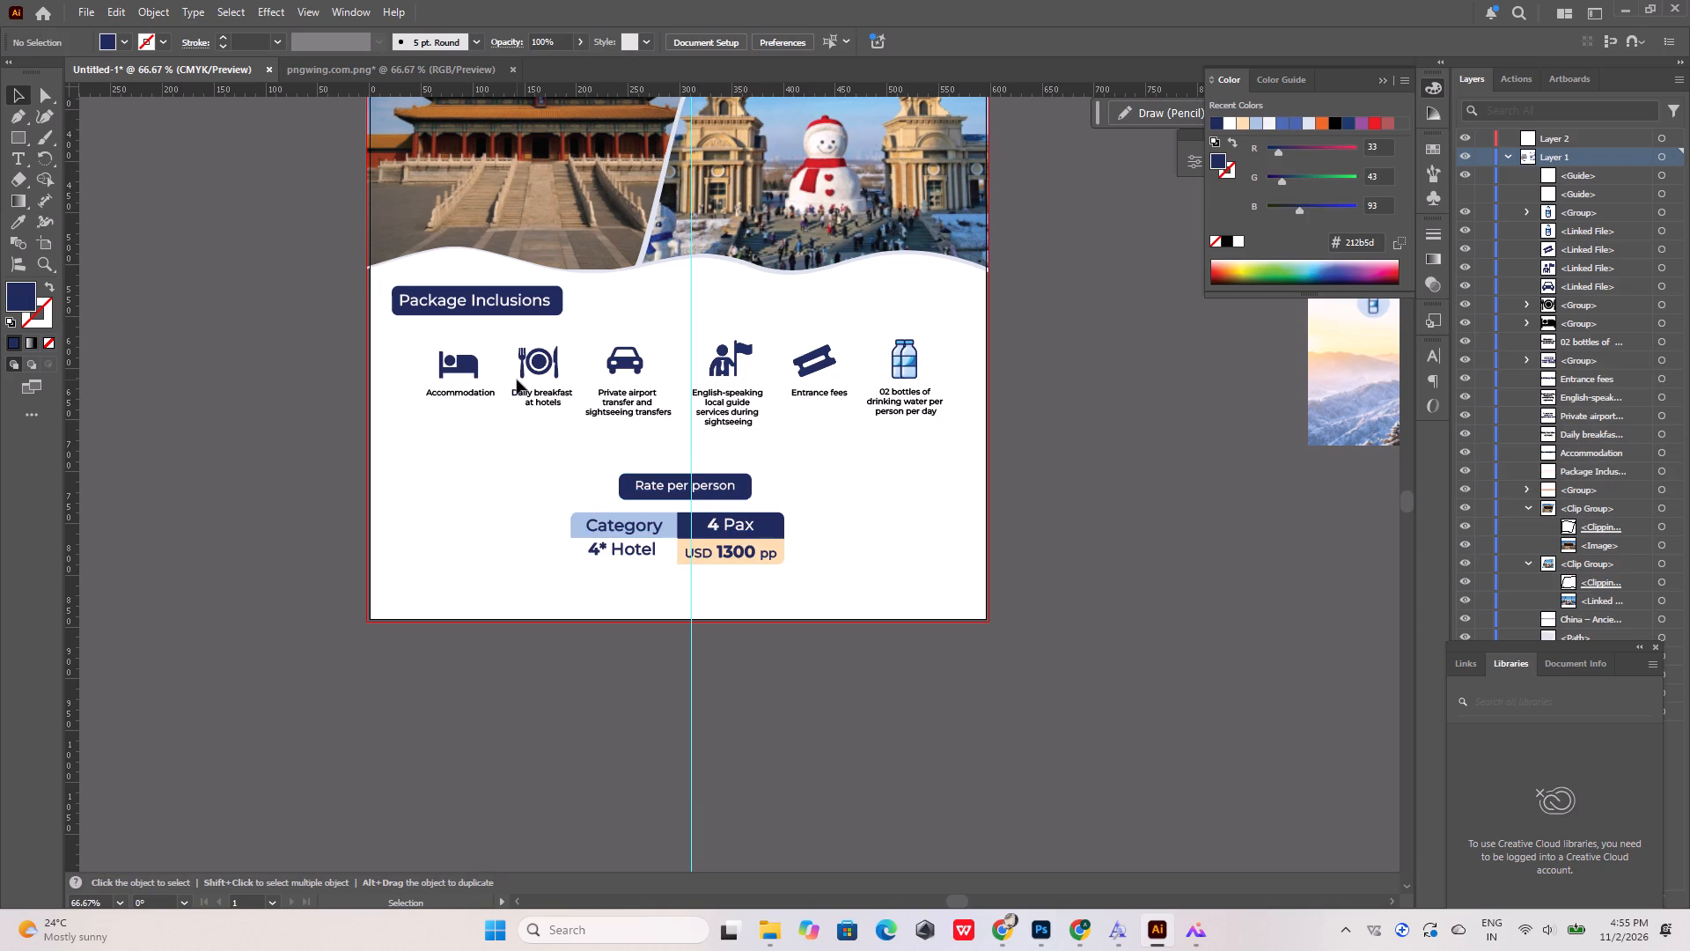
Nudge the rate table group further down the page to about Y 759 px.
drag(606, 465, 762, 613)
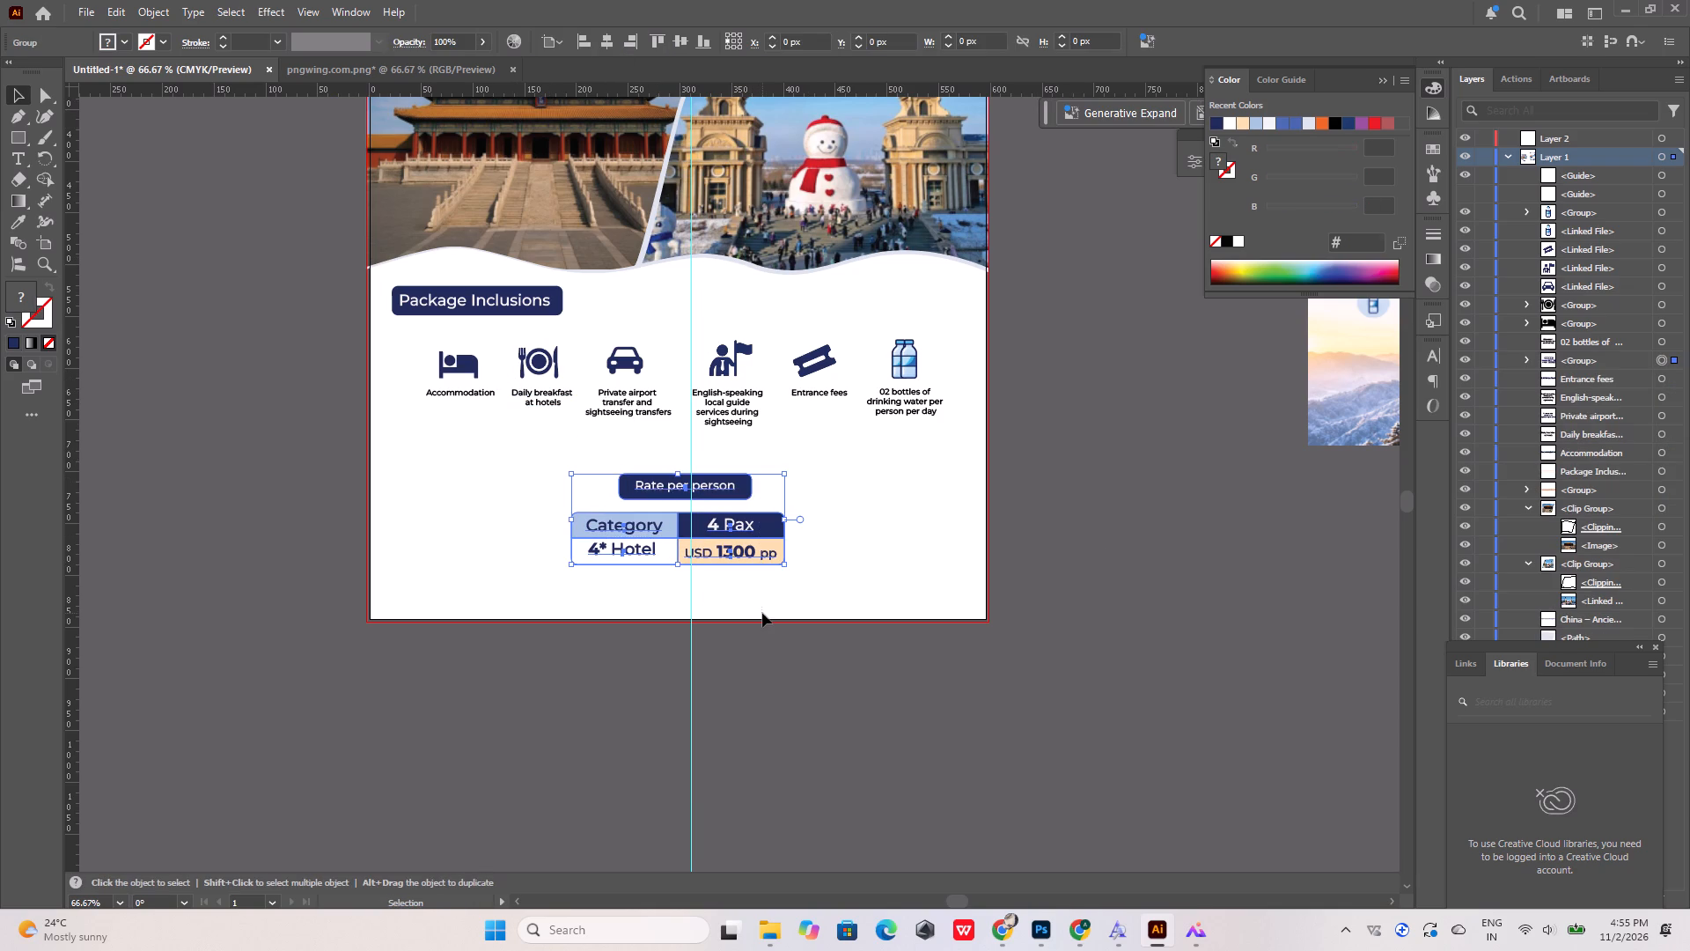
key(shift+Down)
key(shift+Down)
key(shift+Down)
key(shift+Down)
key(shift+Down)
key(shift+Down)
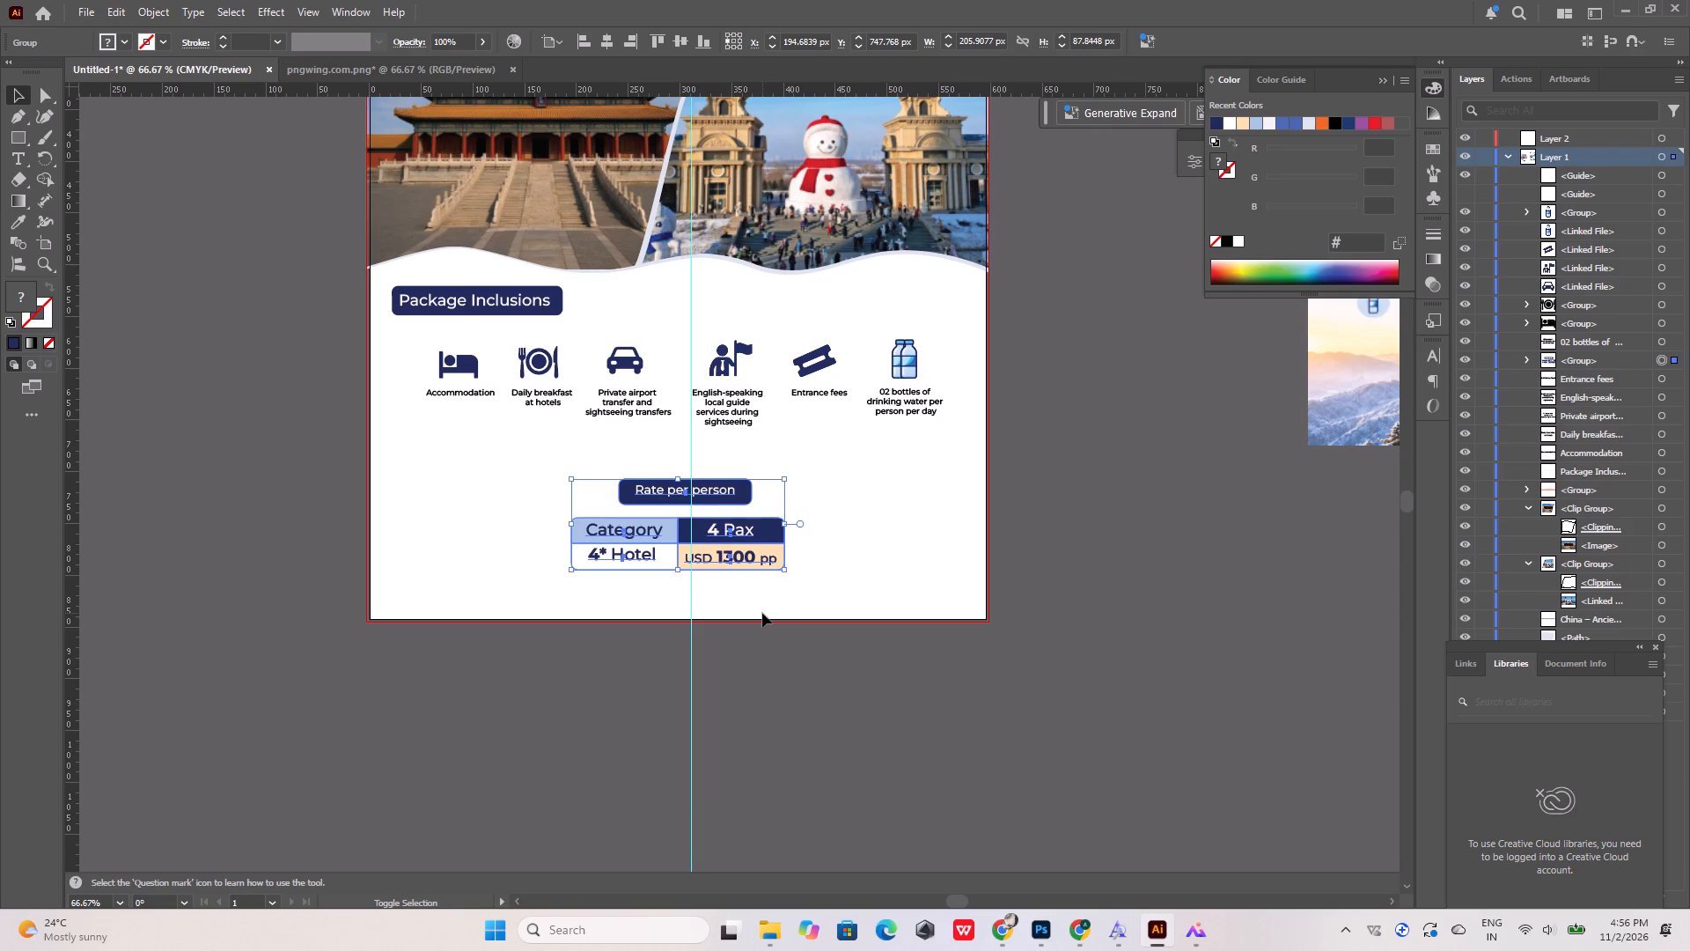
key(shift+Down)
key(shift+Down)
key(shift+Down)
key(shift+Down)
key(shift+Down)
key(shift+Down)
key(shift+Down)
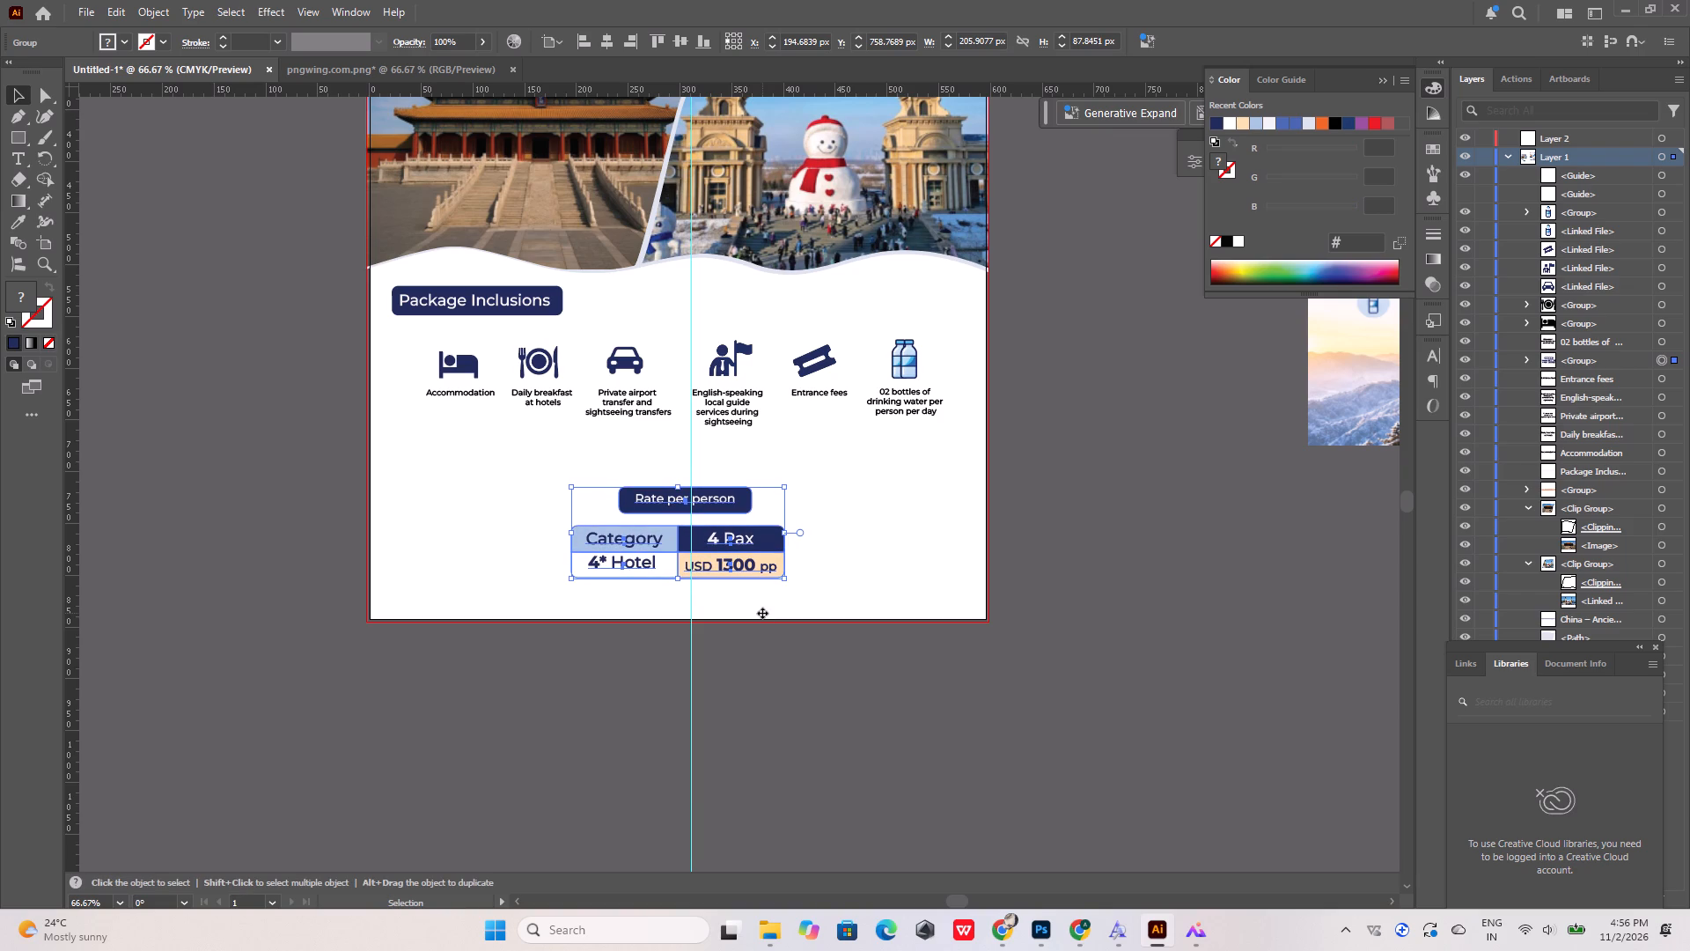
Nudge the whole row of six inclusion icons and their captions down to about Y 626 px.
drag(954, 335, 422, 395)
drag(422, 395, 422, 396)
key(shift+Down)
key(shift+Down)
key(shift+Down)
key(shift+Down)
key(shift+Down)
key(shift+Down)
key(shift+Down)
key(shift+Down)
key(shift+Down)
key(shift+Down)
key(shift+Down)
key(shift+Down)
key(shift+Down)
key(shift+Down)
key(shift+Down)
key(shift+Down)
key(shift+Down)
key(shift+Down)
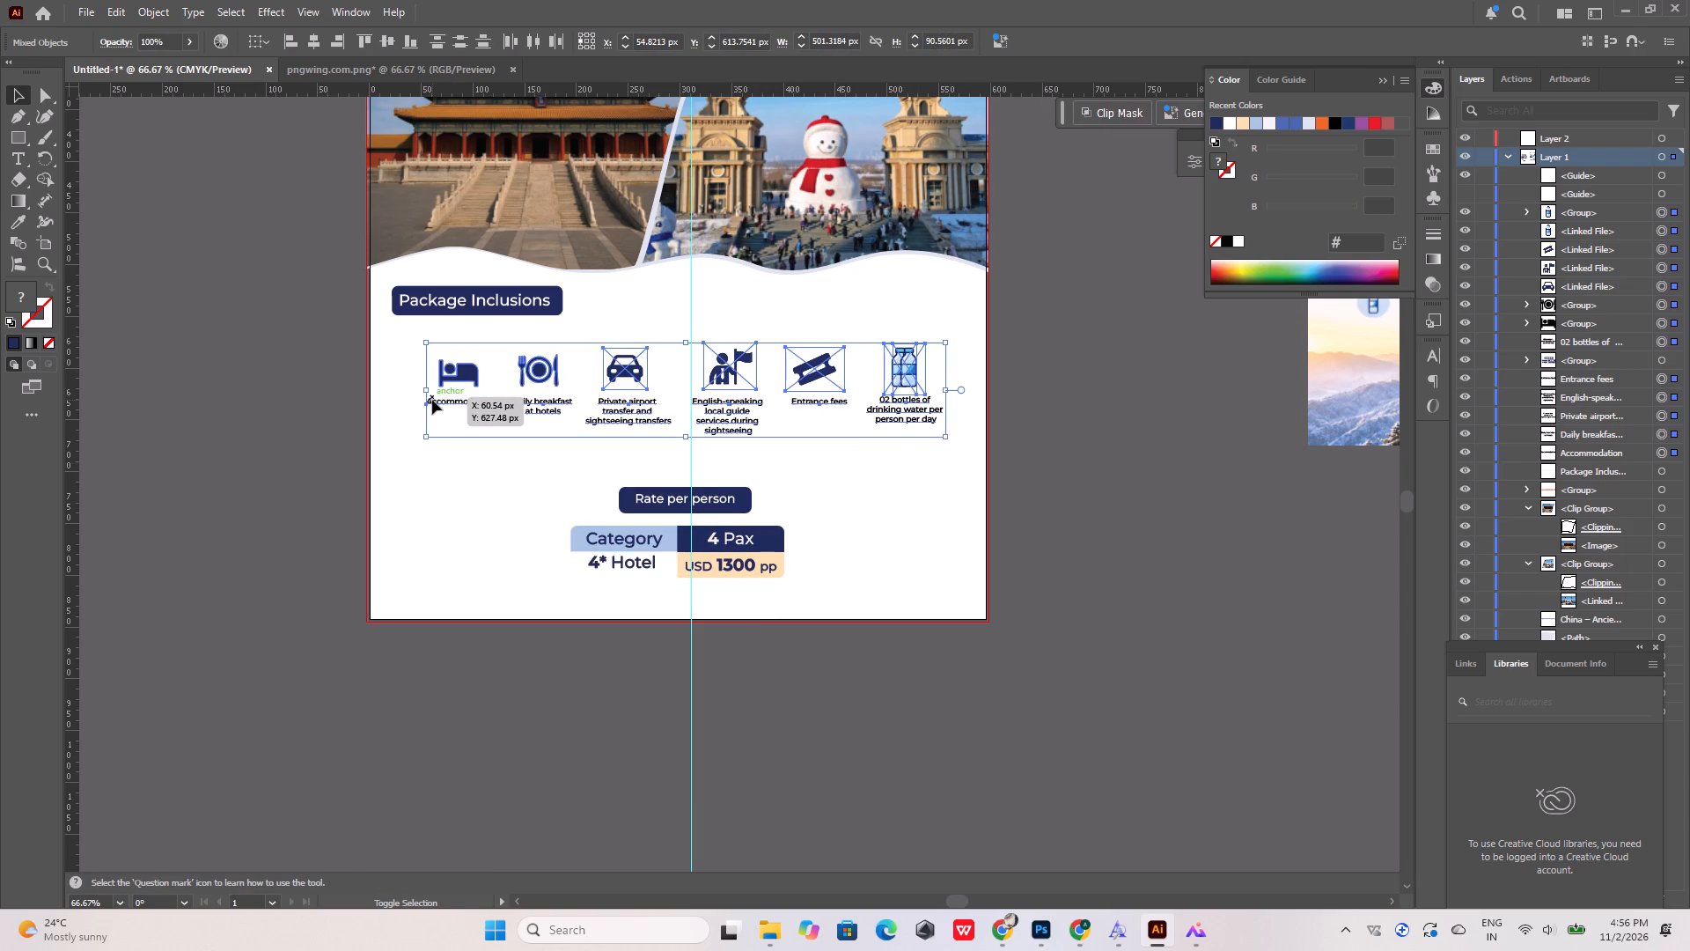
key(shift+Down)
key(shift+Down)
key(shift+Down)
key(shift+Down)
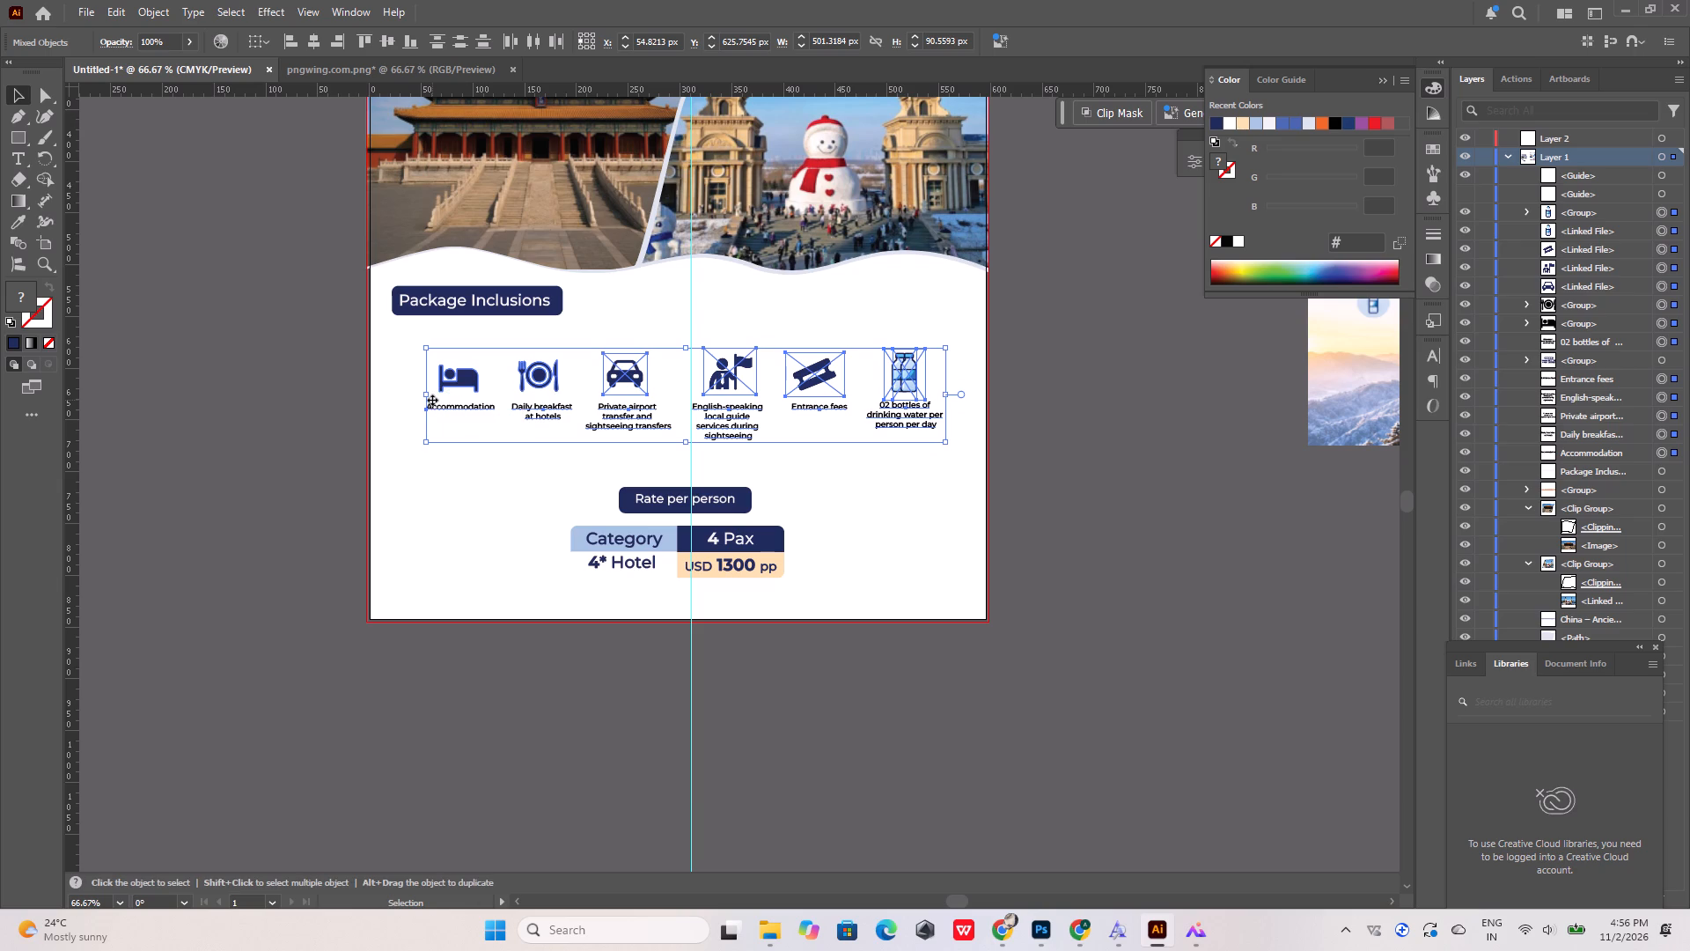
Draw a horizontal divider line about 464 px long between the inclusion captions and the "Rate per person" heading.
click(1062, 333)
alt+scroll(631, 407, down, 2)
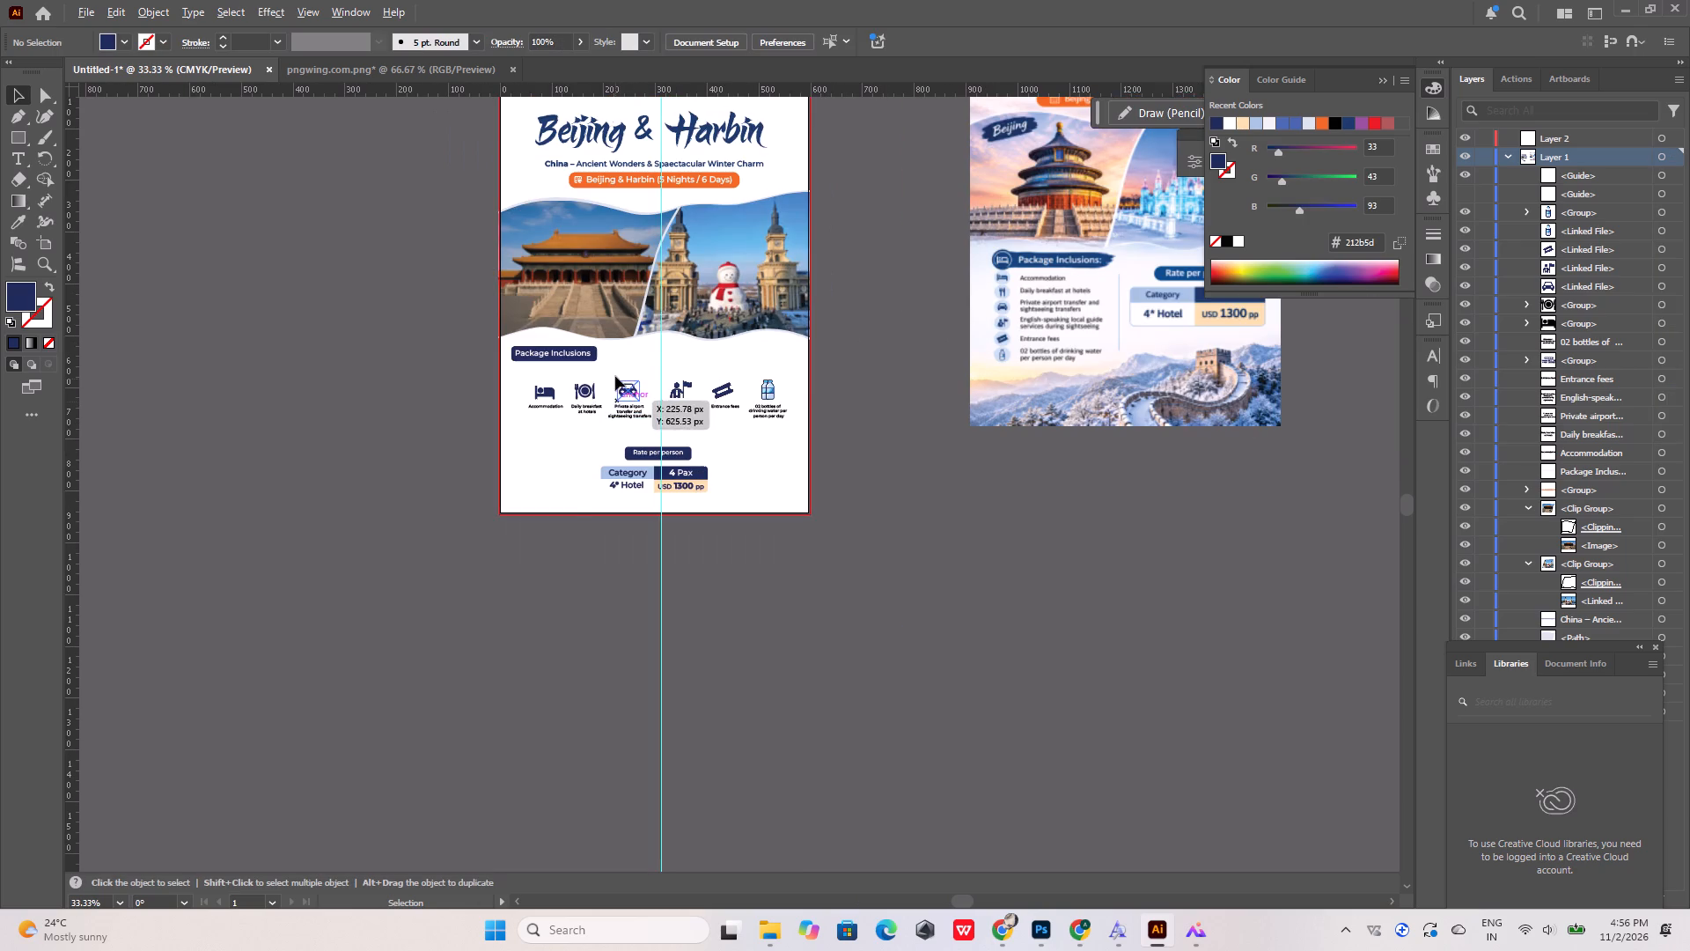
alt+scroll(805, 399, up, 2)
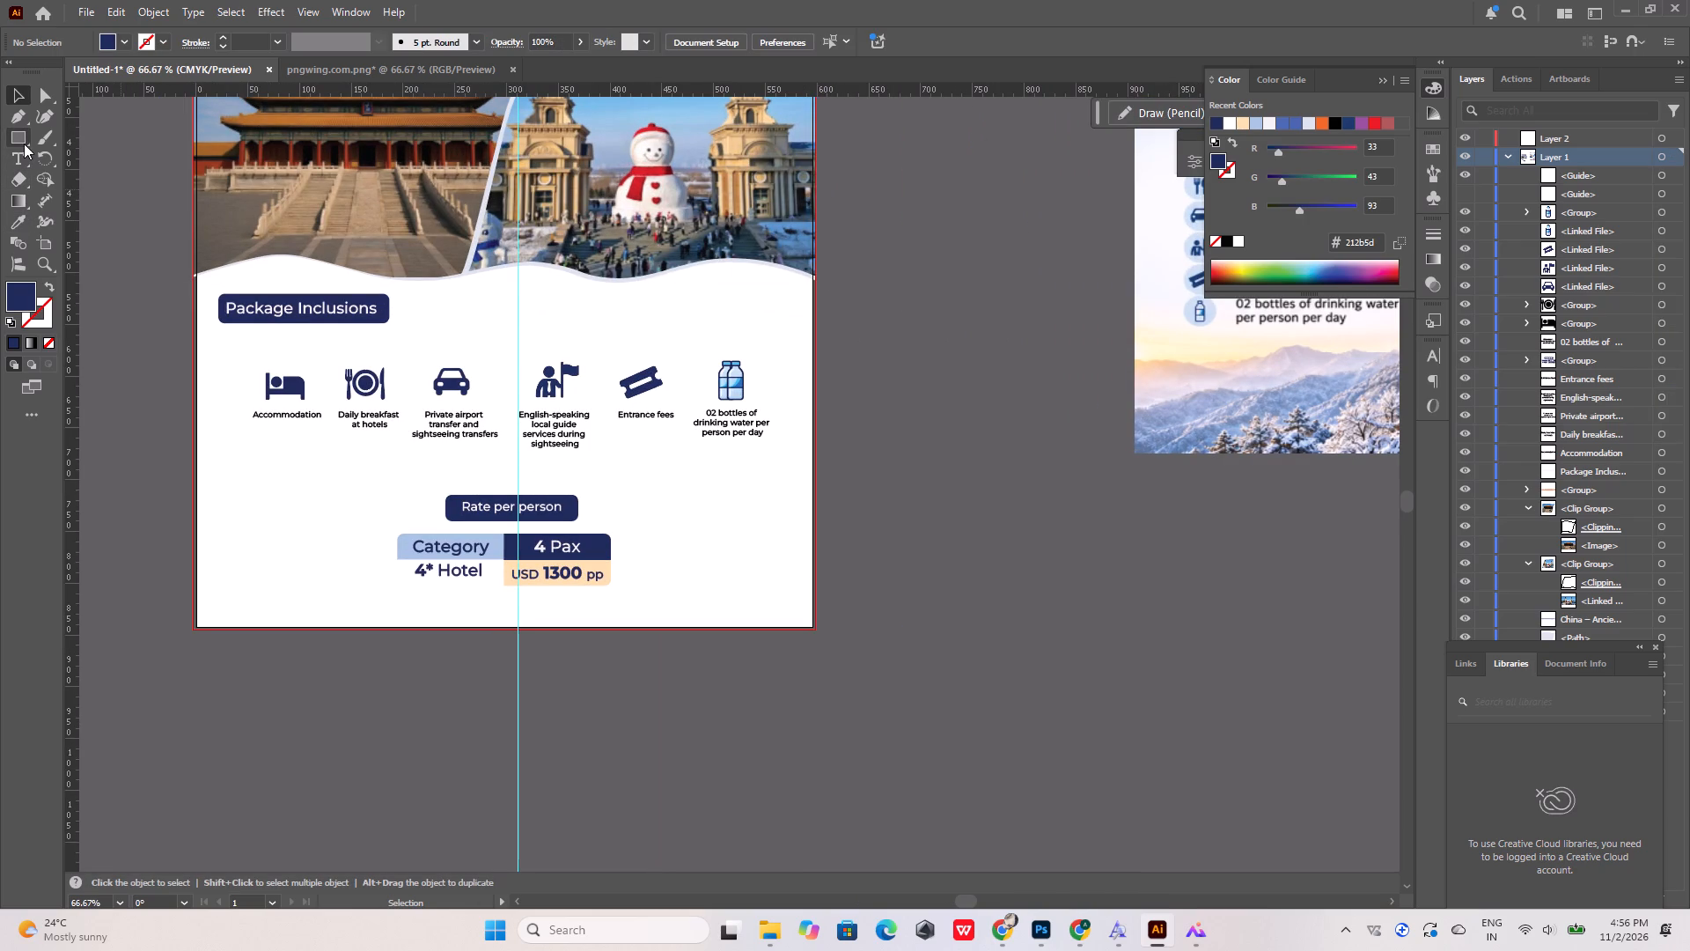
drag(24, 144, 11, 131)
drag(11, 136, 80, 218)
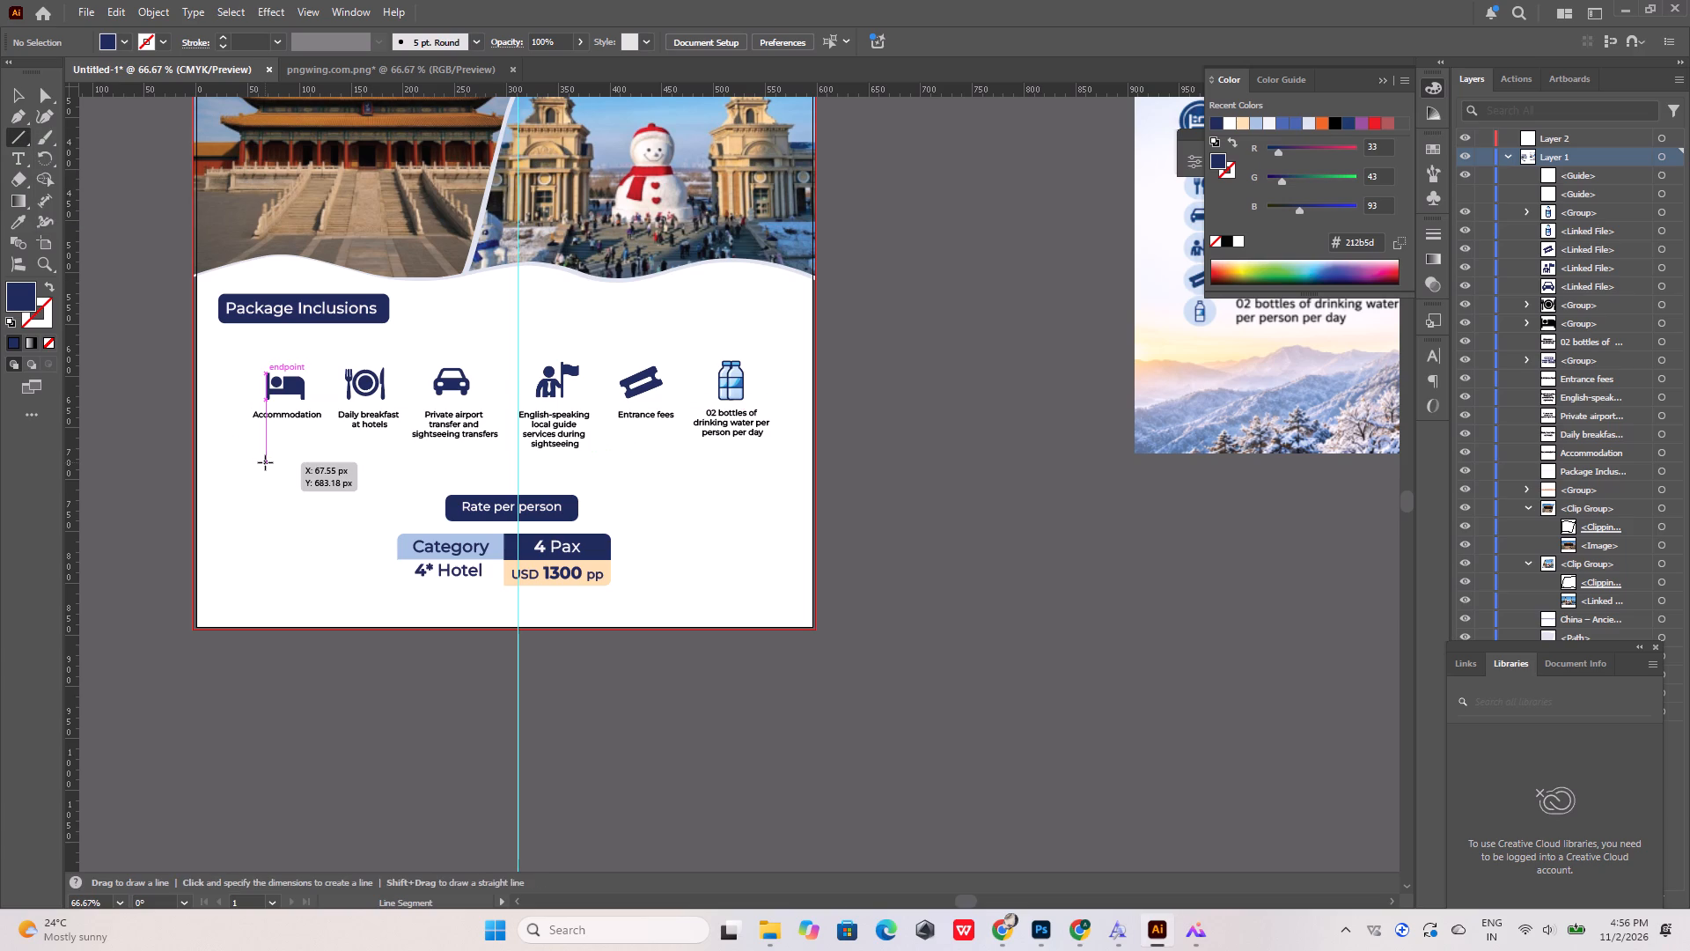
shift+drag(264, 468, 743, 495)
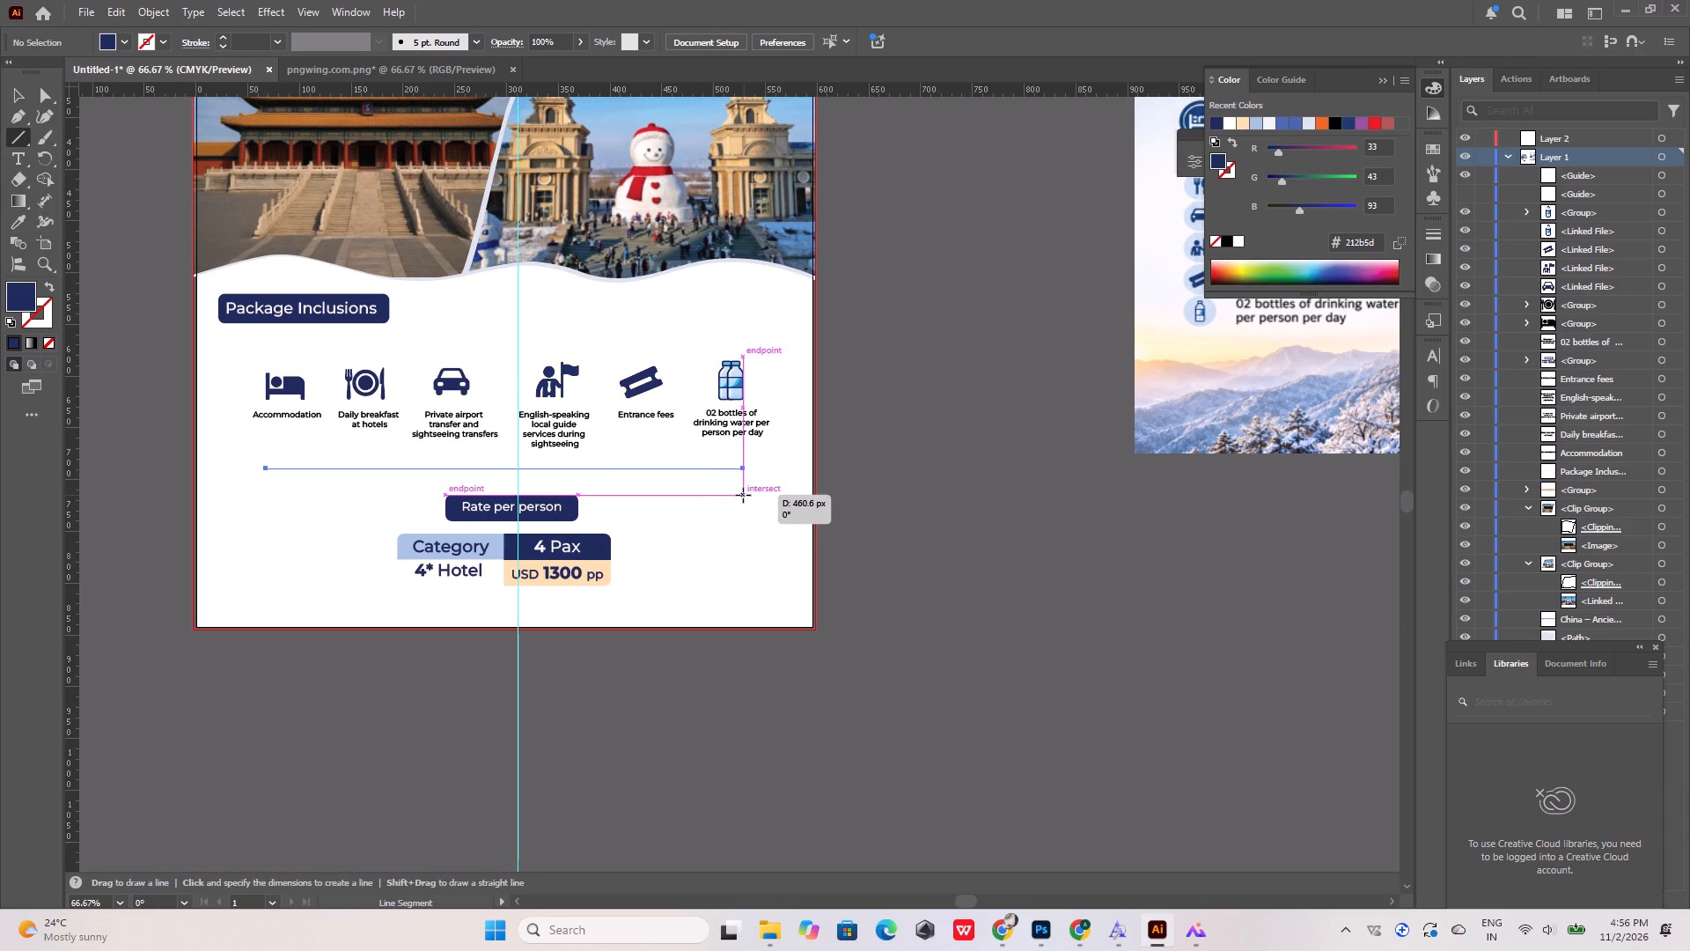
shift+drag(743, 495, 747, 495)
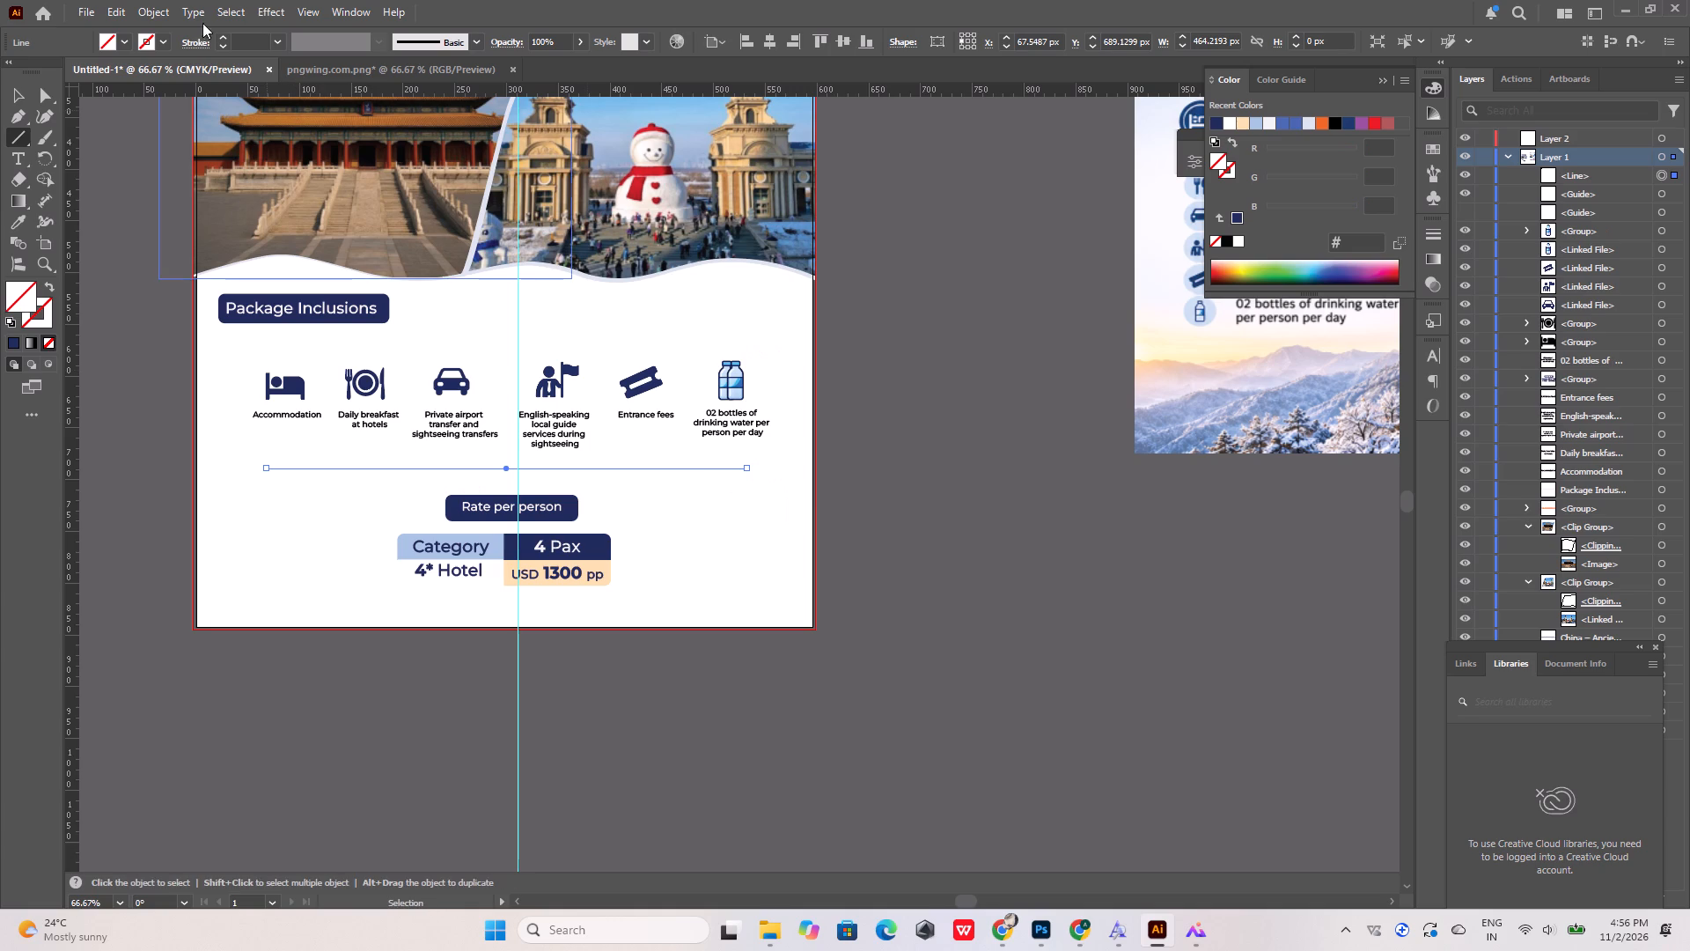
Give the divider line a 0.25 pt stroke in navy 212b5d, sampled from the Accommodation icon.
click(224, 33)
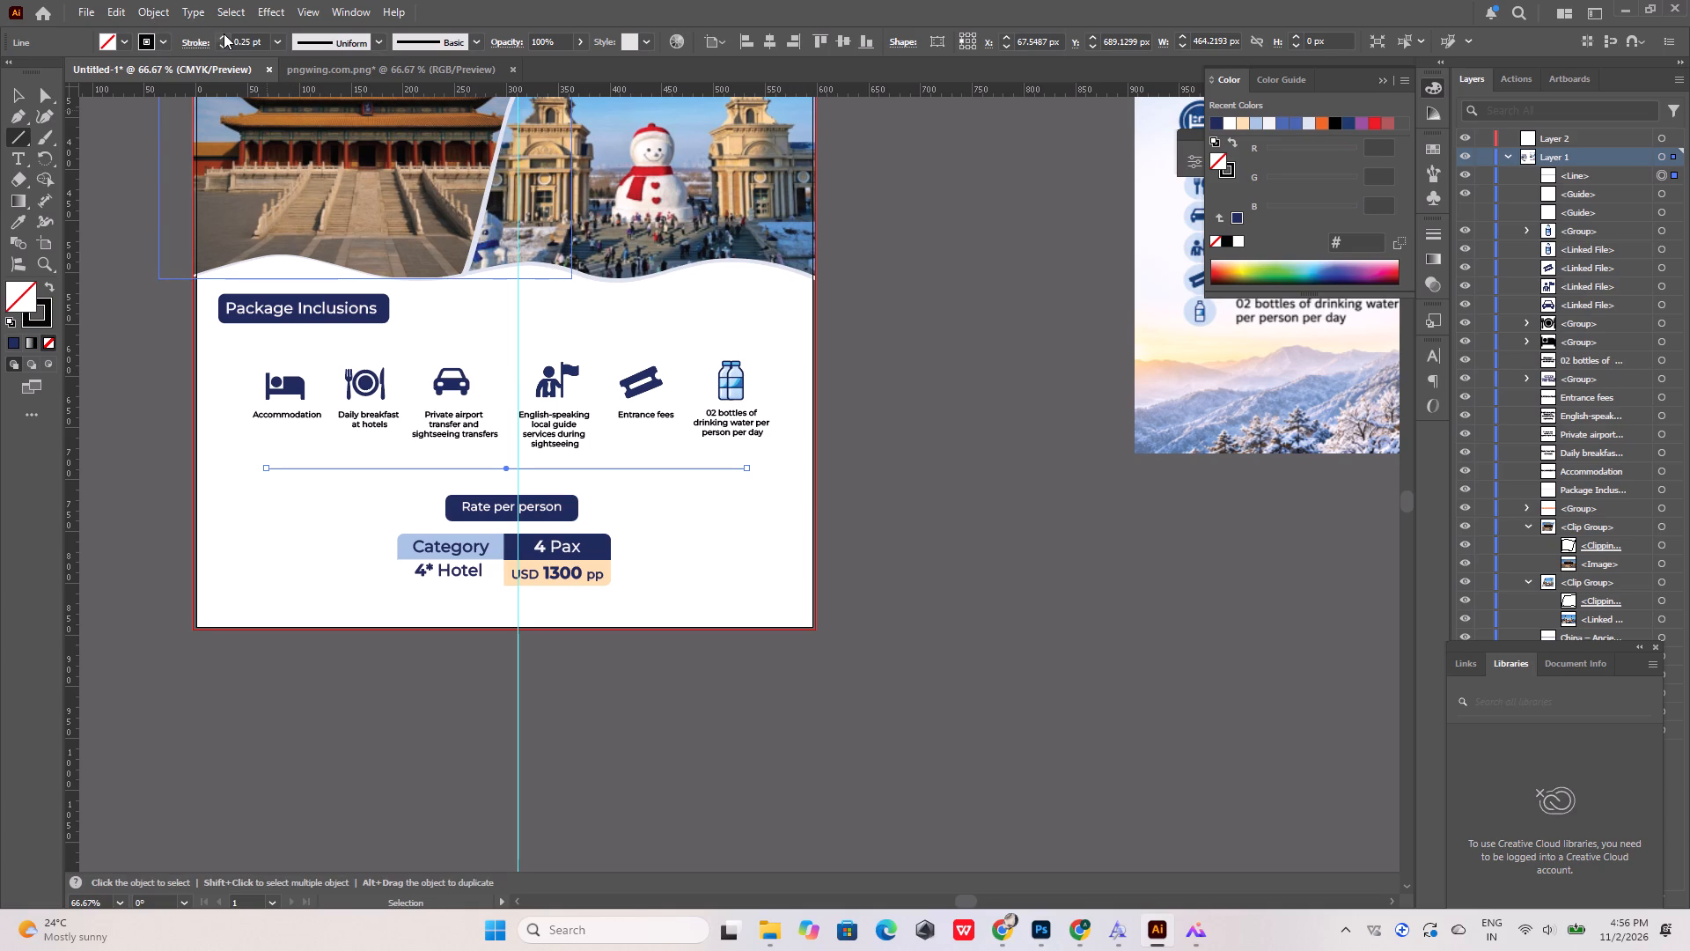
double_click(43, 300)
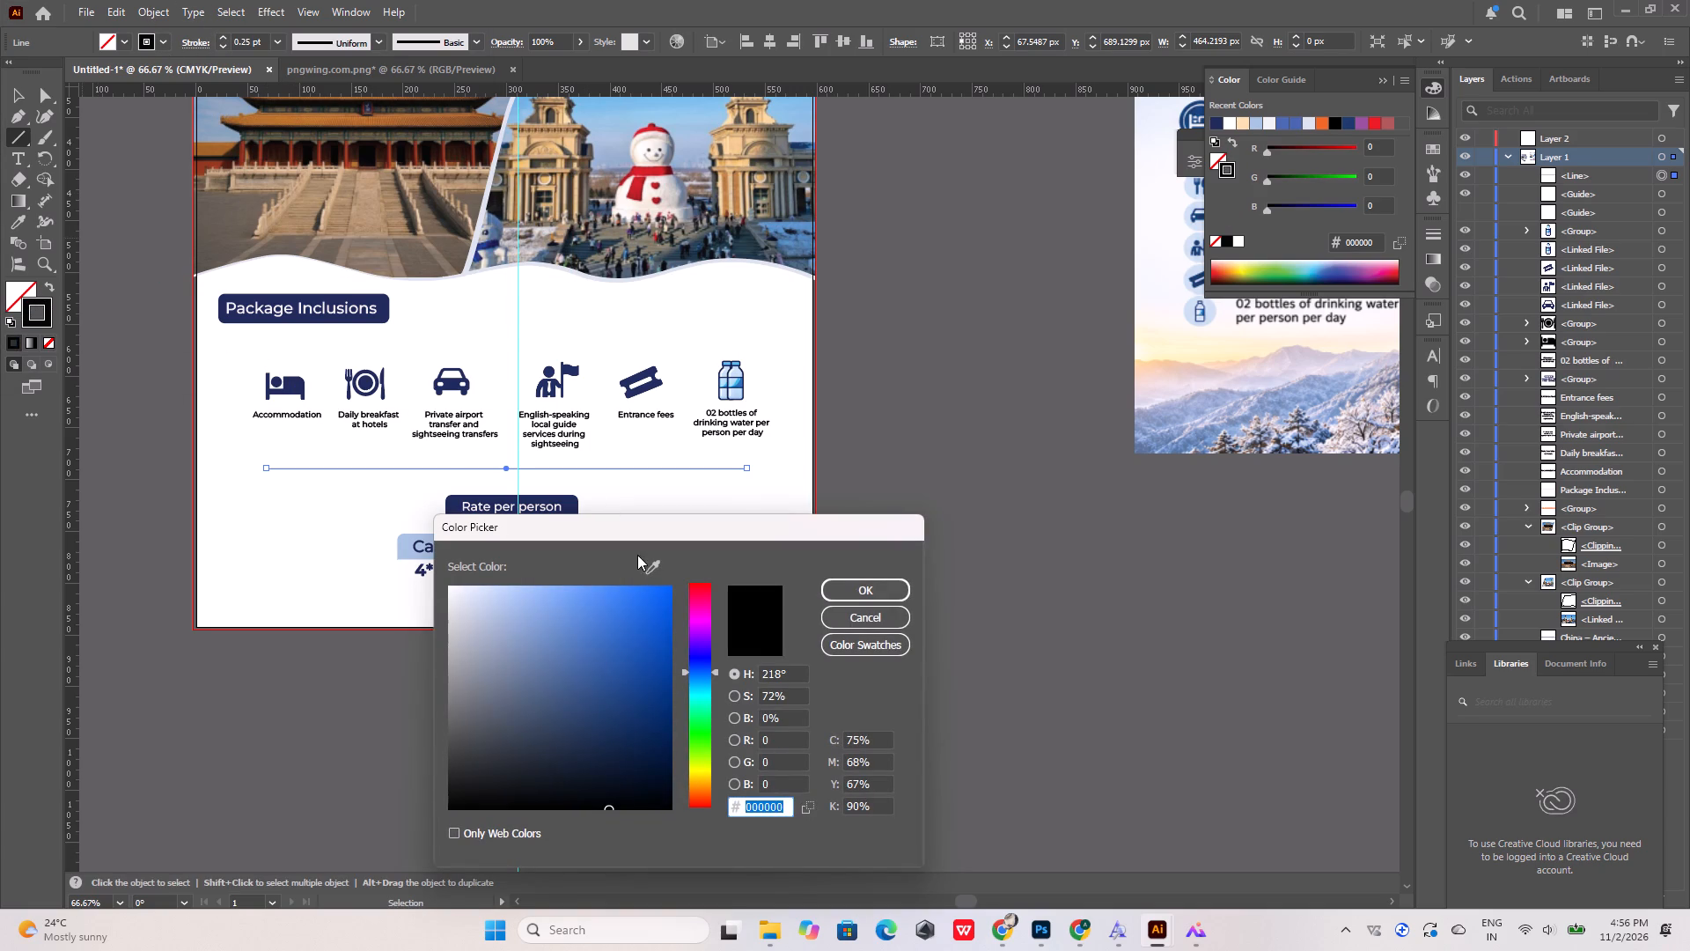
click(657, 566)
click(301, 384)
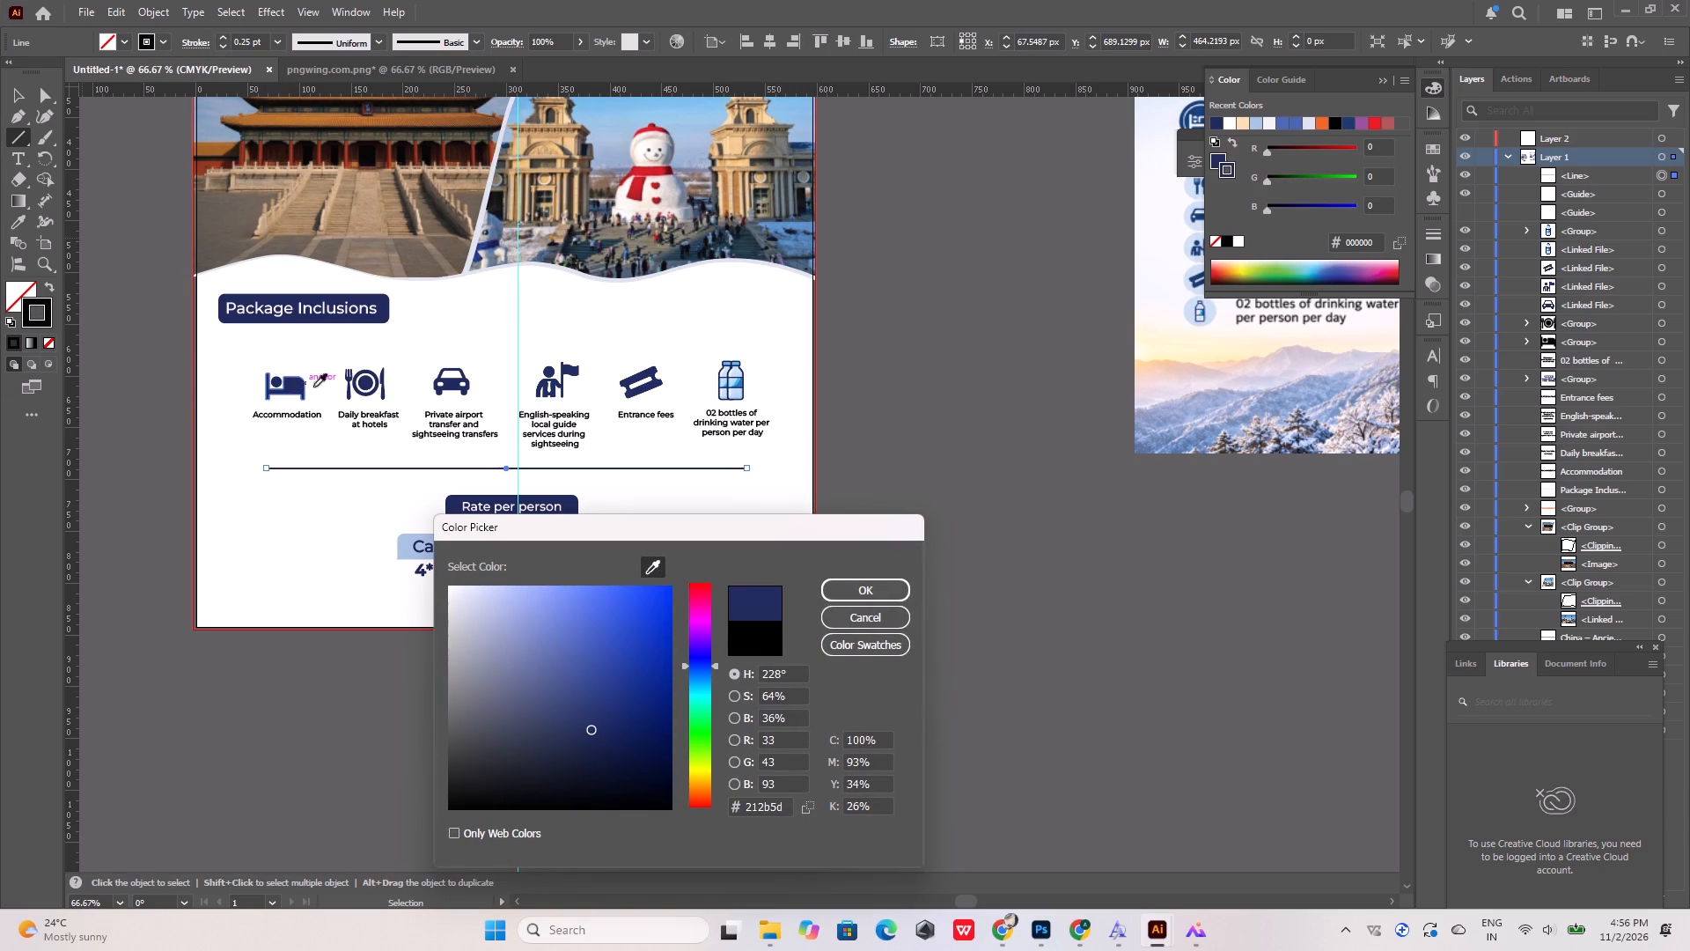
click(856, 588)
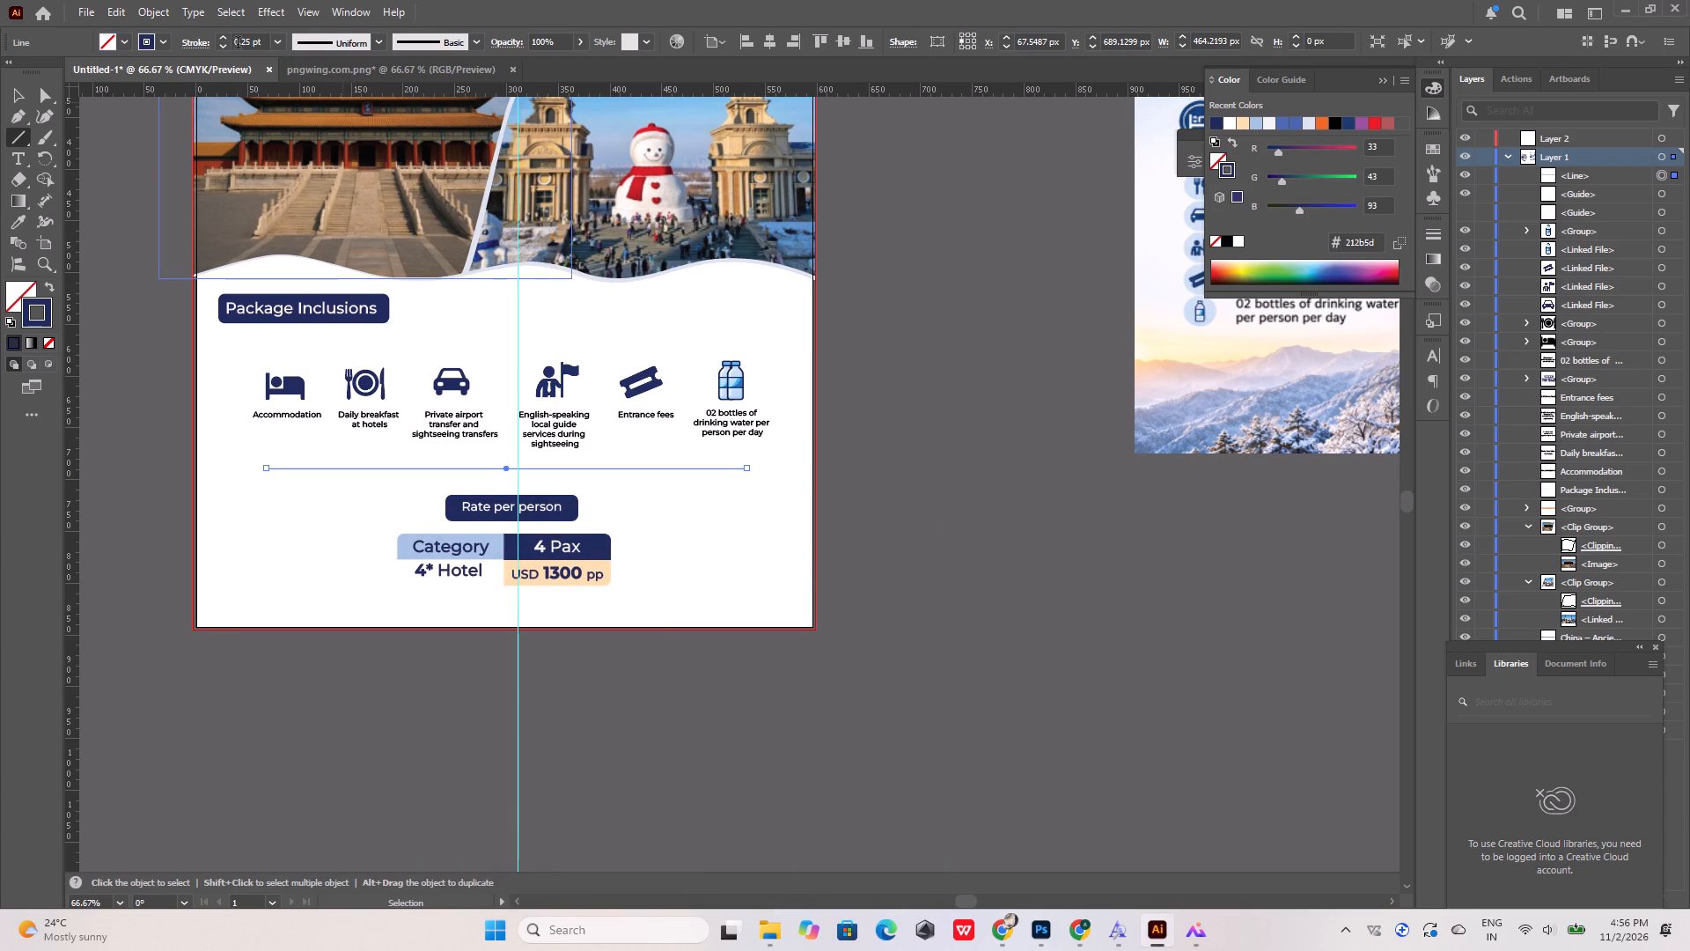
Thicken the divider line's stroke to 1 pt.
click(223, 36)
click(13, 93)
click(984, 460)
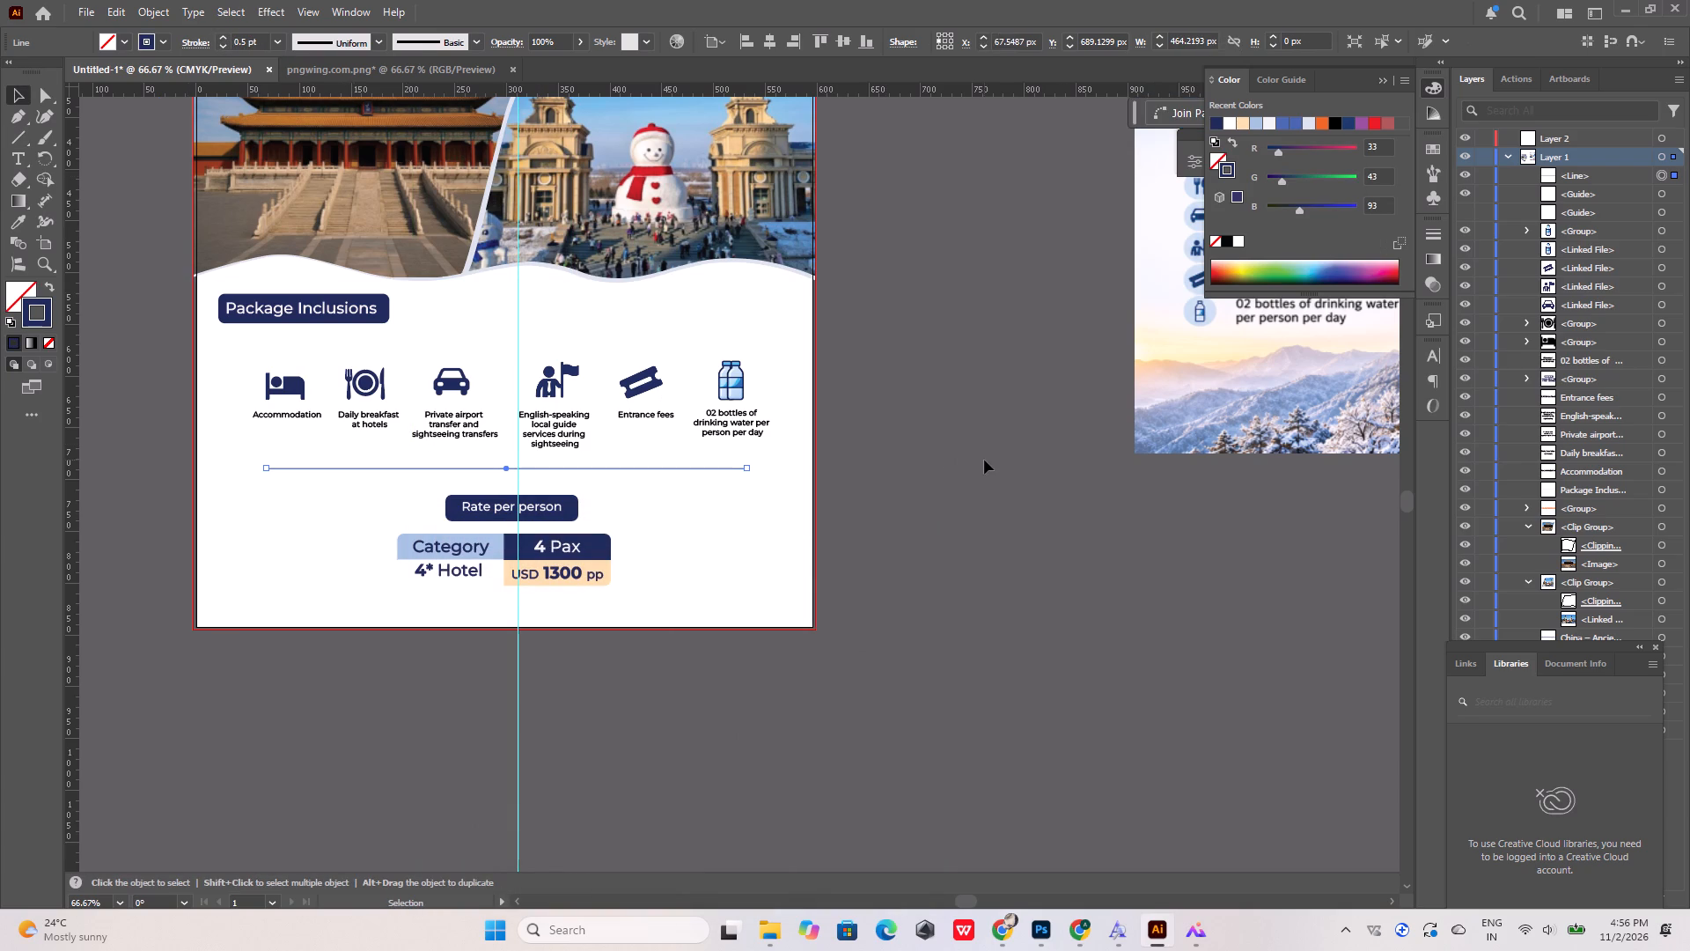
click(632, 469)
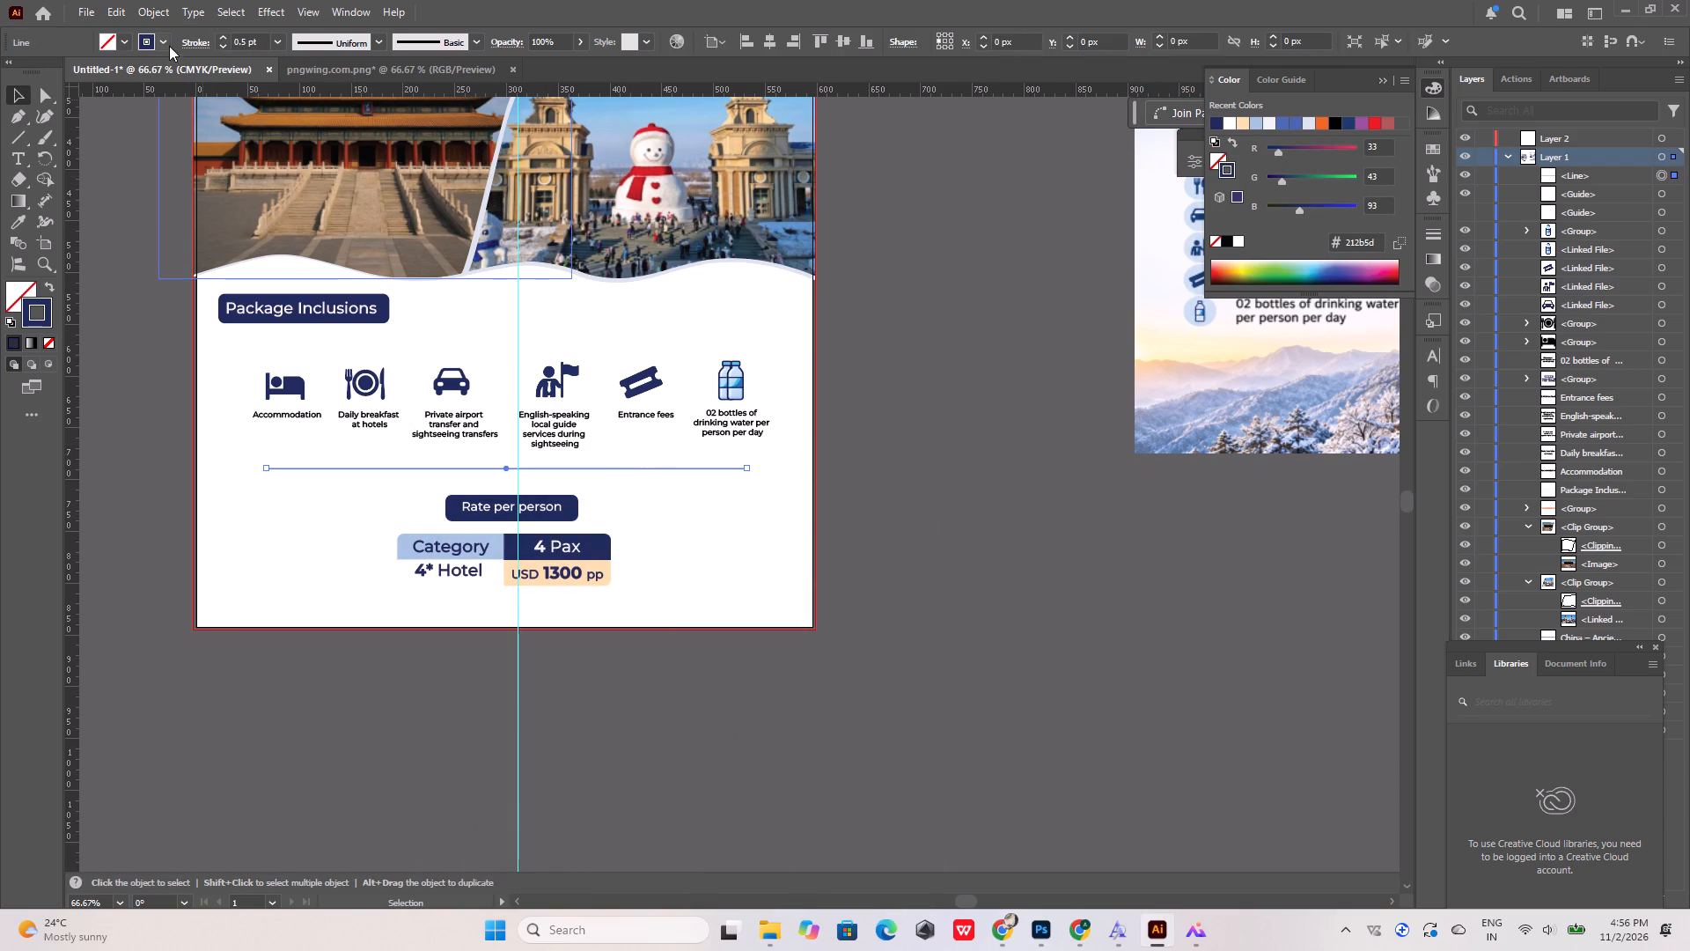
click(218, 39)
click(220, 34)
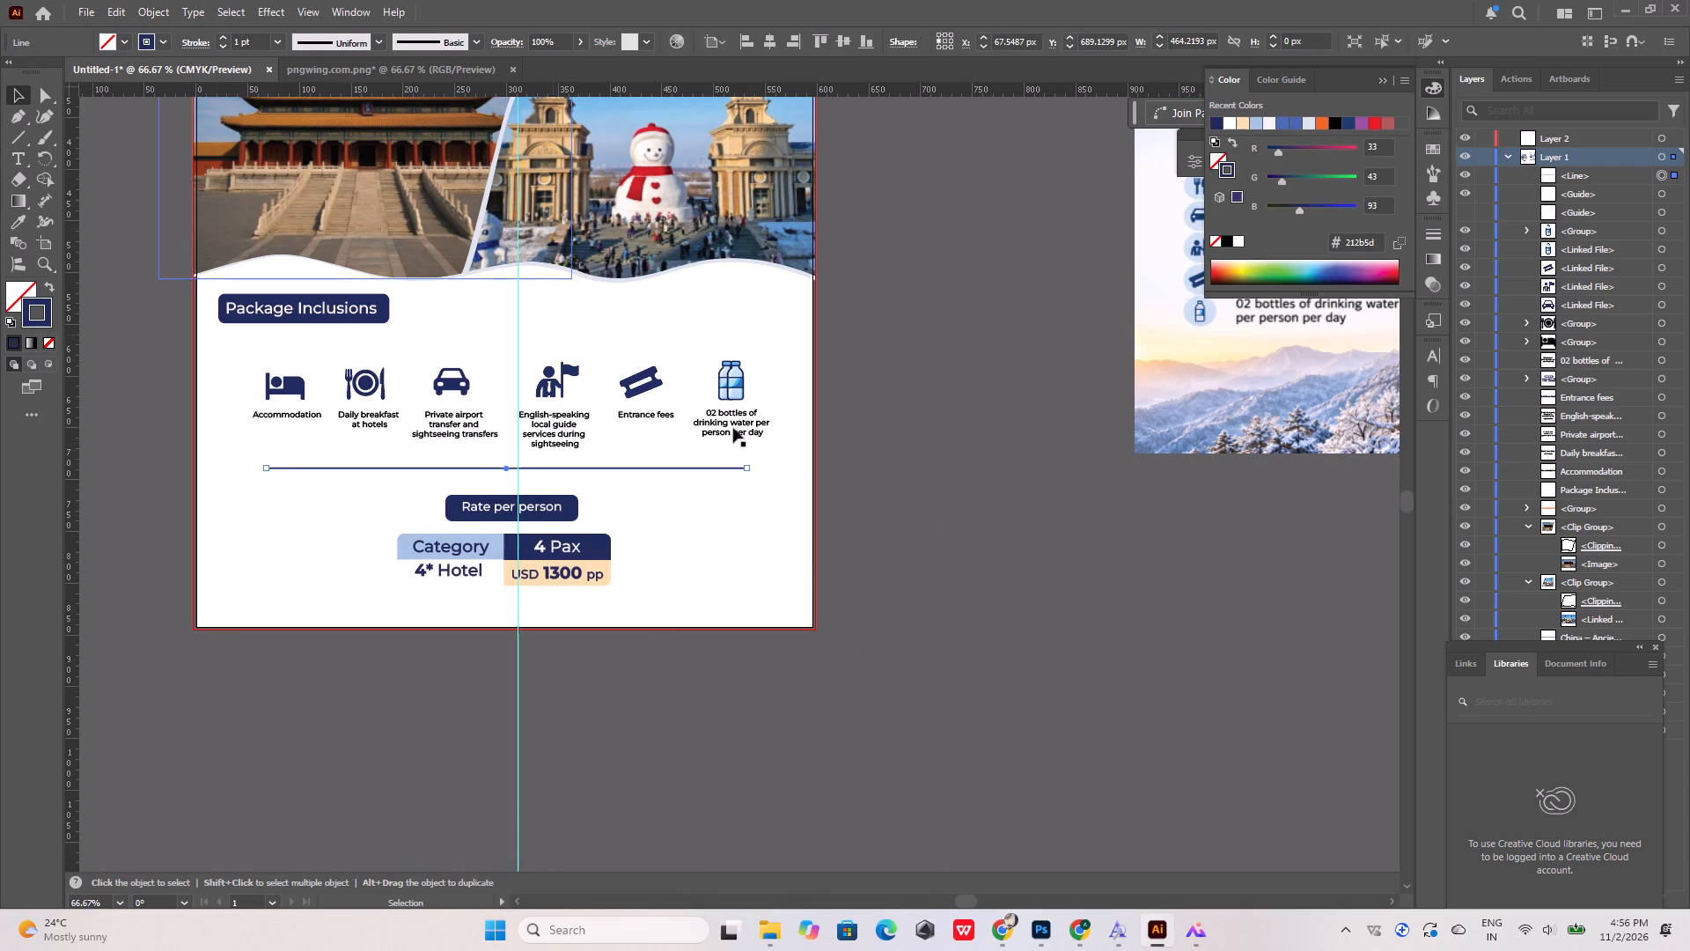
click(855, 452)
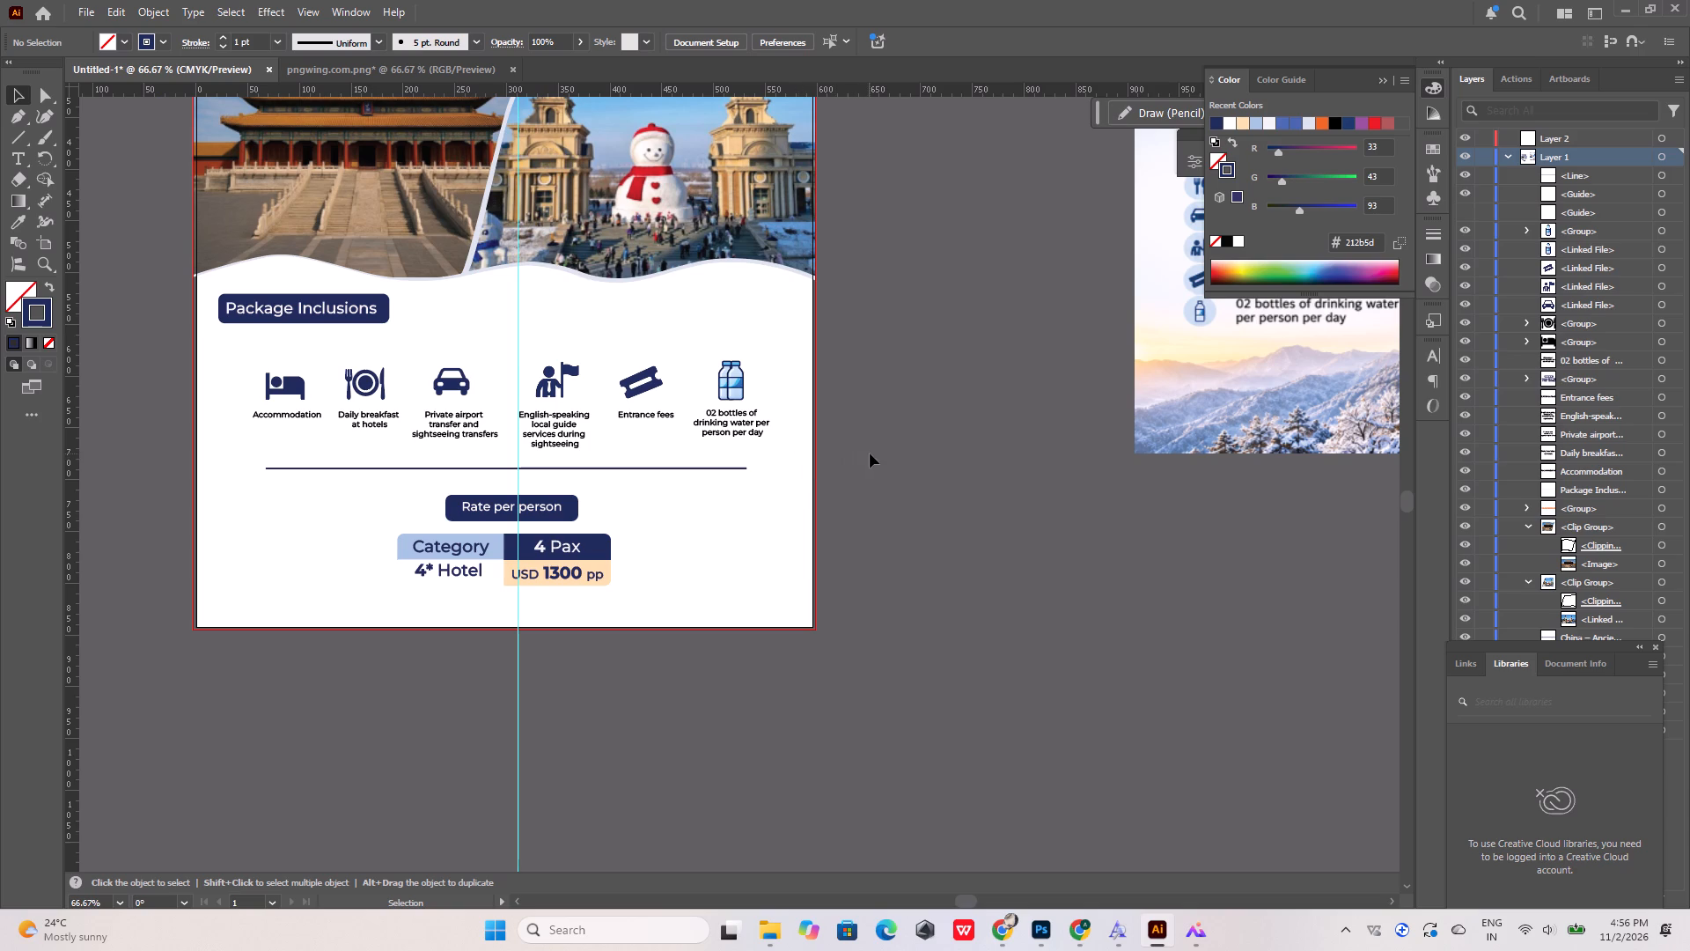
click(870, 453)
Place a vertical guide along the left edge of the "Package Inclusions" label.
alt+scroll(521, 468, up, 2)
click(521, 468)
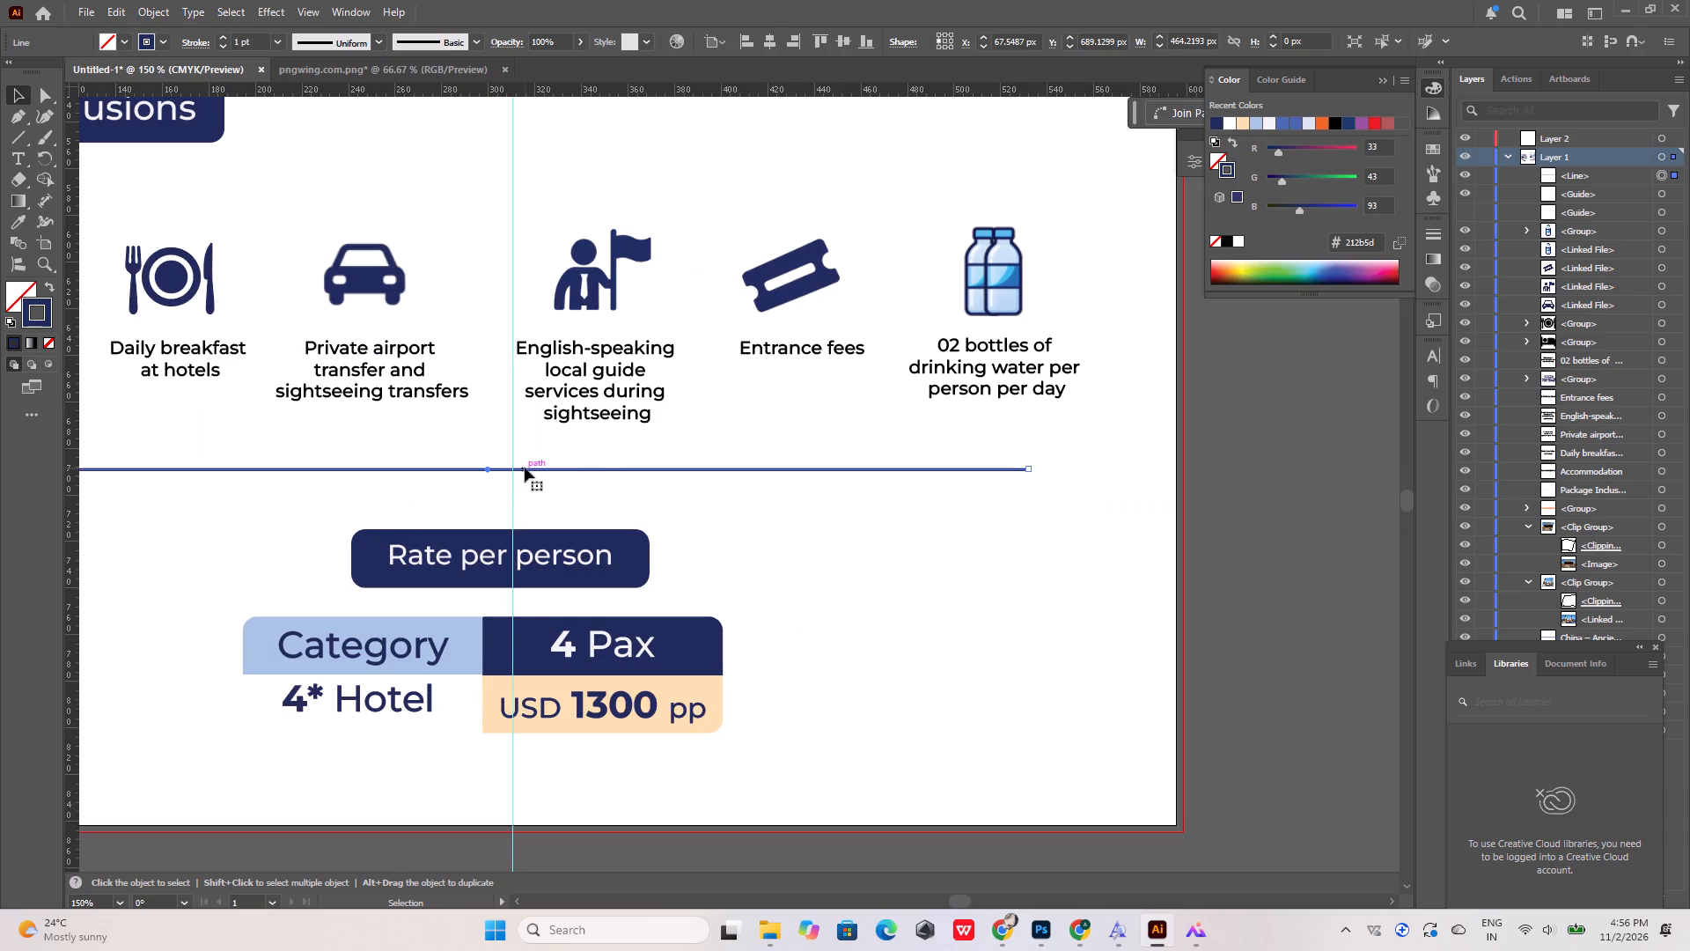
alt+scroll(713, 487, down, 2)
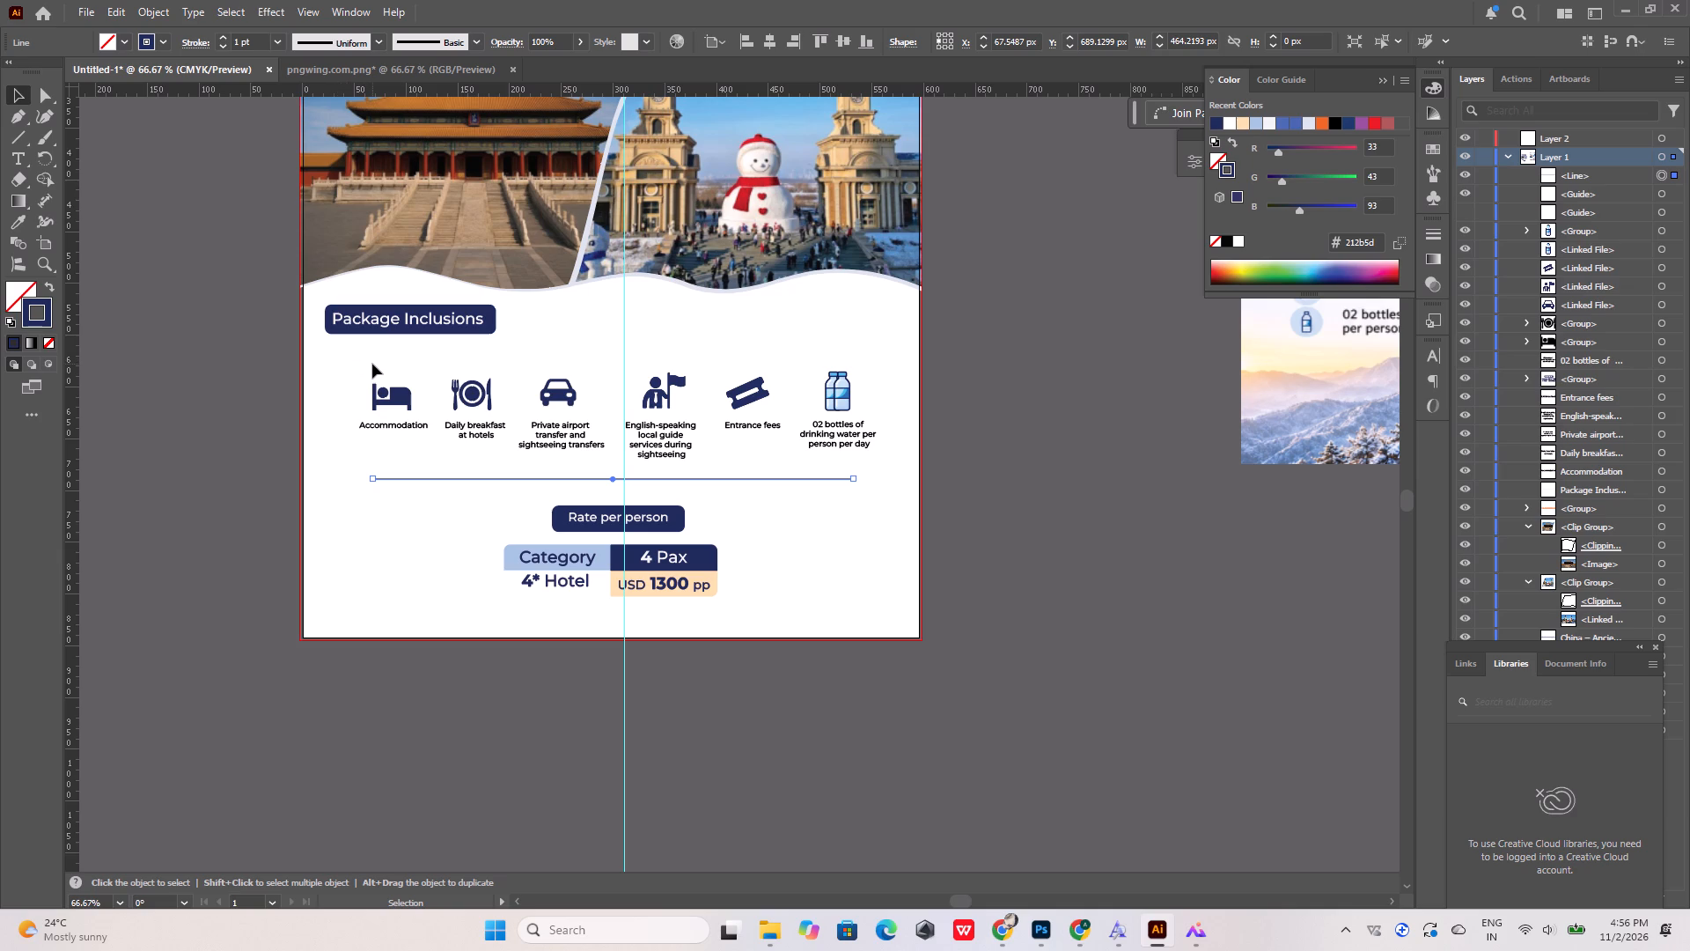
alt+scroll(374, 381, up, 2)
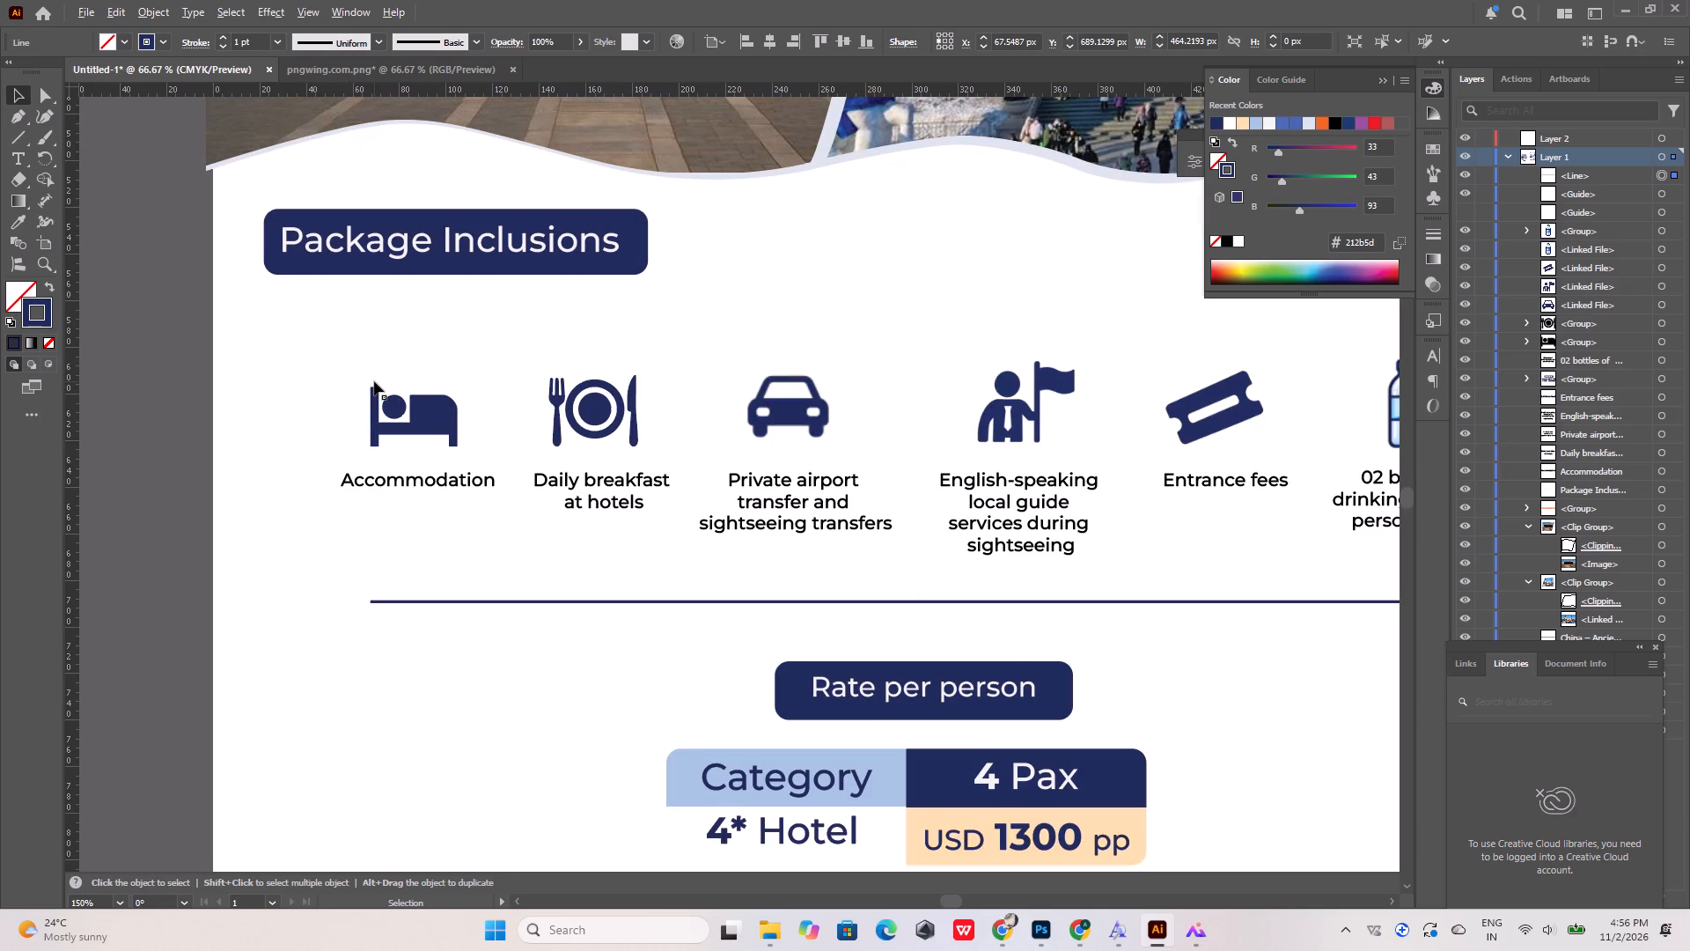
drag(325, 383, 481, 520)
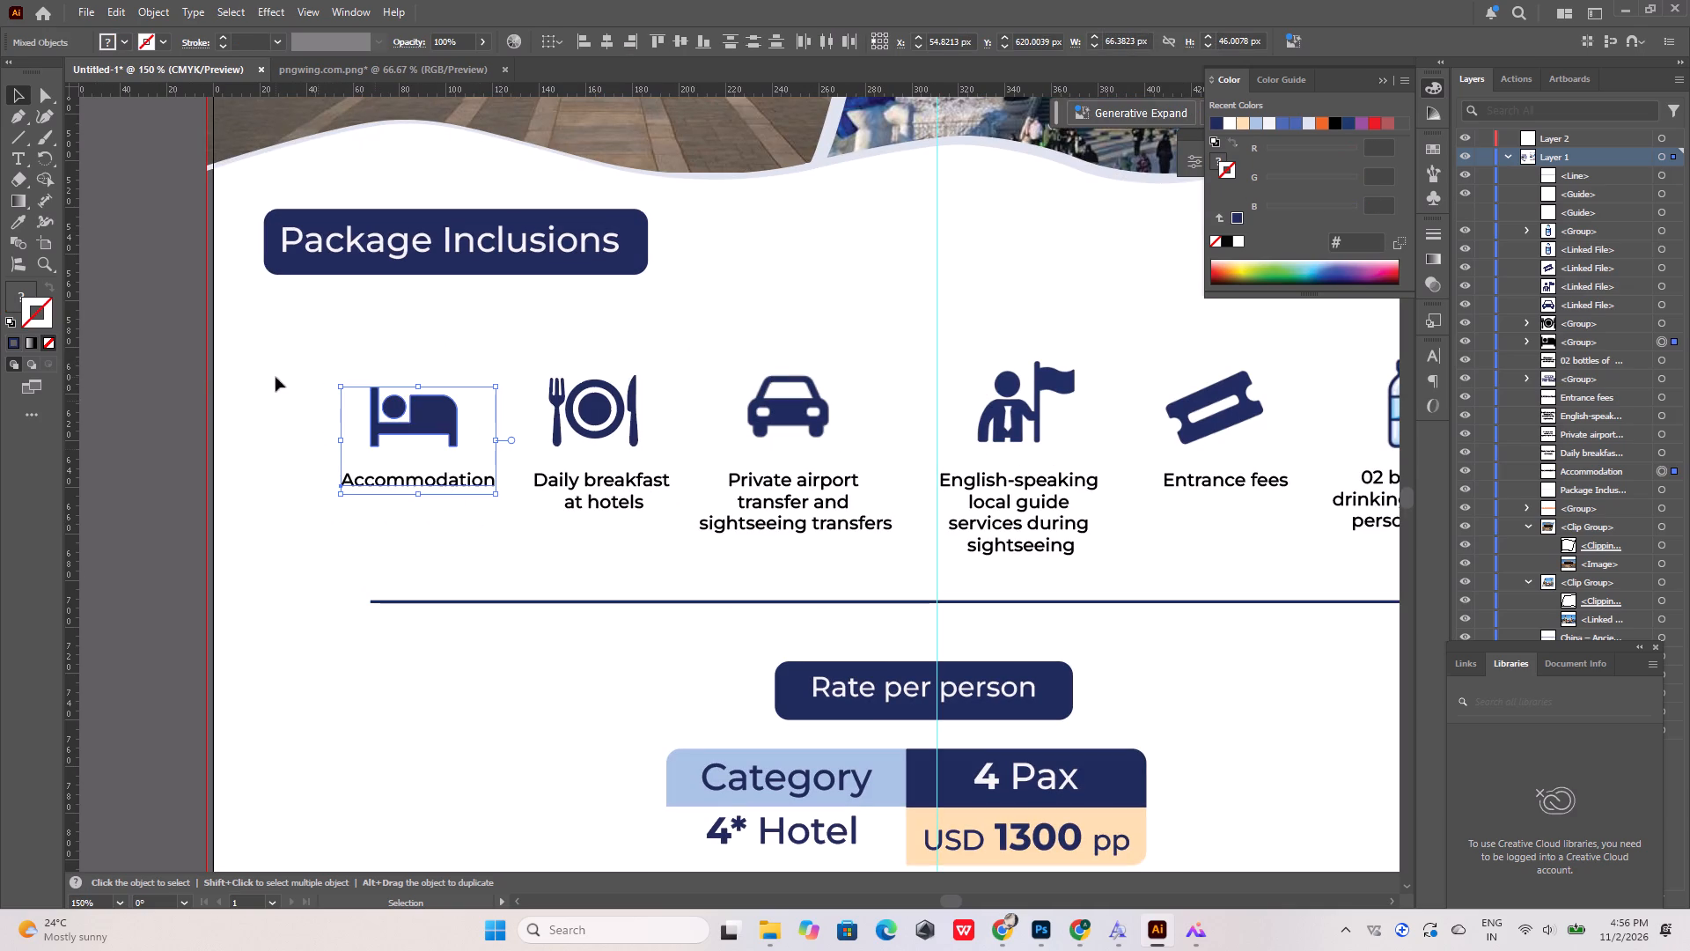
drag(76, 397, 256, 383)
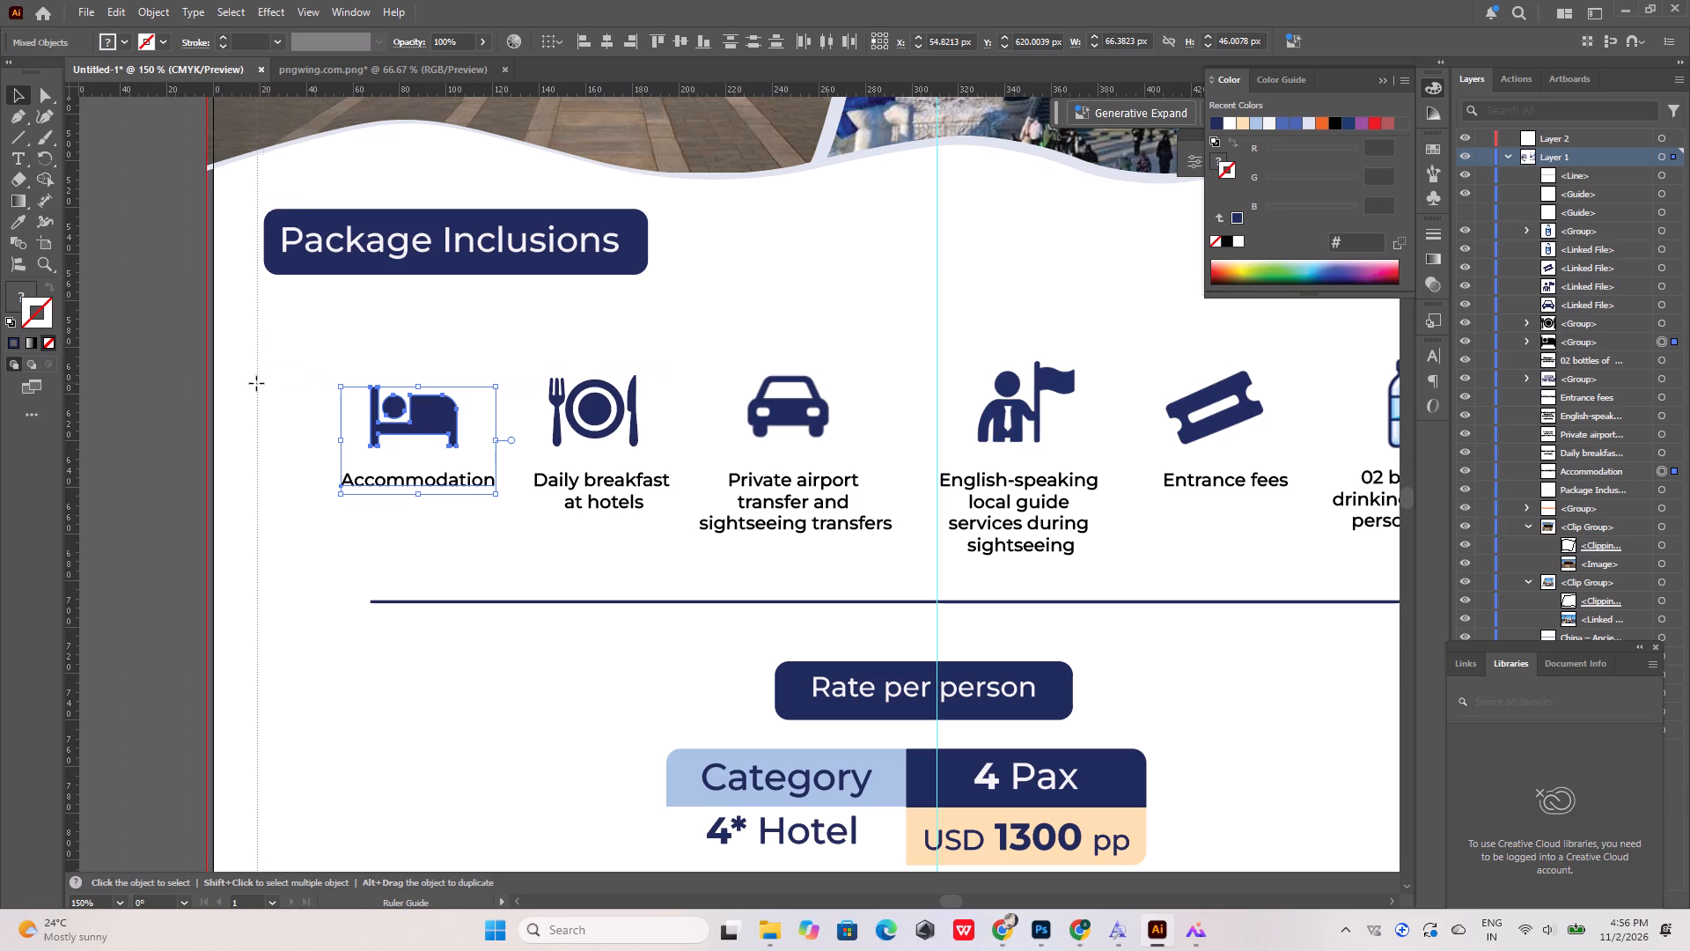
drag(256, 383, 263, 384)
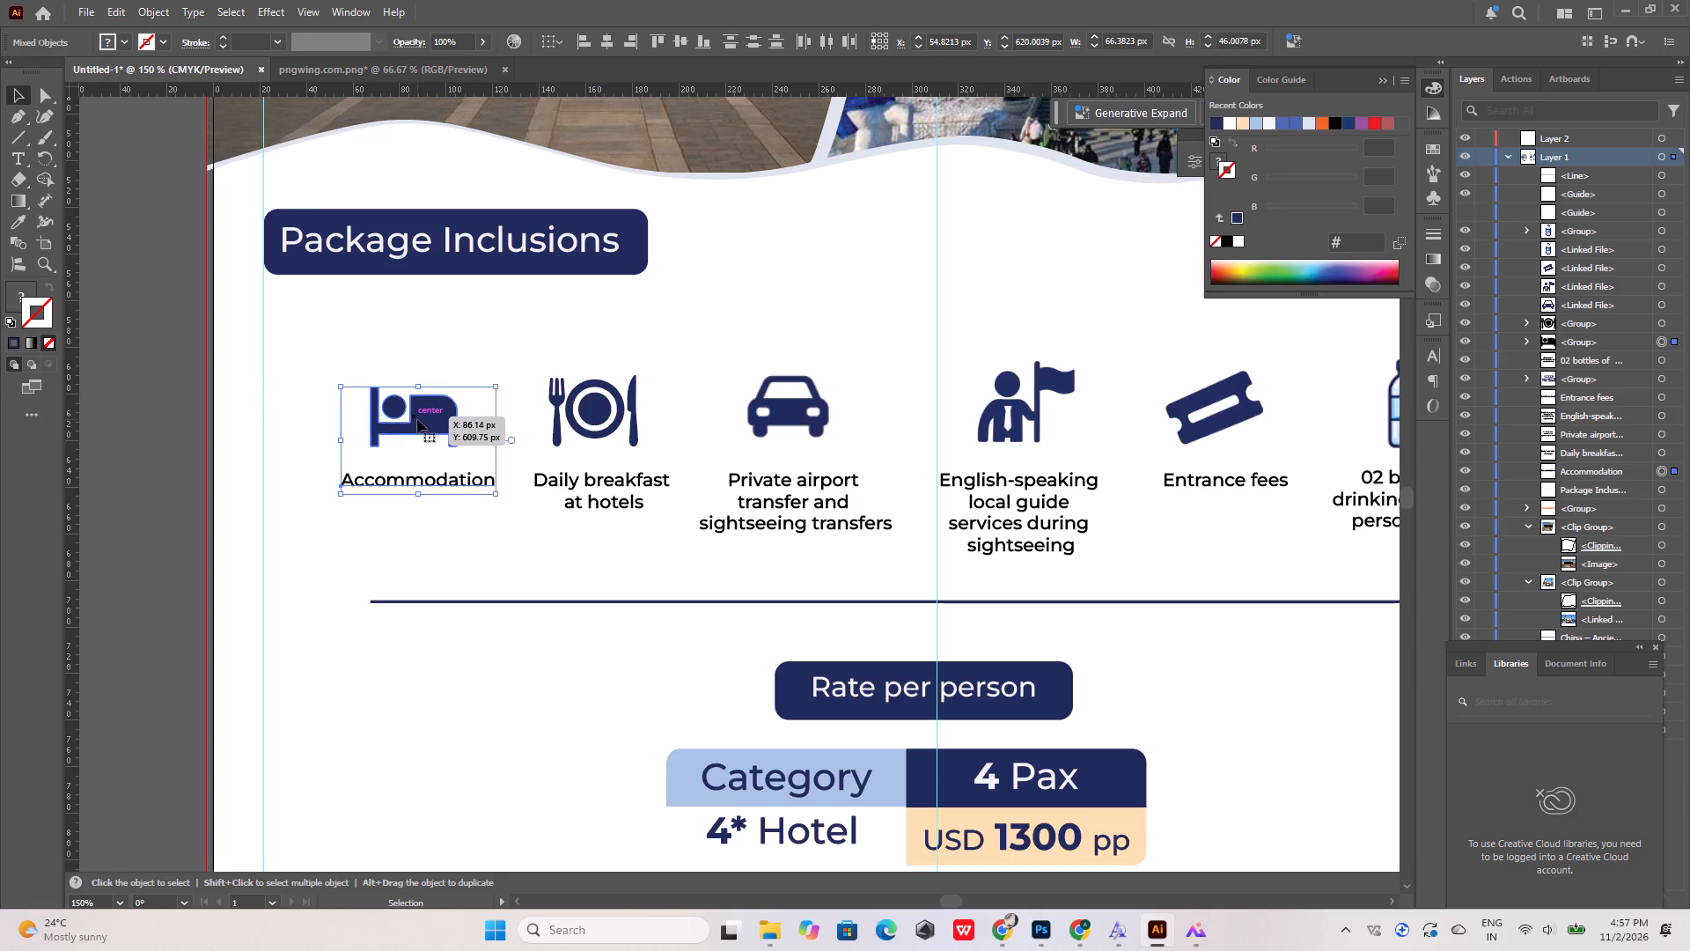
Move the Accommodation icon and its caption left so the caption starts at the guide, about X 22 px.
shift+drag(417, 419, 356, 419)
drag(349, 380, 486, 526)
drag(446, 424, 370, 423)
Shift the "Daily breakfast at hotels" icon and caption left to about X 127 px, keeping the caption baseline aligned.
drag(511, 358, 571, 439)
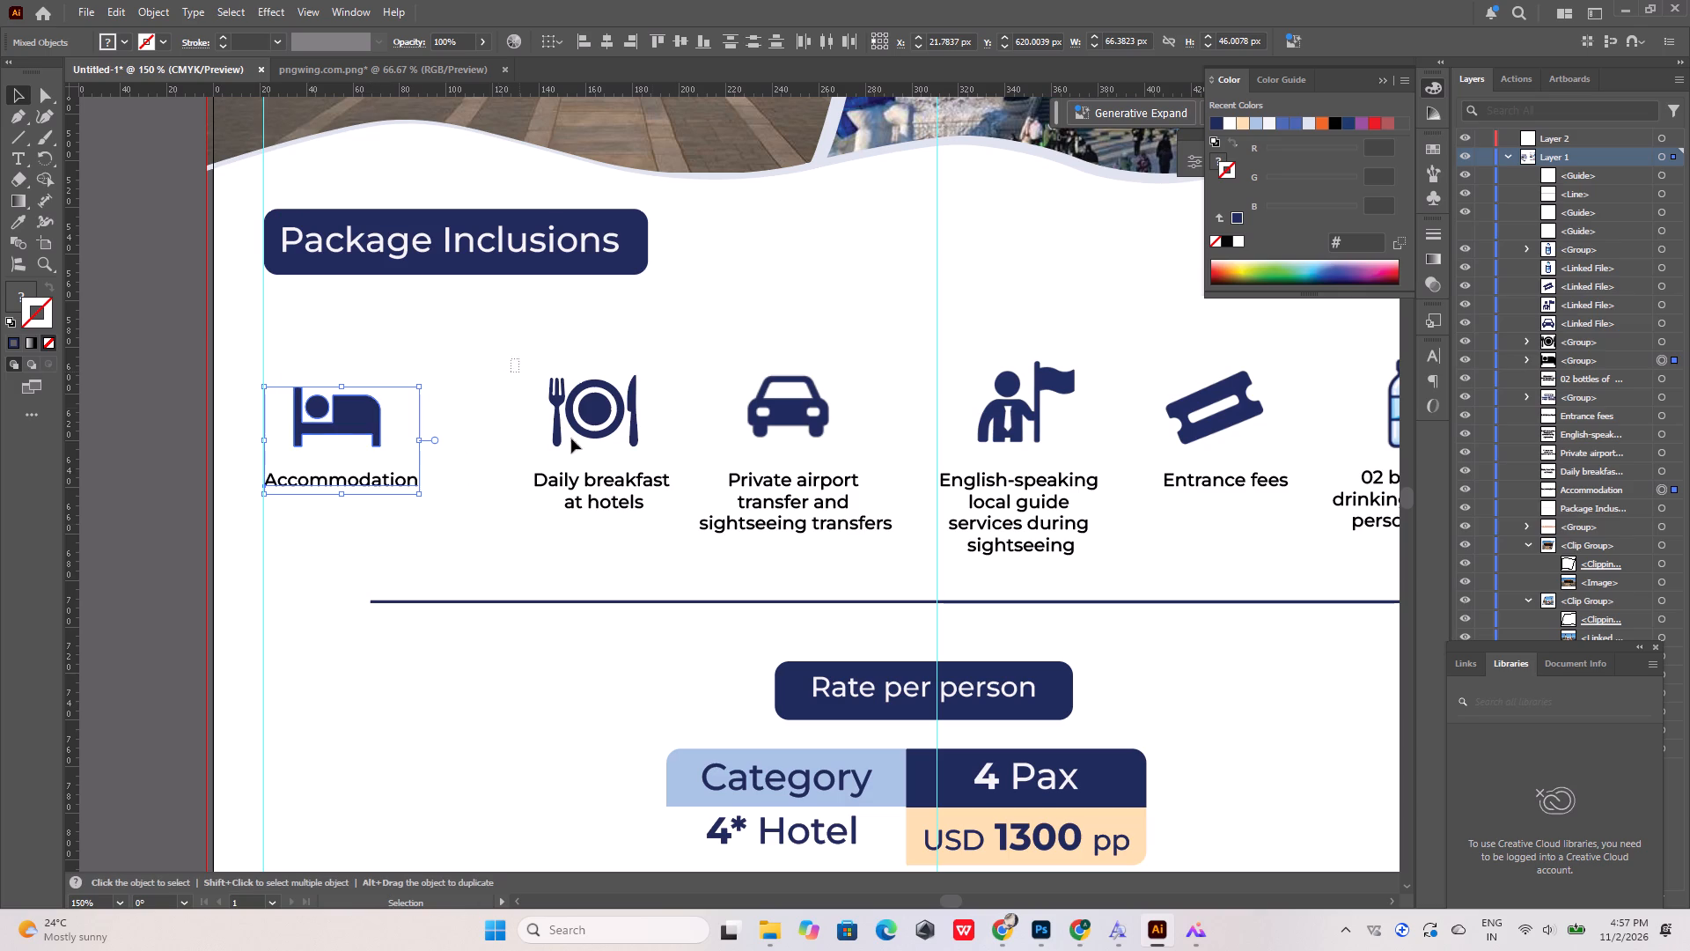
drag(571, 439, 660, 533)
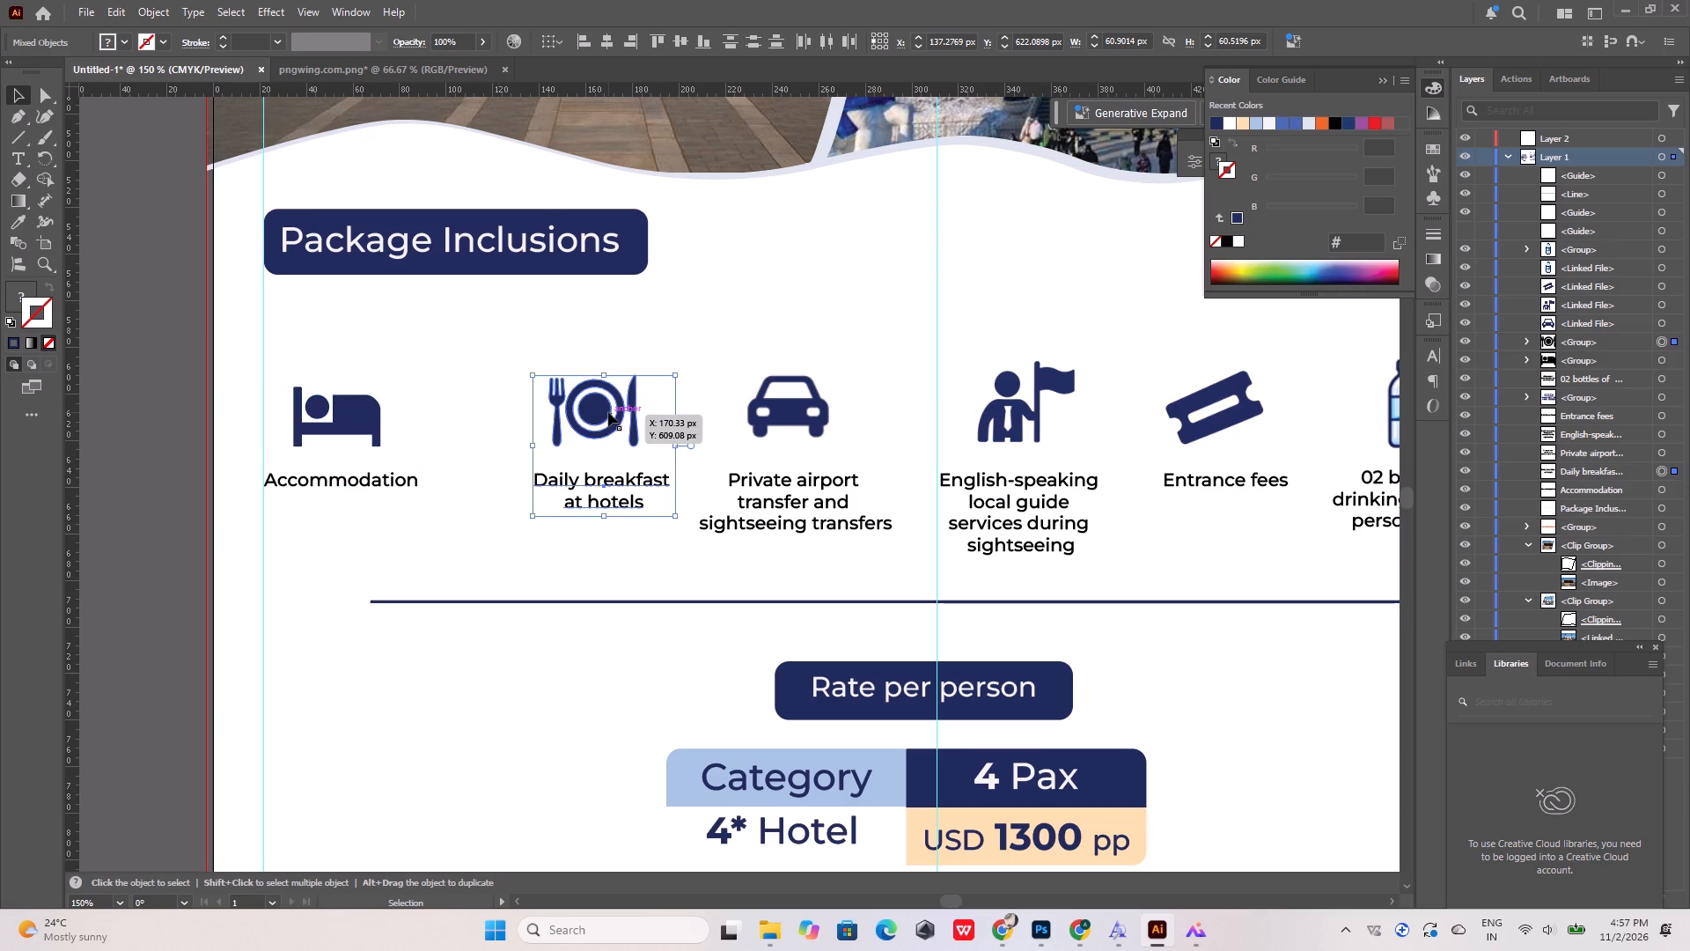
shift+drag(608, 412, 587, 411)
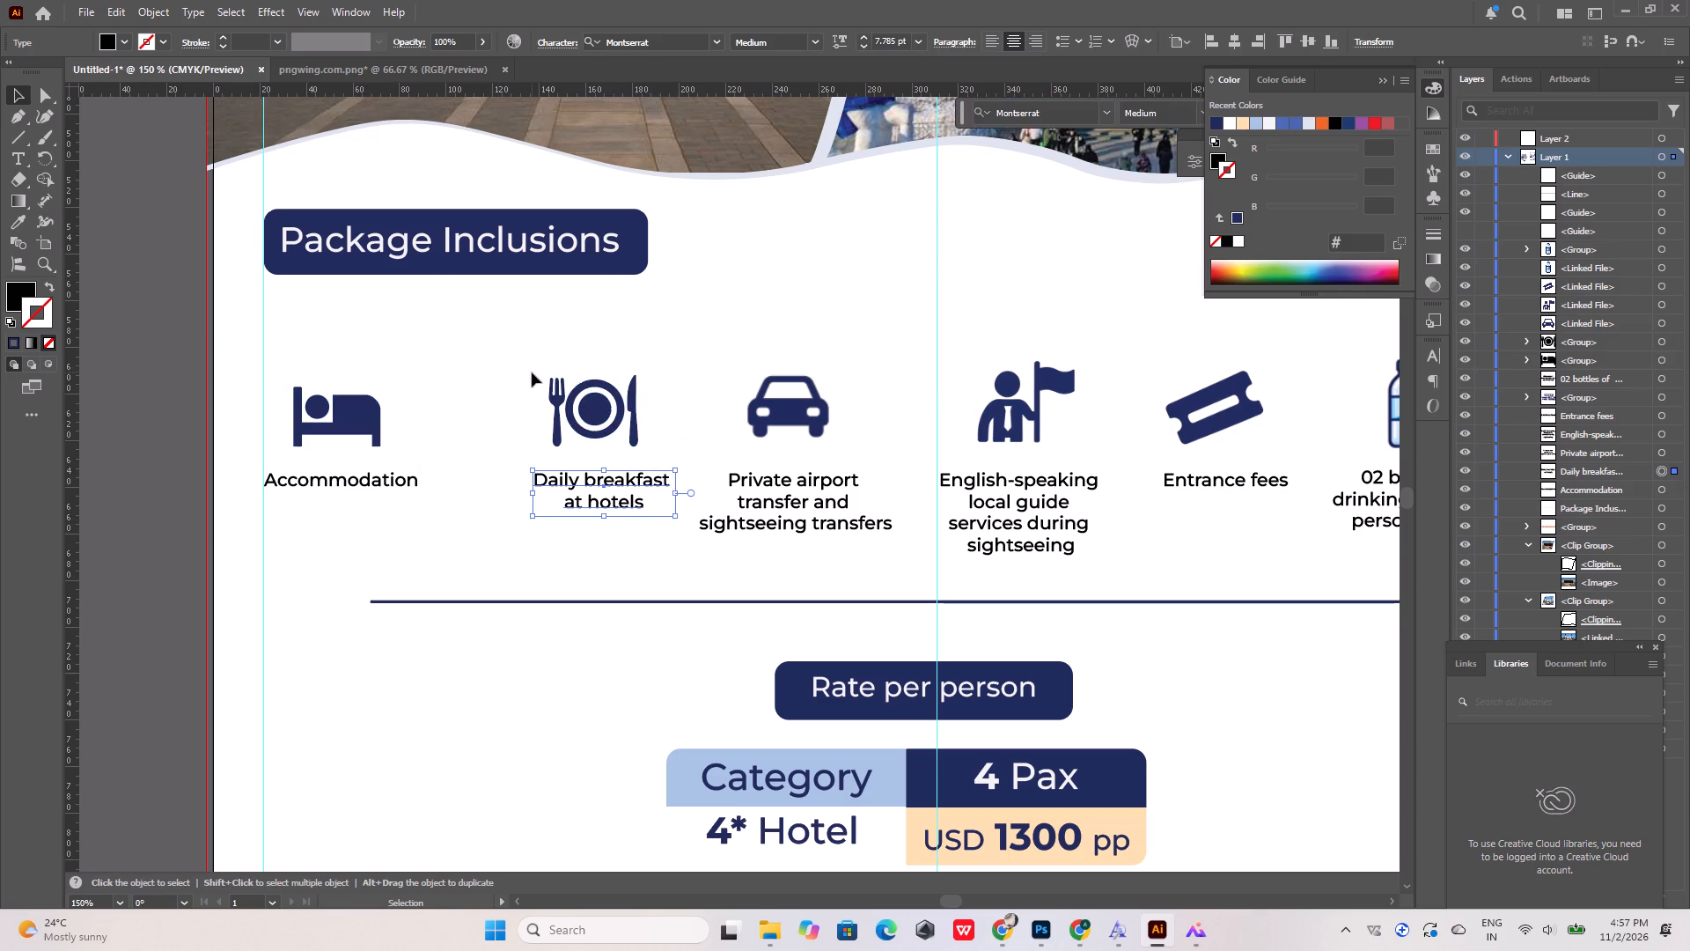
drag(536, 389, 652, 555)
drag(608, 417, 591, 416)
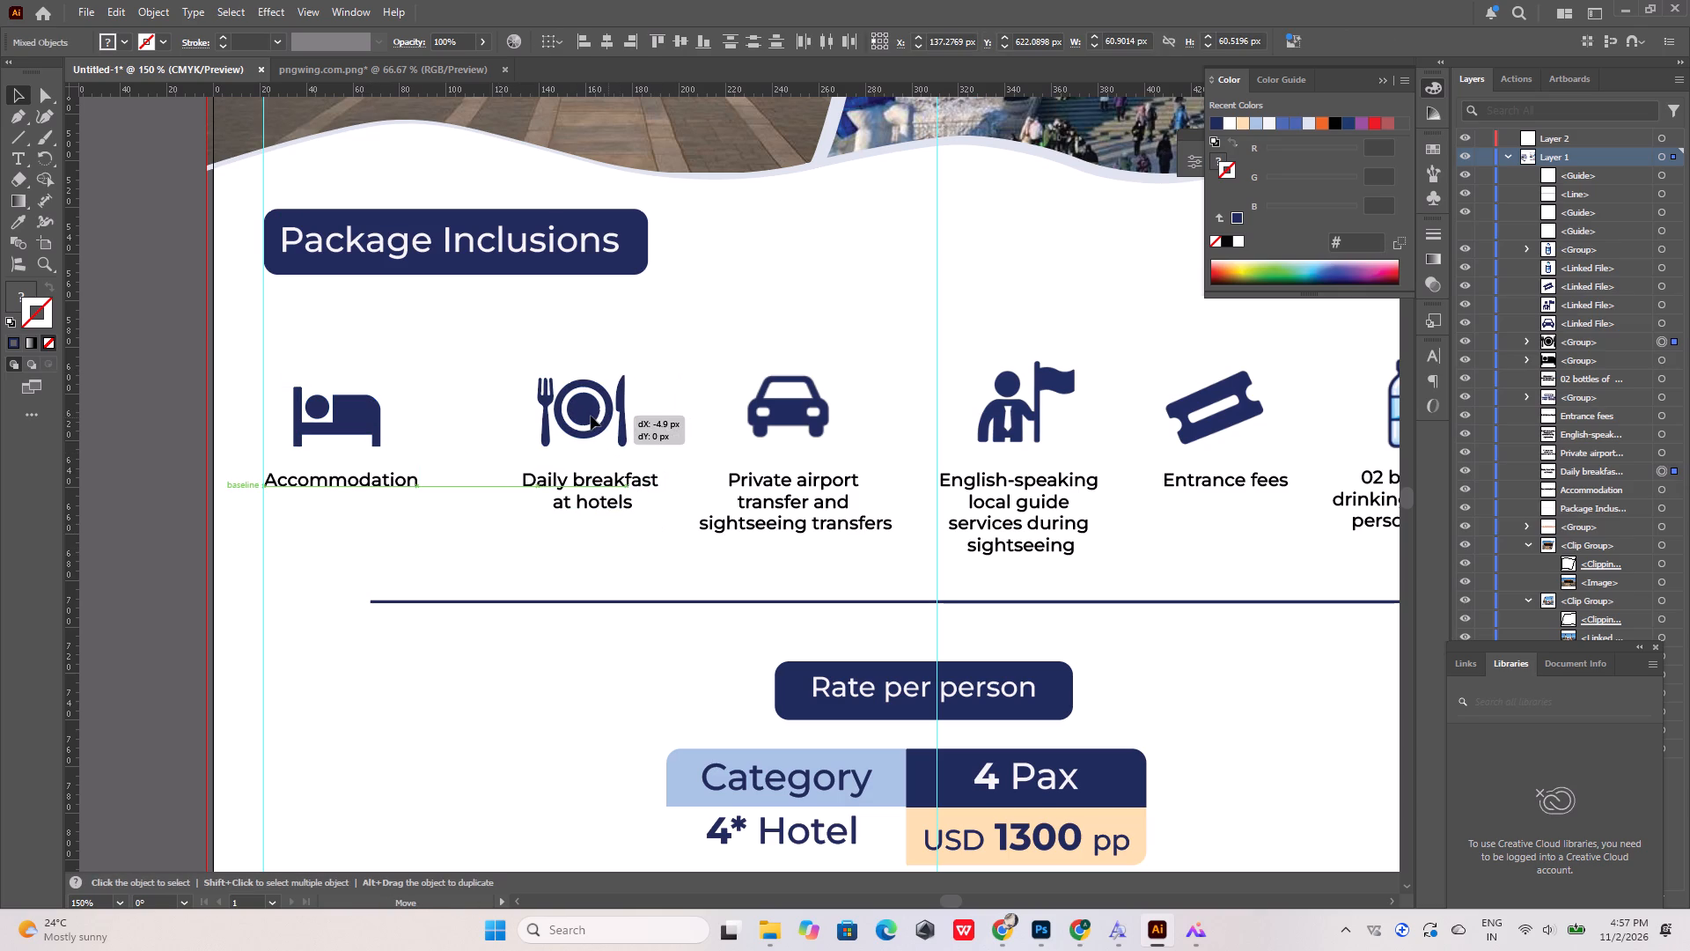
drag(591, 416, 585, 417)
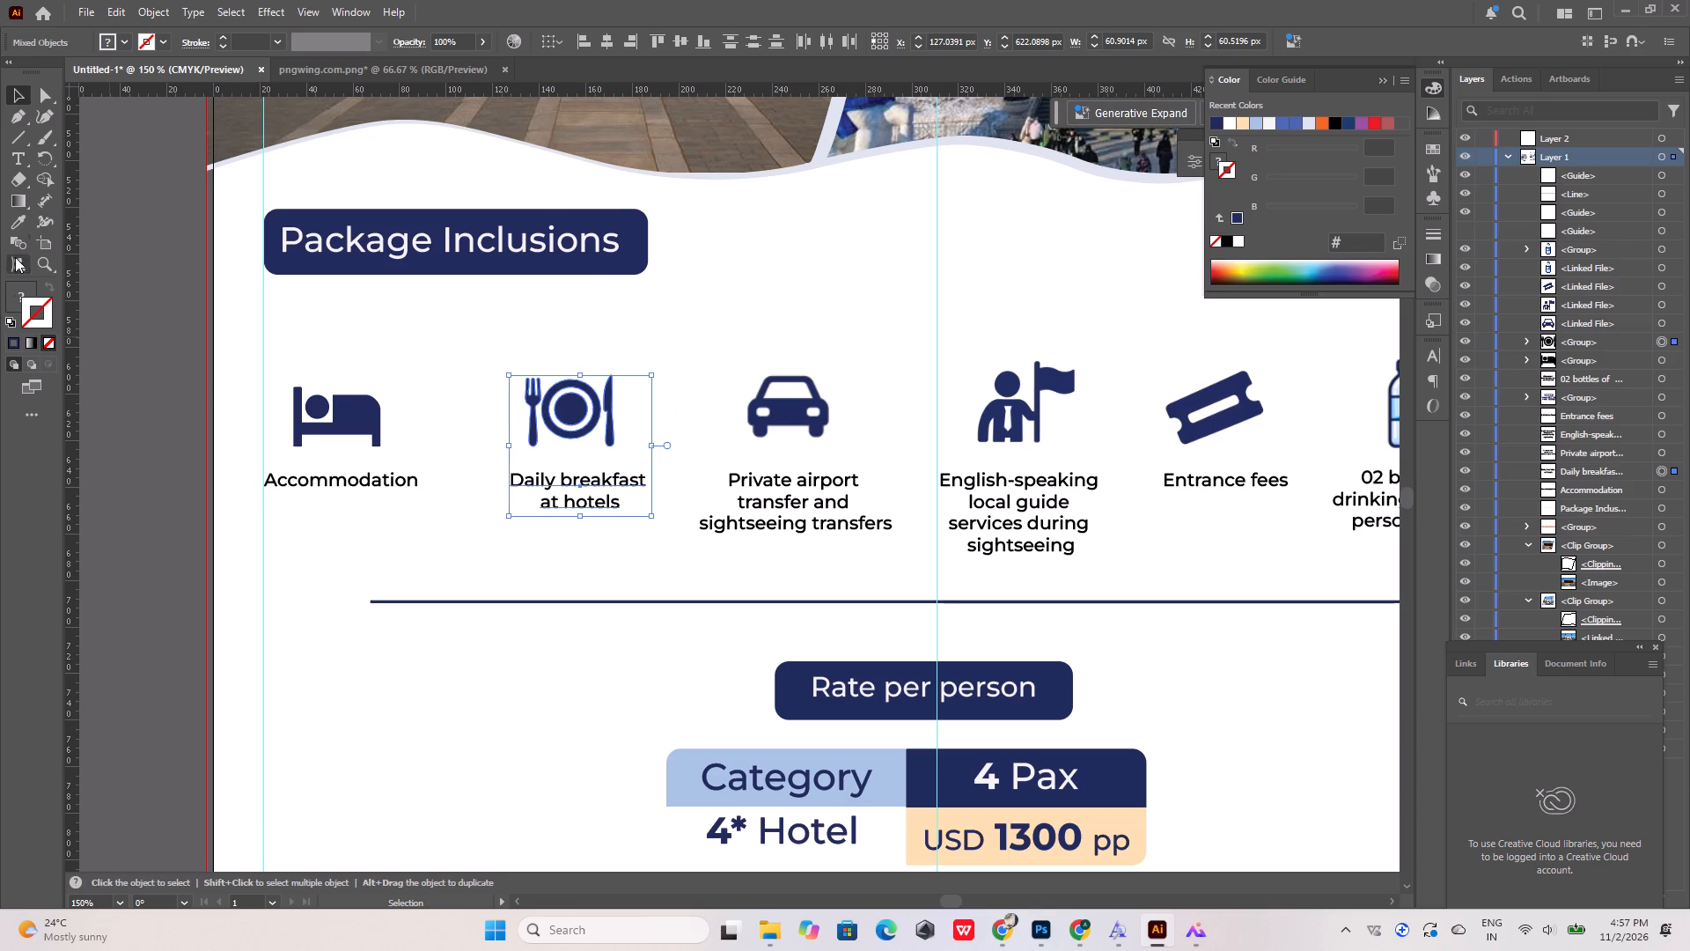
Draw a black spacer rectangle about 25 × 33 px from the left bleed edge to the left margin guide.
drag(23, 144, 92, 138)
drag(204, 471, 242, 434)
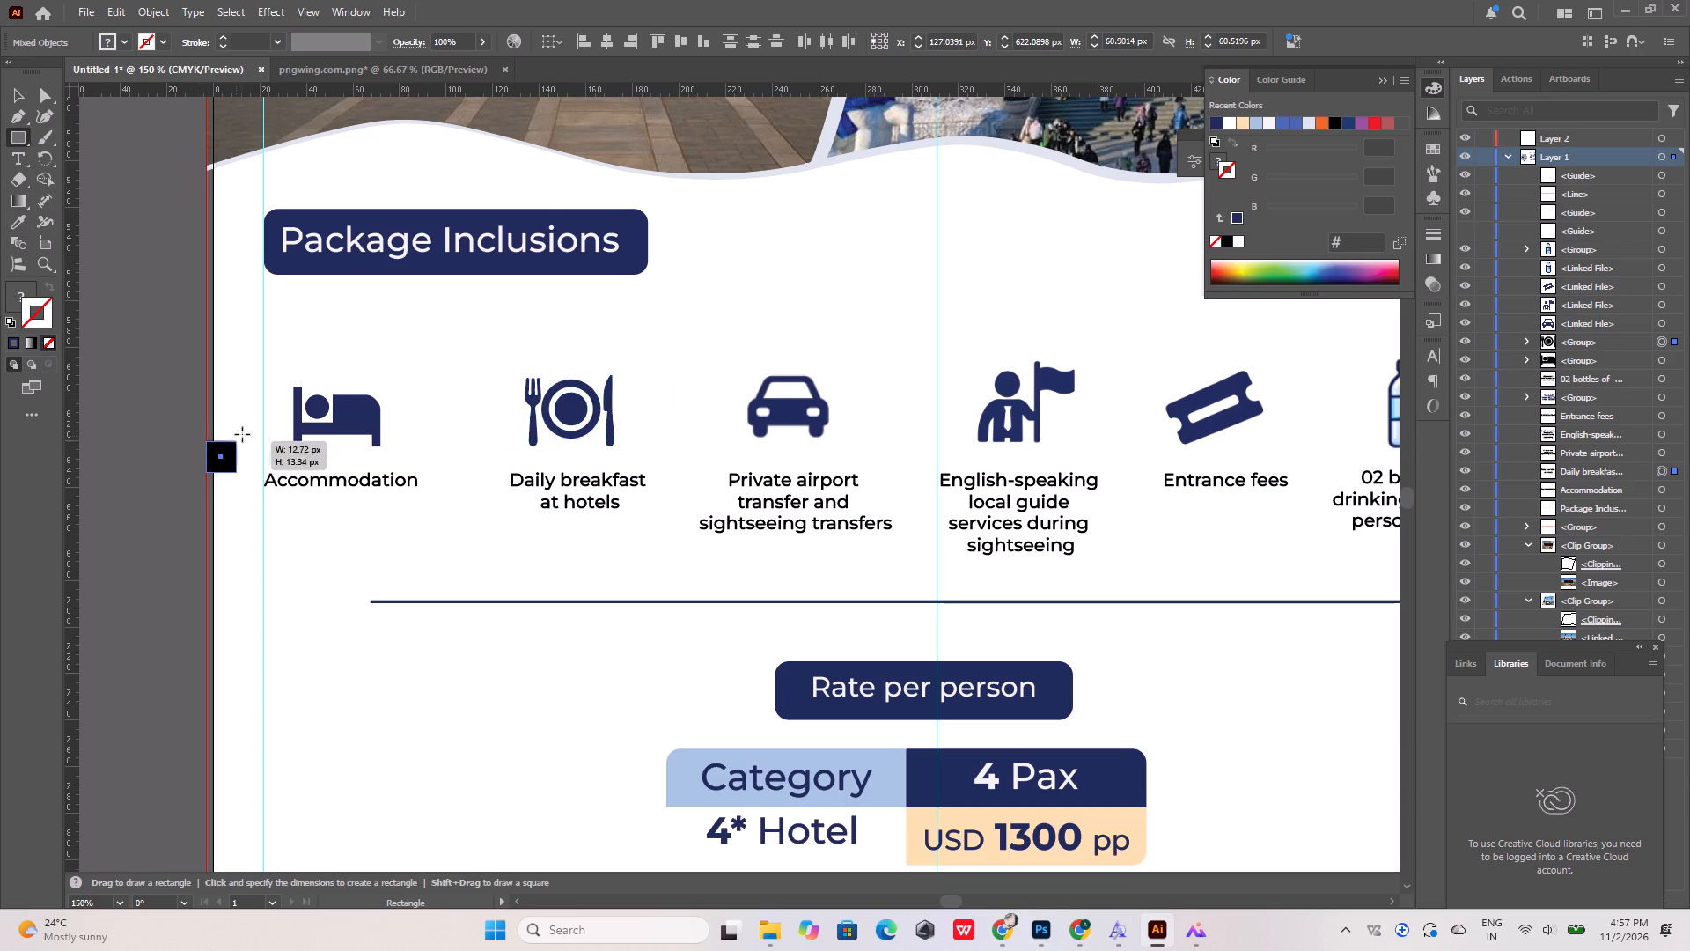
drag(242, 434, 267, 395)
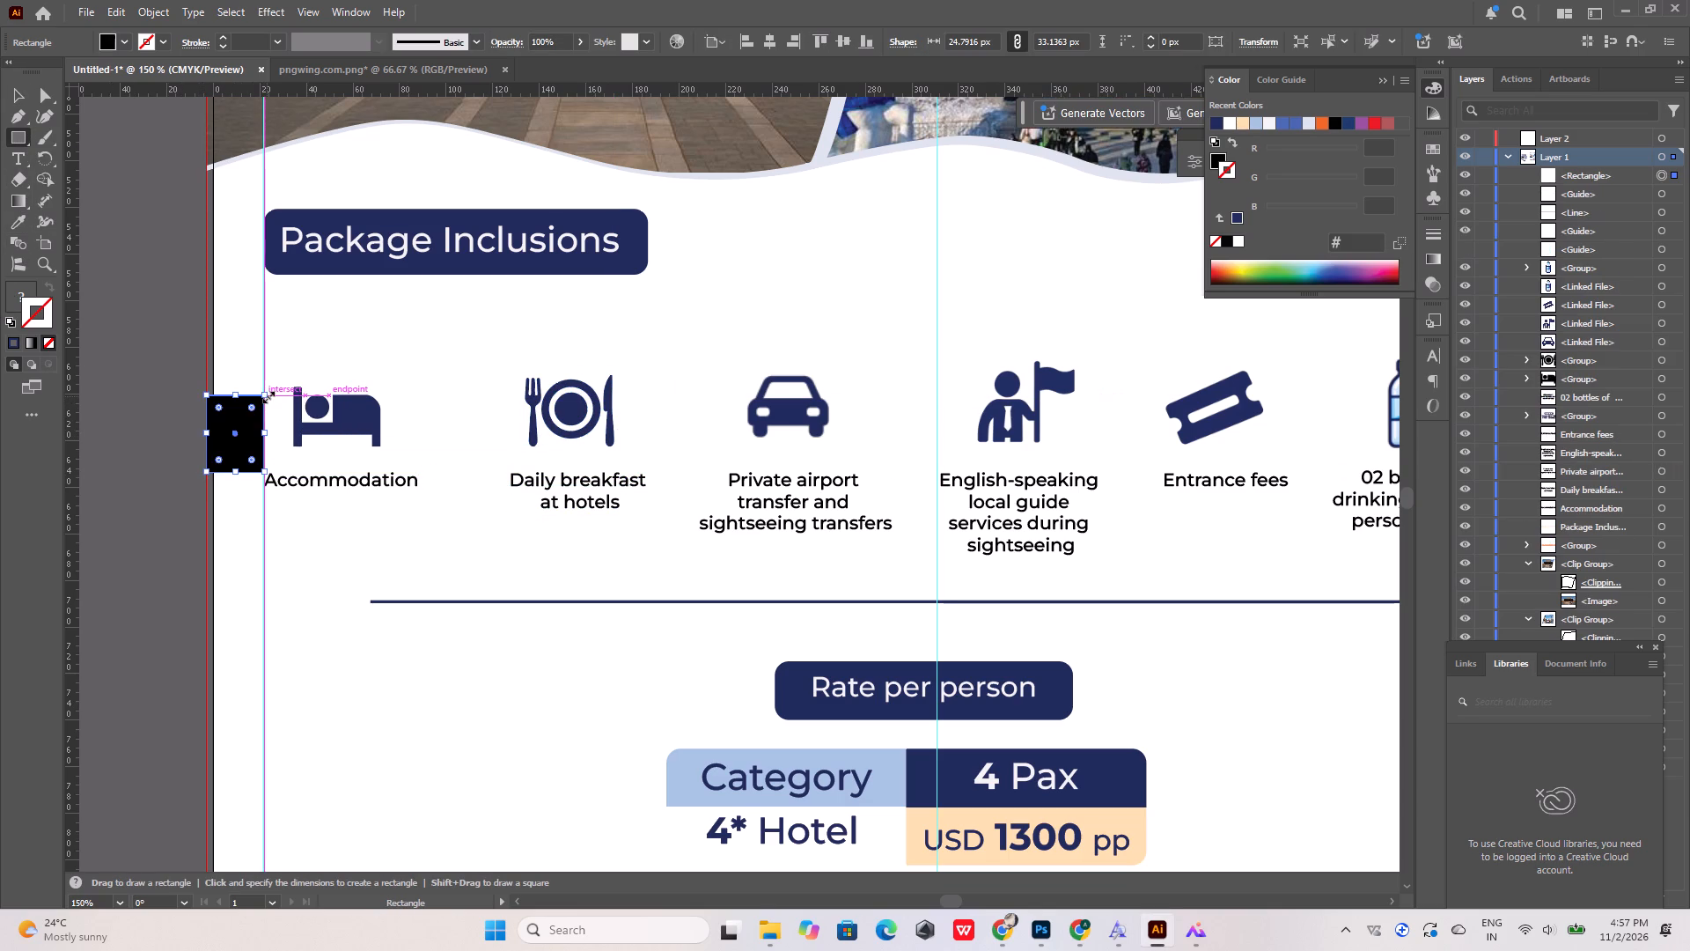
Duplicate the black spacer rectangle across the page and place the copy against the right bleed edge.
alt+scroll(66, 337, down, 4)
alt+scroll(115, 351, up, 2)
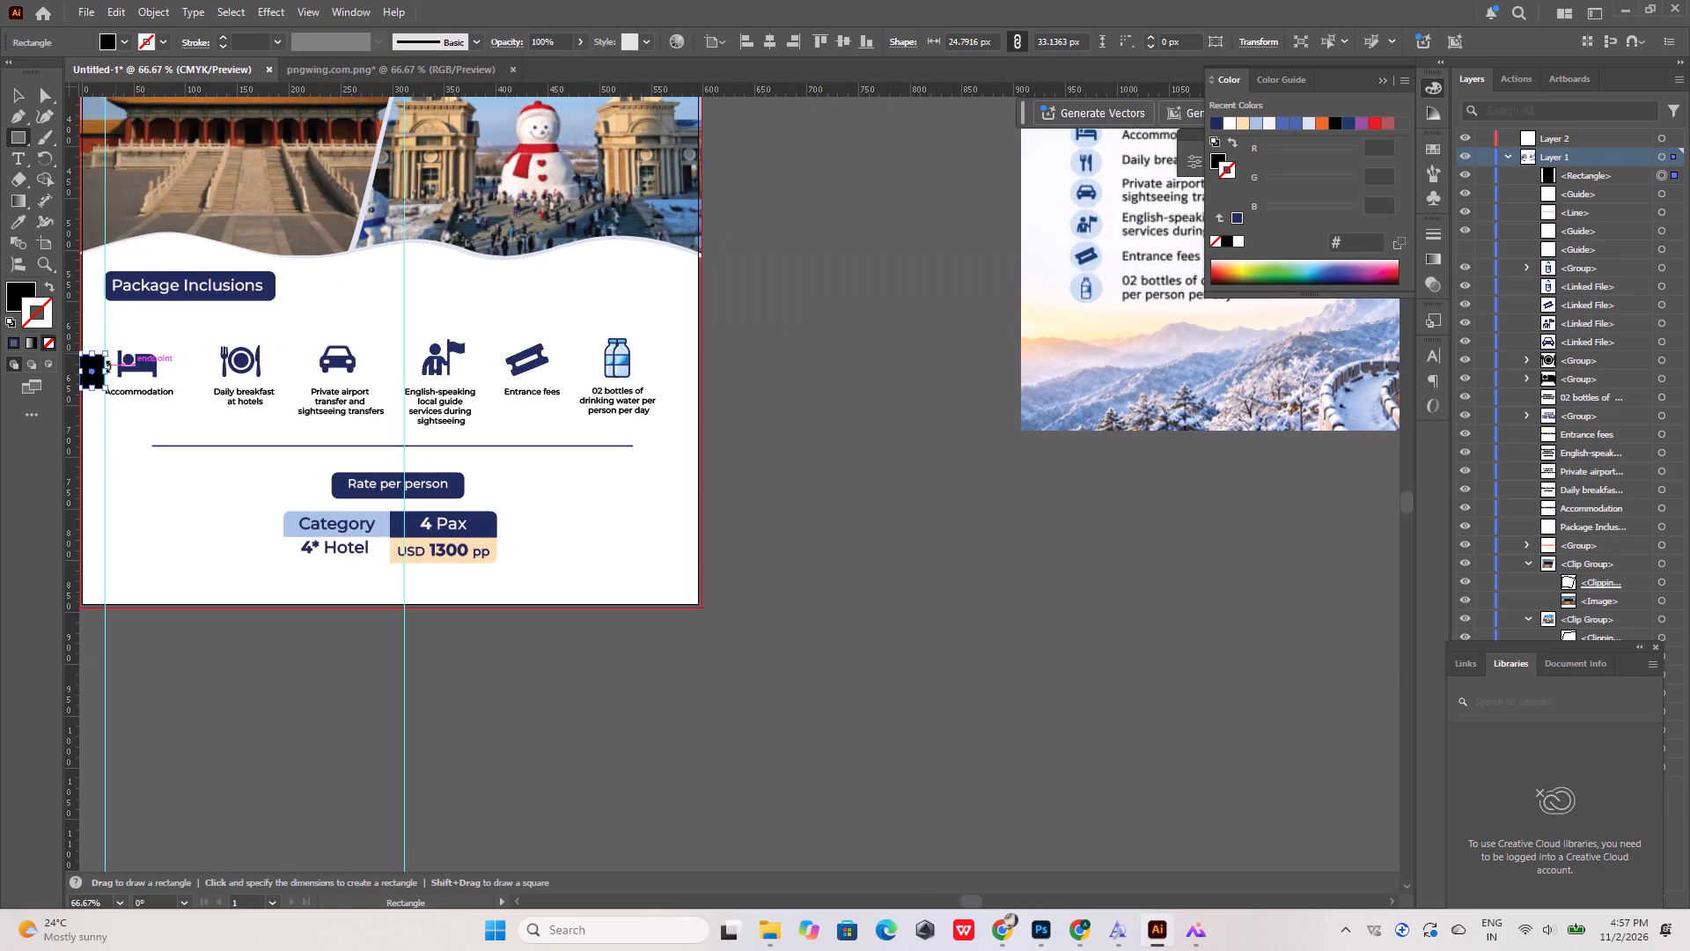
click(19, 98)
alt+drag(92, 374, 288, 375)
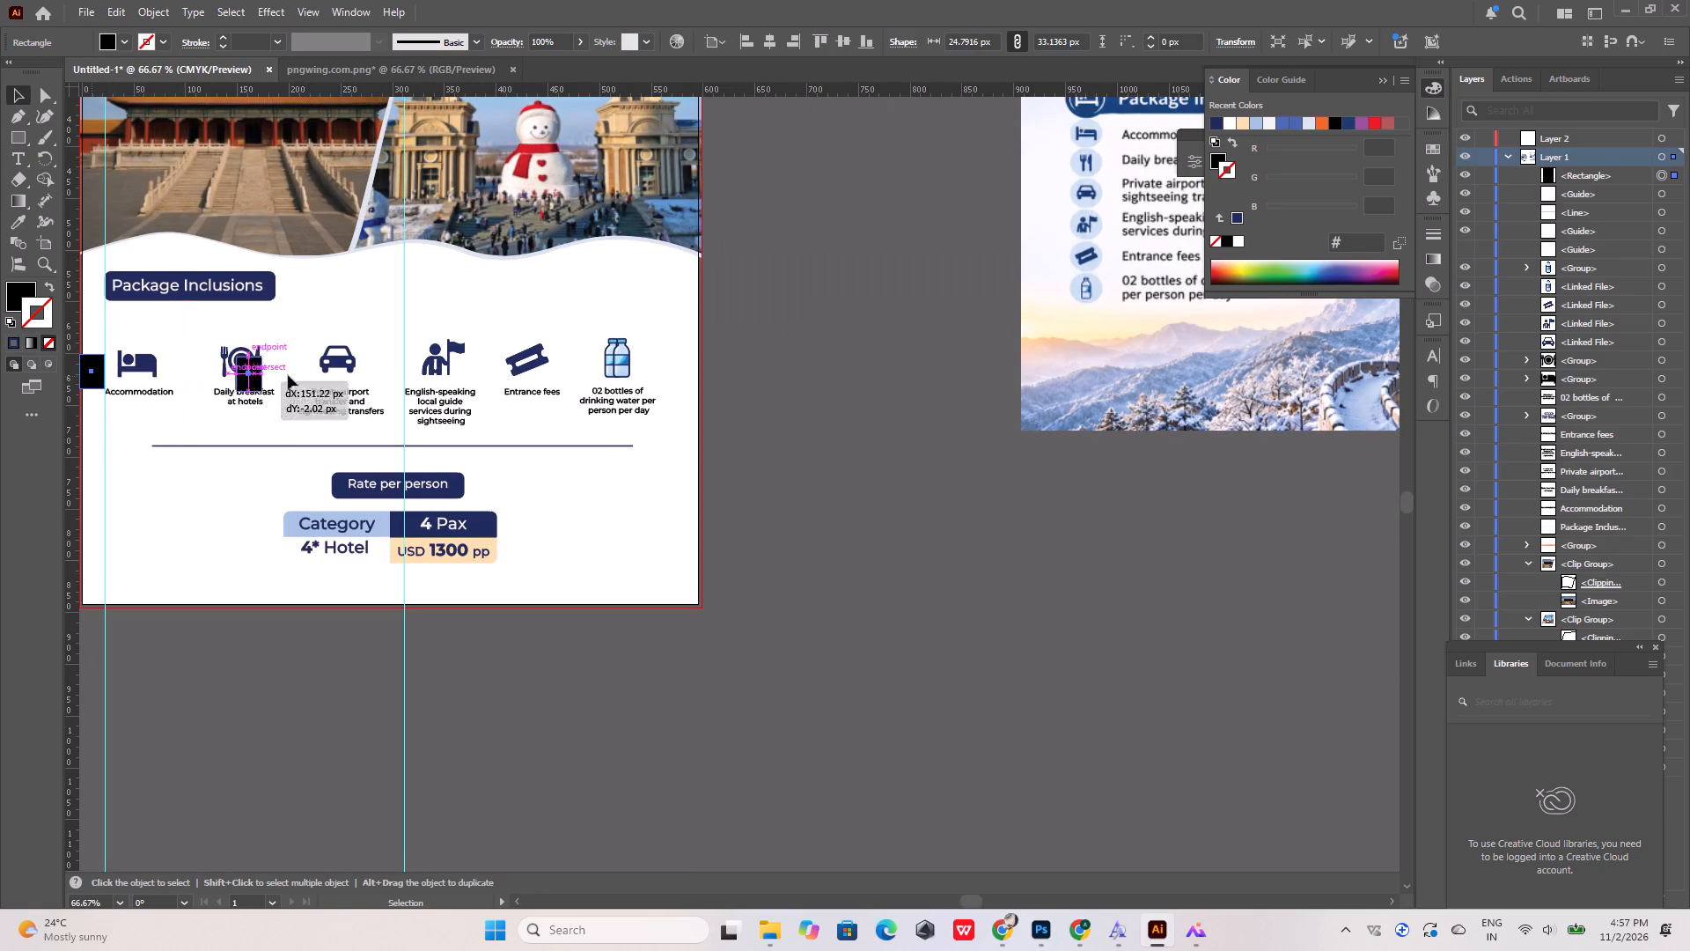
alt+drag(288, 375, 687, 401)
alt+scroll(695, 387, up, 5)
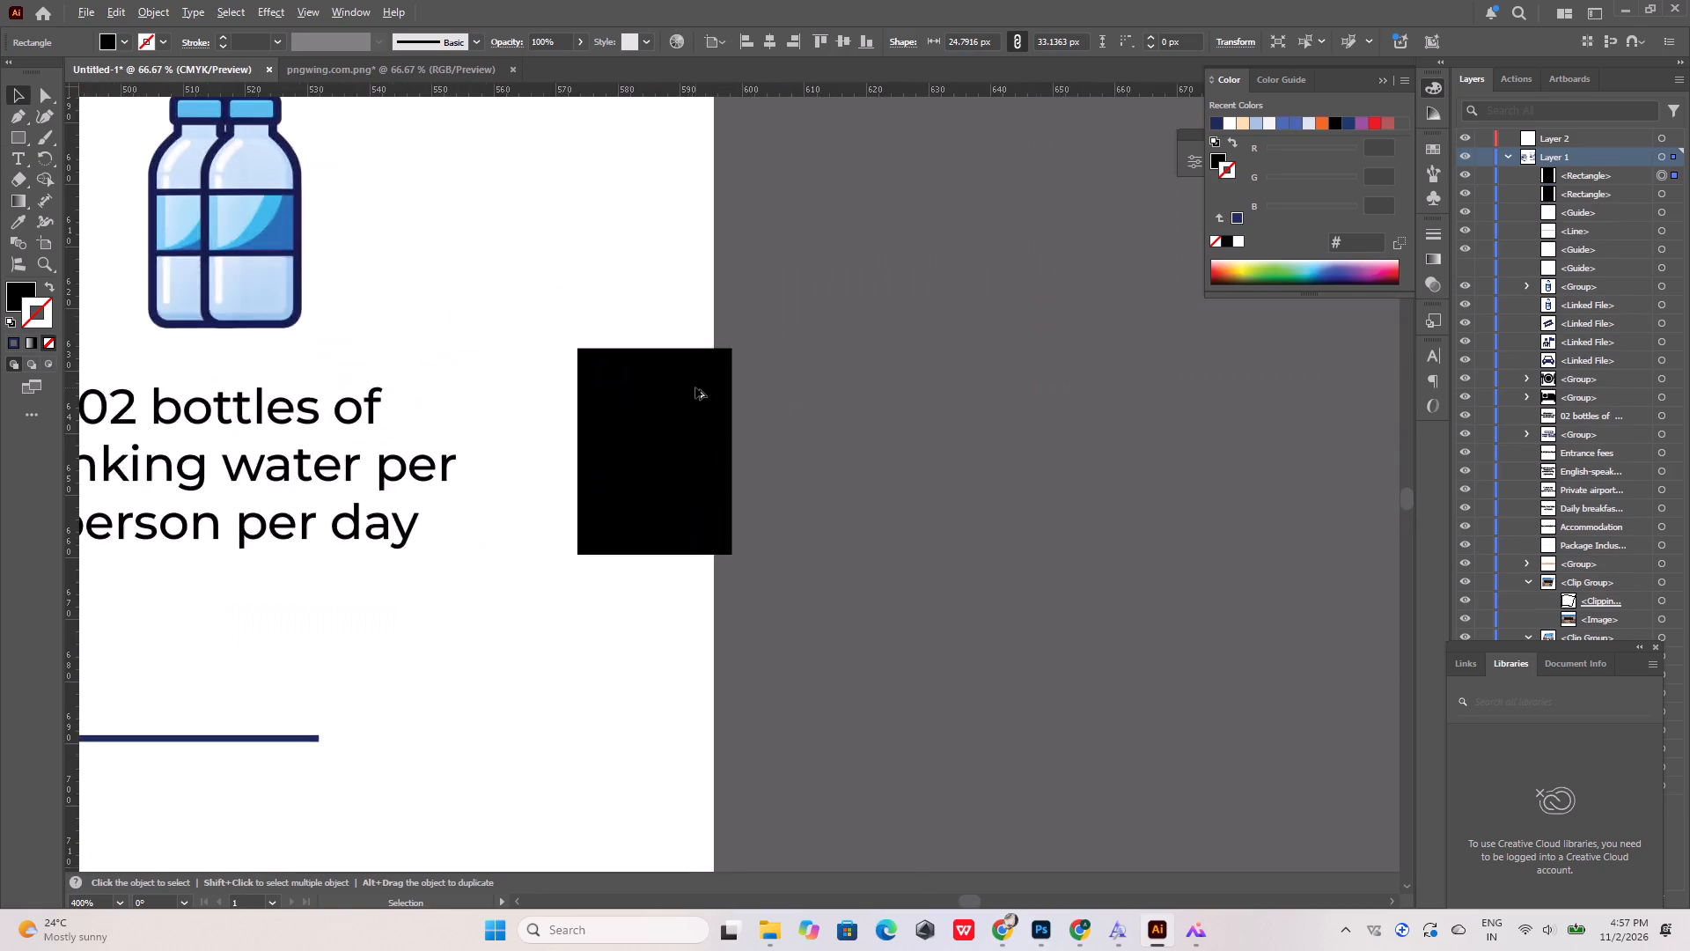
alt+scroll(695, 387, up, 3)
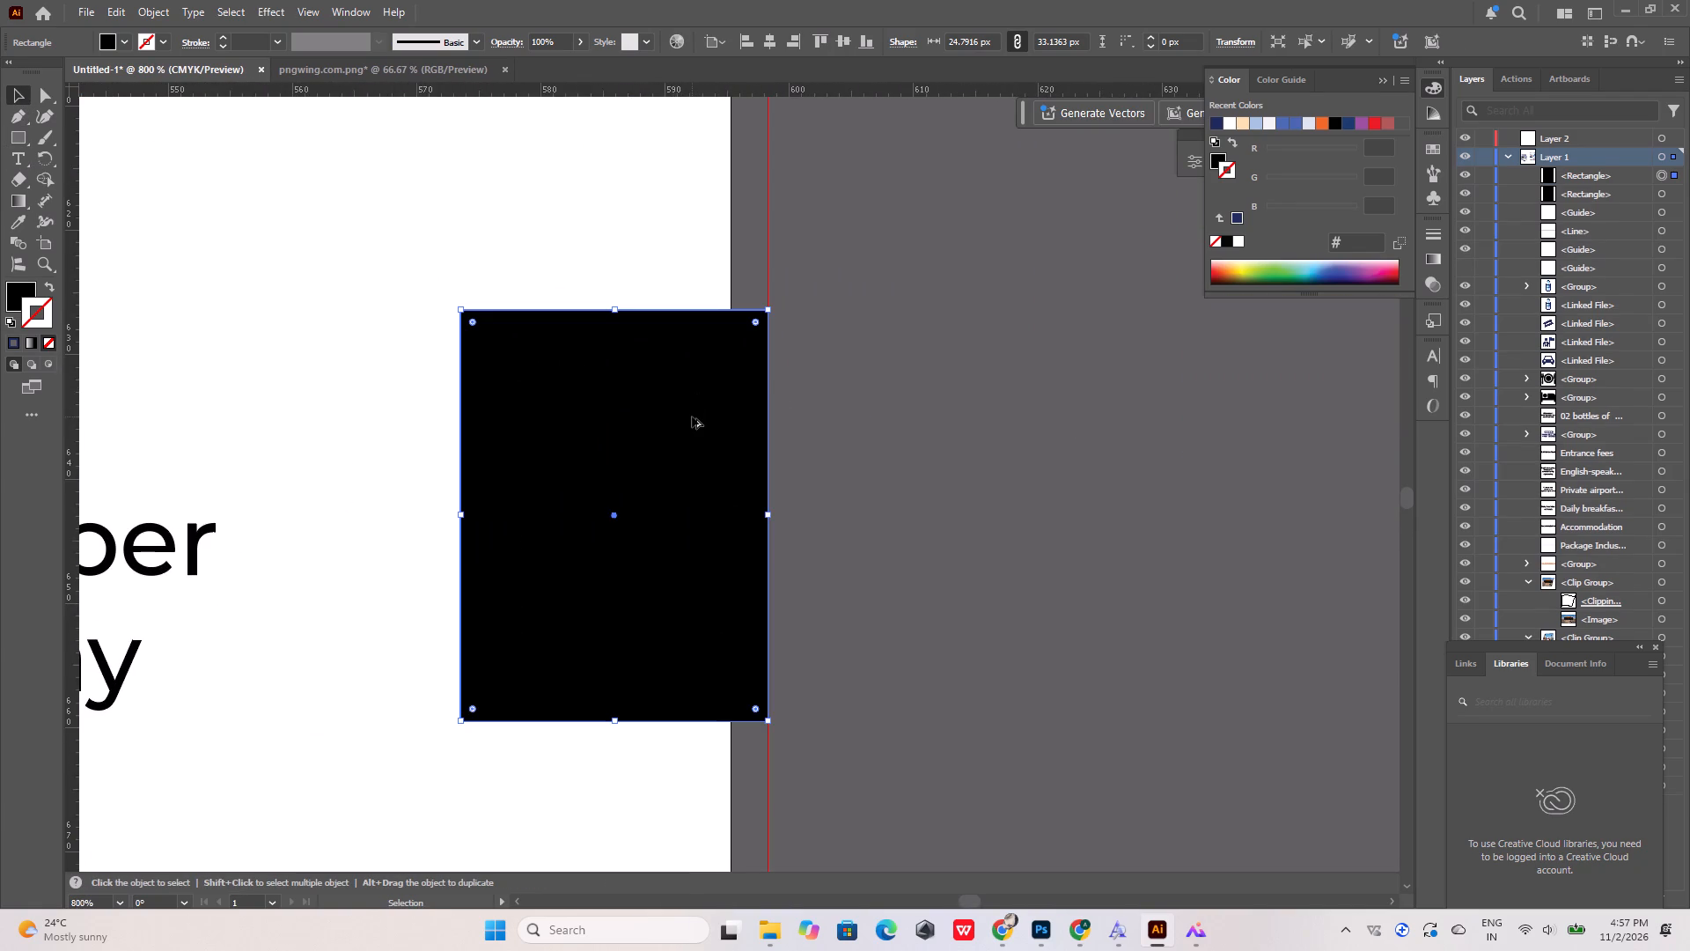
alt+scroll(692, 417, down, 4)
Place a vertical guide on the inner edge of the right-hand spacer rectangle to mark the right margin.
drag(74, 445, 541, 439)
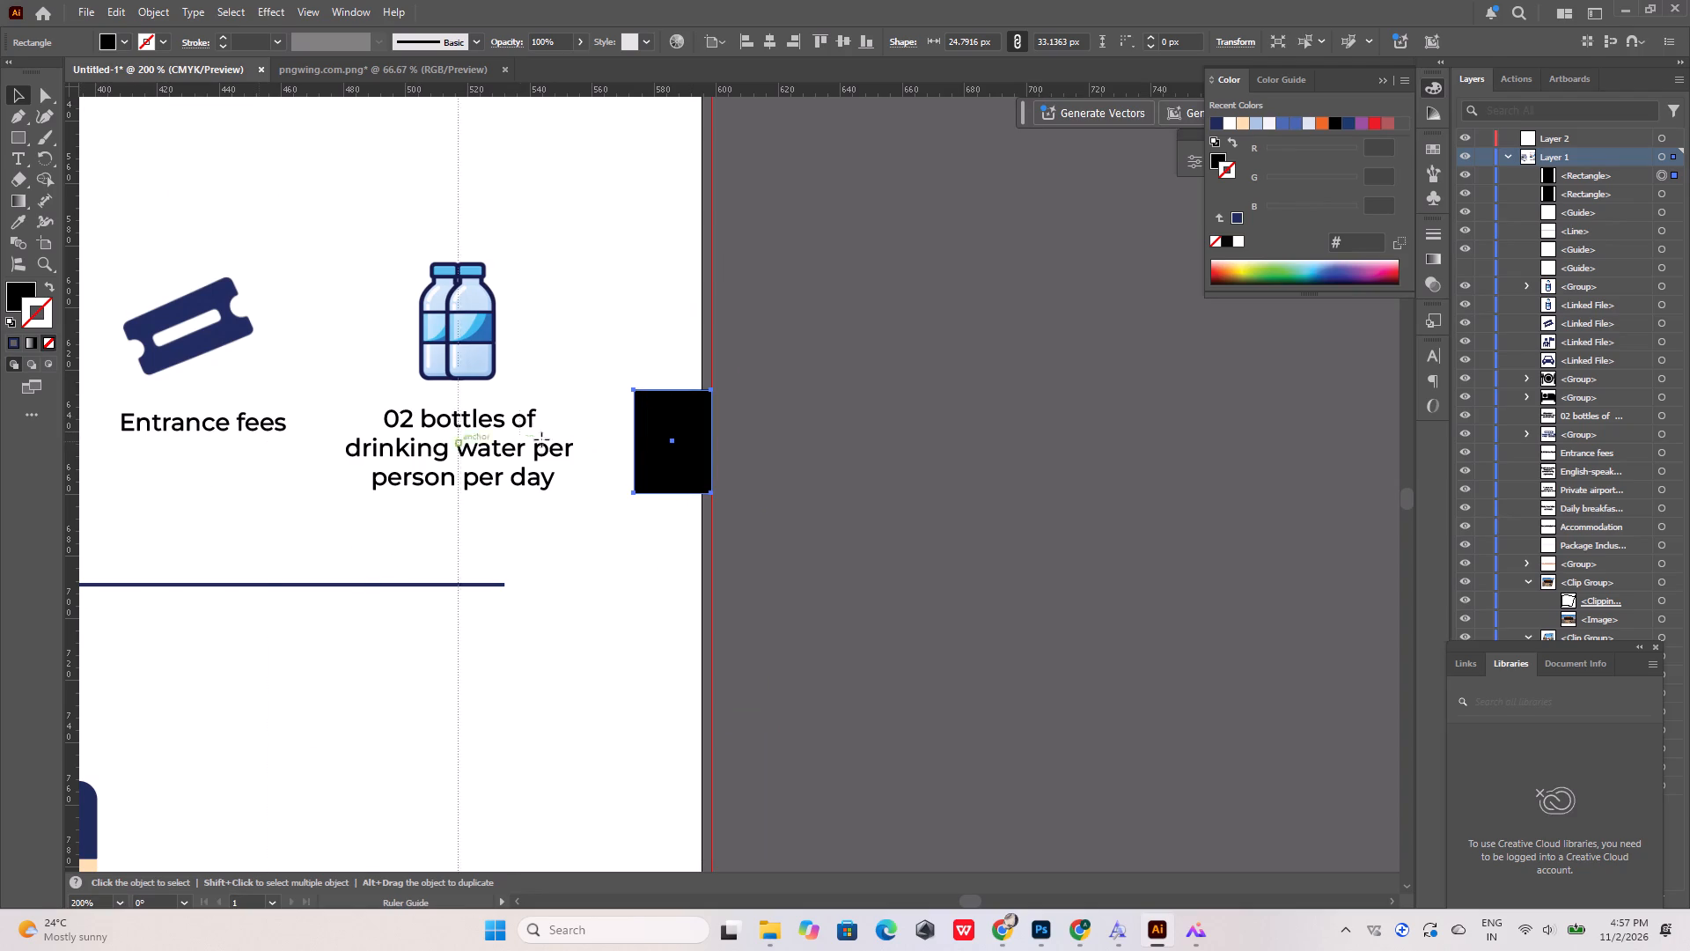
drag(541, 439, 637, 429)
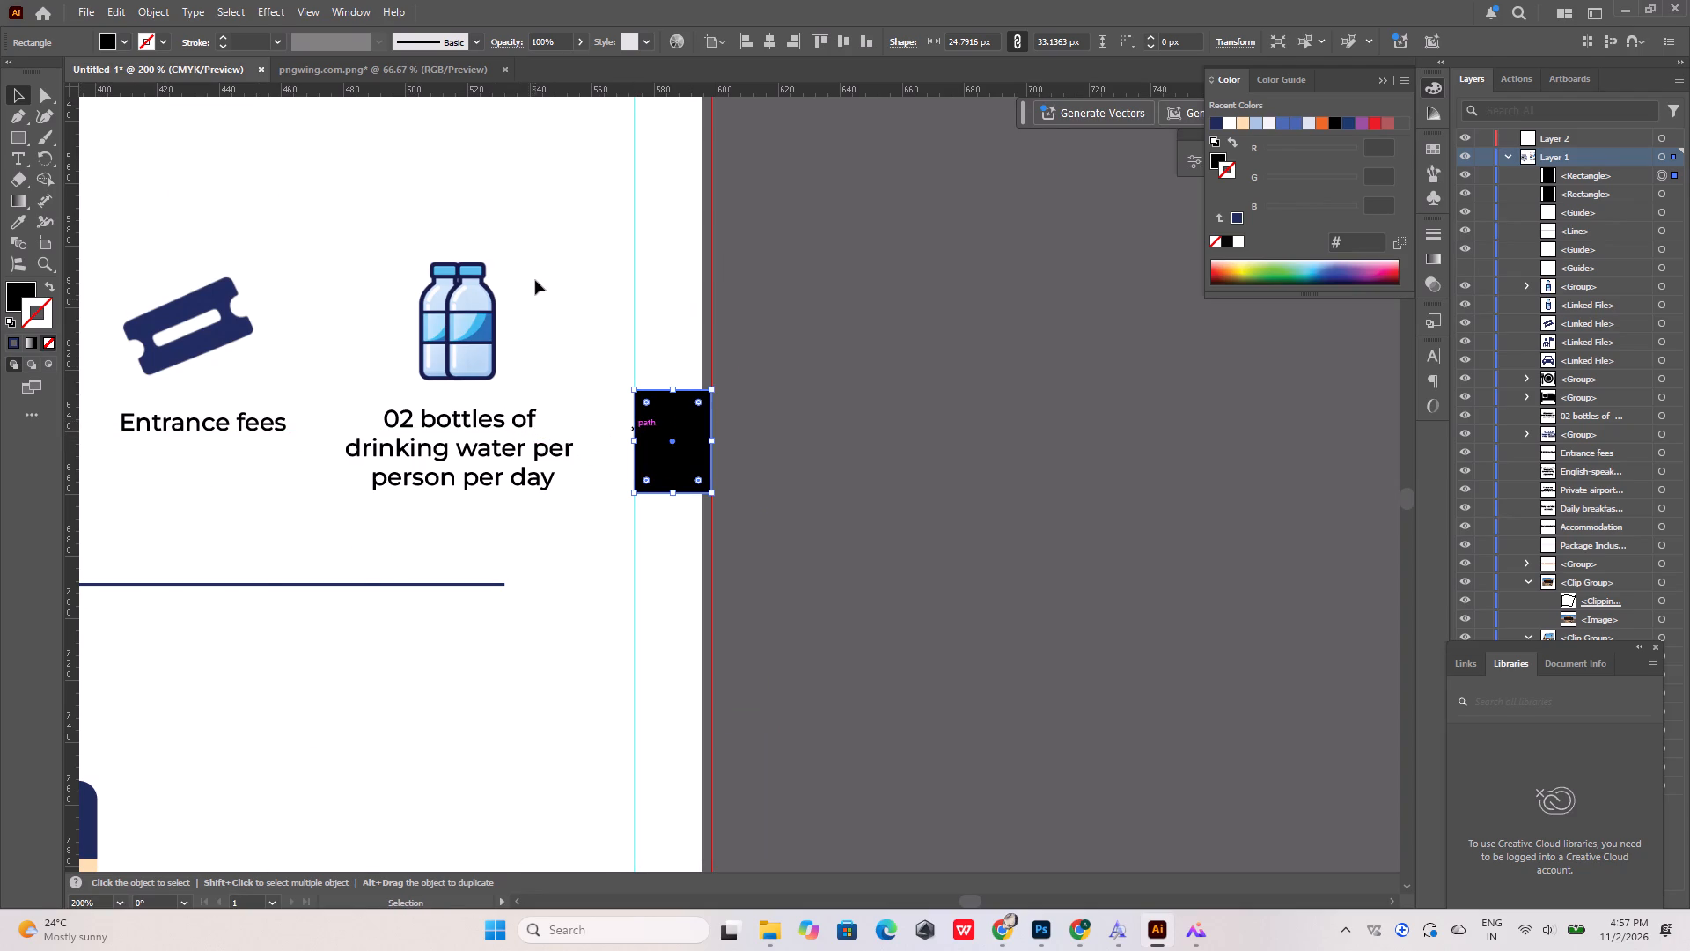
Move the water bottles icon and caption right by about 19 px so the caption ends at the right margin guide.
drag(535, 280, 415, 492)
drag(508, 449, 566, 449)
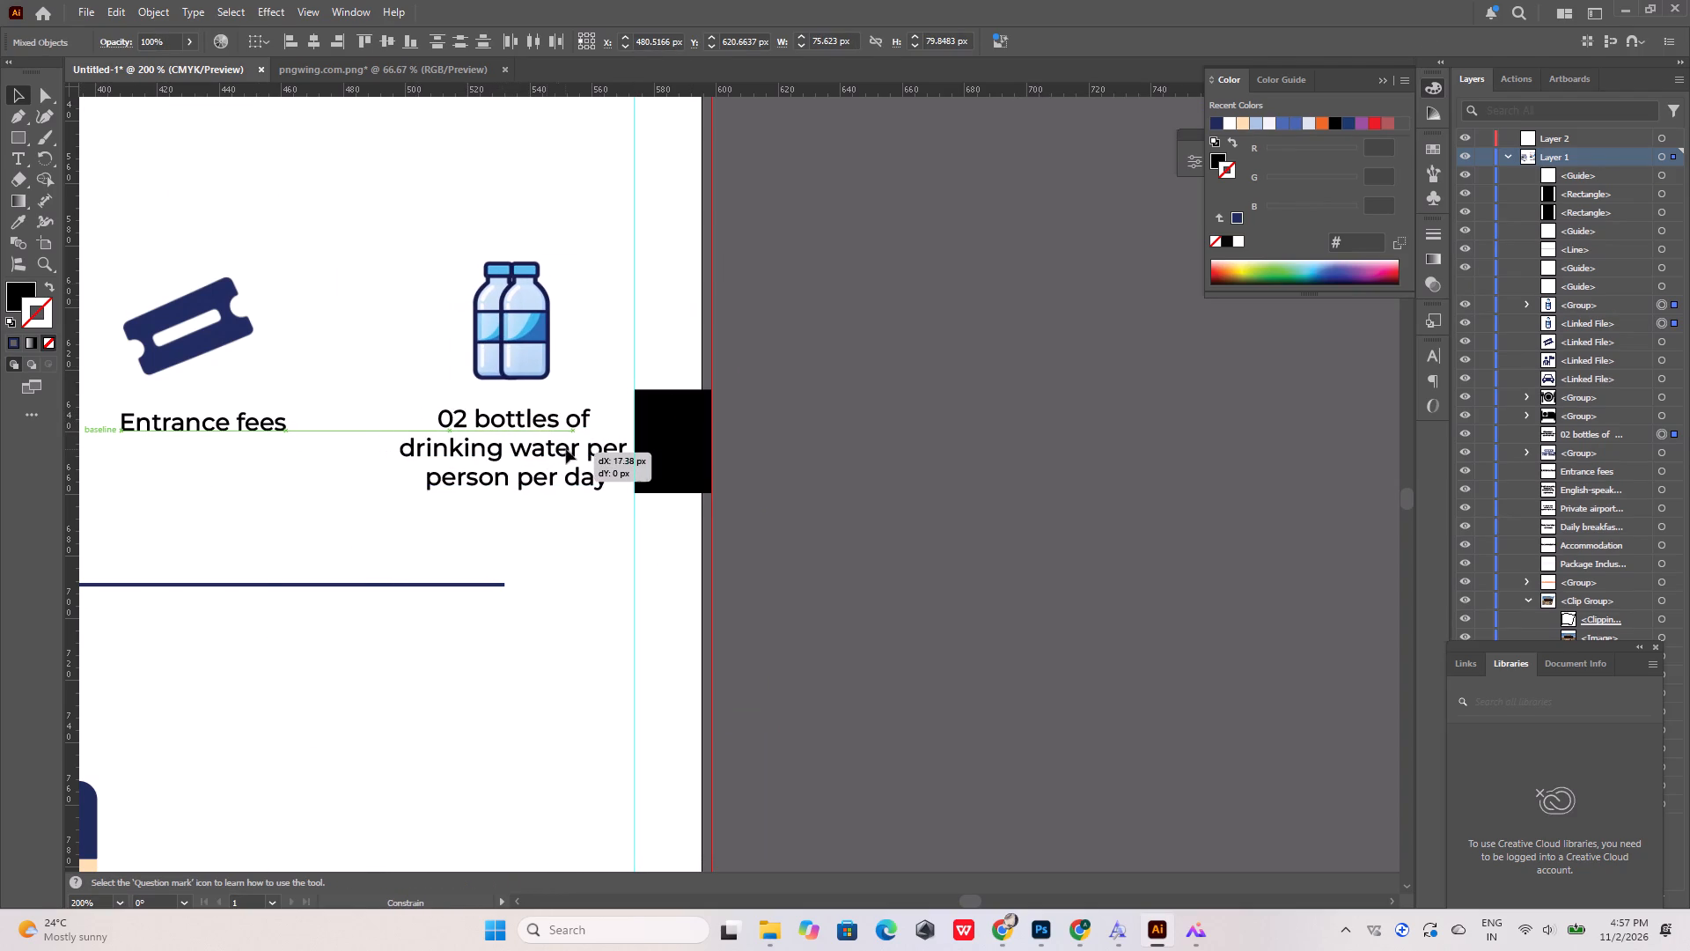
drag(566, 449, 566, 447)
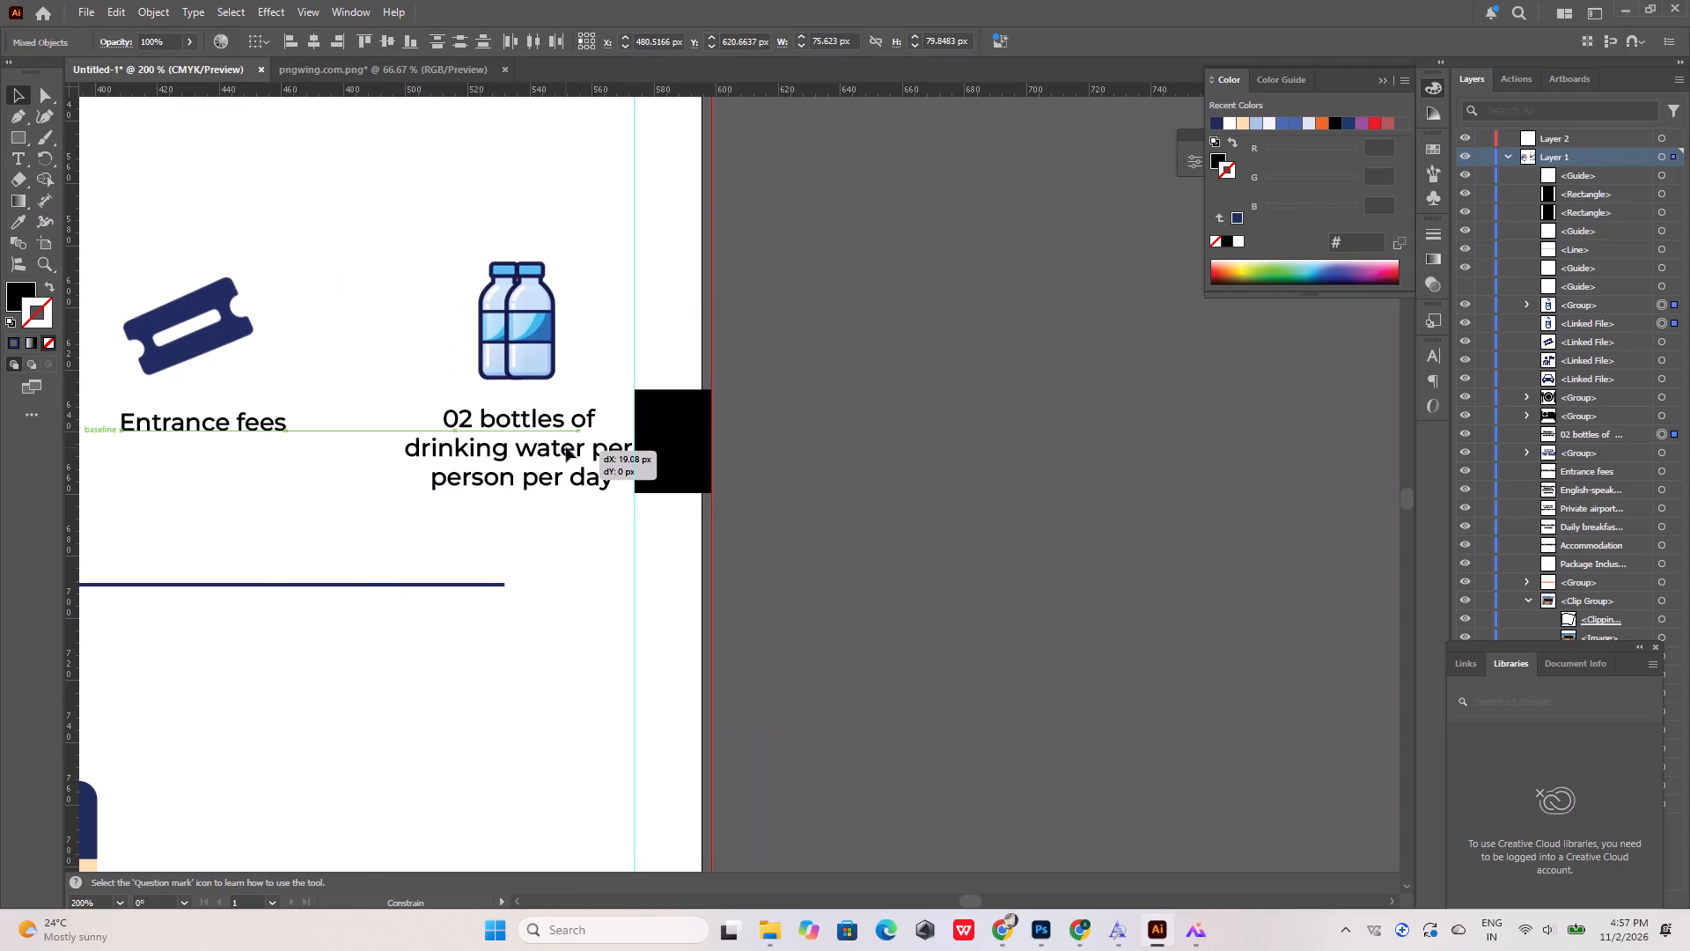
drag(566, 447, 567, 447)
click(852, 475)
alt+scroll(806, 468, down, 4)
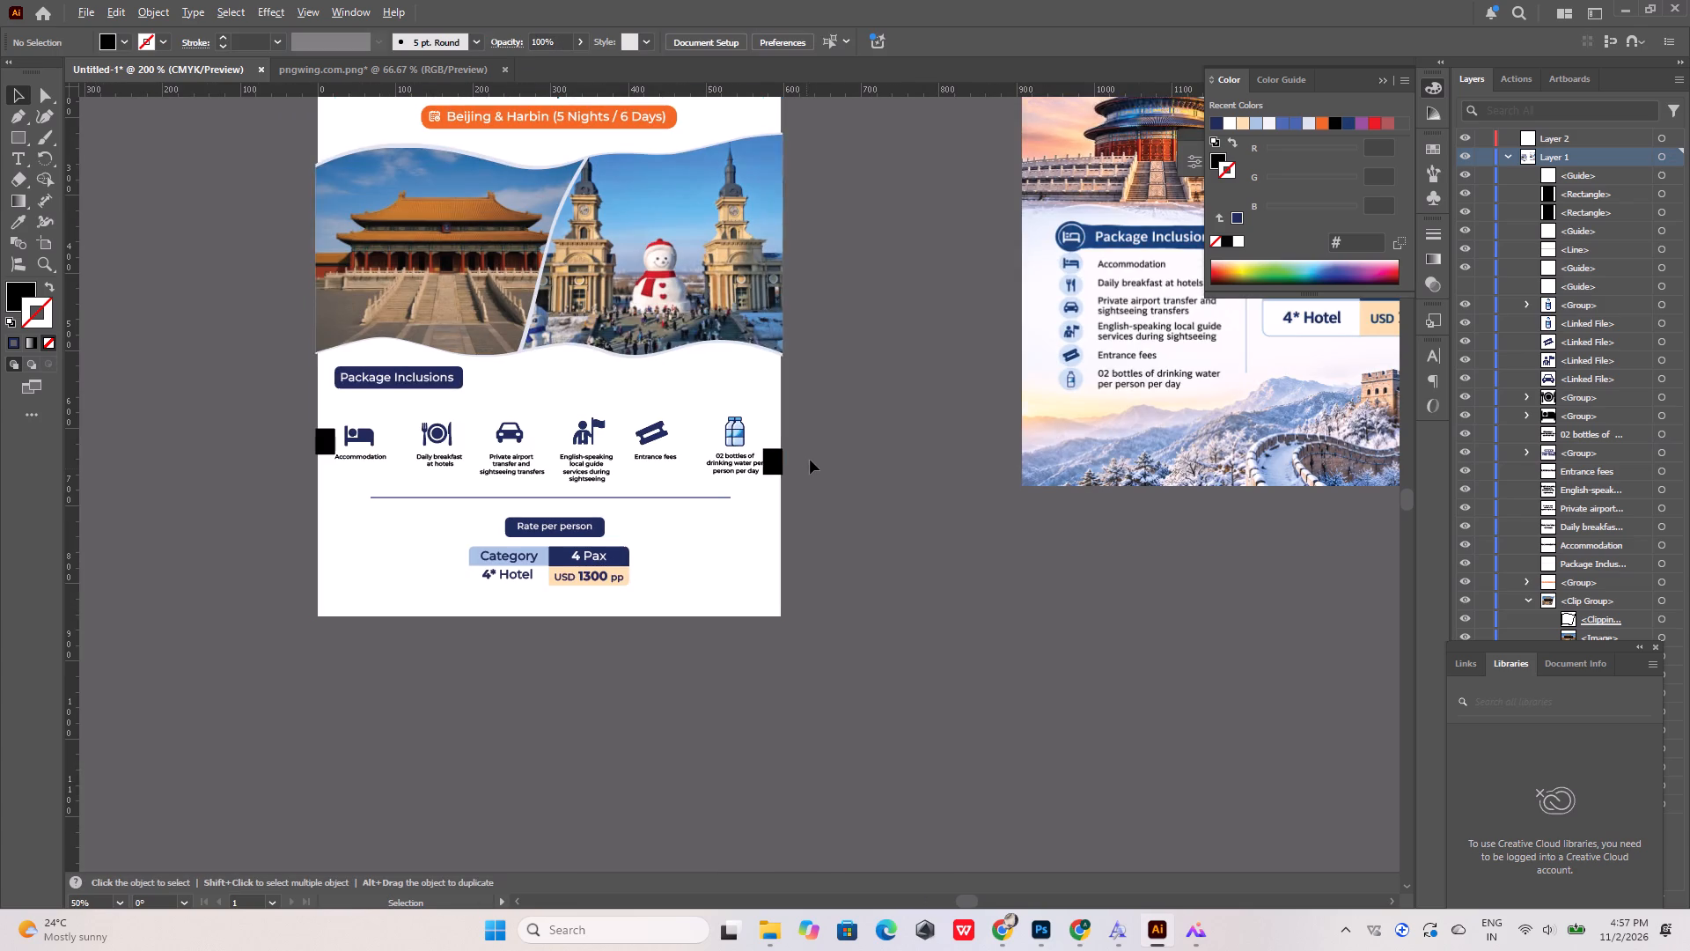
Move the Entrance fees icon and caption right by about 12 px to even the spacing beside the water bottles item.
alt+scroll(647, 443, up, 2)
drag(729, 378, 660, 502)
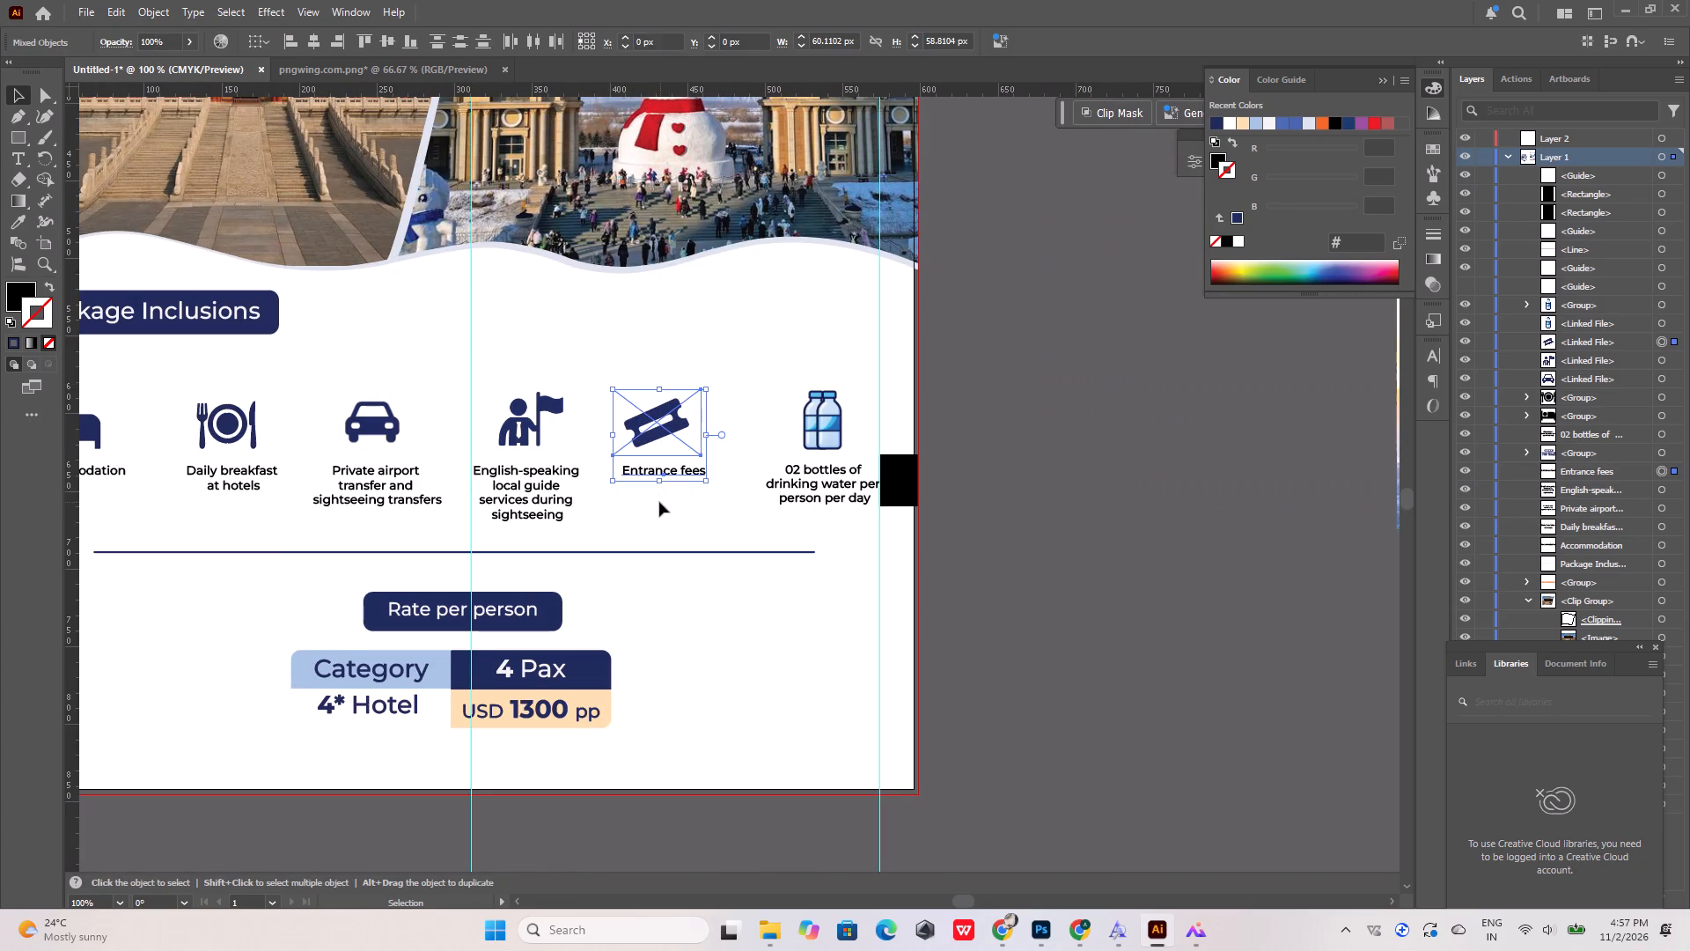
key(shift+Right)
key(shift+Right)
key(shift+Right)
key(shift+Right)
key(shift+Right)
key(shift+Right)
key(shift+Right)
key(shift+Right)
key(shift+Right)
key(shift+Right)
key(shift+Right)
key(shift+Right)
key(shift+Right)
key(shift+Right)
key(shift+Right)
key(shift+Right)
key(shift+Right)
key(shift+Right)
key(shift+Right)
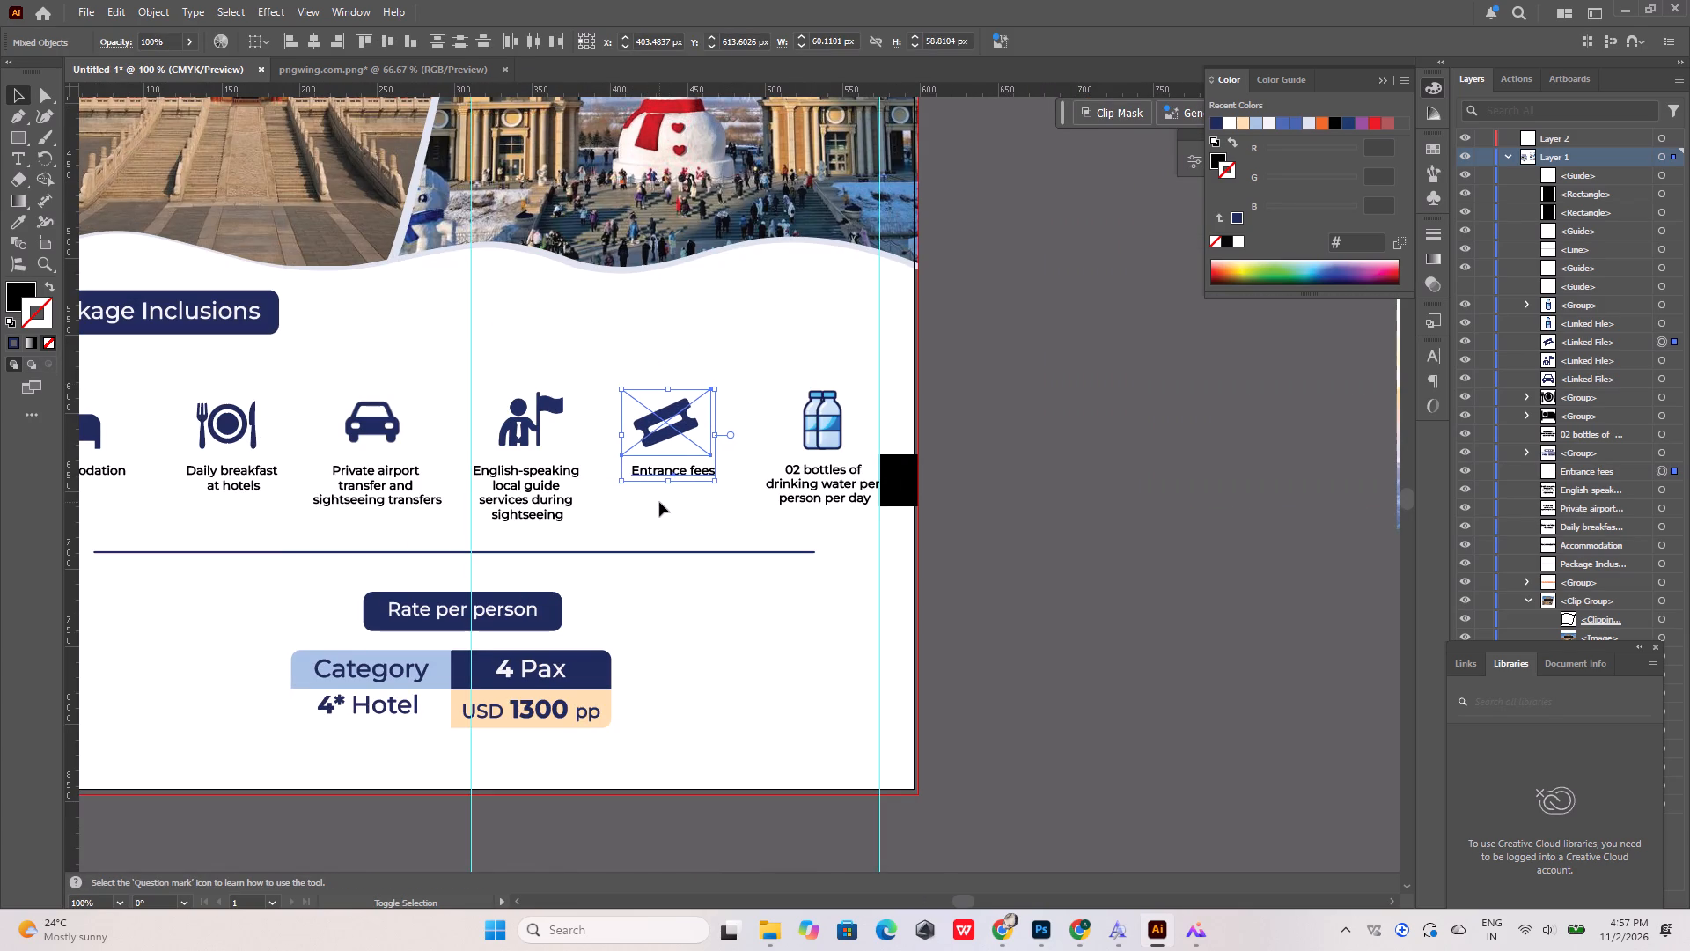
key(shift+Right)
key(shift+Right)
key(shift+Right)
key(shift+Right)
key(shift+Right)
key(shift+Right)
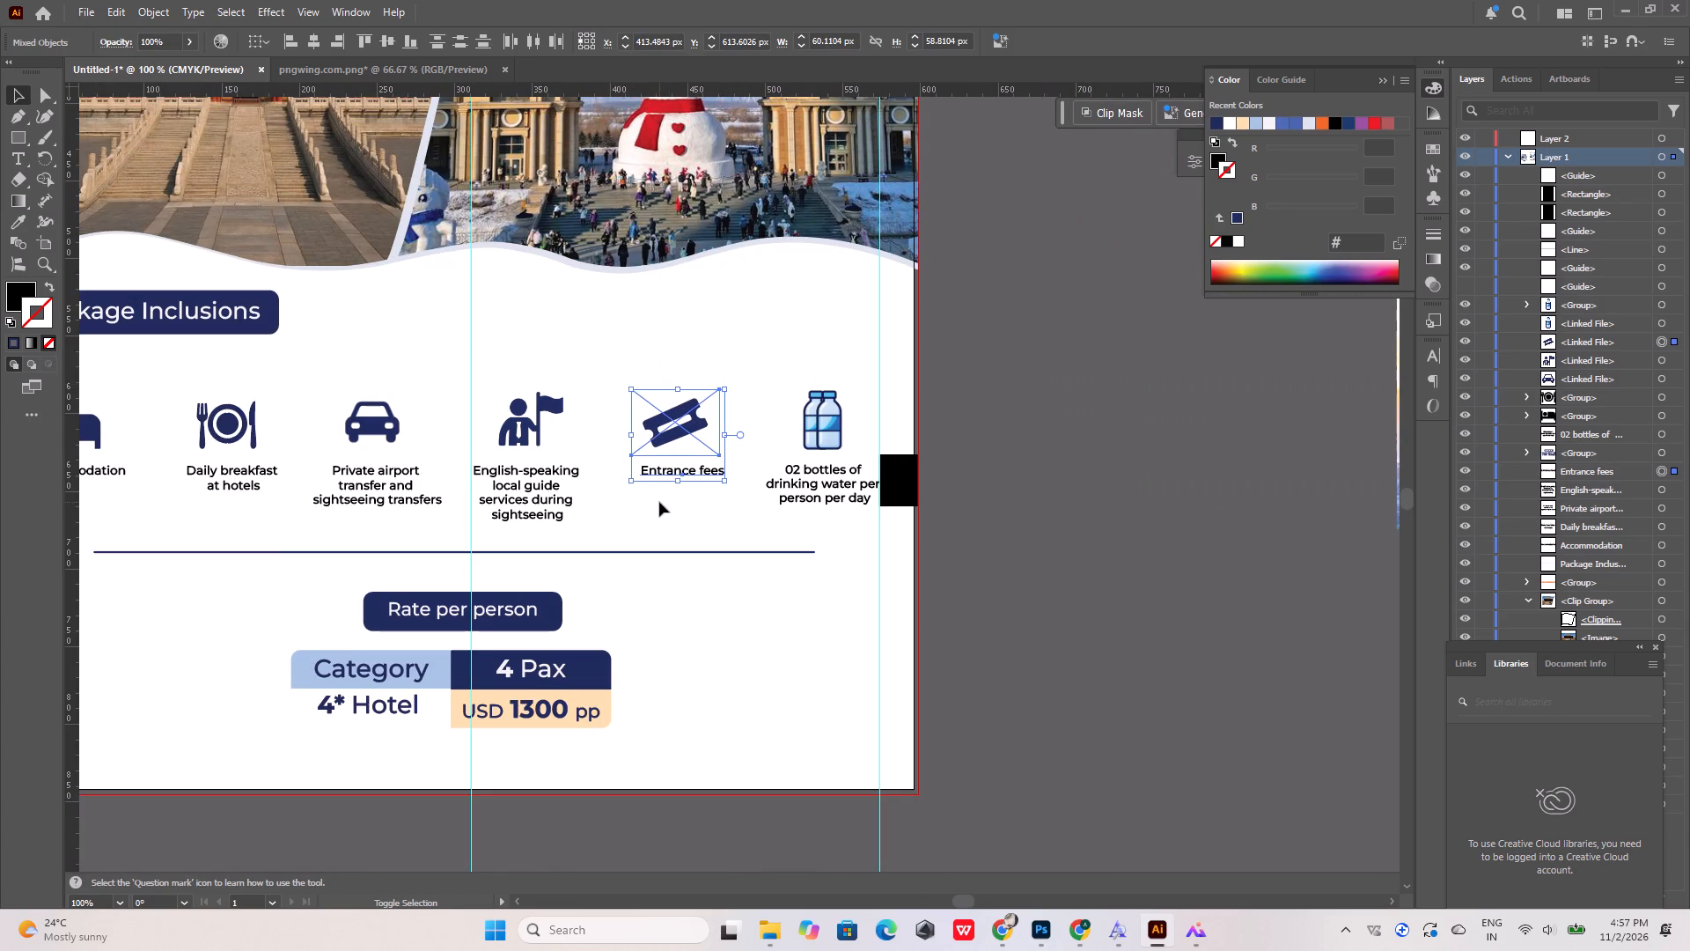
Move the Daily breakfast icon and caption left by about 10 px, closer to the Accommodation item.
alt+scroll(630, 501, down, 2)
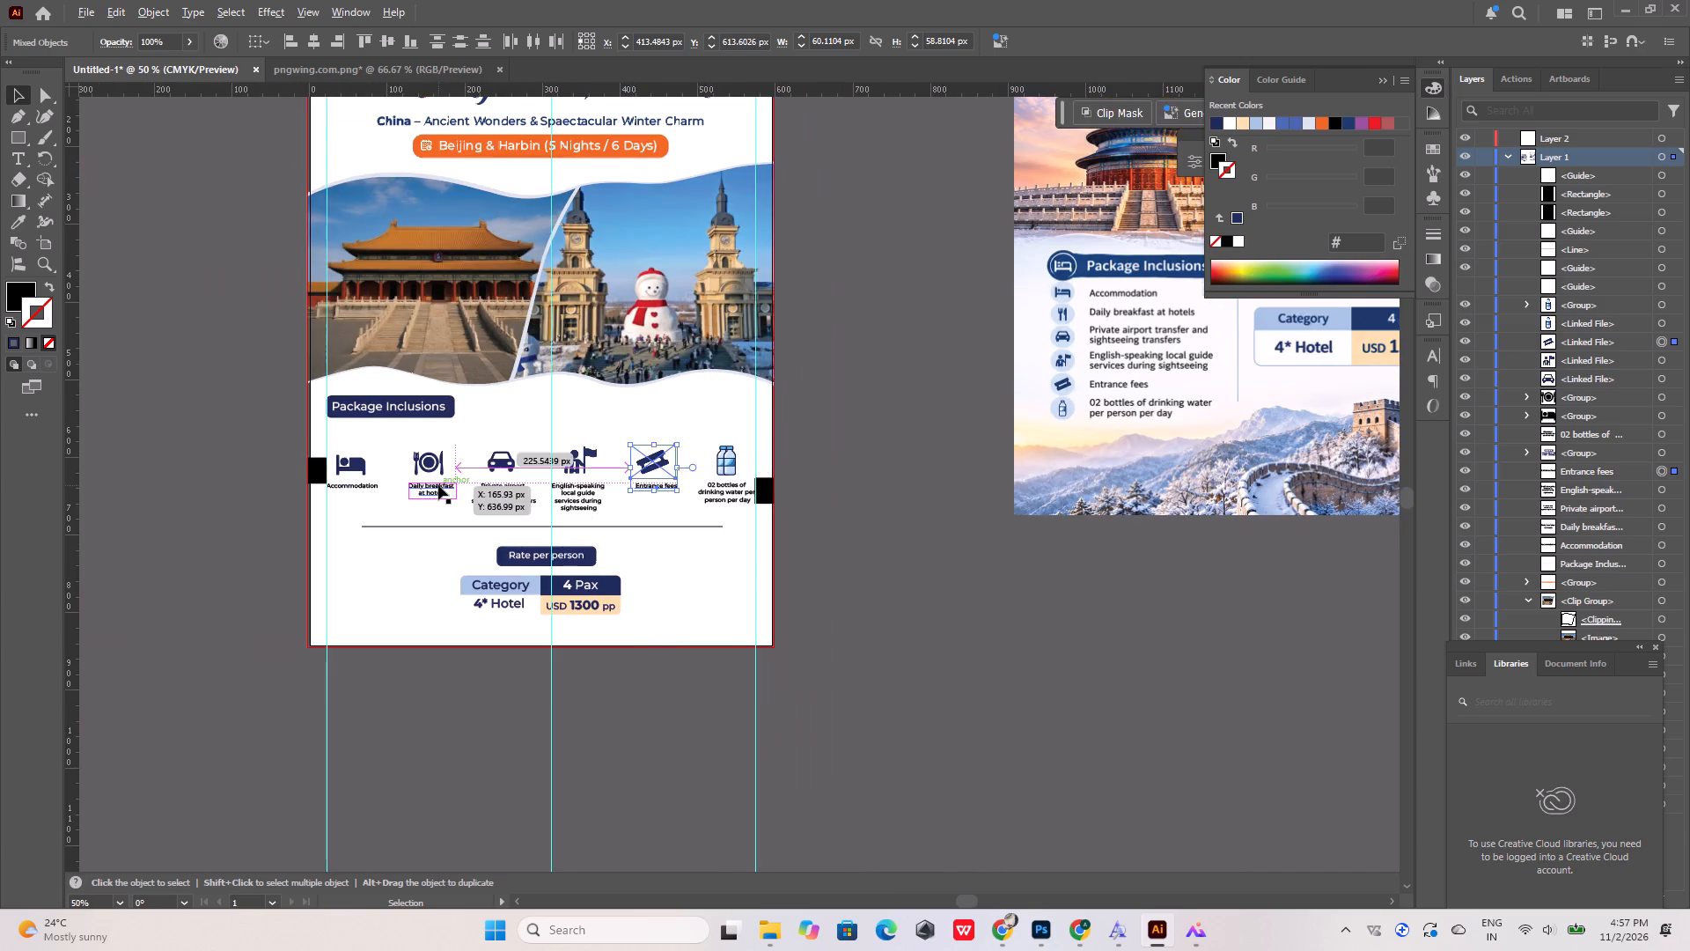
alt+scroll(438, 485, up, 2)
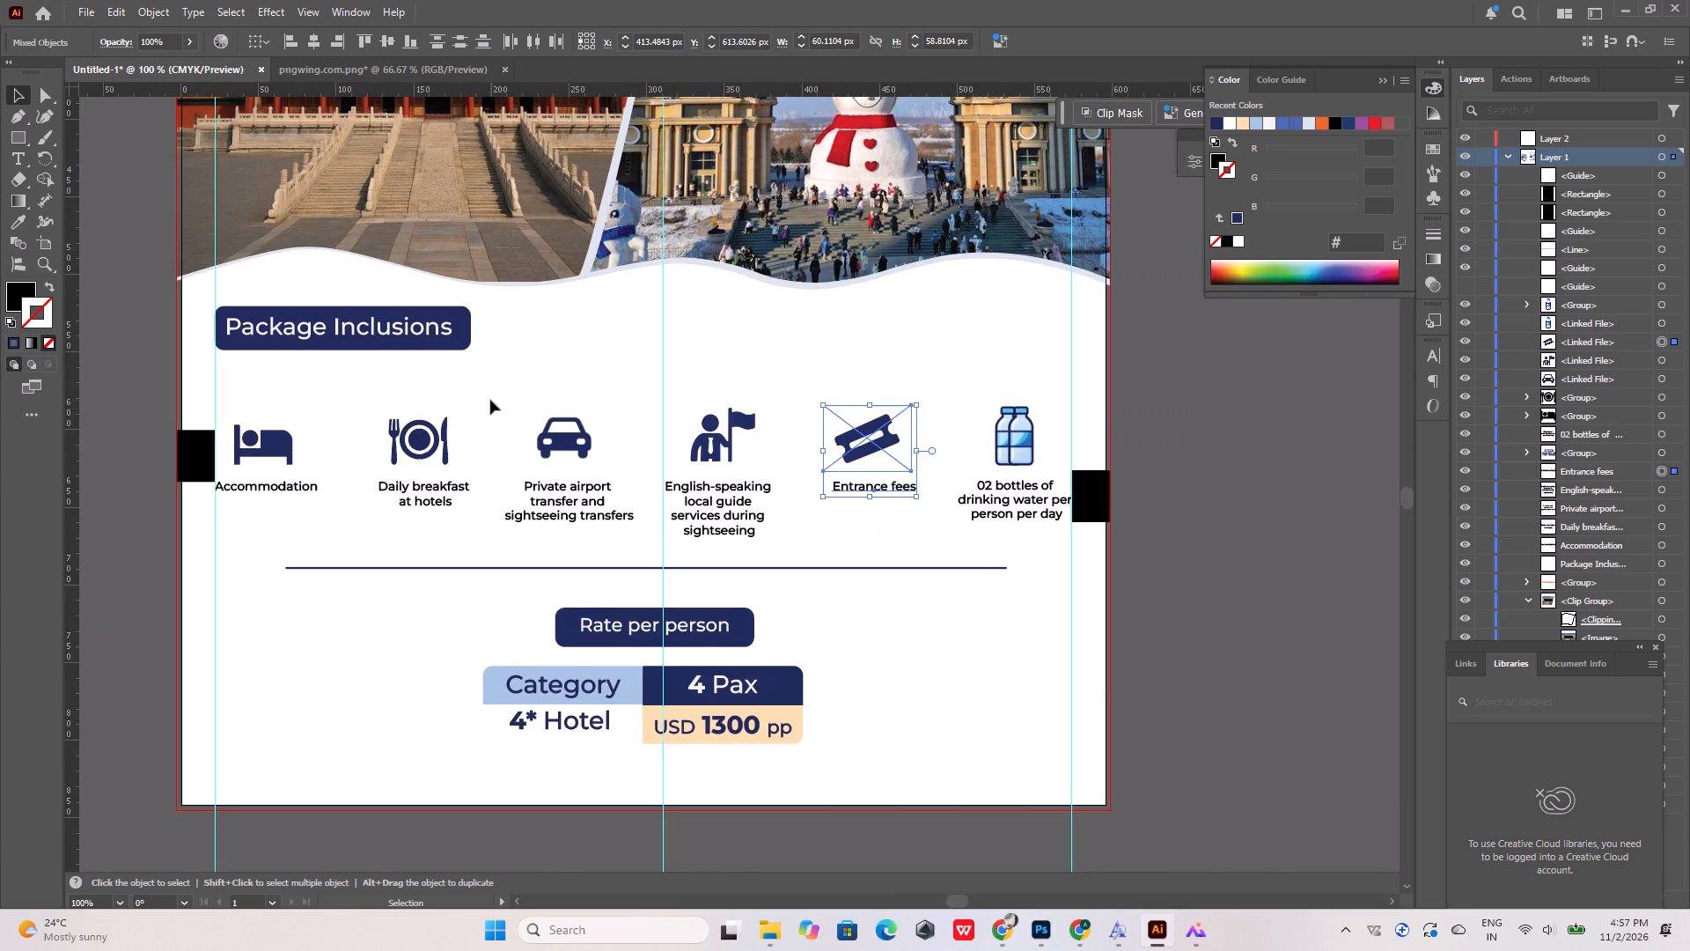
drag(490, 399, 406, 535)
key(shift+Left)
key(shift+Left)
key(shift+Left)
key(shift+Left)
key(shift+Left)
key(shift+Left)
key(shift+Left)
key(shift+Left)
key(shift+Left)
key(shift+Left)
key(shift+Left)
key(shift+Left)
key(shift+Left)
key(shift+Left)
key(shift+Left)
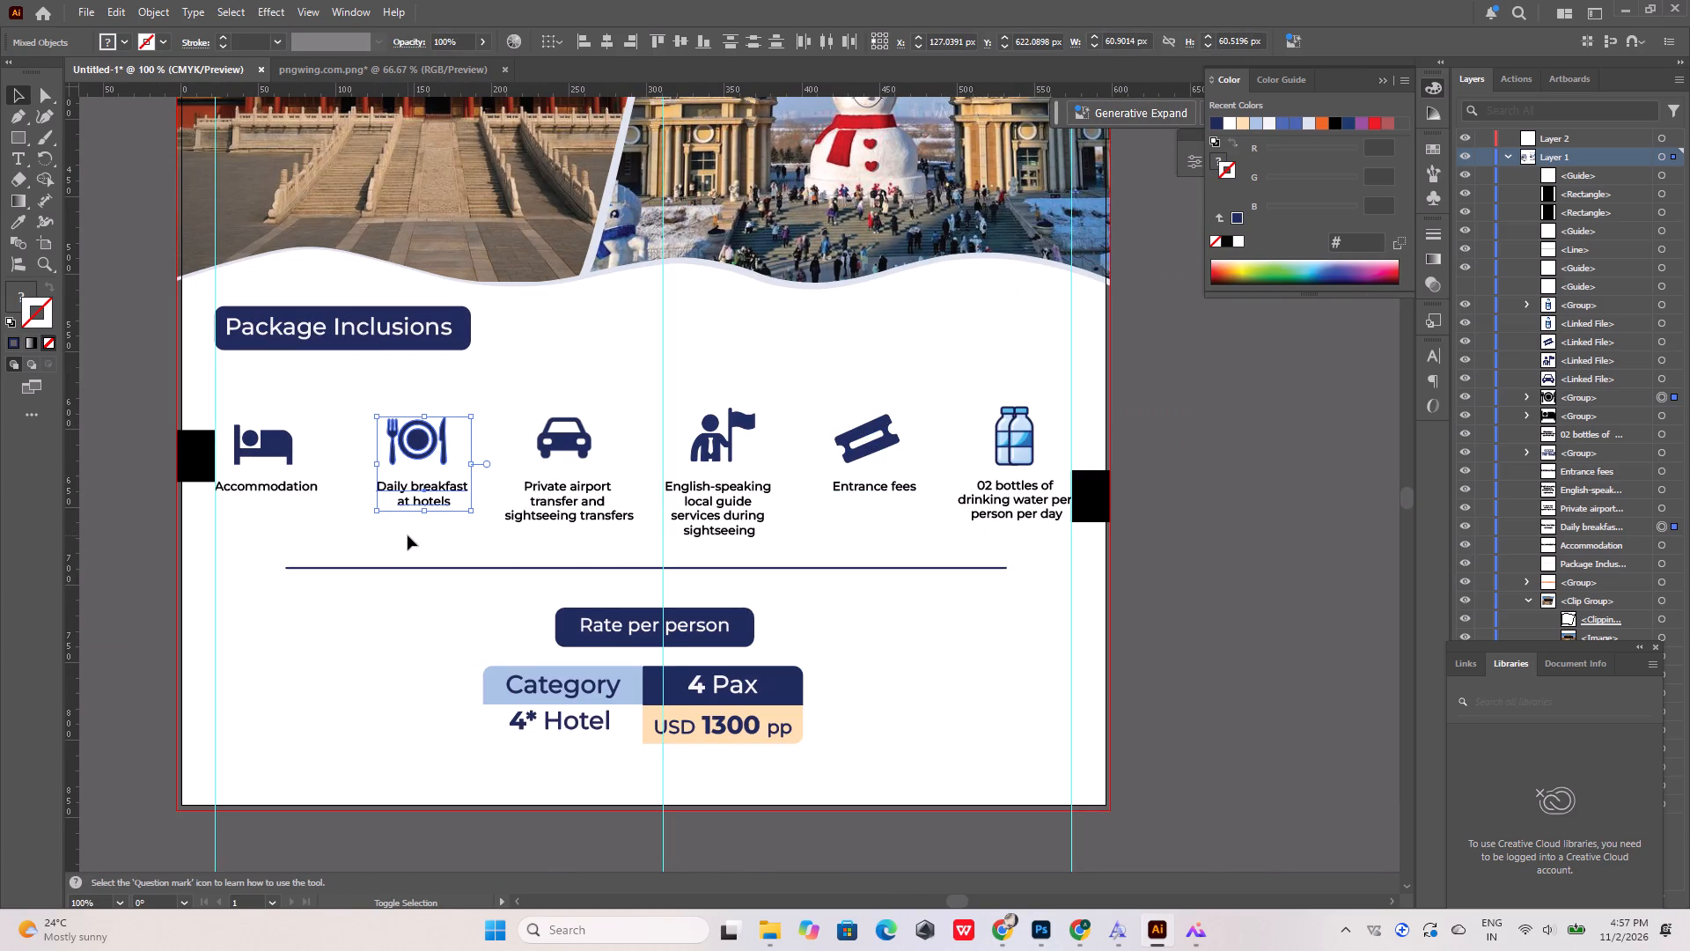
key(shift+Left)
key(shift+Left)
key(shift+Left)
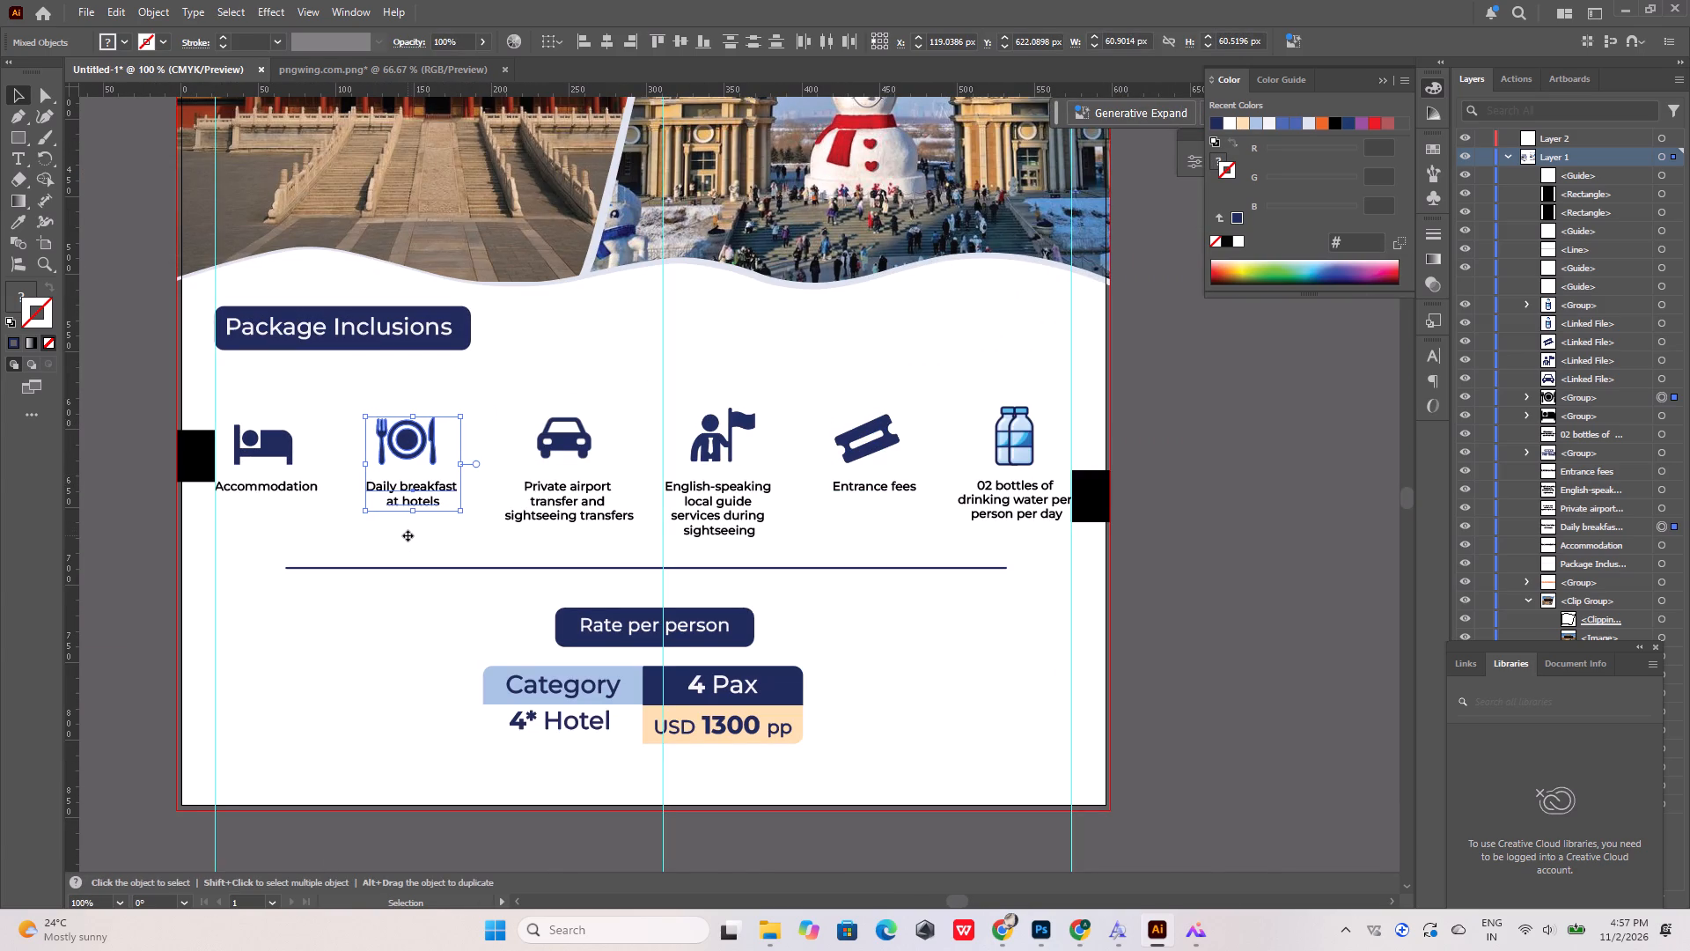
click(498, 372)
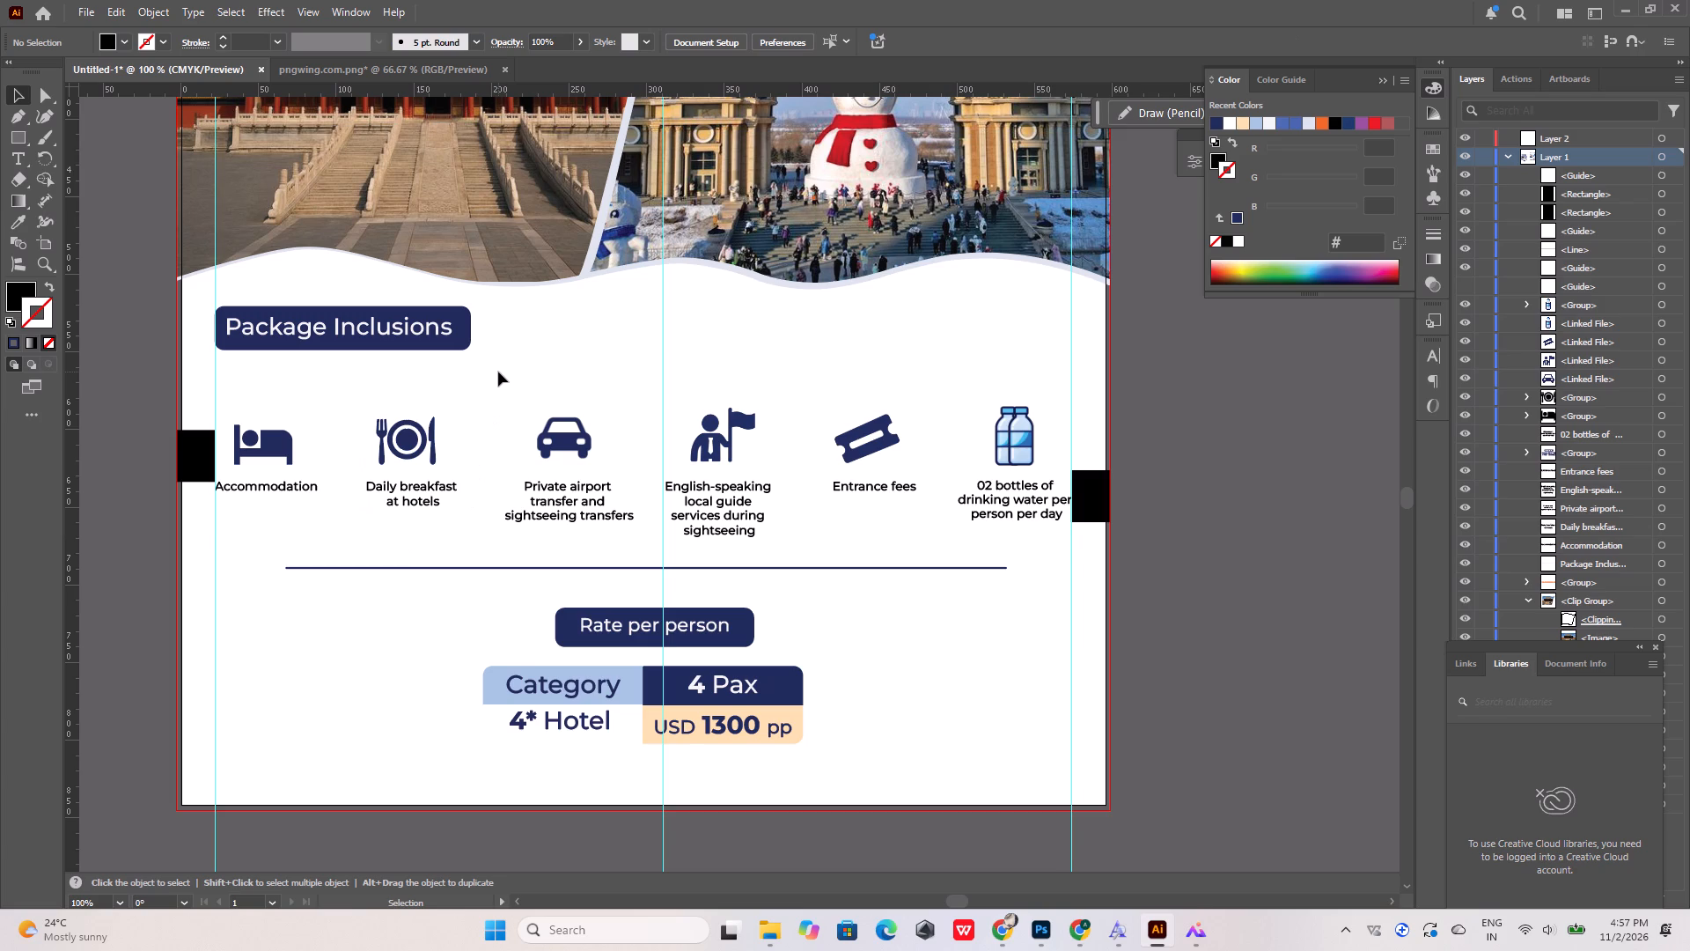
drag(498, 372, 400, 520)
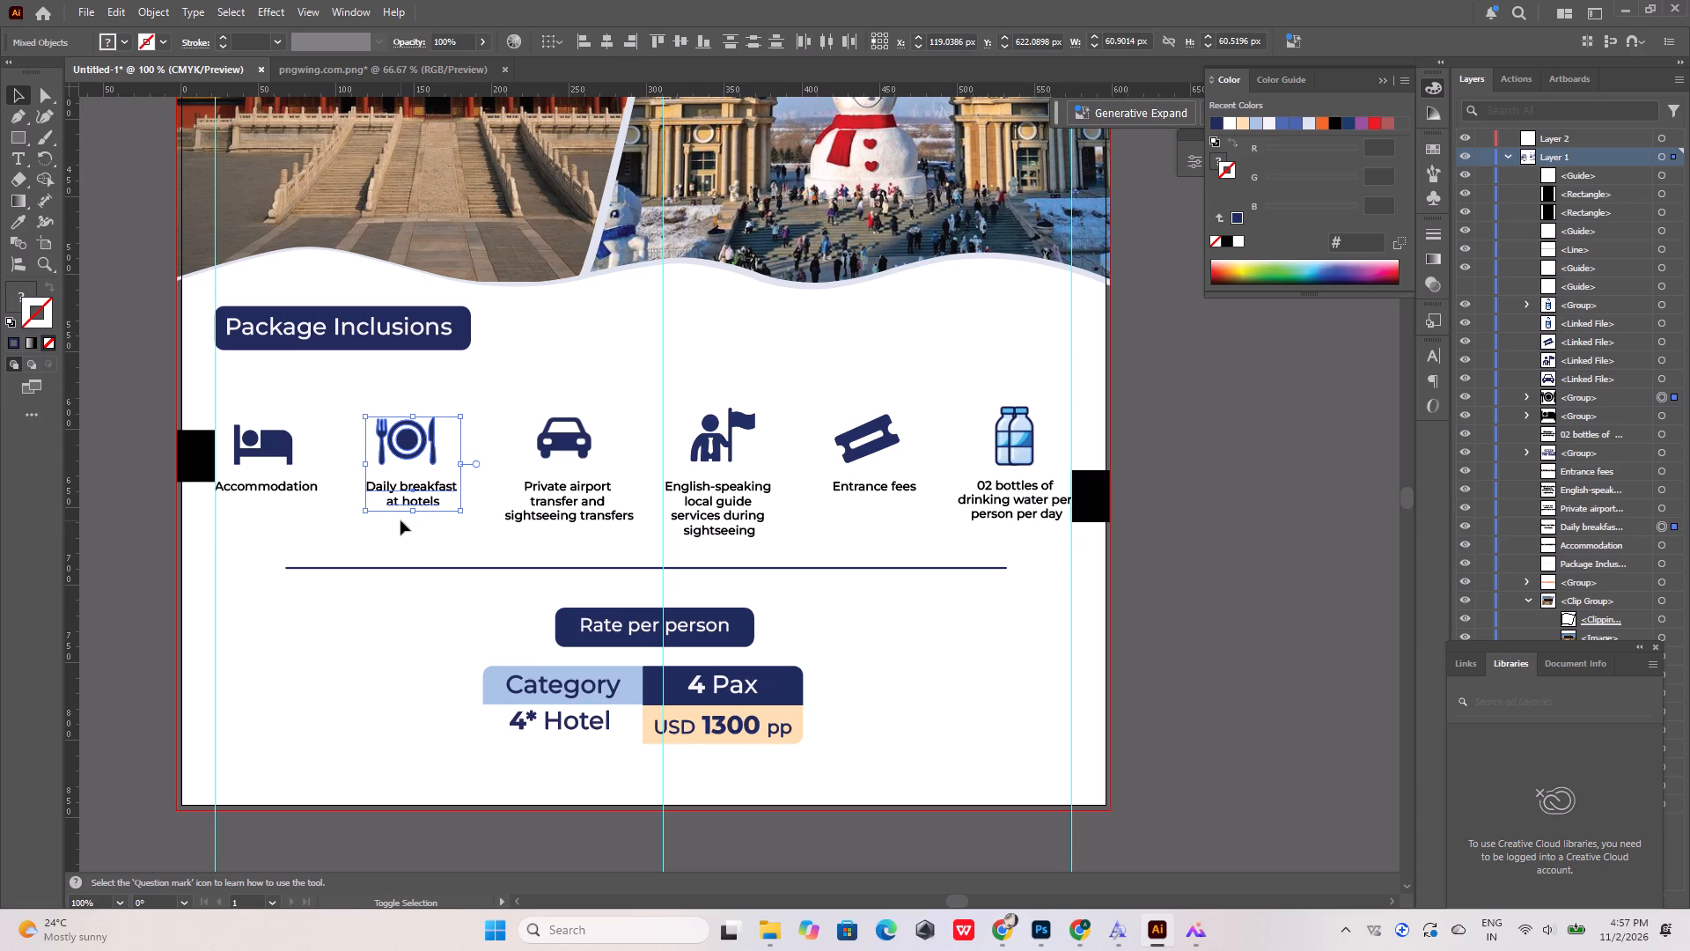
key(shift+Left)
key(shift+Left)
key(shift+Left)
key(shift+Right)
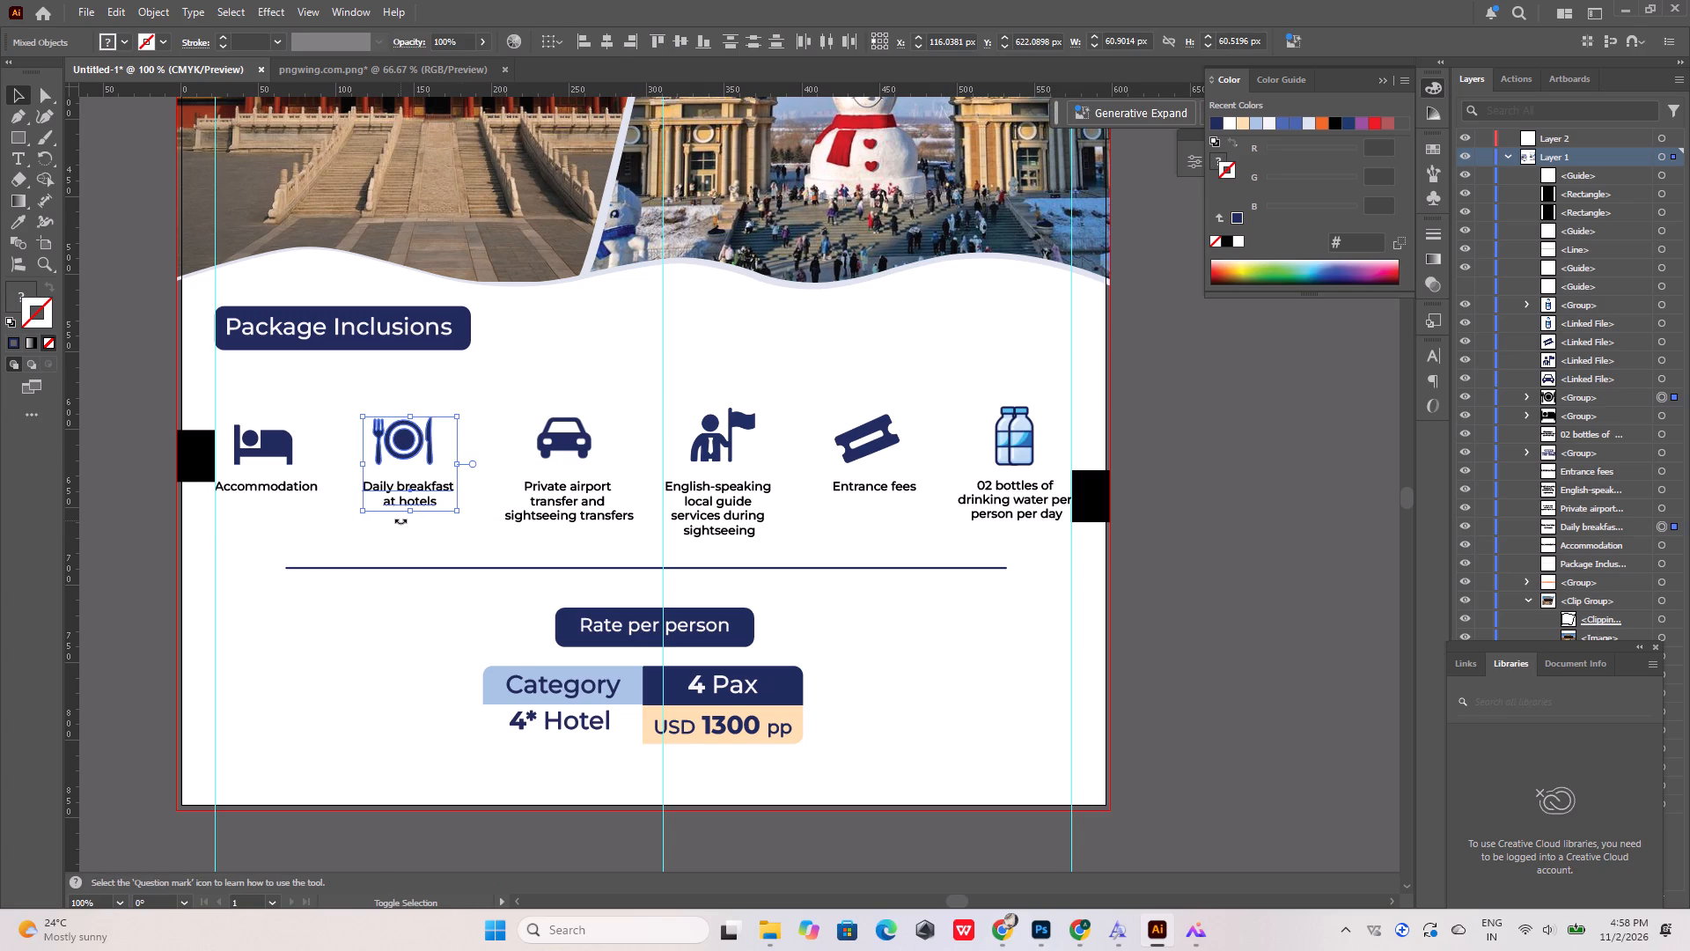
Move the private airport transfer car icon and its caption left by about 4 px.
drag(501, 394, 630, 575)
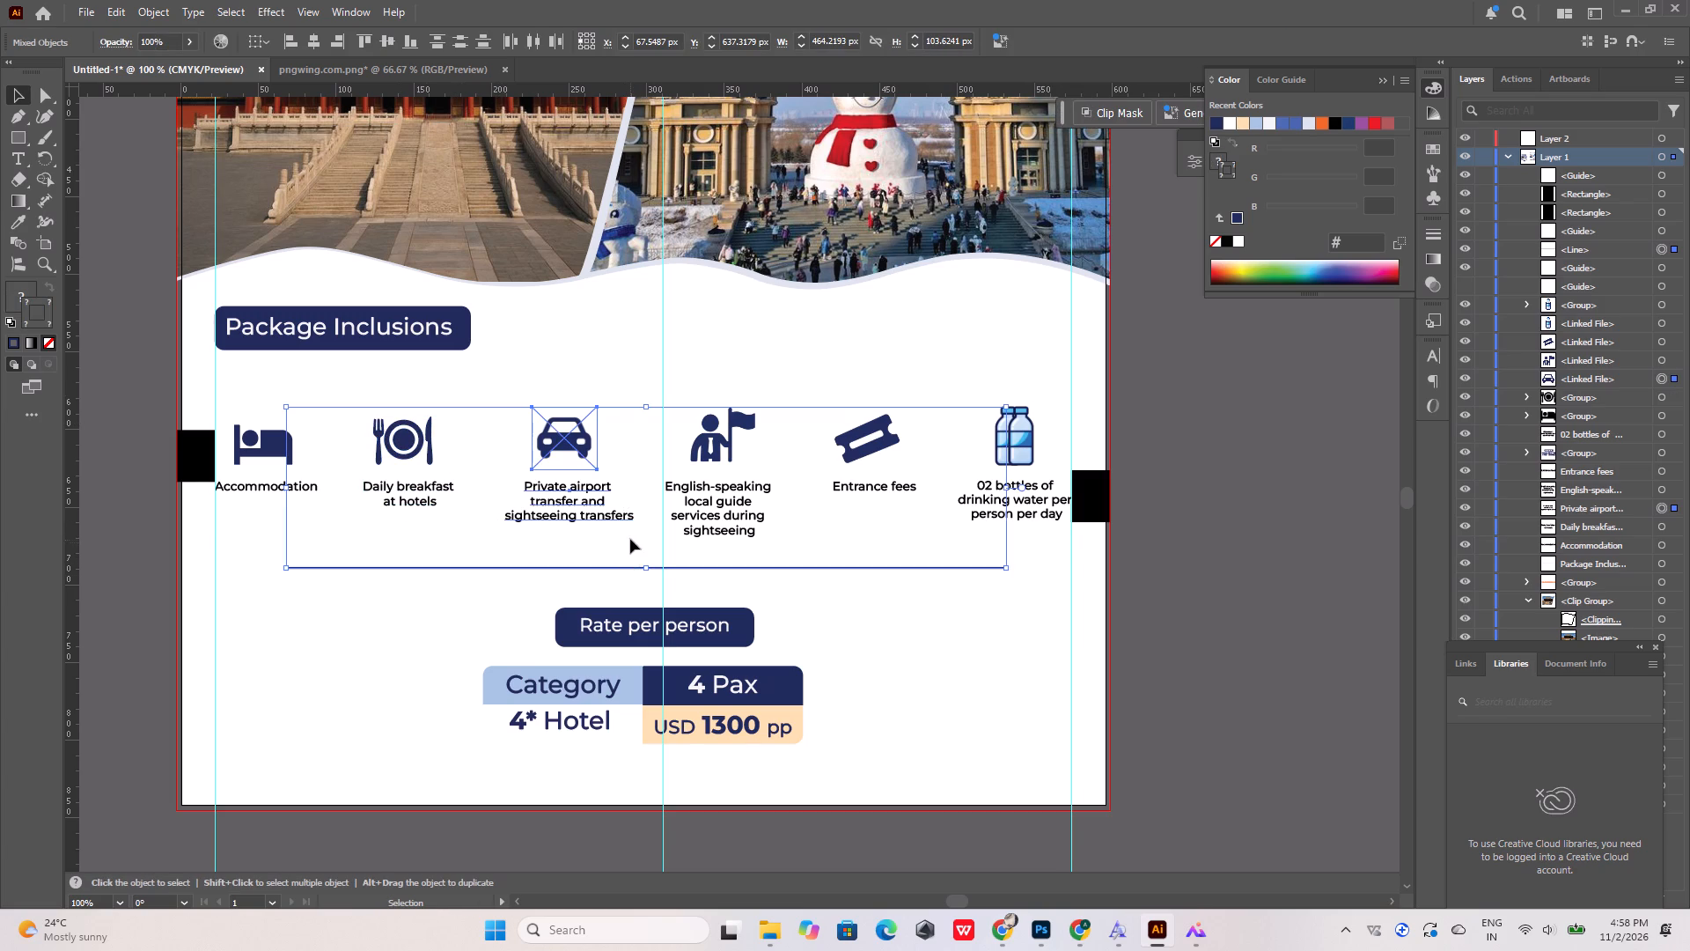
click(585, 362)
drag(565, 381, 577, 521)
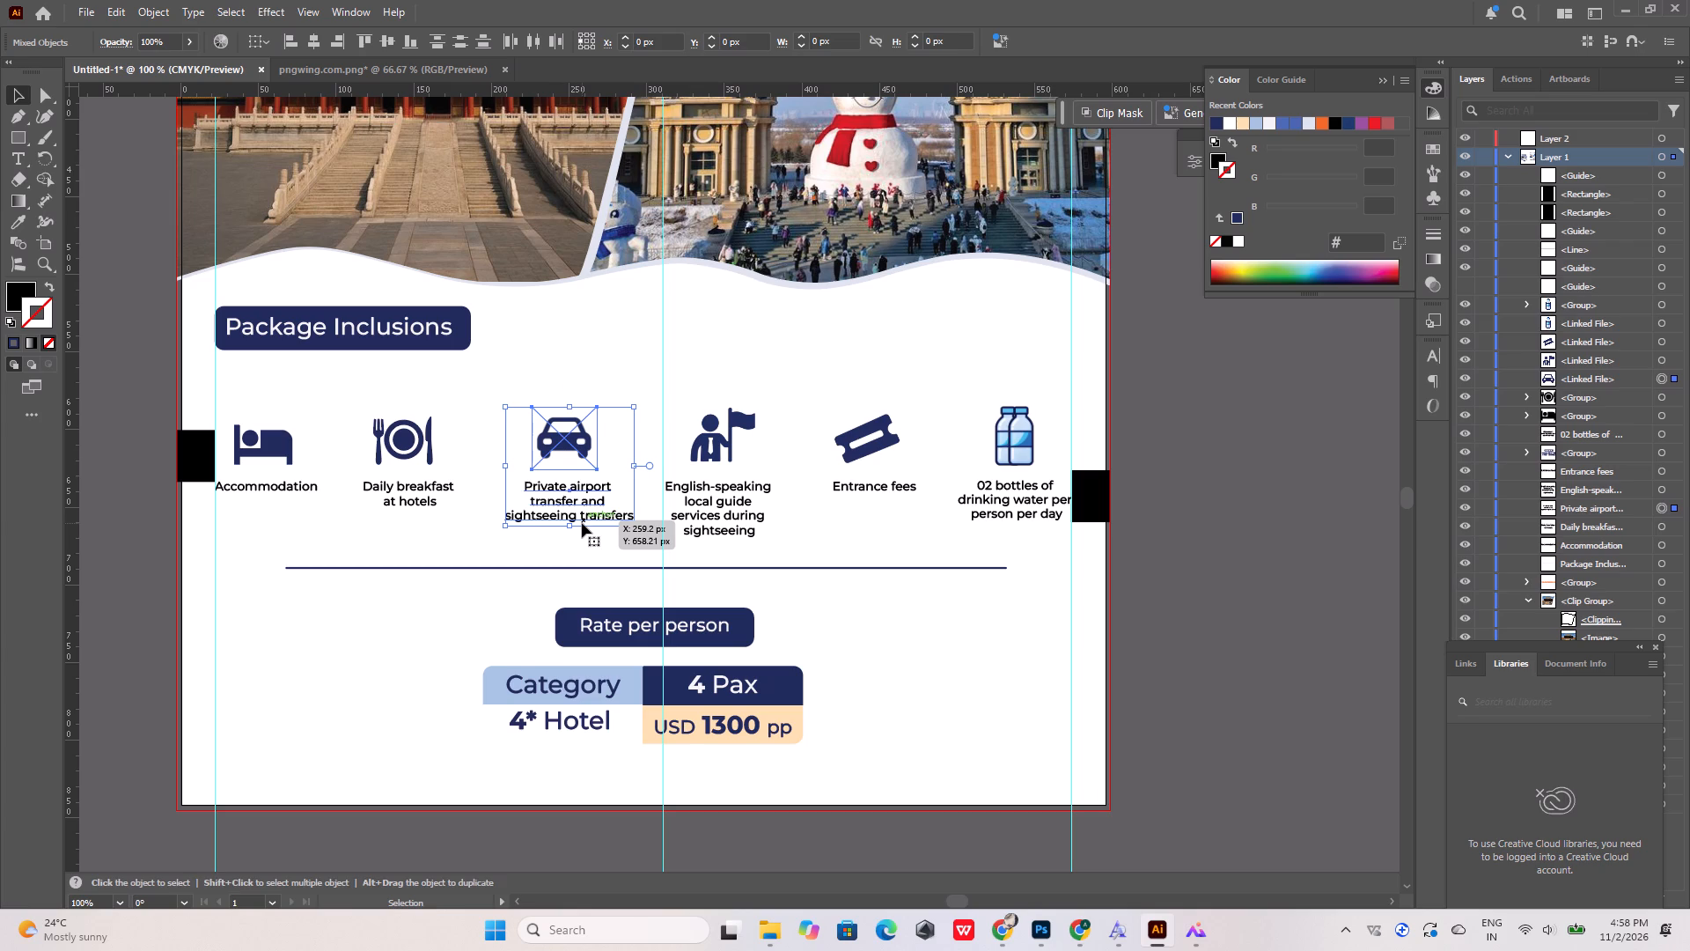
key(shift+Left)
key(shift+Left)
key(shift+Left)
key(shift+Left)
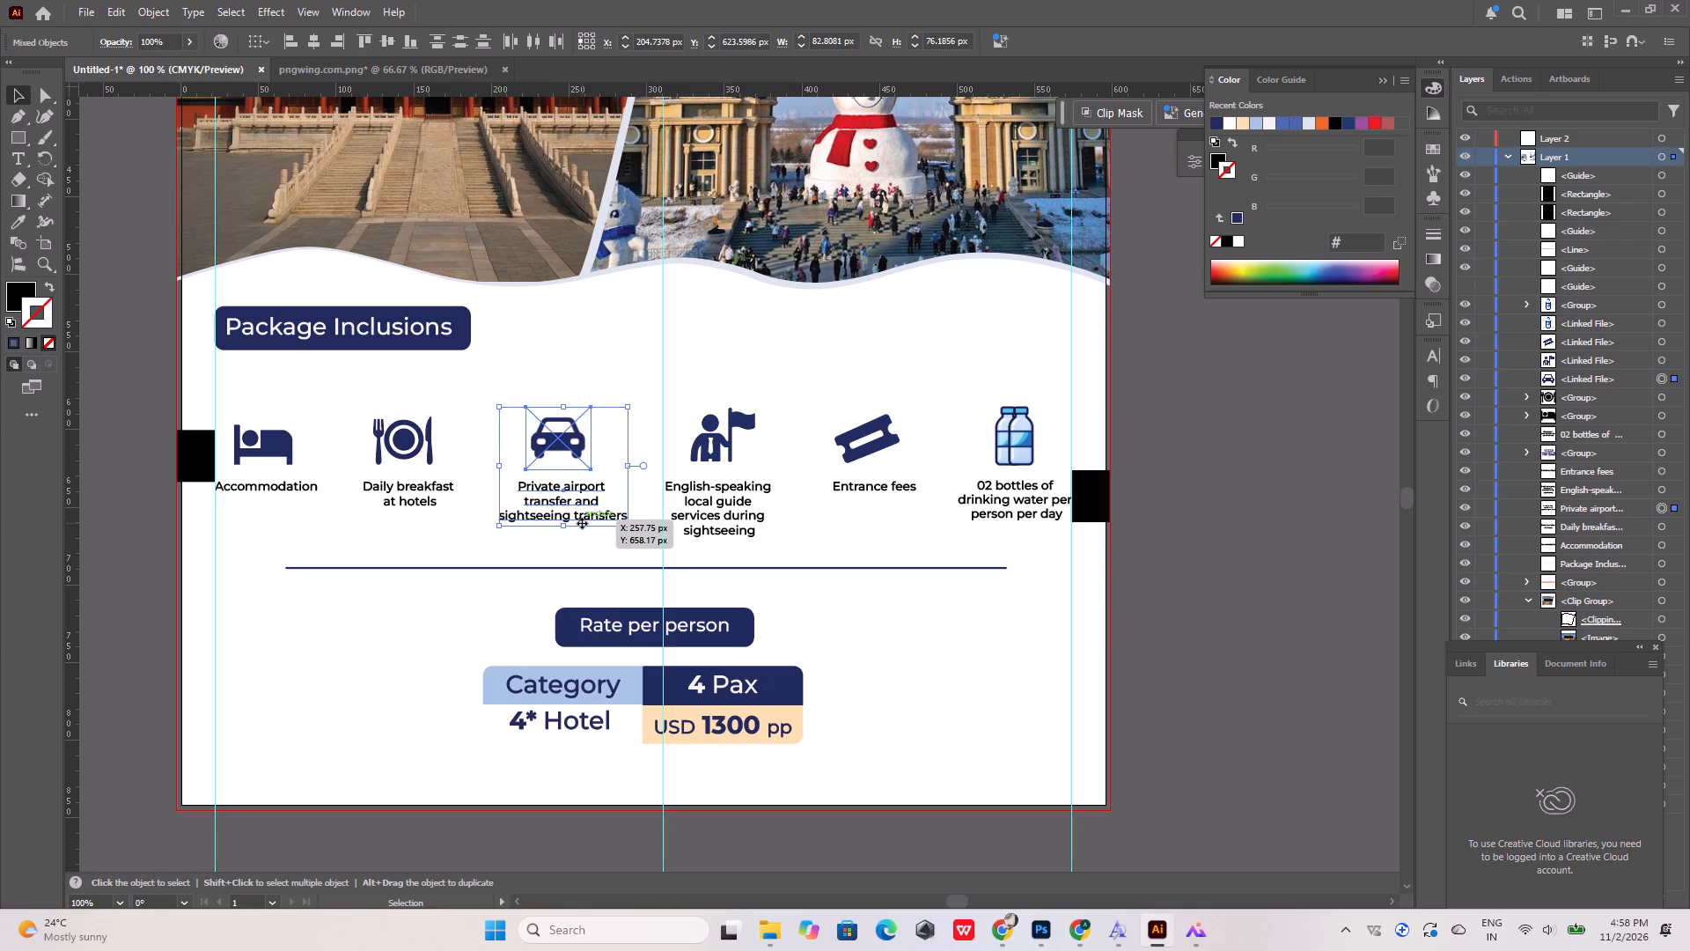
click(586, 372)
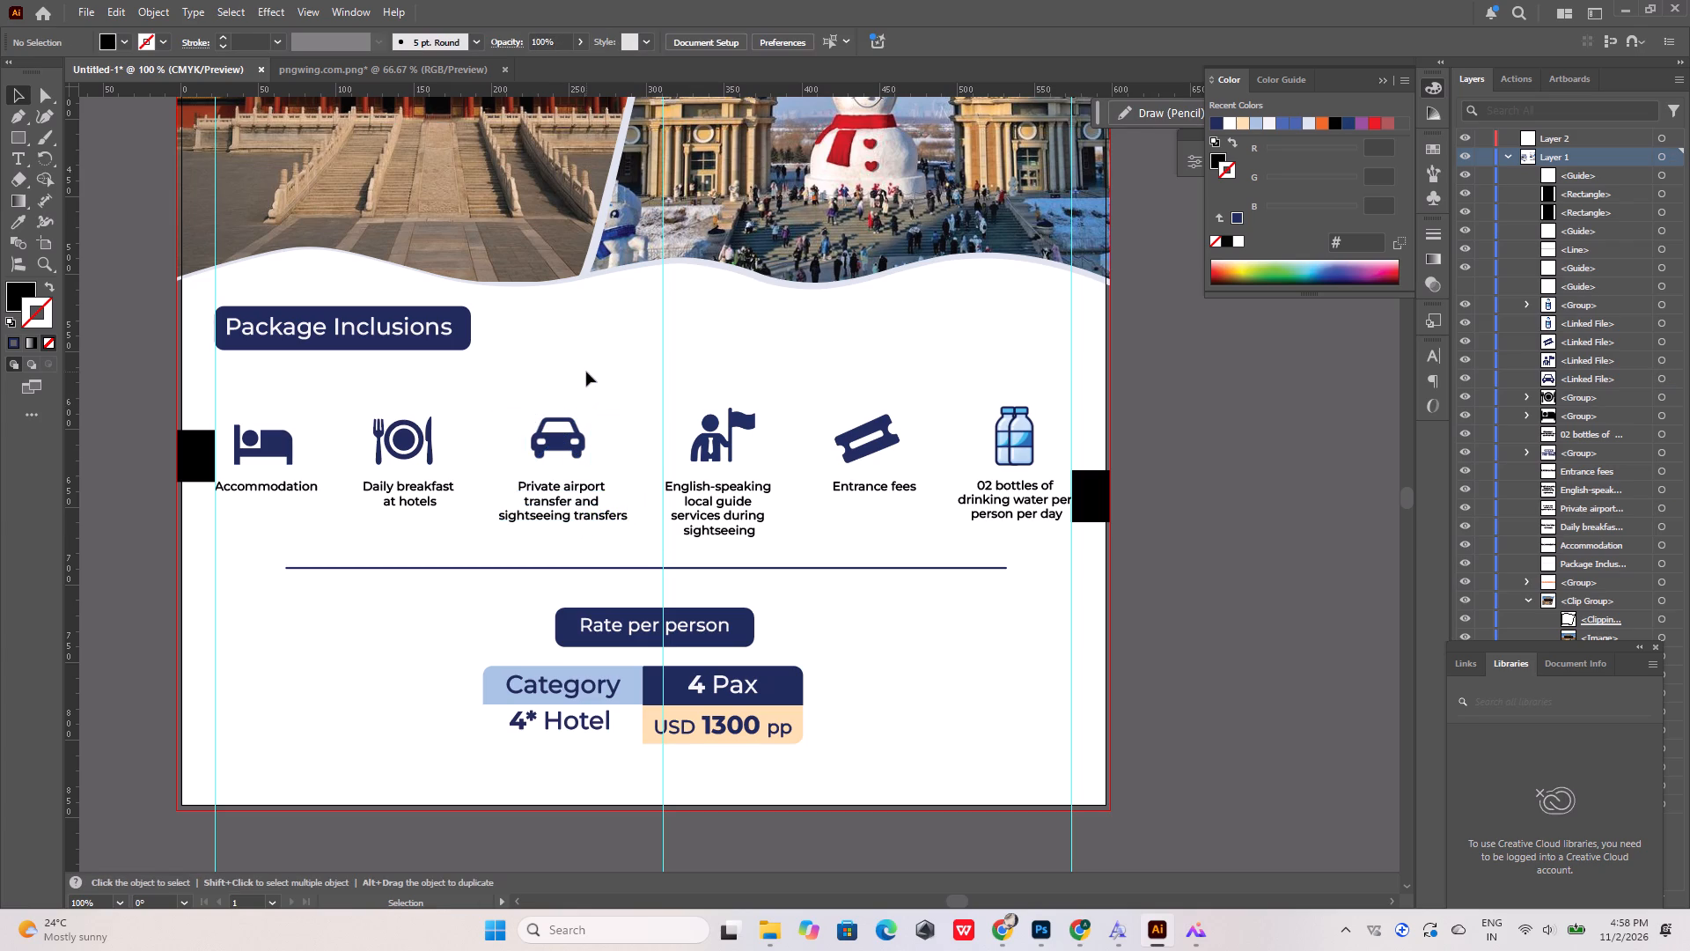
Hide the vertical left margin, centre and right margin guides on the flyer.
alt+scroll(559, 497, down, 5)
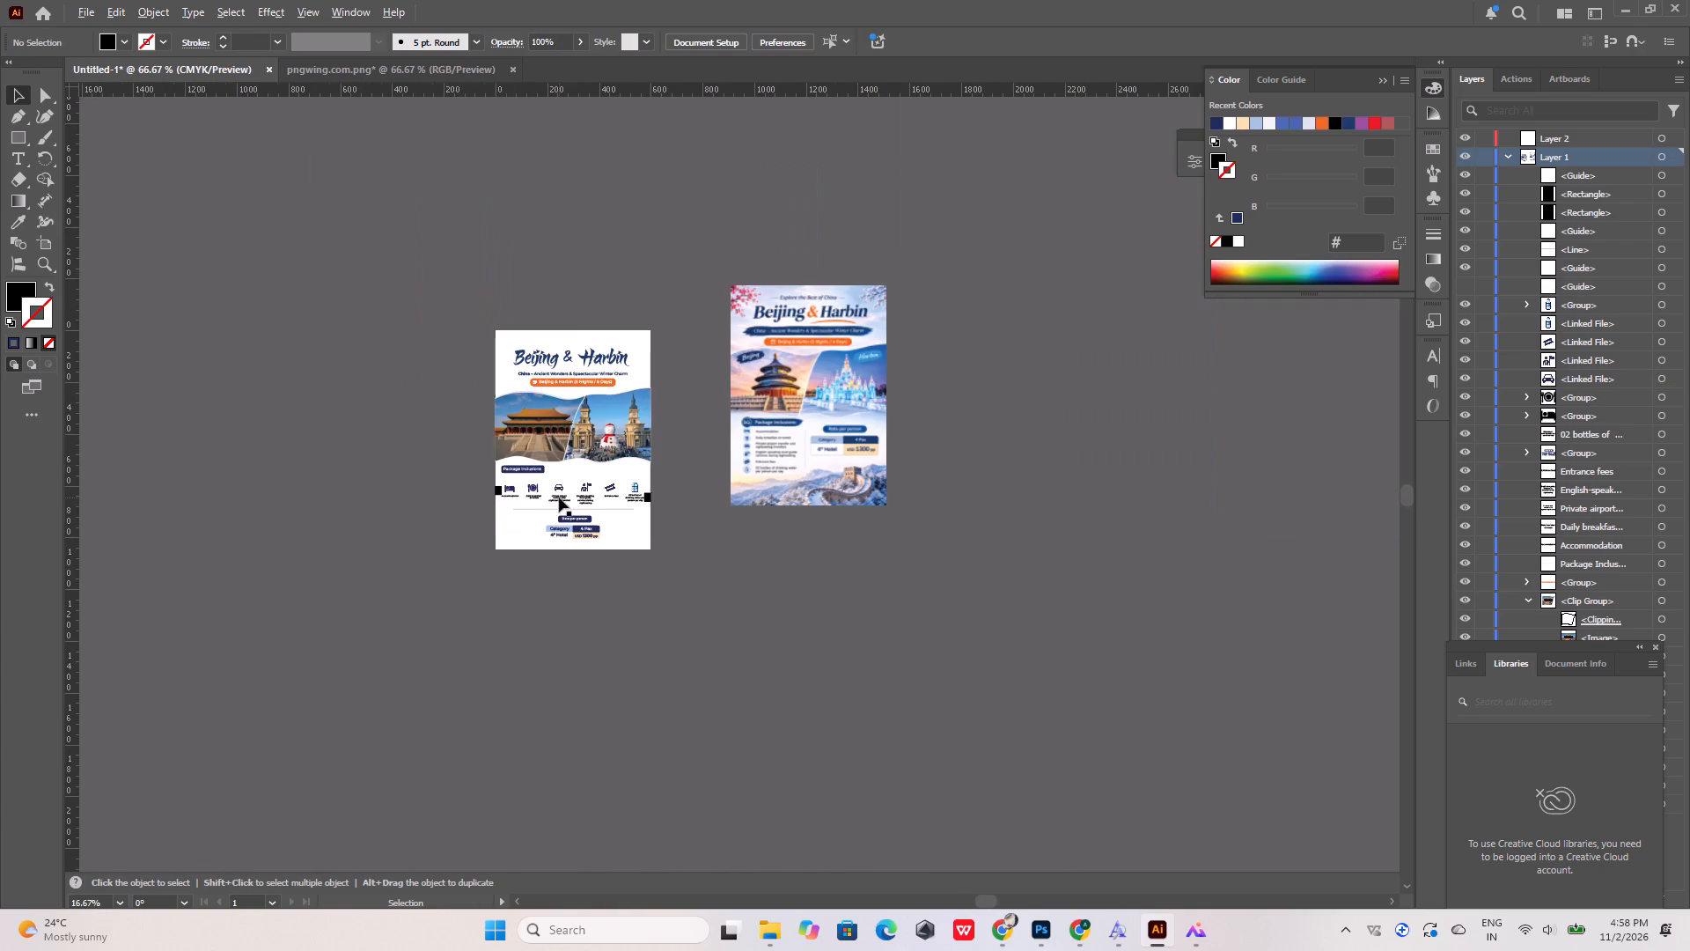
drag(708, 208, 362, 247)
key(Delete)
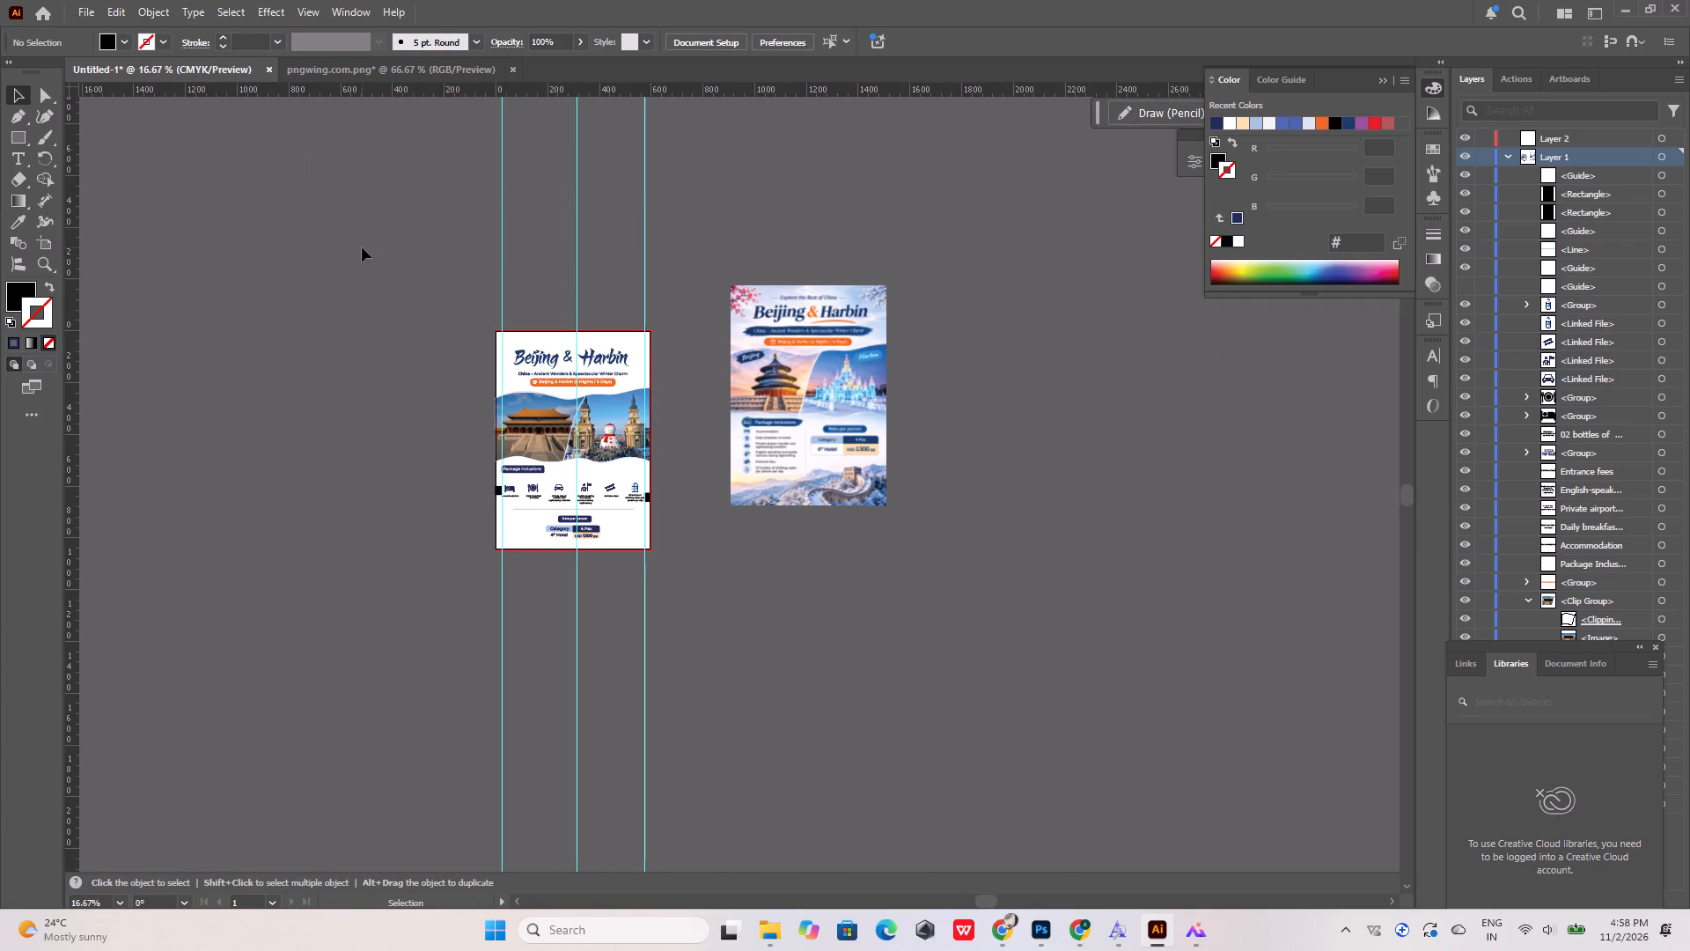
click(1465, 177)
click(1565, 225)
click(1466, 227)
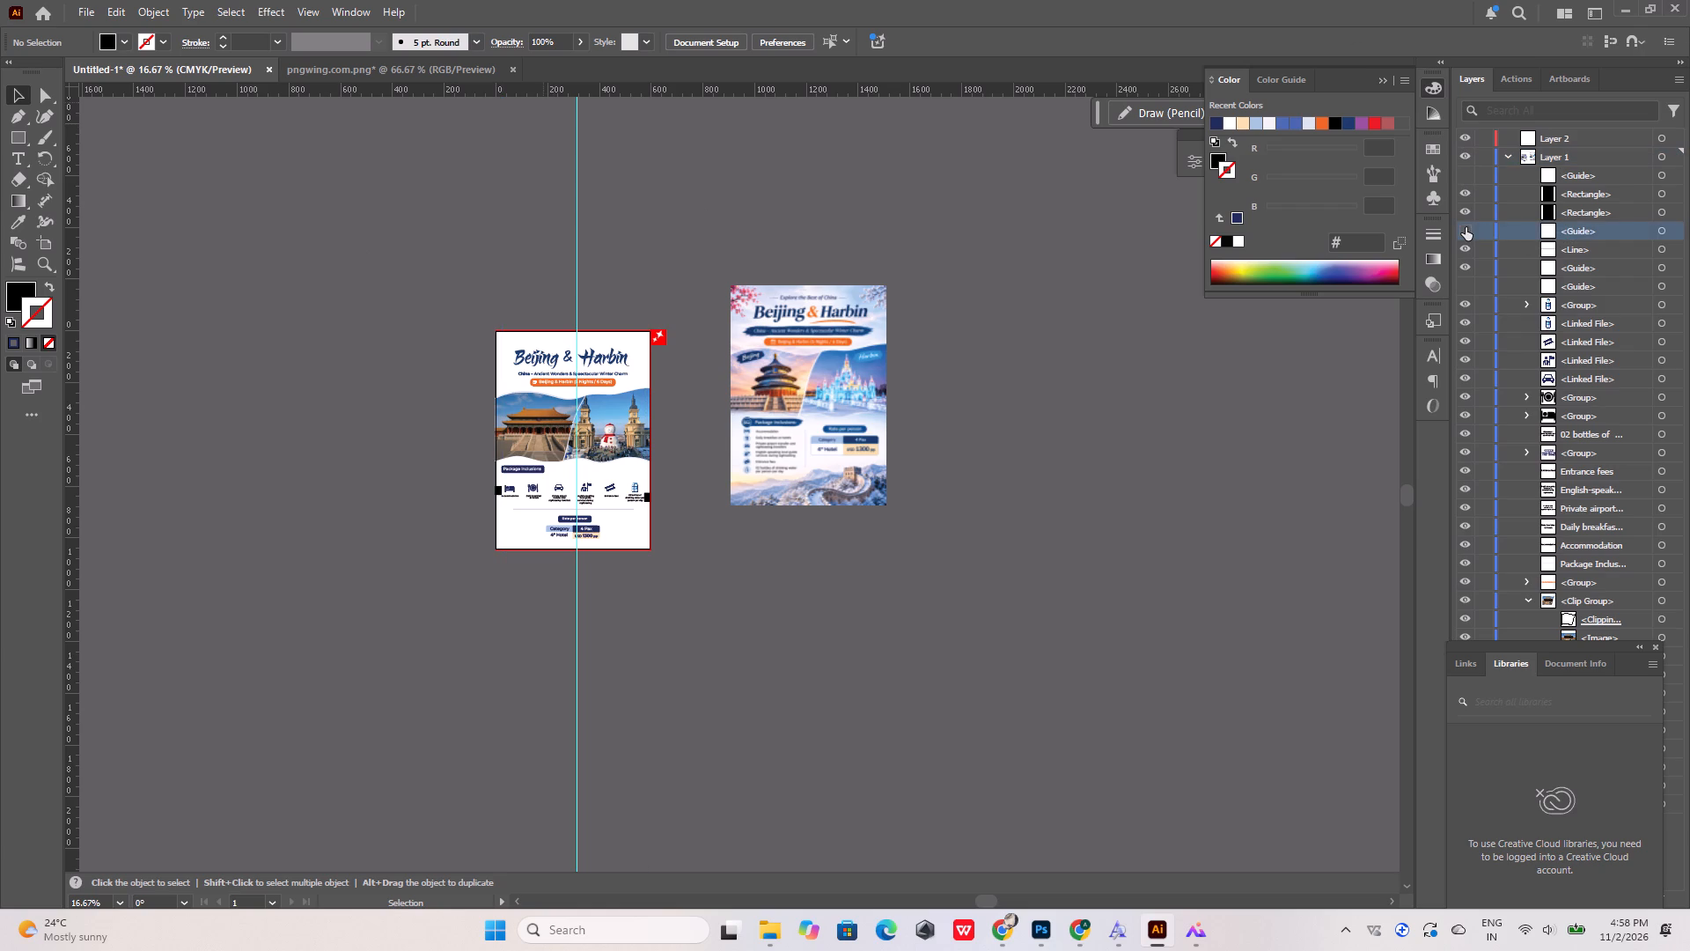
click(1466, 267)
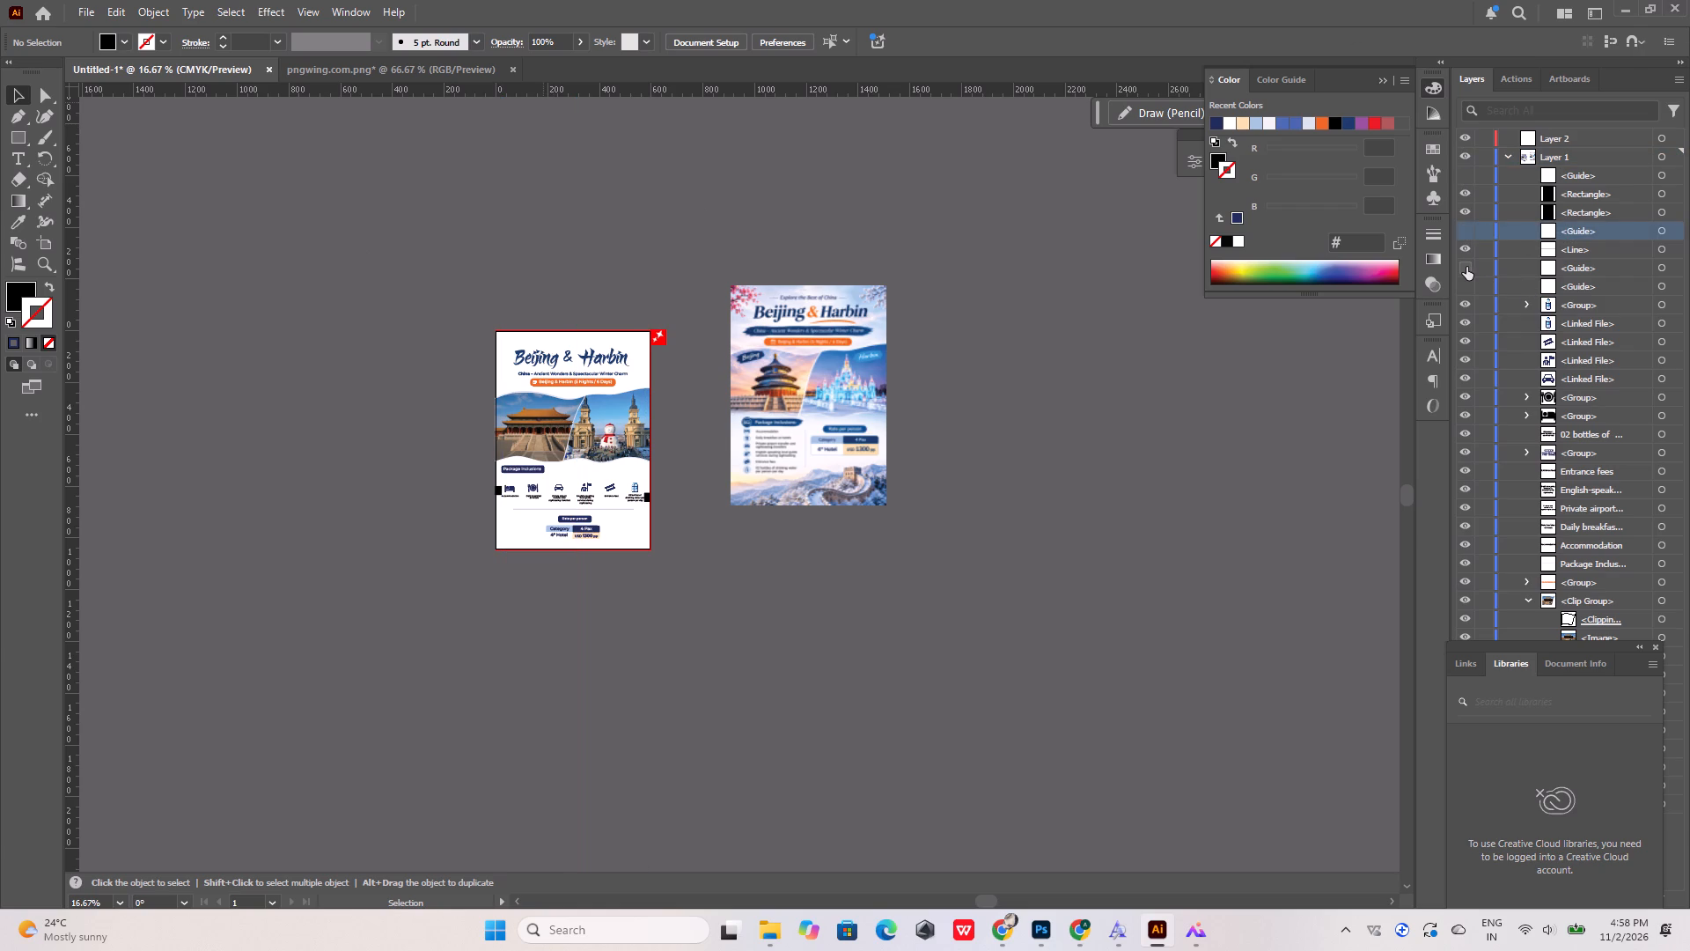
click(458, 300)
Enlarge the Rate per person price table group to about 235 × 100 px and centre it horizontally on the page.
alt+scroll(535, 485, up, 5)
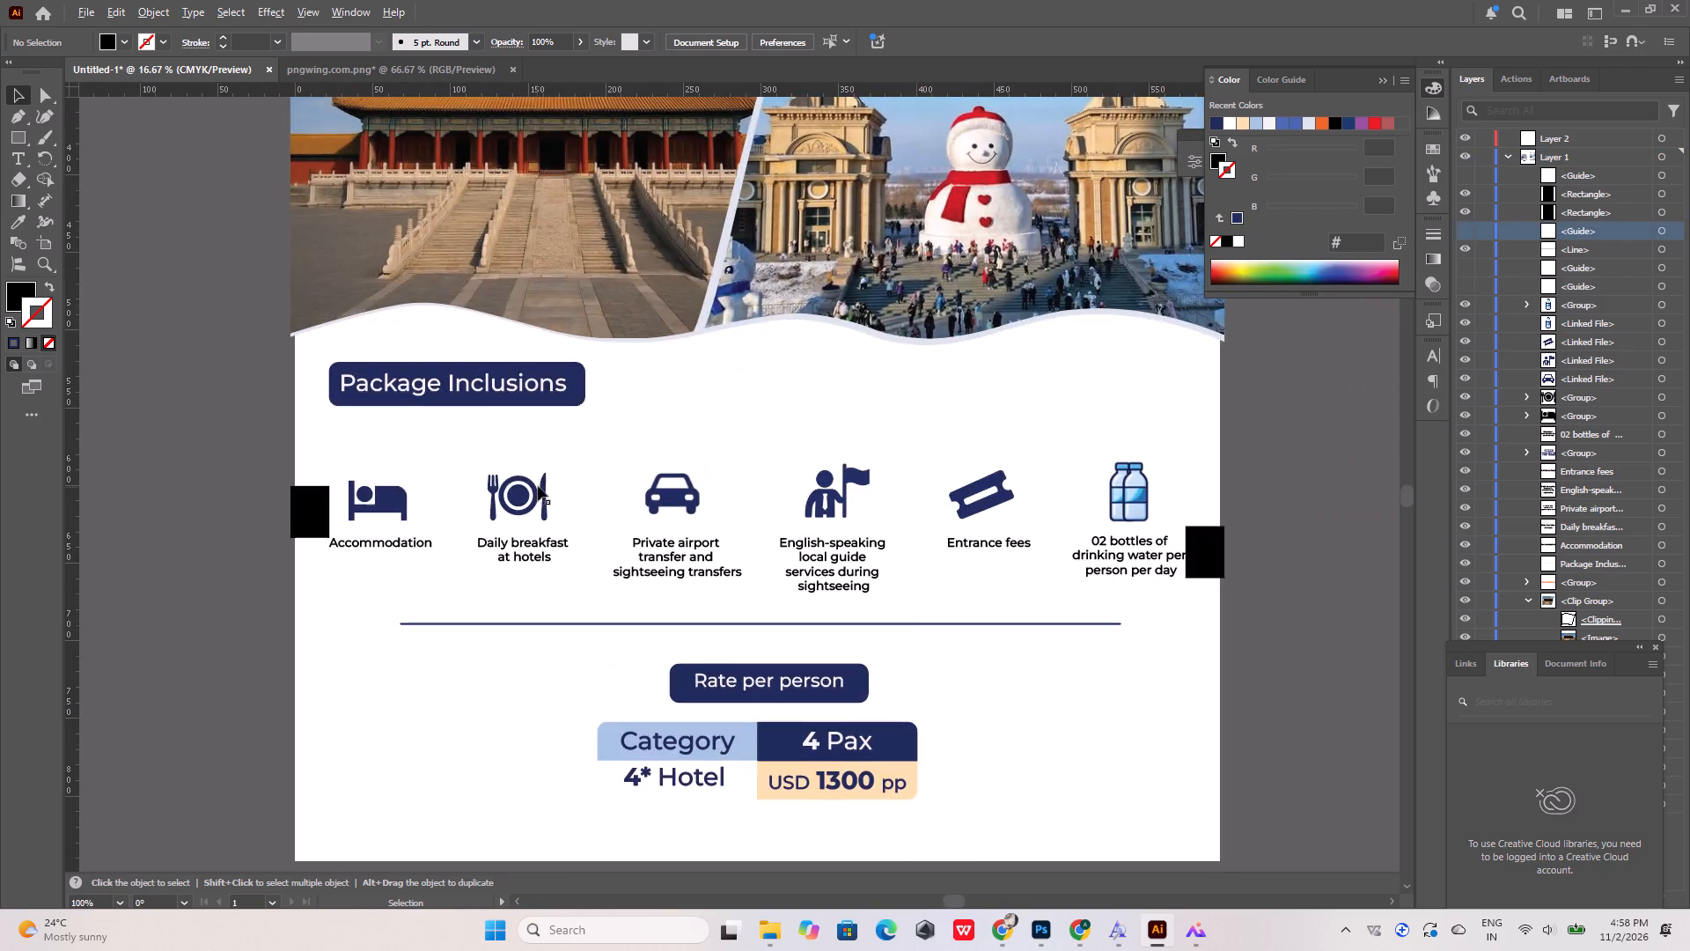
alt+scroll(566, 483, down, 2)
alt+scroll(621, 628, up, 3)
drag(485, 456, 818, 624)
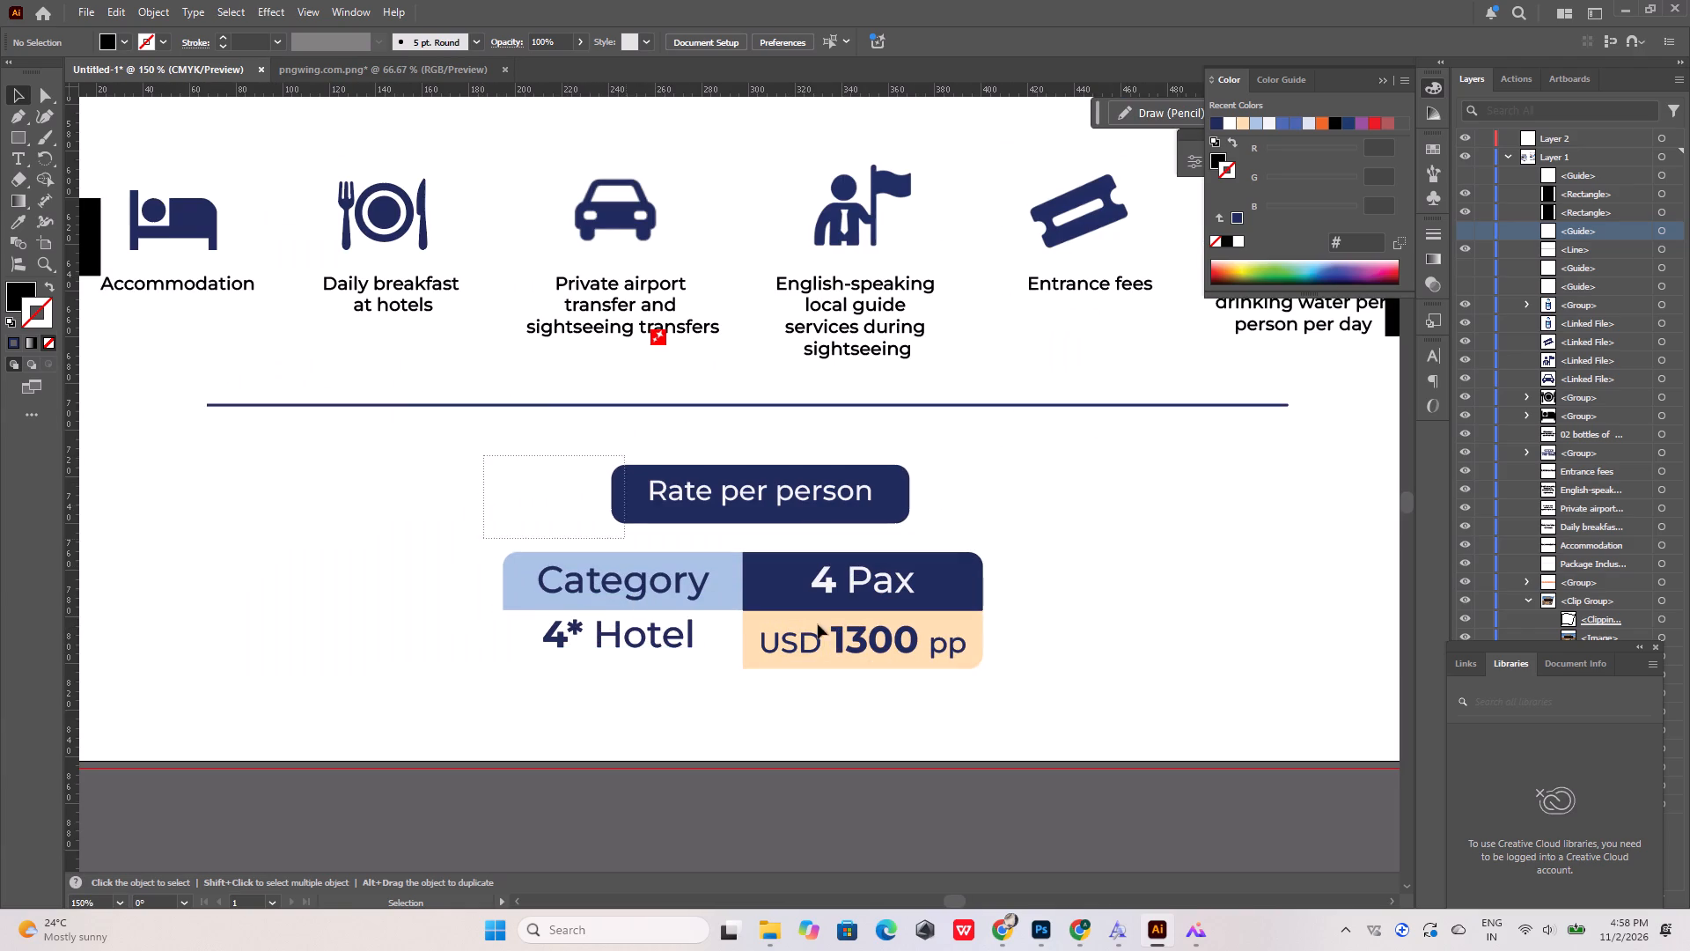
drag(818, 624, 1050, 691)
shift+drag(982, 673, 1049, 711)
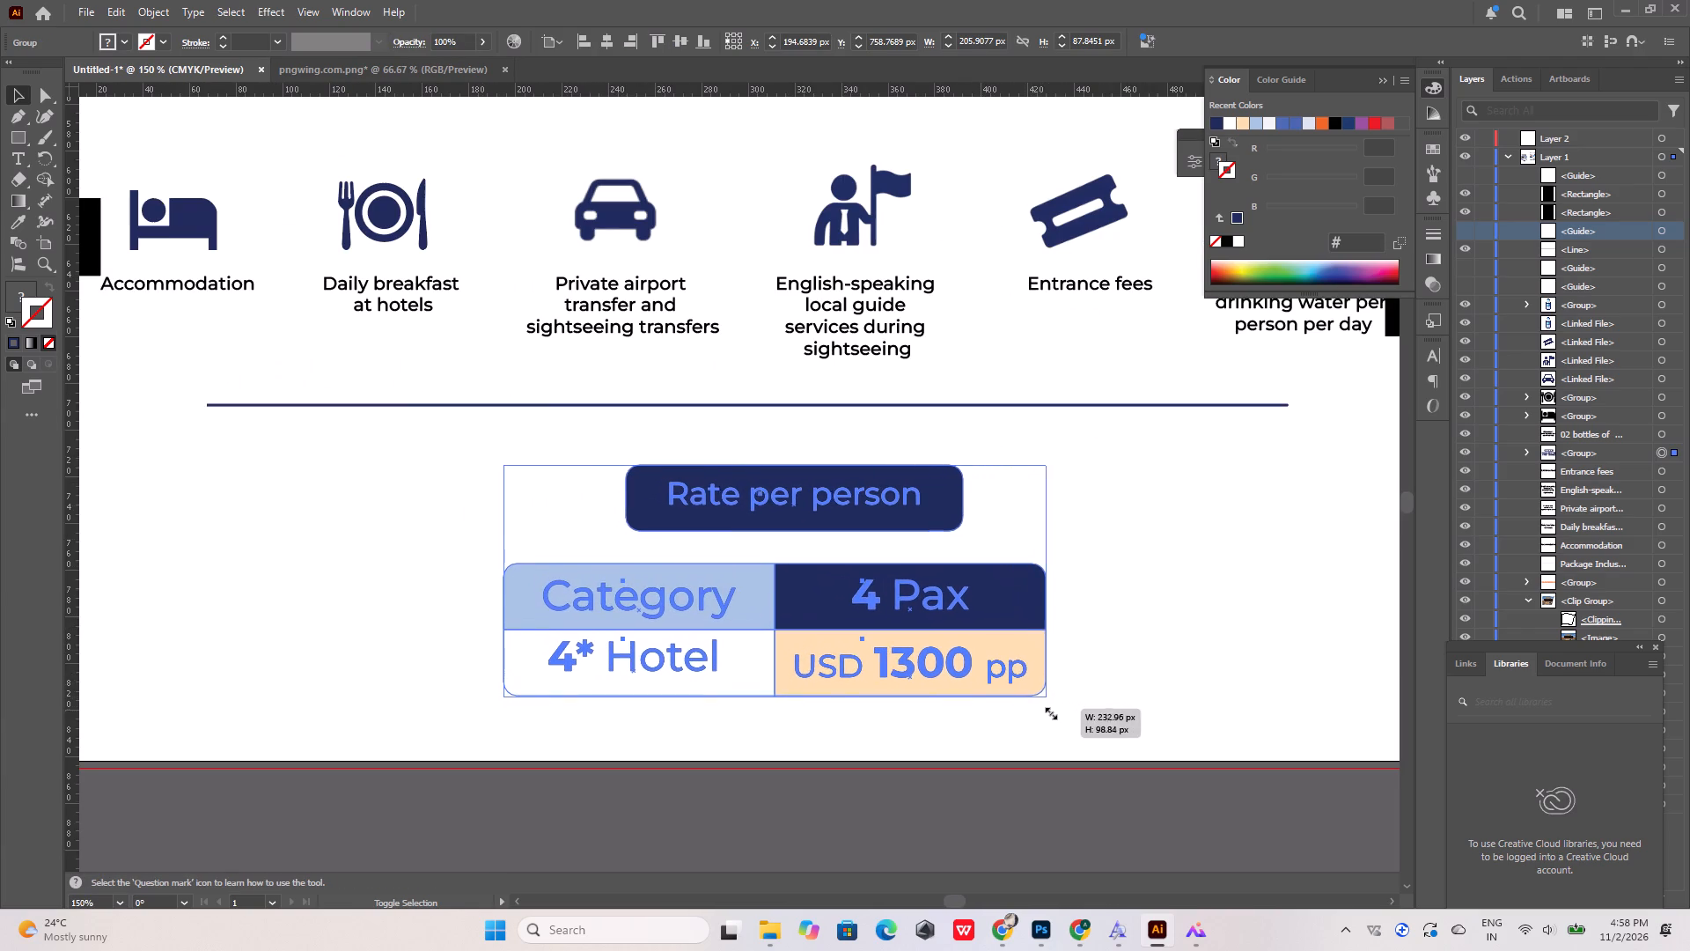
shift+drag(1049, 711, 1051, 711)
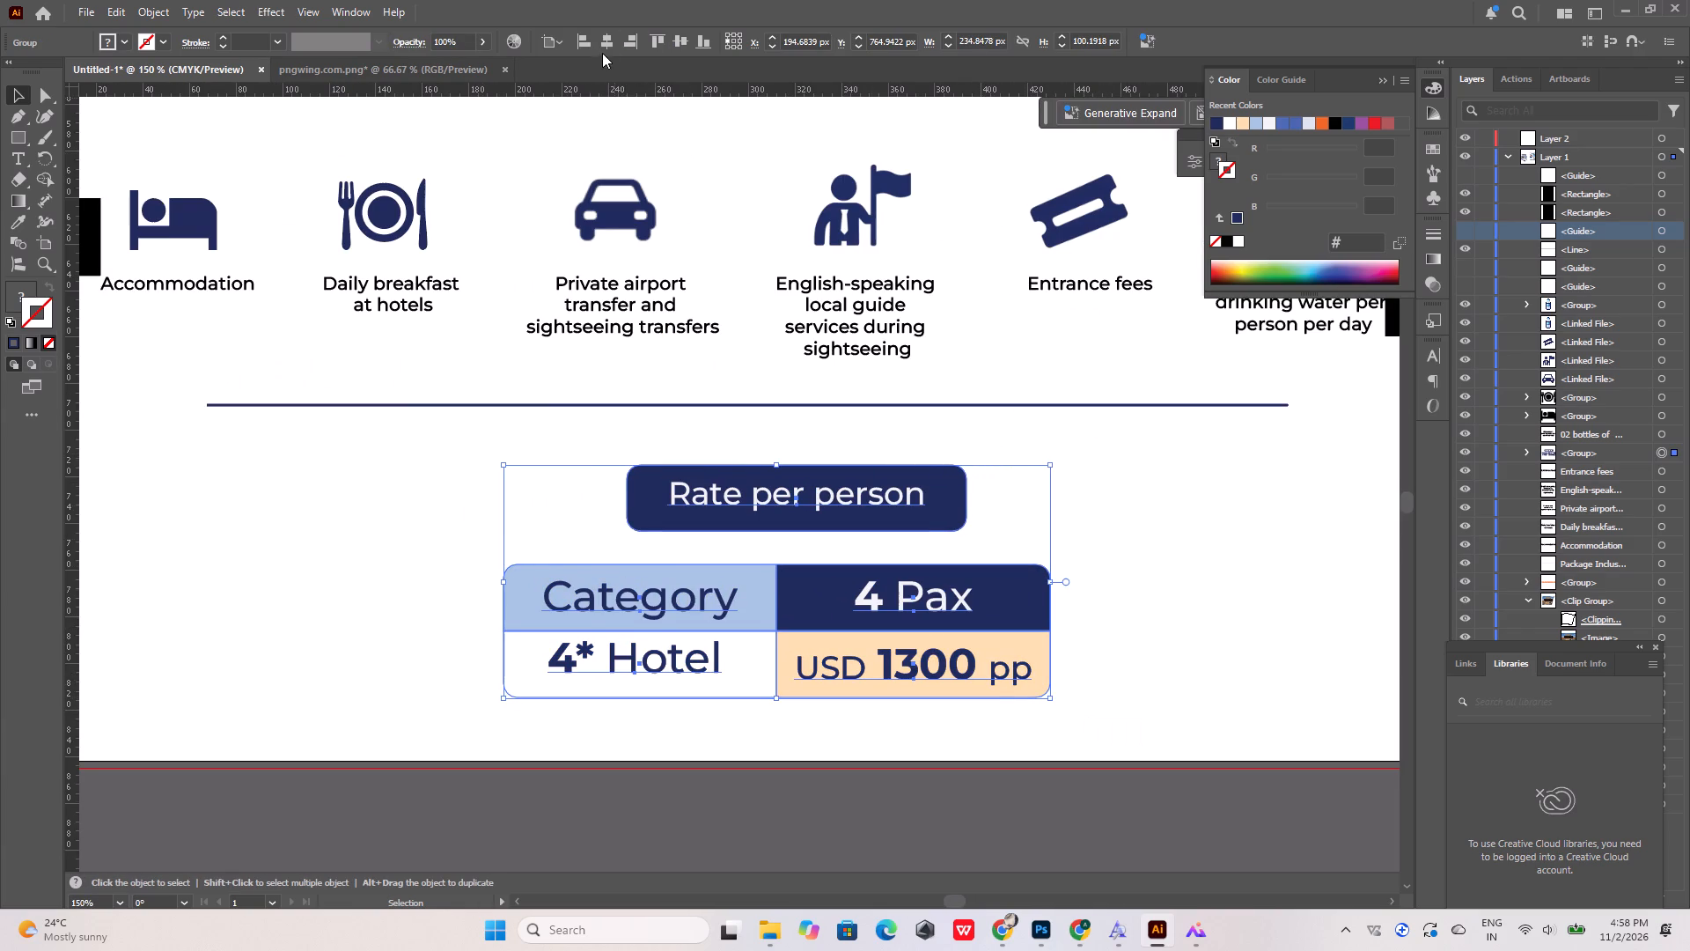
click(606, 36)
alt+scroll(604, 484, down, 5)
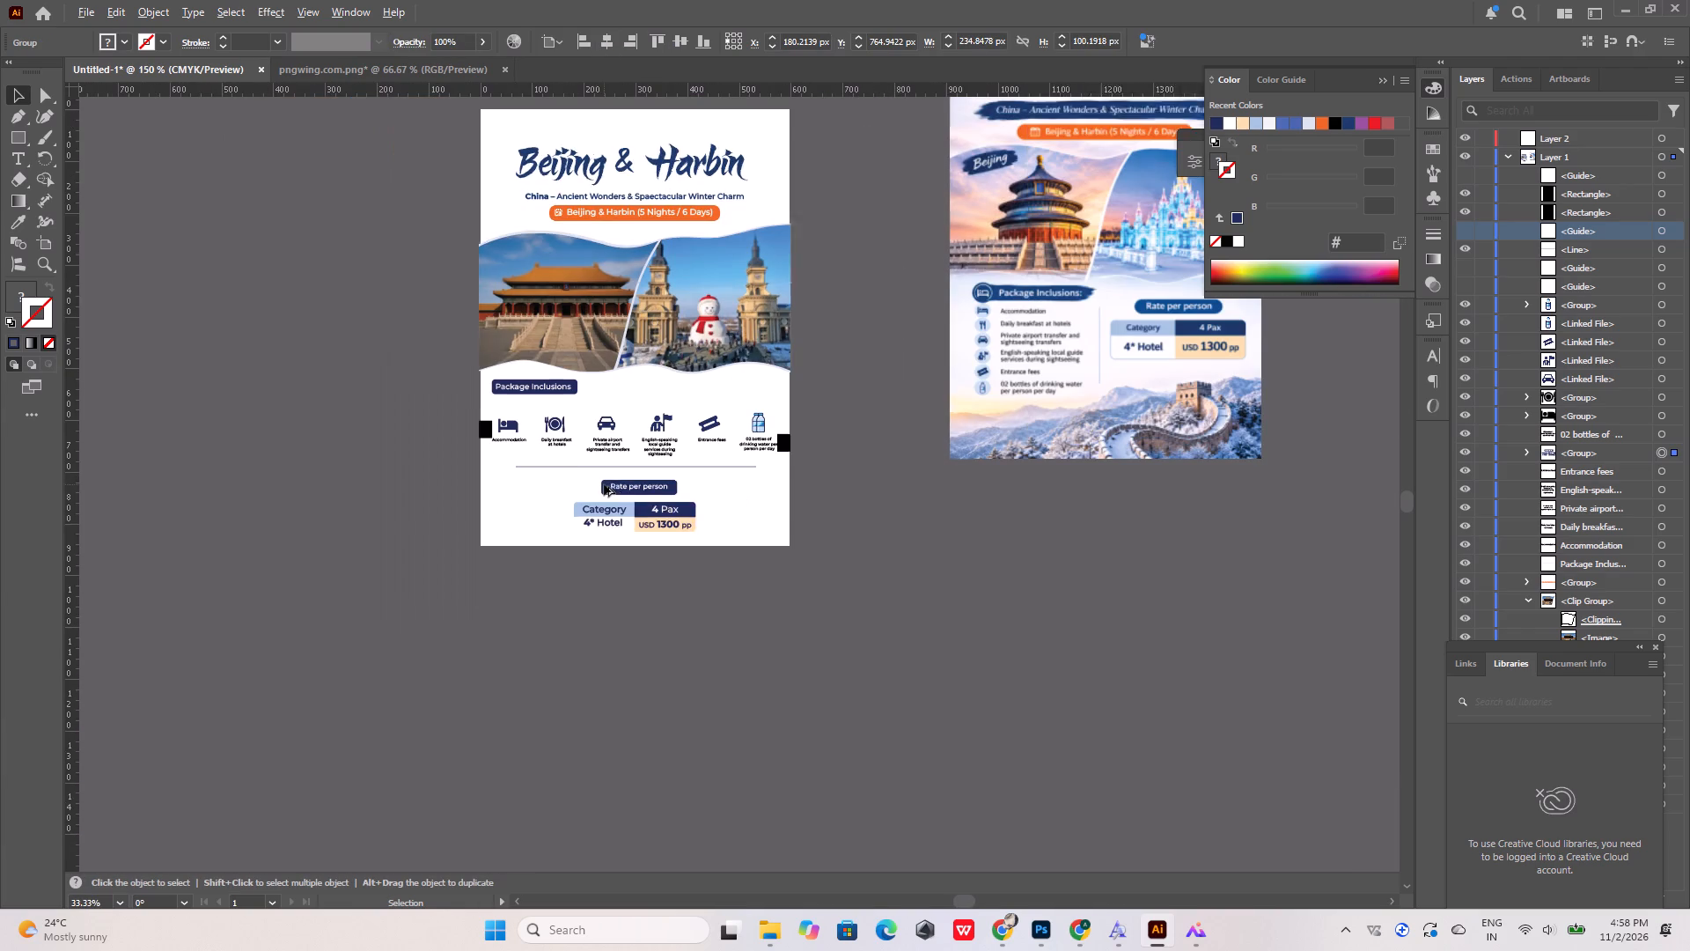
click(941, 538)
Delete the two black spacer rectangles at the left and right edges of the flyer.
alt+scroll(484, 397, up, 3)
click(481, 488)
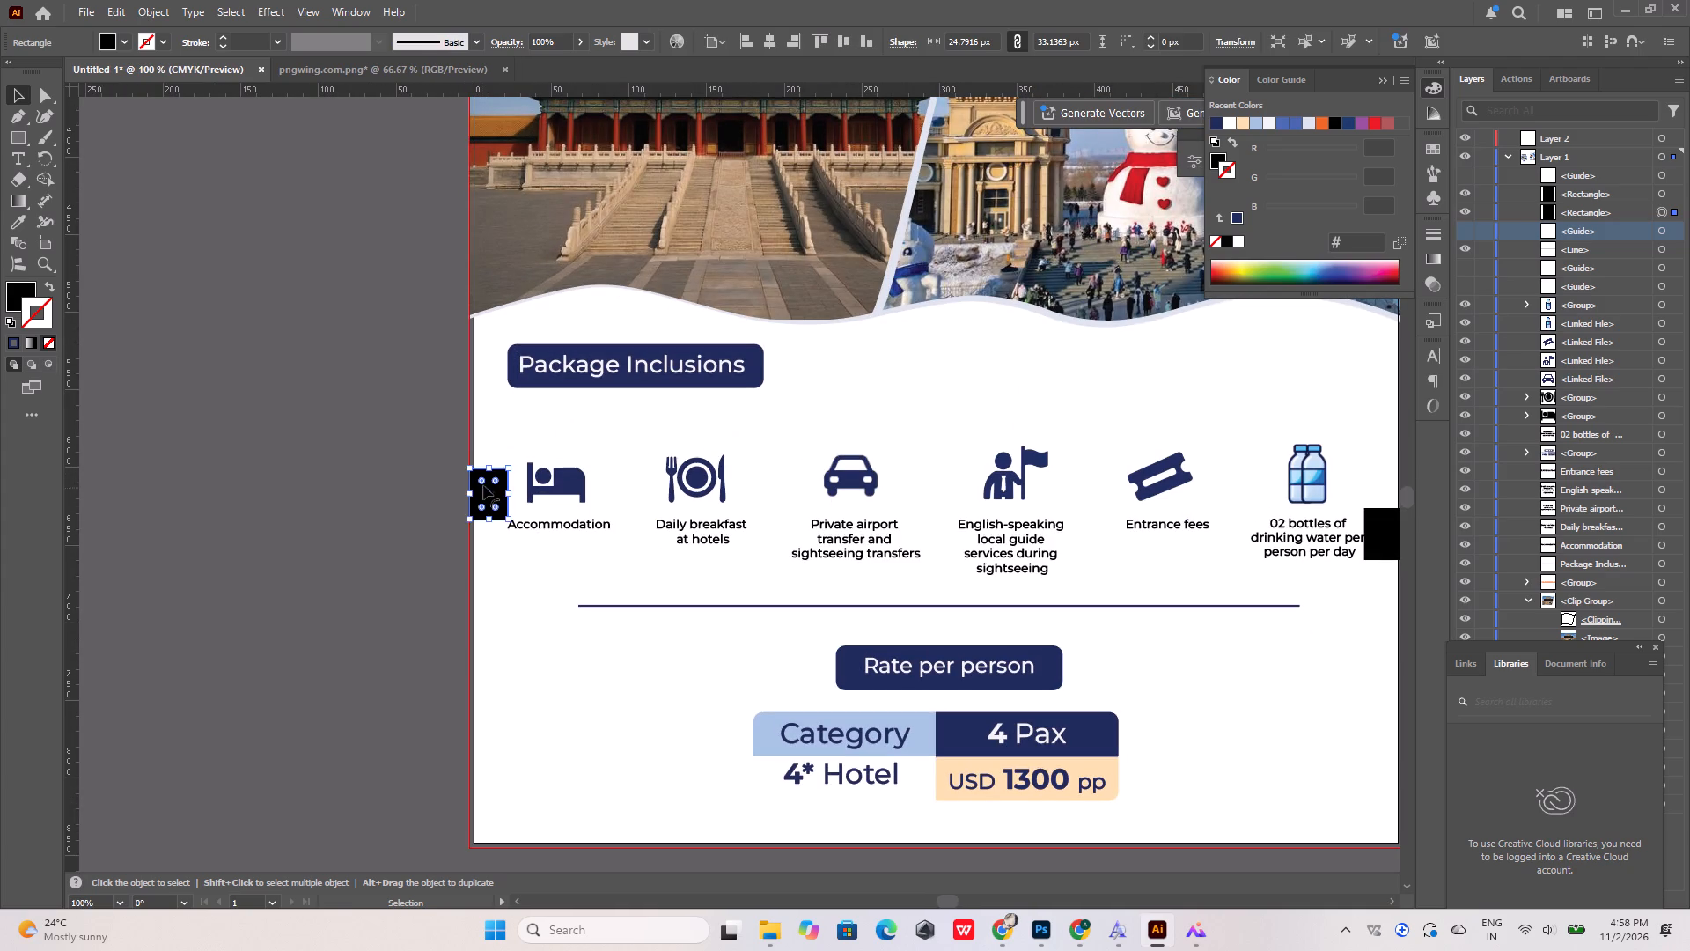
key(Delete)
alt+scroll(538, 448, down, 3)
alt+scroll(745, 476, up, 4)
click(1072, 472)
key(Delete)
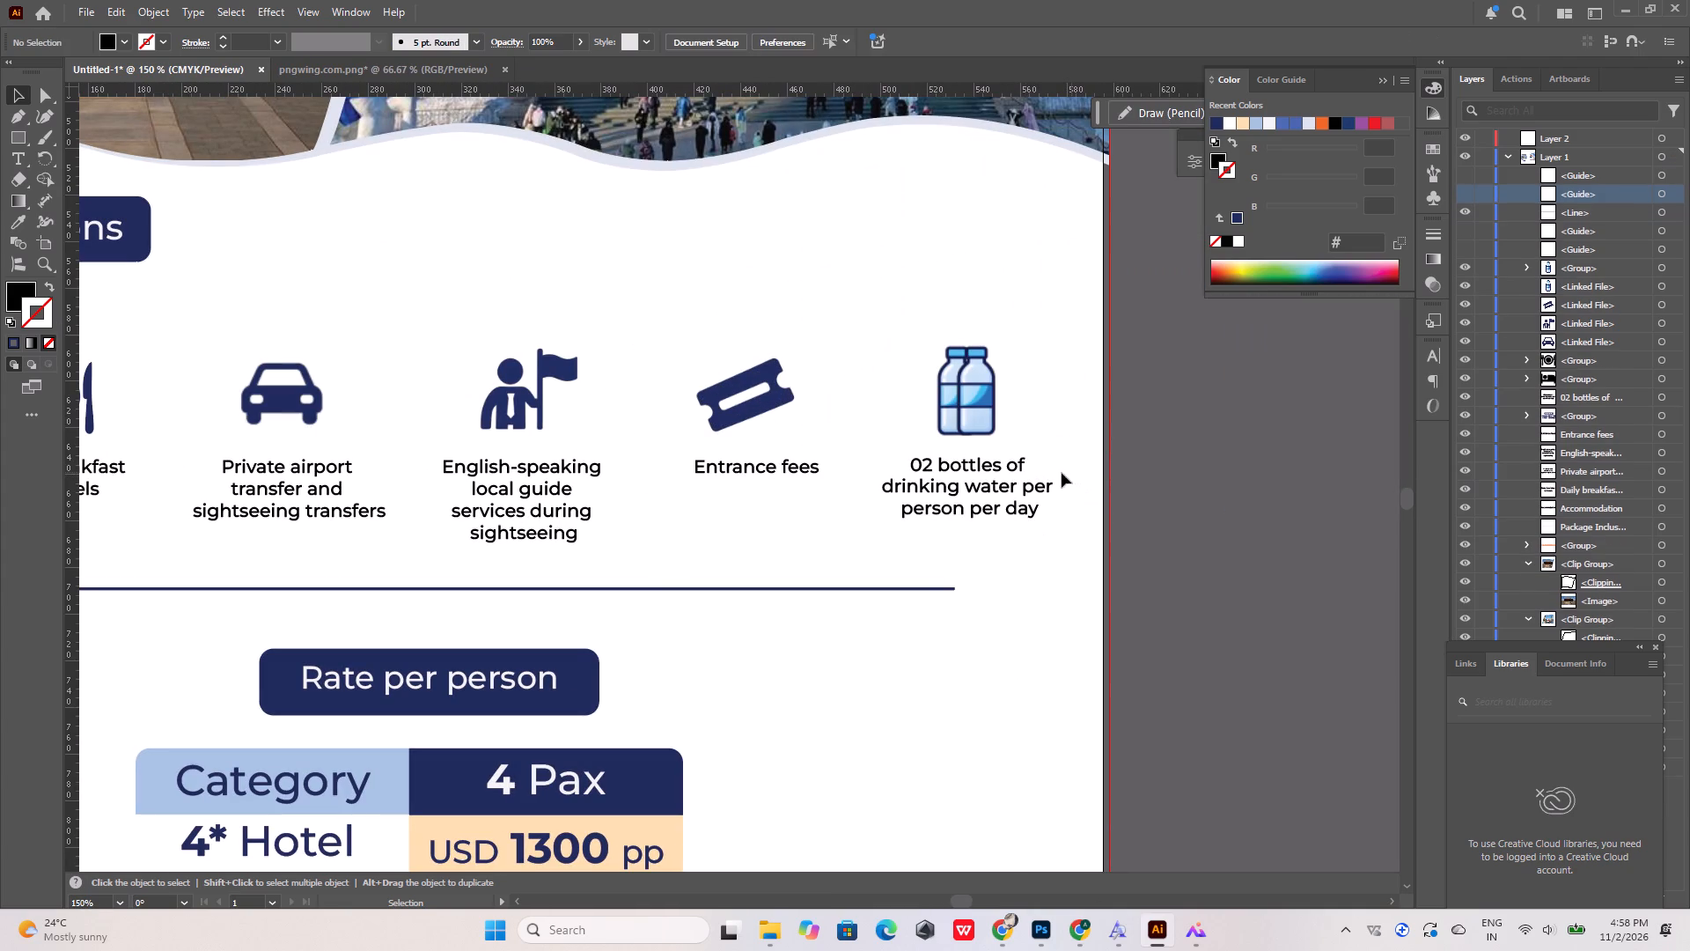
Draw a vertical line about 46 px long between Accommodation and Daily breakfast, using the horizontal divider's 1 pt navy stroke.
alt+scroll(893, 469, down, 3)
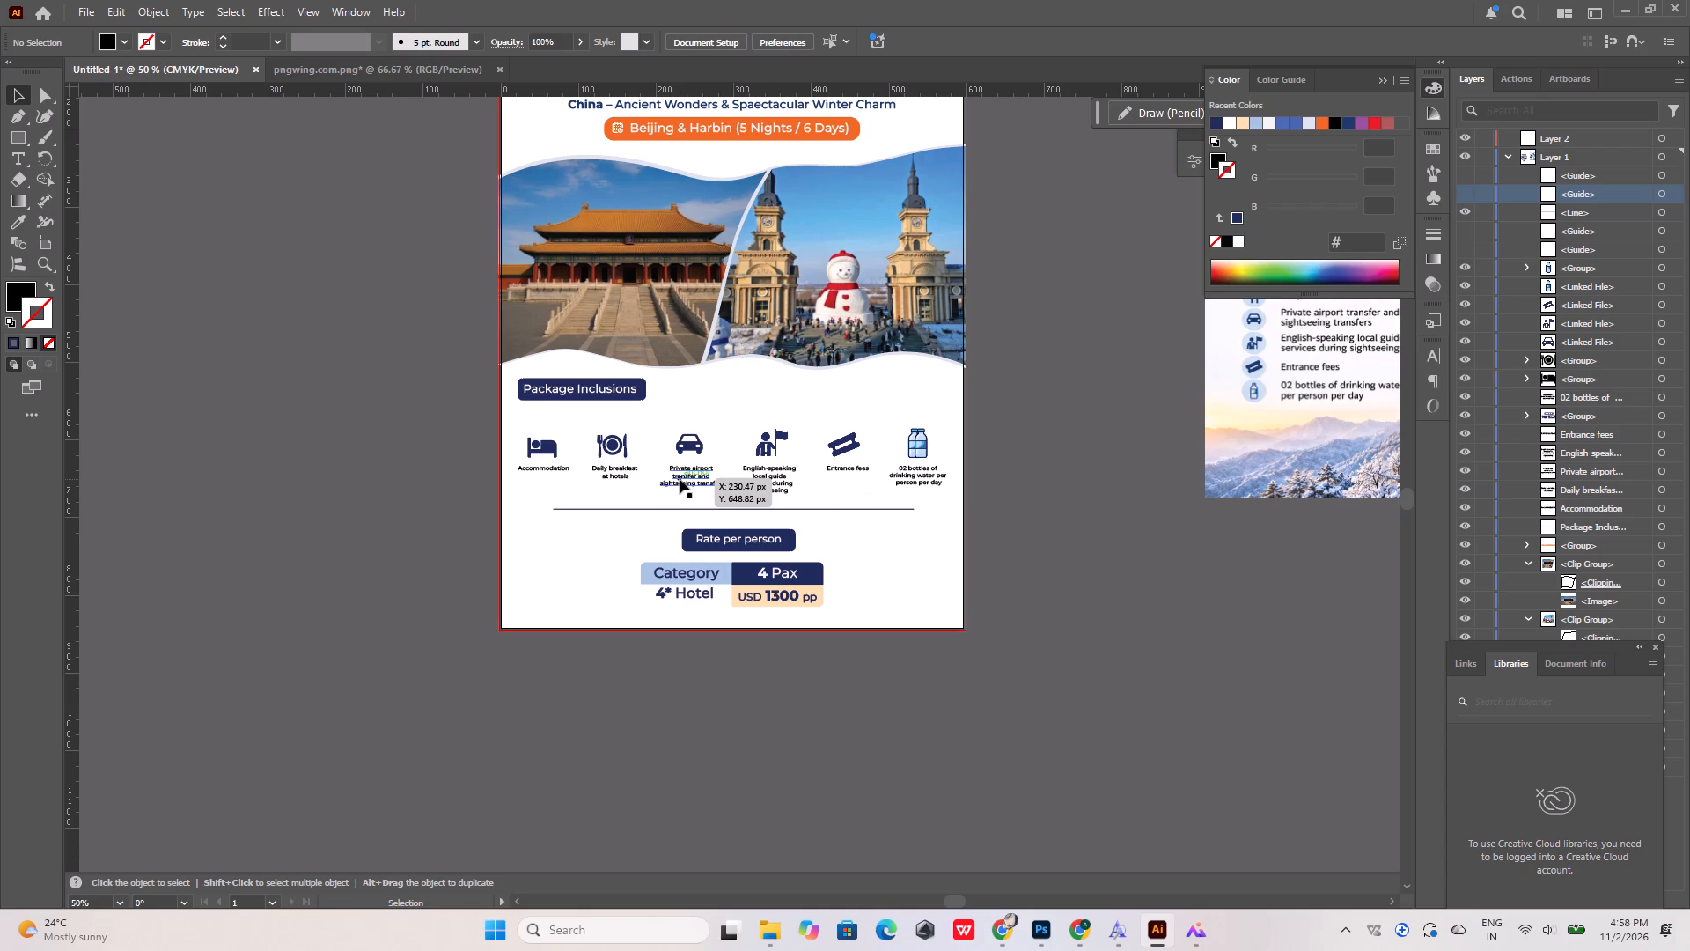
alt+scroll(676, 512, up, 3)
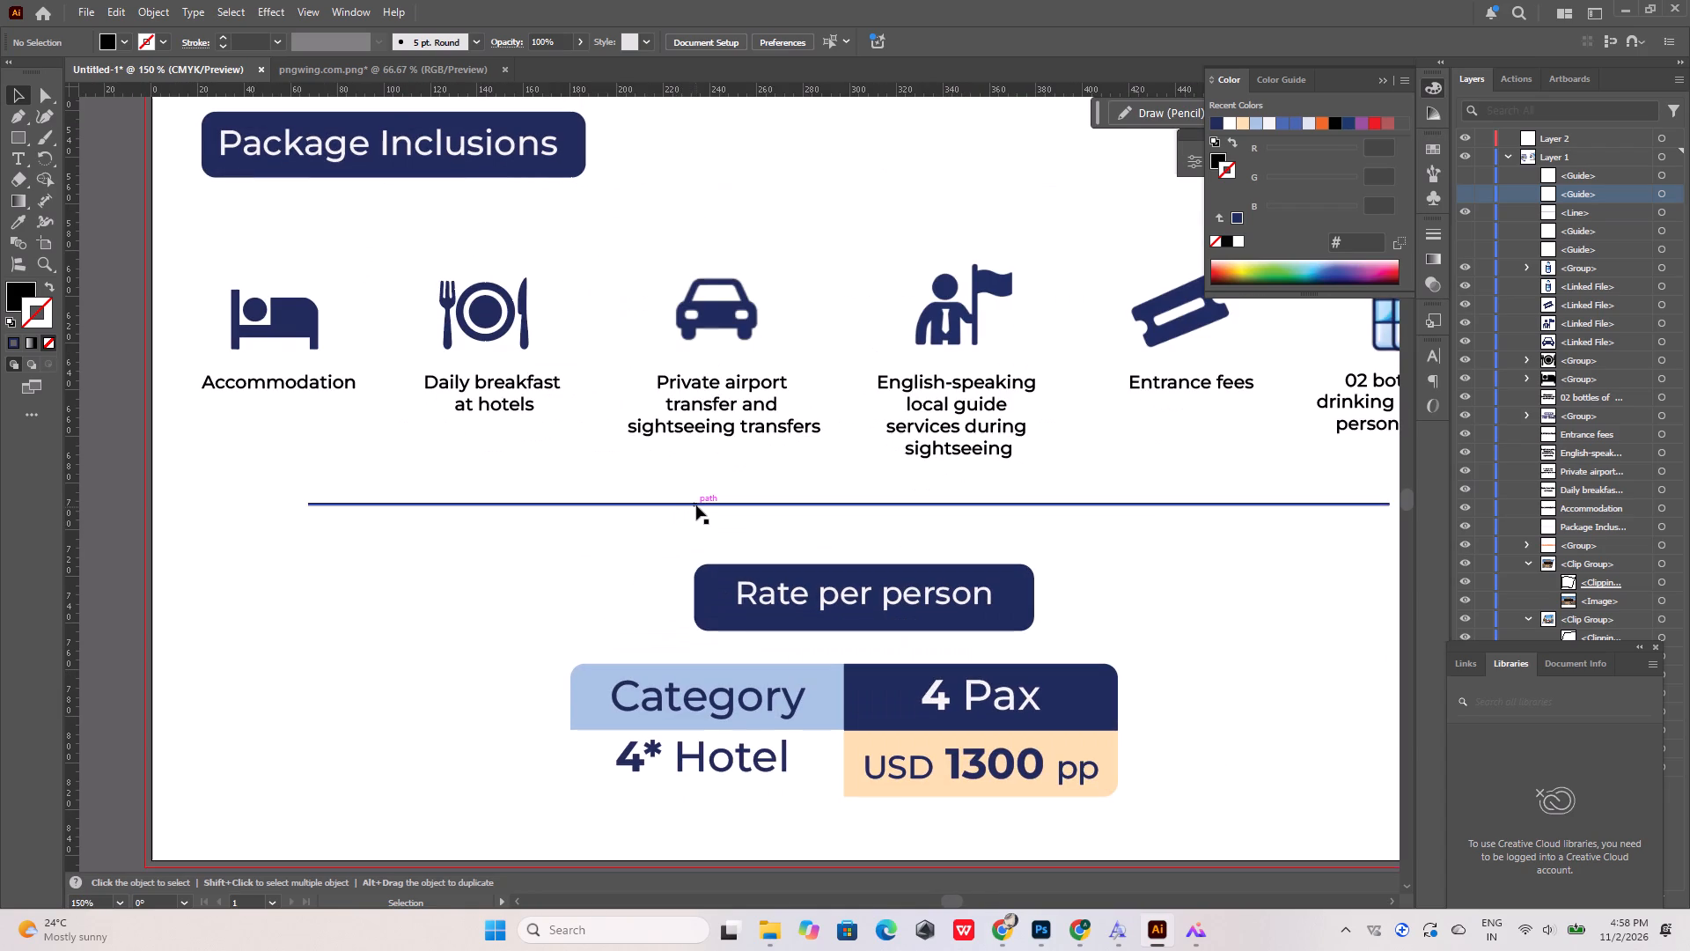
click(697, 505)
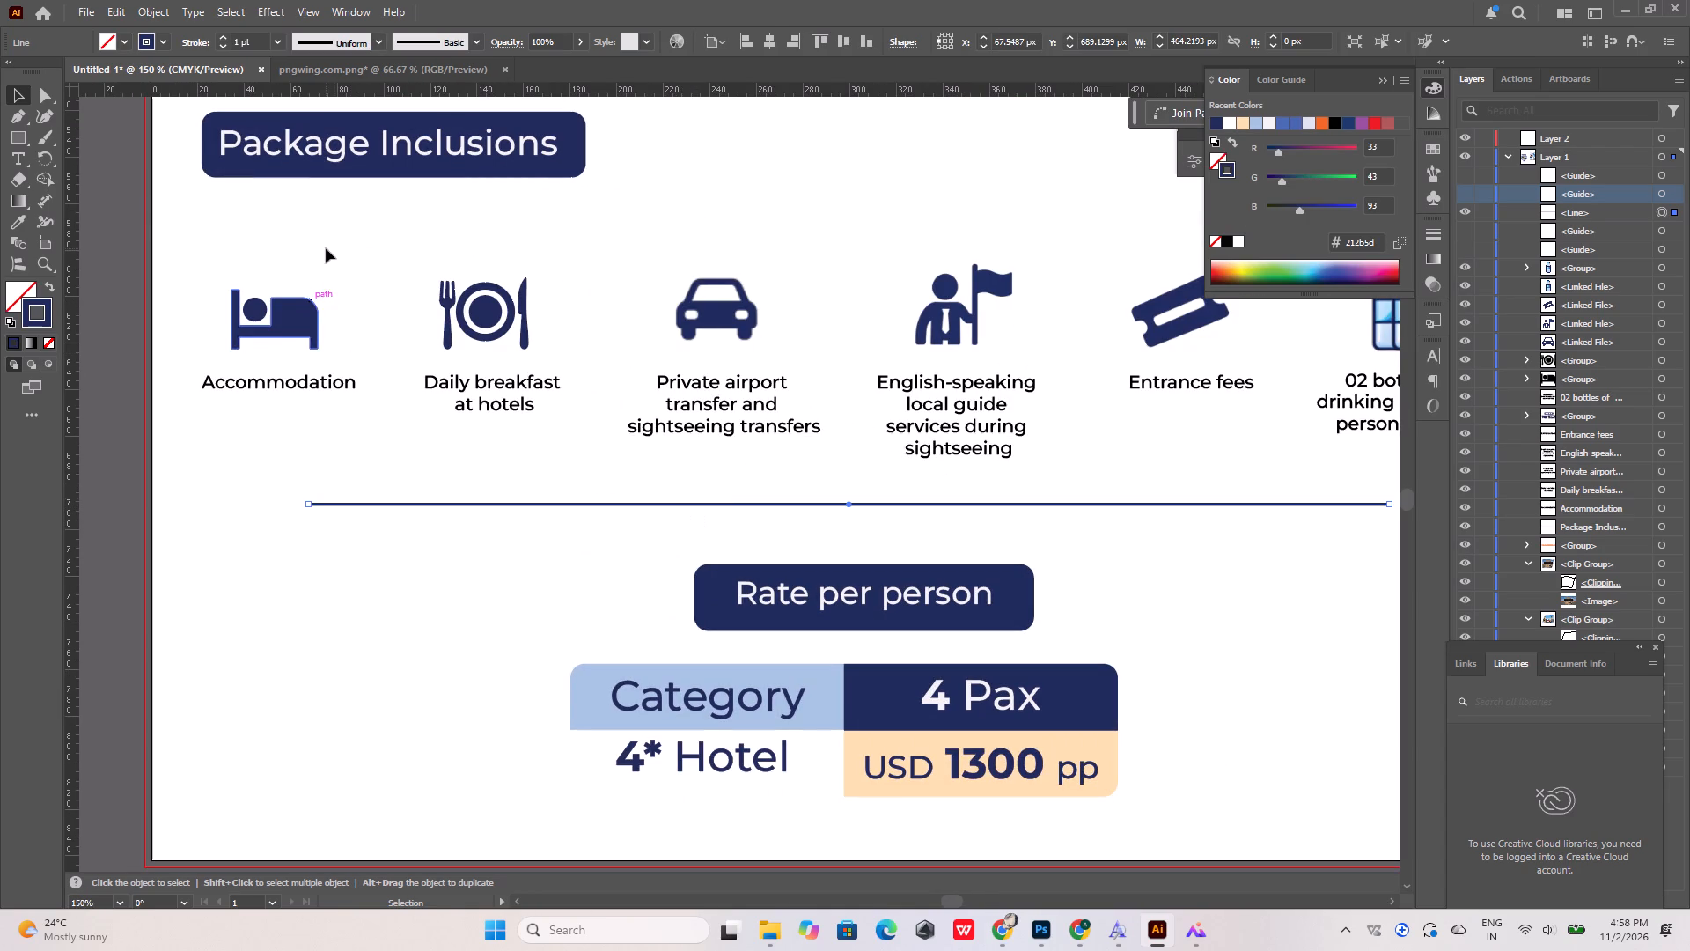
drag(15, 139, 102, 203)
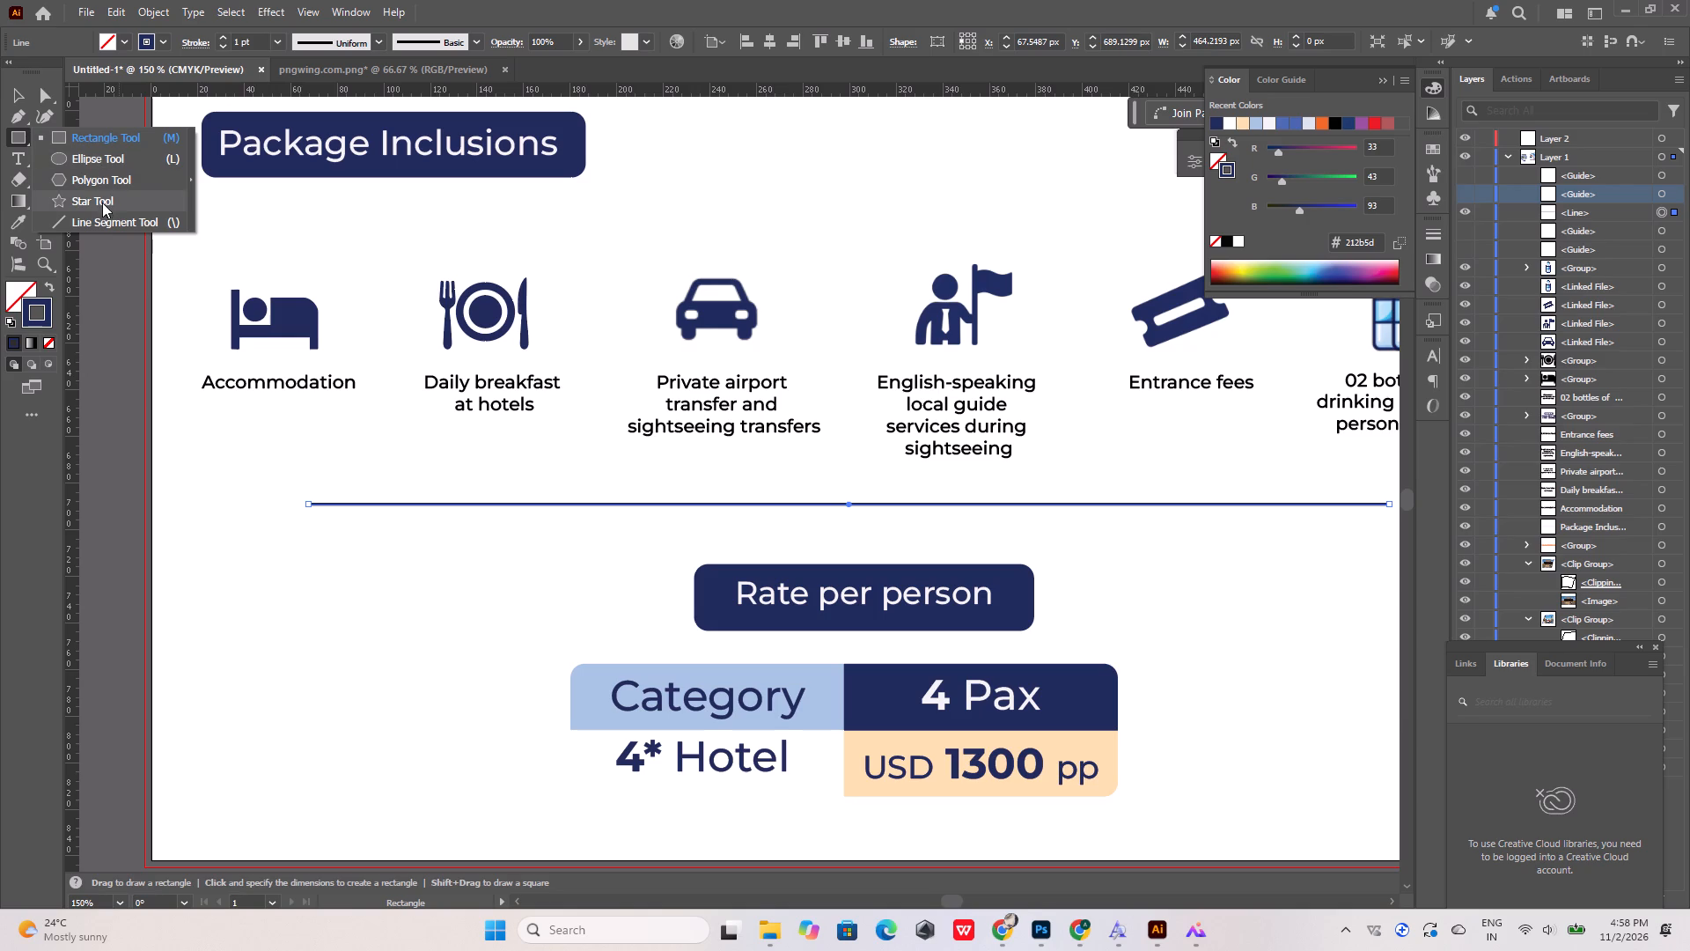
drag(102, 203, 104, 224)
shift+drag(380, 288, 378, 398)
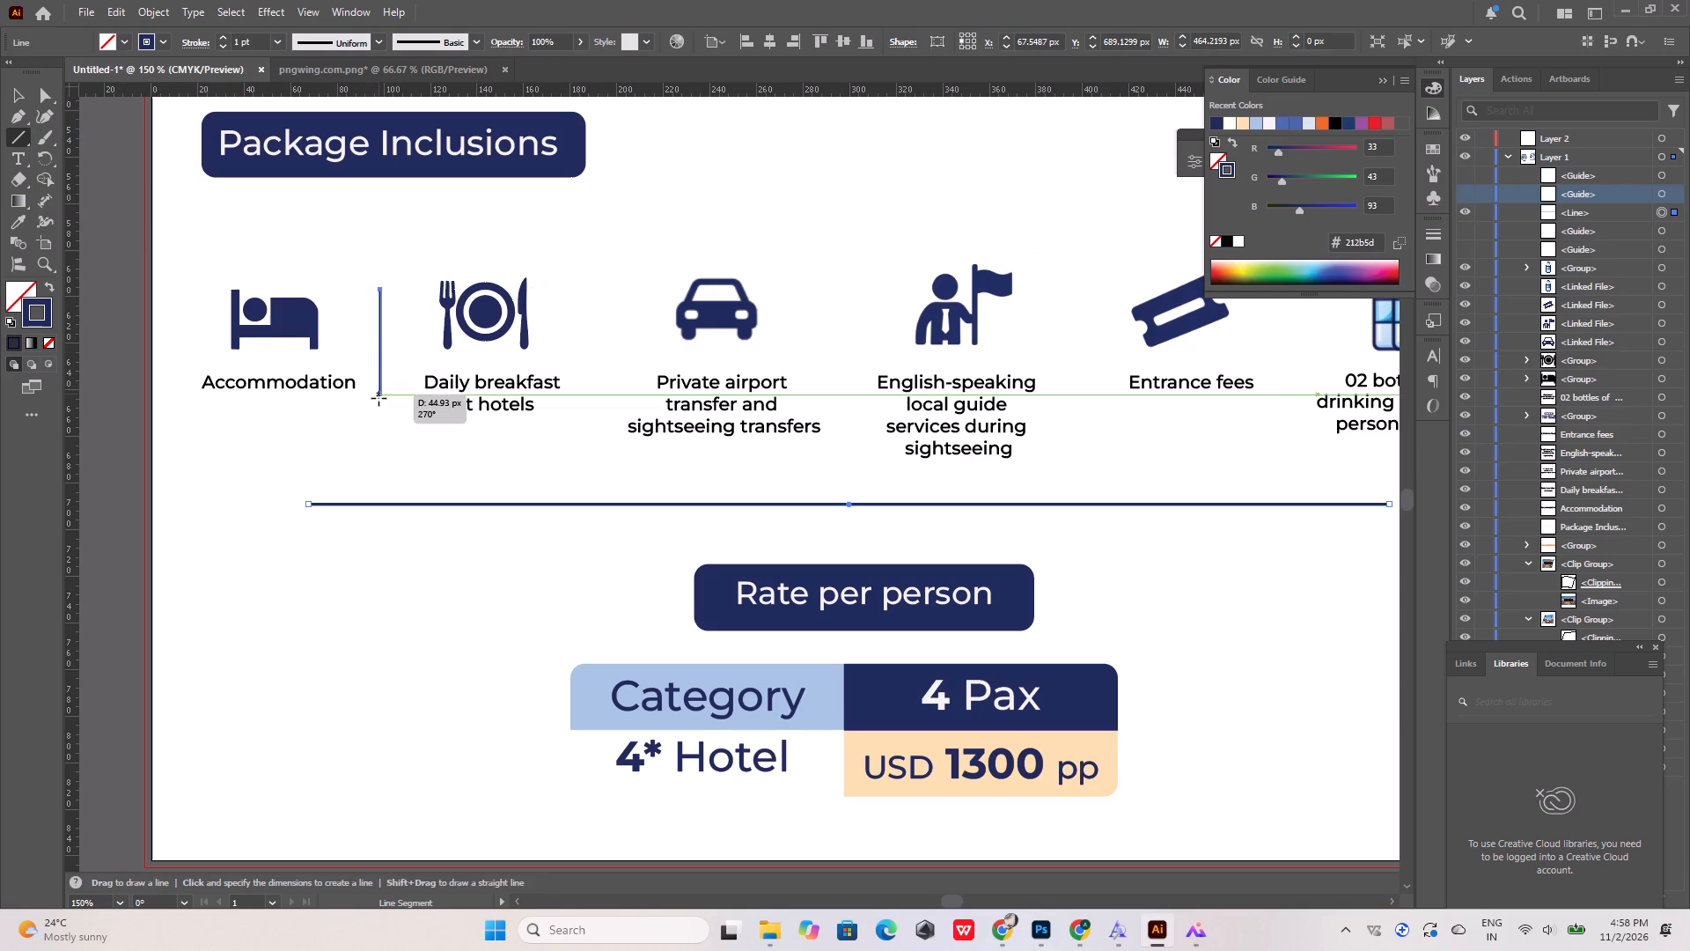
shift+drag(378, 398, 378, 396)
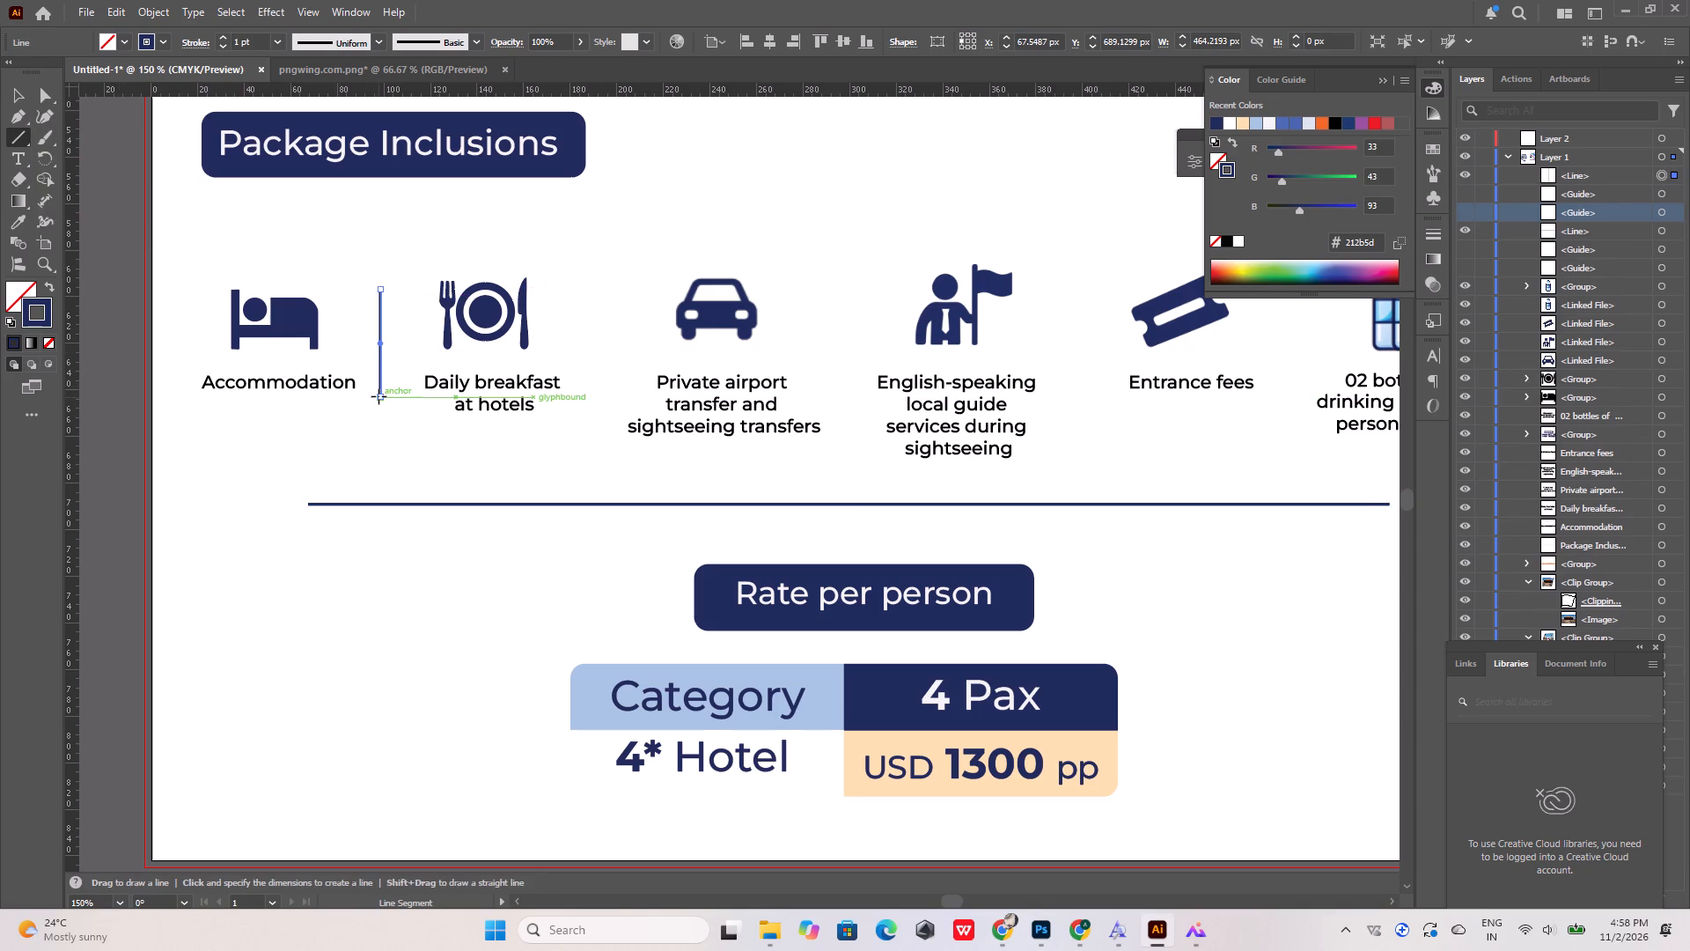
Duplicate the vertical divider four times across the inclusions row at an equal spacing of about 93 px.
click(13, 96)
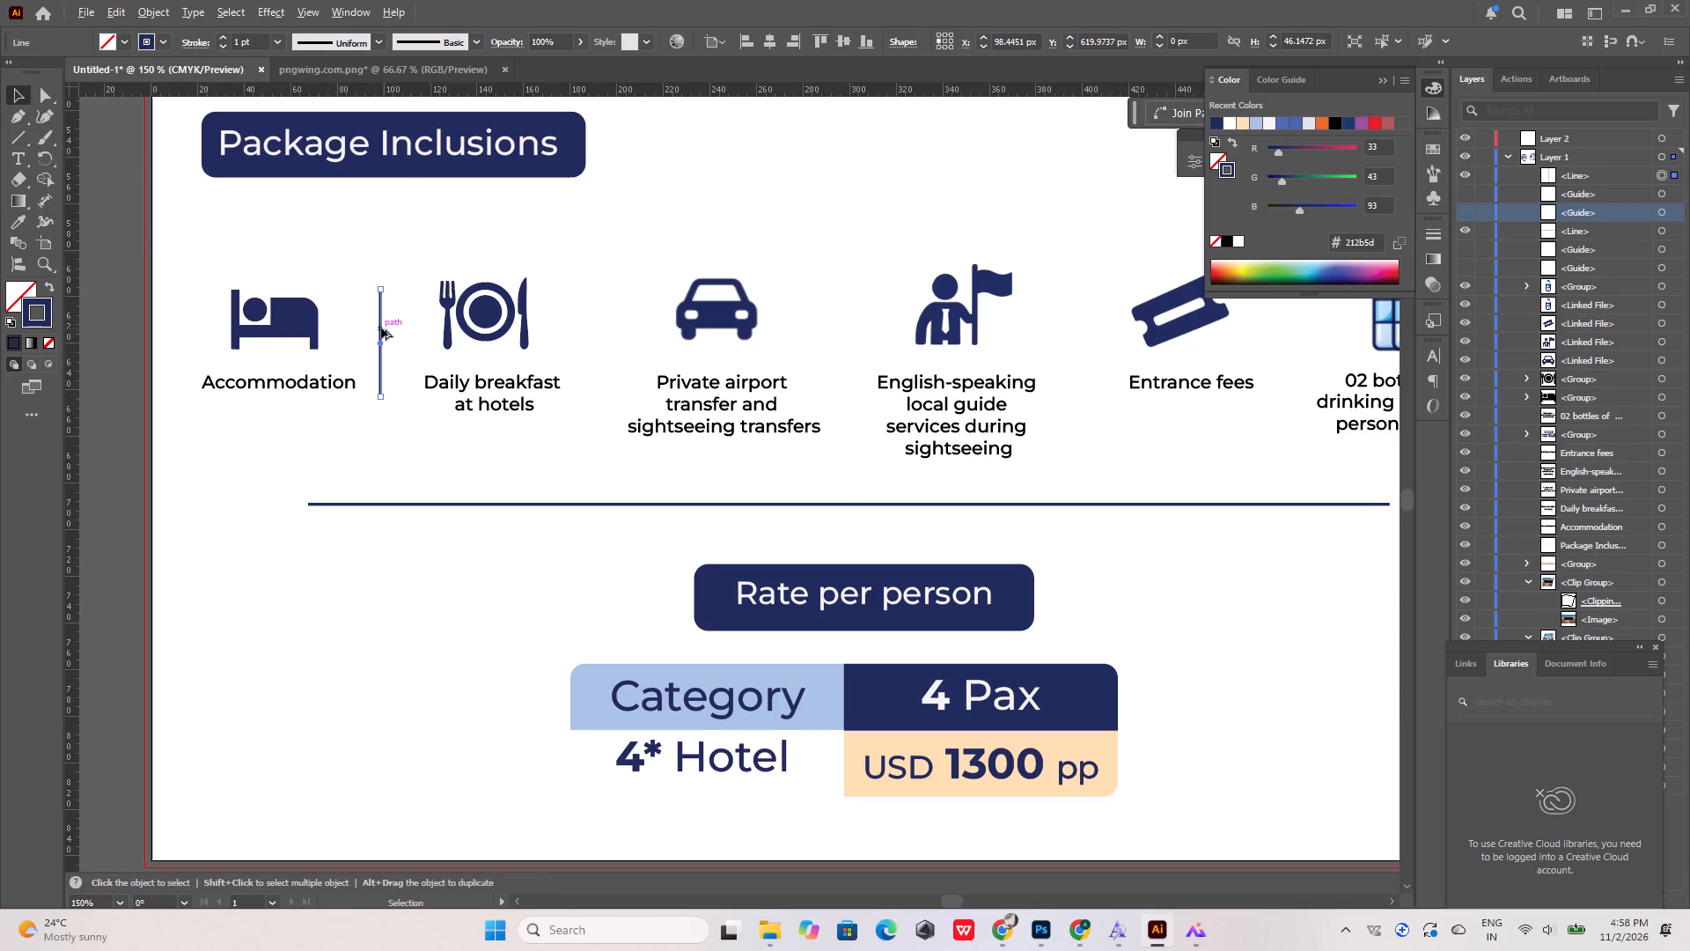
alt+drag(381, 328, 599, 336)
key(shift+d)
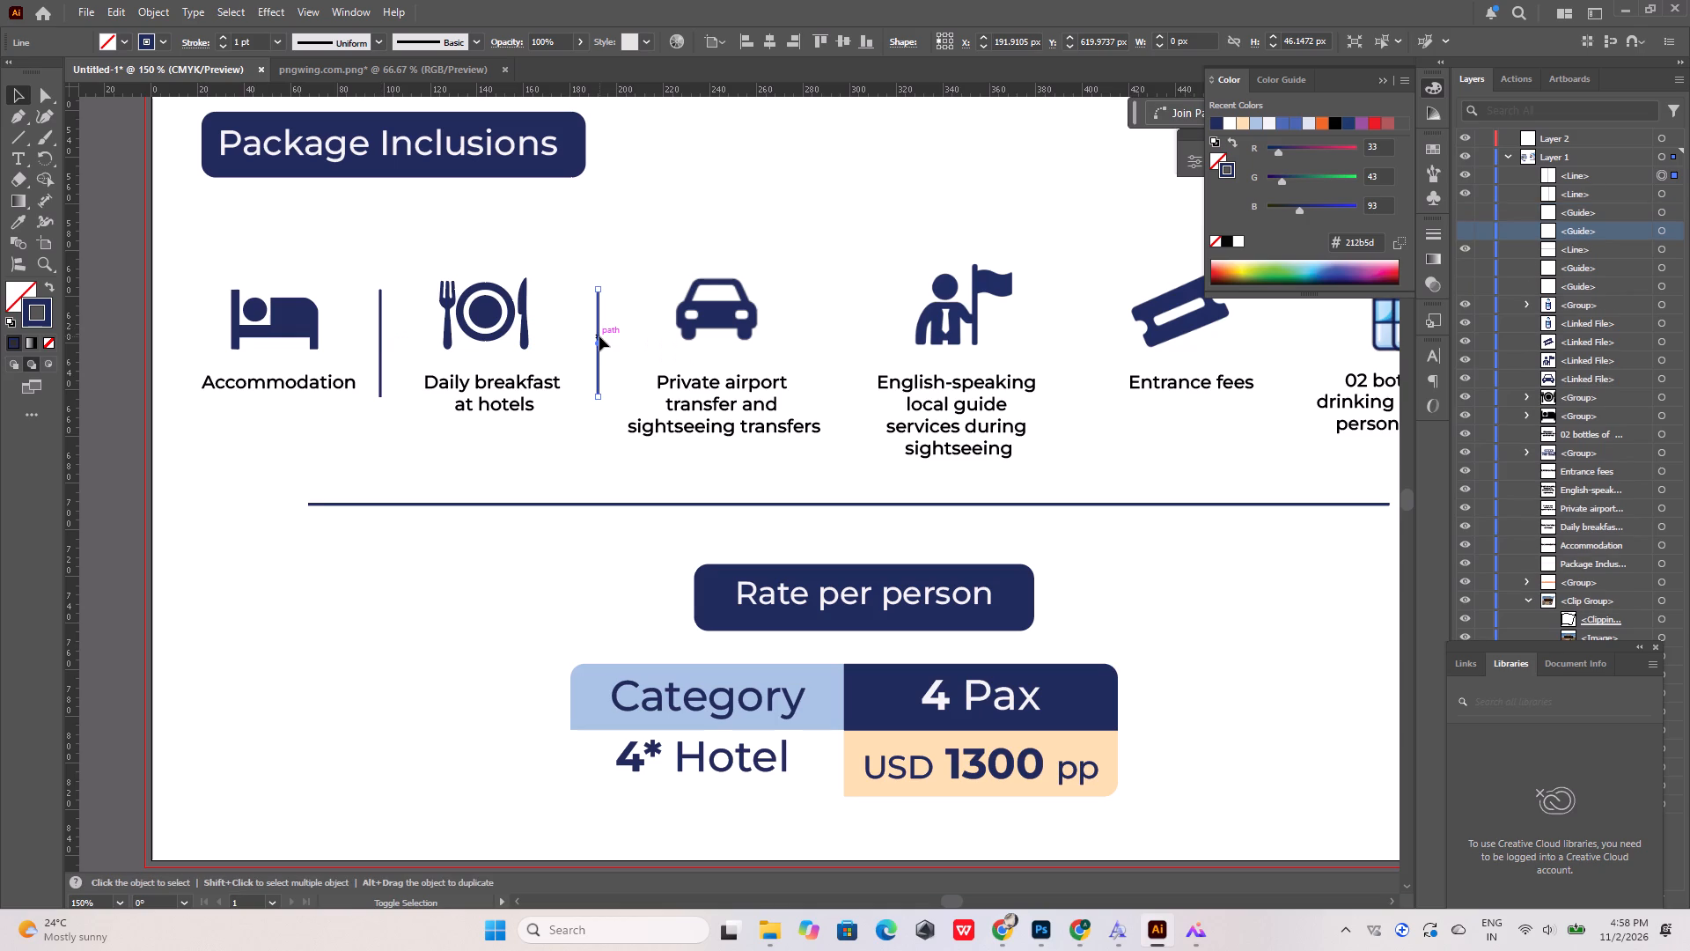
key(ctrl+d)
key(ctrl+d)
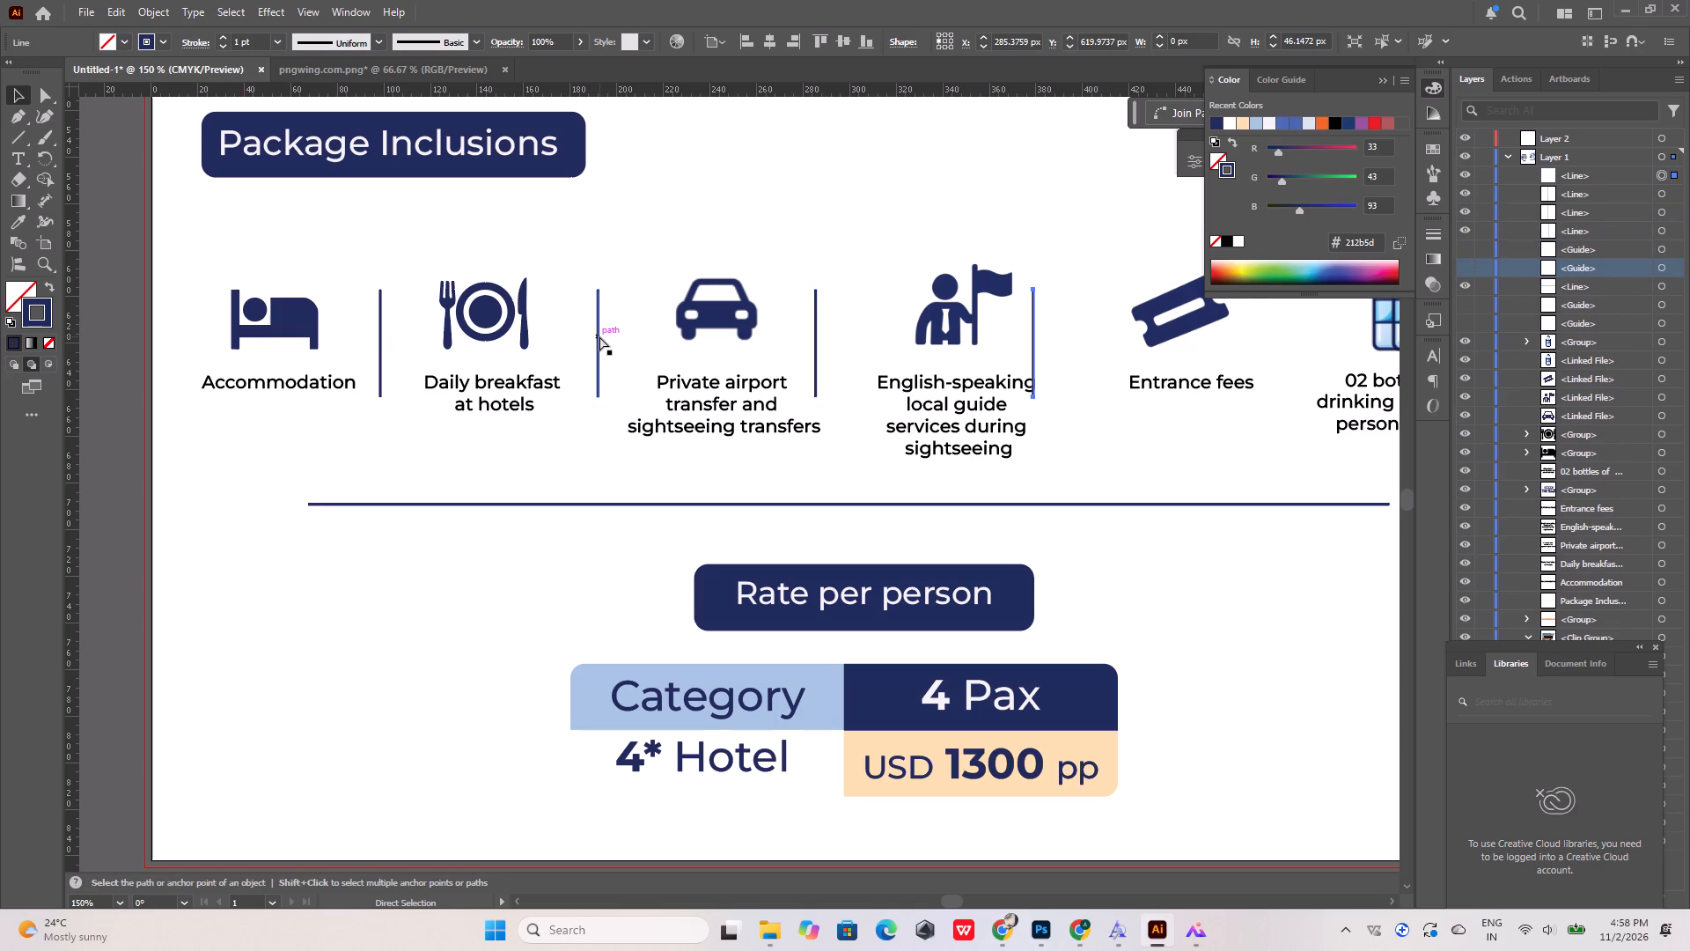
key(ctrl+d)
Move the divider after Private airport transfer sideways to X about 294 px, midway before the English-speaking guide item.
alt+scroll(576, 347, down, 3)
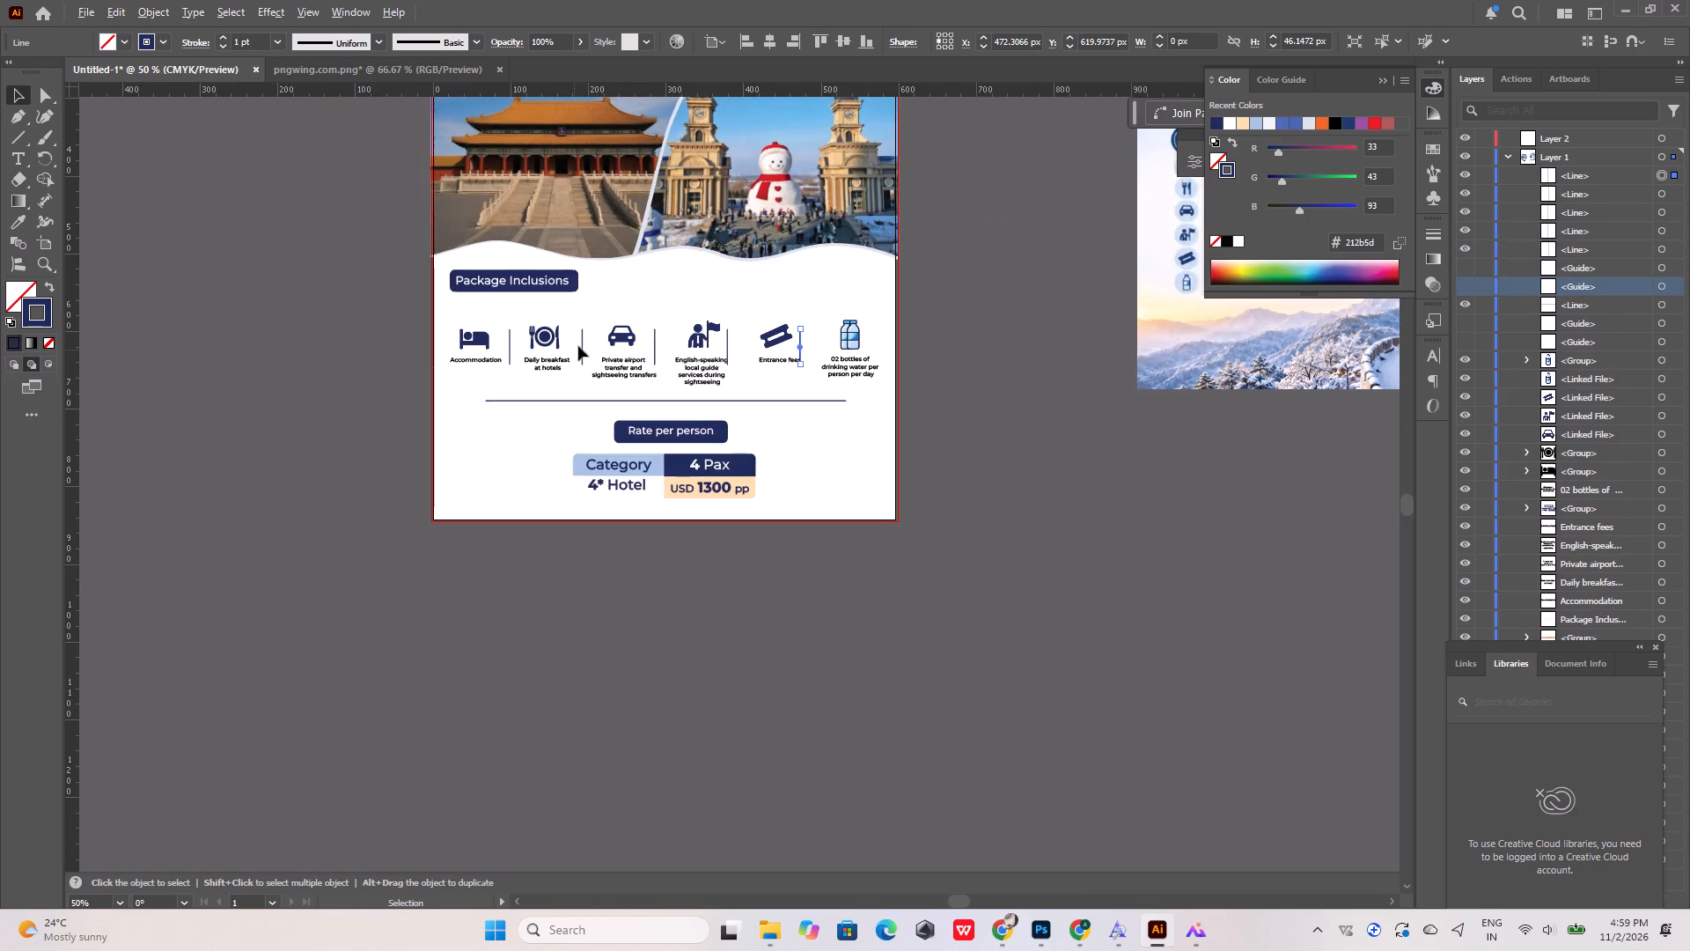
alt+scroll(606, 332, up, 5)
click(902, 402)
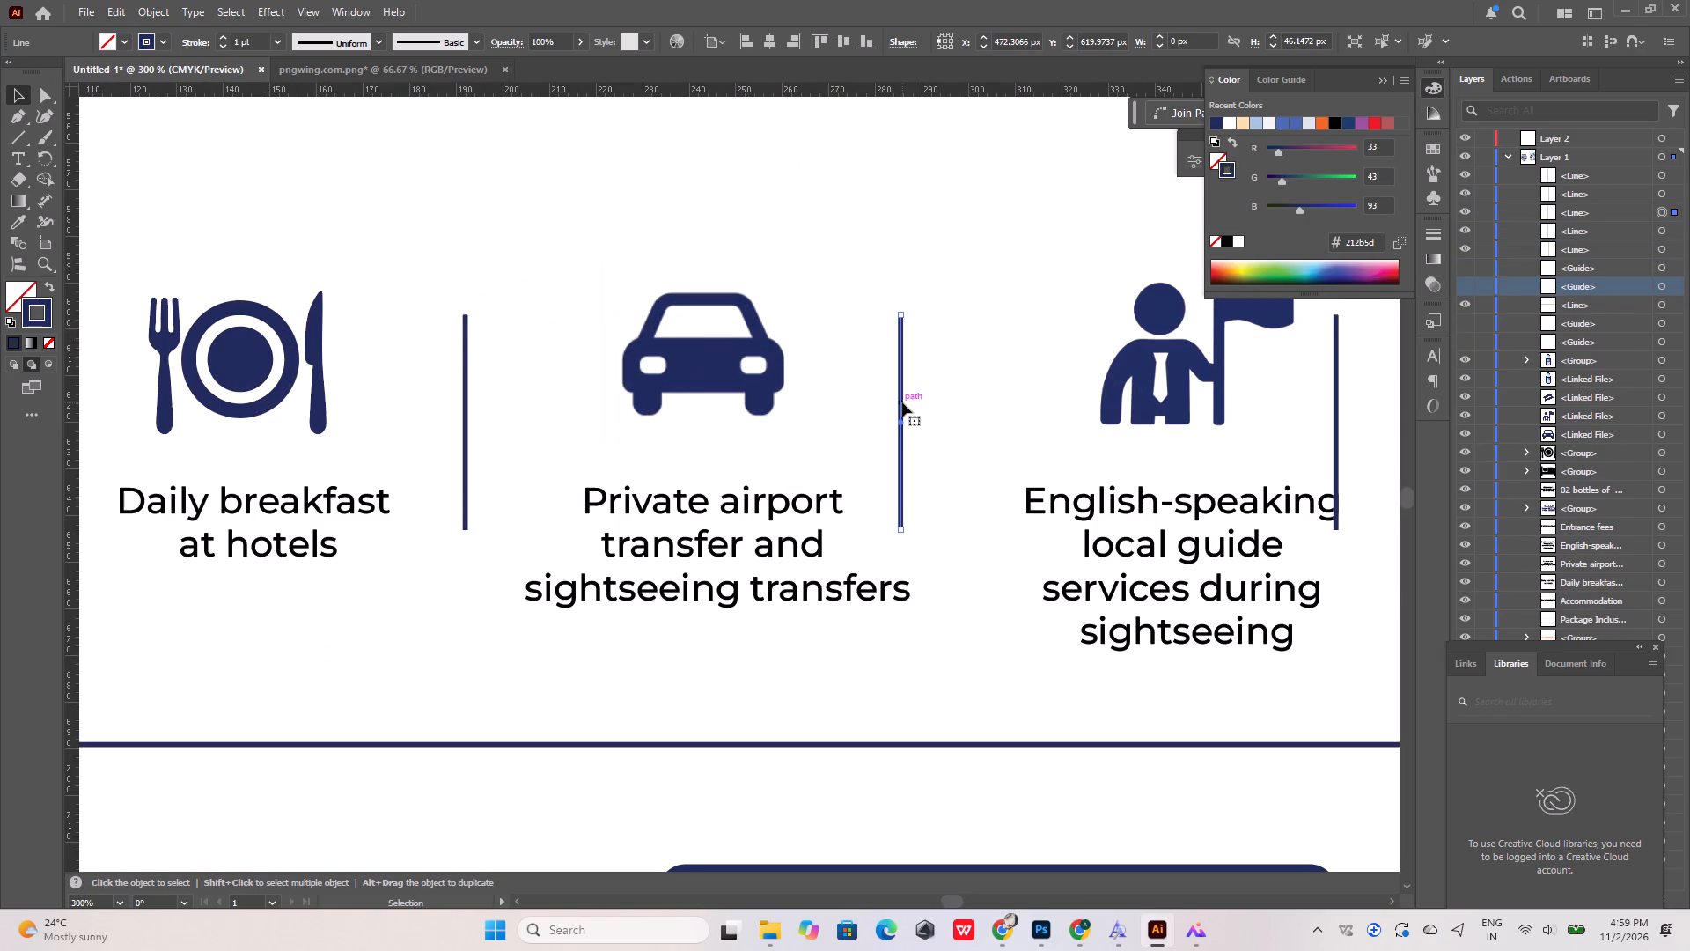
key(Right)
key(Right)
key(Right)
key(Right)
key(Right)
key(Right)
key(Right)
key(Right)
key(Right)
key(Right)
key(Right)
key(Right)
key(Right)
key(Right)
key(Right)
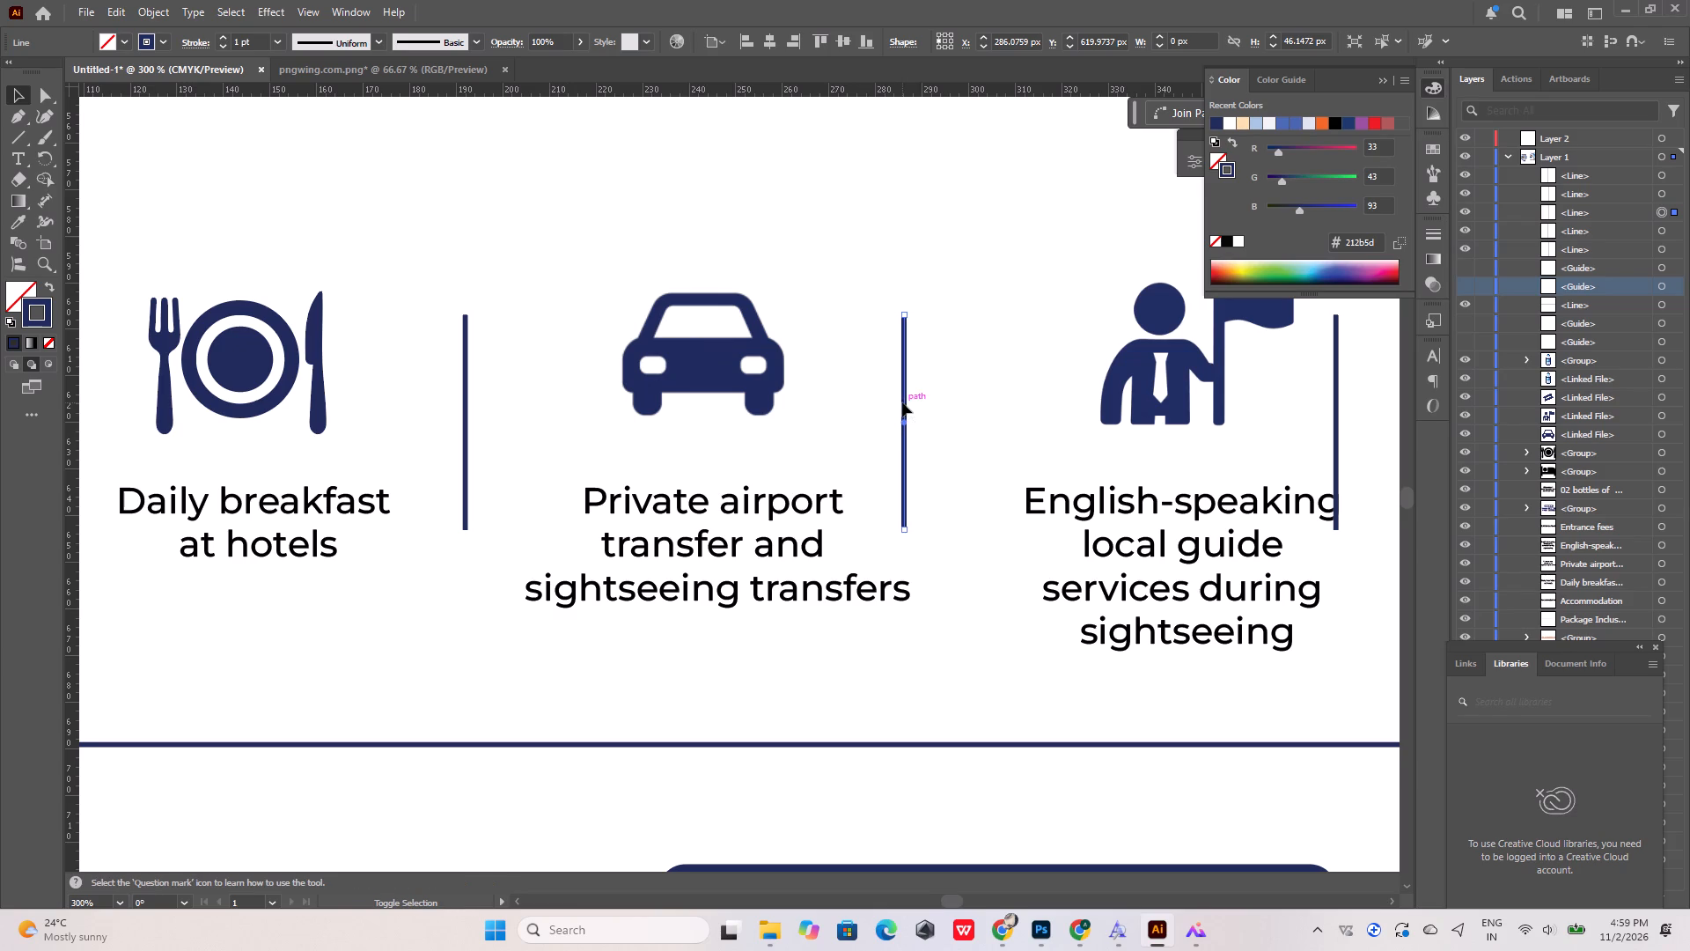
key(shift+Right)
key(shift+Right)
key(shift+Right)
key(shift+Right)
key(shift+Right)
key(shift+Right)
key(shift+Right)
key(shift+Right)
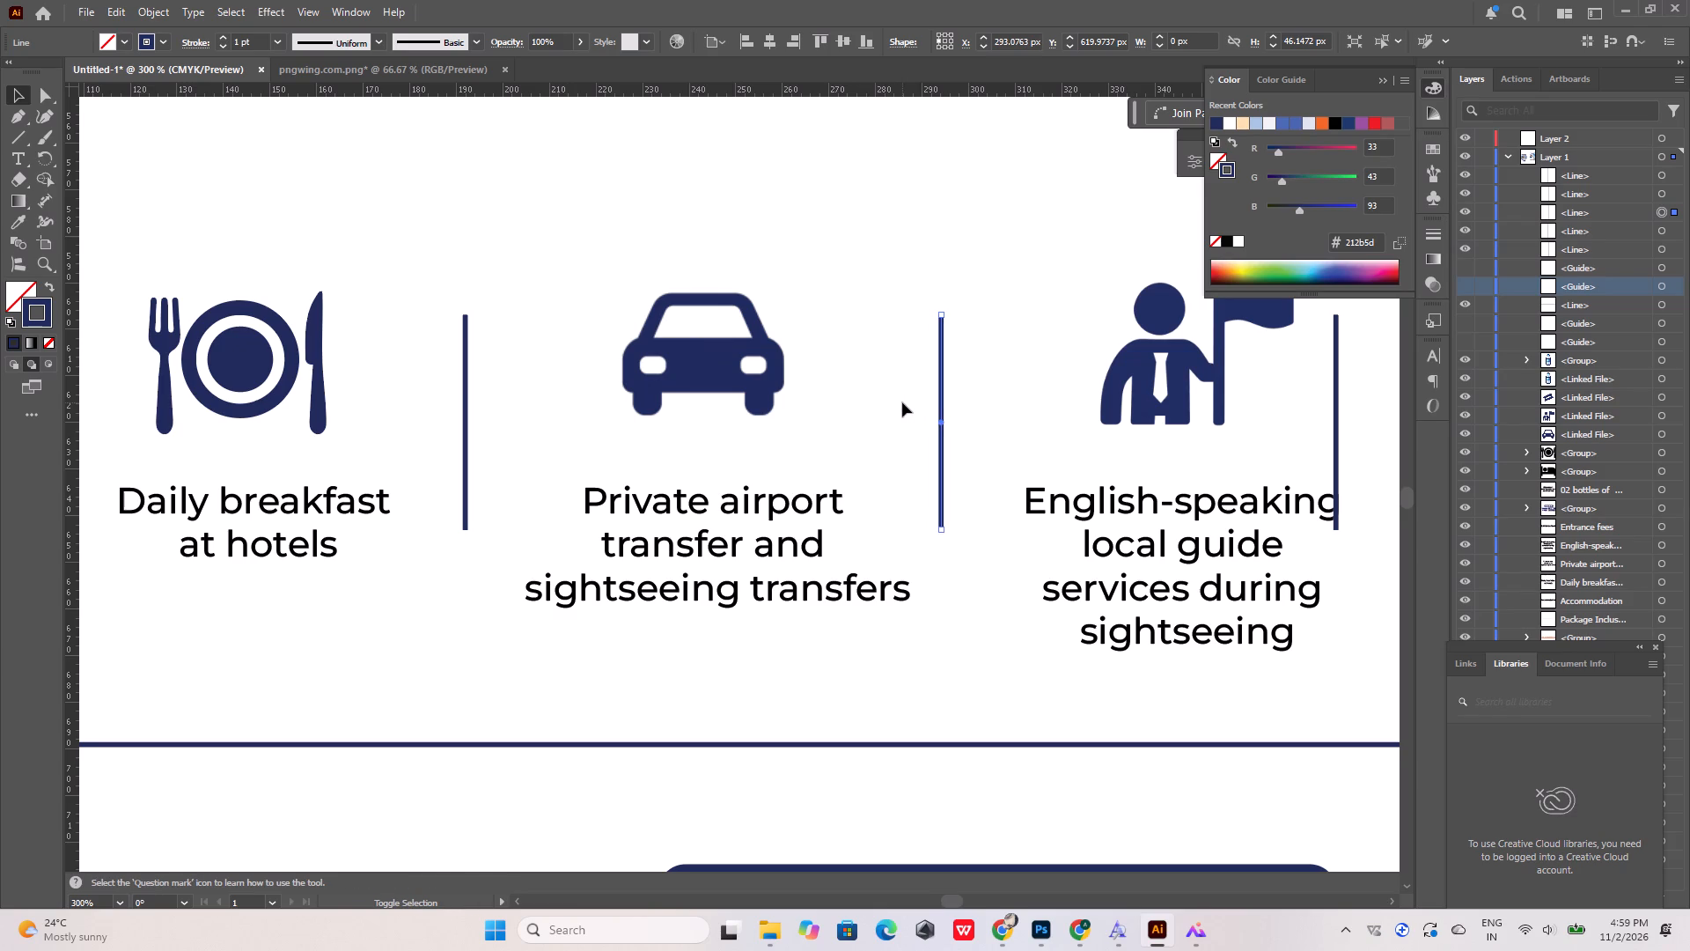
Move the divider overlapping the English-speaking guide caption into the gap before Entrance fees.
alt+scroll(655, 402, down, 6)
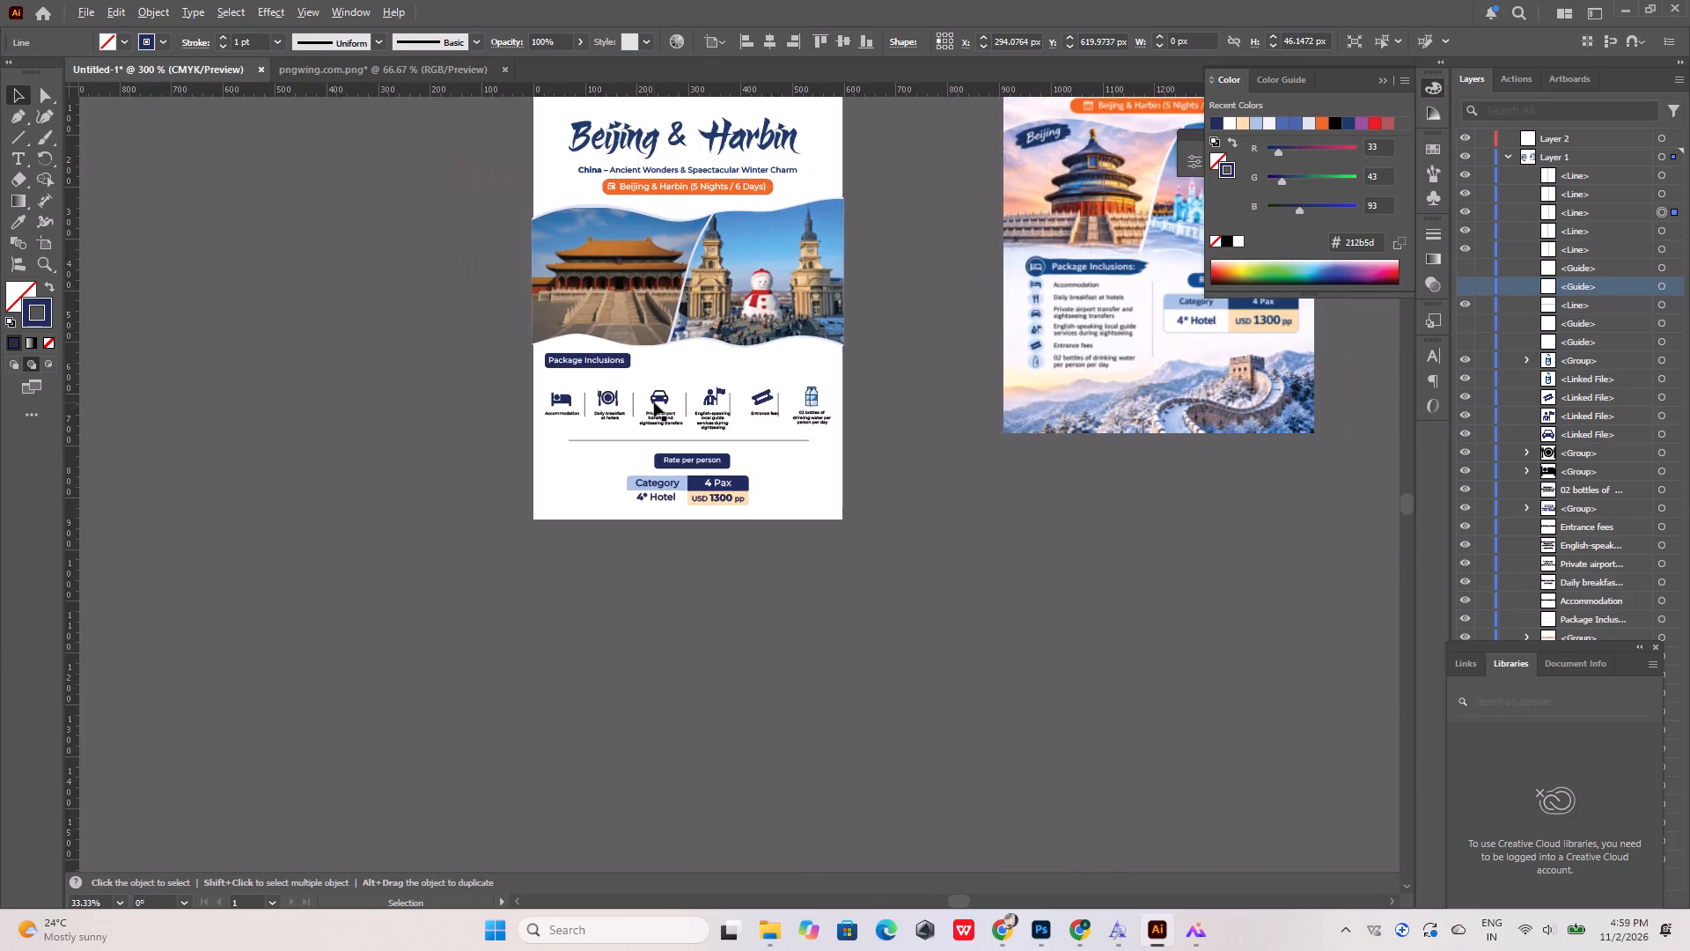
alt+scroll(775, 397, up, 4)
drag(584, 409, 557, 430)
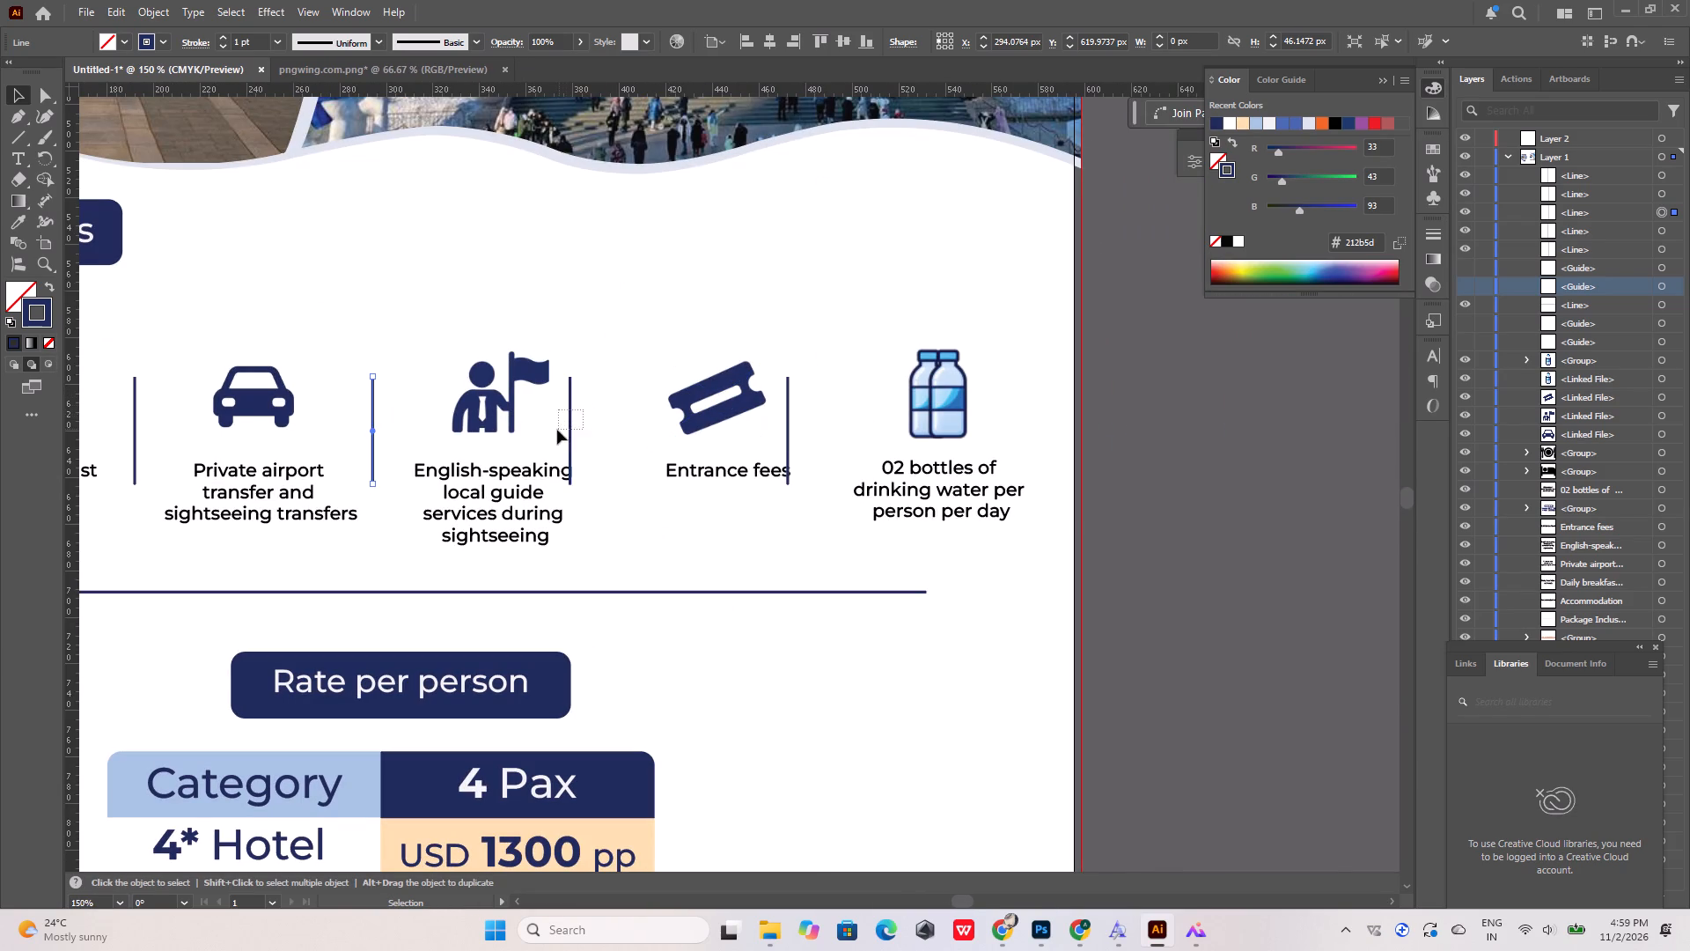
drag(557, 430, 556, 430)
click(619, 407)
click(568, 432)
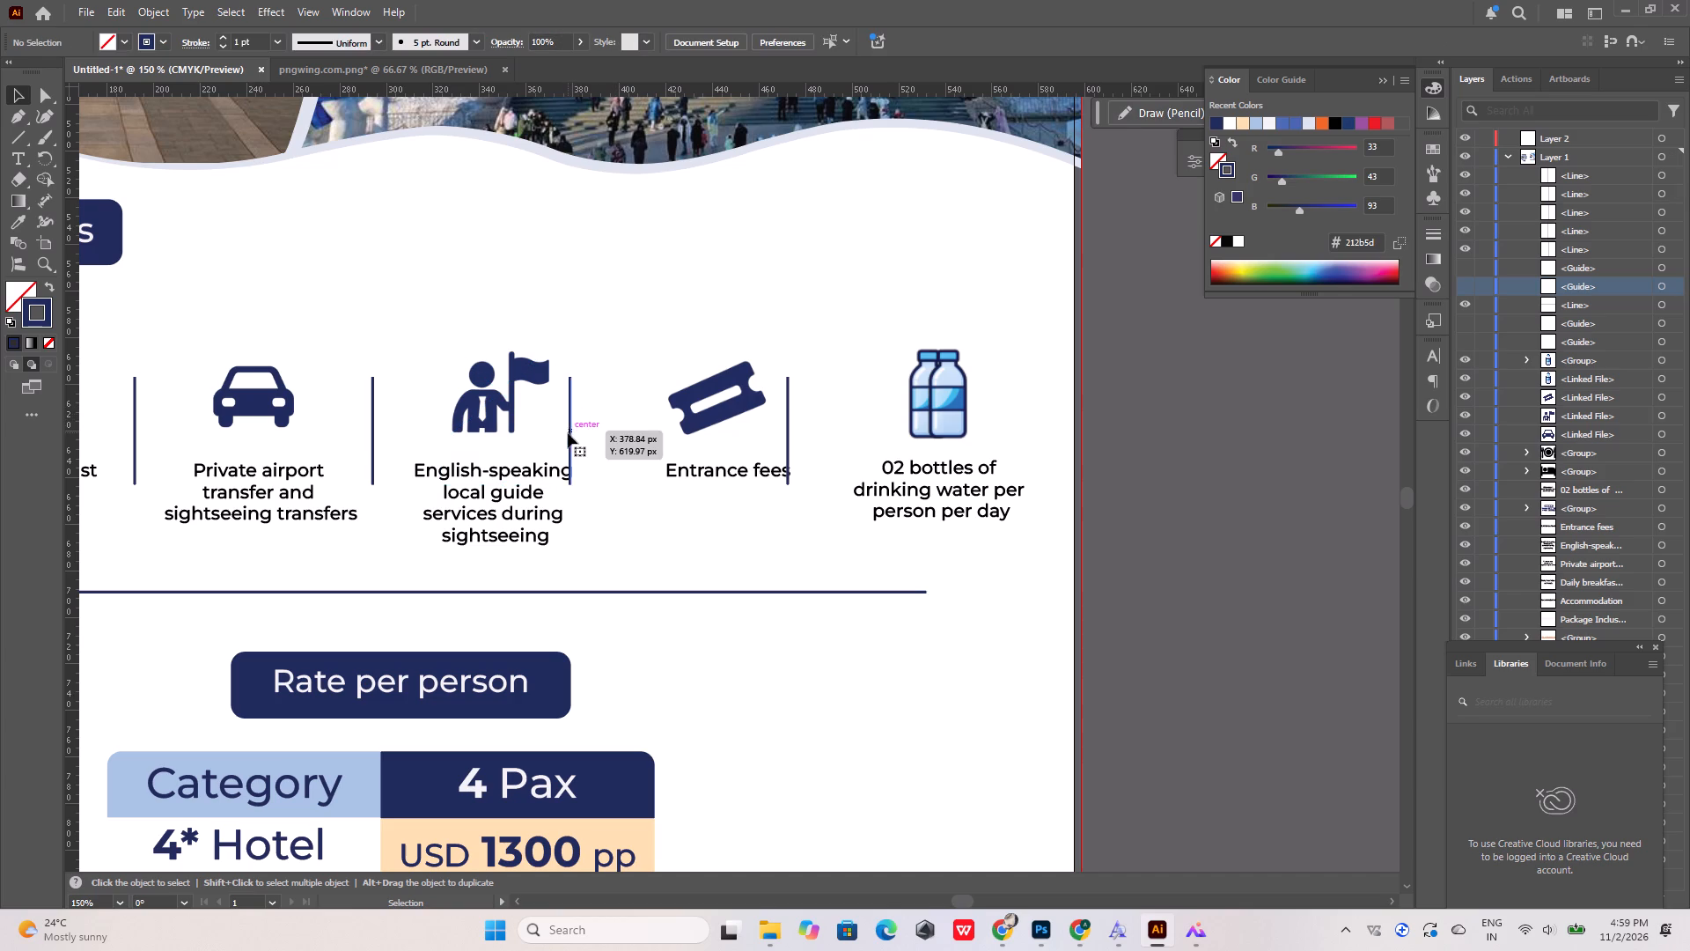
key(shift+Right)
key(shift+Right)
key(shift+Right)
key(shift+Right)
key(shift+Right)
key(shift+Right)
key(shift+Right)
key(shift+Right)
key(shift+Right)
key(shift+Right)
key(shift+Right)
key(shift+Right)
key(shift+Right)
key(shift+Right)
key(shift+Right)
key(shift+Right)
key(shift+Right)
key(shift+Right)
key(shift+Right)
key(shift+Right)
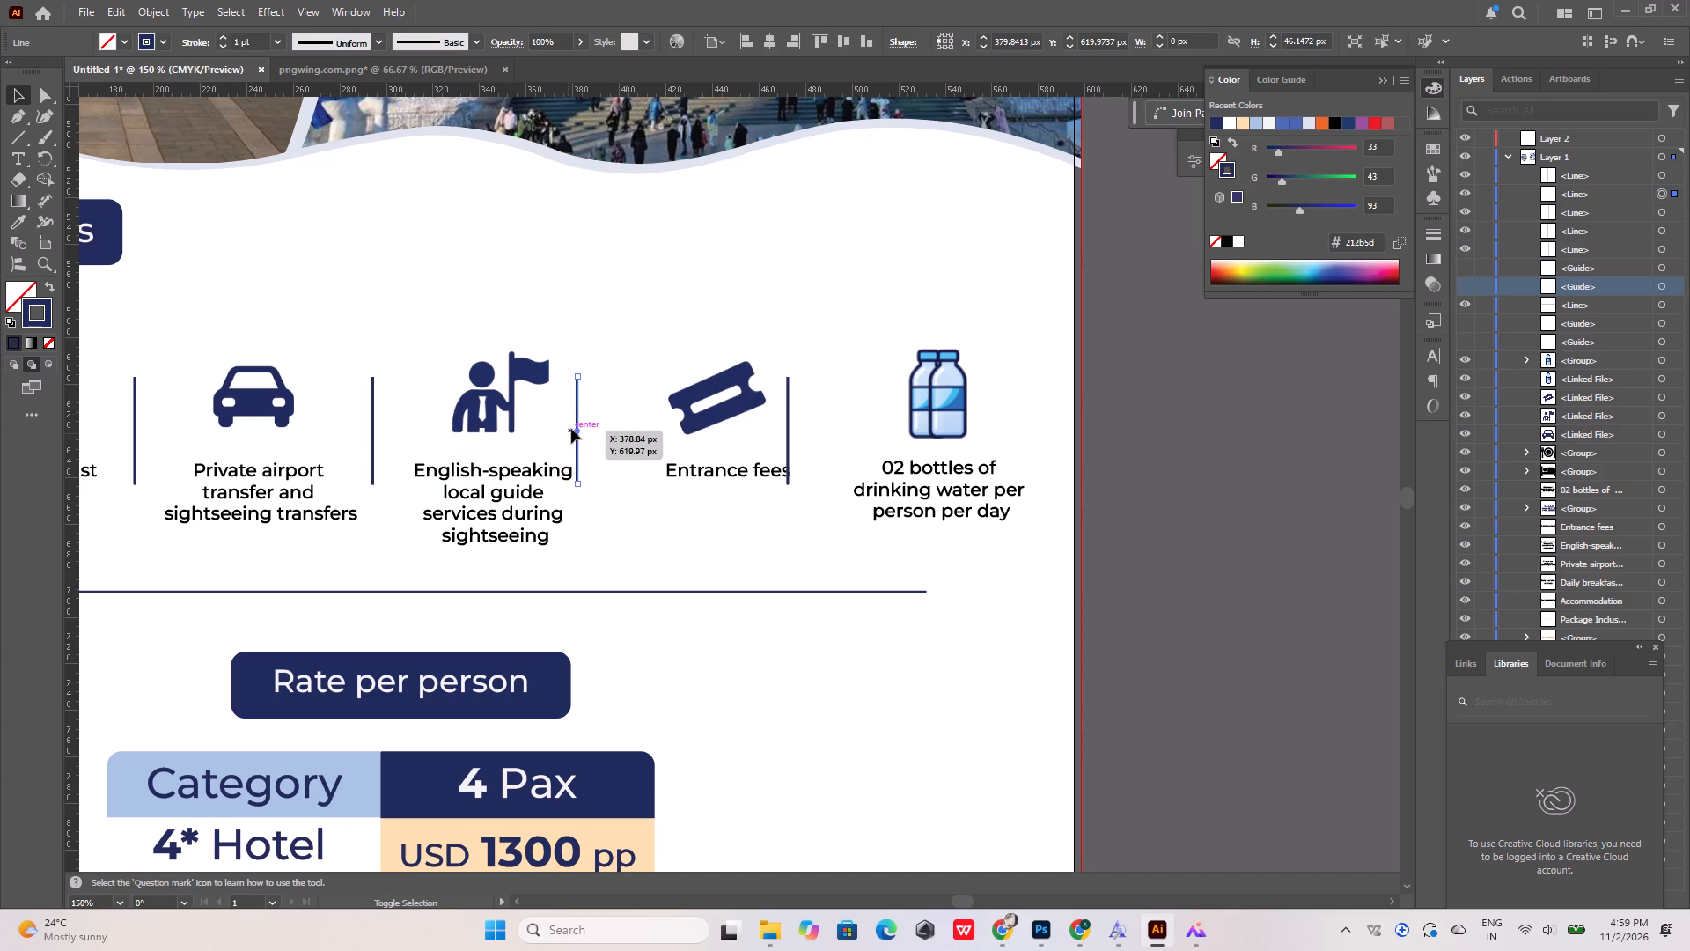
key(shift+Right)
key(shift+Right)
key(shift+Right)
key(shift+Right)
key(shift+Right)
key(shift+Right)
key(shift+Right)
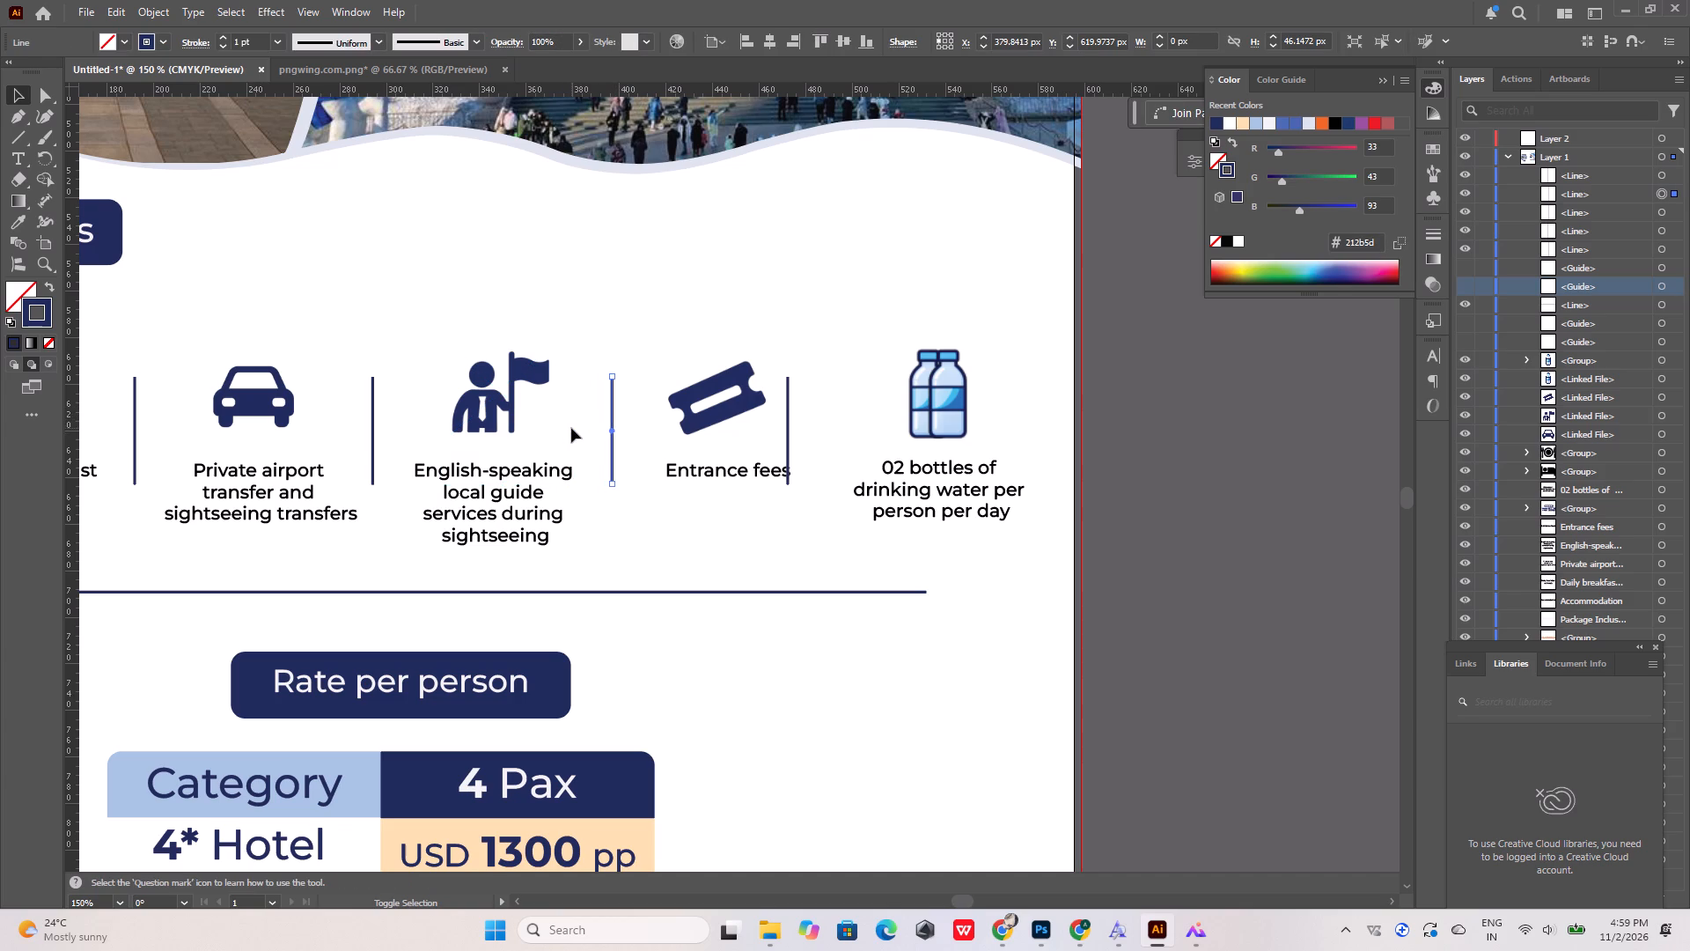
Move the last divider to X about 487 px, between Entrance fees and 02 bottles of drinking water.
drag(808, 429, 775, 441)
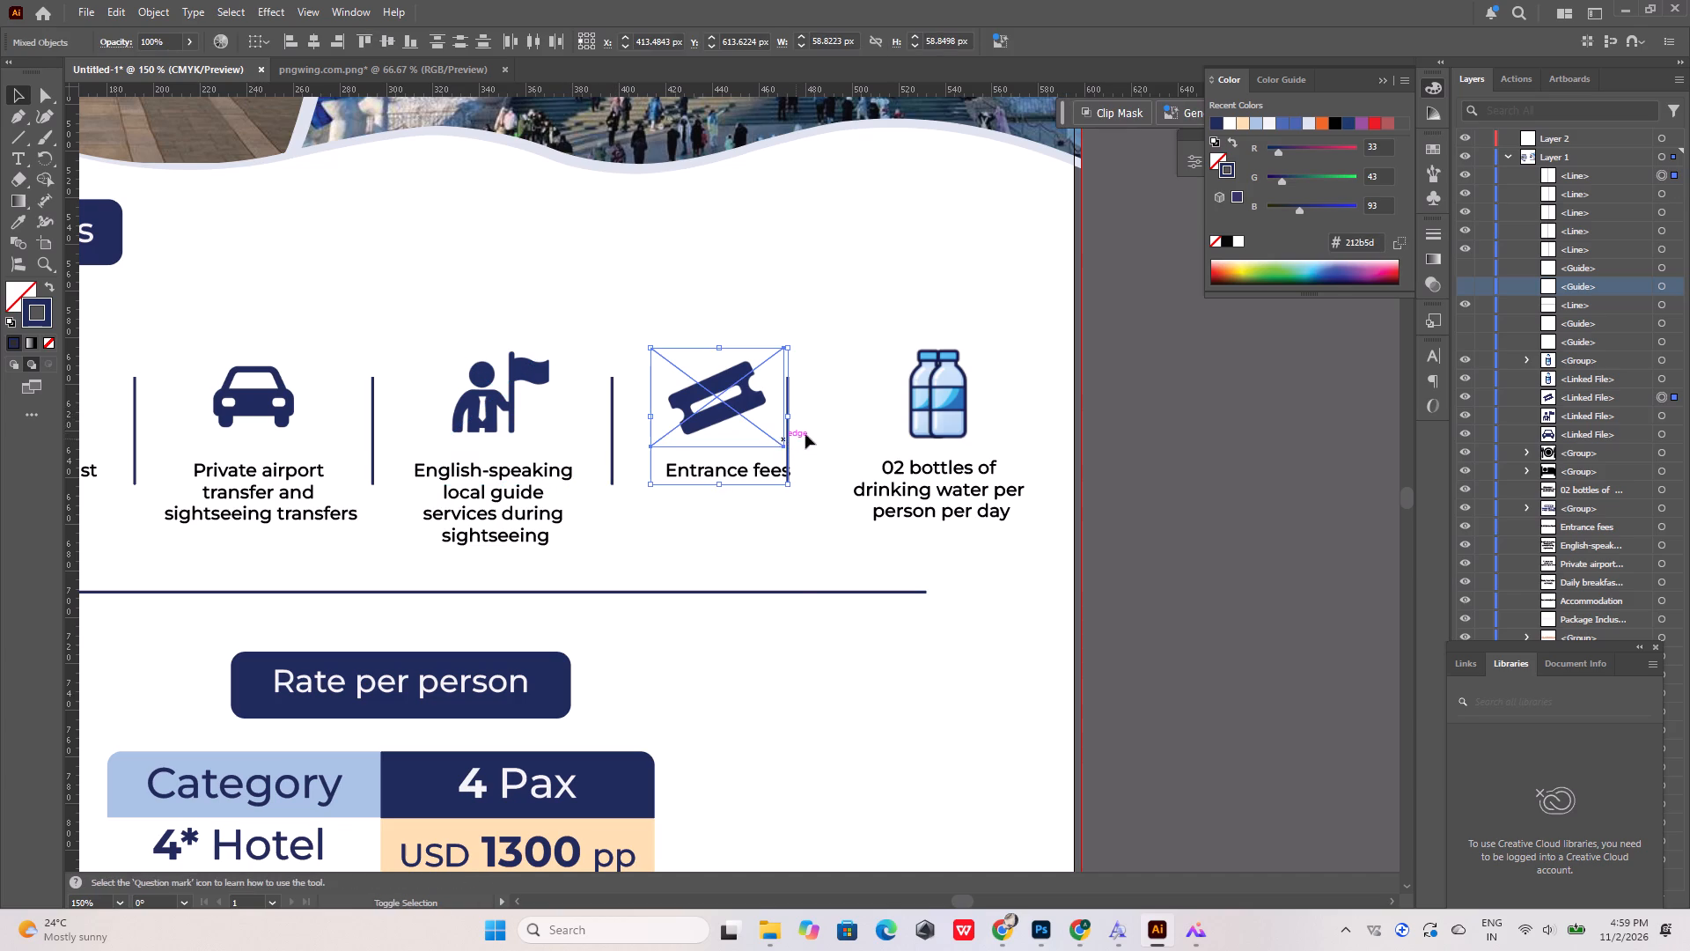
click(812, 432)
click(788, 447)
key(shift+Right)
key(shift+Right)
key(shift+Right)
key(shift+Right)
key(shift+Right)
key(shift+Right)
key(shift+Right)
key(shift+Right)
key(shift+Right)
key(shift+Right)
key(shift+Right)
key(shift+Right)
key(shift+Right)
key(shift+Right)
key(shift+Right)
key(shift+Right)
key(shift+Right)
key(shift+Right)
key(shift+Right)
key(shift+Right)
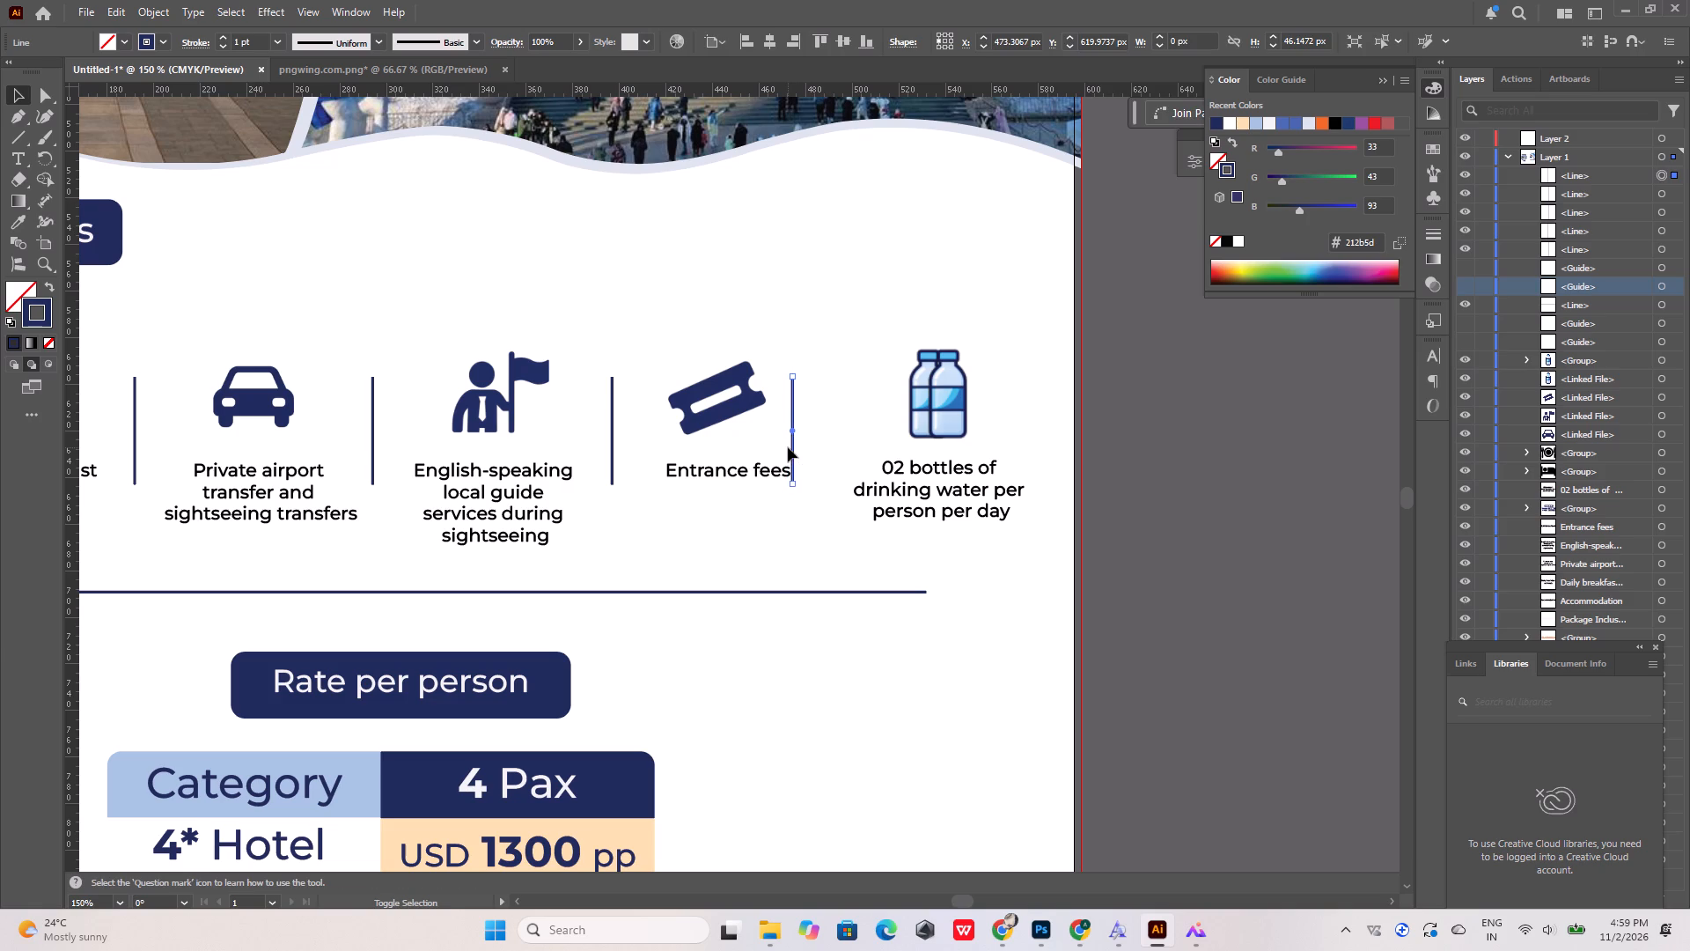
key(shift+Right)
key(shift+Right)
key(shift+Right)
key(shift+Right)
key(shift+Right)
key(shift+Right)
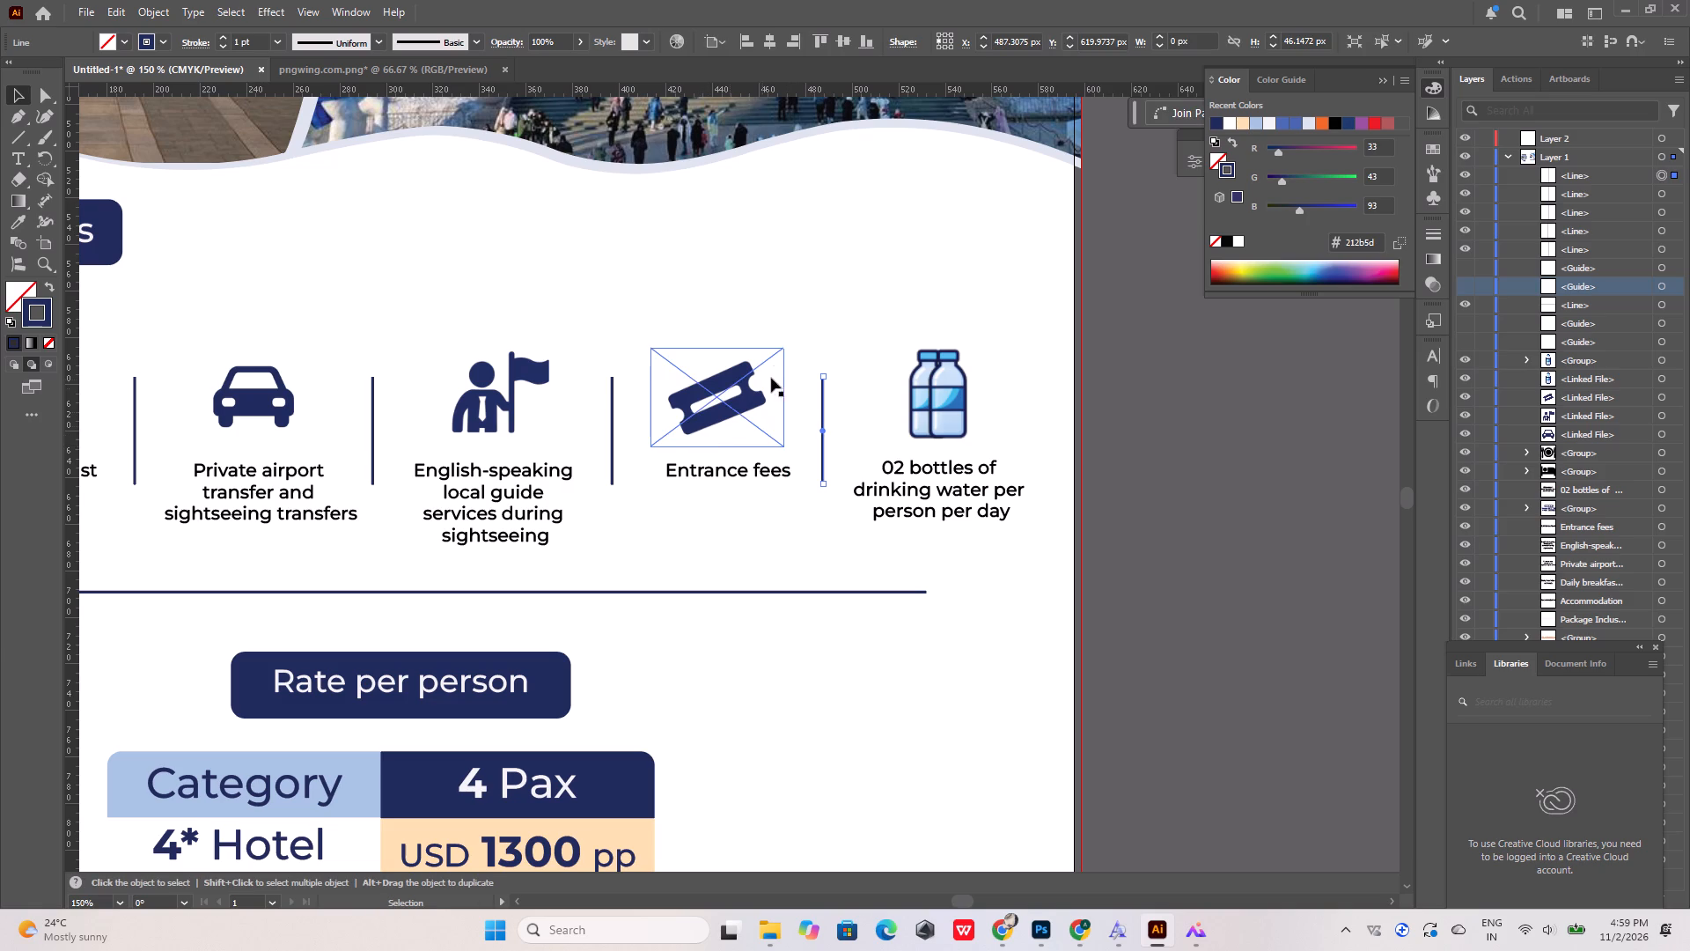
Delete the horizontal divider line between the inclusions row and the Rate per person heading.
alt+scroll(802, 318, down, 3)
alt+scroll(503, 372, up, 2)
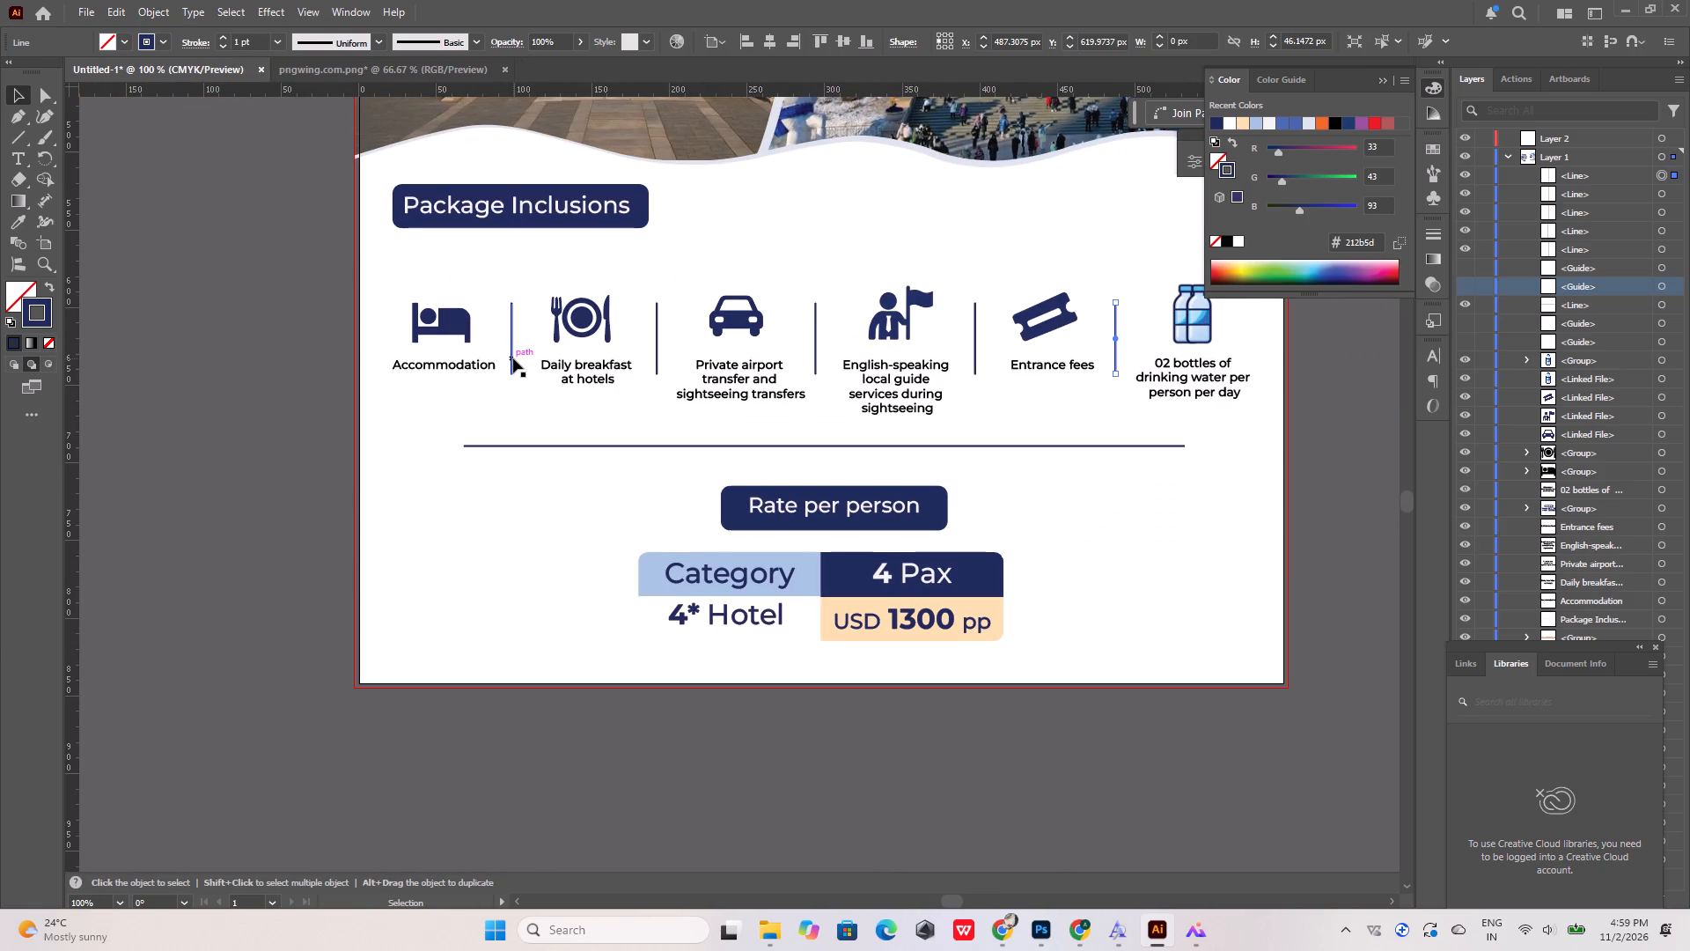
click(613, 446)
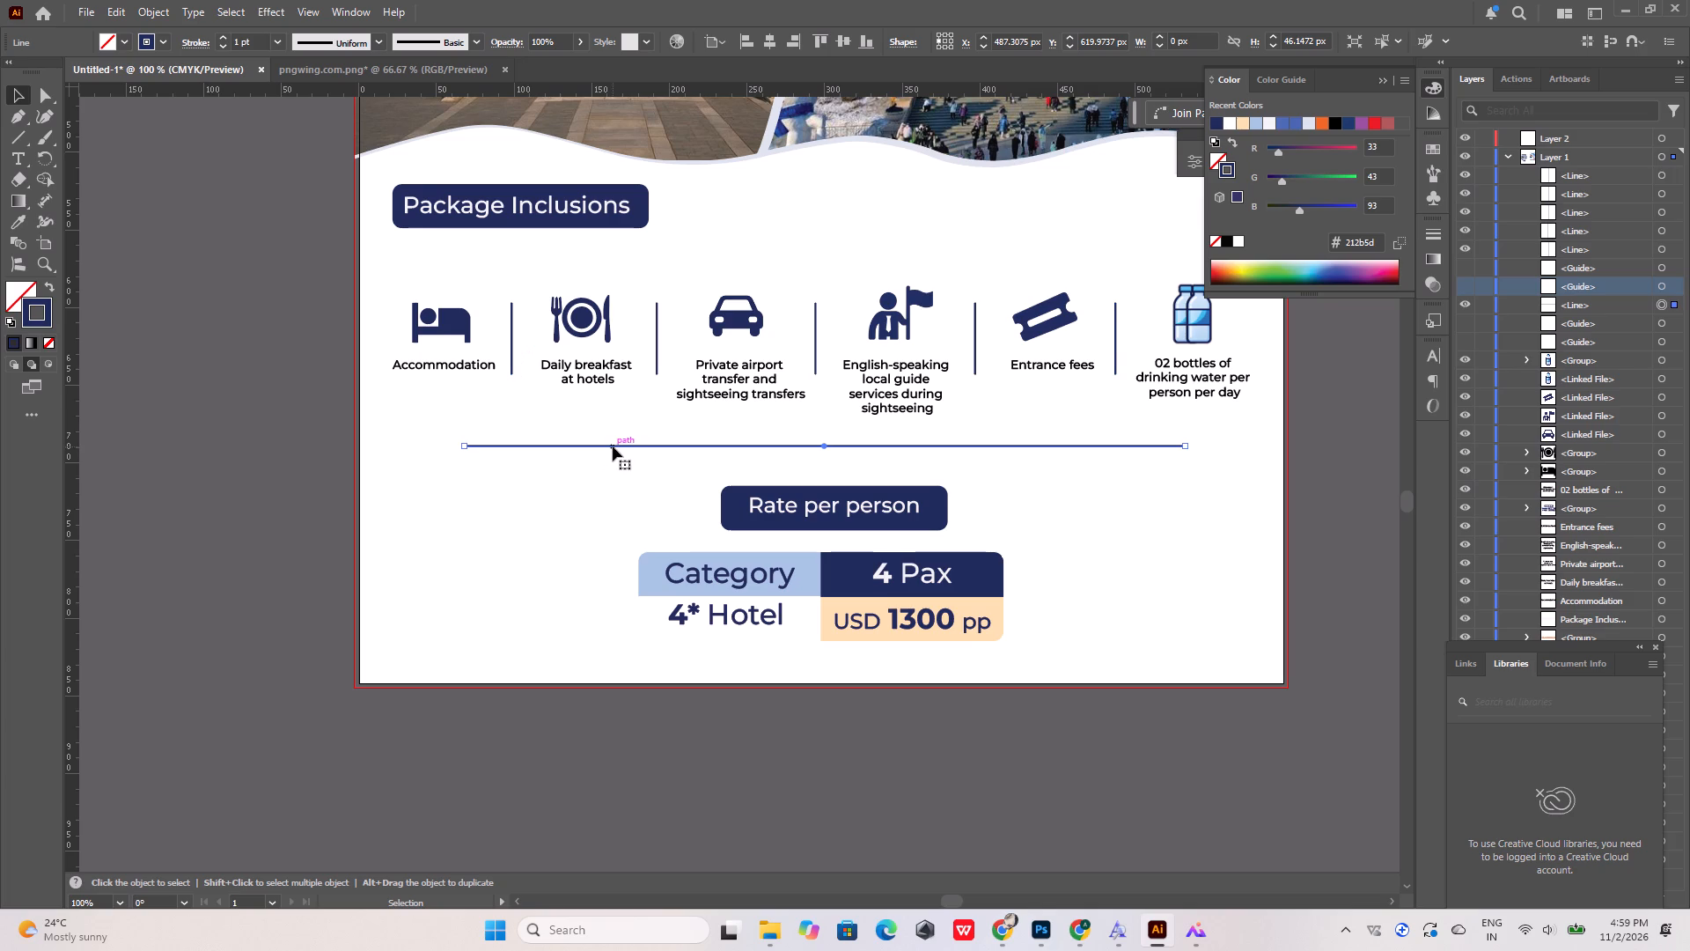
key(Delete)
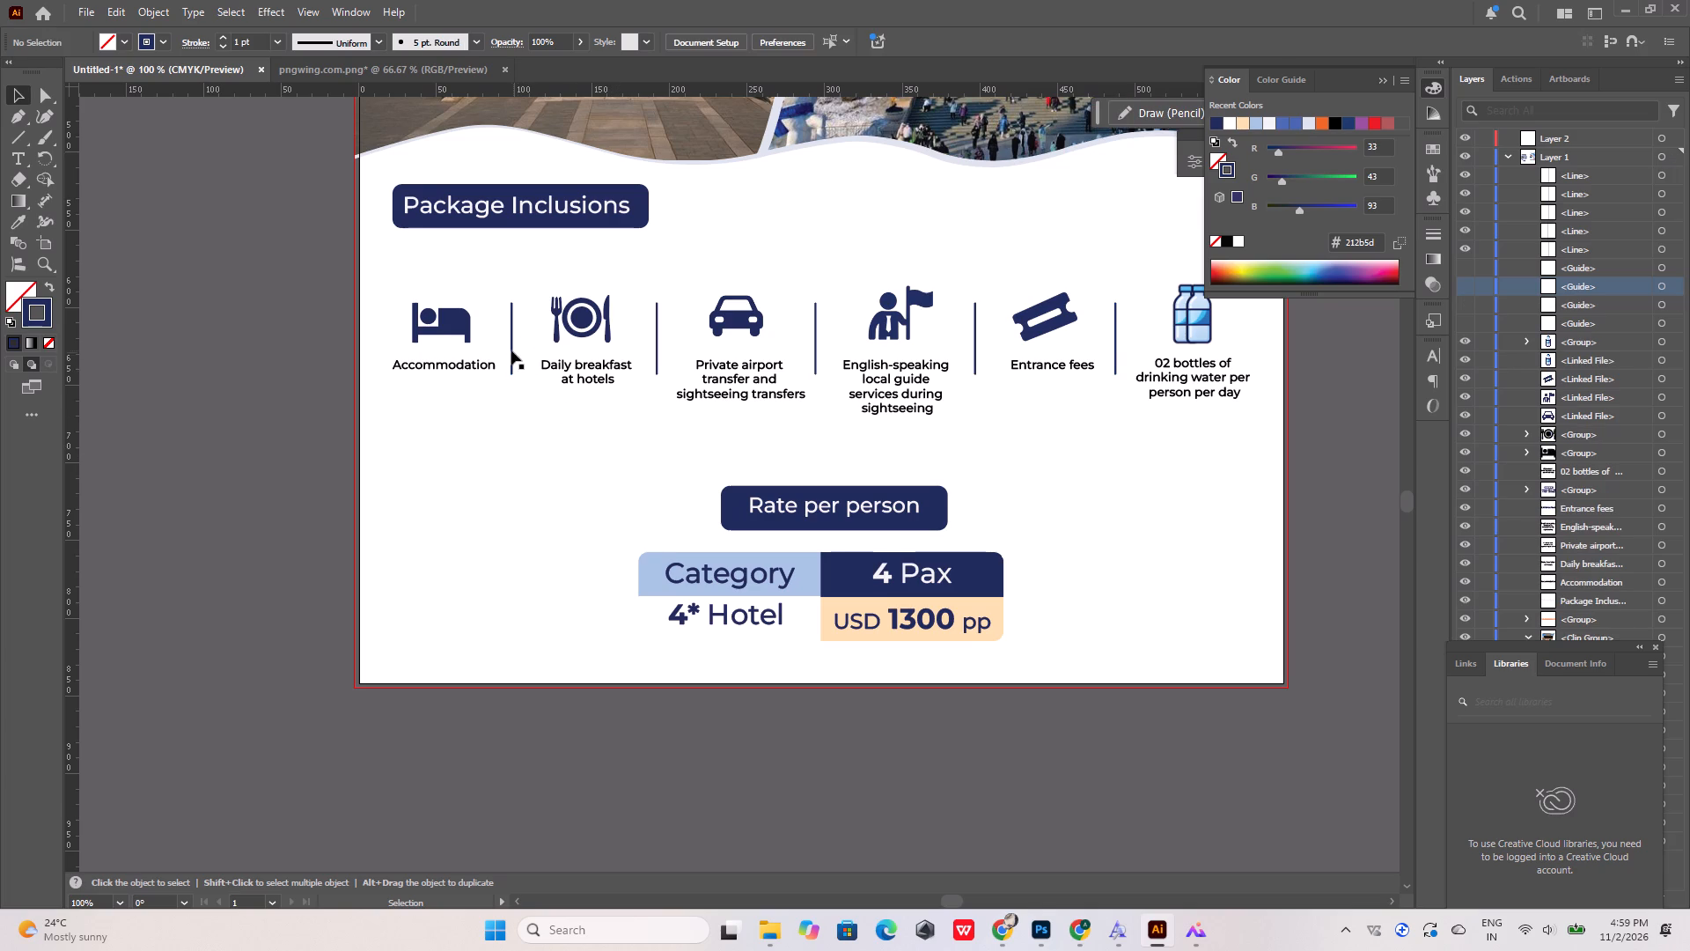
Lengthen all five vertical dividers downward together to about the bottom of the four-line guide caption.
click(511, 344)
shift+click(659, 339)
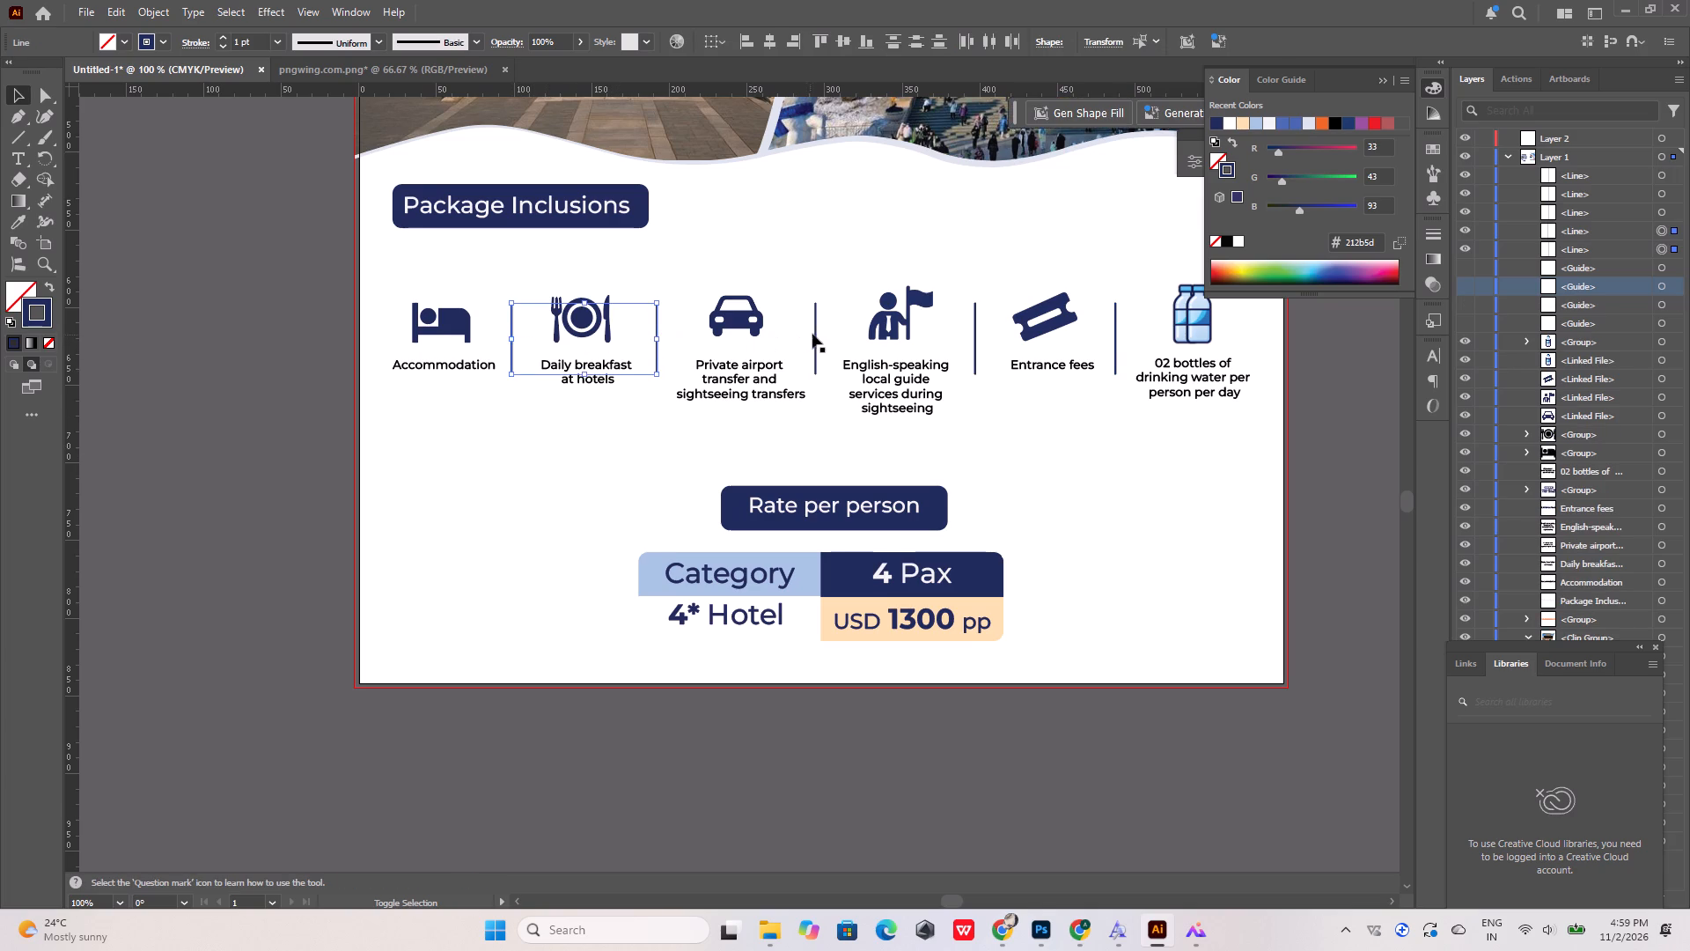
shift+click(819, 332)
shift+click(978, 338)
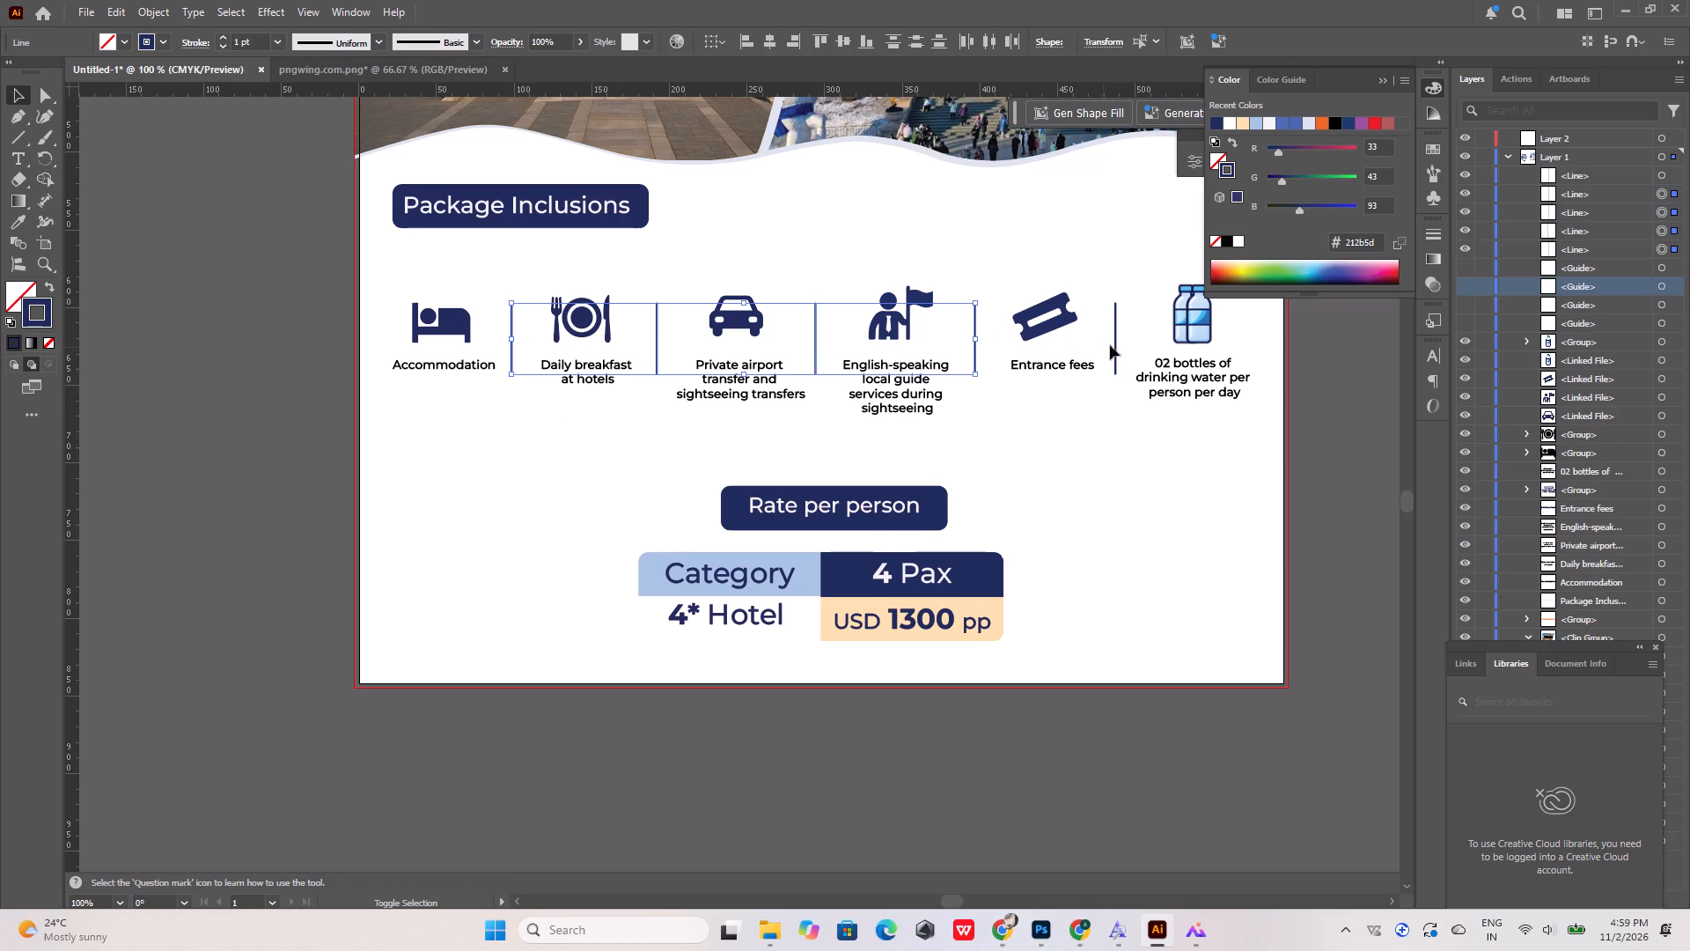
shift+click(1117, 342)
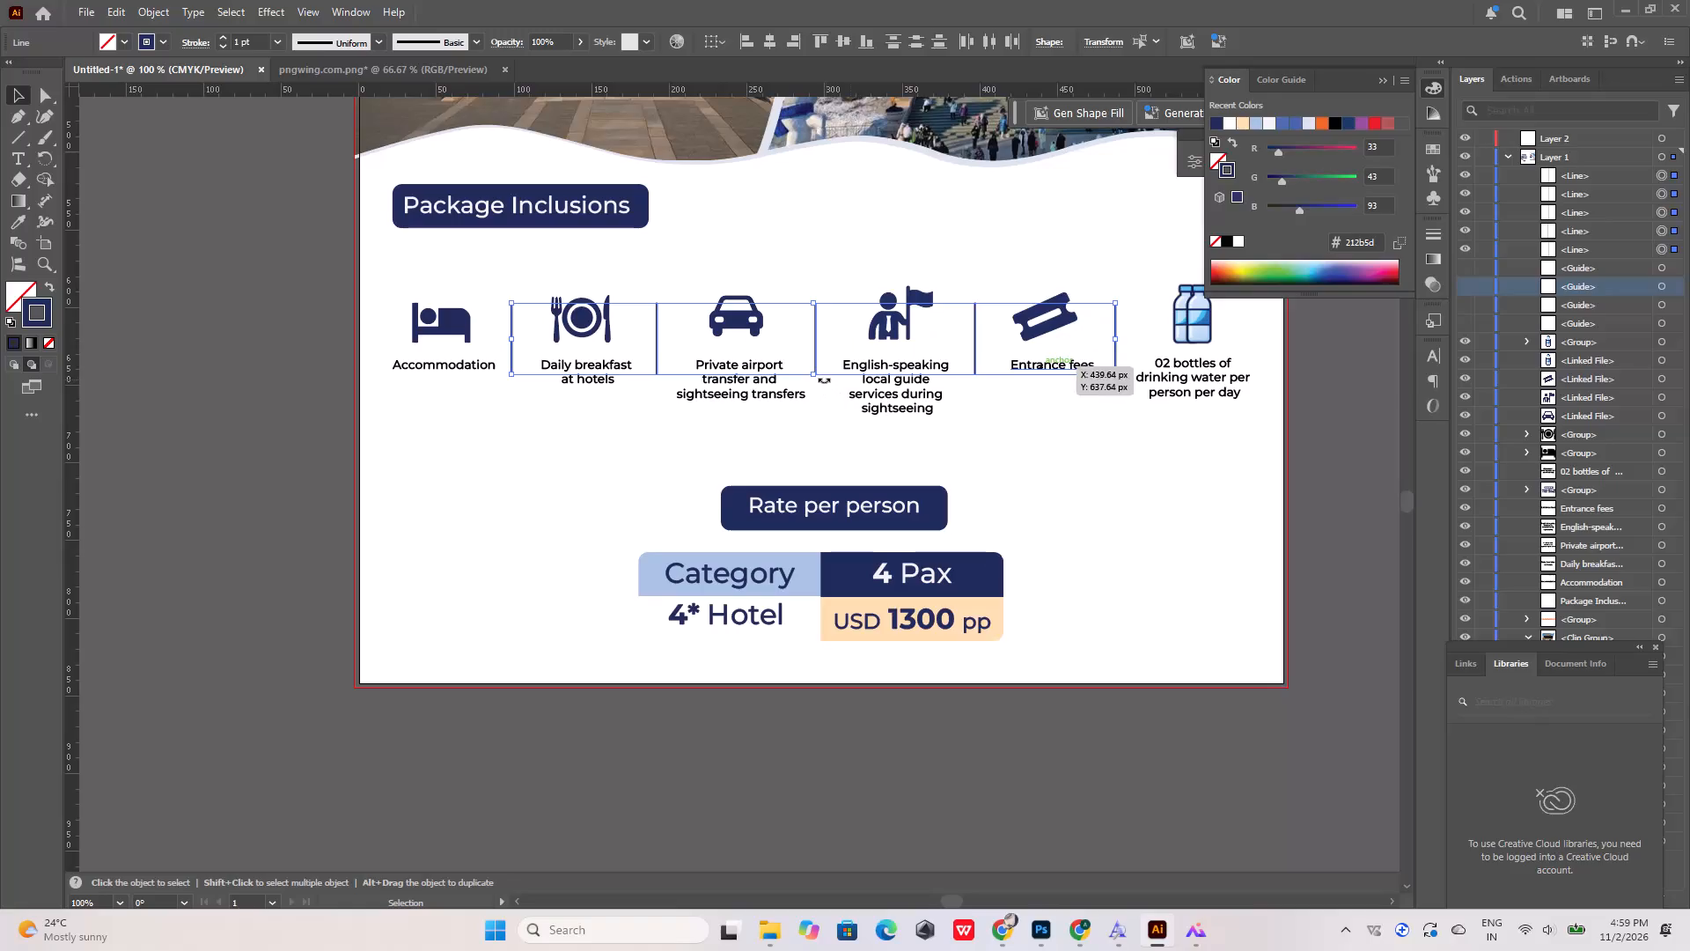
drag(812, 376, 811, 411)
click(712, 461)
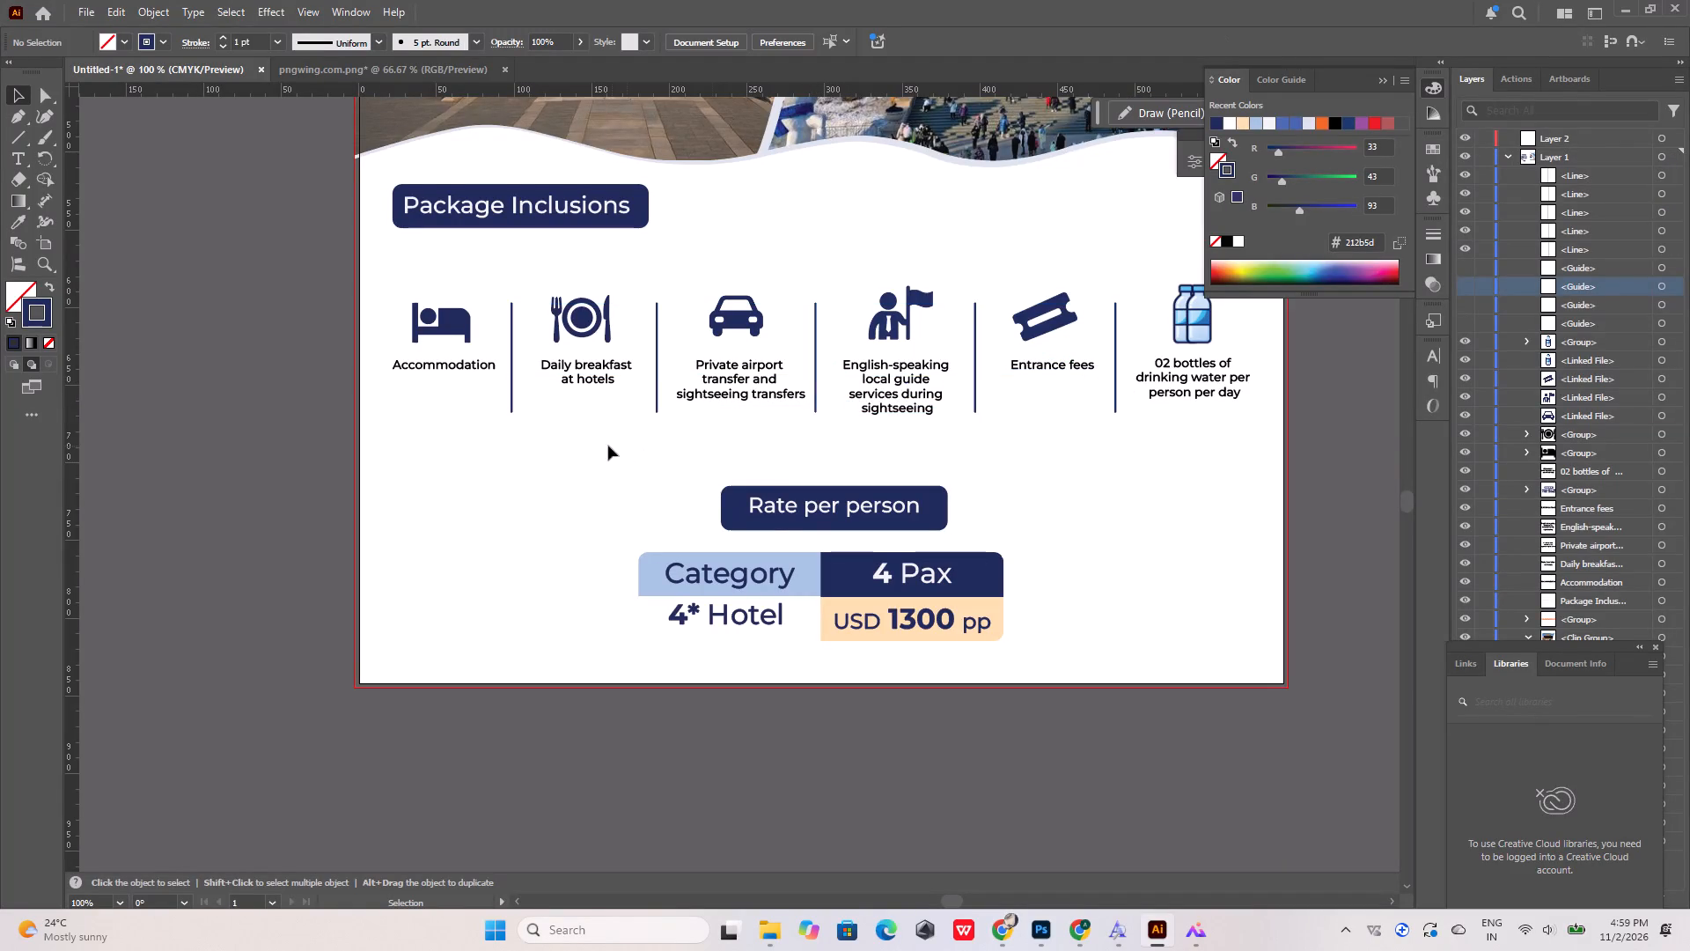
Align the Package Inclusions text and its navy rounded box to each other's vertical and horizontal centres.
alt+scroll(580, 448, down, 2)
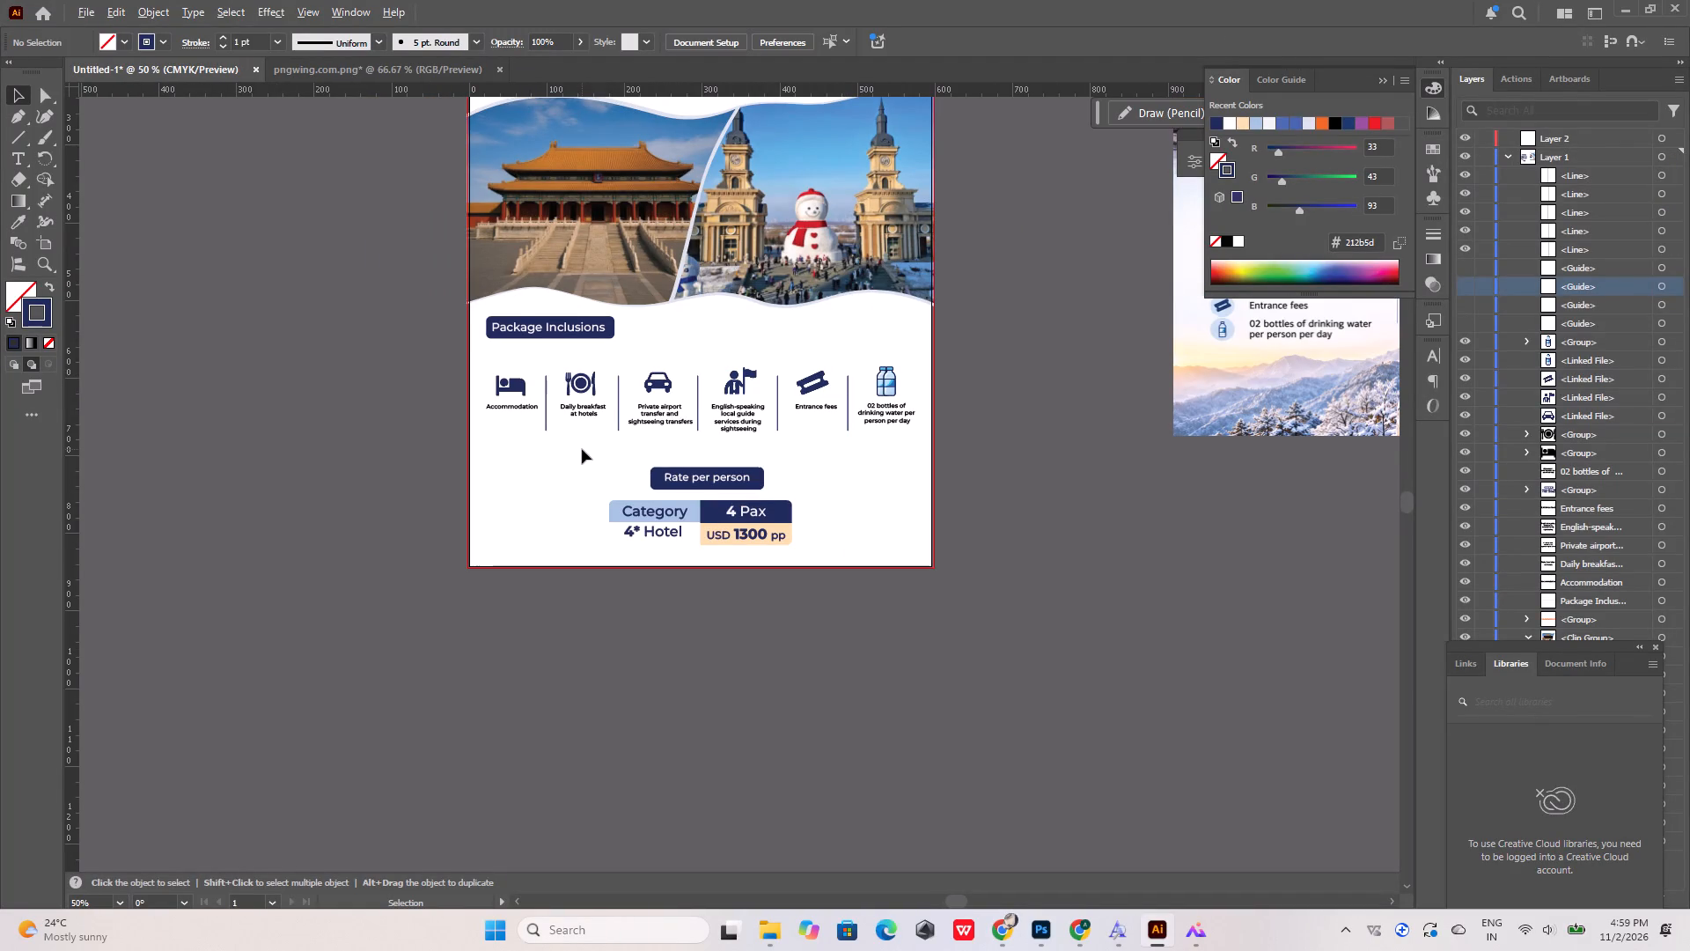
scroll(652, 482, up, 8)
alt+scroll(541, 499, up, 2)
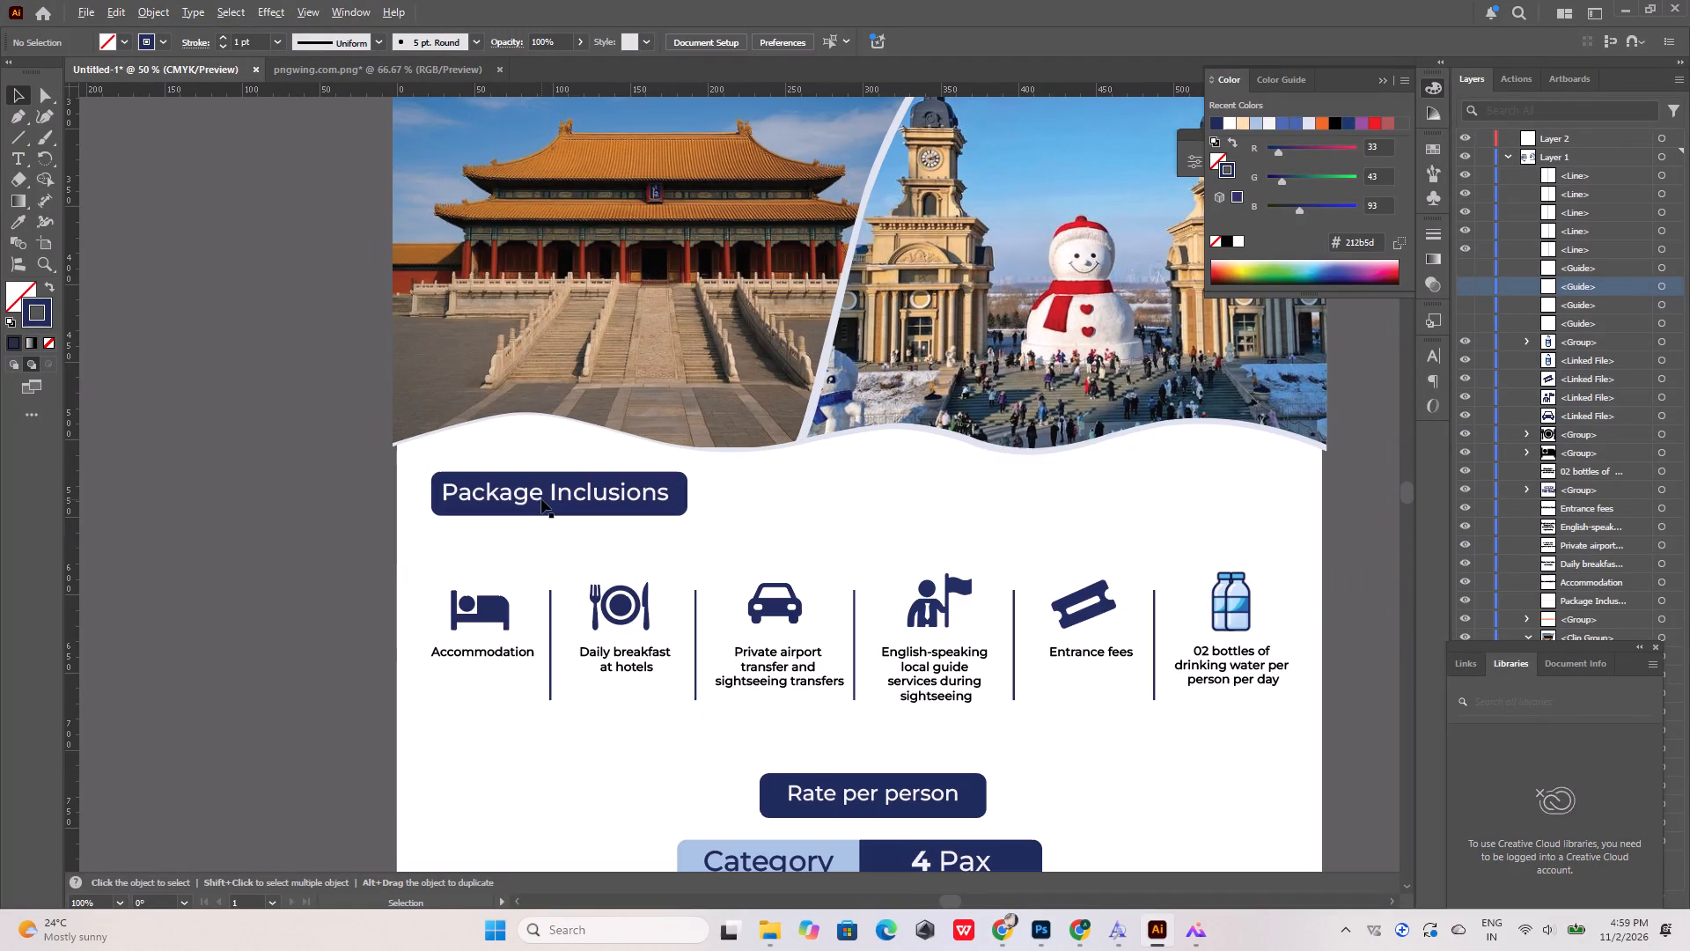
click(662, 493)
alt+scroll(664, 493, up, 5)
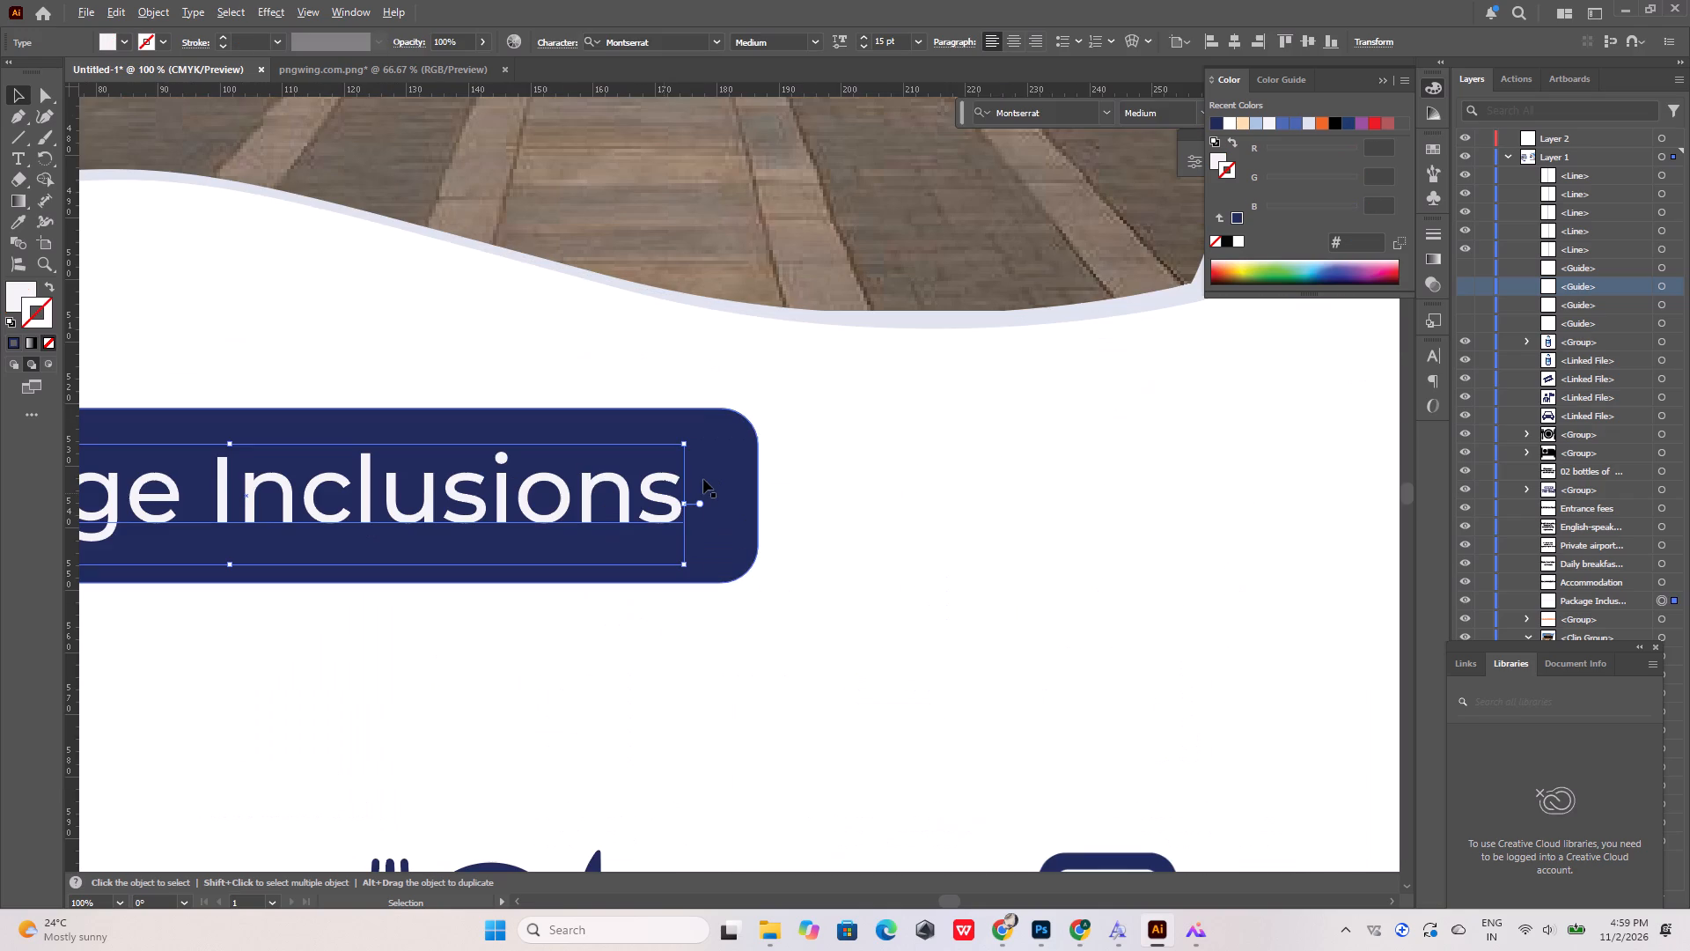
shift+click(705, 478)
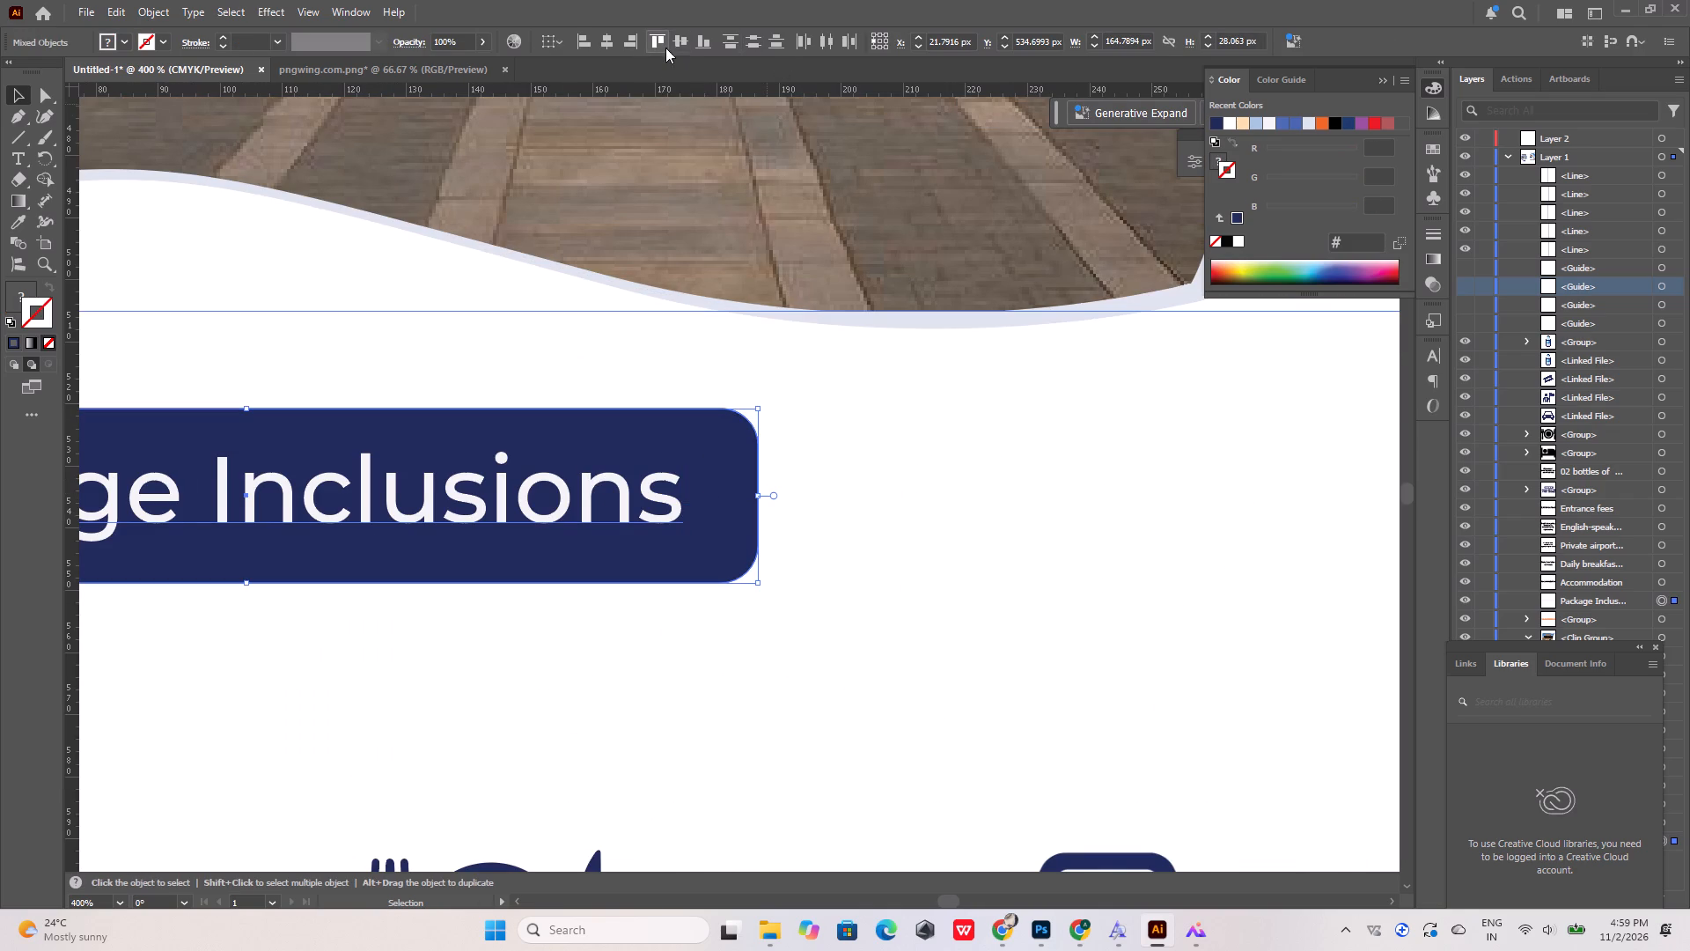
click(678, 41)
click(606, 40)
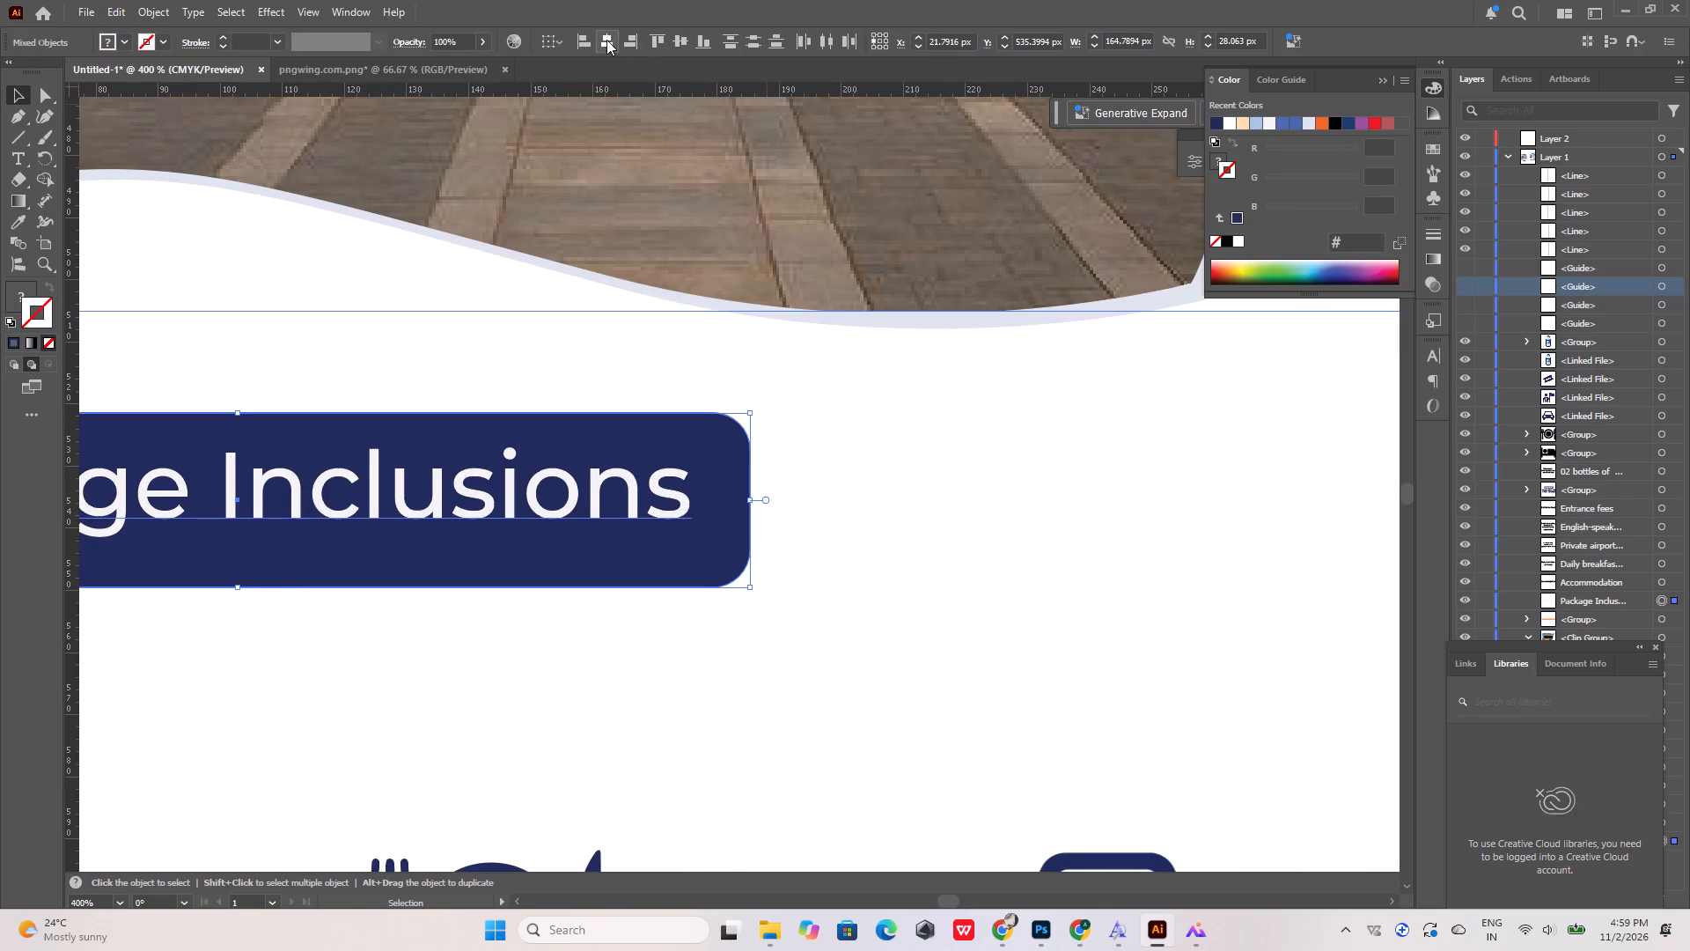
Nudge the Package Inclusions text slightly down so it sits visually centred inside its navy box.
alt+scroll(750, 388, down, 4)
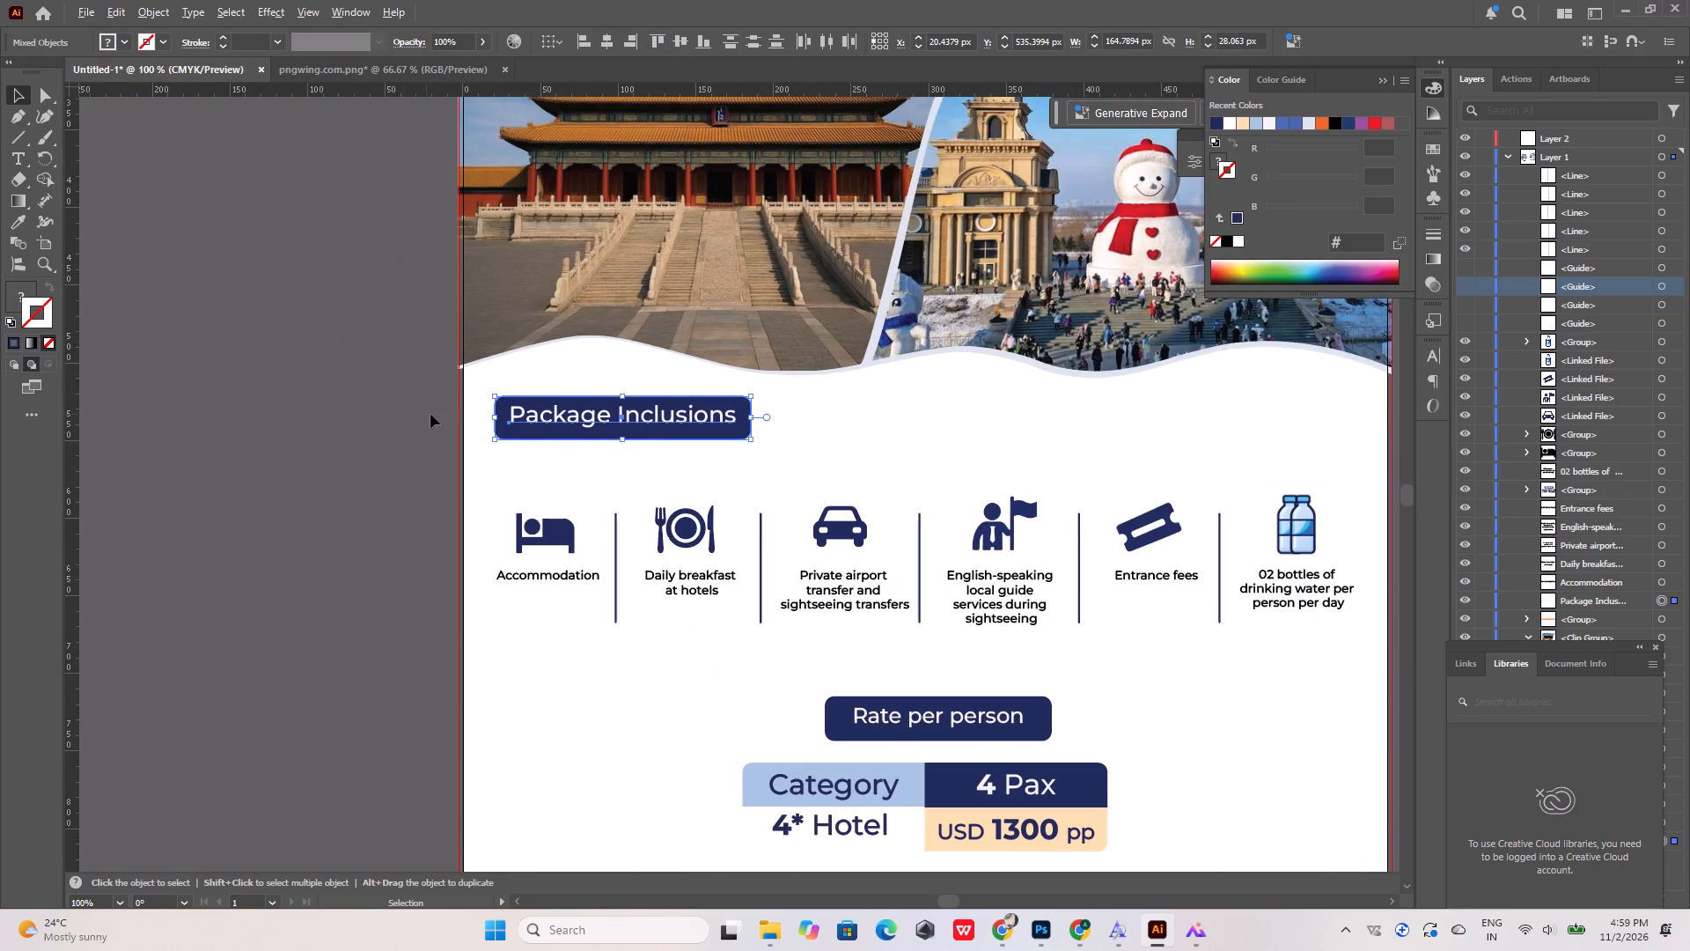
alt+scroll(431, 414, up, 2)
click(744, 423)
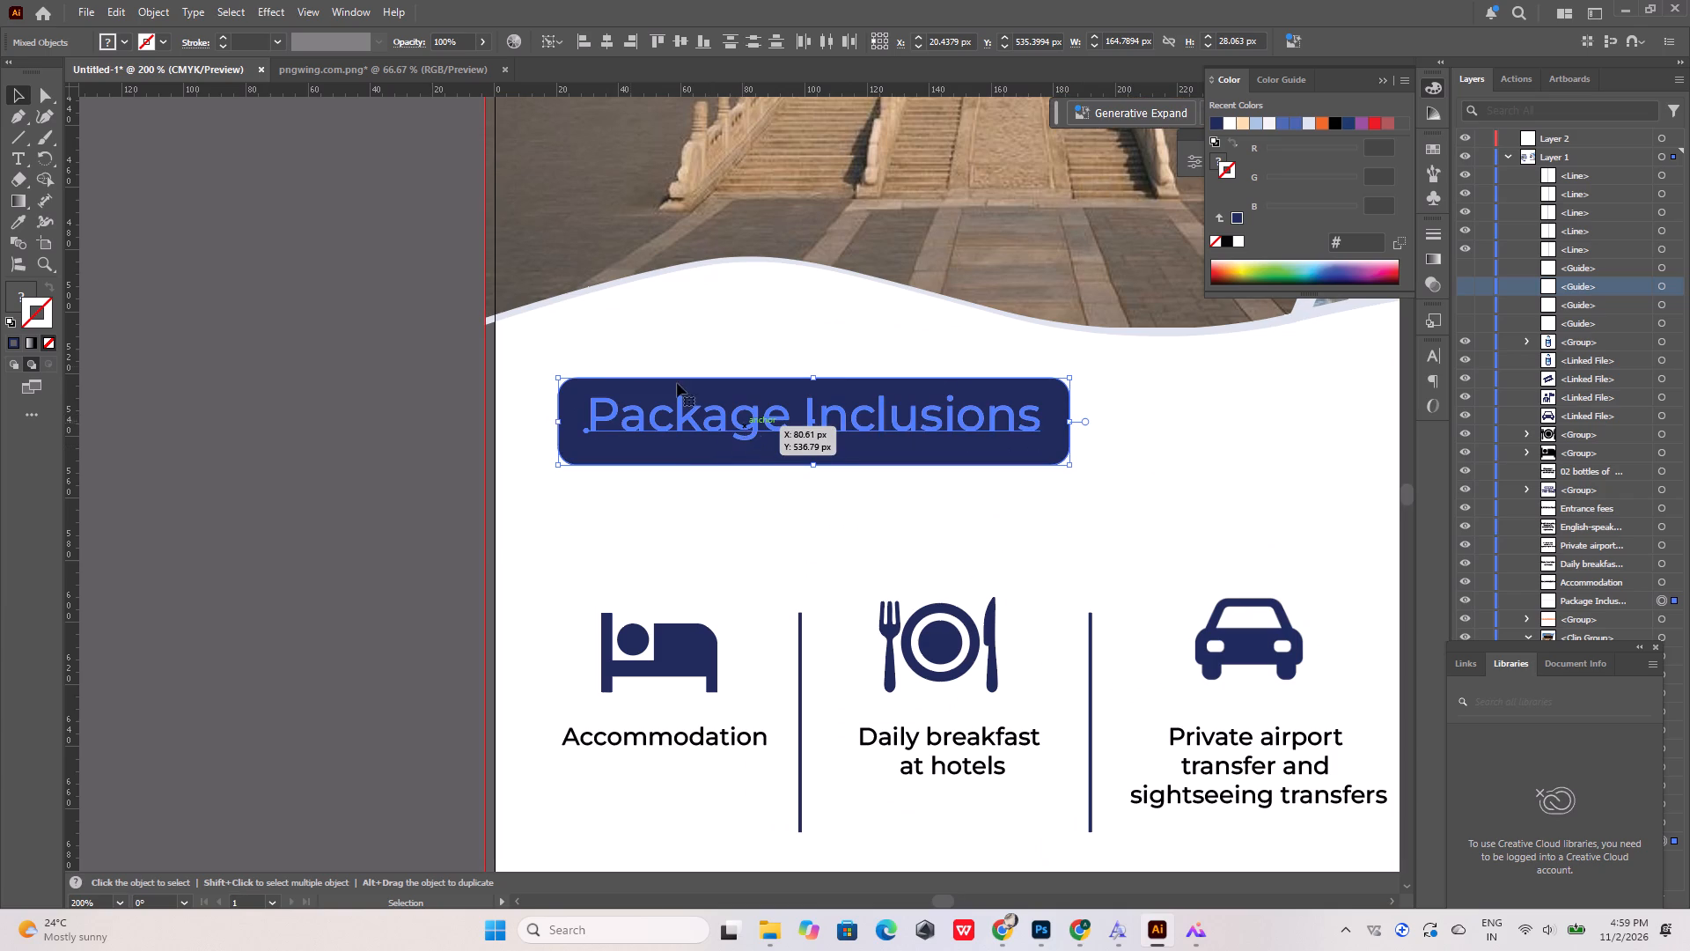
click(574, 336)
click(706, 422)
key(Down)
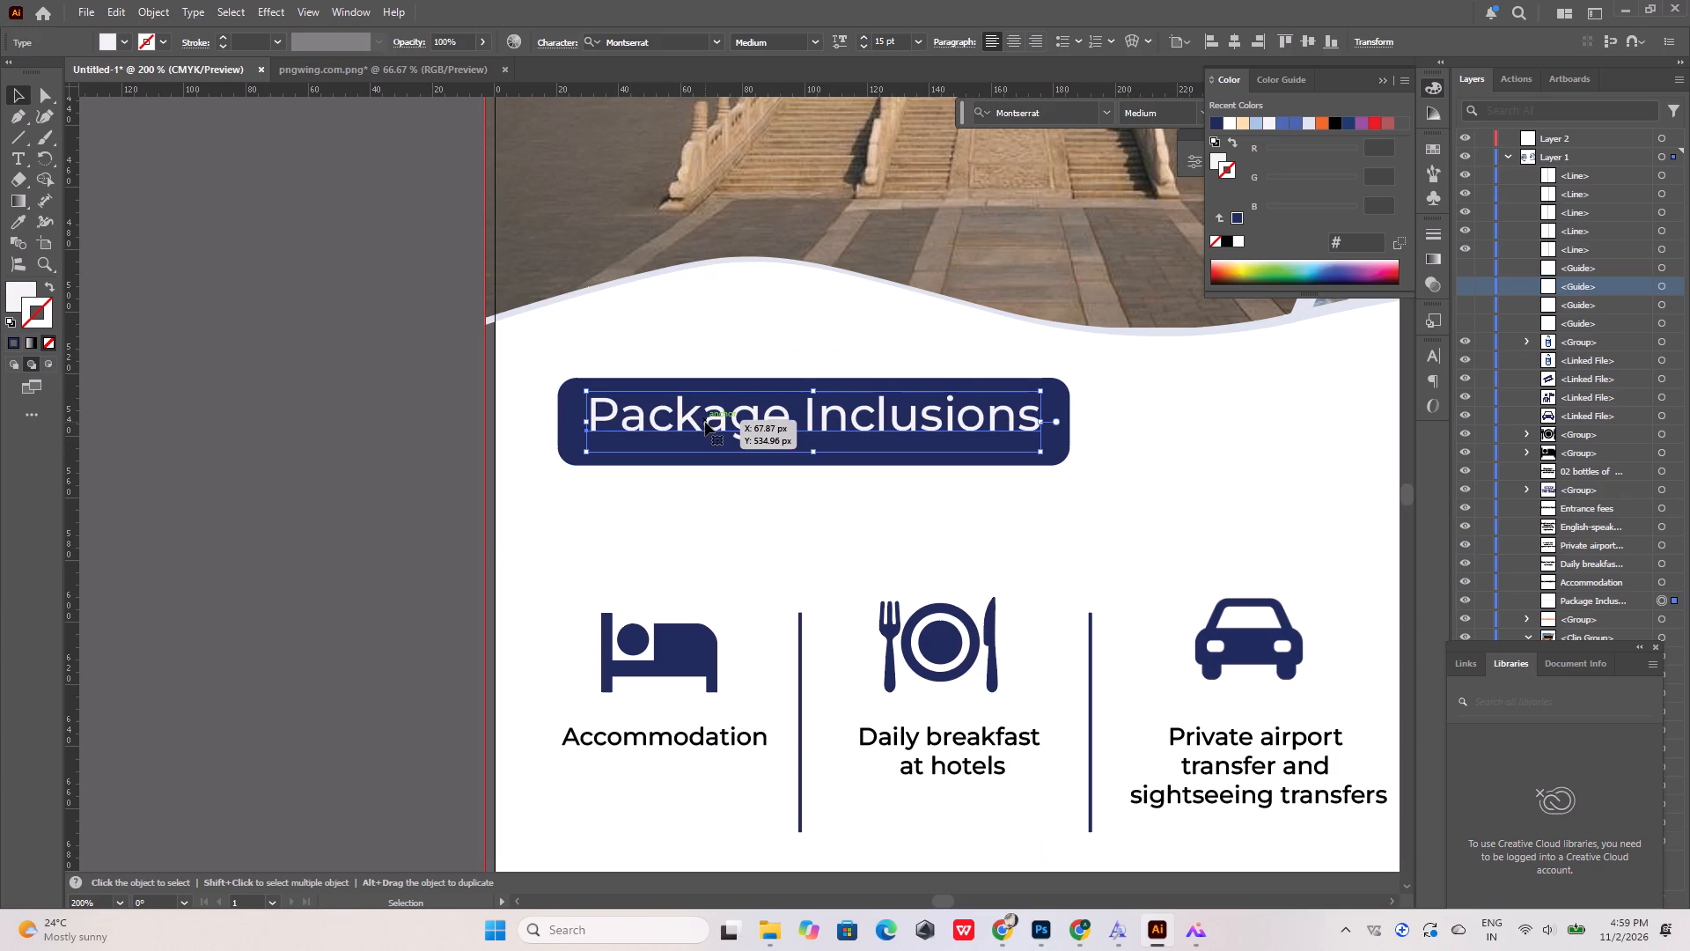
key(Down)
key(Down)
key(Down)
key(Down)
key(Down)
key(Down)
key(Down)
key(Down)
key(Down)
key(Down)
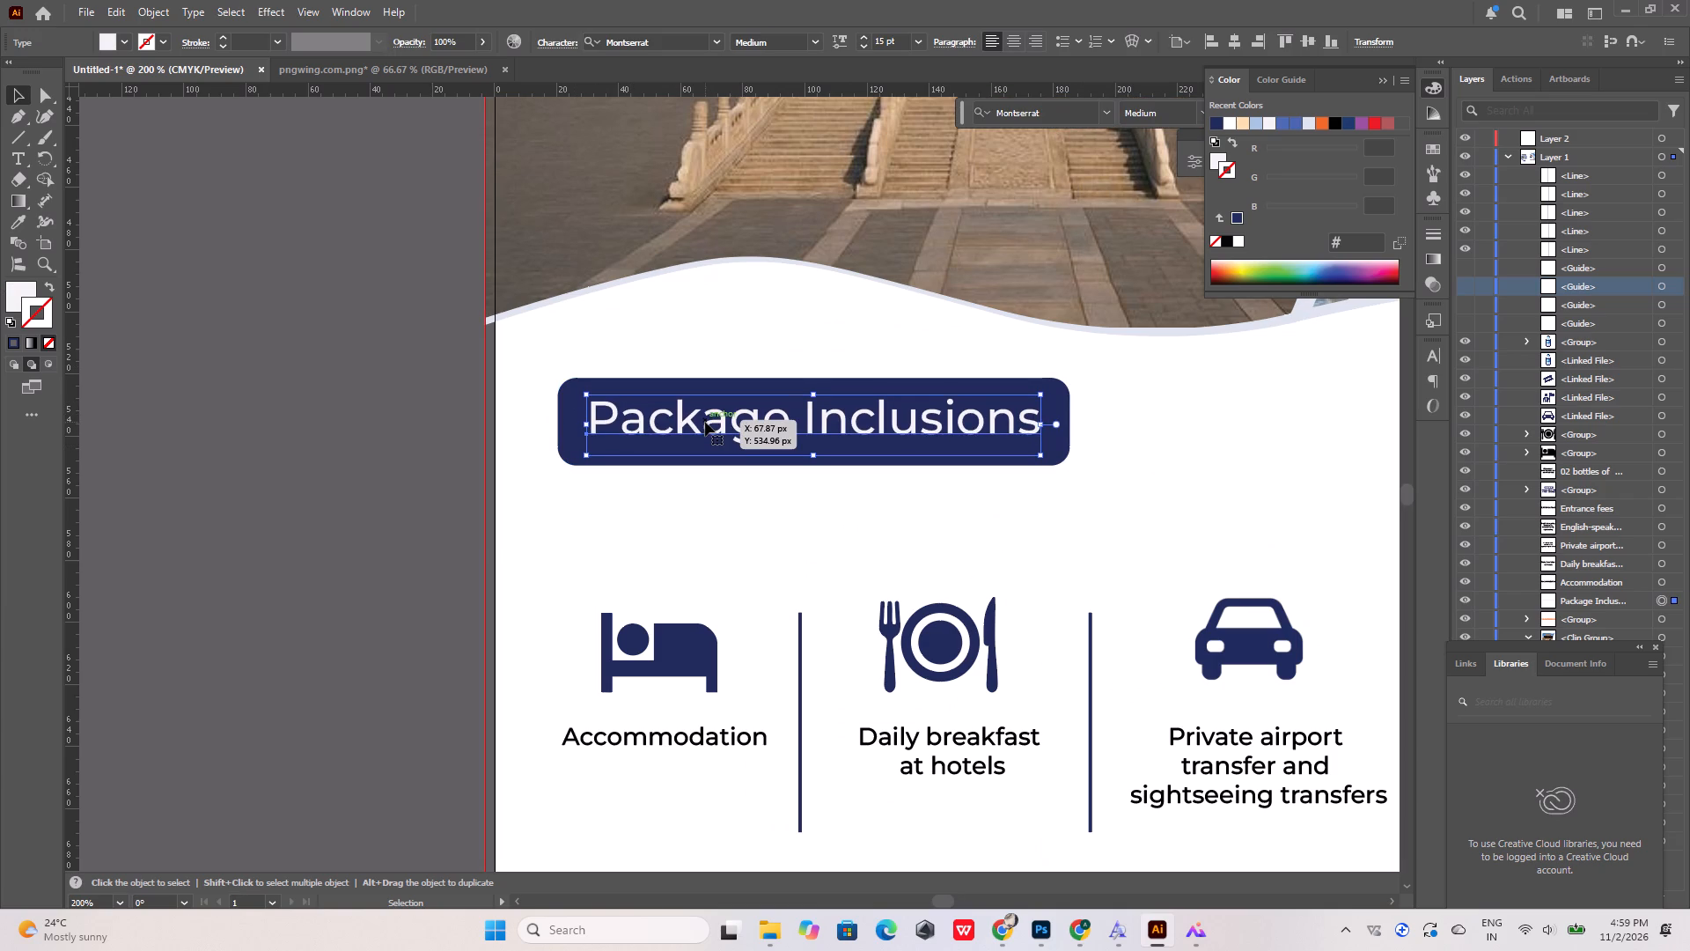
key(Down)
key(Down)
key(Down)
key(Down)
key(Down)
key(Down)
key(Down)
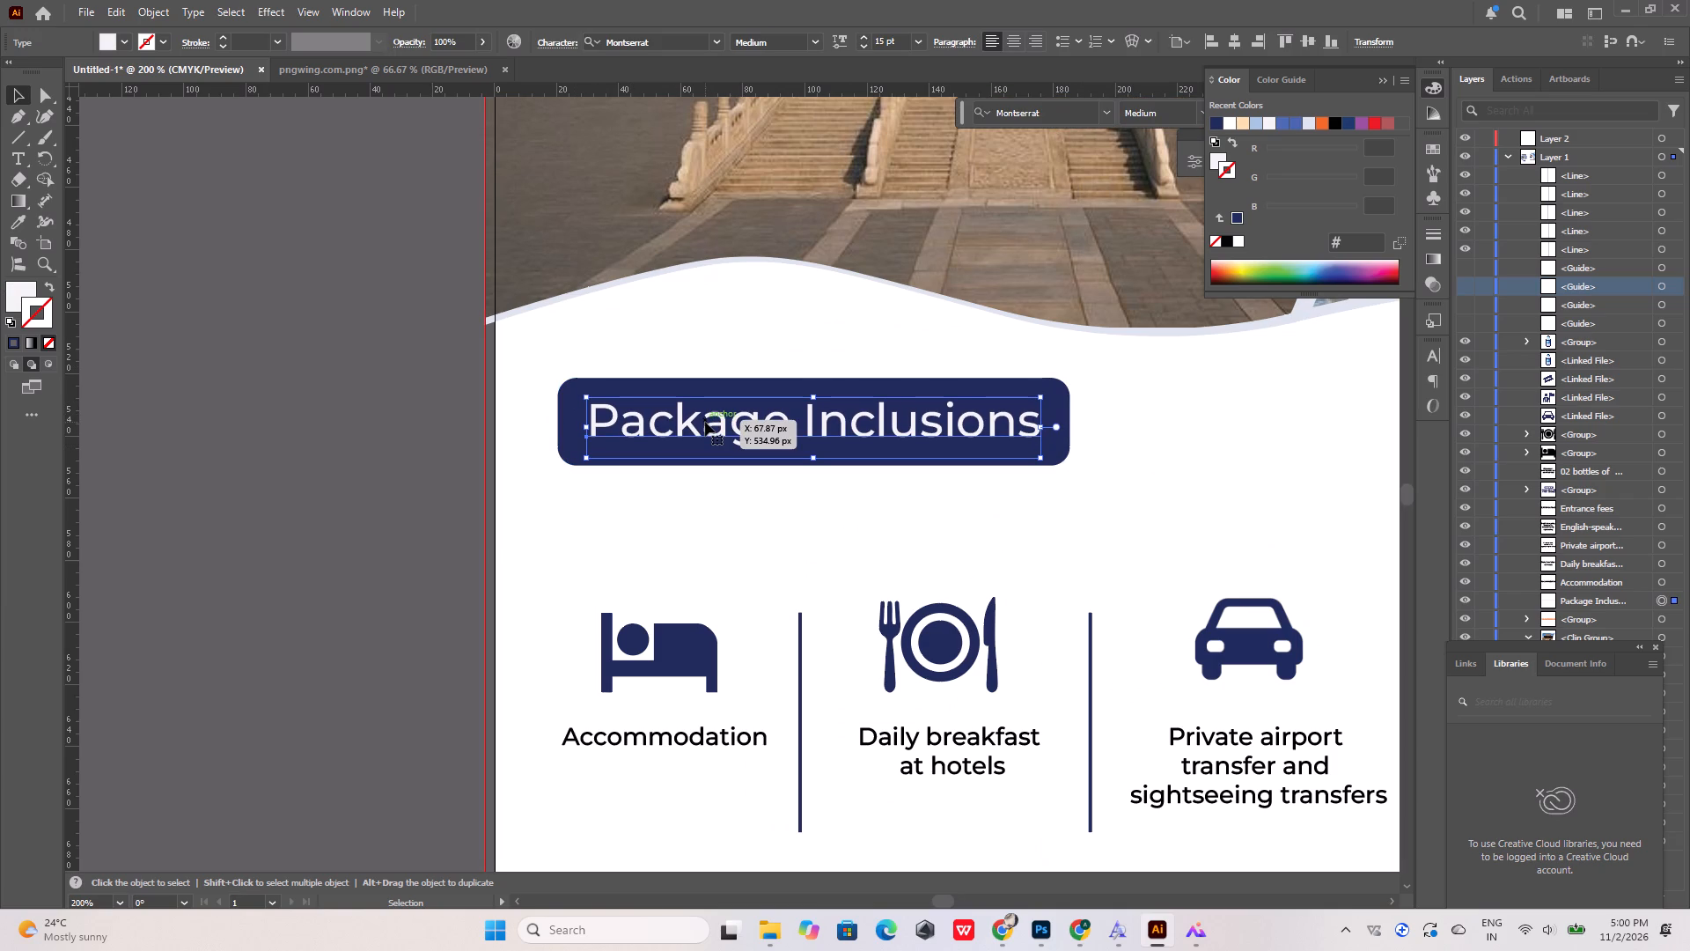
click(310, 430)
Draw a rectangle about 222 × 66 px over the Category / 4 Pax price table.
alt+scroll(310, 430, down, 5)
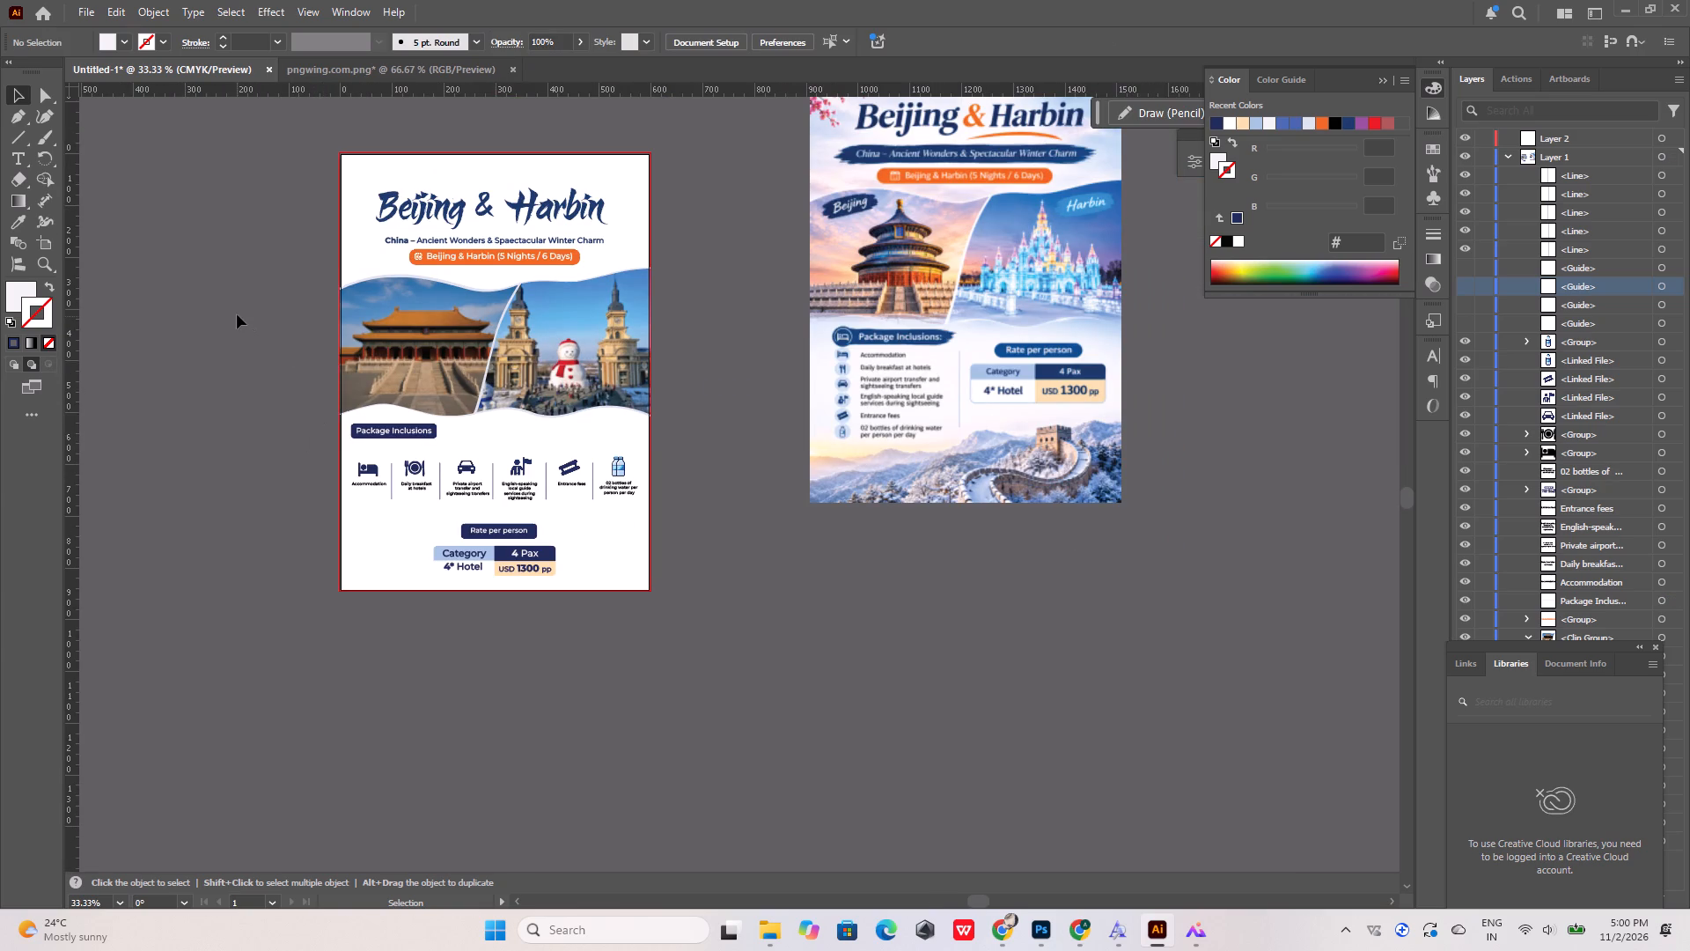
click(237, 314)
scroll(242, 318, up, 2)
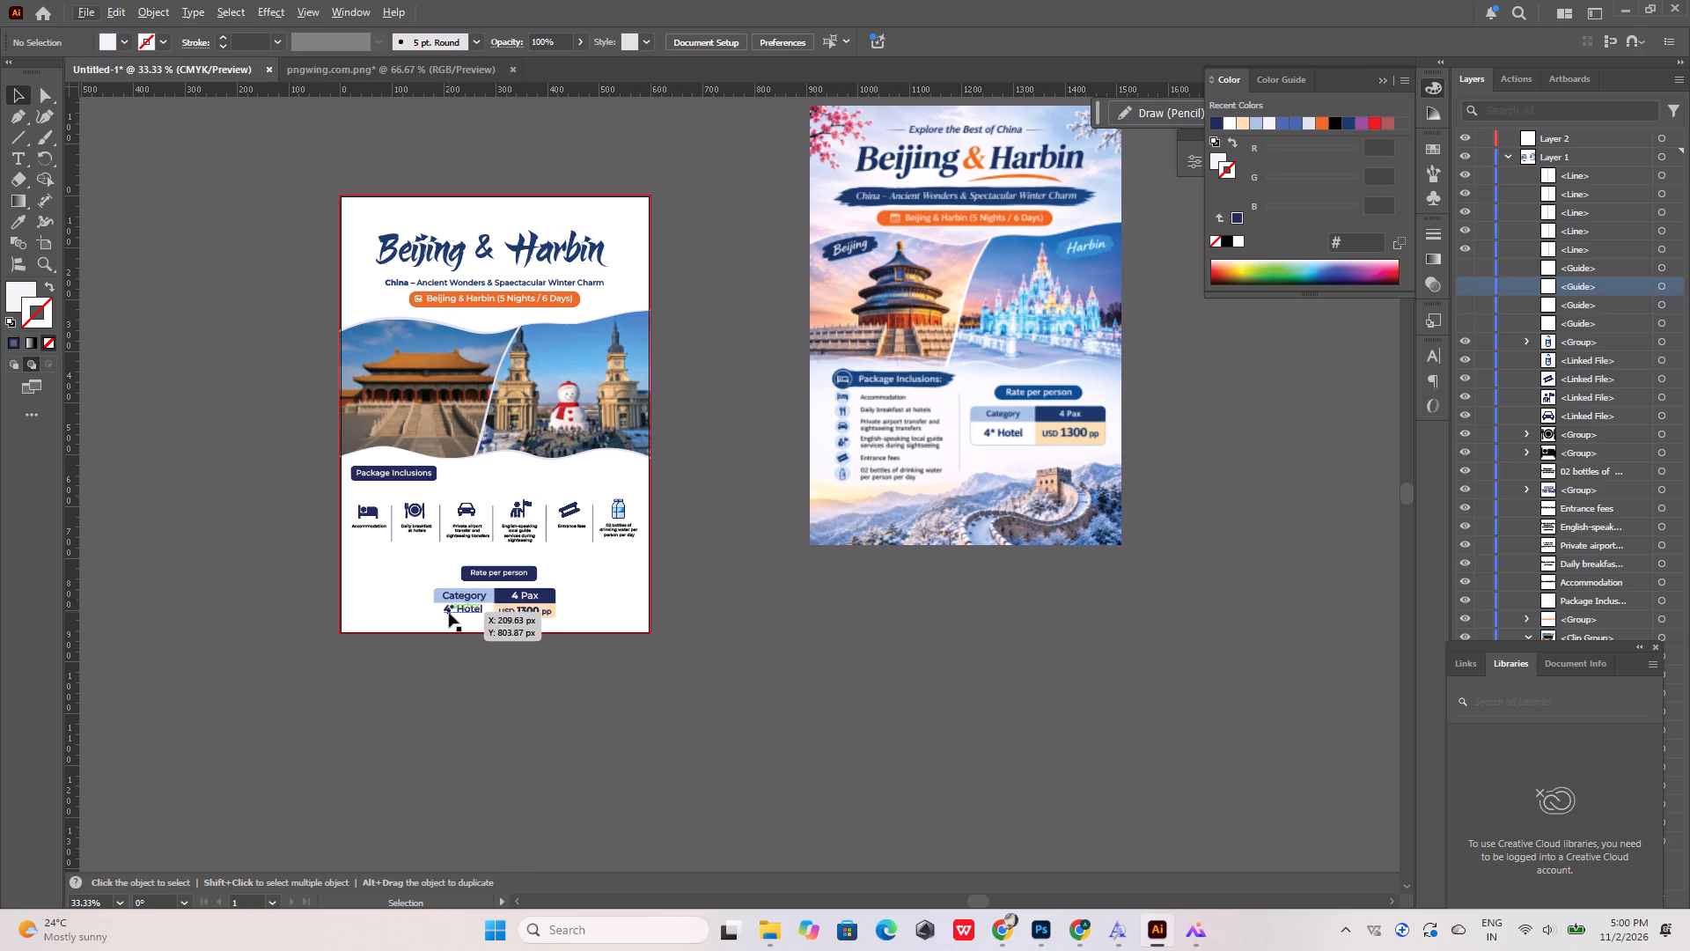
alt+scroll(449, 613, up, 6)
click(336, 556)
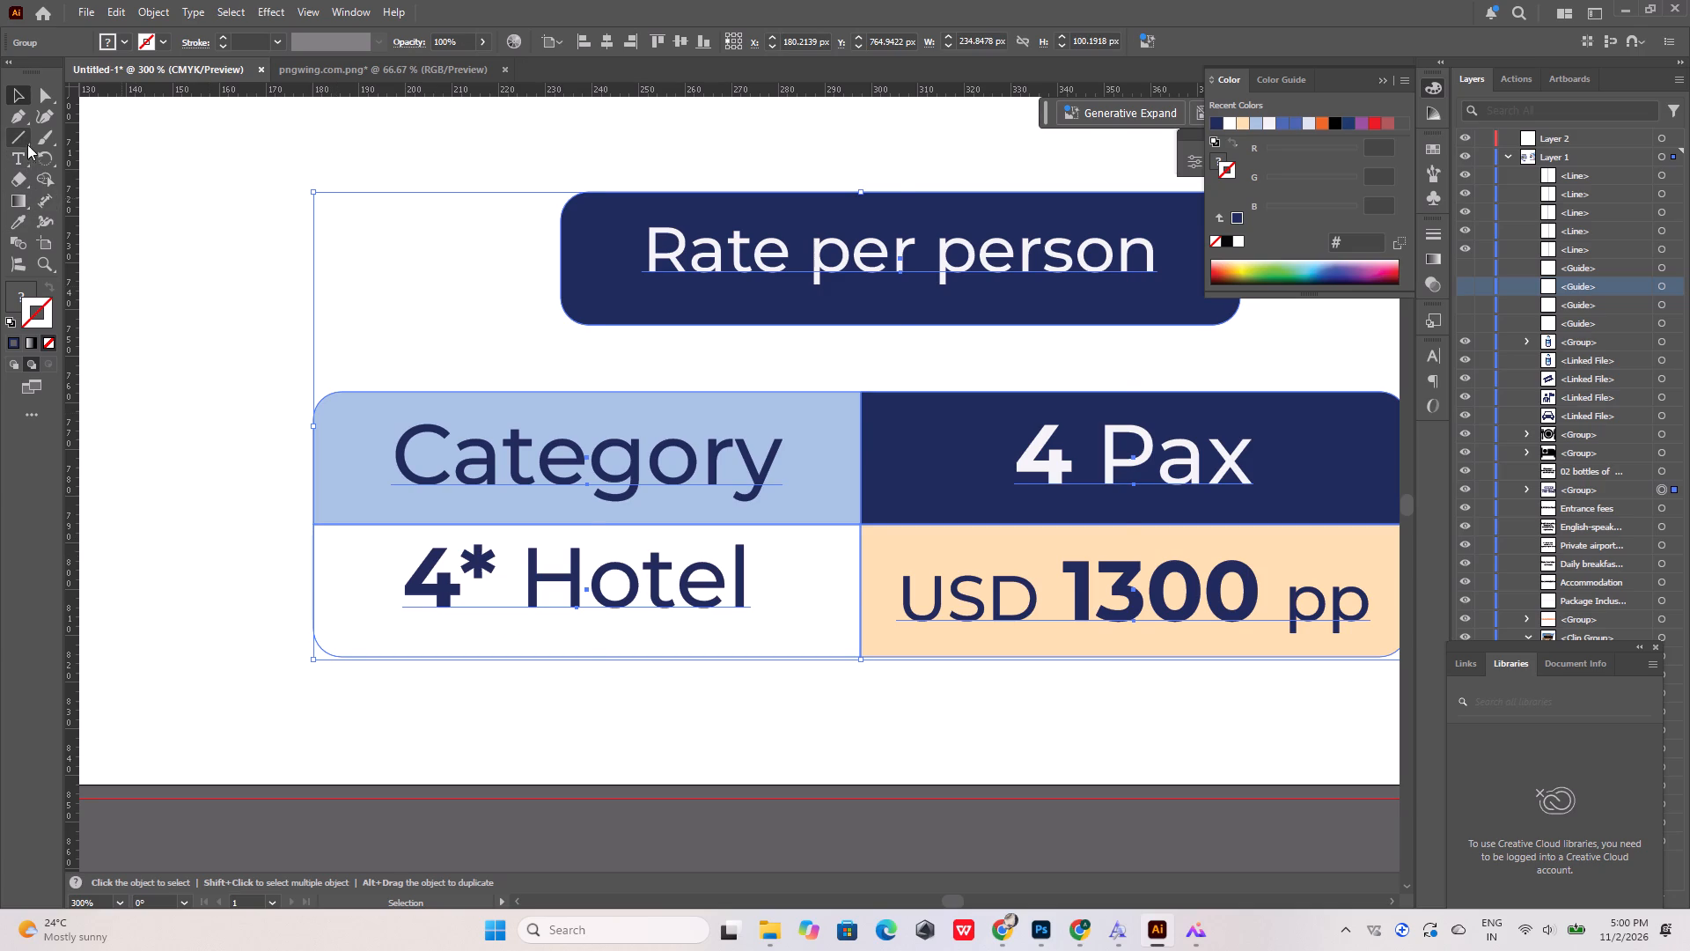
drag(25, 140, 96, 138)
click(231, 299)
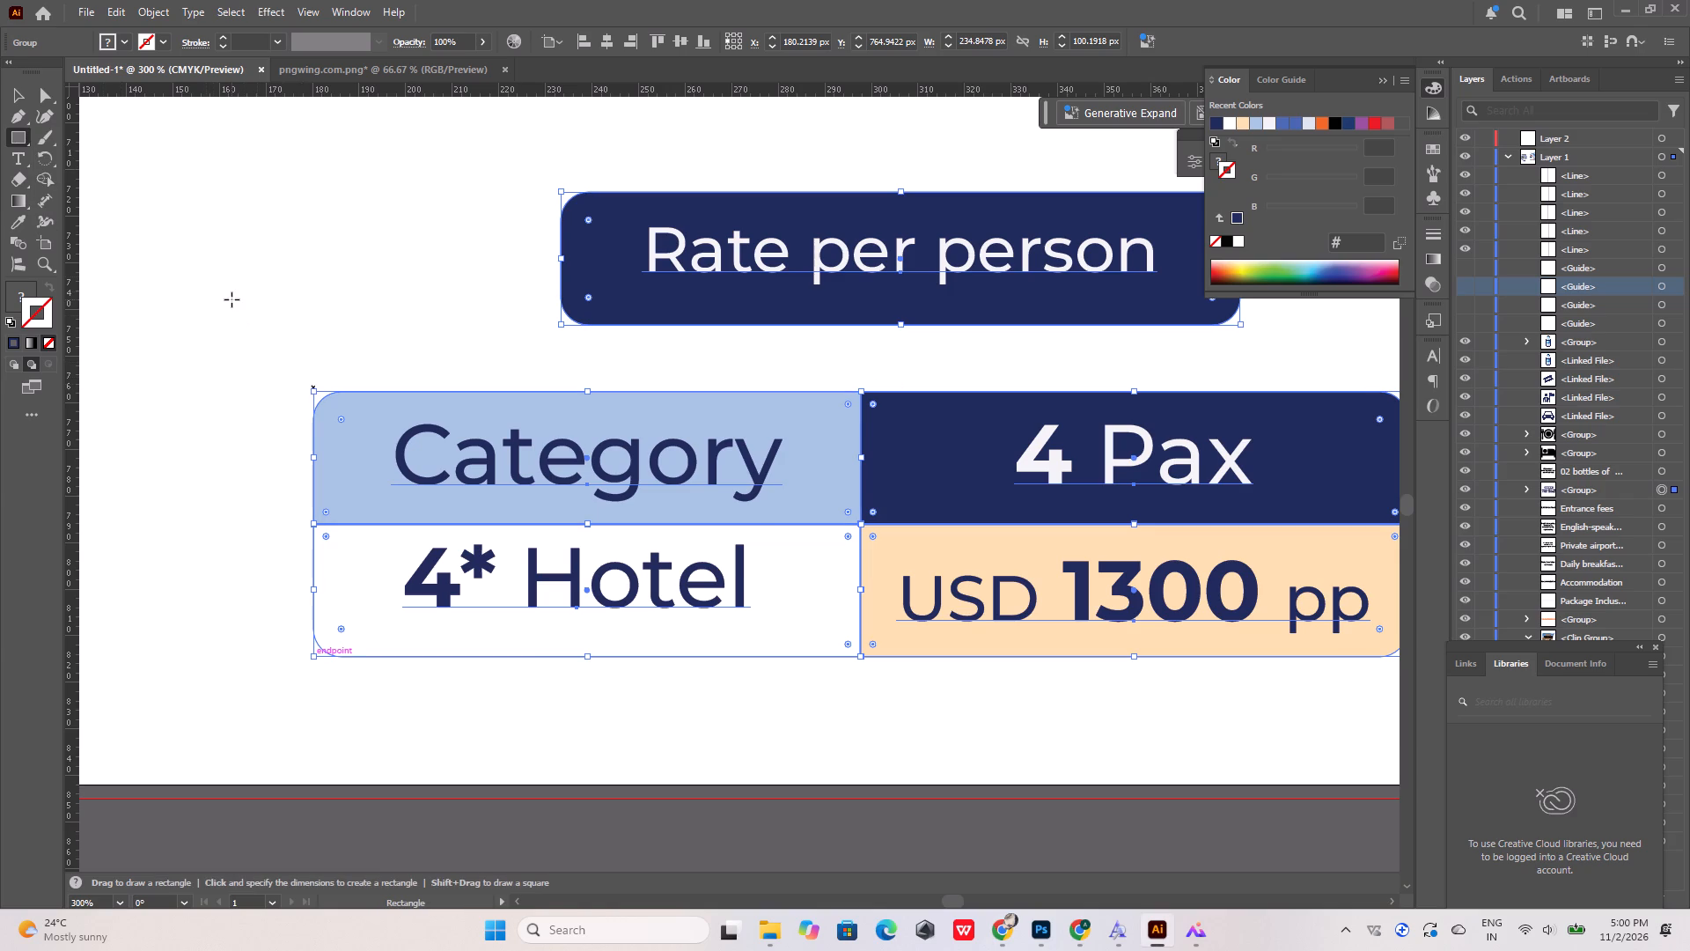
click(859, 496)
drag(306, 349, 1306, 689)
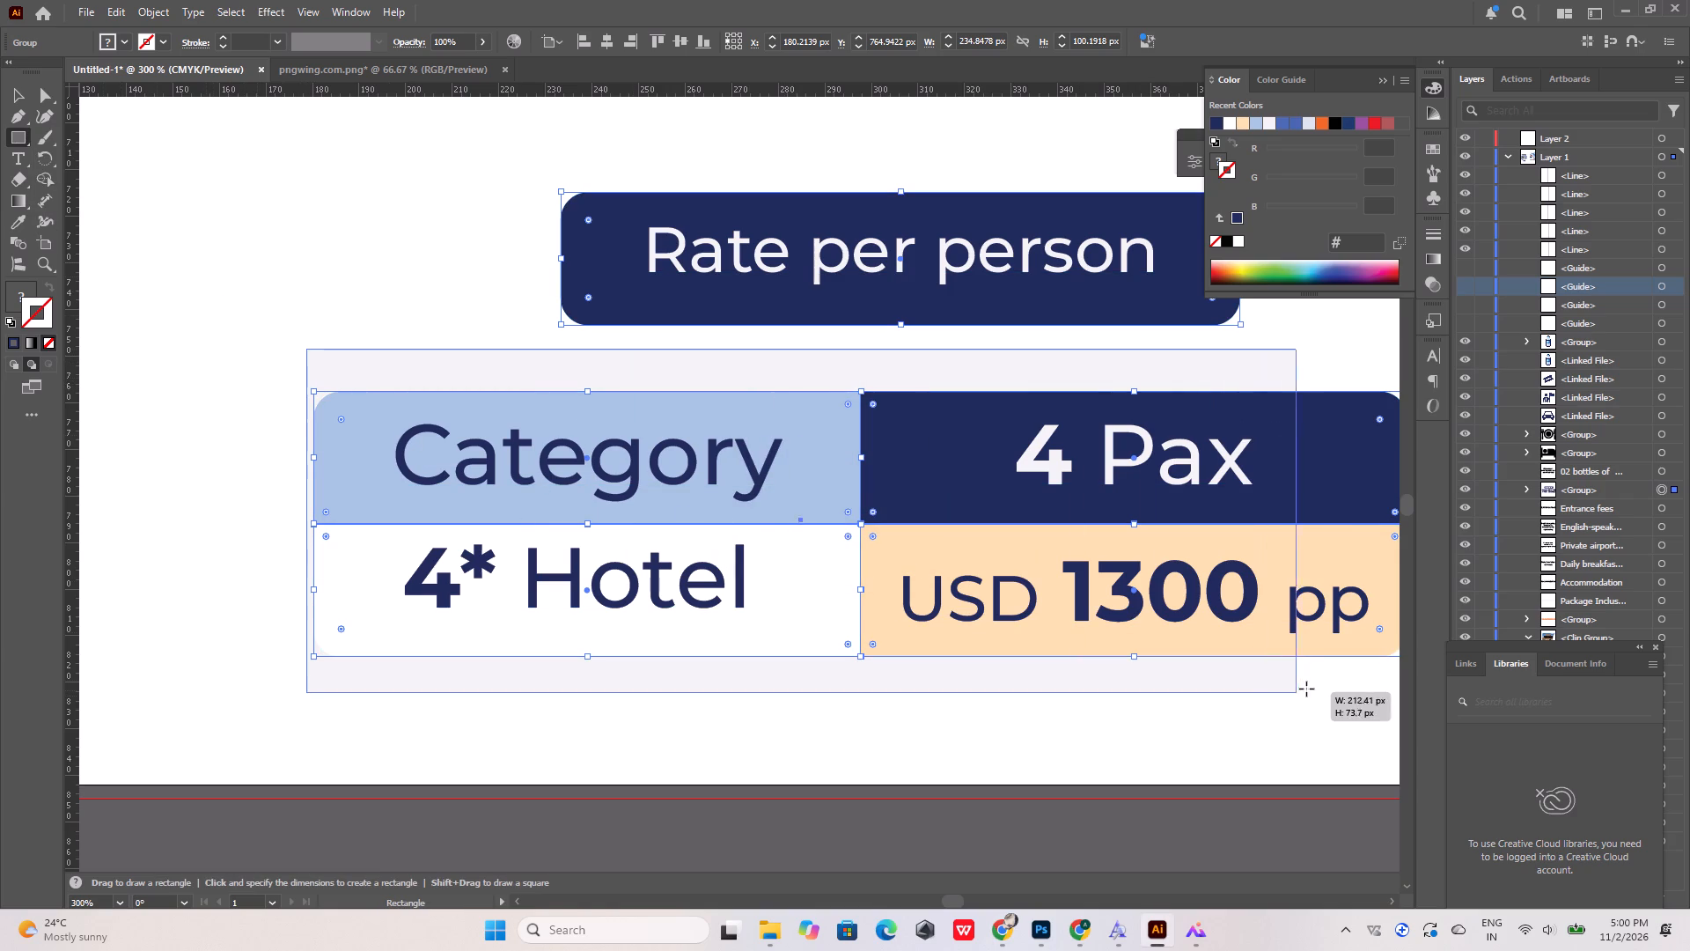
drag(1306, 689, 1343, 657)
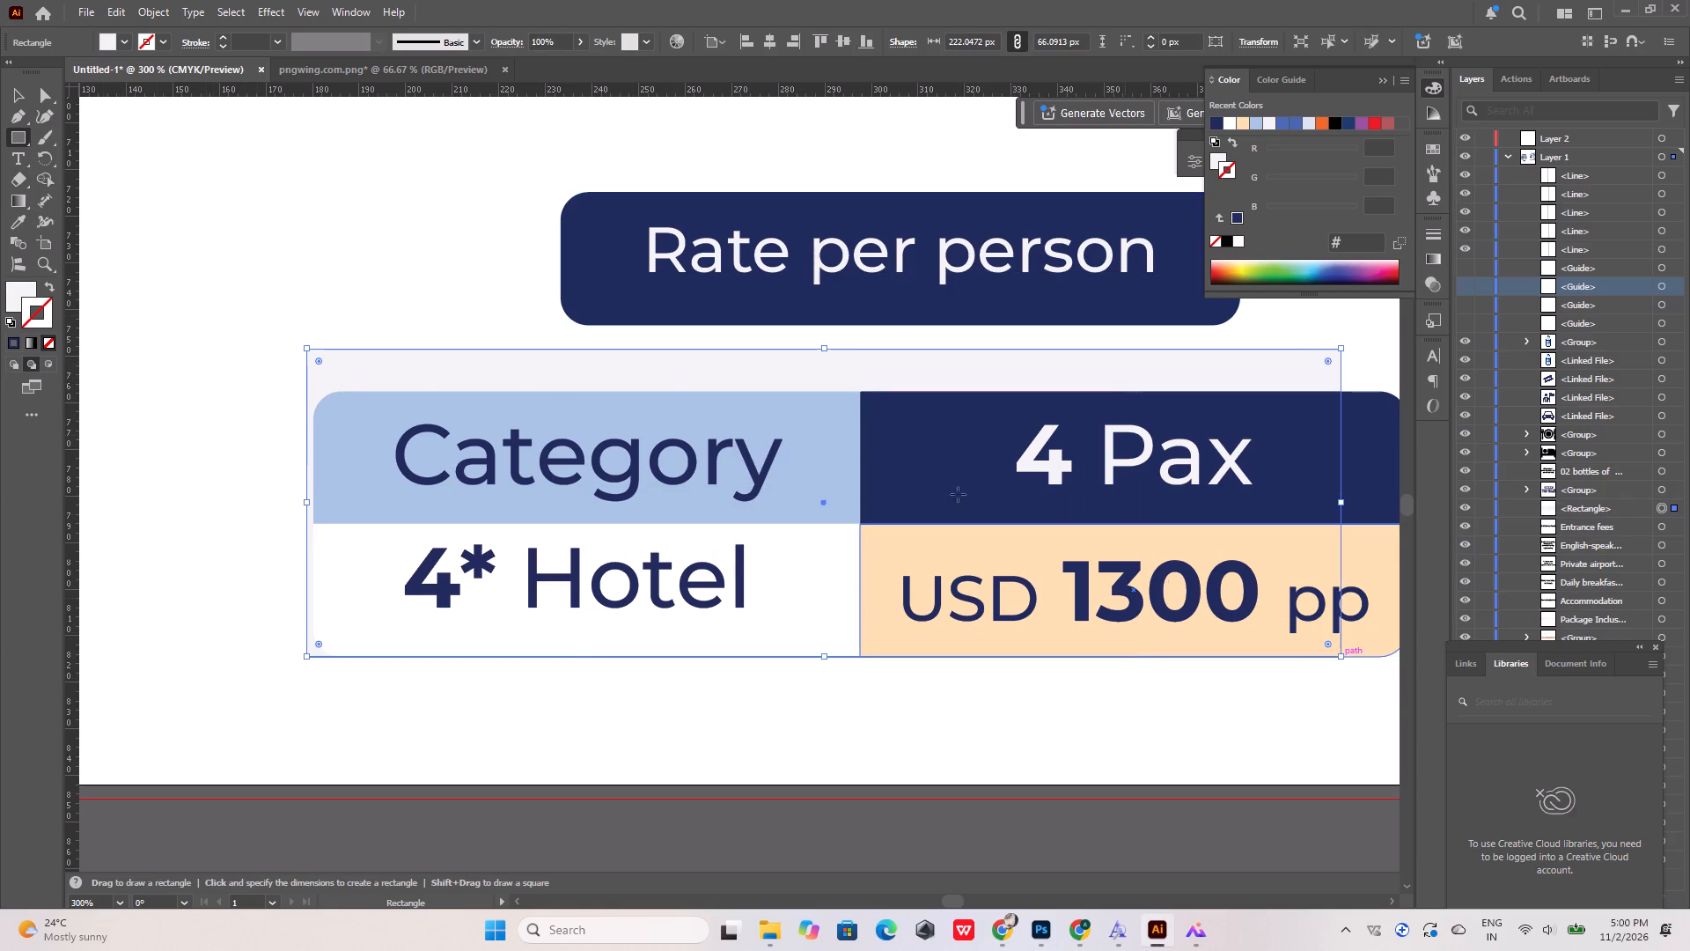
Resize the new rectangle to the price table's outer edges, about 235 × 57 px.
click(11, 96)
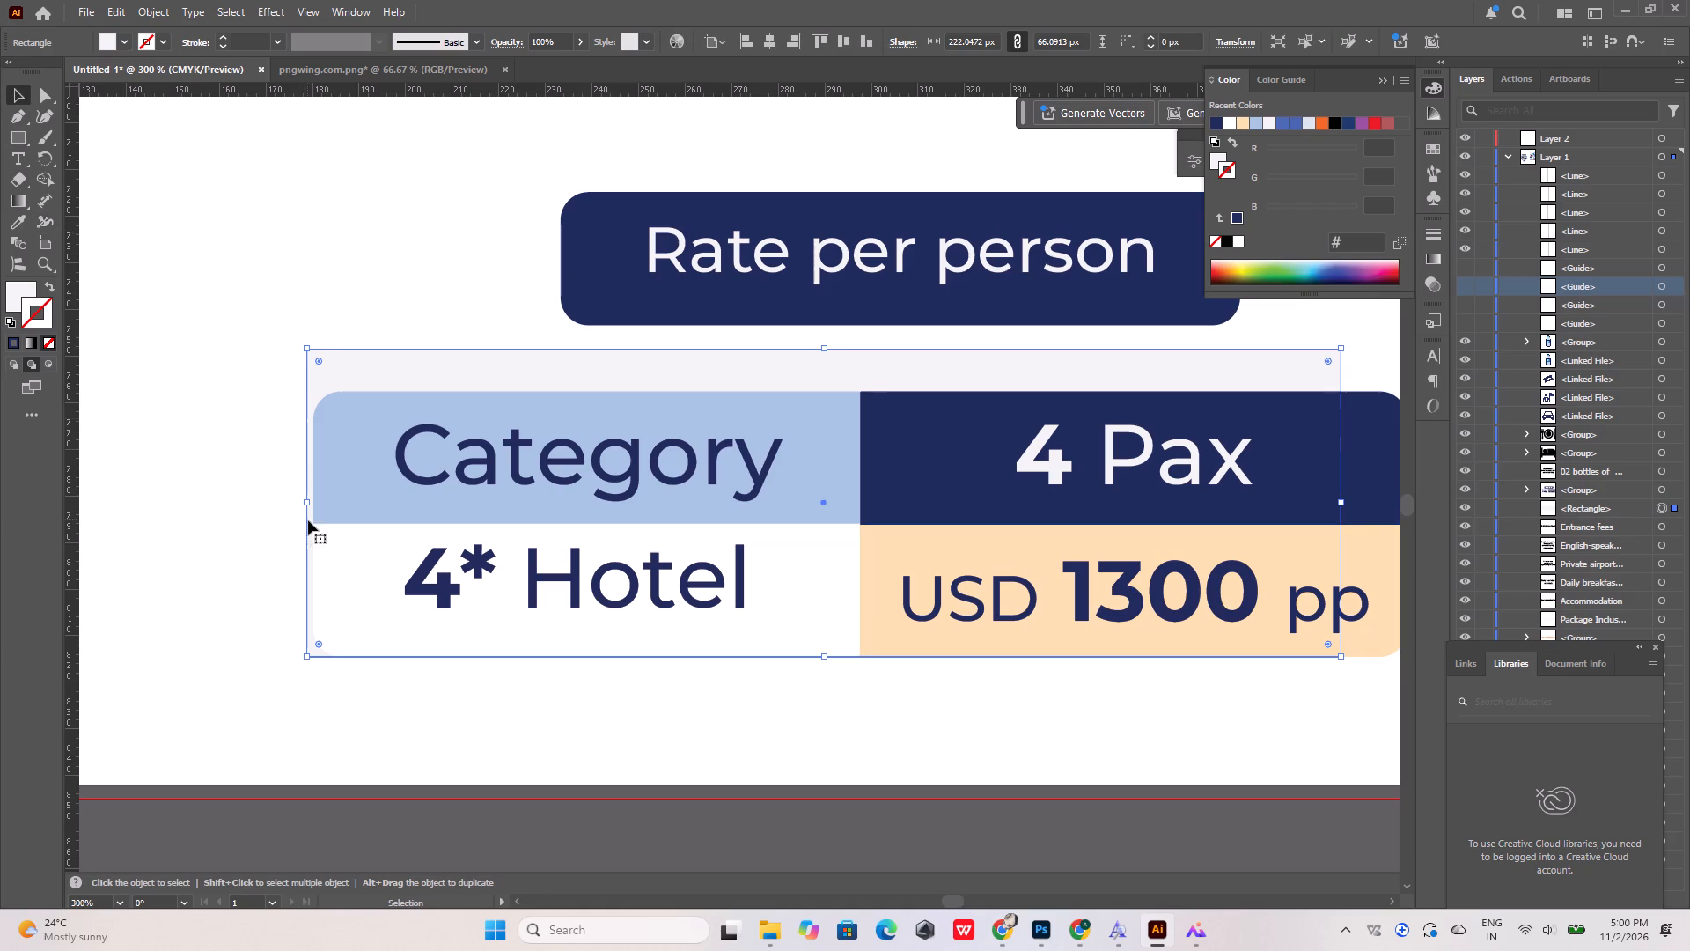
click(306, 504)
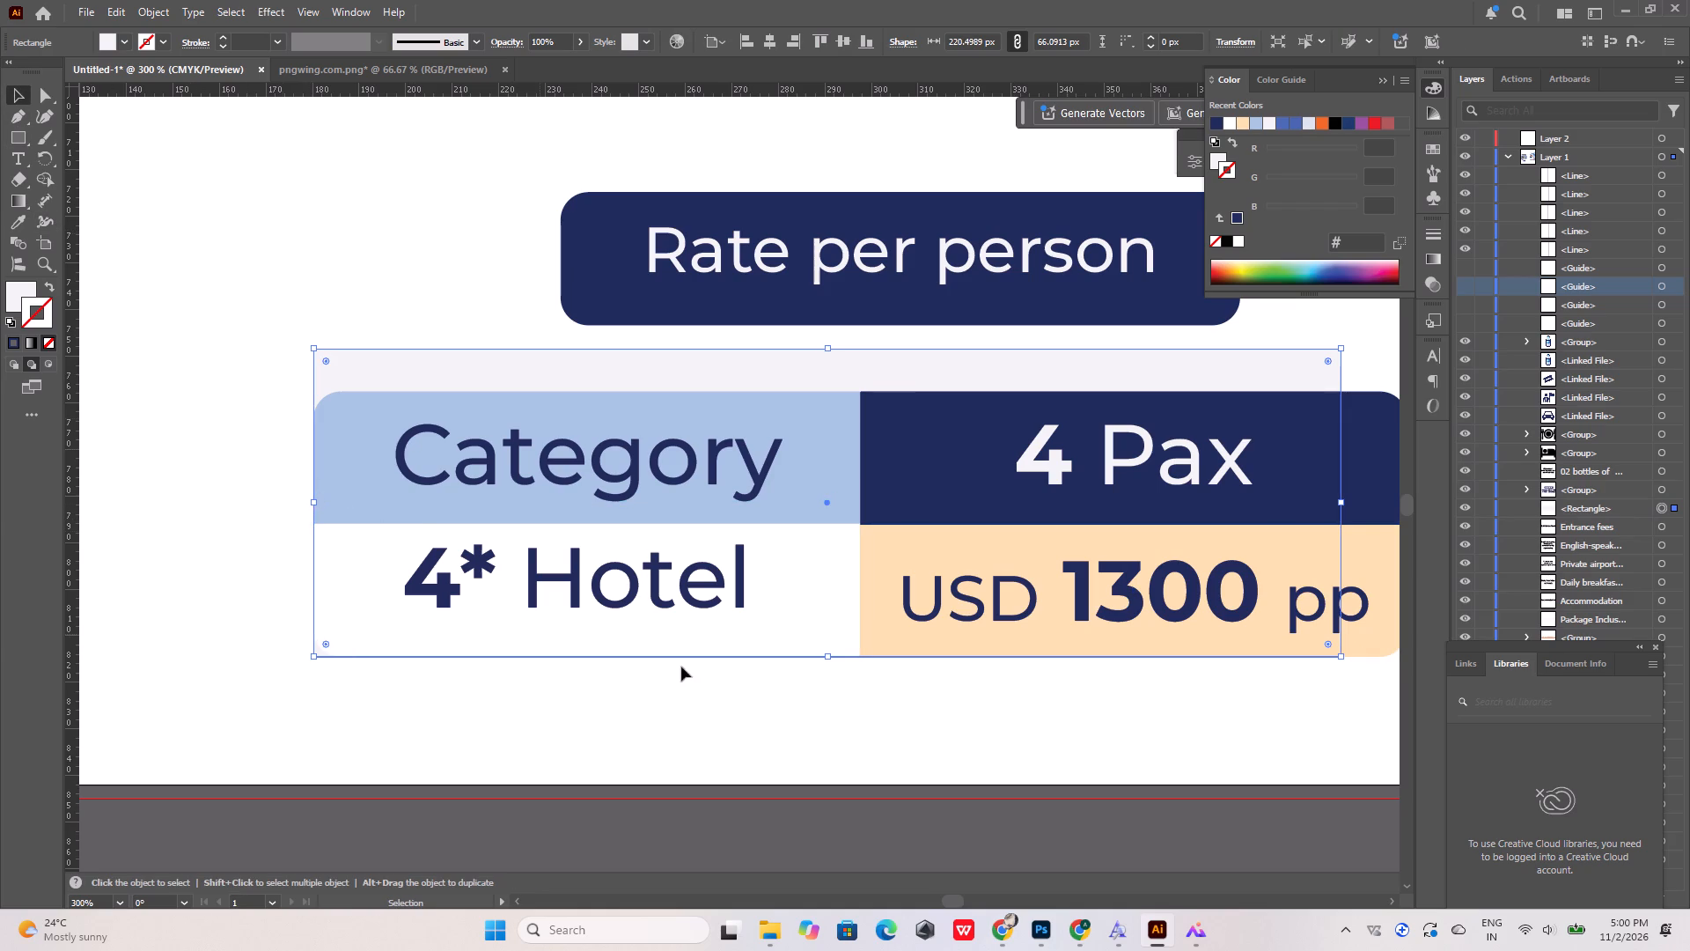
click(828, 655)
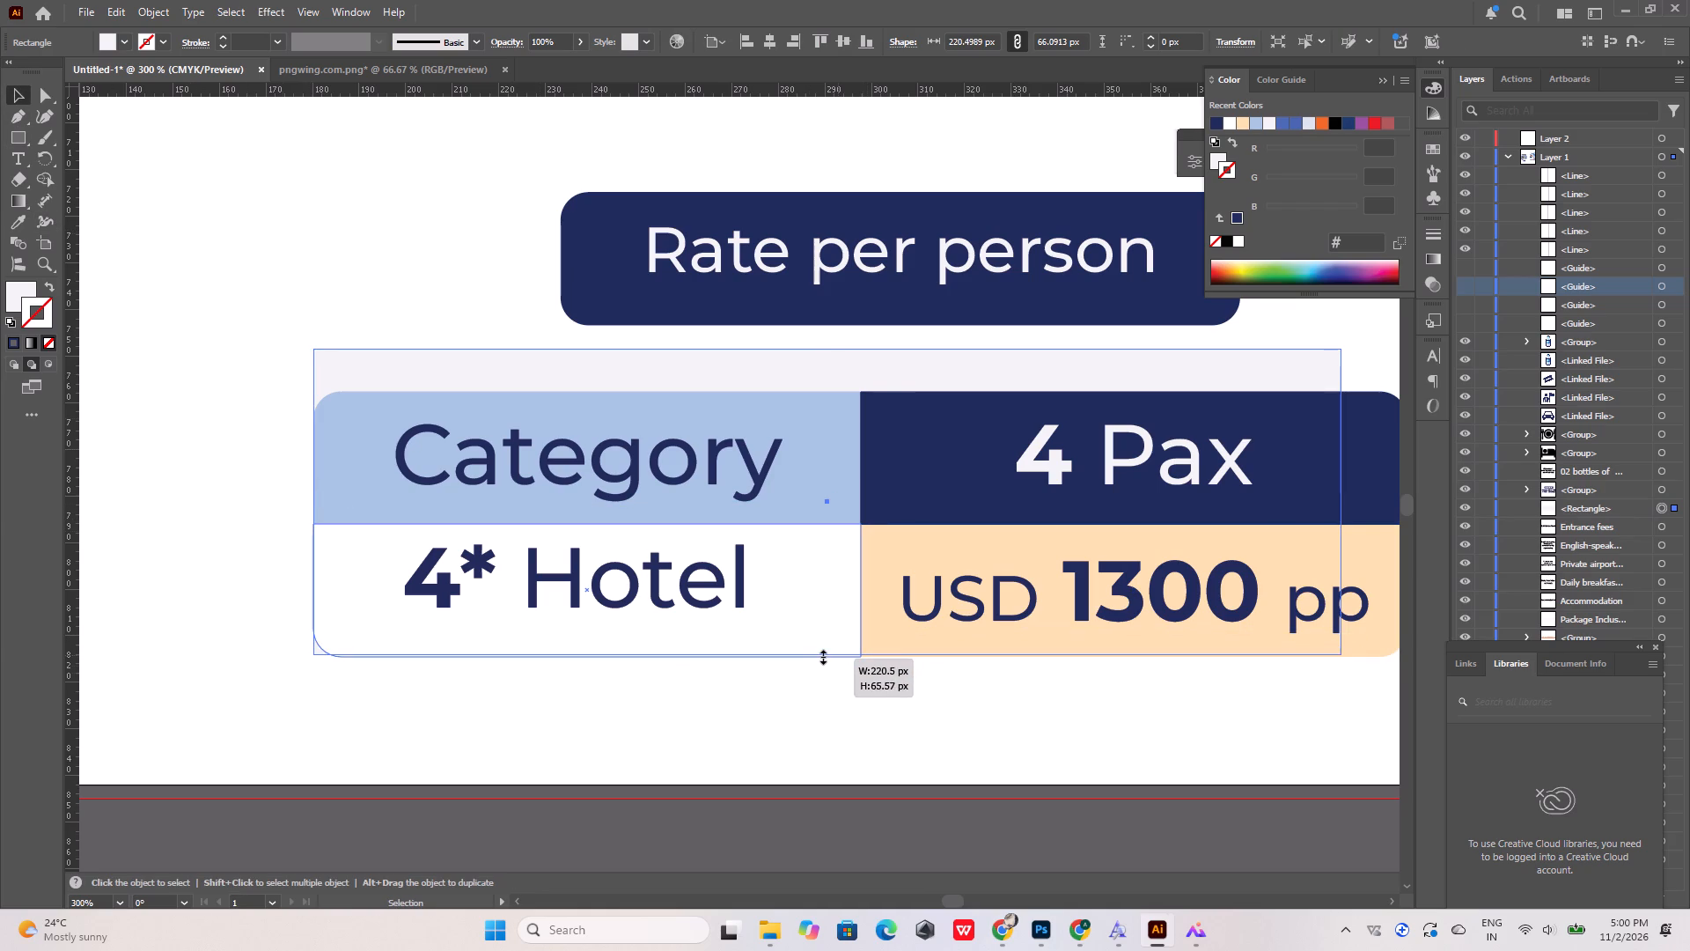
drag(829, 349, 824, 393)
alt+scroll(180, 423, down, 5)
alt+scroll(374, 435, up, 6)
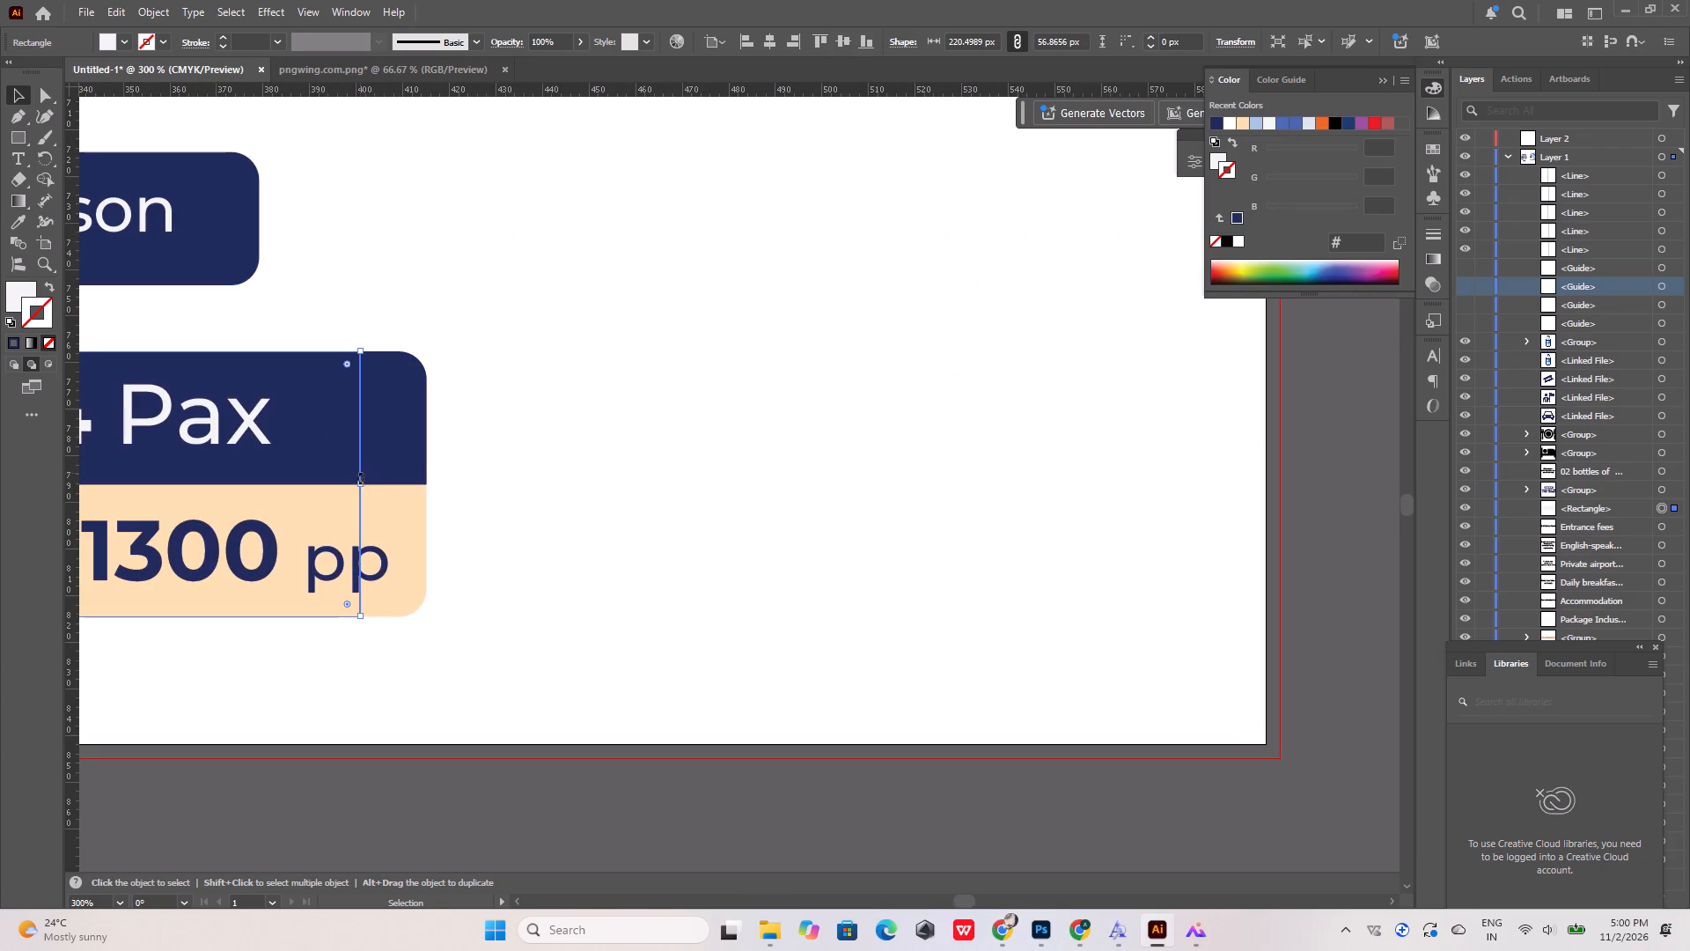
drag(360, 484, 429, 488)
Round the rectangle's corners to about 5.9 px to follow the price table's rounded corners.
alt+scroll(621, 428, down, 2)
alt+scroll(430, 332, up, 6)
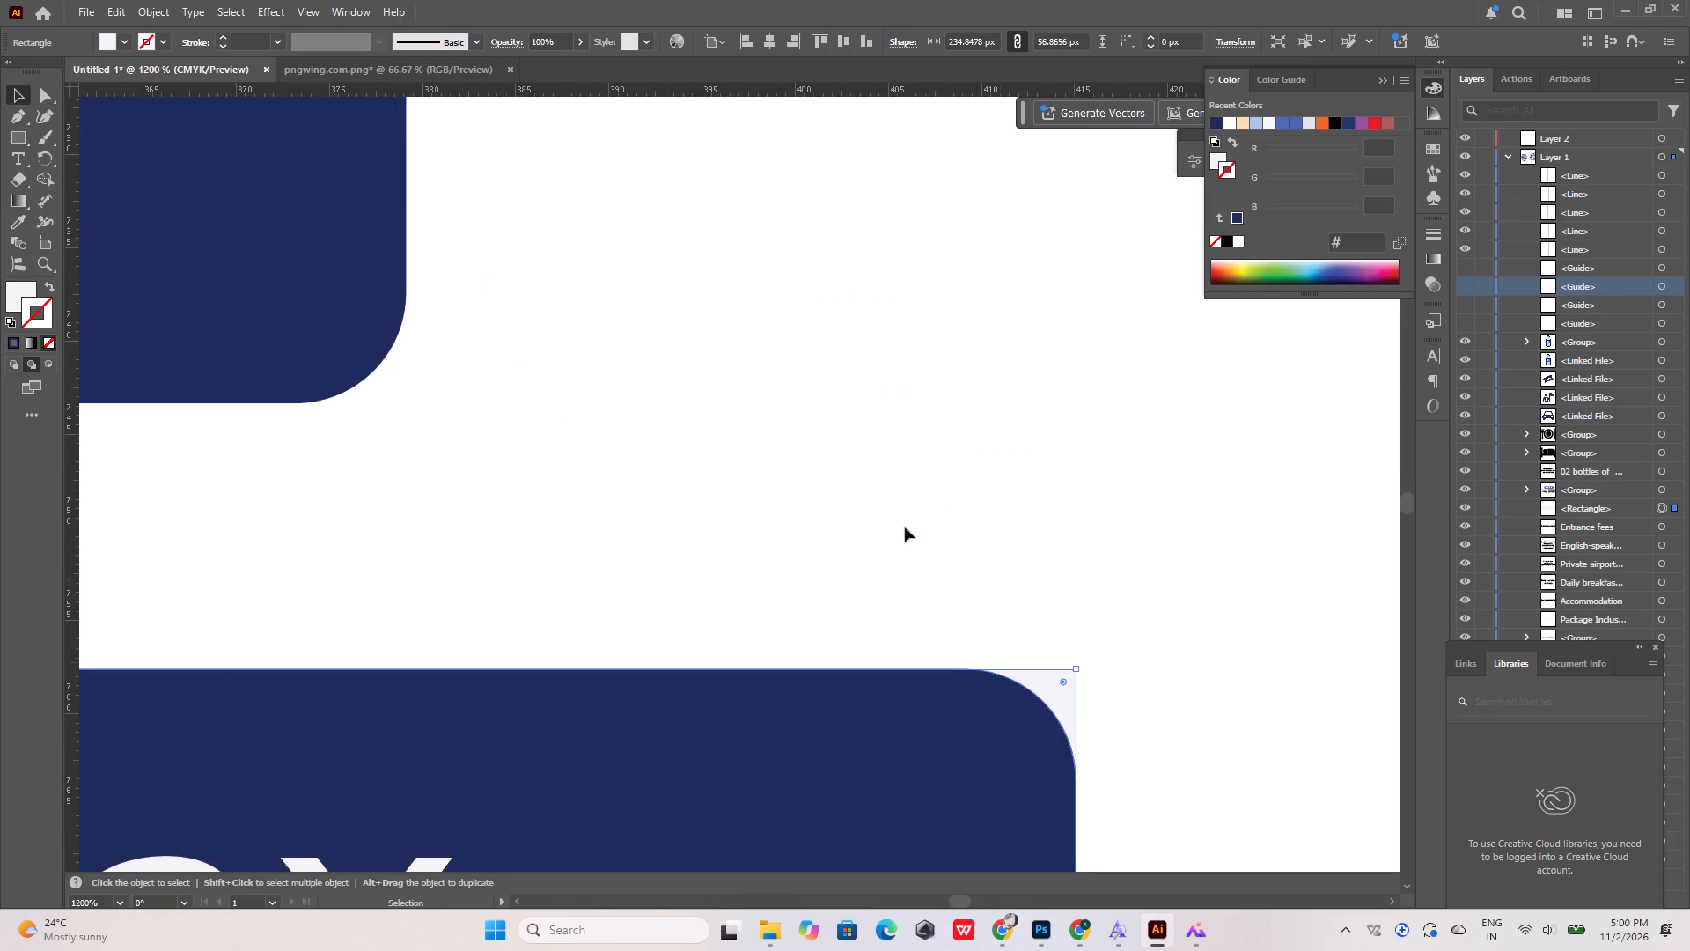
alt+scroll(836, 448, down, 3)
alt+scroll(905, 534, up, 3)
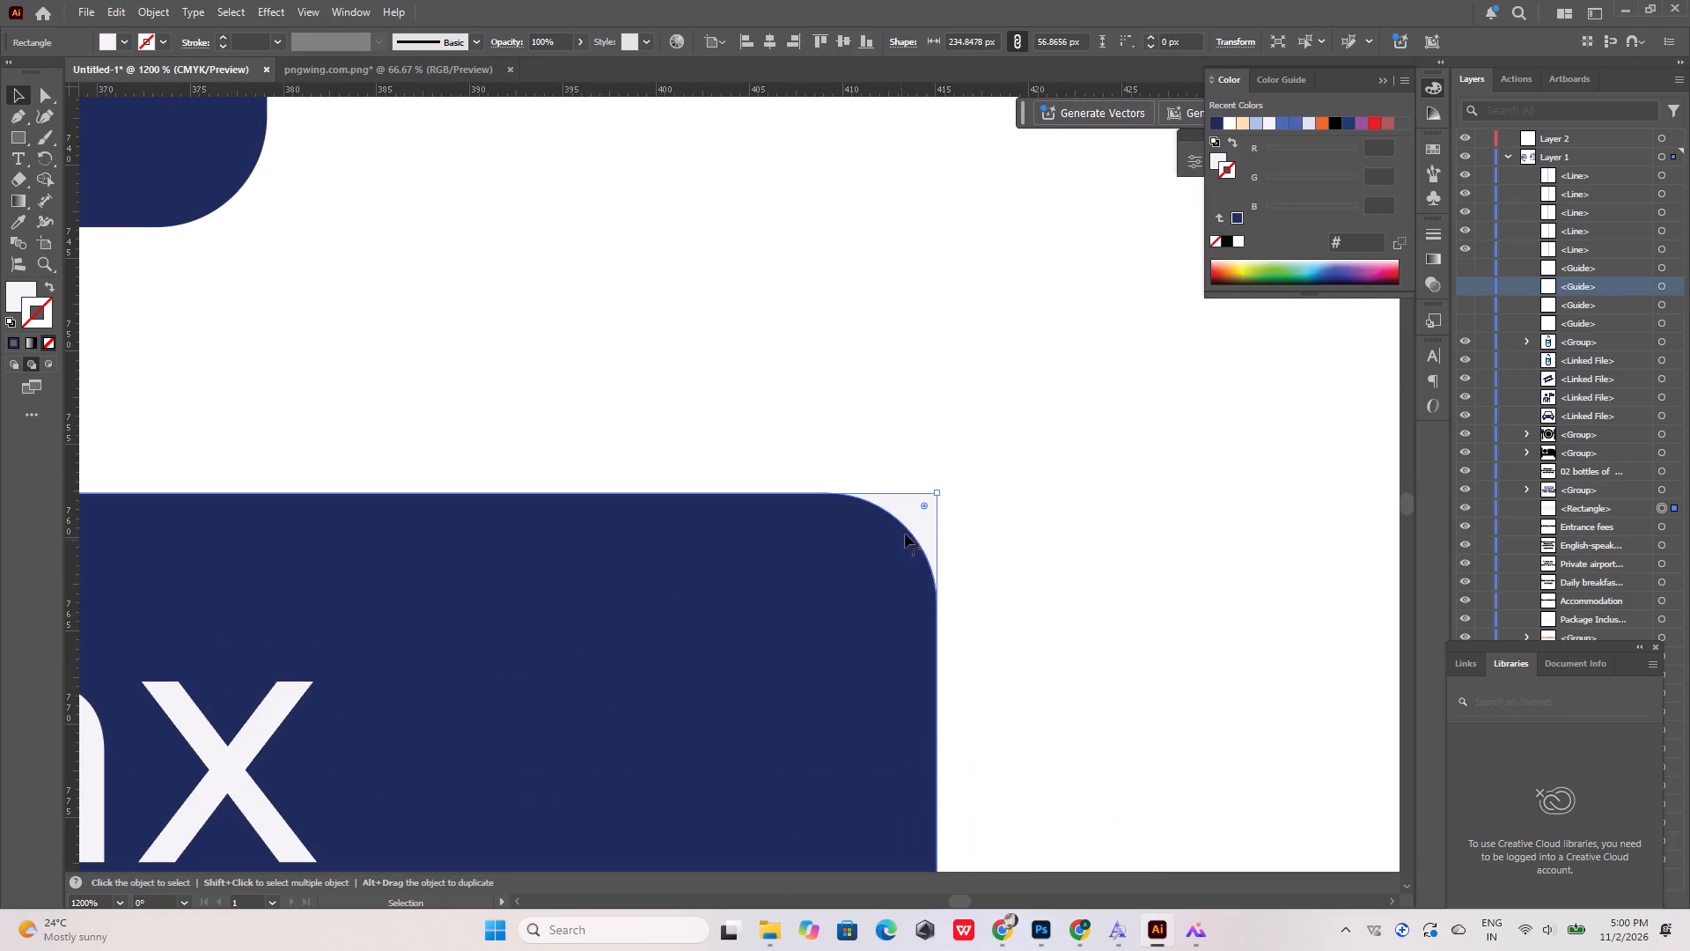
drag(923, 504, 827, 623)
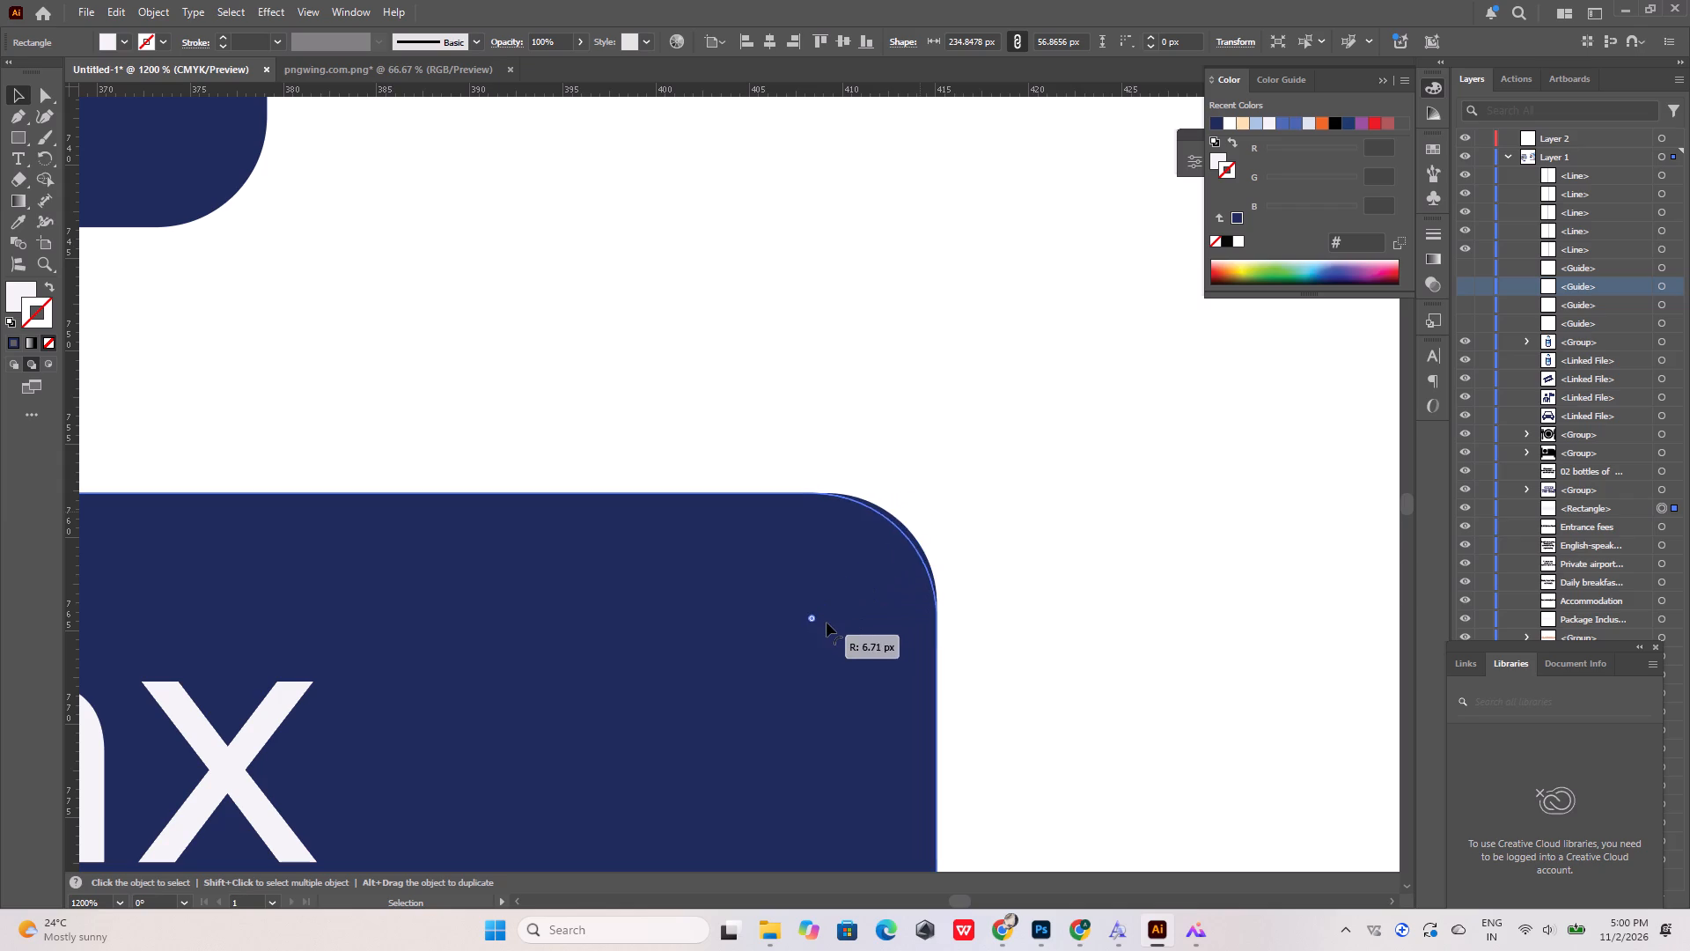
drag(827, 623, 835, 612)
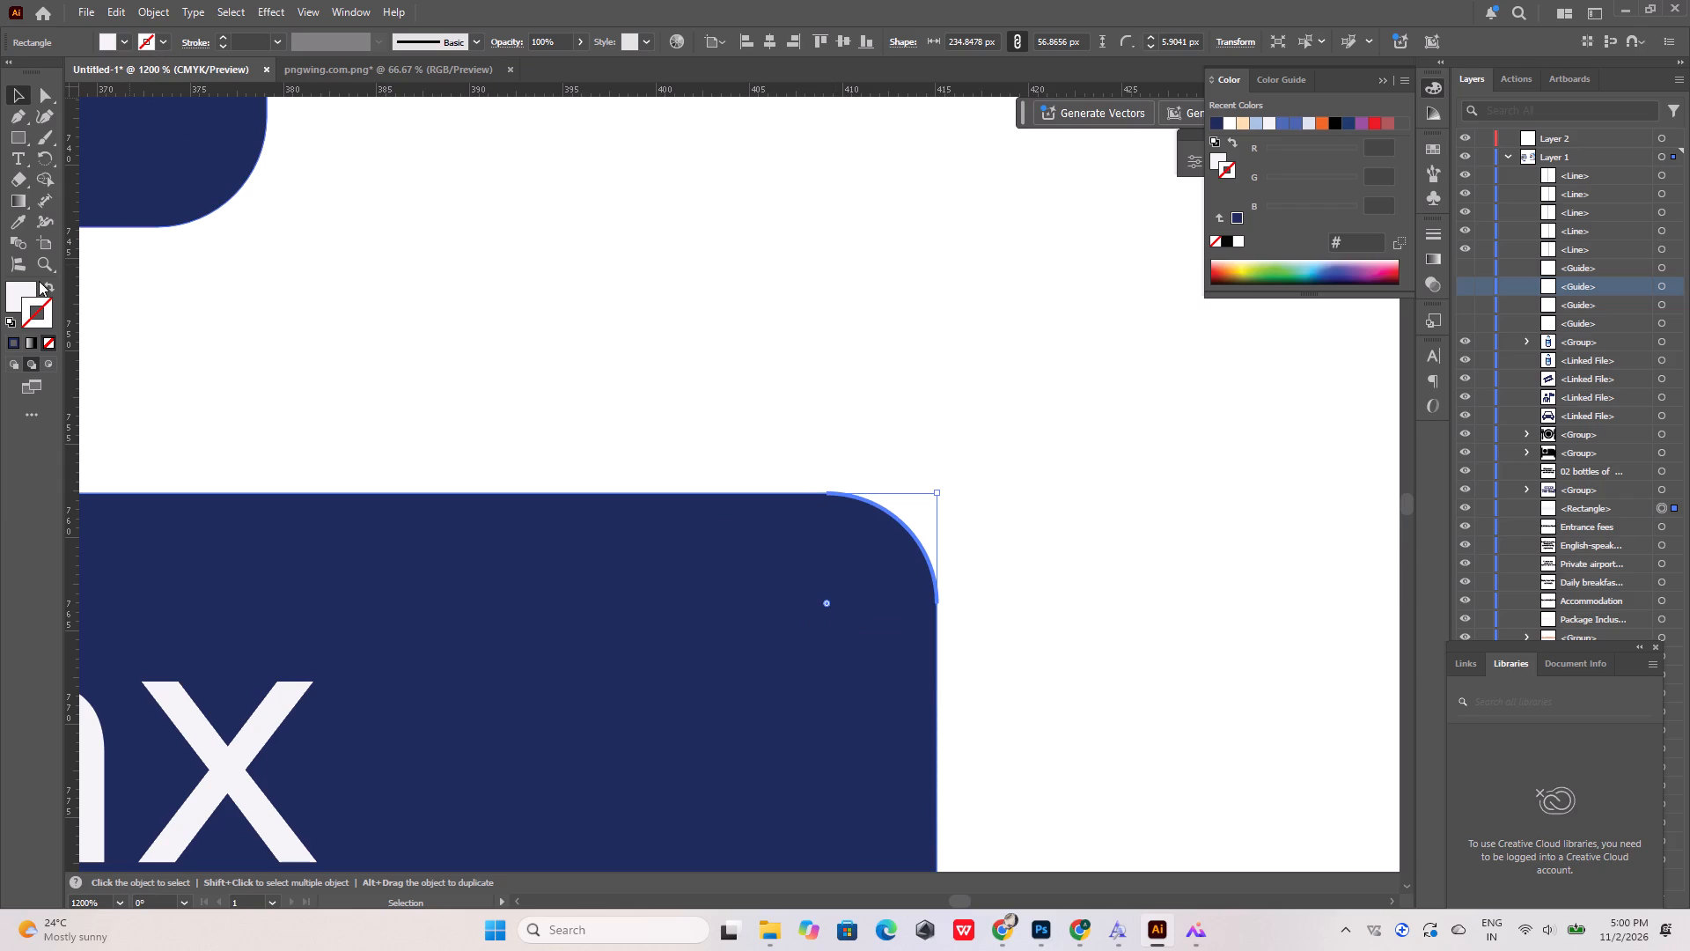
Give the rounded rectangle a near-black outline in colour 000102.
double_click(48, 311)
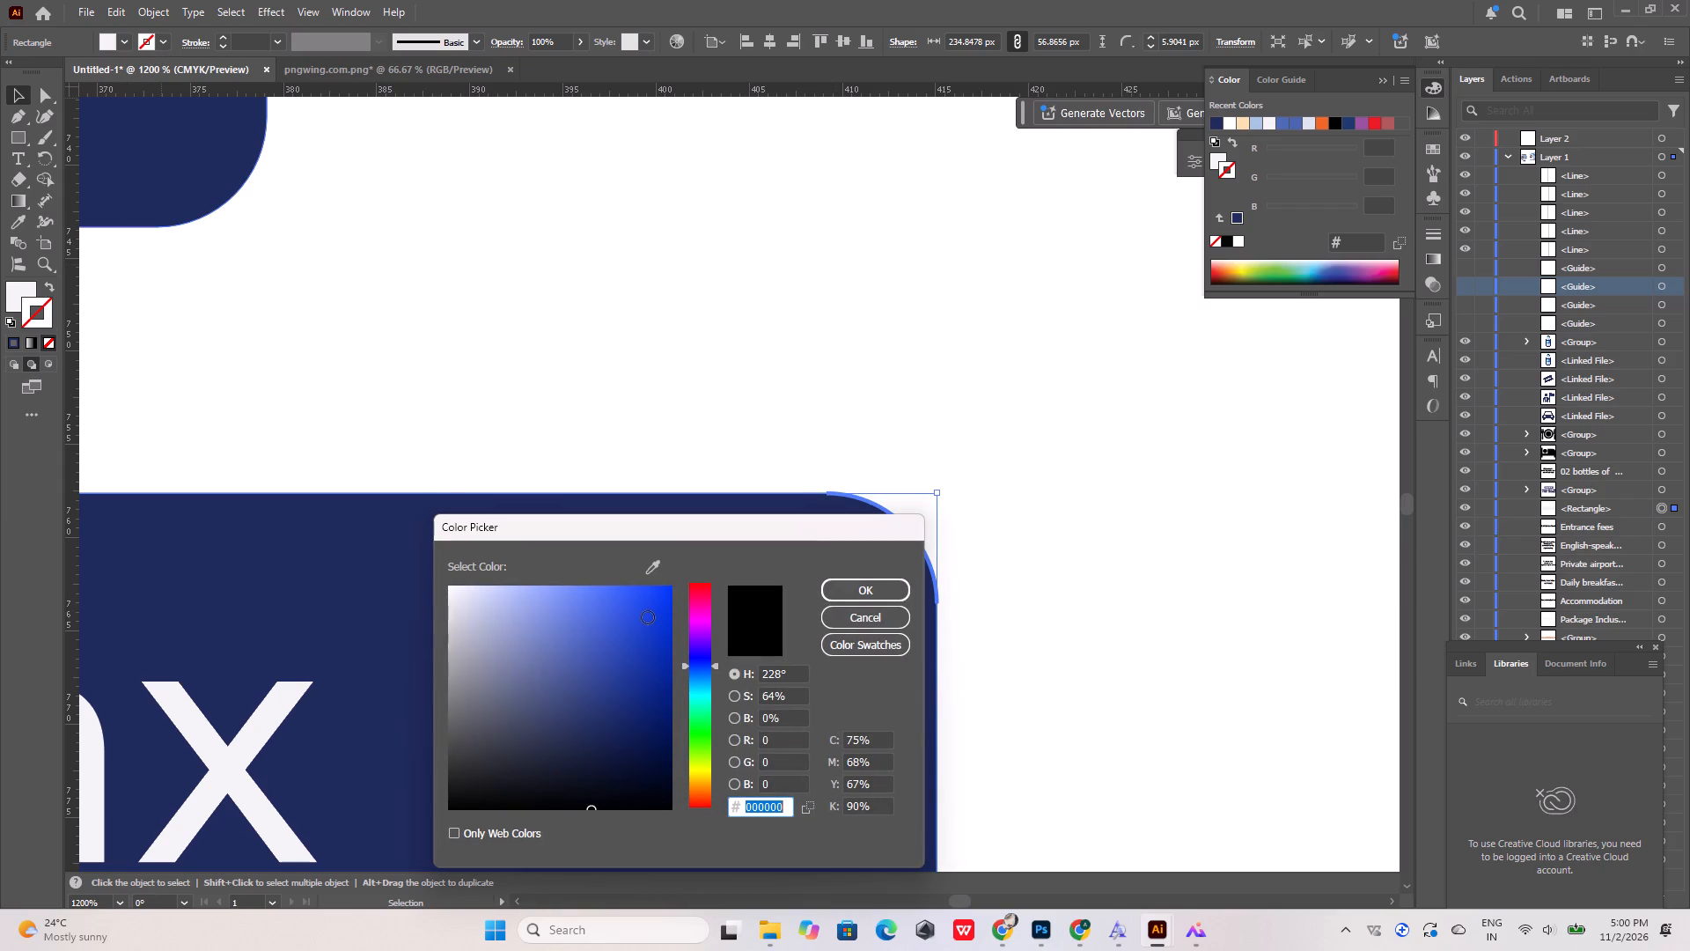
click(648, 568)
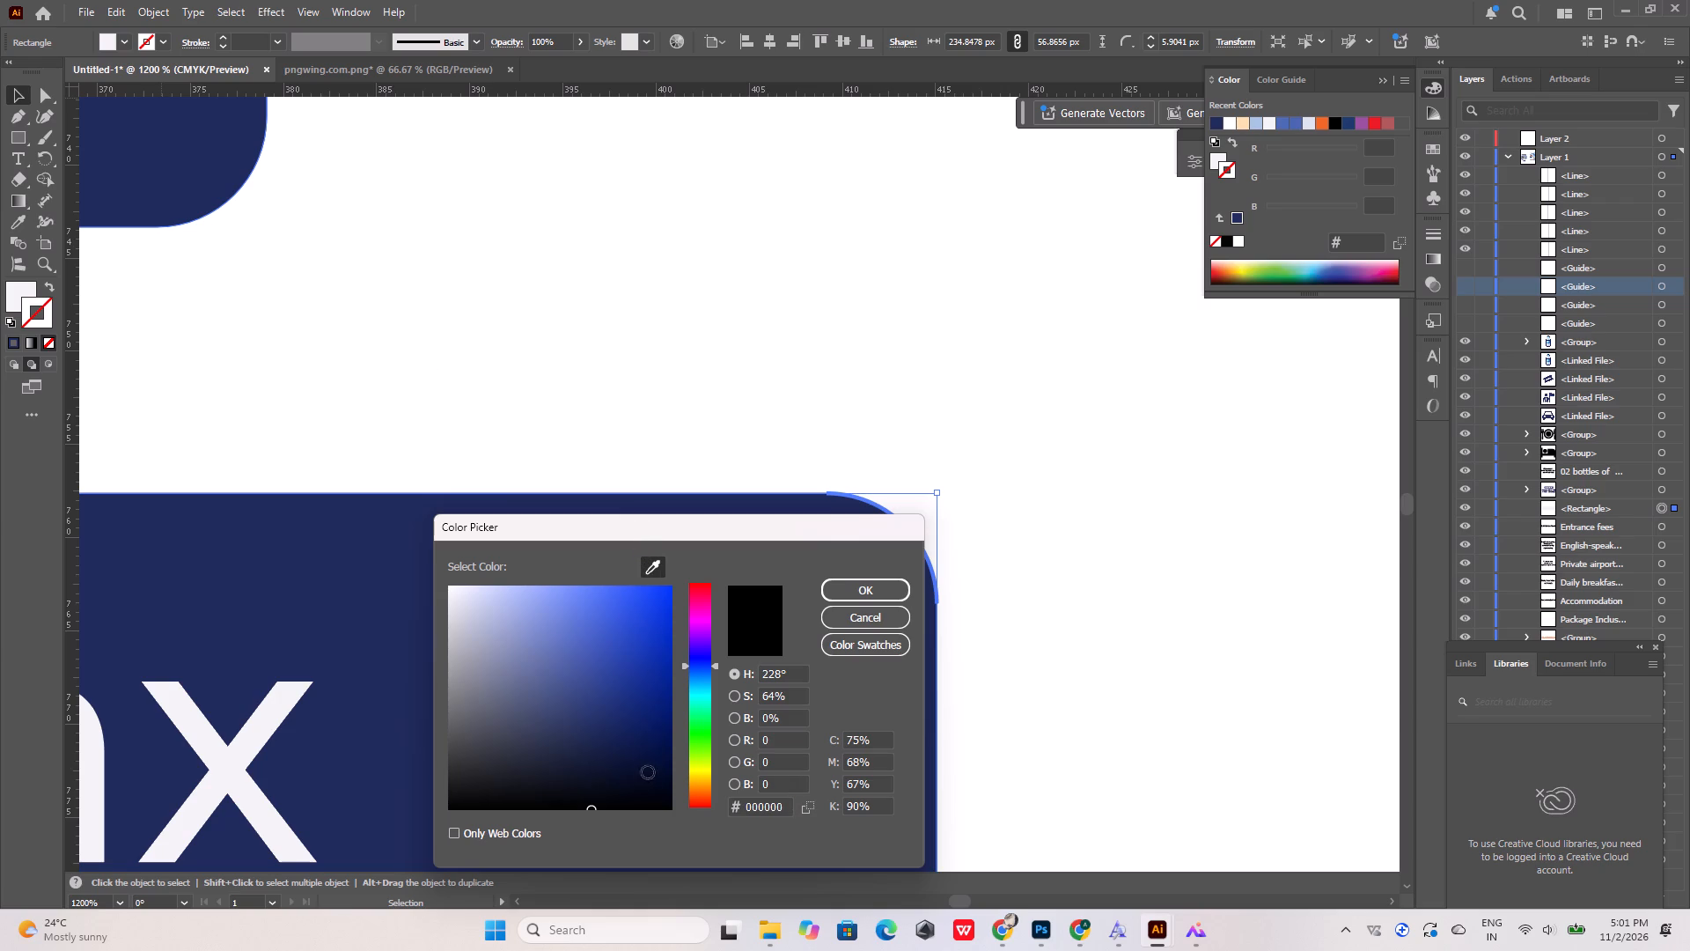
drag(652, 792, 656, 807)
click(870, 585)
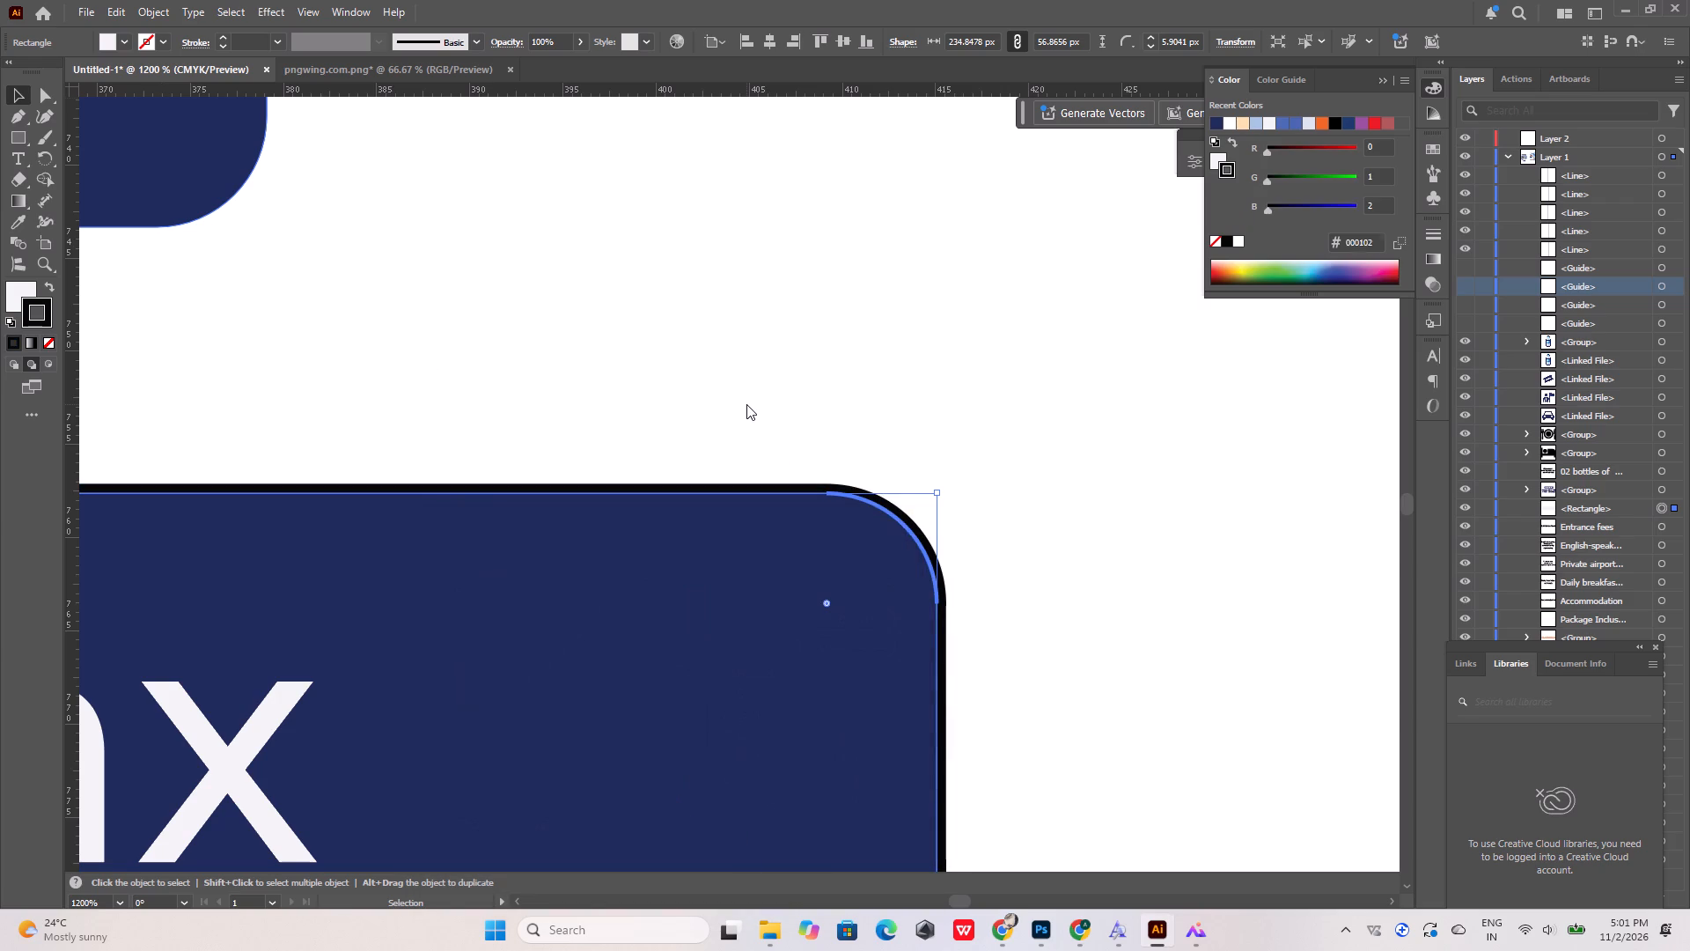
alt+click(746, 404)
Examine the price table's outline both close up and within the whole flyer layout.
alt+scroll(746, 404, down, 9)
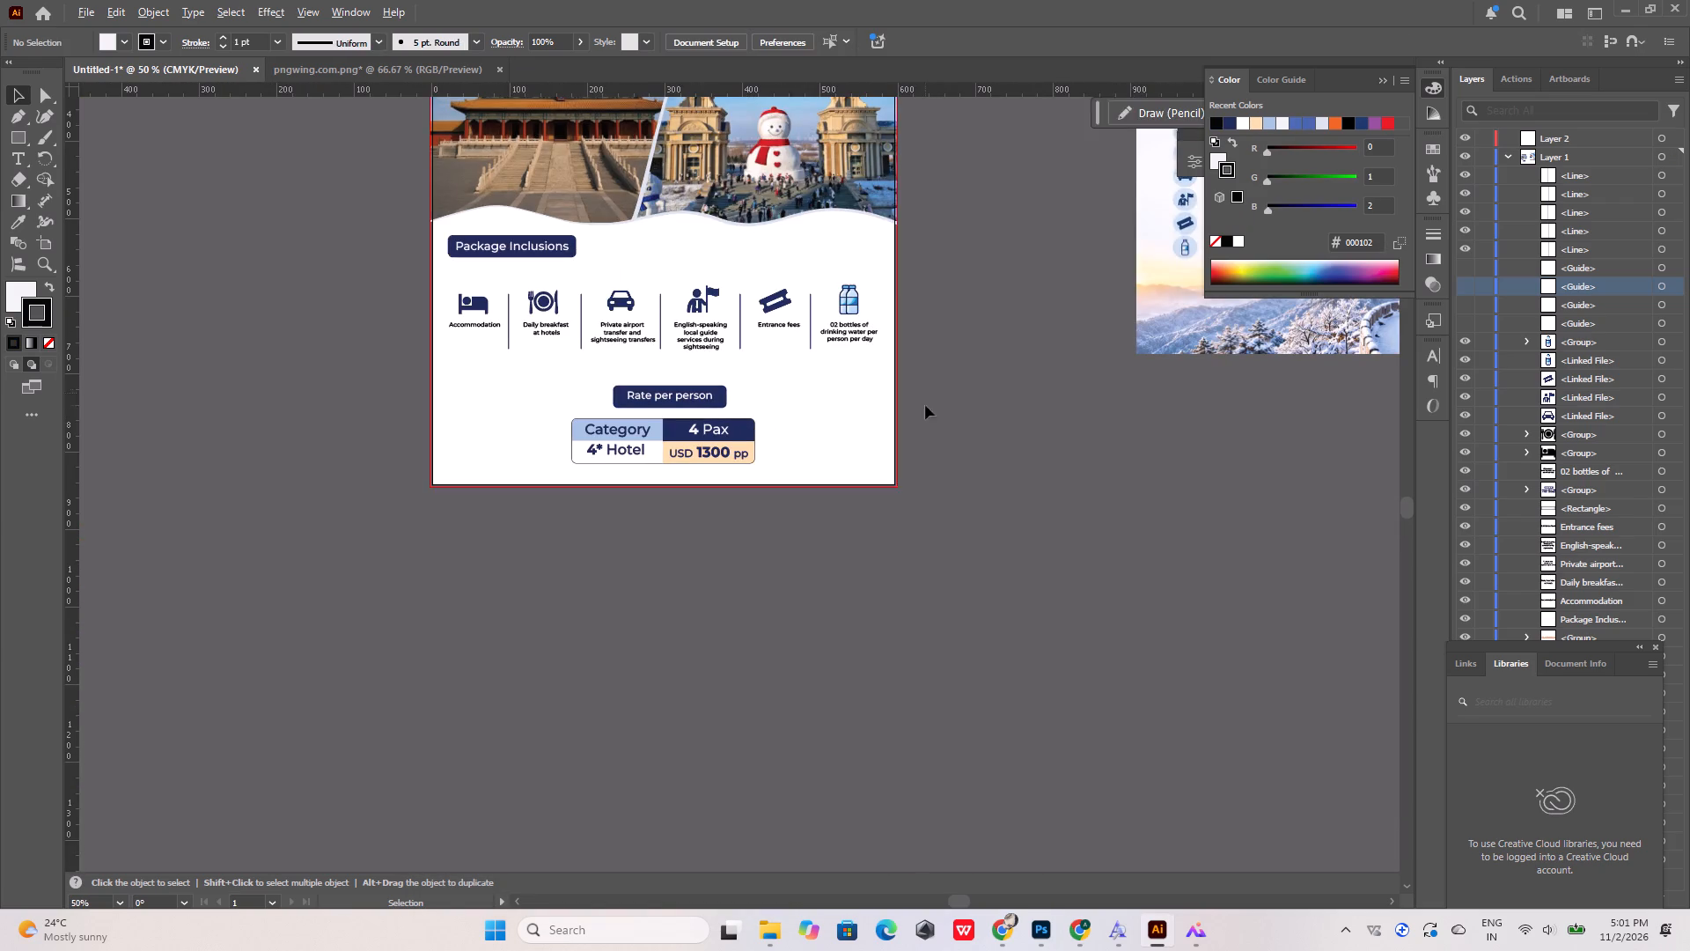
alt+scroll(923, 411, down, 4)
alt+scroll(1113, 343, up, 5)
alt+scroll(1000, 405, up, 4)
alt+scroll(990, 408, down, 8)
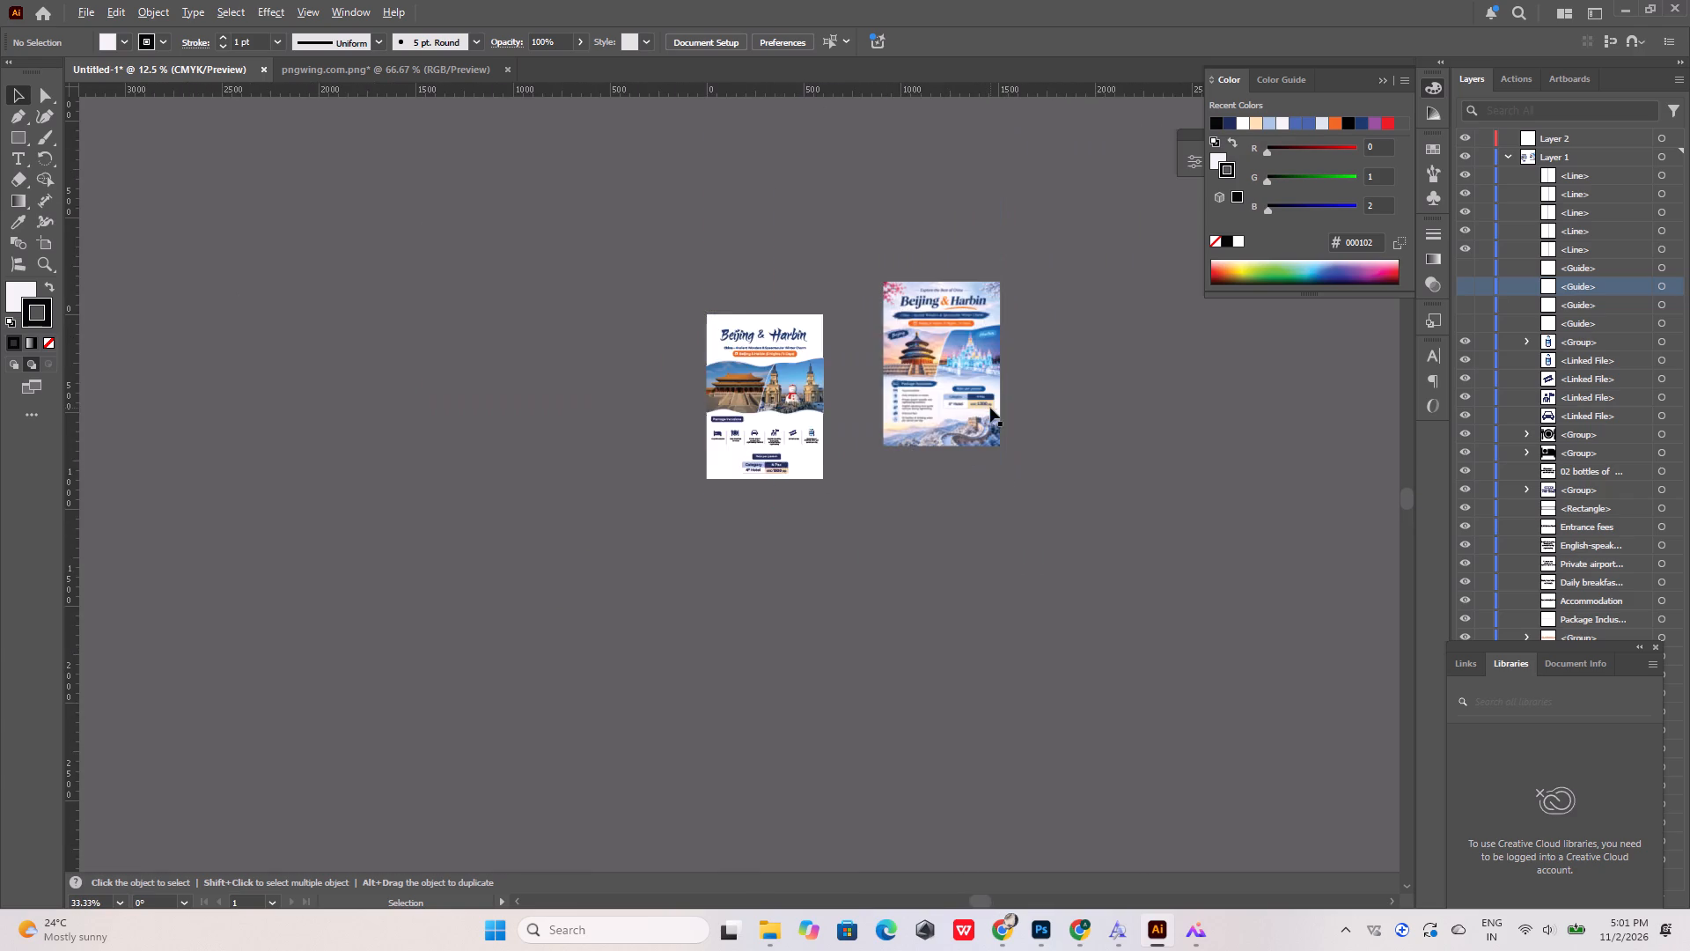
alt+scroll(672, 499, up, 4)
alt+scroll(966, 365, up, 5)
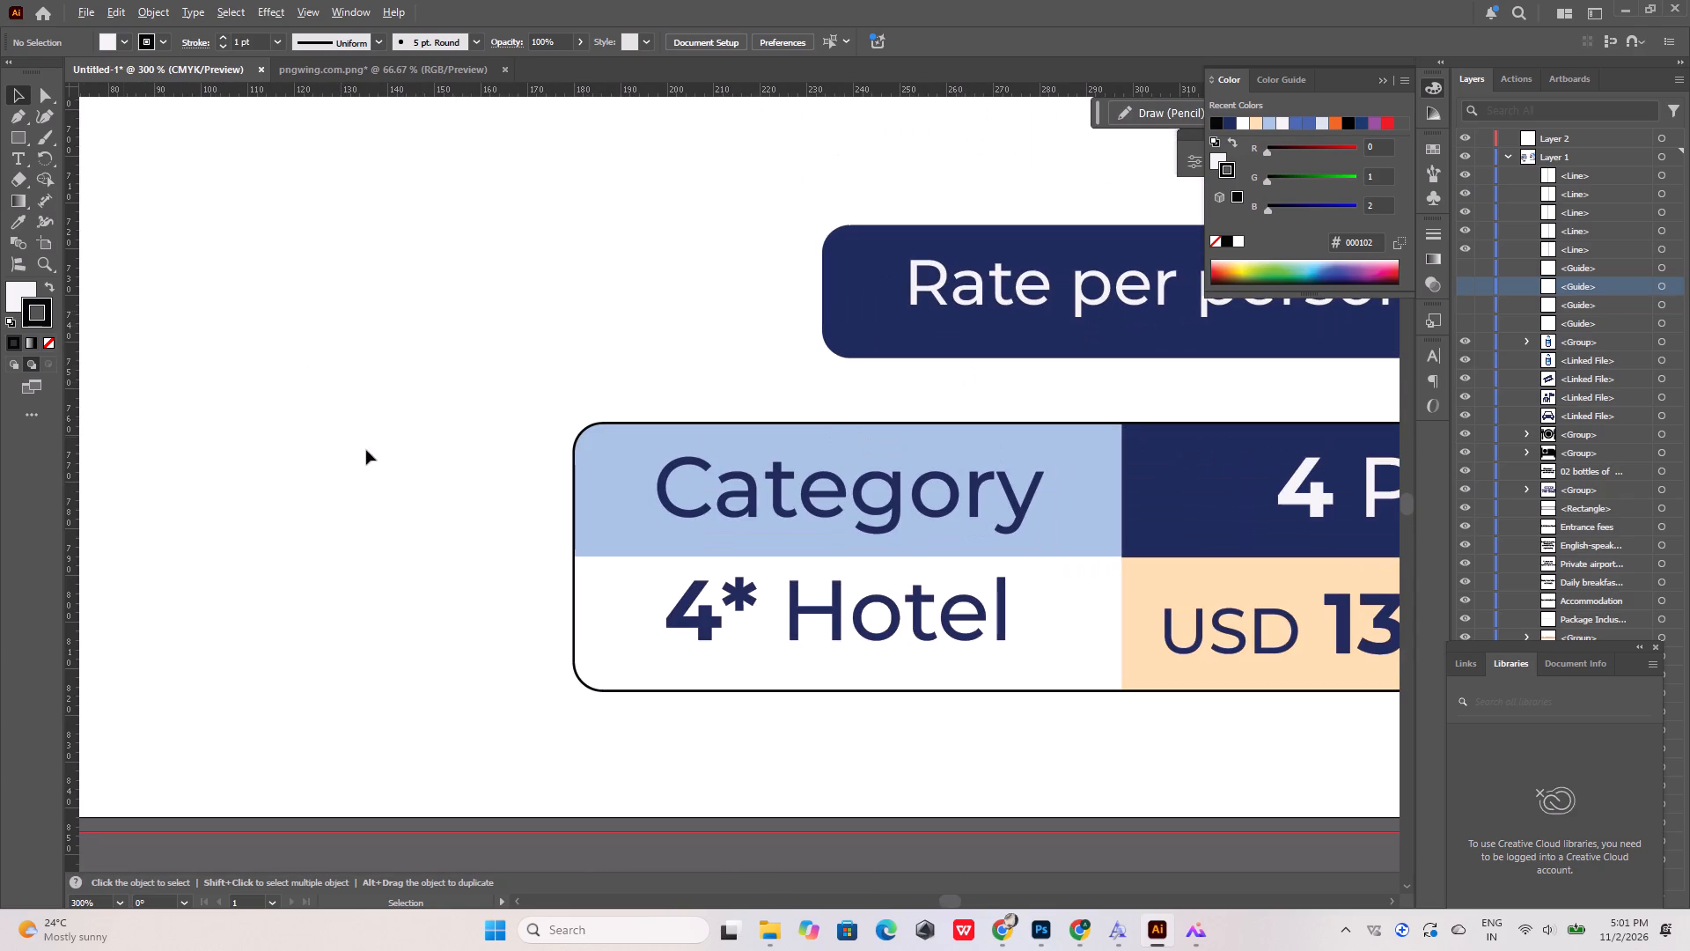
alt+scroll(379, 453, down, 4)
click(410, 399)
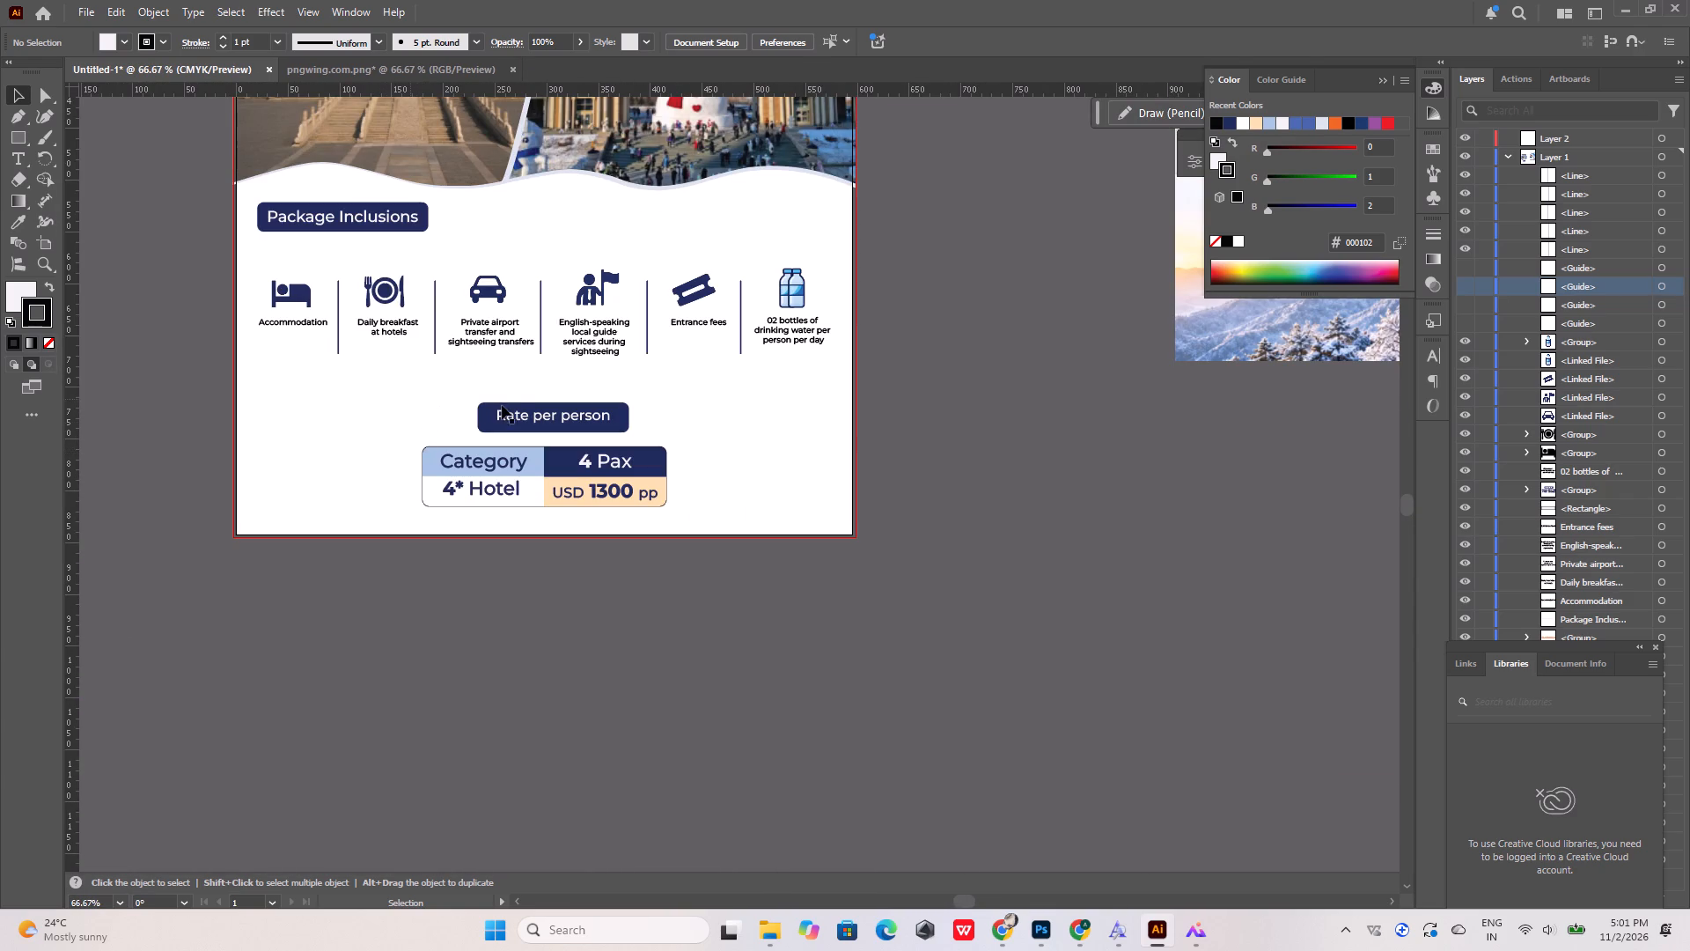
Ungroup the Rate per person heading and the price table.
alt+scroll(533, 408, up, 3)
drag(408, 371, 707, 485)
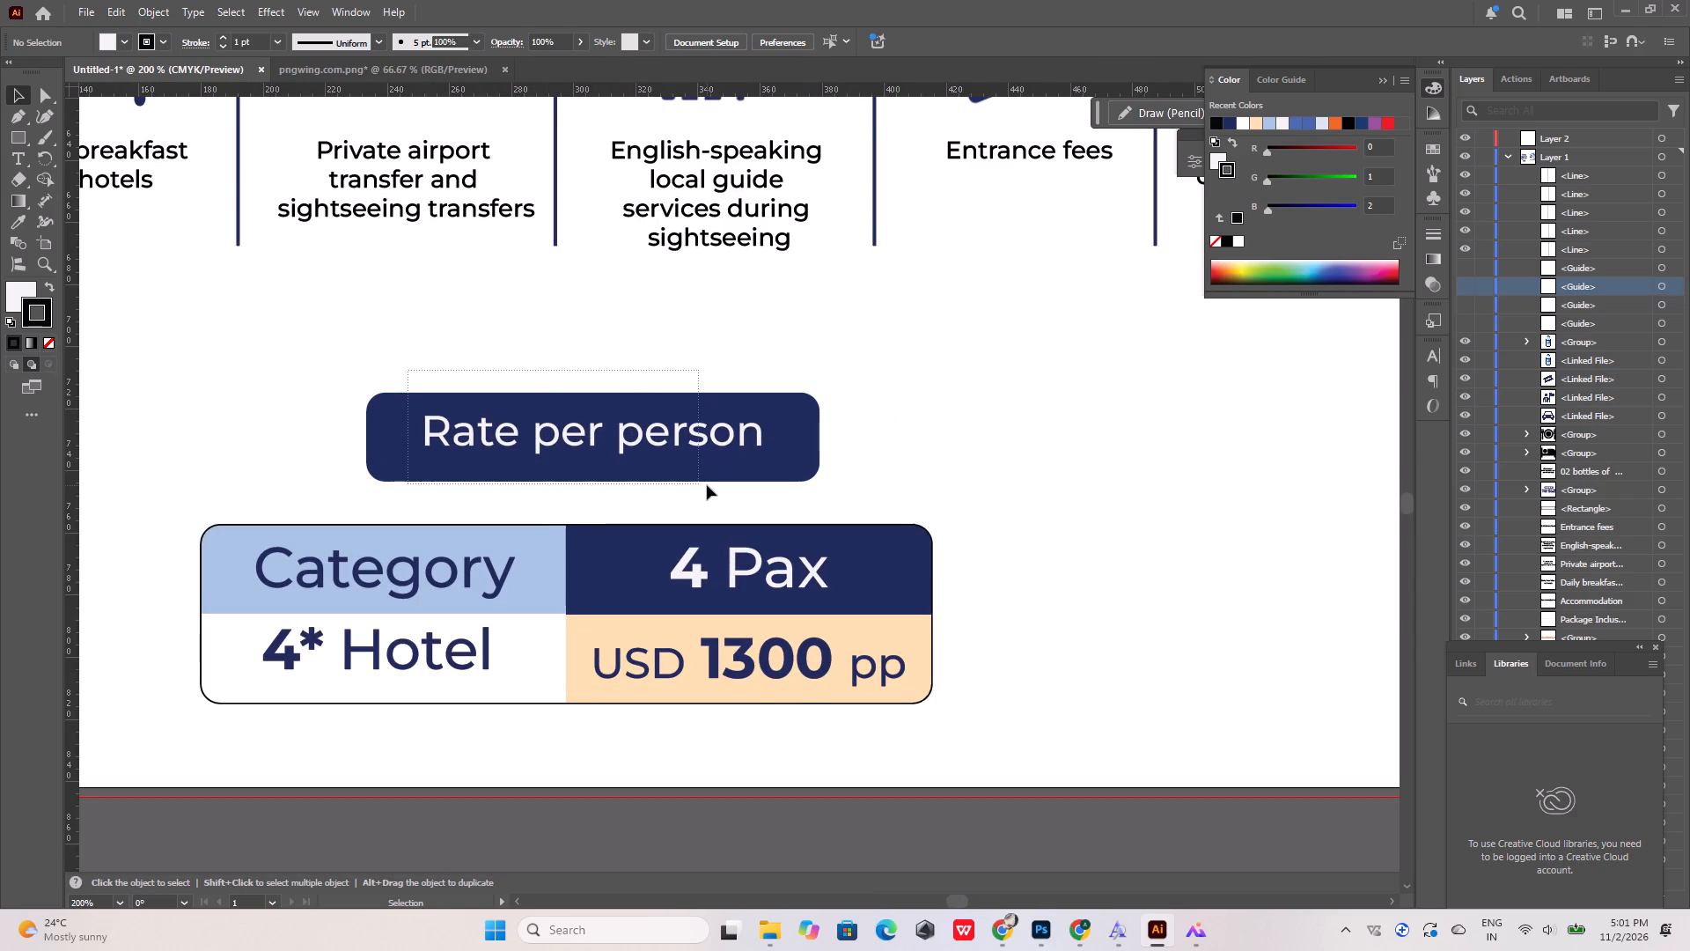
click(719, 434)
right_click(719, 434)
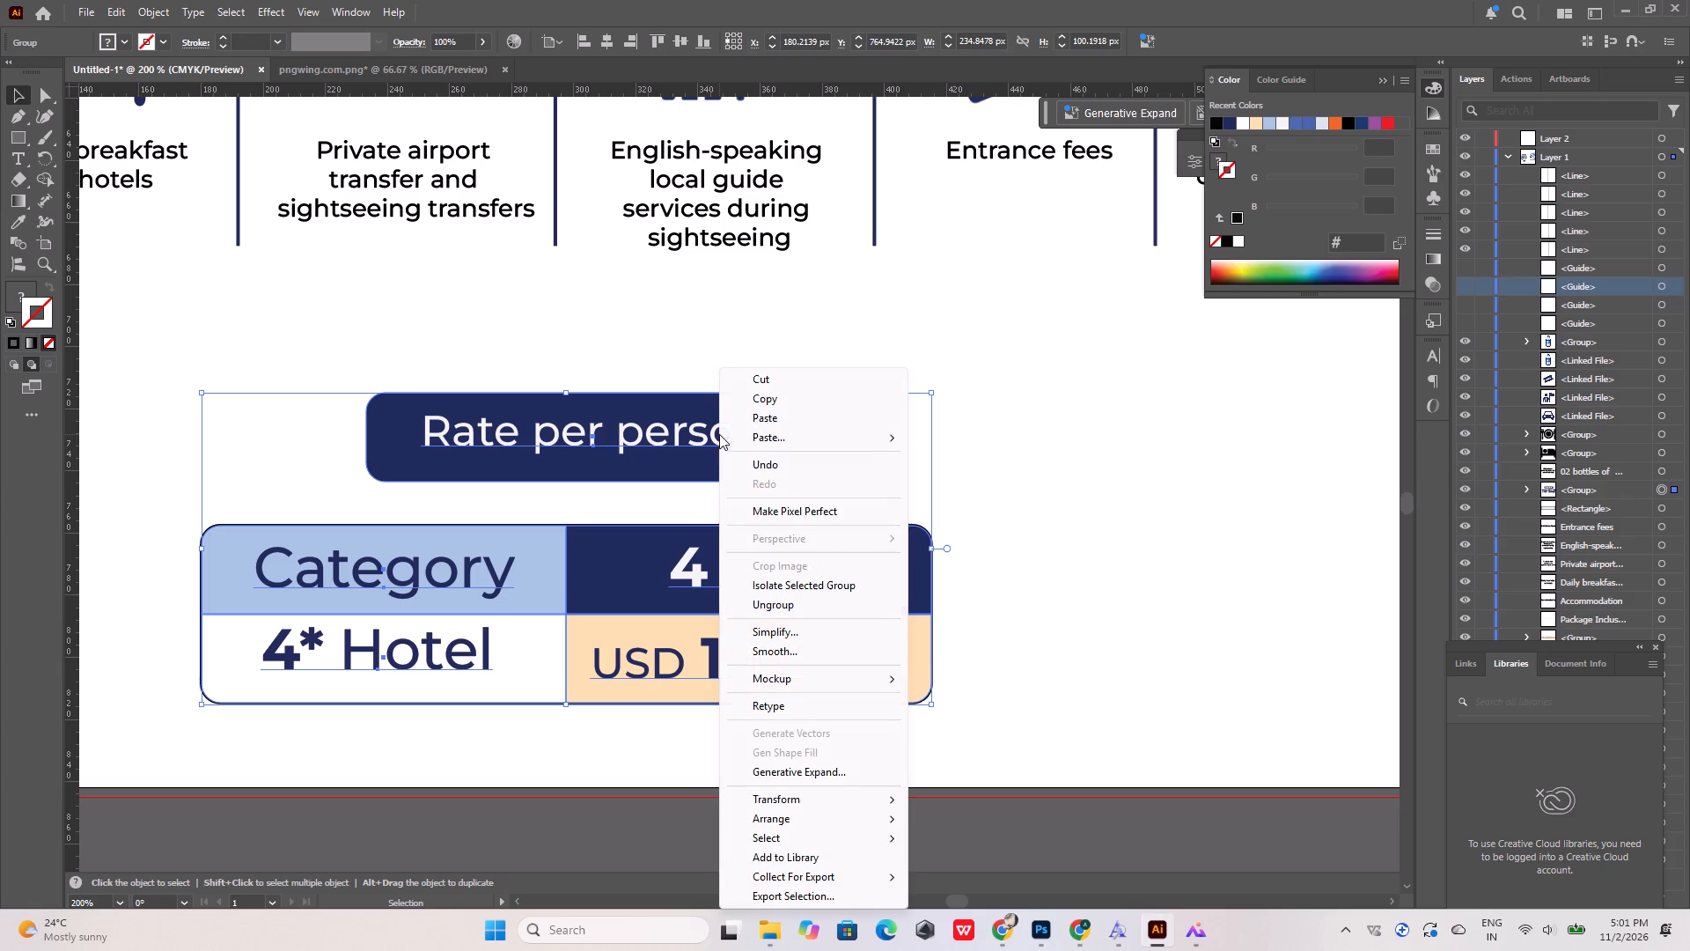
click(790, 606)
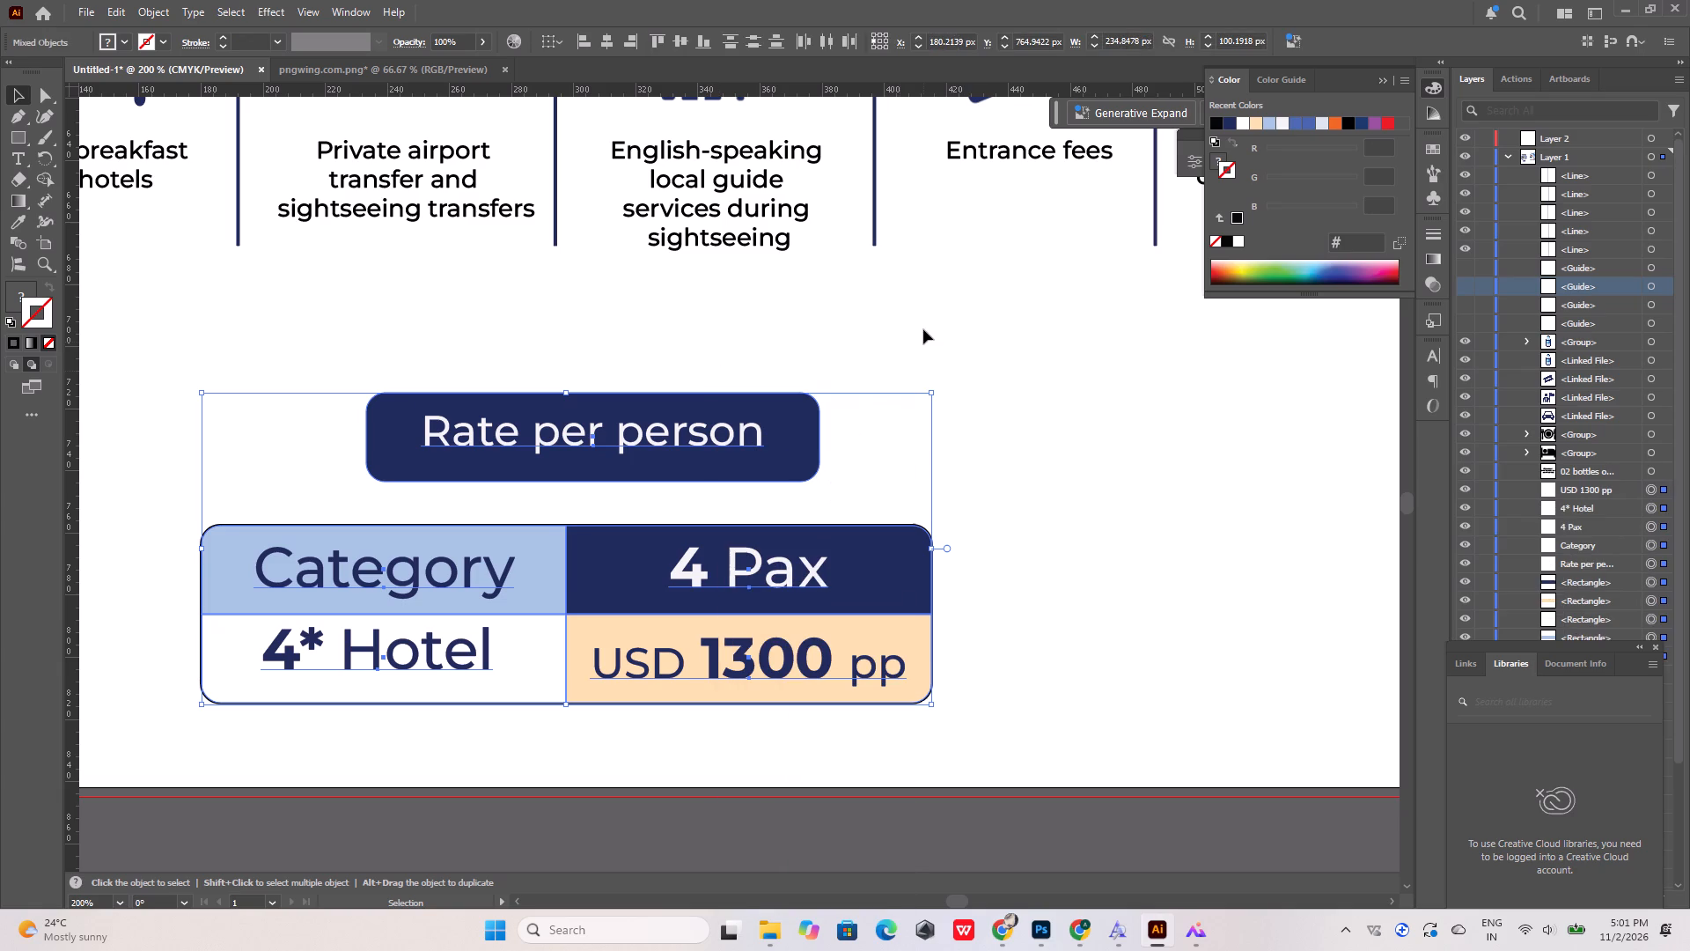
Move the Rate per person text and its navy box up together about 6 px, away from the price table.
click(924, 326)
drag(755, 343, 571, 497)
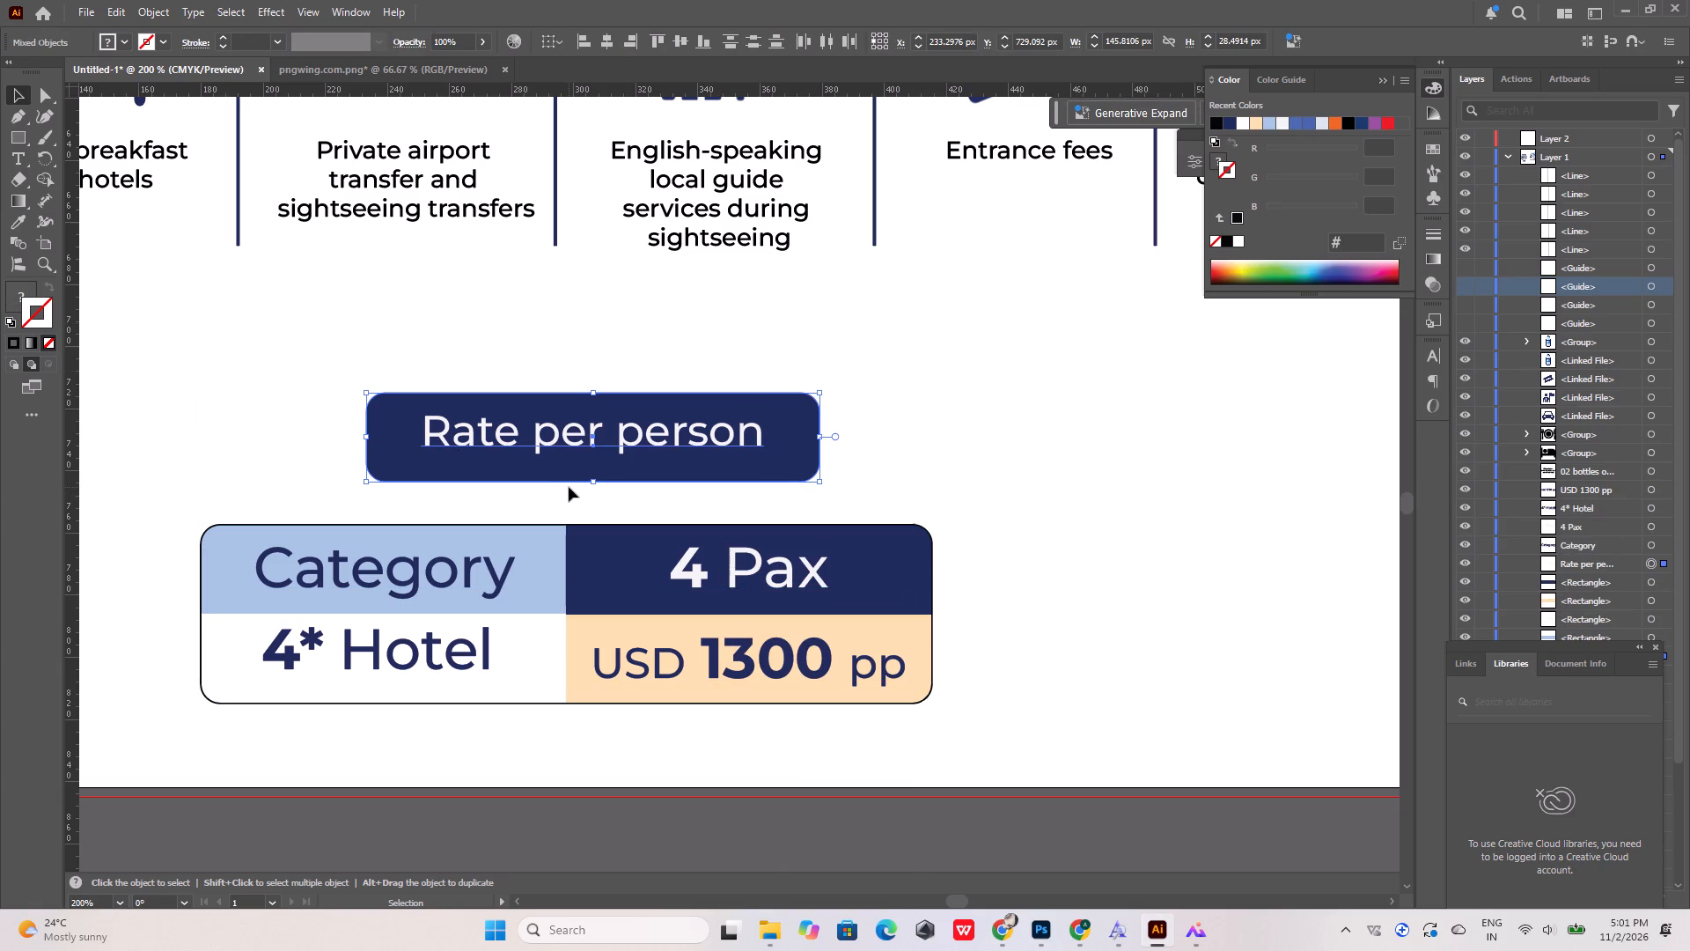
key(shift+Up)
key(shift+Up)
key(shift+Up)
key(shift+Up)
key(shift+Up)
key(shift+Up)
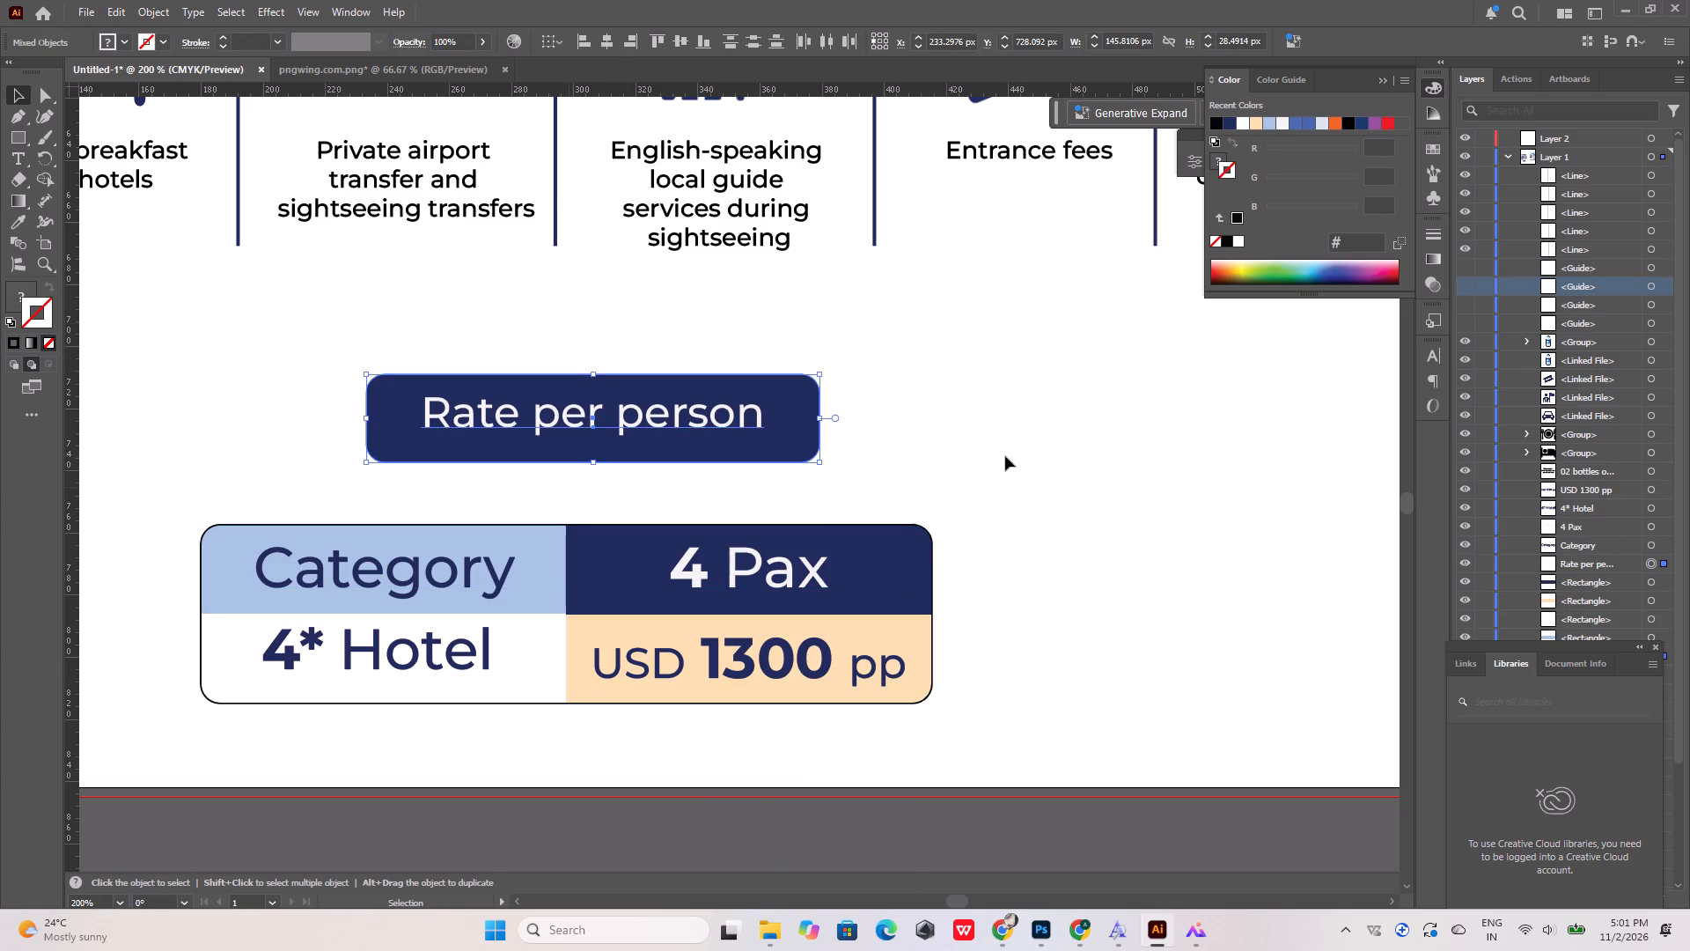
click(1005, 456)
Nudge the divider between the airport transfer and English-speaking guide items right to about X 298.3 px.
alt+scroll(846, 487, down, 6)
scroll(937, 440, up, 5)
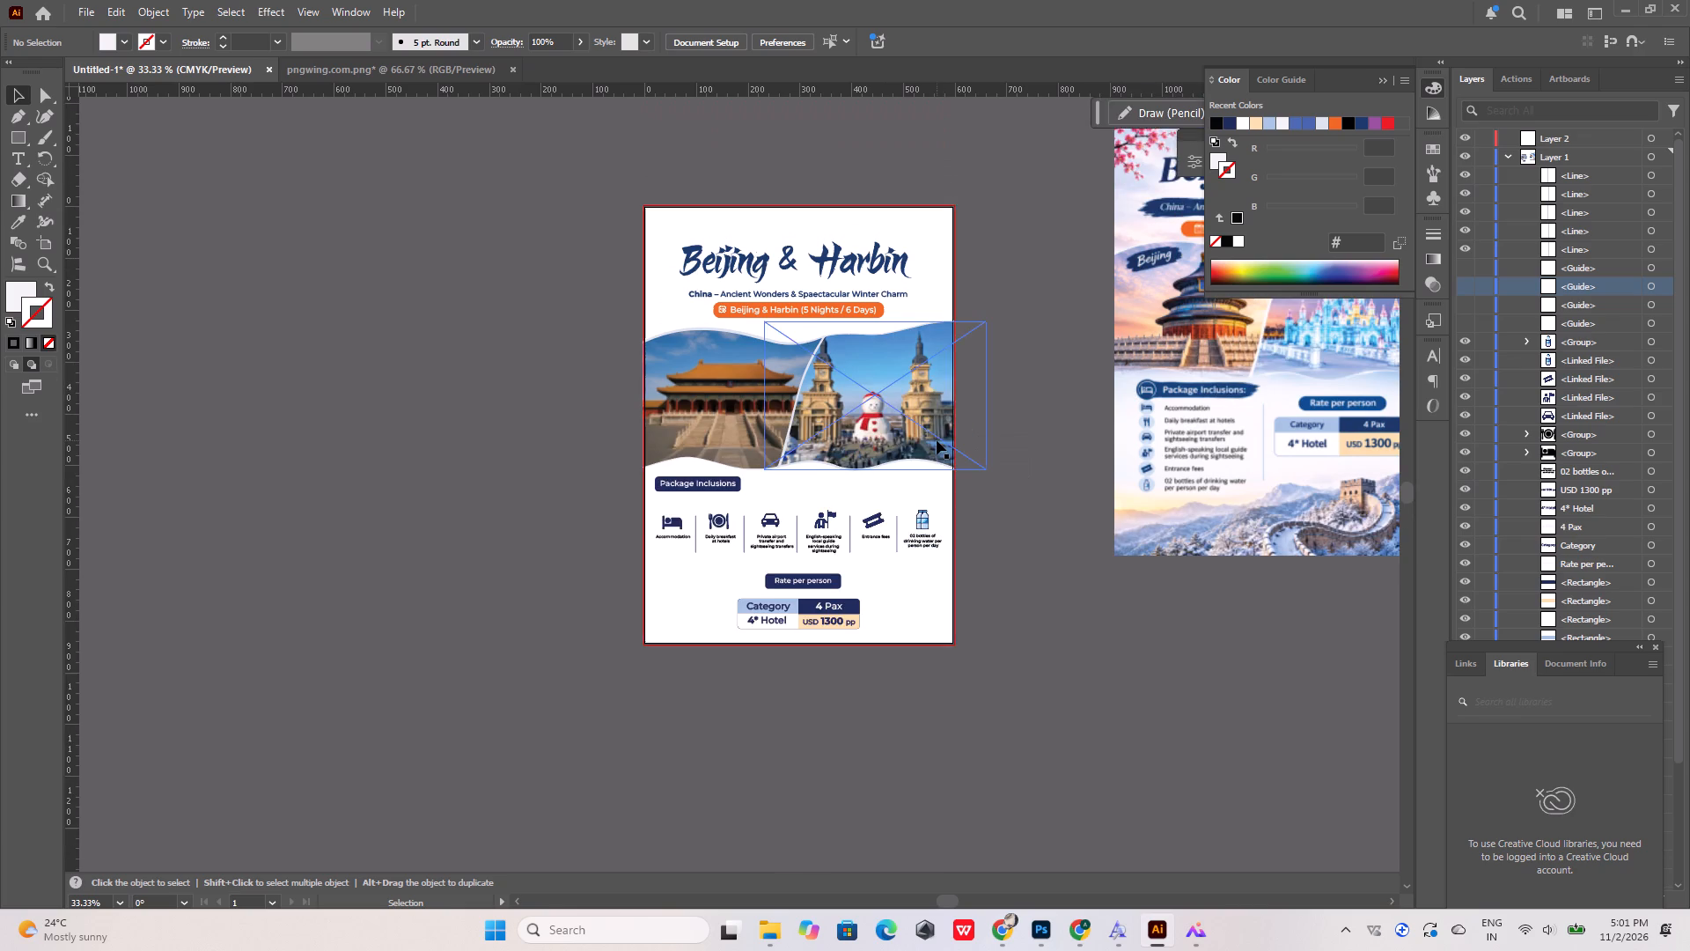
alt+scroll(895, 527, up, 2)
alt+scroll(676, 531, up, 2)
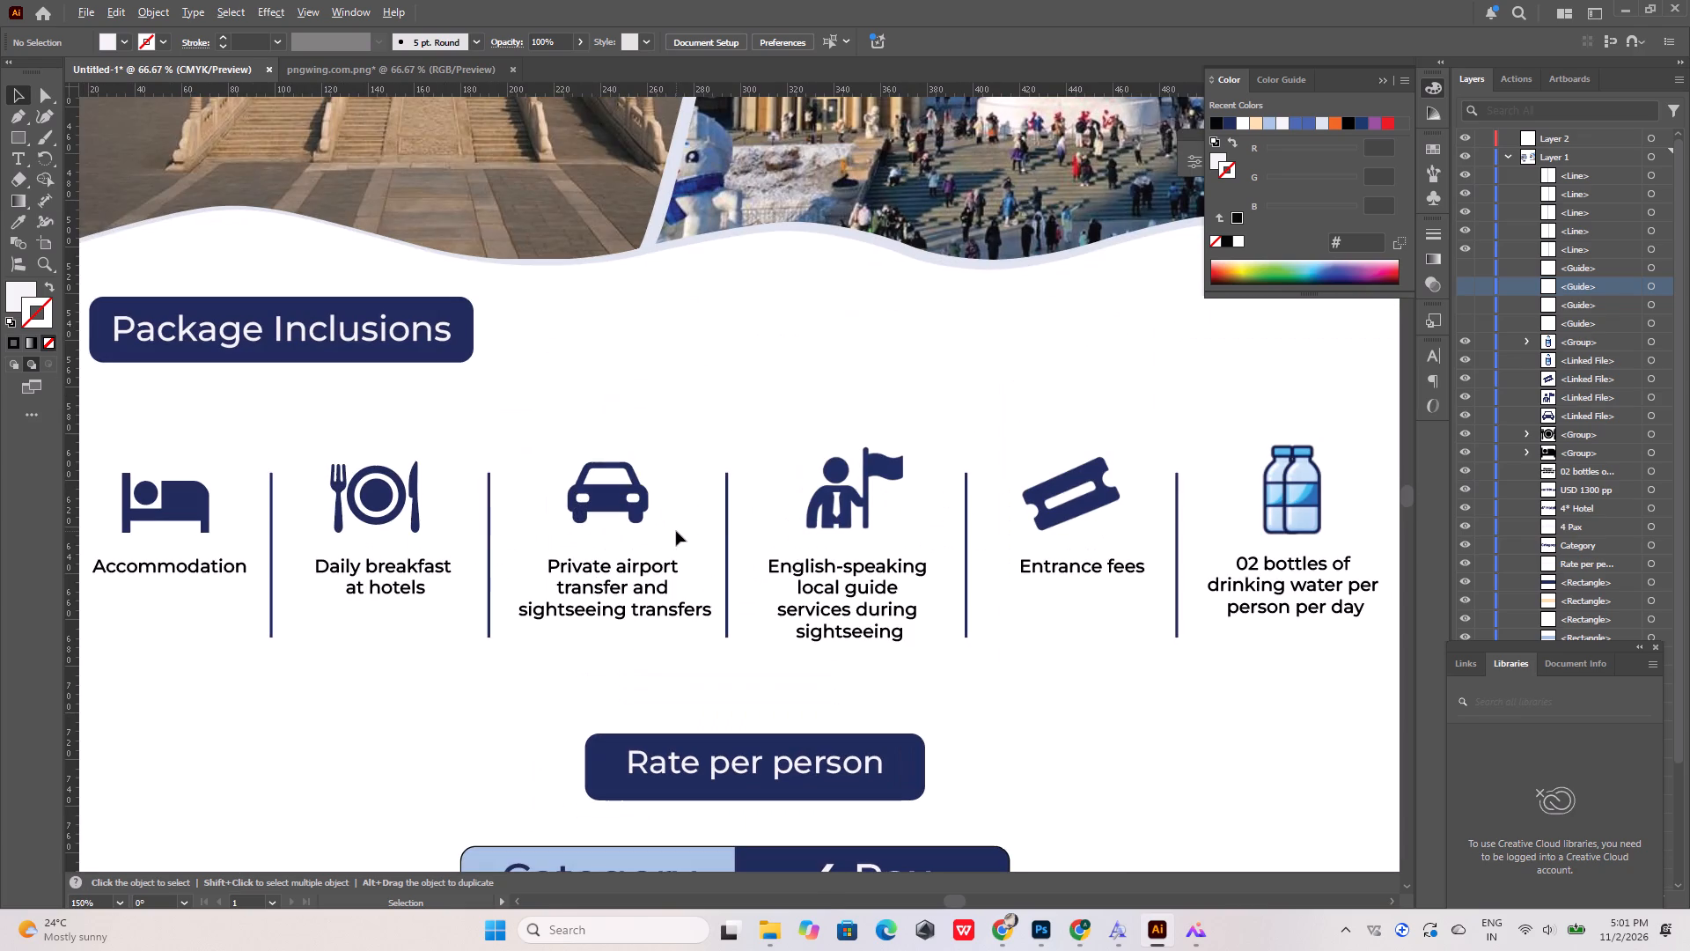
click(727, 526)
key(Right)
key(Right)
key(Right)
key(Right)
key(Right)
key(Right)
key(Right)
key(Right)
key(Right)
key(Right)
key(Right)
key(Right)
key(Right)
key(Right)
key(Right)
key(Right)
key(Right)
key(Right)
key(Right)
key(Right)
key(Right)
key(Right)
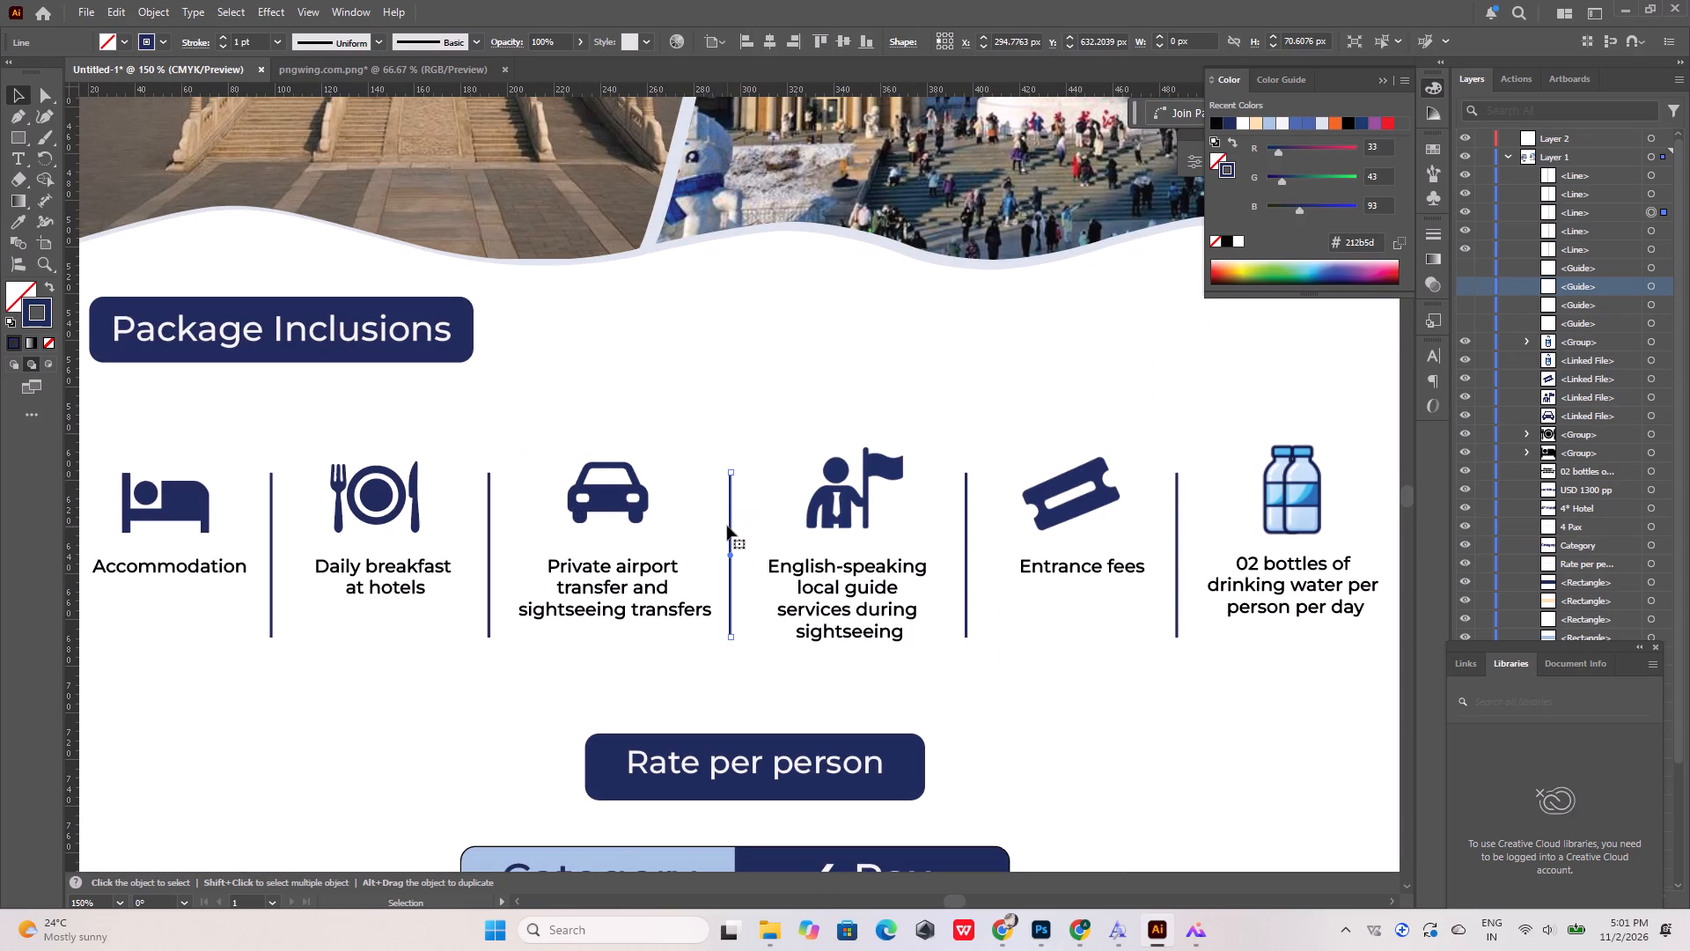
key(Right)
key(Right)
key(Right)
key(Right)
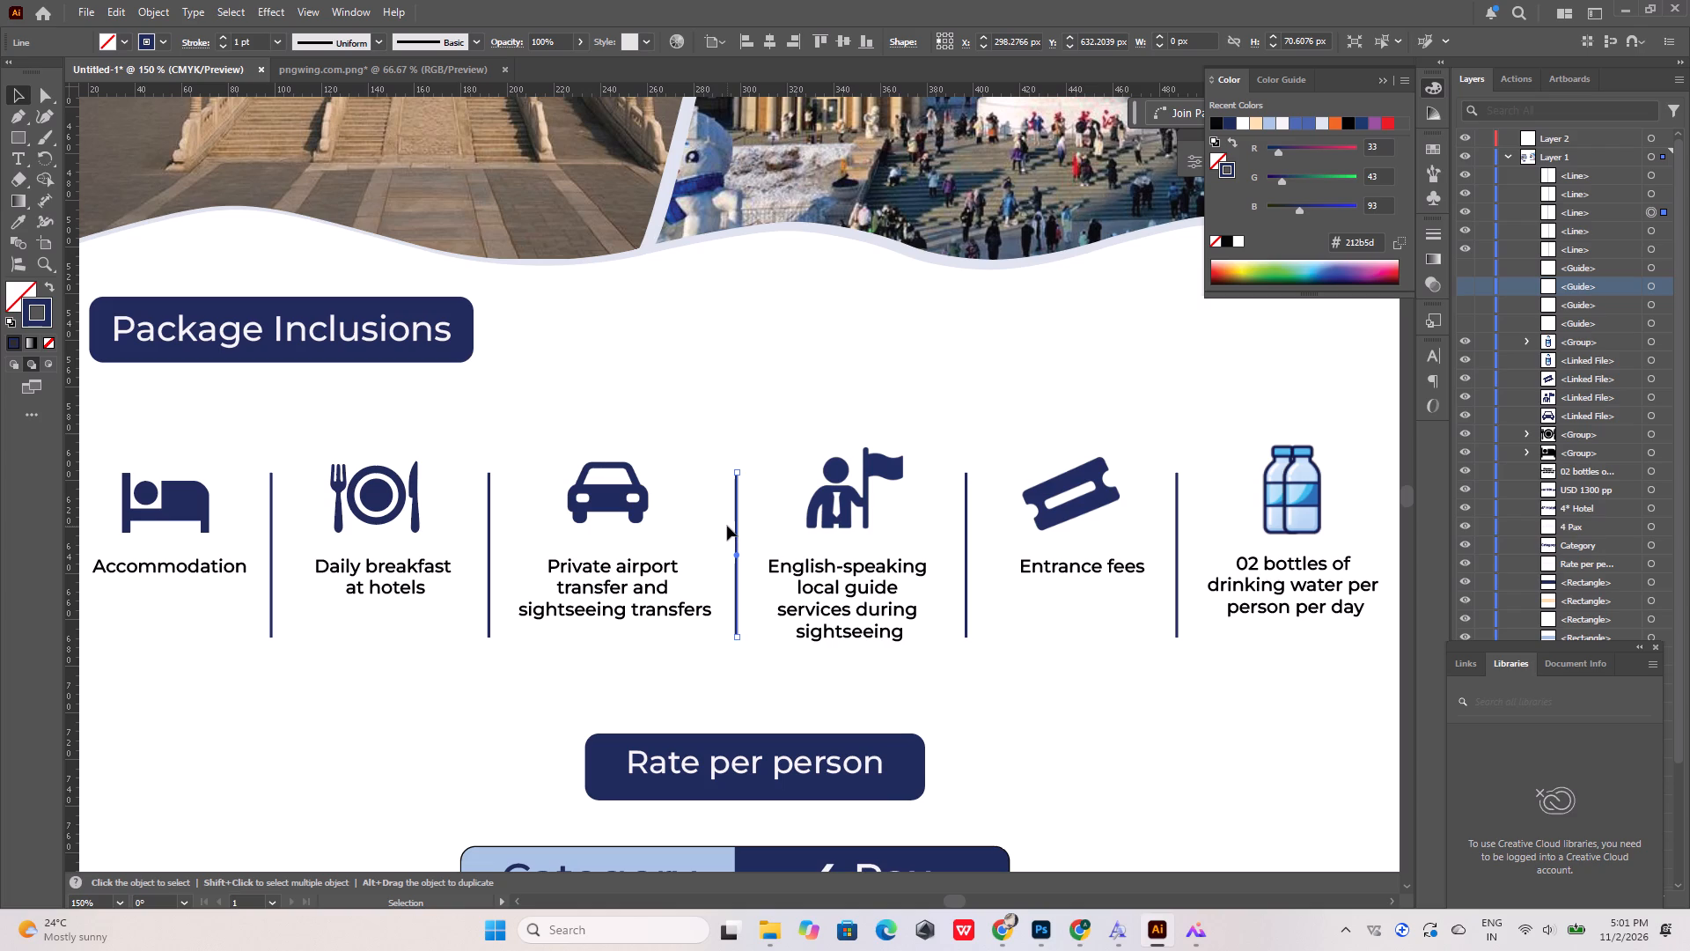
alt+scroll(727, 526, down, 4)
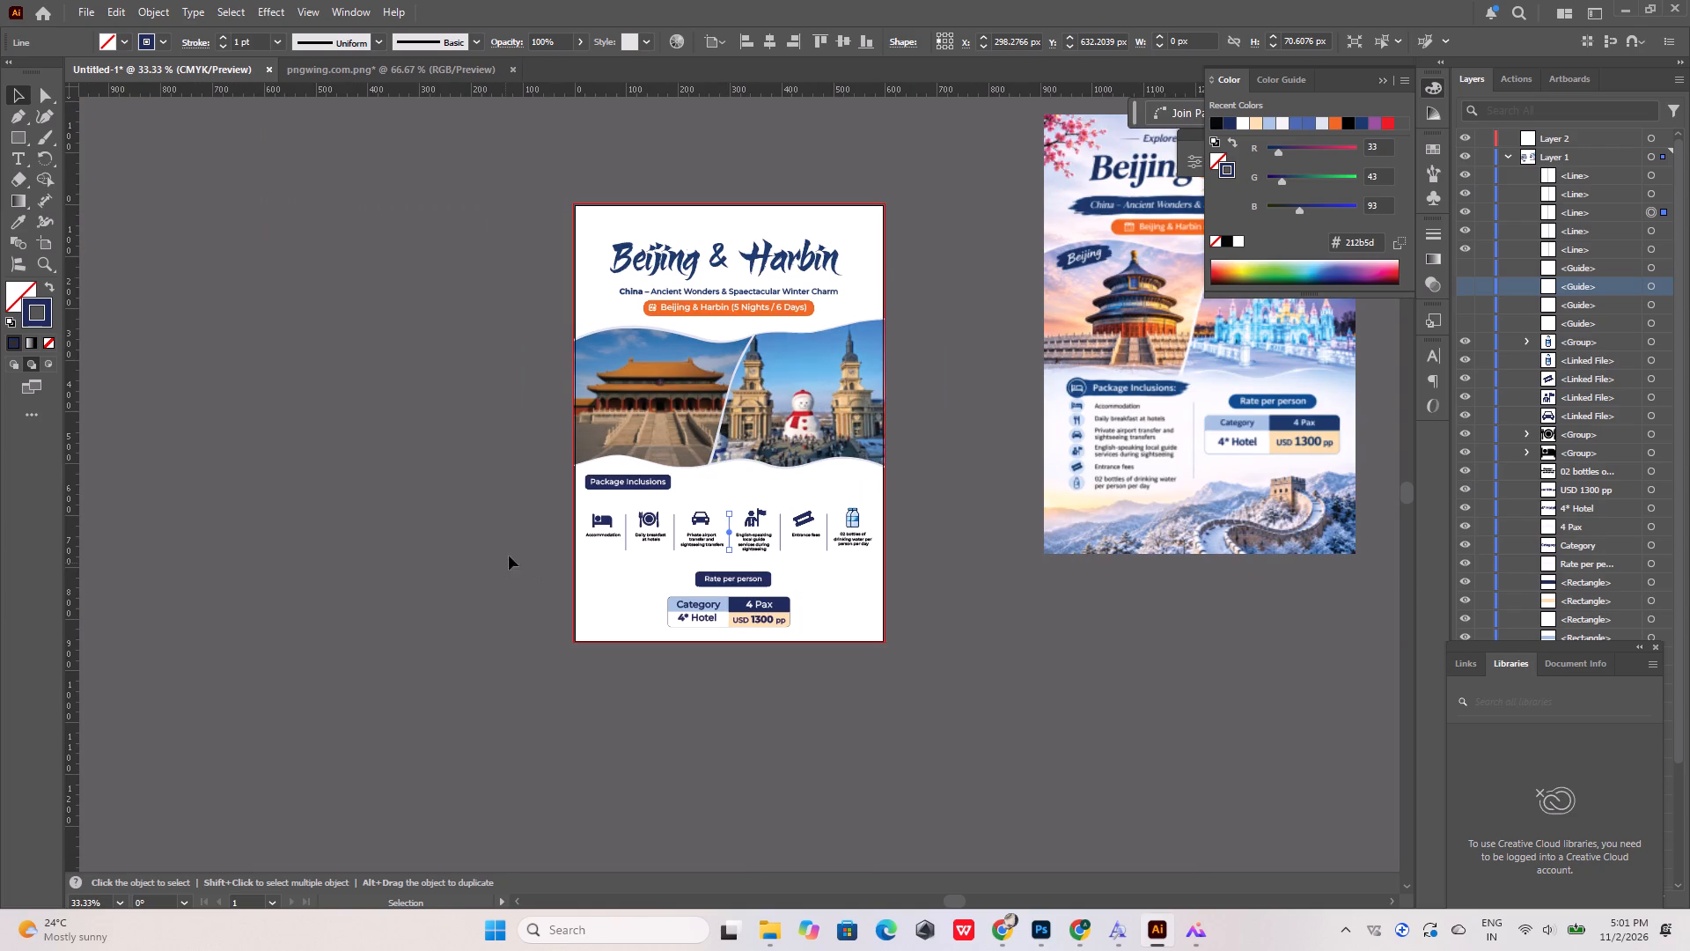
click(511, 542)
Draw an unfilled navy-stroked rectangle about 569 × 109 px around the row of package inclusion icons and captions.
alt+scroll(794, 549, up, 2)
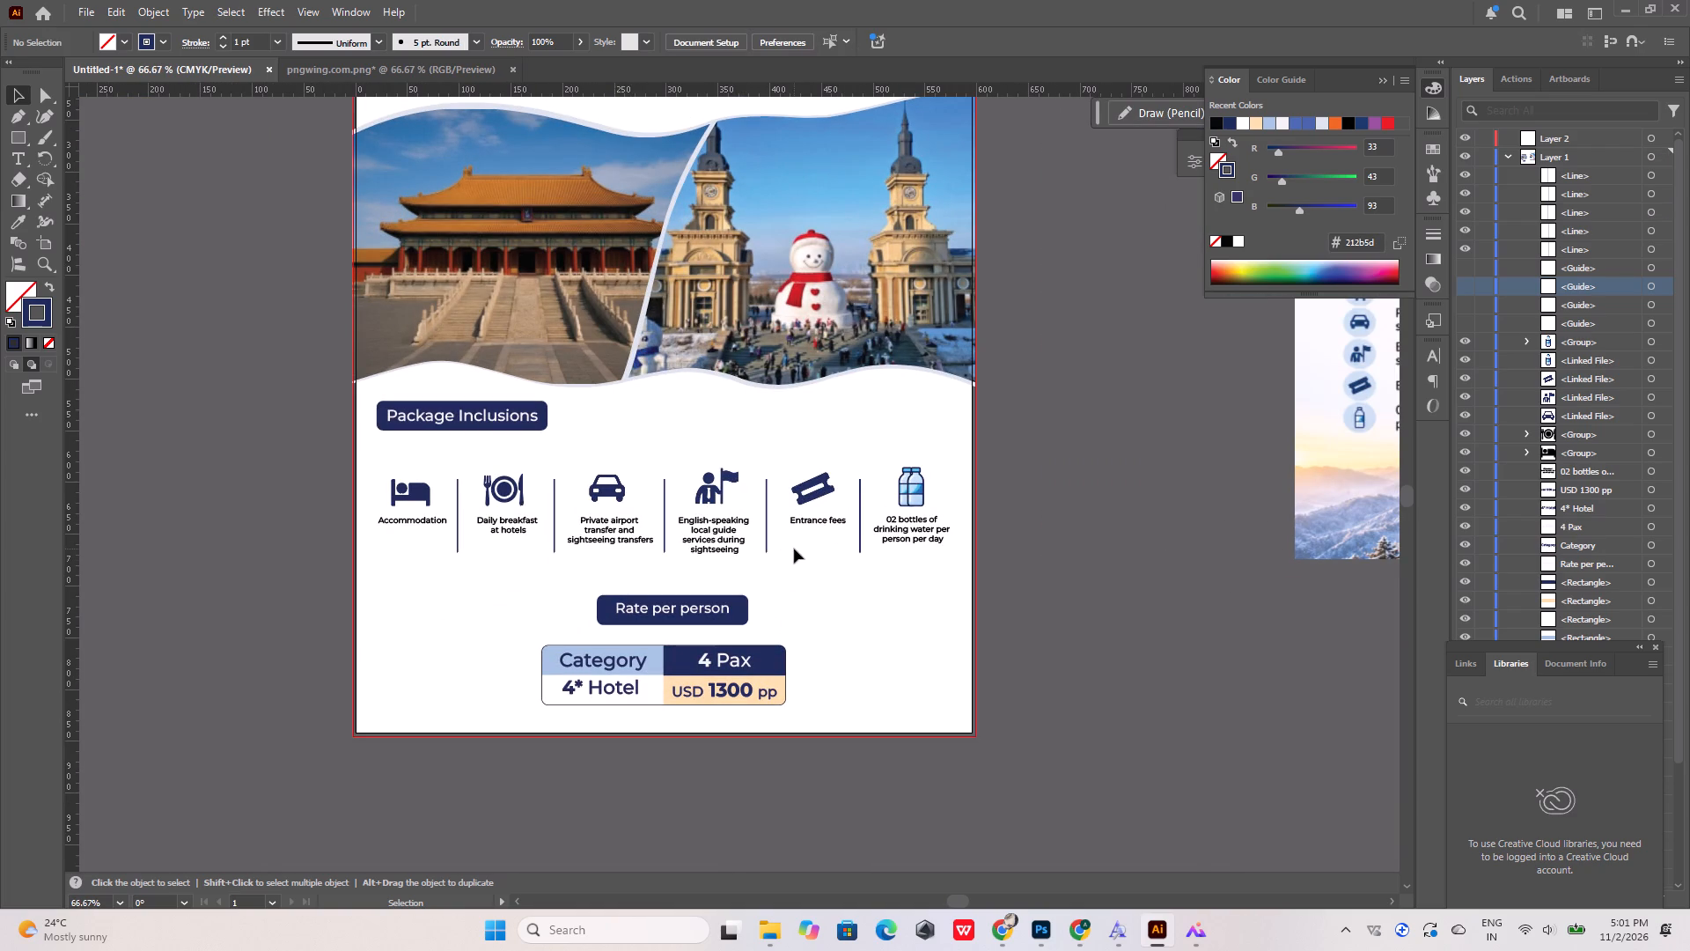
click(25, 141)
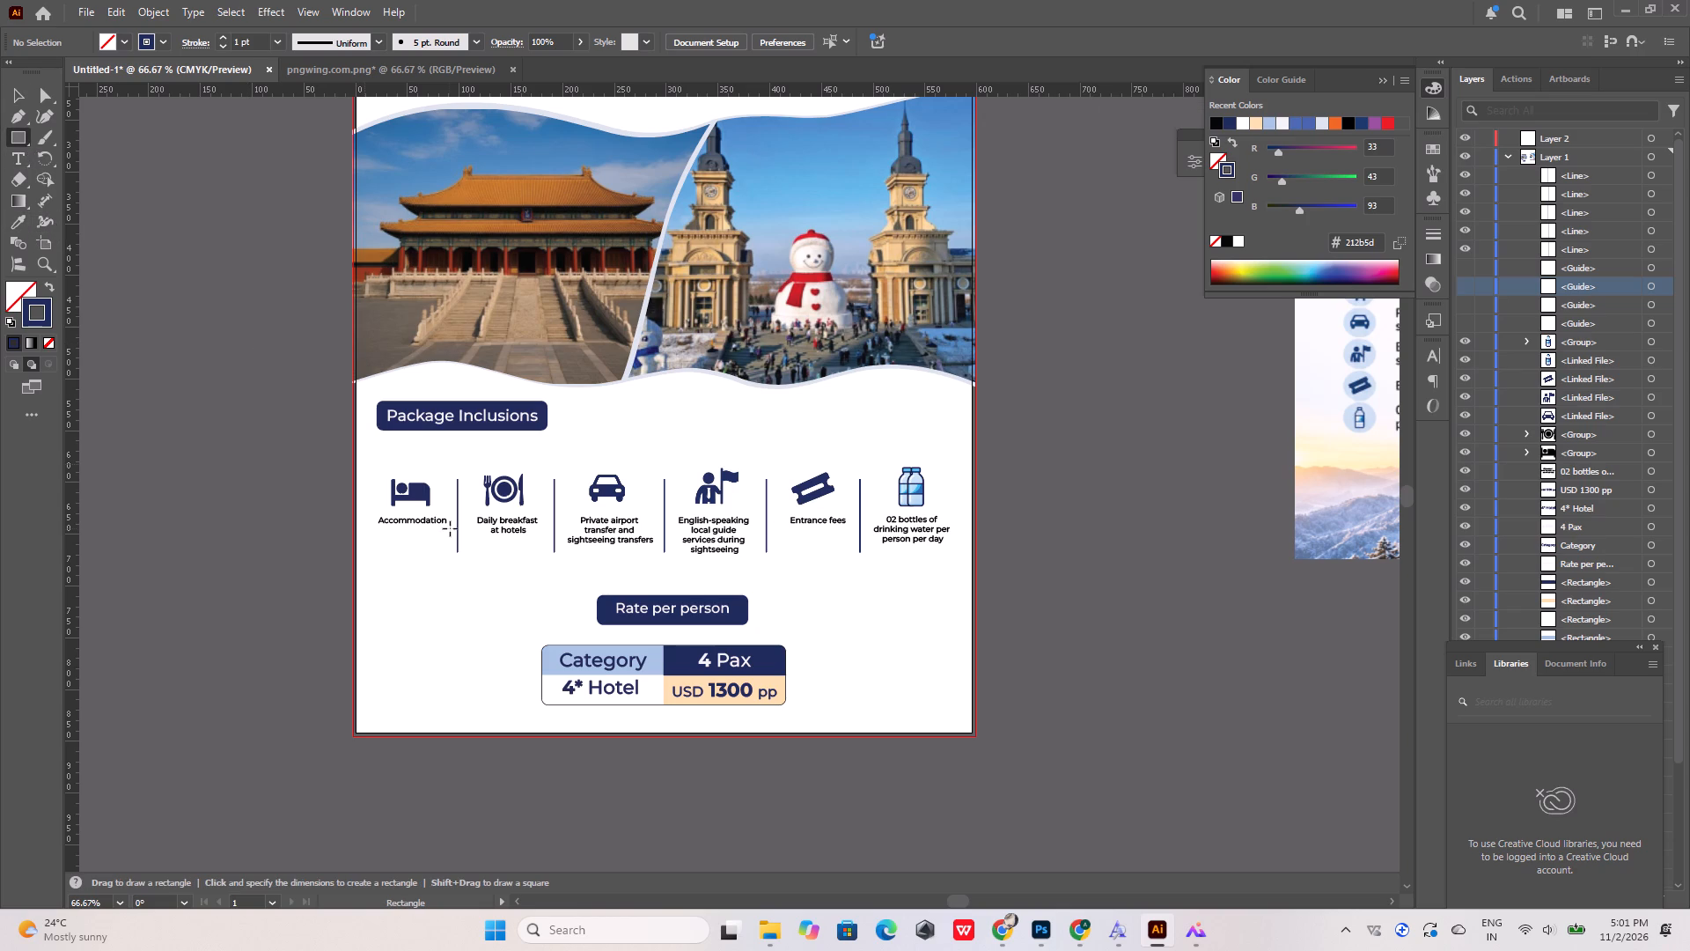
drag(372, 457, 638, 590)
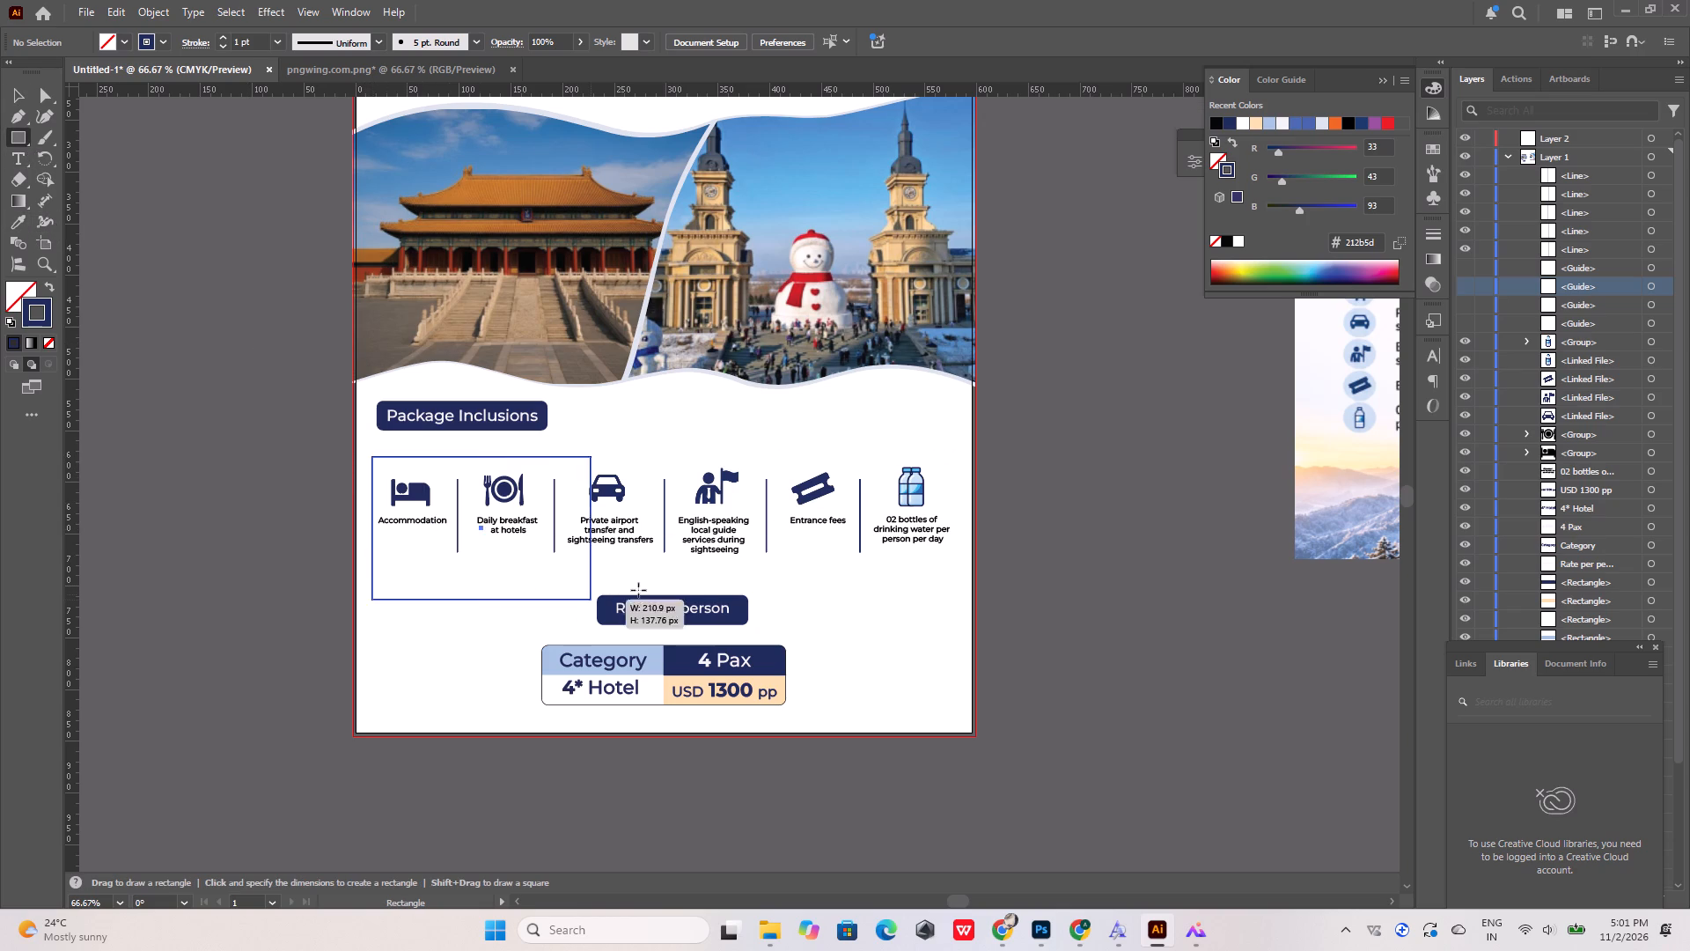
drag(638, 590, 961, 570)
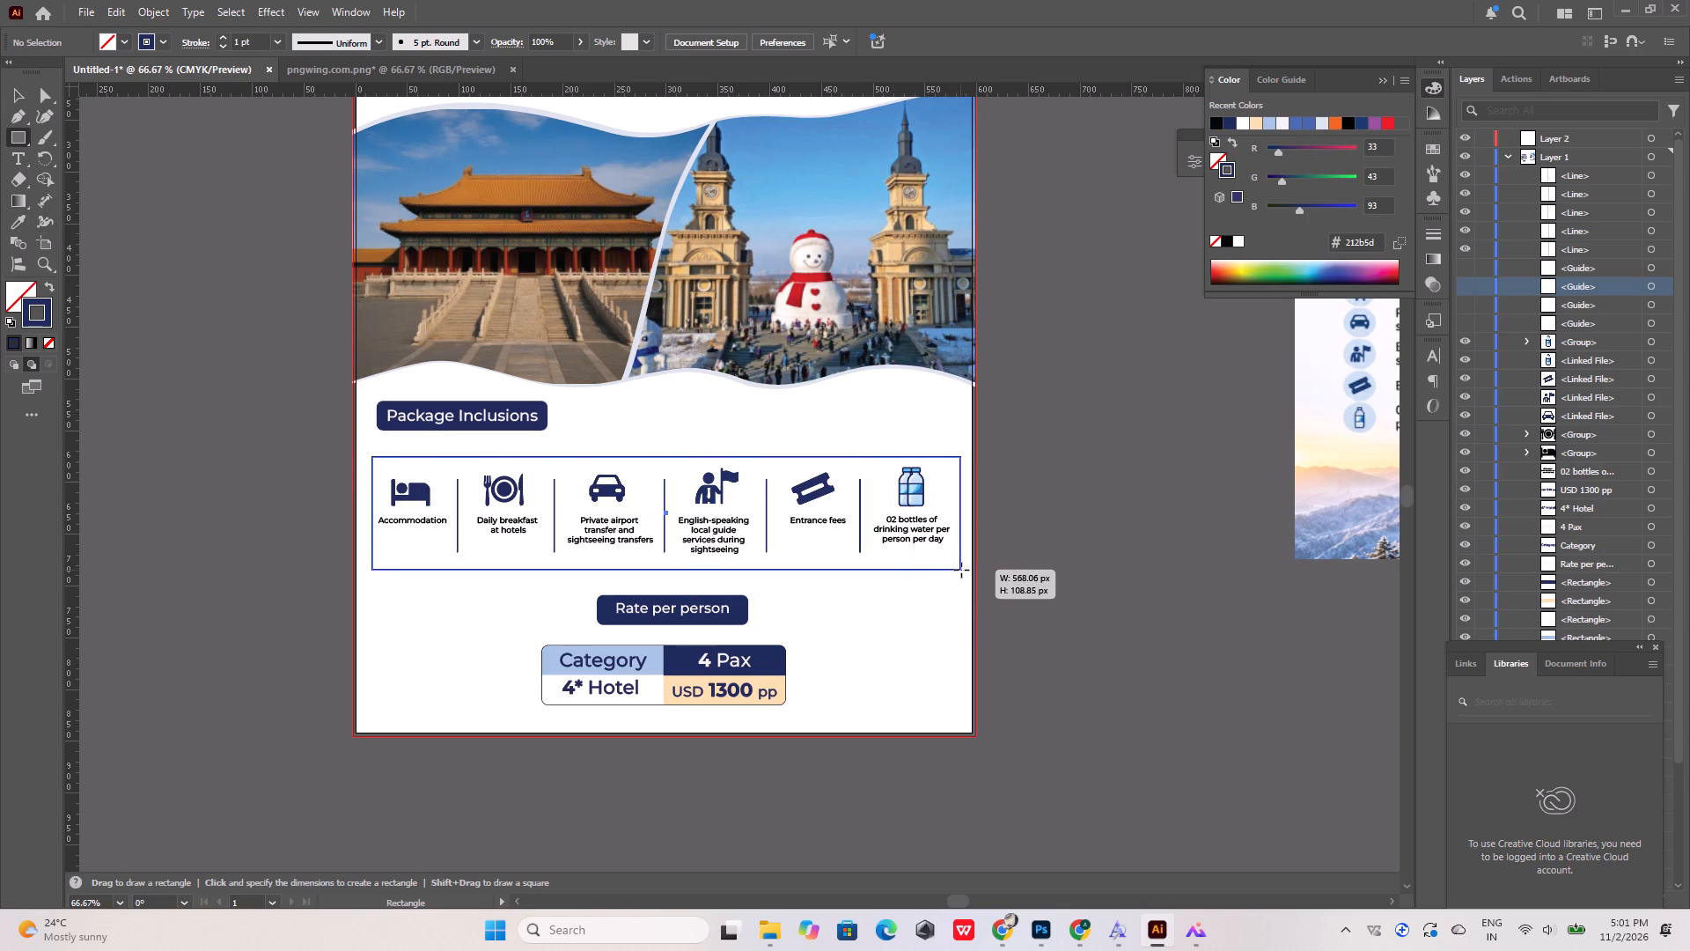
drag(961, 570, 962, 570)
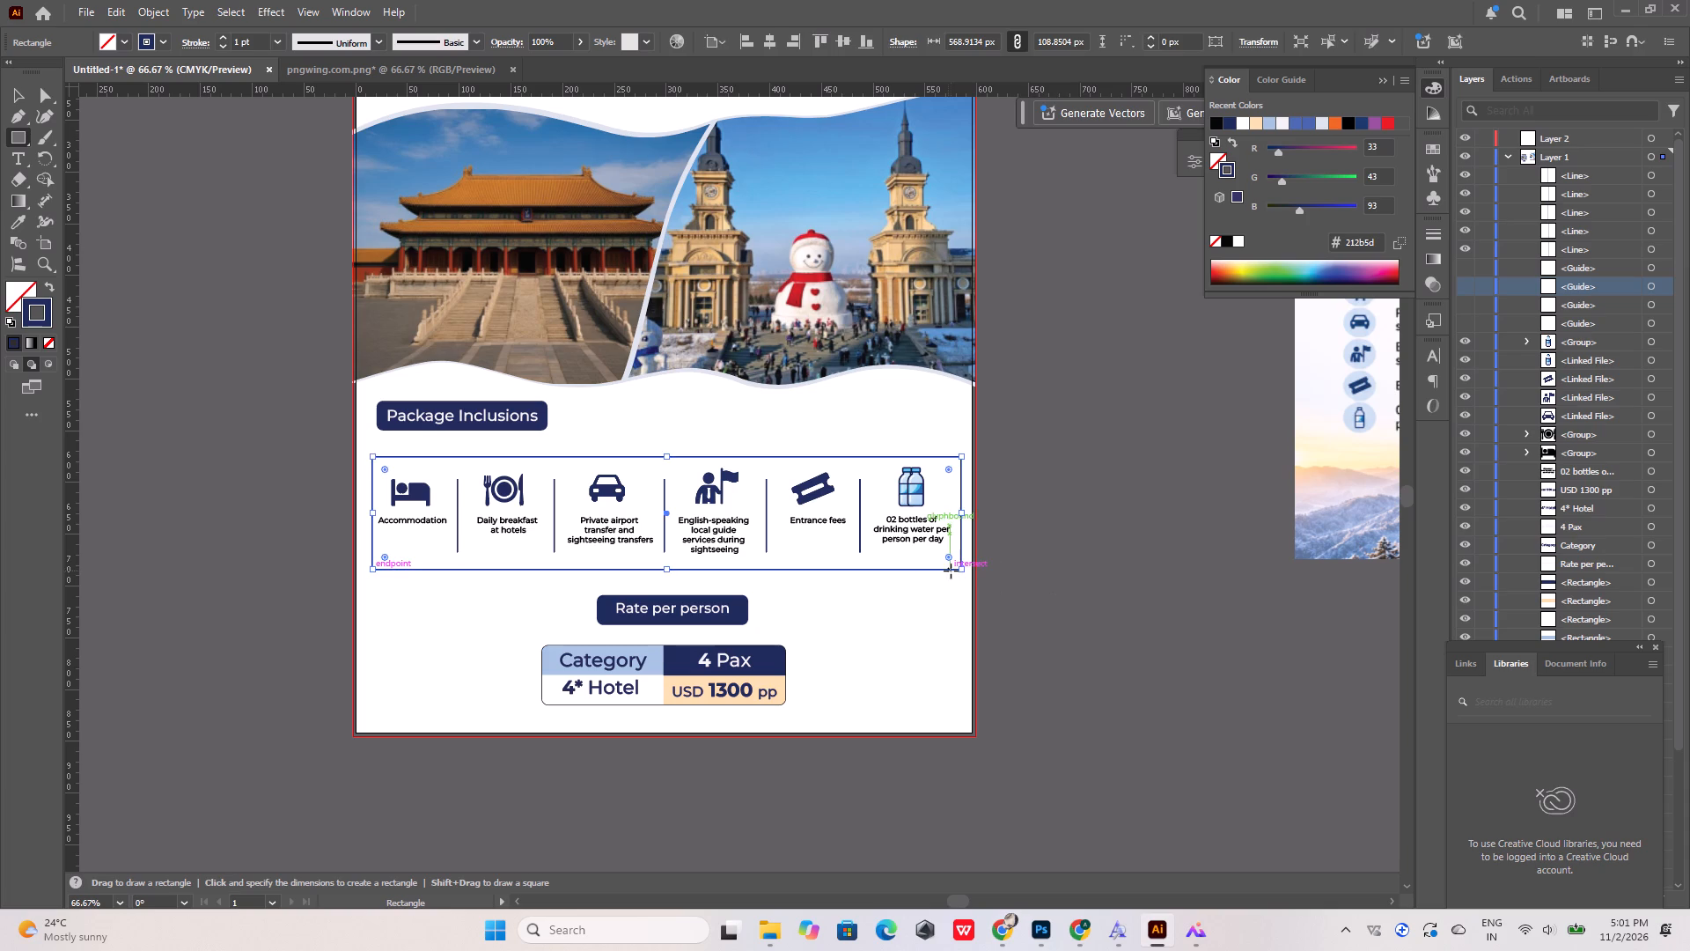
Resize the frame around the package inclusions to about 572.6 × 103.7 px, extending its left side and tightening its height.
alt+scroll(366, 502, up, 4)
alt+scroll(366, 502, down, 3)
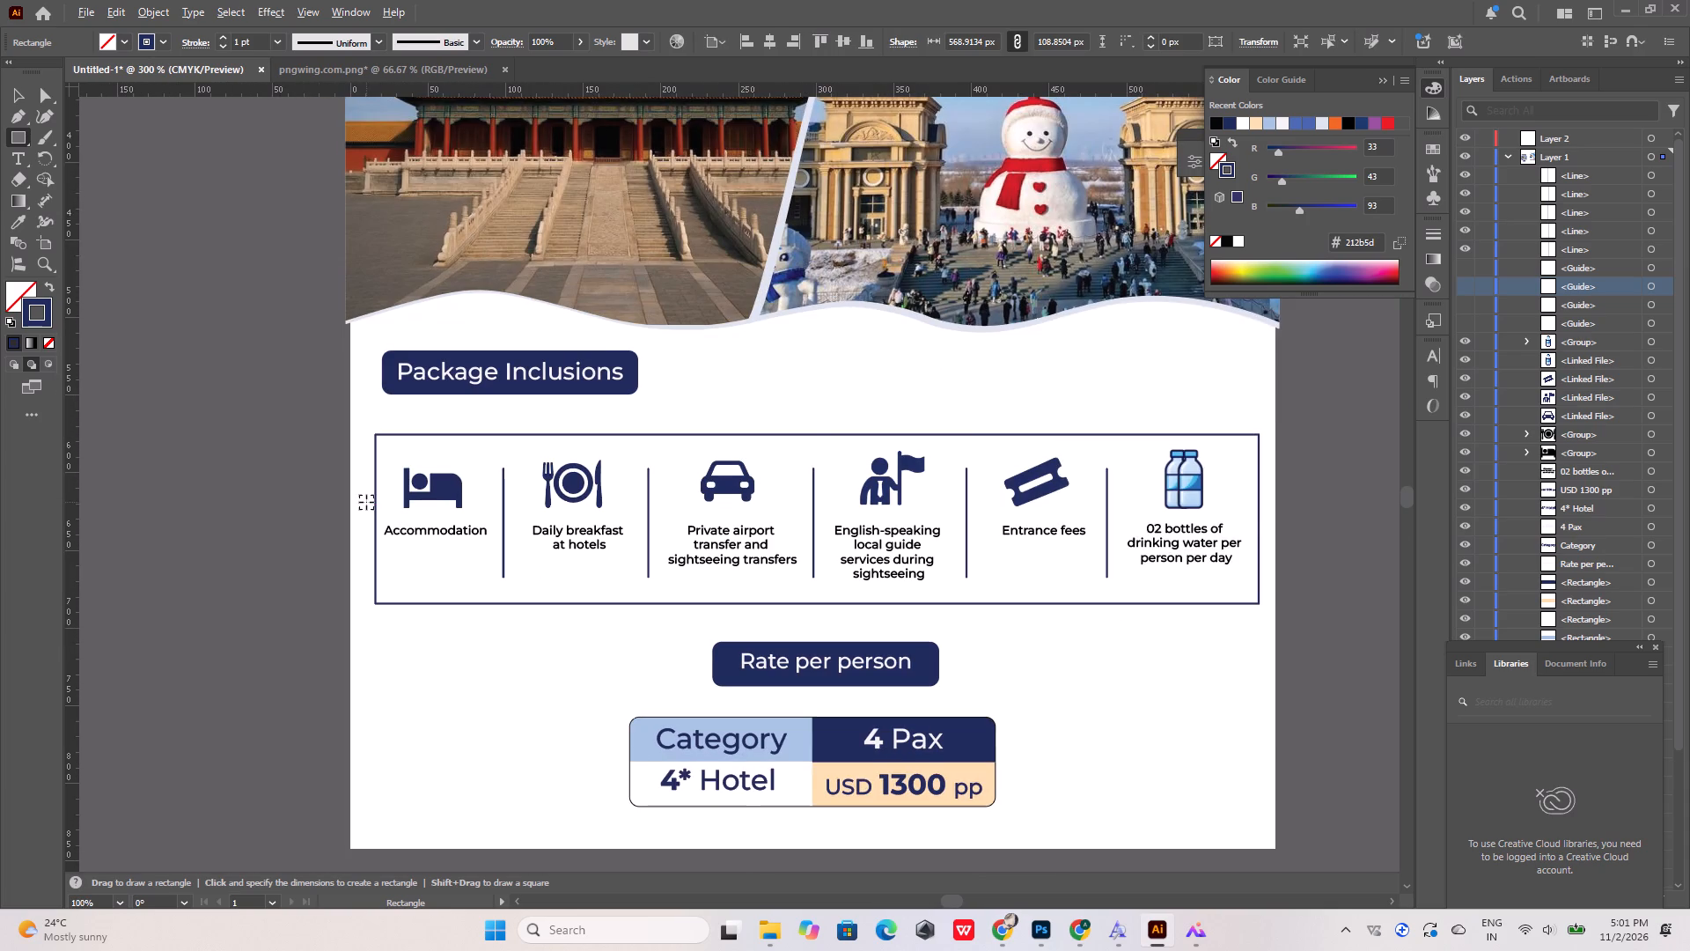
click(375, 520)
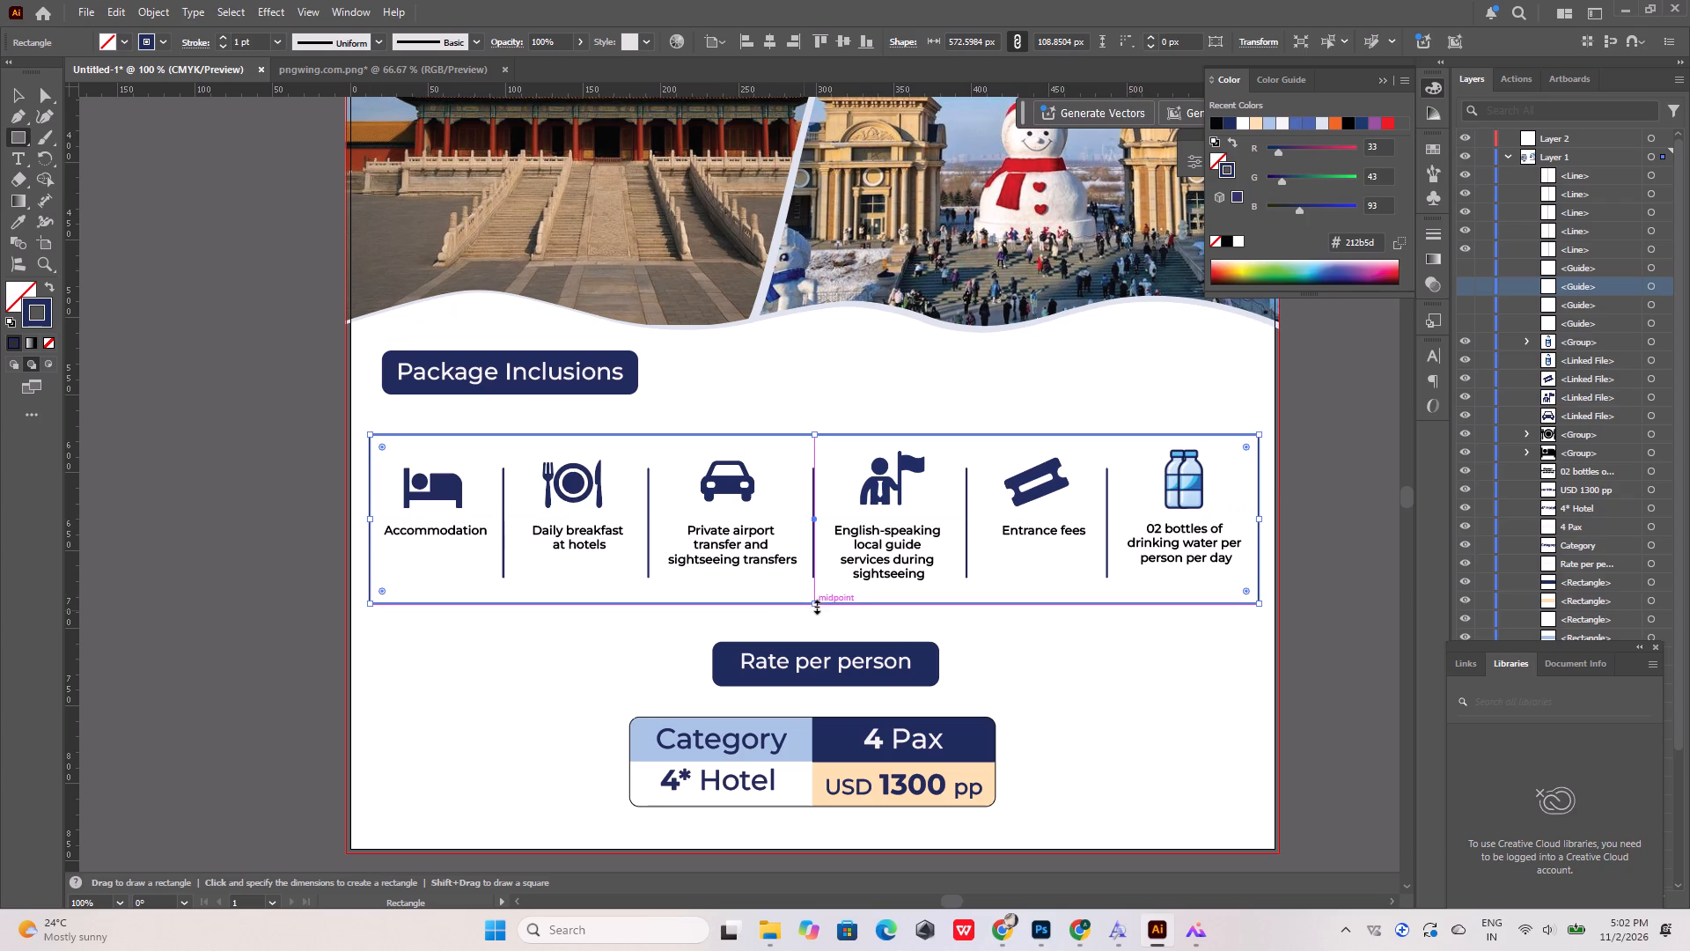
drag(814, 603, 814, 595)
click(815, 433)
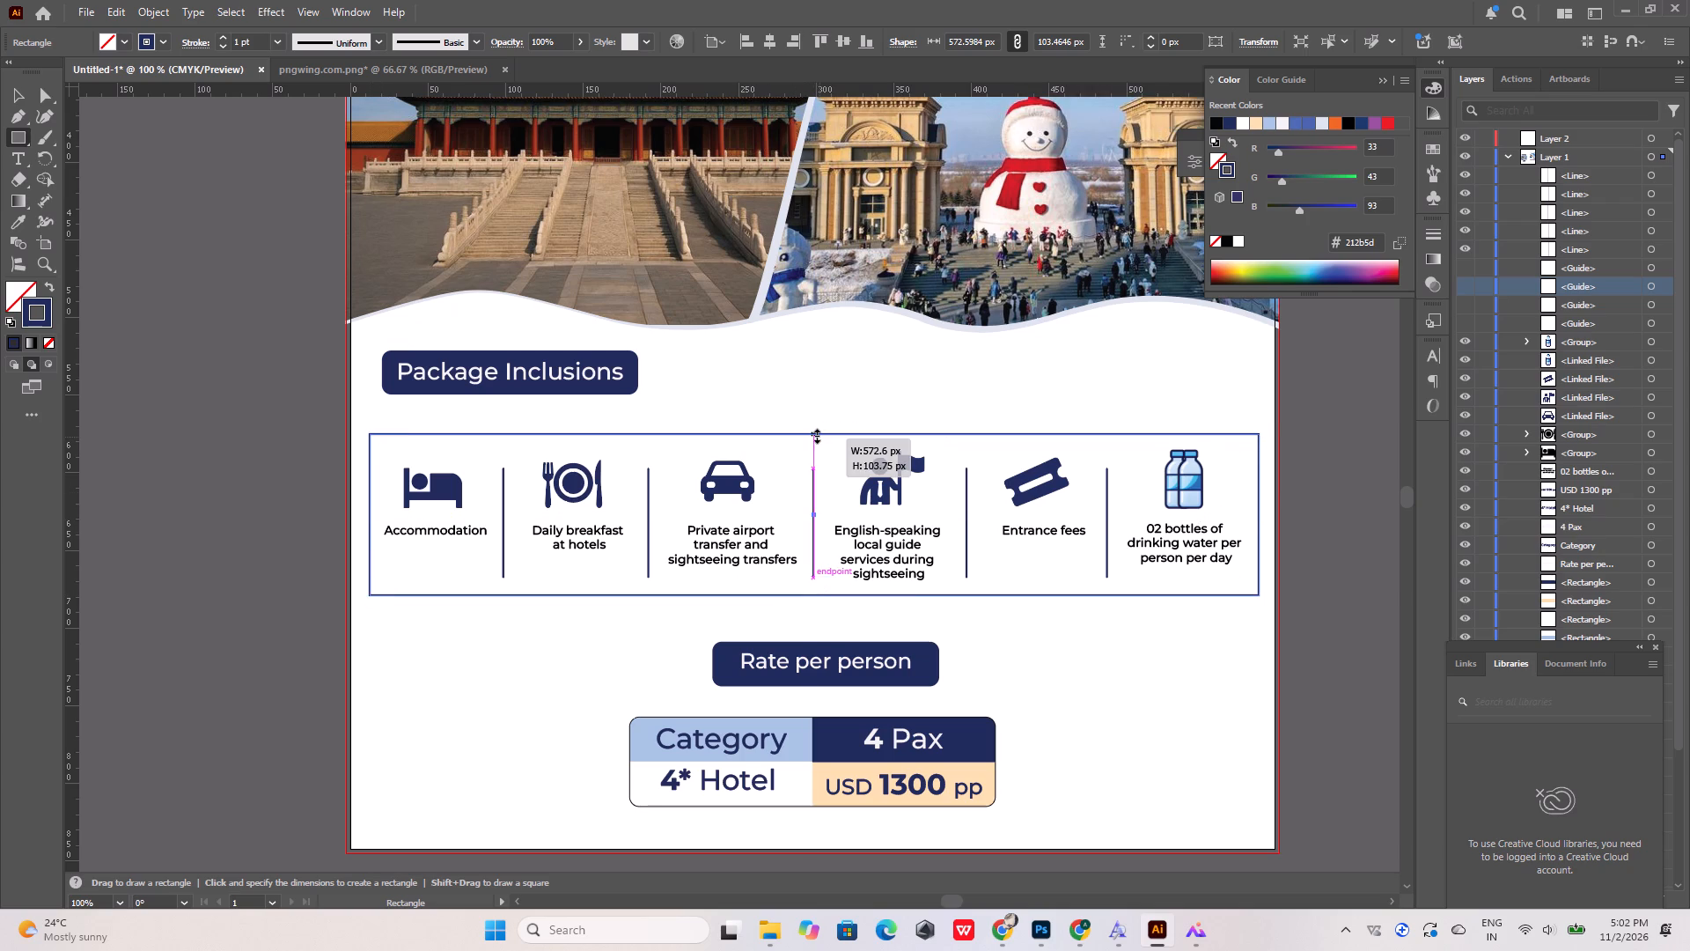
Round all corners of the package inclusions frame to a radius of about 12.76 px.
drag(1245, 446, 1232, 469)
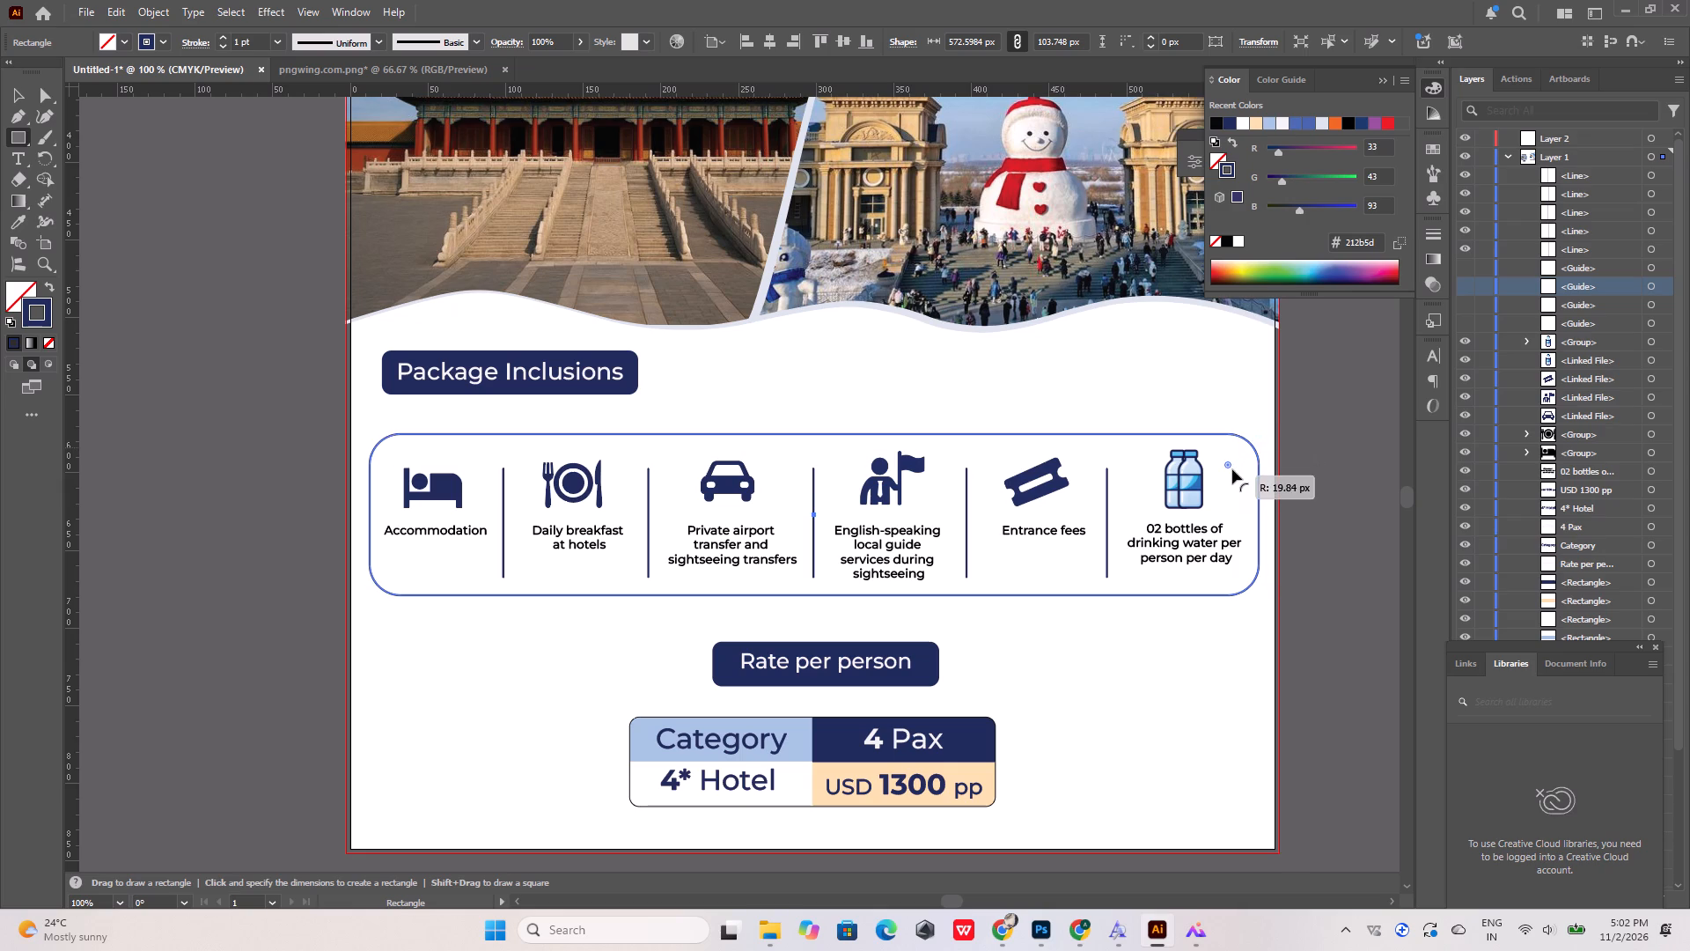
drag(1232, 469, 1238, 460)
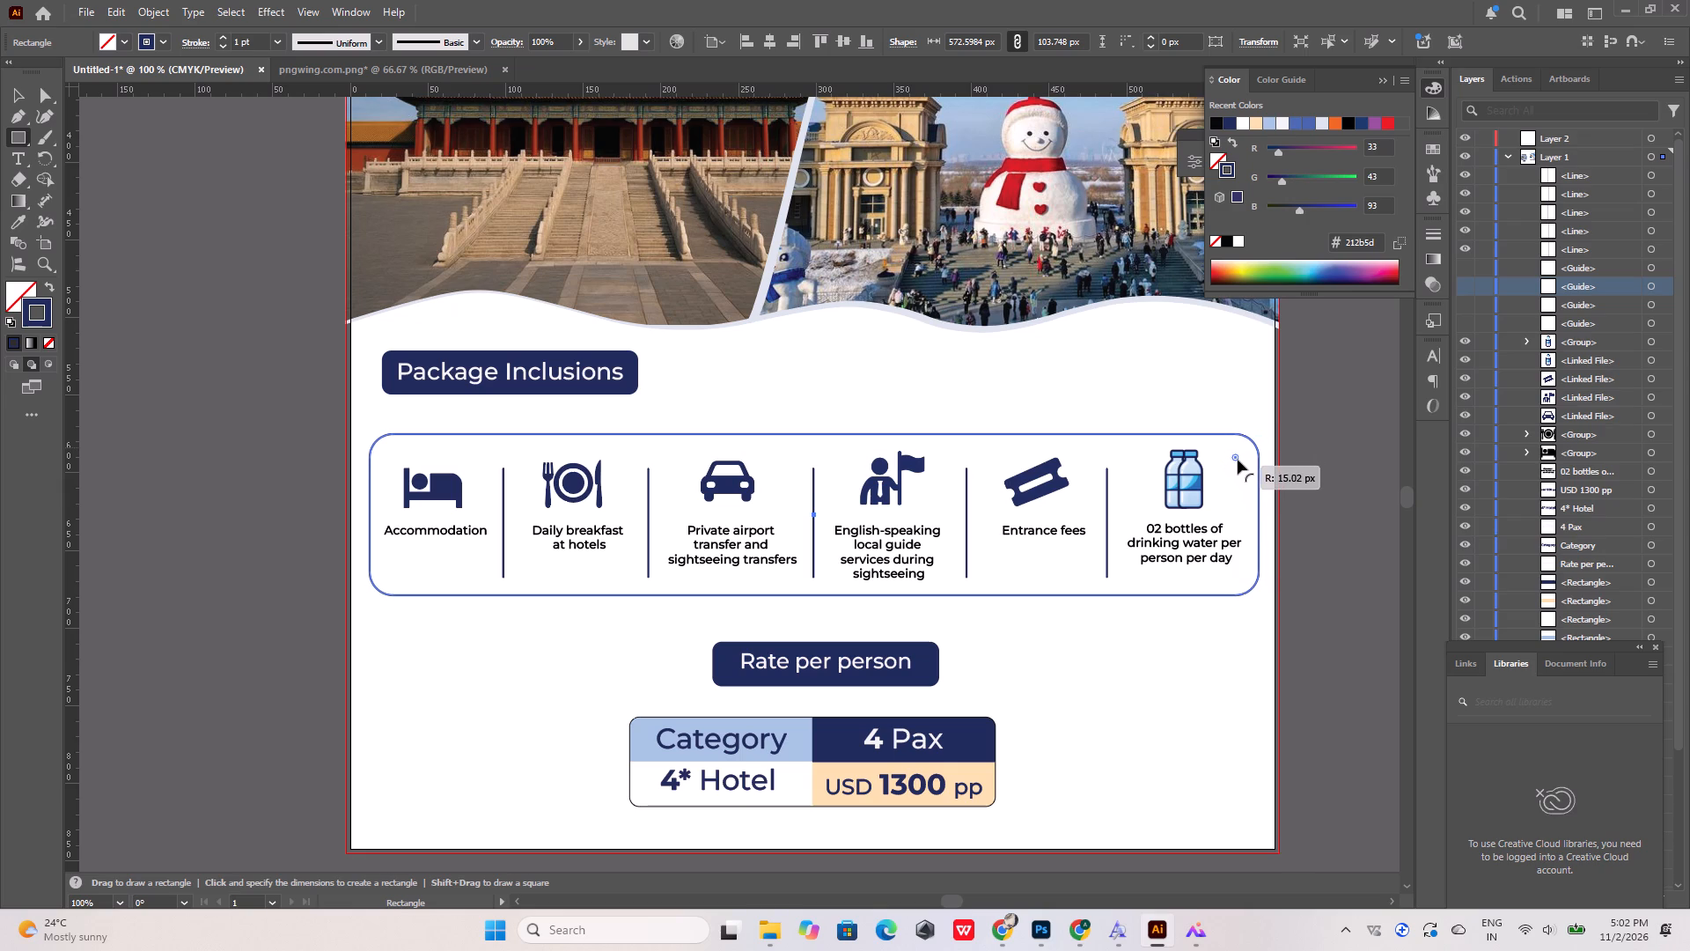
drag(1238, 460, 1240, 455)
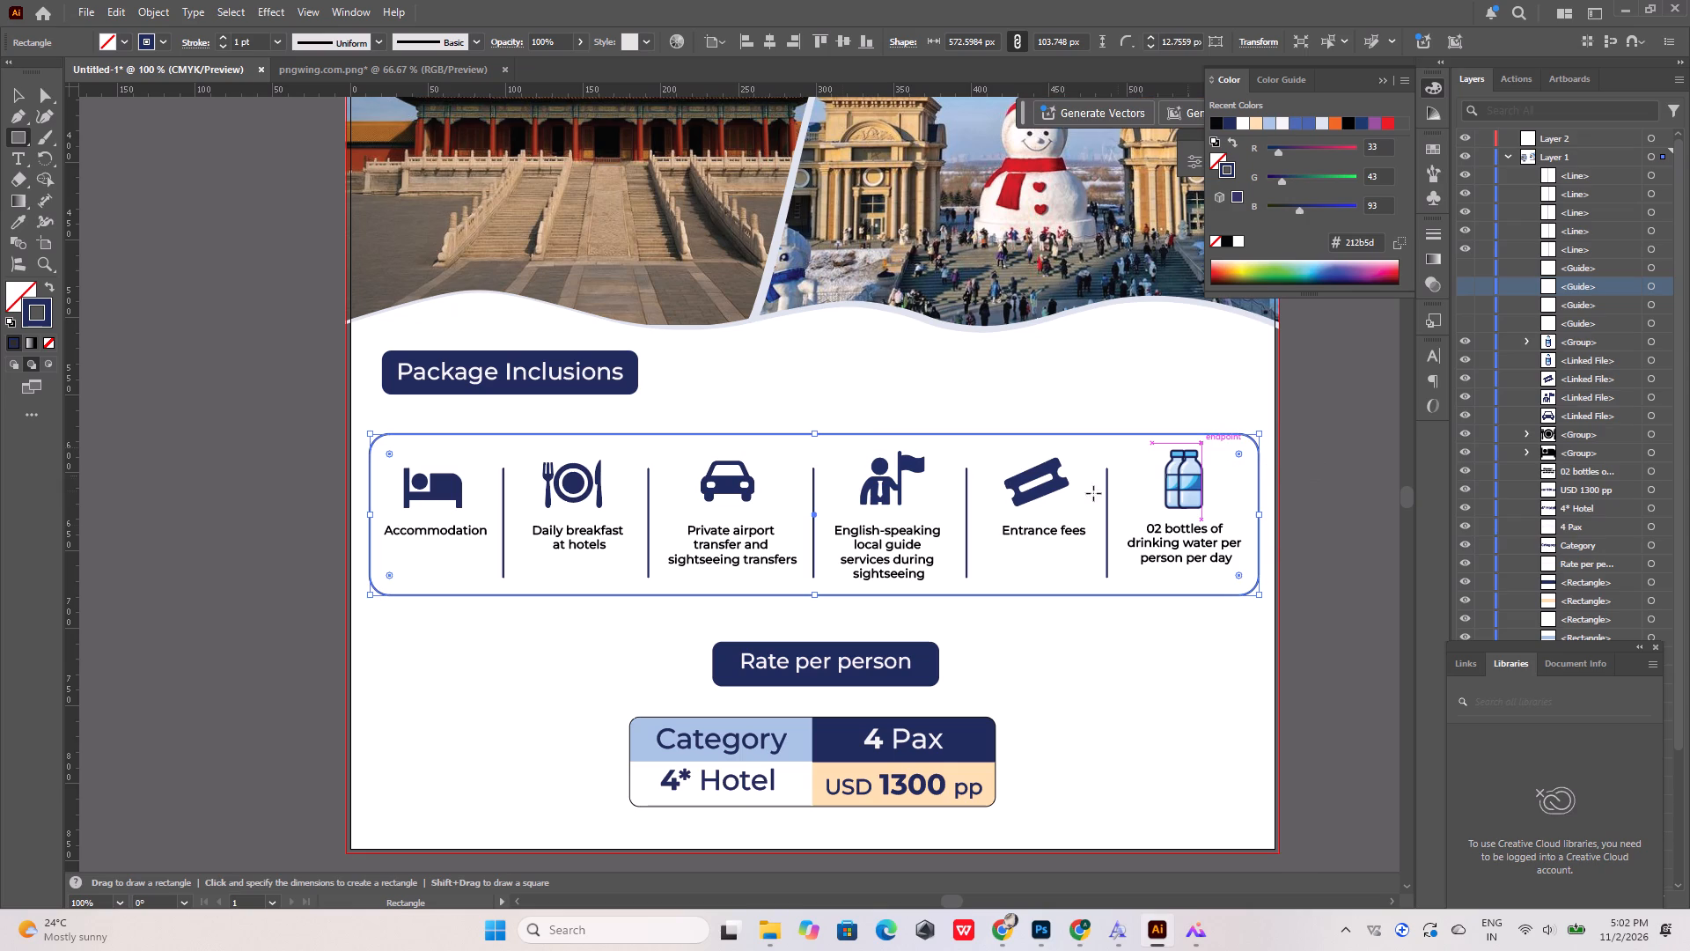
click(436, 460)
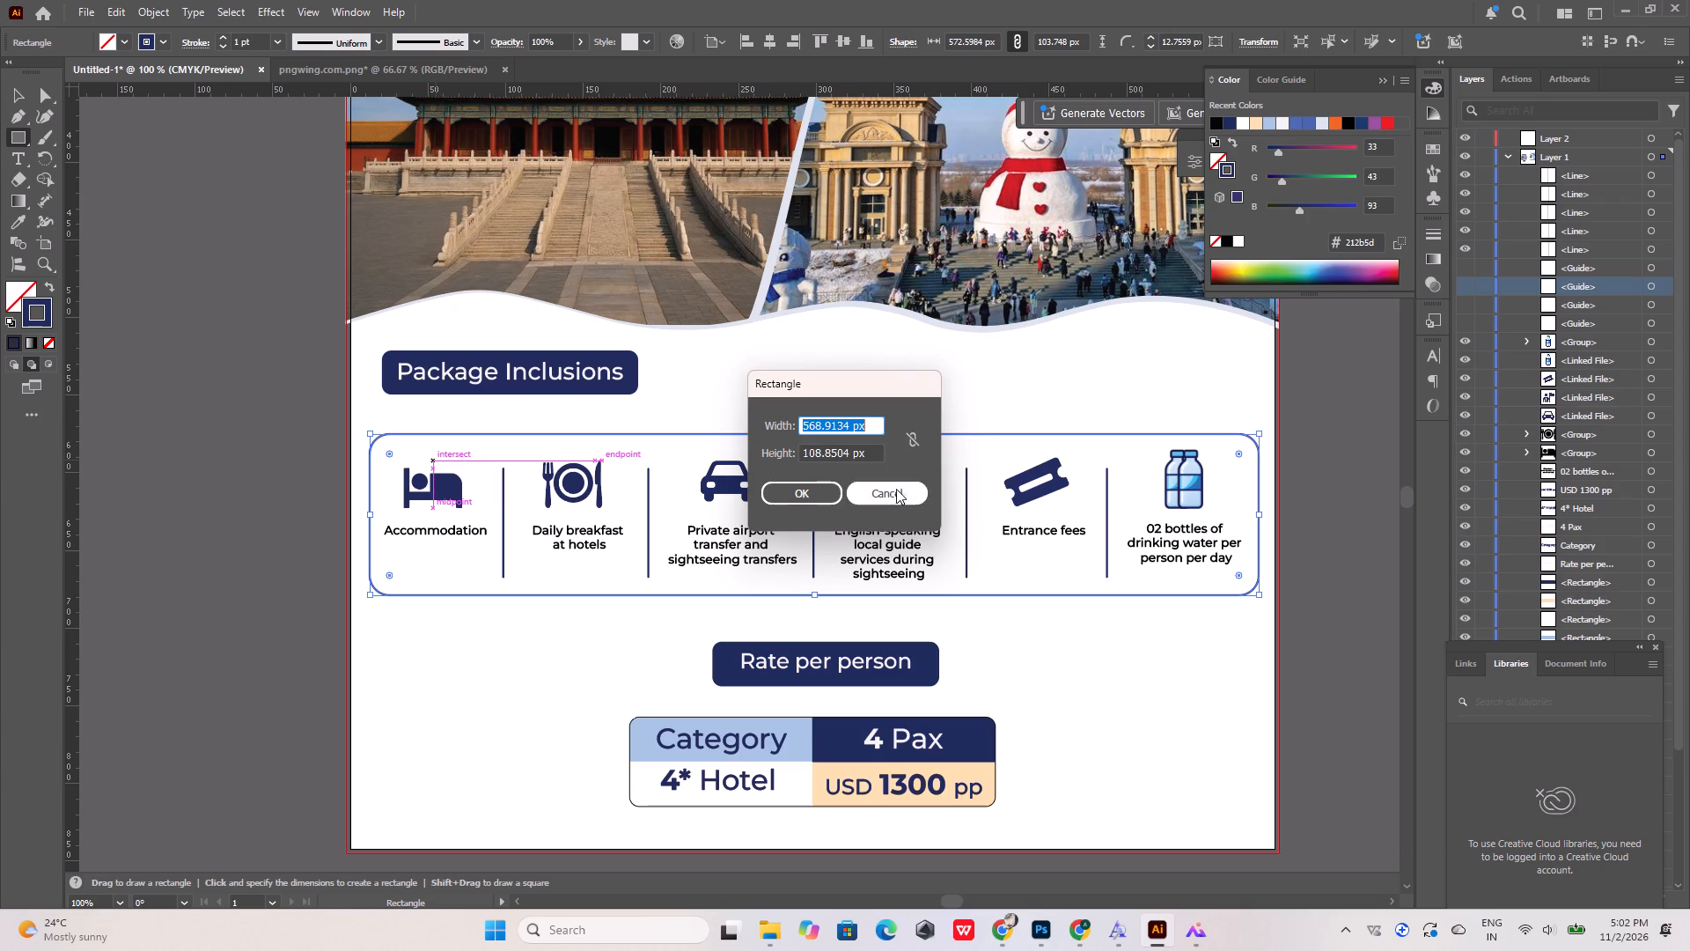
click(893, 490)
Nudge the package inclusion icons, captions and dividers up slightly together.
click(10, 93)
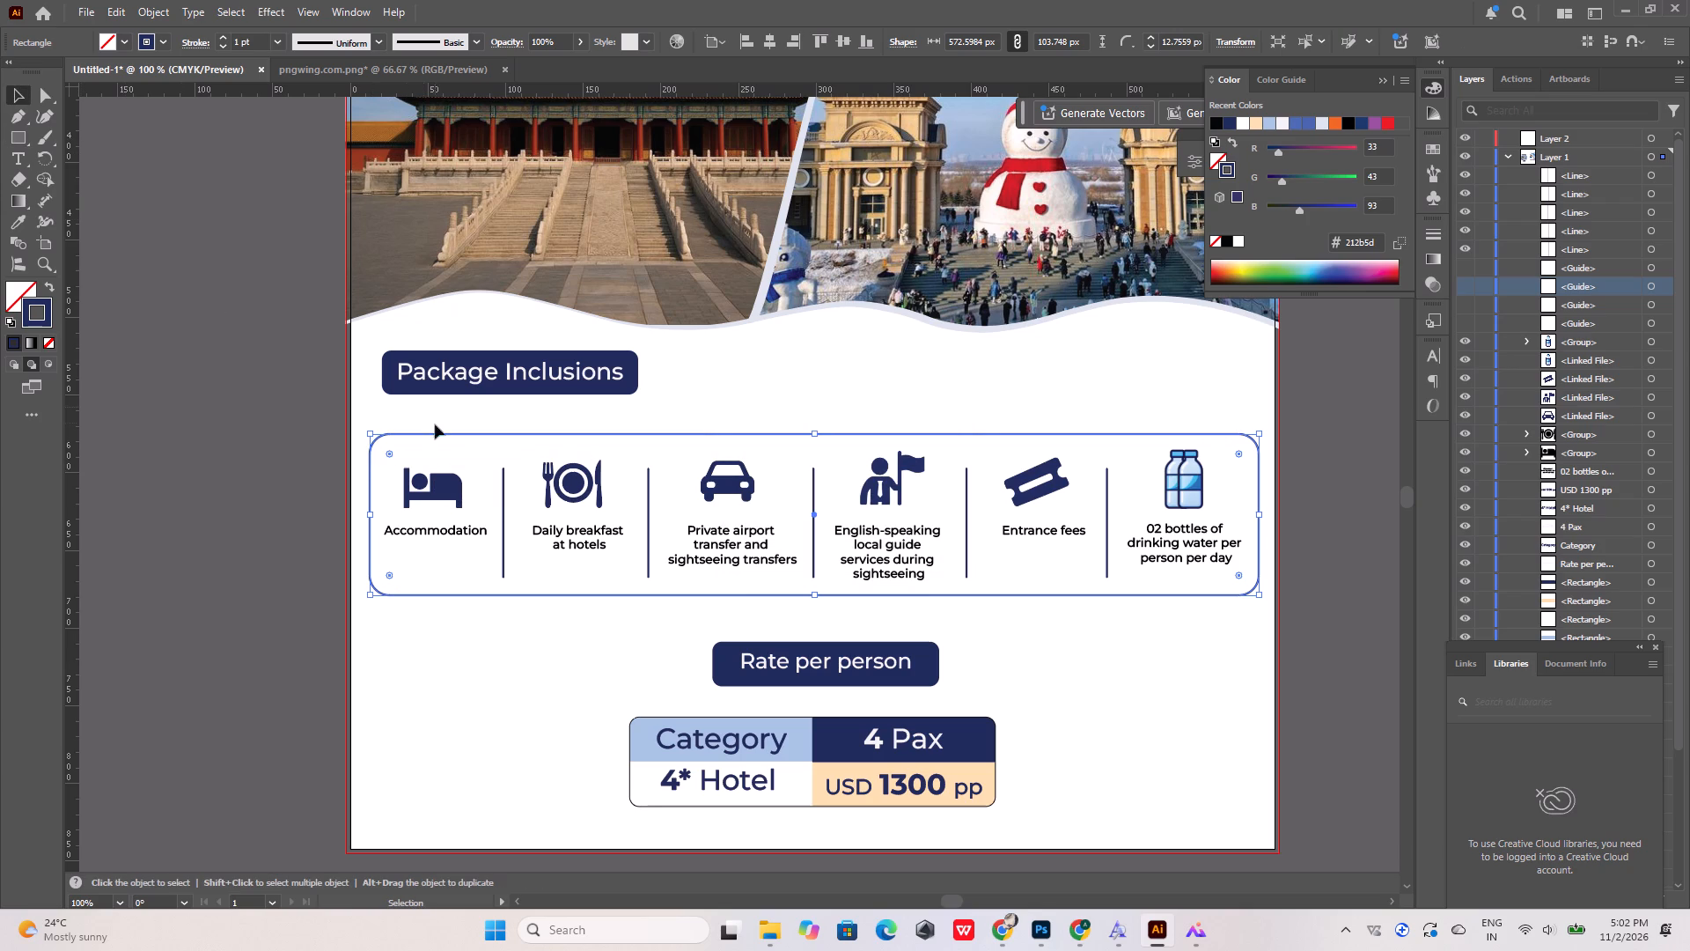
click(427, 453)
drag(425, 456, 1055, 576)
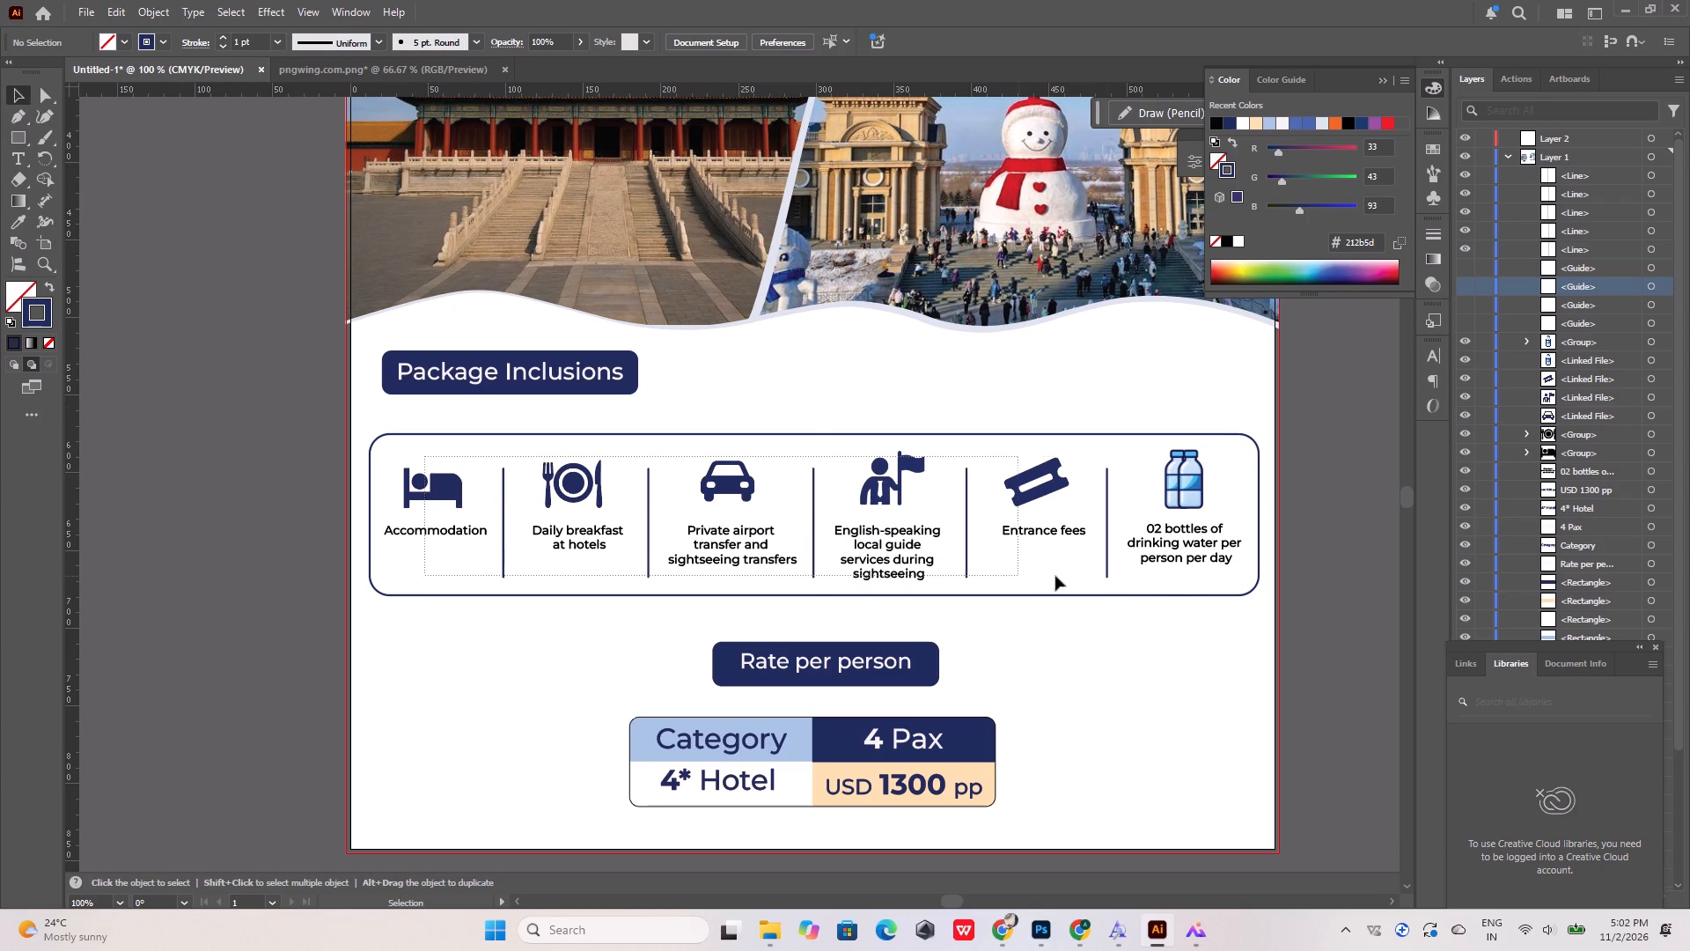
drag(1055, 576, 1194, 577)
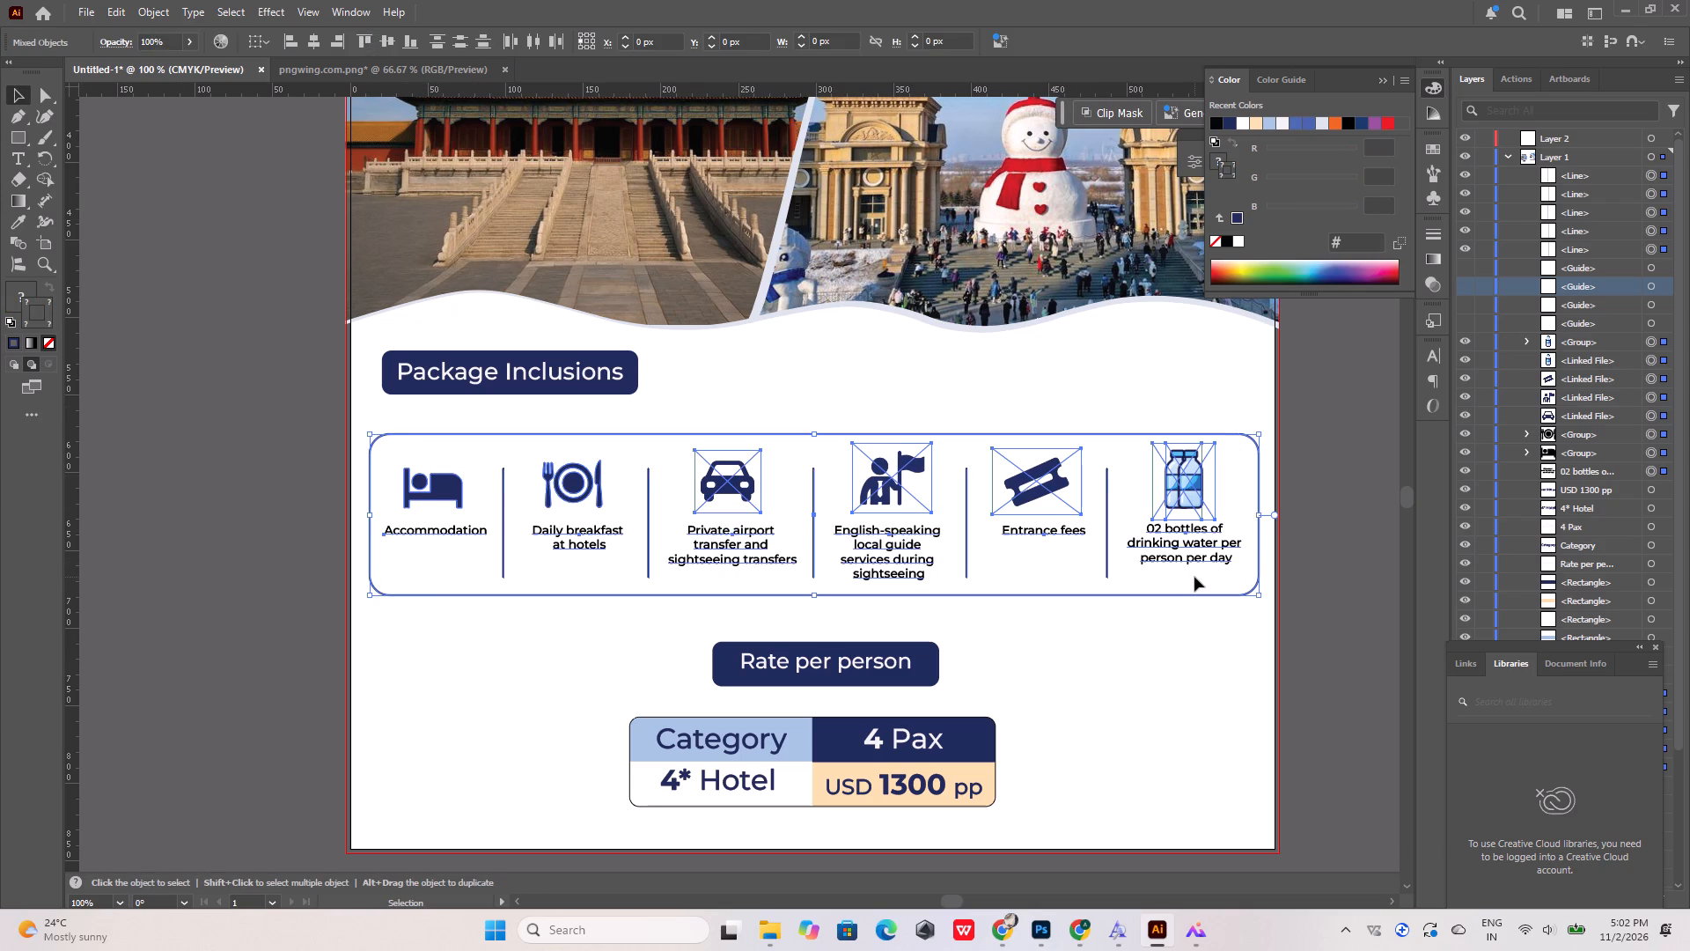
key(Up)
key(Up)
click(1229, 680)
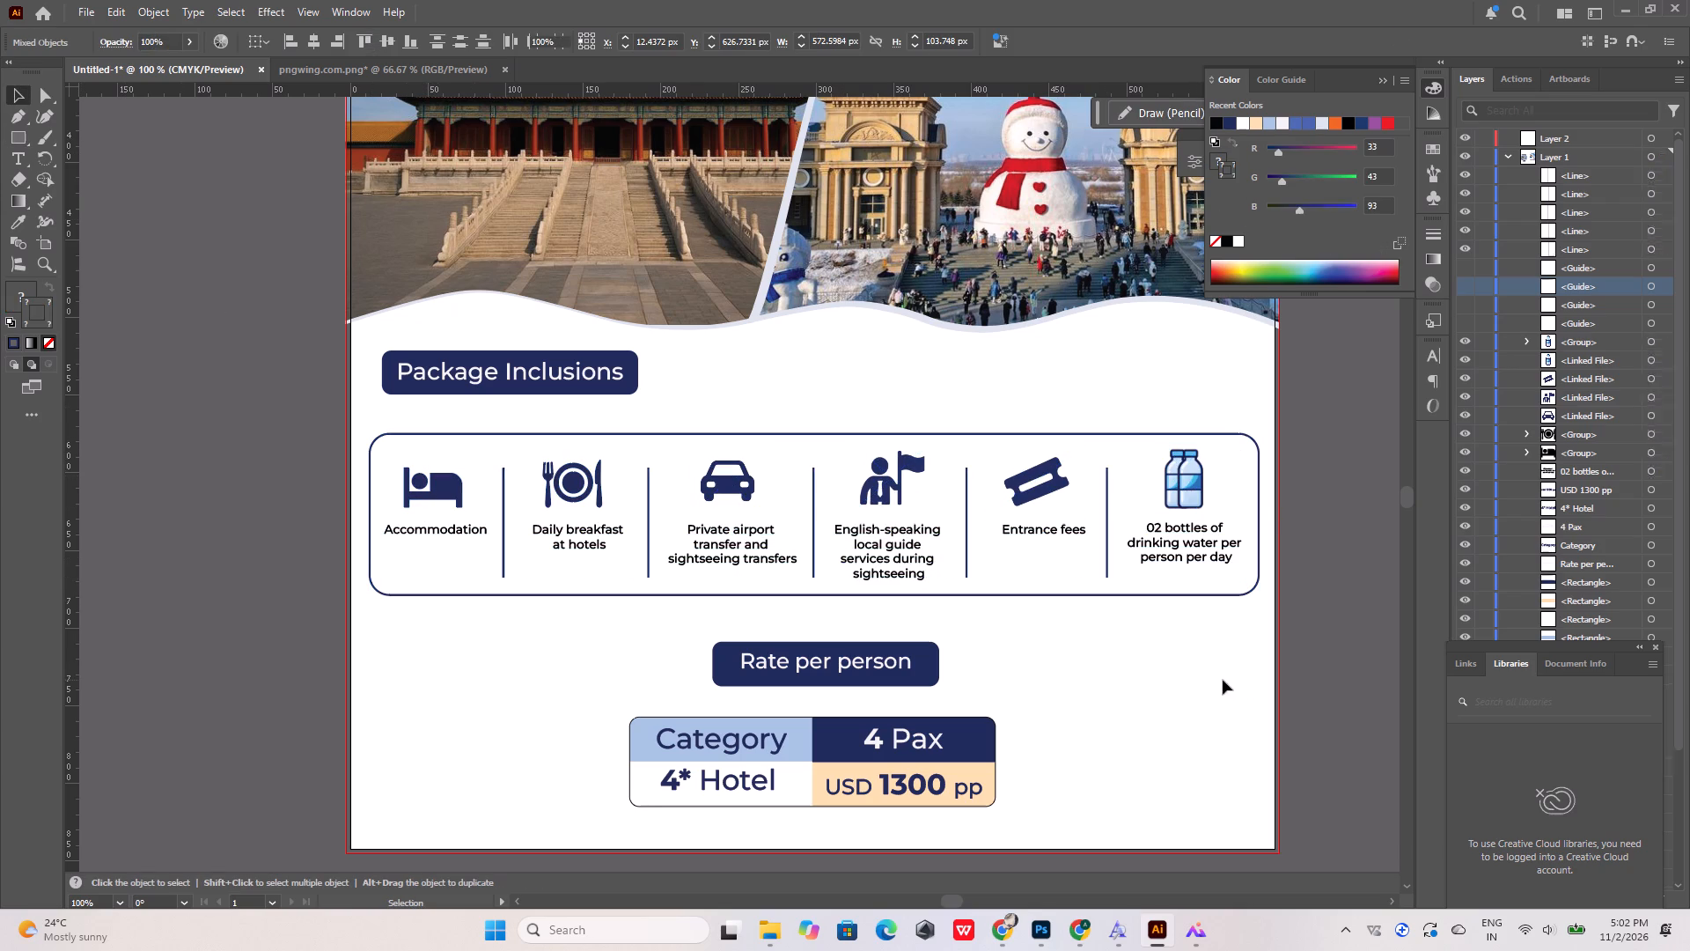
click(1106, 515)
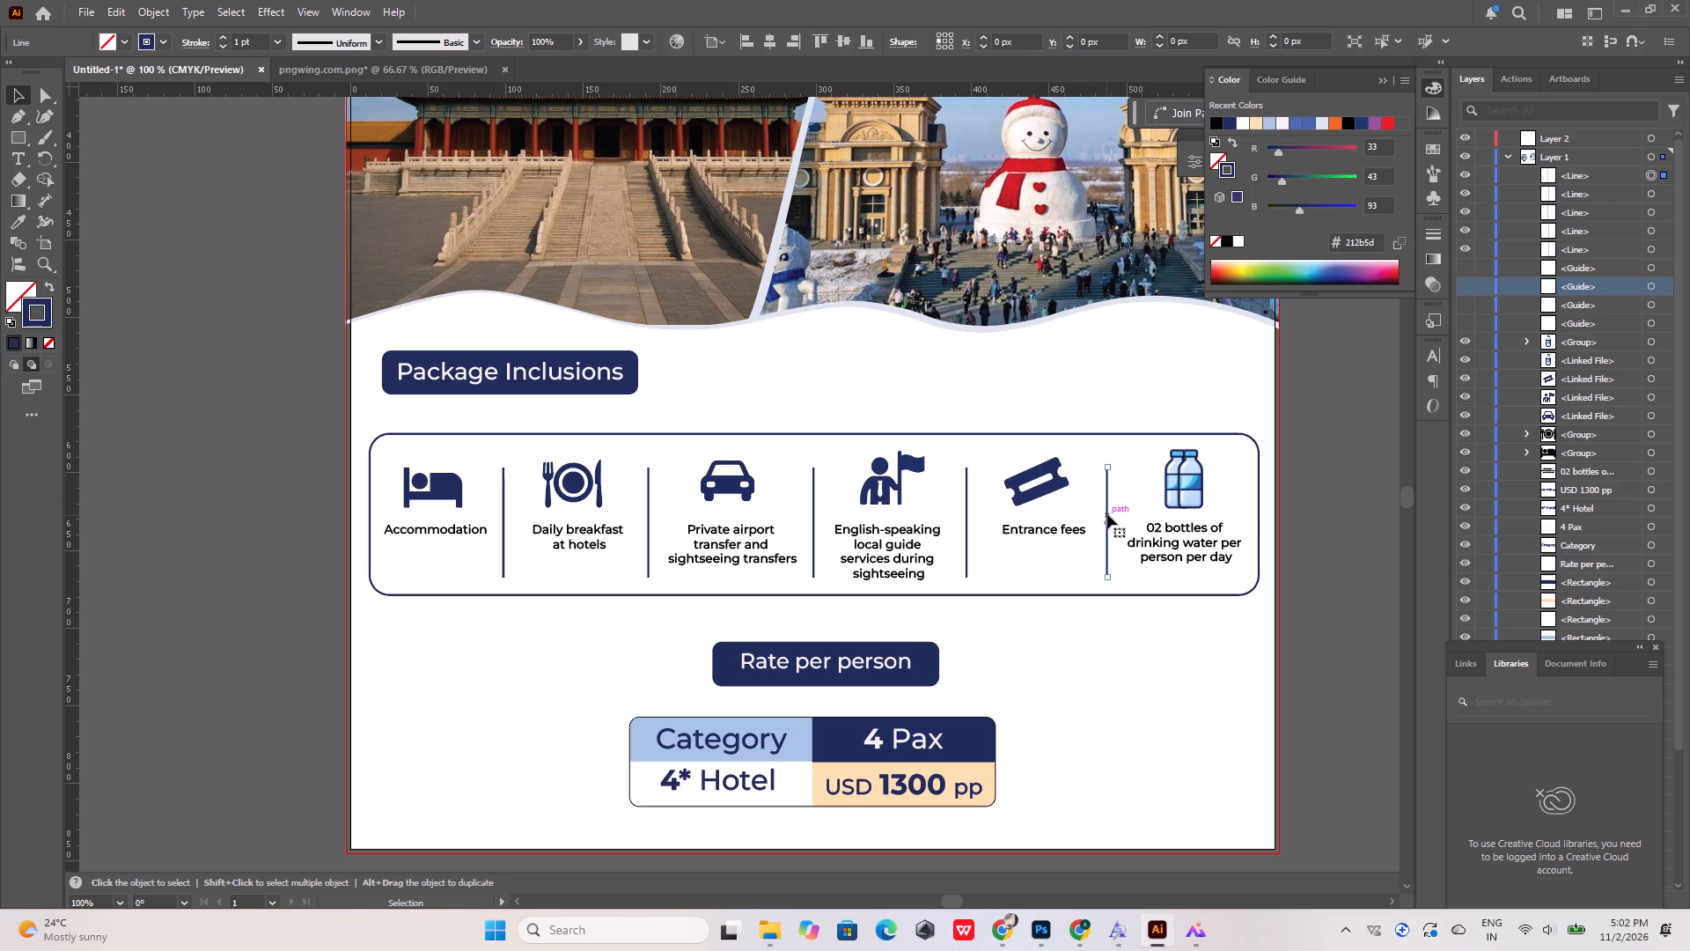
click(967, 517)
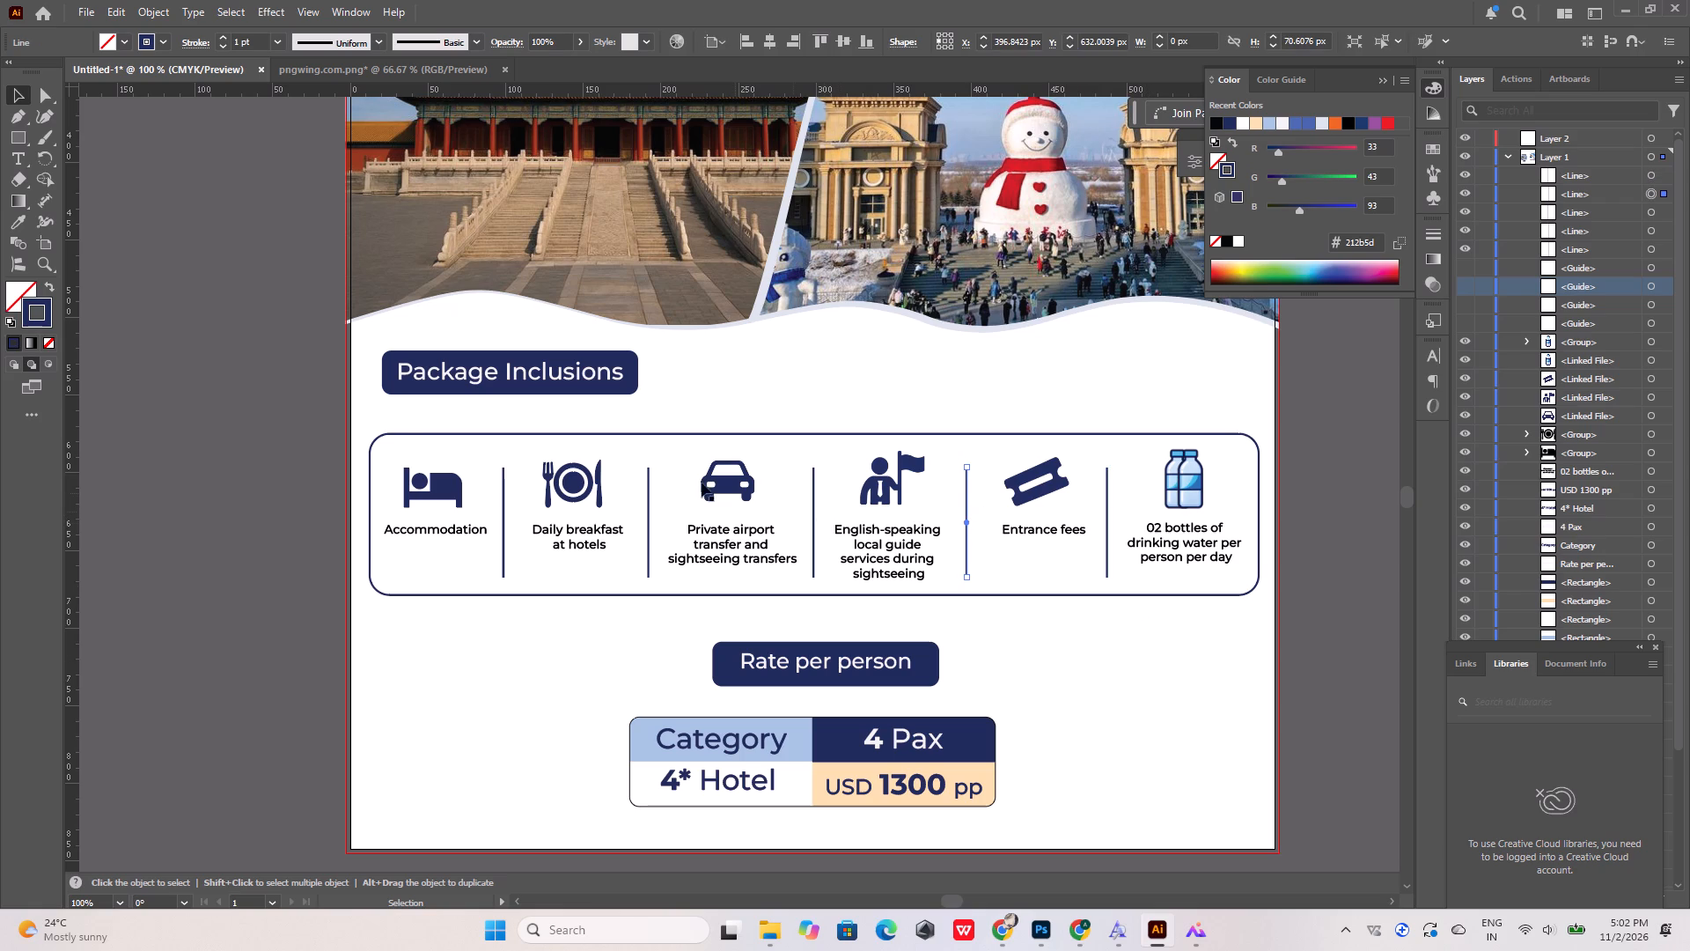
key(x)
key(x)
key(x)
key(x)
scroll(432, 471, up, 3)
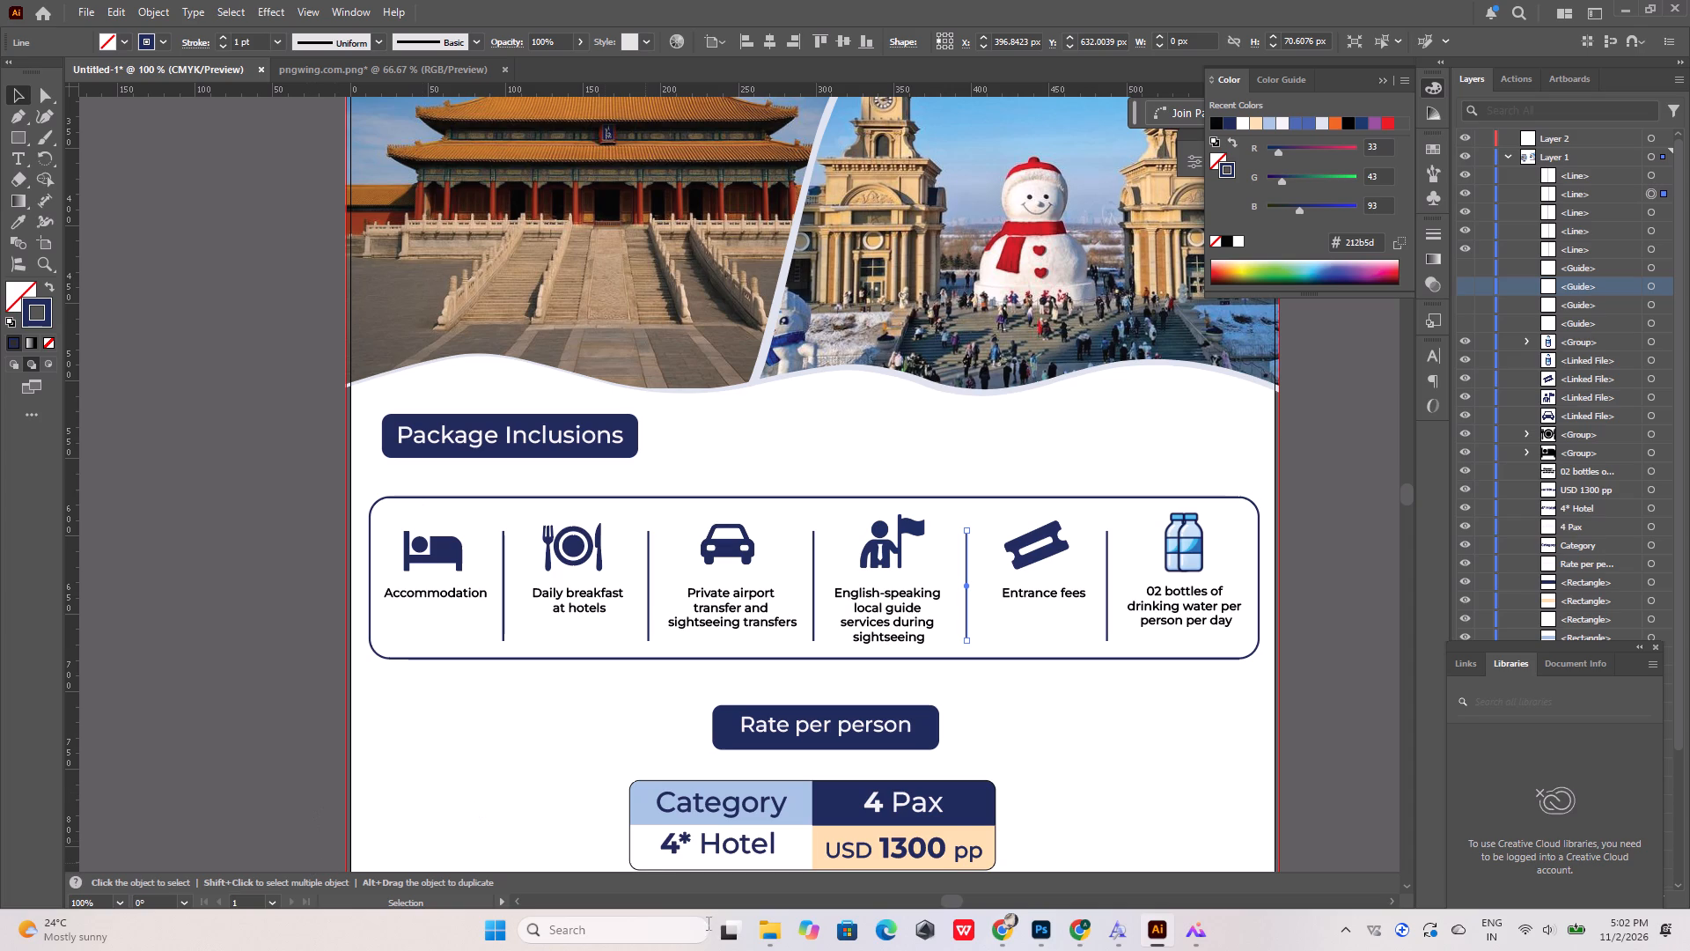
Switch to File Explorer and open the Driven_01 image from the Driven Sample folder on drive E.
click(755, 924)
click(828, 855)
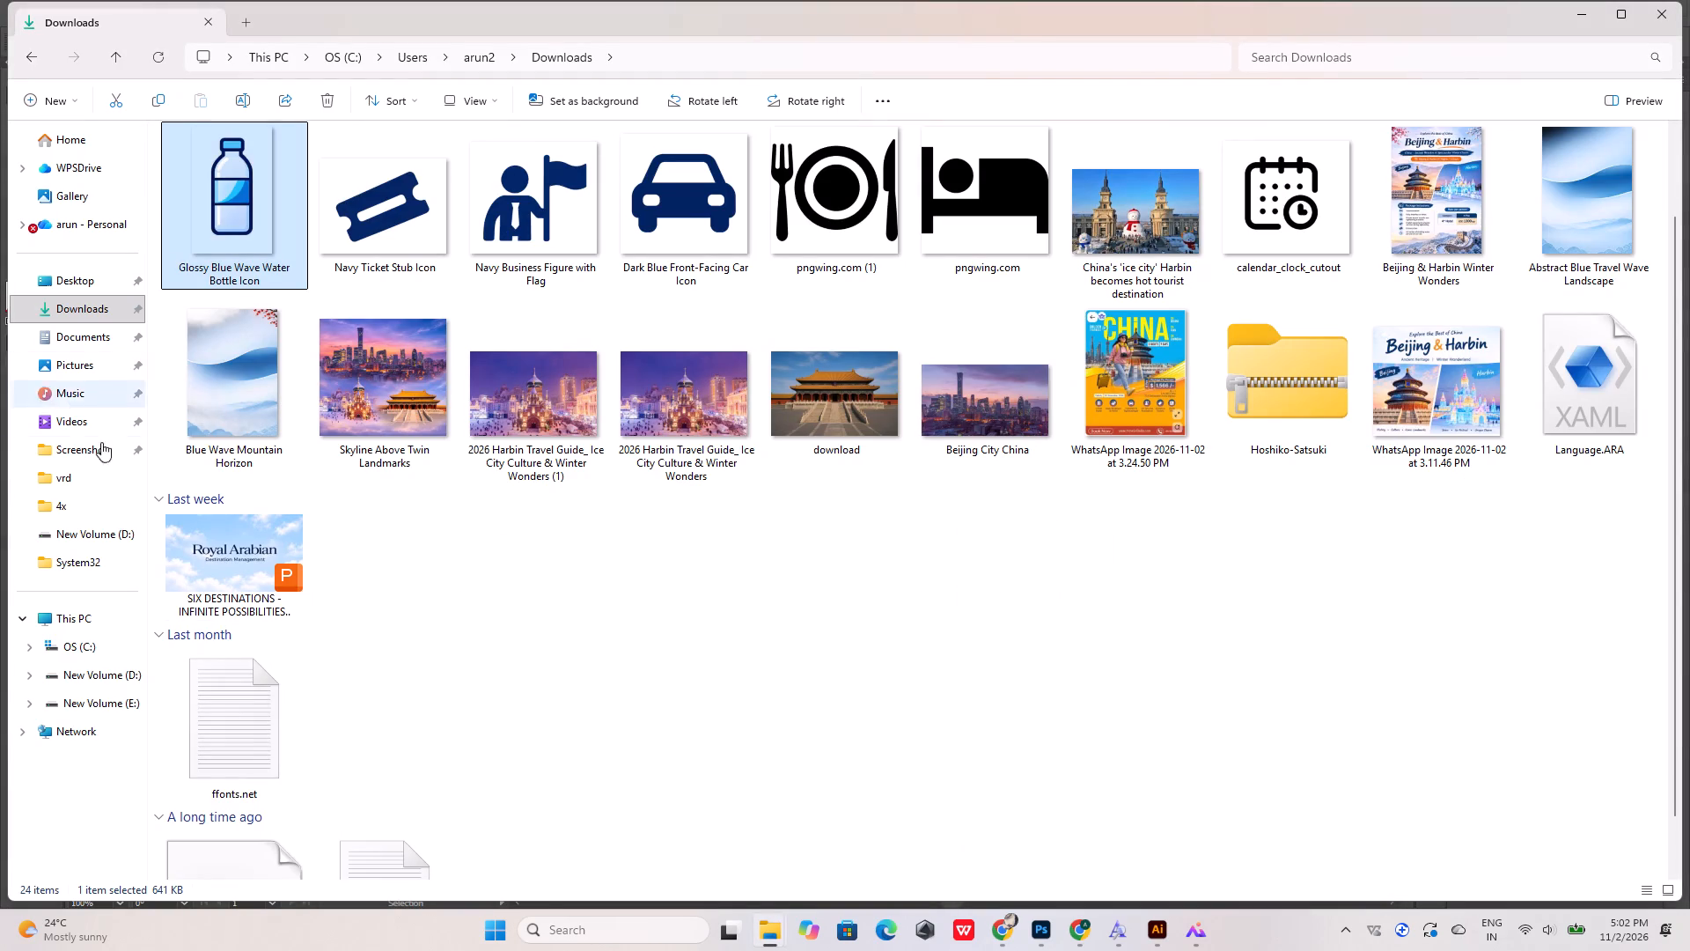
click(114, 694)
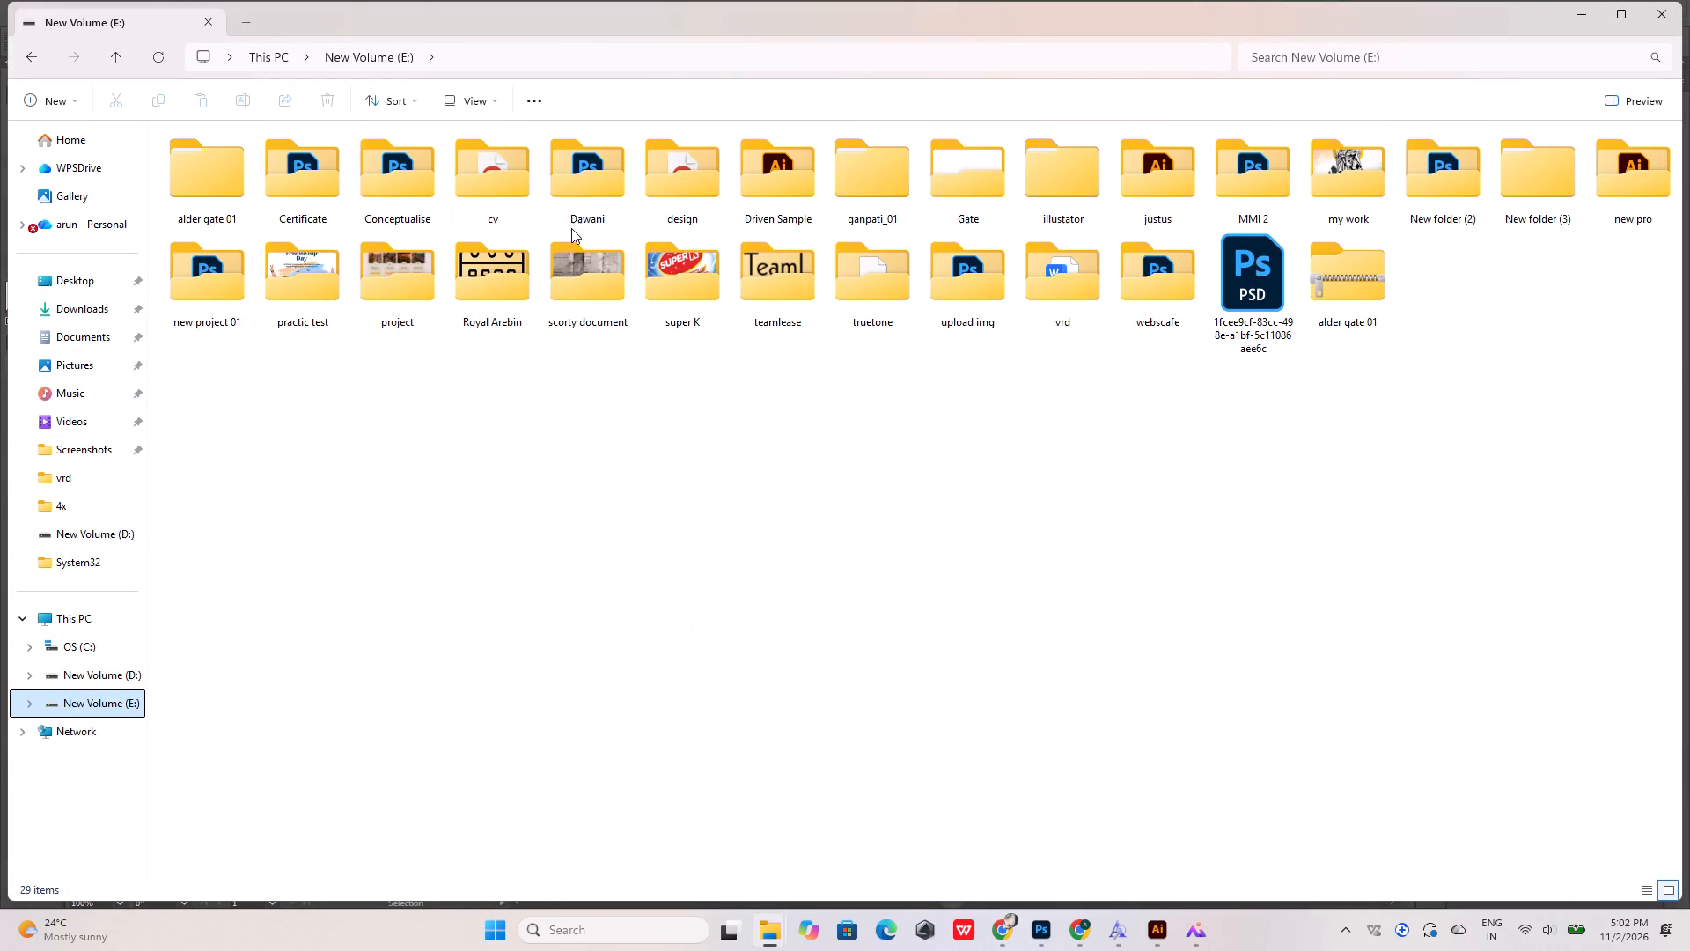
double_click(764, 193)
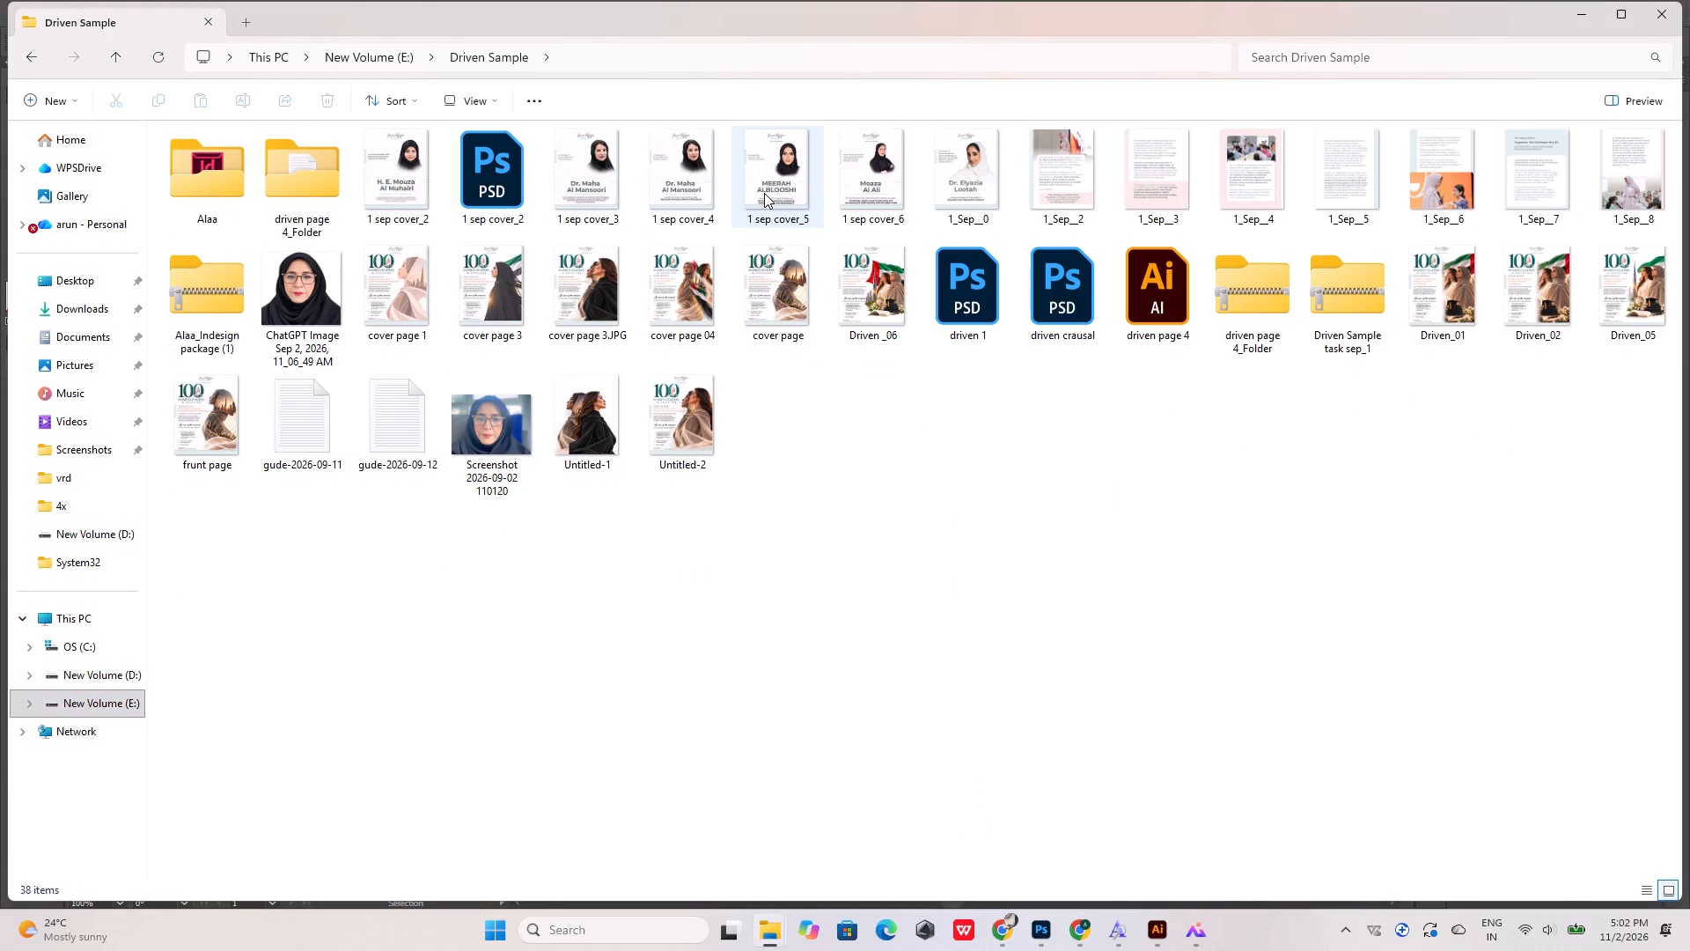
double_click(1445, 291)
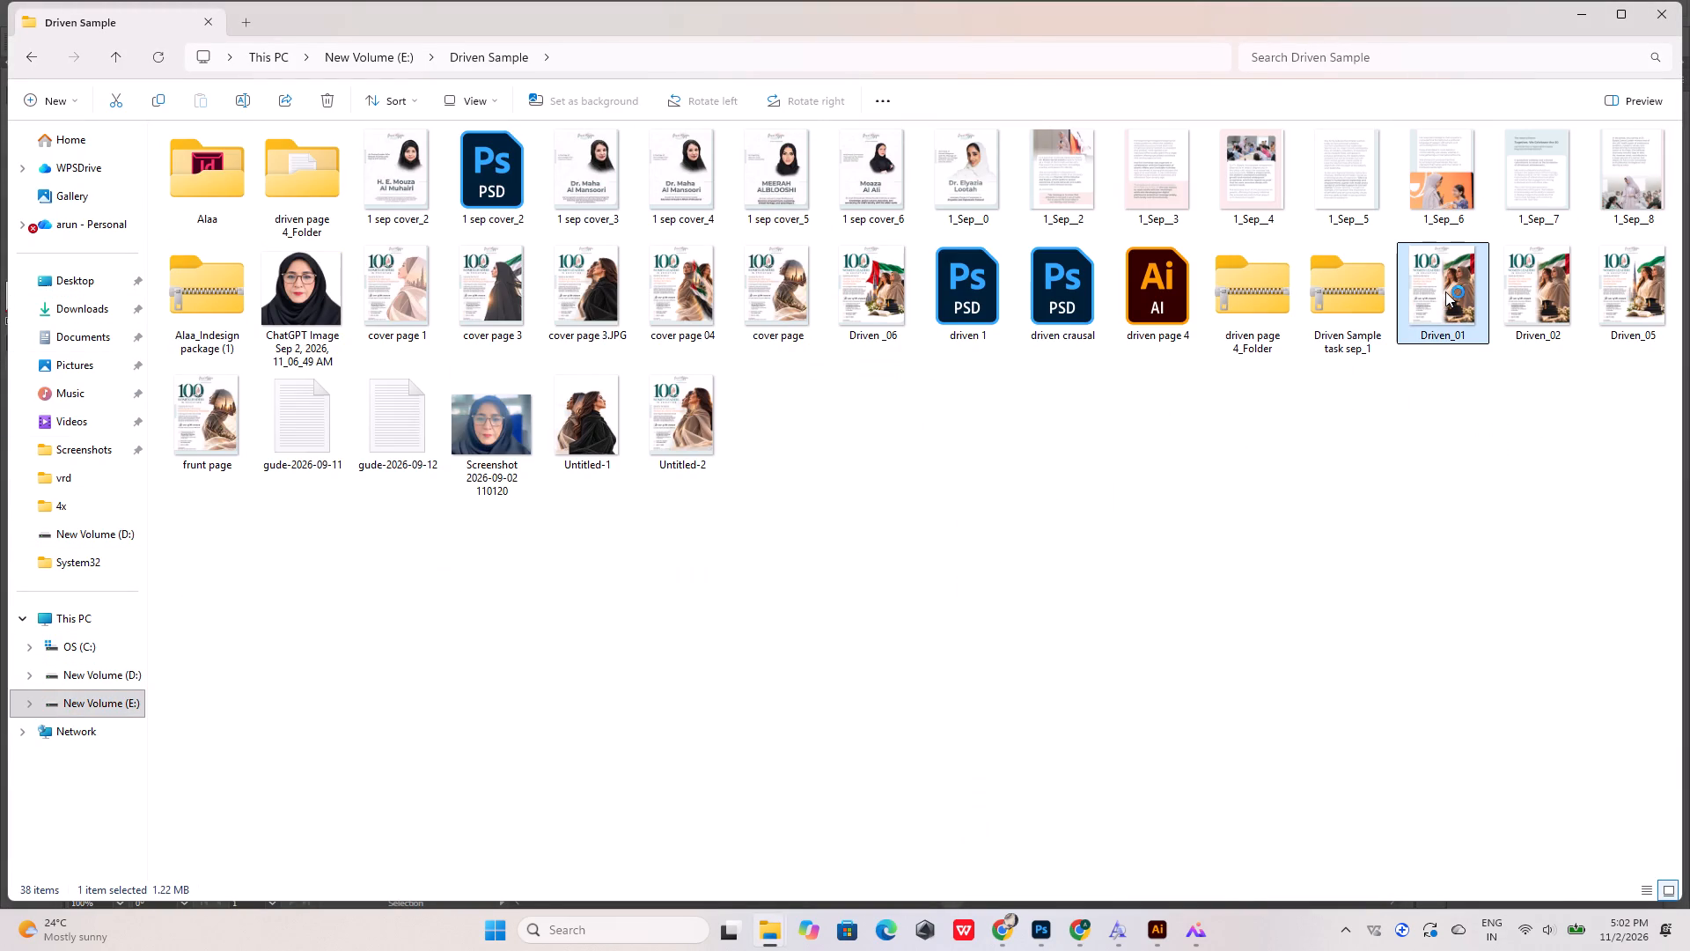